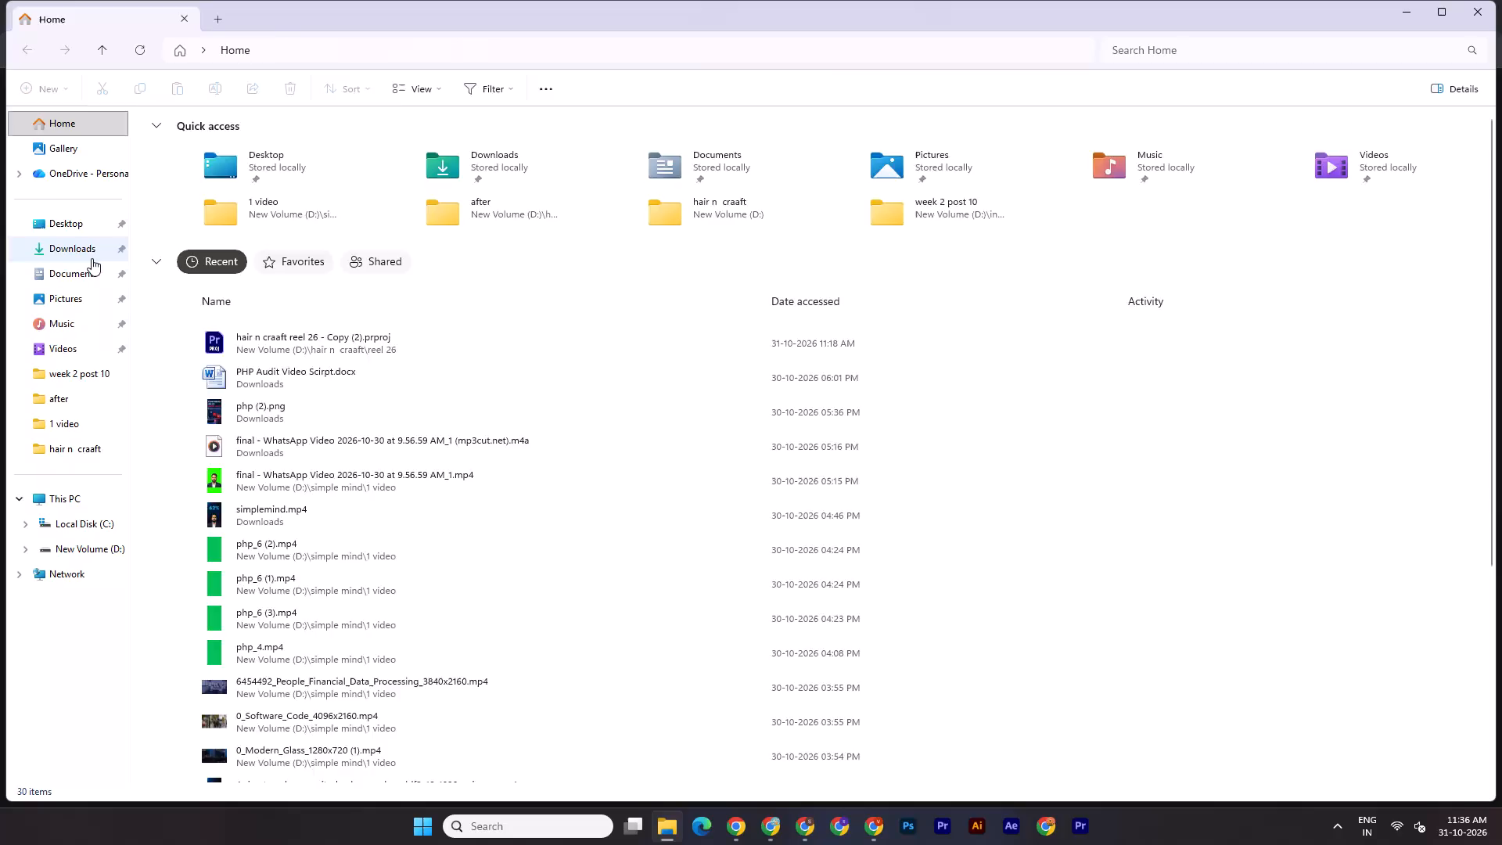
Open Downloads in one File Explorer window and the folder D:\hotel elvora restaurant\reel 1 in another.
click(92, 258)
click(548, 824)
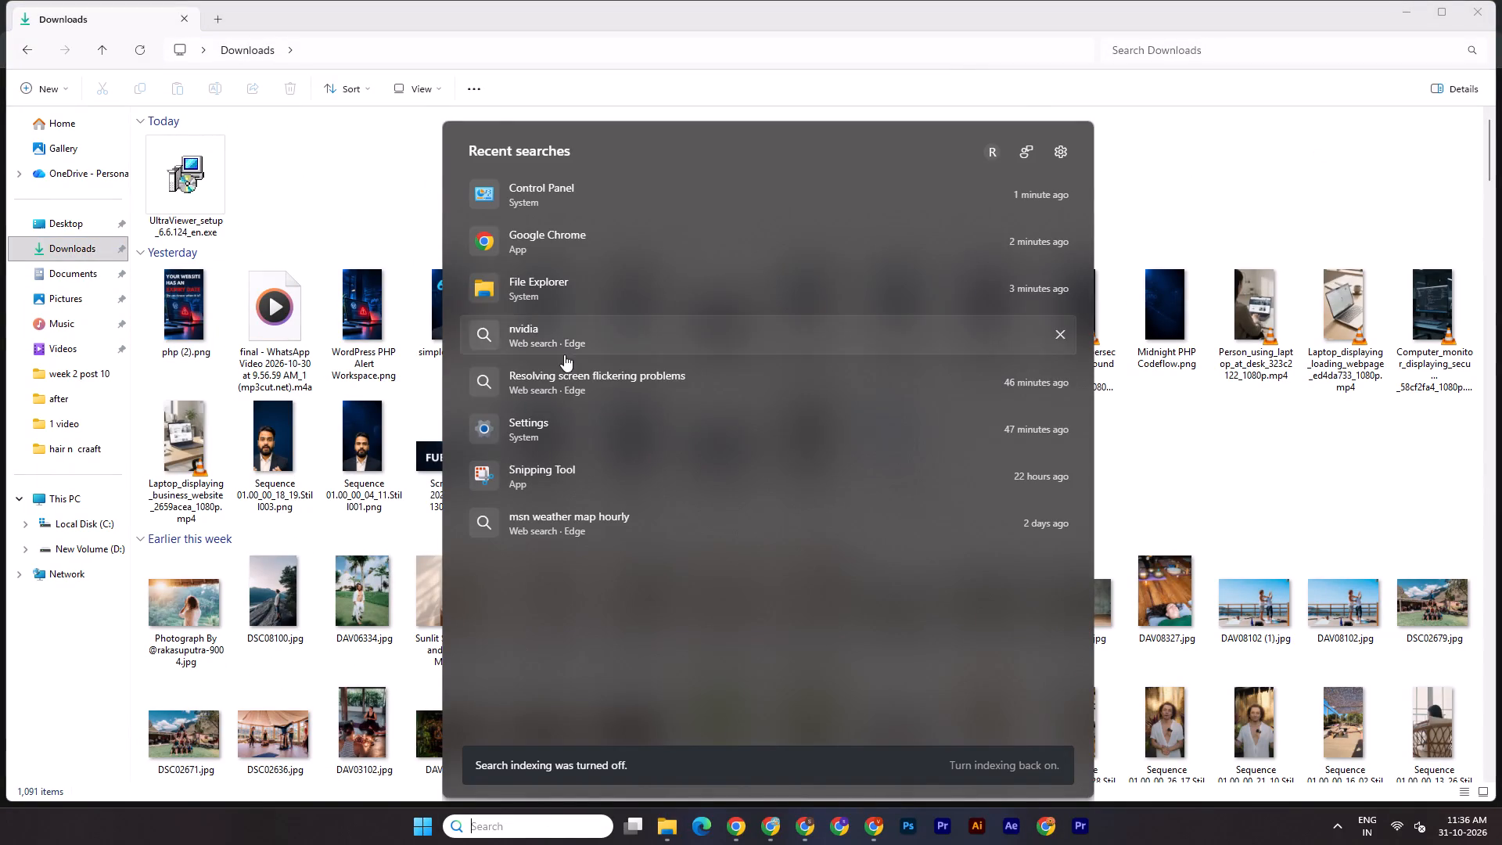
click(553, 299)
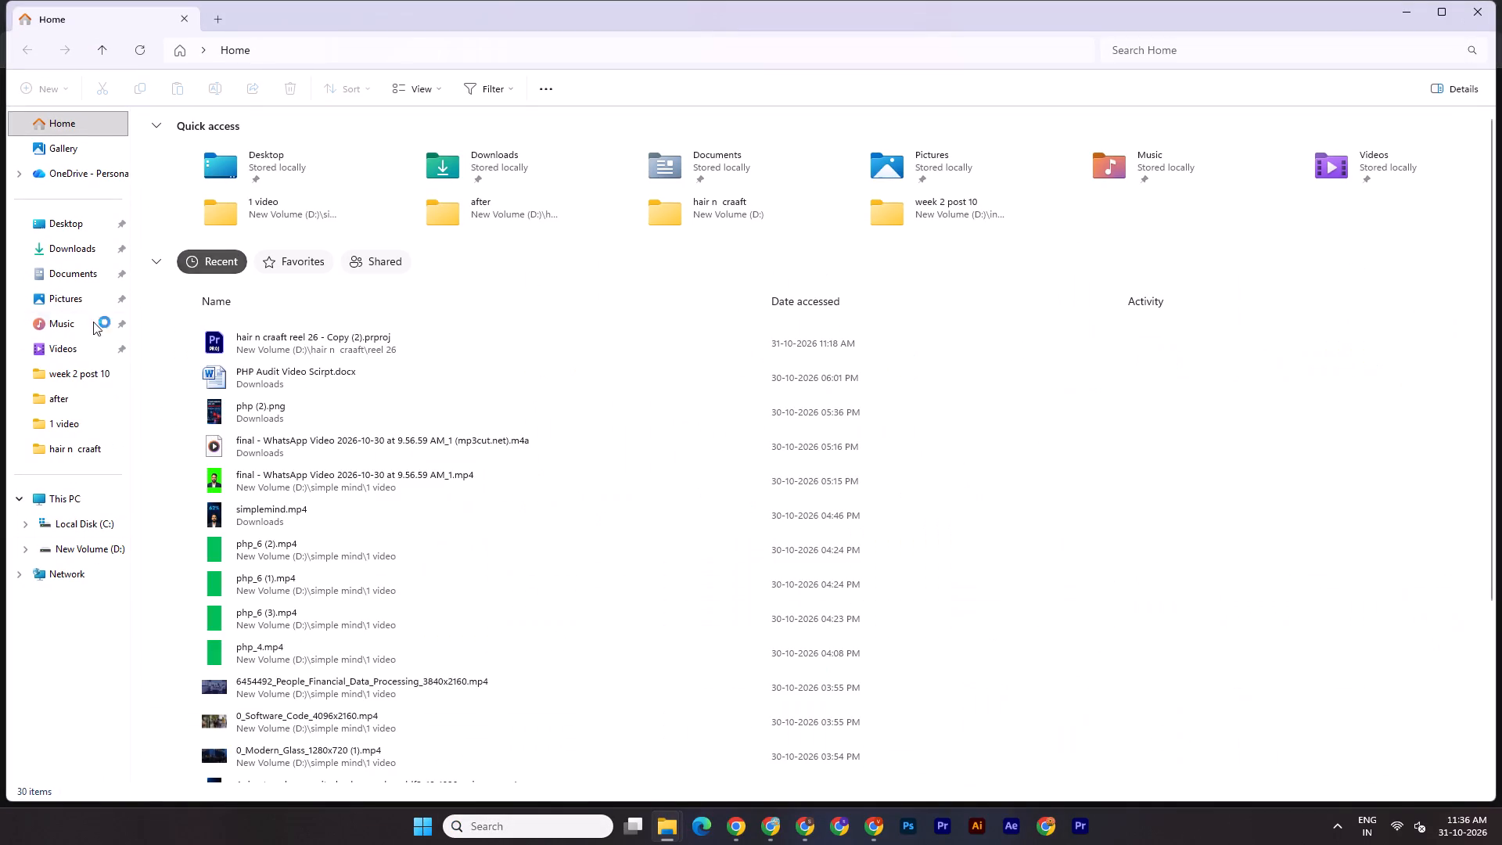
click(94, 498)
double_click(406, 160)
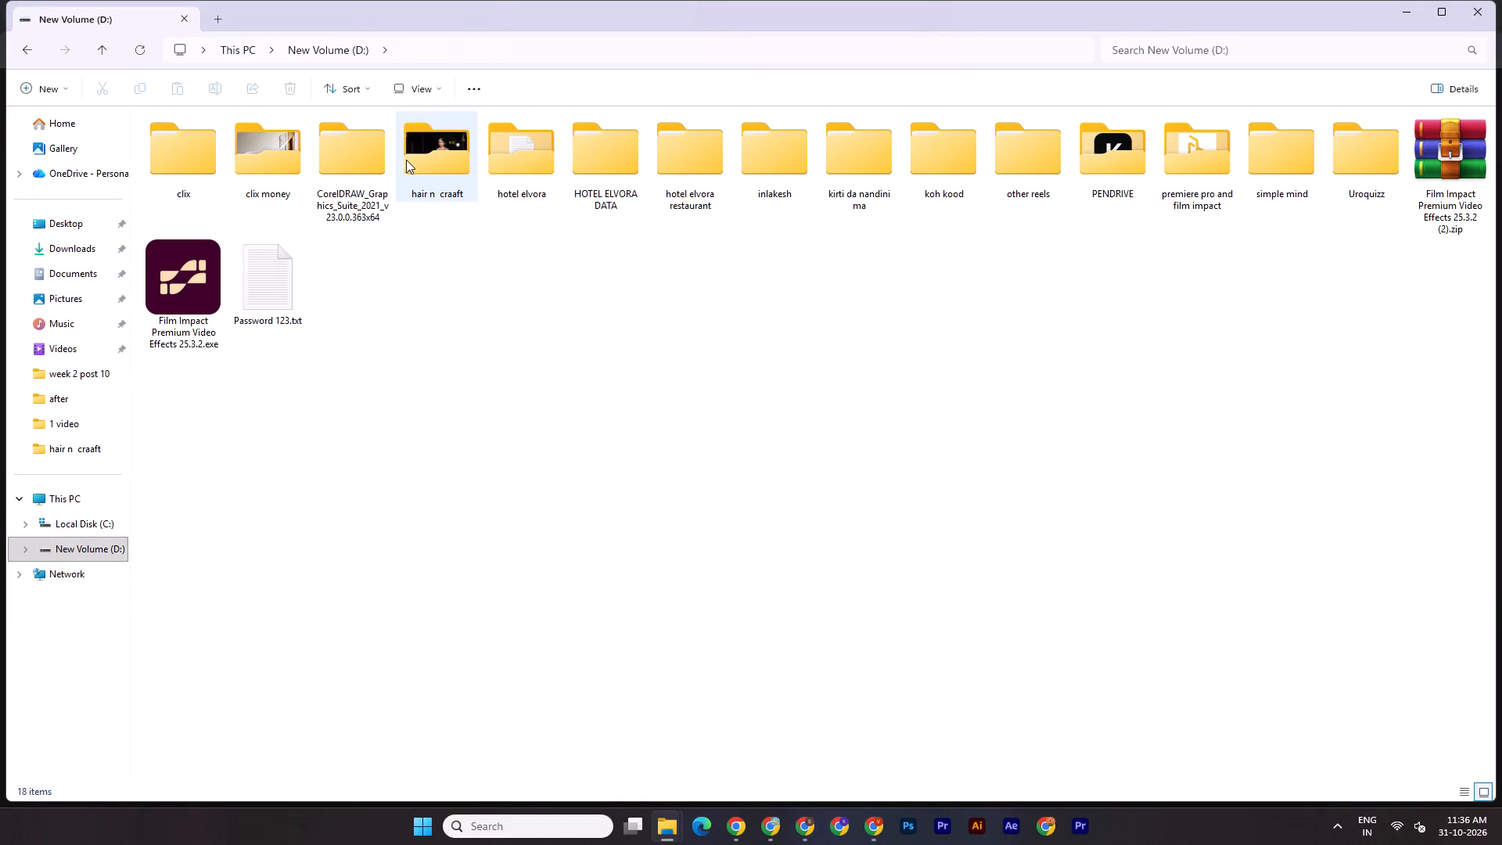
double_click(689, 152)
double_click(282, 198)
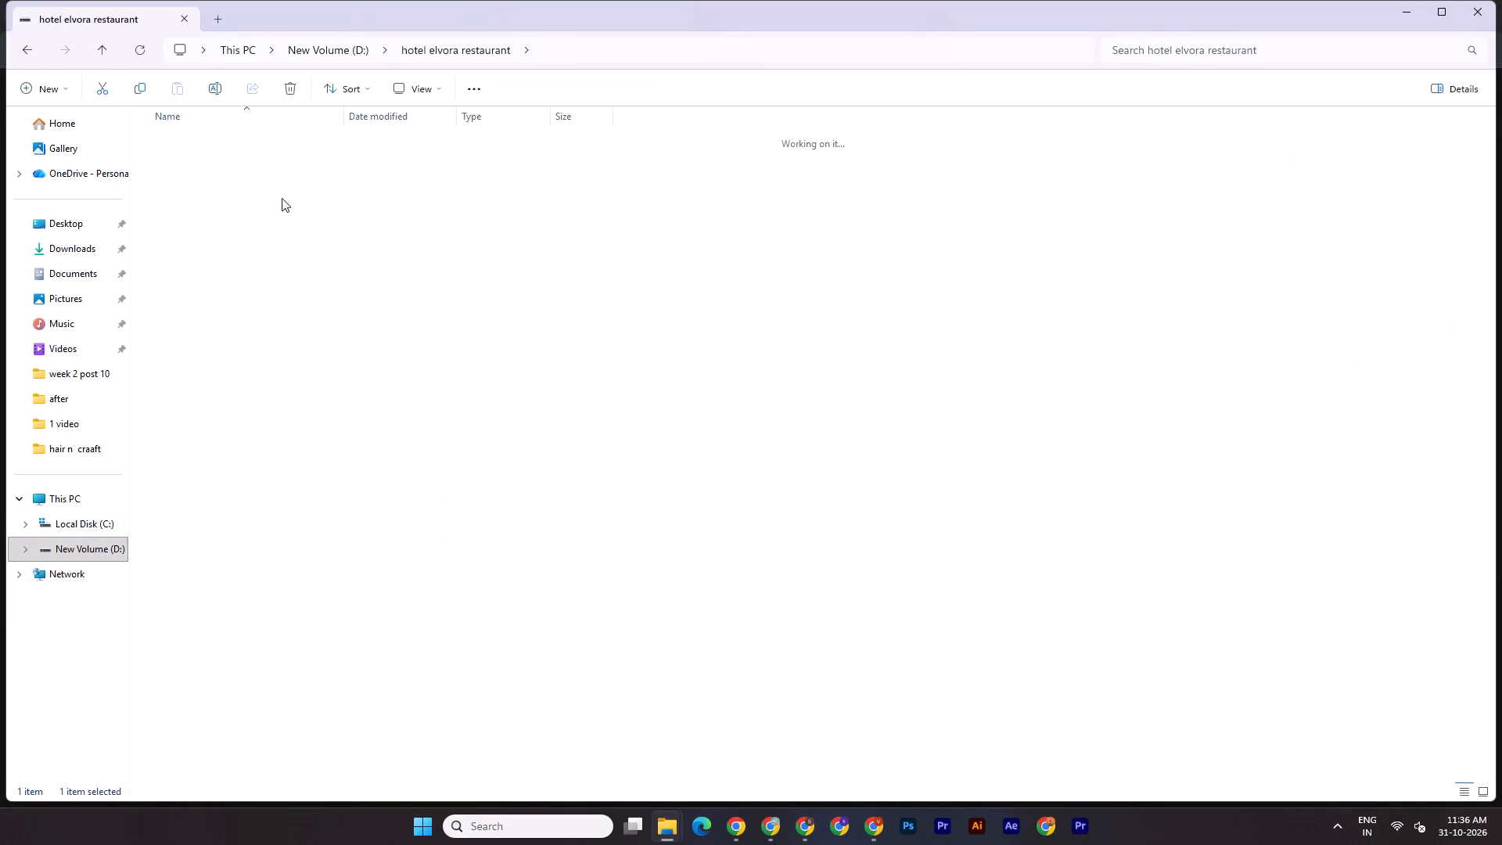
click(551, 829)
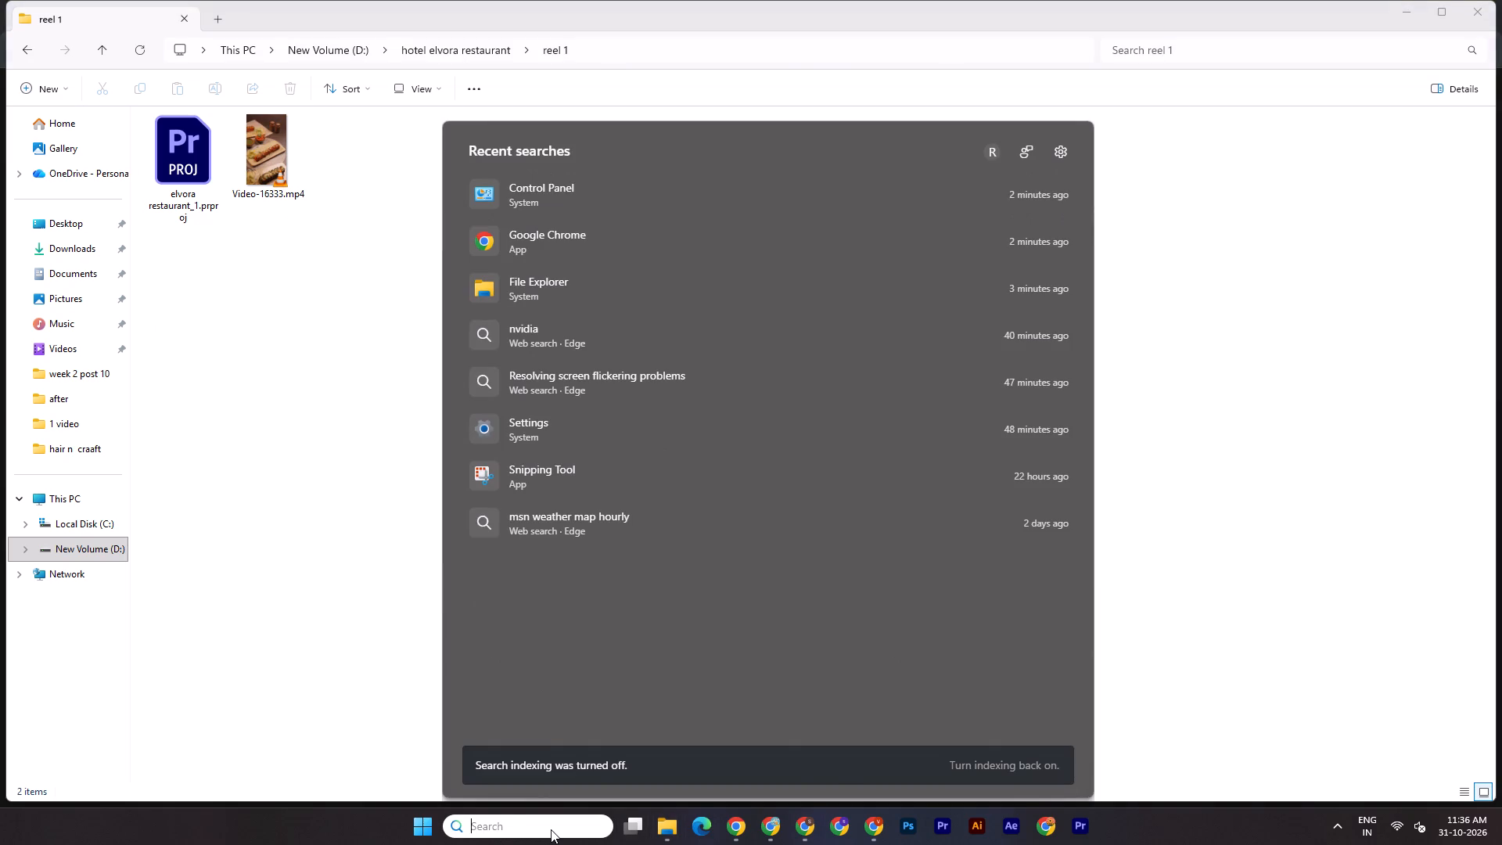
click(1347, 580)
Launch Premiere Pro and open the recent project elvora restaurant_1, accepting the Audio Hardware preferences as they are.
click(1076, 829)
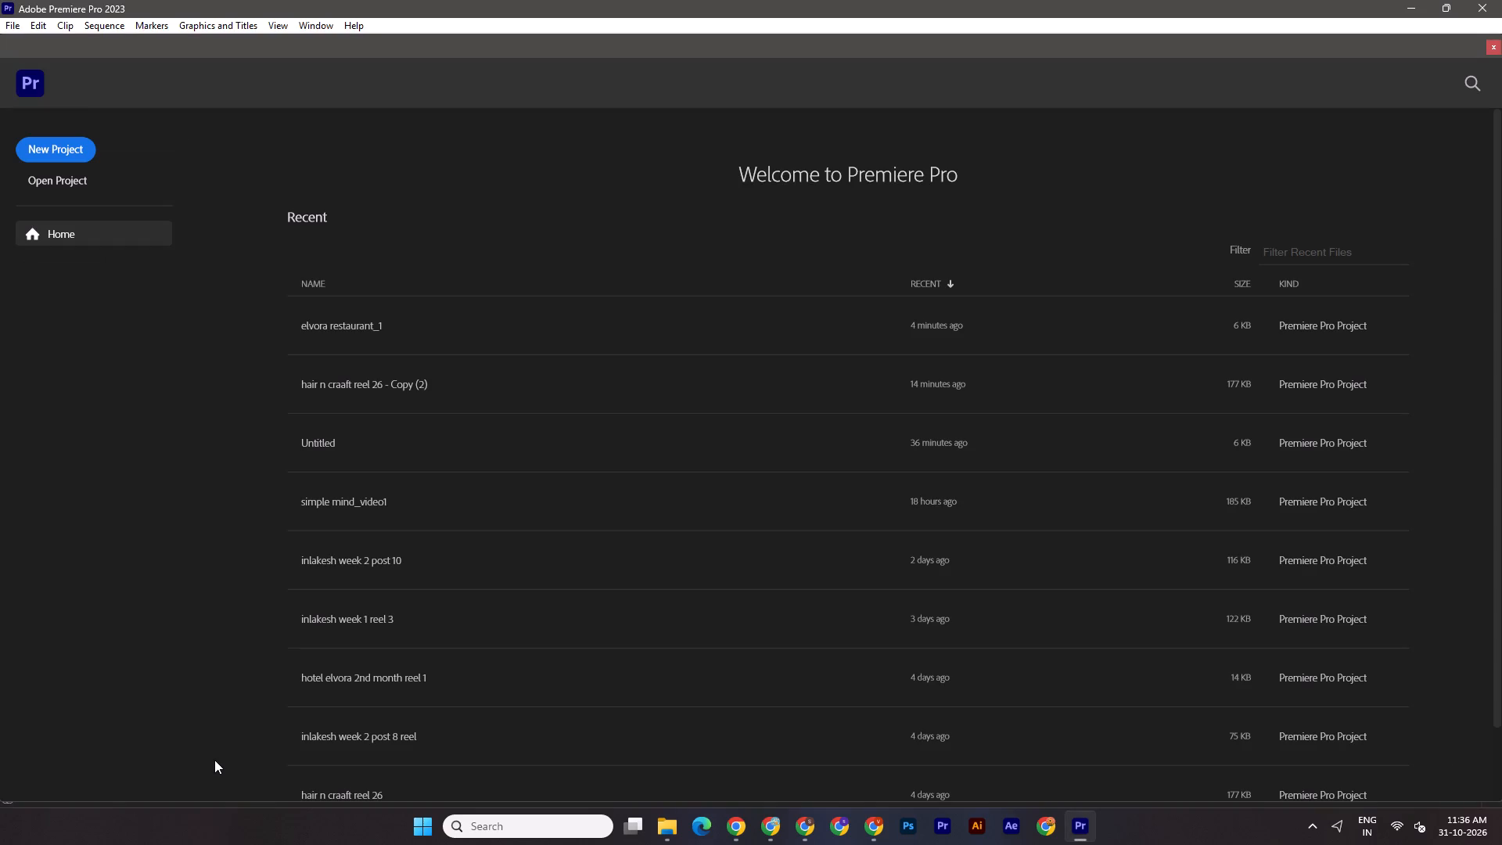
click(474, 336)
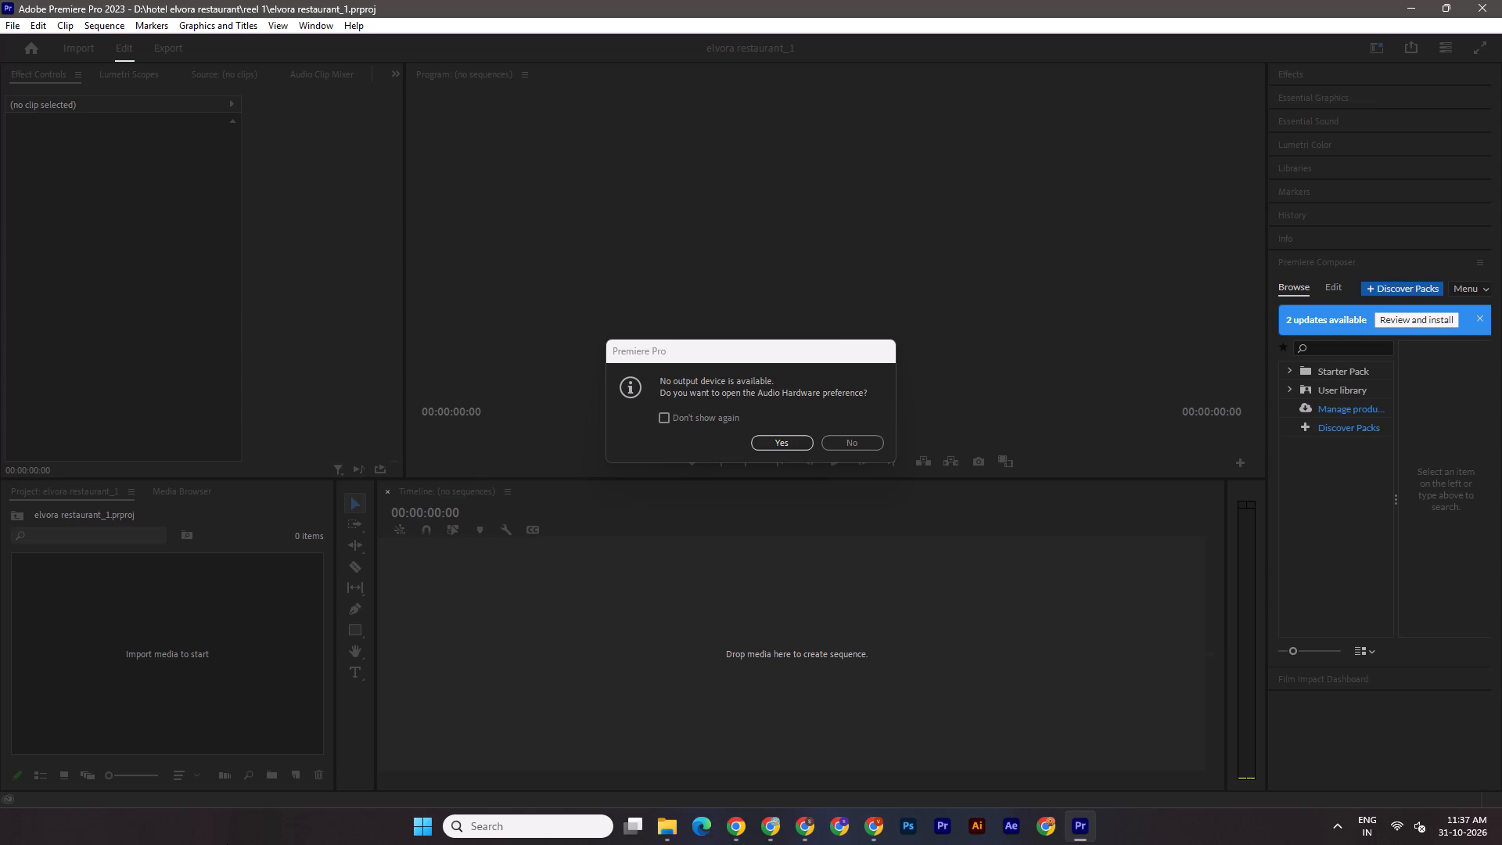
click(808, 435)
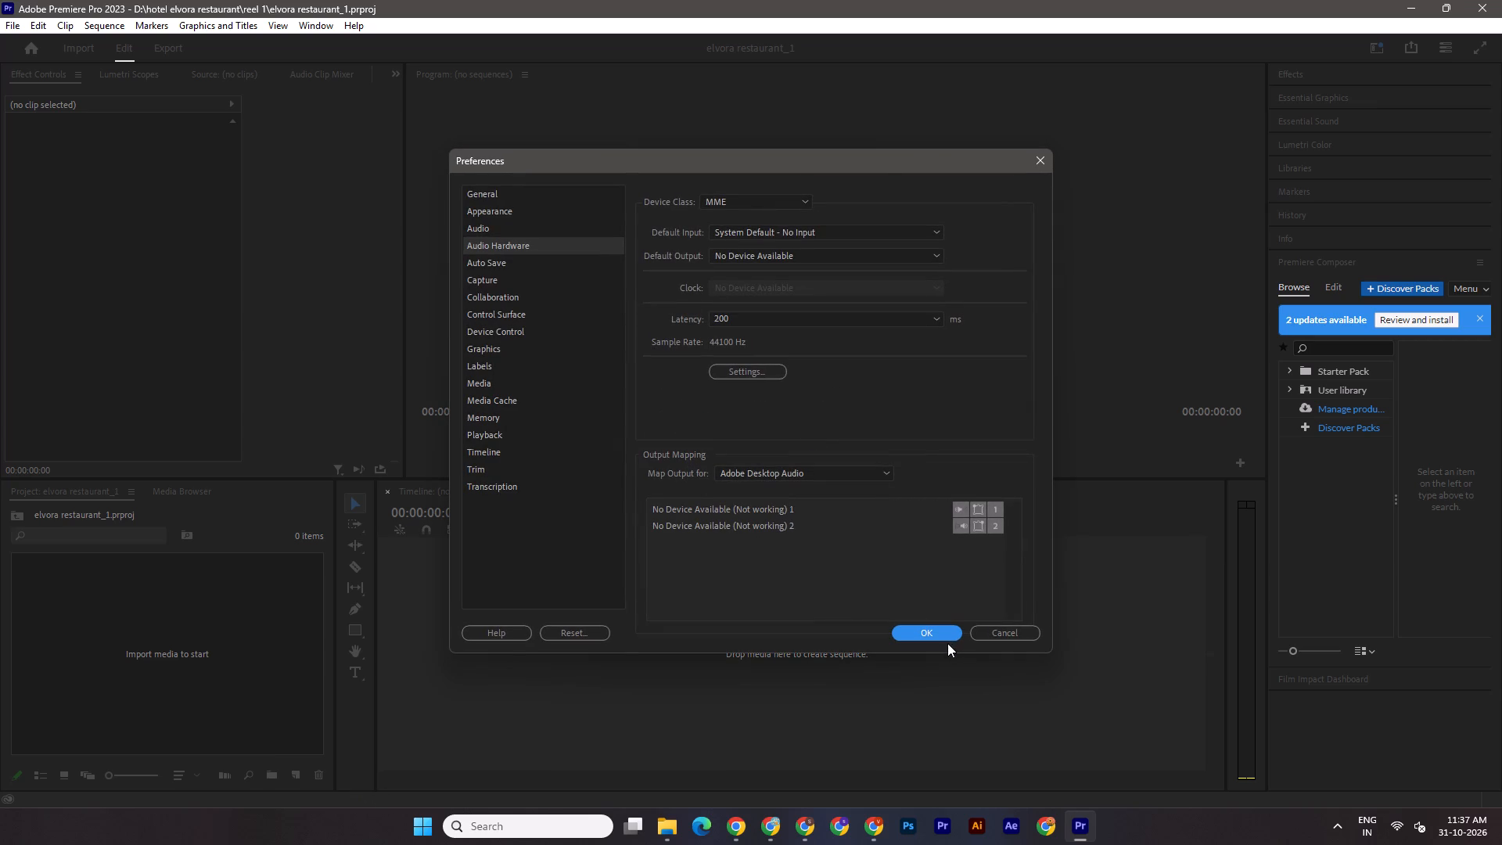
click(940, 637)
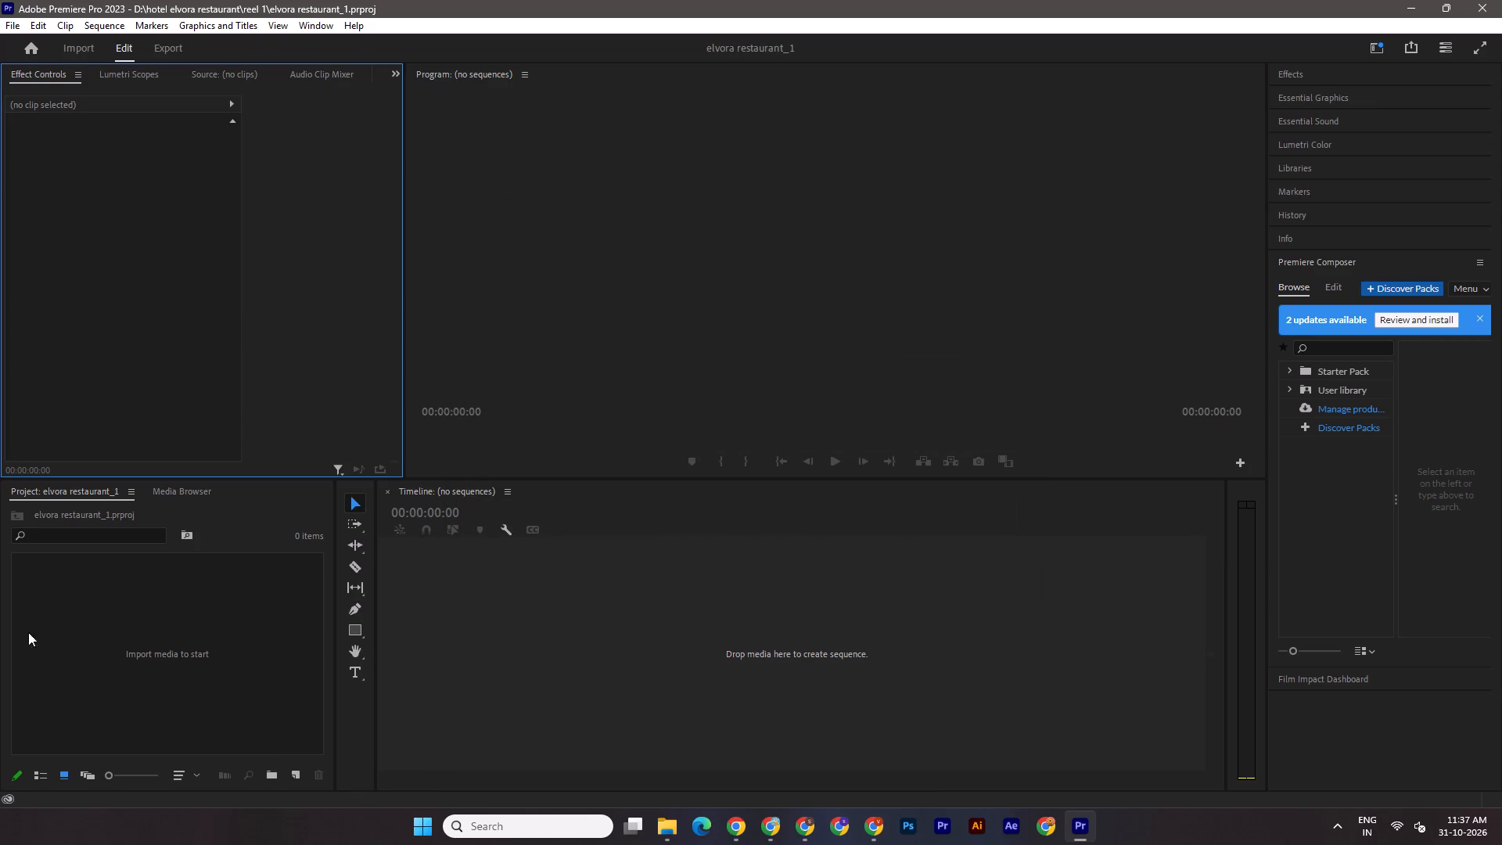
Start a new sequence in the project and bring up its sequence settings.
right_click(70, 632)
click(128, 405)
click(328, 408)
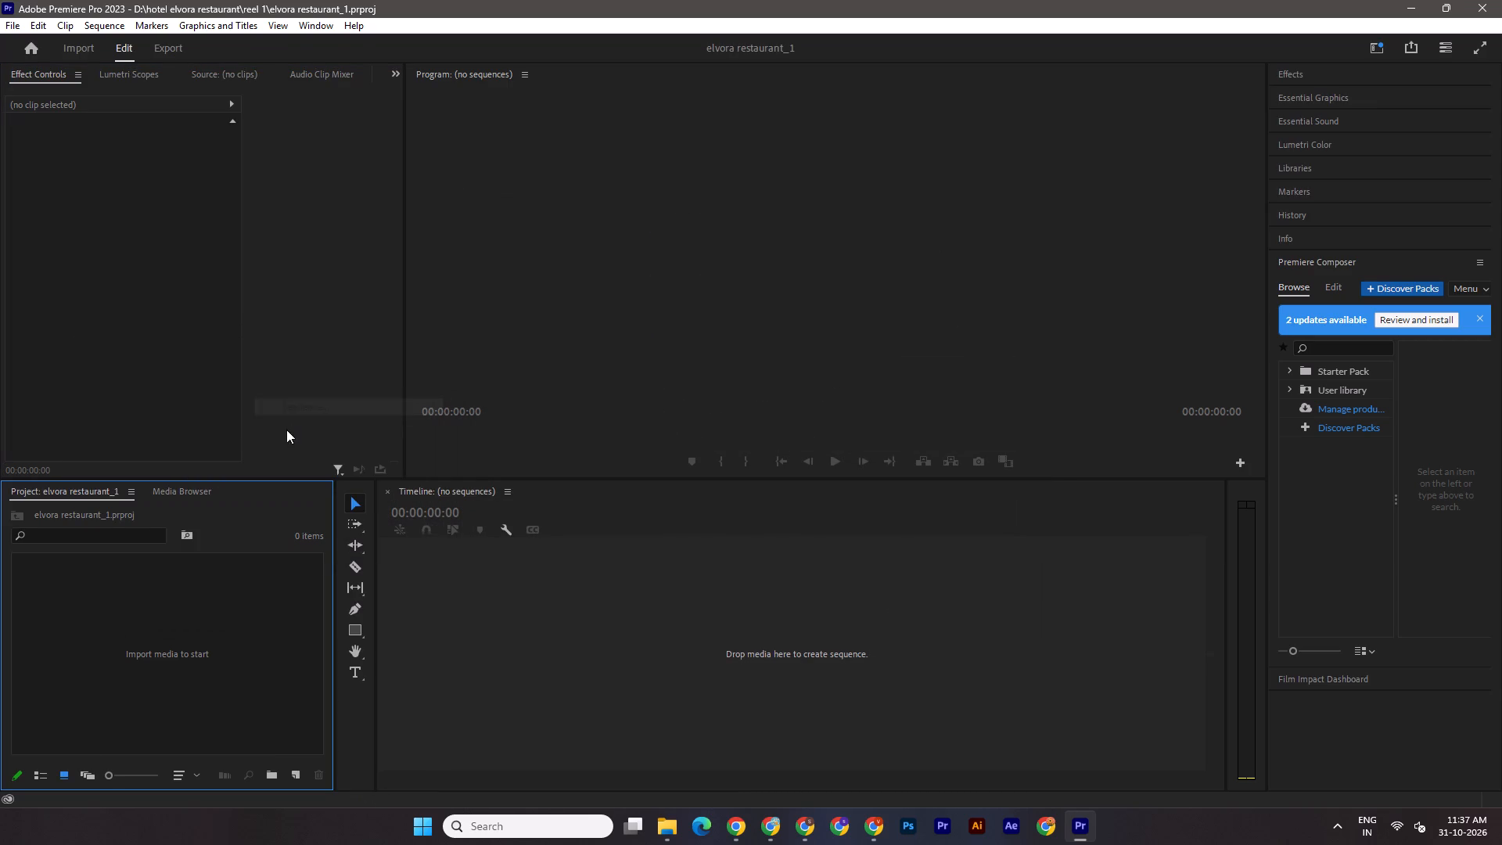
click(592, 128)
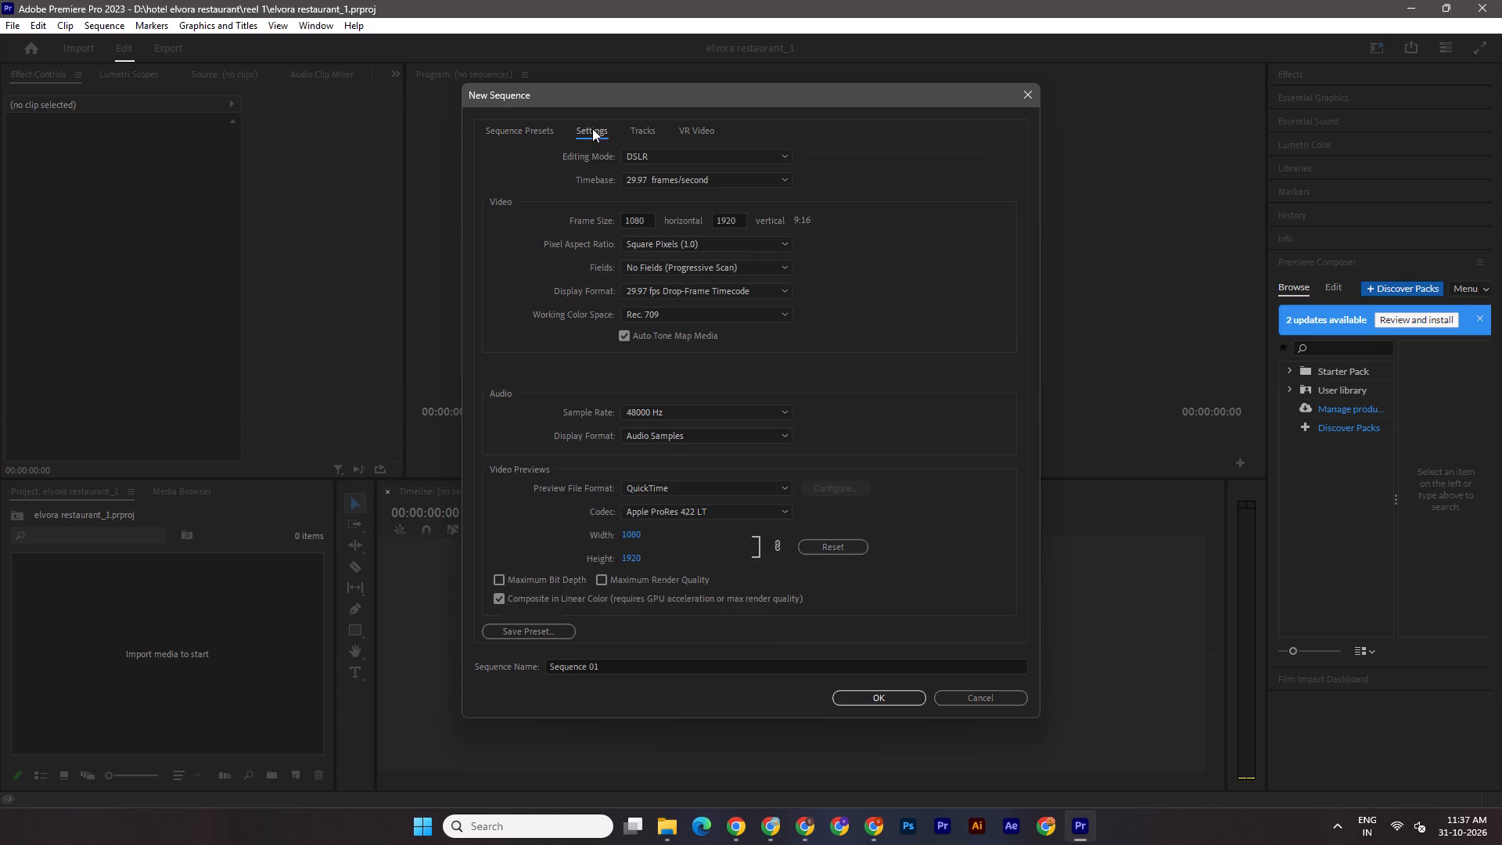
Switch to File Explorer and check the file properties and details of Video-16333.mp4 in the reel 1 folder.
click(678, 829)
click(762, 764)
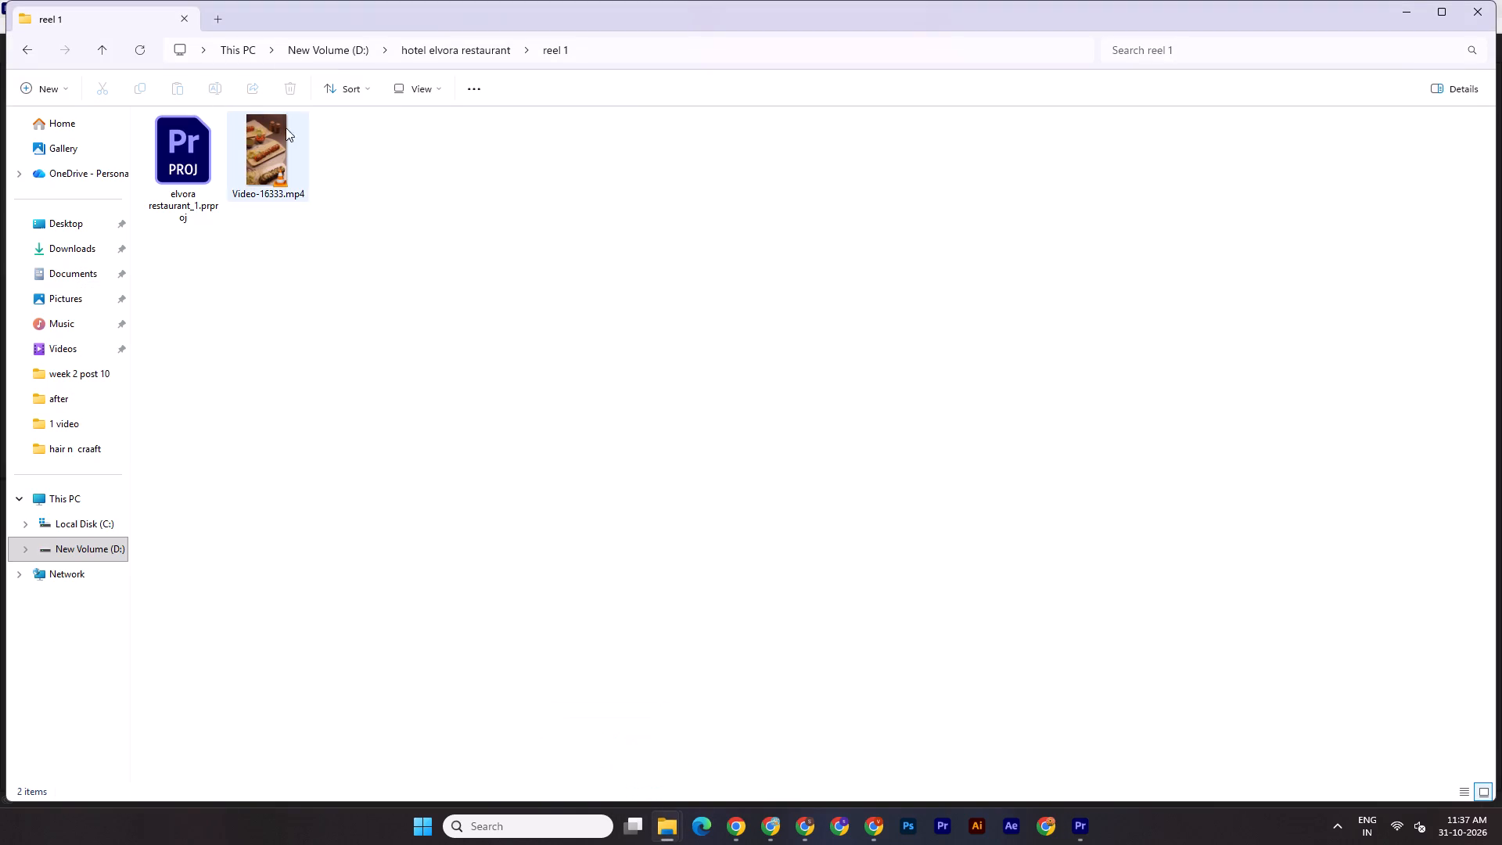
click(285, 138)
right_click(285, 138)
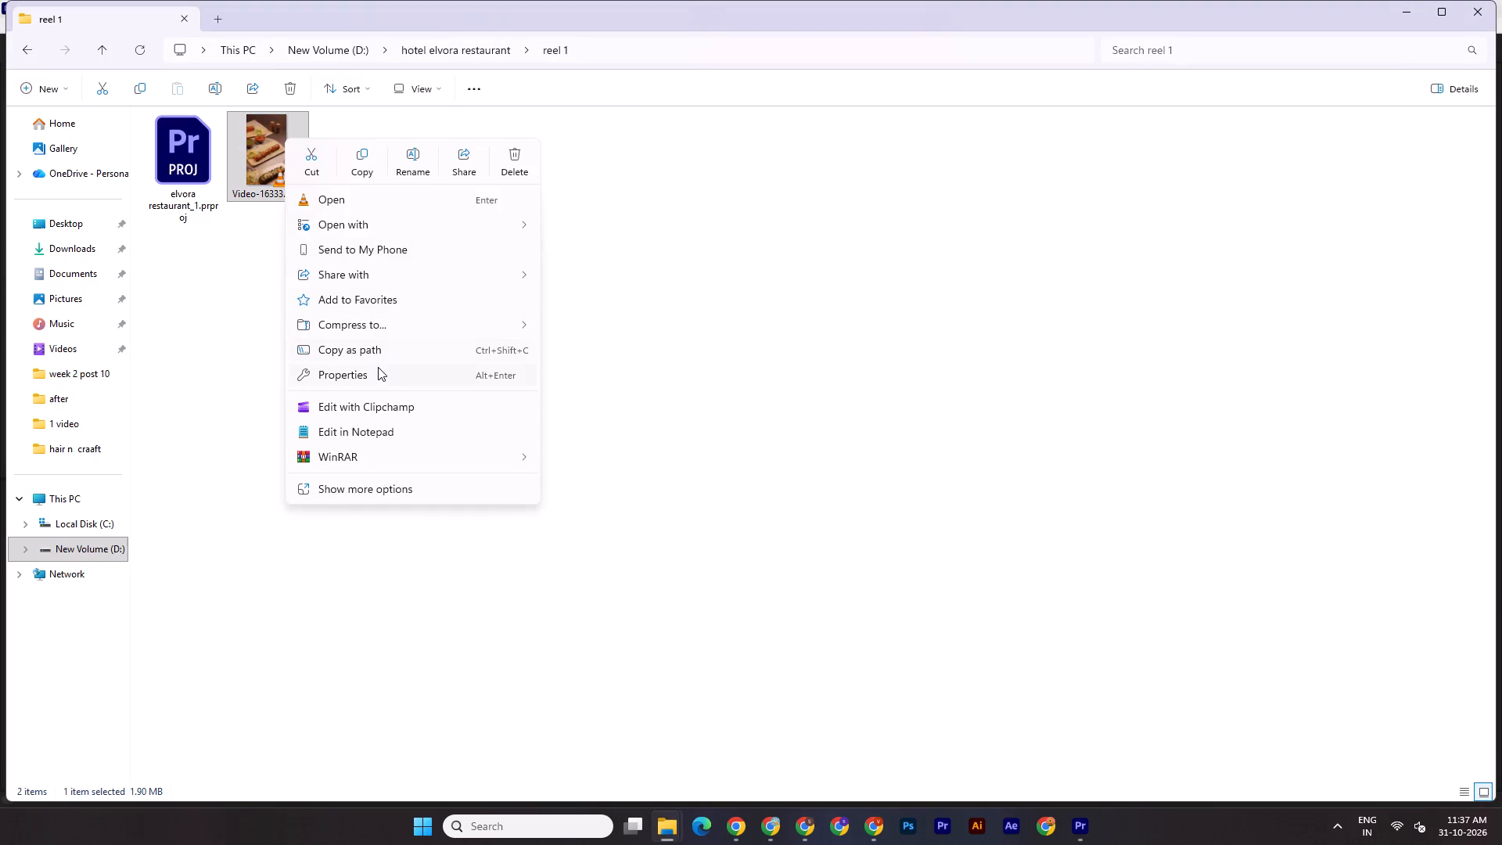
click(379, 372)
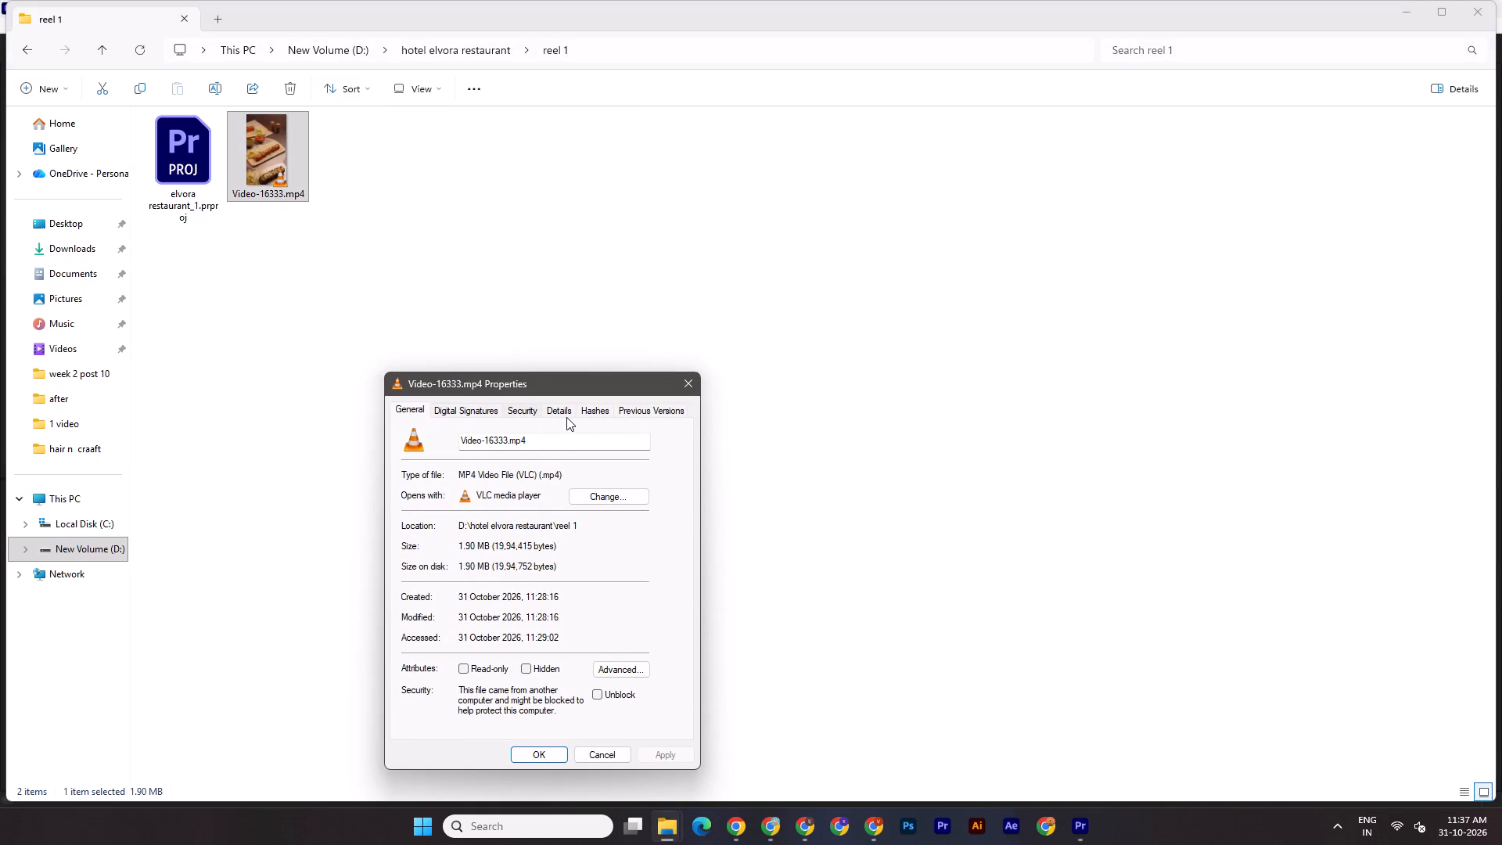
click(566, 417)
click(562, 414)
click(684, 380)
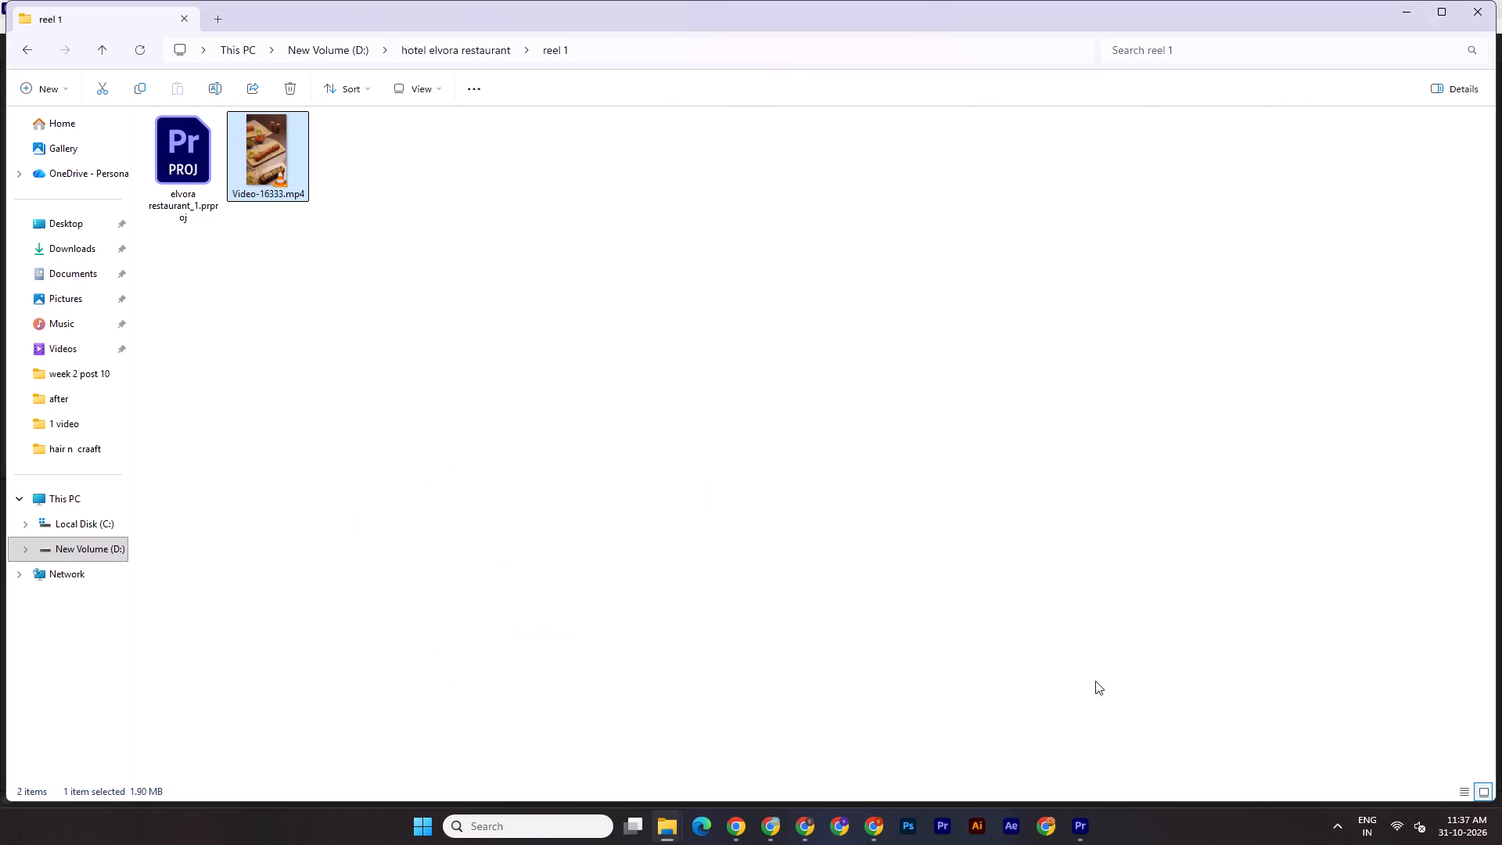
Back in Premiere Pro, set the new sequence's timebase to 30.00 frames/second and create the sequence.
click(1102, 827)
click(1086, 825)
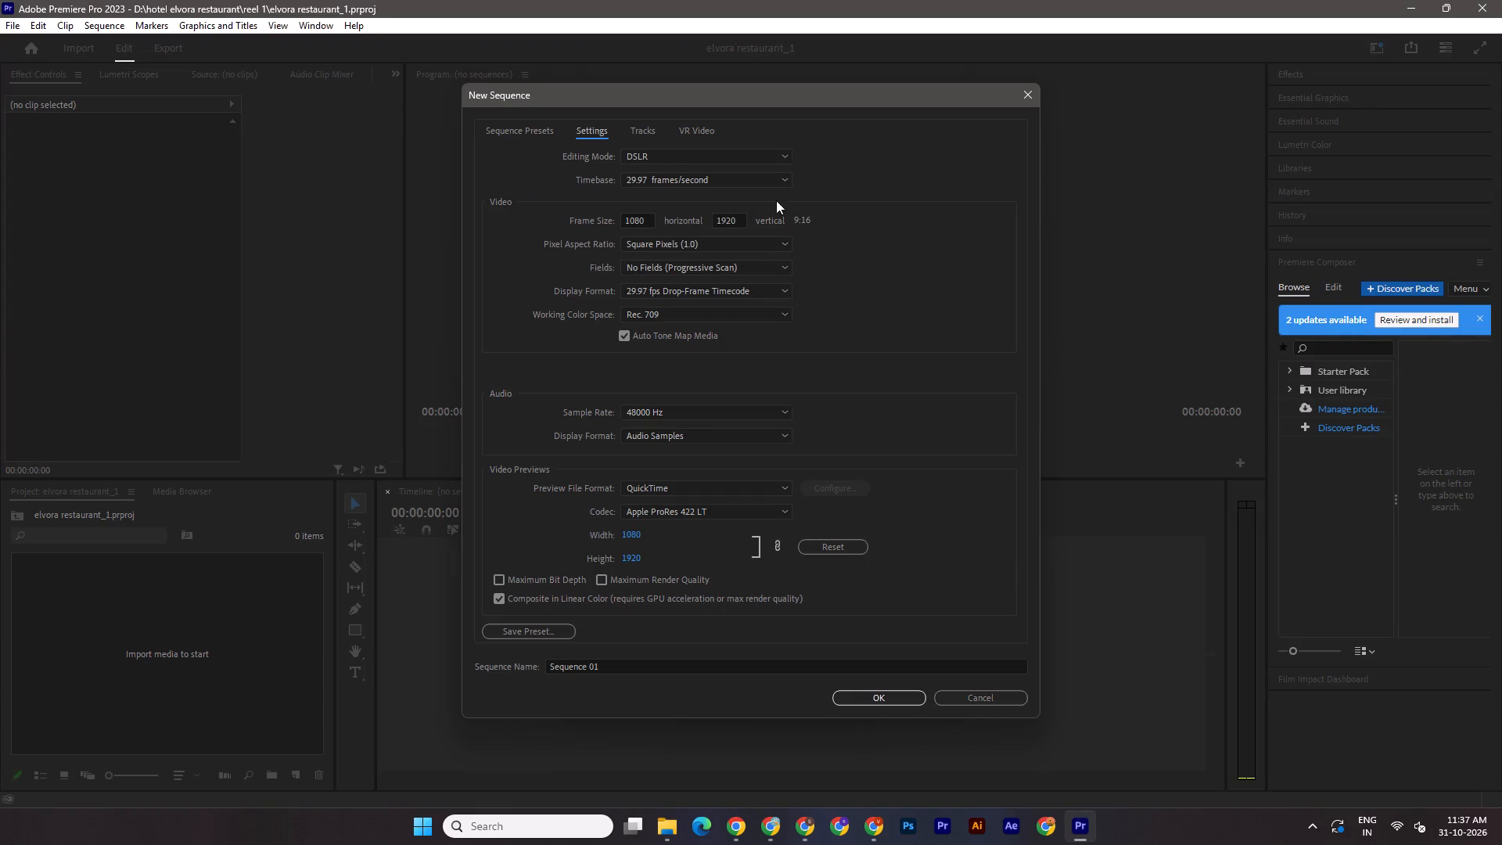
click(691, 178)
click(670, 335)
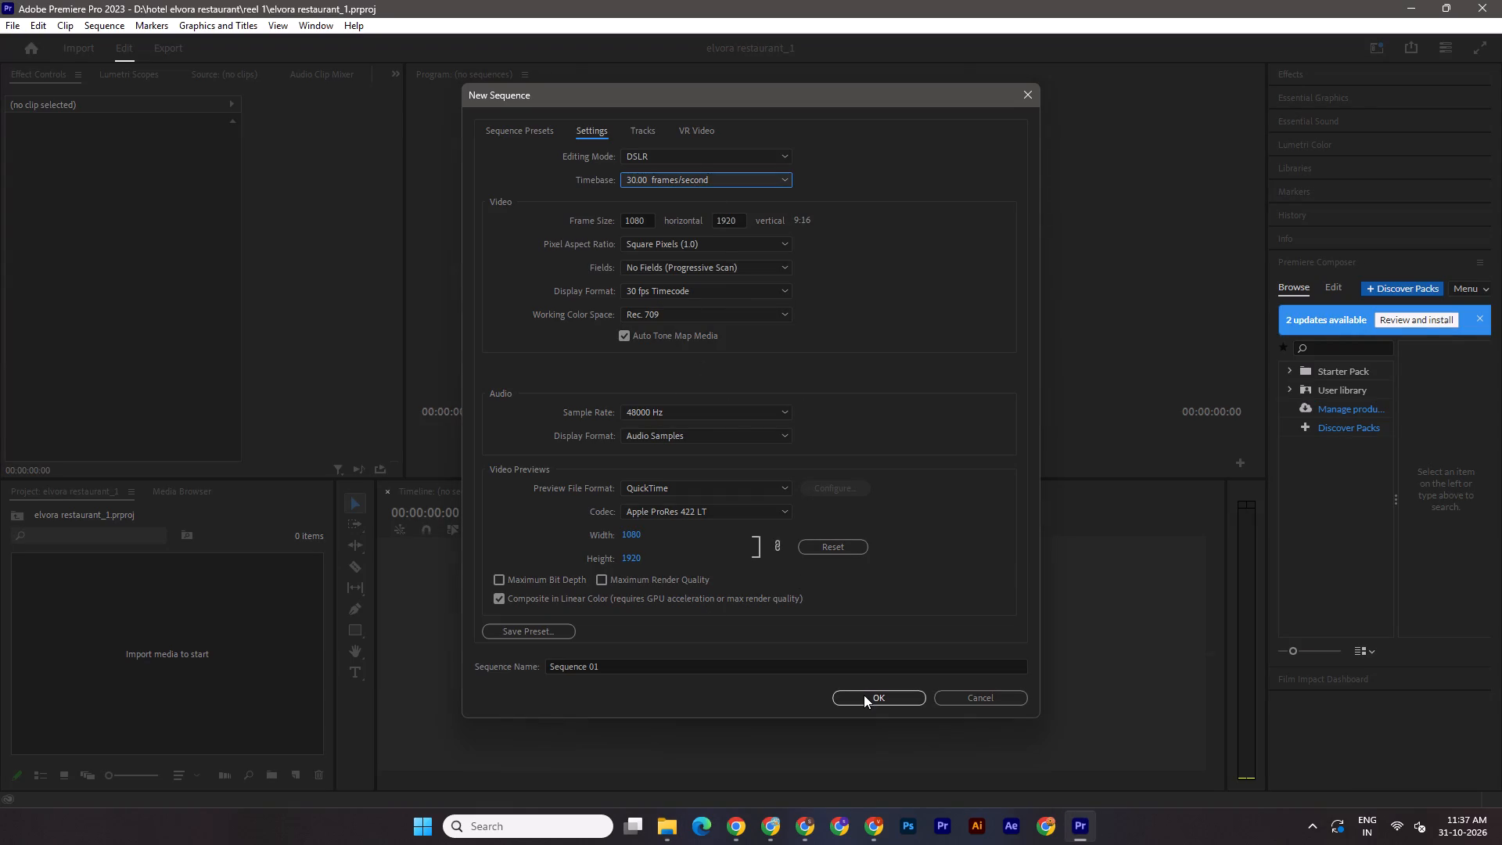
click(864, 695)
Import Video-16333.mp4 from the reel 1 folder in File Explorer into the Premiere Pro project.
click(666, 823)
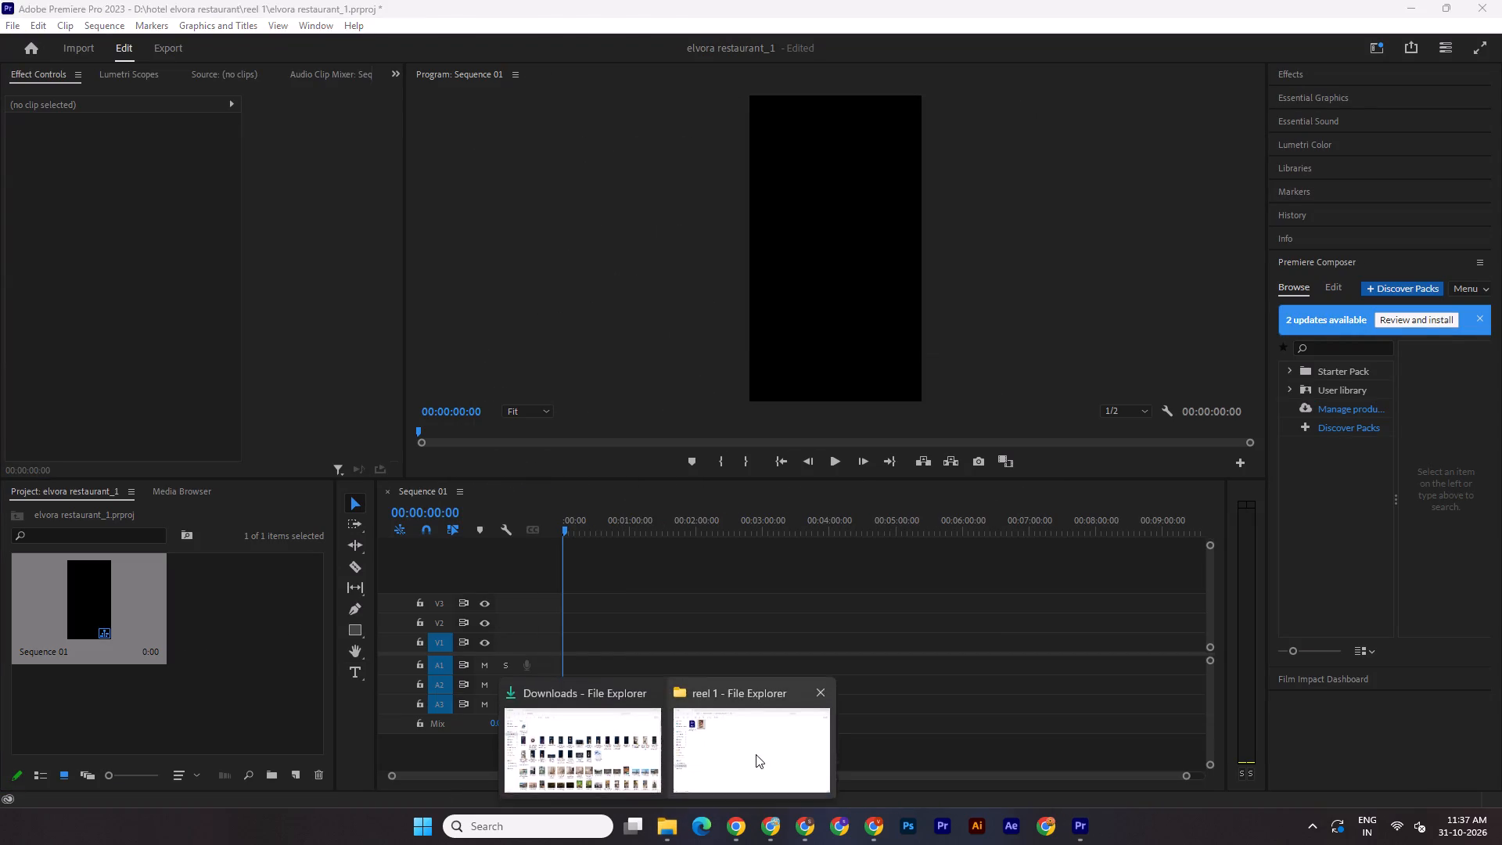
click(752, 747)
drag(286, 171, 1085, 829)
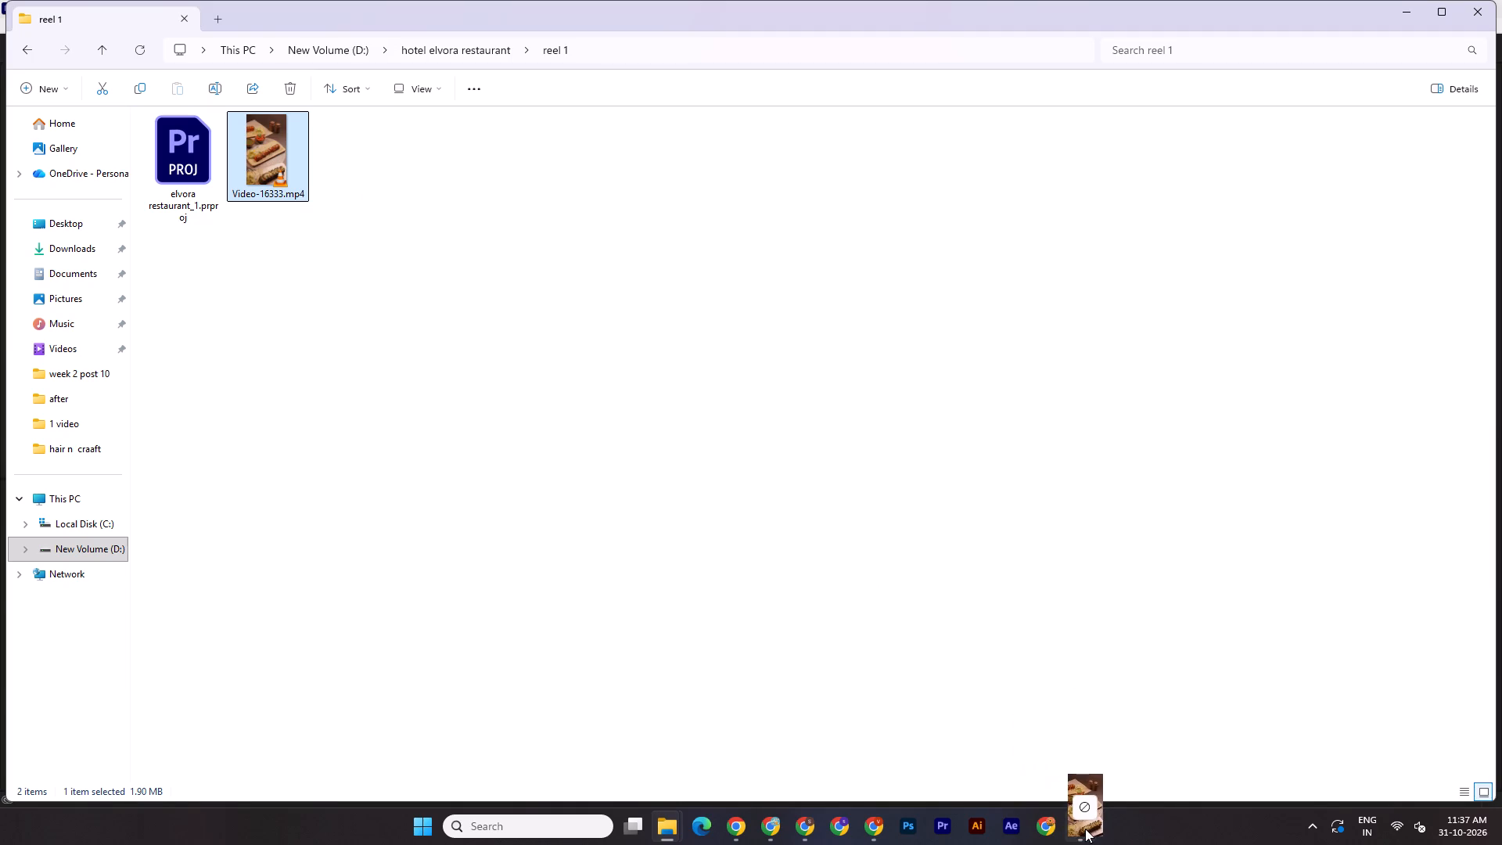
drag(1085, 829, 268, 631)
Place Video-16333.mp4 at the start of Sequence 01 on tracks V1 and A1, keeping the existing sequence settings.
drag(250, 611, 591, 681)
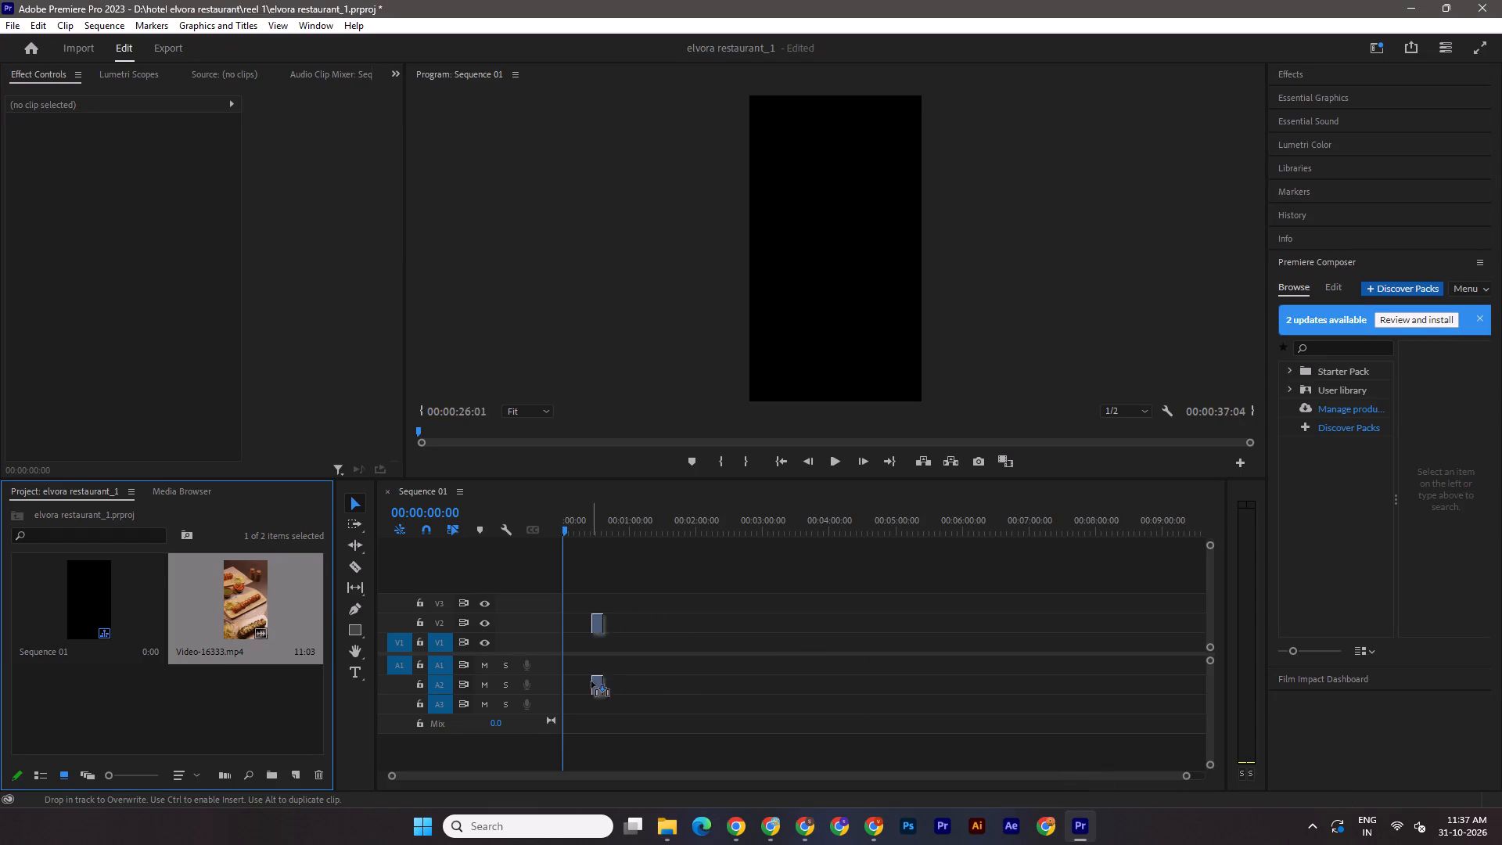
drag(591, 681, 546, 660)
click(857, 435)
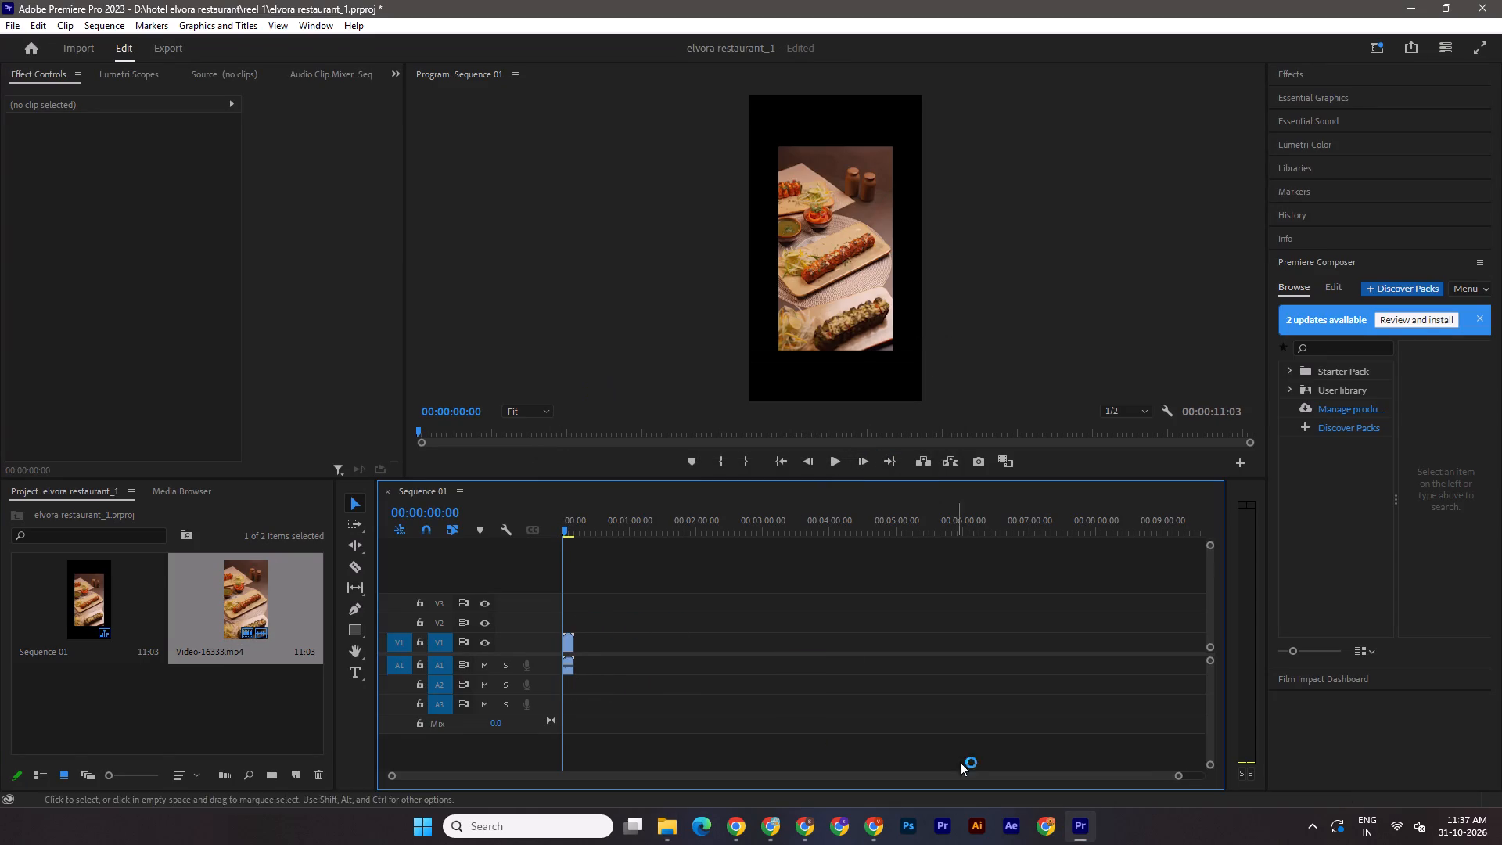
Scrub through the placed clip to about 10 seconds and back to the start, and save the project.
drag(1179, 777, 836, 759)
drag(565, 527, 1031, 534)
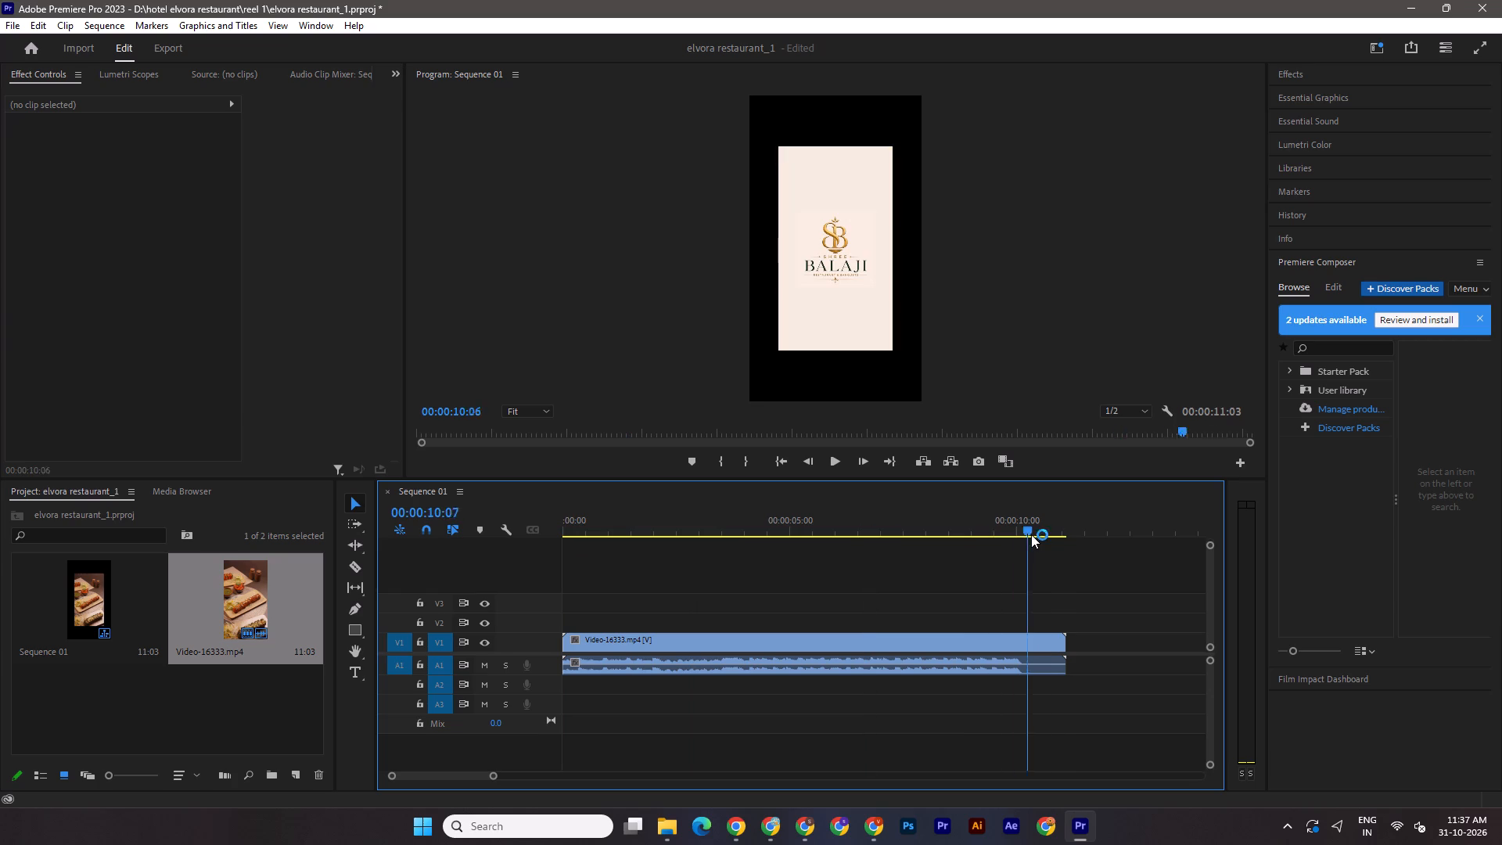
drag(1031, 534, 547, 526)
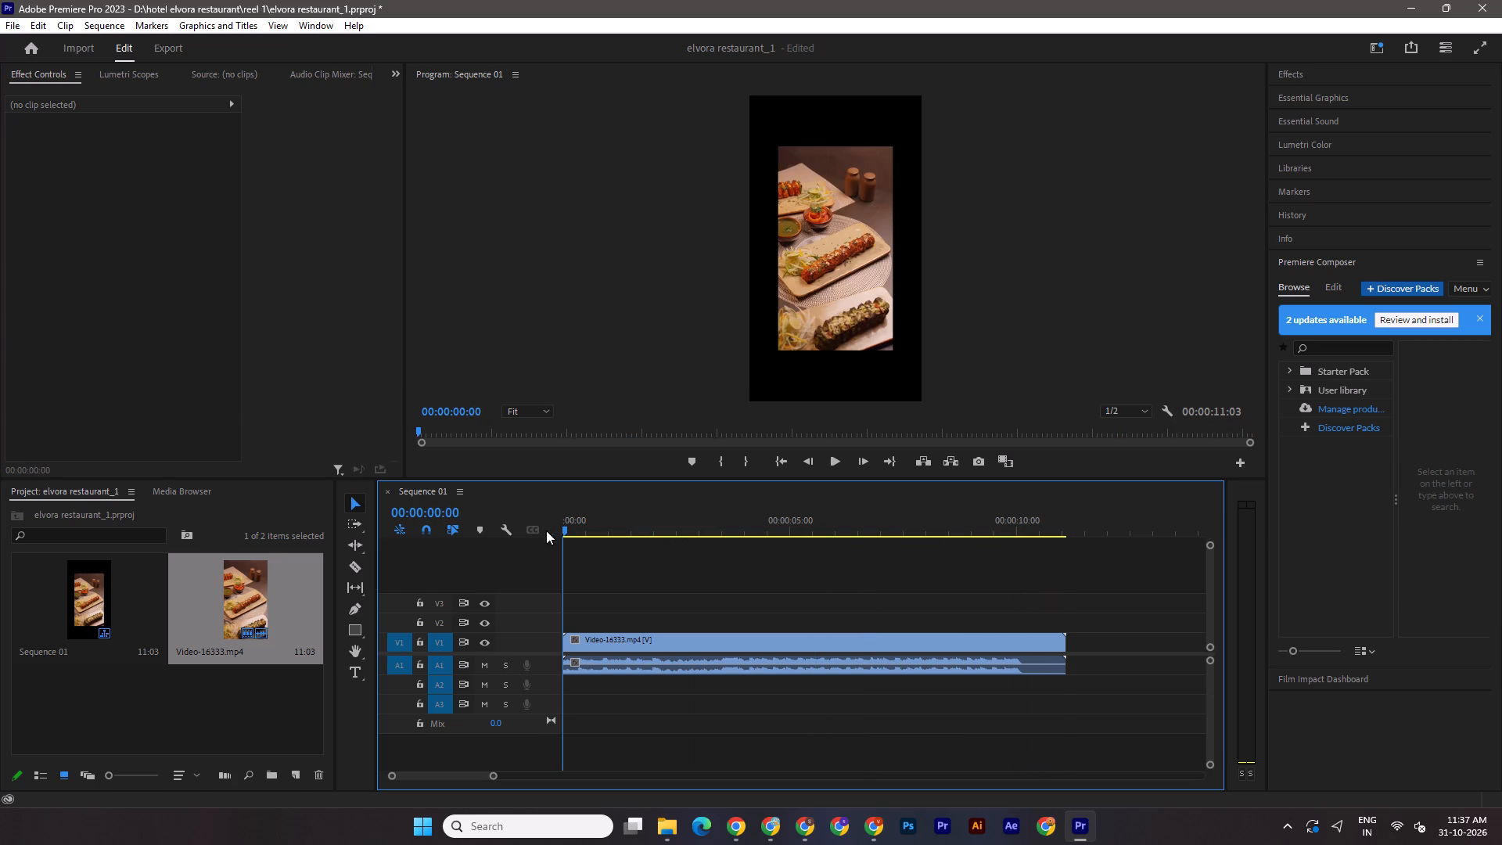
key(ctrl+s)
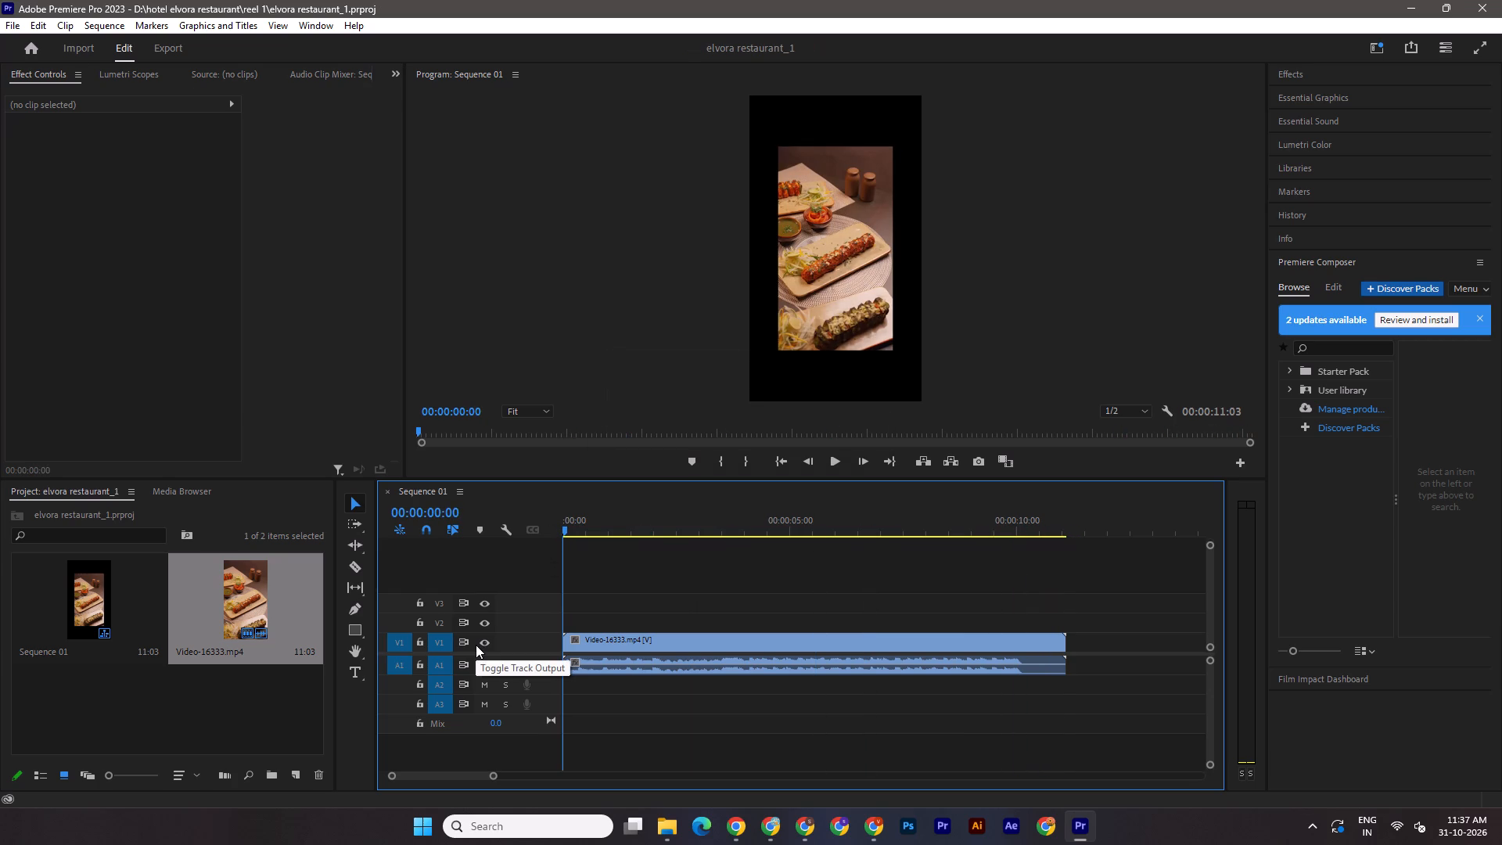
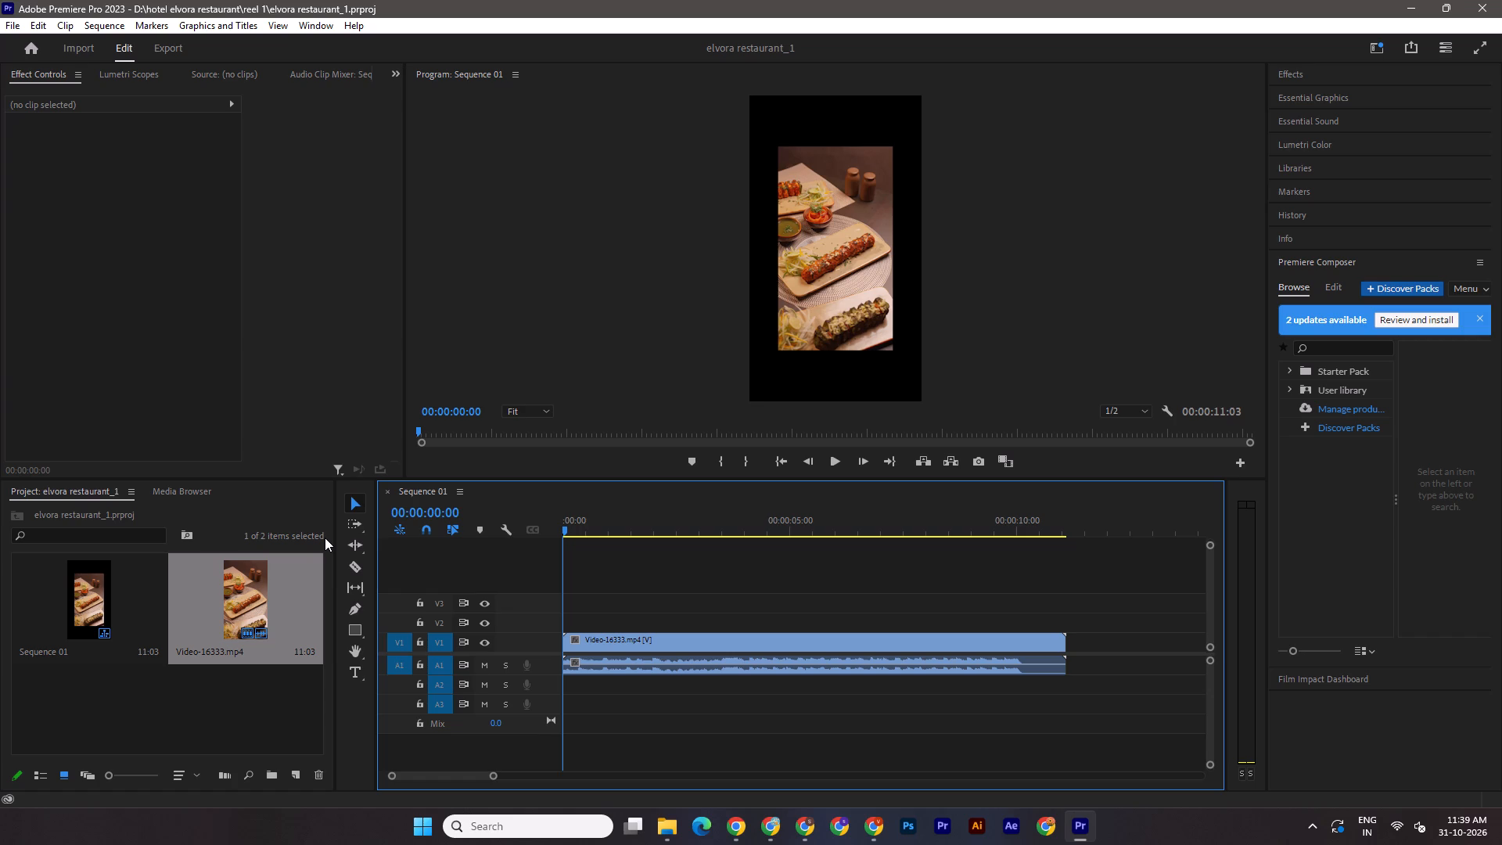
Check the Bluetooth connection of the Airdopes 141 ANC earbuds in Windows, and return to the project.
click(1425, 824)
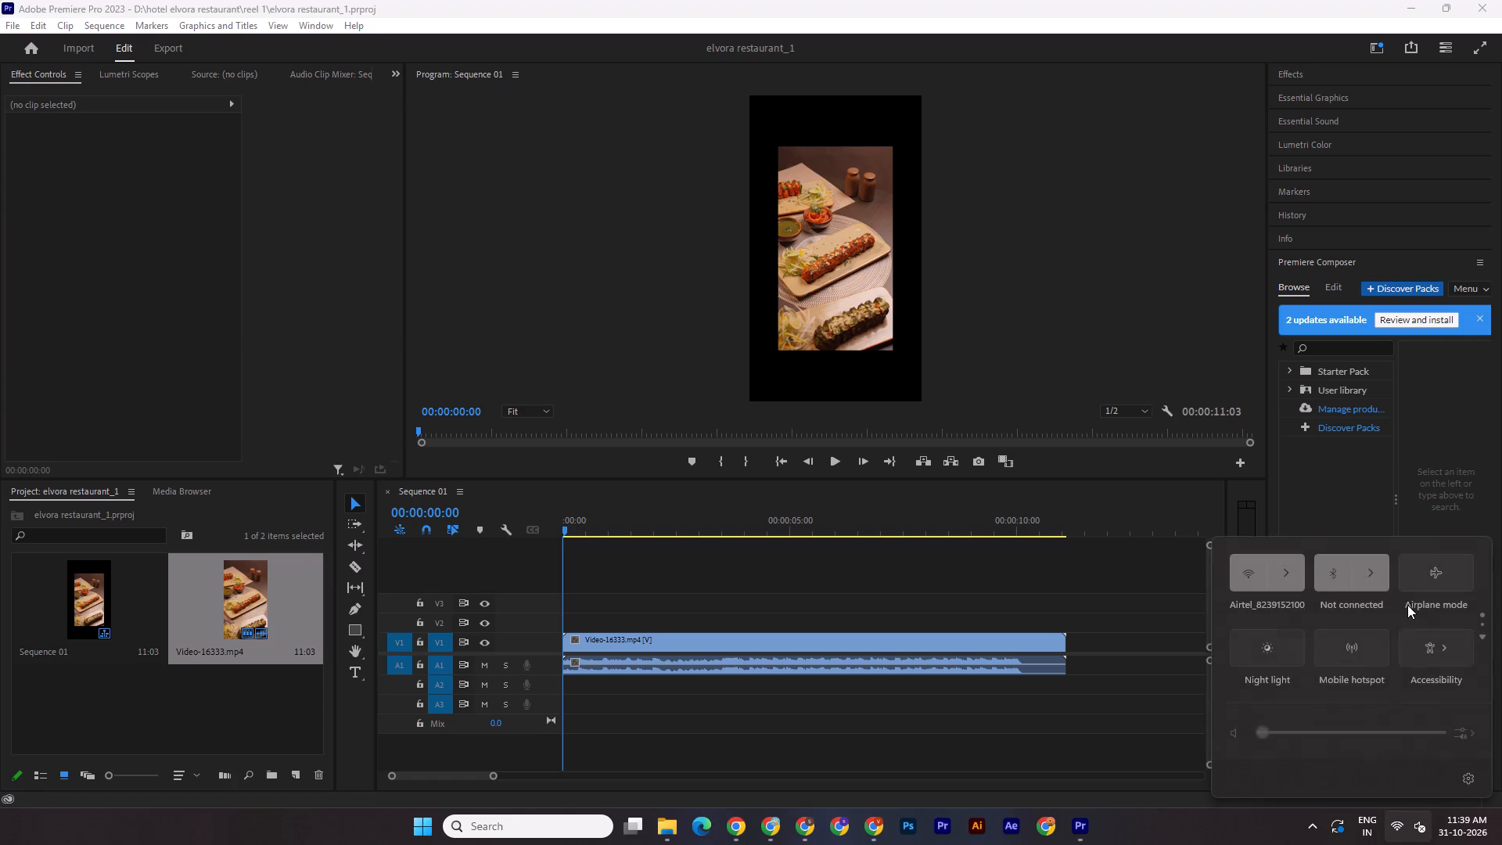
click(1360, 565)
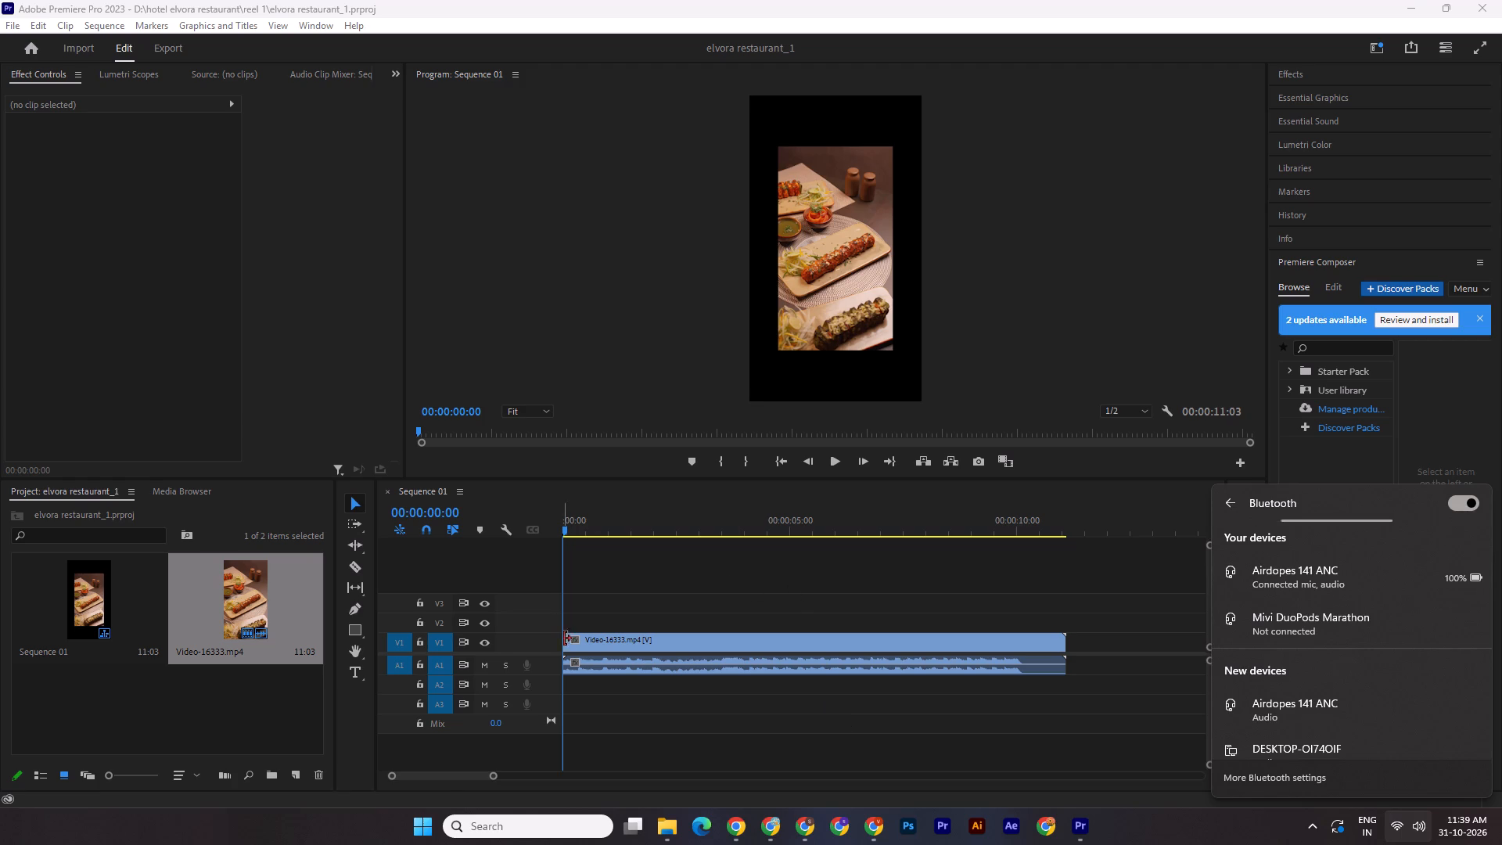
click(602, 560)
Play Sequence 01 briefly from the start and stop playback.
click(839, 458)
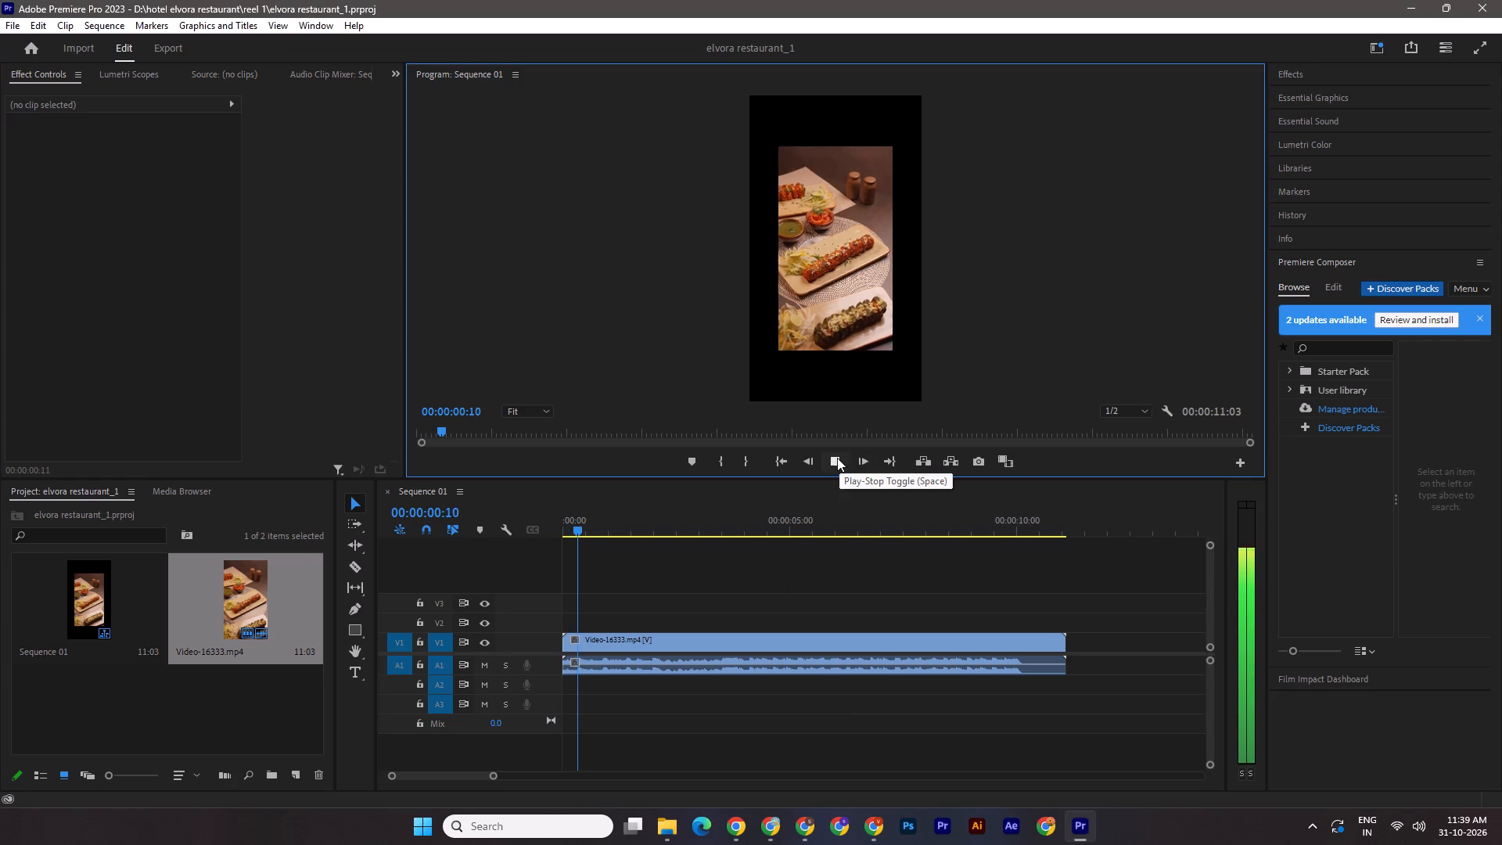
click(833, 458)
Close and relaunch Premiere Pro, and reopen the recent project elvora restaurant_1.
click(1501, 0)
click(1080, 825)
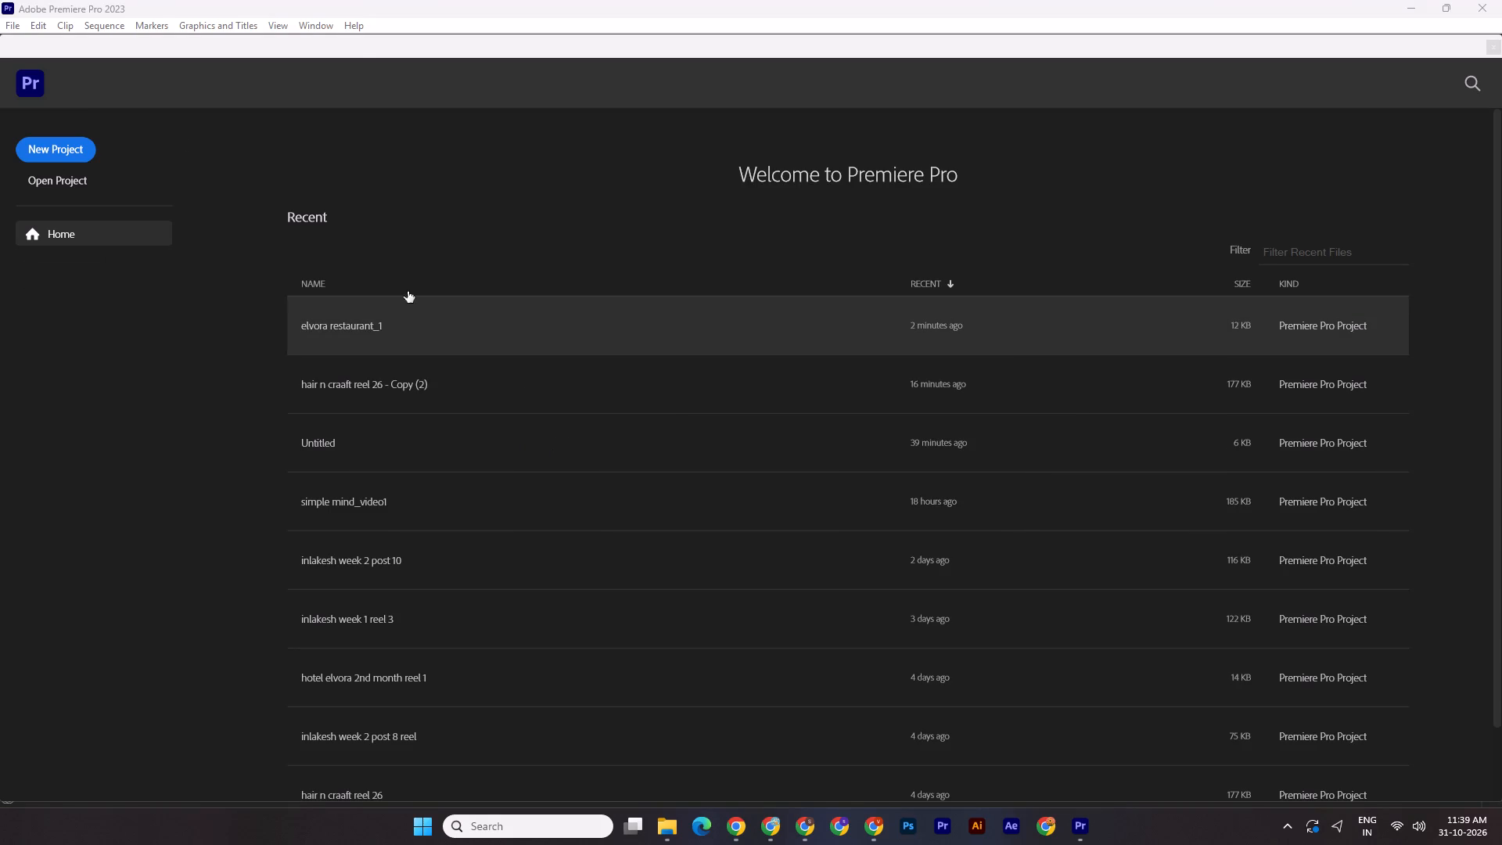
click(372, 324)
click(372, 324)
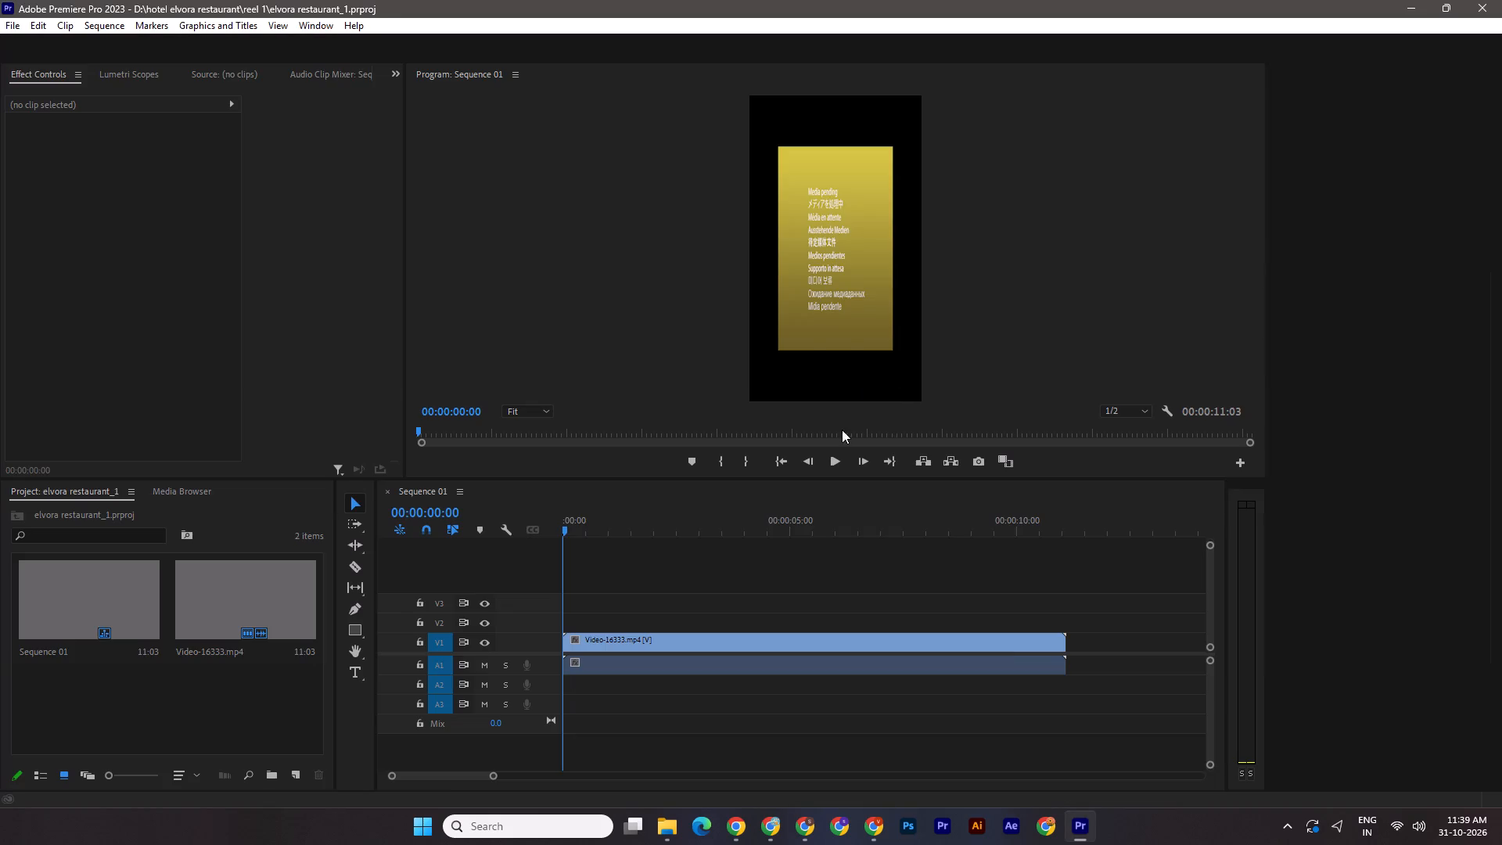
Play Sequence 01 to about 10 seconds, dismissing the AEJuice Pack Manager 4 window, and save the project with the playhead at the start.
click(834, 461)
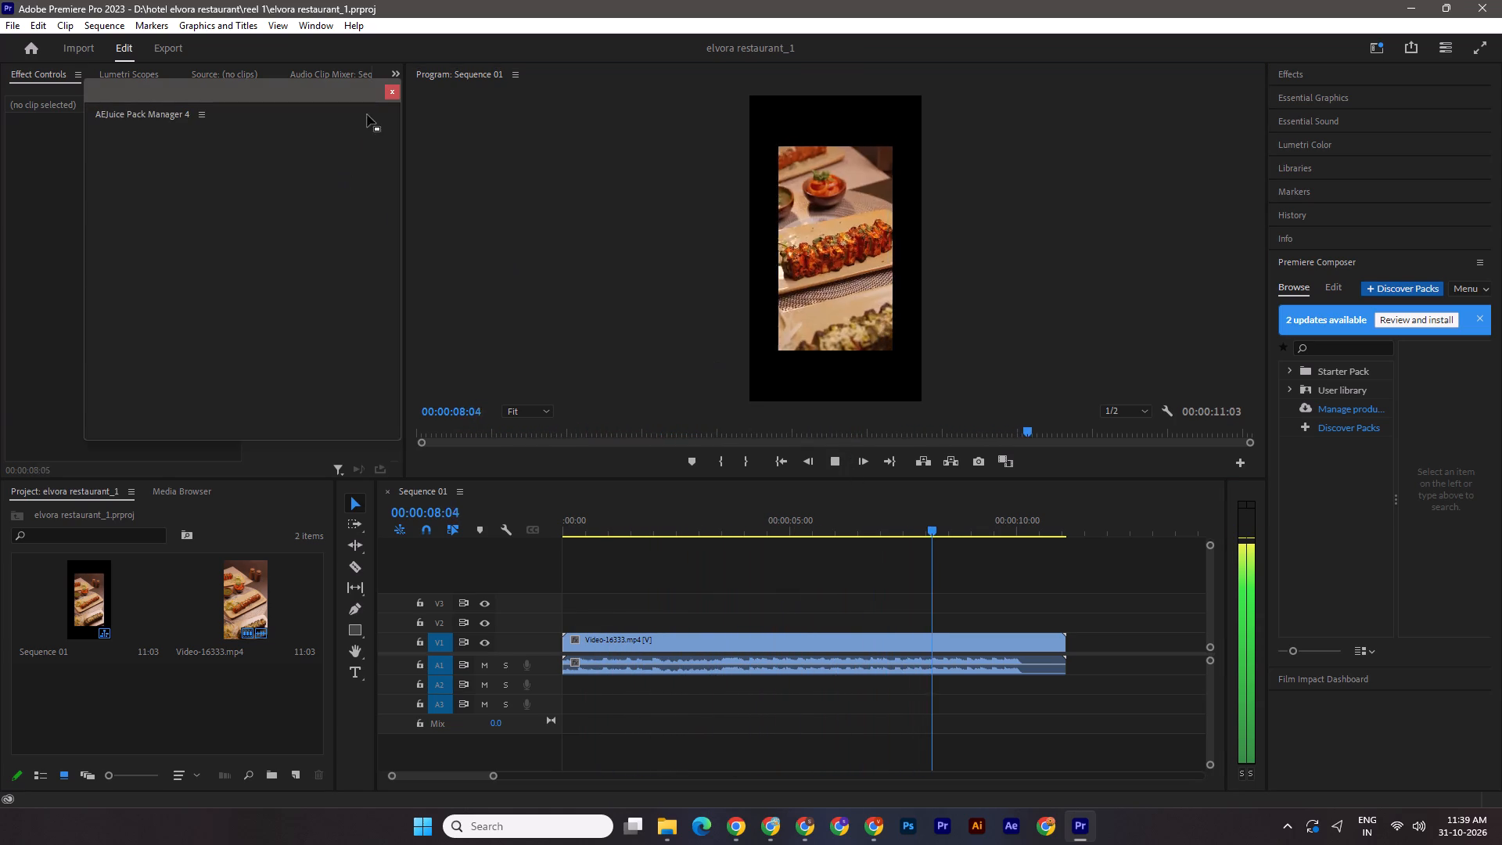
click(395, 91)
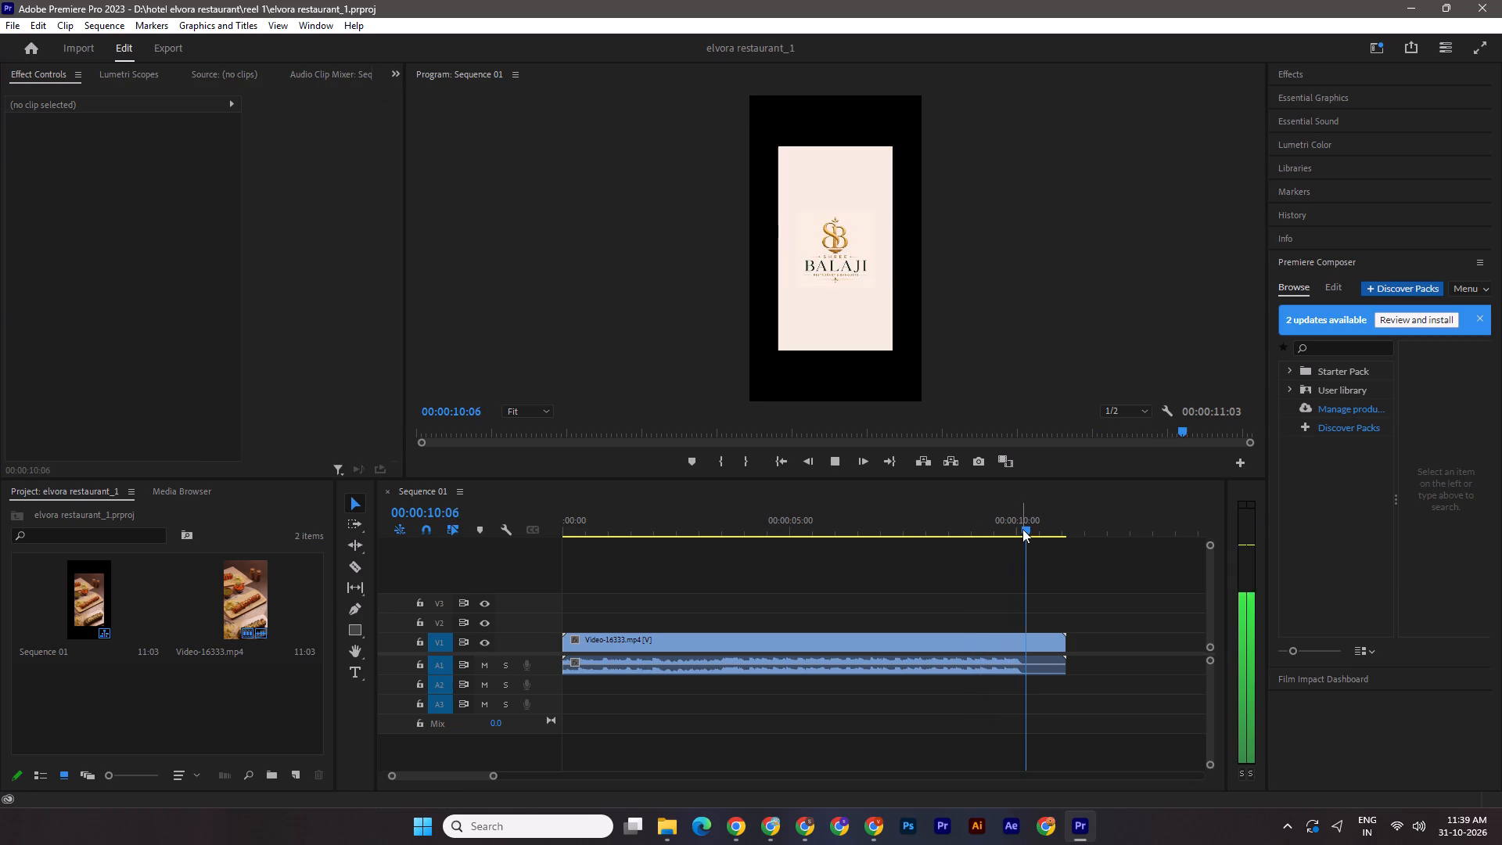
drag(1022, 529, 513, 533)
key(ctrl+s)
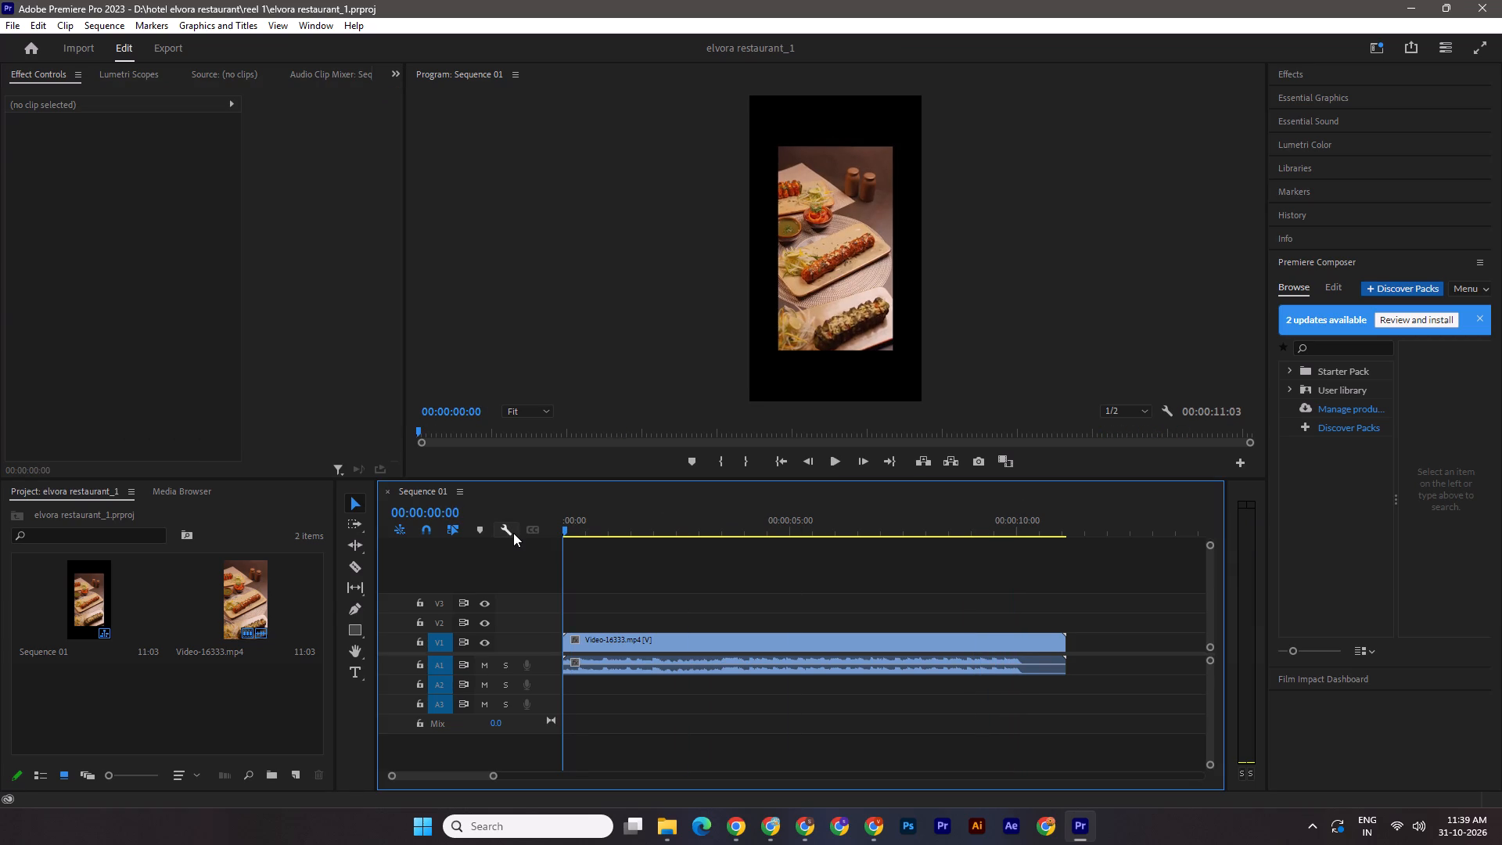
Play the first five seconds or so of the sequence again and return the playhead to the start.
key(space)
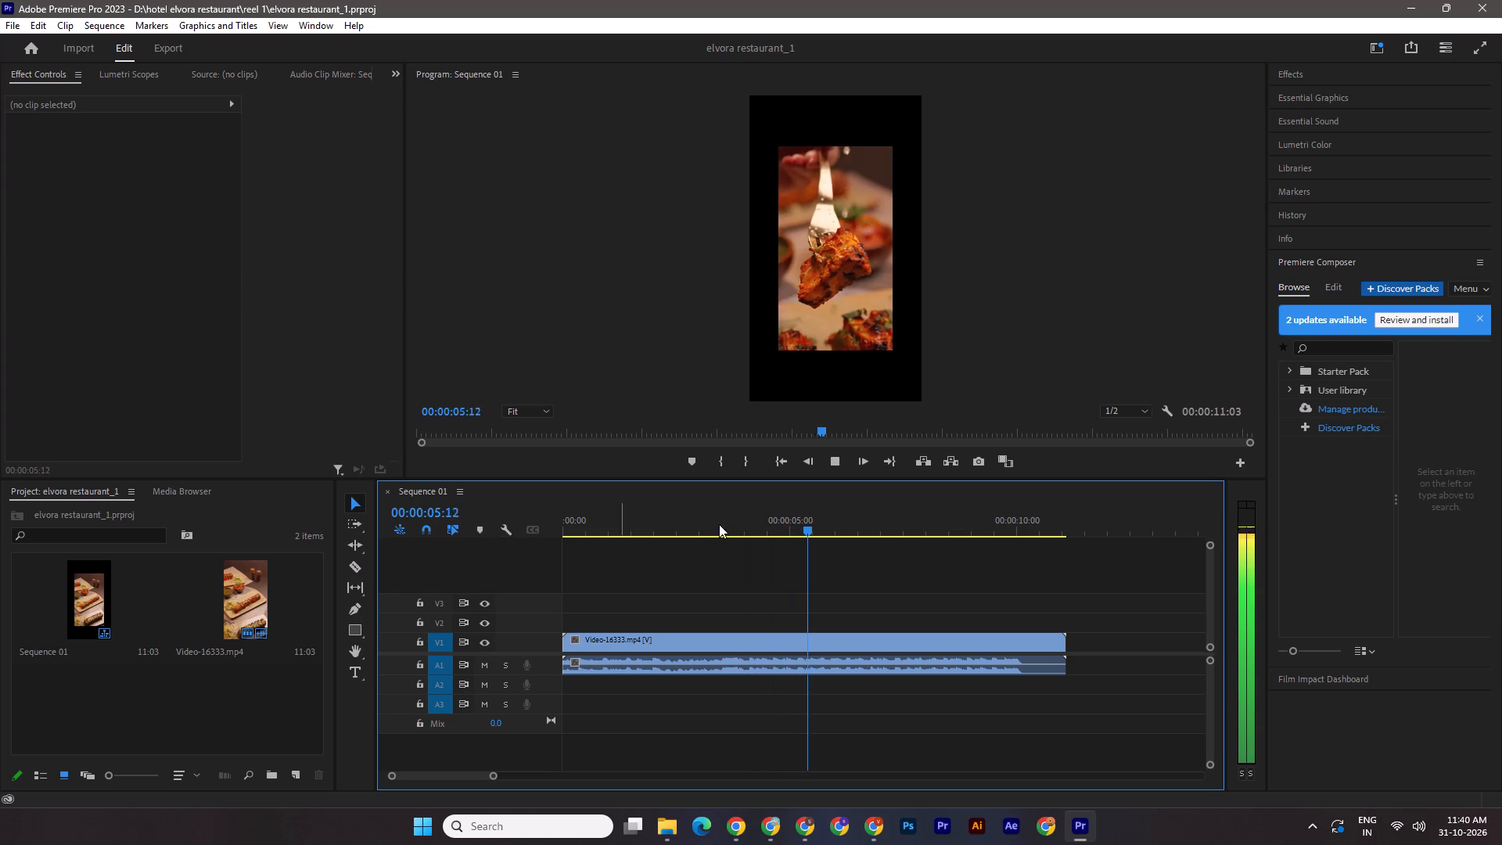
key(space)
drag(817, 533, 501, 541)
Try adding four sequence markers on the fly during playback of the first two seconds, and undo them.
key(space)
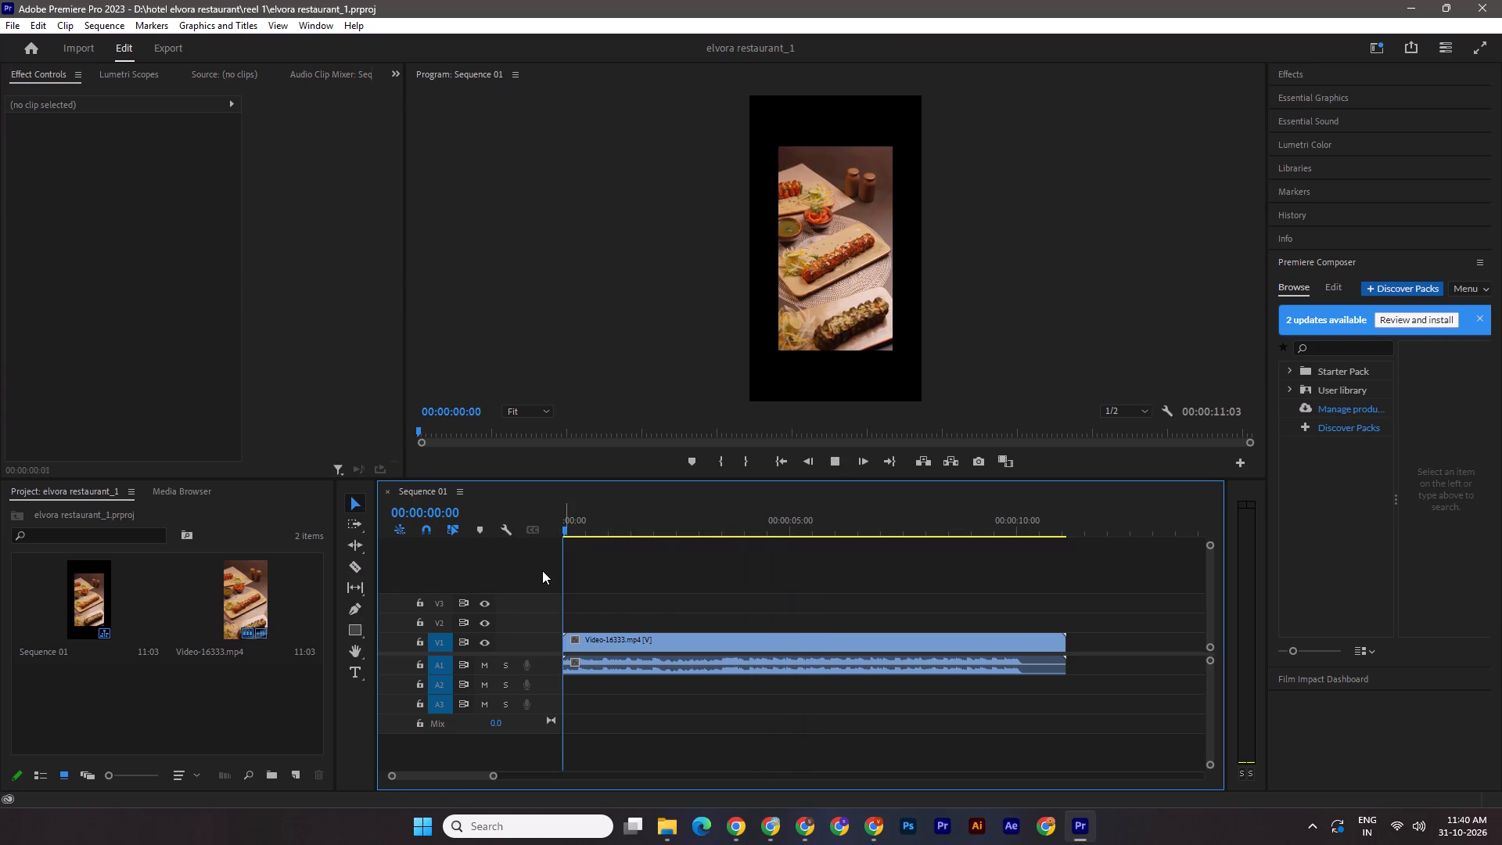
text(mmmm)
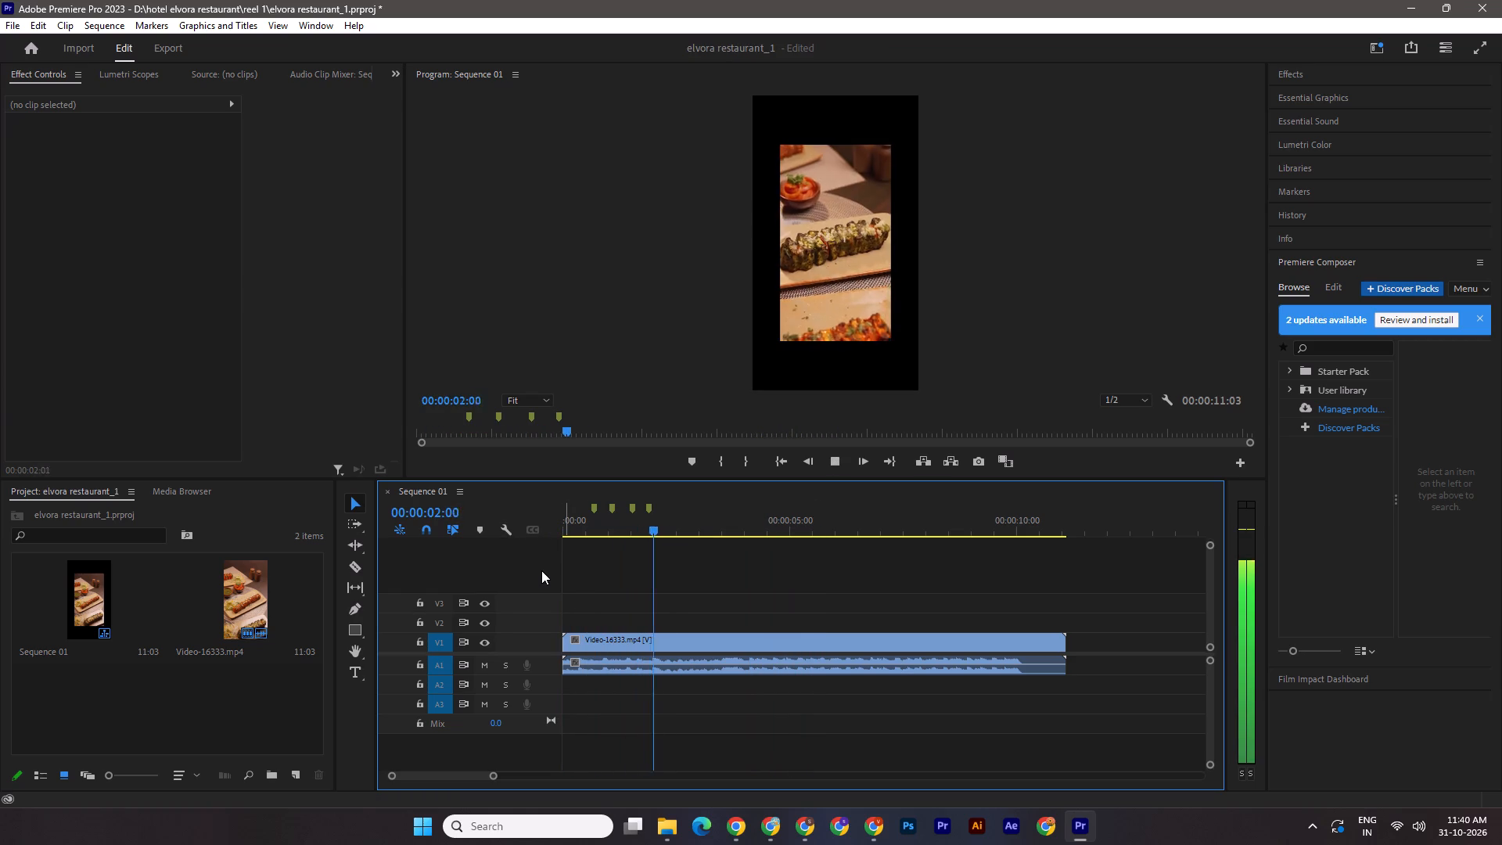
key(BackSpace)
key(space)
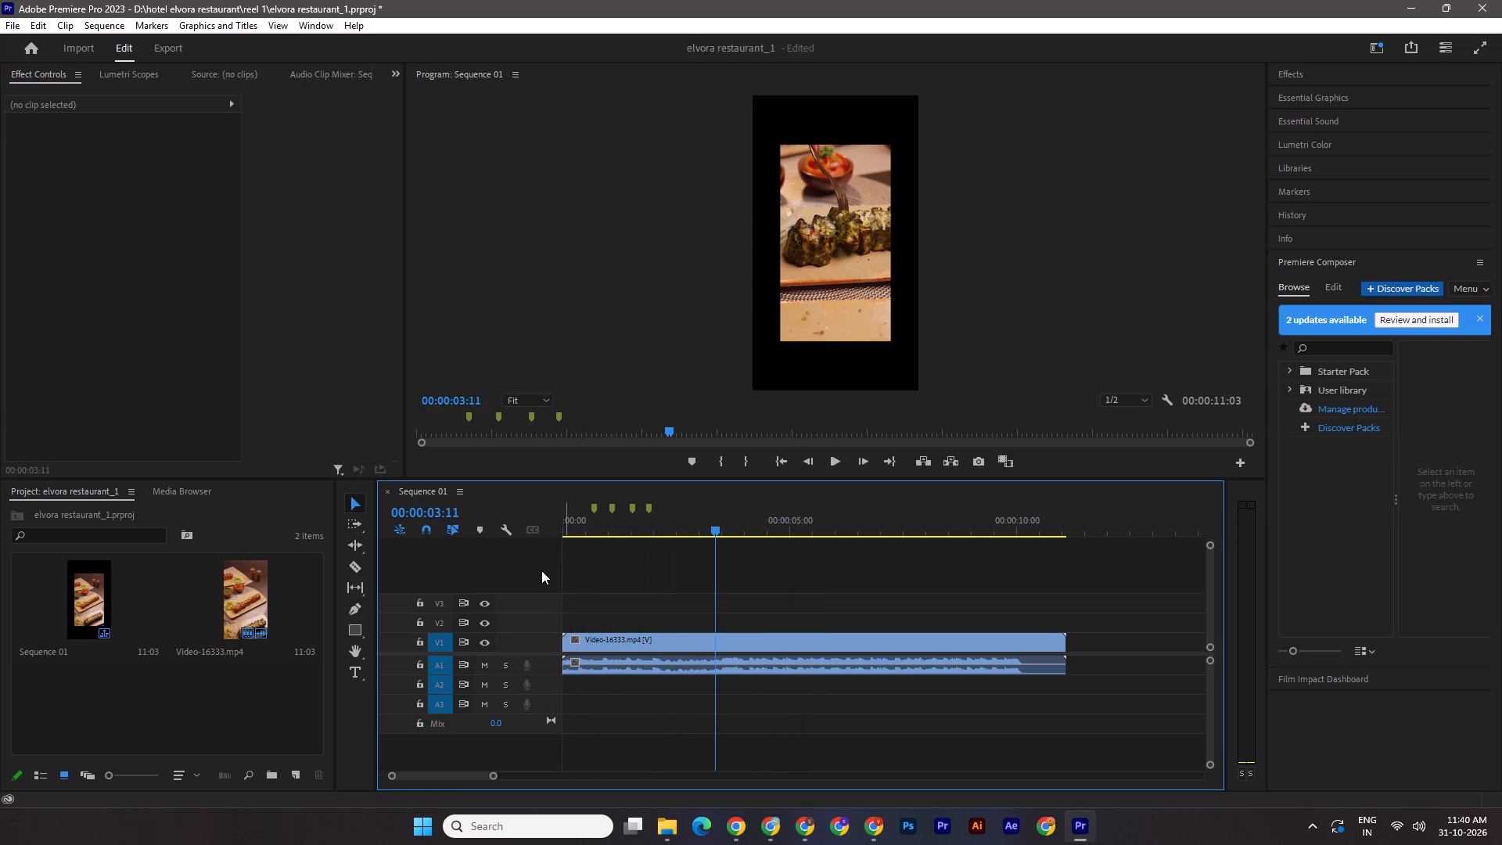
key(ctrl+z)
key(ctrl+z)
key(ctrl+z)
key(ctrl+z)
Play the sequence from the start, adding fifteen sequence markers on the fly between about 0.6 and 9.3 seconds, and save the project.
drag(711, 528, 426, 527)
key(space)
text(mmmmm)
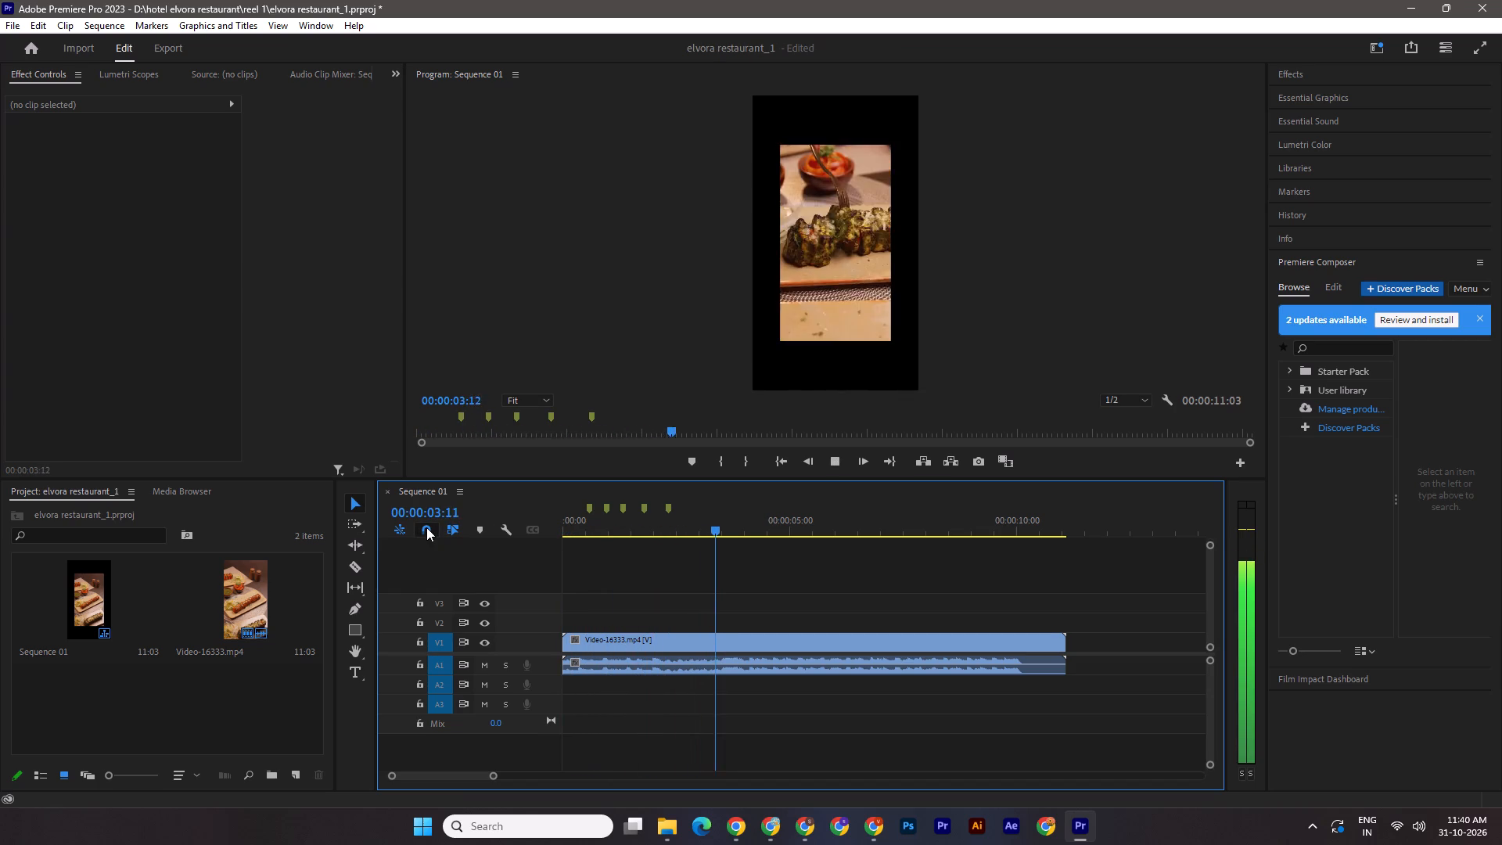
text(mmmmmmmmmm)
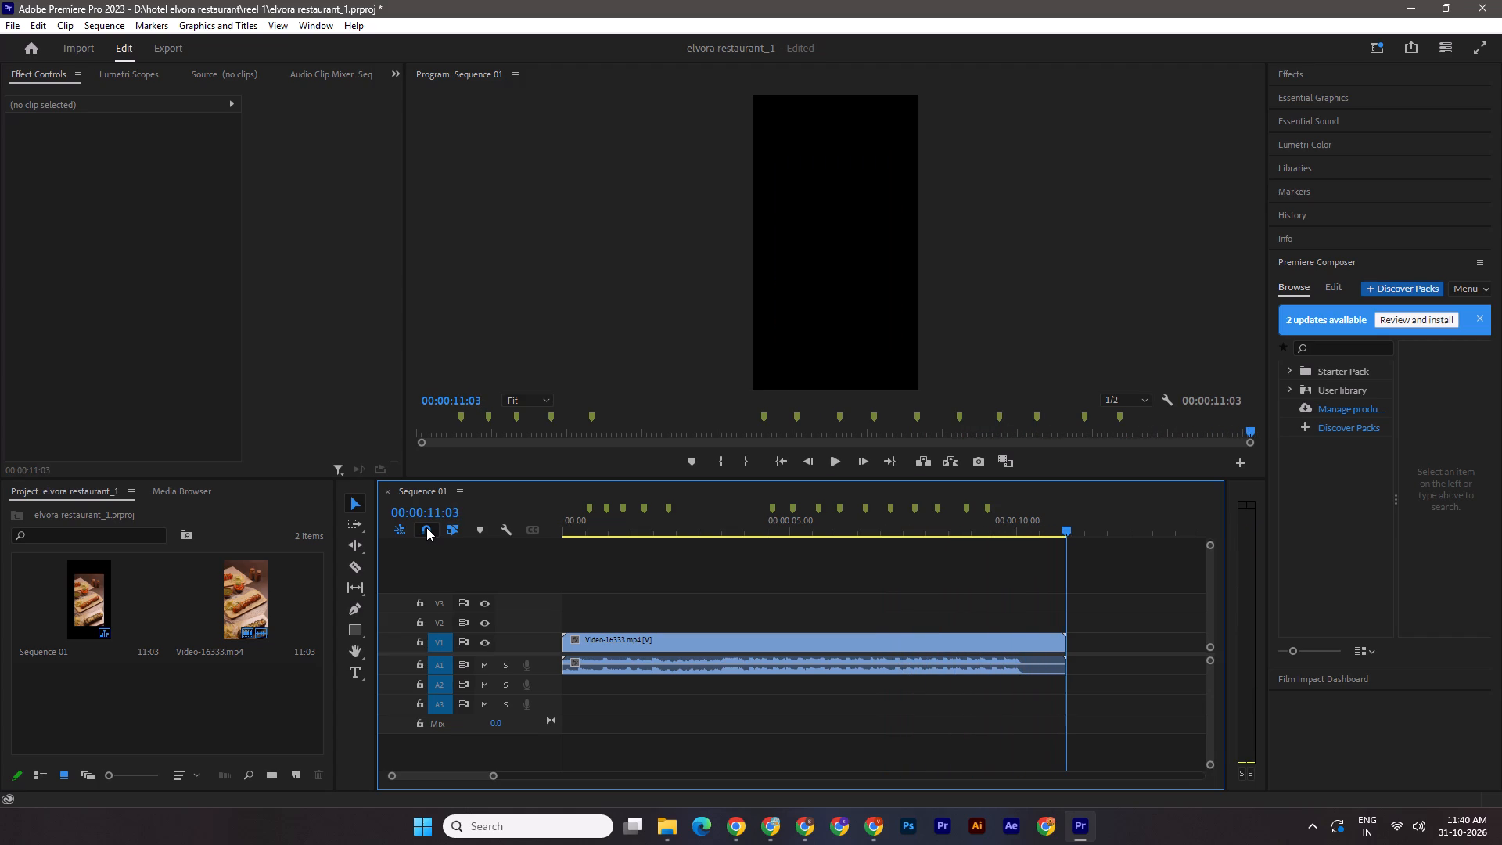
key(ctrl+s)
Add a clip marker to Video-16333.mp4 on V1 at the first shot change, 00:00:00:12.
drag(573, 526, 534, 522)
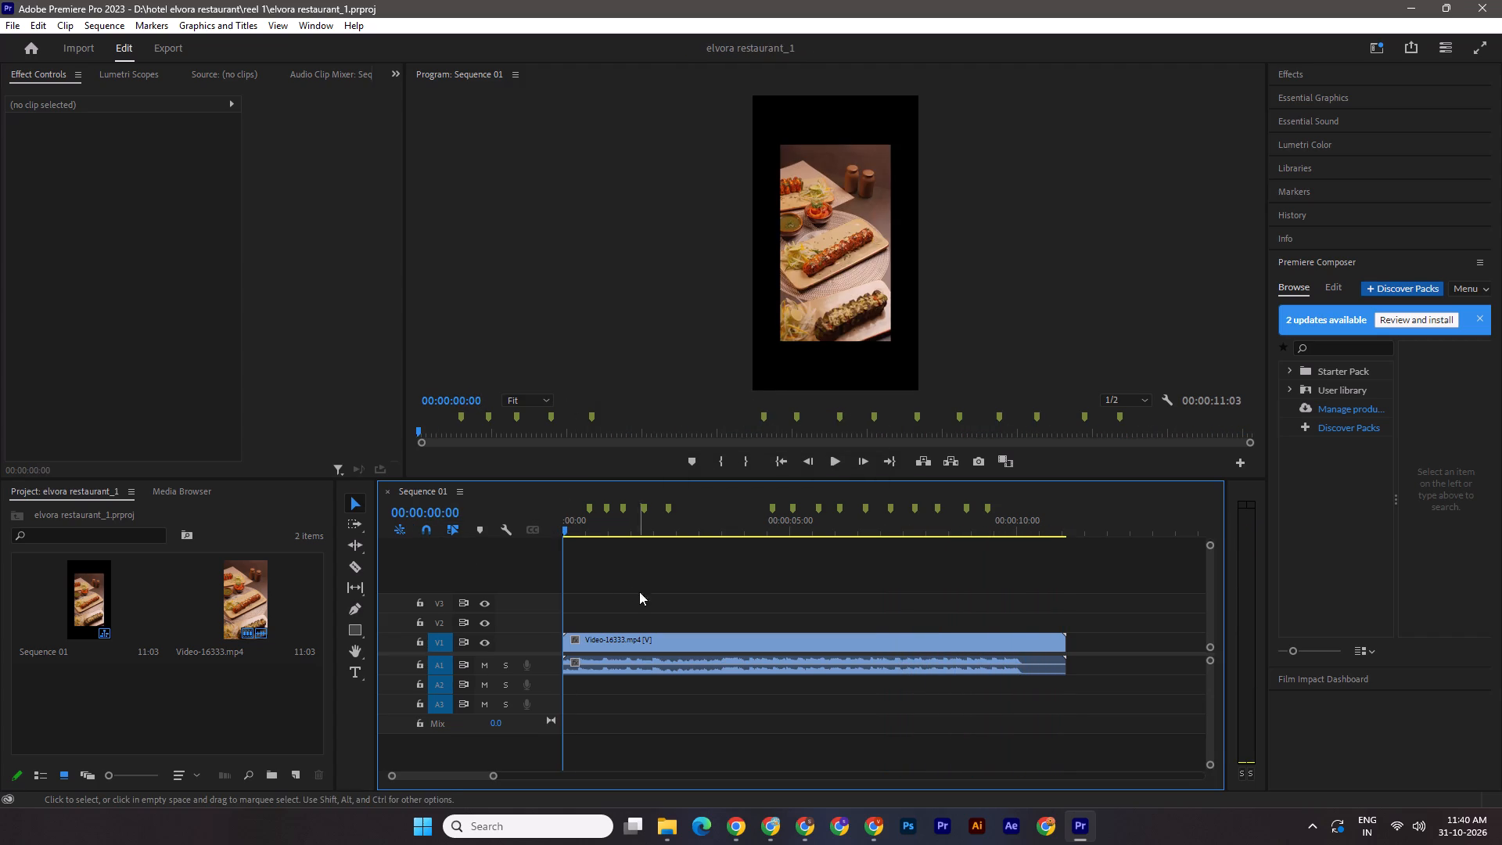
key(Right)
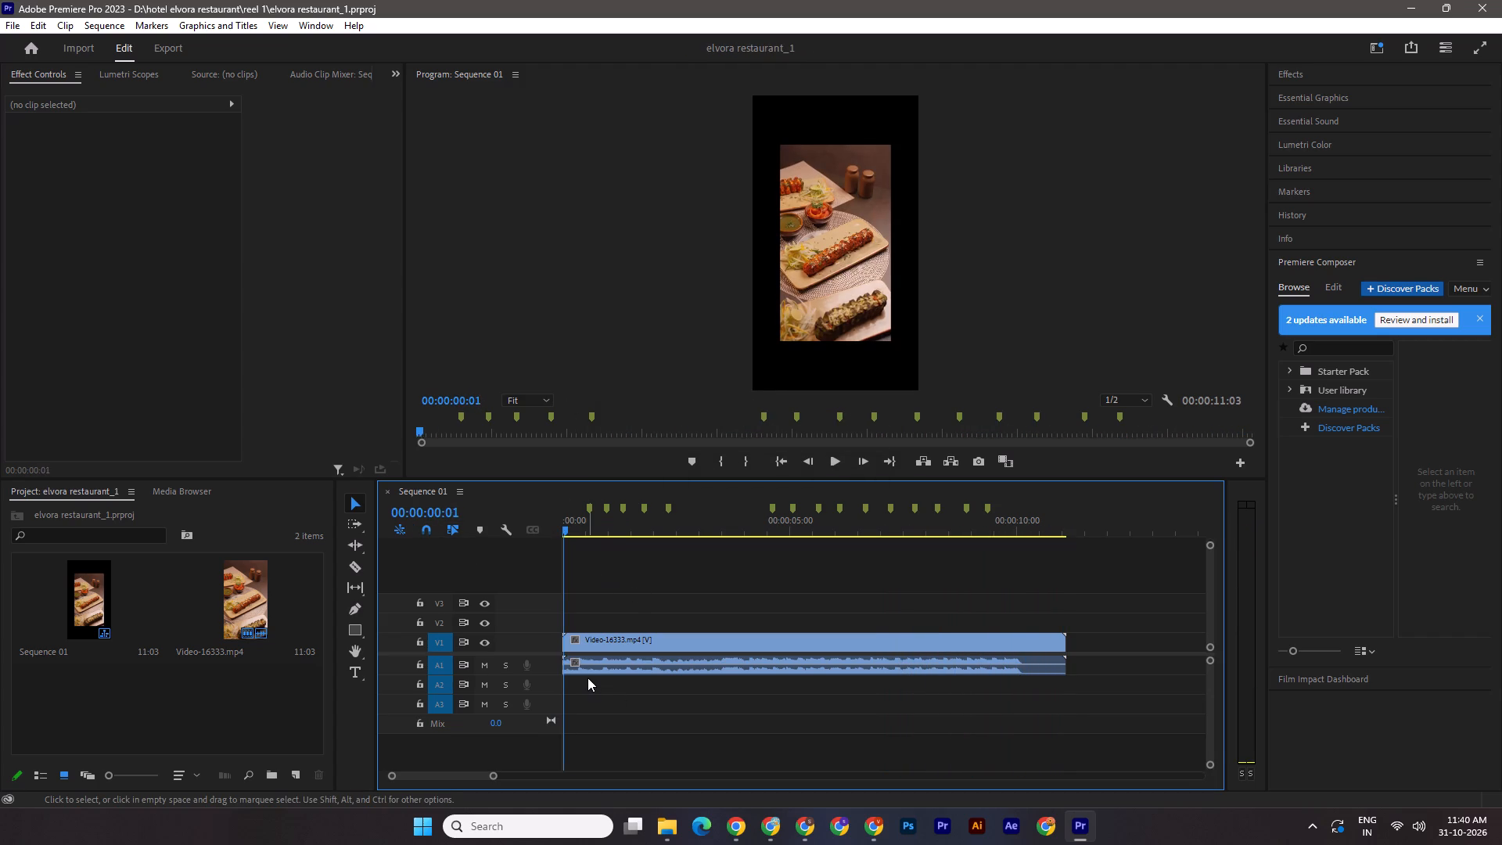
key(Right)
key(Right)
key(Right)
key(shift+Right)
key(shift+Right)
key(Left)
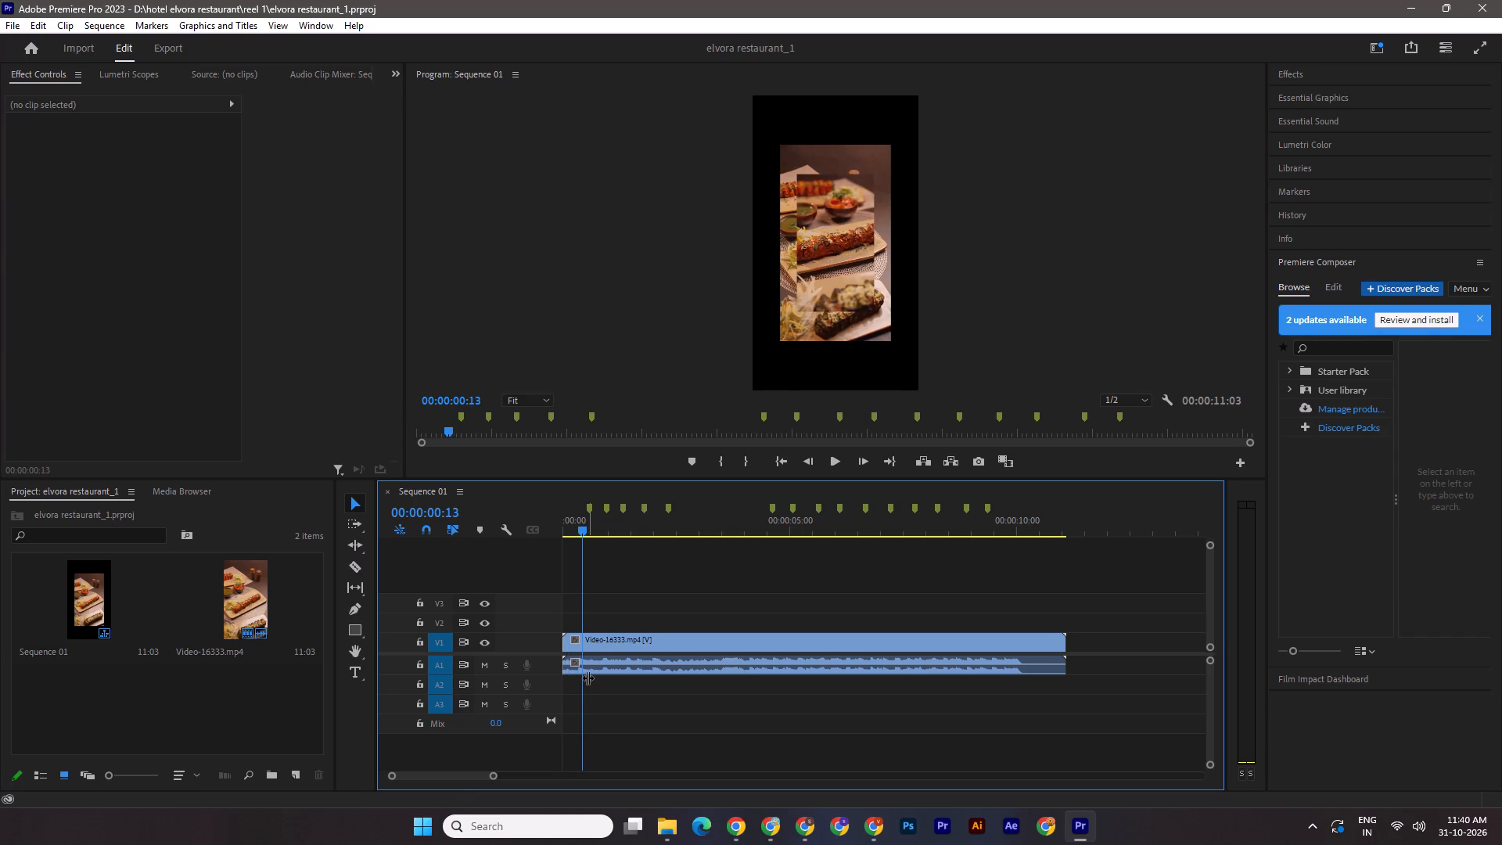
key(Left)
key(Left)
key(Right)
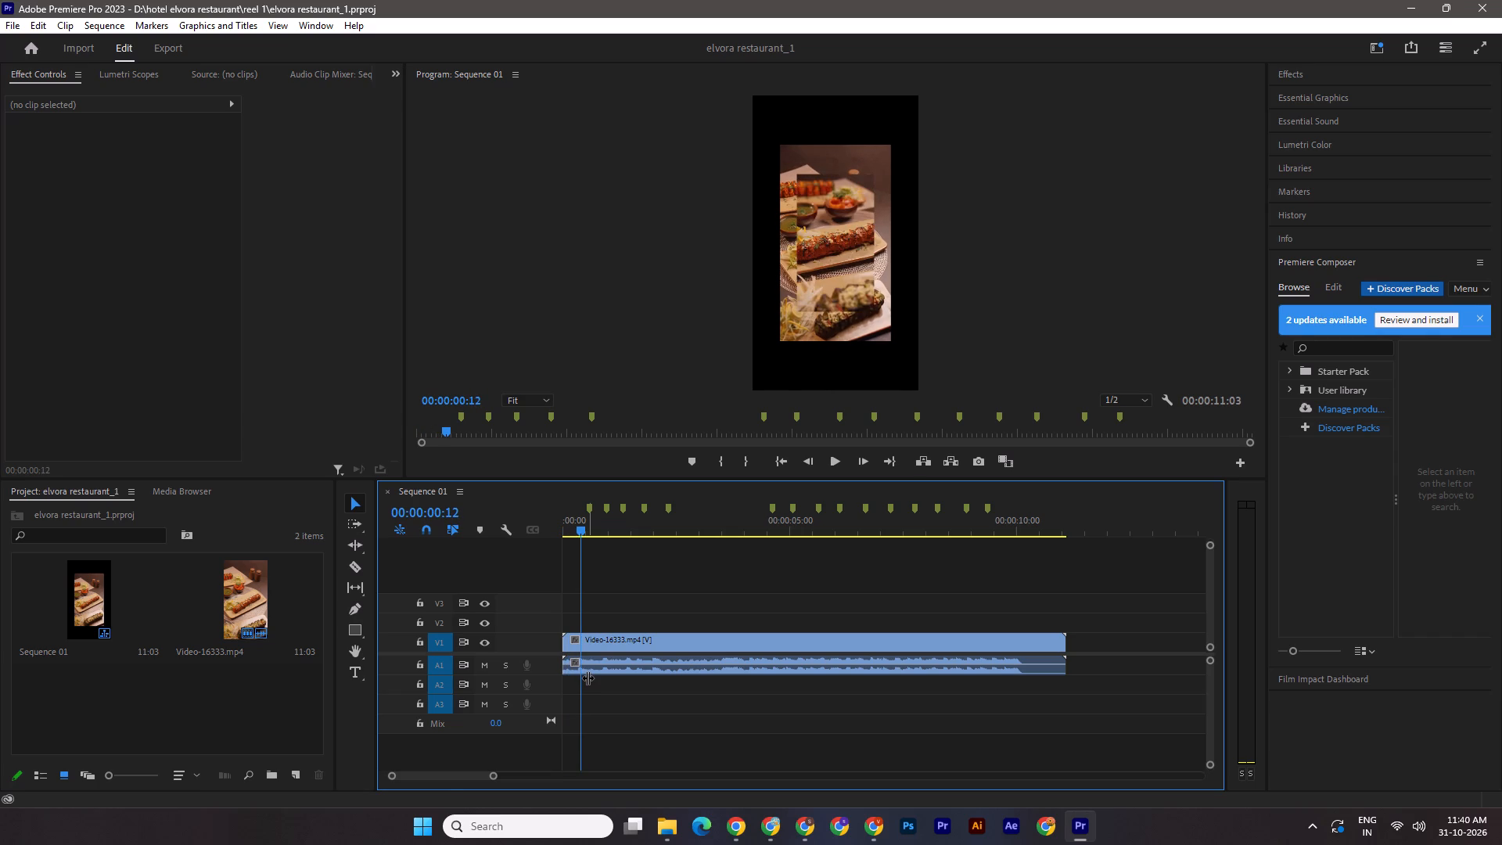
click(581, 655)
click(584, 643)
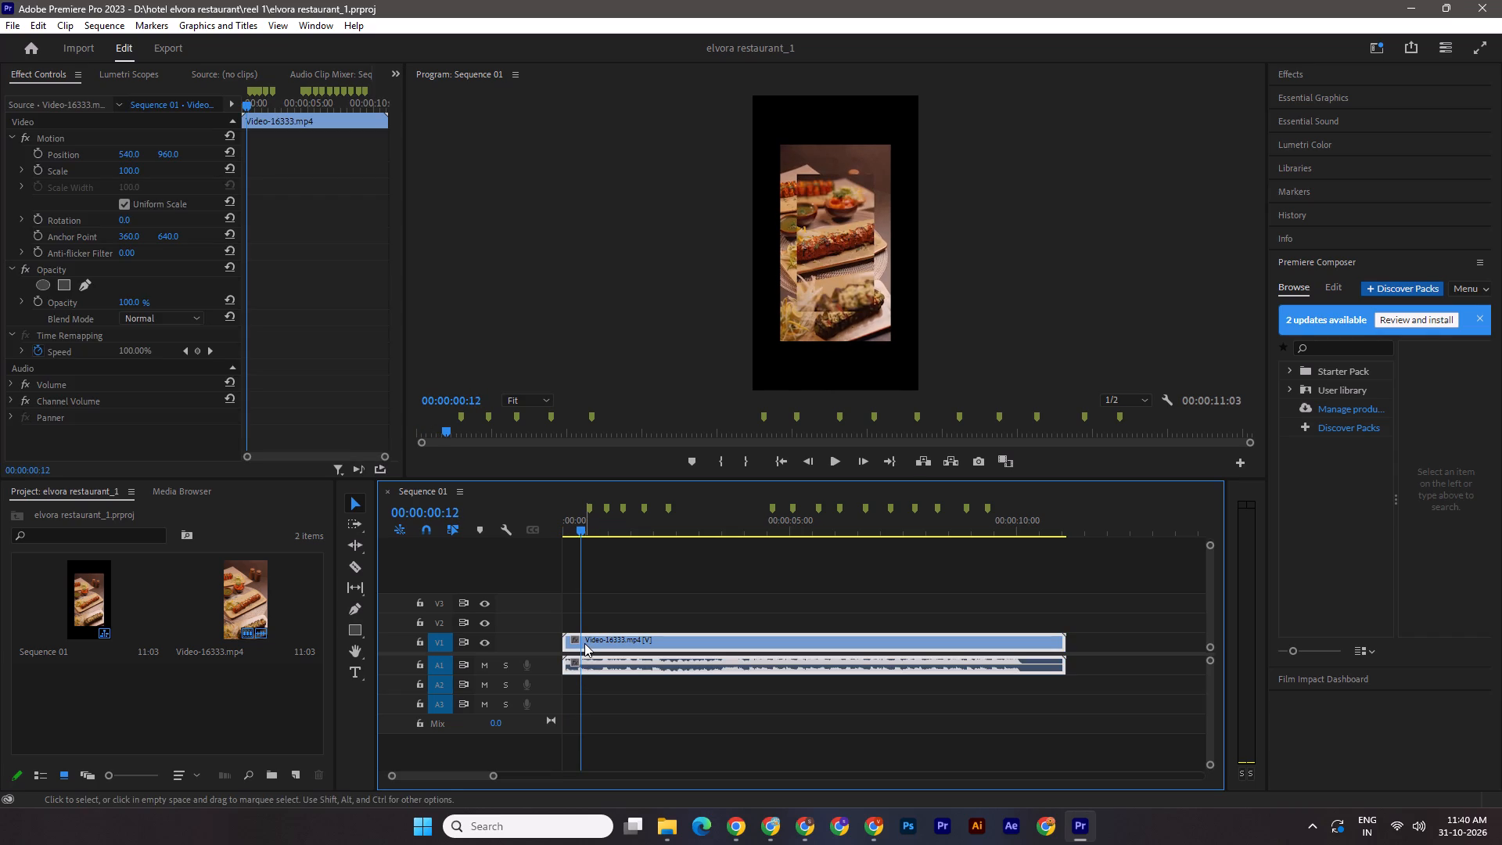
key(m)
Add a second clip marker to Video-16333.mp4 at 00:00:01:00, where the following shot begins.
key(Right)
key(Right)
key(Right)
key(Right)
key(Right)
key(Right)
key(Right)
key(Right)
key(Right)
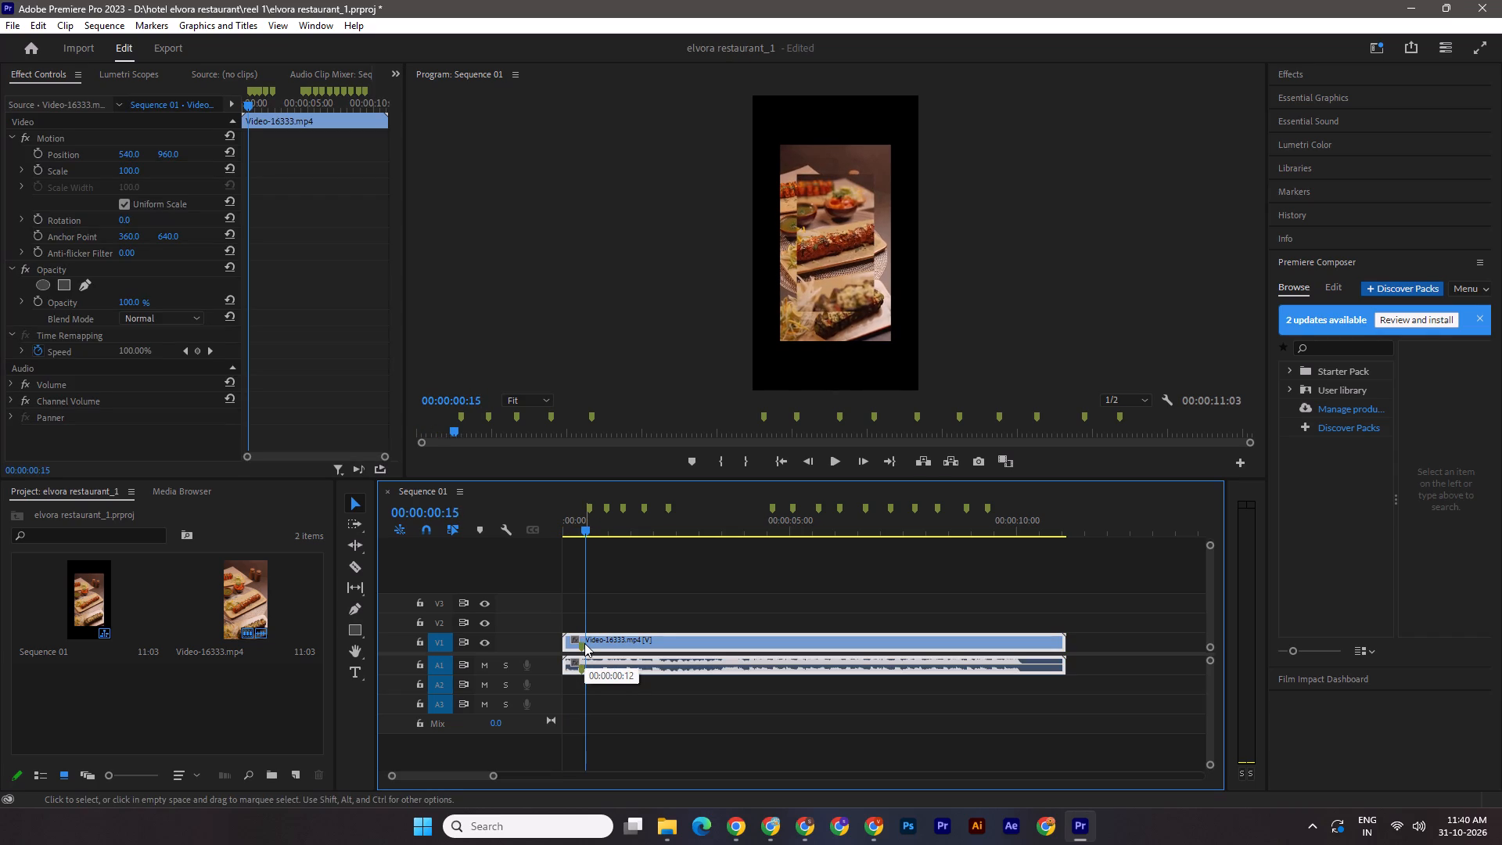
key(Right)
key(Right)
key(Right)
key(Right)
key(Right)
key(Right)
key(Right)
key(Right)
key(Right)
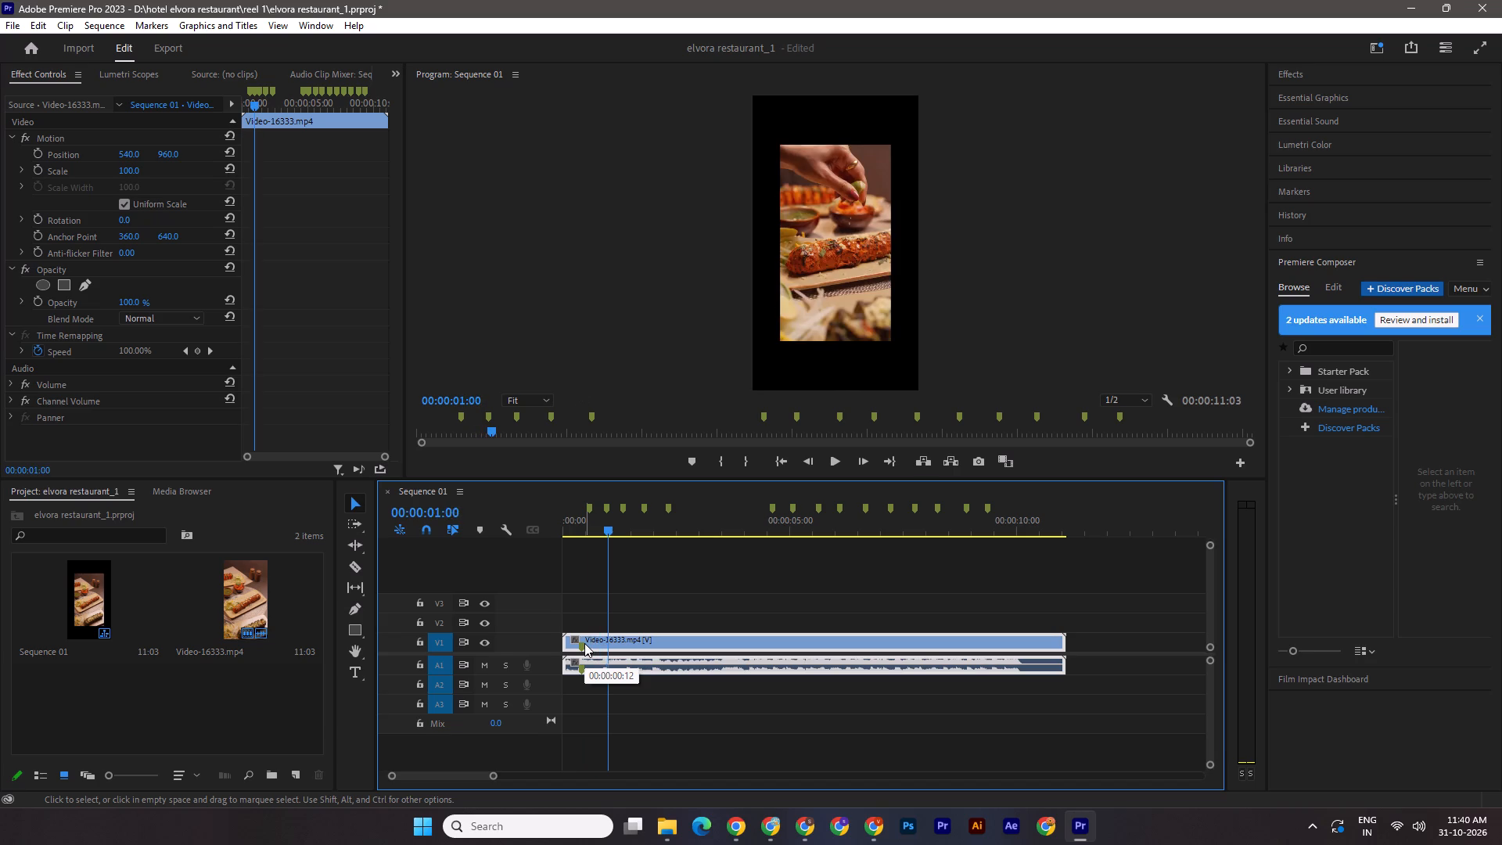
key(Right)
key(Left)
key(Left)
key(Right)
key(m)
Add a third clip marker to Video-16333.mp4 at the shot change at 00:00:01:25.
key(Right)
key(Right)
key(Right)
key(Right)
key(Right)
key(Right)
key(Right)
key(Right)
key(Right)
key(Right)
key(Right)
key(Right)
key(Right)
key(Right)
key(Right)
key(Right)
key(Right)
key(Right)
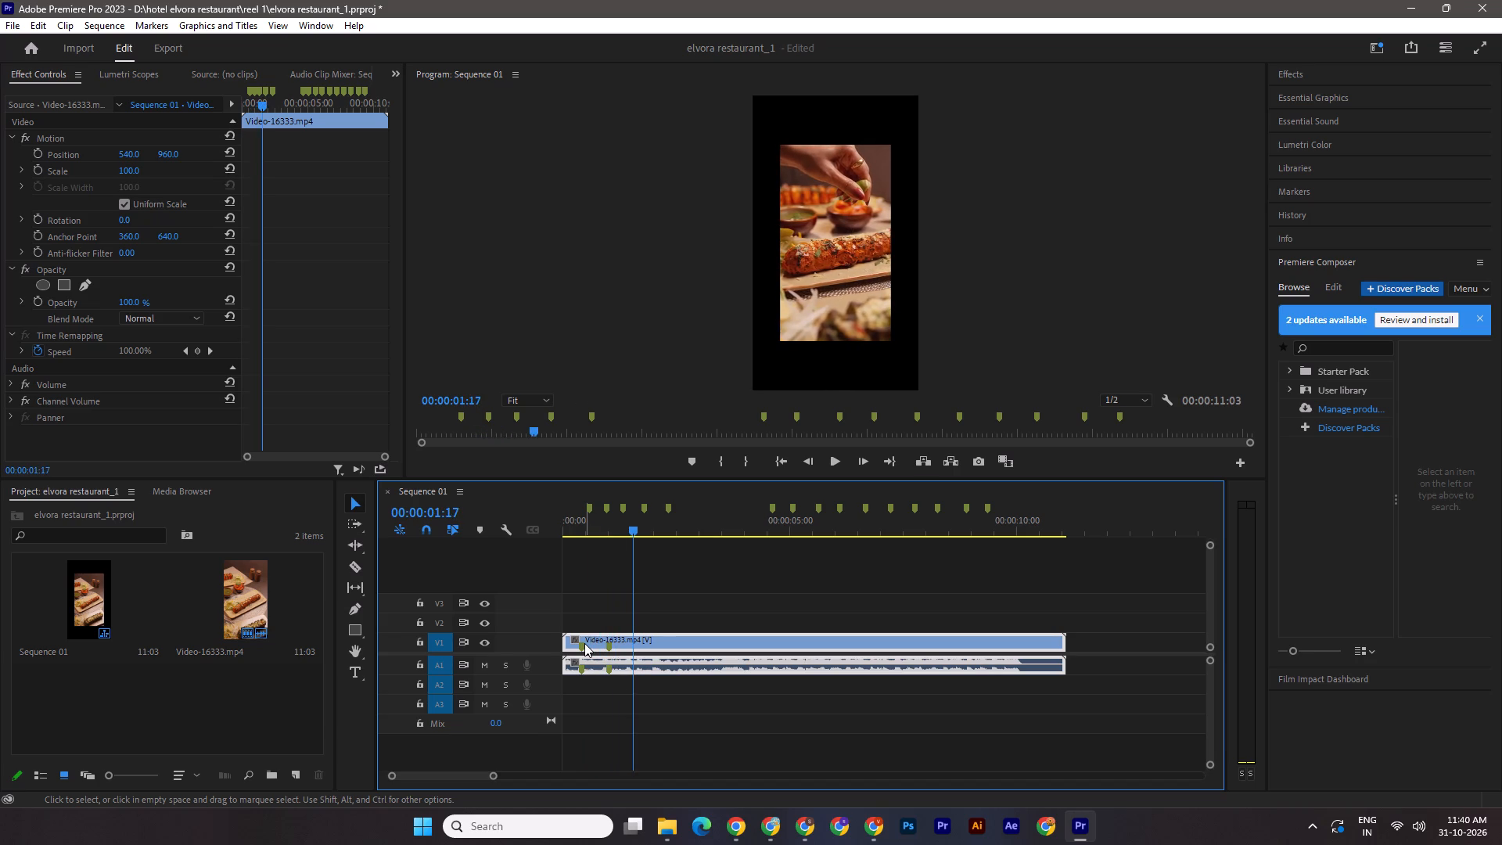
key(Right)
key(Right)
key(Right)
key(Right)
key(Right)
key(Right)
key(Right)
key(Left)
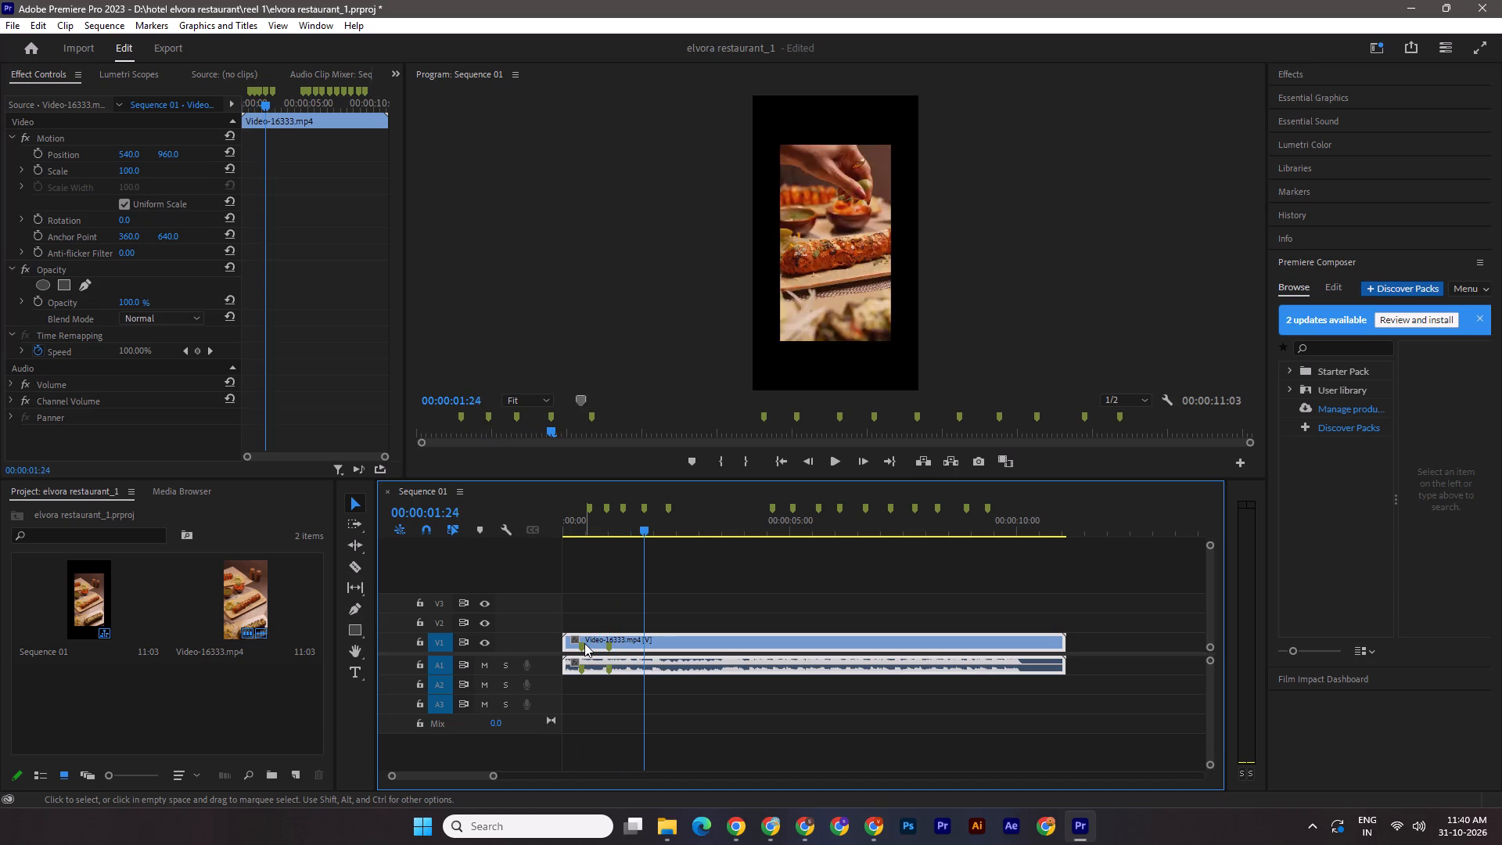
key(Right)
key(m)
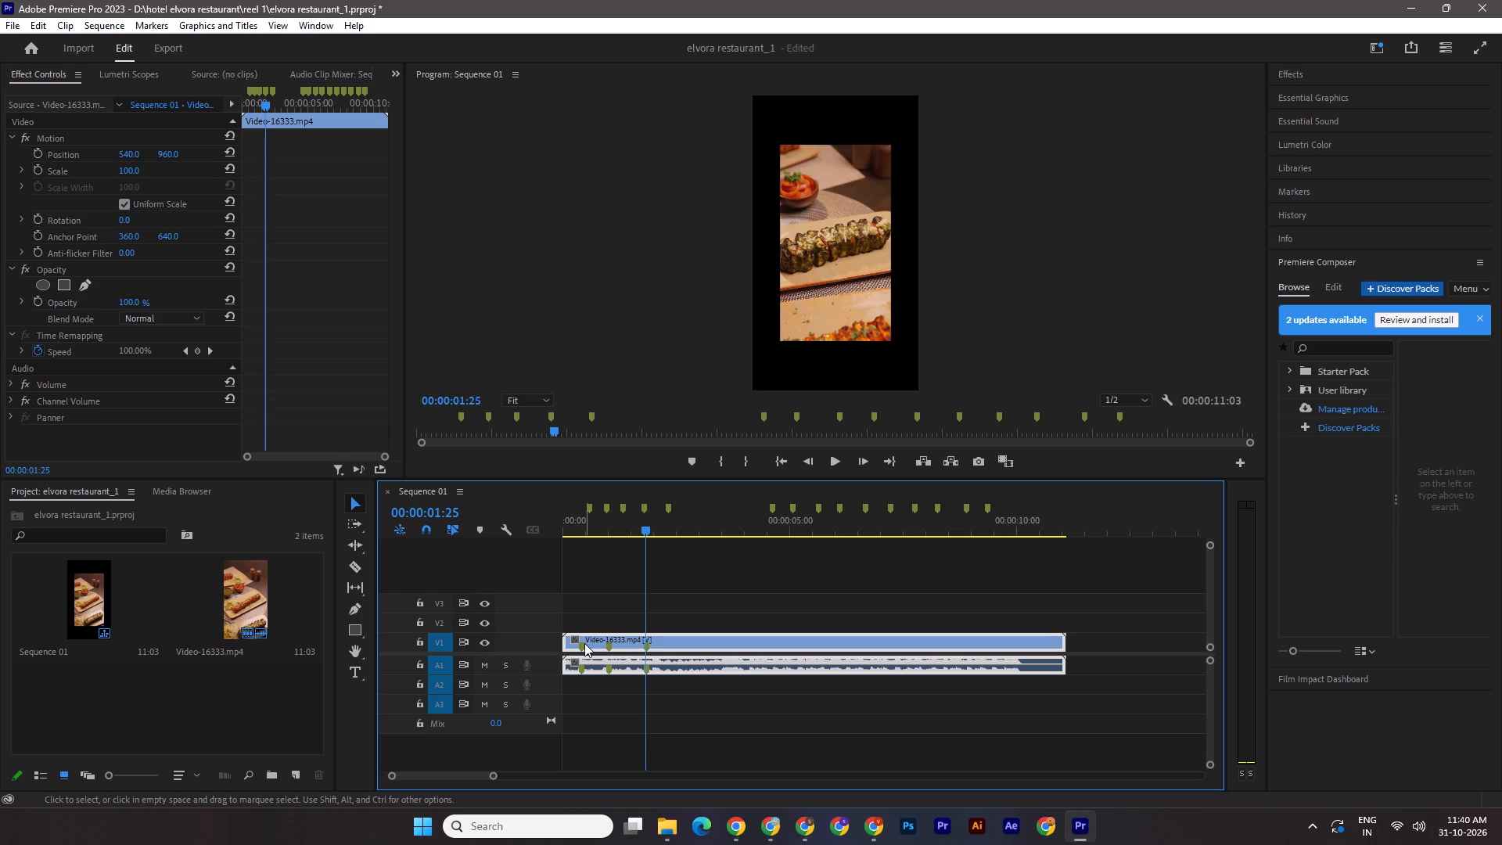
Add a fourth clip marker to Video-16333.mp4 at the shot change at 00:00:02:12.
key(Right)
key(Right)
key(Right)
key(Right)
key(Right)
key(Right)
key(Right)
key(Right)
key(Right)
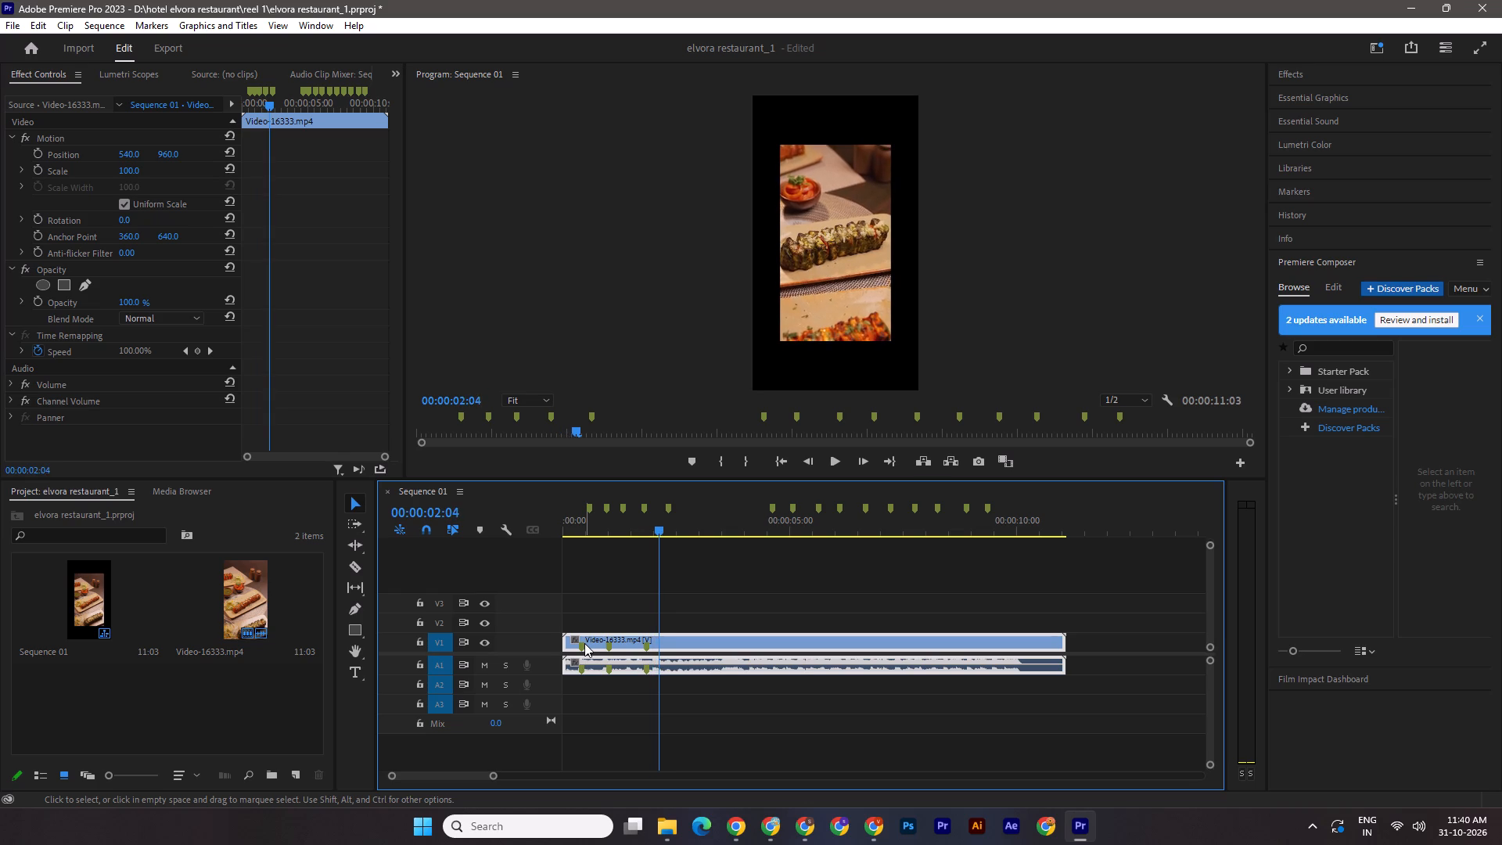
key(Right)
key(Right)
key(Right)
key(Right)
key(Right)
key(Right)
key(Right)
key(Right)
key(Right)
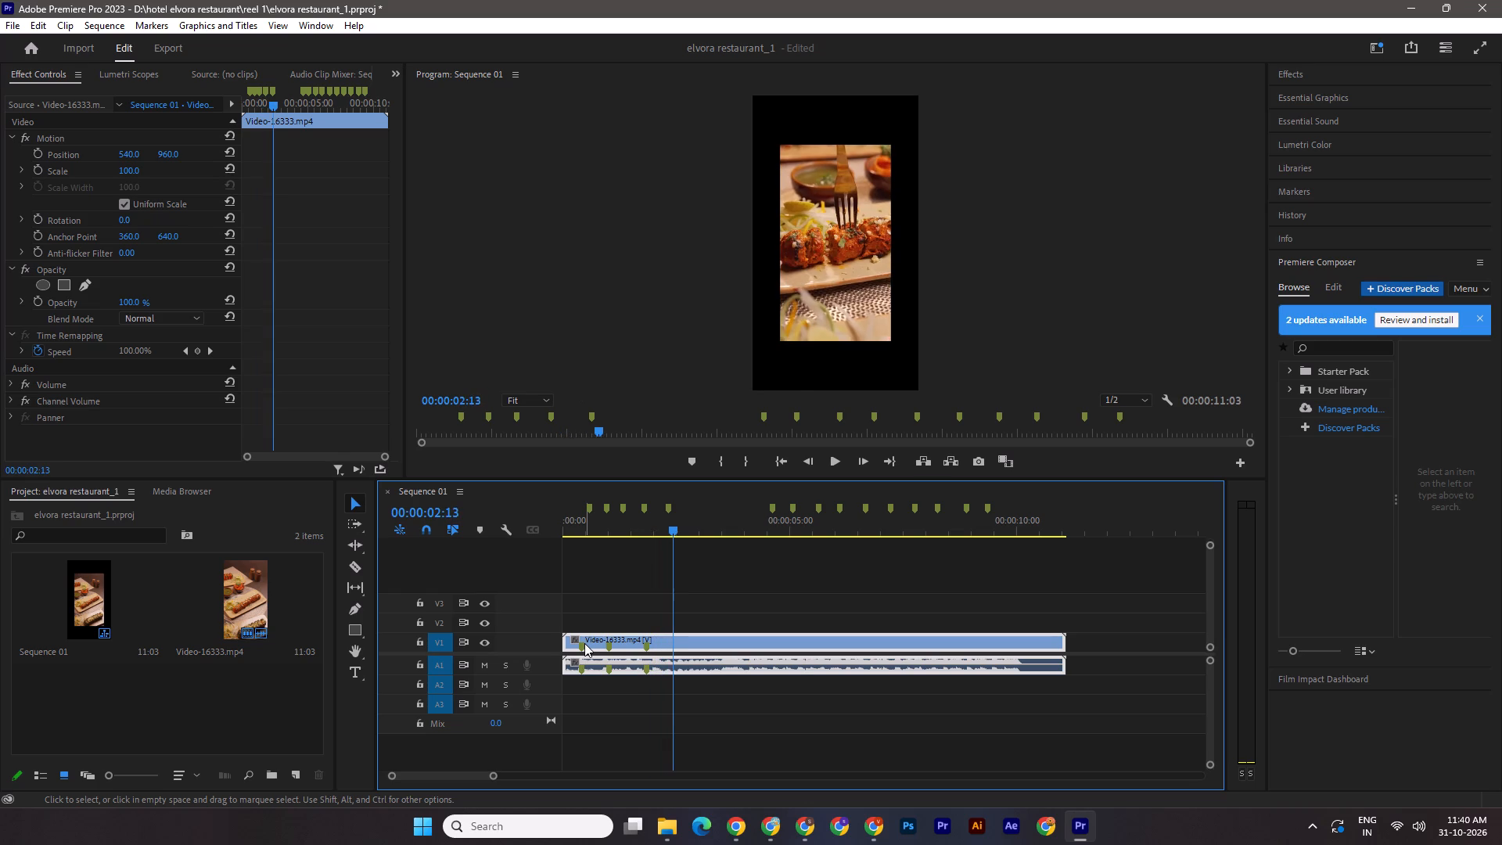
key(Left)
key(Left)
key(Right)
key(m)
Add a fifth clip marker to Video-16333.mp4 at the shot change at 00:00:02:23.
key(Right)
key(Right)
key(Right)
key(Right)
key(Right)
key(Right)
key(Right)
key(Right)
key(Right)
key(Right)
key(Right)
key(Right)
key(Right)
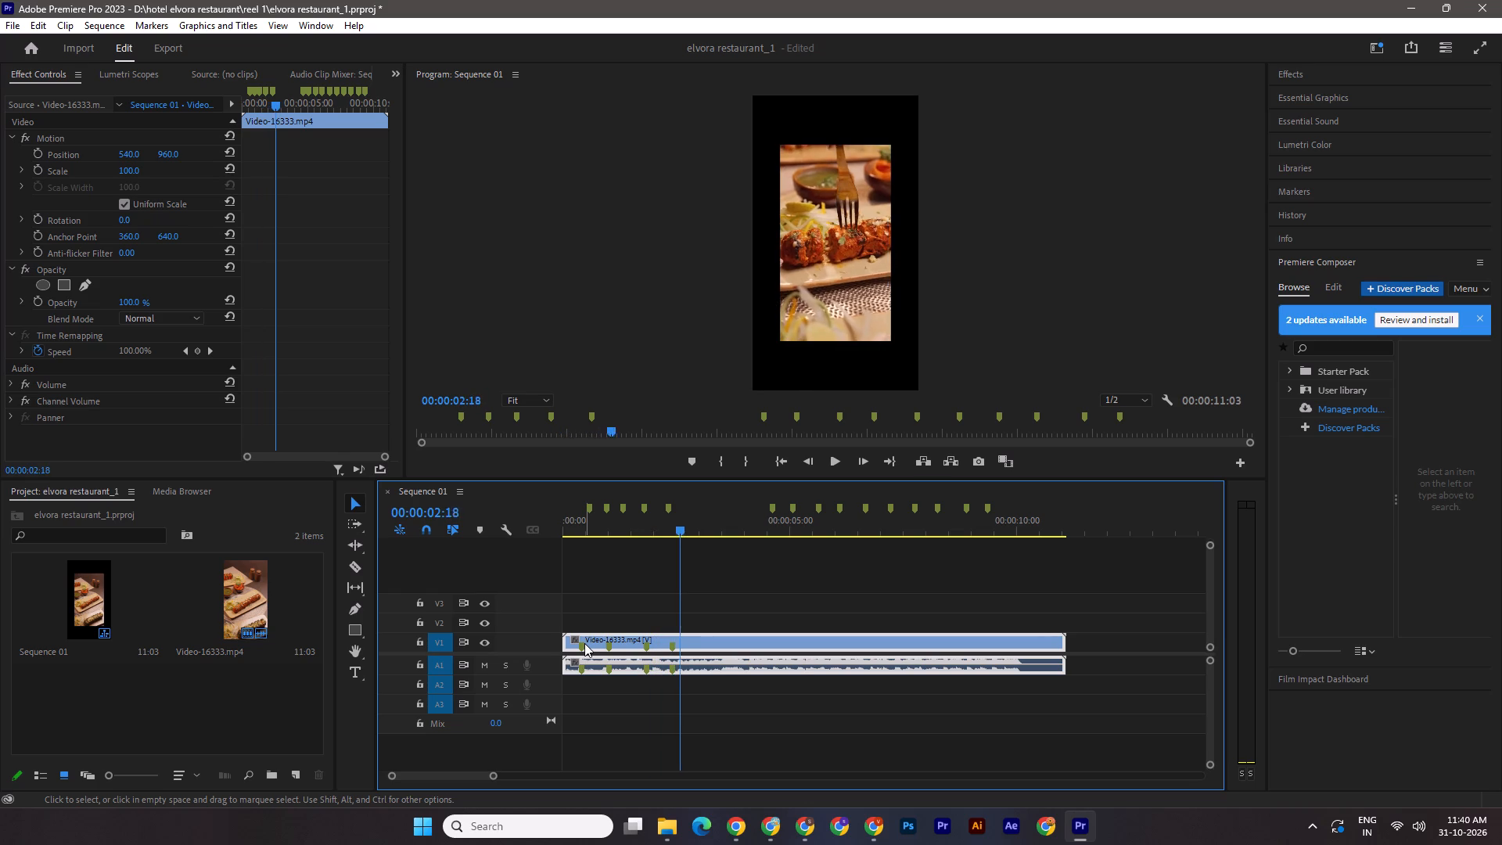
key(Left)
key(Left)
key(Left)
key(Right)
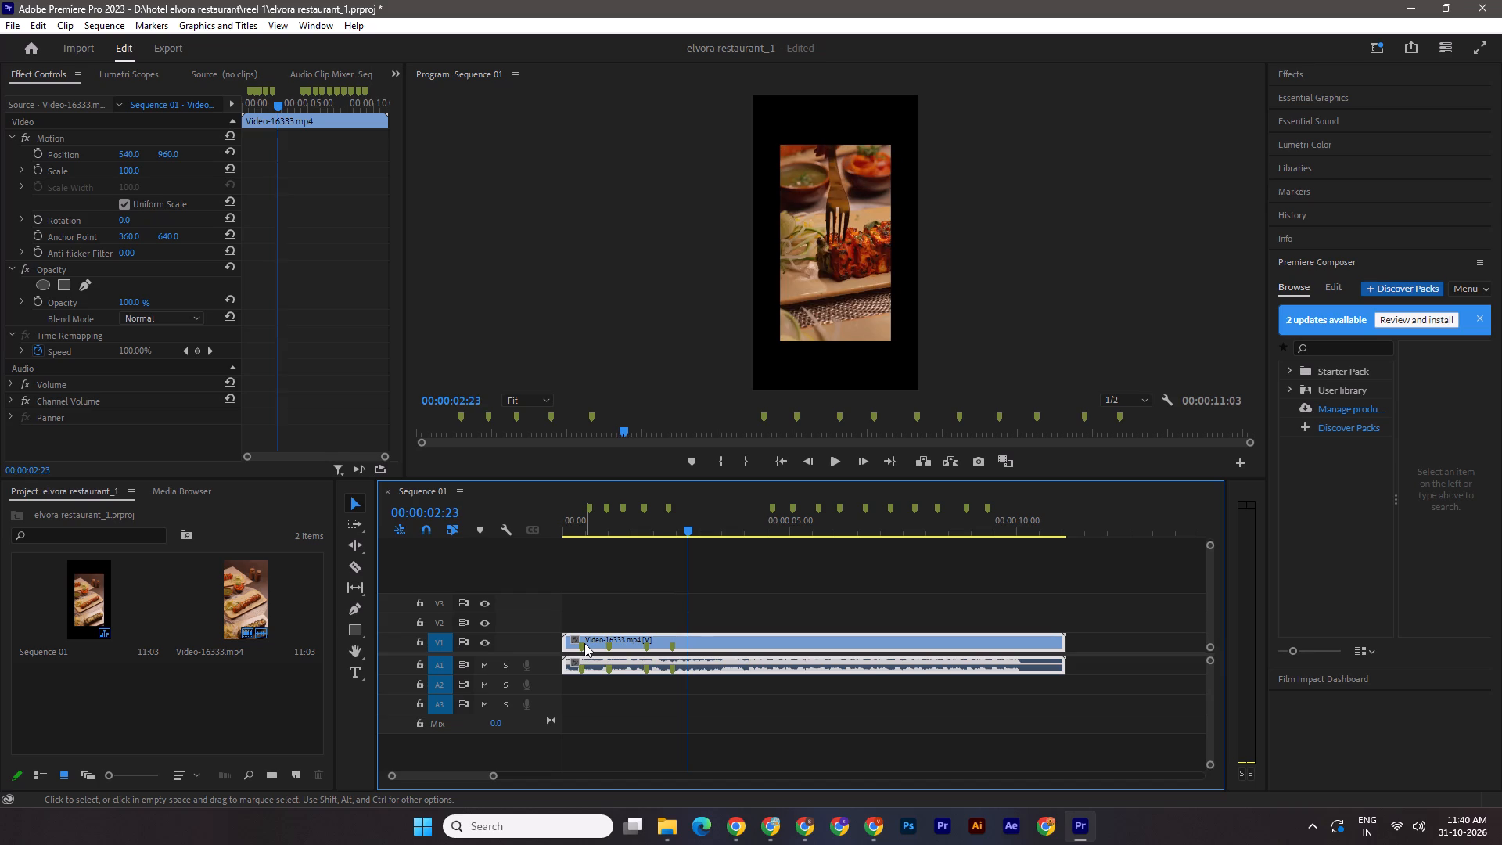
key(m)
Add a sixth clip marker to Video-16333.mp4 at the shot change at 00:00:03:09.
key(Right)
key(Right)
key(Right)
key(Right)
key(Right)
key(Right)
key(Right)
key(Right)
key(Right)
key(Right)
key(Right)
key(Right)
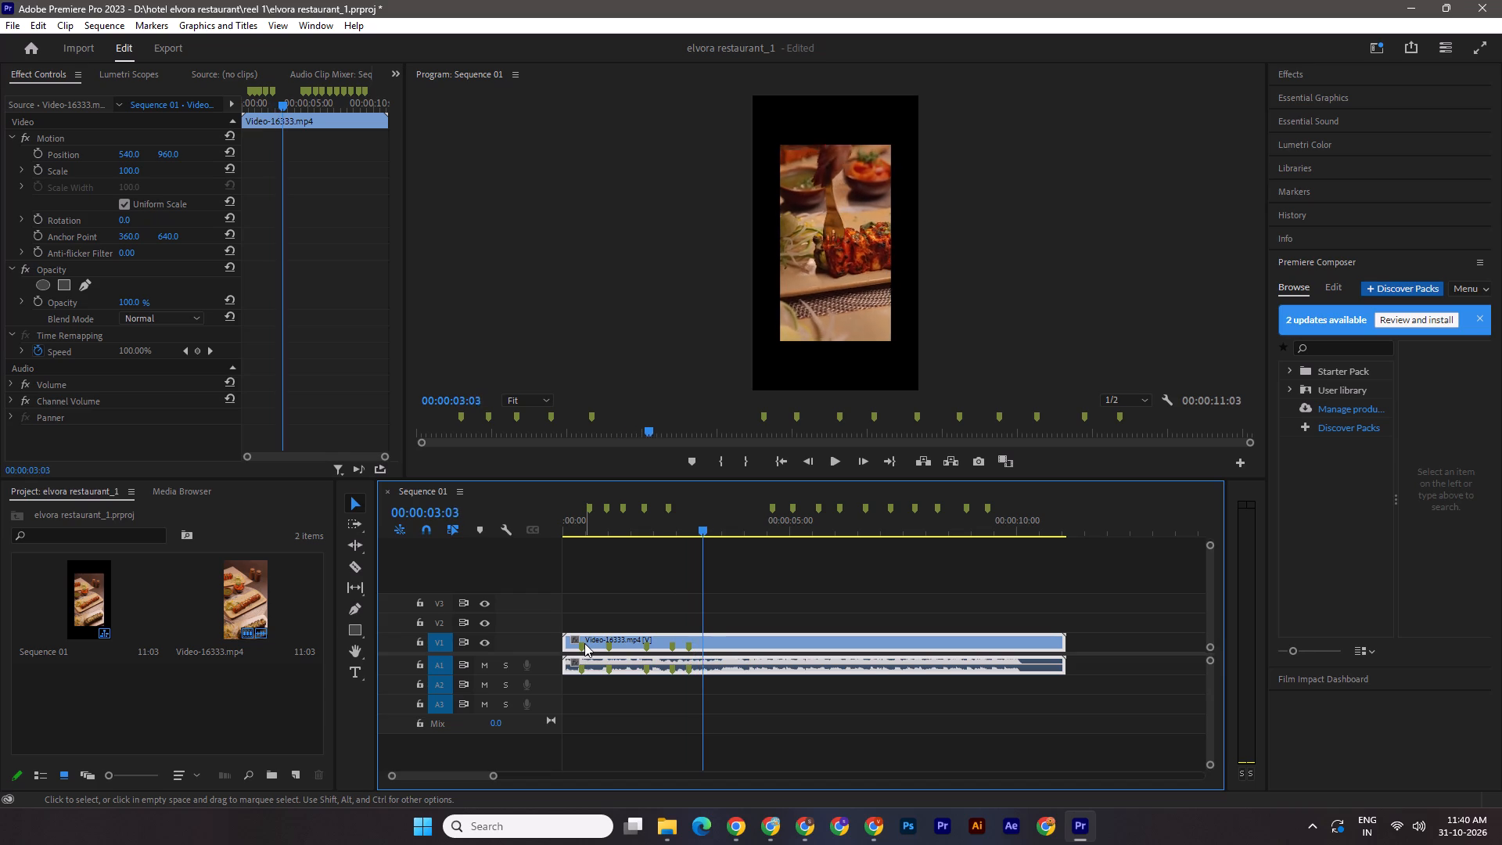
key(Right)
key(Right)
key(Right)
key(Right)
key(Left)
key(Right)
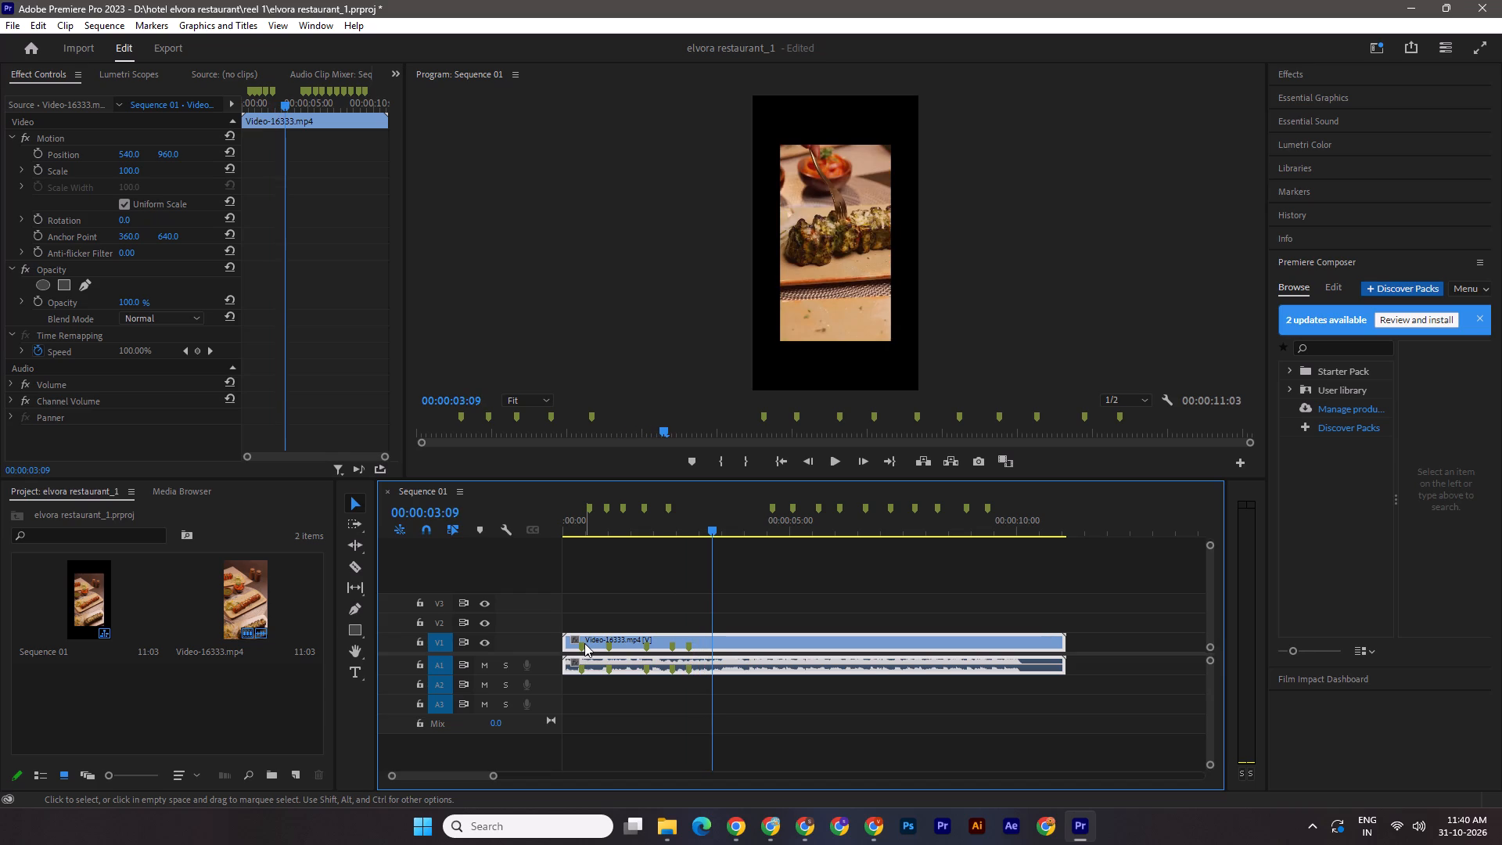
key(m)
Add a seventh clip marker to Video-16333.mp4 at 00:00:03:29, where the shot of hands holding the food begins.
key(Right)
key(Right)
key(Right)
key(Right)
key(Right)
key(Right)
key(Right)
key(Right)
key(Right)
key(Right)
key(Right)
key(Right)
key(Right)
key(Right)
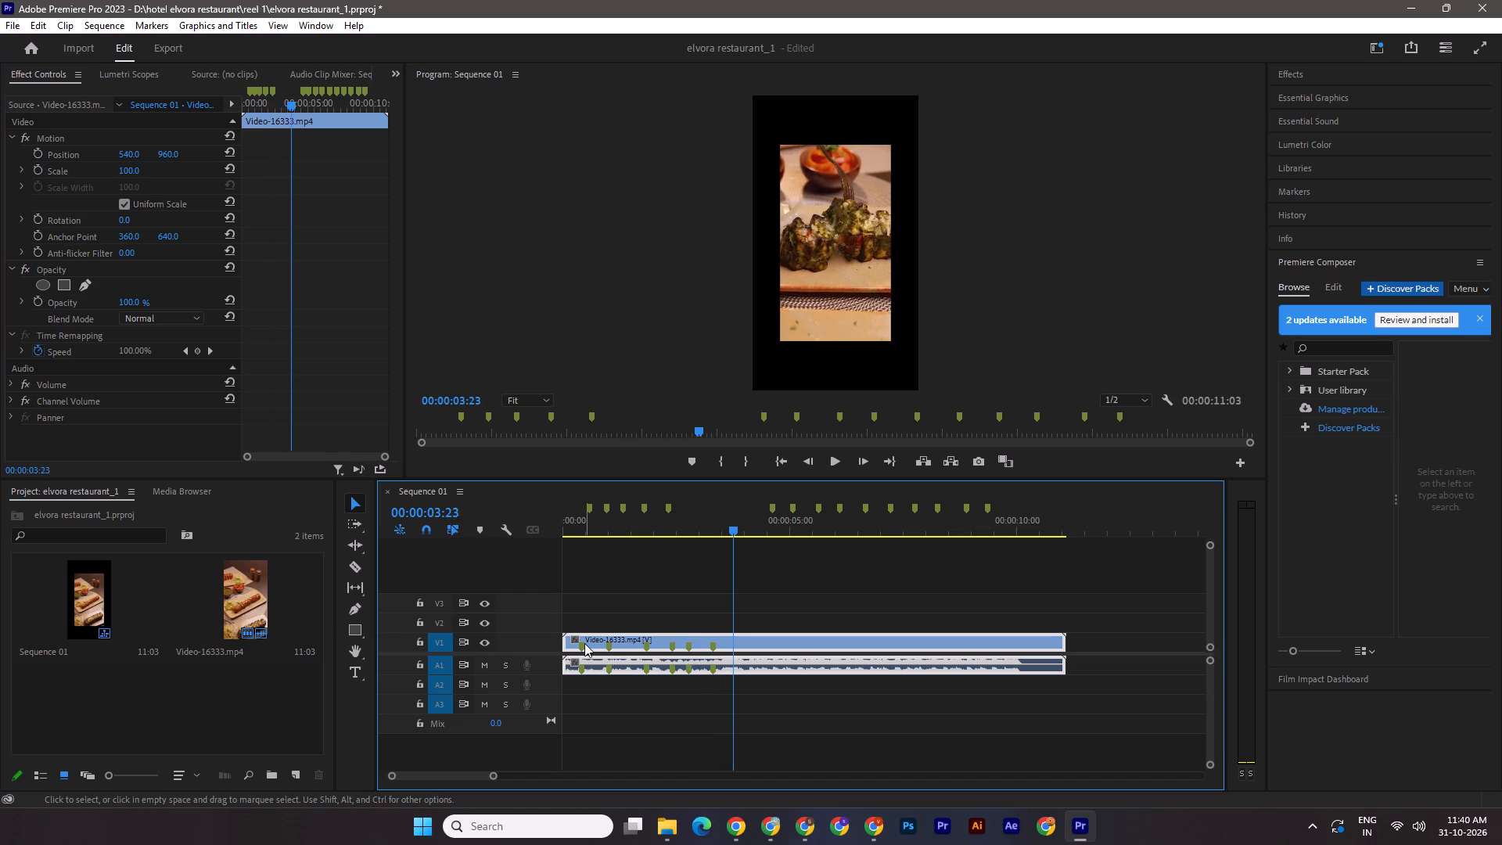
key(Right)
key(Right)
key(Right)
key(Right)
key(Right)
key(Right)
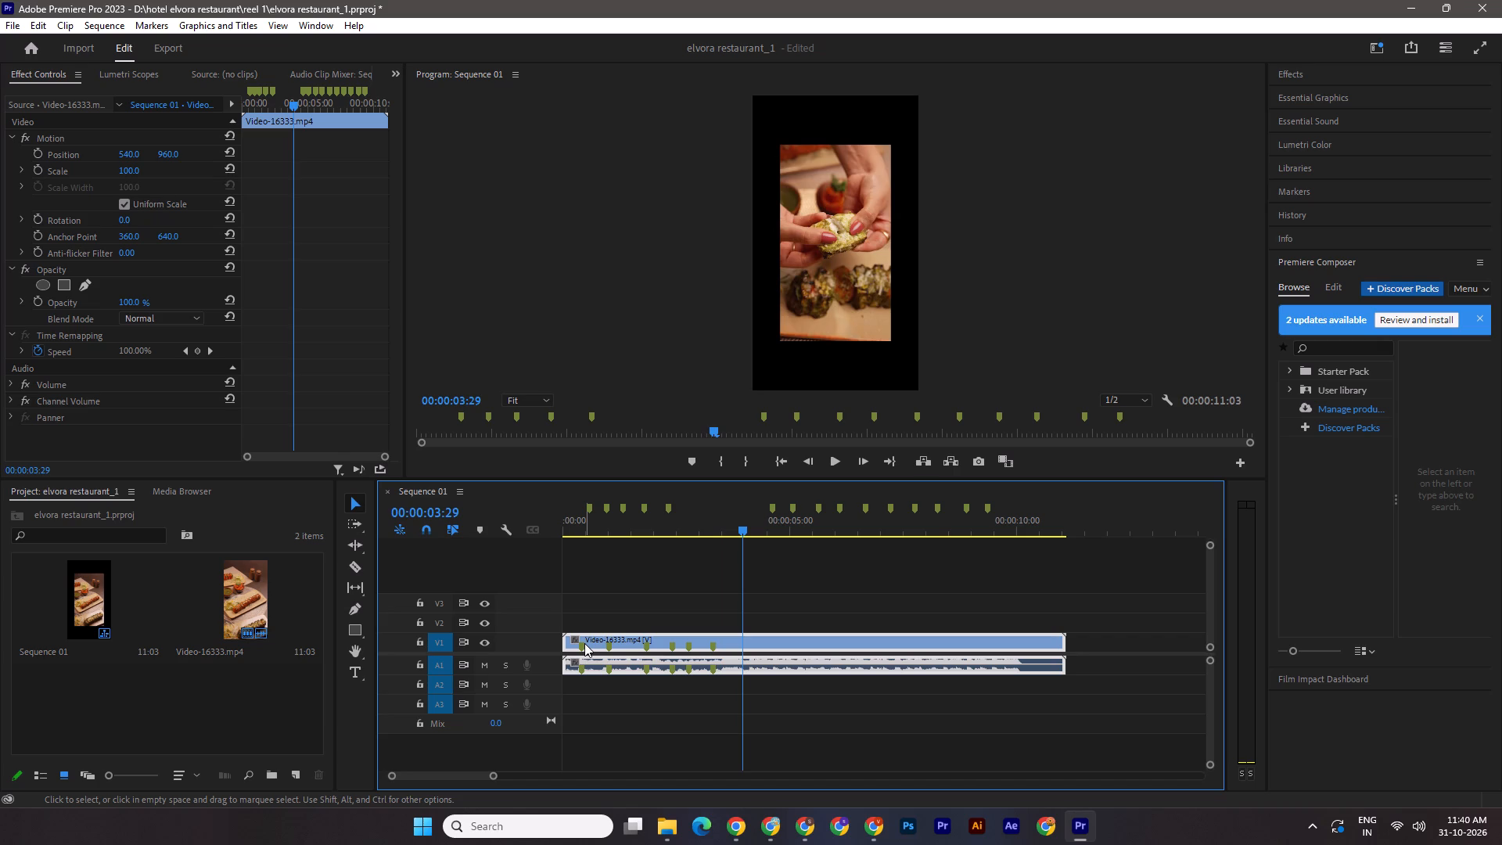
key(Left)
key(Right)
key(m)
Add an eighth clip marker to Video-16333.mp4 at the shot change at 00:00:04:16.
key(Right)
key(Right)
key(Right)
key(Right)
key(Right)
key(Right)
key(Right)
key(Right)
key(Right)
key(Right)
key(Right)
key(Right)
key(Right)
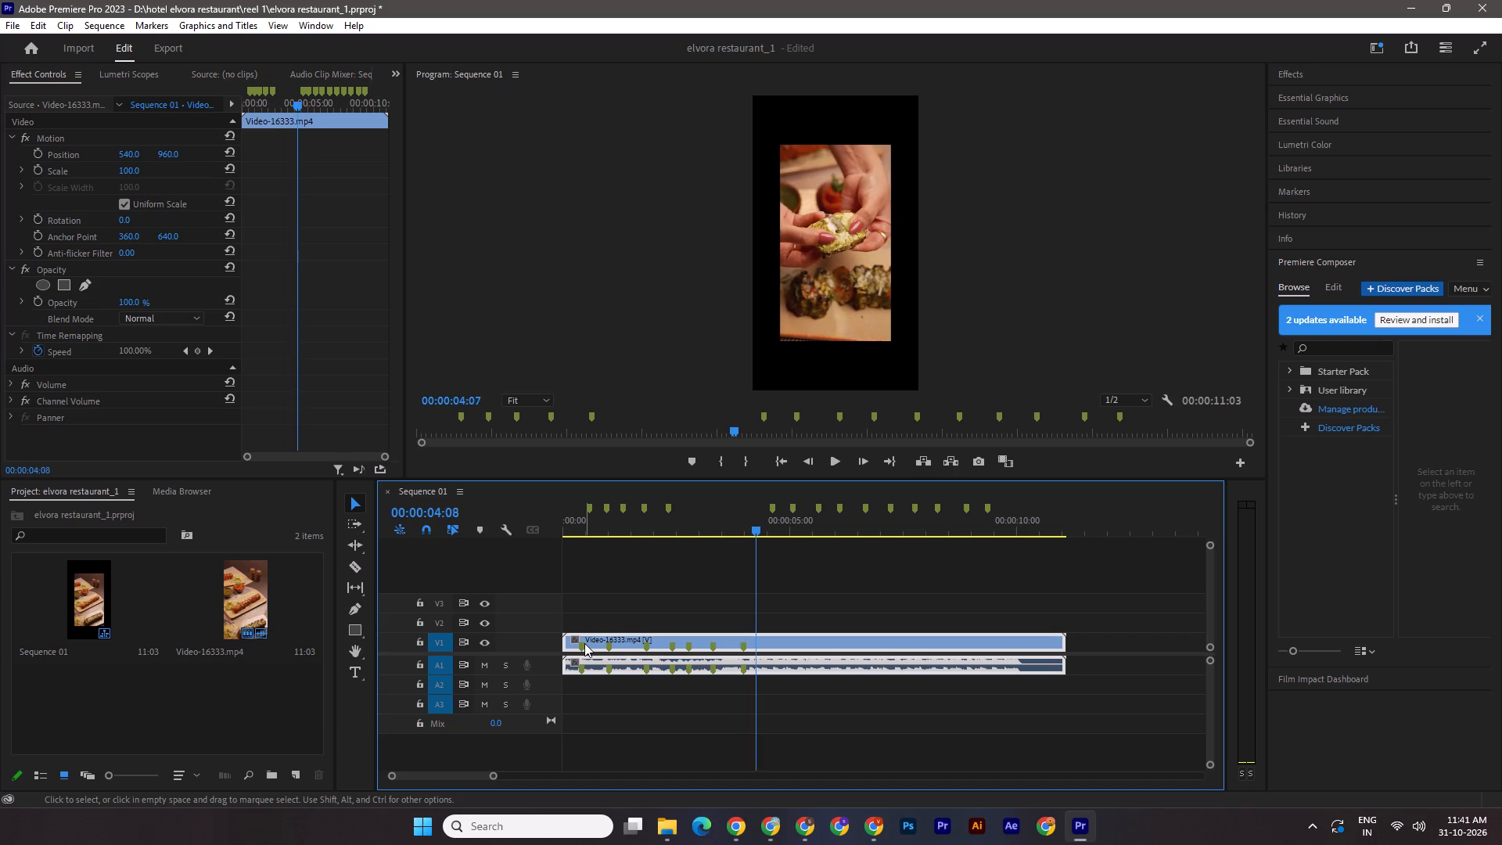
key(Right)
key(Right)
key(Right)
key(Right)
key(Right)
key(Left)
key(Left)
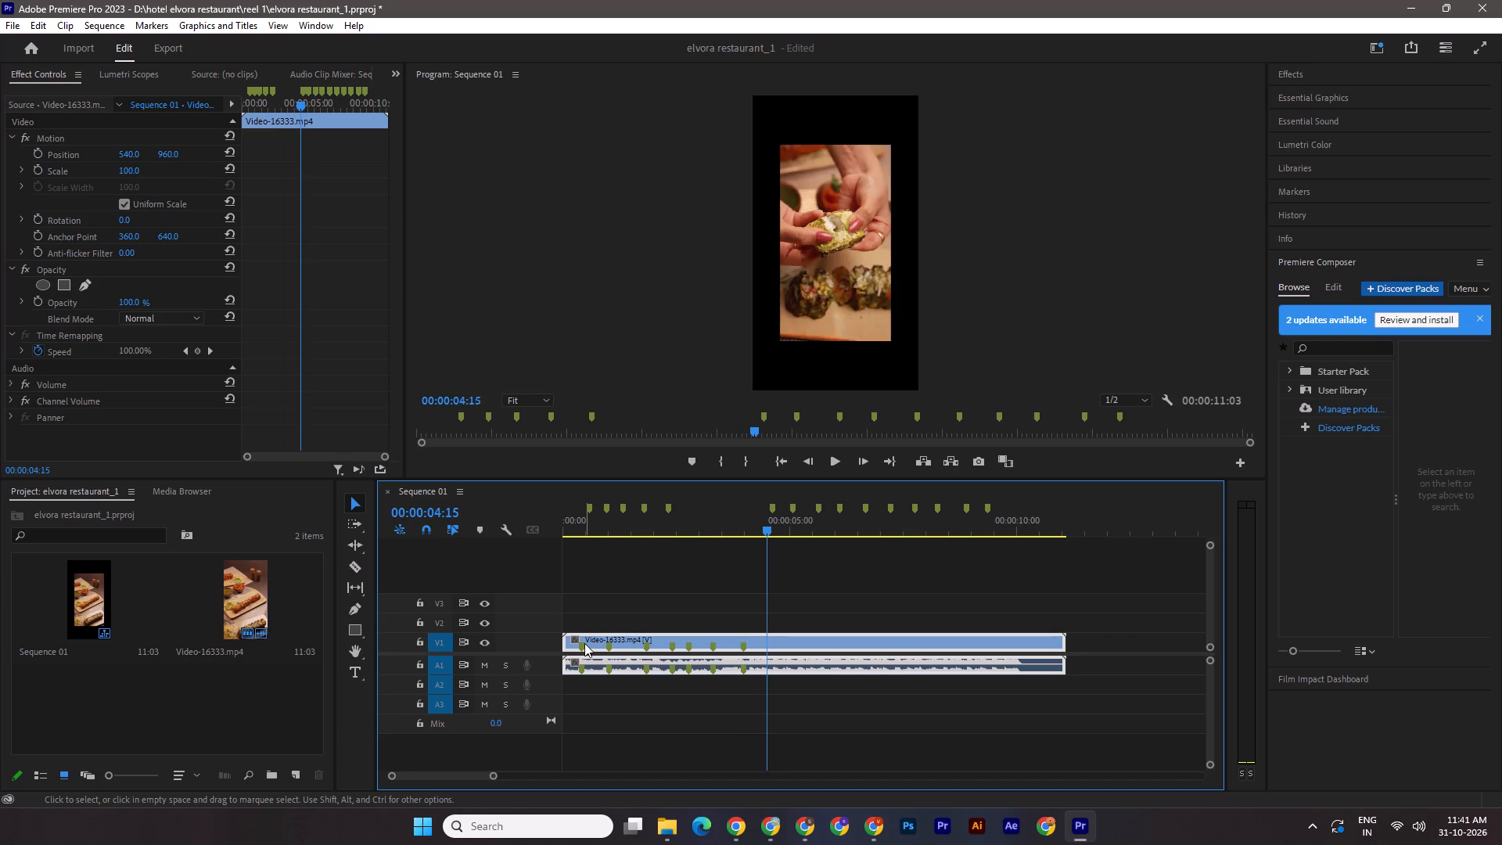
key(Right)
key(m)
Add a ninth clip marker to Video-16333.mp4 at the shot change at 00:00:05:09.
key(Right)
key(Right)
key(Right)
key(Right)
key(Right)
key(Right)
key(Right)
key(Right)
key(Right)
key(Right)
key(Right)
key(Right)
key(Right)
key(Right)
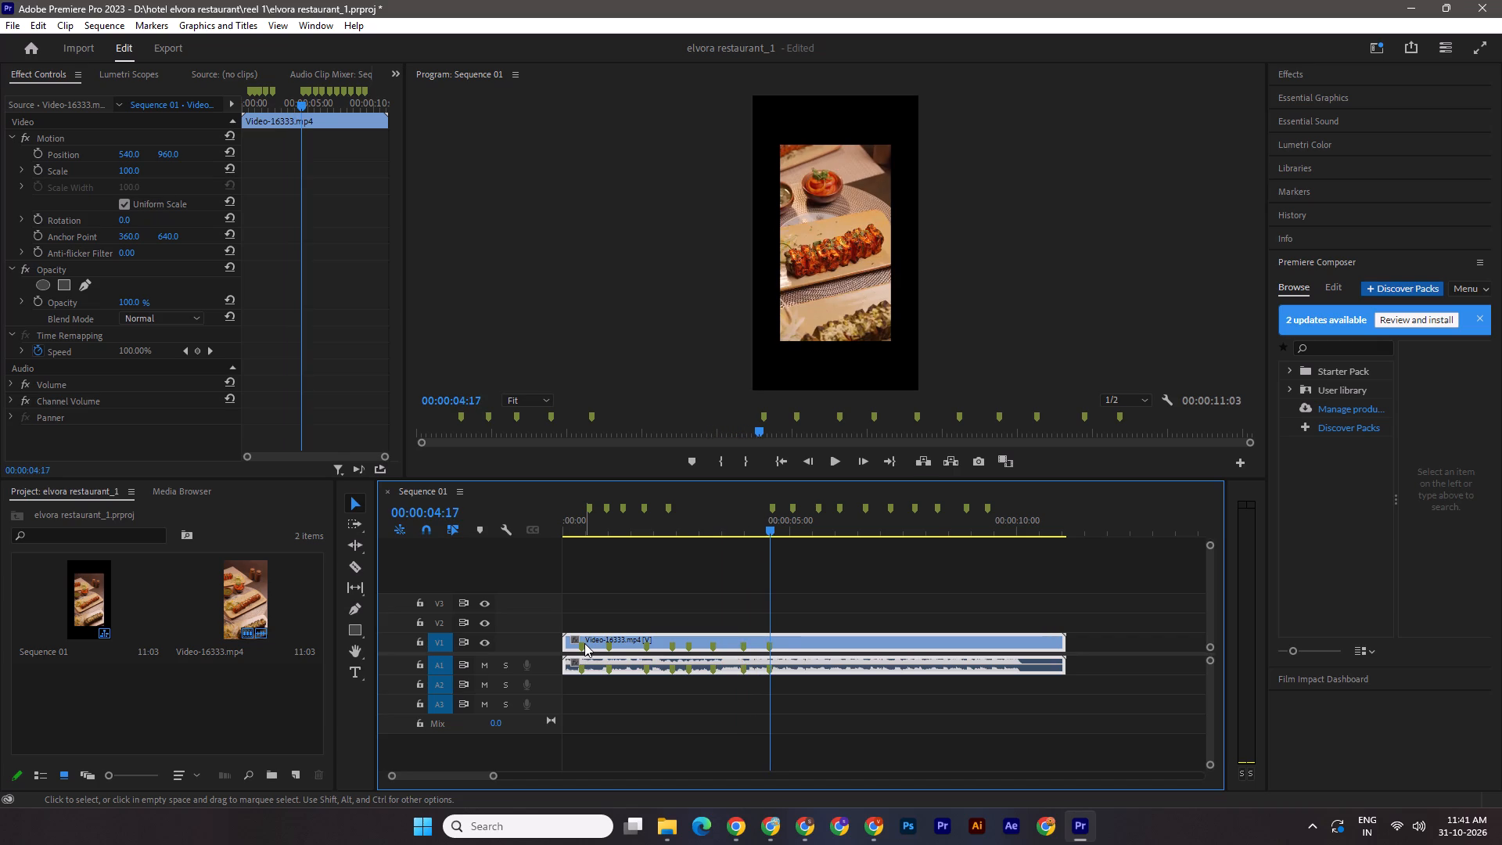
key(Right)
key(Right)
key(Right)
key(Right)
key(Right)
key(Right)
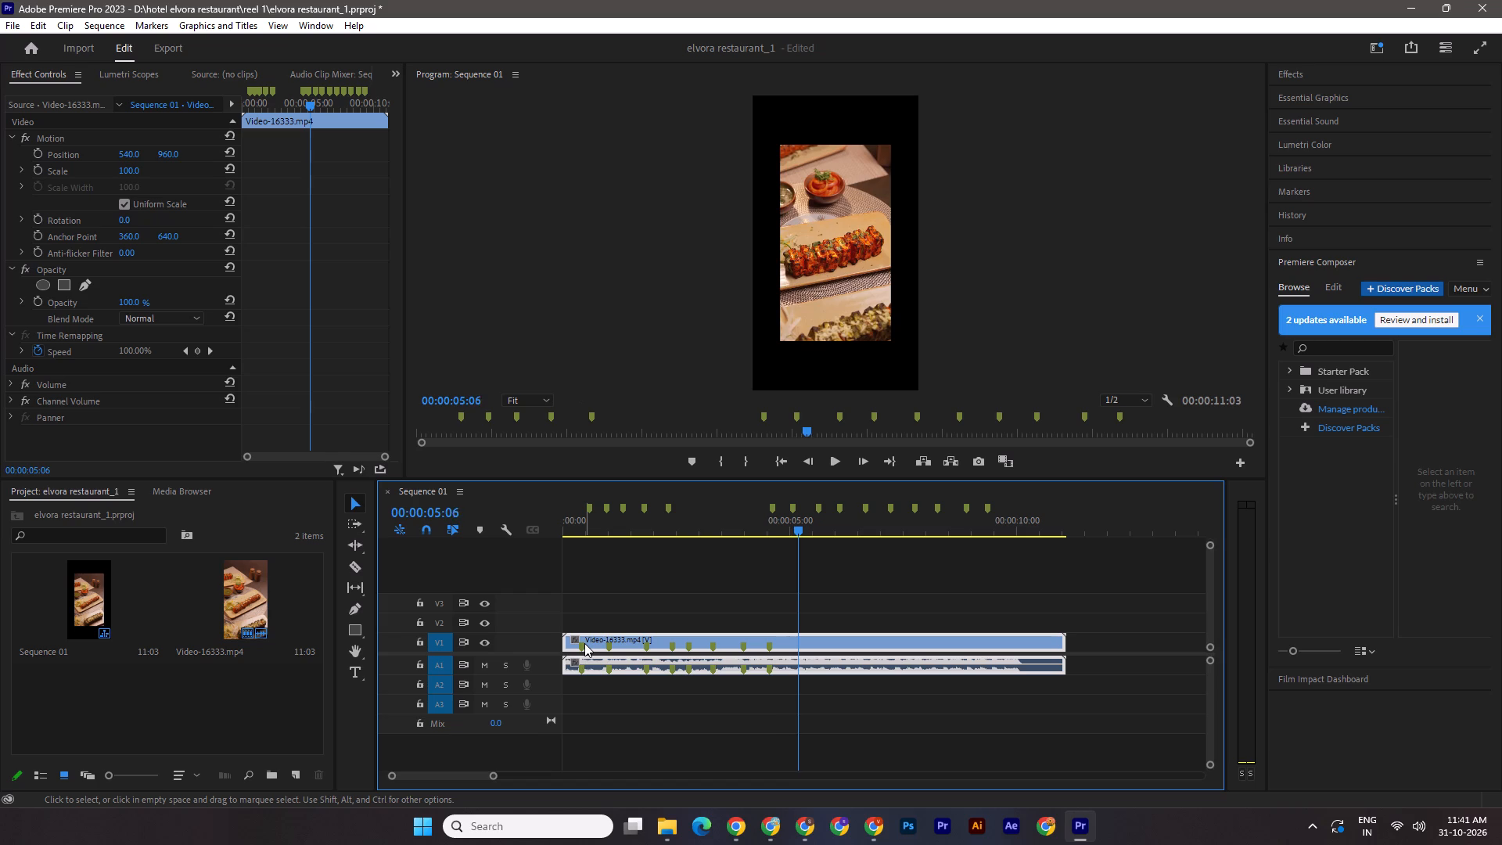
key(Right)
key(Right)
key(Right)
key(Left)
key(Right)
key(m)
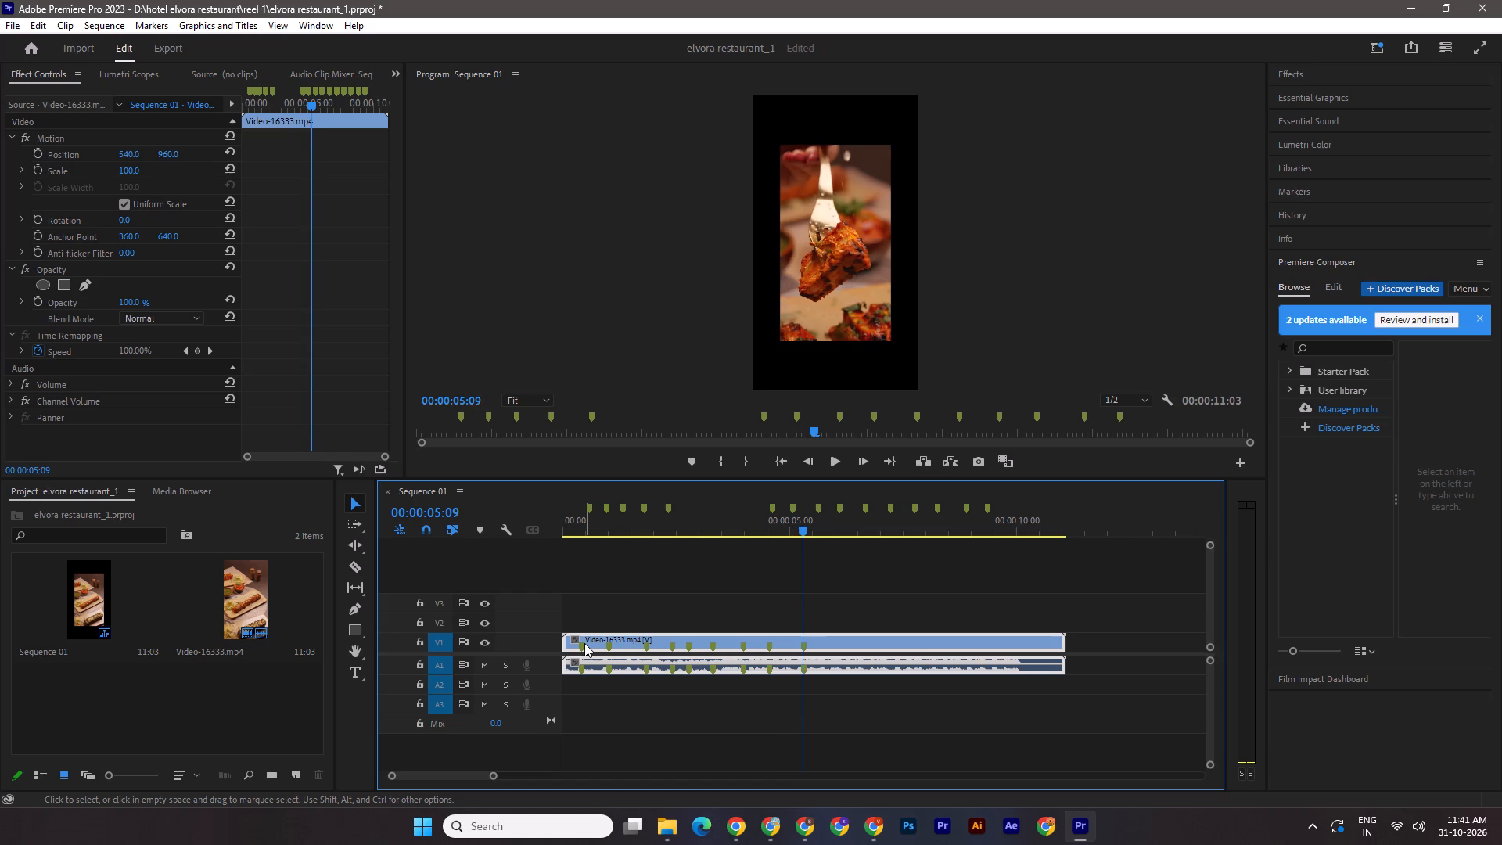
Add a tenth clip marker to Video-16333.mp4 at the shot change at 00:00:05:23.
key(Right)
key(Right)
key(Right)
key(Right)
key(Right)
key(Right)
key(Right)
key(Right)
key(Right)
key(Right)
key(Right)
key(Right)
key(Right)
key(Right)
key(Right)
key(Left)
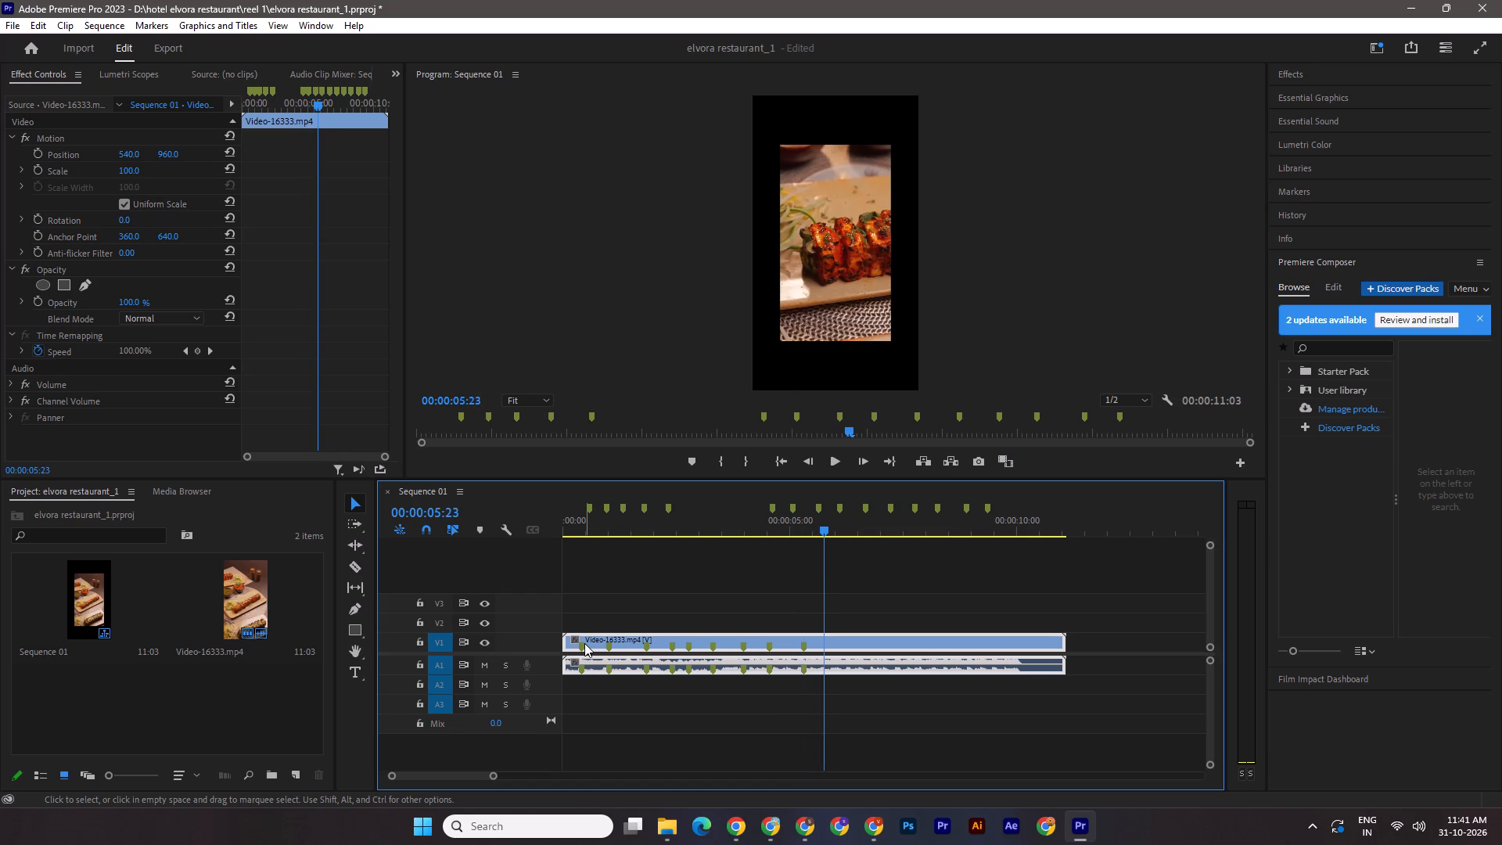
key(Left)
key(Right)
key(m)
Add an eleventh clip marker to Video-16333.mp4 at the shot change at 00:00:06:18.
key(Right)
key(Right)
key(Right)
key(Right)
key(Right)
key(Right)
key(Right)
key(Right)
key(Right)
key(Right)
key(Right)
key(Right)
key(Right)
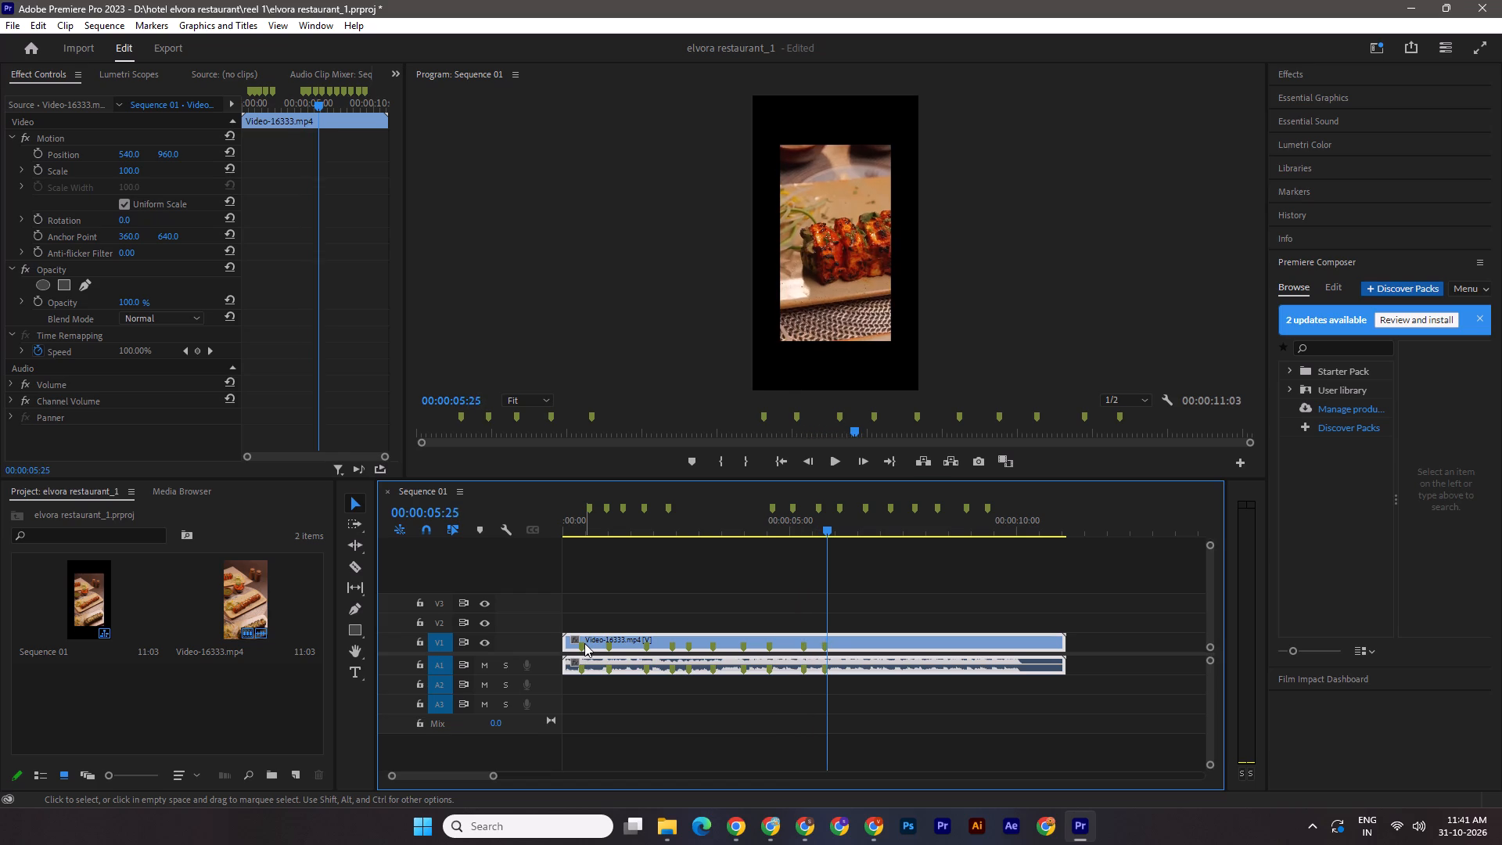
key(Right)
key(Right)
key(Right)
key(Right)
key(Right)
key(Right)
key(Right)
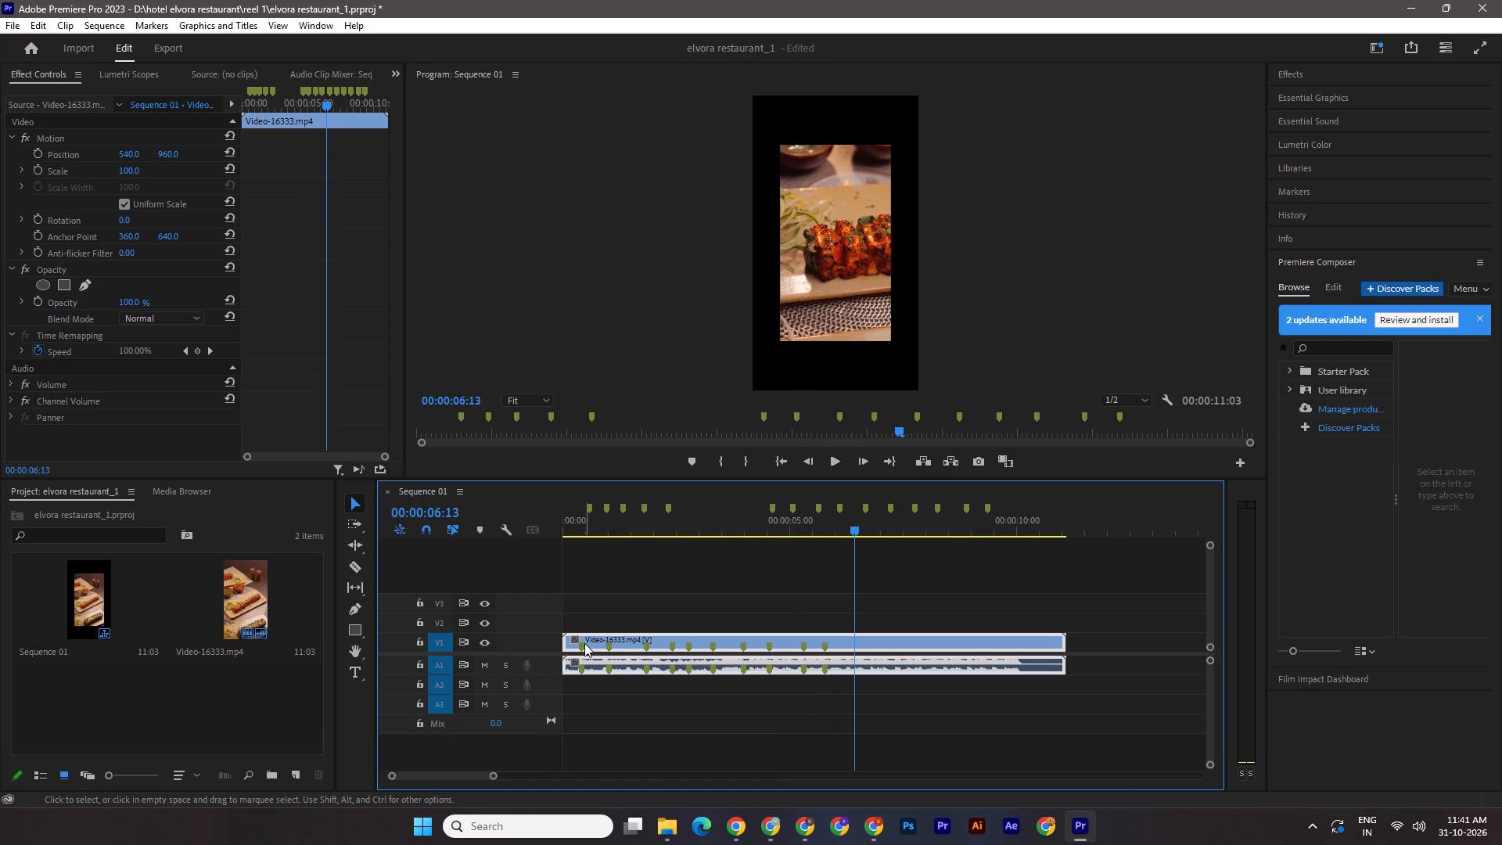
key(Right)
key(Right)
key(Right)
key(Right)
key(Right)
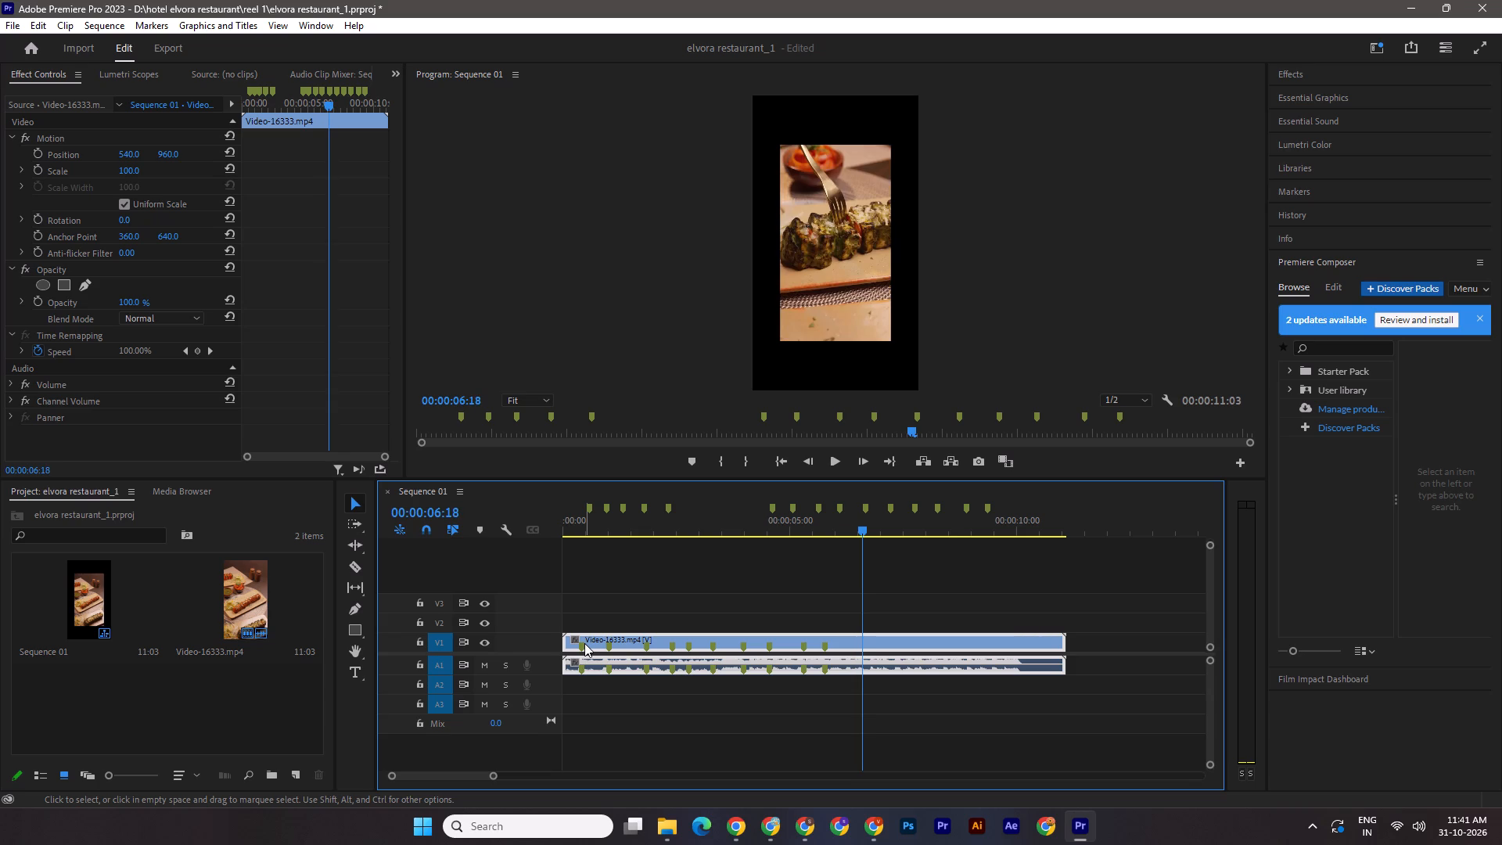
key(m)
Add a twelfth clip marker to Video-16333.mp4 at the shot change at 00:00:07:11.
key(Right)
key(Right)
key(Right)
key(Right)
key(Right)
key(Right)
key(Right)
key(Right)
key(Right)
key(Right)
key(Right)
key(Right)
key(Right)
key(Right)
key(Right)
key(Right)
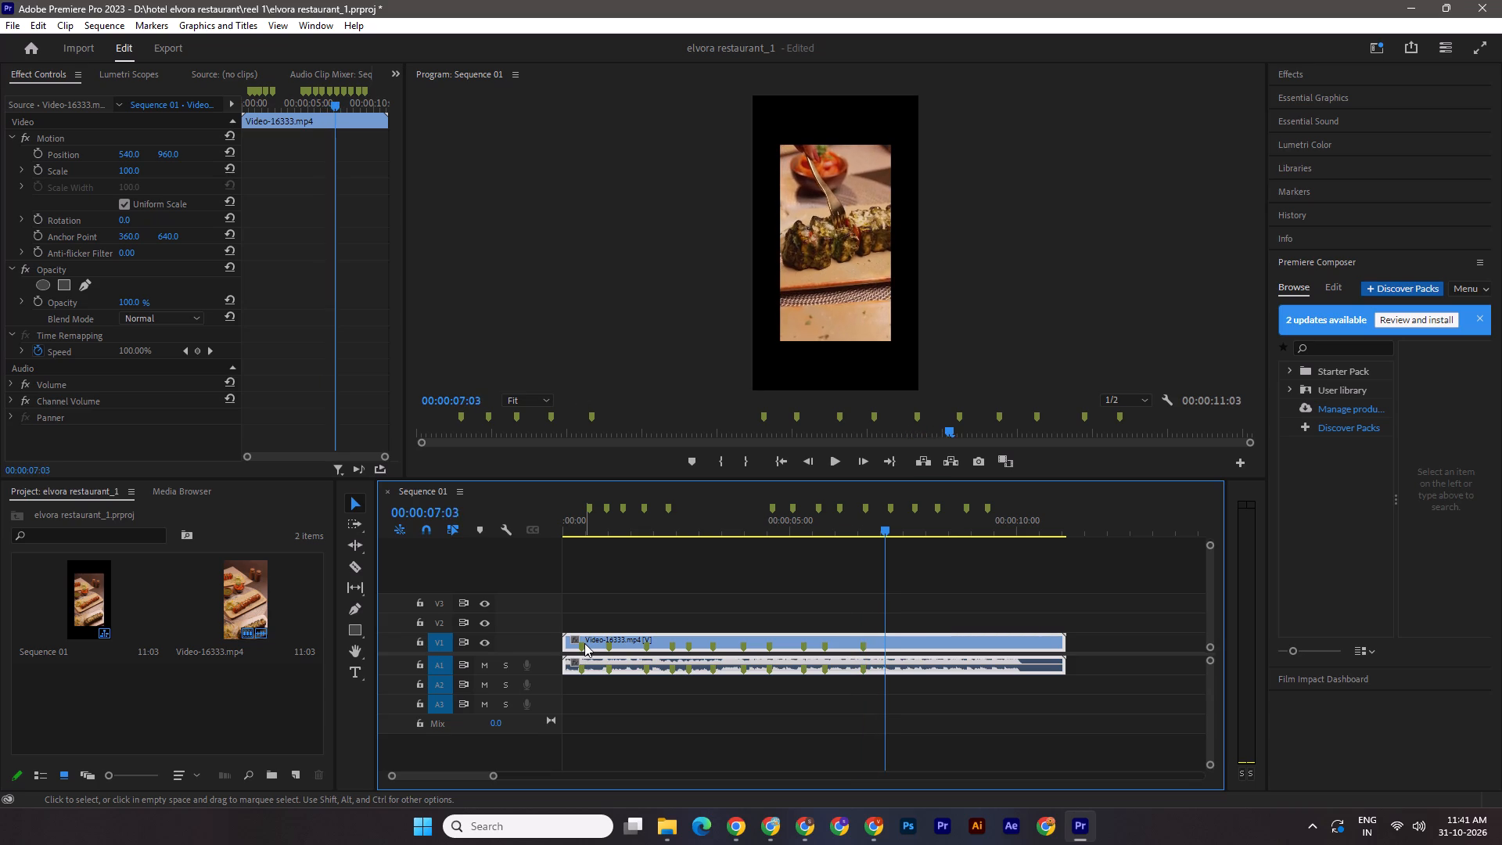
key(Right)
key(Right)
key(Right)
key(Right)
key(Right)
key(Right)
key(Right)
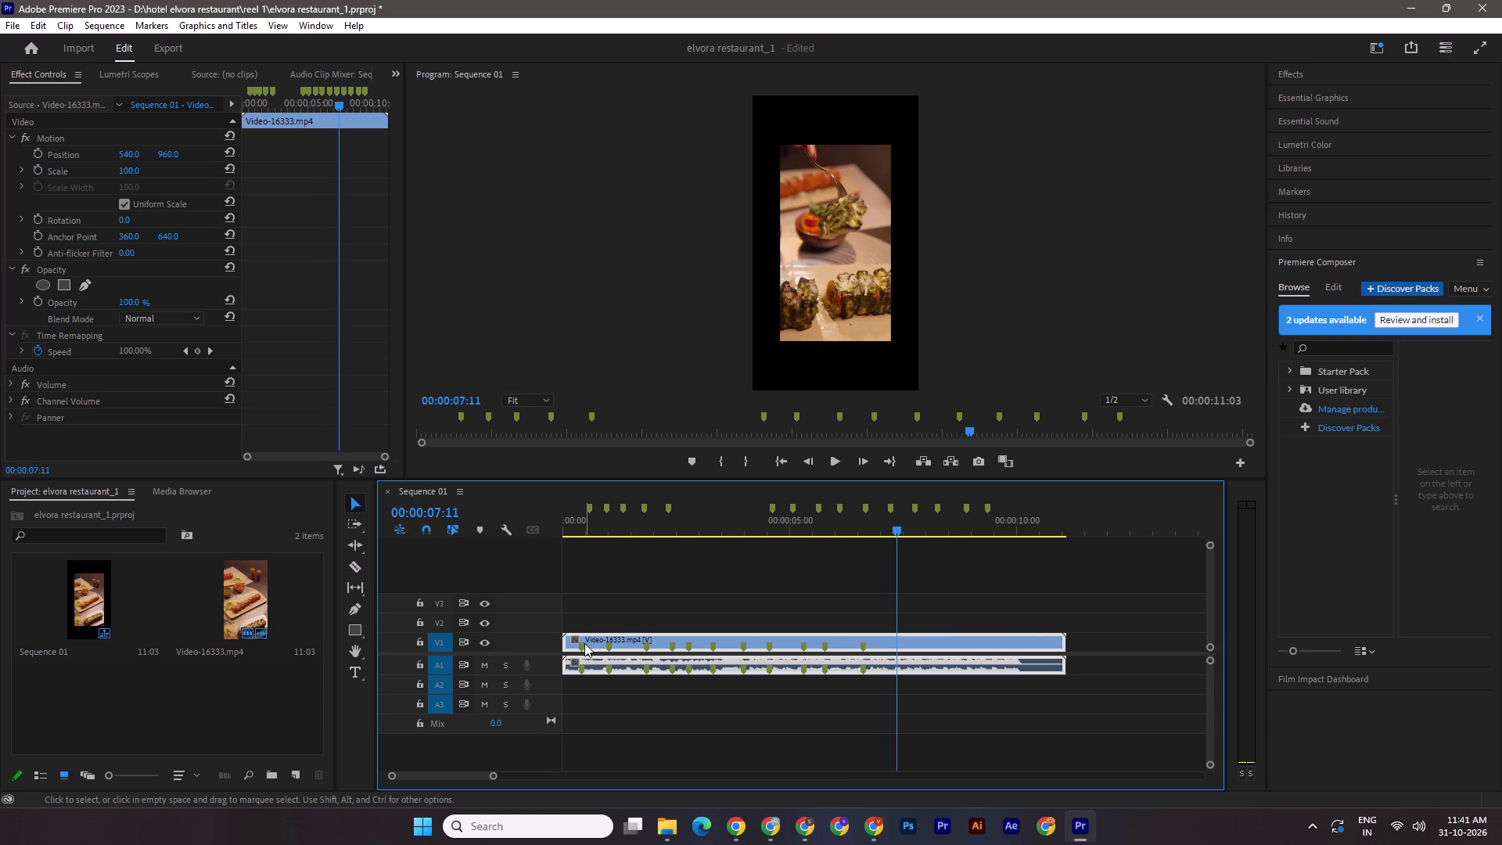
key(m)
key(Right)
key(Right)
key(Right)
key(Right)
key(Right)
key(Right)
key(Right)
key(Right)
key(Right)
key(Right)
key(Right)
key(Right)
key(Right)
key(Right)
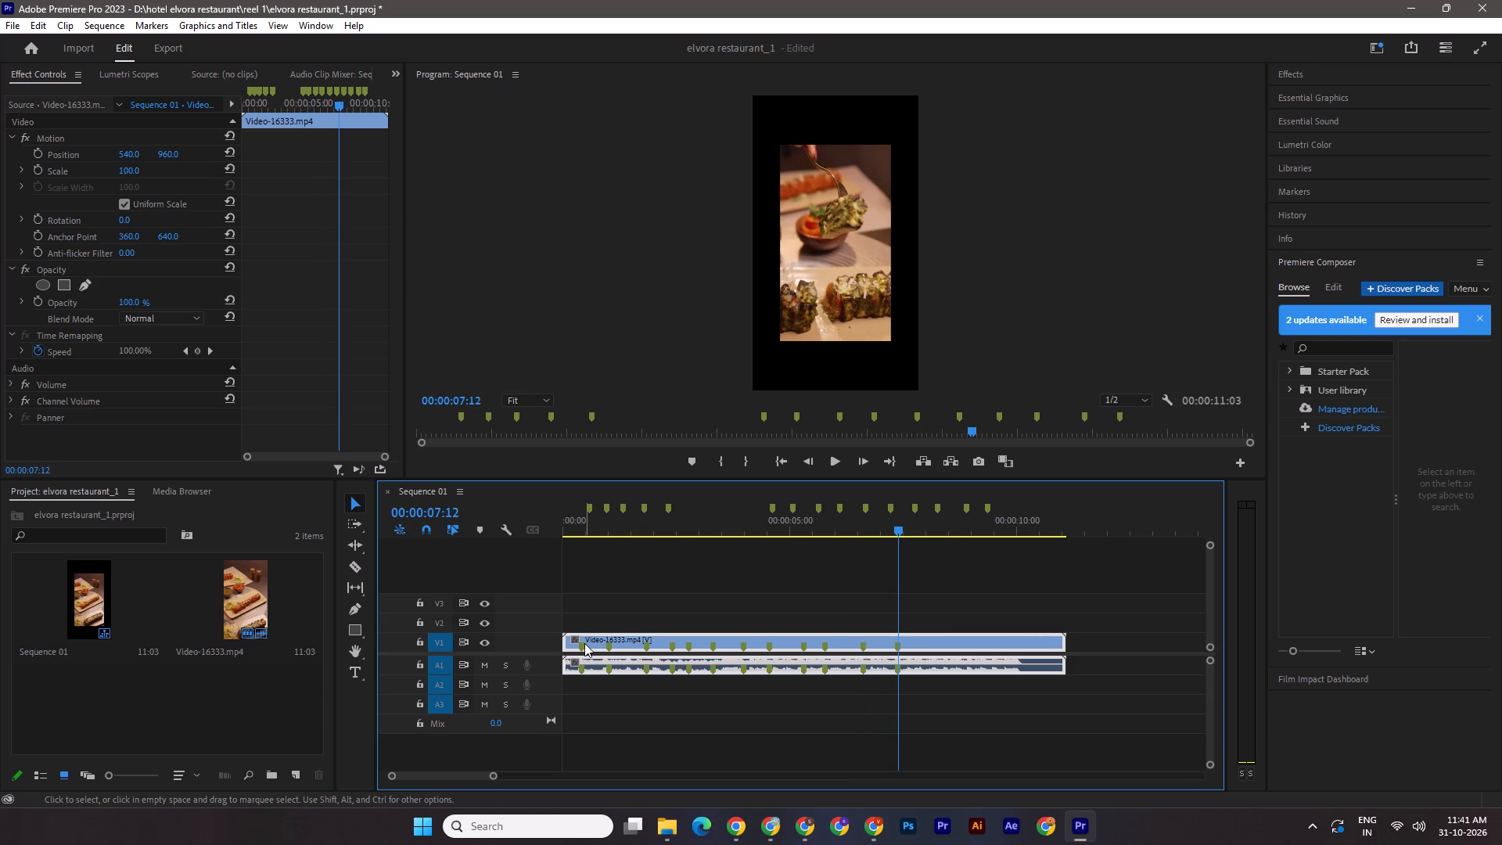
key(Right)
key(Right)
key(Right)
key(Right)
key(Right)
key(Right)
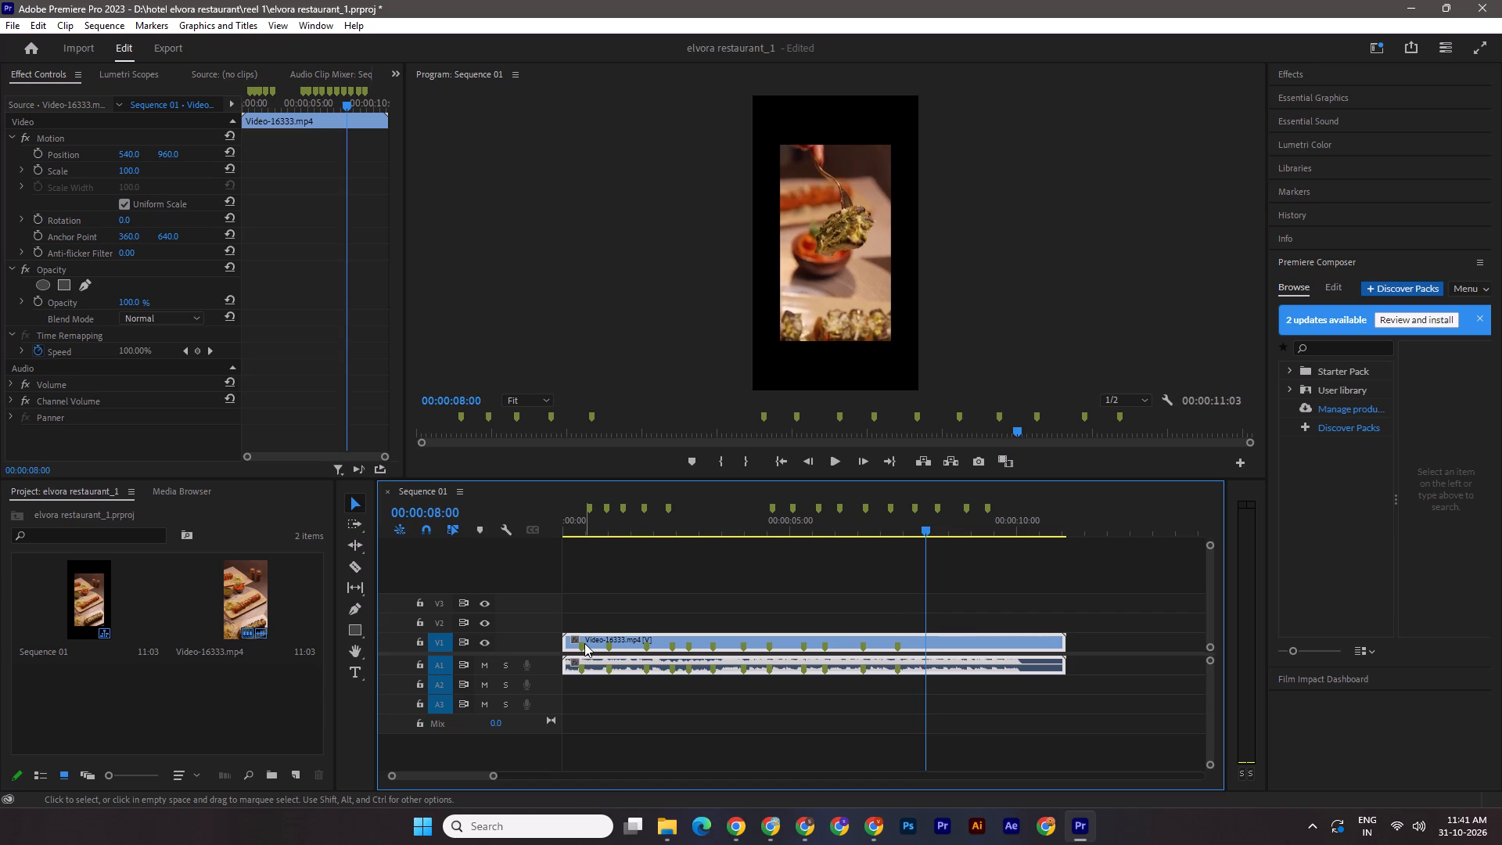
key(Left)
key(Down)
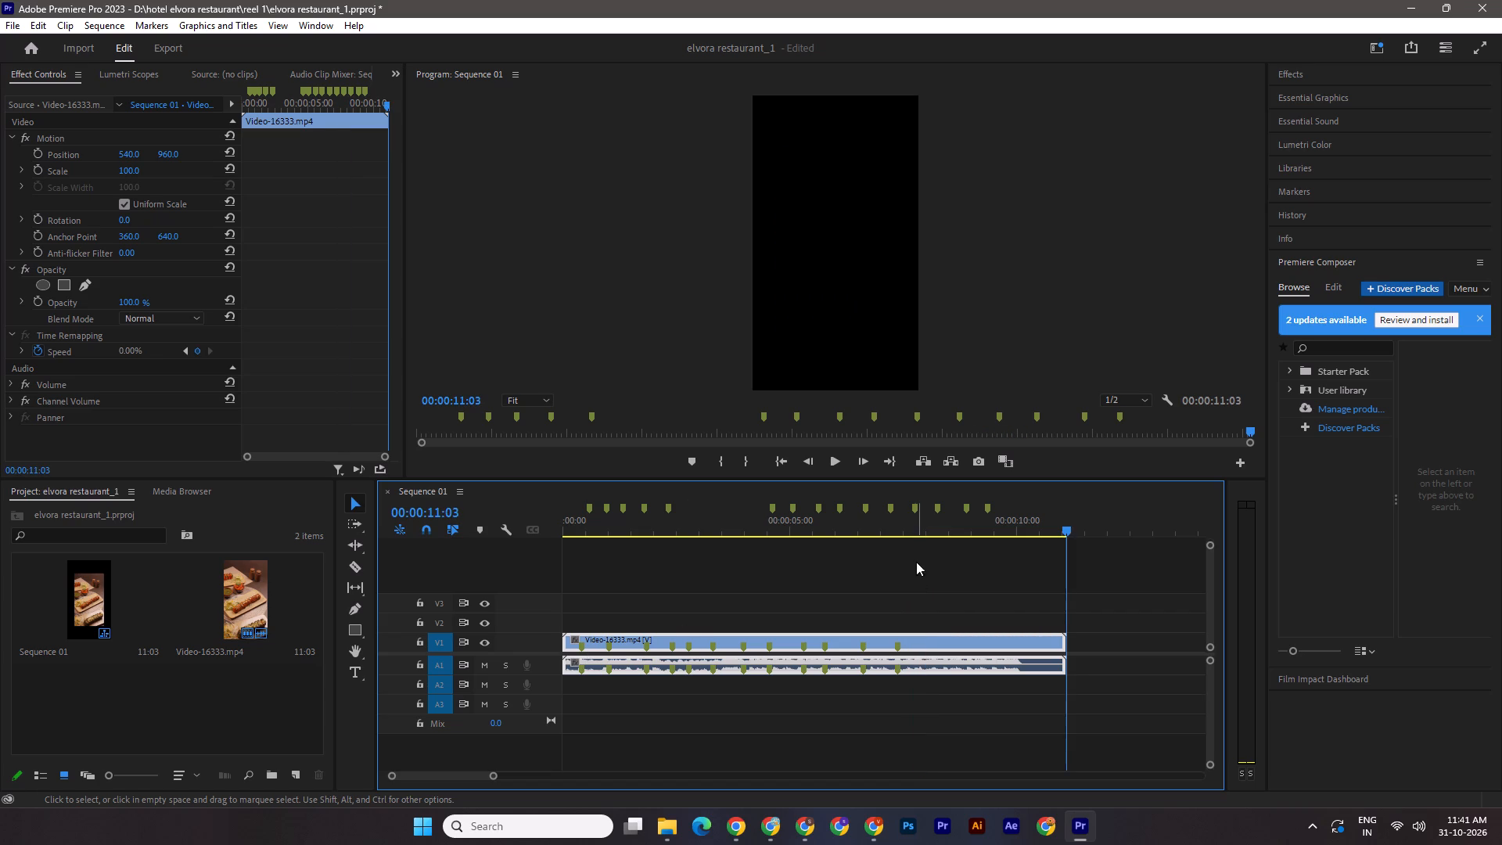
Add a thirteenth clip marker to Video-16333.mp4 at the shot change at 00:00:08:01.
click(892, 517)
key(Right)
key(Right)
key(Right)
key(Right)
key(Right)
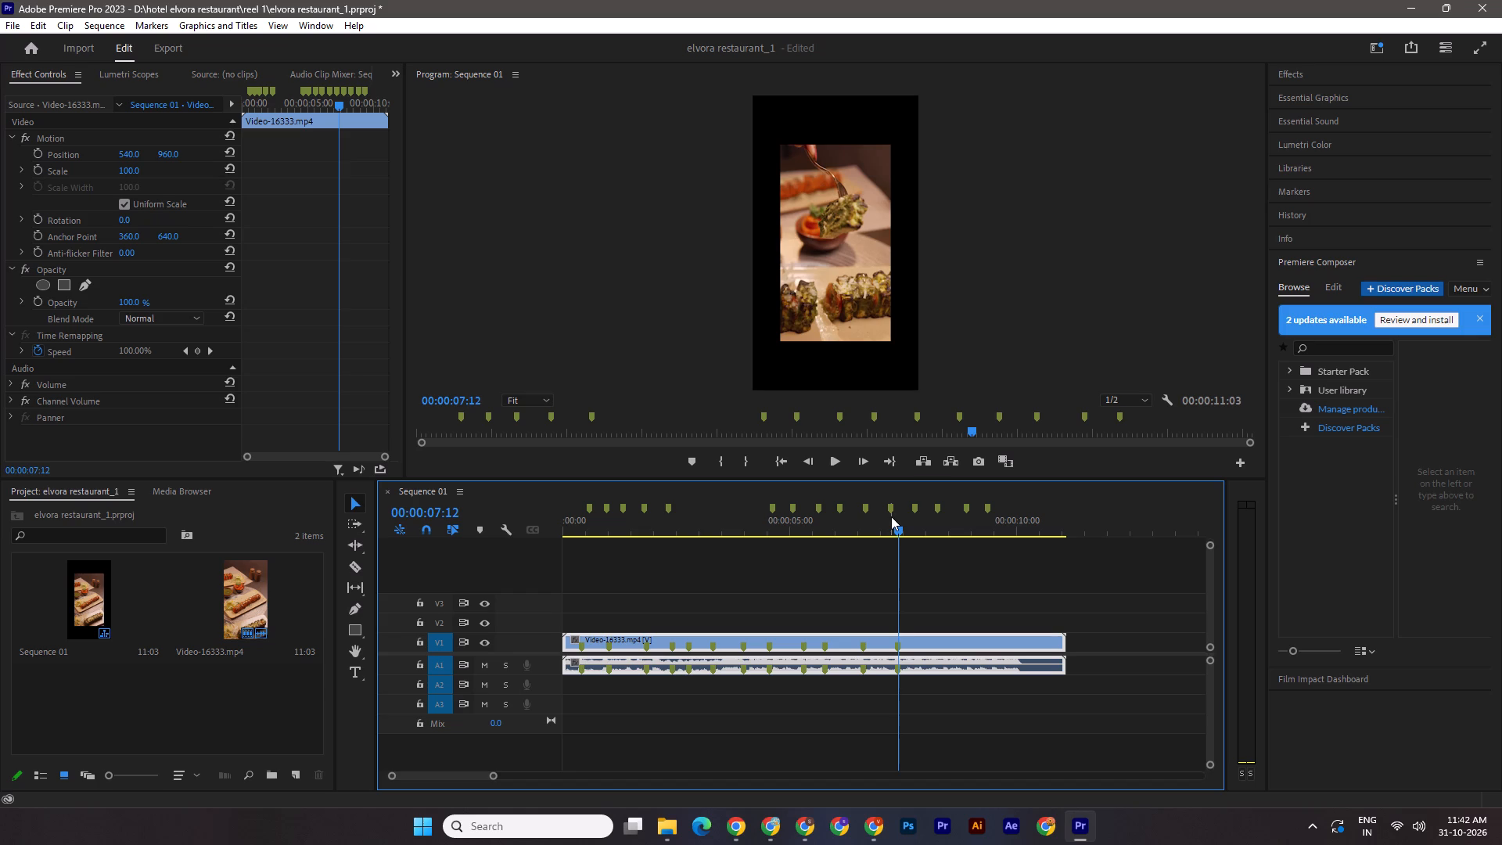
key(Right)
key(Right)
key(Right)
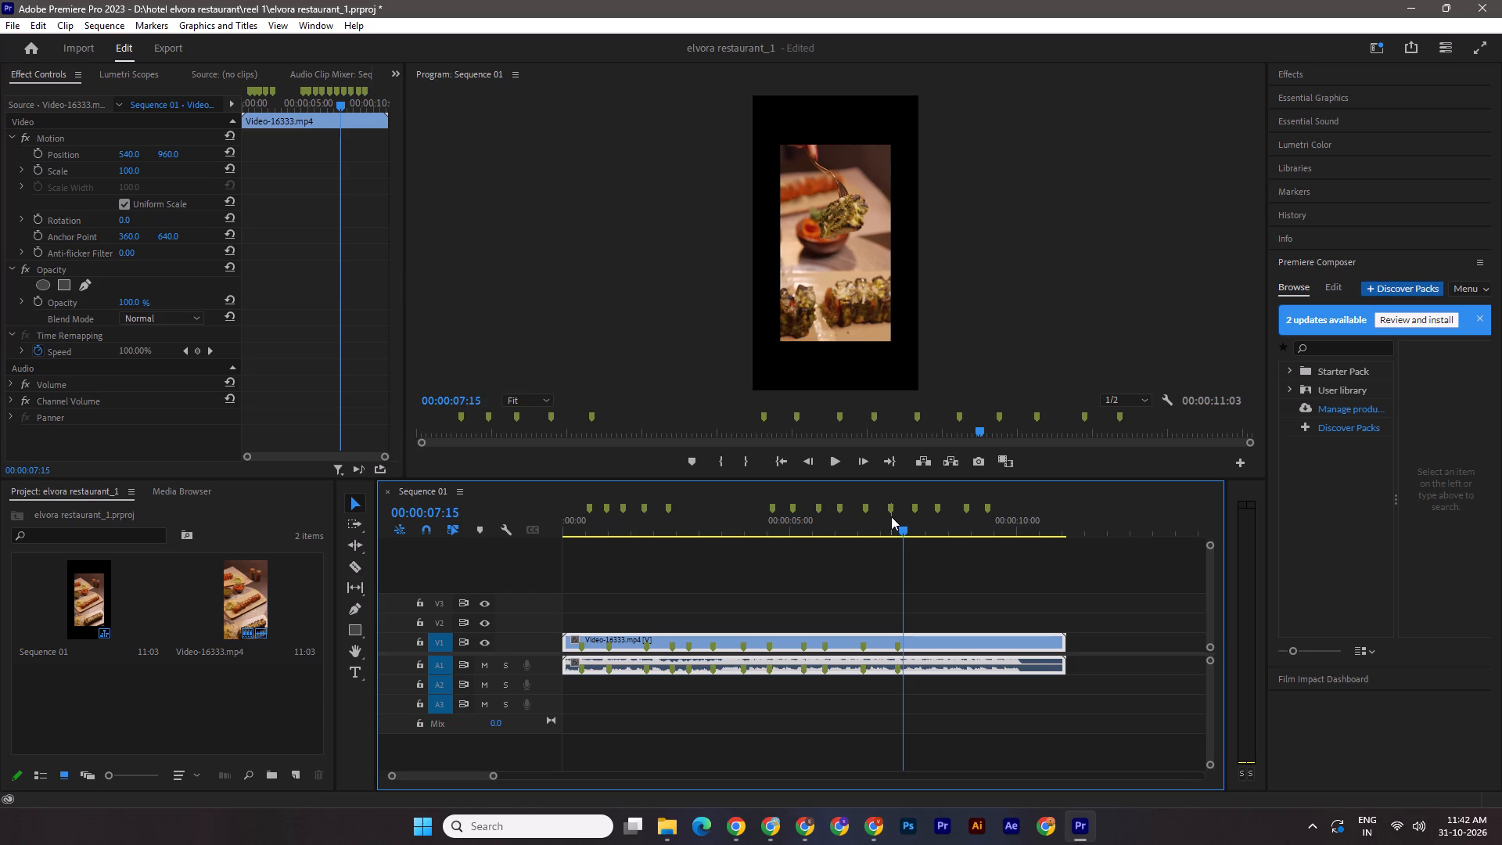
key(Right)
key(Right)
key(Right)
key(Right)
key(Right)
key(Right)
key(Right)
key(Right)
key(Right)
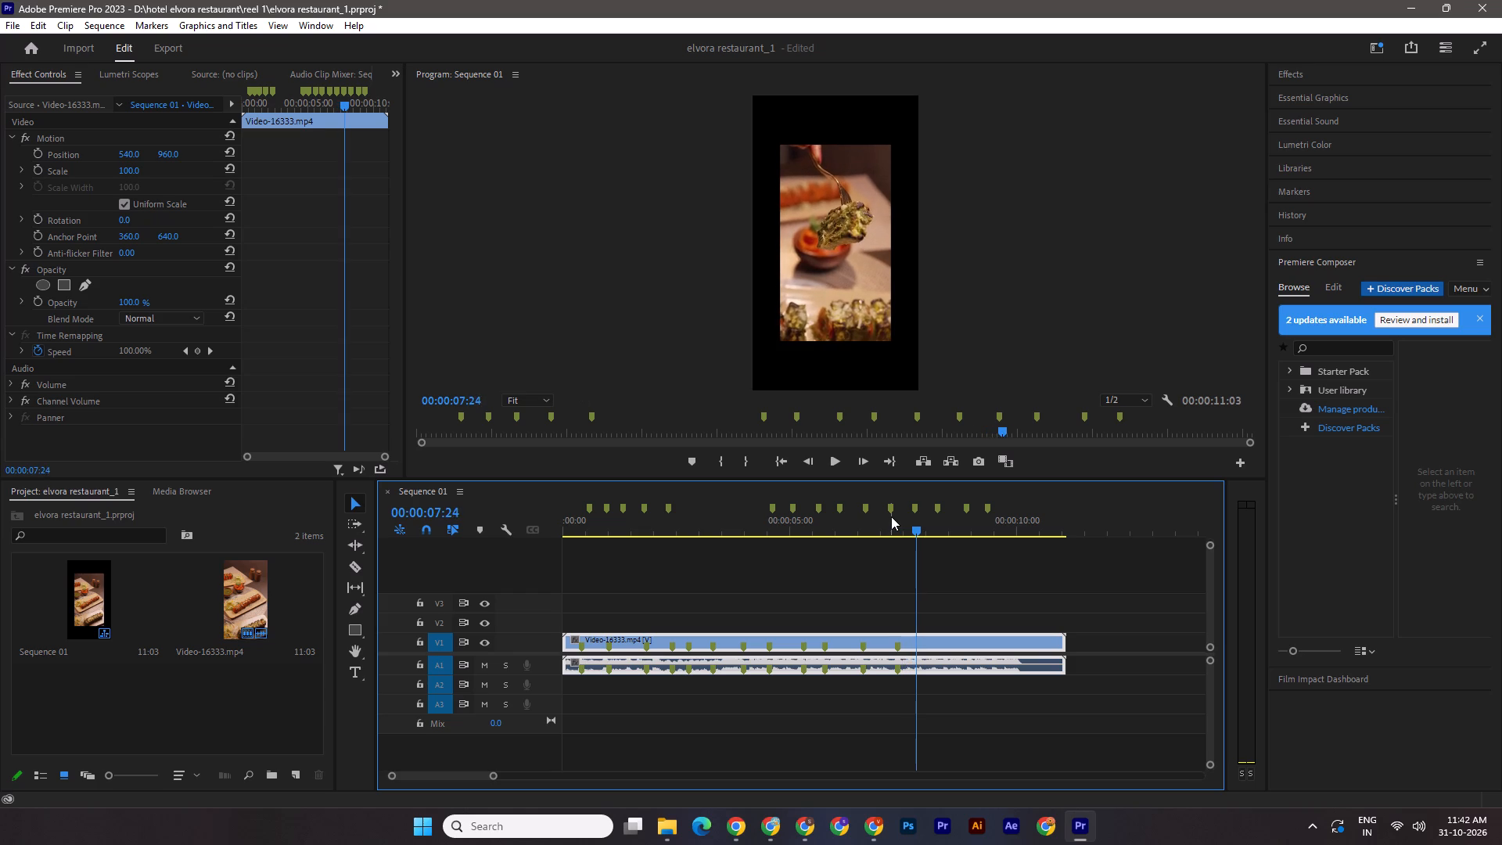
key(Right)
key(Right)
key(Right)
key(Right)
key(Right)
key(Right)
key(Right)
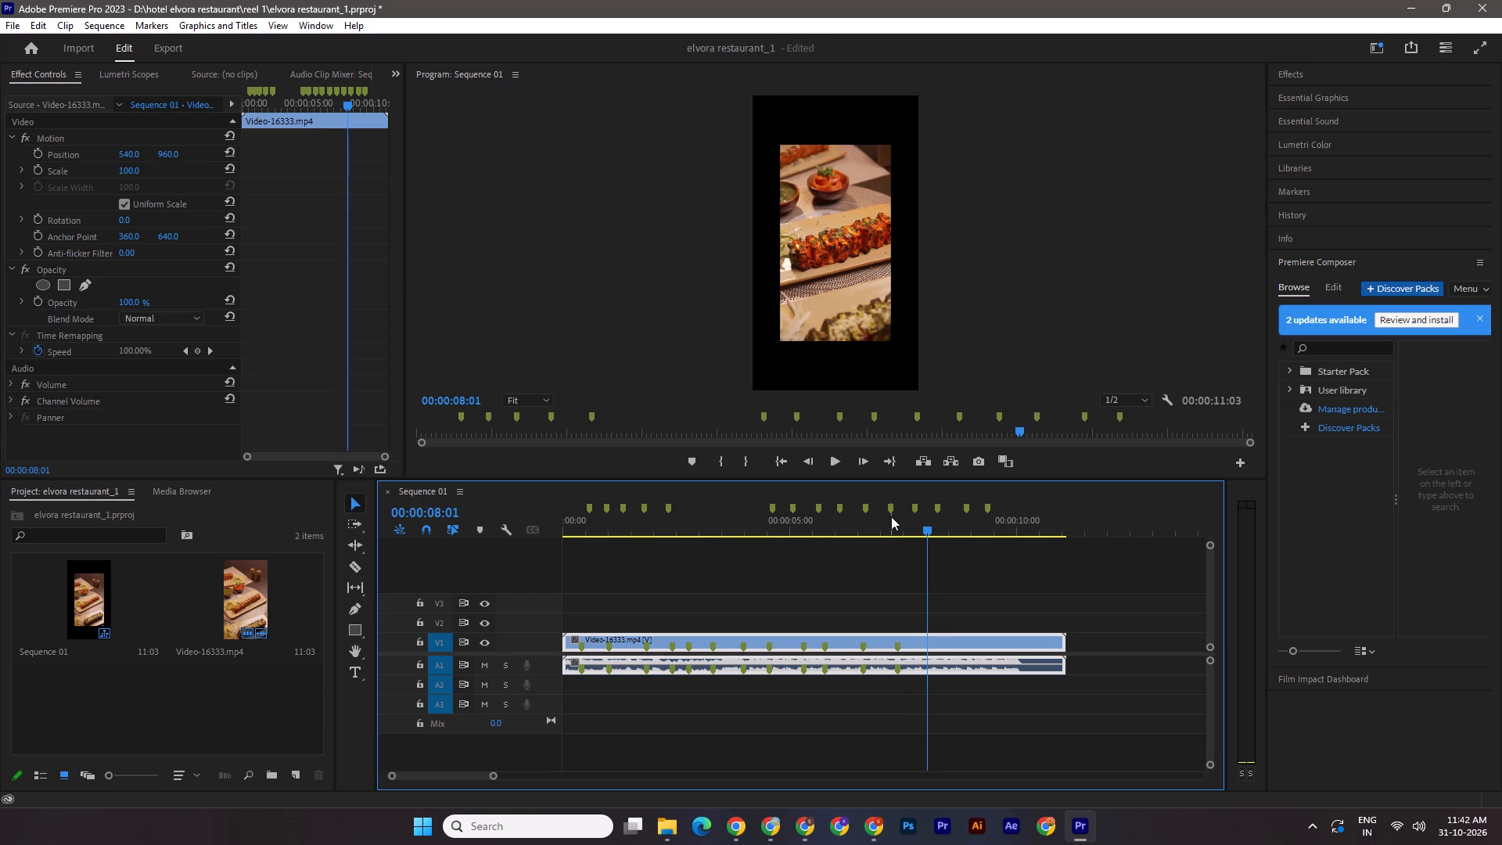
key(m)
Add a fourteenth clip marker to Video-16333.mp4 at the shot change at 00:00:08:15.
key(Right)
key(Right)
key(Right)
key(Right)
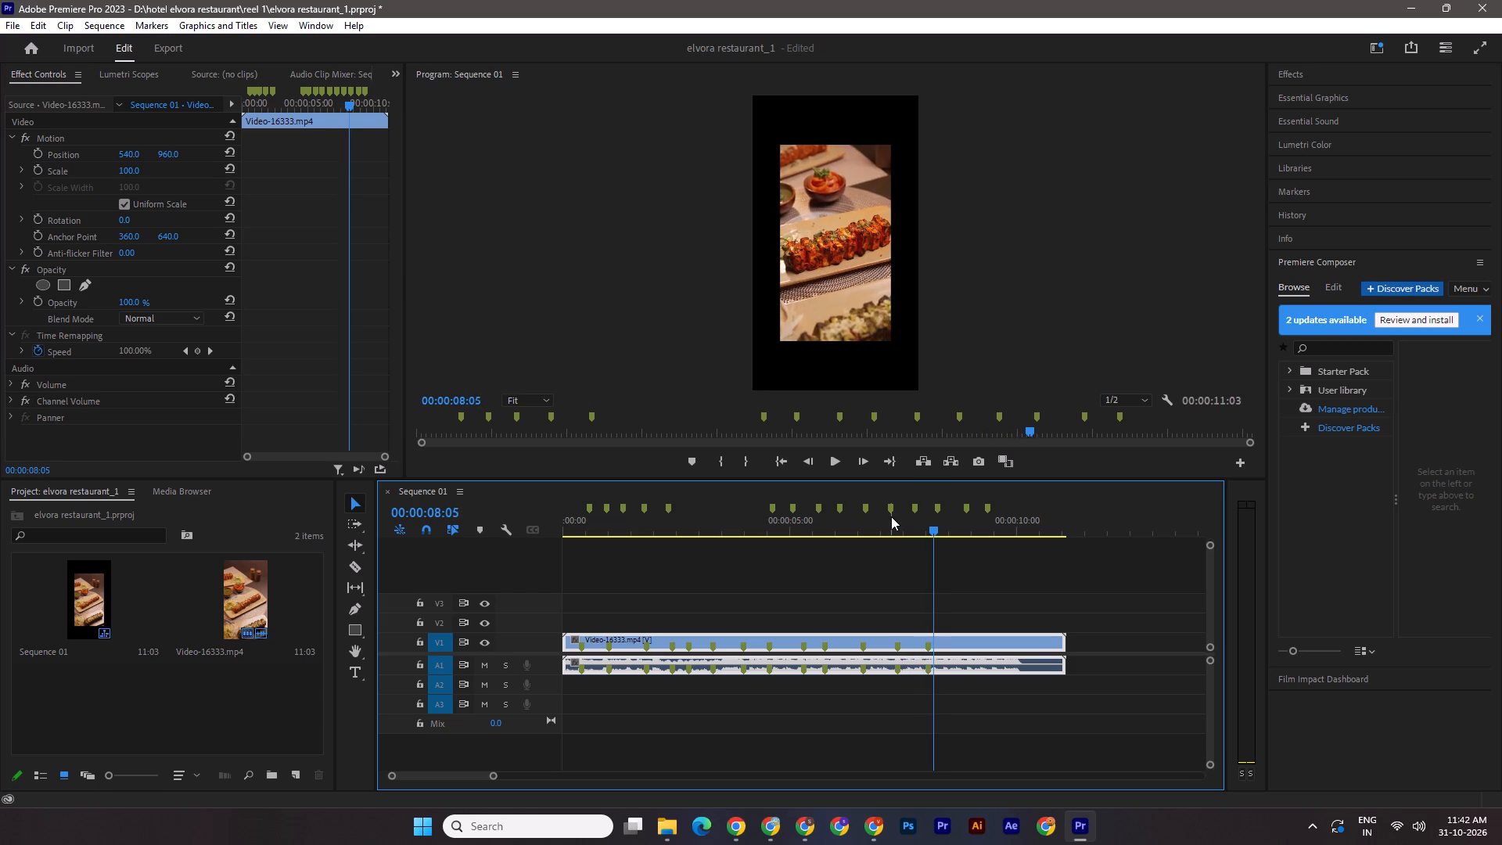
key(Right)
key(Right)
key(Right)
key(Right)
key(Right)
key(Right)
key(Right)
key(Right)
key(Right)
key(Right)
key(Right)
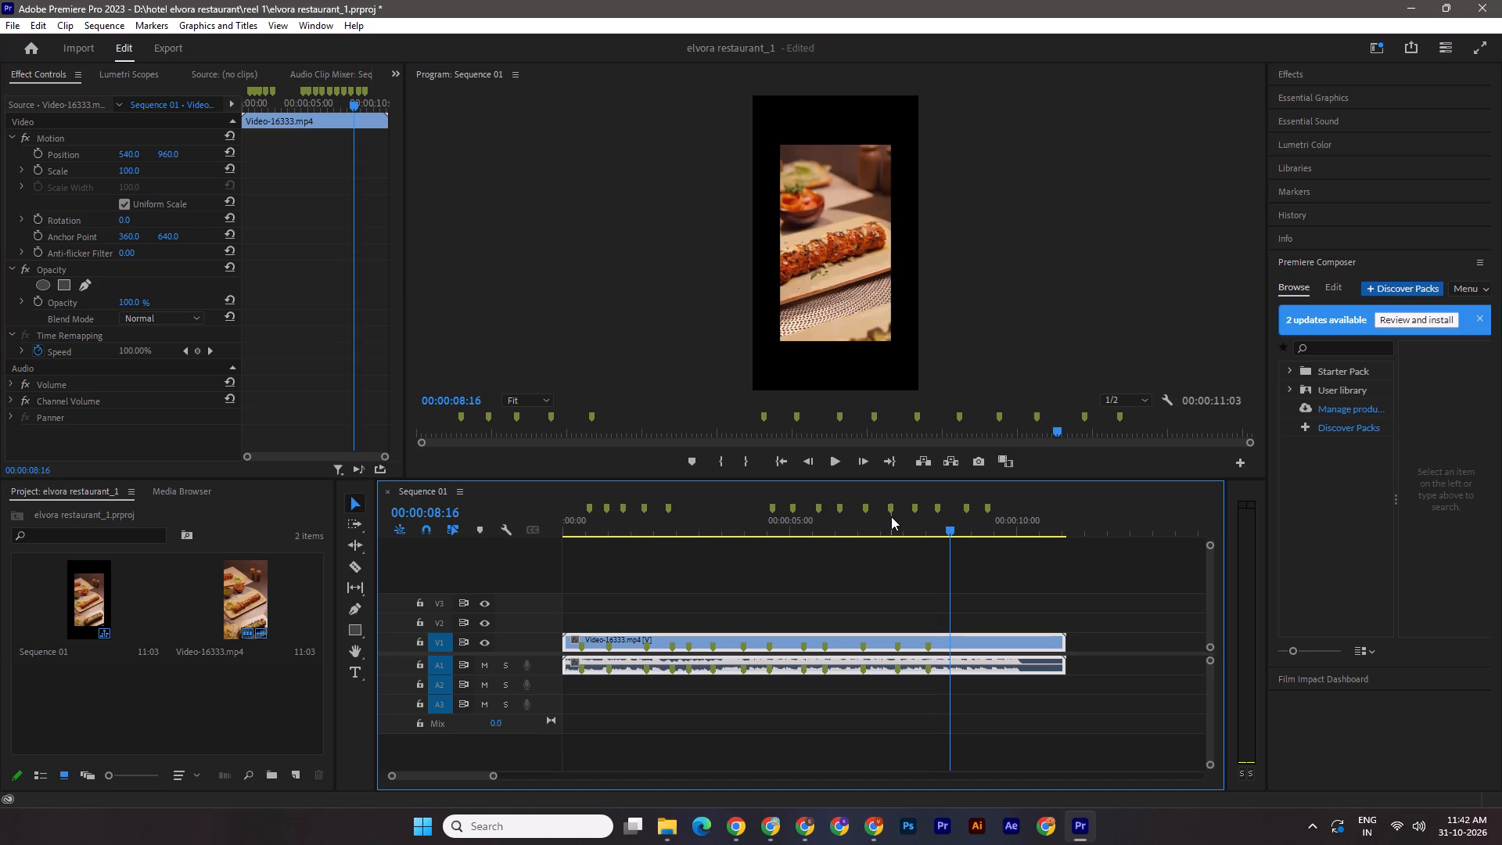
key(Left)
key(Left)
key(Right)
key(m)
Add a fifteenth clip marker to Video-16333.mp4 at the shot change at 00:00:08:29.
key(Right)
key(Right)
key(Right)
key(Right)
key(Right)
key(Right)
key(Right)
key(Right)
key(Right)
key(Right)
key(Right)
key(Right)
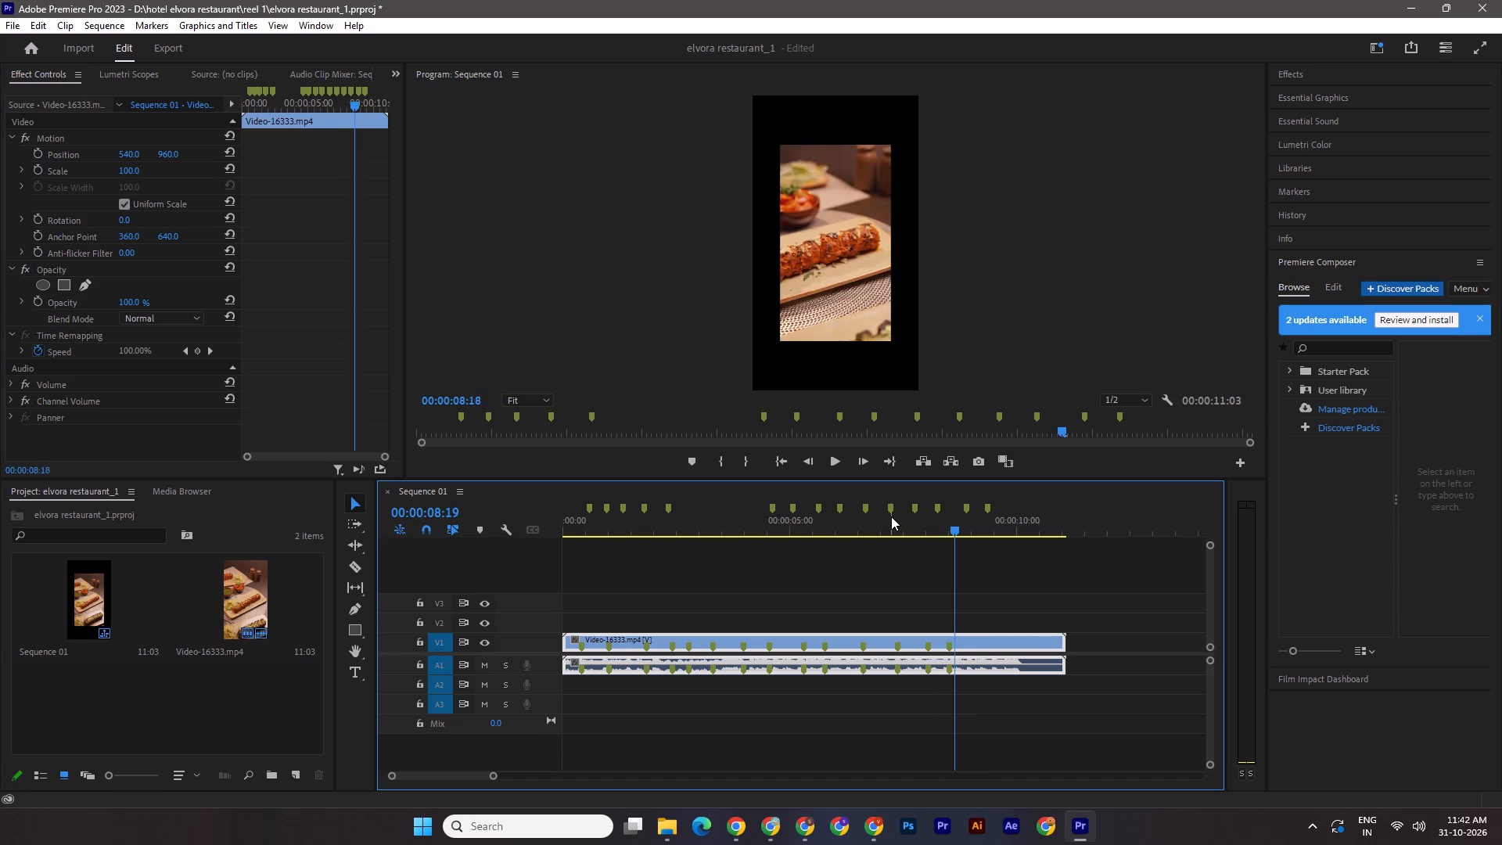
key(Right)
key(Right)
key(Right)
key(Left)
key(Left)
key(Right)
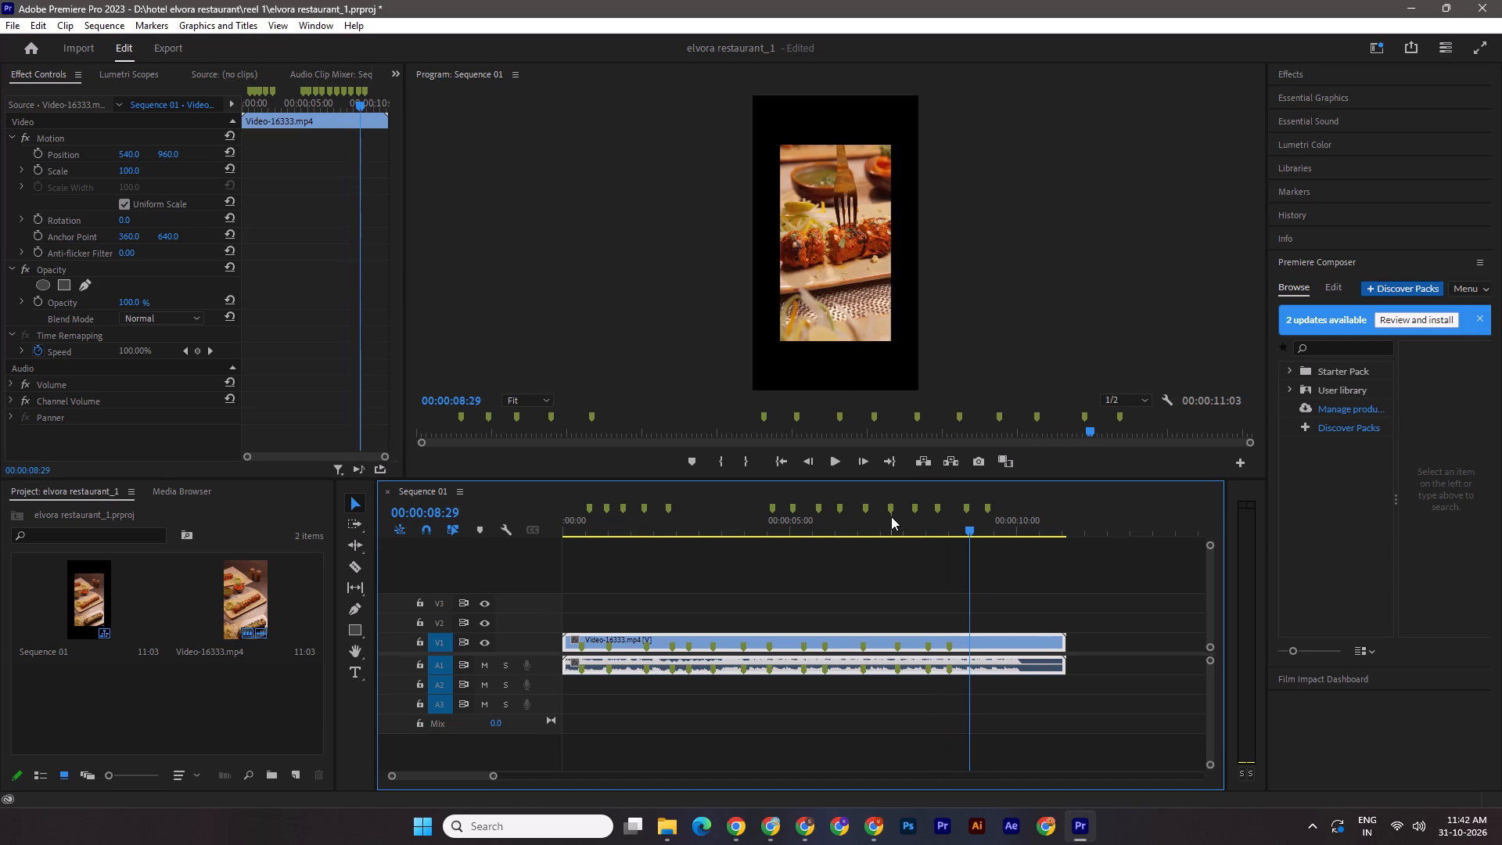
key(m)
Add a sixteenth clip marker to Video-16333.mp4 at the next shot change.
key(Right)
key(Right)
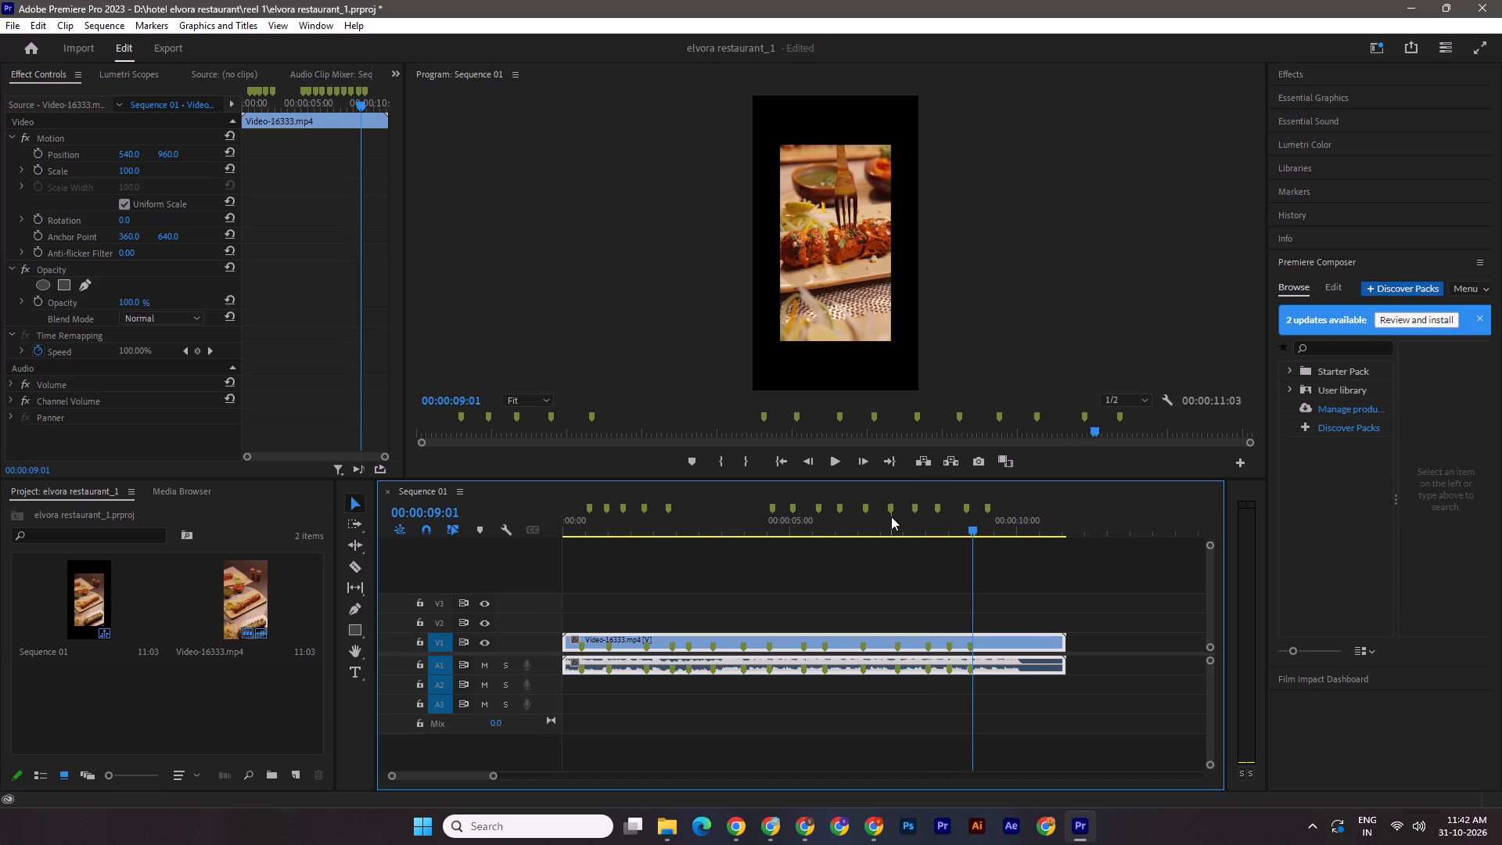
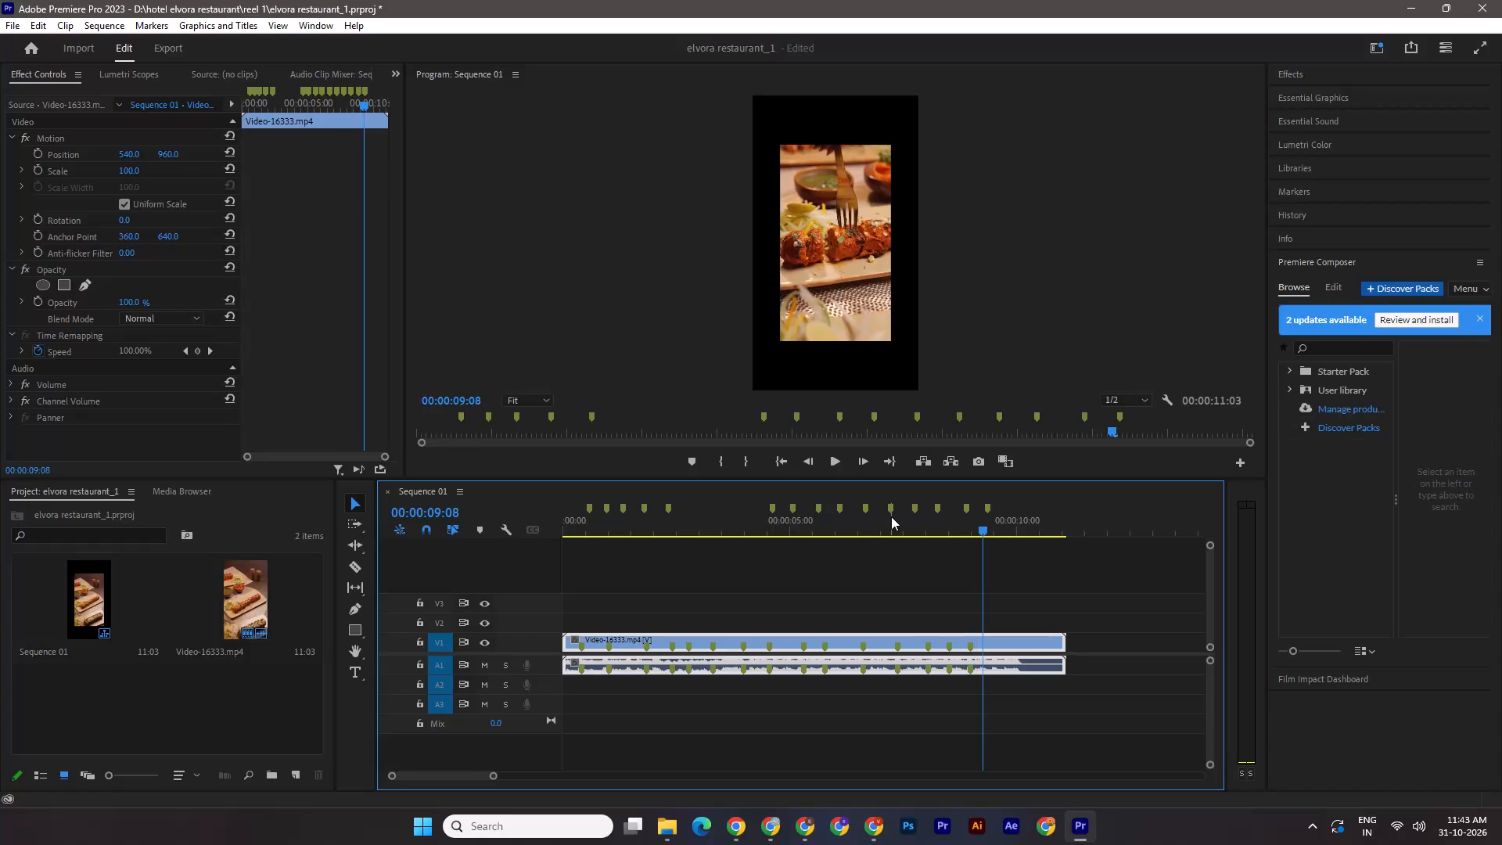
Add the sixteenth clip marker to Video-16333.mp4 at the shot change at 00:00:09:11.
key(Right)
key(Right)
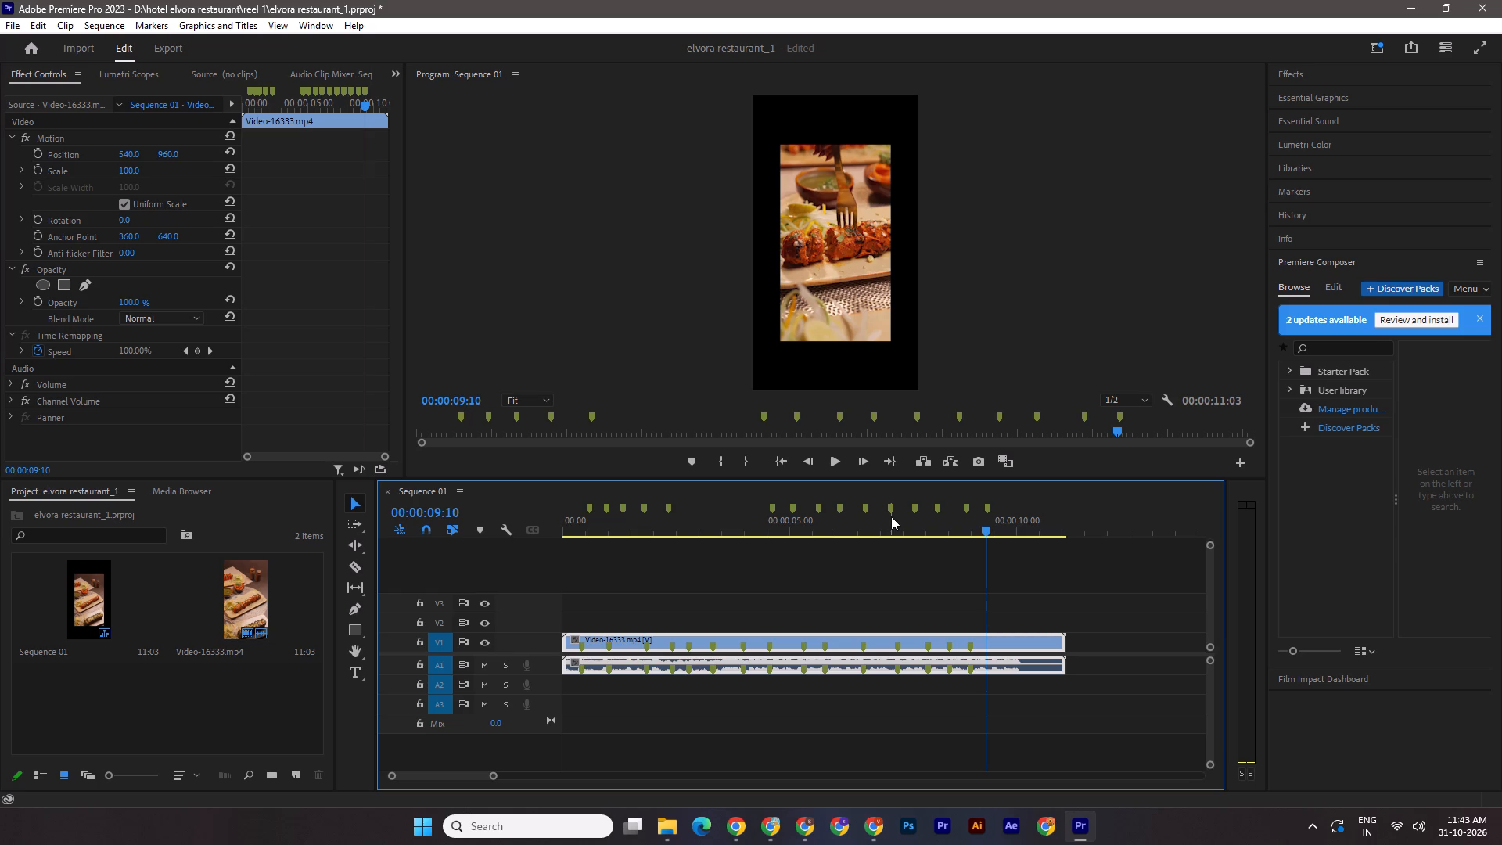
key(Left)
key(Left)
key(Left)
key(Left)
key(Left)
key(Left)
key(Right)
key(Right)
key(Right)
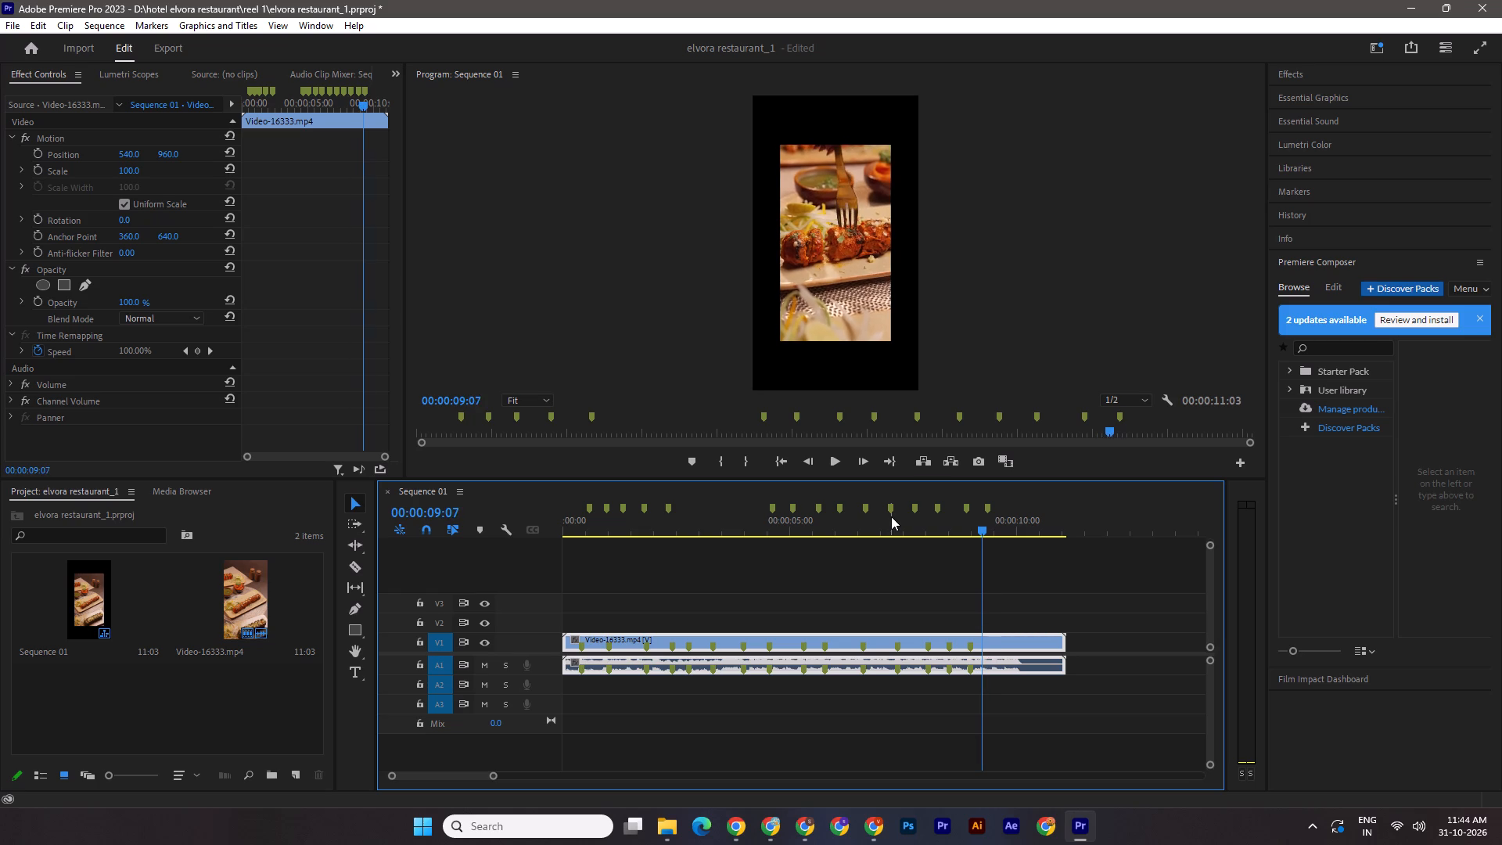
key(Right)
key(Right)
key(Right)
key(Right)
key(Right)
key(Left)
key(Left)
key(Right)
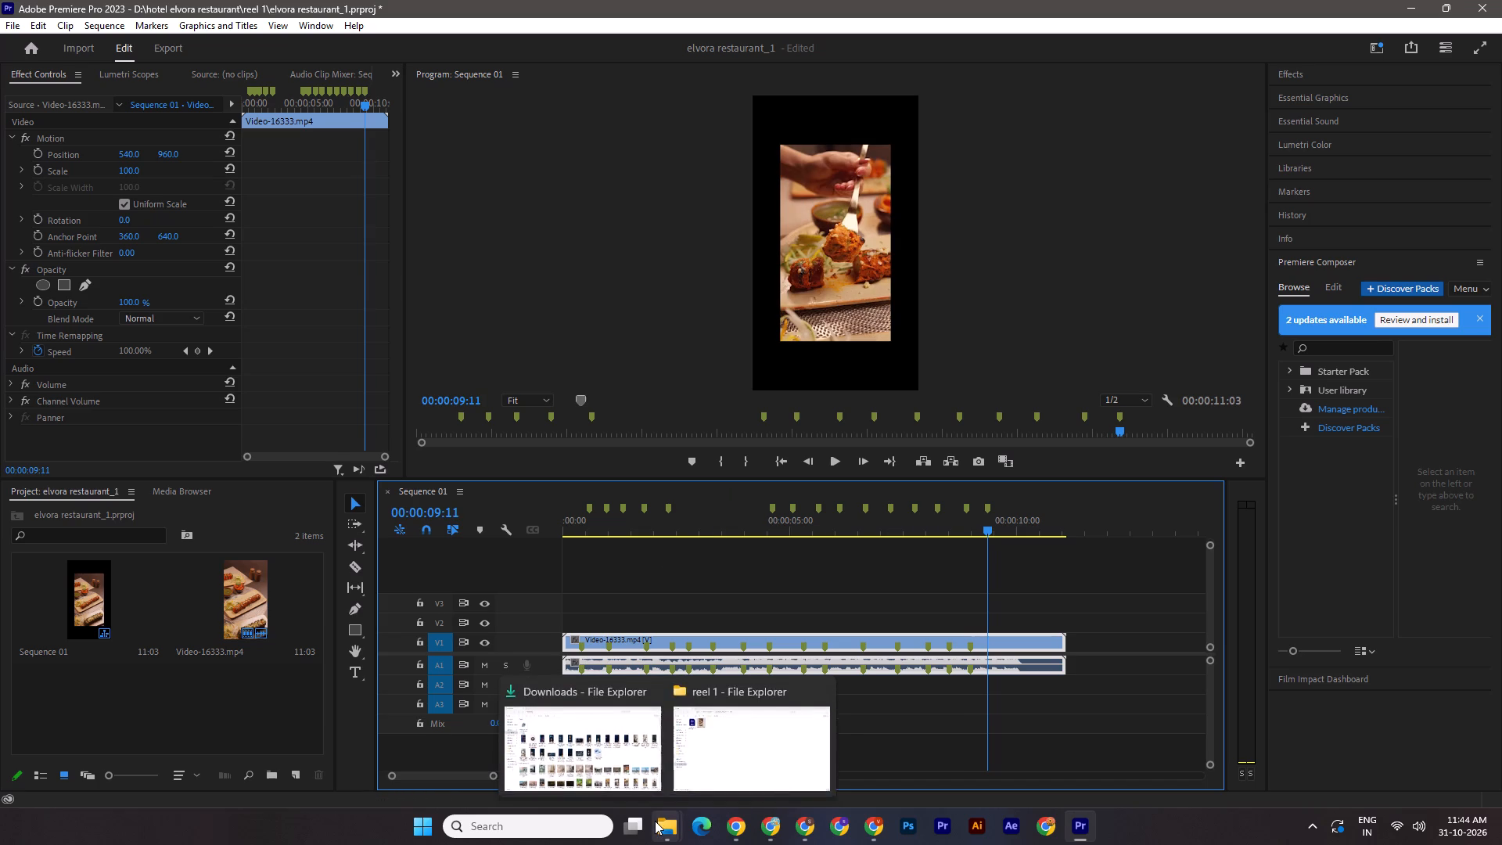
key(m)
Add a seventeenth clip marker to Video-16333.mp4 at the change to the logo shot at 00:00:10:05.
key(Right)
key(Right)
key(Right)
key(Right)
key(Right)
key(Right)
key(Right)
key(Right)
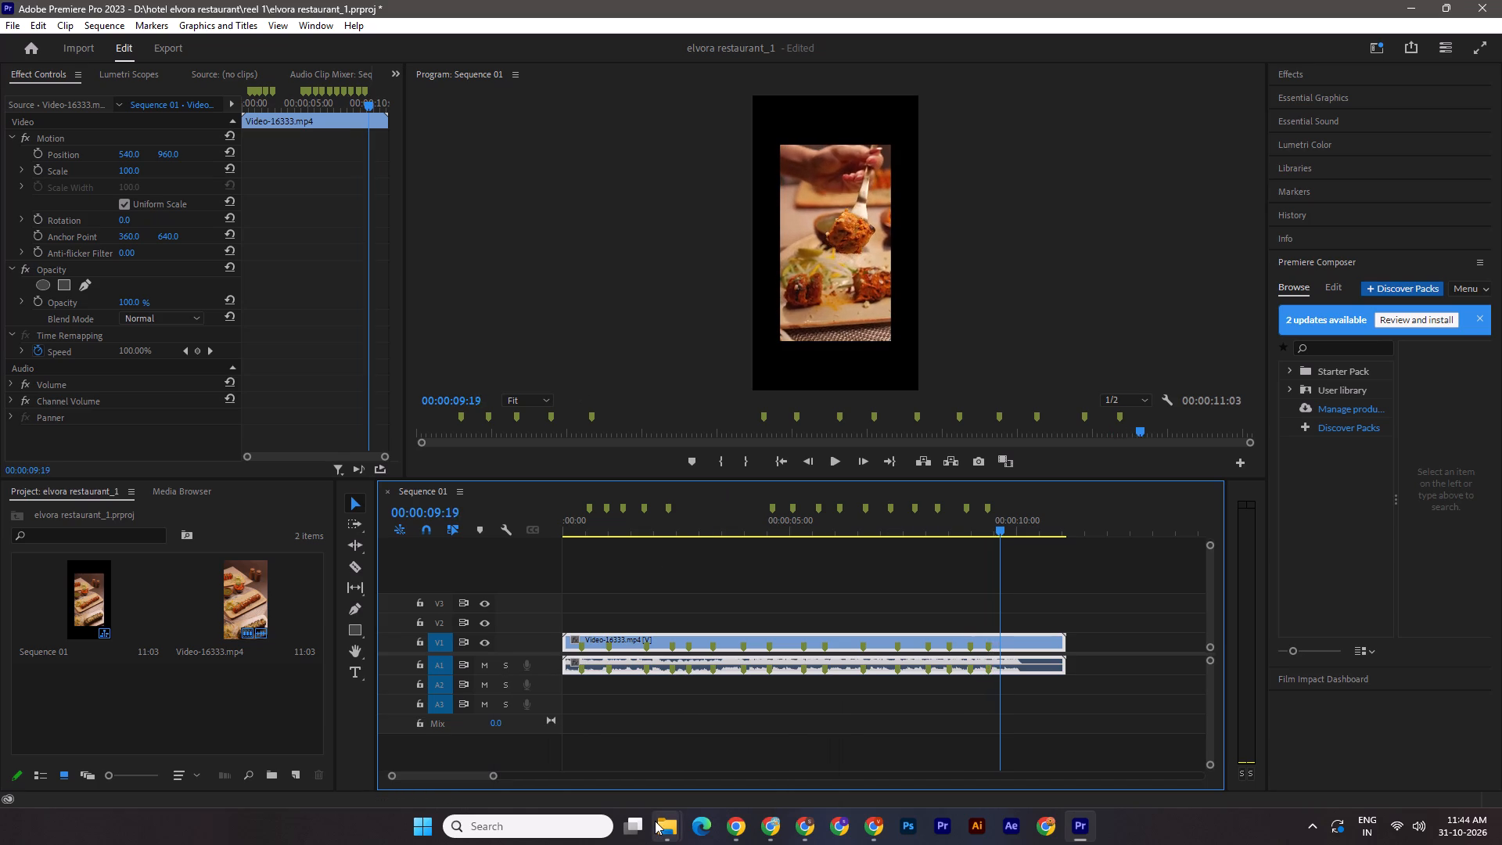
key(Right)
key(Right)
key(Right)
key(Right)
key(Right)
key(Right)
key(Right)
key(Right)
key(Right)
key(Right)
key(Right)
key(Right)
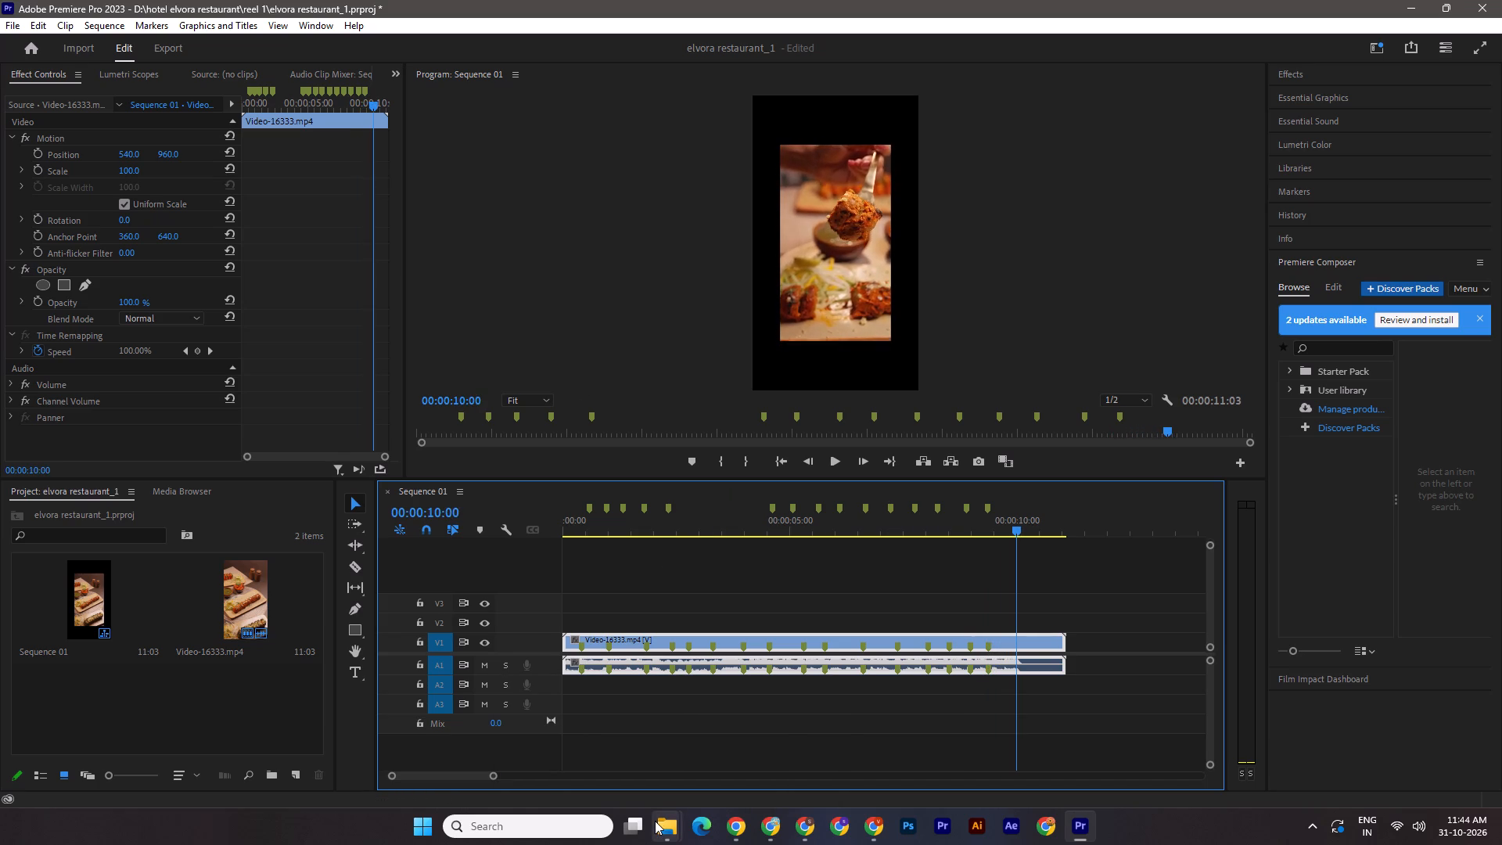
key(Right)
key(Right)
key(Right)
key(Right)
key(Right)
key(Left)
key(Left)
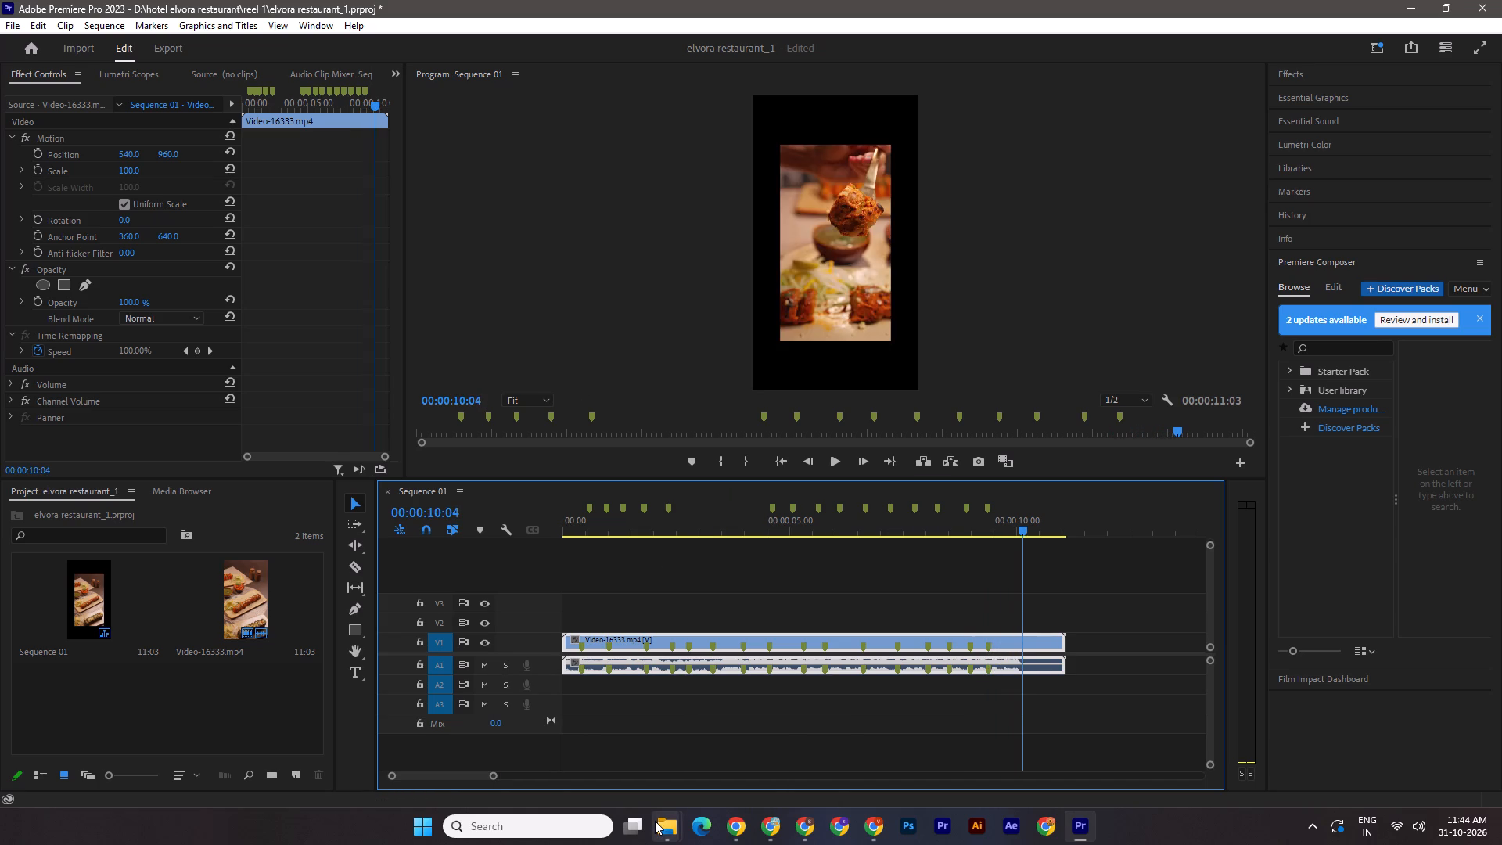
key(Right)
key(m)
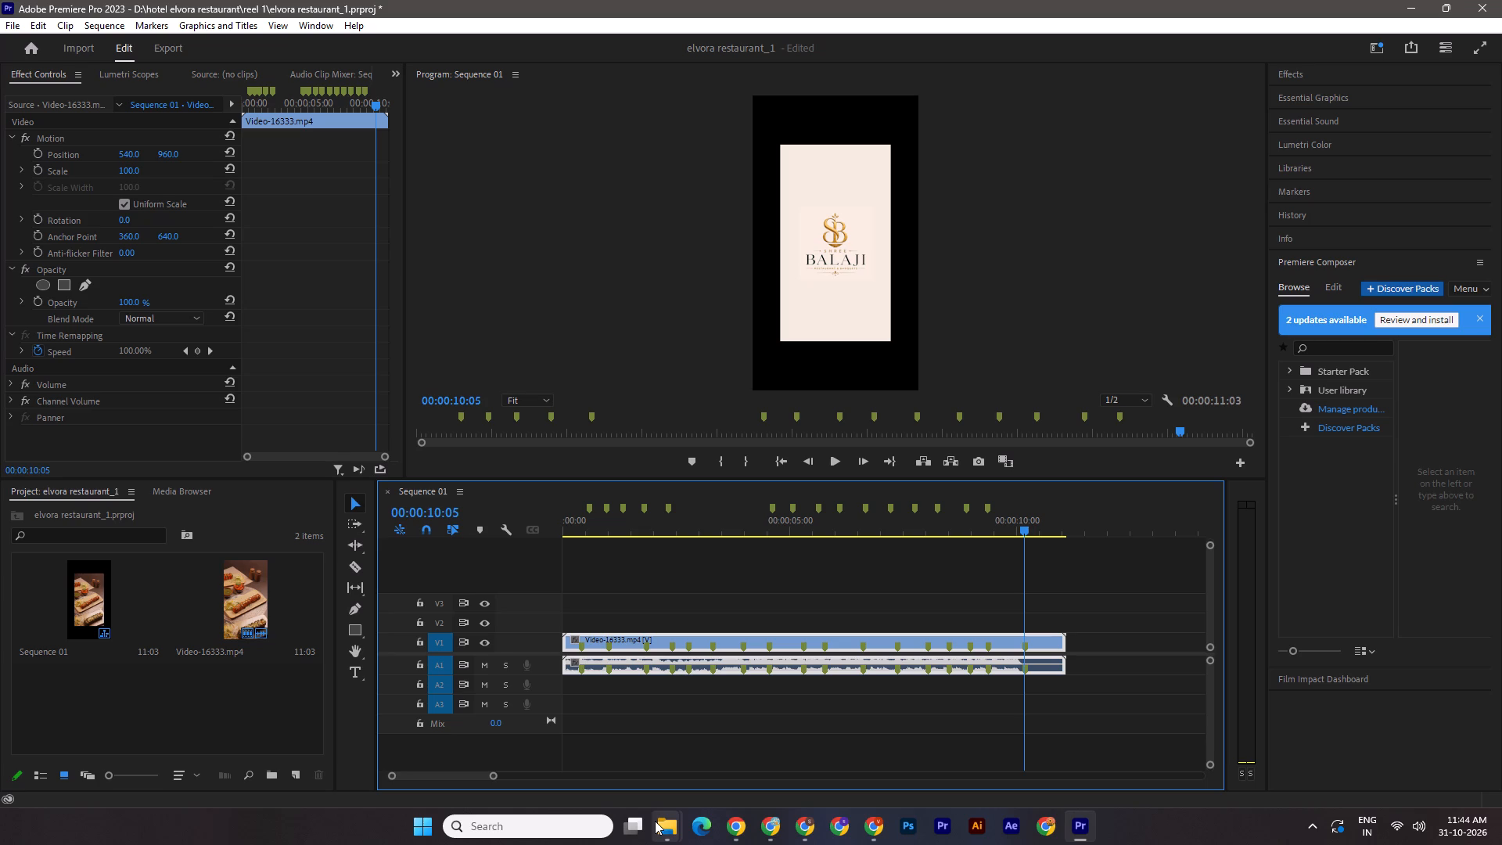
Save the project.
key(ctrl+s)
Play the marked sequence from its start to review the shots, keep the project saved, and return the playhead to 00:00:00:00.
drag(582, 536, 556, 528)
drag(566, 531, 548, 526)
key(ctrl+s)
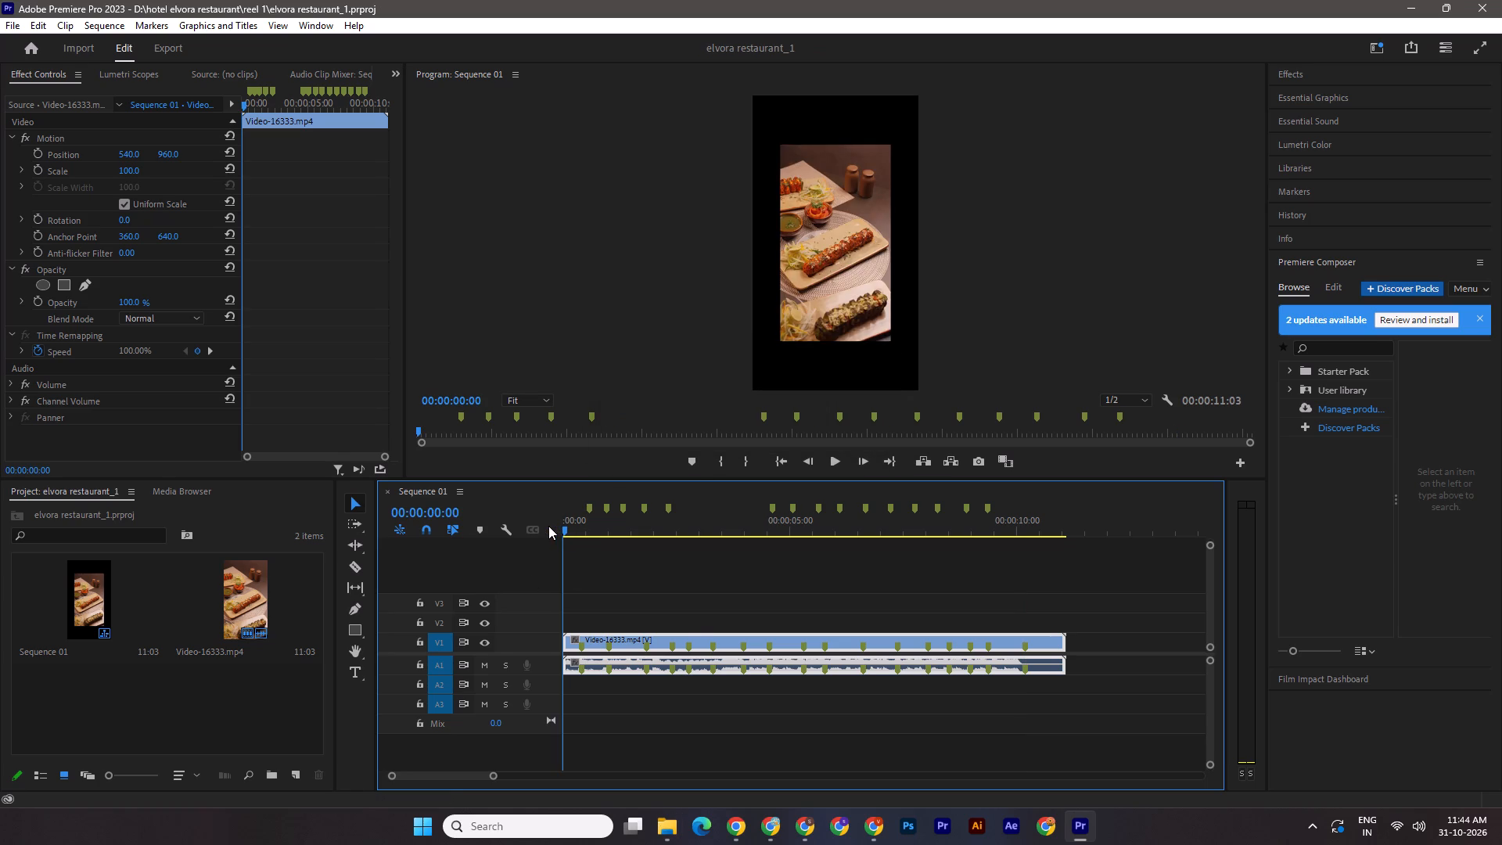
key(space)
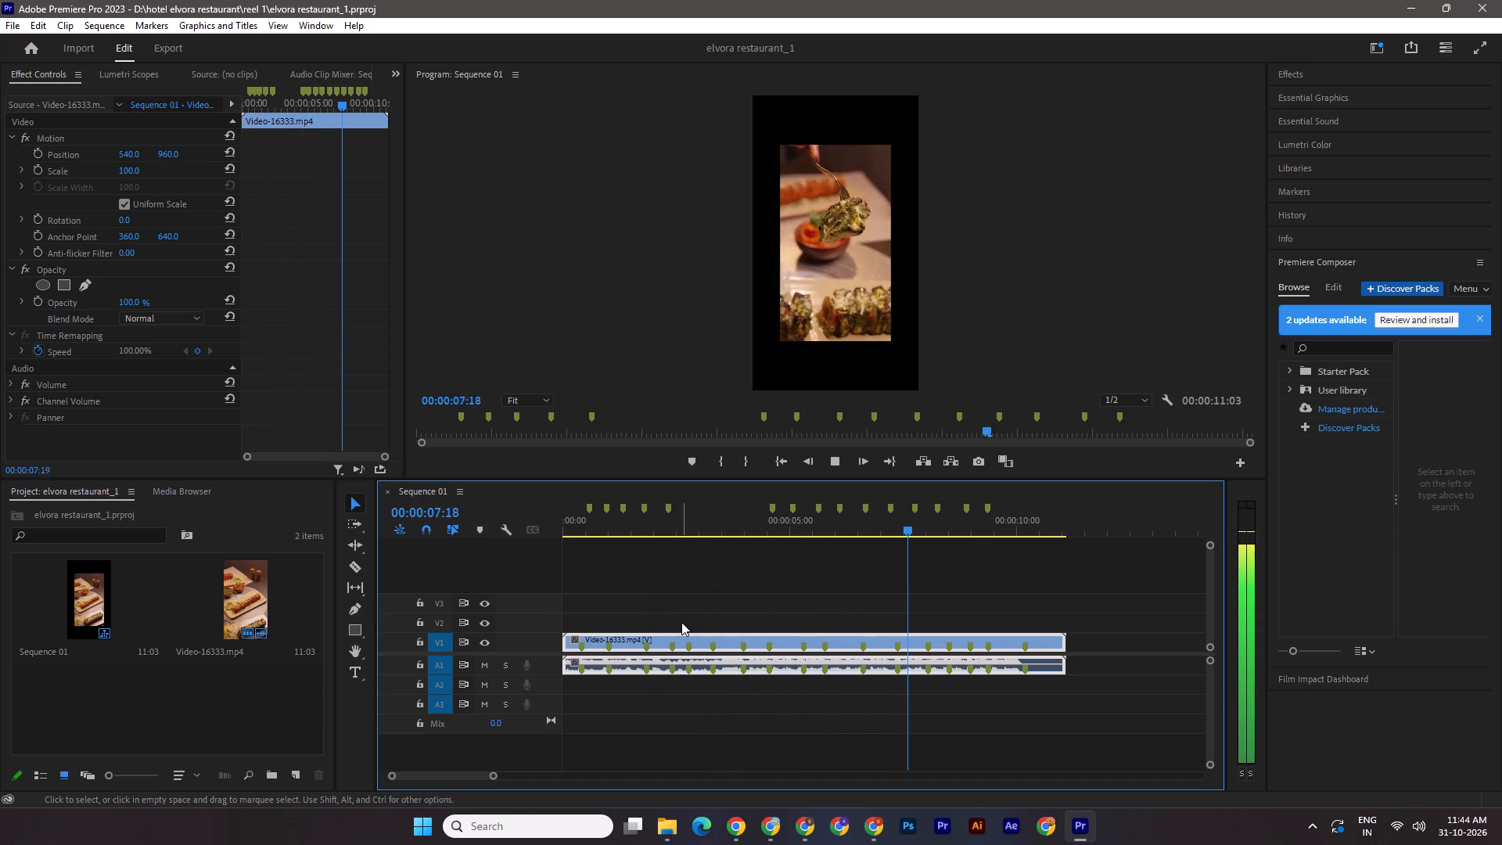
key(space)
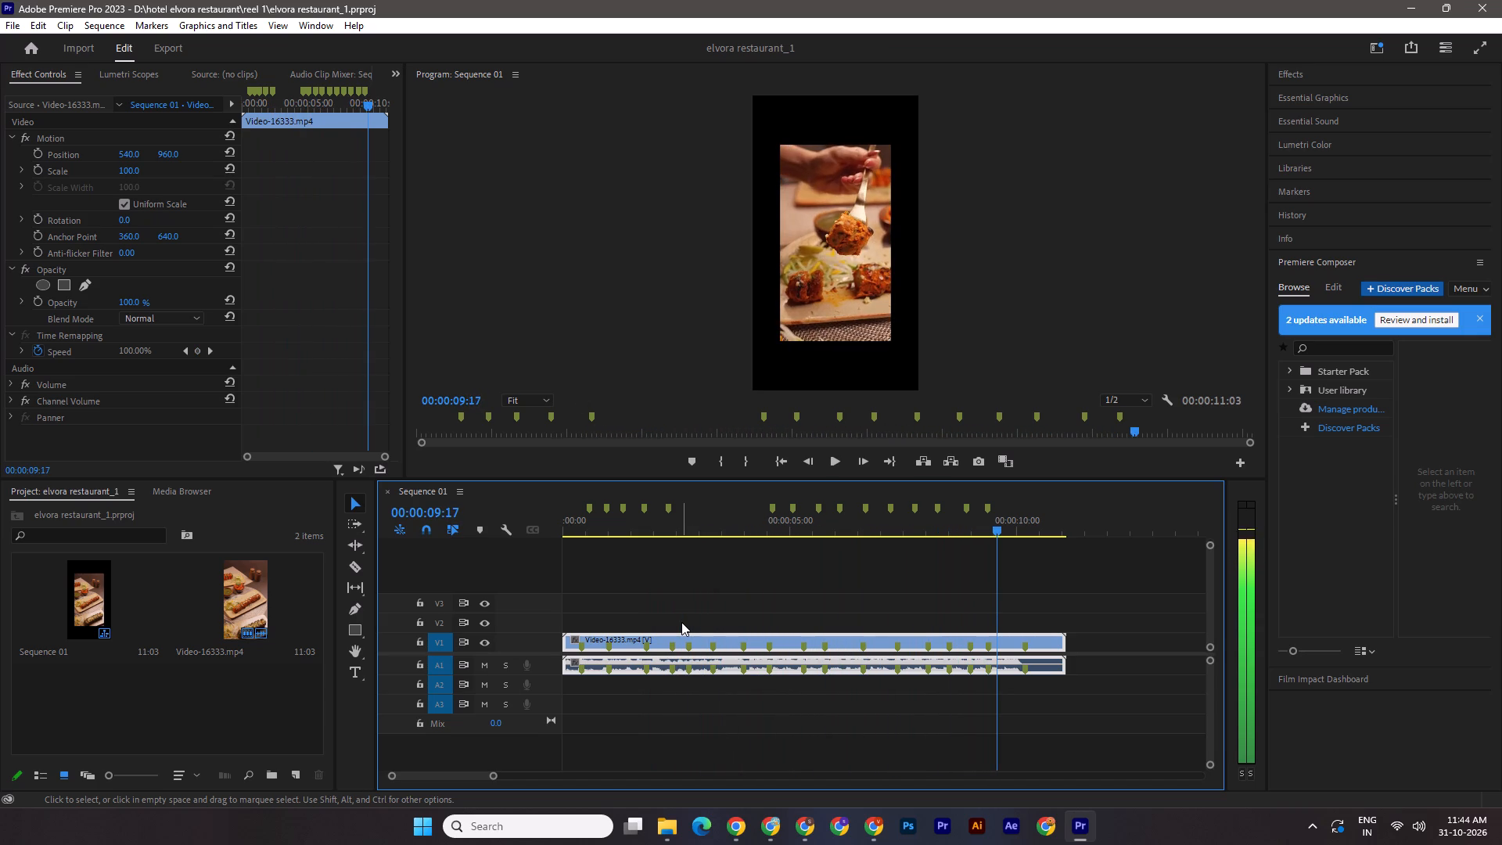
key(ctrl+s)
drag(995, 527, 992, 526)
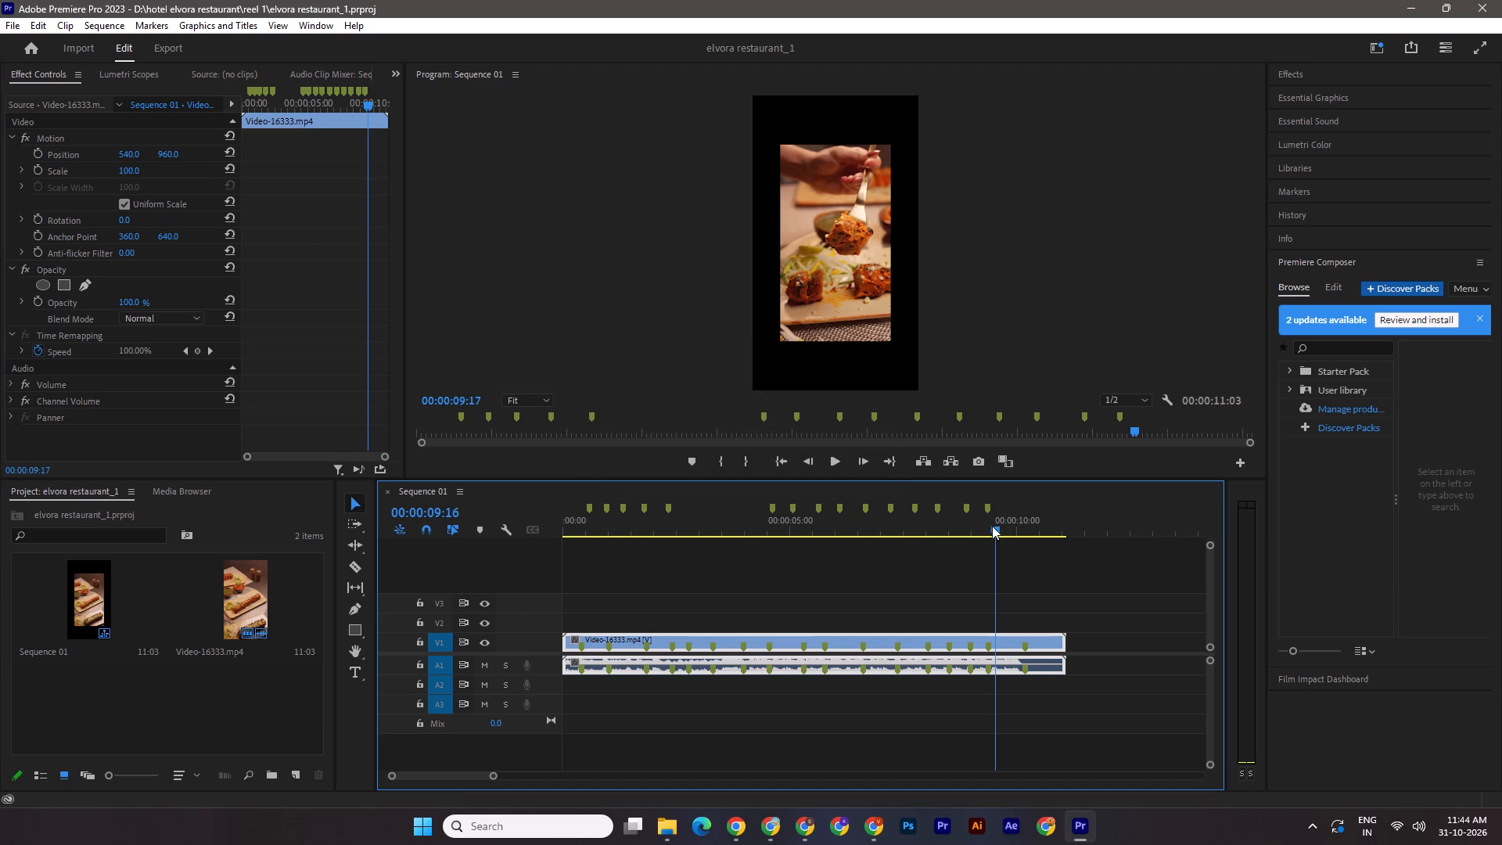
drag(992, 526, 494, 534)
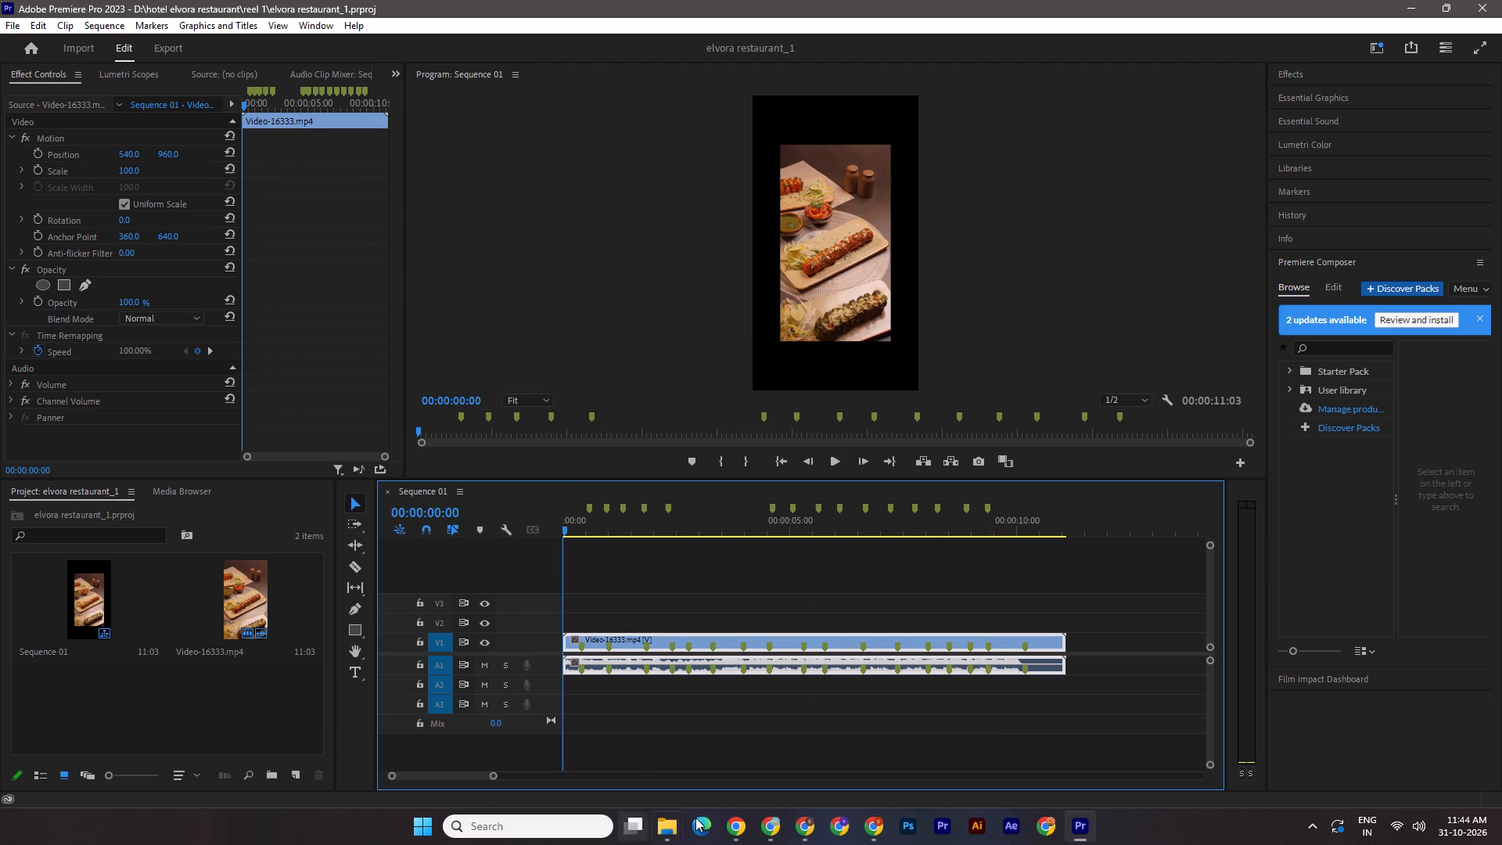
Switch to Google Drive in Chrome and download the cooking clip C1998.MP4 from the Hotel Elvora CLIP folder.
click(873, 830)
scroll(903, 648, down, 2)
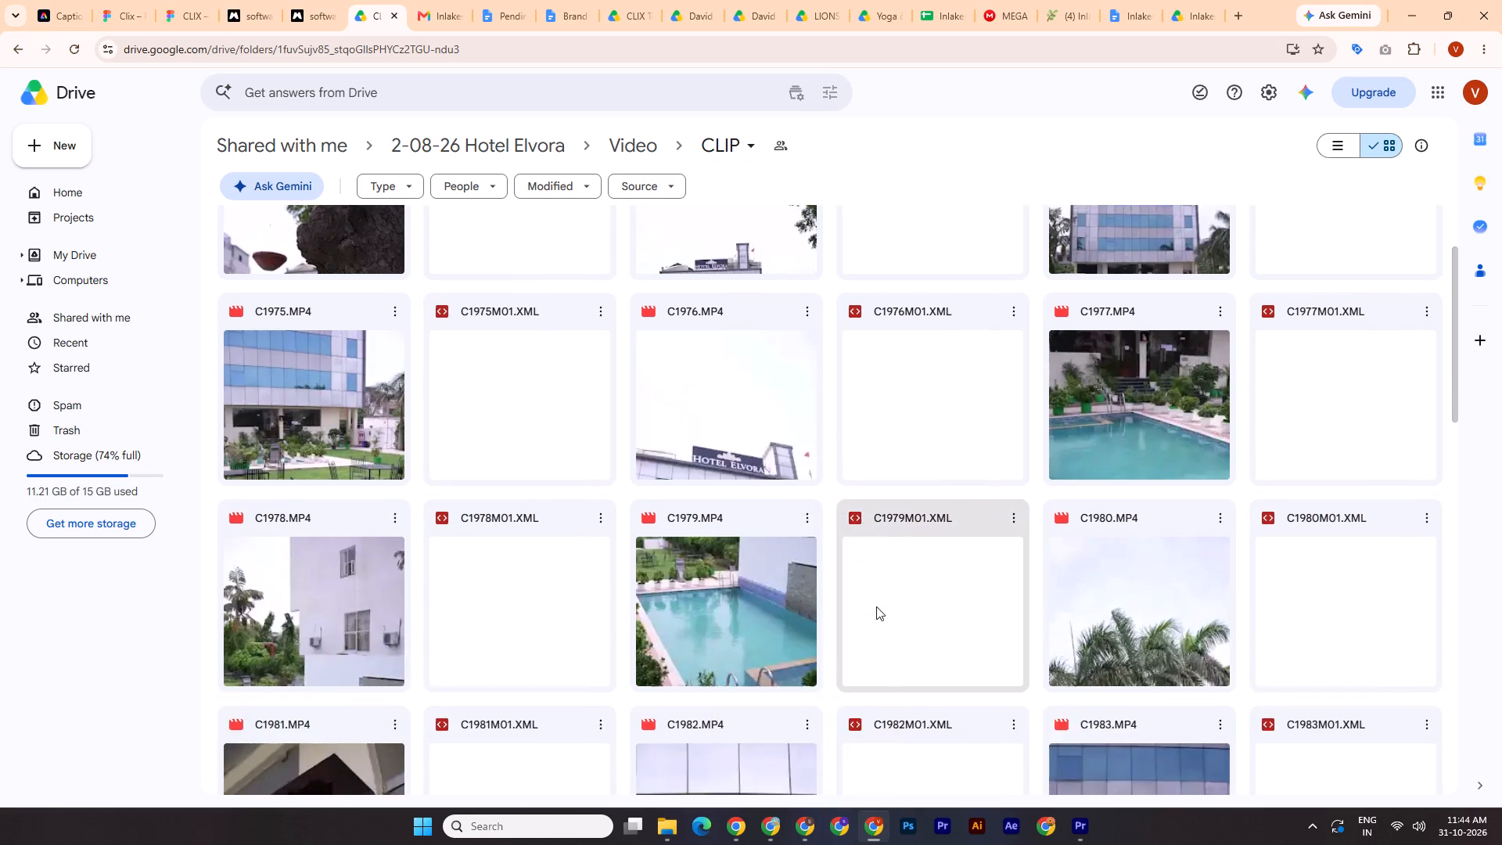
scroll(876, 606, down, 17)
scroll(871, 638, down, 4)
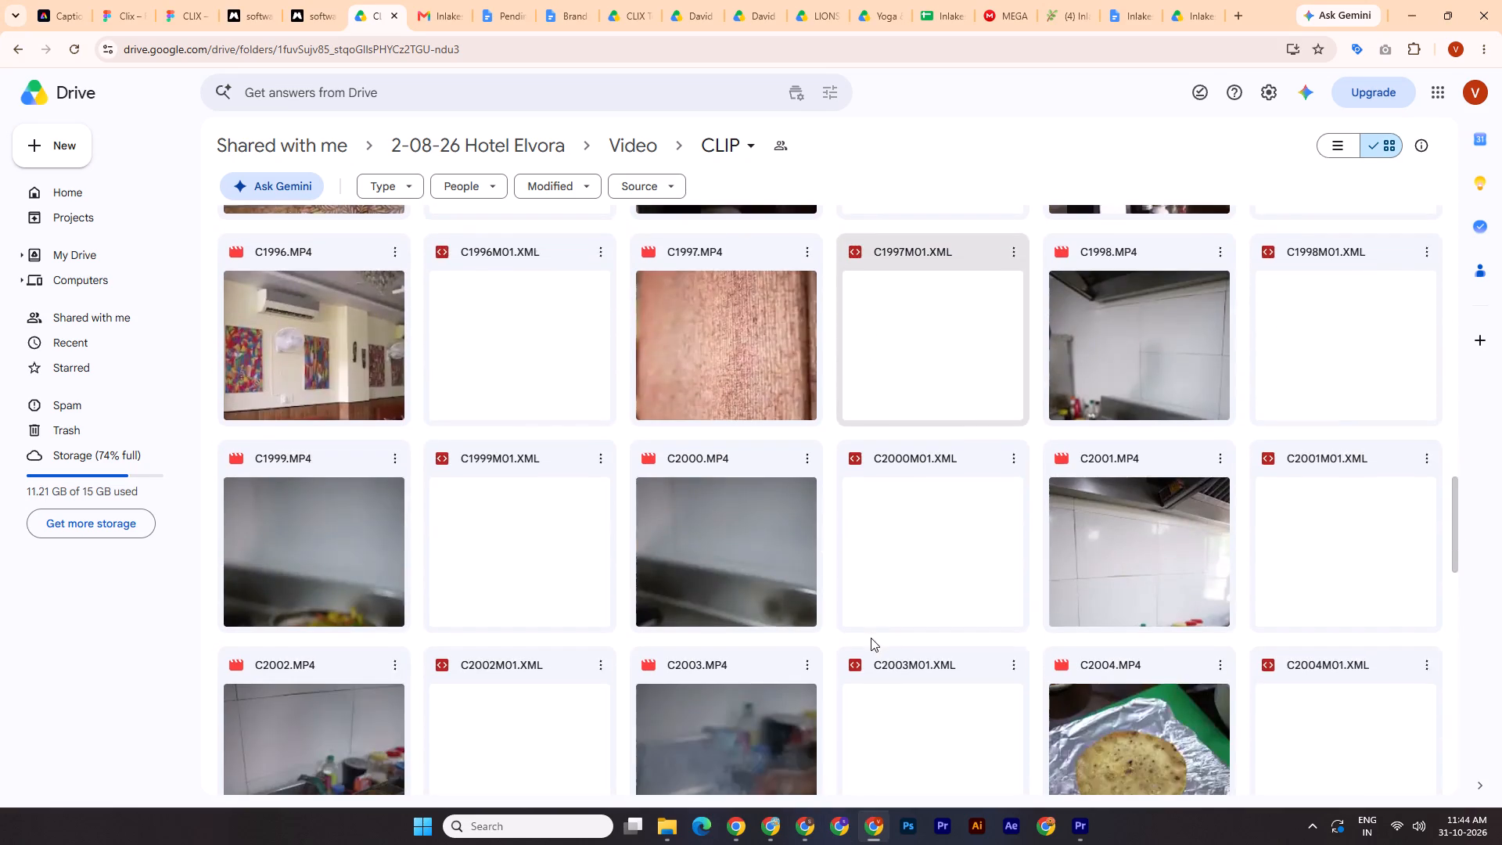
scroll(875, 645, down, 4)
scroll(875, 645, up, 4)
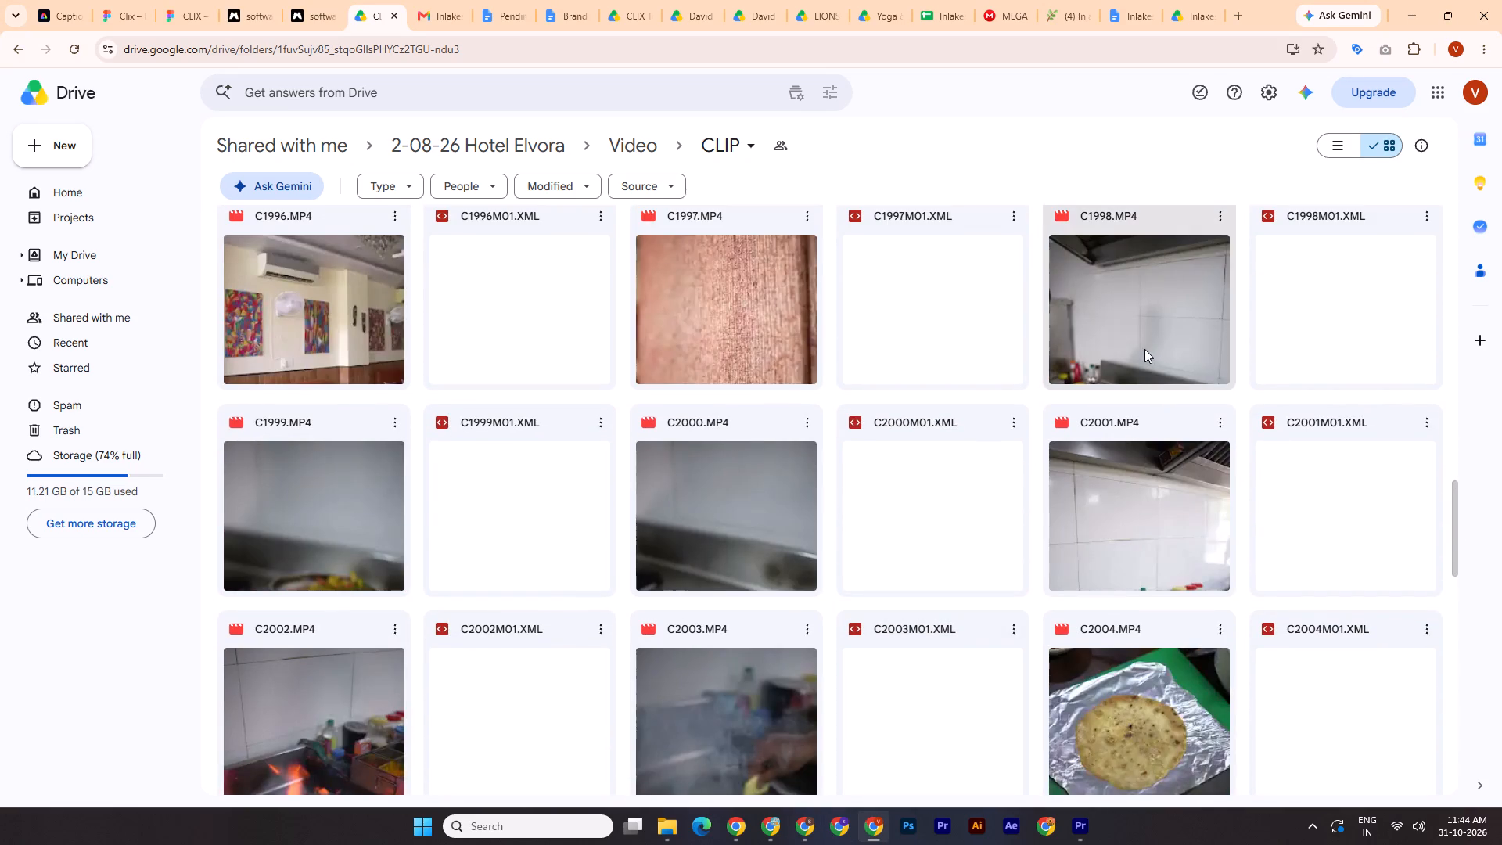
double_click(1126, 344)
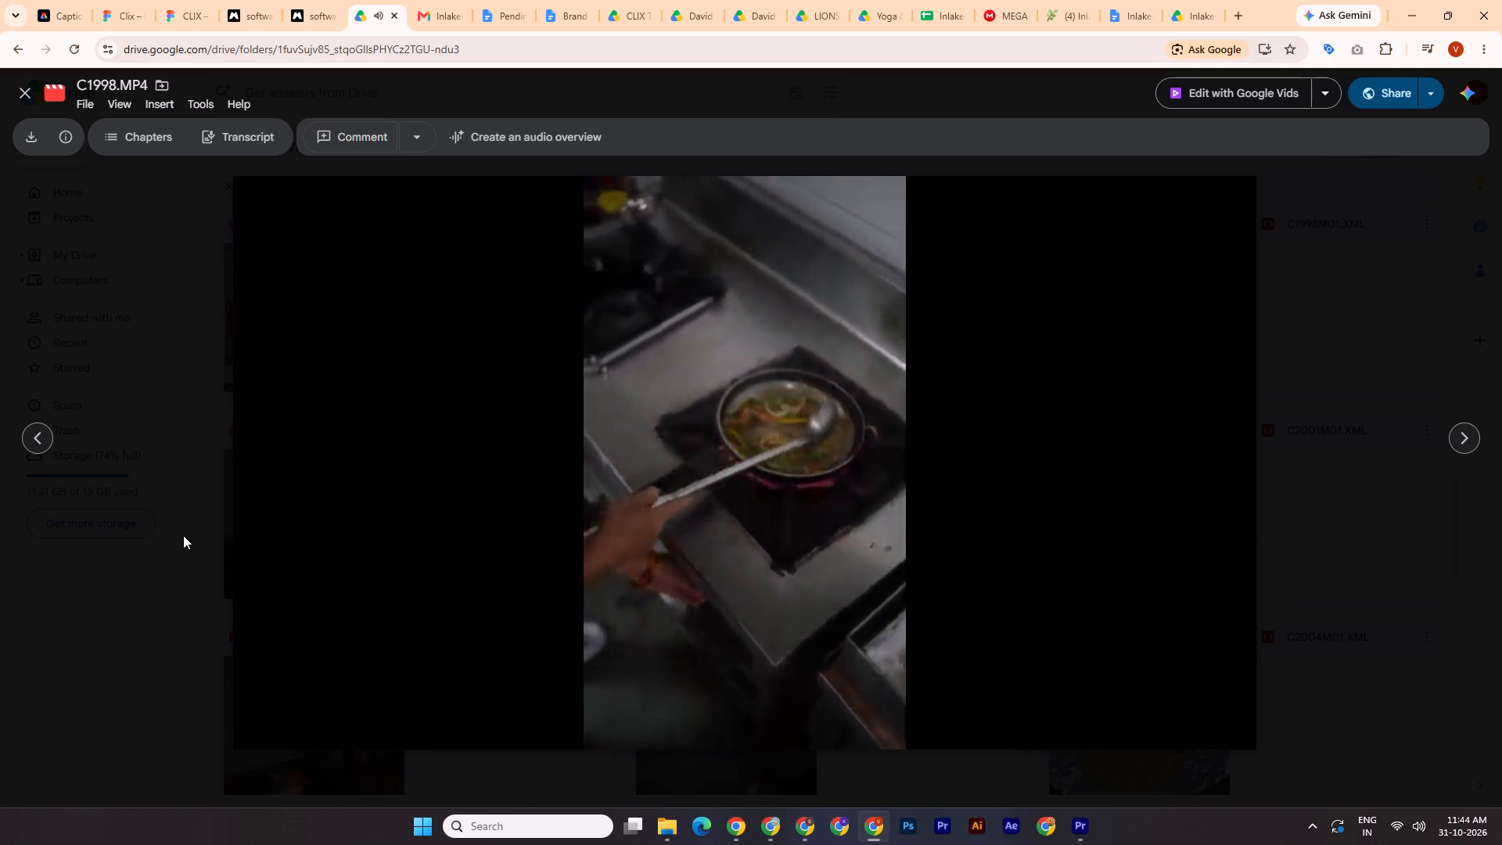
click(27, 134)
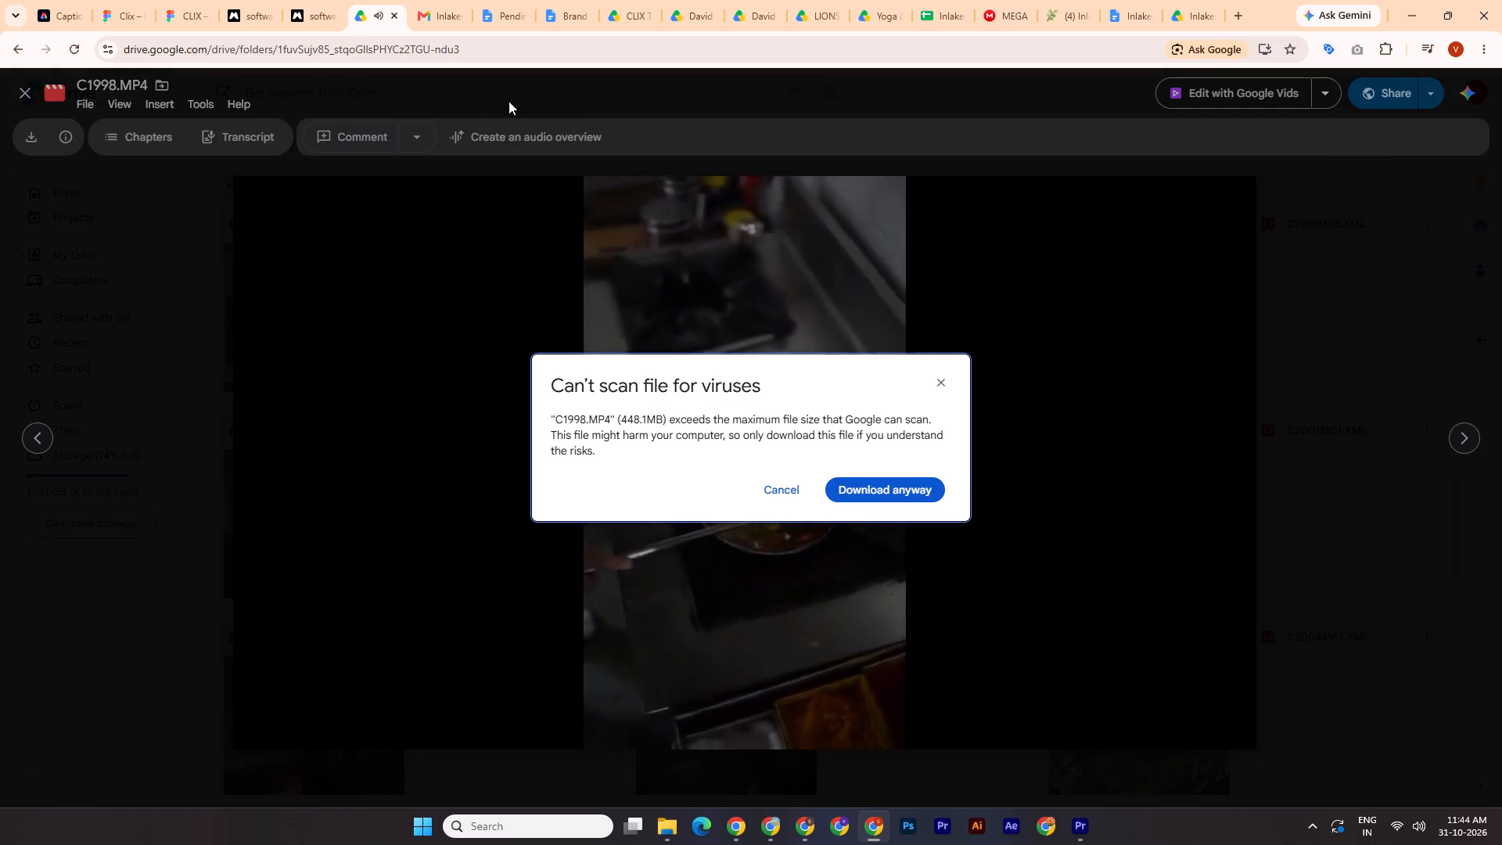
click(895, 474)
click(895, 484)
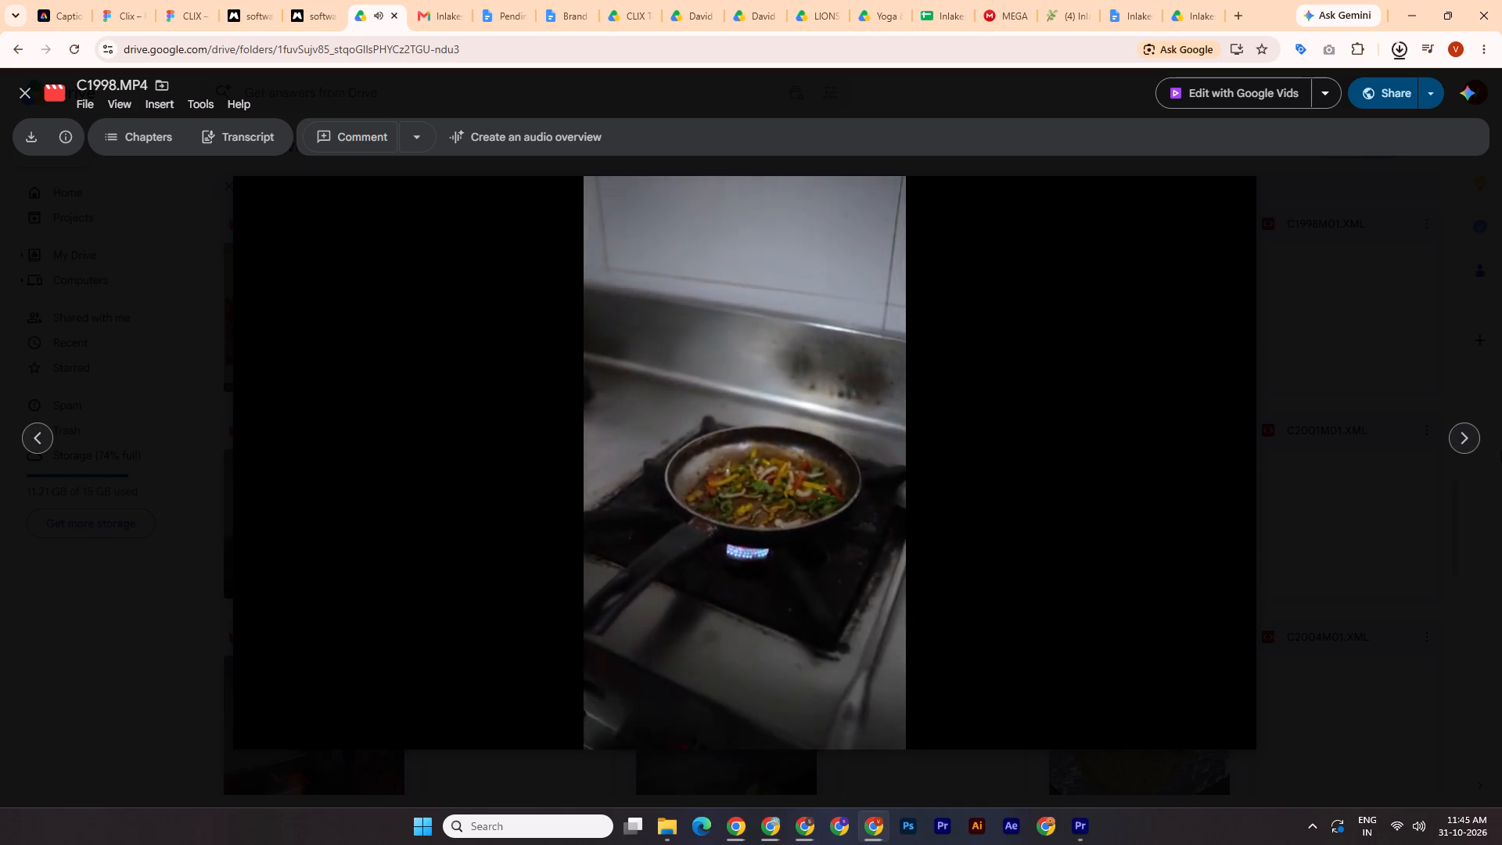
Preview the clips C1999.MP4 and C2000.MP4, skipping the XML files between them.
click(1464, 440)
click(1464, 440)
click(785, 542)
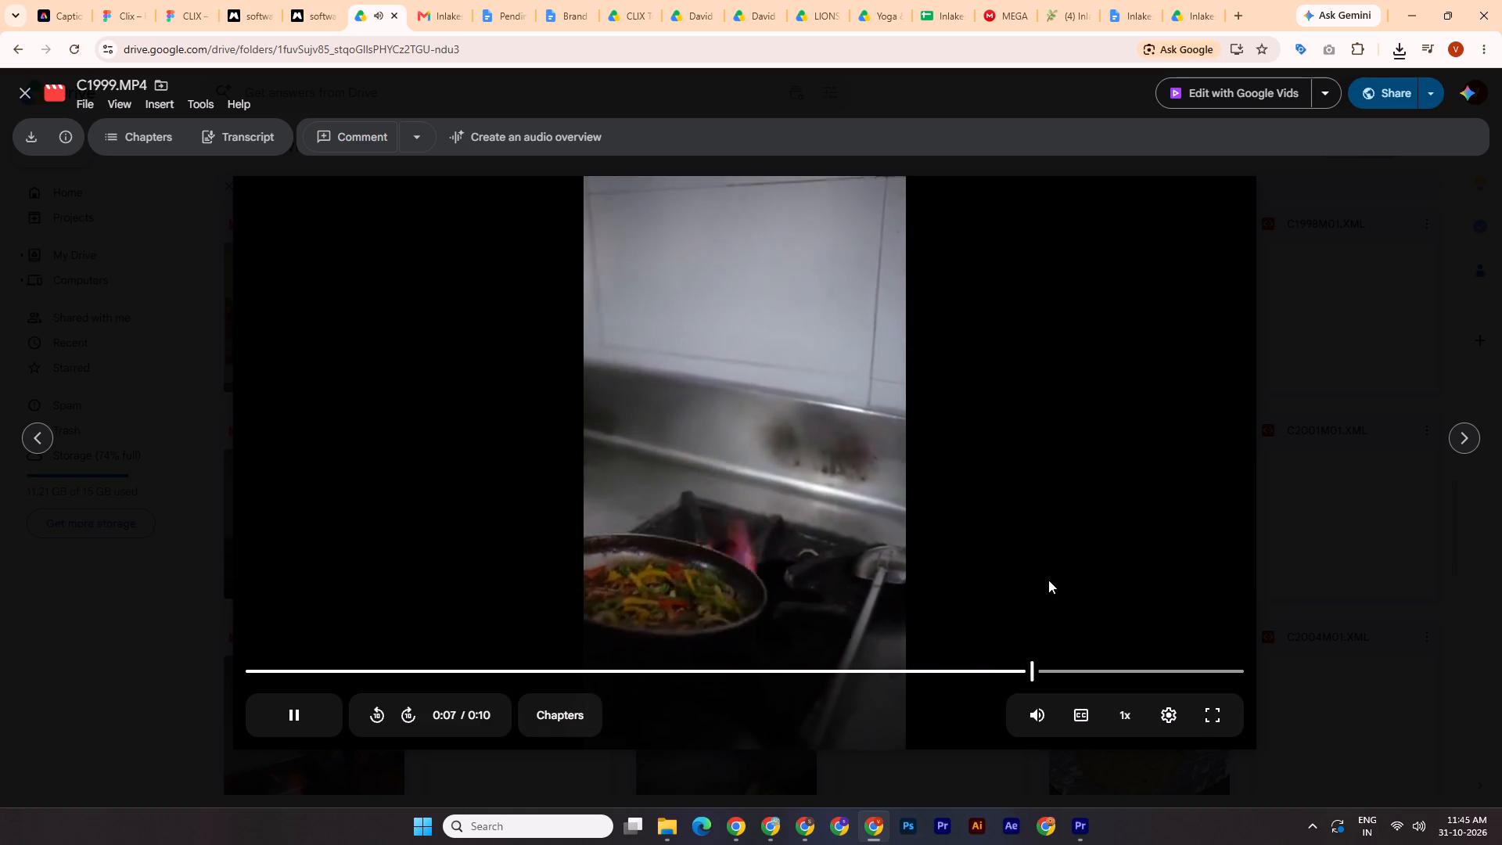
click(1469, 439)
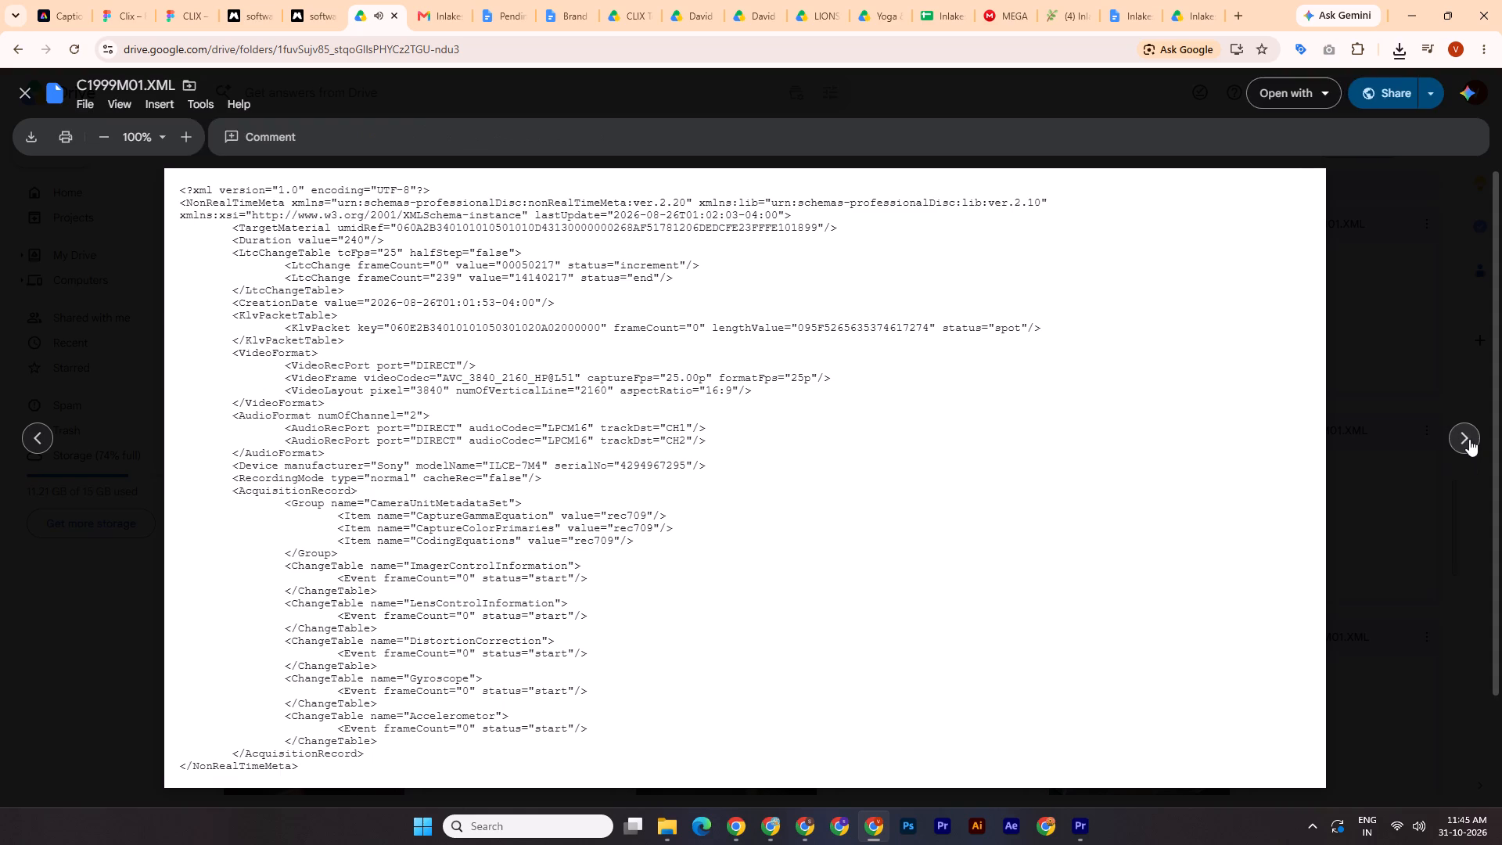
click(1469, 439)
click(706, 545)
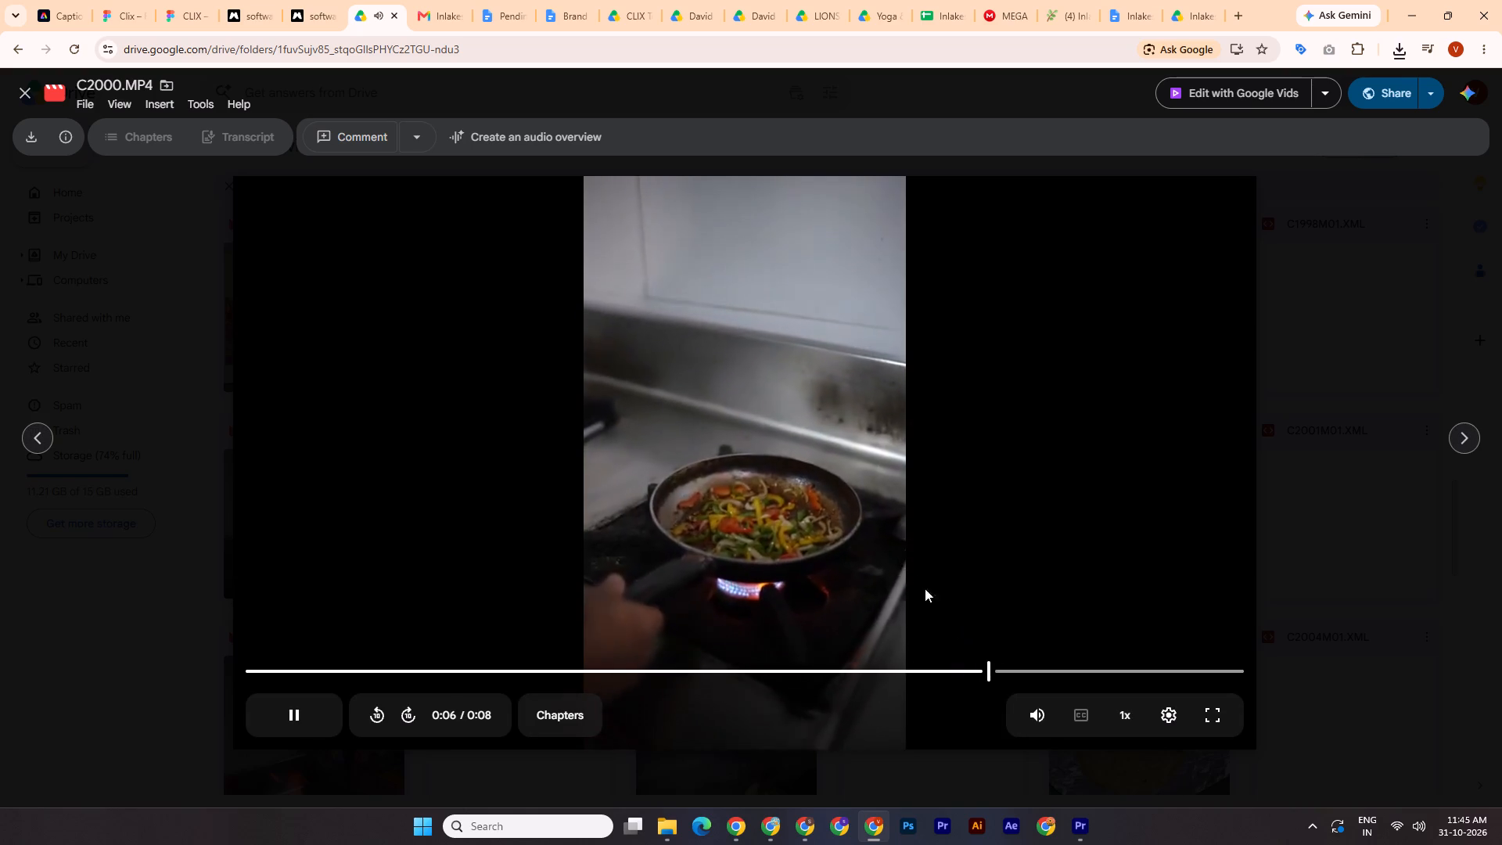
Preview the pan-flame clip C2001.MP4 and download it.
click(1464, 438)
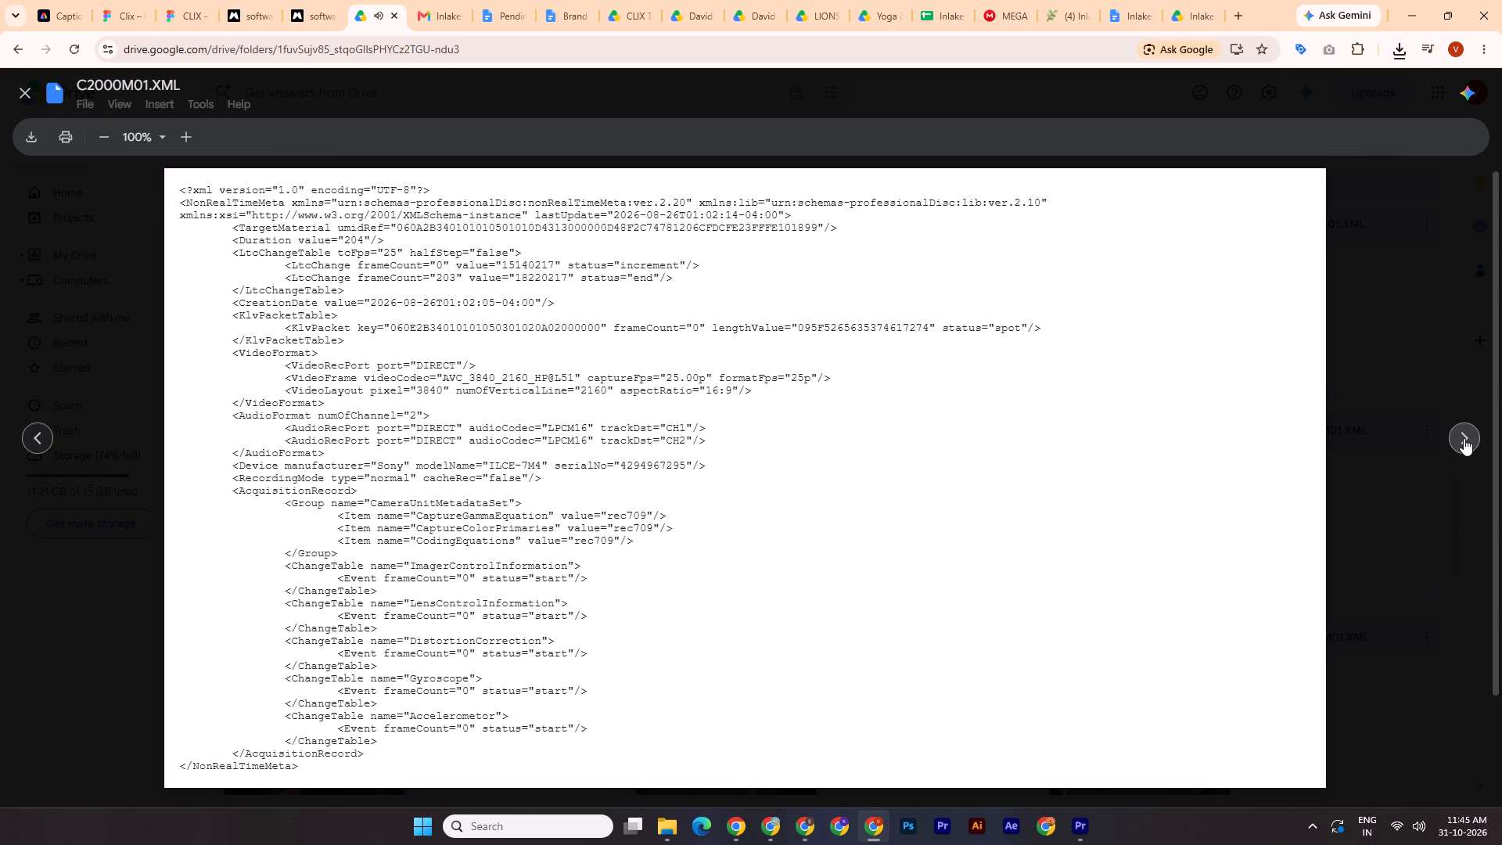
click(1464, 438)
click(915, 541)
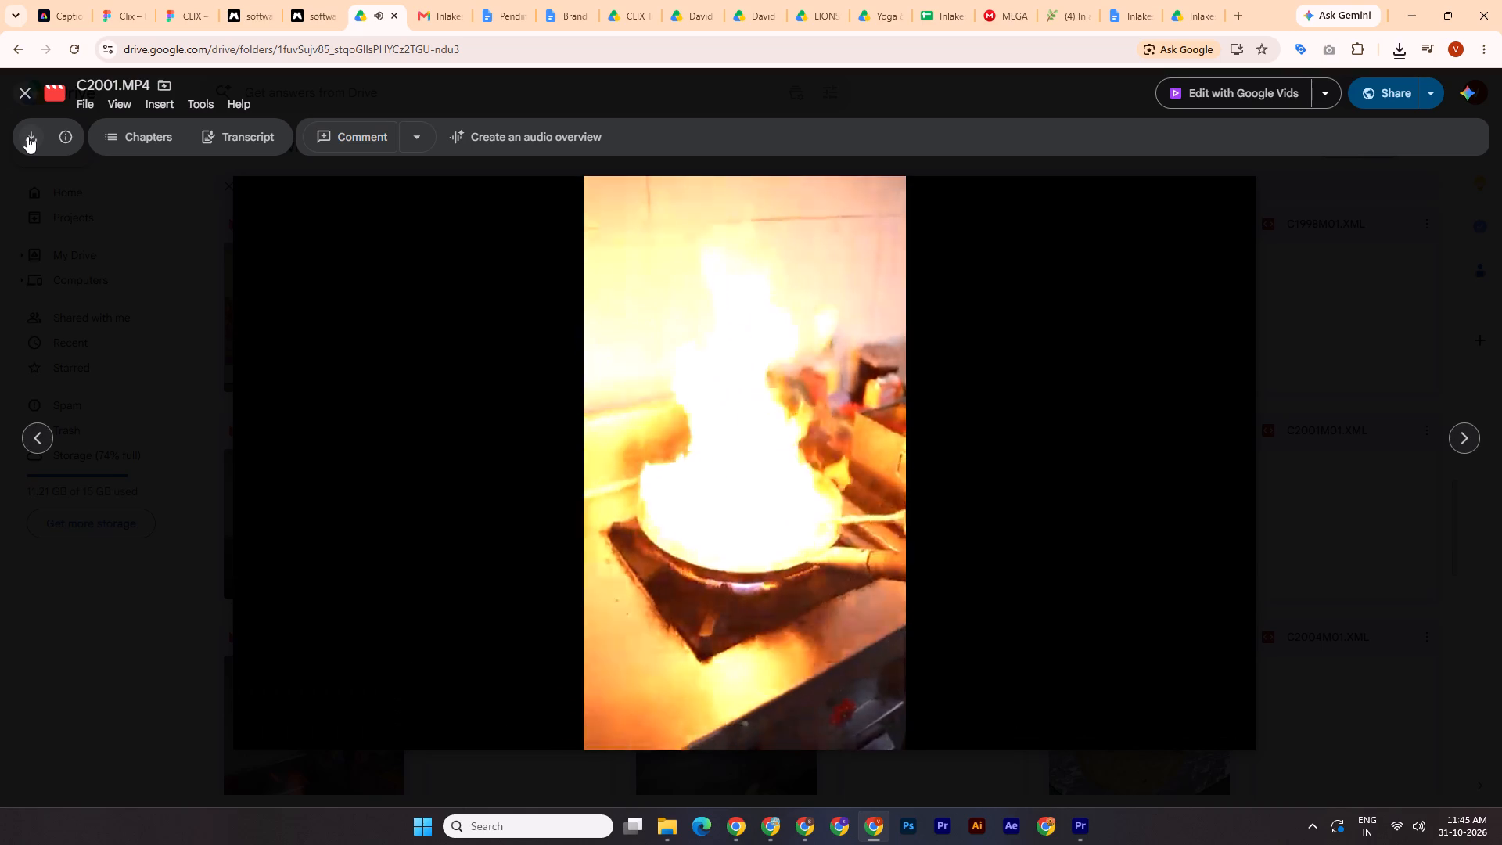
click(27, 136)
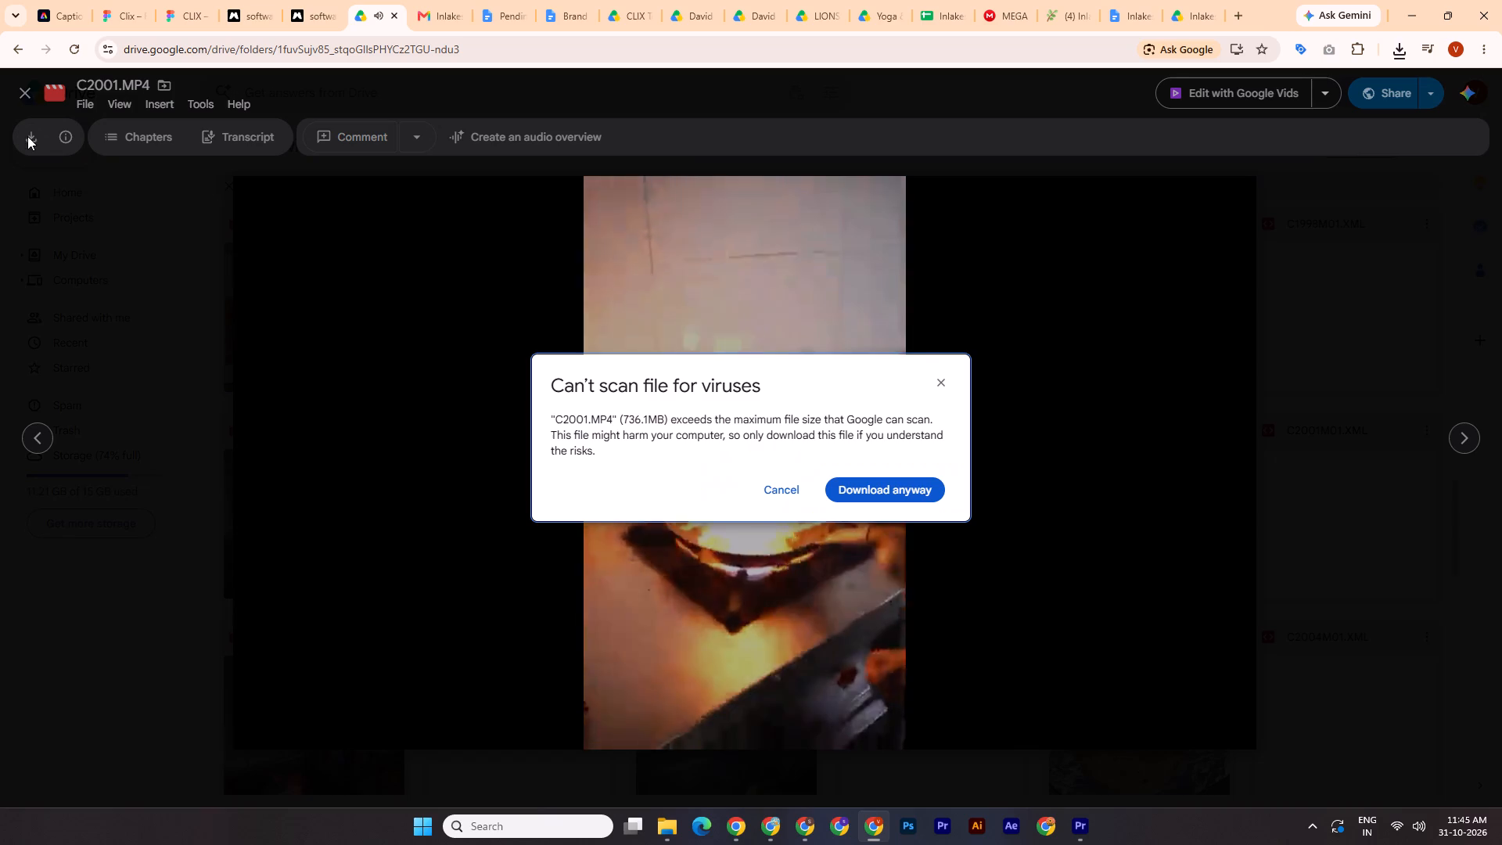
click(839, 497)
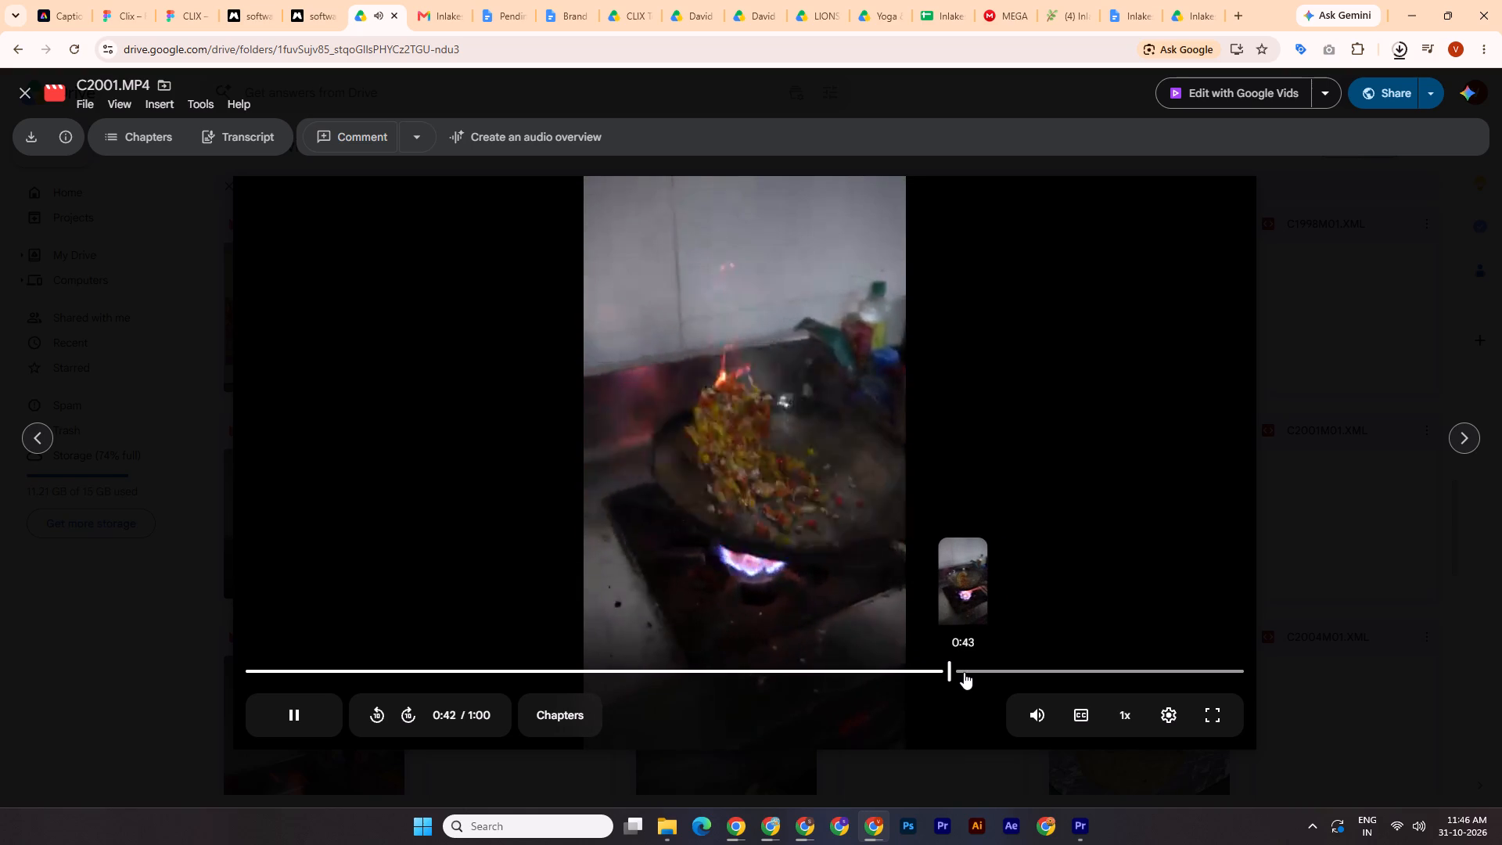
Skim through the last part of C2001.MP4, from about 0:45 to 0:56.
click(994, 671)
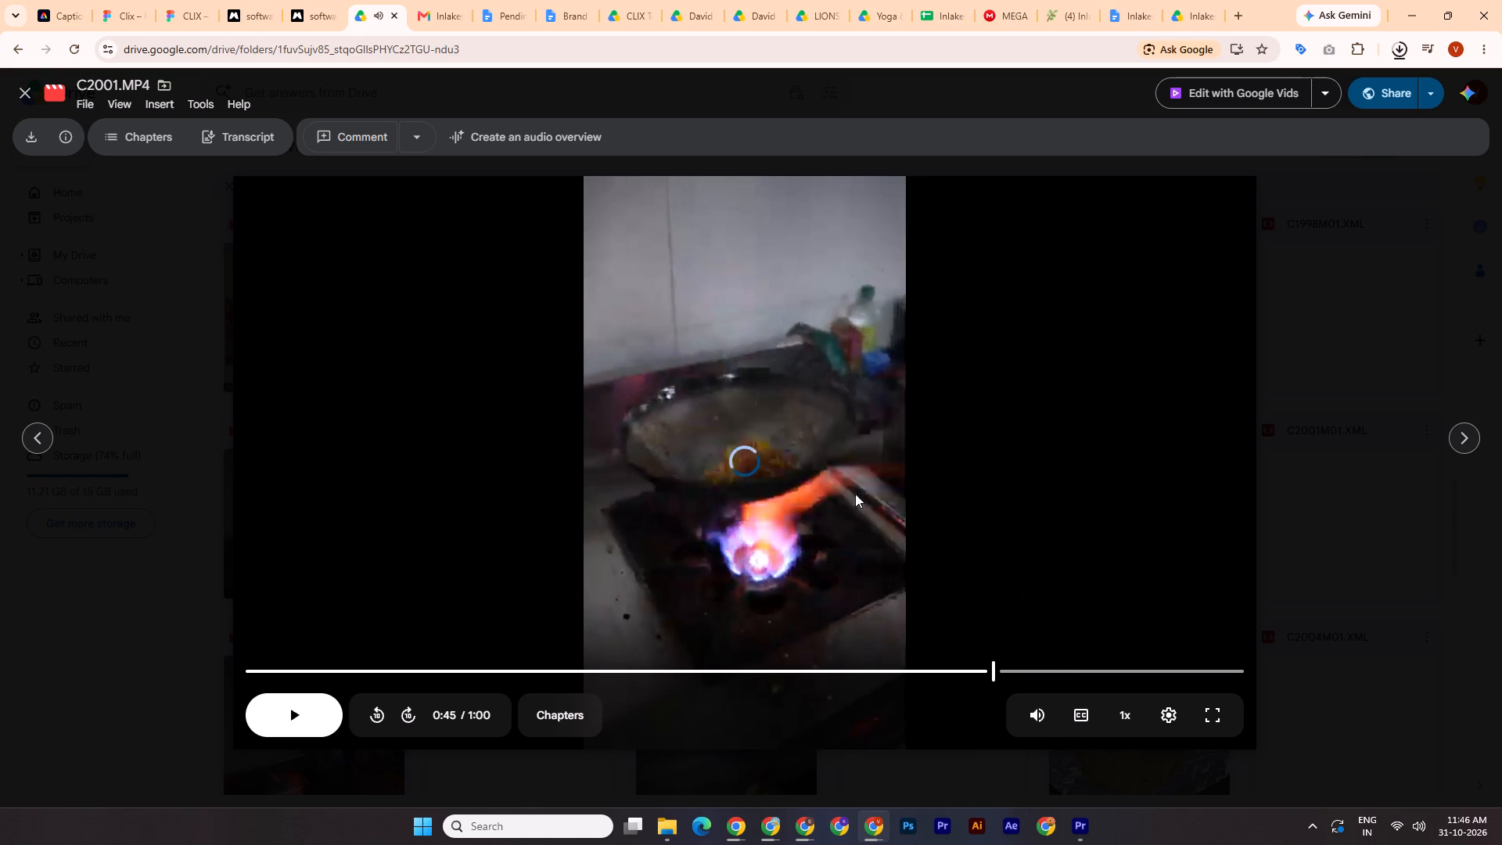
click(1051, 669)
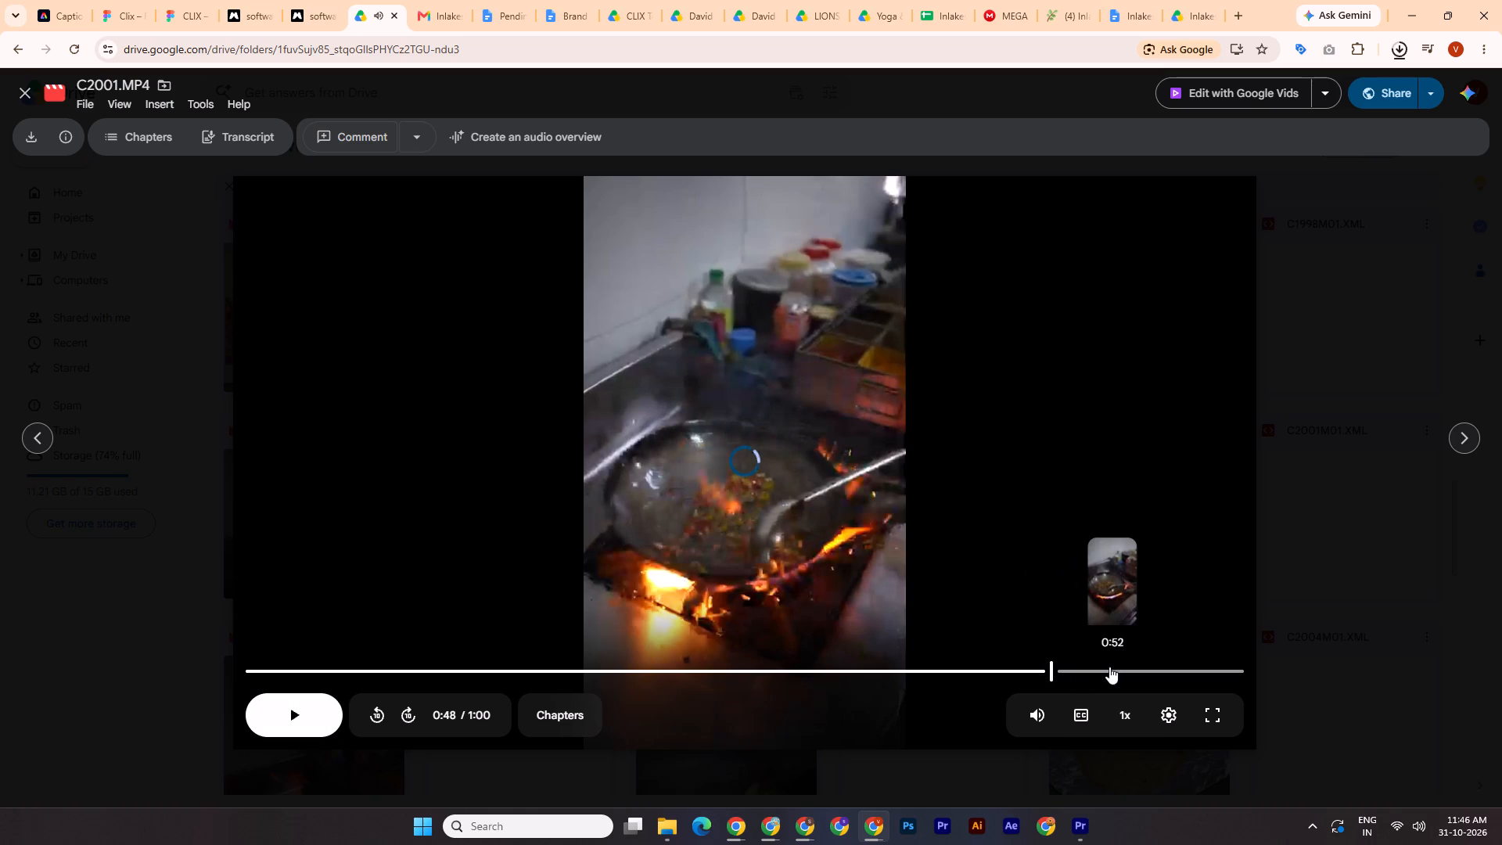
click(1109, 670)
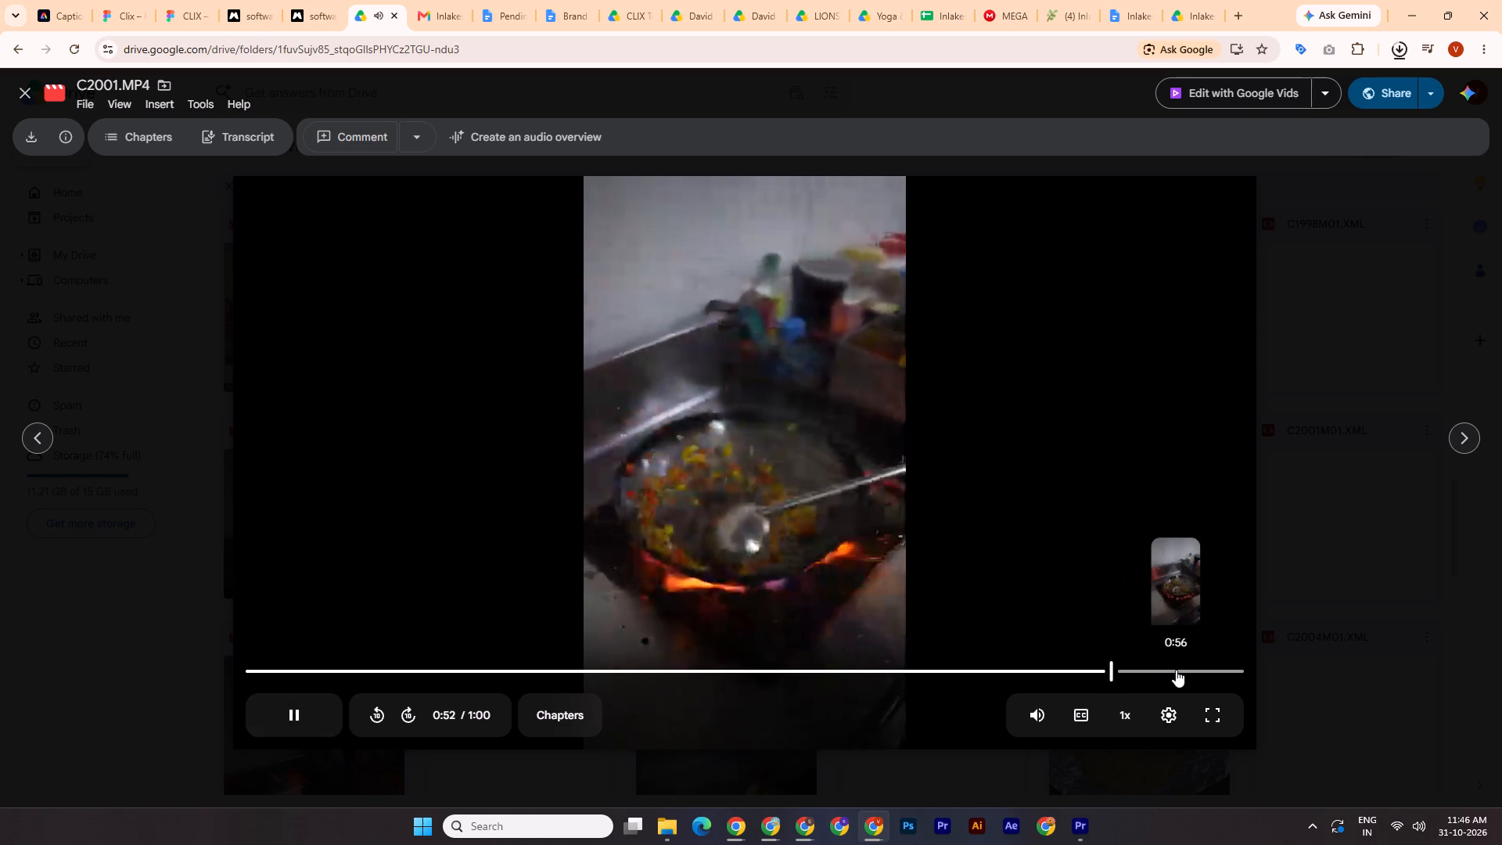
click(1176, 670)
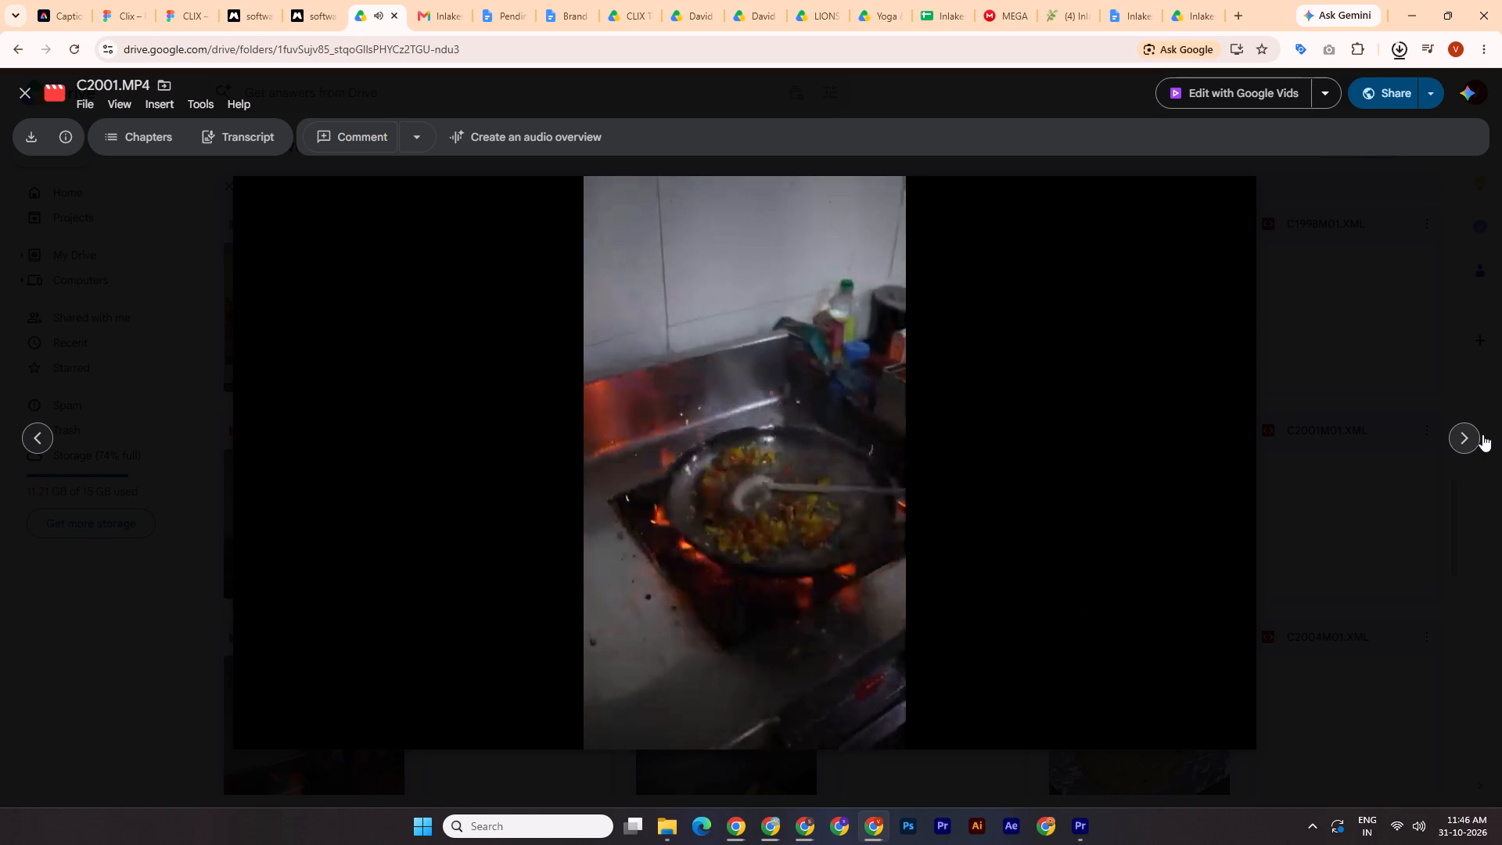
Preview the next cooking clip, C2002.MP4, and download it.
click(1468, 436)
click(1468, 436)
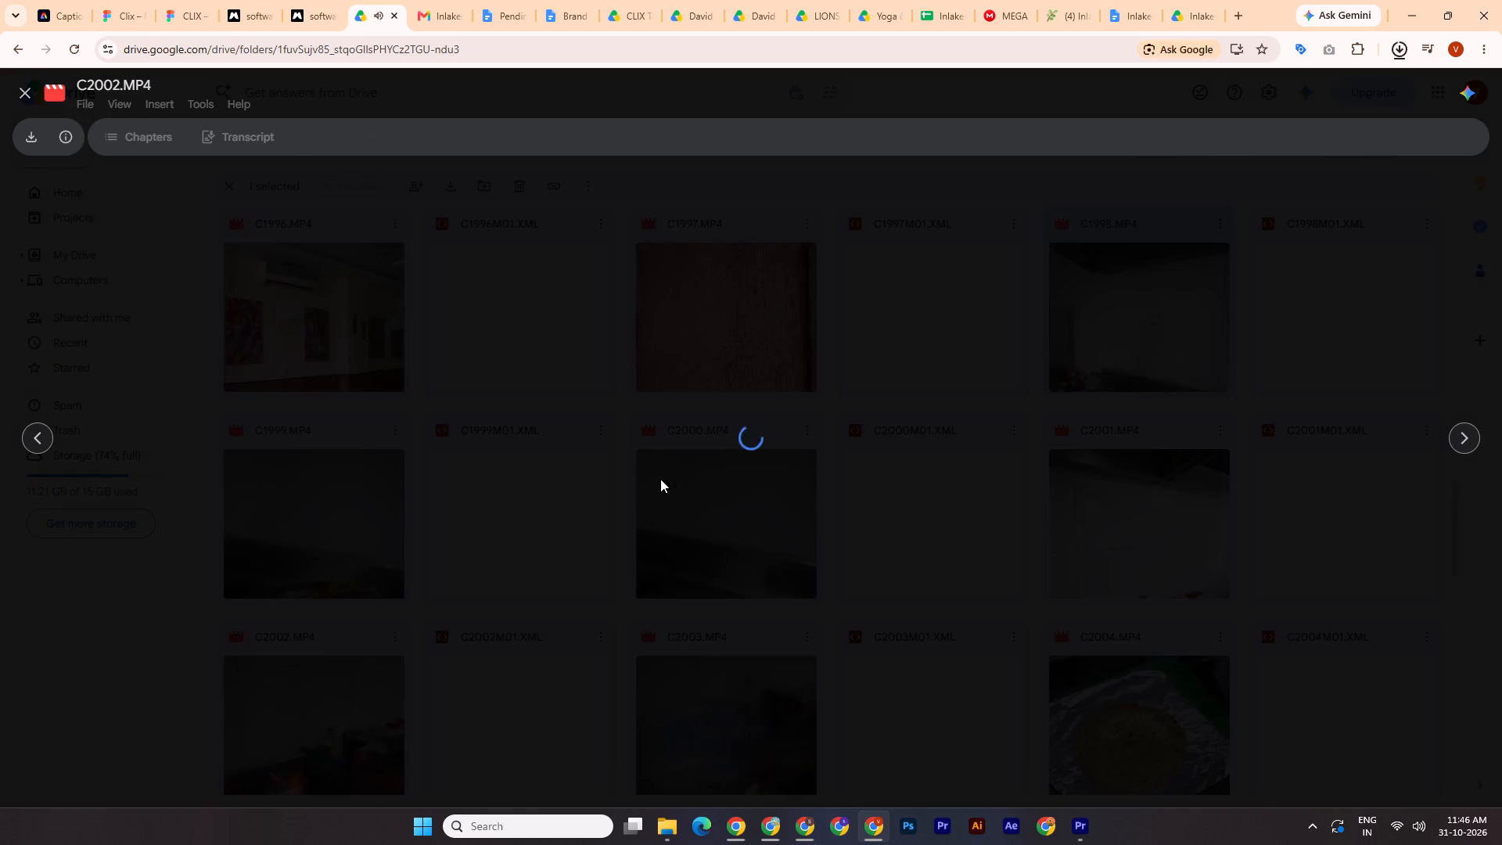
click(747, 446)
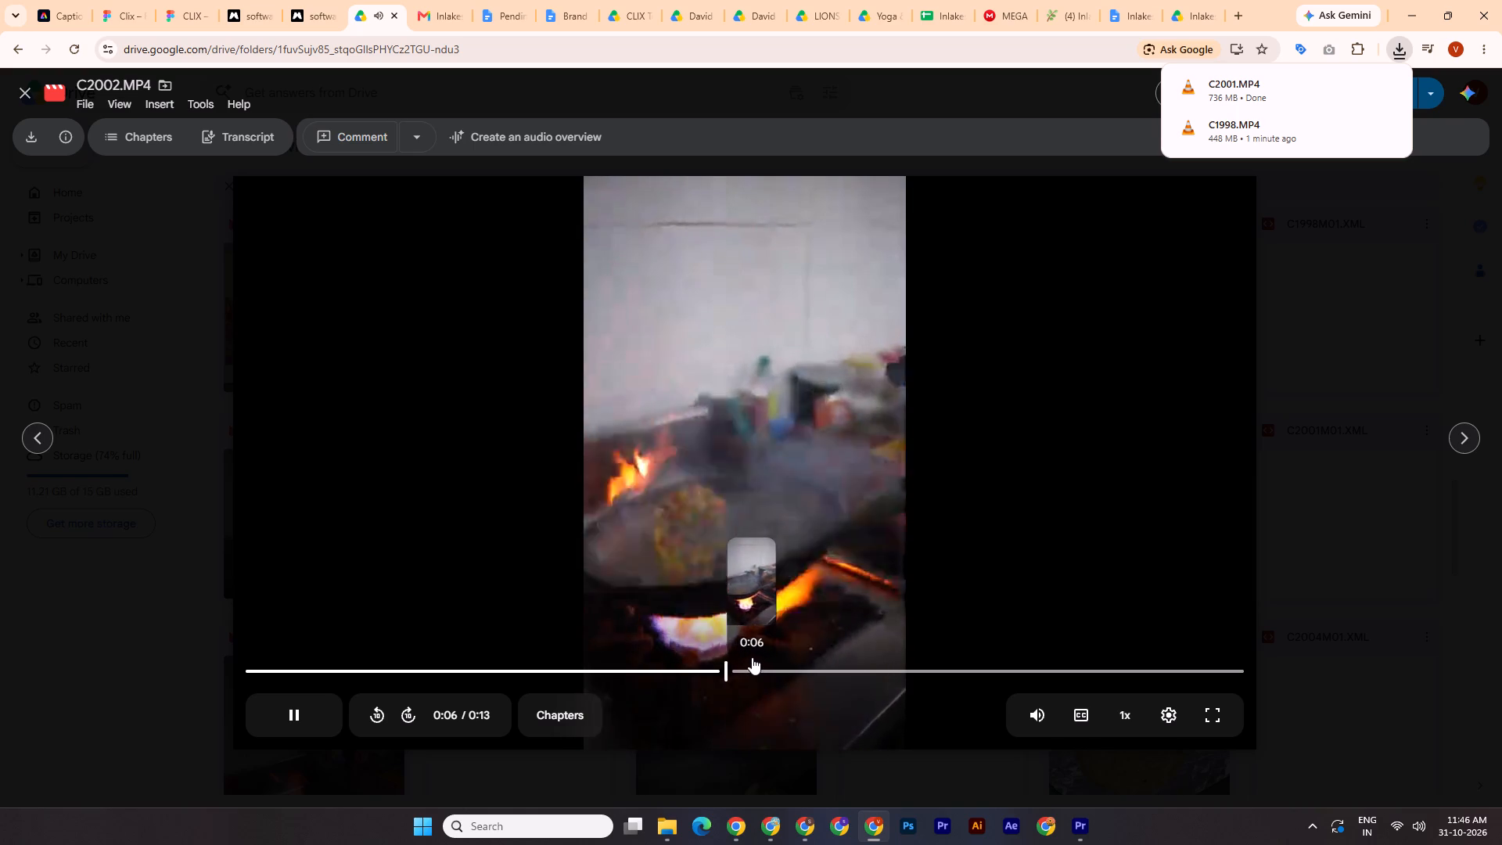
click(33, 131)
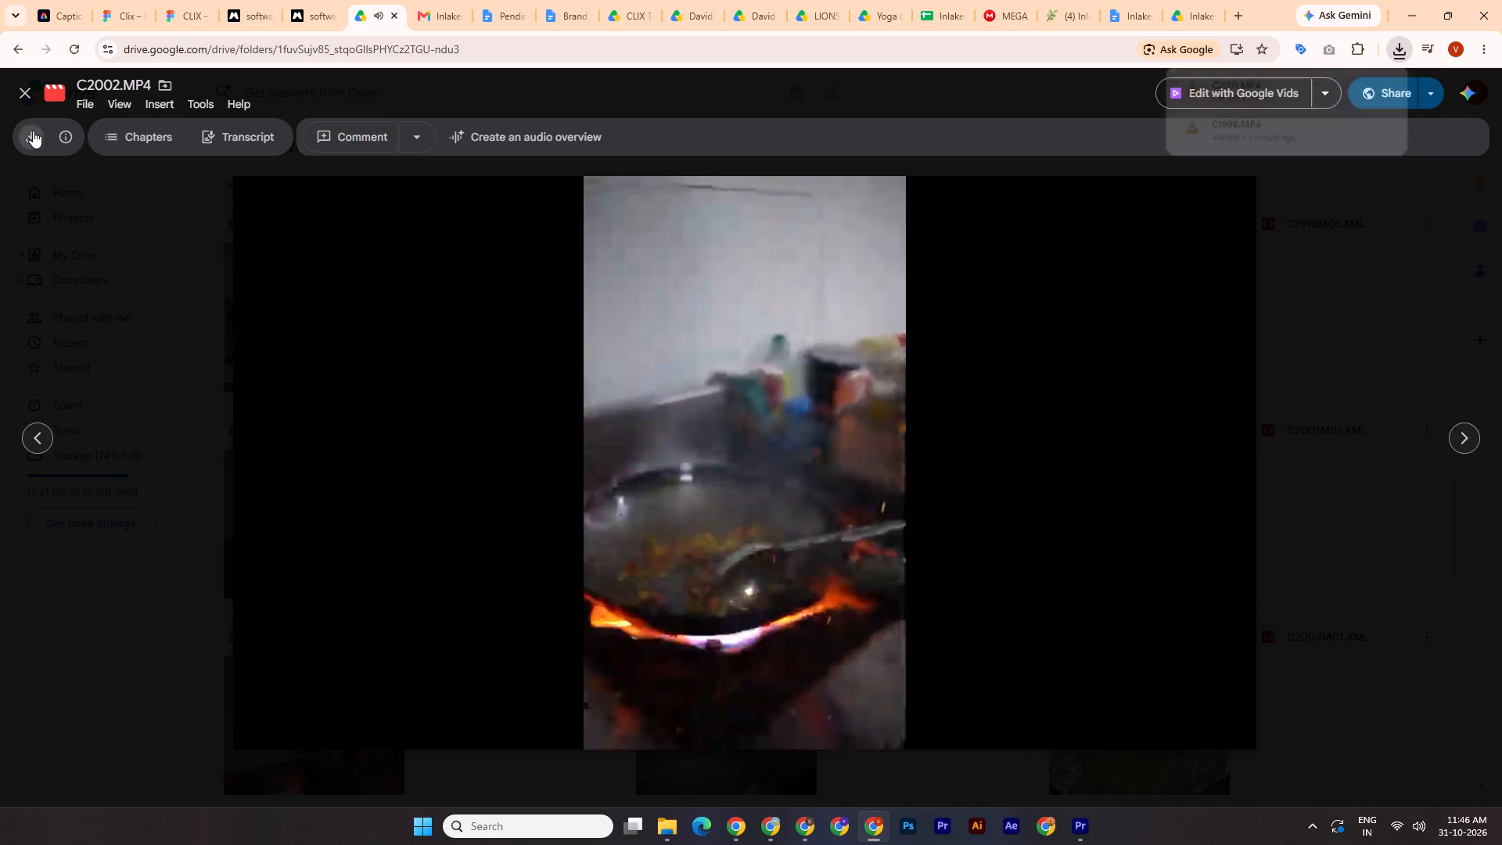
click(924, 480)
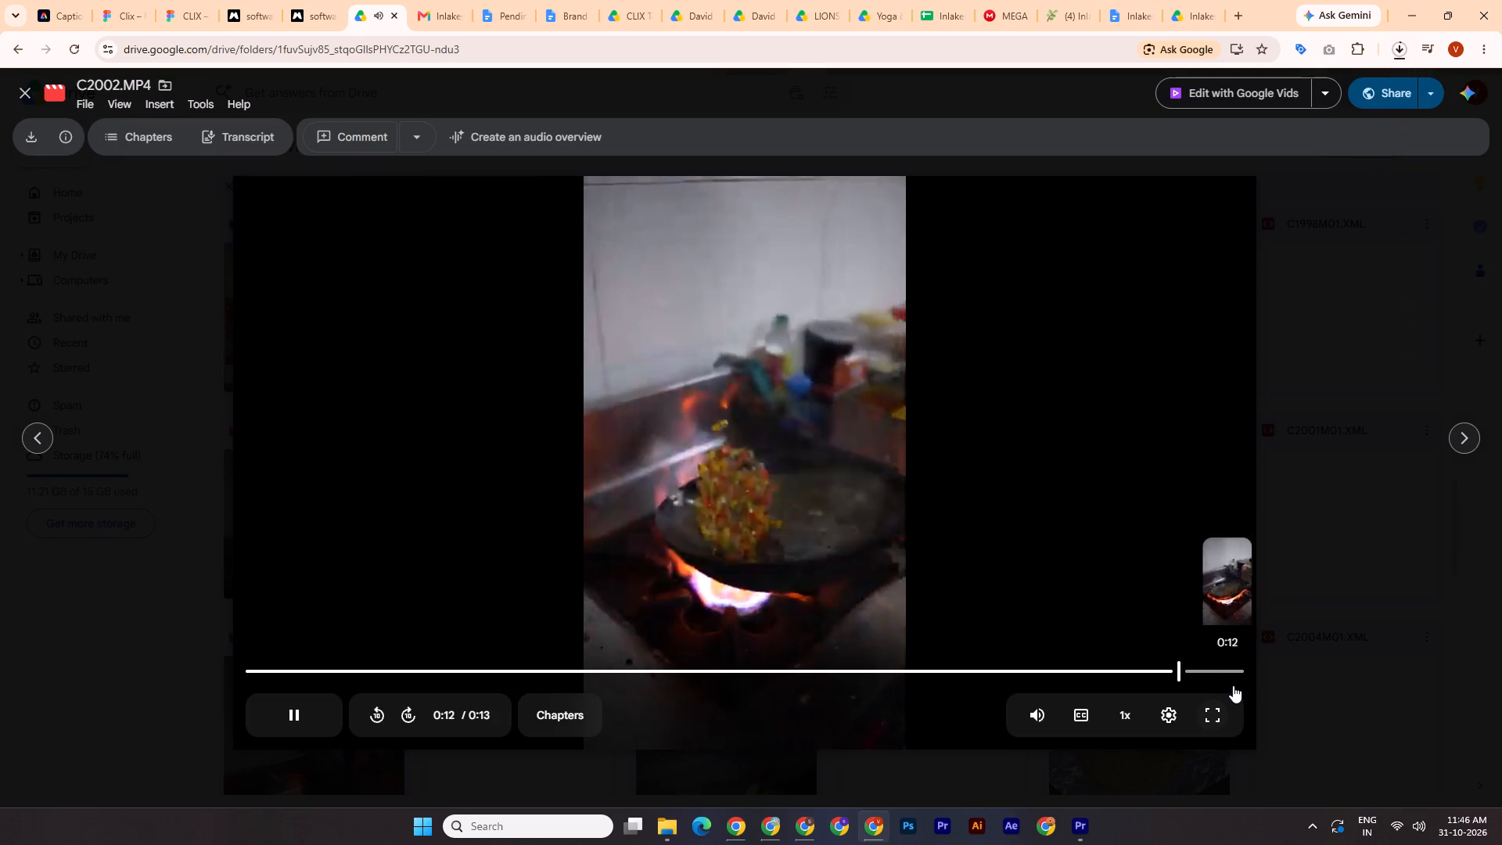
Preview the flatbread-on-the-griddle clip C2003.MP4, download it despite its size, and skim the rest of it.
click(1465, 433)
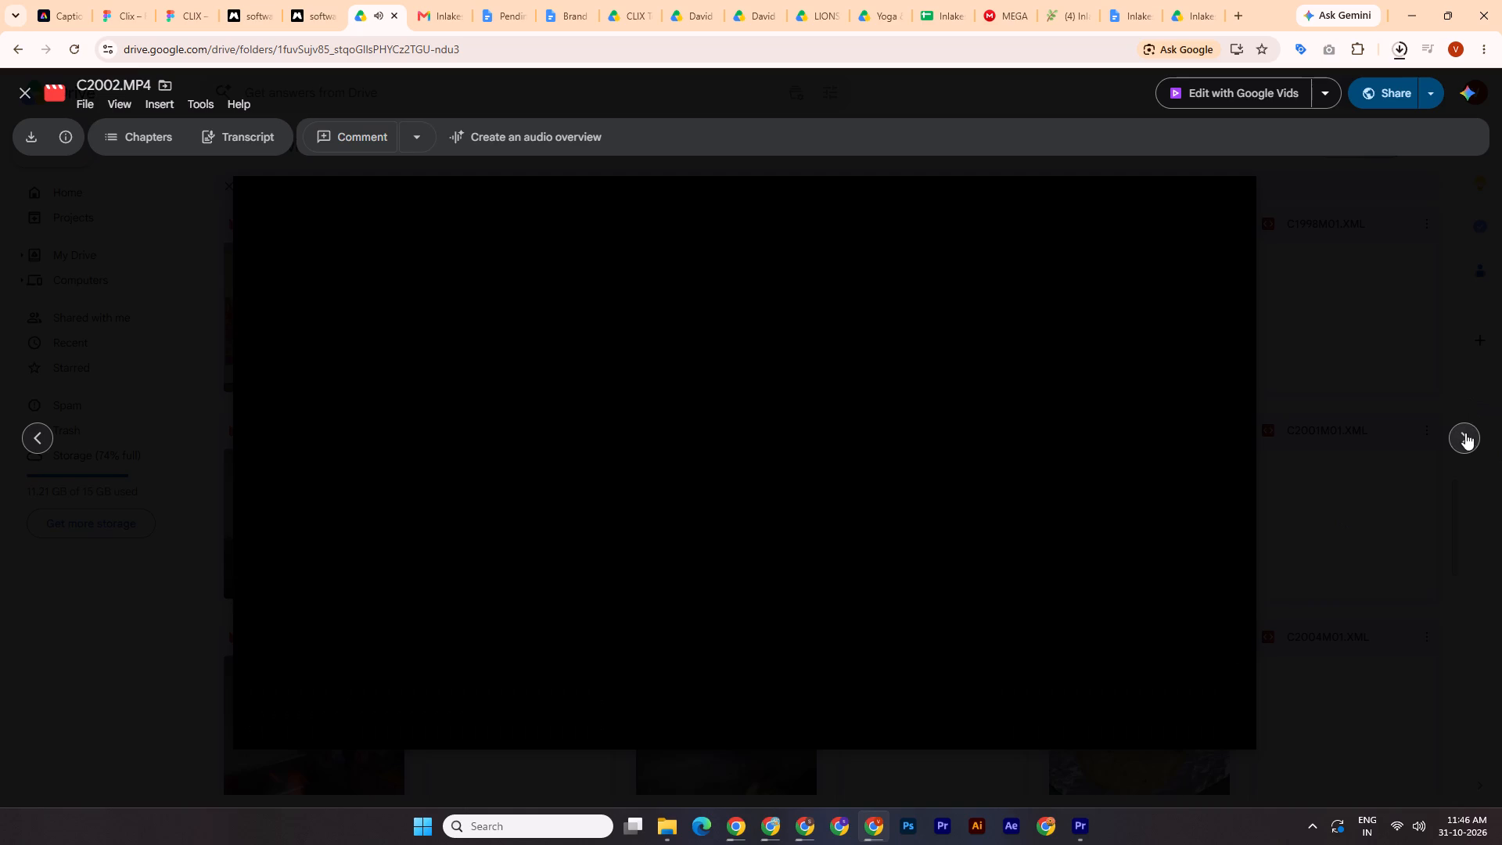
click(1464, 436)
click(805, 509)
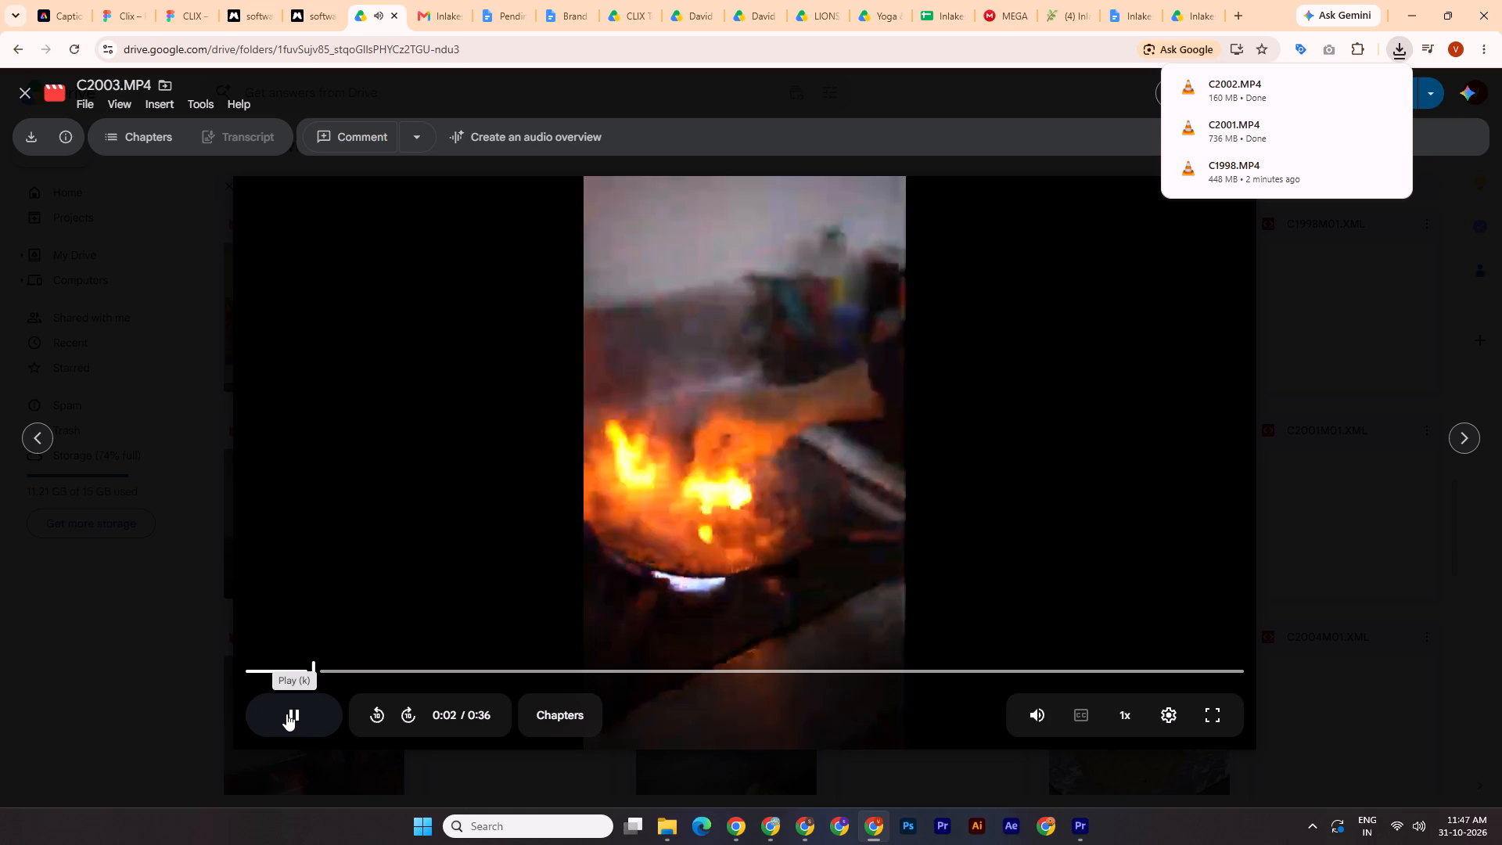
click(455, 671)
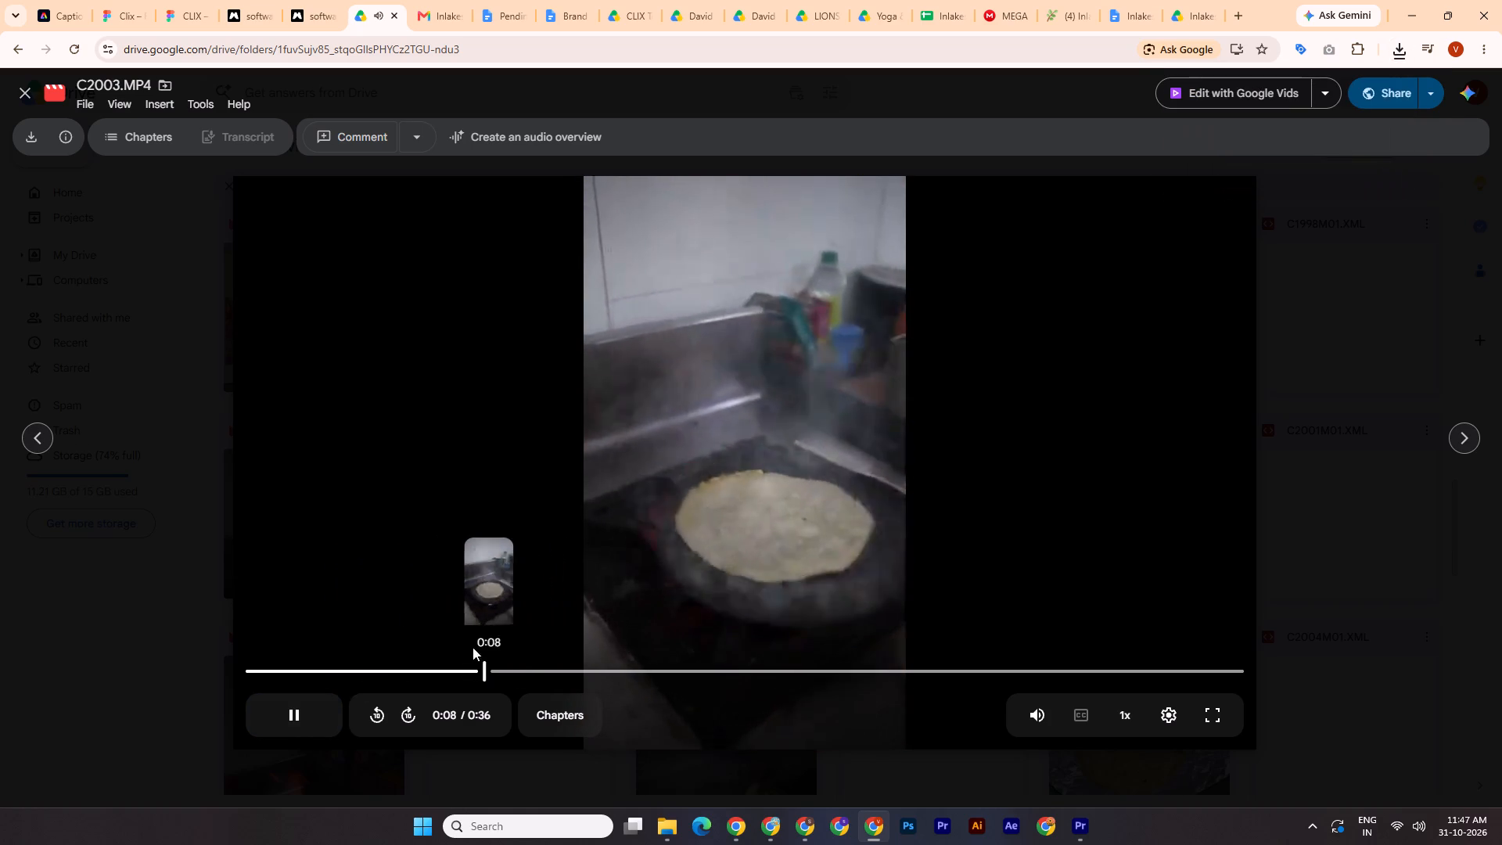
click(31, 141)
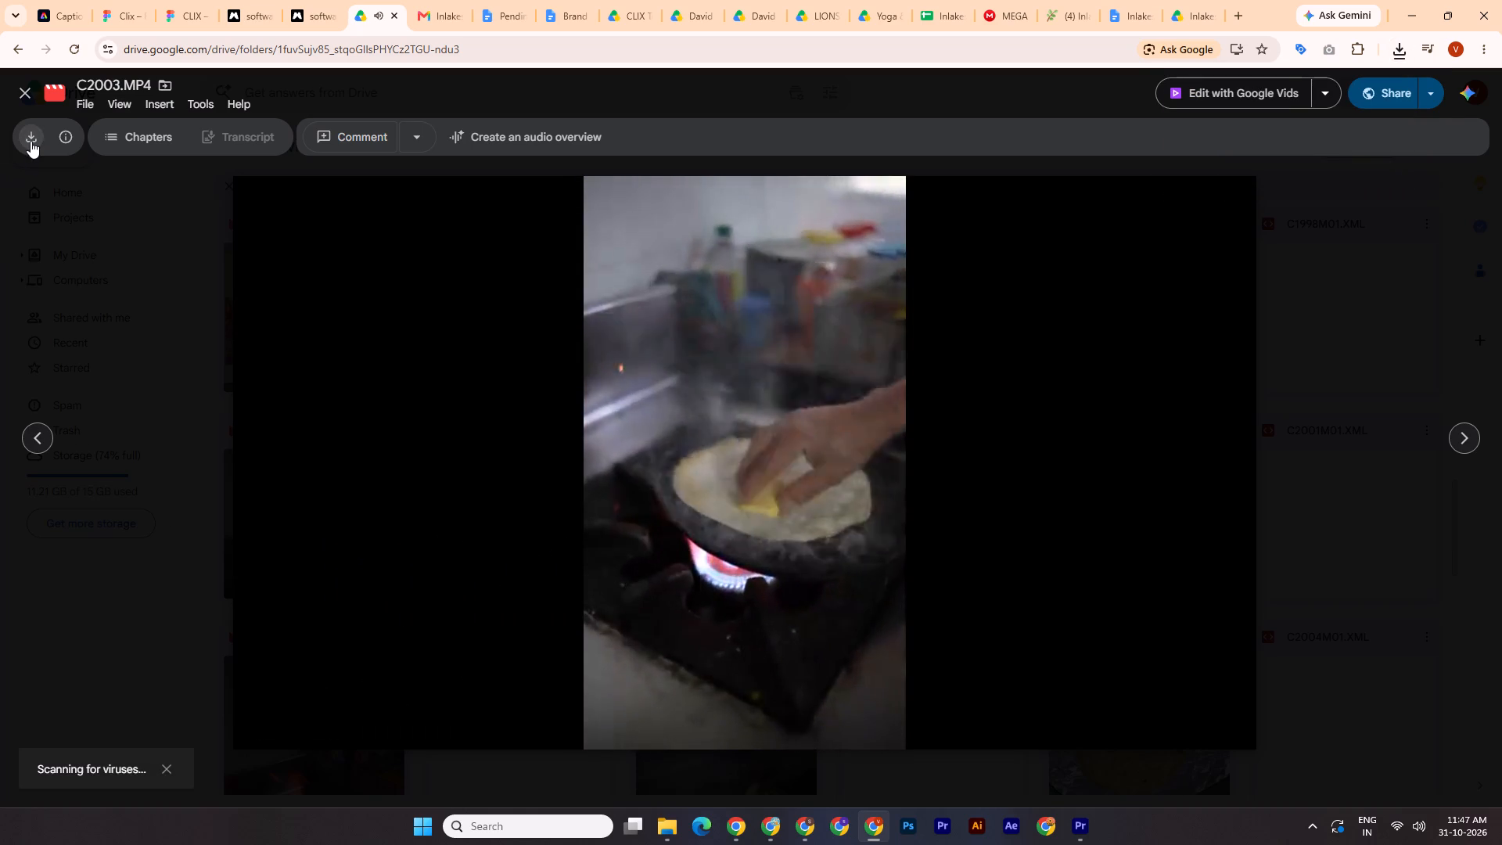
click(910, 489)
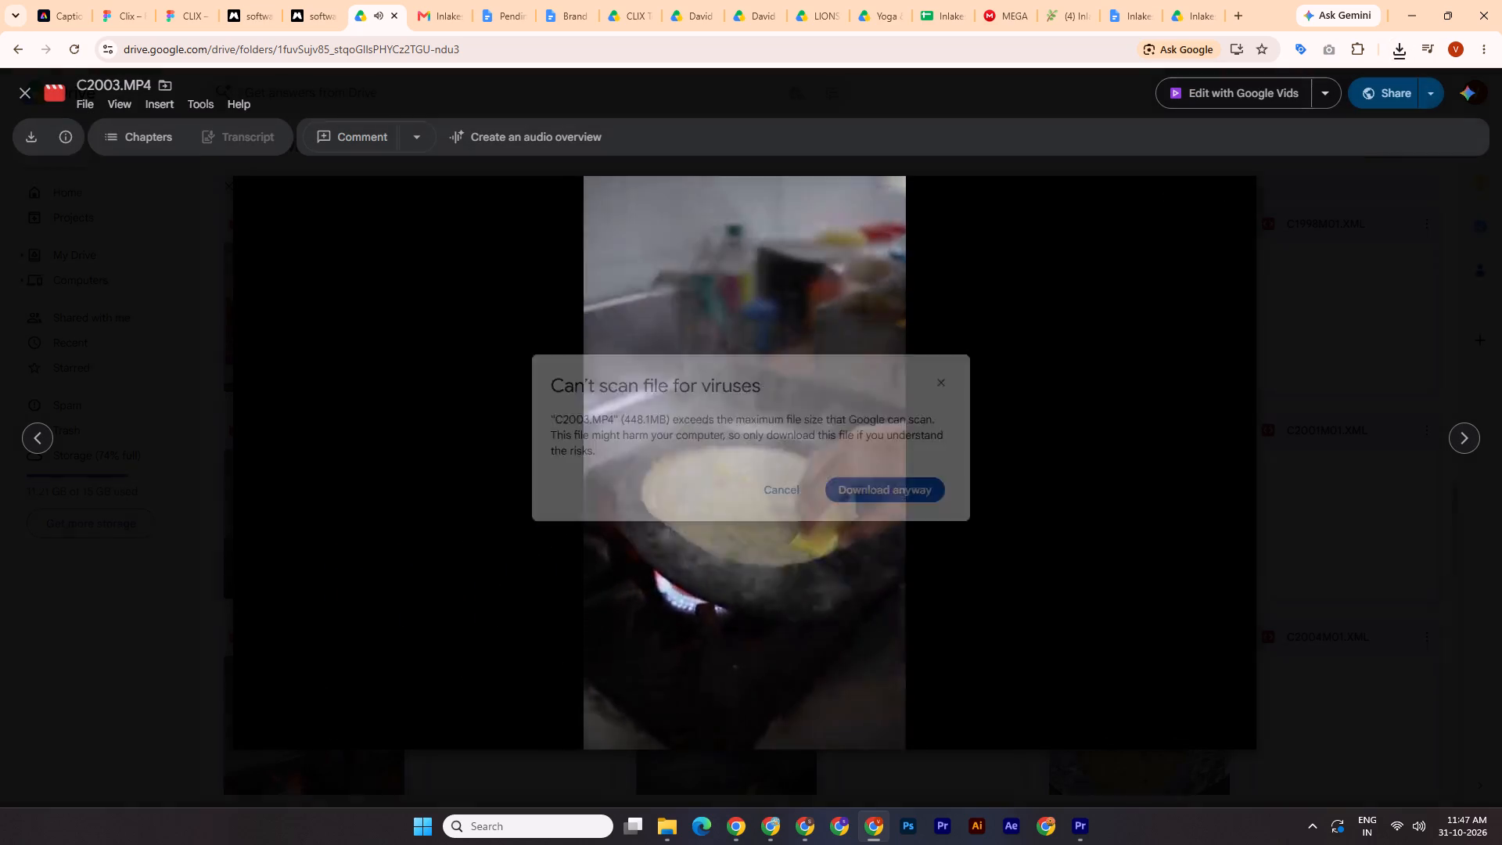
click(724, 668)
click(861, 667)
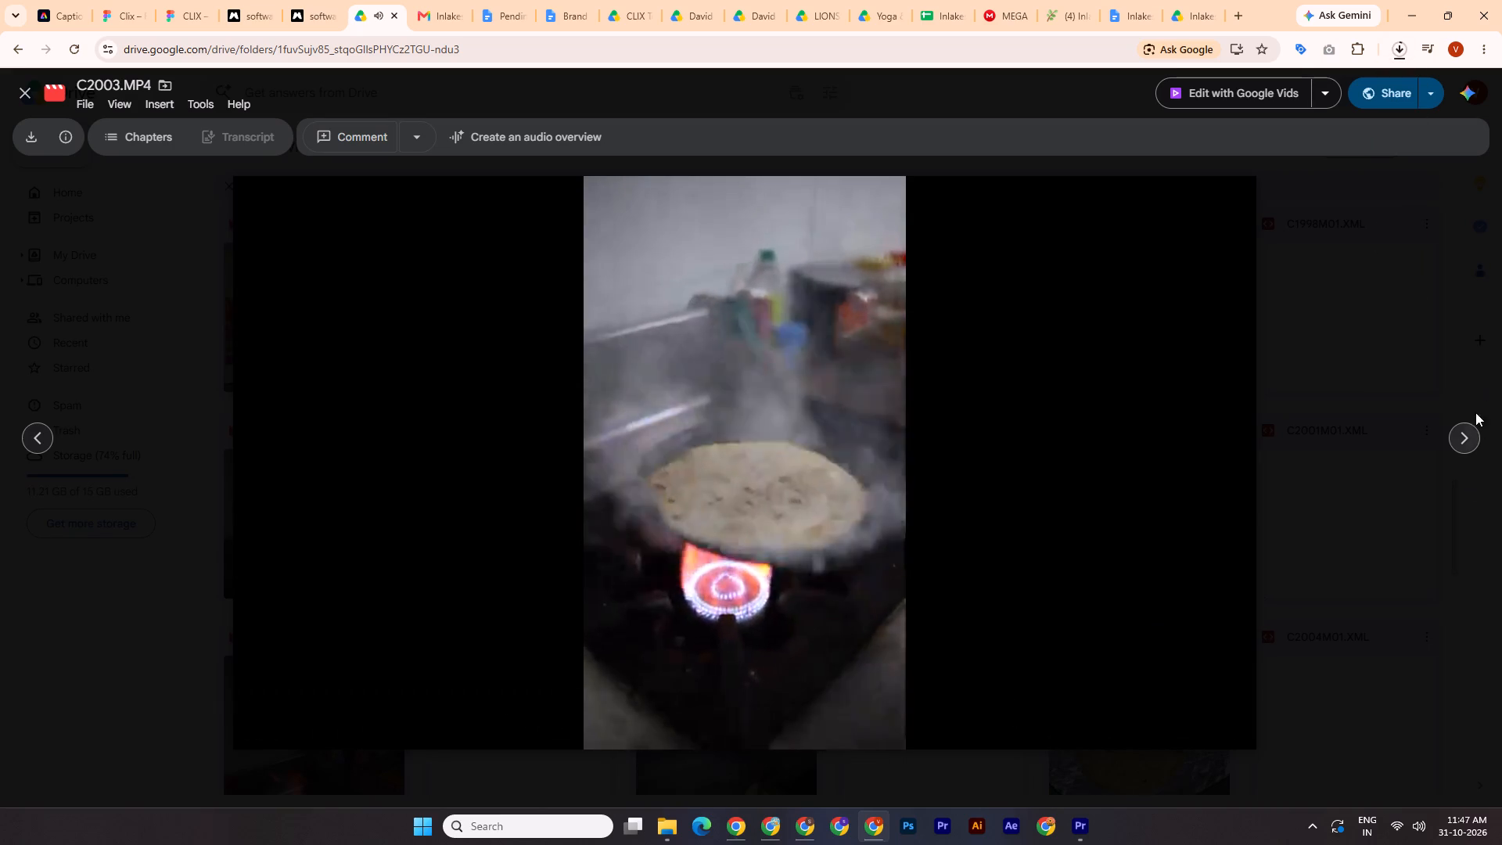
Preview the foil-wrapped flatbread clip C2004.MP4, skimming its last part from about 0:32 to 0:38.
click(1464, 439)
click(1478, 433)
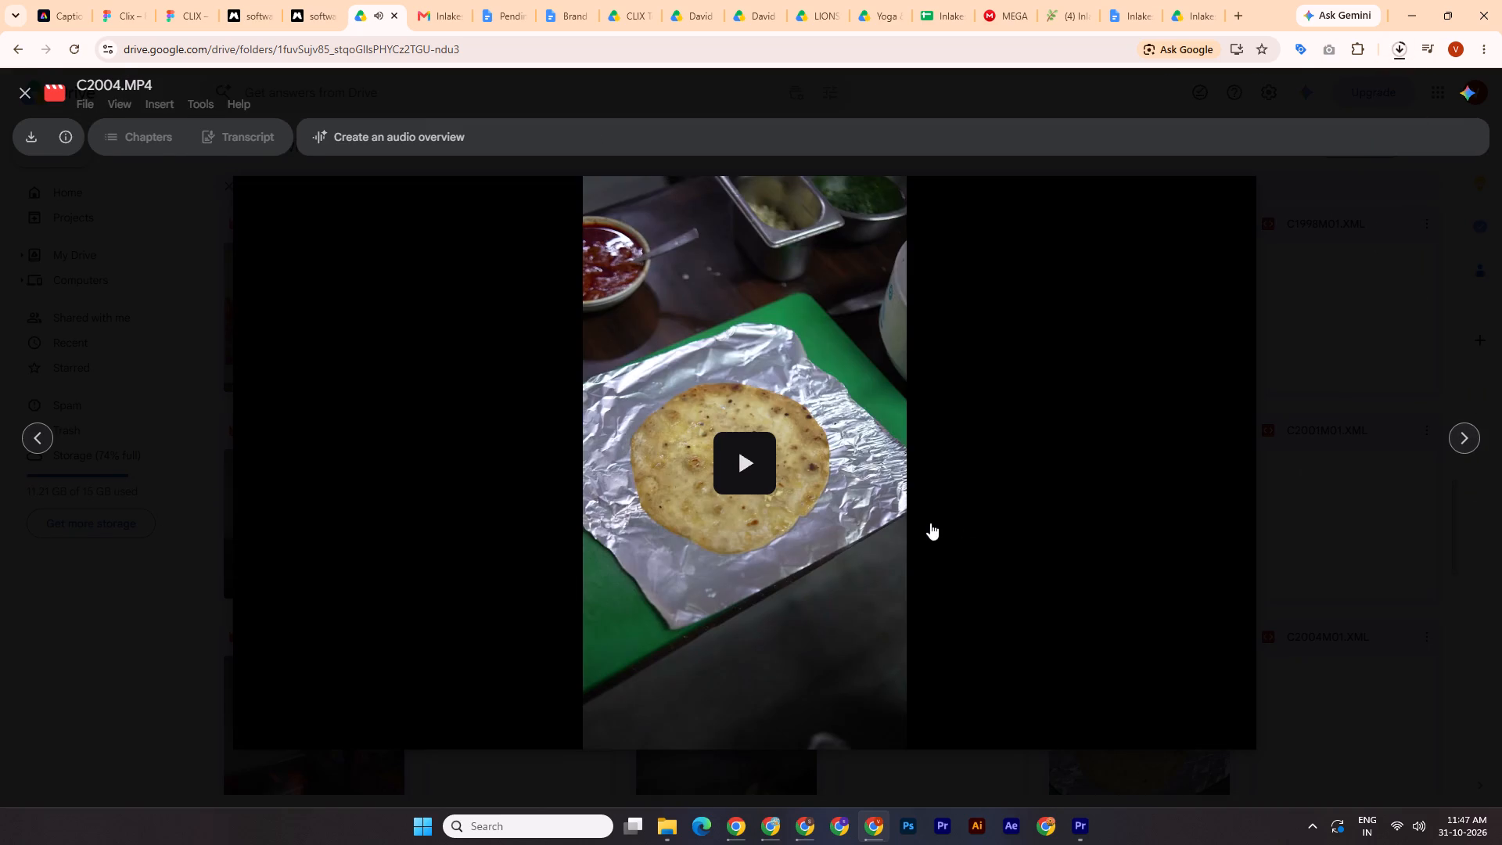
click(930, 523)
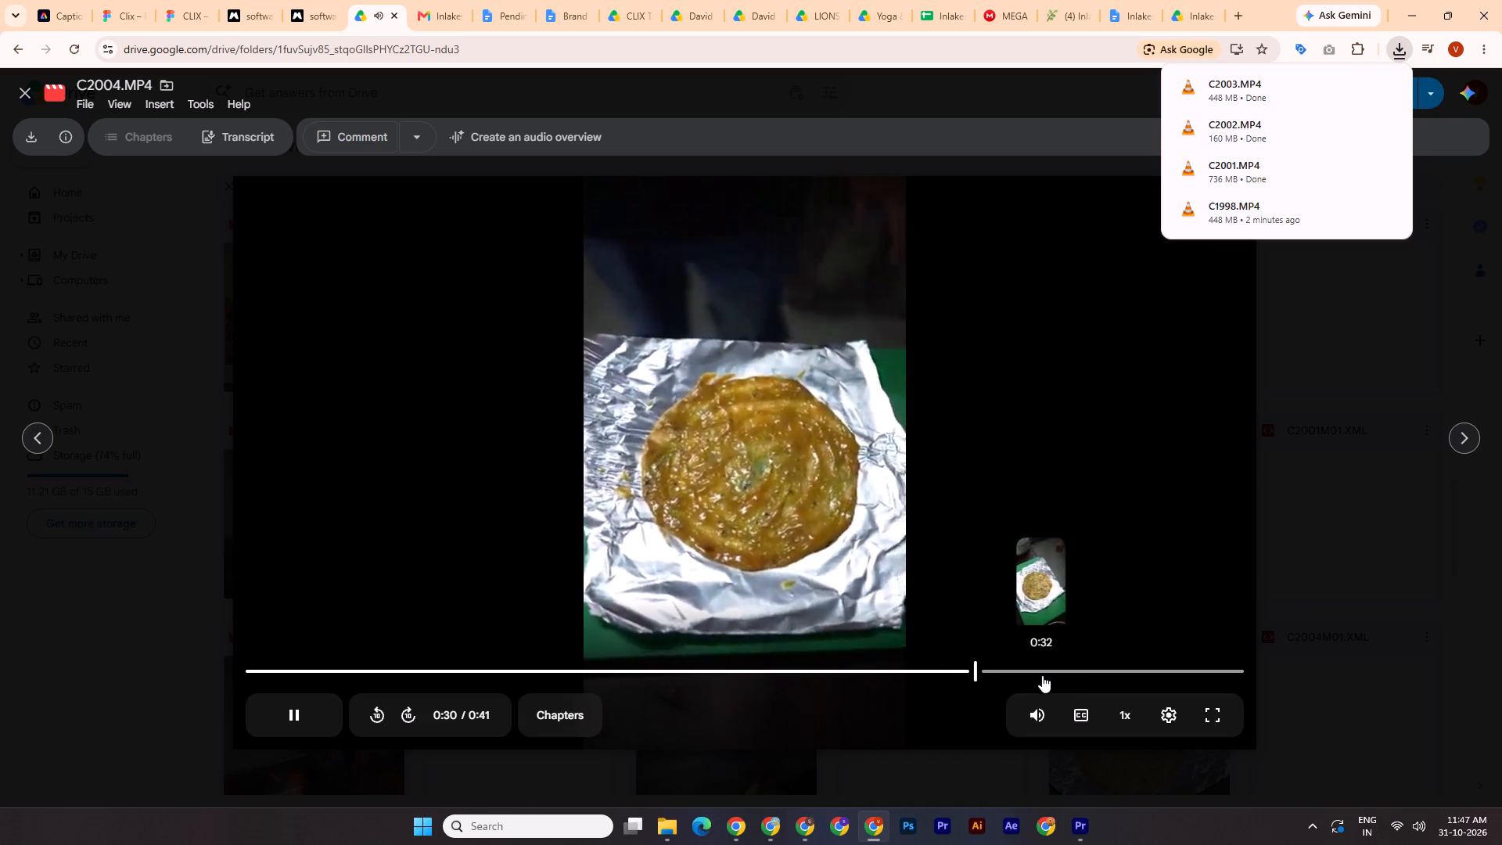
click(1045, 667)
click(1087, 666)
click(1130, 667)
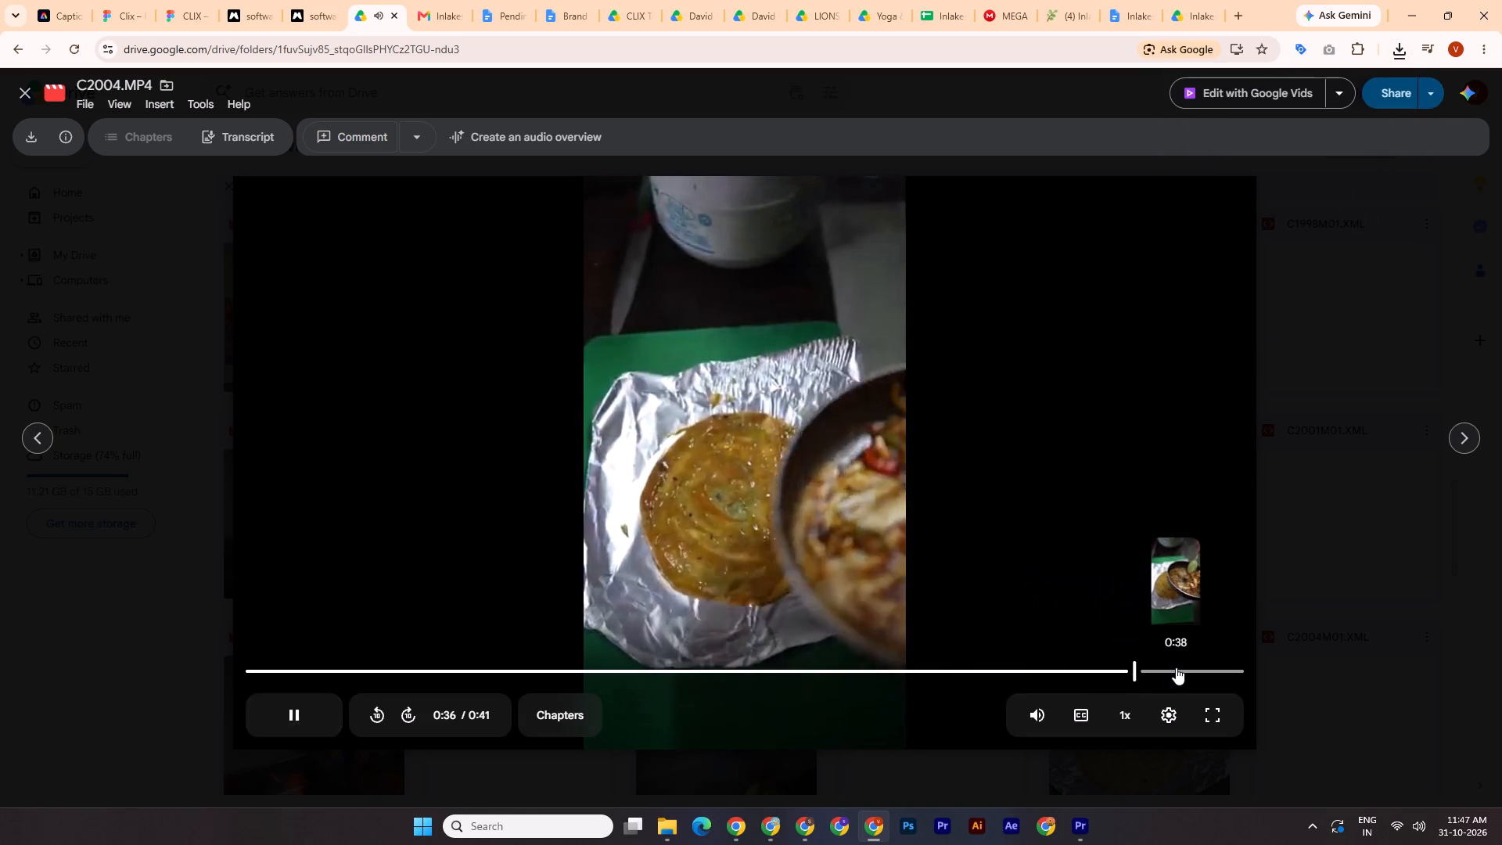
click(1176, 667)
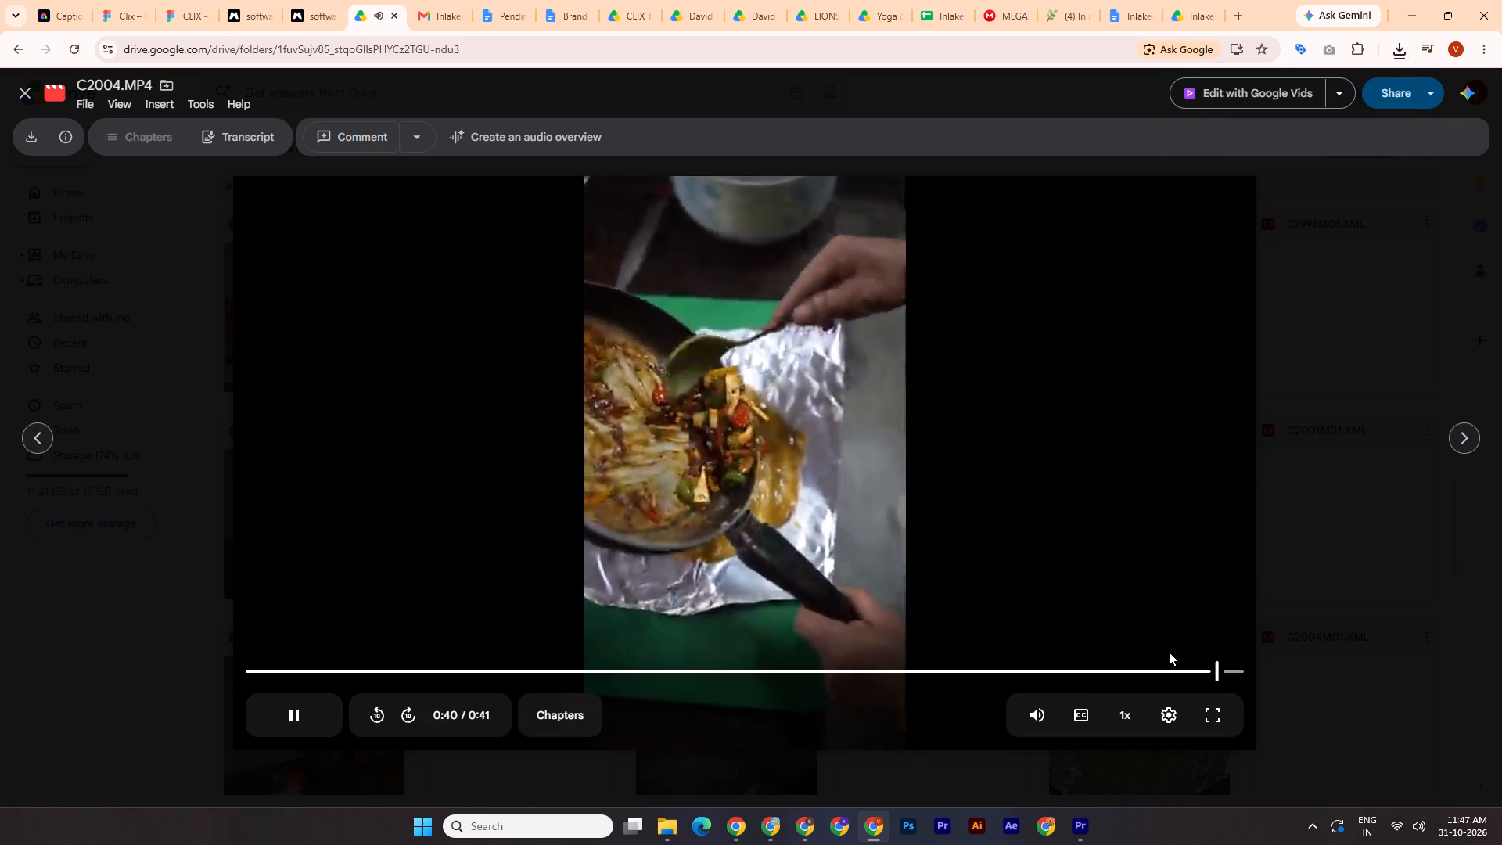
Preview the filling-on-flatbread clip C2005.MP4 and download it.
click(1456, 432)
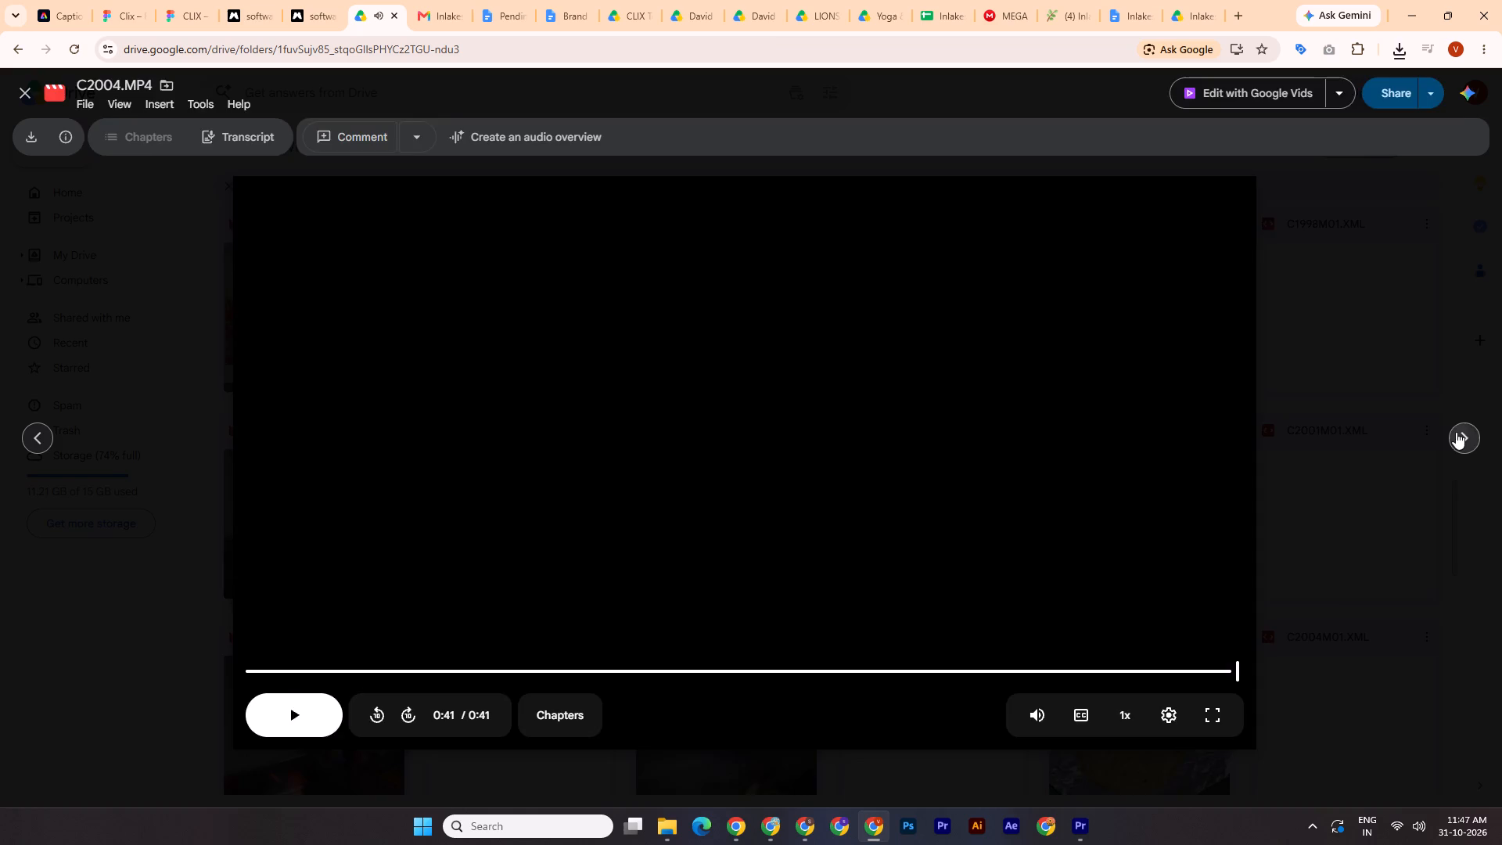
click(1456, 432)
click(820, 478)
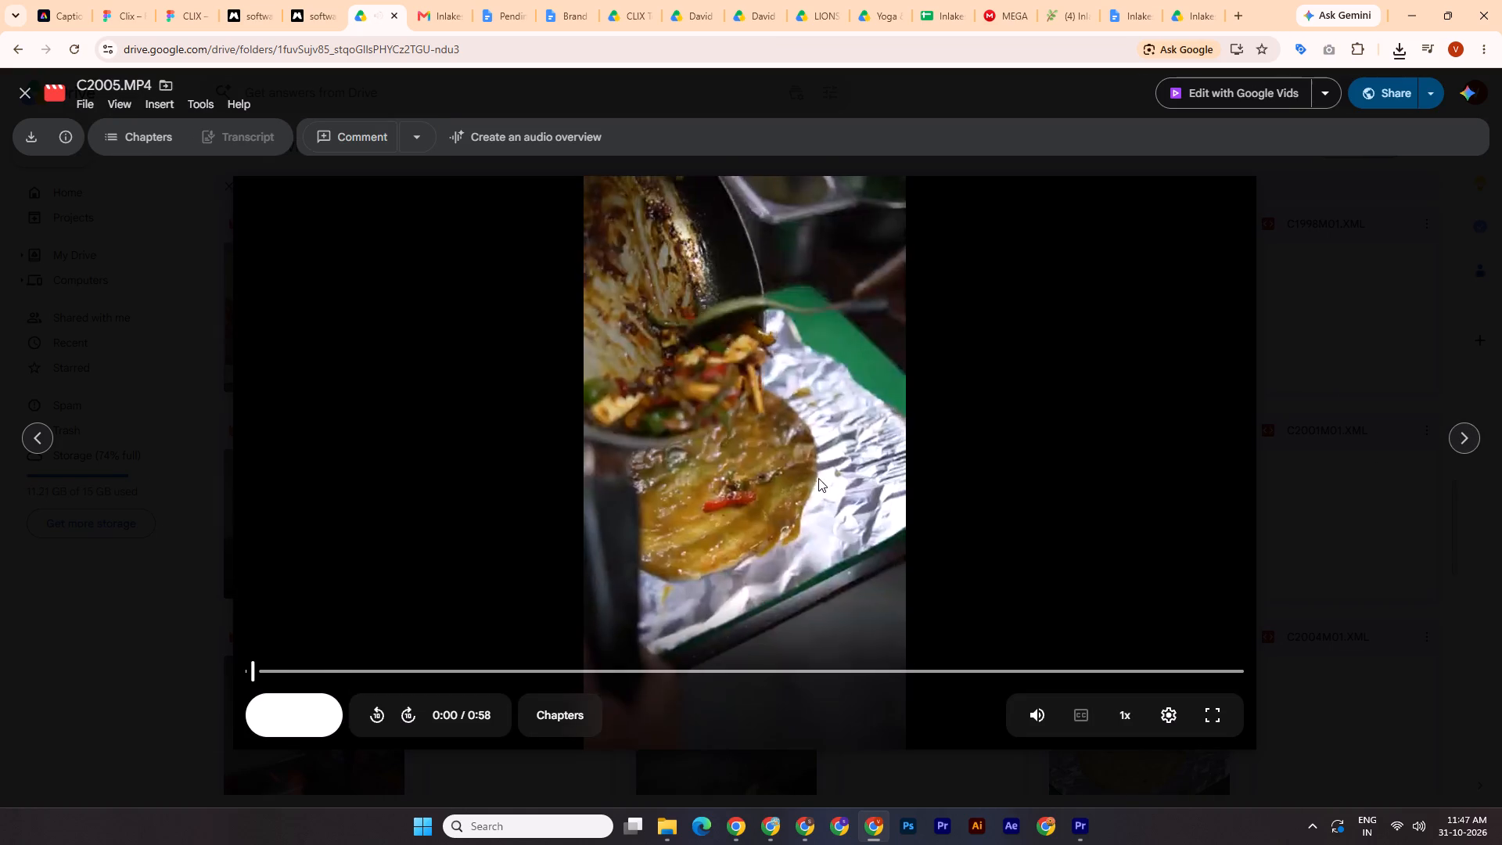
click(31, 126)
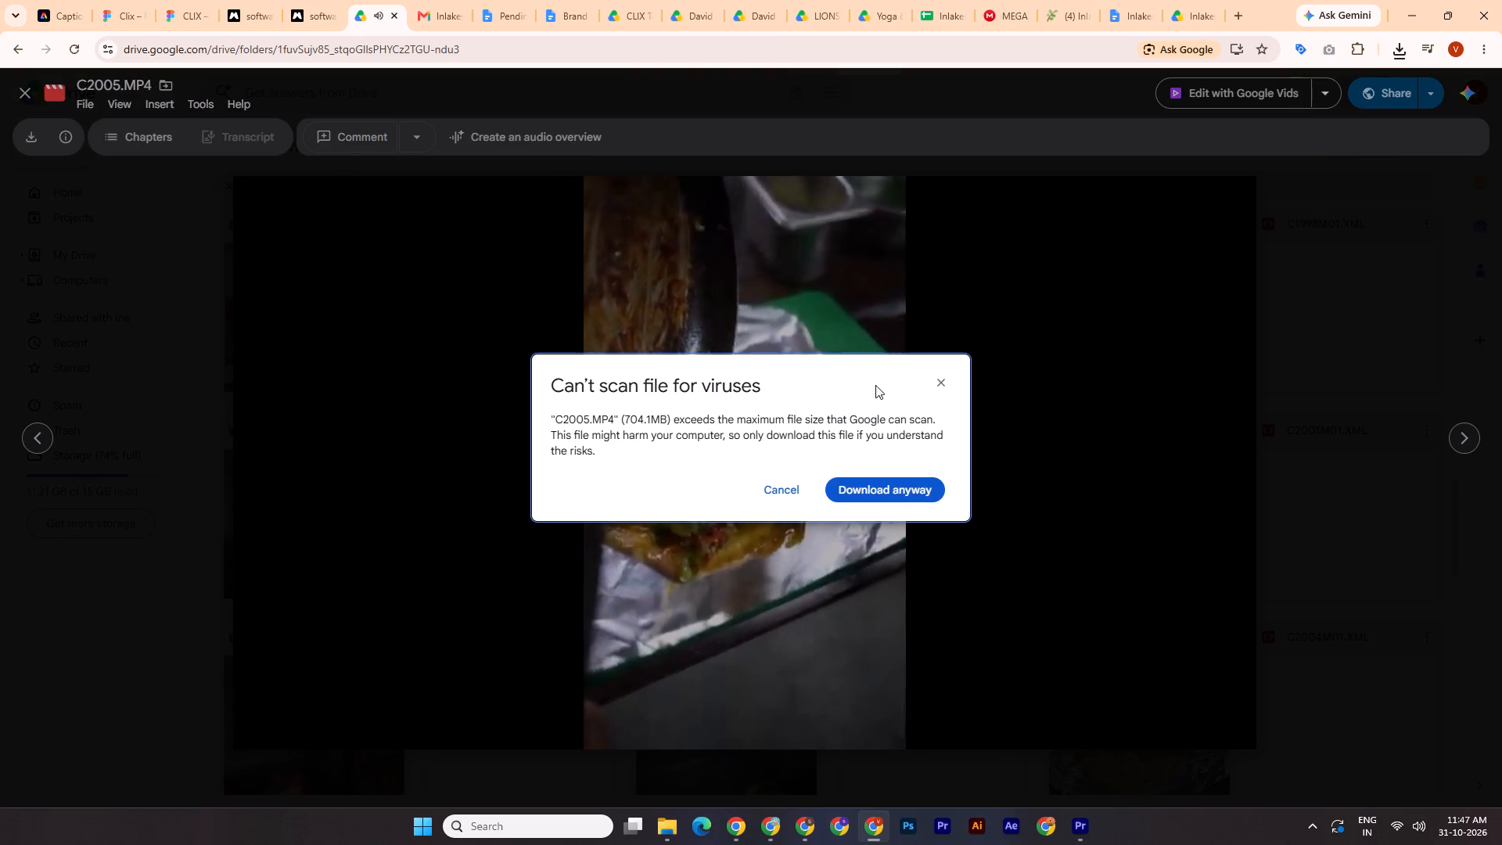
click(900, 484)
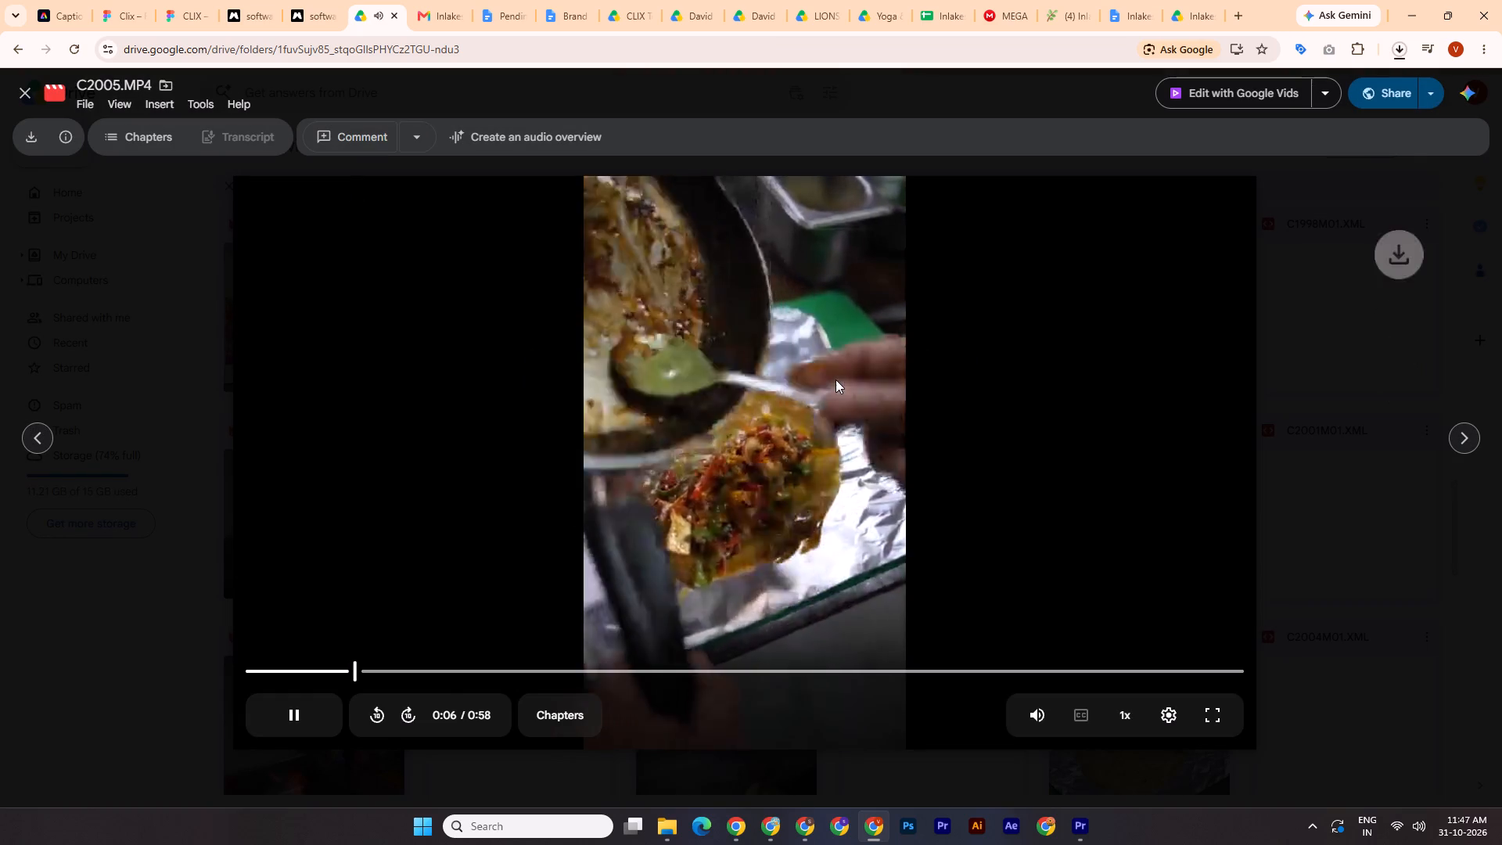
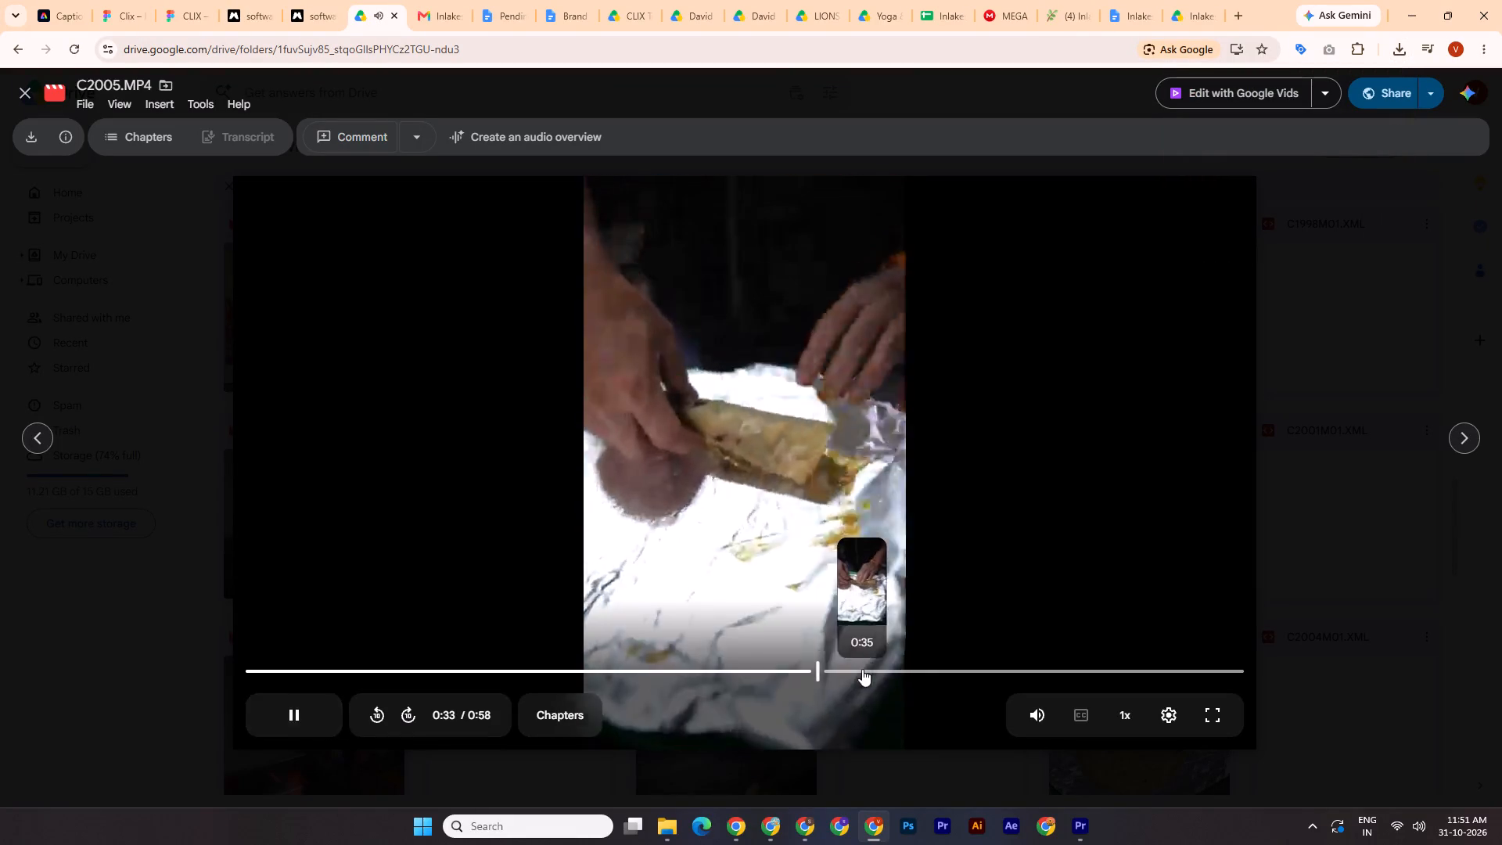
Skim the remaining part of C2005.MP4, from the foil wrapping up to about 0:52.
click(947, 669)
click(1006, 677)
click(1075, 675)
click(1147, 670)
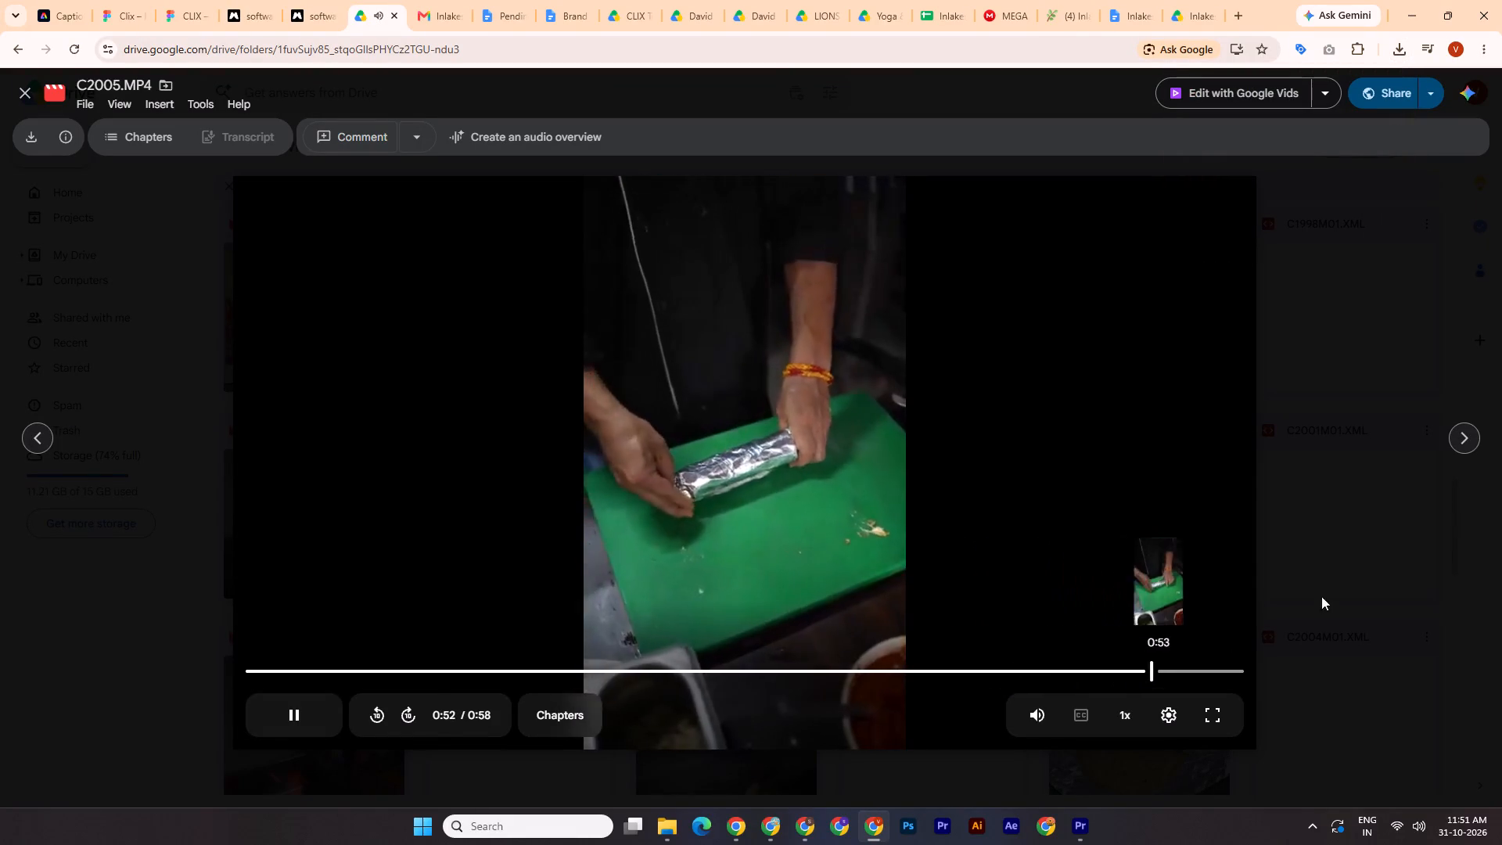
Preview the next video clip, C2006.MP4, showing the foil-wrapped roll being cut.
click(1468, 446)
click(1468, 446)
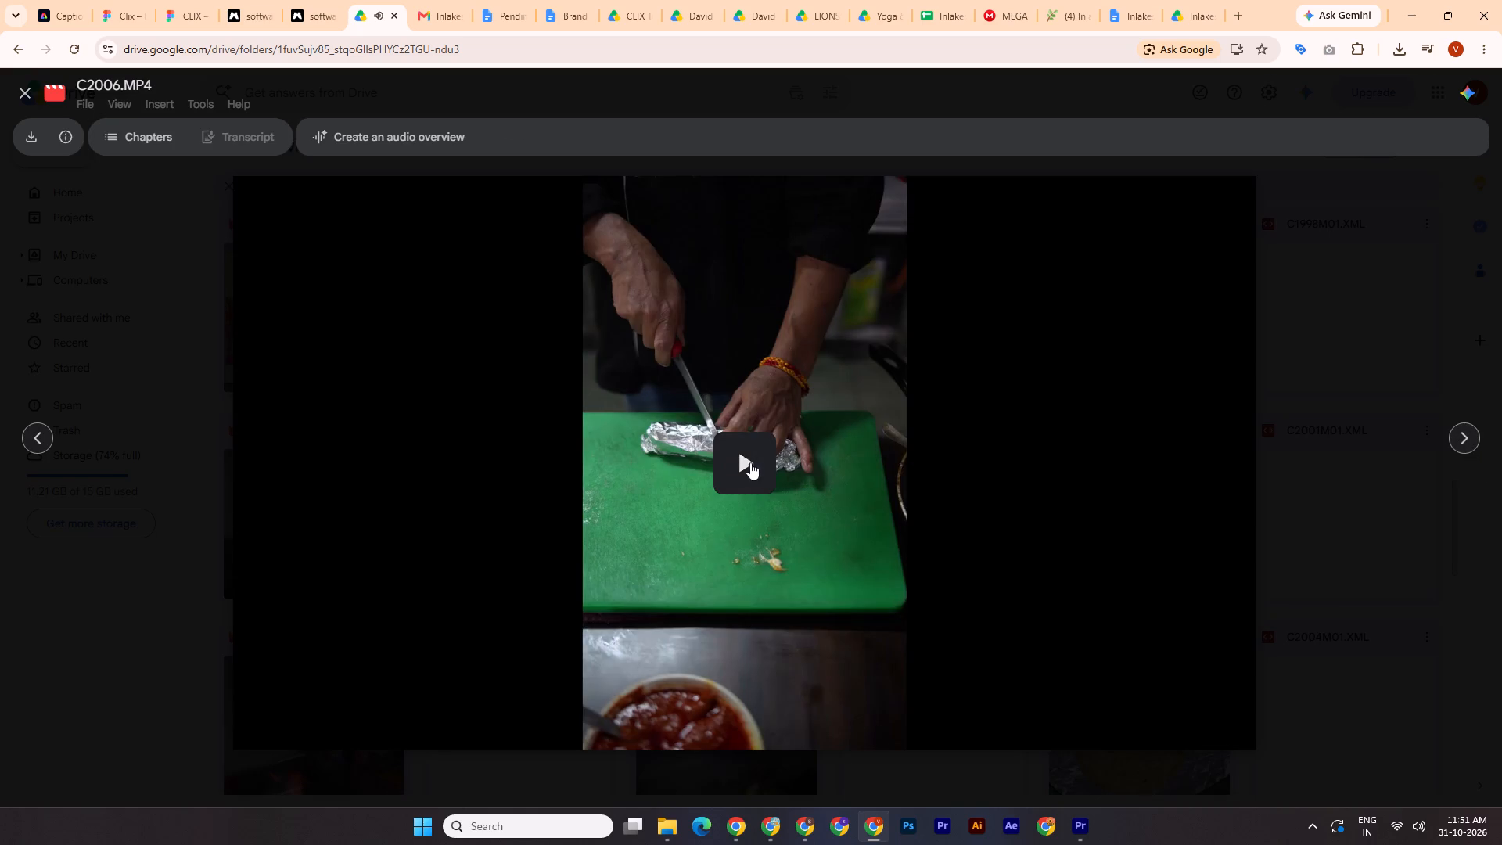
click(753, 463)
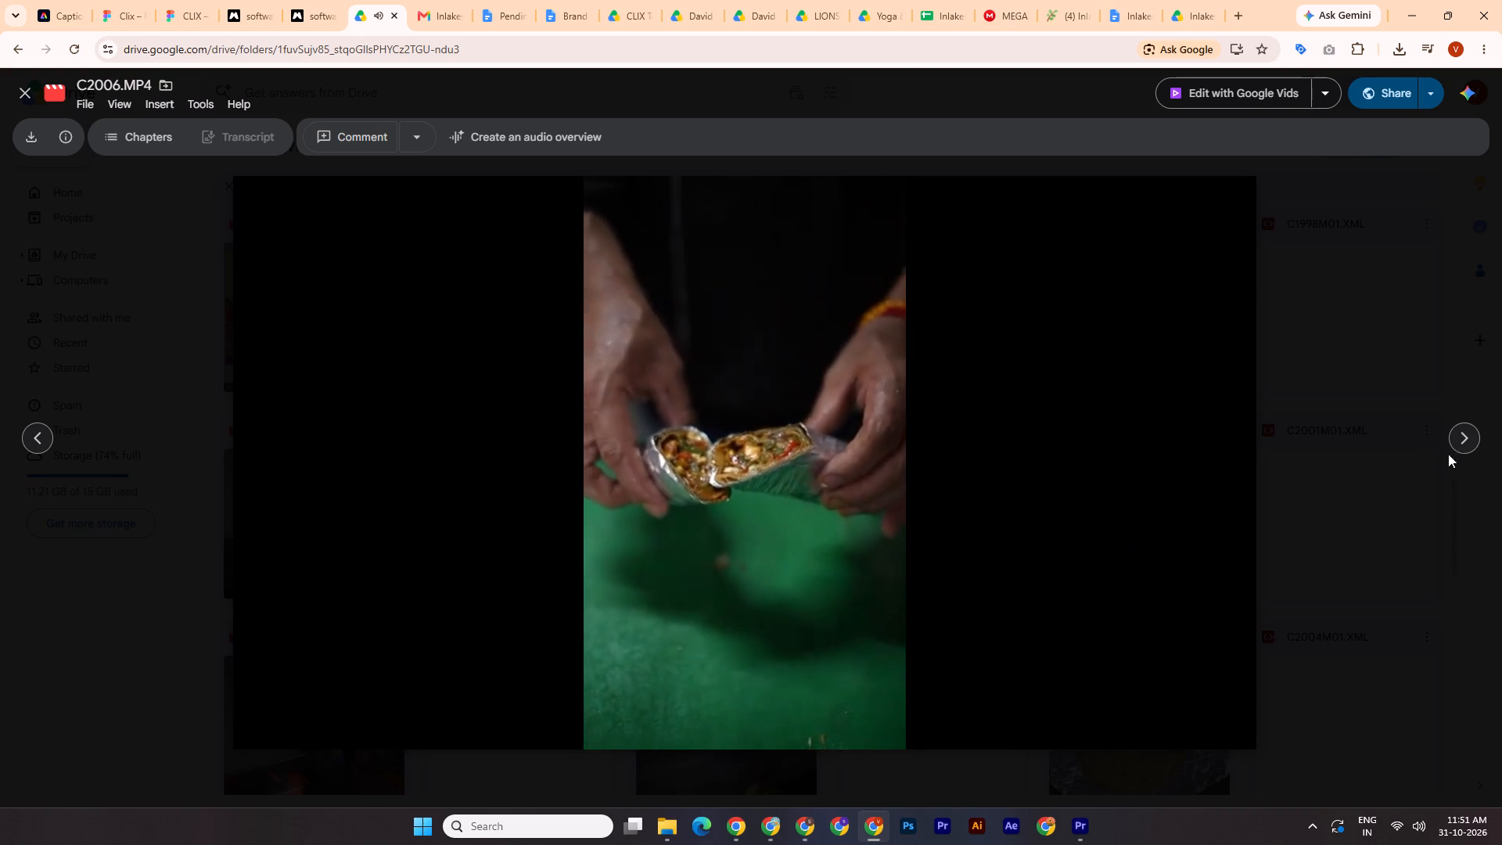
Preview the salad-plating clip C2007.MP4, skimming through it to near its end.
click(1459, 444)
click(1459, 444)
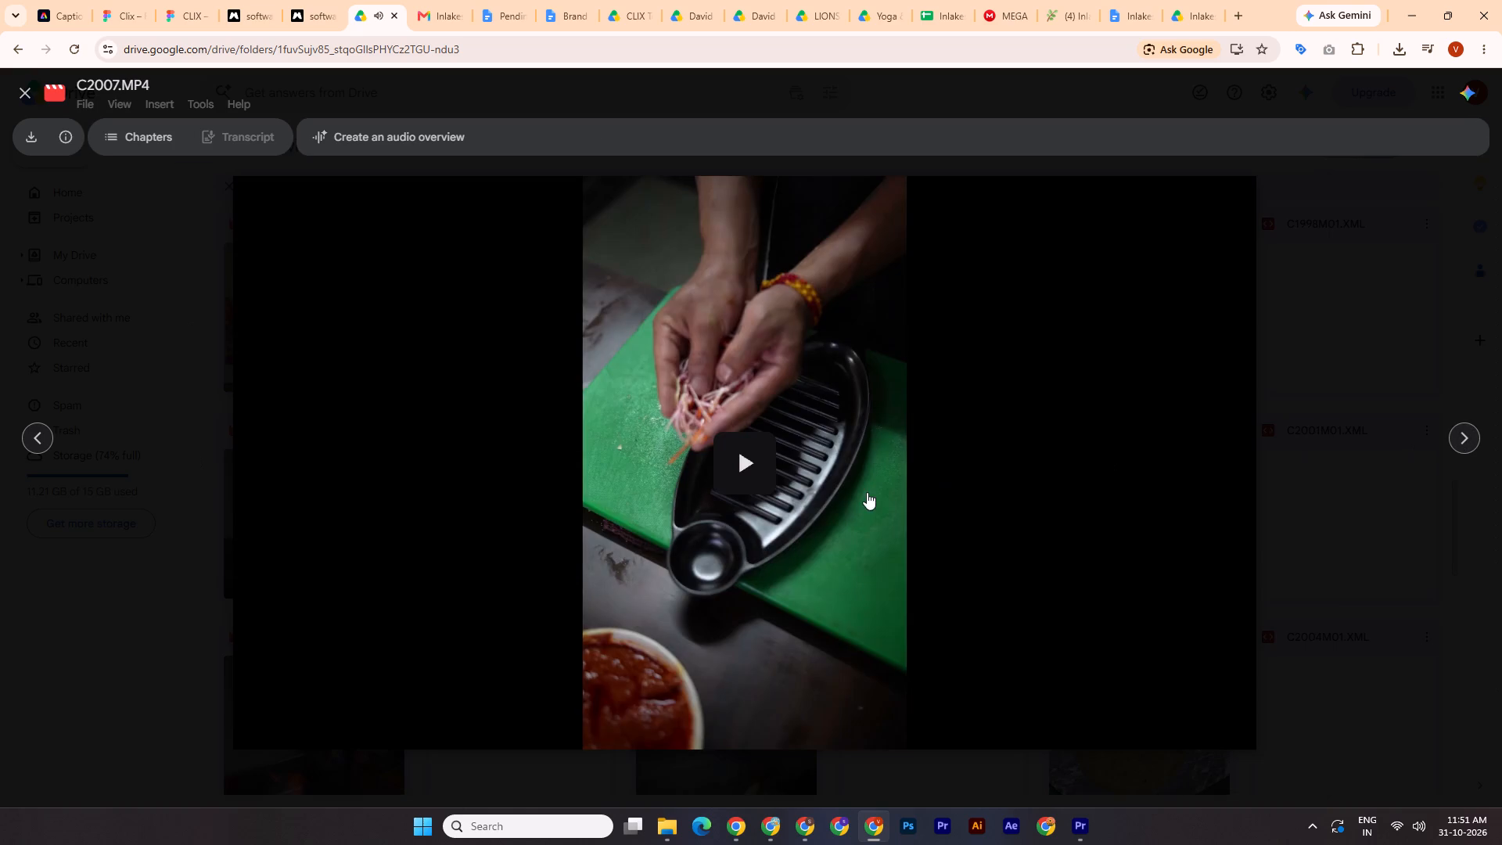
click(867, 492)
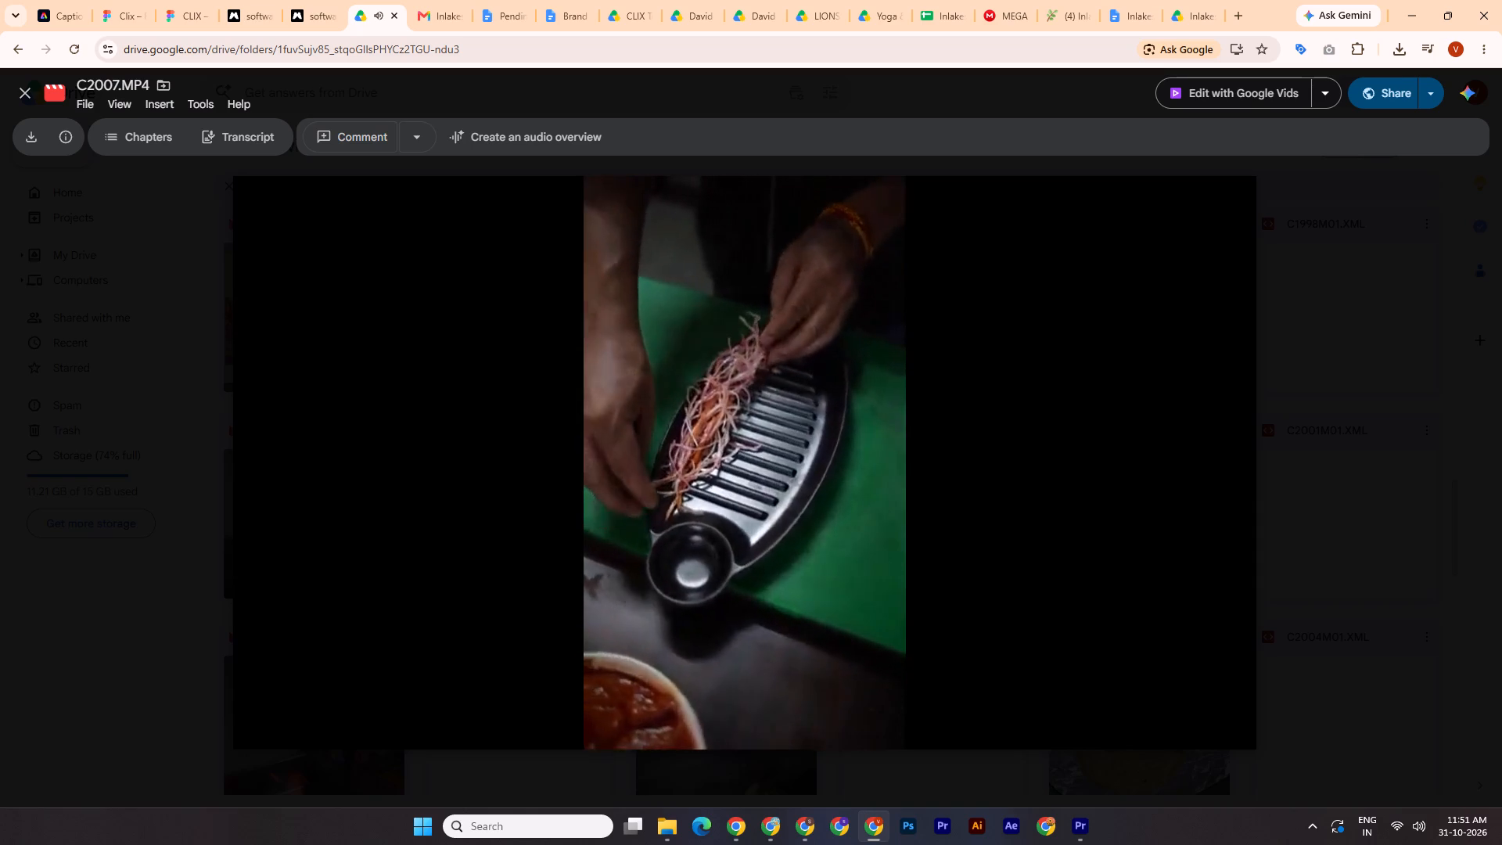
click(647, 668)
click(720, 670)
click(817, 670)
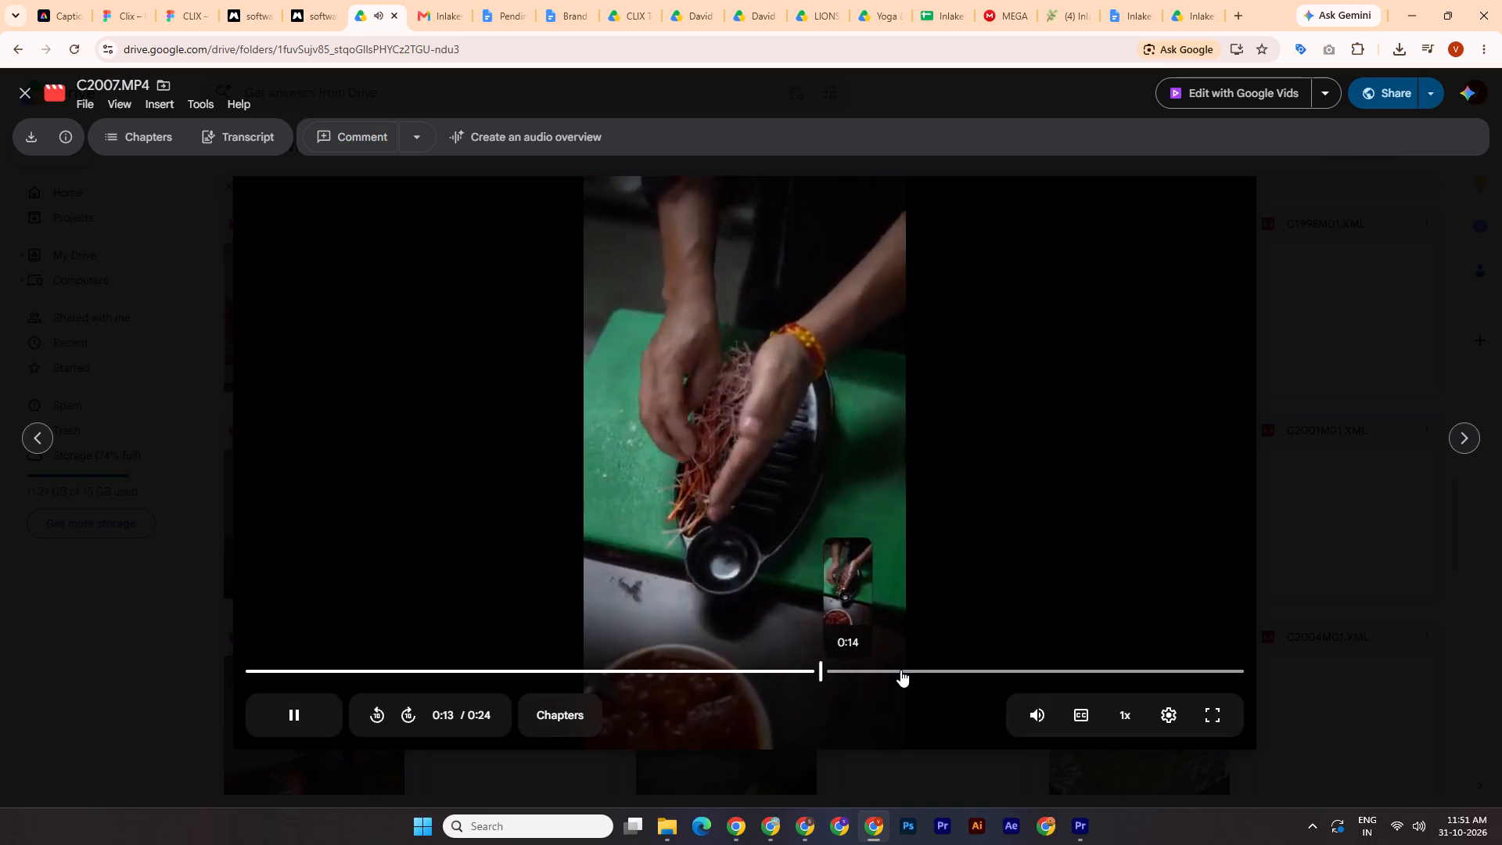
click(907, 670)
click(997, 674)
click(1126, 674)
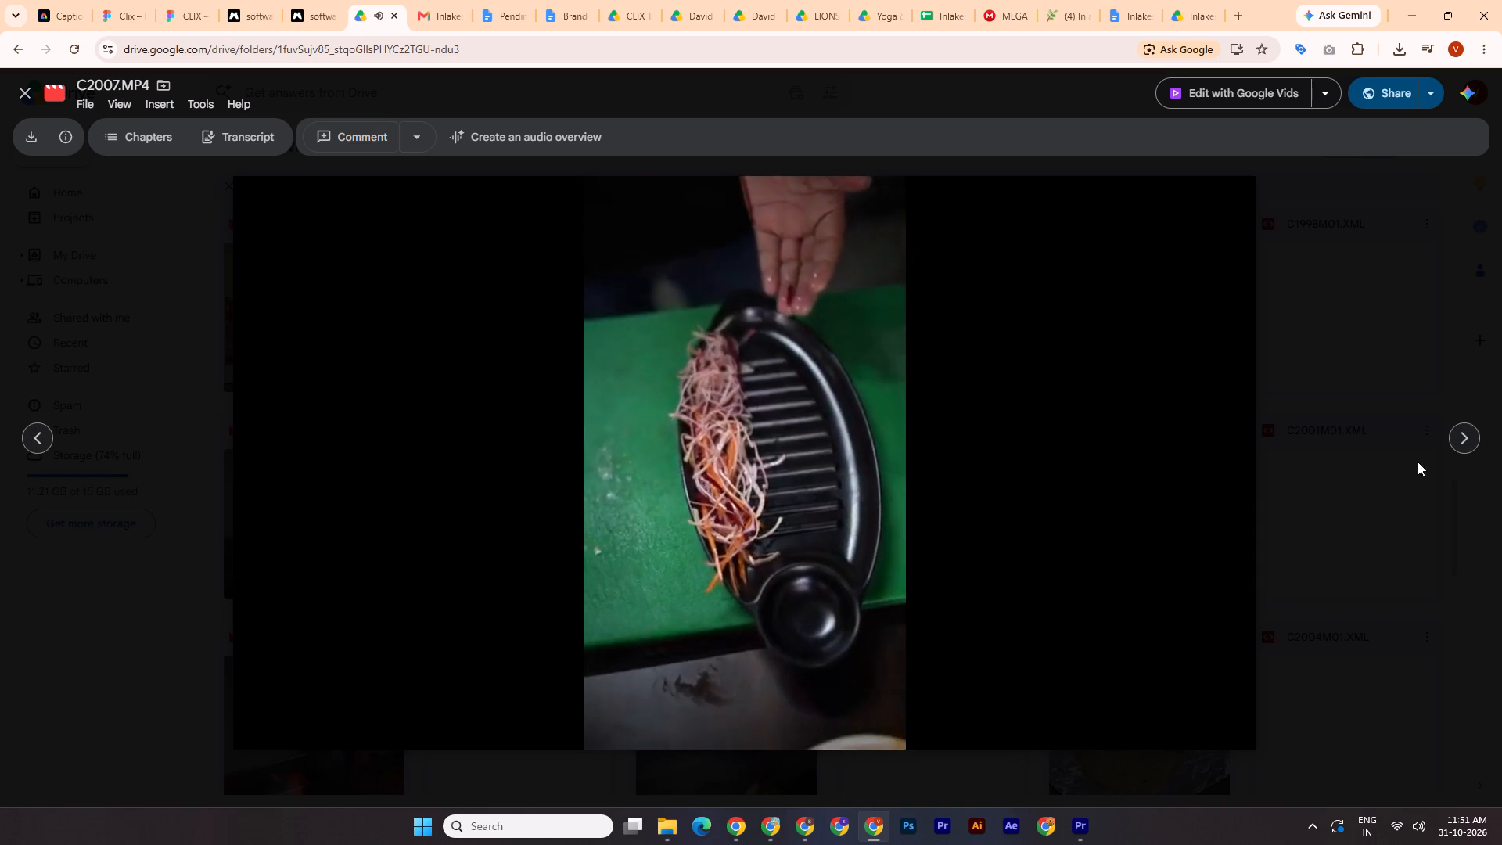
Preview the tomato-garnish plating clip C2008.MP4 and download it despite its size.
click(1460, 438)
click(1460, 438)
click(791, 498)
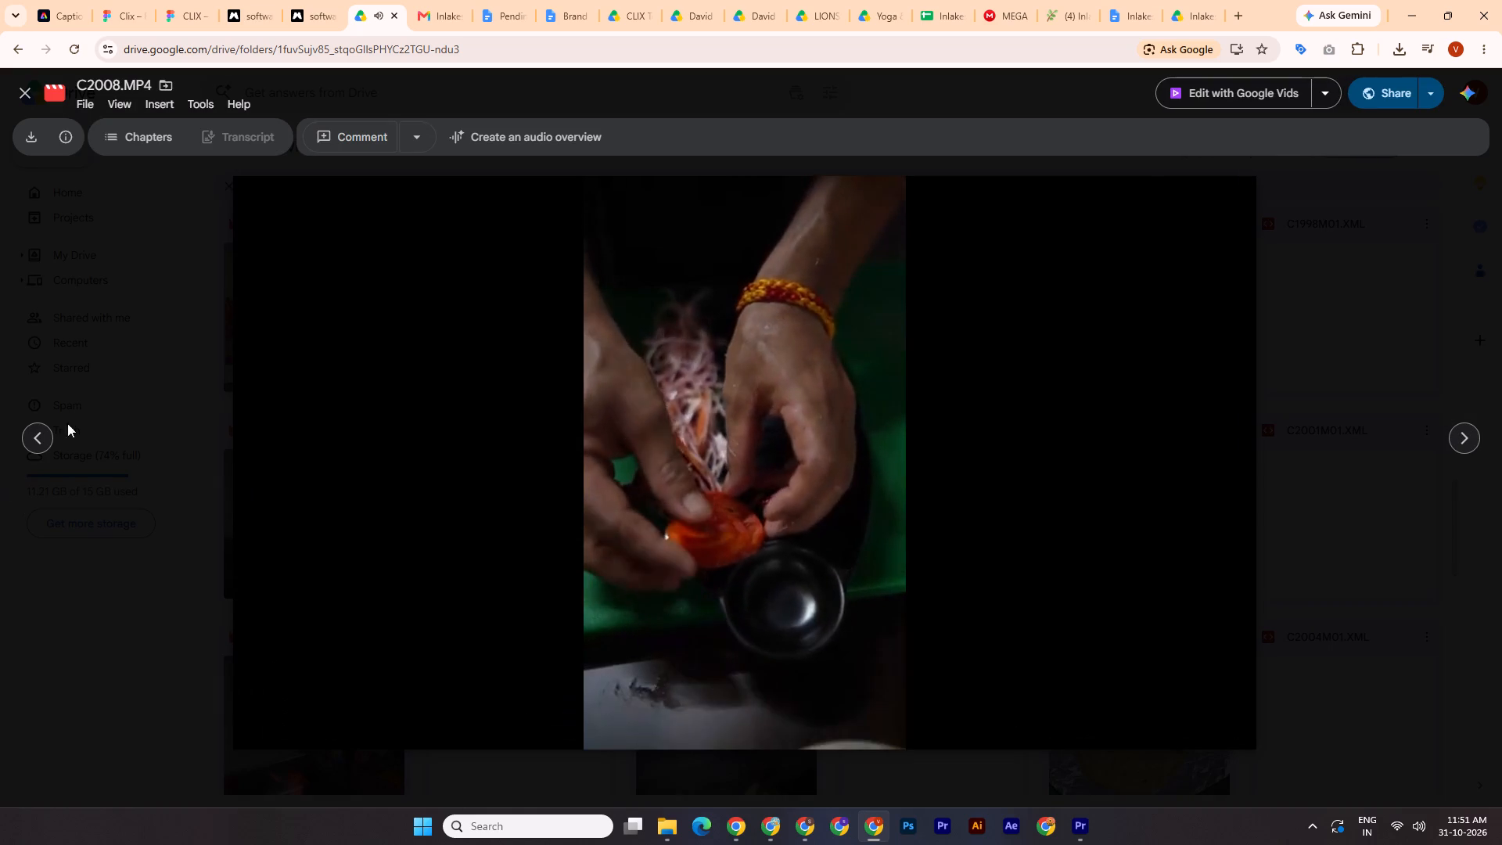
click(34, 128)
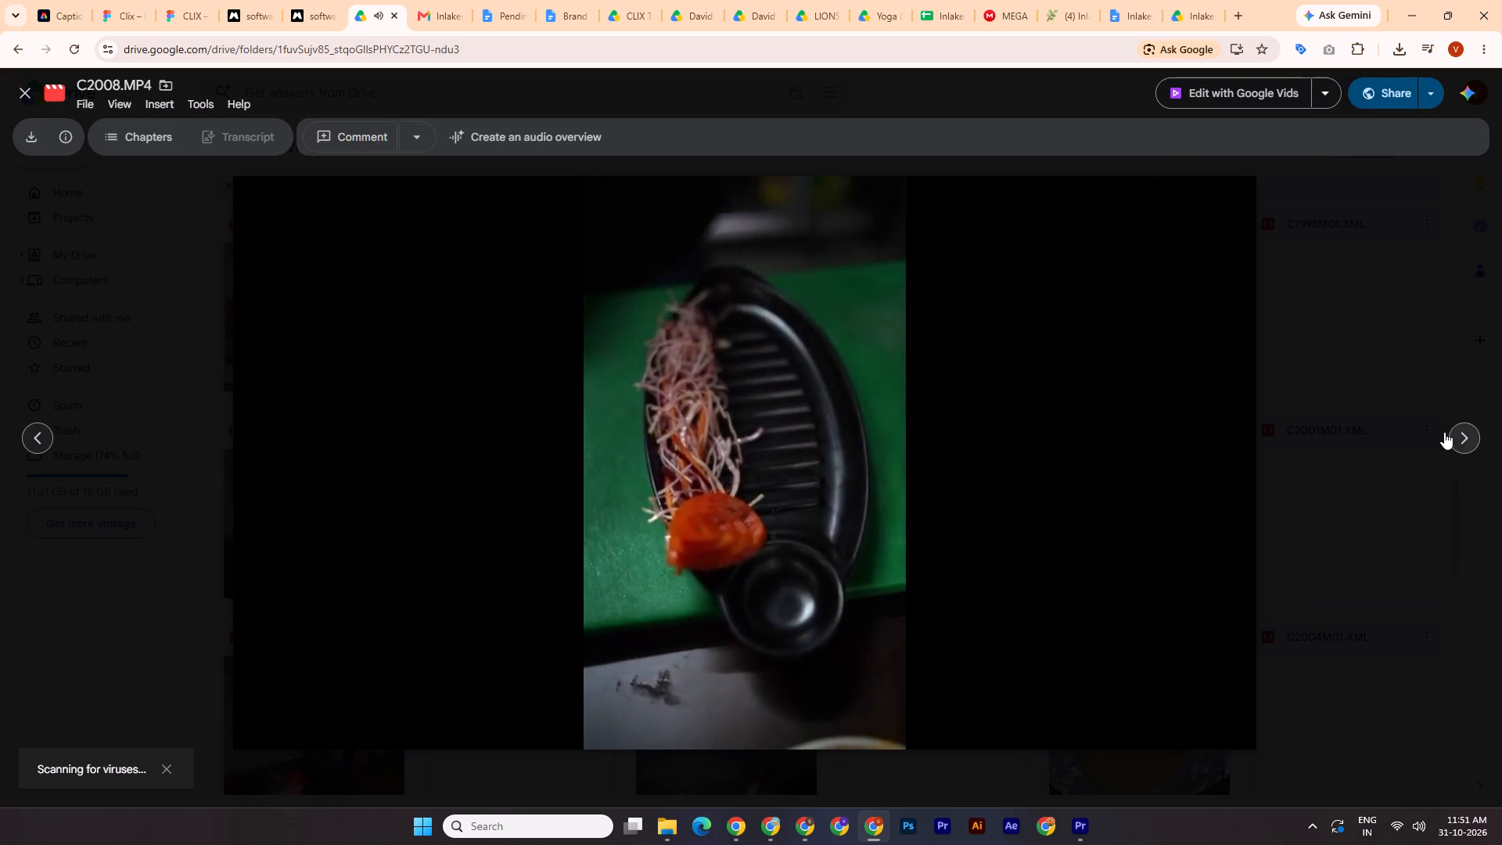
click(886, 495)
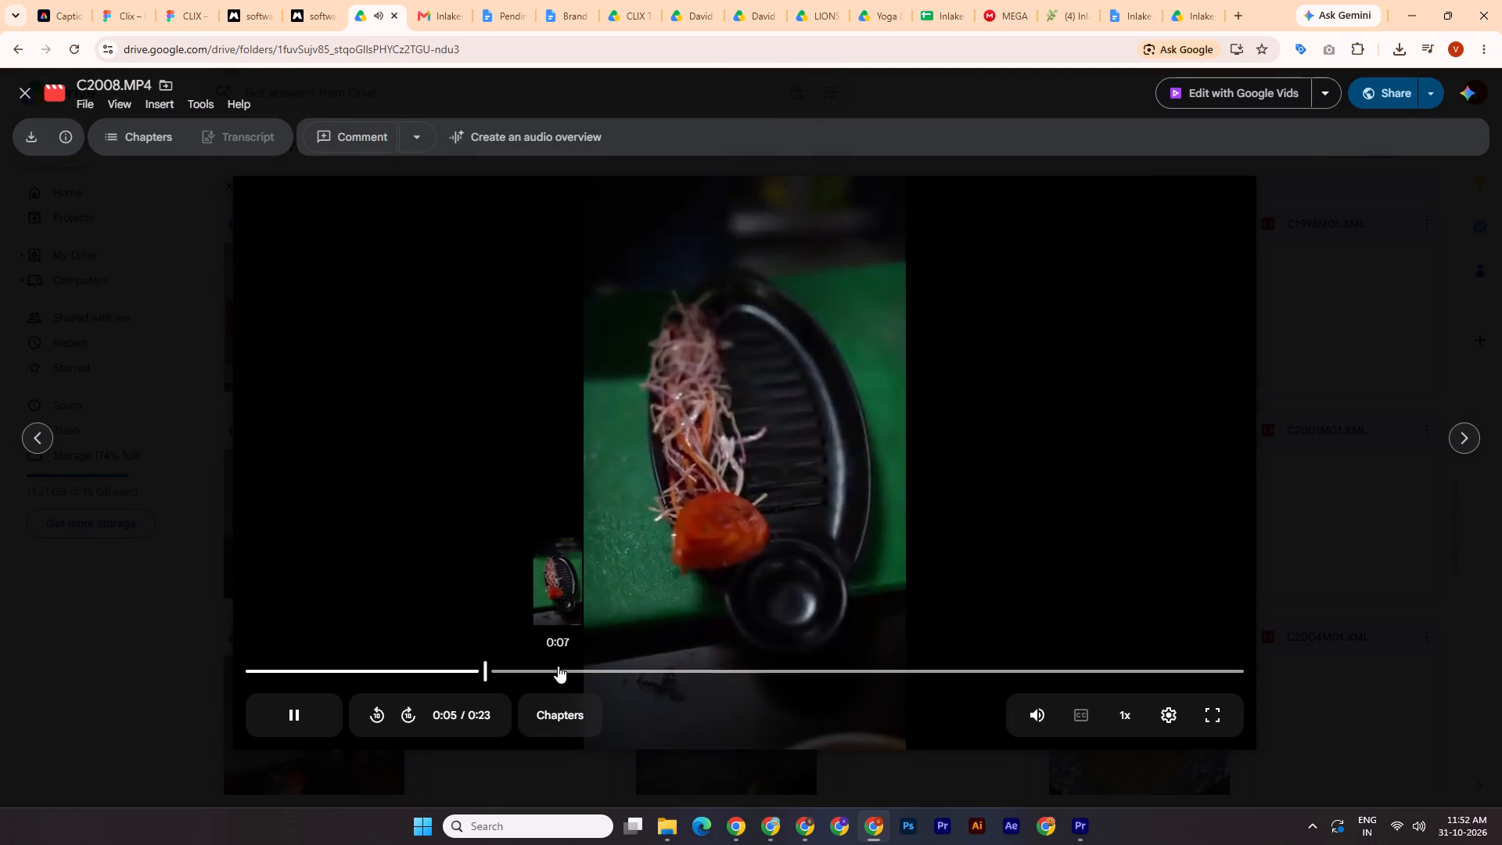
Skim the rest of C2008.MP4, from about 0:07 to 0:21, to check the roll plating.
click(558, 666)
click(630, 668)
click(713, 668)
click(790, 667)
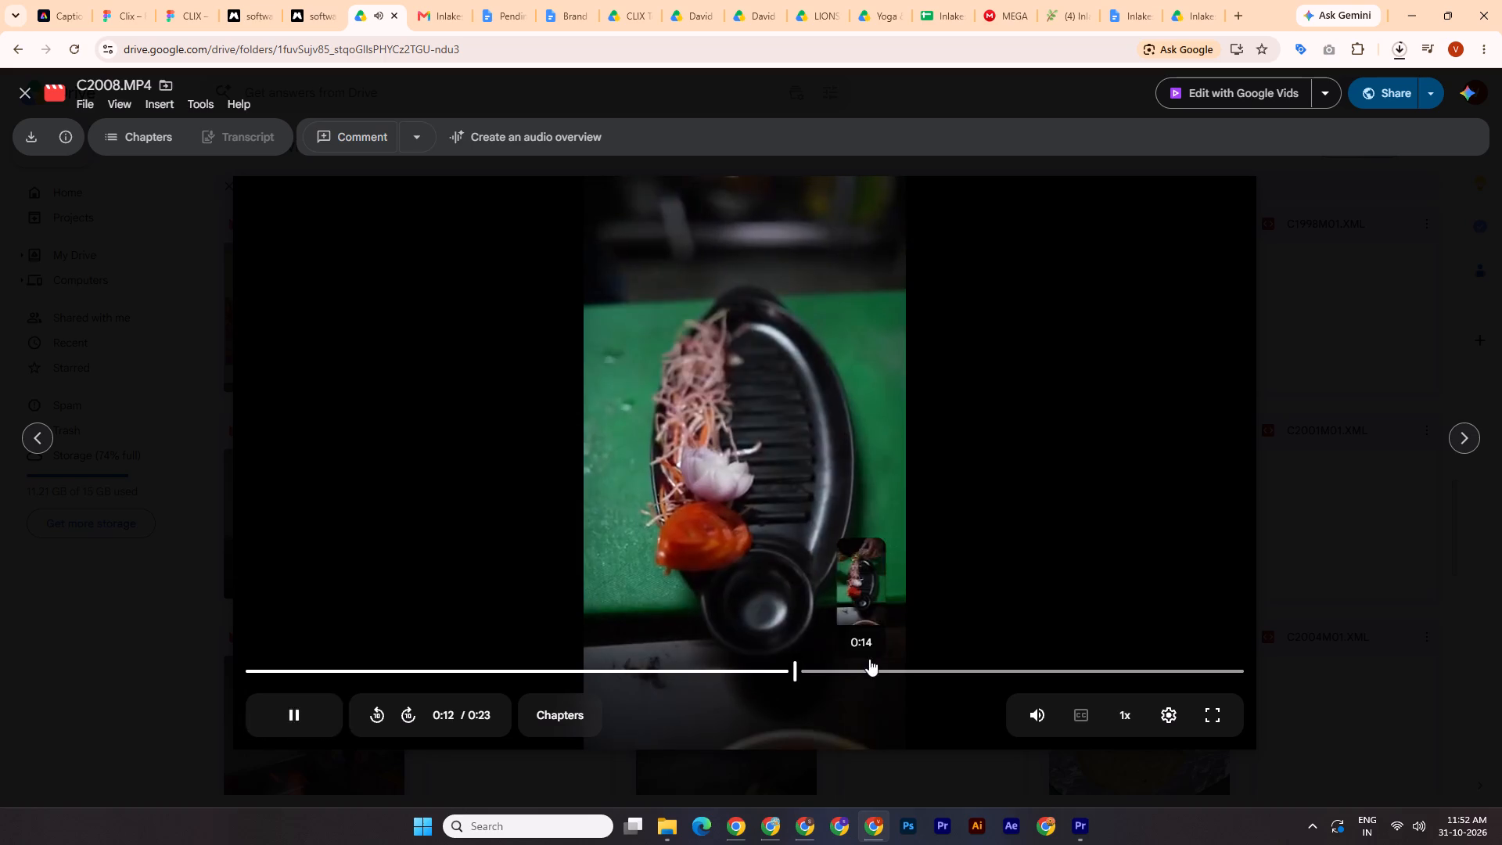
click(869, 659)
click(943, 660)
drag(1010, 668, 1018, 669)
click(1143, 669)
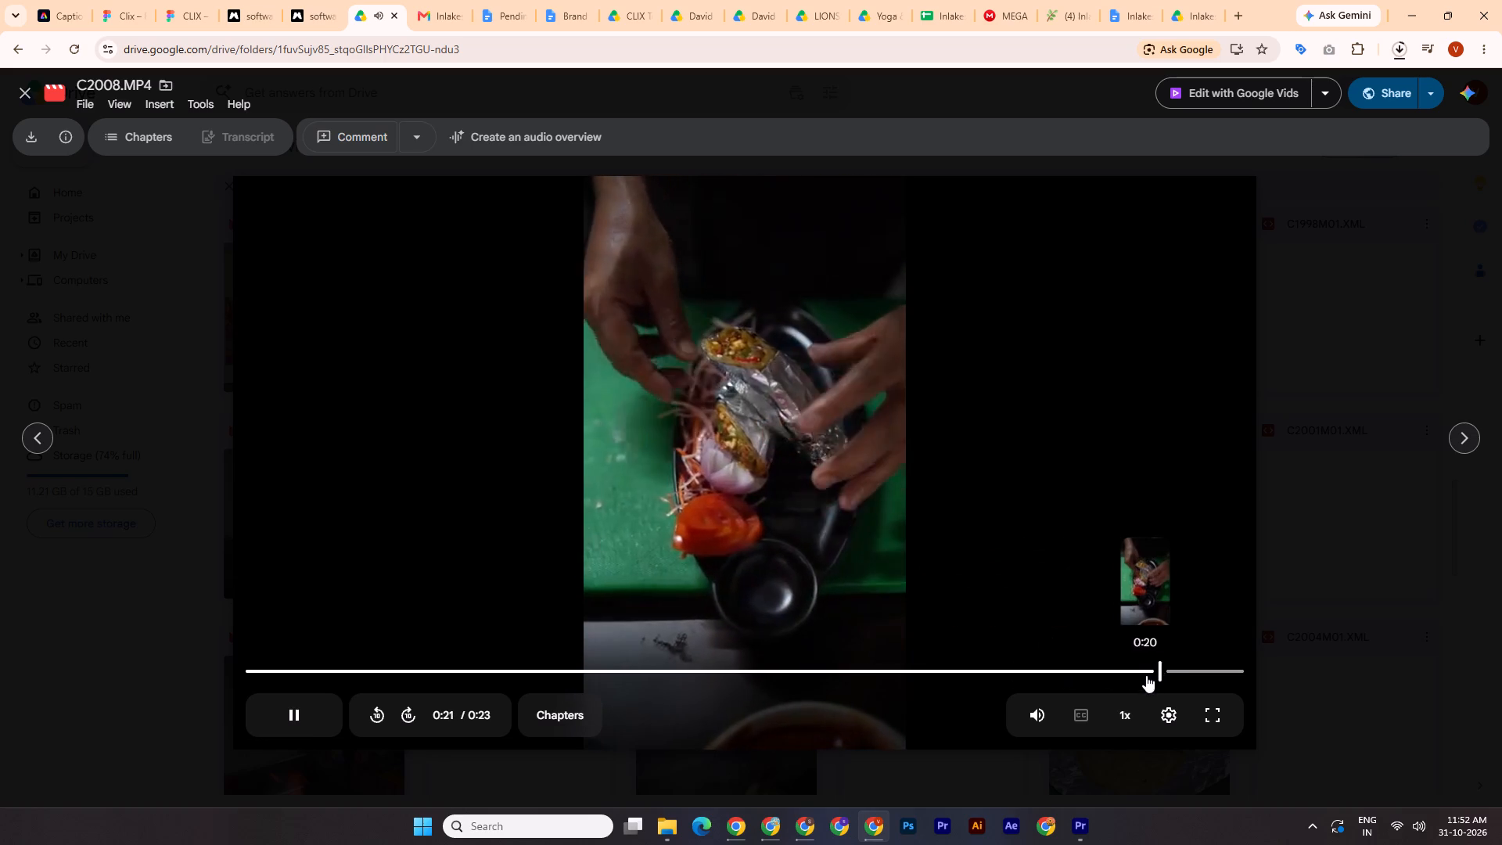
Preview the next plating clip, C2009.MP4, with the sauce bowls being placed.
click(1468, 440)
click(1468, 440)
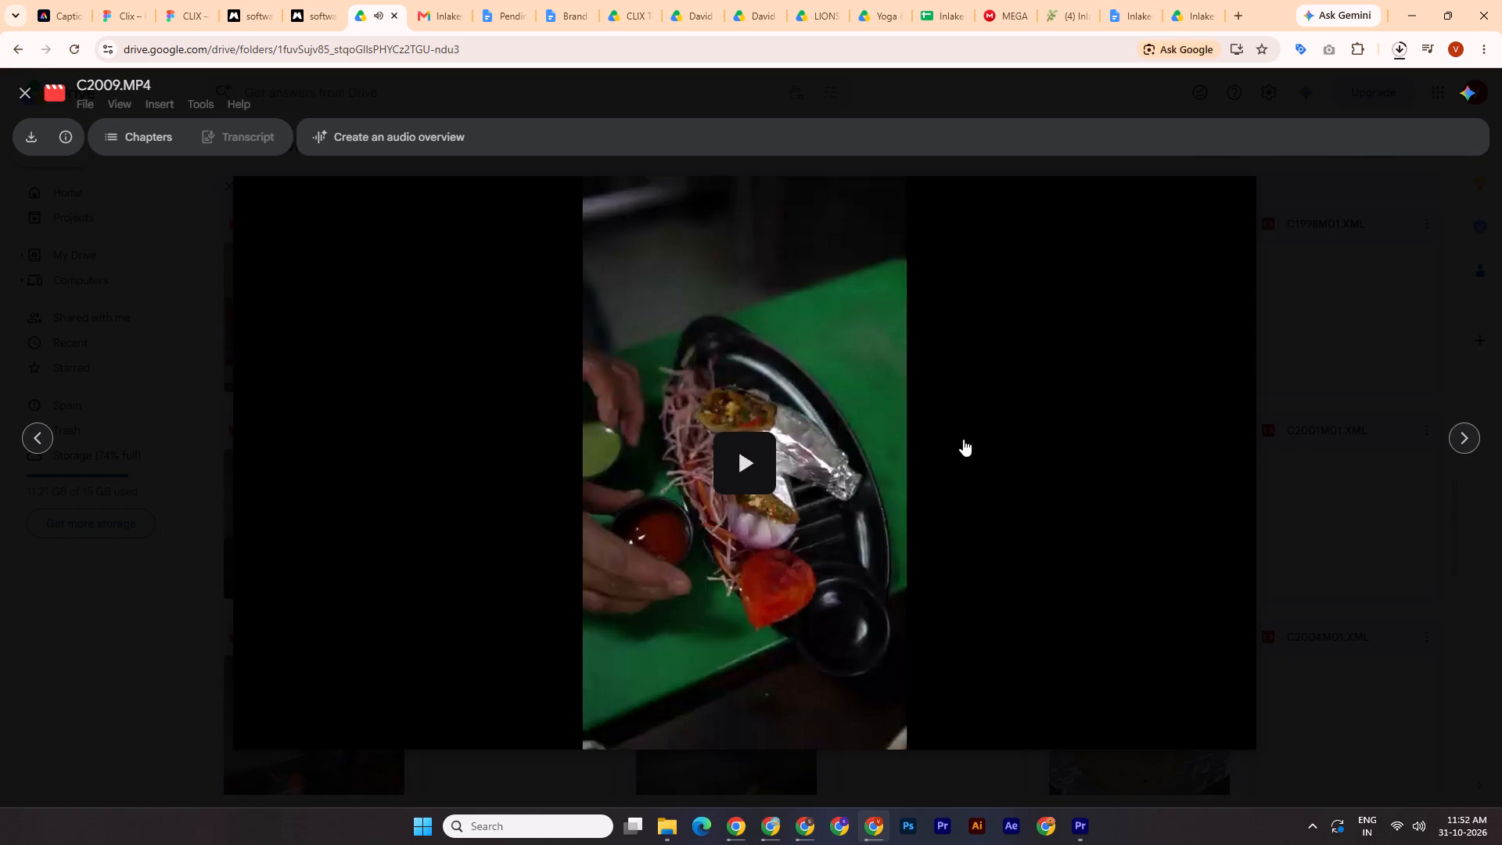
click(778, 458)
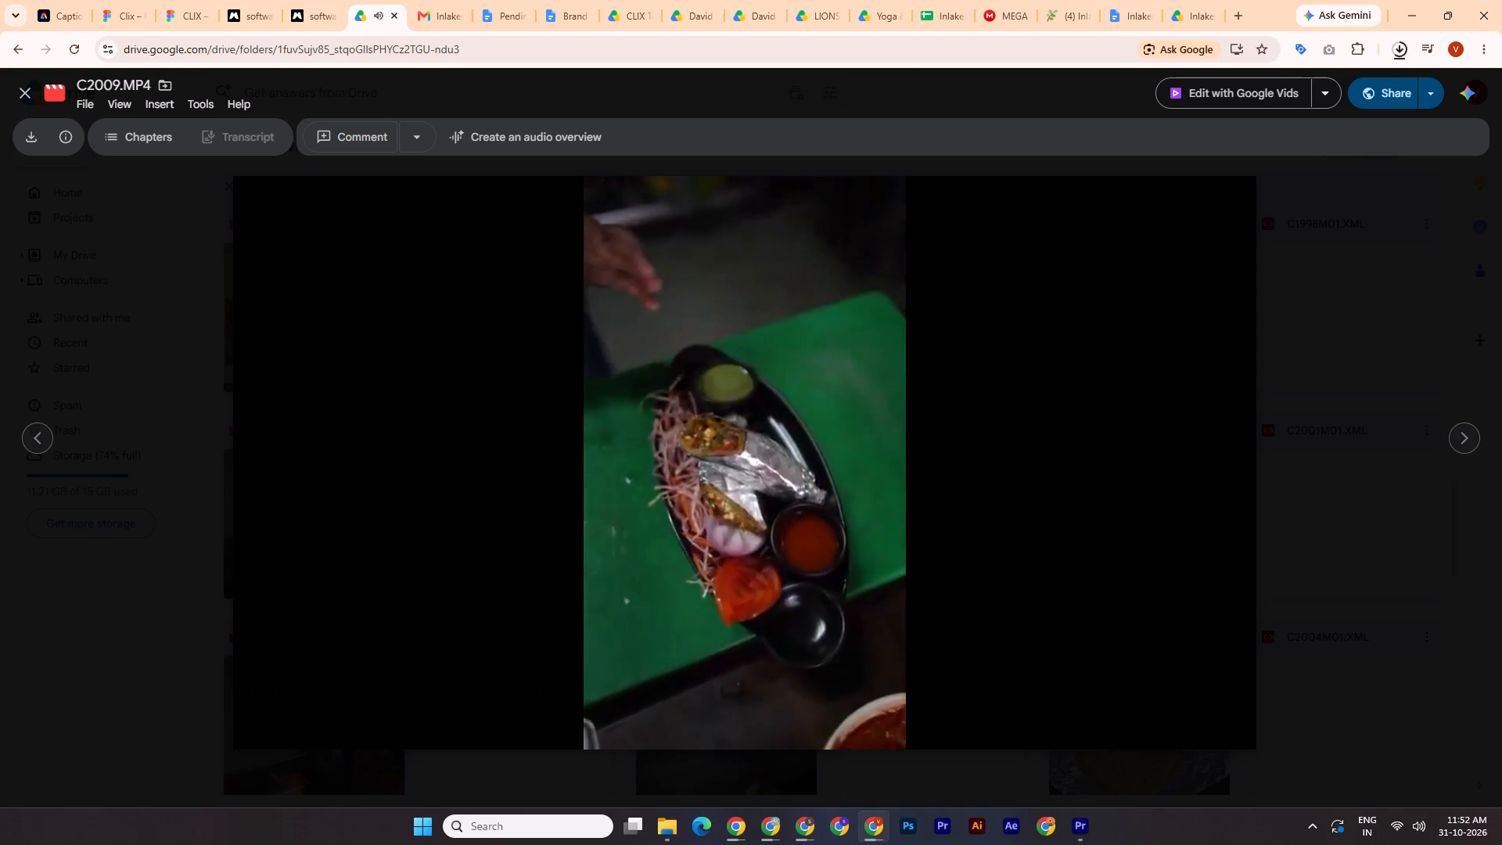
Preview the finished-plate clip C2010.MP4 and download it despite its size.
click(1468, 438)
click(1468, 438)
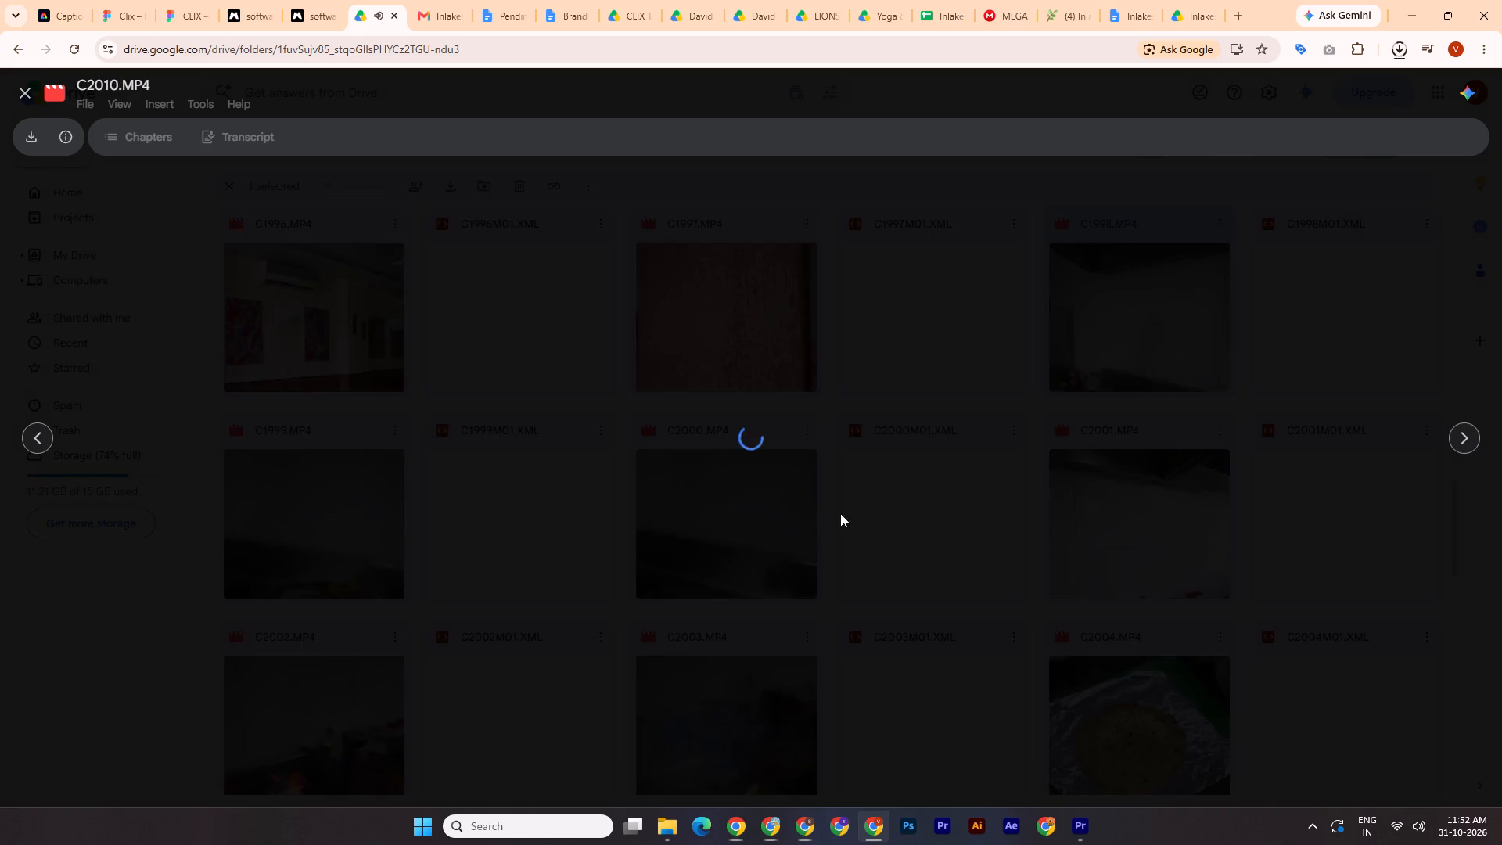
click(661, 534)
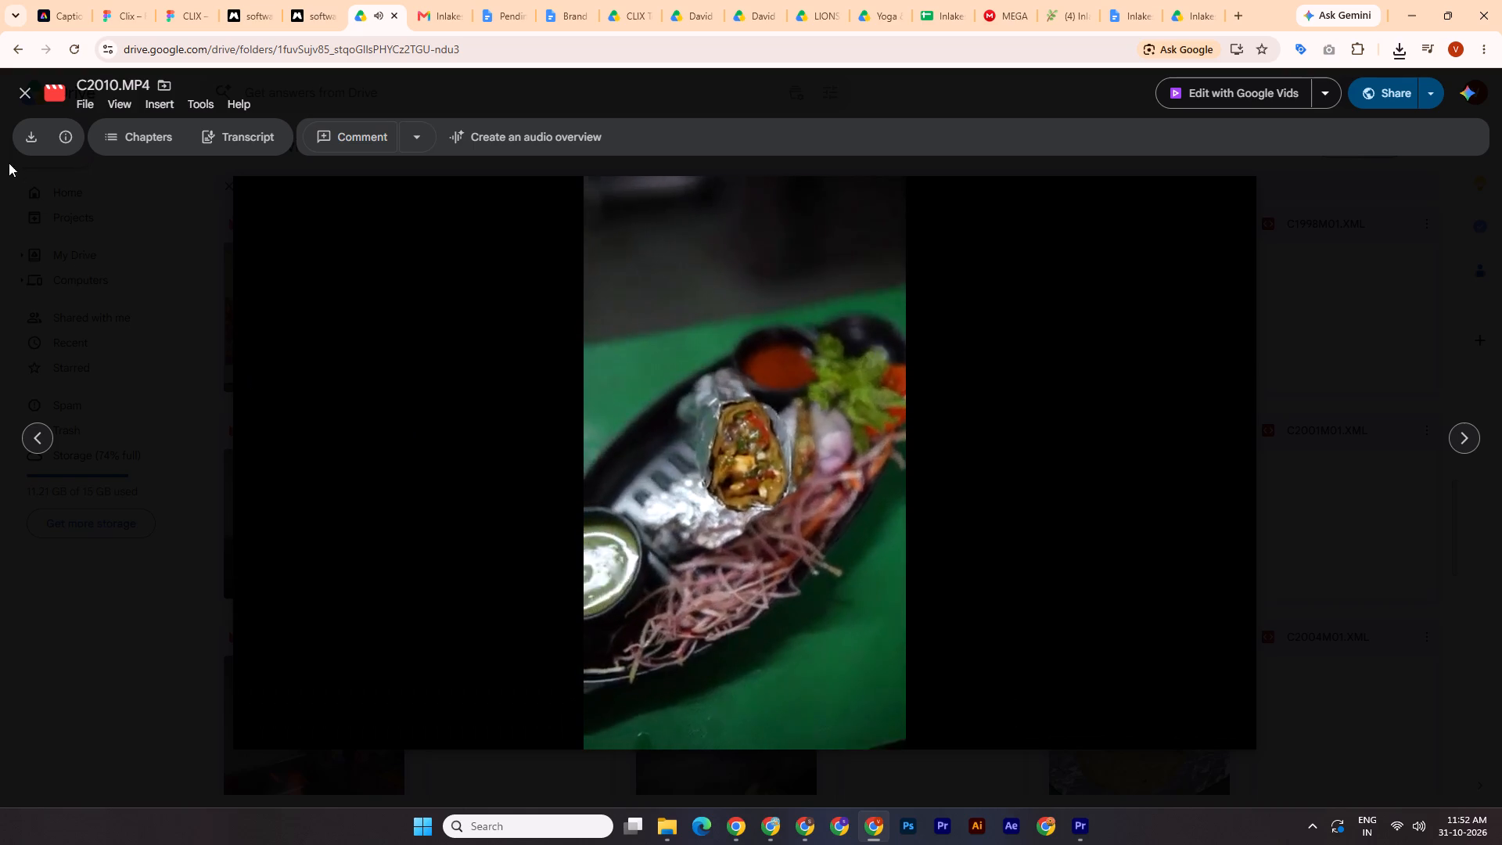
click(27, 136)
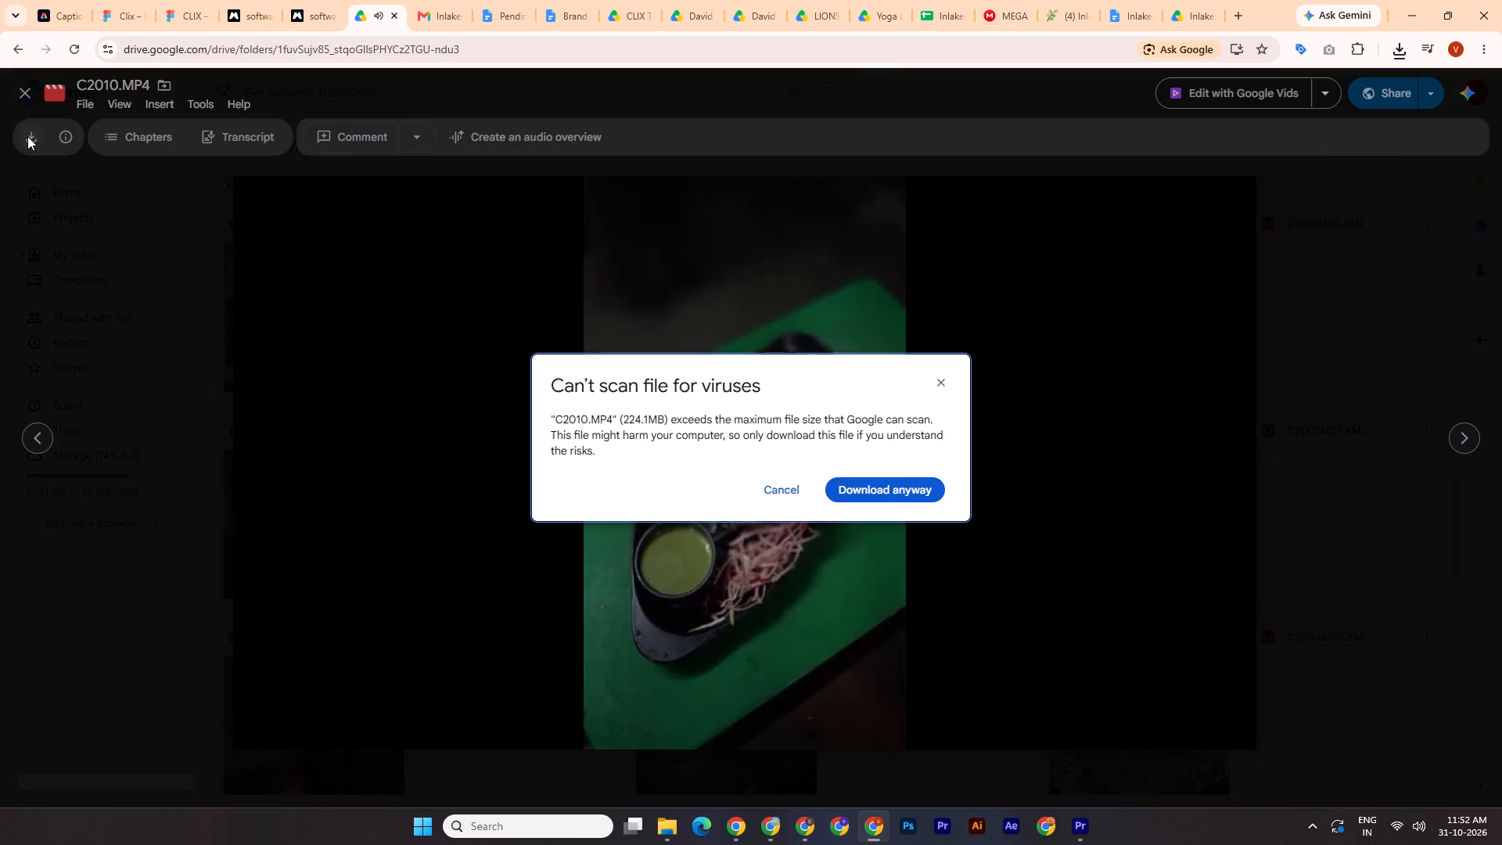
click(899, 494)
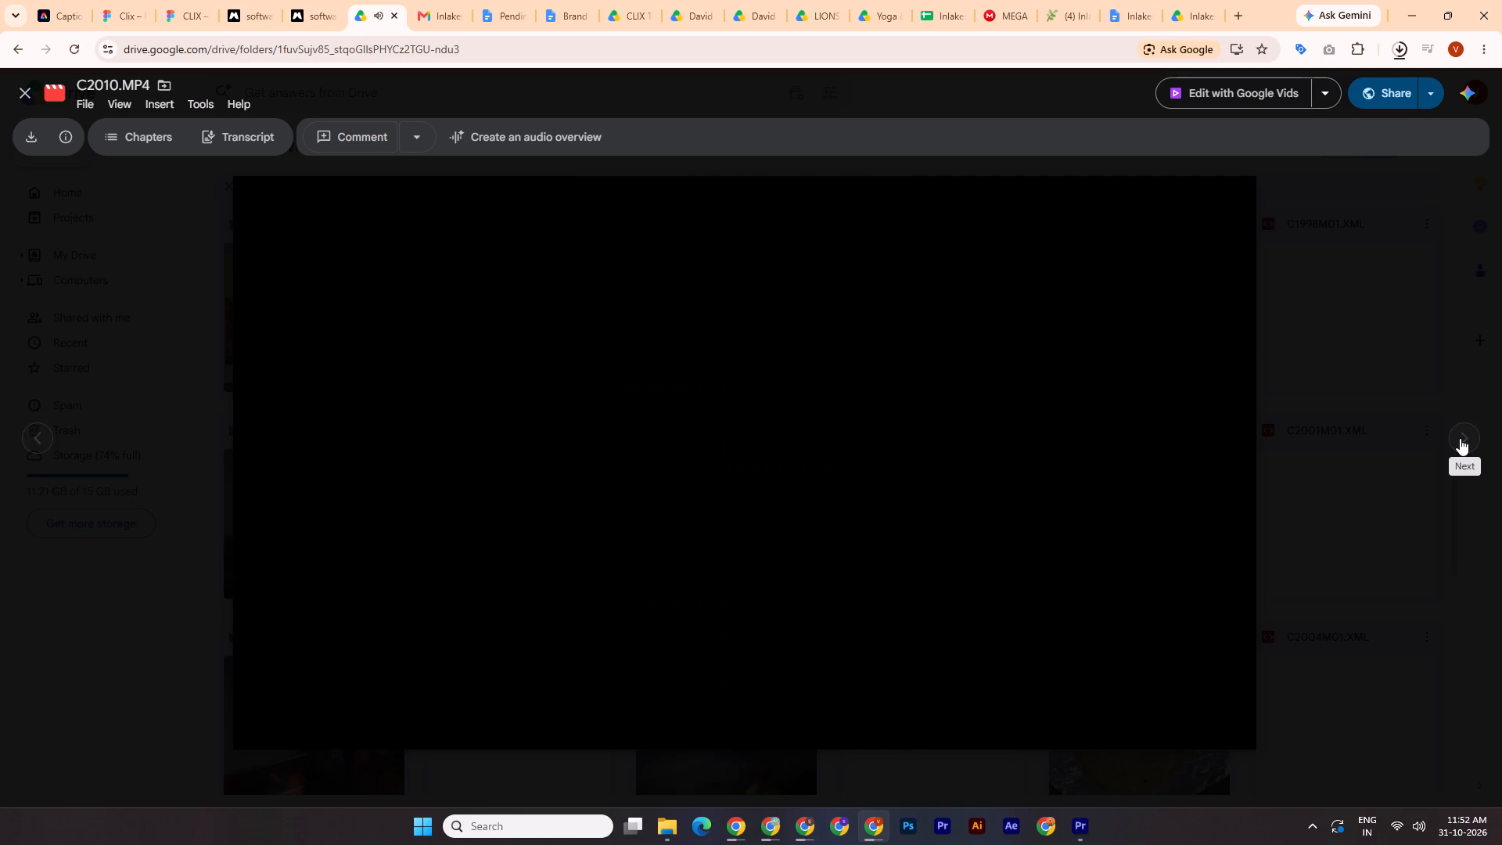
Preview the deep-frying clip C2011.MP4, skimming through its whole length.
click(1460, 438)
click(1460, 438)
click(771, 469)
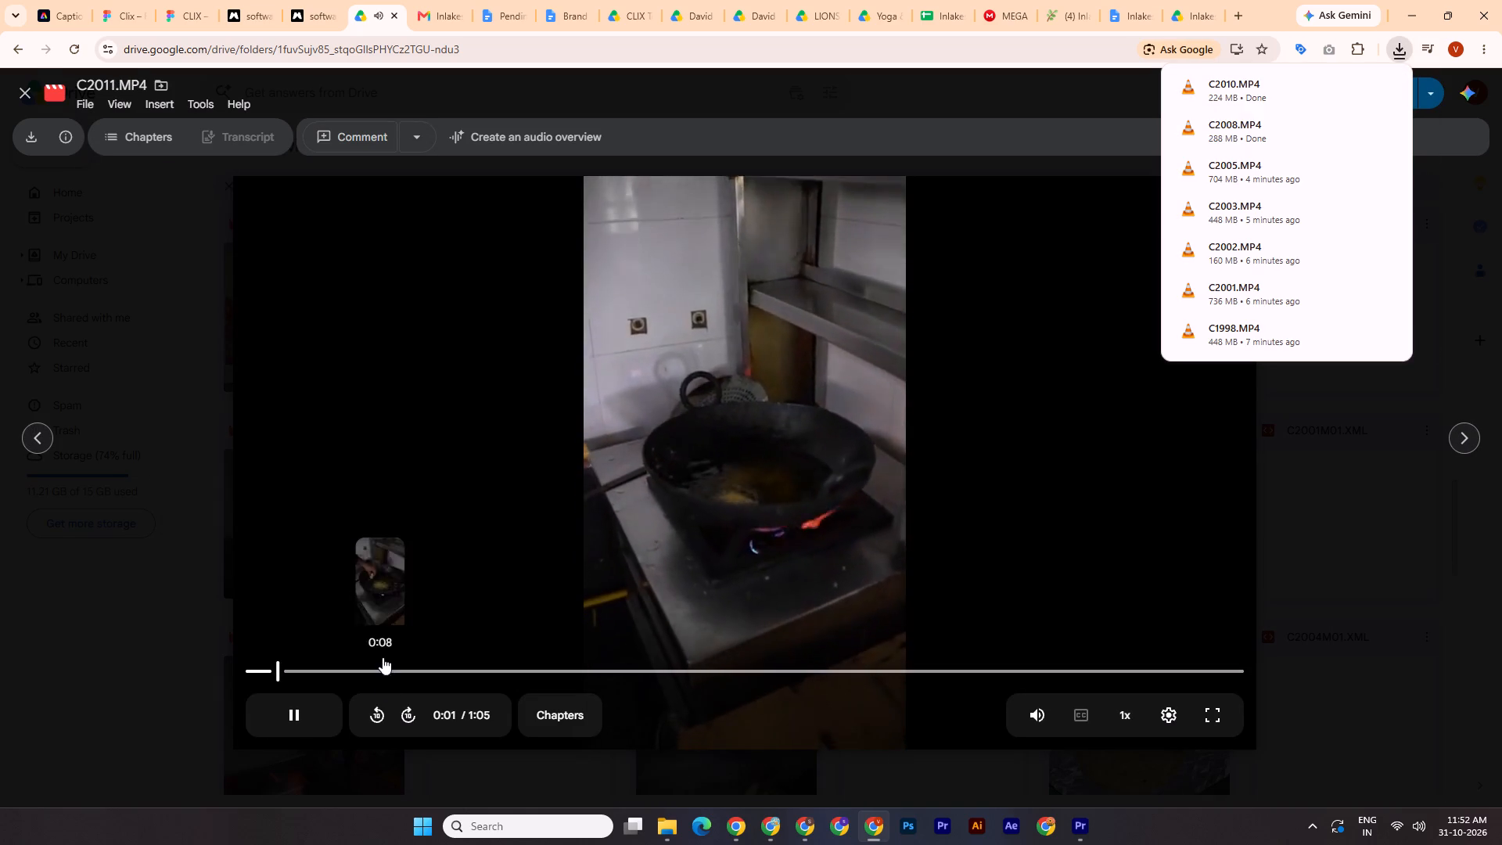
click(332, 669)
click(410, 670)
click(469, 679)
click(537, 680)
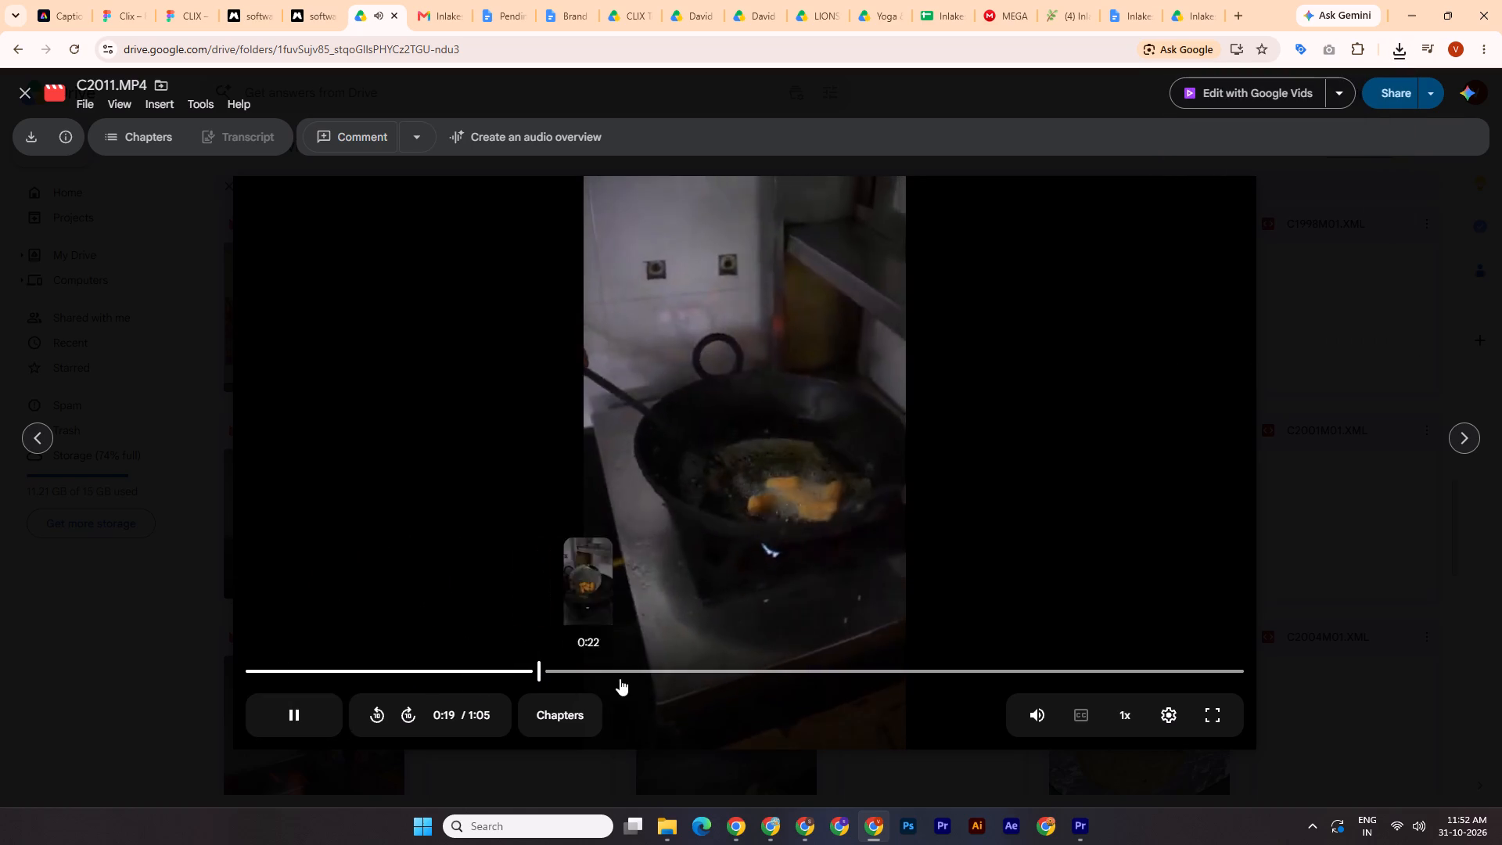
click(635, 678)
click(720, 672)
click(814, 671)
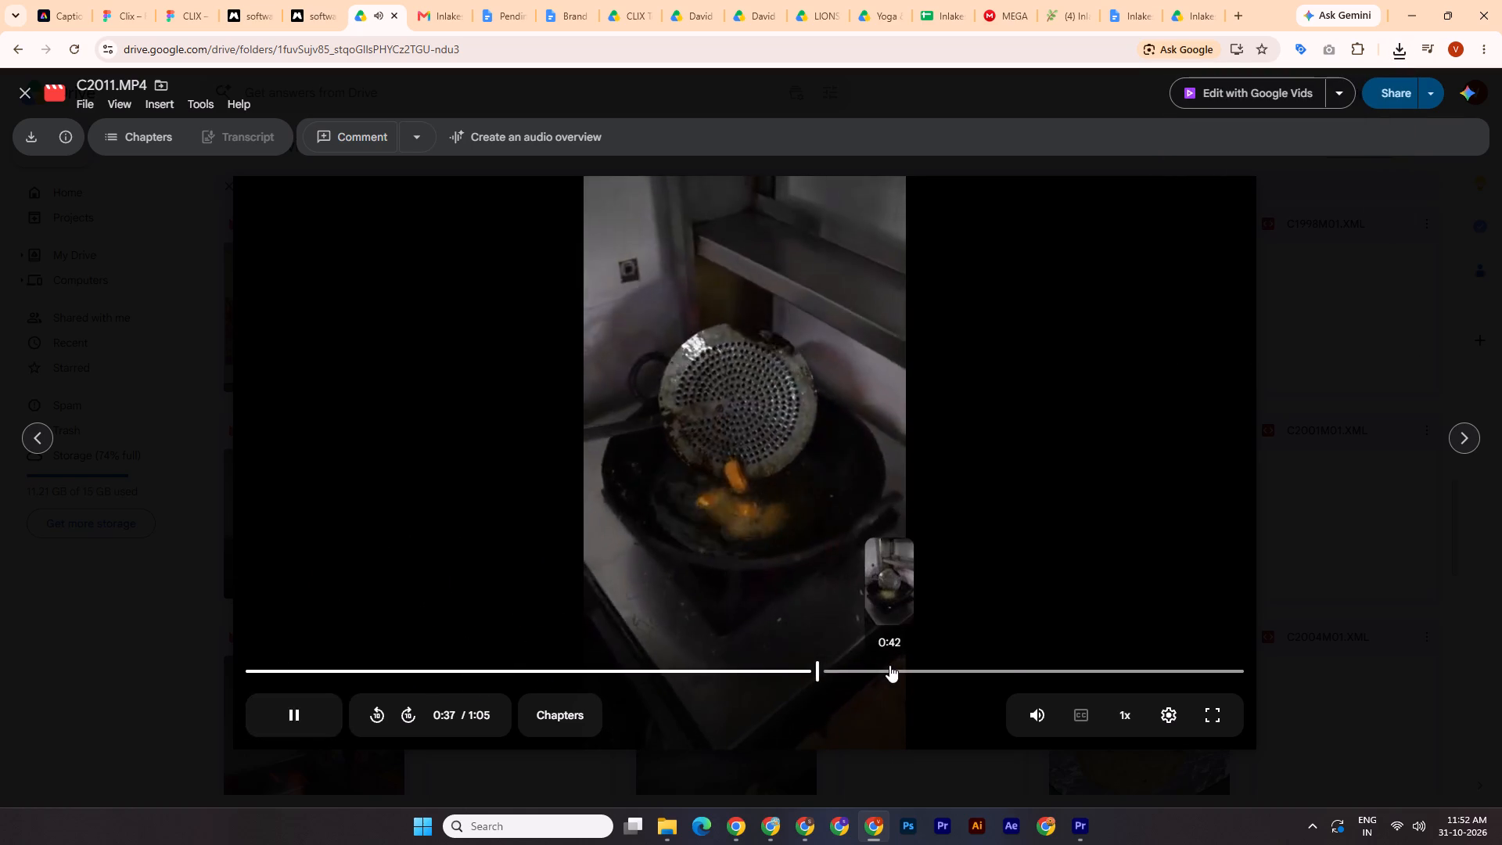
click(889, 665)
click(1004, 662)
click(1093, 662)
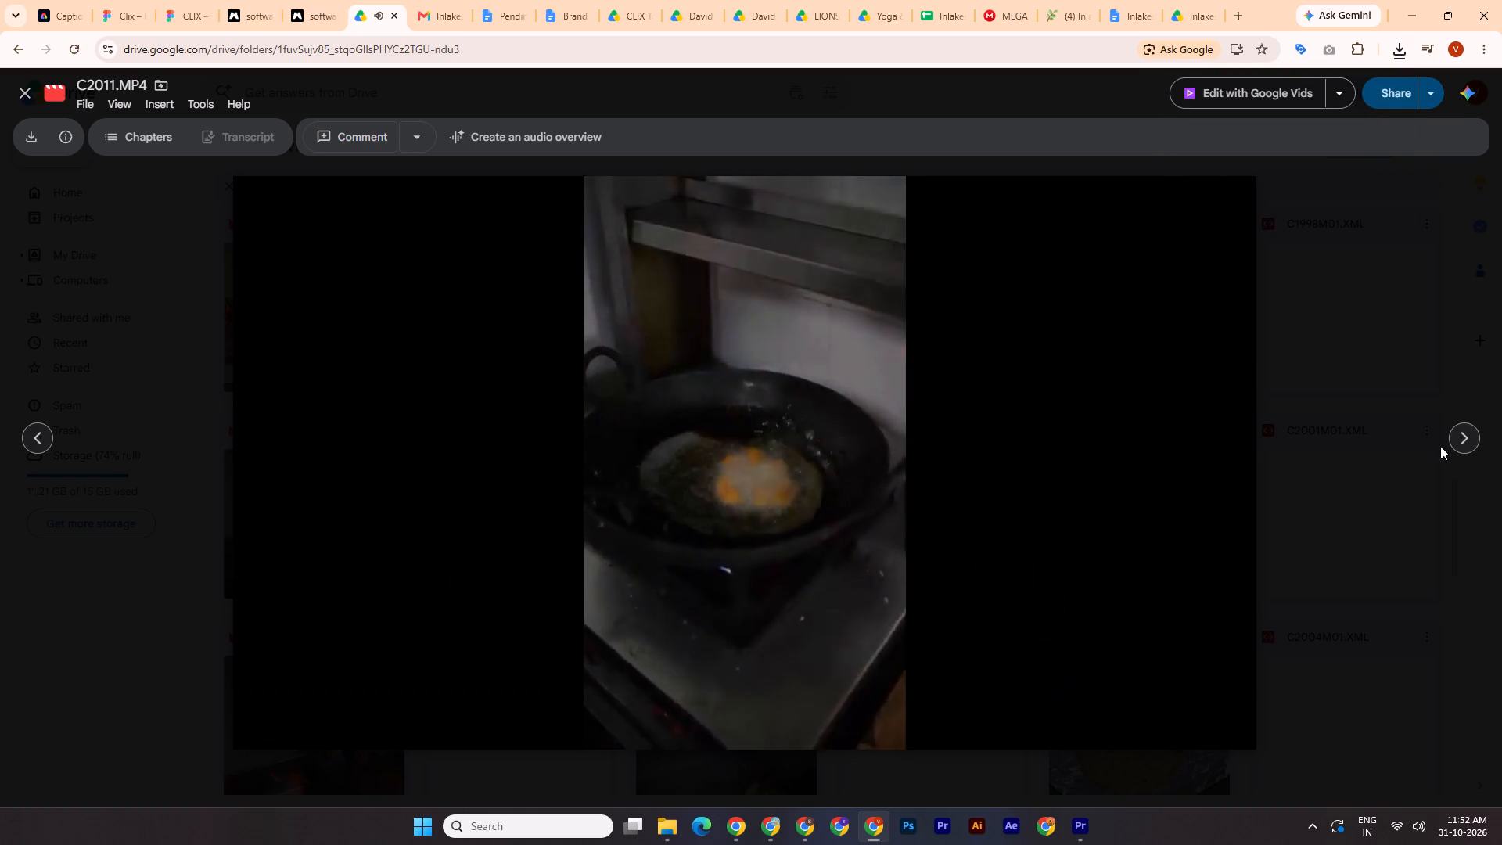
Preview the next frying clip, C2012.MP4, skimming it up to about 0:33.
click(1479, 438)
click(1479, 438)
click(789, 541)
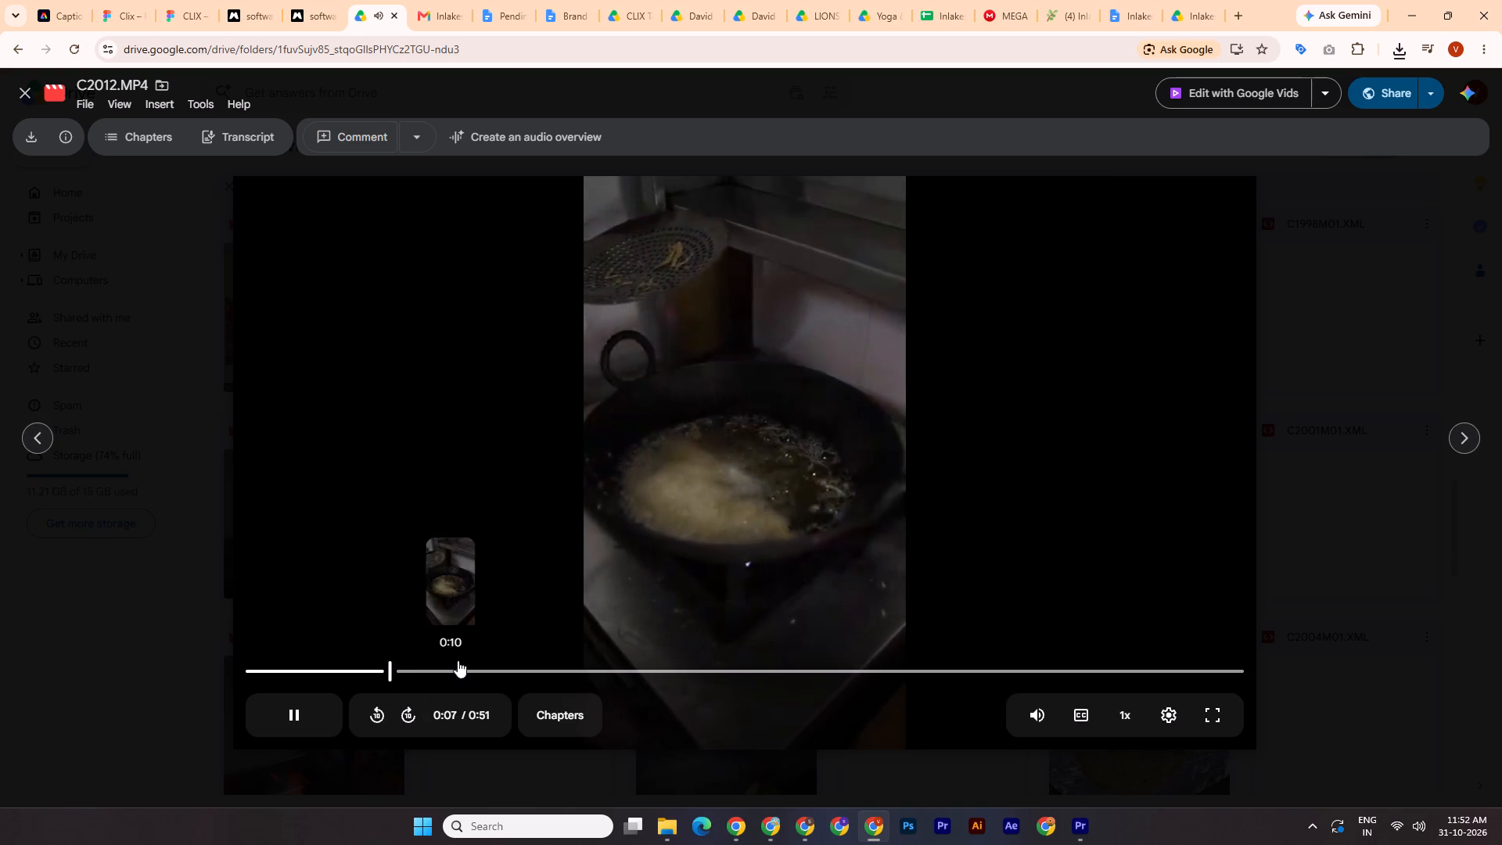
click(456, 671)
click(554, 671)
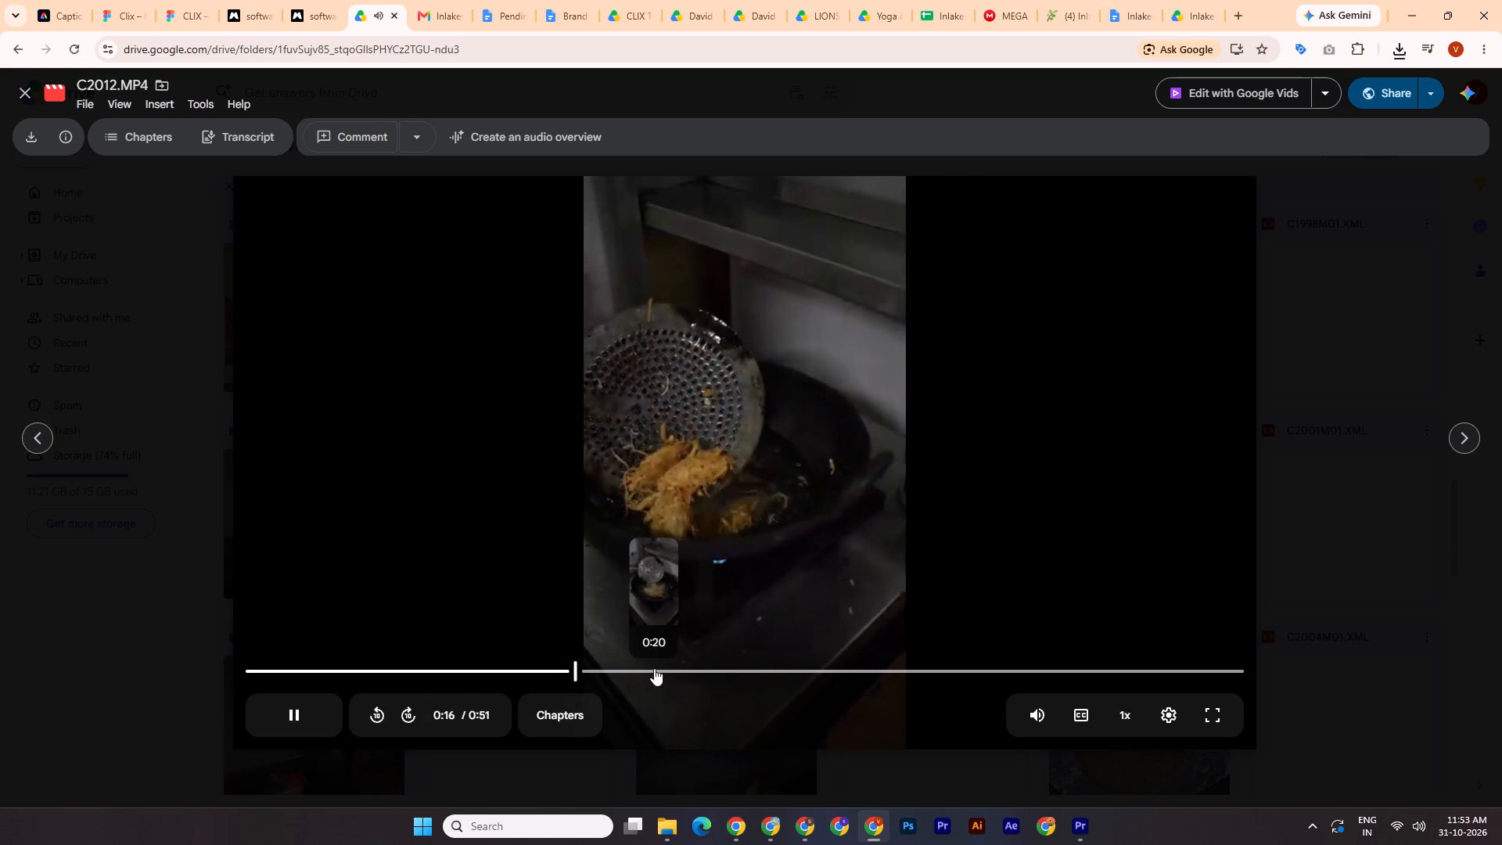
click(654, 668)
click(761, 666)
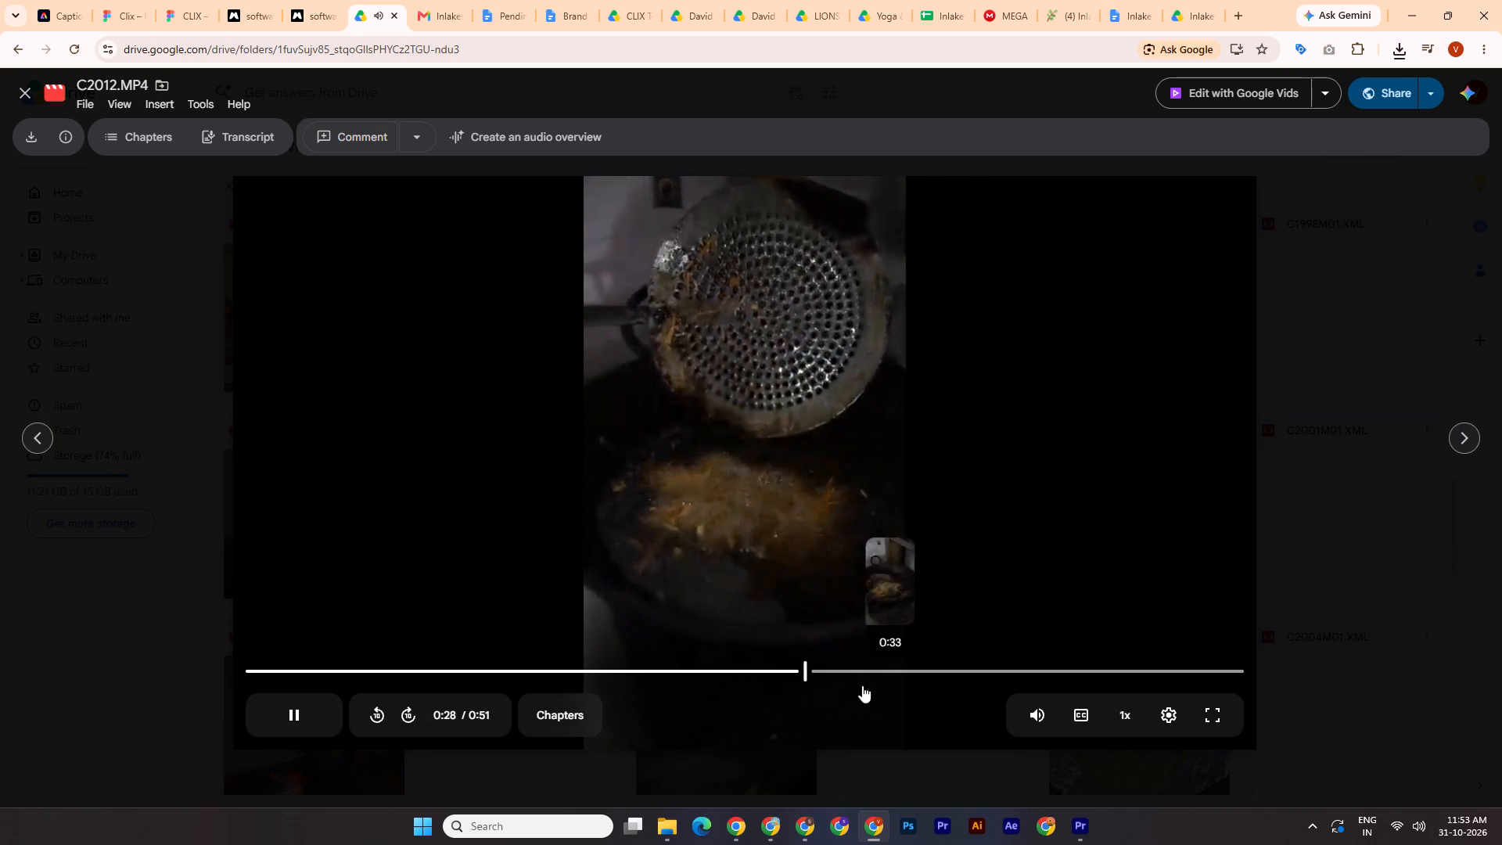
click(844, 667)
click(898, 668)
click(847, 505)
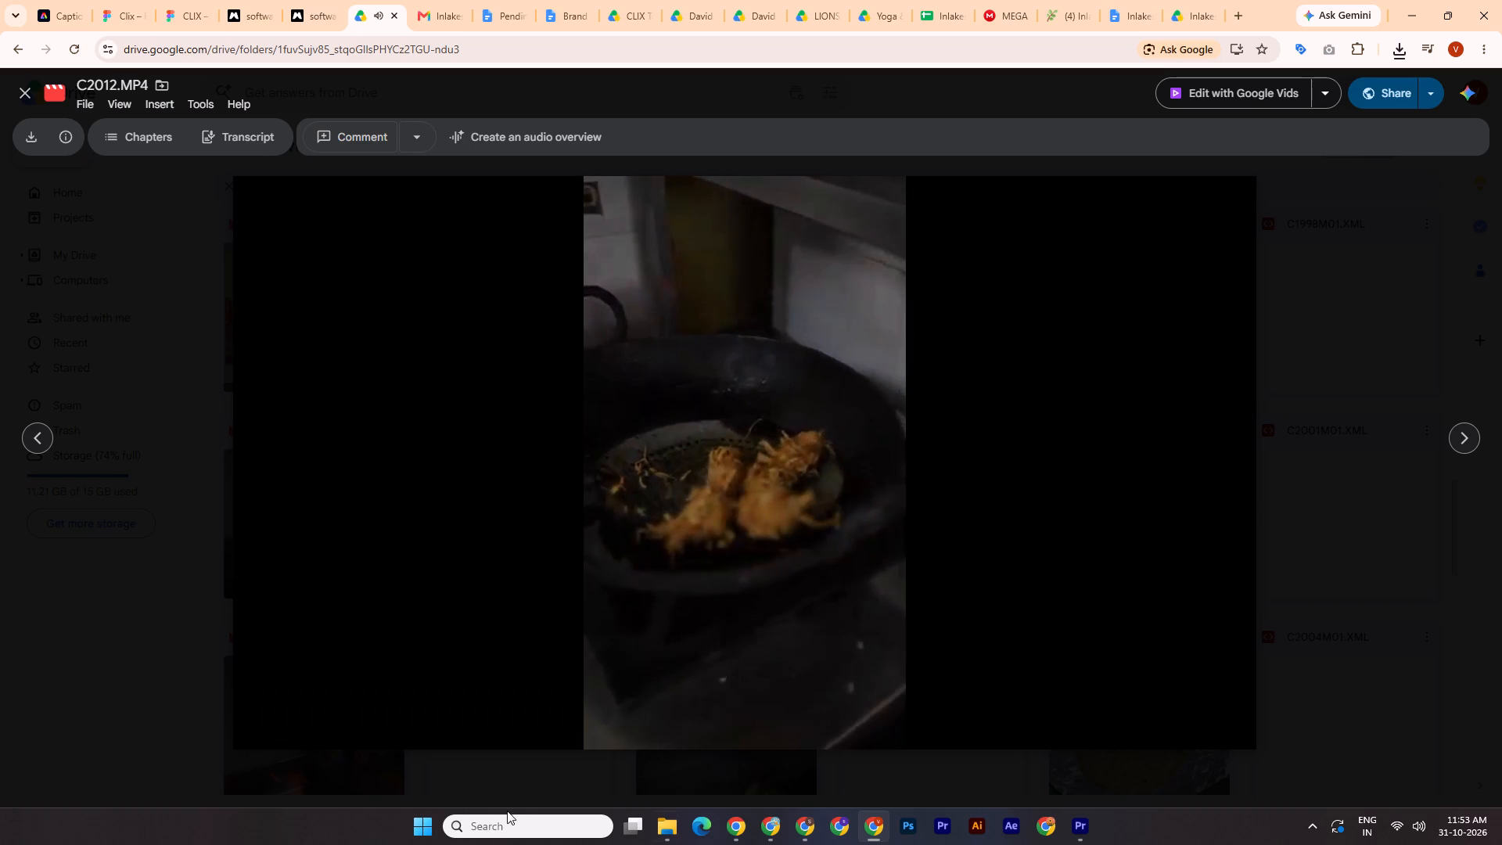
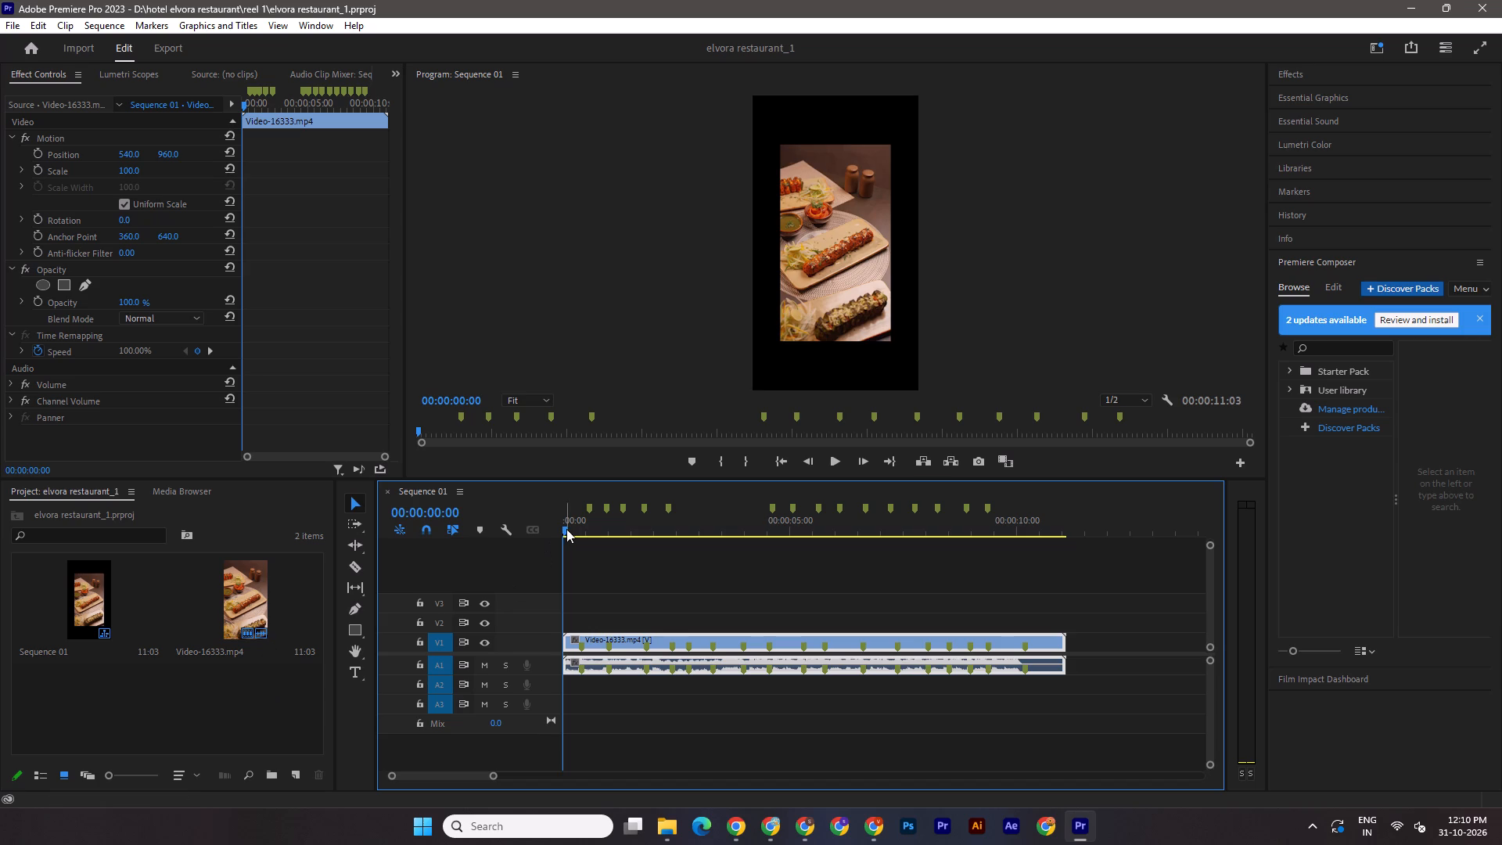
Switch to Premiere Pro and scrub the opening of Video-16333.mp4 in Sequence 01 from the start to 00:00:01:01 to review its first shots.
drag(562, 528, 578, 532)
drag(565, 527, 577, 530)
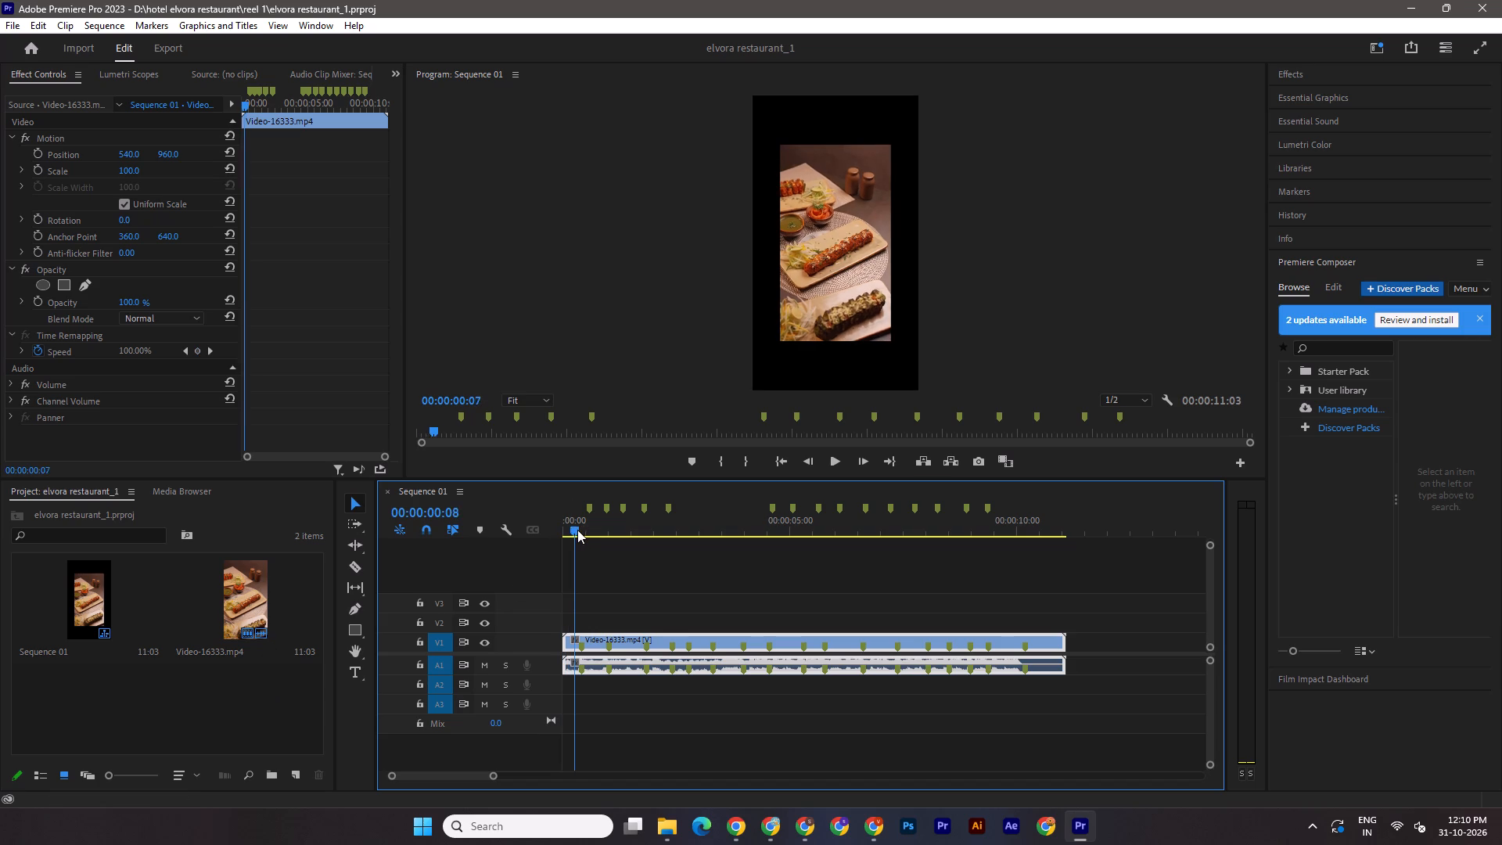
drag(577, 530, 583, 531)
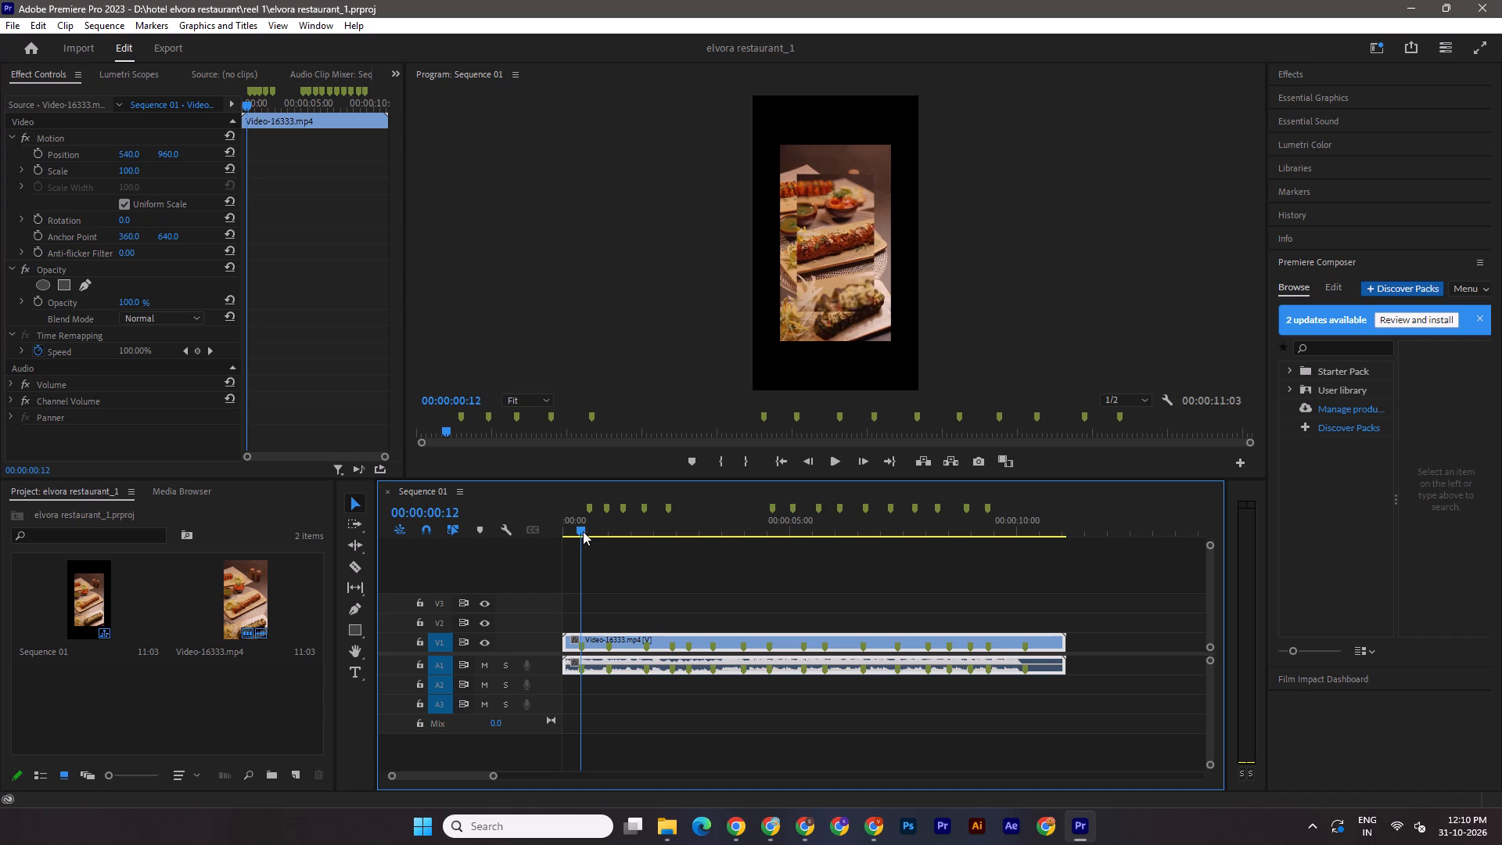
drag(583, 531, 612, 534)
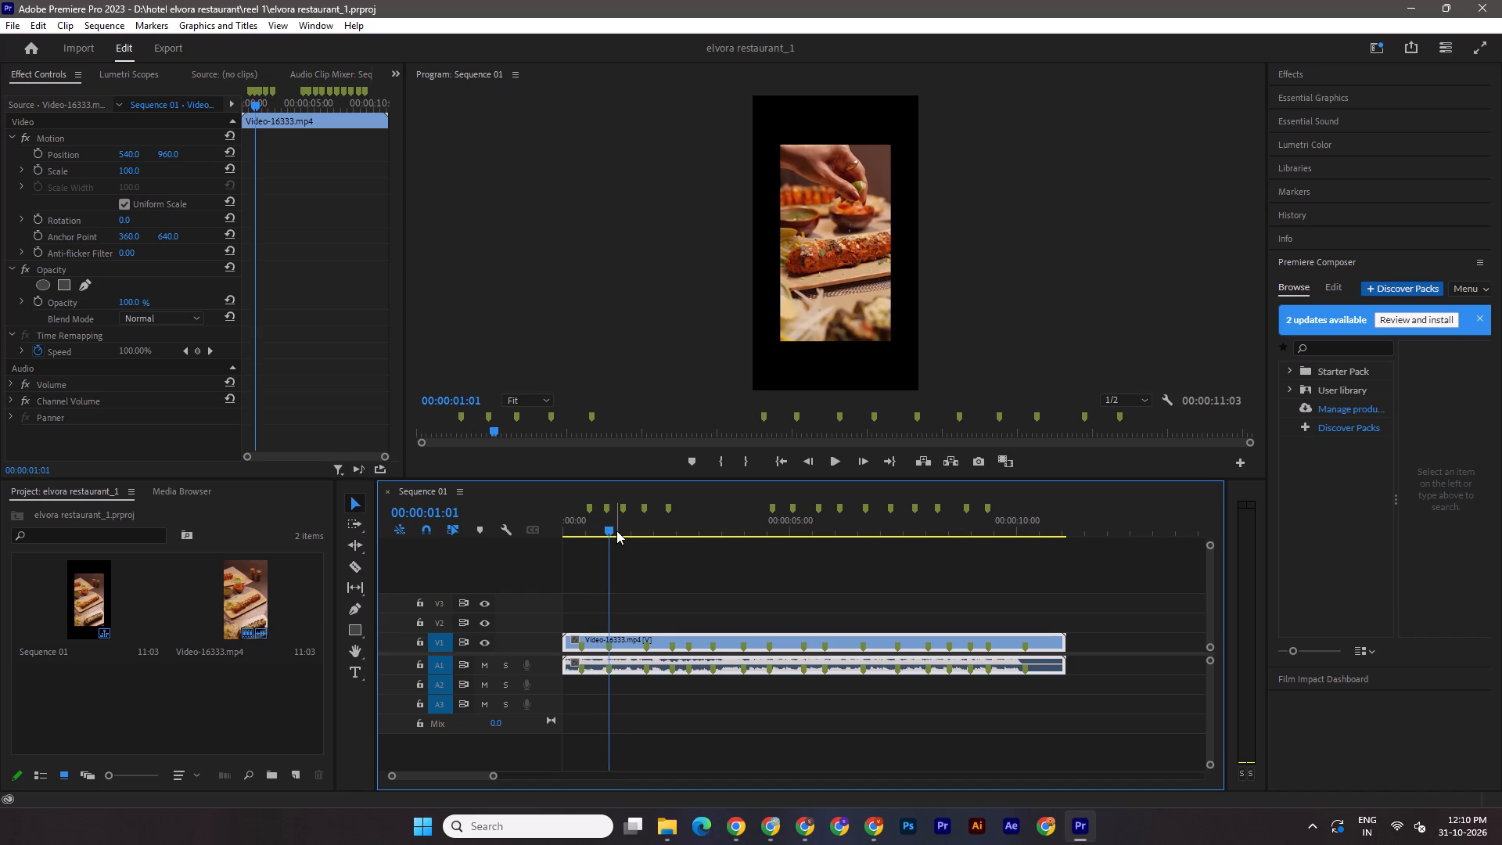
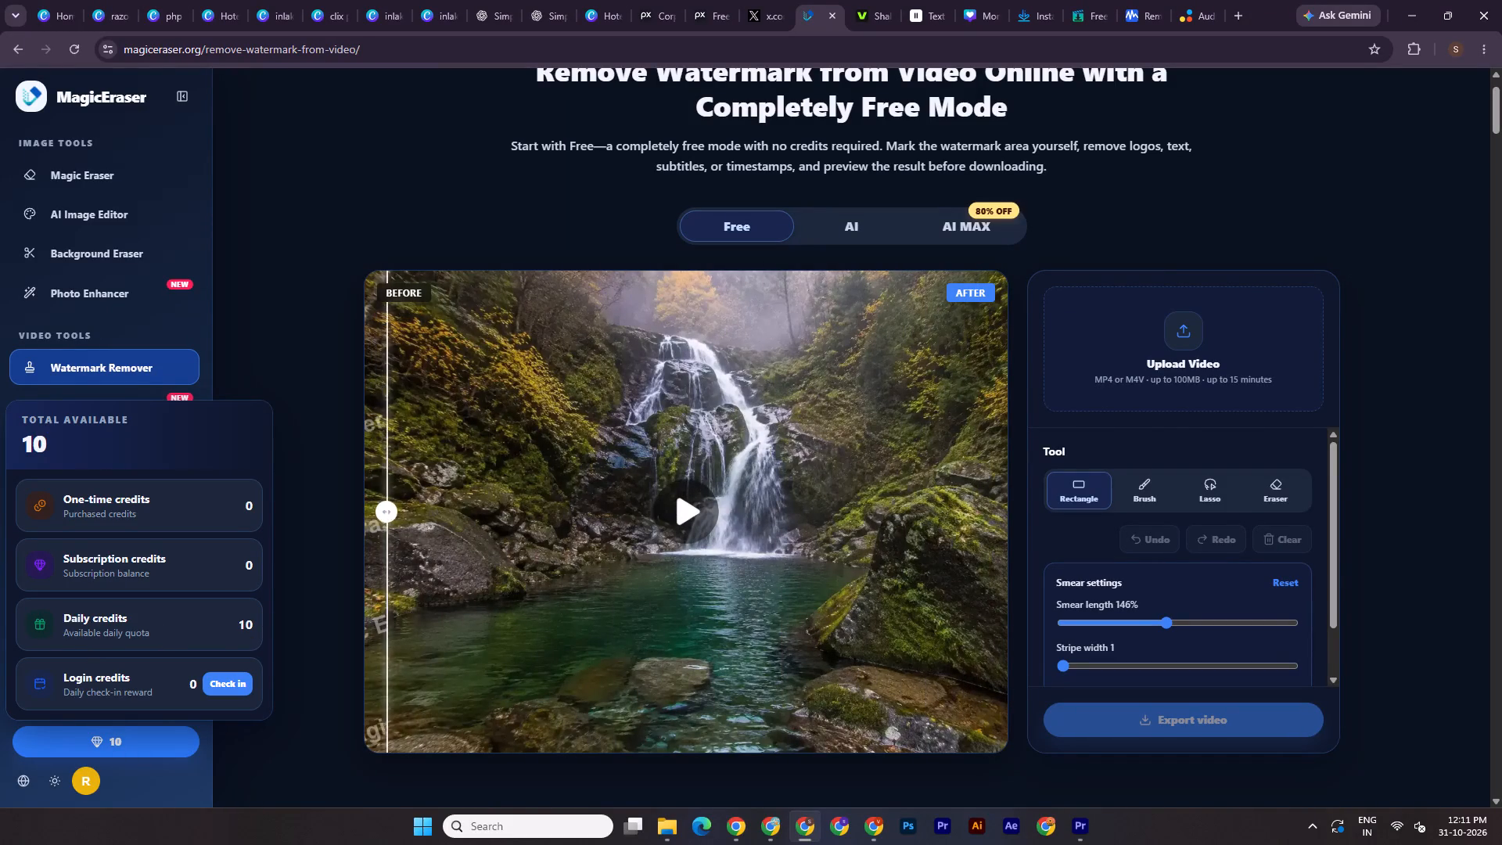
Claim the daily check-in login credits on MagicEraser's video watermark remover page in Chrome and review the credit balance.
click(213, 686)
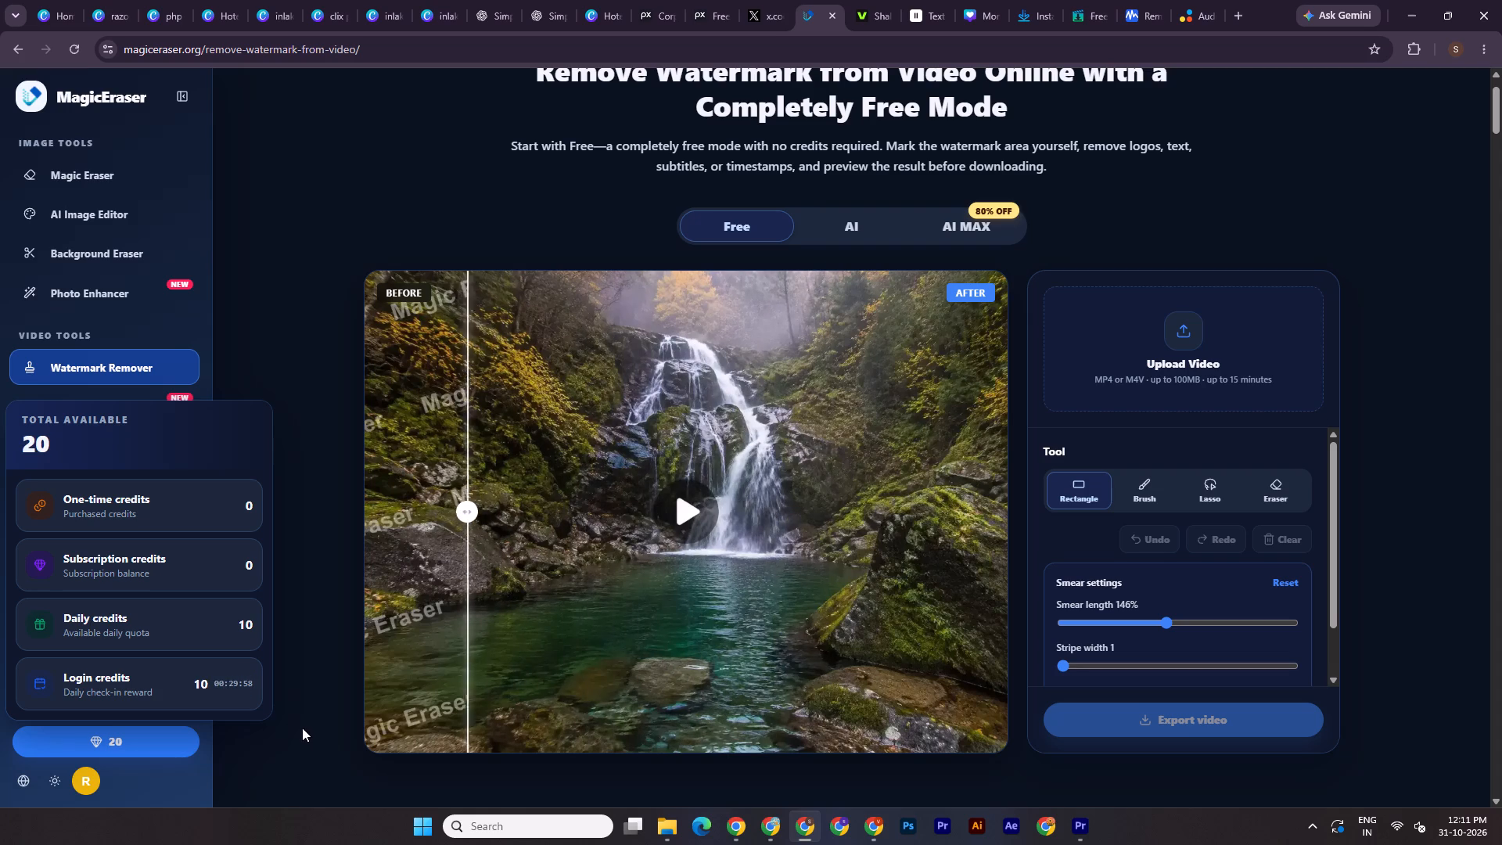
click(225, 757)
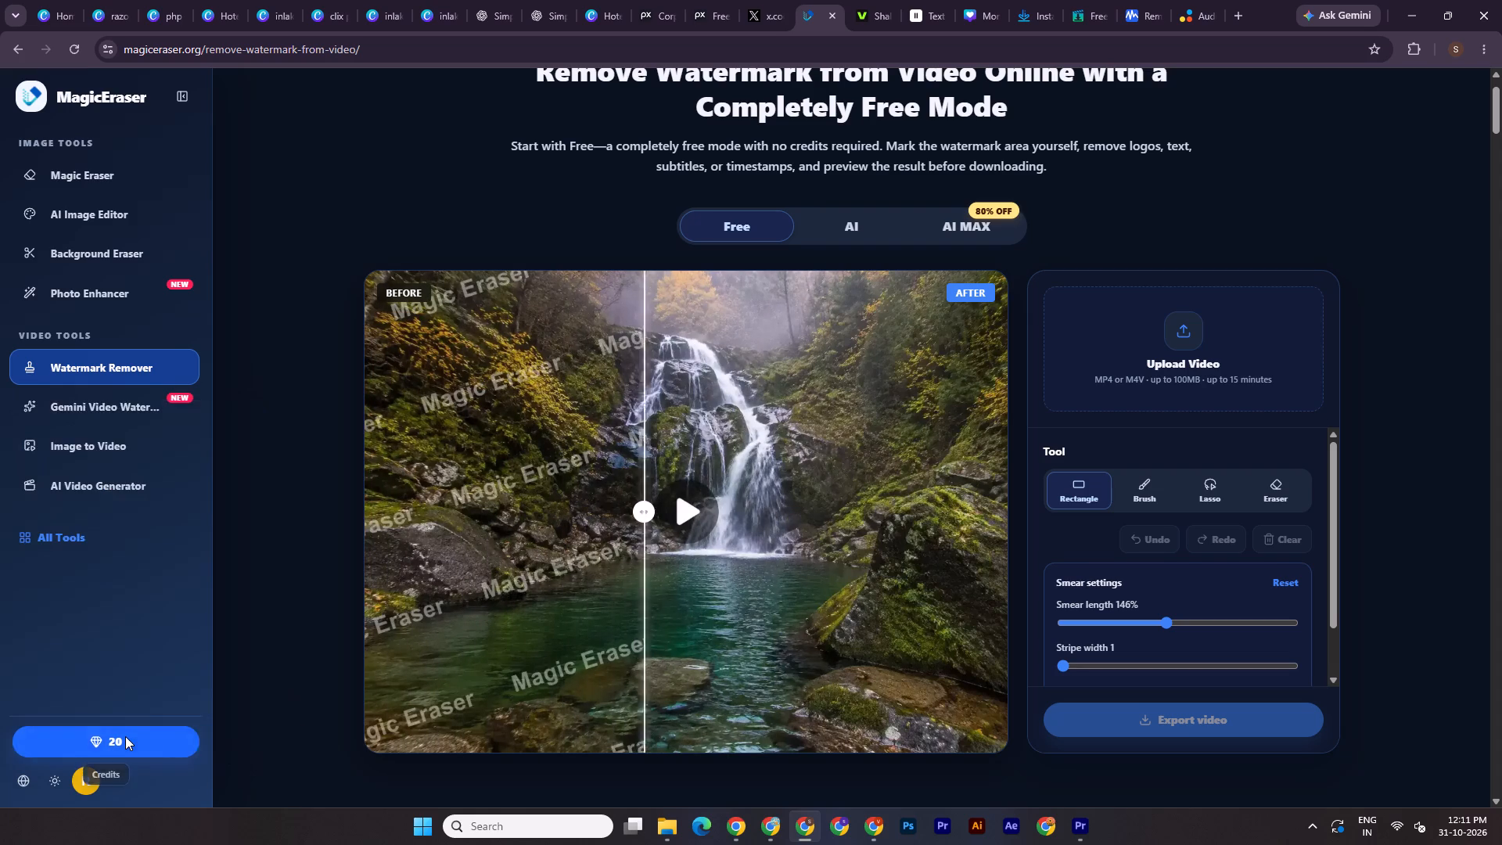
click(125, 736)
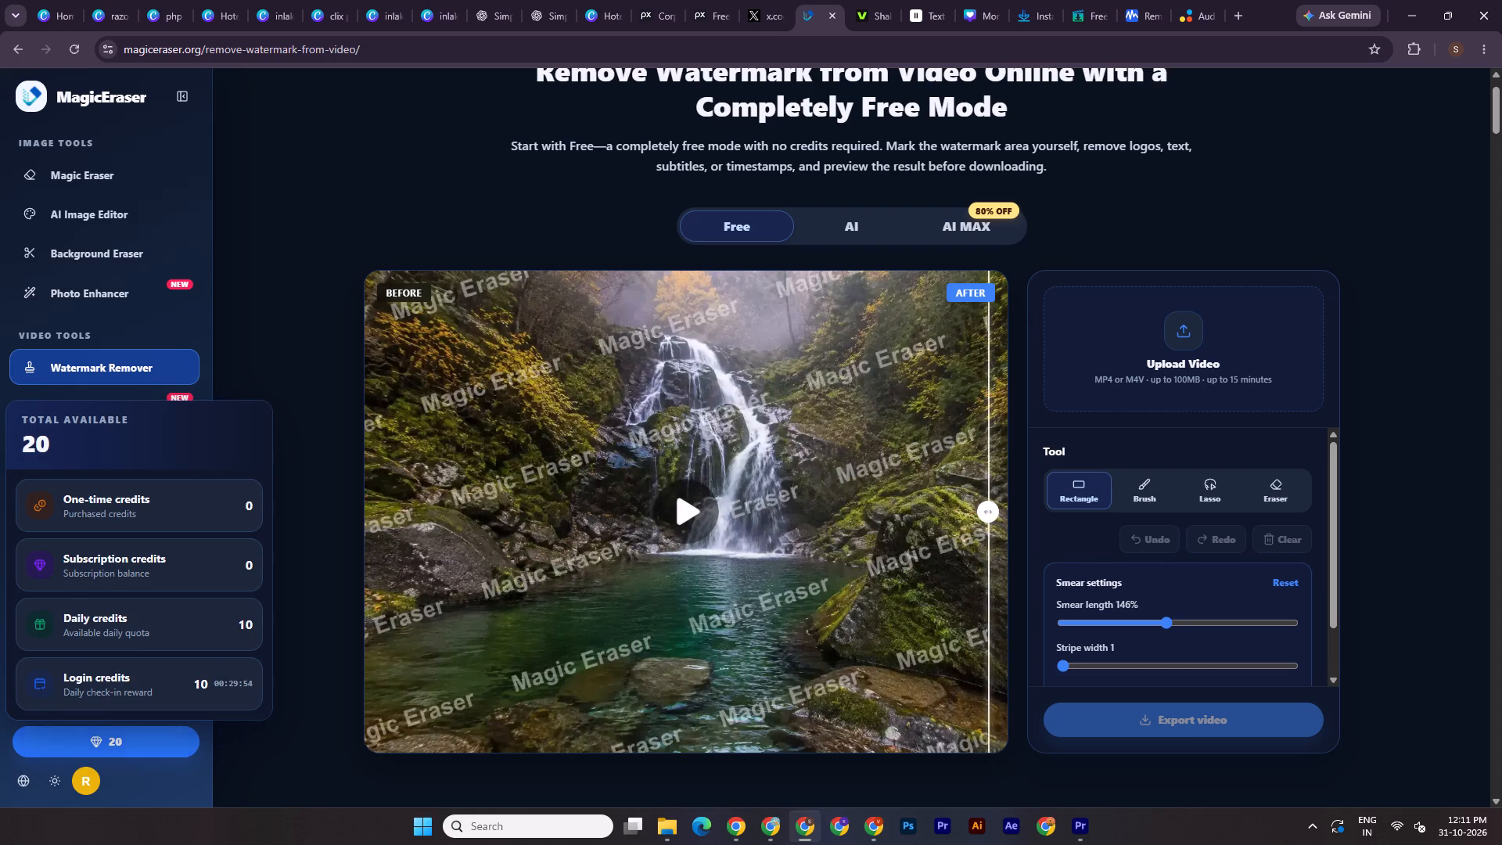
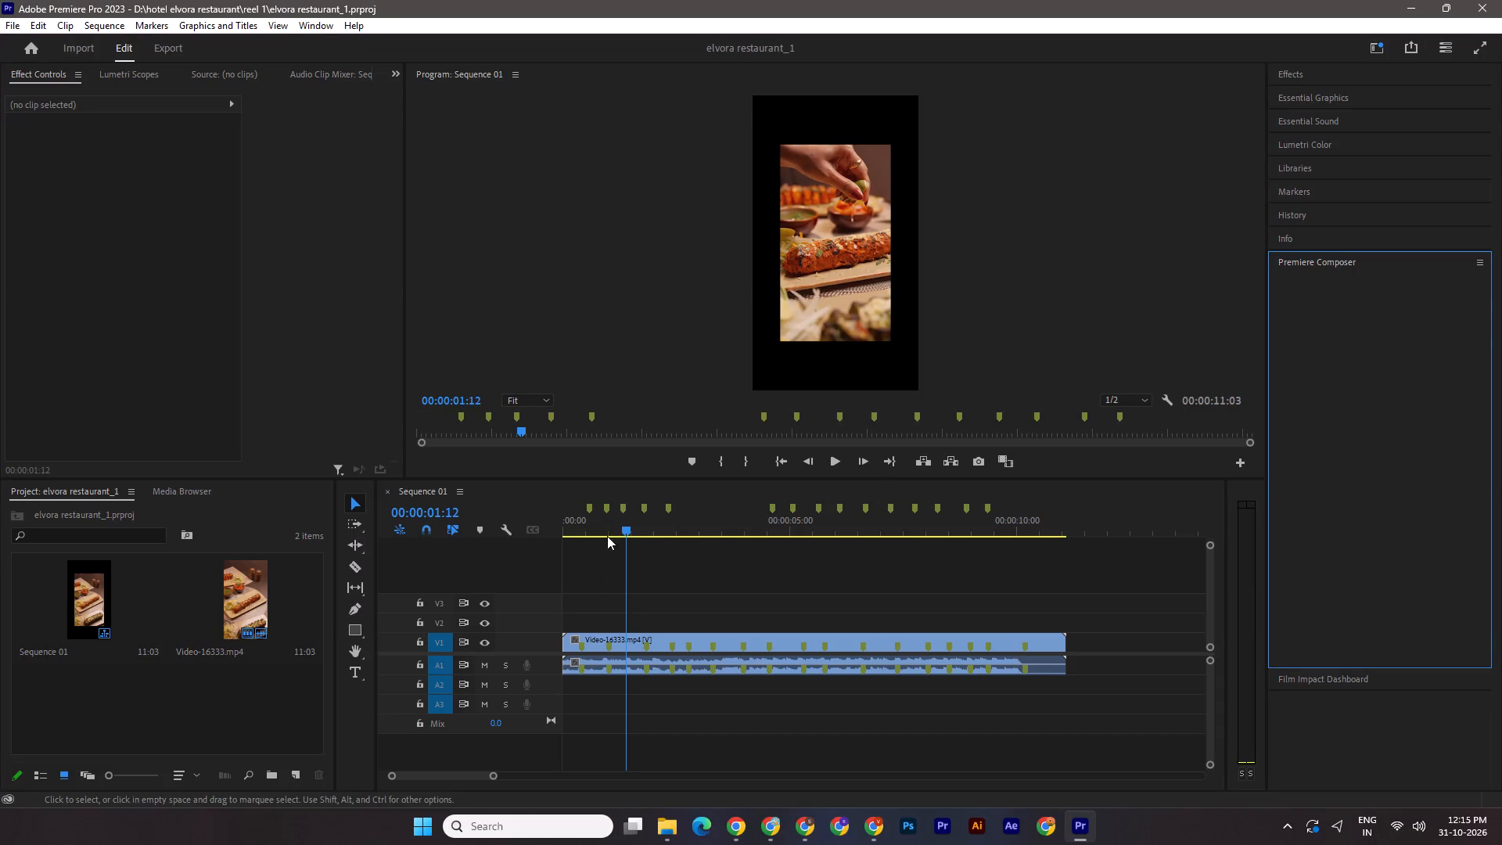
Examine the first second or so of Video-16333.mp4 in Sequence 01 for its opening shot changes.
click(626, 532)
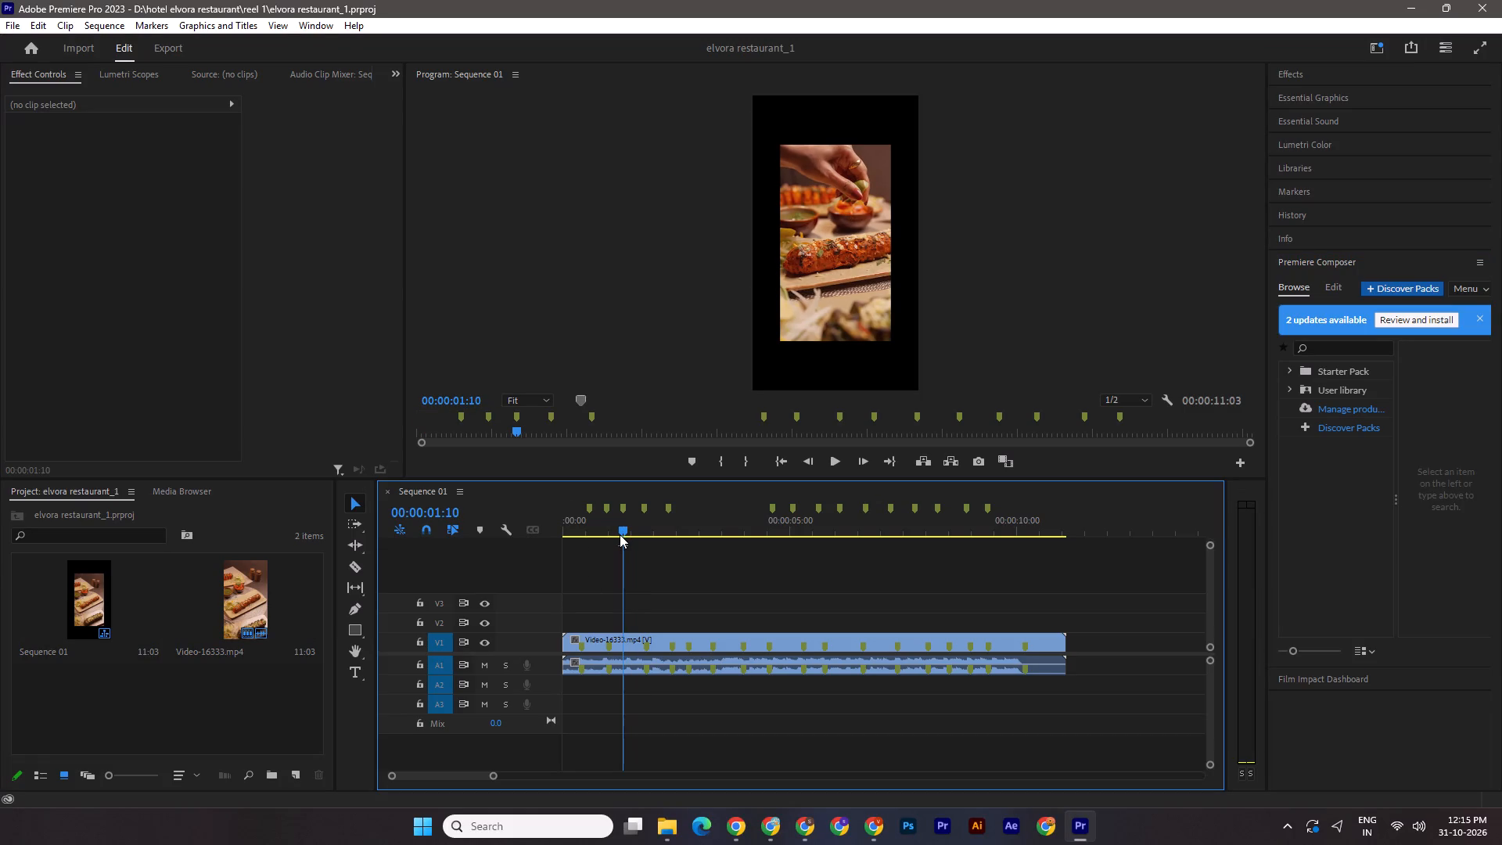
drag(620, 532, 576, 528)
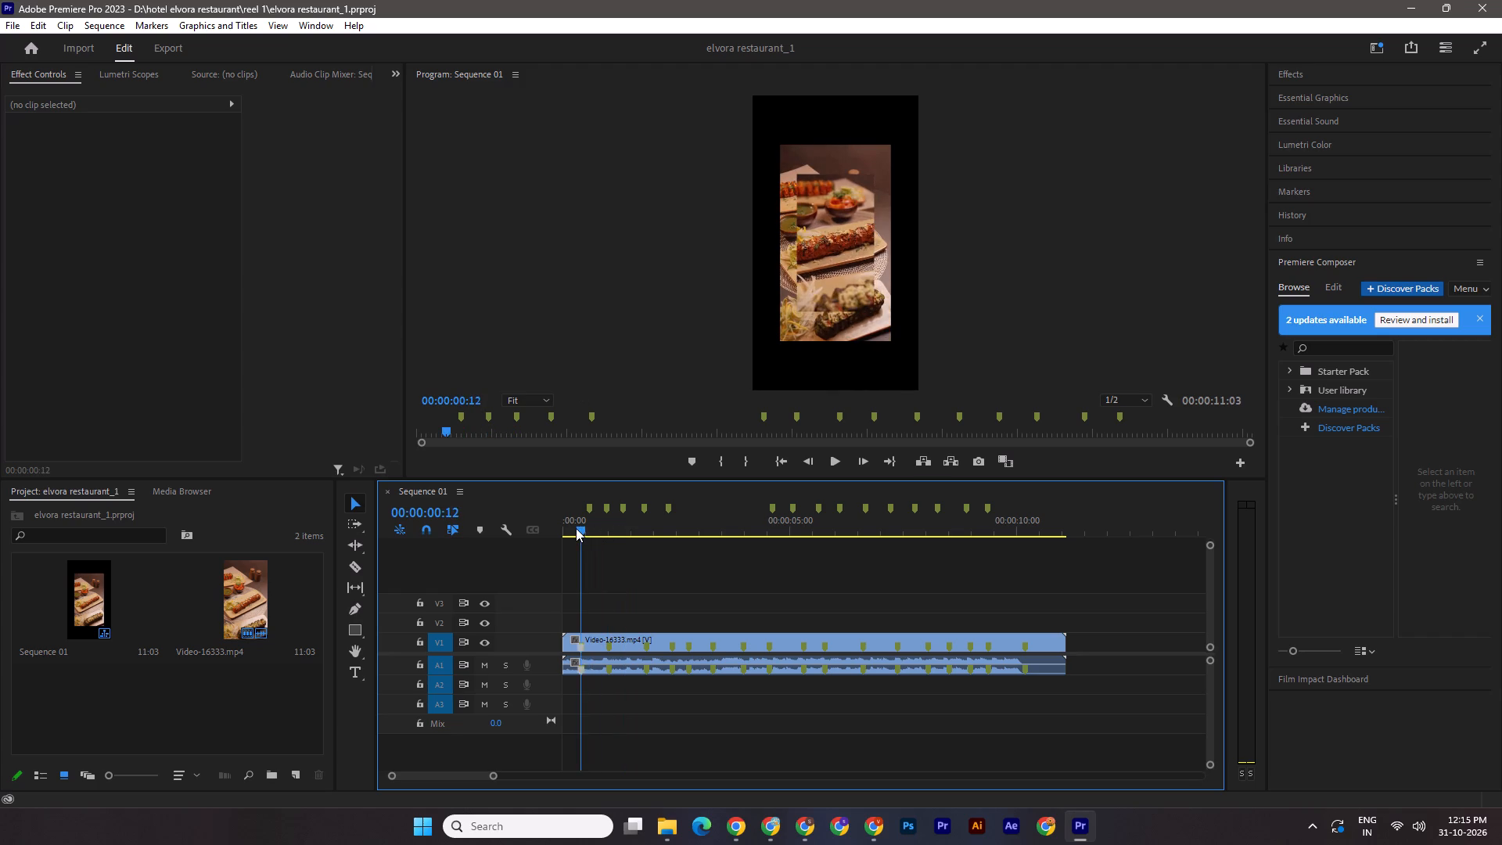
drag(576, 528, 608, 528)
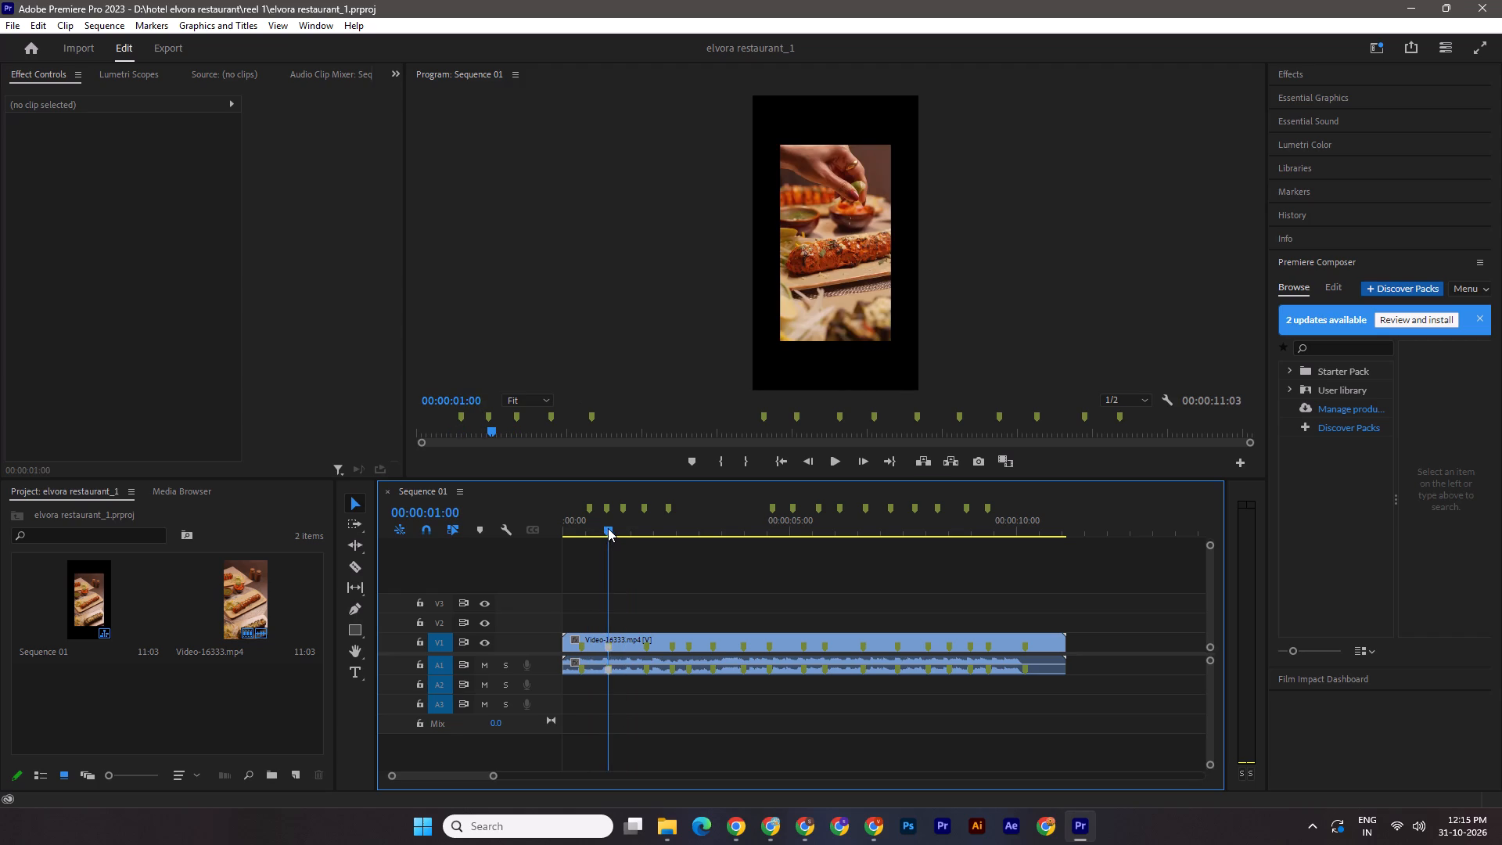
drag(608, 528, 606, 528)
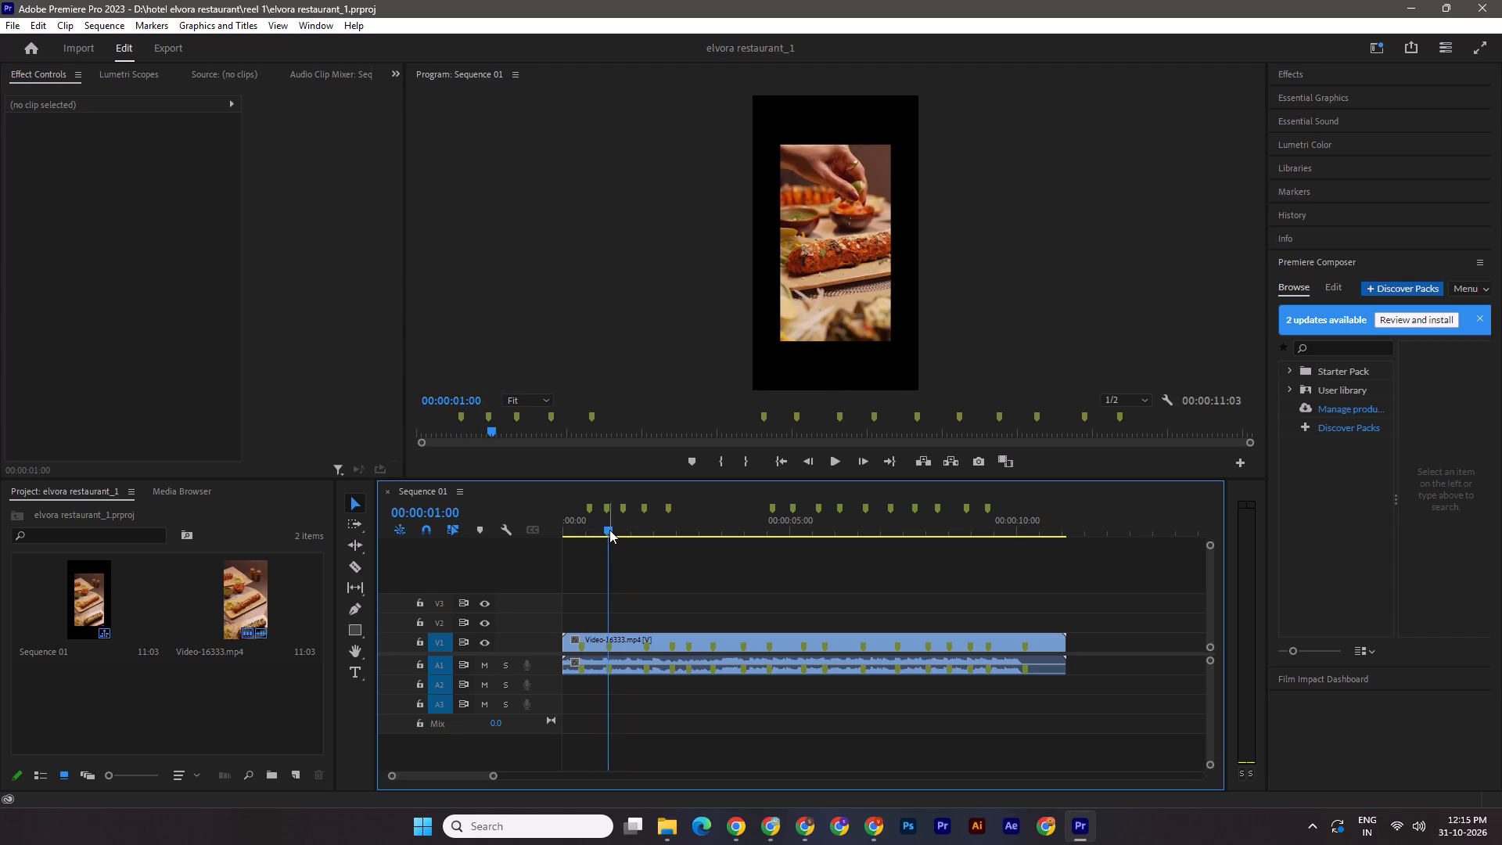
shift+click(609, 530)
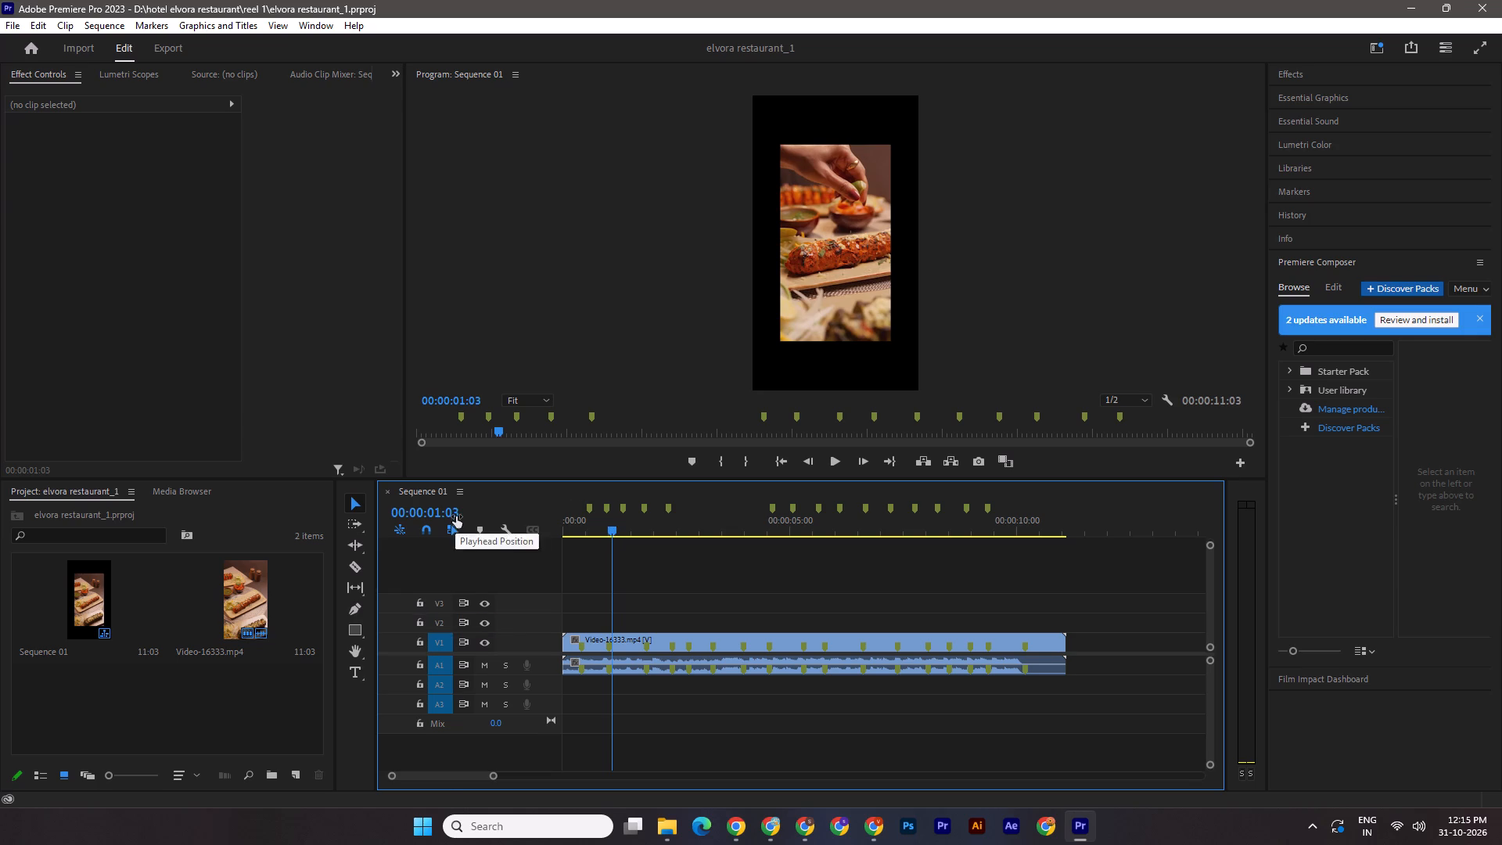
Switch to Chrome and watch part of the frying clip C2012.MP4 in the Drive preview.
click(879, 822)
click(768, 511)
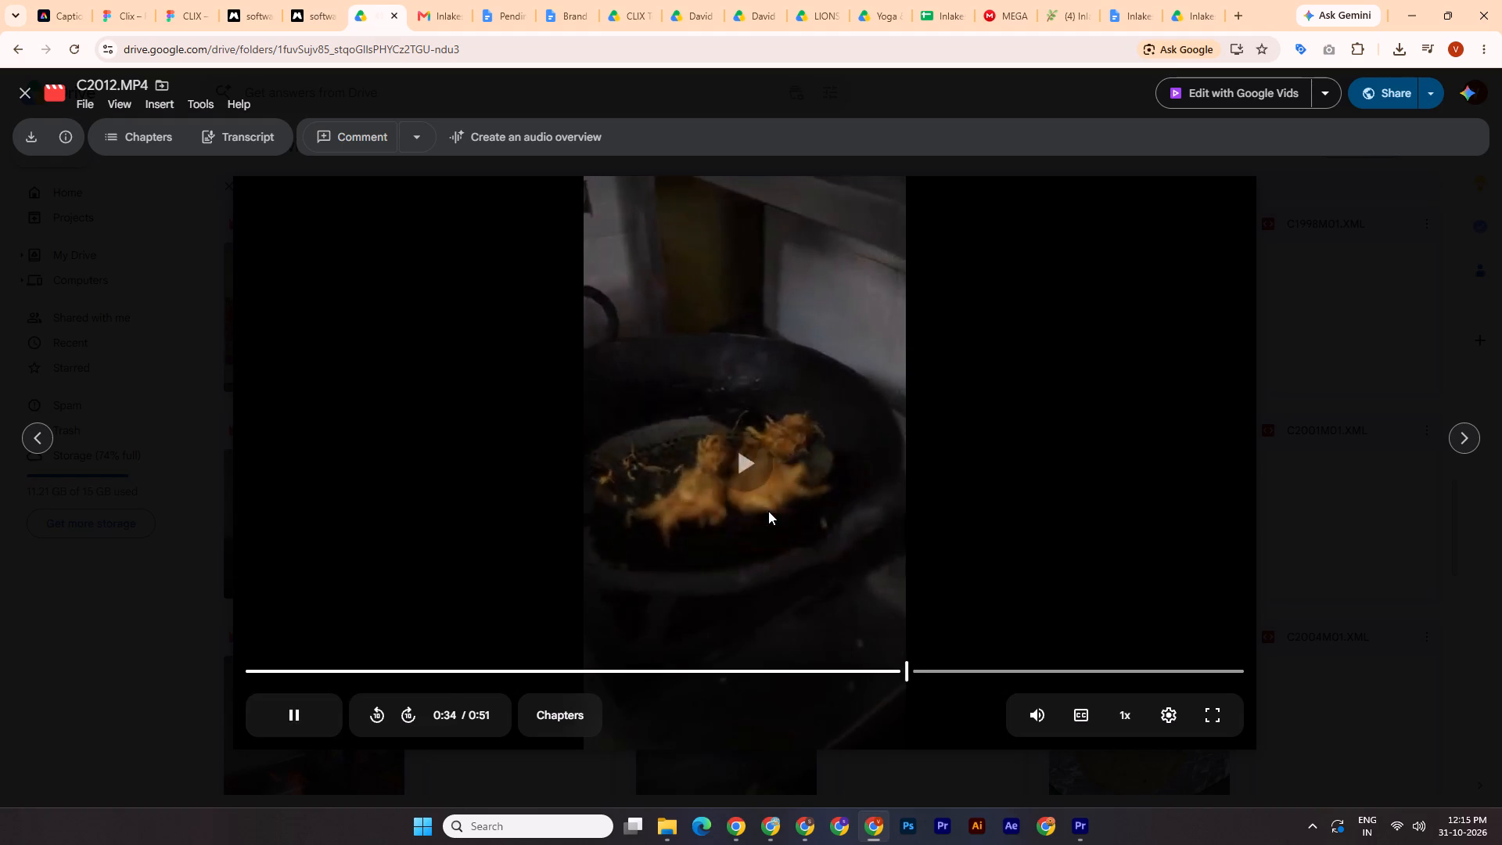
click(768, 511)
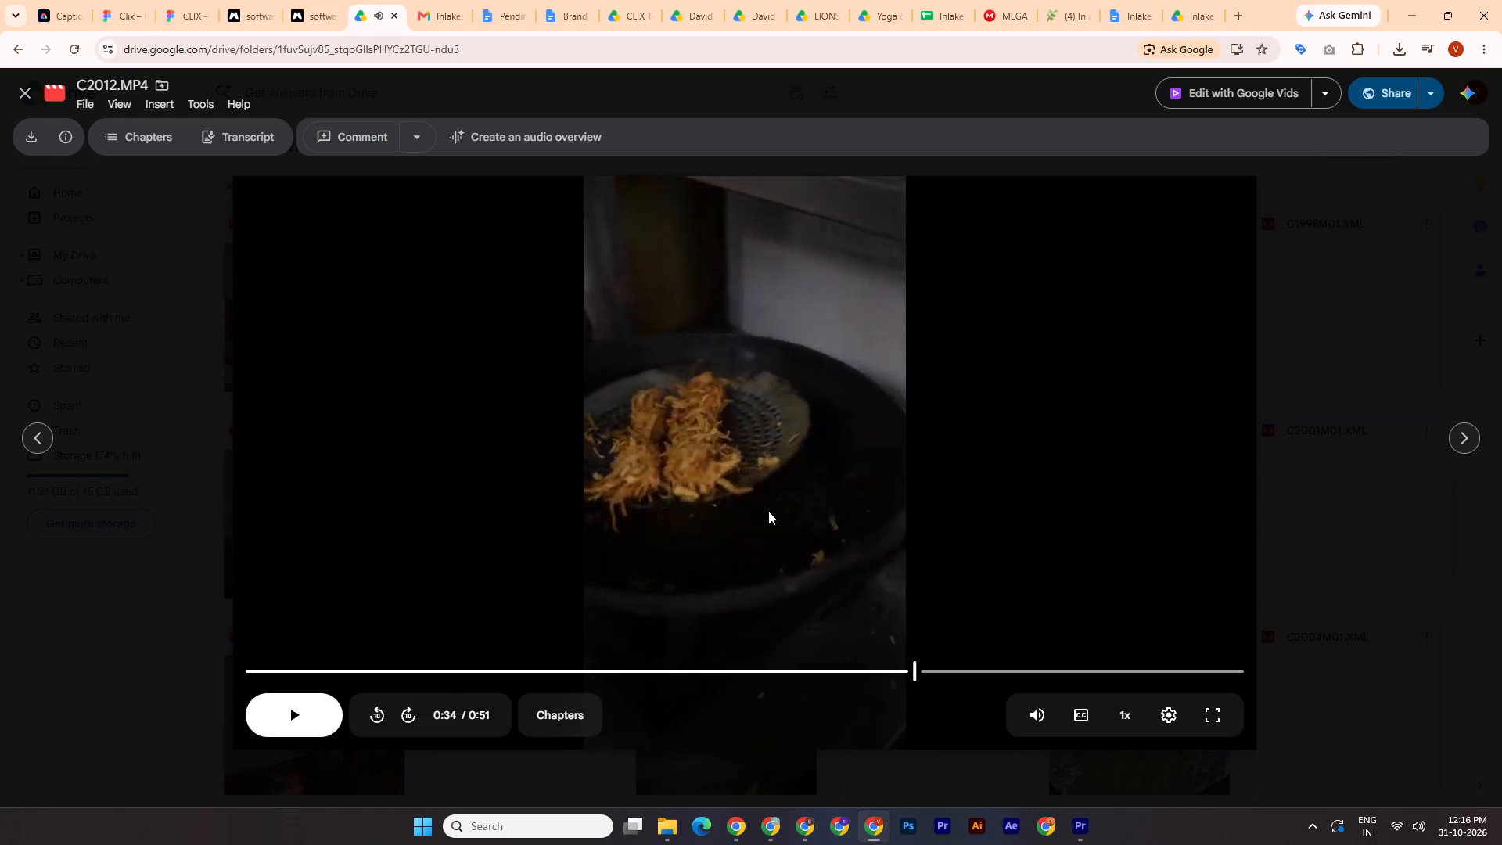
click(940, 480)
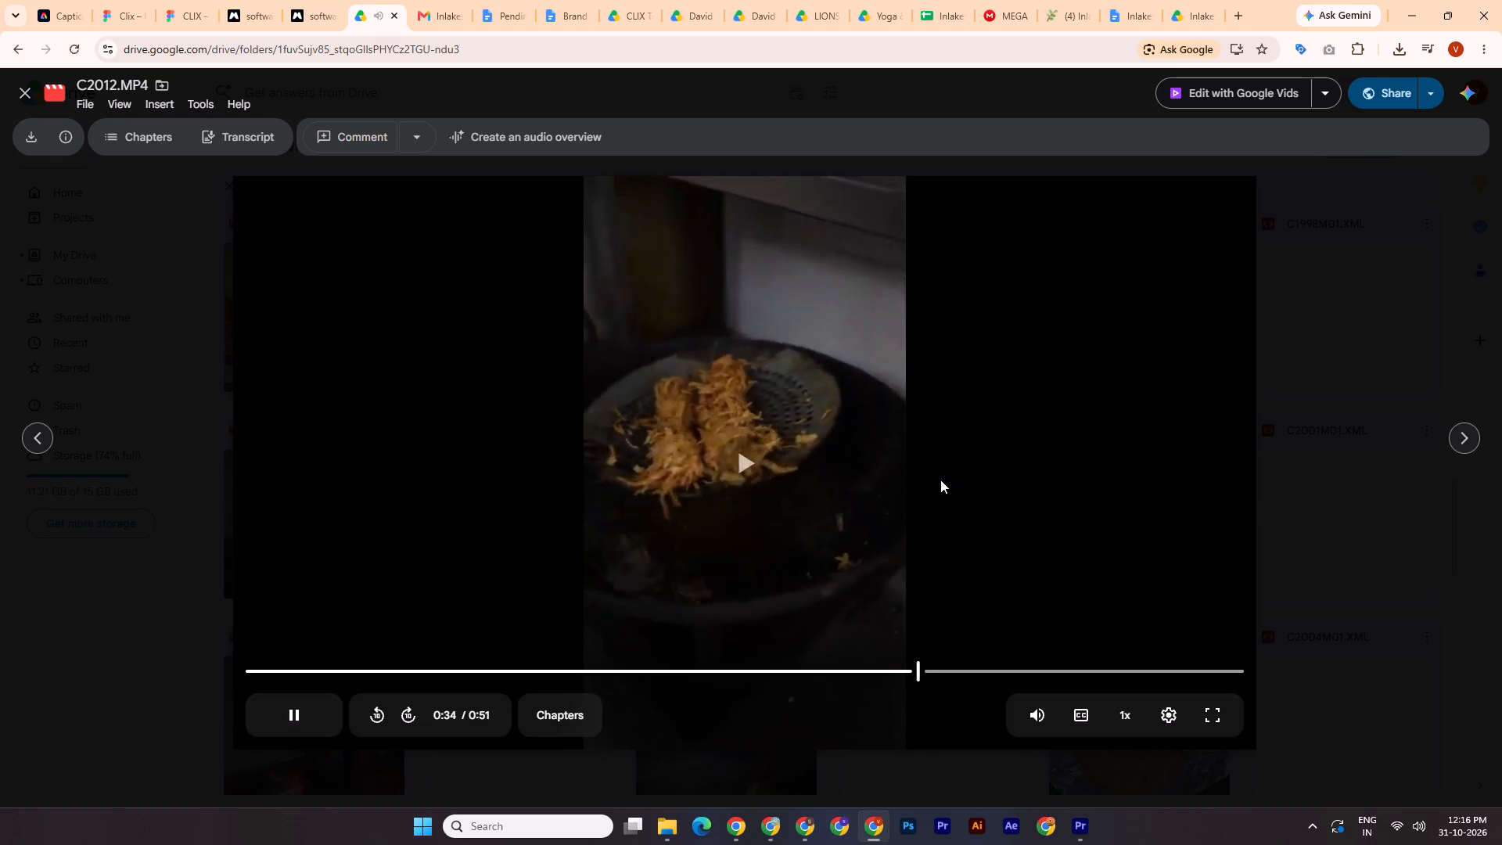
Open C2013.MP4 in the Drive preview and skim through its frying footage from start to end.
click(1457, 437)
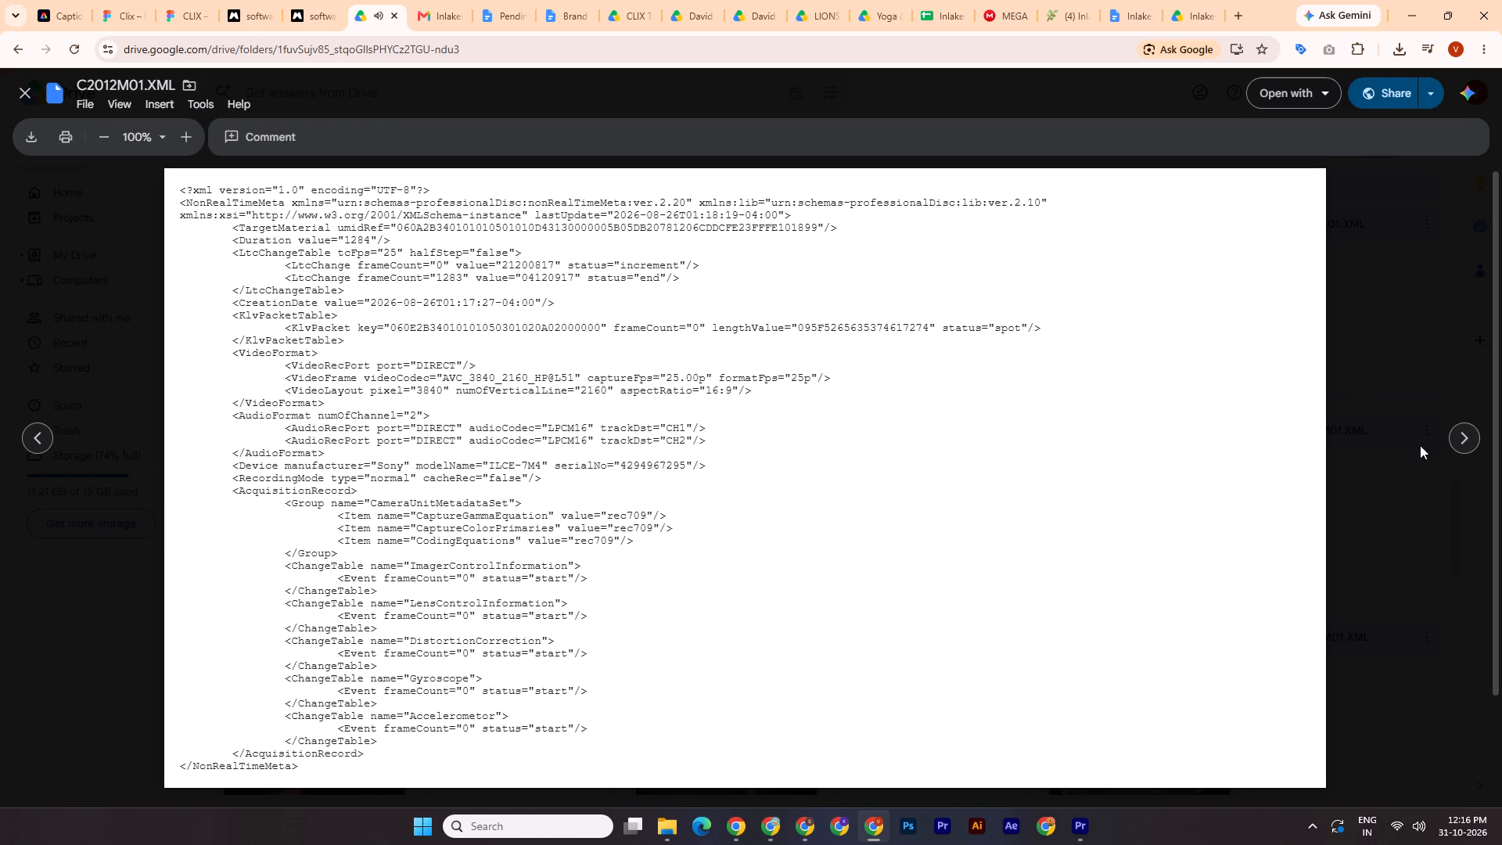
click(1469, 440)
click(759, 504)
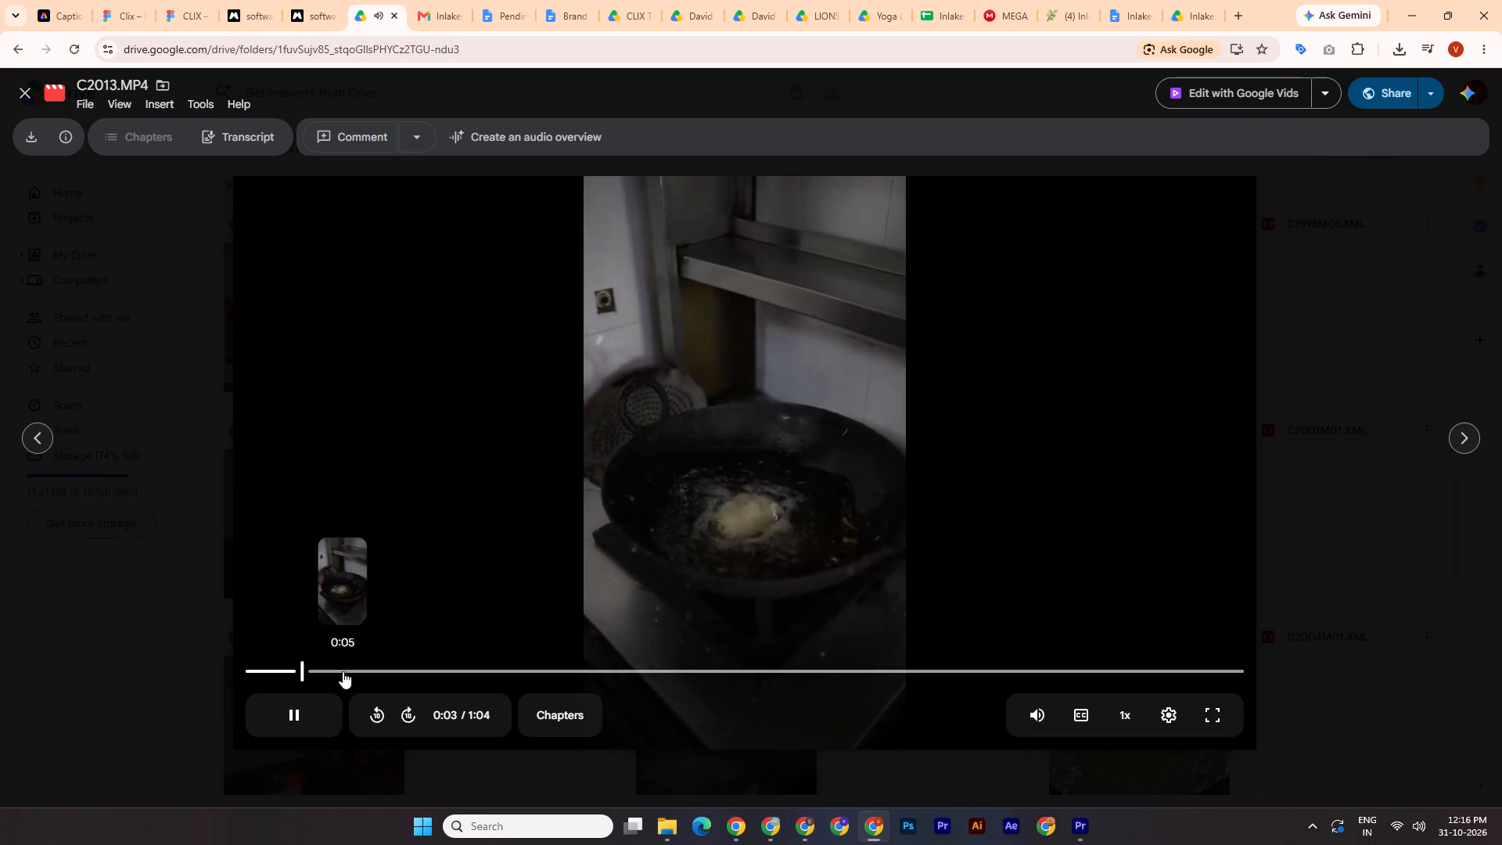
click(343, 671)
click(390, 667)
click(490, 667)
click(551, 667)
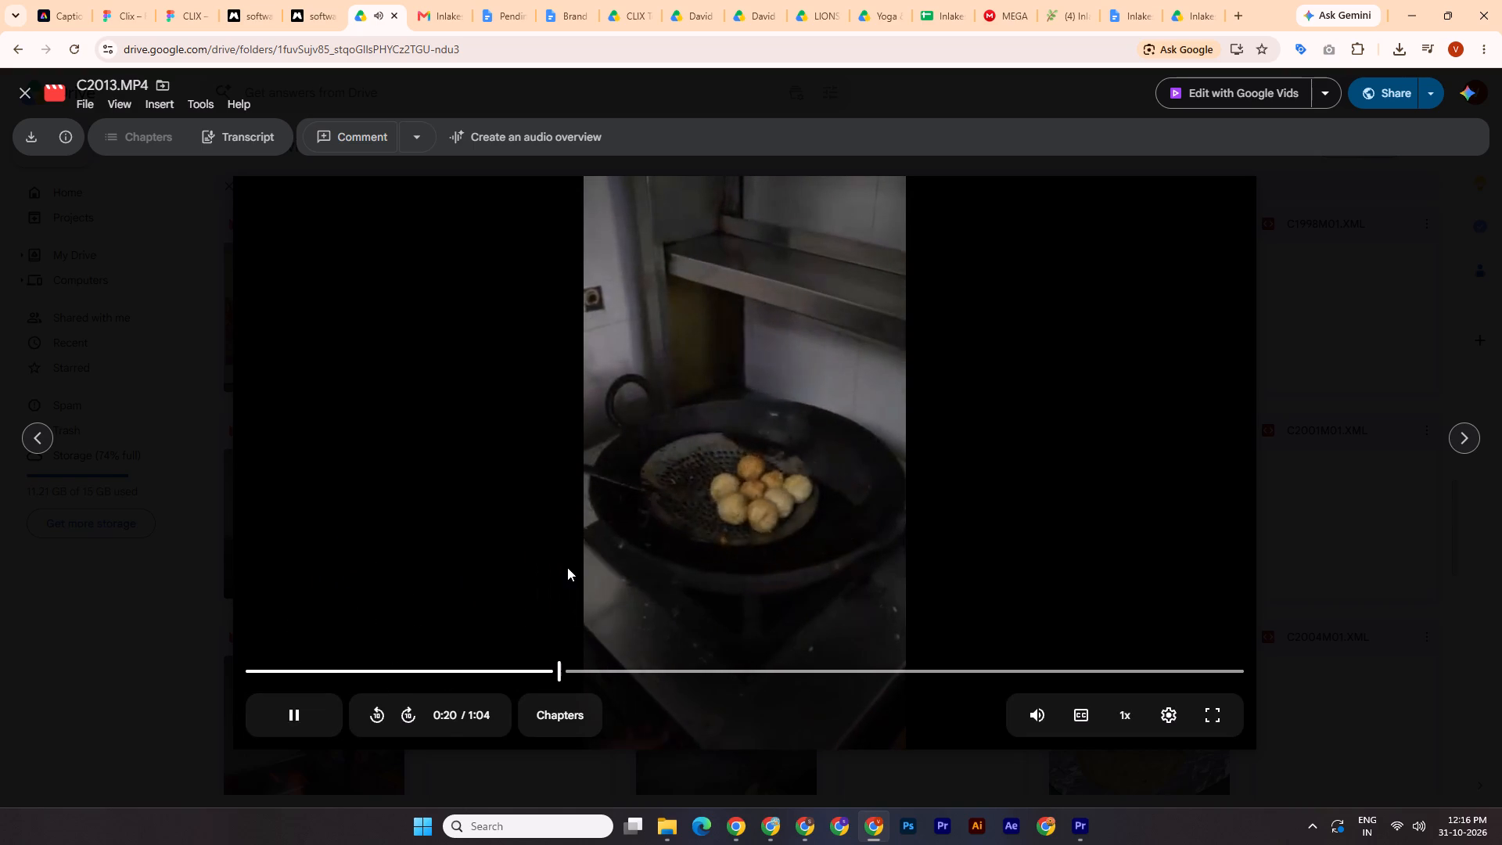
click(567, 567)
click(380, 591)
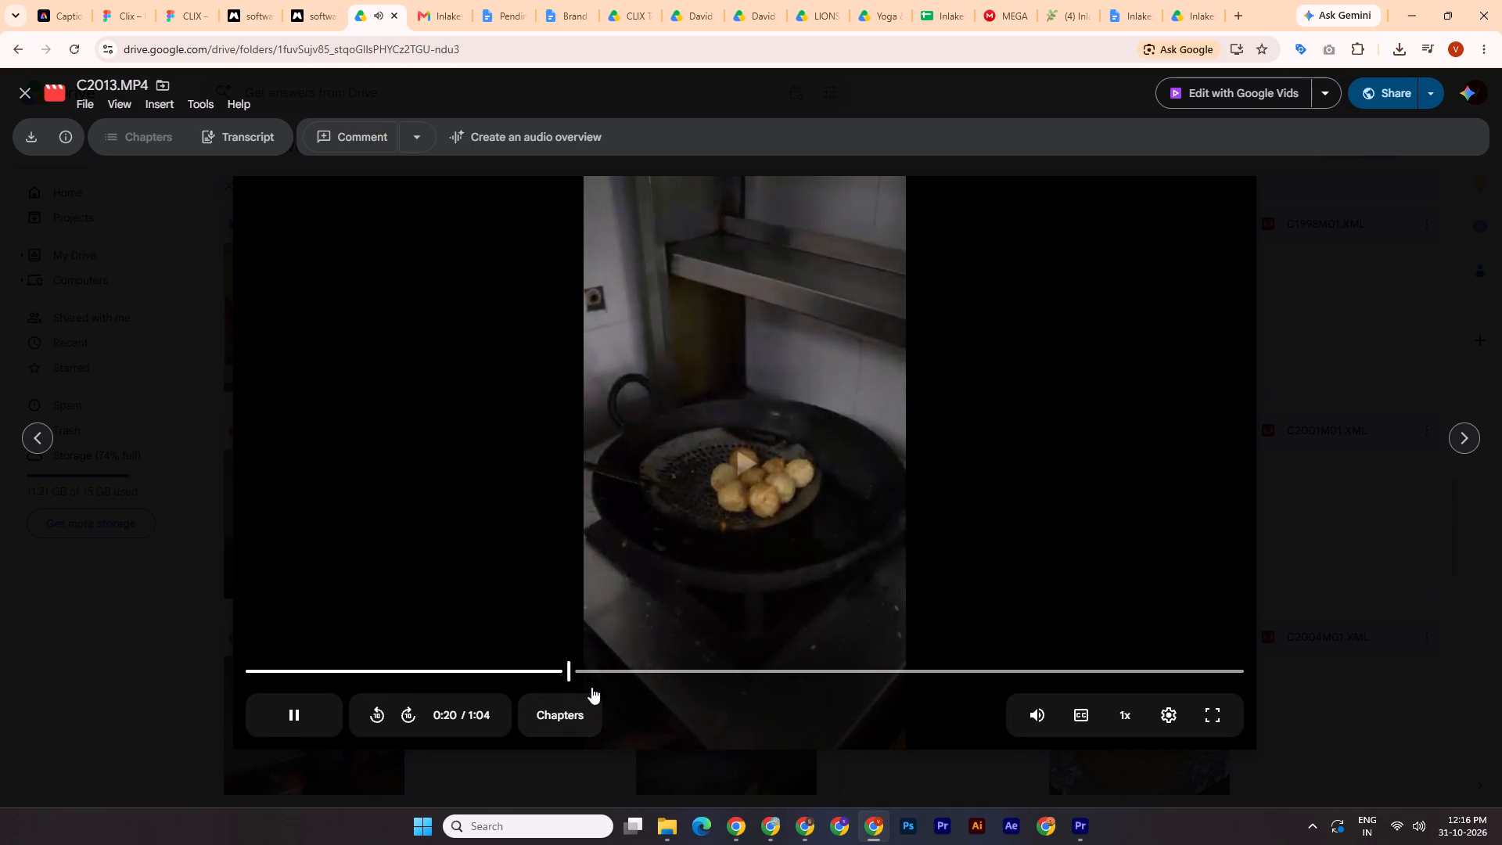
click(599, 671)
click(664, 665)
click(729, 665)
click(807, 666)
click(892, 666)
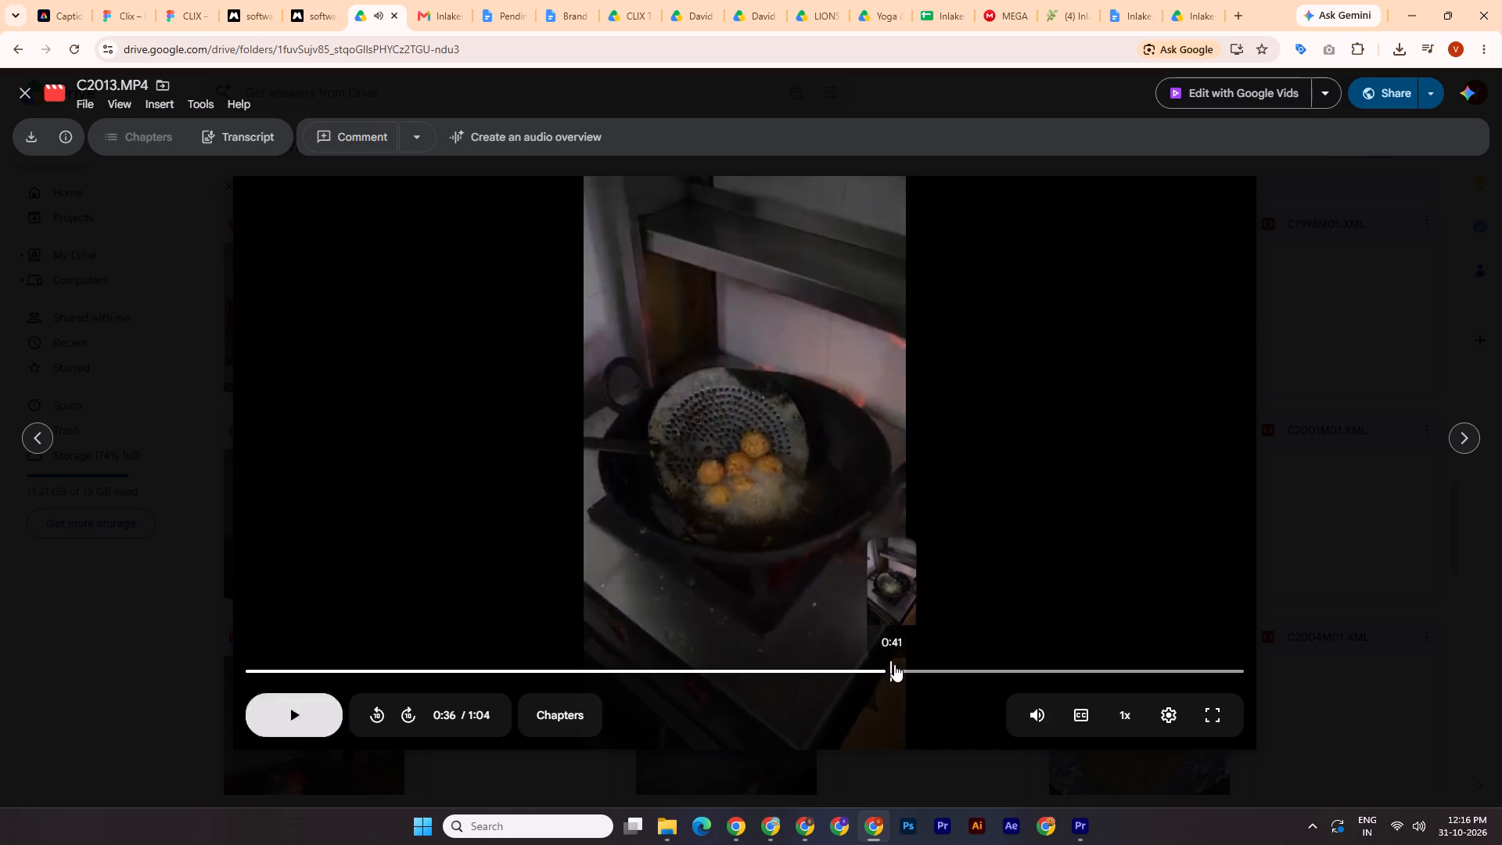
click(1023, 681)
click(1146, 672)
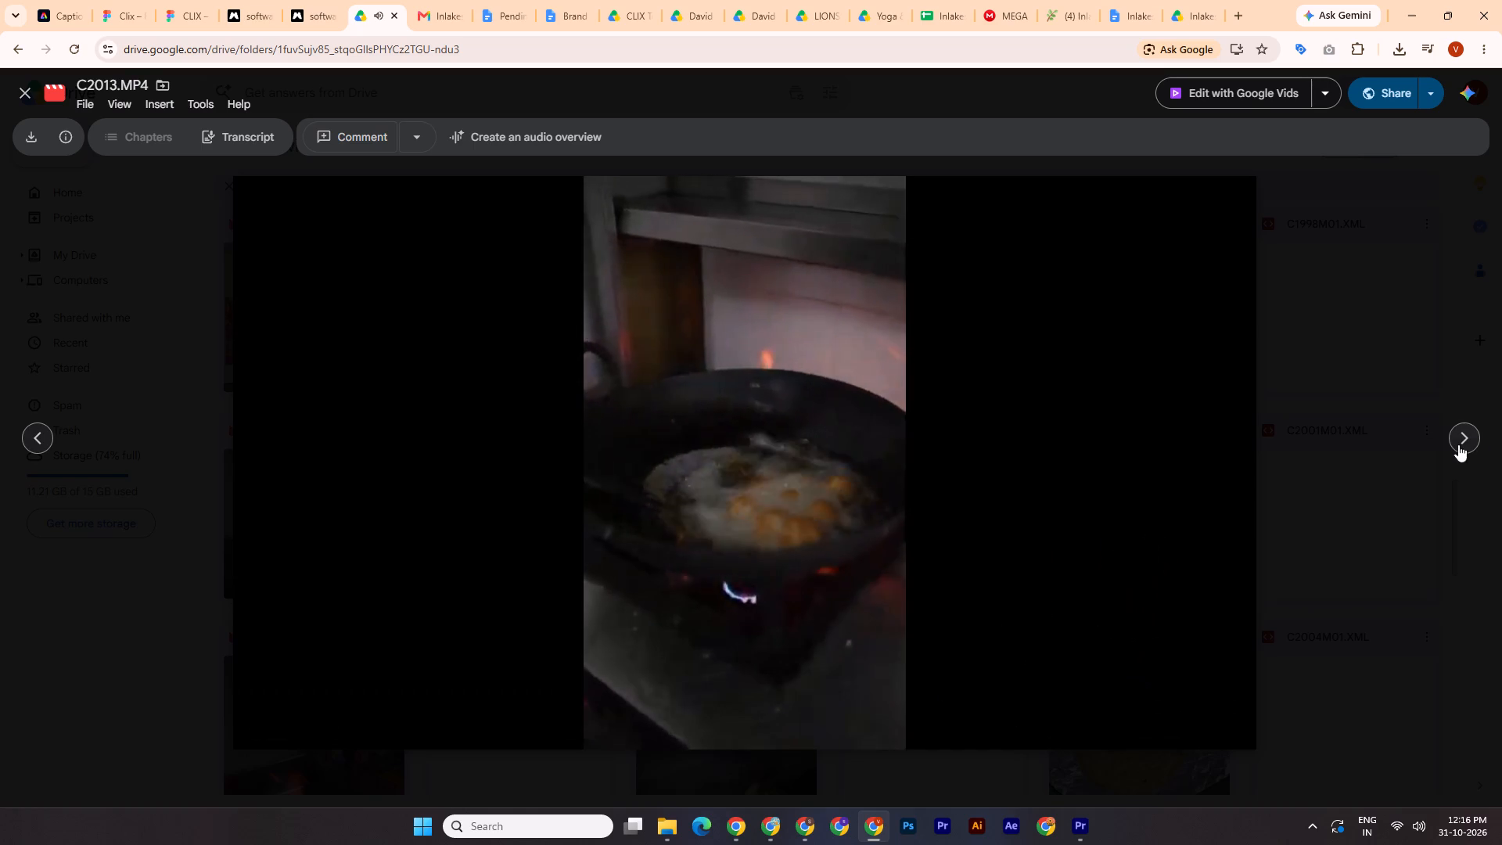
Skip past C2014.MP4 and review the plating shot in C2015.MP4 for usable footage.
click(1473, 439)
click(1460, 435)
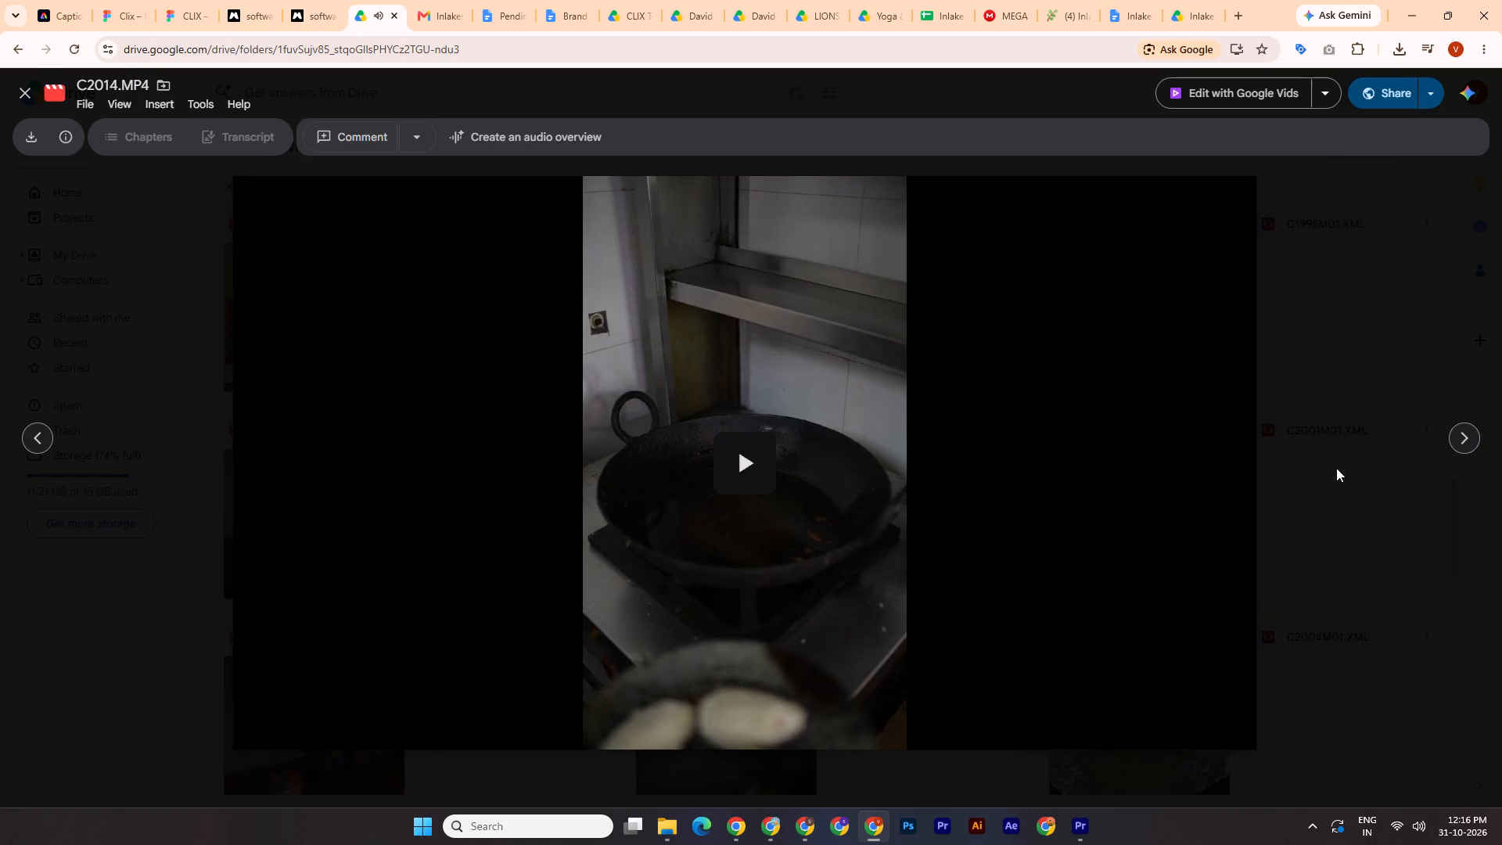
double_click(1453, 437)
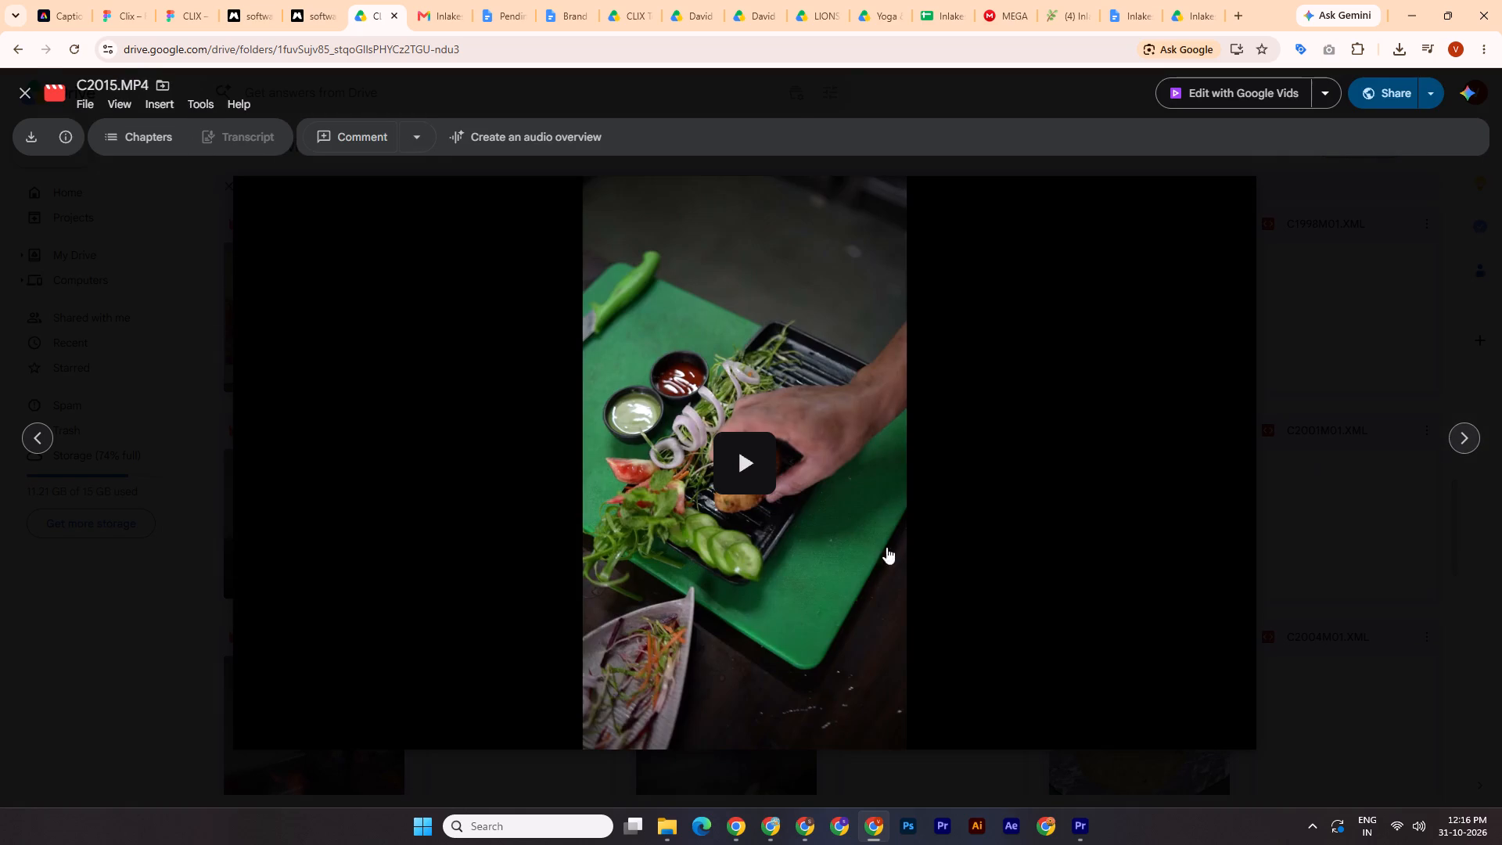
click(761, 548)
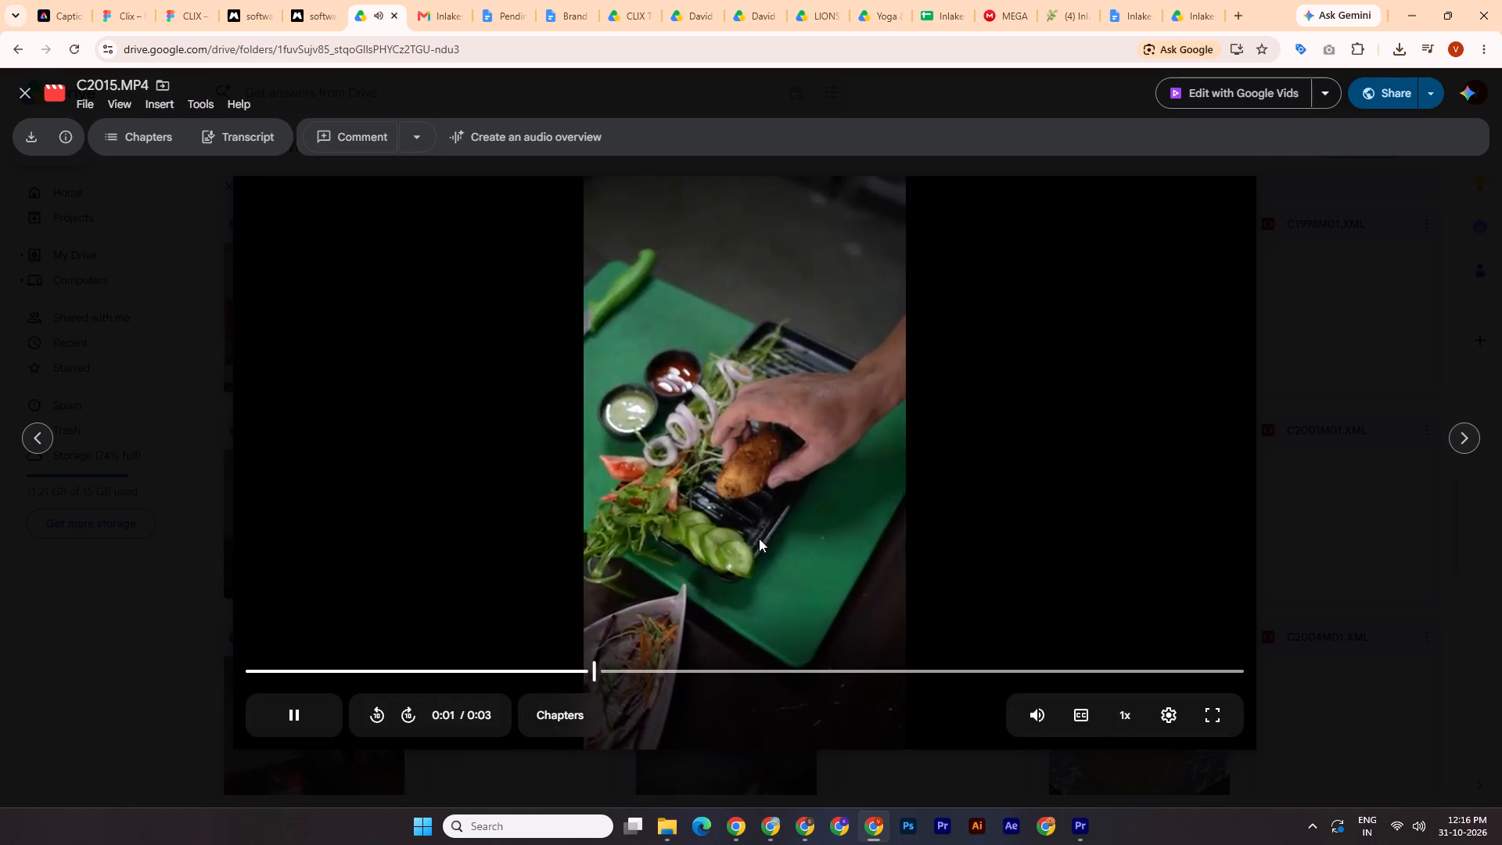
key(space)
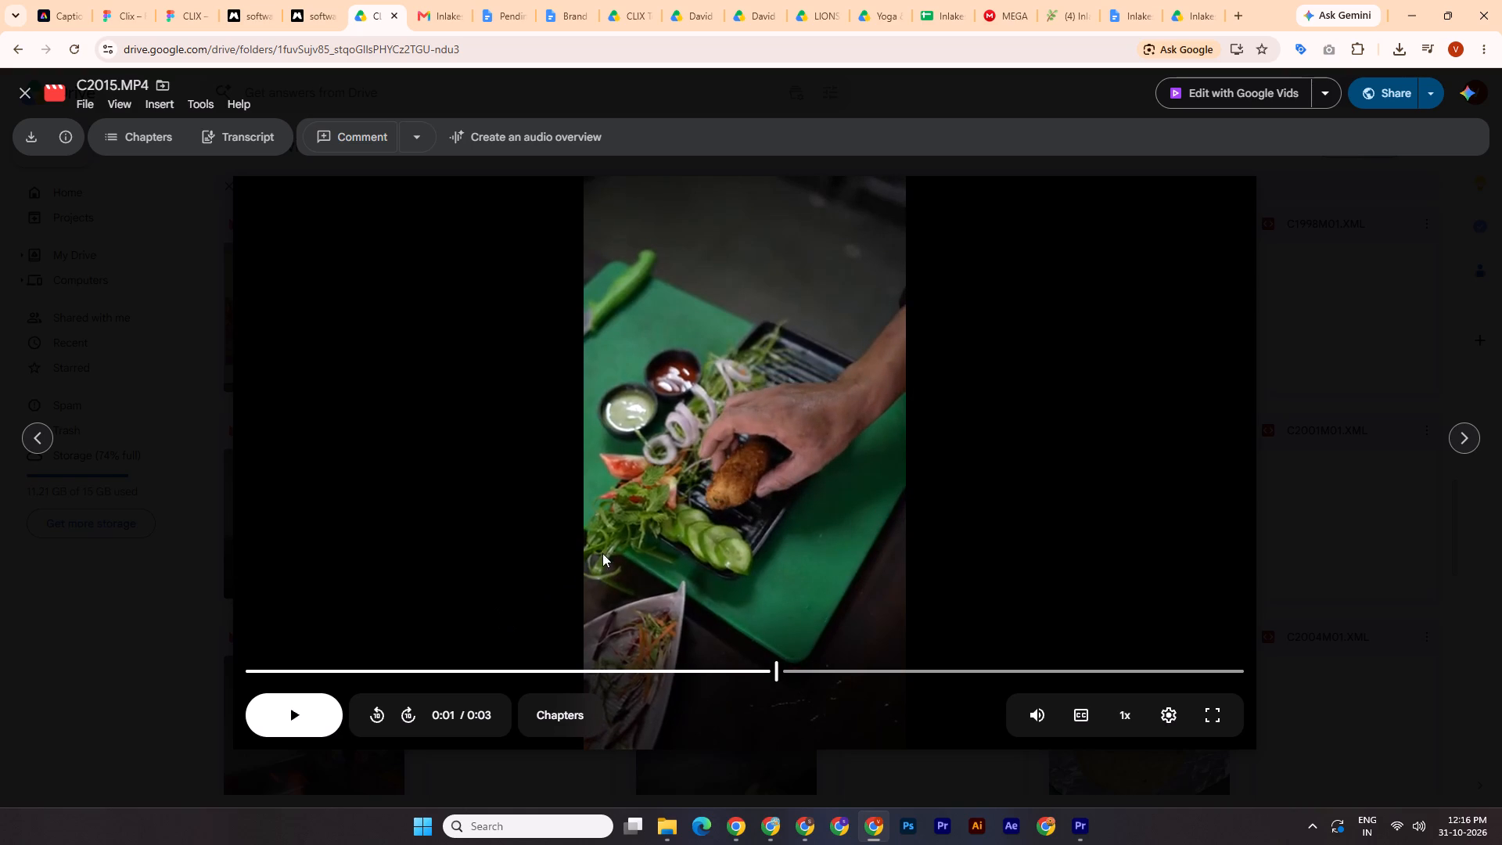
click(289, 714)
click(289, 714)
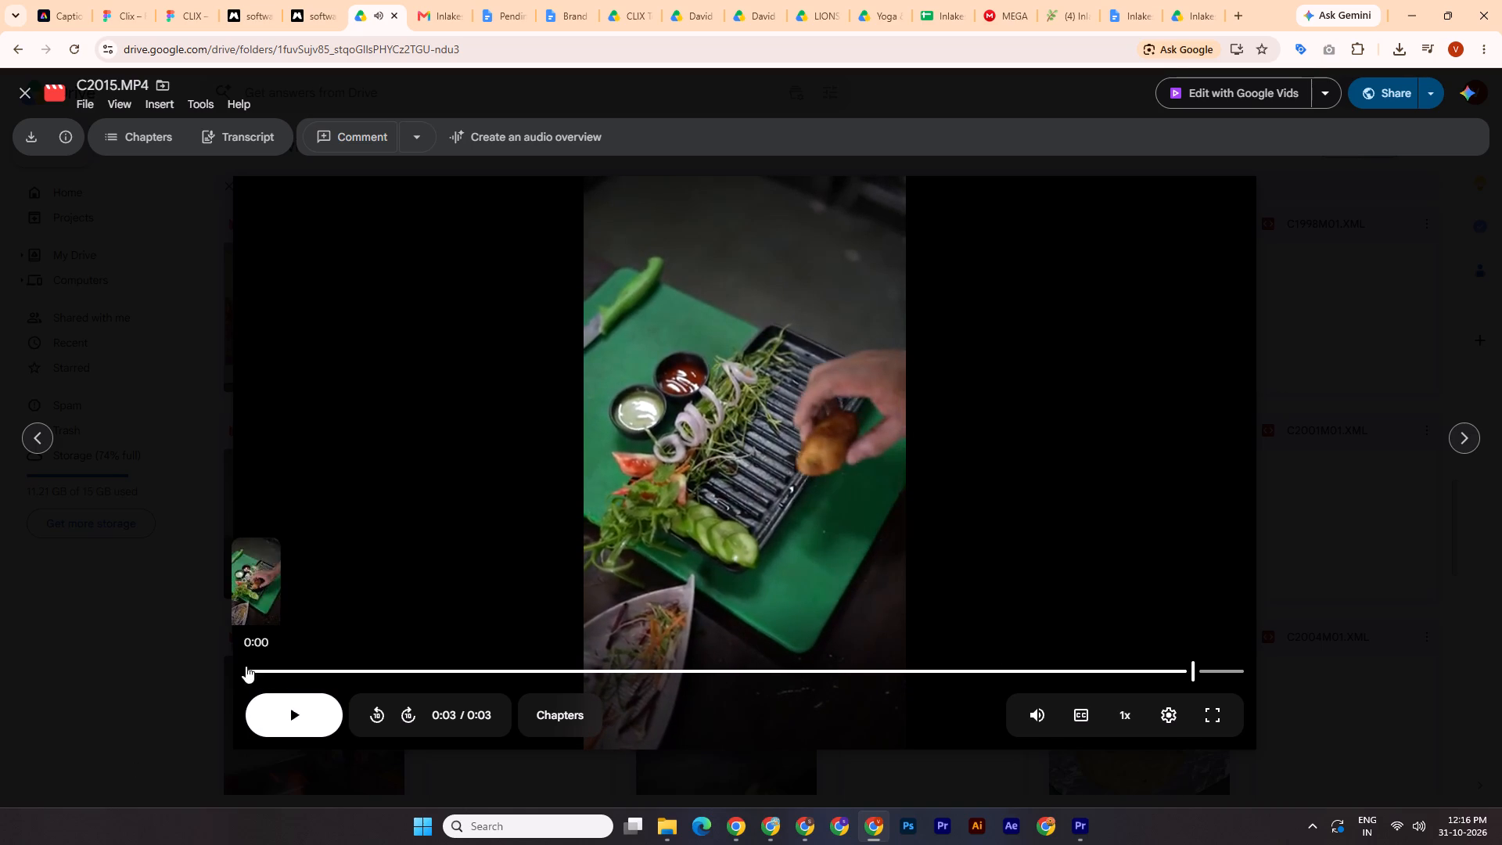
click(299, 722)
click(293, 721)
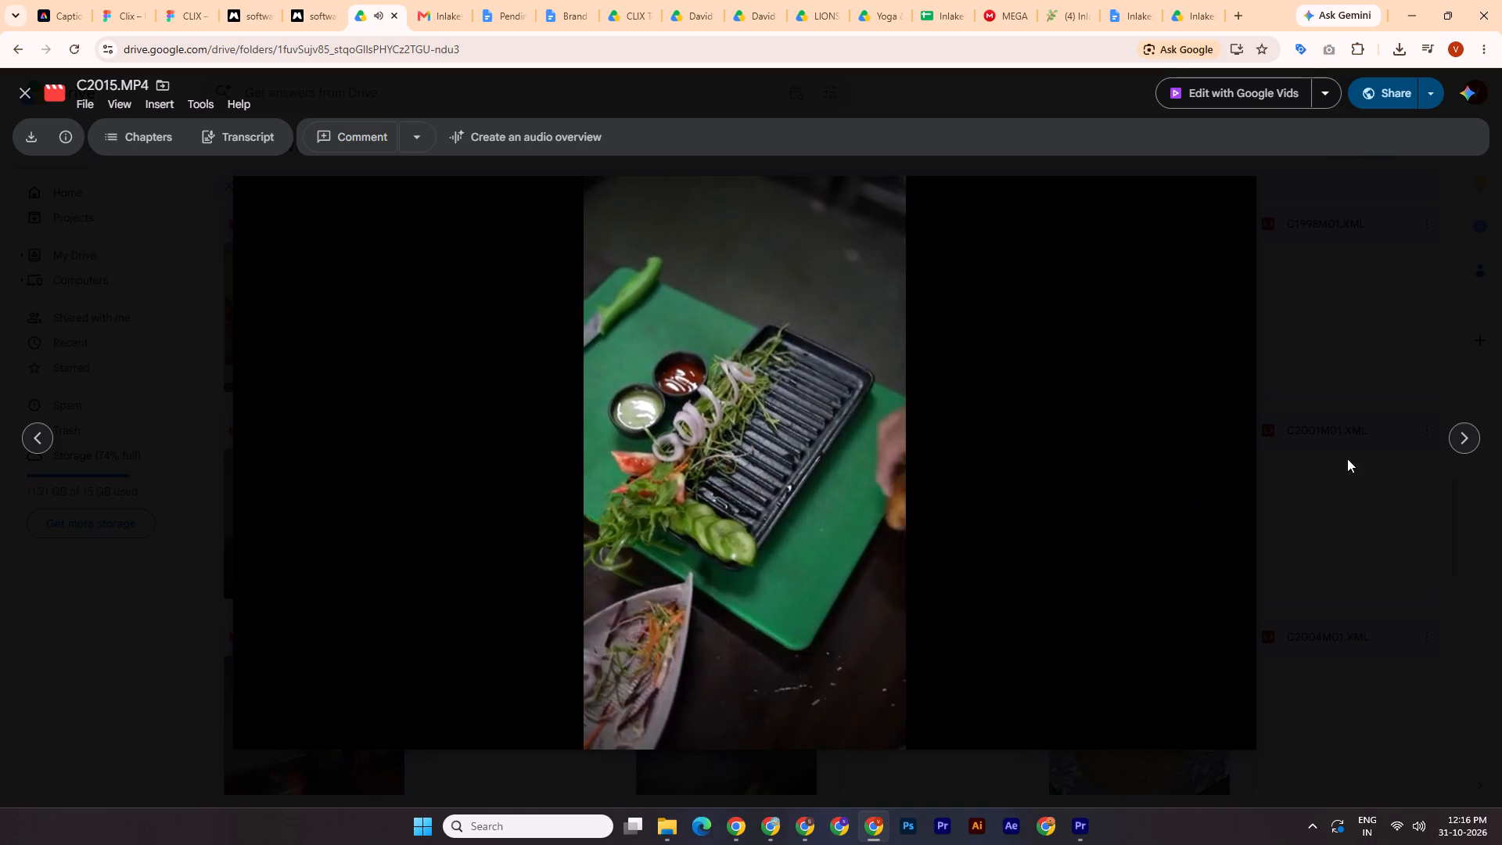
Review the plating clips C2016.MP4 and C2017.MP4 in the Drive preview for usable footage.
click(1450, 442)
click(1471, 442)
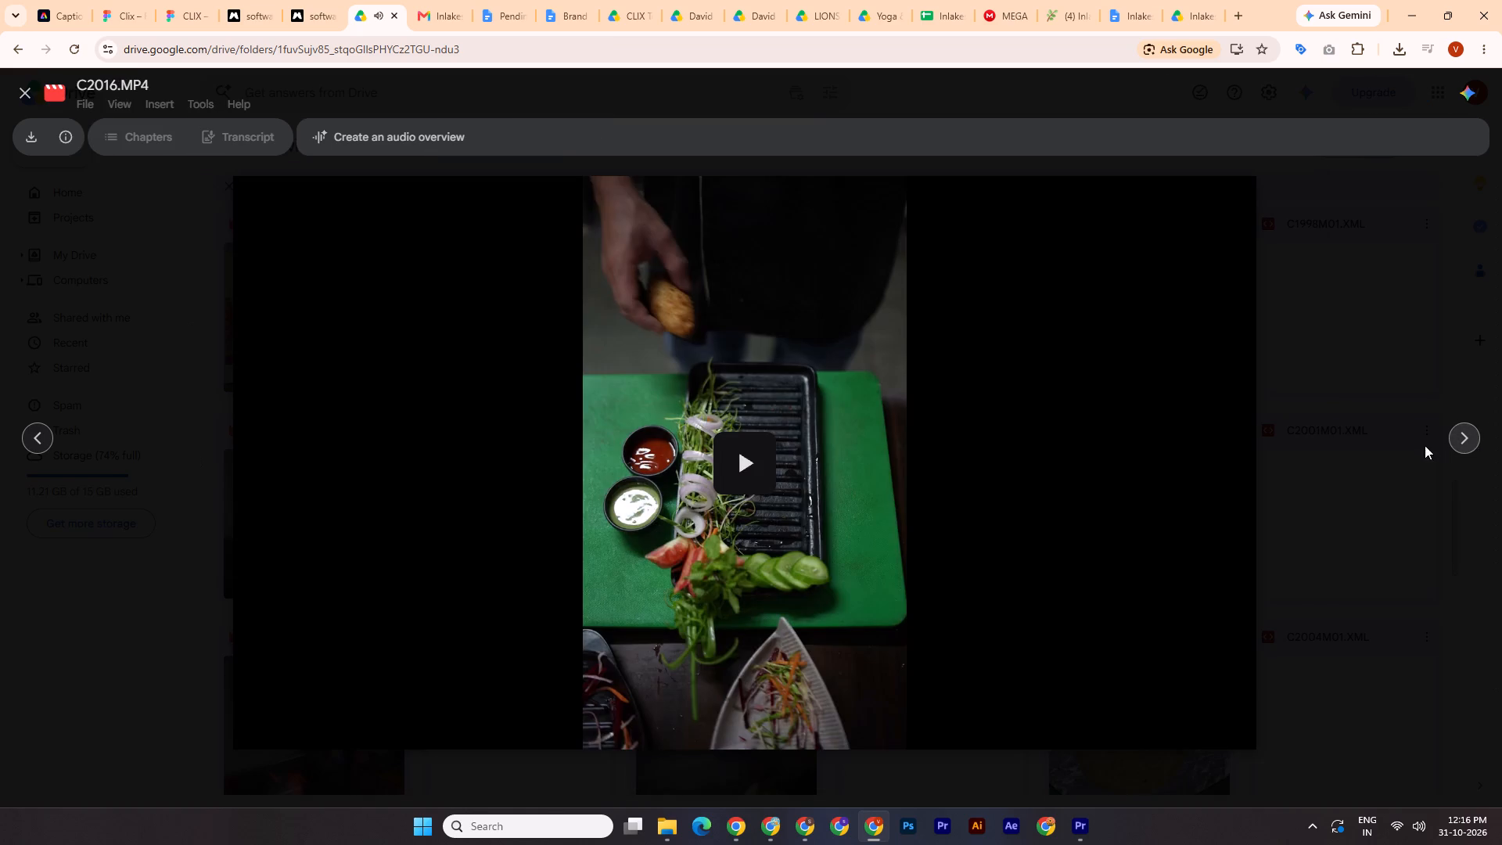
click(742, 513)
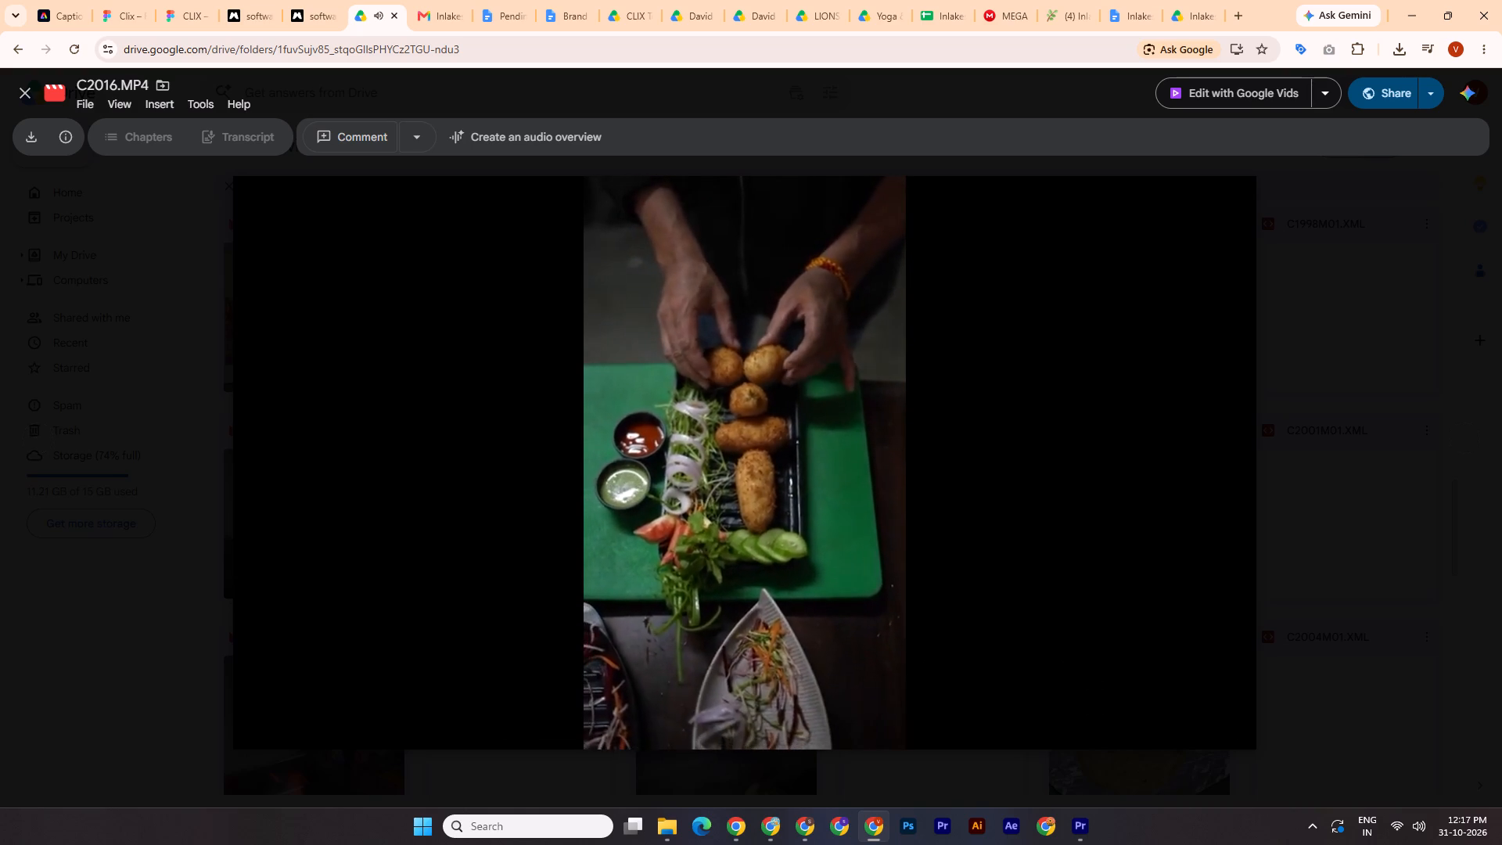
click(1462, 451)
click(1461, 450)
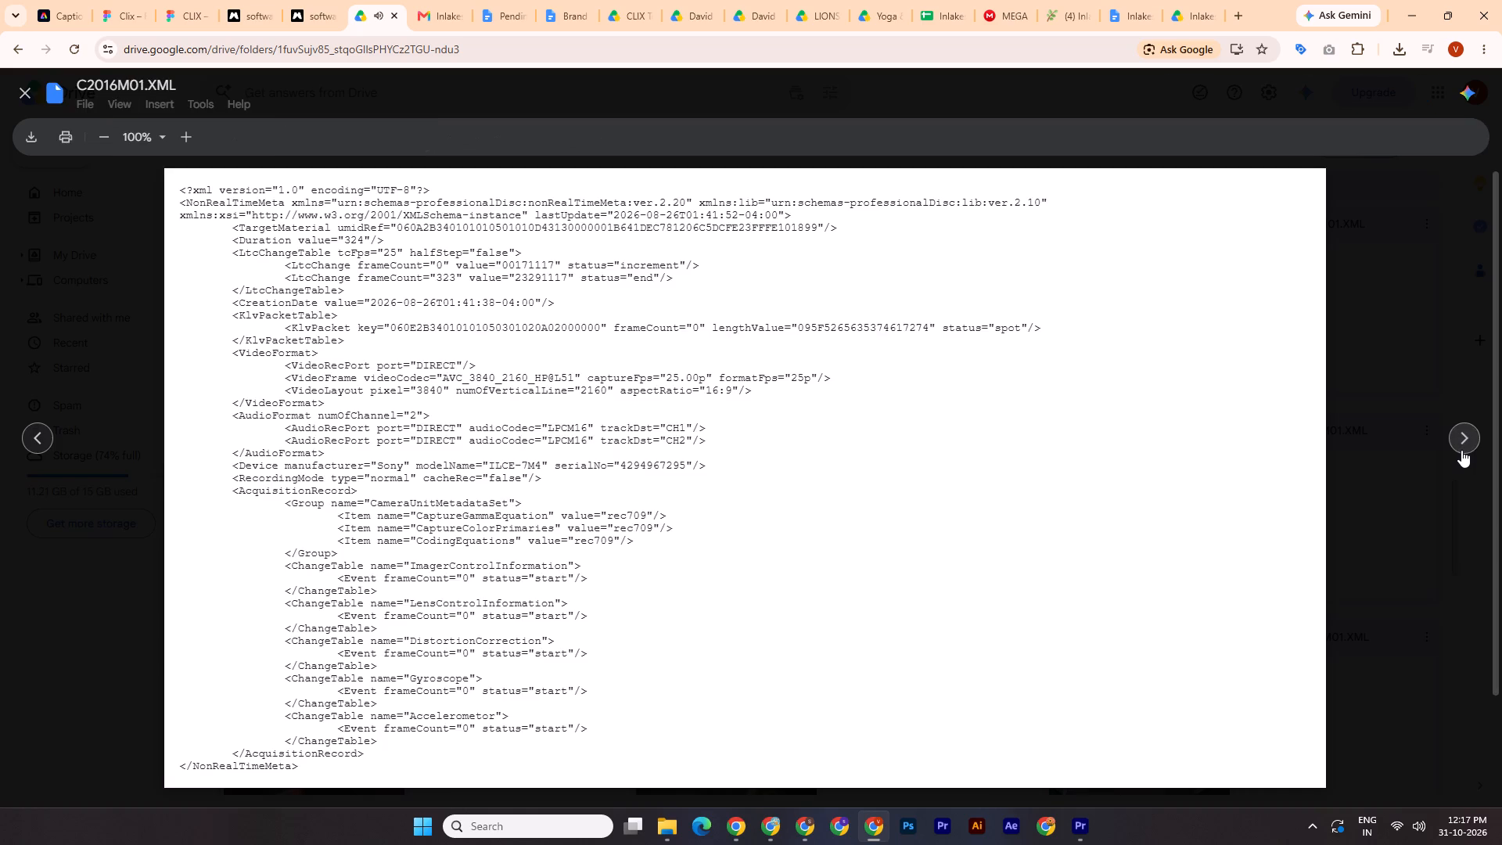
click(728, 504)
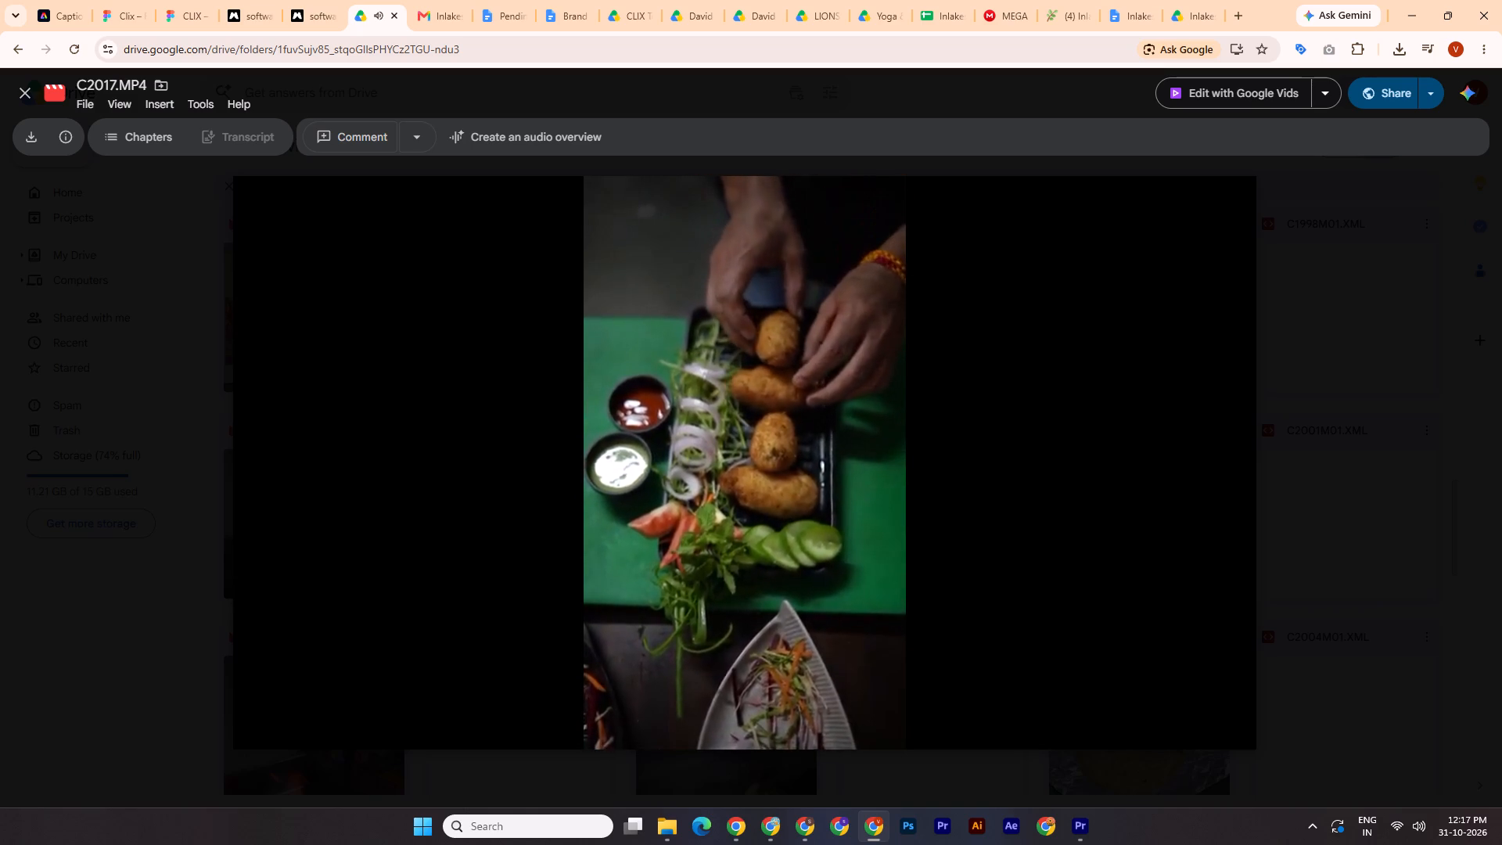
click(731, 669)
click(819, 666)
drag(891, 656, 898, 656)
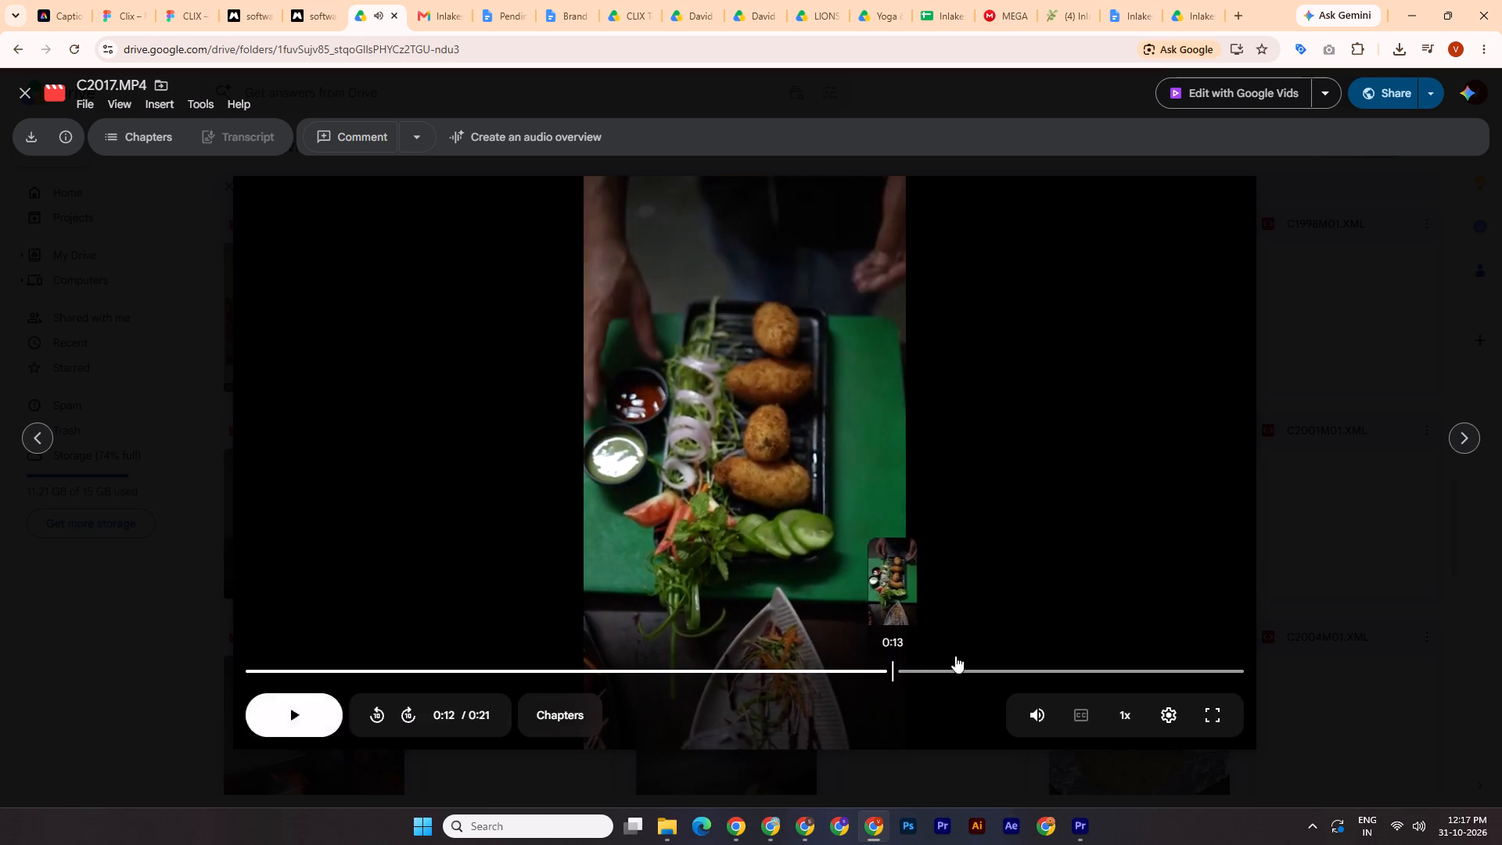
click(991, 654)
click(1097, 656)
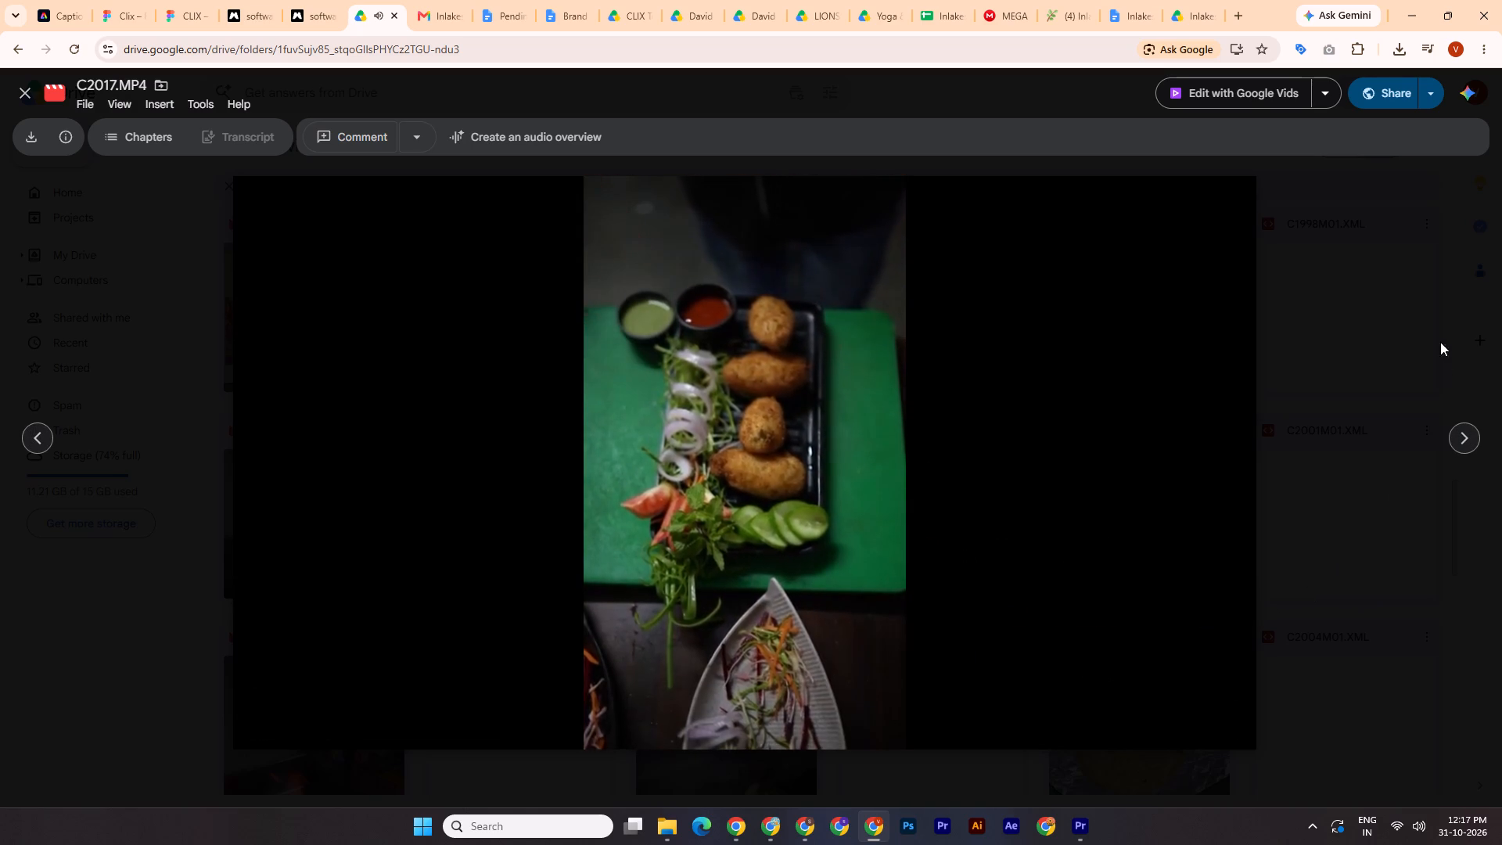
Preview the plated snack clip C2018.MP4 and download it from Drive.
click(1460, 433)
click(1460, 433)
click(920, 451)
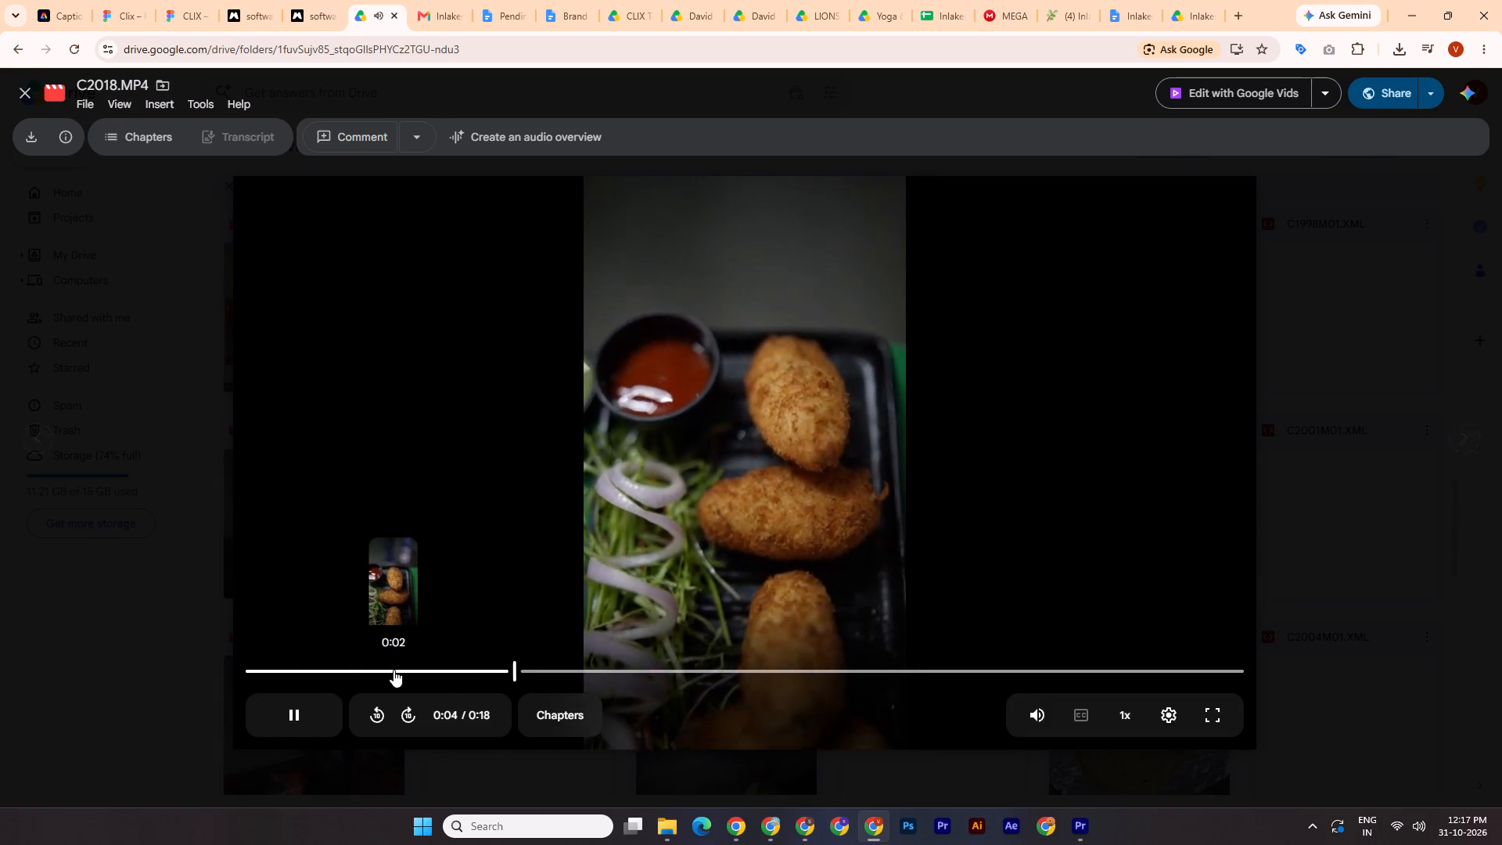
click(27, 143)
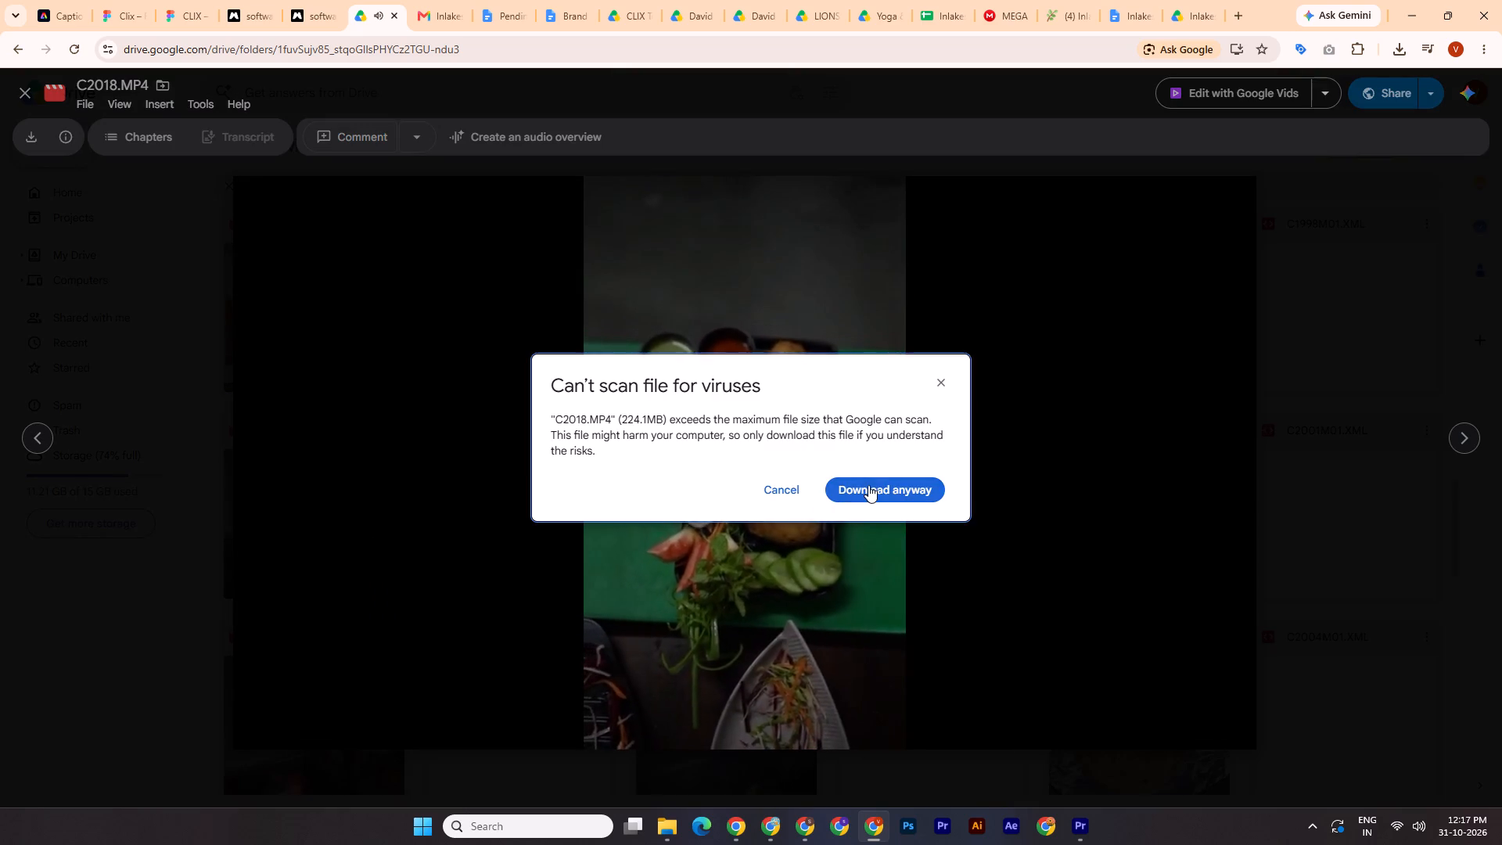
click(868, 485)
Open C2019.MP4 in the Drive preview and skim through its plated dish footage.
click(1474, 443)
click(1474, 443)
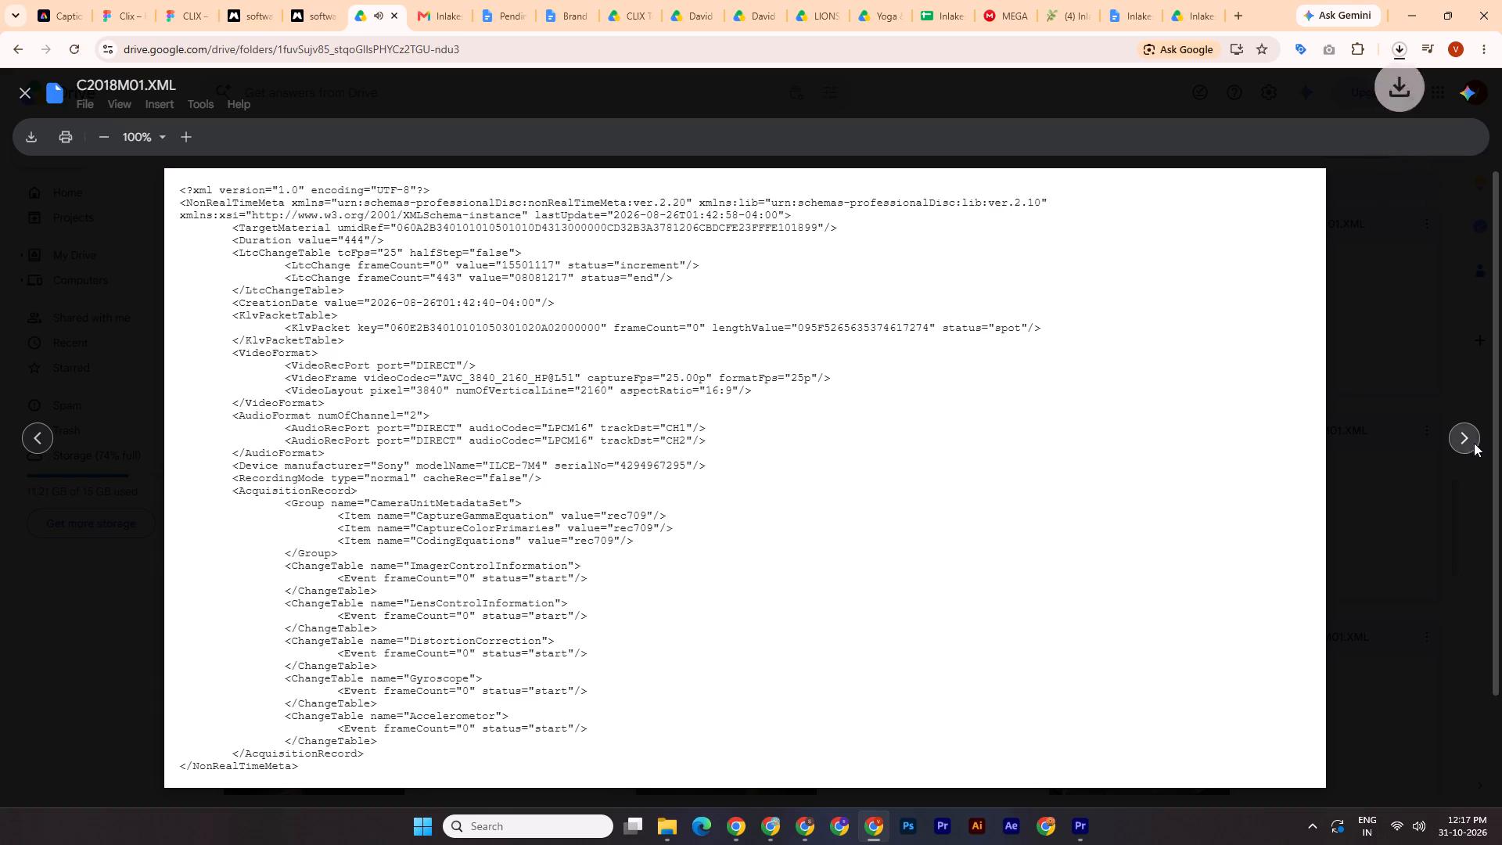
click(761, 494)
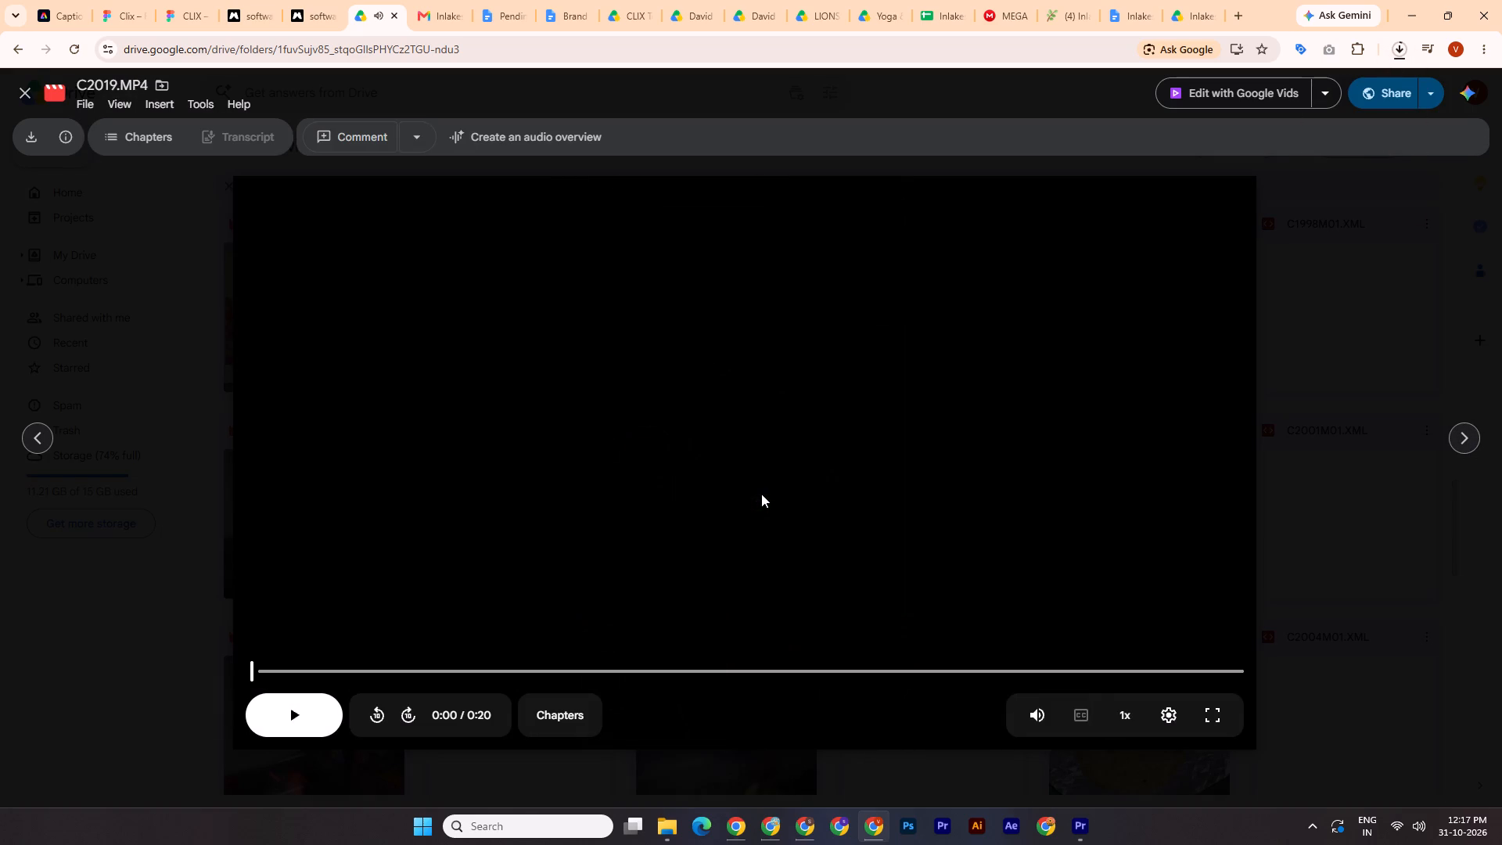
click(331, 667)
click(433, 657)
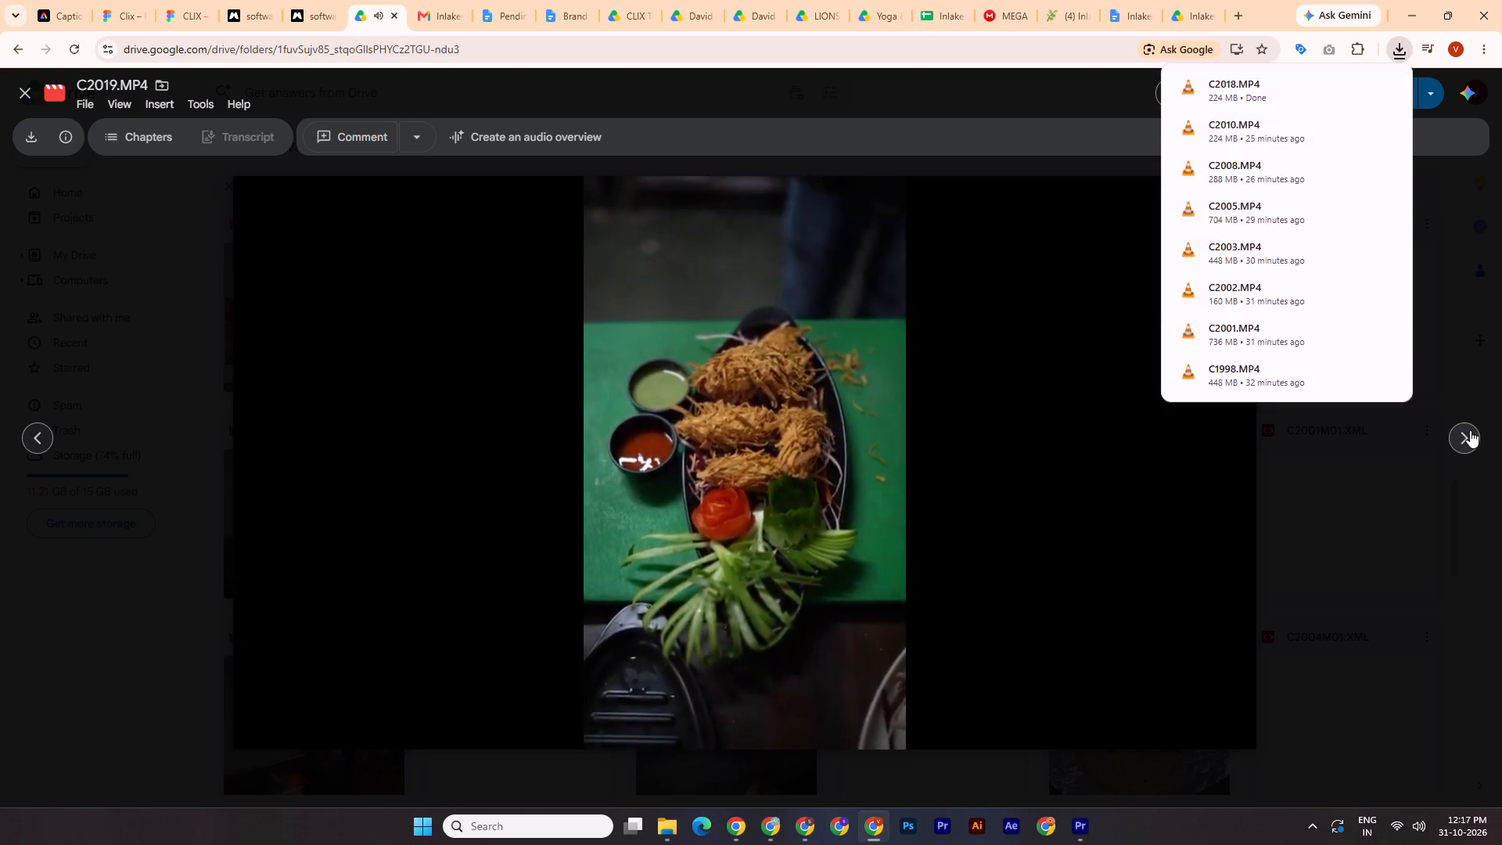
Preview the fried snack platter clip C2020.MP4, skim its footage, and download it from Drive despite the skipped virus scan.
click(1470, 430)
click(1470, 430)
click(611, 538)
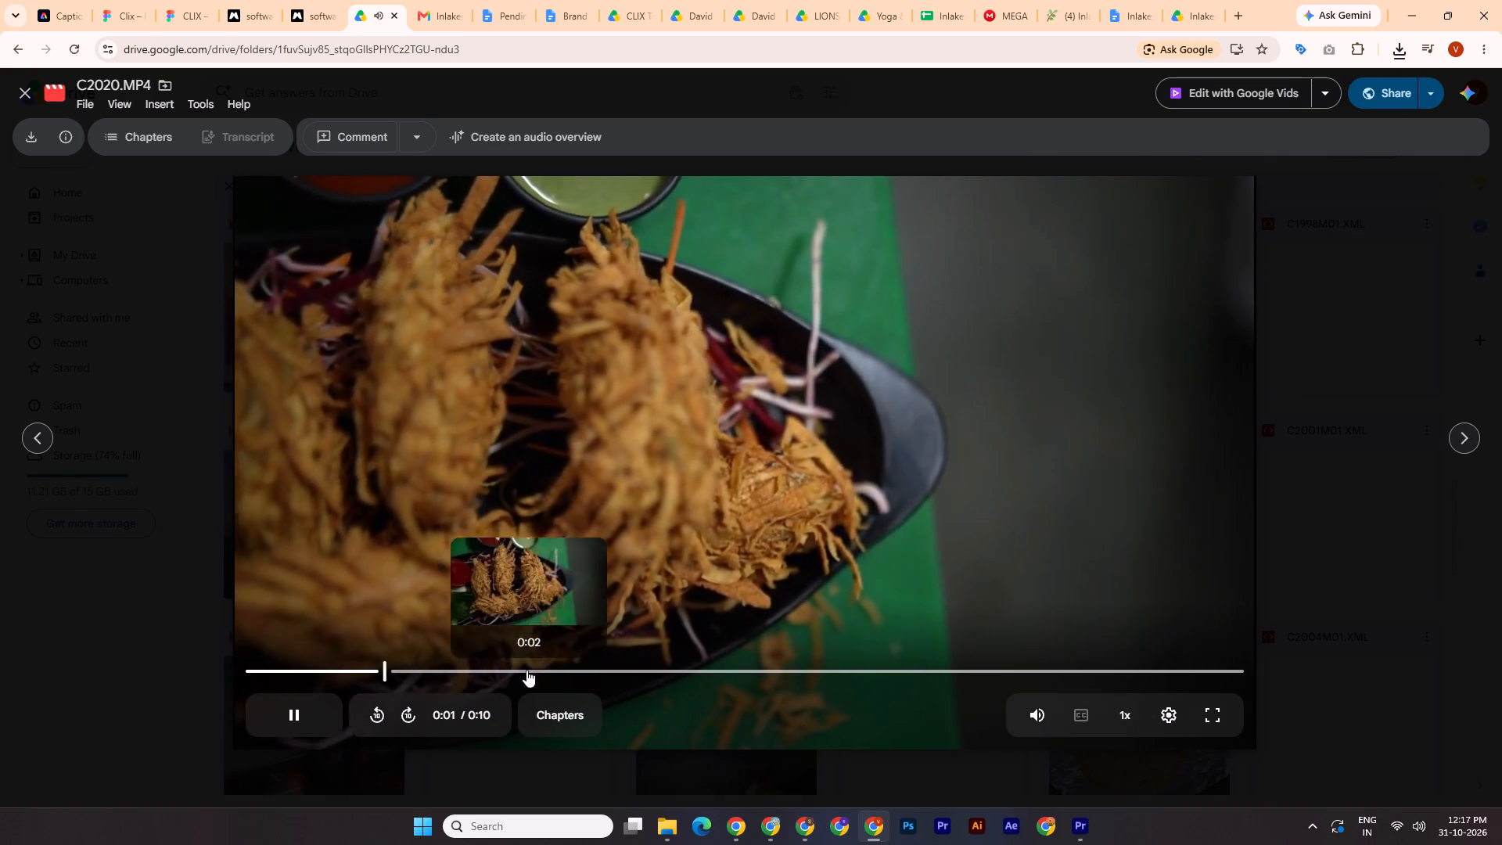
click(528, 676)
click(698, 668)
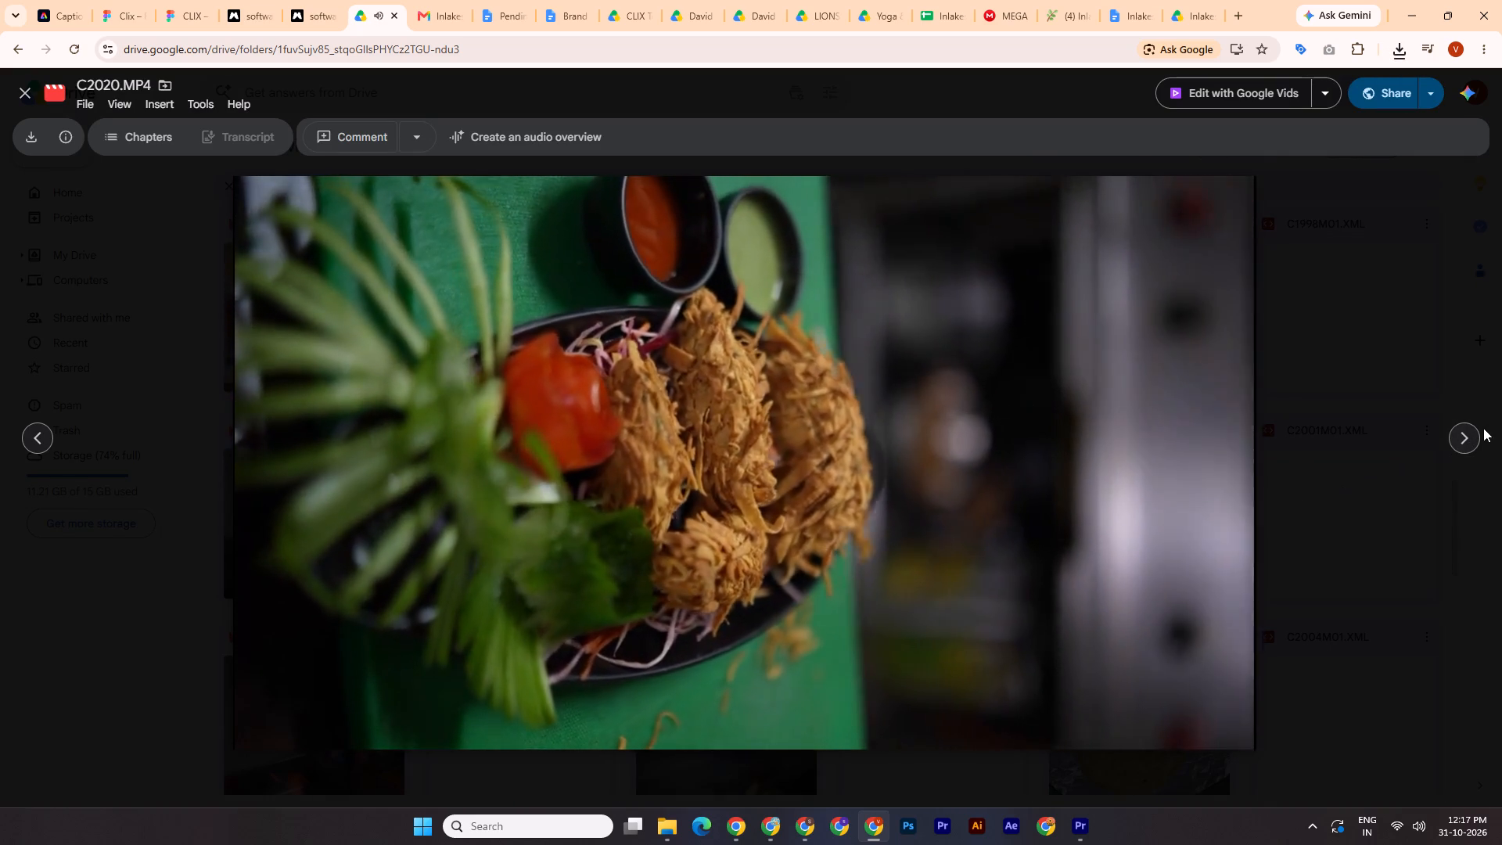
click(19, 143)
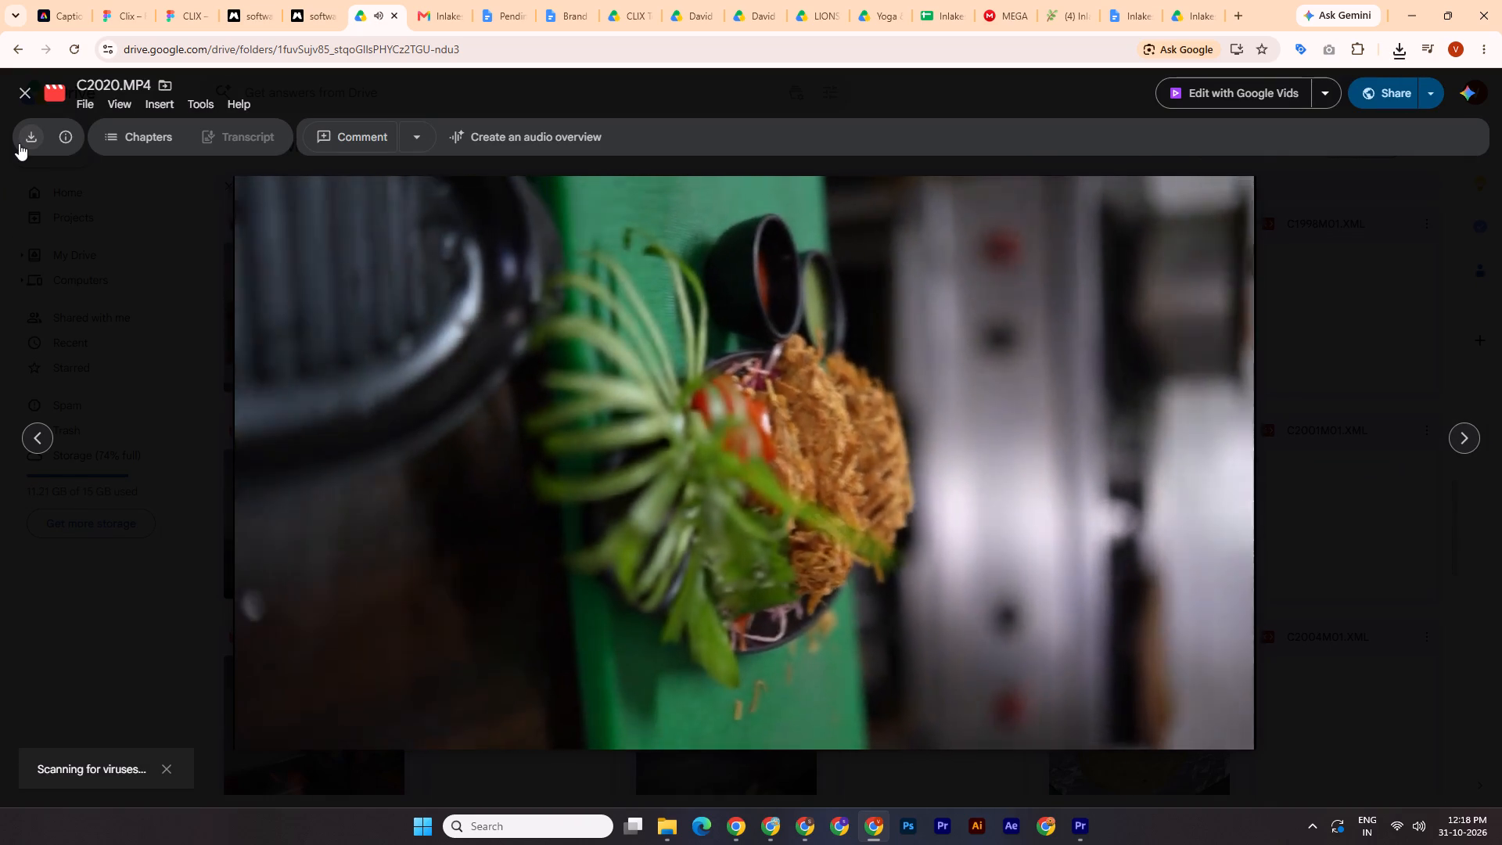
click(872, 489)
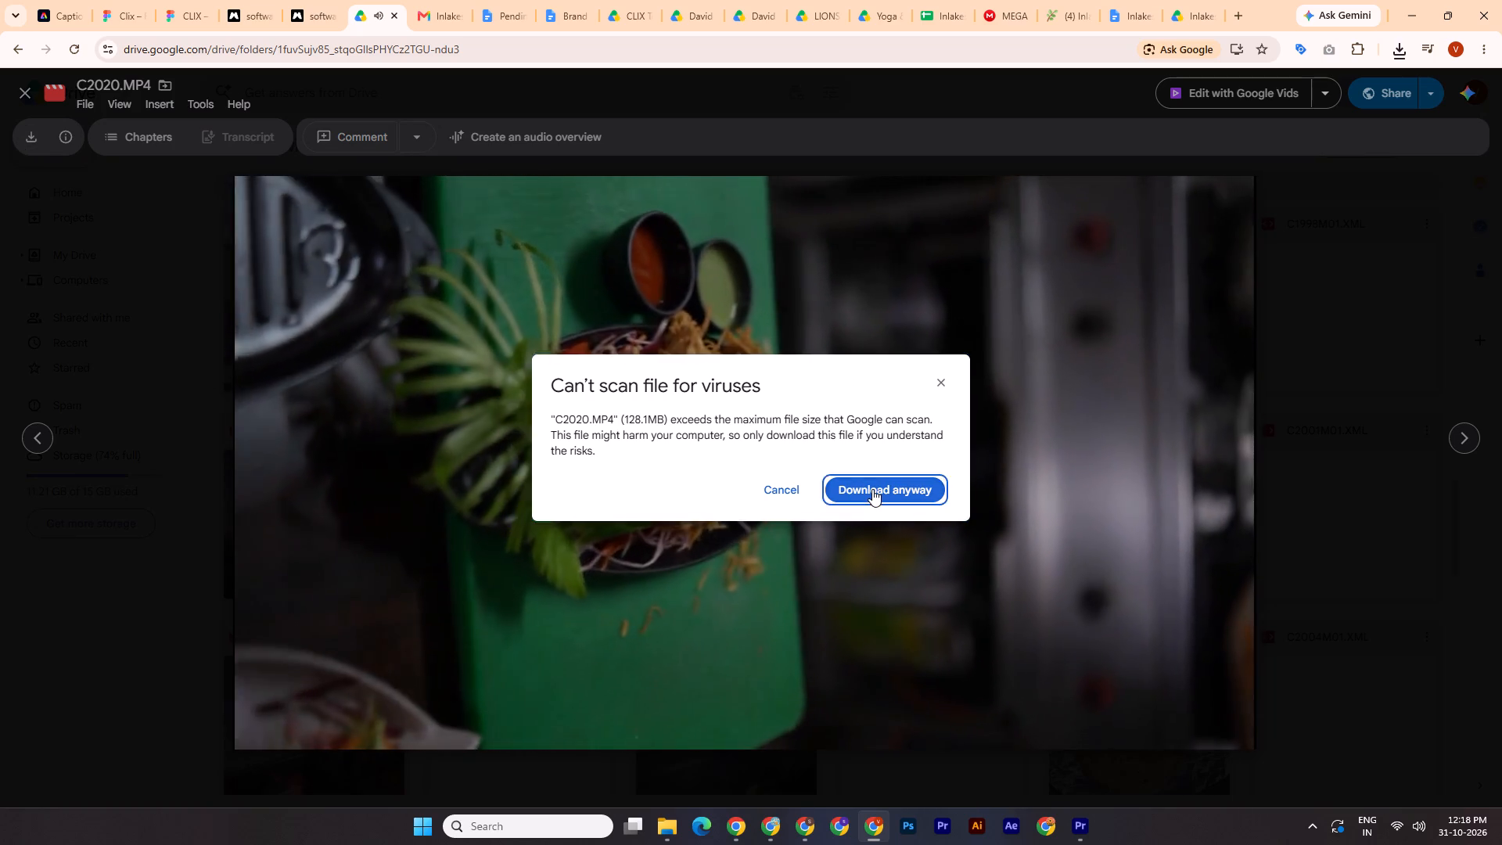
Preview the plated snack clip C2021.MP4 and download it from Drive.
click(1464, 439)
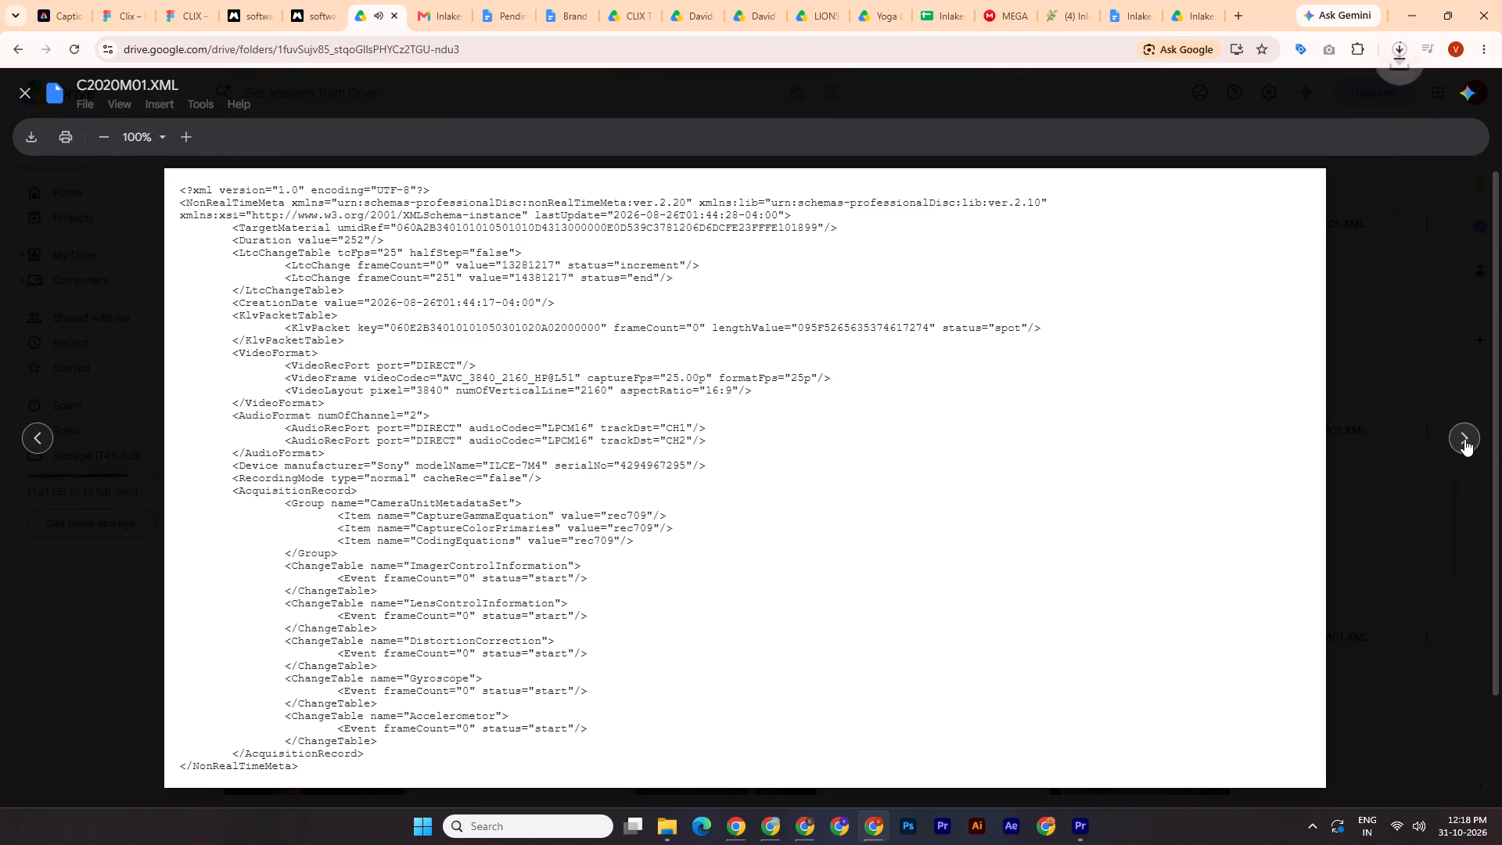
click(1464, 439)
click(753, 564)
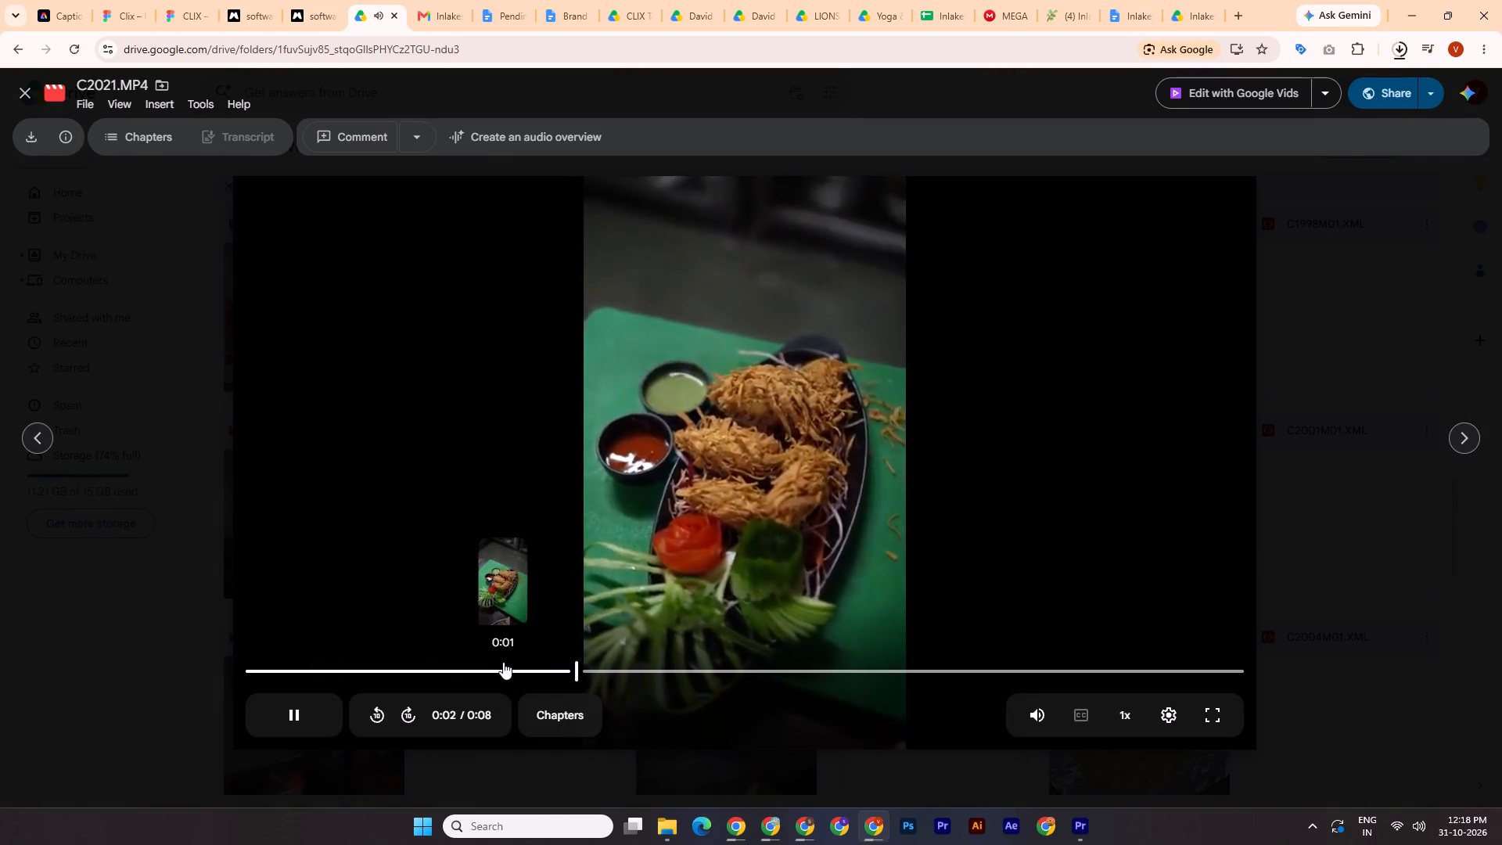
double_click(26, 142)
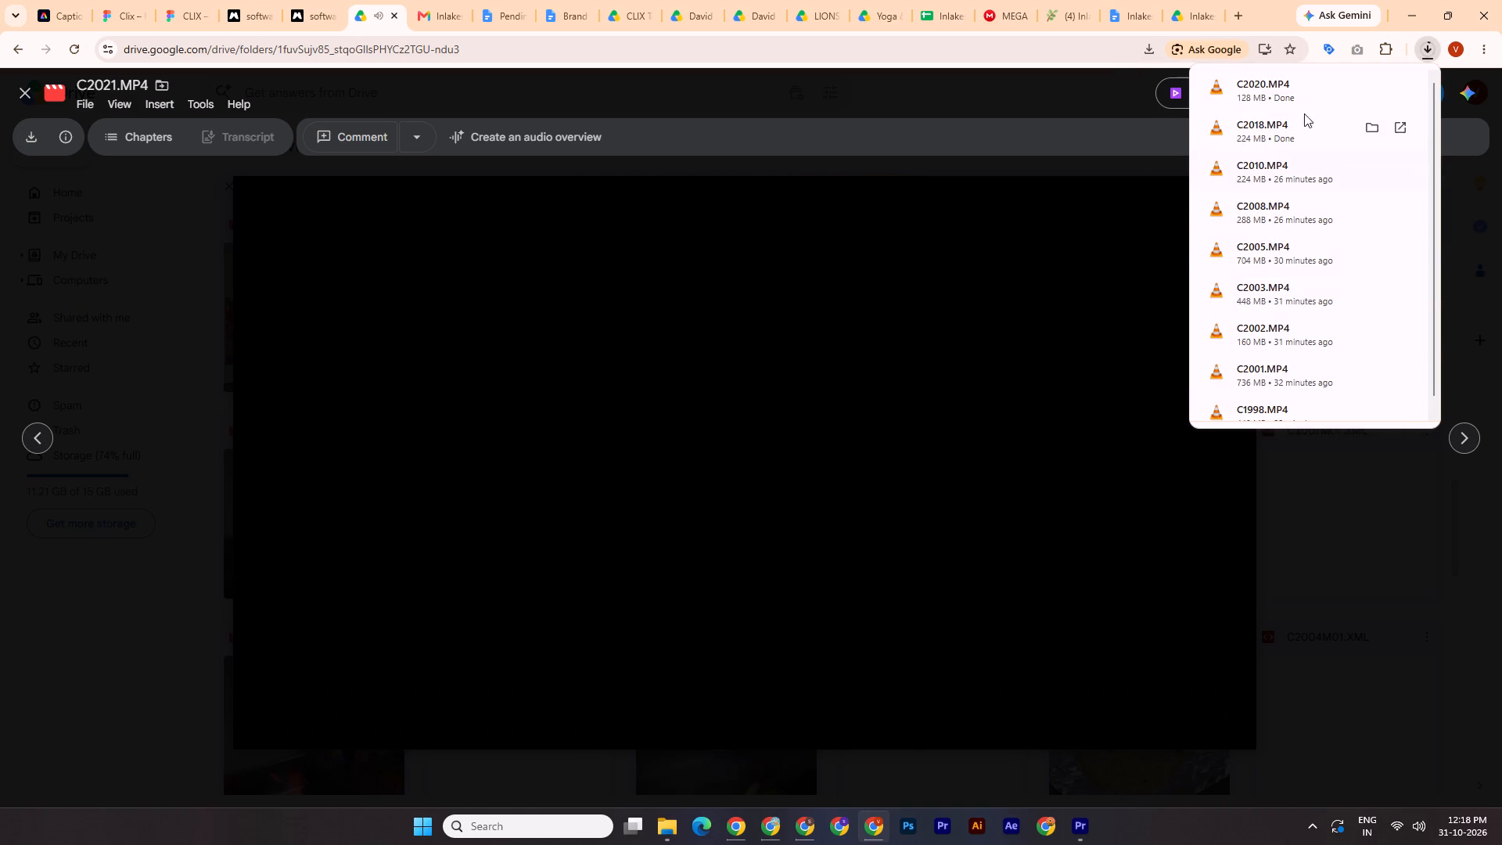
Cancel the duplicate C2021 (1).MP4 download in the recent downloads, keeping the original C2021.MP4 download.
click(1417, 54)
click(1425, 45)
click(1419, 51)
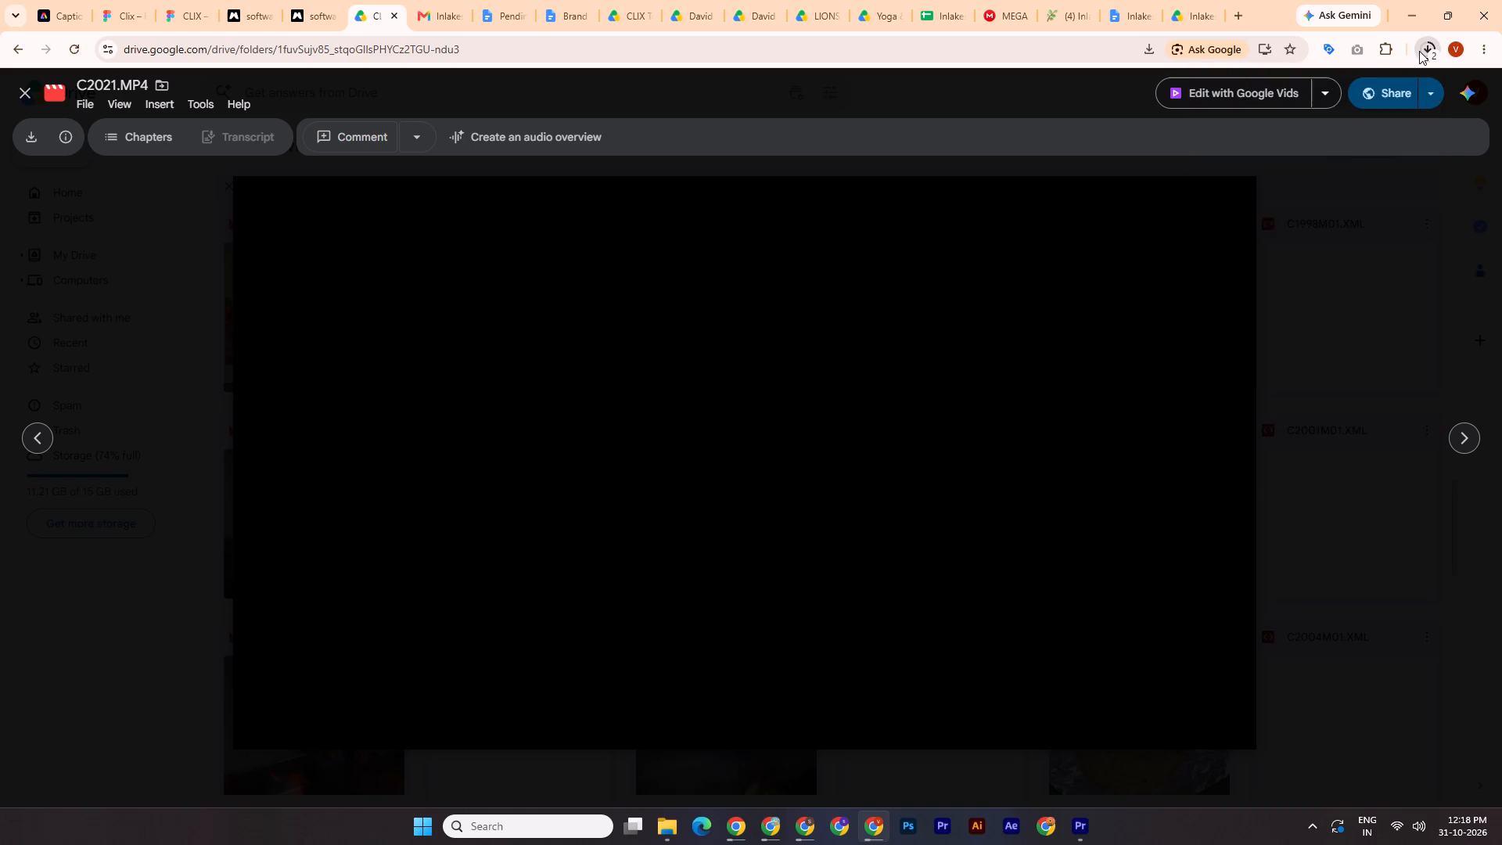
click(1393, 120)
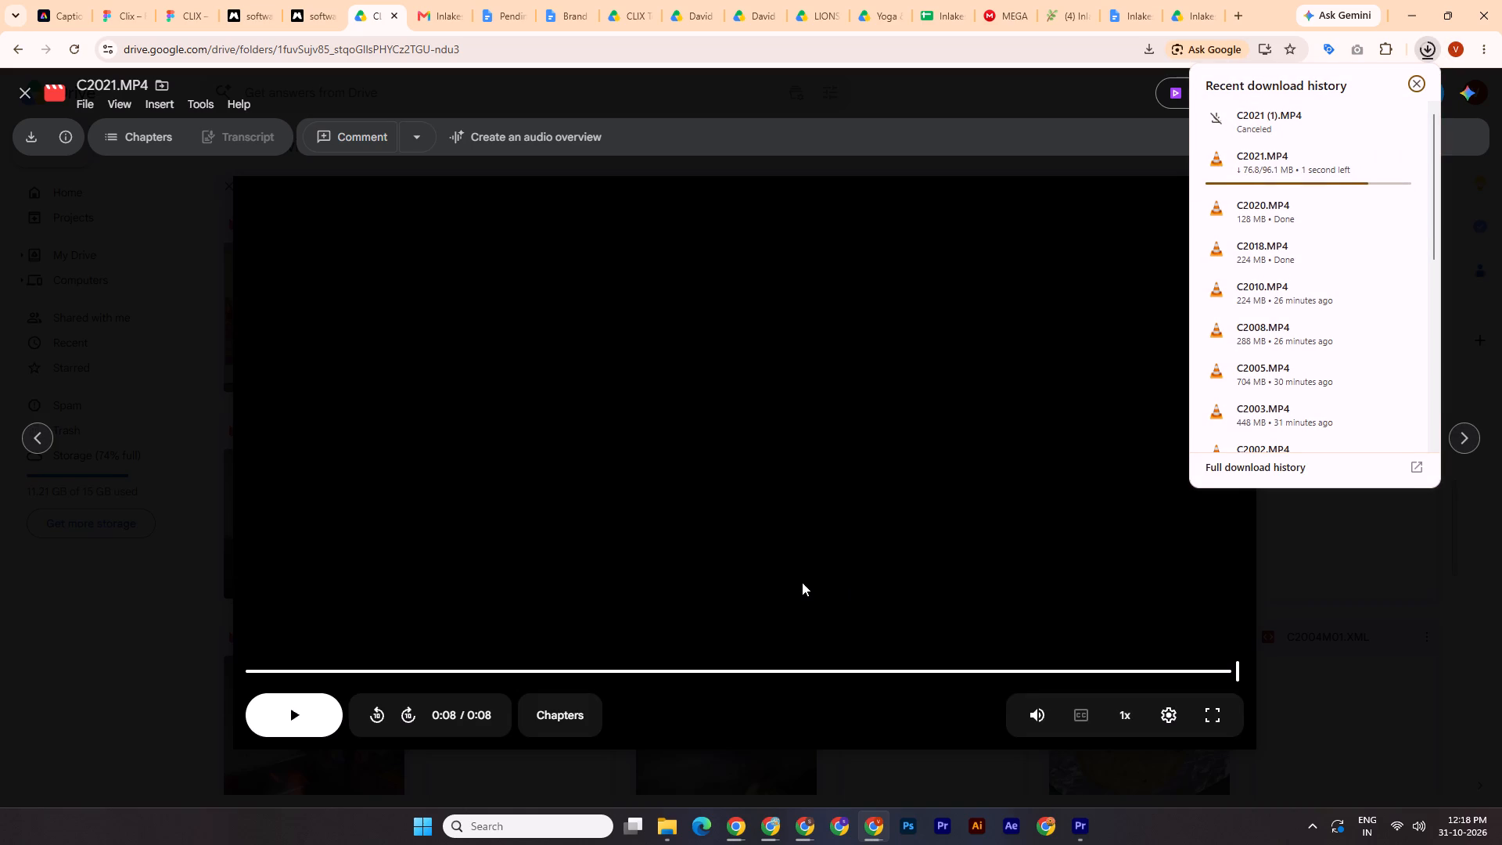
click(802, 582)
Return to the CLIP folder, find C2022.MP4 and review its plating footage in the Drive preview.
click(1479, 433)
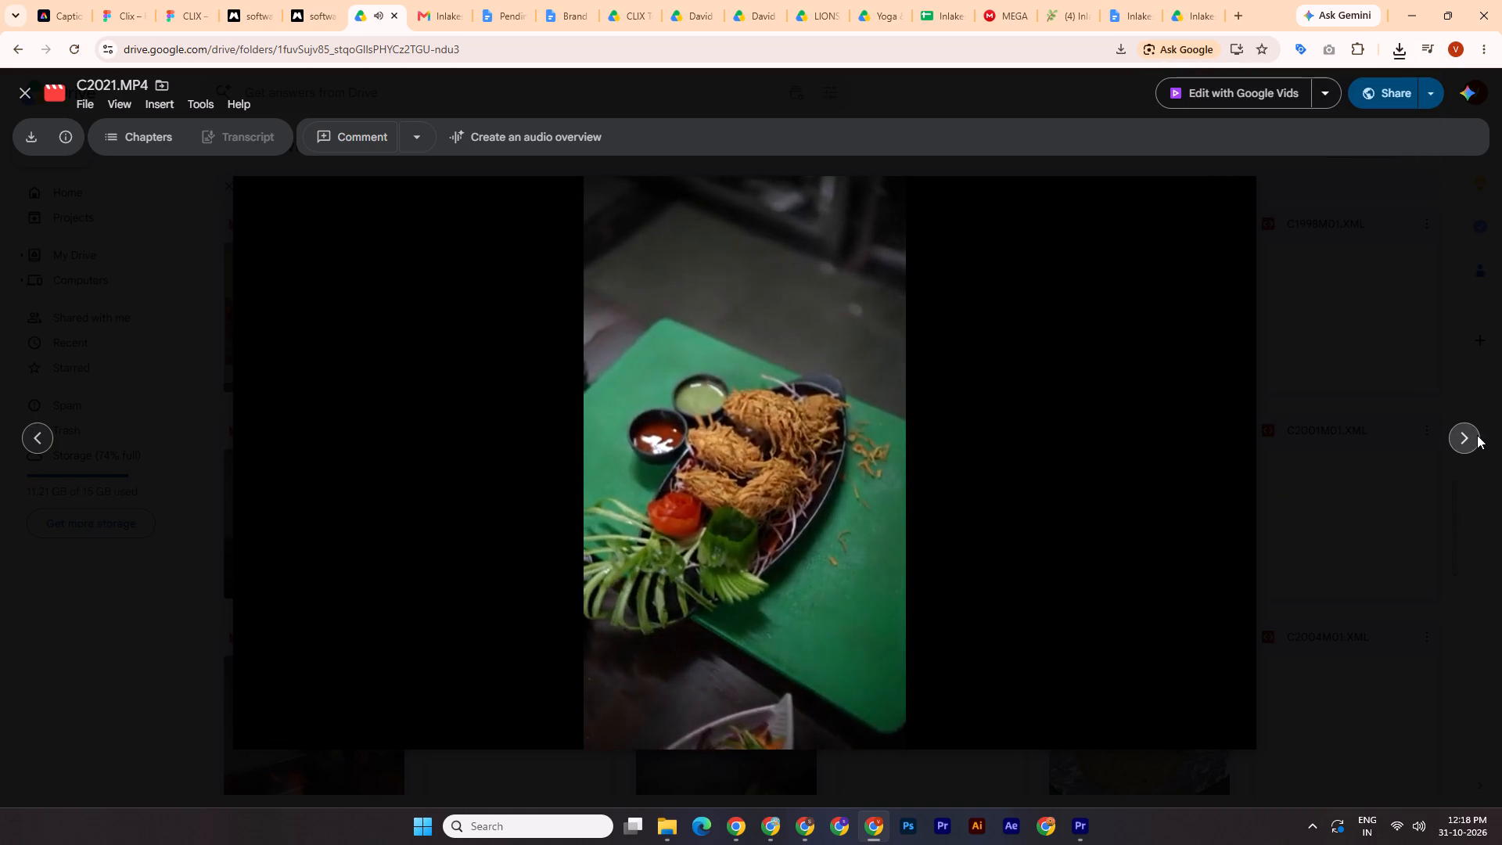
click(1477, 435)
scroll(1002, 517, down, 11)
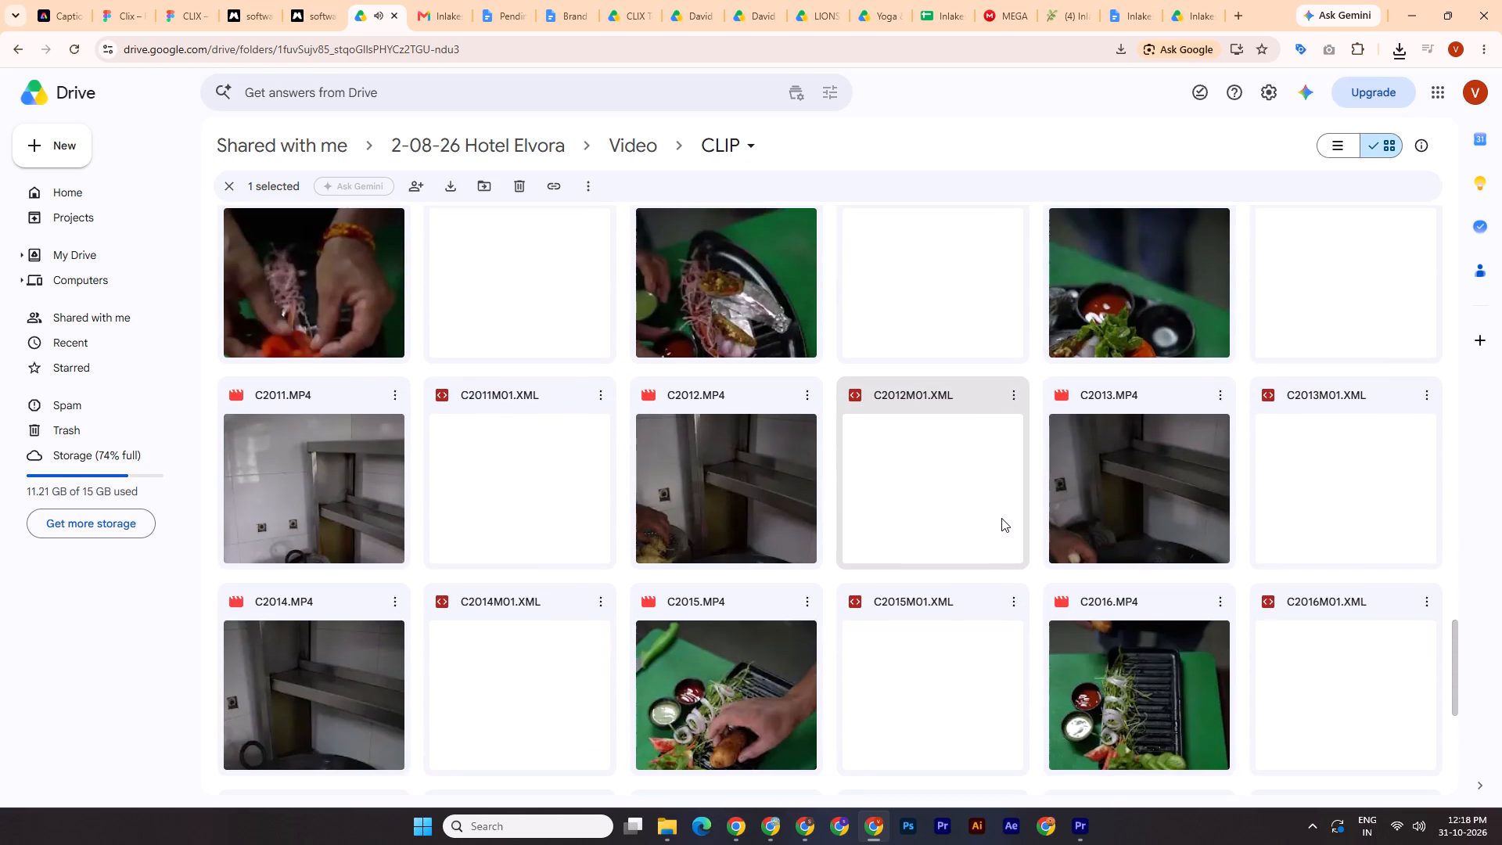
scroll(1001, 518, down, 10)
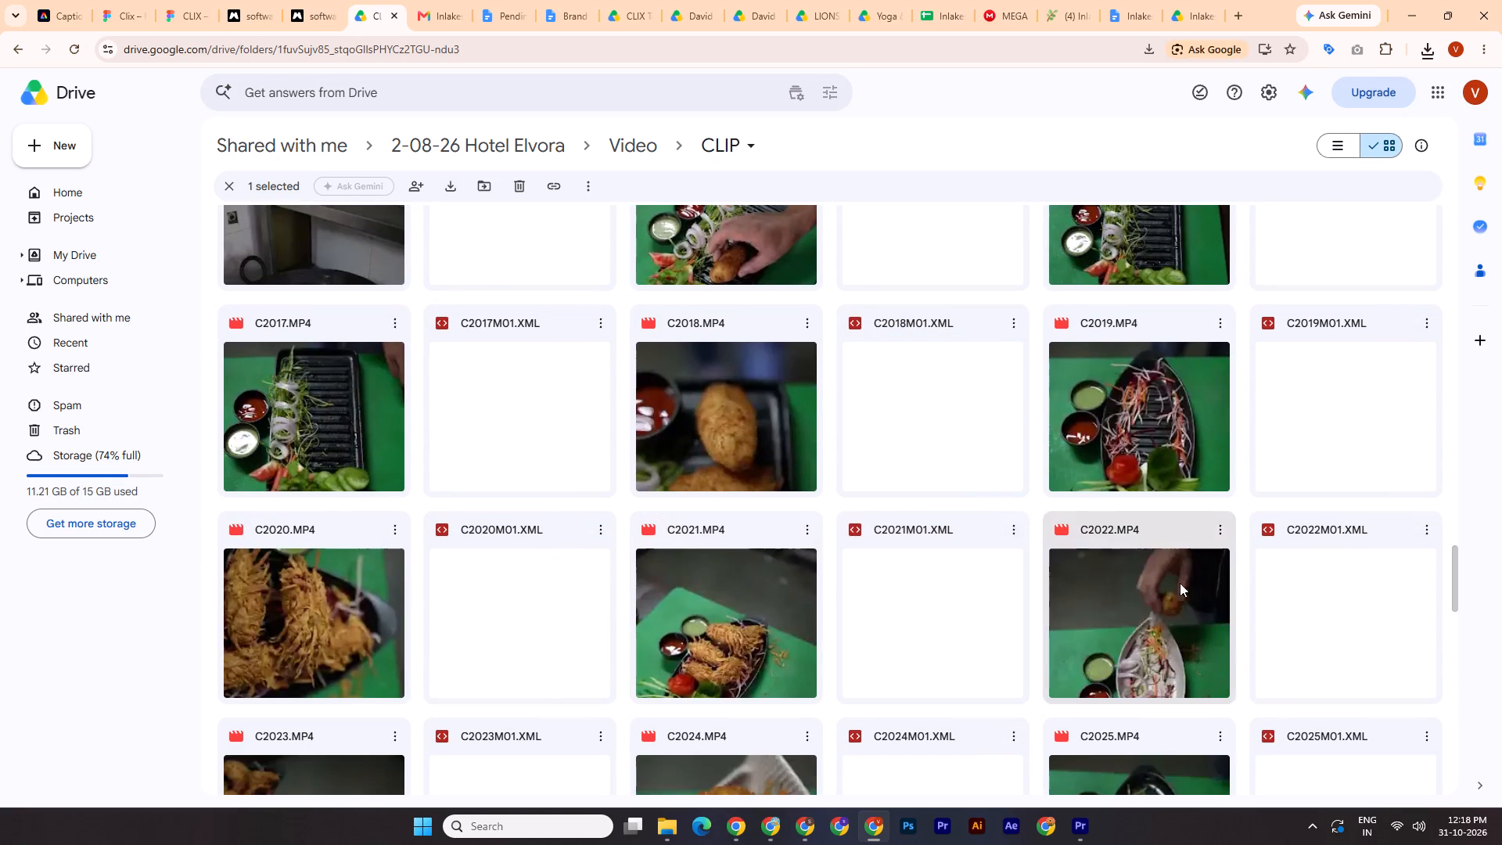
scroll(1187, 577, down, 2)
double_click(1161, 462)
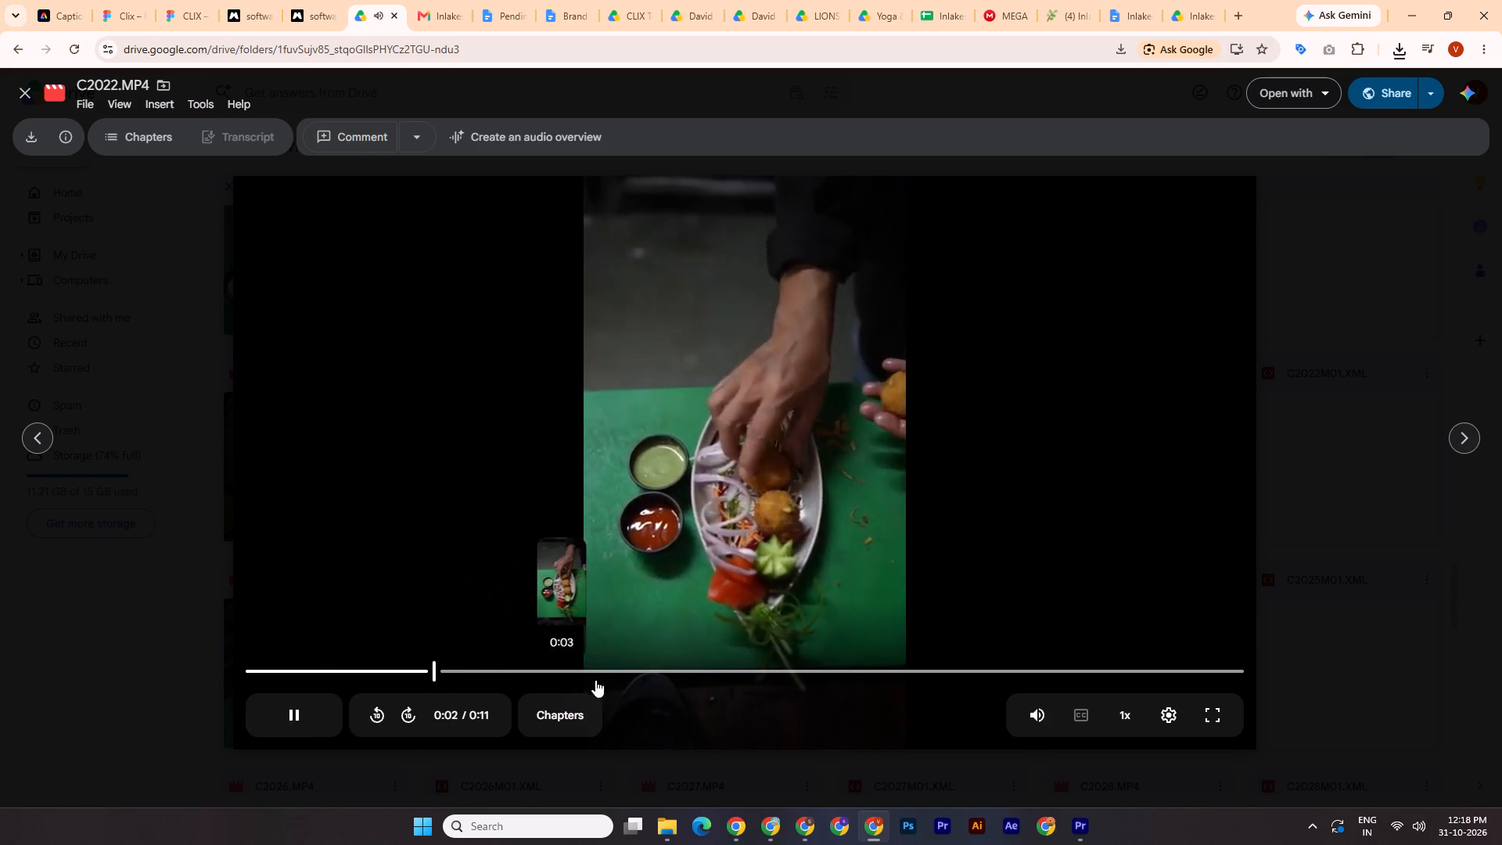
Move on to C2023.MP4 and skim its footage of the plated fried balls.
click(1462, 437)
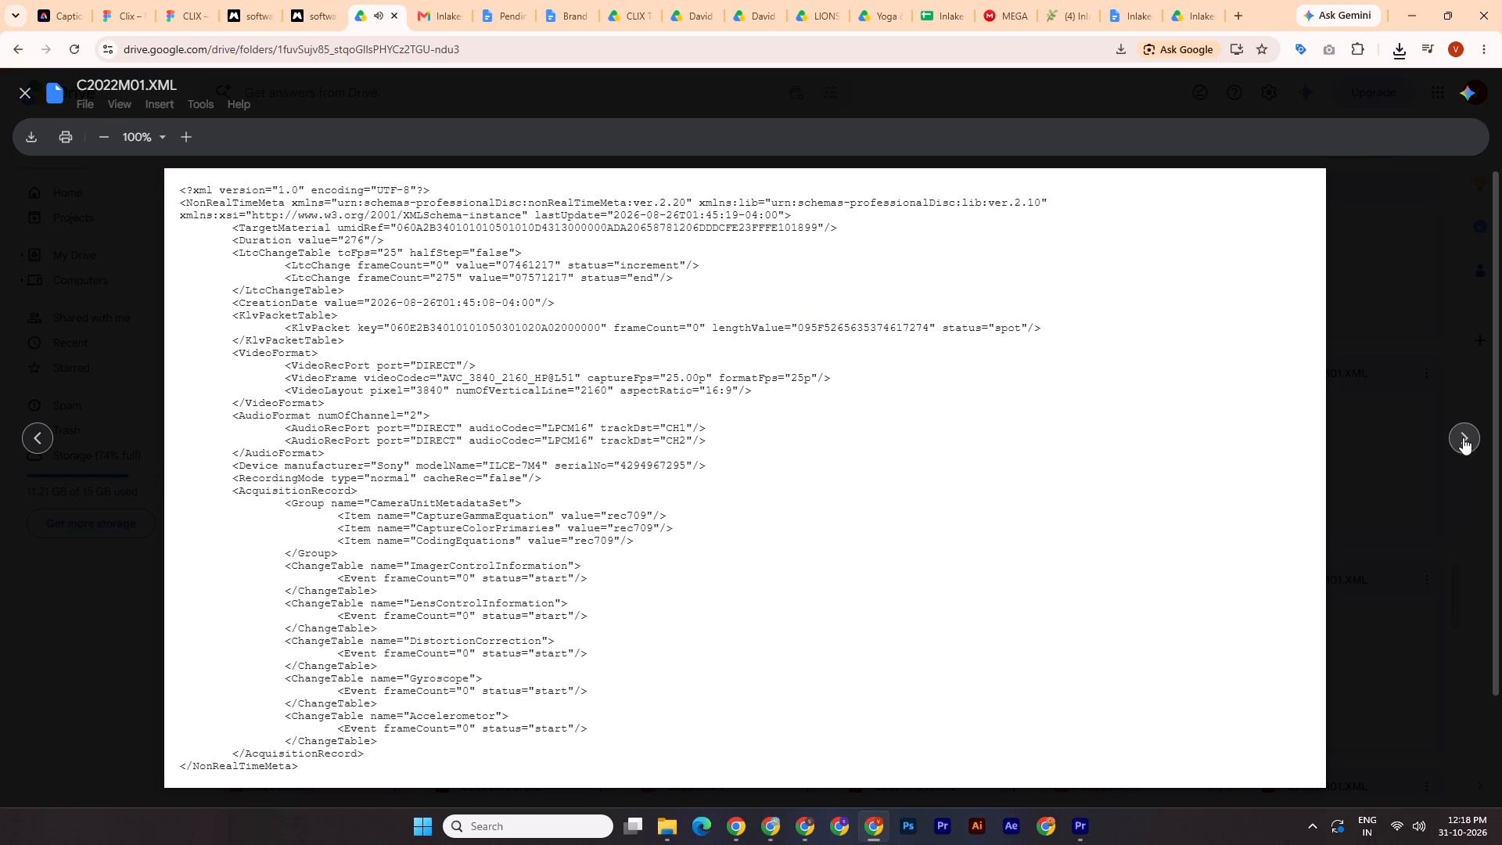
click(1463, 437)
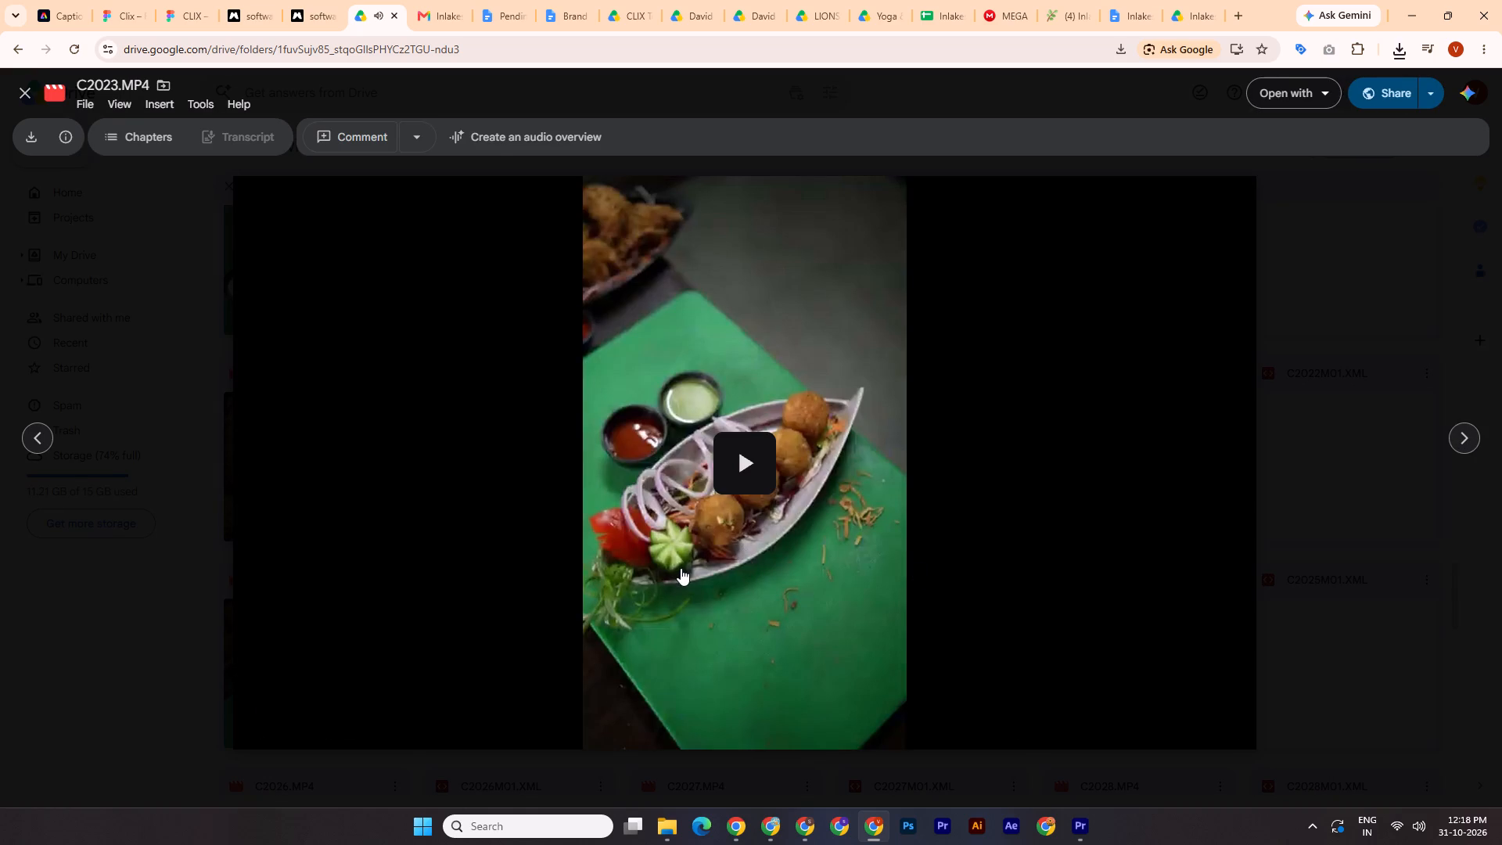
click(681, 568)
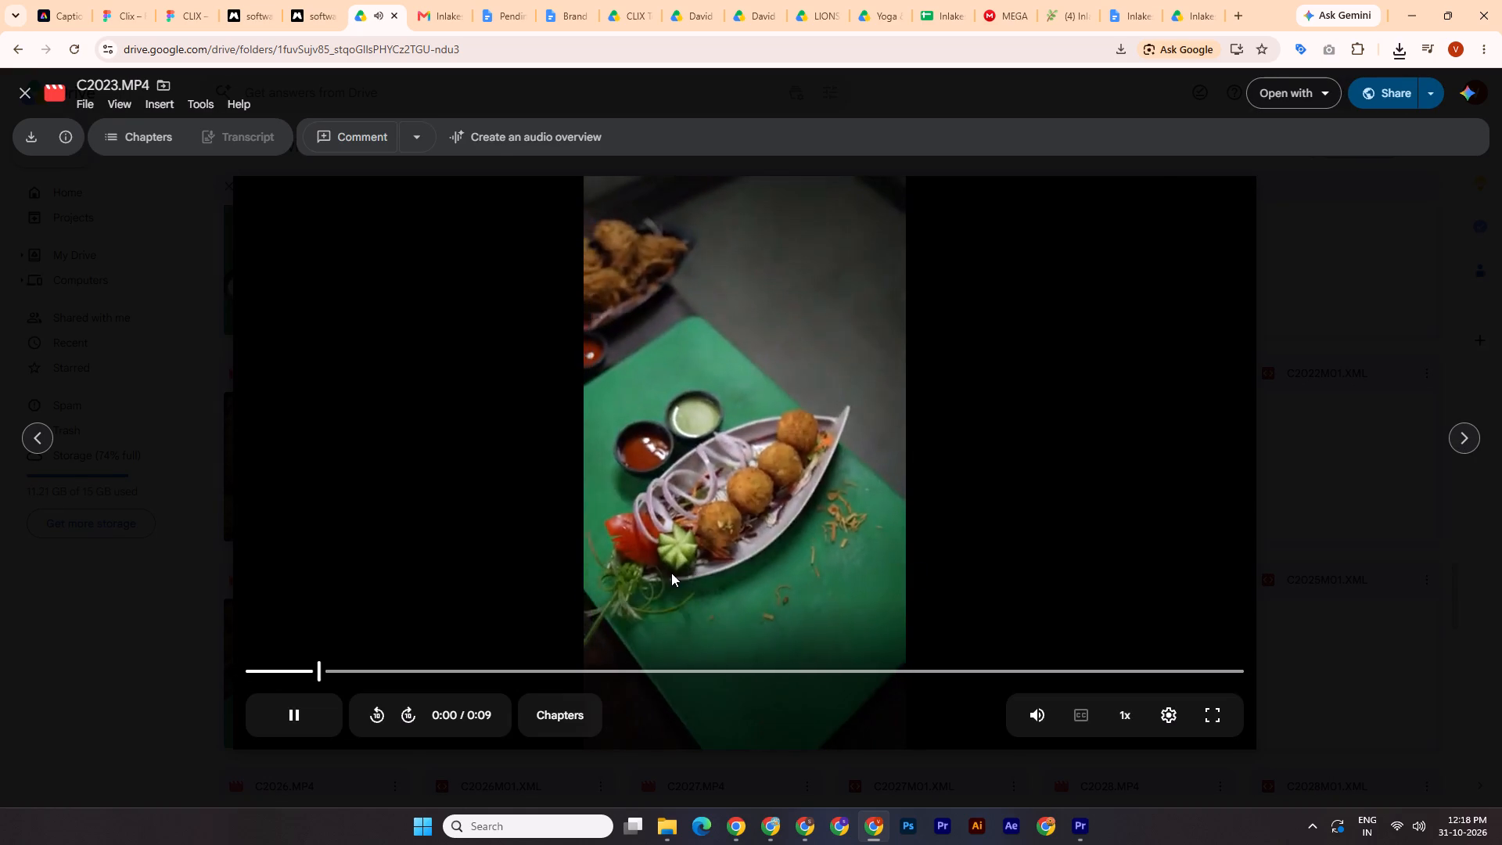
click(649, 674)
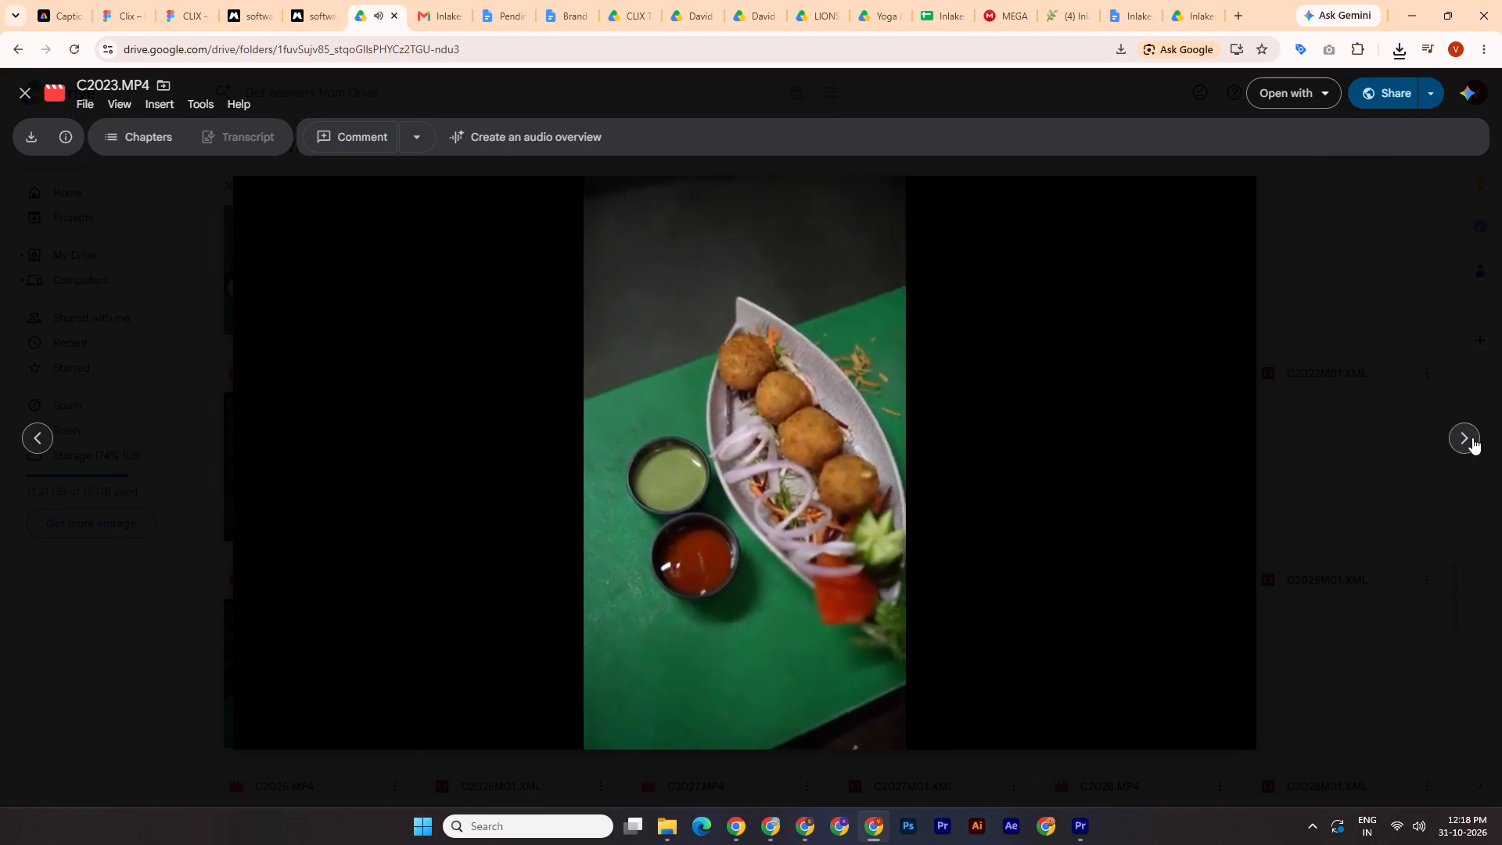
Preview the fried balls clip C2024.MP4 through to its end and download it from Drive despite the skipped virus scan.
click(1472, 437)
click(1472, 437)
click(862, 548)
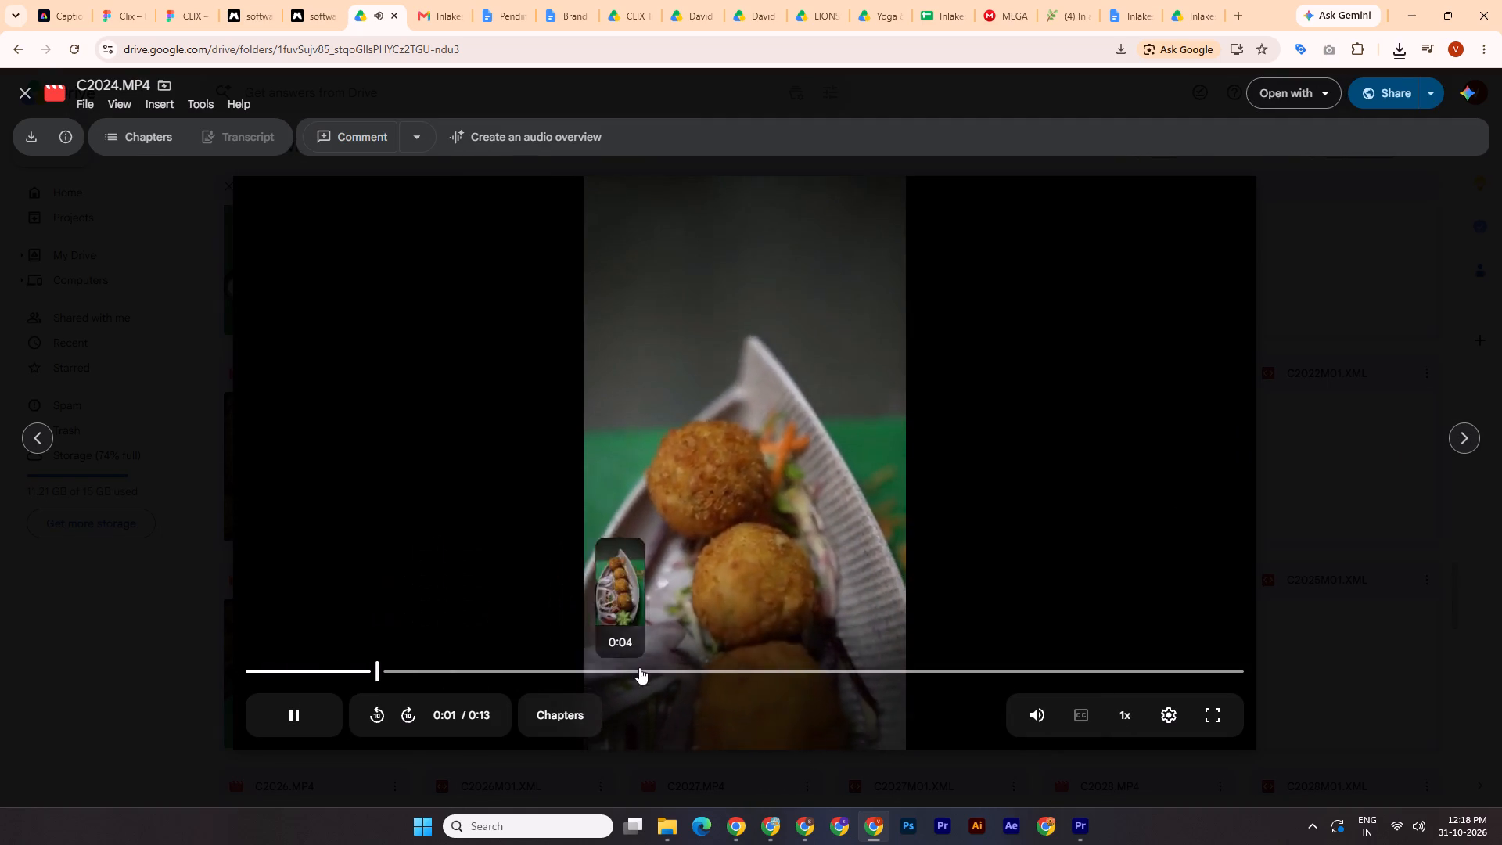
click(641, 667)
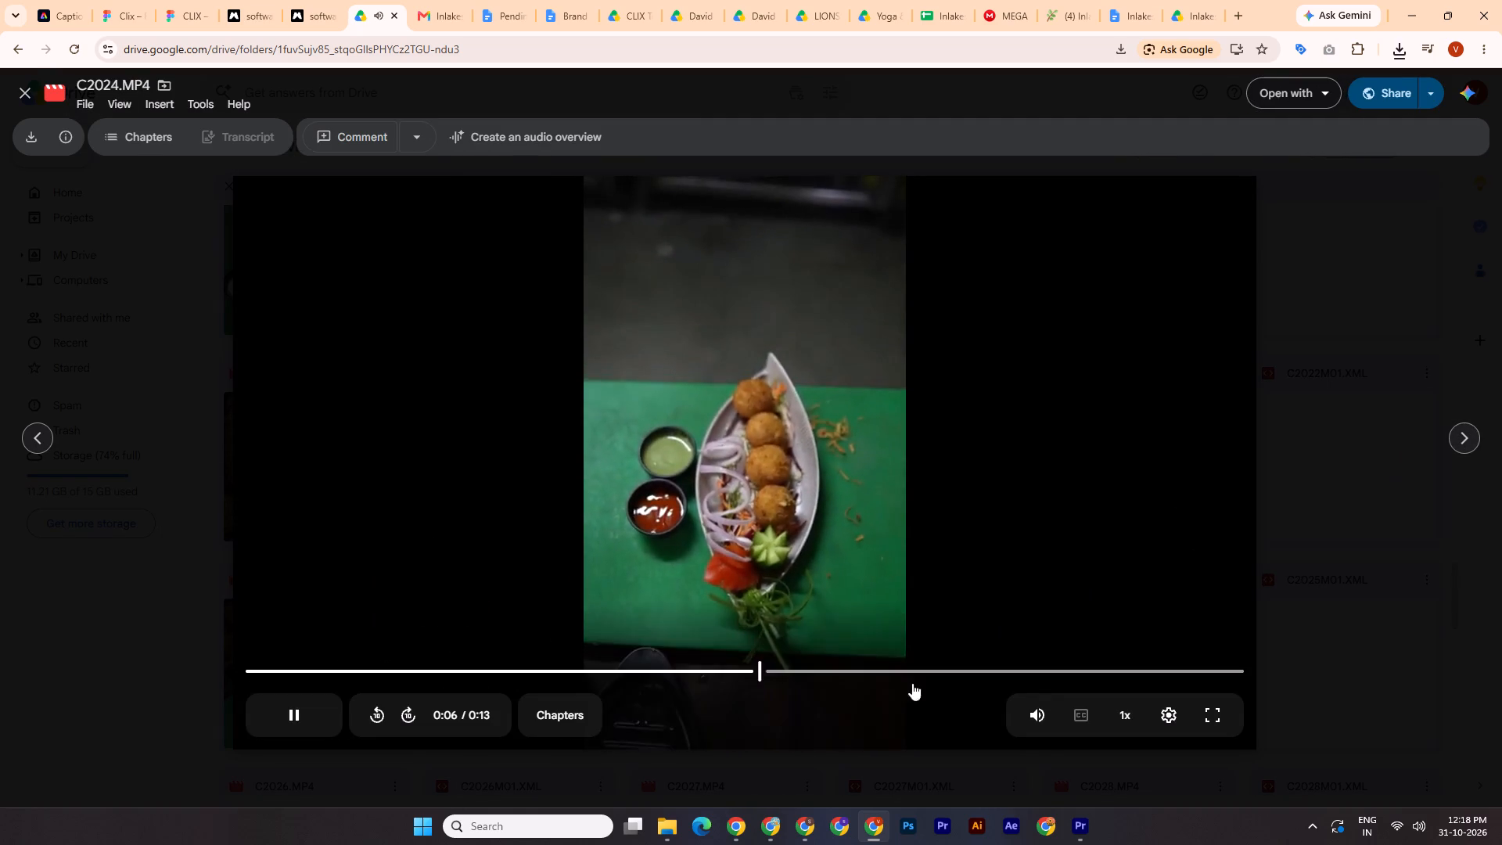
click(904, 675)
click(997, 666)
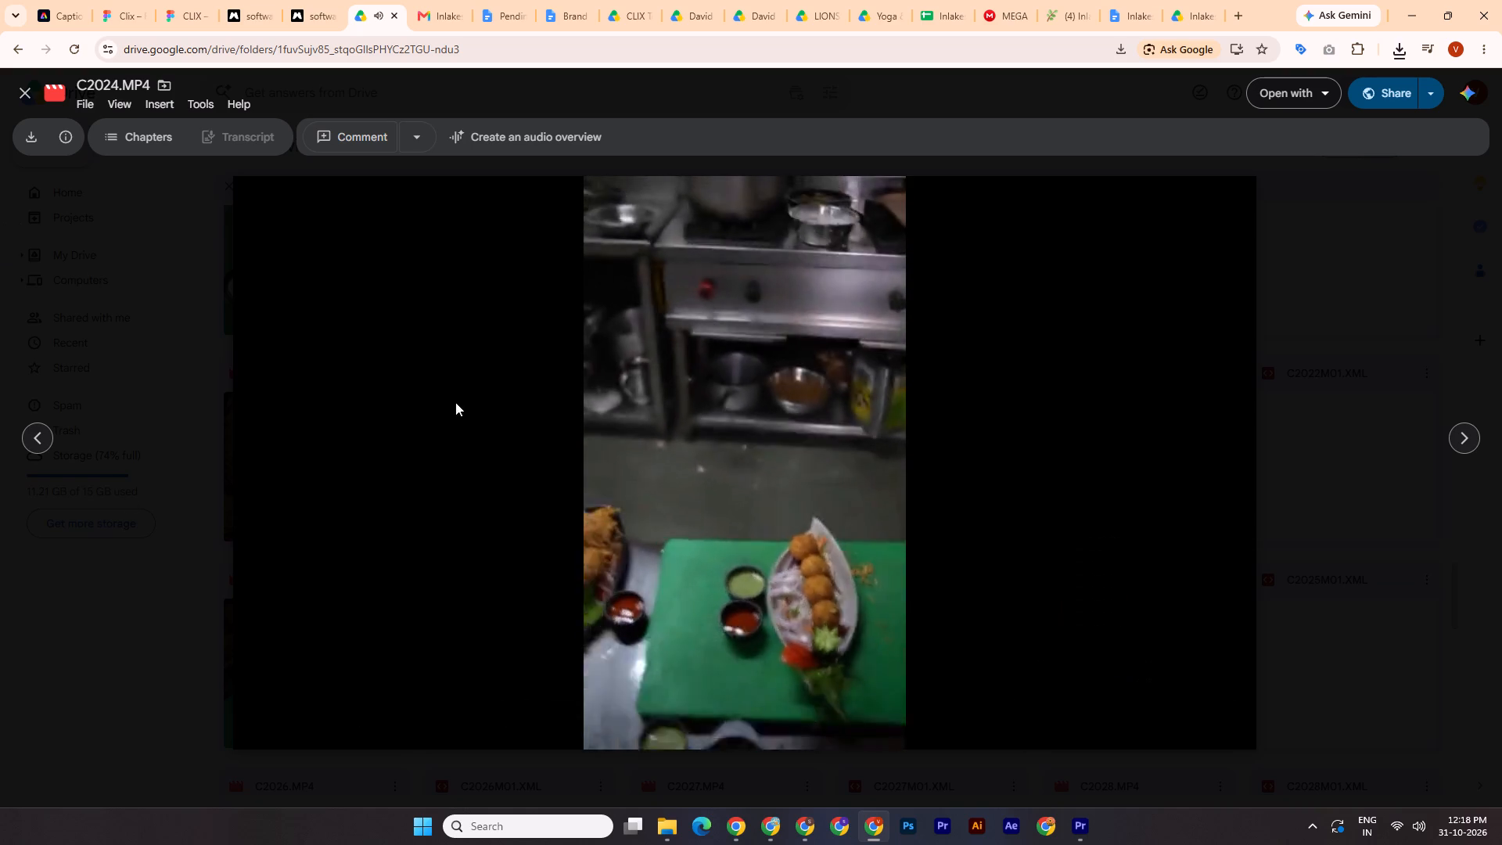
click(28, 144)
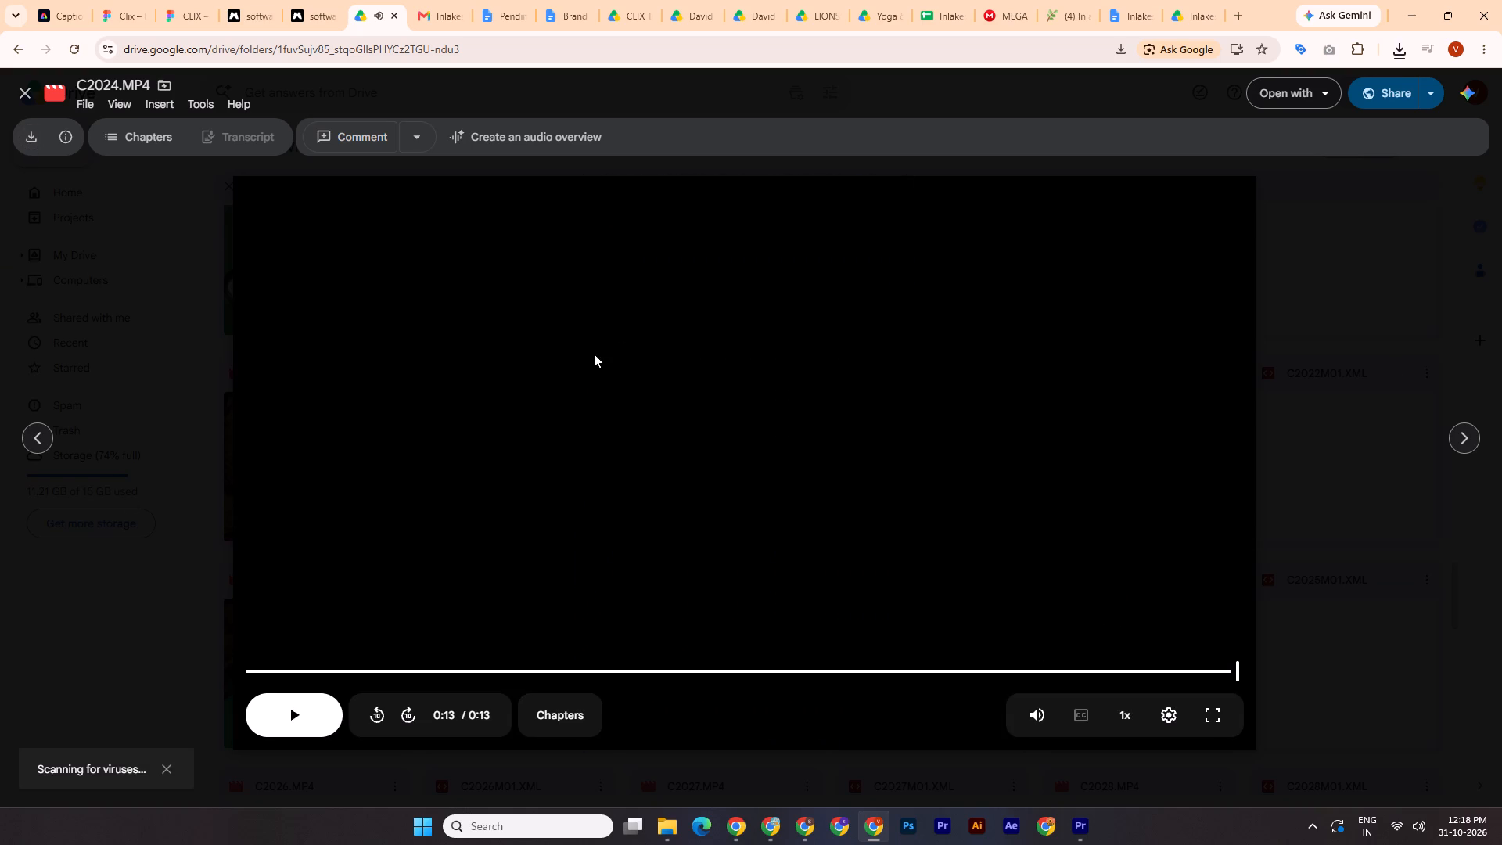
click(900, 487)
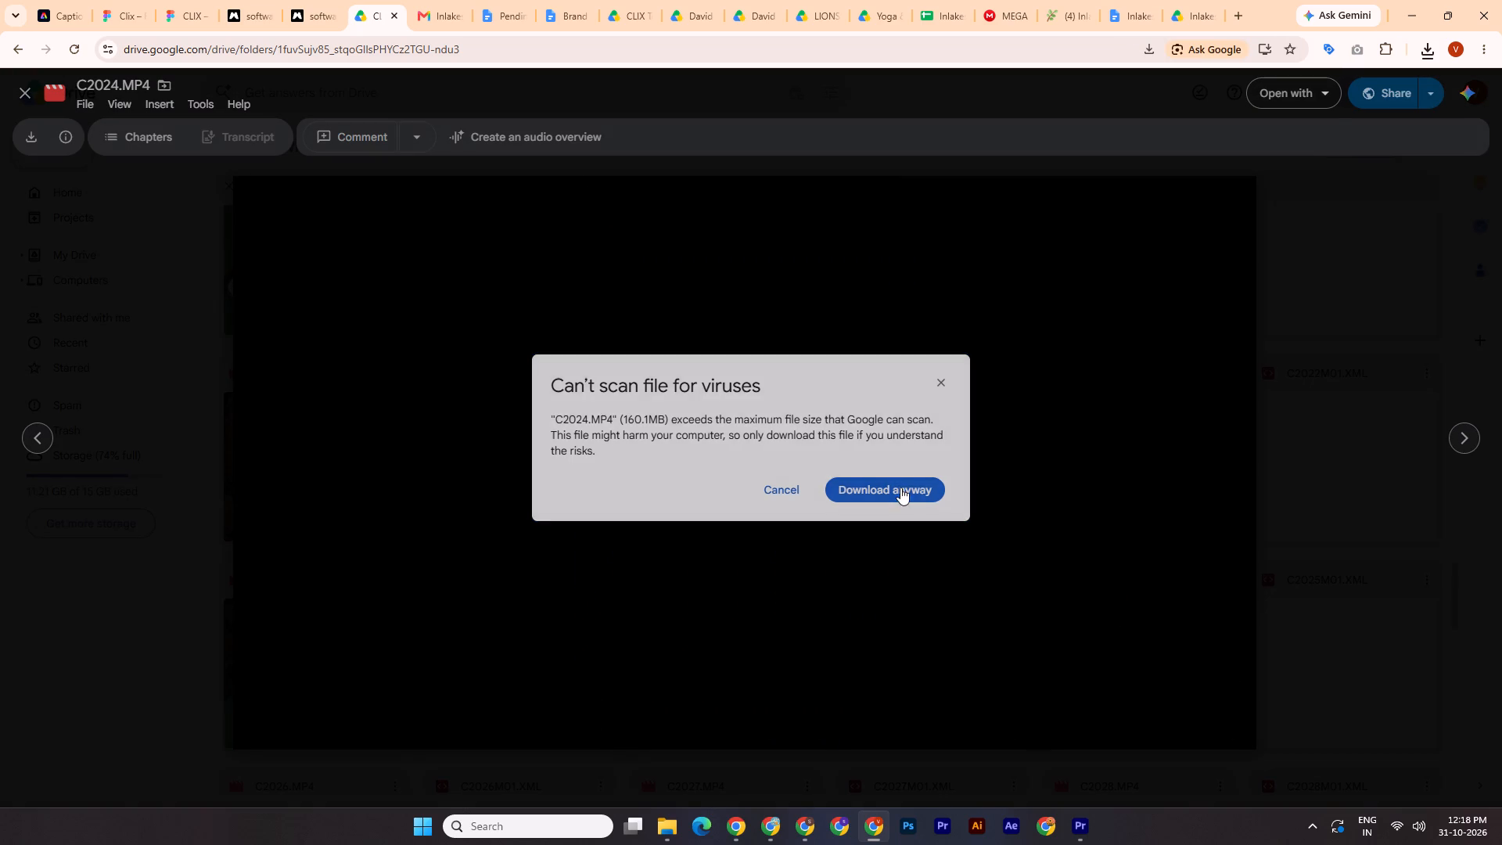
Review clips C2025.MP4 and C2026.MP4 in the Drive preview for usable plated dish footage.
click(1462, 449)
click(1462, 449)
click(773, 568)
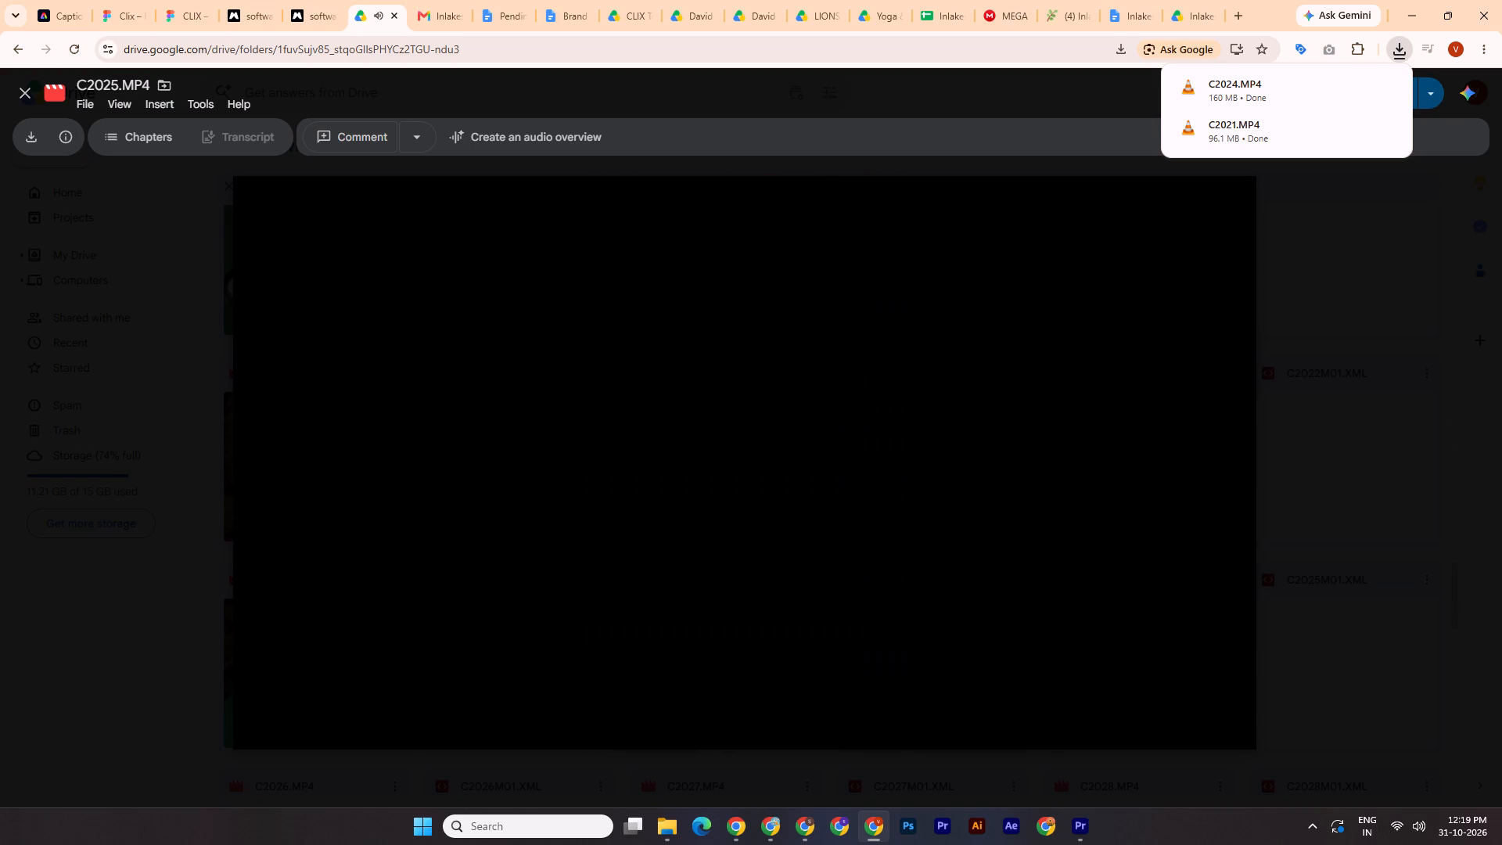
click(1456, 439)
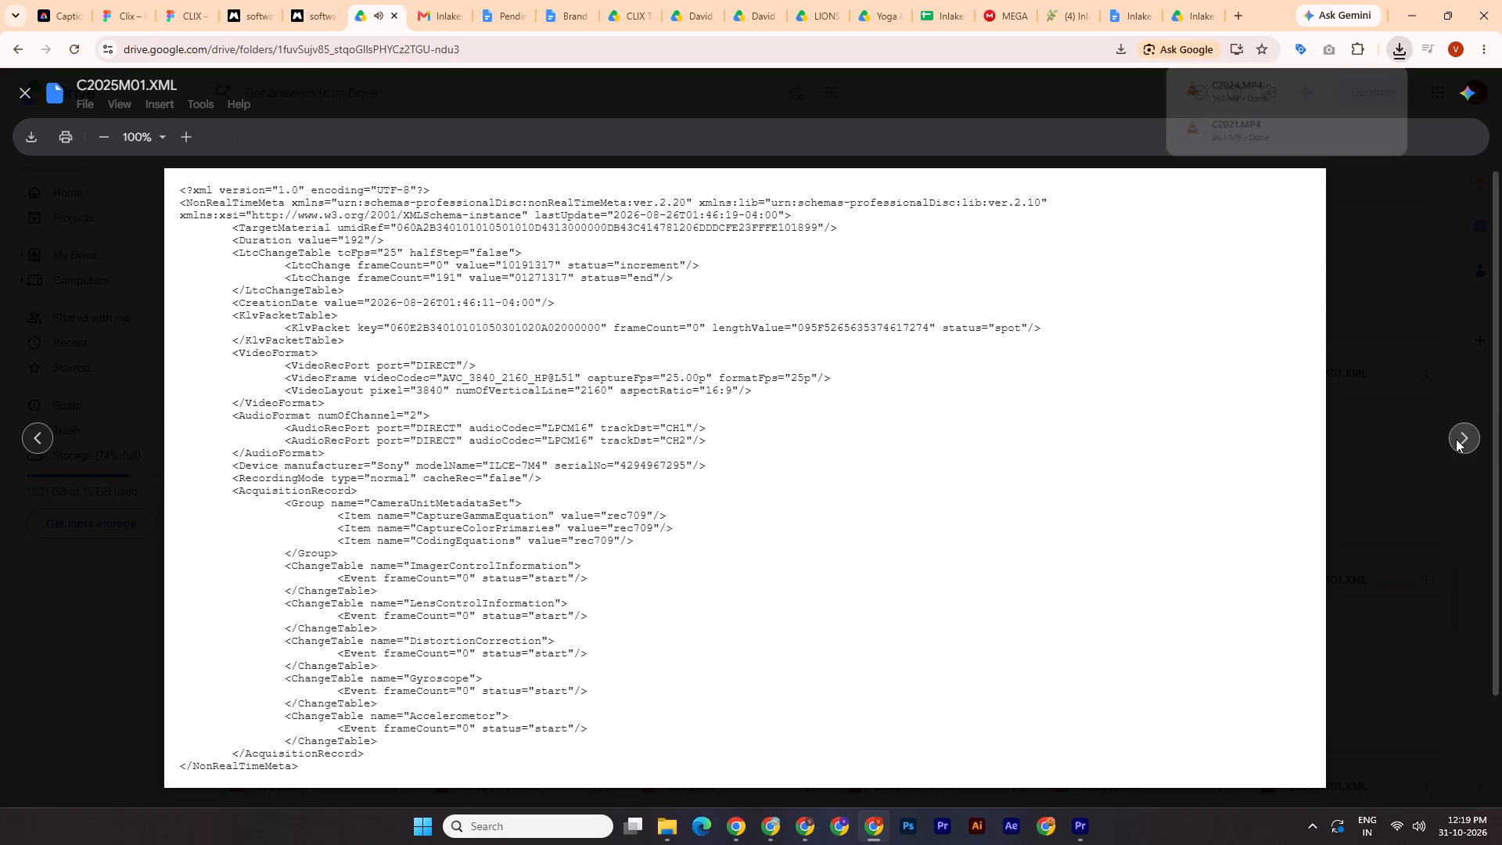
click(1457, 439)
click(771, 564)
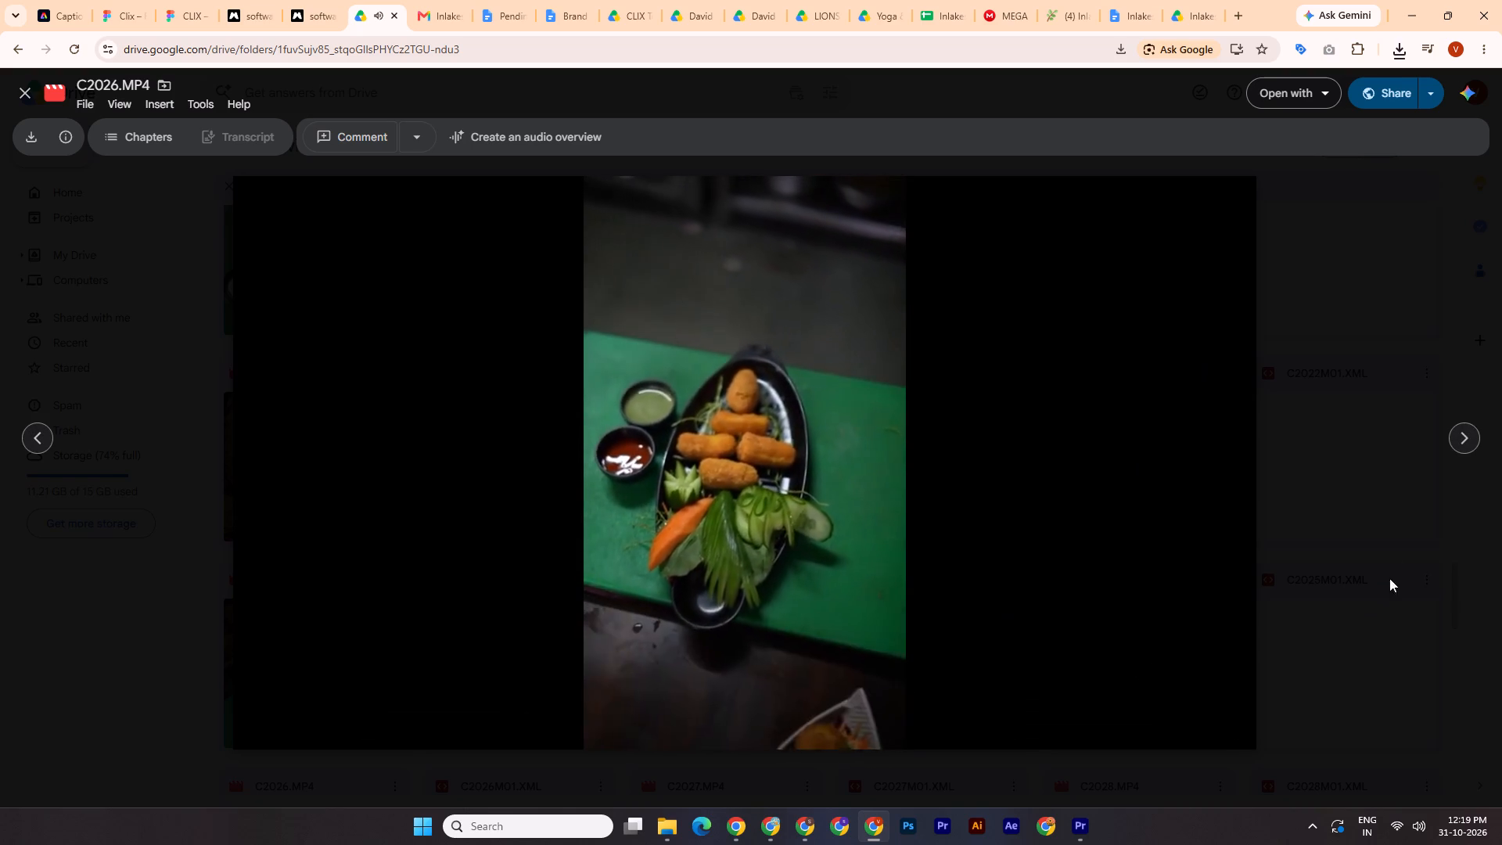
Preview the plated fried rolls clip C2027.MP4 and download it from Drive.
click(1459, 430)
click(1459, 428)
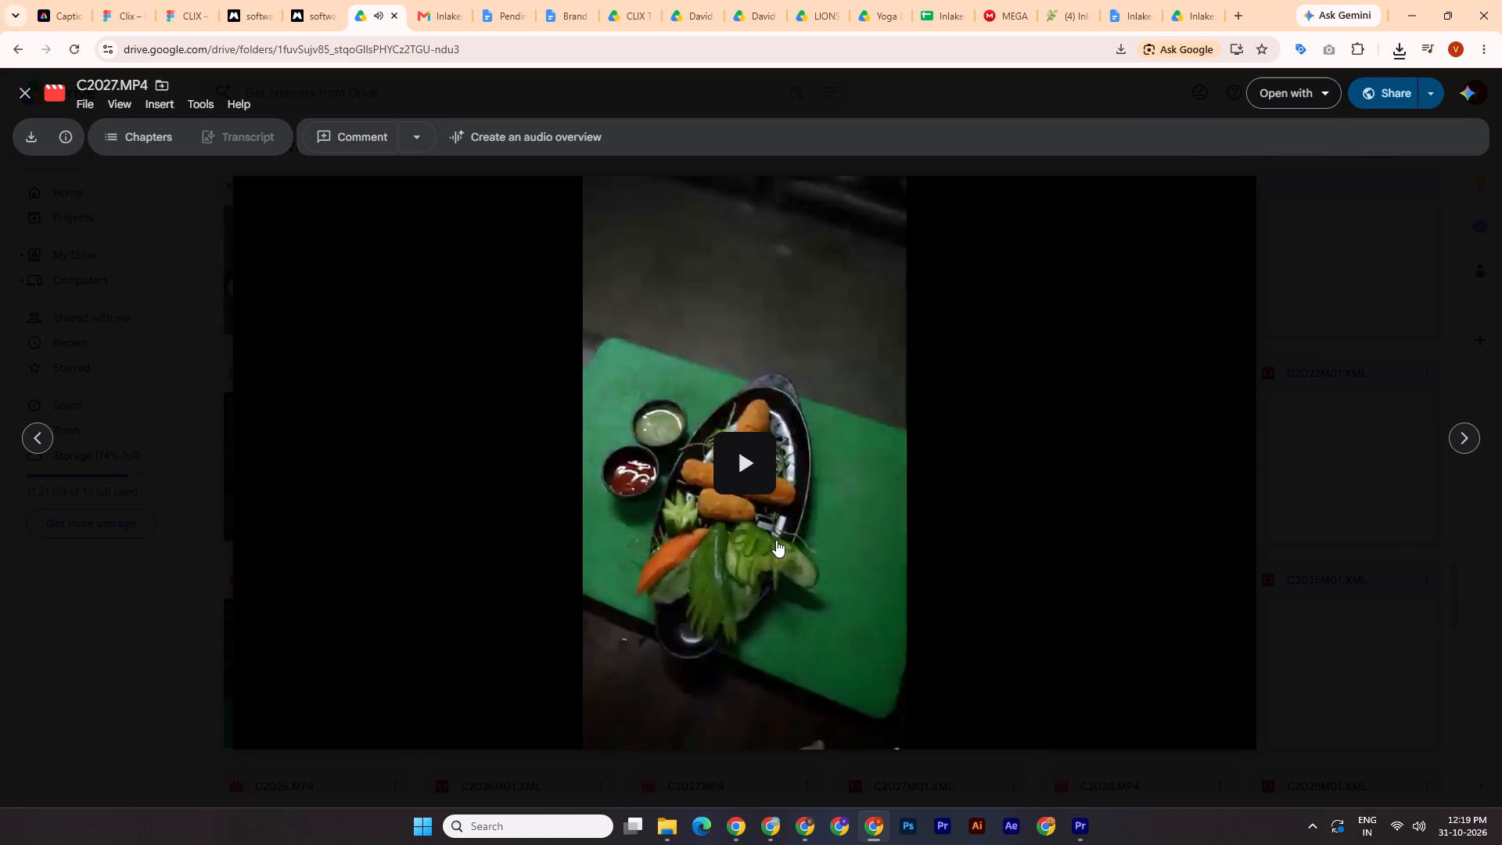
click(776, 540)
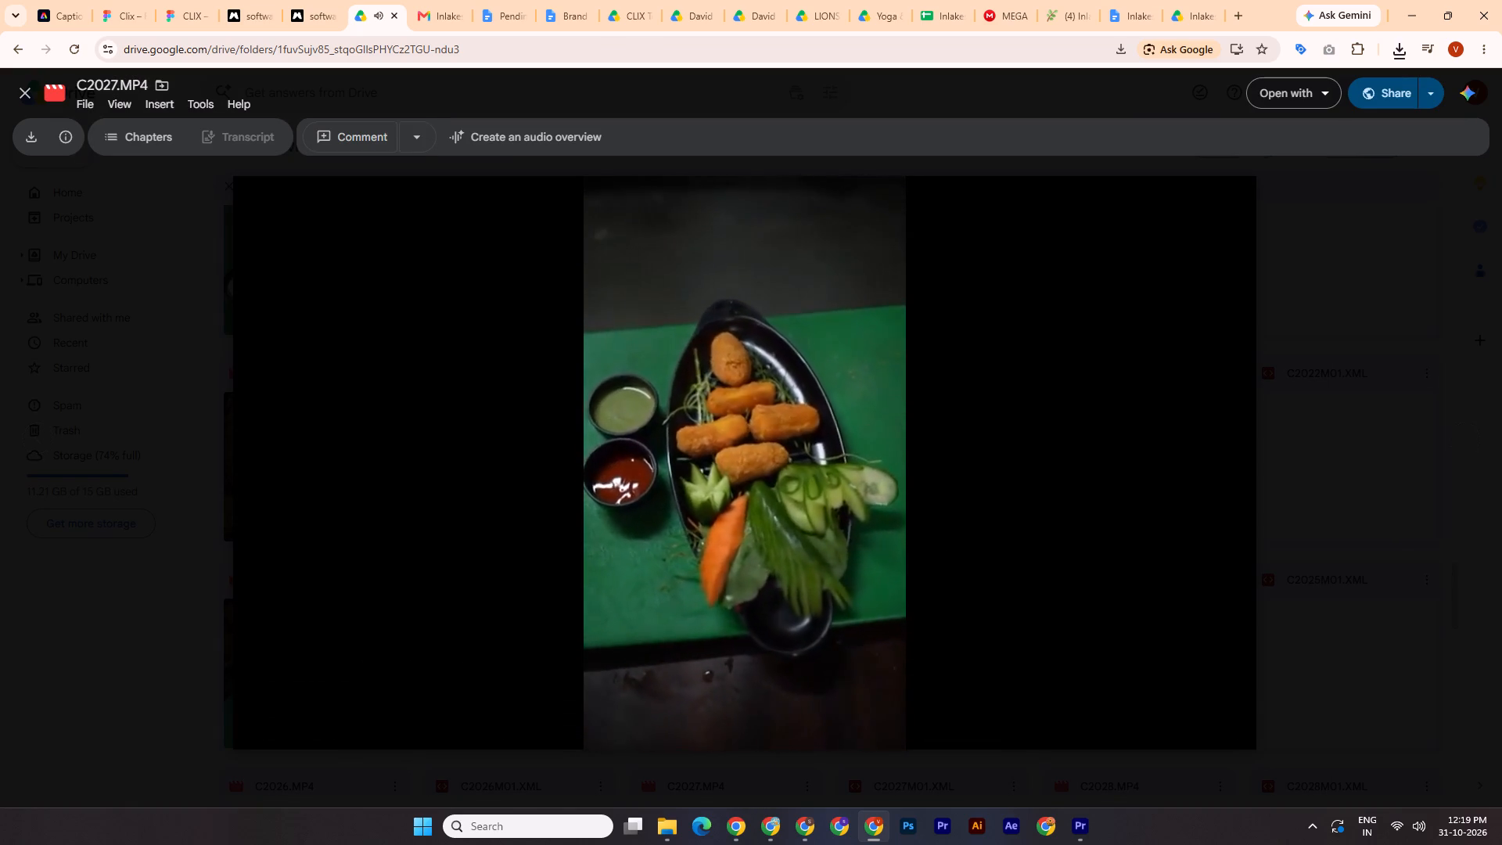
click(31, 134)
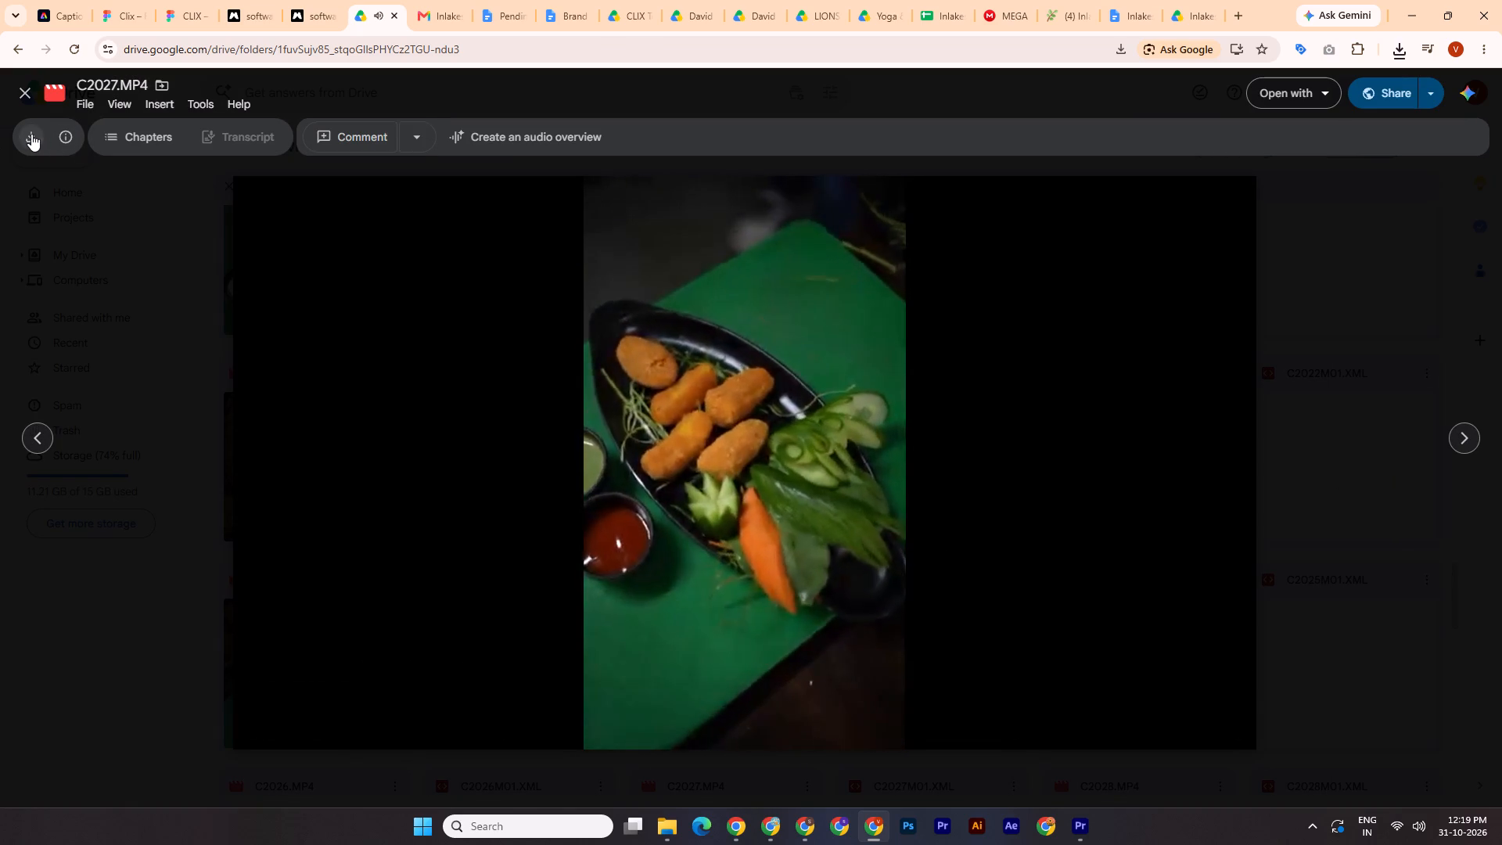
Play C2028.MP4 in the Drive preview and review its close-up footage of the fried rolls.
click(1464, 440)
click(1464, 440)
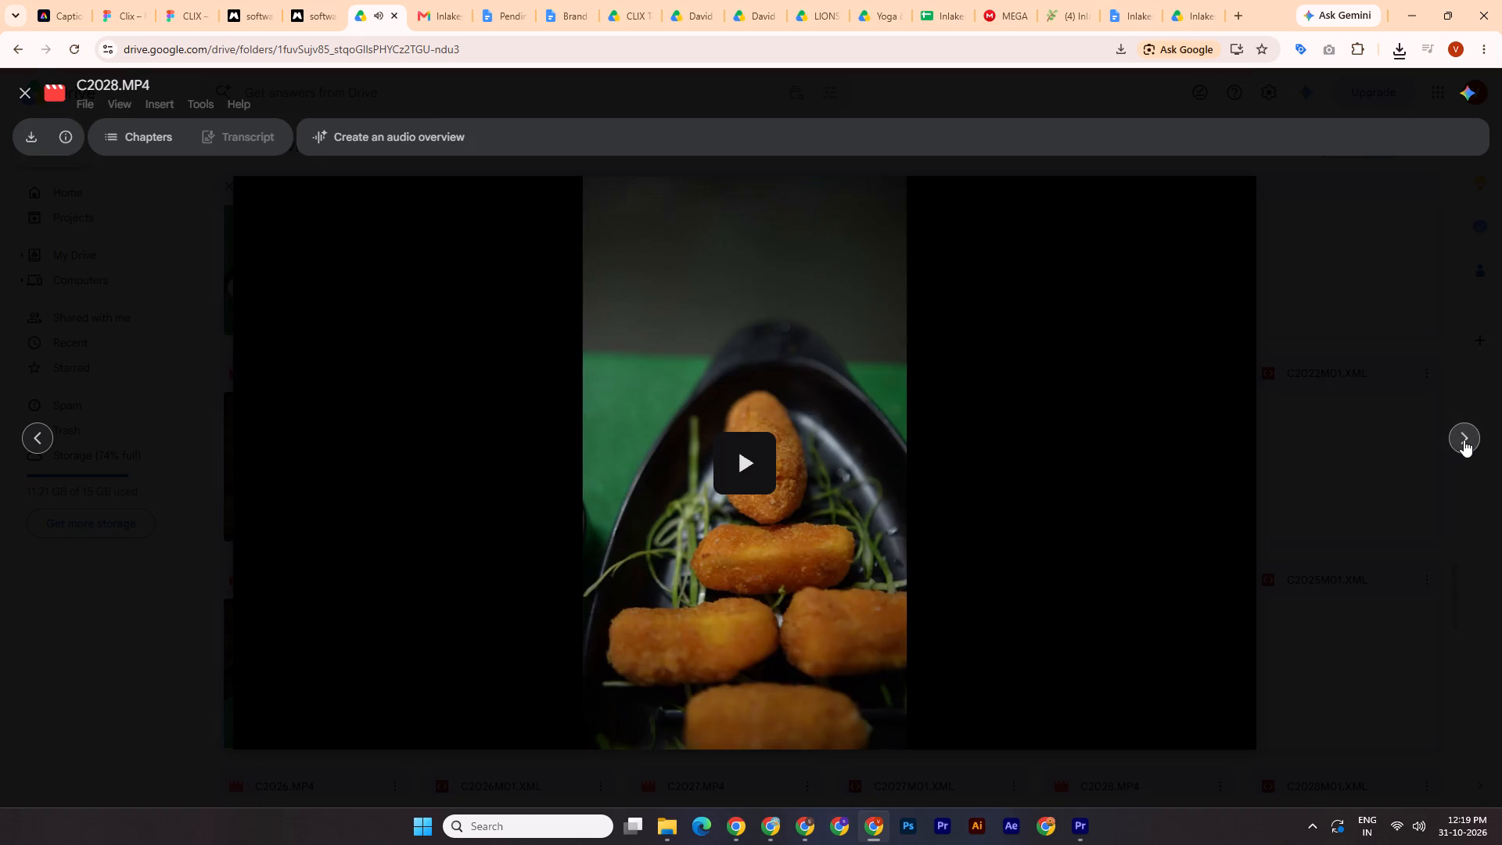
click(778, 521)
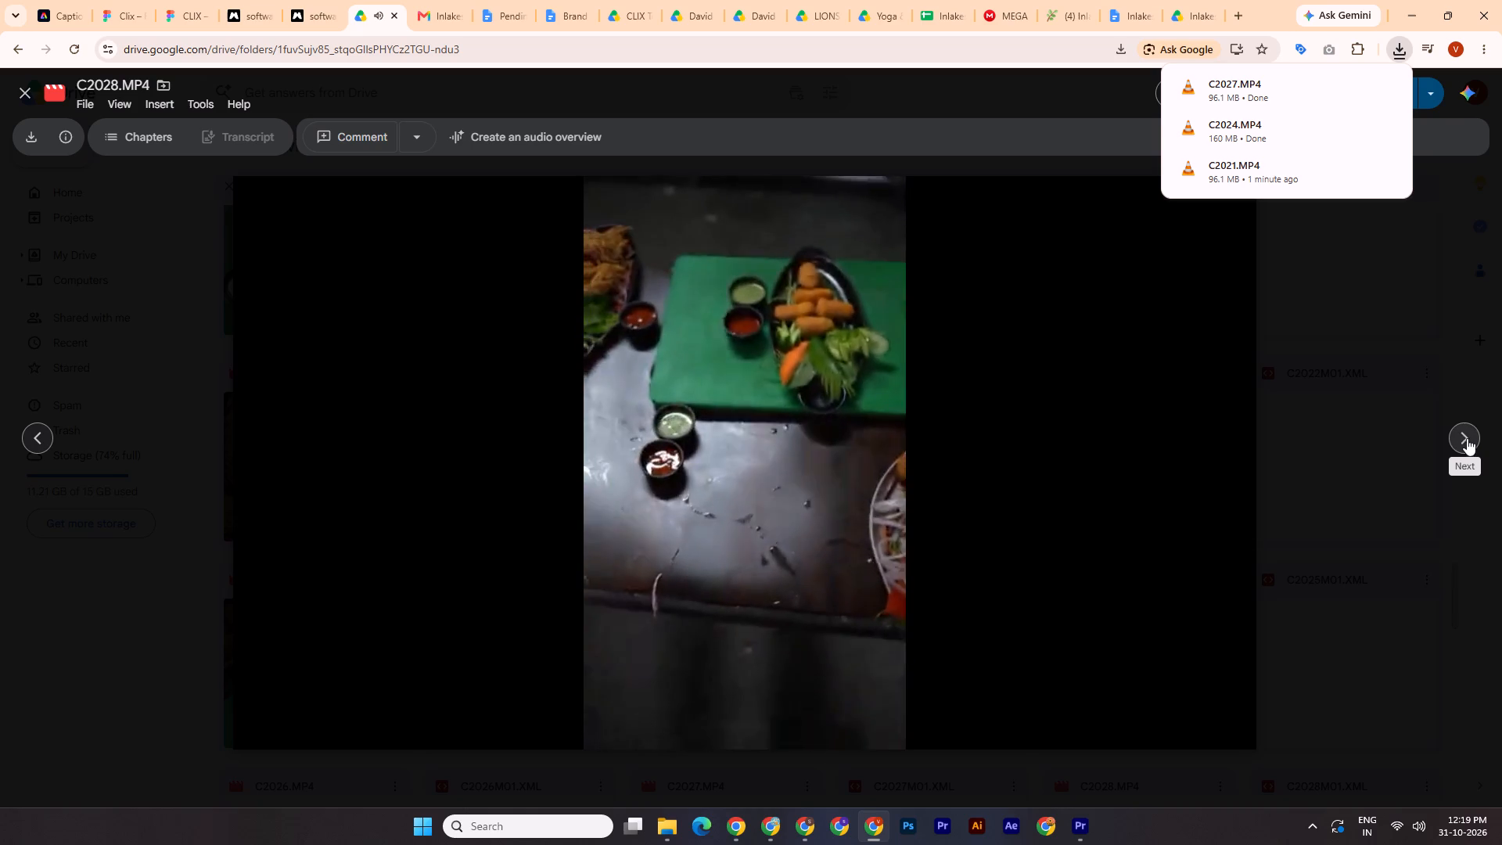
Preview the chef's skewer clip C2029.MP4 and download it from Drive despite the skipped virus scan.
click(1468, 436)
click(1468, 437)
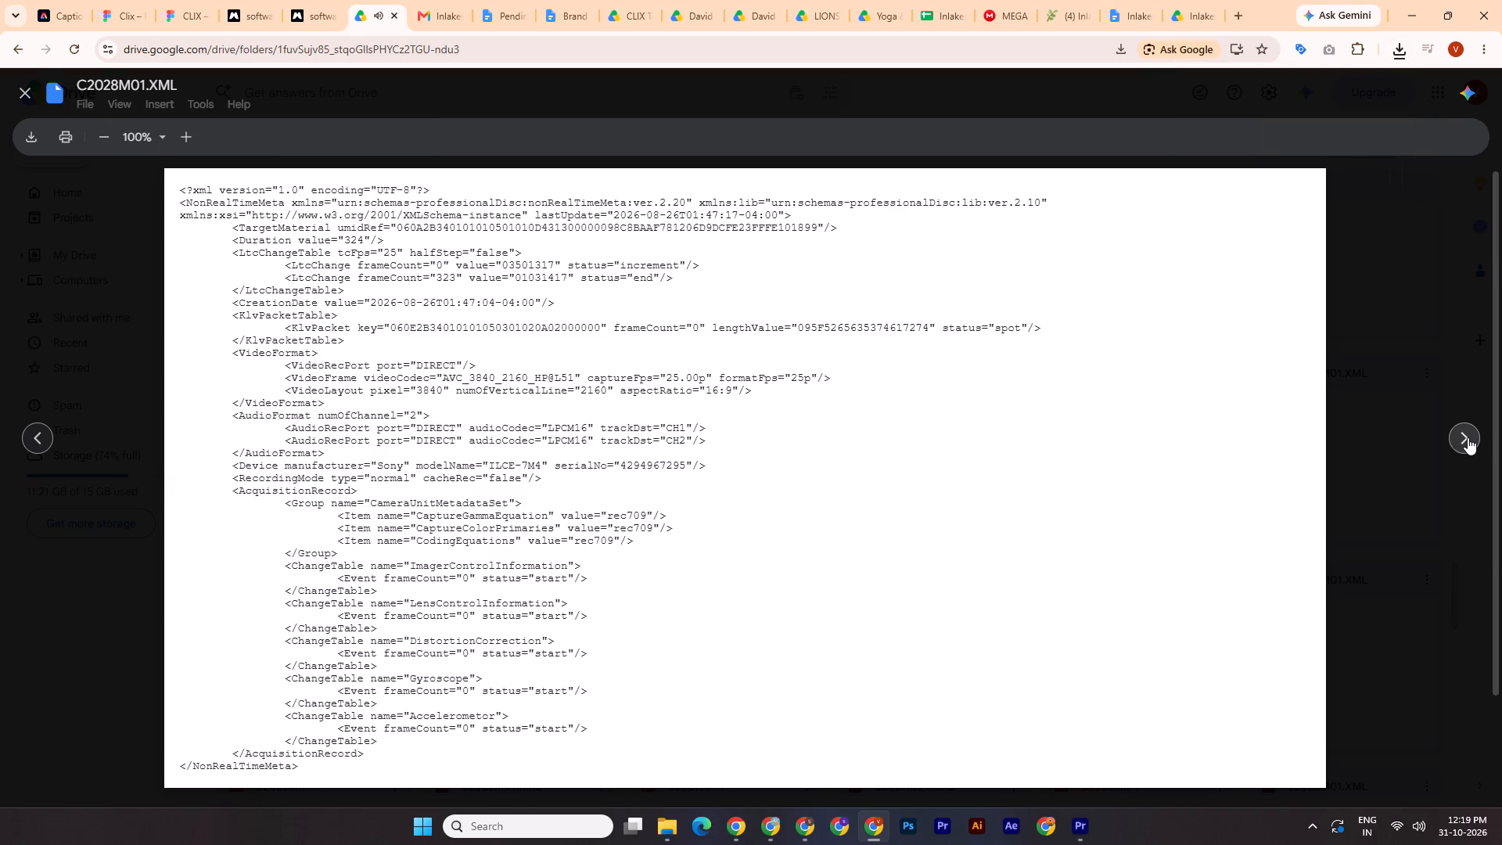
click(780, 574)
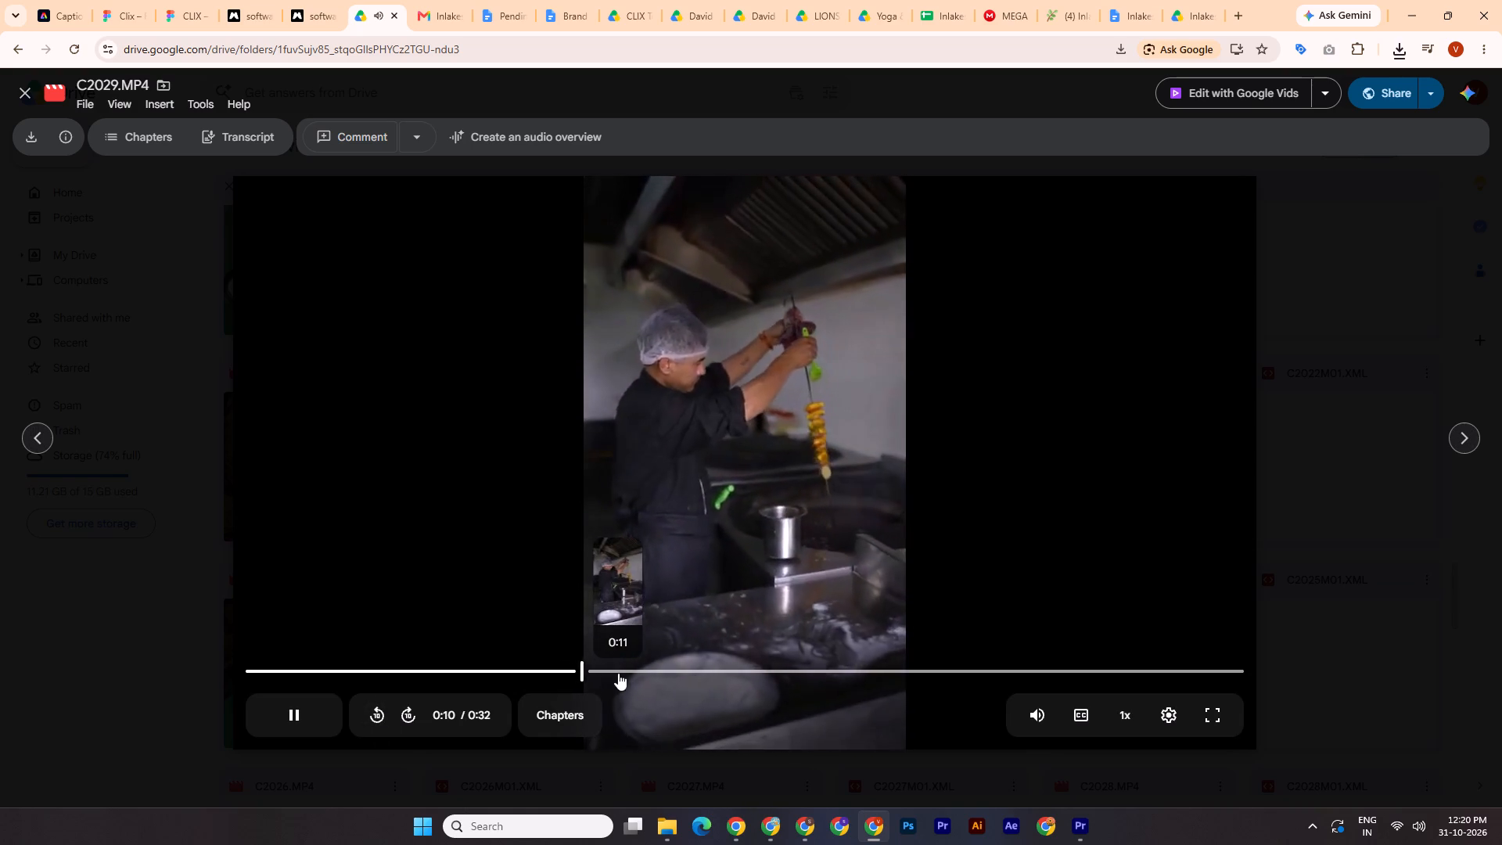
click(34, 133)
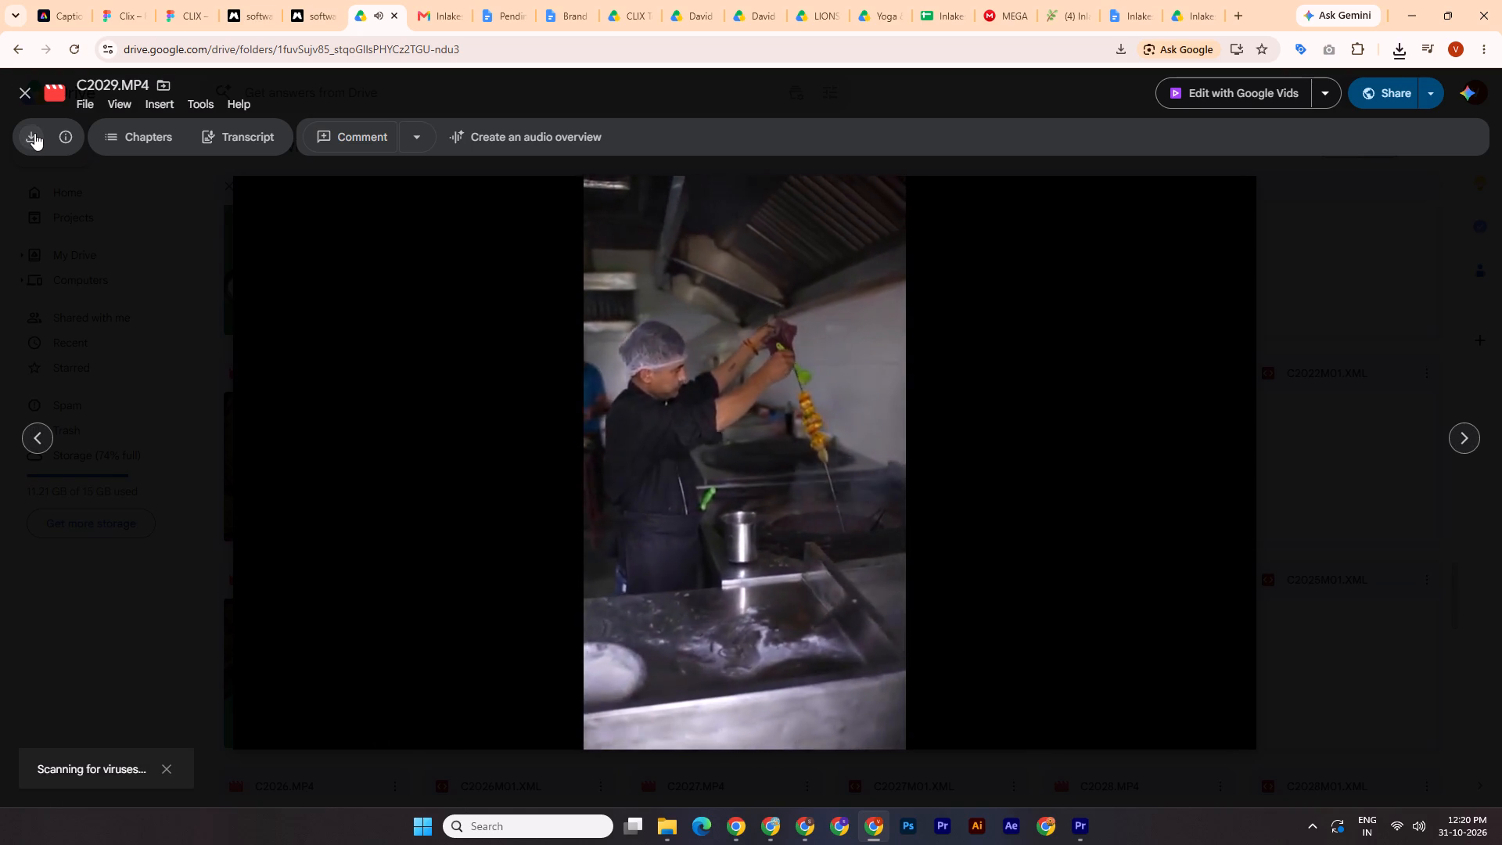
click(888, 493)
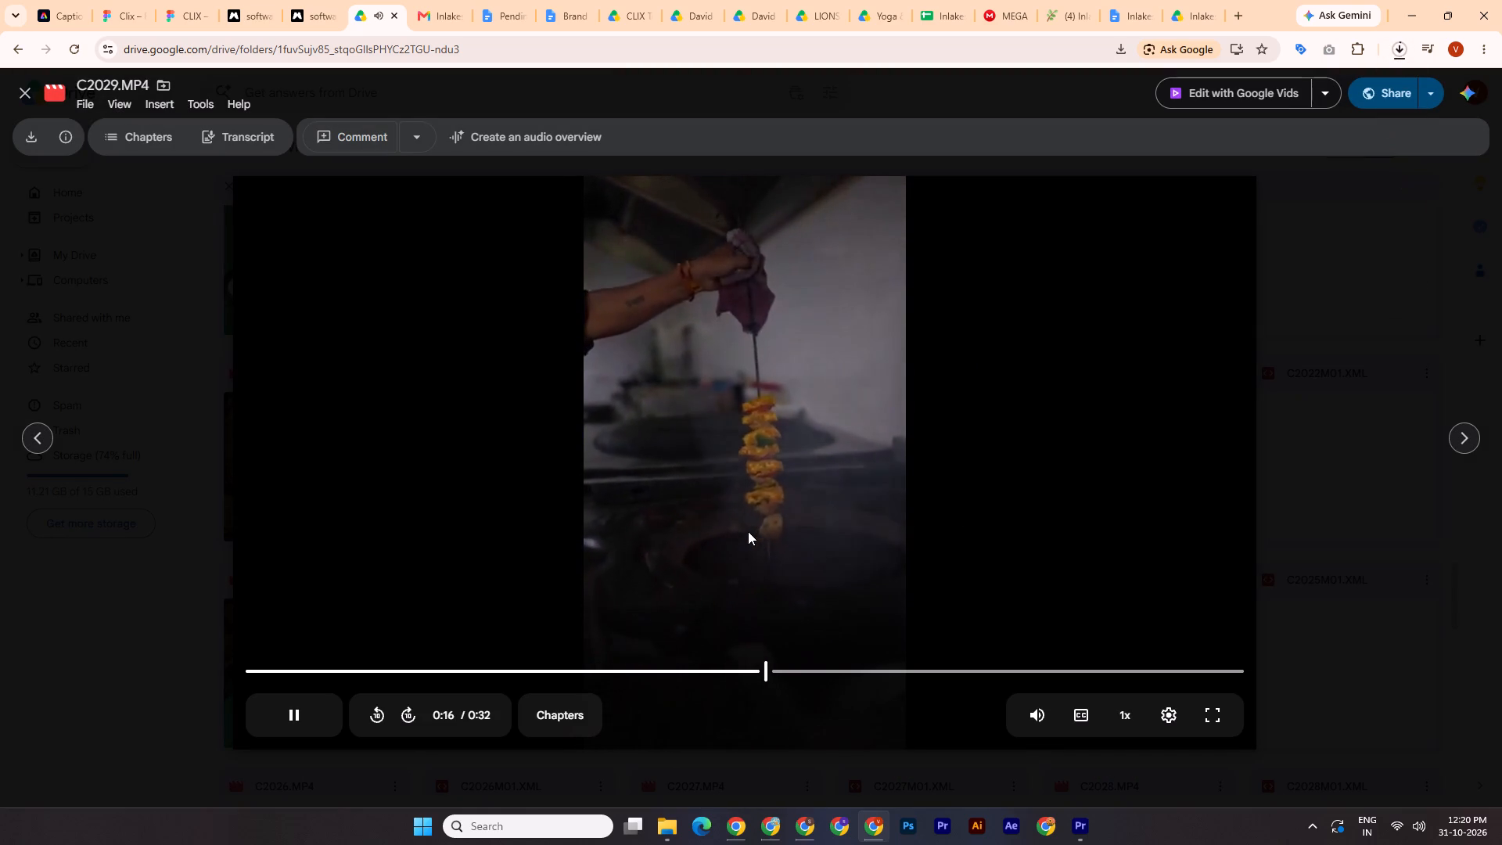
Skim the rest of the chef's skewer clip C2029.MP4 in the Drive preview, then replay it from the start.
click(889, 667)
click(957, 667)
click(1015, 667)
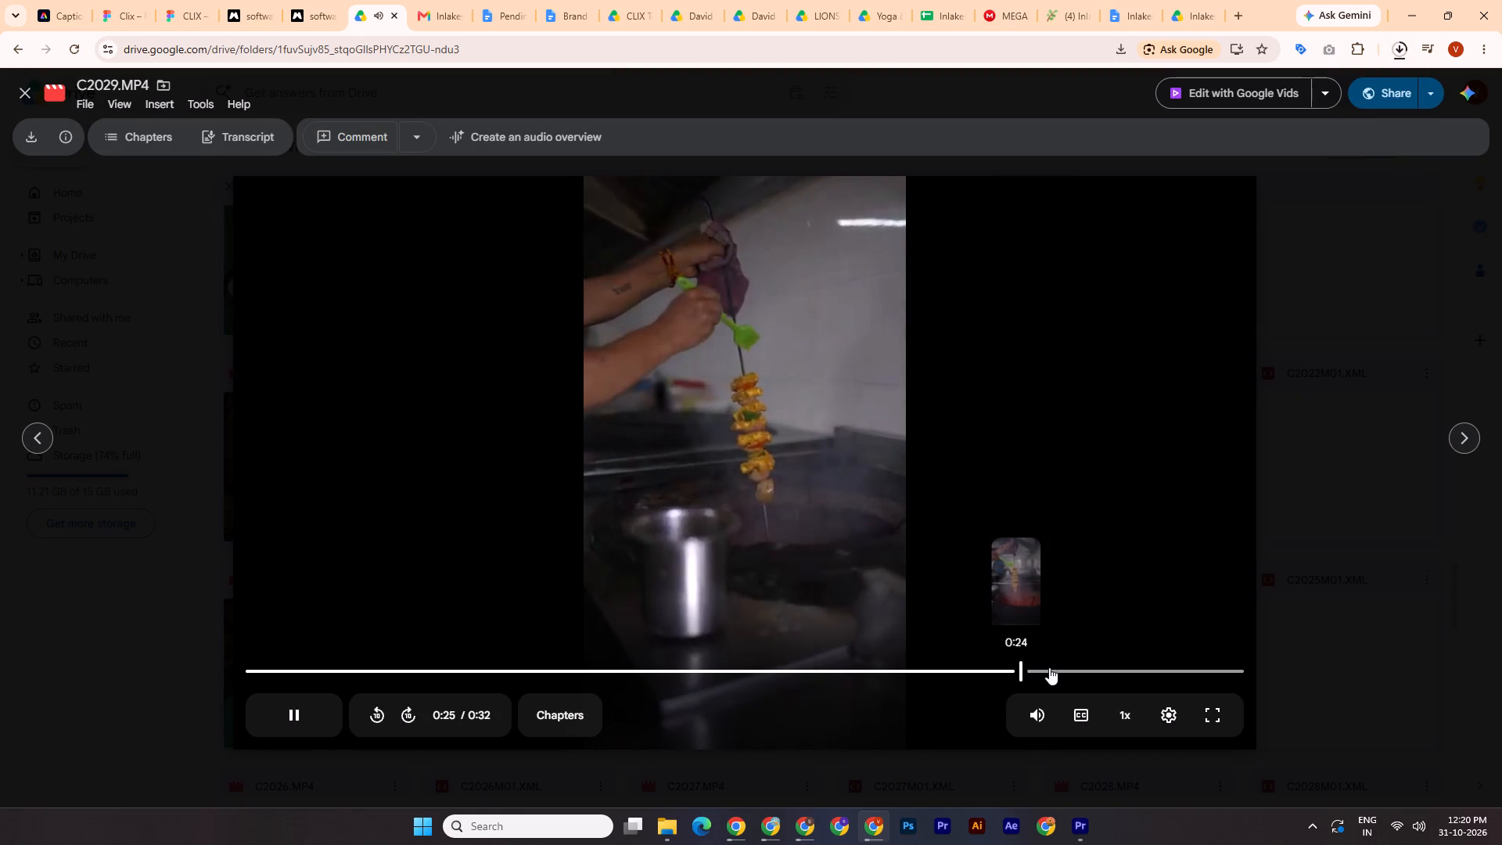
click(623, 475)
click(692, 480)
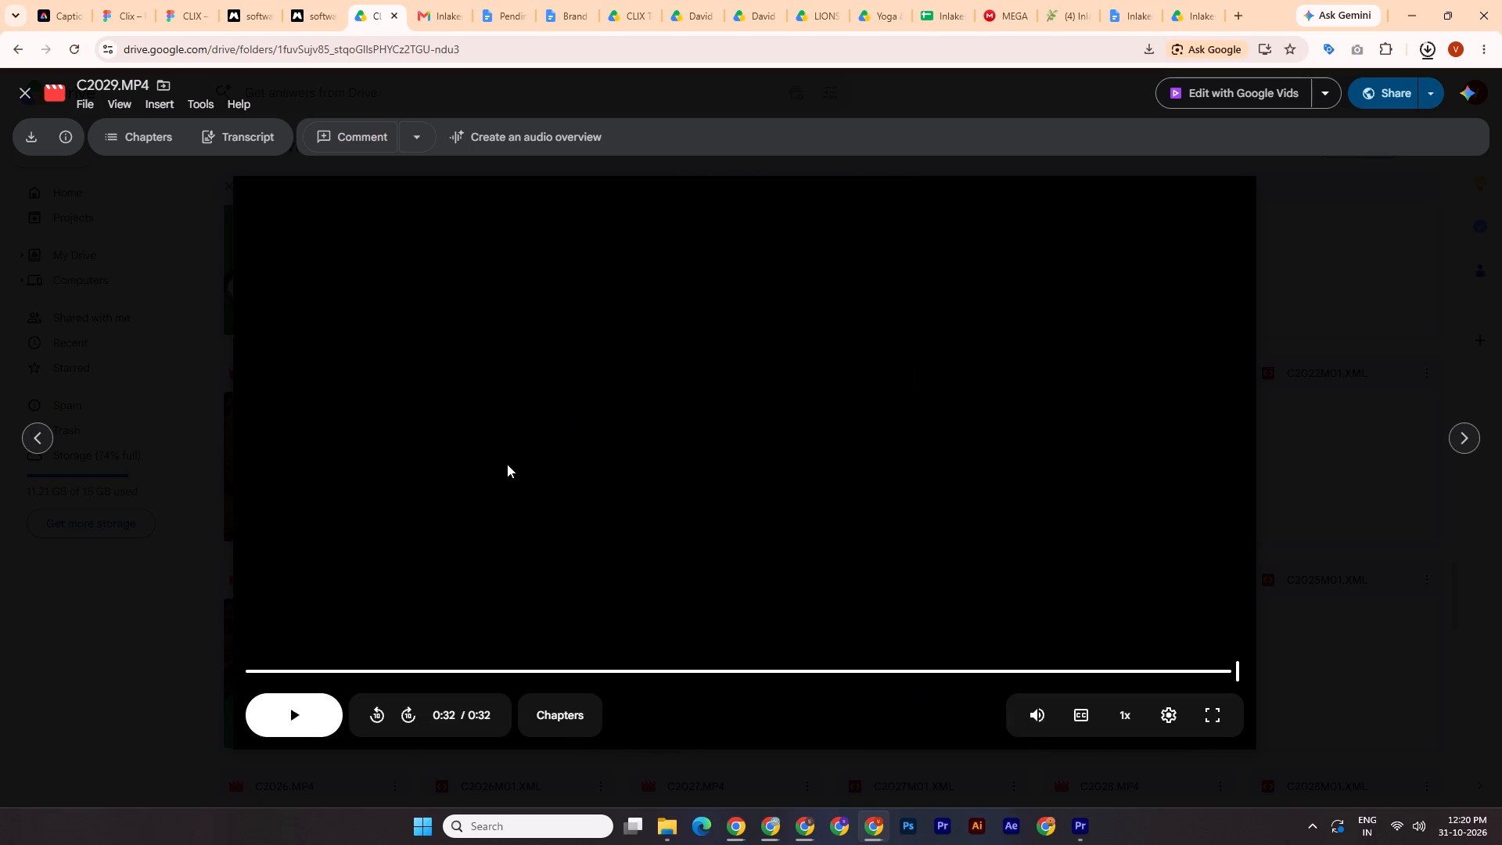
click(554, 383)
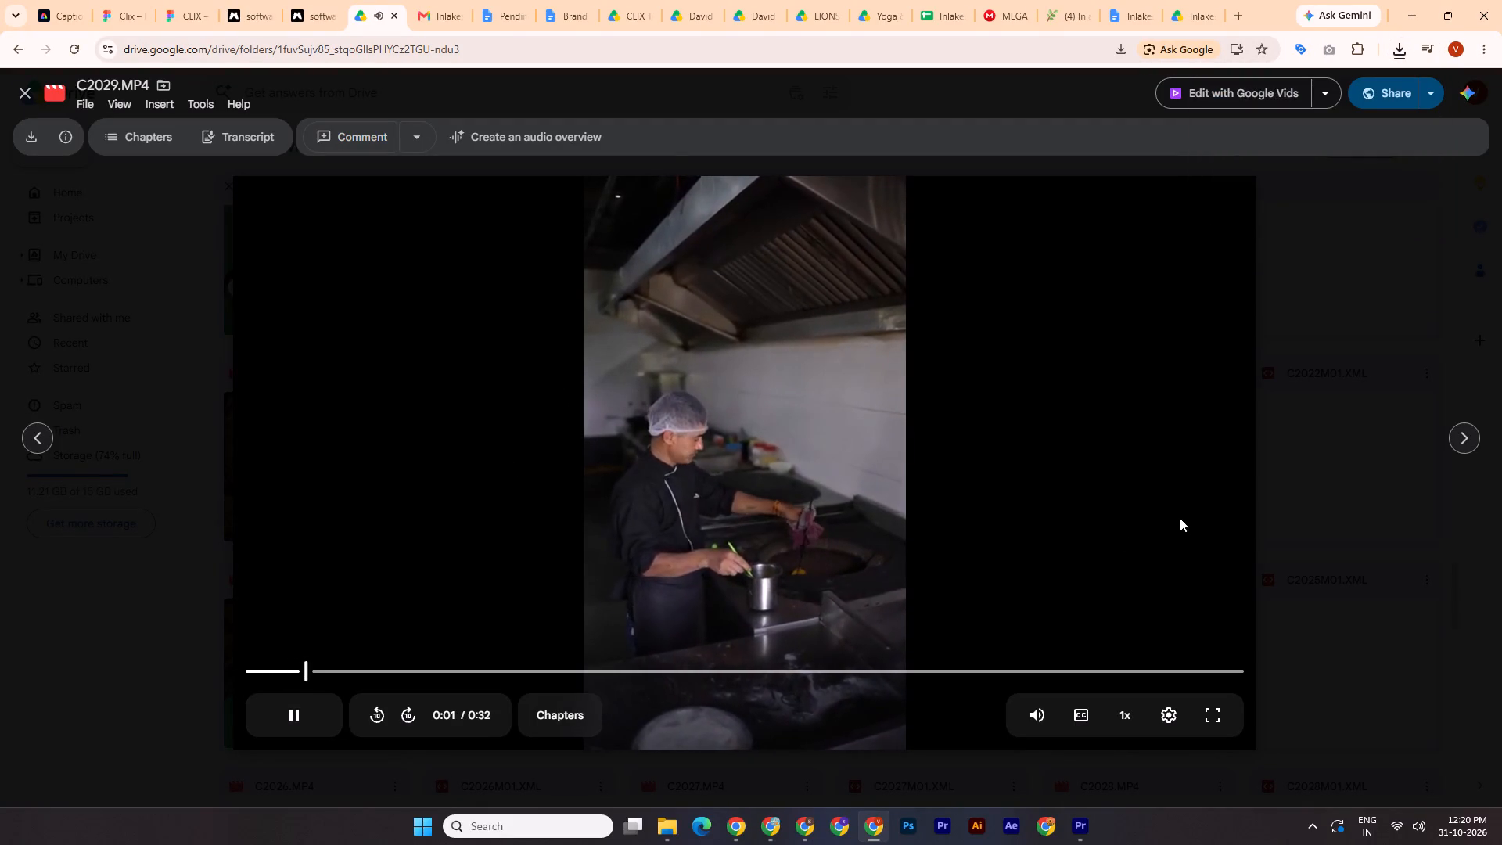
Open C2030.MP4 in the Drive preview and review its footage of the chef basting the green skewer over the tandoor.
click(1463, 437)
click(1463, 437)
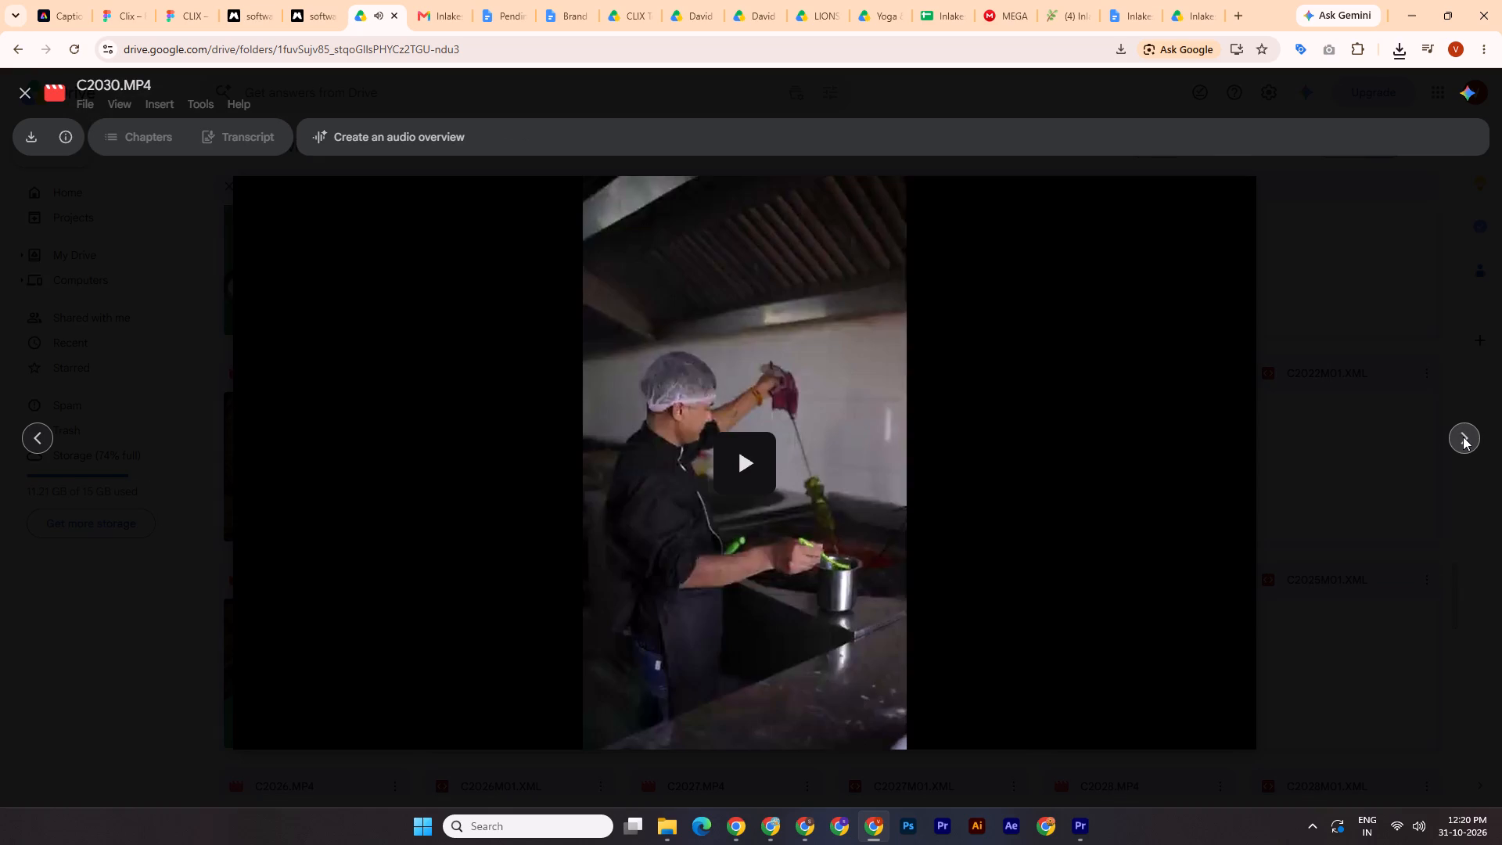
click(810, 463)
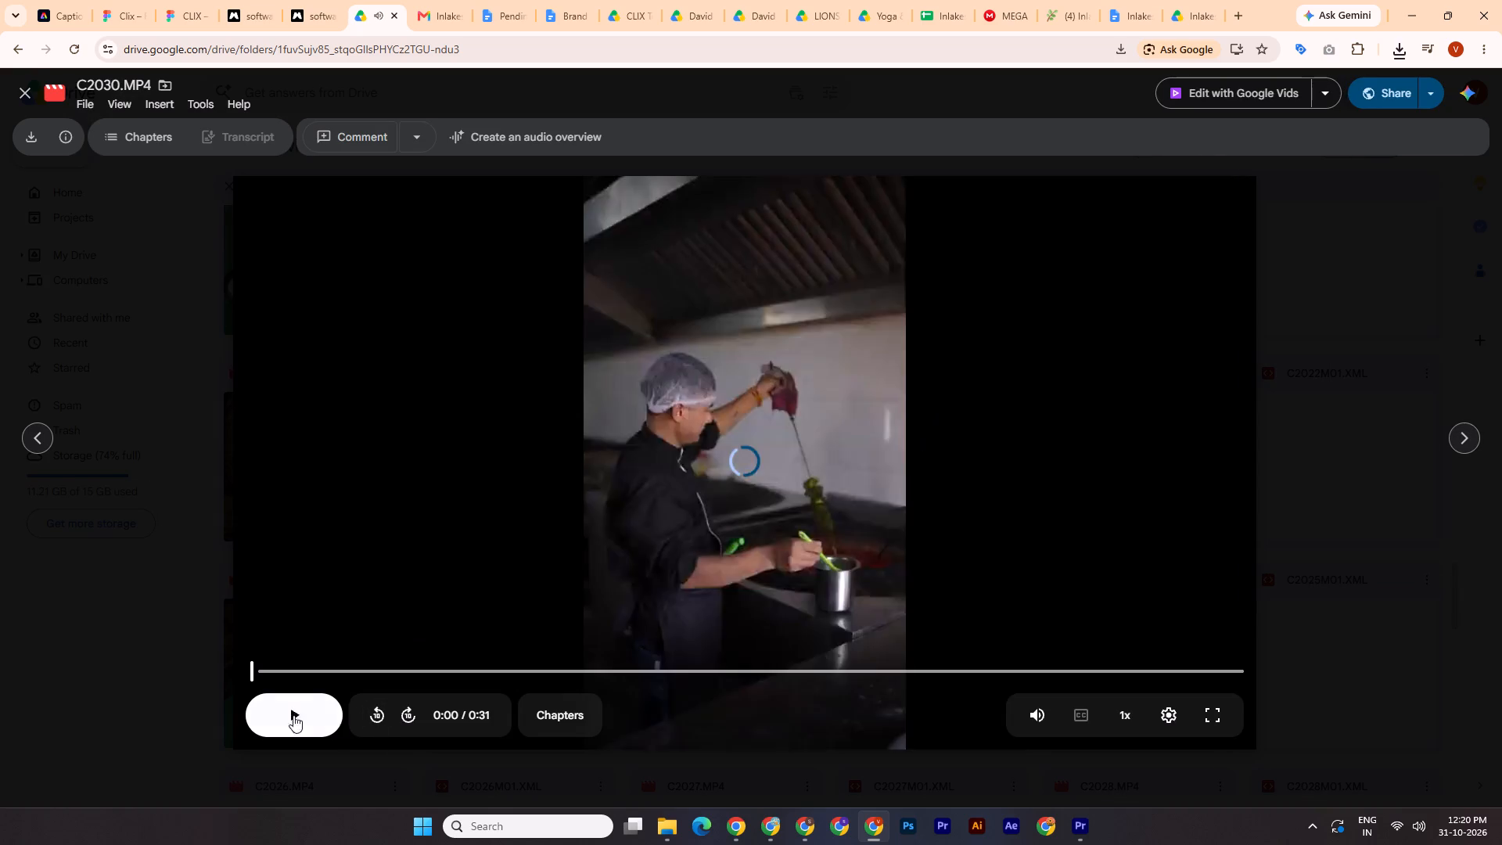
click(365, 671)
click(452, 669)
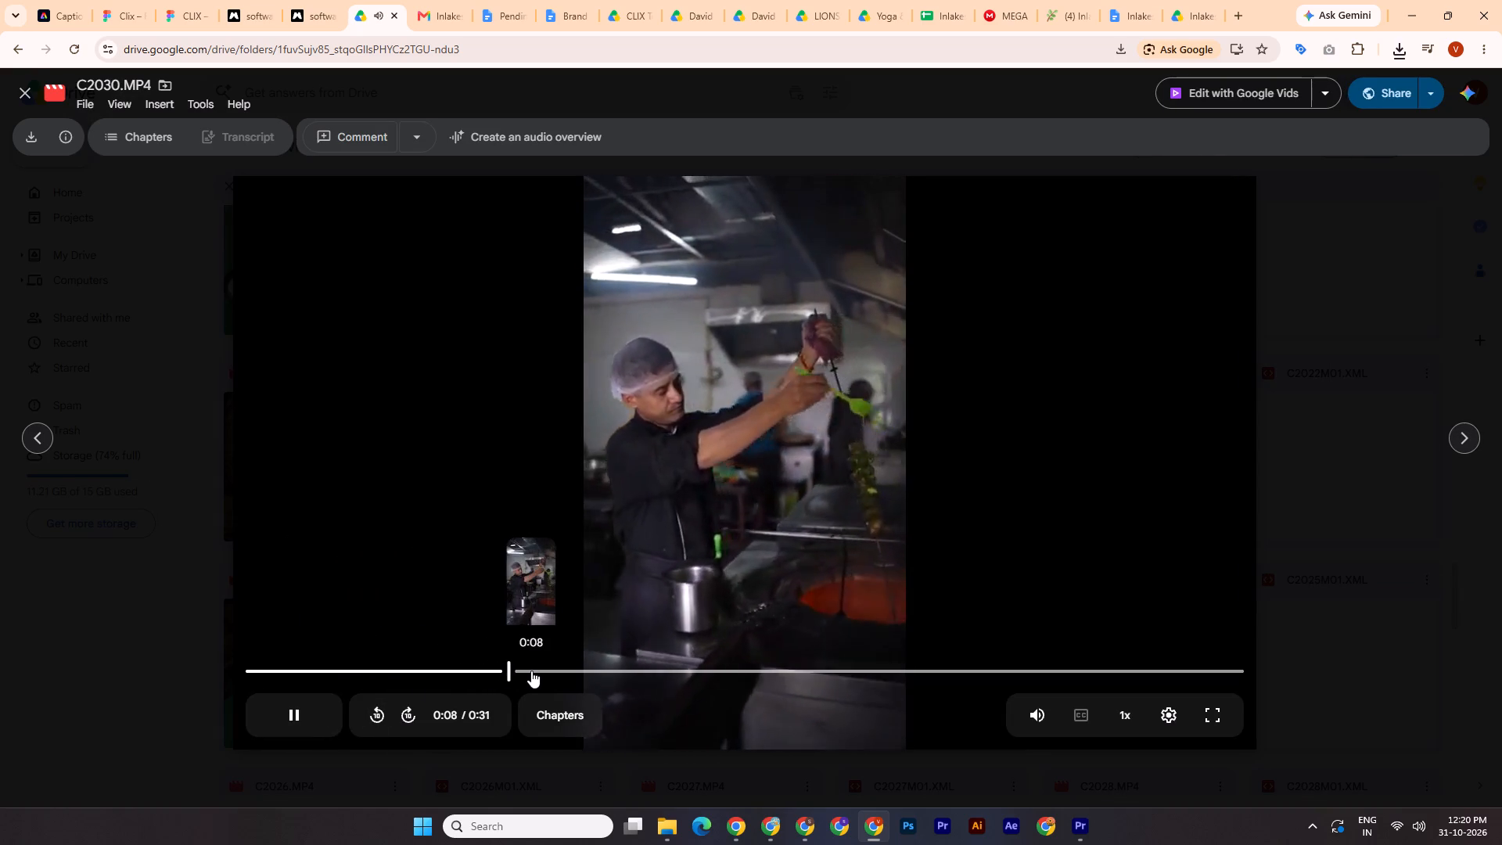
click(607, 661)
click(689, 661)
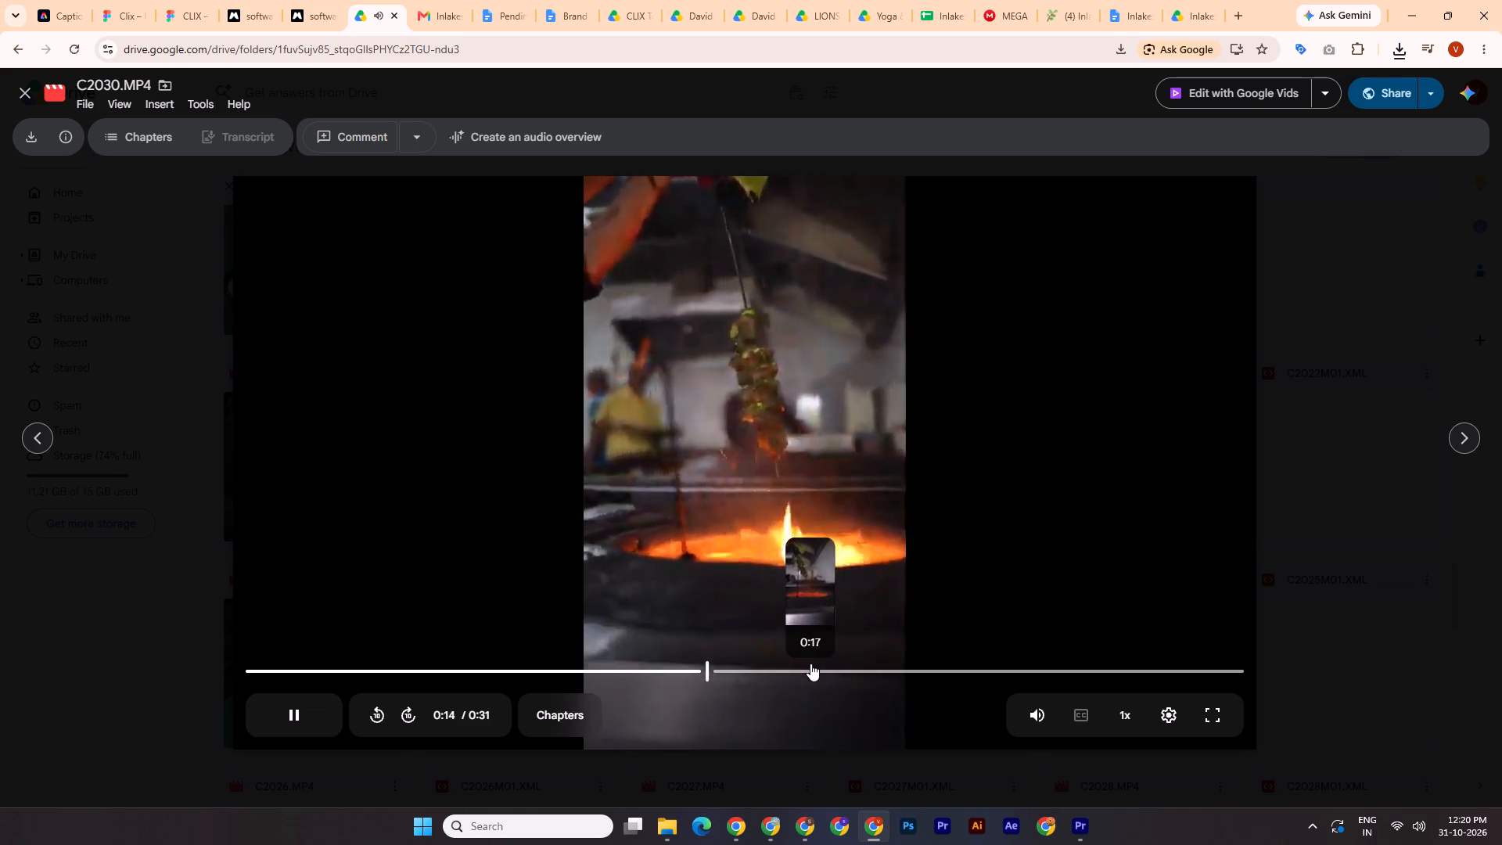
click(810, 663)
click(921, 668)
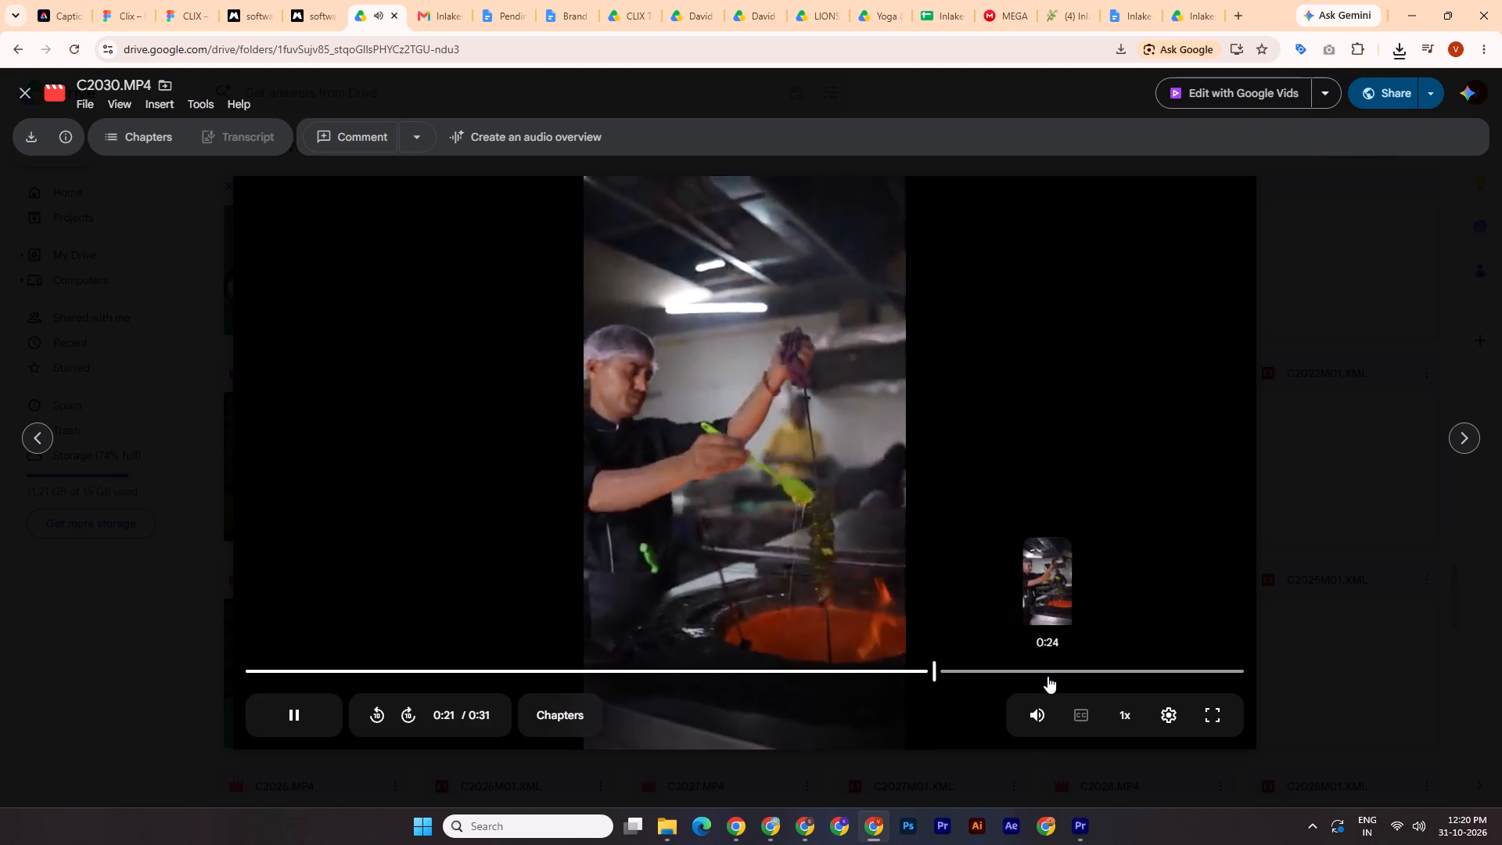
click(1059, 670)
click(1191, 669)
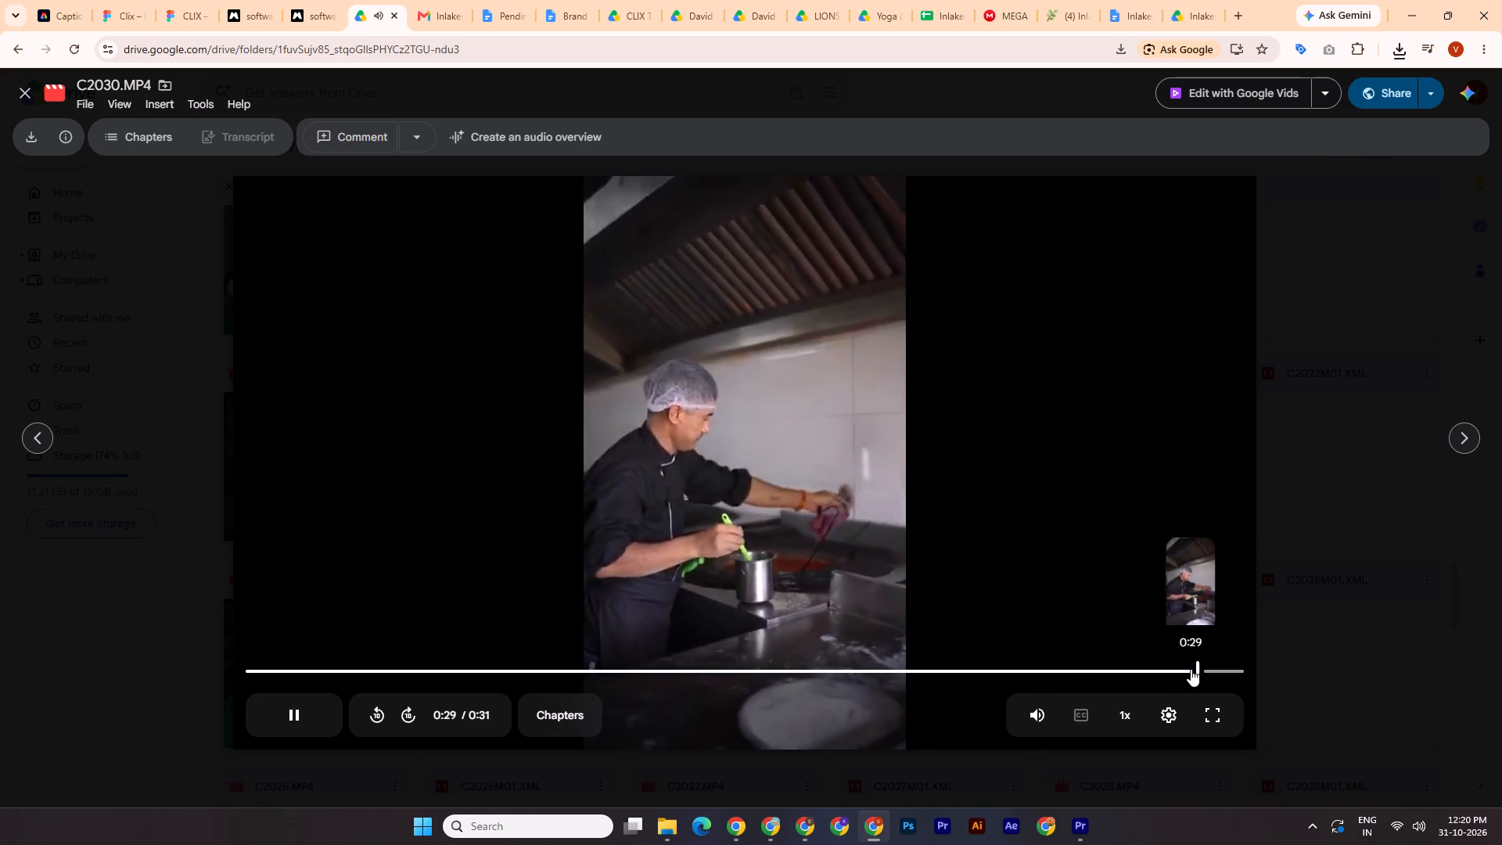
click(285, 711)
click(286, 710)
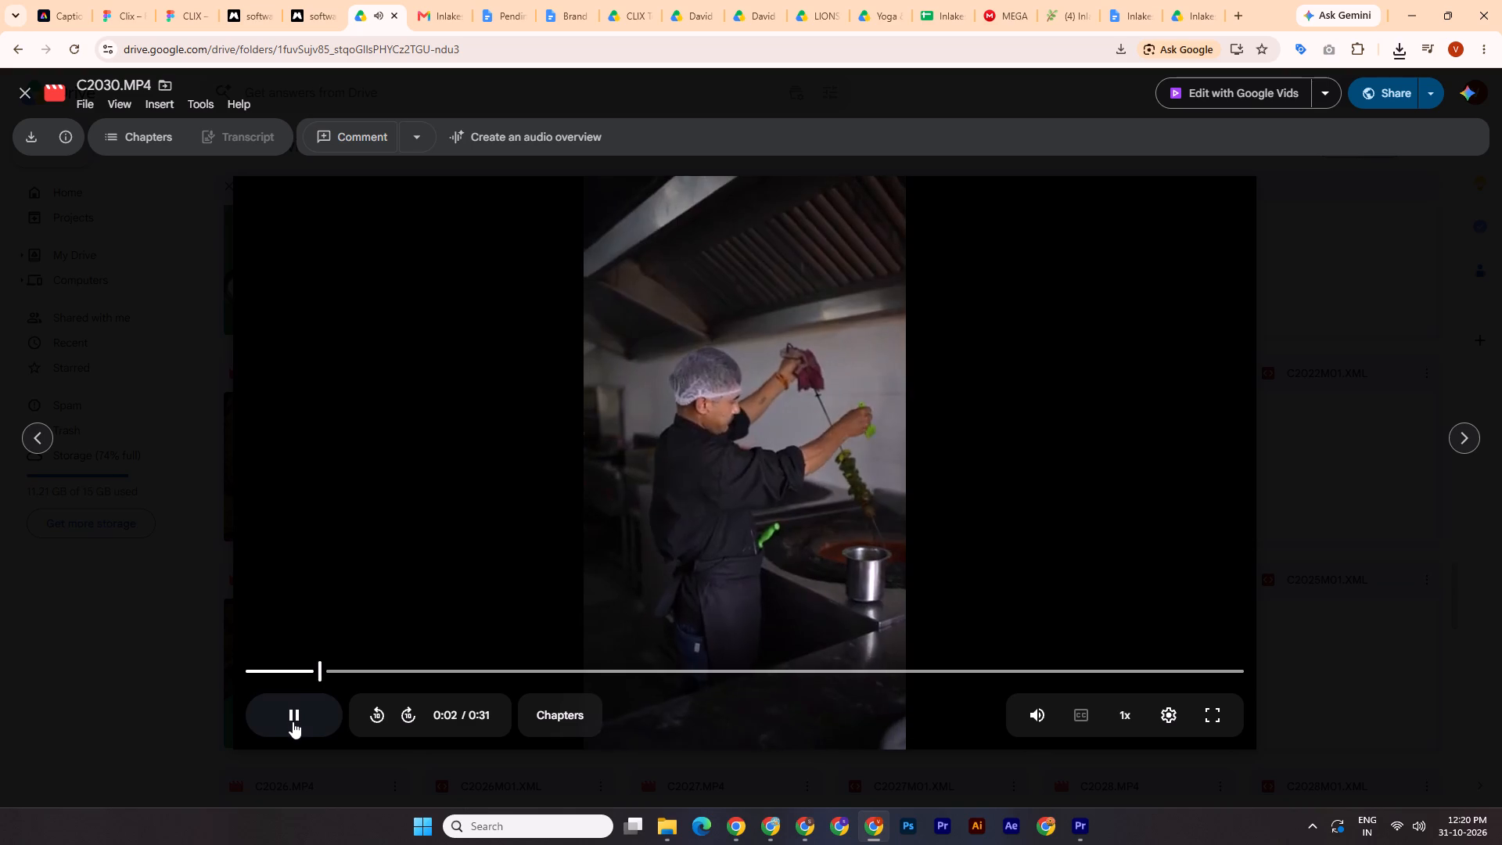
click(293, 721)
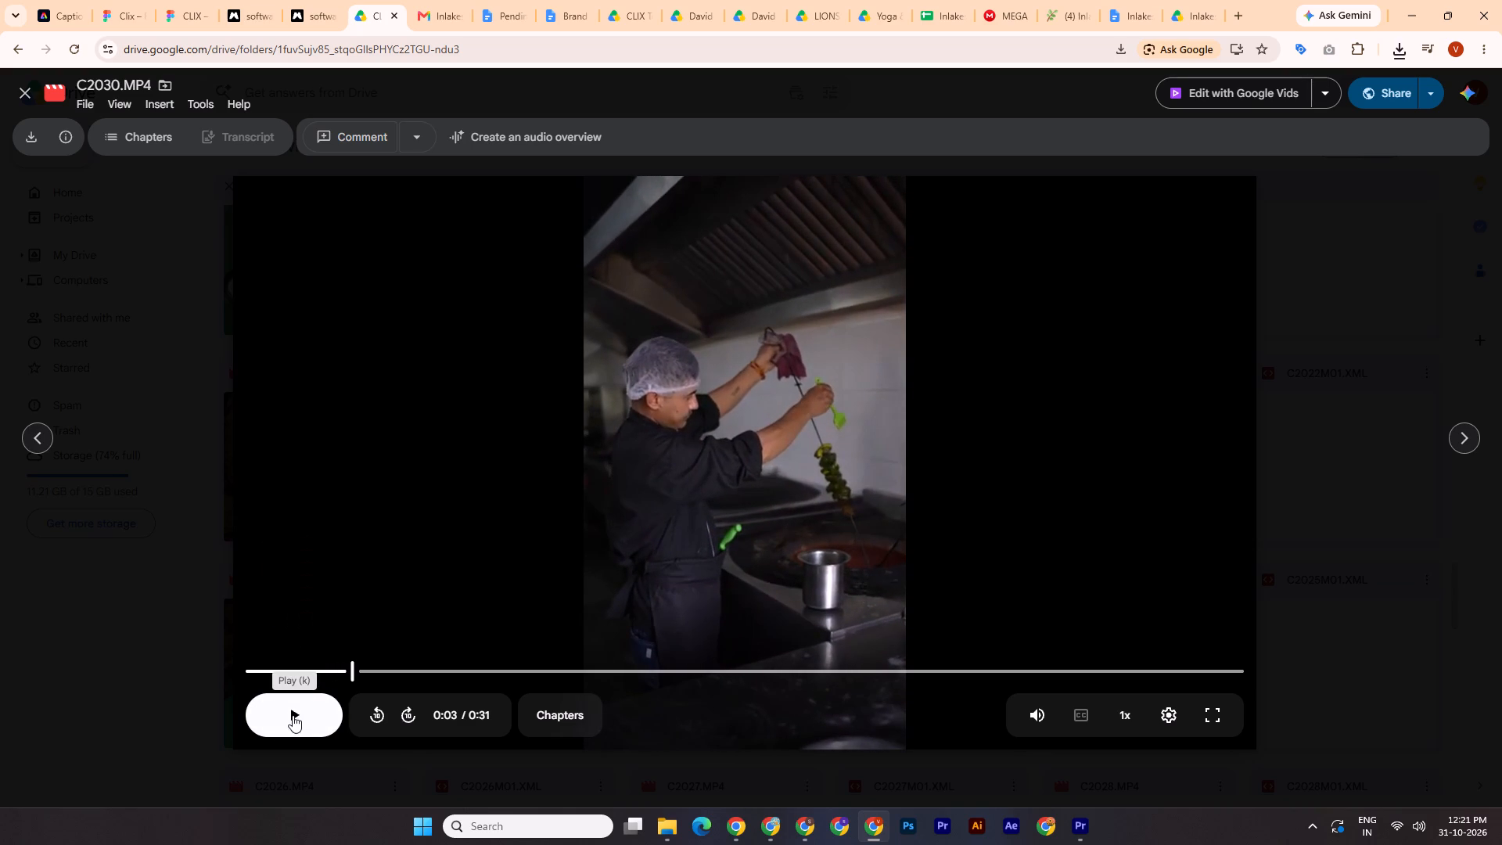
click(290, 713)
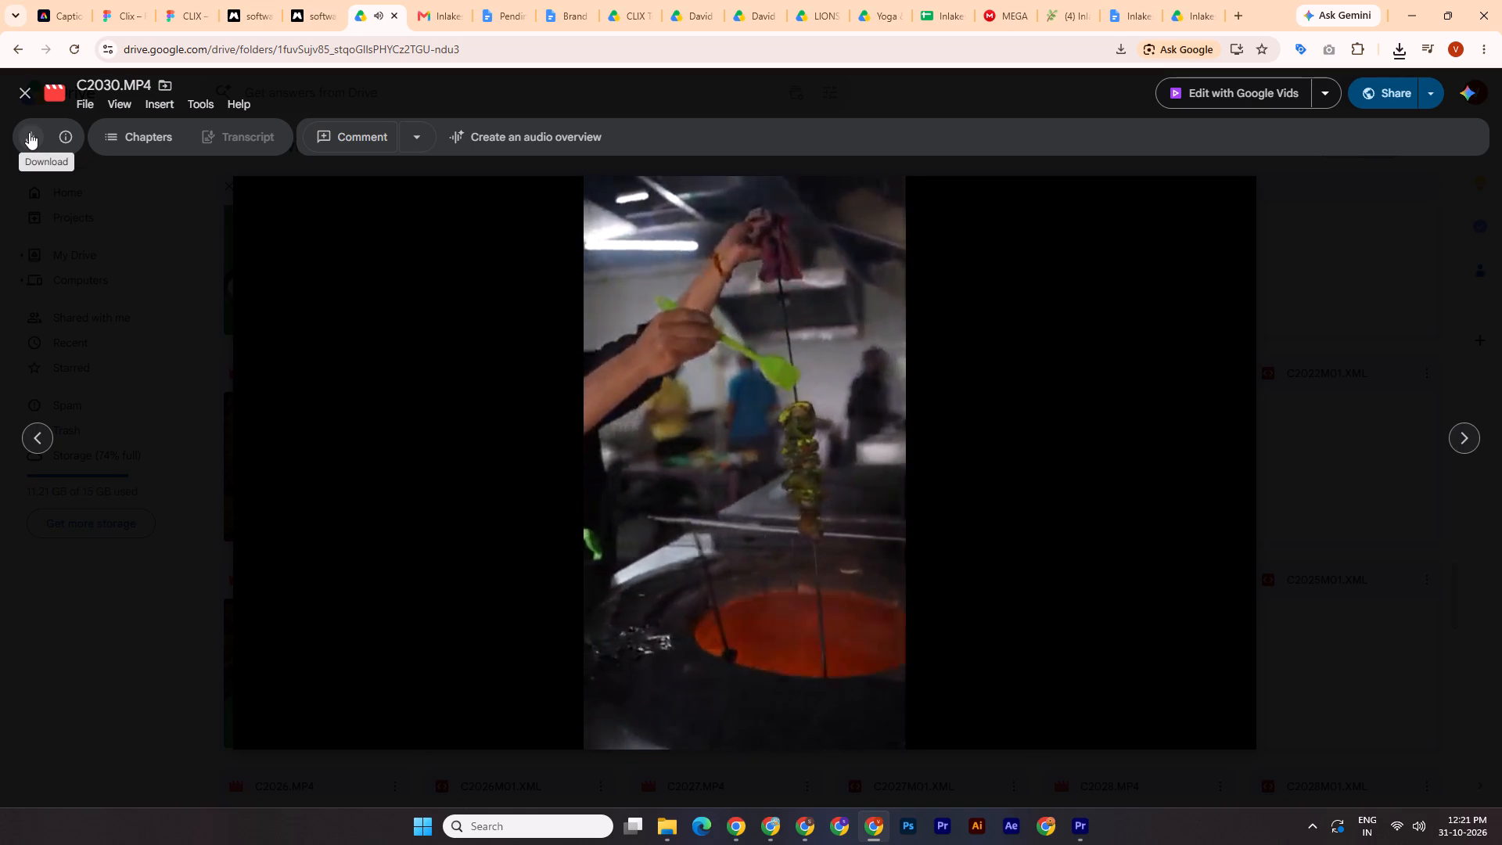
Download the green skewer clip C2030.MP4 from Drive and pause its preview.
click(29, 132)
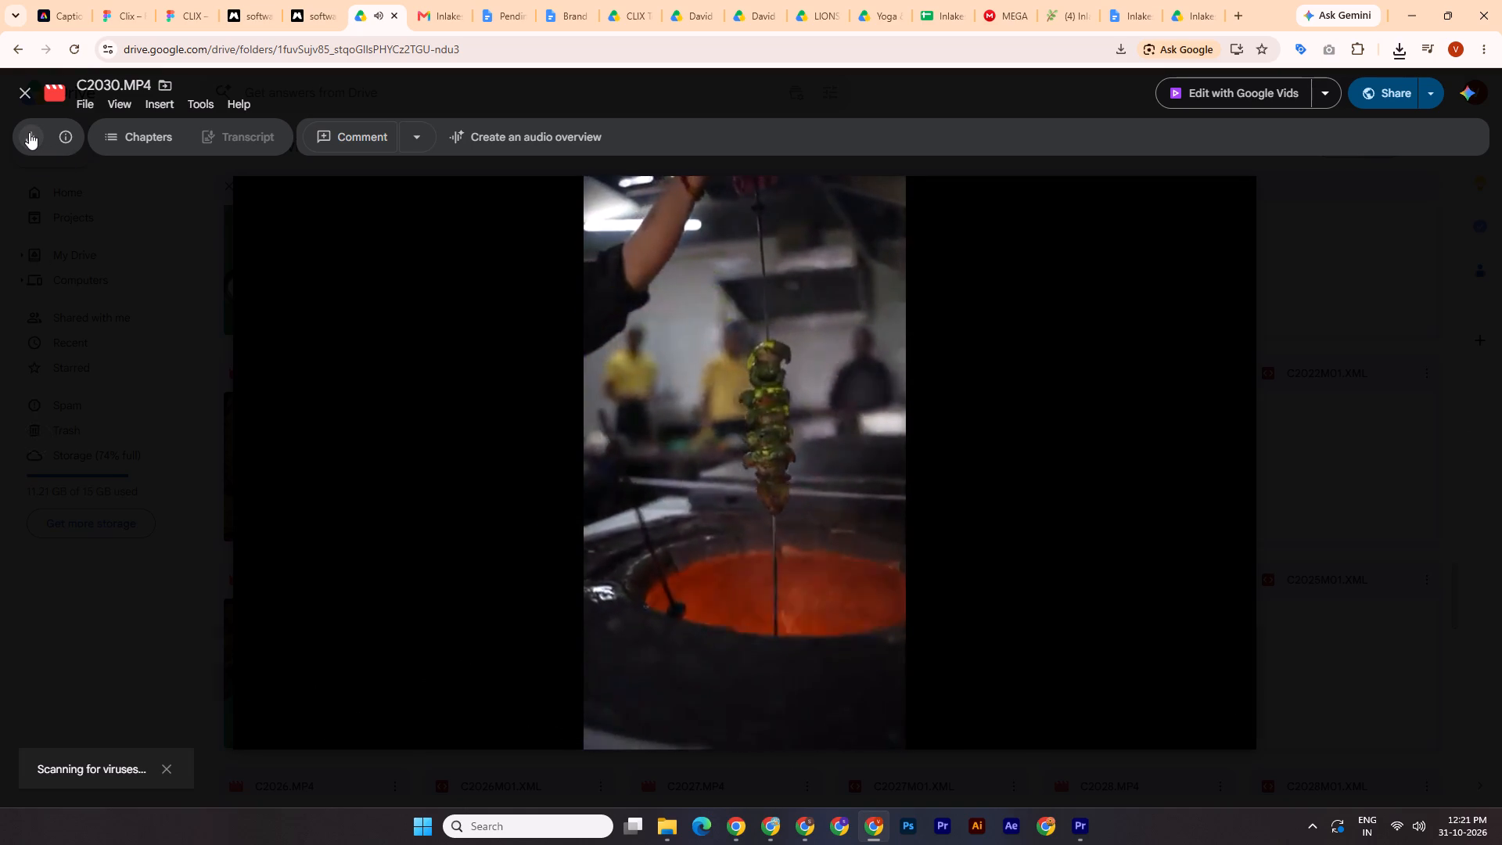
click(889, 487)
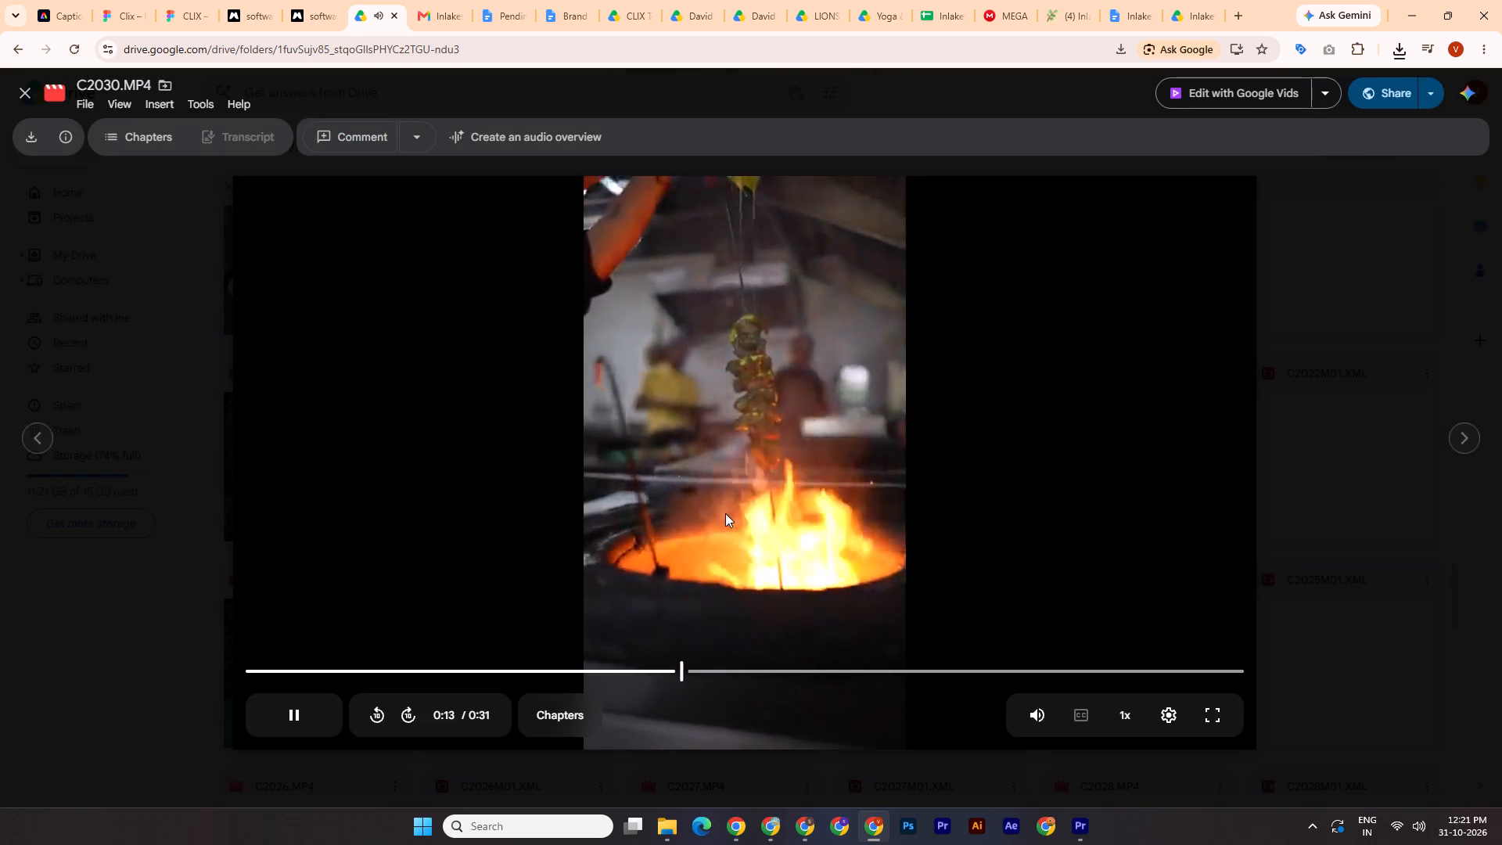
click(296, 721)
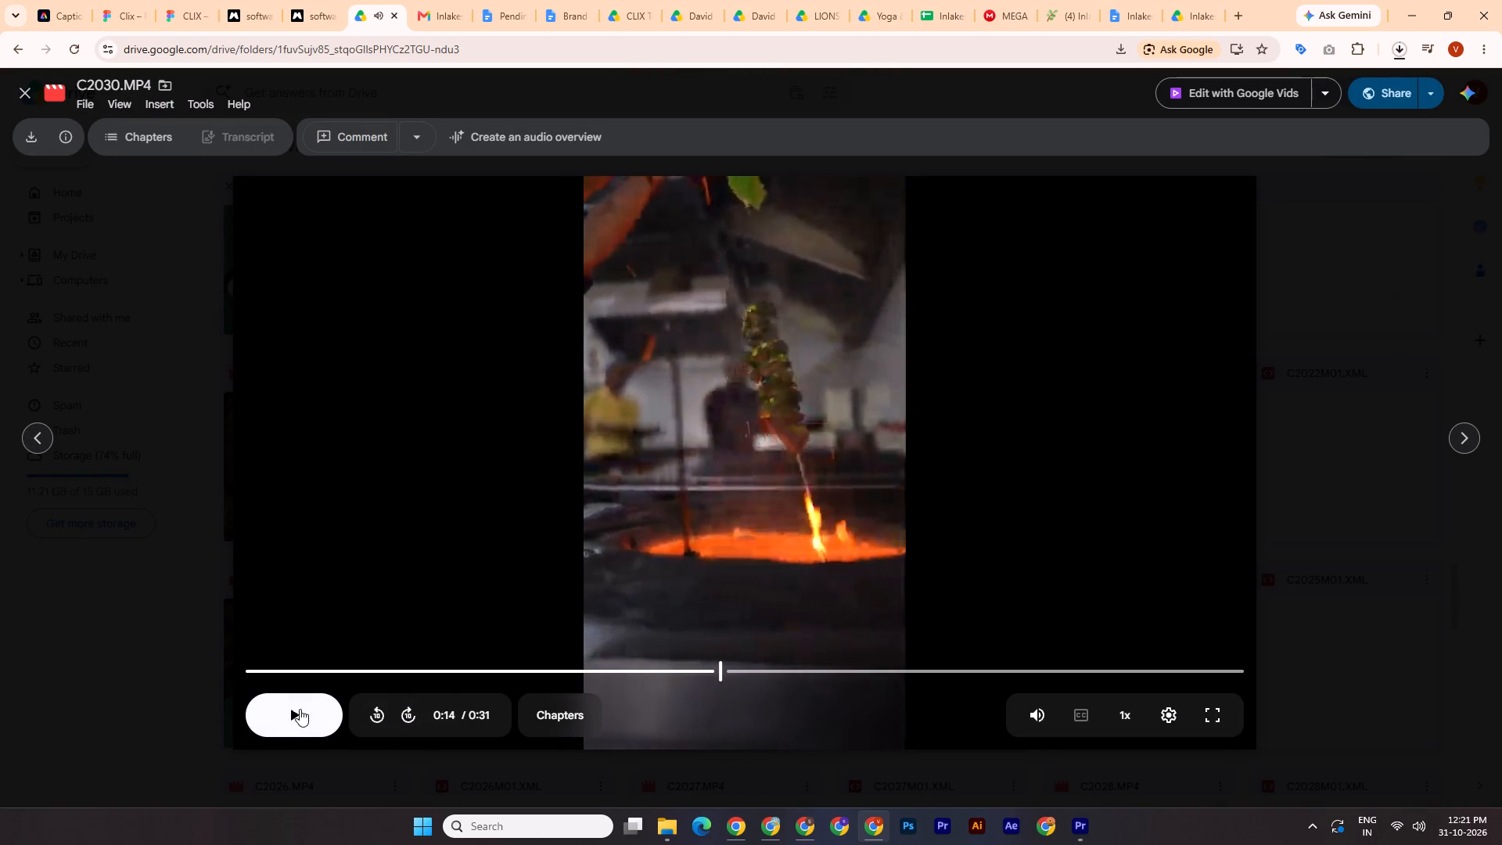
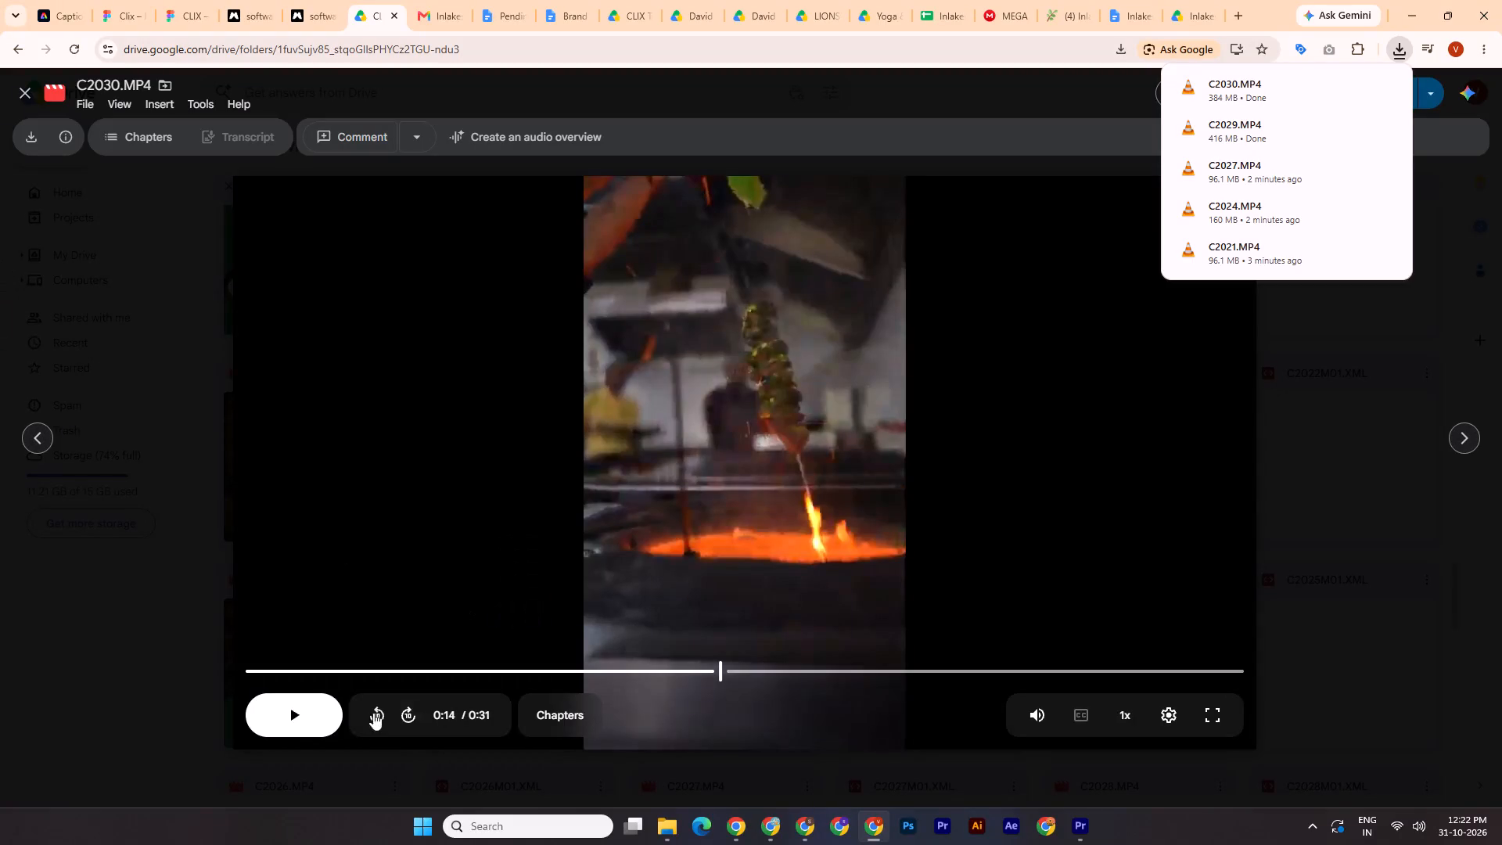
Resume C2030.MP4 briefly, then move on to C2031.MP4 and skim its footage of guests seated in the dining hall.
click(290, 709)
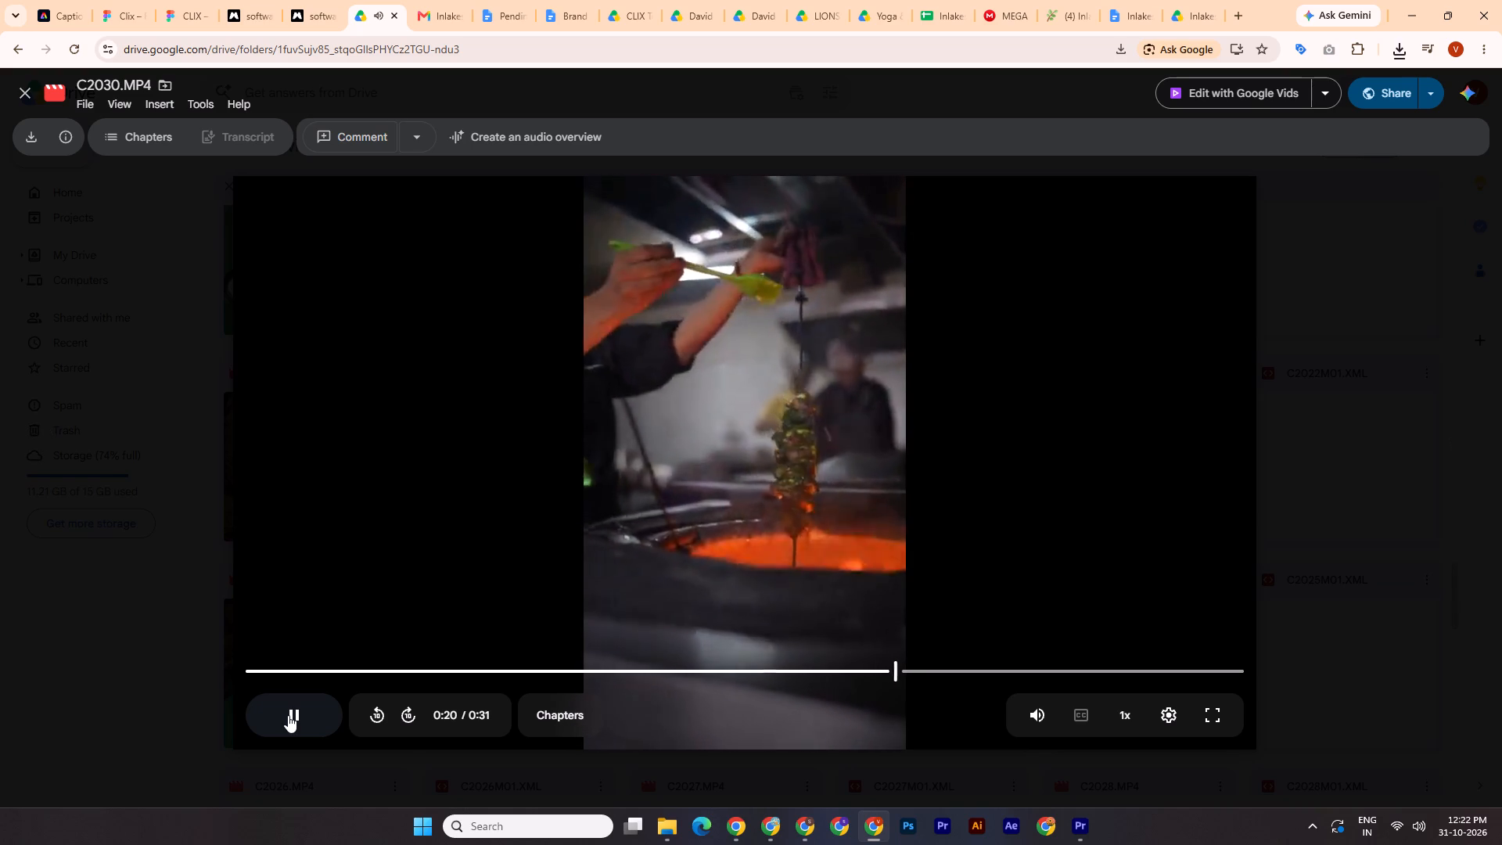
click(1468, 437)
click(1468, 437)
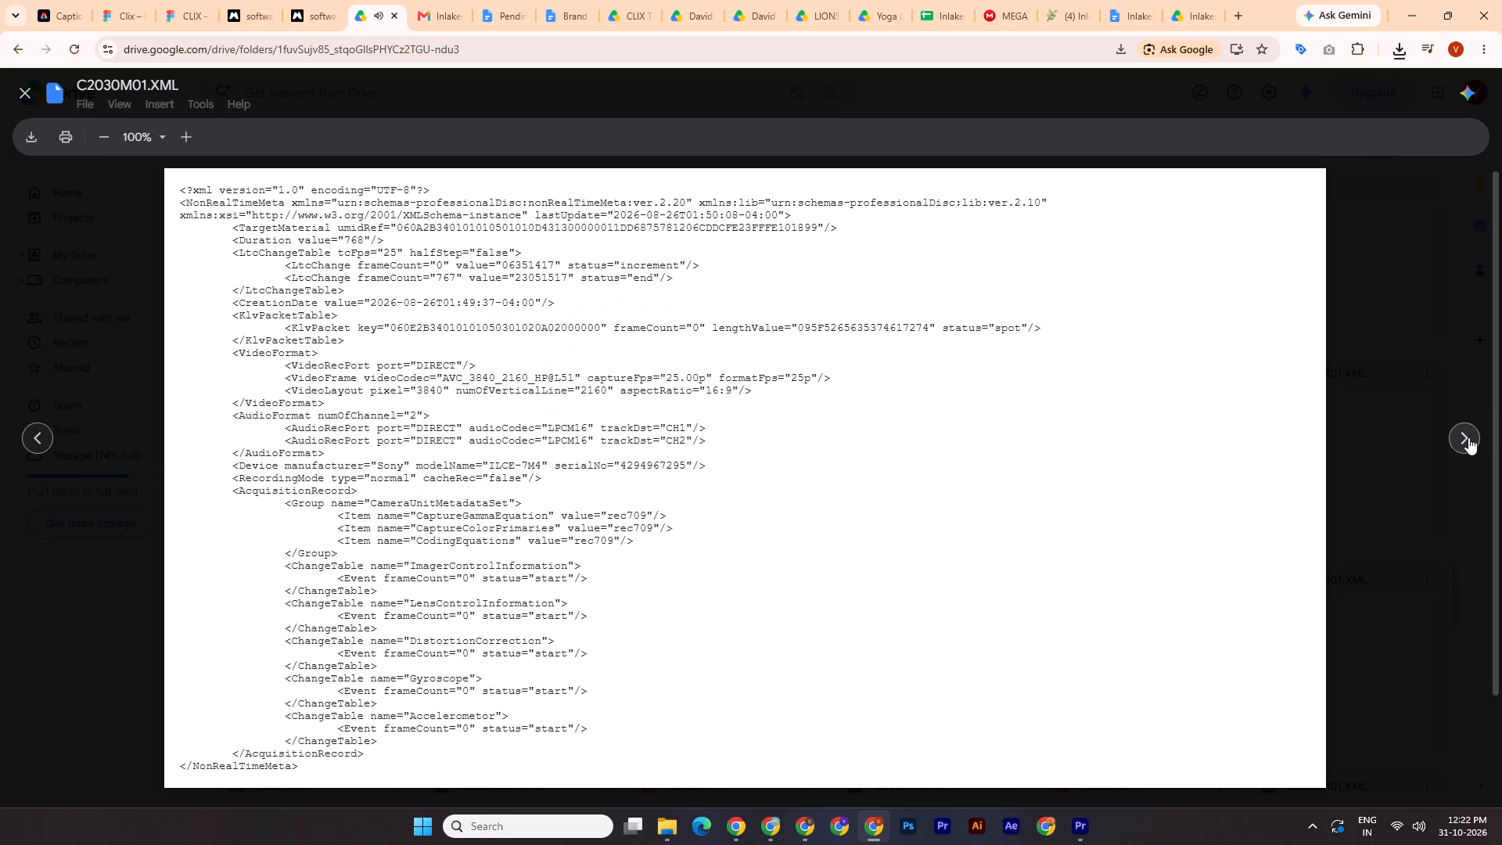
click(779, 493)
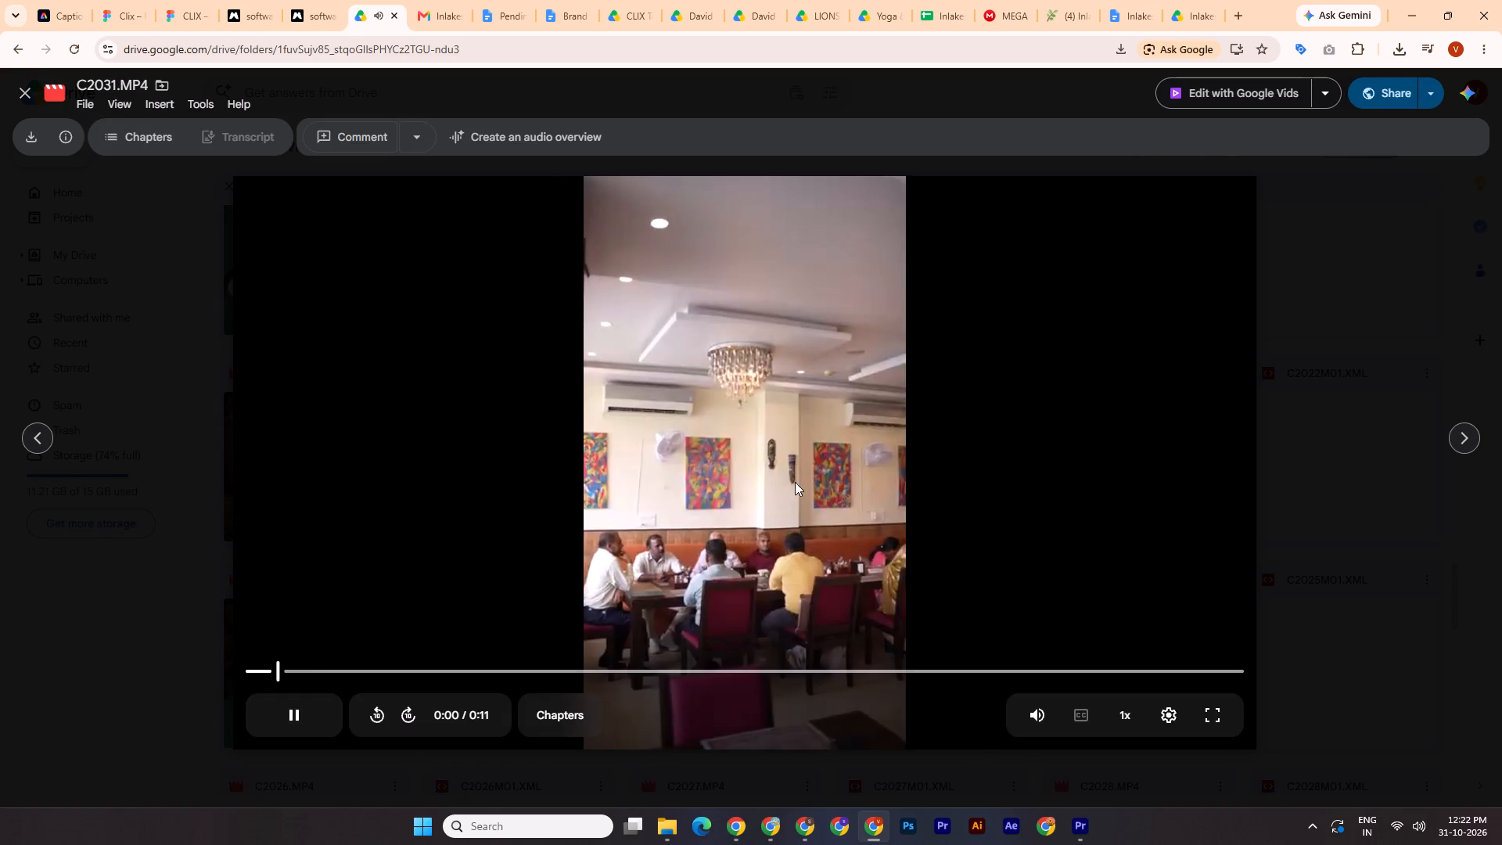
click(428, 674)
click(515, 671)
click(605, 671)
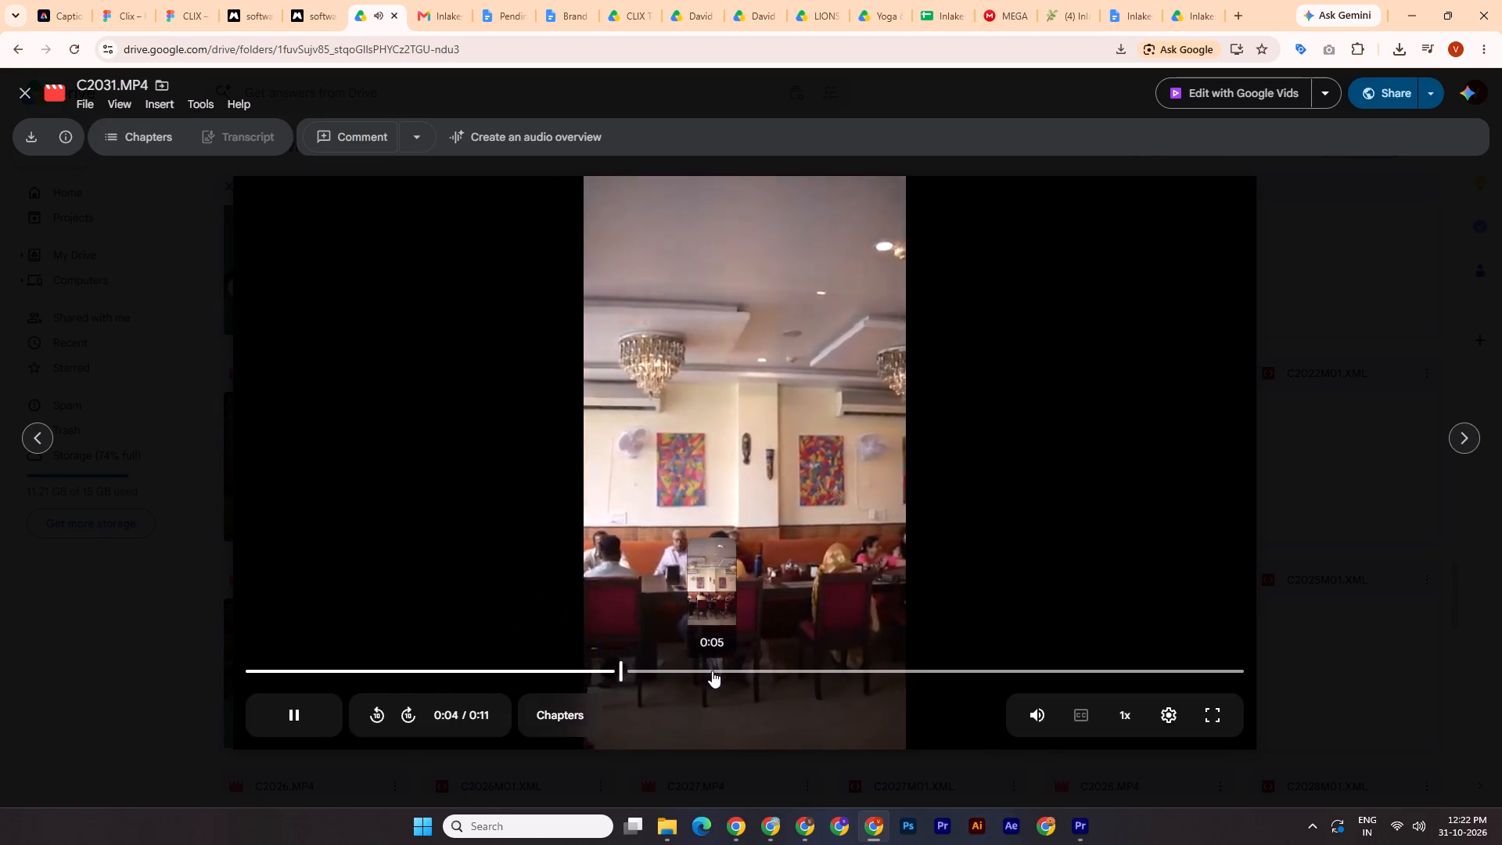
click(712, 671)
click(842, 671)
click(731, 504)
Advance past the XML file to C2032.MP4 and skim its footage of guests around the long dining table.
click(1460, 443)
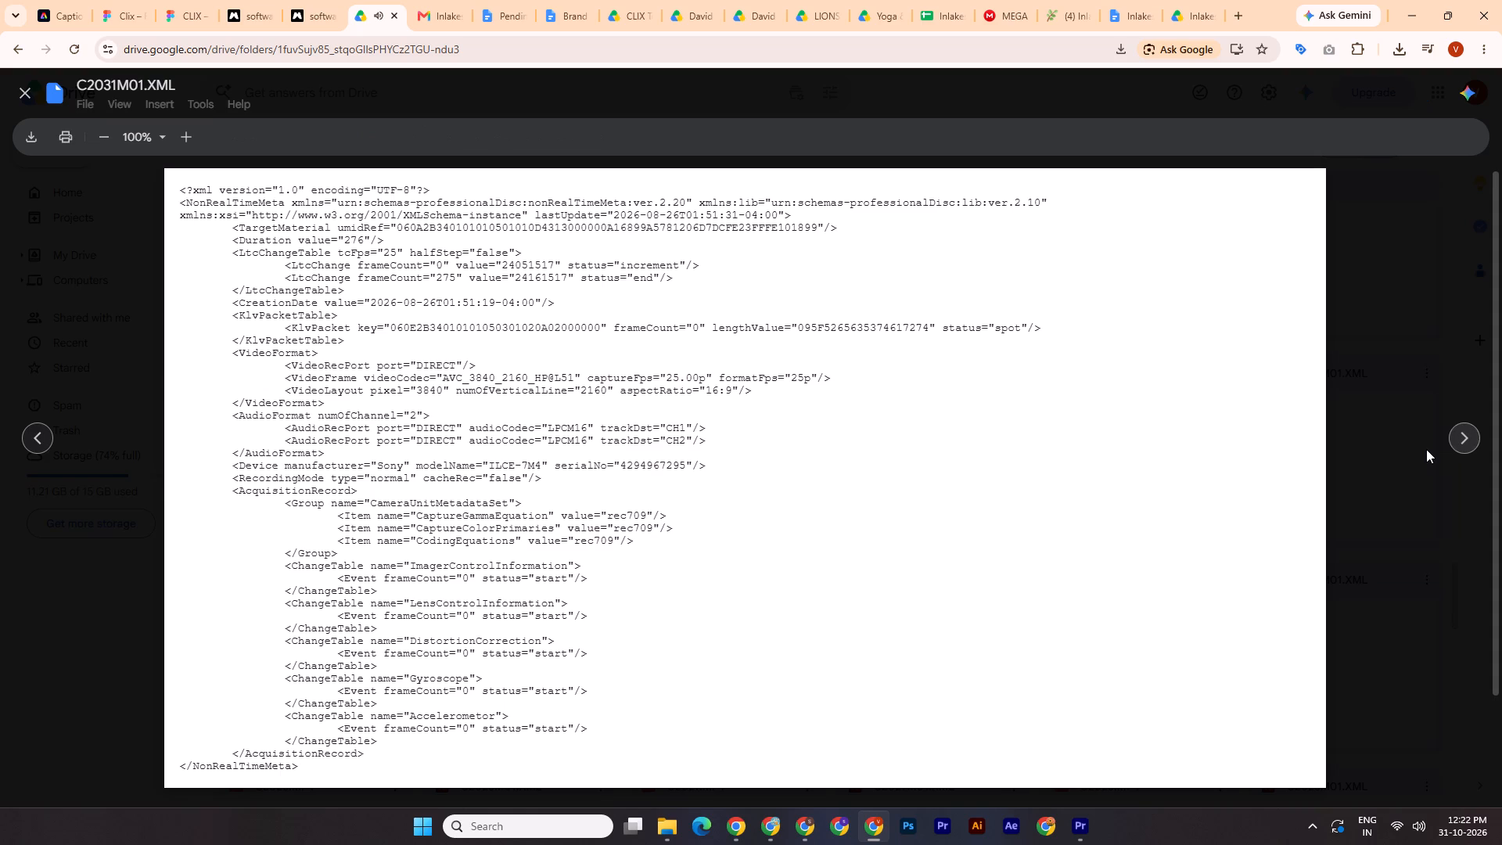
click(1467, 437)
click(845, 498)
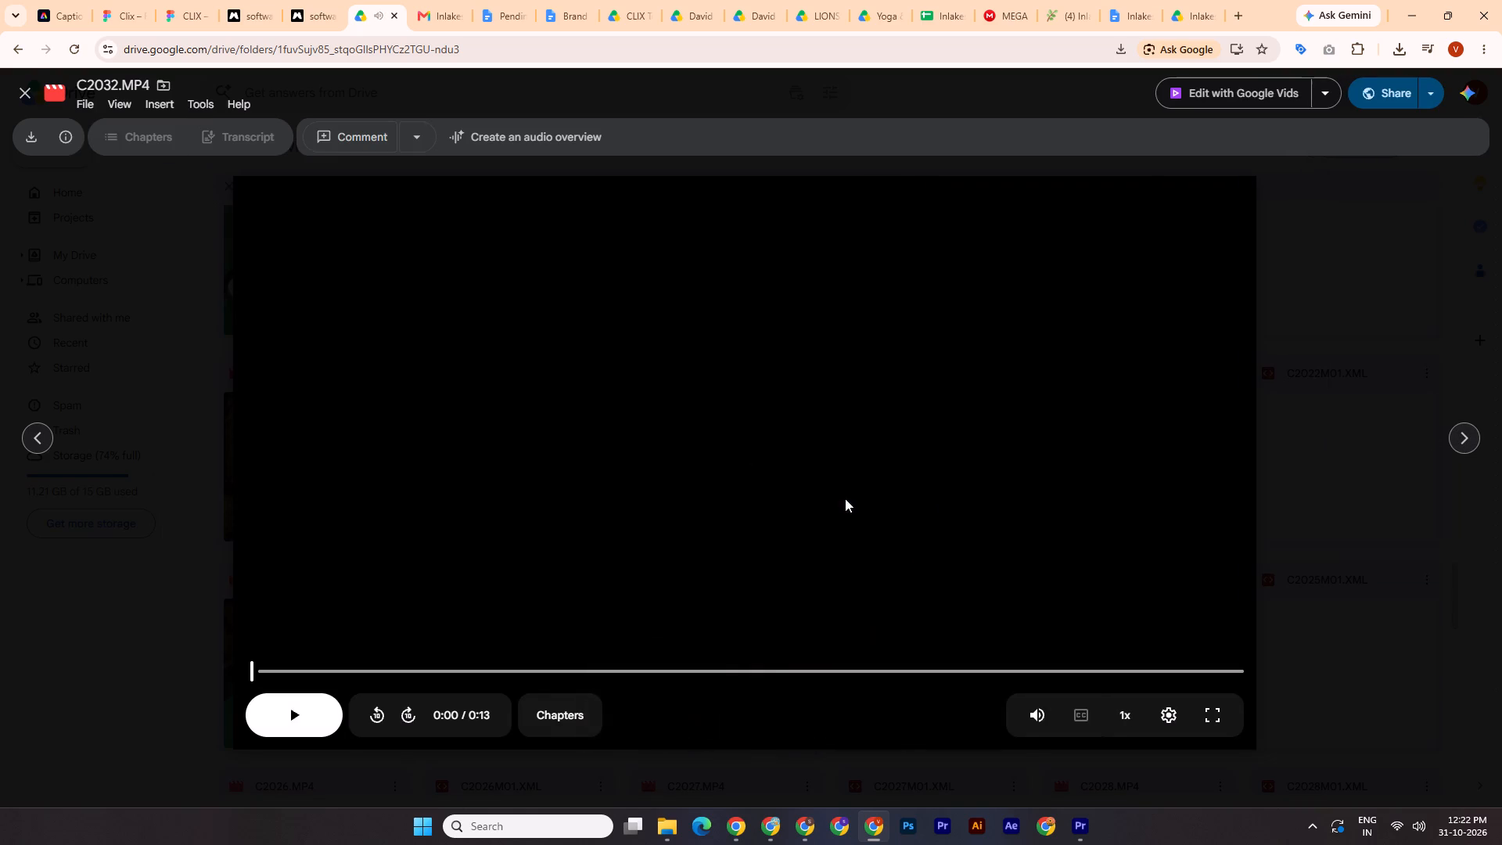
click(425, 668)
click(623, 673)
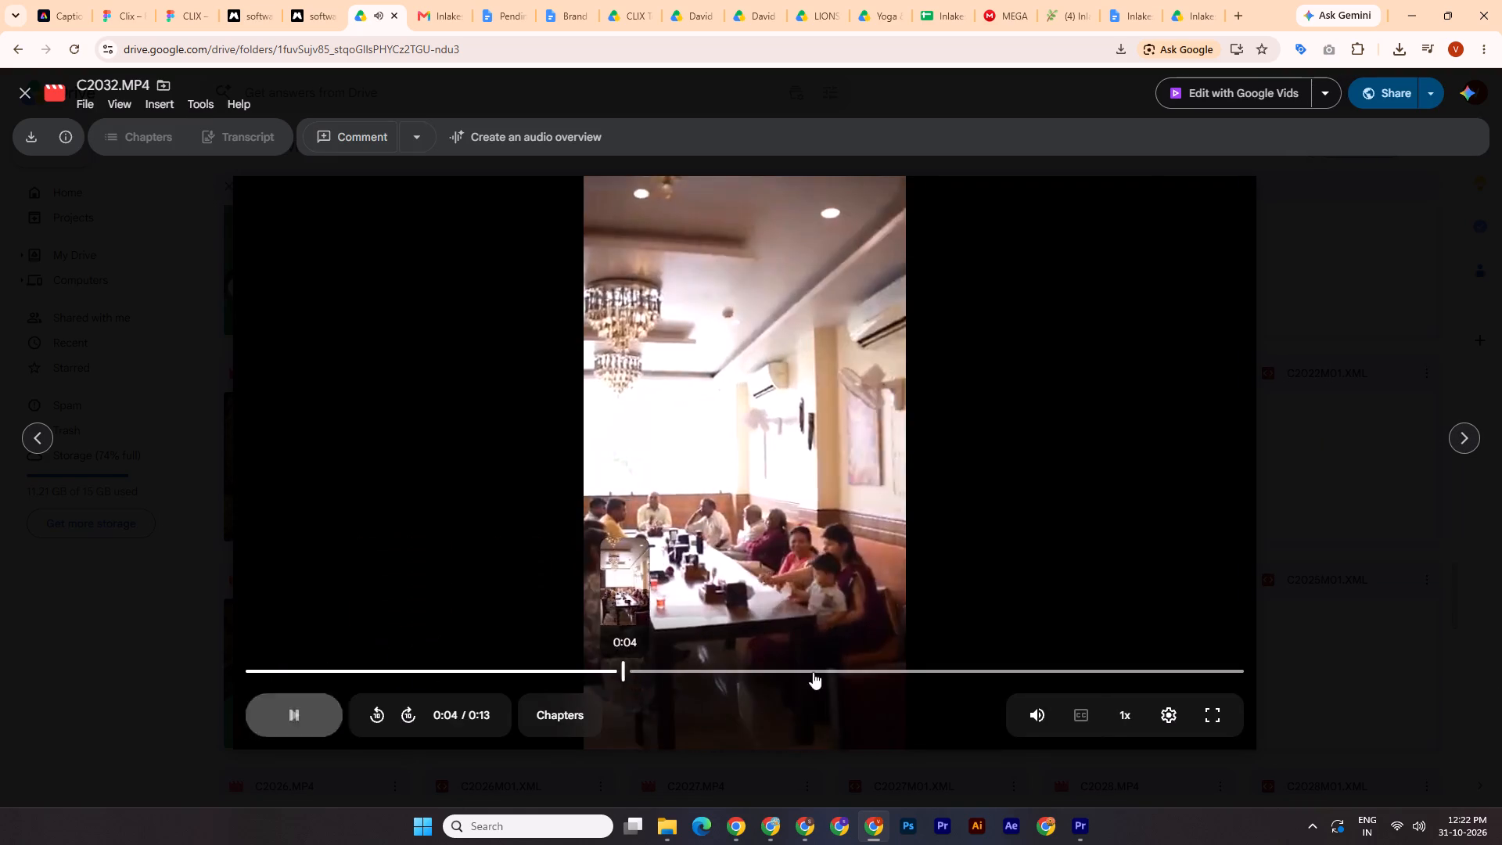
click(841, 671)
click(834, 455)
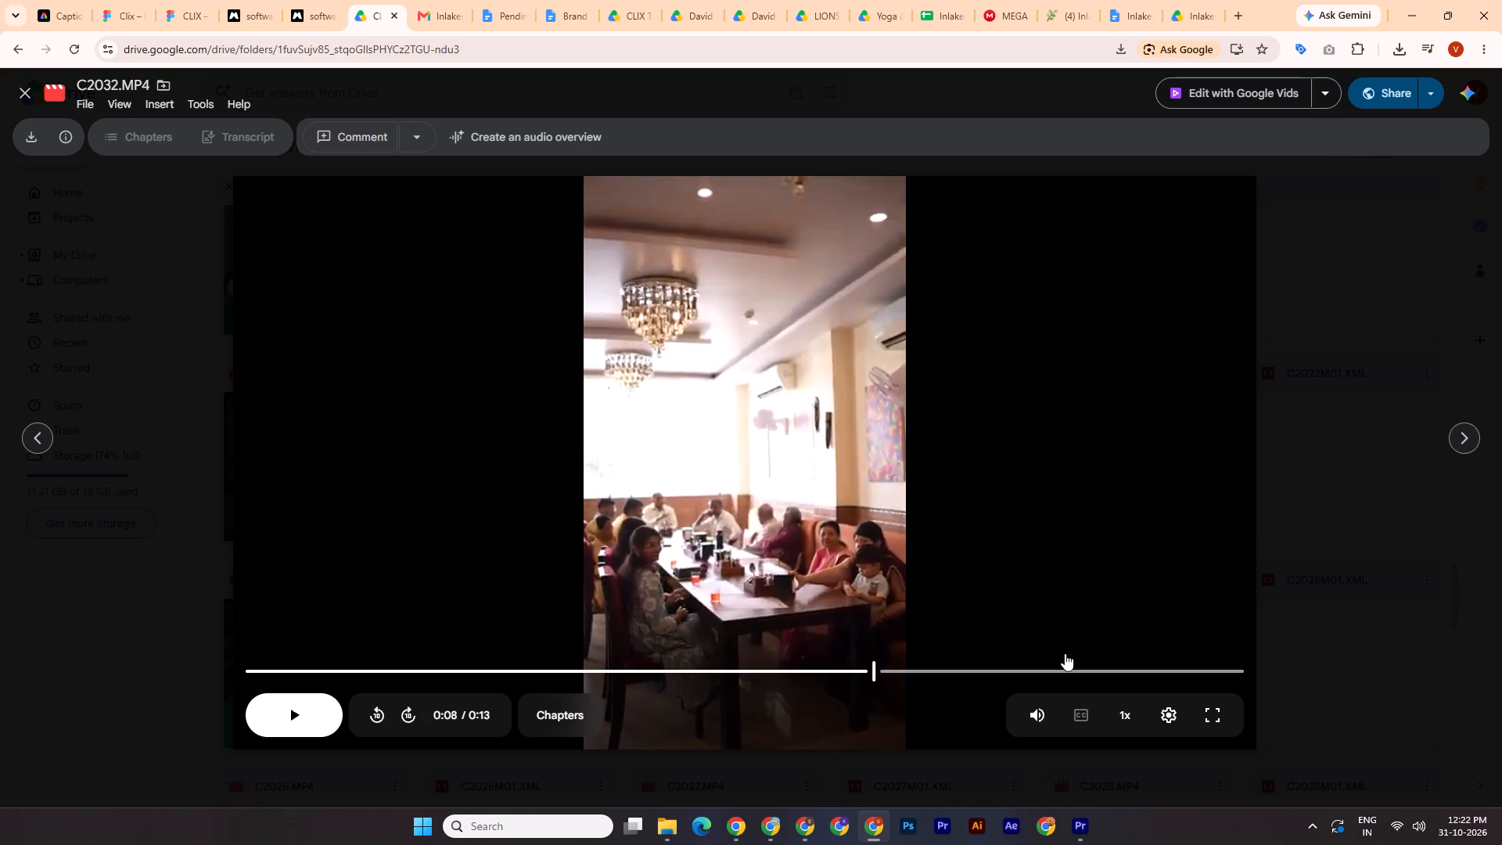
click(1063, 660)
Open C2033.MP4 in the Drive preview and sample its footage of two men talking at a table.
click(1475, 429)
click(1475, 429)
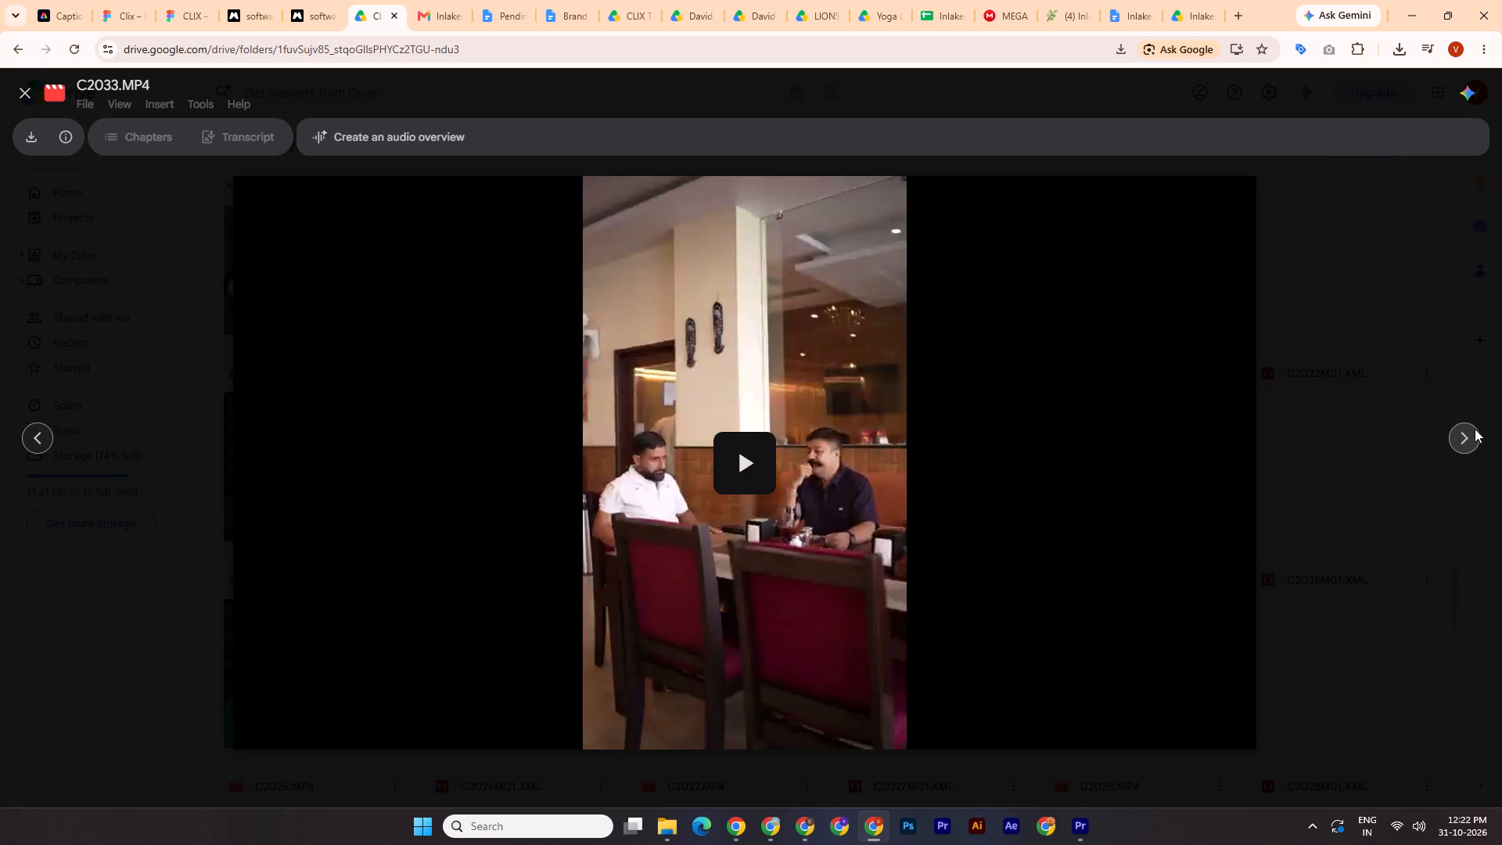
click(748, 469)
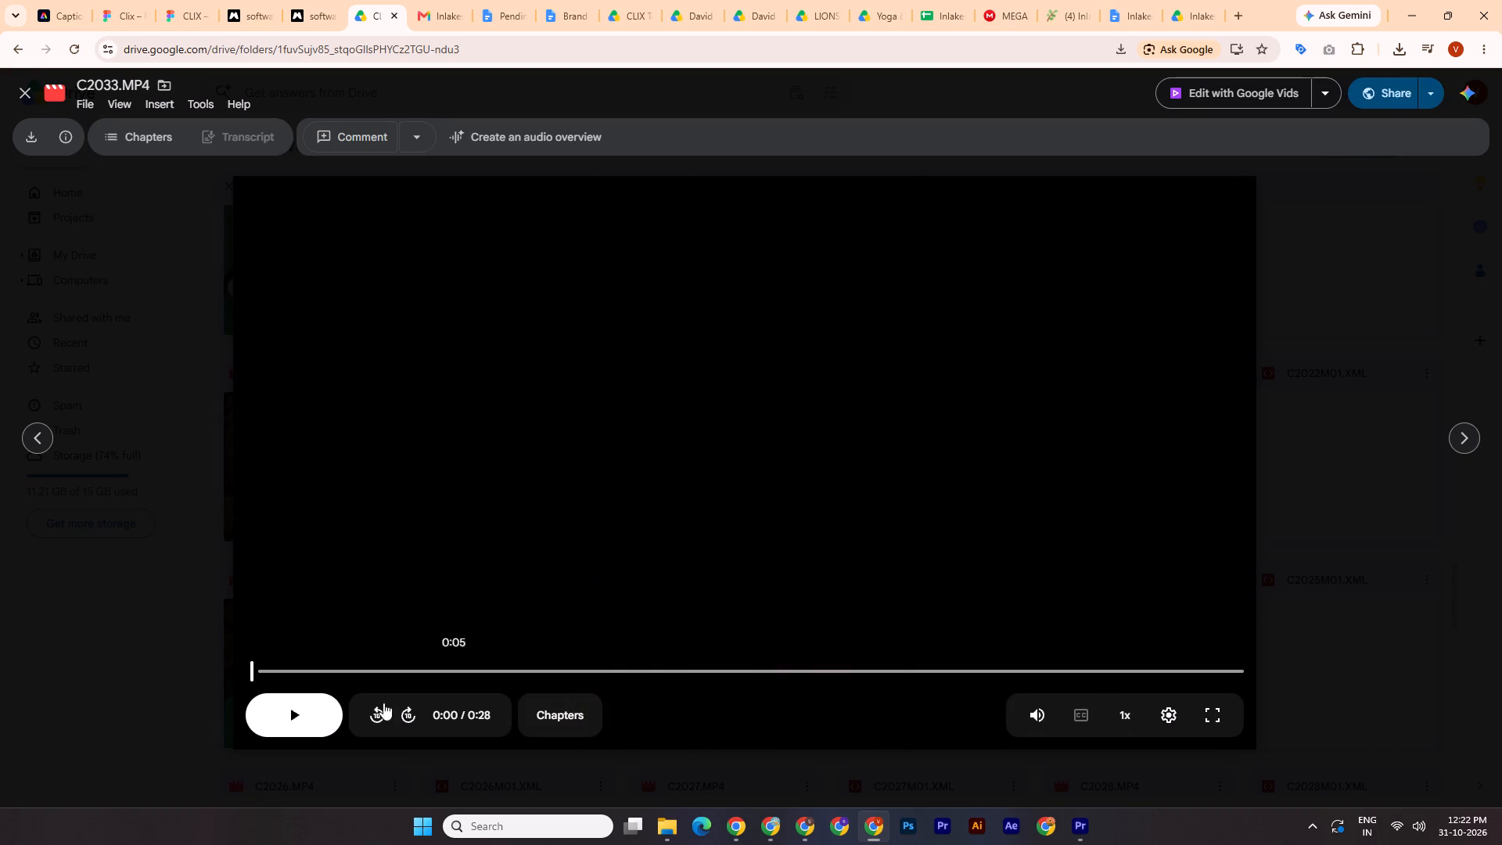
click(382, 674)
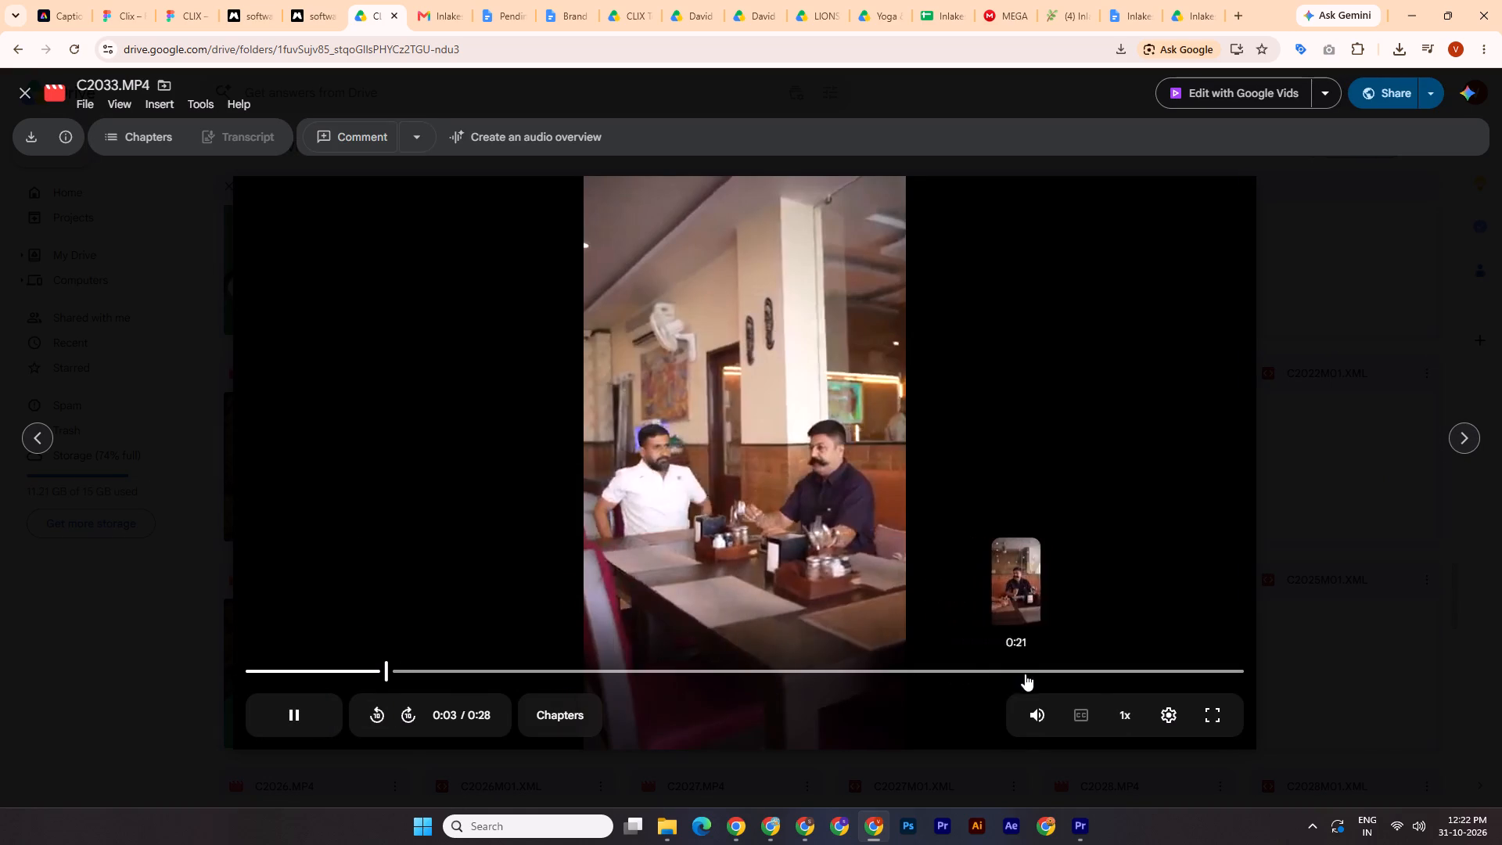
Check clips C2034.MP4, C2035.MP4 and C2036.MP4 in turn for usable waiter and service shots, skipping the XML files between them.
click(1464, 439)
click(1476, 433)
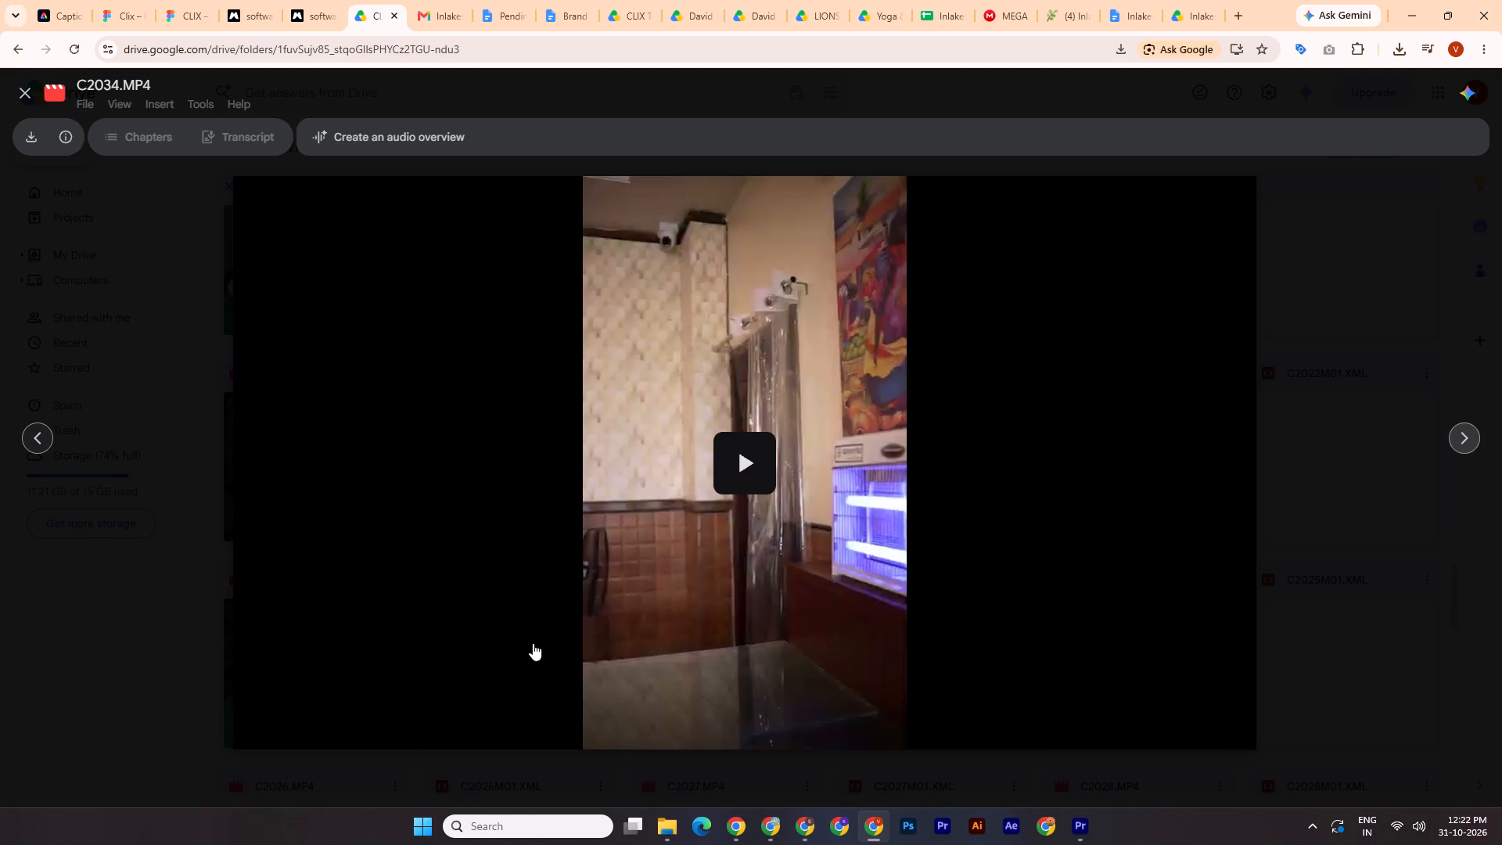
click(695, 489)
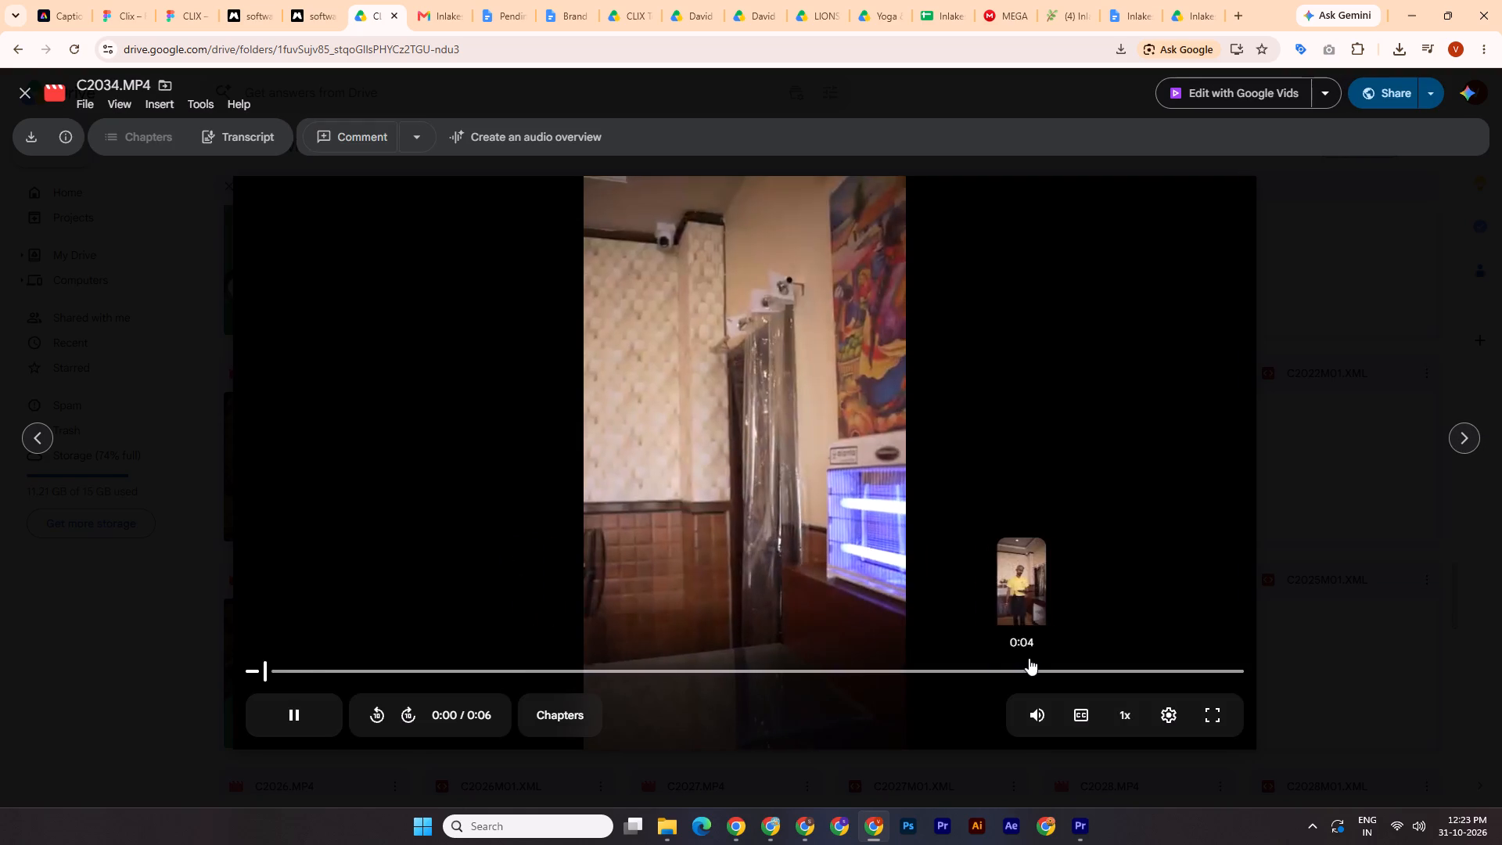
click(1470, 437)
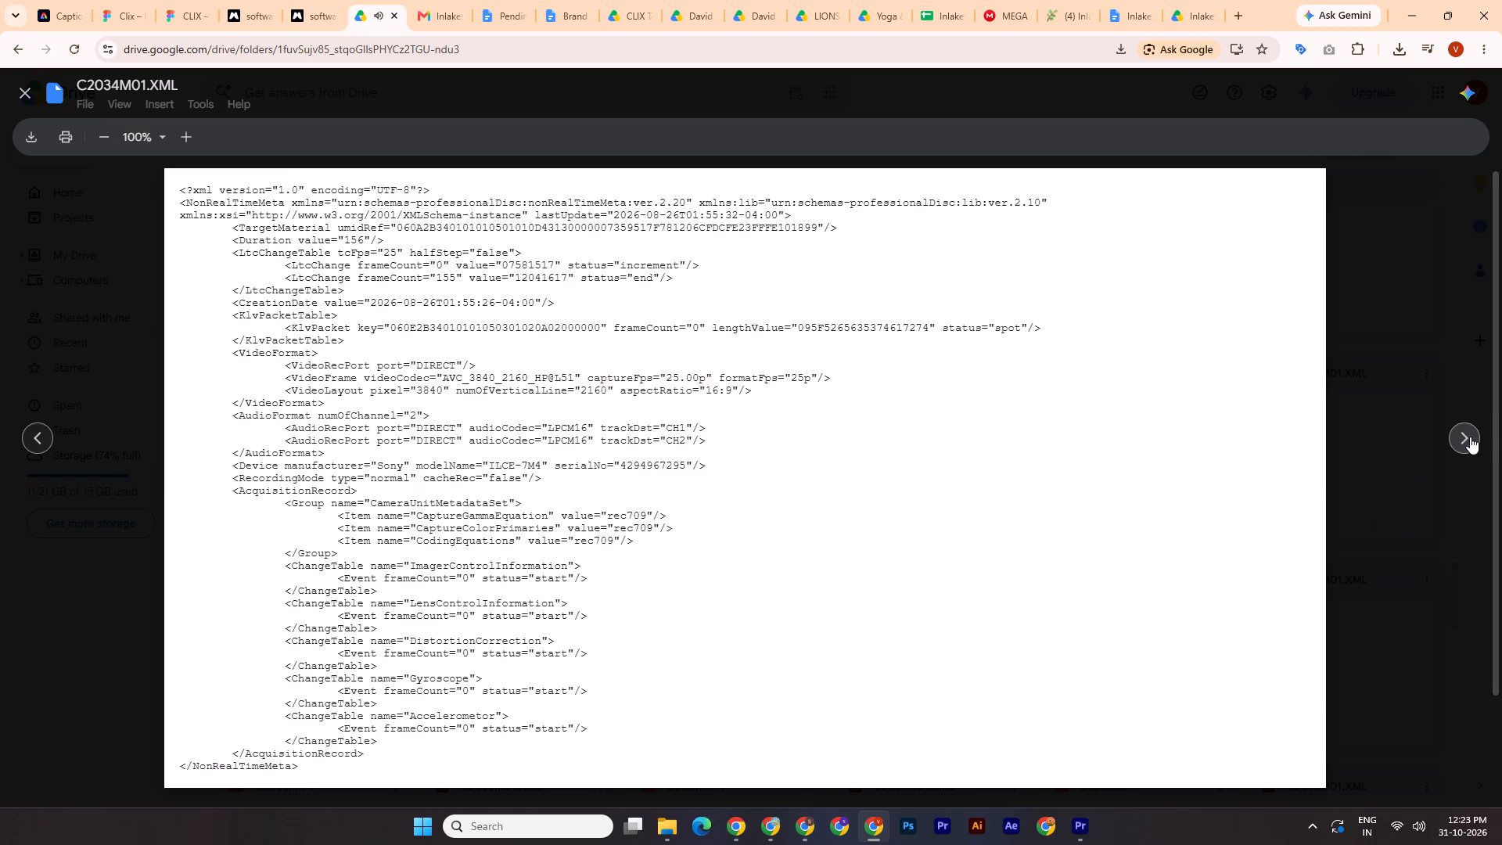
click(1470, 437)
click(735, 594)
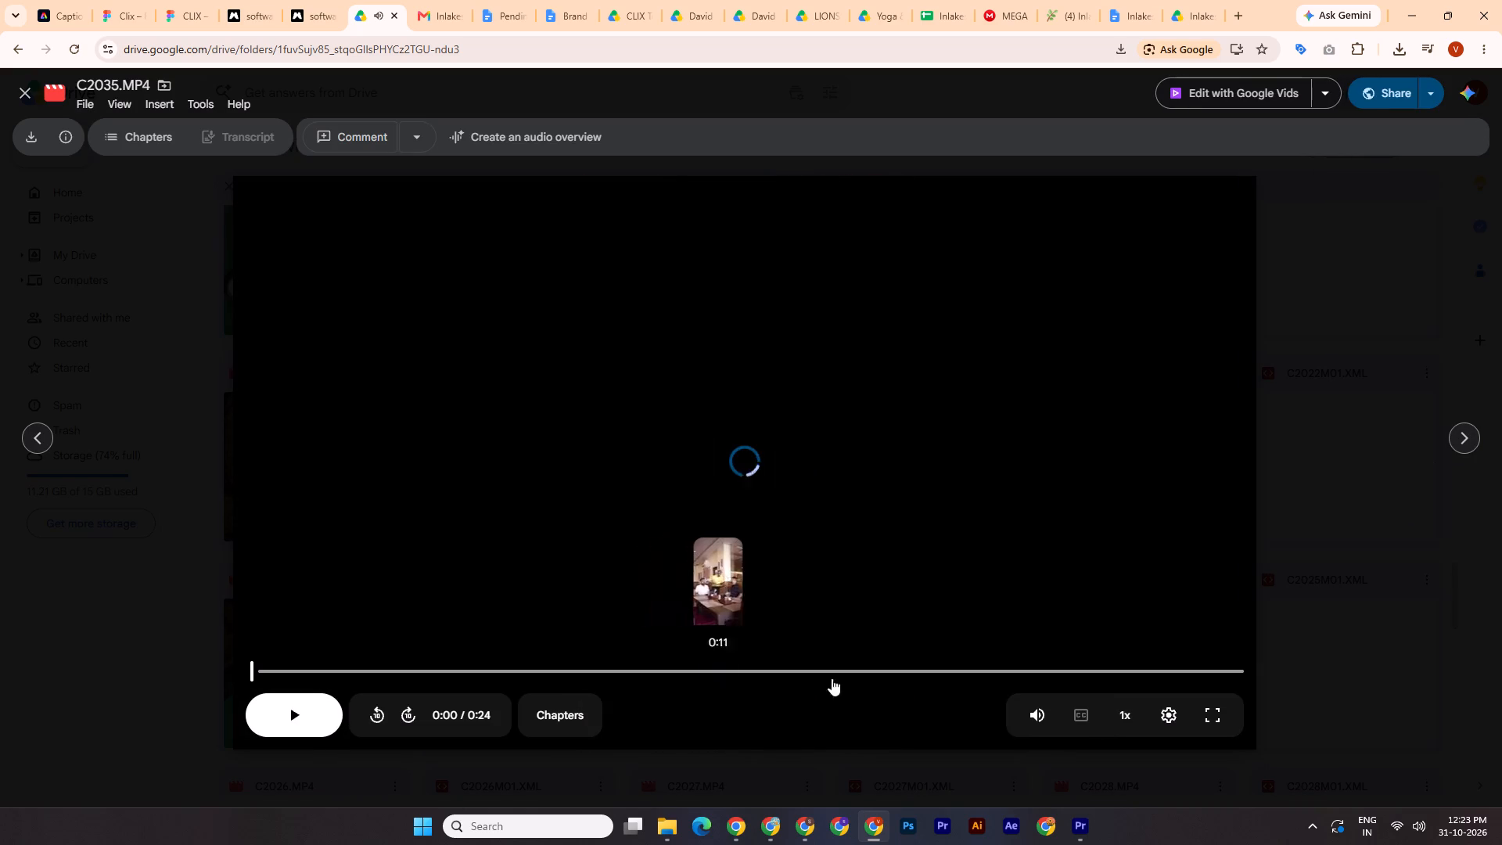
click(1467, 435)
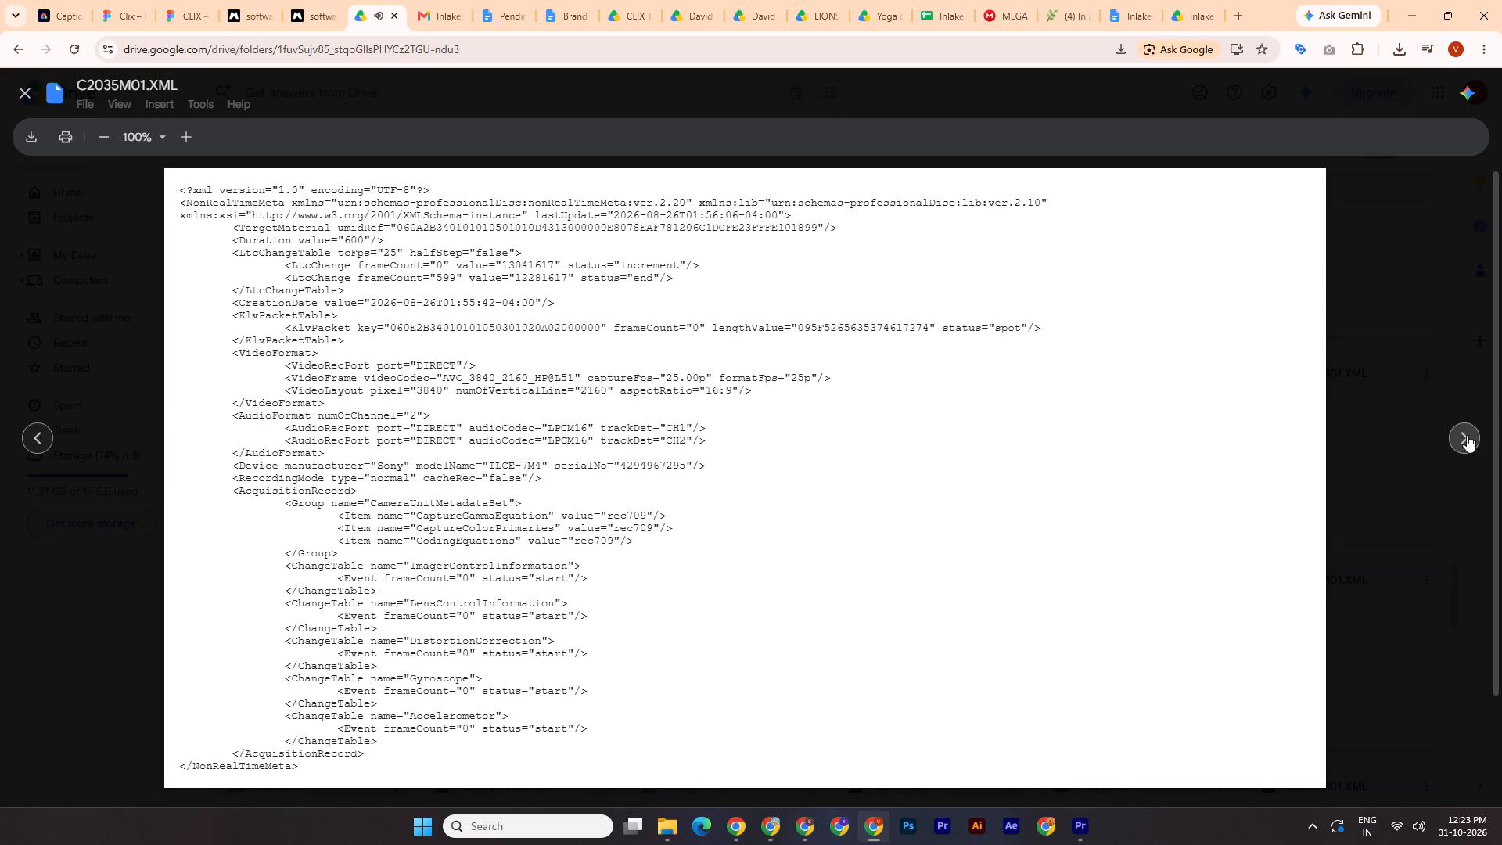
click(1467, 435)
click(798, 570)
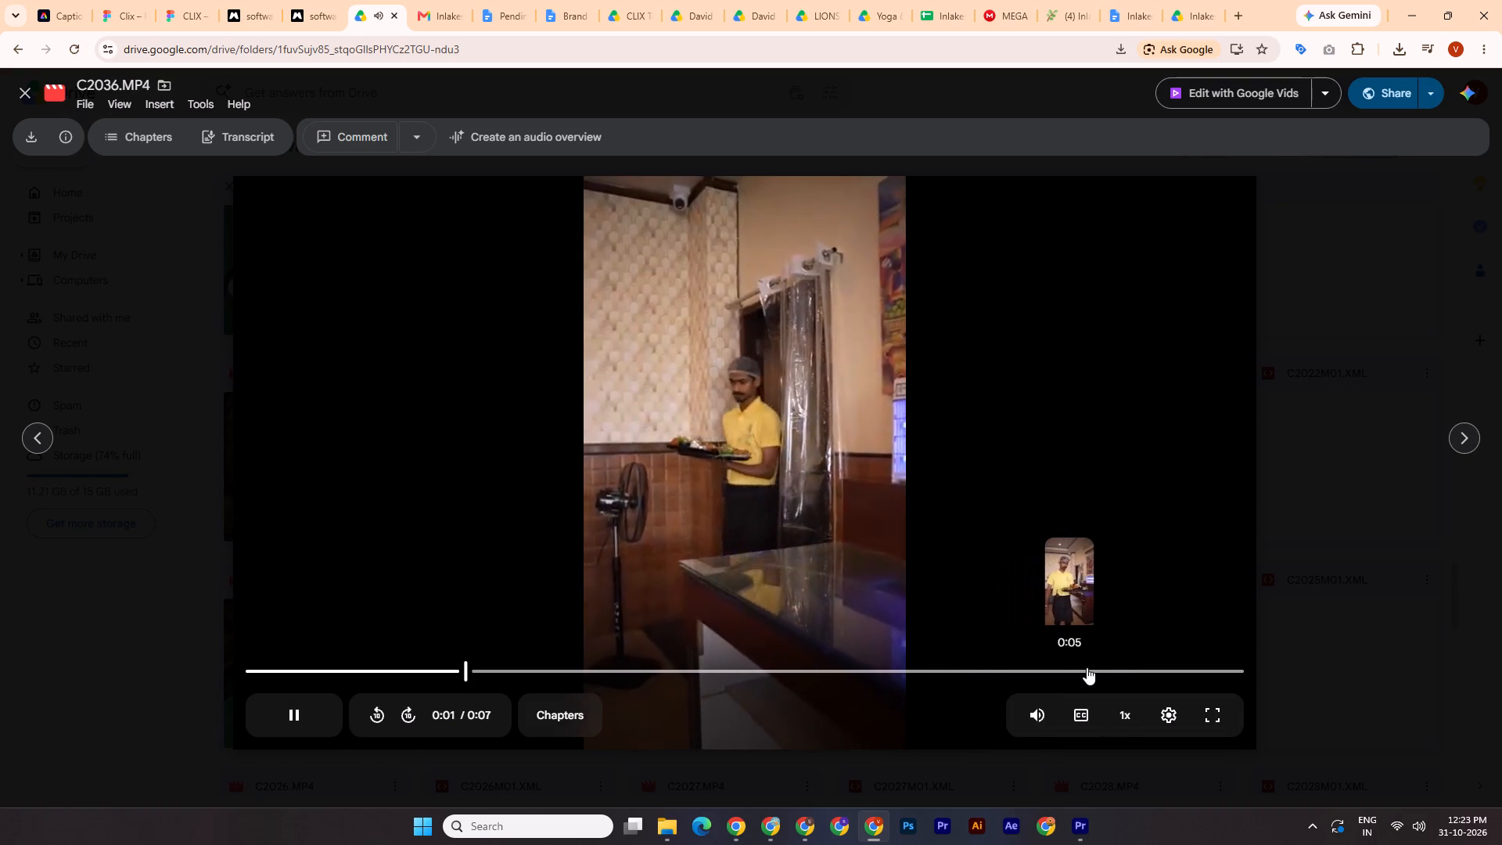
Open C2037.MP4 in the Drive preview and play its footage of the carried starter platter.
click(1468, 434)
click(1468, 434)
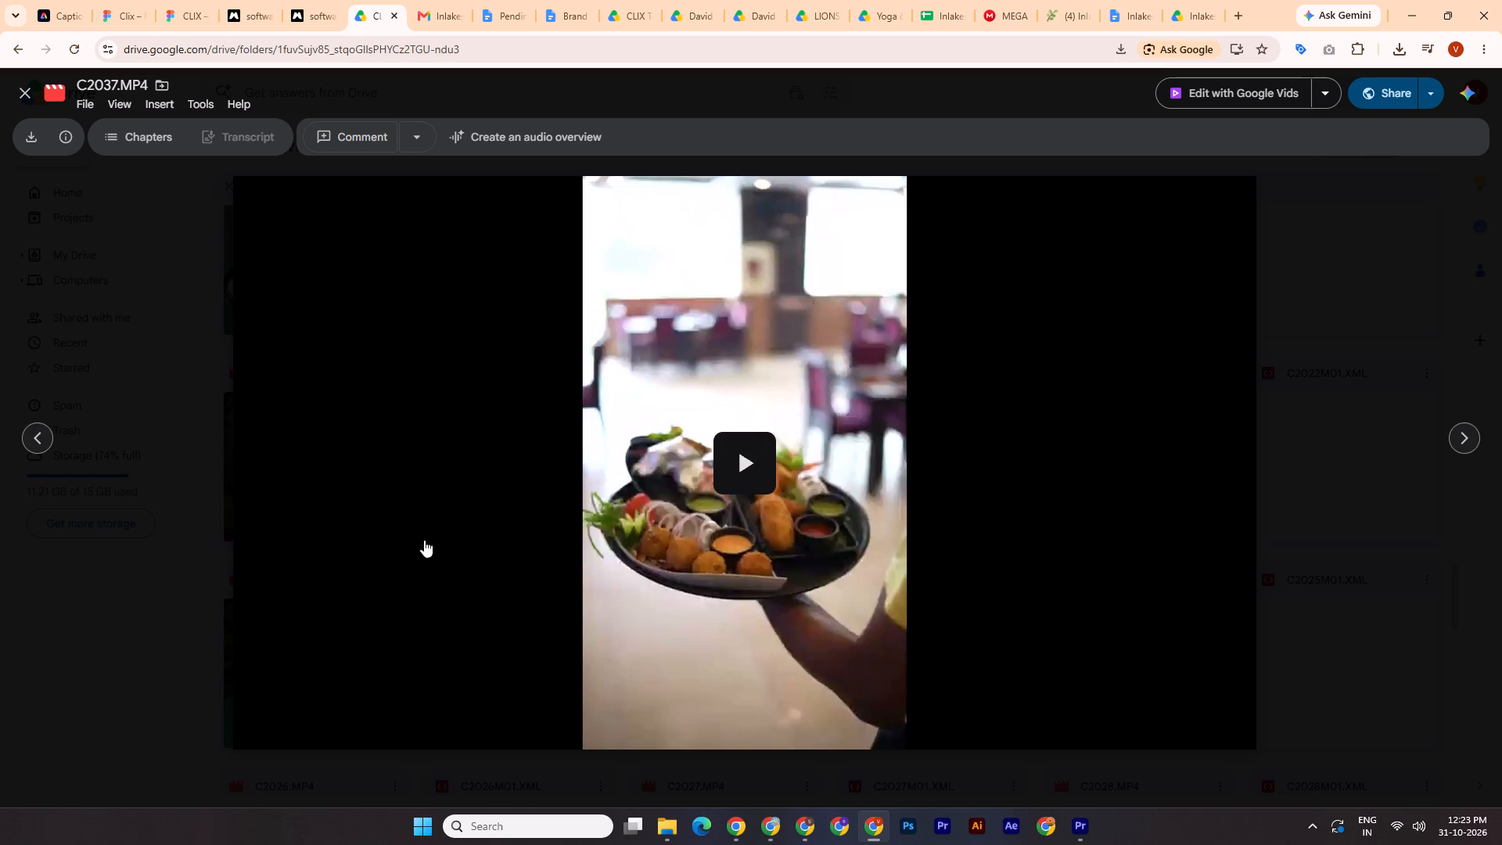
click(767, 503)
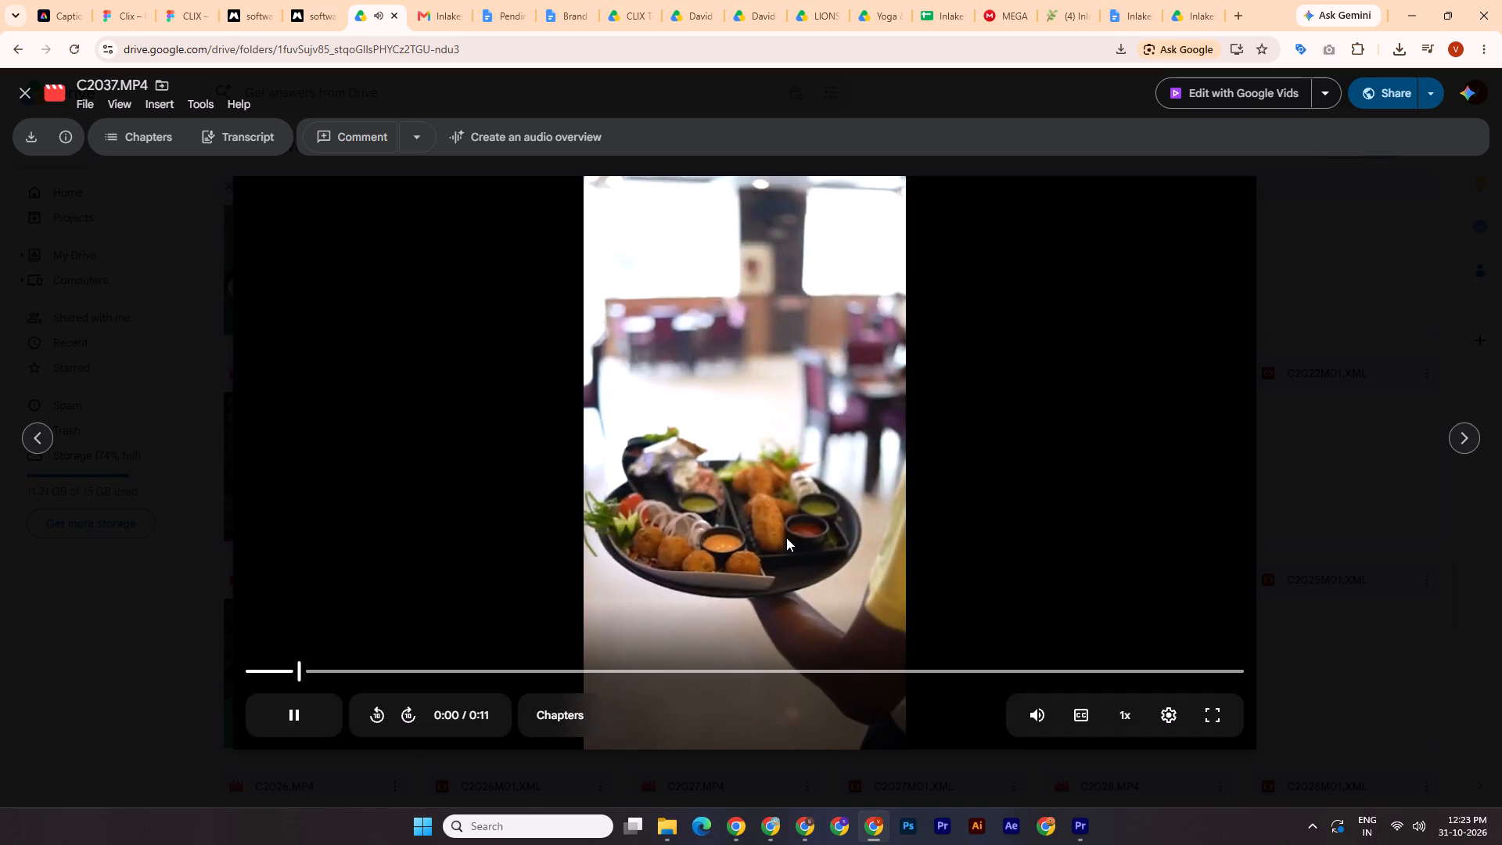
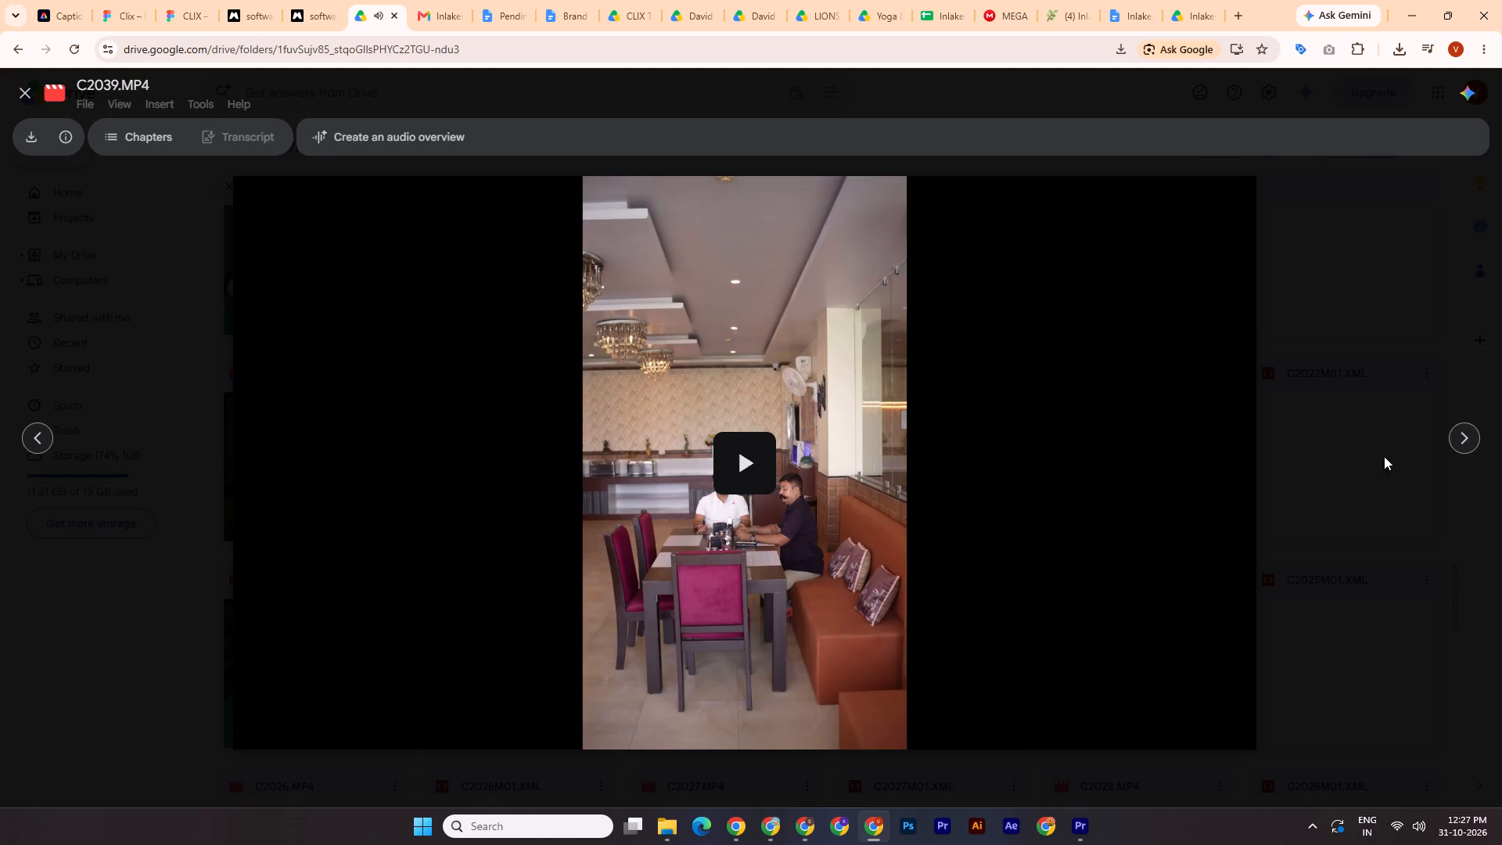
Play C2039.MP4 in the Drive preview to review its footage of two men seated at a dining table.
click(754, 479)
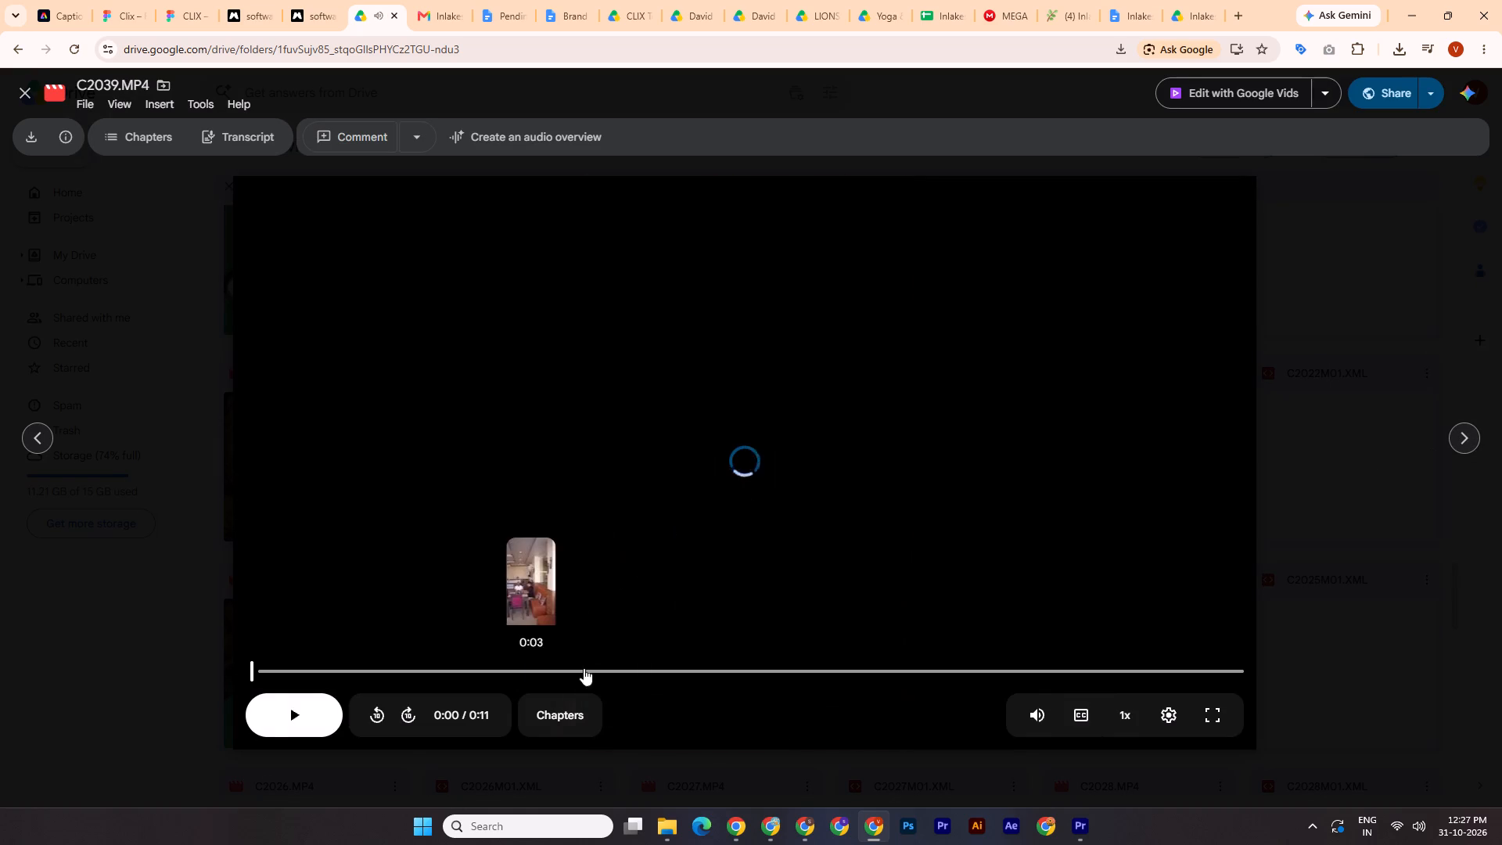
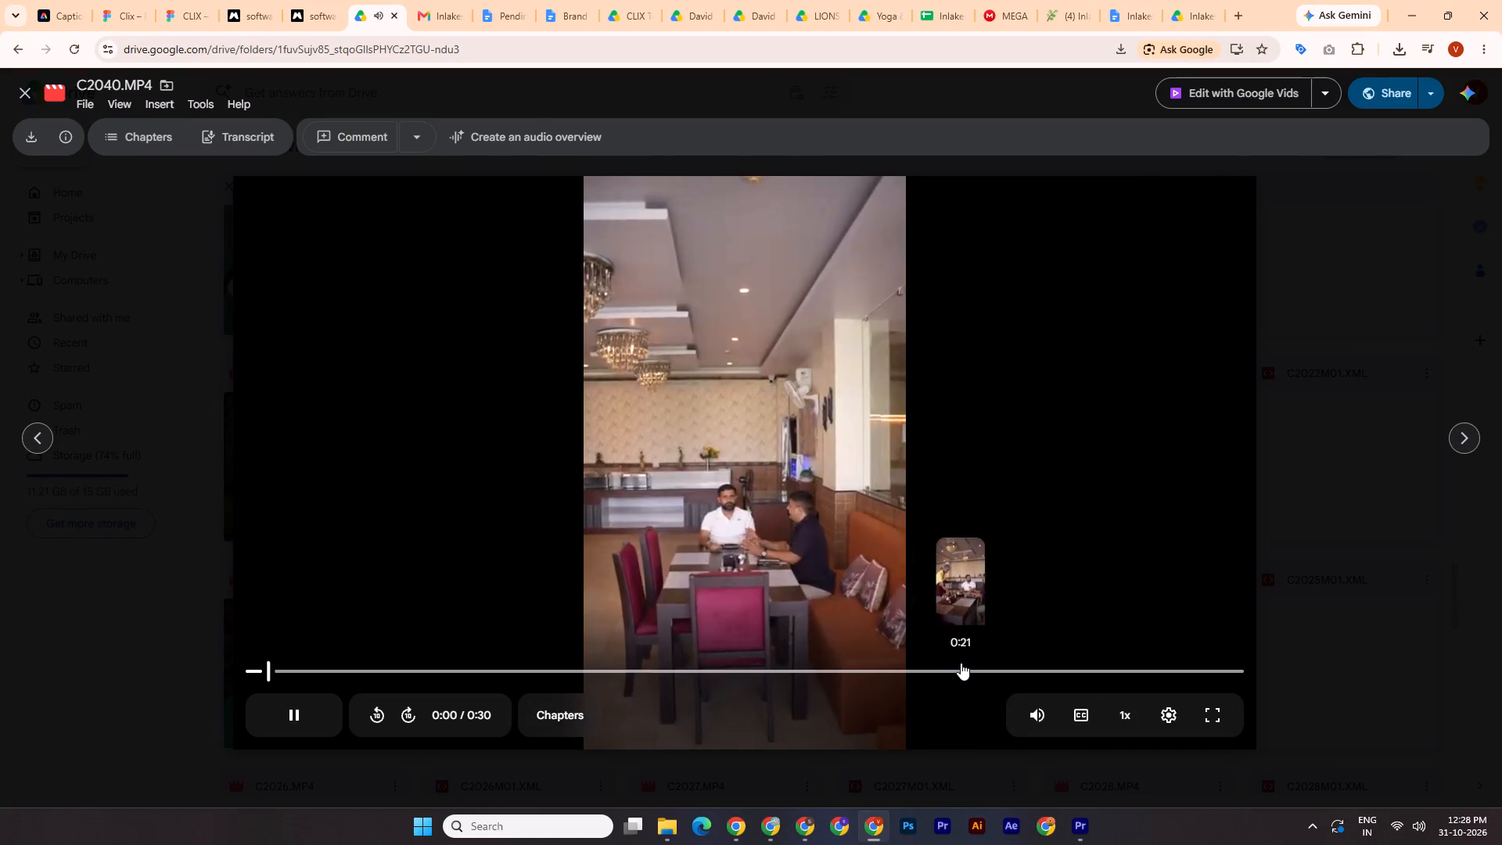
Preview C2041.MP4, the plated starters being served at the table, and download it despite its large size.
click(1453, 442)
click(1453, 442)
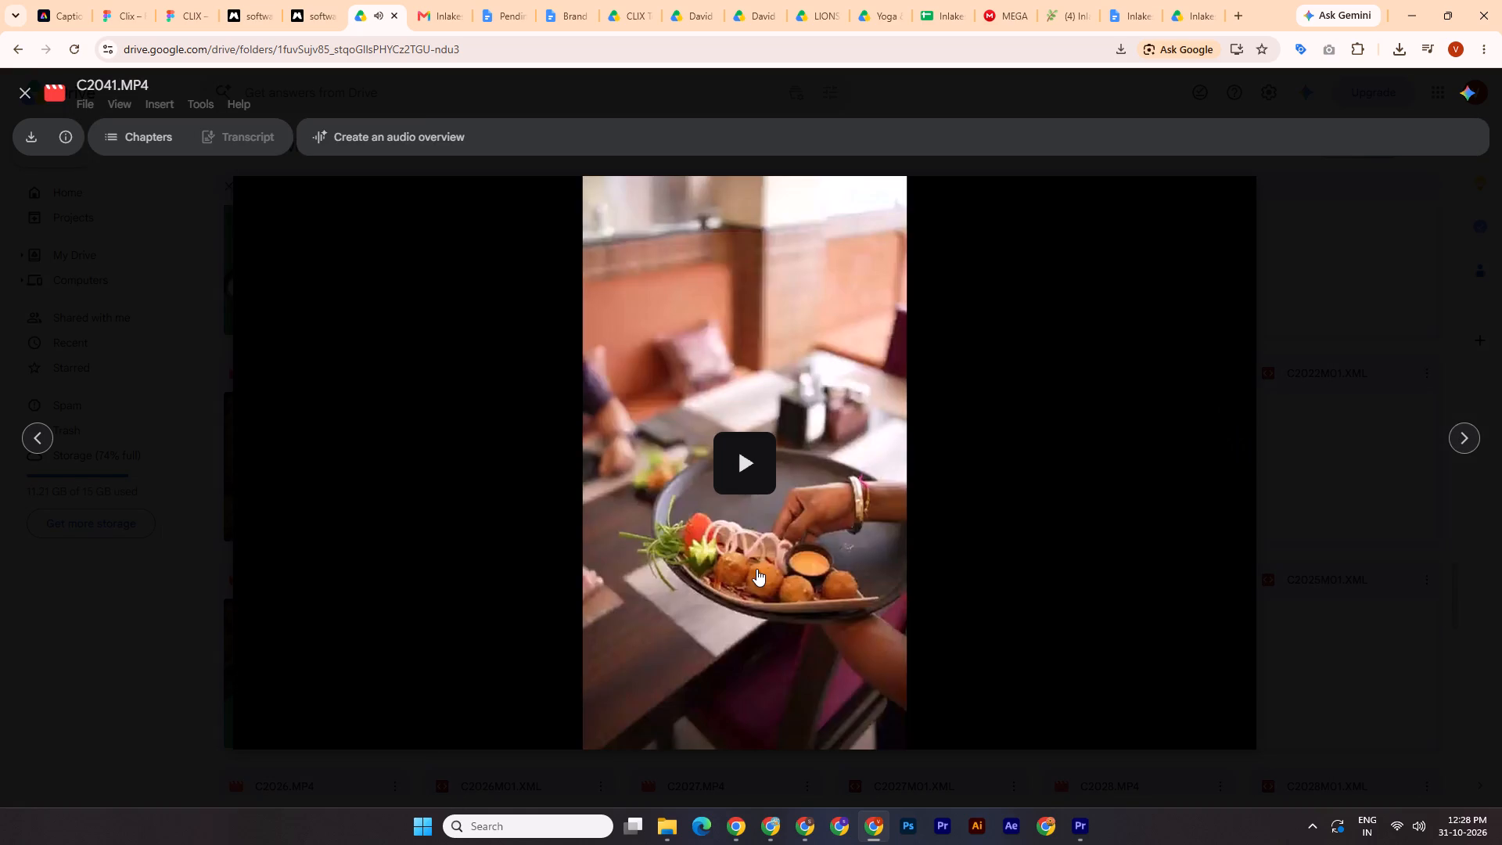
click(756, 569)
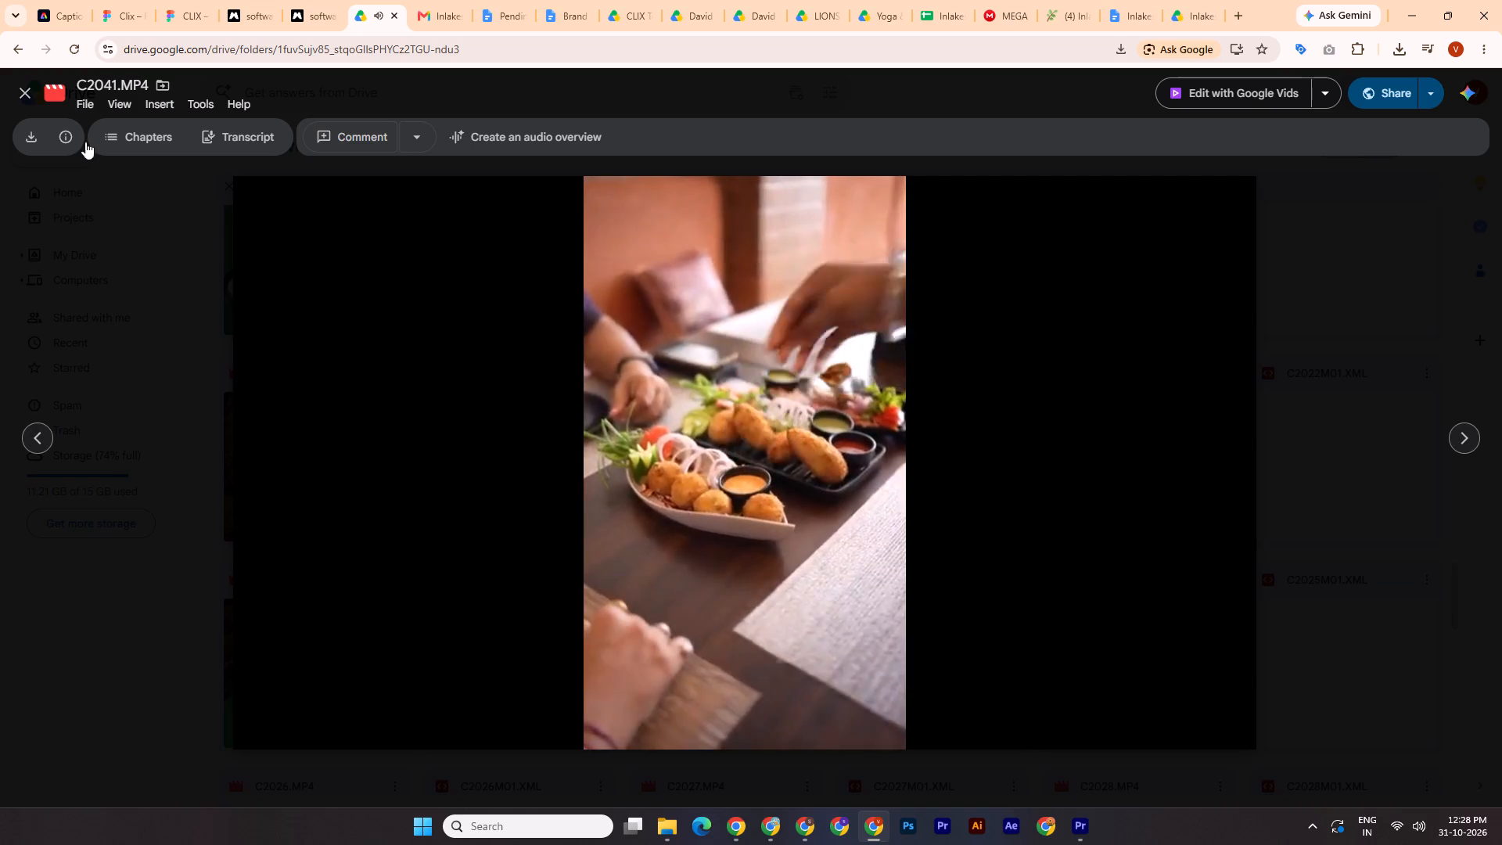
click(25, 137)
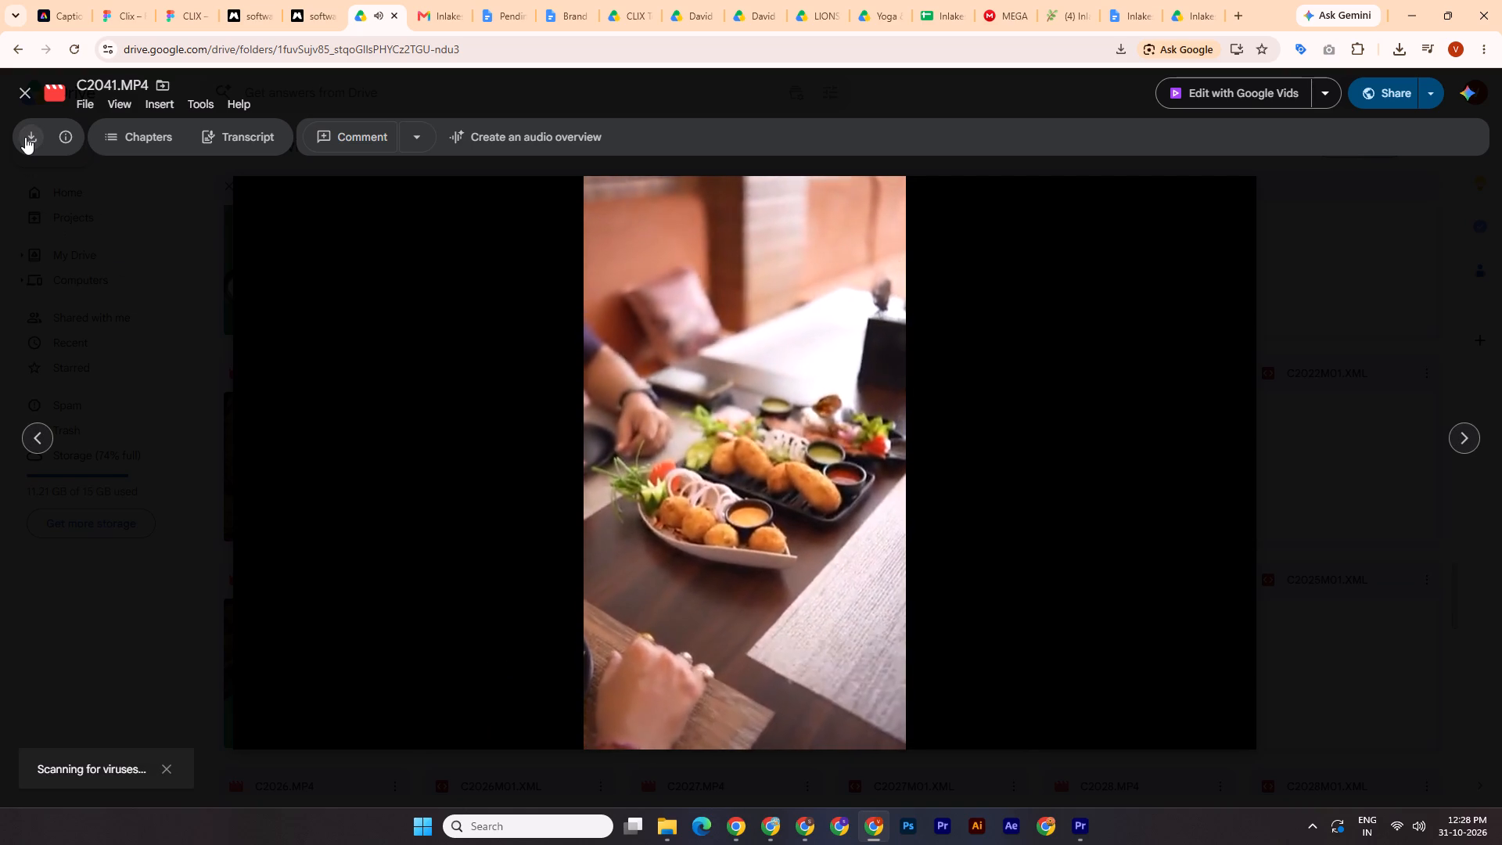
click(880, 491)
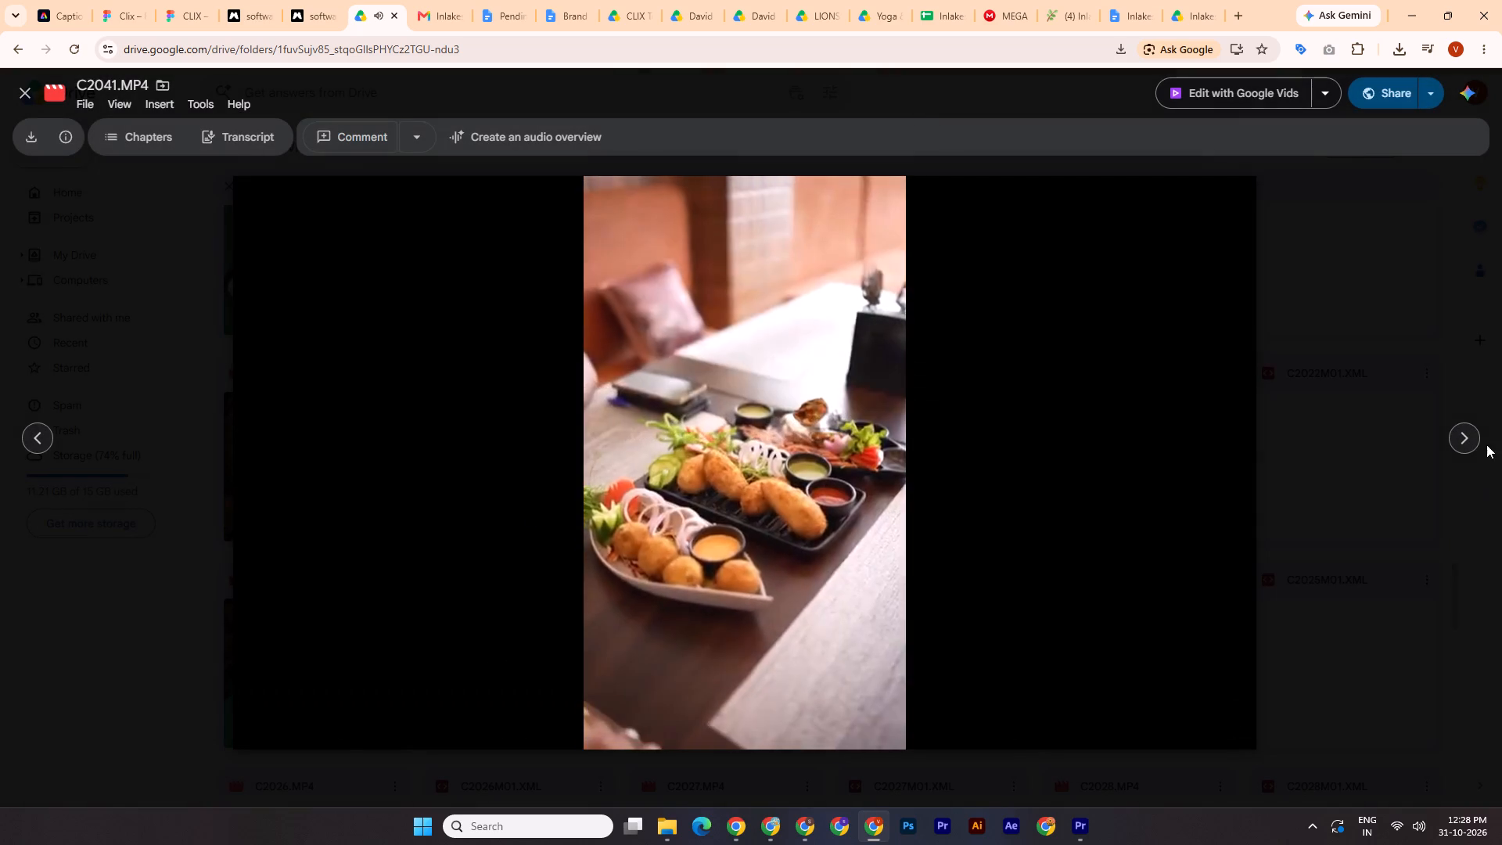
Skip past the XML file and play C2042.MP4 to review its footage of a waiter carrying a food tray.
click(1465, 440)
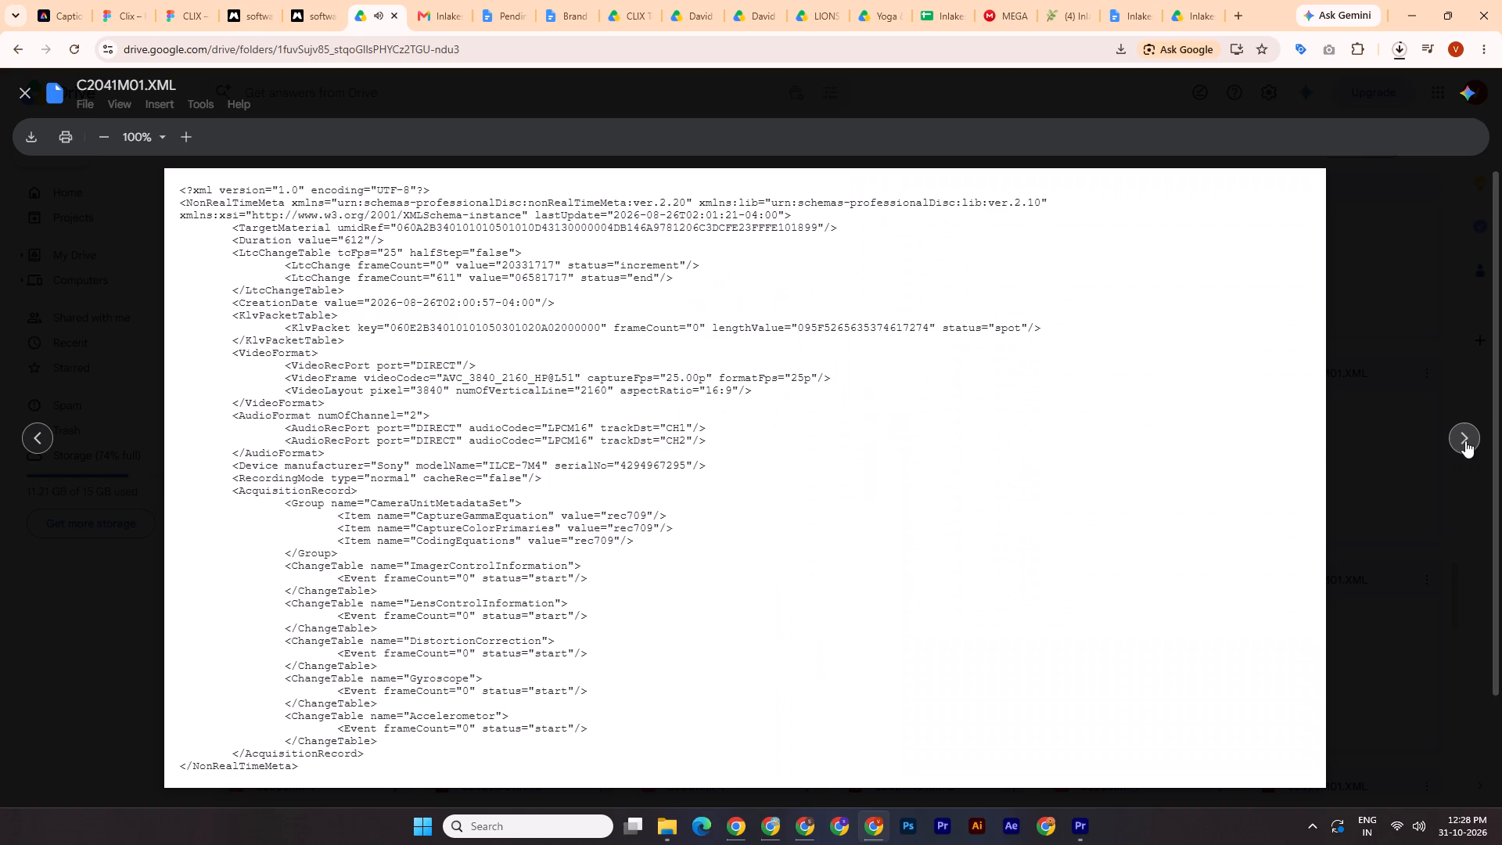
click(1465, 440)
click(685, 502)
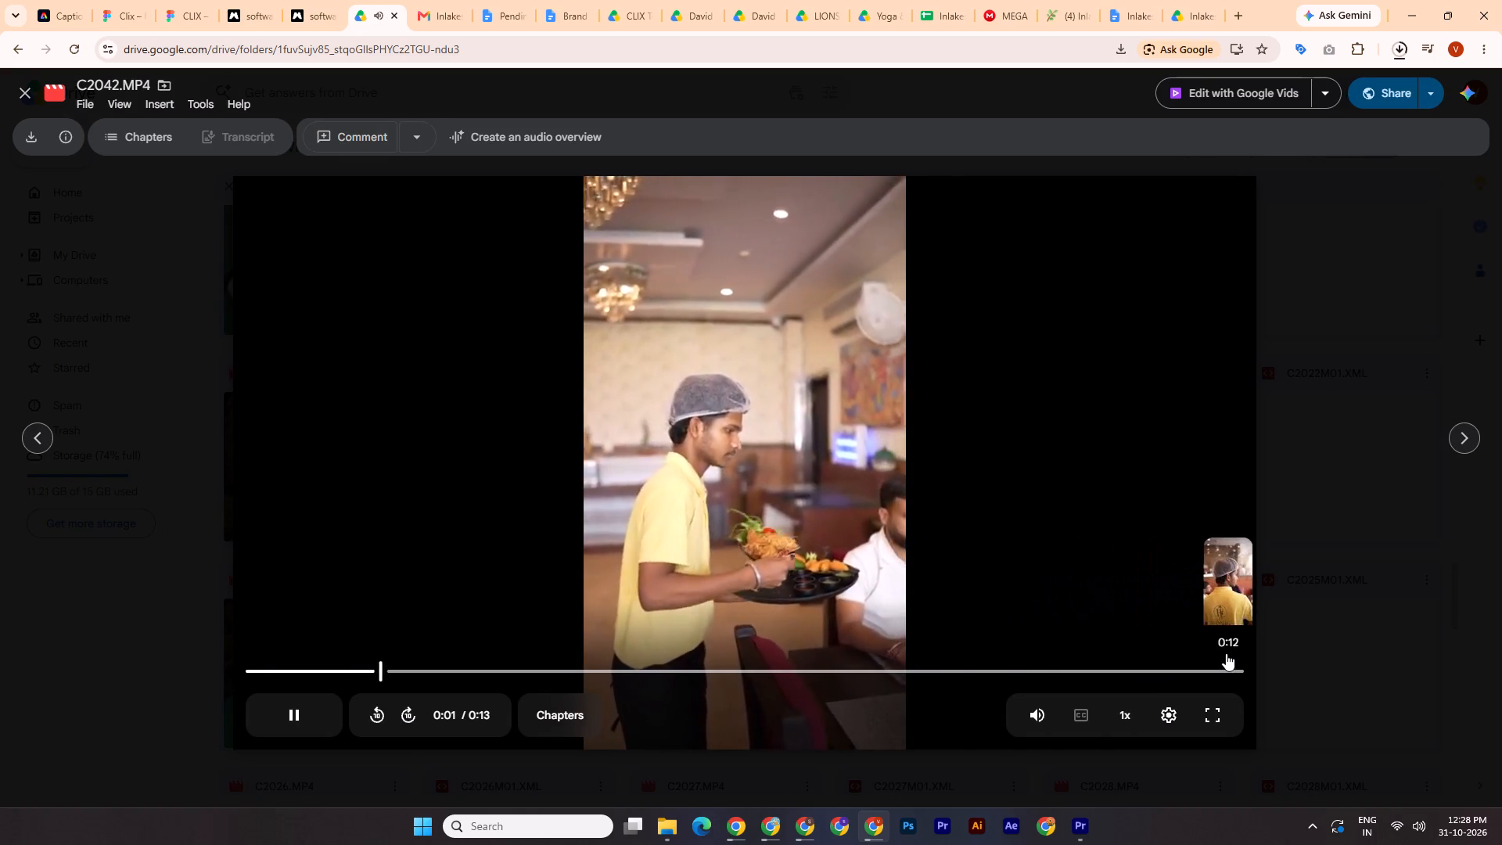
Preview C2043.MP4, the row of starter platters on the table, and download it without a virus scan.
click(1471, 431)
click(1471, 431)
click(796, 549)
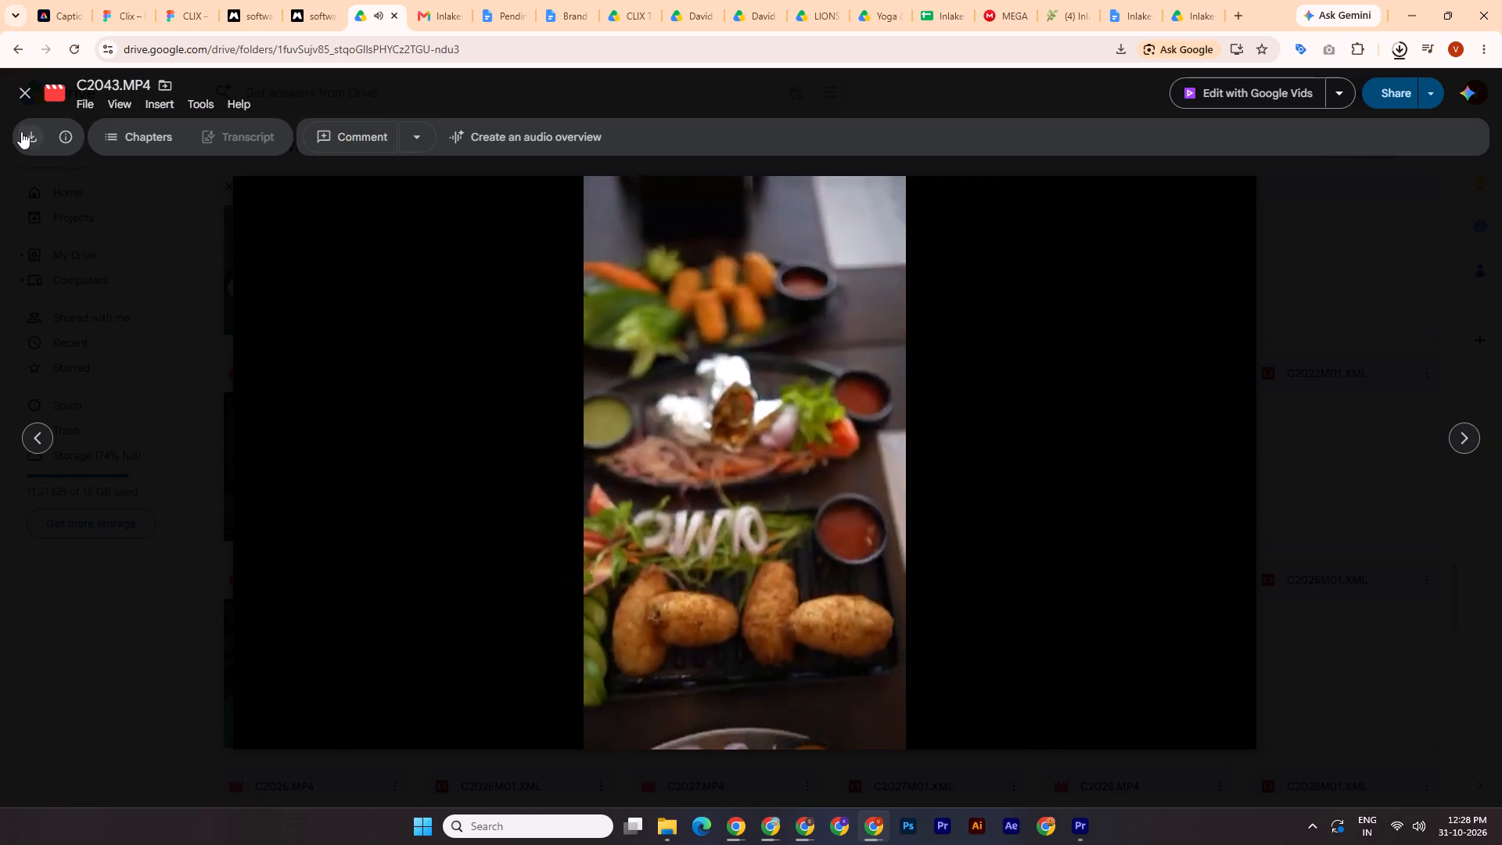
click(24, 132)
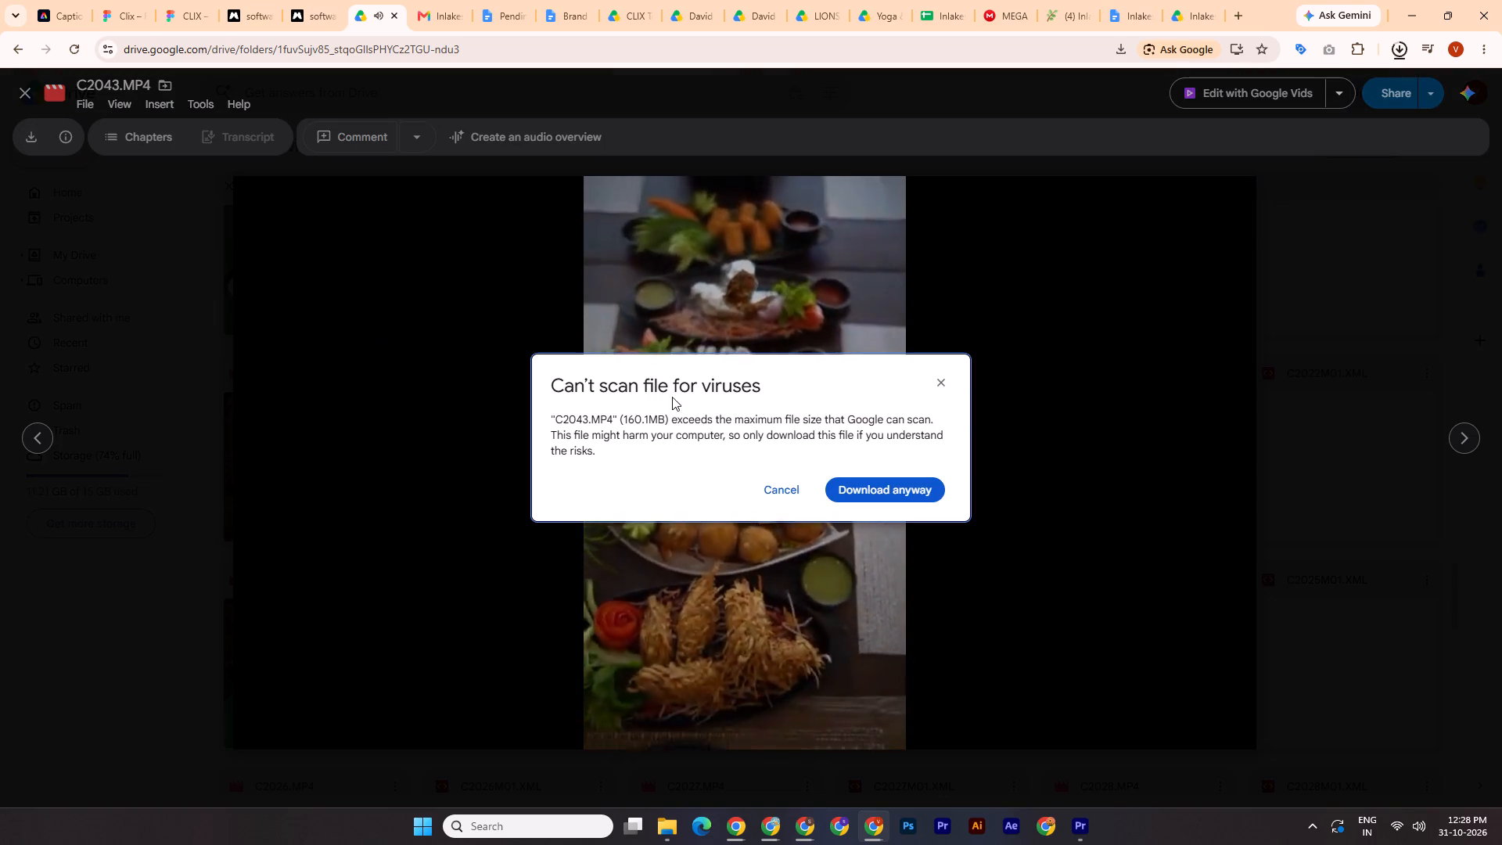
click(893, 480)
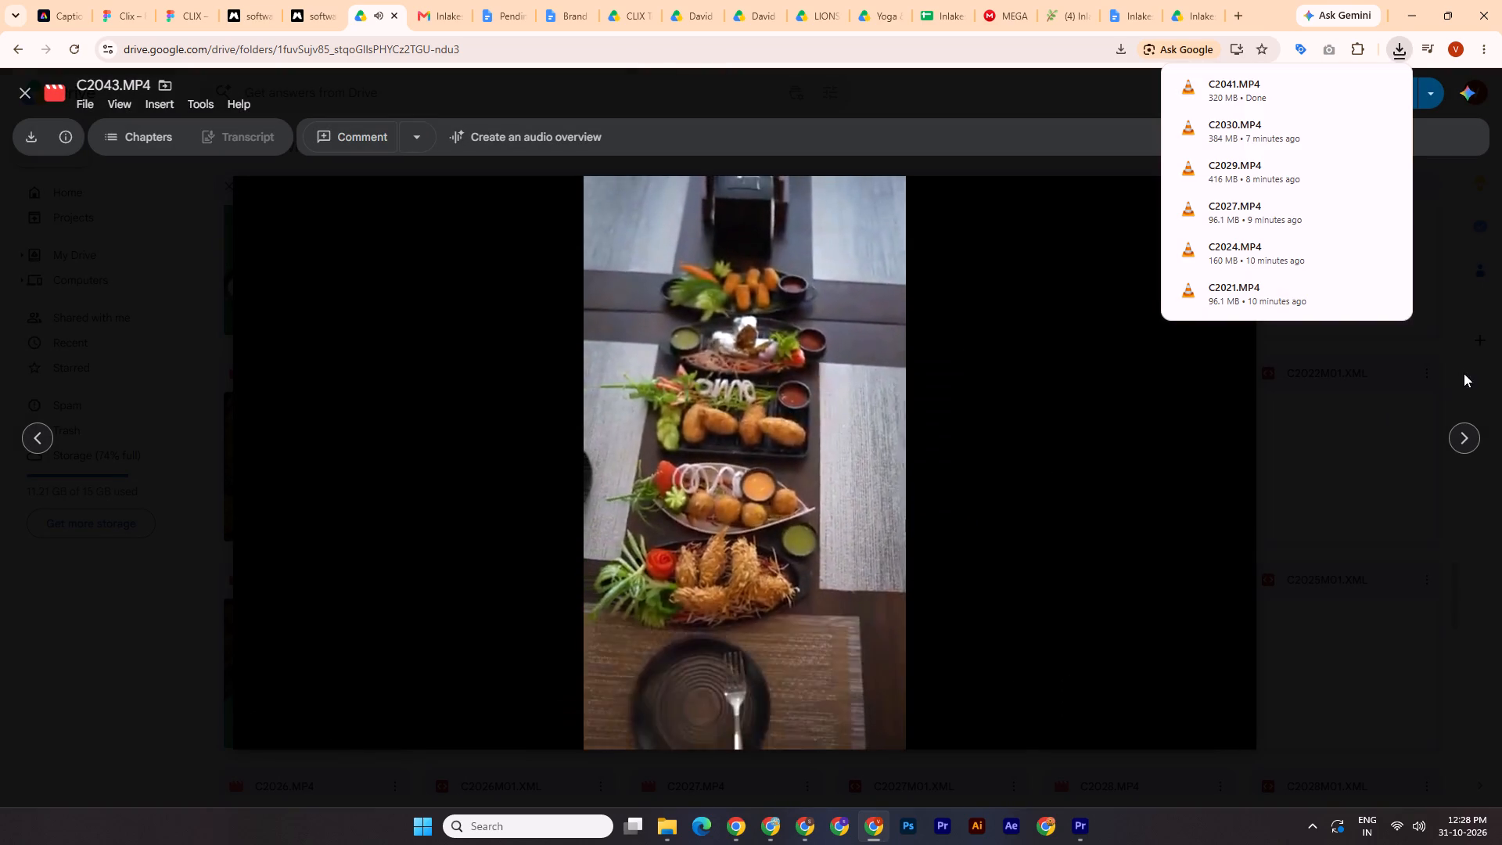
Preview C2044.MP4, the close-up pass over the lined-up platters, and download it without a virus scan.
click(1471, 444)
click(1471, 444)
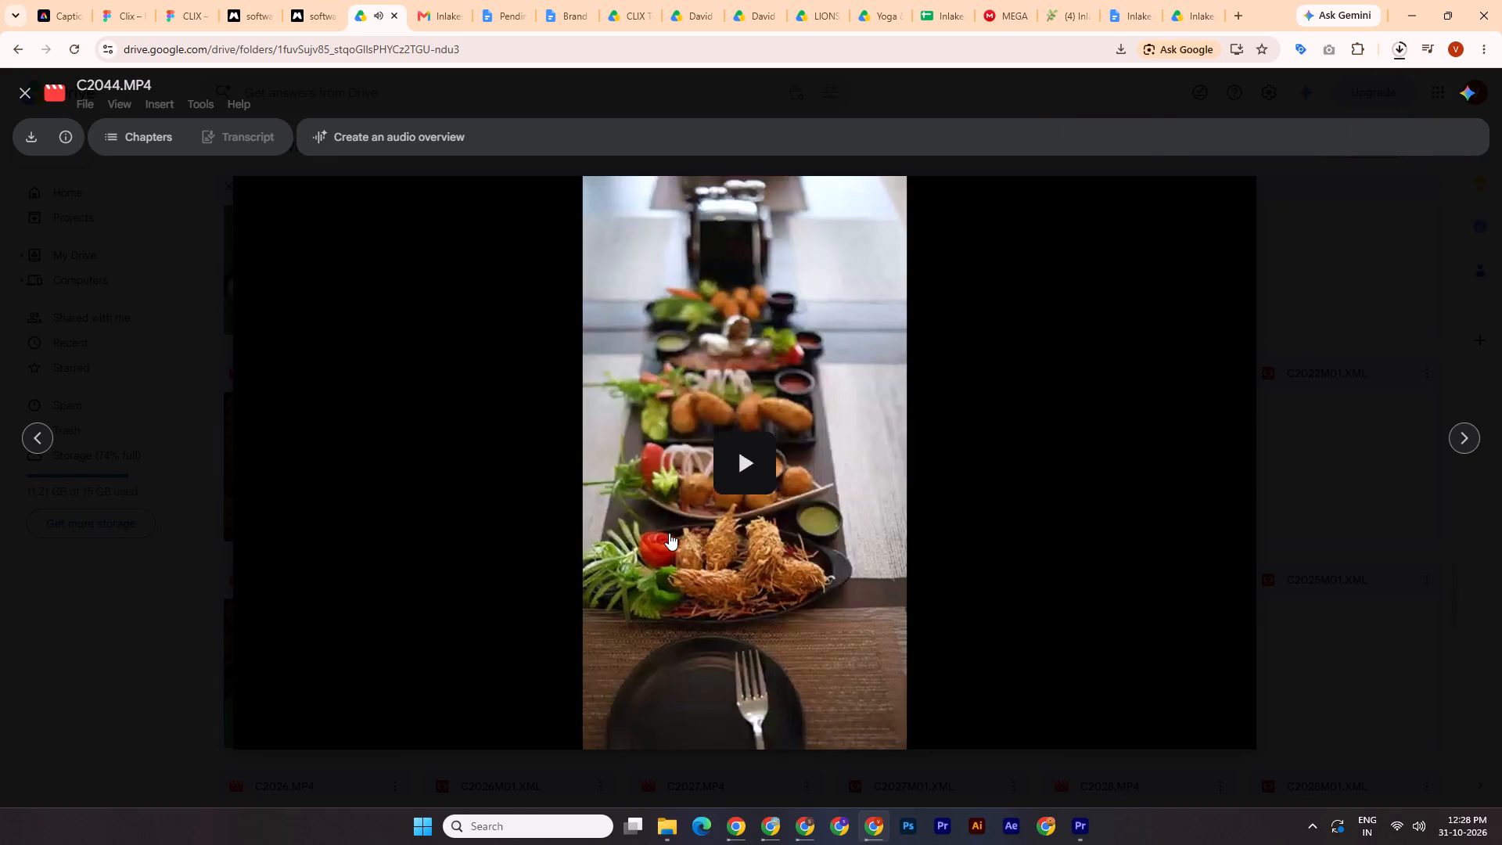
click(773, 487)
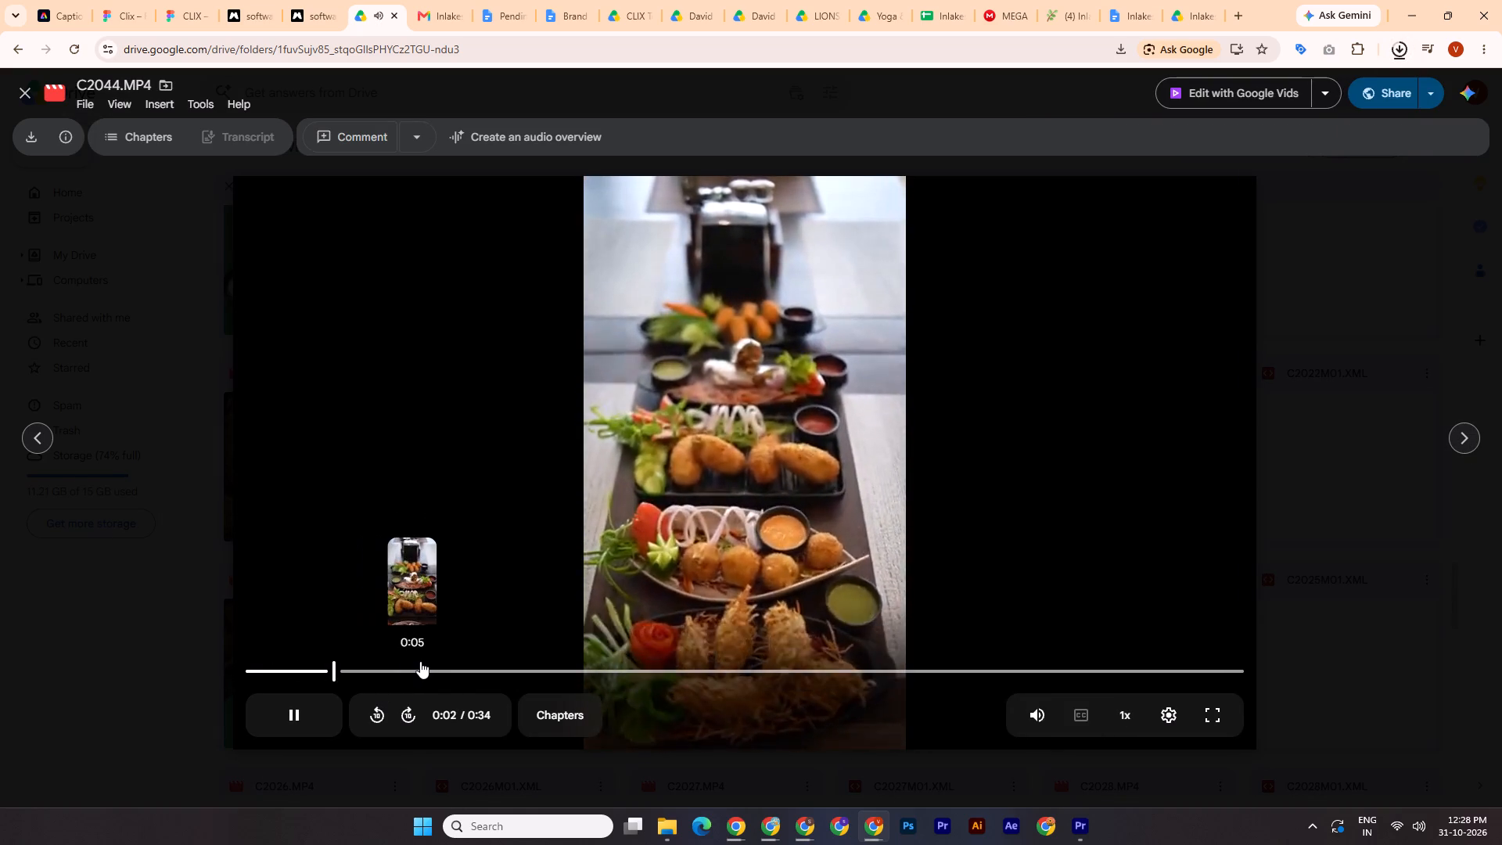
click(27, 138)
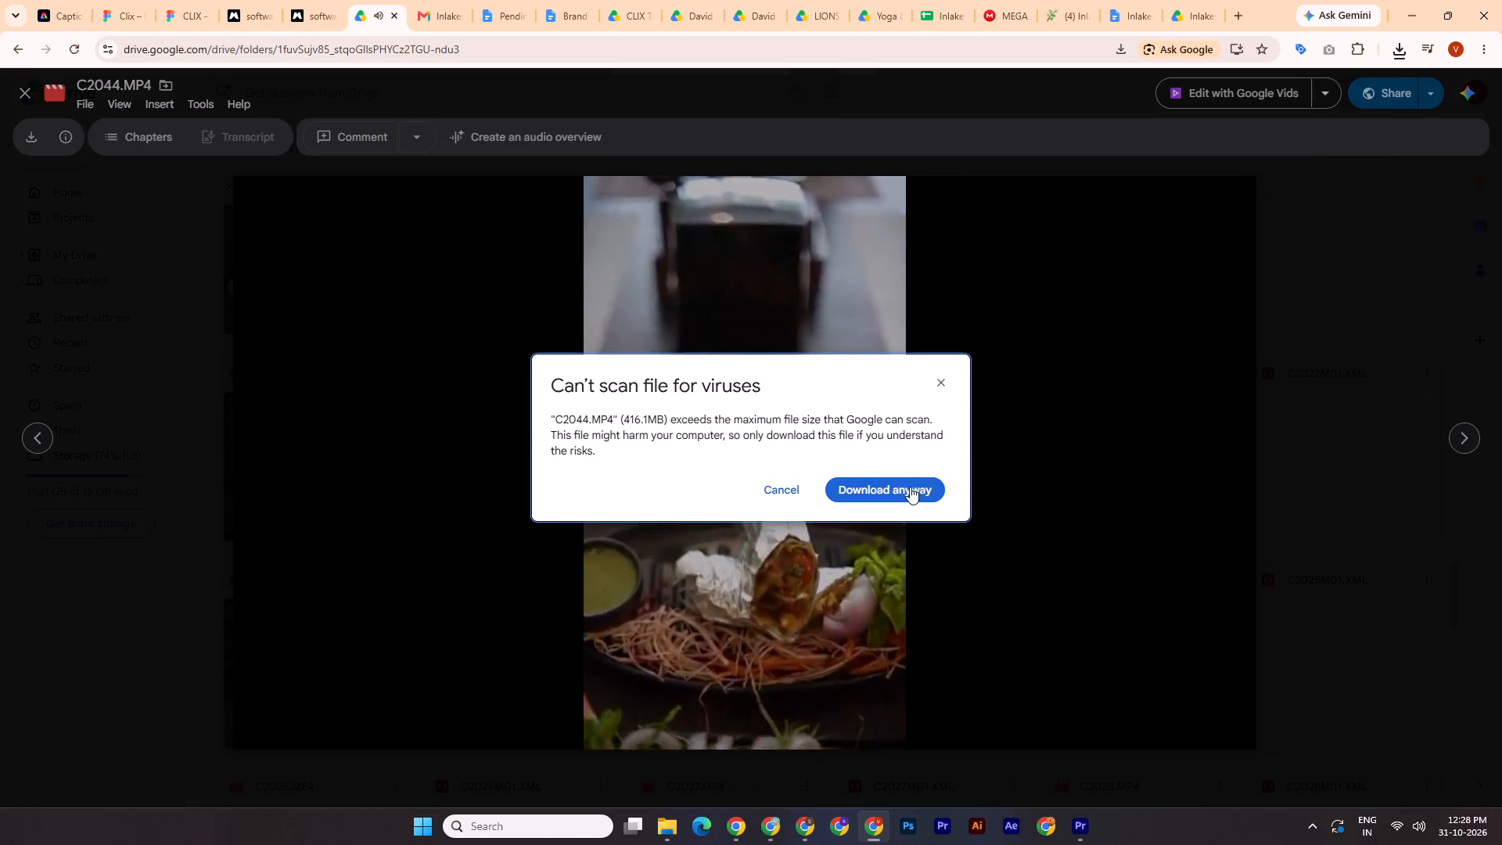
click(911, 491)
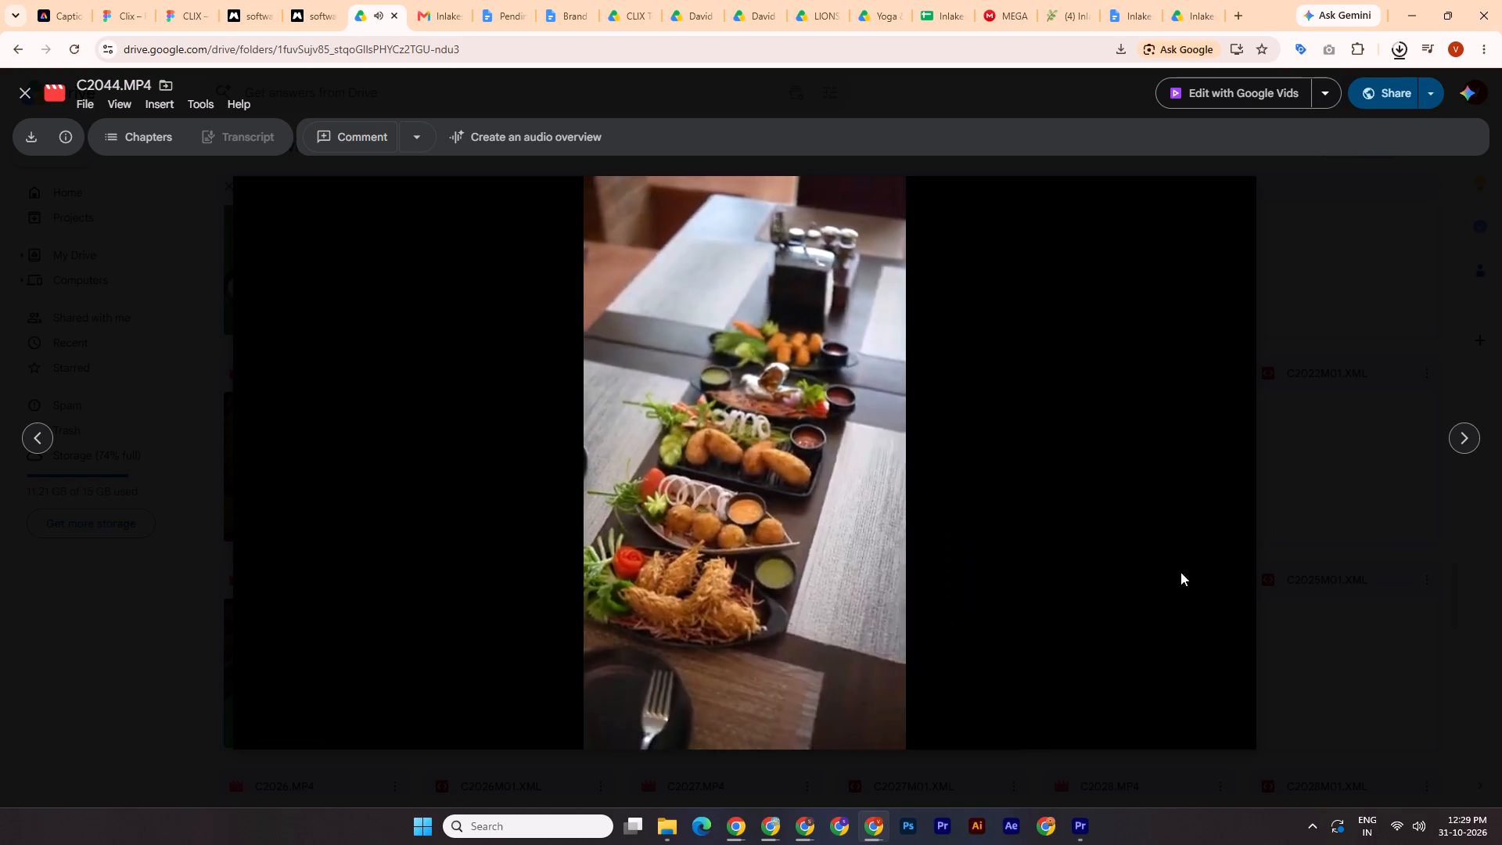
Jump ahead to the final part of C2044.MP4 to review its remaining footage.
click(1004, 671)
click(1116, 670)
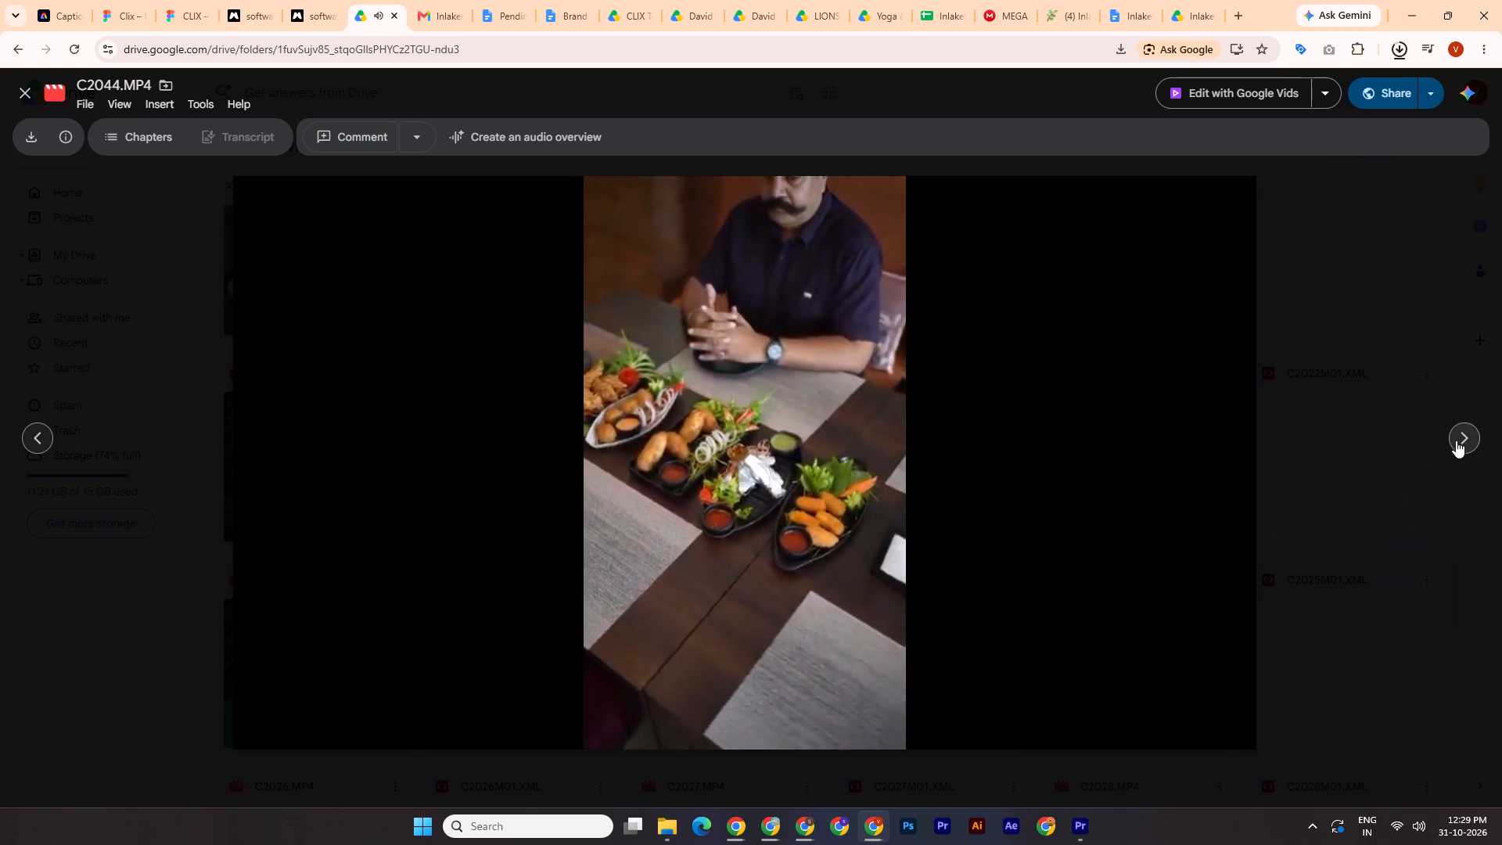
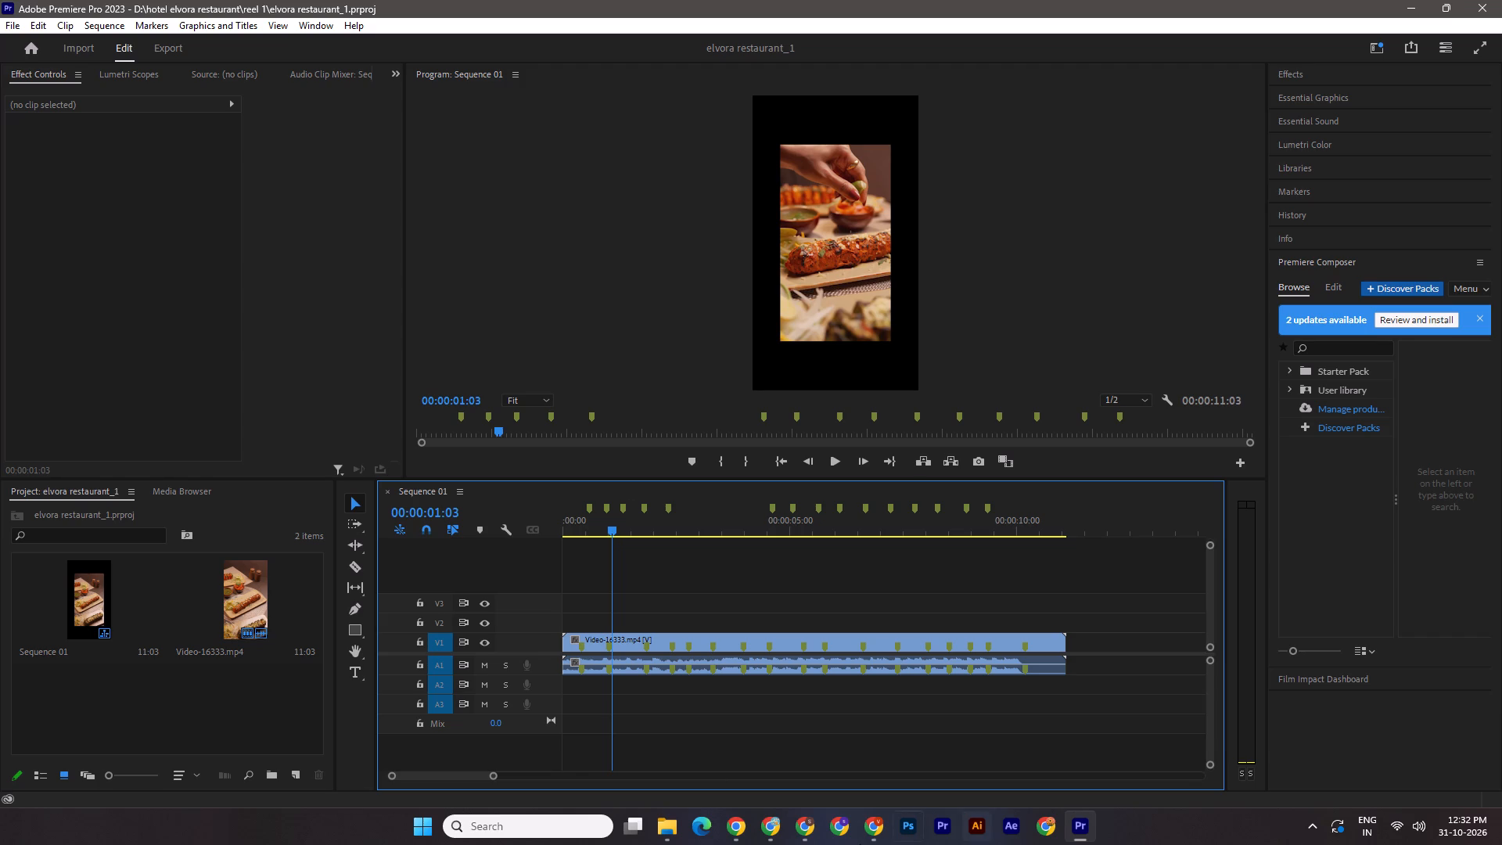
In Premiere Pro, move the Sequence 01 playhead to 00:00:01:00 to review the reference video's shot at that point.
click(817, 831)
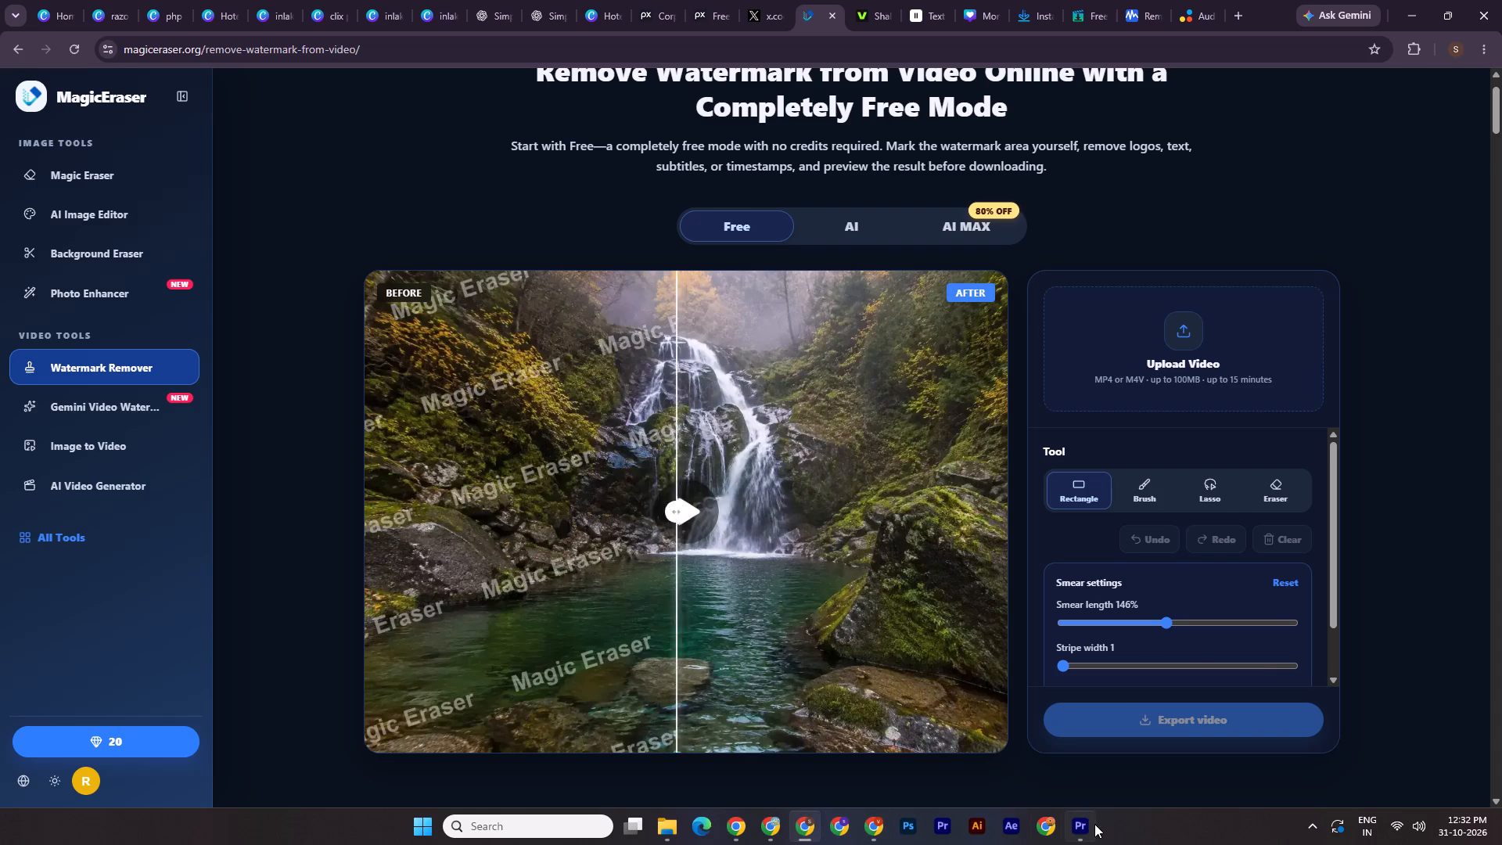
click(1092, 832)
click(611, 527)
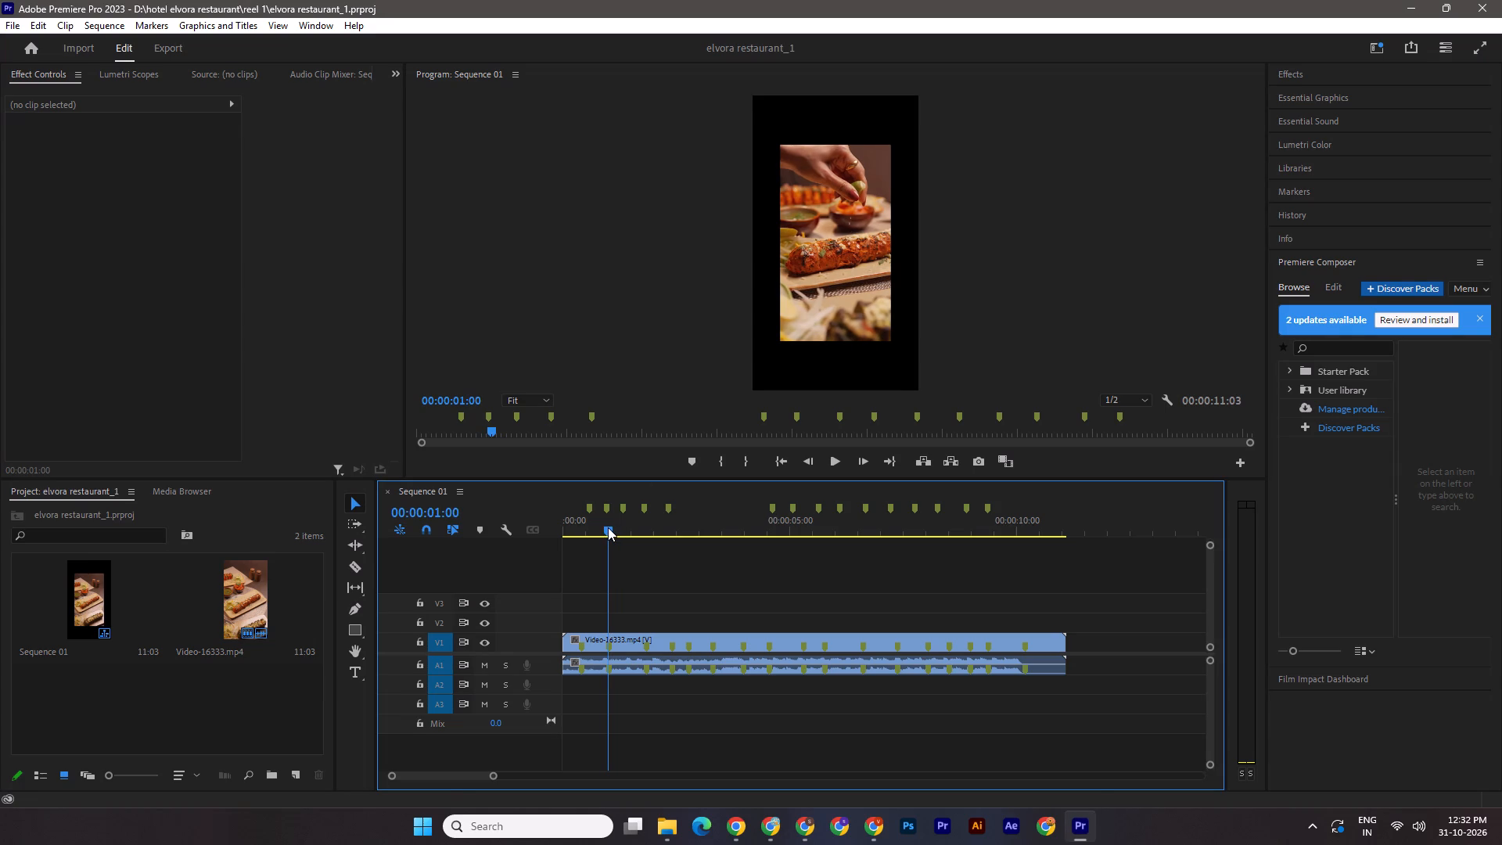
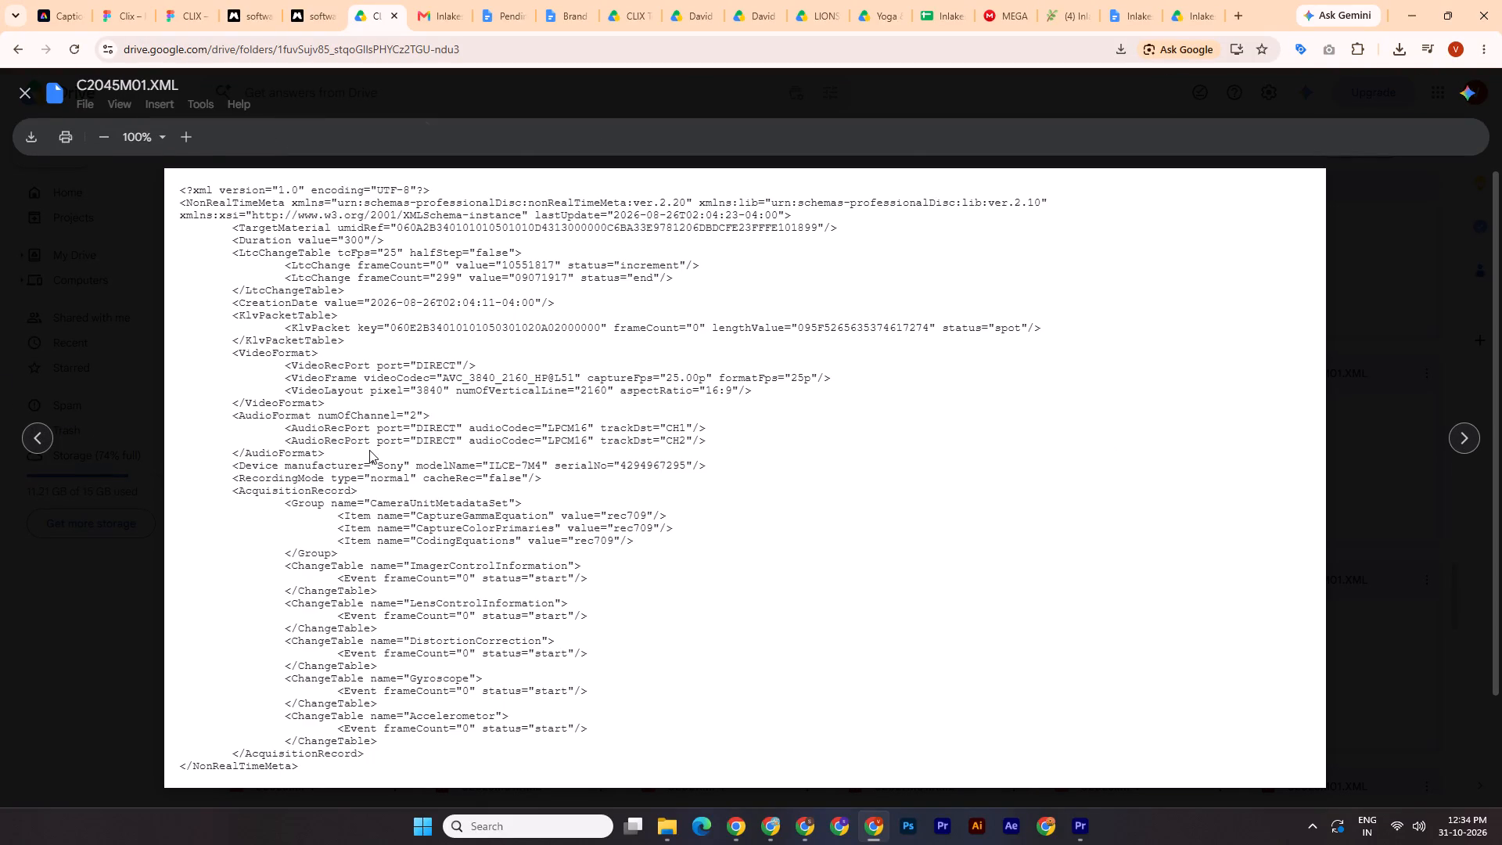
In Google Drive, play C2045.MP4 and C2046.MP4 to examine their food shots as candidates for the reel.
click(36, 426)
click(656, 440)
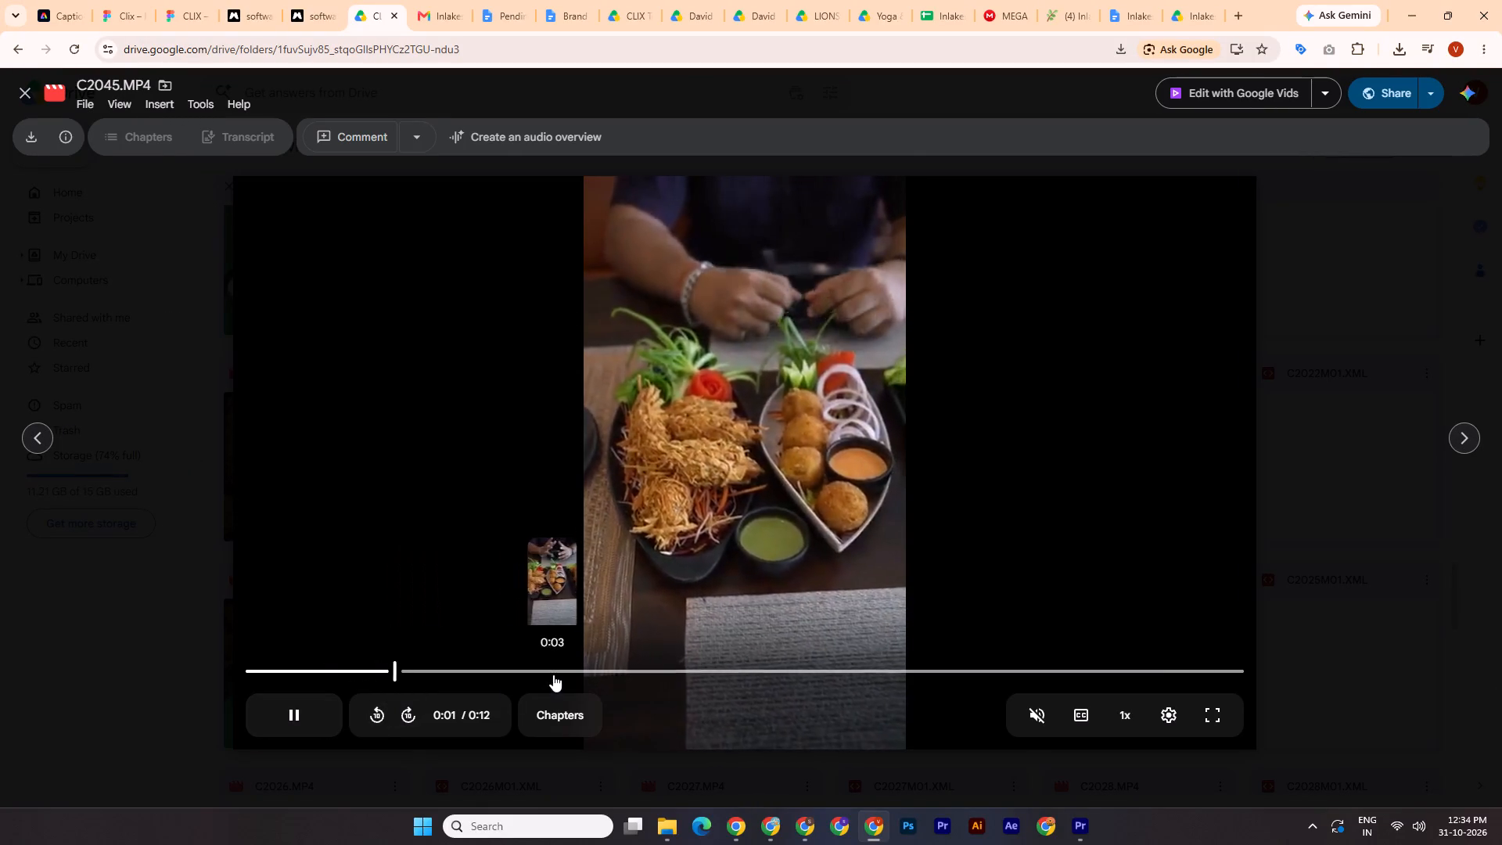
click(553, 674)
click(733, 671)
click(1468, 447)
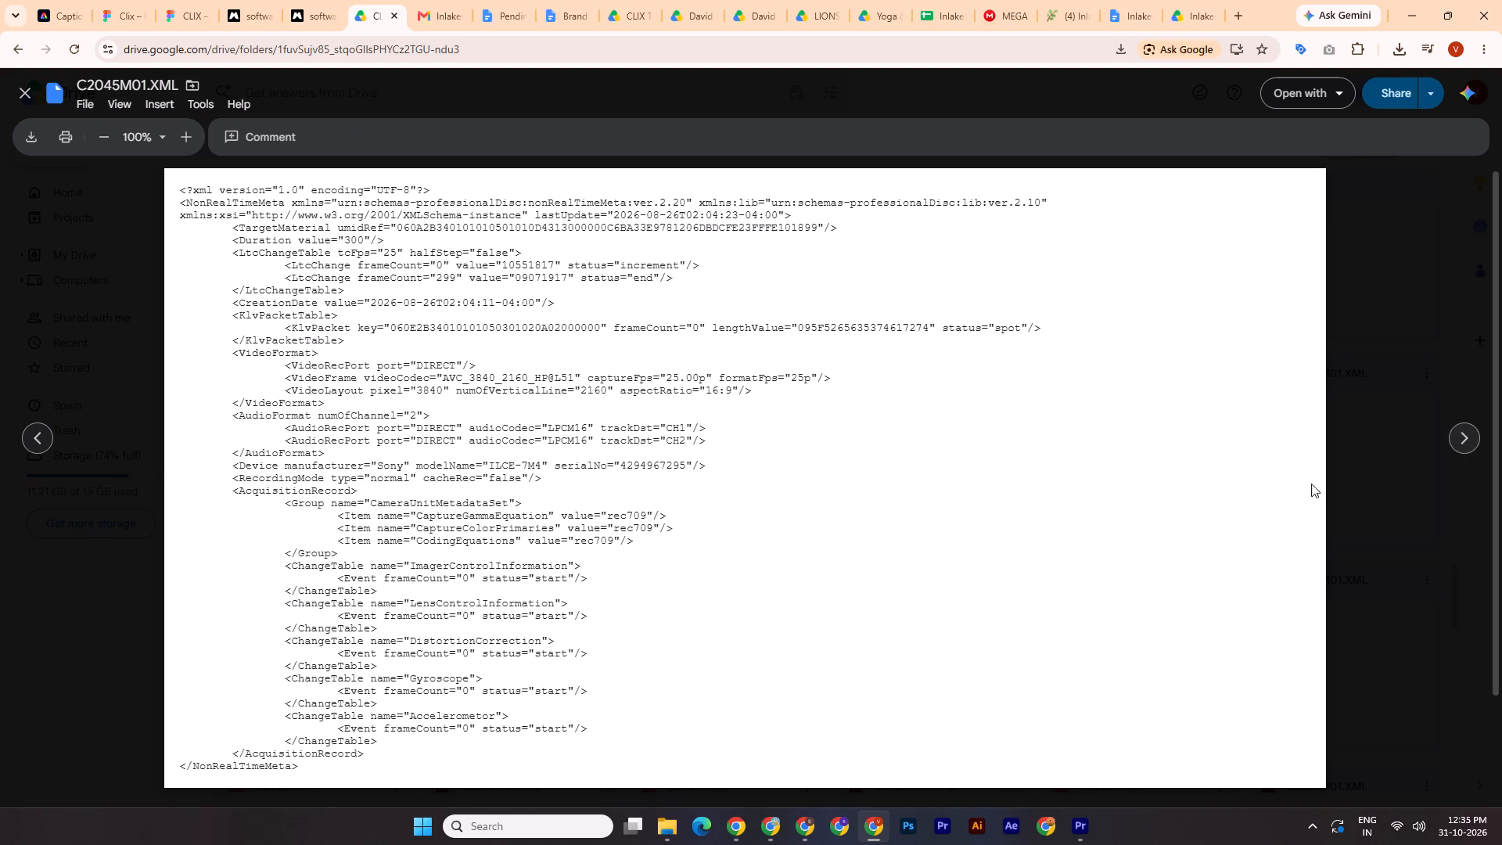
click(1473, 434)
click(654, 491)
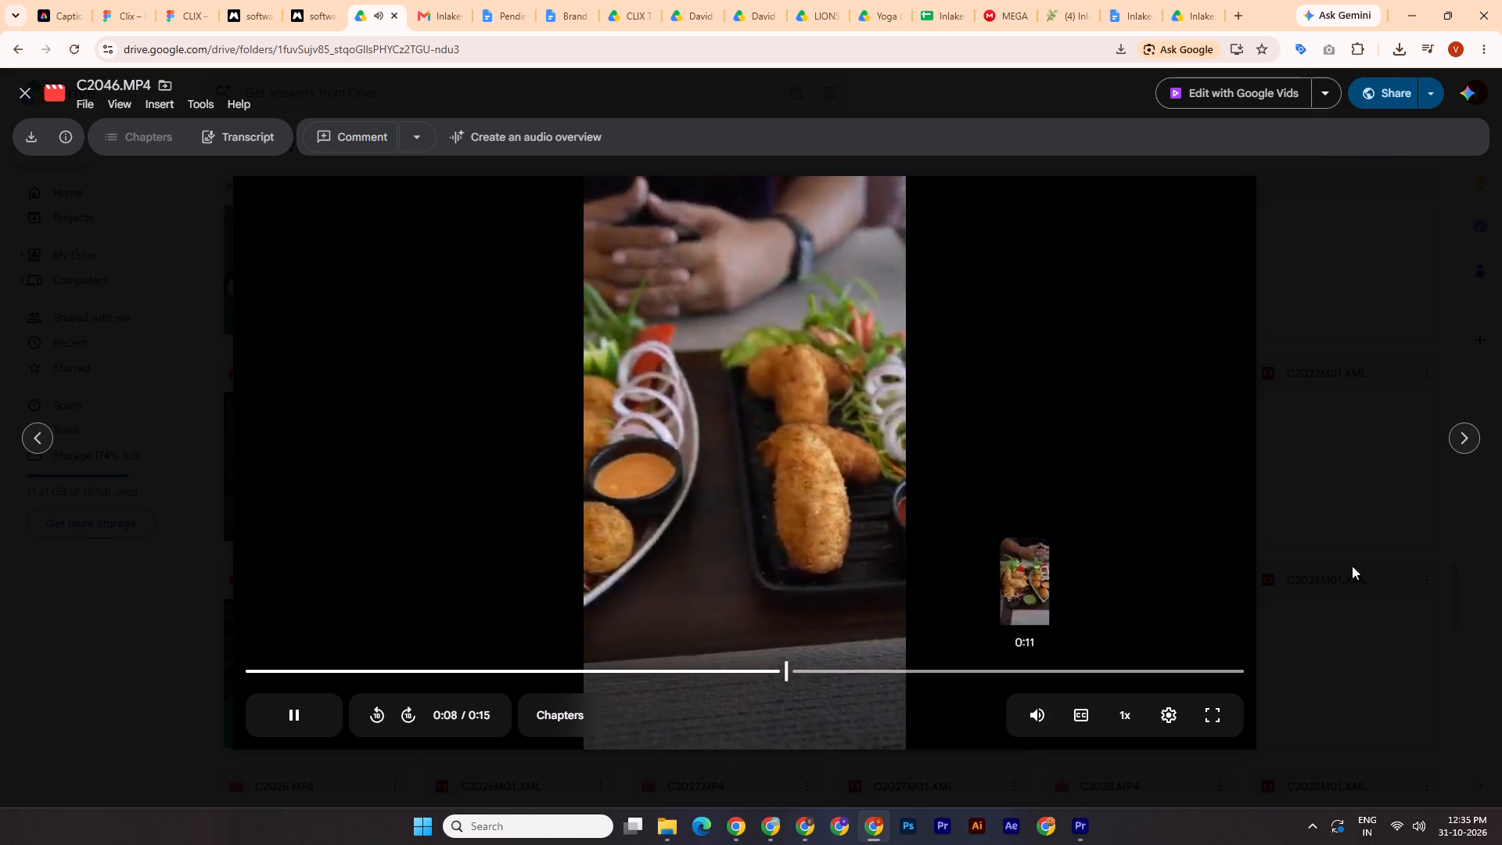
click(1473, 439)
click(1473, 439)
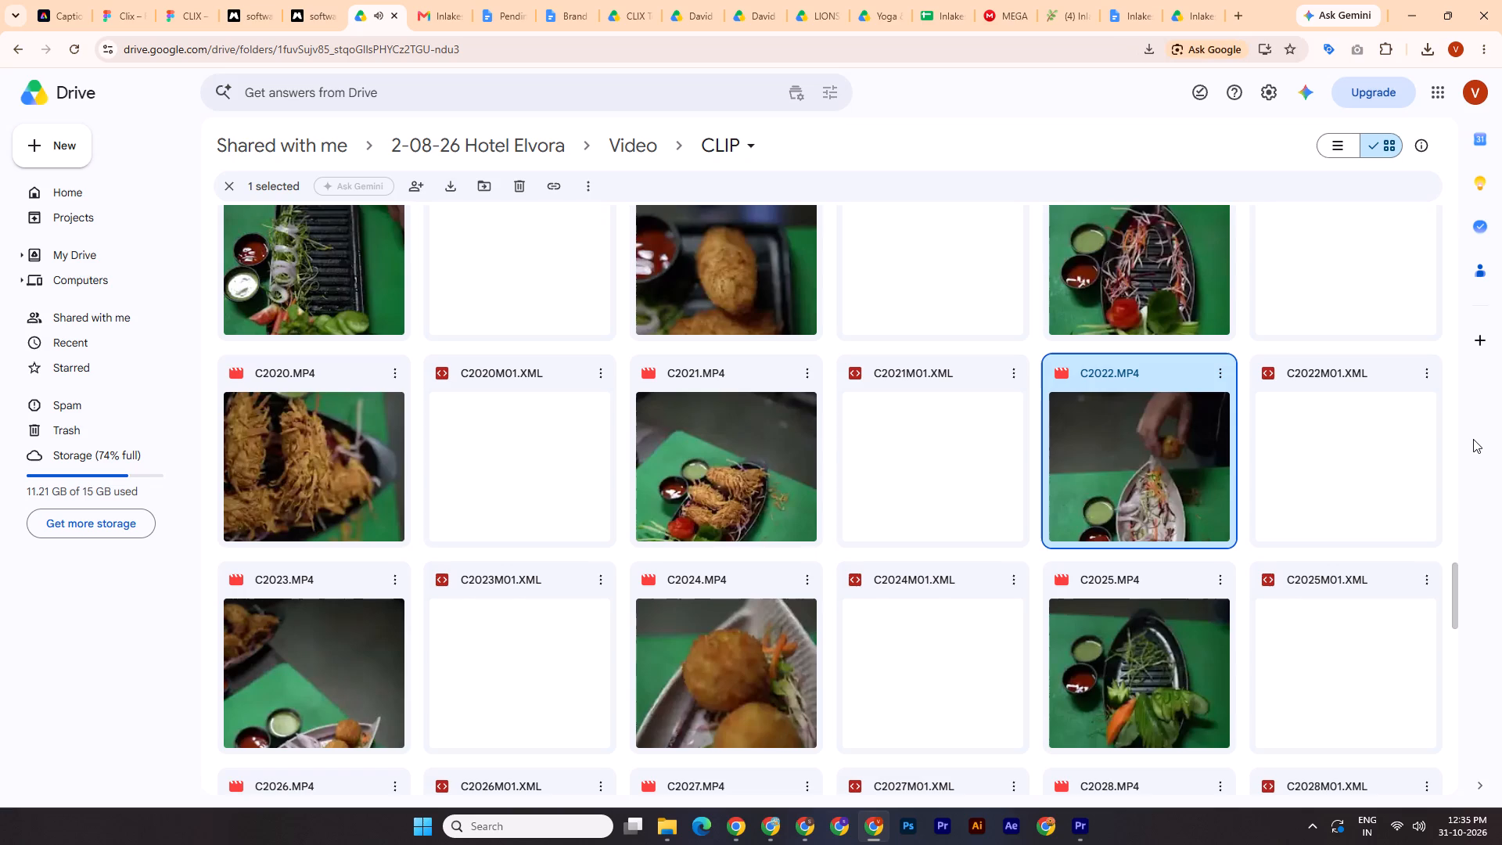
Look through the CLIP folder's clips after C2022.MP4 and open C2049.MP4 for preview.
scroll(1080, 524, down, 15)
scroll(1072, 525, down, 7)
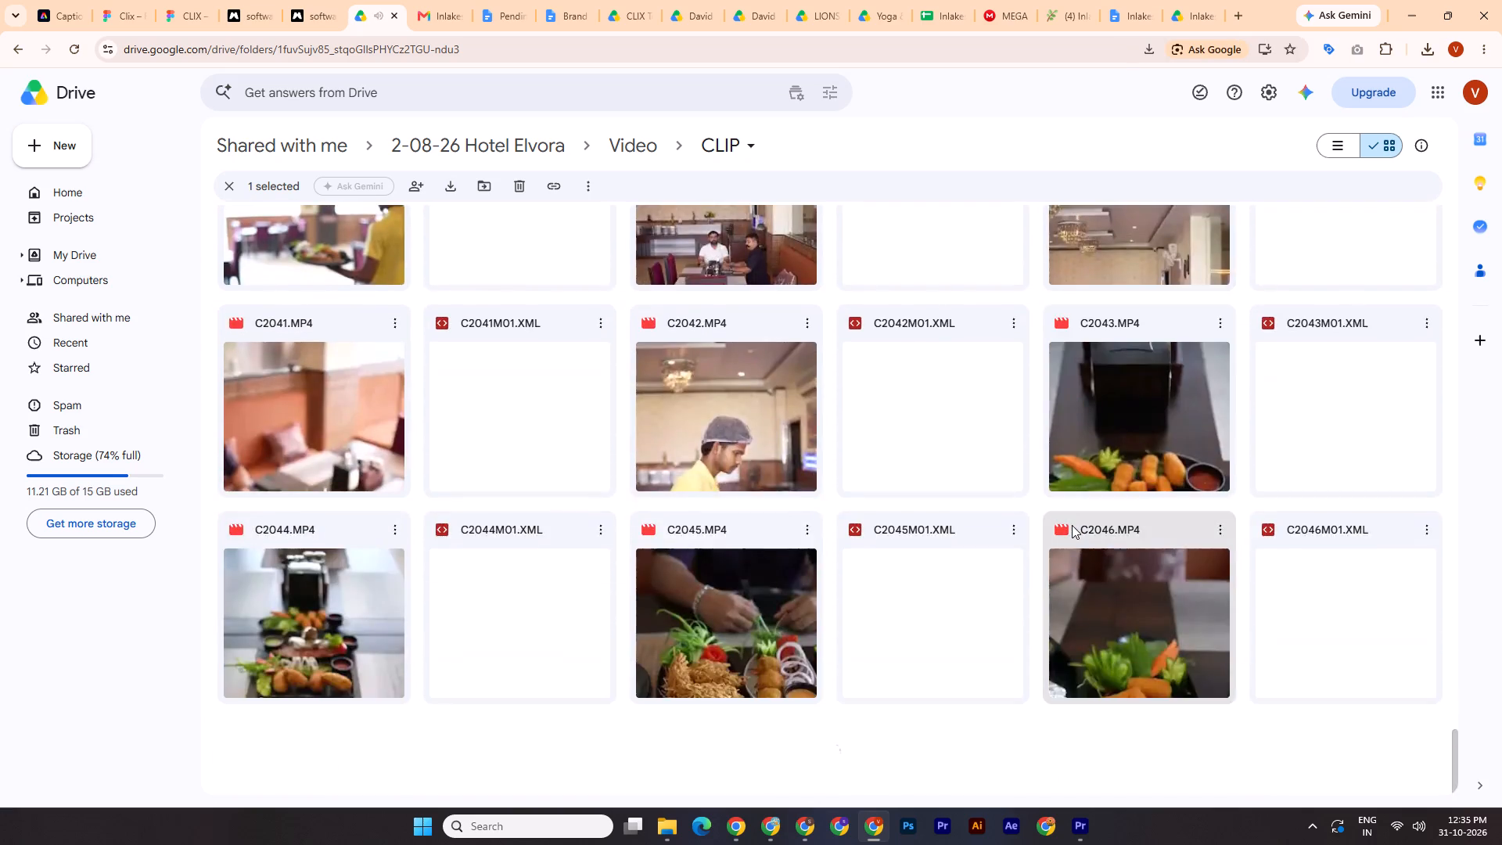
scroll(1072, 525, down, 5)
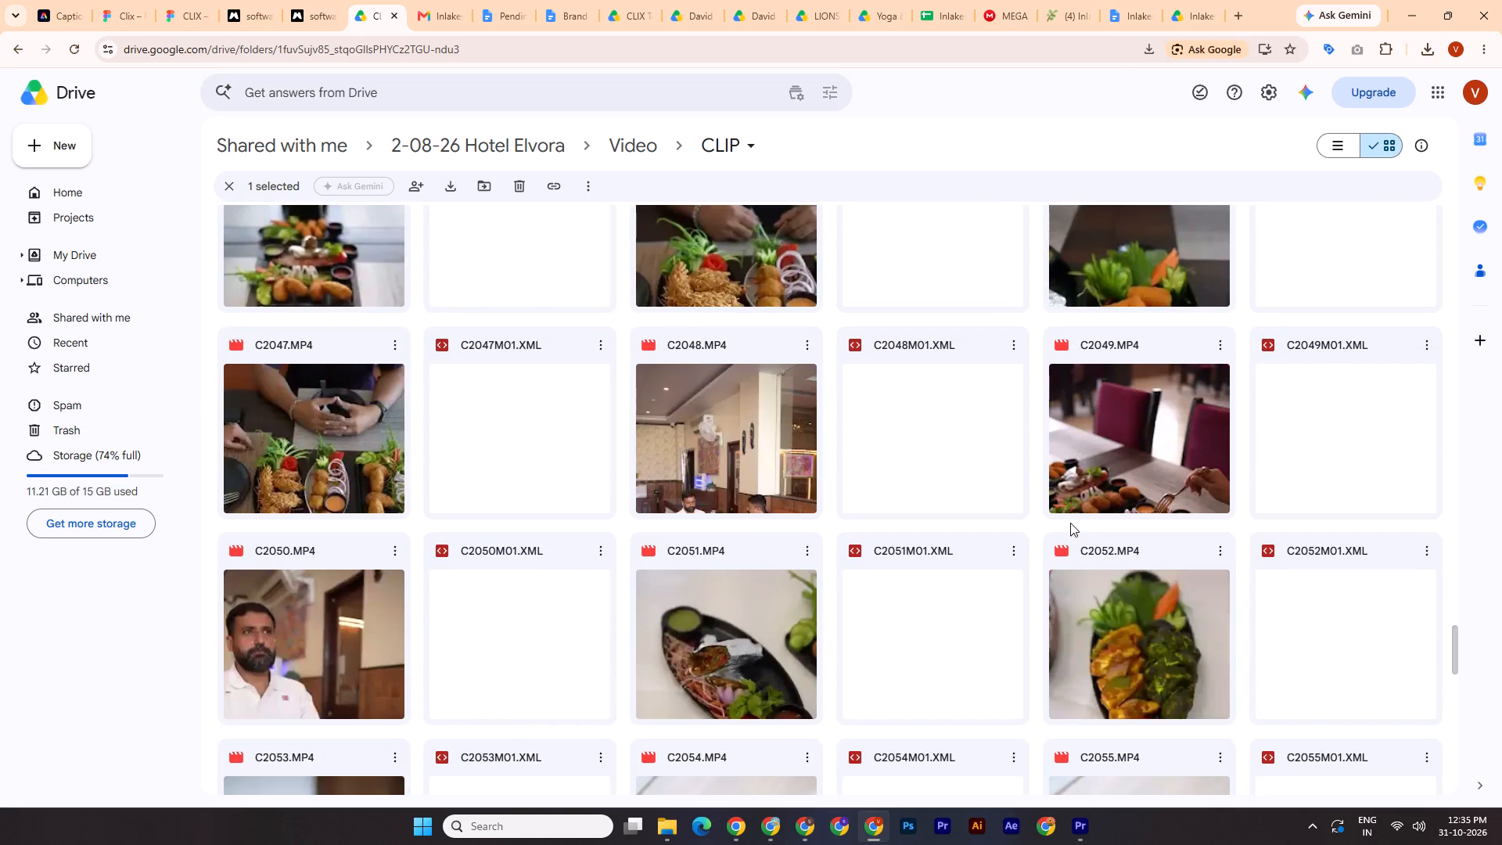
scroll(782, 343, up, 3)
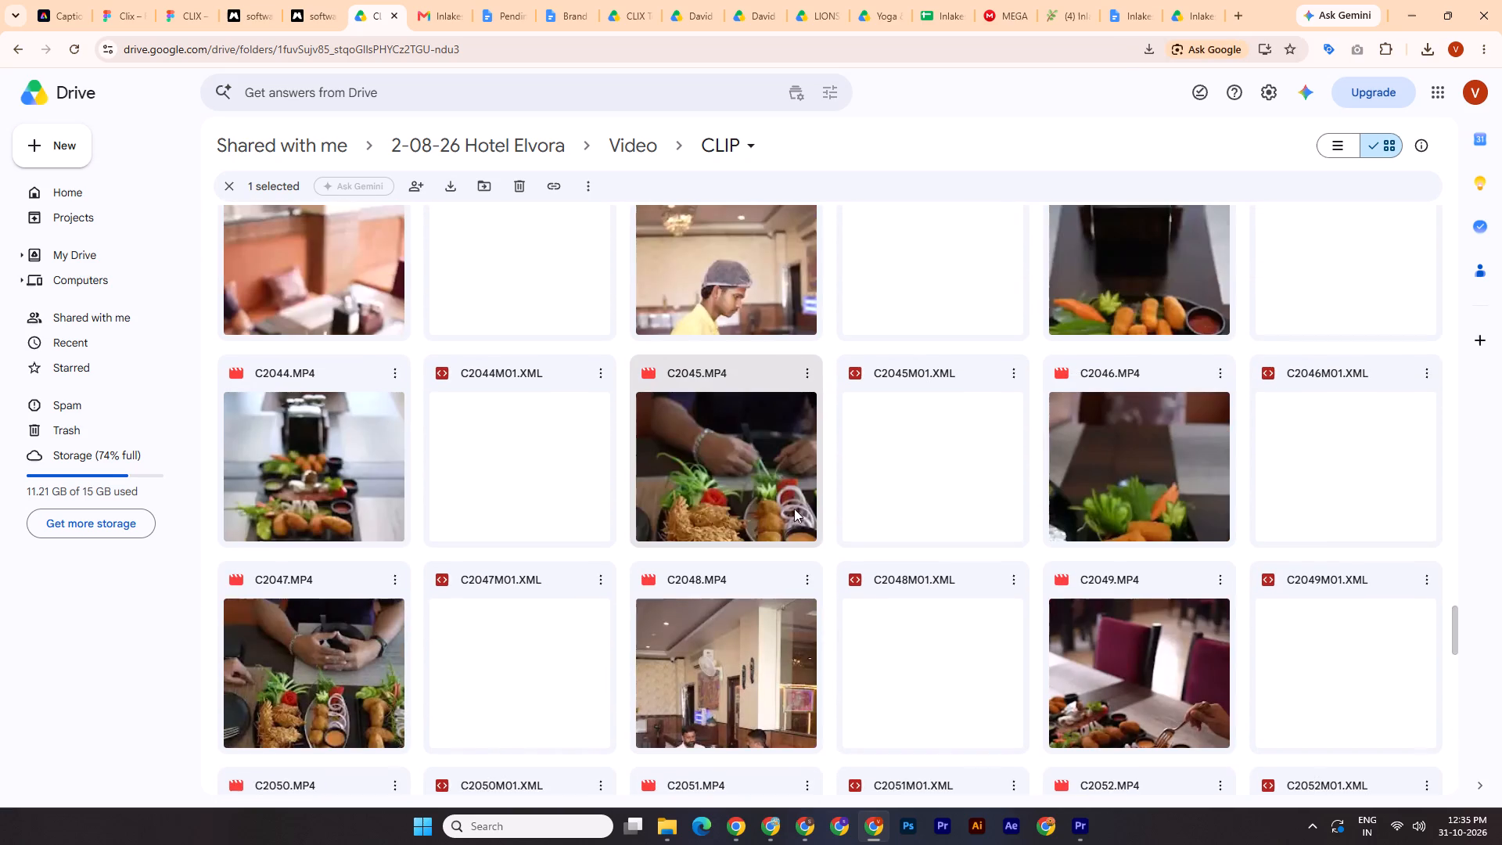
scroll(800, 510, down, 4)
double_click(1146, 385)
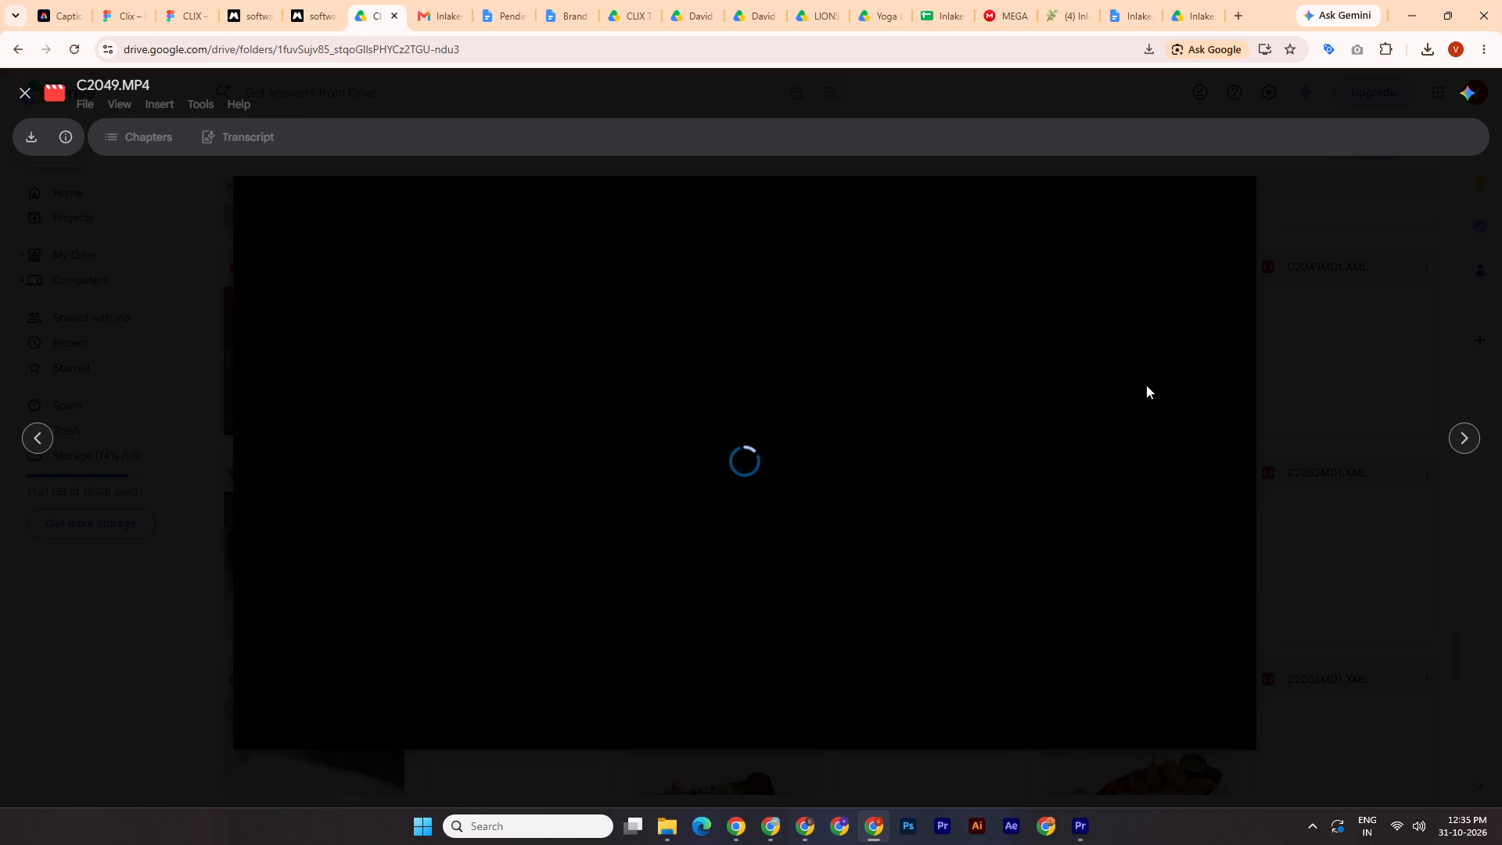
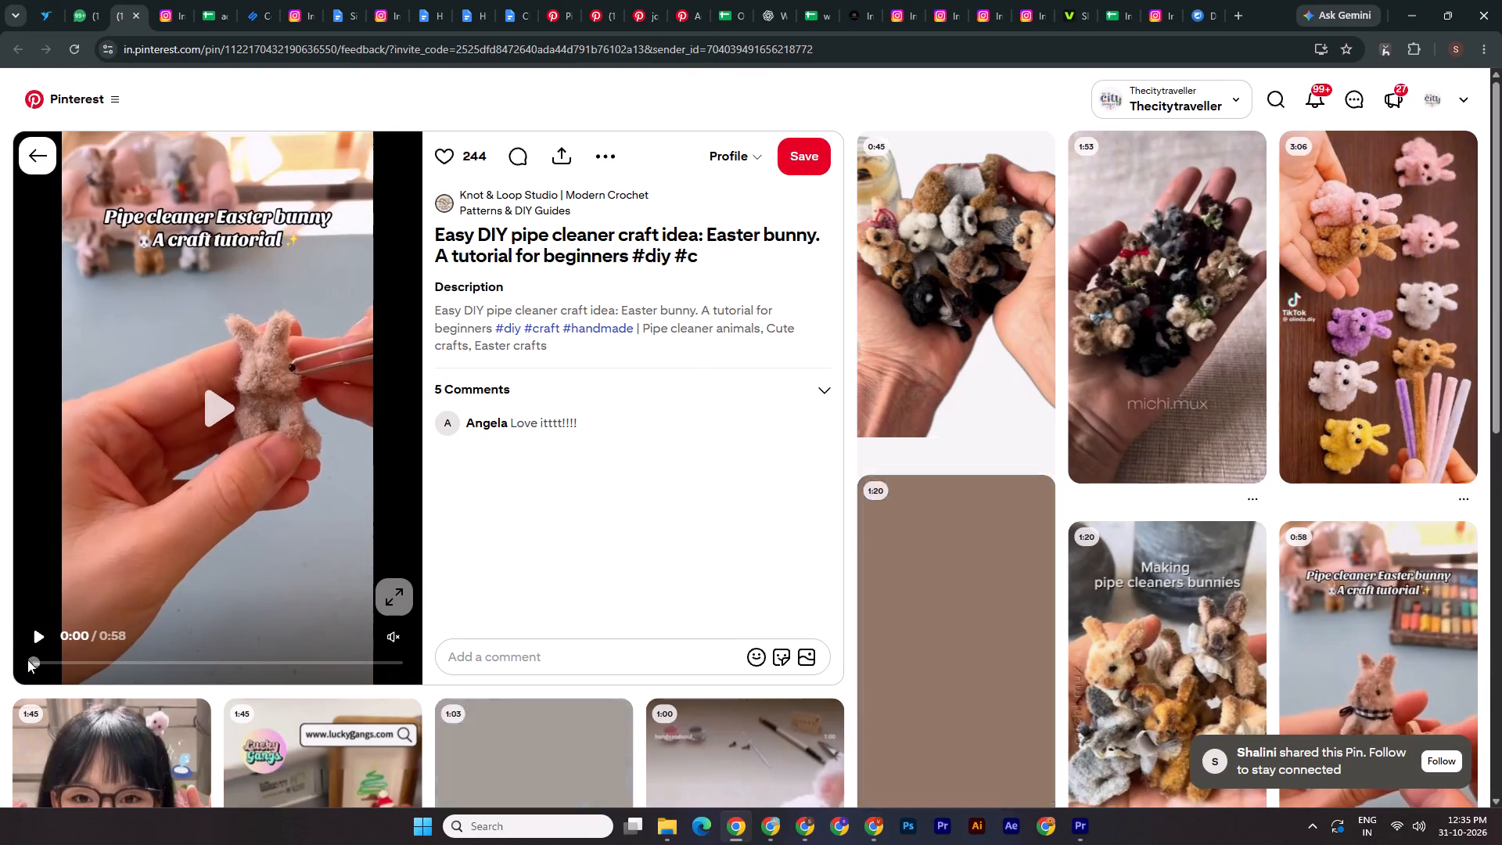
On Pinterest, scrub the pipe cleaner Easter bunny tutorial back and forth to examine its opening and closing shots, ending back at 0:00.
drag(27, 660, 400, 666)
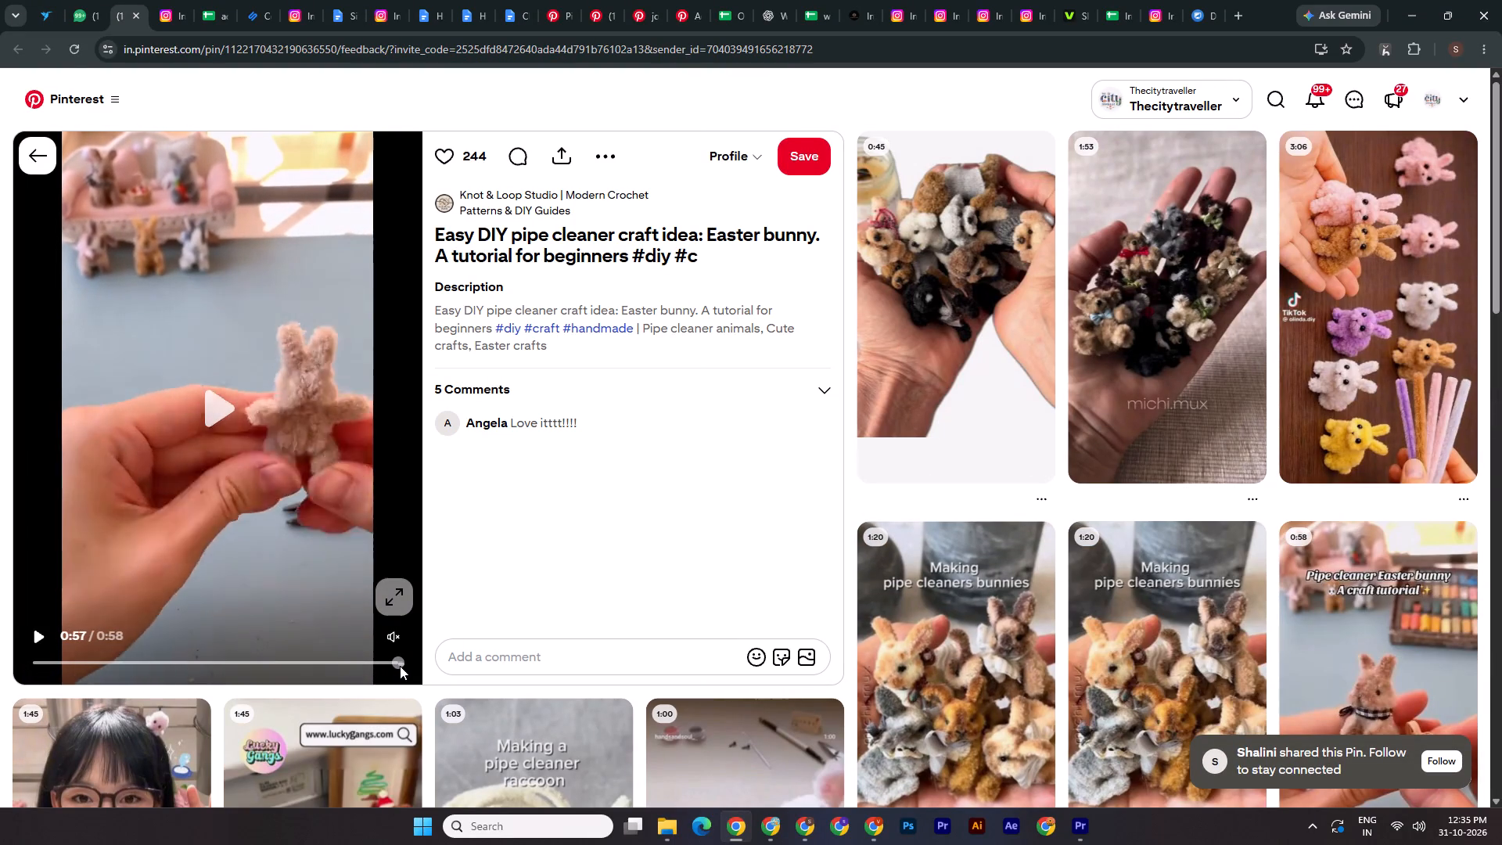
drag(400, 666, 0, 646)
click(28, 635)
click(42, 635)
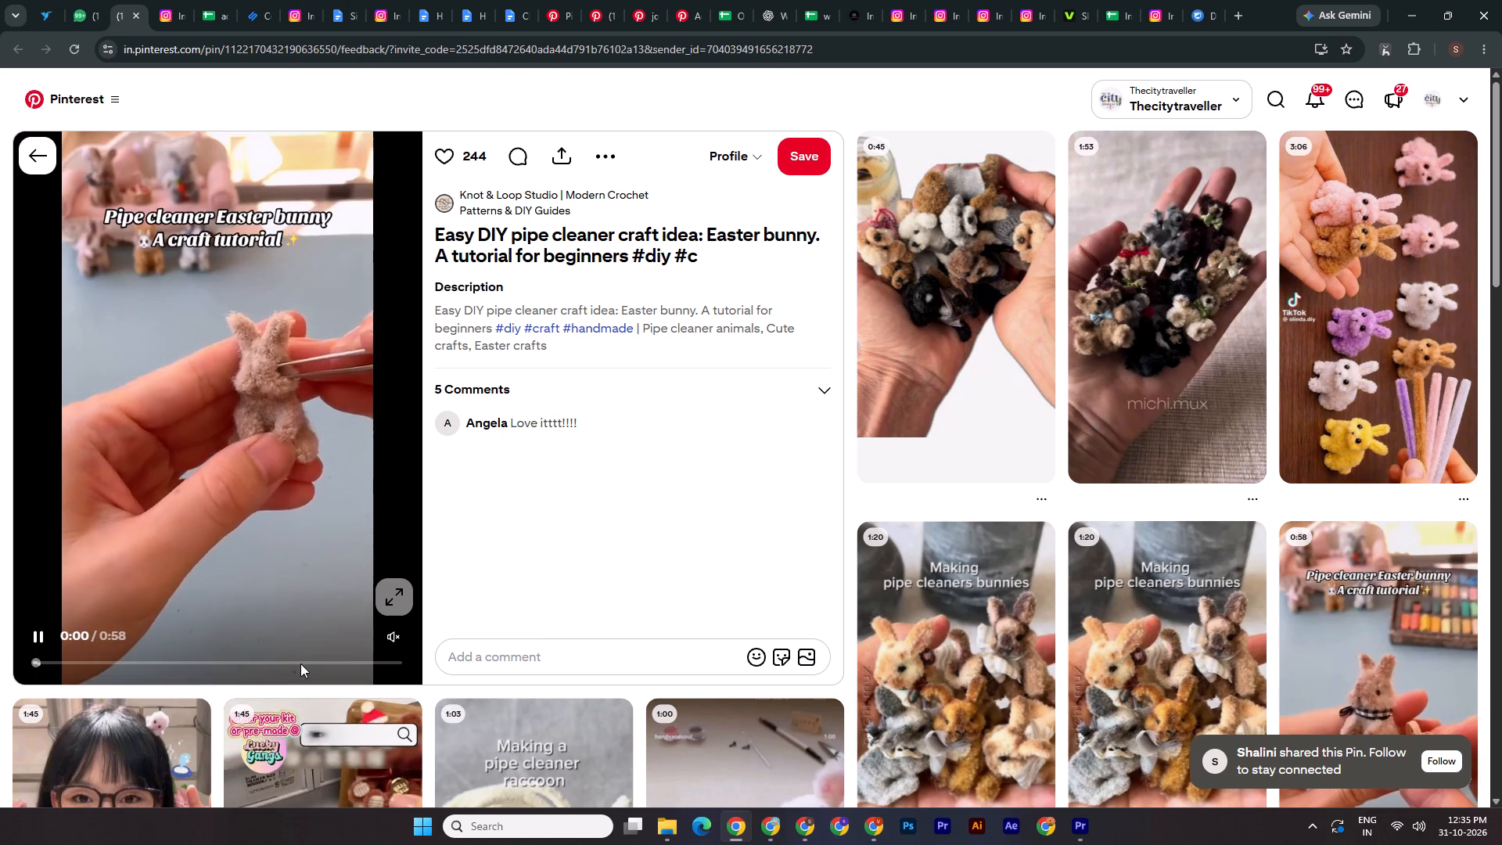
click(300, 663)
click(365, 658)
click(395, 660)
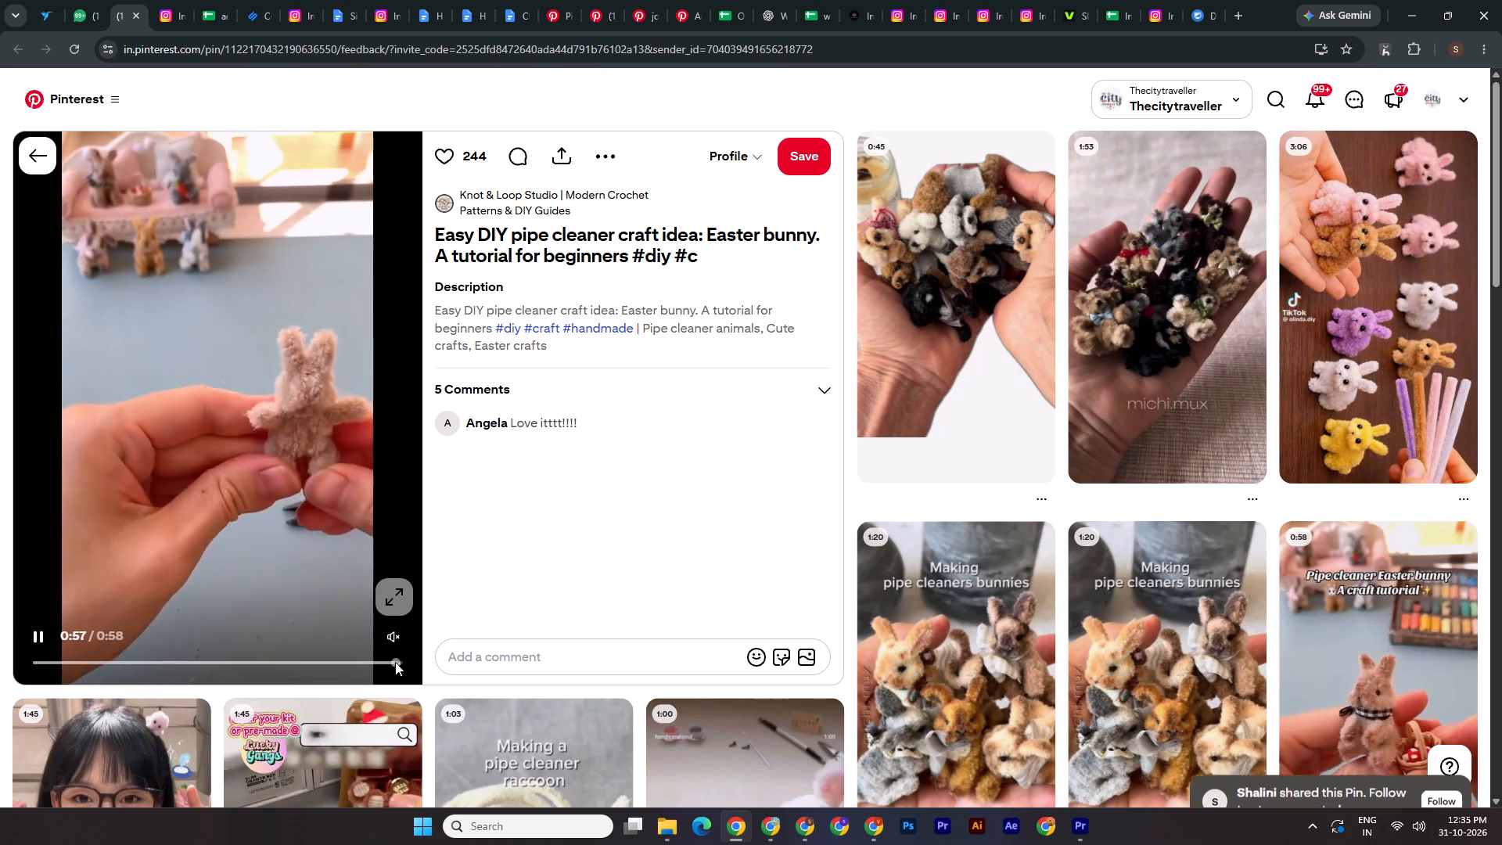
drag(397, 663, 95, 655)
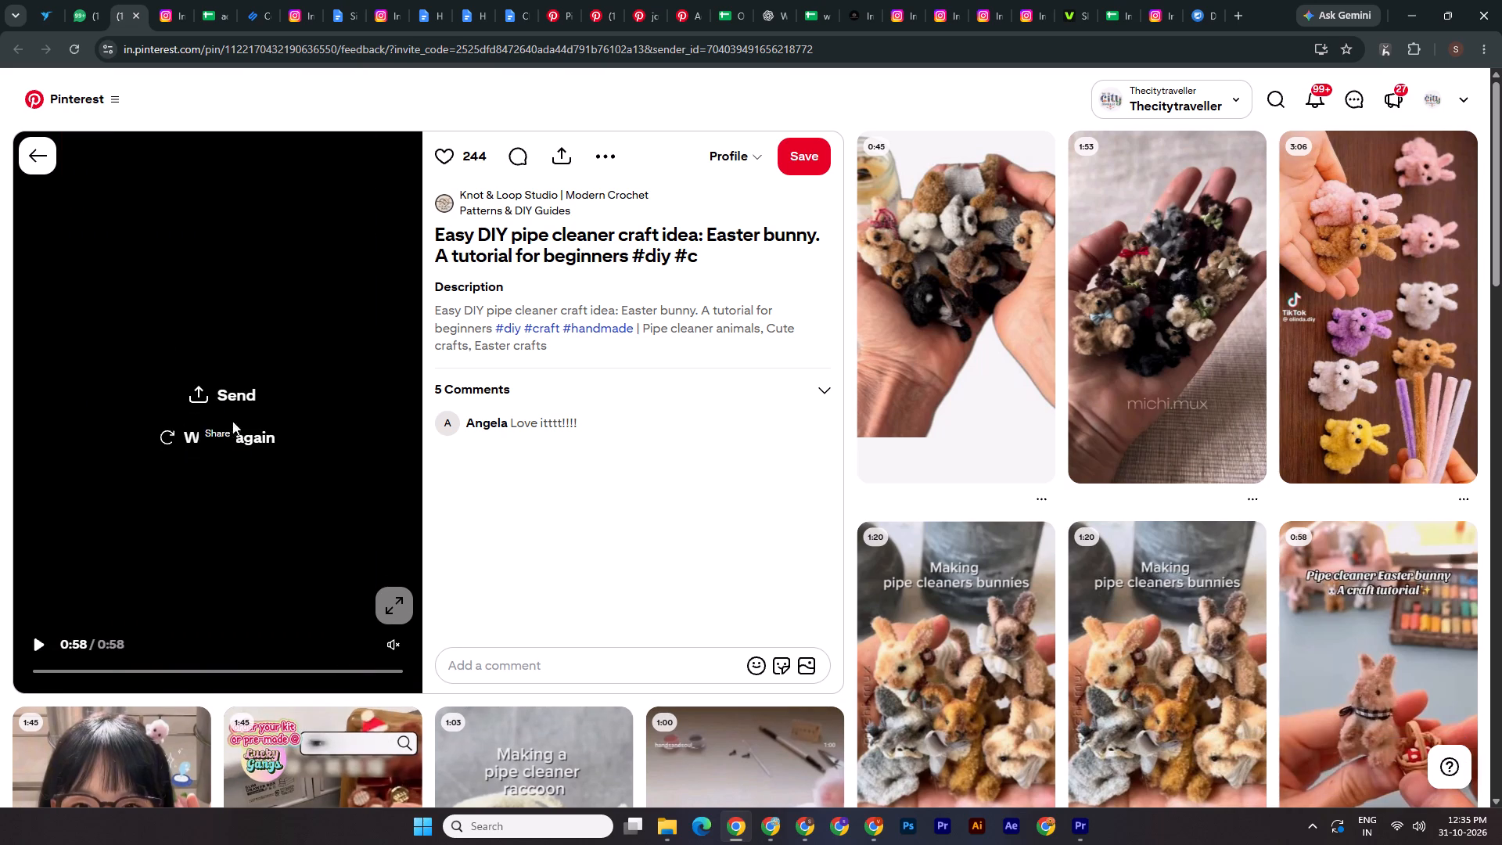
click(32, 644)
click(33, 636)
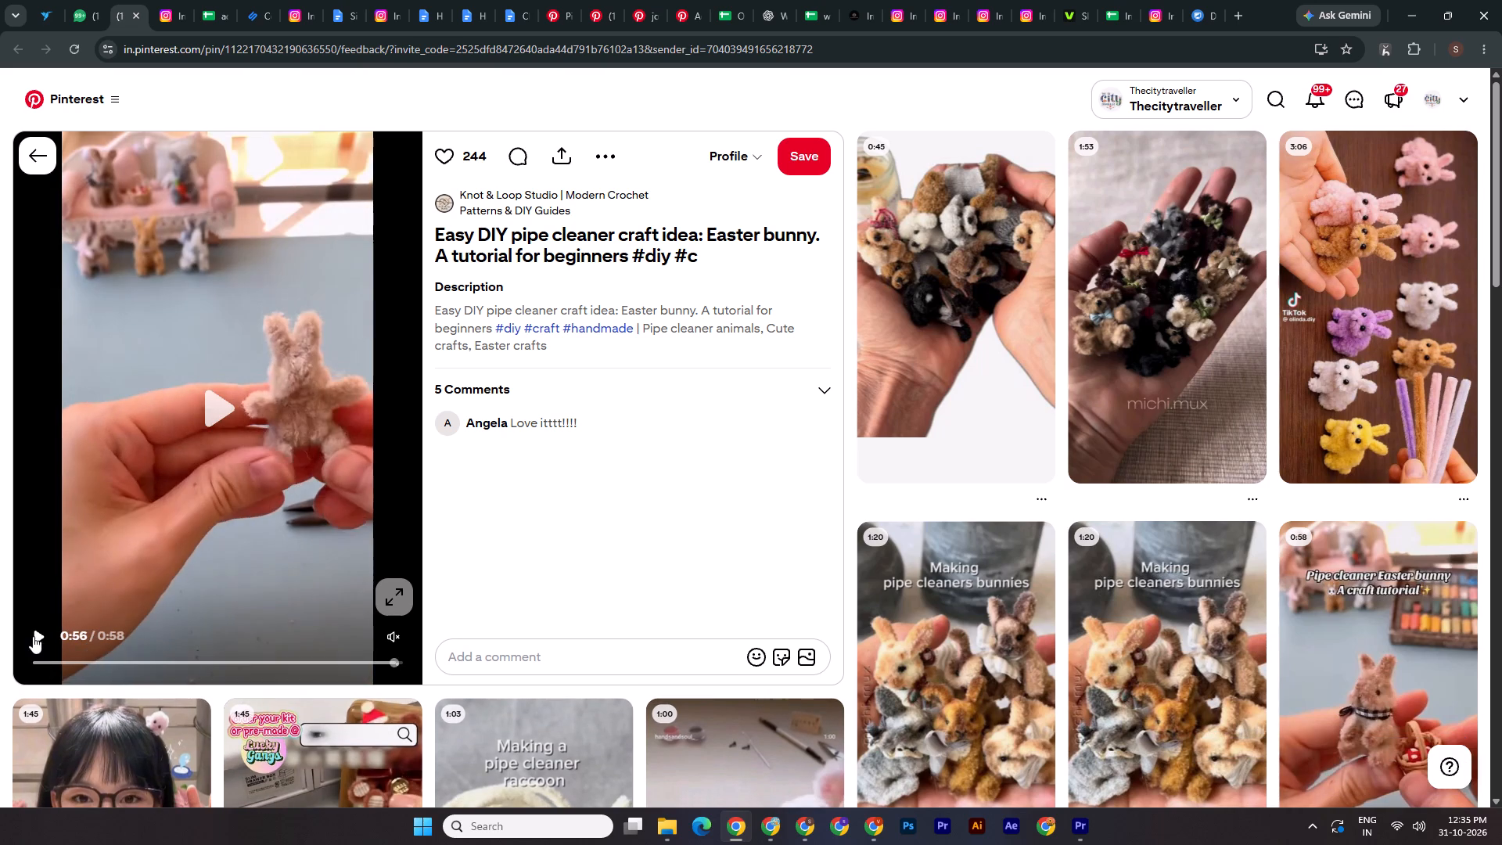
drag(38, 662, 14, 663)
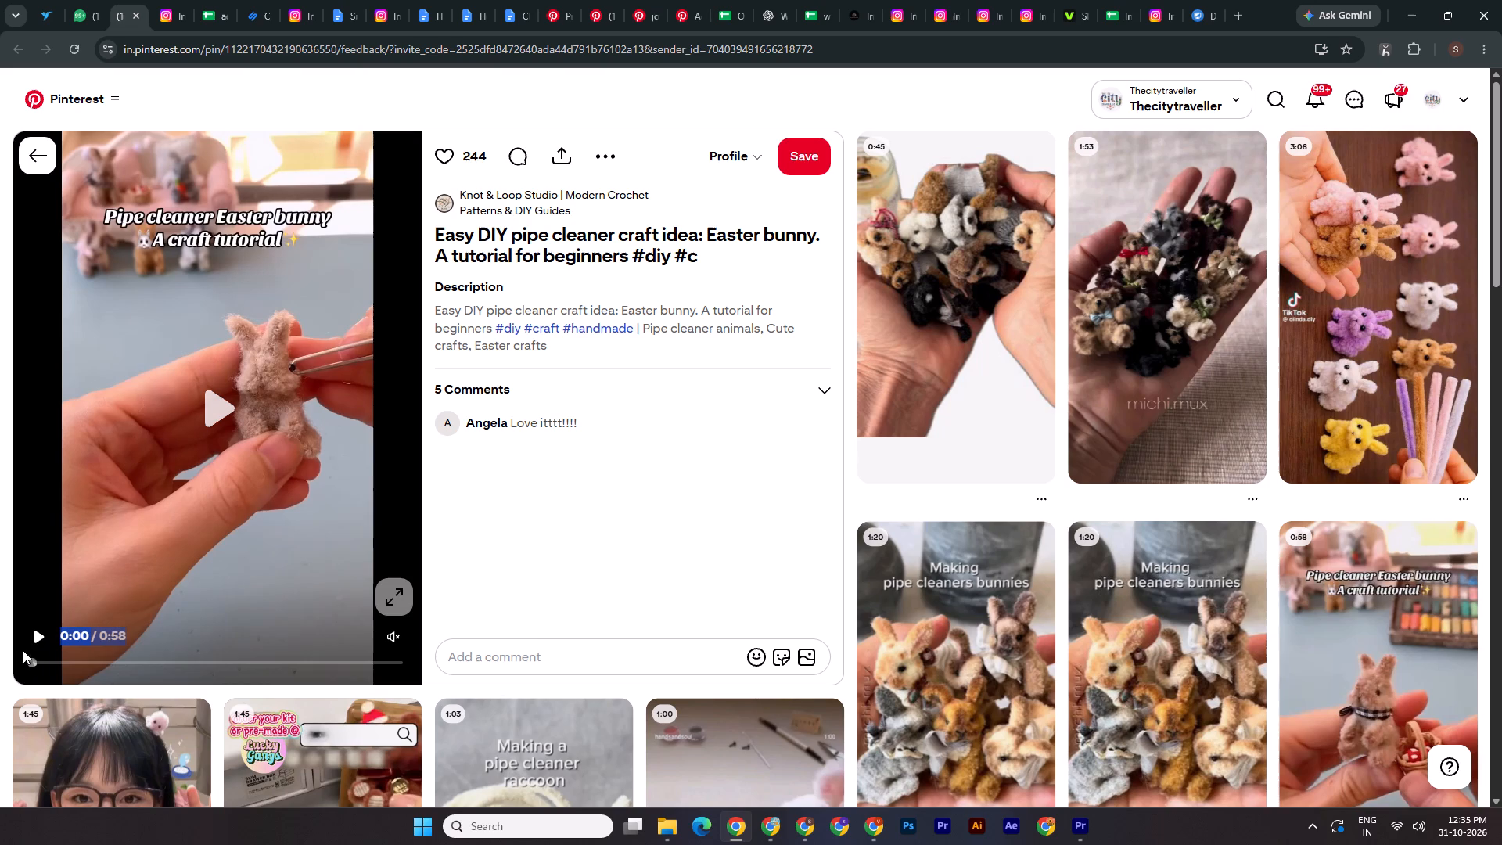
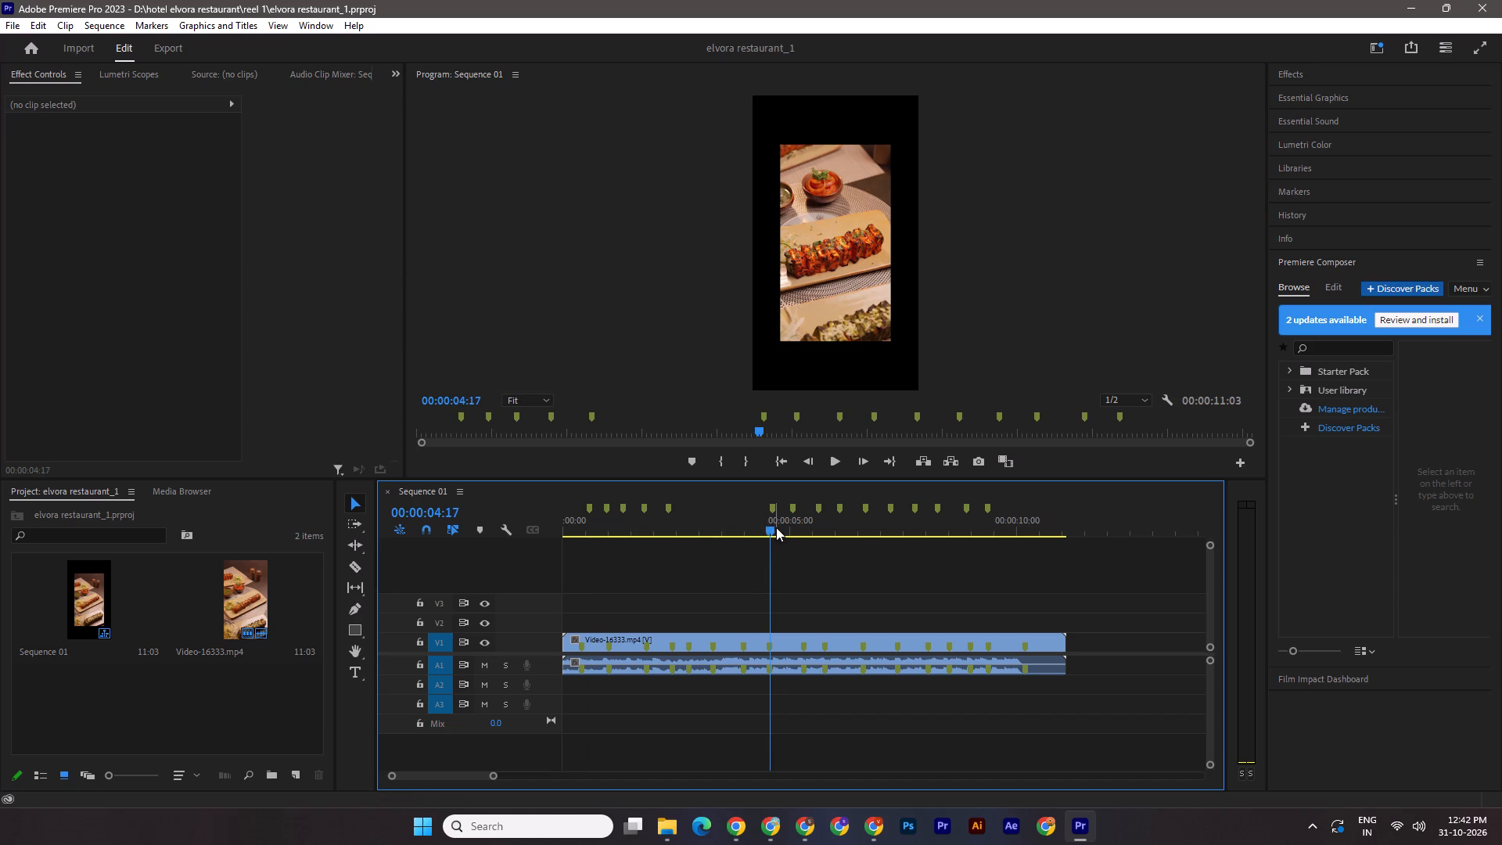
Check the reference video's shot at 00:00:04:19 in Sequence 01, then return the playhead to the sequence start.
click(773, 529)
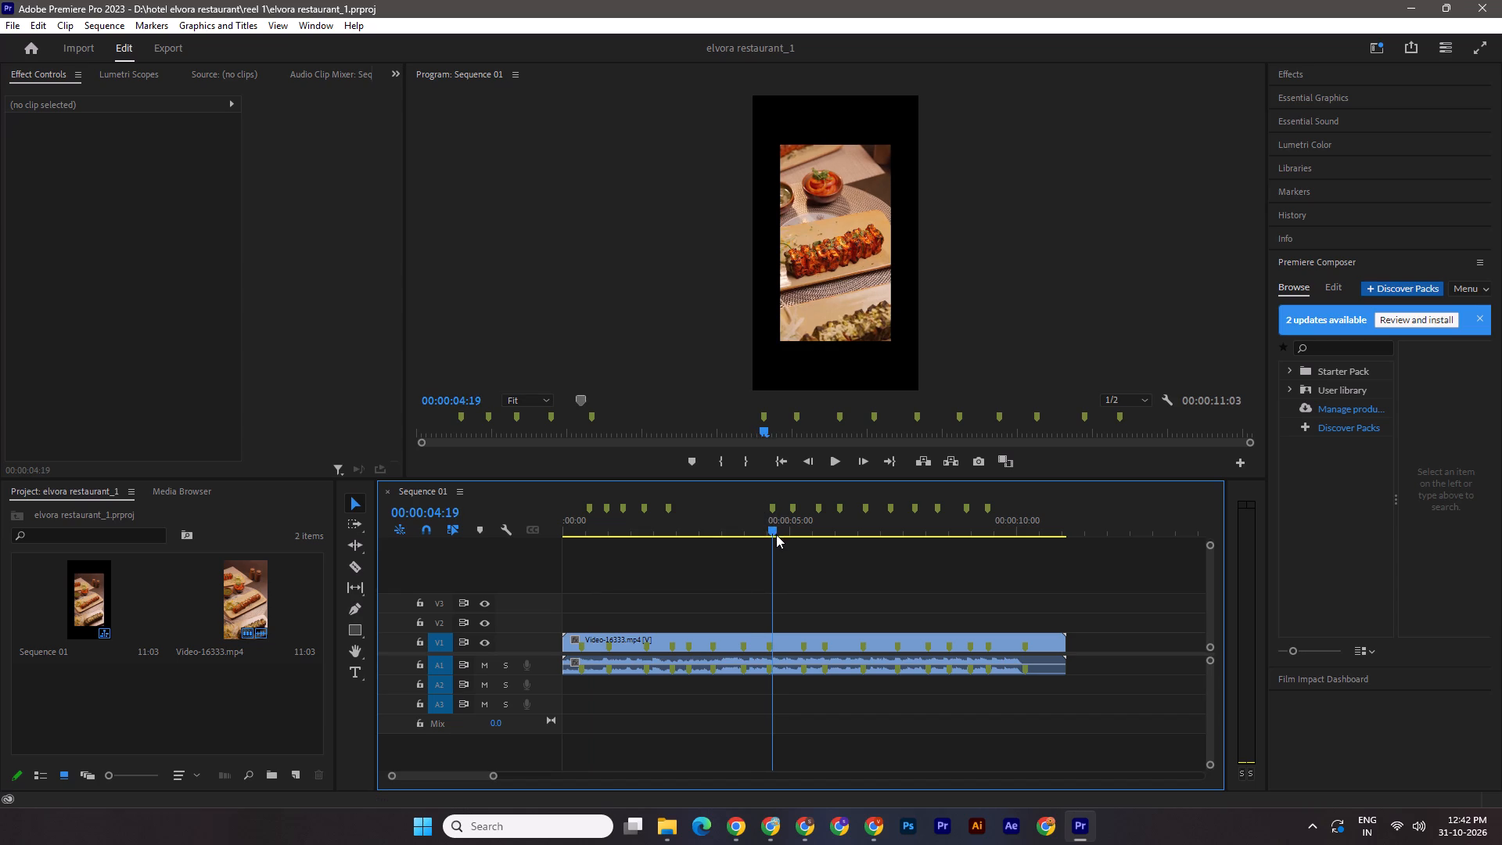
click(572, 533)
drag(572, 530, 562, 529)
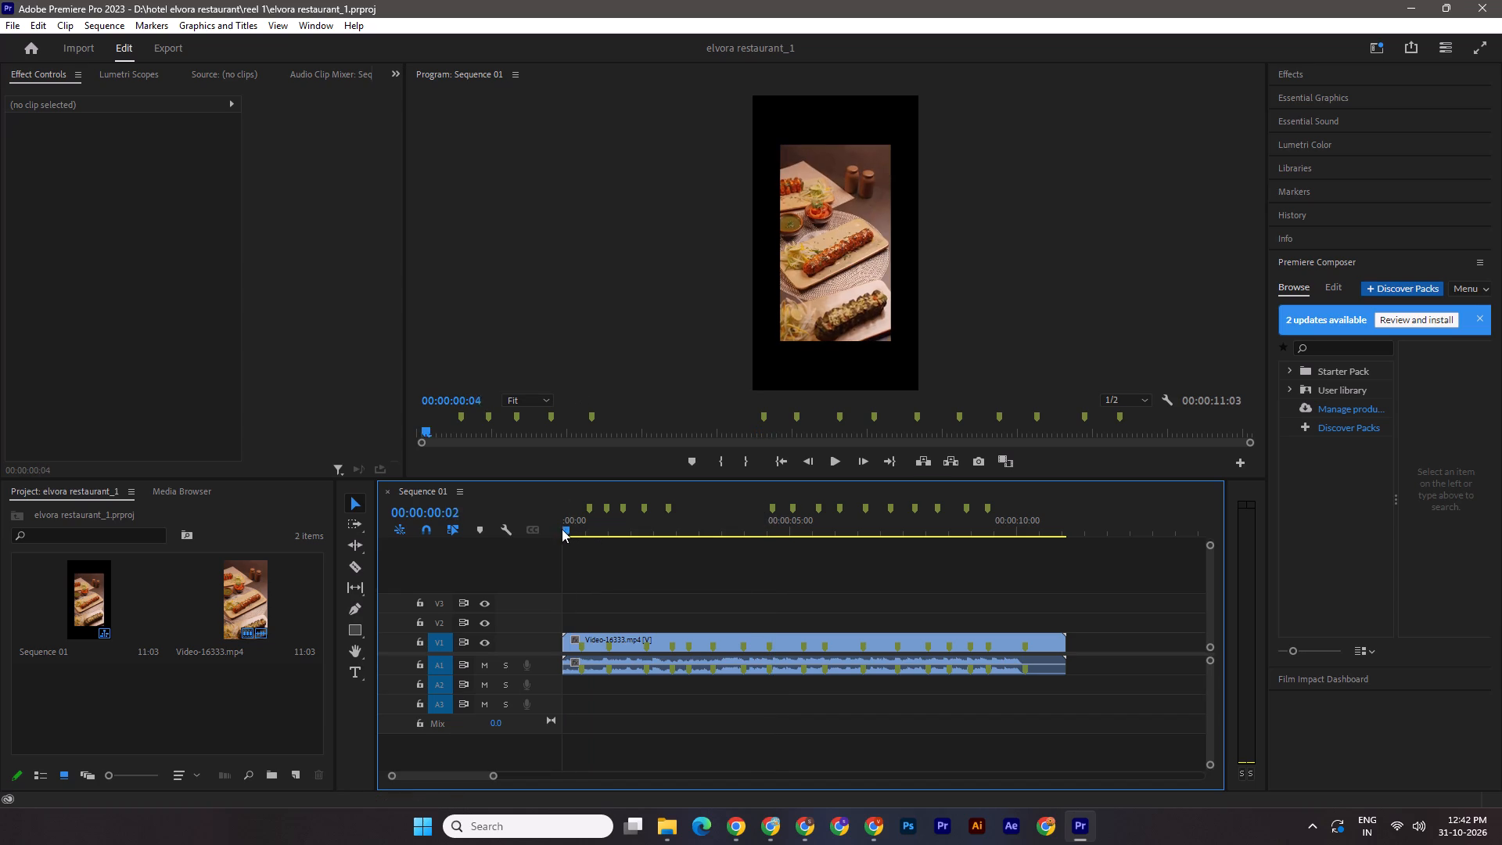
drag(562, 529, 554, 529)
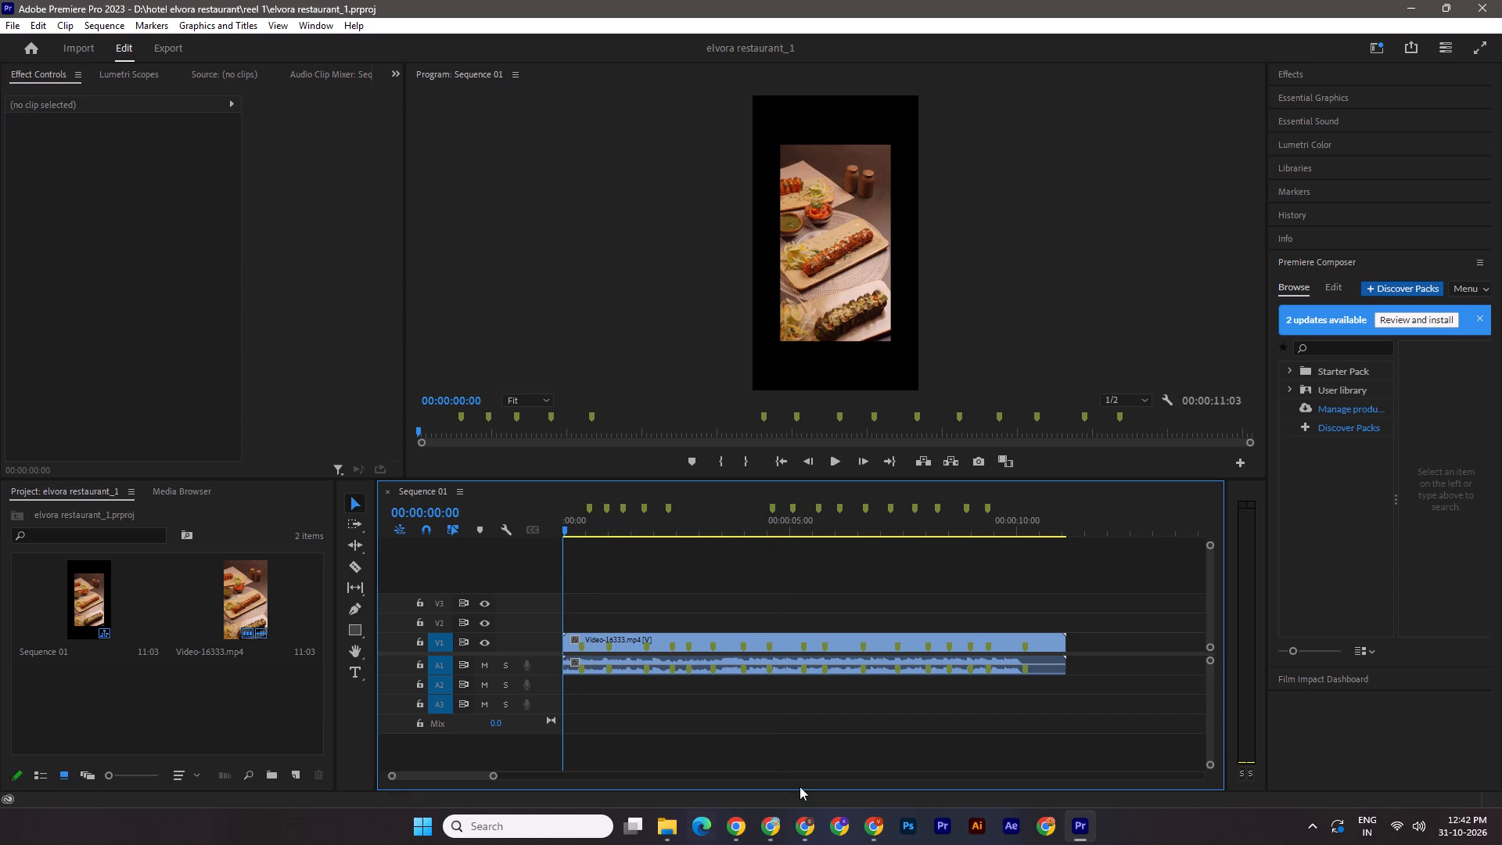
Switch to Google Drive, play C2049.MP4 of the guests' dining table, and download the clip.
click(883, 829)
click(812, 485)
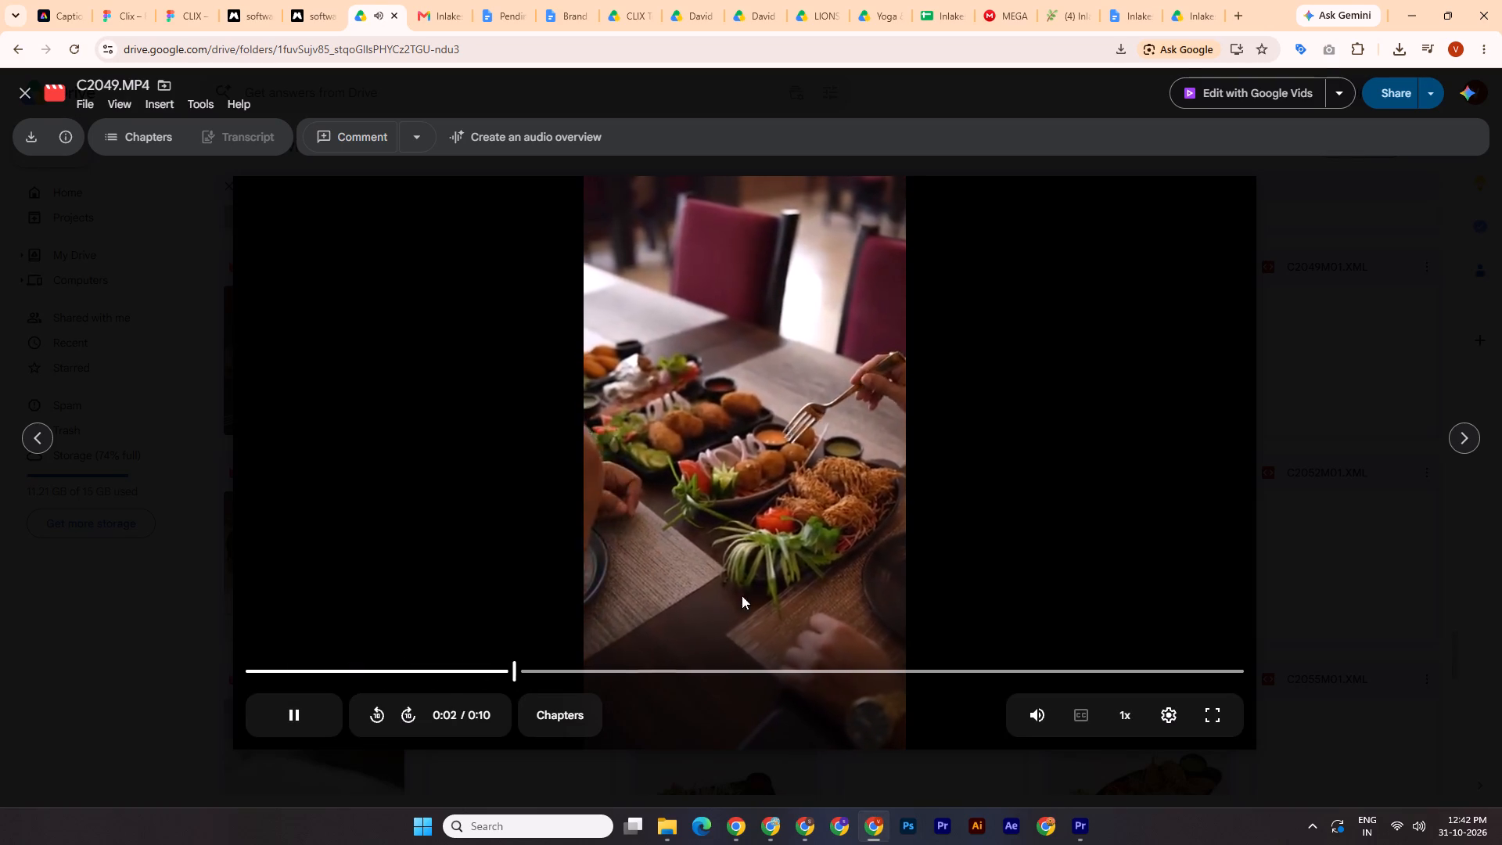
click(32, 133)
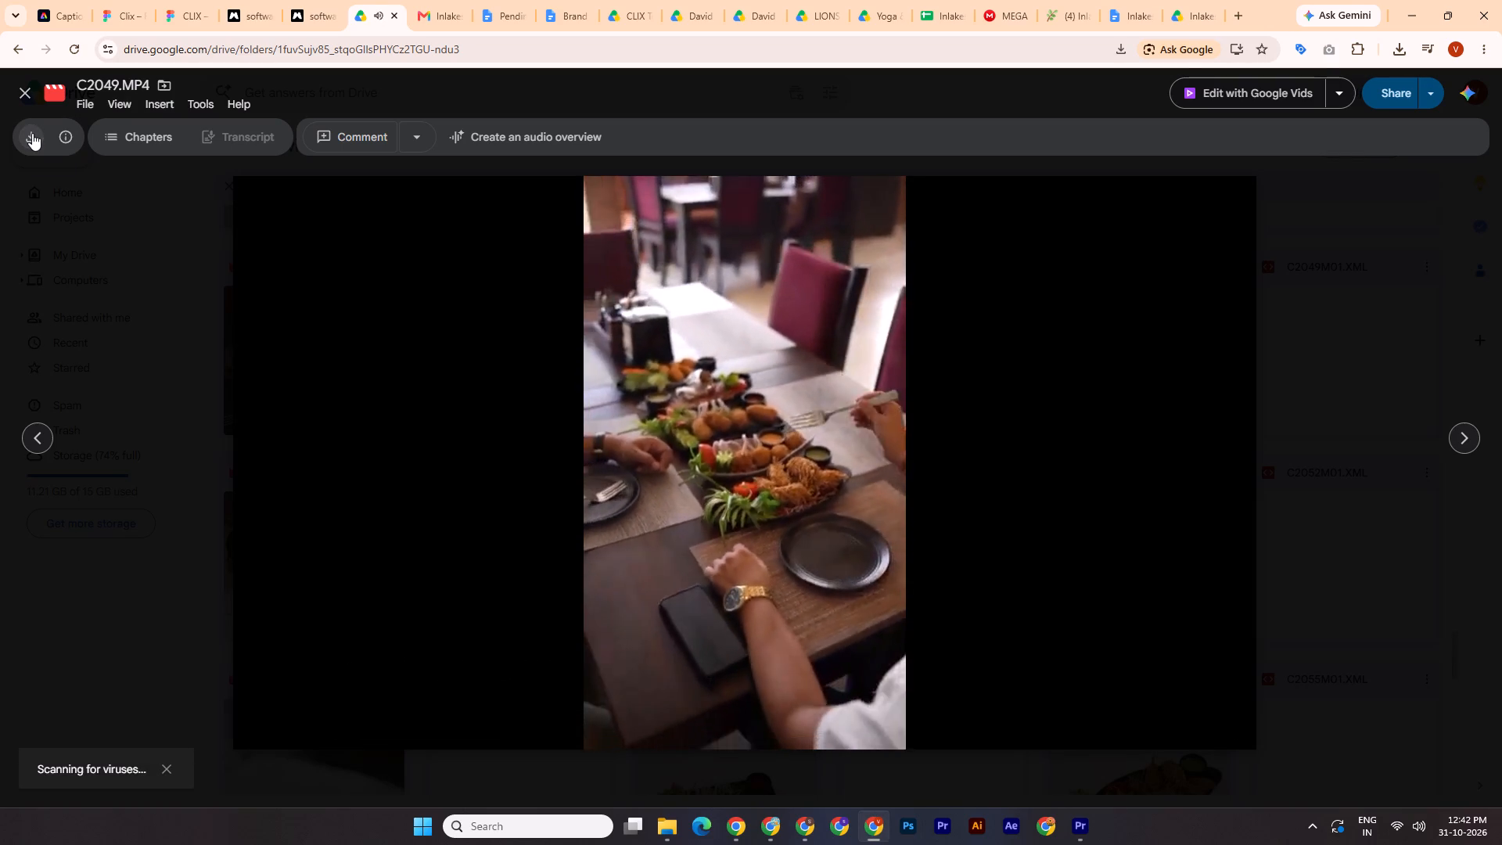
click(904, 499)
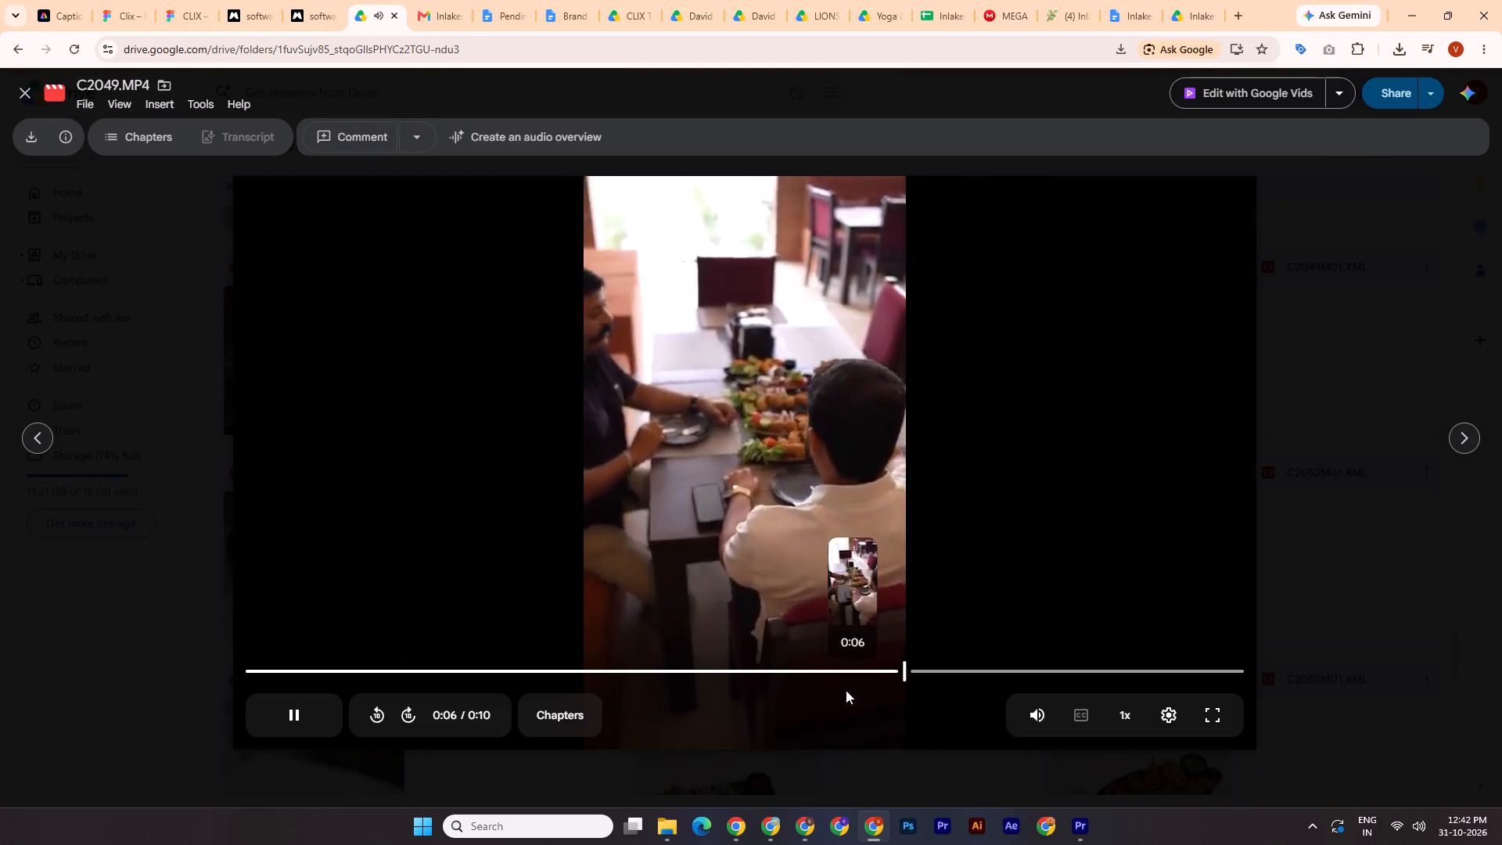
Open C2050.MP4 and skim through its length to examine the dining and food shots as reel candidates.
click(1464, 435)
click(1464, 435)
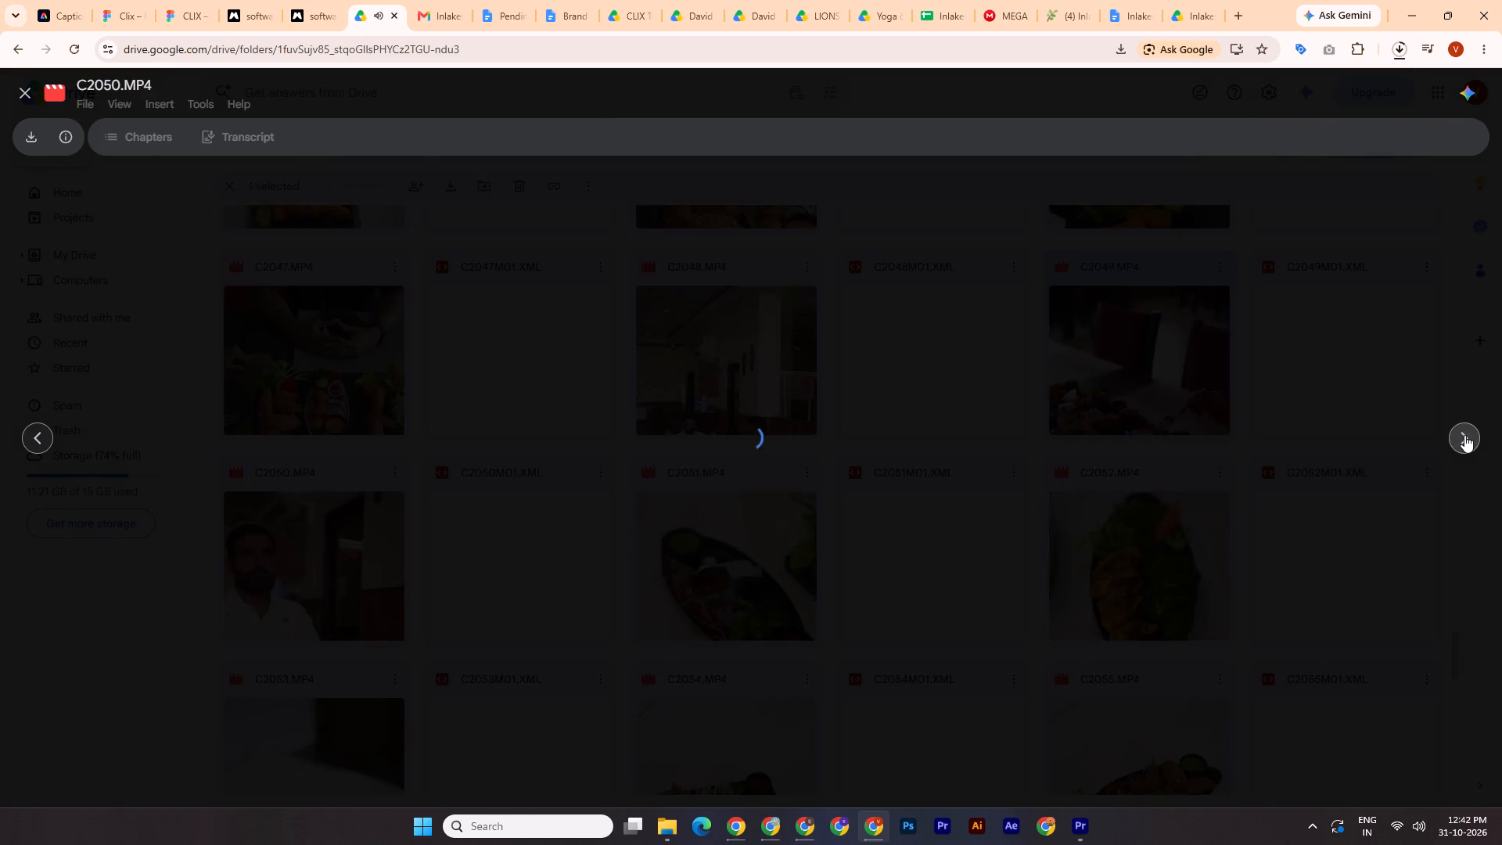
click(782, 530)
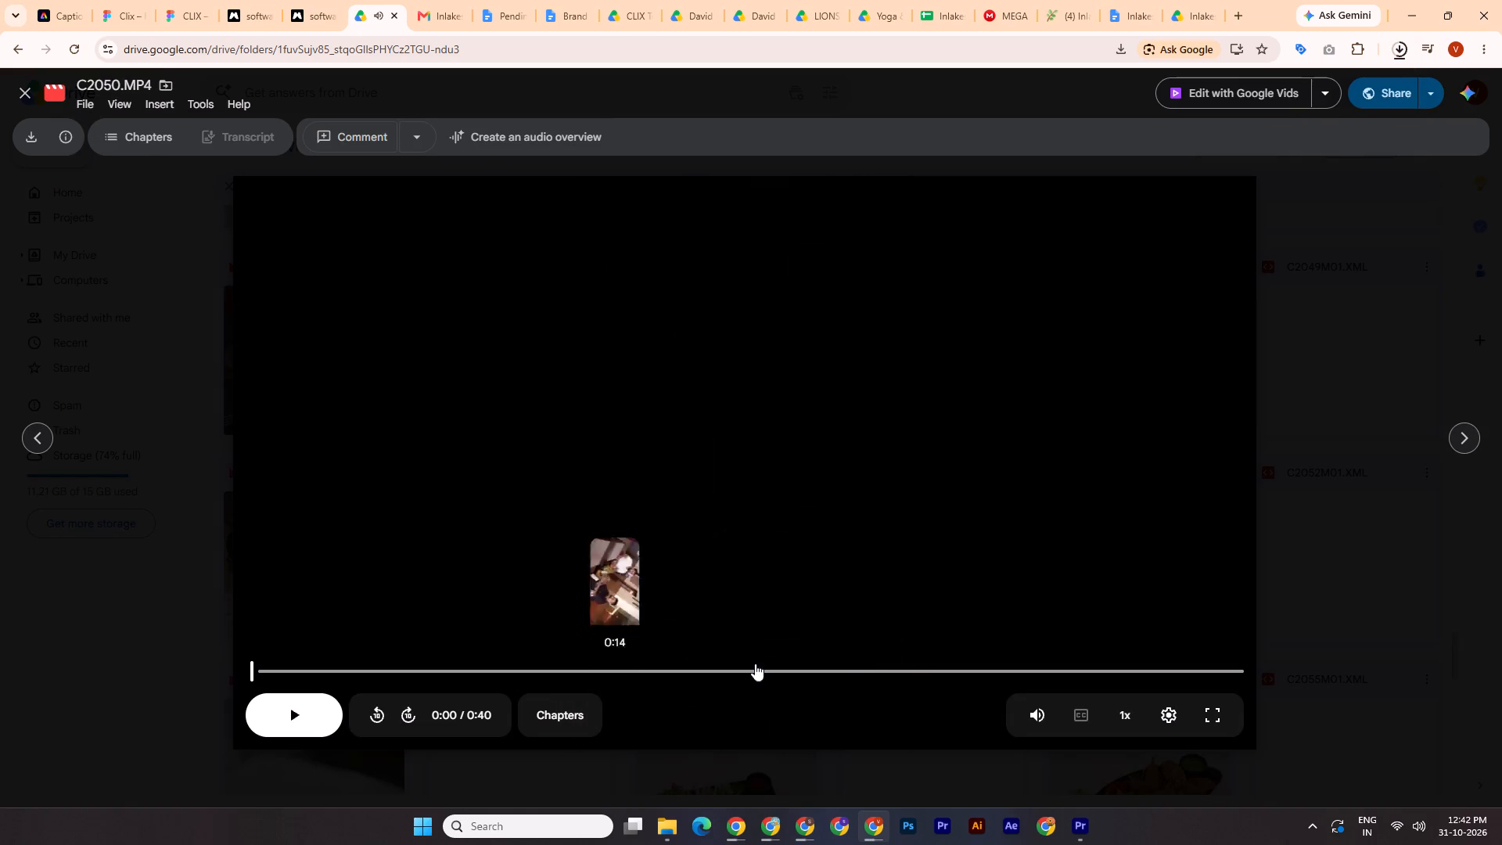
click(635, 668)
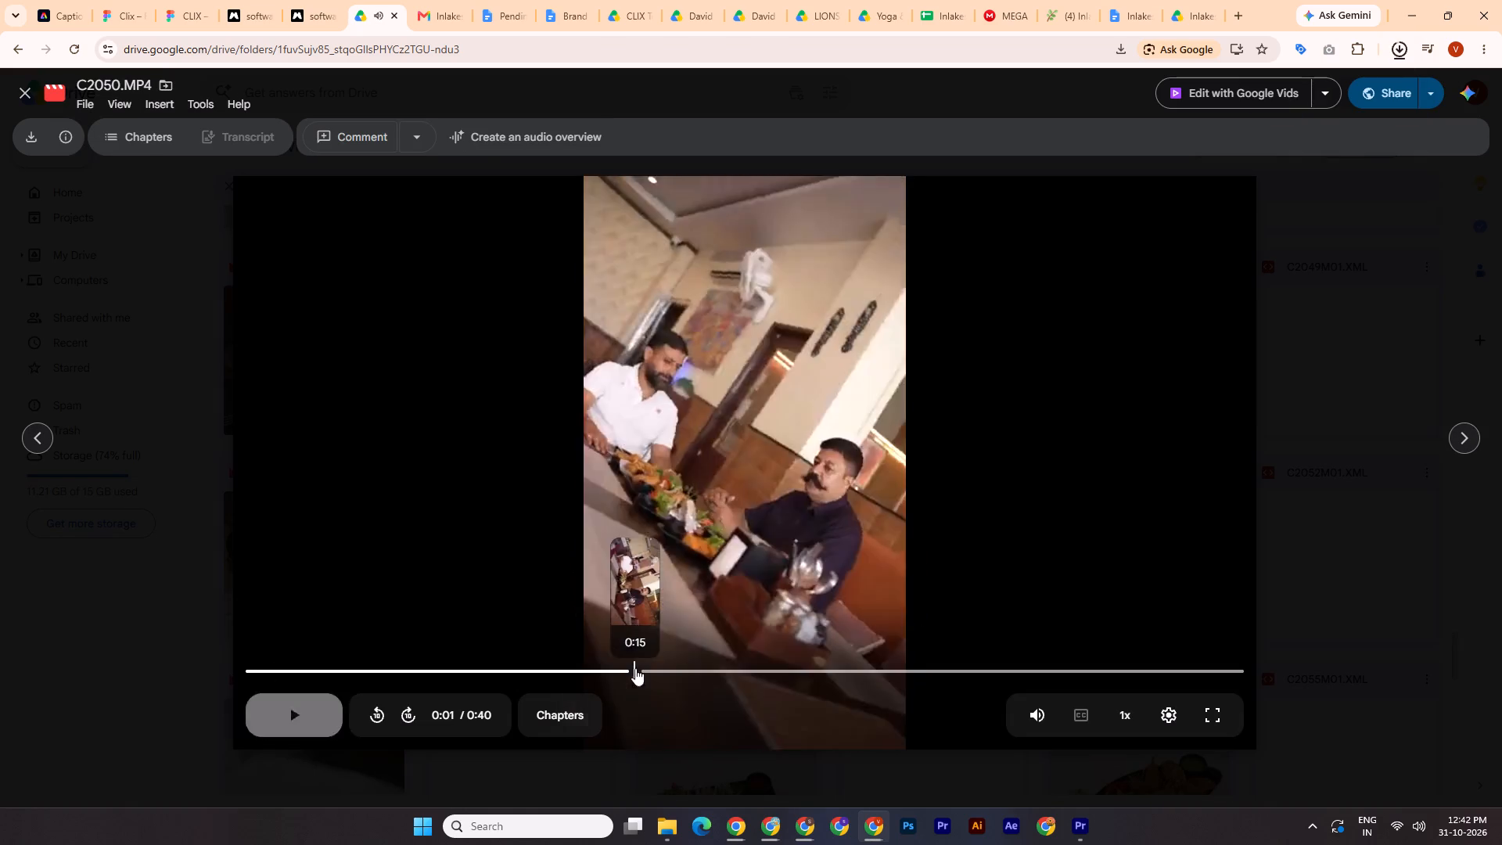
click(784, 668)
click(871, 652)
click(988, 667)
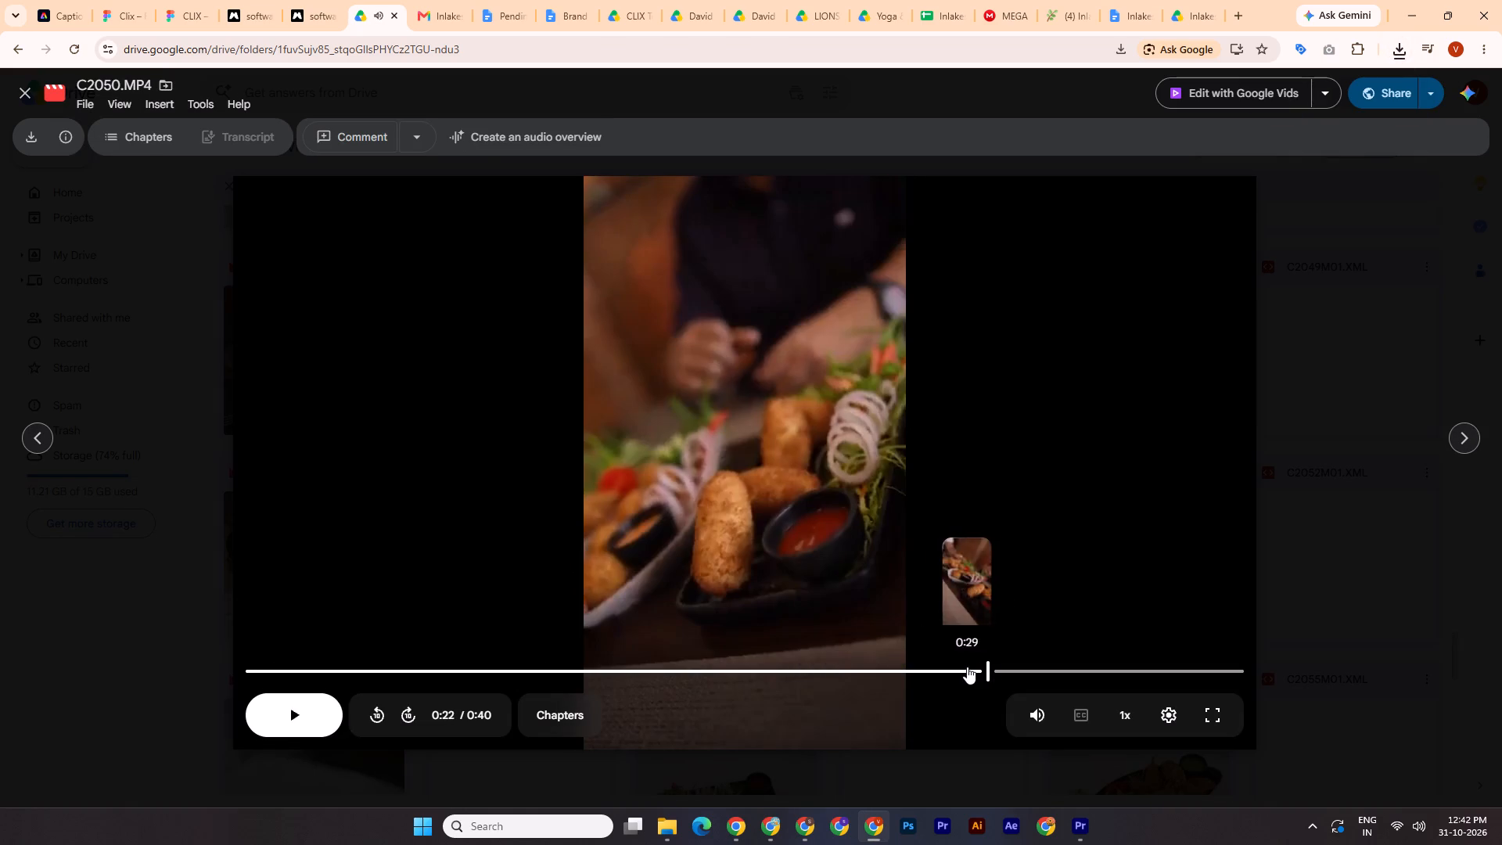
click(843, 444)
click(1174, 664)
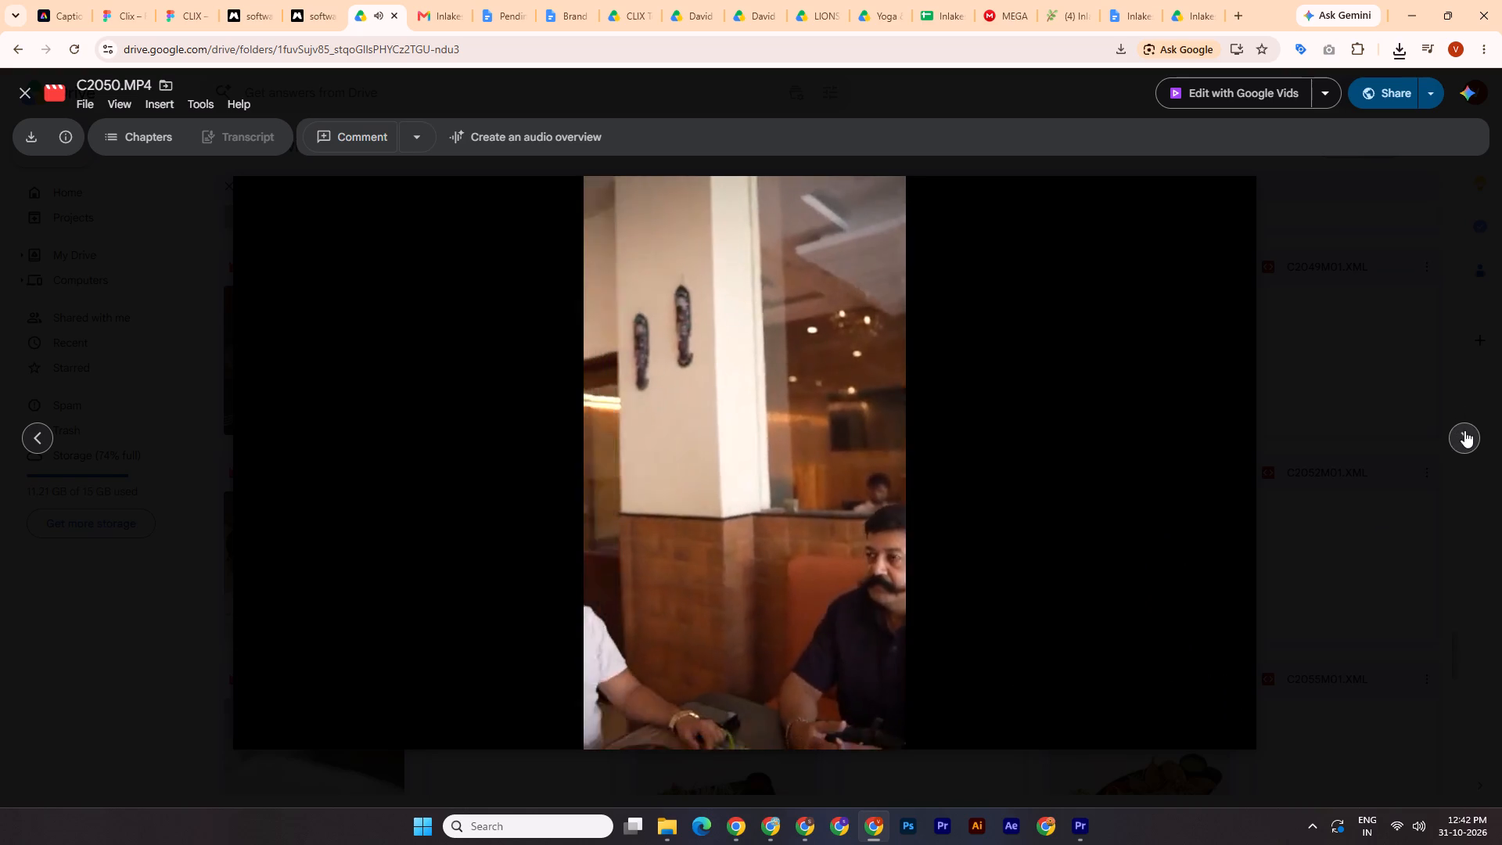
Open C2051.MP4 to check its plated food footage, then close the preview.
click(1464, 430)
click(1464, 430)
click(836, 477)
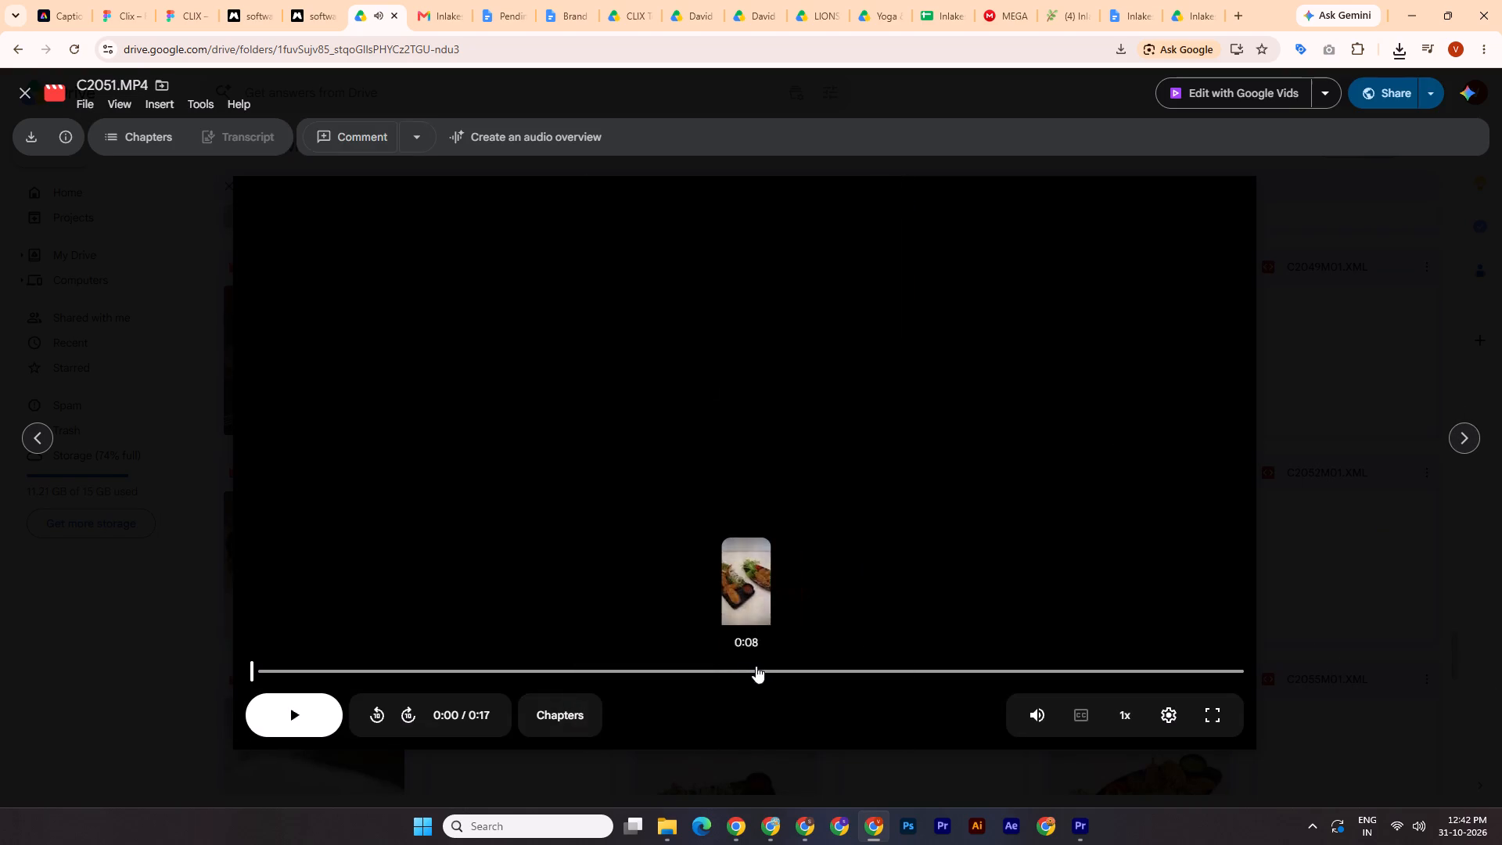
click(1320, 415)
Look through the CLIP folder's clips beyond C2051.MP4 for further candidate shots.
scroll(1254, 445, down, 10)
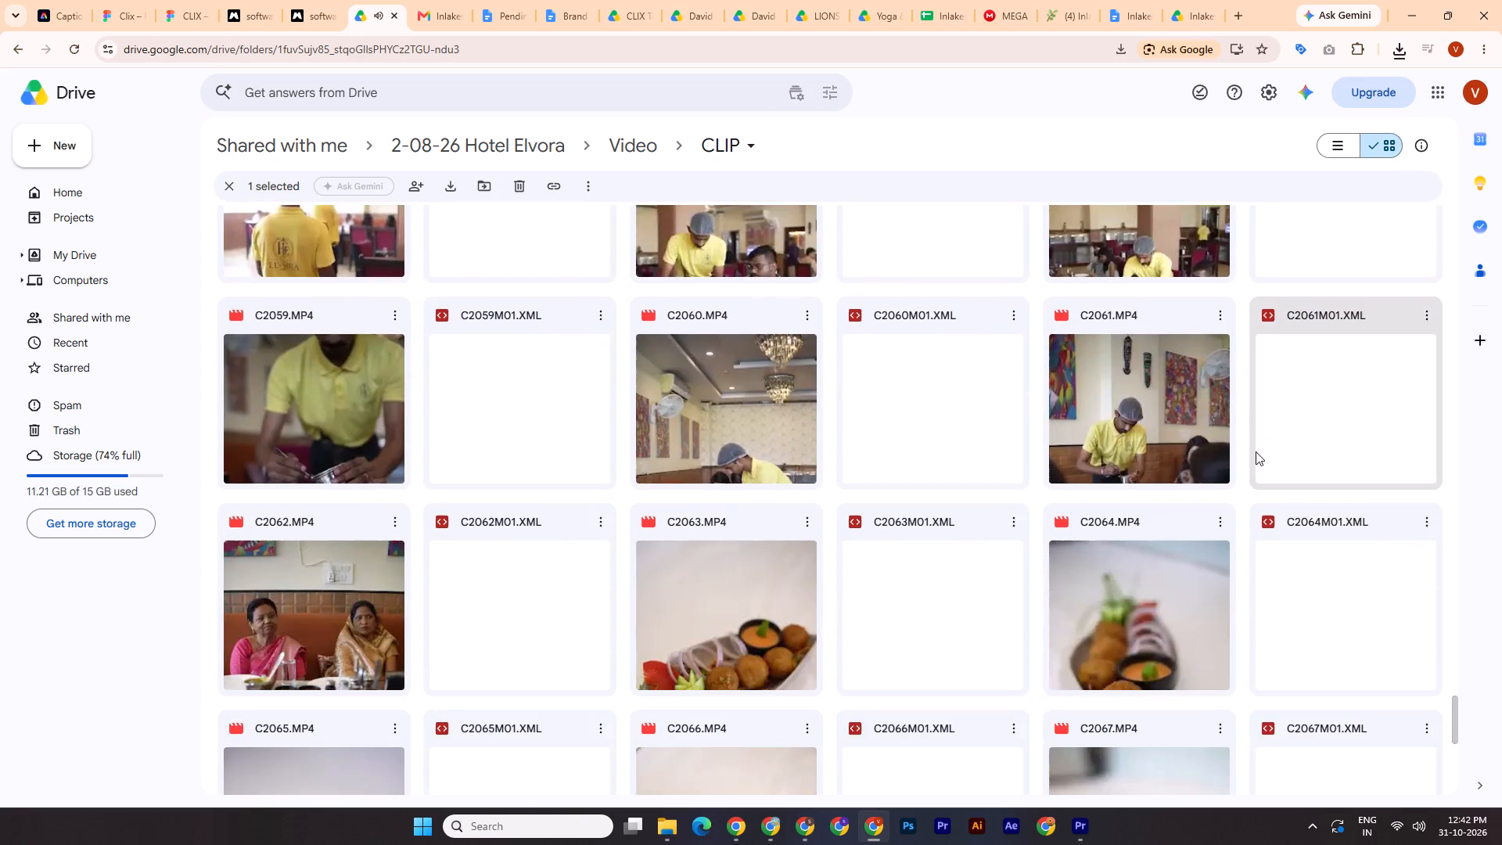
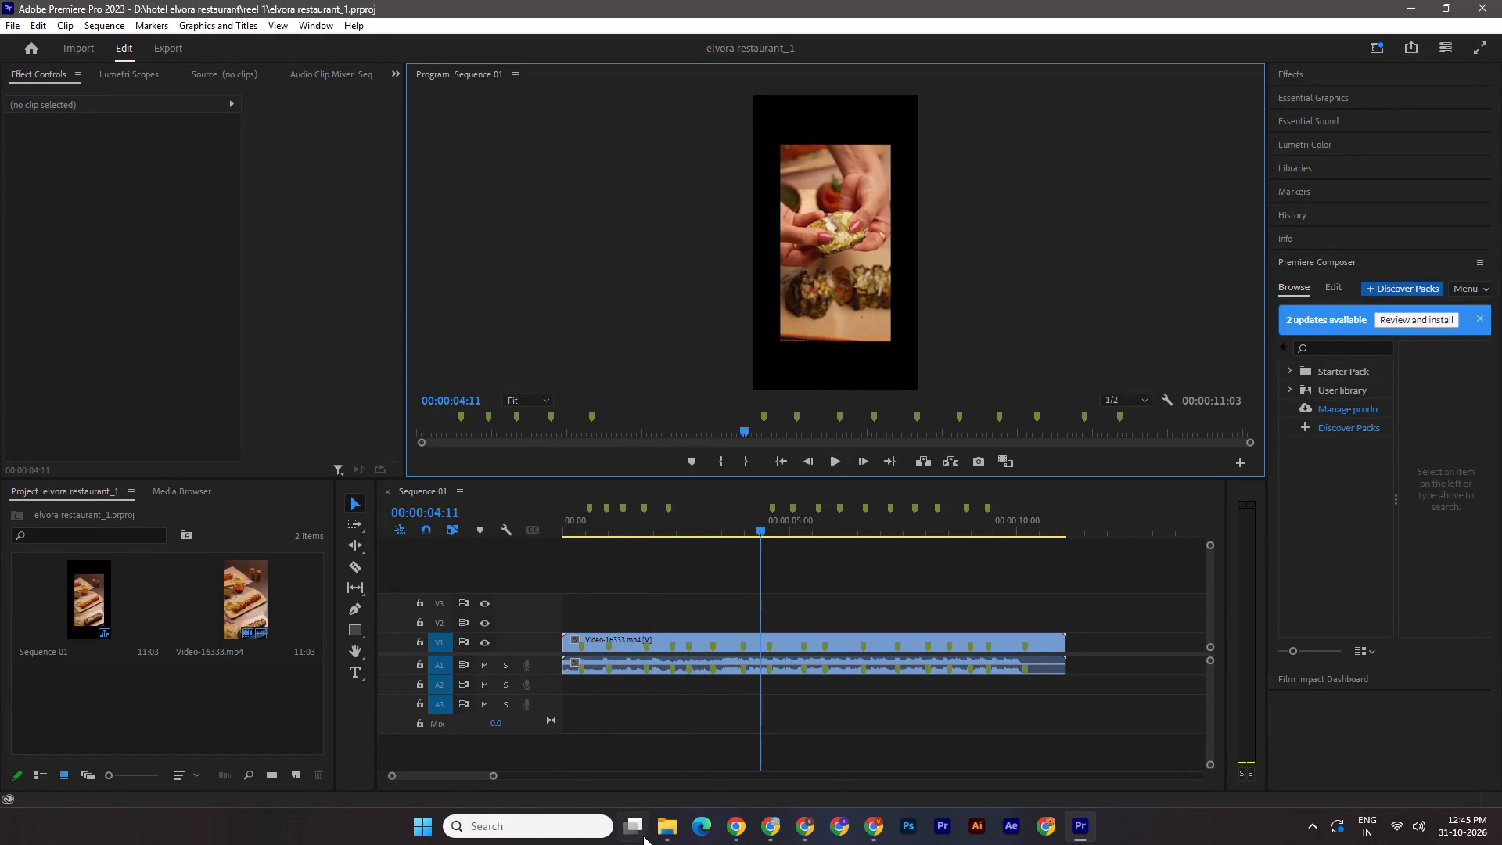
Switch to File Explorer and cut today's downloaded restaurant clips, C2049.MP4 through C1998.MP4, from the Downloads folder for moving.
click(660, 839)
click(538, 749)
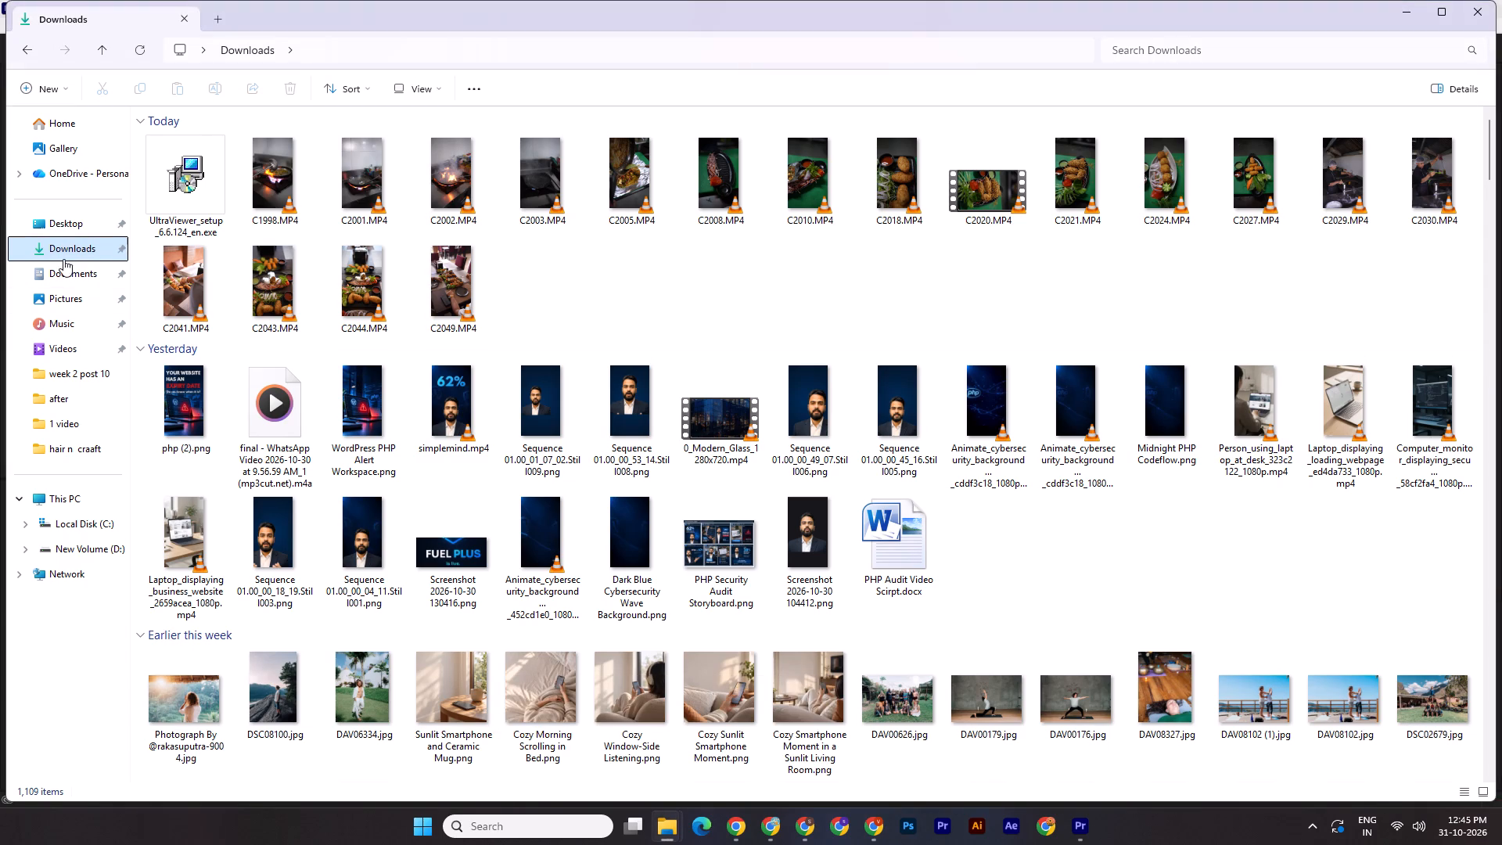
click(63, 249)
click(178, 193)
shift+click(365, 287)
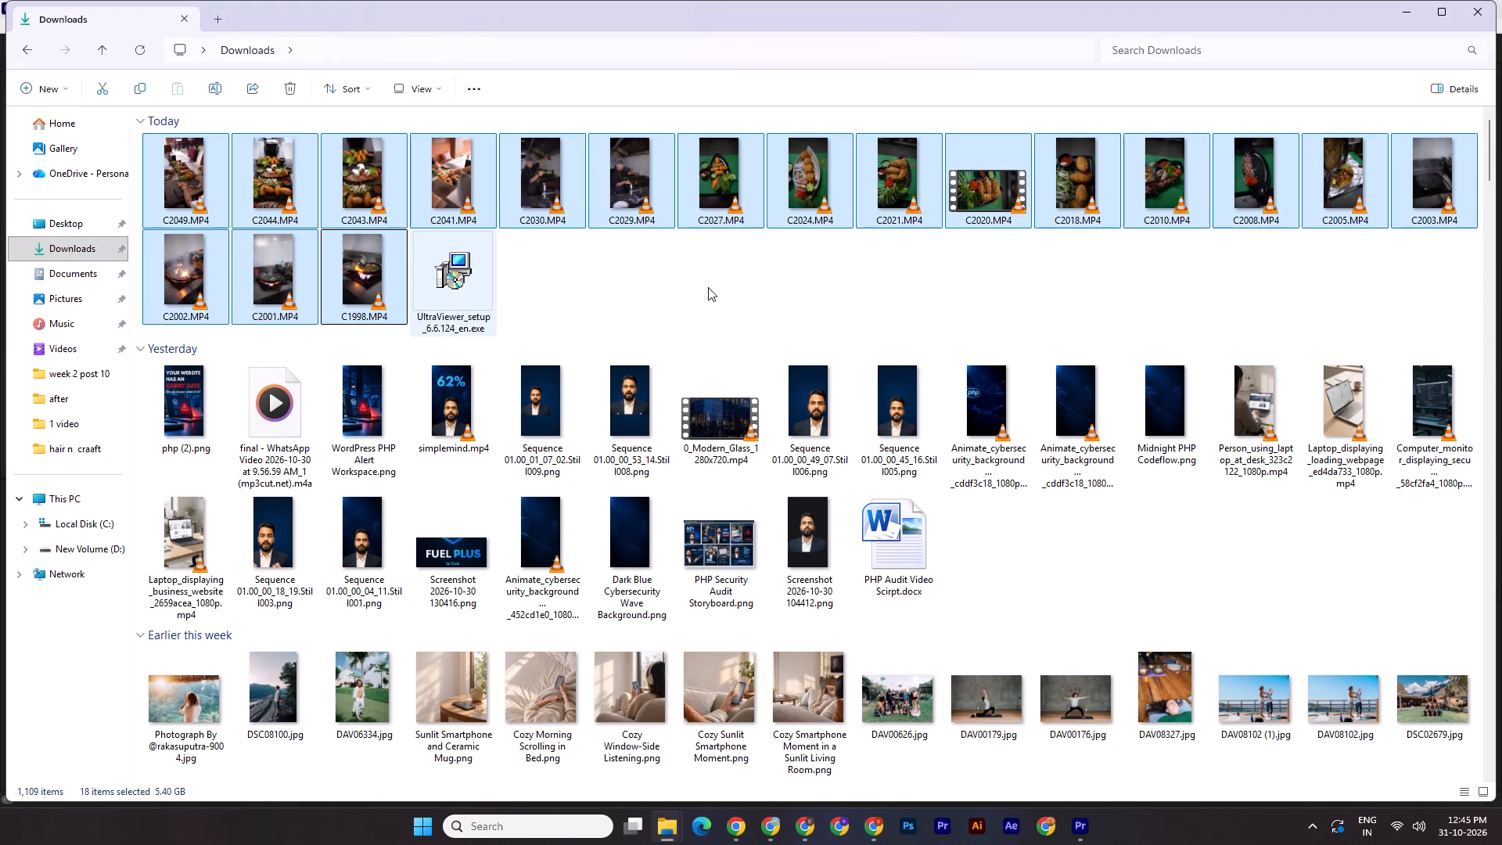
key(ctrl+x)
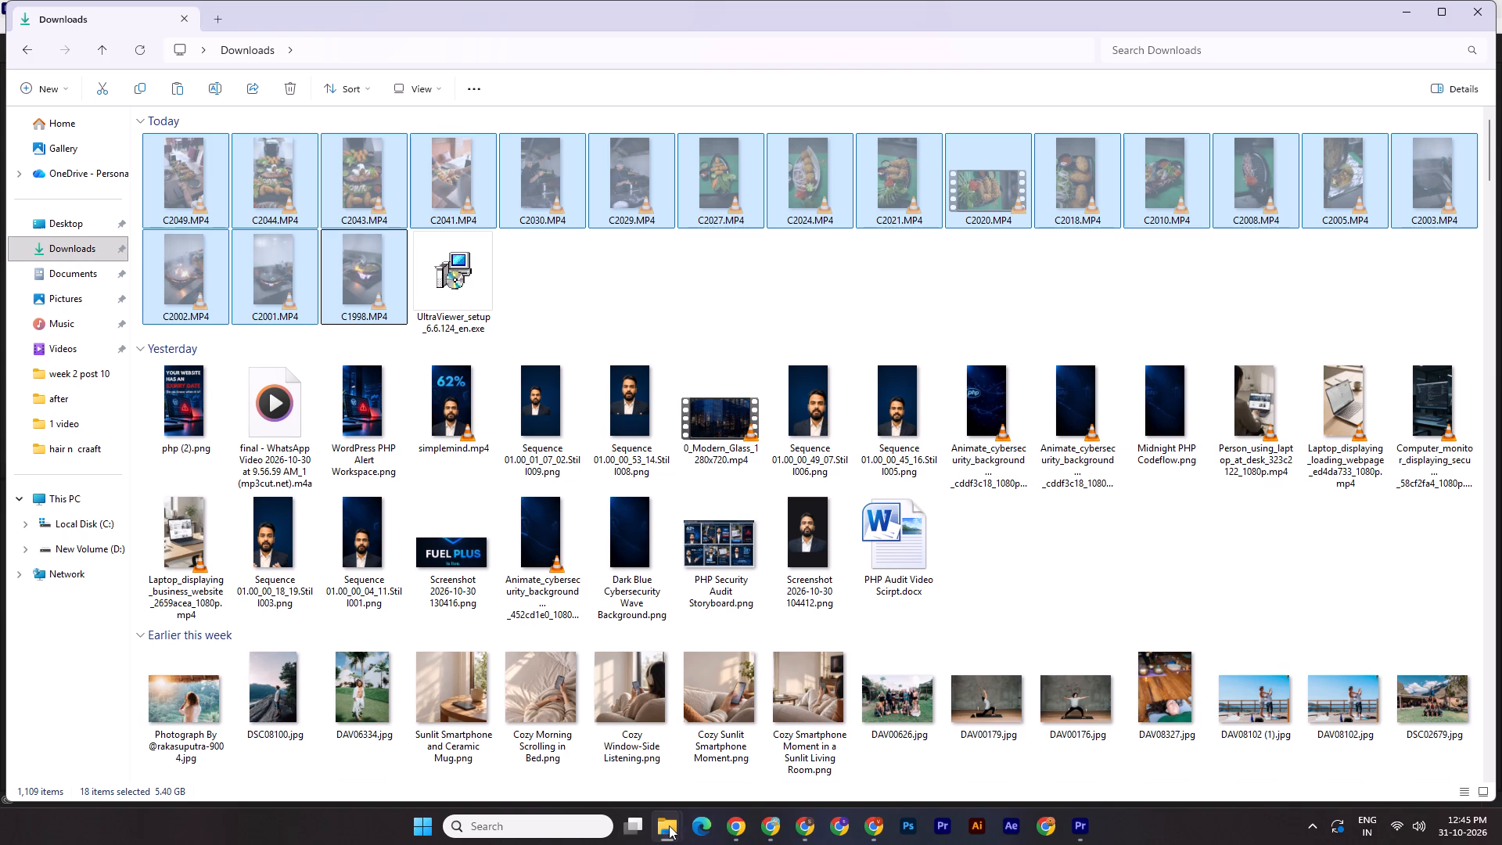
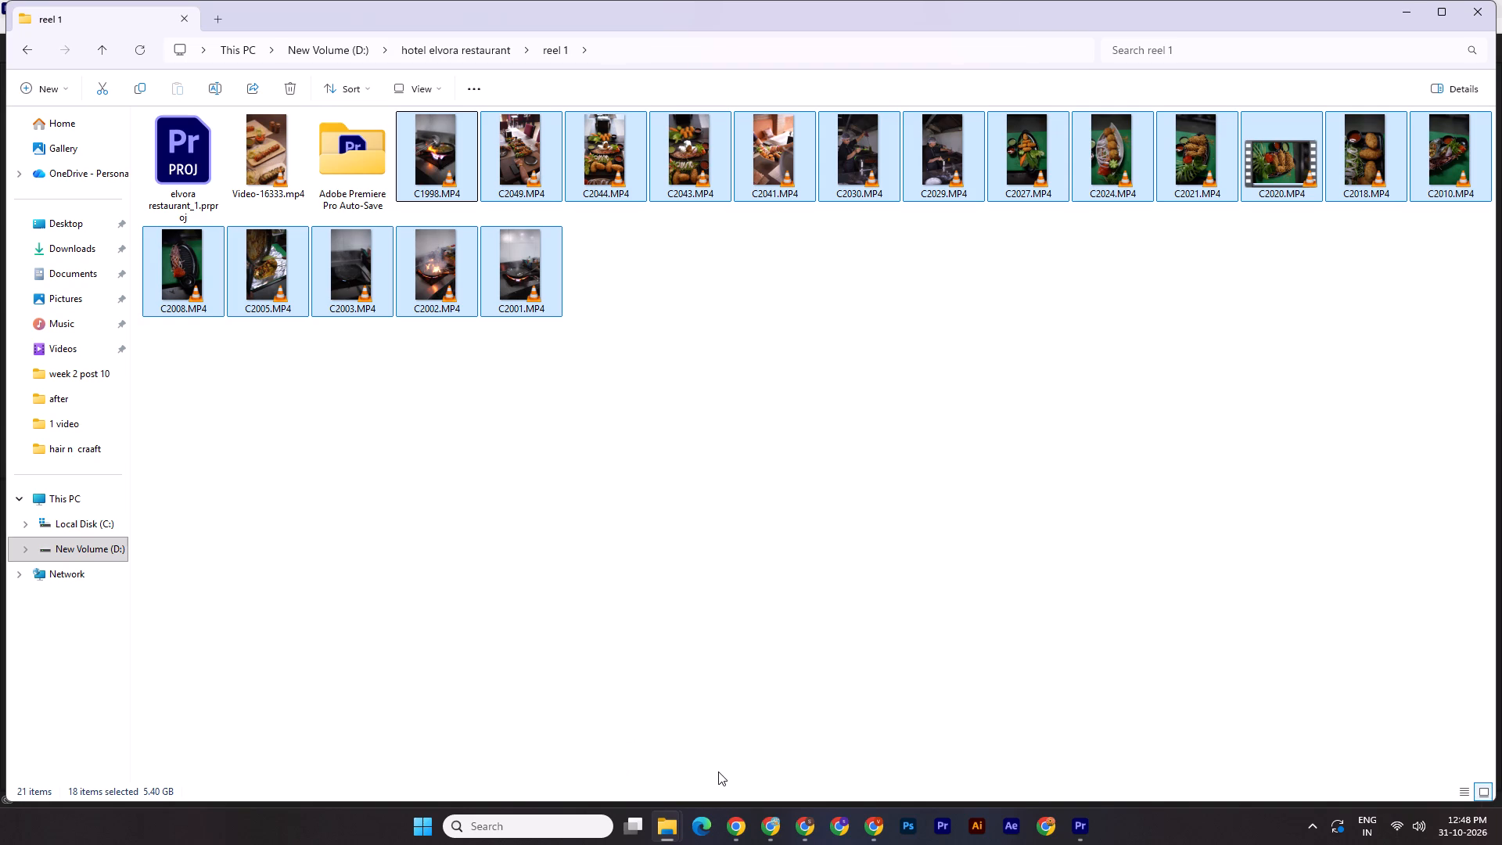
Enlarge the thumbnails in the reel 1 folder to look over the restaurant clips, and clear the file selection.
ctrl+scroll(771, 713, up, 3)
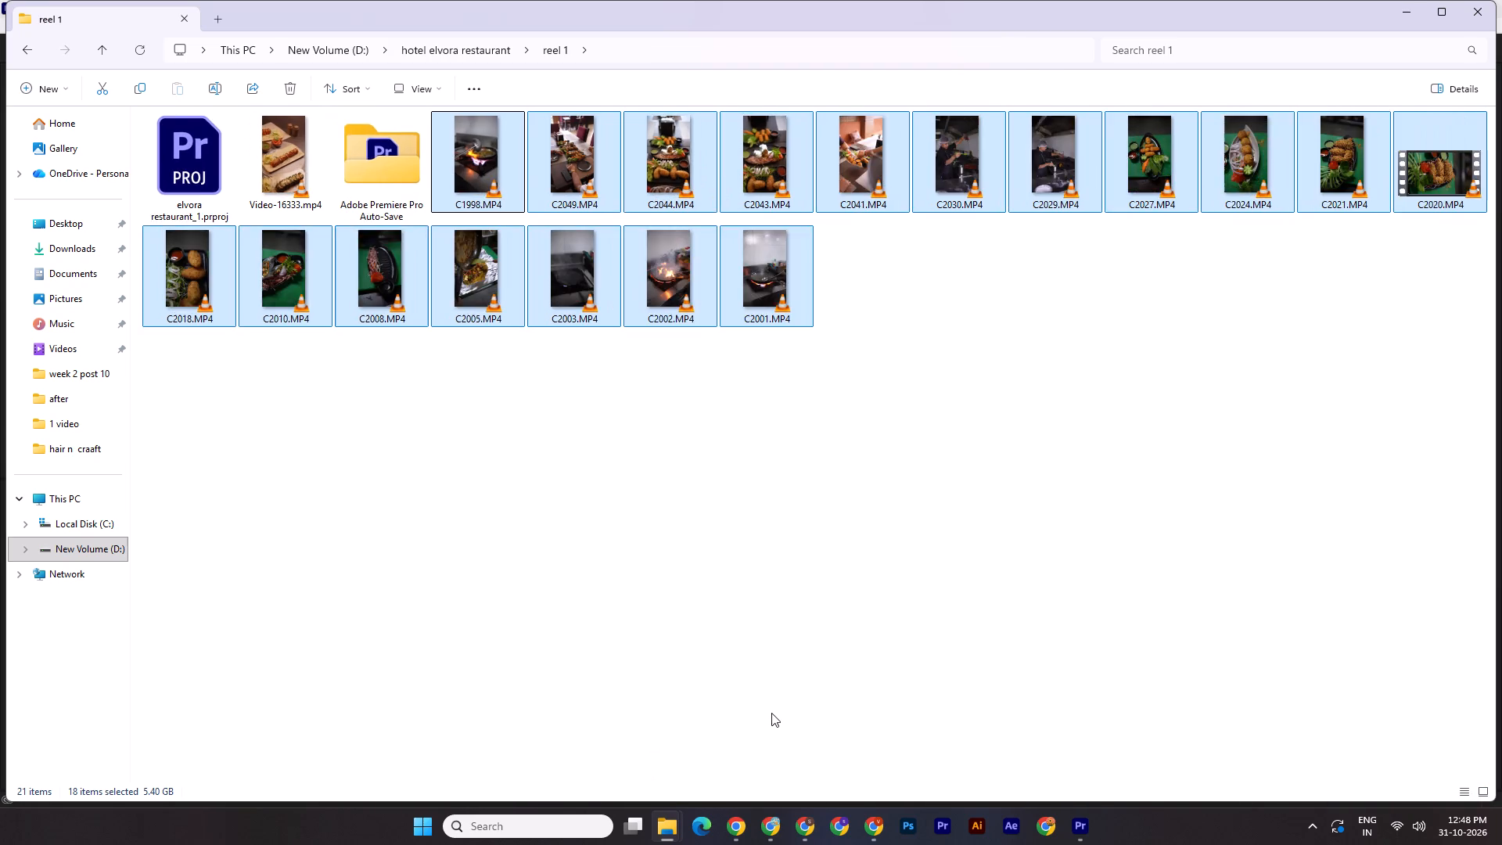
ctrl+scroll(771, 713, up, 9)
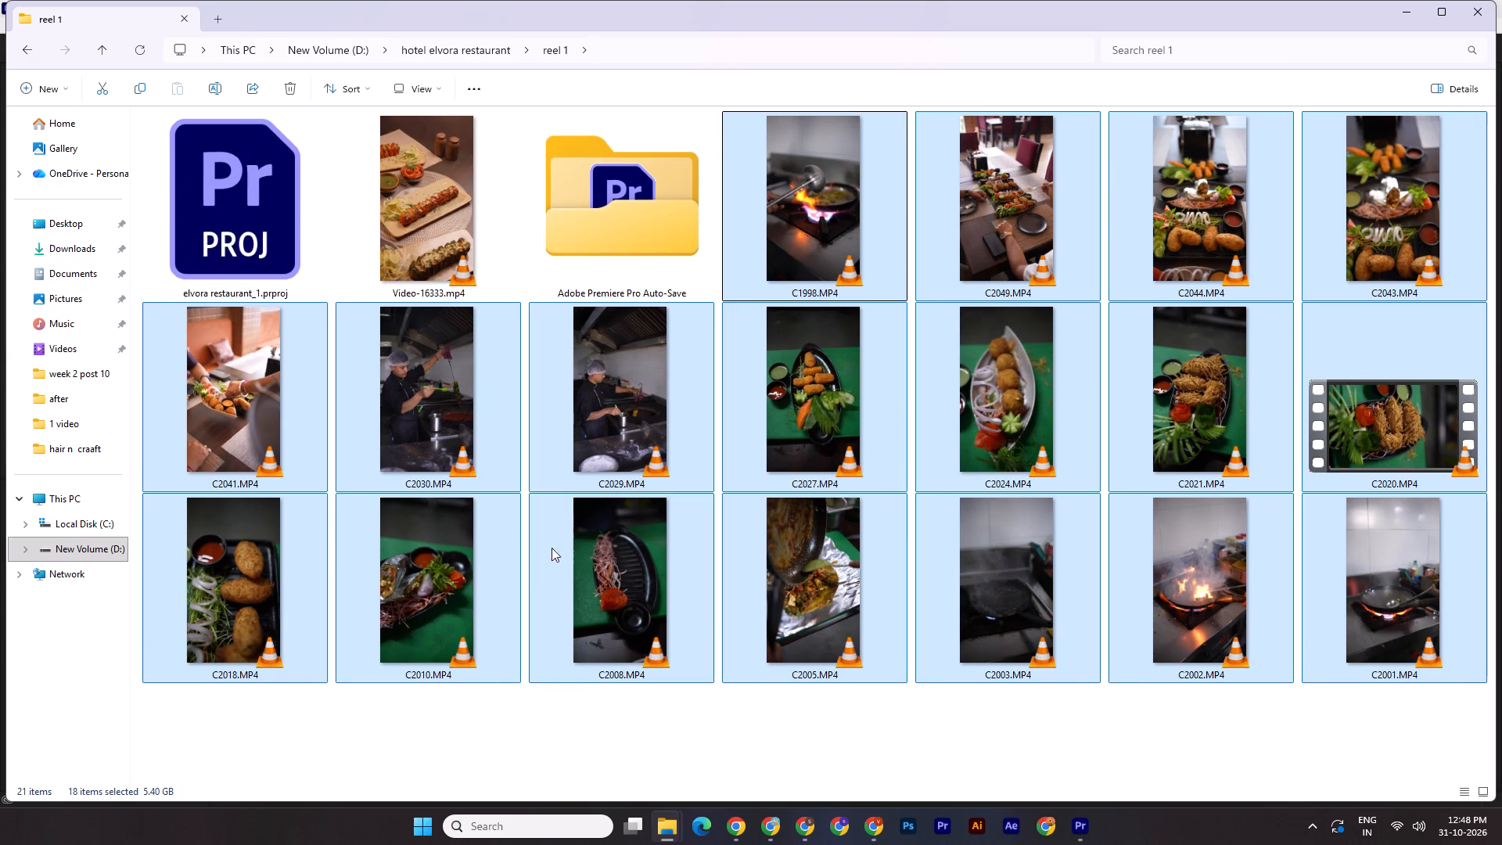
click(867, 736)
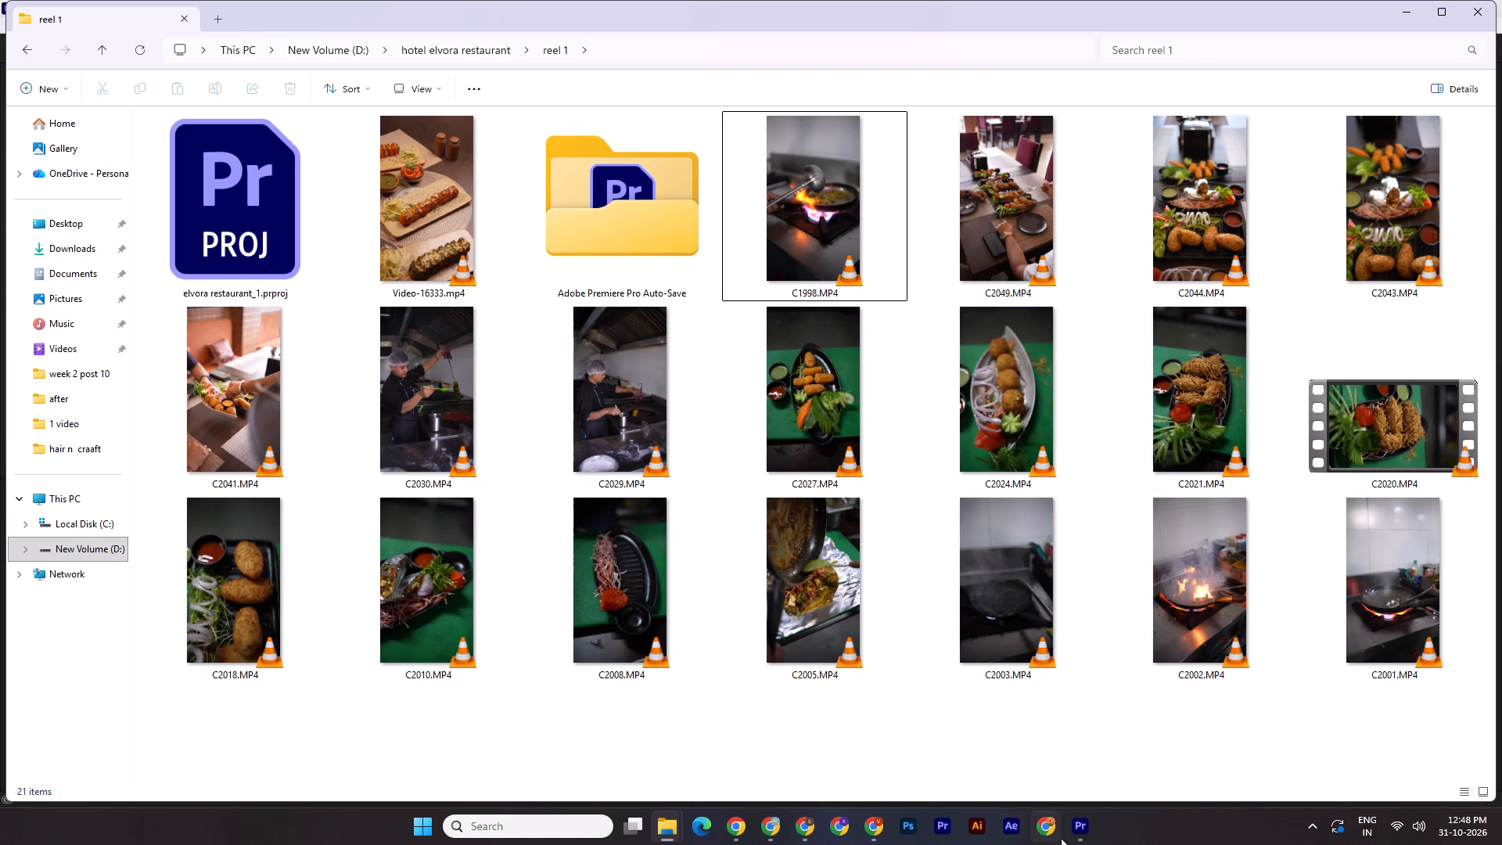
Switch to Premiere Pro and repeatedly review roughly the first six seconds of Video-16333.mp4 in Sequence 01, studying its opening shot changes.
click(1085, 830)
drag(760, 533, 514, 538)
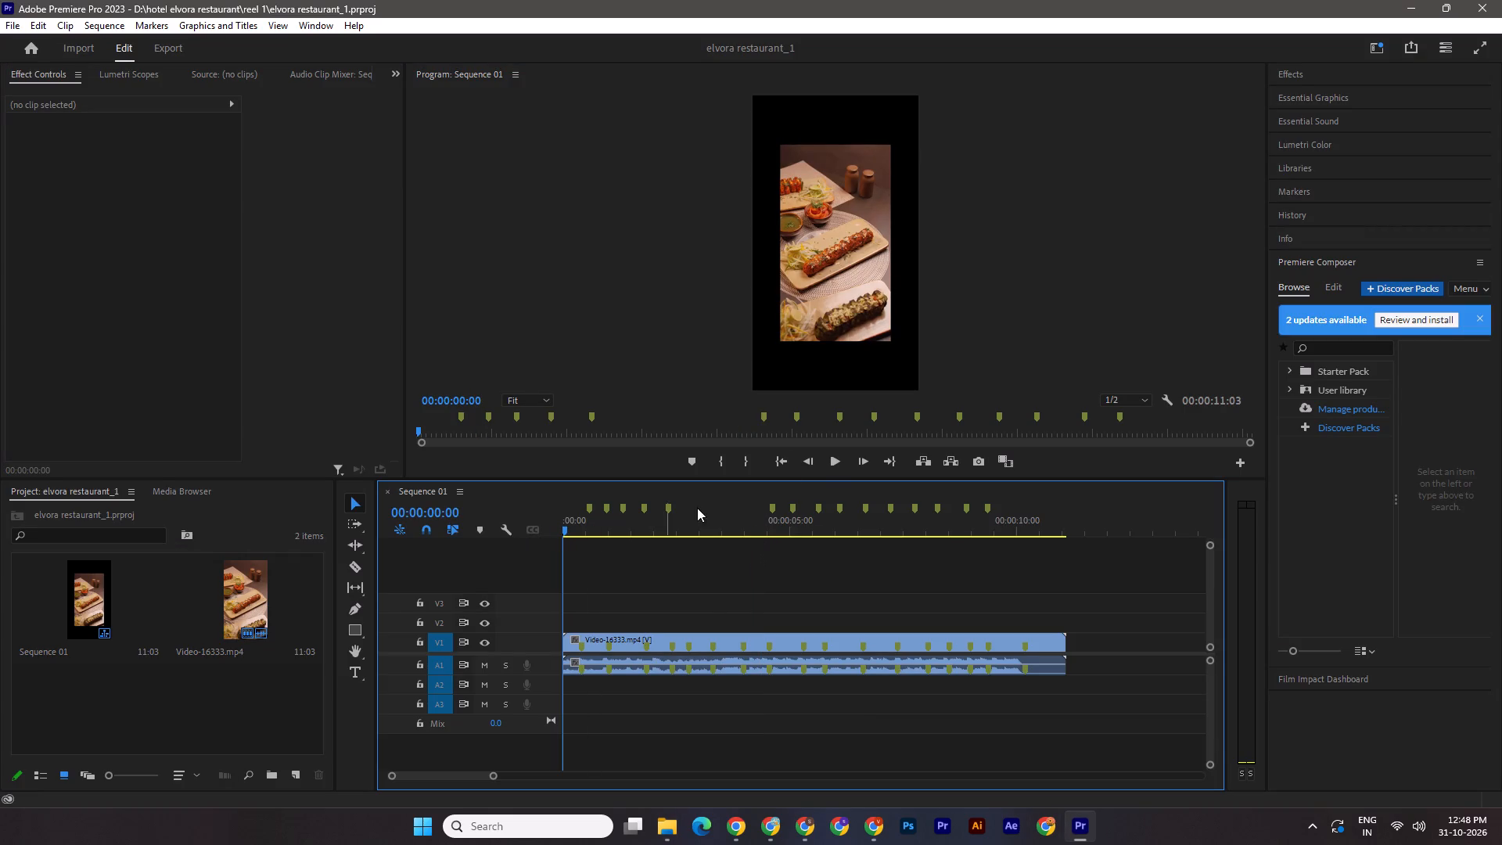
click(828, 465)
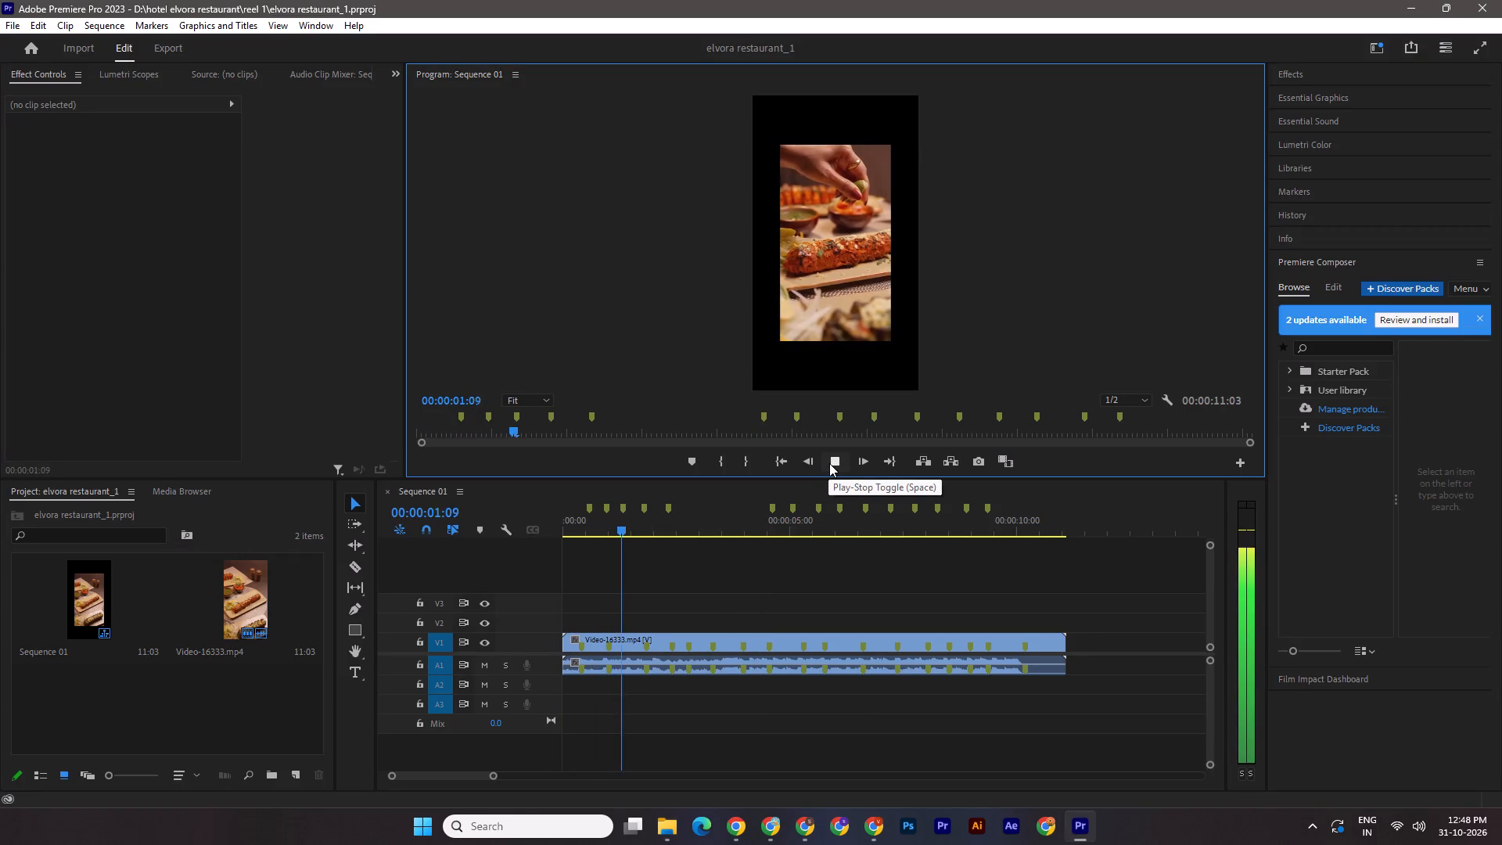
click(829, 463)
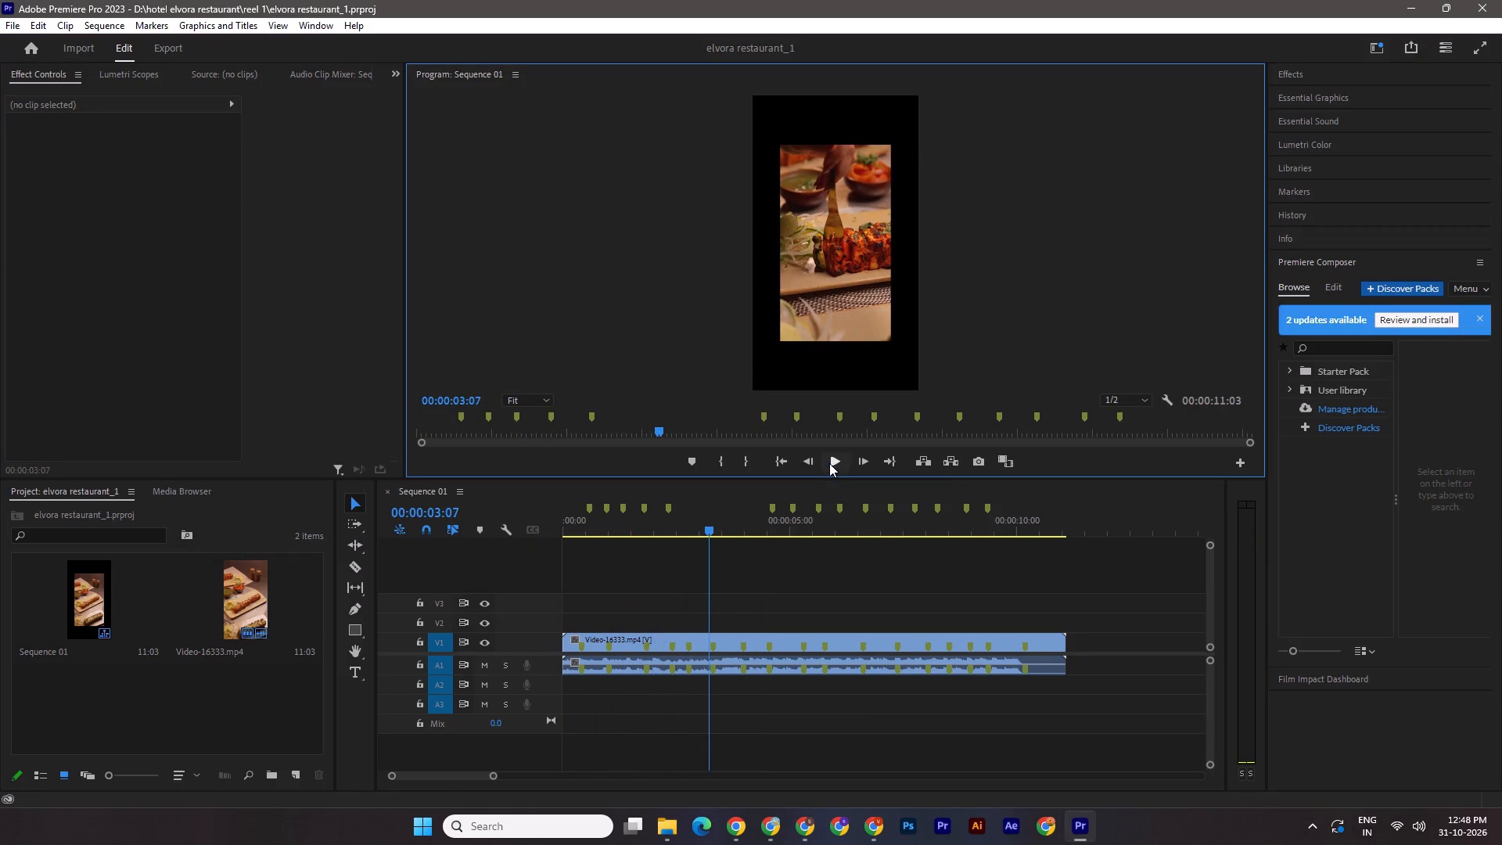
drag(704, 529, 595, 528)
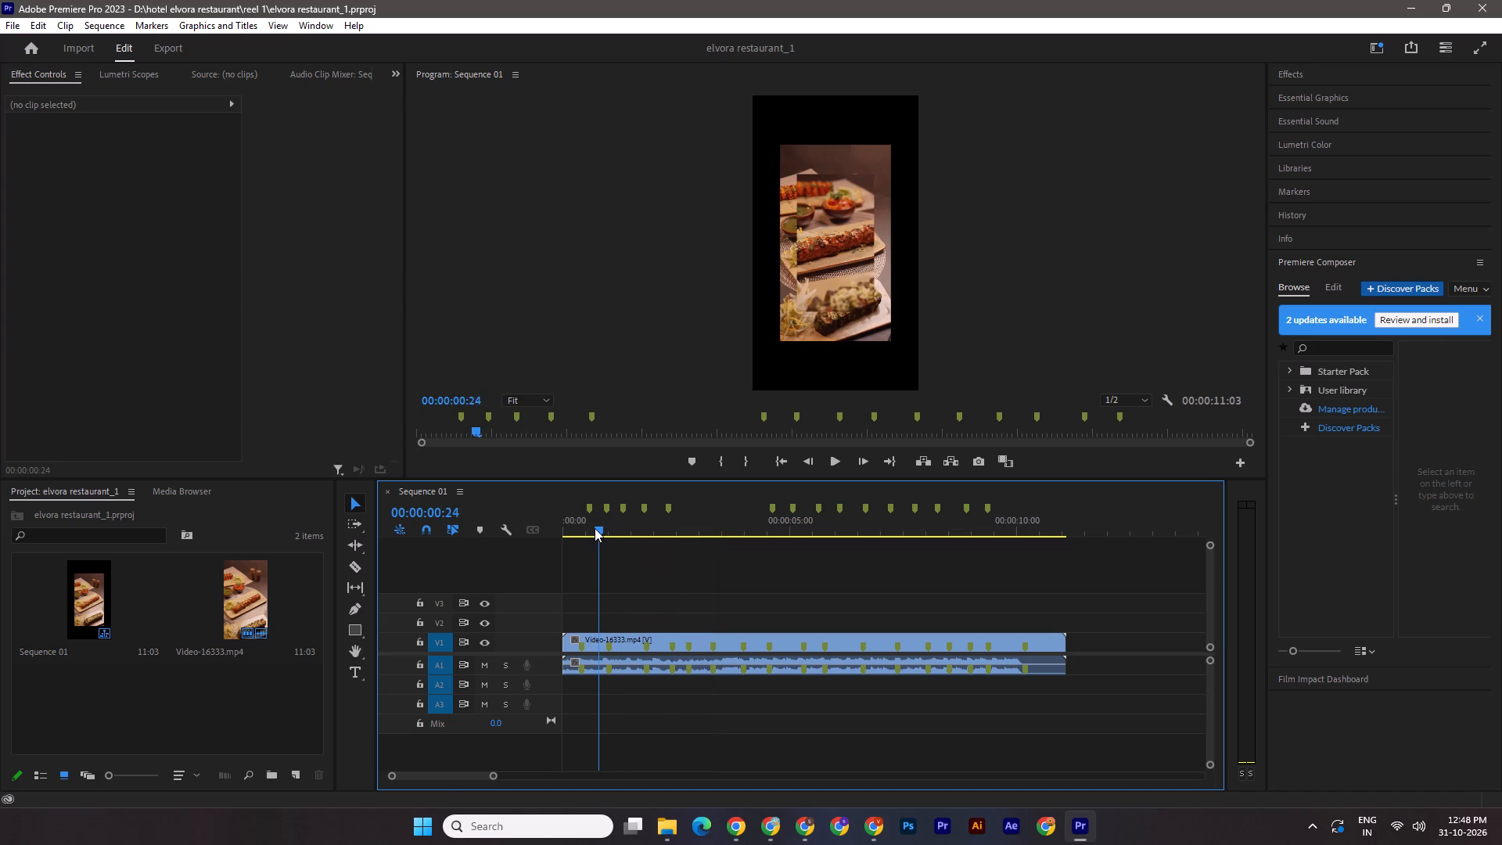
drag(595, 528, 598, 527)
drag(598, 531, 684, 530)
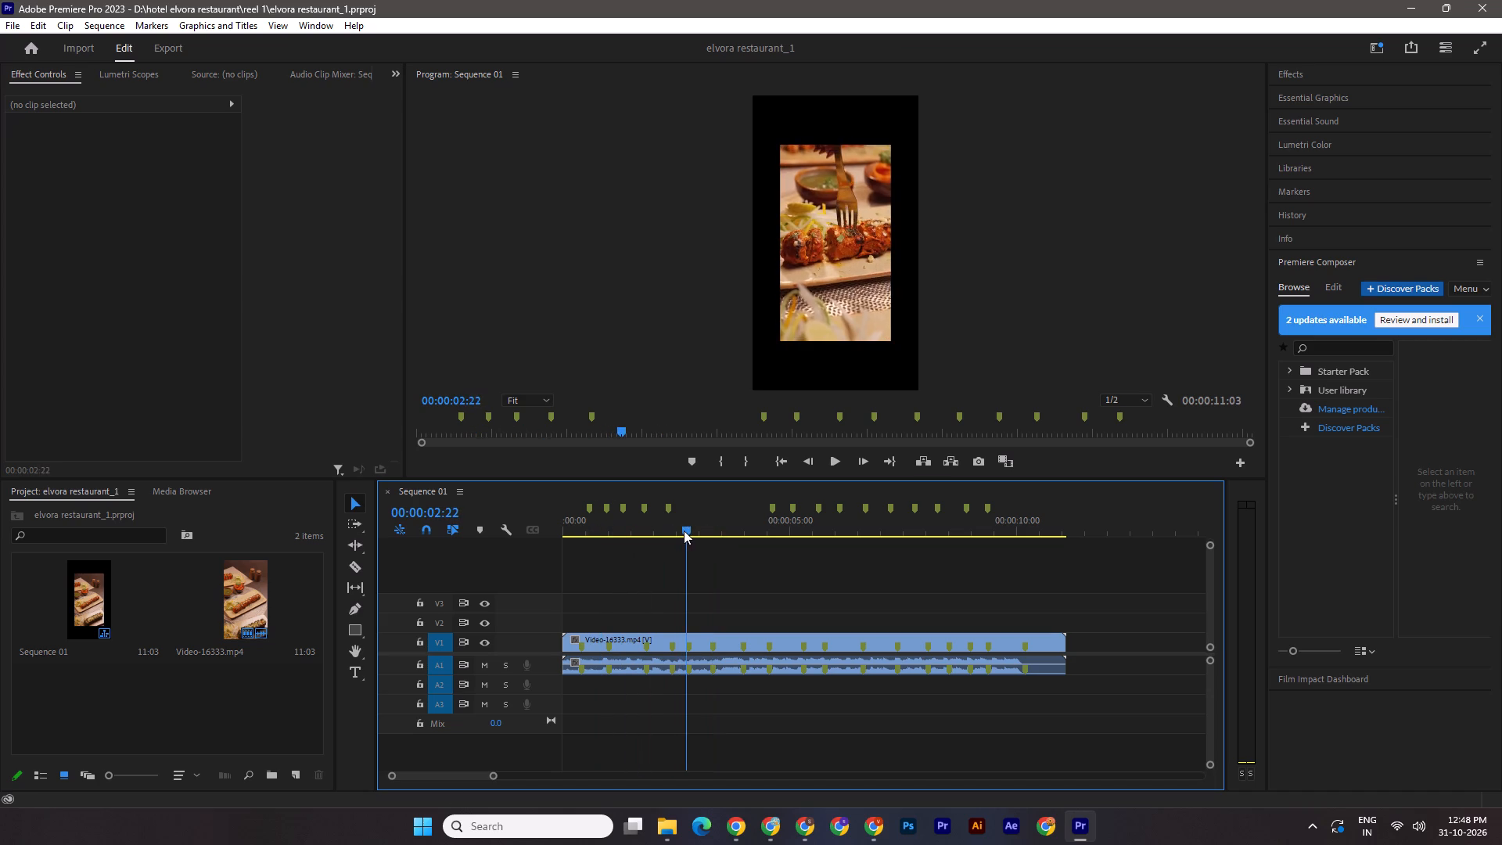
drag(684, 530, 456, 535)
click(838, 454)
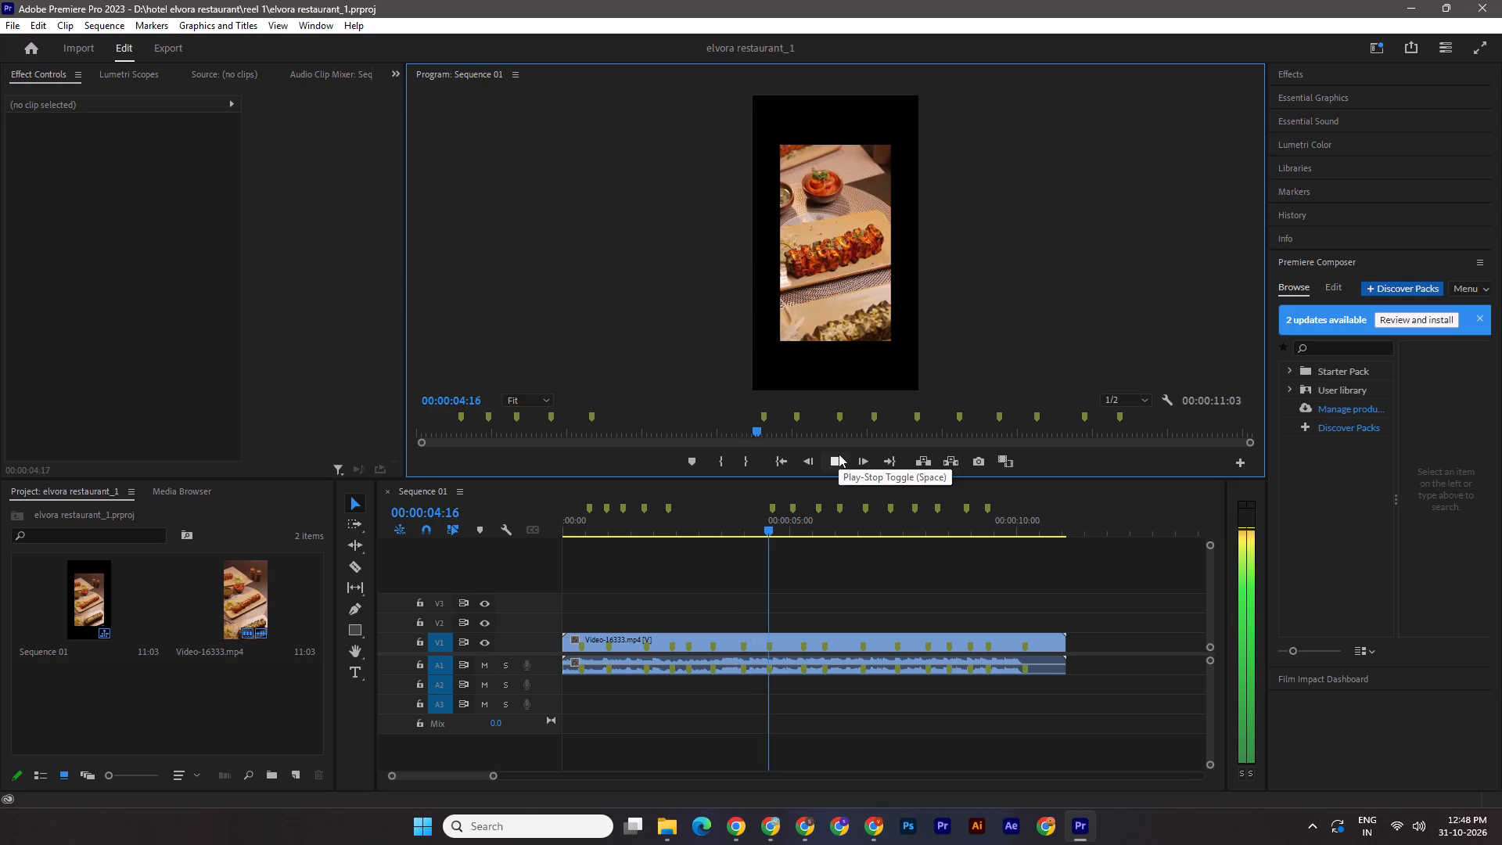
click(839, 454)
drag(779, 528, 394, 563)
click(845, 457)
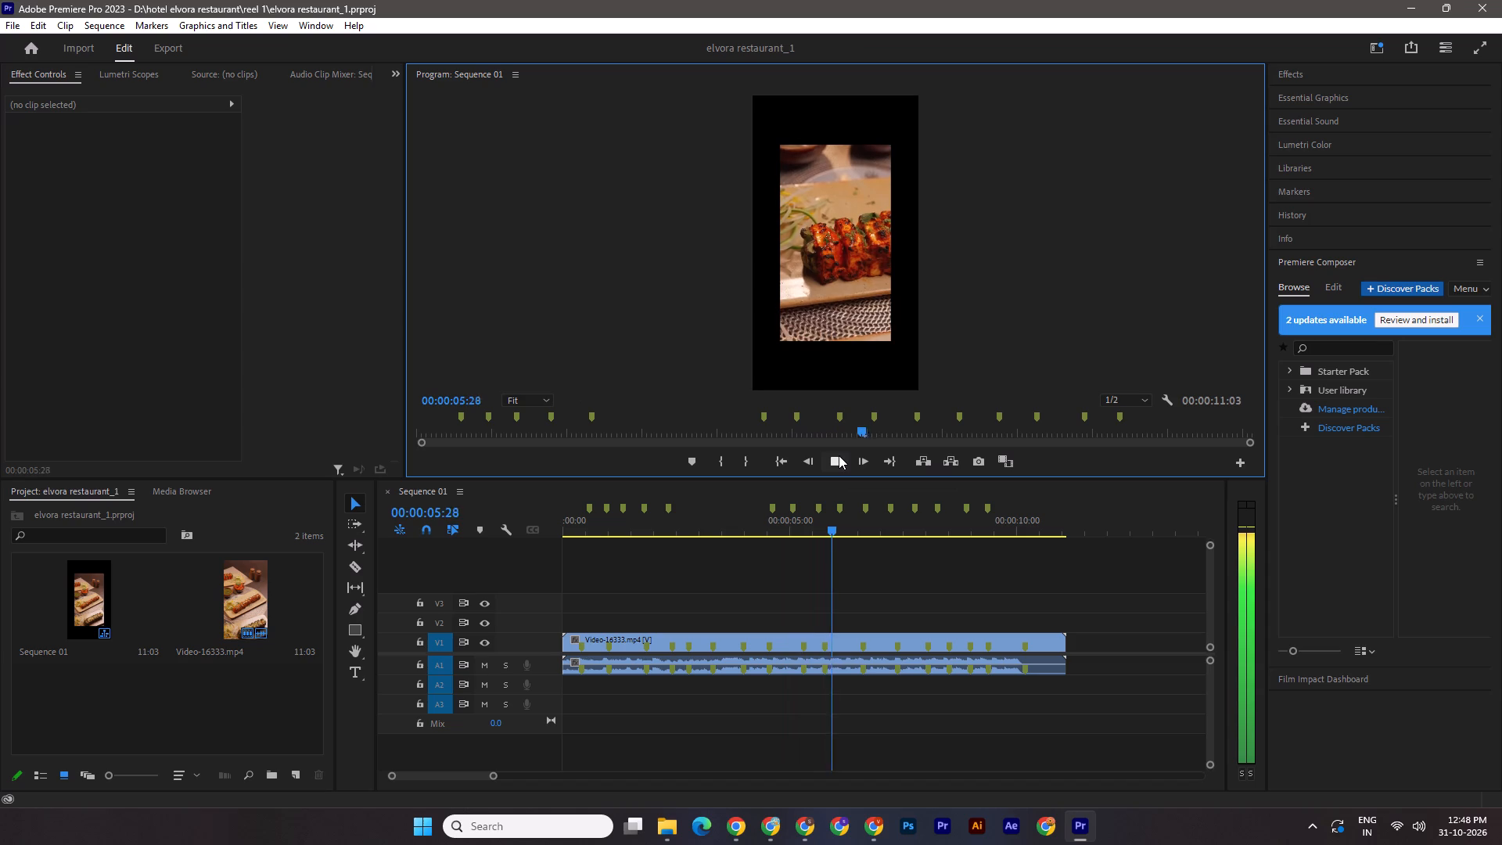
click(839, 455)
drag(852, 531, 766, 534)
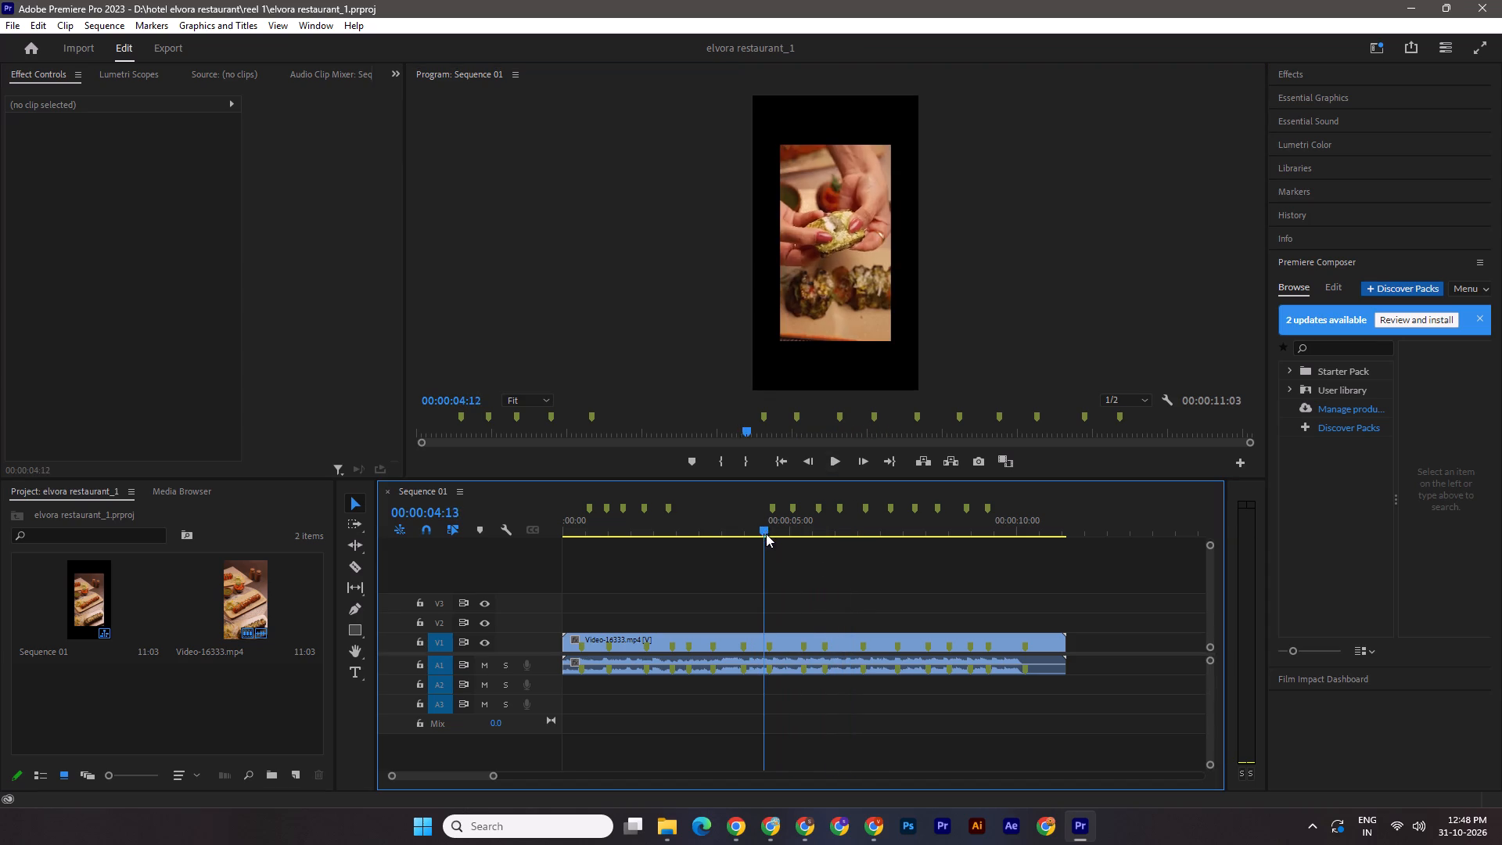
drag(766, 534, 524, 574)
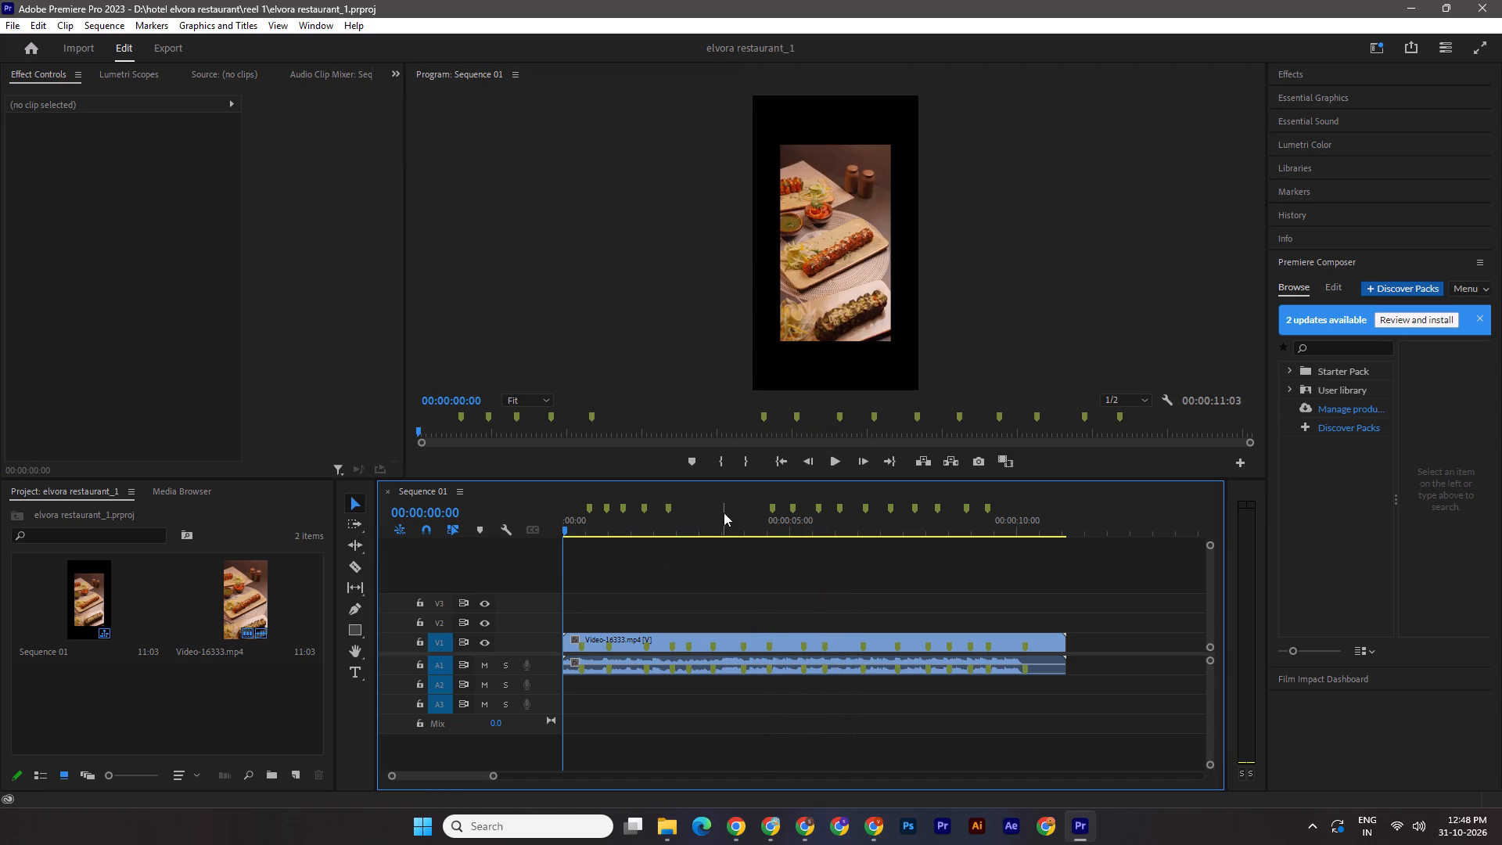
click(832, 464)
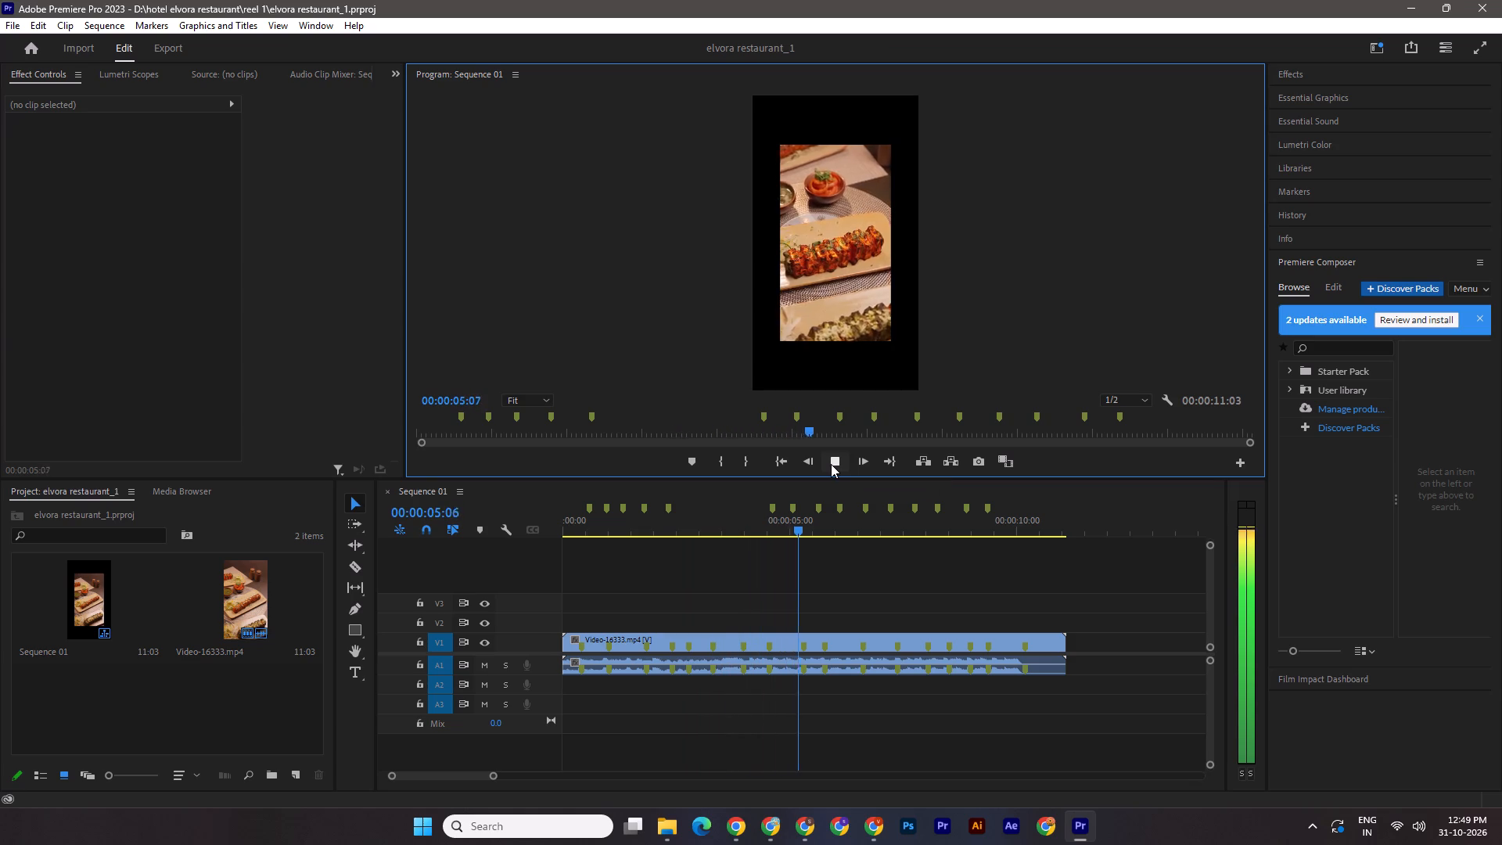
drag(817, 523, 523, 527)
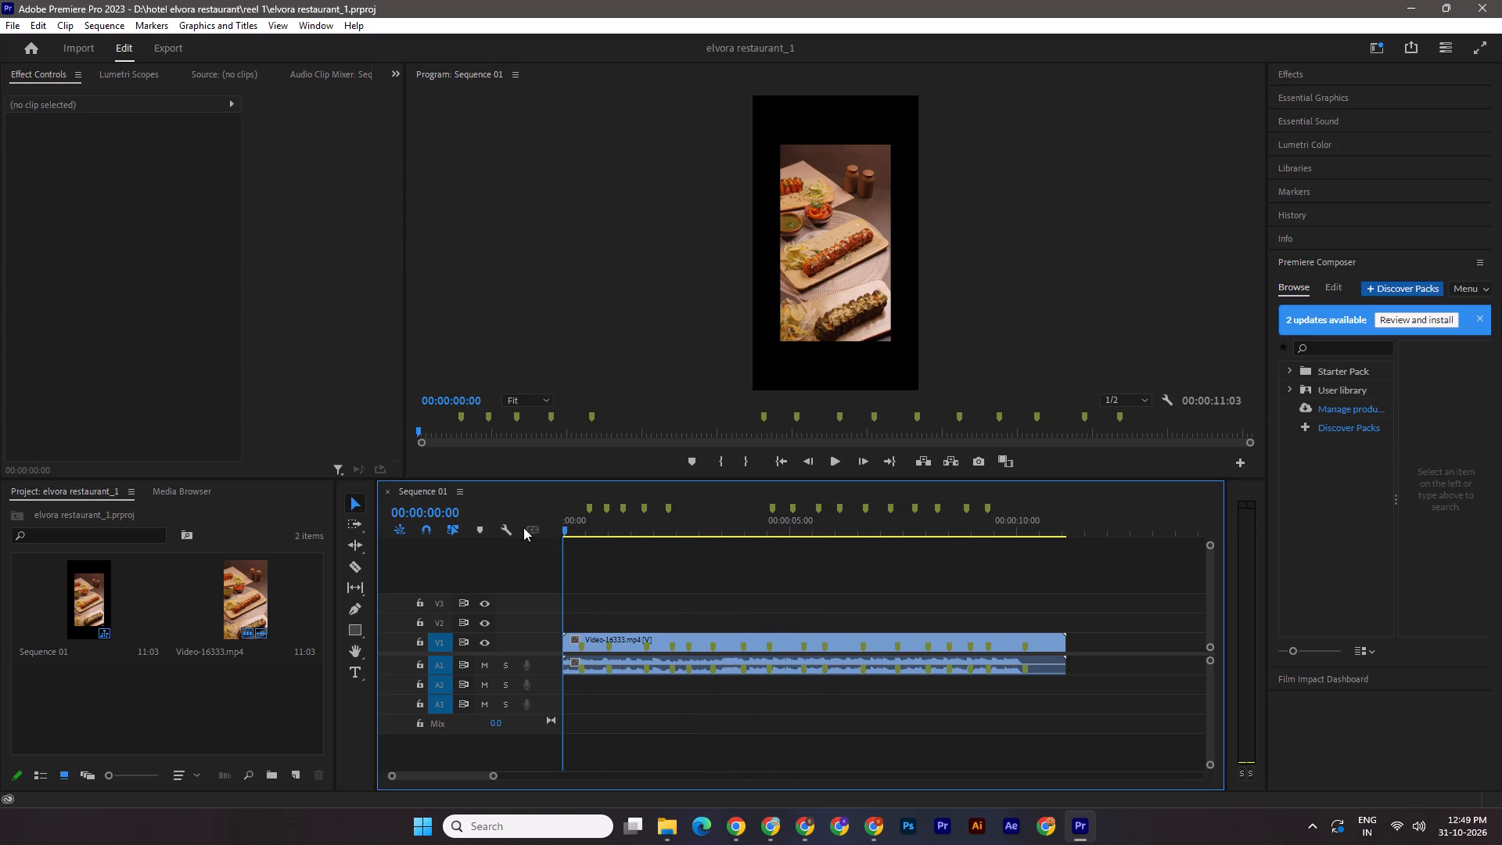
Save the elvora restaurant_1 project.
key(ctrl+s)
Replay the reference video's opening and examine the overlay transition around the first sequence marker, returning to the start of the sequence.
click(827, 455)
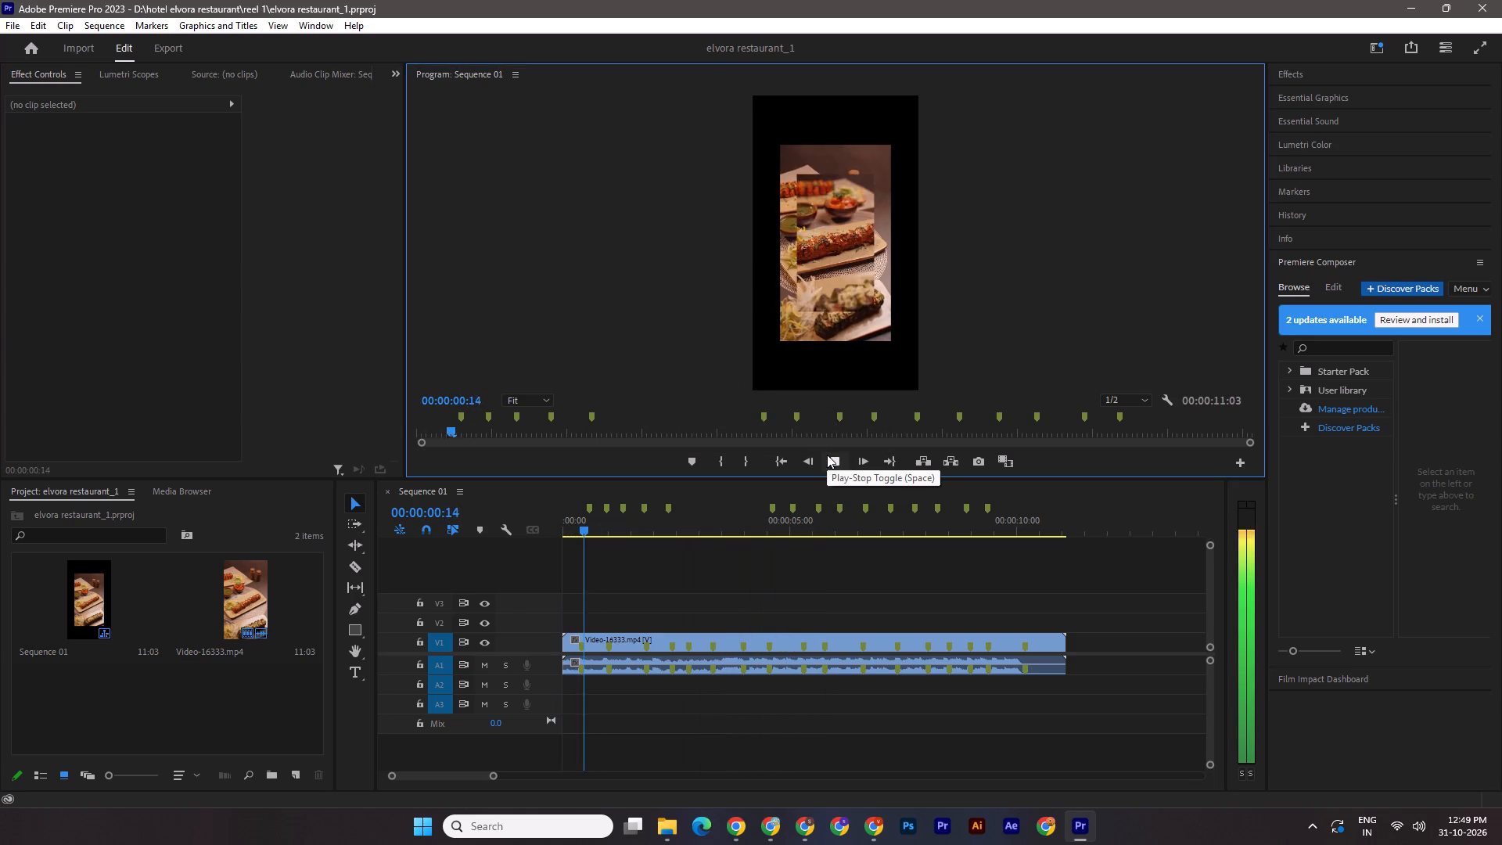
key(space)
drag(642, 527, 476, 527)
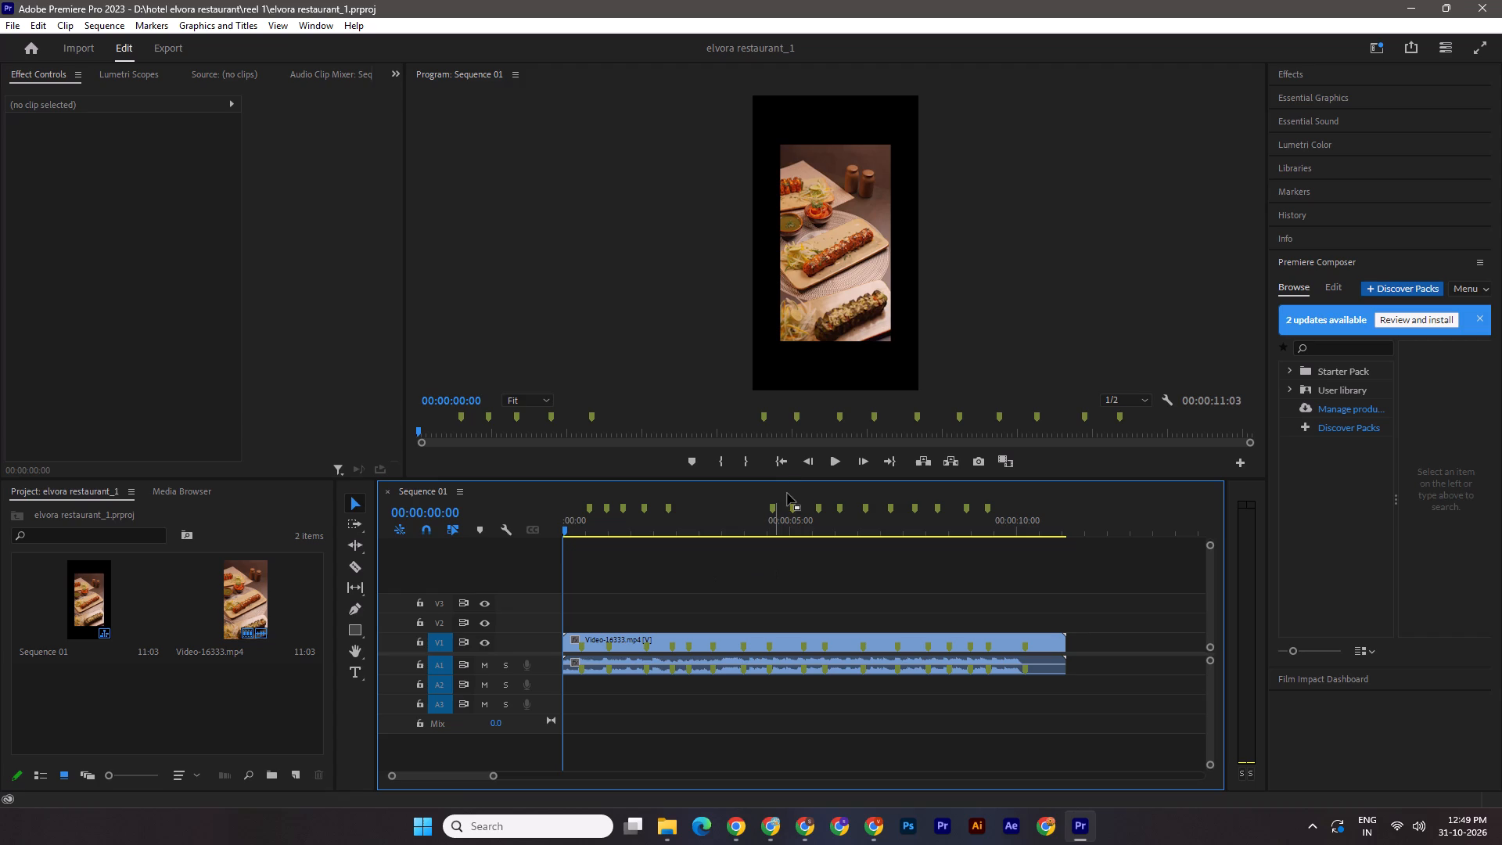
drag(566, 529, 588, 533)
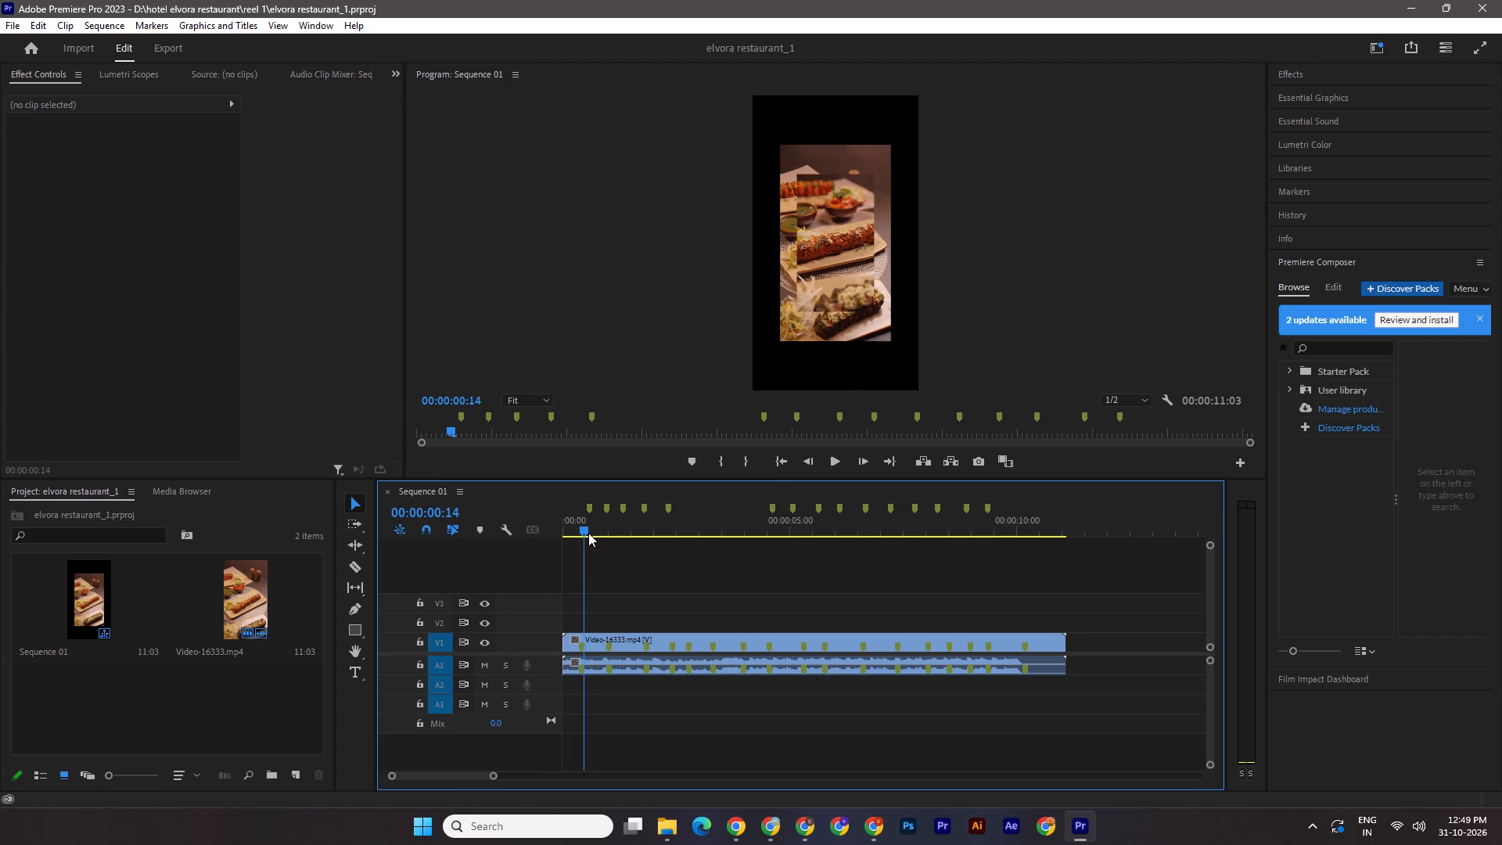
drag(588, 533, 592, 534)
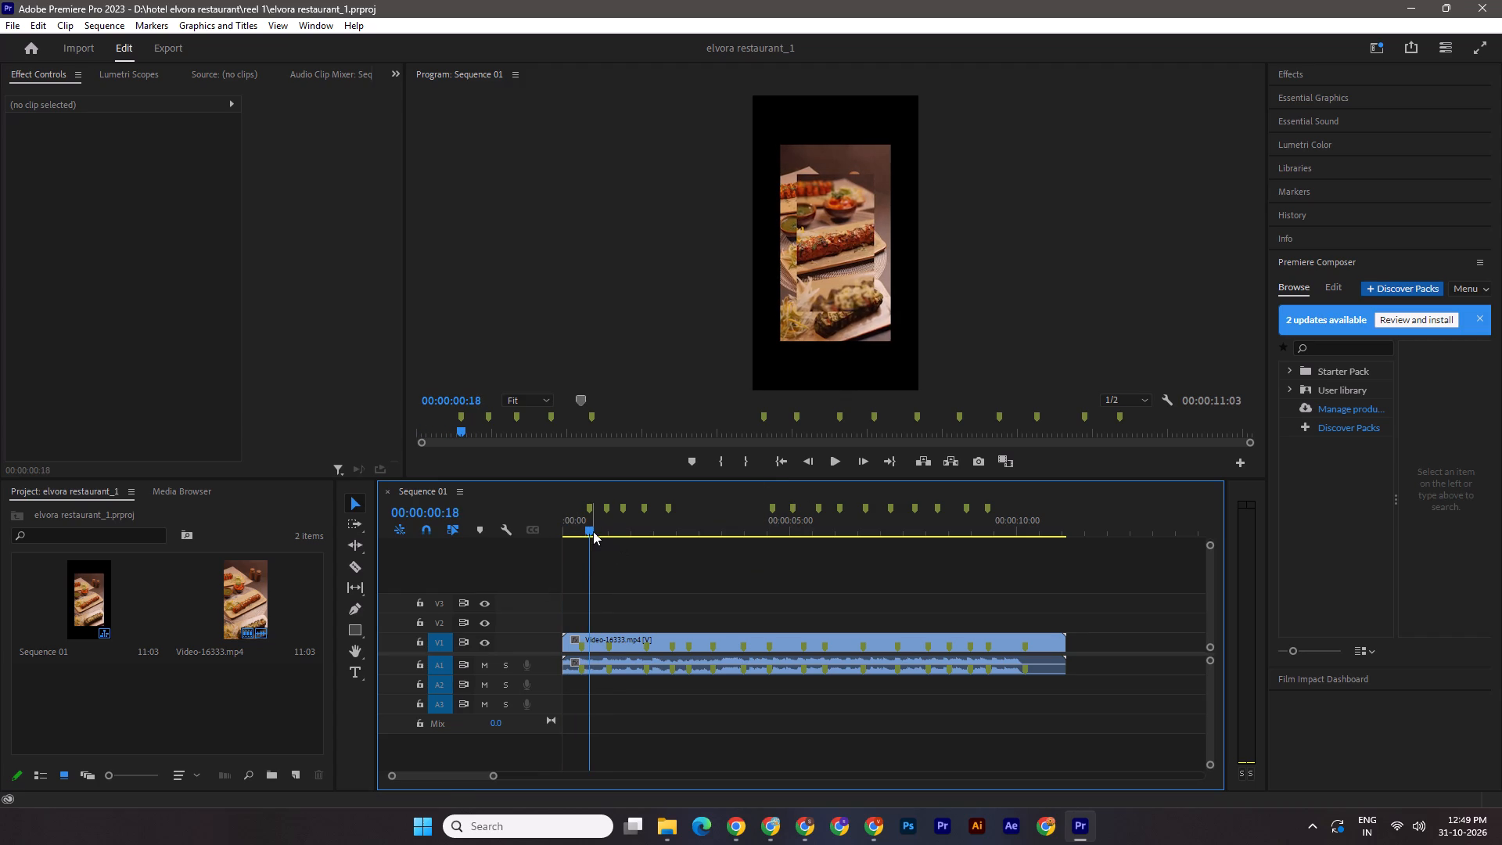
drag(590, 530, 539, 530)
Play Video-16333.mp4 in Sequence 01 from the start through the closing logo, and examine its end card and shot order.
click(794, 825)
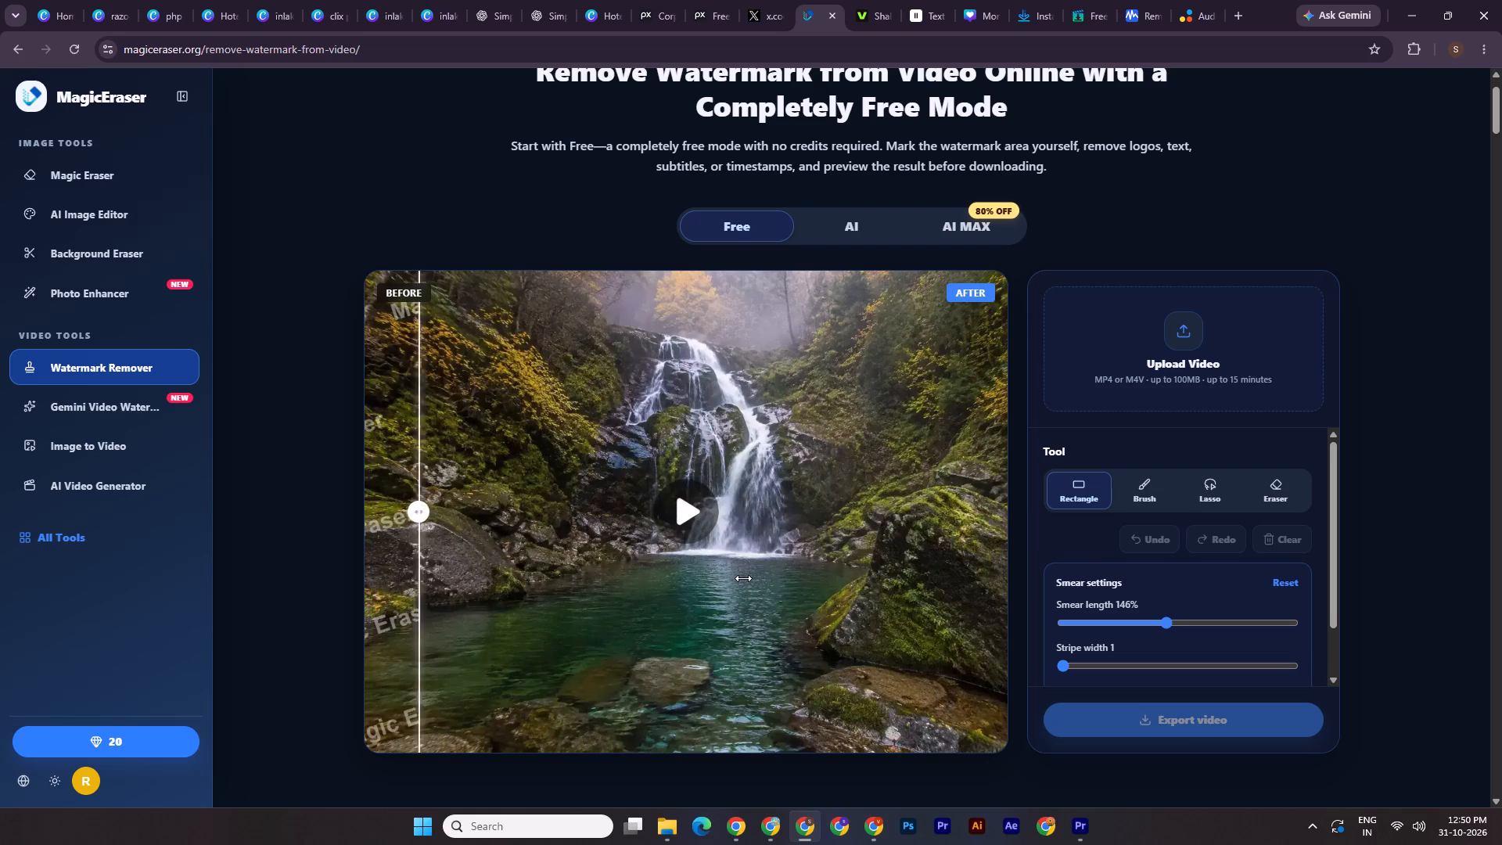
click(1083, 824)
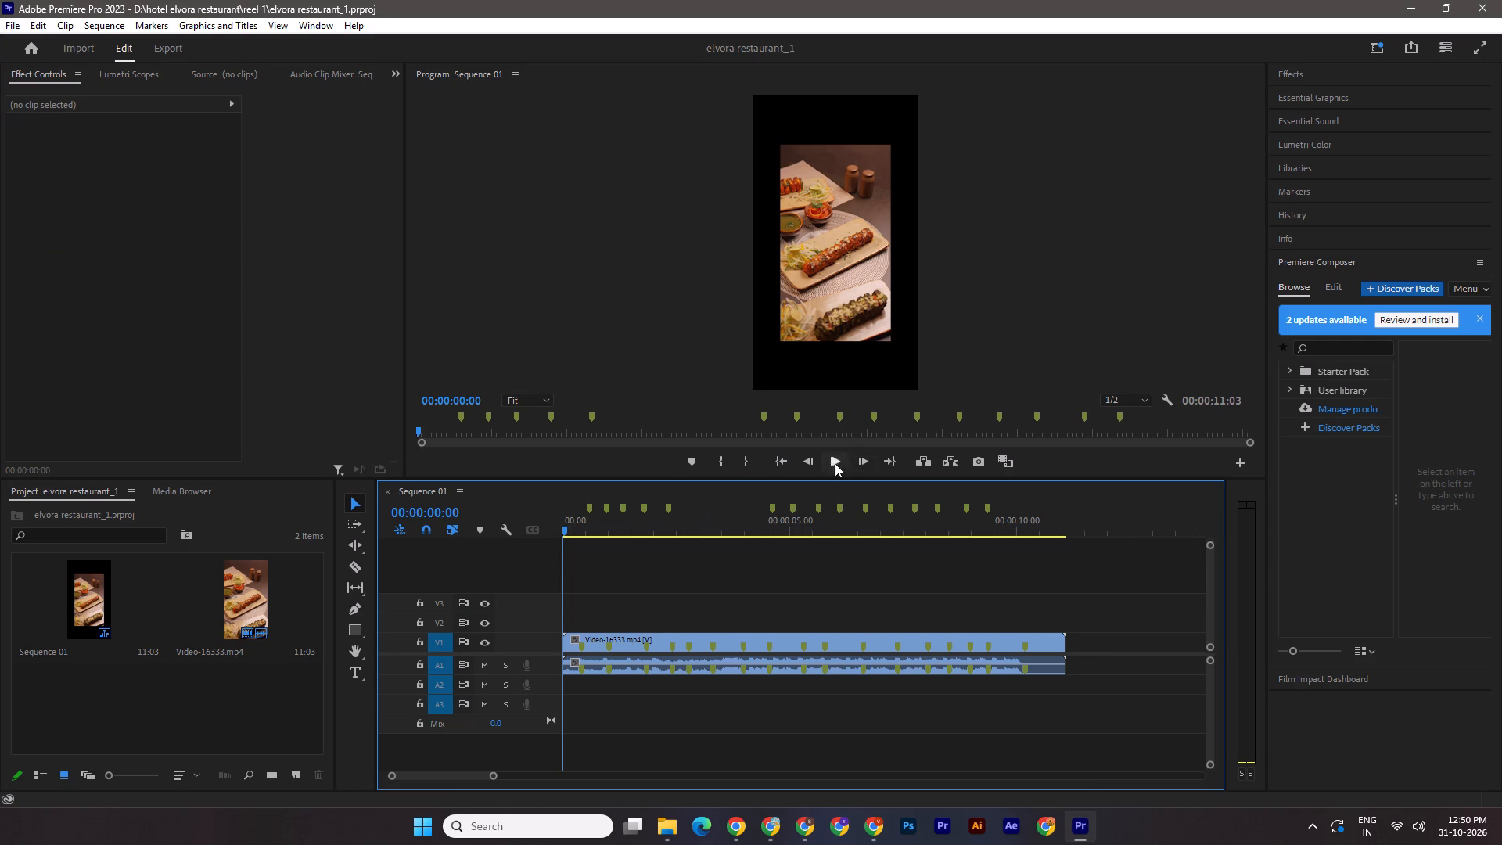
click(843, 459)
click(843, 458)
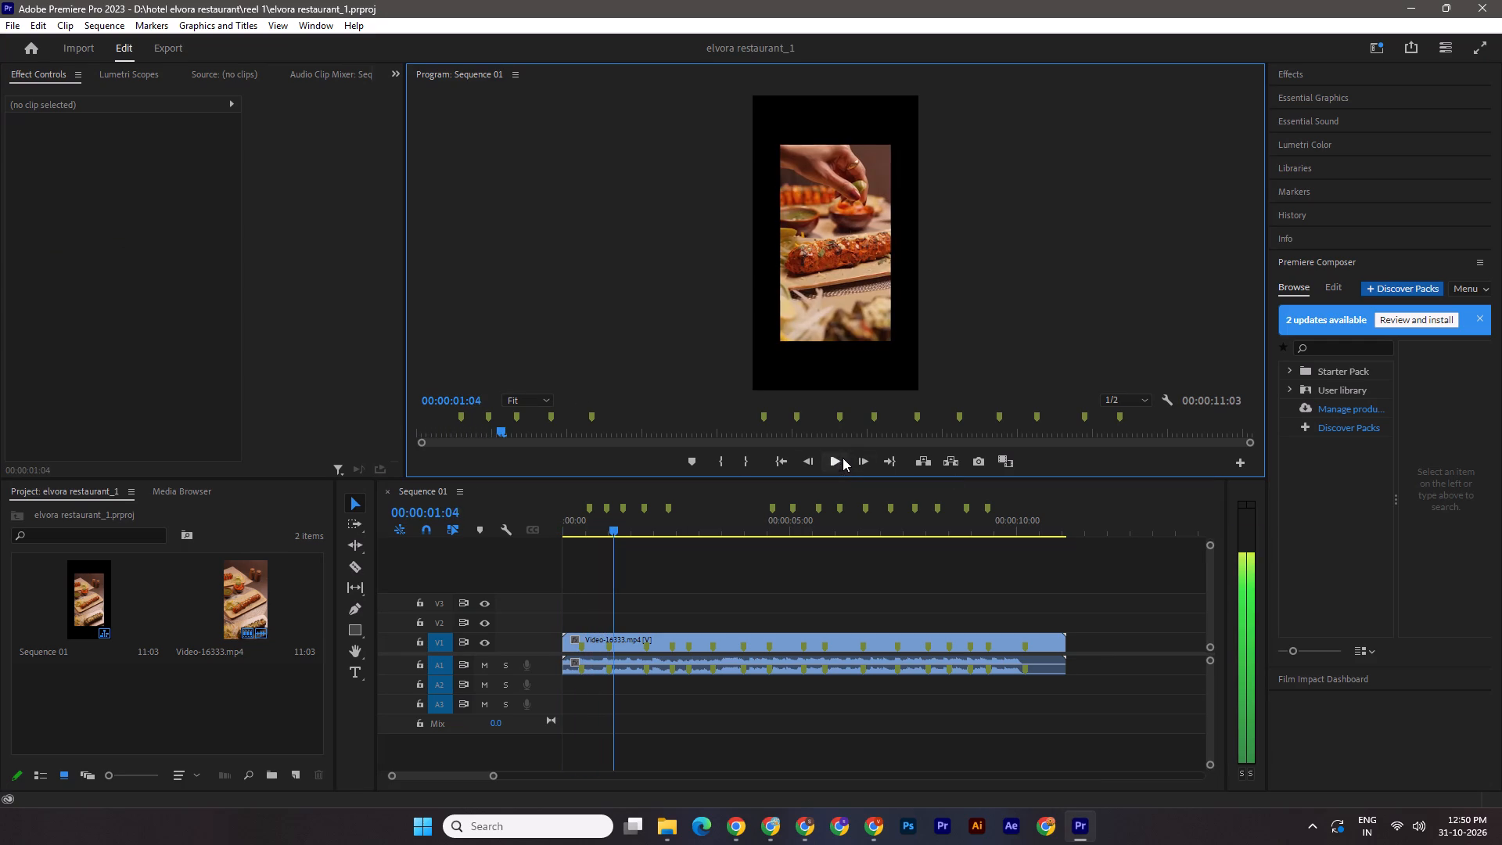
drag(611, 530, 498, 529)
click(833, 460)
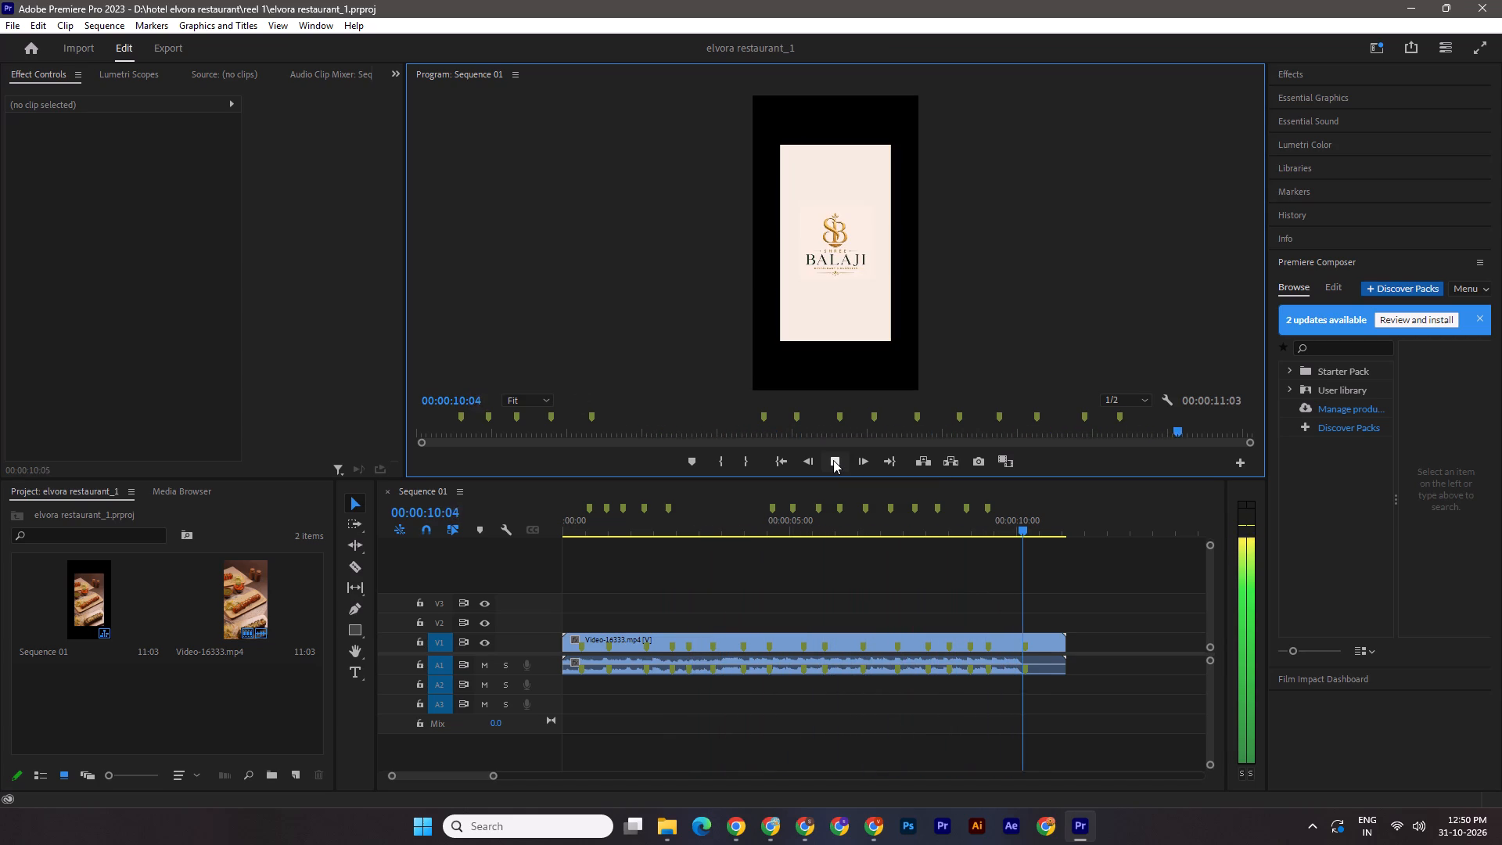
click(833, 460)
drag(1037, 531, 1035, 530)
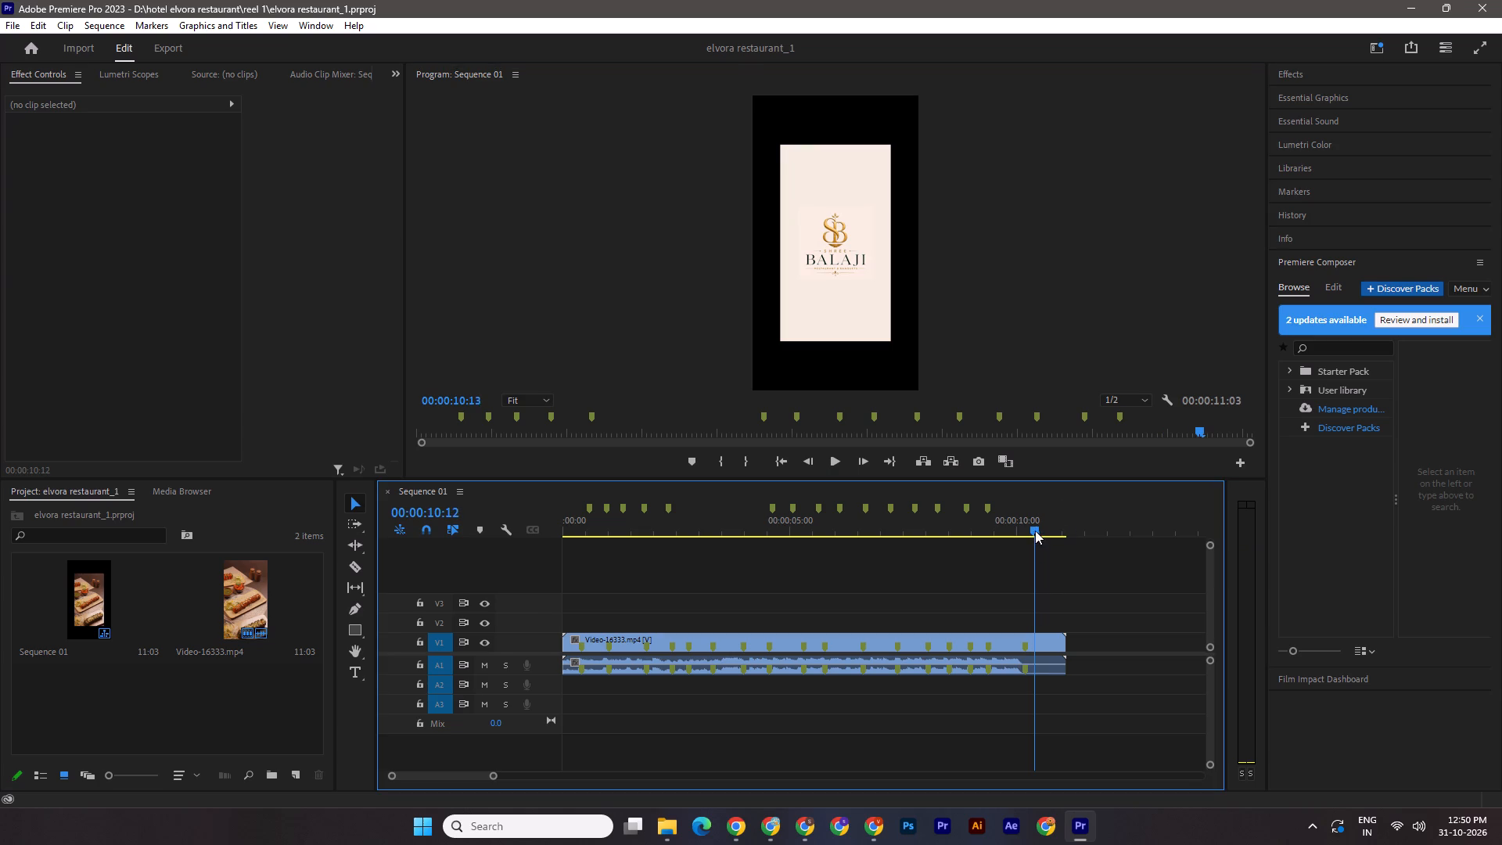
drag(1035, 530, 1051, 539)
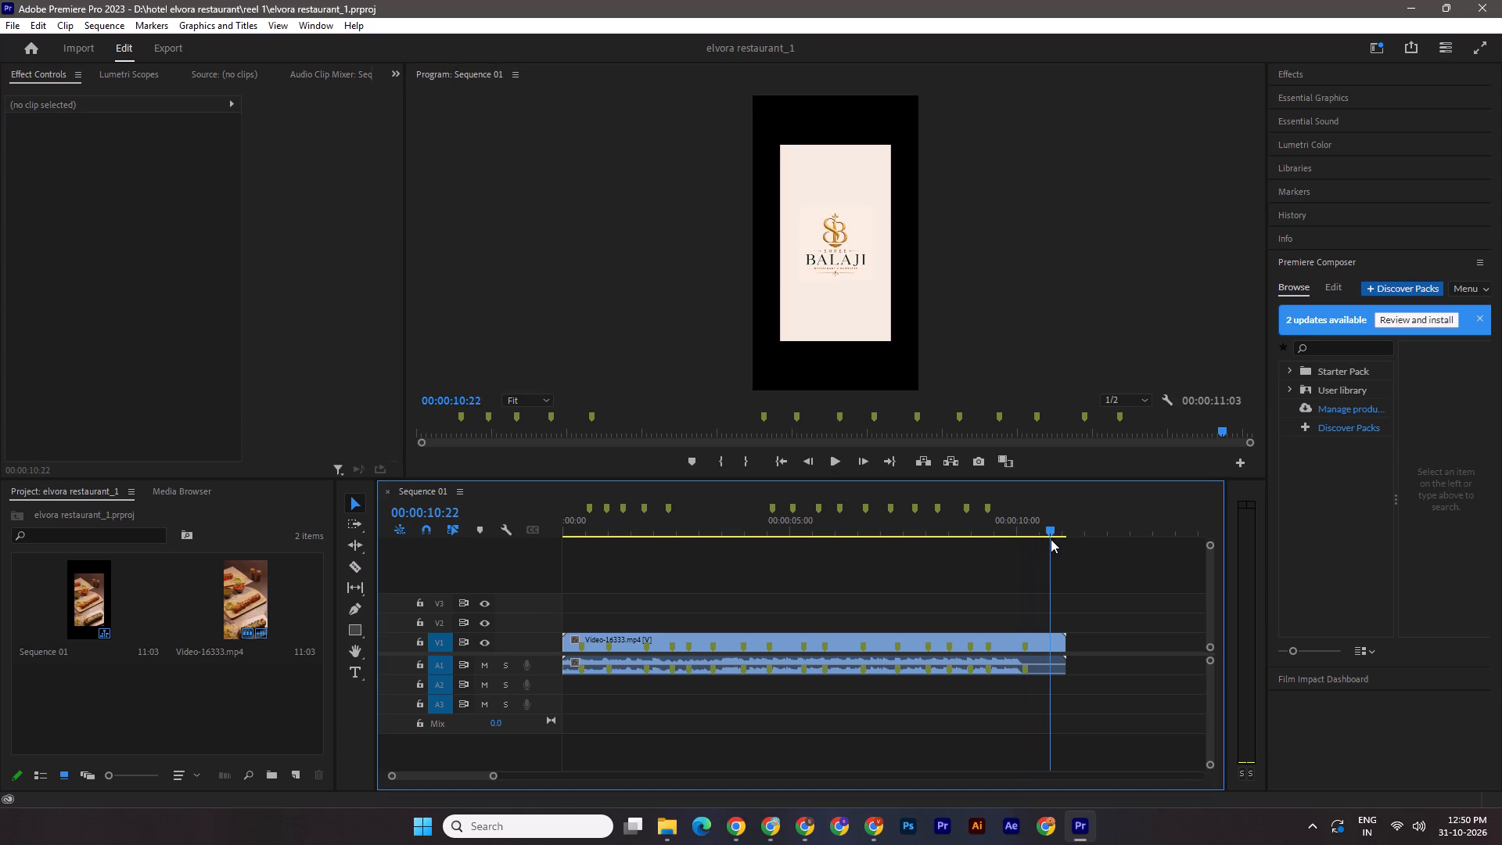
drag(1051, 539, 970, 540)
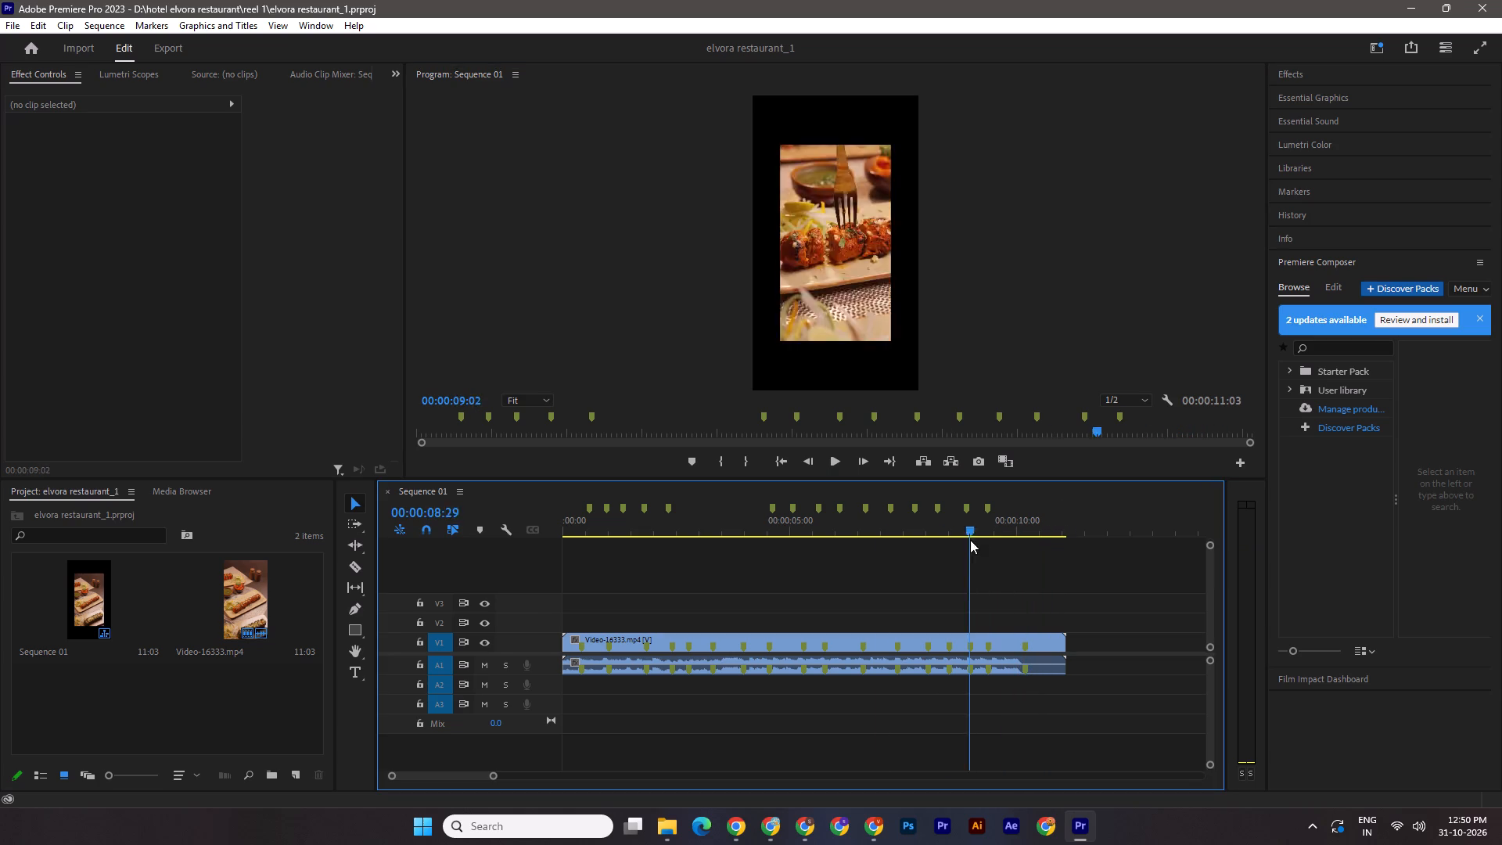
drag(970, 540, 508, 554)
click(831, 460)
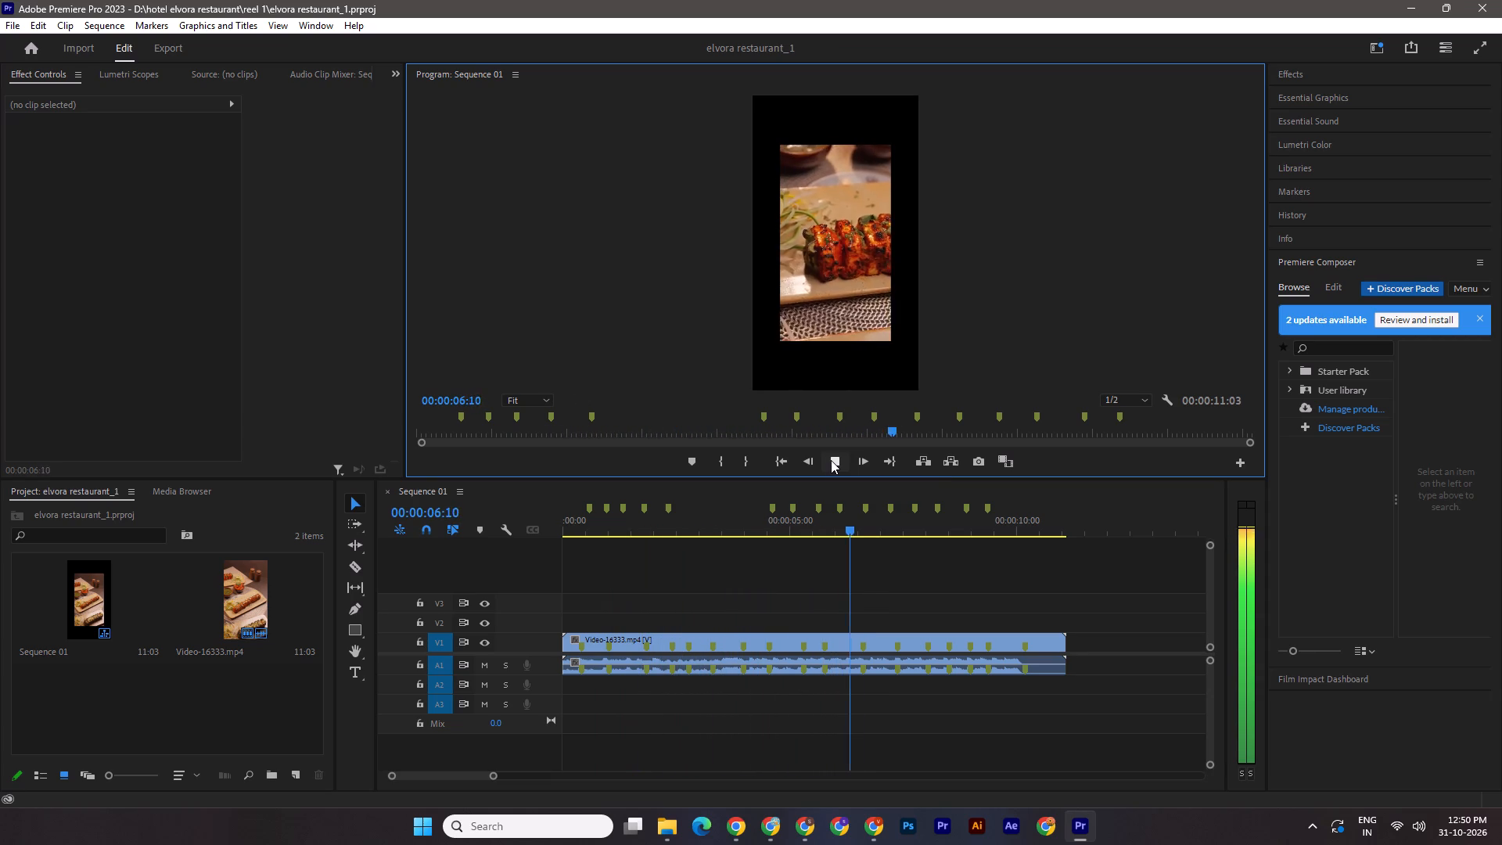
drag(869, 528, 513, 544)
Switch to the reel 1 folder in File Explorer and preview C2010.MP4, C2027.MP4 and C2024.MP4 in VLC for a suitable opening shot.
click(645, 822)
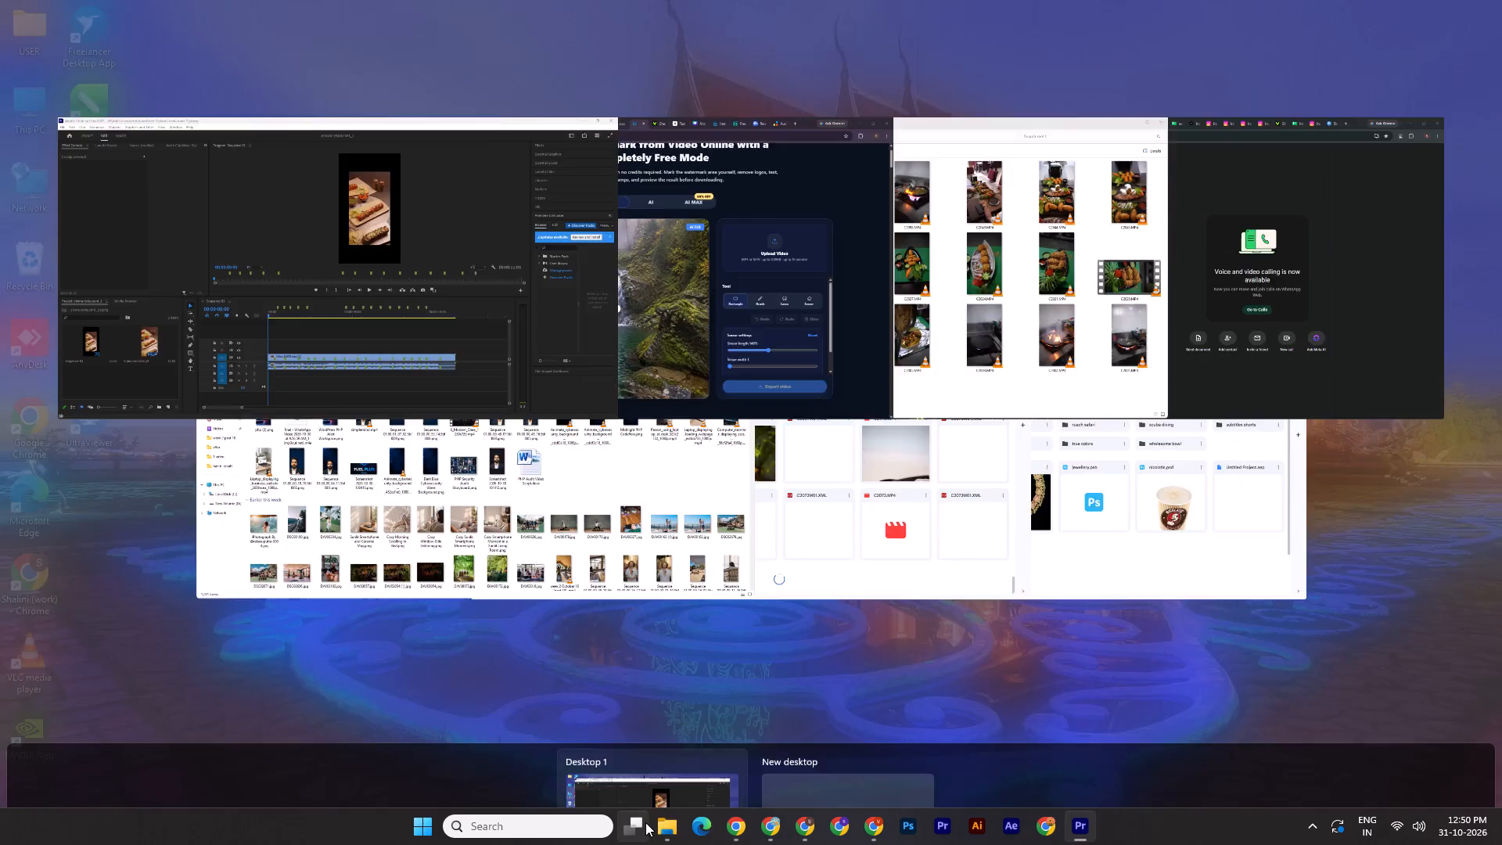
click(669, 833)
click(667, 834)
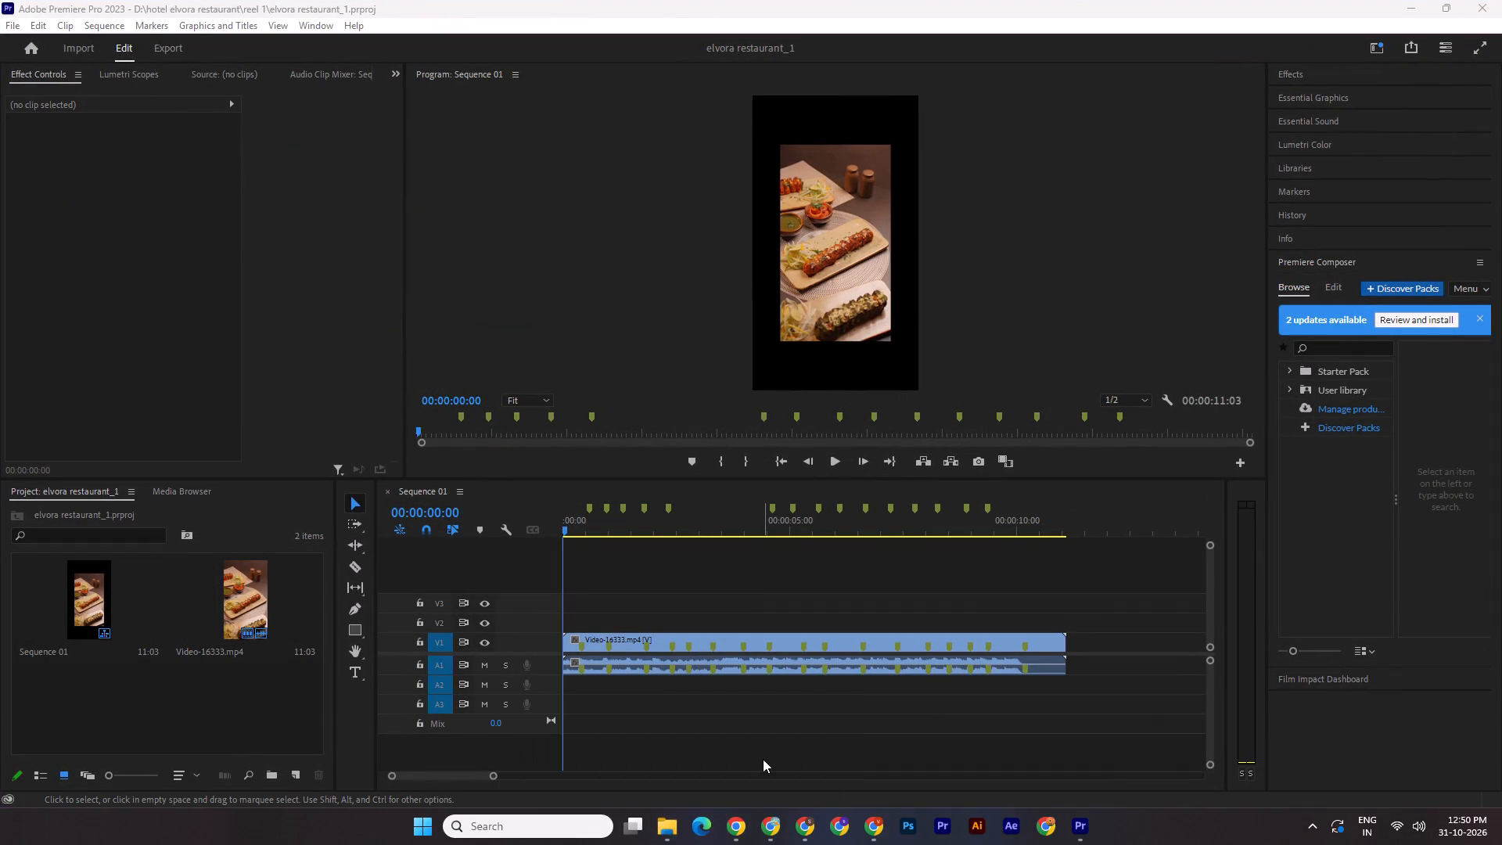
click(668, 822)
click(748, 742)
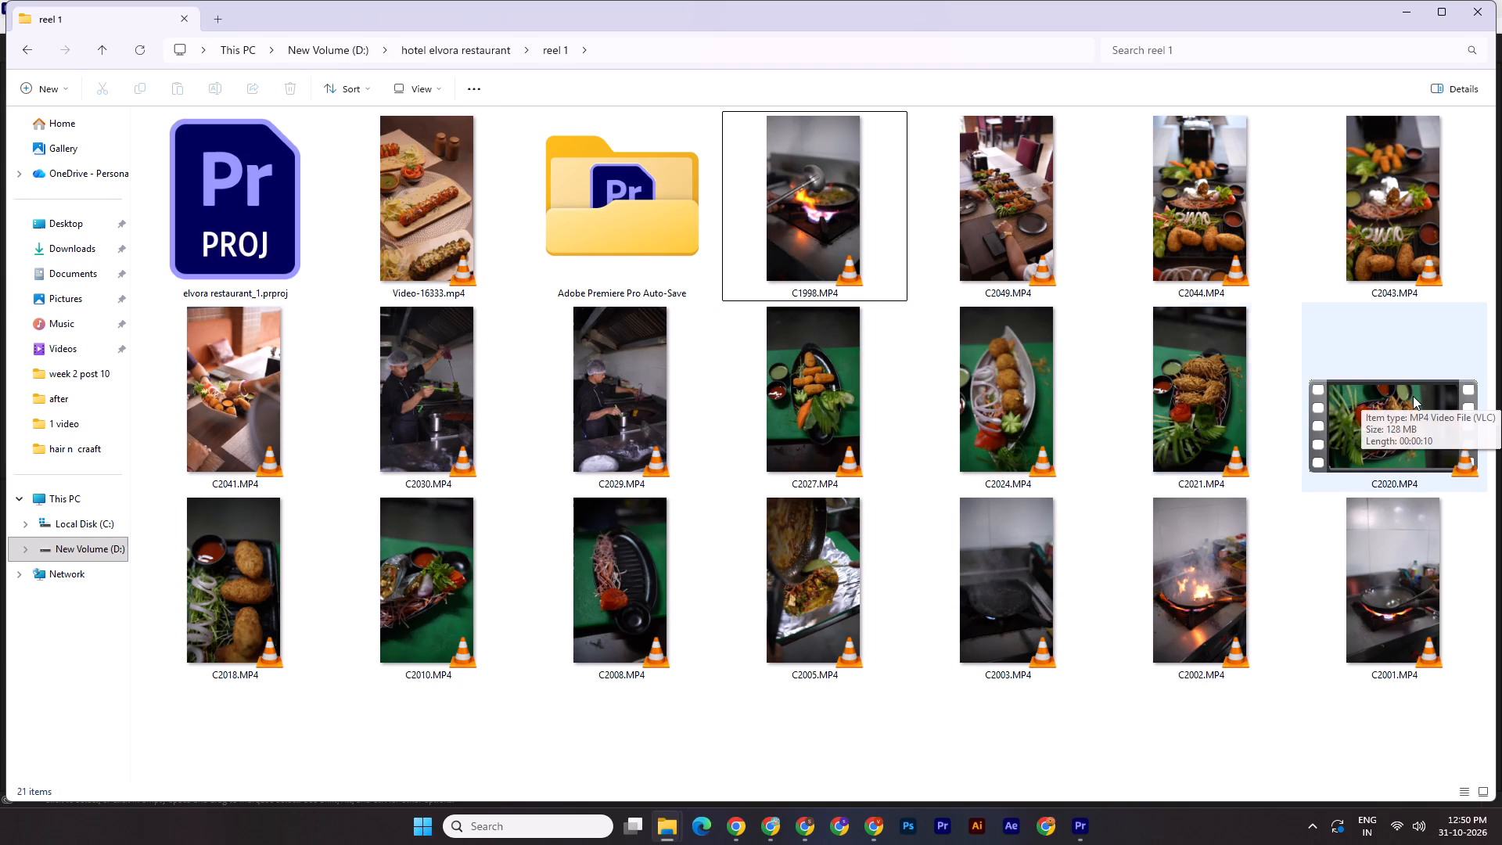
double_click(488, 645)
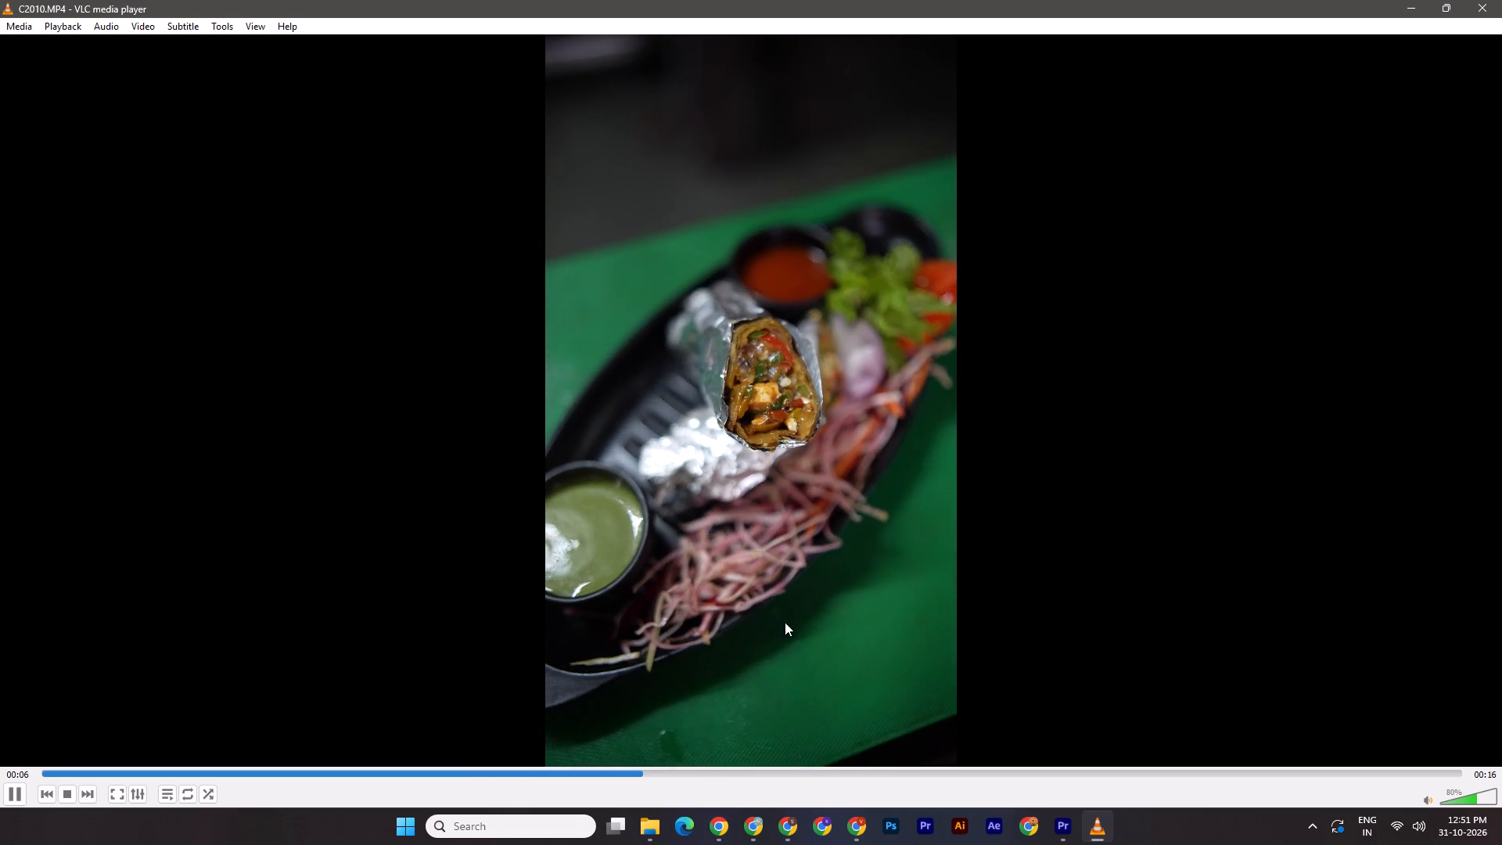
click(897, 773)
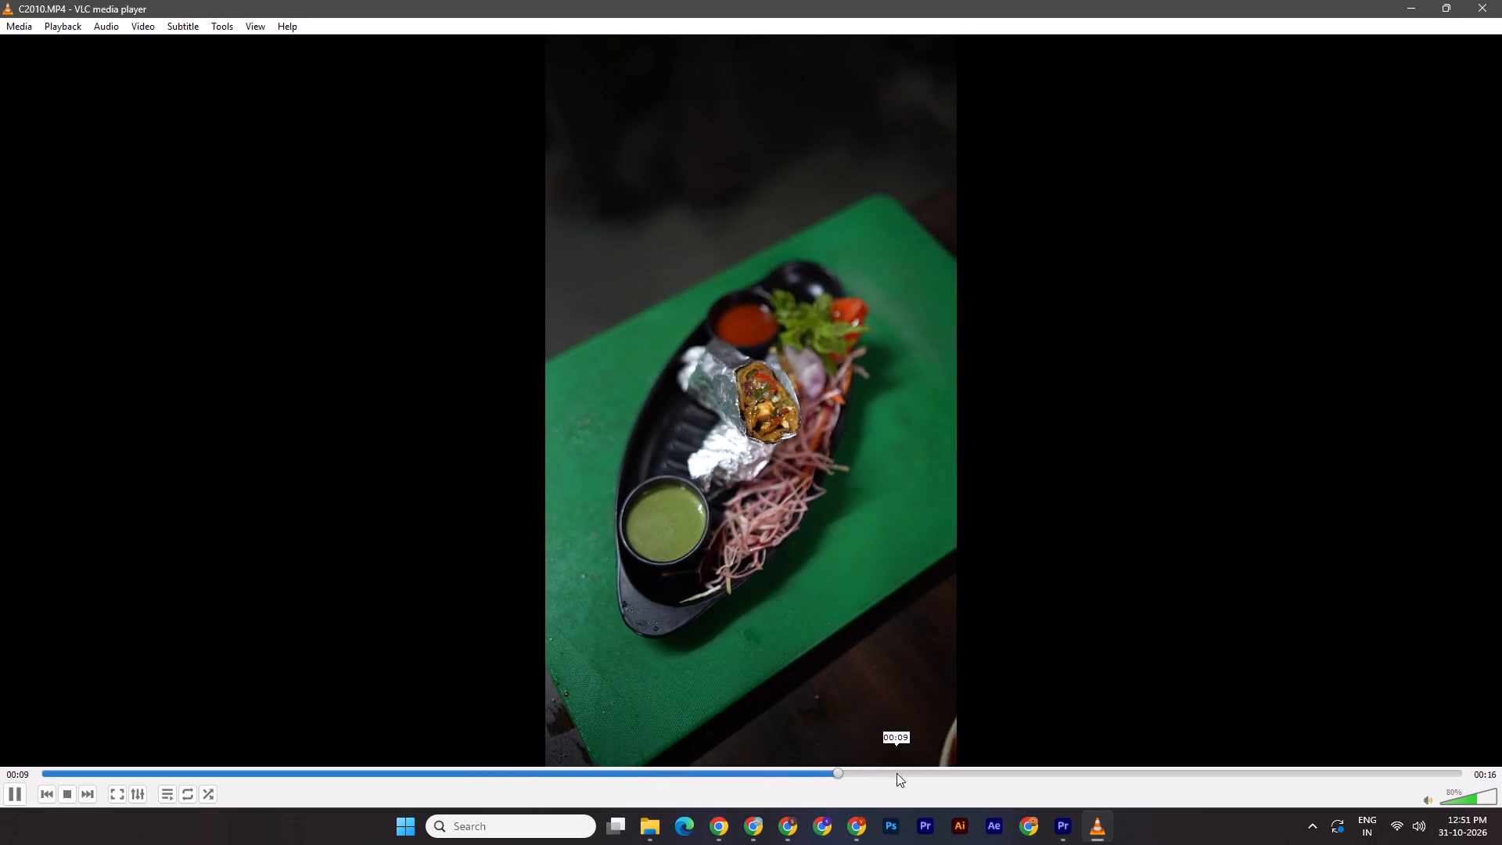
click(1060, 777)
click(1499, 0)
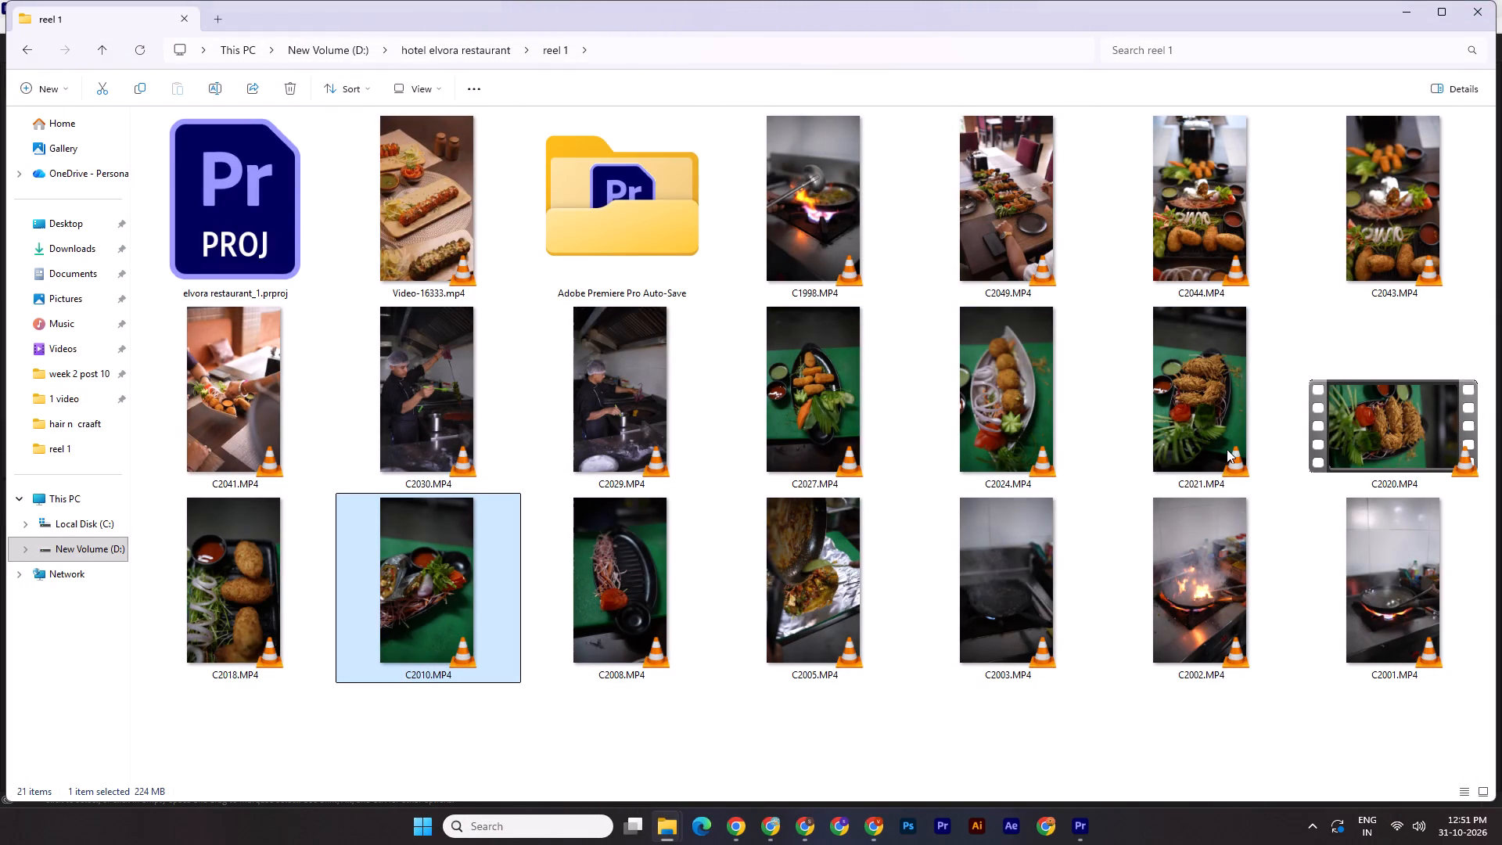
double_click(846, 425)
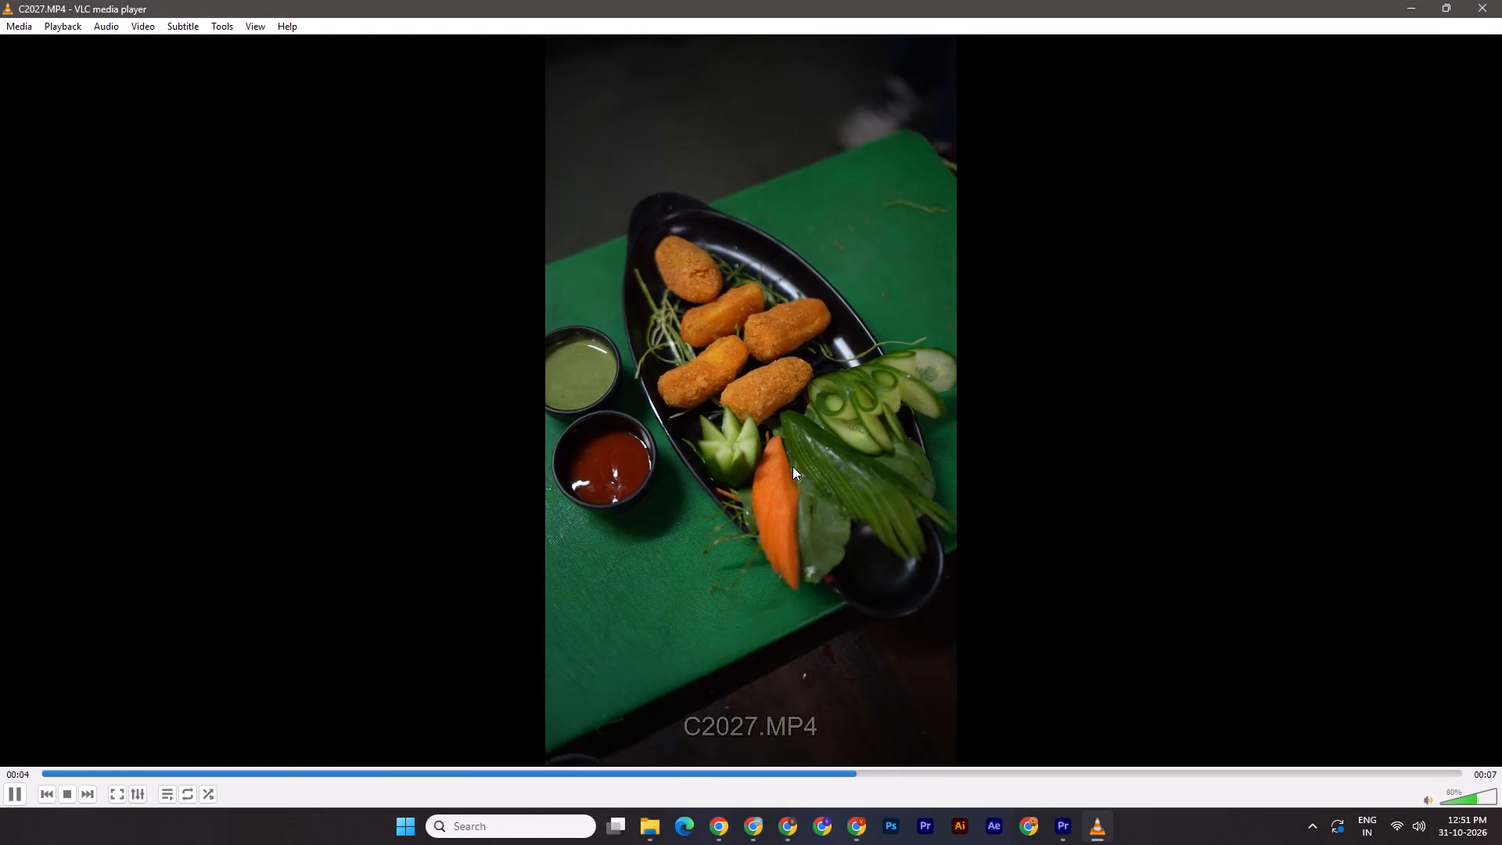
click(1501, 0)
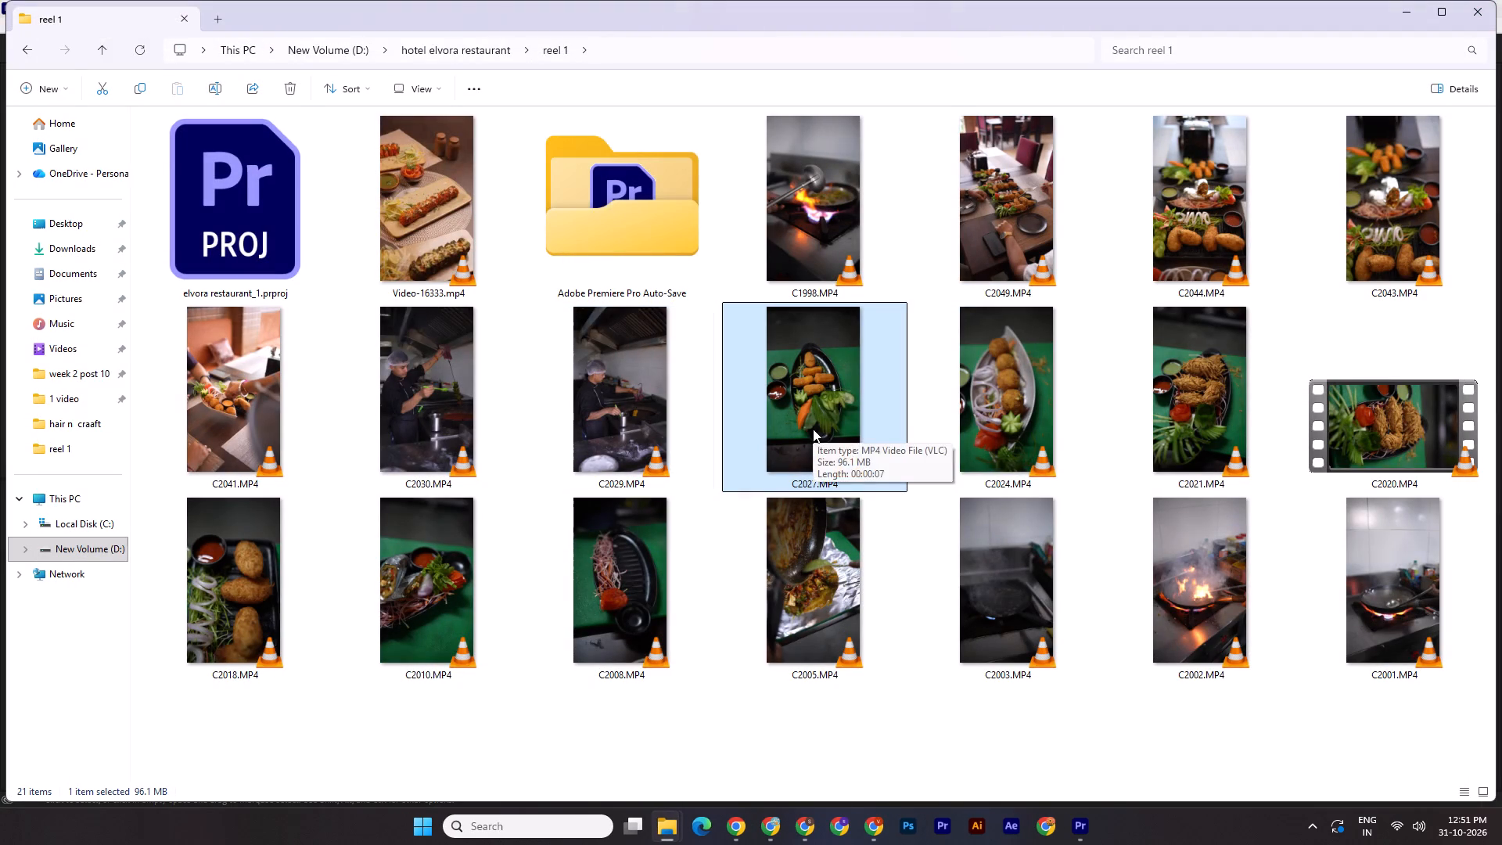
double_click(1012, 408)
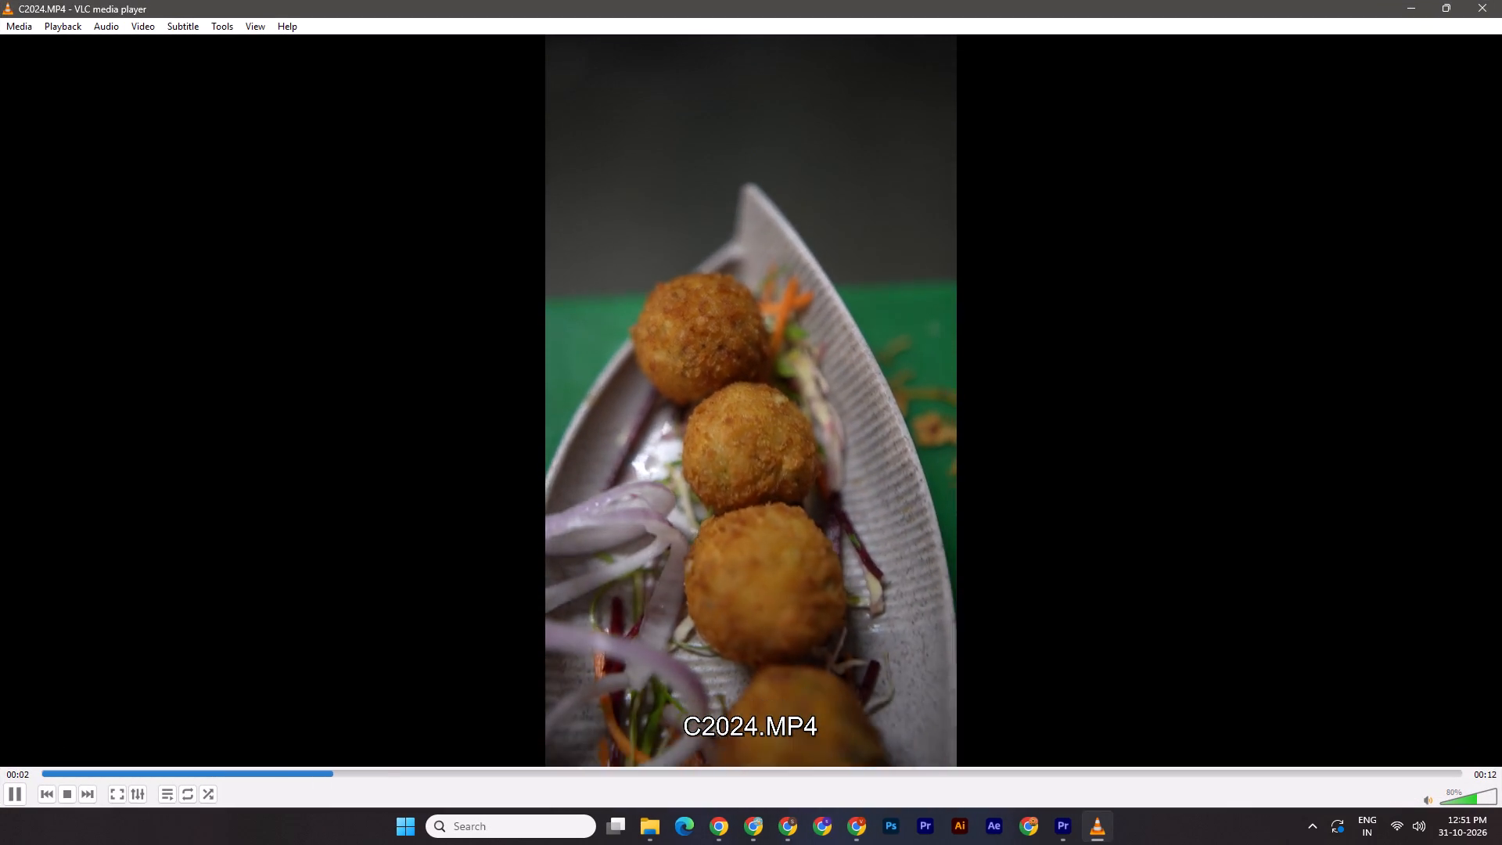
click(1499, 0)
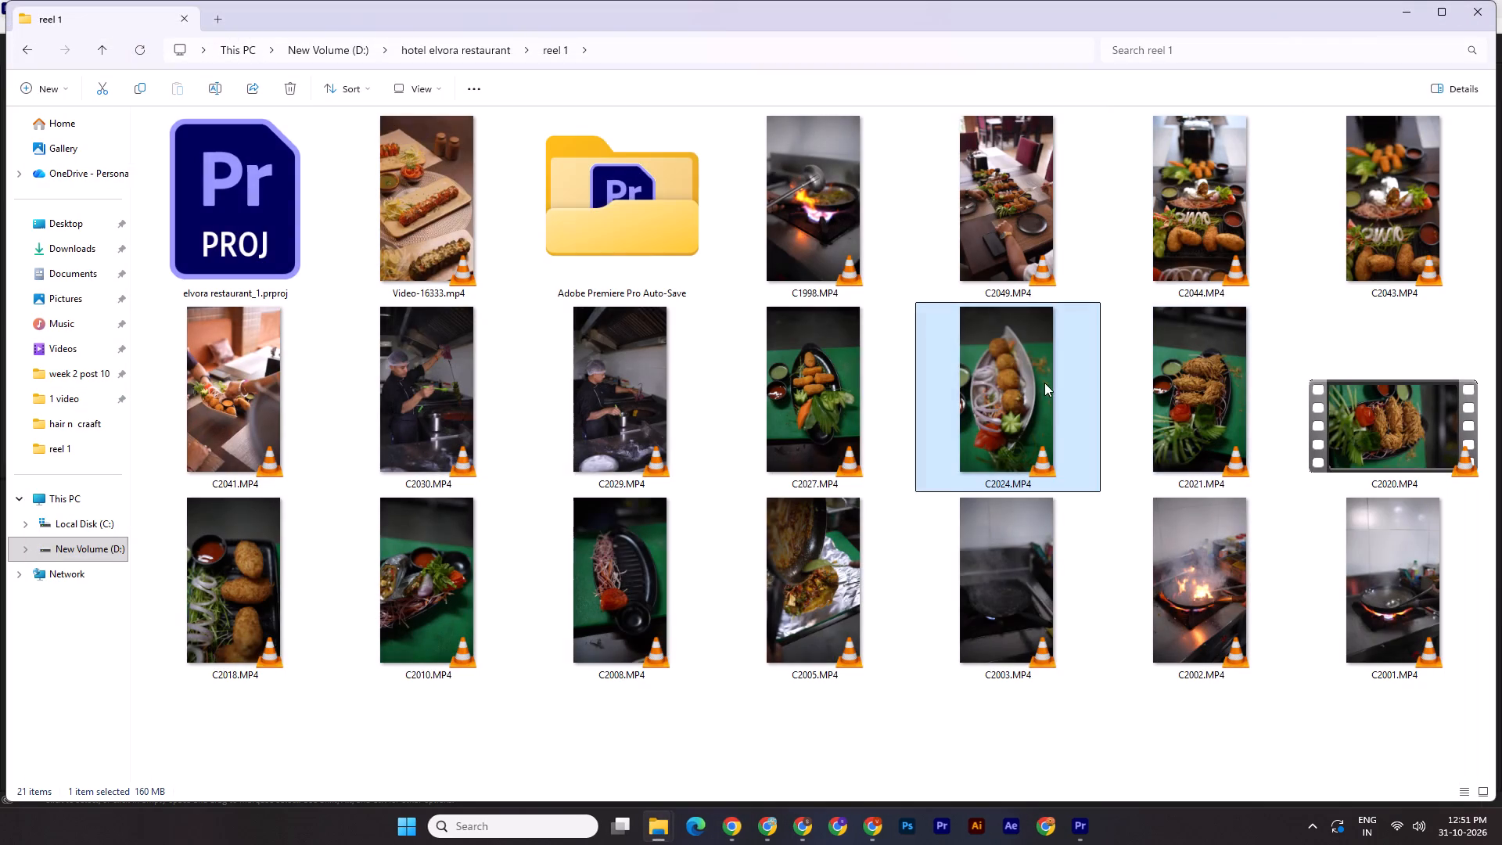
Bring C2024.MP4 from the reel 1 folder into Sequence 01 in Premiere Pro, placing it on track V3 at the sequence start.
drag(994, 401, 594, 641)
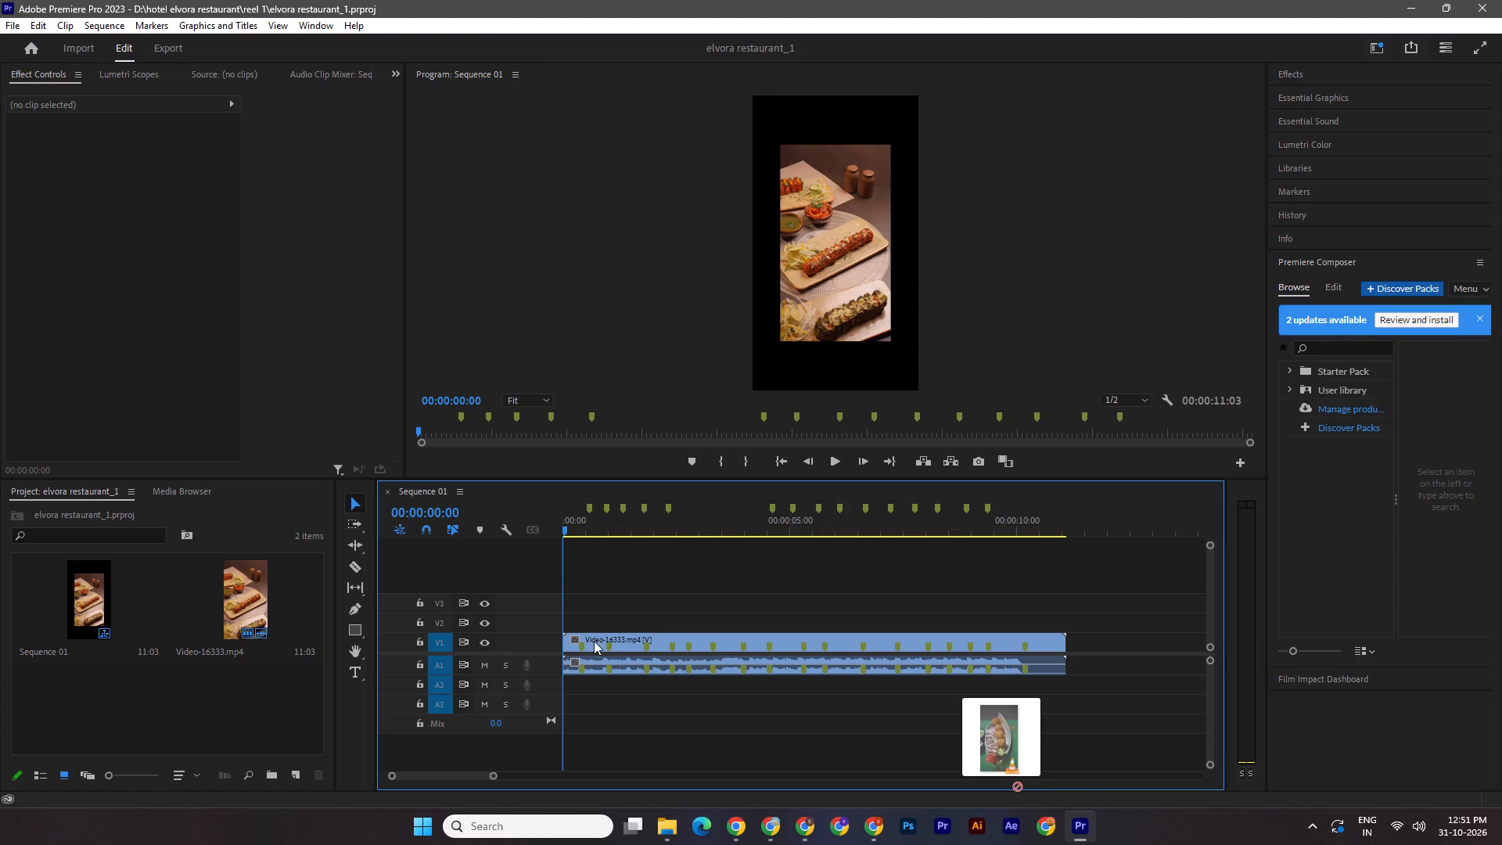
drag(594, 641, 562, 609)
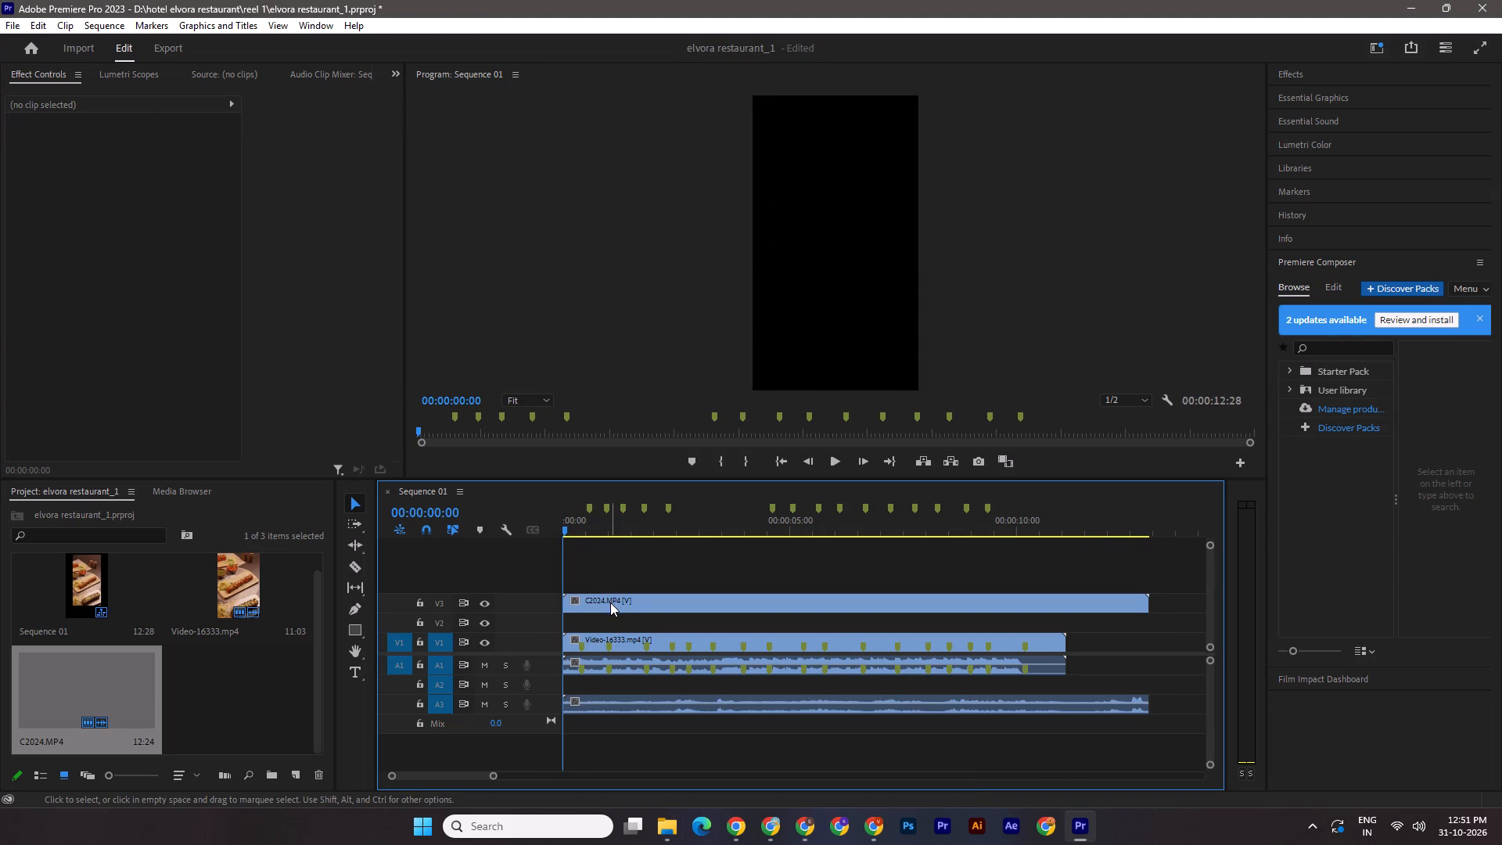
Set the C2024.MP4 clip's scale to 51 and save the project.
click(610, 602)
click(59, 174)
click(160, 169)
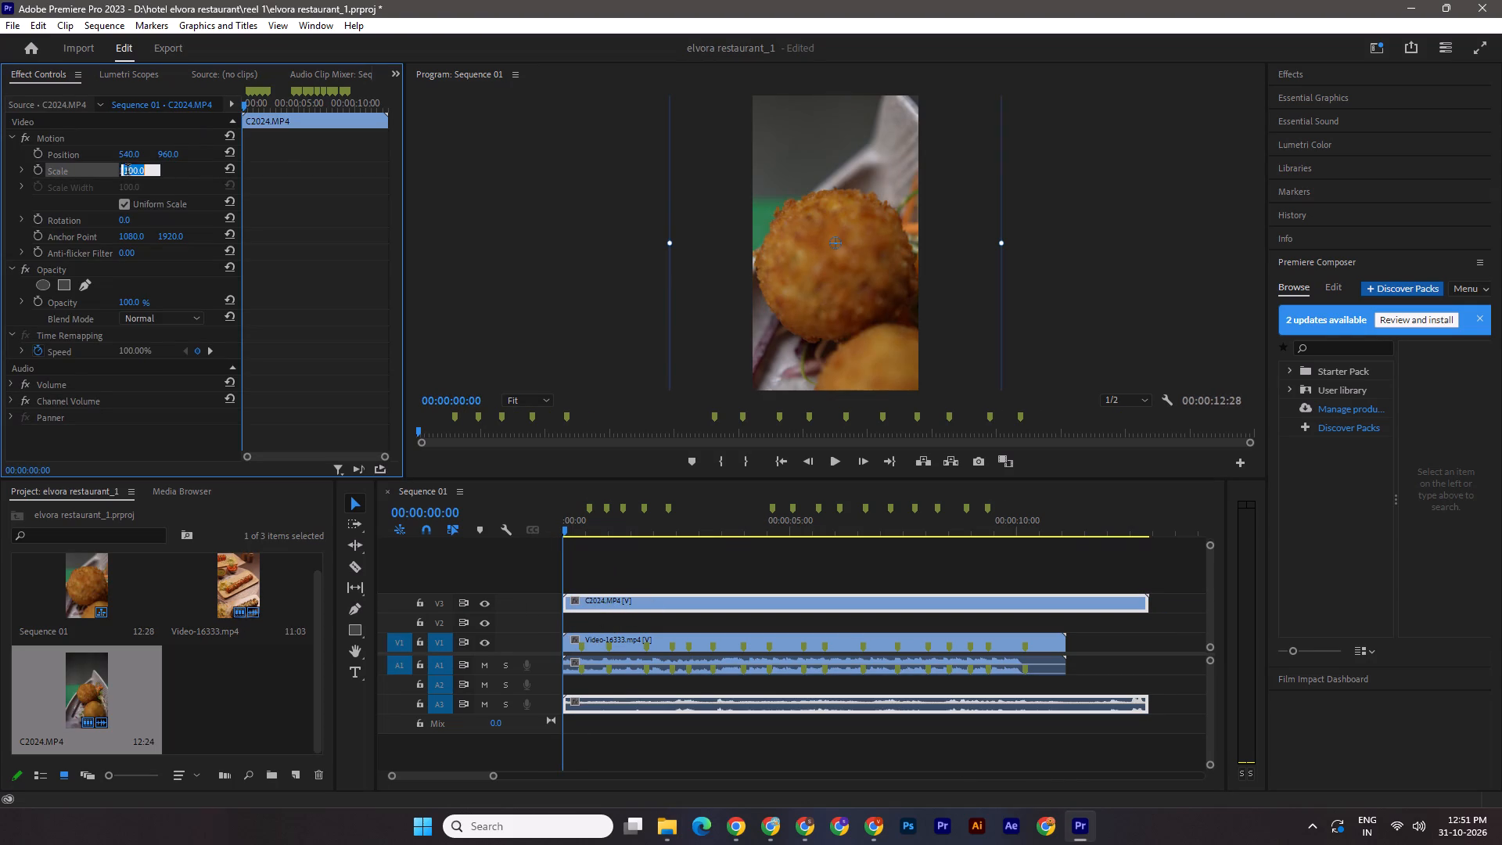
text(51)
key(Return)
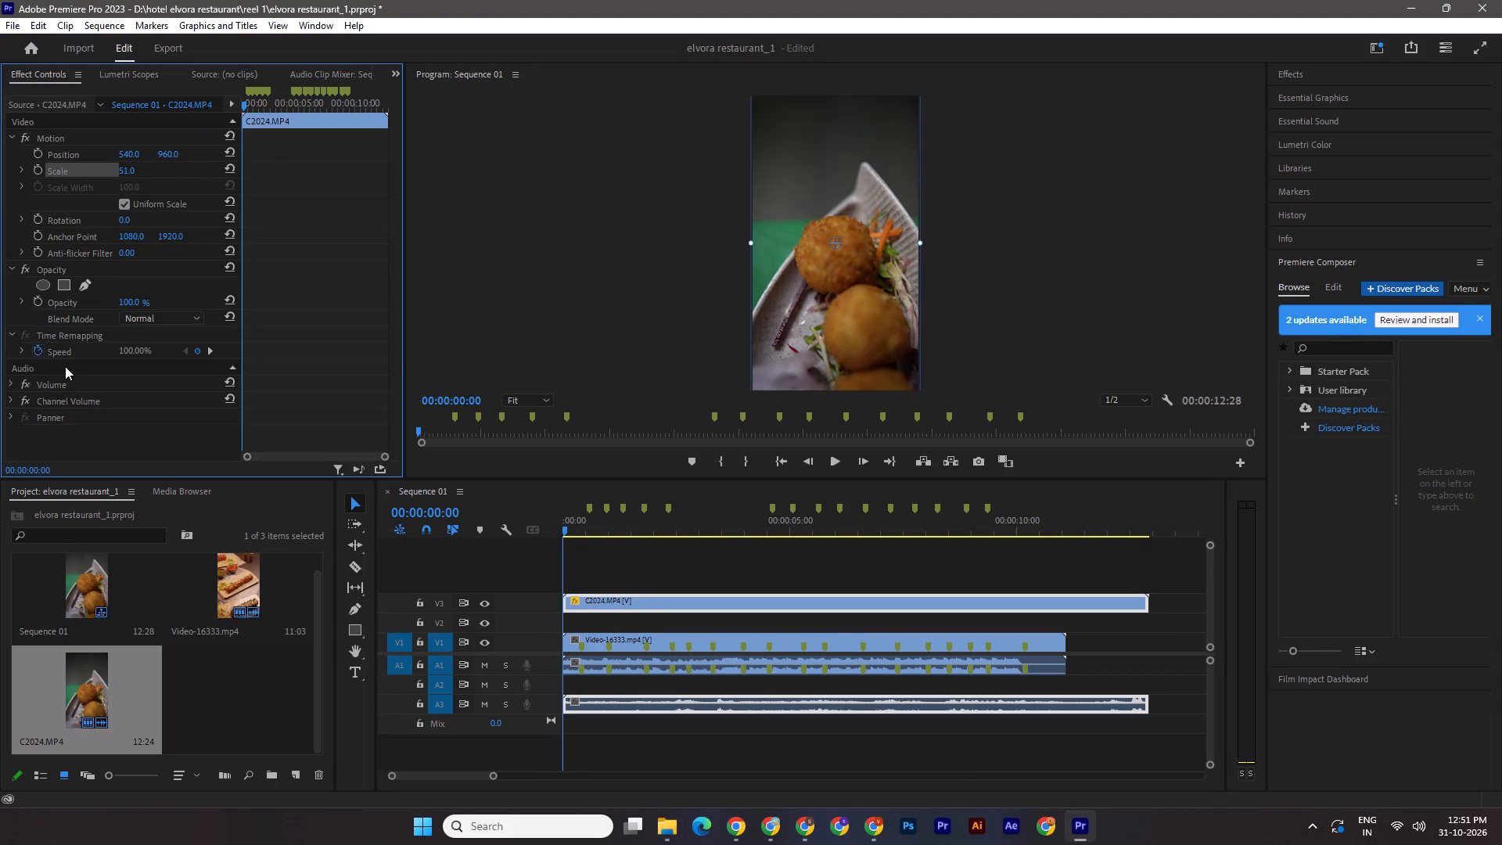
key(ctrl+s)
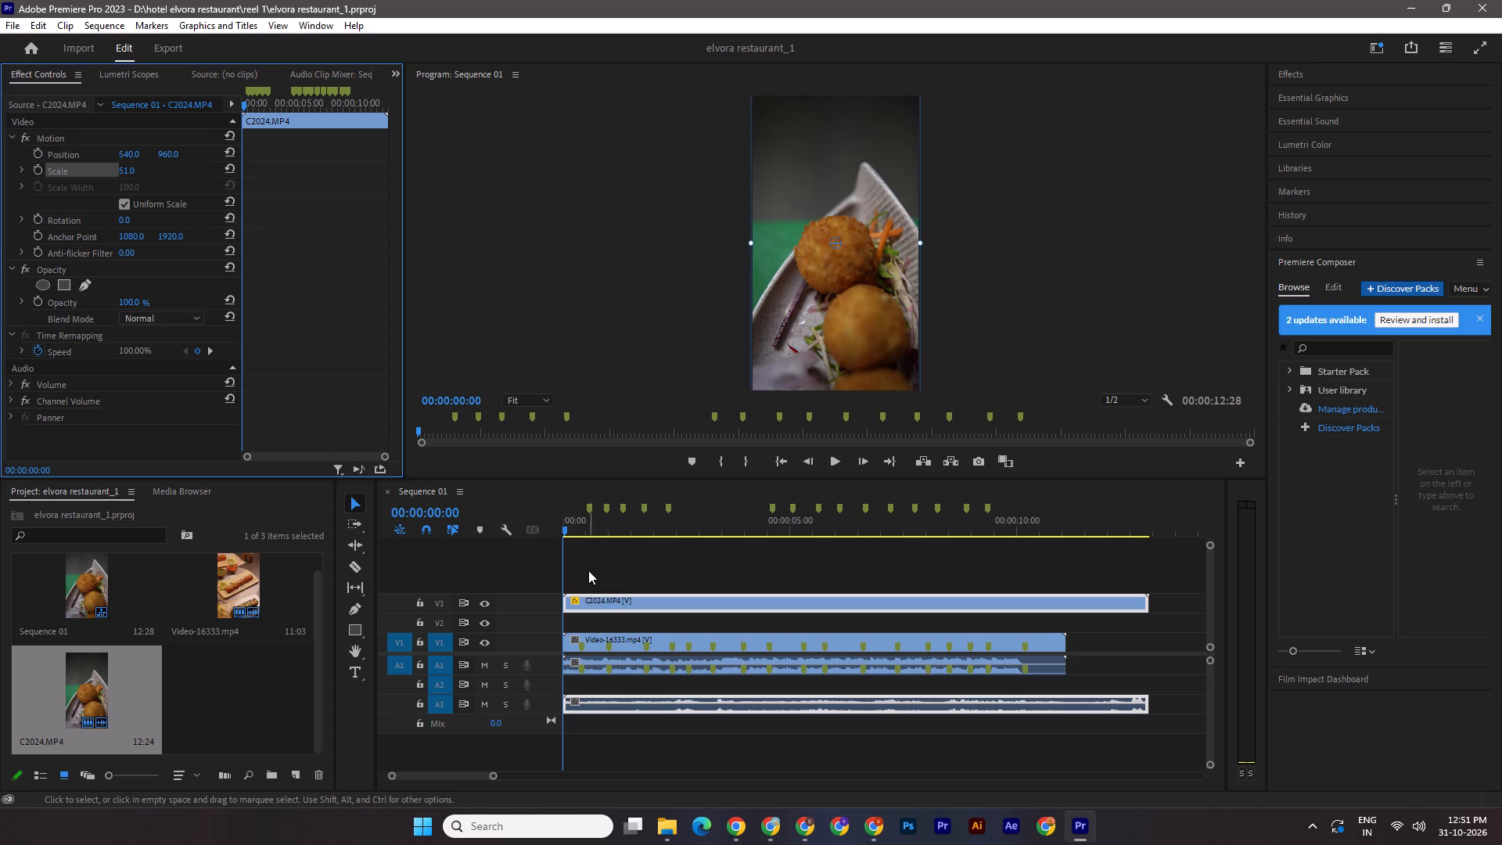
Move the C2024.MP4 video down to track V2, directly above the reference video, keeping it at the sequence start.
drag(584, 595, 585, 622)
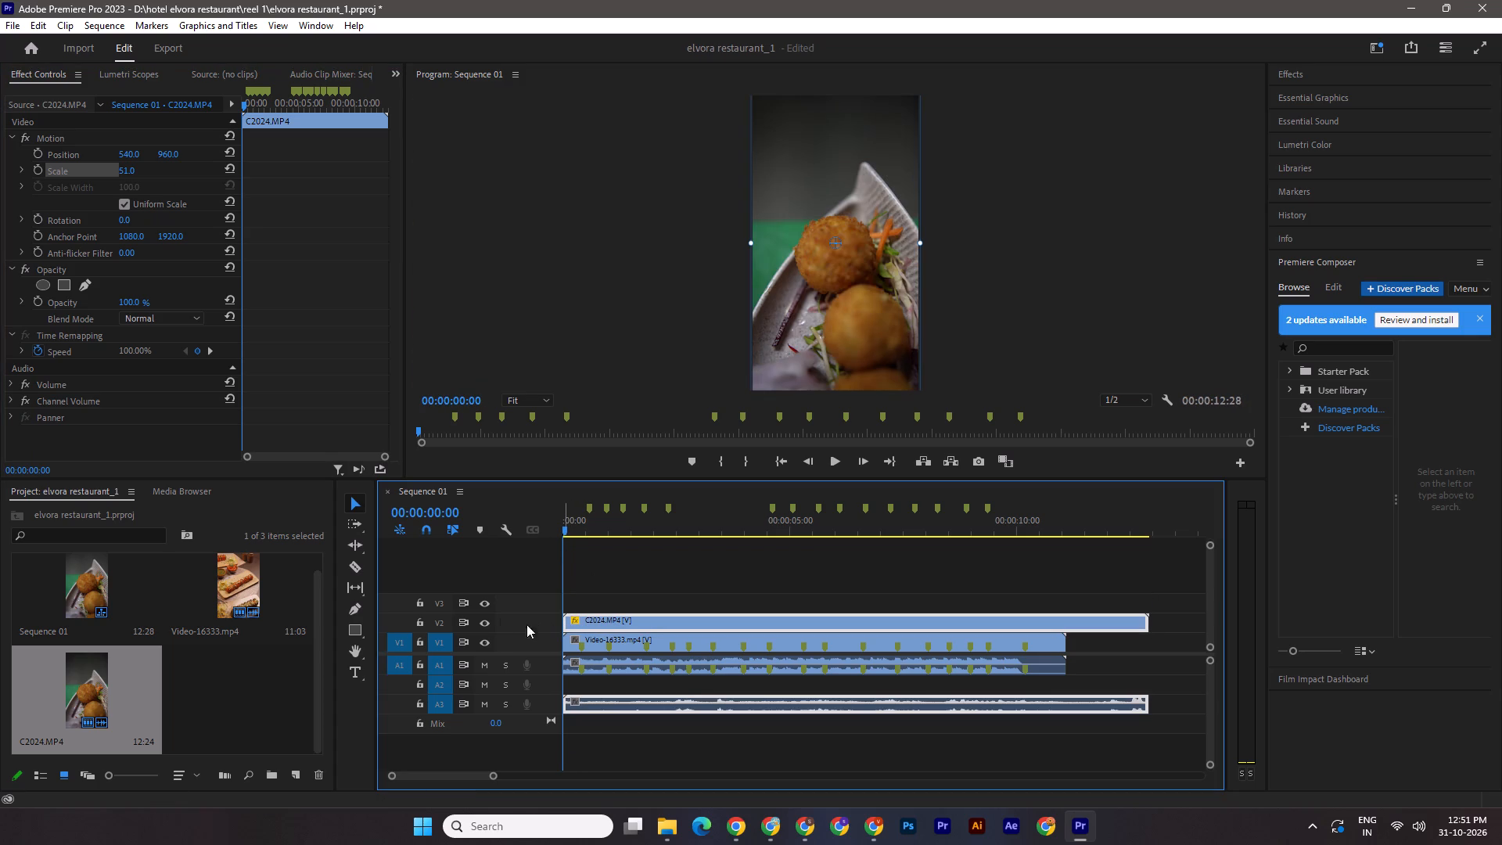
Play the reference's first second with track V2 hidden, show V2 again, and review C2024.MP4's first three seconds for the matching shot.
click(483, 621)
drag(562, 530, 581, 534)
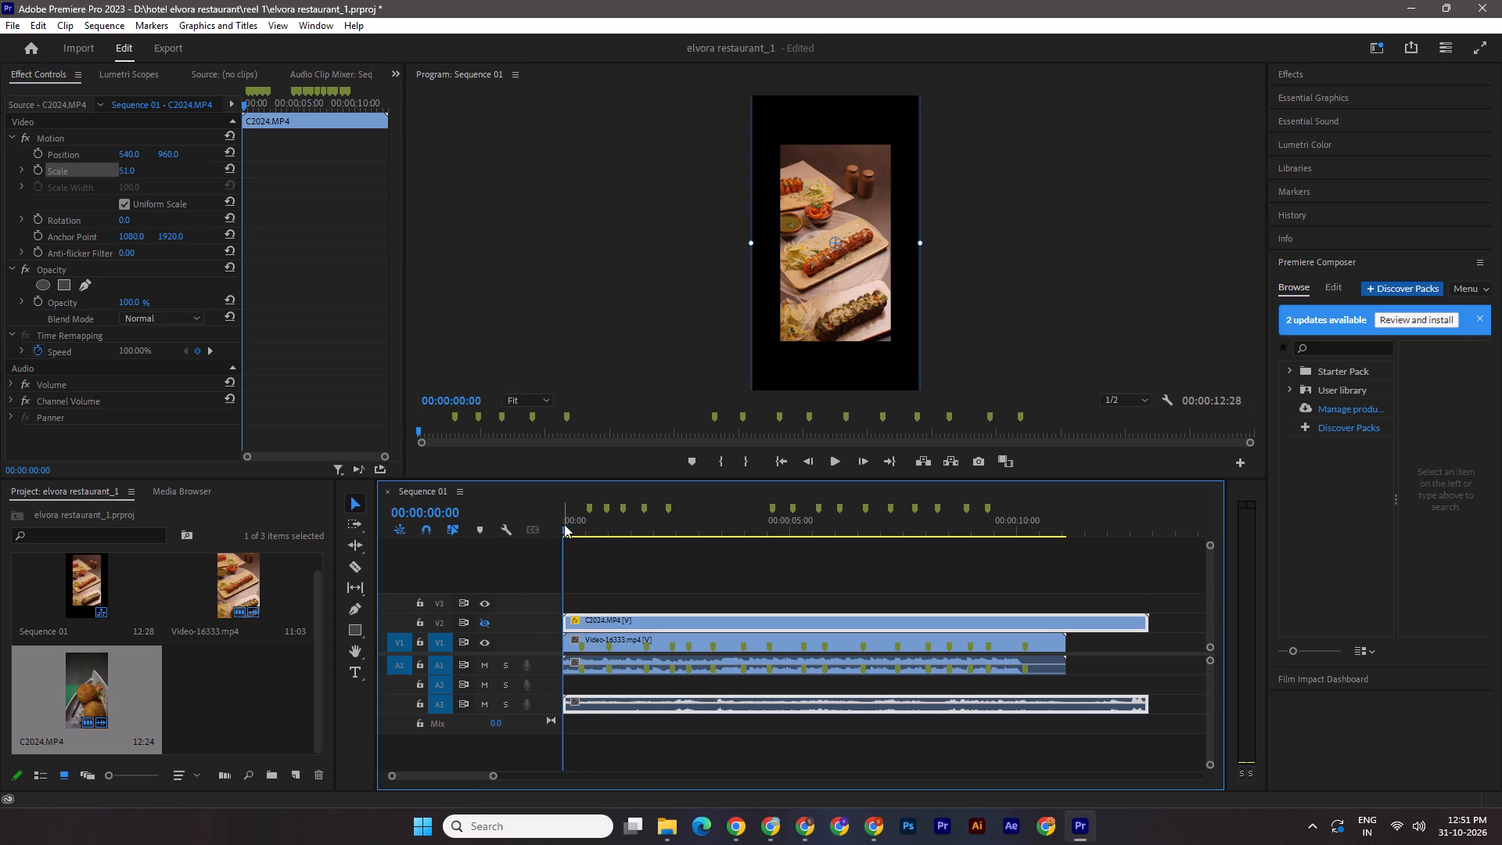
click(564, 524)
click(833, 460)
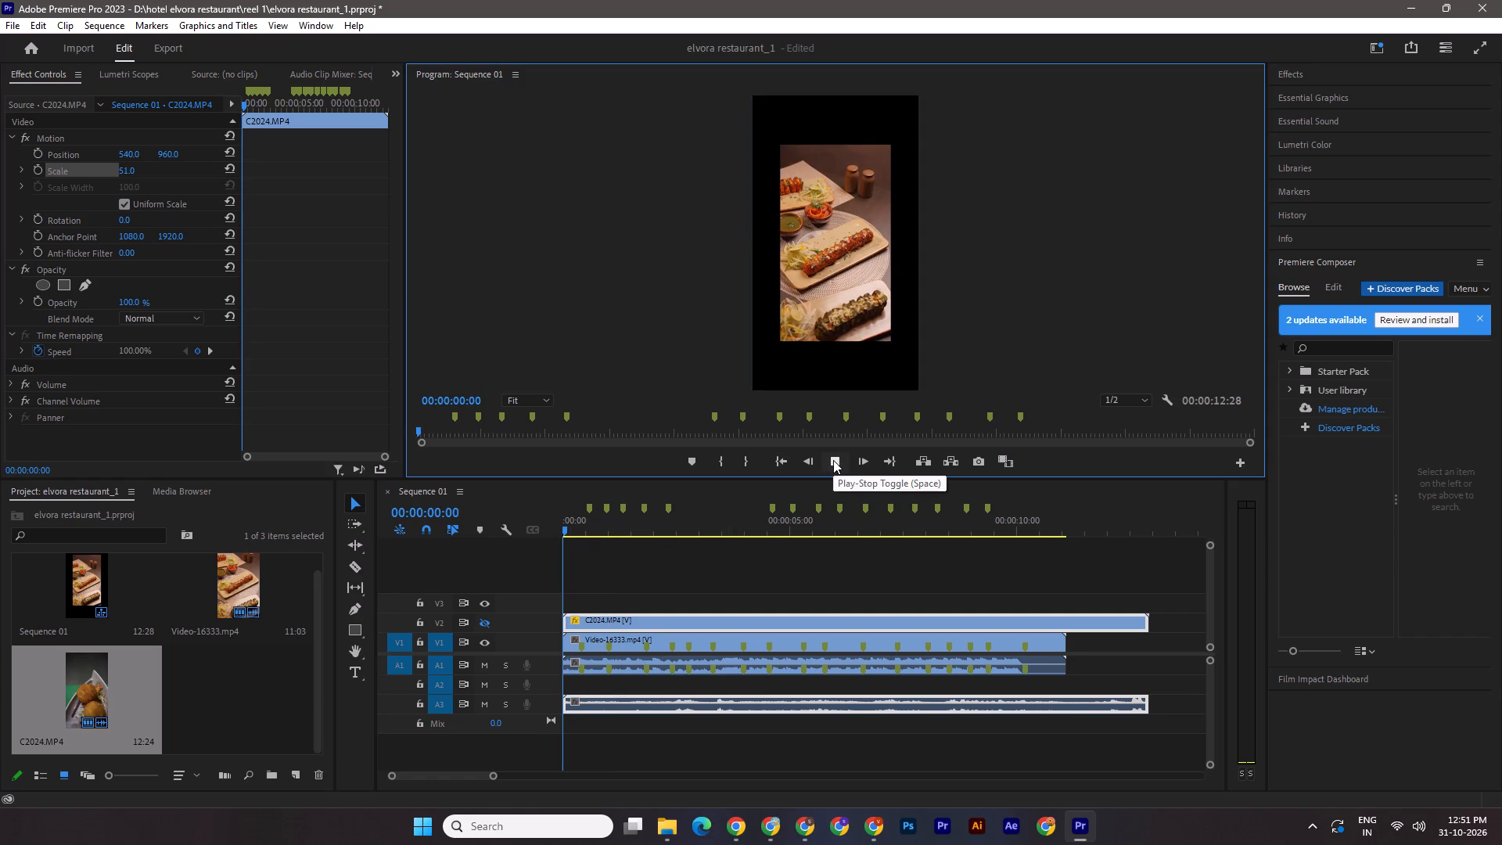
click(835, 462)
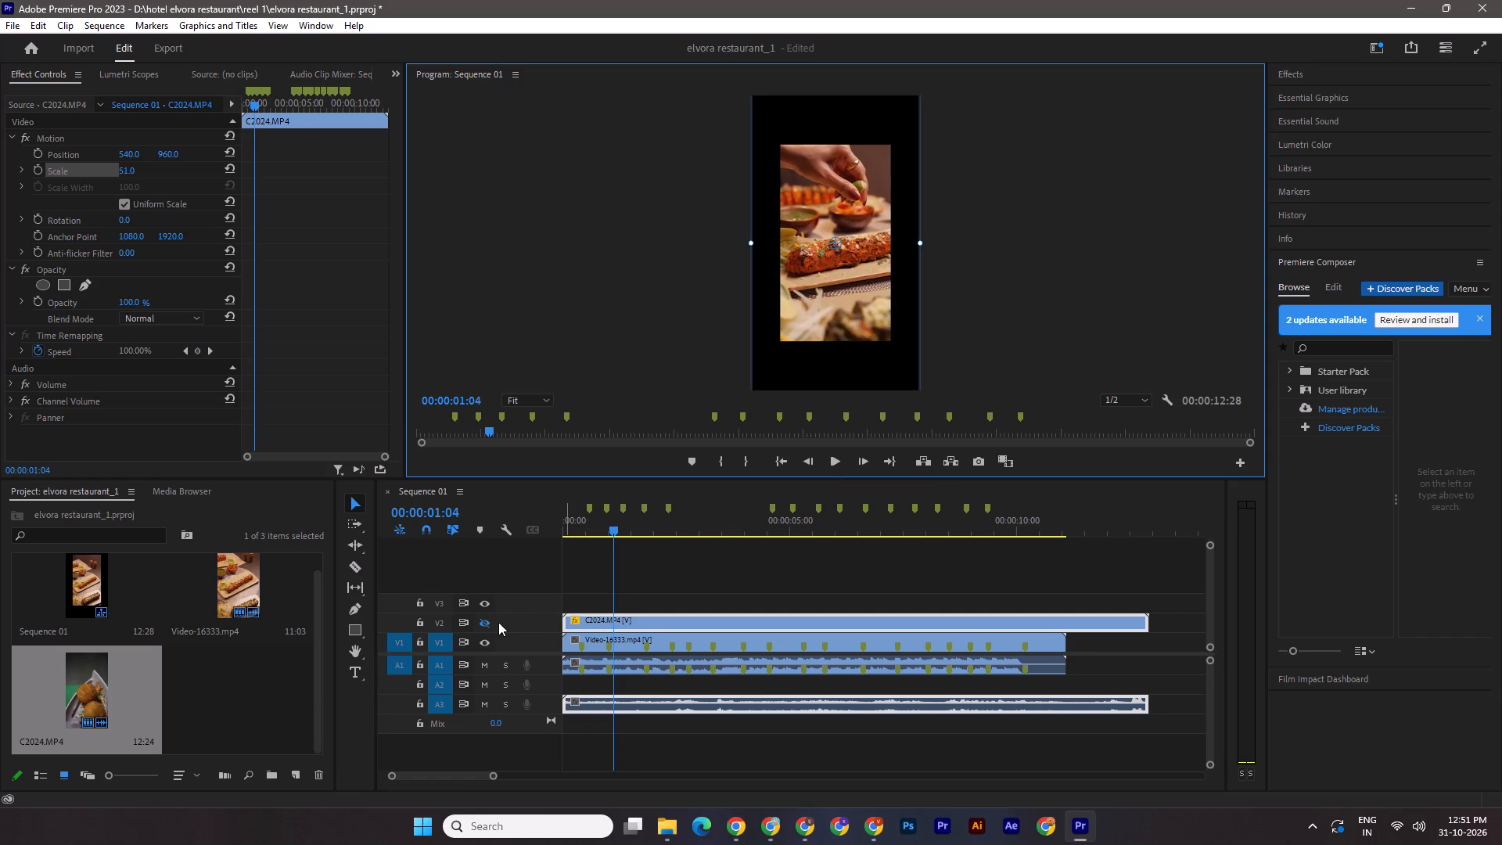
click(482, 624)
drag(610, 530, 513, 523)
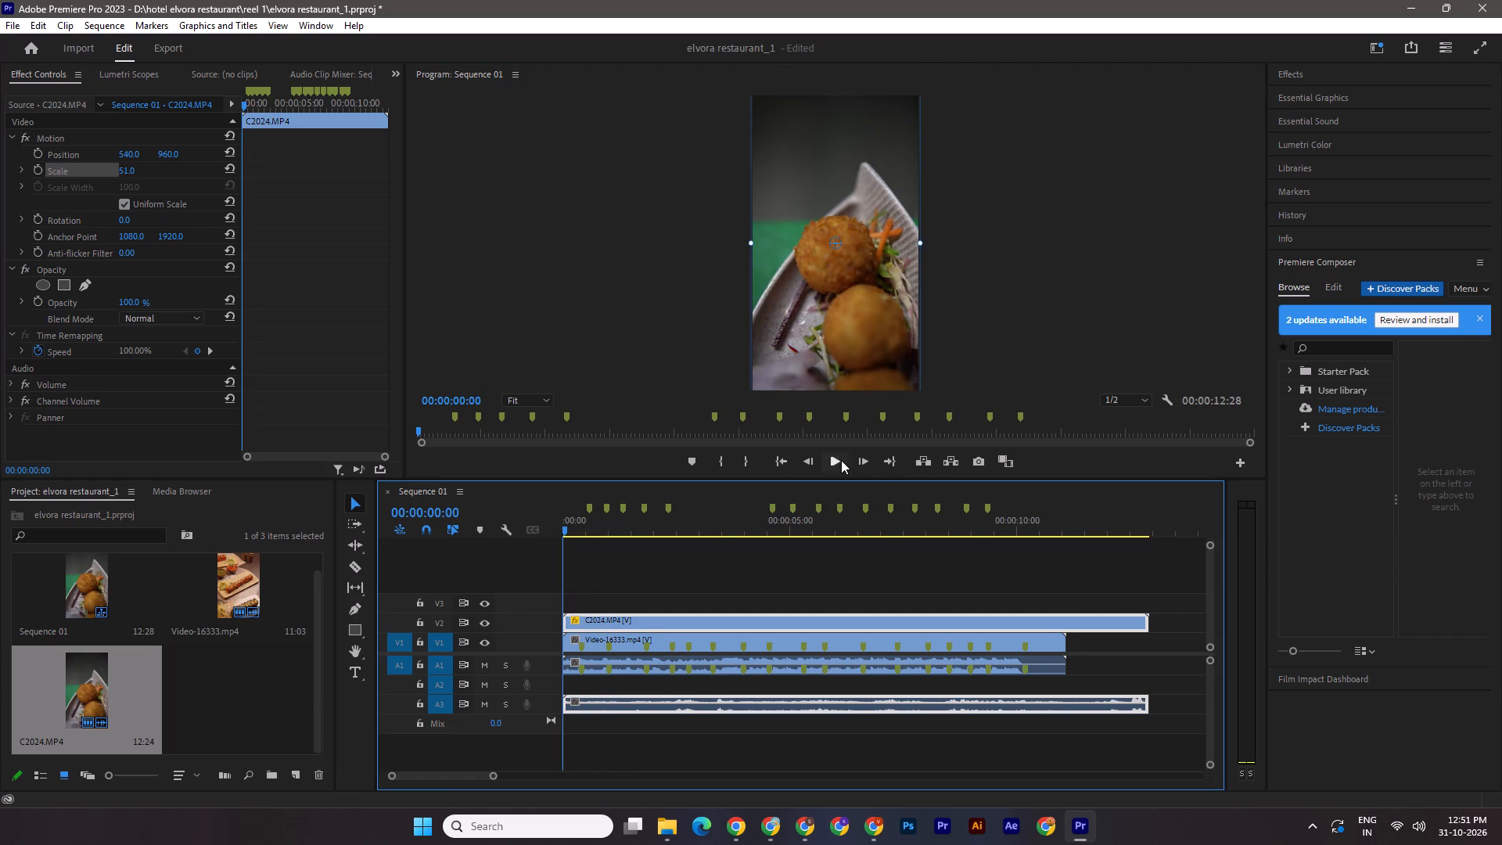
click(841, 460)
click(832, 460)
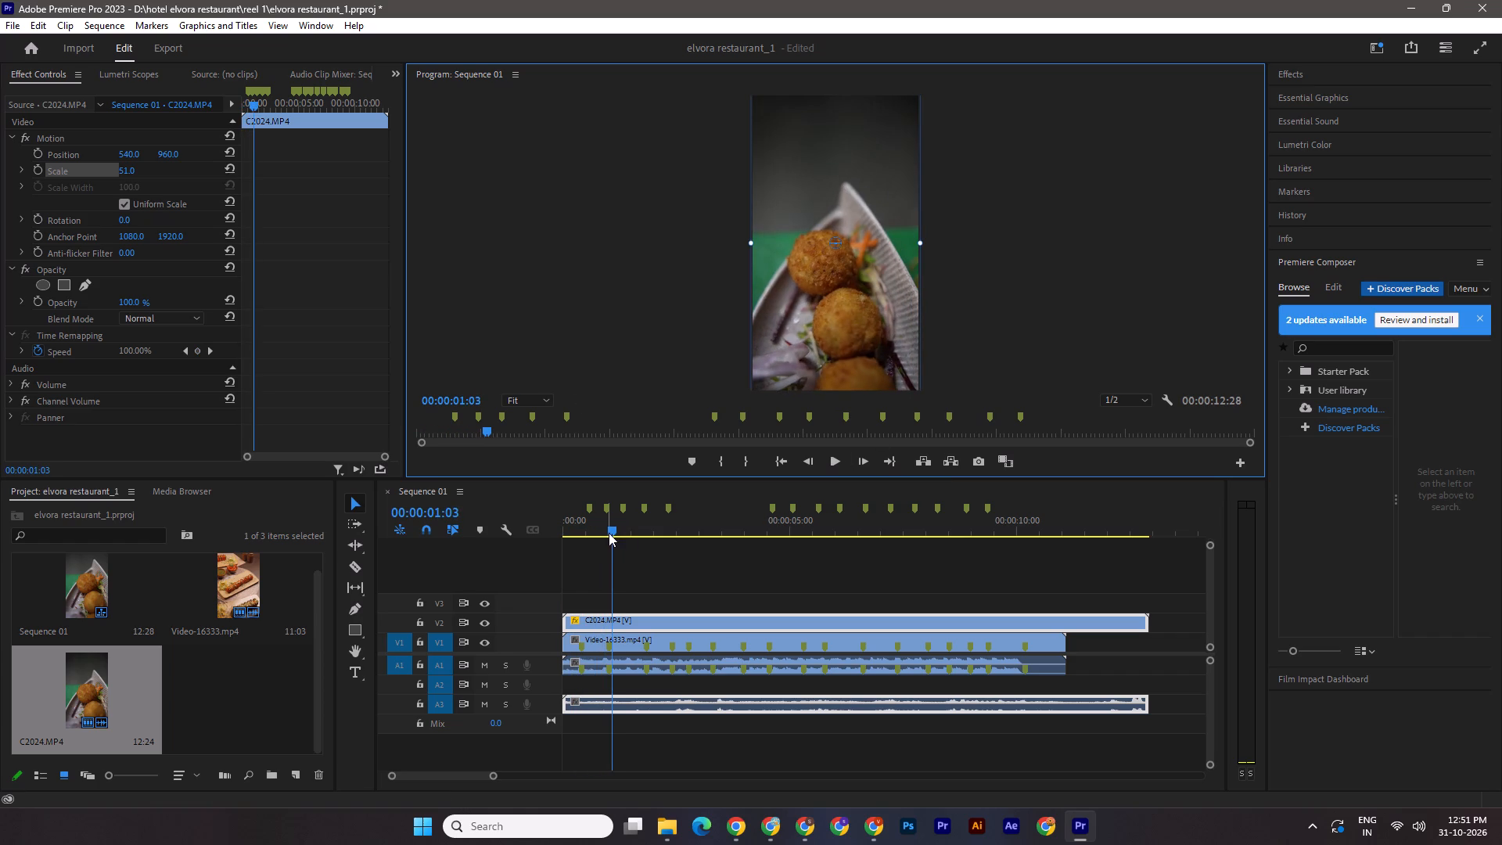
click(609, 532)
key(space)
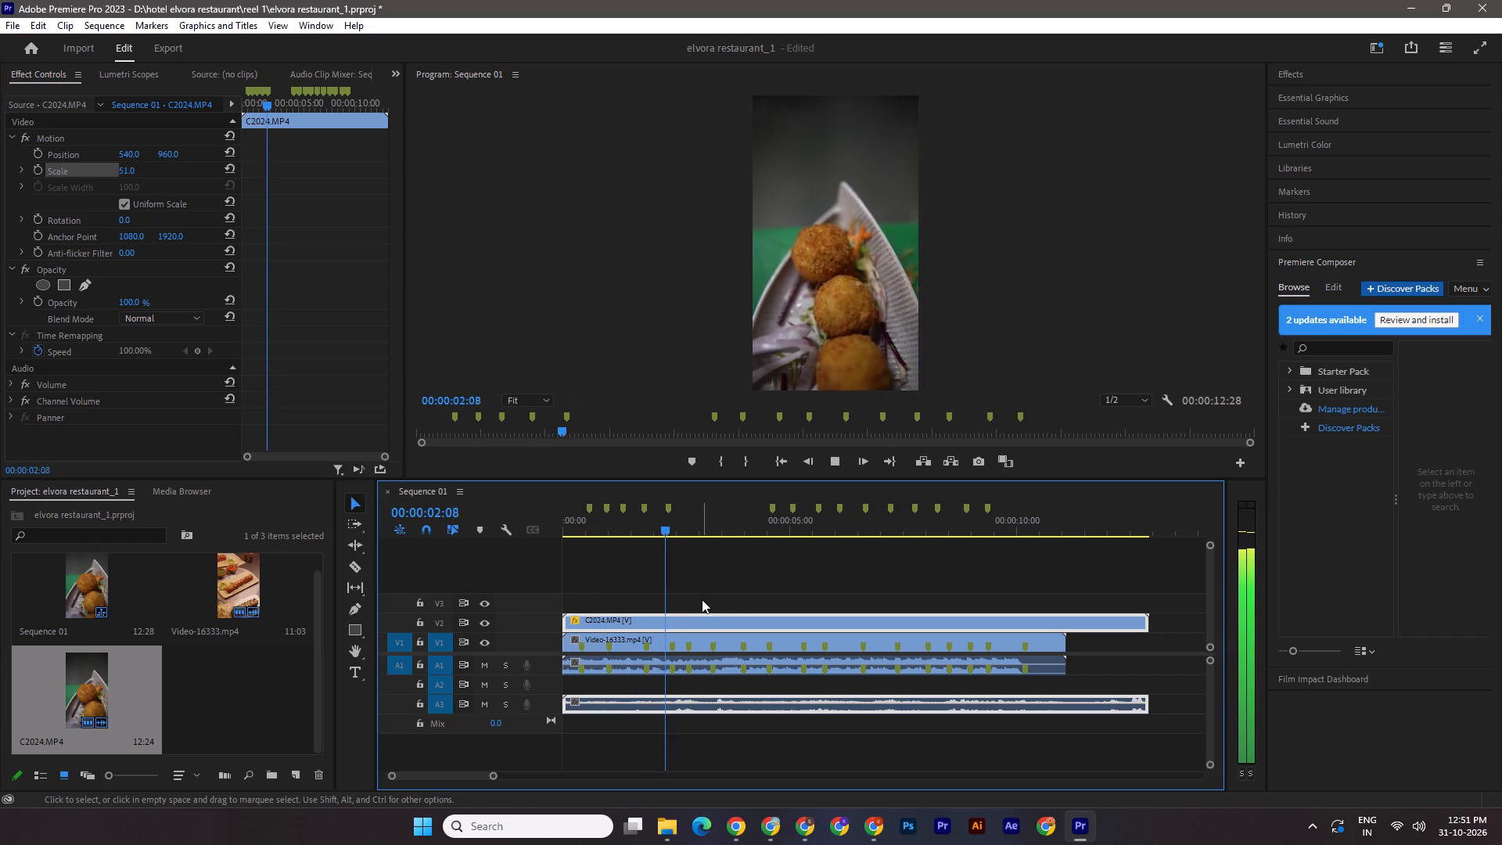
key(space)
Trim the start of C2024.MP4 to 00:00:03:04 and move the remaining clip back to the sequence start on V2.
drag(569, 620, 590, 620)
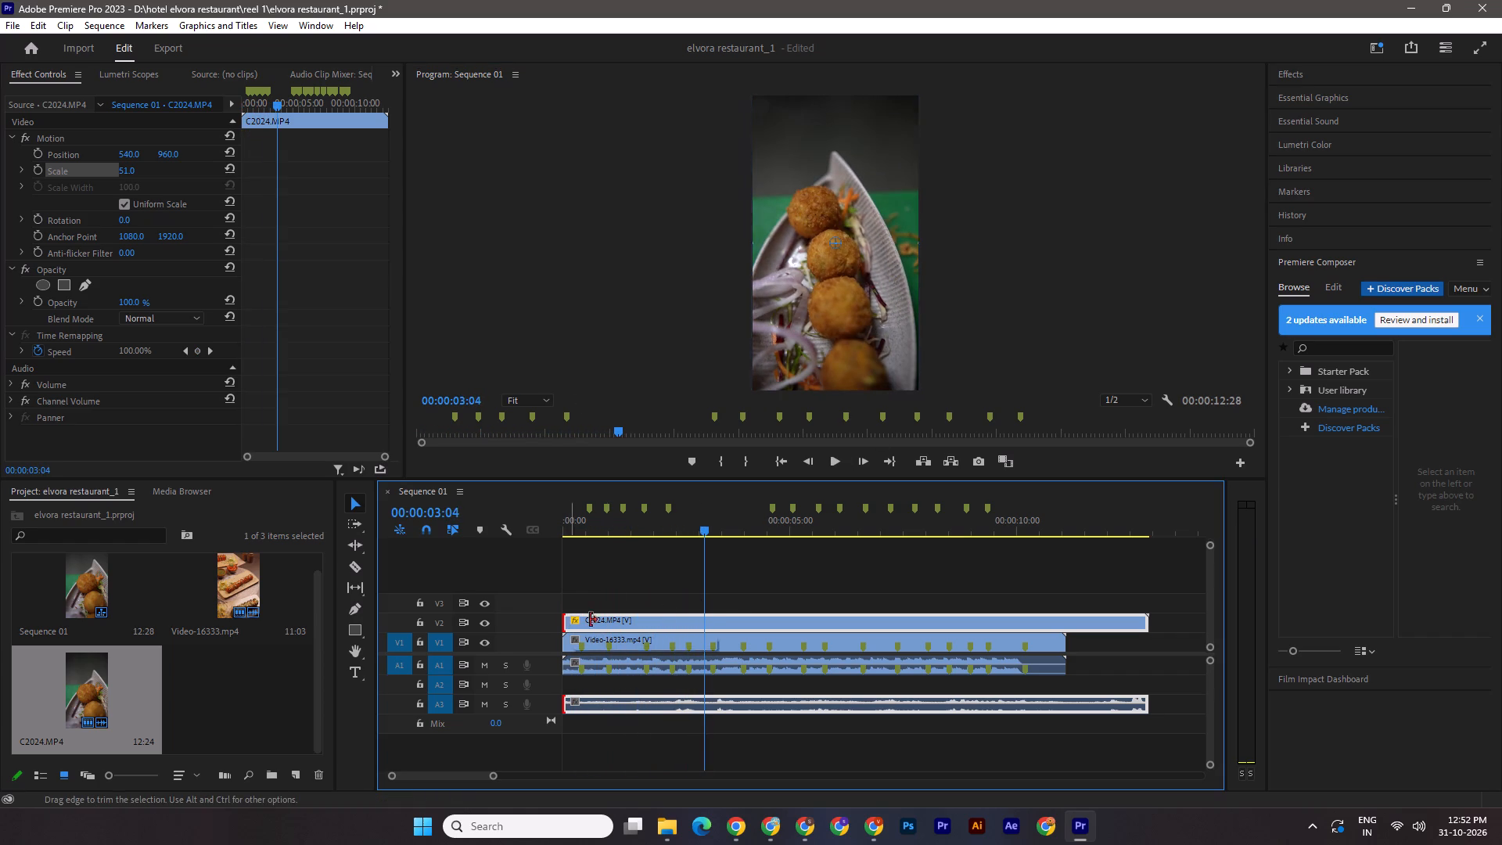
drag(590, 620, 710, 624)
drag(774, 617, 618, 616)
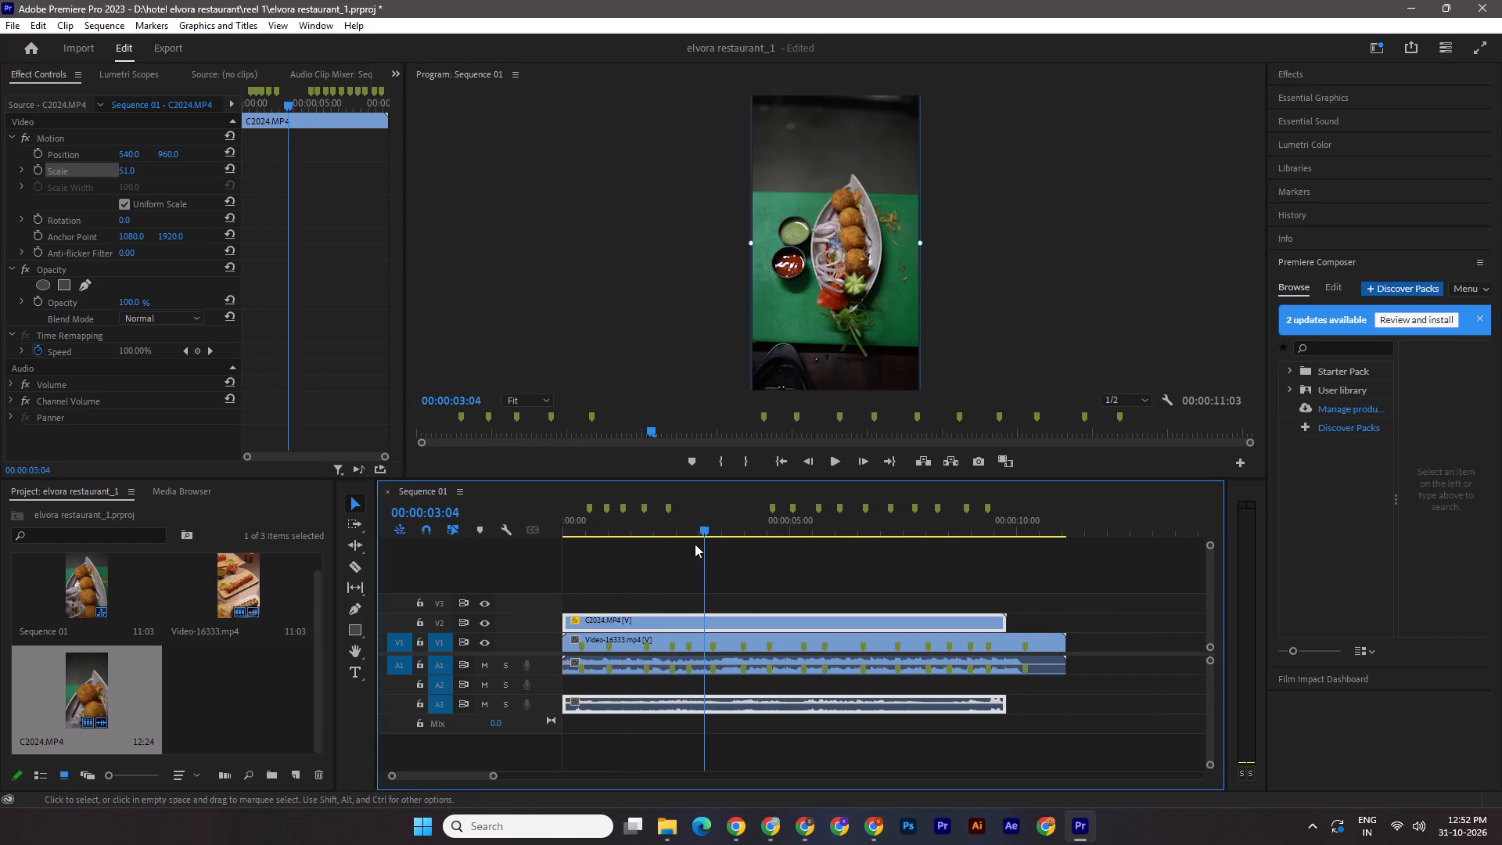
Play the trimmed C2024.MP4 shot and cut it at the second sequence marker, 00:00:00:29.
drag(697, 531, 495, 531)
key(space)
key(space)
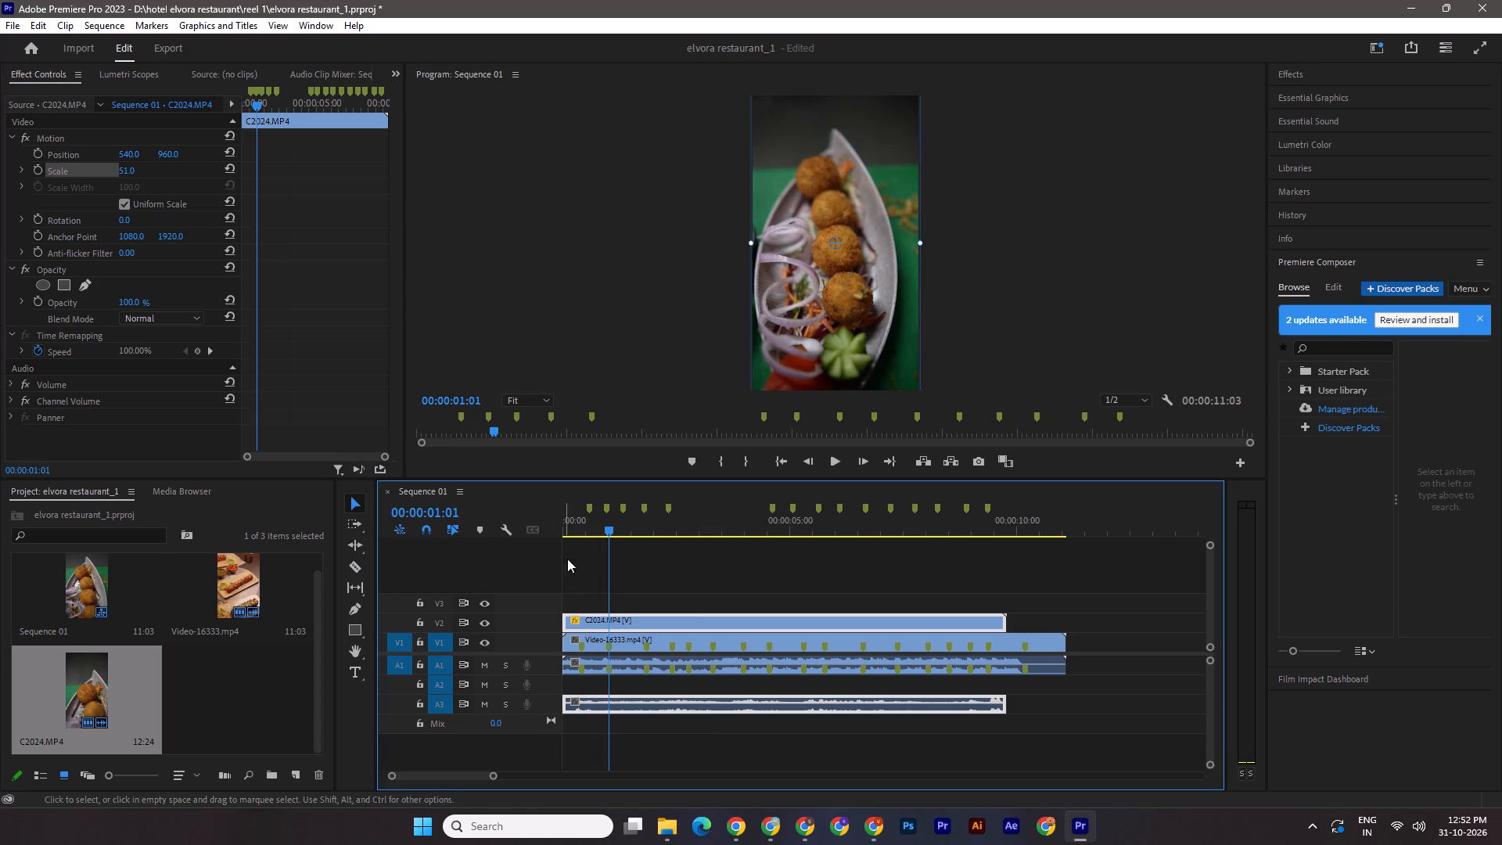
shift+drag(620, 524, 601, 524)
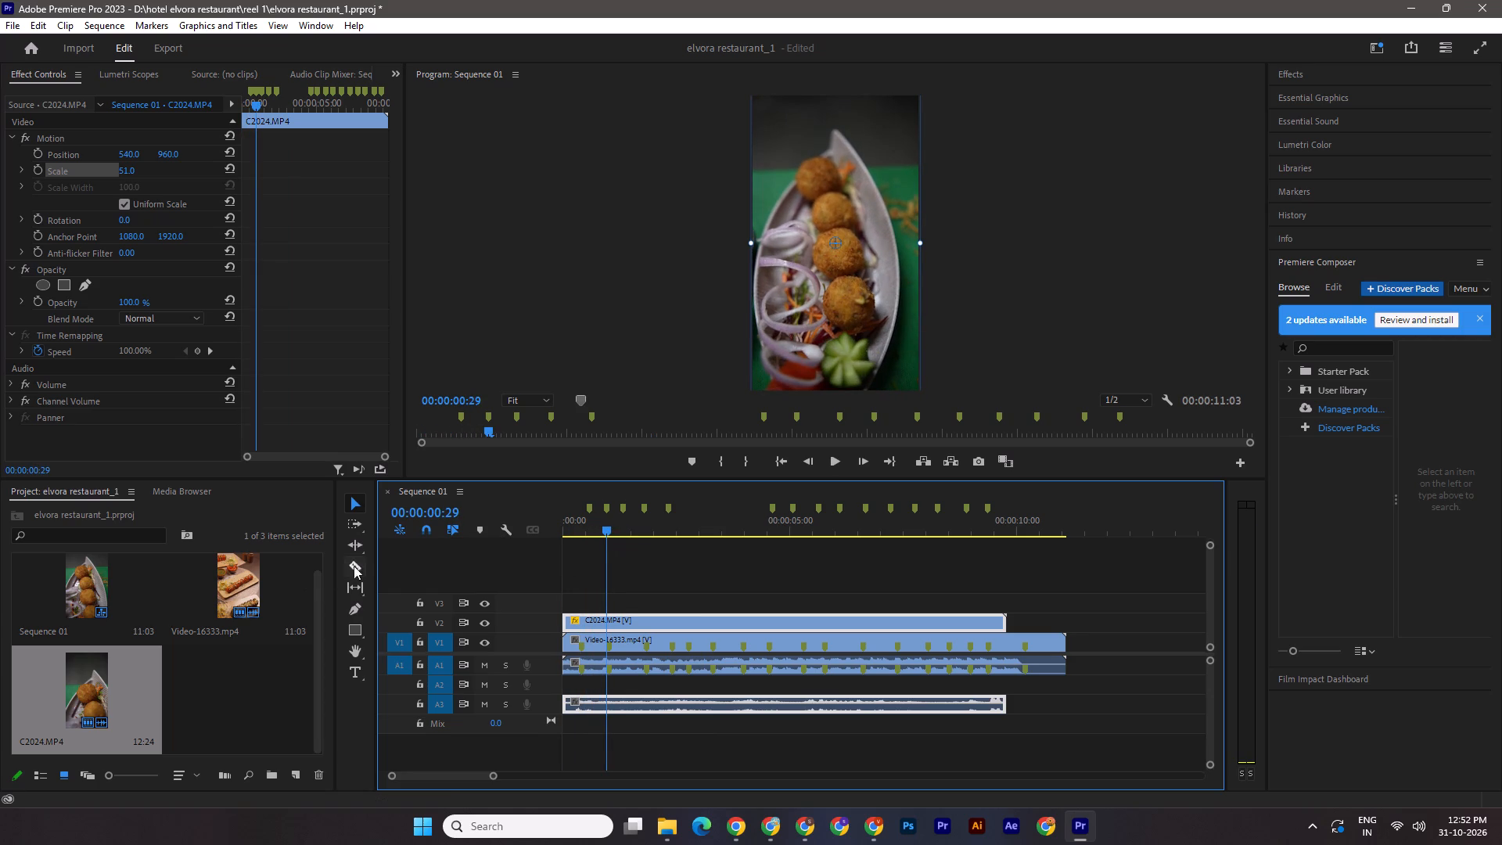
click(354, 566)
click(608, 623)
click(353, 505)
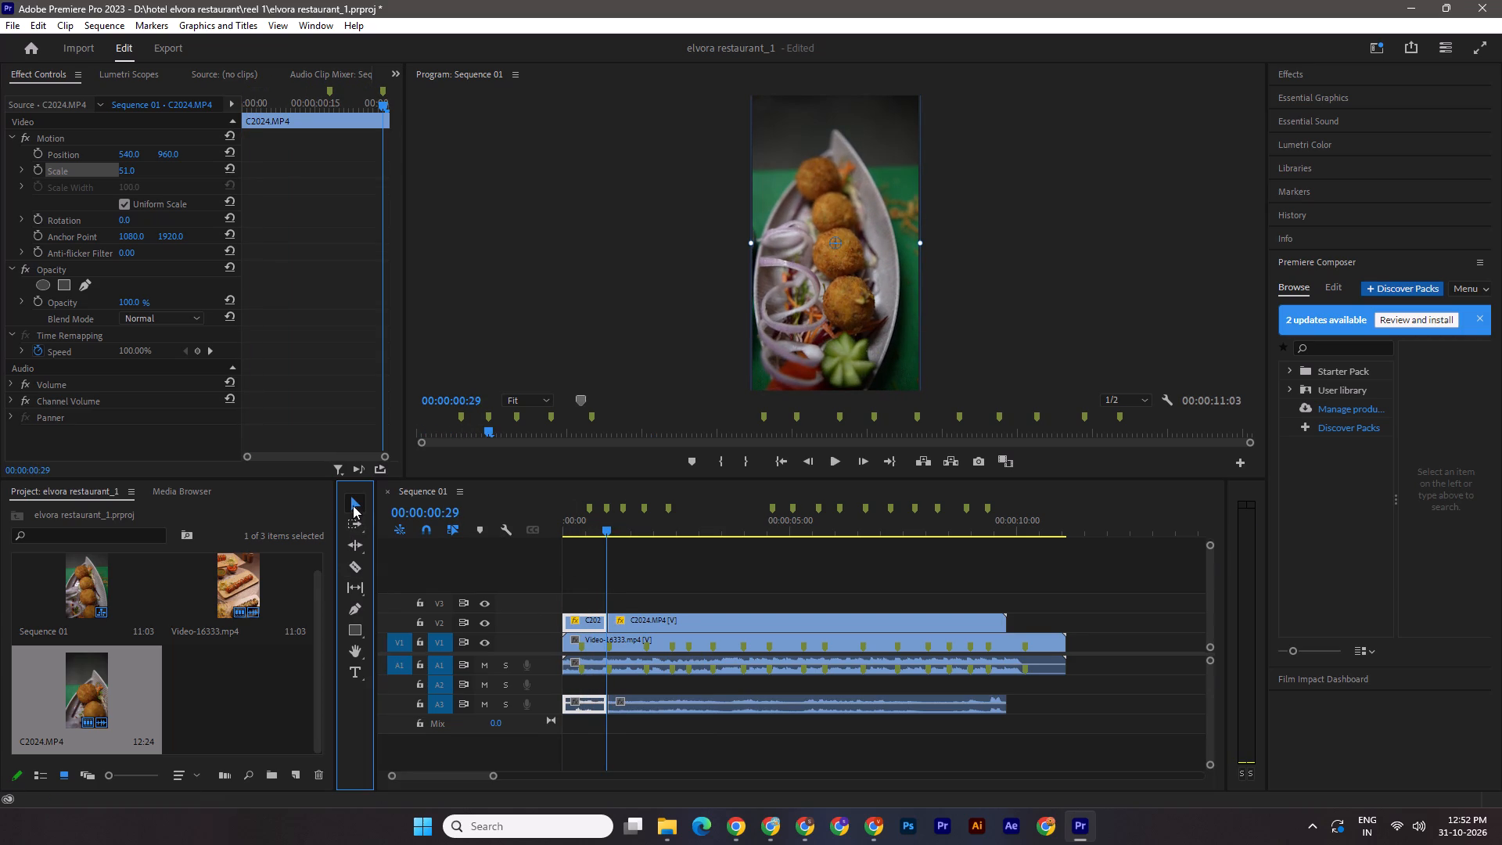
Set the remaining C2024.MP4 piece aside on V2, starting right after the end of Video-16333.mp4.
click(649, 620)
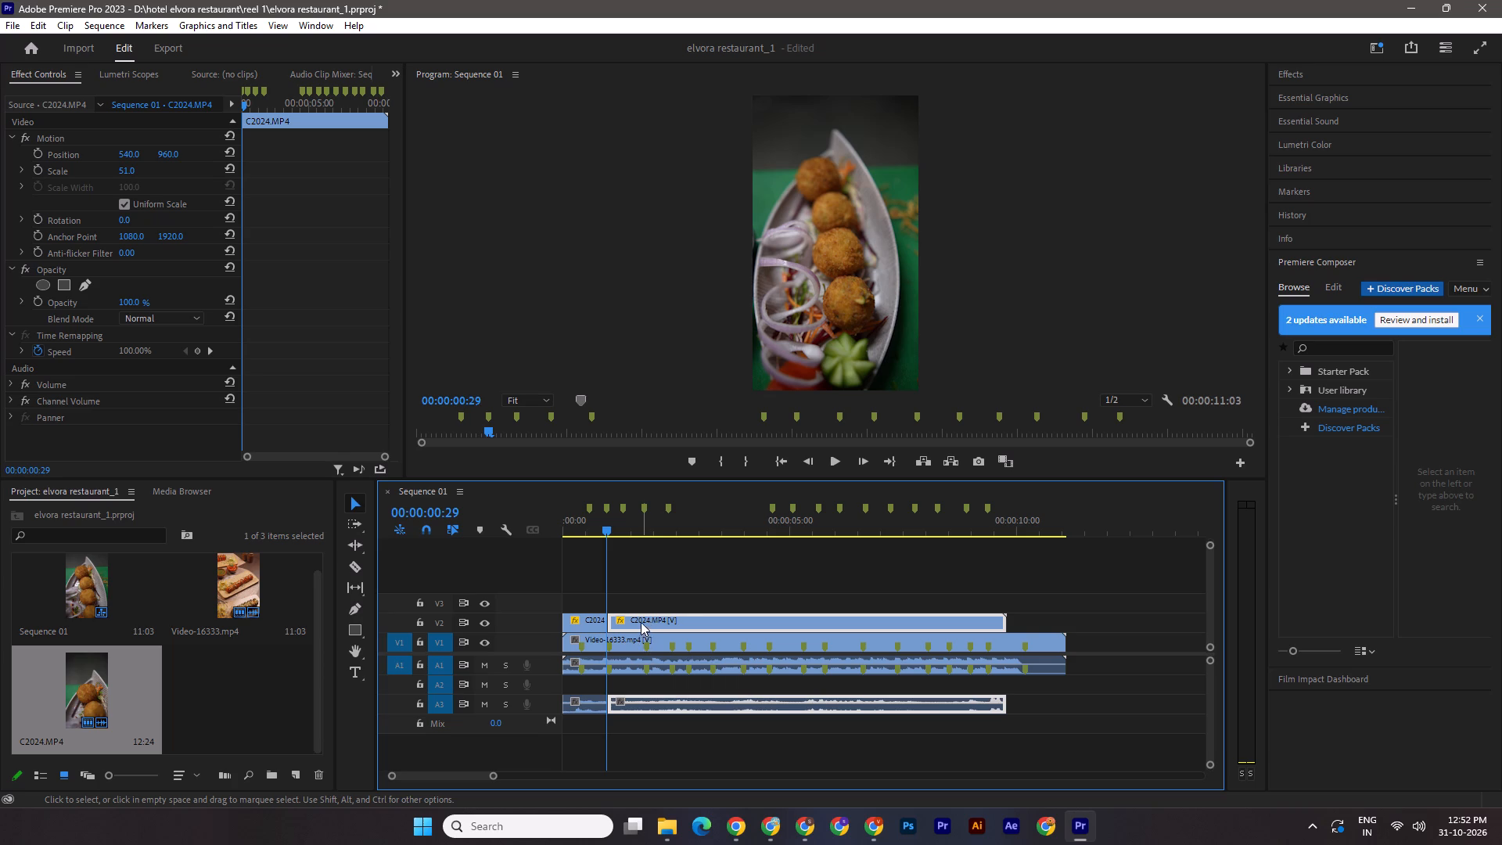
drag(641, 622, 1098, 620)
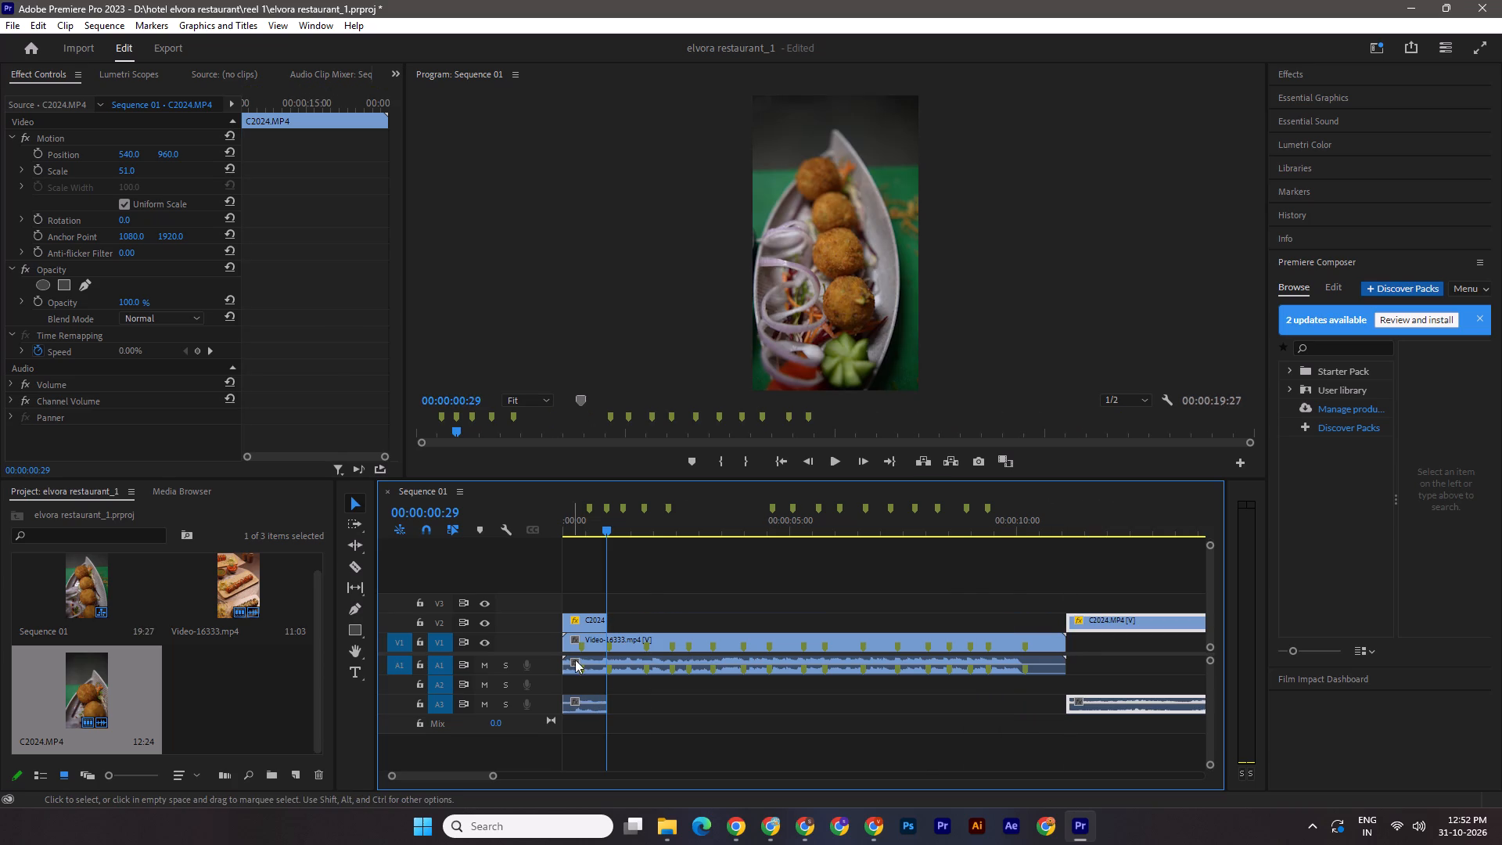
Unlink both C2024.MP4 pieces and delete their audio from track A3.
click(577, 620)
right_click(589, 620)
click(650, 298)
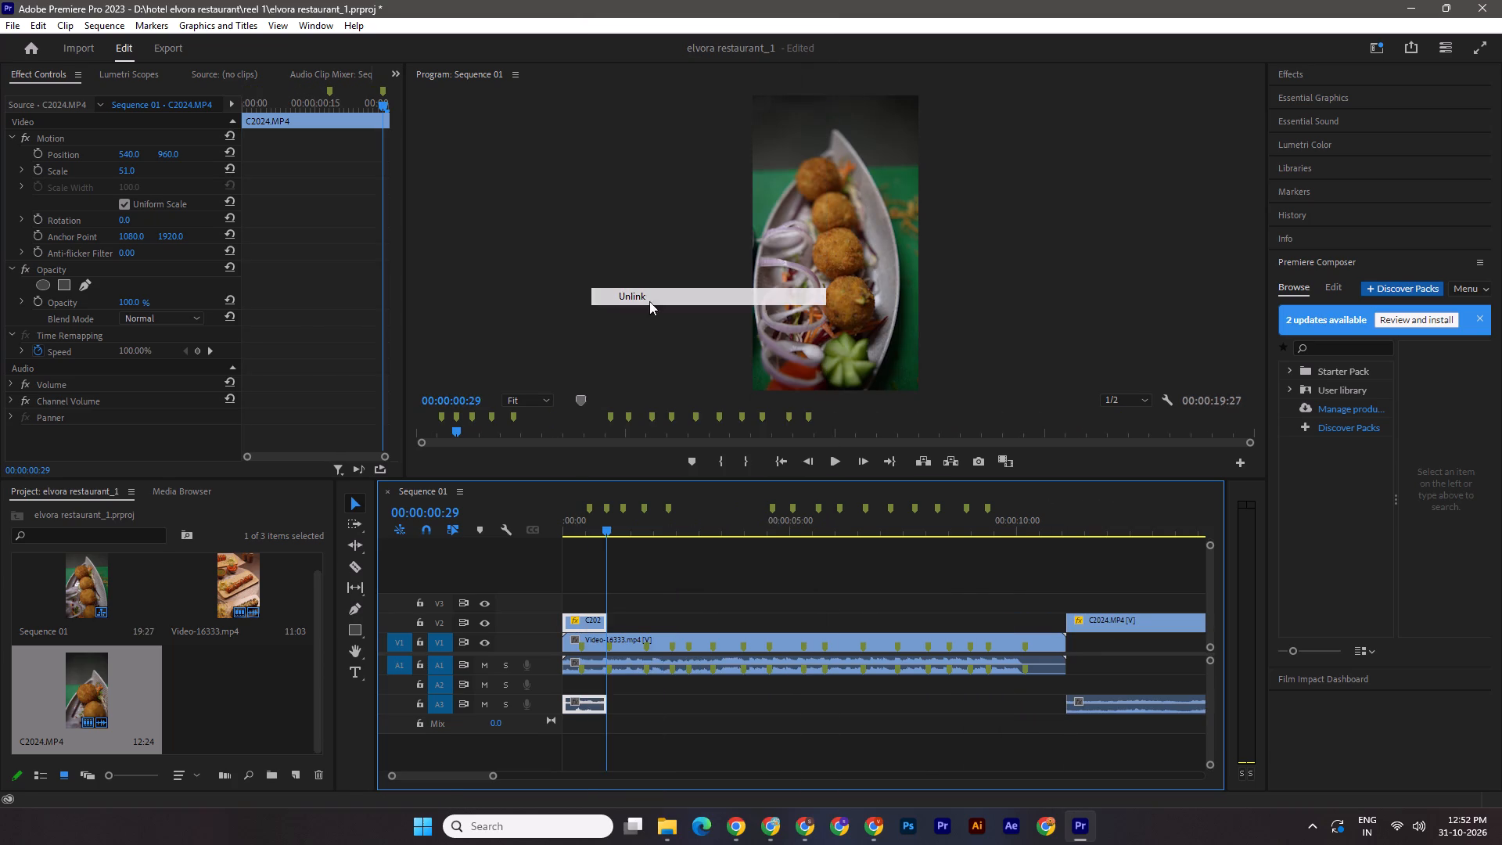
click(587, 711)
key(Delete)
click(1134, 624)
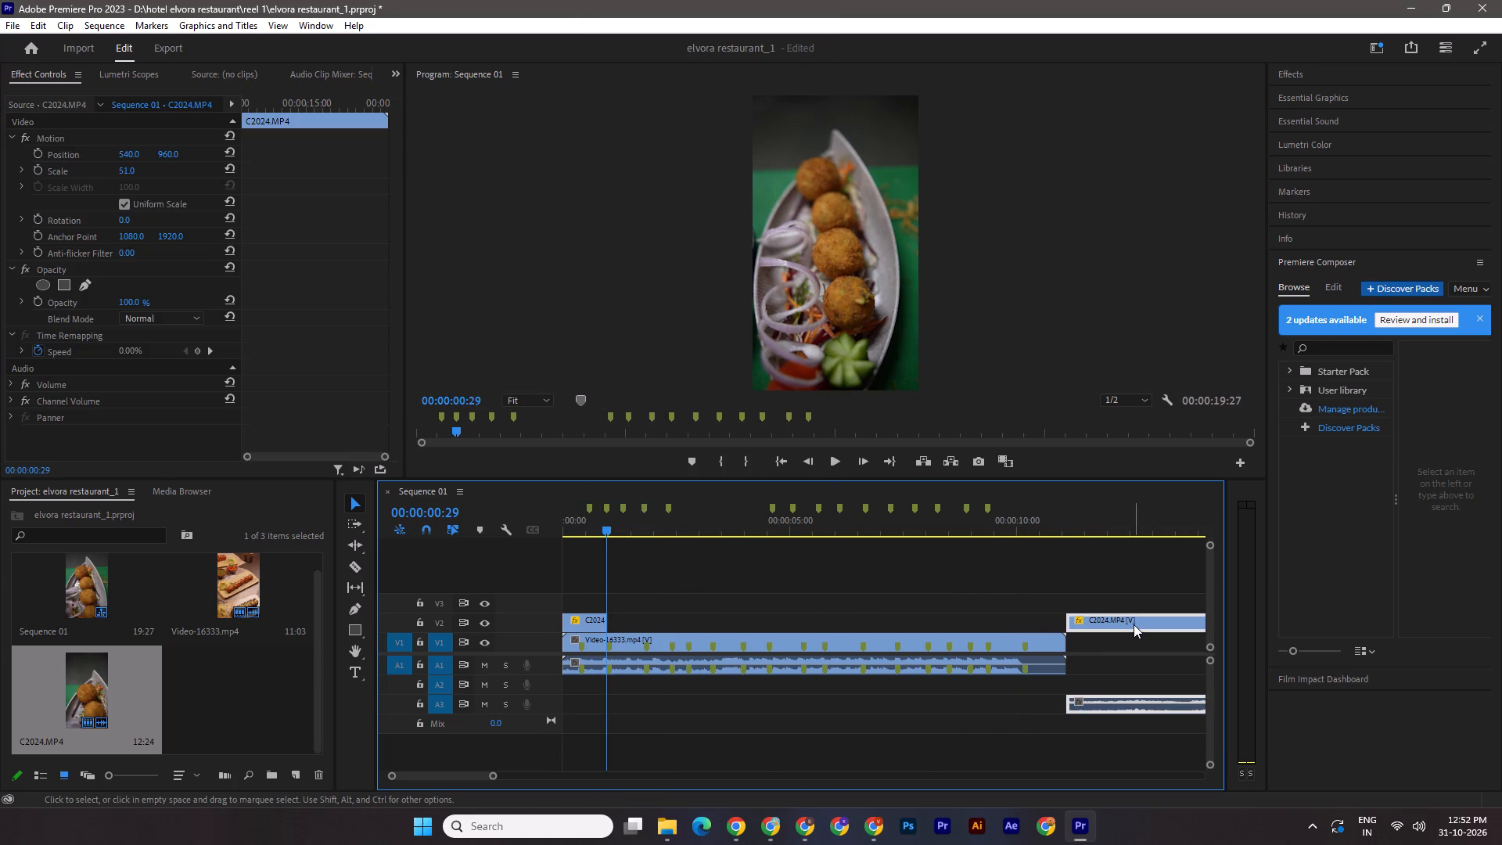
right_click(1134, 624)
click(1189, 289)
click(1133, 702)
key(Delete)
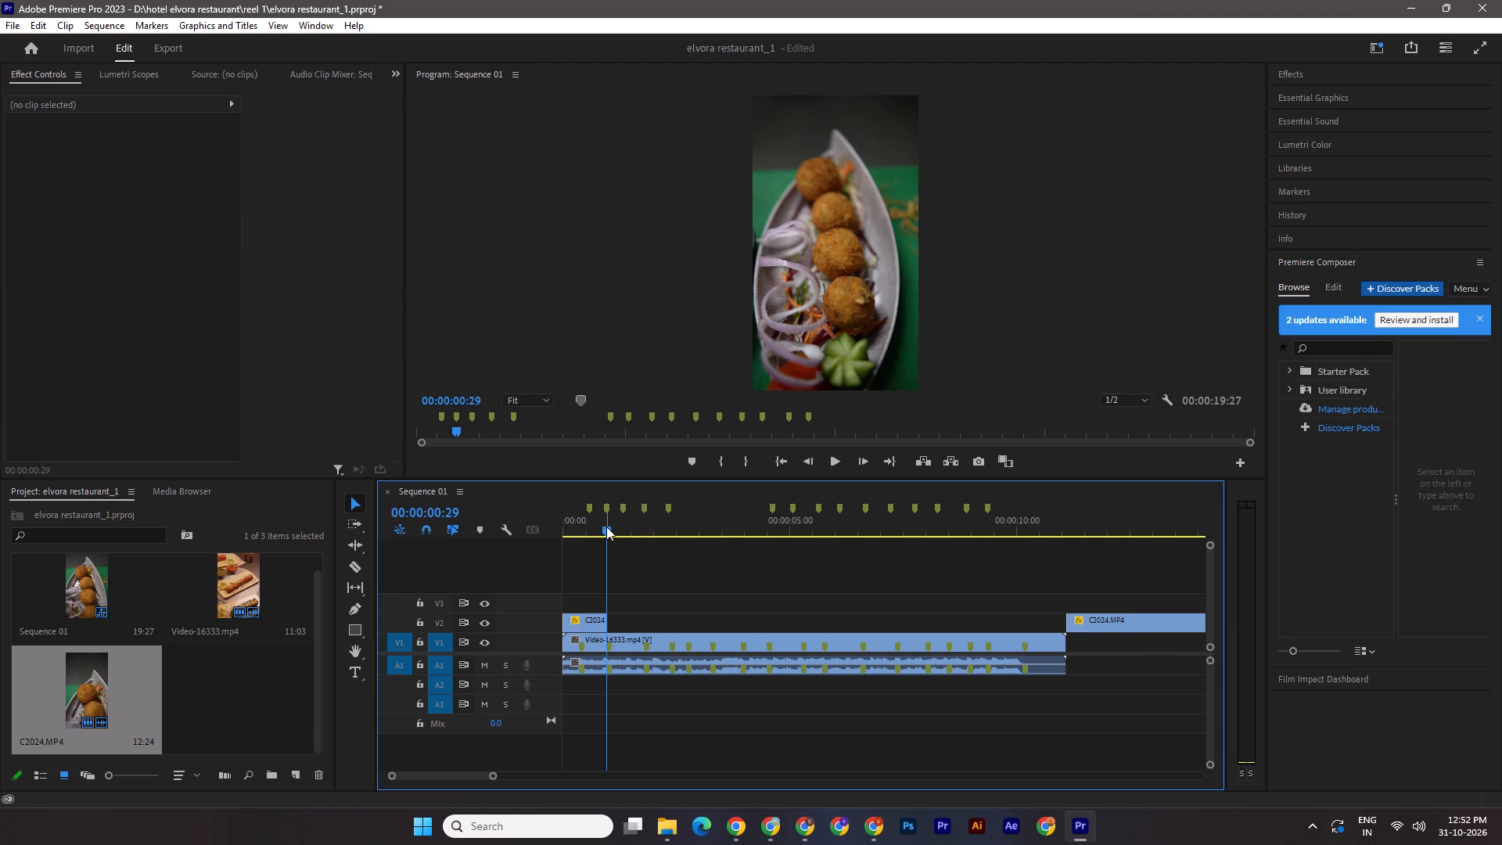
Play Sequence 01 from the start to check the C2024.MP4 opening shot and the cut into the reference's following shot.
drag(606, 527, 488, 548)
click(830, 466)
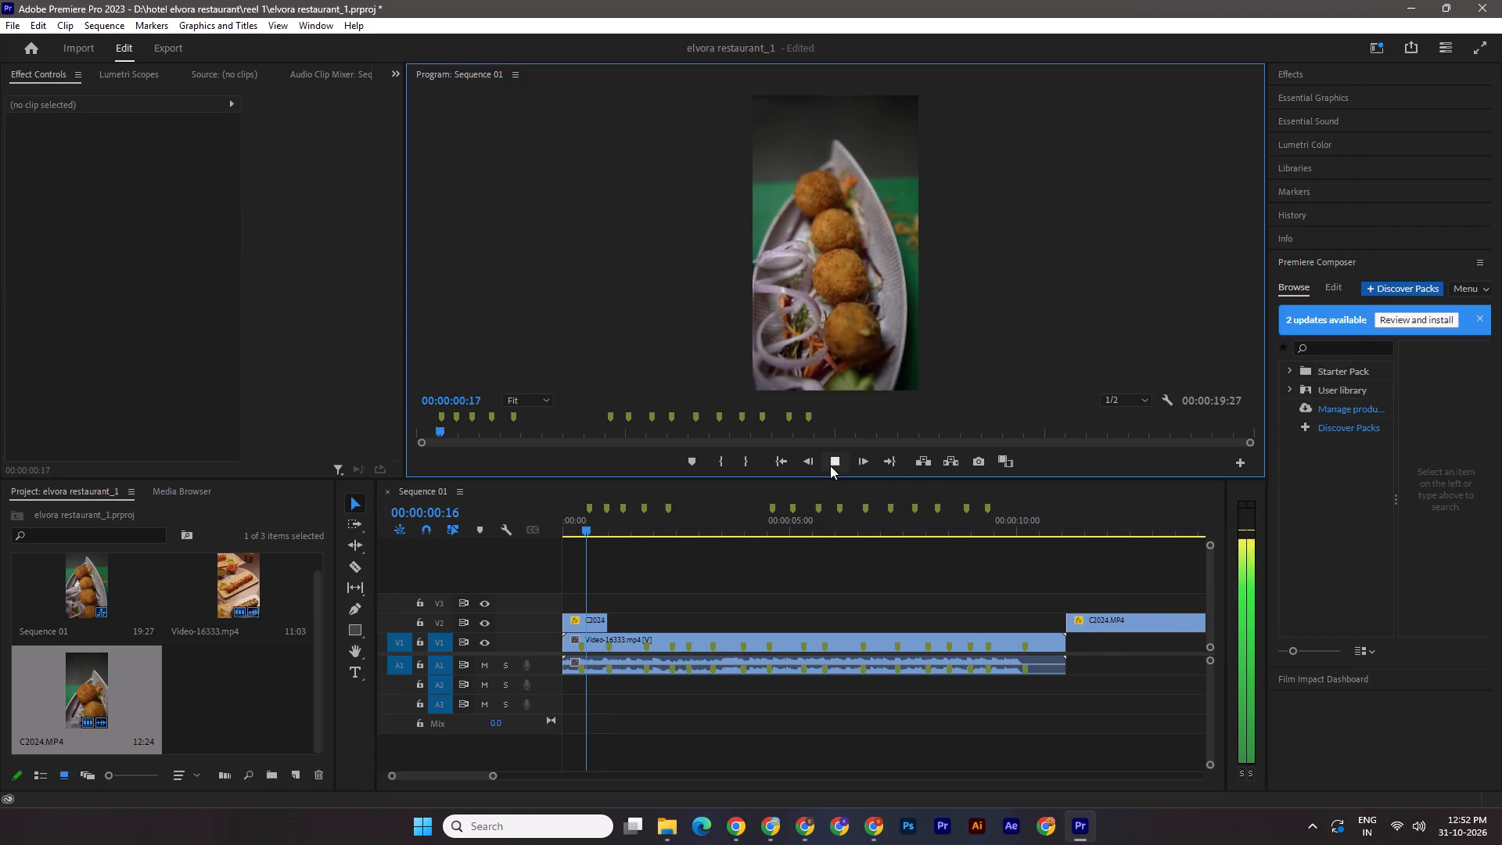
click(830, 466)
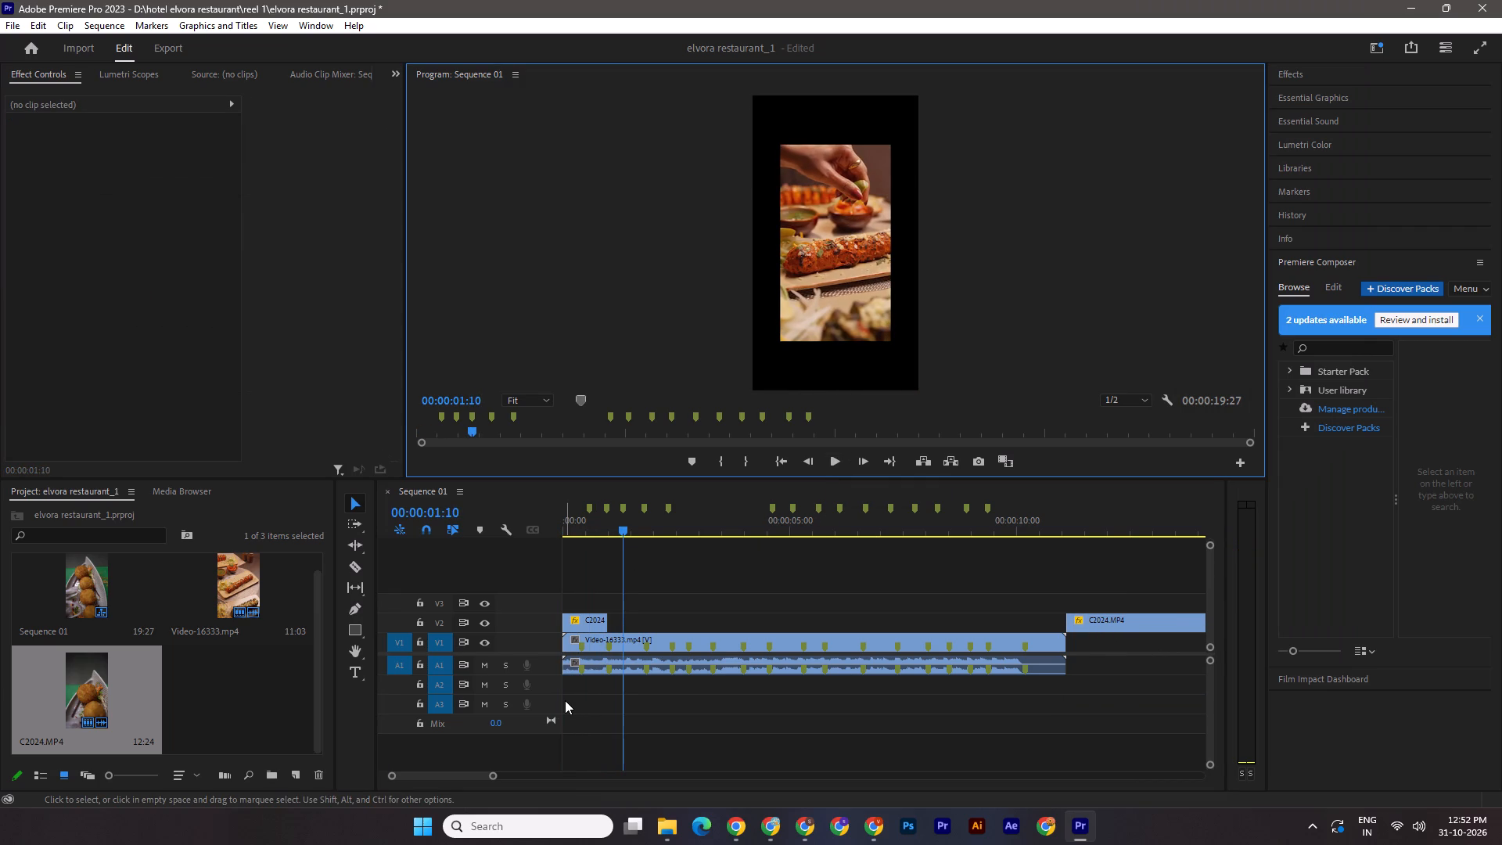
Save the project, hide track V2, and play Video-16333.mp4 from the start to study its opening inset shot.
key(ctrl+s)
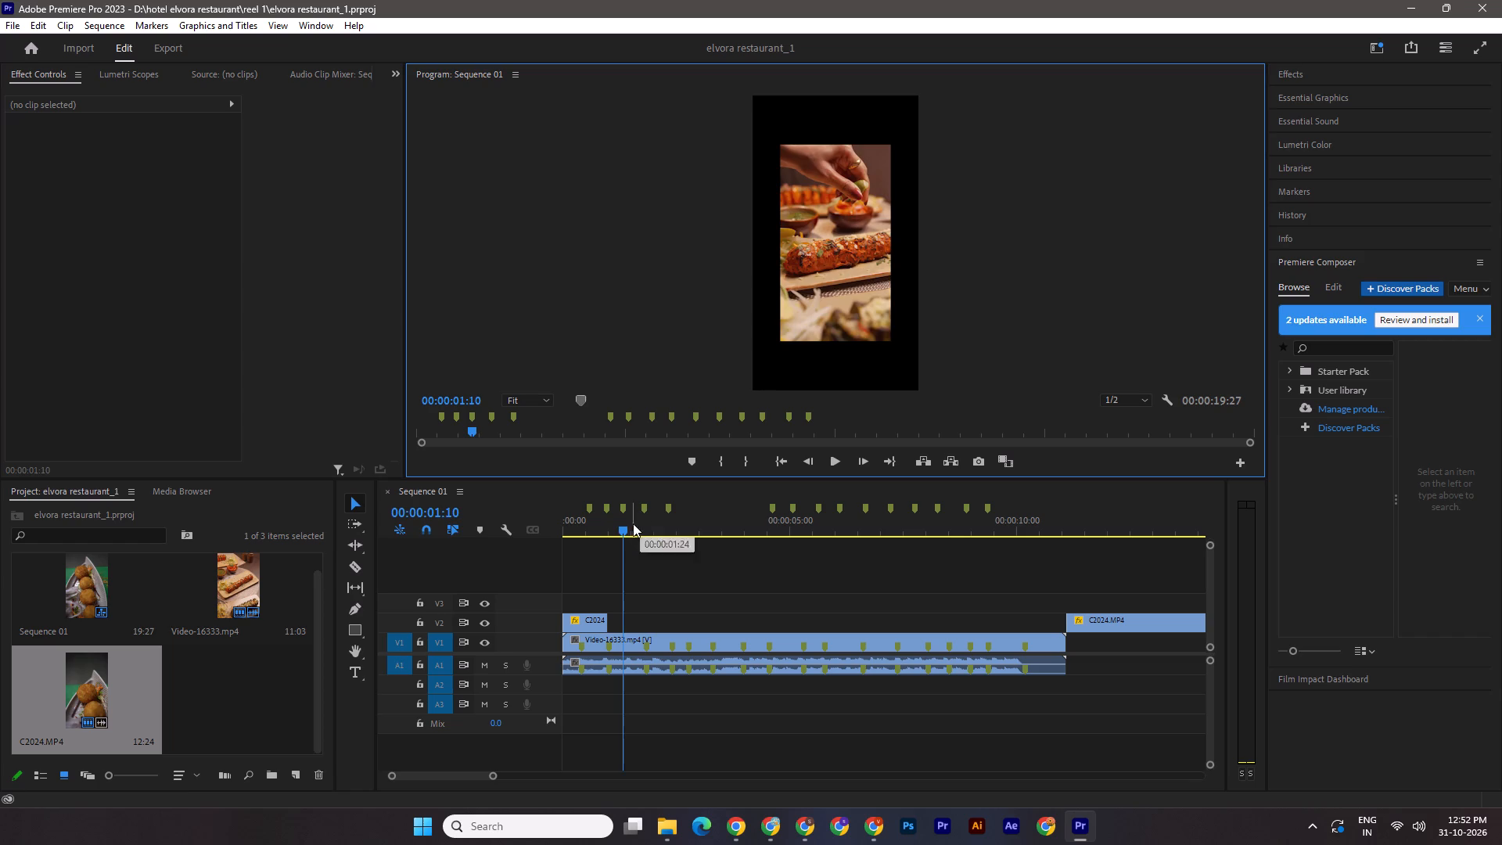
drag(620, 523, 455, 529)
click(482, 620)
key(space)
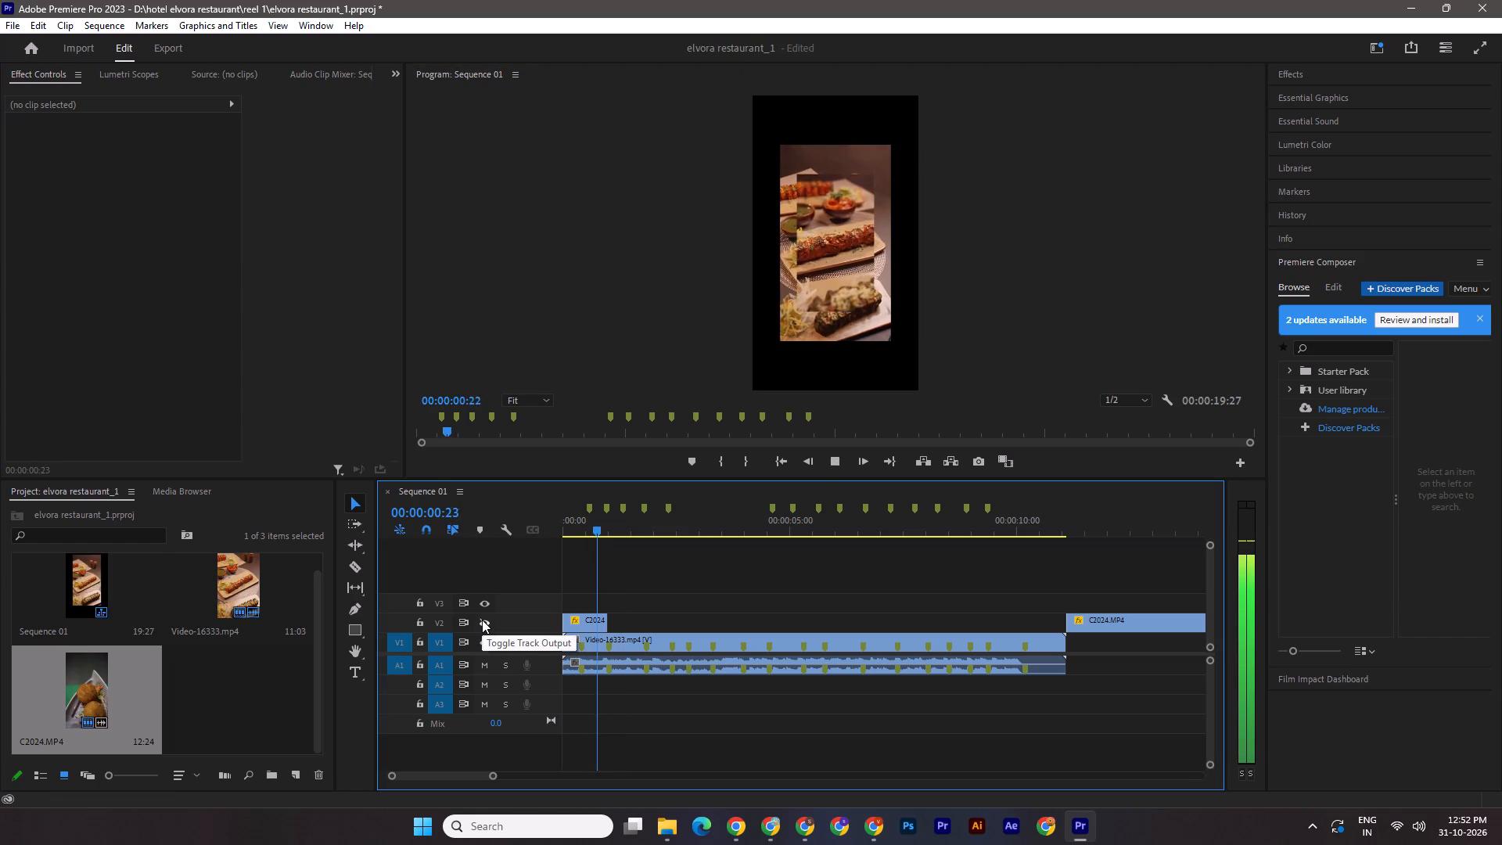
key(space)
drag(605, 530, 578, 523)
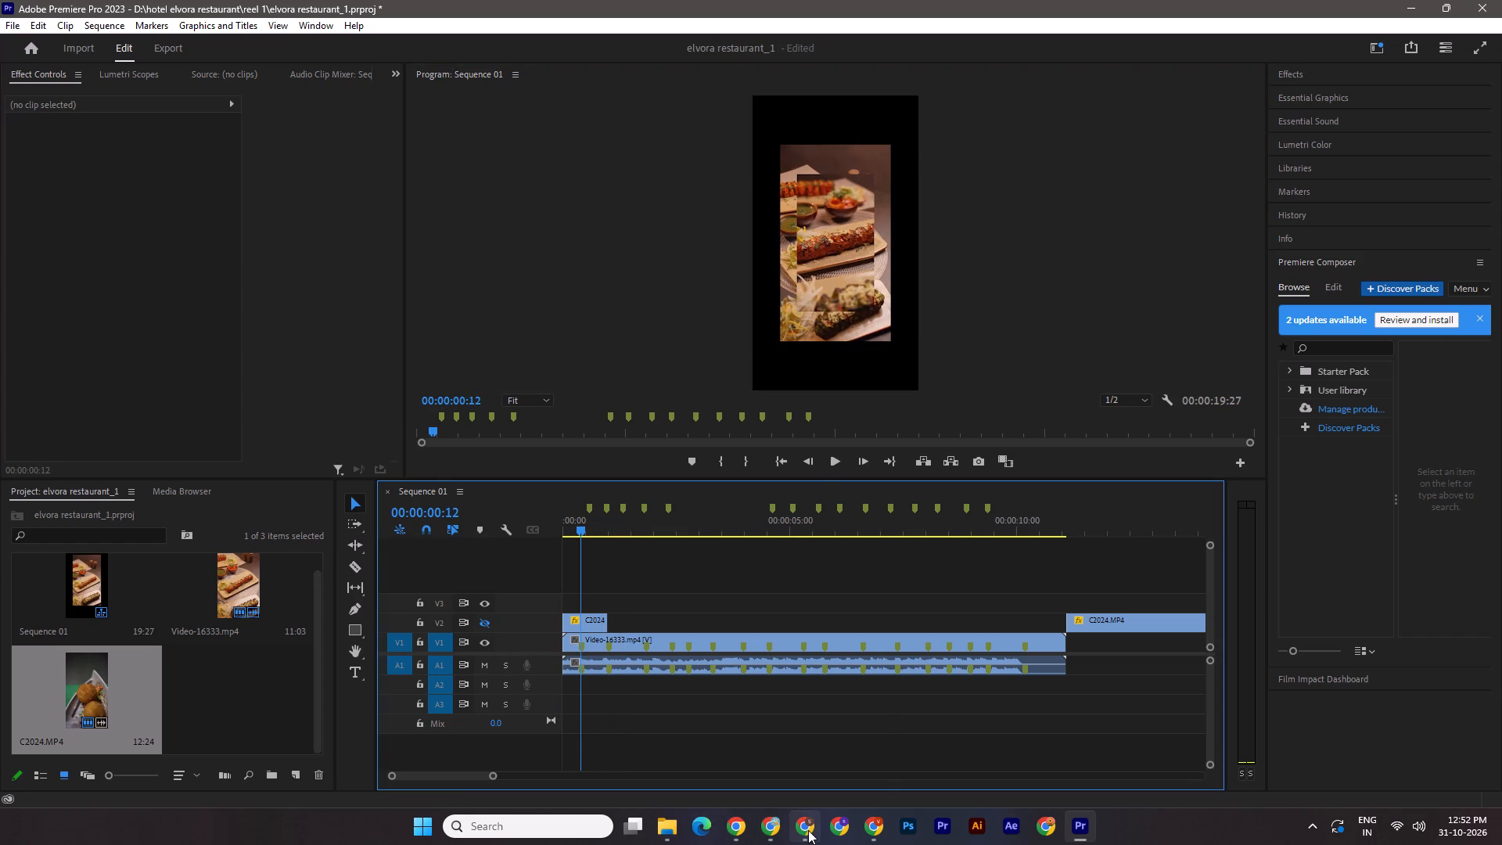
Preview C2018.MP4 and C2027.MP4 from the reel 1 folder in VLC as candidates for the inset shot.
click(762, 765)
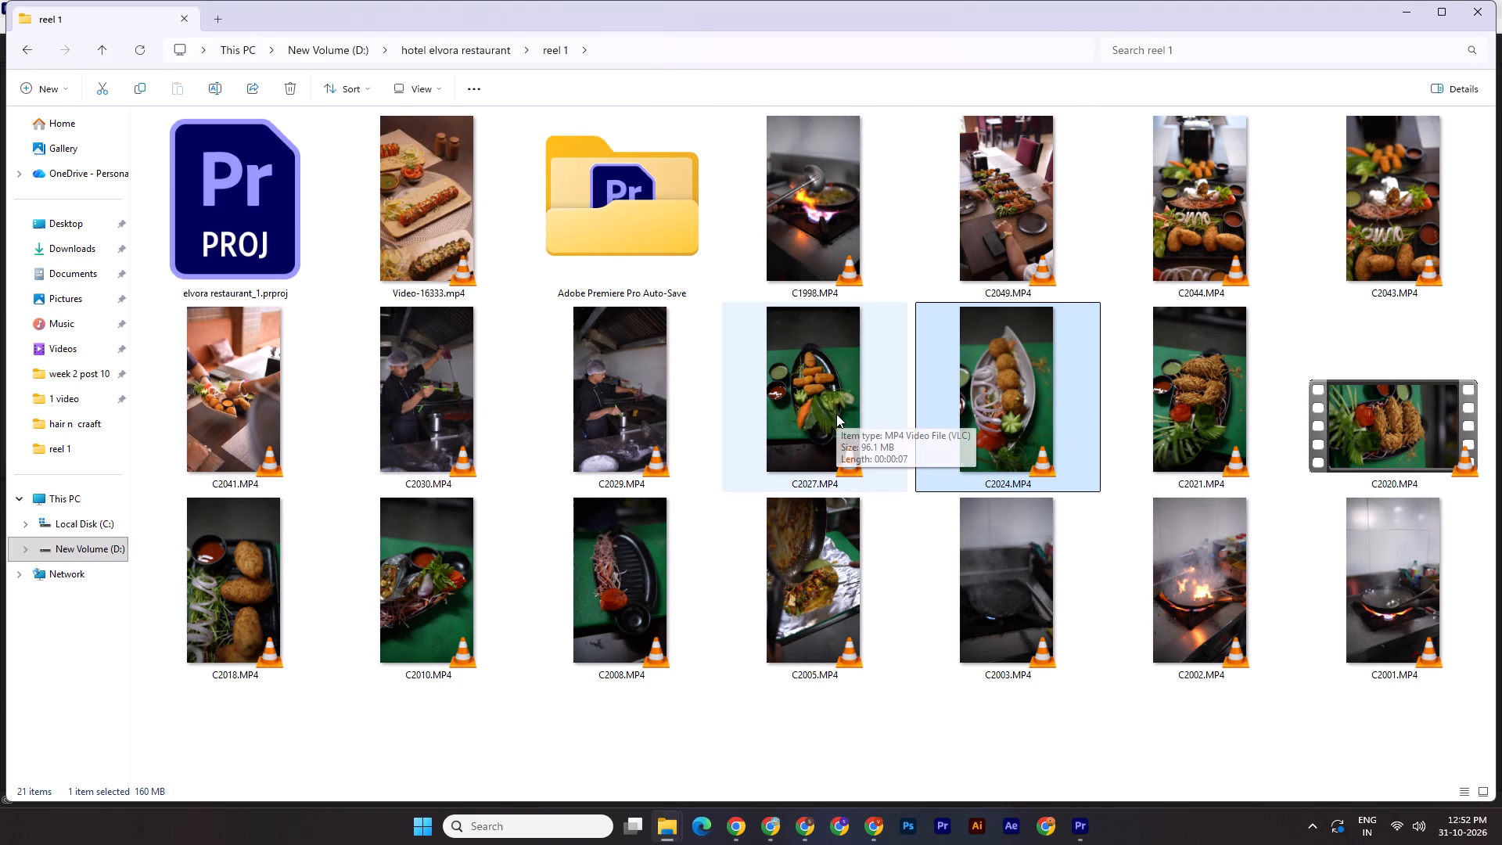
double_click(250, 609)
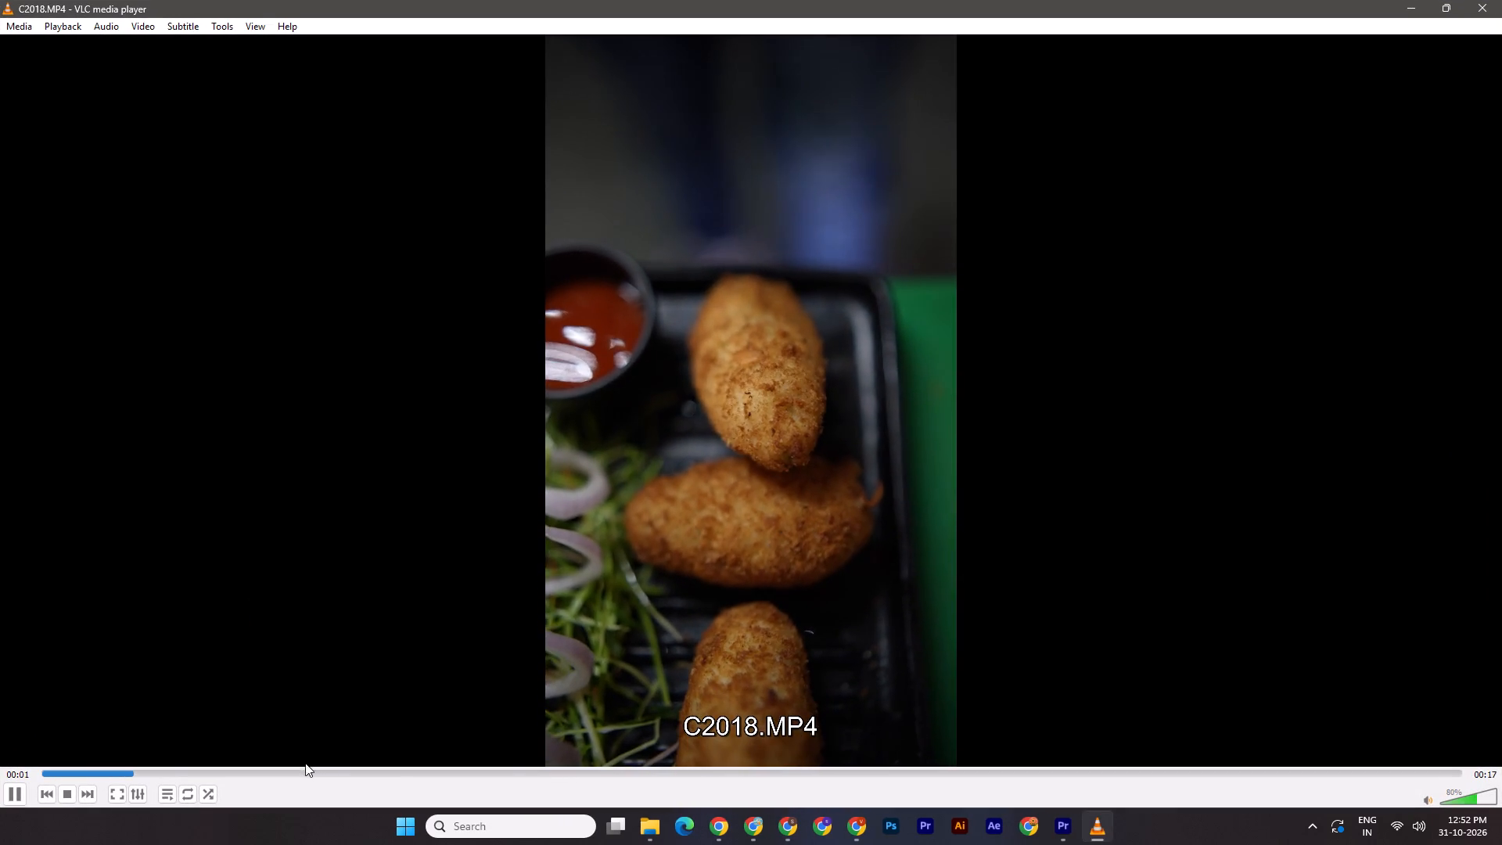
click(304, 774)
click(507, 767)
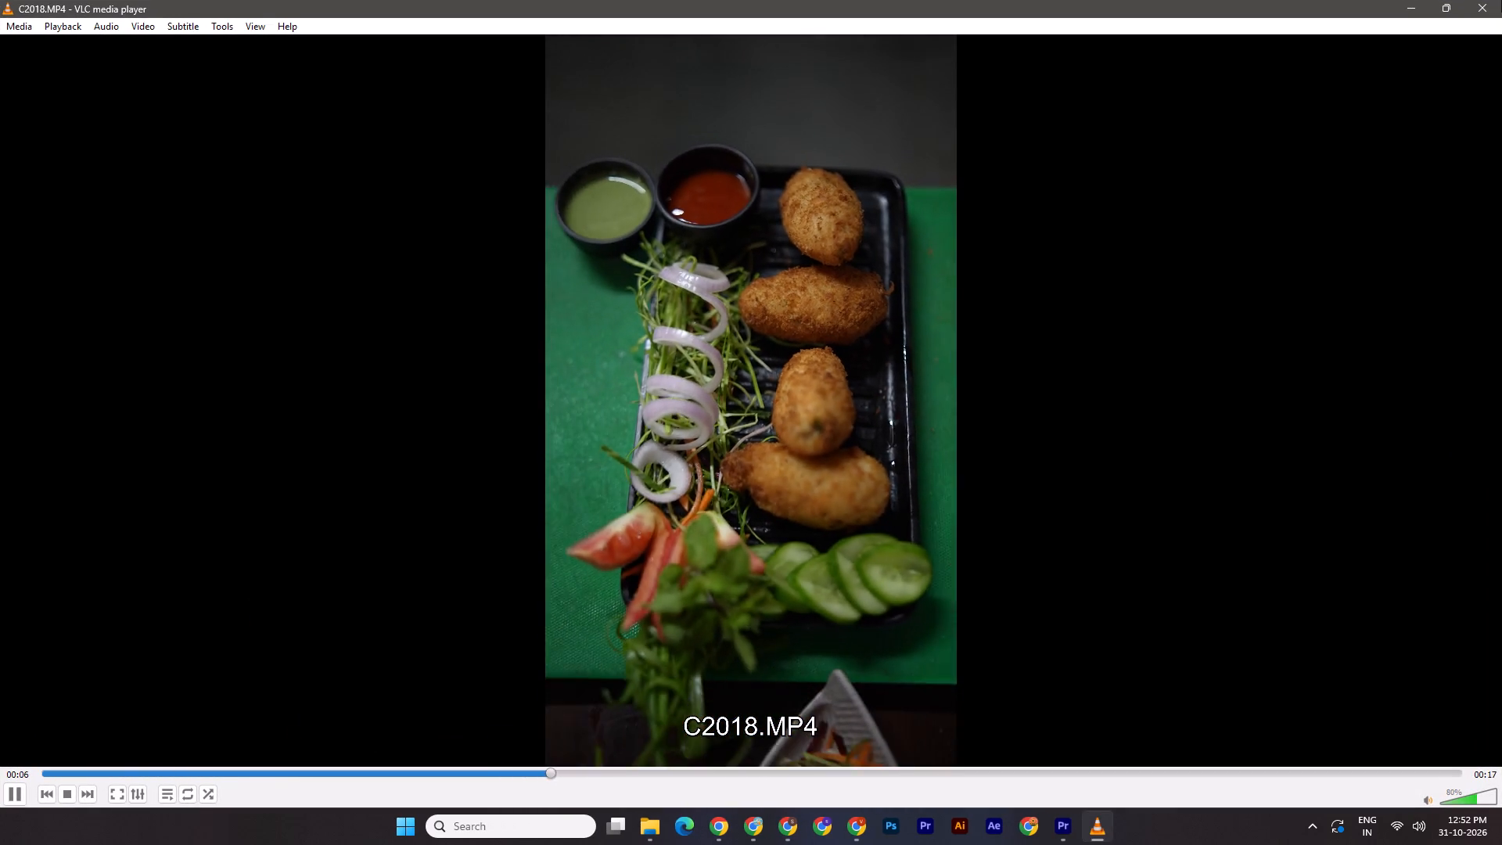
click(1500, 0)
double_click(800, 408)
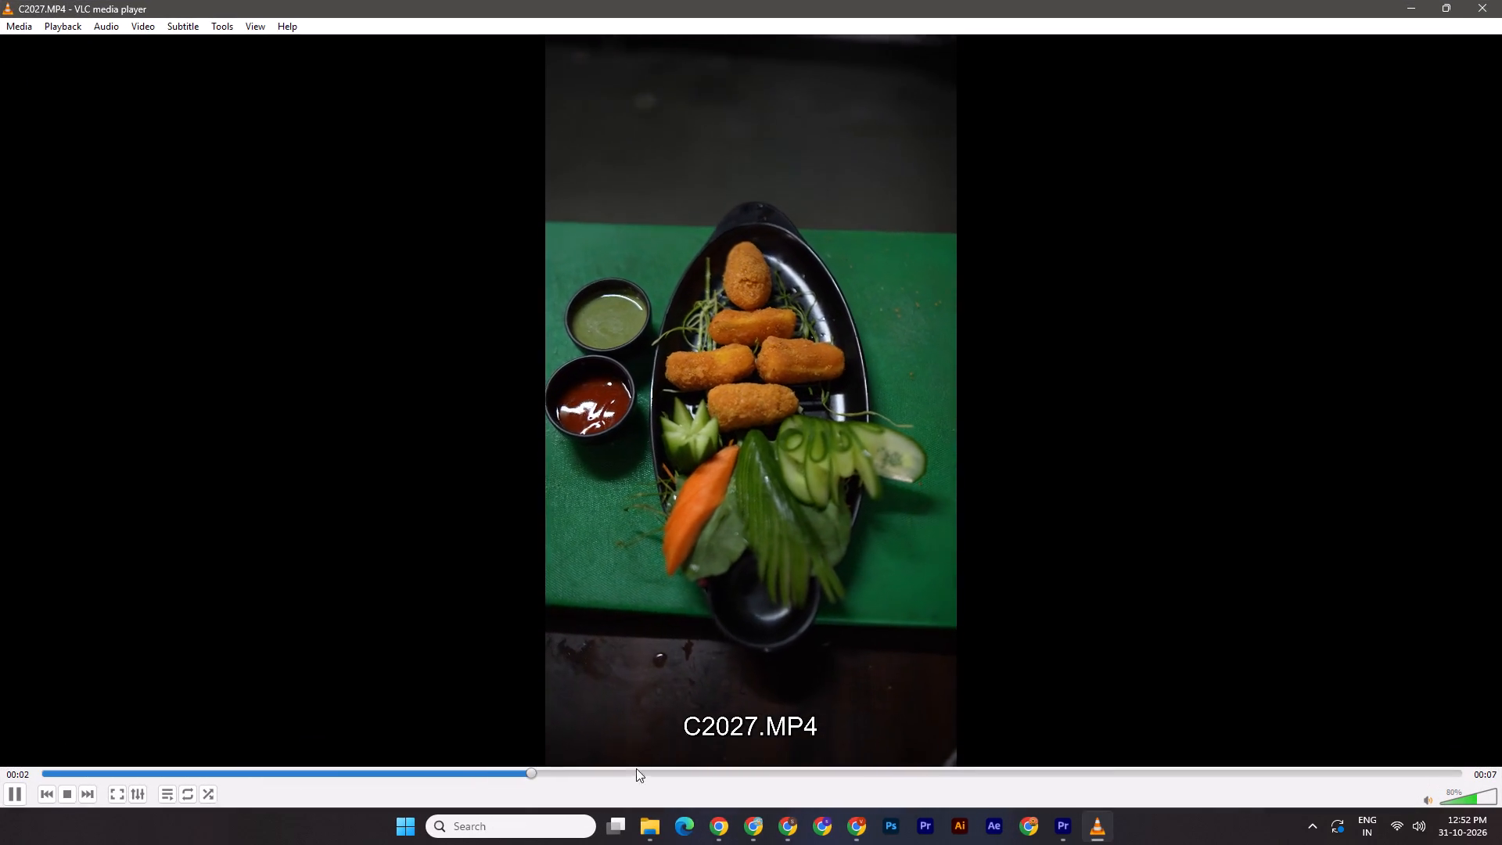
click(1495, 0)
Add C2027.MP4 from the reel 1 folder to track V2 above Video-16333.mp4, unlink it, and delete its audio.
drag(793, 436, 1056, 754)
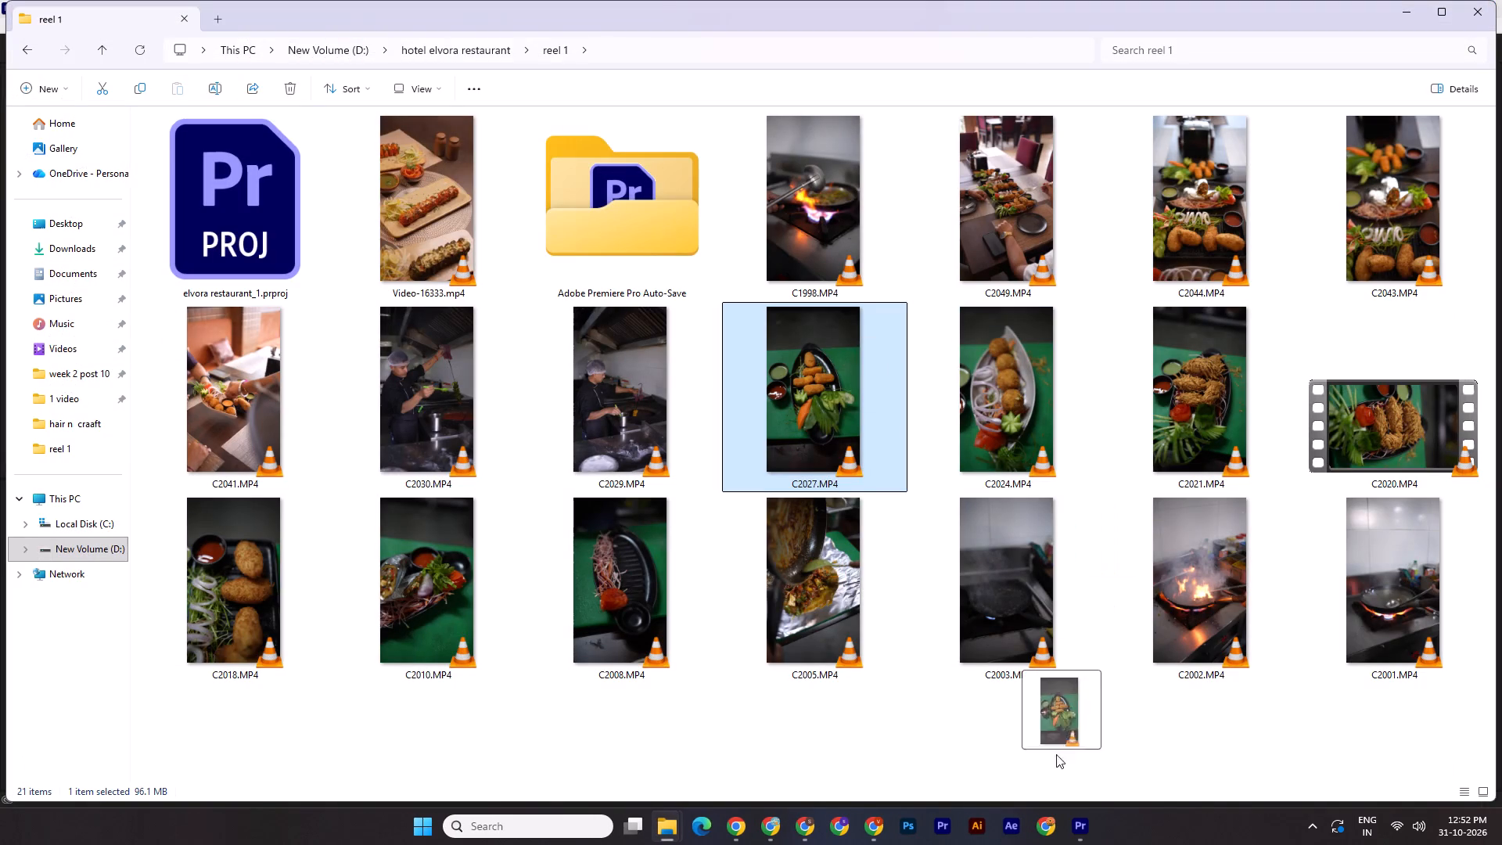
drag(1056, 754, 663, 609)
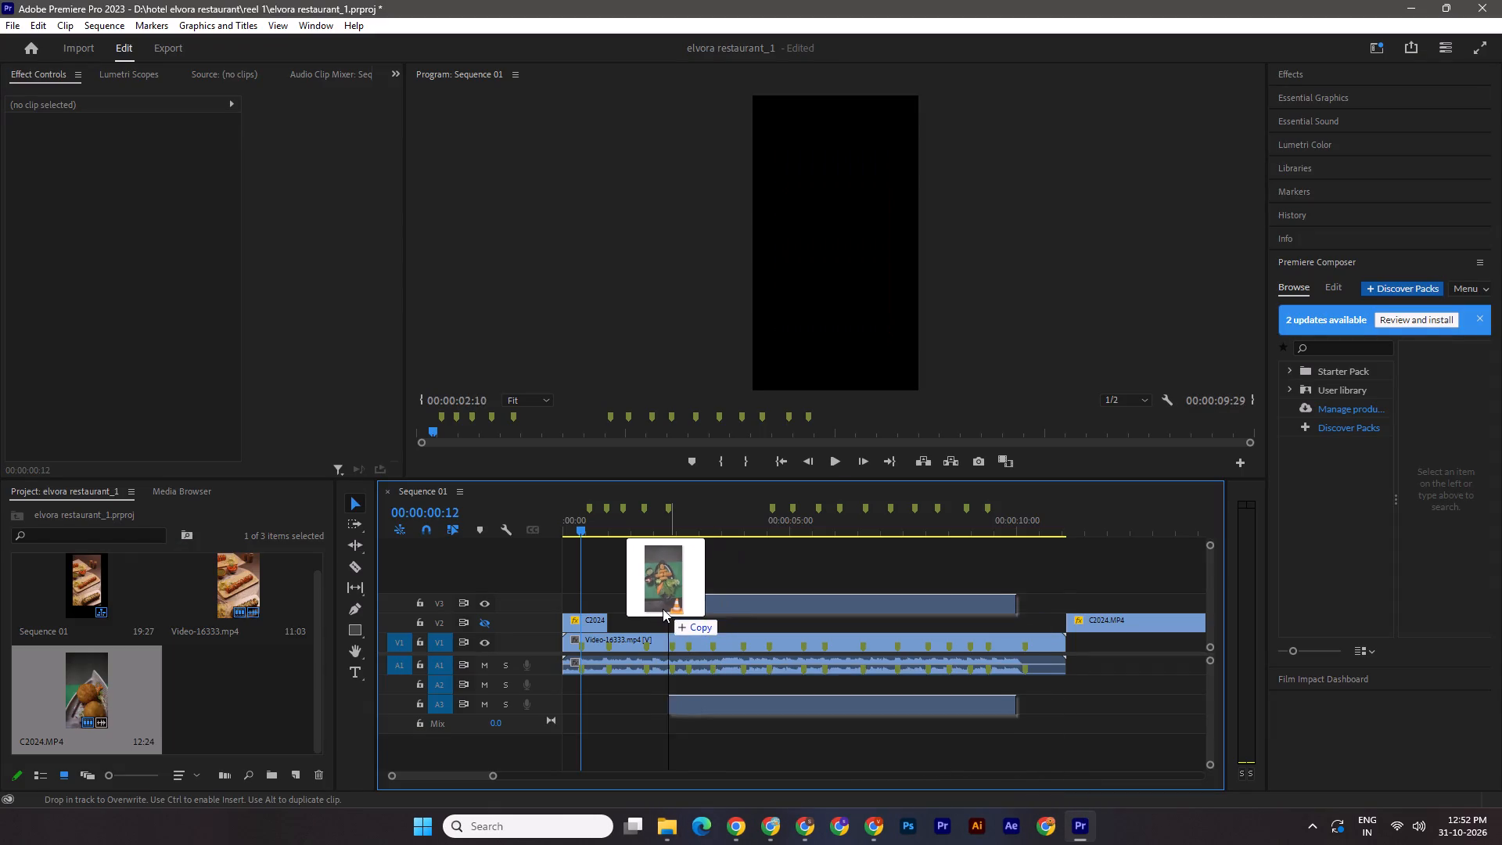
drag(663, 609, 641, 622)
click(688, 625)
right_click(688, 625)
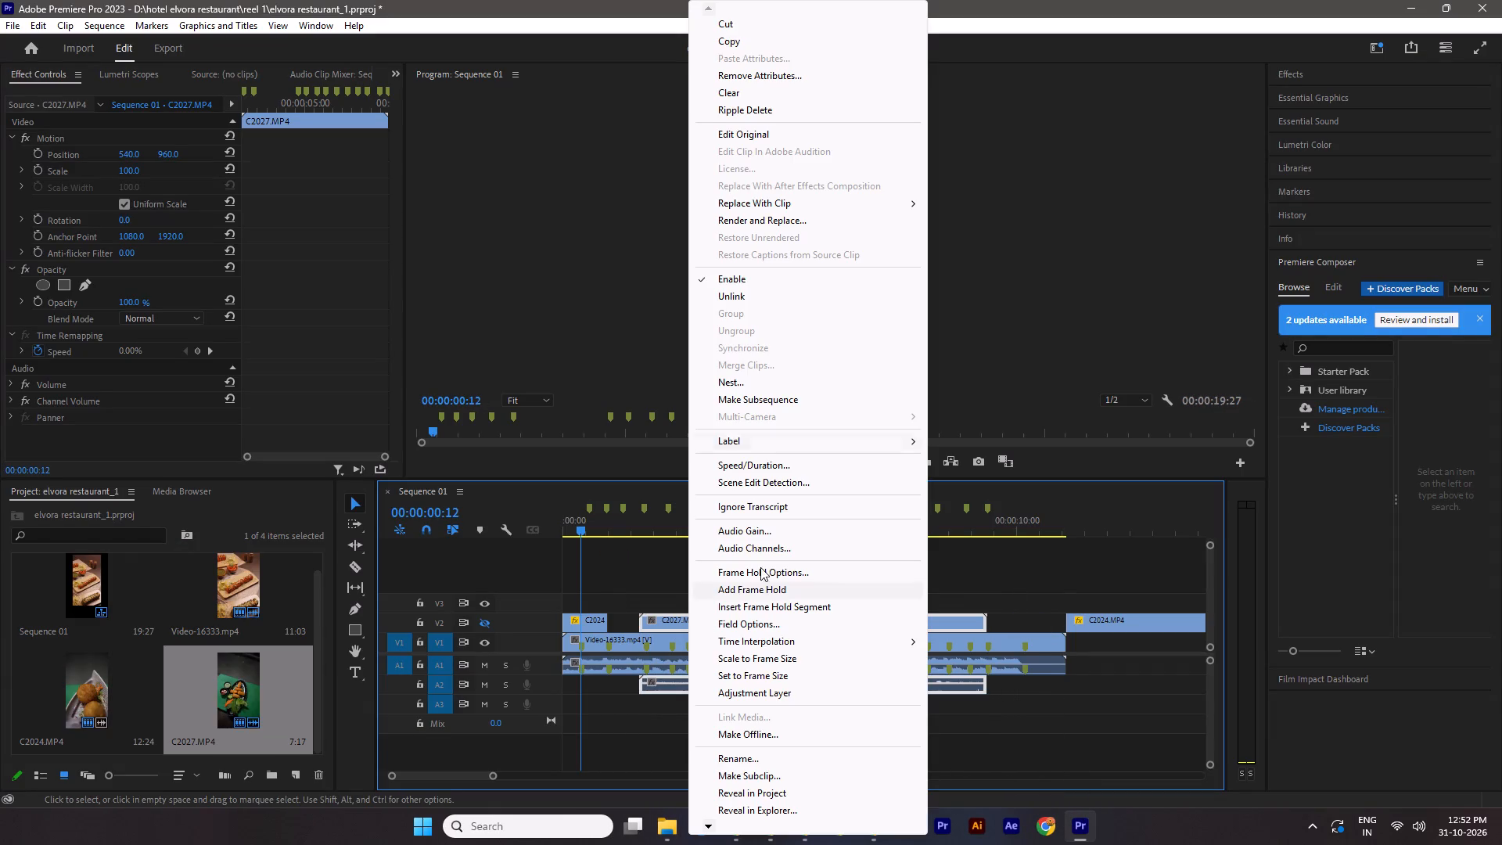
click(768, 297)
click(880, 686)
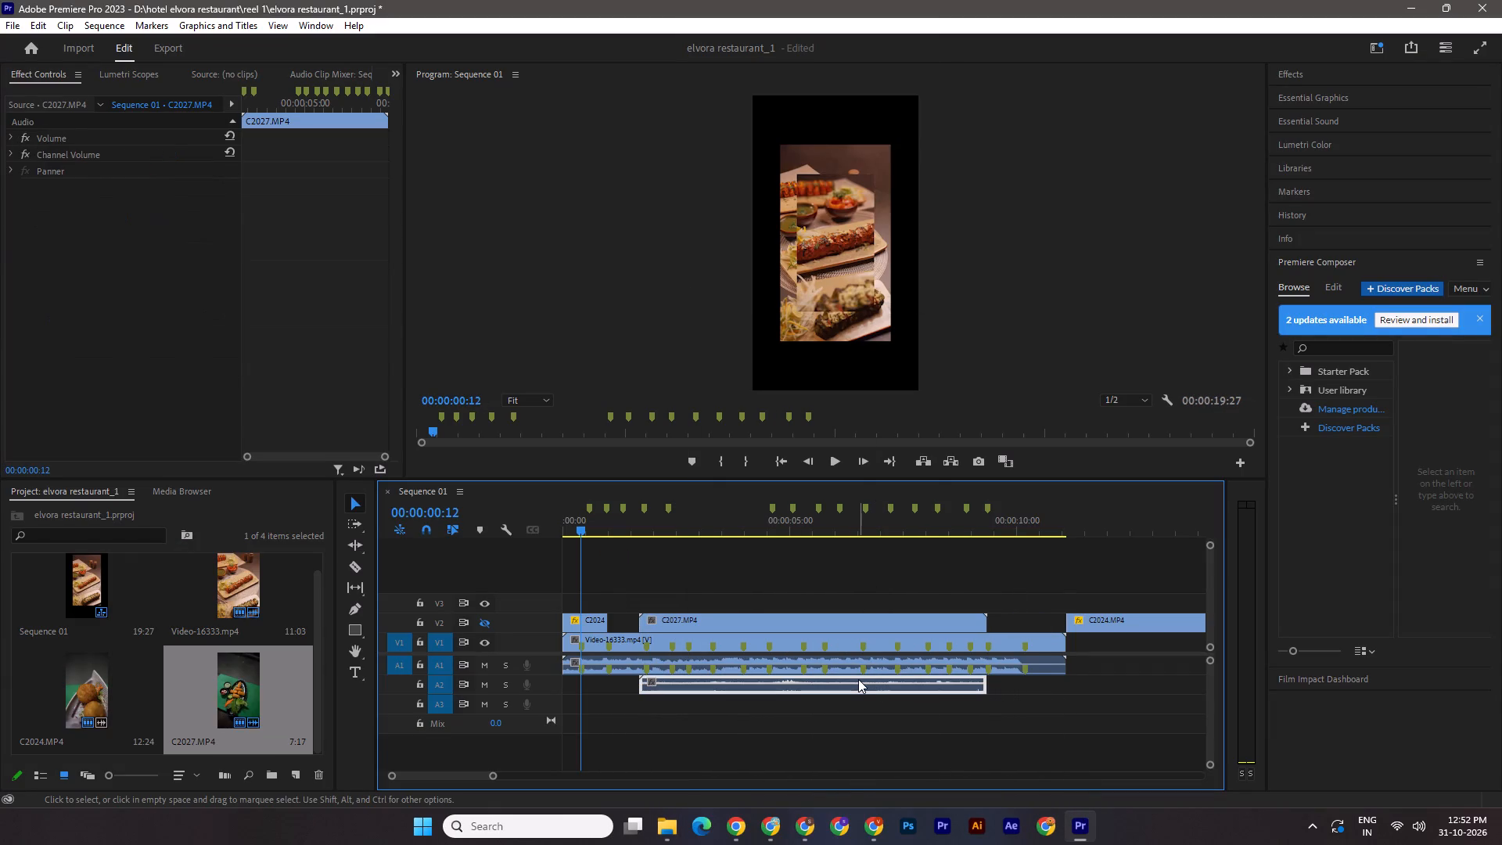
key(Delete)
Align C2027.MP4 with the end of the opening C2024.MP4 shot and move it up to track V3.
drag(680, 617, 651, 613)
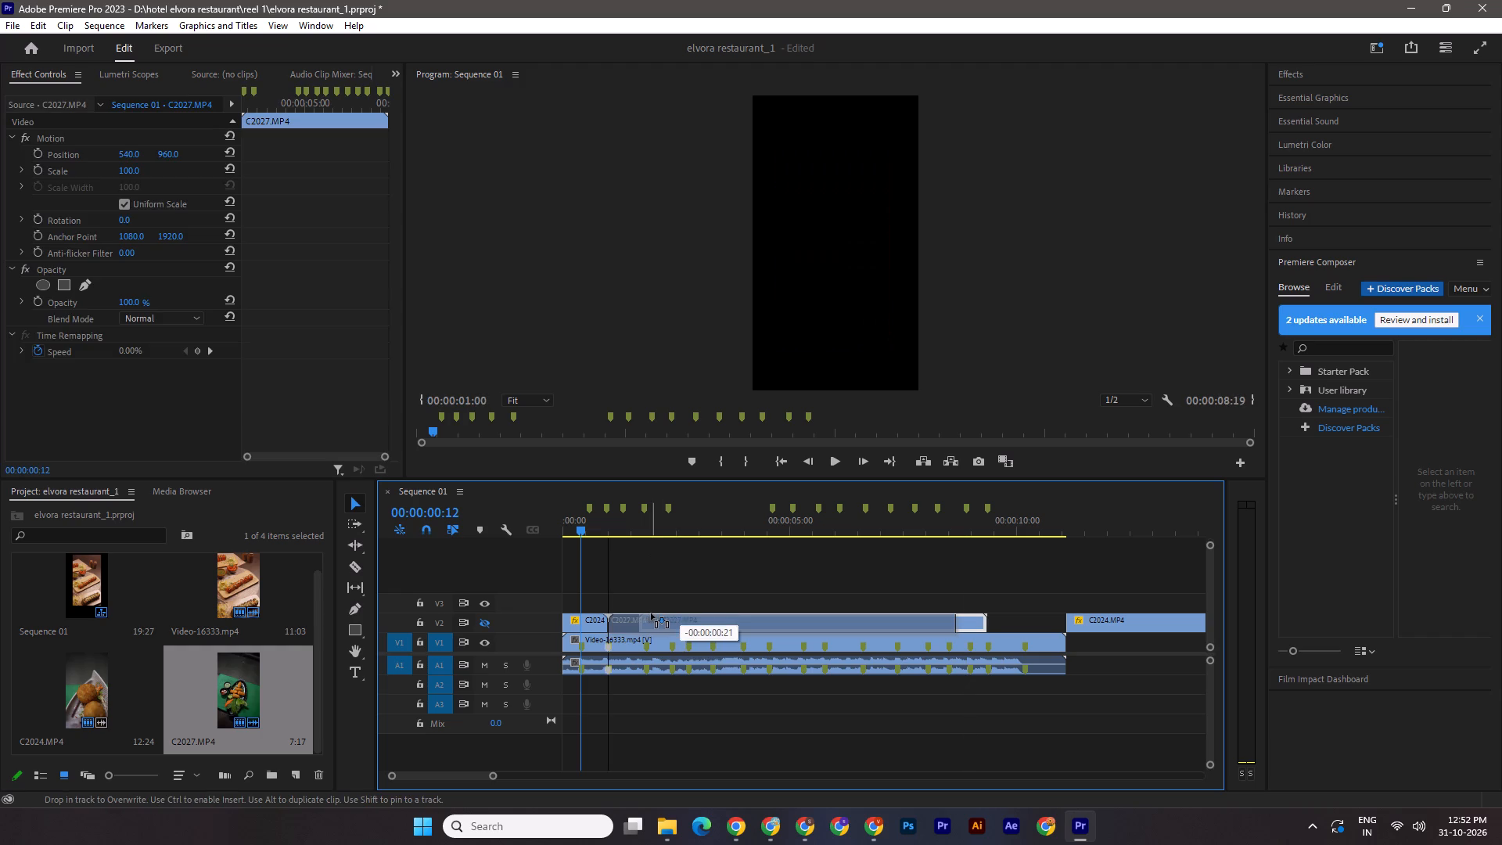
drag(651, 613, 649, 613)
click(649, 523)
drag(665, 622, 663, 603)
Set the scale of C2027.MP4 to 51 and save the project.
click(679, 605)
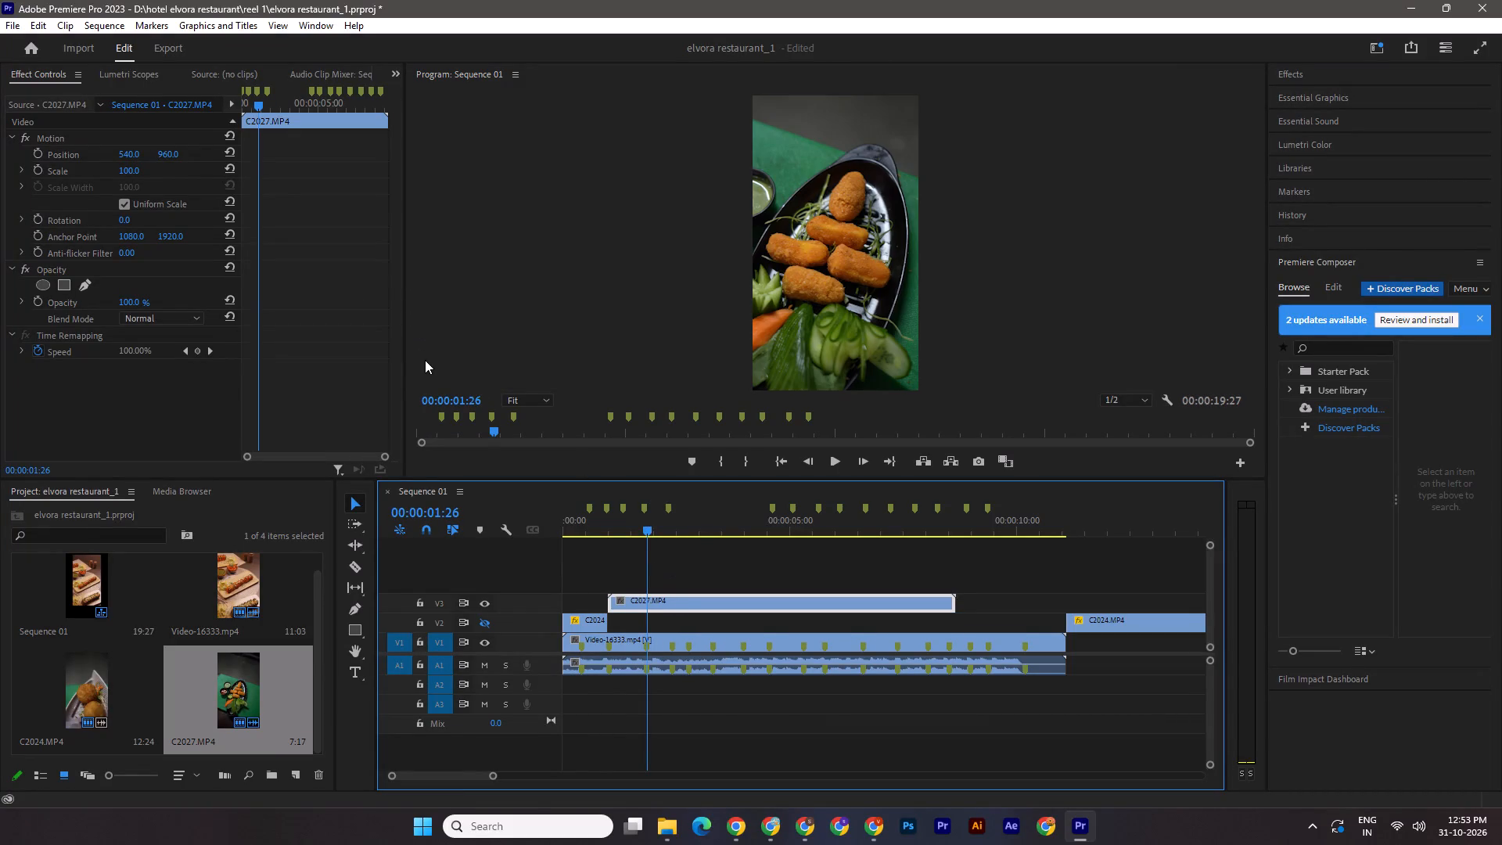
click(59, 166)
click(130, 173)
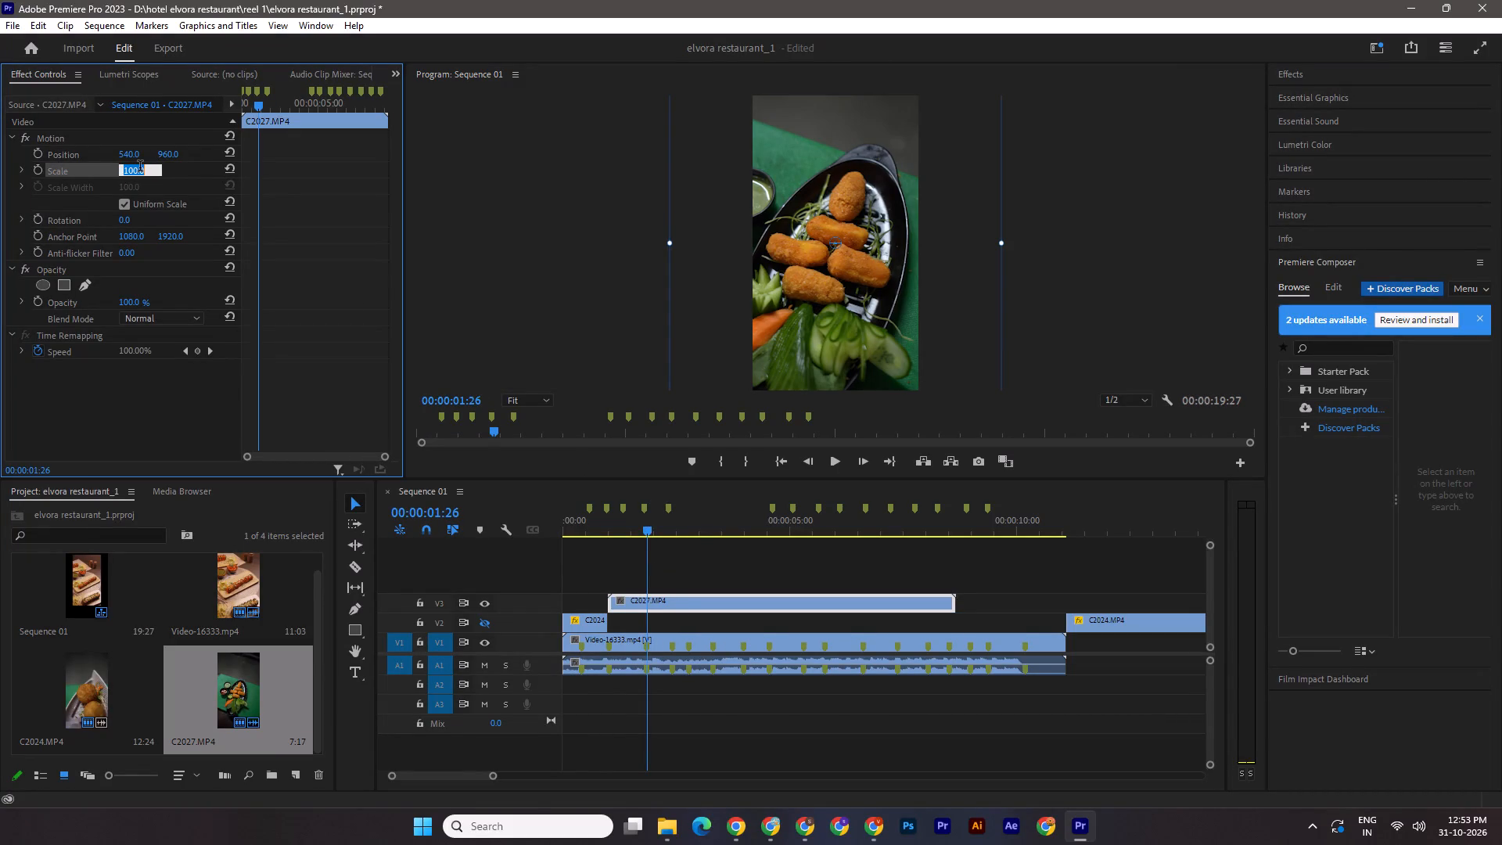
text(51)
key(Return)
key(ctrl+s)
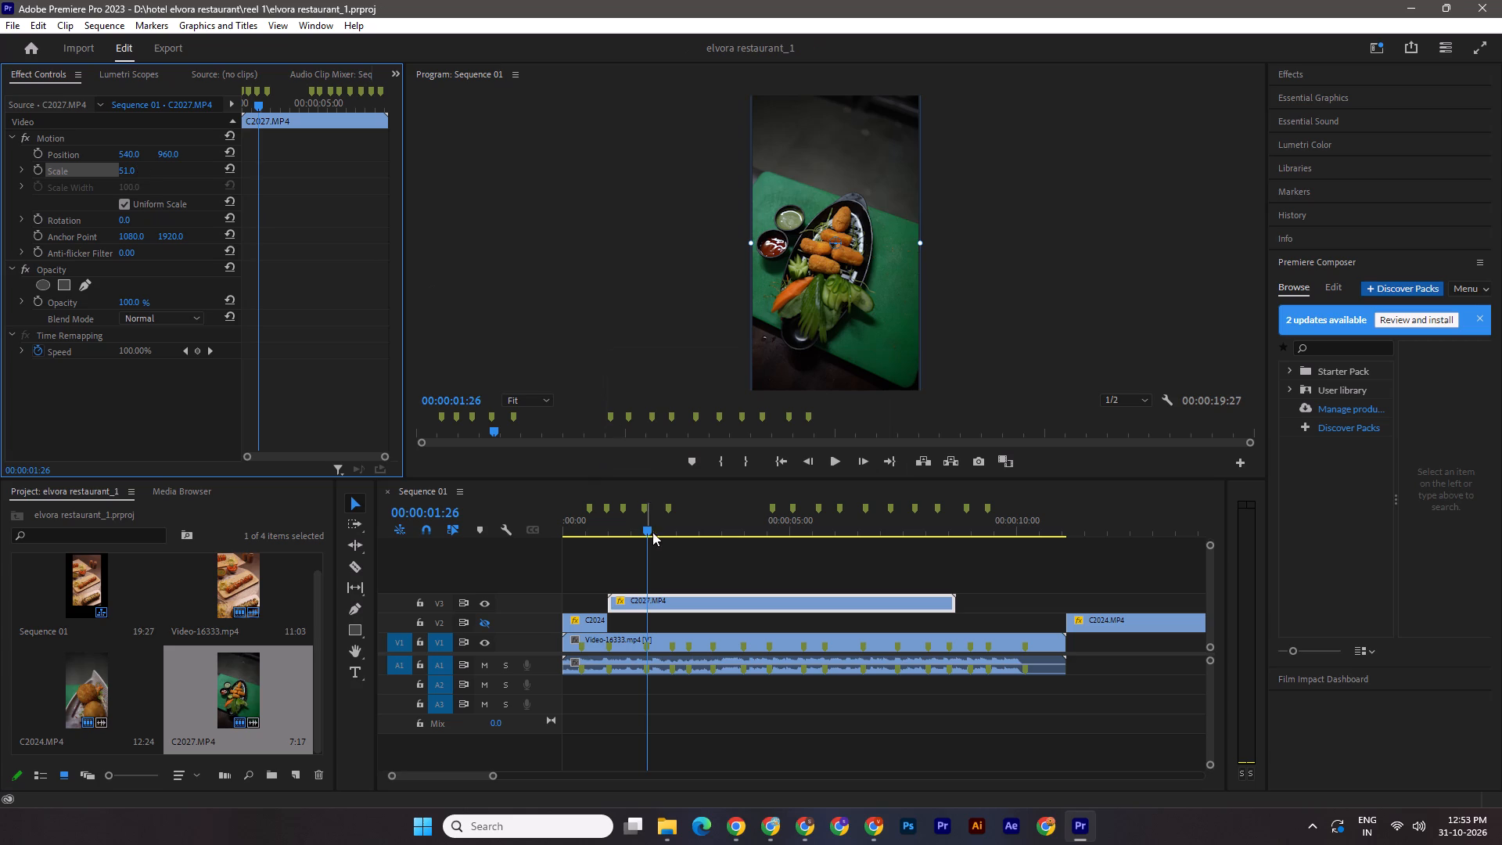
Play through C2027.MP4 in the sequence to examine which part of its camera move suits the inset shot.
drag(647, 533, 611, 532)
key(space)
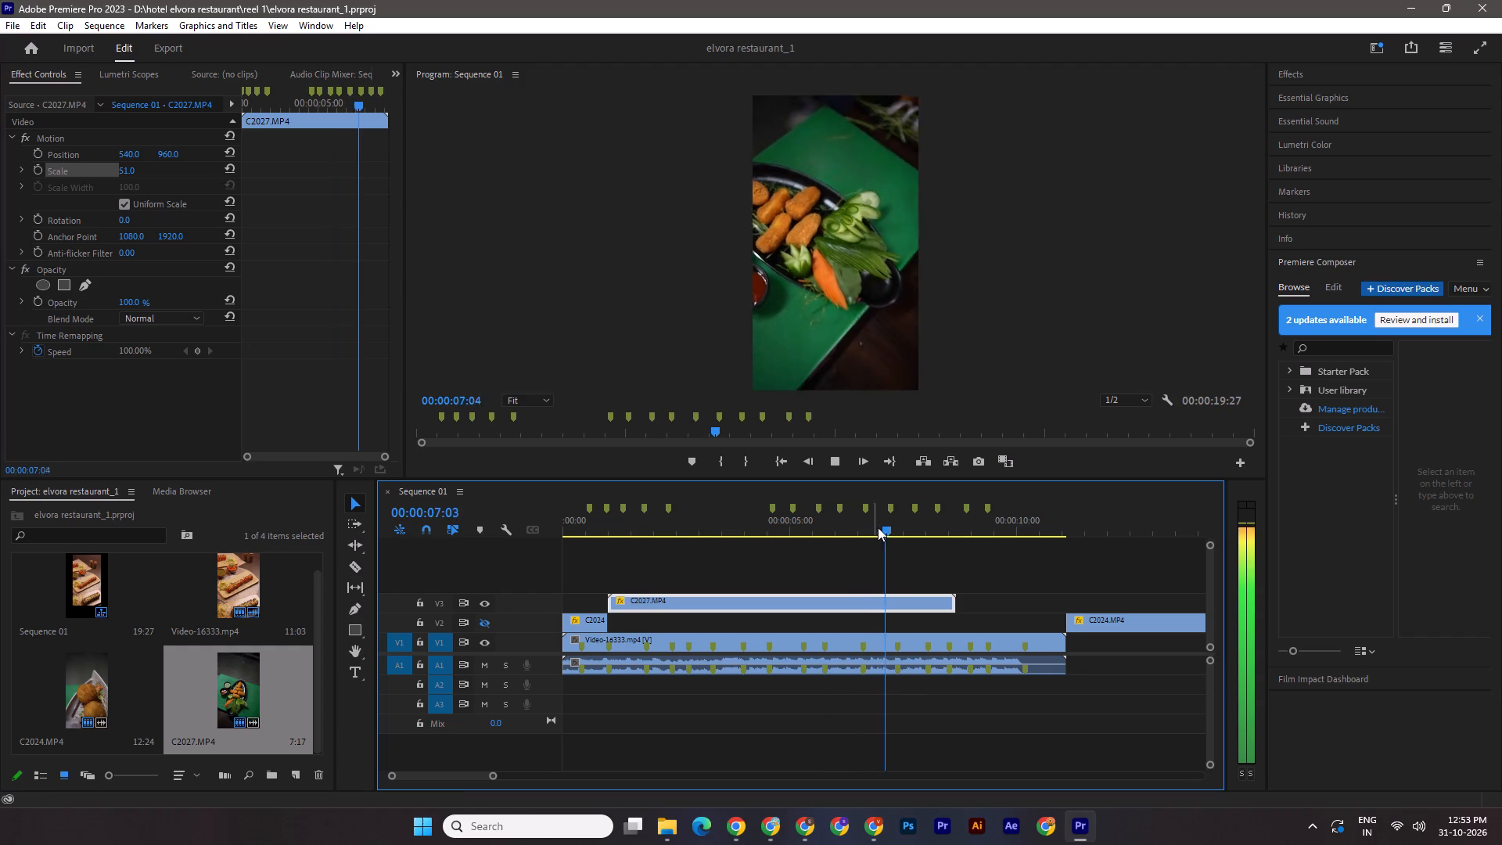
drag(937, 537, 806, 534)
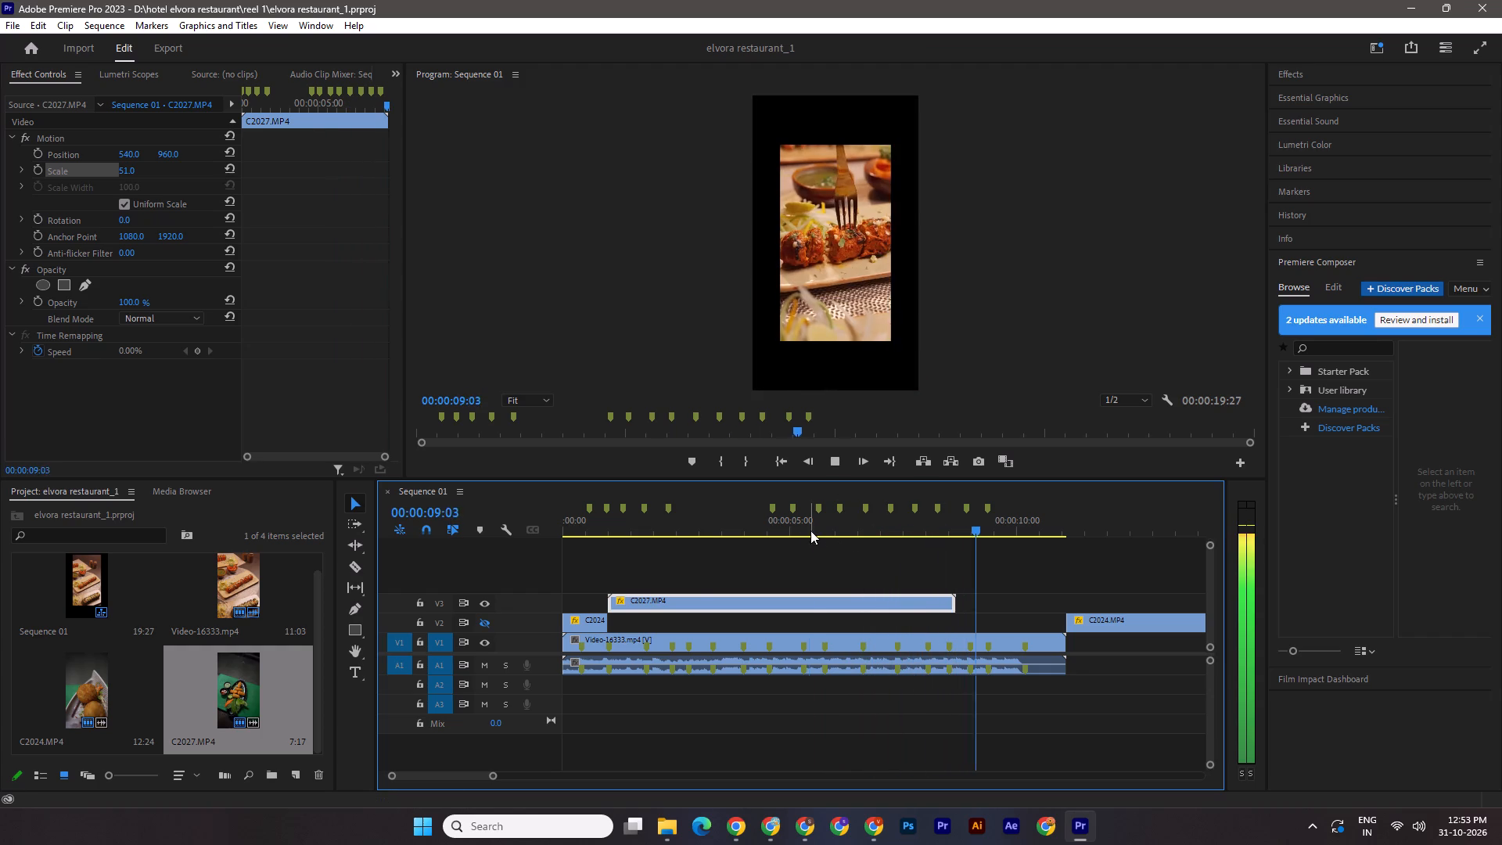
click(810, 530)
click(702, 528)
key(space)
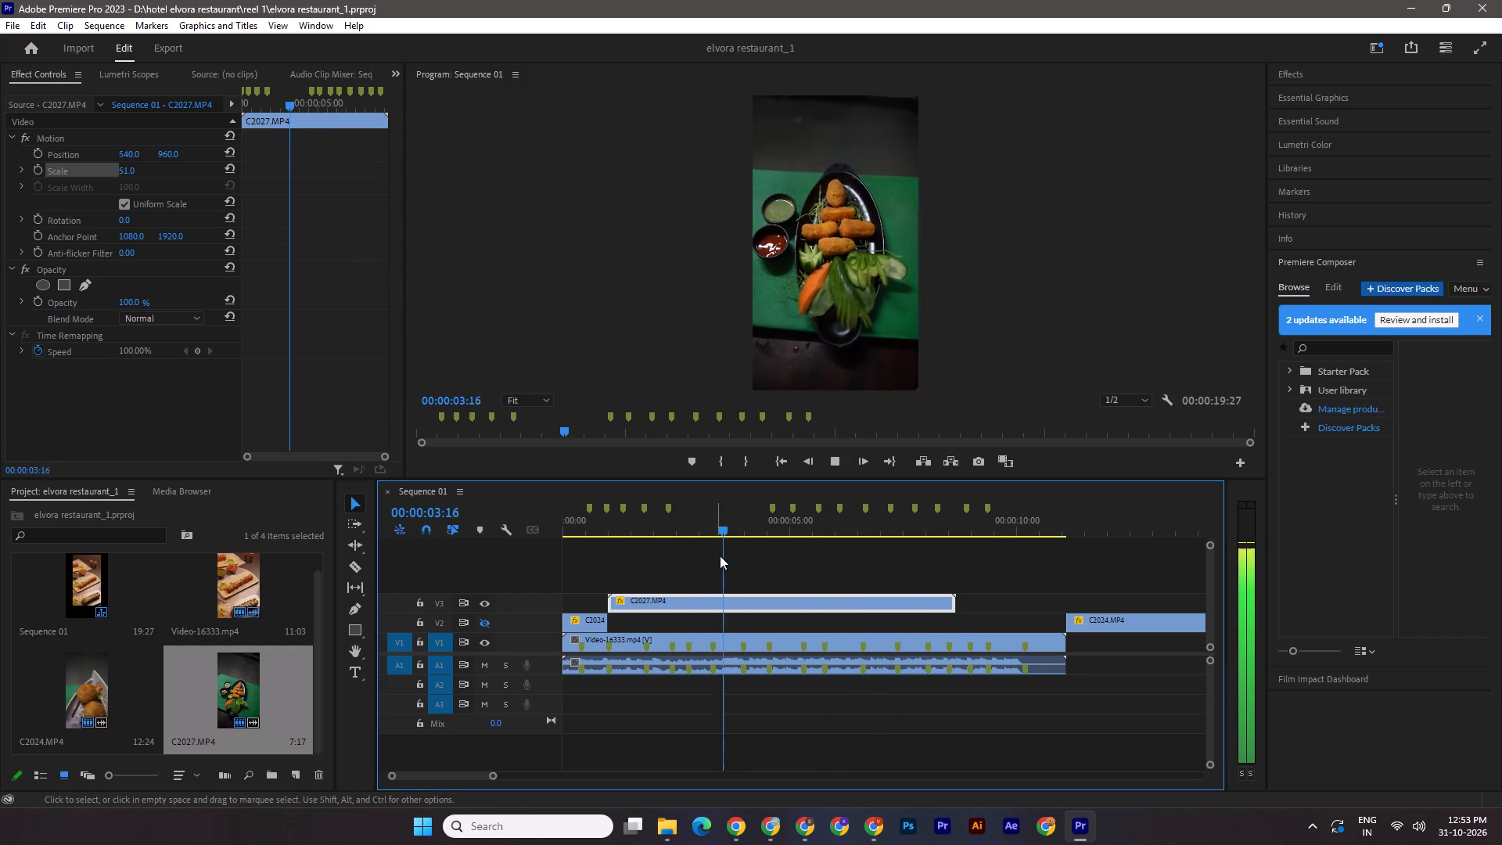
key(space)
key(space)
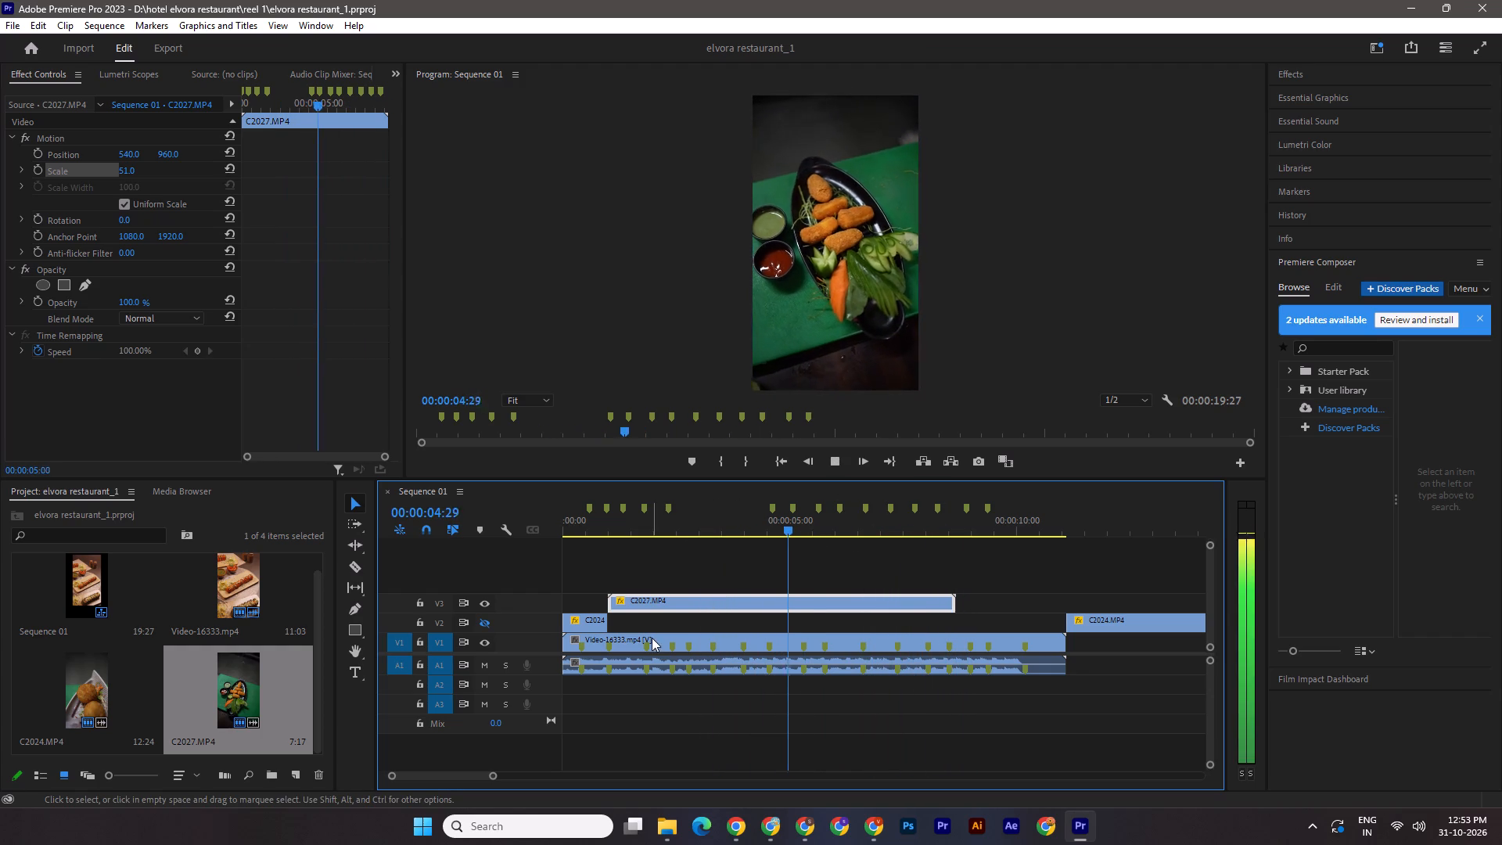
key(space)
Trim off the first part of C2027.MP4 and move the remainder on V3 to start at 00:00:00:12.
drag(609, 602, 809, 605)
drag(841, 603, 618, 598)
Hide V3 and play the reference from the start to compare its inset shot, then restore V3's output.
drag(577, 532, 525, 531)
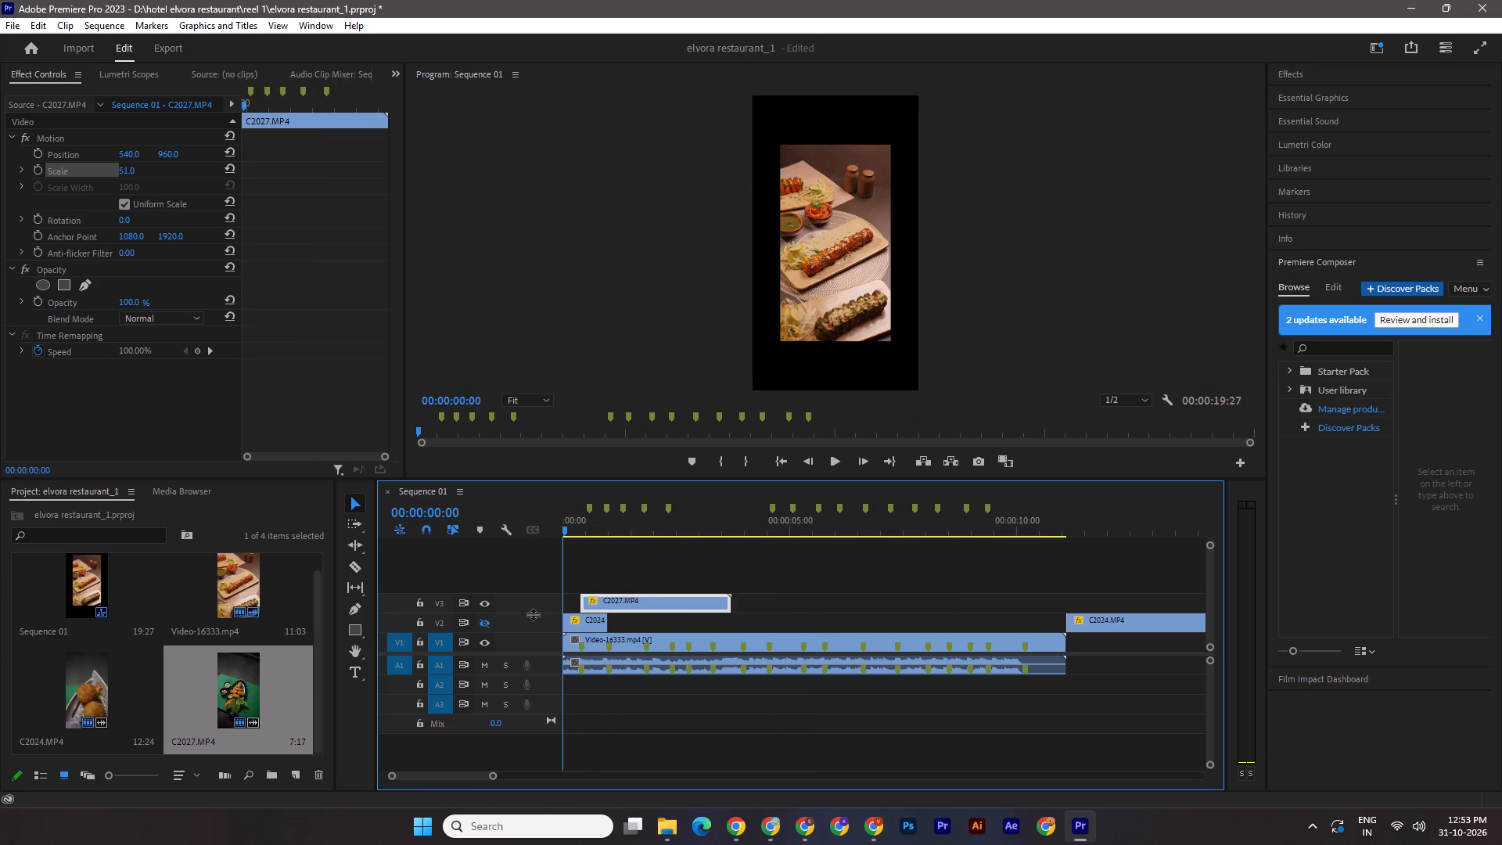
click(483, 600)
key(space)
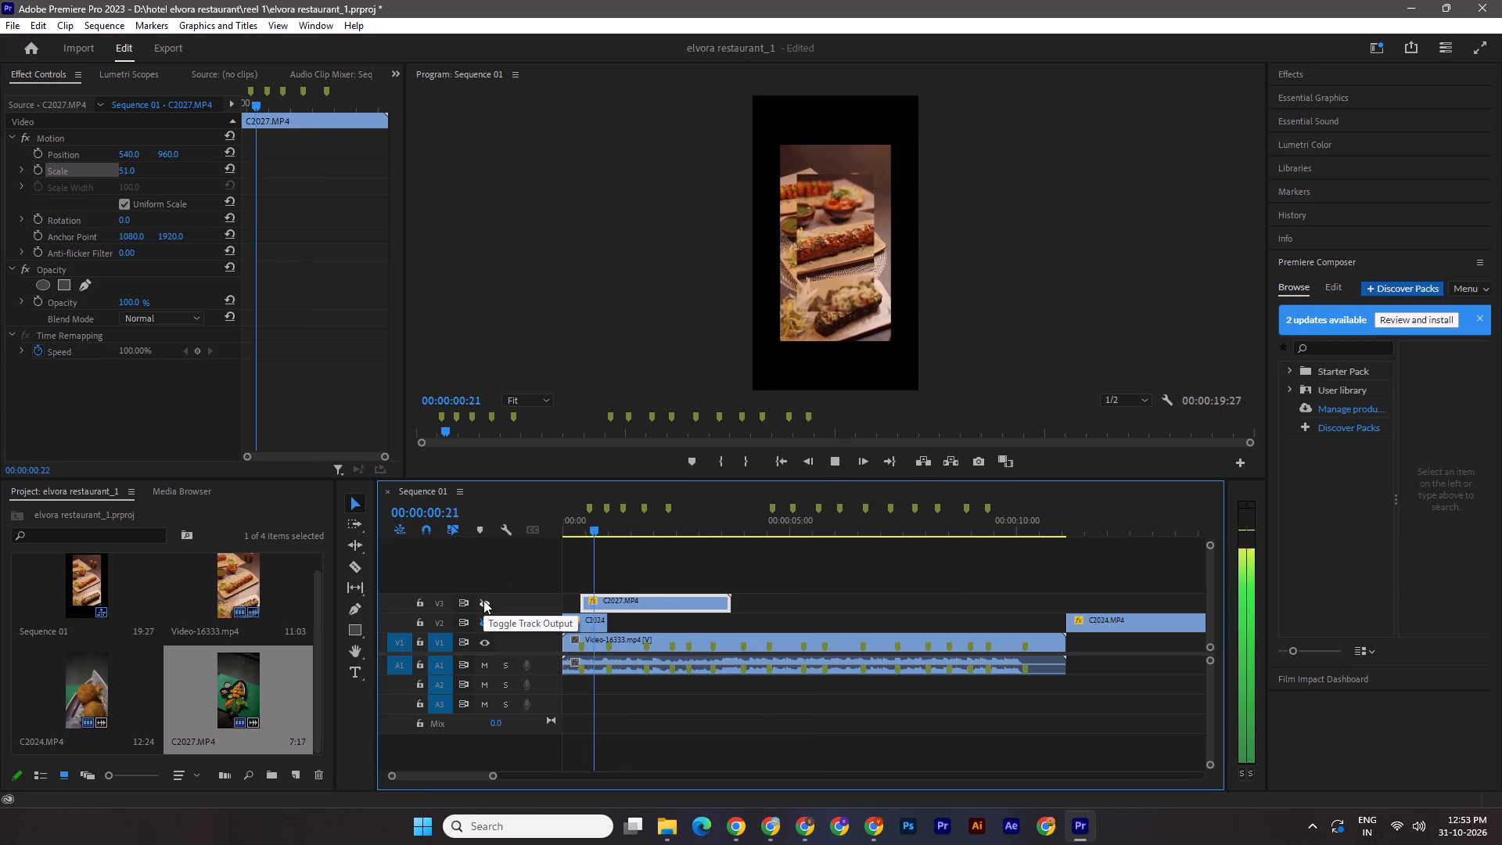
key(space)
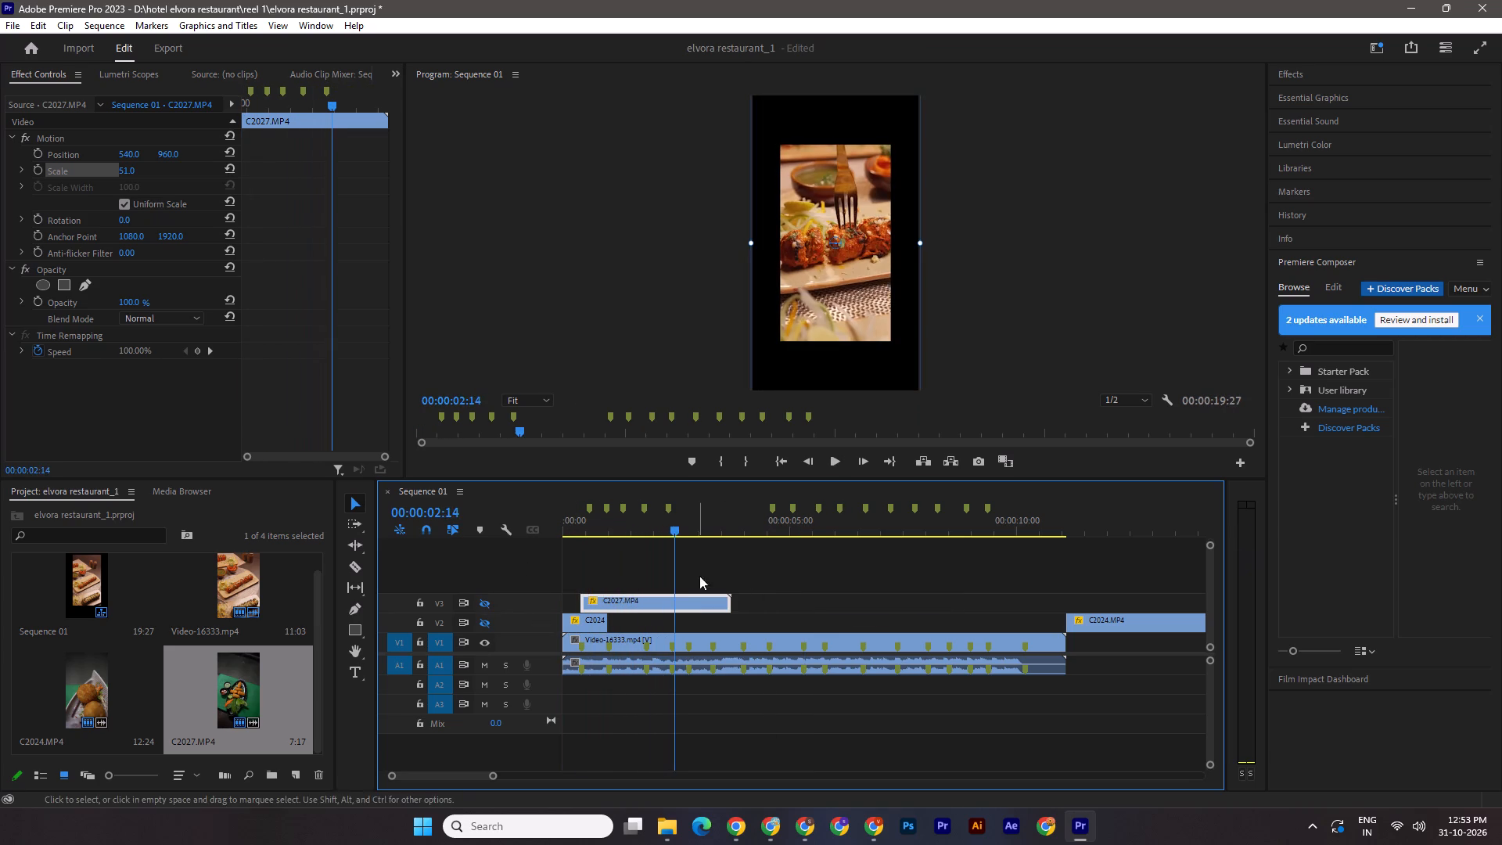
drag(667, 527, 492, 519)
click(489, 605)
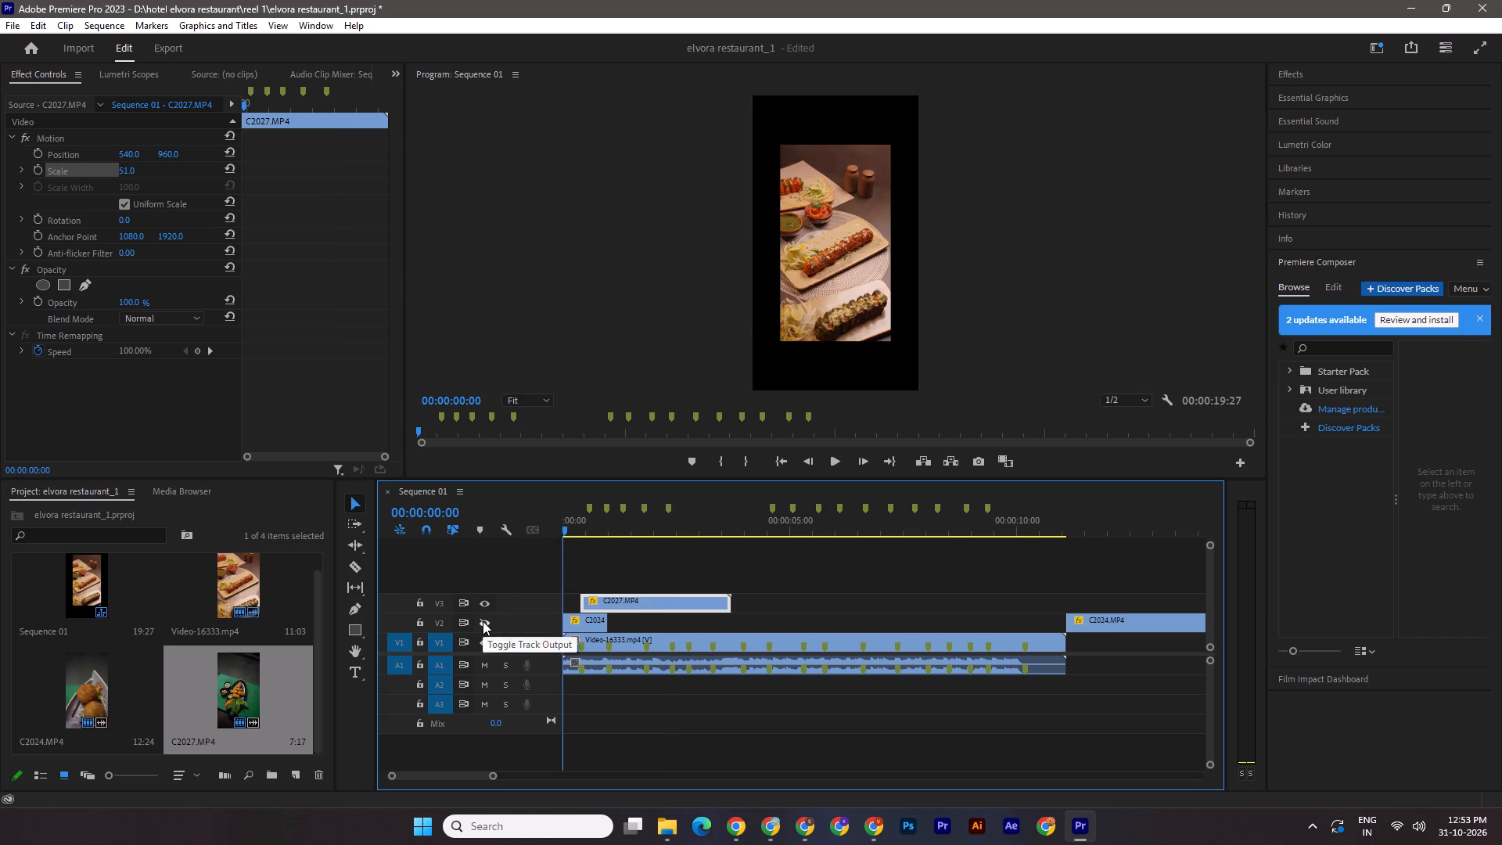
click(483, 621)
click(483, 624)
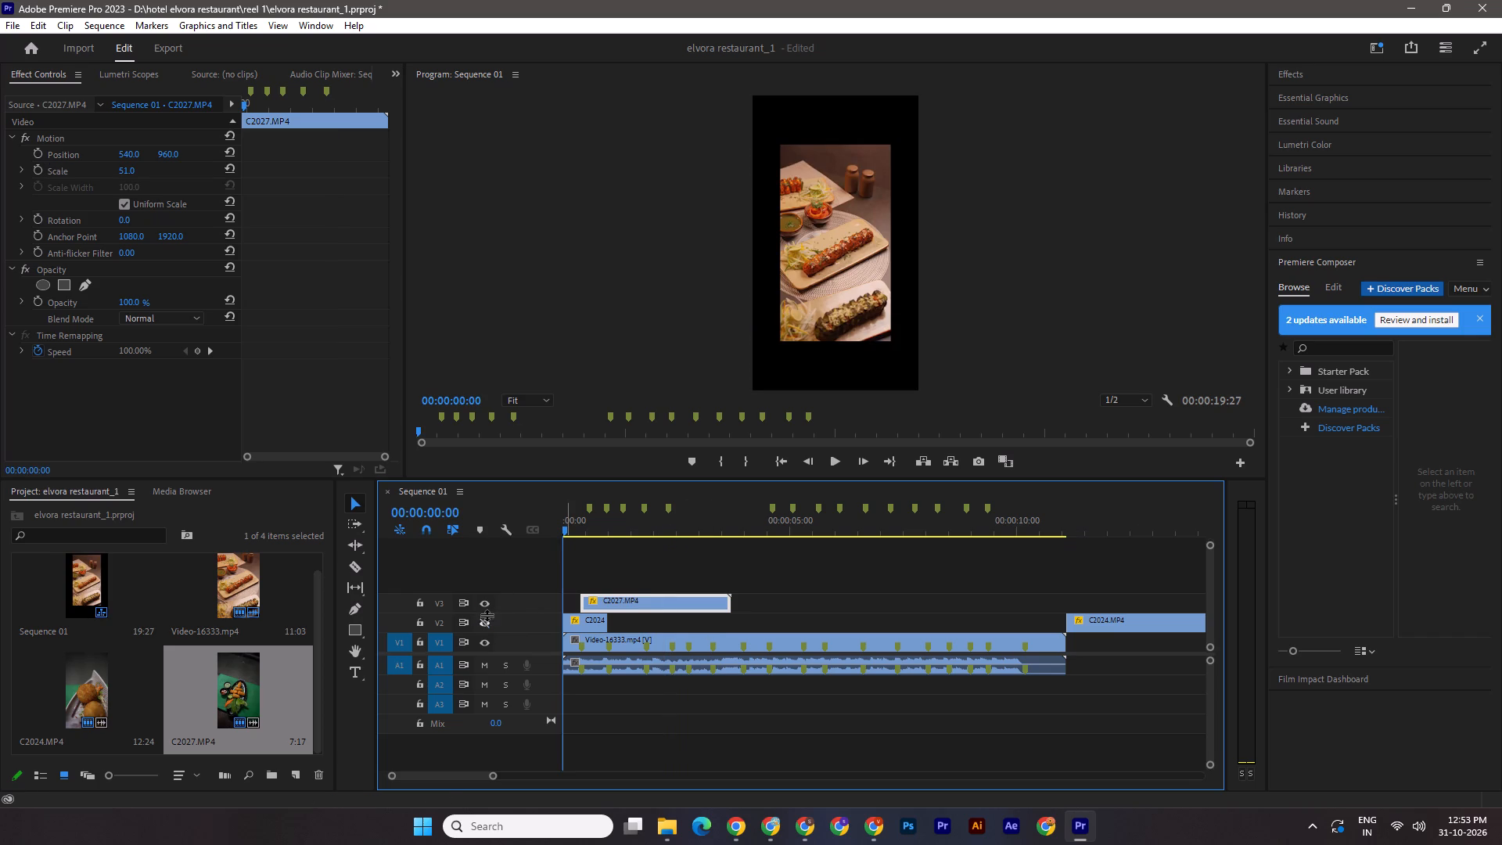
Scale C2027.MP4 down to 35 at 00:00:00:22 so it forms an inset over the reference frame, and save.
drag(561, 527, 597, 537)
drag(569, 528, 598, 536)
click(603, 606)
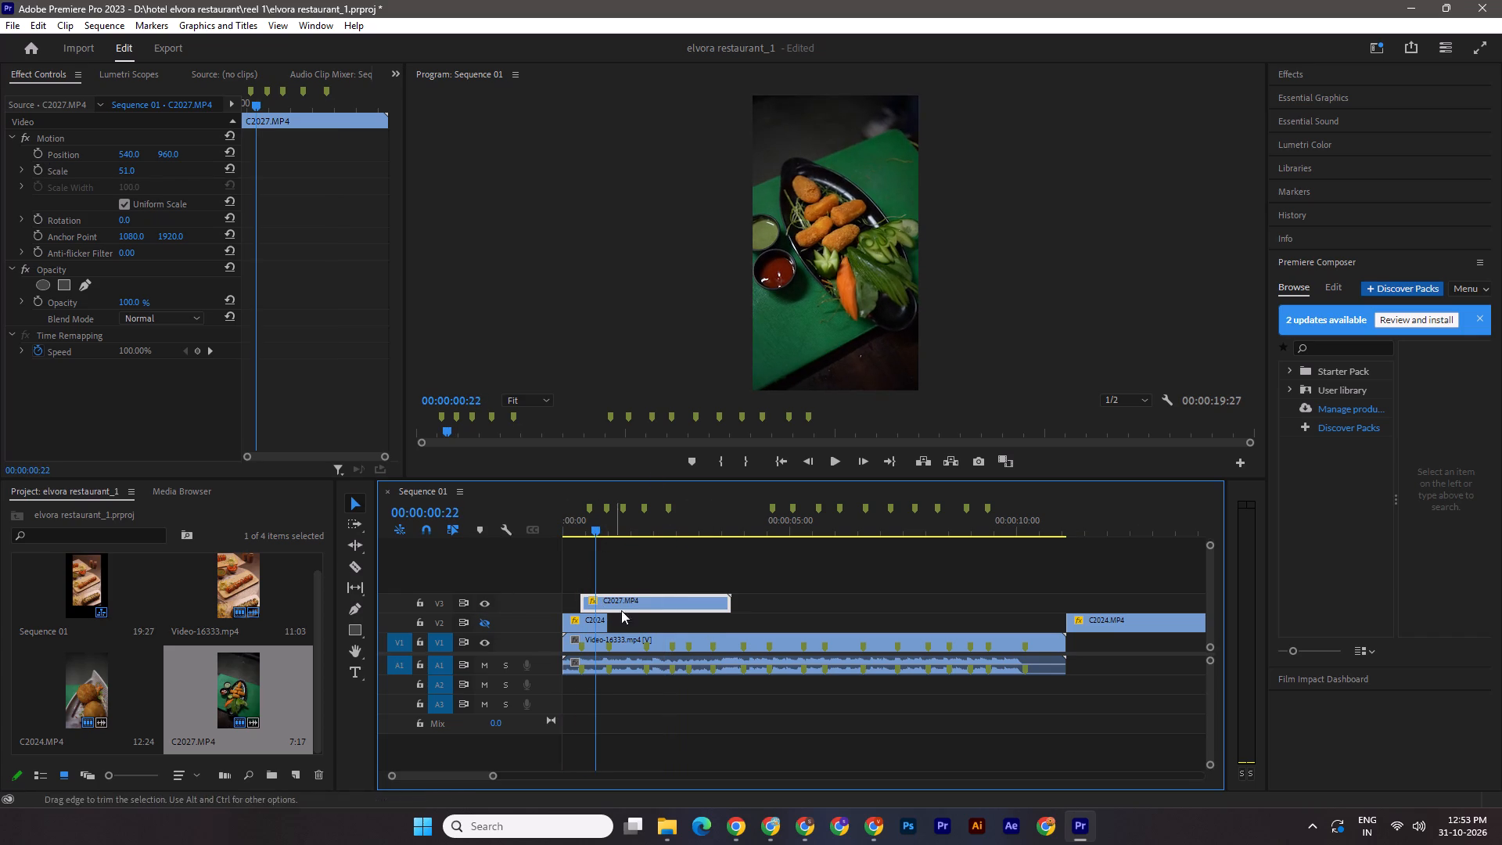
drag(129, 173, 104, 173)
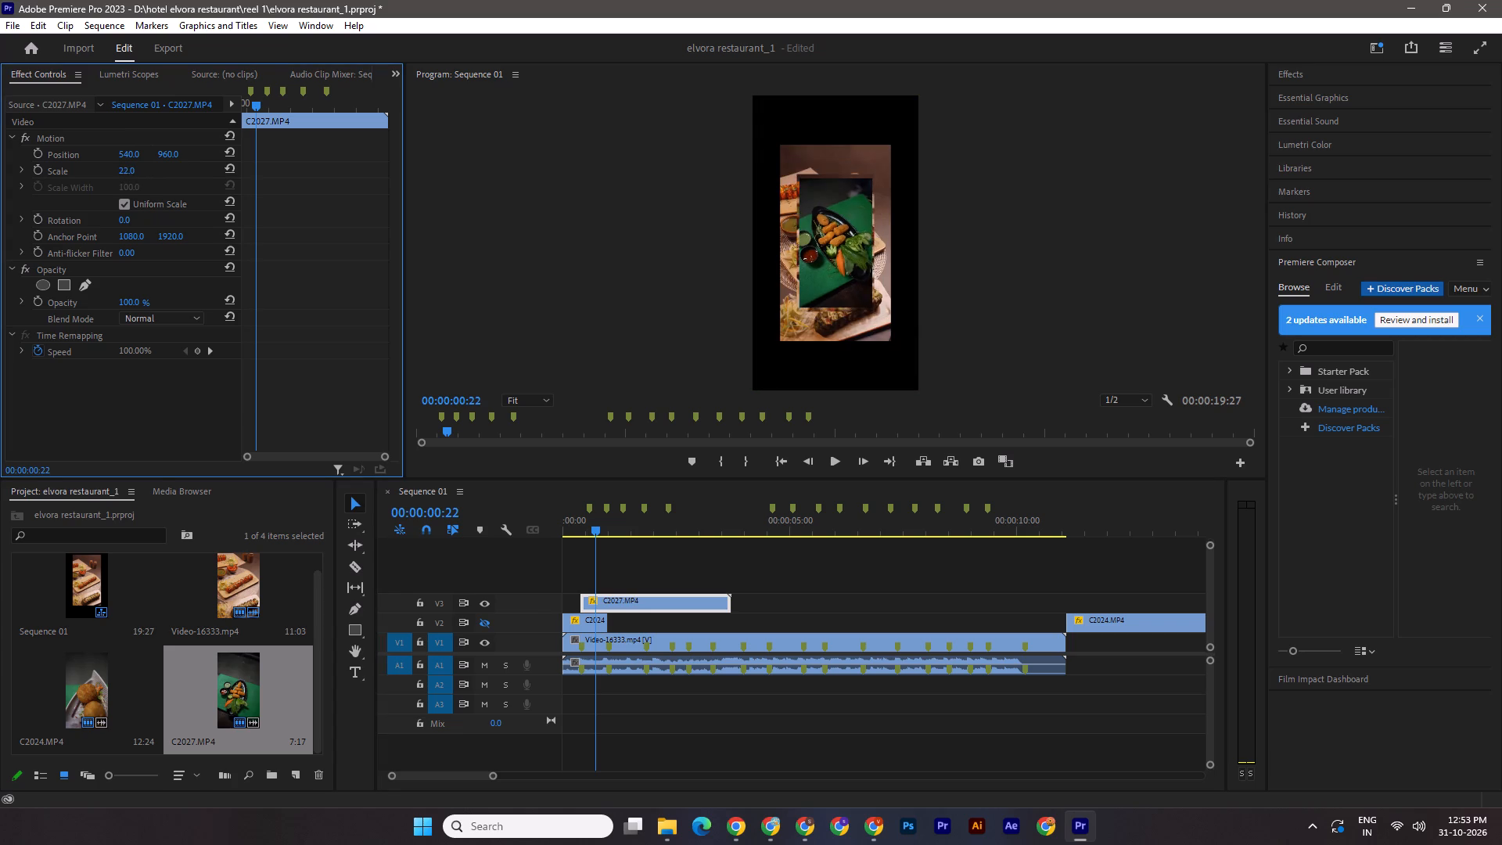
drag(104, 173, 120, 179)
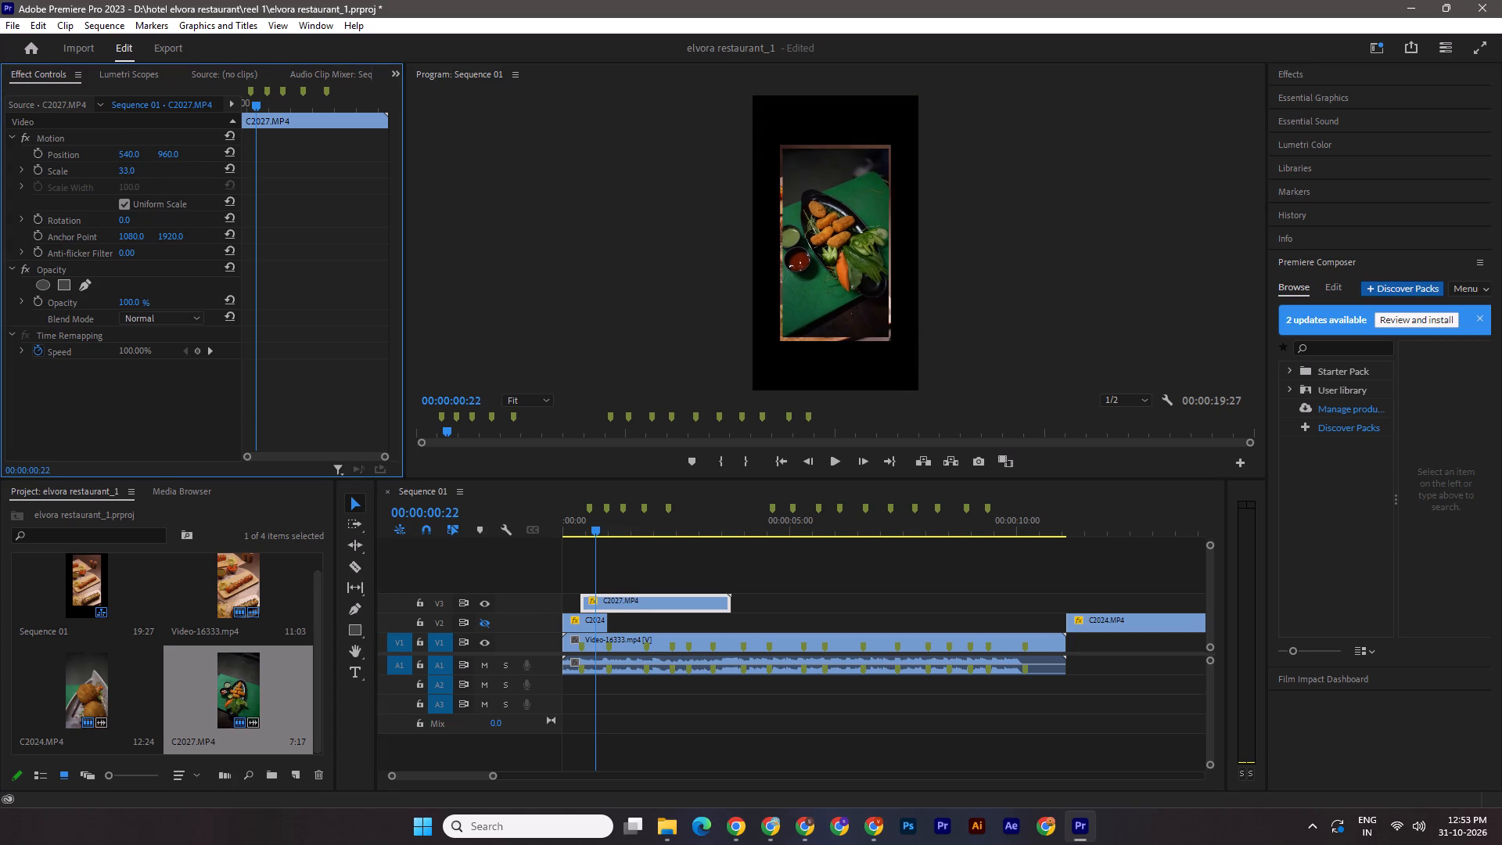
drag(120, 179, 121, 179)
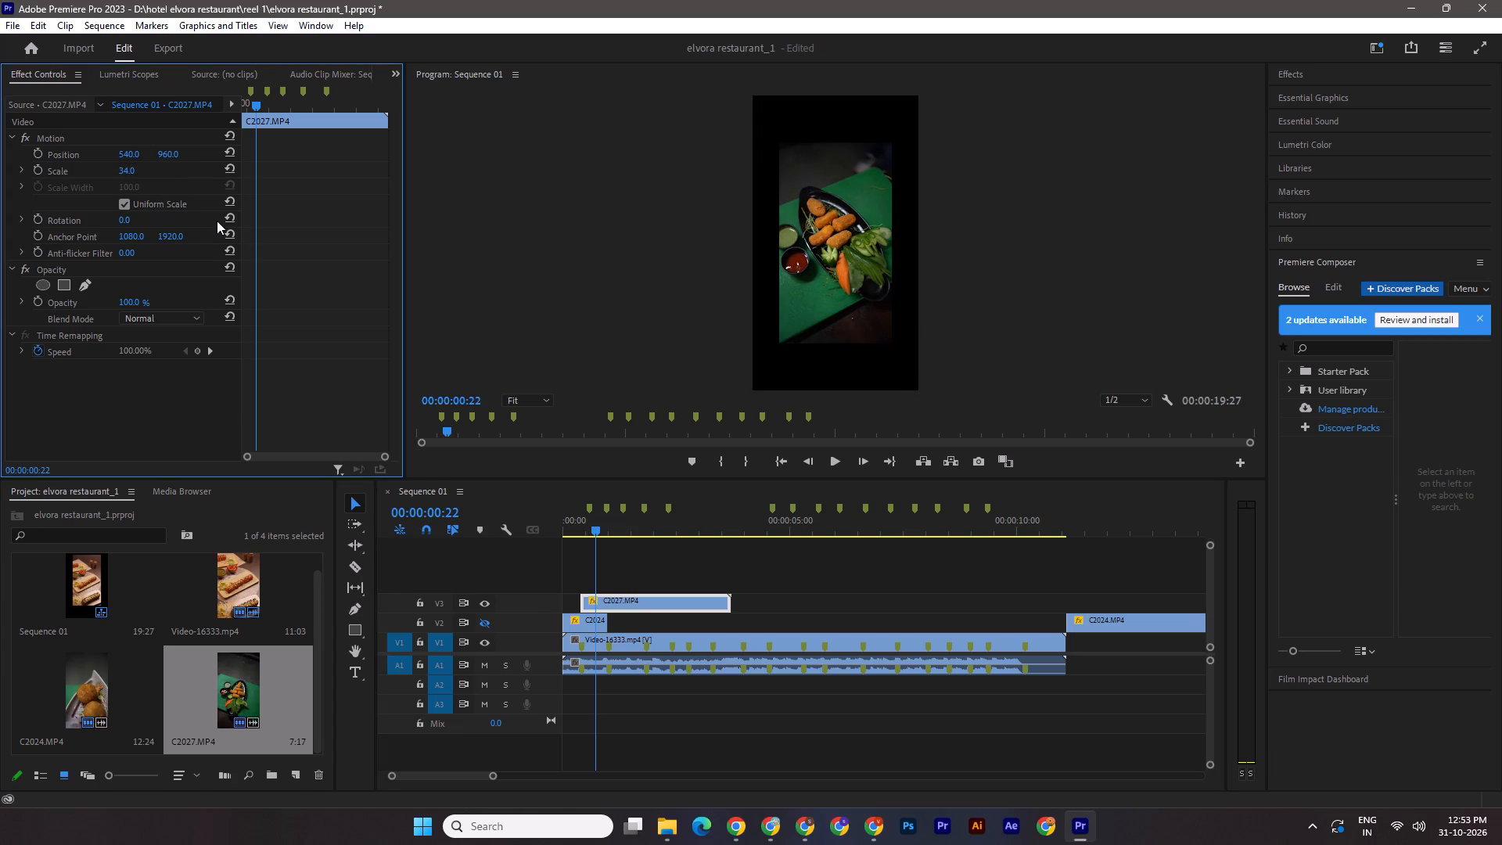
click(130, 172)
text(35)
key(Return)
key(ctrl+s)
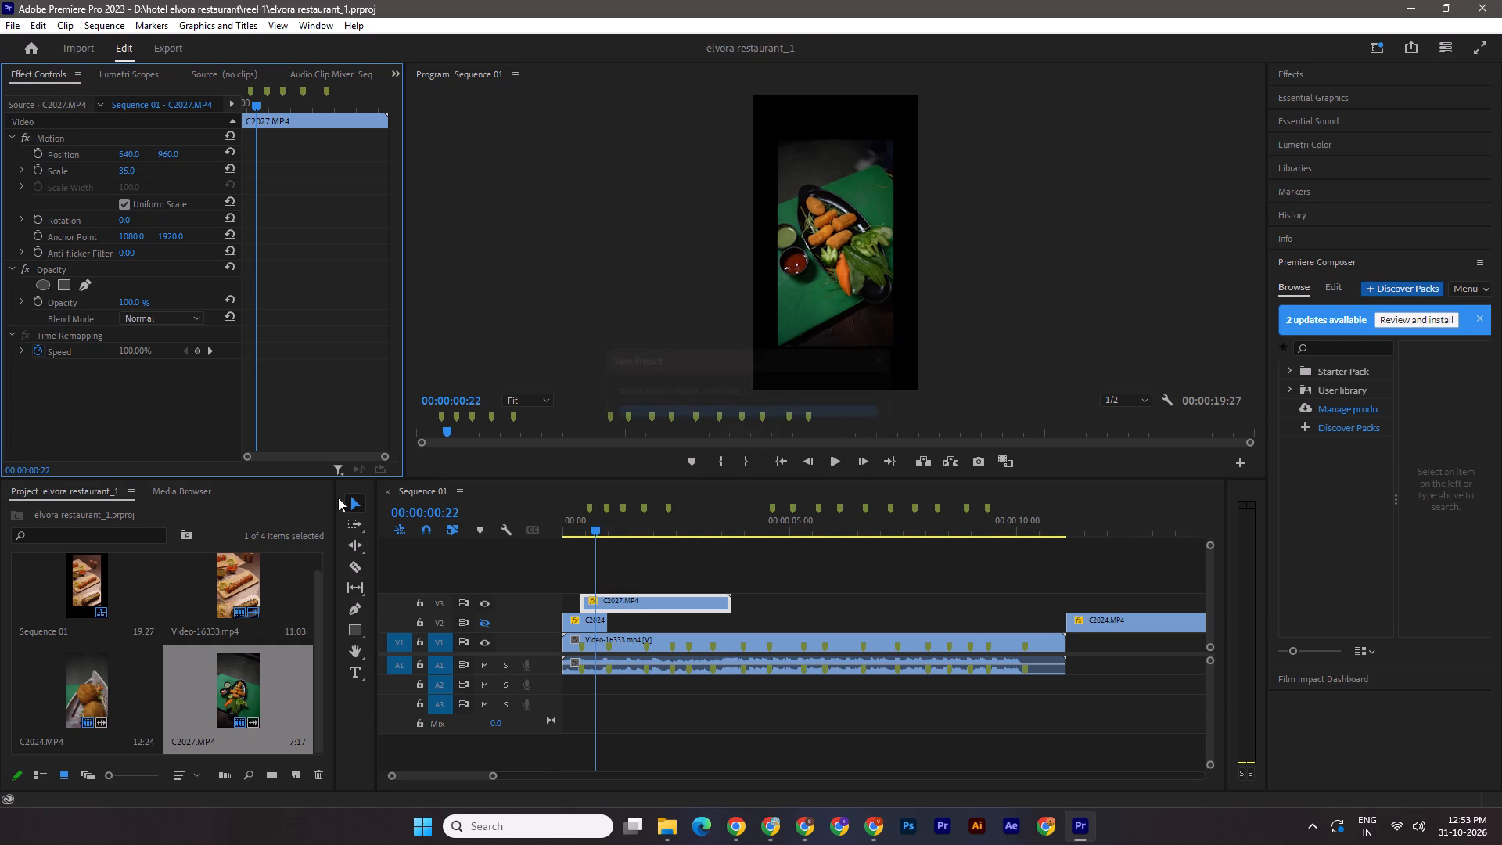
Show track V2 again and play from the start to check the C2027.MP4 inset over the C2024.MP4 shot.
click(491, 625)
drag(590, 527, 507, 527)
key(space)
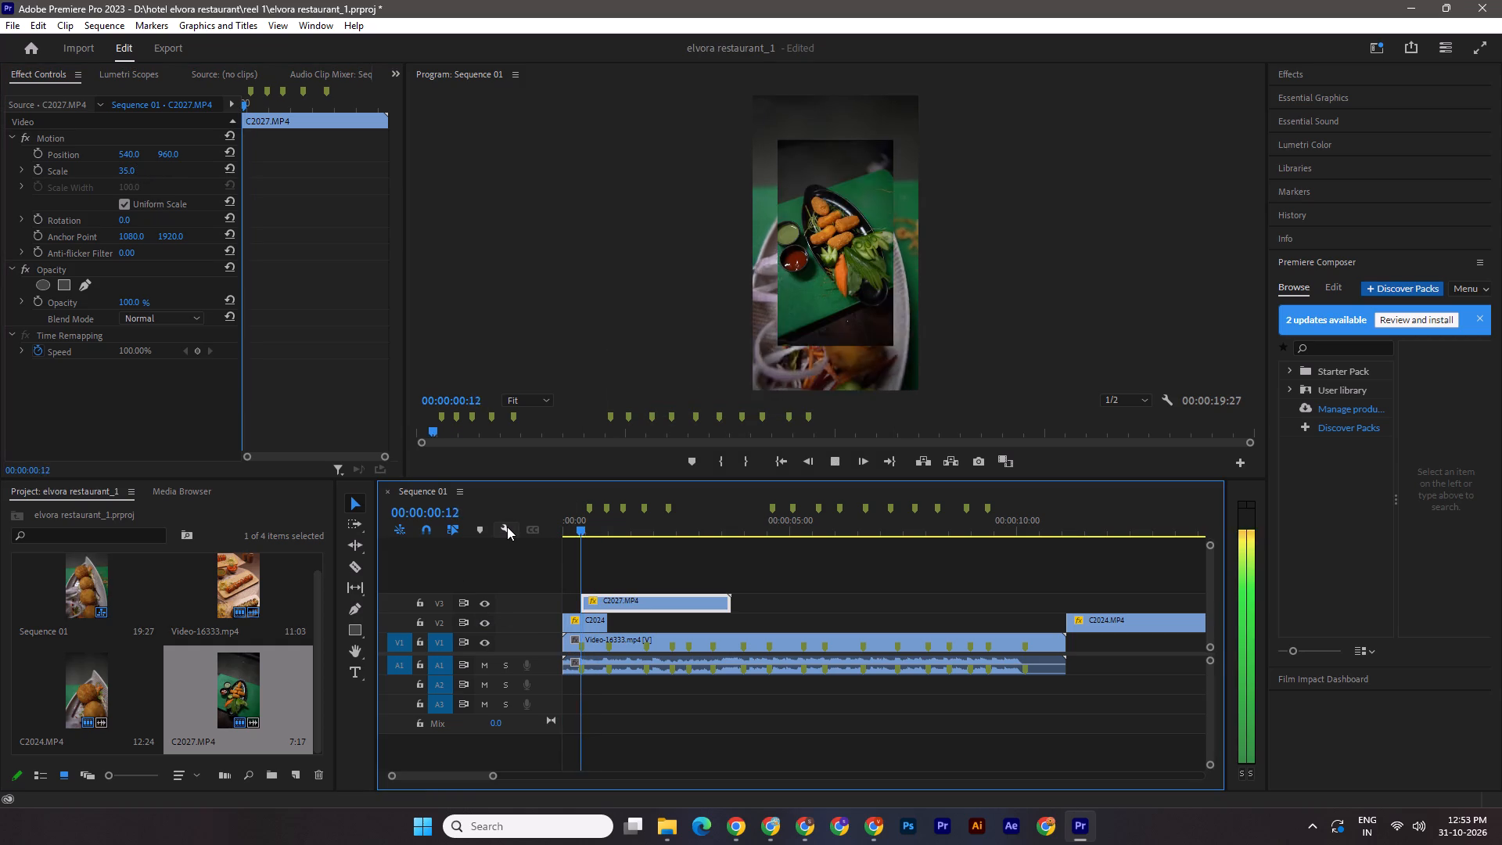
key(space)
Trim the end of C2027.MP4 on V3 to the second sequence marker, 00:00:00:29, and save the project.
shift+drag(629, 524, 610, 524)
drag(730, 605, 605, 593)
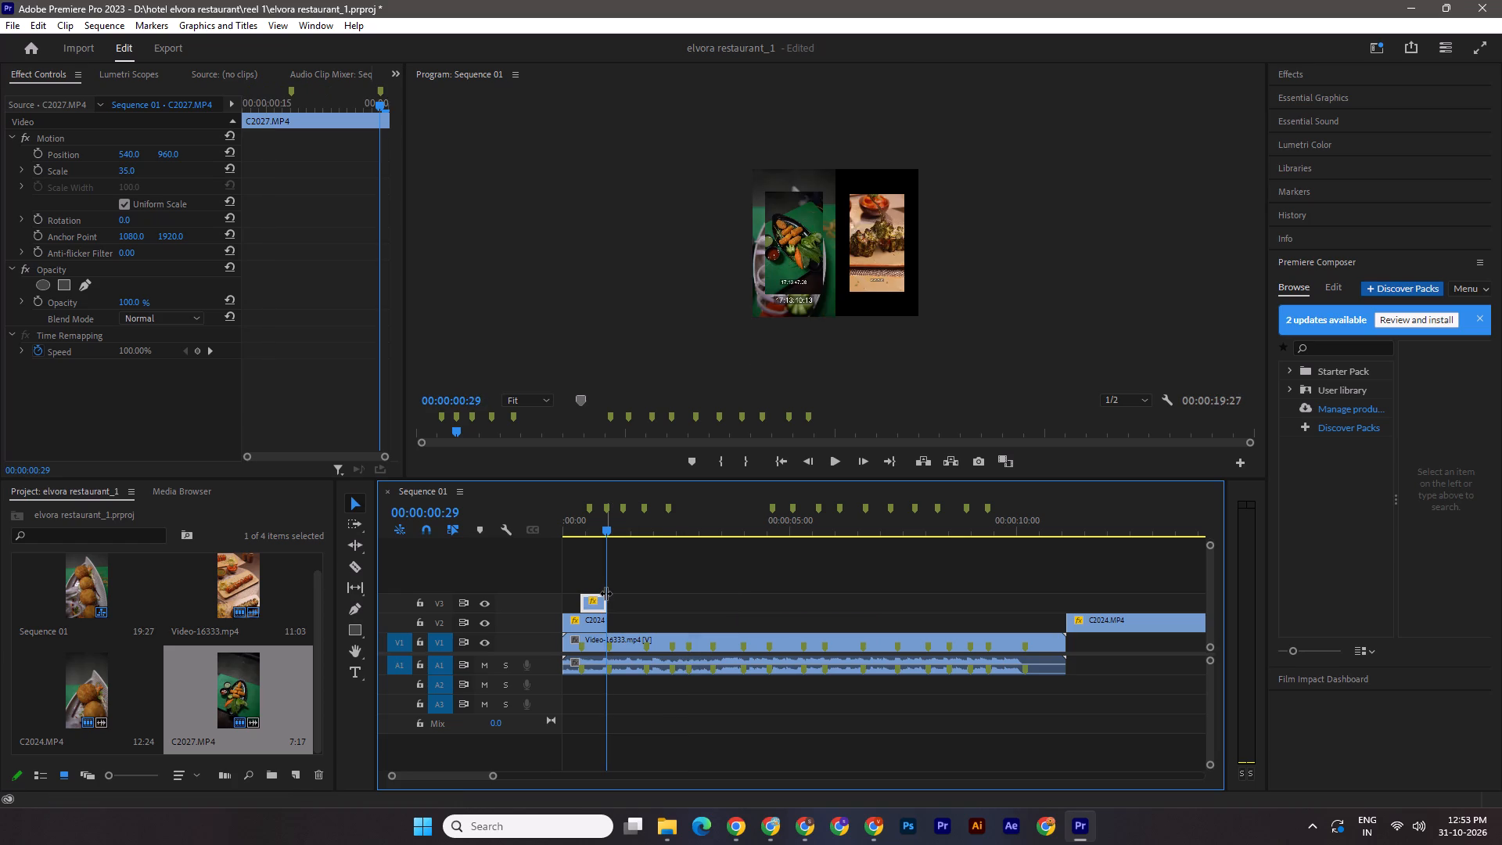
key(ctrl+s)
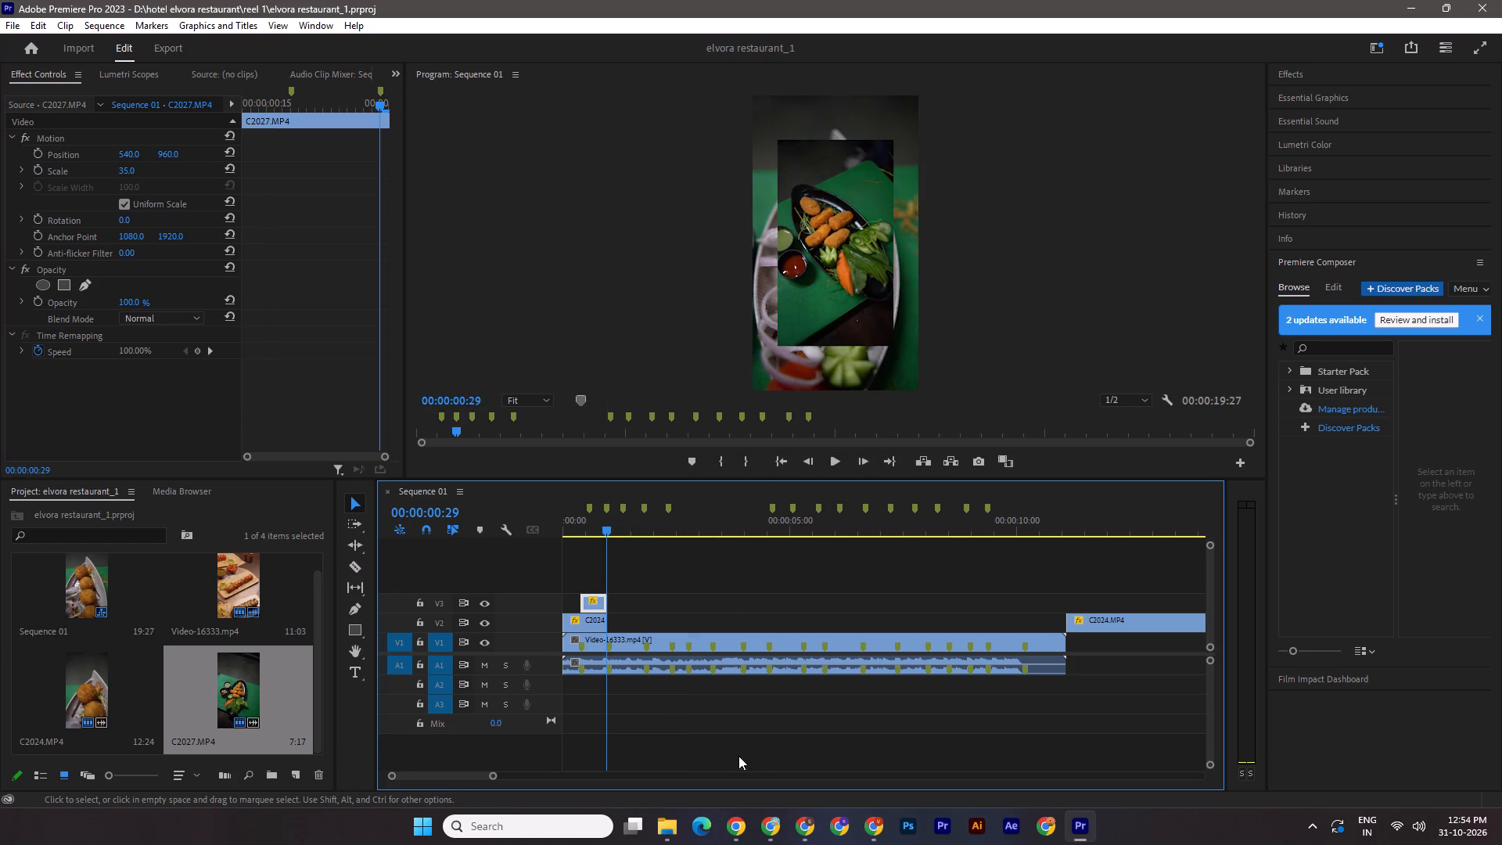
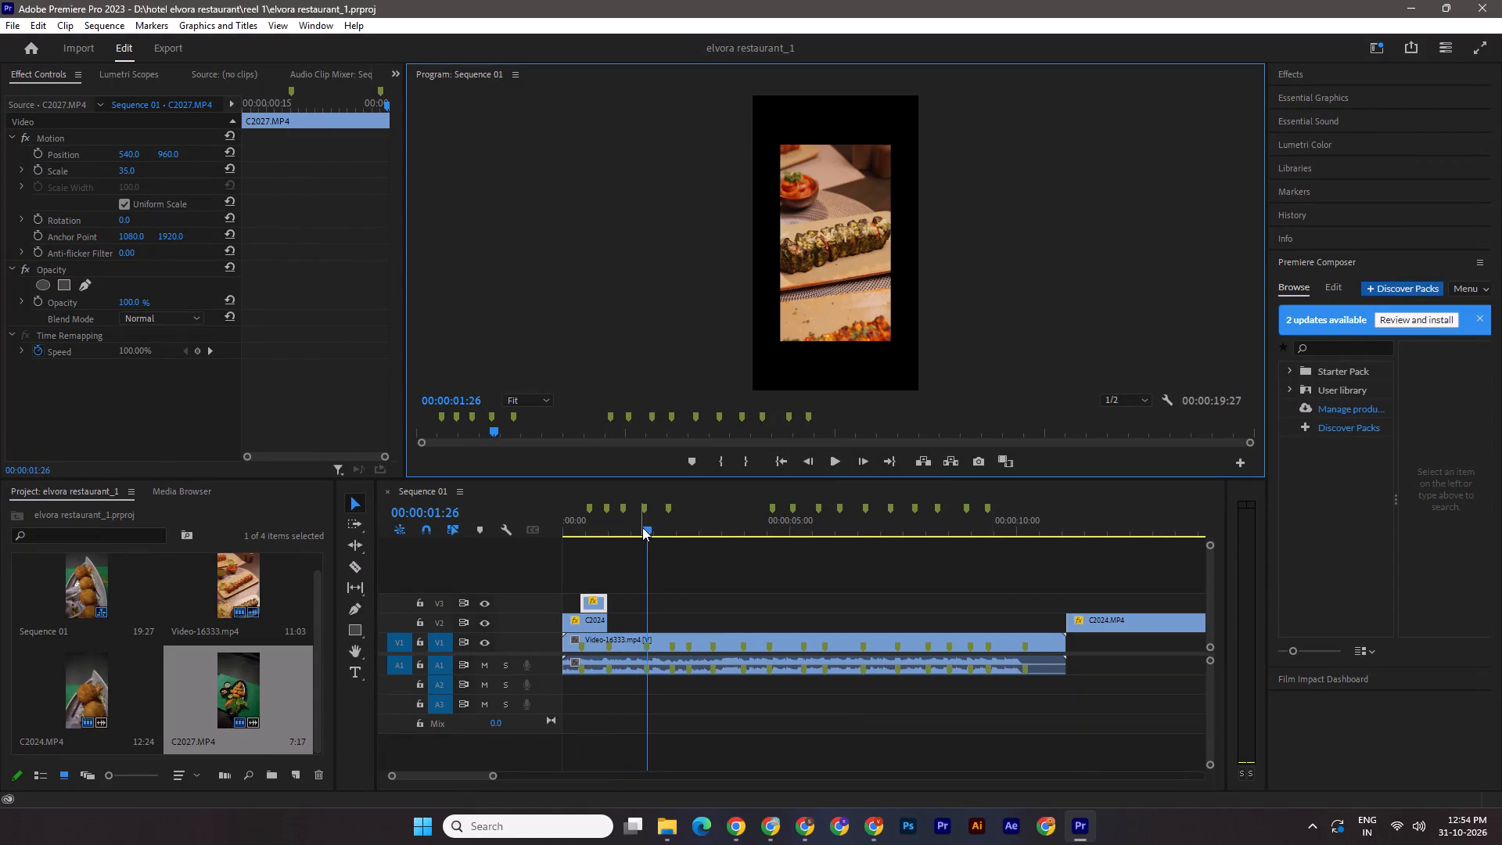
Apply the Lumetri Color effect to the first C2024.MP4 clip on track V2.
drag(642, 527, 569, 530)
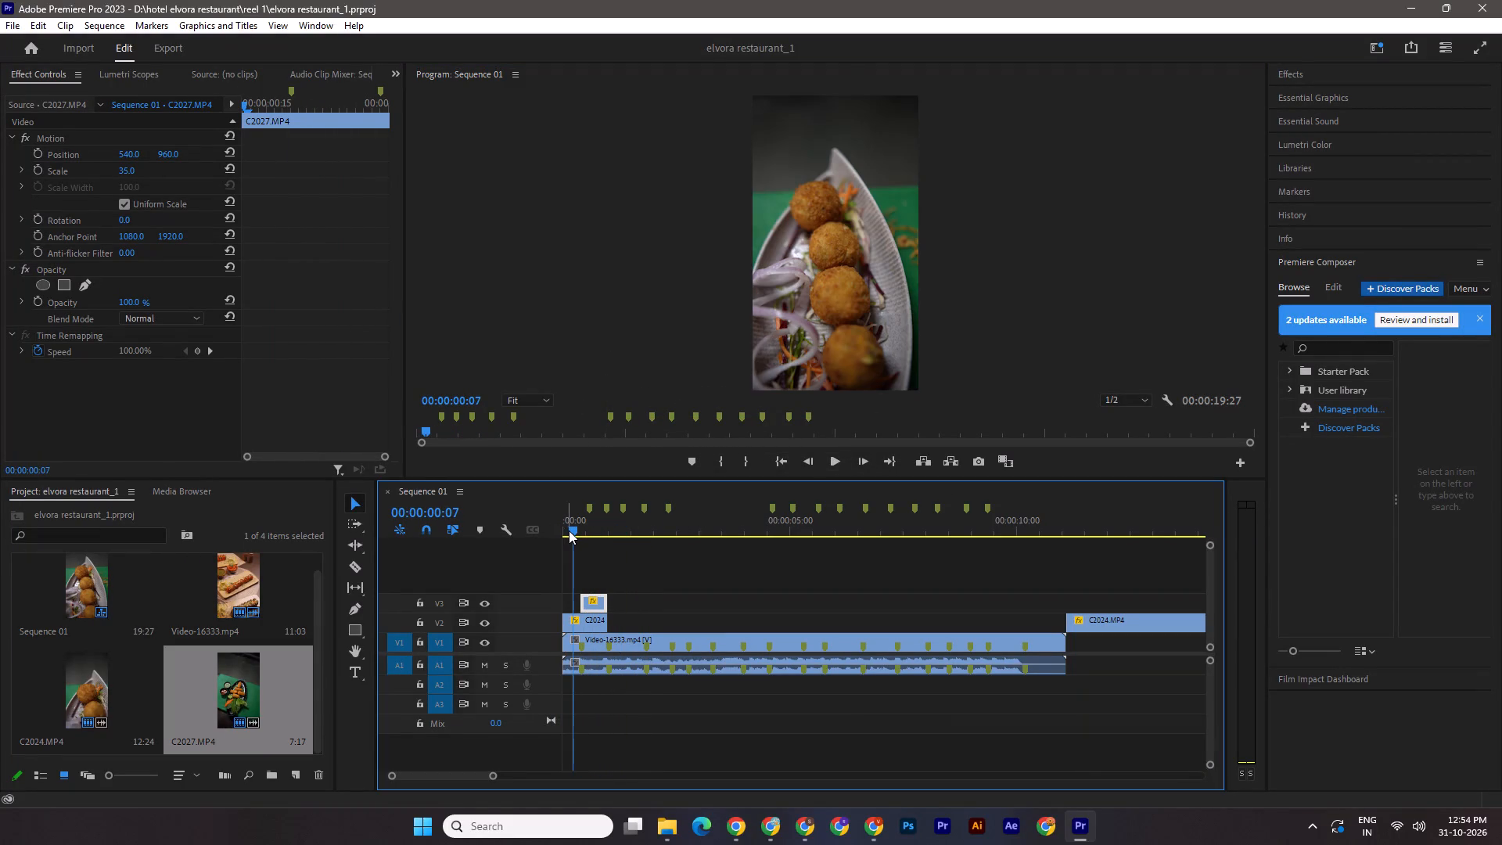
click(1300, 62)
click(1300, 72)
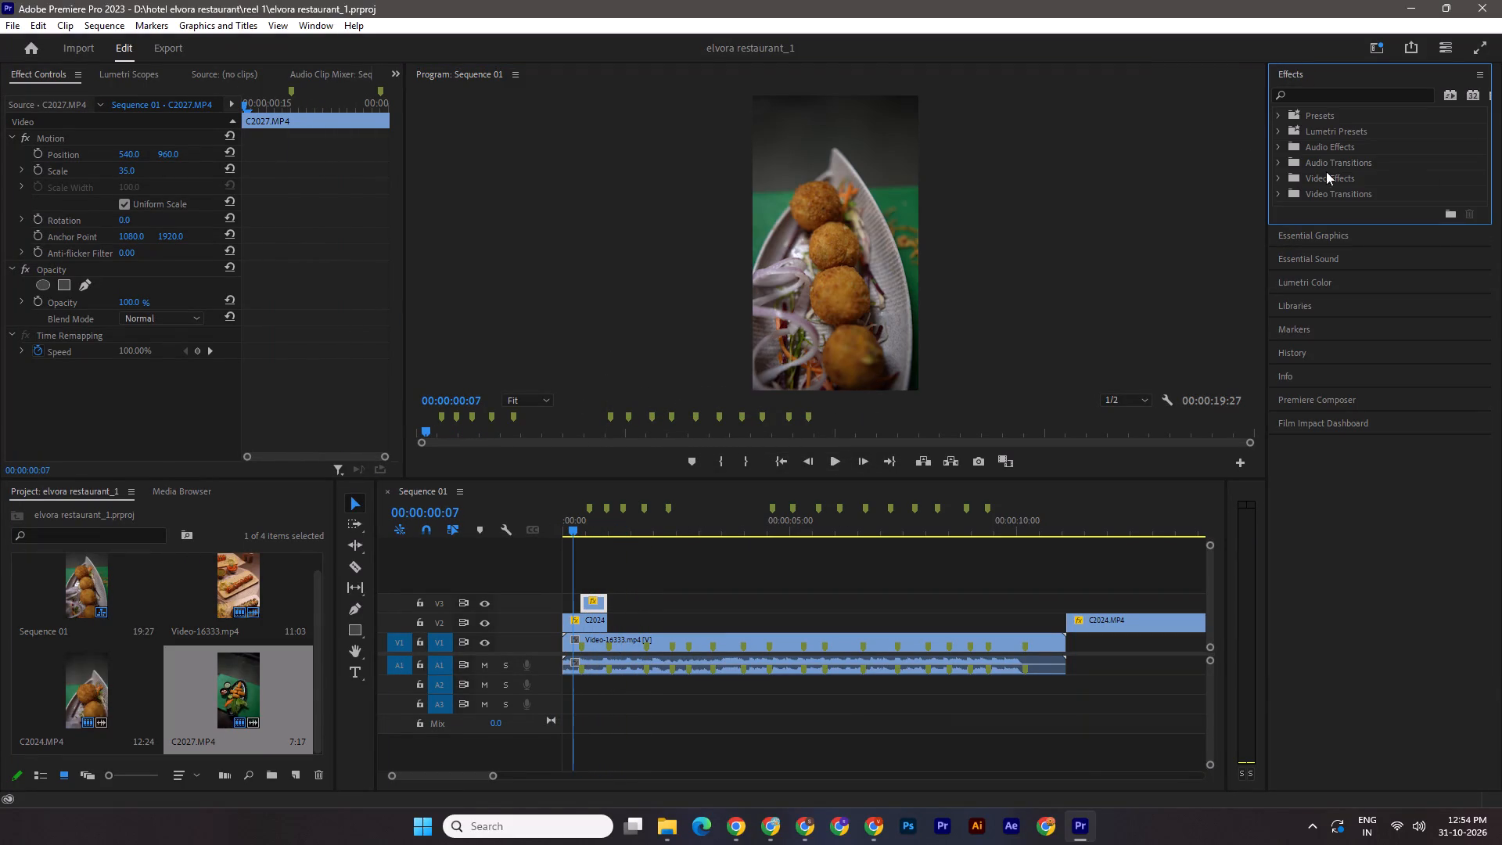
click(1331, 98)
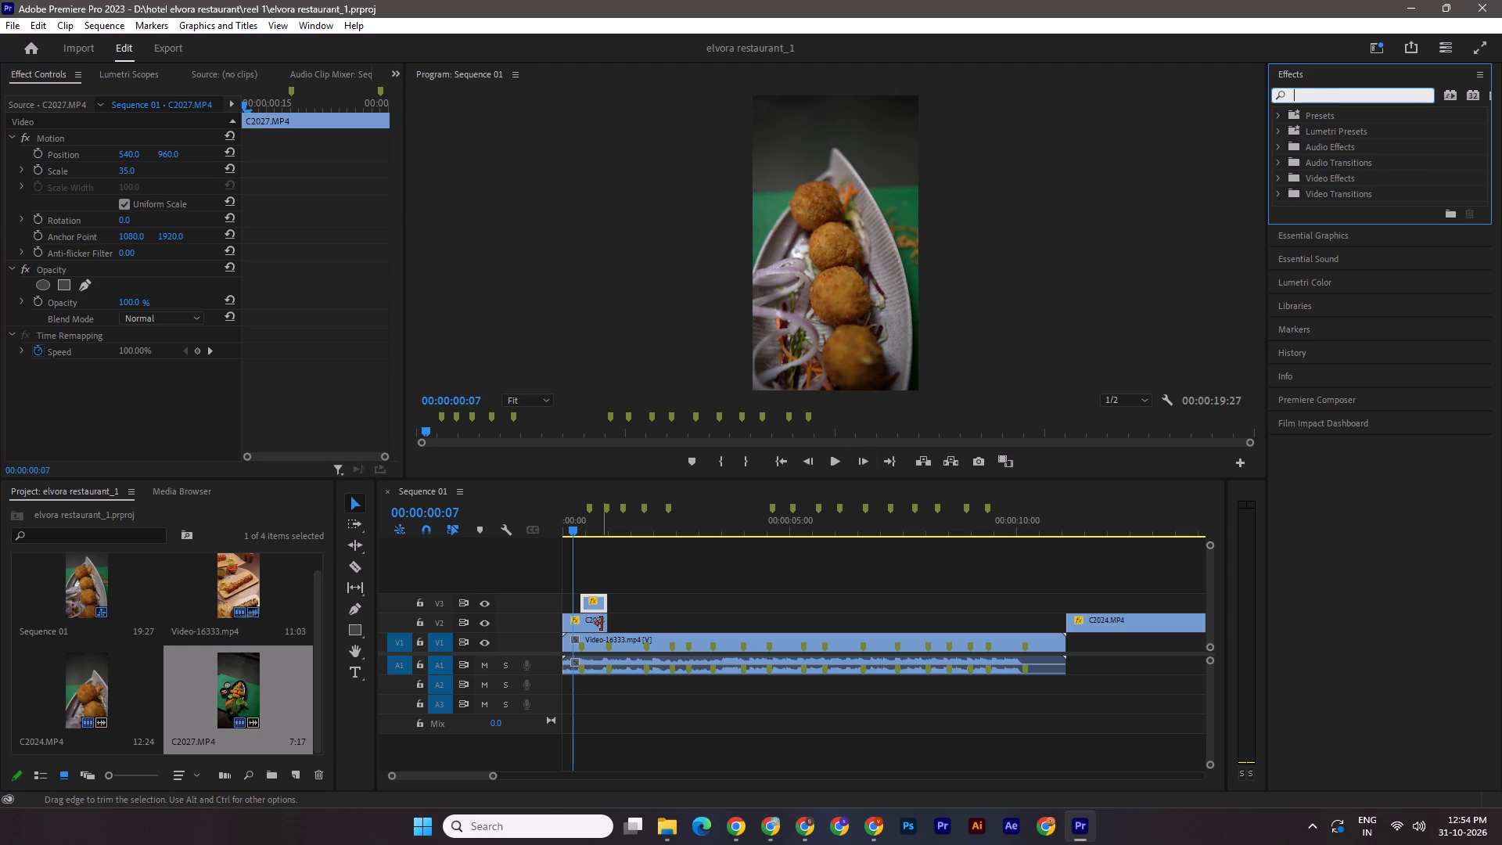
text(color)
key(Return)
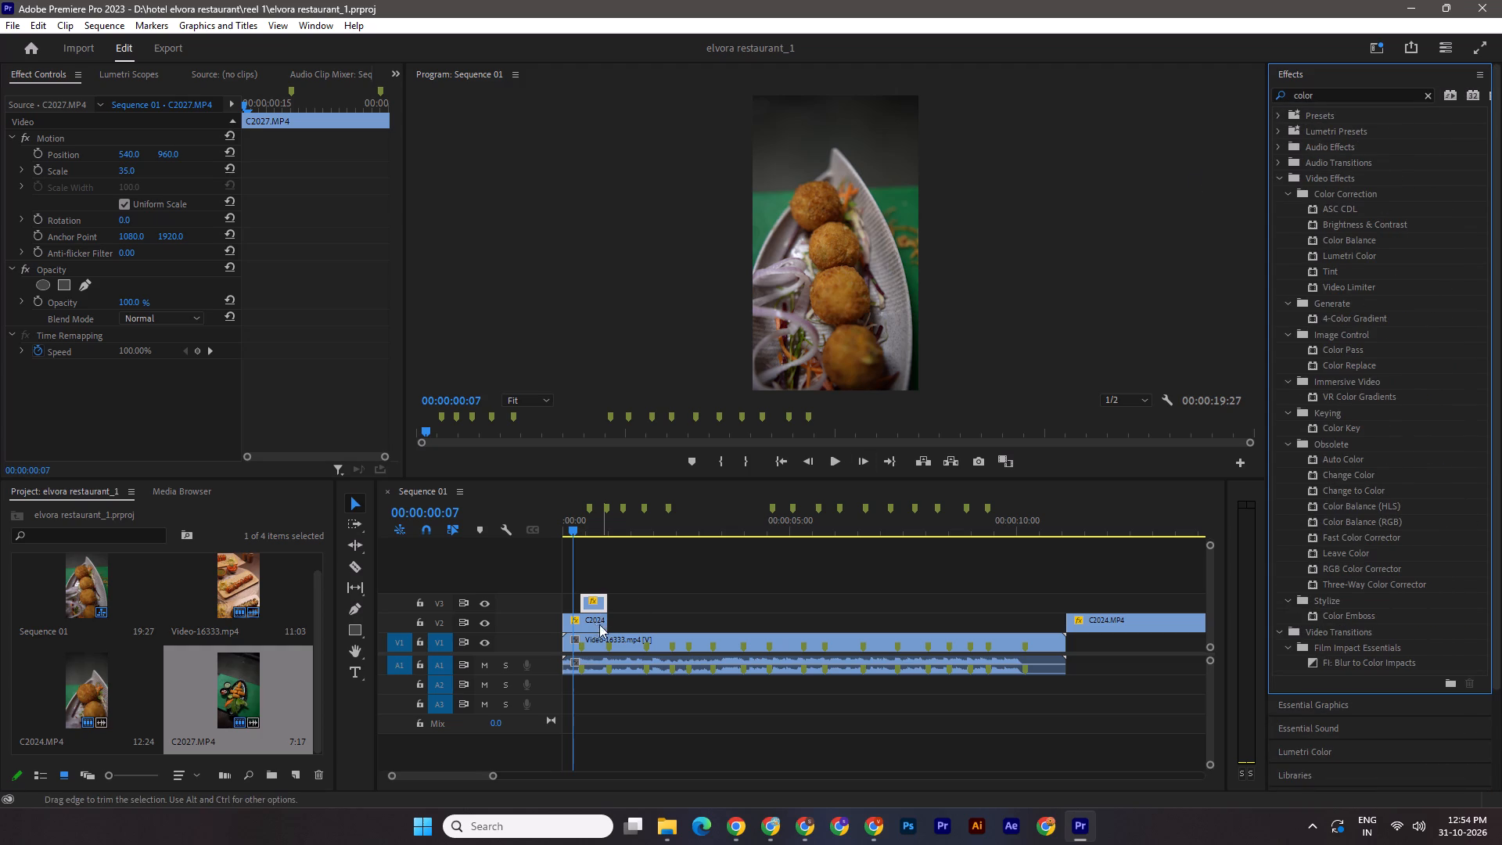
click(1371, 261)
drag(1368, 253, 554, 623)
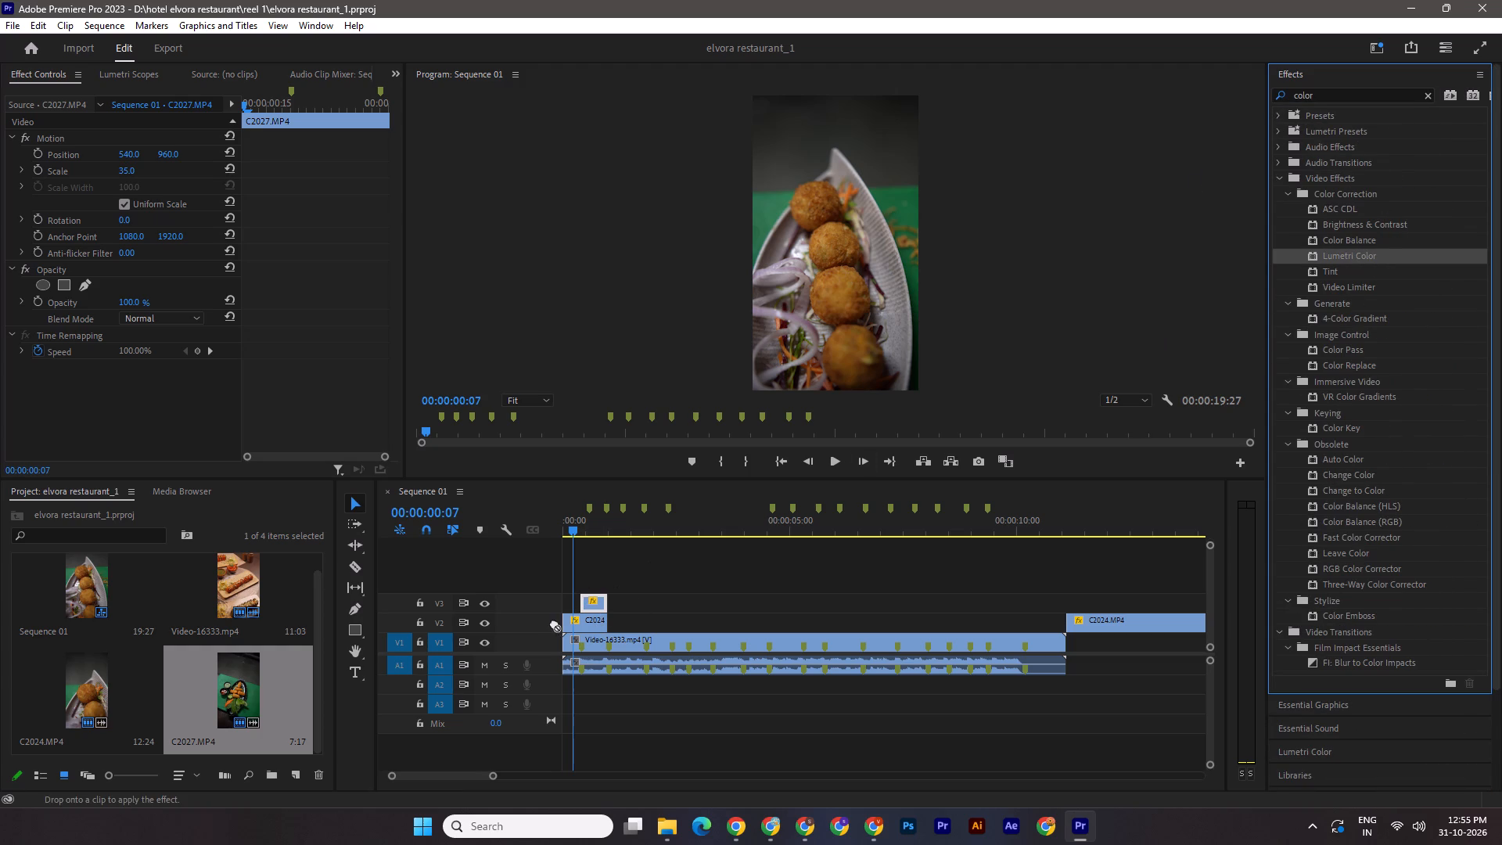
drag(554, 623, 585, 622)
Brighten C2024.MP4 by raising the upper part of its Lumetri RGB curve with one white-channel point, and save the project.
scroll(70, 412, down, 4)
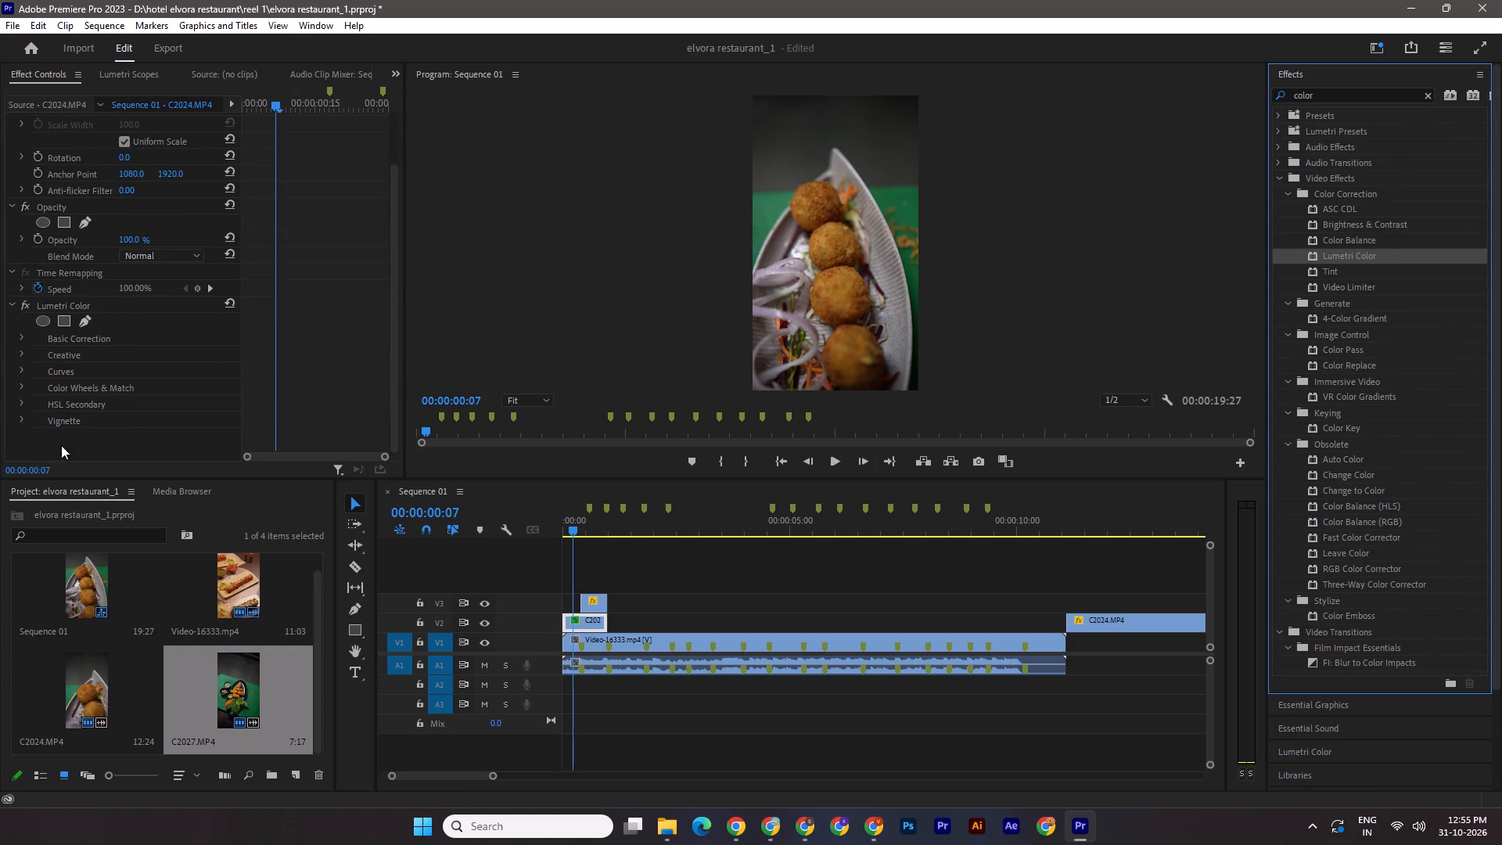
click(17, 364)
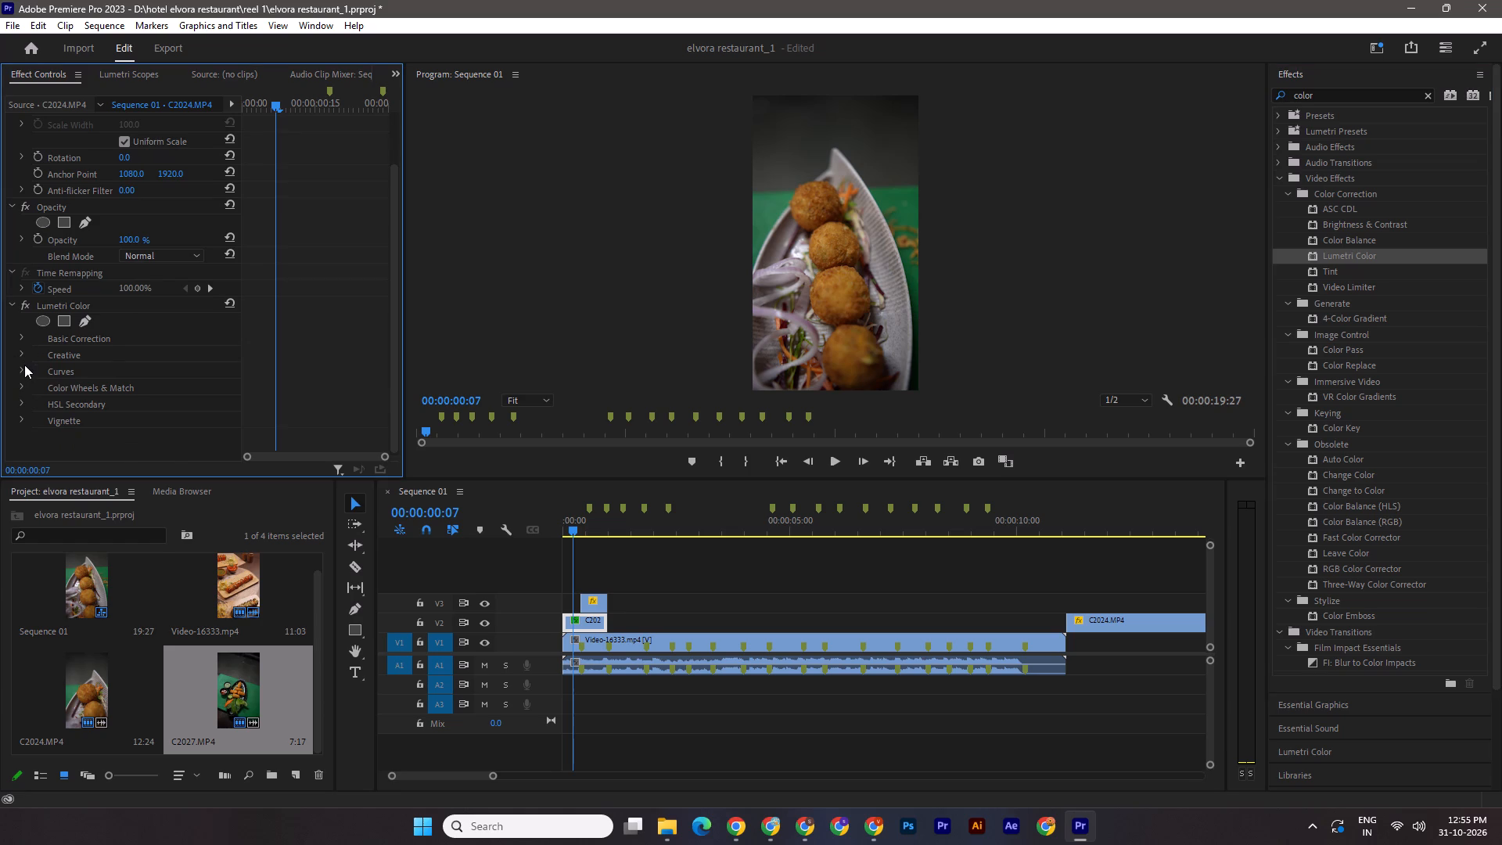
click(24, 365)
scroll(199, 422, down, 16)
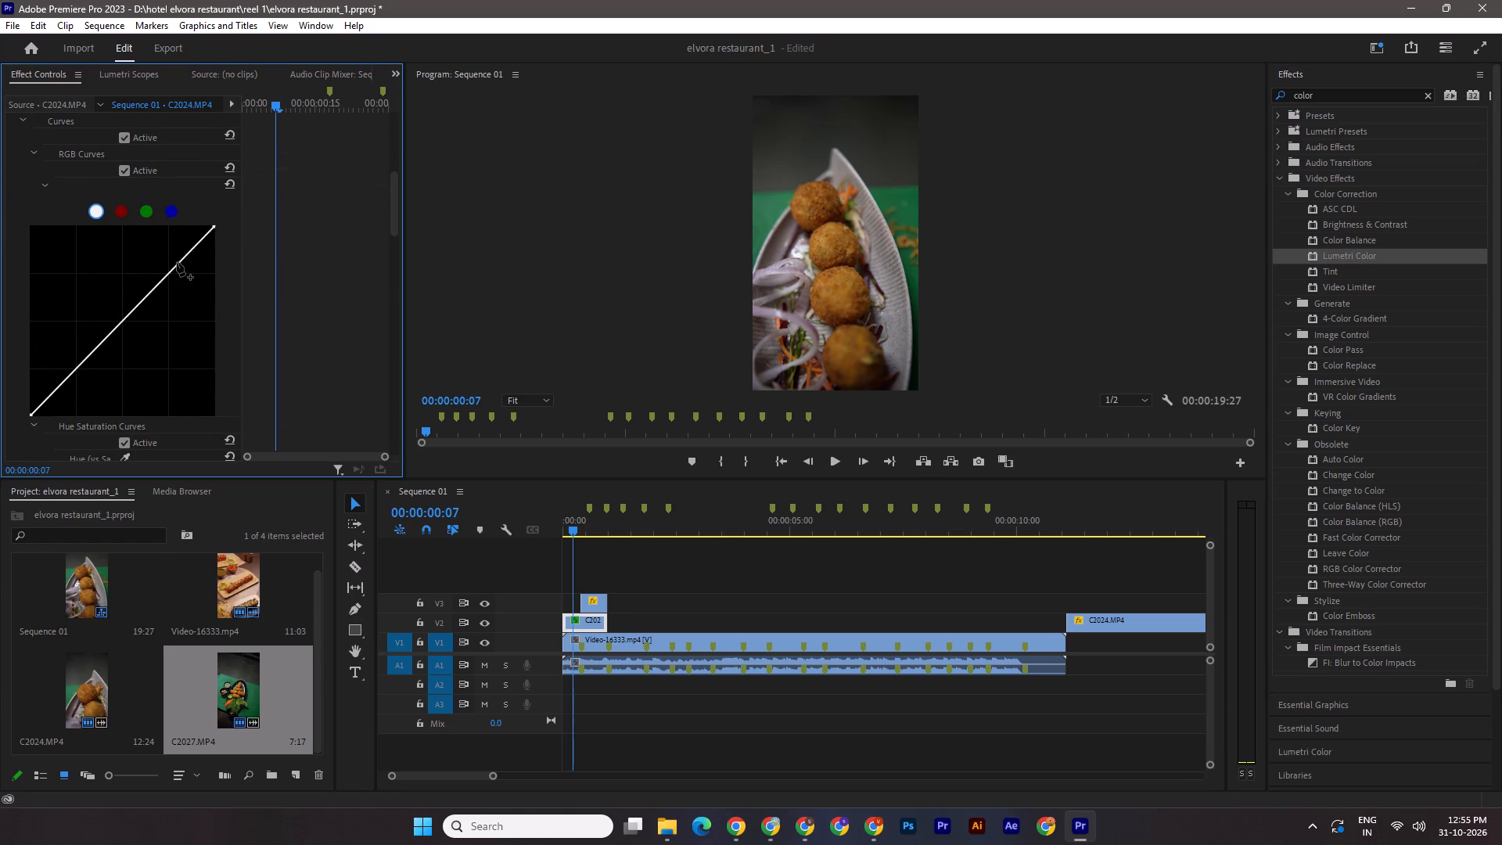
drag(177, 262, 166, 258)
key(ctrl+z)
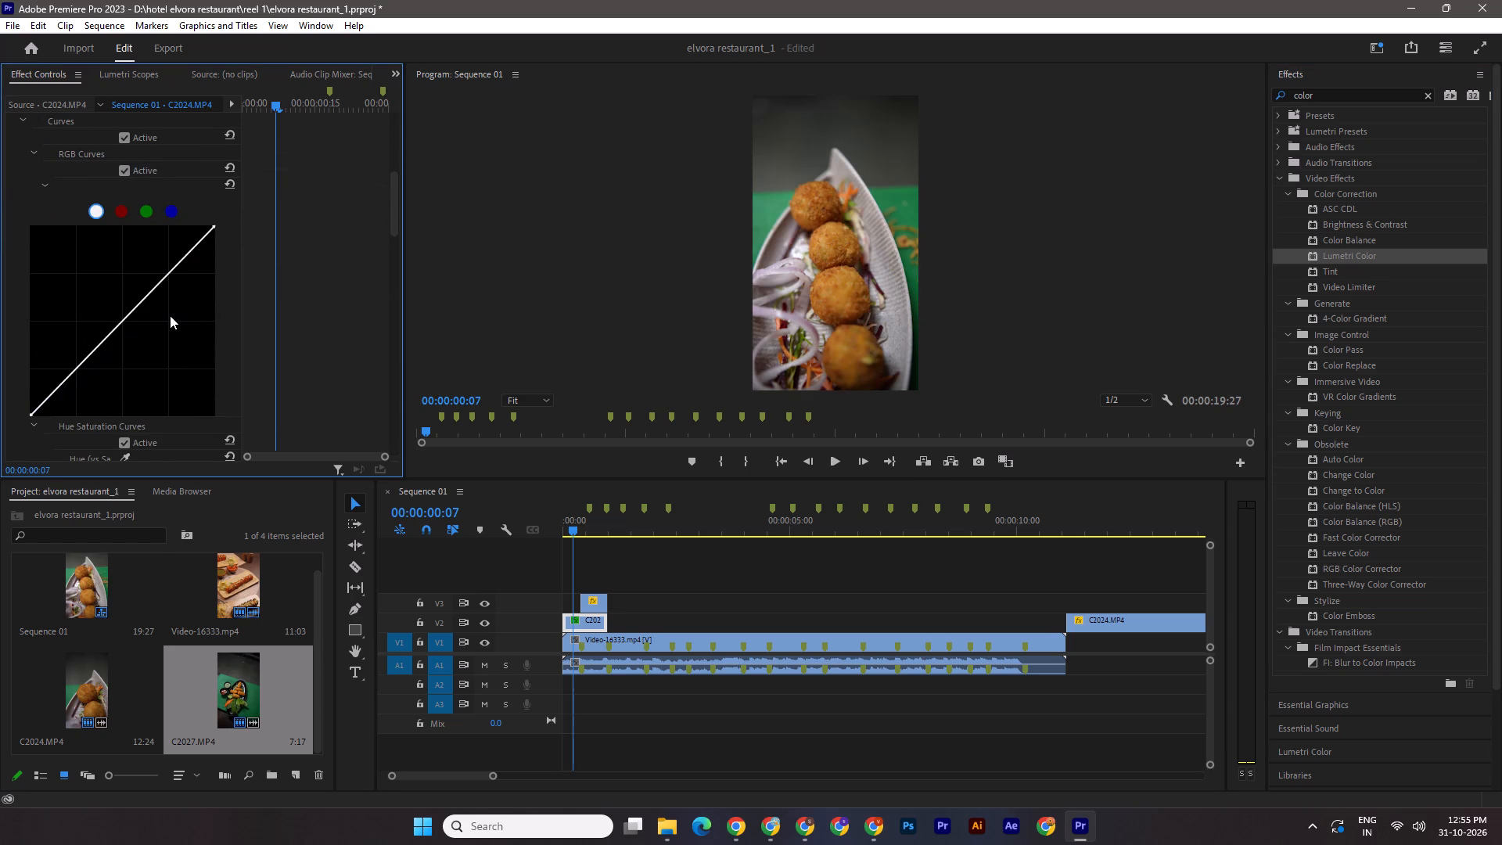
key(ctrl+shift+z)
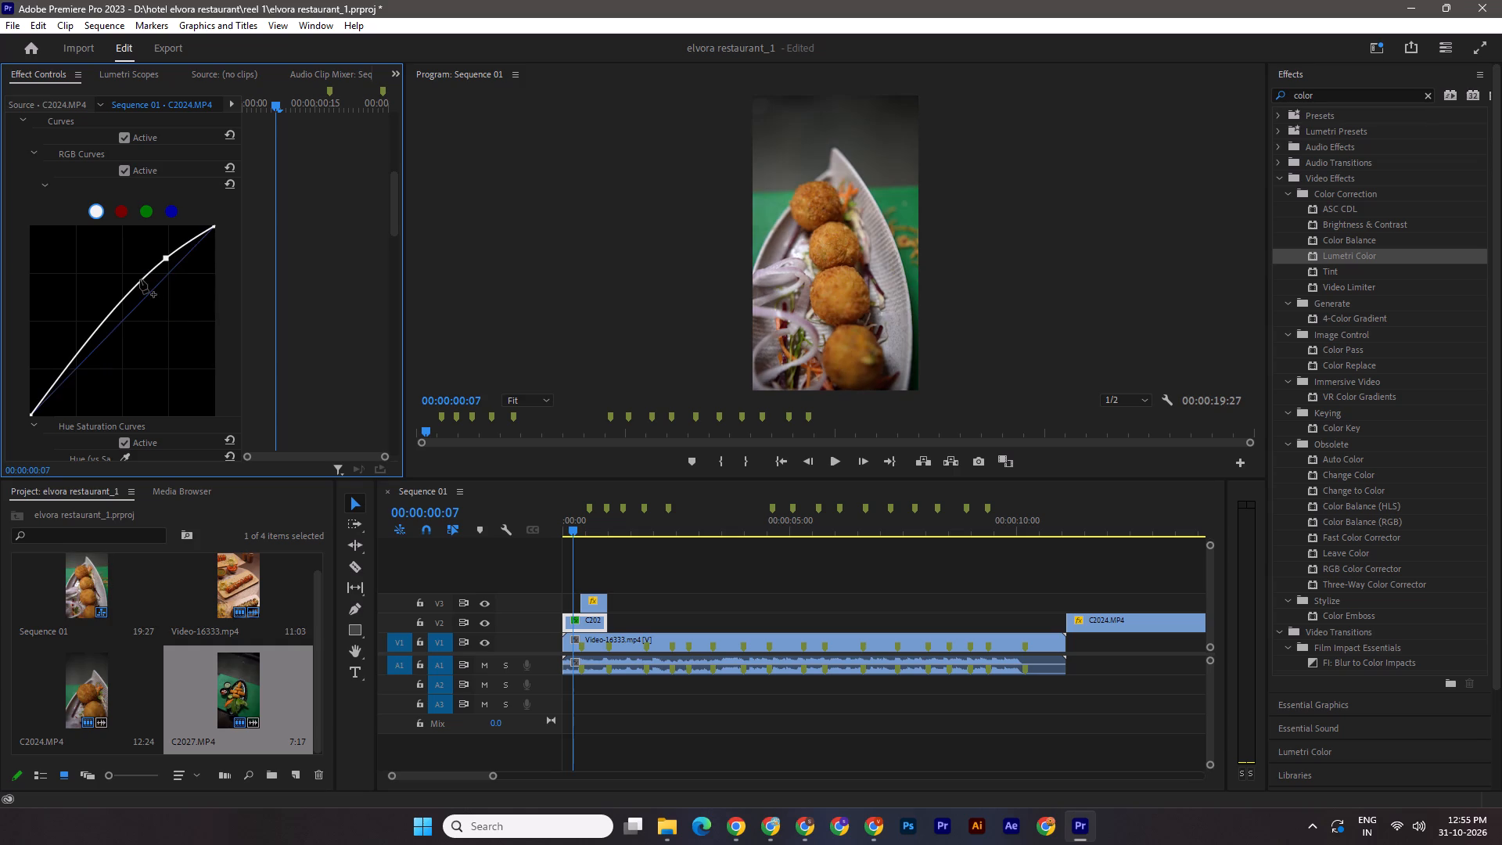
key(ctrl+s)
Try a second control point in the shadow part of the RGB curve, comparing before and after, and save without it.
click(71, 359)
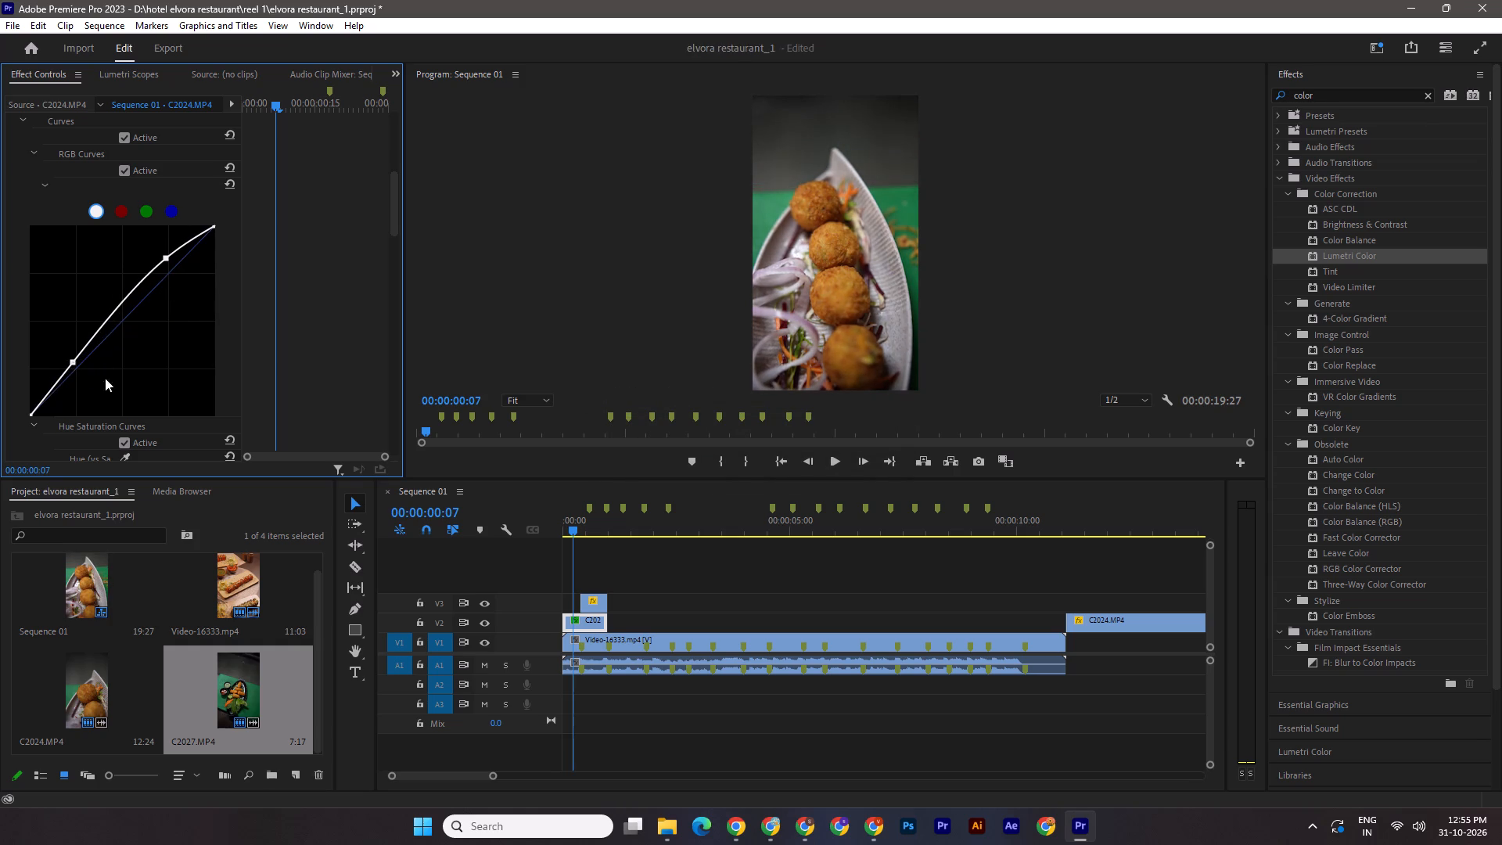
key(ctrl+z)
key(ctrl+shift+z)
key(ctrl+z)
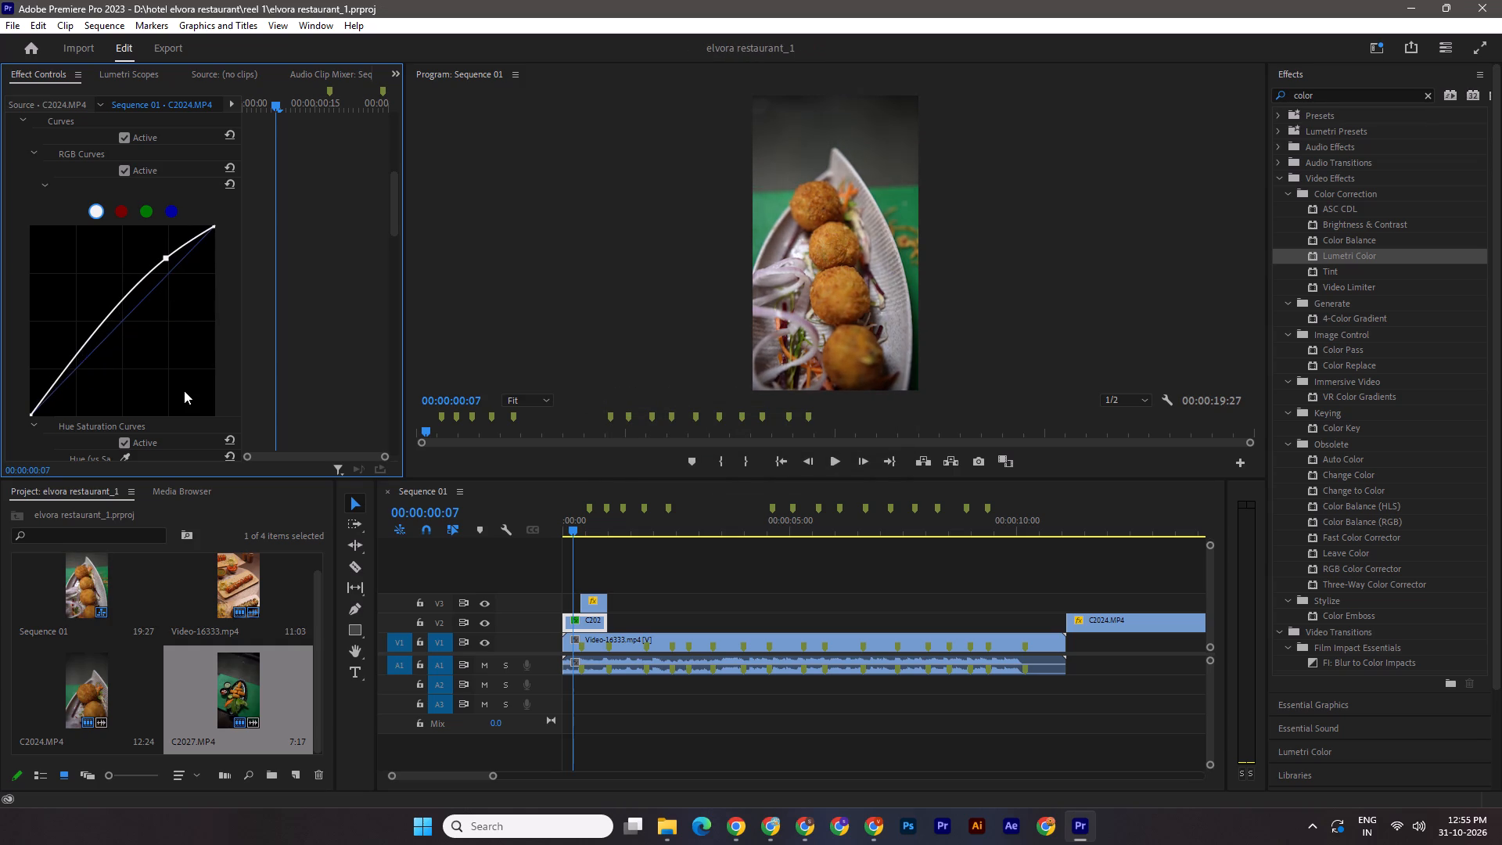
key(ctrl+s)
In C2024.MP4's Basic Correction, set Contrast to 18 and Highlights to 24, comparing the picture before and after.
scroll(161, 318, up, 16)
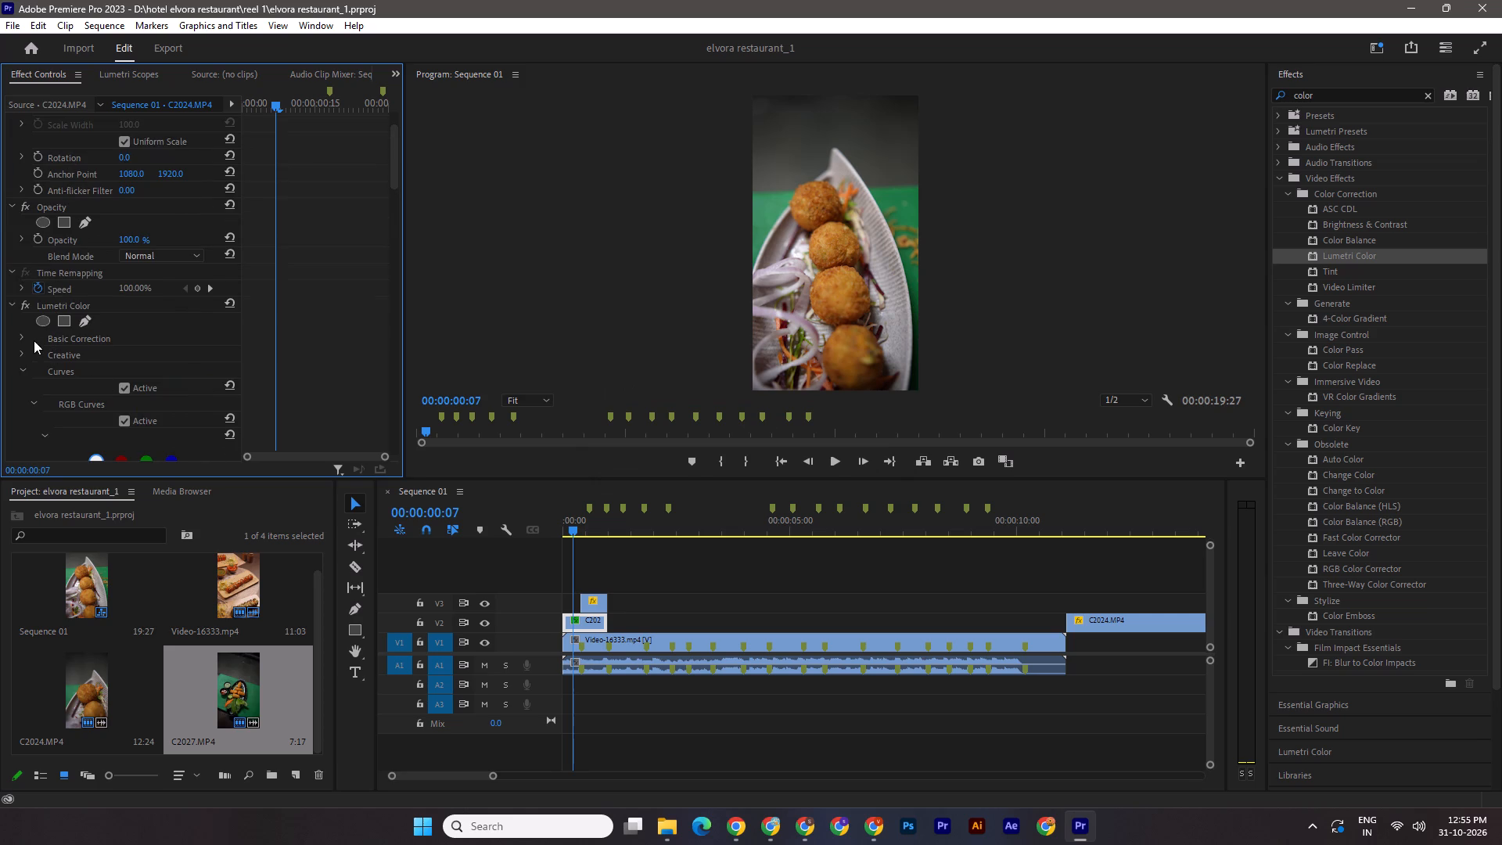
click(20, 331)
click(20, 339)
scroll(178, 394, down, 15)
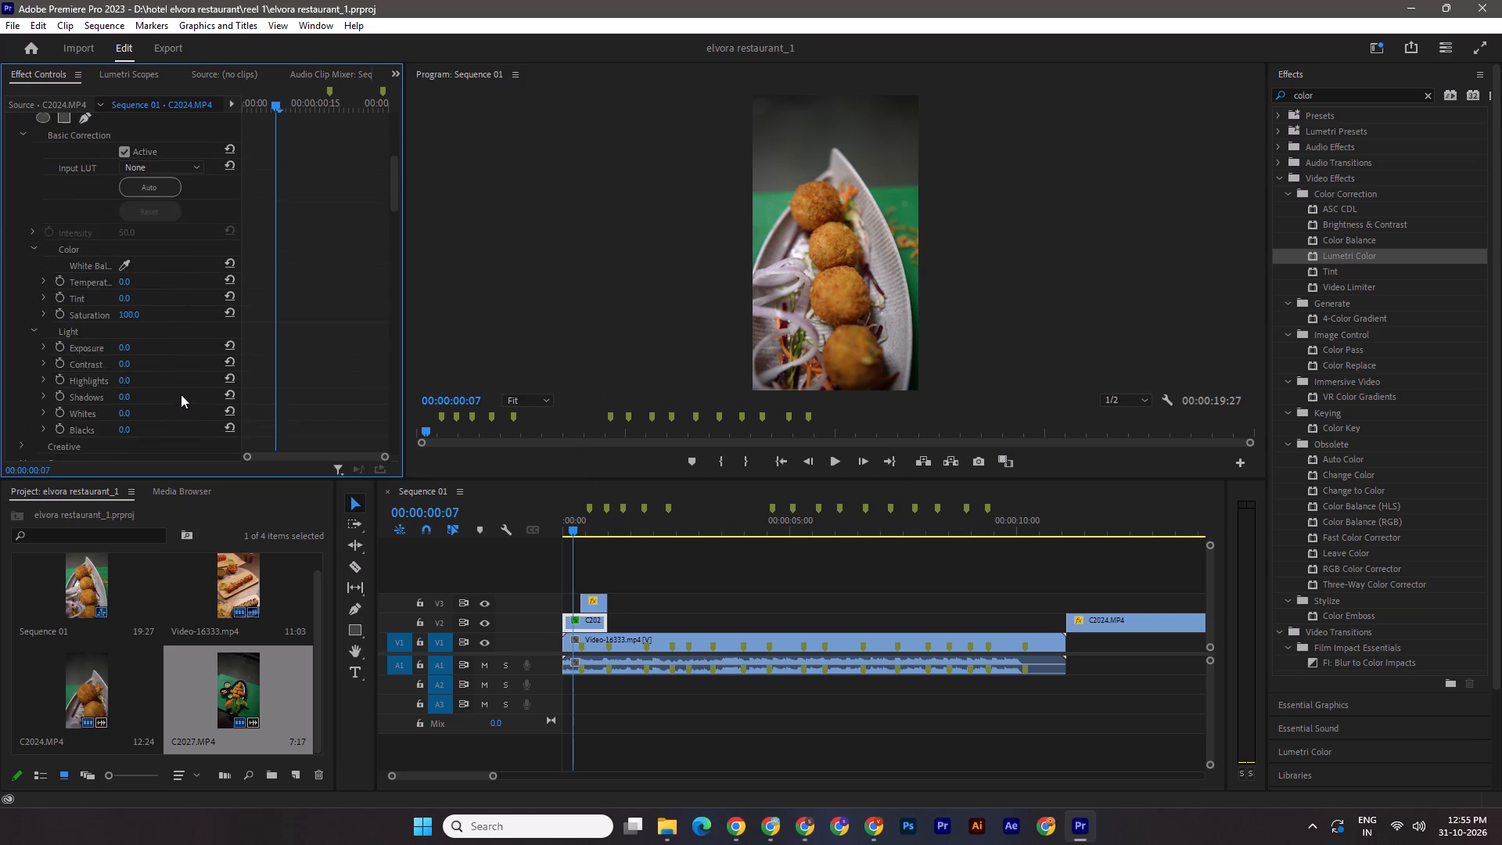
scroll(181, 394, down, 2)
drag(126, 300, 152, 305)
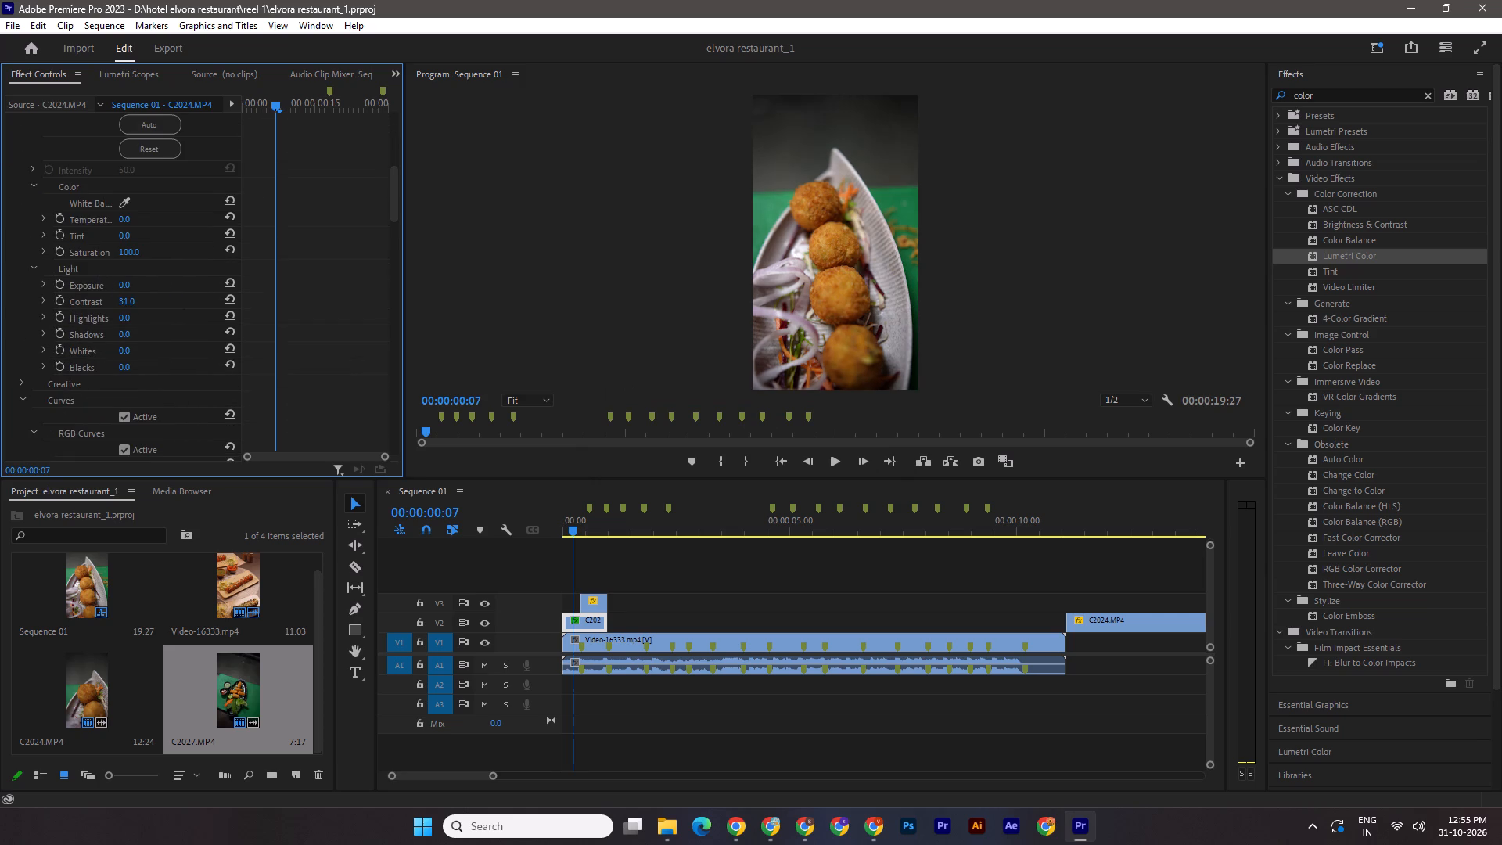
drag(152, 305, 142, 305)
drag(124, 316, 144, 318)
drag(144, 318, 144, 318)
key(ctrl+z)
key(ctrl+shift+z)
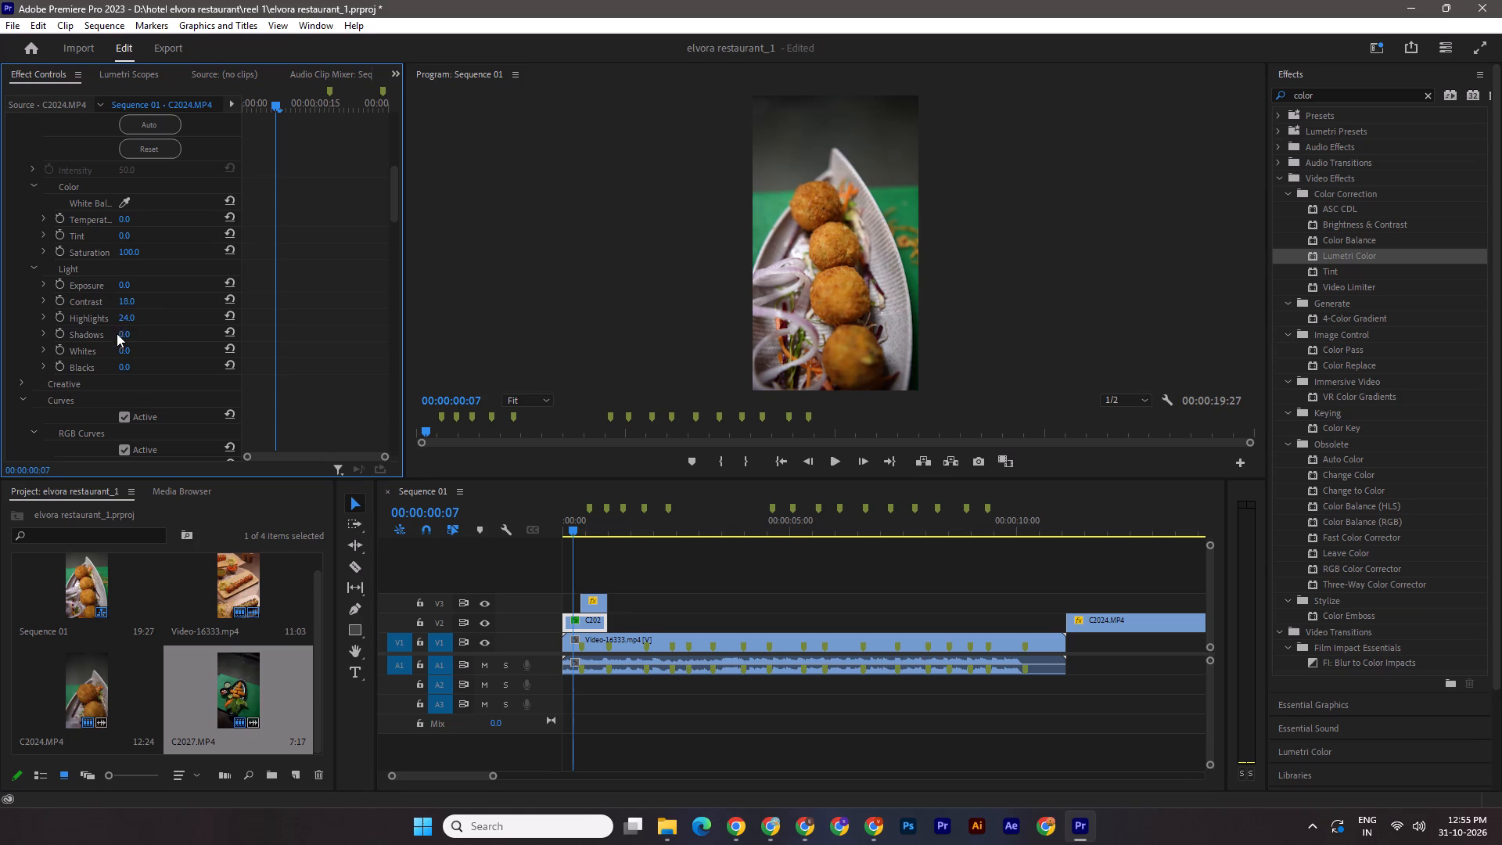
Set C2024.MP4's Shadows to -12, Whites to 8 and Blacks to -1, comparing the picture before and after each change.
drag(124, 335, 116, 335)
key(ctrl+z)
key(ctrl+shift+z)
drag(124, 353, 131, 354)
key(ctrl+z)
key(ctrl+shift+z)
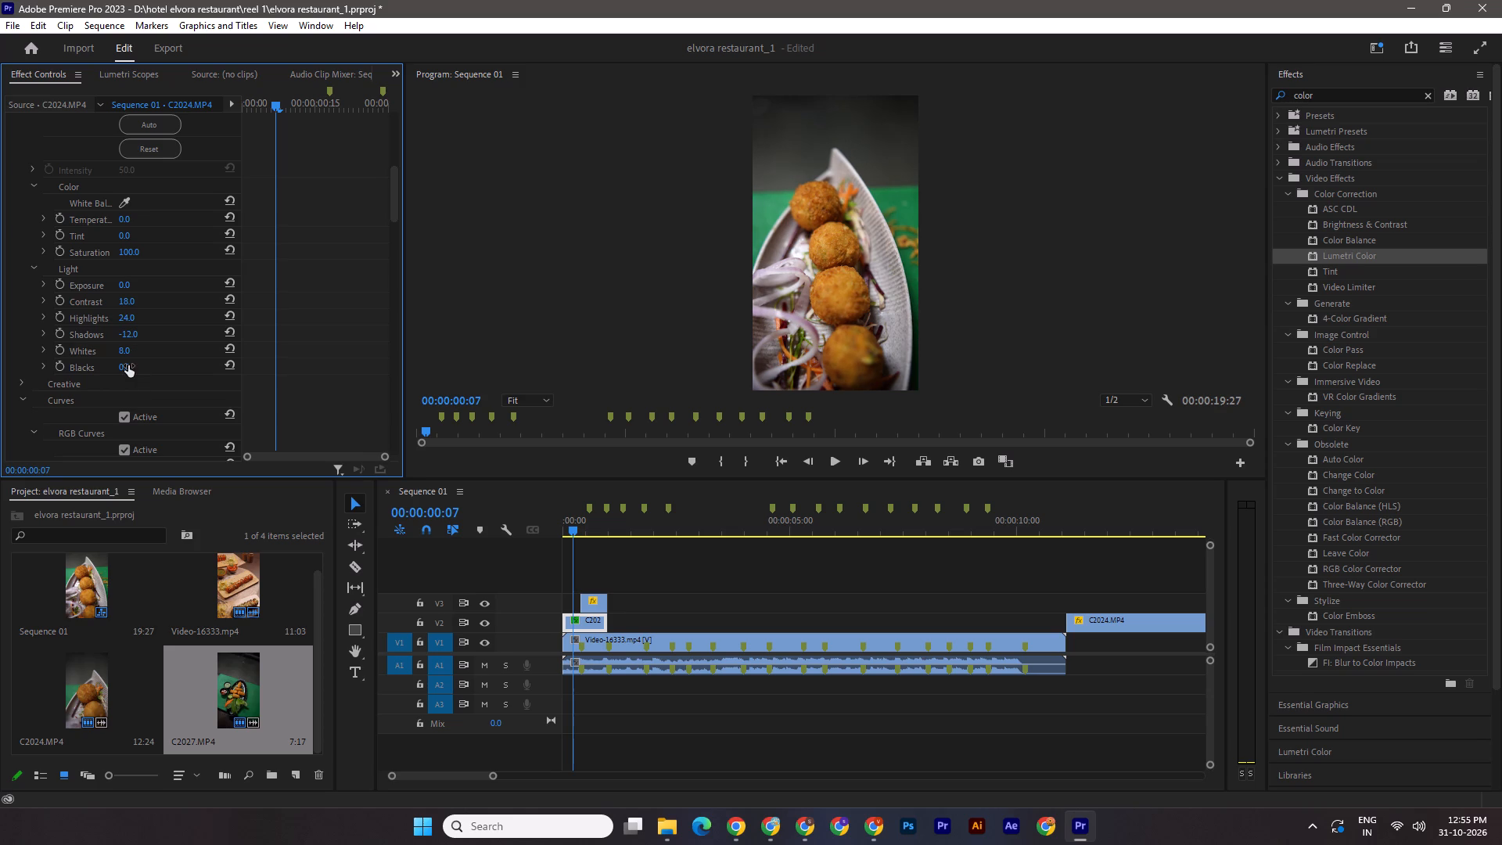
click(128, 365)
key(ctrl+z)
key(ctrl+shift+z)
Set C2024.MP4's Saturation to 105 and Temperature to 6 in Basic Correction.
drag(129, 254, 146, 257)
drag(132, 251, 111, 251)
drag(123, 216, 131, 218)
key(ctrl+z)
key(ctrl+shift+z)
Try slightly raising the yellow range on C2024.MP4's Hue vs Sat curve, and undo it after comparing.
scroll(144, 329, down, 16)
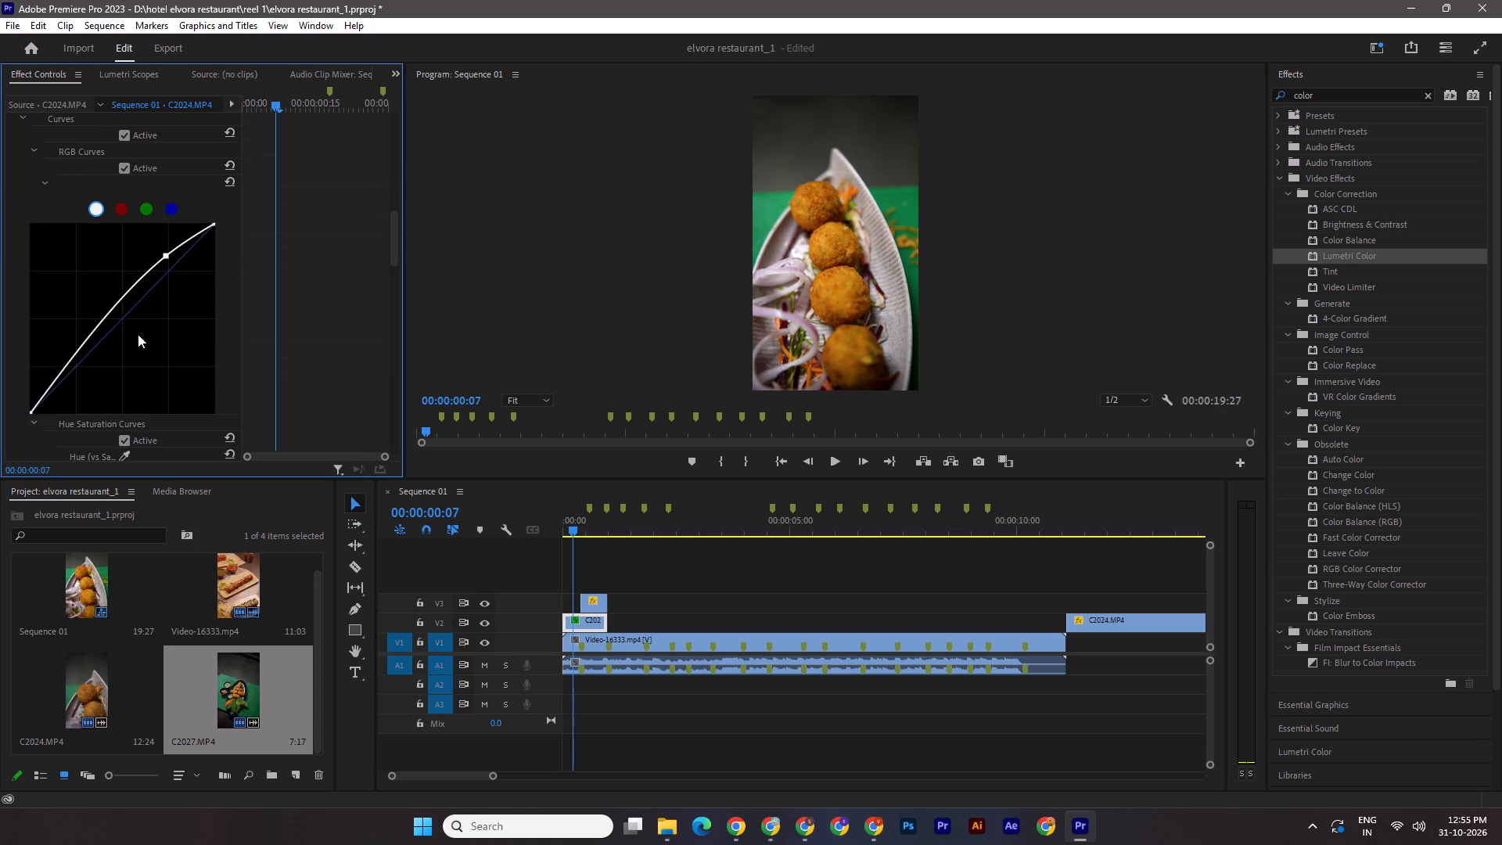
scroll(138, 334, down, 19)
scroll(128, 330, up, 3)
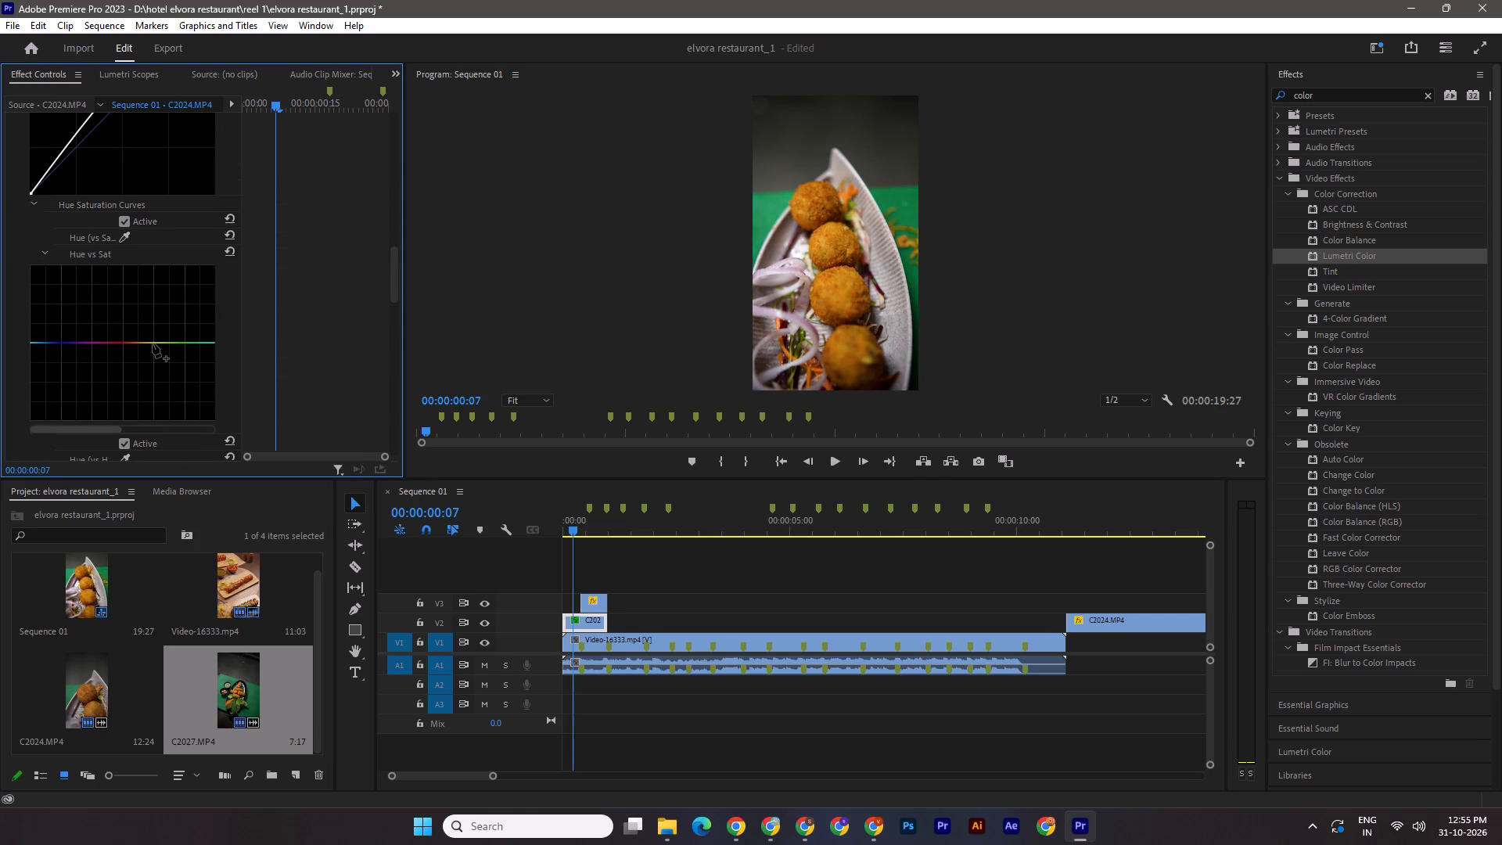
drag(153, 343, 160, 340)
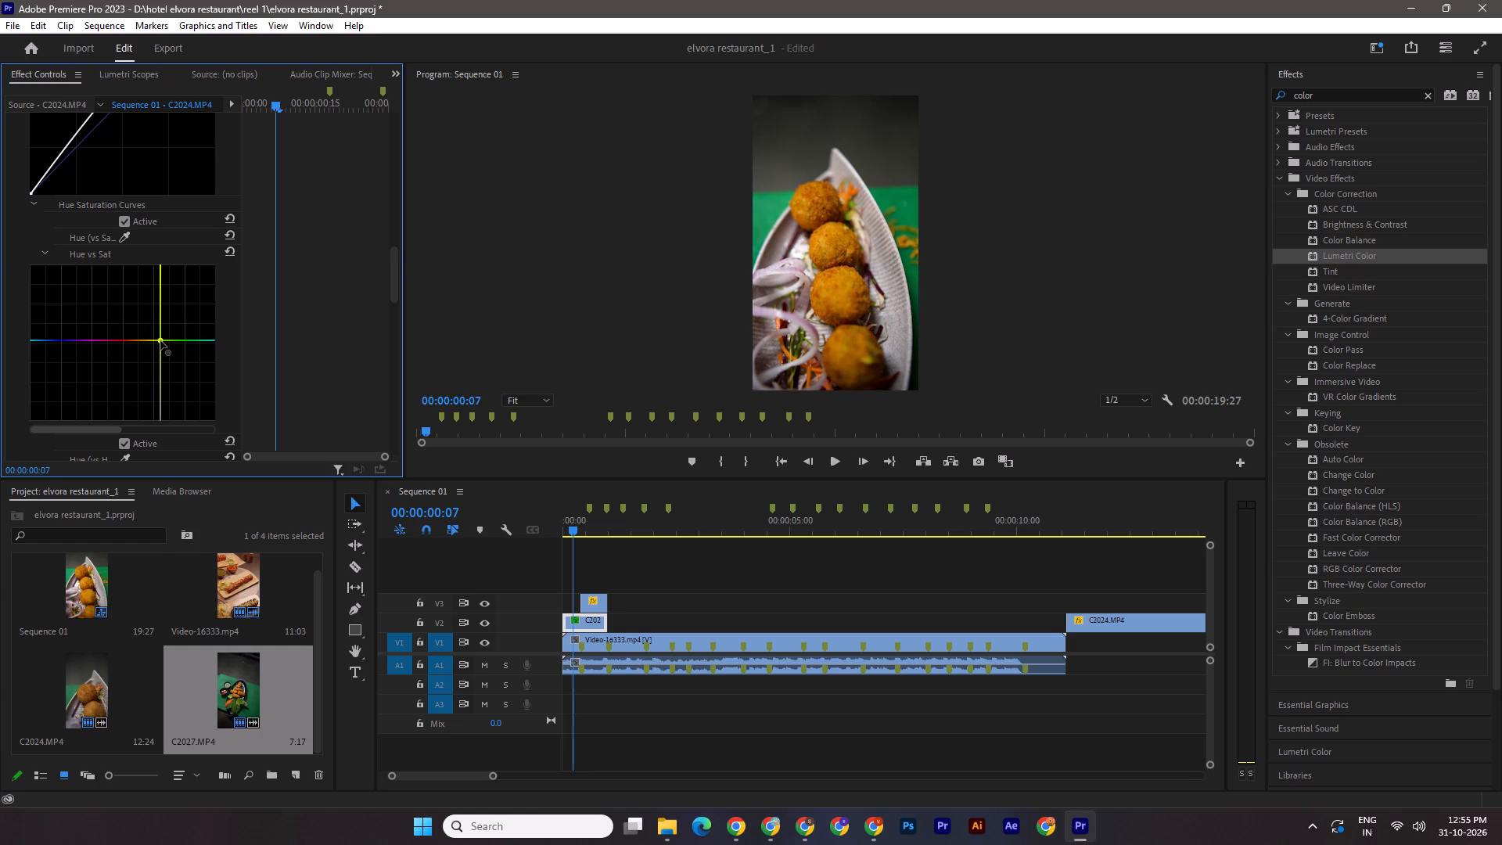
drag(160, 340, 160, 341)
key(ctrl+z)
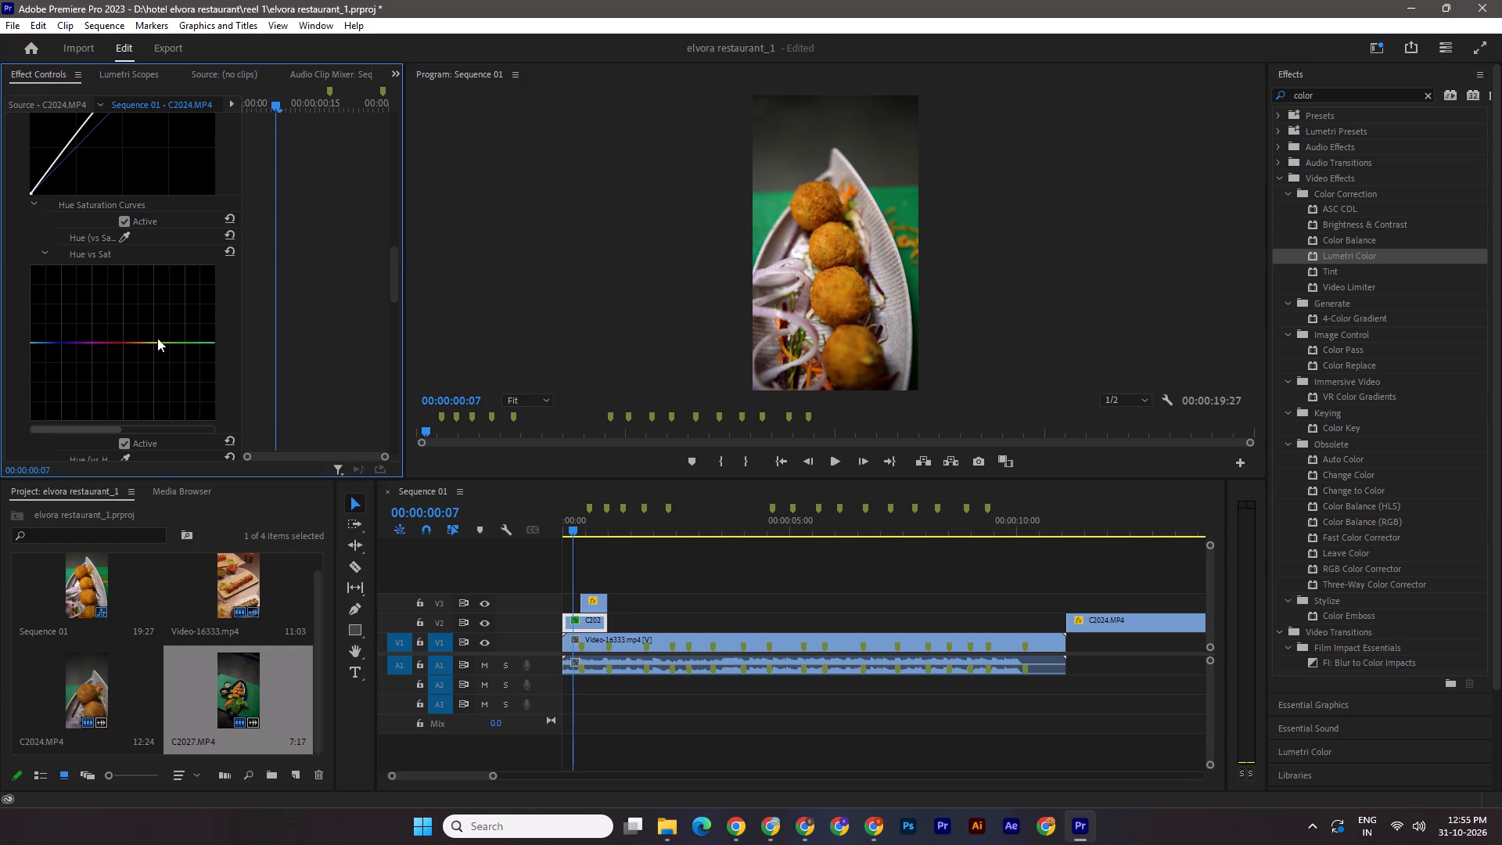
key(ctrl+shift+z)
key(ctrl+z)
Add a point in the yellow-orange range of C2024.MP4's Hue vs Hue curve, shift it slightly, and compare before and after.
scroll(136, 386, down, 2)
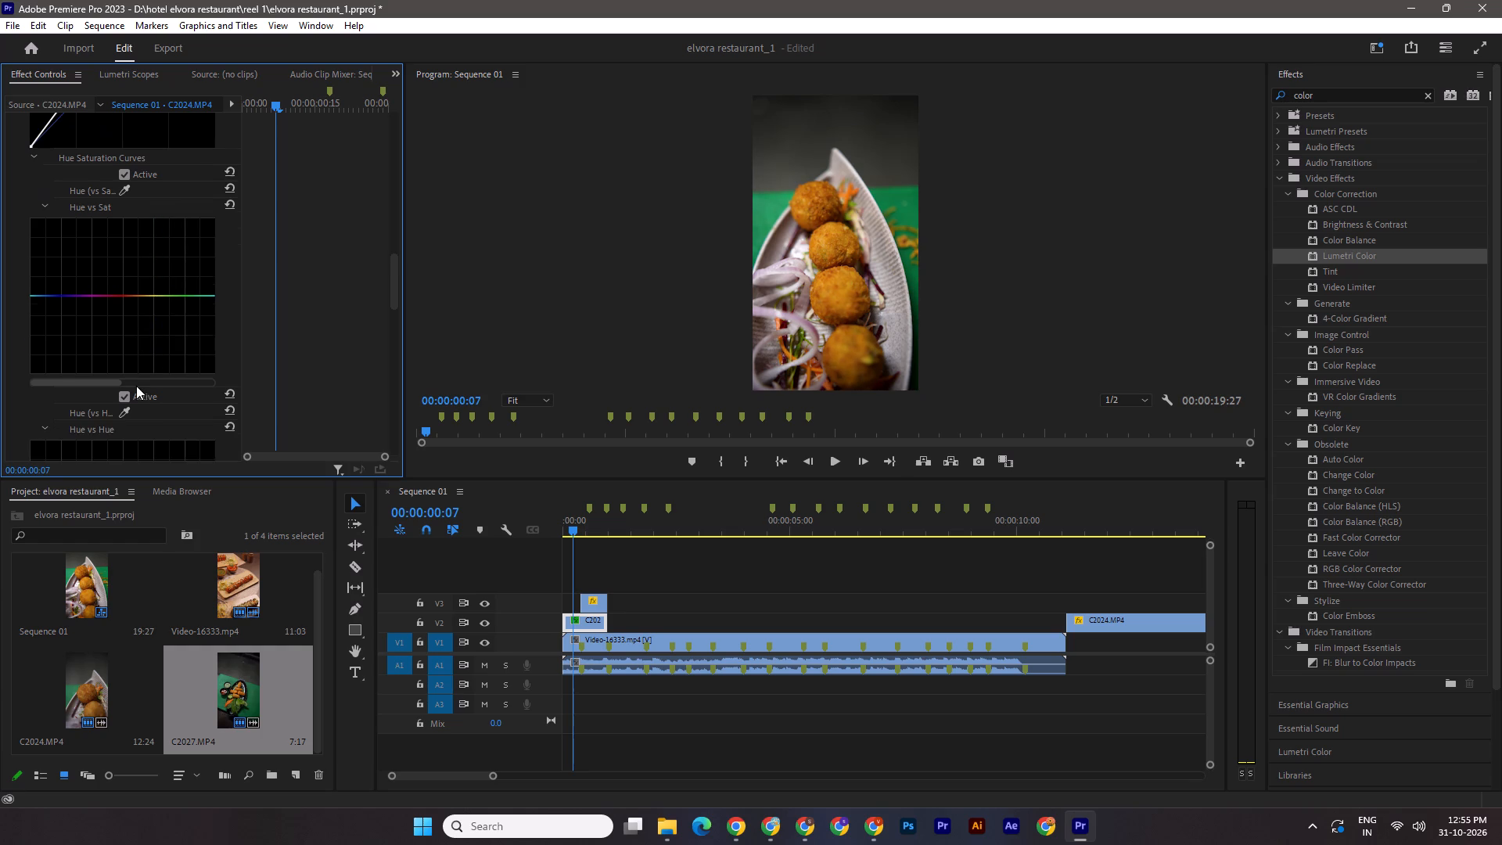
scroll(136, 386, down, 10)
click(142, 378)
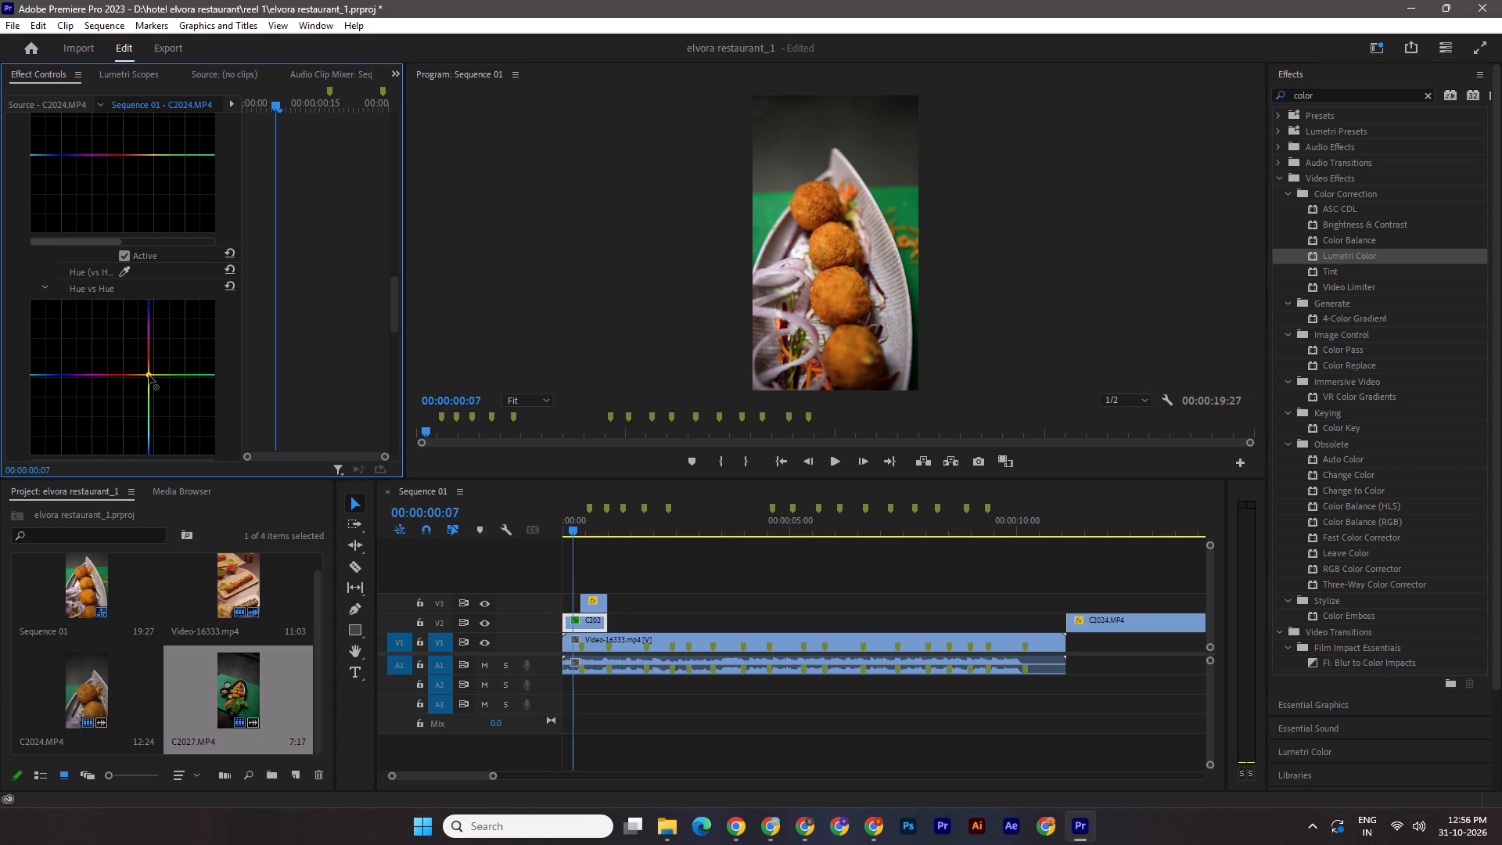
key(ctrl+z)
key(ctrl+shift+z)
key(ctrl+z)
key(ctrl+shift+z)
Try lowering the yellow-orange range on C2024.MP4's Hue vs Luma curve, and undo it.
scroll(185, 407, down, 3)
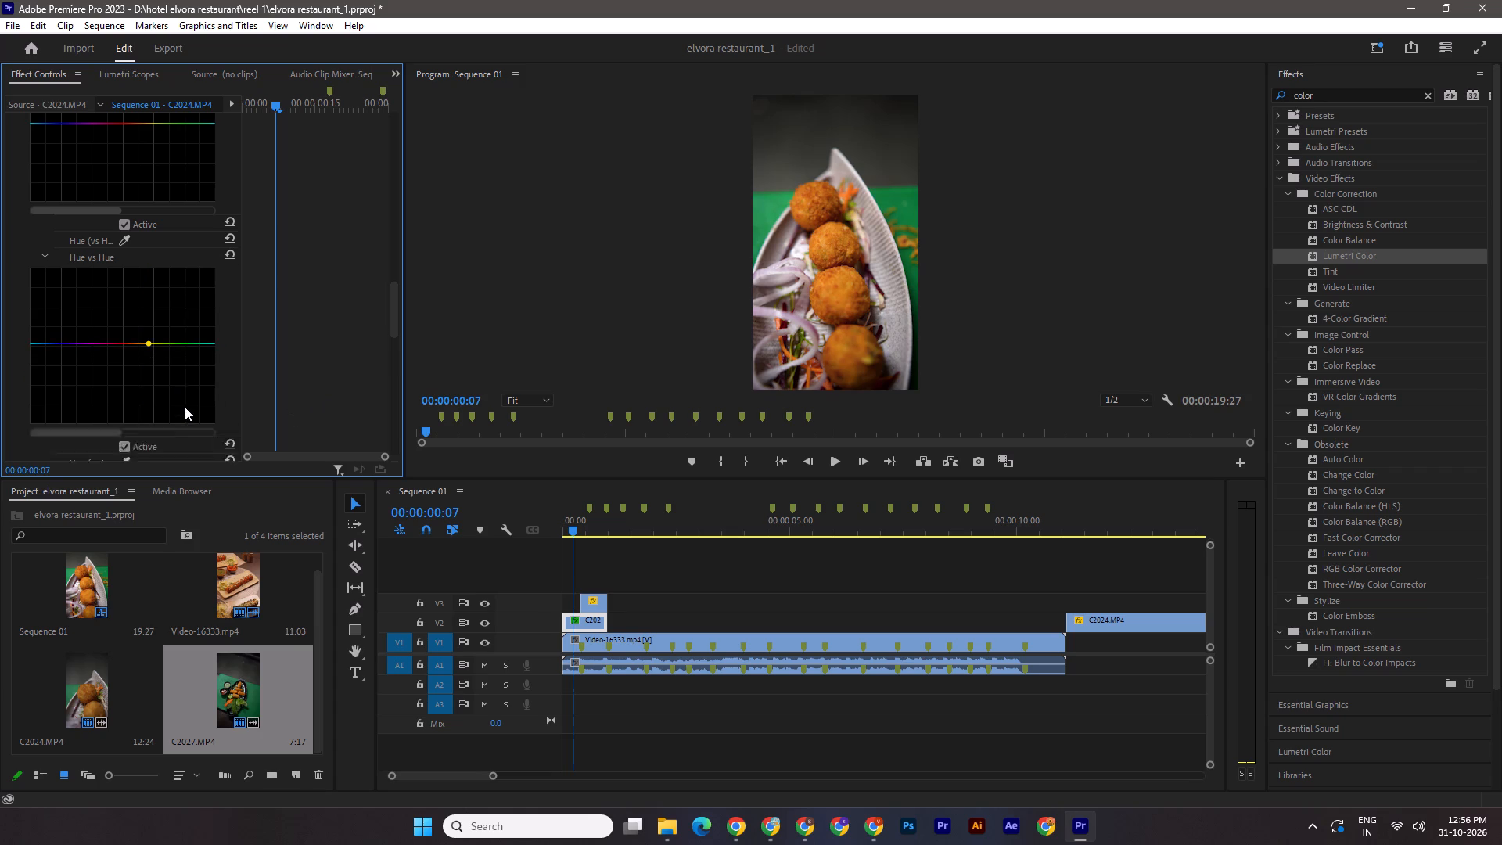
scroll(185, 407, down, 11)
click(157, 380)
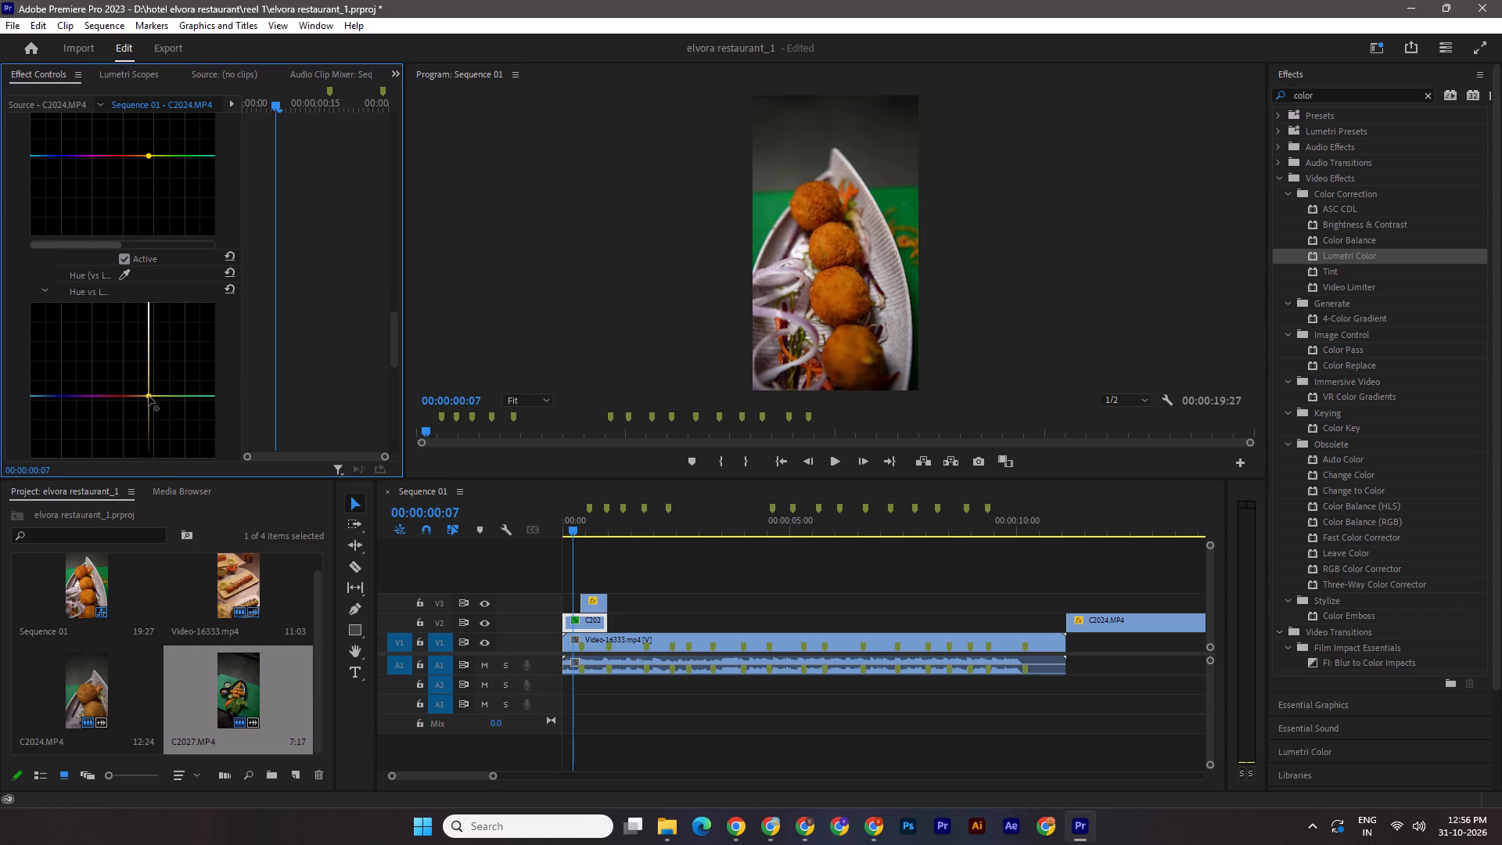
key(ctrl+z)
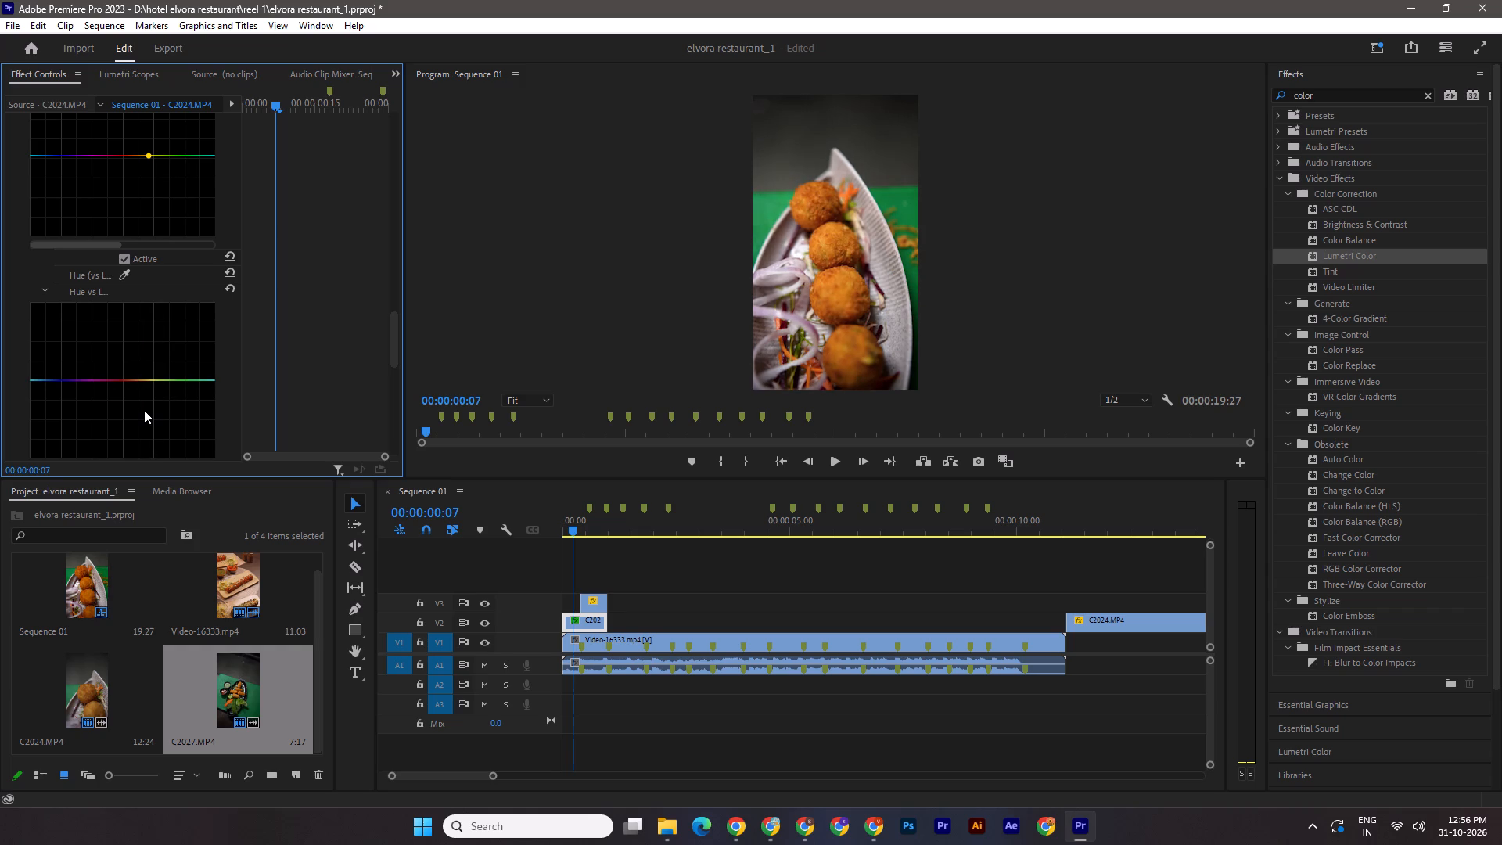
Add a point in the upper-luma range of C2024.MP4's Luma vs Sat curve, keep it near the neutral line, and compare before and after.
scroll(144, 410, down, 19)
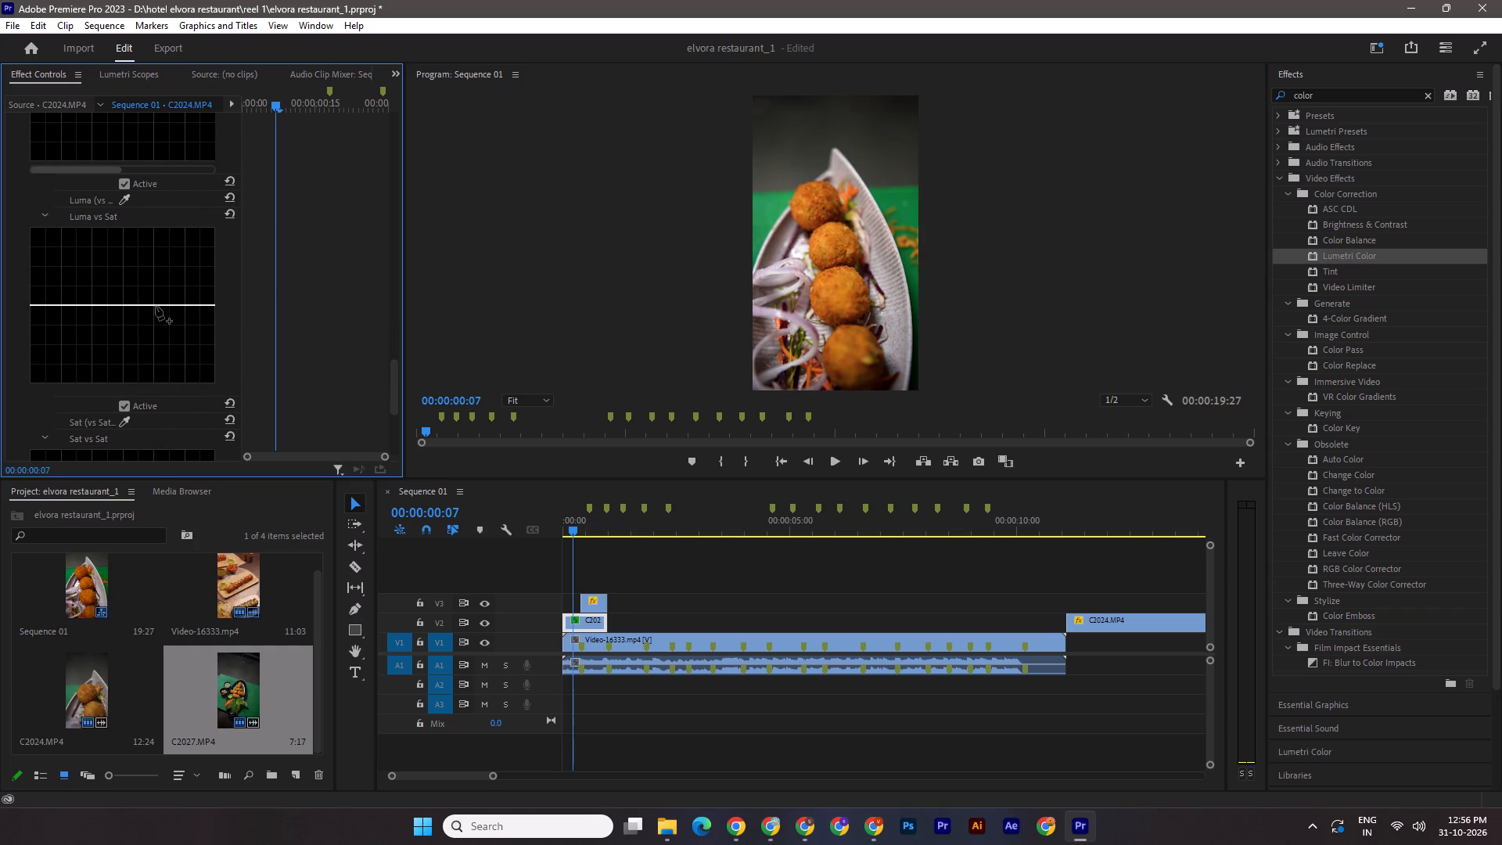
drag(156, 306, 163, 309)
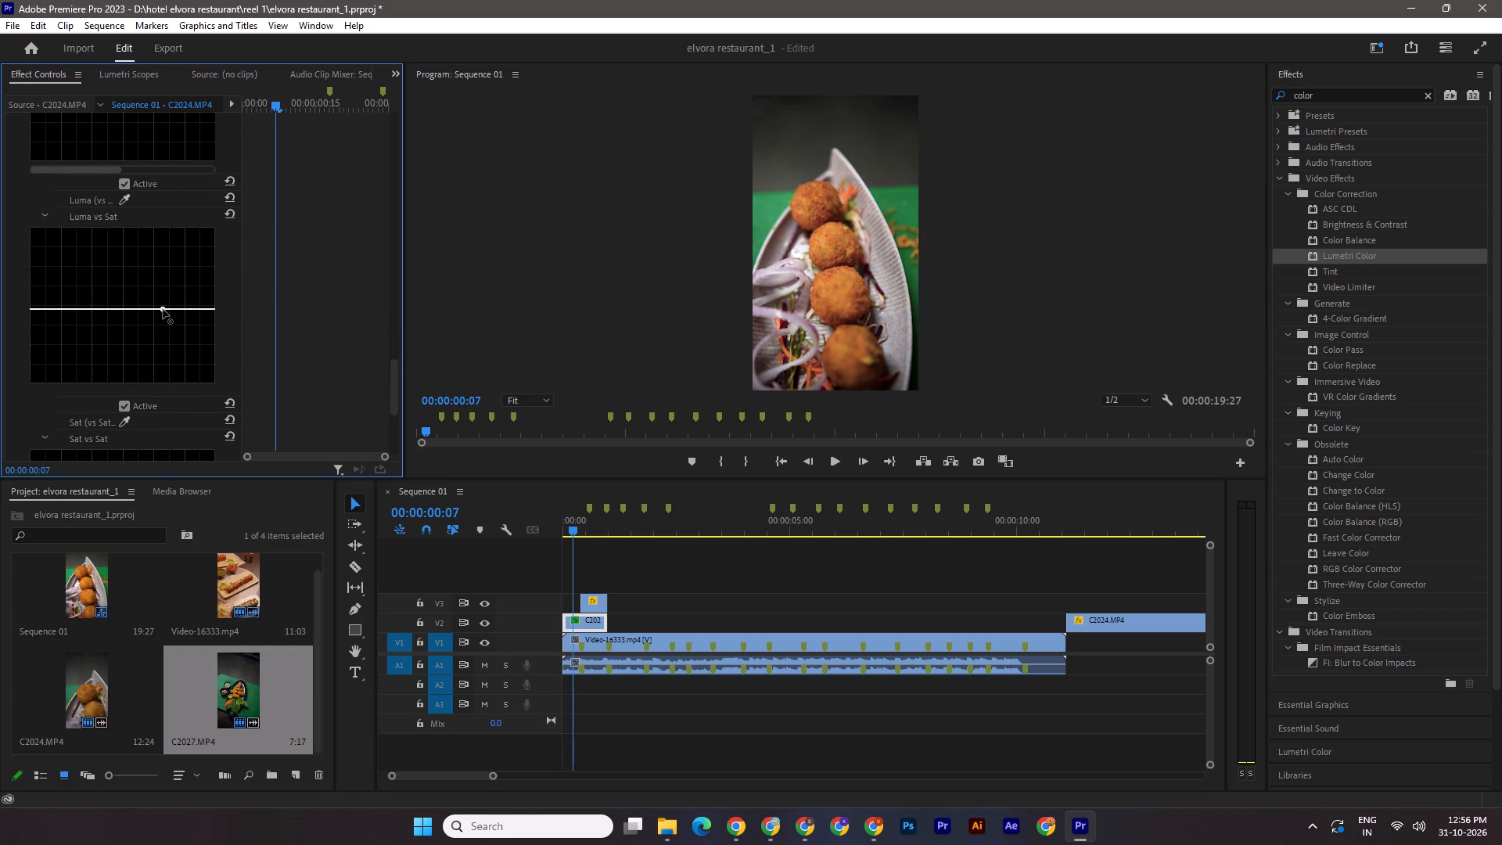
drag(163, 309, 167, 305)
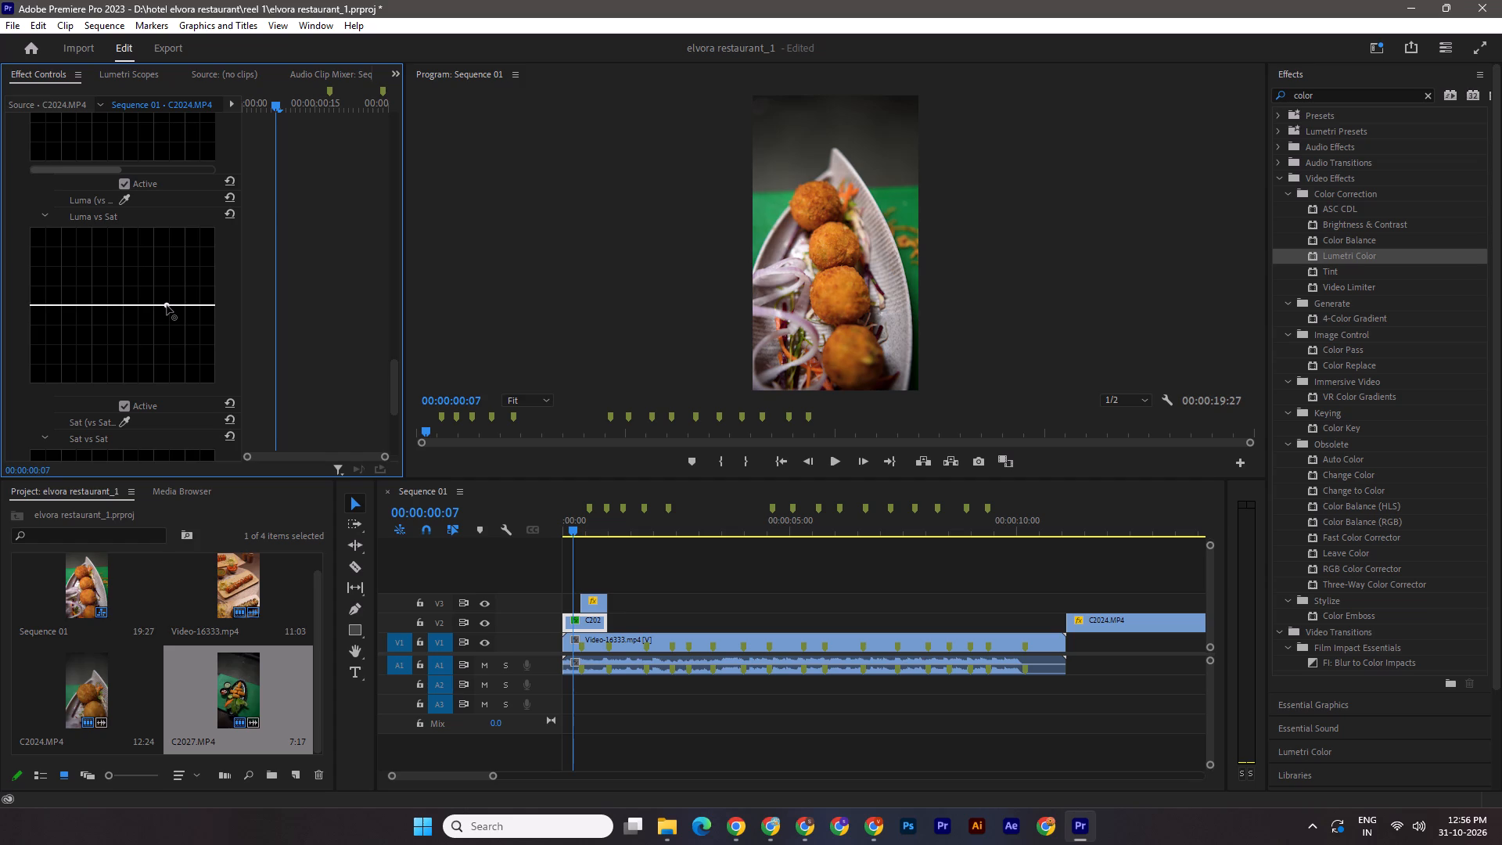
drag(167, 305, 167, 304)
key(ctrl+z)
key(ctrl+shift+z)
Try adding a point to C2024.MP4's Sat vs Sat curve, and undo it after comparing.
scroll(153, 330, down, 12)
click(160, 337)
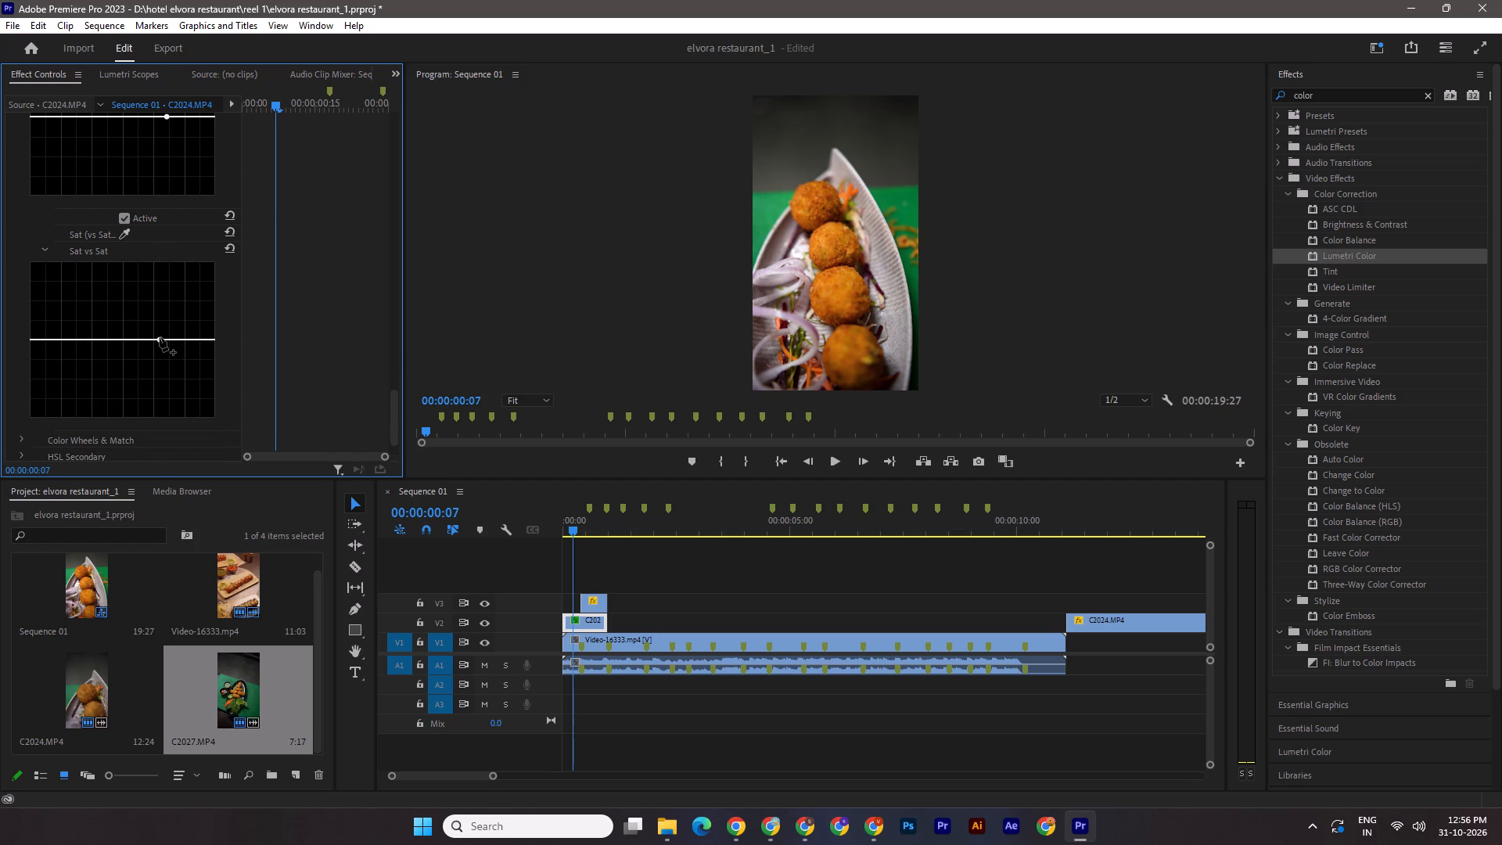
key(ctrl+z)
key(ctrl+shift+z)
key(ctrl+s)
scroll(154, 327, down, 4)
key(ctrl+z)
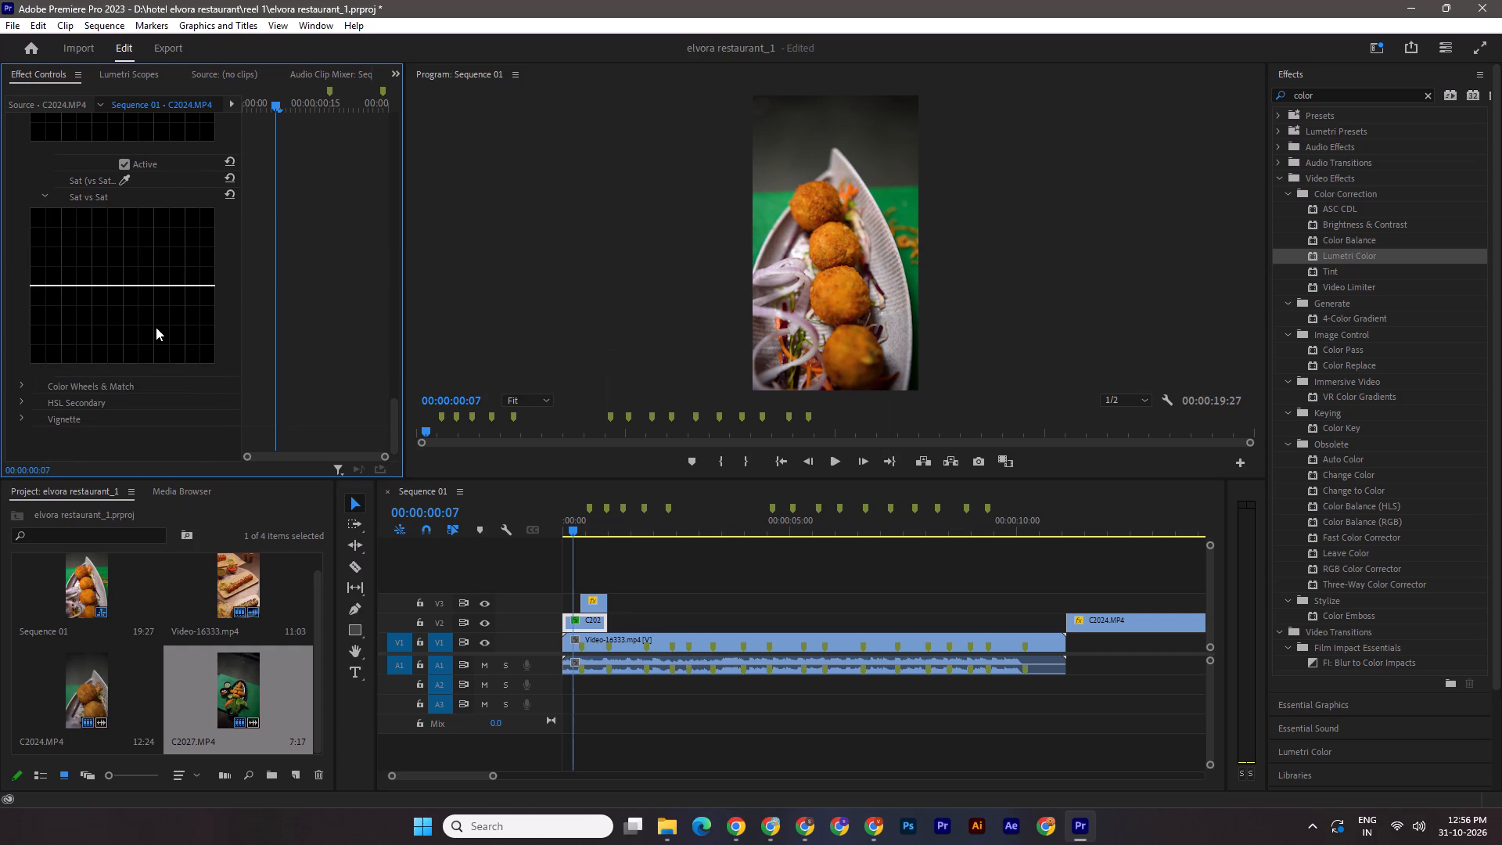
Save the project.
key(ctrl+s)
Copy the Lumetri Color effect from C2024.MP4 and paste it onto the inset C2027.MP4 clip on V3.
scroll(172, 349, up, 15)
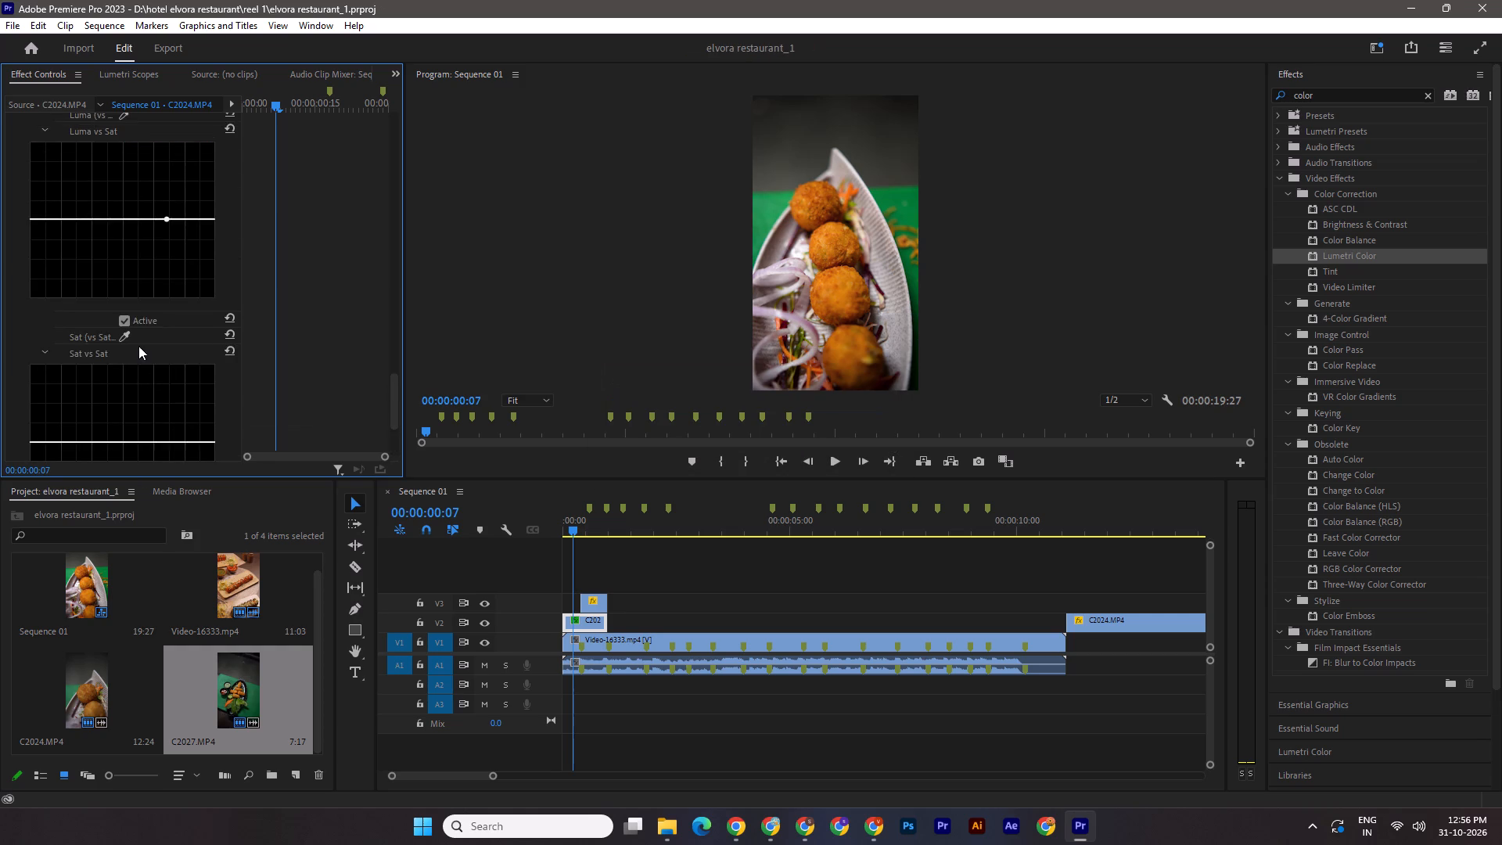
scroll(138, 346, up, 20)
scroll(138, 346, up, 20)
scroll(138, 346, up, 13)
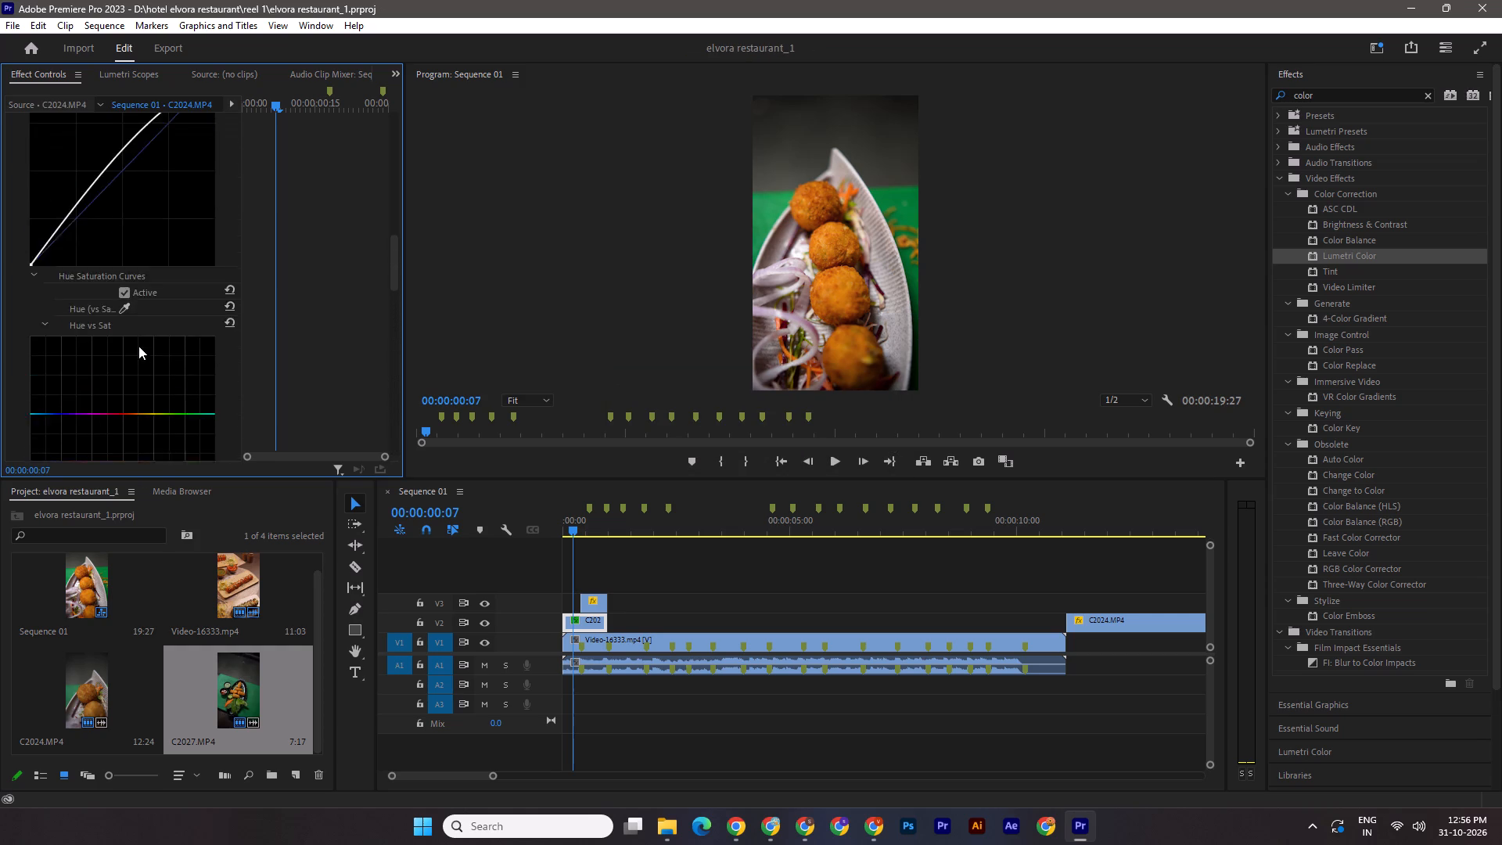
scroll(138, 346, up, 20)
scroll(138, 346, up, 18)
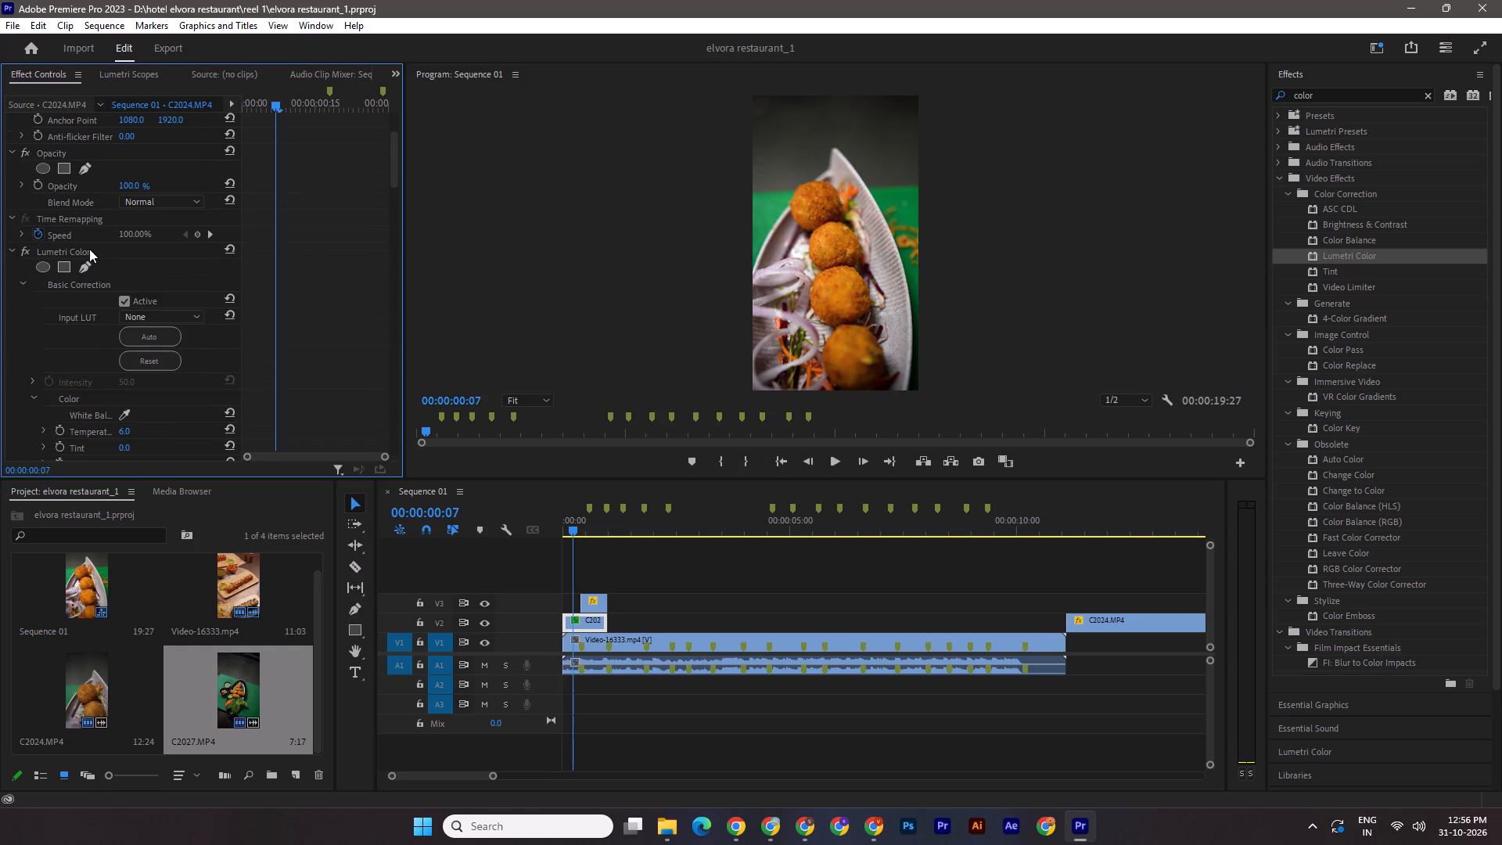
click(89, 249)
key(ctrl+c)
click(594, 521)
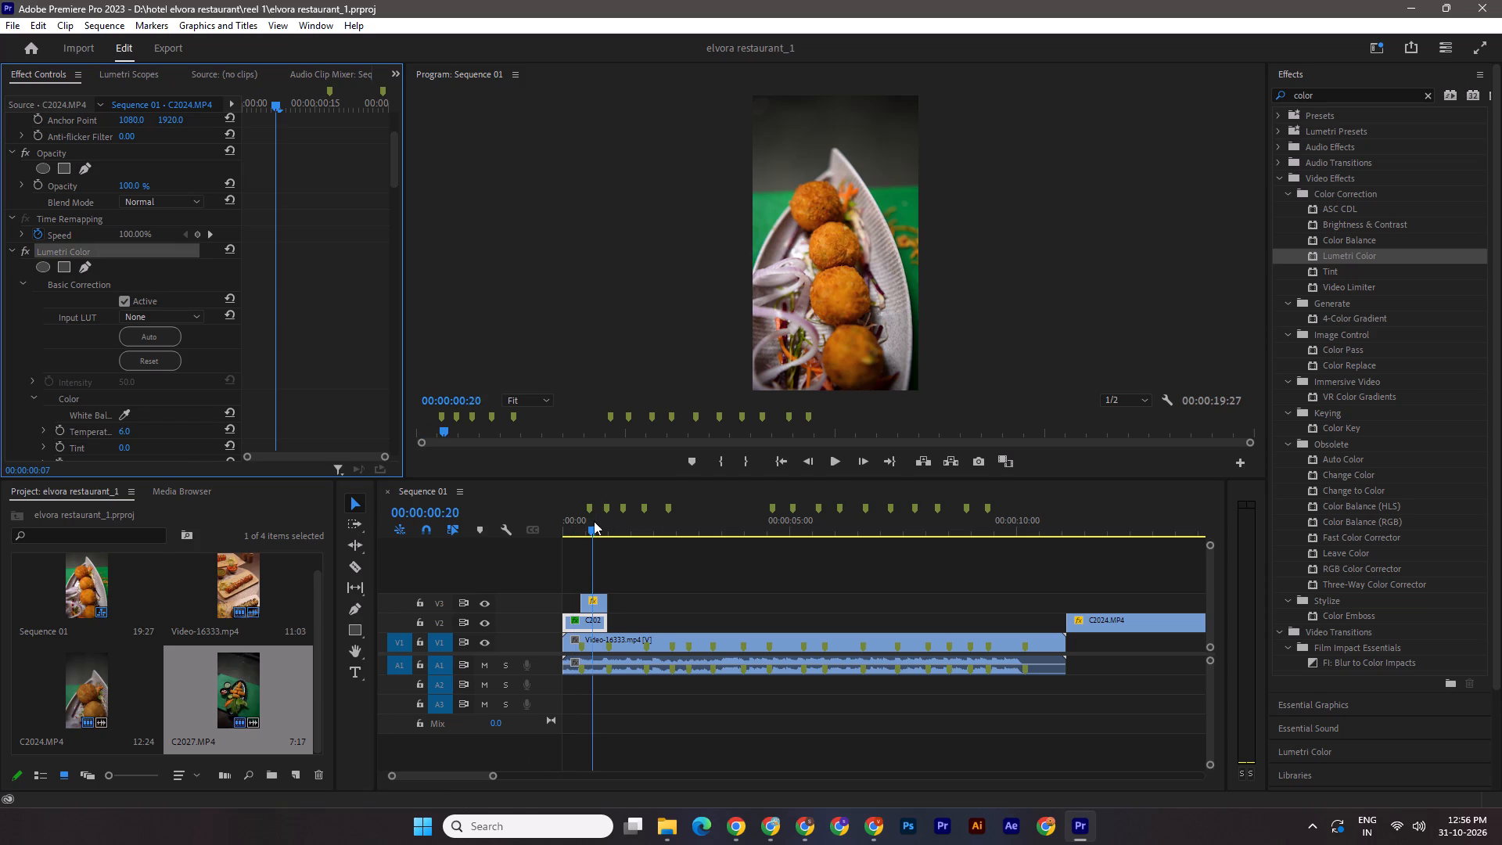
click(589, 607)
key(ctrl+v)
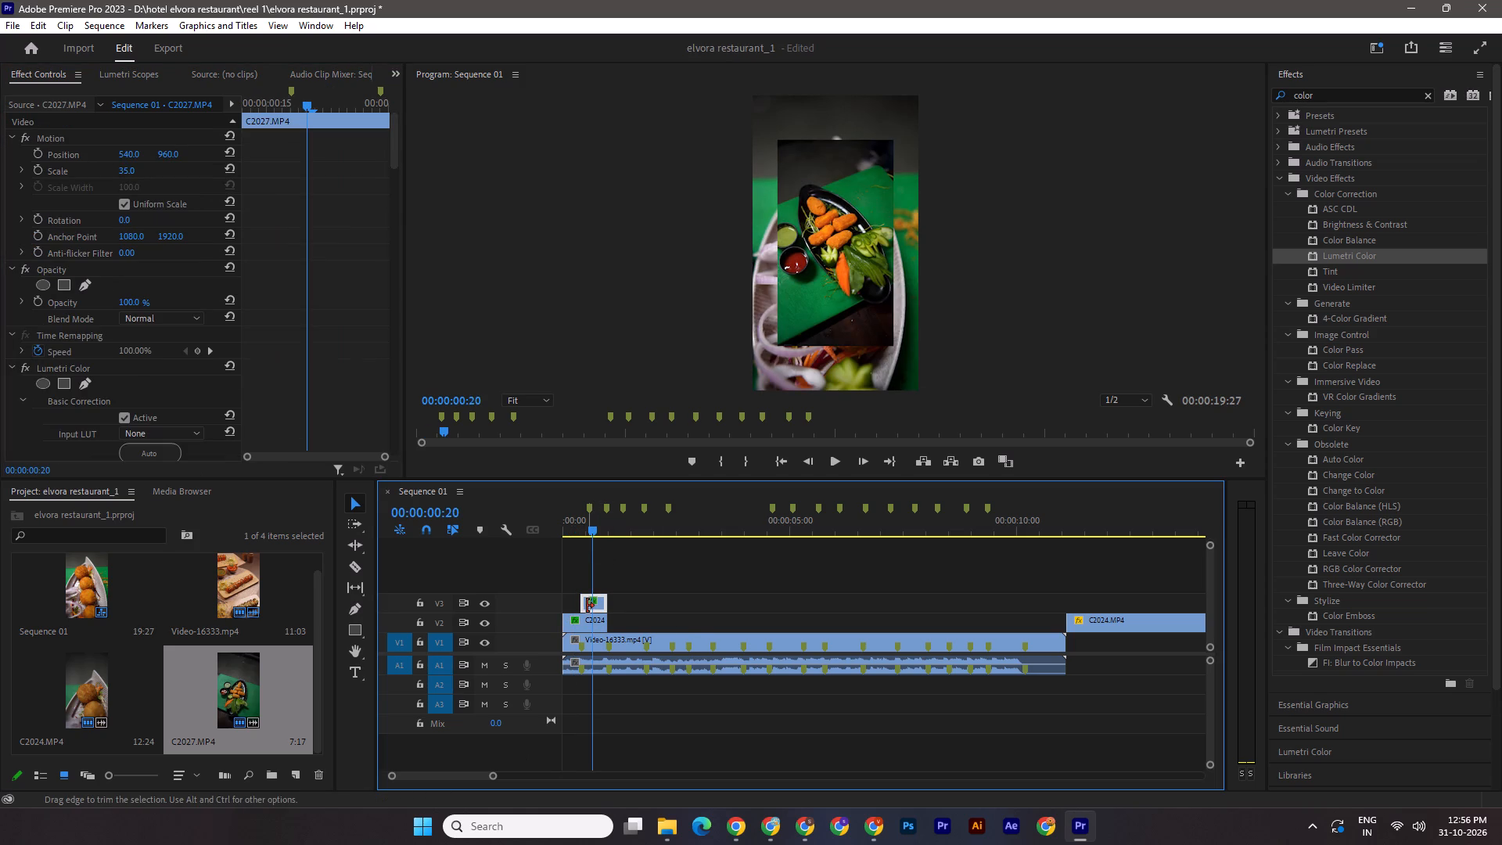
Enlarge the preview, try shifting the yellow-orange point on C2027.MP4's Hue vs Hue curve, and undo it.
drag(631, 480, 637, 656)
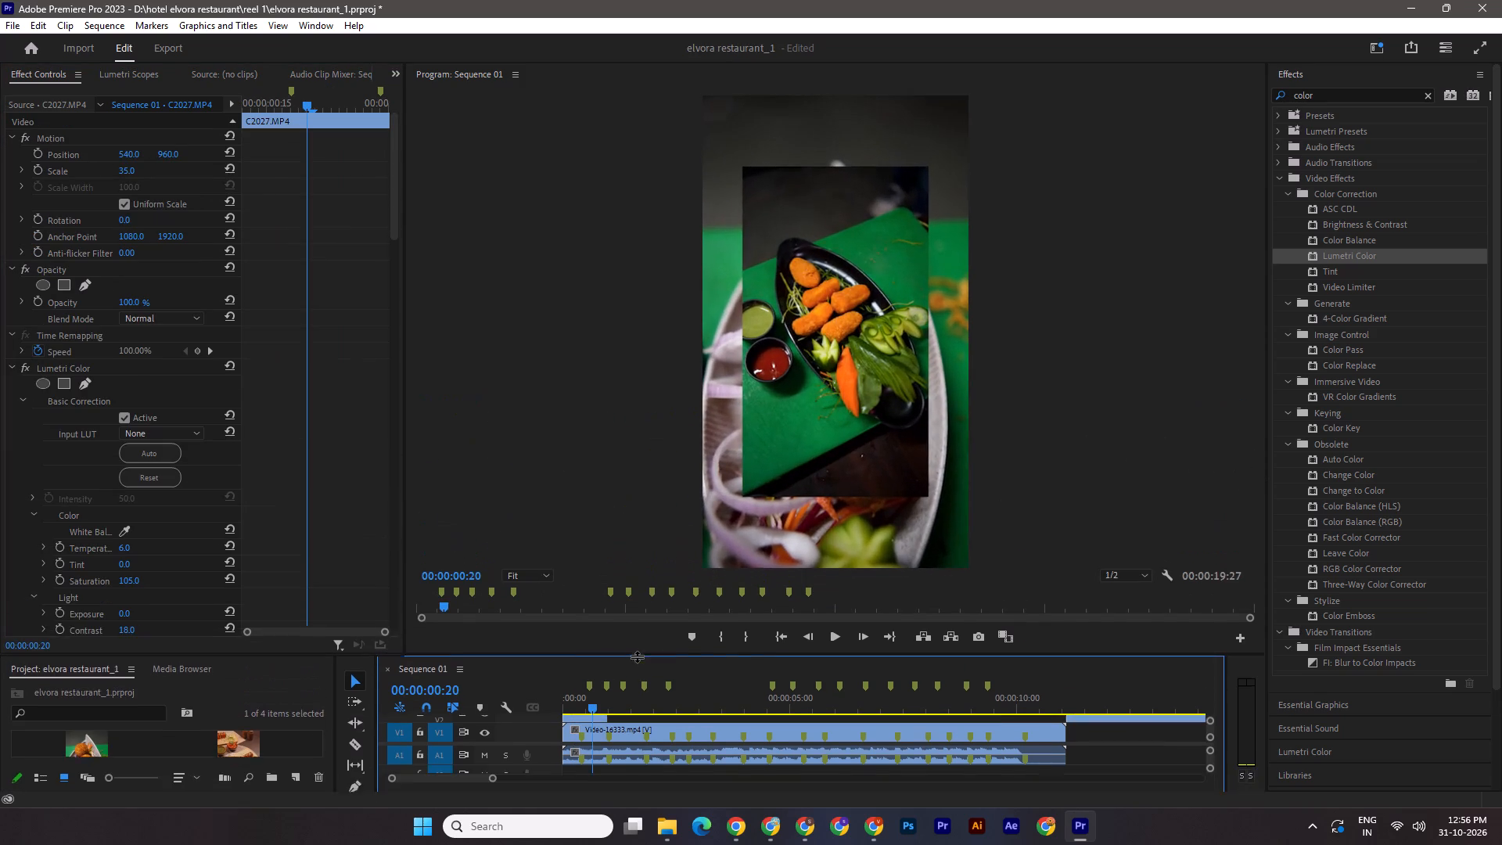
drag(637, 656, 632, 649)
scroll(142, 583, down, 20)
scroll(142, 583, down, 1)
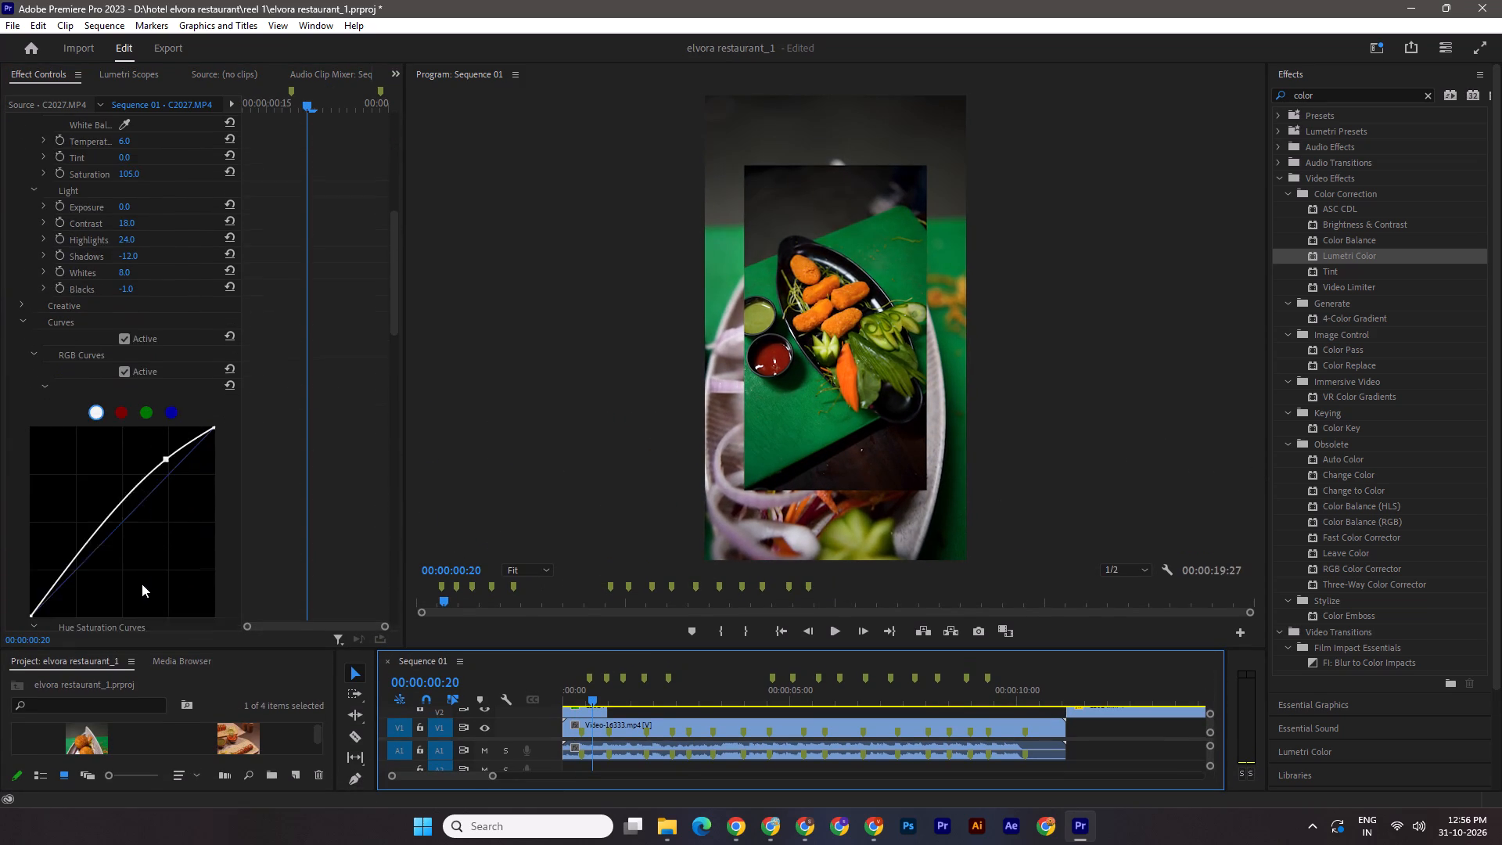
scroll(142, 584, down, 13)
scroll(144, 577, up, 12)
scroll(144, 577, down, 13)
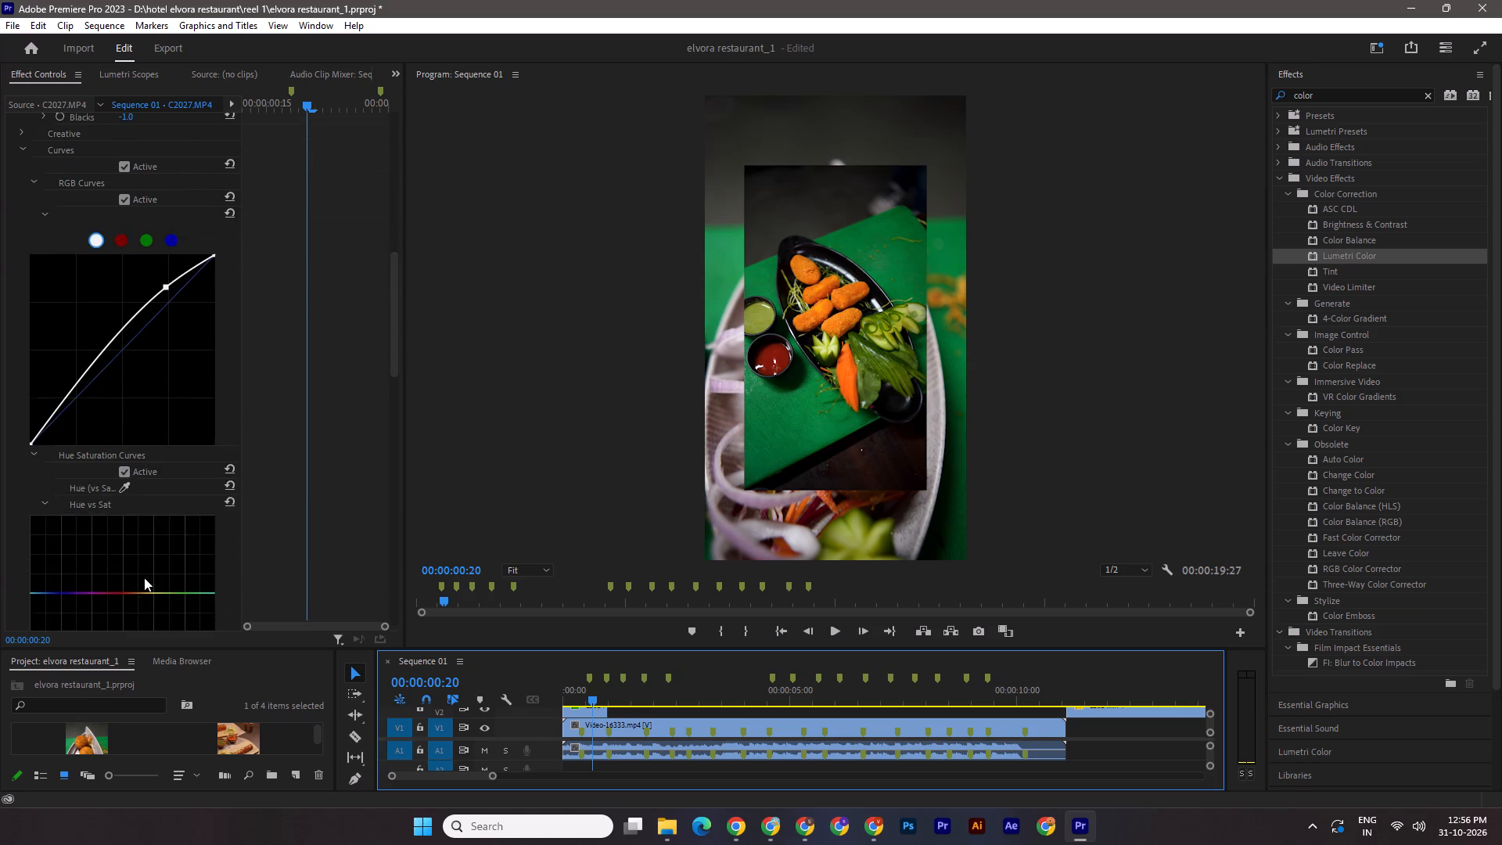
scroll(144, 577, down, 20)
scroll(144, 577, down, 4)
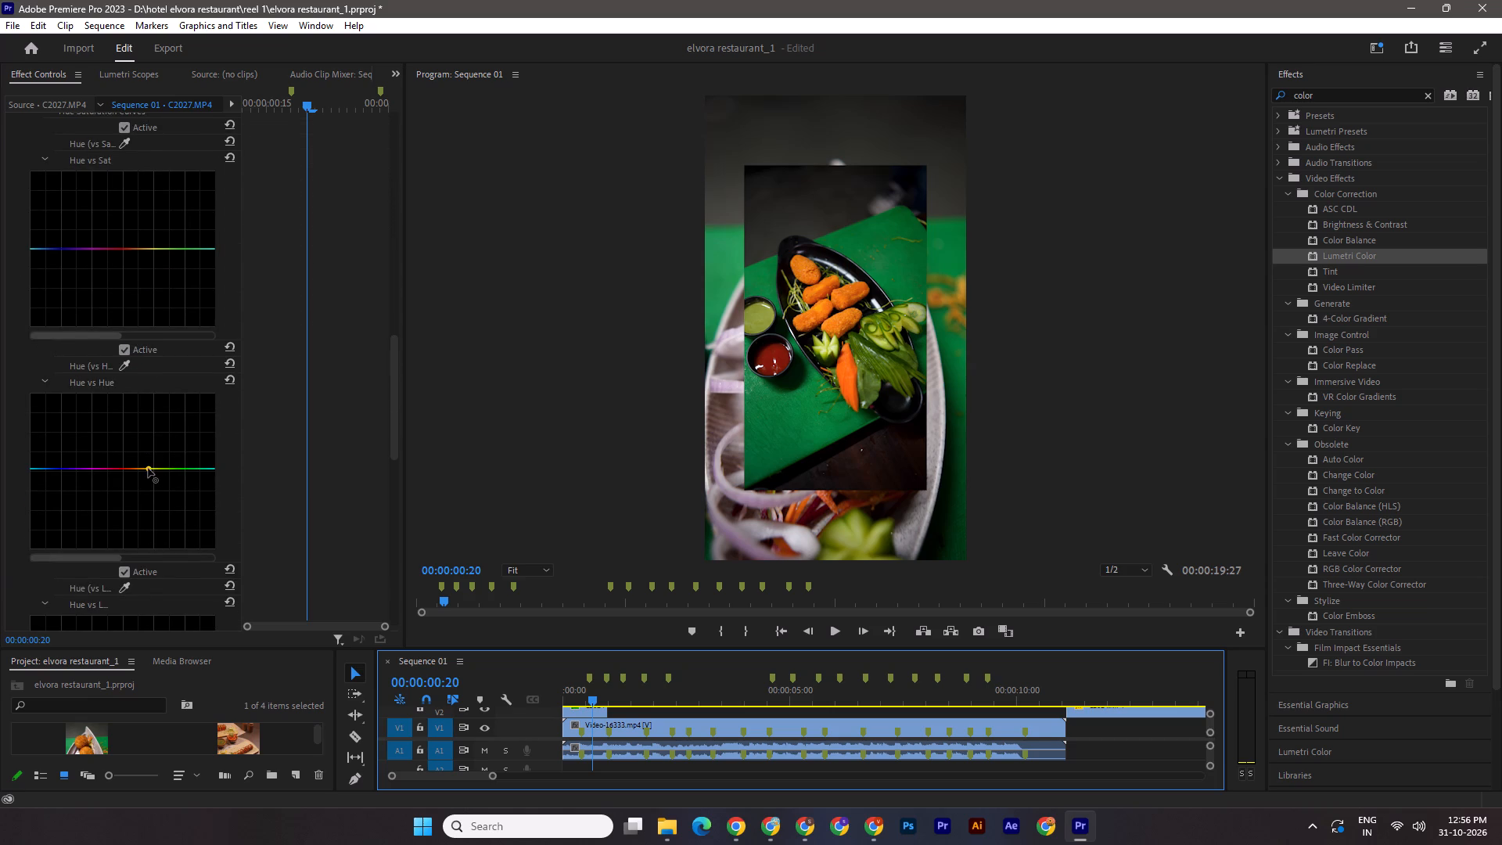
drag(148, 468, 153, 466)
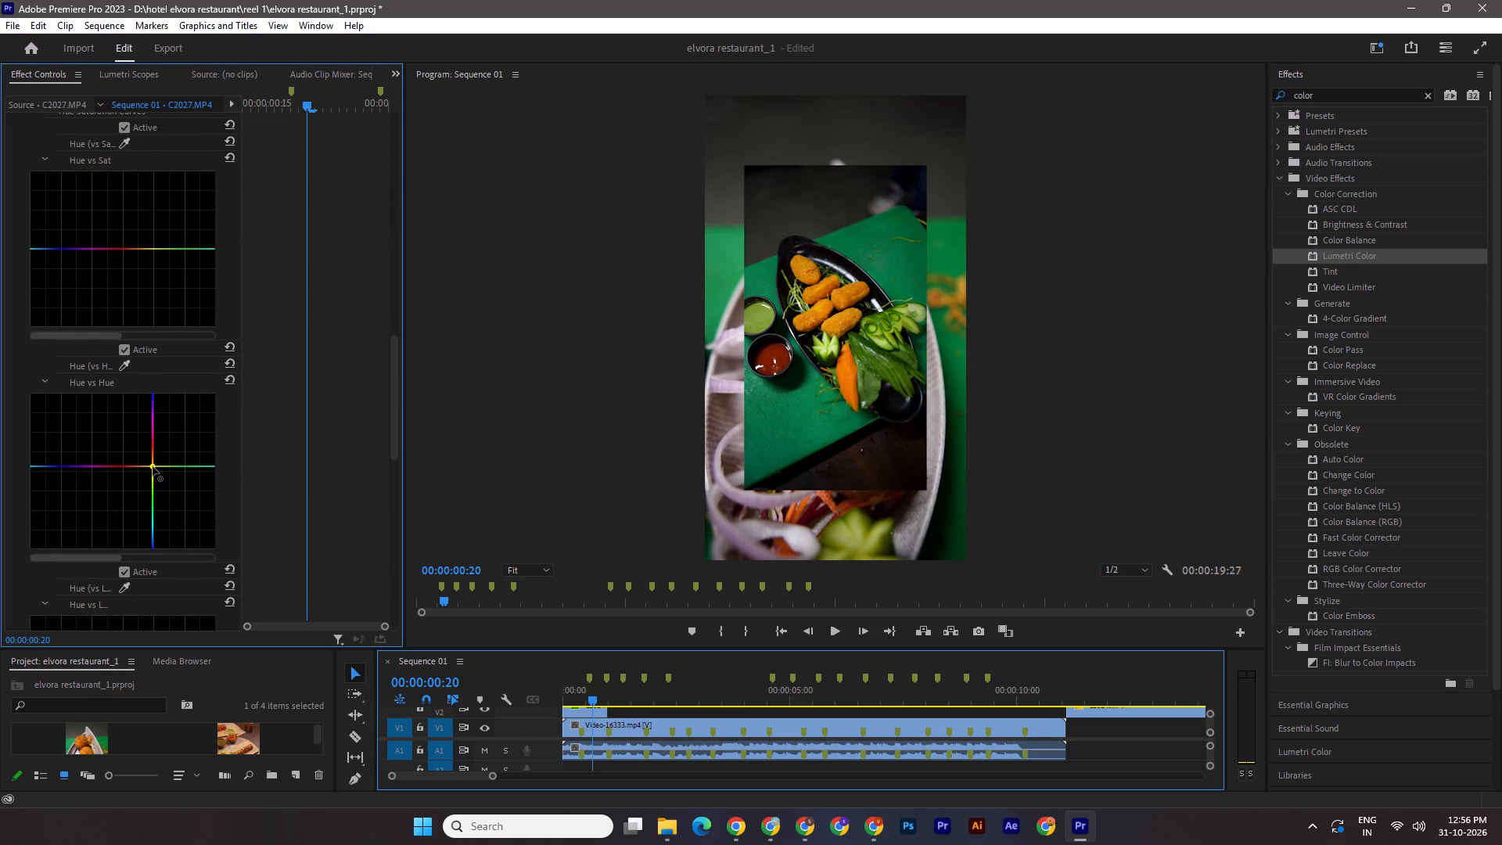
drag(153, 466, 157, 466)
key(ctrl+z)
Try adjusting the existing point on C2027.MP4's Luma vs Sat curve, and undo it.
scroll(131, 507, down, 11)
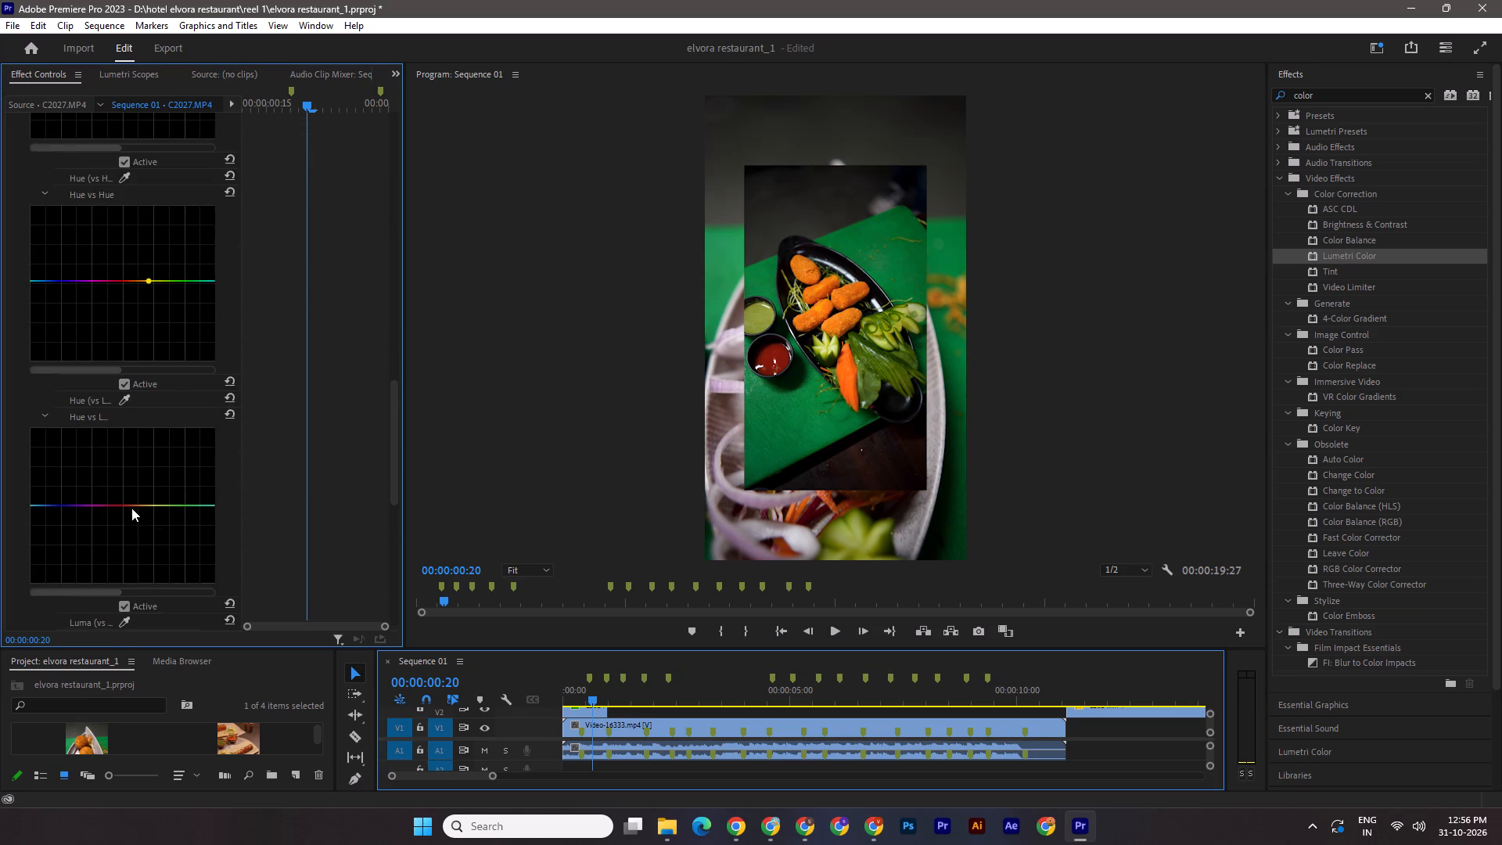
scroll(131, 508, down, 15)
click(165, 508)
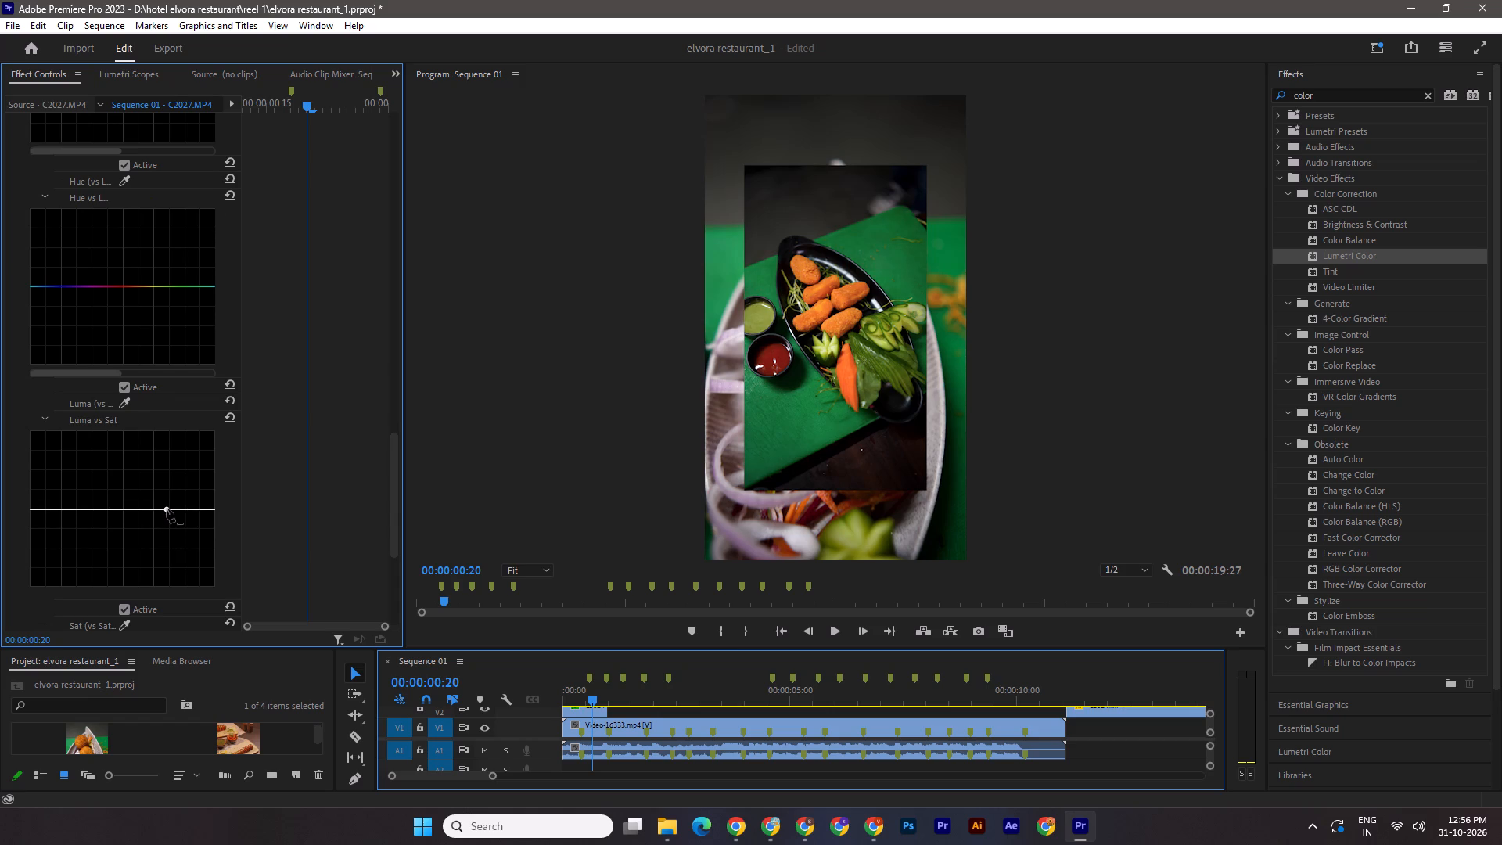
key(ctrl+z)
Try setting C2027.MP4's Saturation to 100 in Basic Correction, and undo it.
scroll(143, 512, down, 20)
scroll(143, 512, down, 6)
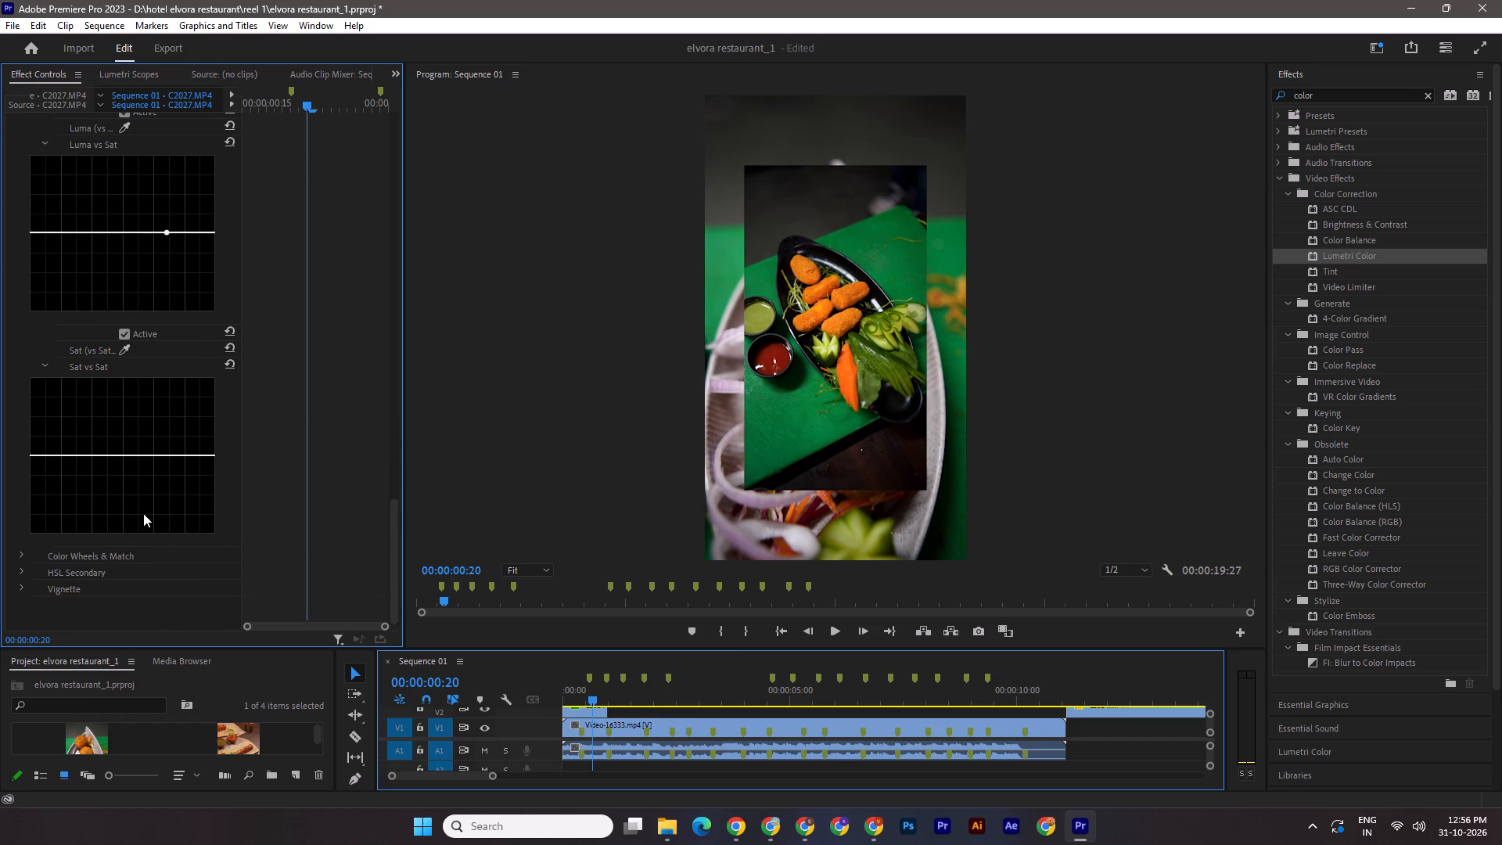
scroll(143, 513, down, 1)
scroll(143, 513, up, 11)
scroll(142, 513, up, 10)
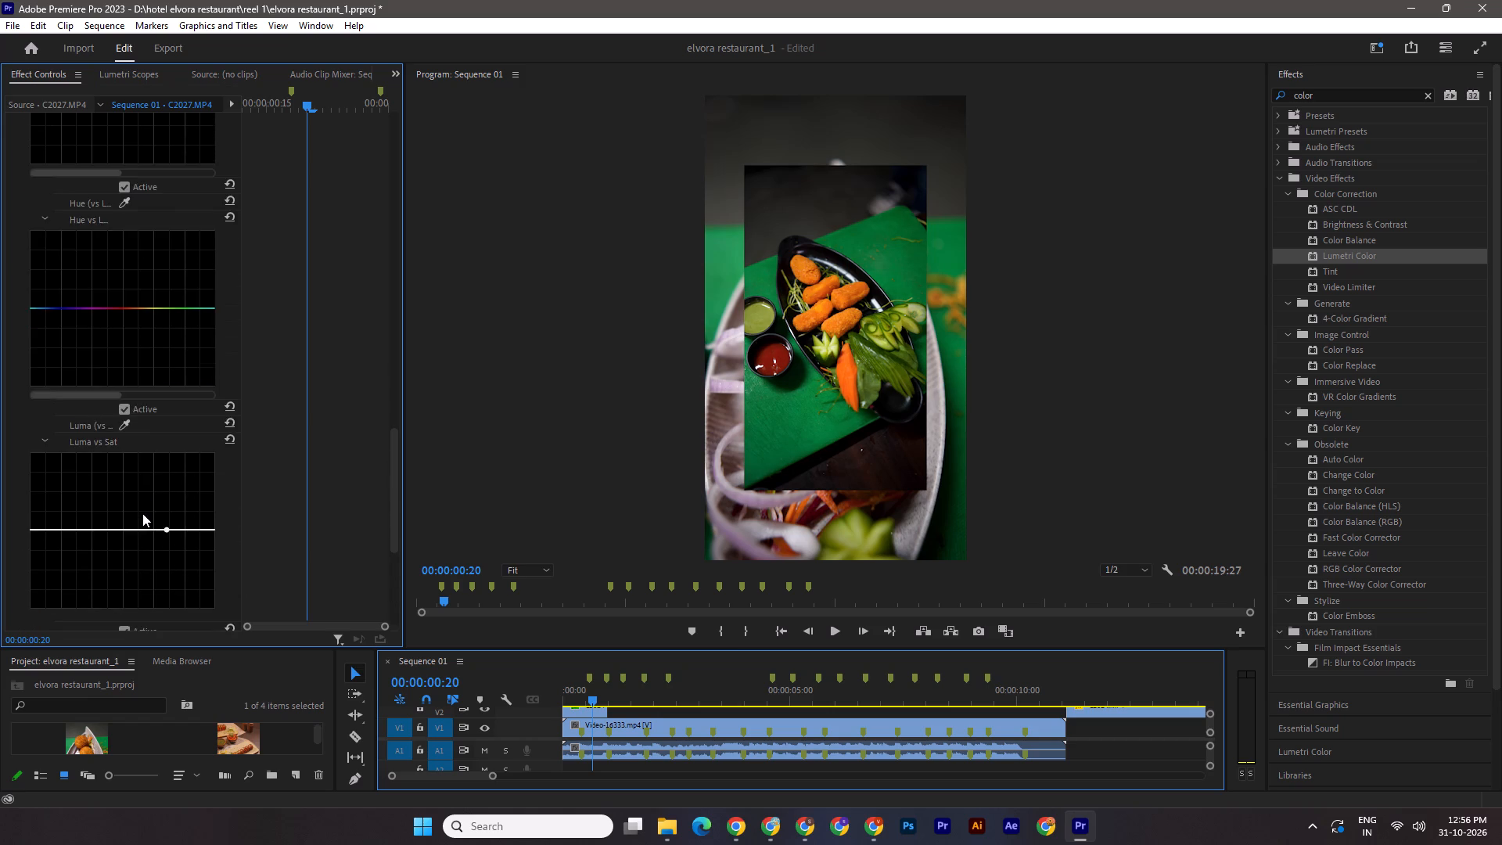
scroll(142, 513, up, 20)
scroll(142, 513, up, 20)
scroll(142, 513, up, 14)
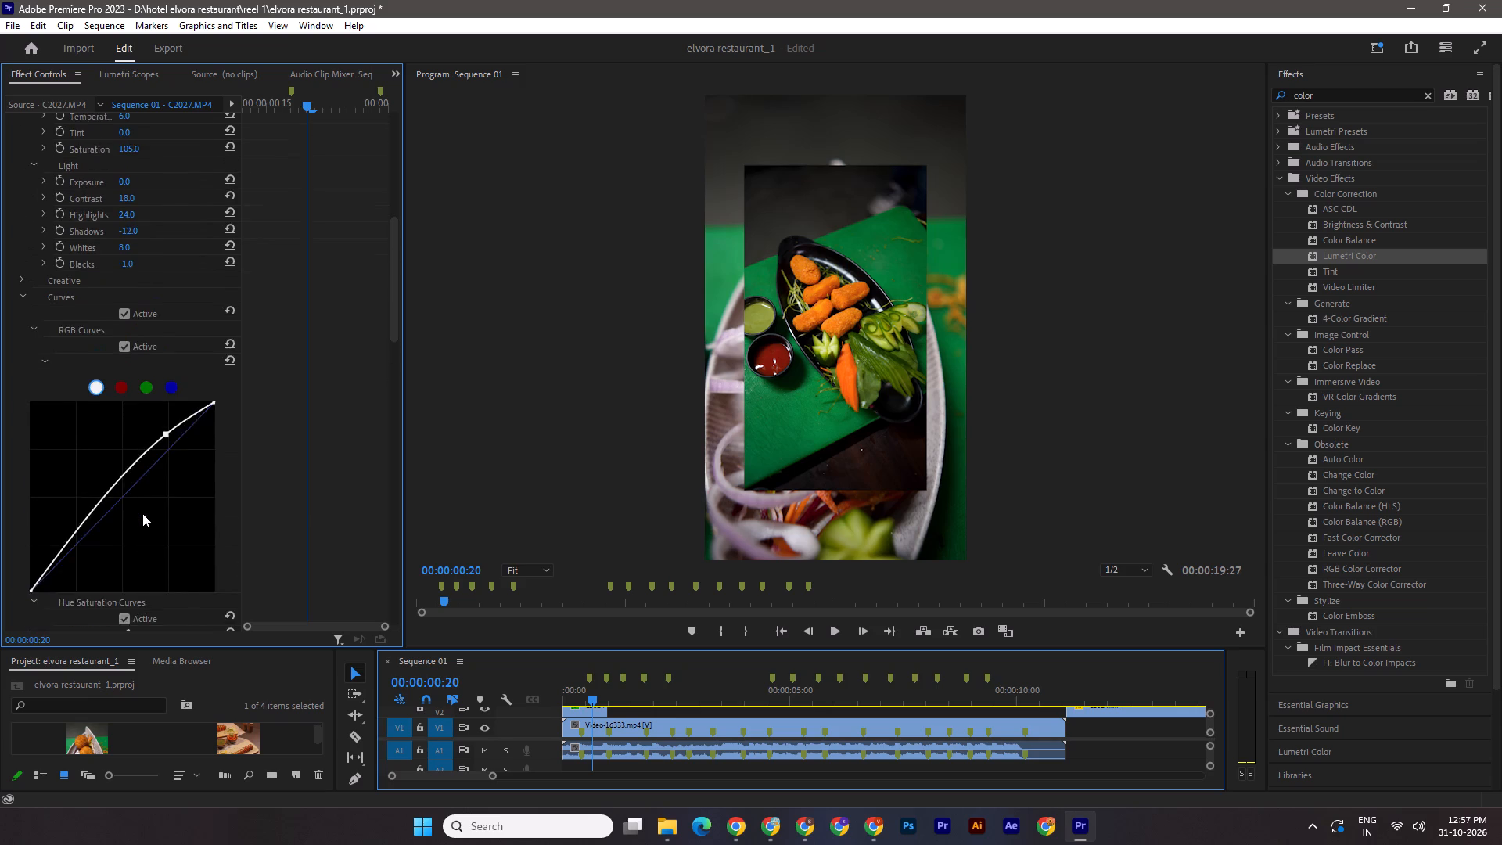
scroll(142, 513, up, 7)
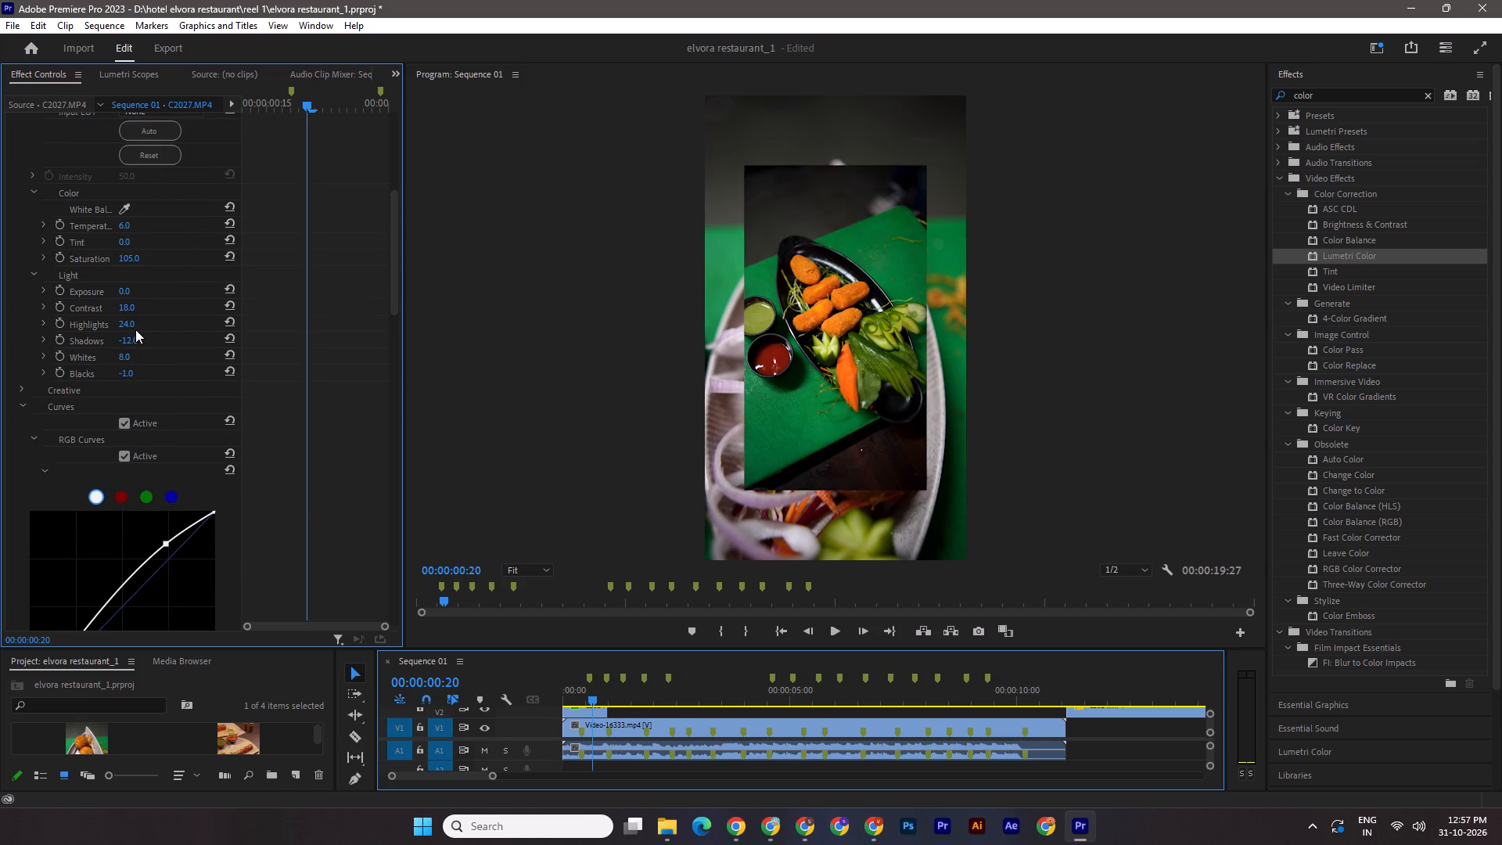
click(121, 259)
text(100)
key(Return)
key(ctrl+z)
Set C2027.MP4's Temperature to 0, compare before and after, and save the project.
click(127, 230)
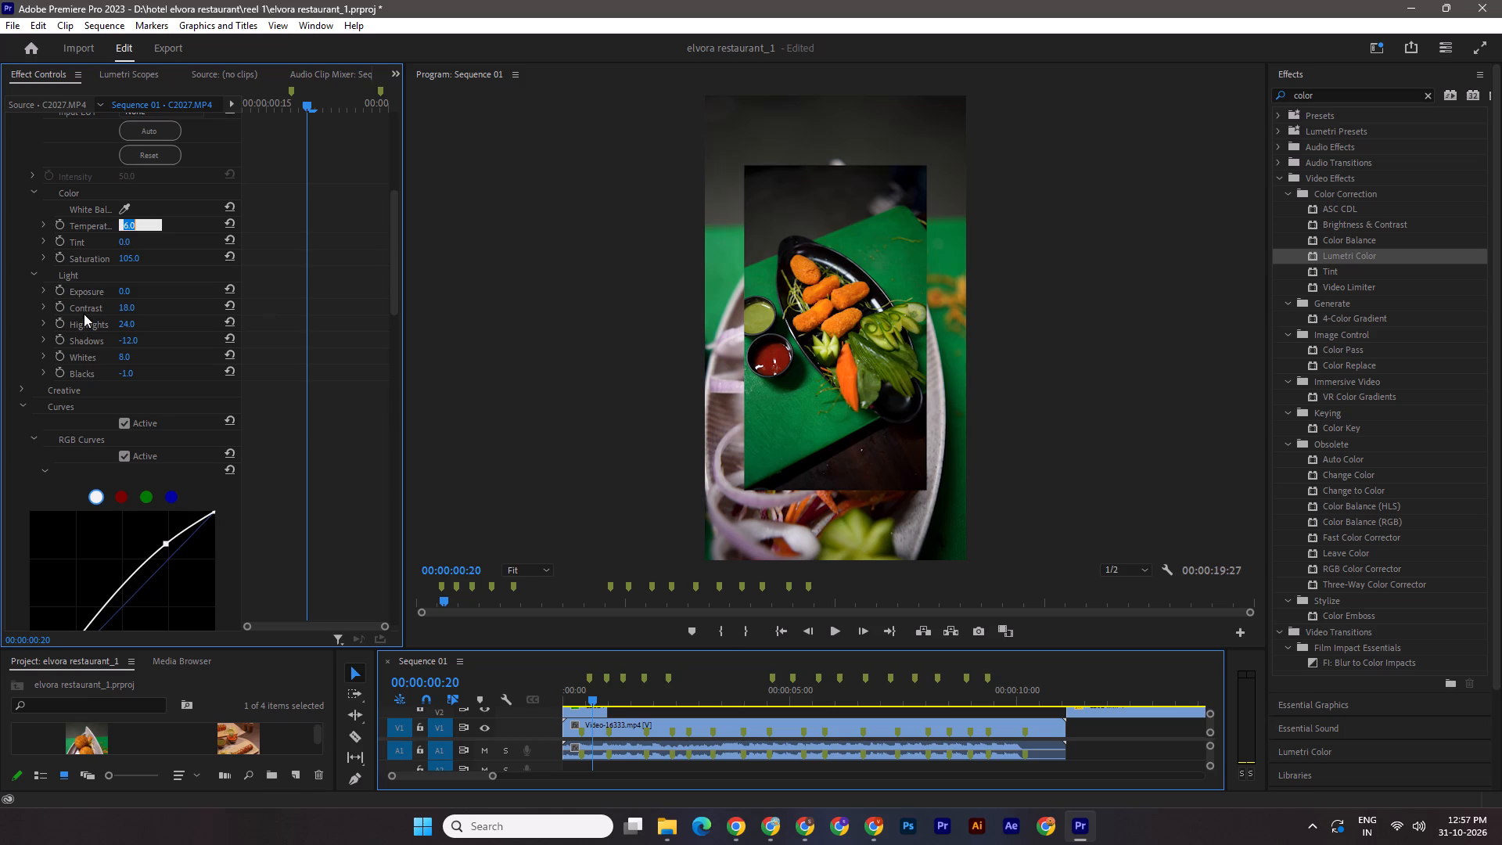
key(0)
key(Return)
key(ctrl+z)
key(ctrl+shift+z)
key(ctrl+s)
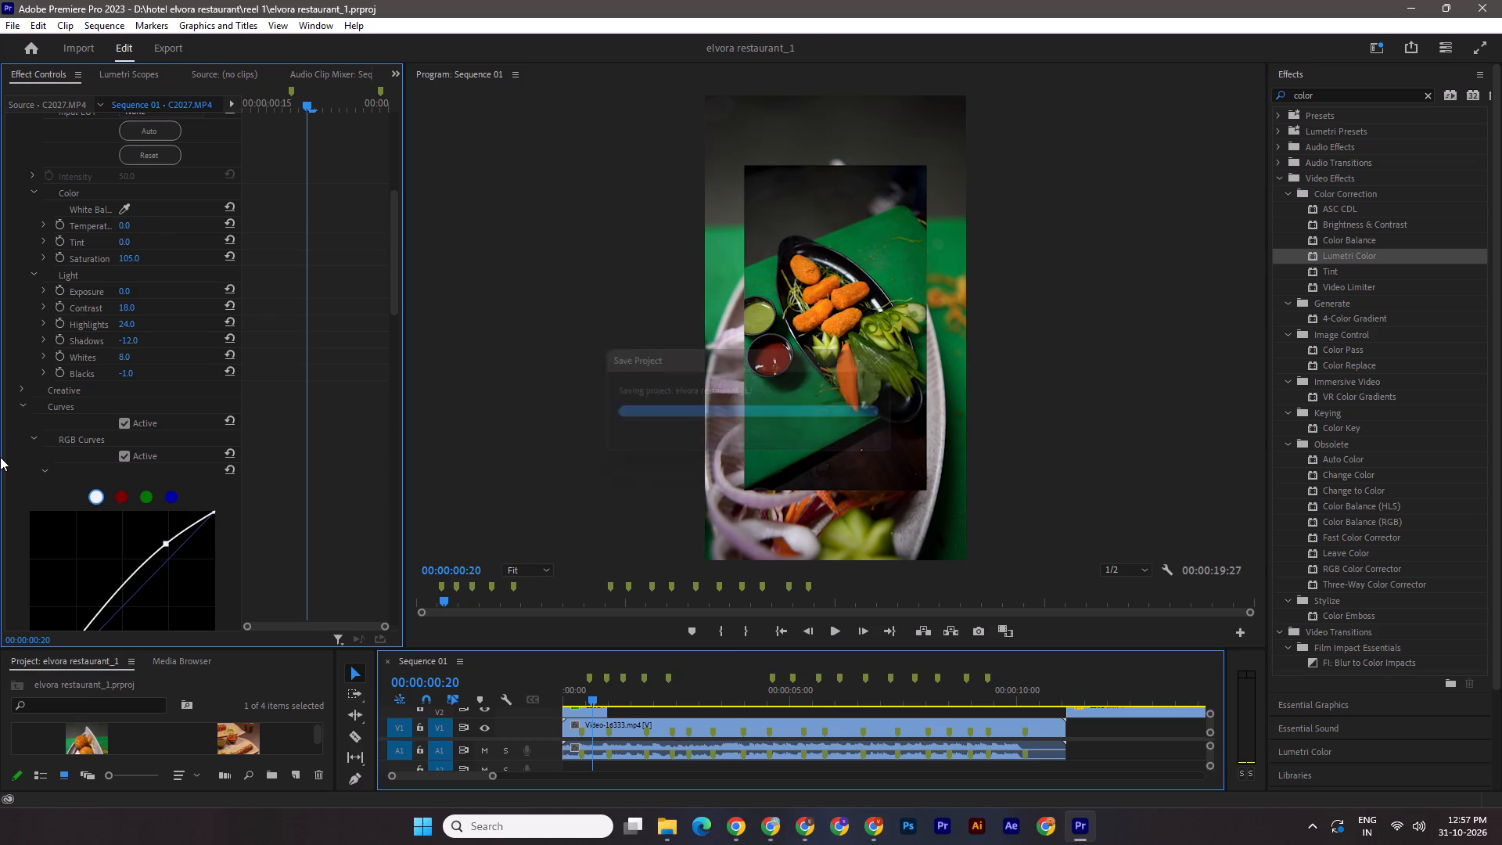
Restore the taller timeline and play the graded opening from the sequence start.
drag(565, 649, 559, 469)
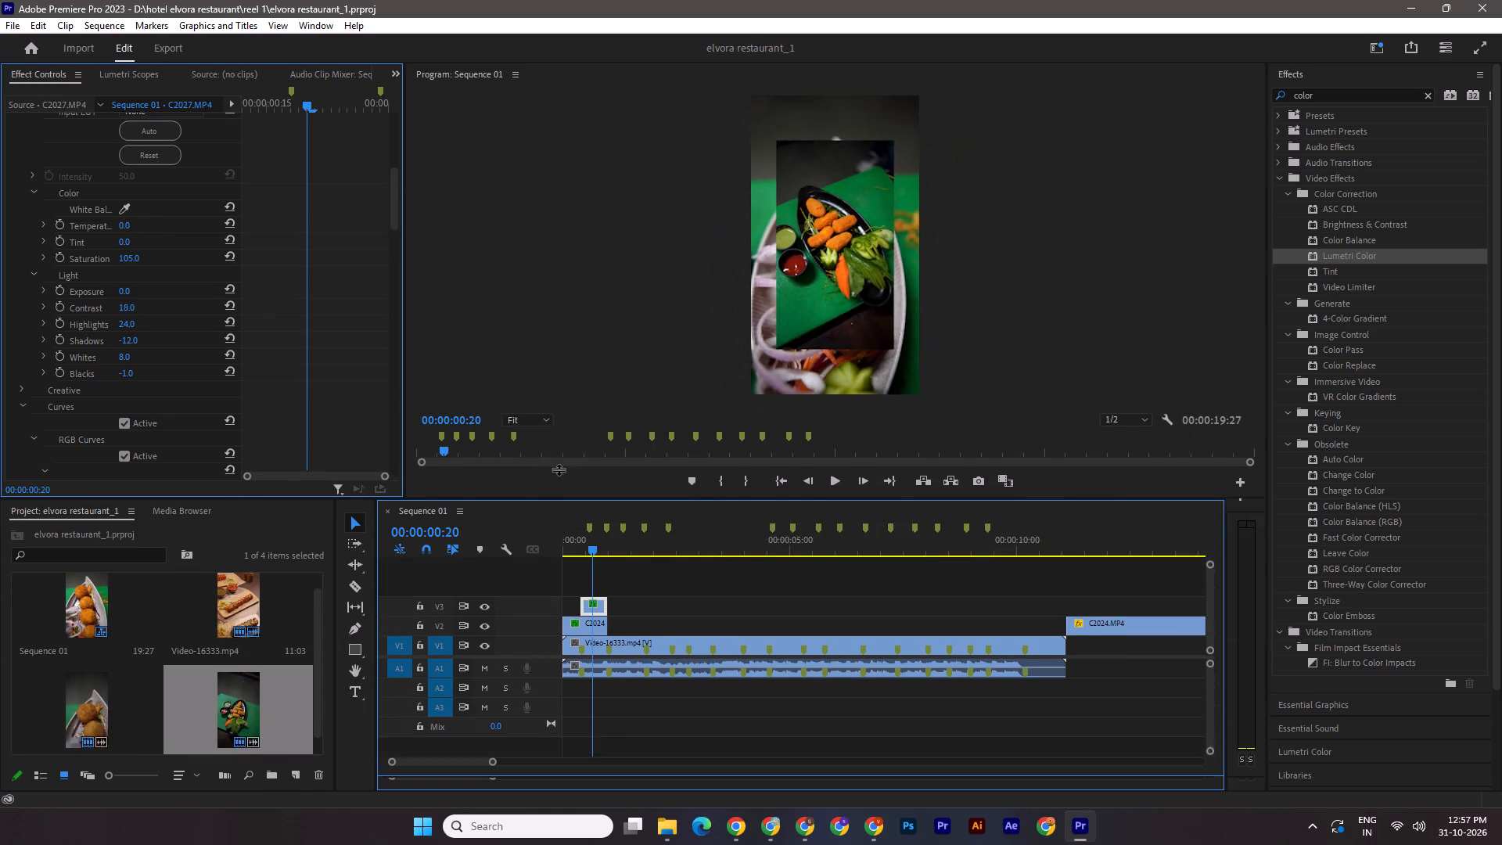
drag(559, 469, 557, 455)
drag(588, 507, 516, 507)
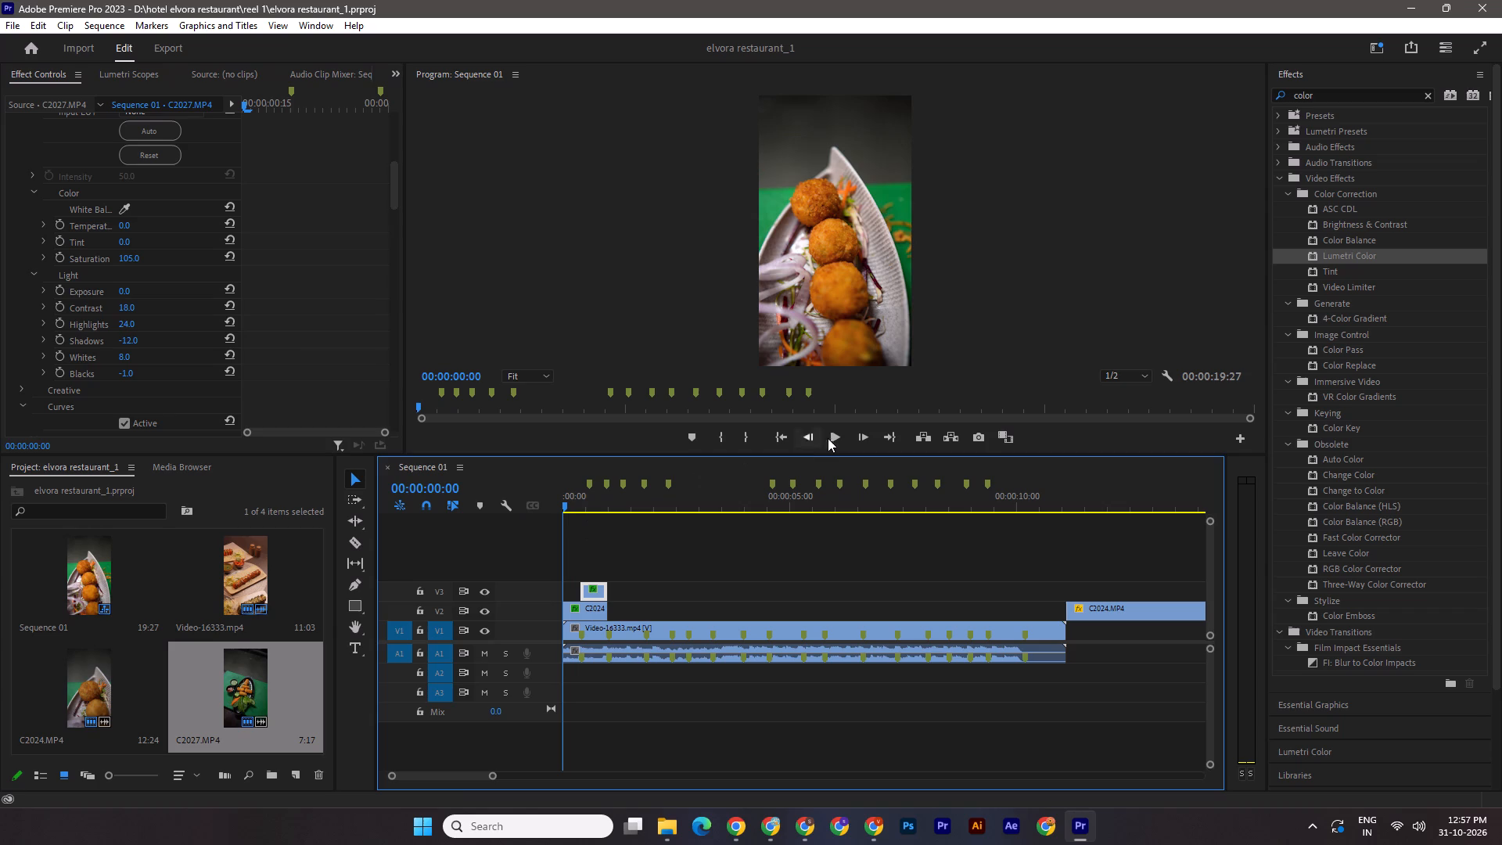
click(836, 437)
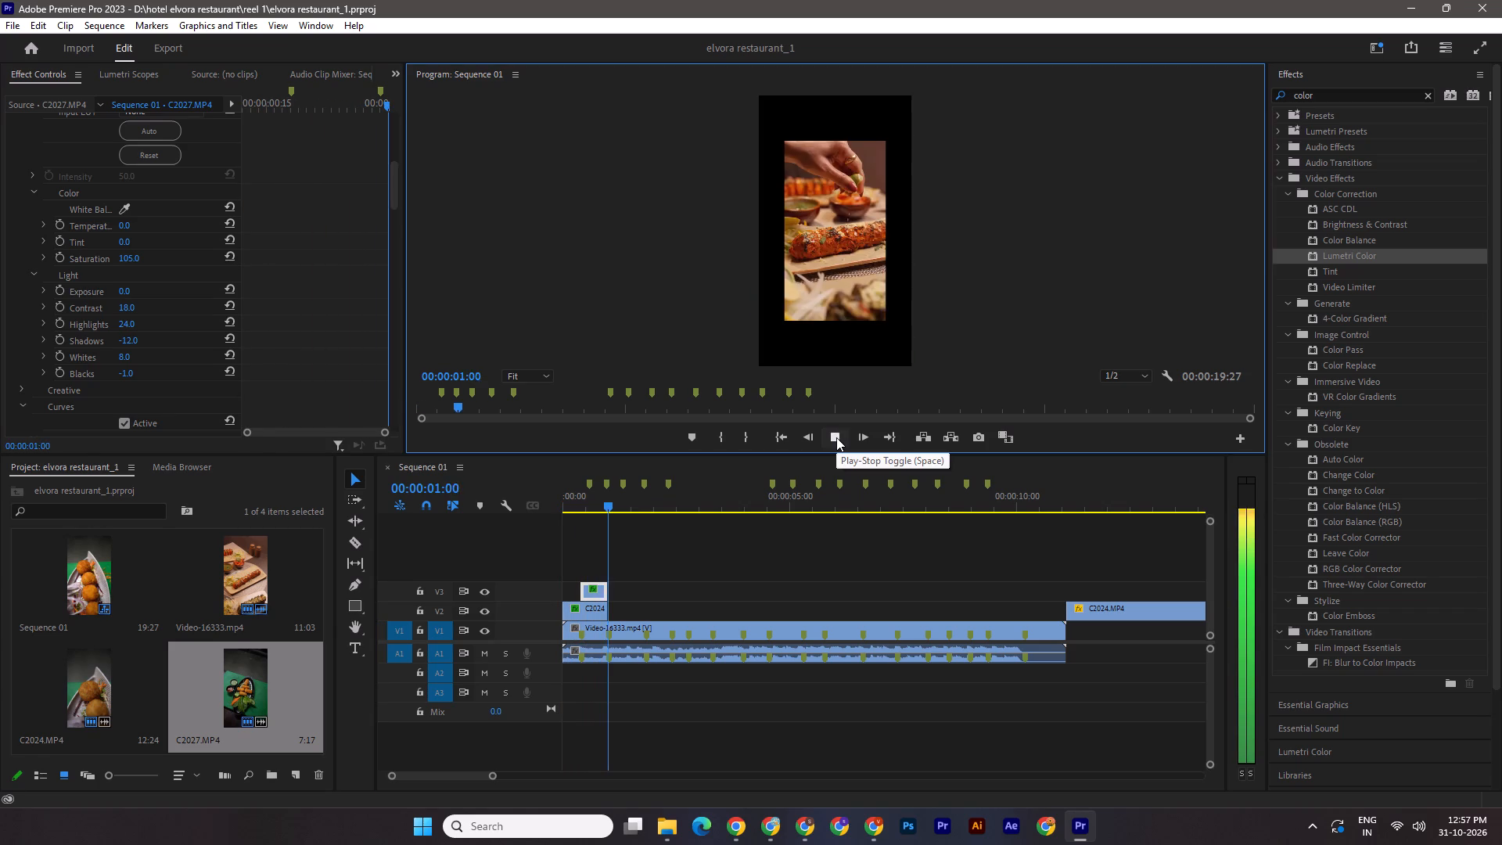
click(836, 437)
Set the Scale of the opening C2024.MP4 clip on V2 to 79, and play the opening from the start.
drag(646, 498, 576, 496)
click(589, 608)
drag(572, 503, 585, 505)
click(576, 615)
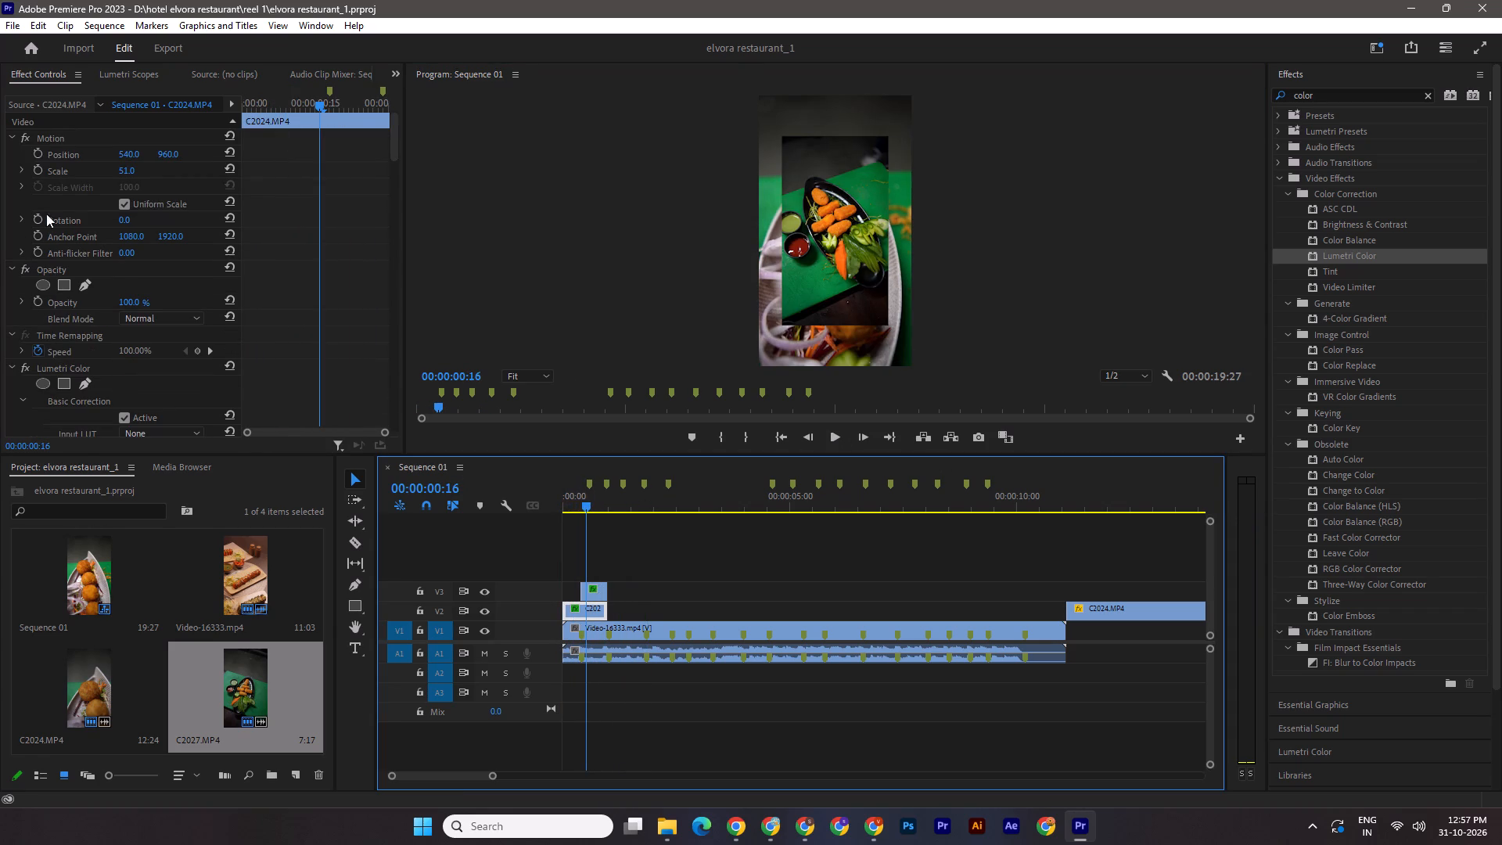
drag(122, 174, 148, 174)
drag(588, 496, 516, 507)
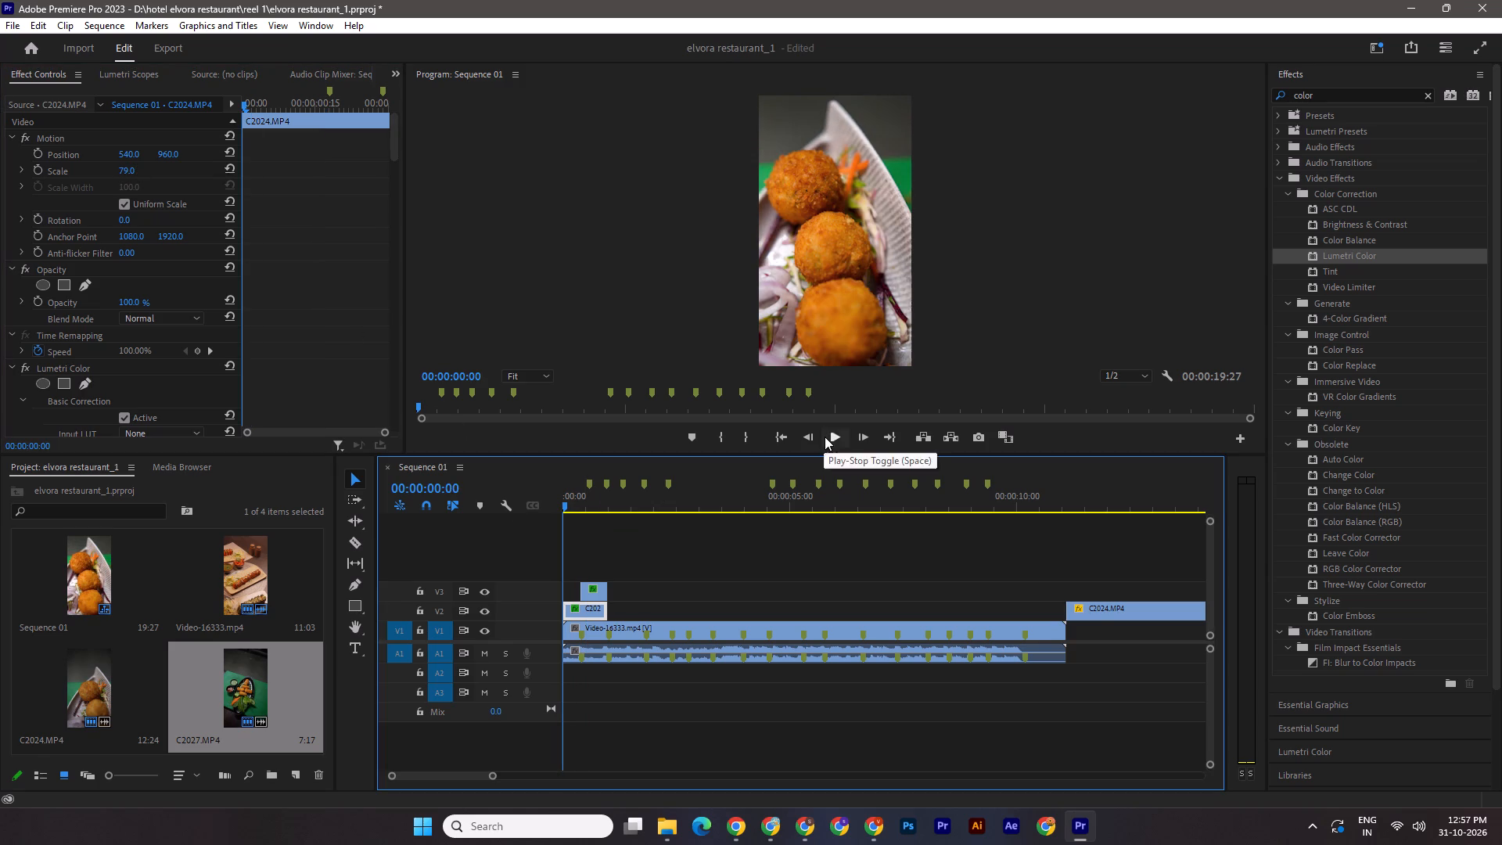
click(839, 434)
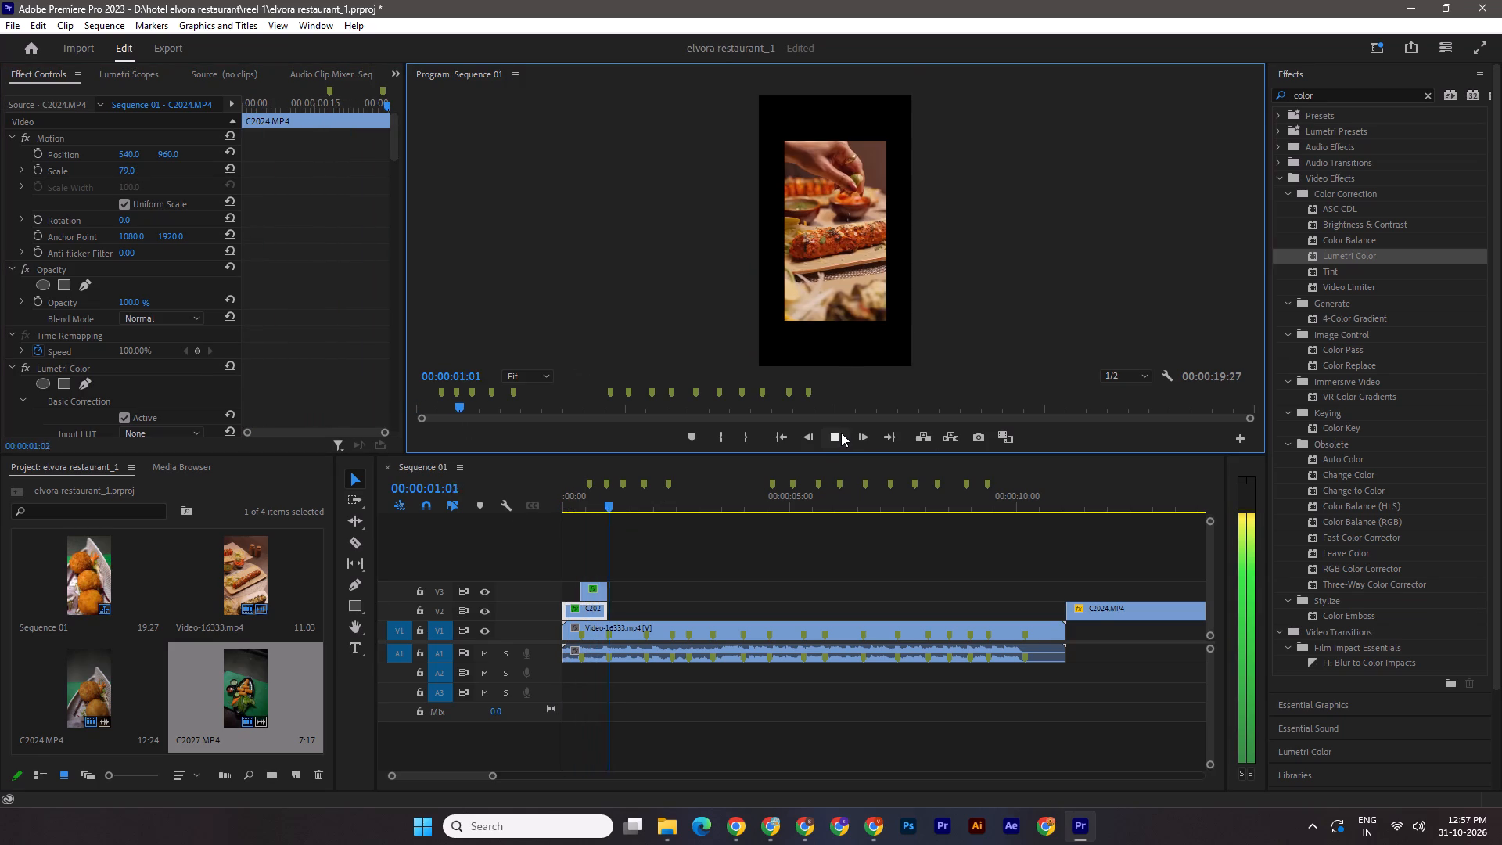
click(841, 433)
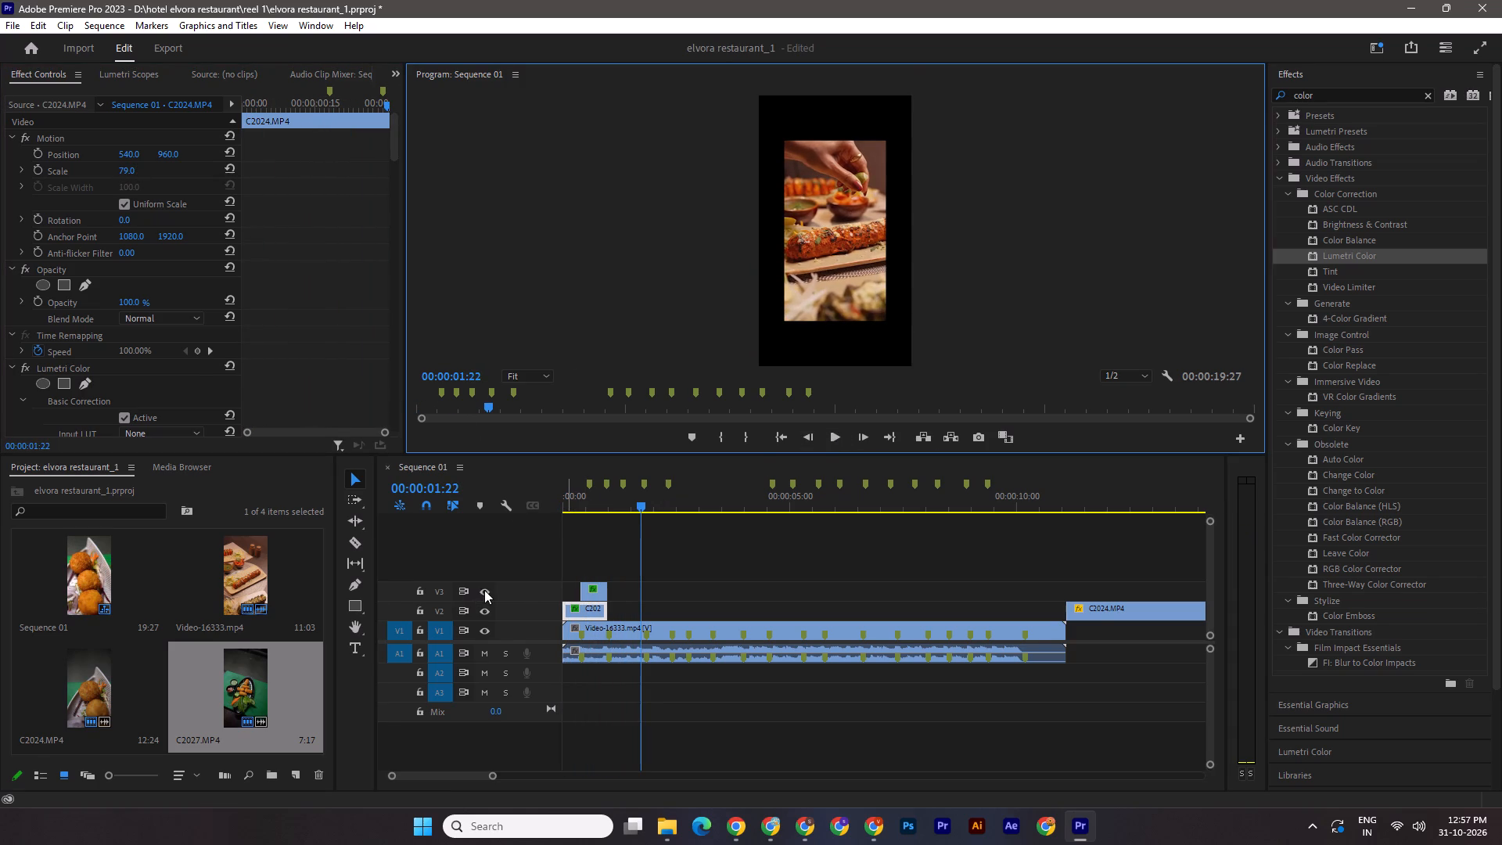
Hide tracks V3 and V2, play the reference video's opening from the sequence start, and undo the track hiding.
click(484, 590)
click(485, 610)
drag(628, 504, 510, 513)
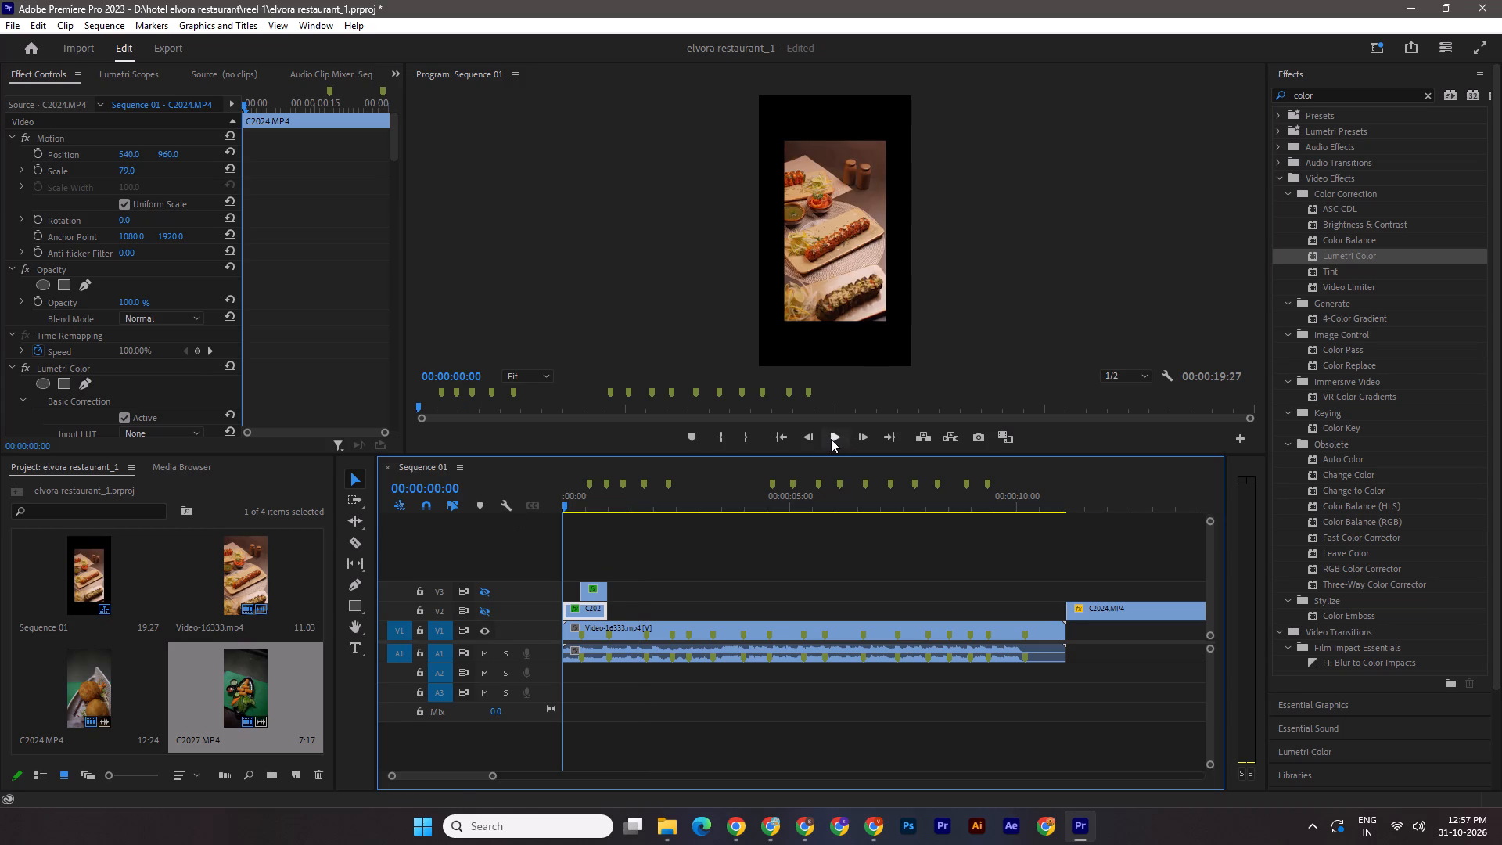
click(831, 439)
click(831, 439)
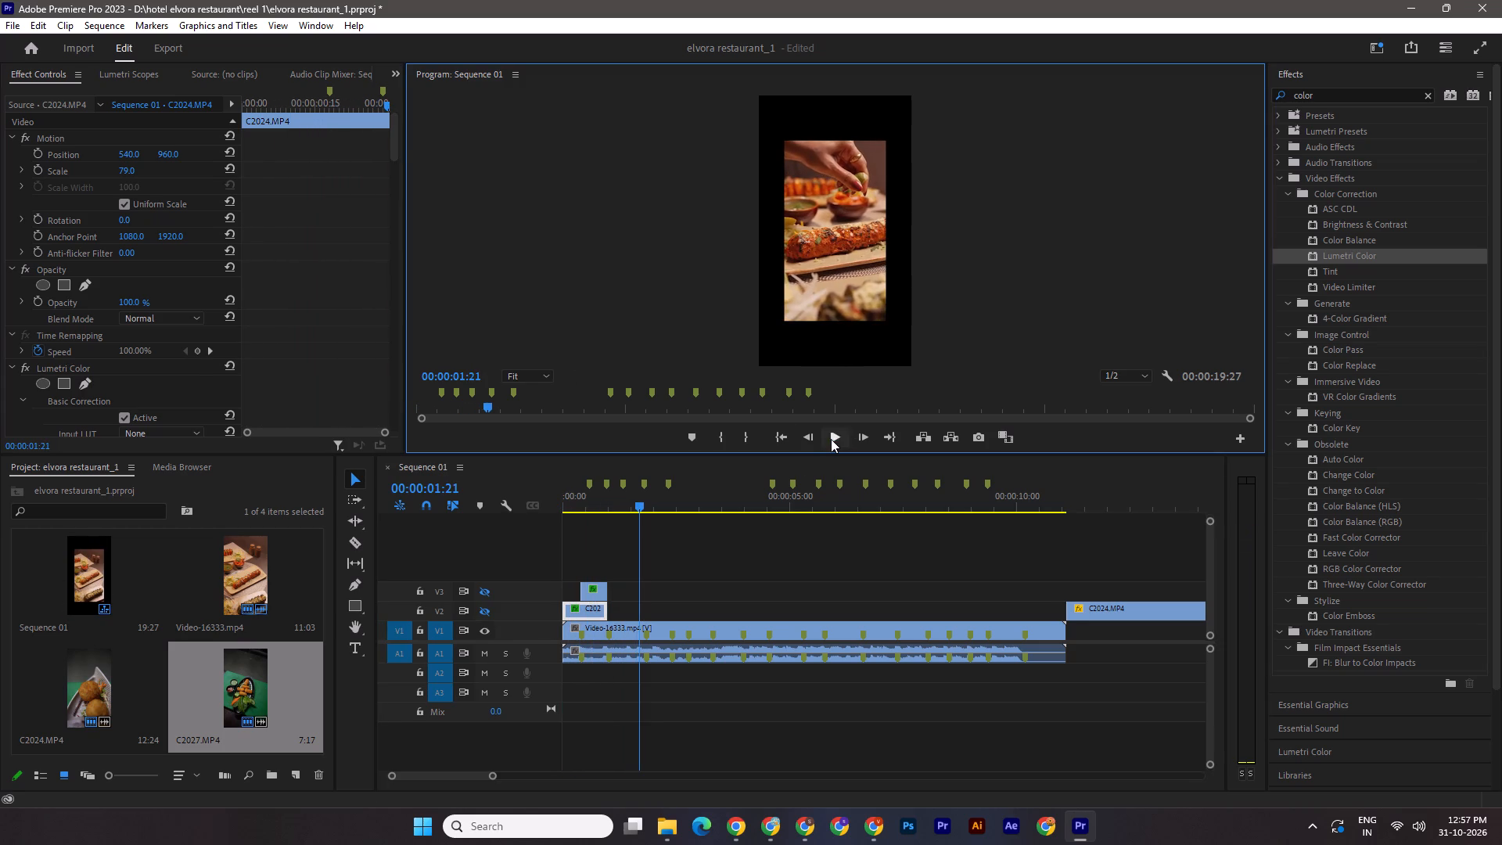
key(ctrl+z)
key(ctrl+z)
Set the Scale of the opening C2024.MP4 clip on V2 to 67 in place of 79, play the opening, and save the project.
drag(623, 502, 591, 508)
key(ctrl+z)
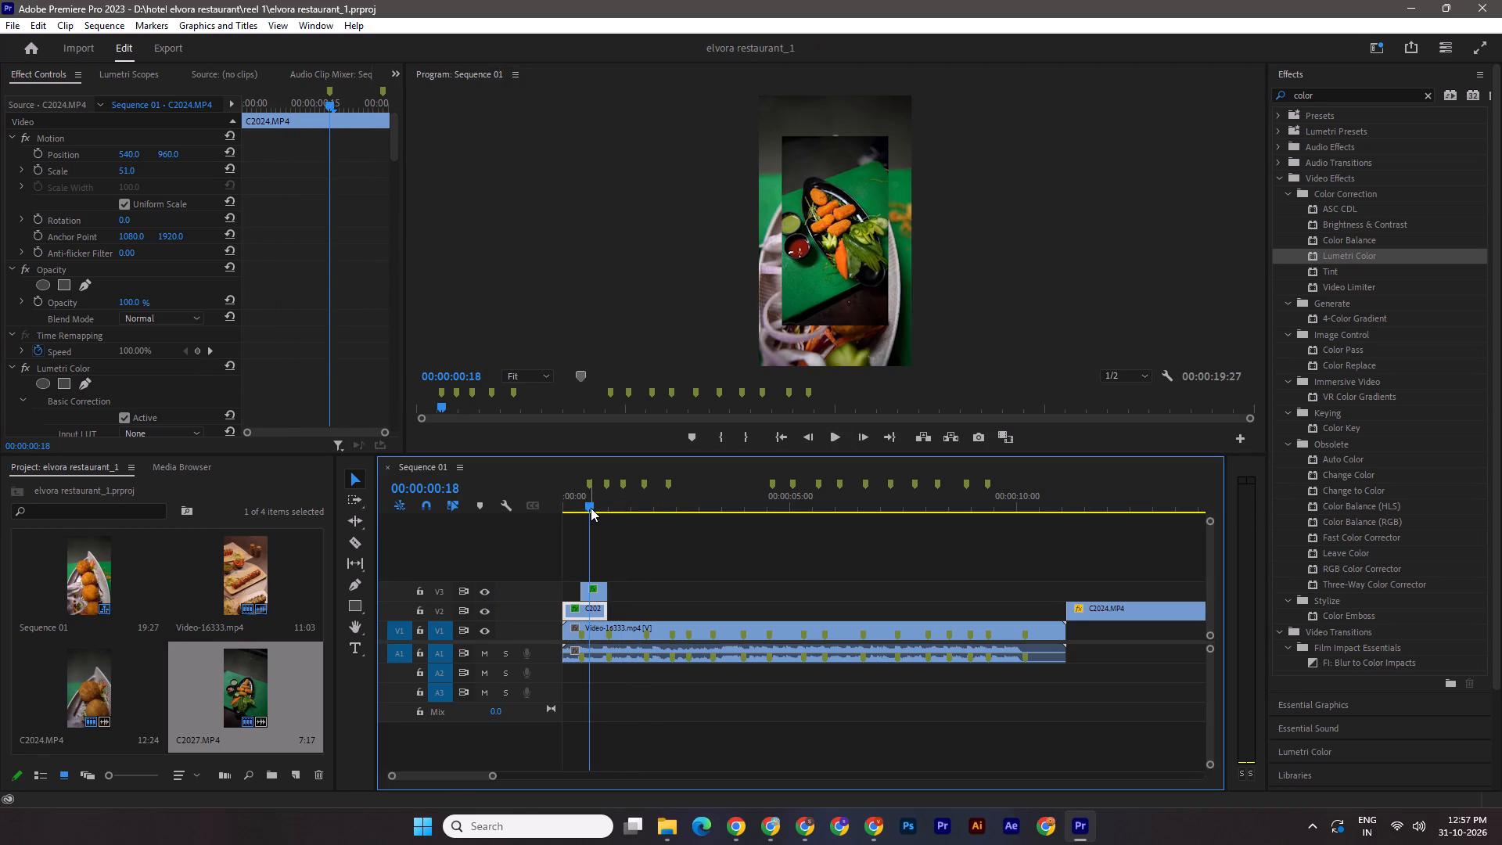
key(ctrl+shift+z)
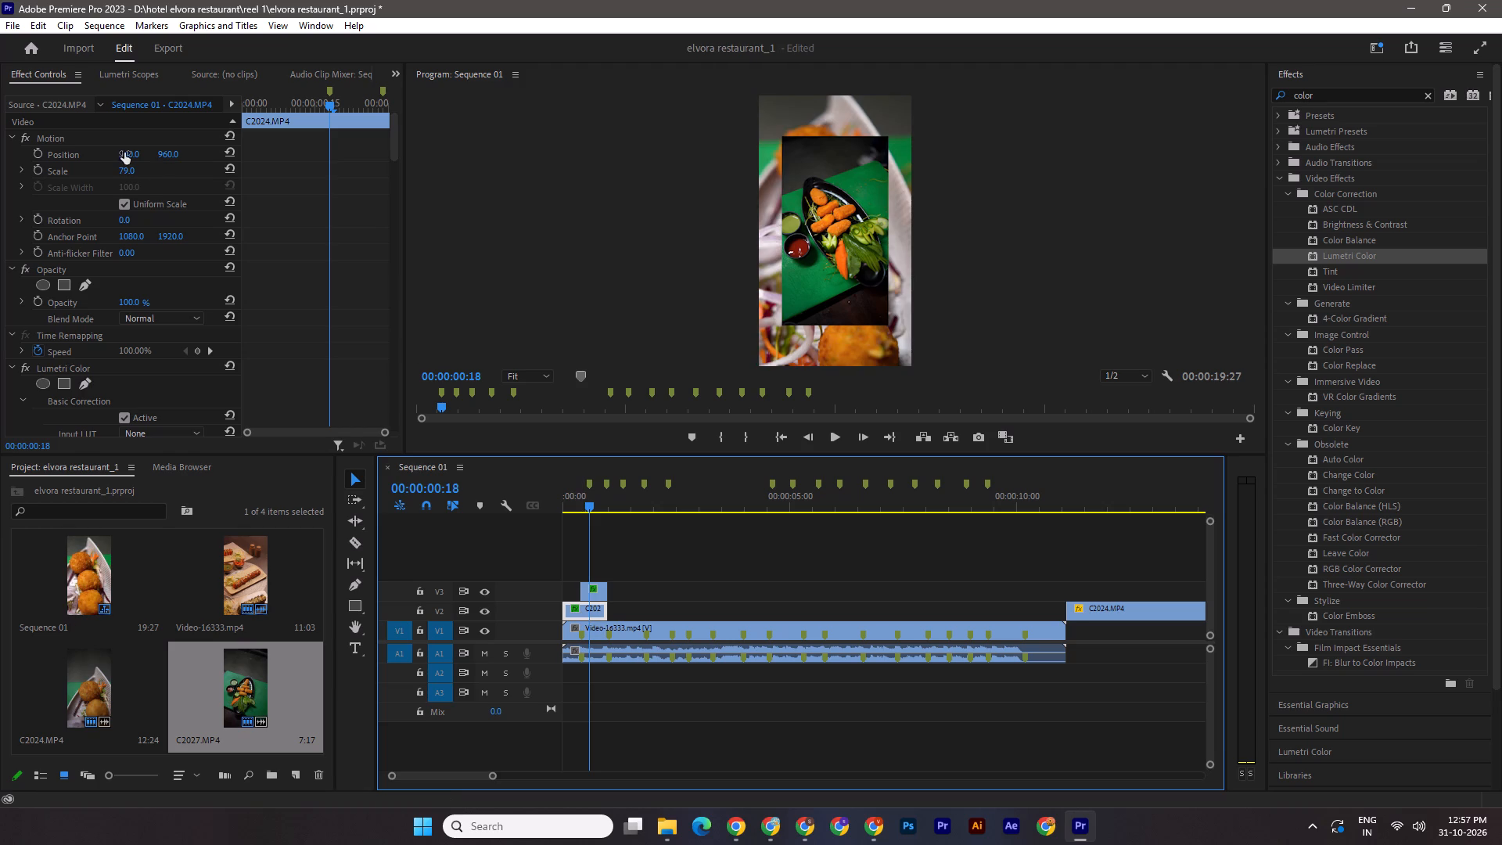
key(ctrl+z)
drag(124, 172, 138, 172)
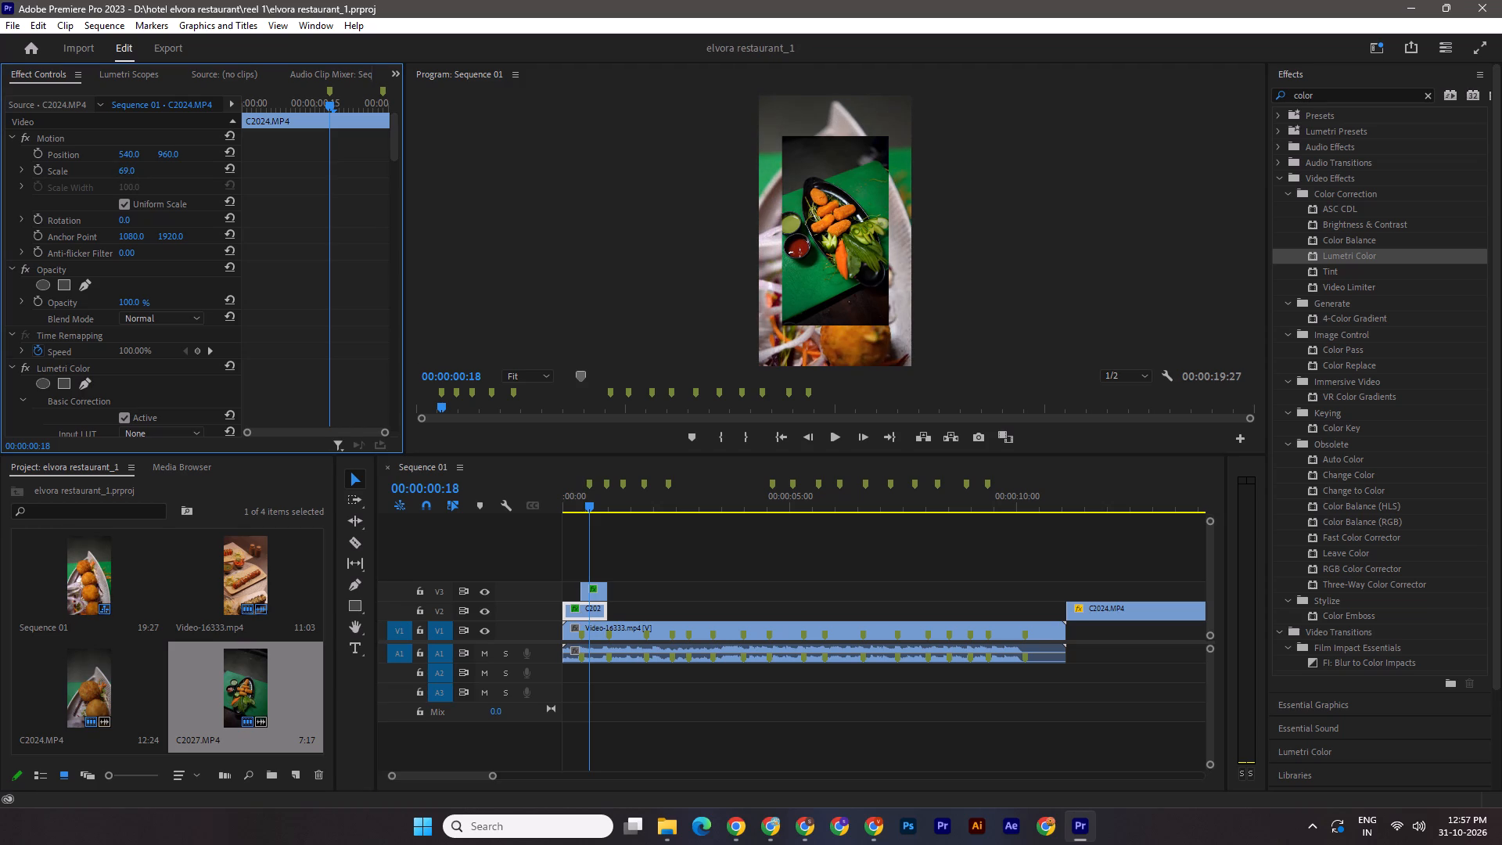
drag(138, 172, 137, 172)
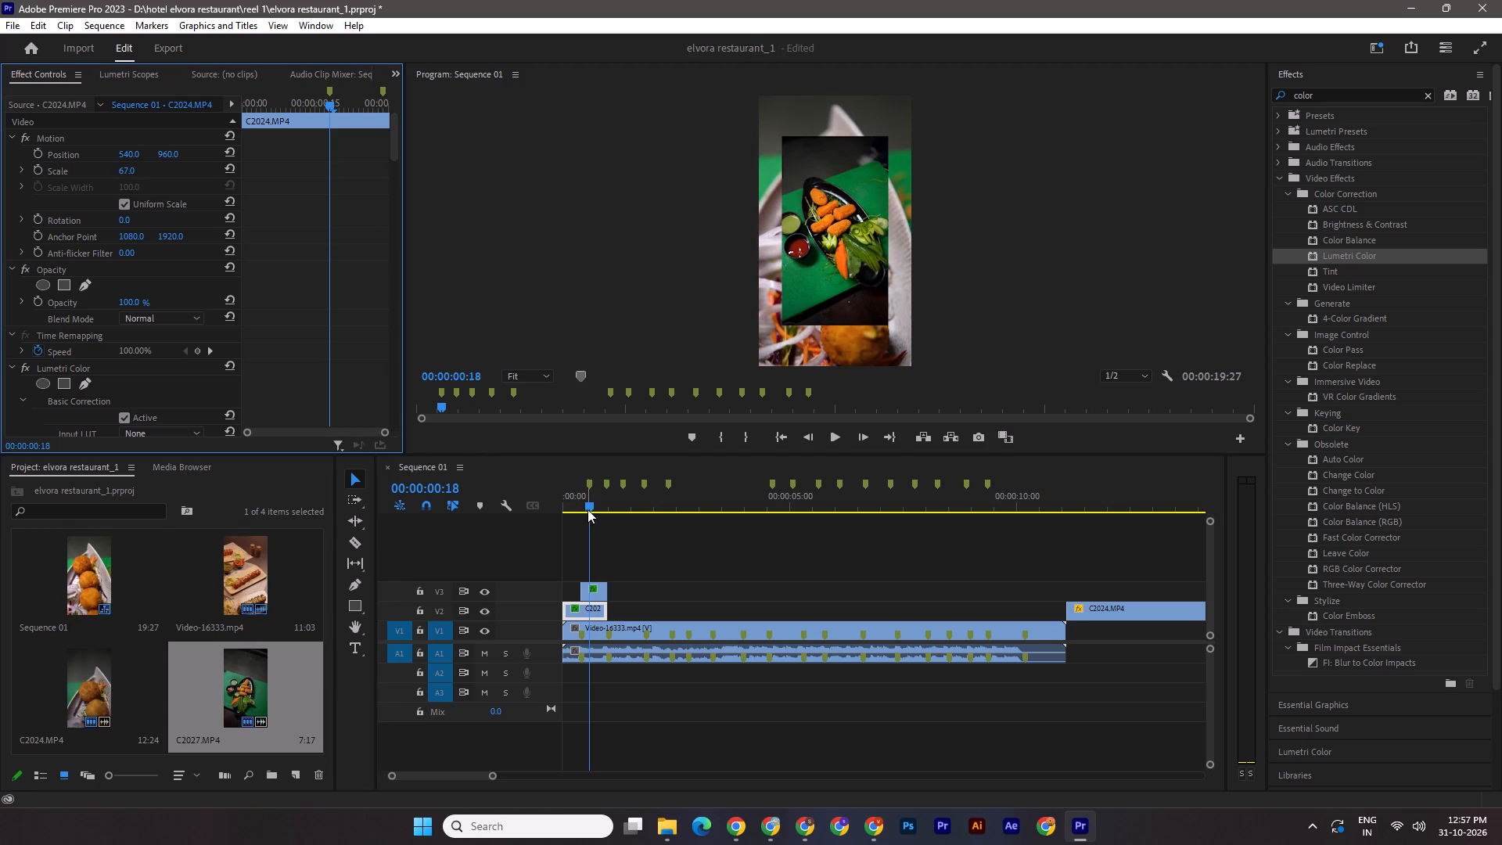
drag(588, 509, 505, 506)
key(space)
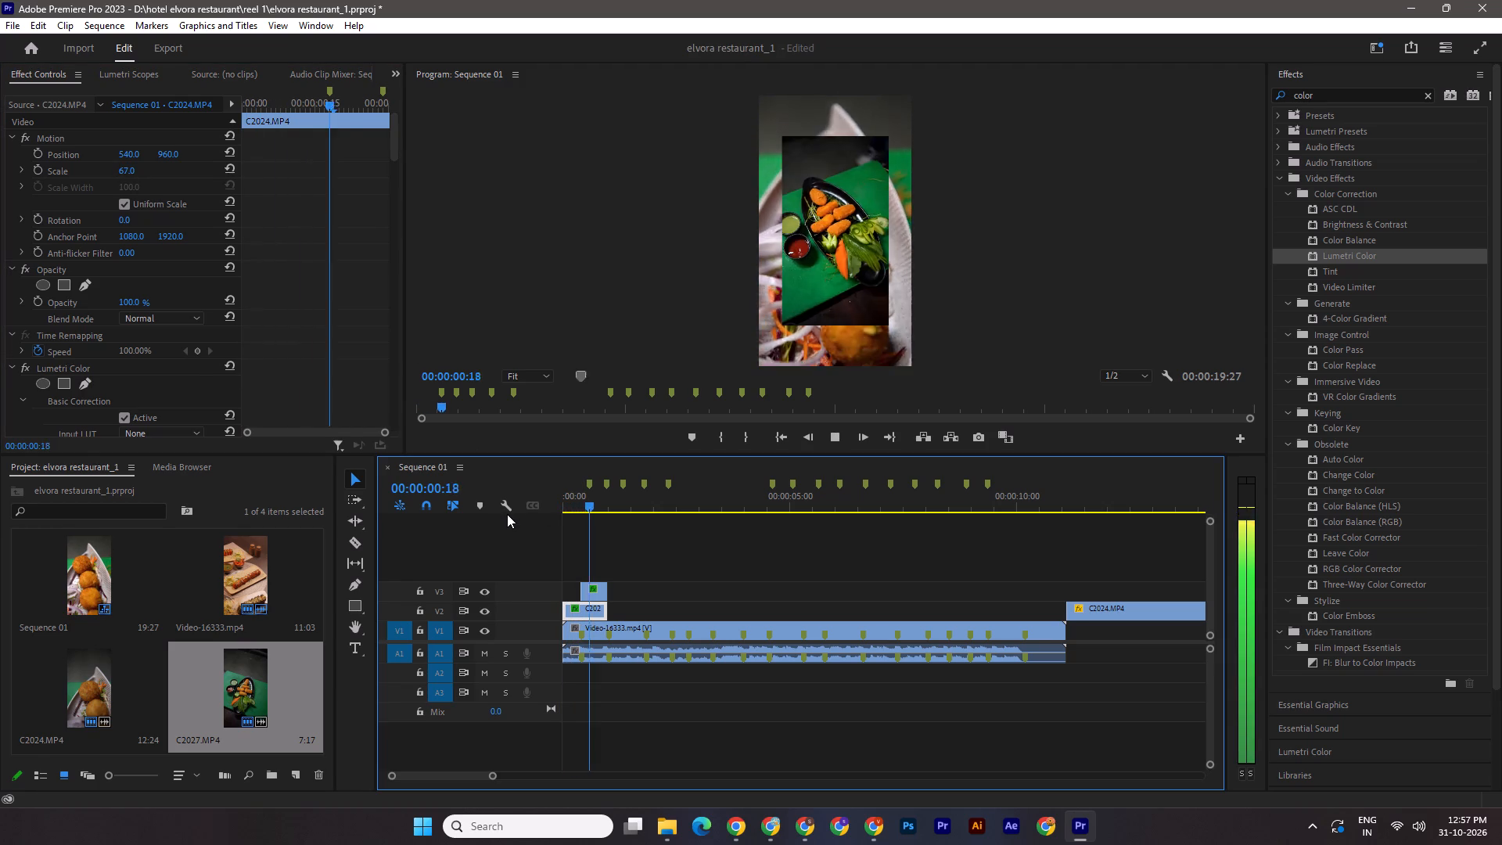
key(space)
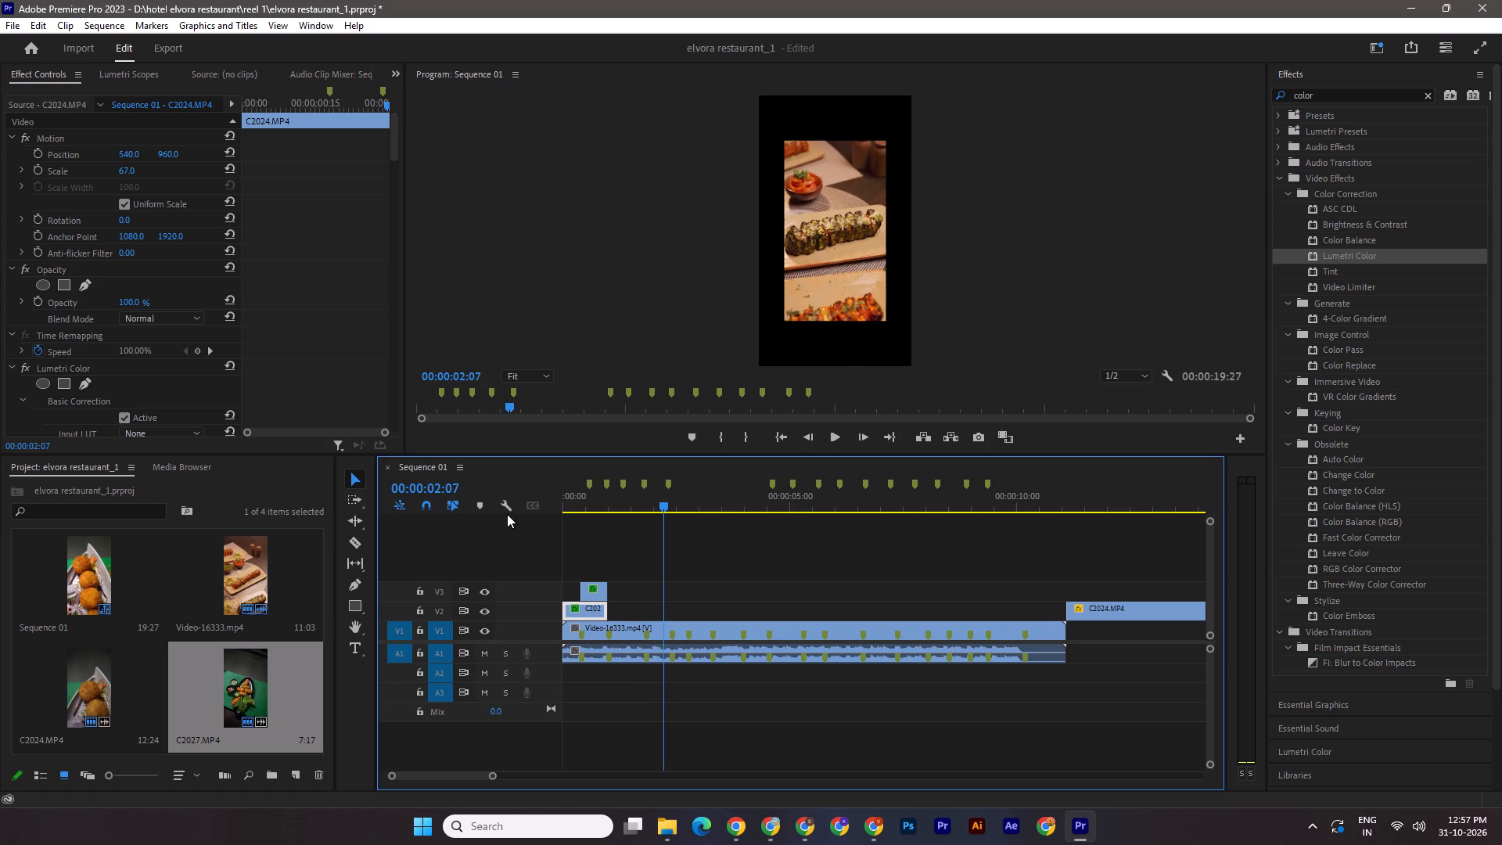
key(ctrl+s)
Preview C2021.MP4 and C2020.MP4 from the reel 1 folder, and place C2020.MP4 on V3 just before the 2-second mark.
click(663, 834)
click(749, 780)
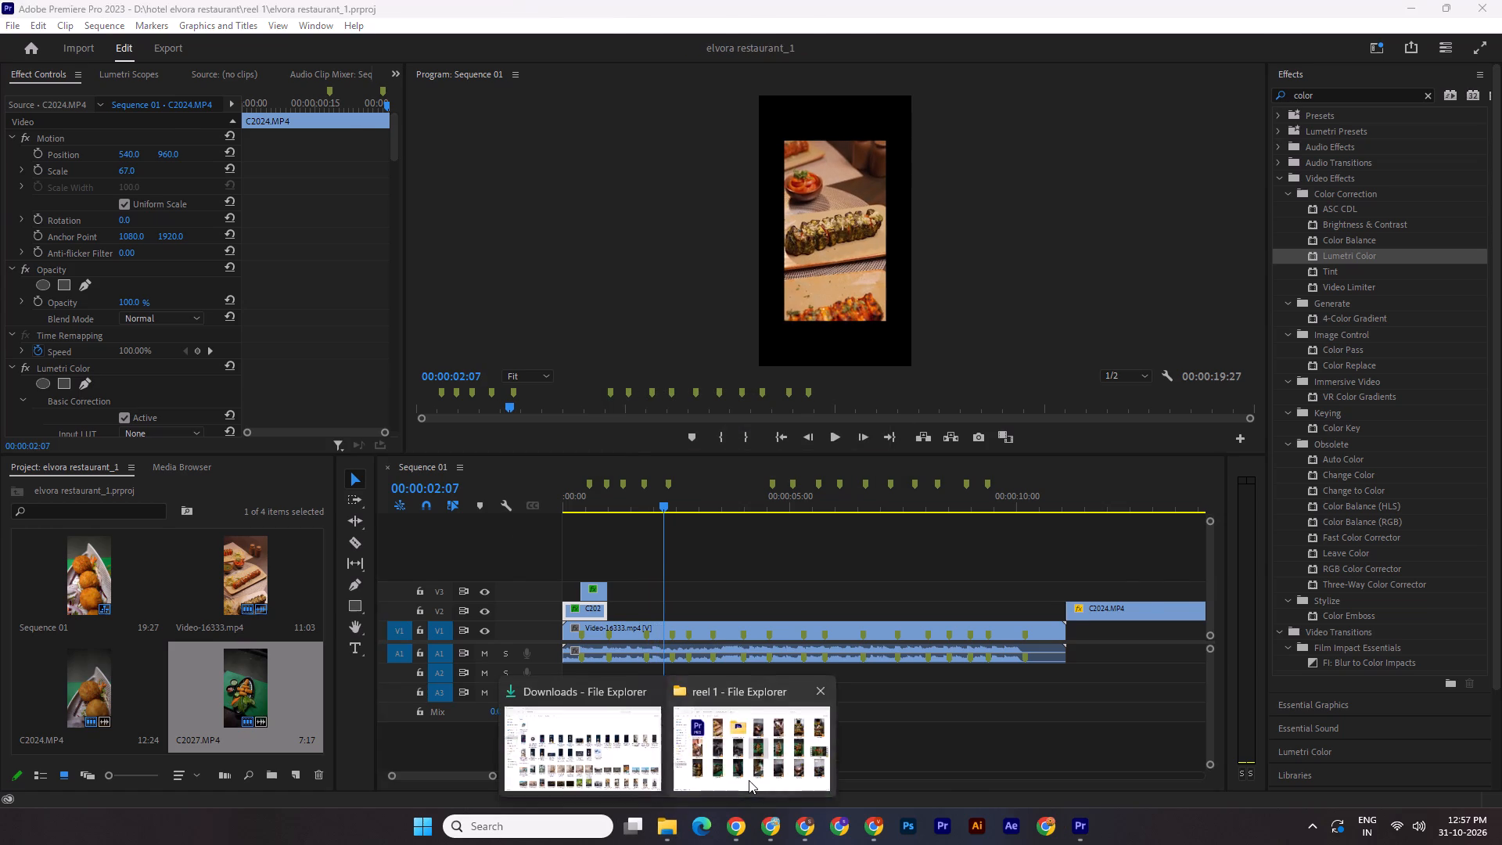
double_click(1209, 429)
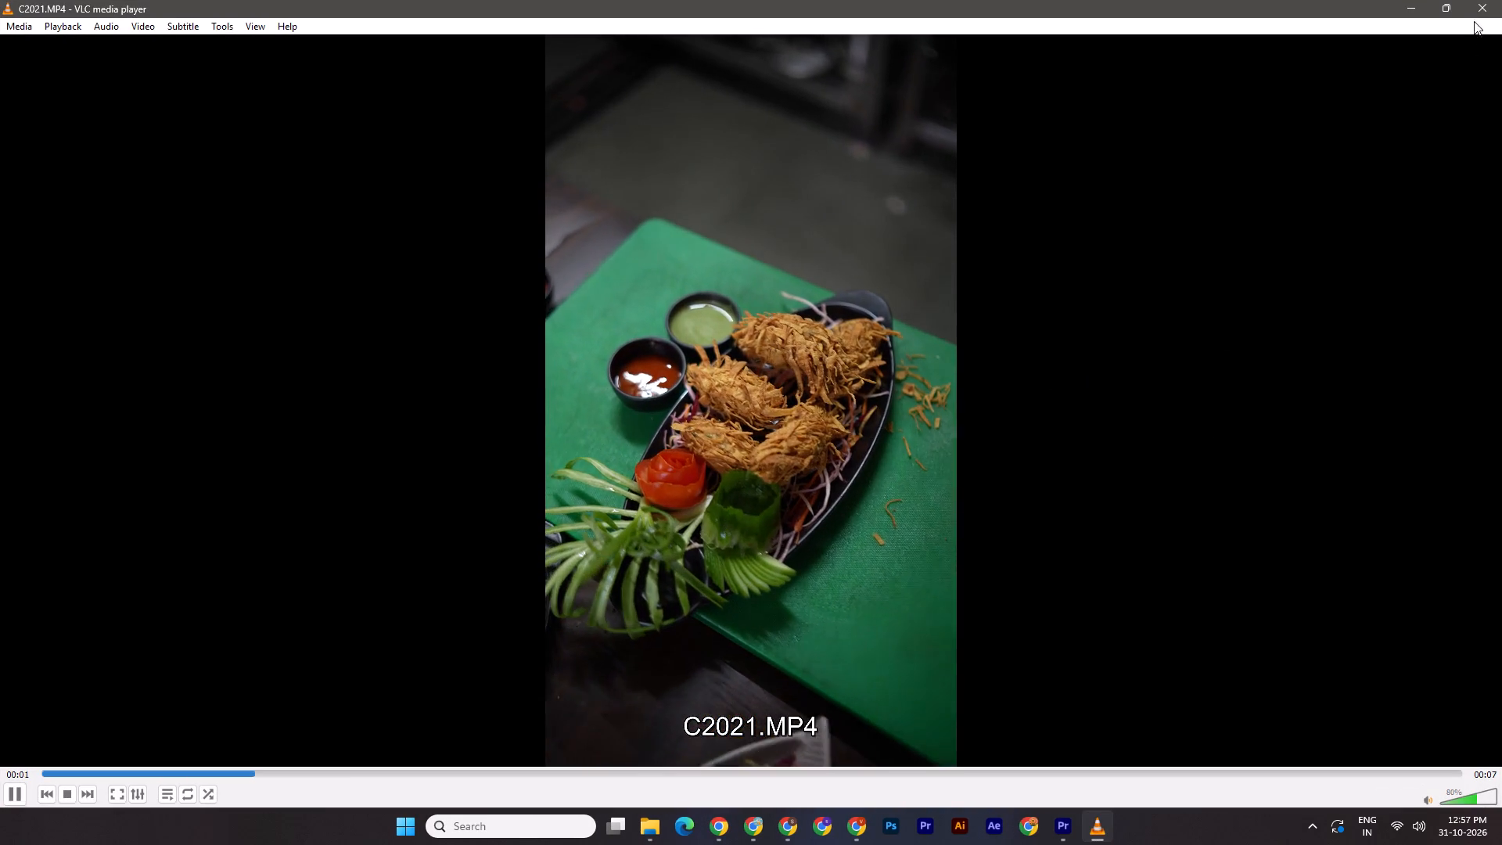
click(1501, 0)
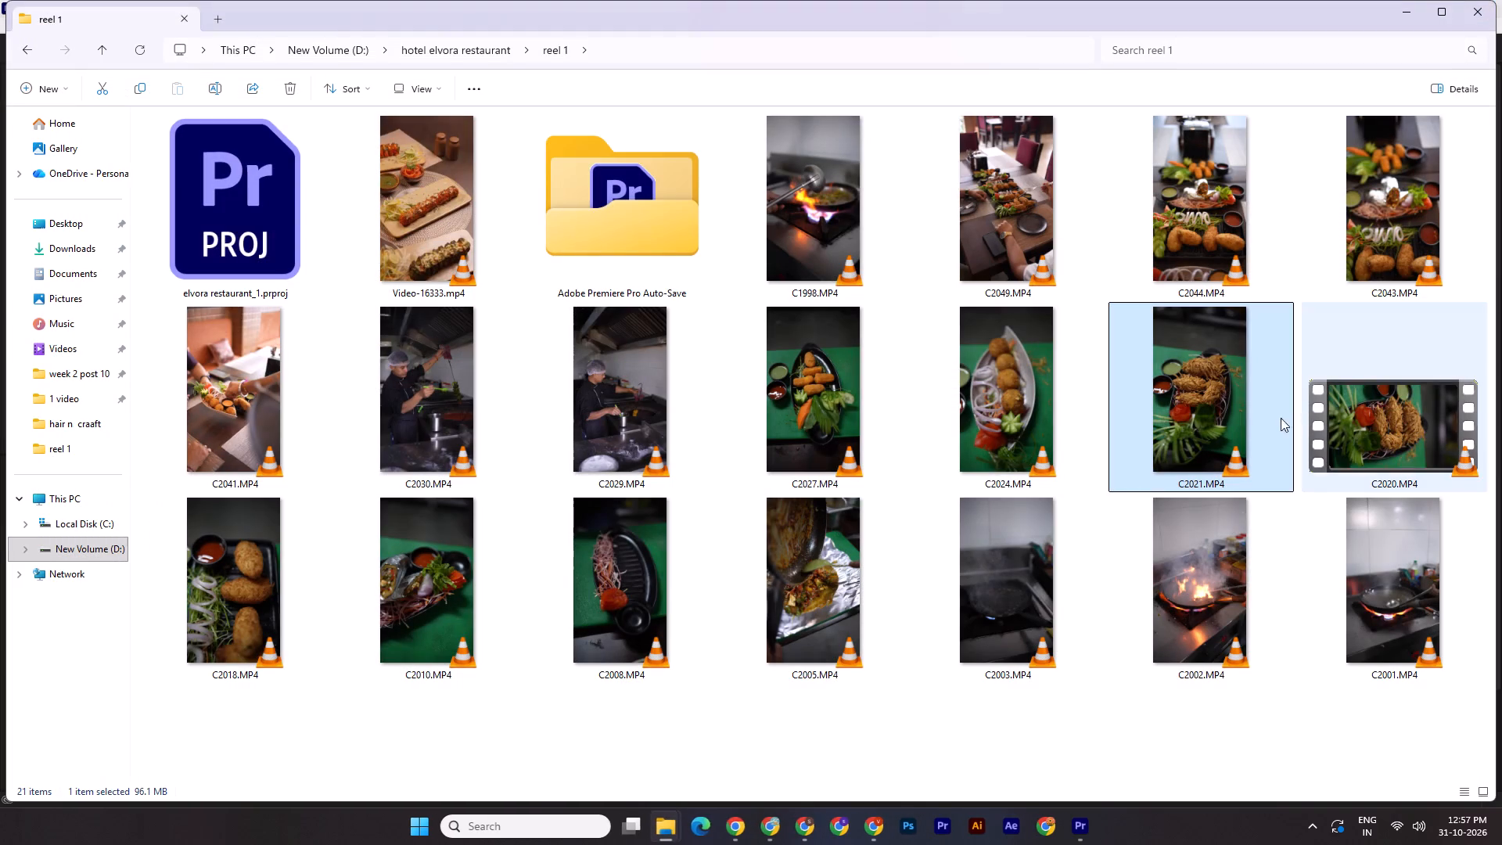
double_click(1355, 419)
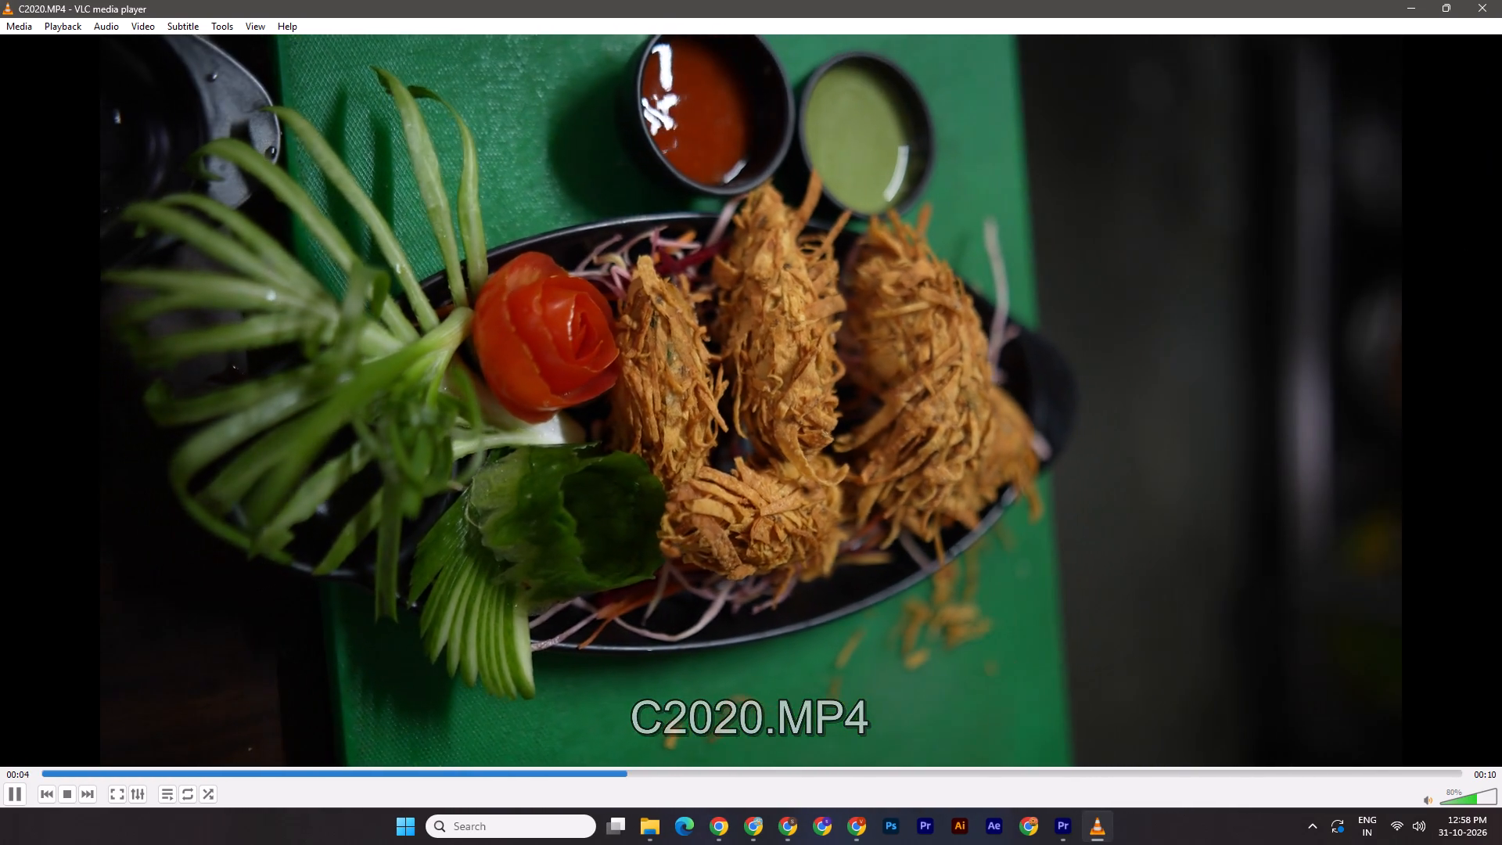
click(1480, 2)
drag(1398, 405, 1162, 579)
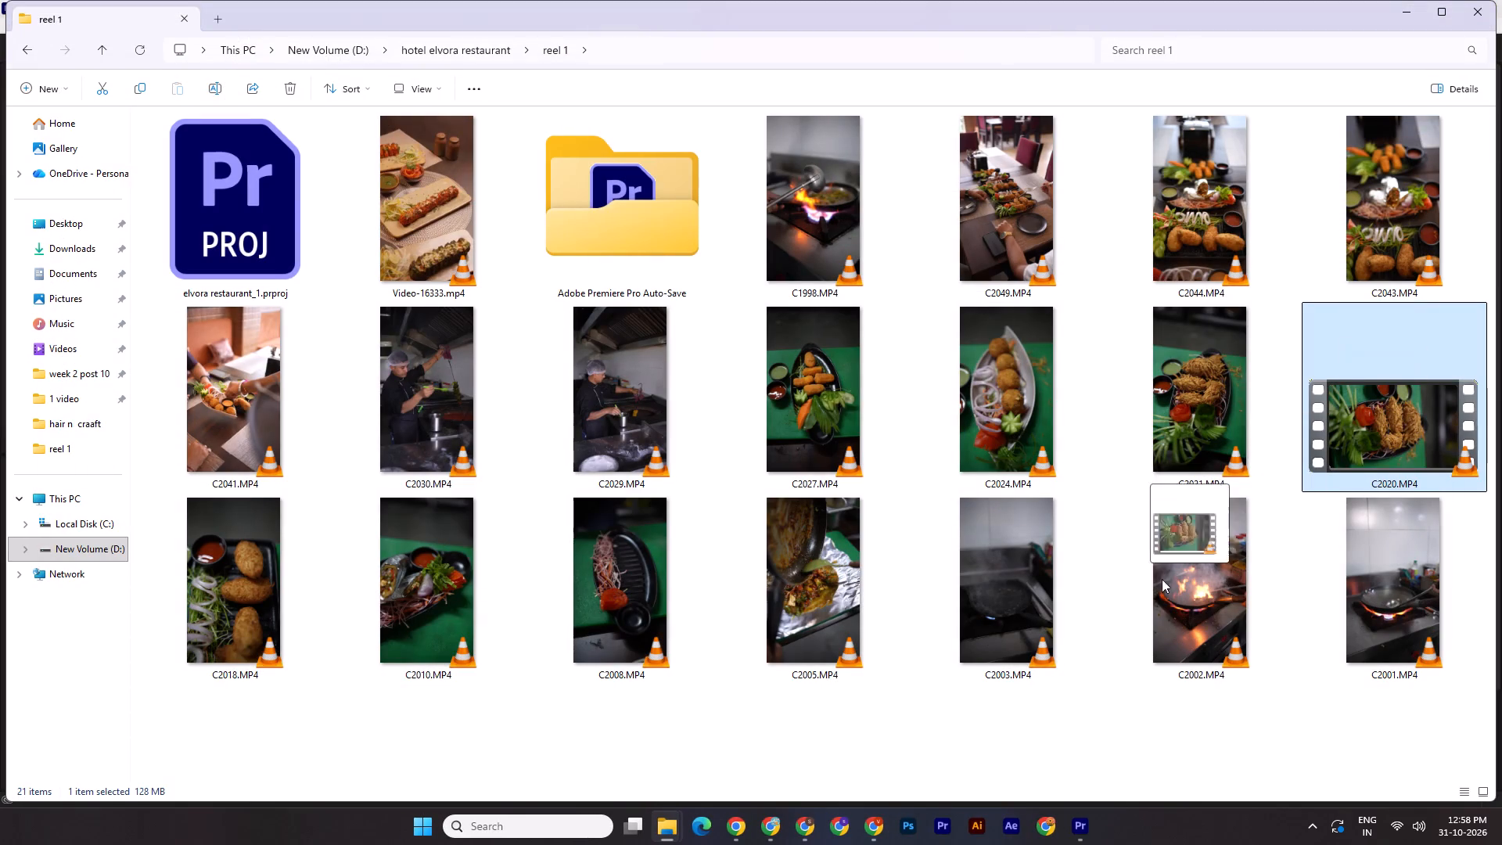
drag(1162, 579, 681, 593)
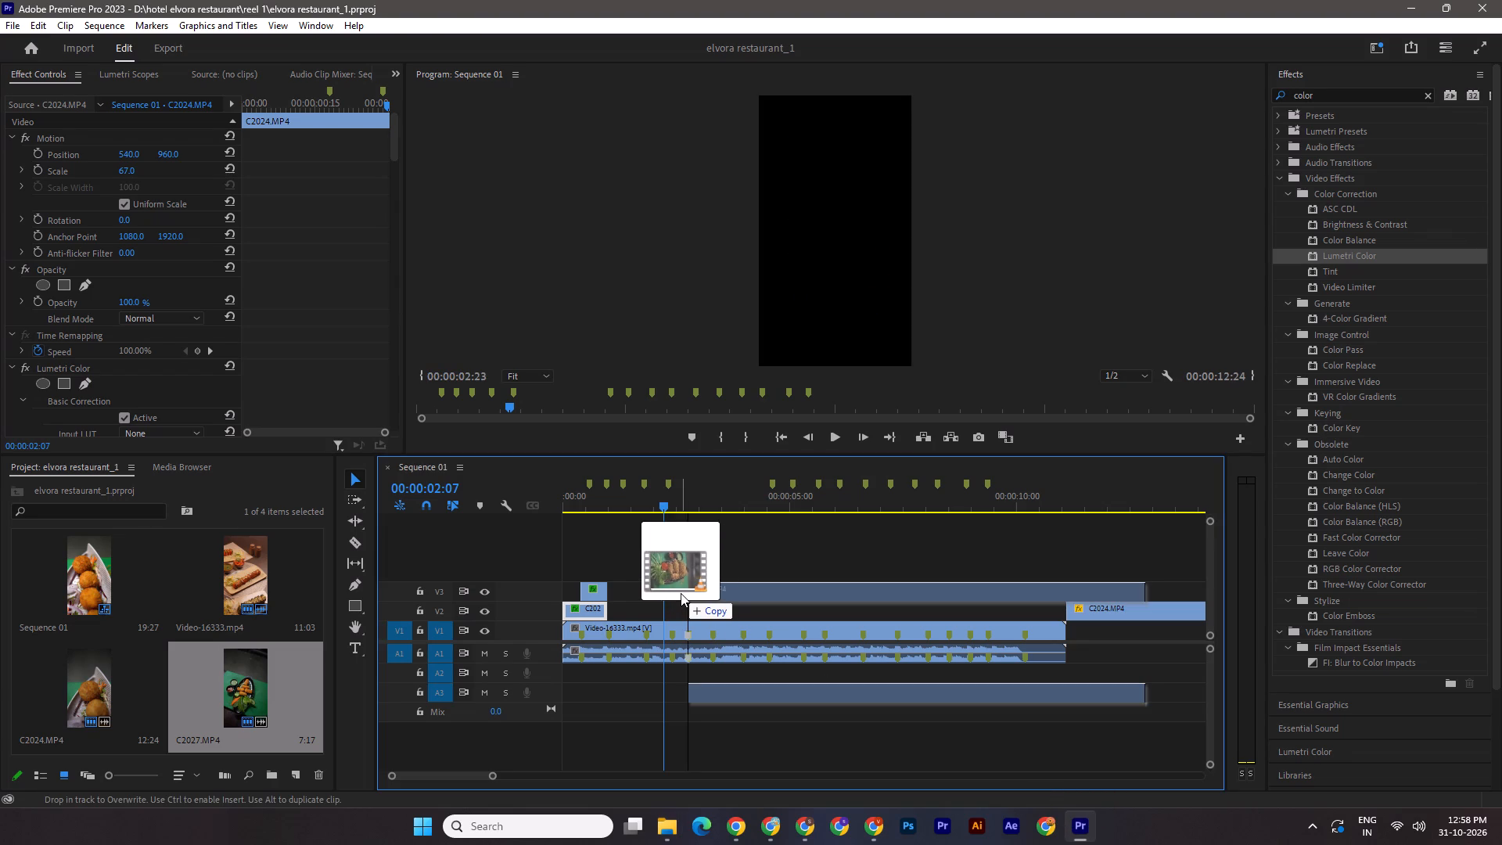
drag(681, 593, 654, 600)
Unlink C2020.MP4's audio from its video and delete the audio from A3.
click(689, 592)
right_click(689, 592)
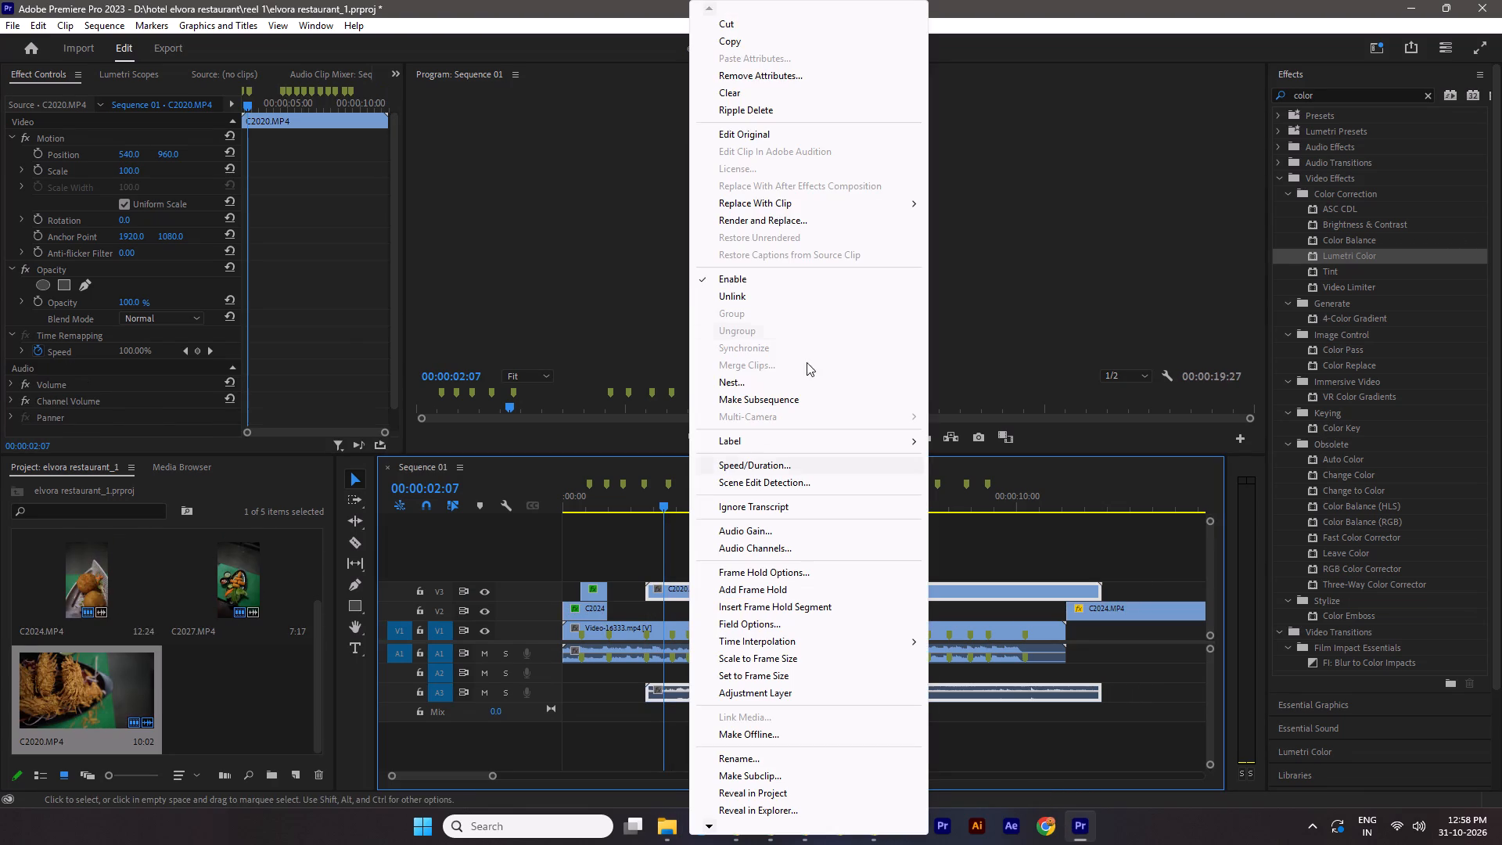
click(764, 294)
click(819, 692)
key(Delete)
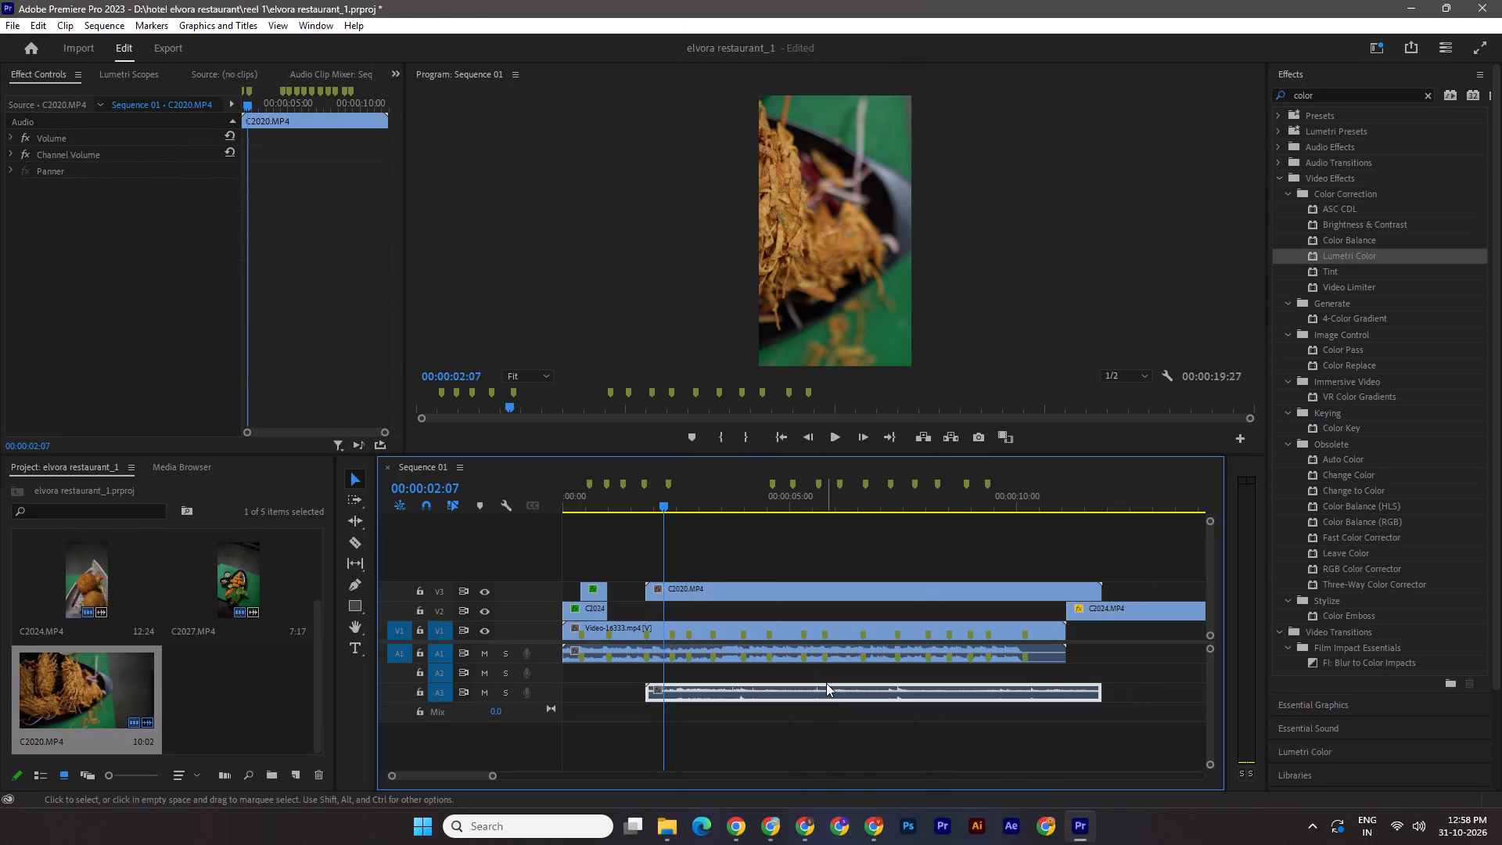
Set C2020.MP4's Scale to 51 and Rotation to -90° so it fills the vertical frame, and save the project.
click(770, 597)
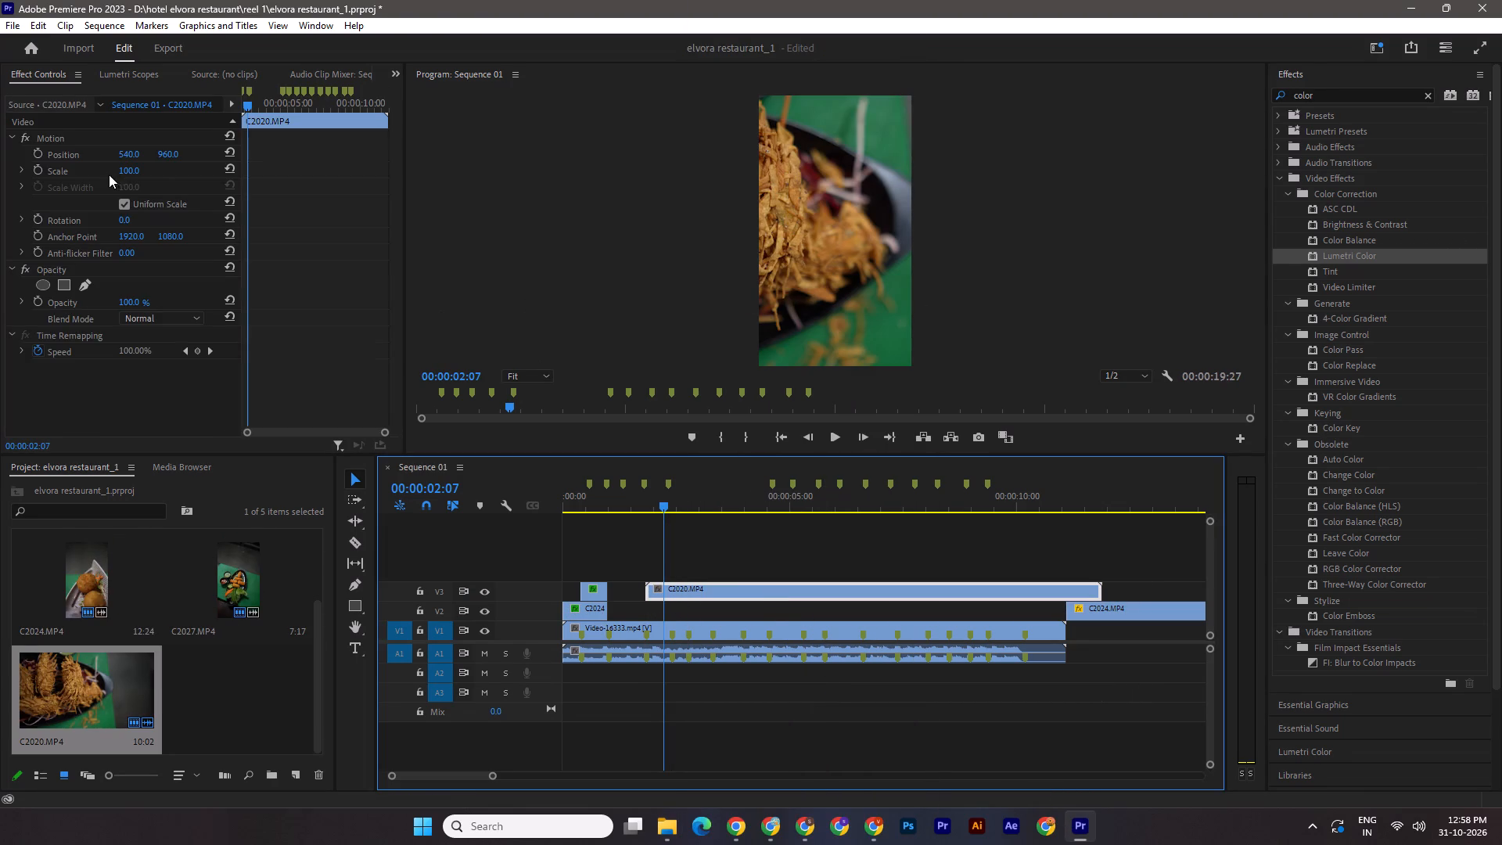
click(127, 174)
text(51)
key(Return)
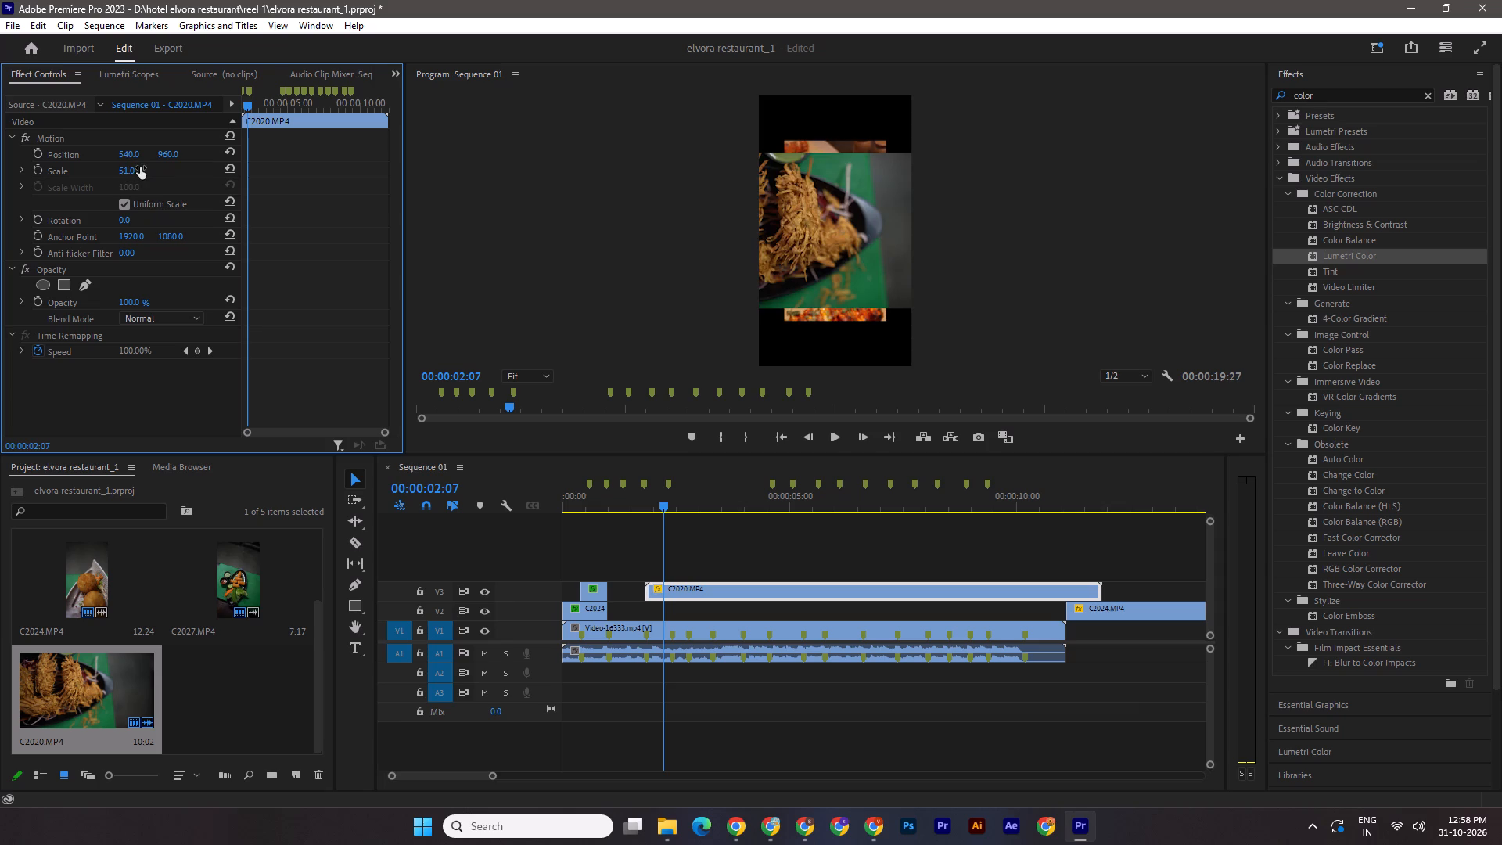
click(62, 169)
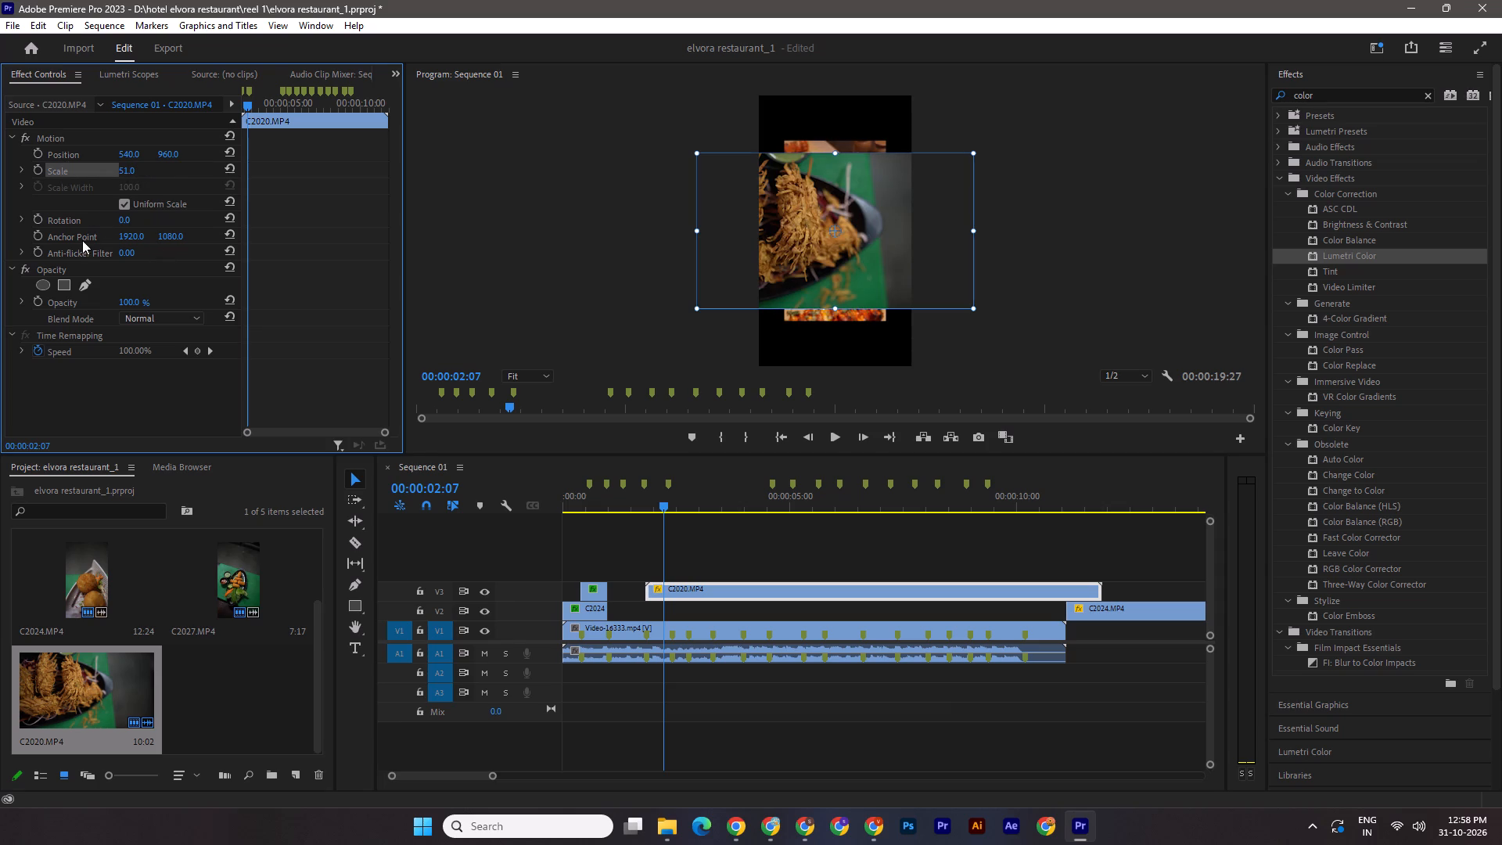
drag(126, 219, 66, 219)
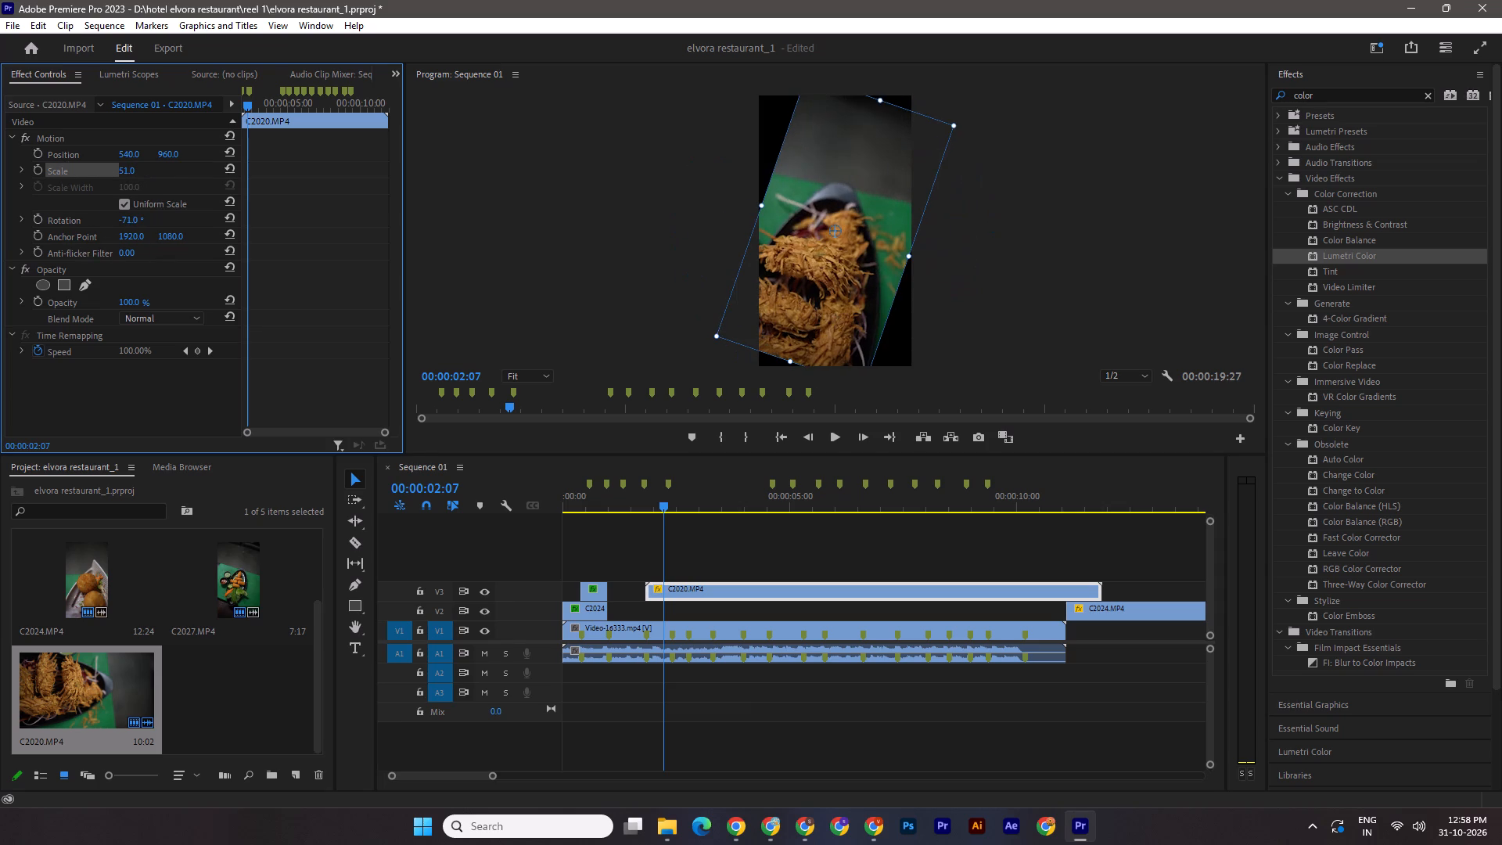
drag(66, 219, 60, 217)
click(142, 218)
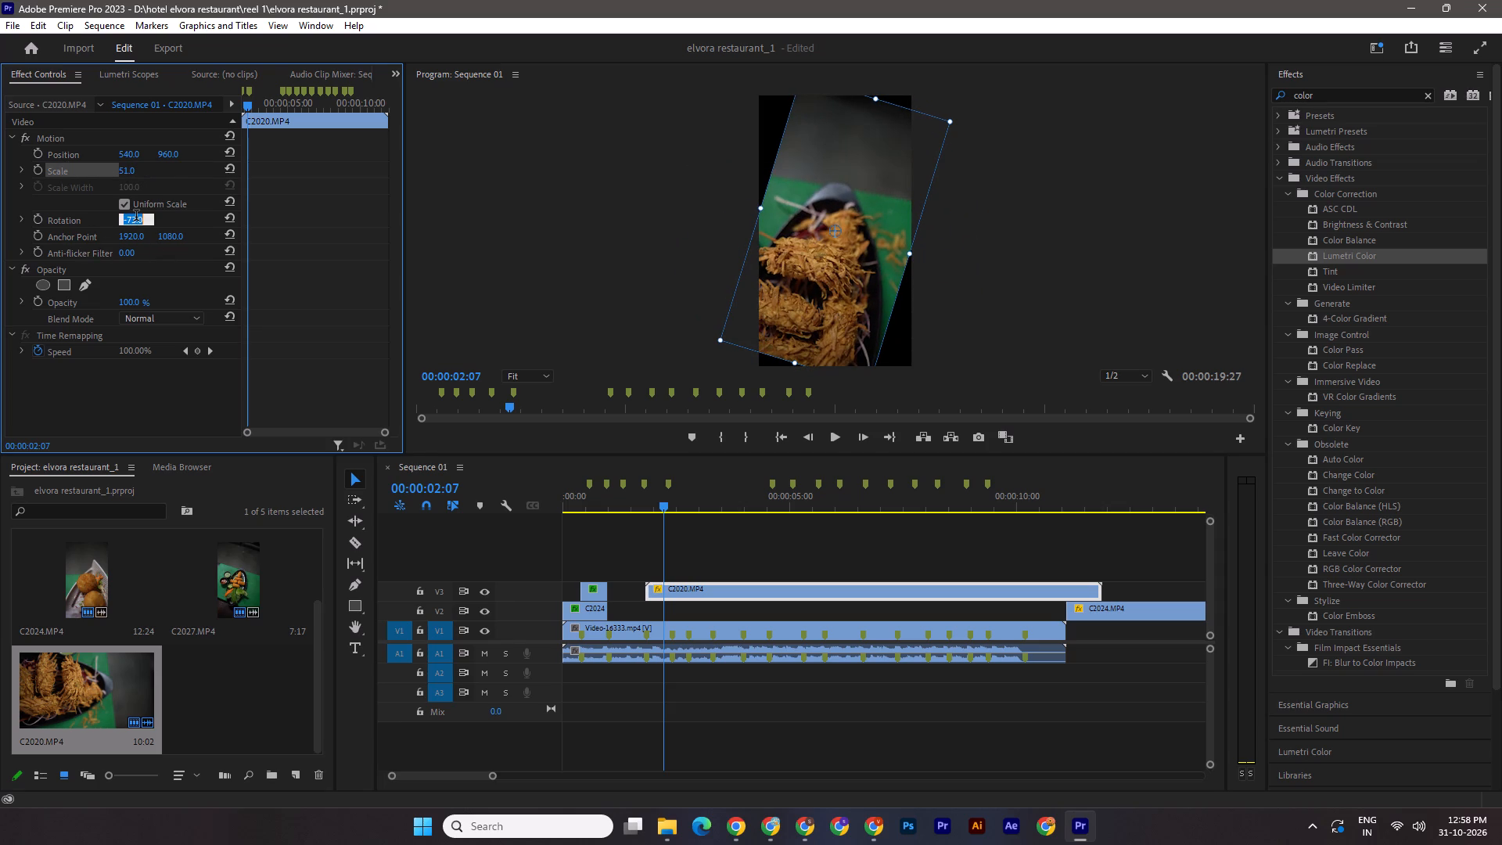
text(-90)
key(Return)
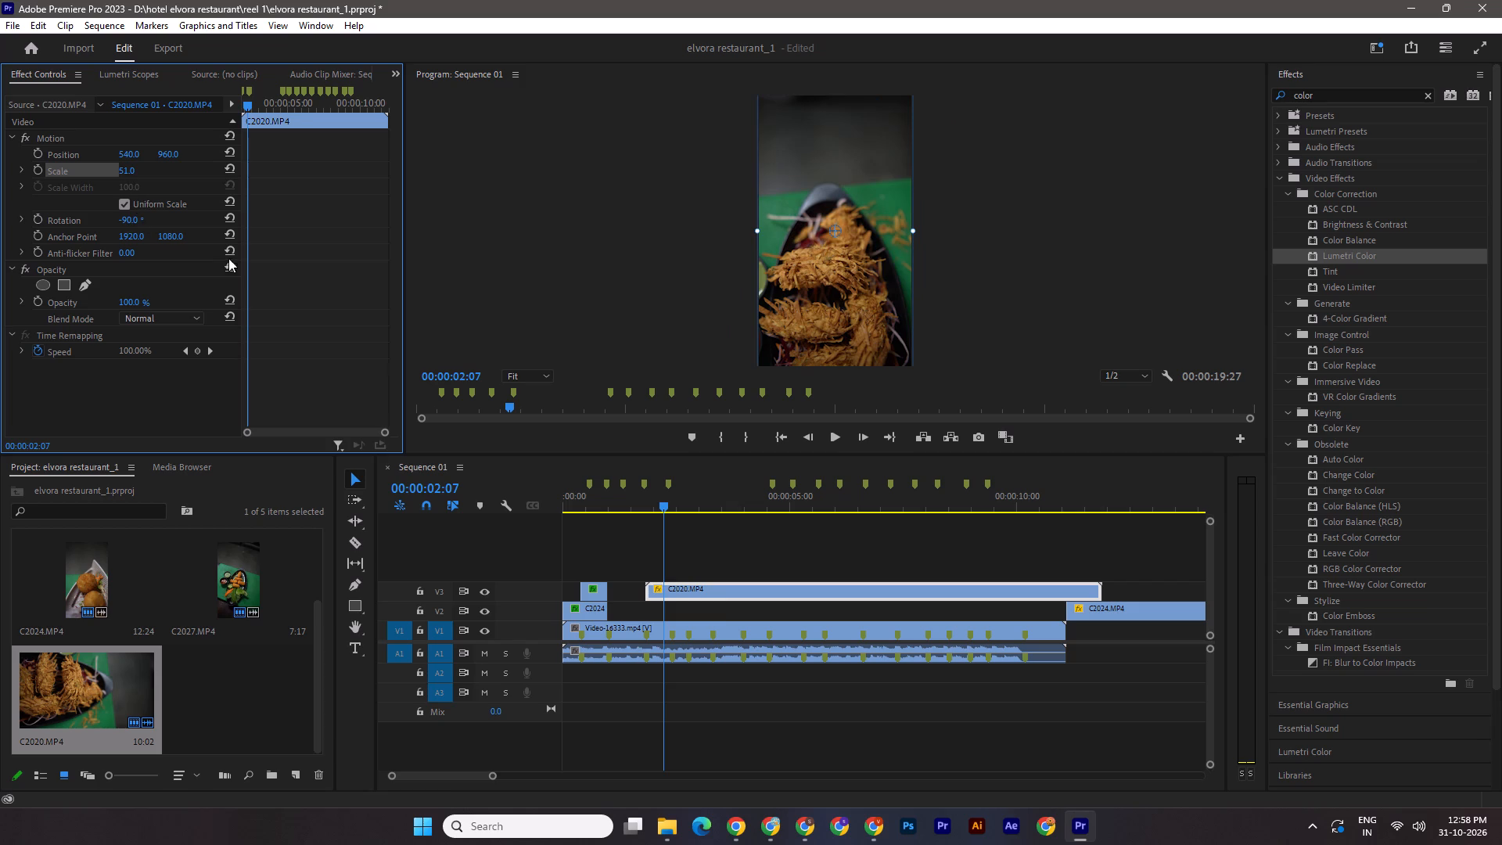
drag(656, 507, 638, 504)
key(ctrl+s)
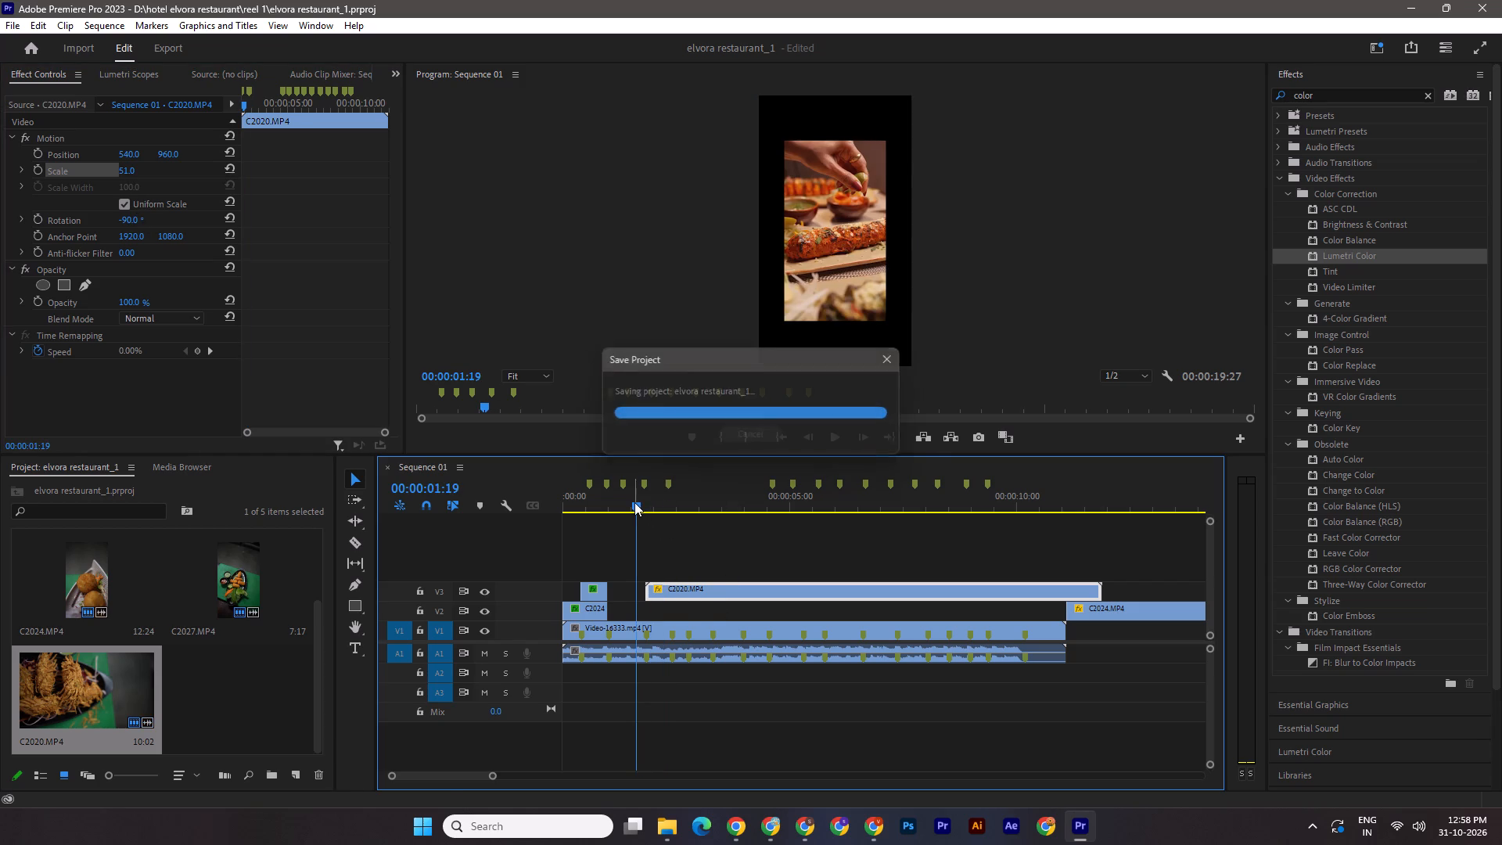
Play through C2020.MP4, trim its start to 00:00:06:22, and move the shortened clip back to its earlier start point on V3.
key(space)
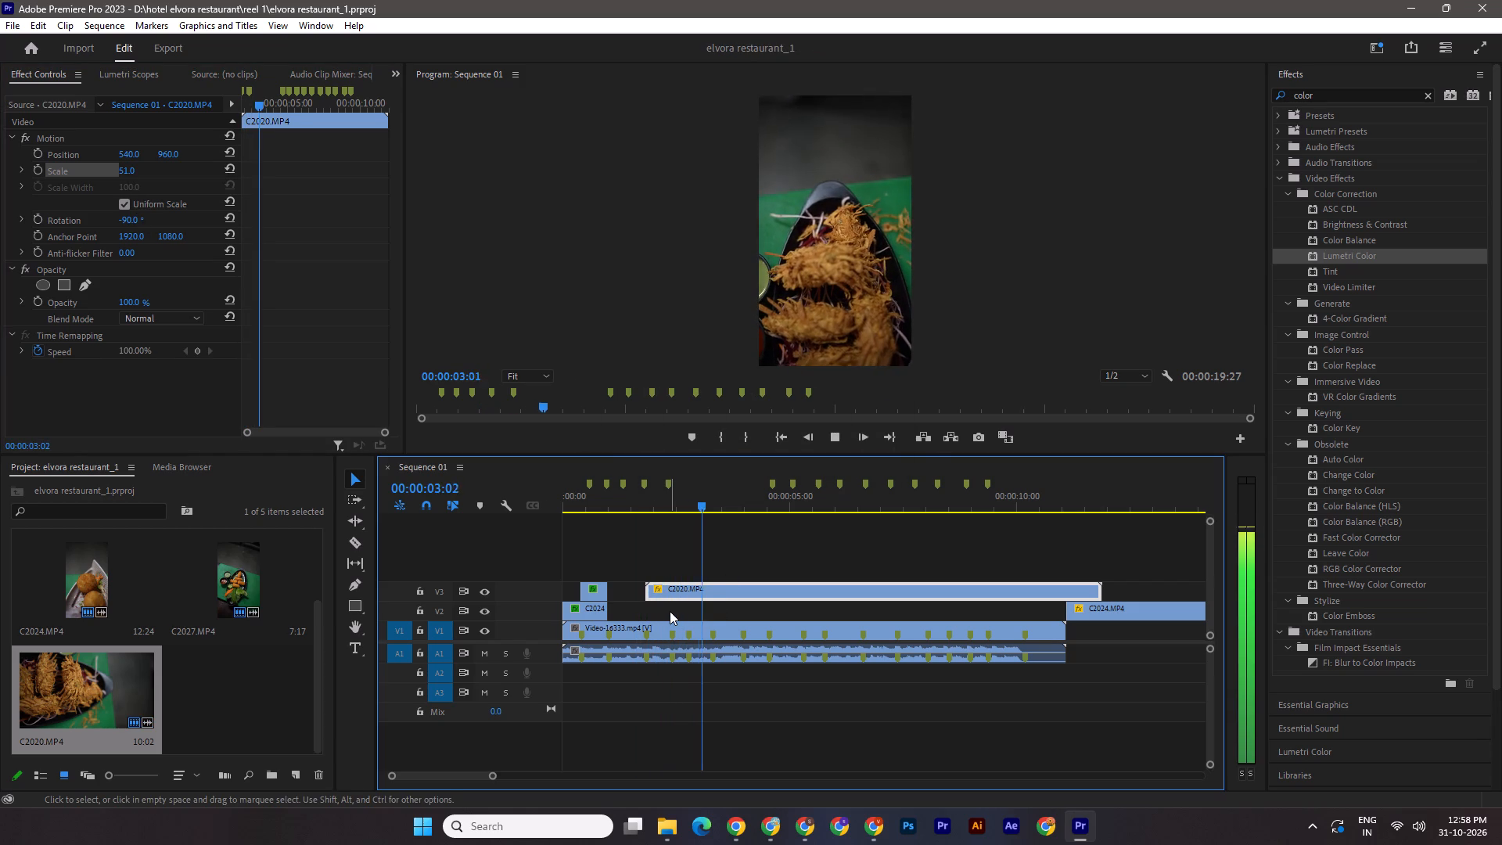
key(space)
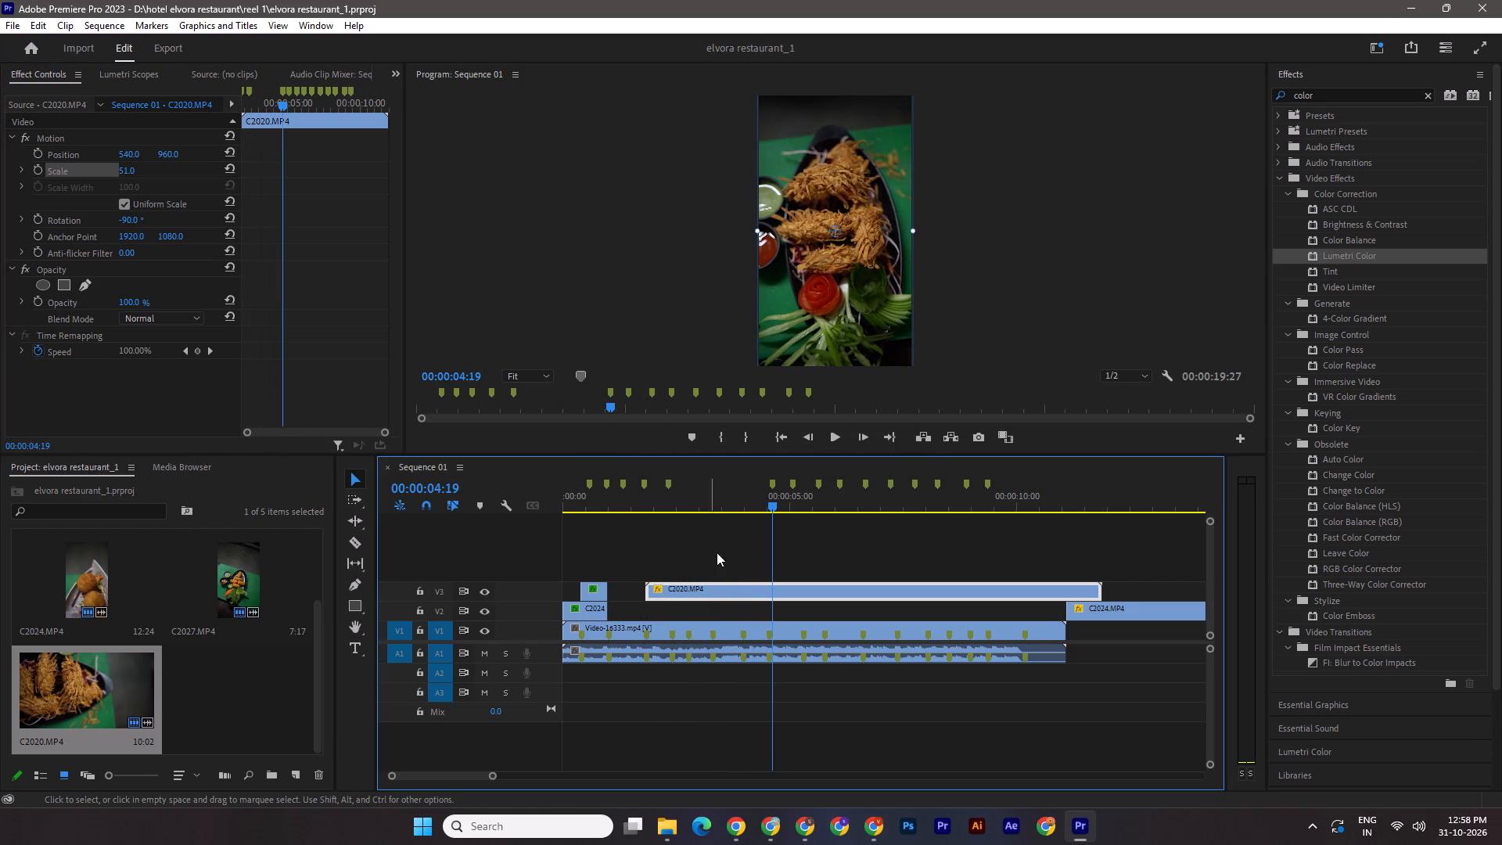
key(space)
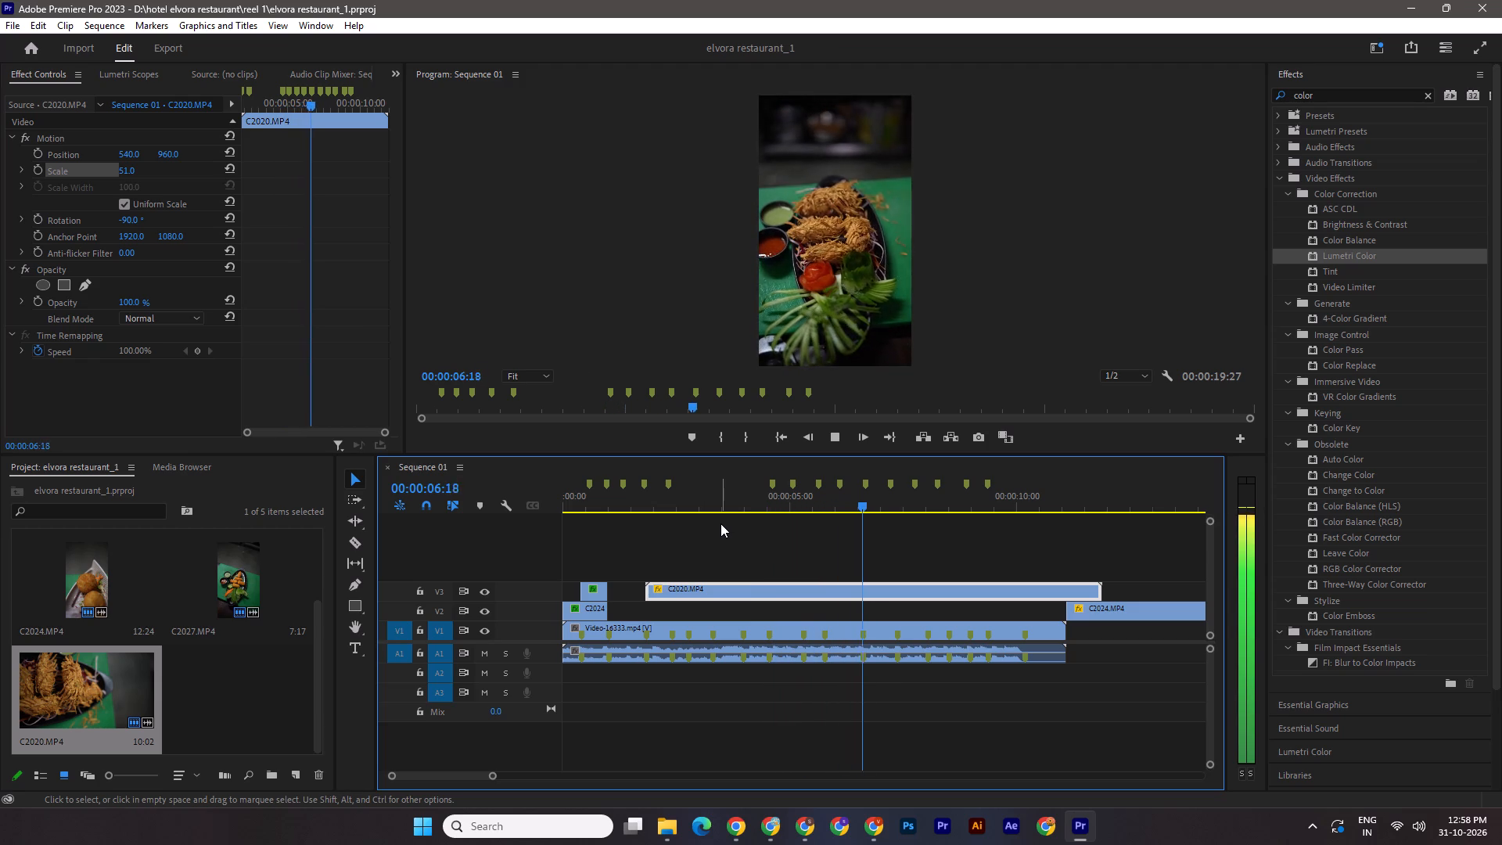
key(space)
drag(889, 504, 863, 502)
drag(650, 589, 868, 591)
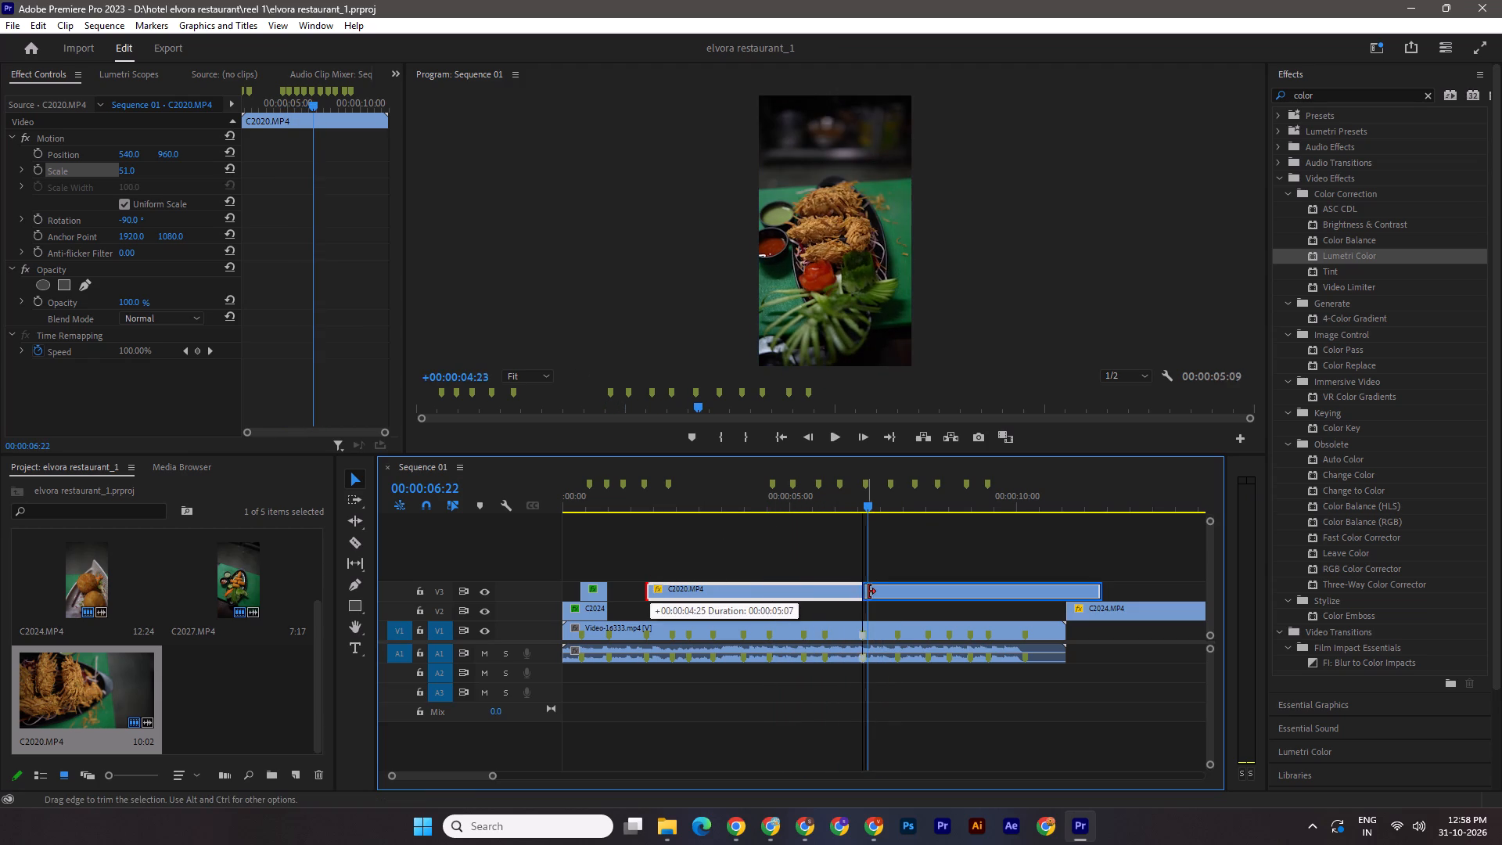
drag(868, 591, 871, 591)
drag(929, 593, 717, 589)
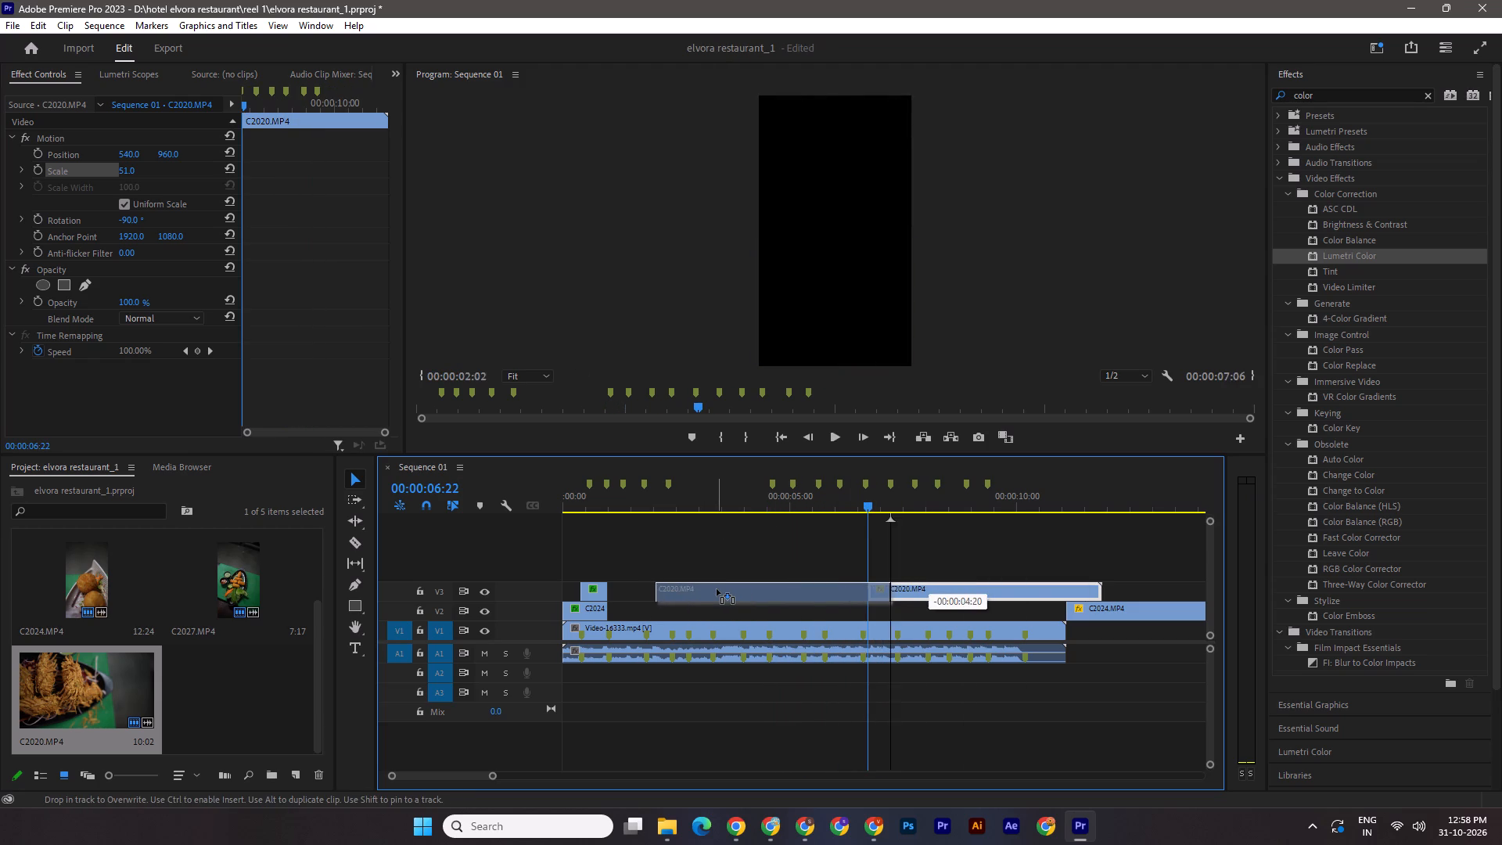
drag(717, 589, 705, 588)
Trim the end of C2020.MP4 on V3 to the marker at 00:00:02:10, and save the project.
drag(864, 499, 654, 510)
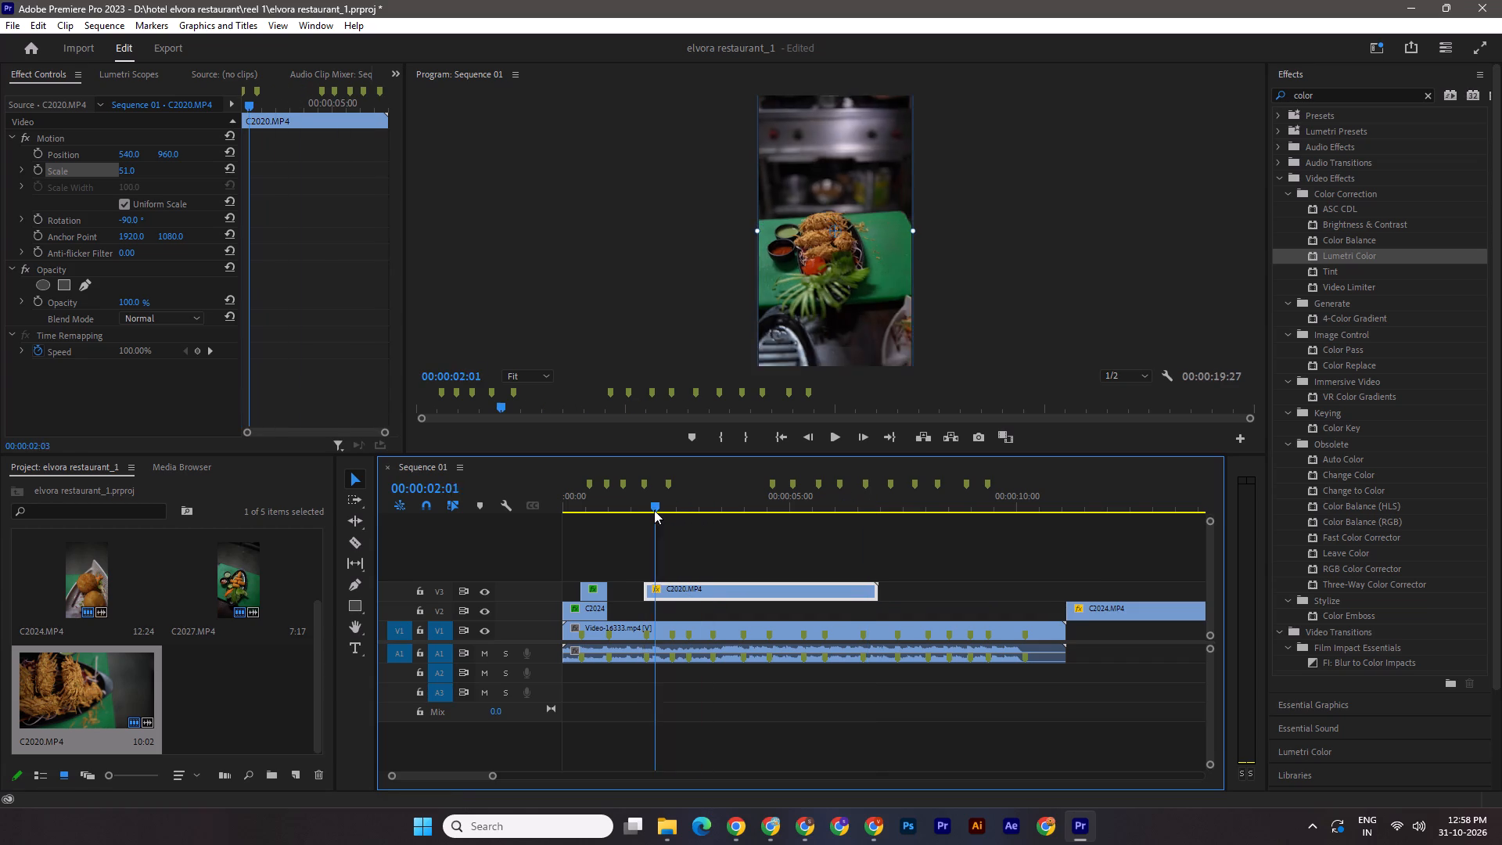
drag(654, 510, 675, 515)
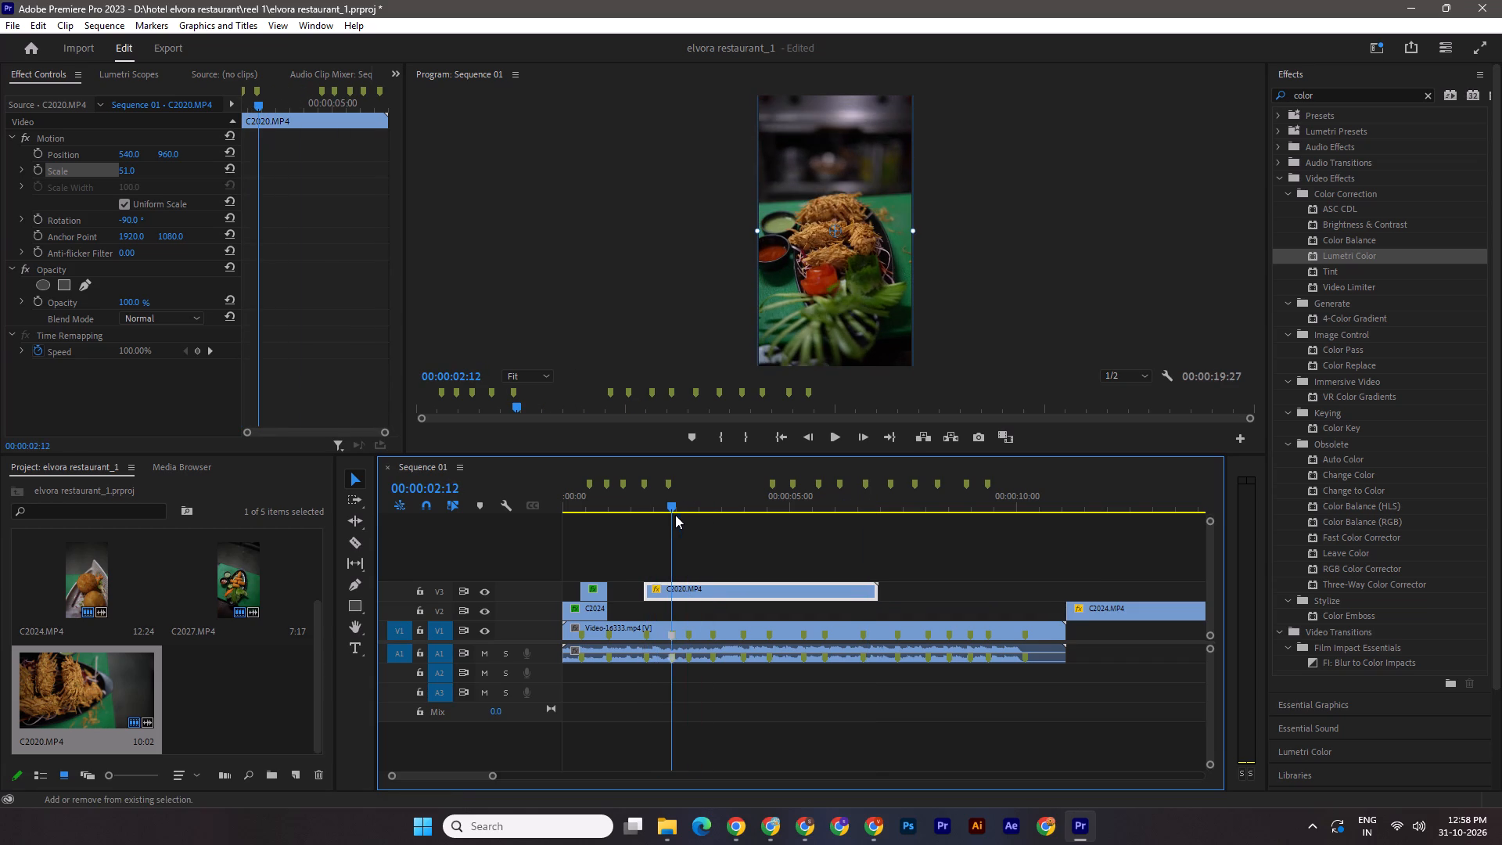
drag(675, 515, 667, 513)
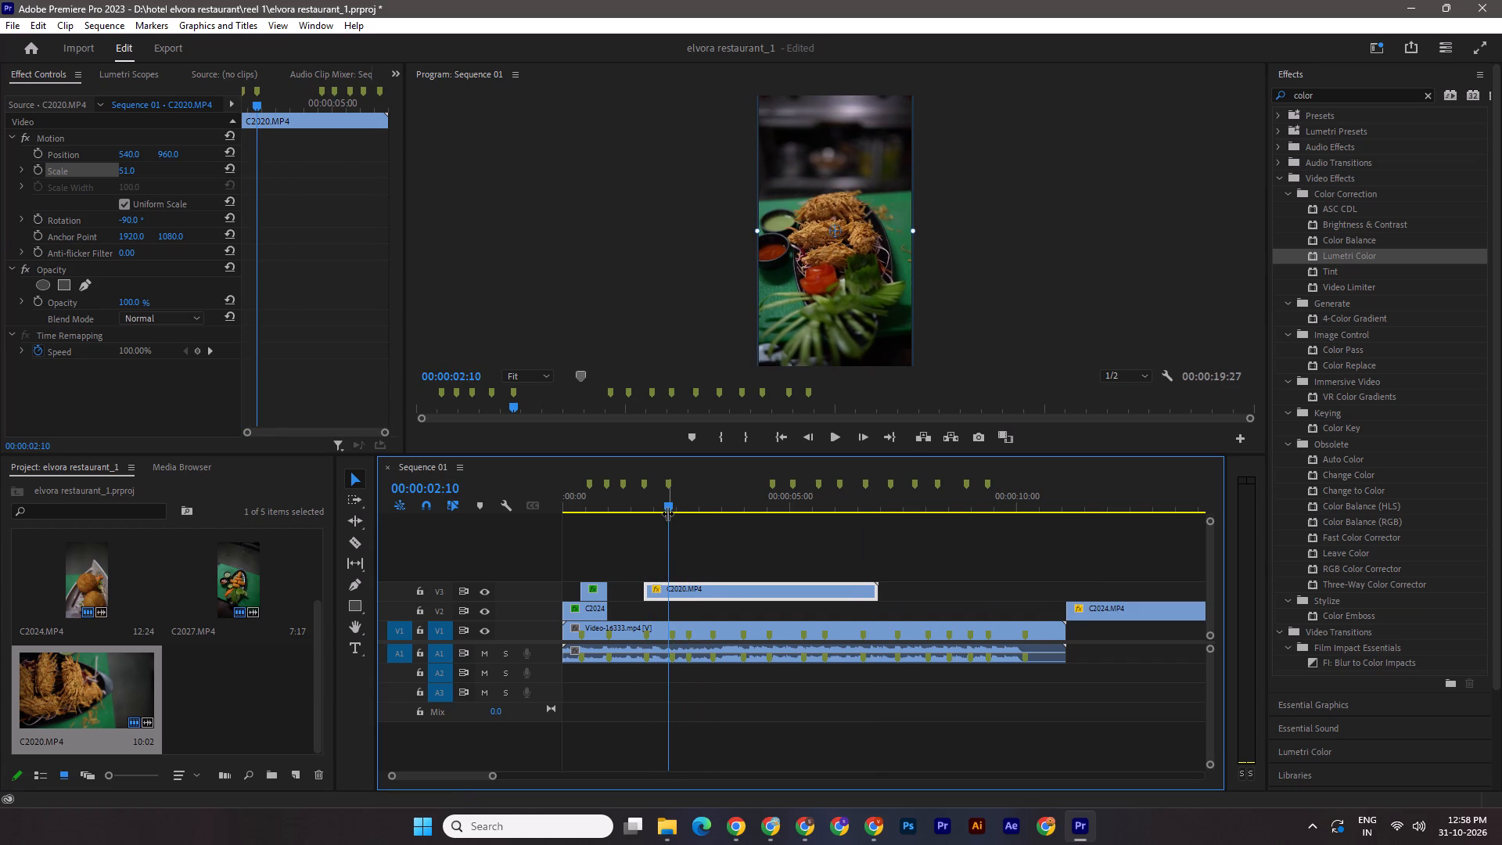
drag(669, 502, 759, 516)
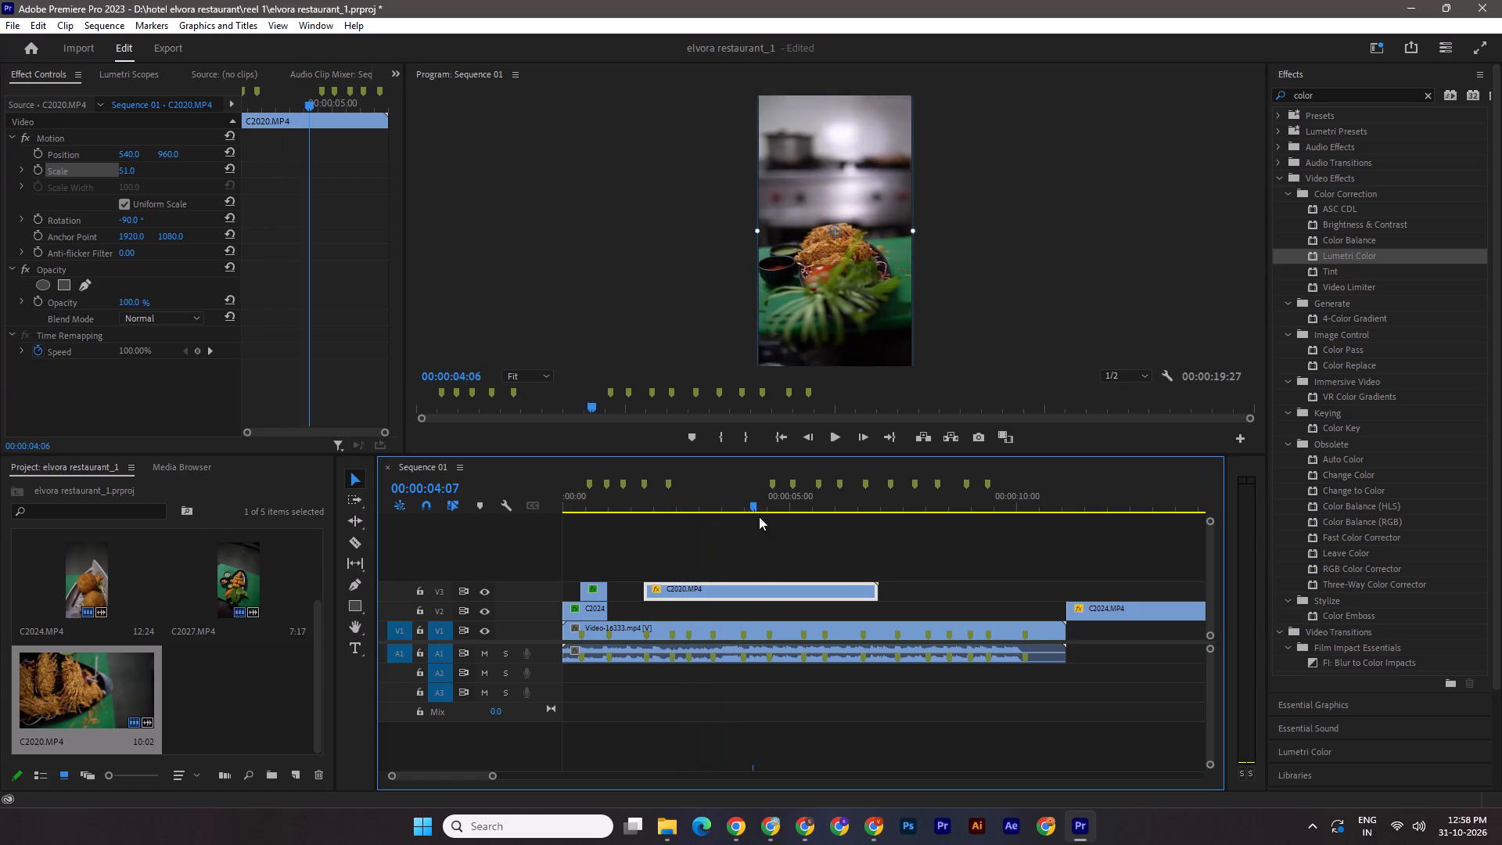
drag(759, 516, 670, 516)
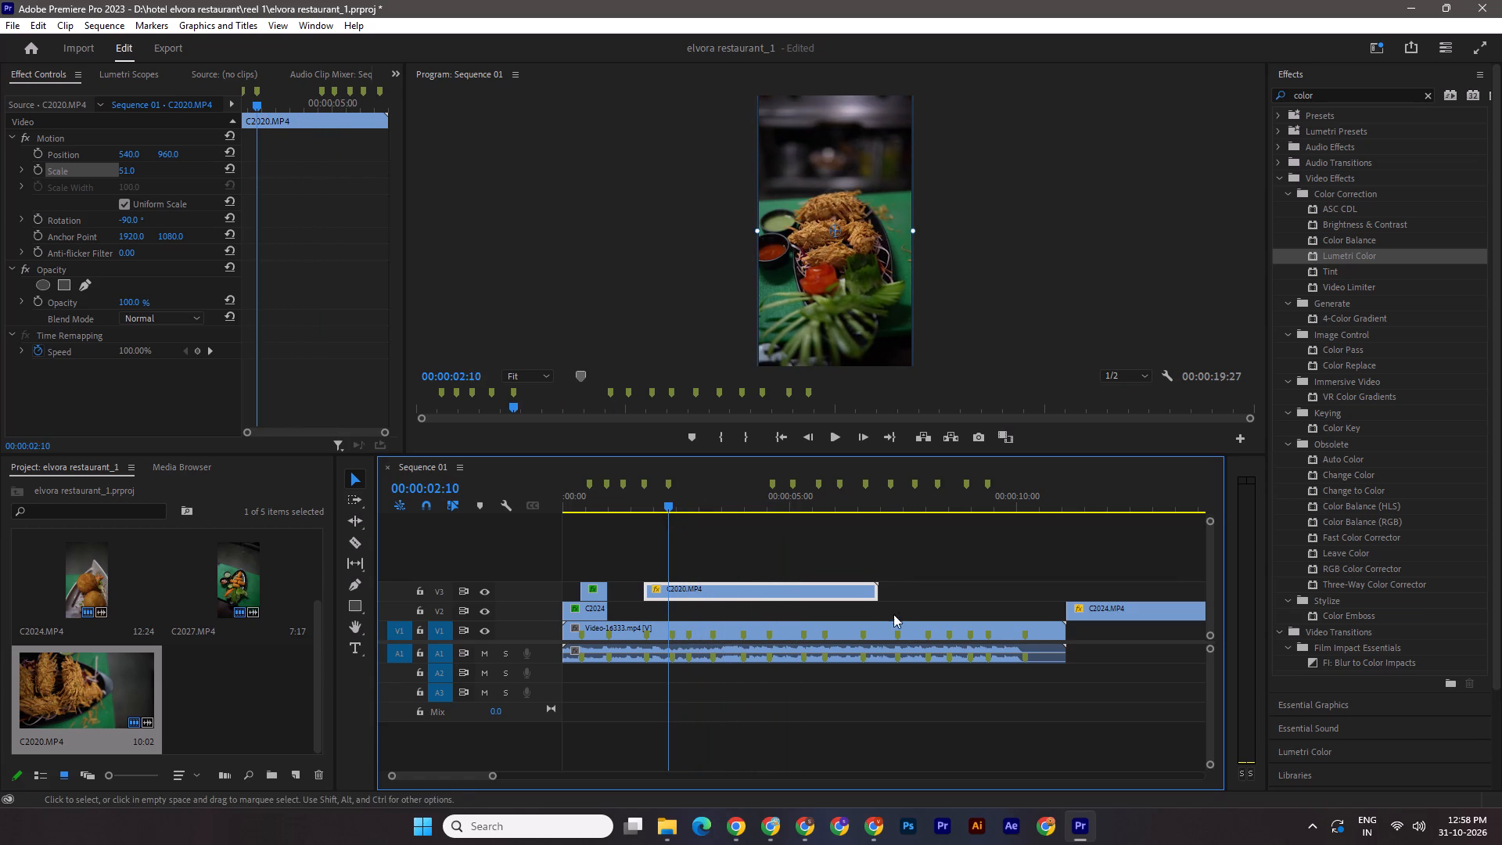
drag(882, 593, 674, 590)
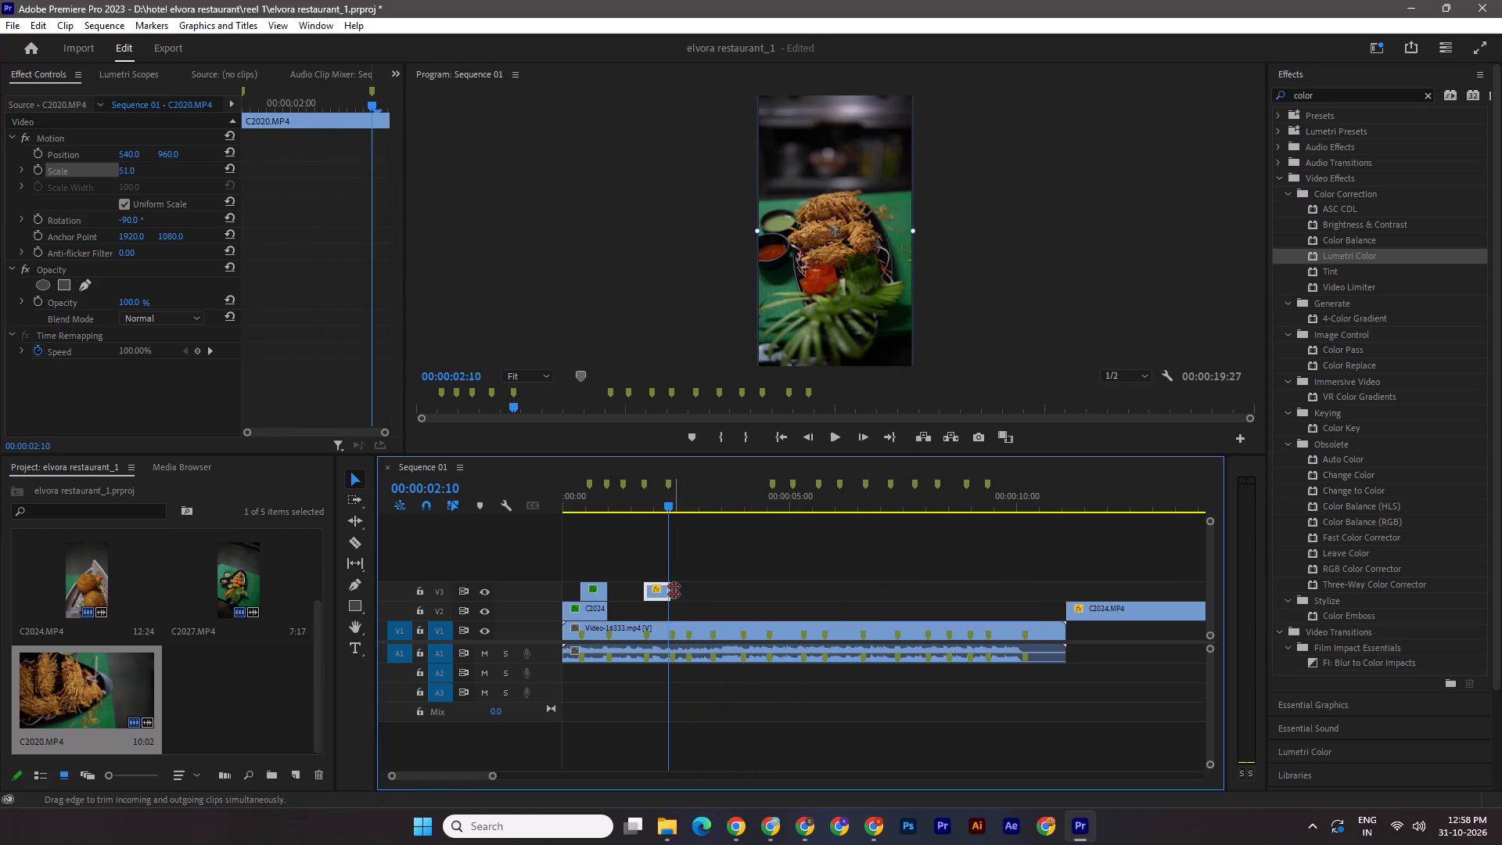
key(ctrl+s)
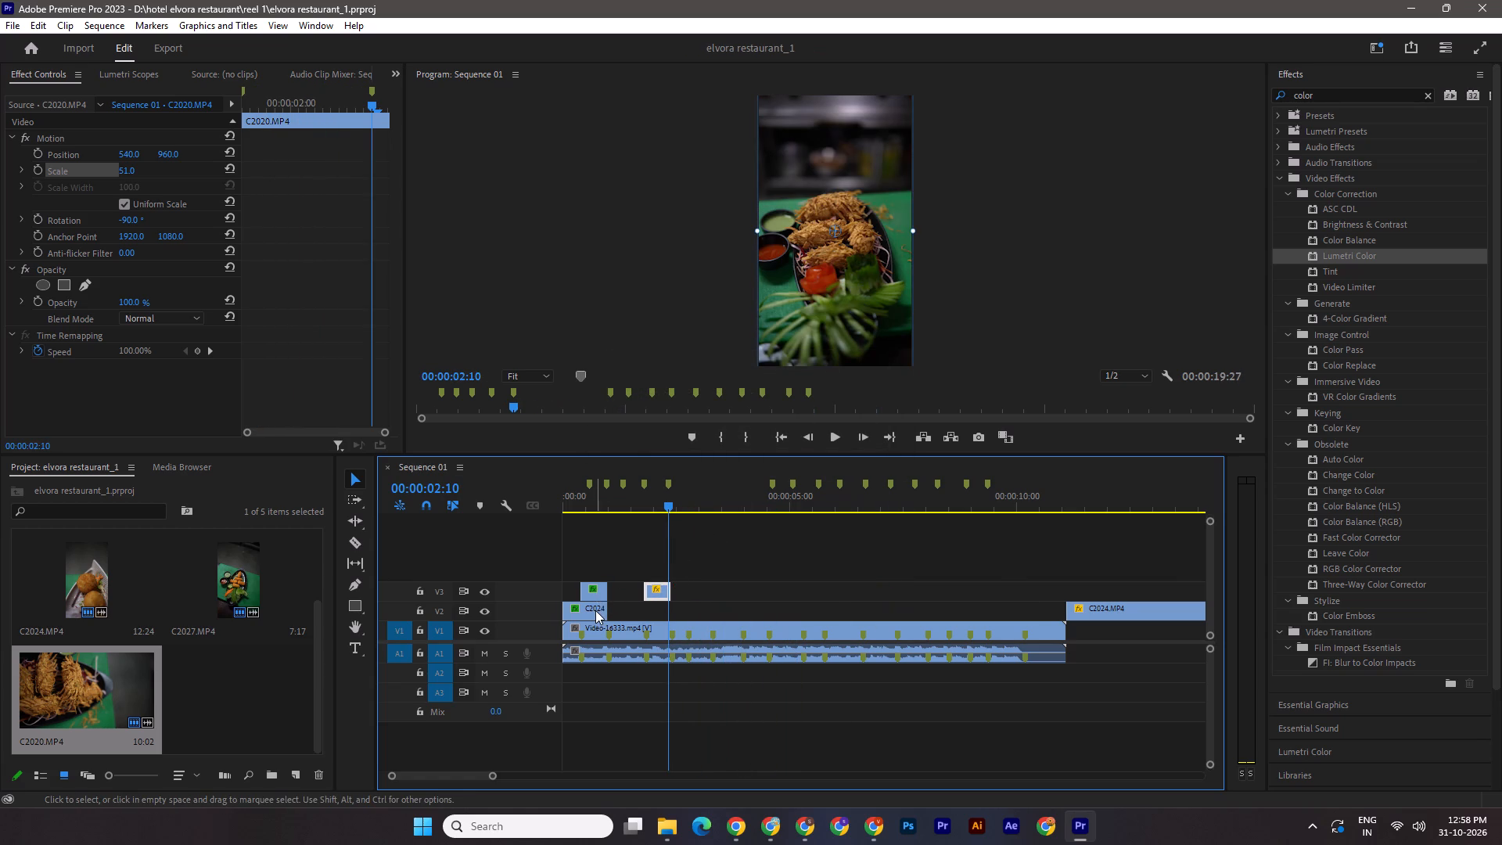
Copy the Lumetri Color effect from C2024.MP4 on V2 to C2020.MP4 on V3, and save the project.
click(595, 610)
click(59, 370)
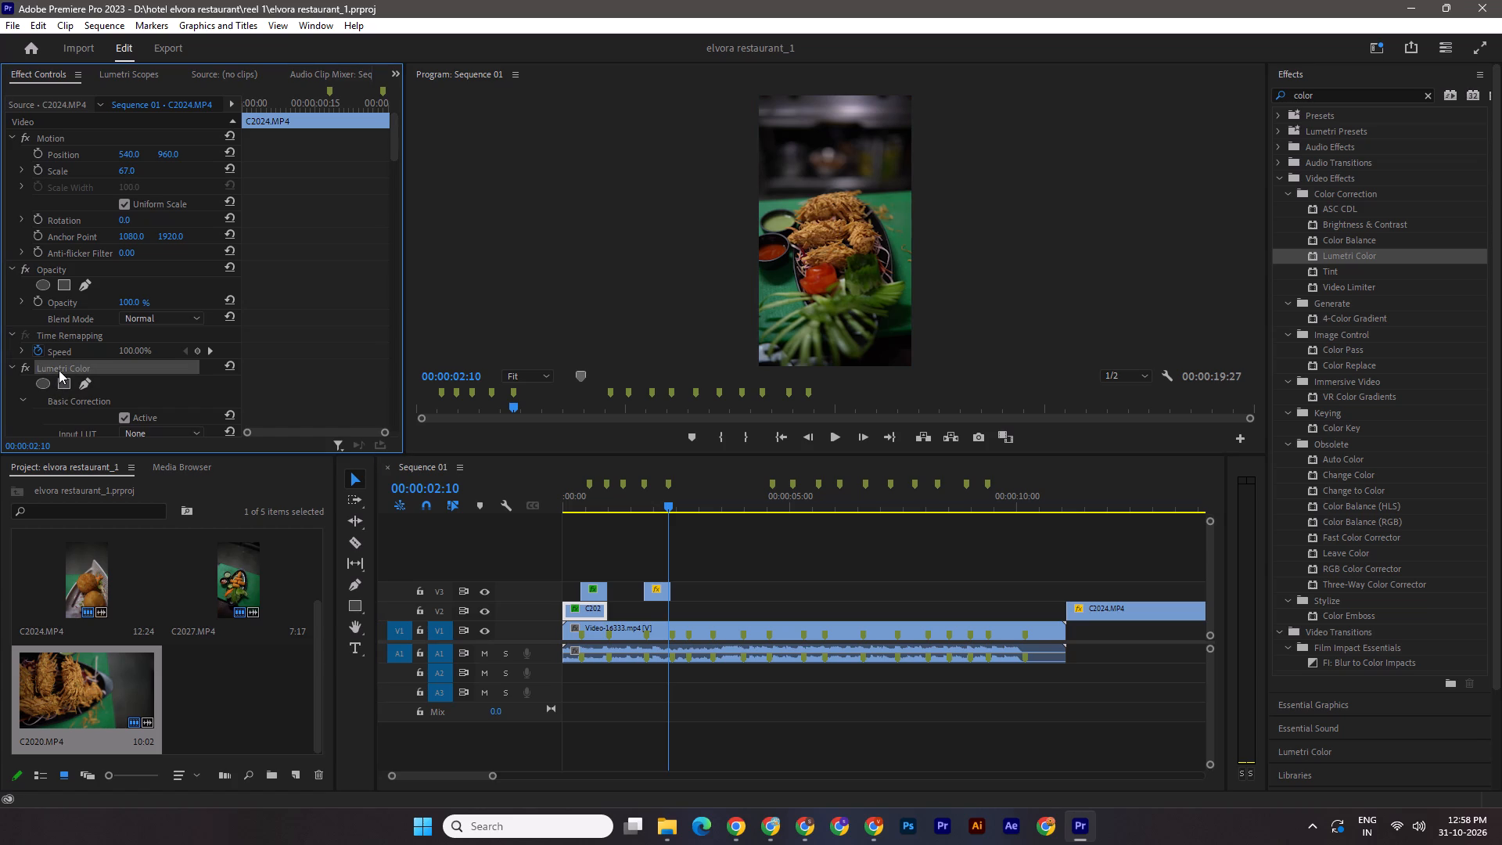
key(ctrl+c)
click(656, 590)
key(ctrl+v)
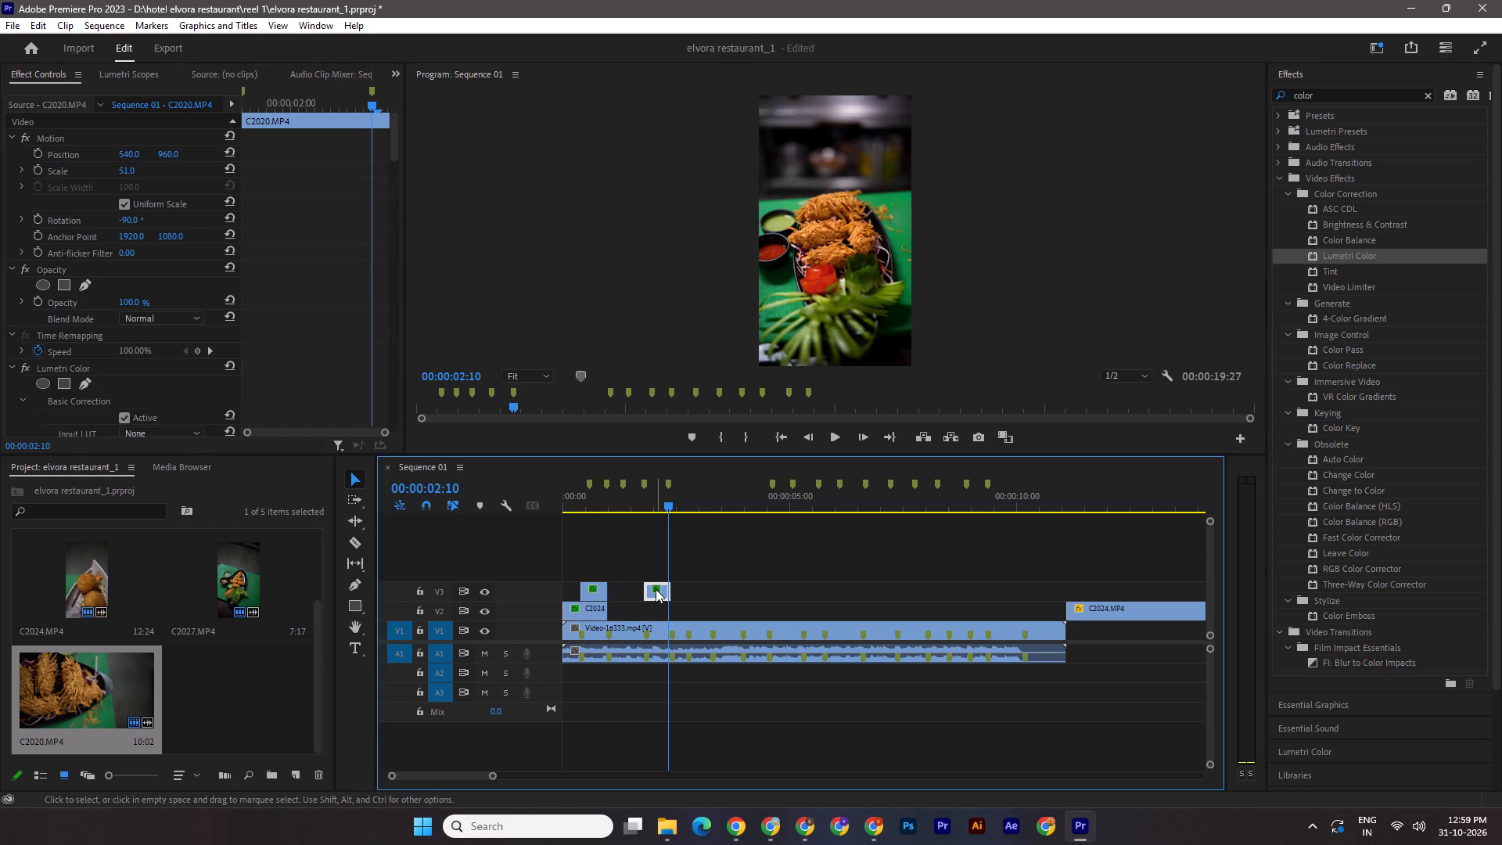
key(ctrl+s)
Check the uncovered shots around the V3 clips and add C2010.MP4 from the reel 1 folder to V4, starting at 00:00:01:00.
drag(665, 502, 643, 497)
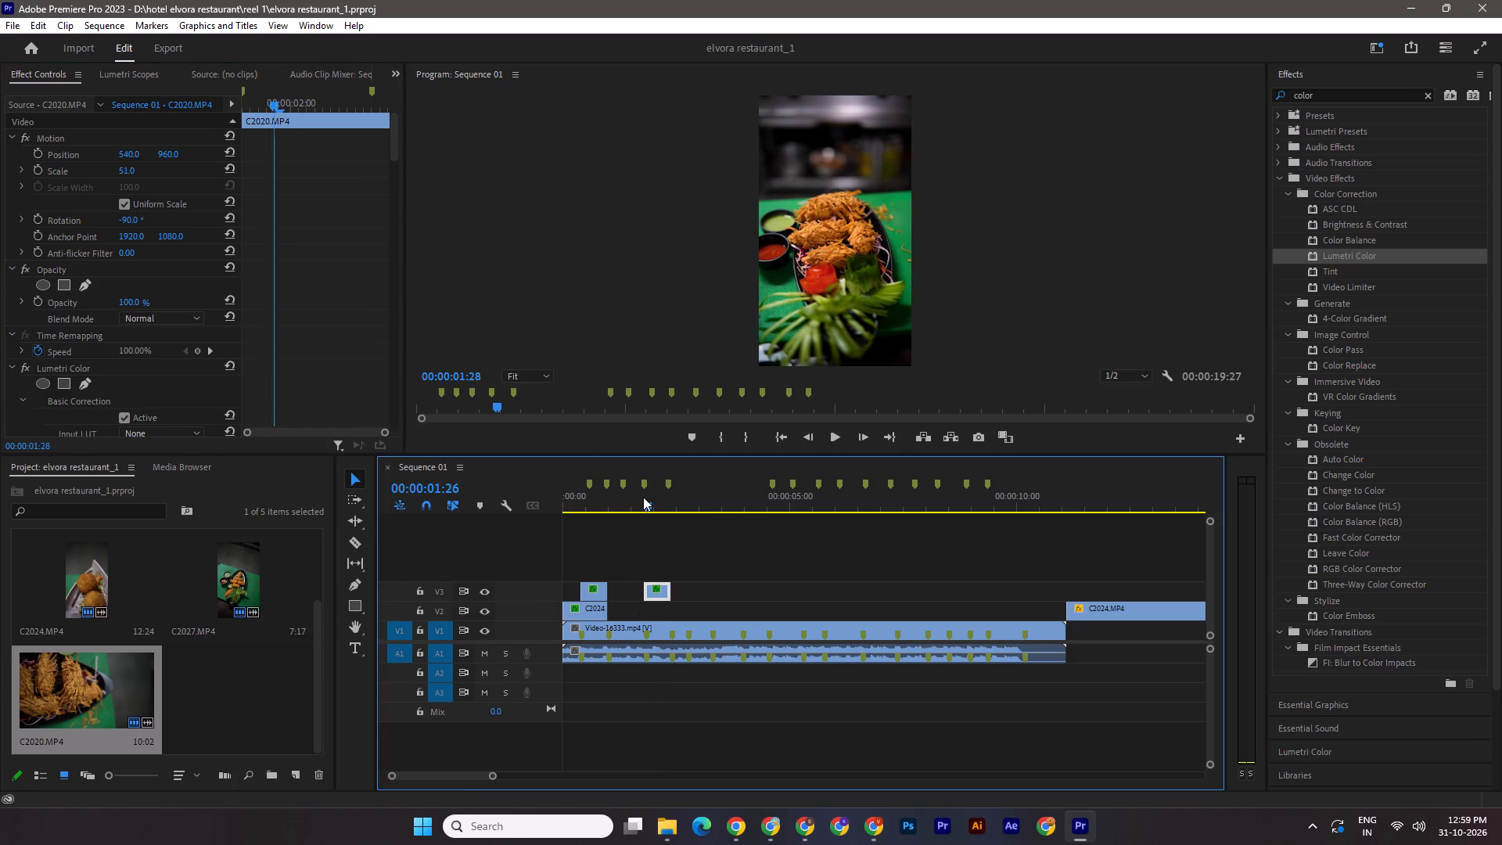
drag(643, 497, 674, 504)
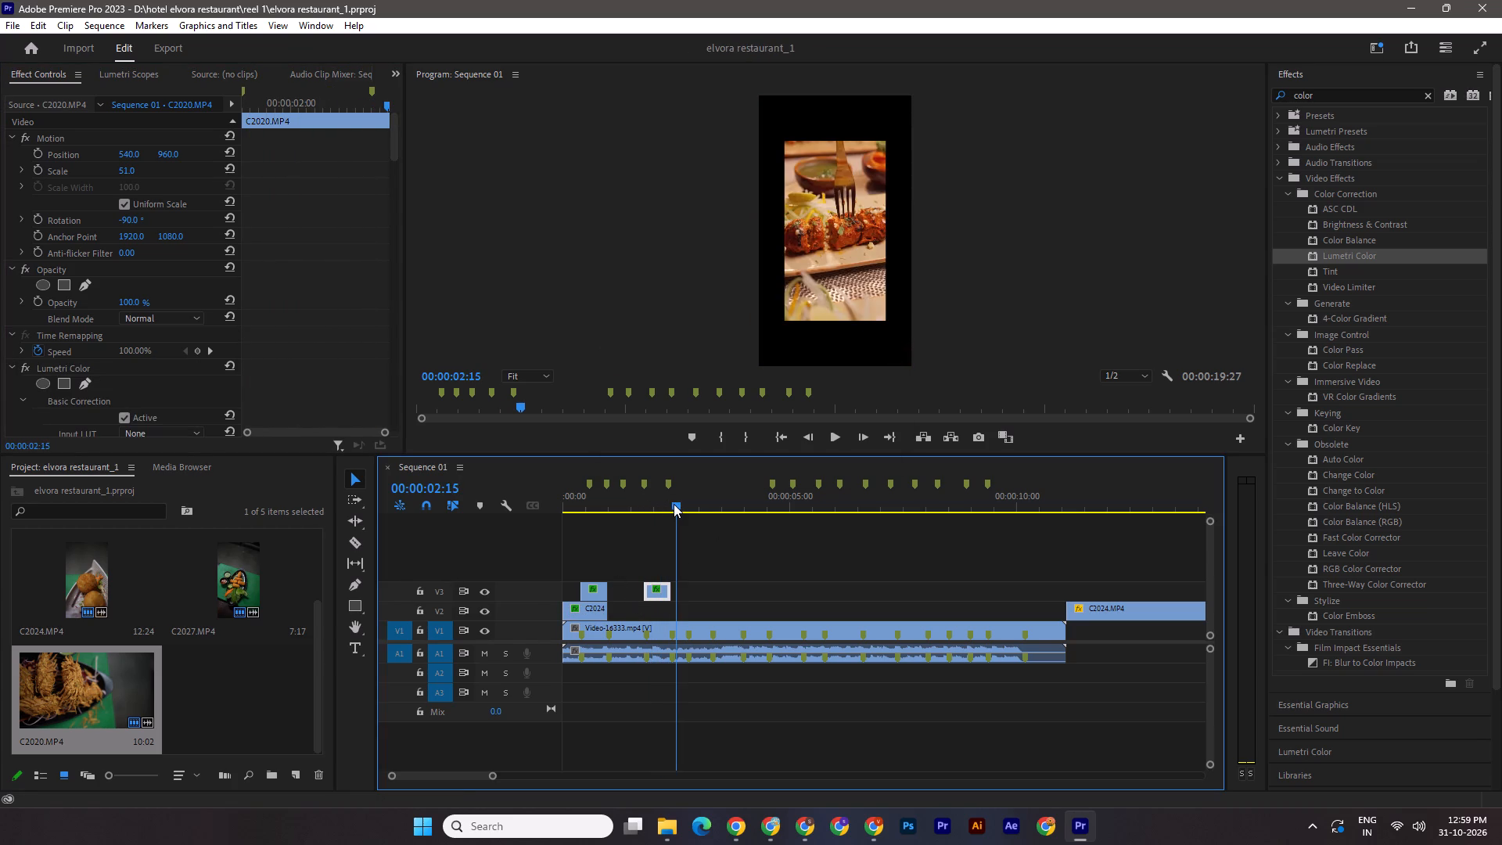
drag(674, 504, 627, 502)
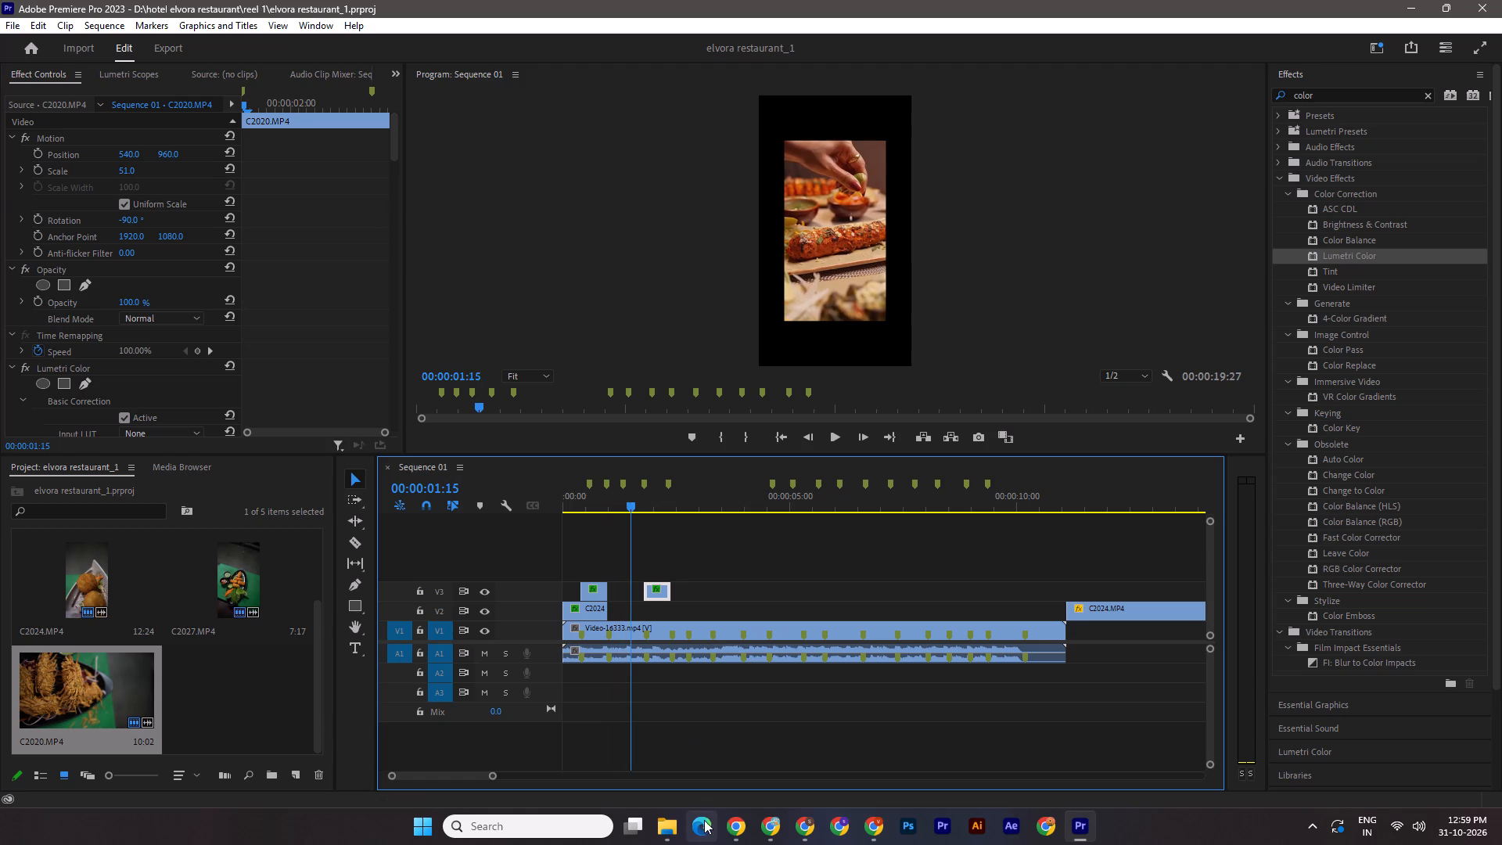
click(661, 824)
click(767, 765)
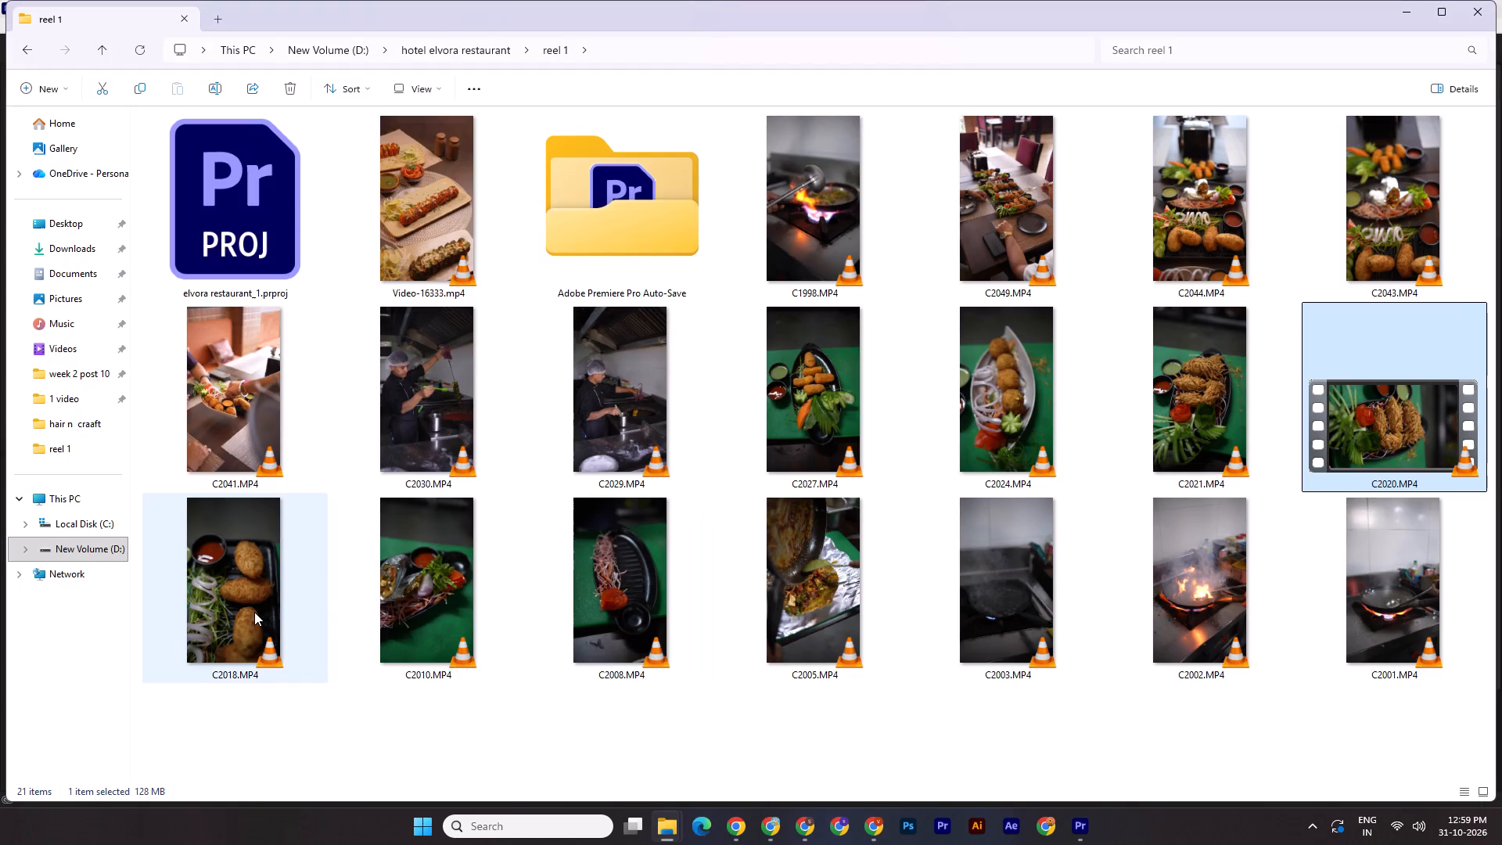
click(254, 612)
click(432, 577)
drag(414, 595, 458, 559)
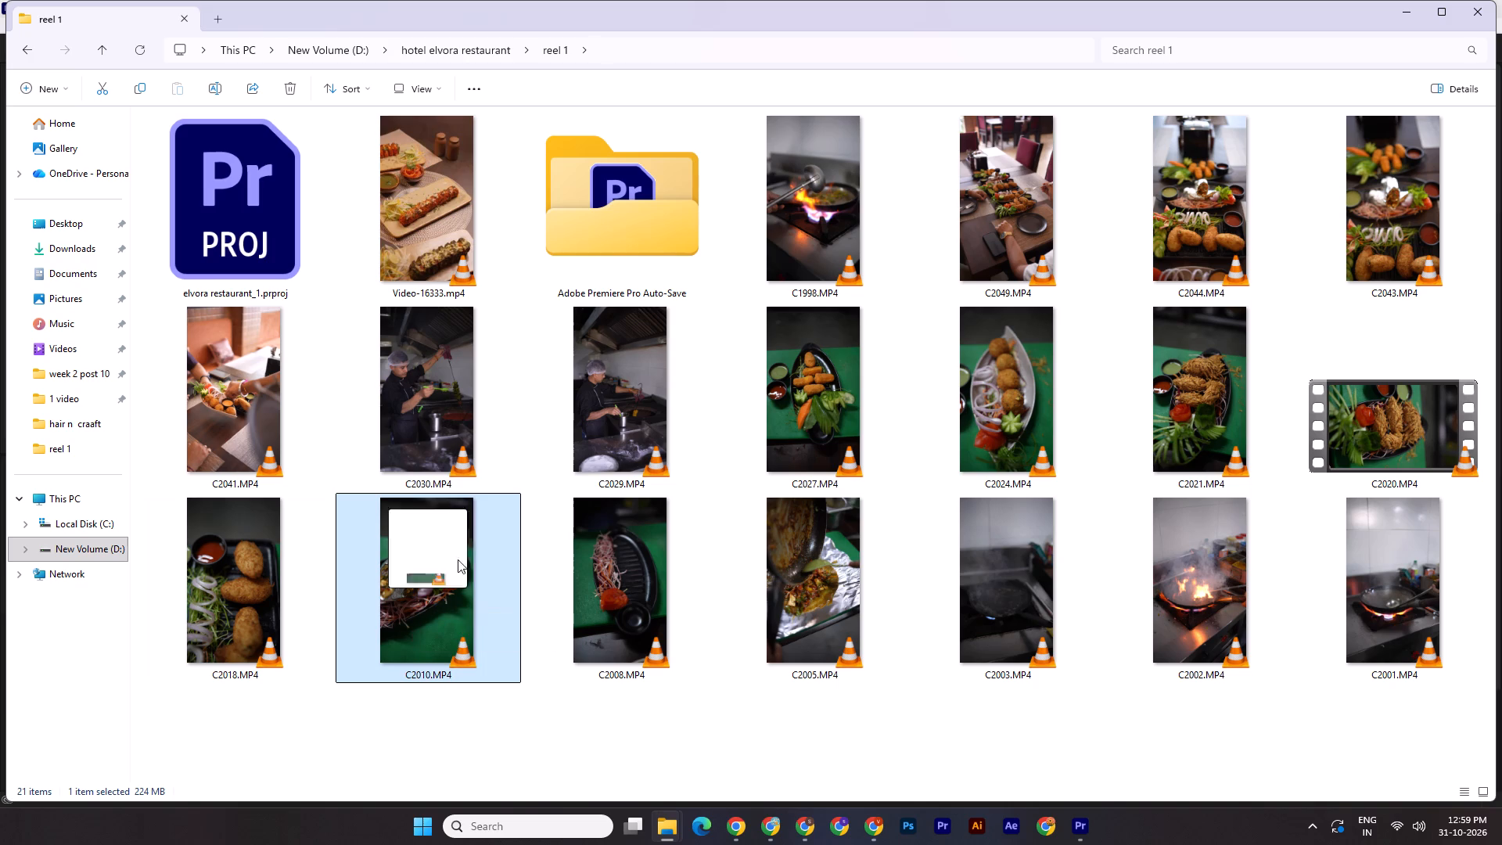
drag(458, 559, 617, 567)
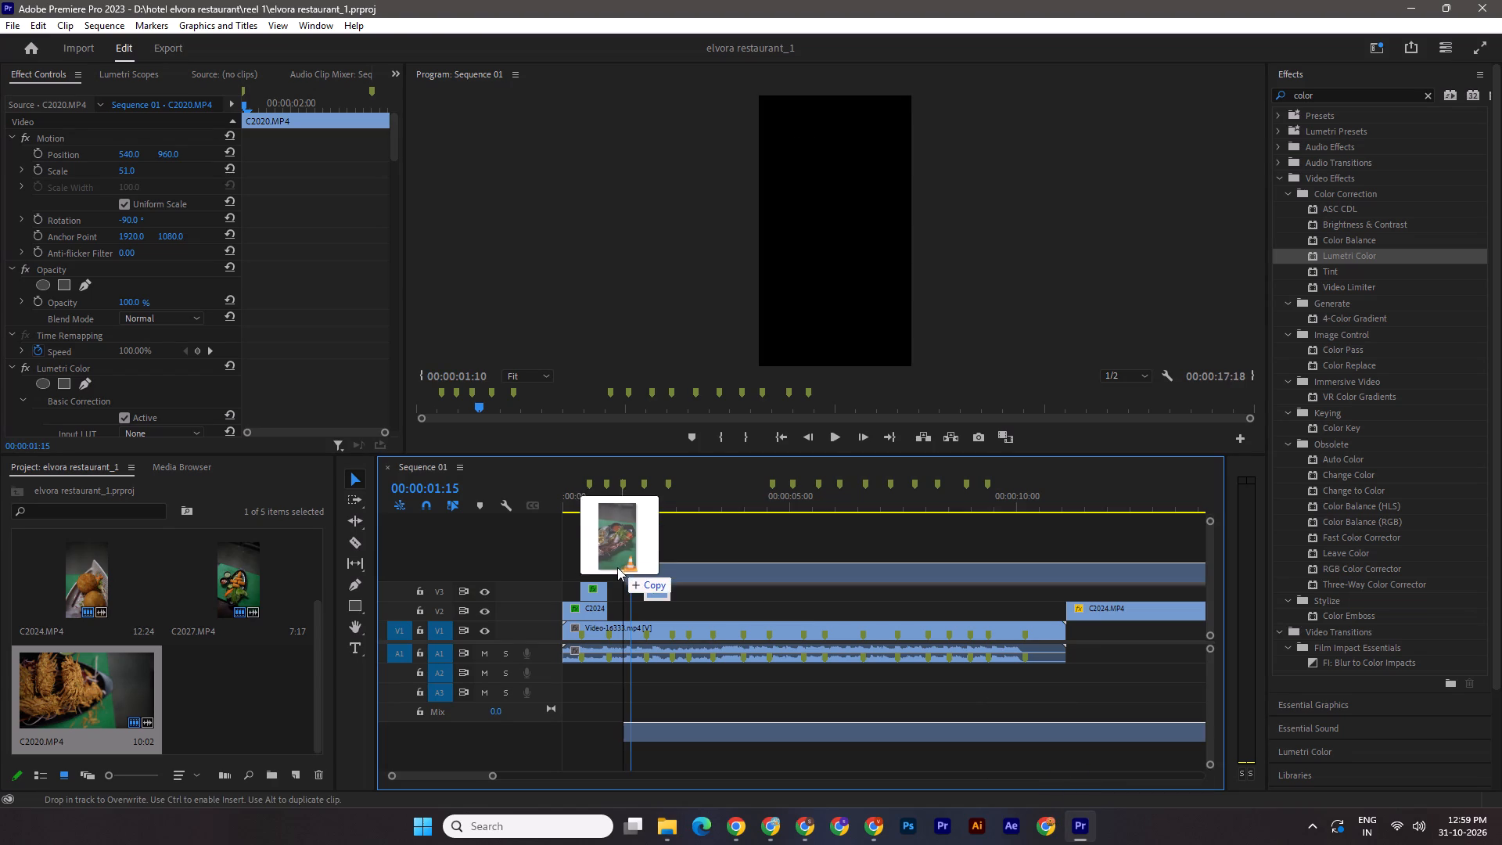
drag(617, 567, 609, 565)
Unlink C2010.MP4's audio from its video and delete the audio from A4.
click(645, 572)
right_click(645, 572)
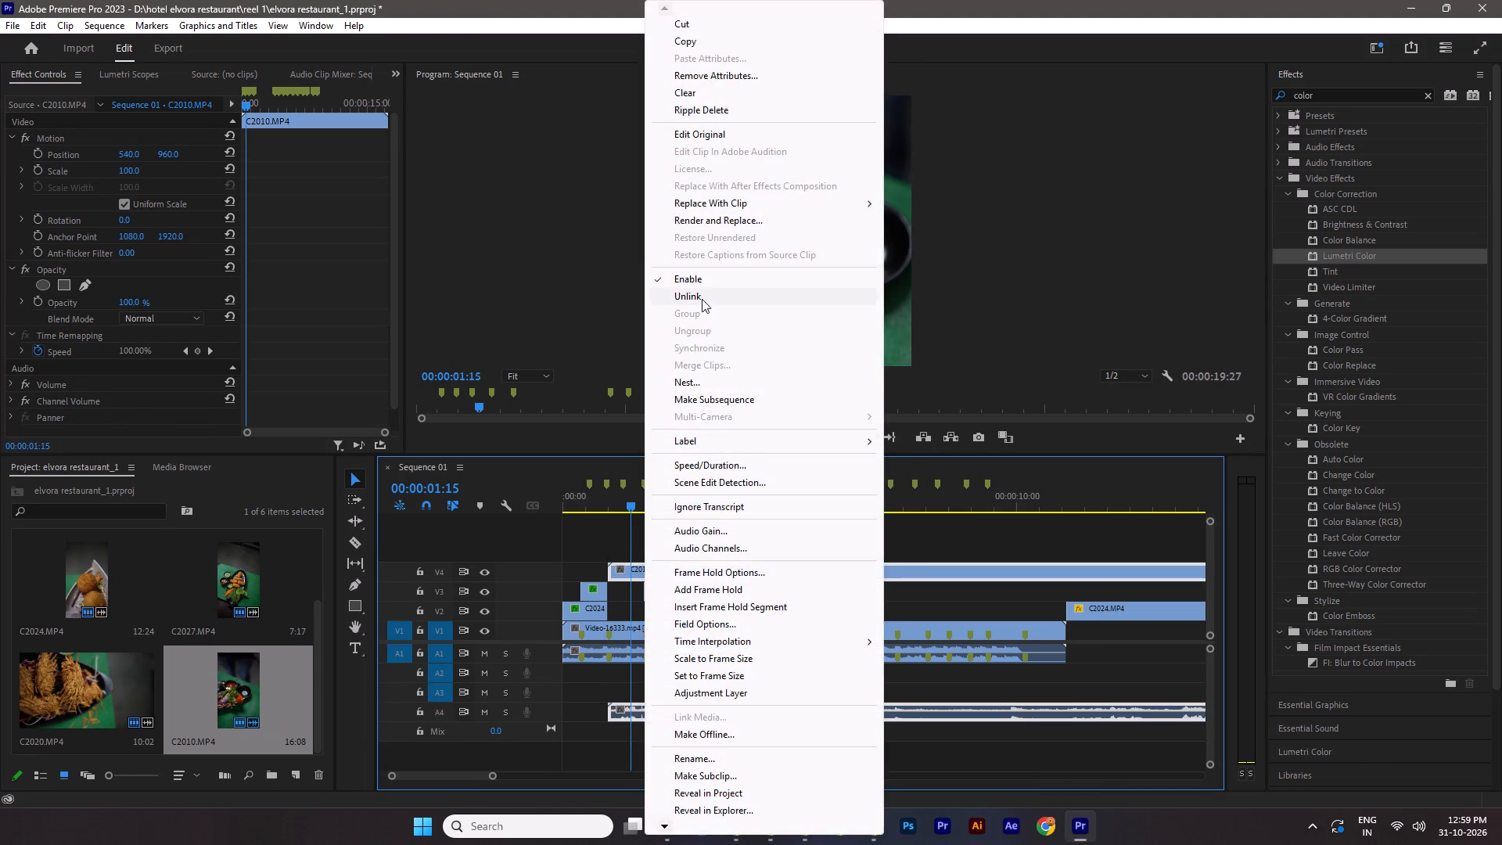
click(702, 299)
click(762, 707)
key(Delete)
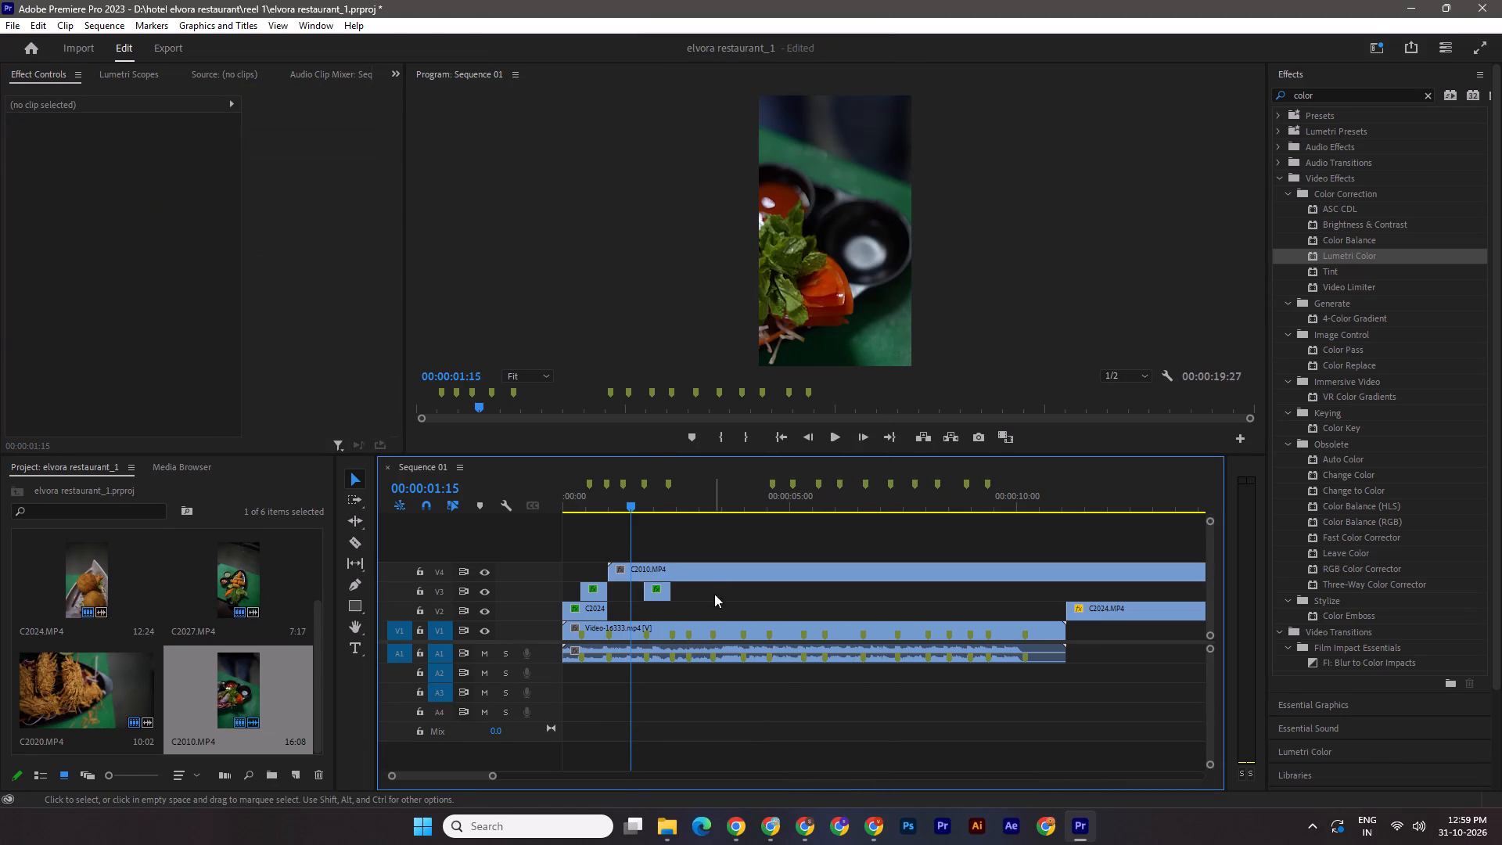
Set C2010.MP4's Scale to 51 and save the project.
click(714, 573)
click(134, 173)
text(51)
key(Return)
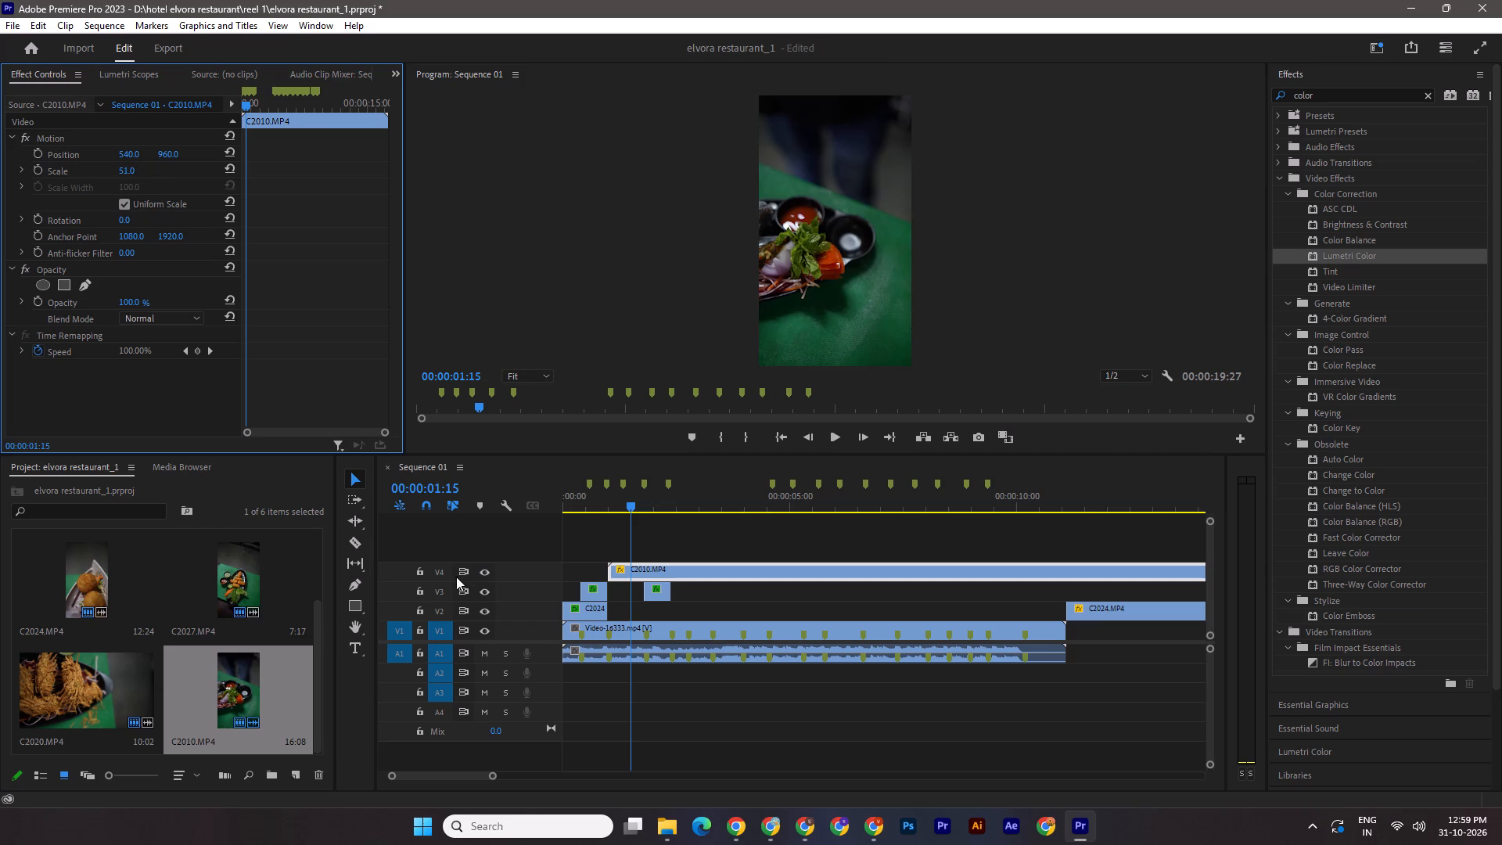
key(ctrl+s)
Play through C2010.MP4, trim its start to 00:00:07:22, and move the shortened clip back to 00:00:01:00 on V4.
drag(494, 772, 523, 777)
key(space)
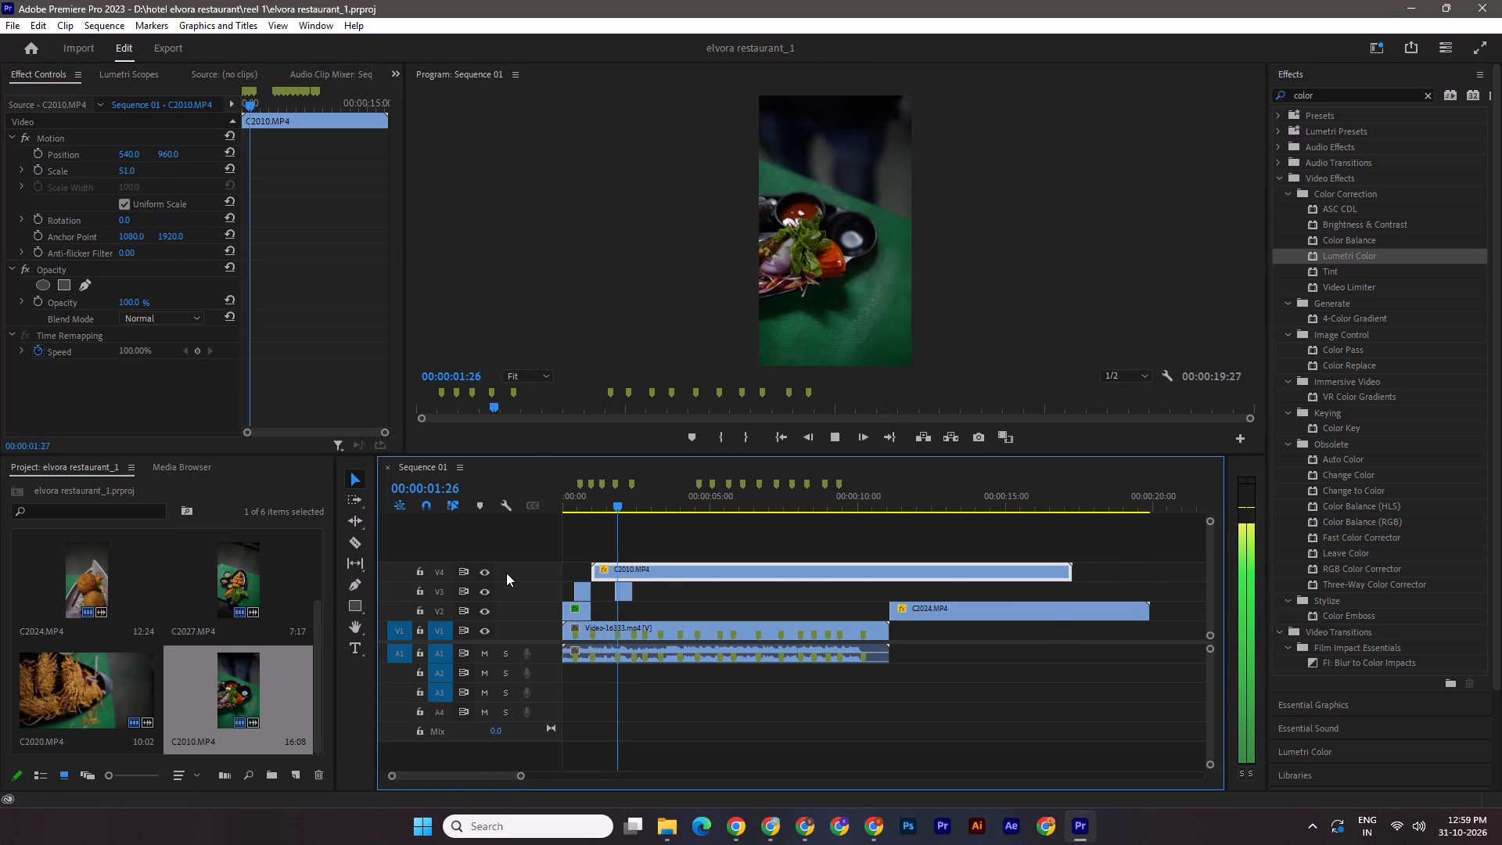
drag(649, 504, 717, 507)
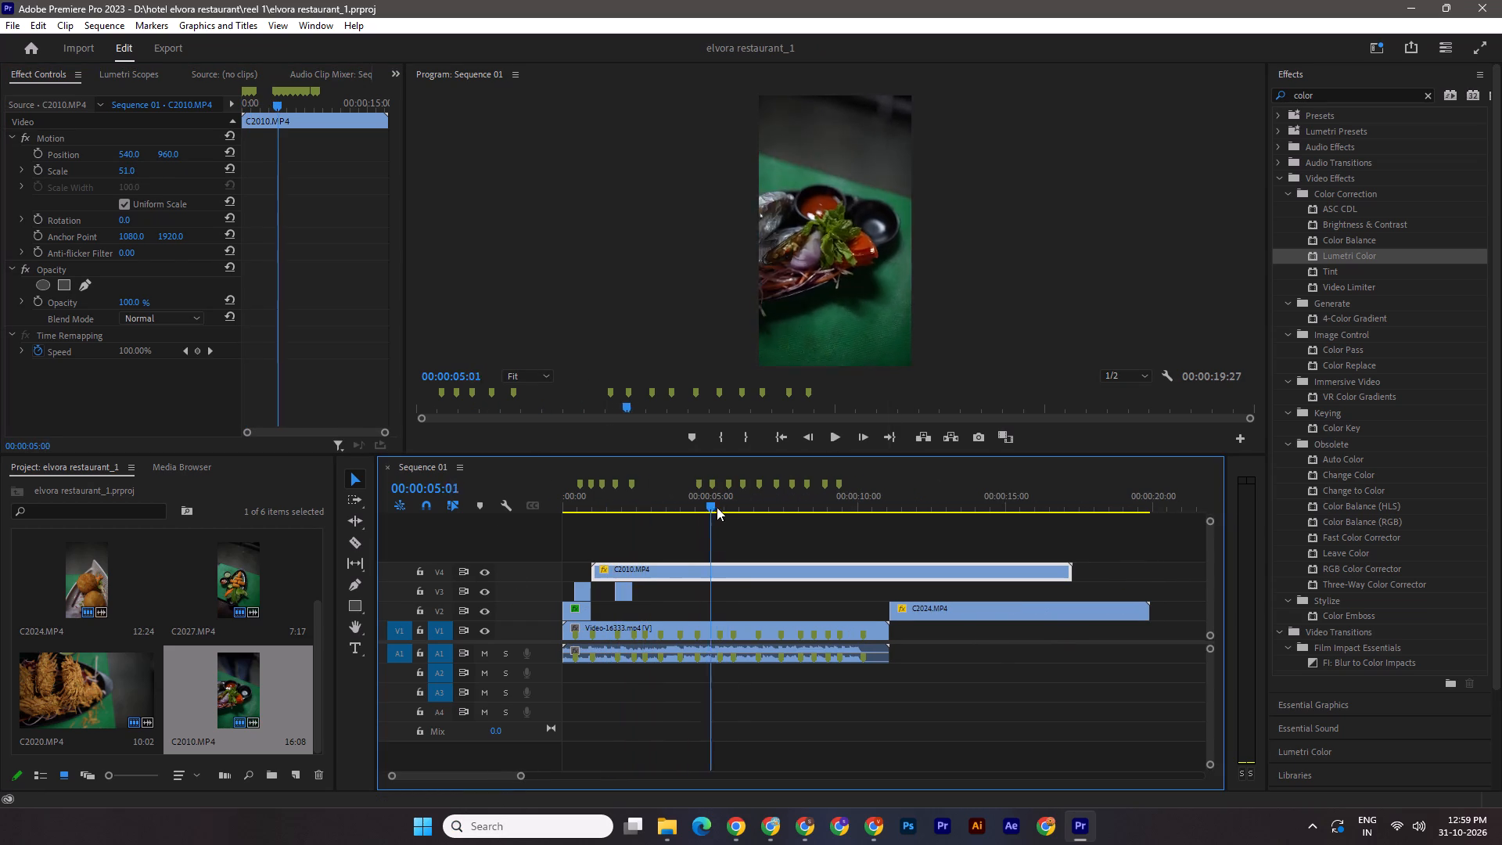
drag(717, 507, 738, 510)
key(space)
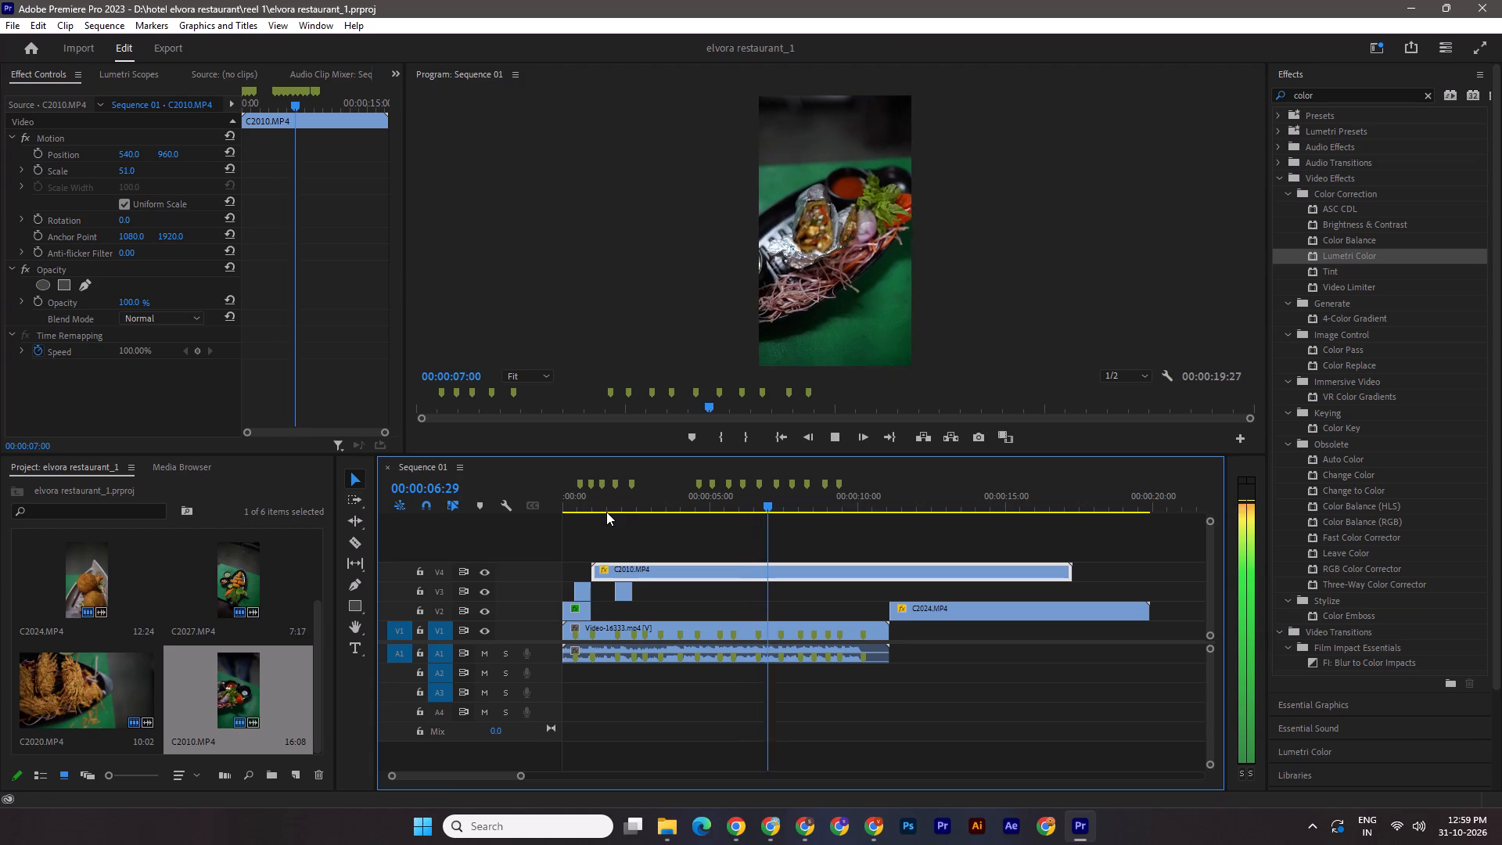
key(space)
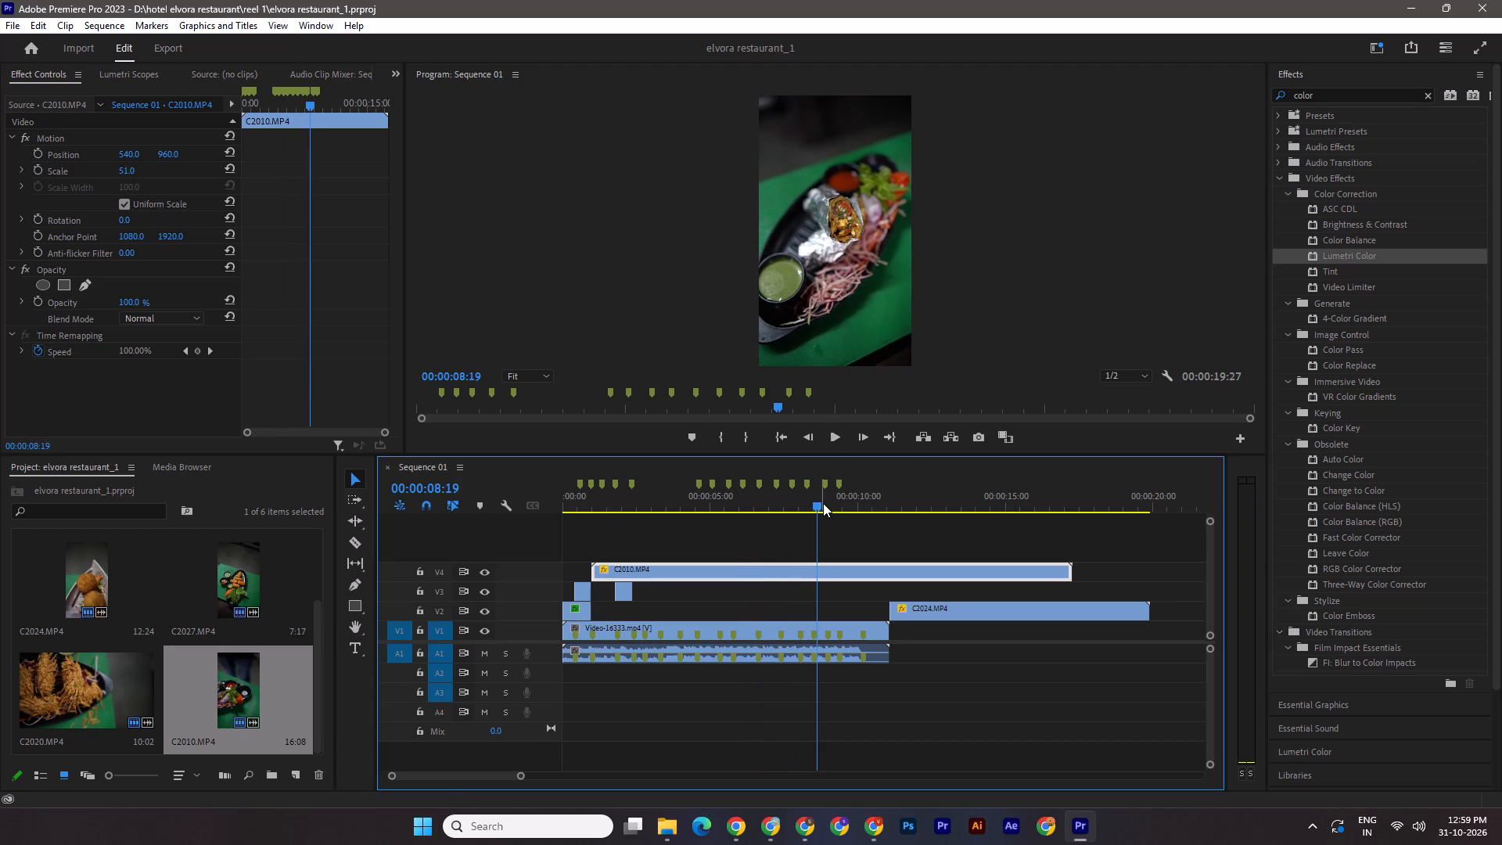
drag(823, 503, 802, 504)
drag(802, 504, 793, 504)
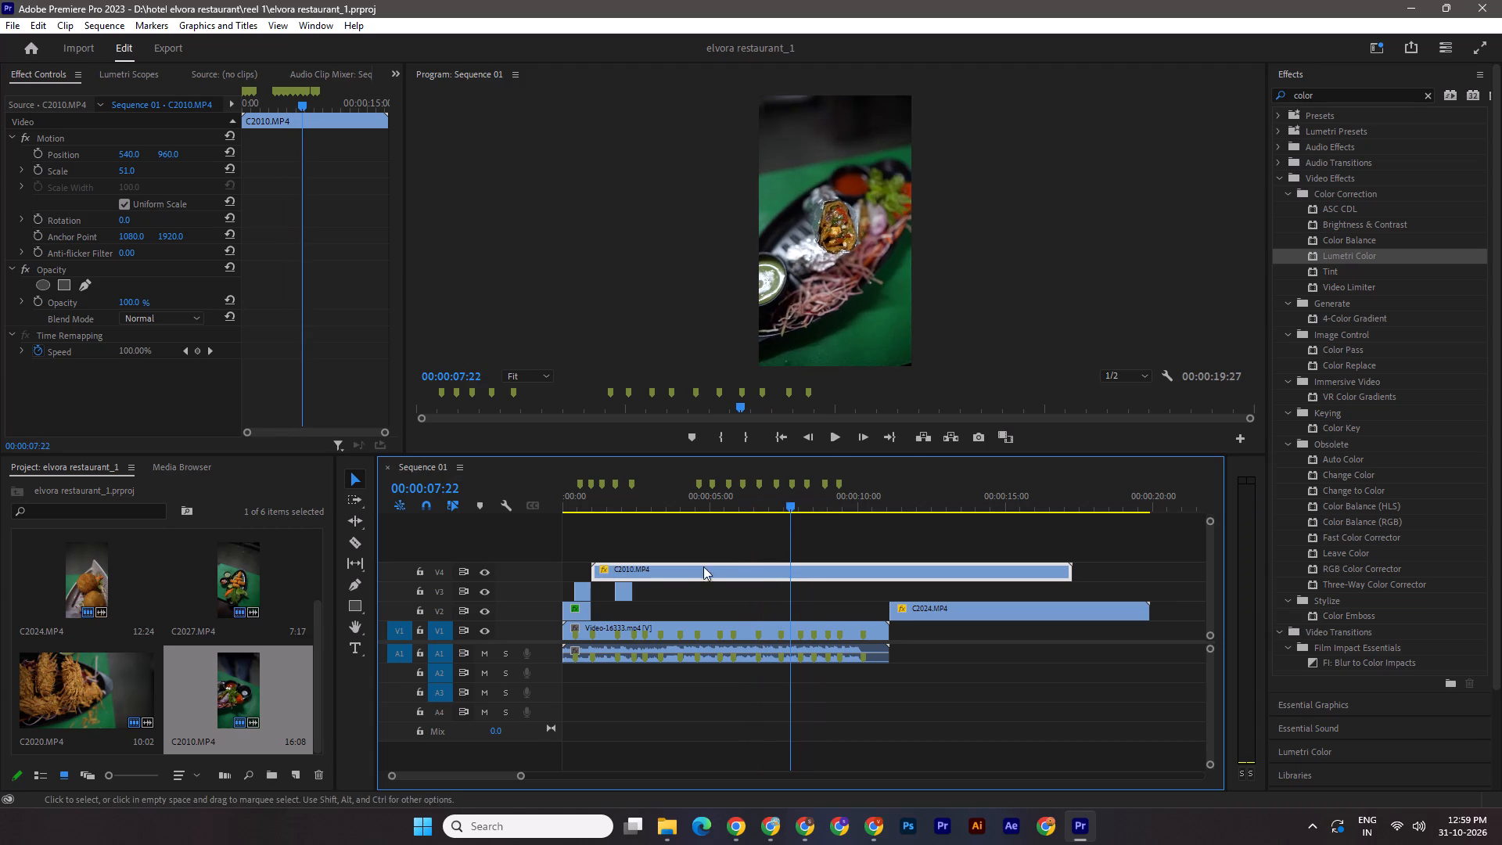
drag(597, 571, 795, 577)
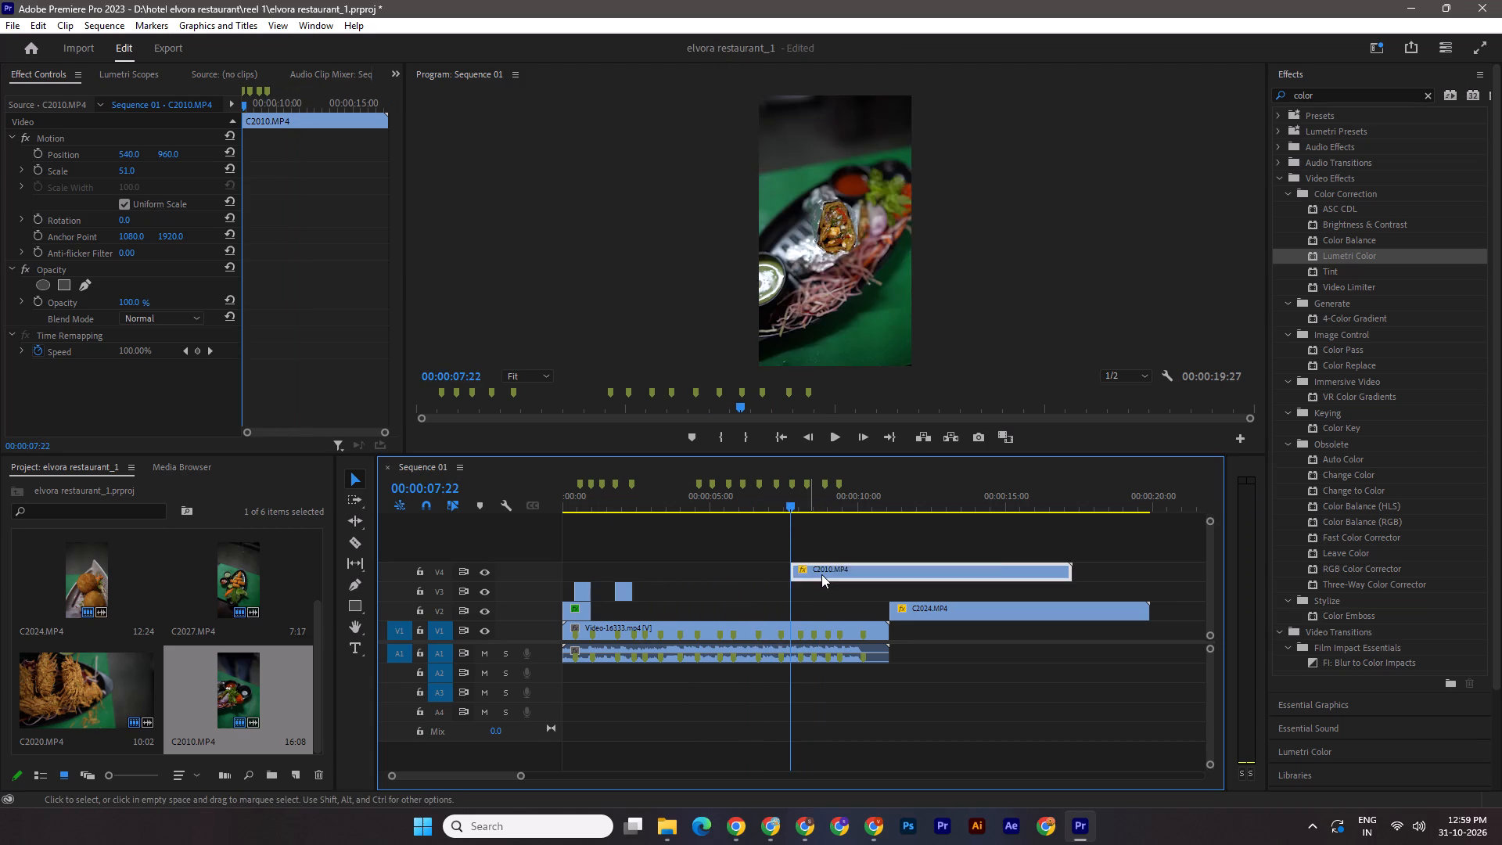
drag(827, 574, 632, 577)
Split C2010.MP4 at the 00:00:01:10 marker and move the short first piece down to V3, right after C2027.MP4.
click(602, 508)
drag(518, 776, 513, 776)
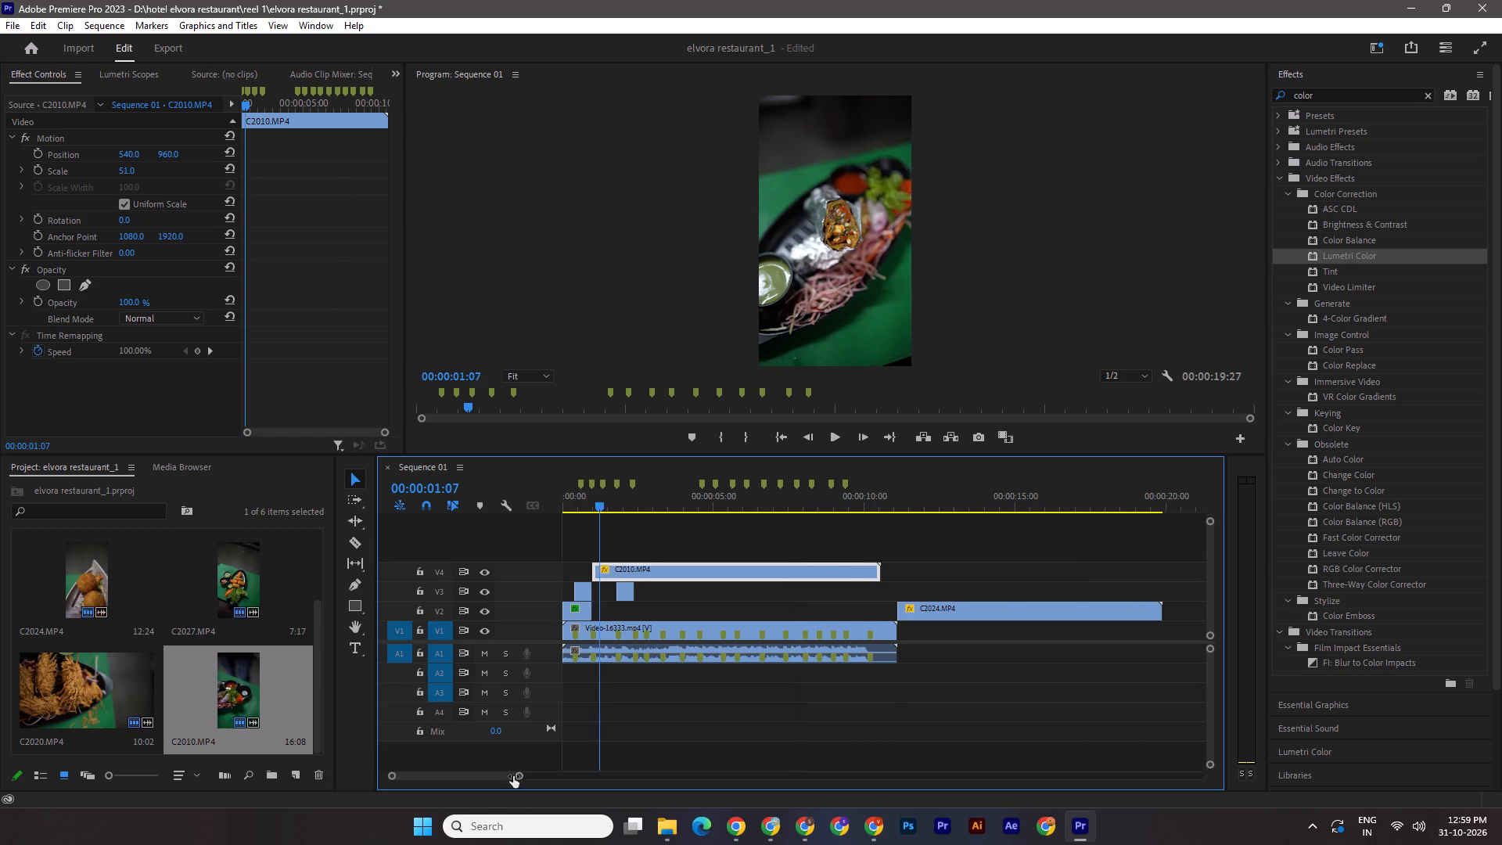
drag(513, 776, 481, 776)
drag(708, 502, 688, 502)
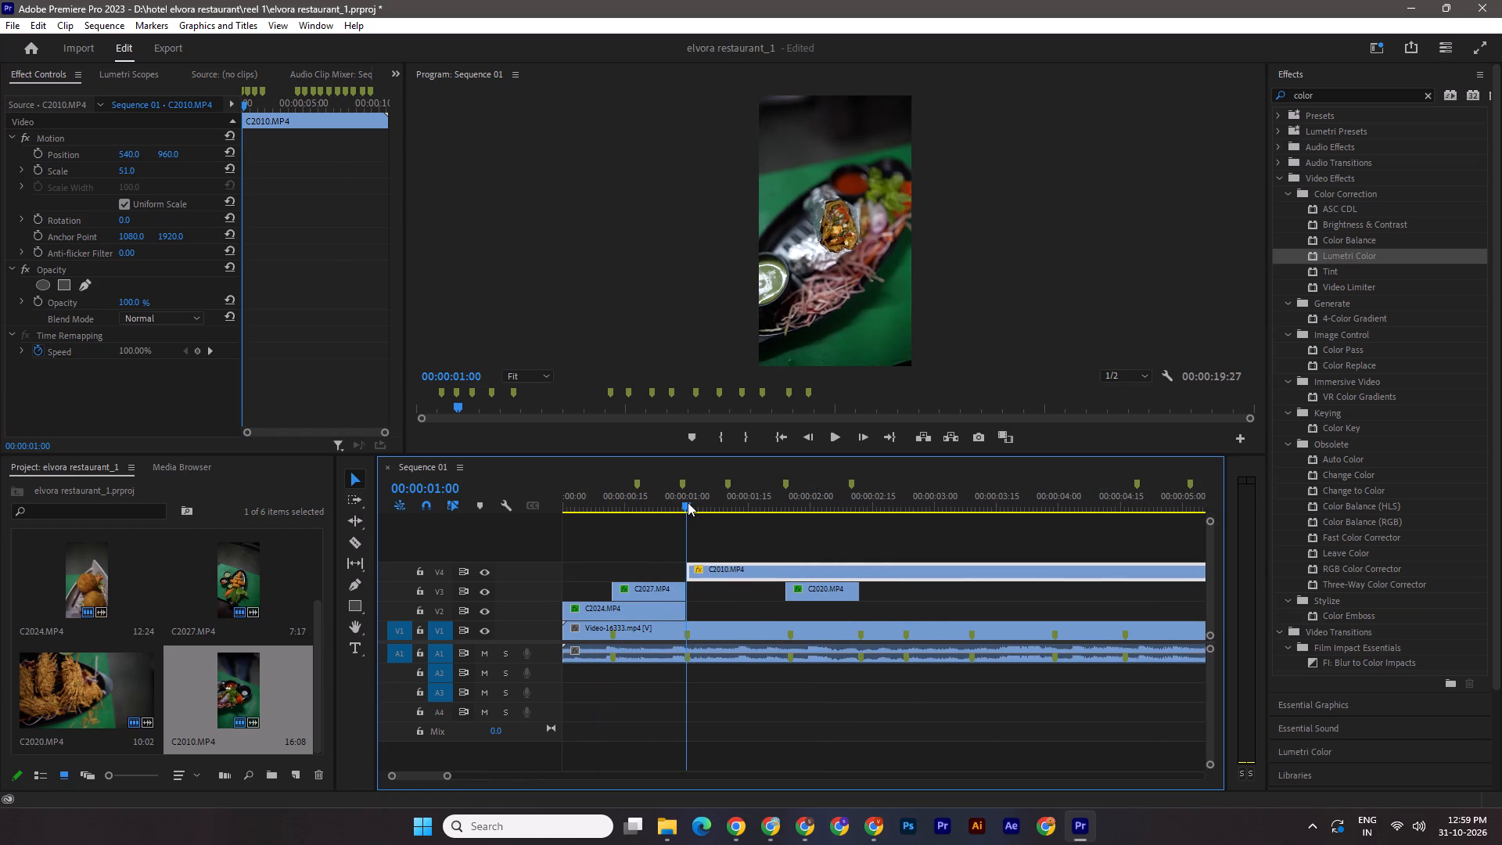
drag(688, 502, 739, 503)
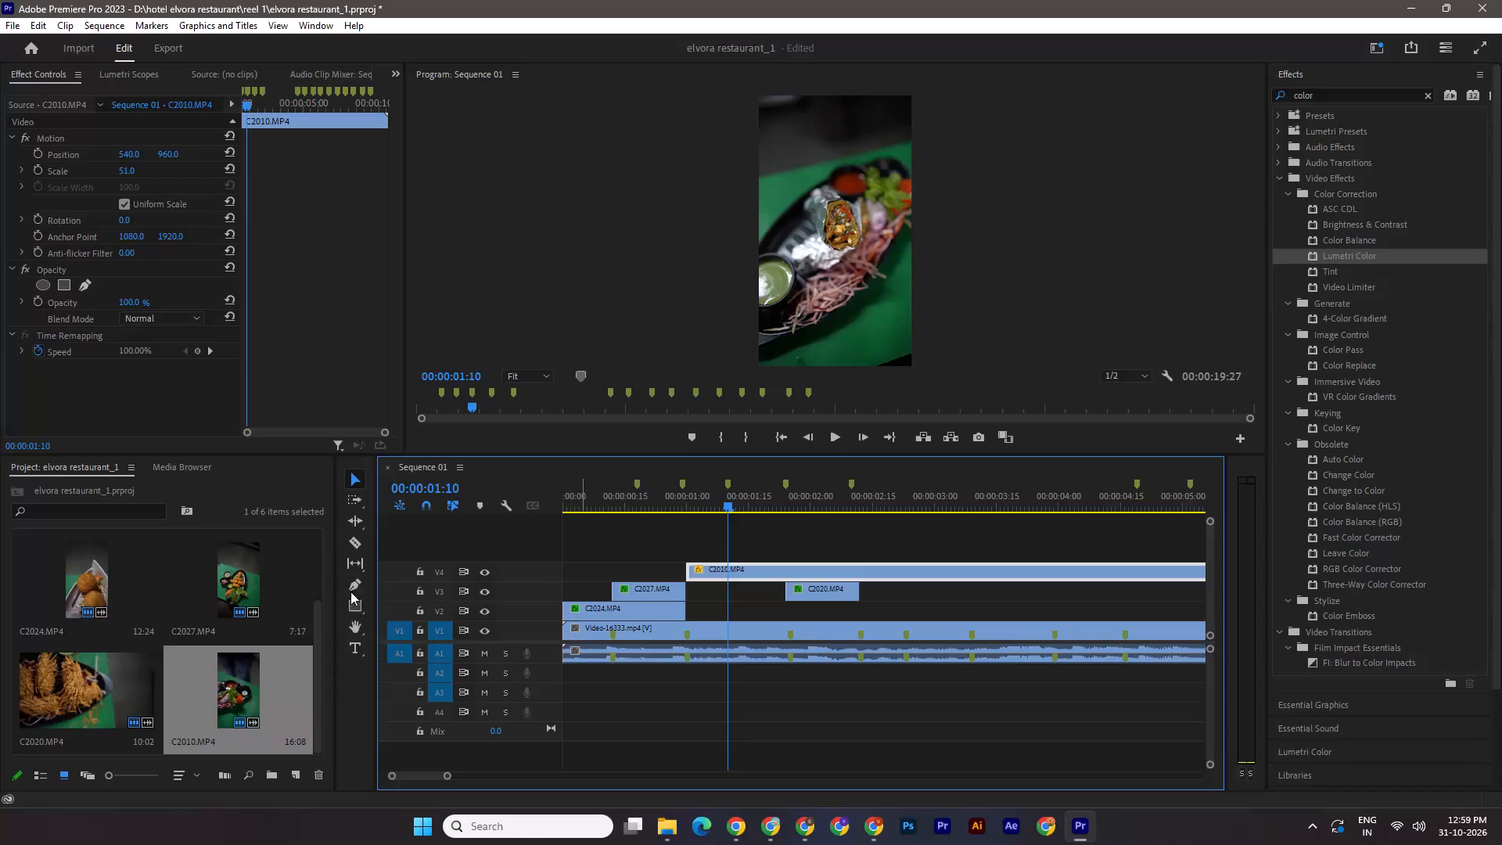
click(351, 541)
click(731, 568)
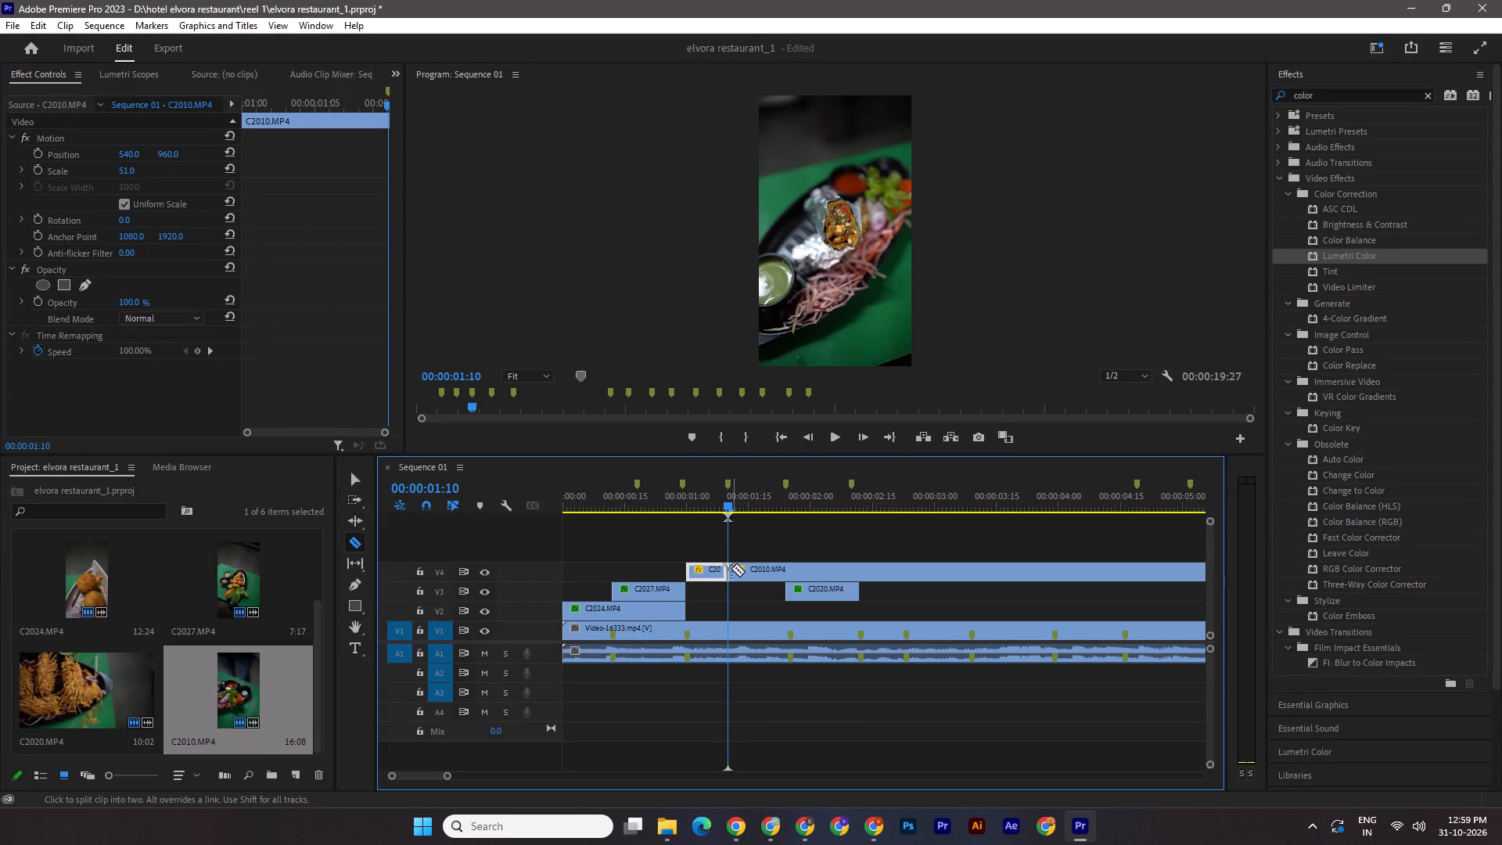
click(368, 481)
click(356, 479)
drag(702, 575, 700, 596)
Review the remaining C2010.MP4 footage on V4, delete that leftover piece, and save the project.
drag(448, 778, 513, 778)
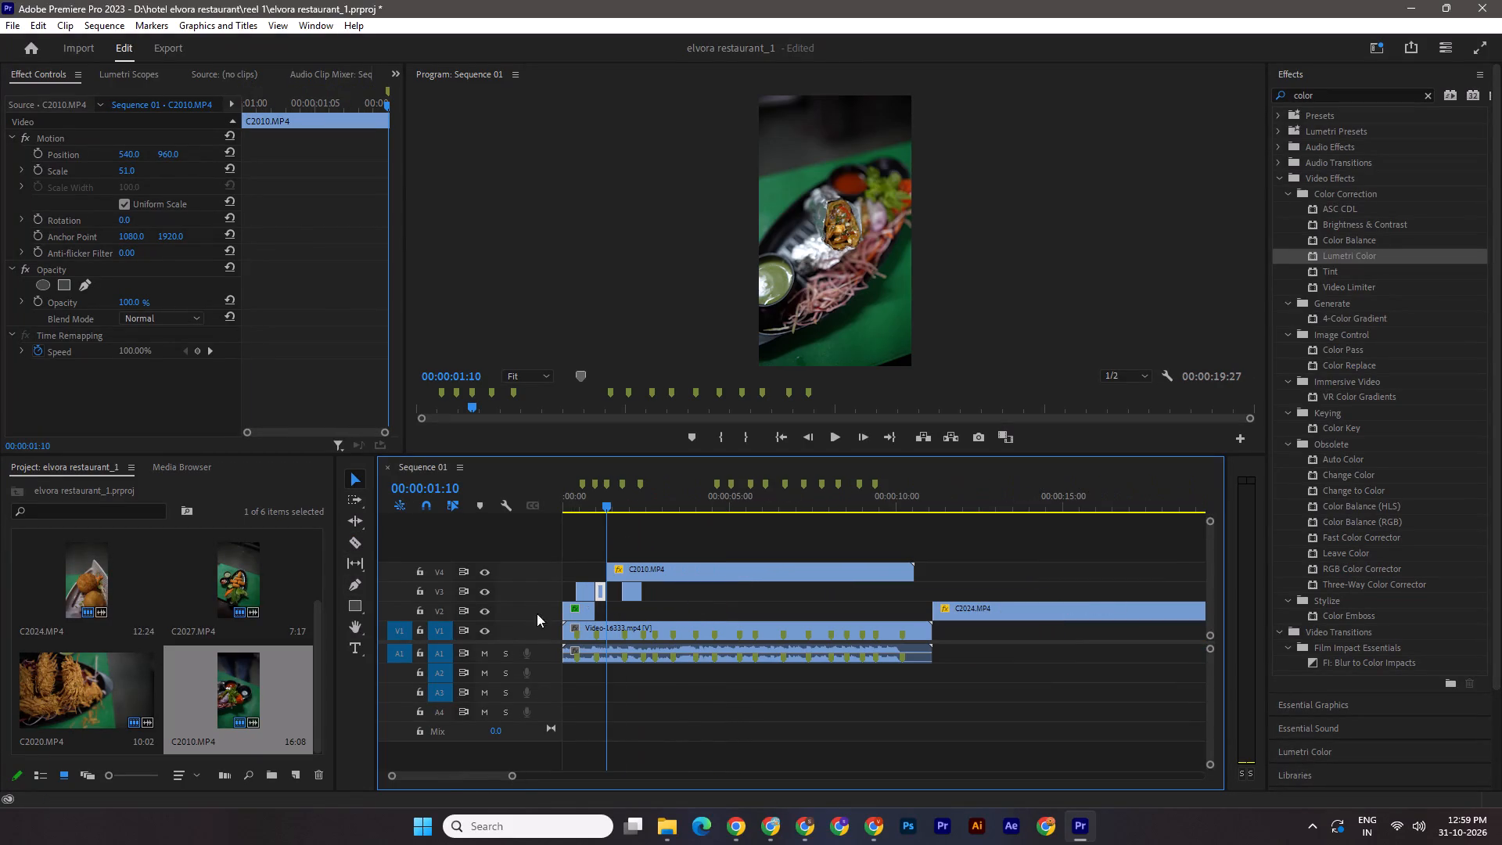
drag(605, 505, 753, 525)
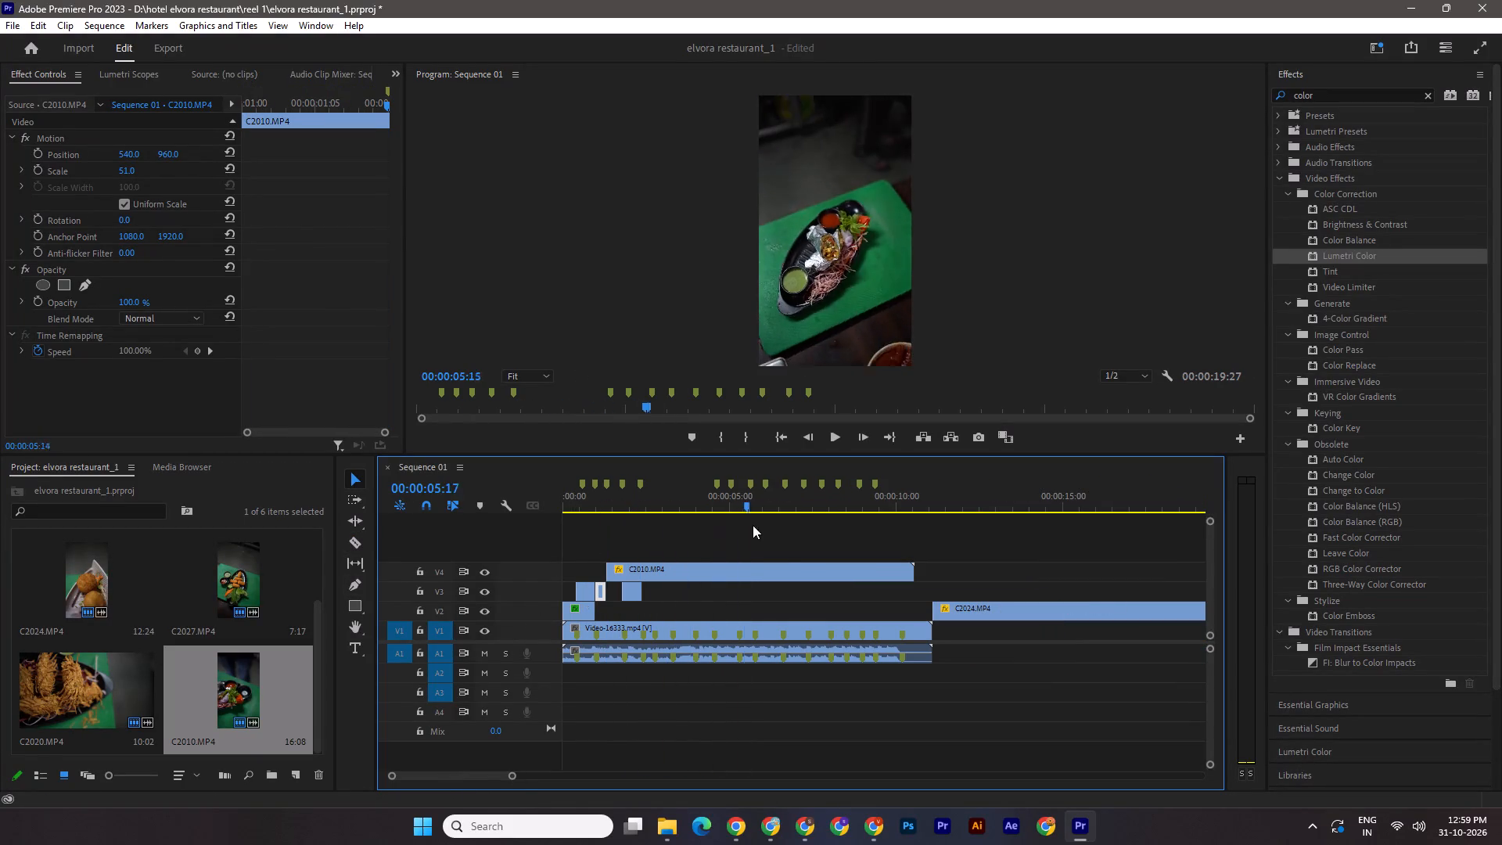
drag(753, 525, 821, 527)
drag(826, 508, 812, 505)
key(space)
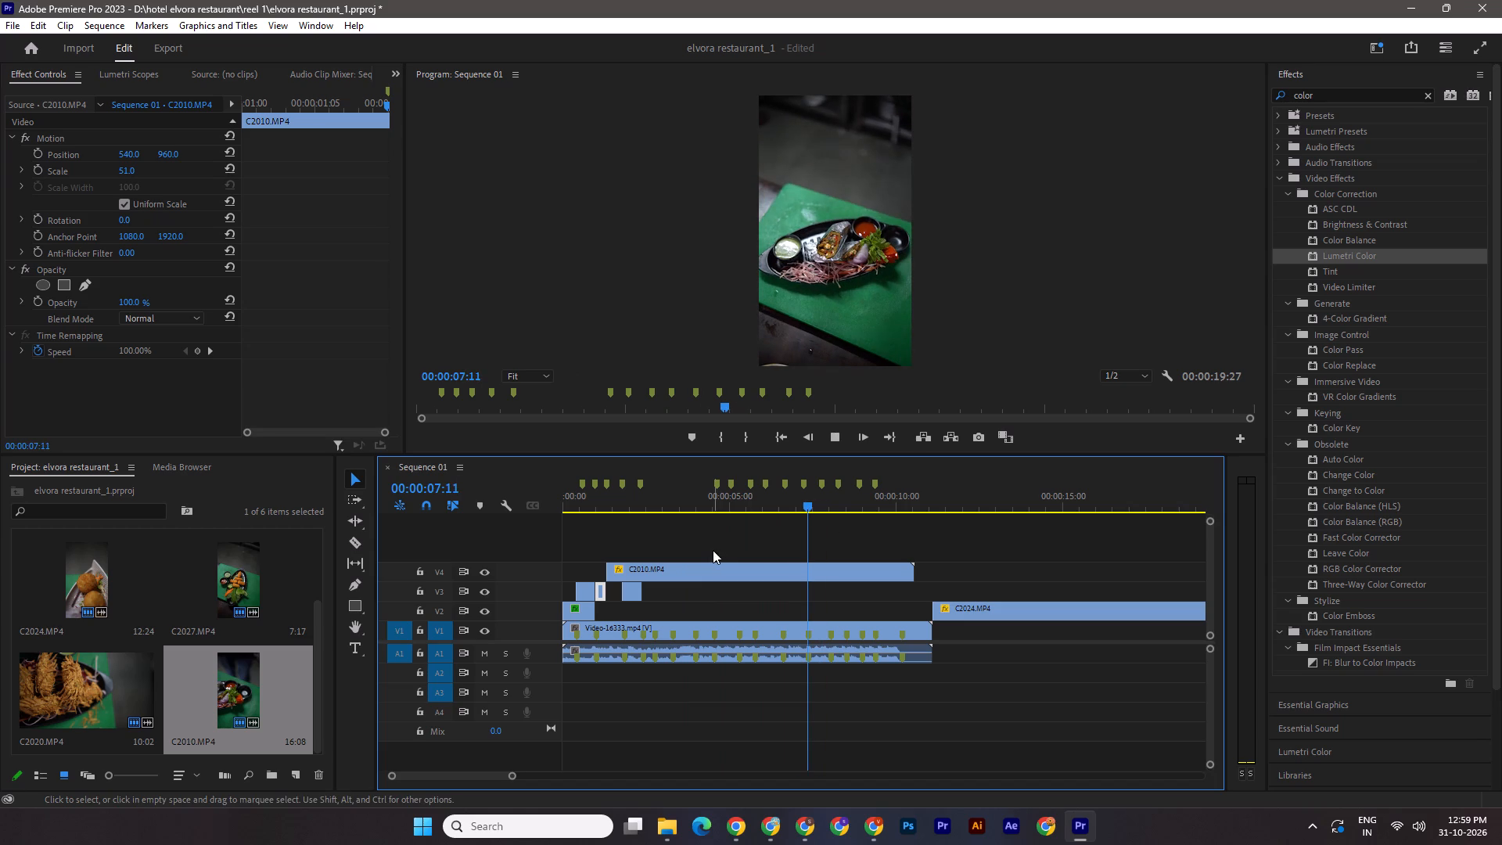
key(space)
click(758, 570)
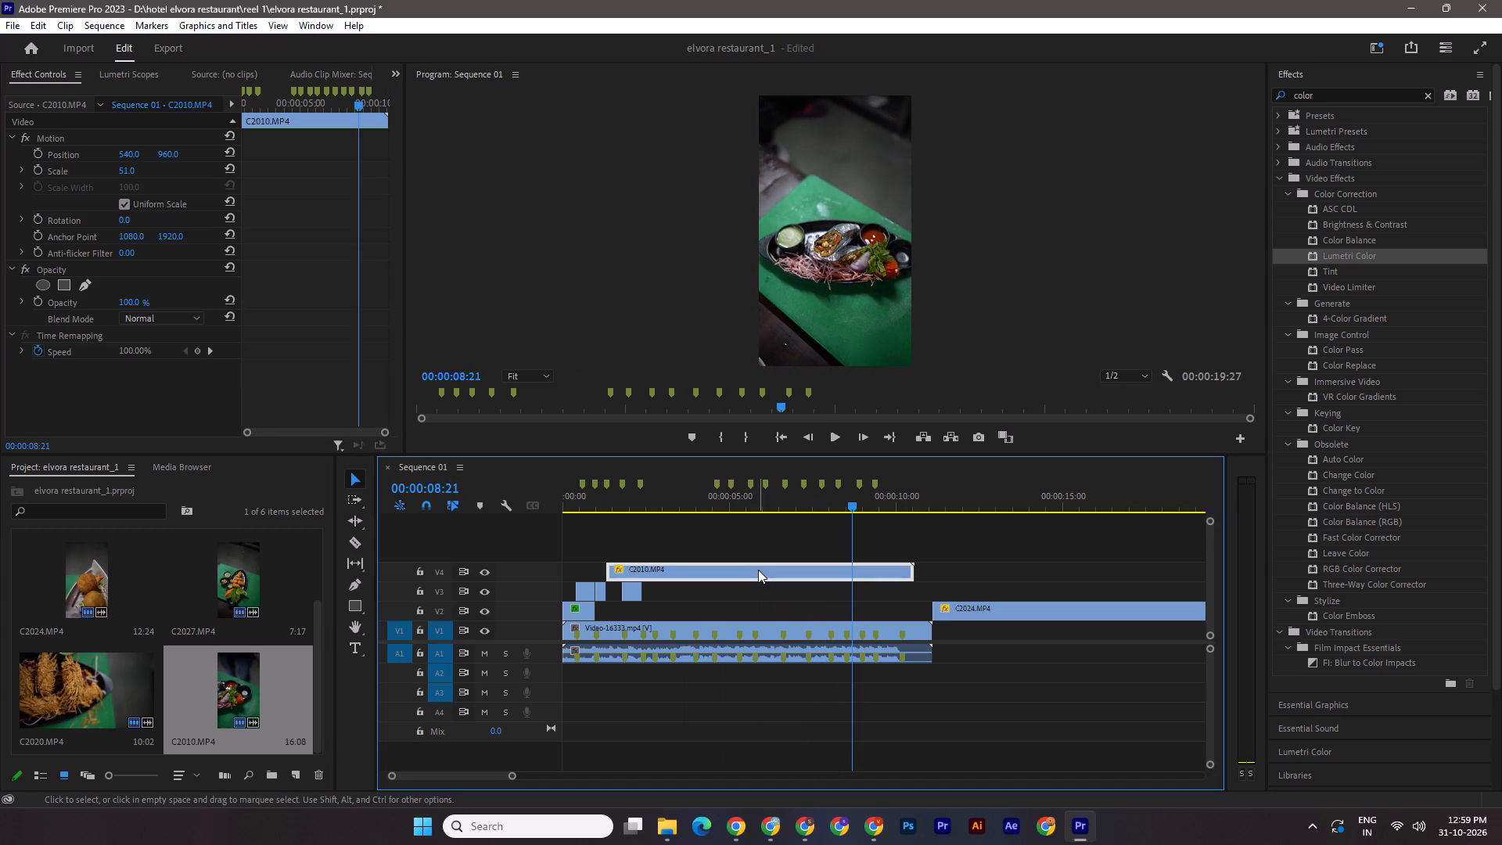
key(End)
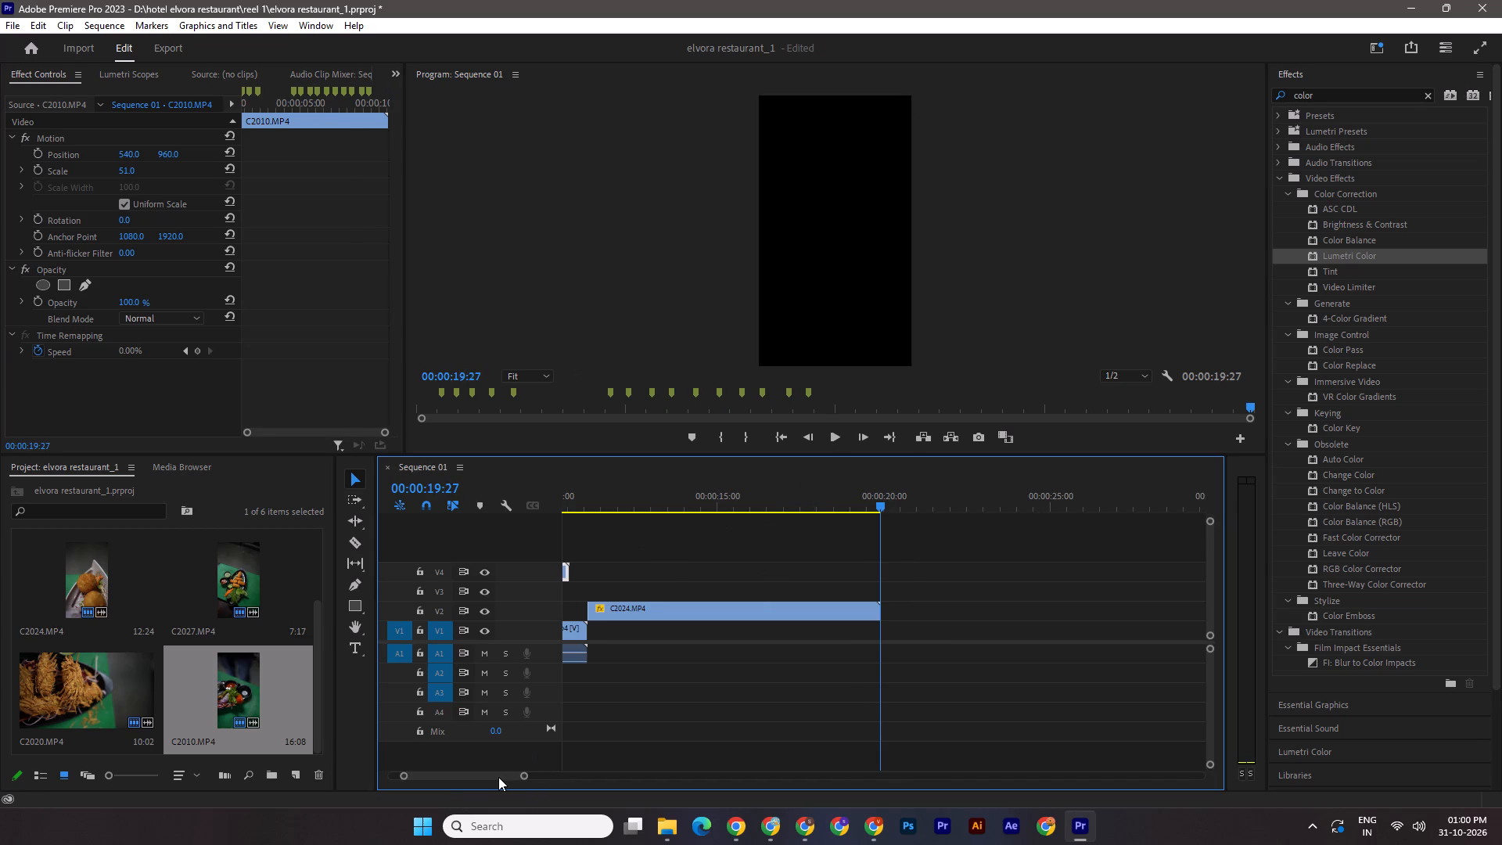
drag(498, 776, 466, 769)
click(656, 566)
click(661, 491)
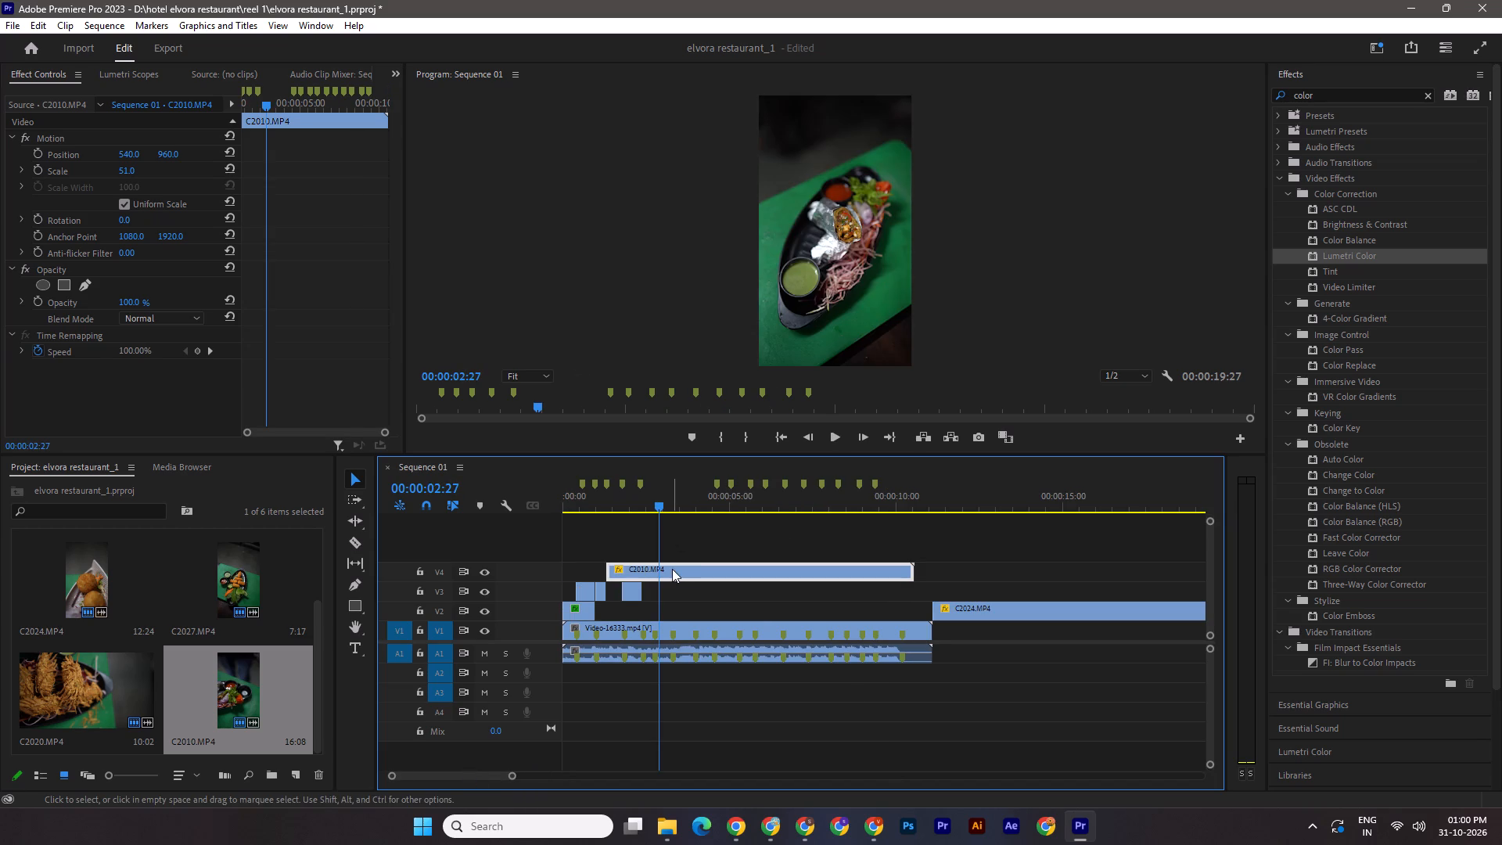
click(672, 569)
key(Delete)
key(ctrl+s)
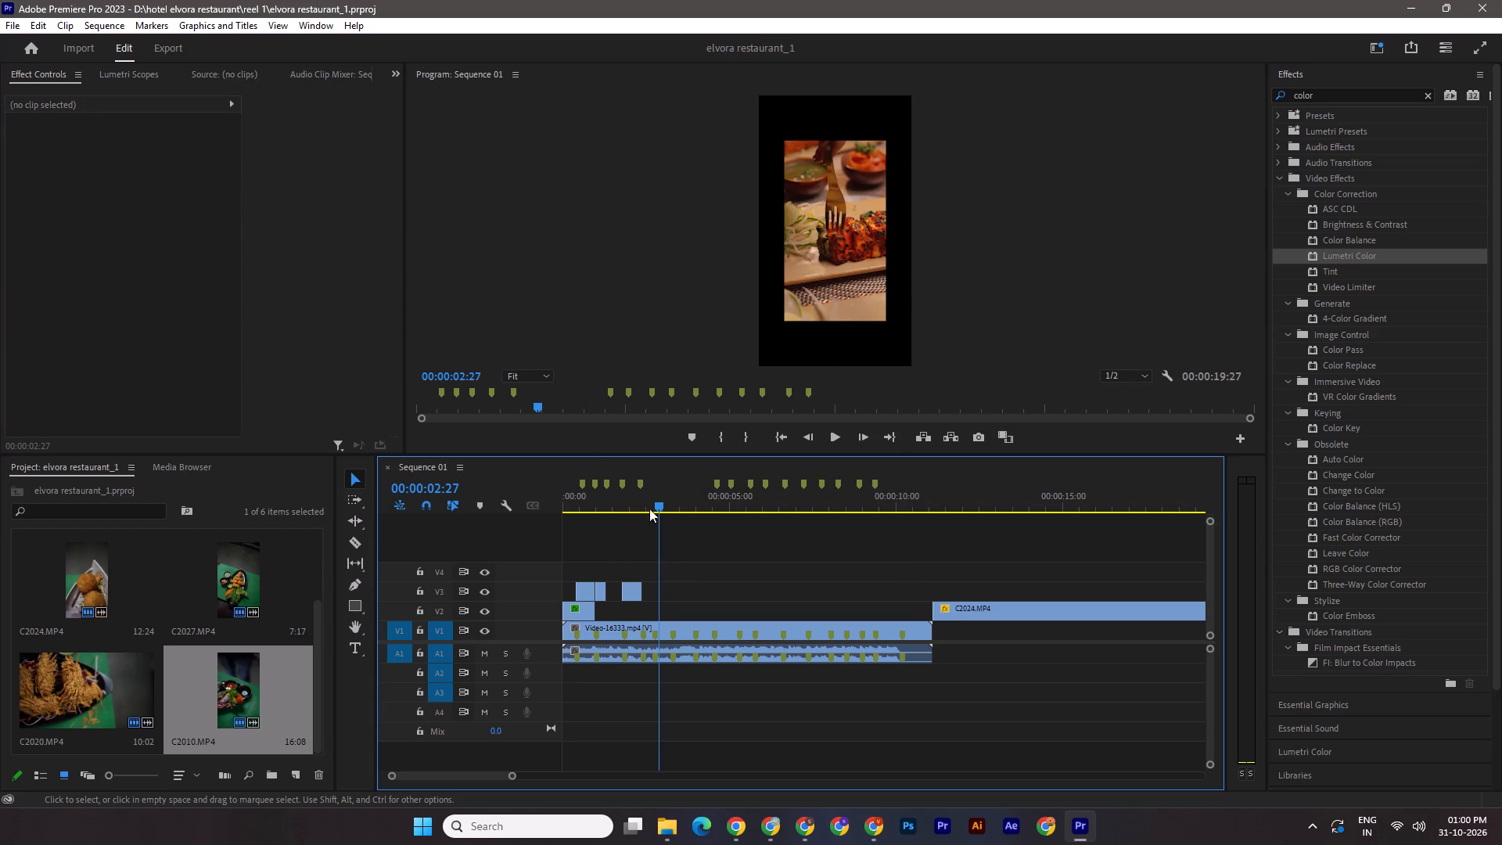
Move the leftover C2024.MP4 clip from V2 to a new track V5 starting at 00:00:07:23, and save the project.
drag(664, 502, 498, 523)
click(512, 775)
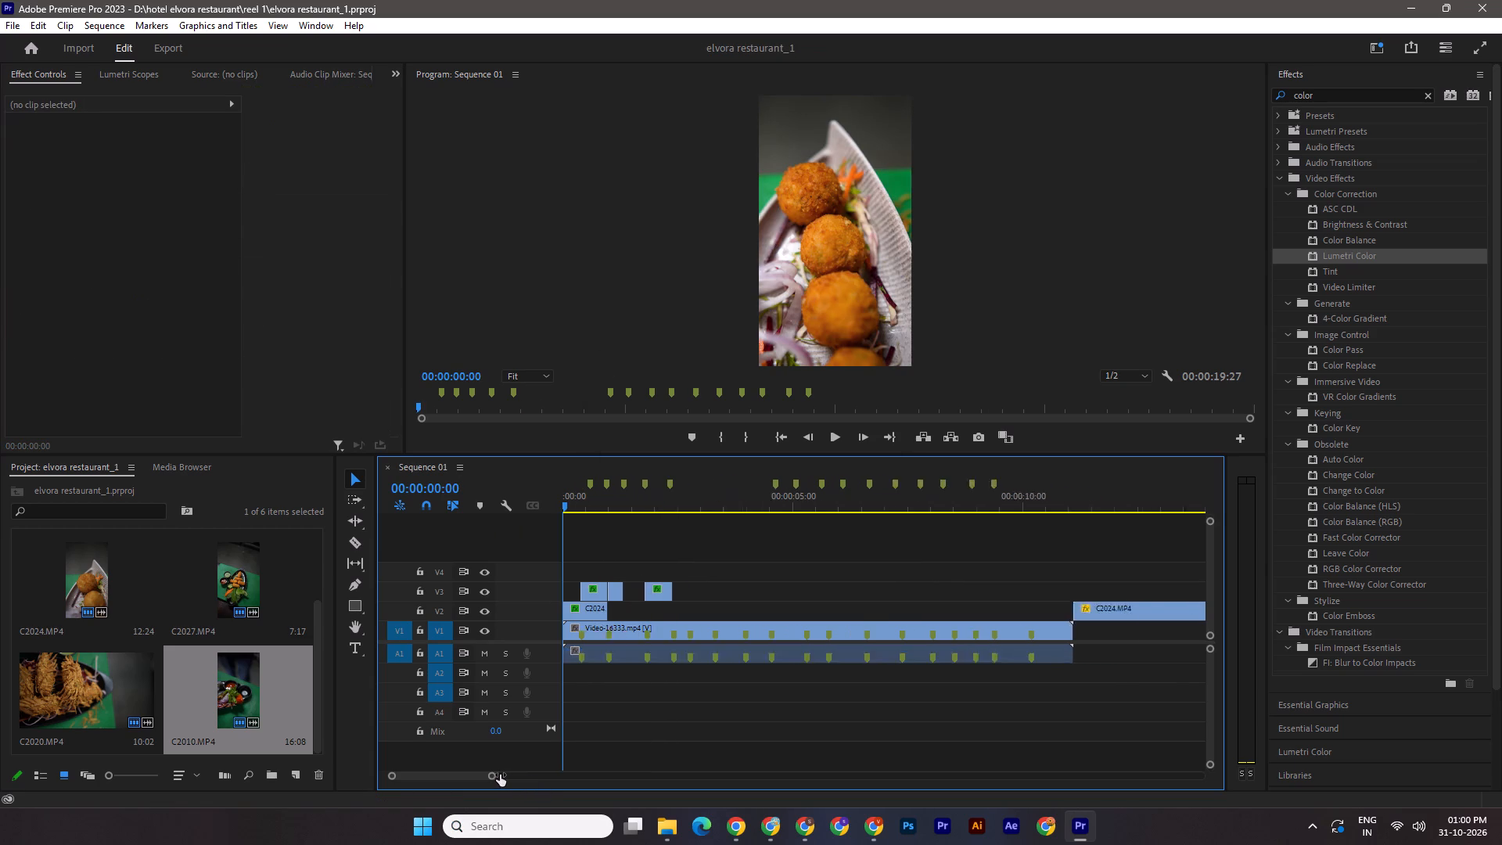
drag(1105, 610, 941, 562)
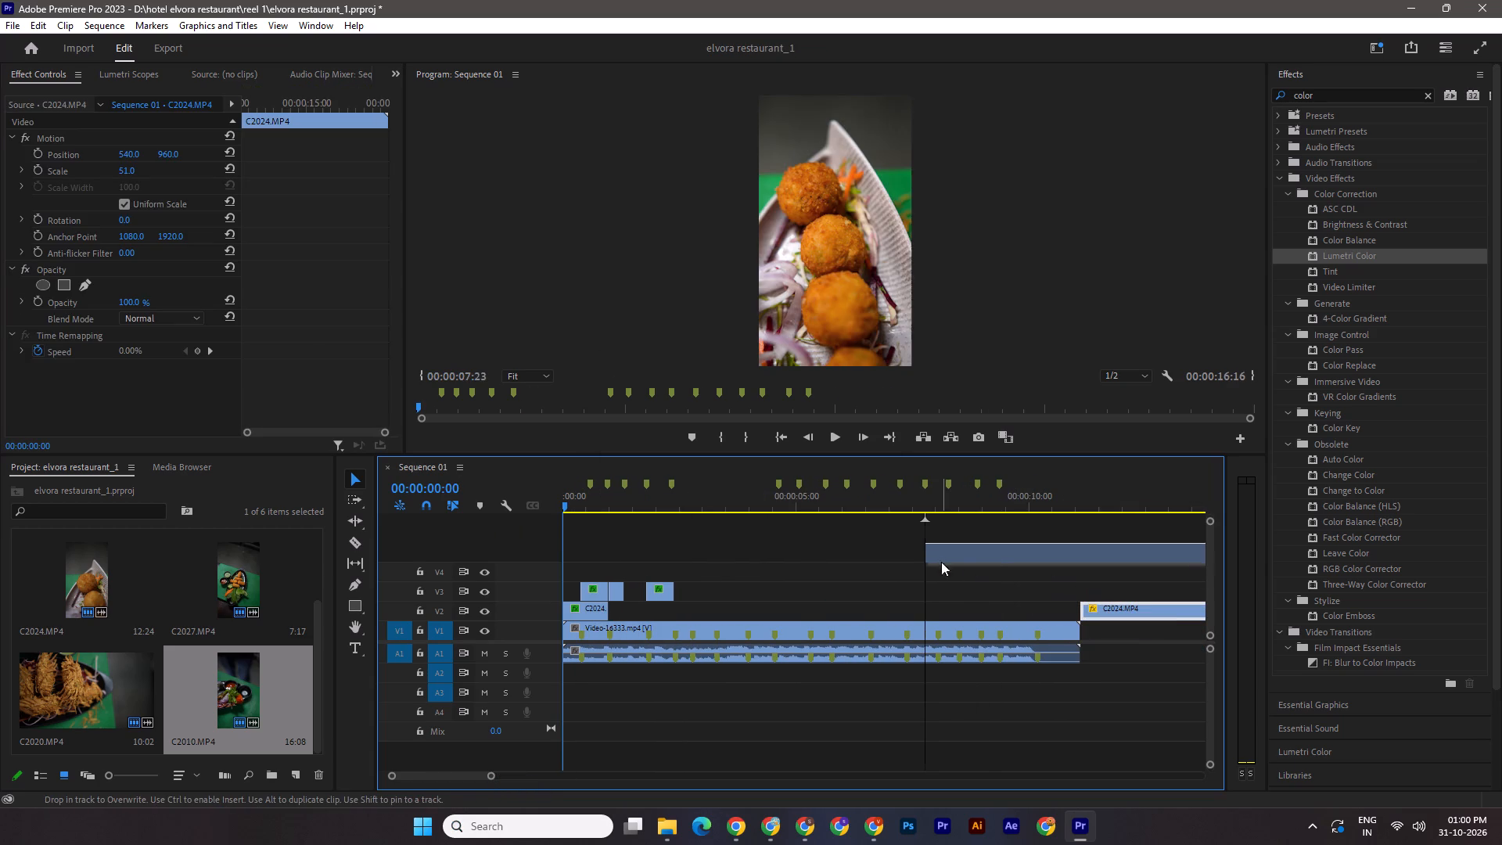
drag(490, 775, 472, 777)
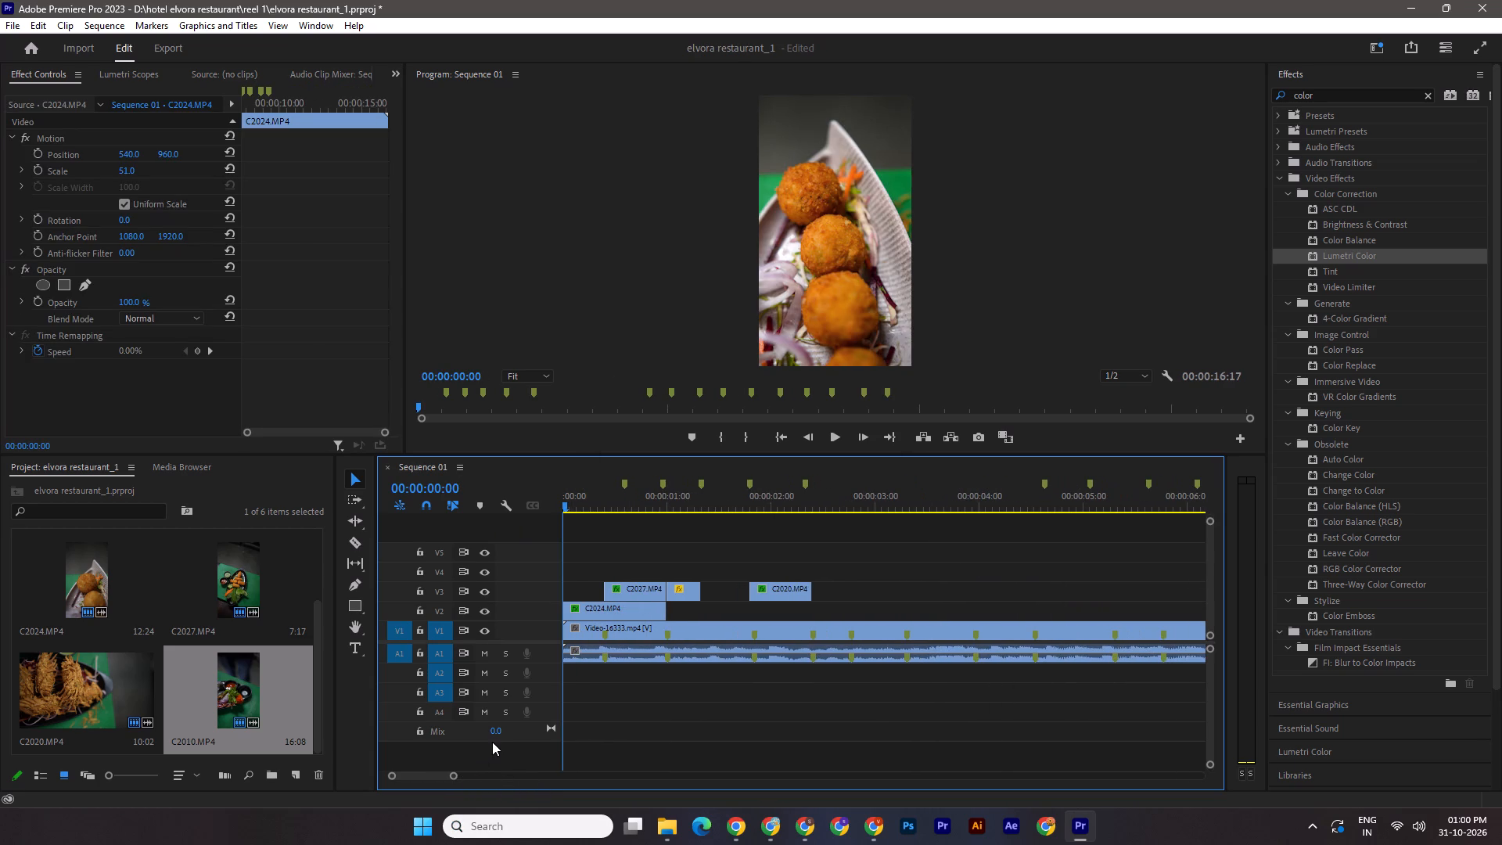
key(ctrl+s)
Play back the opening shots from the start of the sequence.
key(space)
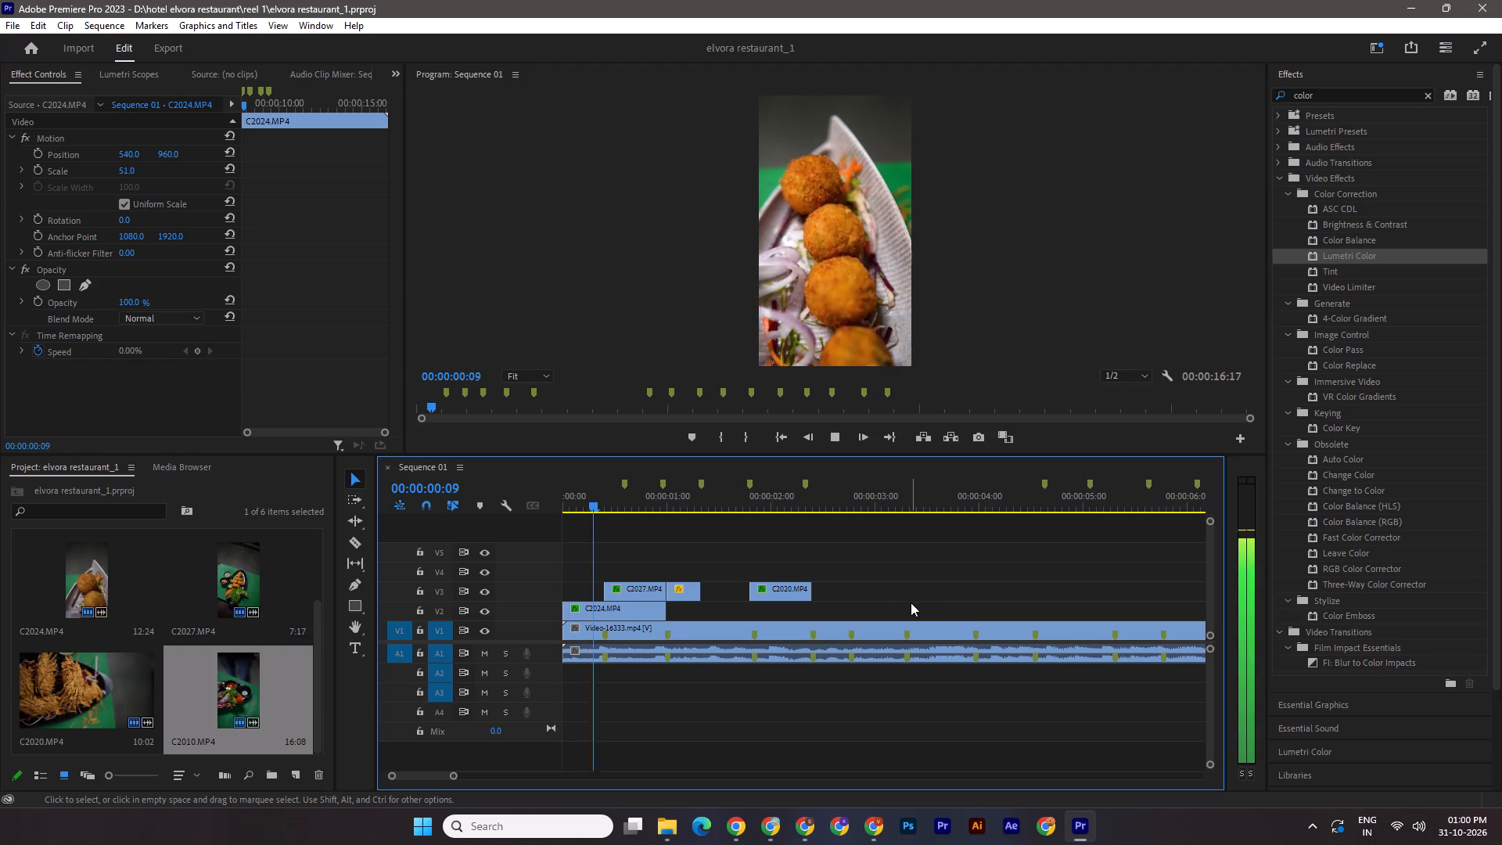
key(space)
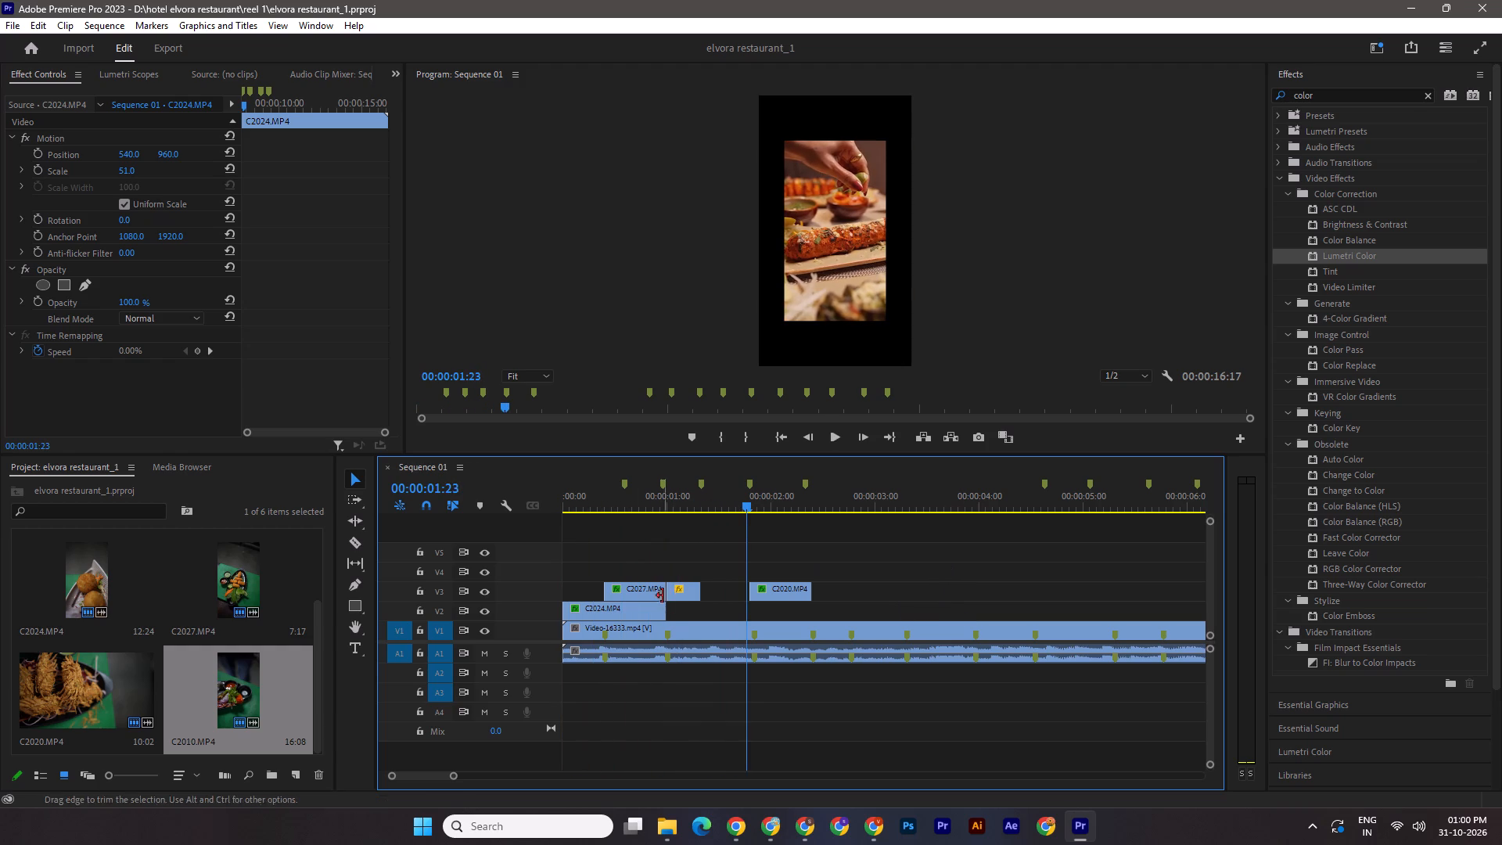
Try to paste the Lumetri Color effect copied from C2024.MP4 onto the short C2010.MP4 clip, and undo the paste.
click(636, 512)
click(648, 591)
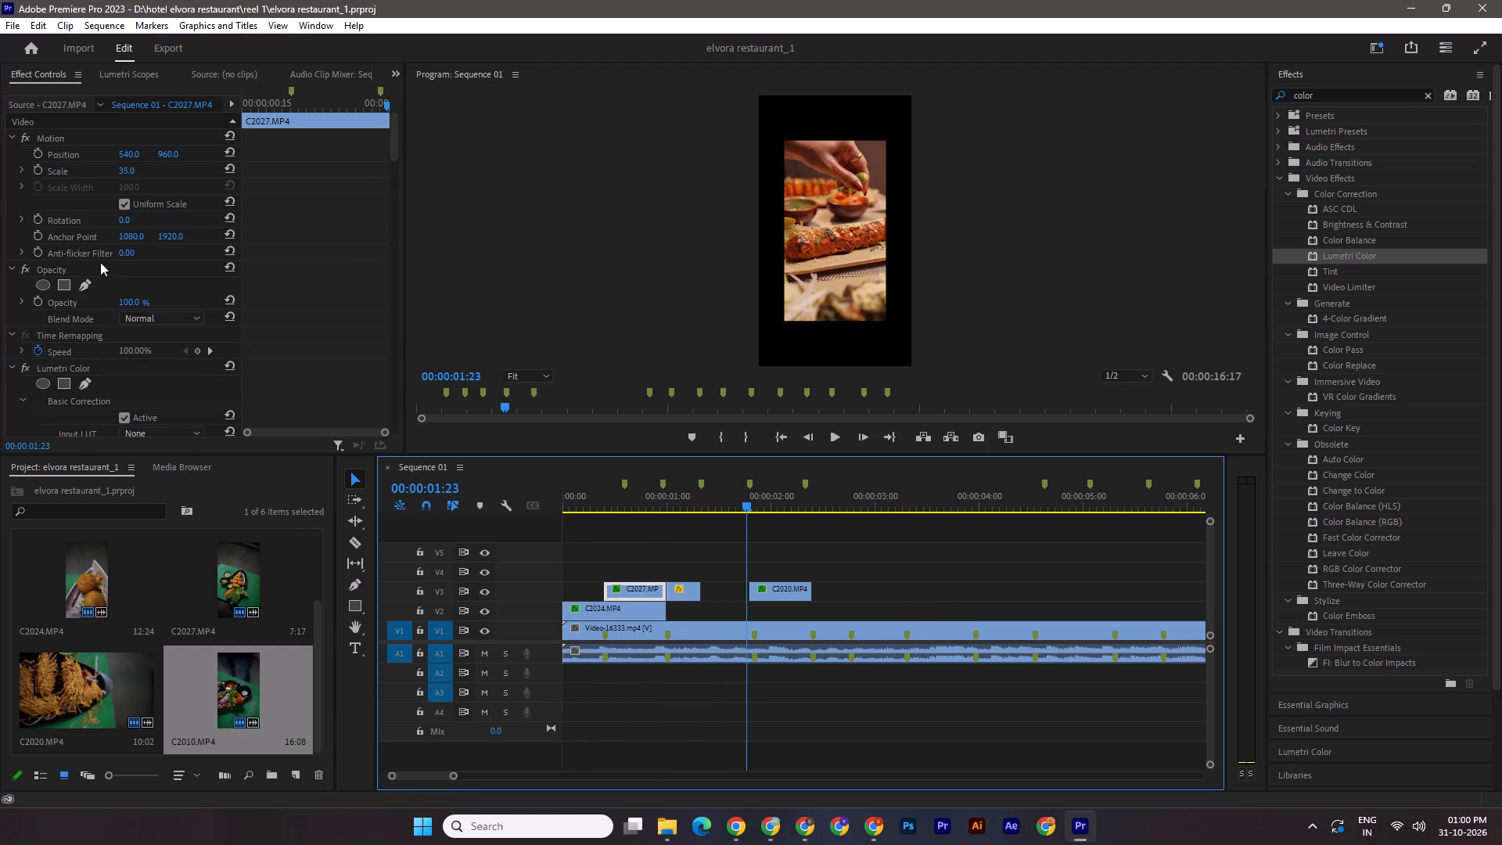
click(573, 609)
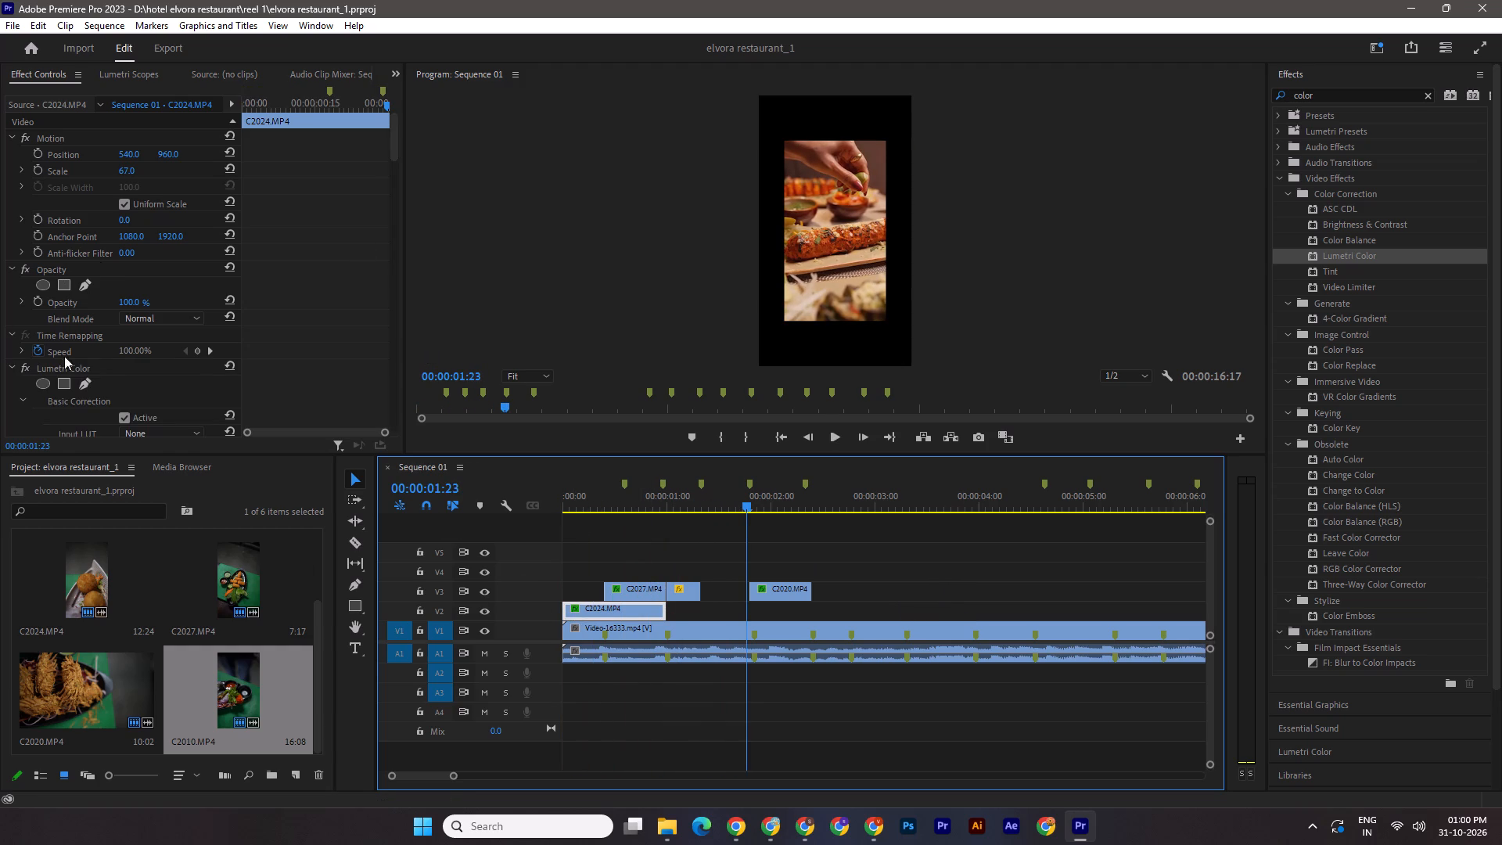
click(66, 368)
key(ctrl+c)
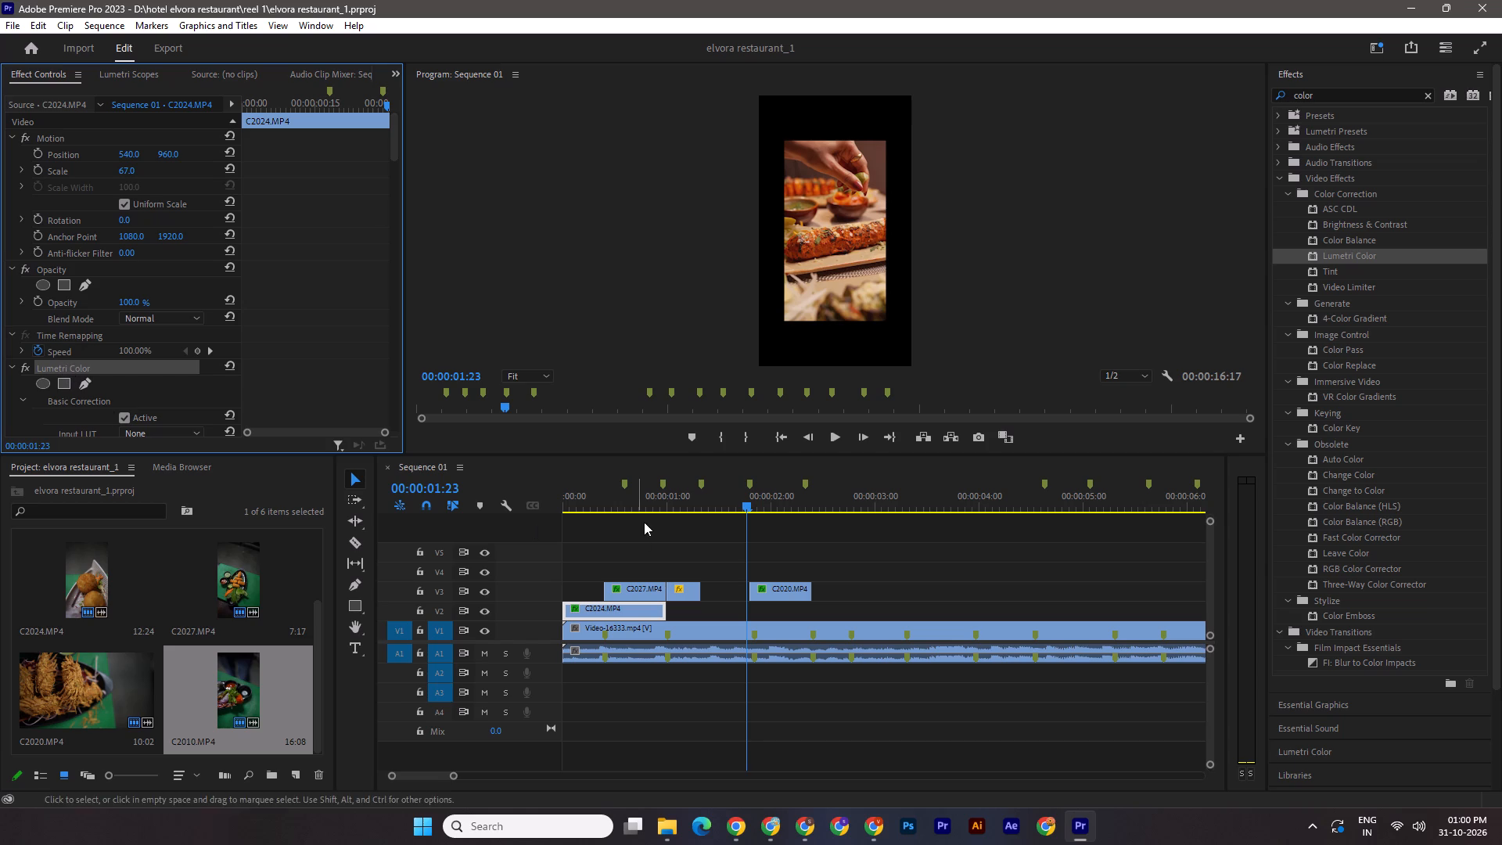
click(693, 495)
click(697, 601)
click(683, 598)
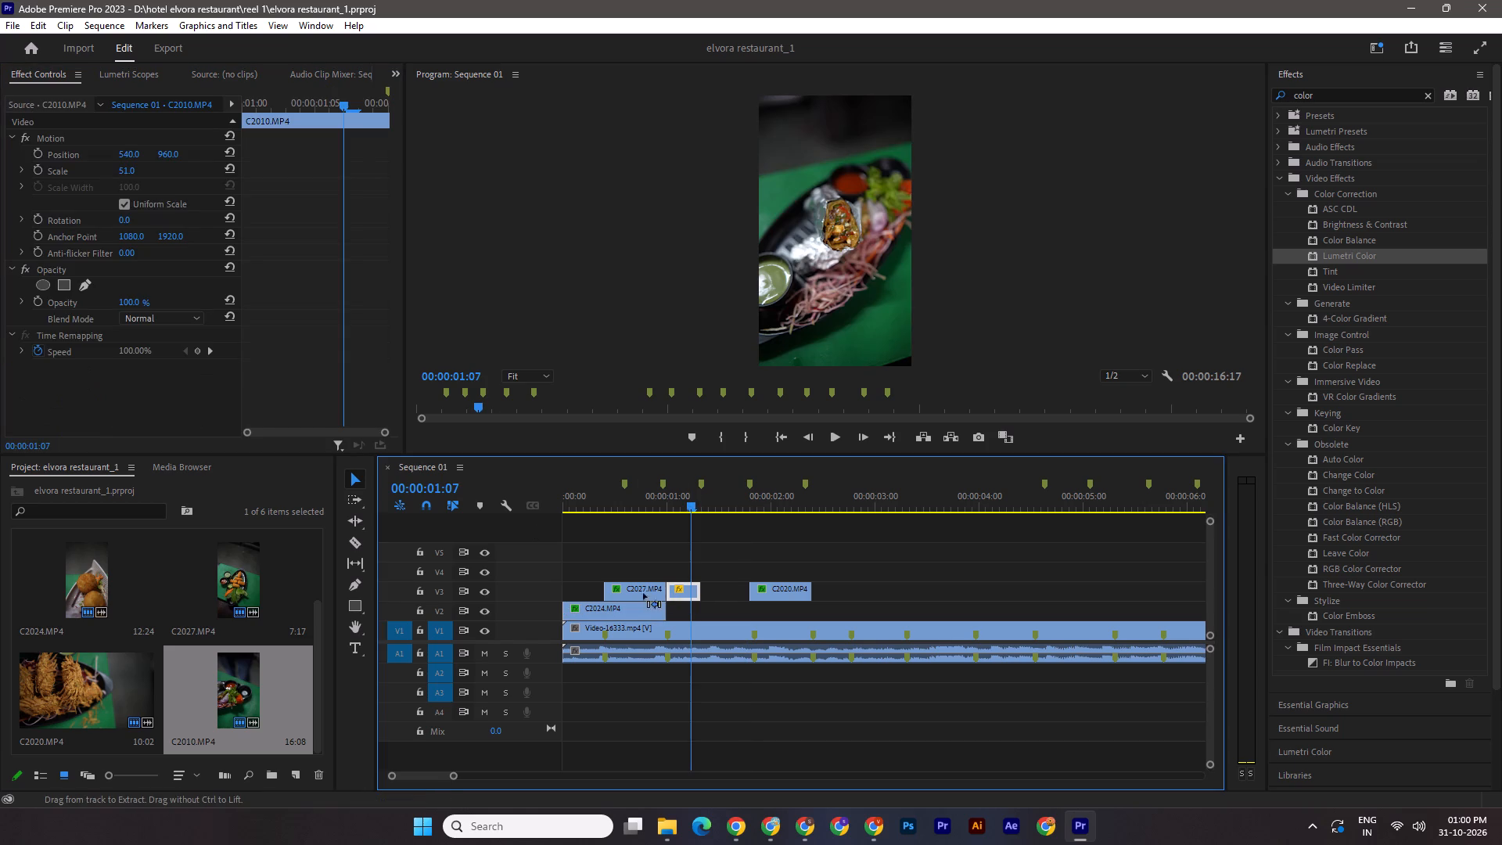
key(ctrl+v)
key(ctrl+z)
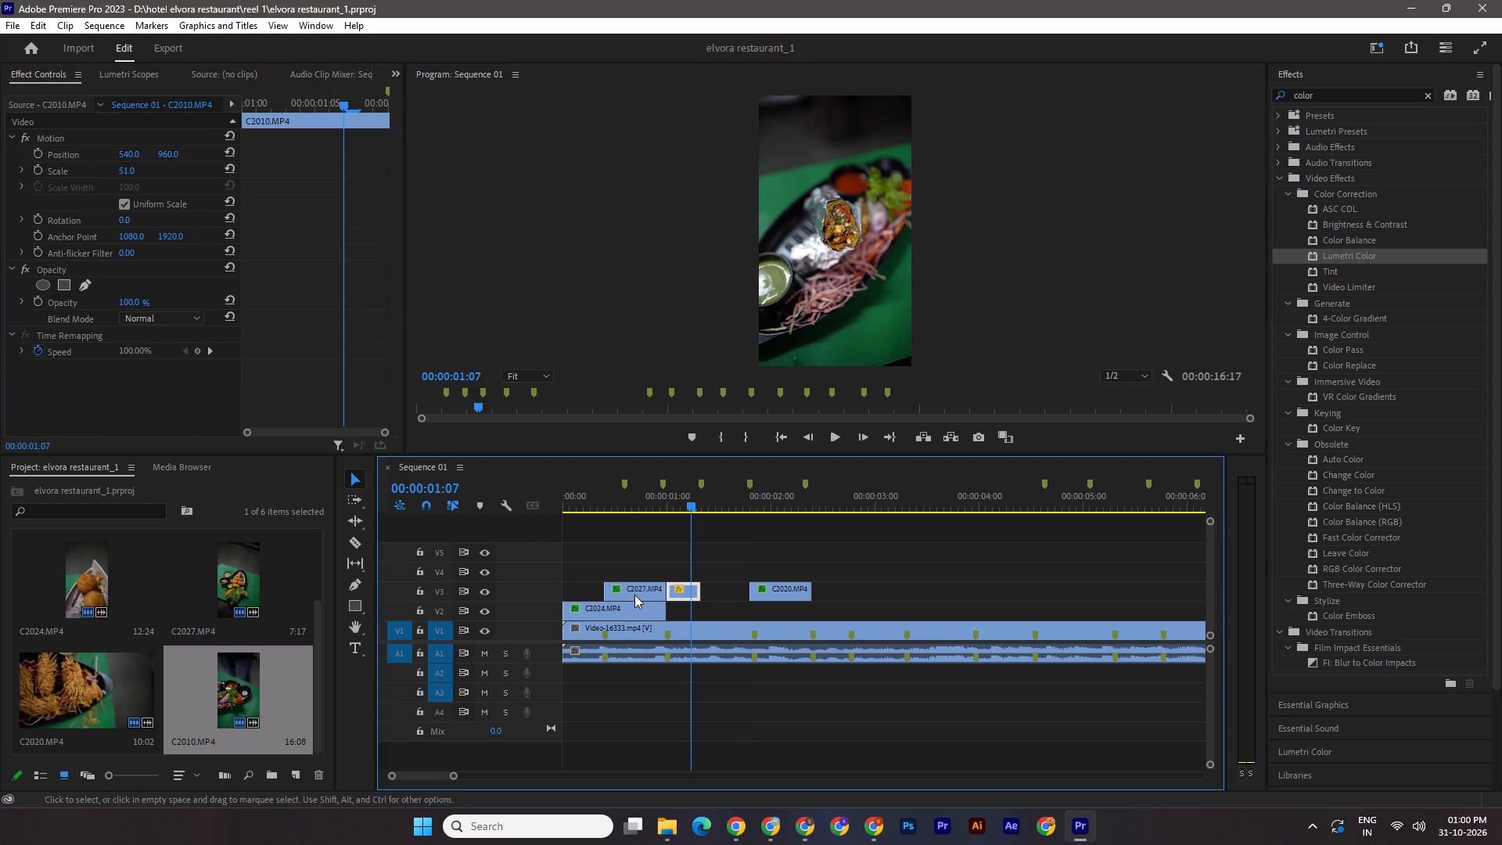
Copy the Lumetri Color effect from C2027.MP4 and apply it to the short C2010.MP4 clip on V3.
click(640, 595)
click(52, 366)
key(ctrl+c)
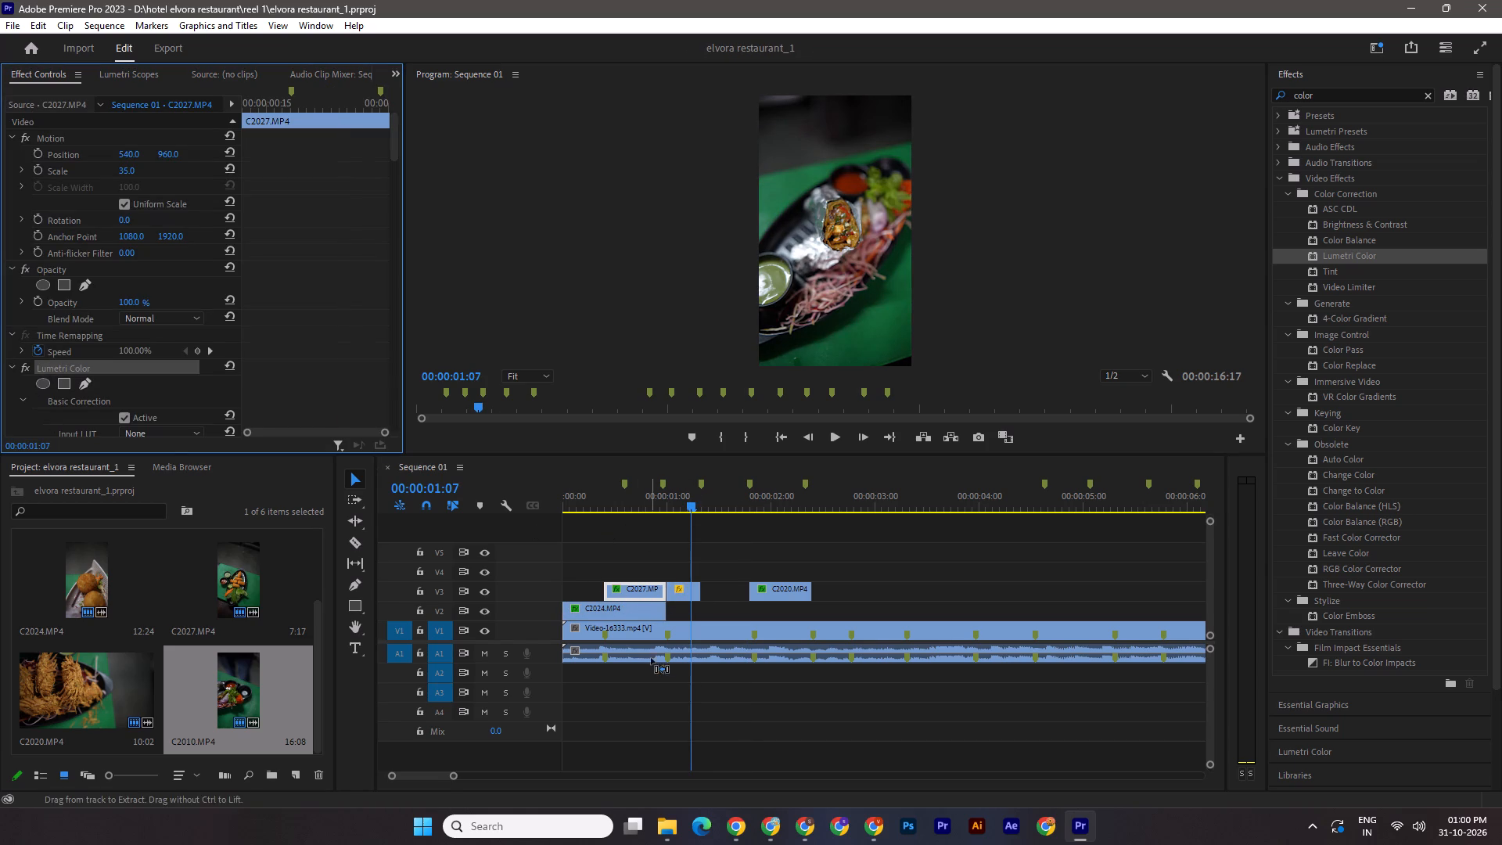
click(677, 595)
key(ctrl+v)
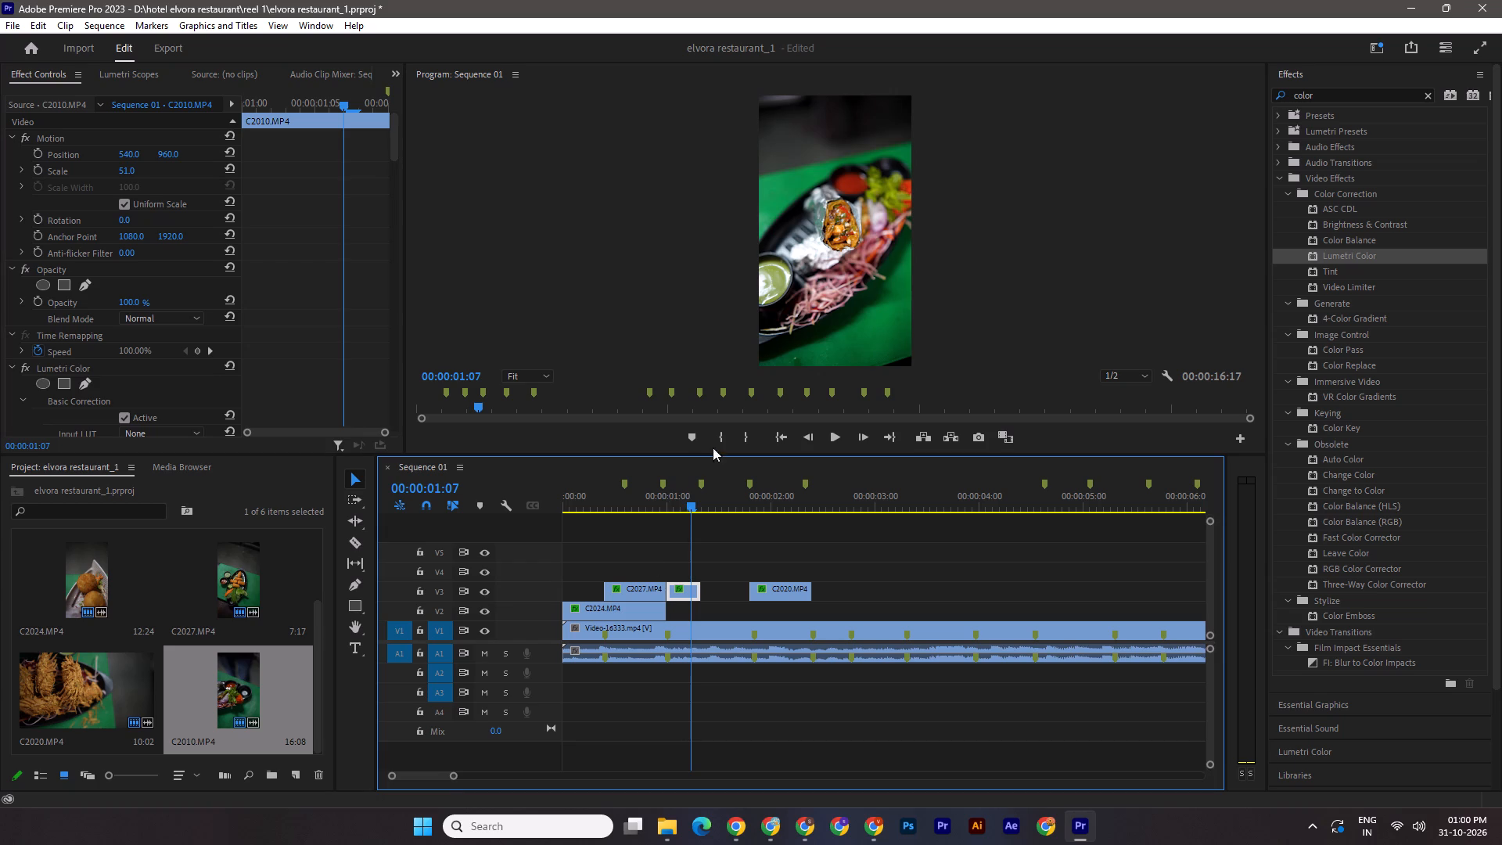
Move C2010.MP4 down to V2, right after C2024.MP4, and play the opening shots from the start of the sequence.
drag(696, 494, 692, 505)
drag(692, 505, 550, 520)
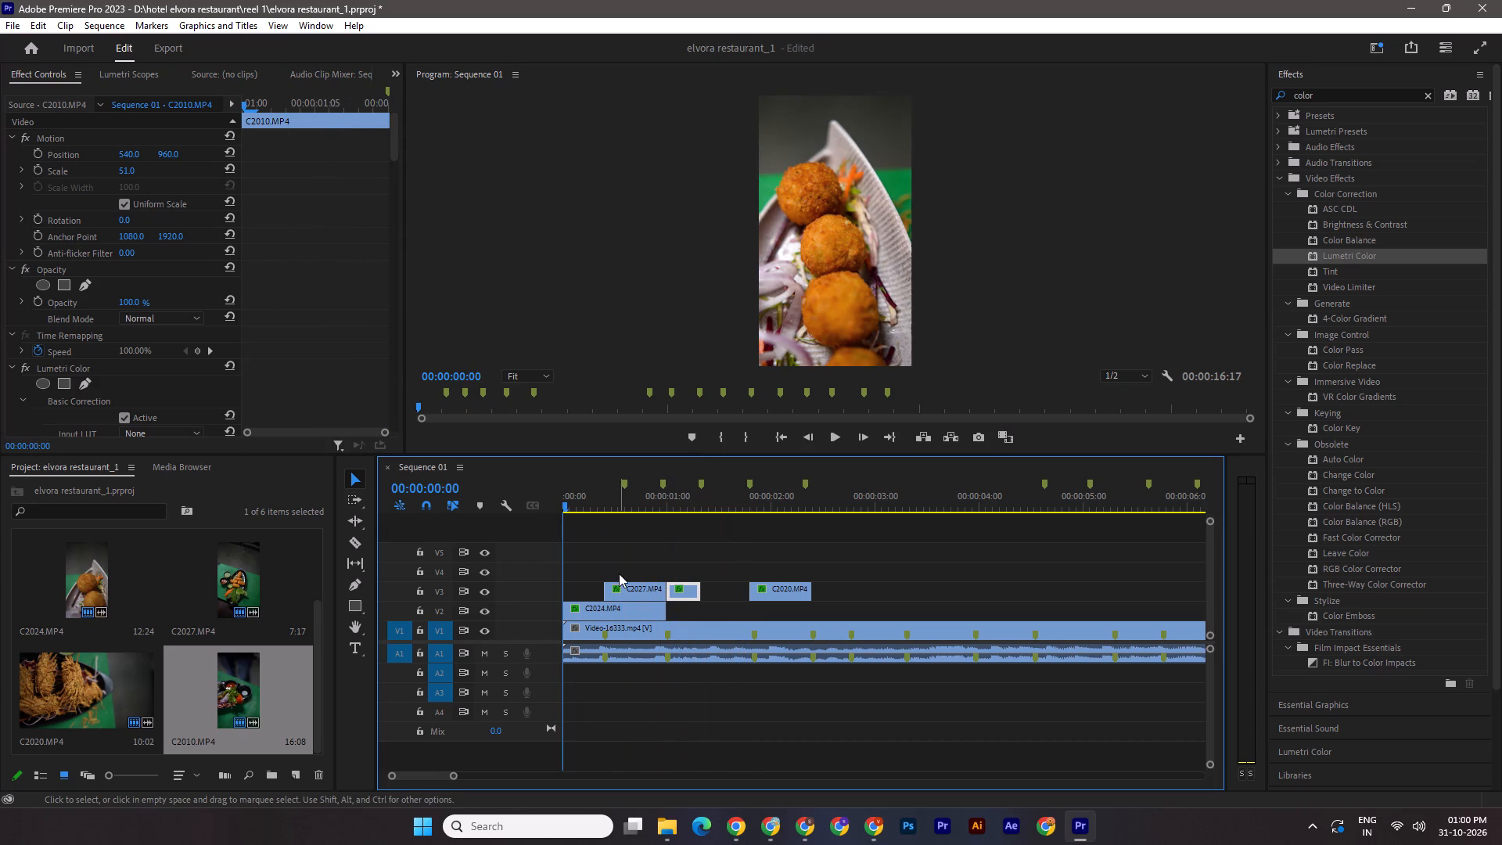
drag(678, 591, 679, 614)
key(space)
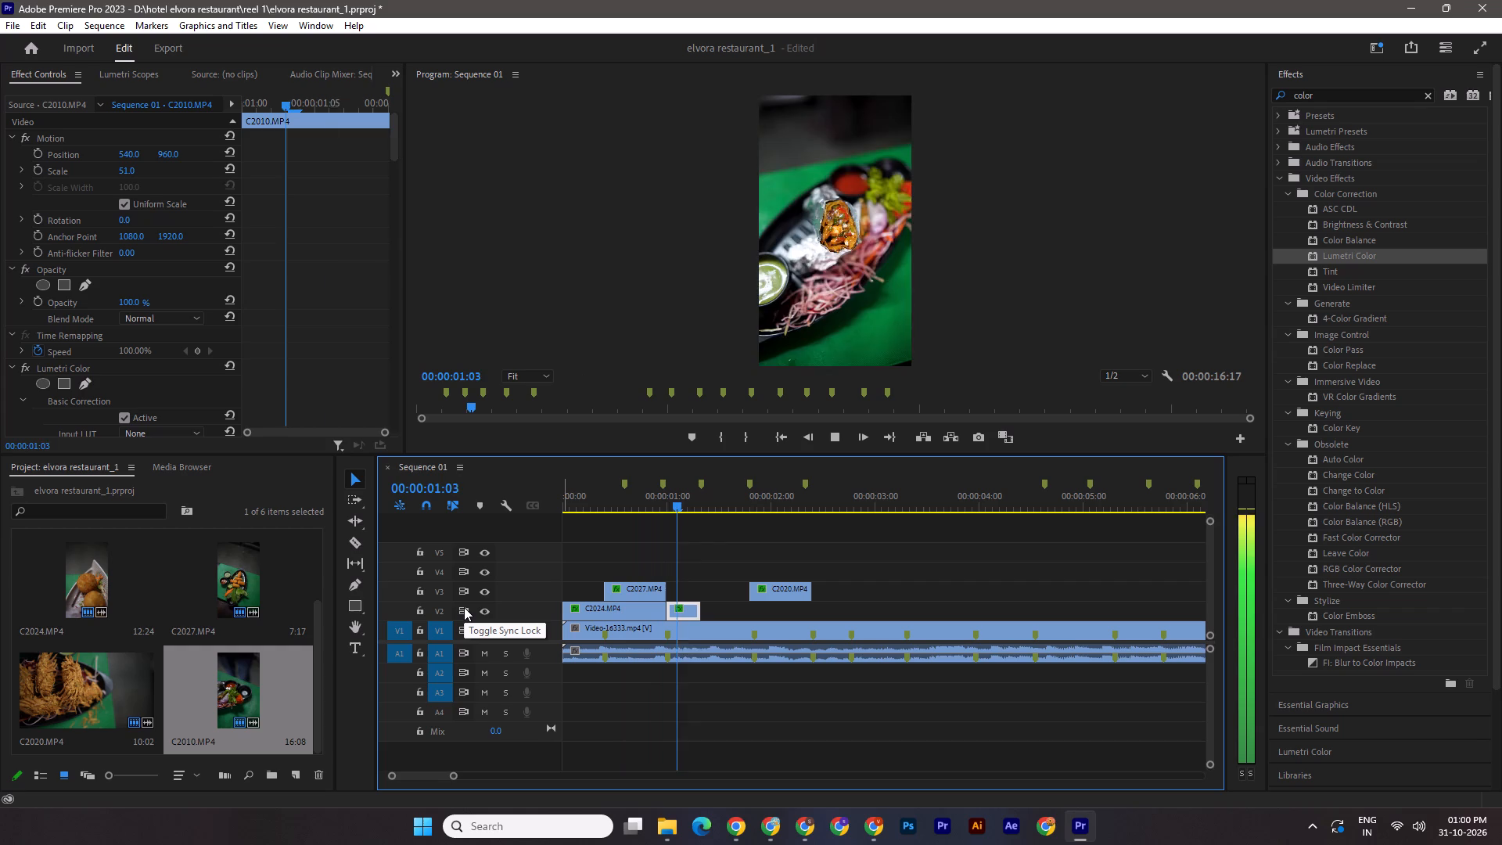
key(space)
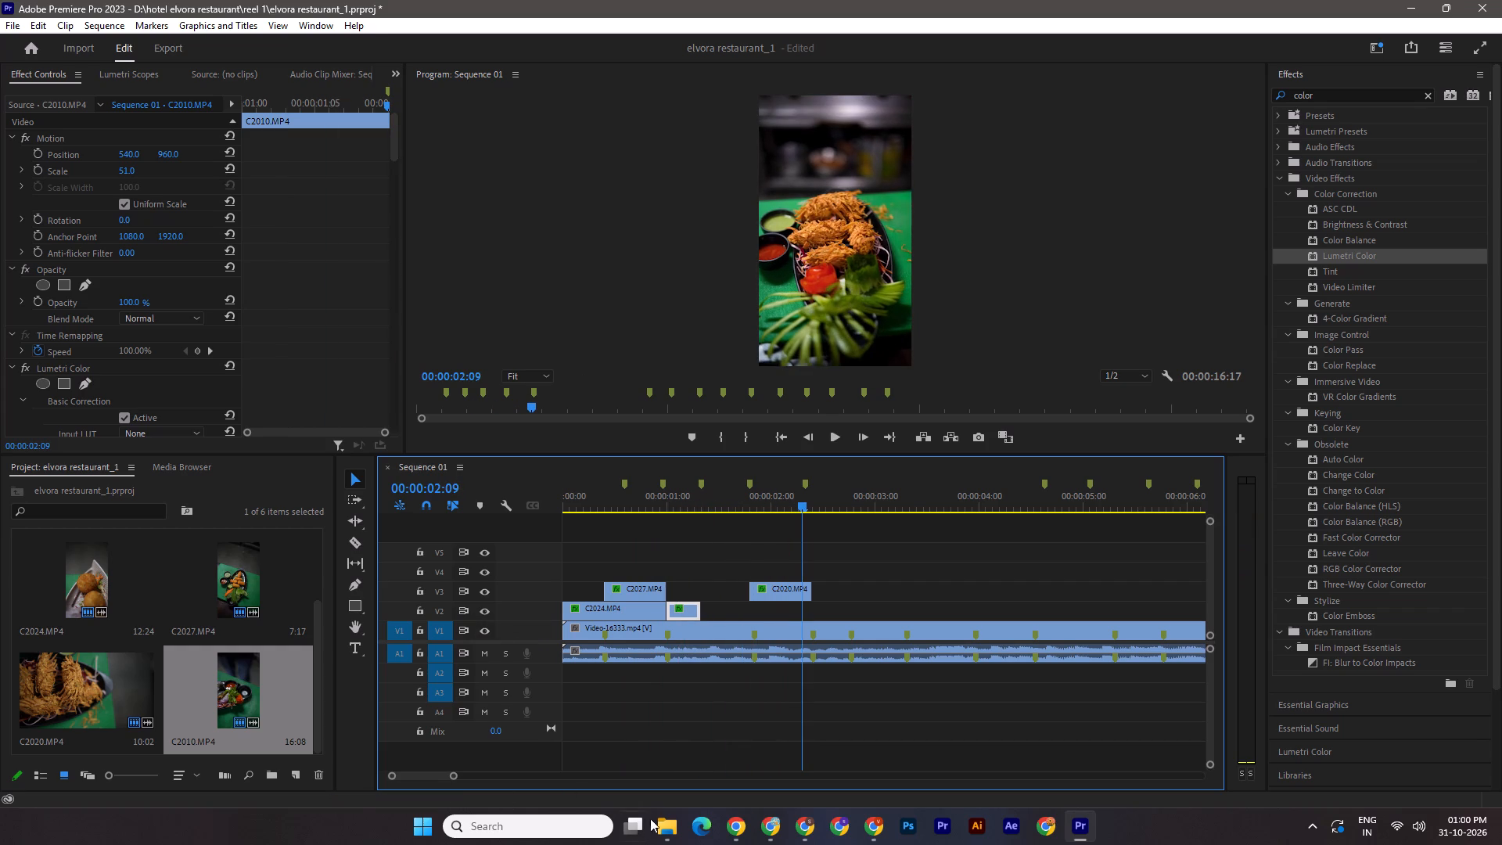
Bring C2018.MP4 from the reel 1 folder into the sequence on V5, starting at the end of C2024.MP4.
click(668, 825)
click(735, 767)
drag(212, 615, 1083, 804)
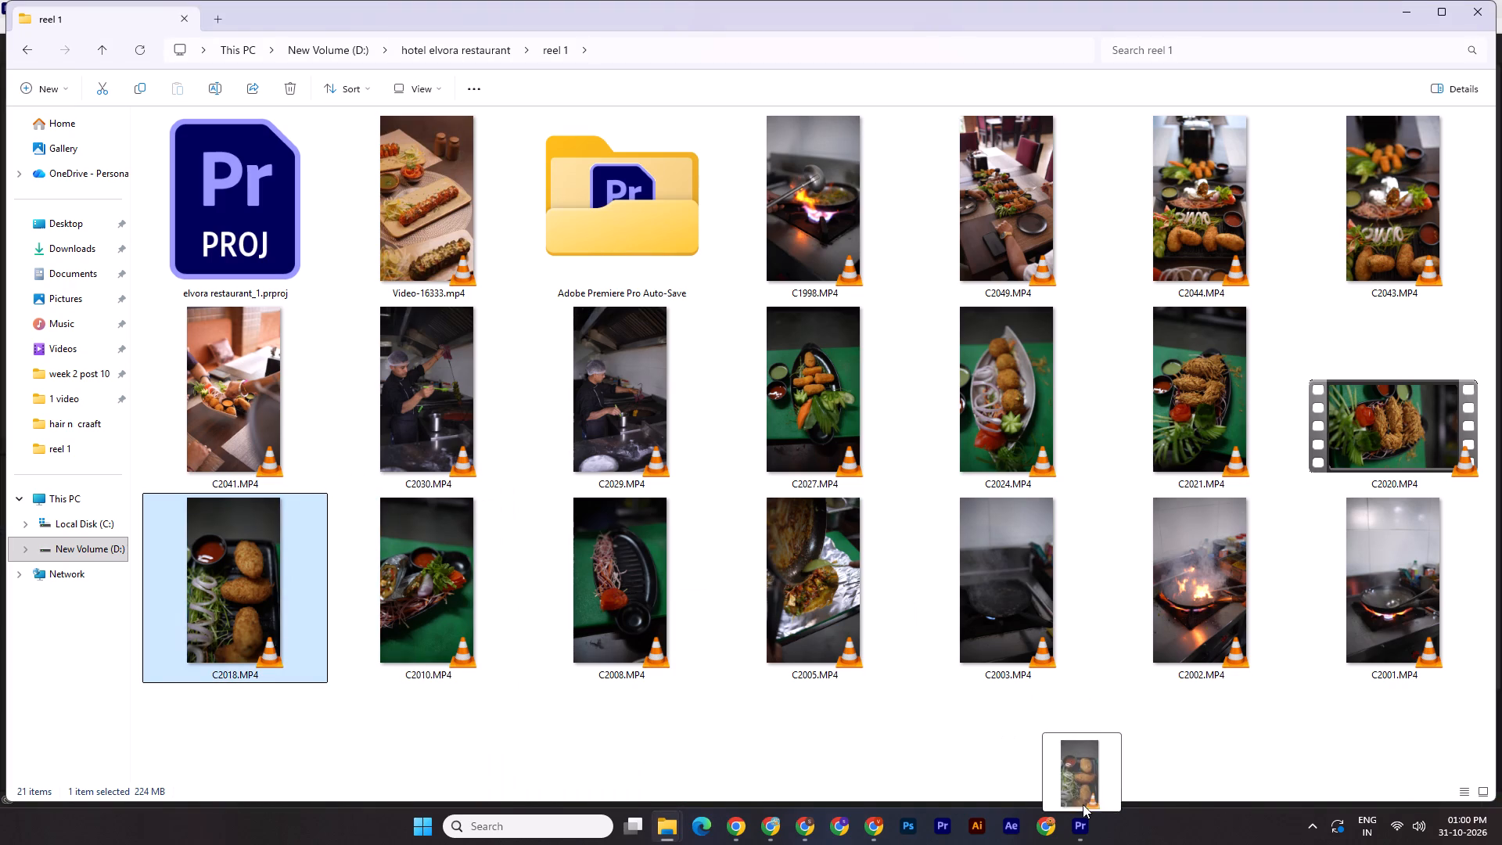
drag(1083, 804, 681, 563)
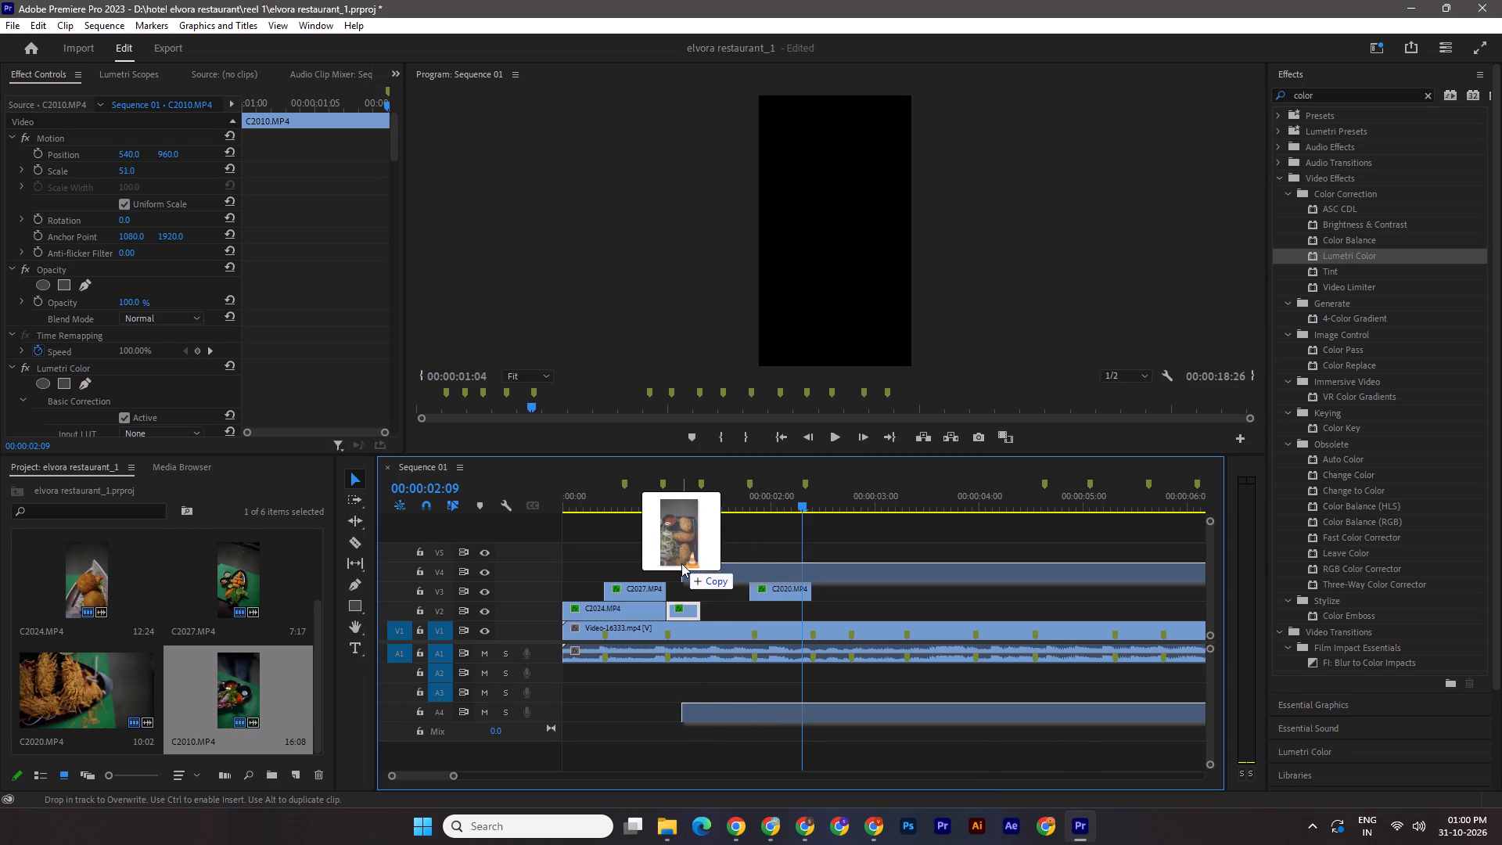
drag(681, 563, 674, 561)
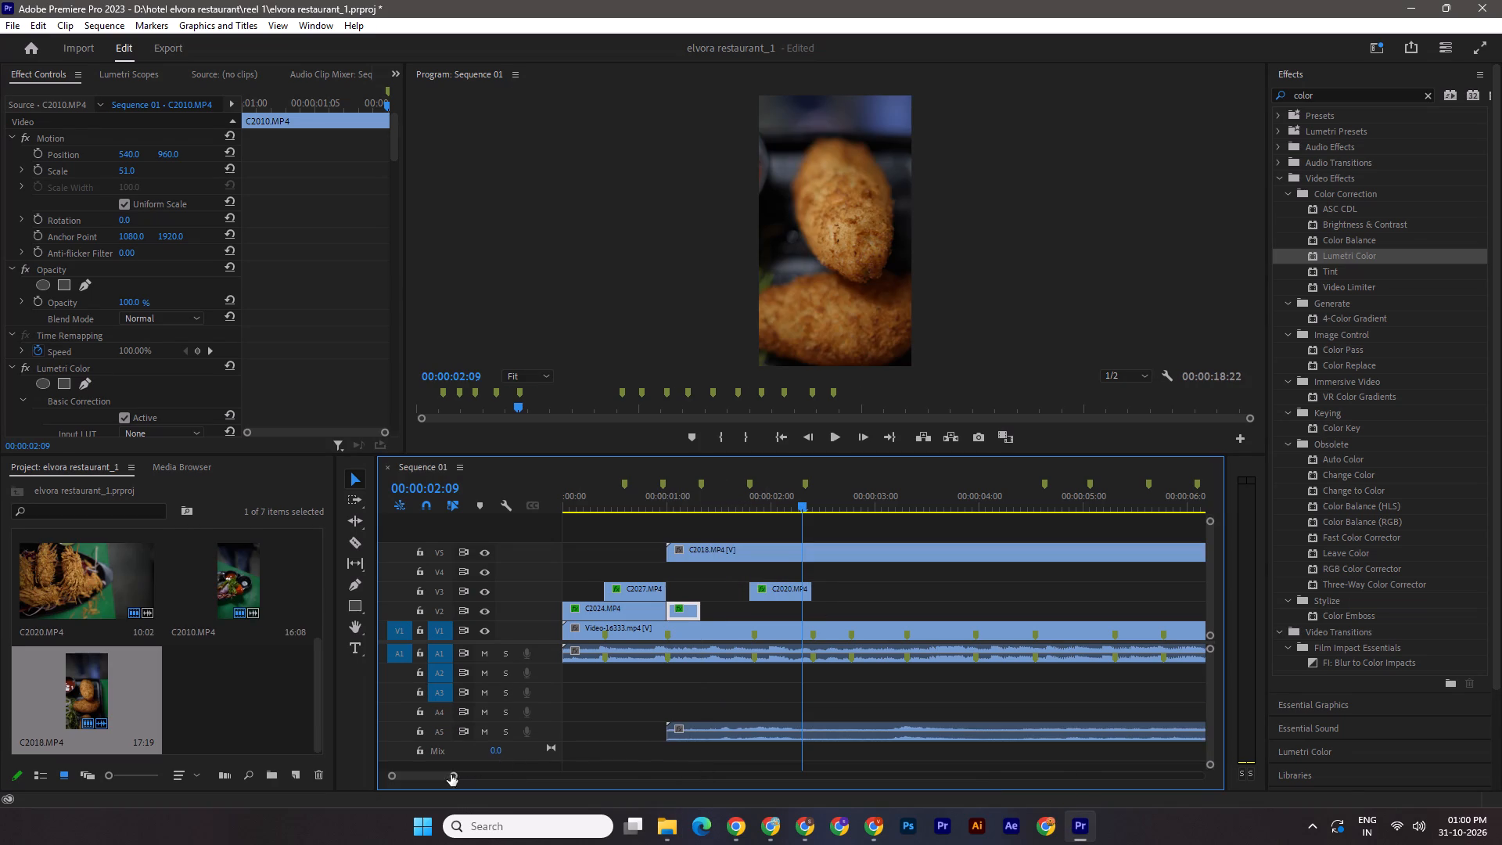
Unlink C2018.MP4's audio from its video and delete the audio clip.
drag(451, 775, 502, 781)
click(701, 549)
right_click(701, 549)
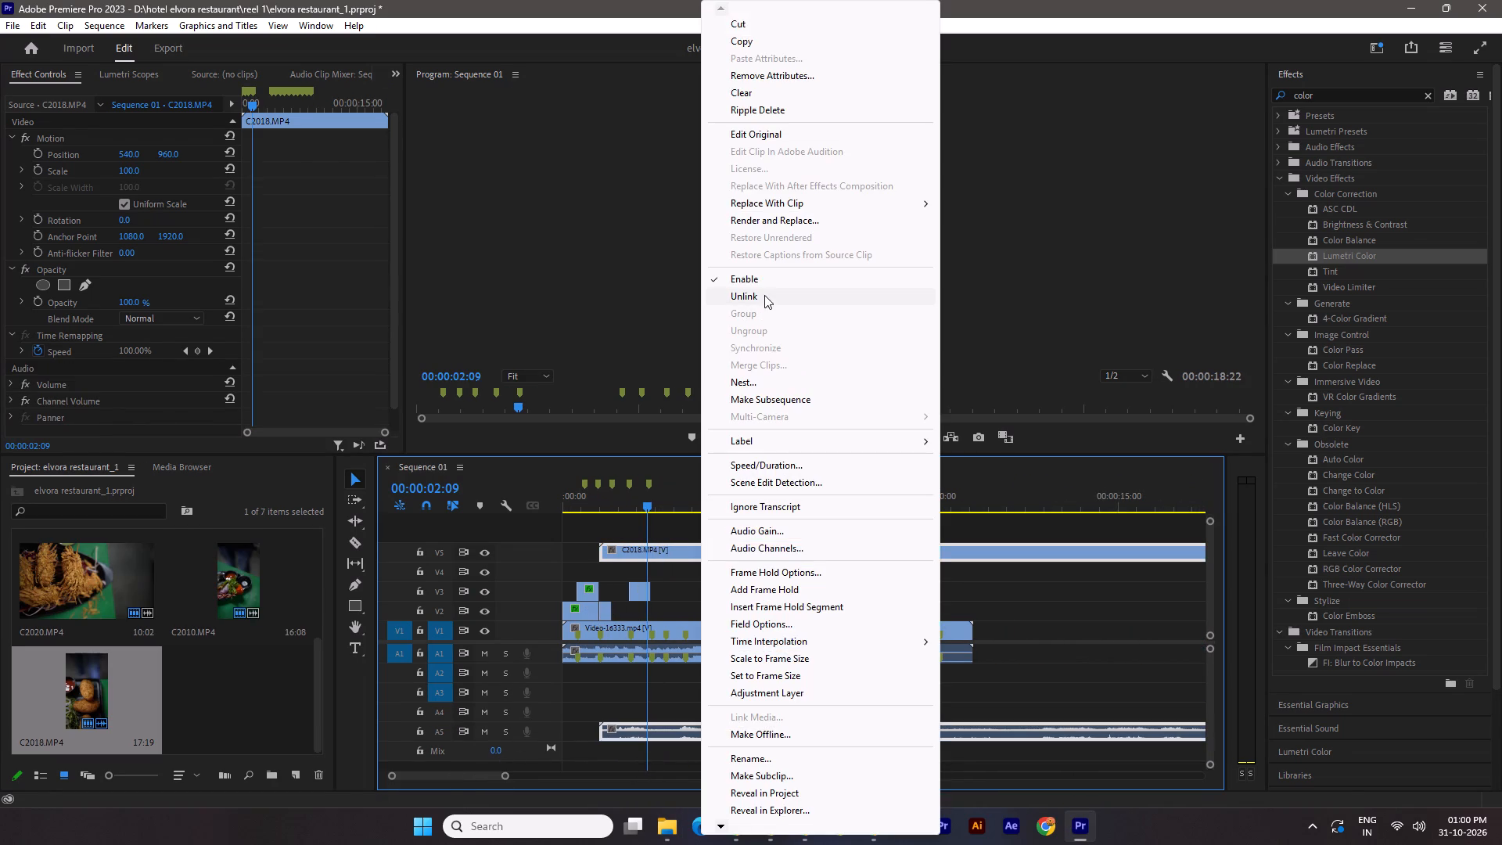
click(764, 295)
click(756, 736)
key(Delete)
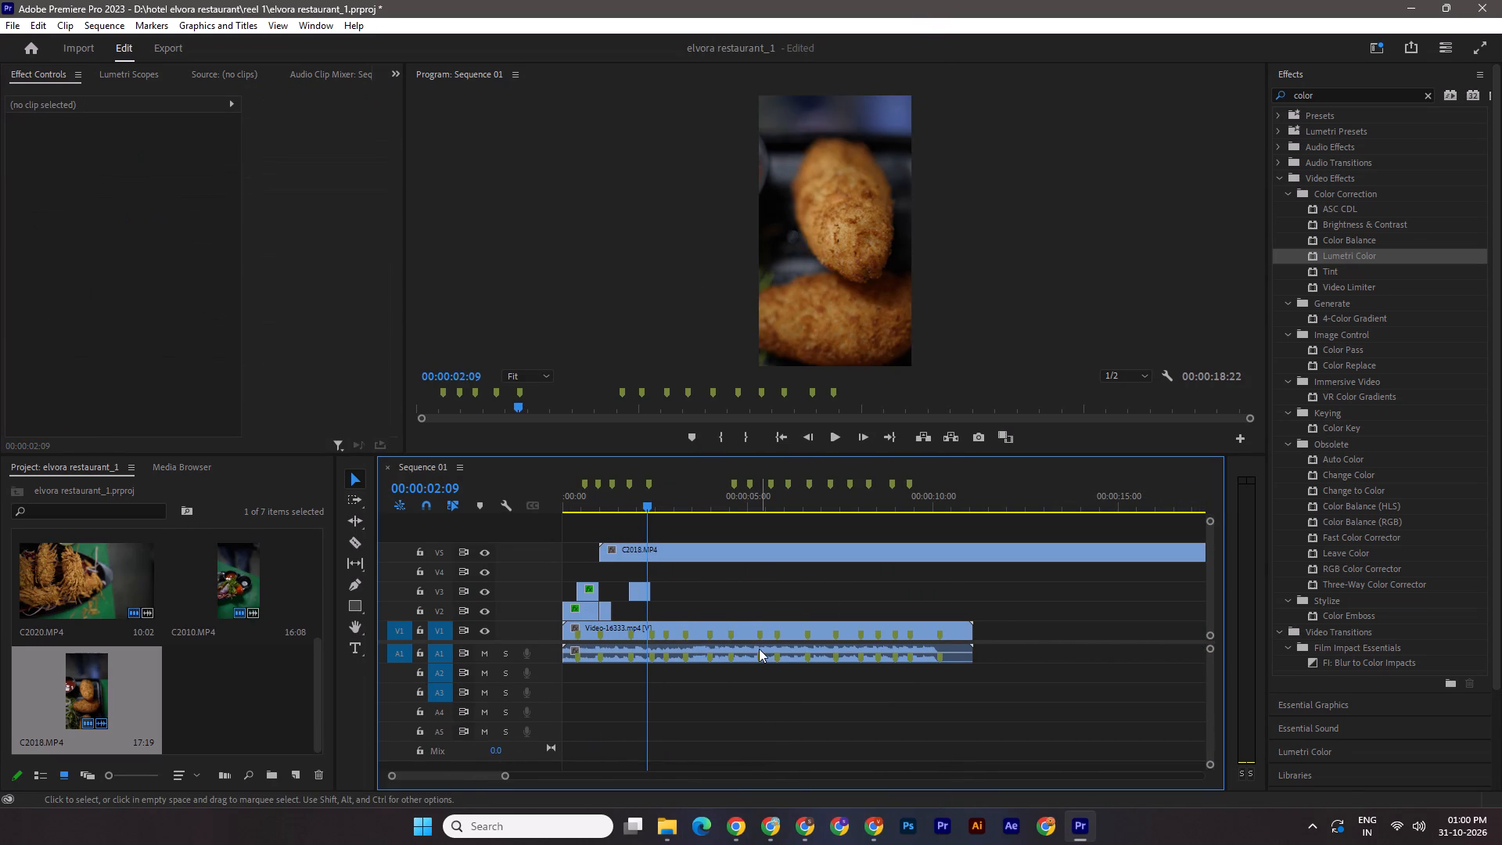
Set the scale of C2018.MP4 to 51 and save the project.
click(689, 547)
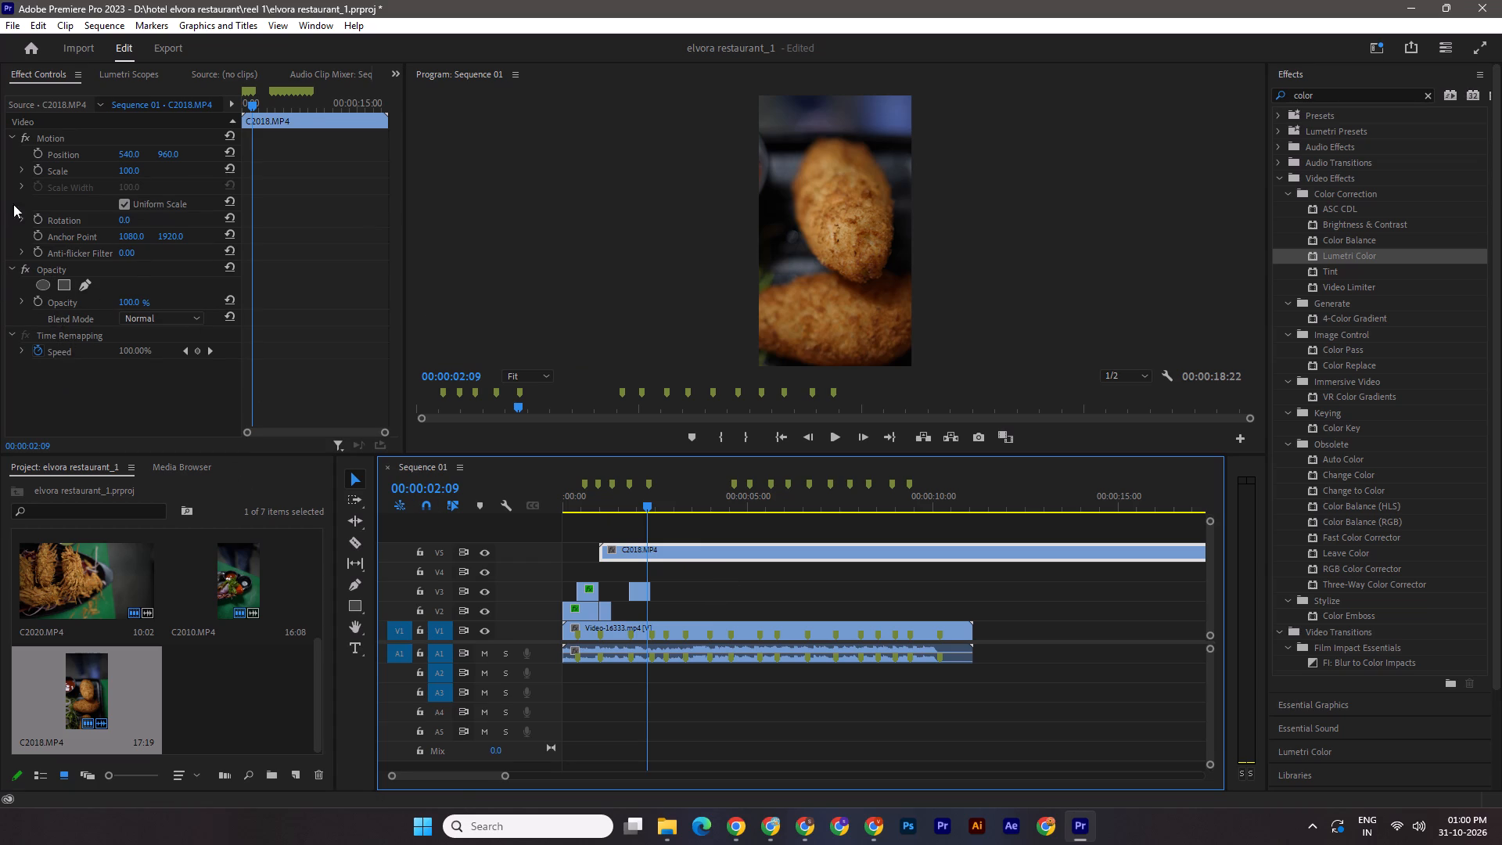
click(52, 167)
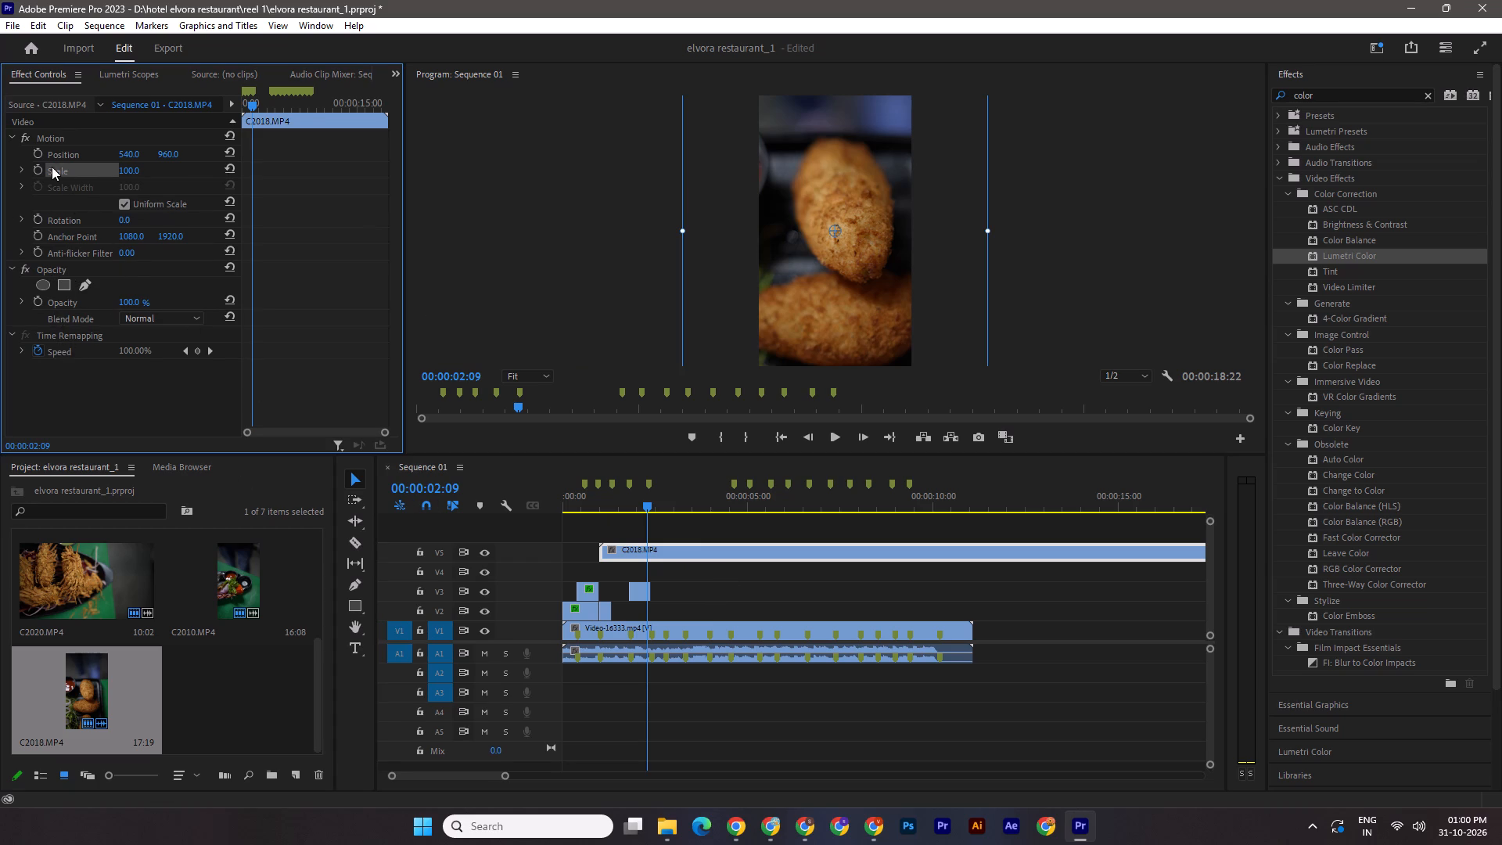
click(137, 172)
text(51)
key(Return)
key(ctrl+s)
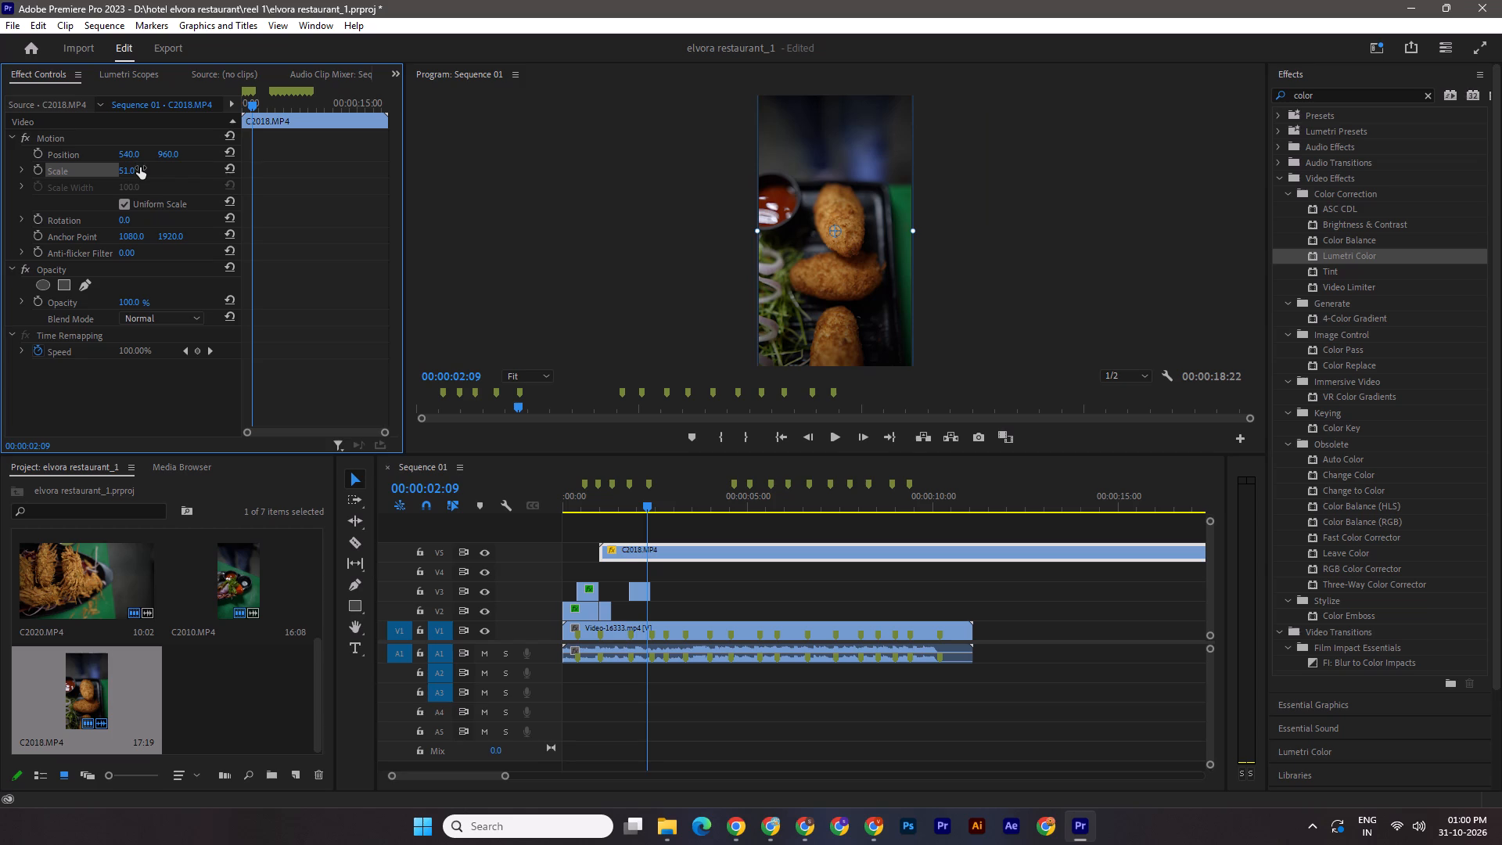
Review C2018.MP4, trim its start to 00:00:13:23, and move the remaining clip to V4 right after C2010.MP4.
drag(506, 779, 509, 779)
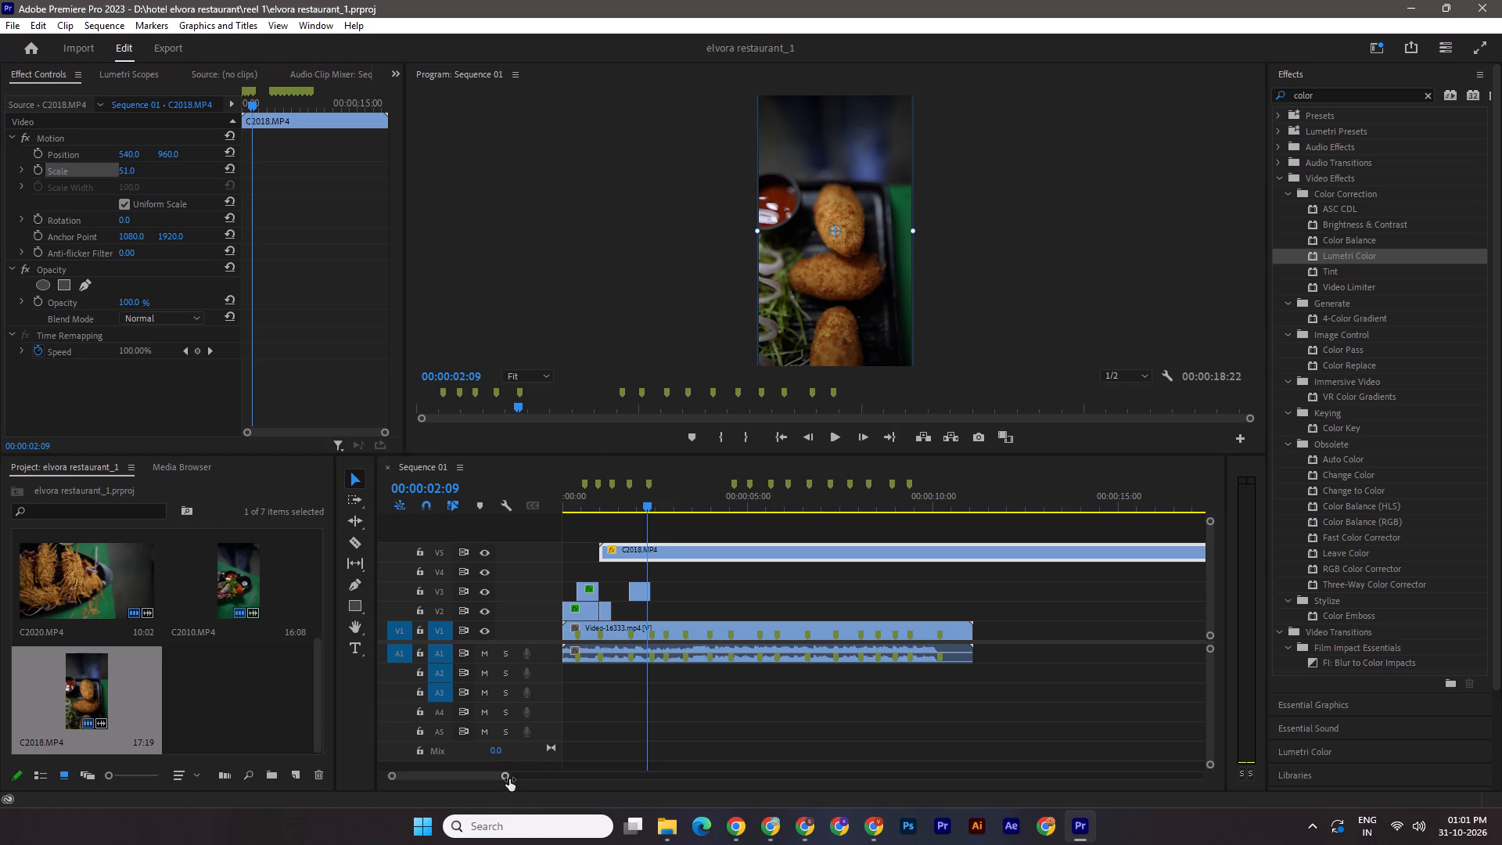
drag(509, 779, 533, 782)
drag(616, 505, 578, 506)
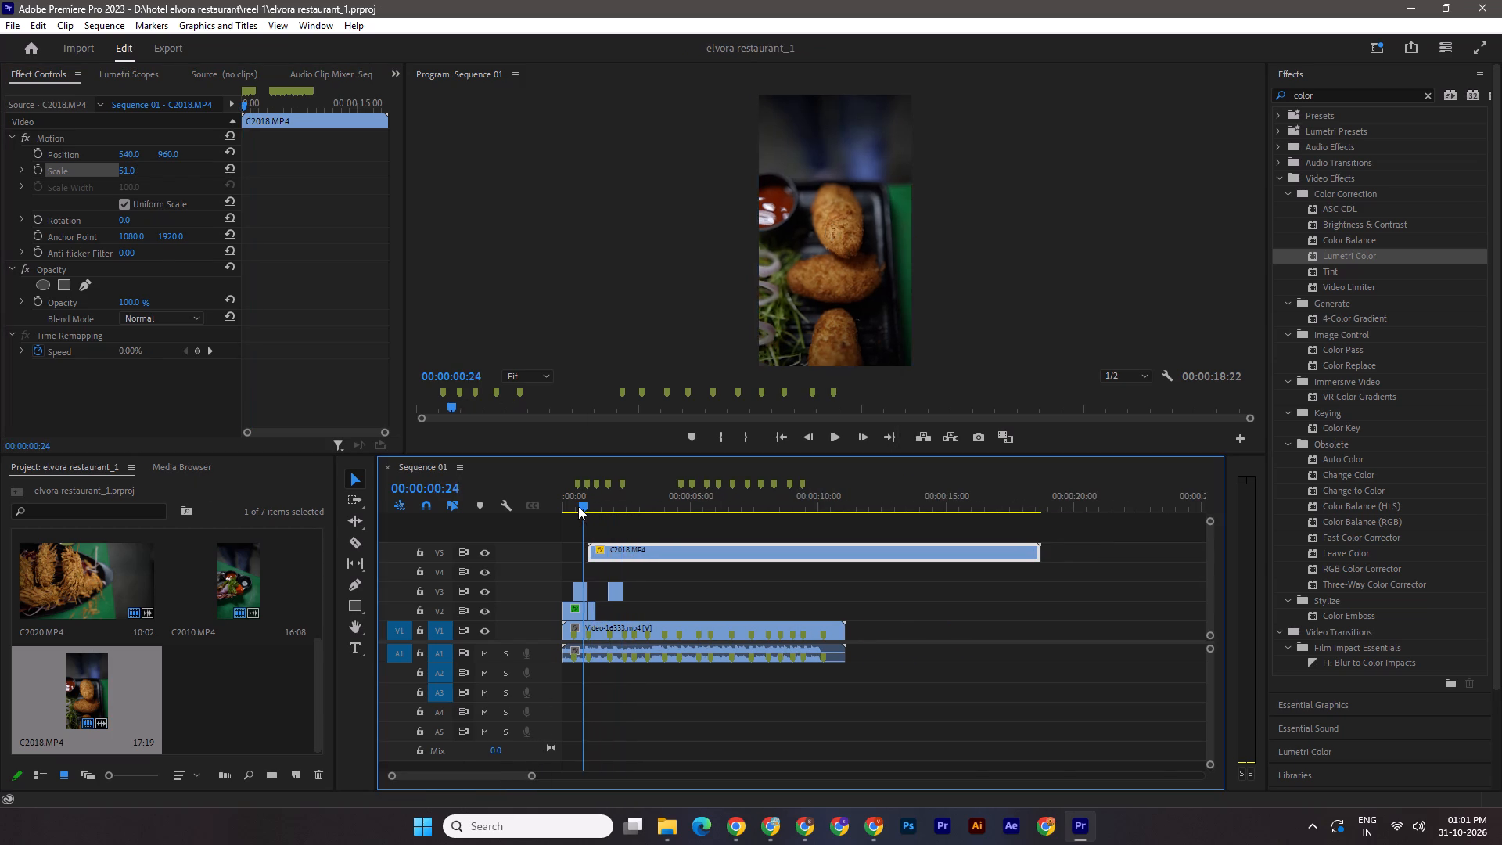
drag(578, 506, 676, 514)
key(space)
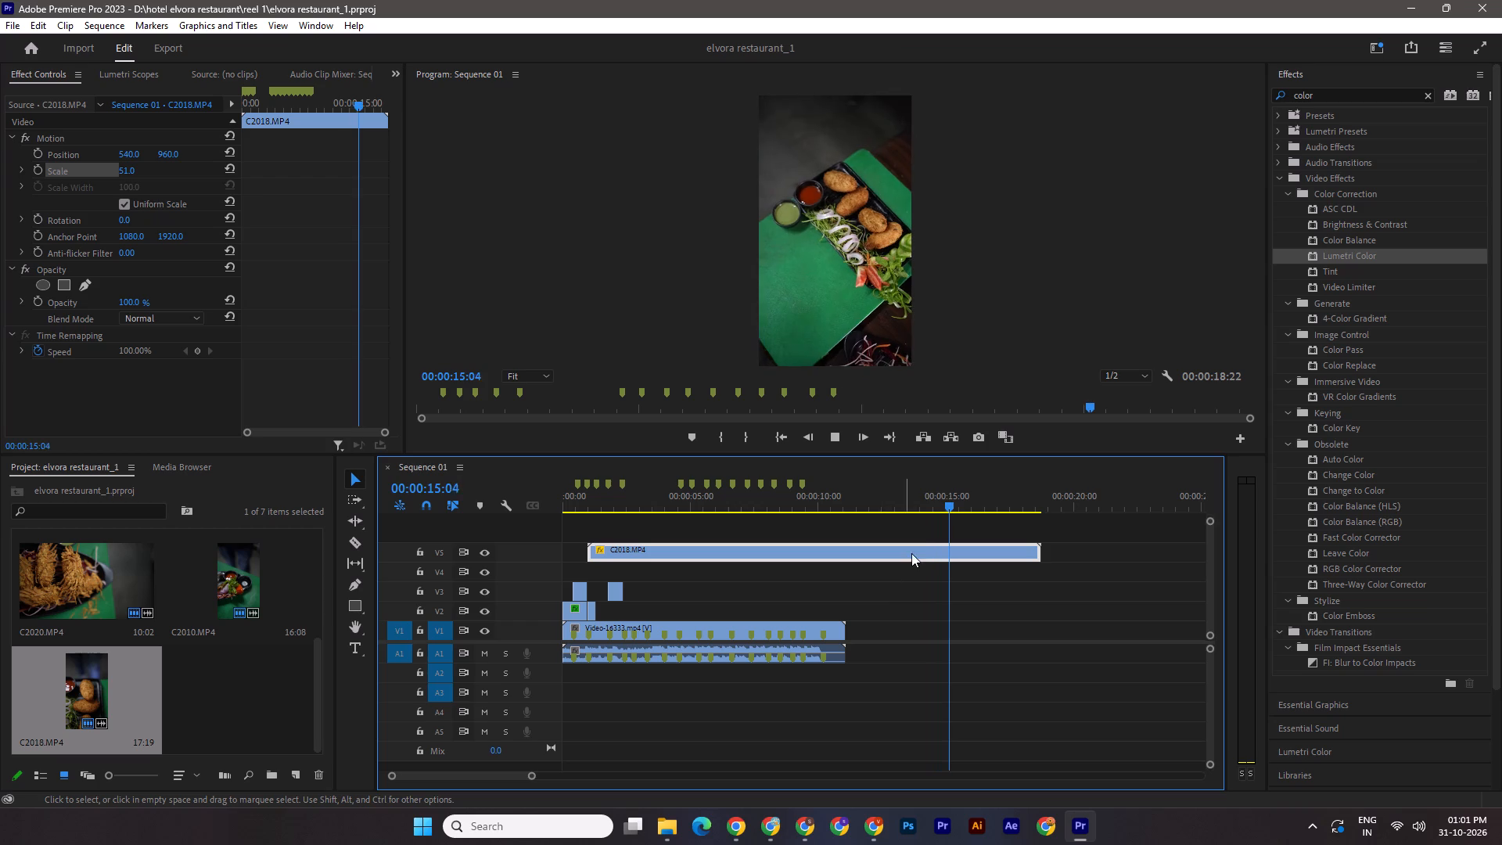
drag(986, 507, 985, 507)
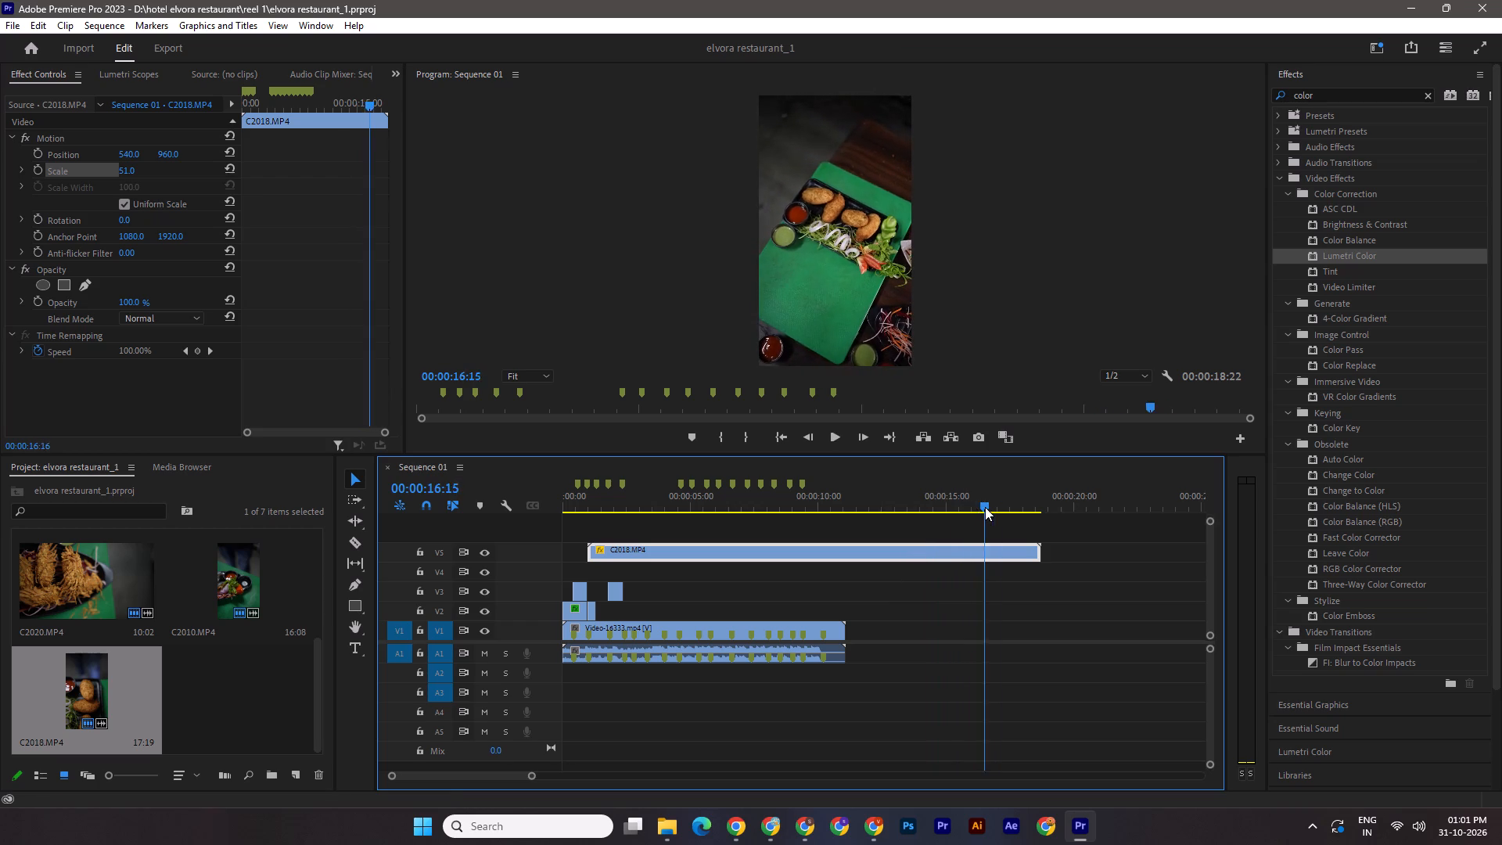
drag(985, 507, 938, 501)
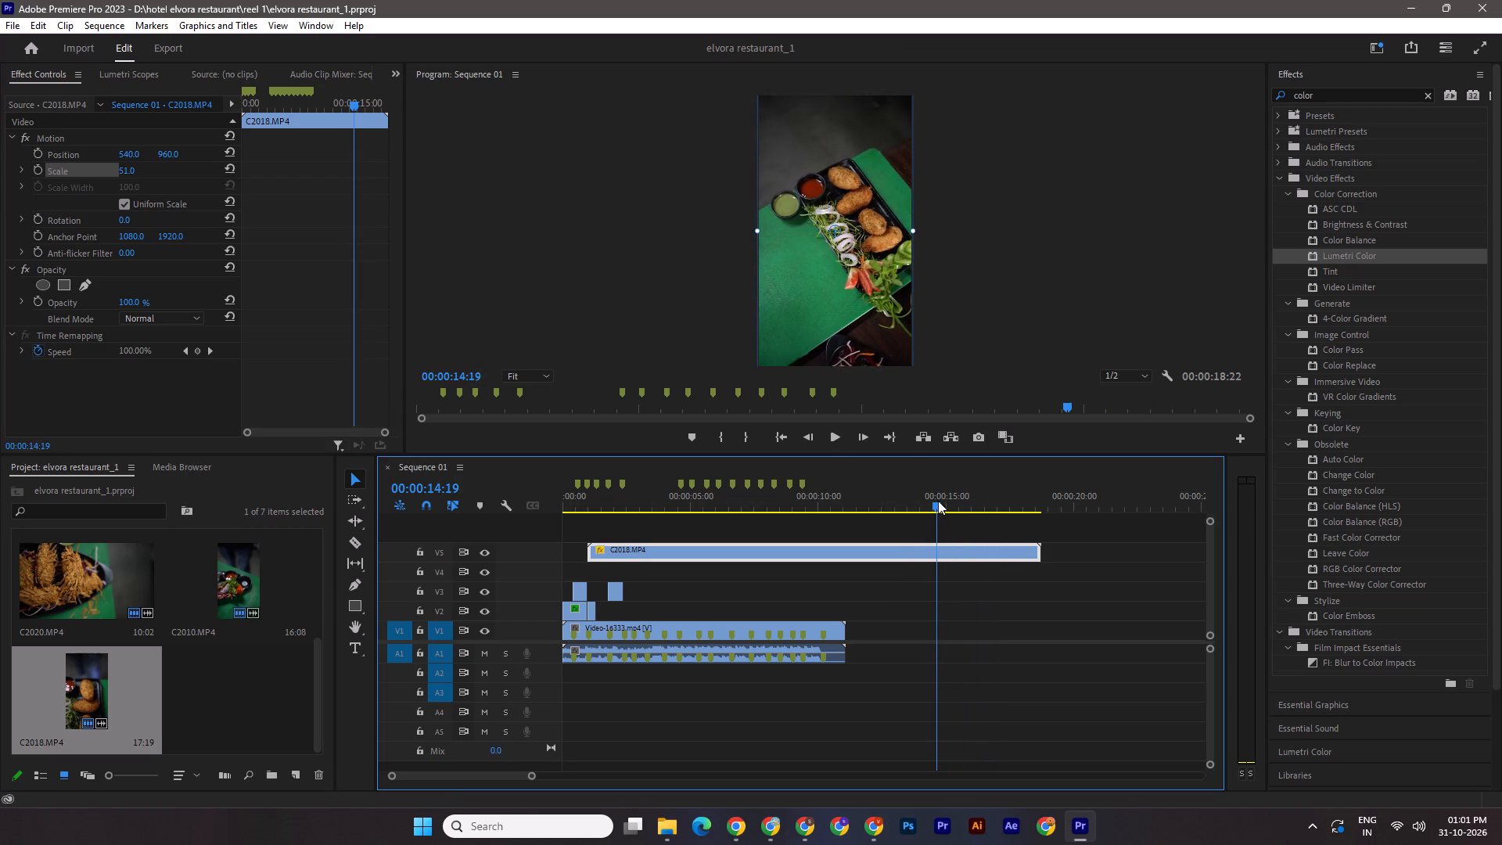
drag(938, 501, 916, 498)
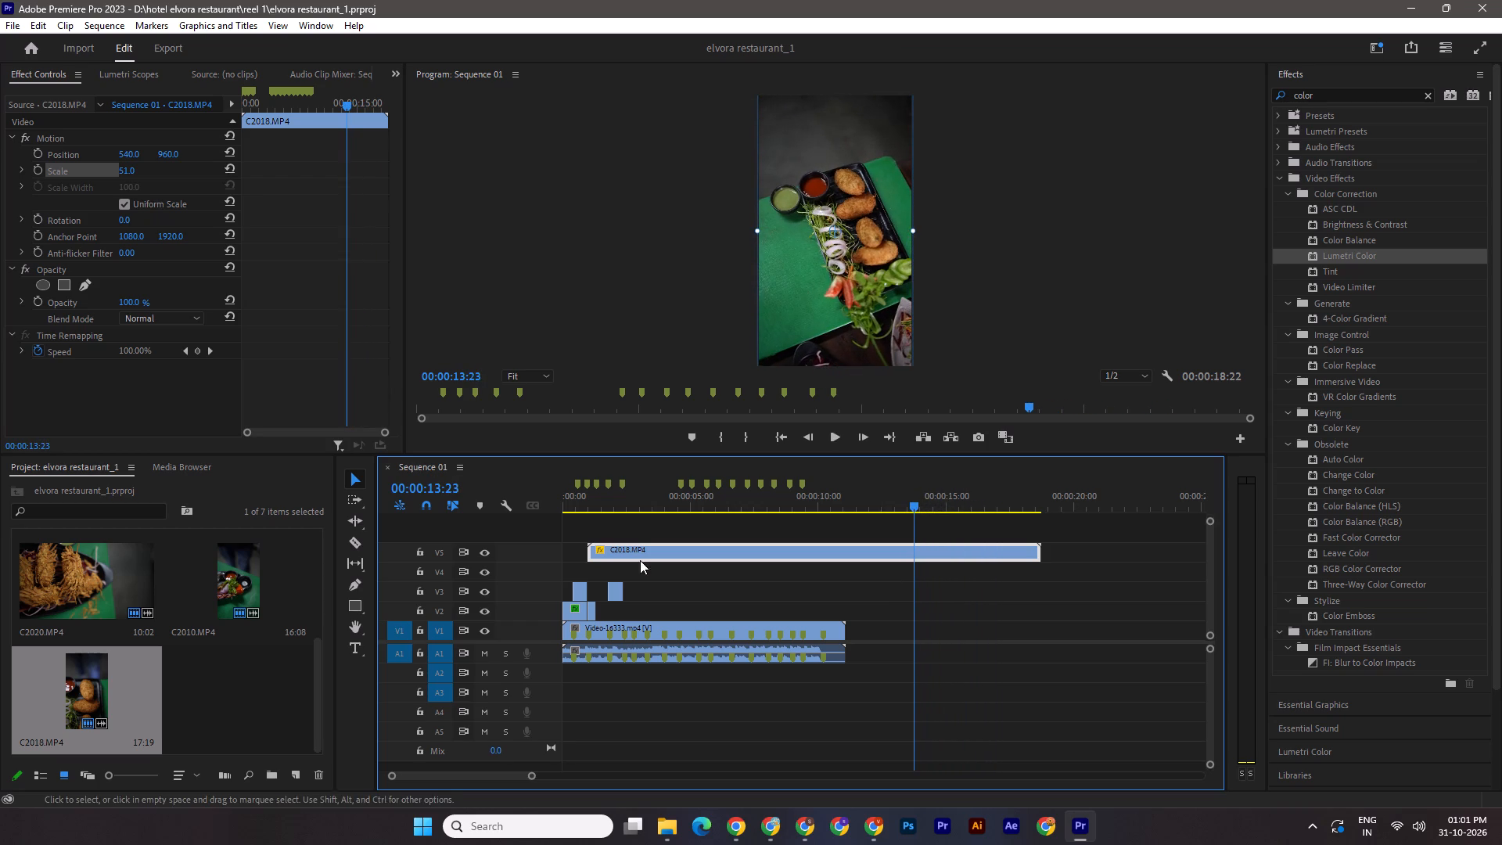
drag(582, 552, 904, 554)
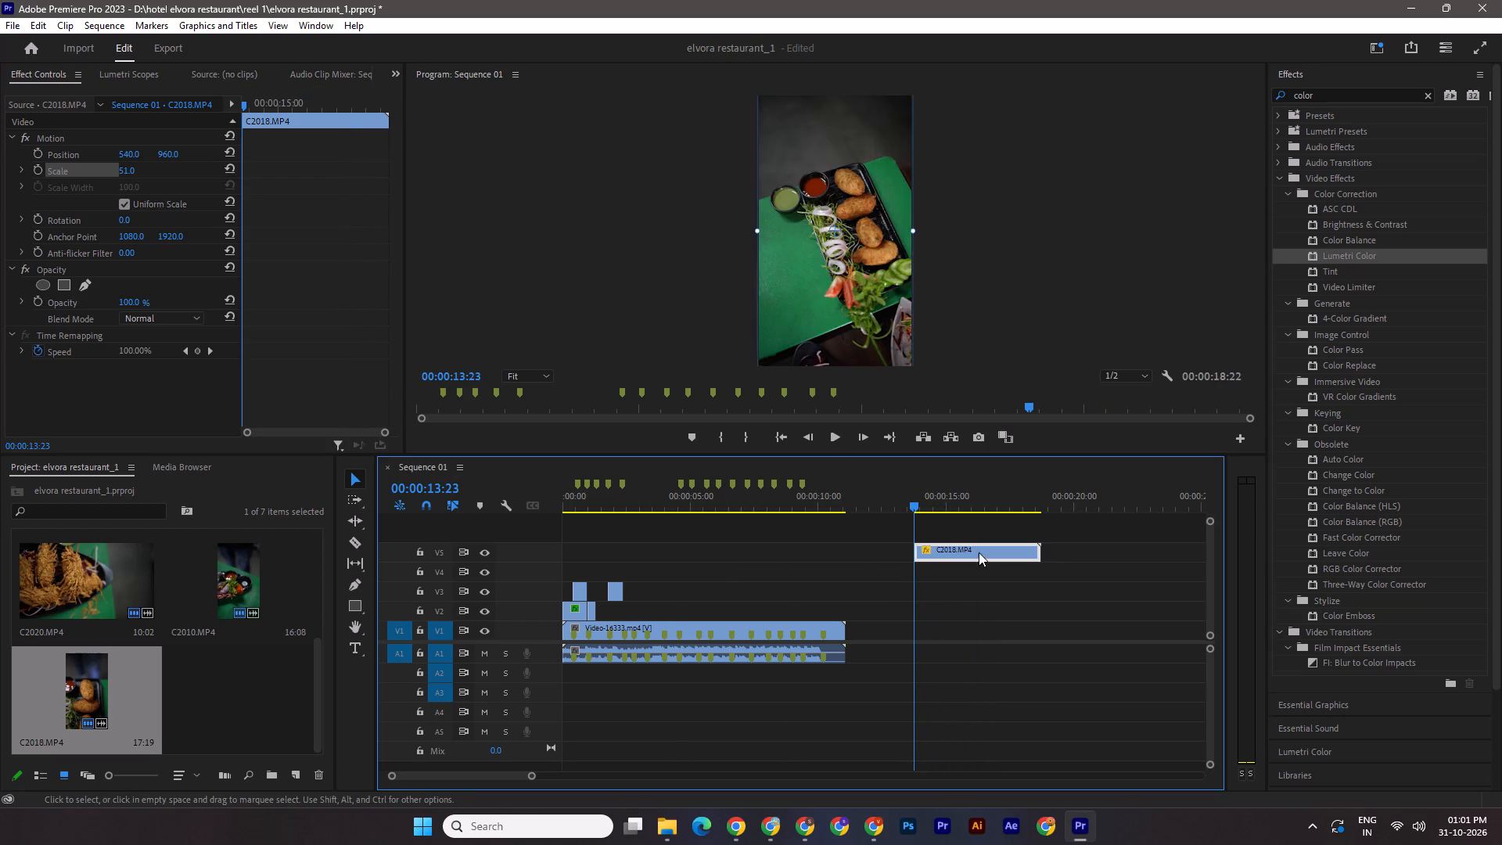
drag(983, 552, 663, 577)
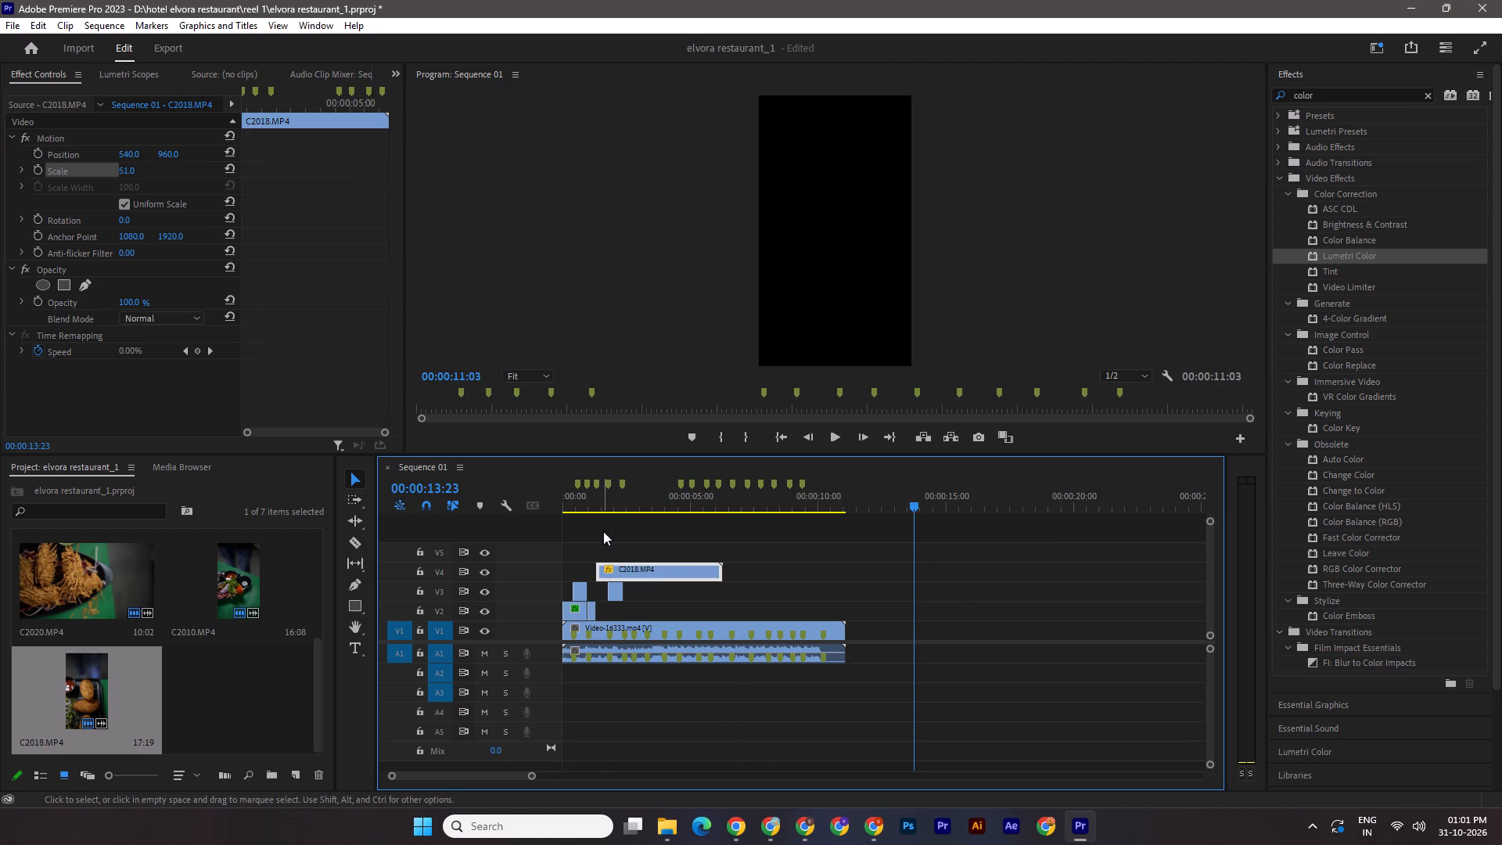
Split C2018.MP4 at the 00:00:01:24 marker and delete the long leftover piece after the cut.
click(606, 509)
drag(530, 776, 495, 771)
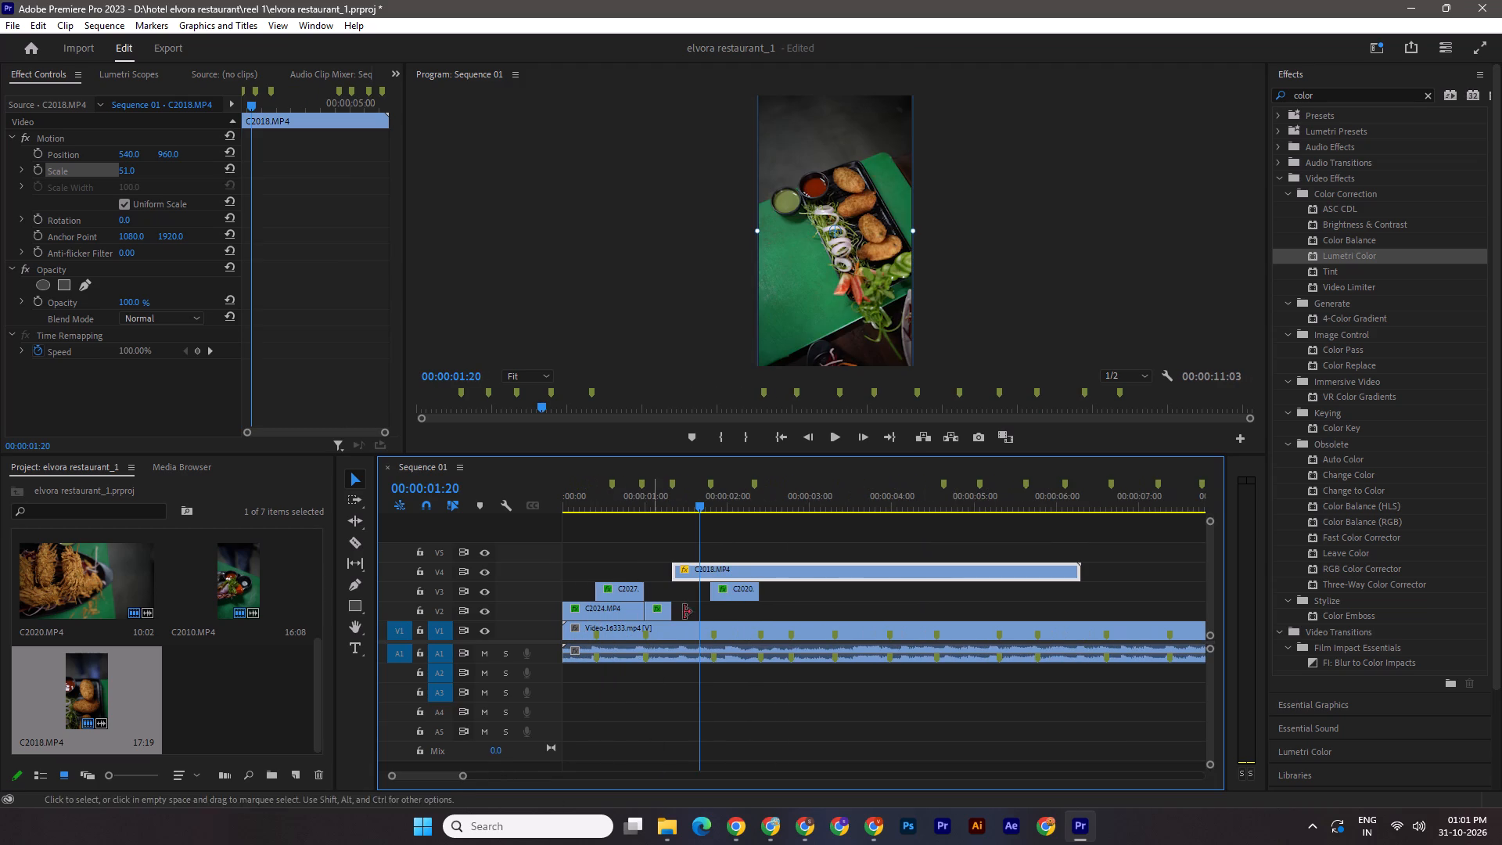
drag(694, 505, 697, 505)
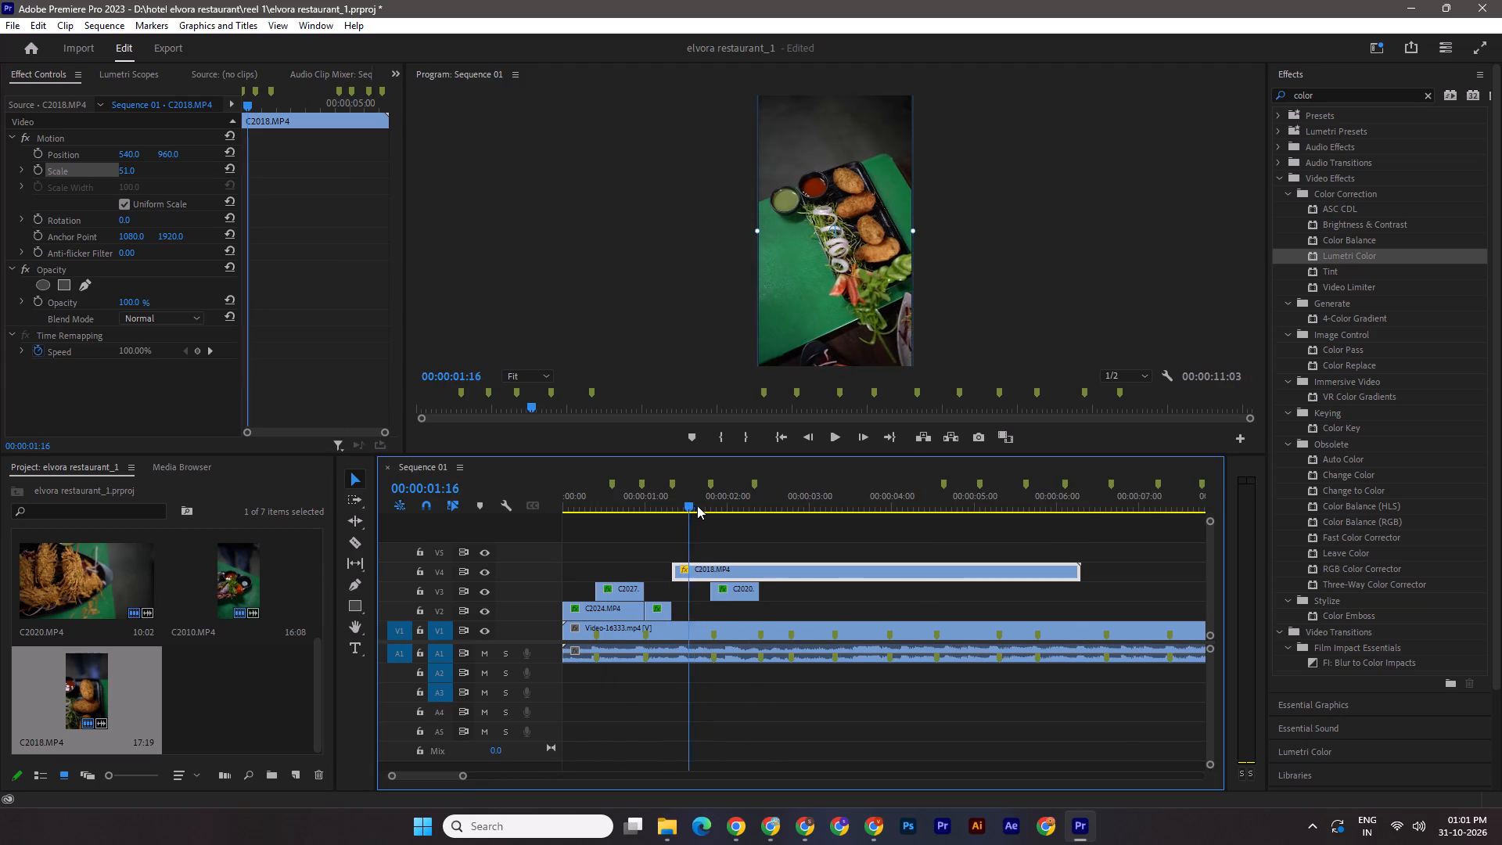
drag(697, 505, 709, 505)
click(361, 542)
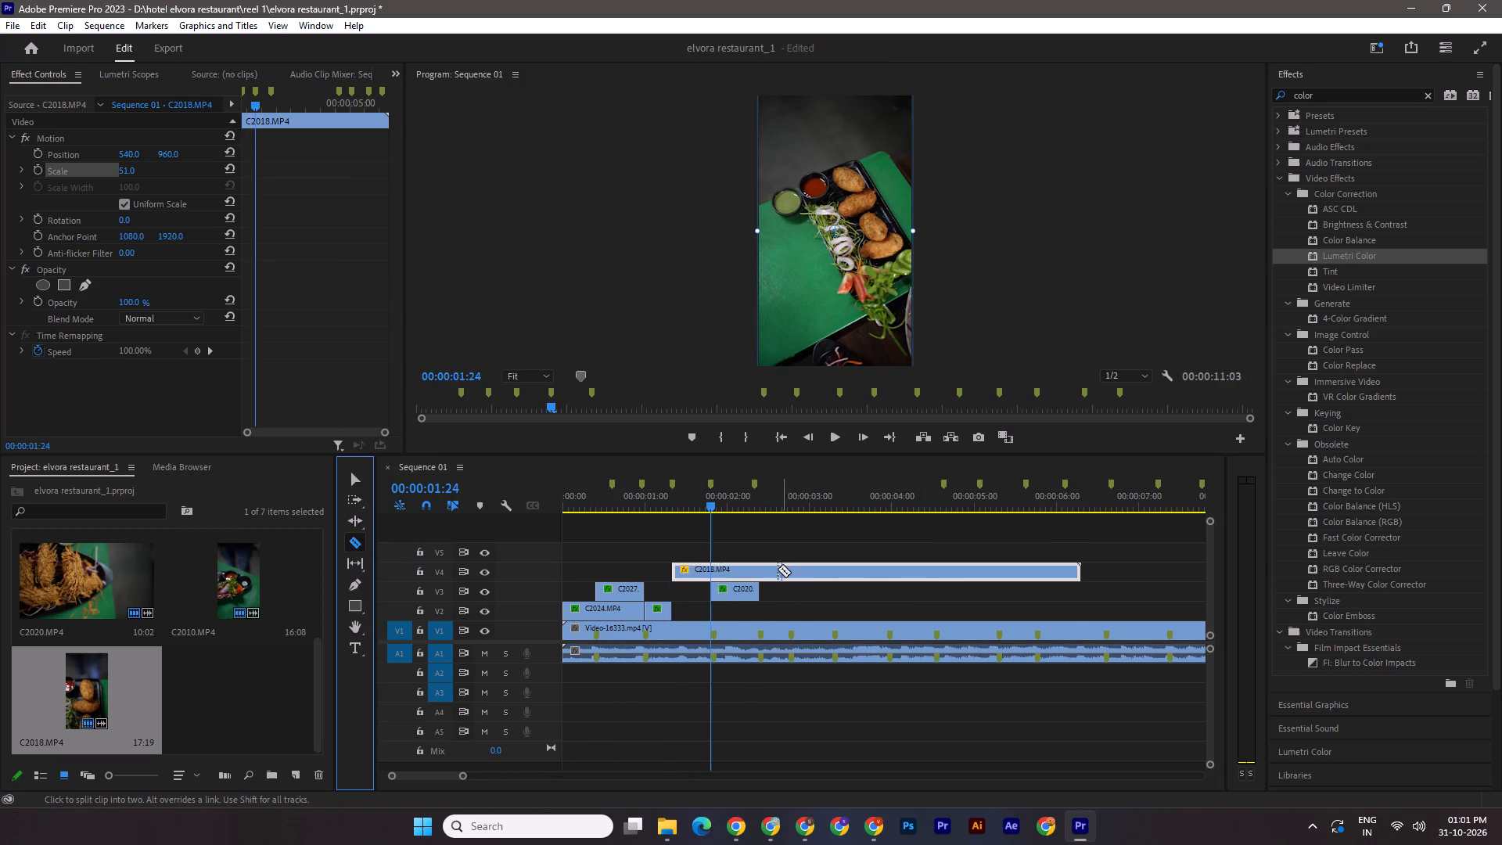
click(710, 570)
click(359, 479)
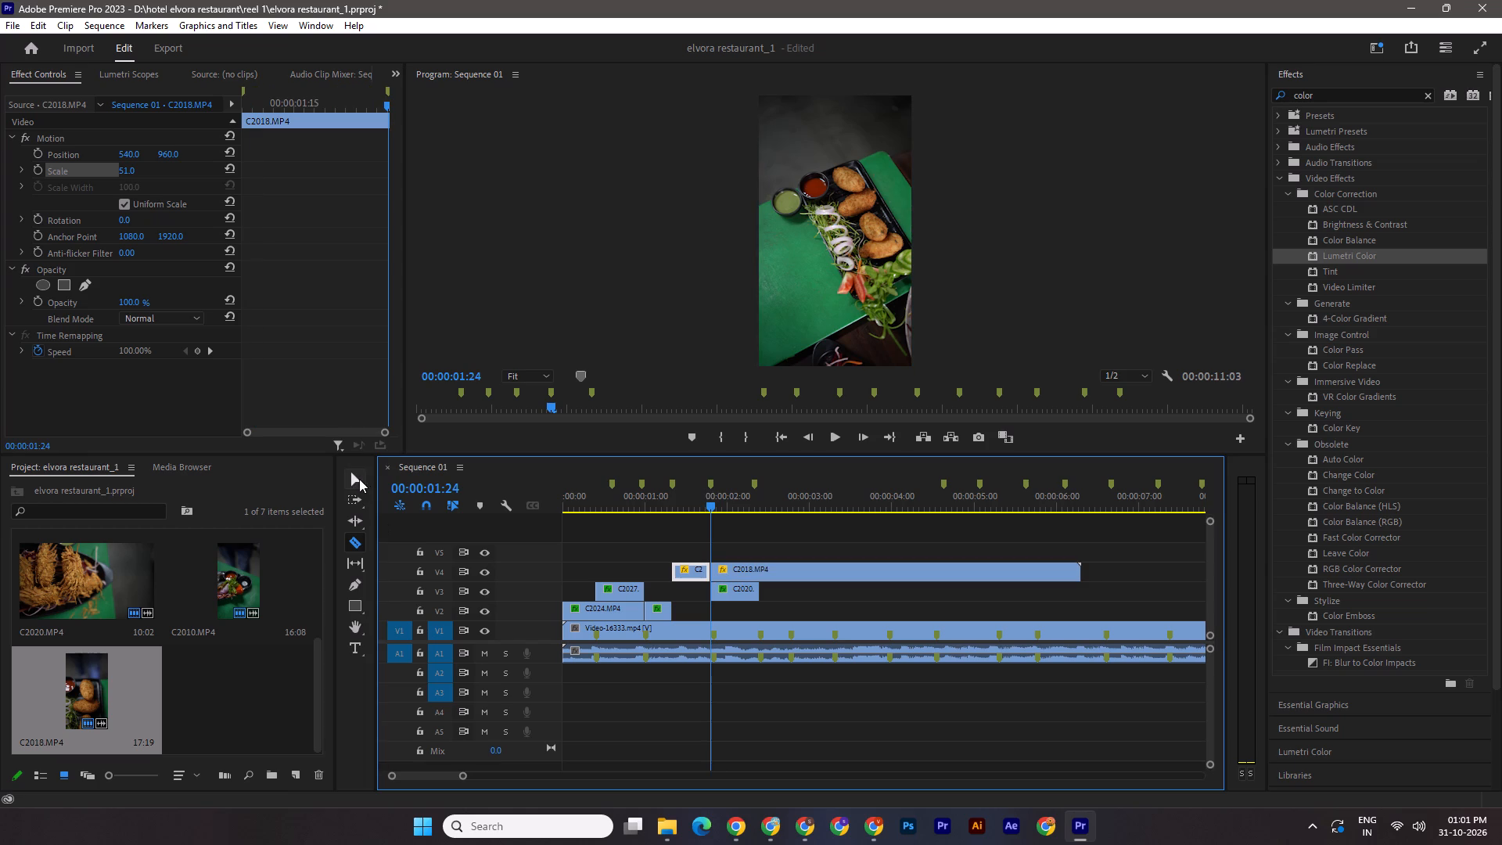
drag(709, 505, 979, 556)
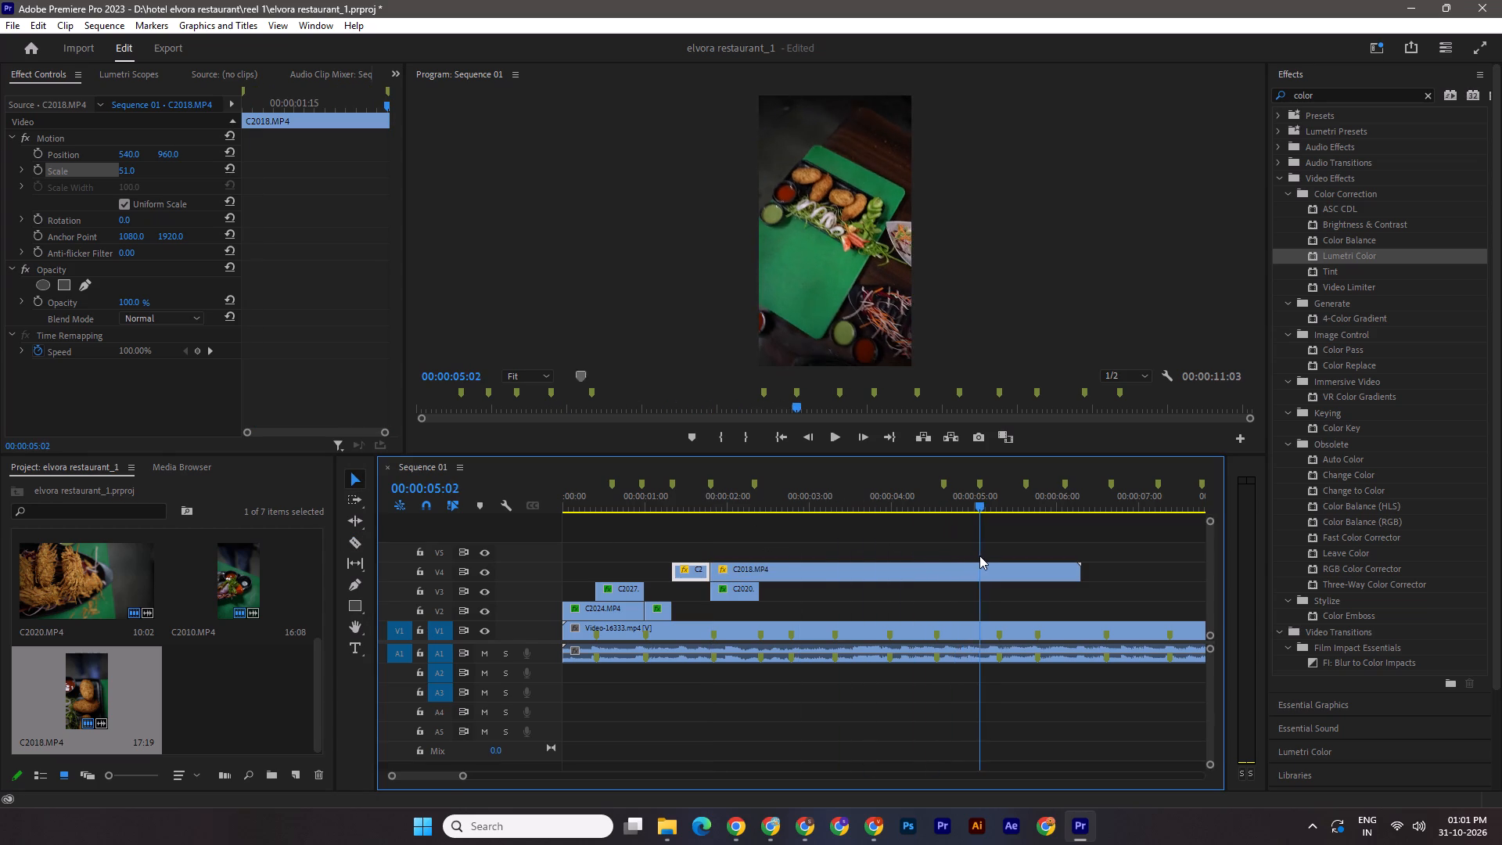
drag(979, 556, 982, 556)
click(931, 575)
key(Delete)
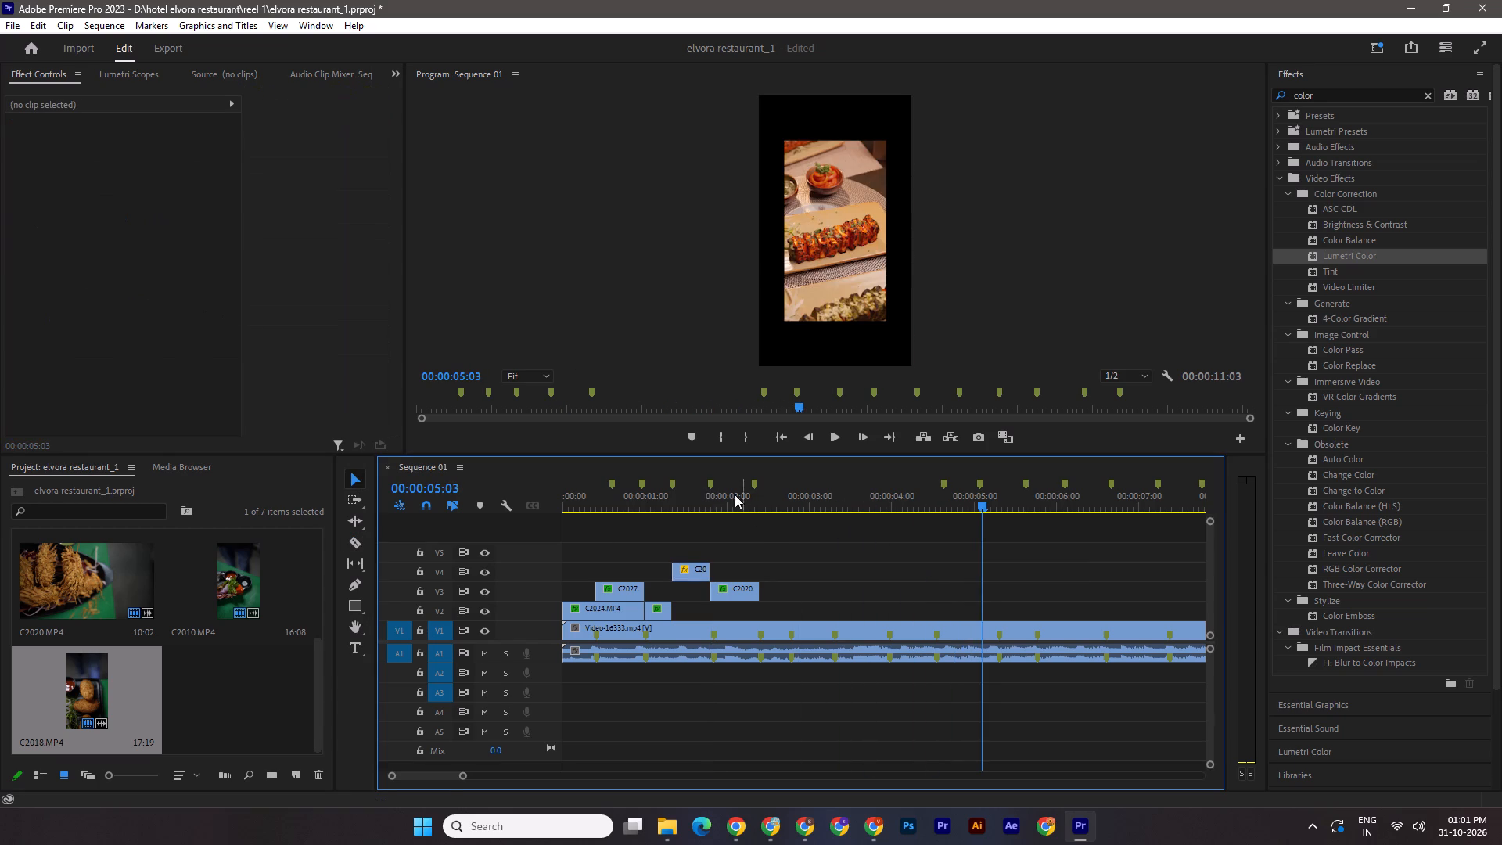
Move the short C2018.MP4 clip and C2020.MP4 down to V2, following C2010.MP4.
click(688, 501)
drag(696, 566, 690, 606)
drag(730, 593, 728, 610)
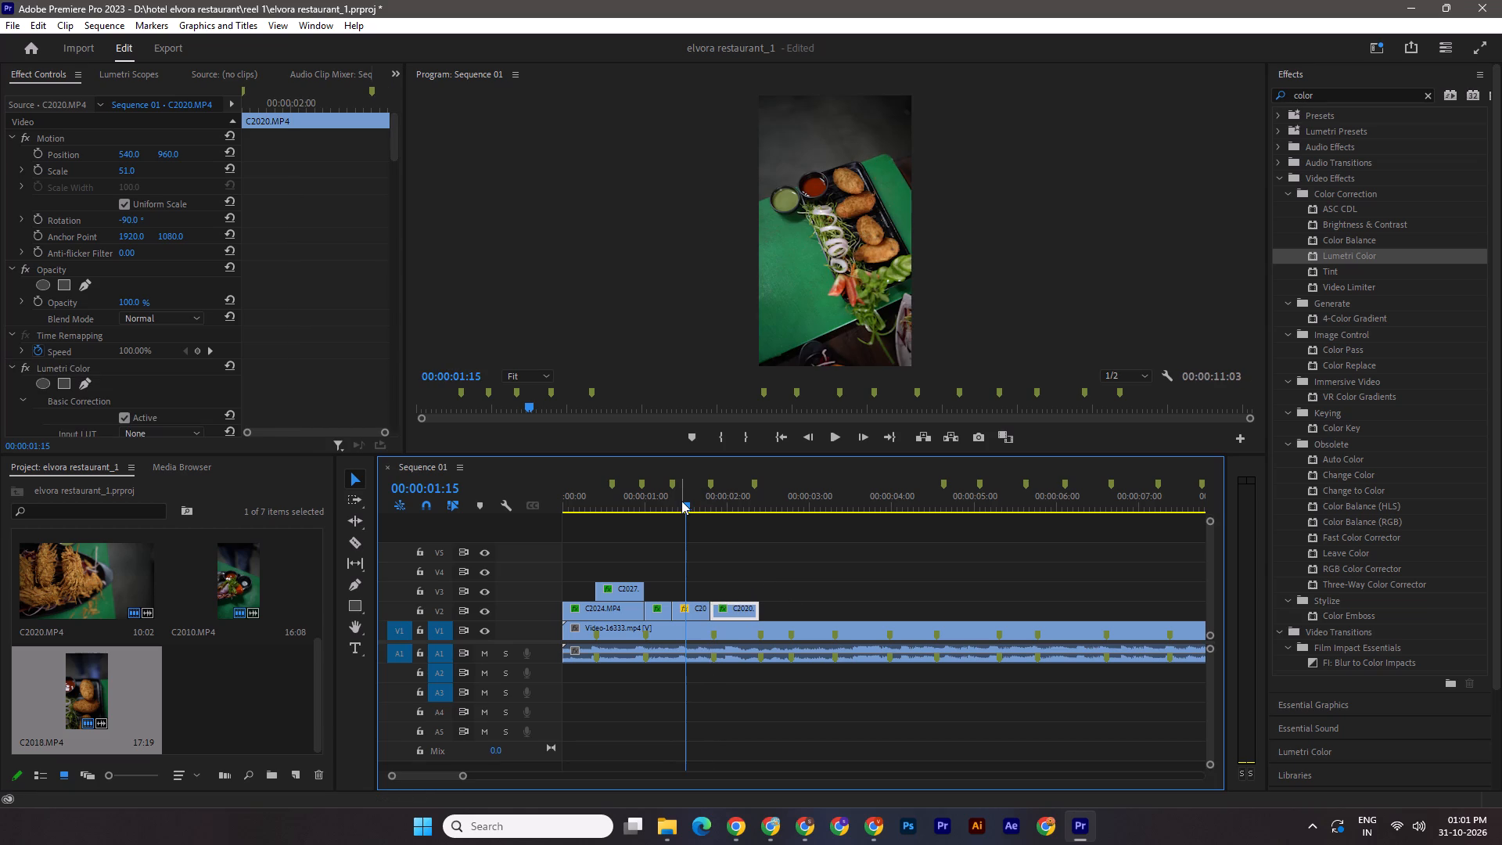
Copy the Lumetri Color grade from C2010.MP4 on V2 and paste it onto the neighbouring C2018.MP4.
click(682, 500)
click(659, 611)
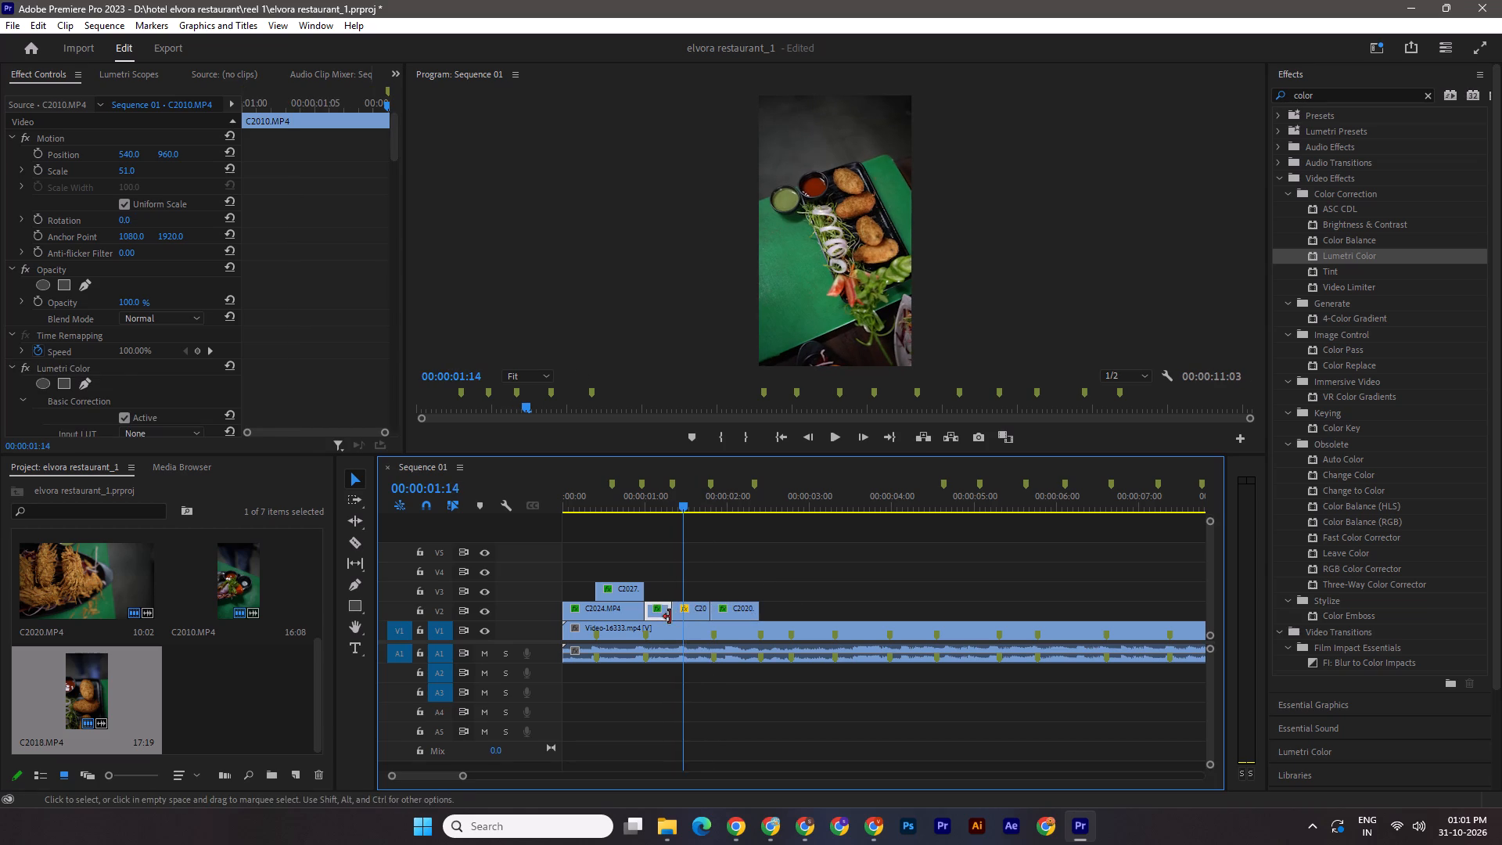
click(77, 369)
key(ctrl+c)
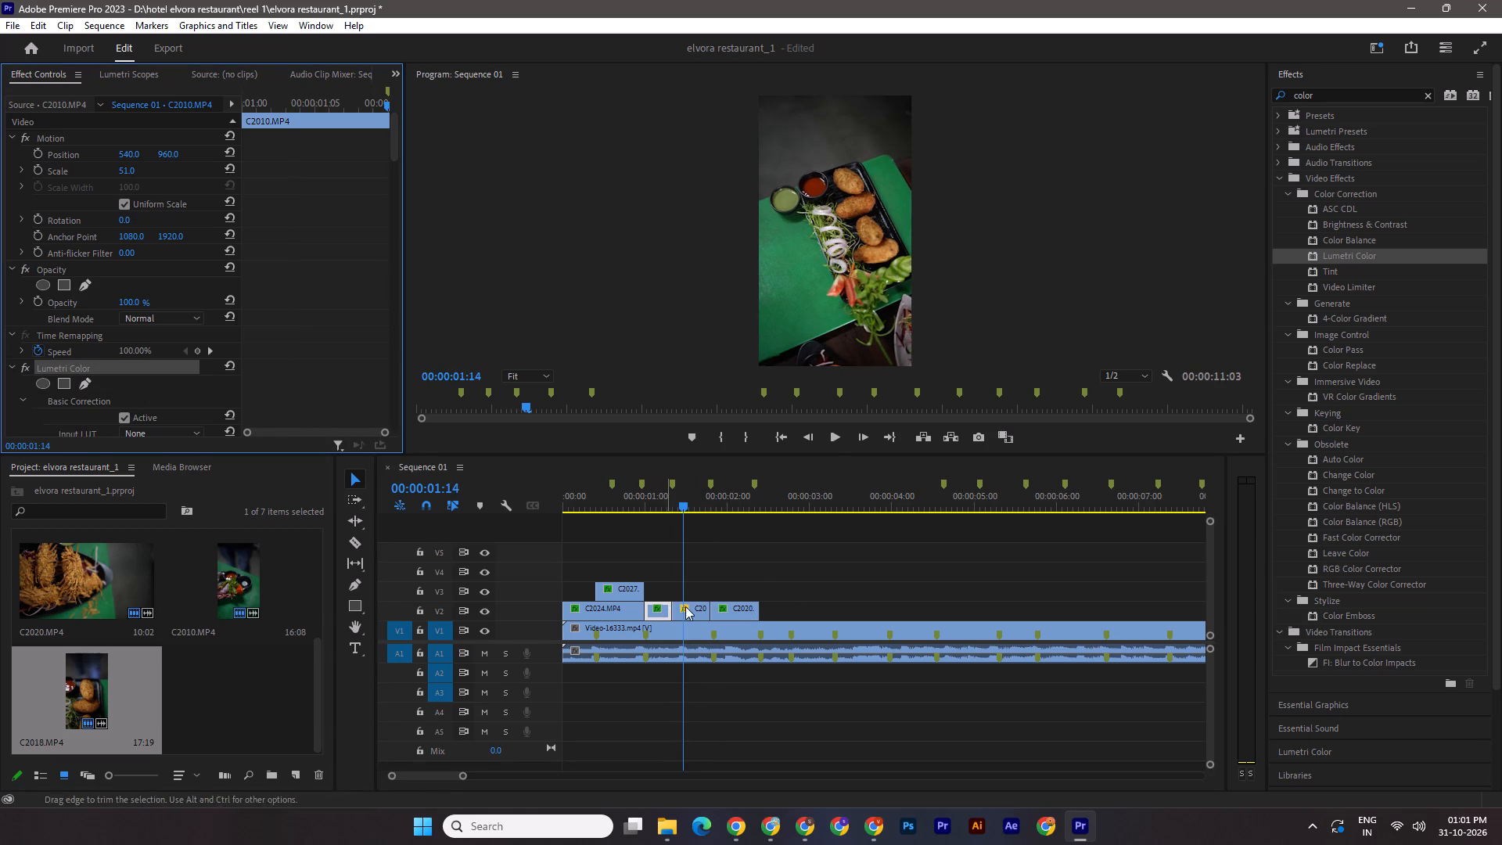
click(692, 606)
key(ctrl+v)
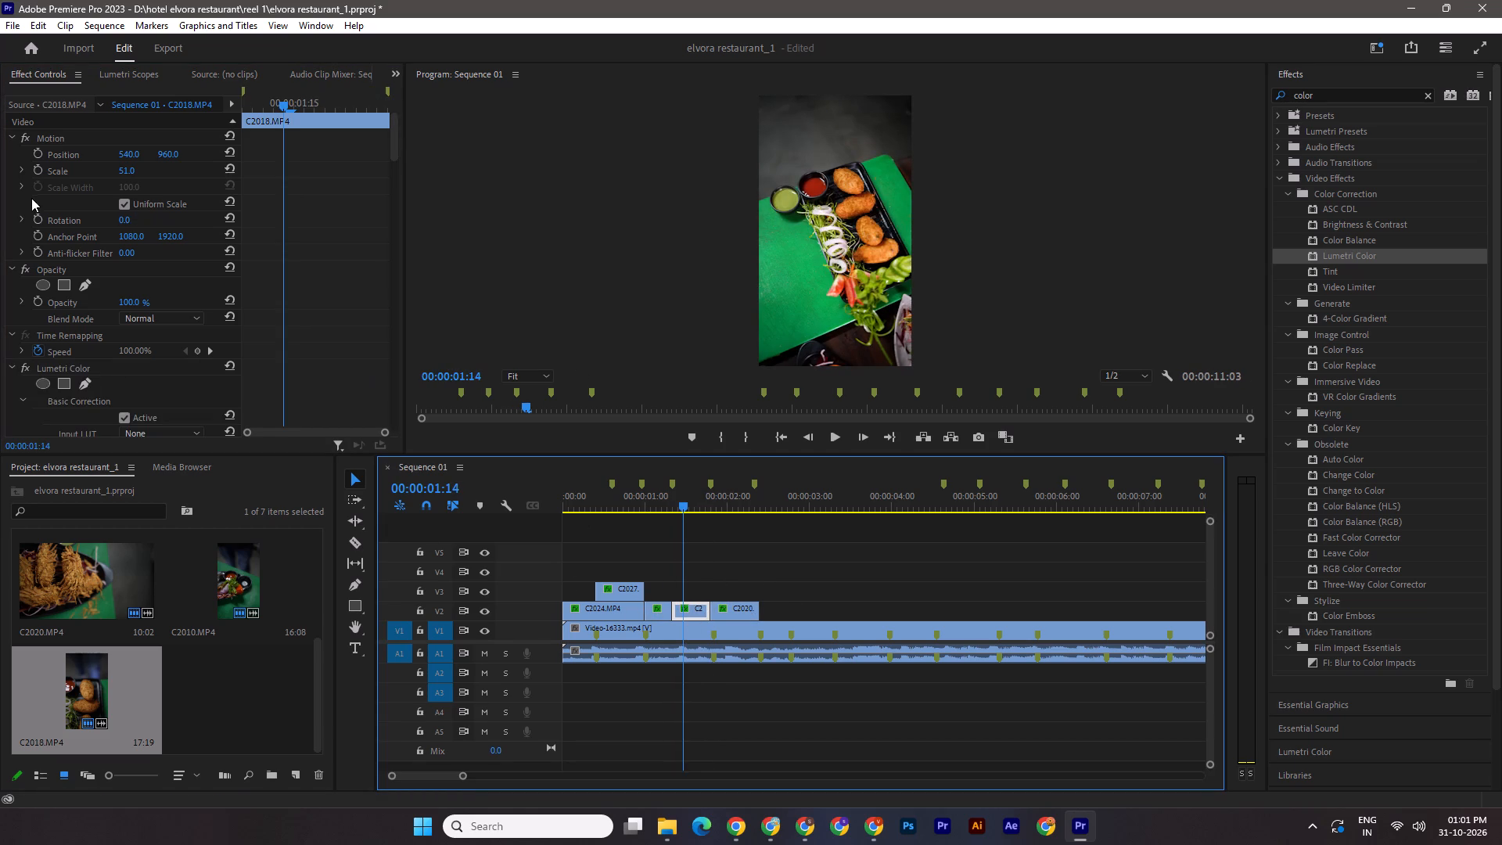
Set C2018.MP4's scale to 68 and horizontal position to 508, save the project, and play the edit from the start.
drag(127, 168, 143, 172)
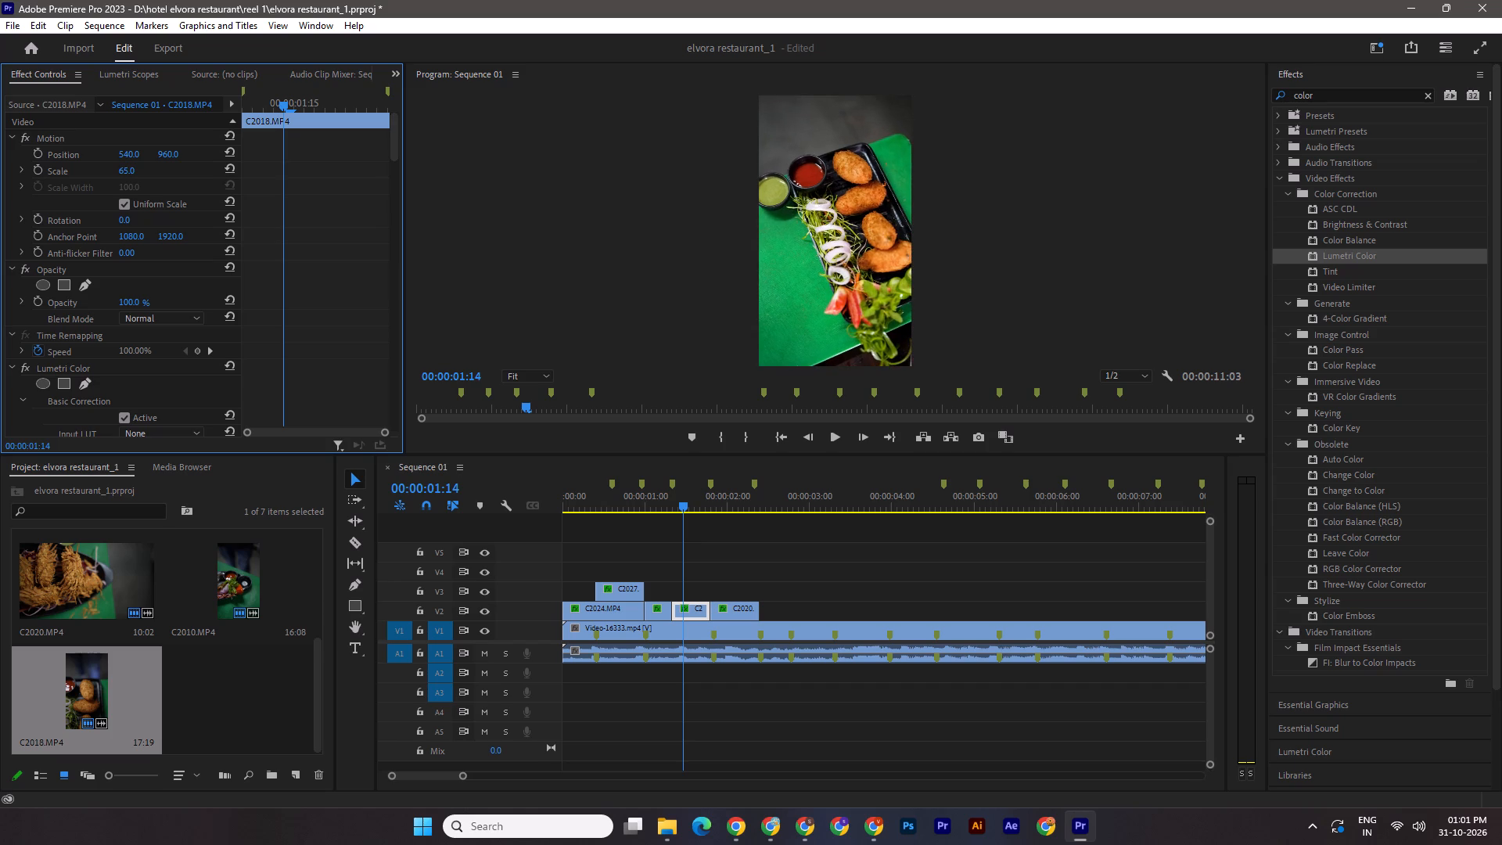
drag(143, 172, 146, 172)
drag(128, 153, 111, 152)
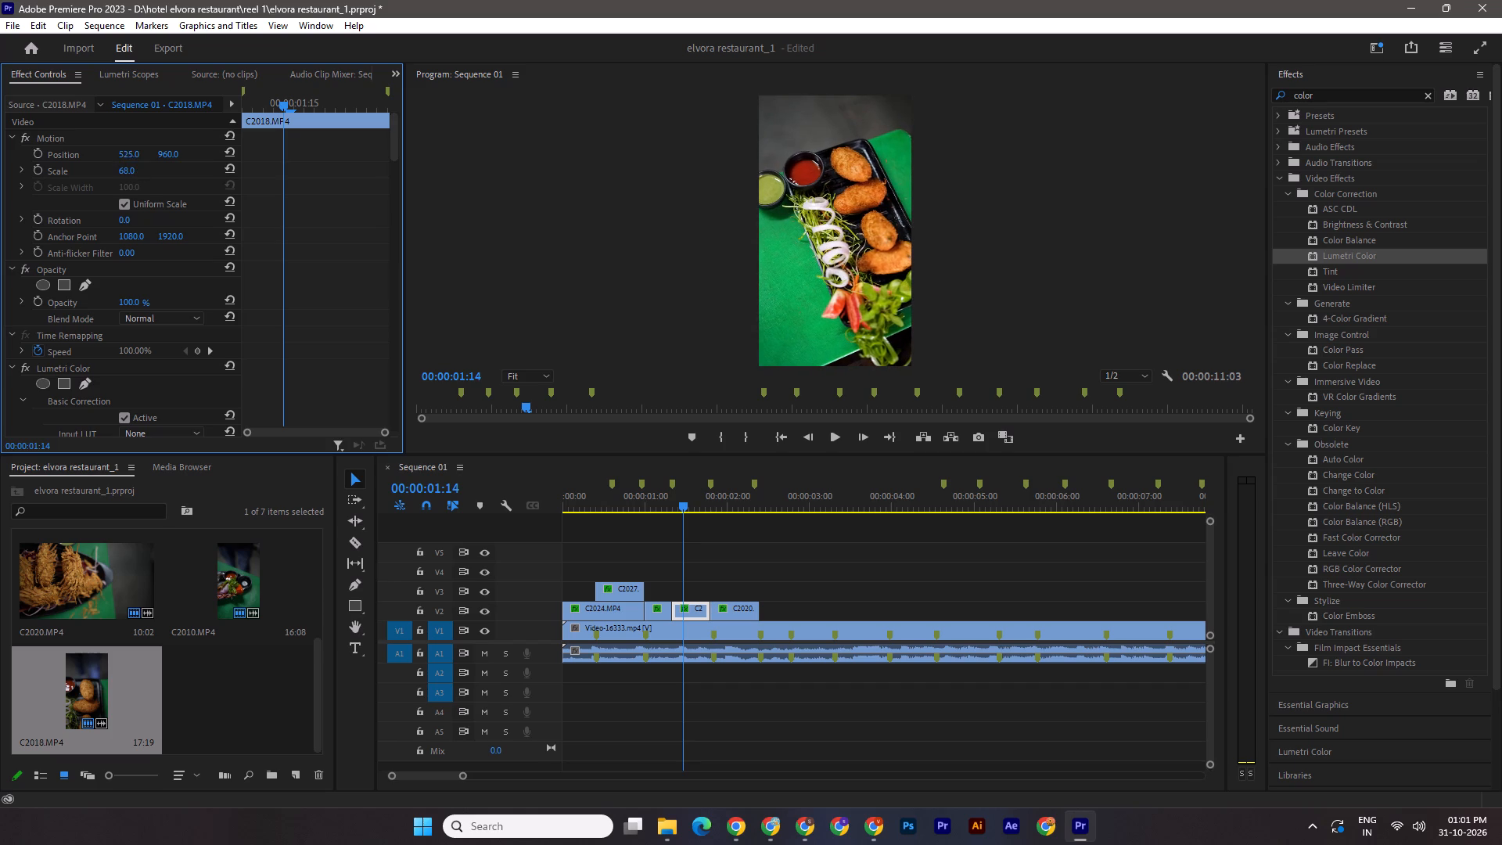
drag(111, 152, 99, 152)
drag(678, 501, 486, 482)
key(ctrl+s)
key(space)
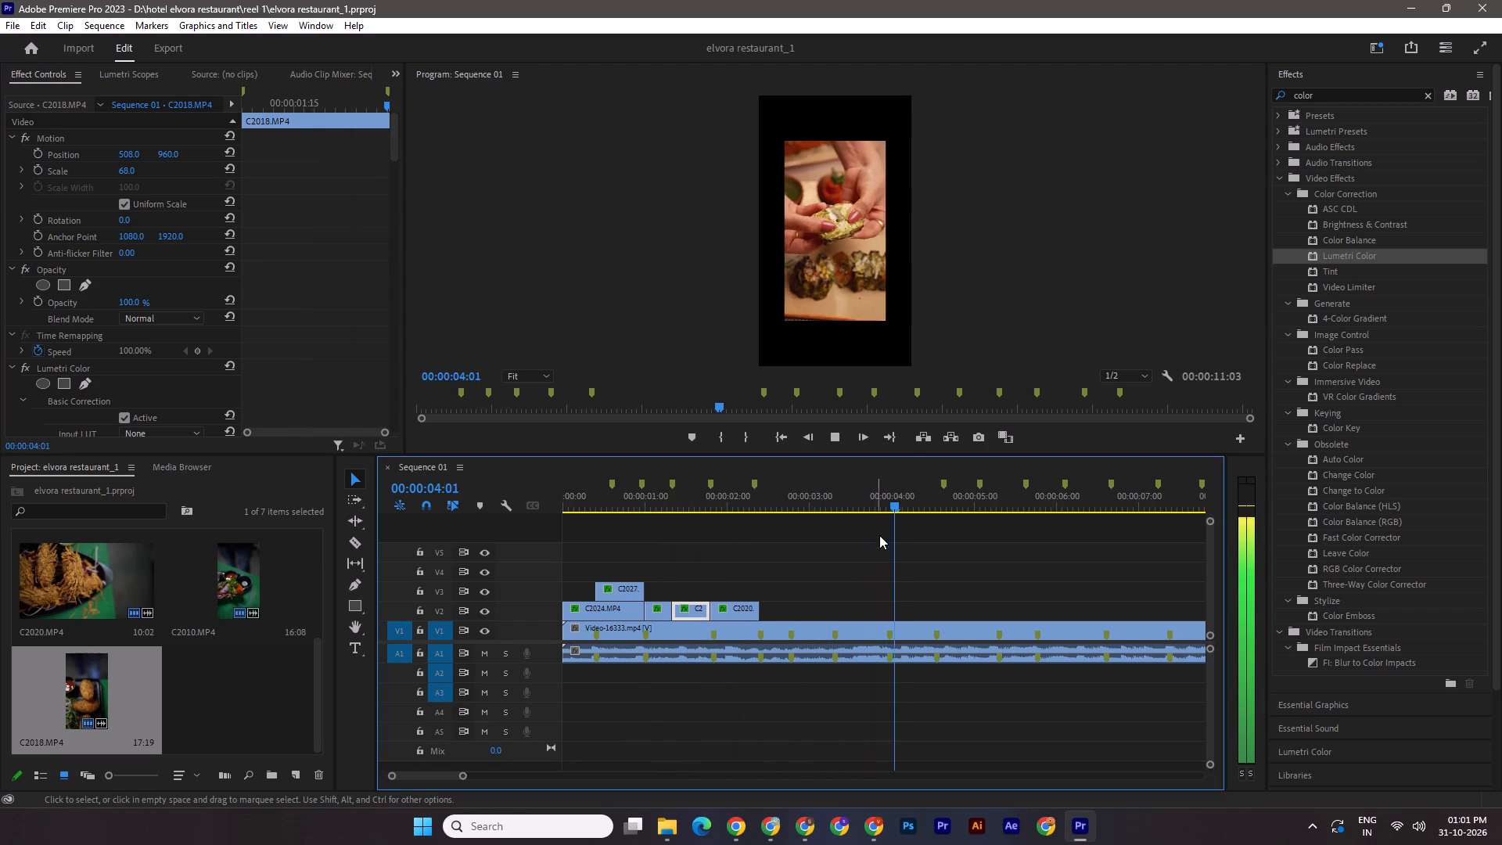
key(space)
Extend the end of C2020.MP4 on V2 to the next marker, for a duration of about 00:00:02:25, and scrub through it.
drag(898, 503, 756, 495)
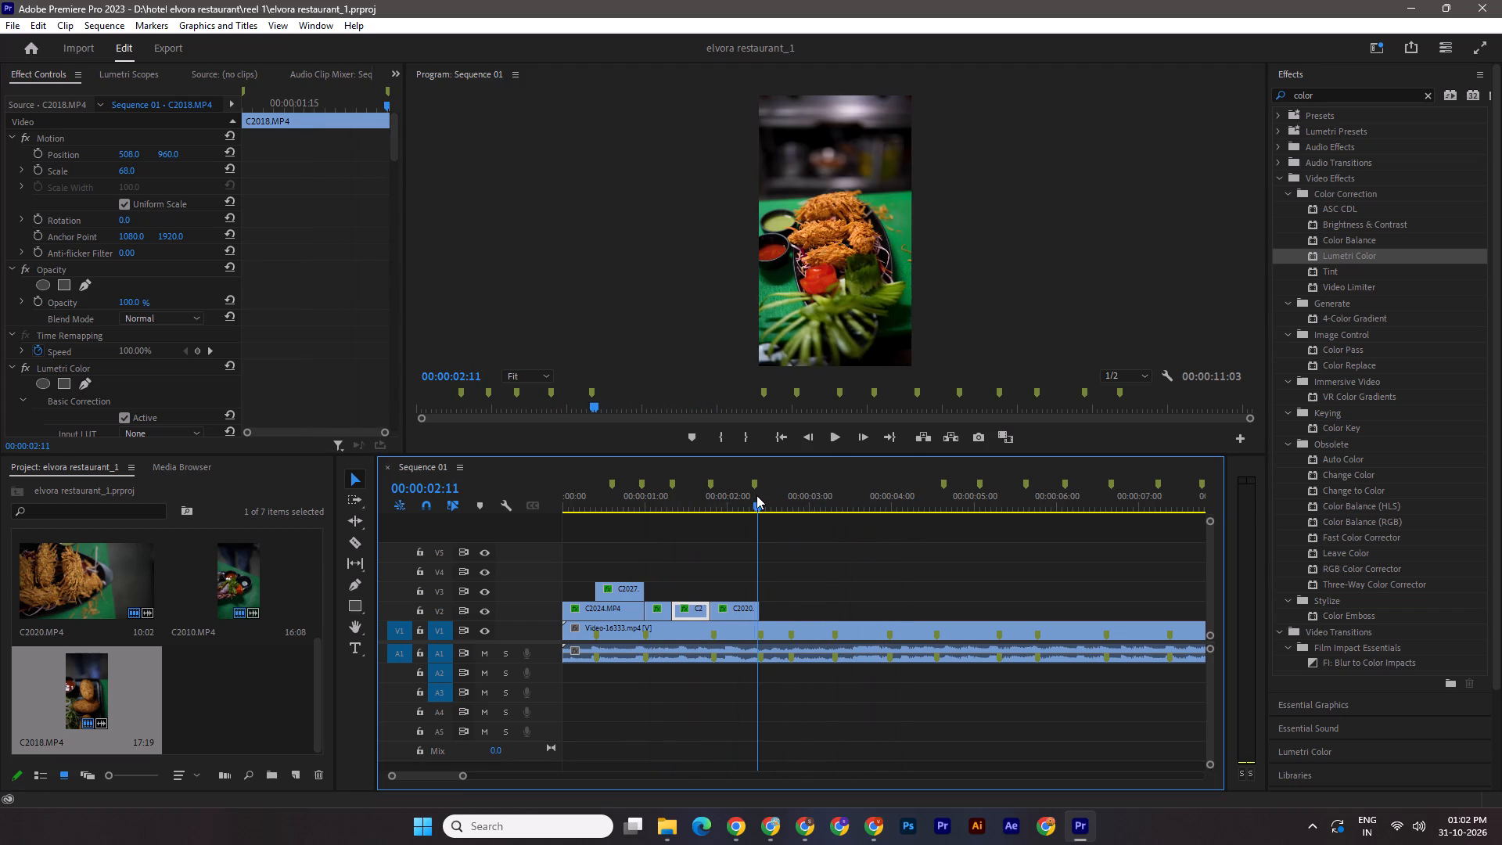
drag(756, 495, 723, 499)
drag(758, 605, 940, 605)
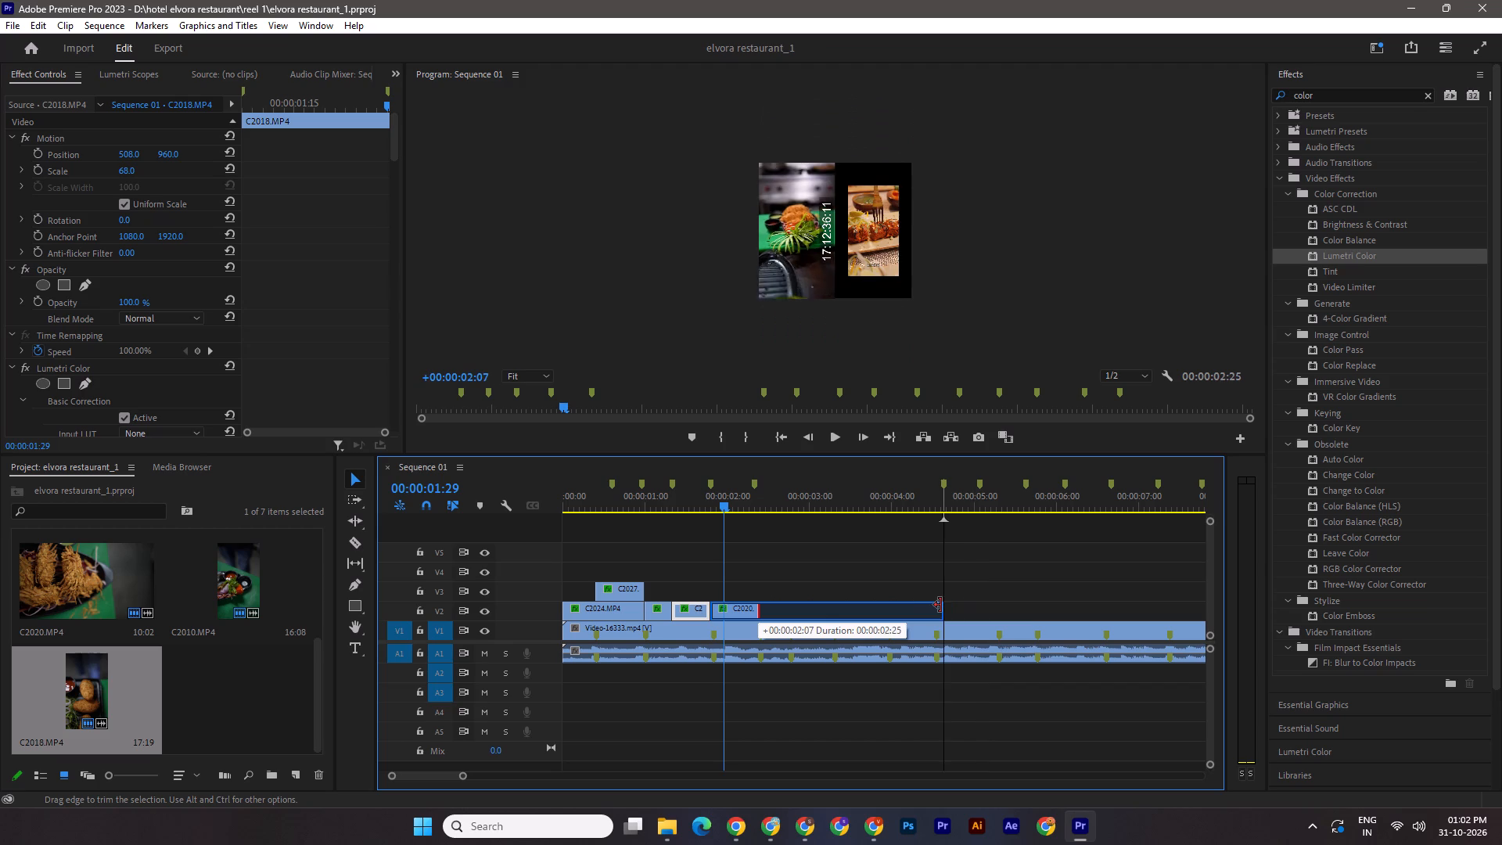
drag(940, 605, 936, 605)
drag(930, 605, 940, 605)
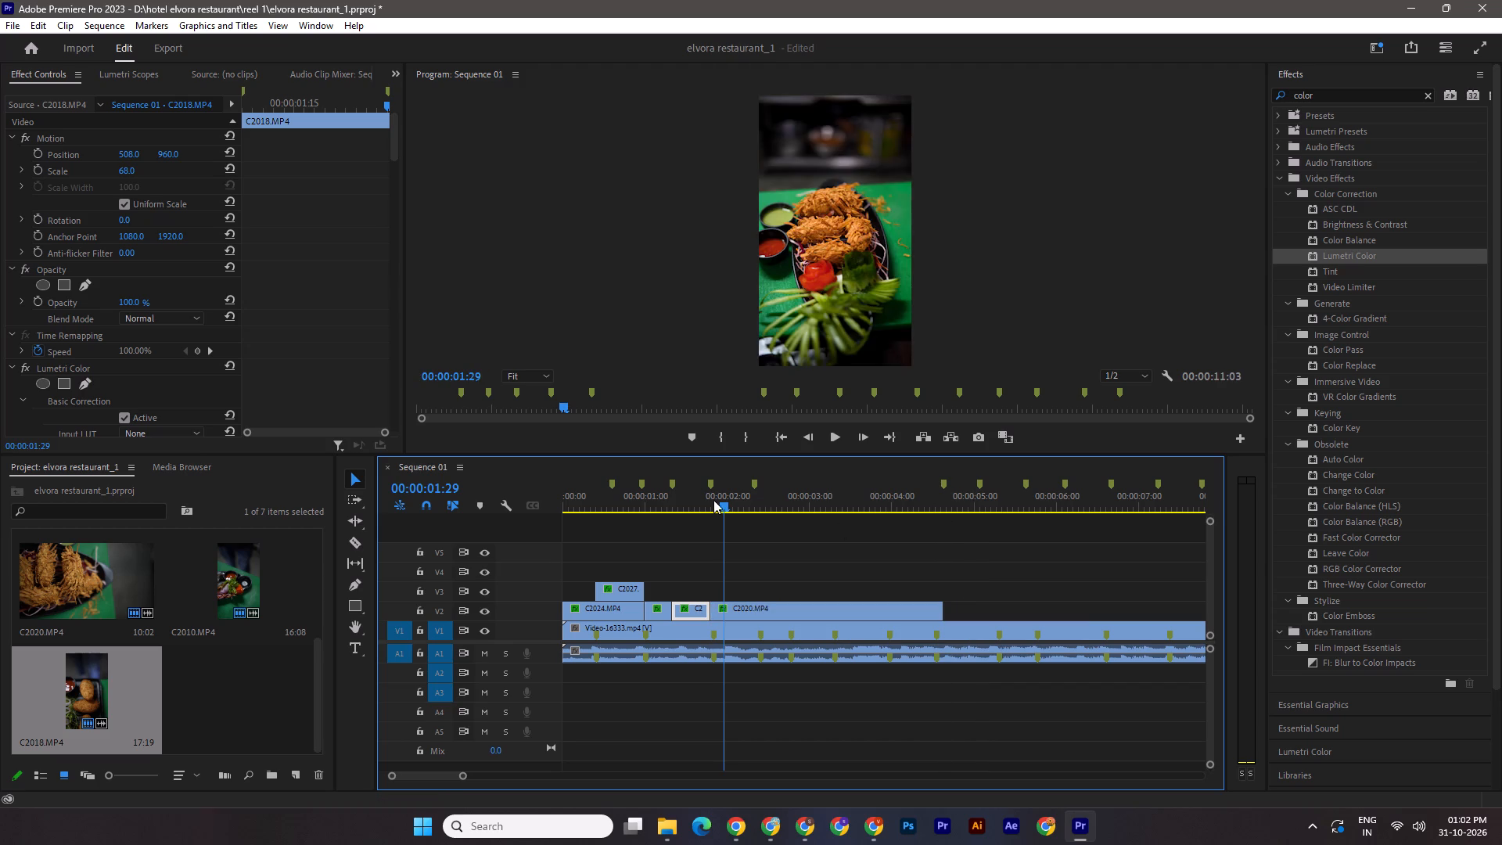
drag(720, 506, 922, 538)
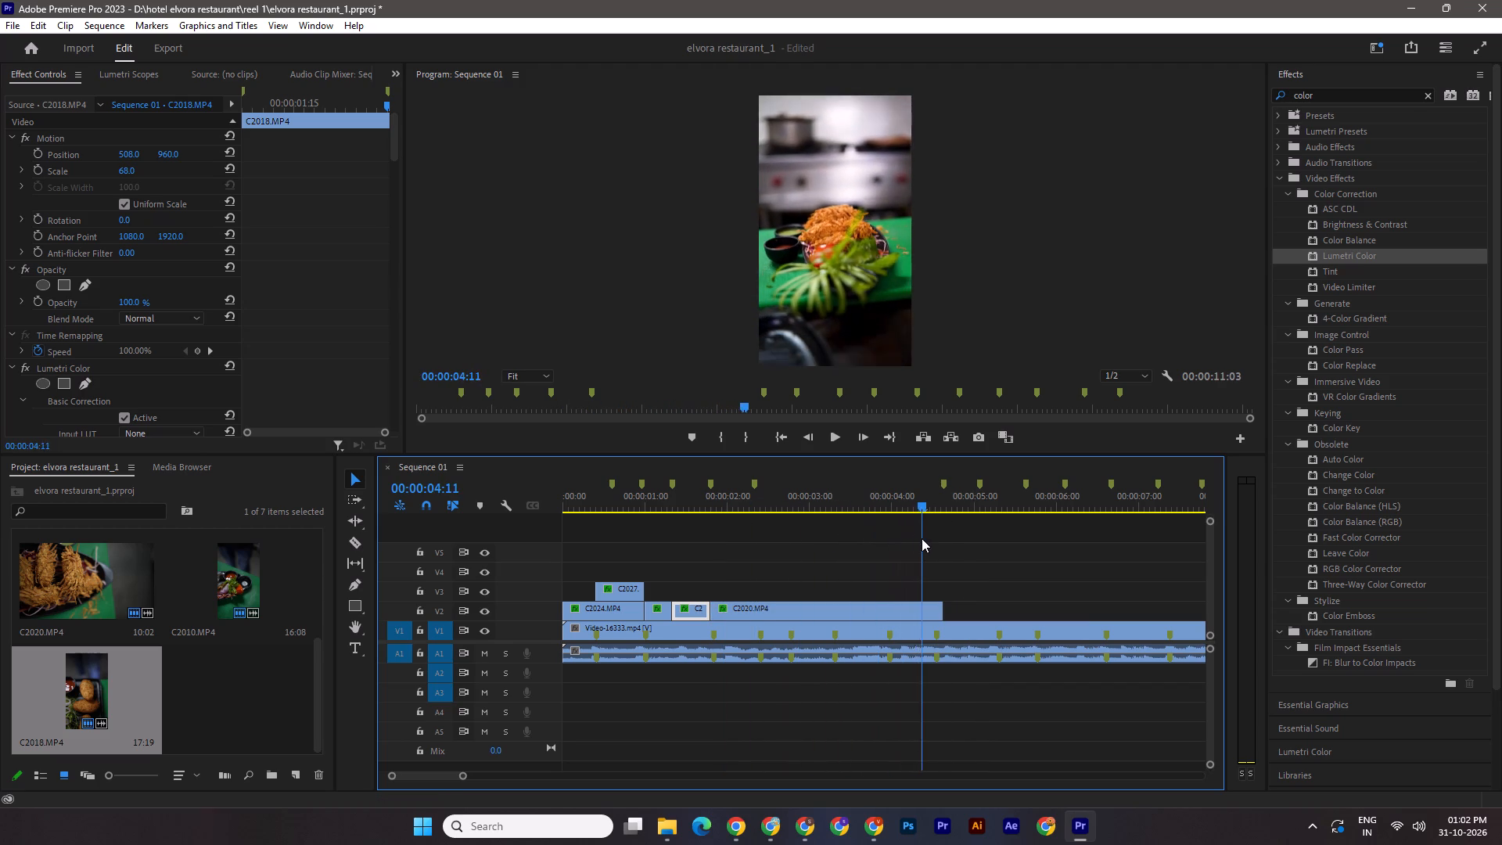
drag(922, 538, 712, 538)
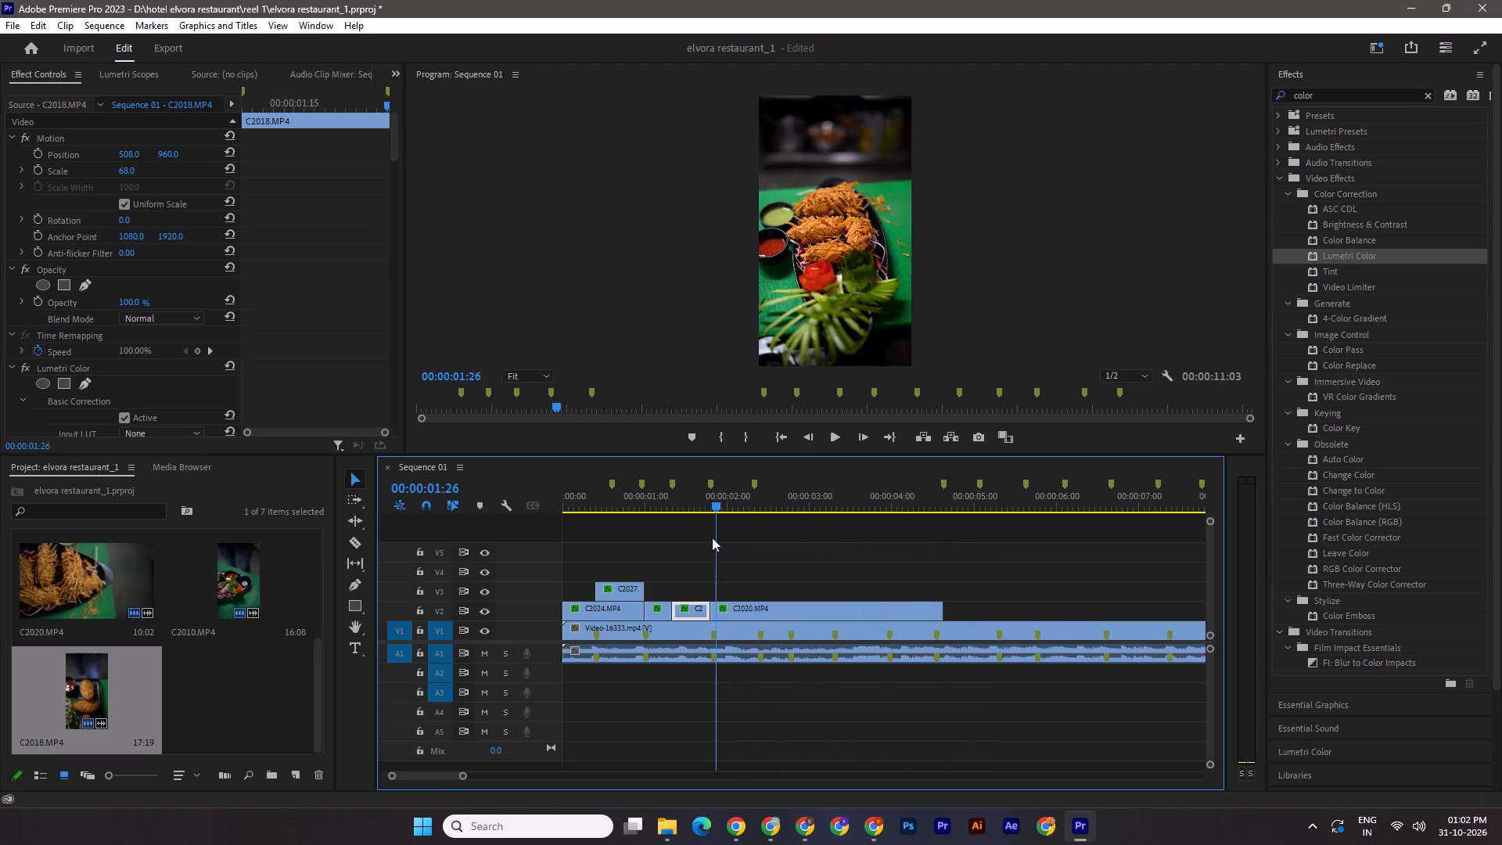
drag(712, 538, 709, 538)
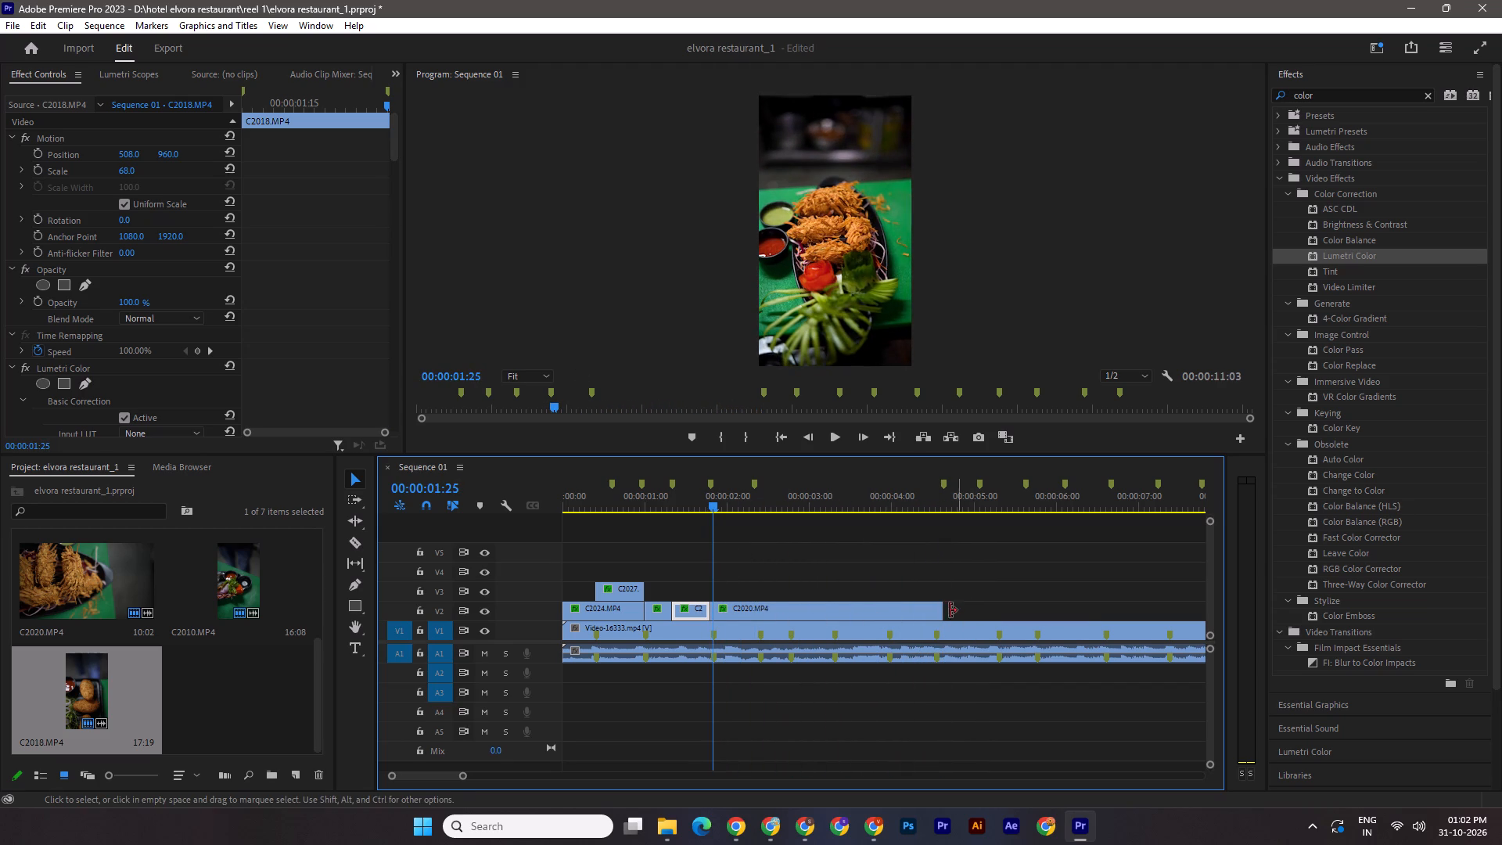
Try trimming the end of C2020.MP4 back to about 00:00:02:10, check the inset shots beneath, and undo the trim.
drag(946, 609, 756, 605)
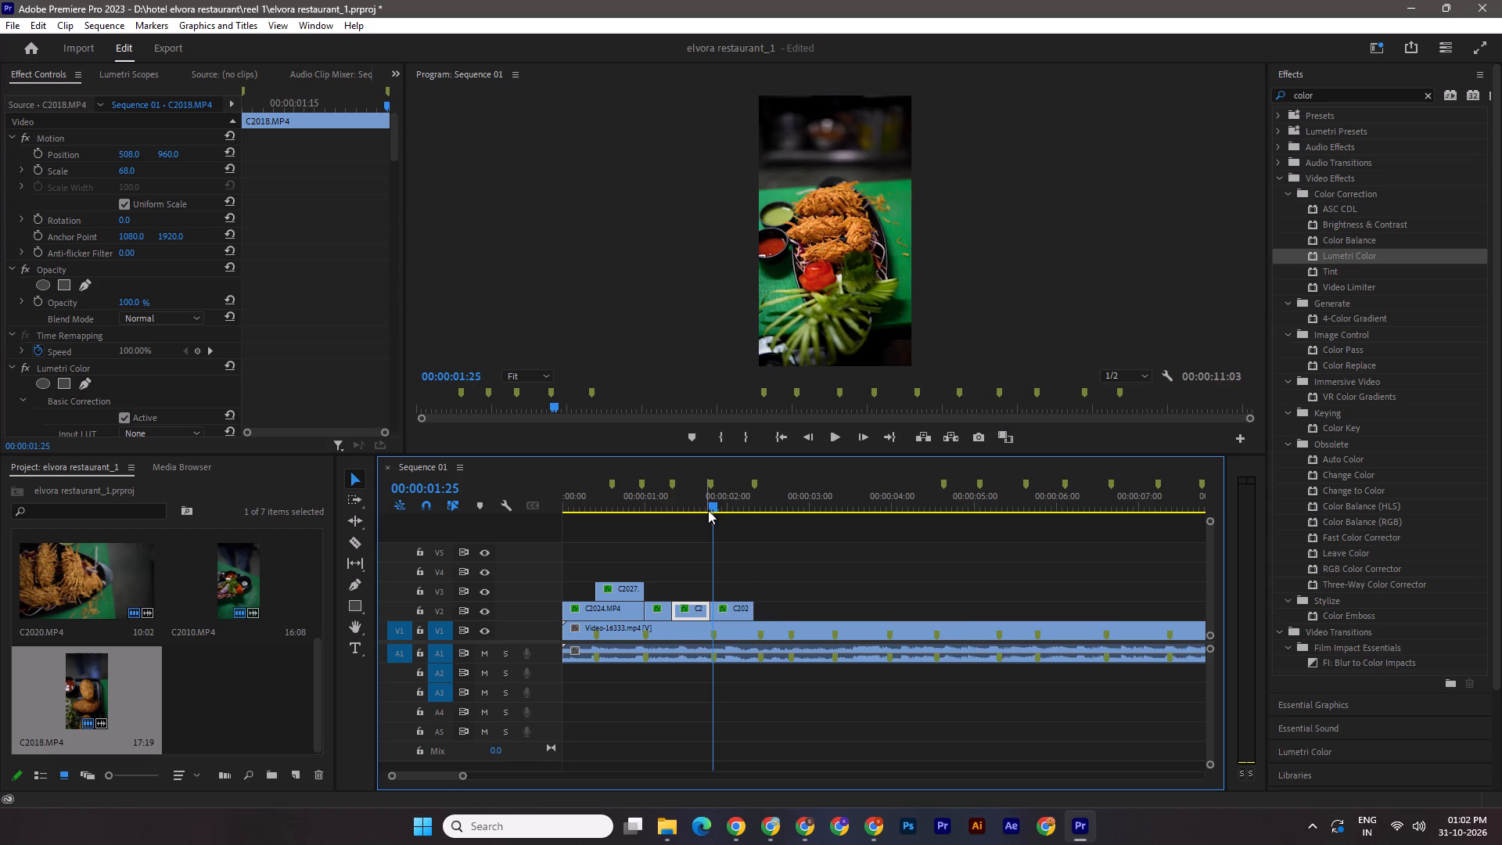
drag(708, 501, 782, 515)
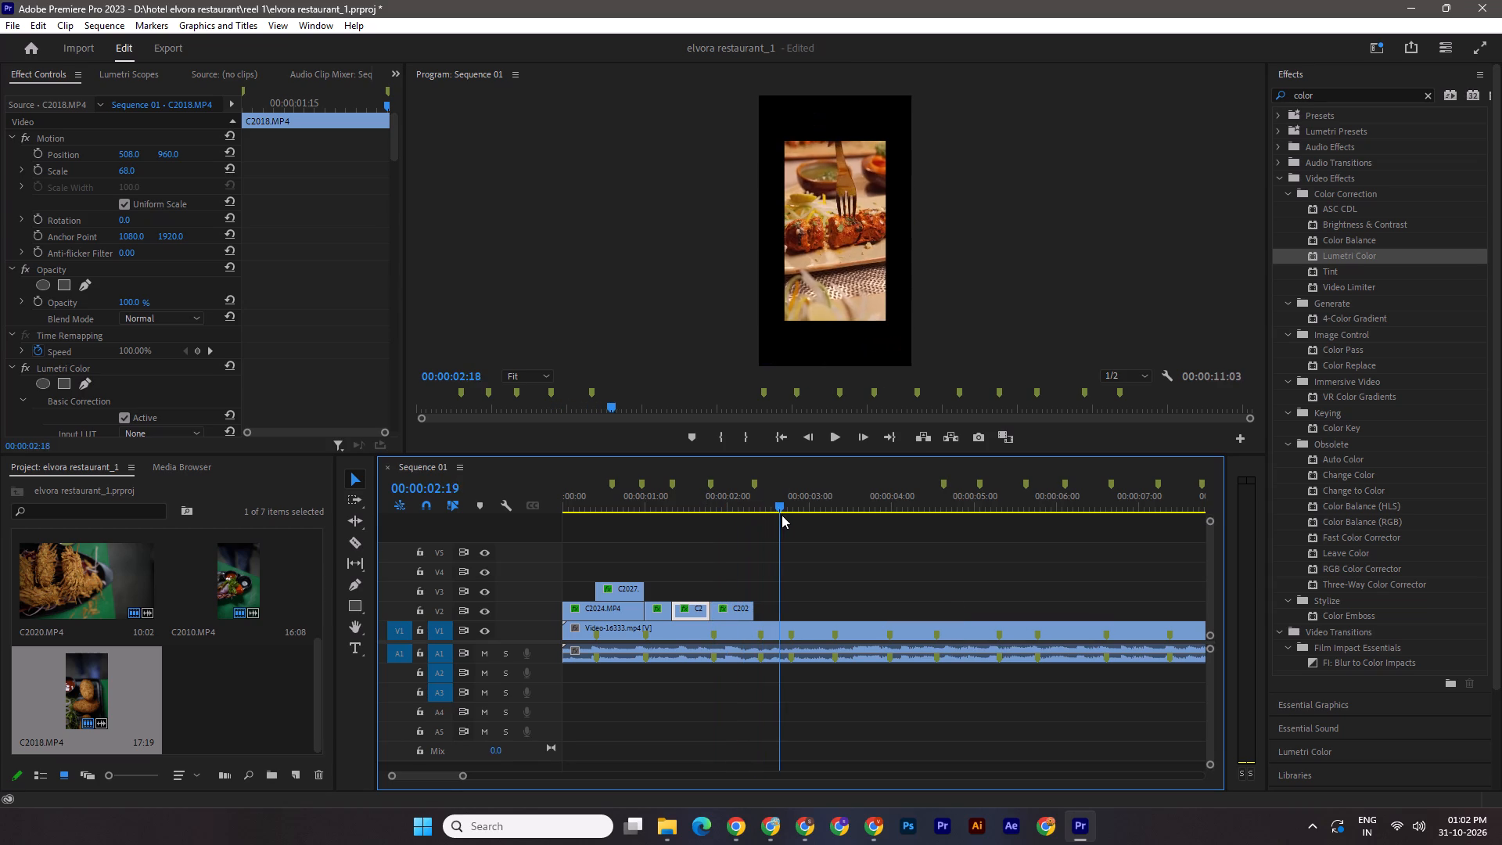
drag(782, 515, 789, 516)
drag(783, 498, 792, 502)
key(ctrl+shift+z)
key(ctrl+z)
Examine the extended C2020.MP4 between about 00:00:02:20 and 00:00:03:29 against the inset markers on Video-16333.mp4.
drag(791, 505, 780, 505)
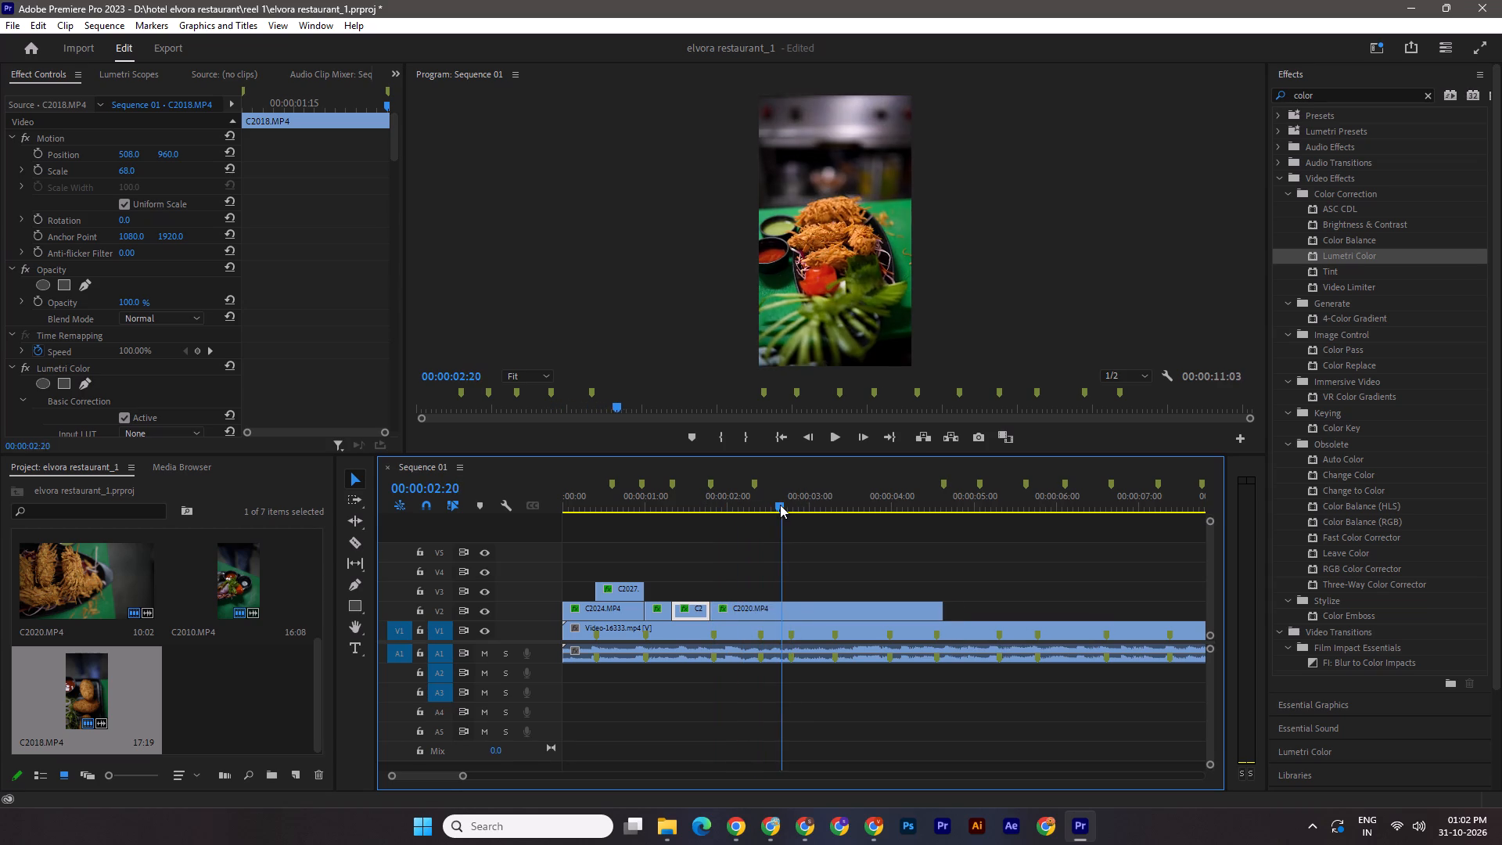
drag(780, 505, 880, 513)
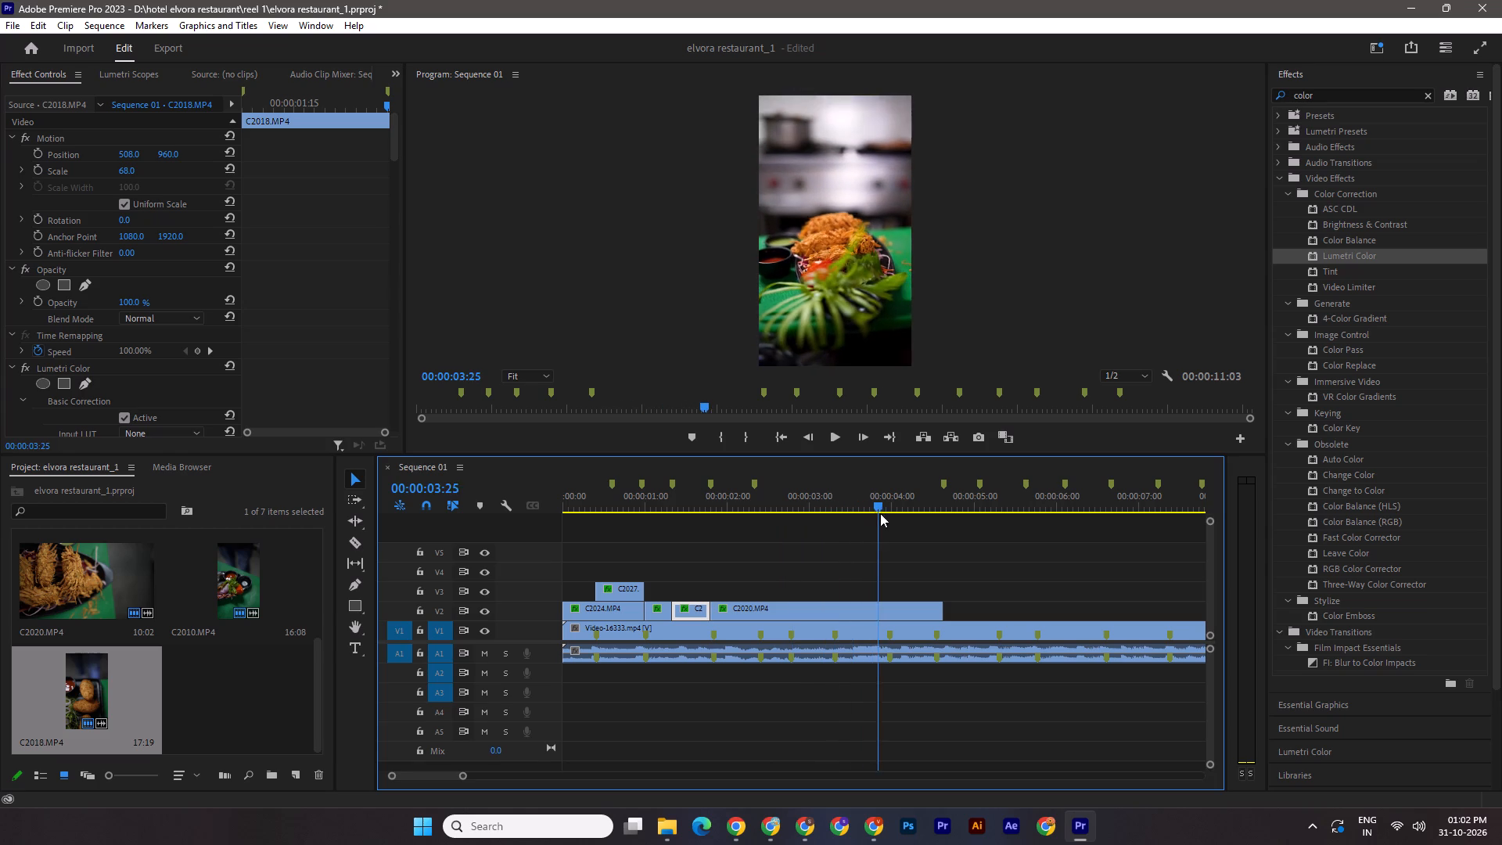
drag(880, 513, 887, 515)
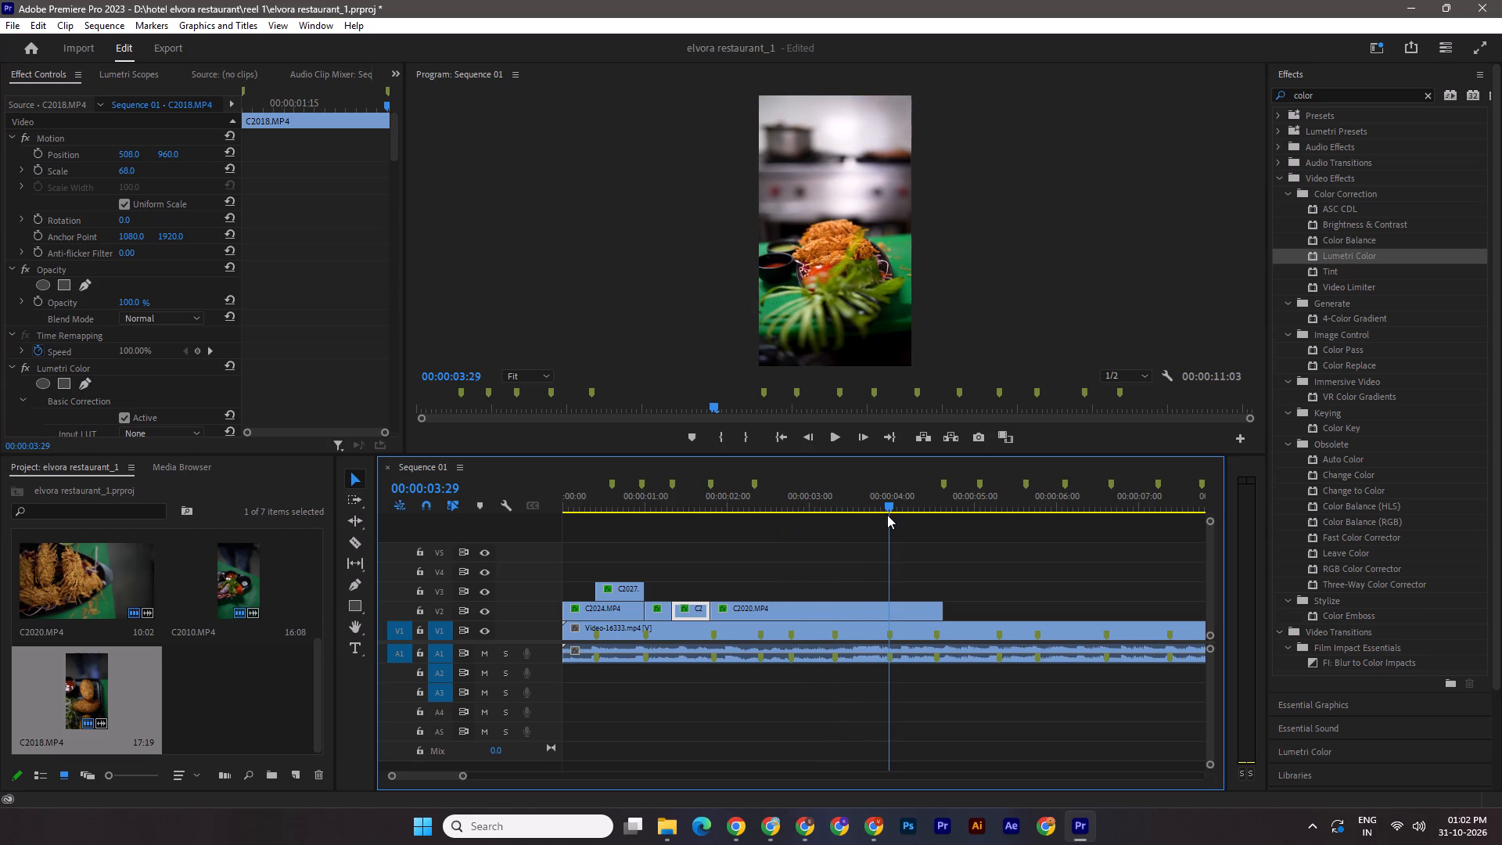
drag(887, 515, 867, 526)
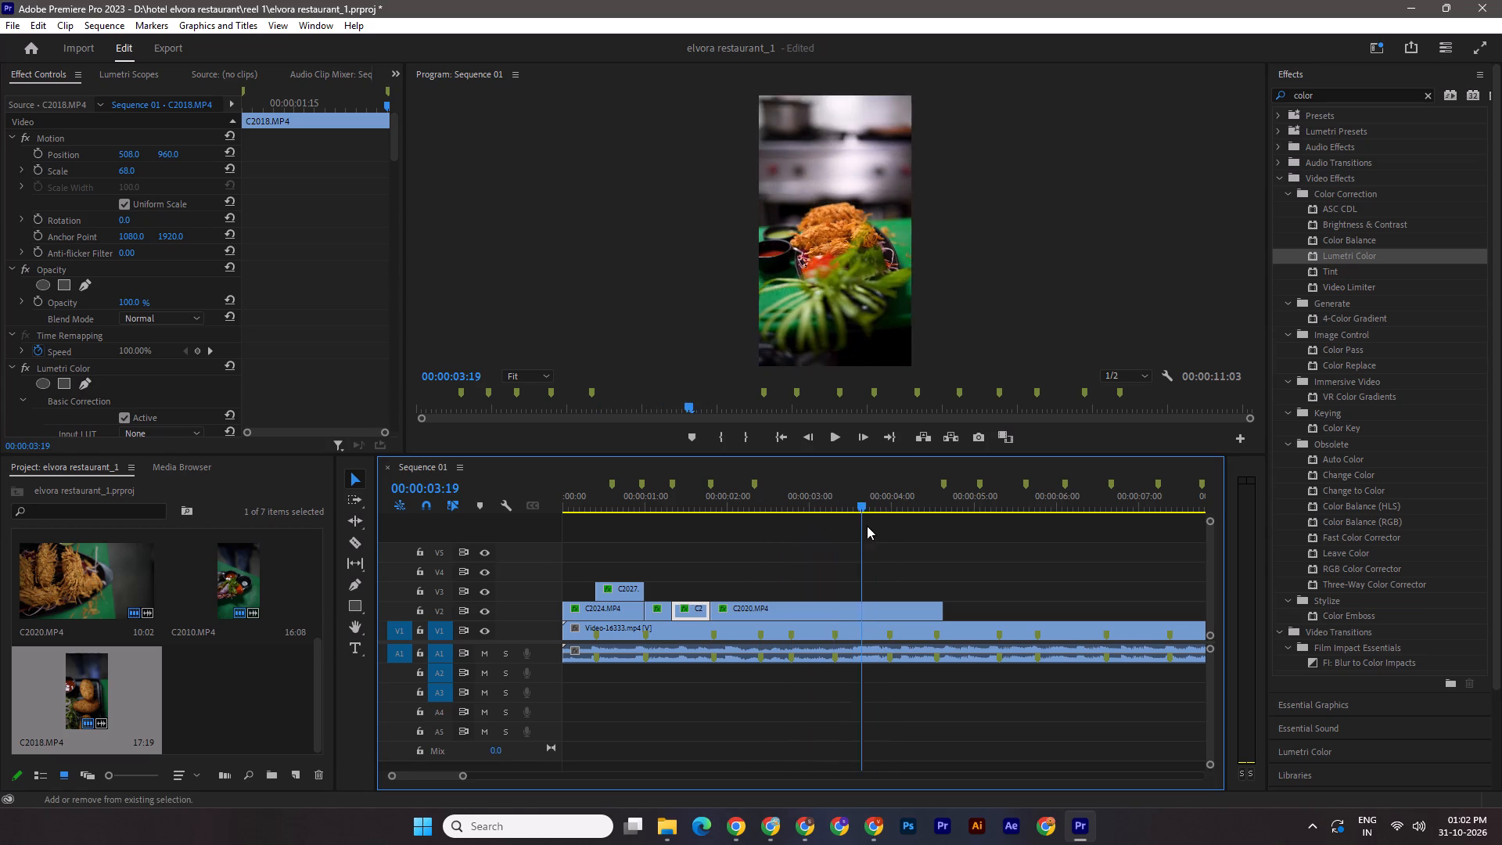
drag(867, 526, 793, 527)
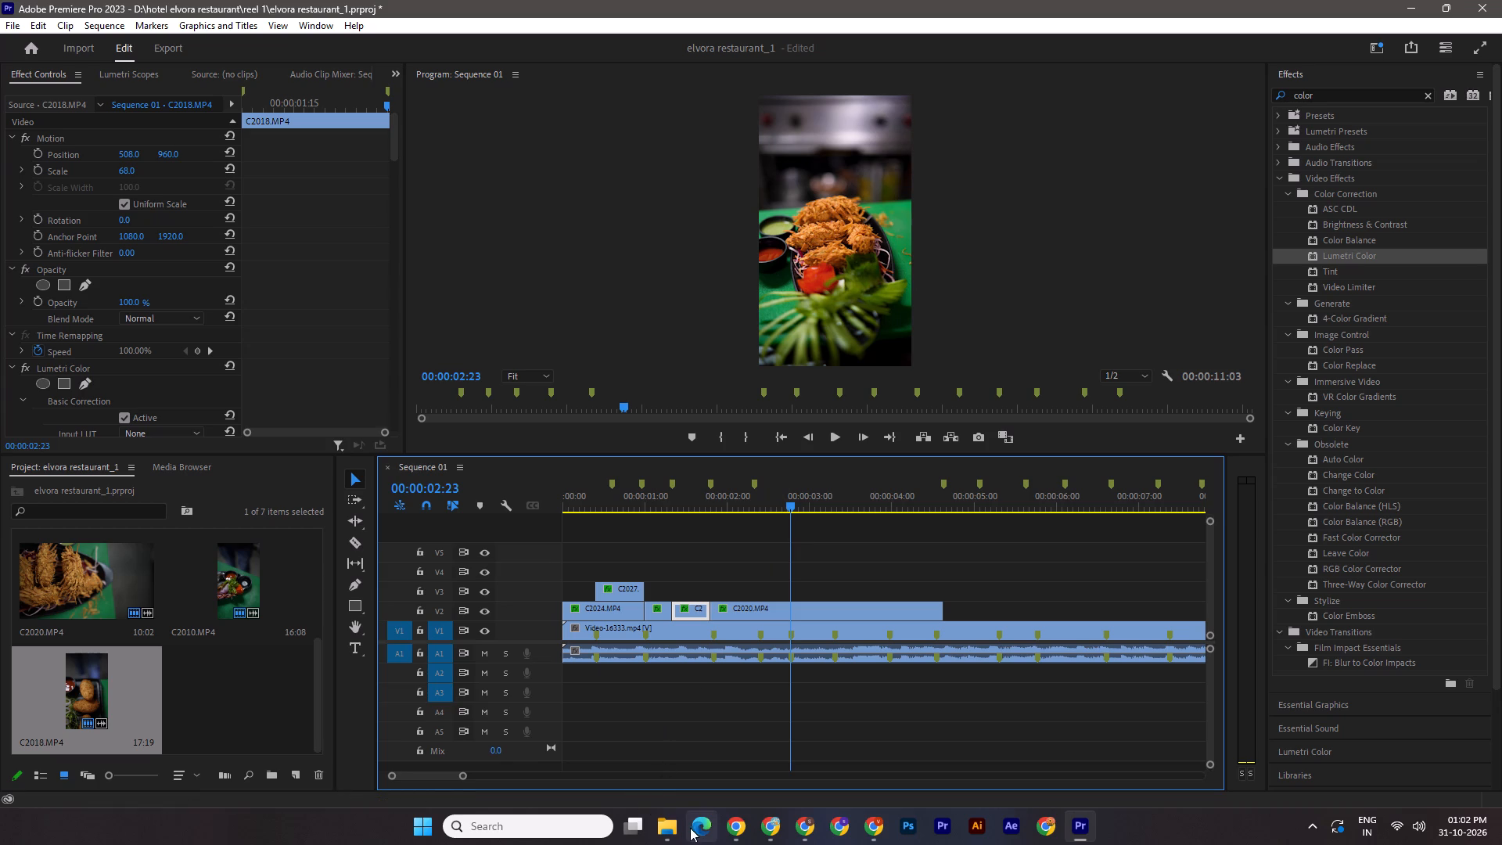
Add C2041.MP4 from the reel 1 folder to track V5, starting at about 00:00:02:04 above C2020.MP4.
click(704, 771)
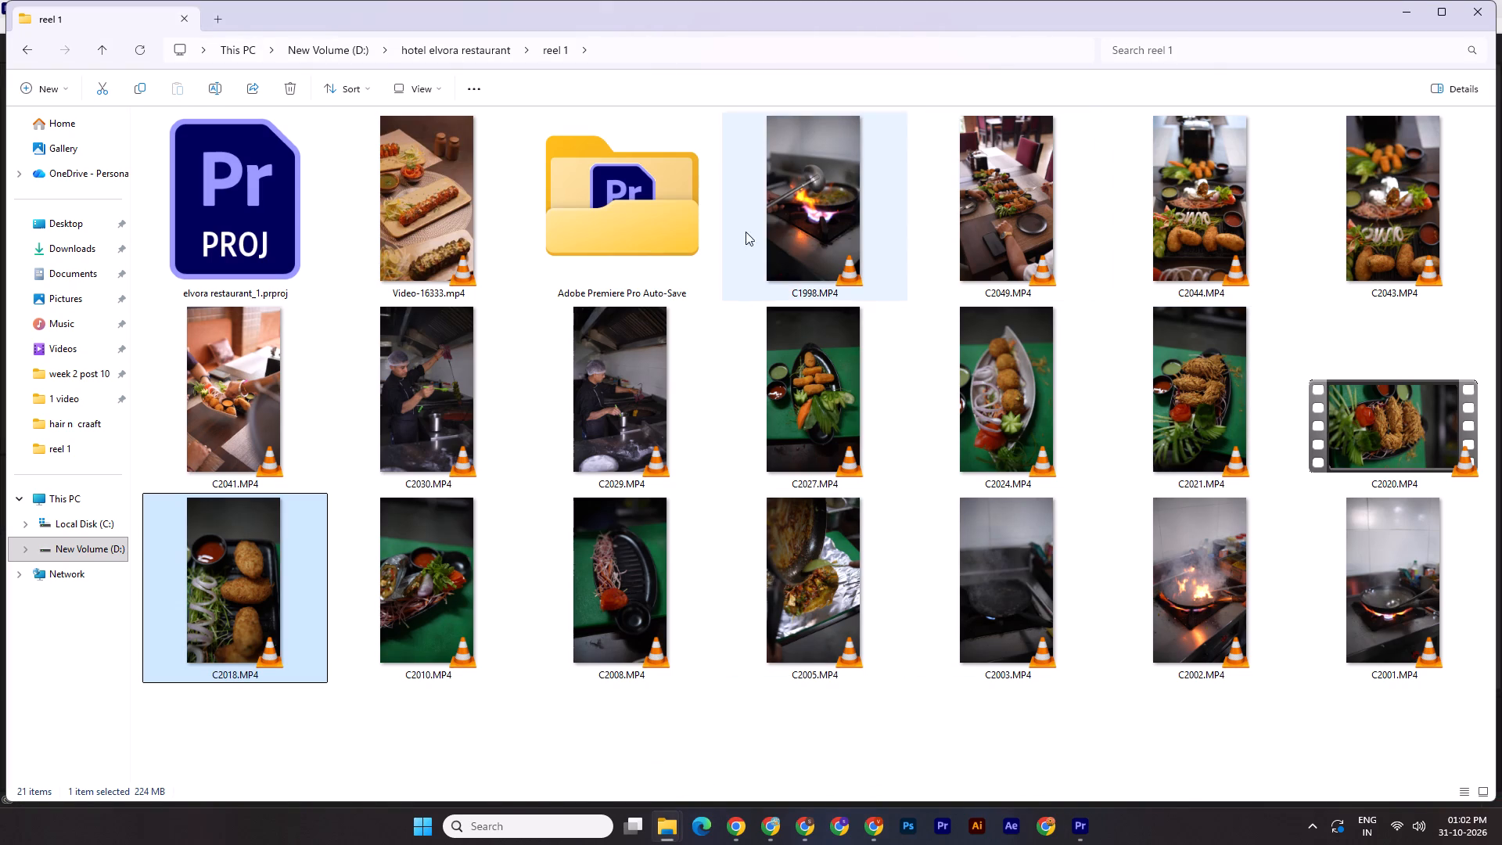
drag(232, 415, 1094, 790)
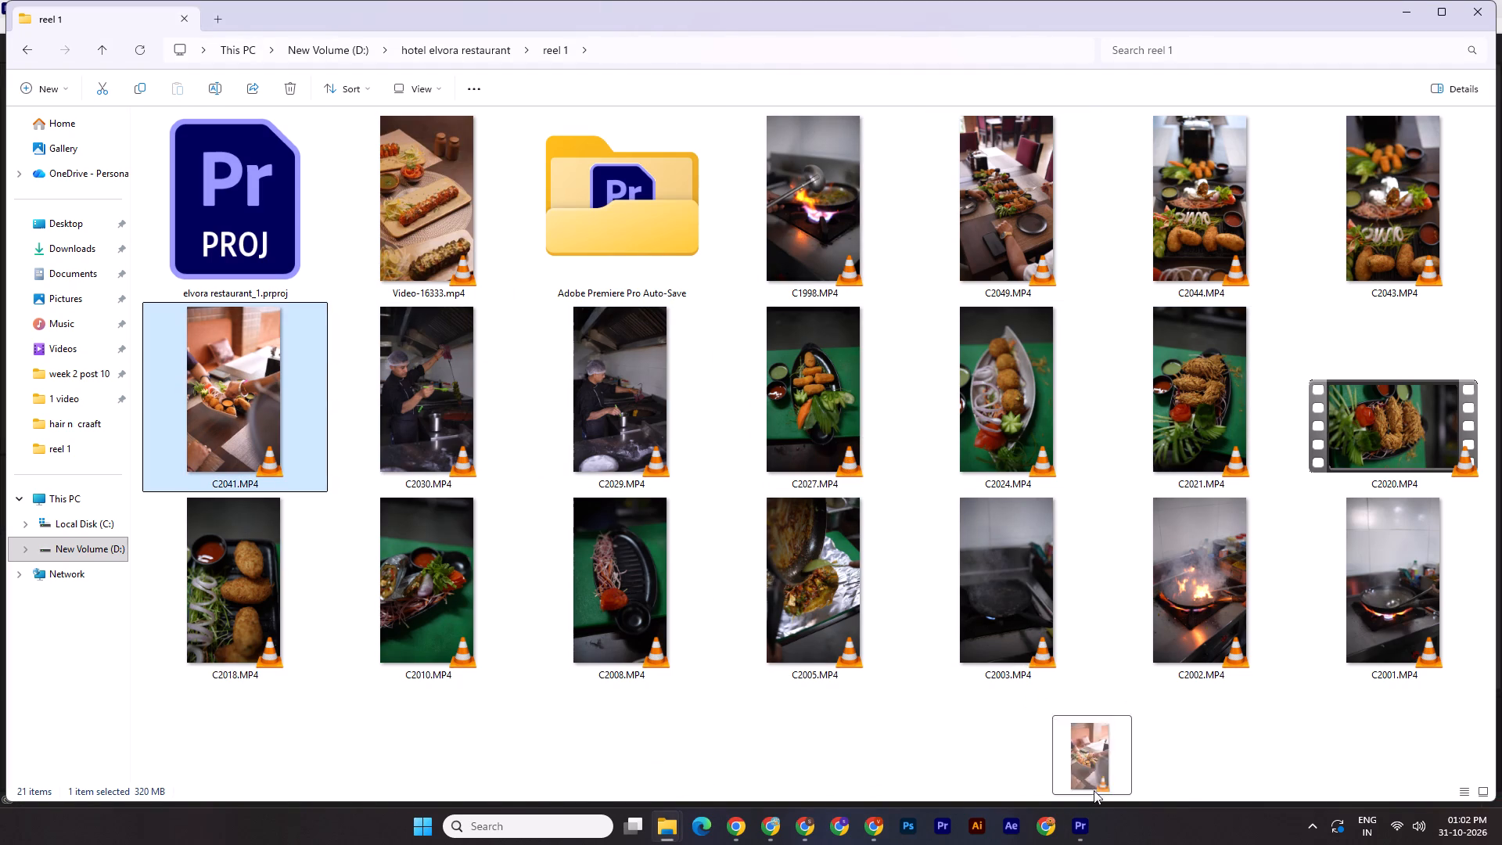
drag(1094, 790, 749, 564)
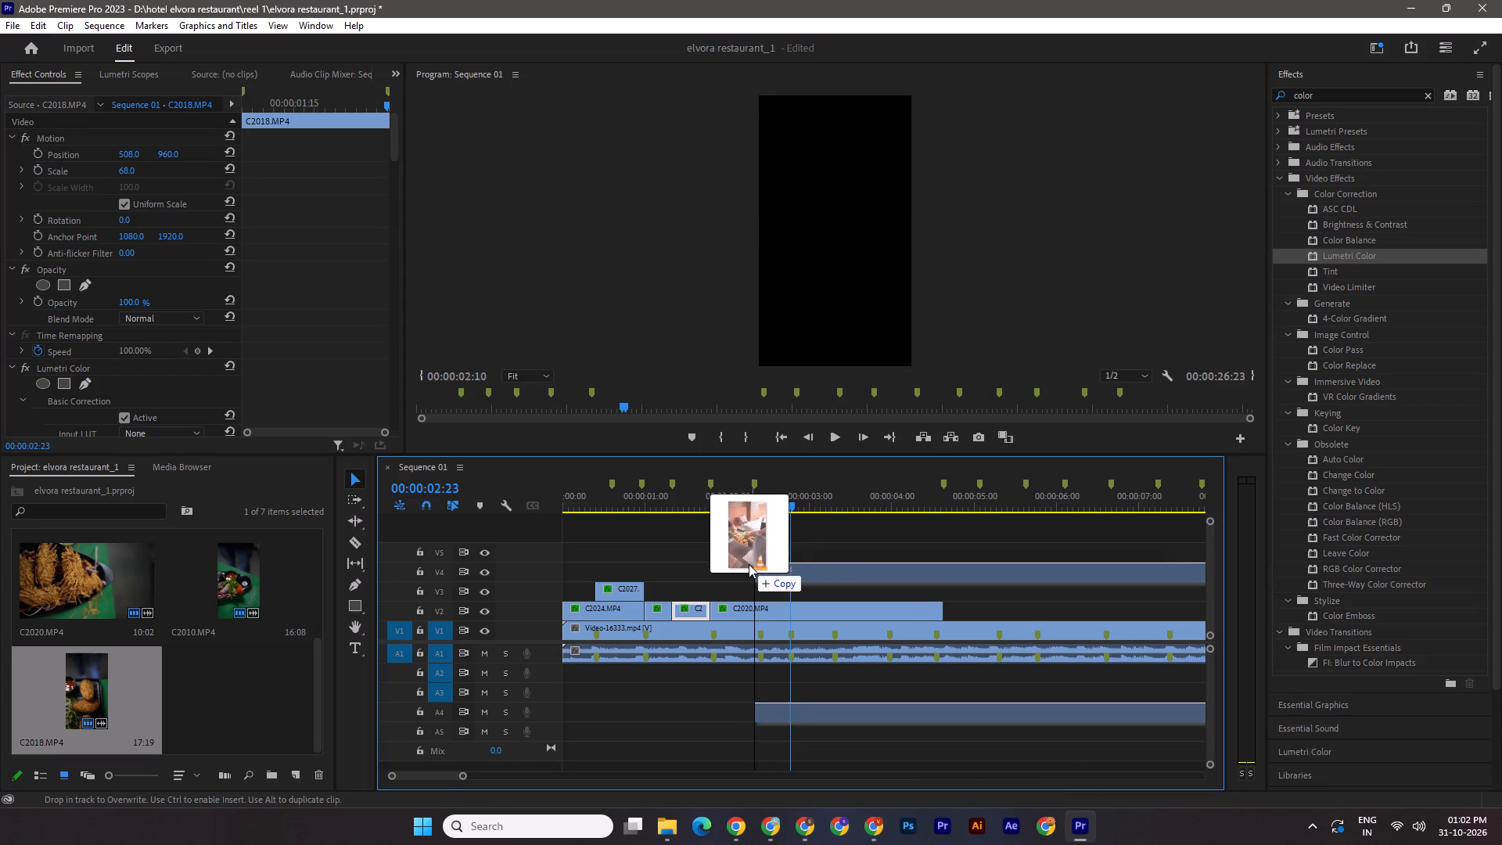
drag(749, 564, 737, 552)
Unlink C2041.MP4's audio from its video and delete the audio clip from A5.
click(814, 552)
right_click(814, 552)
click(868, 299)
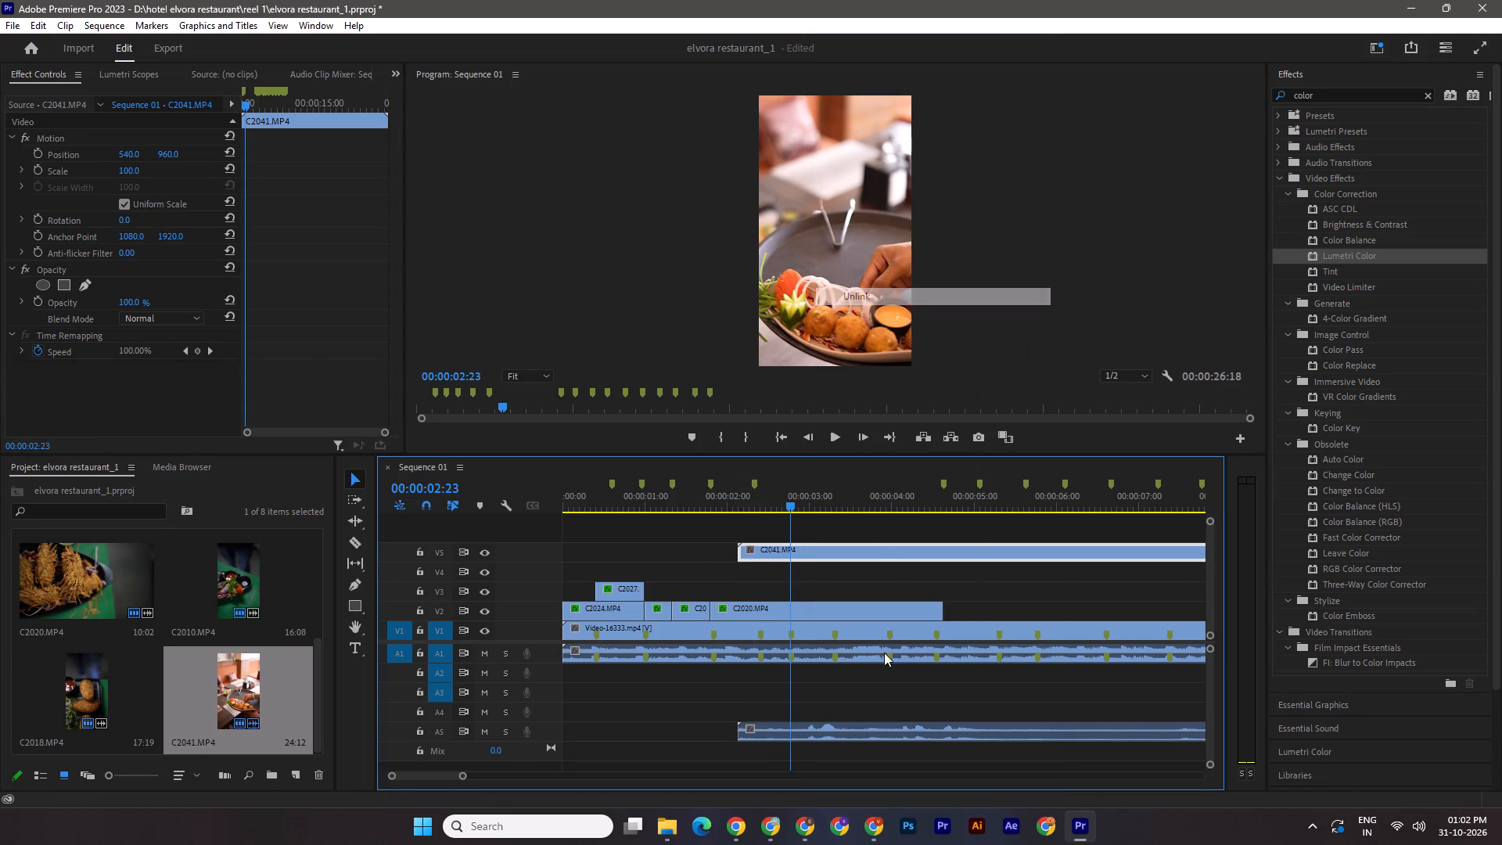
click(874, 733)
key(Delete)
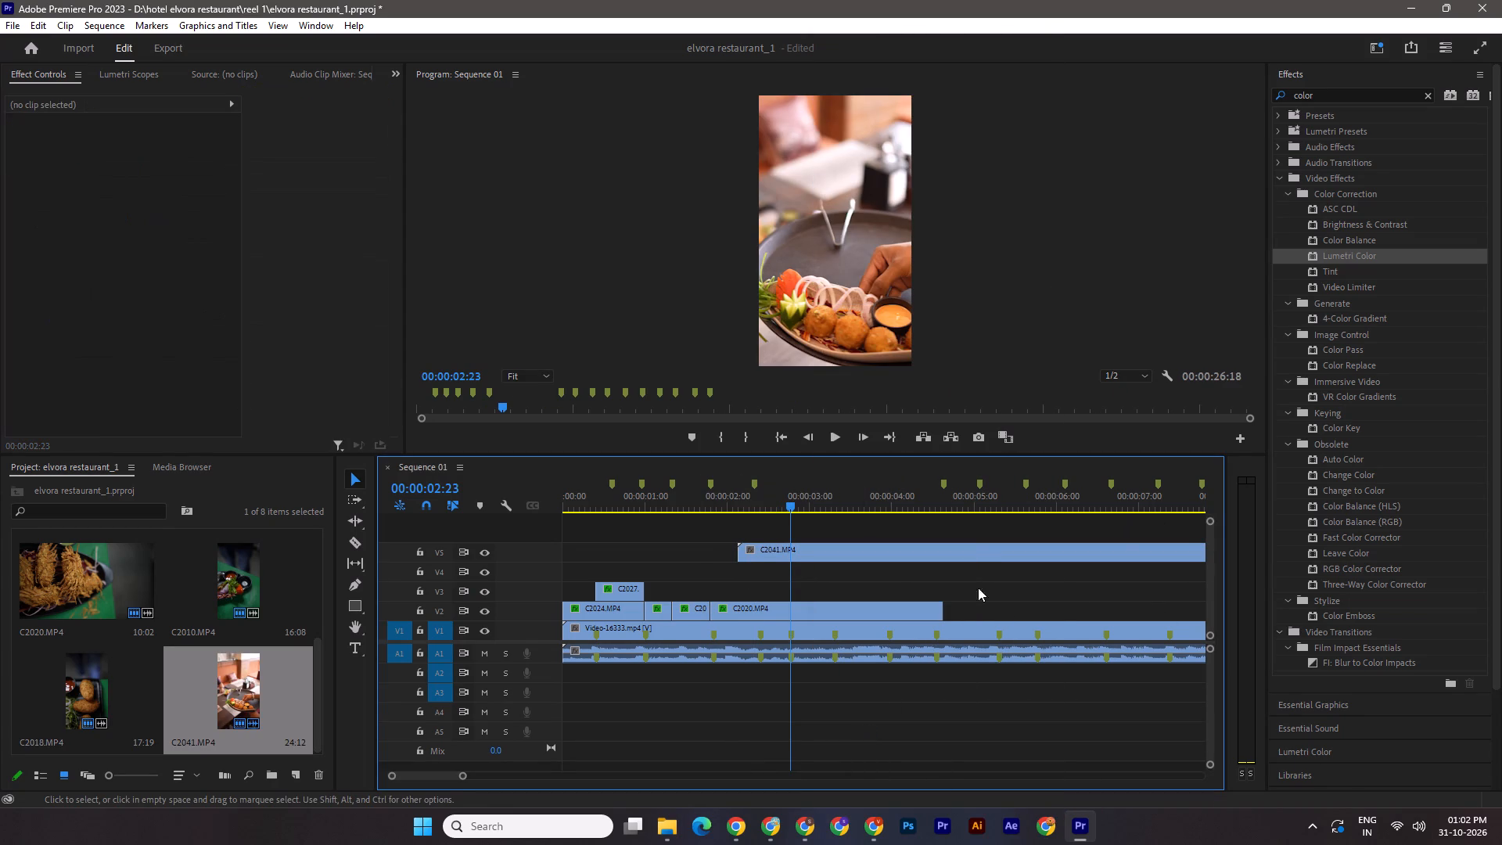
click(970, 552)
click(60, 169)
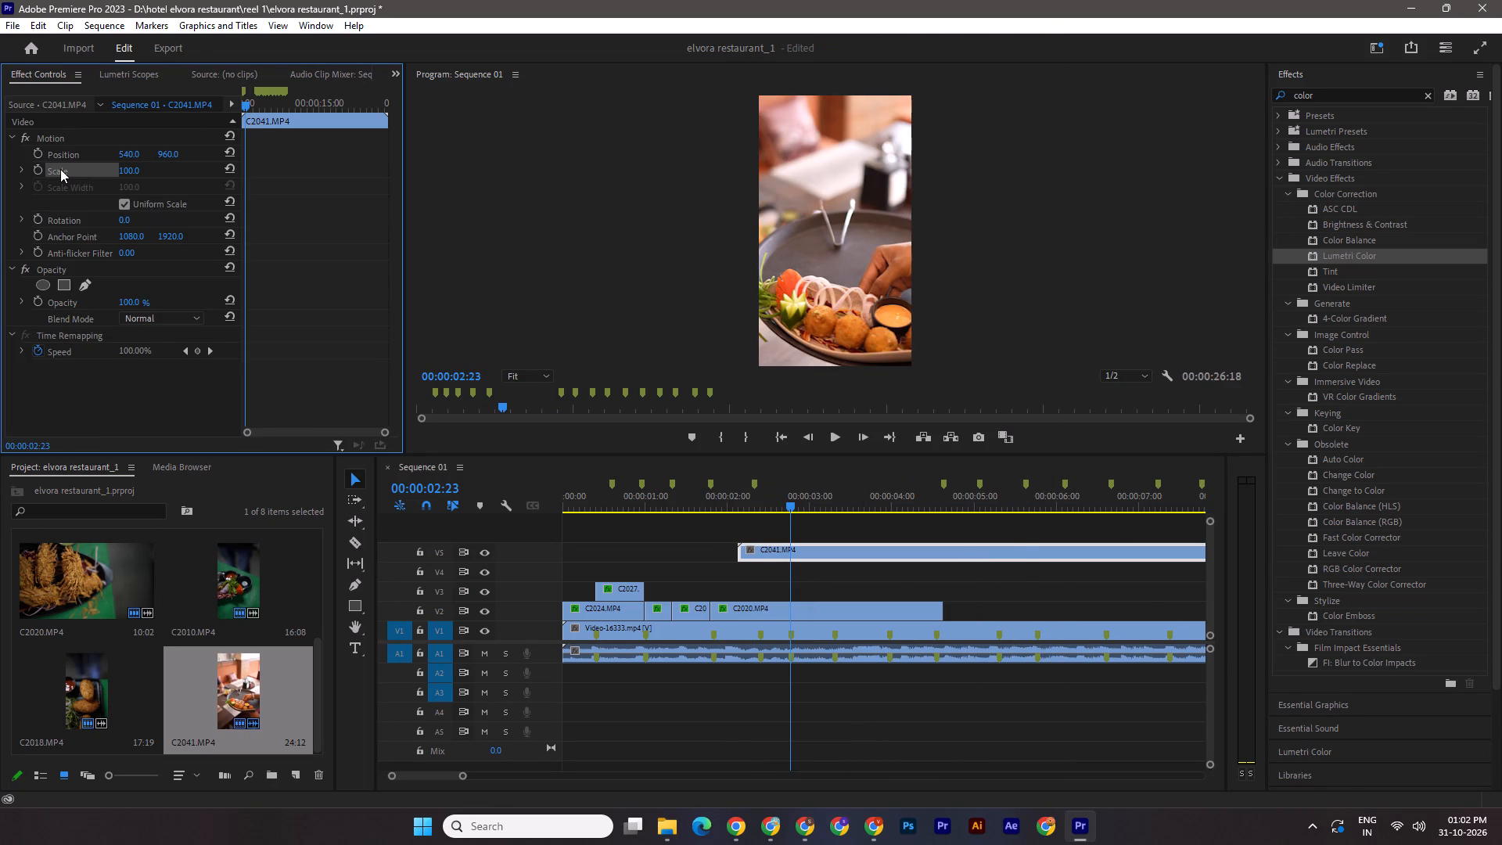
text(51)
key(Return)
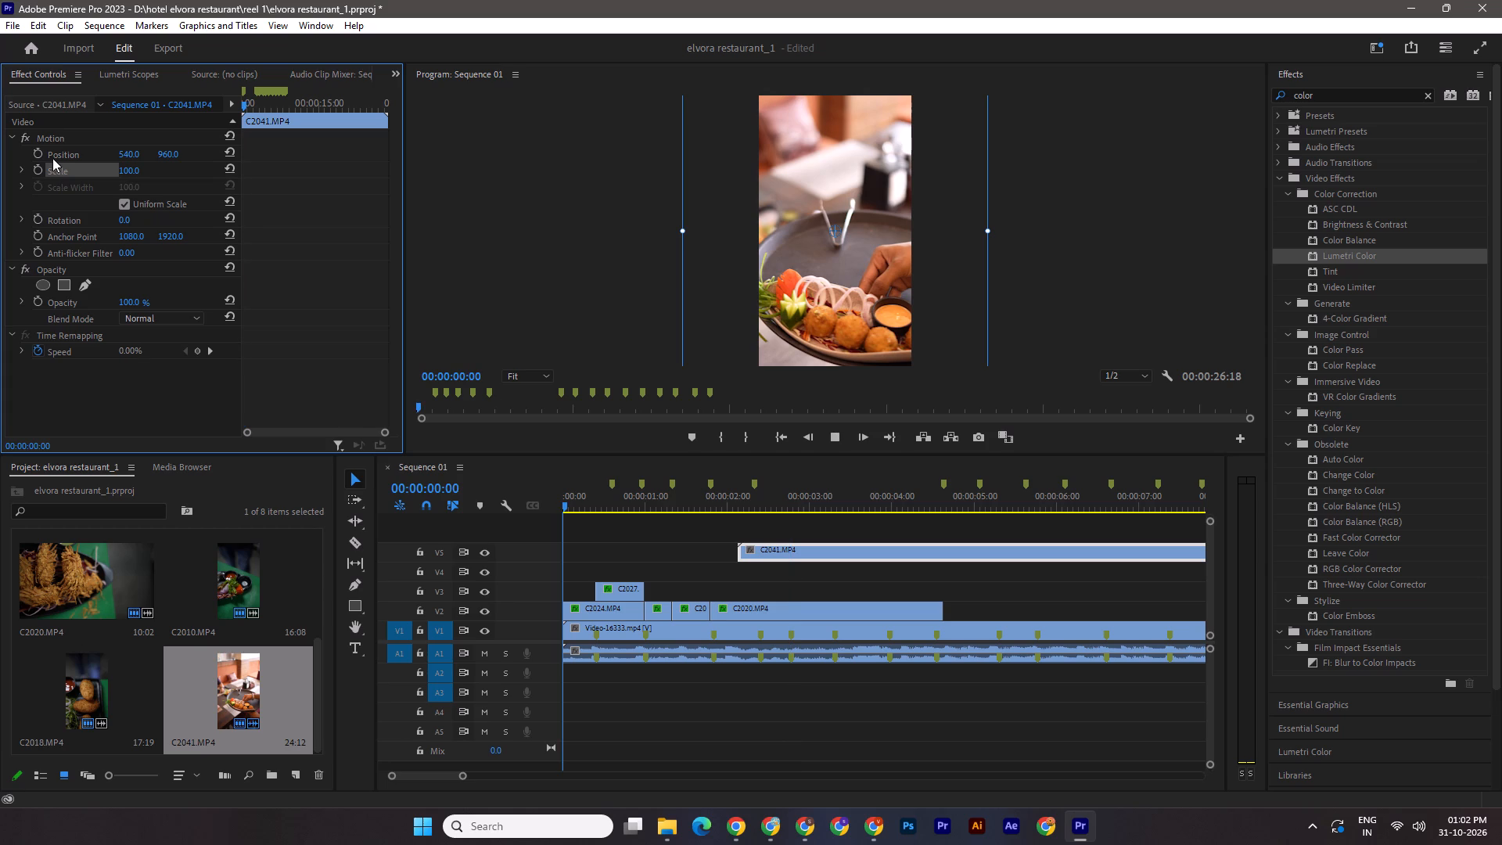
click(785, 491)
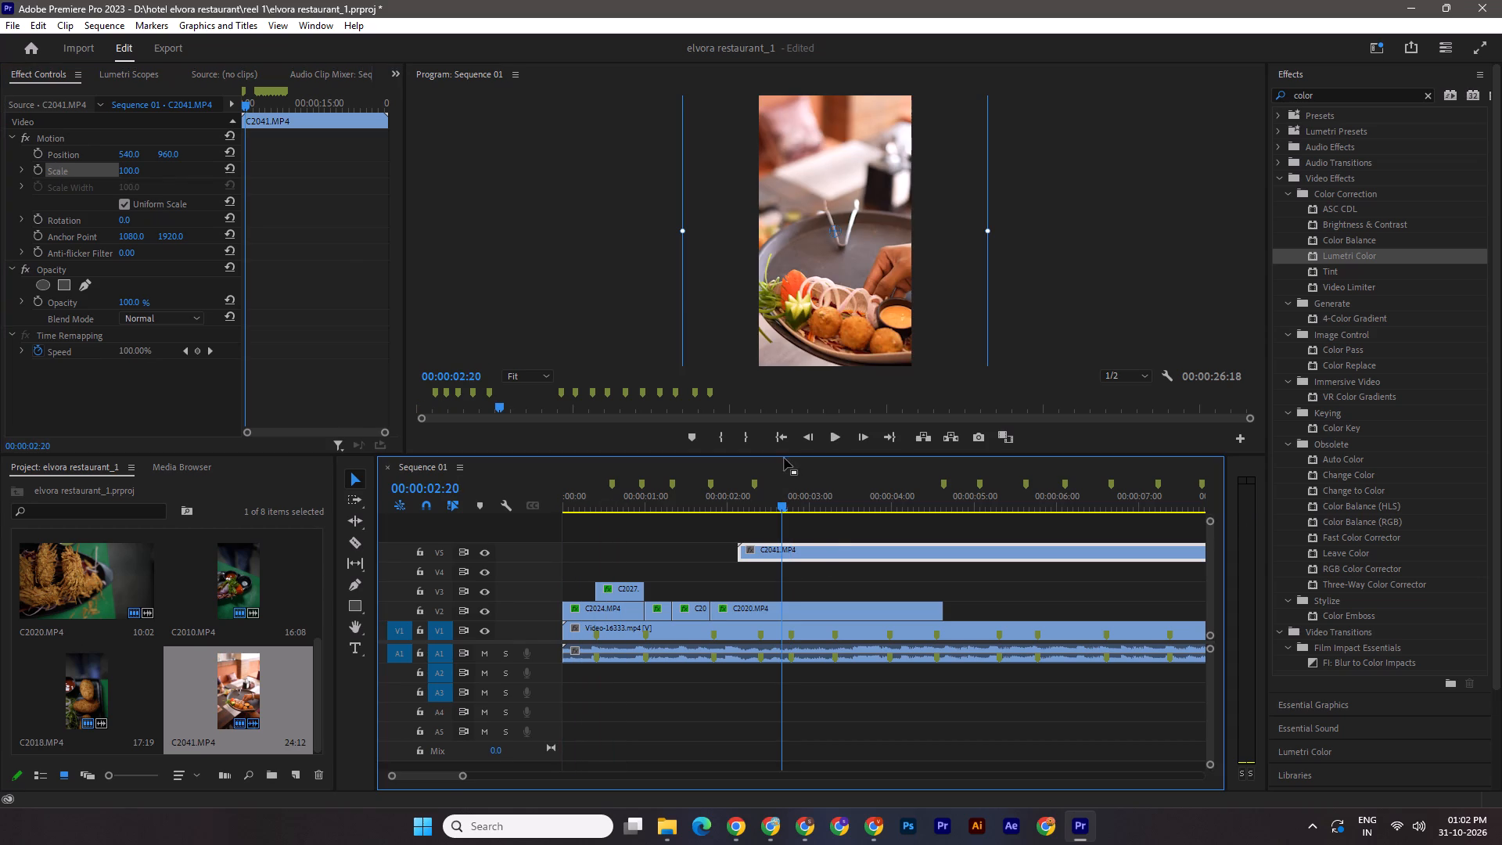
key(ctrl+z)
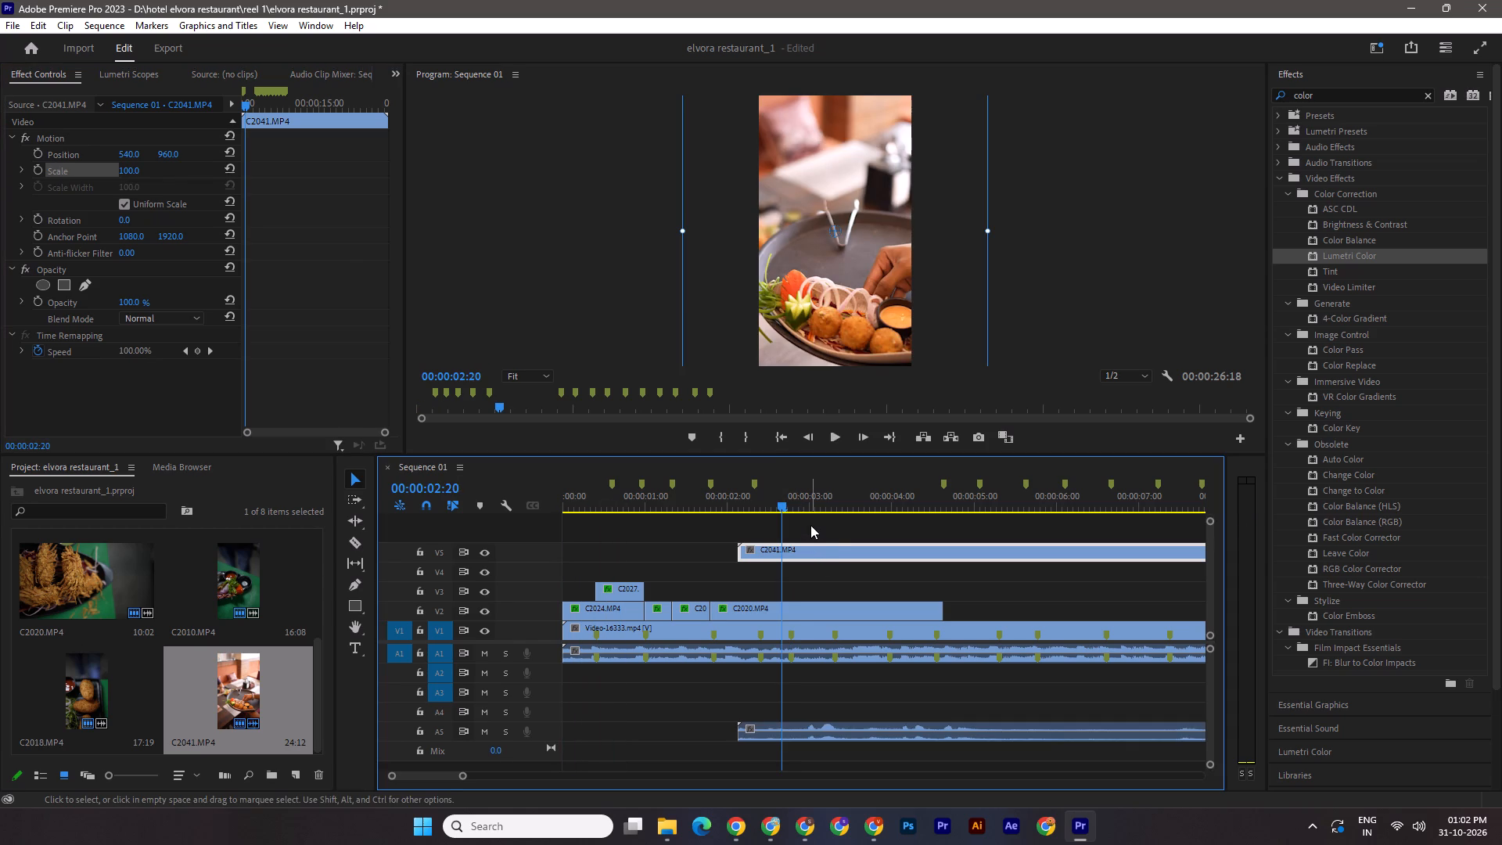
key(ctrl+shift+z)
Set the scale of C2041.MP4 on V5 to 51 and save the project.
click(821, 553)
click(118, 174)
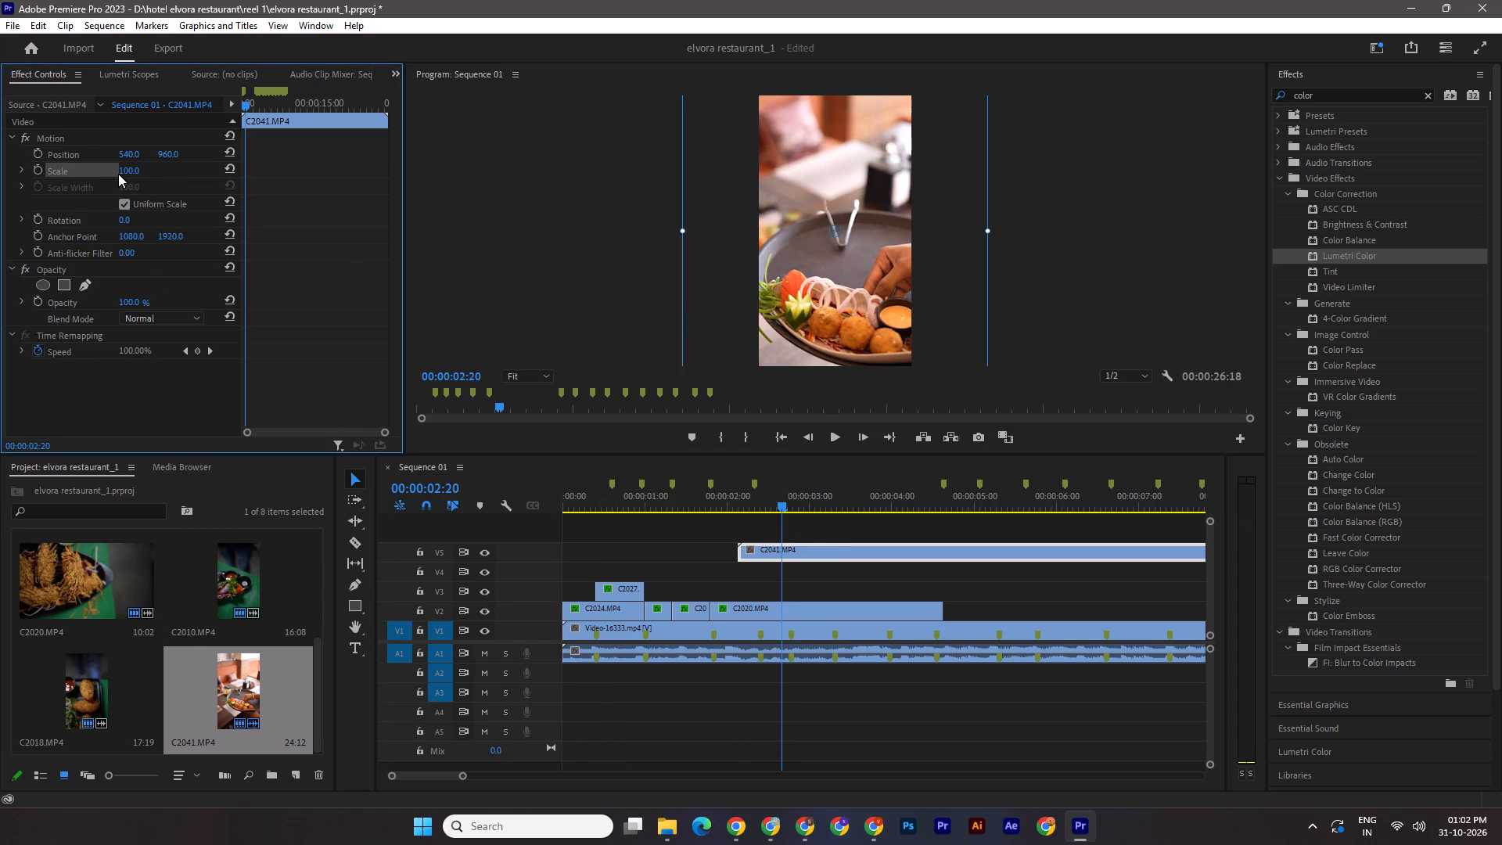
click(125, 174)
text(51)
key(Return)
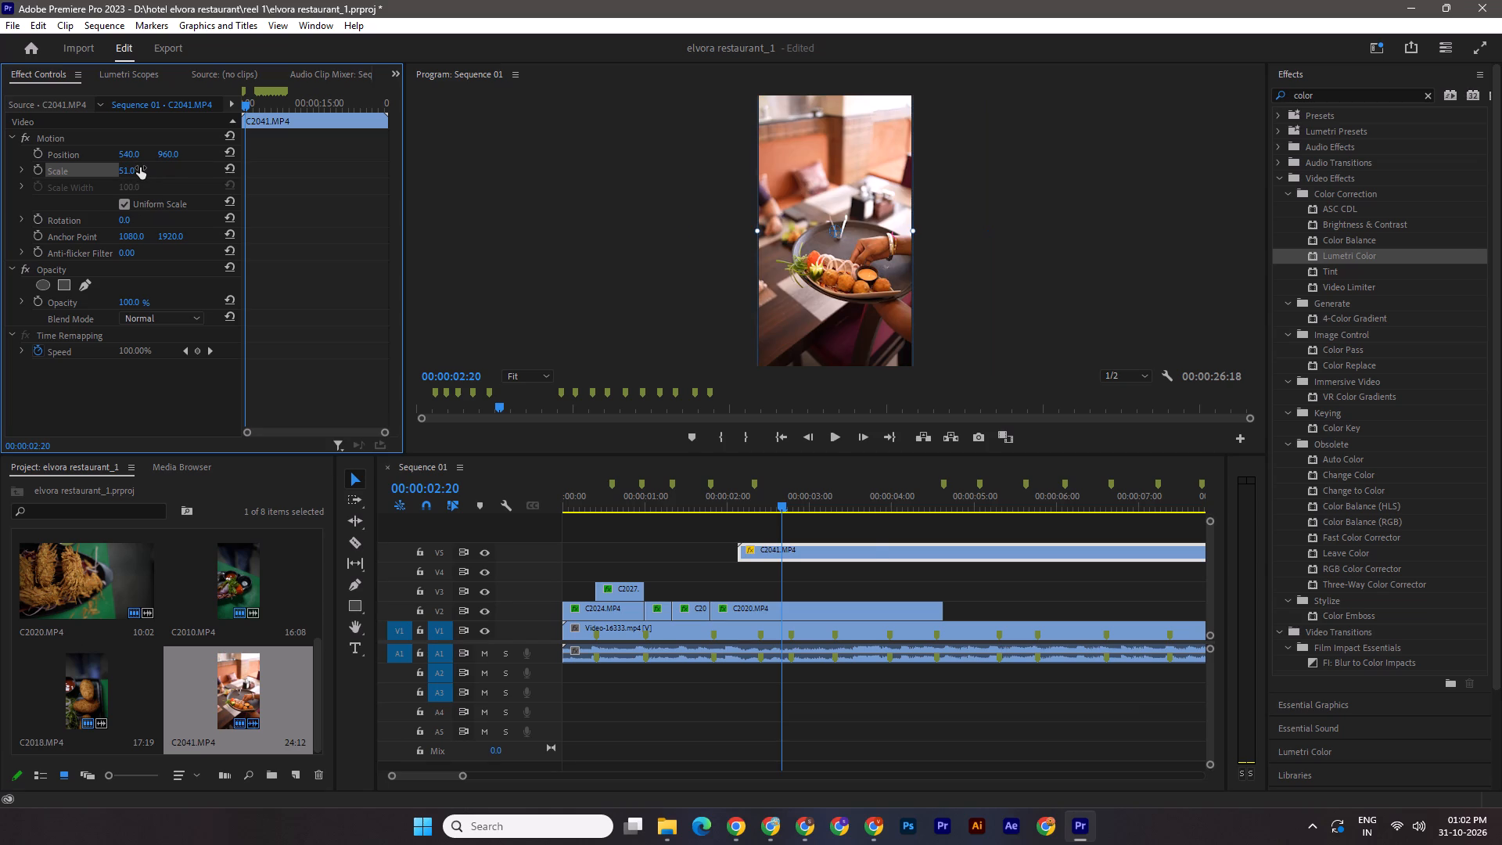
key(ctrl+d)
key(ctrl+z)
key(ctrl+s)
Review C2041.MP4 over the full sequence and trim its start to just after 00:00:05:07.
drag(466, 775, 476, 775)
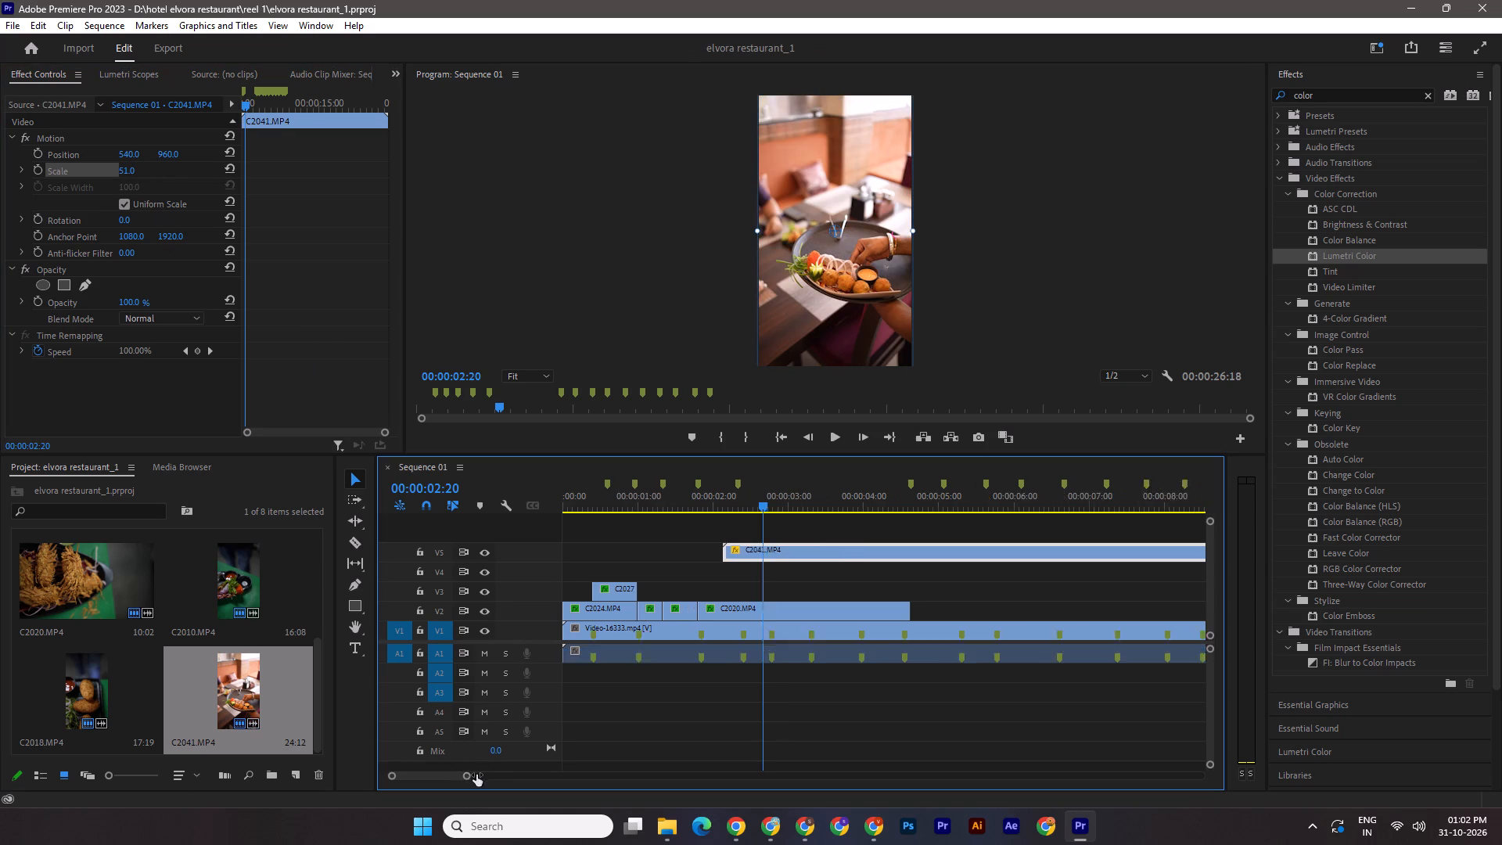
drag(476, 775, 534, 779)
drag(627, 504, 629, 504)
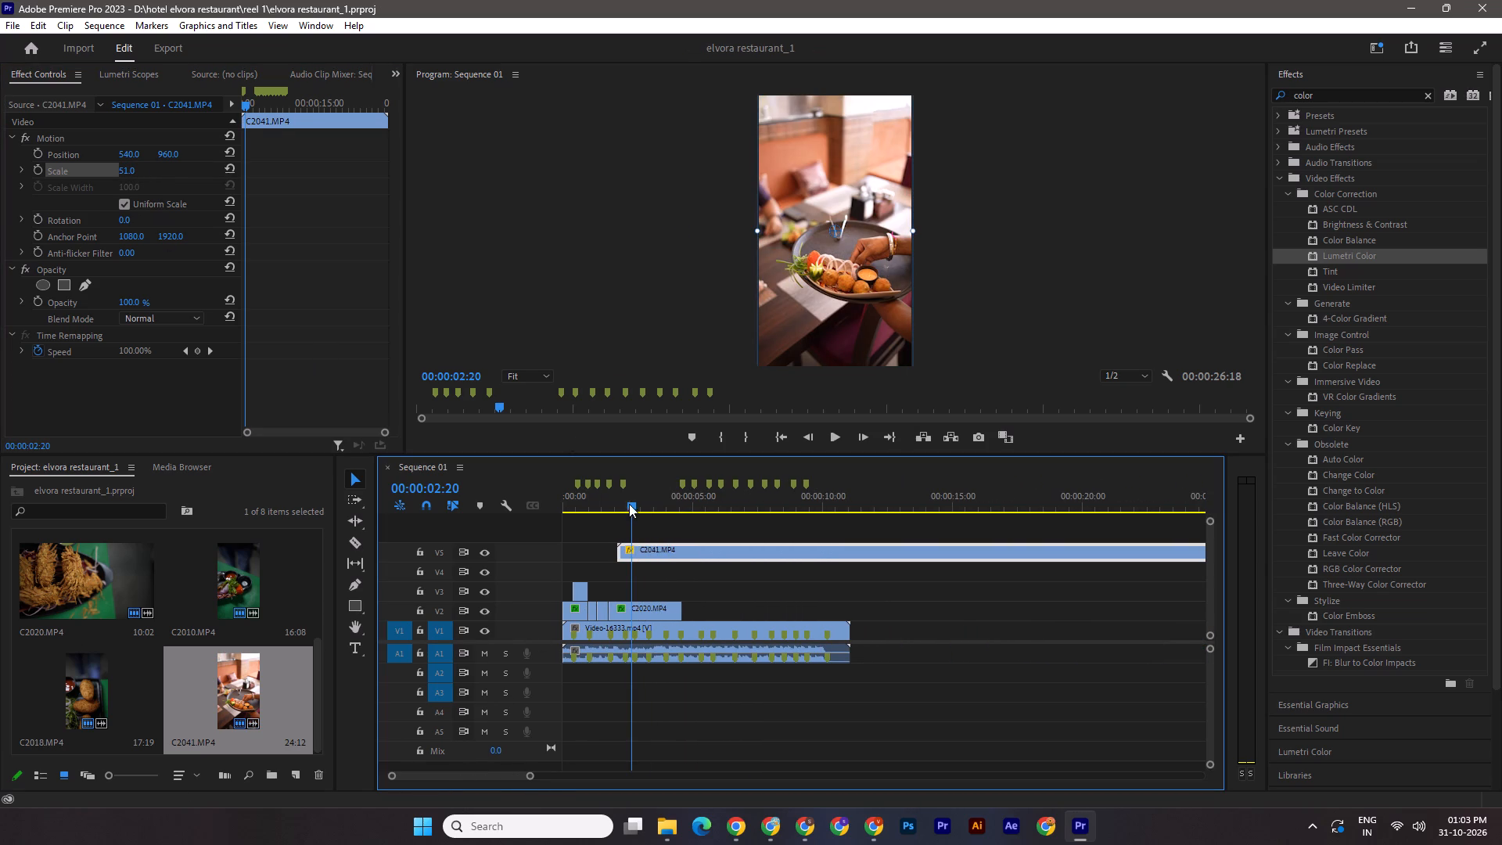
drag(629, 504, 695, 524)
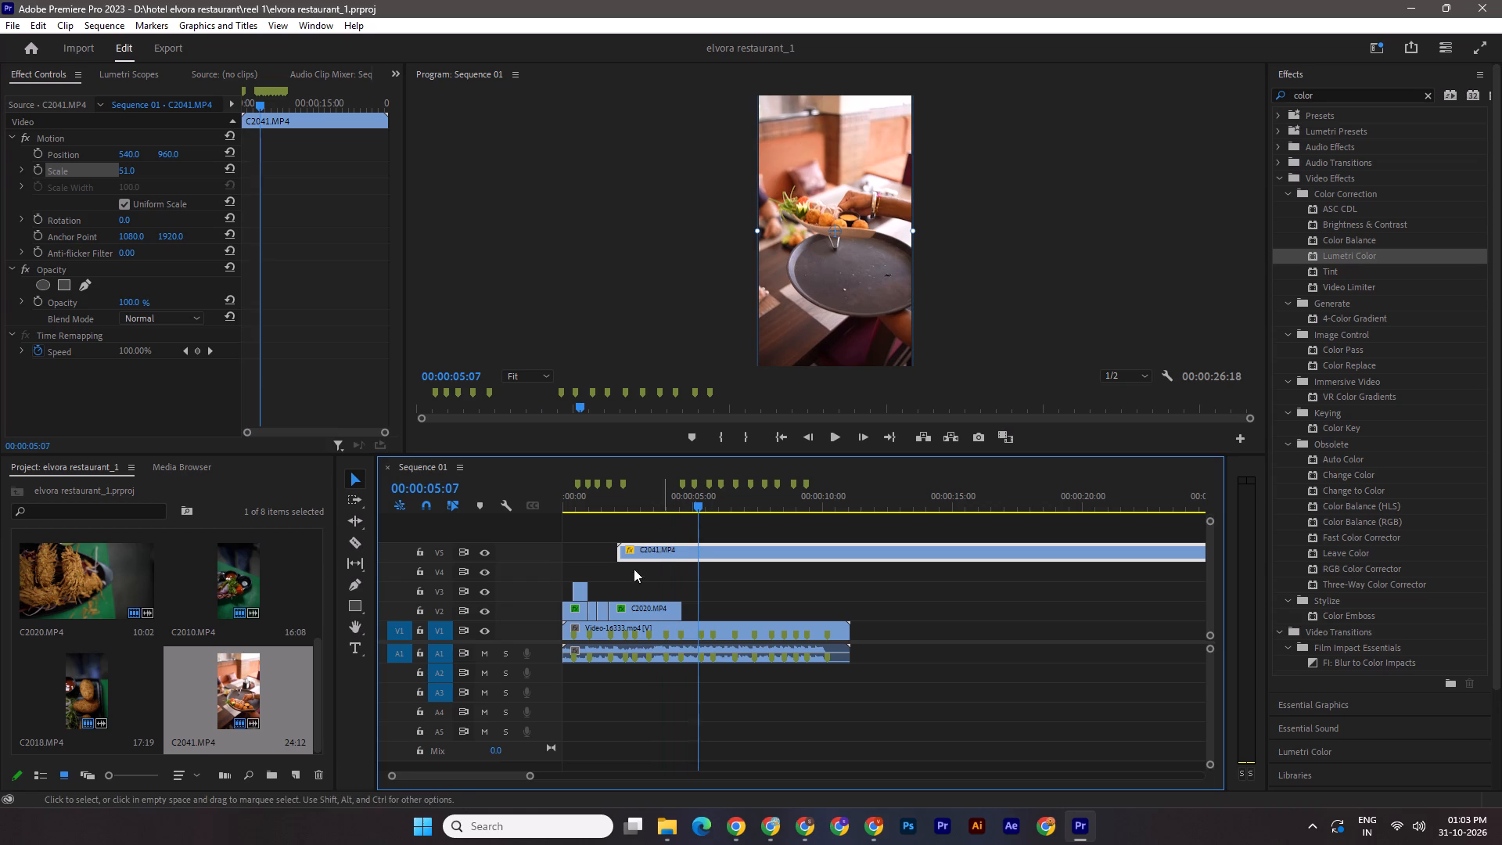
drag(614, 554, 697, 554)
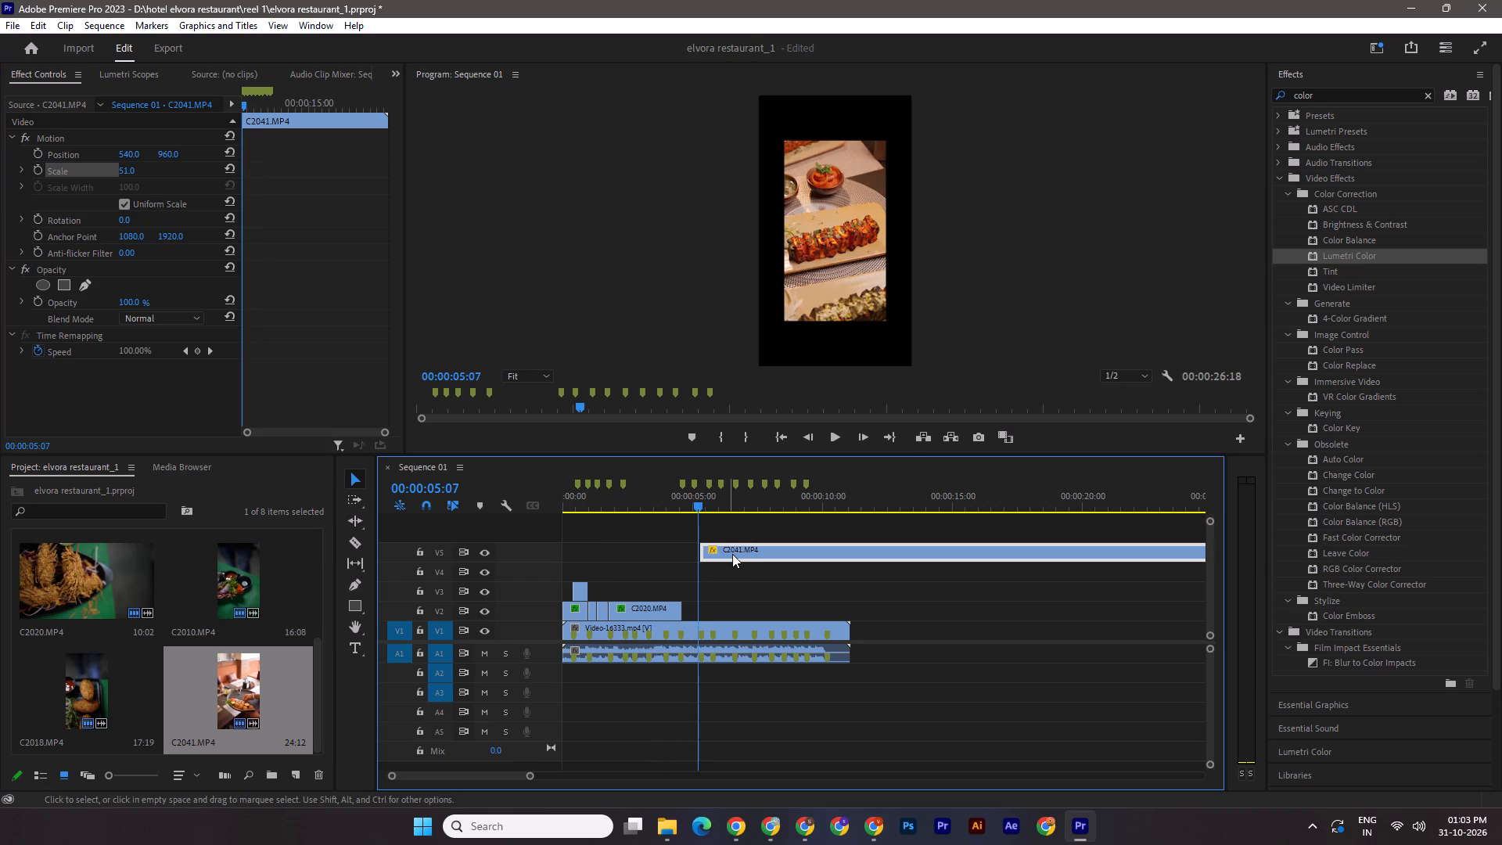
Move C2041.MP4 earlier on V5 to start at about 00:00:02:23 and review its opening seconds.
drag(732, 554, 662, 549)
drag(700, 503, 695, 505)
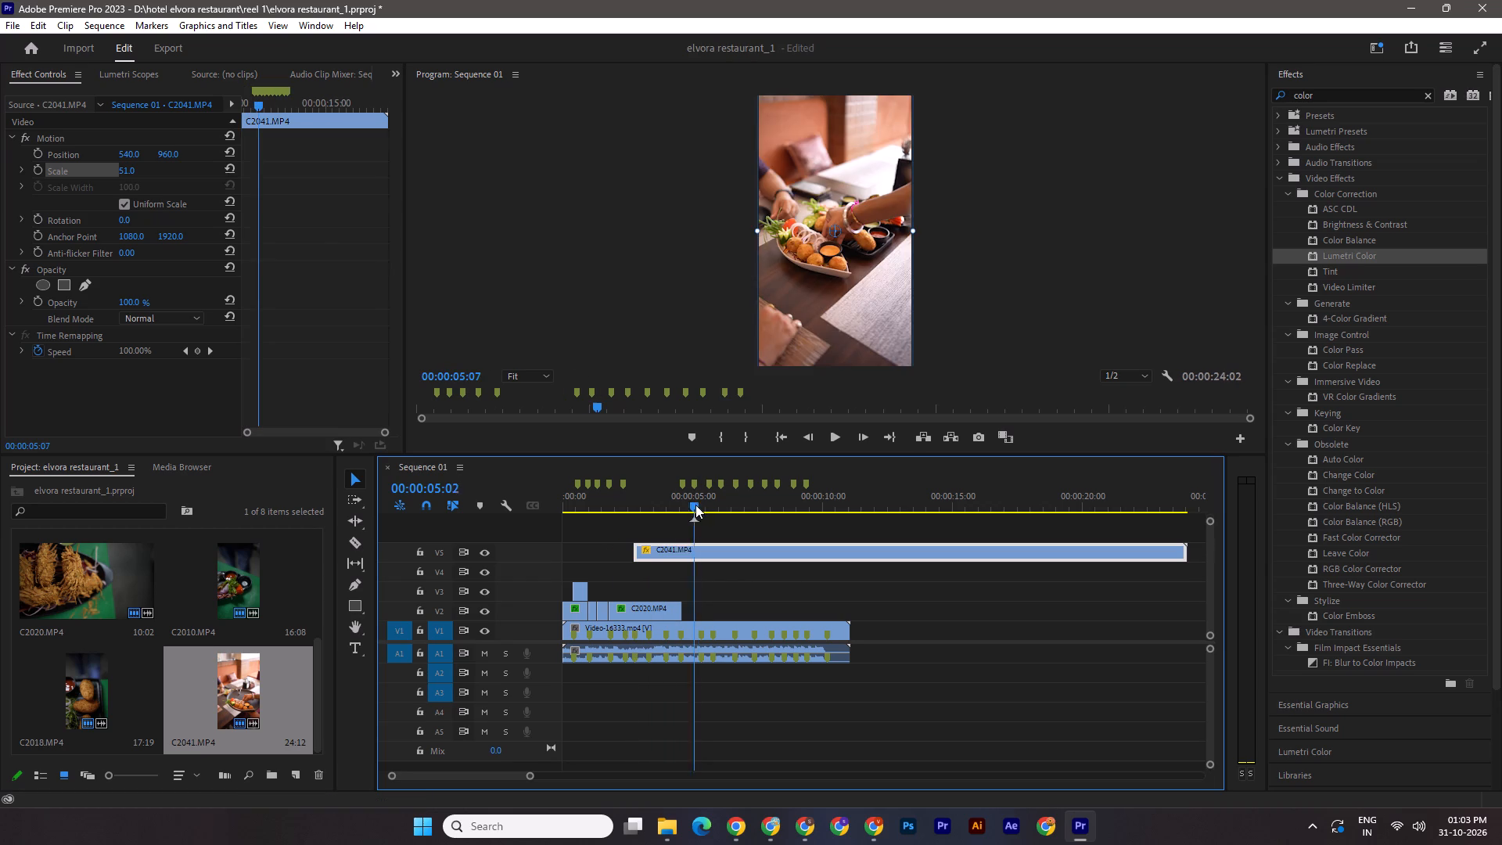
drag(695, 505, 685, 506)
drag(532, 773, 508, 769)
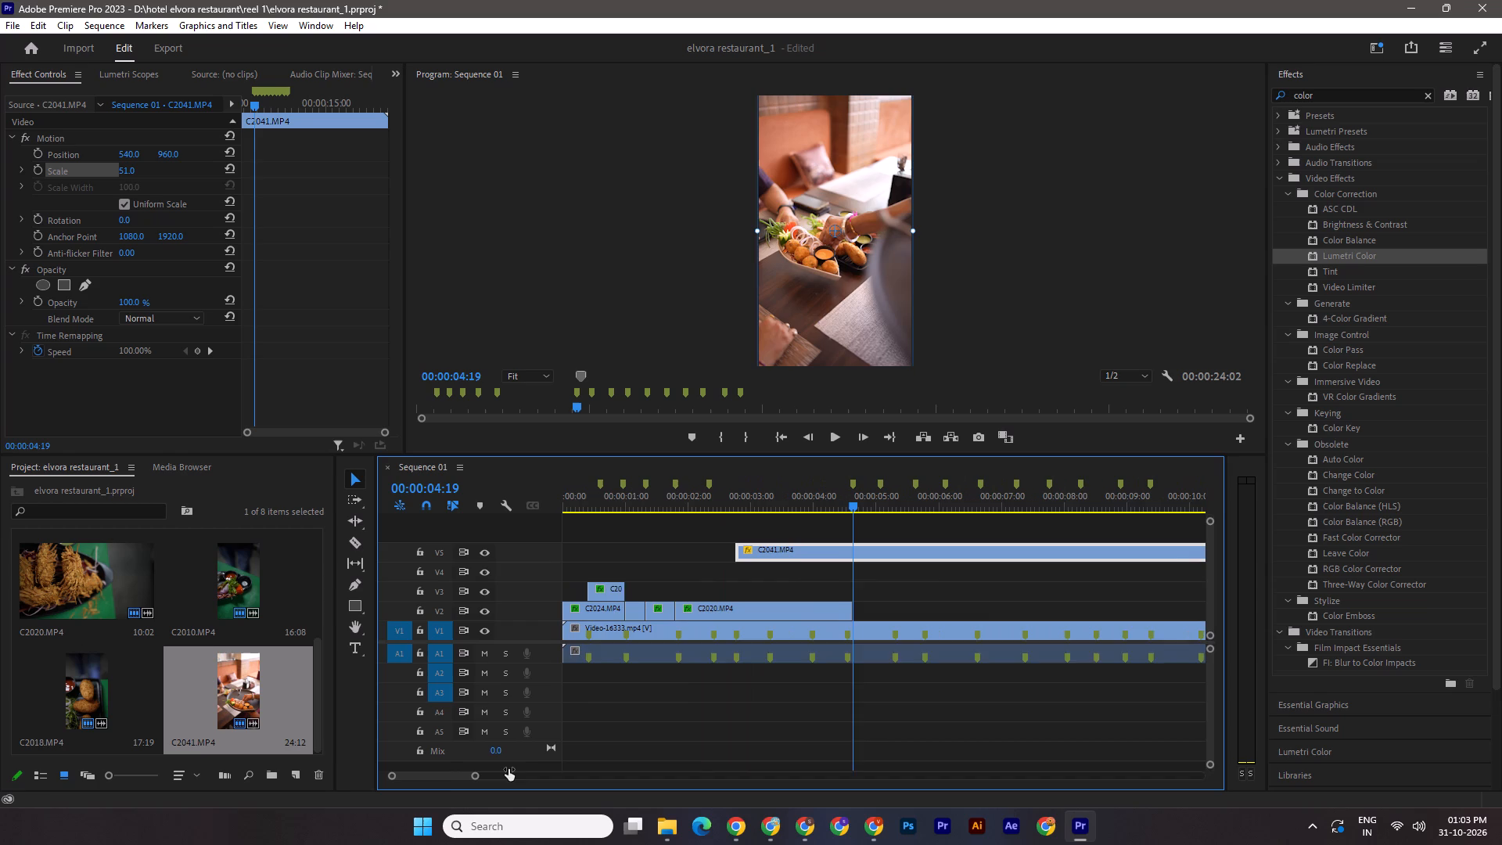
drag(508, 769, 509, 769)
drag(843, 500, 777, 504)
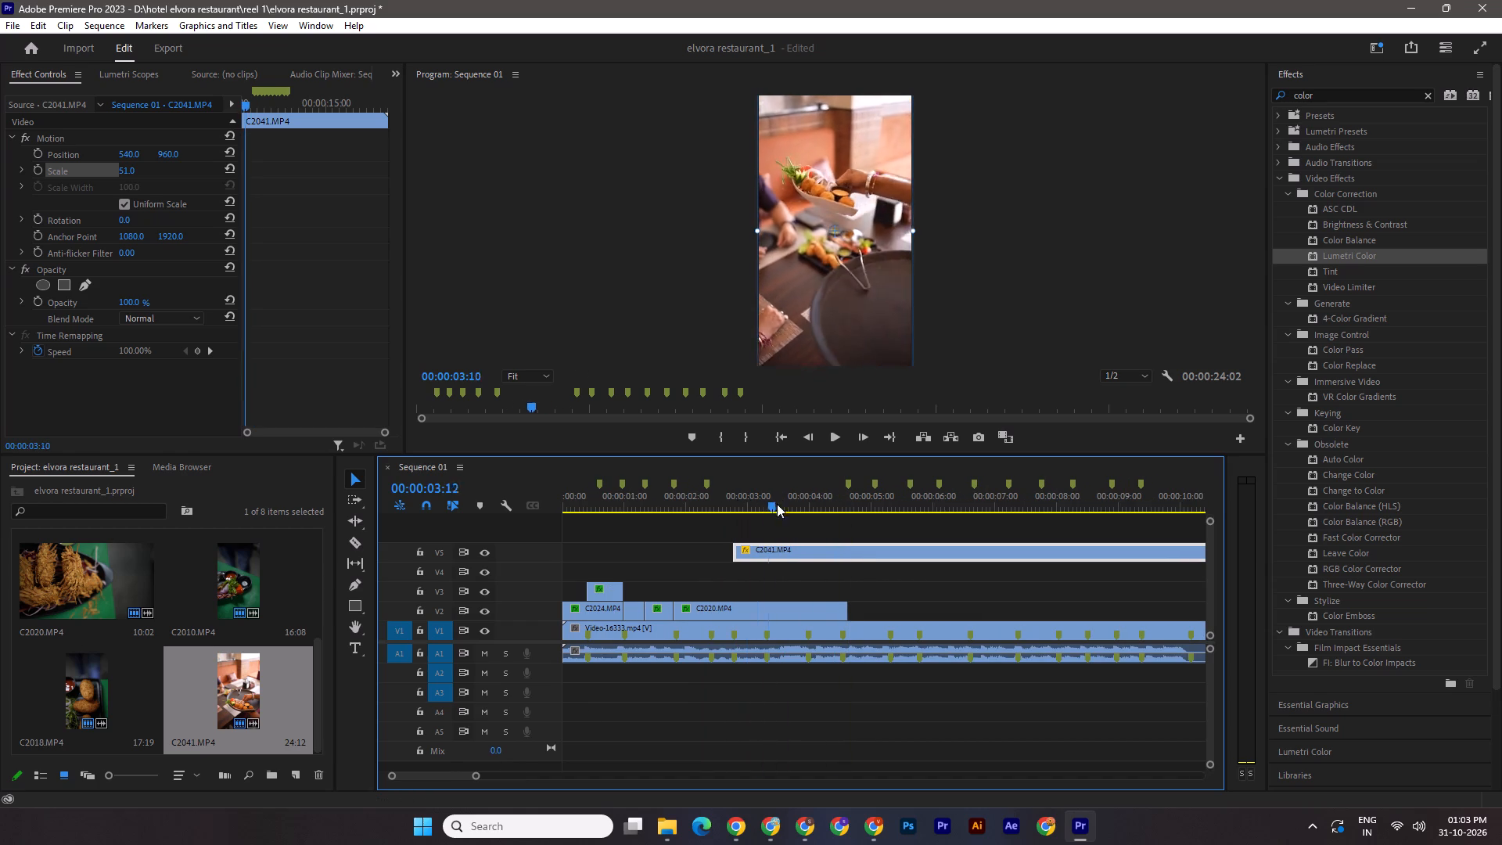
drag(777, 504, 853, 512)
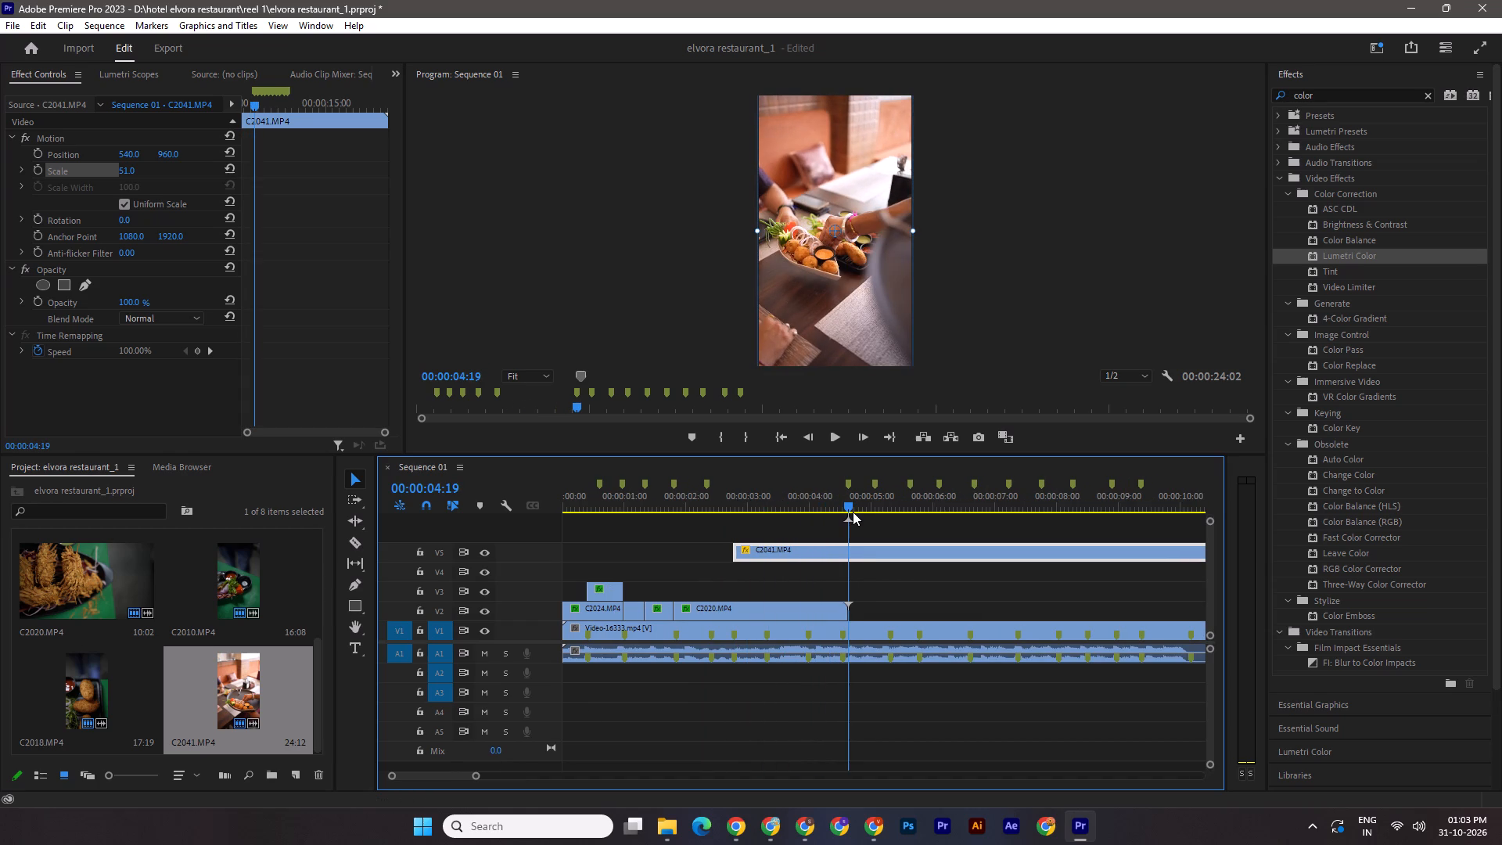
drag(853, 512, 738, 503)
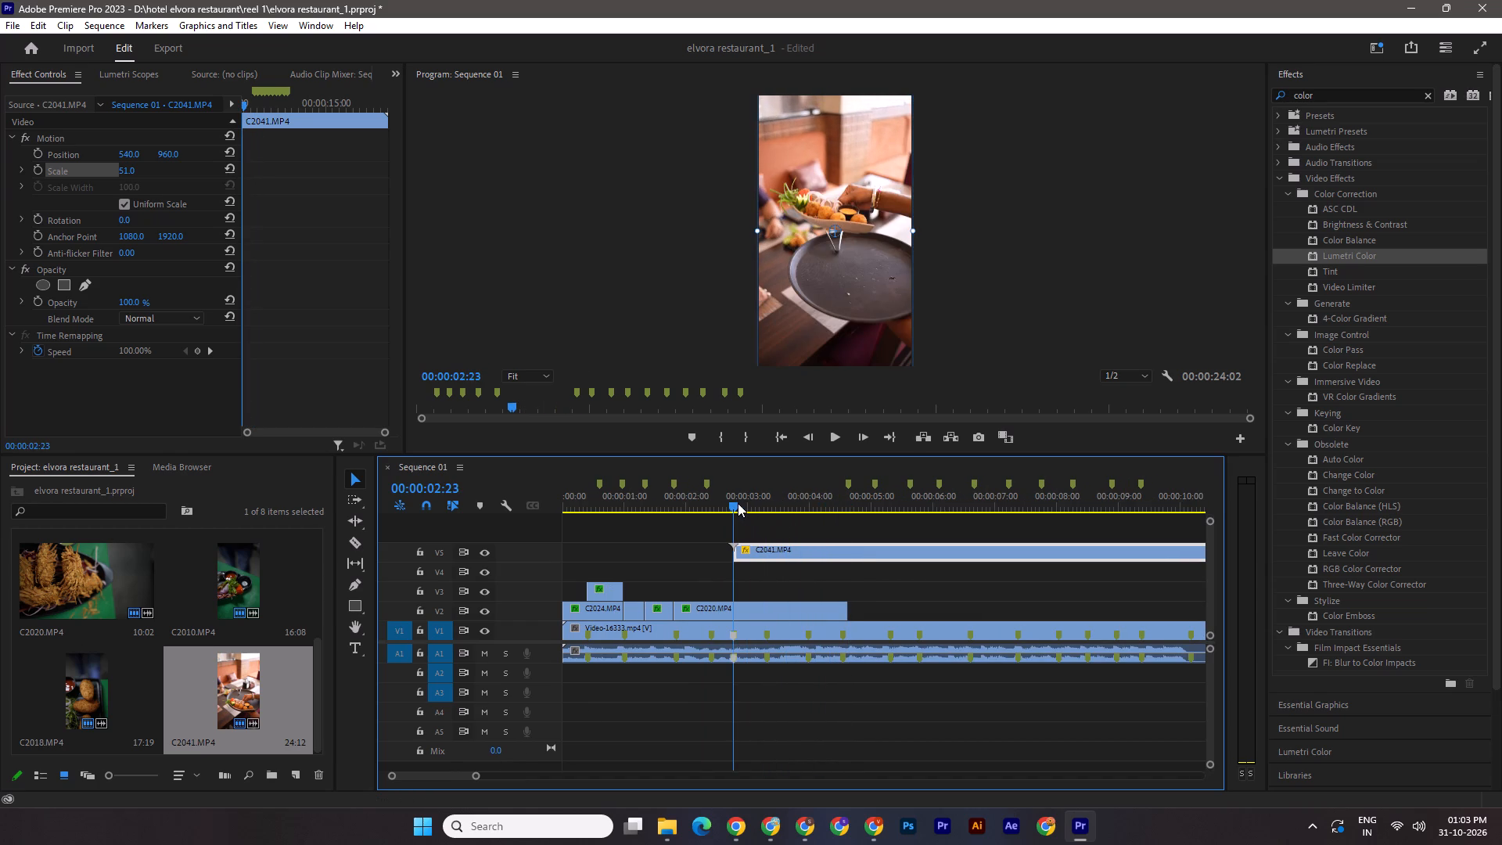
drag(738, 503, 879, 517)
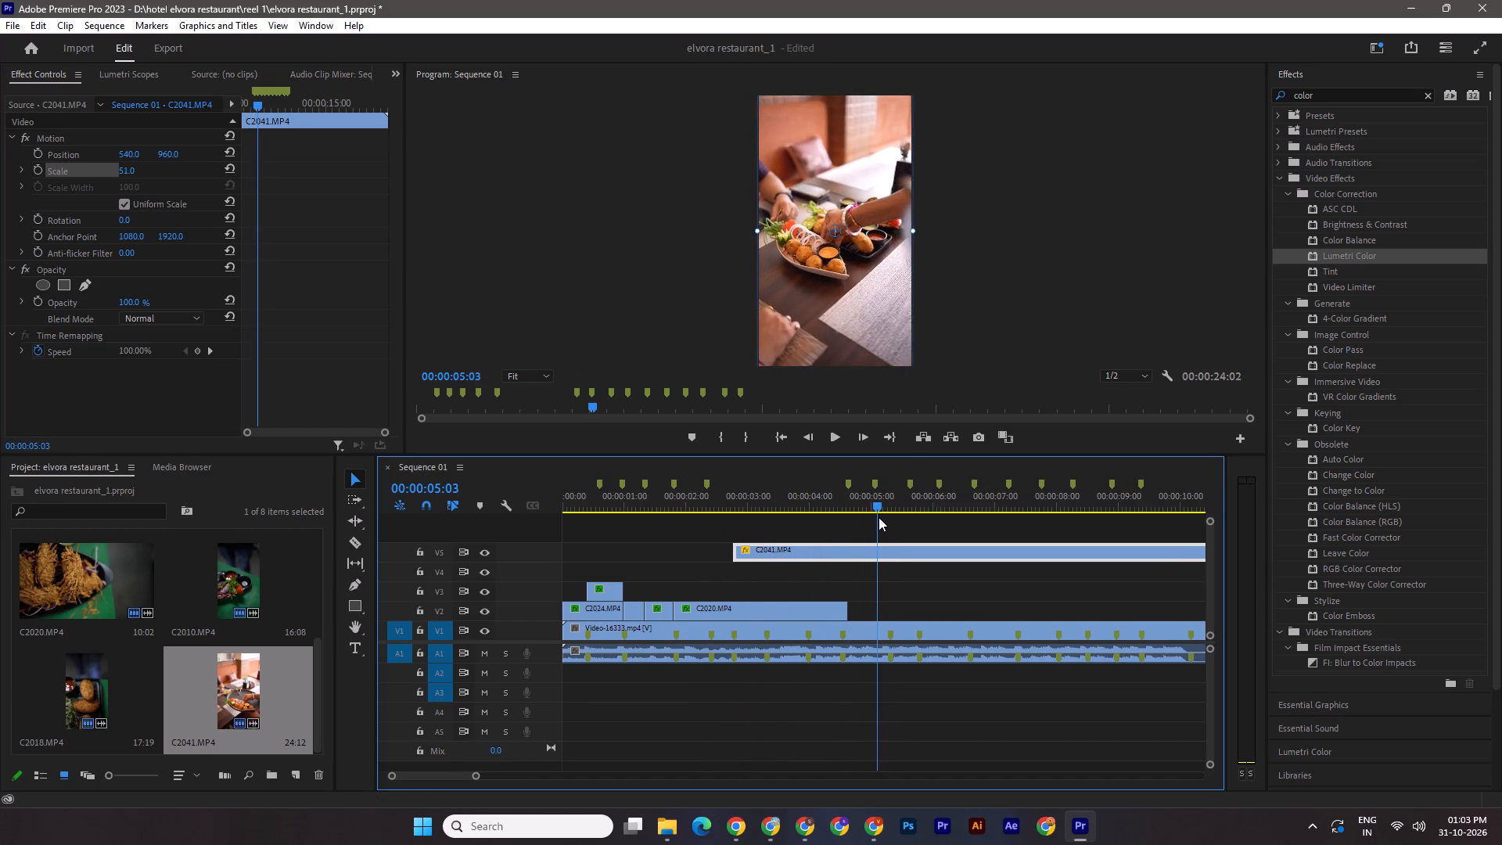
Split C2041.MP4 on V5 at 00:00:05:09 and delete the long section after the cut.
drag(879, 517, 890, 520)
click(359, 545)
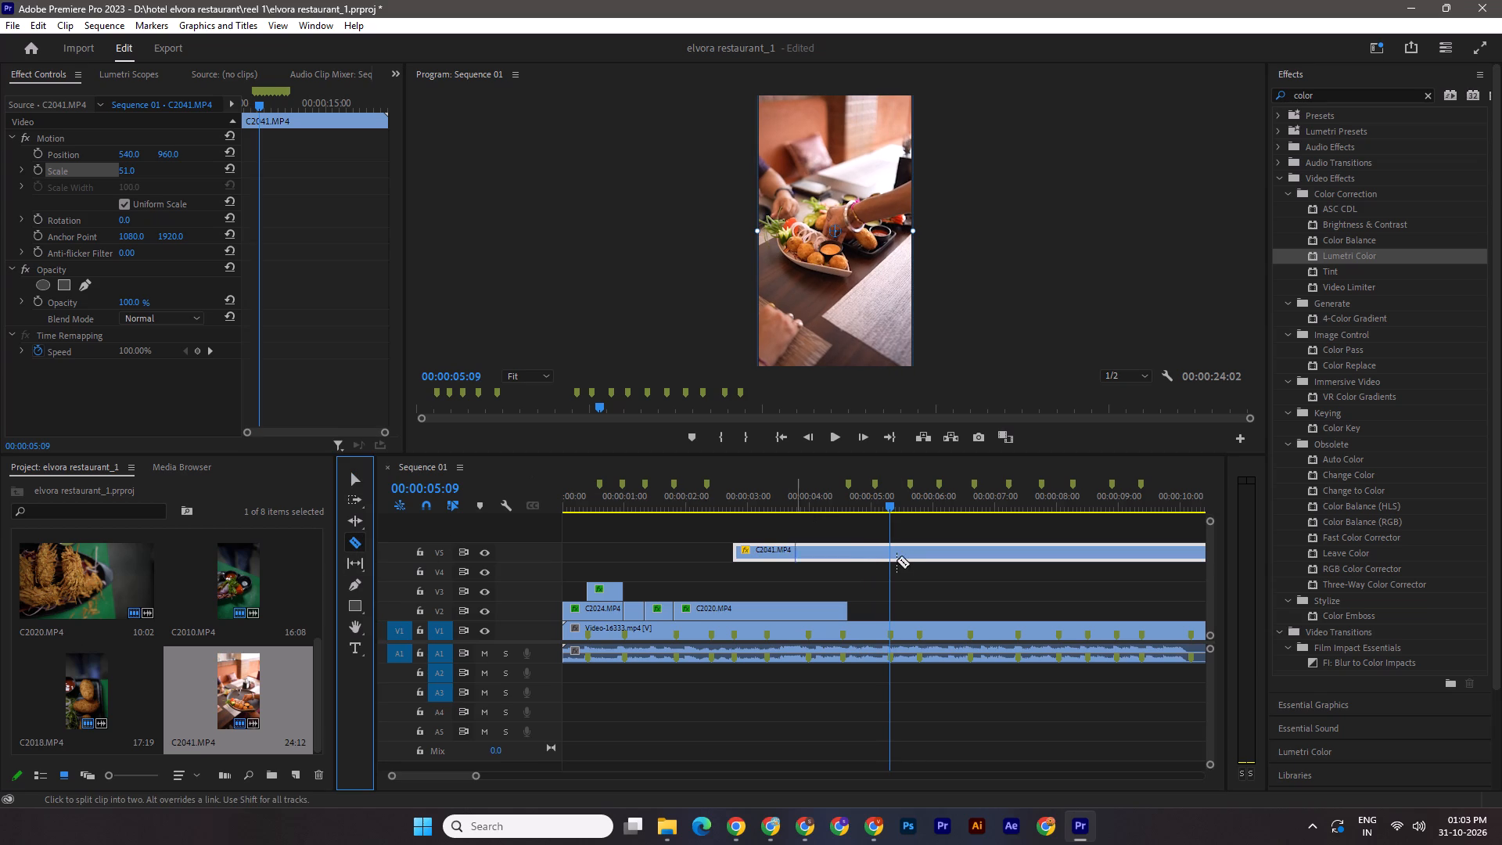
click(890, 554)
click(352, 480)
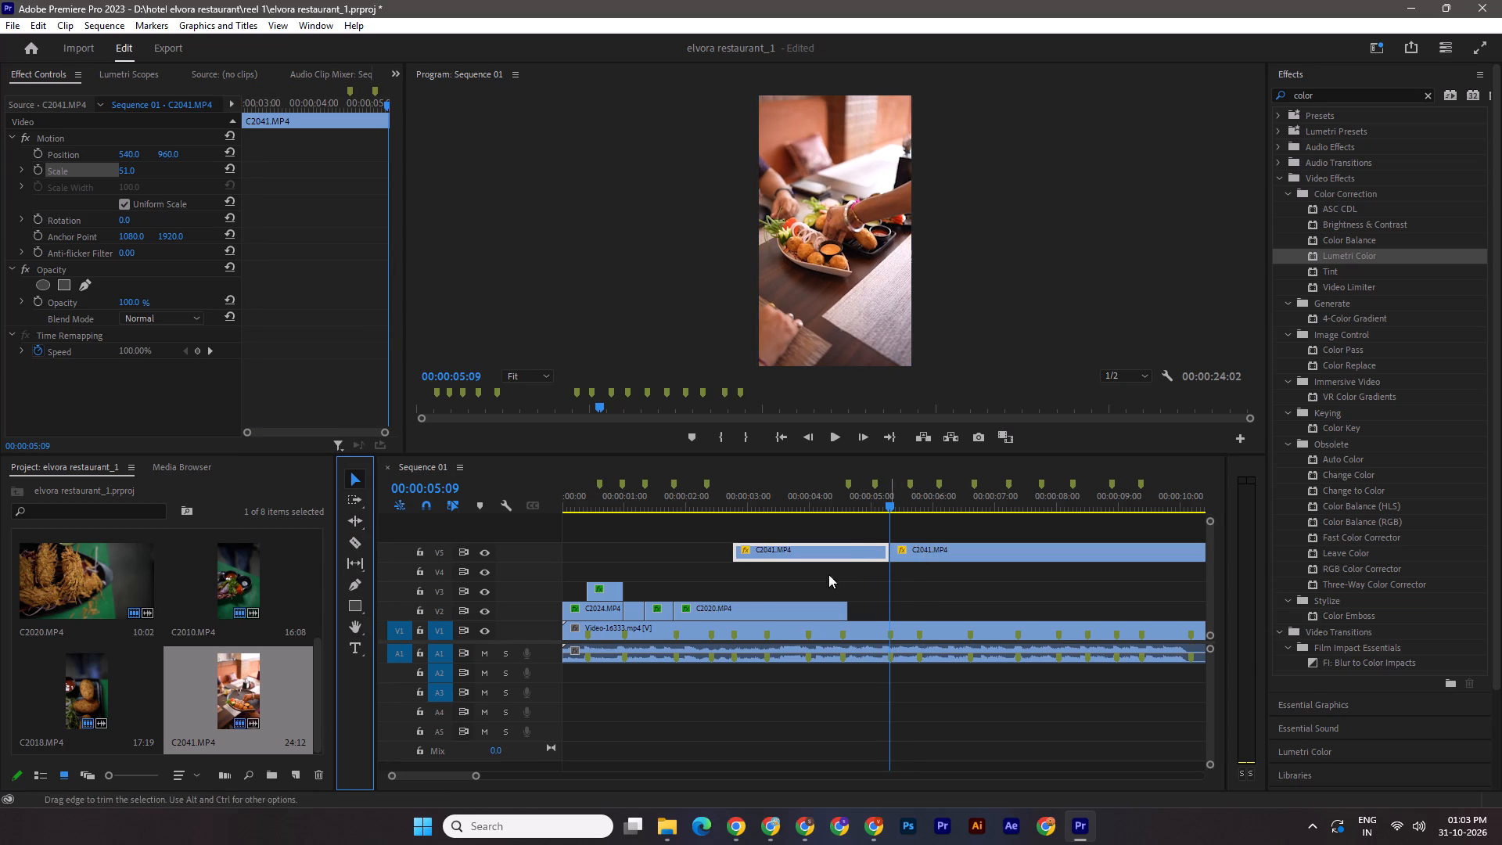
drag(478, 778, 568, 778)
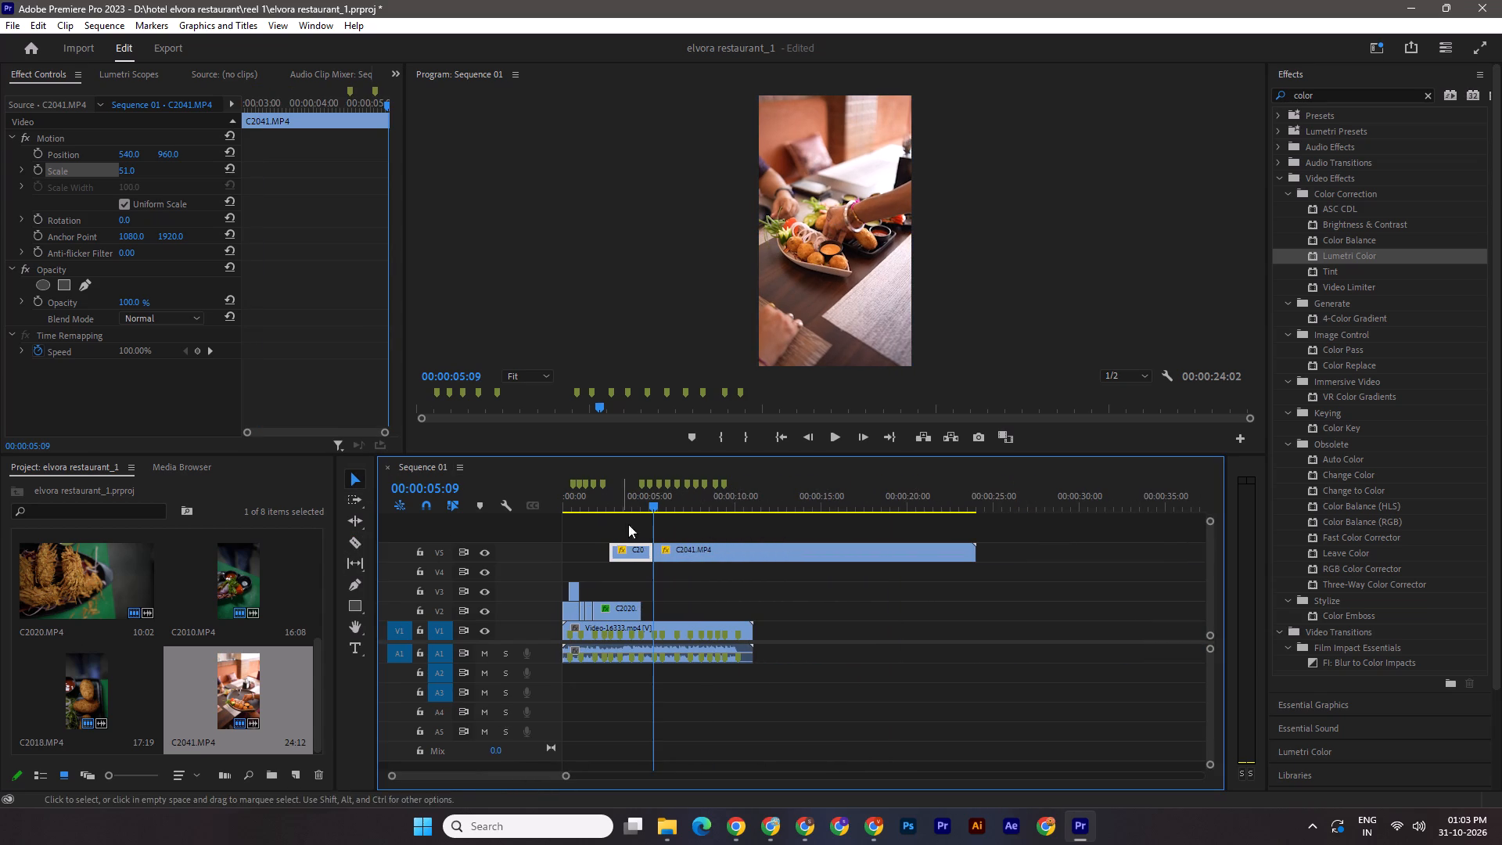
drag(654, 499, 870, 527)
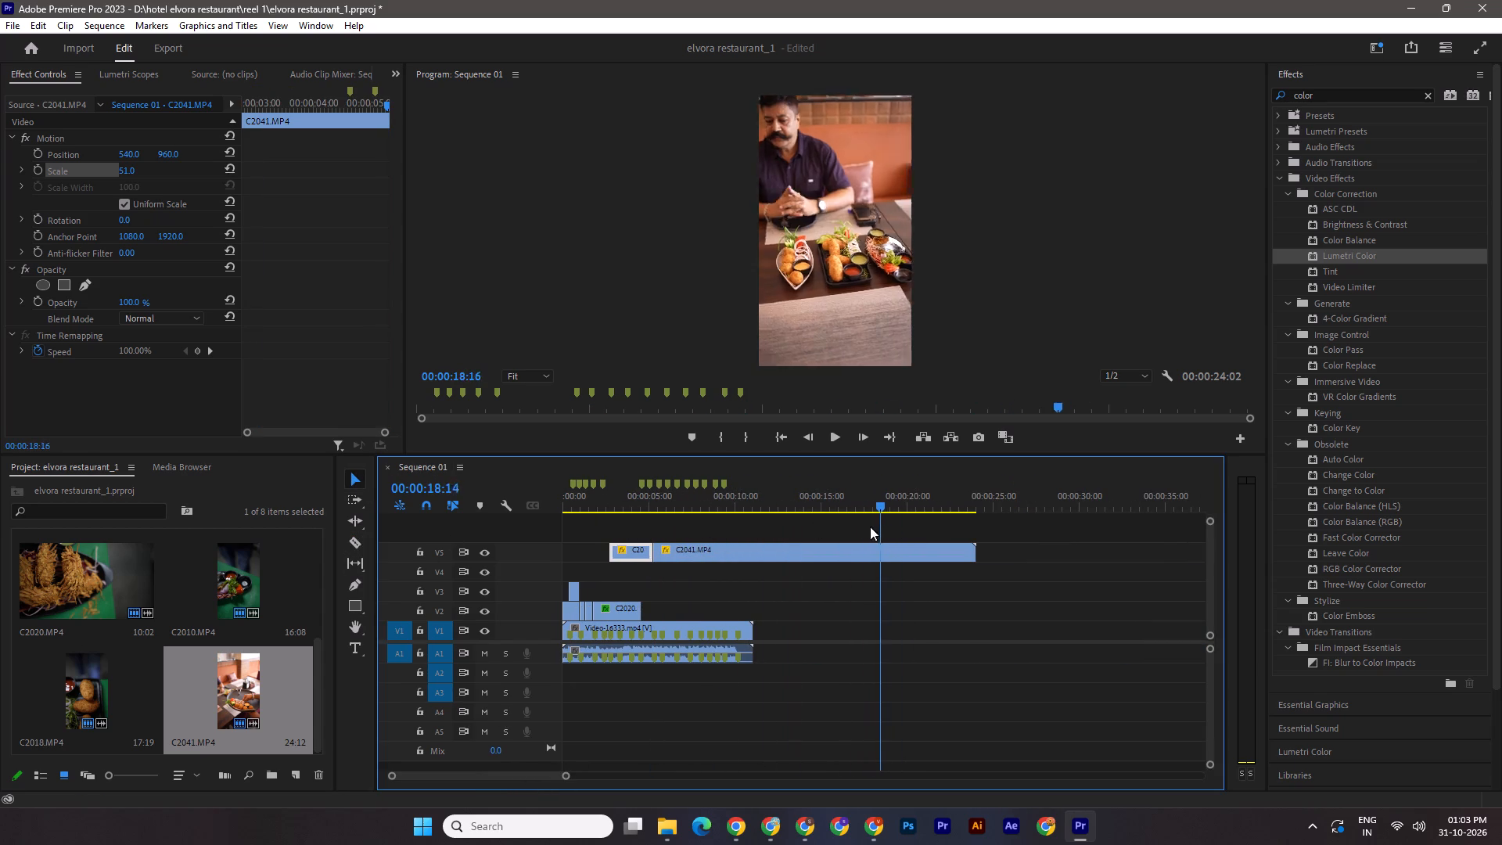
drag(870, 527, 861, 527)
click(797, 555)
key(Delete)
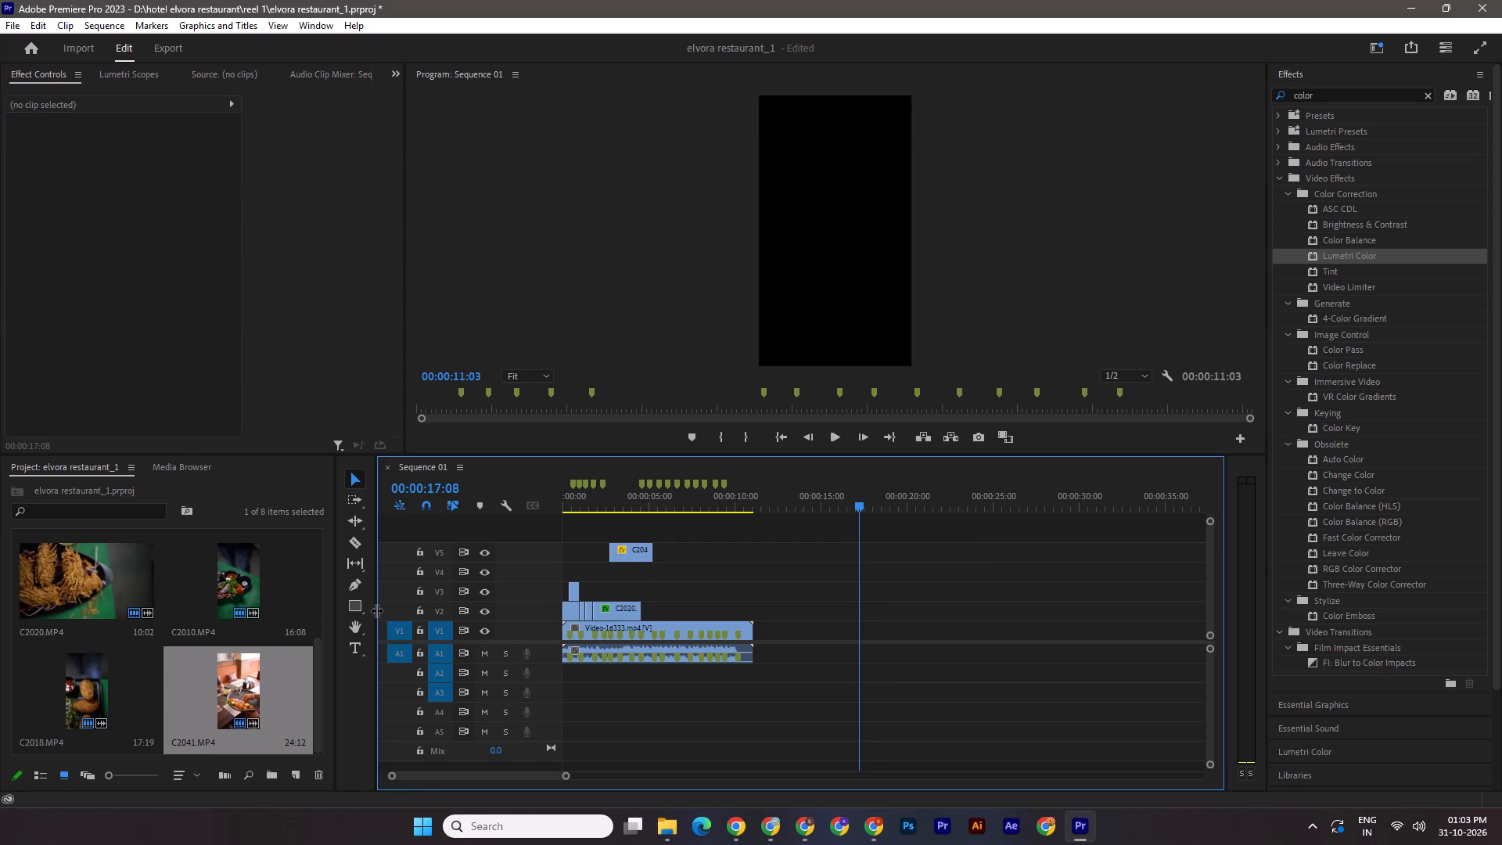
Move the remaining C2041.MP4 segment earlier on V5 so its end lines up with the end of C2020.MP4.
click(628, 505)
drag(566, 777, 550, 776)
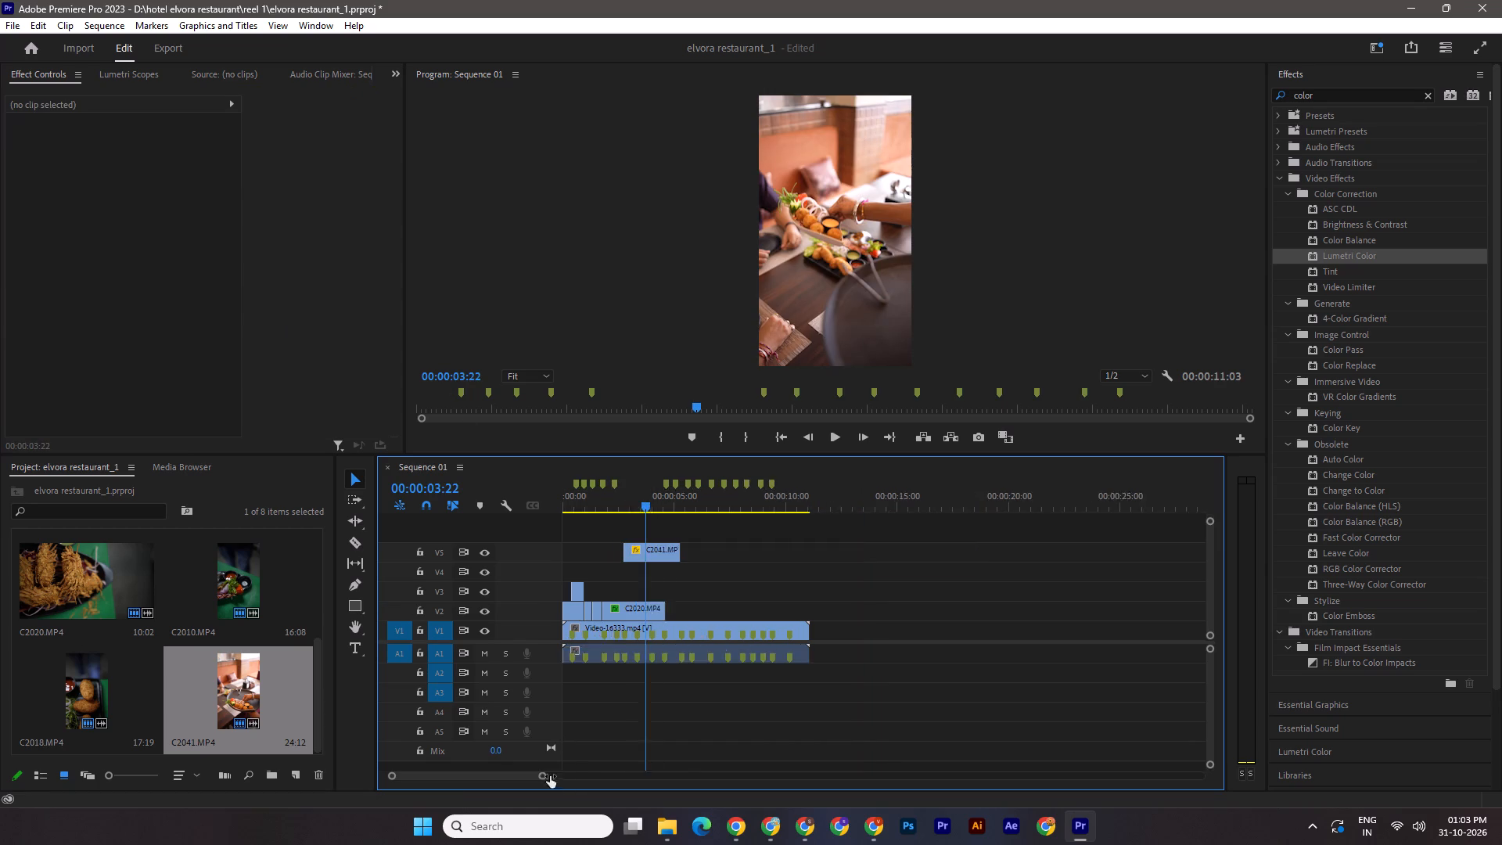
drag(550, 776, 512, 771)
drag(953, 549, 919, 549)
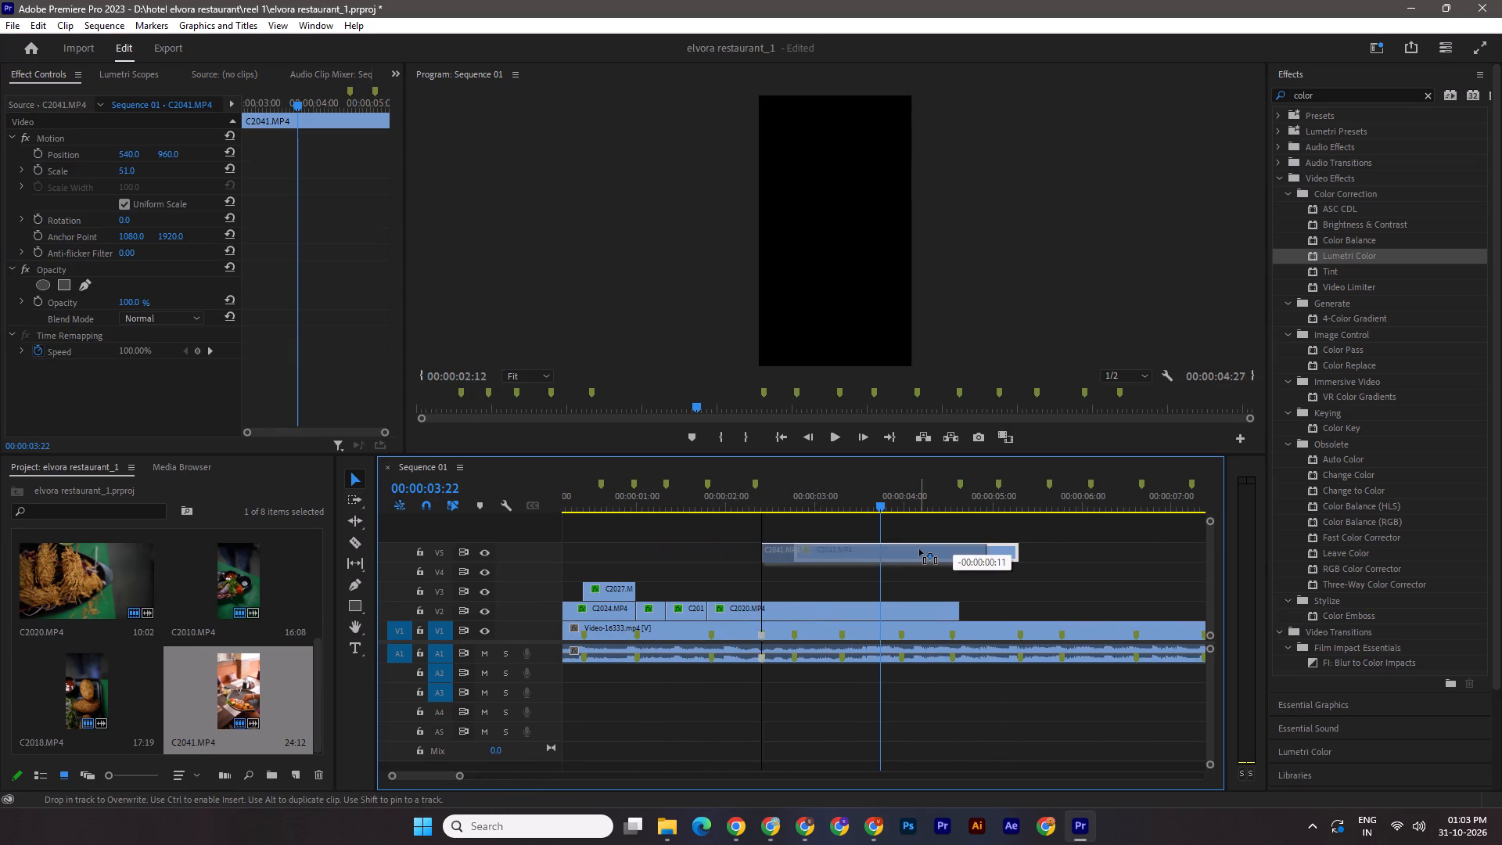
drag(919, 549, 895, 546)
Trim the start of C2041.MP4 on V5 to the marker at 00:00:02:12 and save the project.
drag(877, 498, 749, 512)
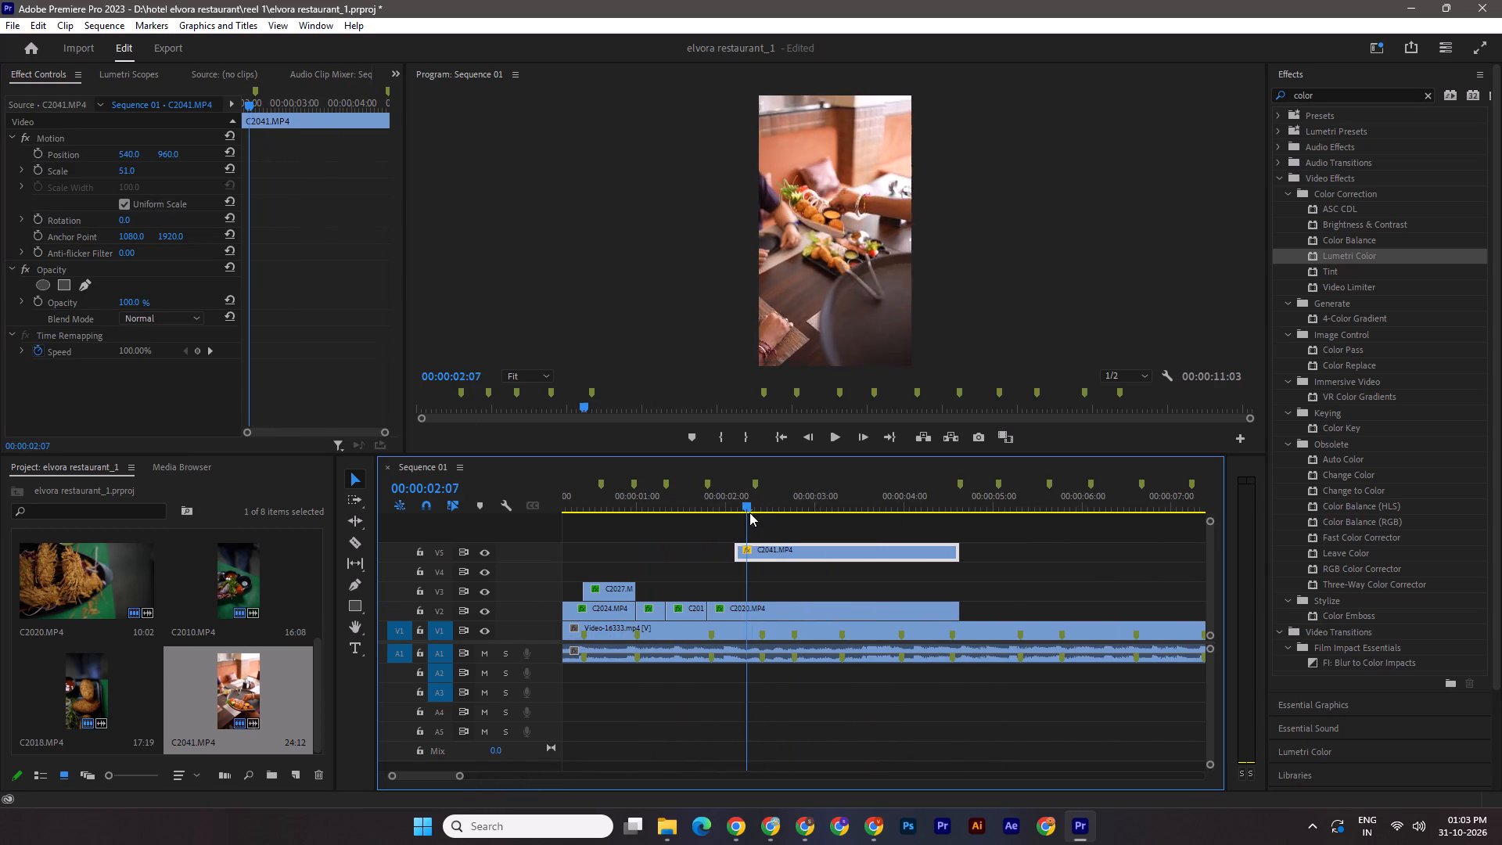
drag(749, 512, 765, 509)
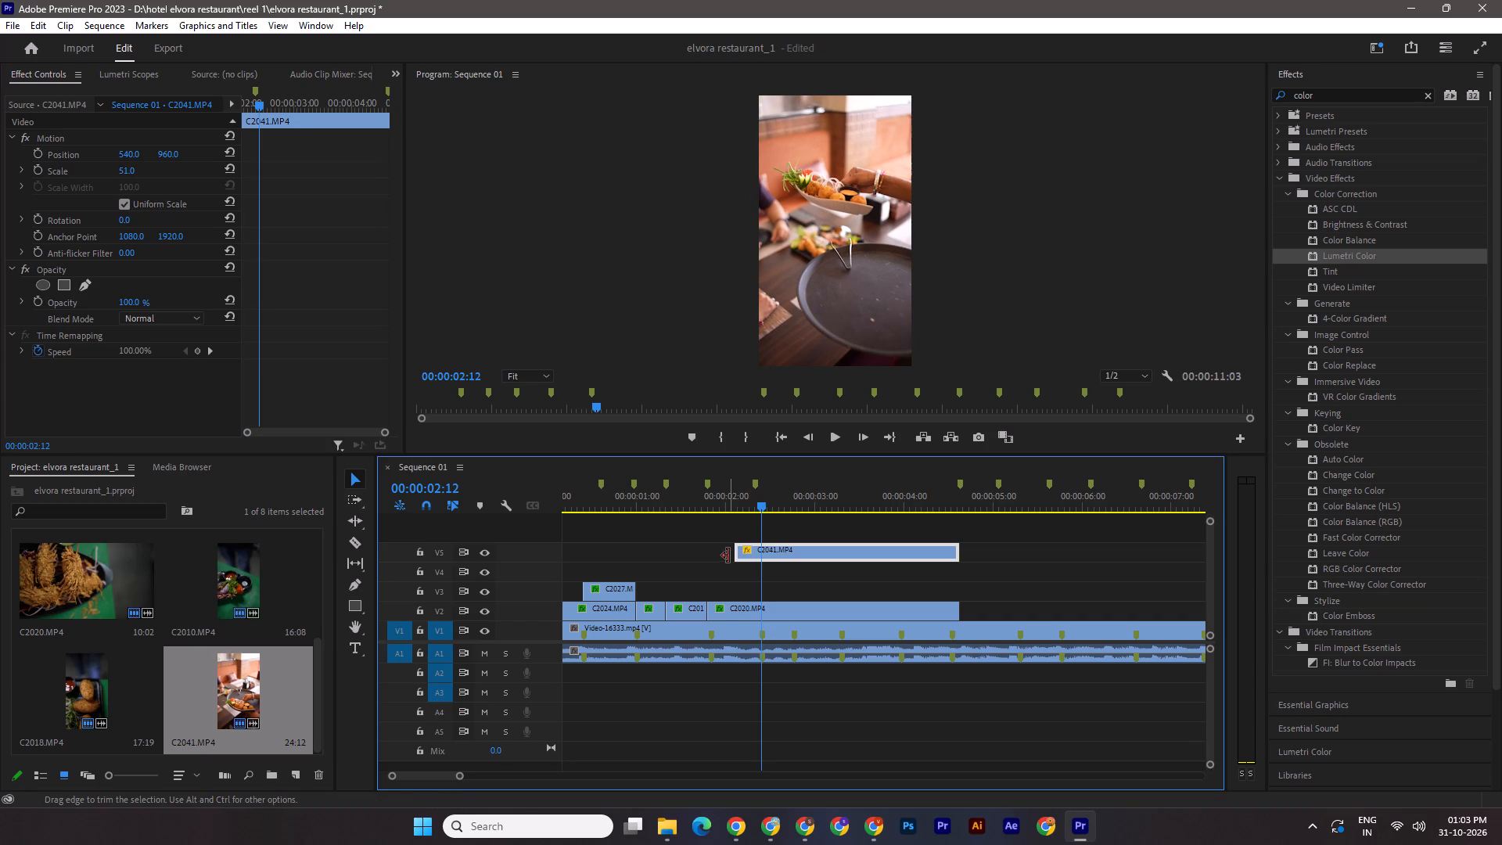
drag(733, 553, 760, 555)
key(ctrl+s)
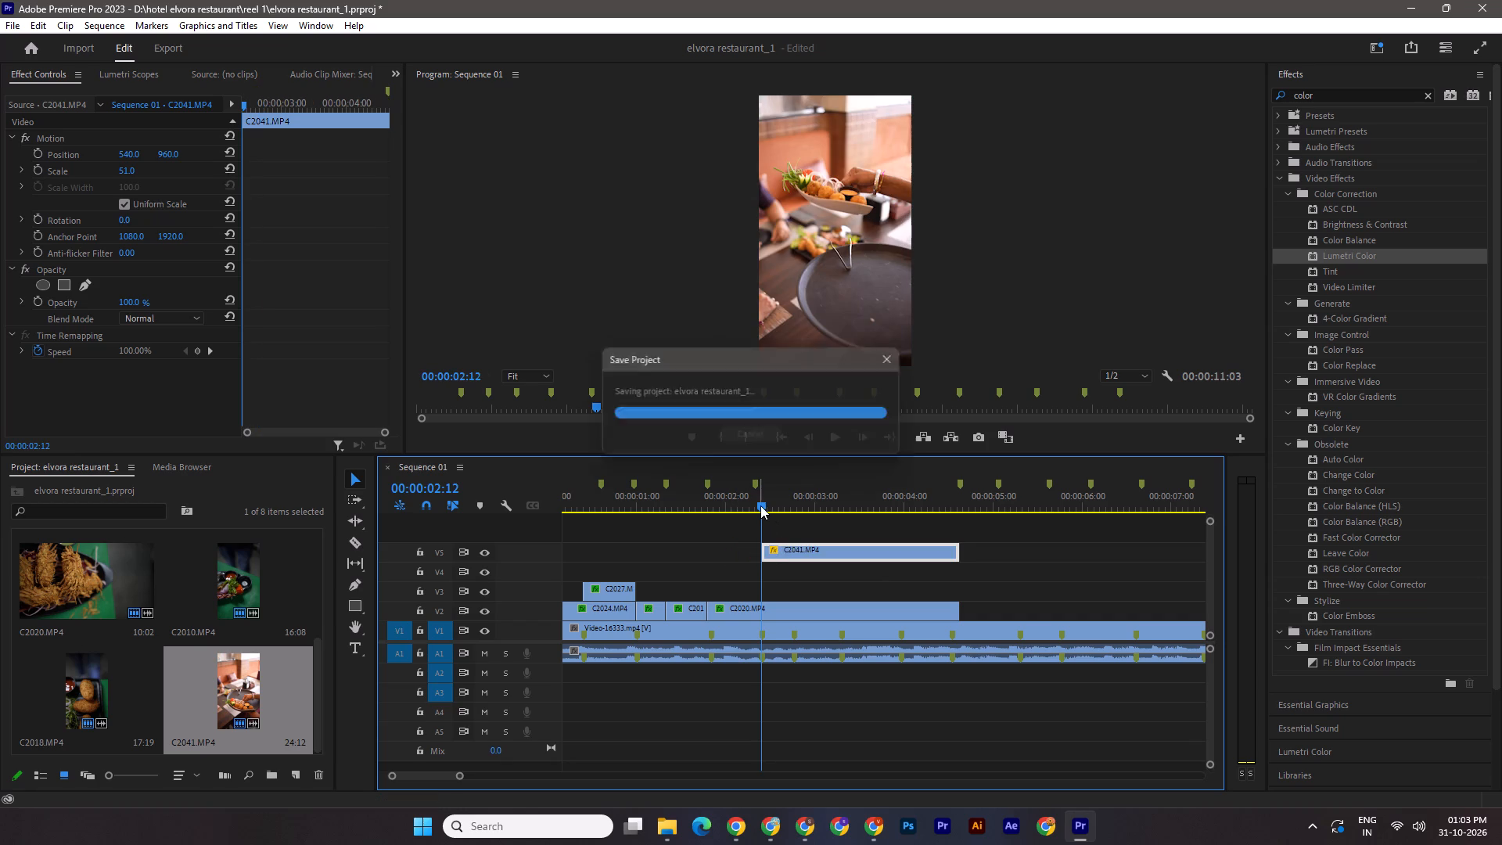
Play back the trimmed C2041.MP4 from 00:00:02:12 and scrub through it to check the action.
drag(764, 505, 761, 519)
key(space)
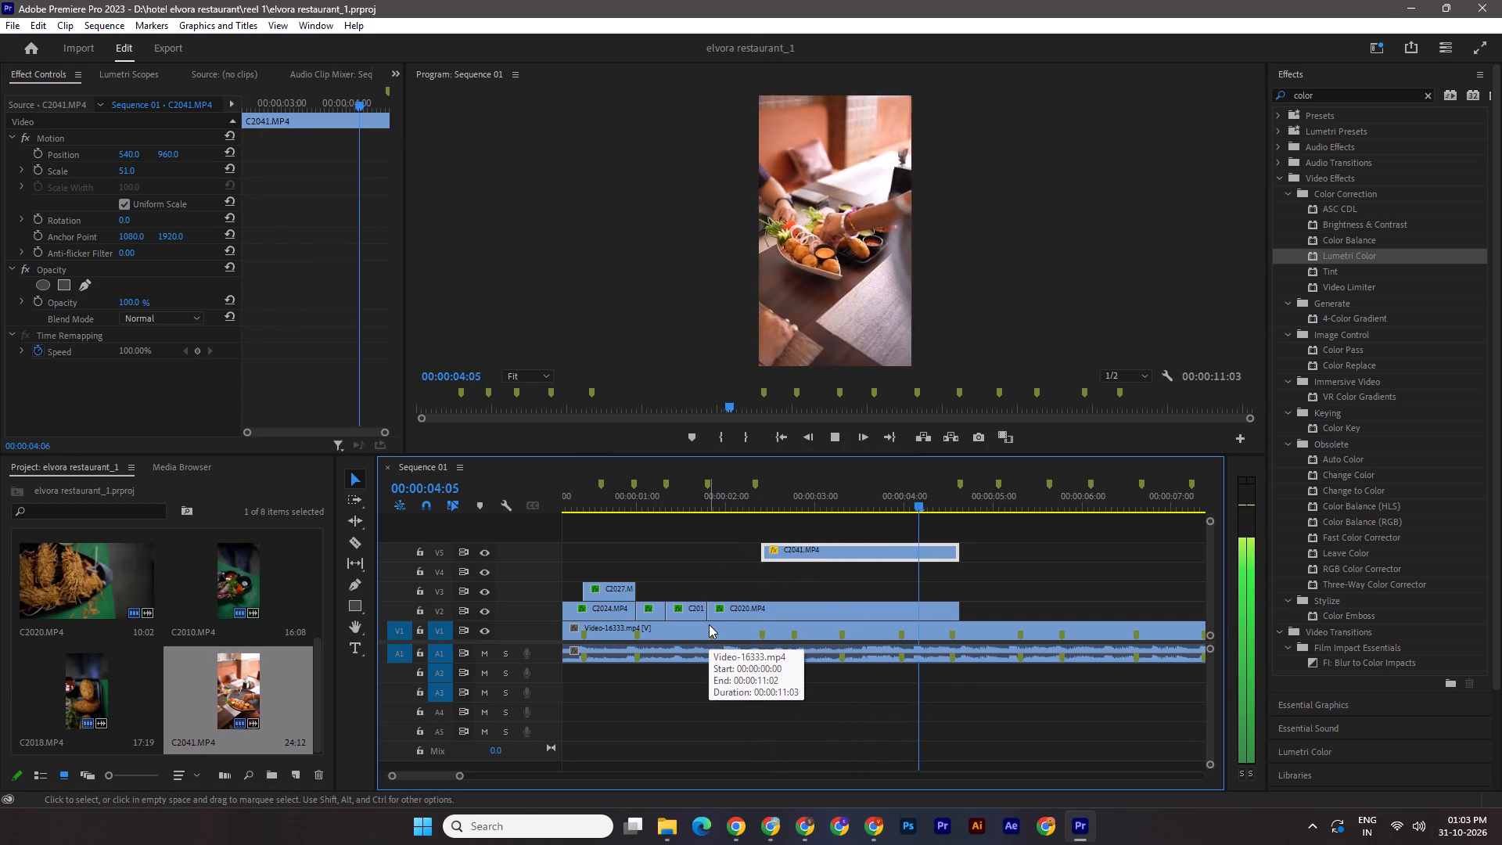
key(space)
shift+drag(960, 501, 914, 500)
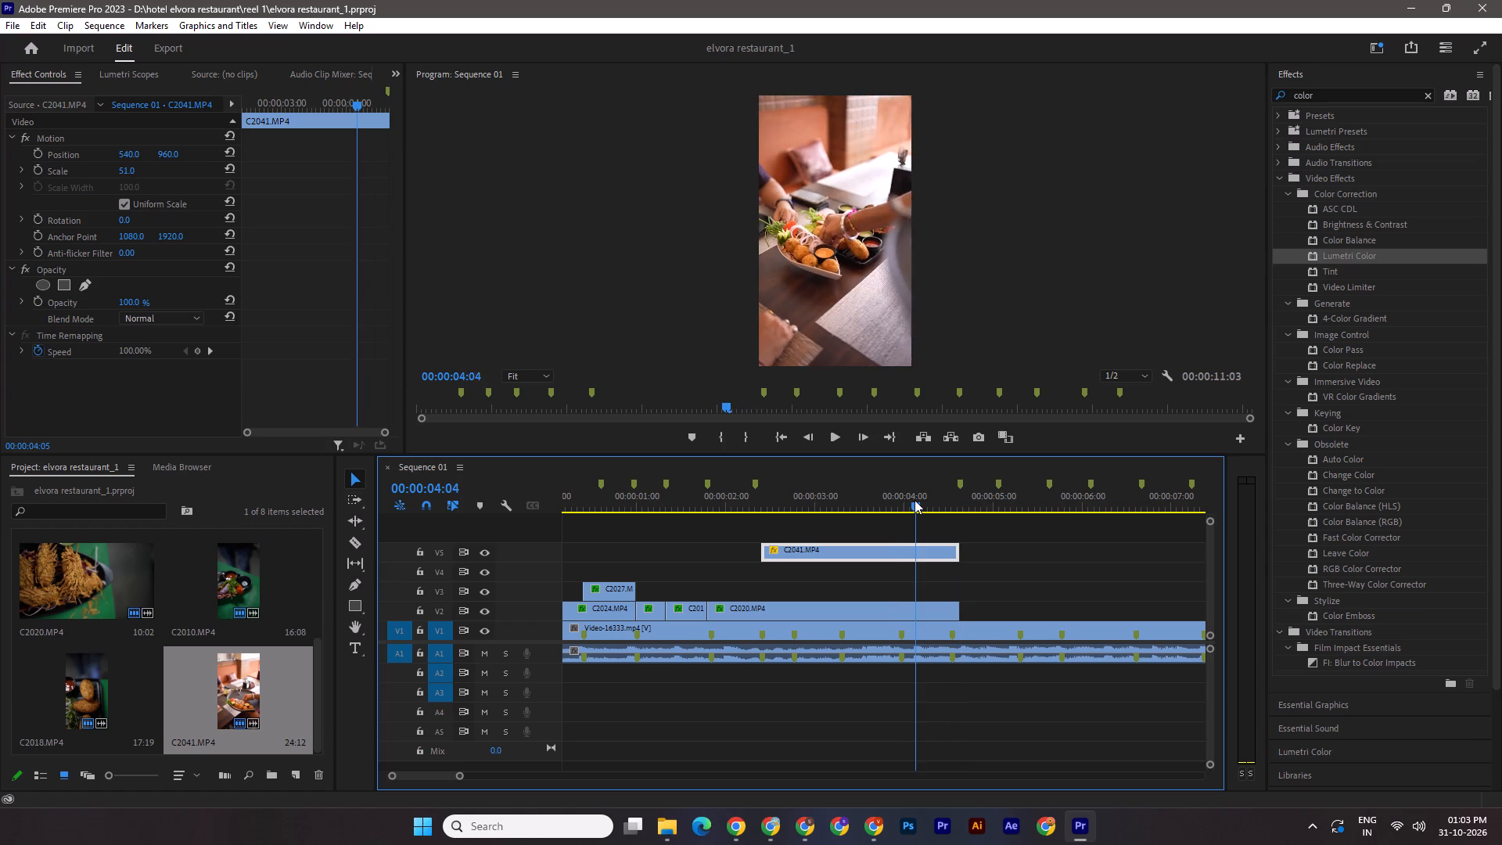
shift+drag(914, 500, 908, 500)
drag(897, 498, 771, 502)
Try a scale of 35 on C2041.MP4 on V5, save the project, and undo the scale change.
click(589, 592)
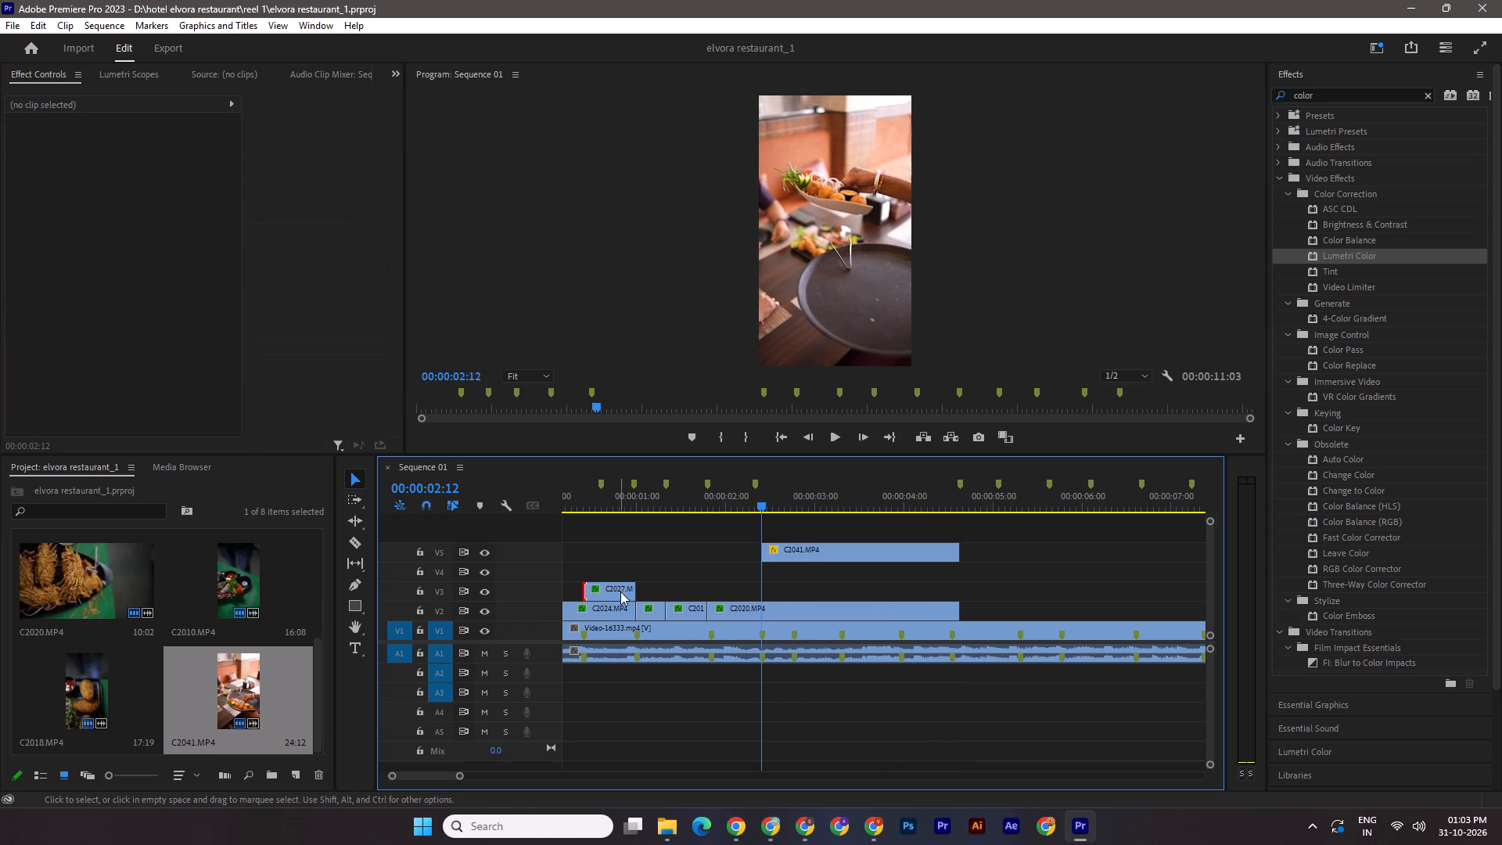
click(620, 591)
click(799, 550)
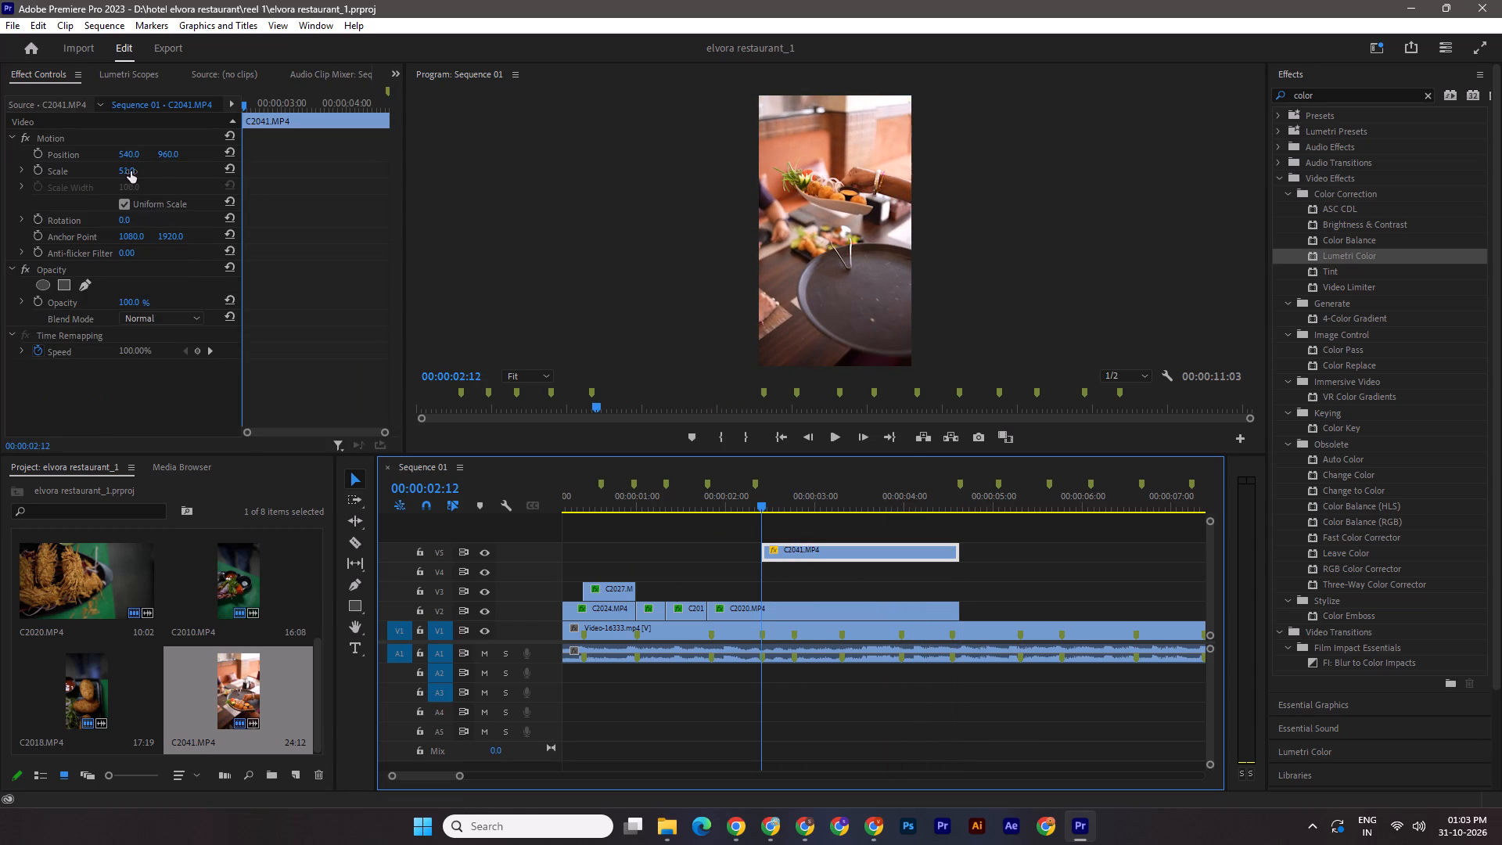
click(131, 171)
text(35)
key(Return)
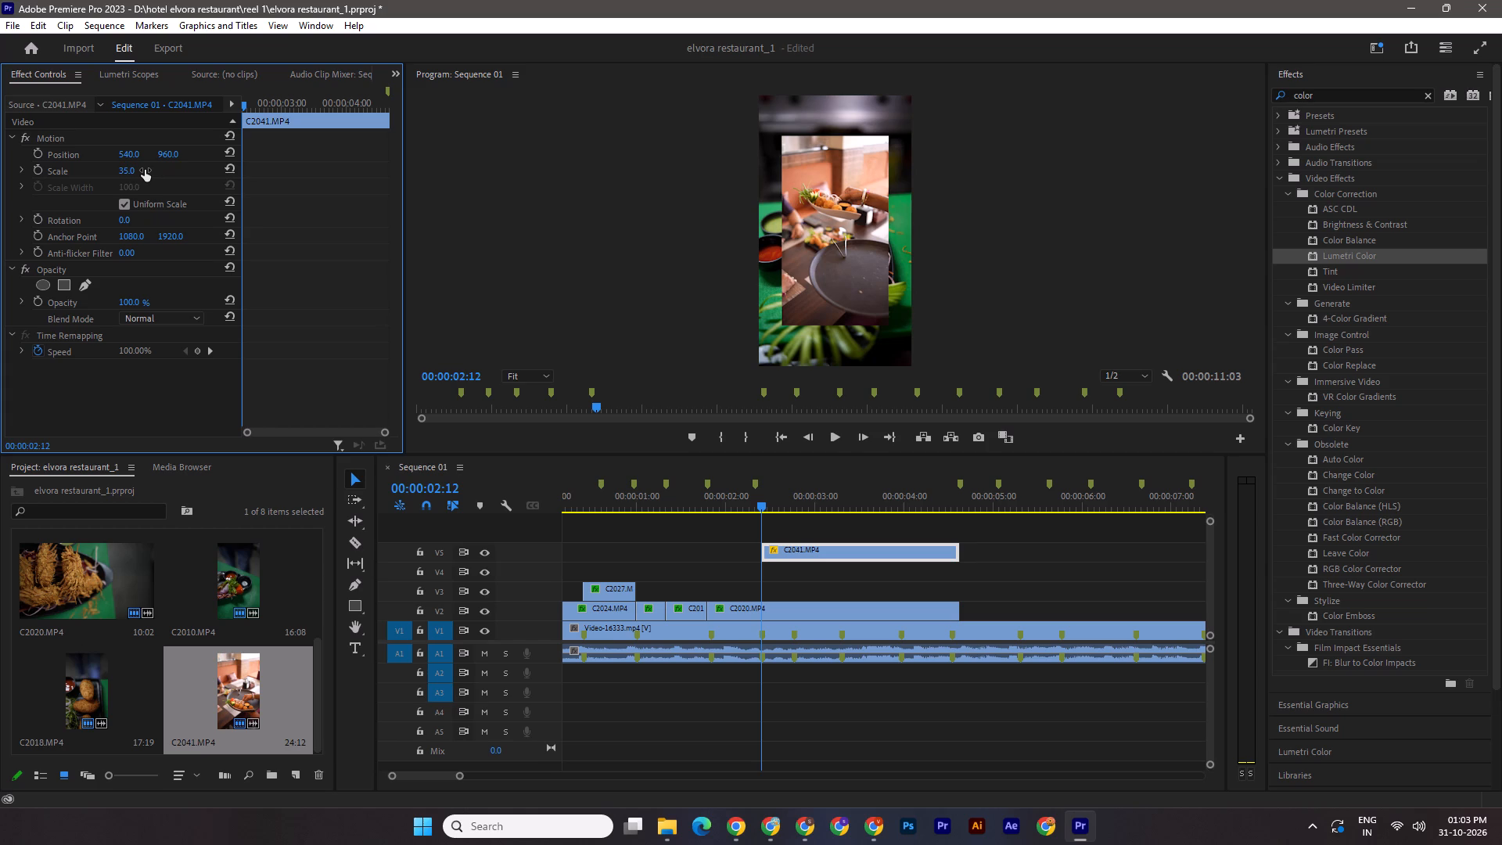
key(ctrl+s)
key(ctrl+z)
Apply the Lumetri Color effect to C2041.MP4 on V5.
drag(1374, 255, 1372, 253)
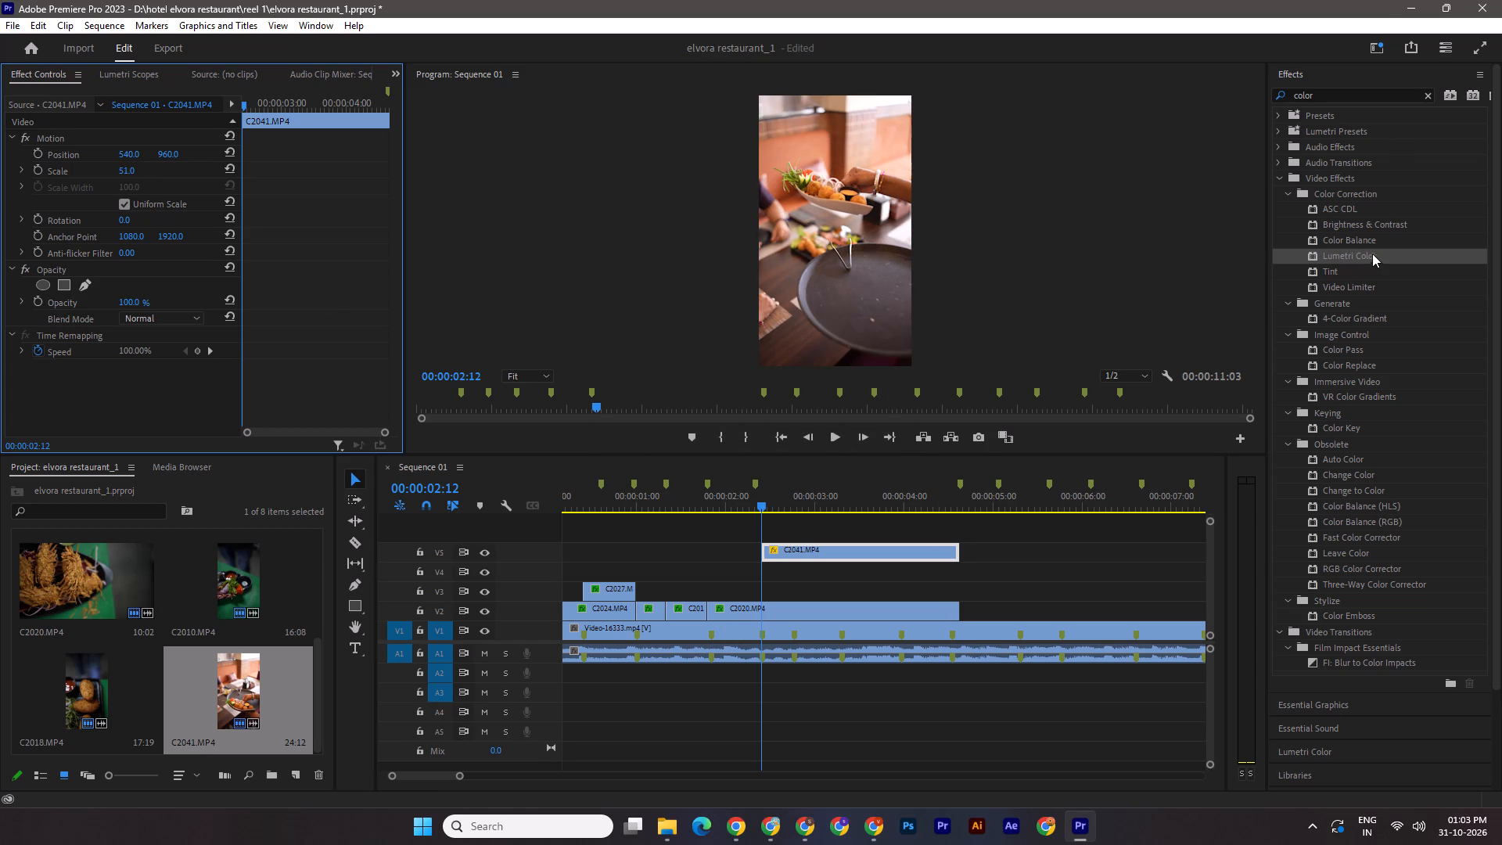
drag(1372, 253, 911, 557)
Add an upper-tone point to C2041.MP4's white RGB curve, bend it slightly below the diagonal, and save the project.
scroll(156, 385, down, 5)
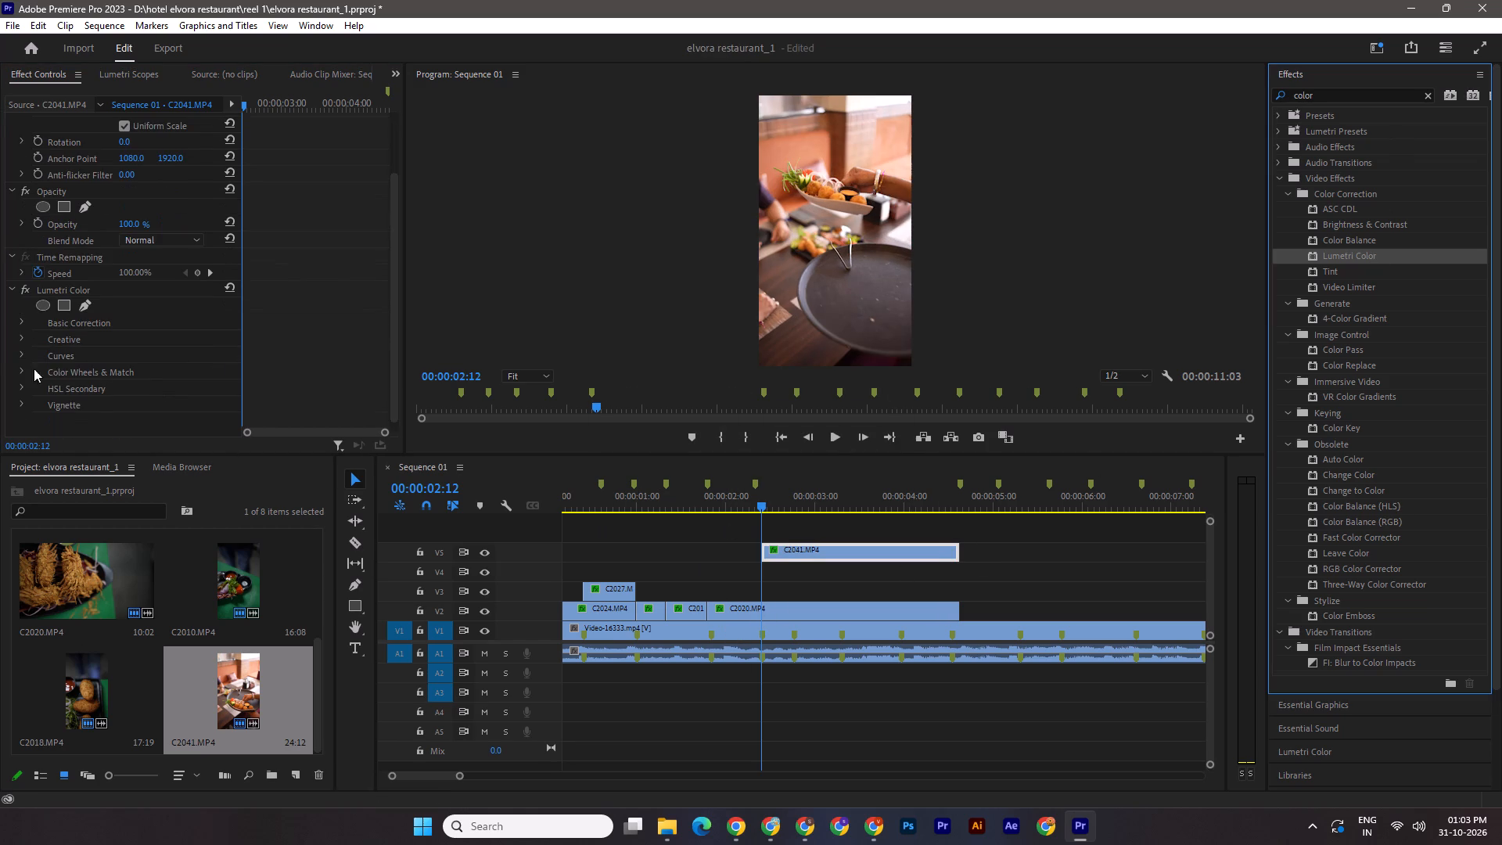
click(20, 354)
scroll(158, 400, down, 14)
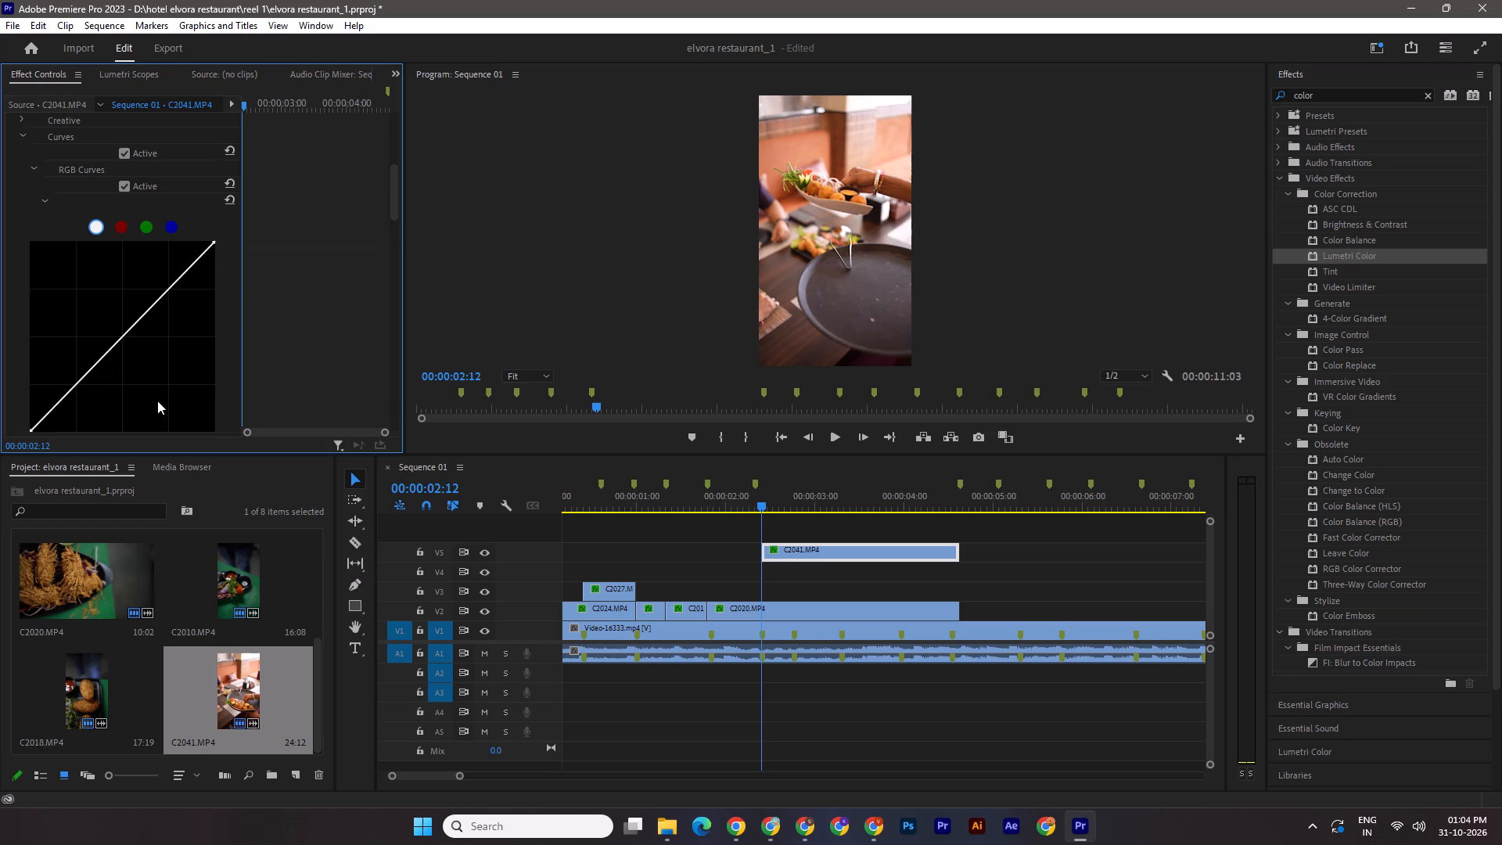
click(172, 286)
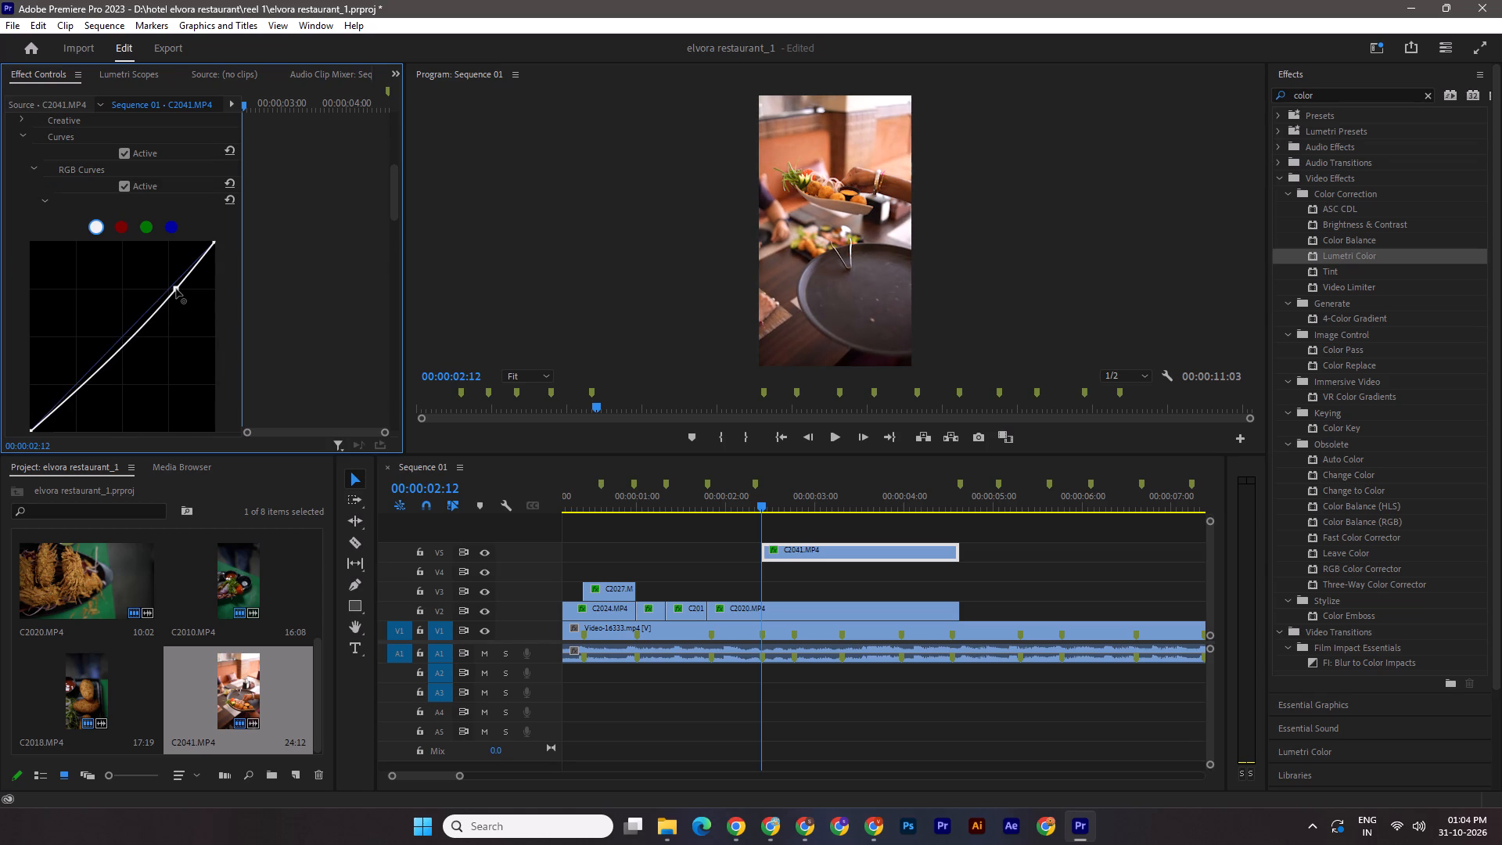
key(ctrl+z)
key(ctrl+shift+z)
key(ctrl+s)
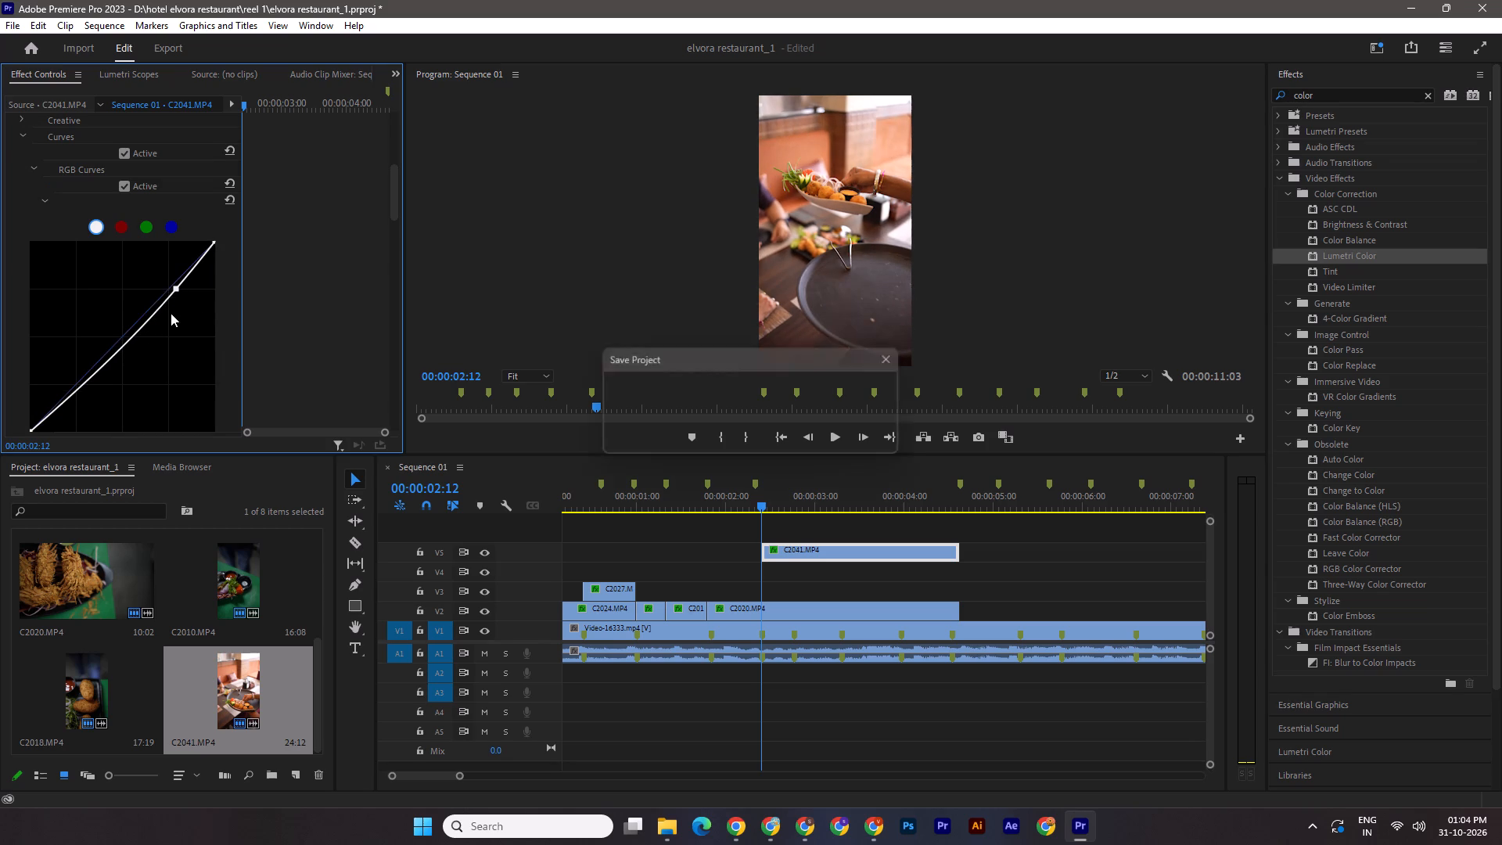
In C2041.MP4's Lumetri Basic Correction, set contrast to 16, blacks to -5 and shadows to -5, leaving exposure at 0.
scroll(112, 285, up, 16)
click(20, 353)
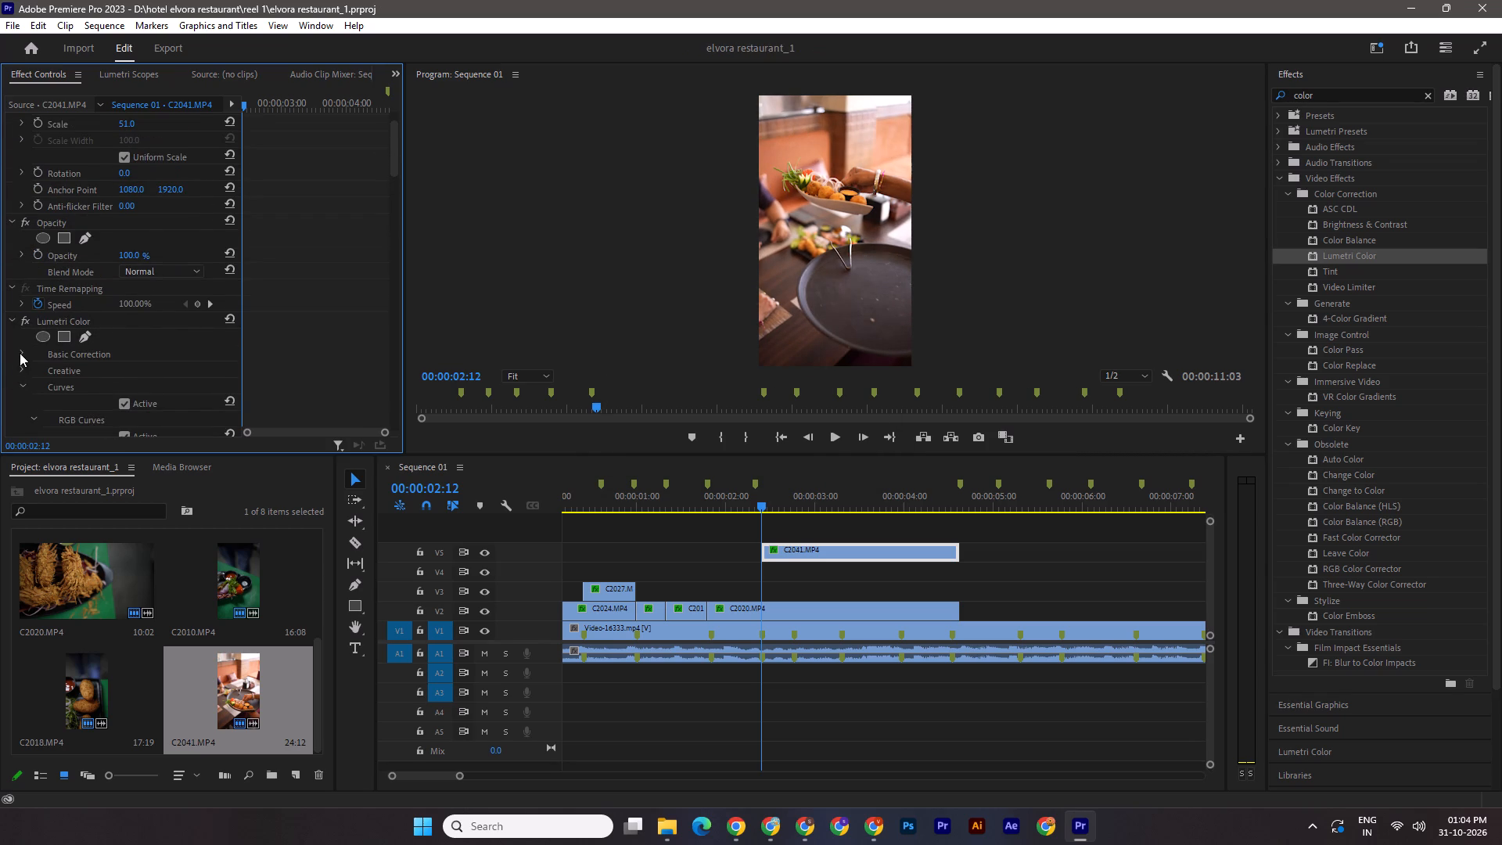
scroll(116, 381, down, 18)
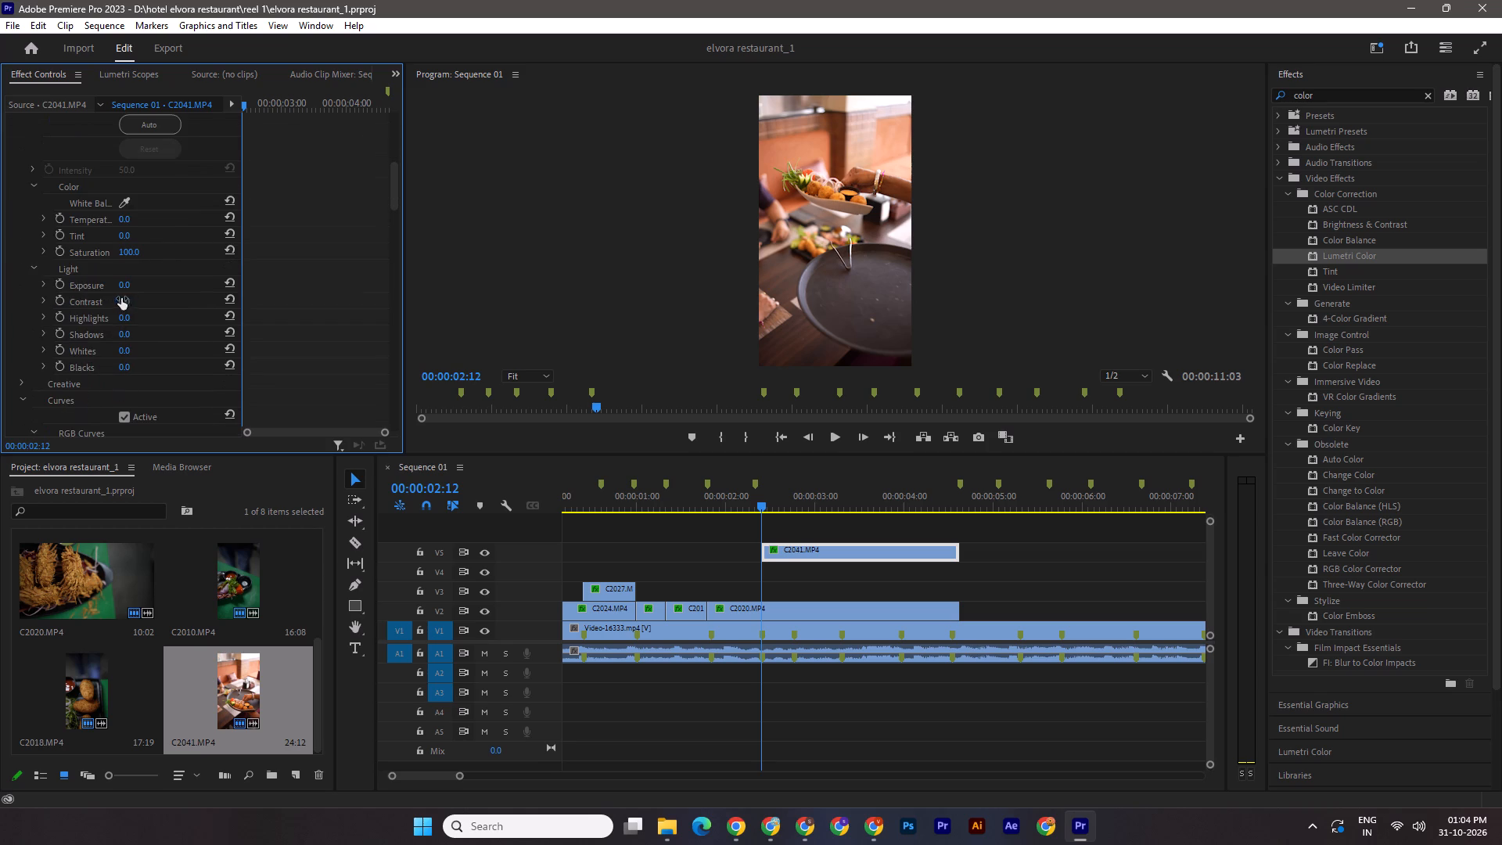
drag(121, 298, 134, 299)
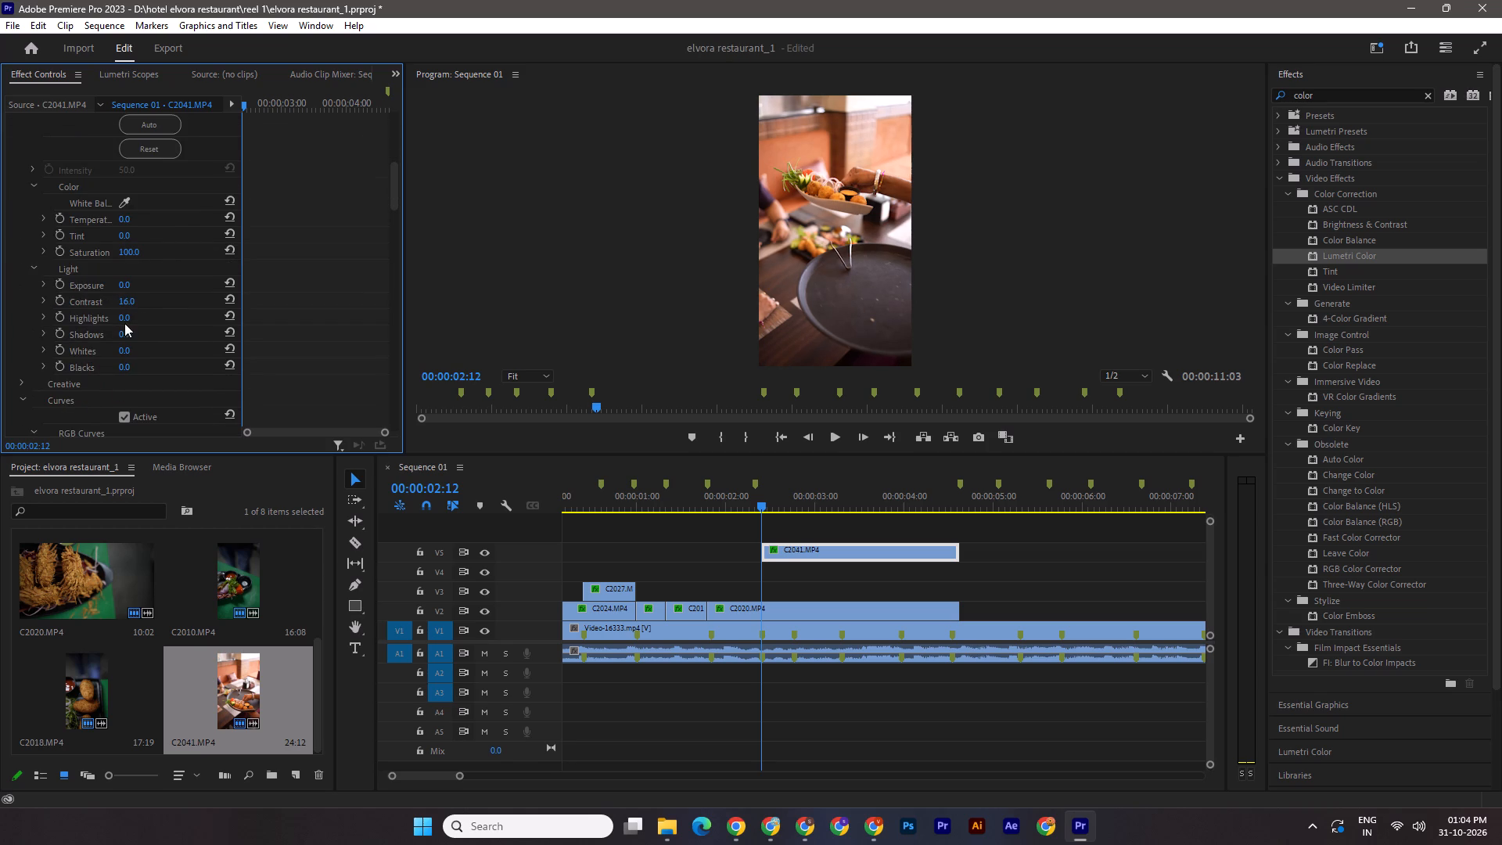
click(124, 363)
drag(124, 335, 114, 331)
drag(124, 282, 104, 282)
key(ctrl+z)
Pull the upper point of C2041.MP4's white RGB curve further below the diagonal to darken the clip.
scroll(172, 368, down, 17)
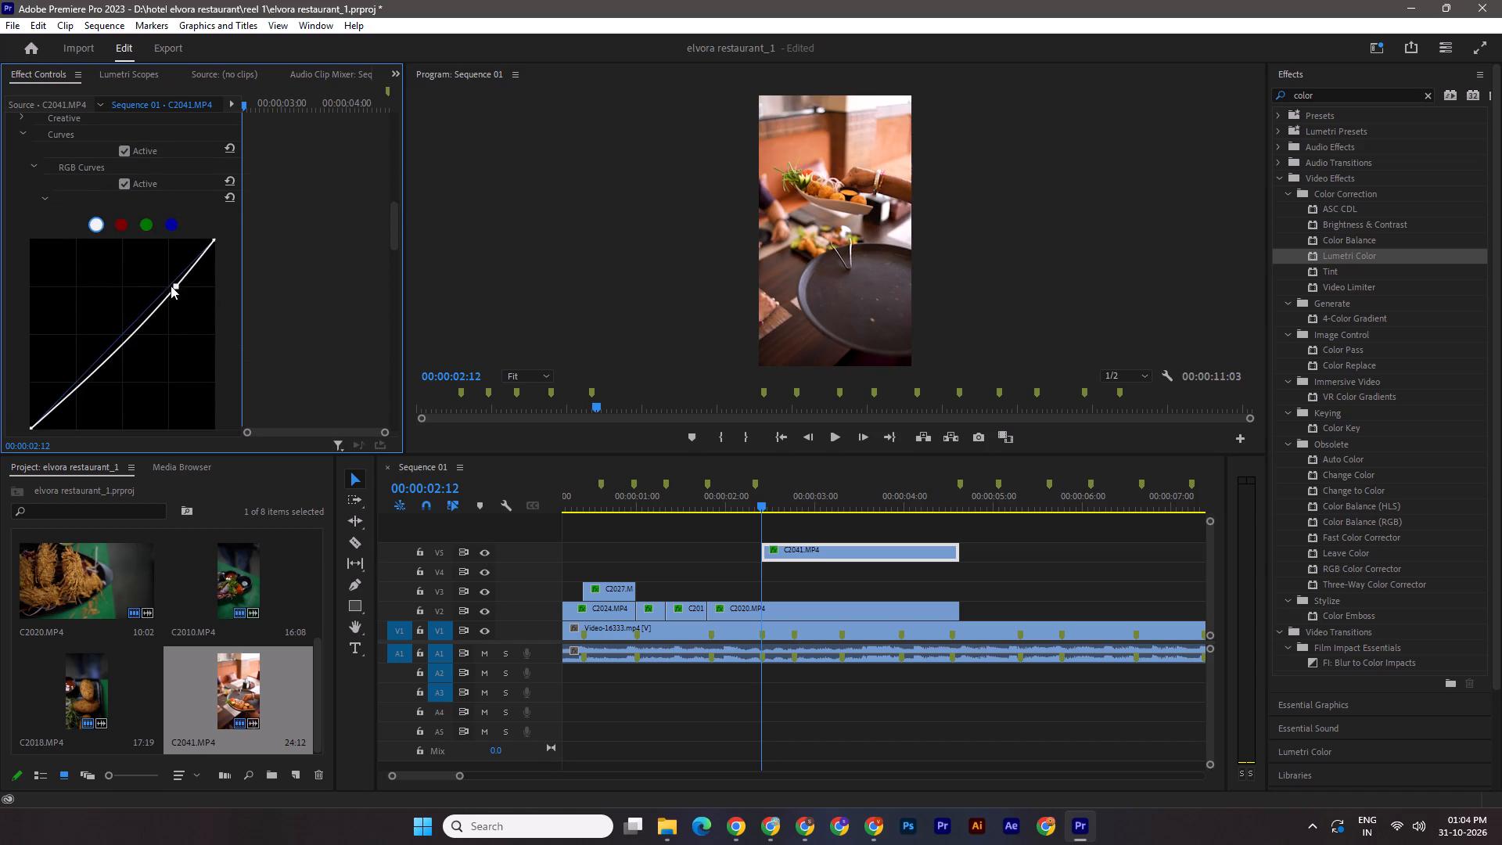
click(174, 286)
Set C2041.MP4's Lumetri saturation to 105 and temperature to 7.
scroll(136, 326, up, 2)
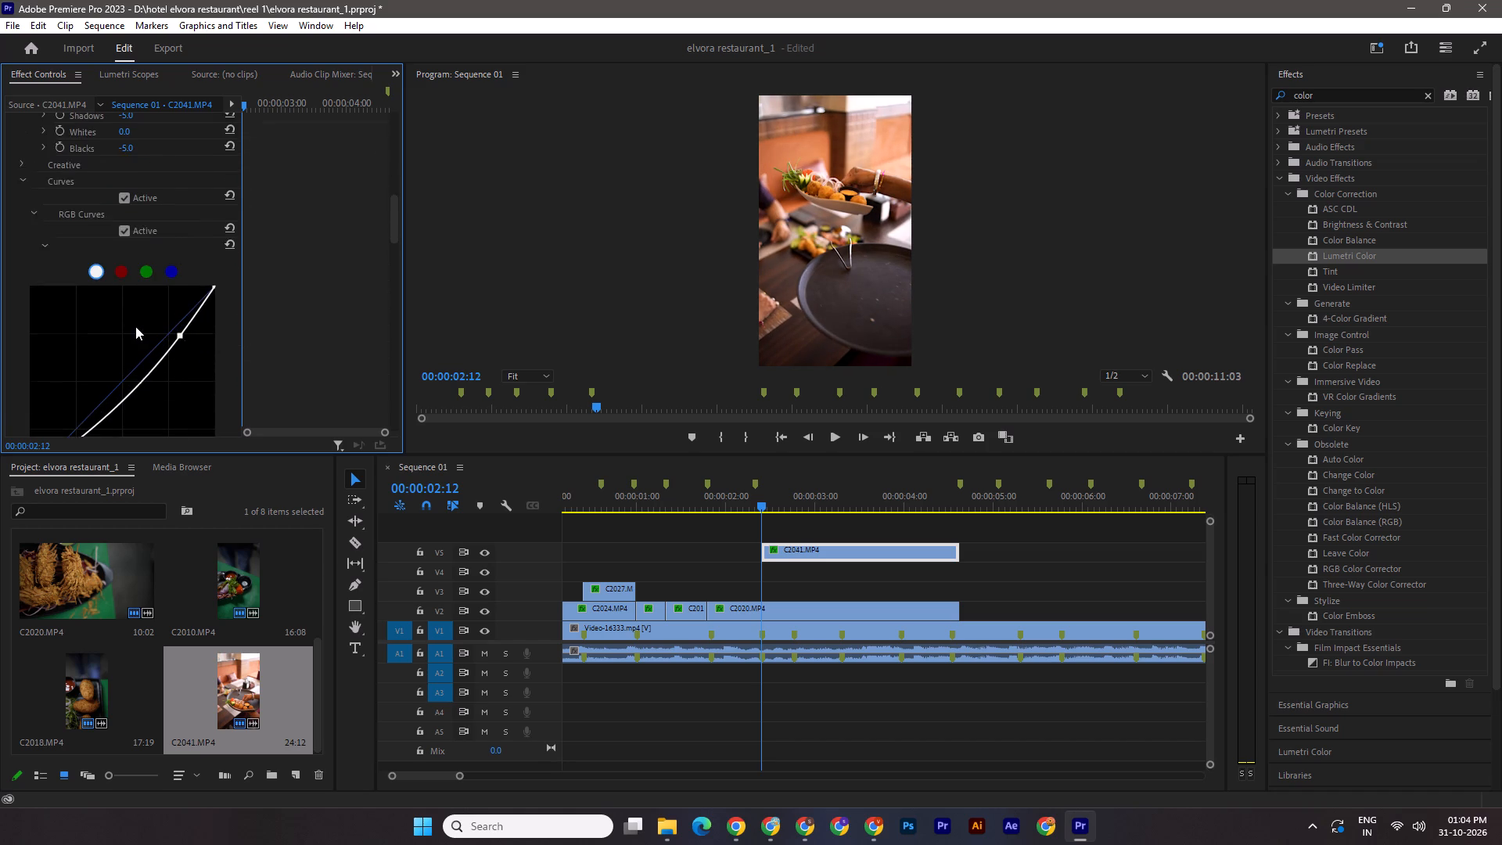
scroll(135, 326, up, 15)
drag(123, 251, 139, 252)
drag(140, 249, 131, 249)
click(123, 219)
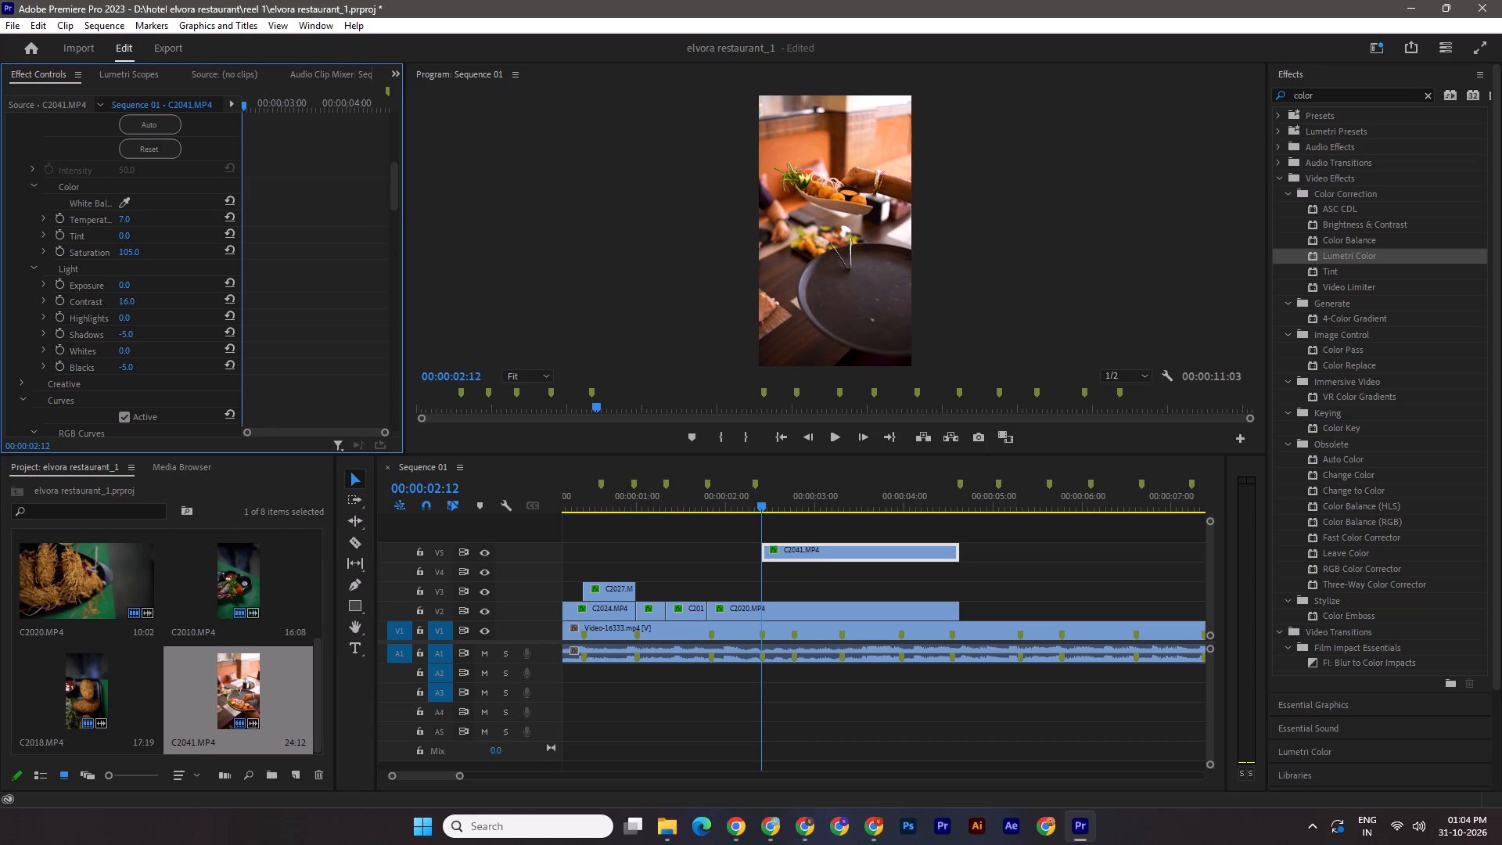
Undo the last temperature change in C2041.MP4's Lumetri settings.
key(ctrl+z)
Set the whites to -7 in C2041.MP4's Lumetri Basic Correction.
scroll(169, 336, down, 20)
scroll(169, 336, down, 1)
scroll(169, 335, up, 6)
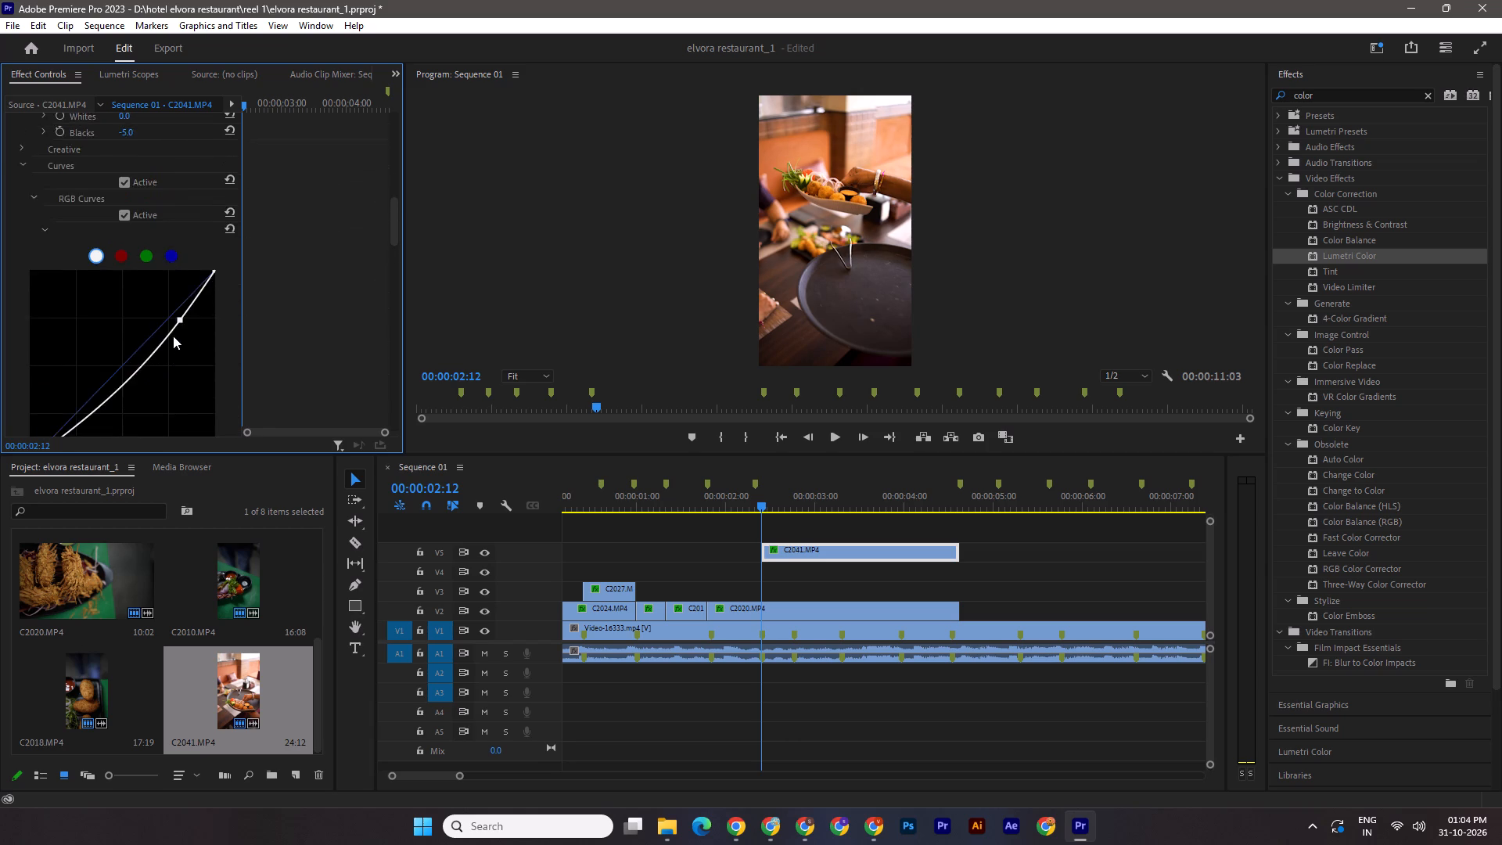
scroll(173, 336, up, 15)
drag(125, 351, 113, 348)
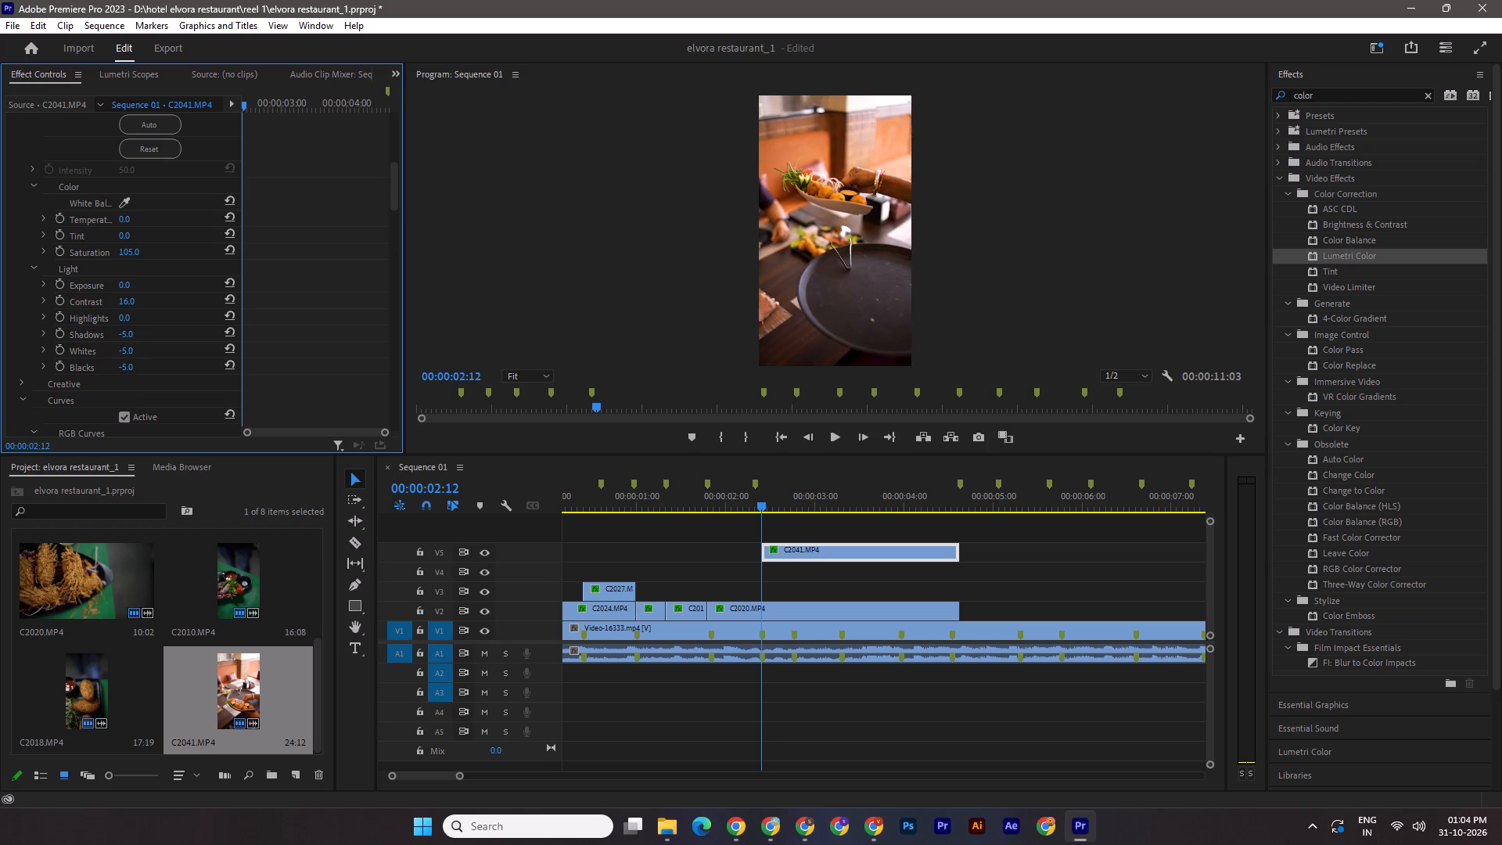
drag(113, 348, 108, 347)
drag(108, 347, 111, 348)
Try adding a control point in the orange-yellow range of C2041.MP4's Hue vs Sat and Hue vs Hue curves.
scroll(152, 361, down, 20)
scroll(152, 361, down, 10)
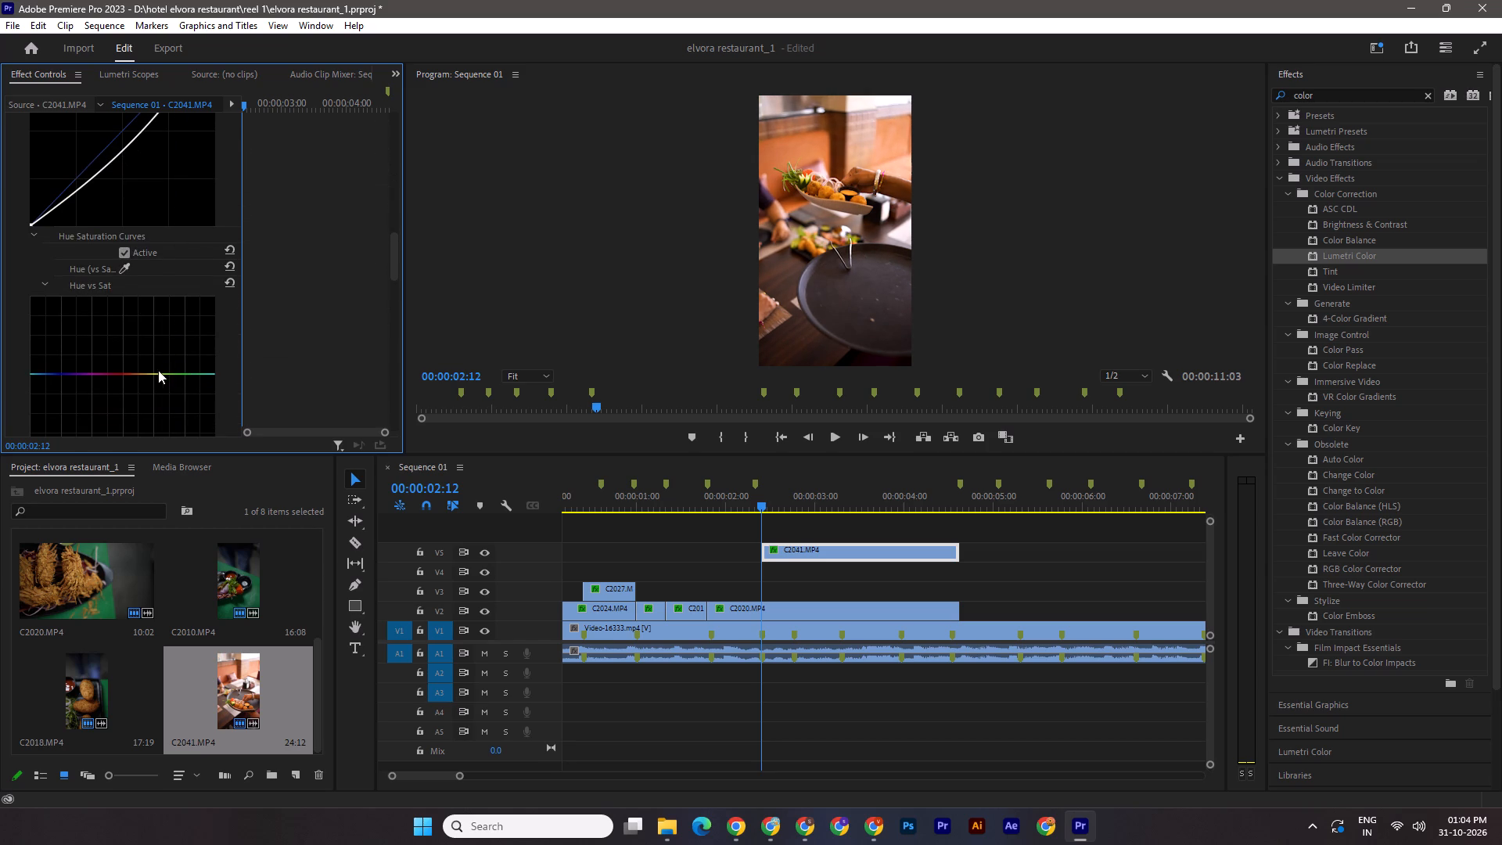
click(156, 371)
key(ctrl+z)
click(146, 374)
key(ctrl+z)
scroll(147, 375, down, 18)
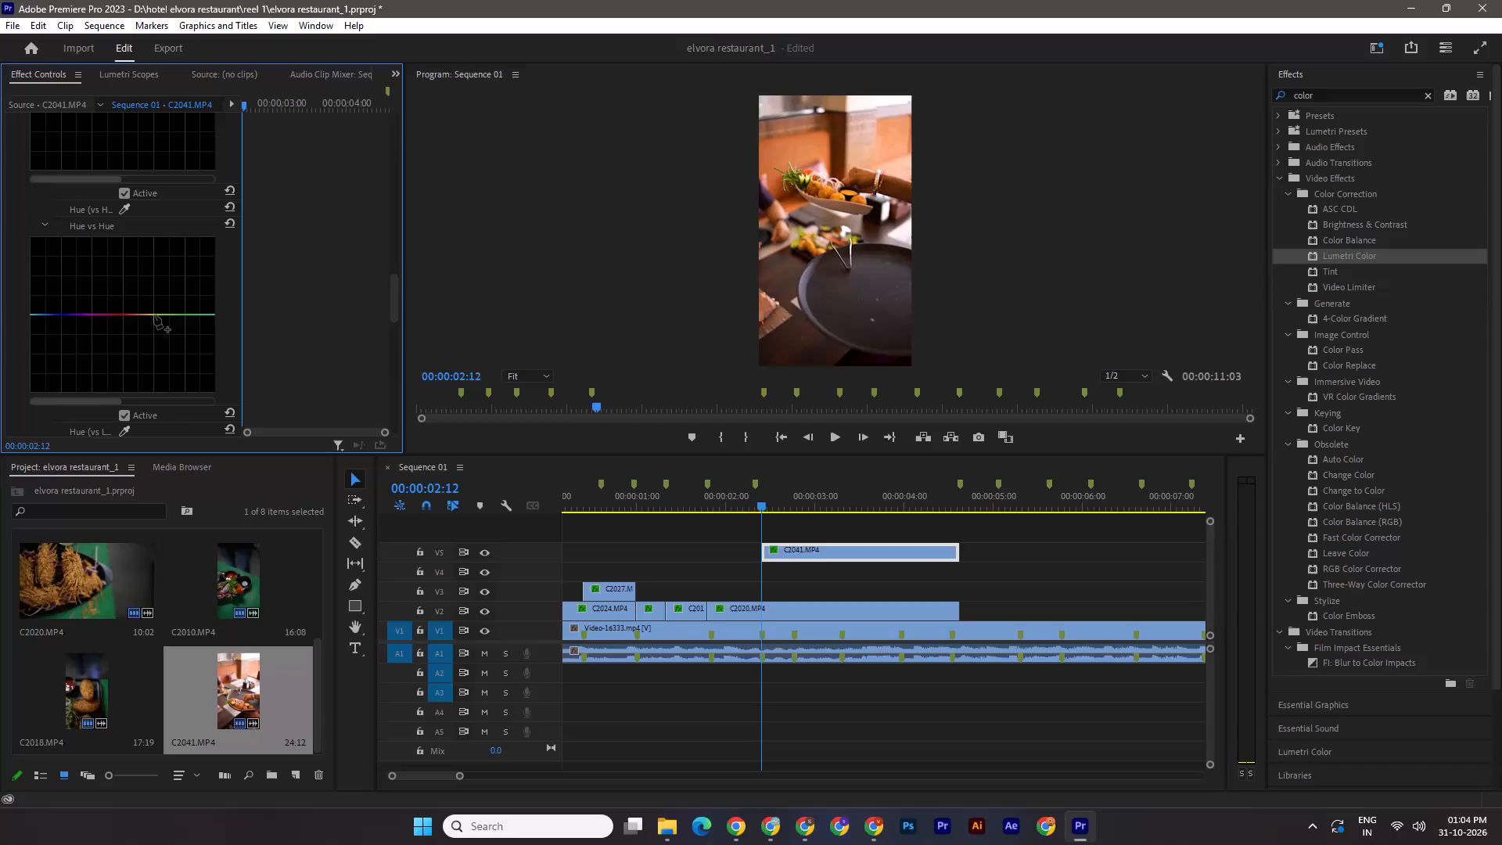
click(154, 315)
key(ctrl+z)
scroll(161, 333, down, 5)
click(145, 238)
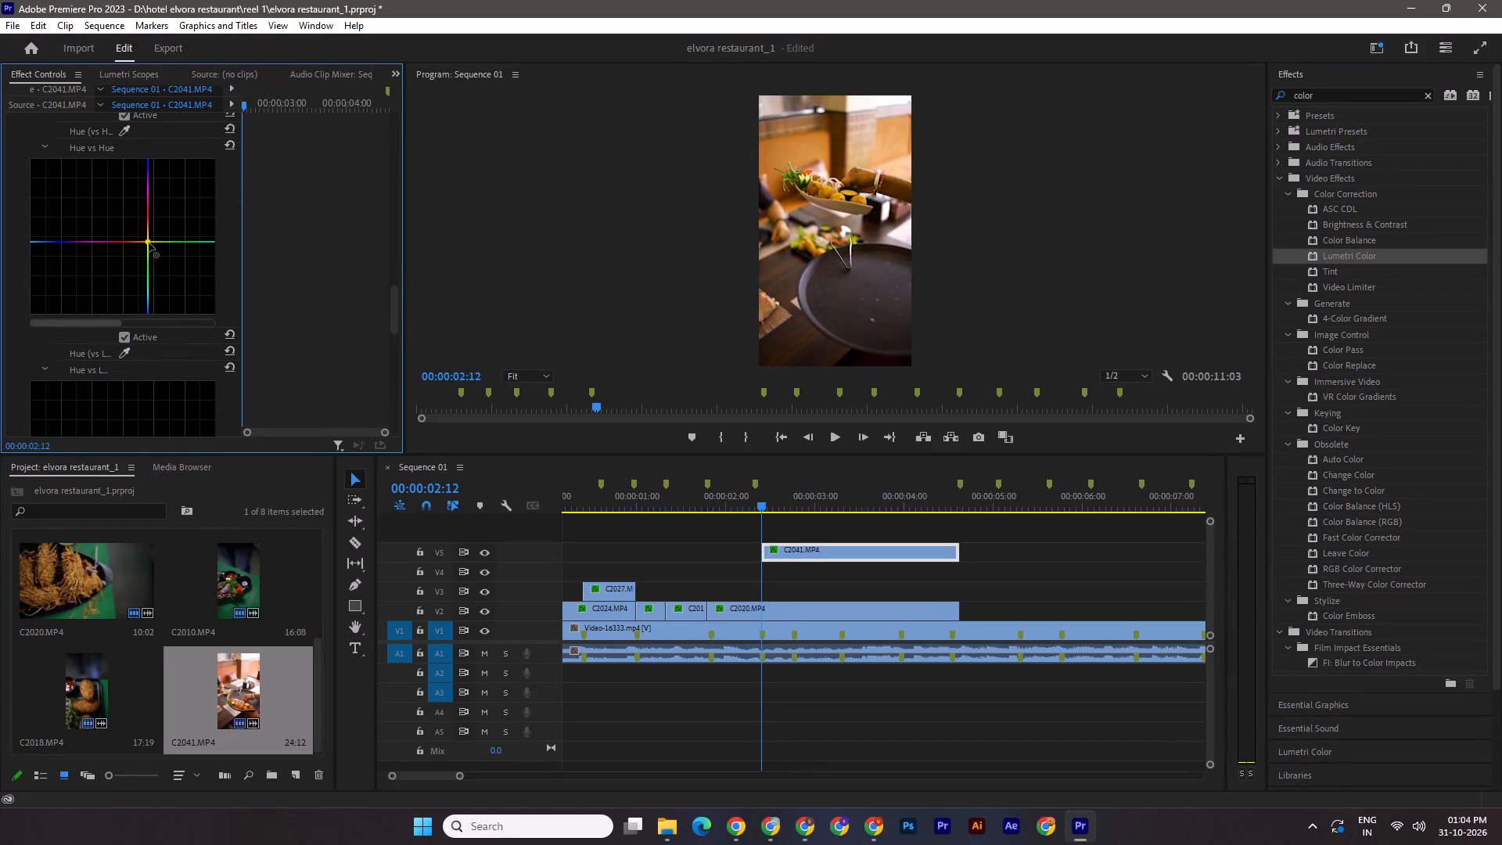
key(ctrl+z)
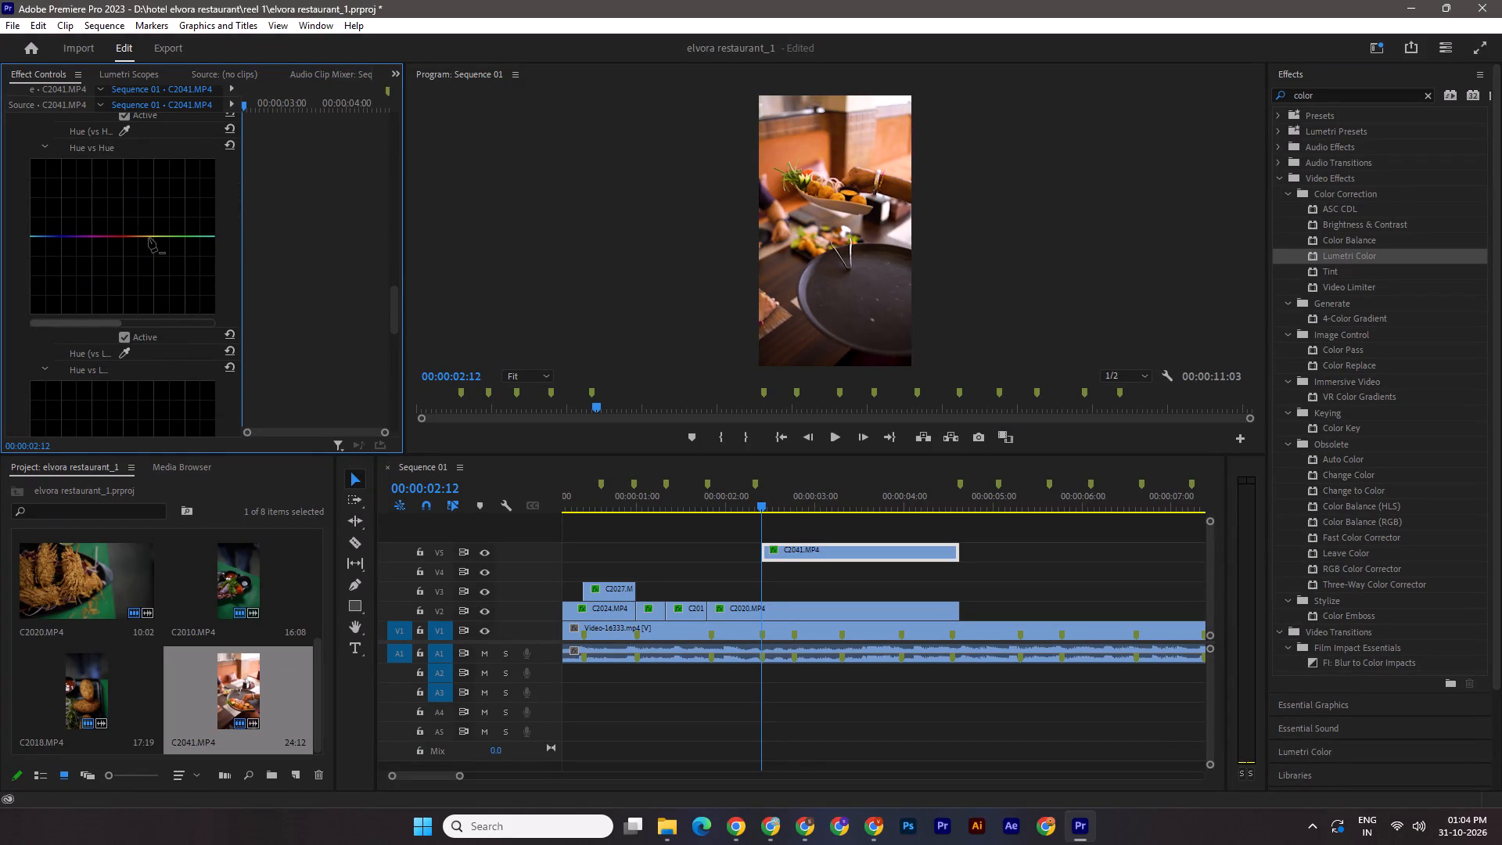
Add a control point in the yellow-green range of C2041.MP4's Hue vs Luma curve, keeping it at the neutral level.
scroll(157, 311, down, 5)
drag(157, 379, 162, 369)
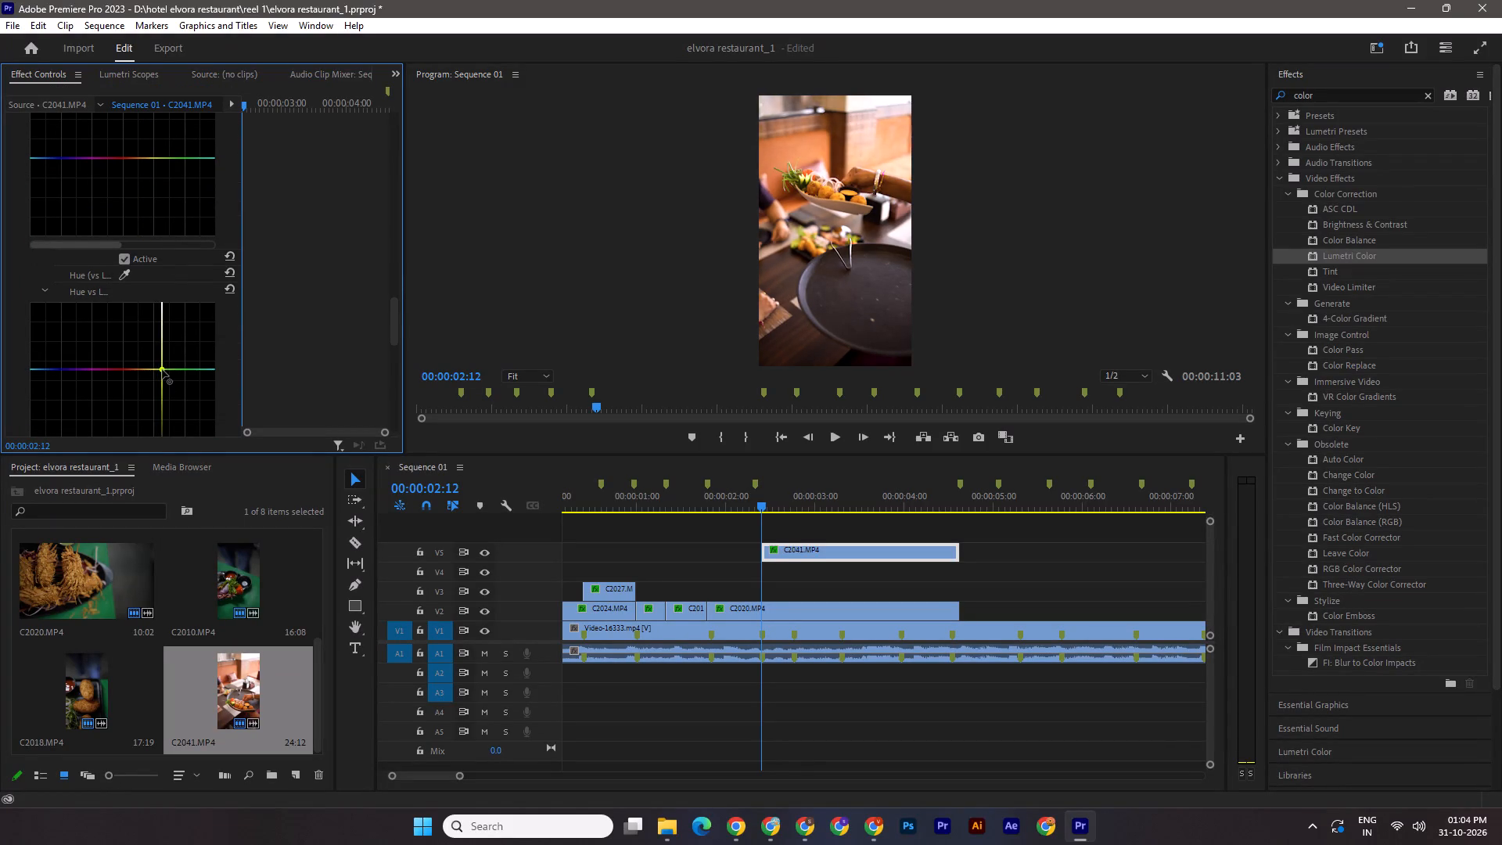
drag(162, 369, 166, 385)
Add a control point in the brighter range of C2041.MP4's Luma vs Sat curve at the neutral level.
scroll(163, 379, down, 4)
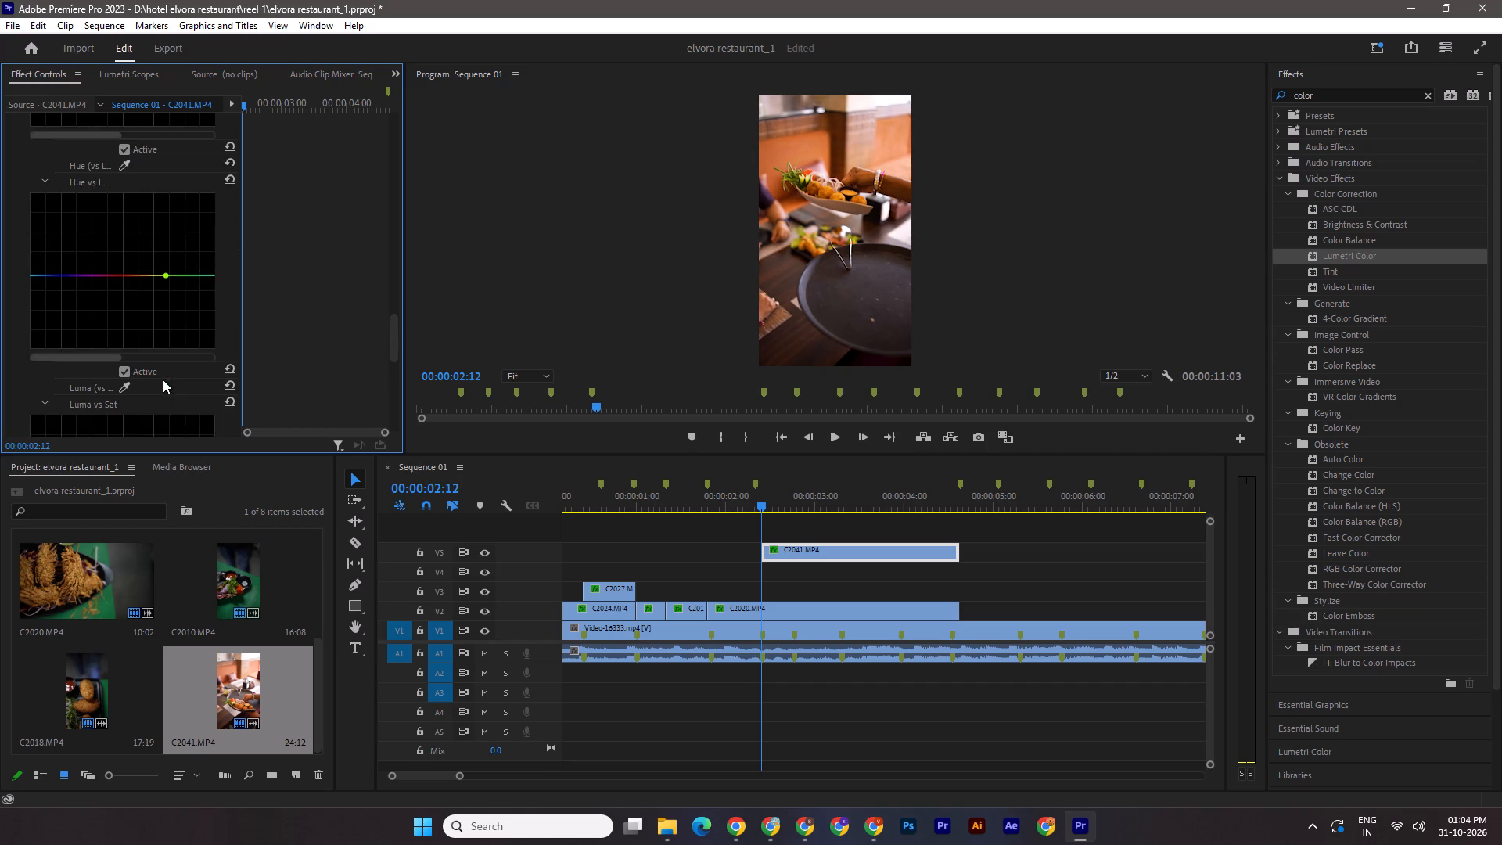
scroll(163, 379, down, 8)
click(159, 414)
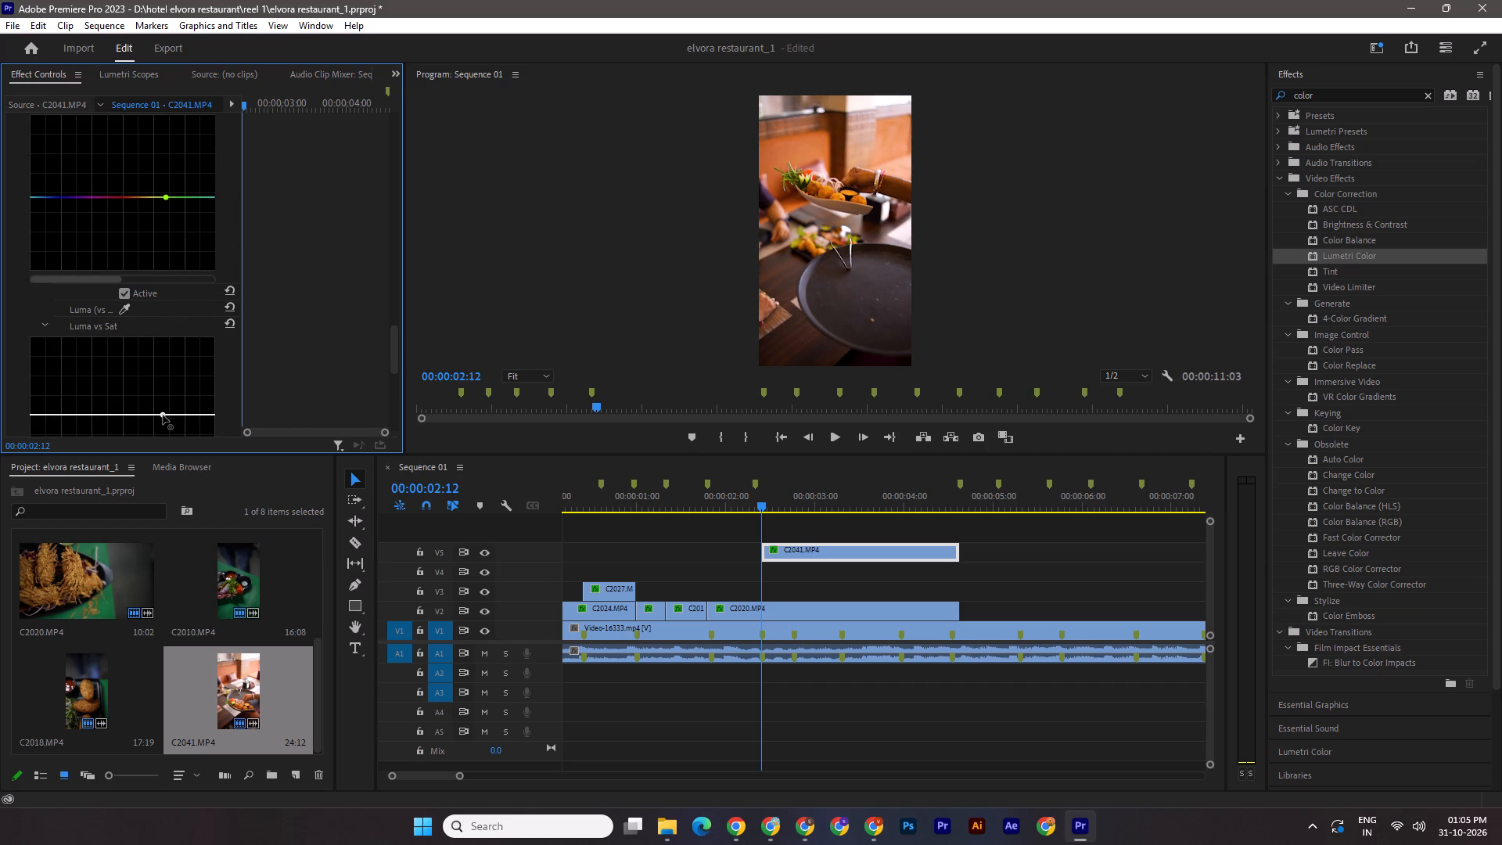
key(ctrl+z)
key(ctrl+shift+z)
Add a control point in the higher-saturation range of C2041.MP4's Sat vs Sat curve near neutral, and save the project.
scroll(157, 408, down, 9)
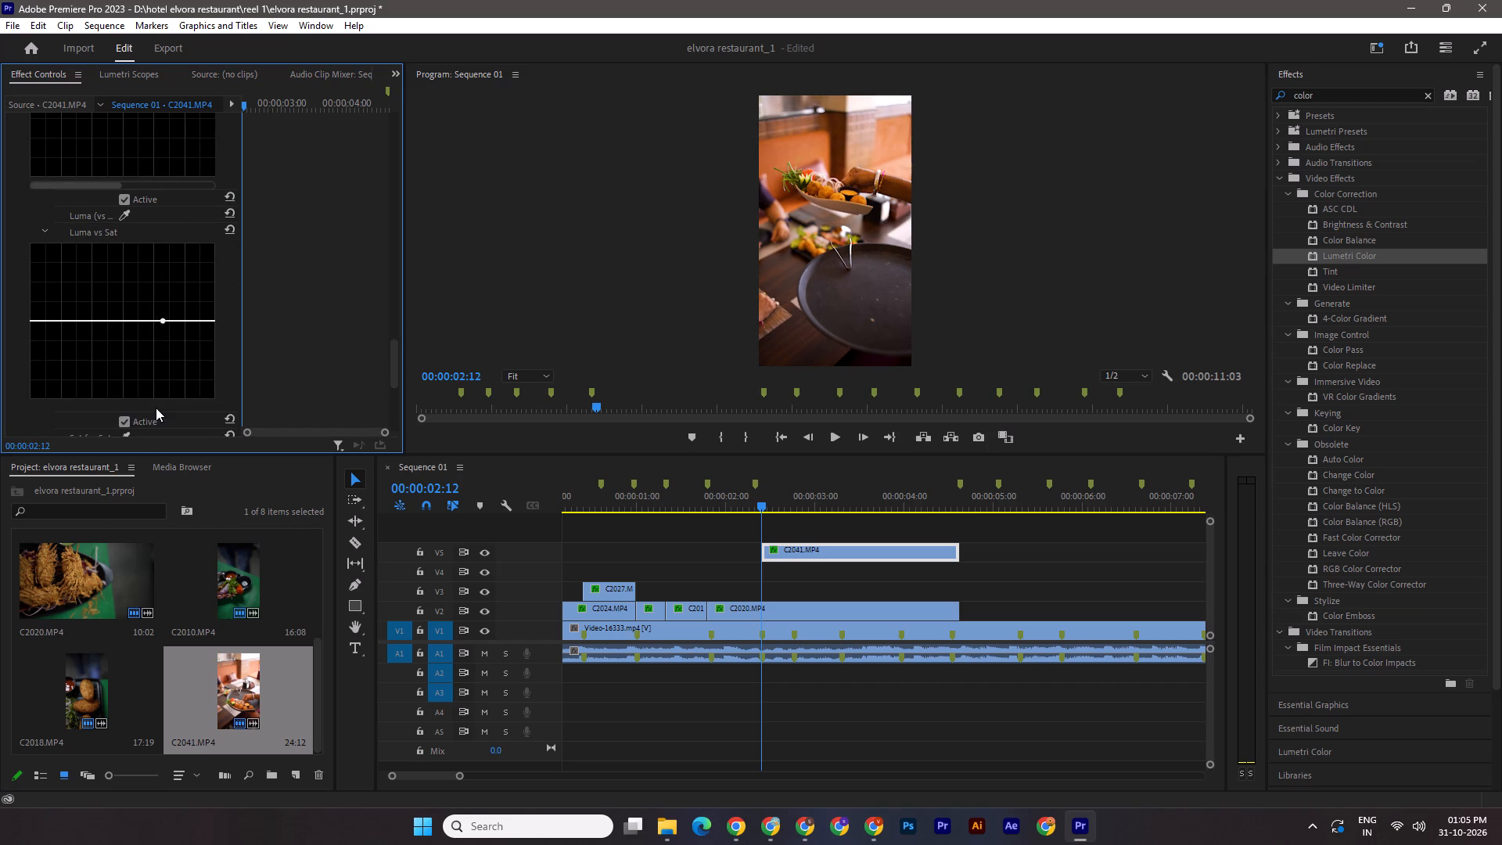
scroll(156, 408, down, 15)
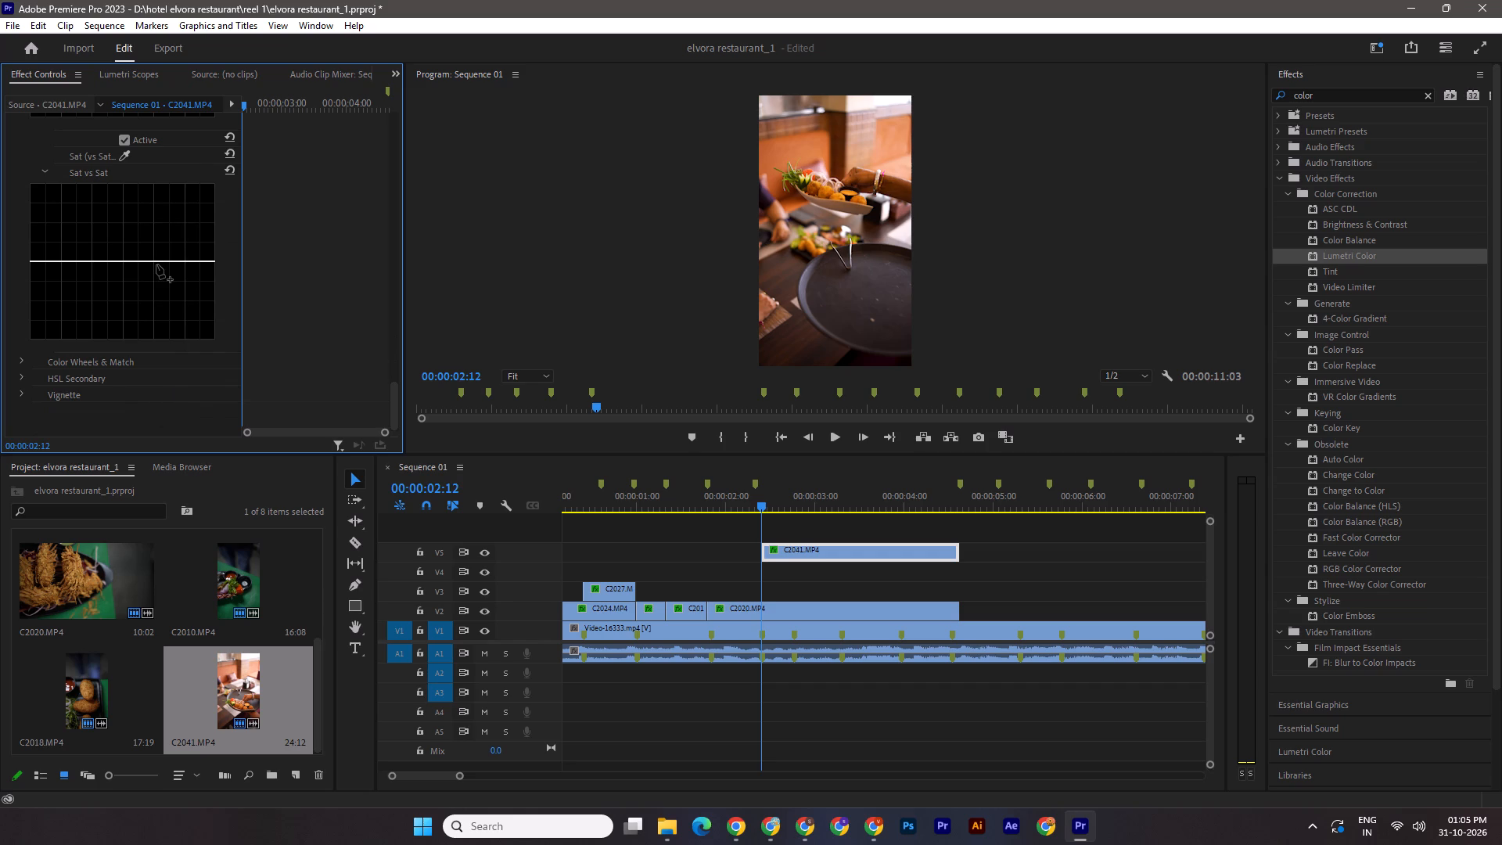
click(156, 264)
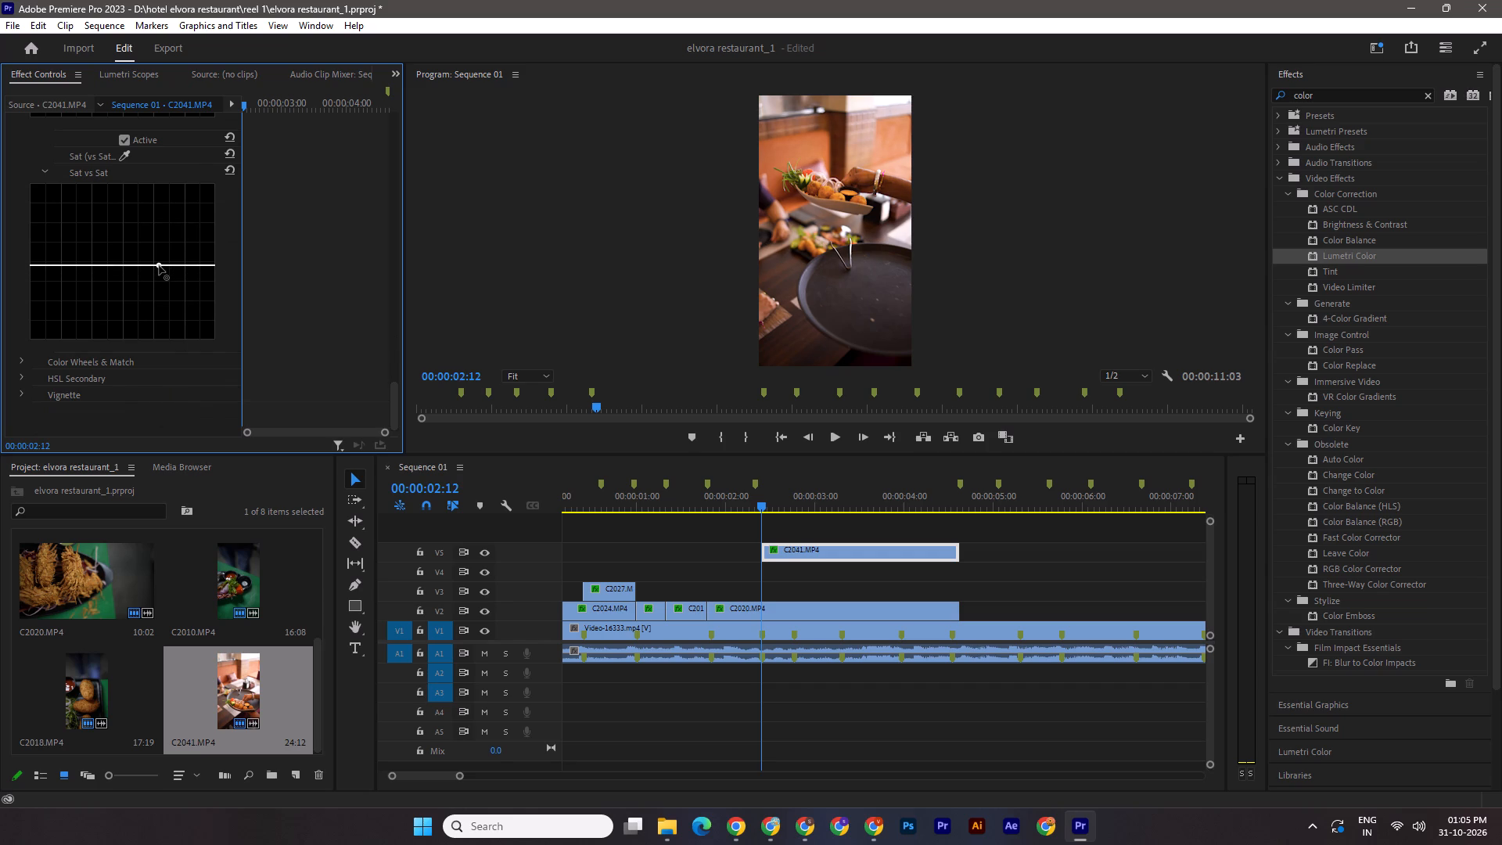
key(ctrl+z)
key(ctrl+shift+z)
key(ctrl+s)
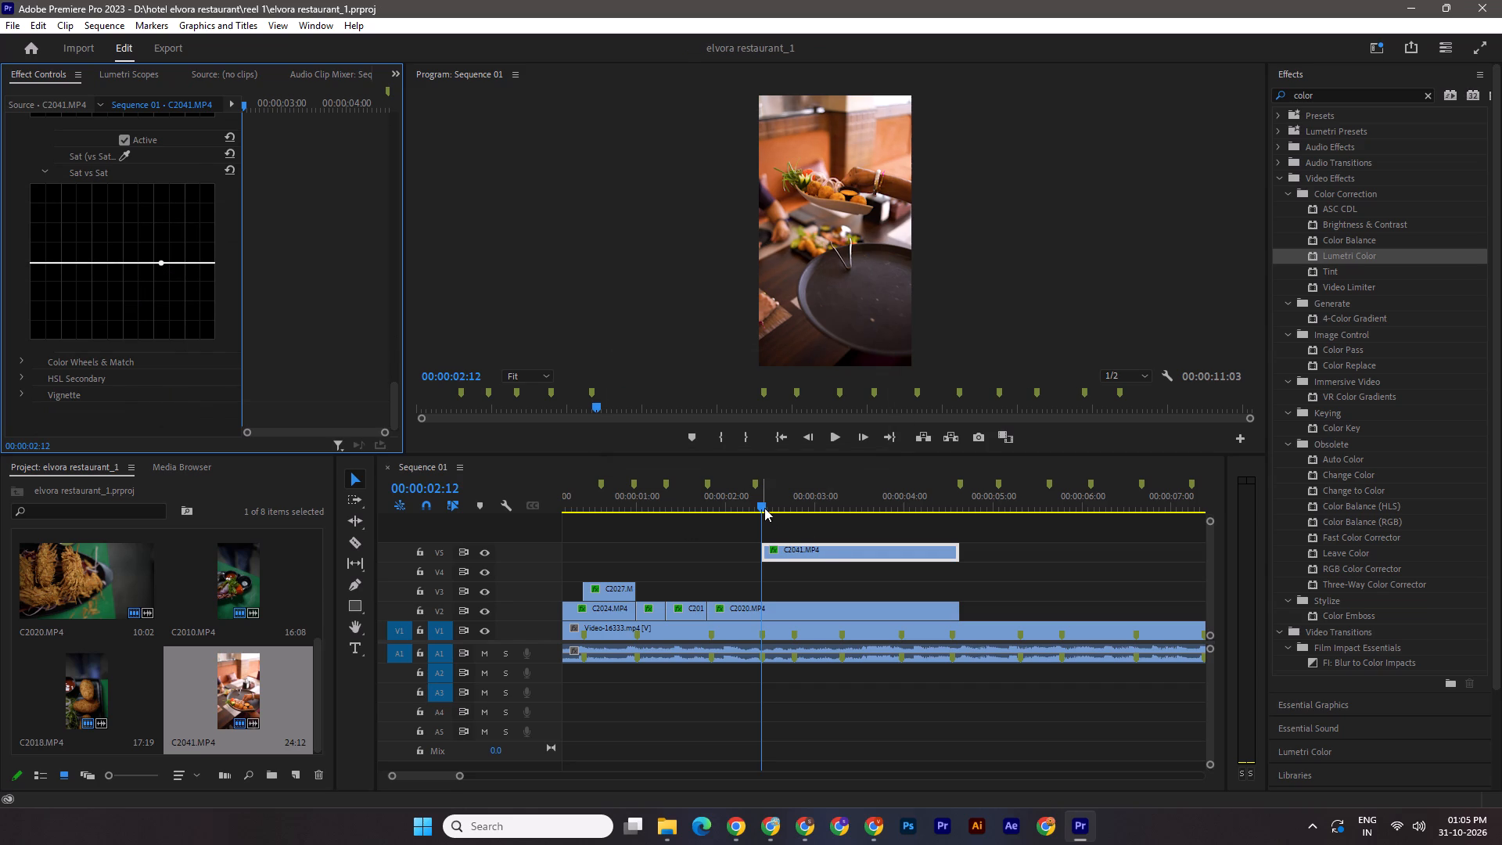
Set C2041.MP4's Motion scale to 35 so it sits as an inset over C2020.MP4, and save the project.
click(803, 548)
scroll(306, 299, up, 4)
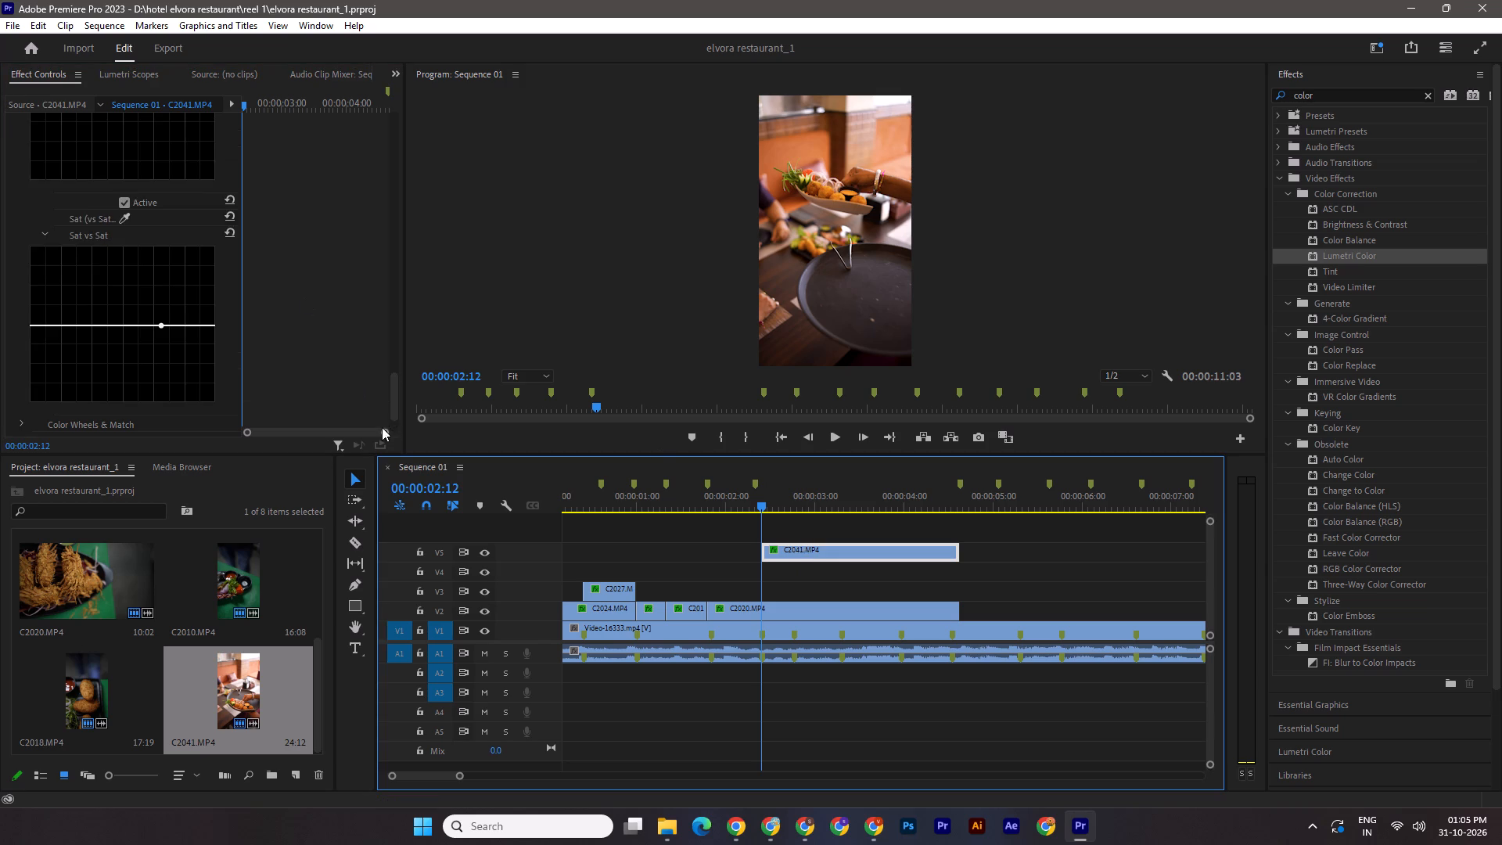
scroll(285, 385, up, 20)
scroll(285, 385, up, 20)
scroll(285, 385, up, 16)
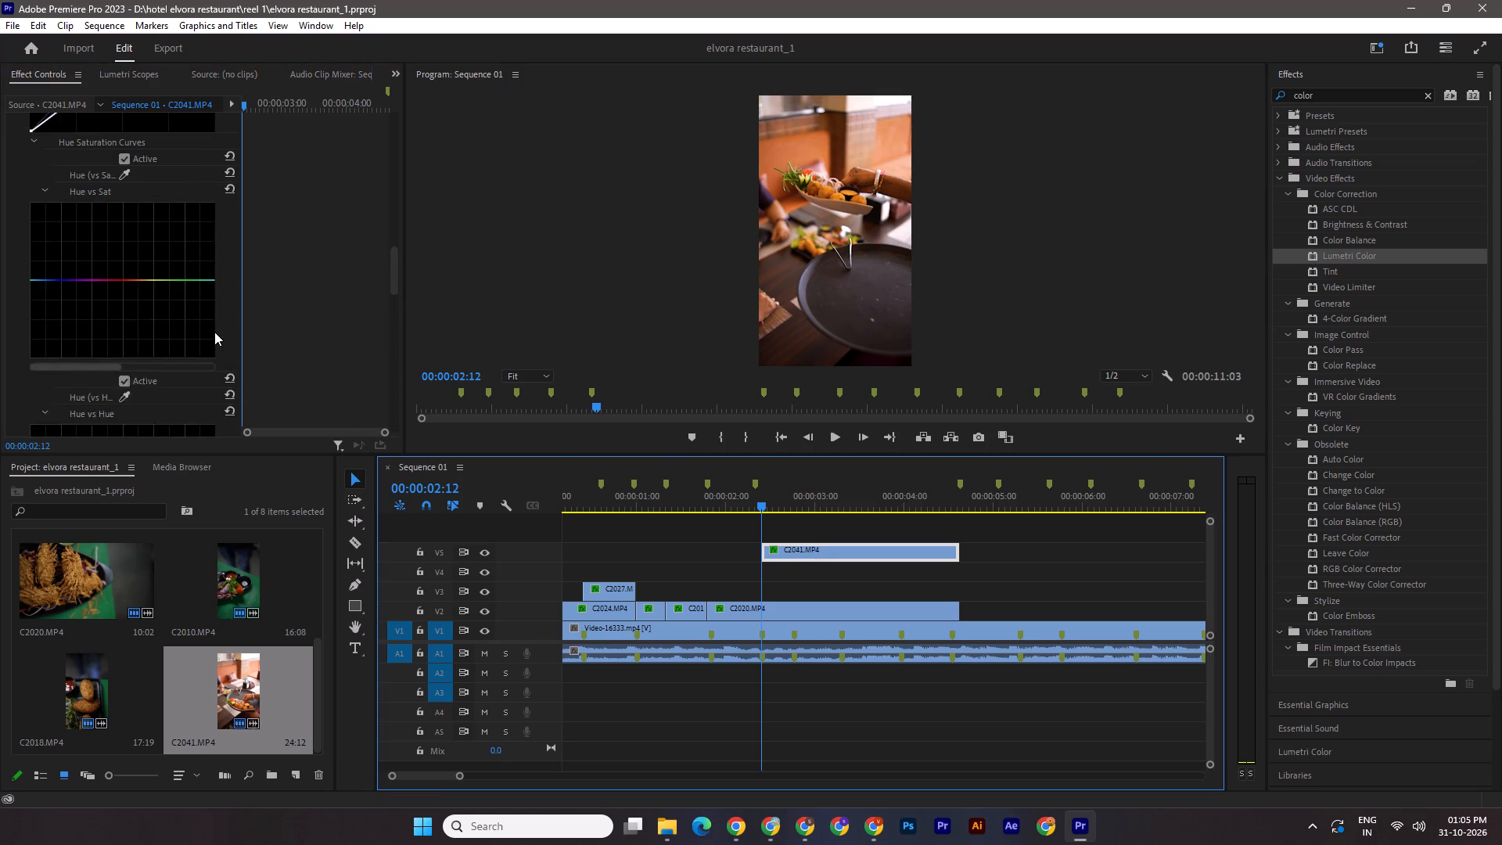
scroll(214, 332, up, 20)
scroll(214, 332, up, 18)
scroll(149, 239, up, 6)
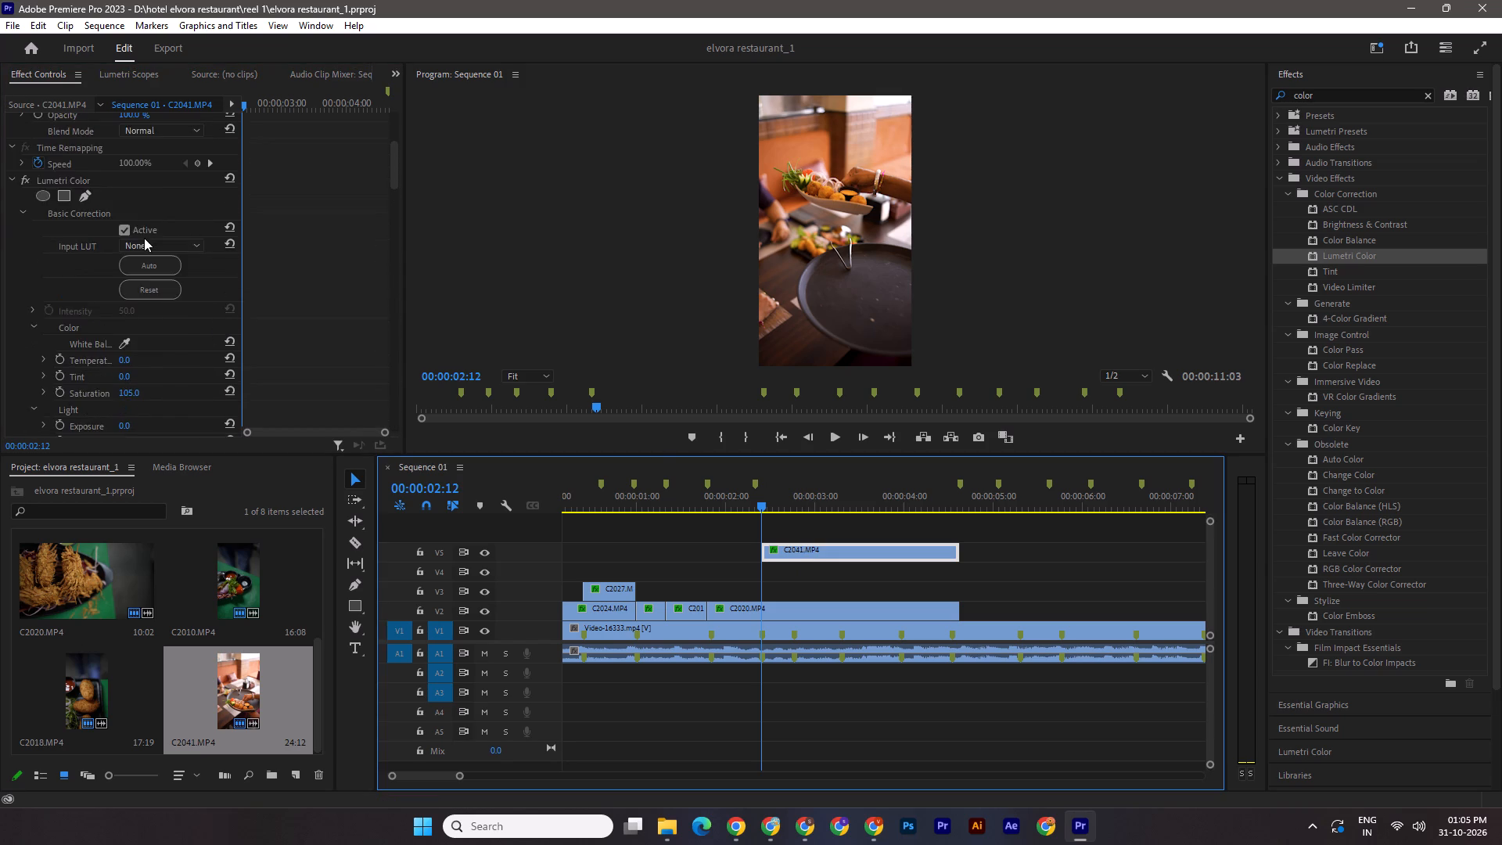
scroll(144, 238, up, 14)
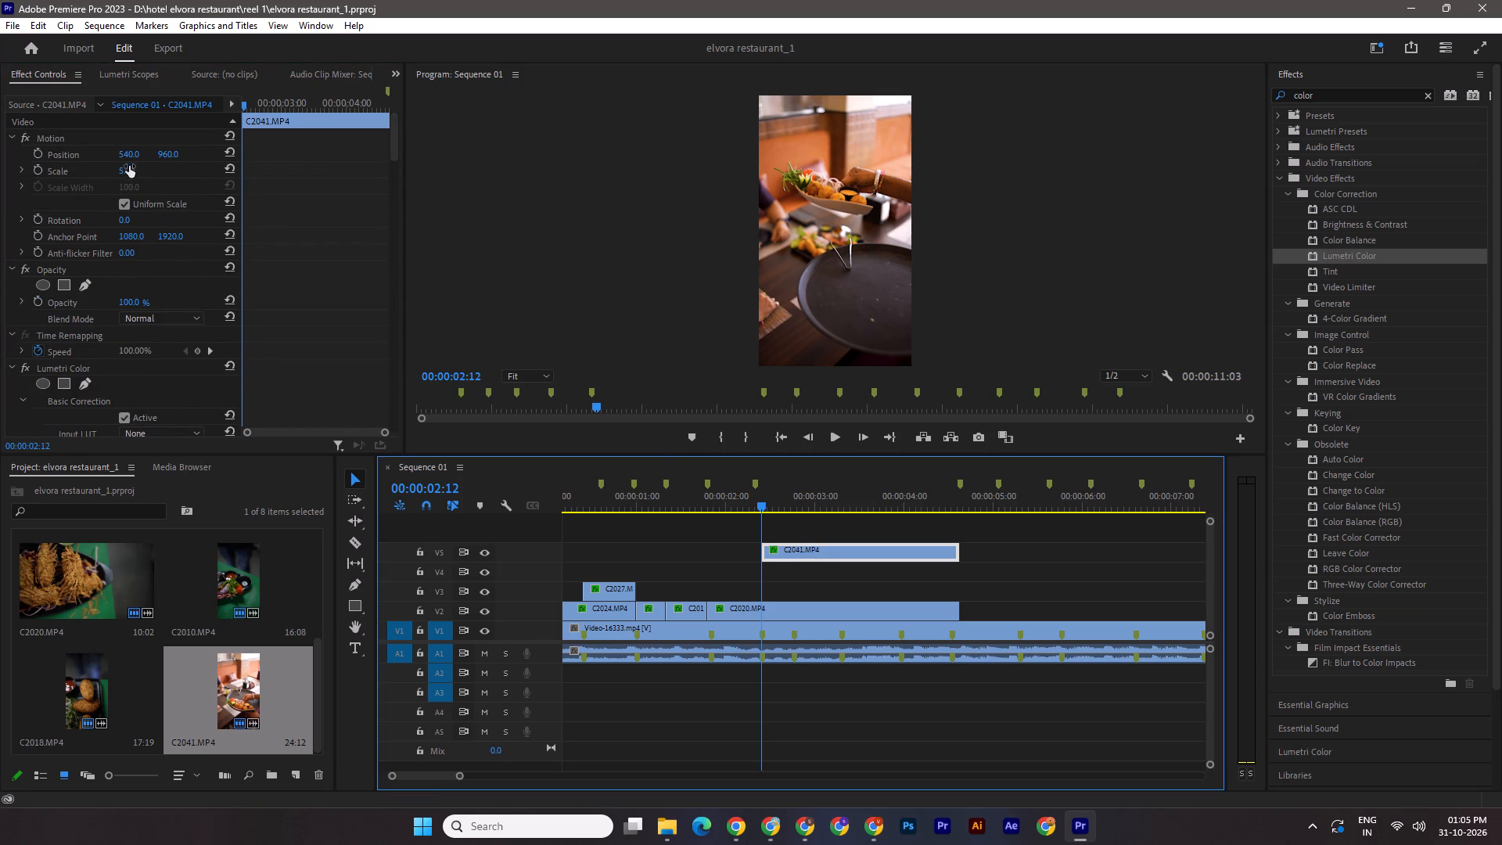
click(135, 167)
text(35)
key(Return)
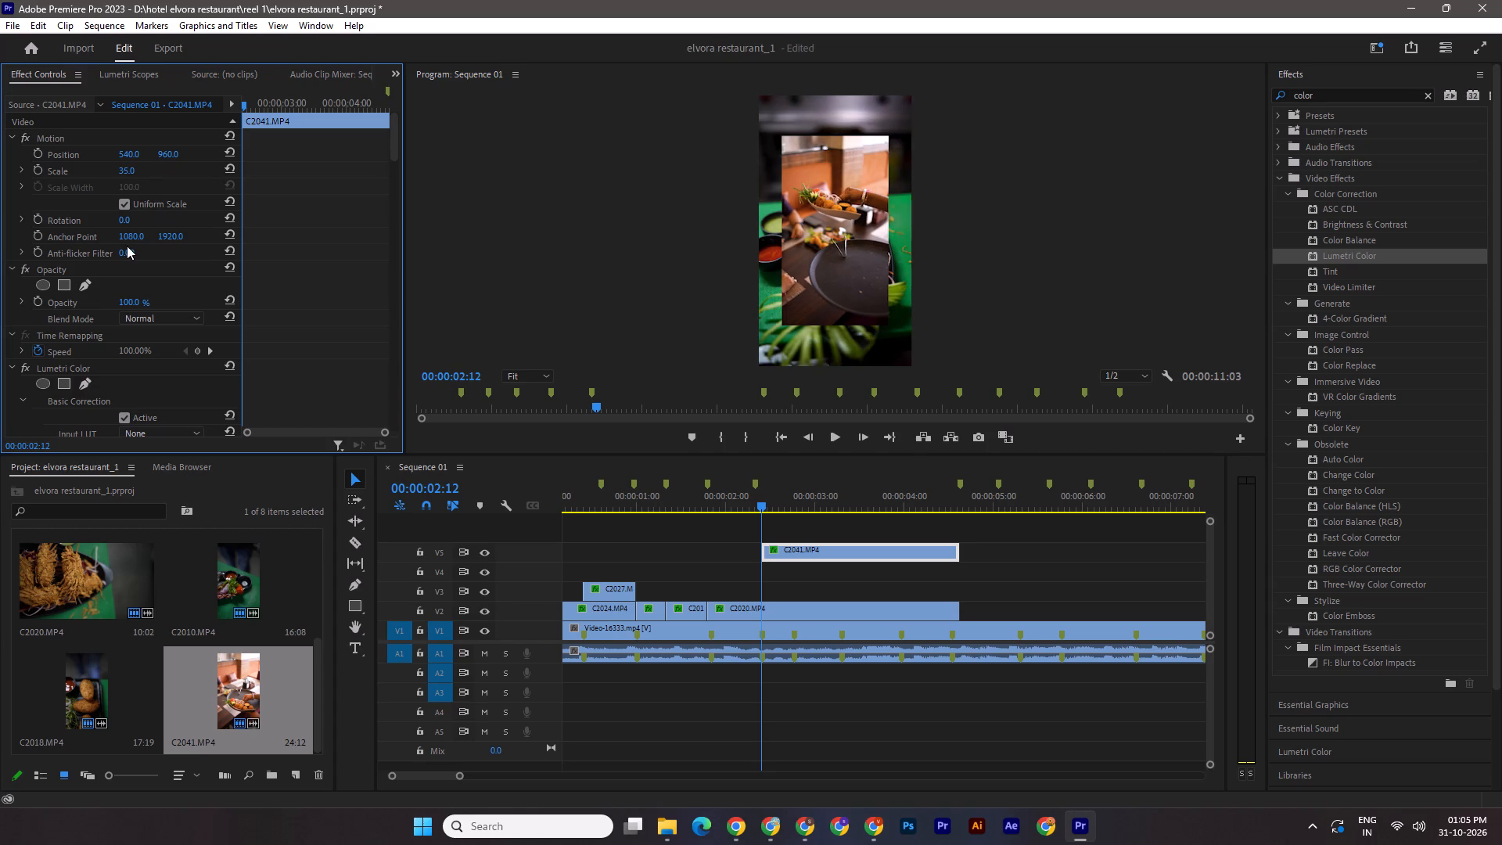
key(ctrl+s)
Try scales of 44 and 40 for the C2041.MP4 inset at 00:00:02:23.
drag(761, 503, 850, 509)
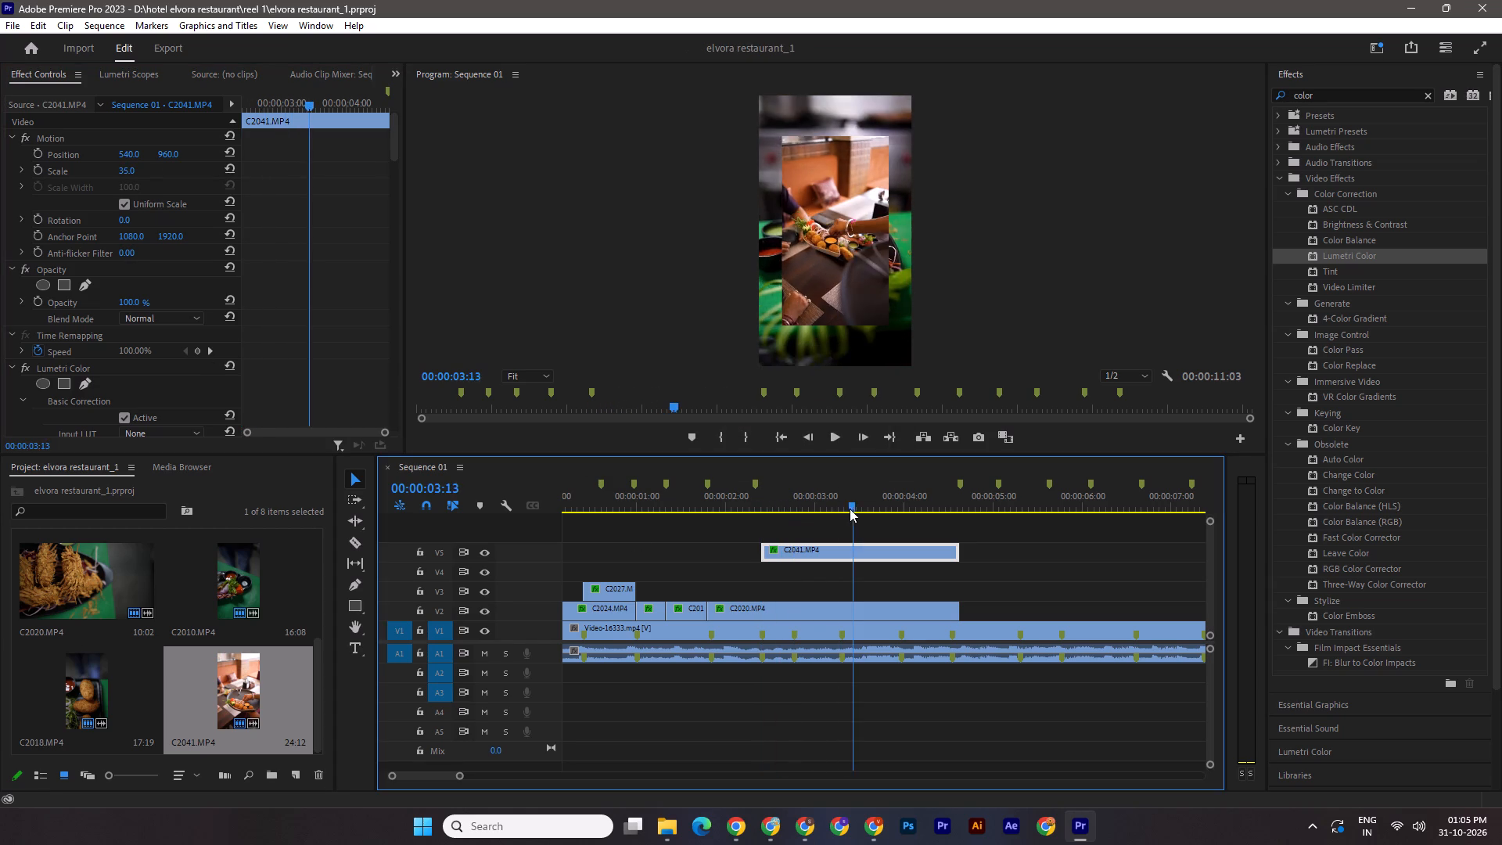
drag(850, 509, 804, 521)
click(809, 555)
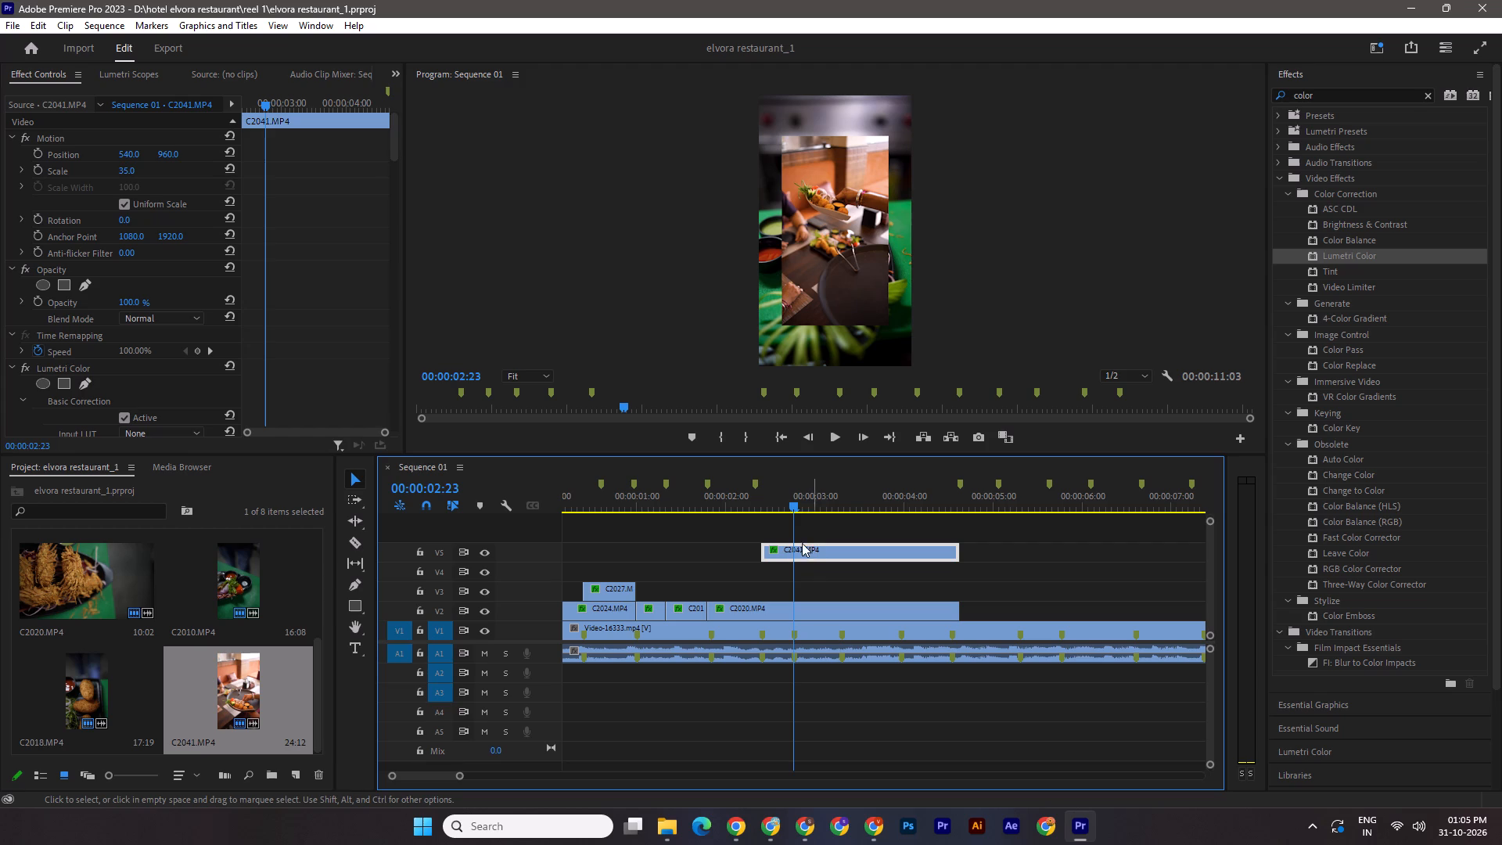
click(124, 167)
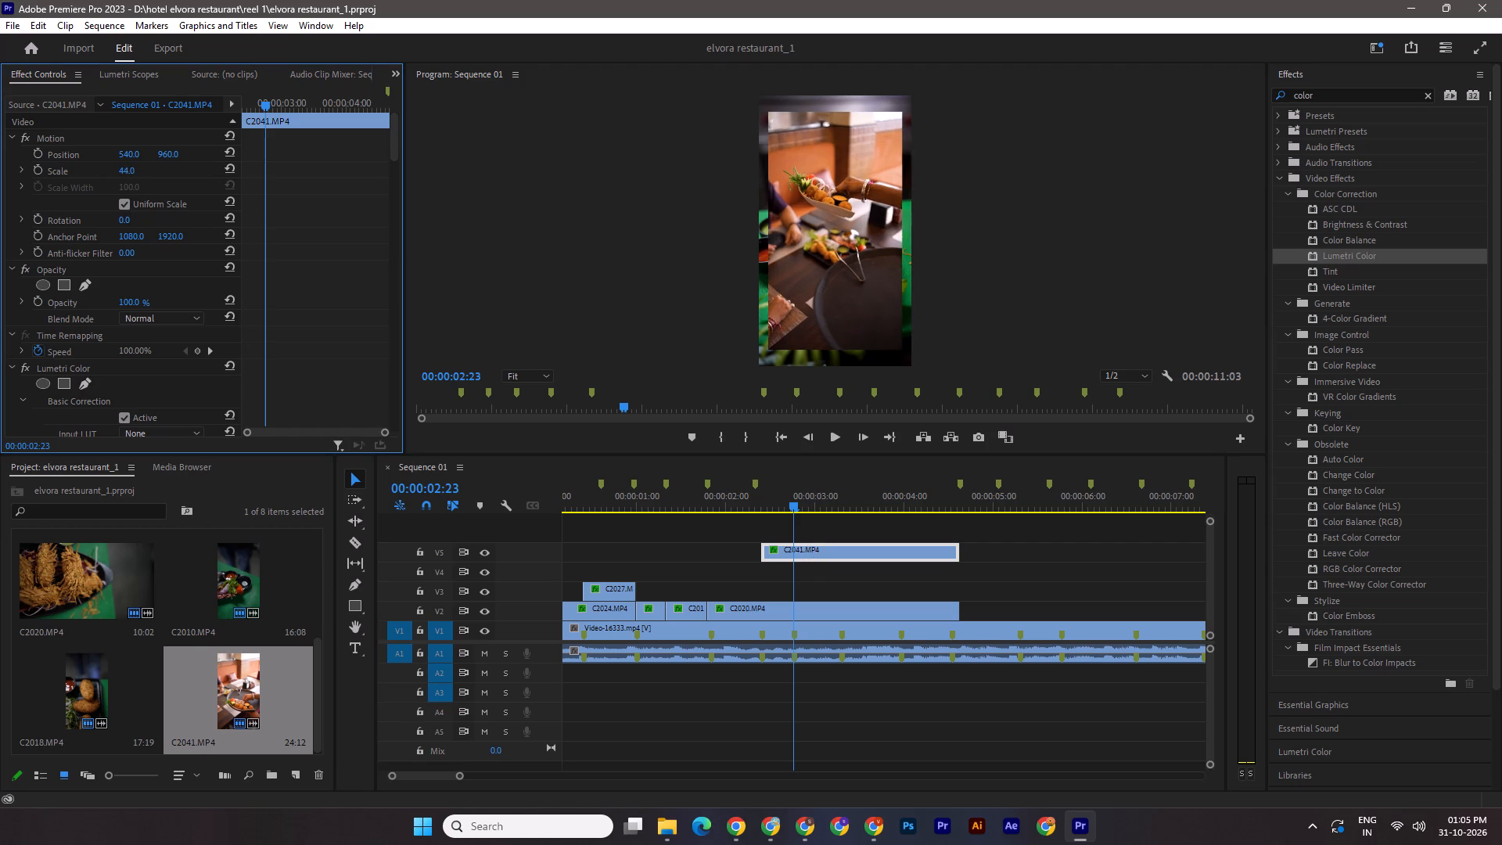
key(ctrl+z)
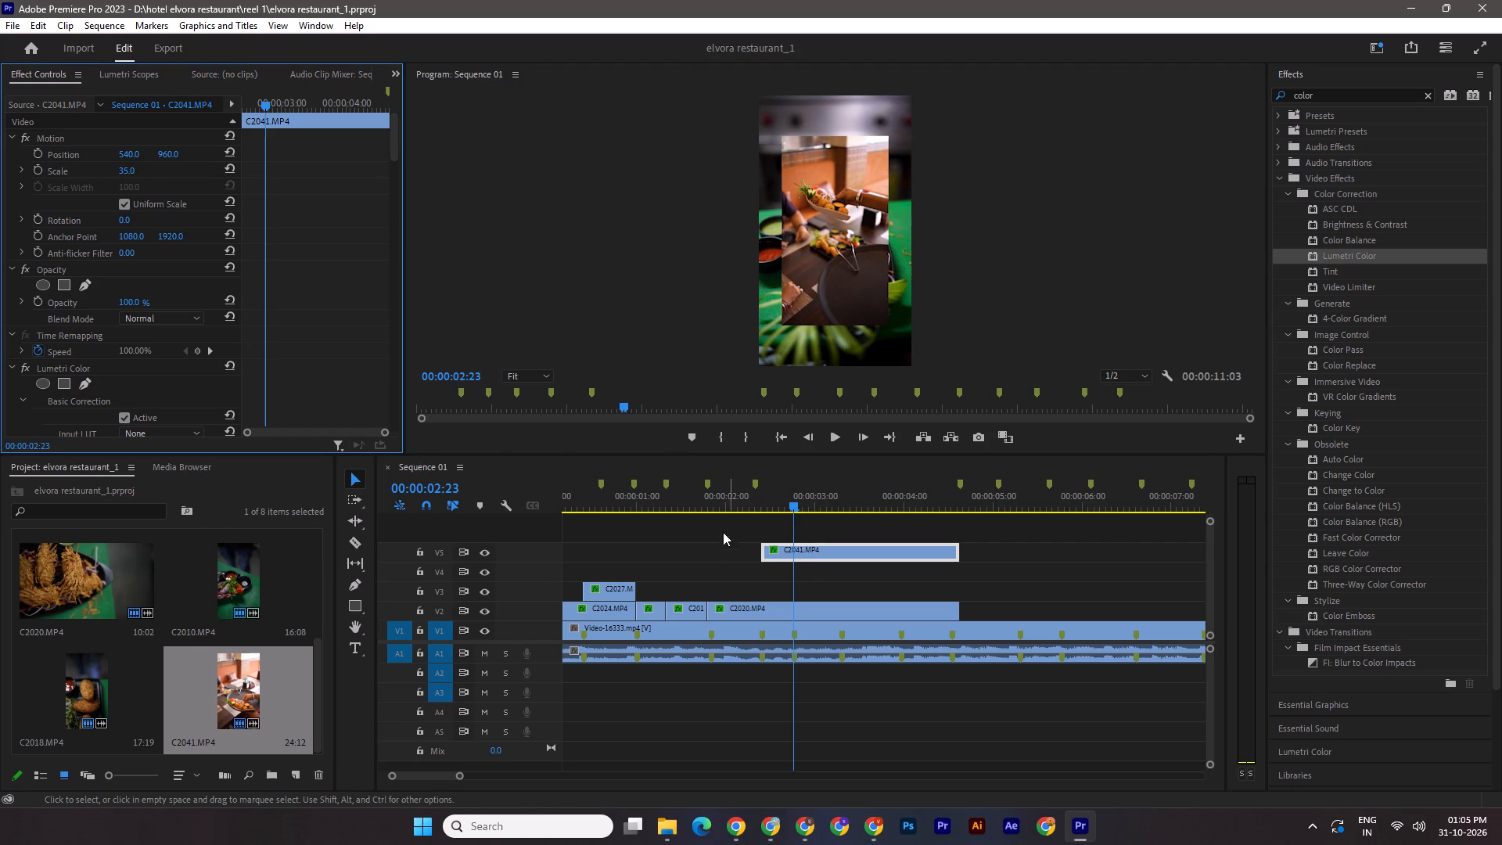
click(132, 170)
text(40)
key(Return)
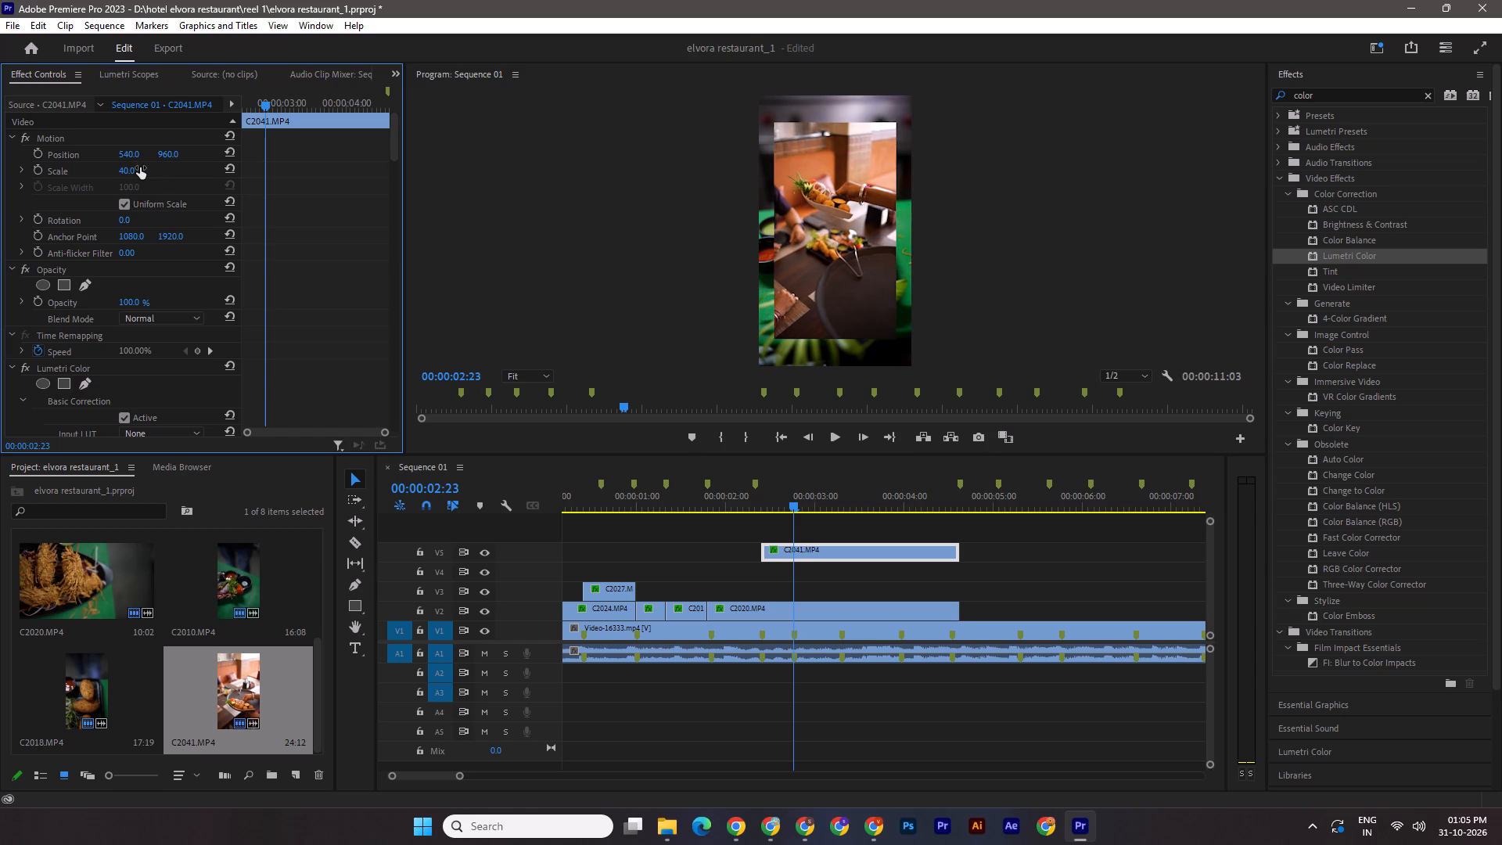
At 00:00:02:19, set C2041.MP4's scale to 35 and turn on scale animation to place a keyframe there.
key(Left)
key(Left)
key(Left)
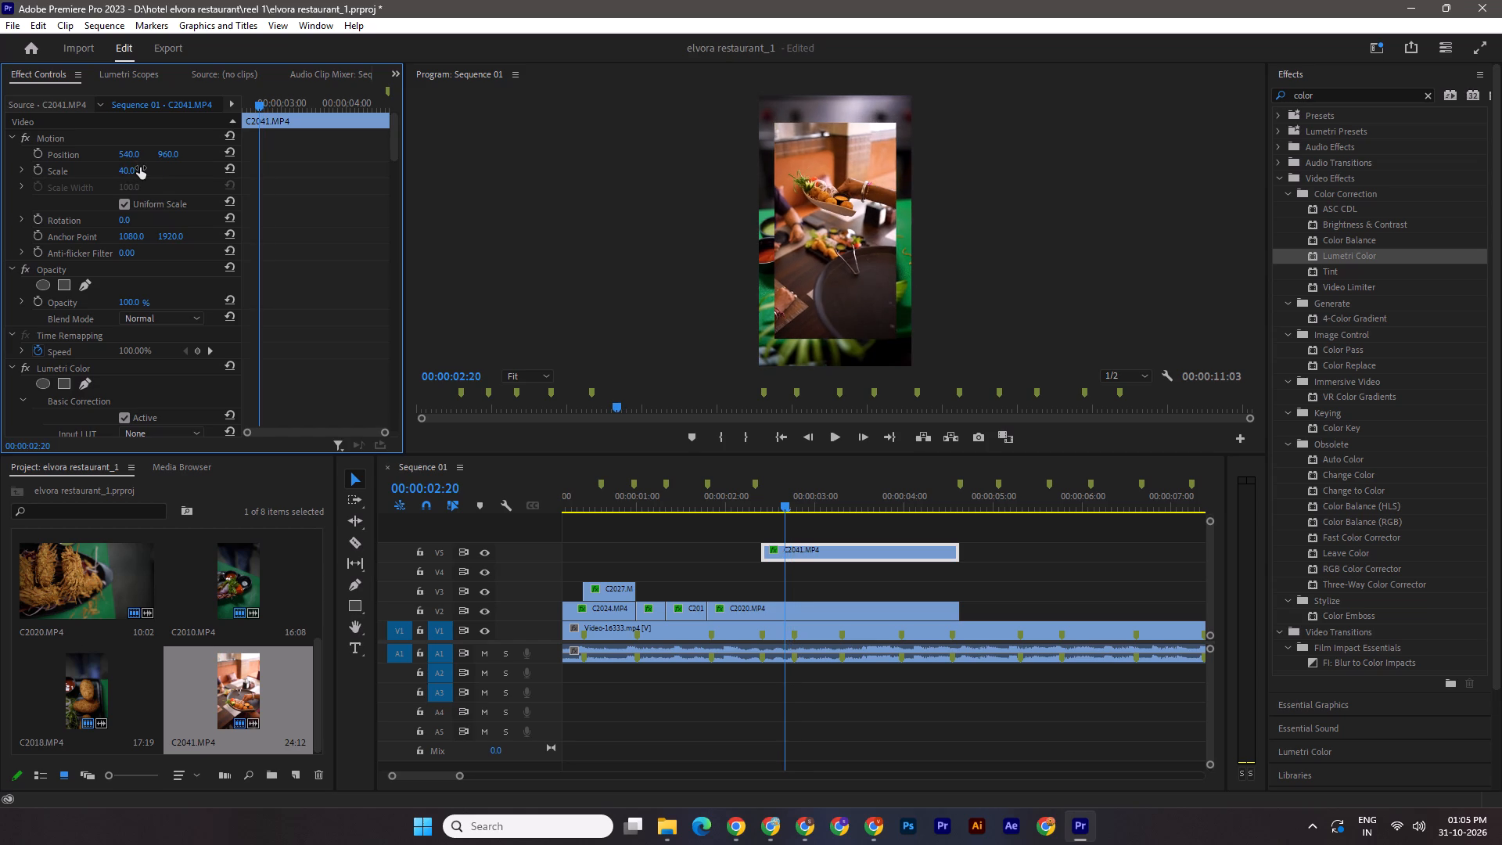
key(Left)
click(140, 167)
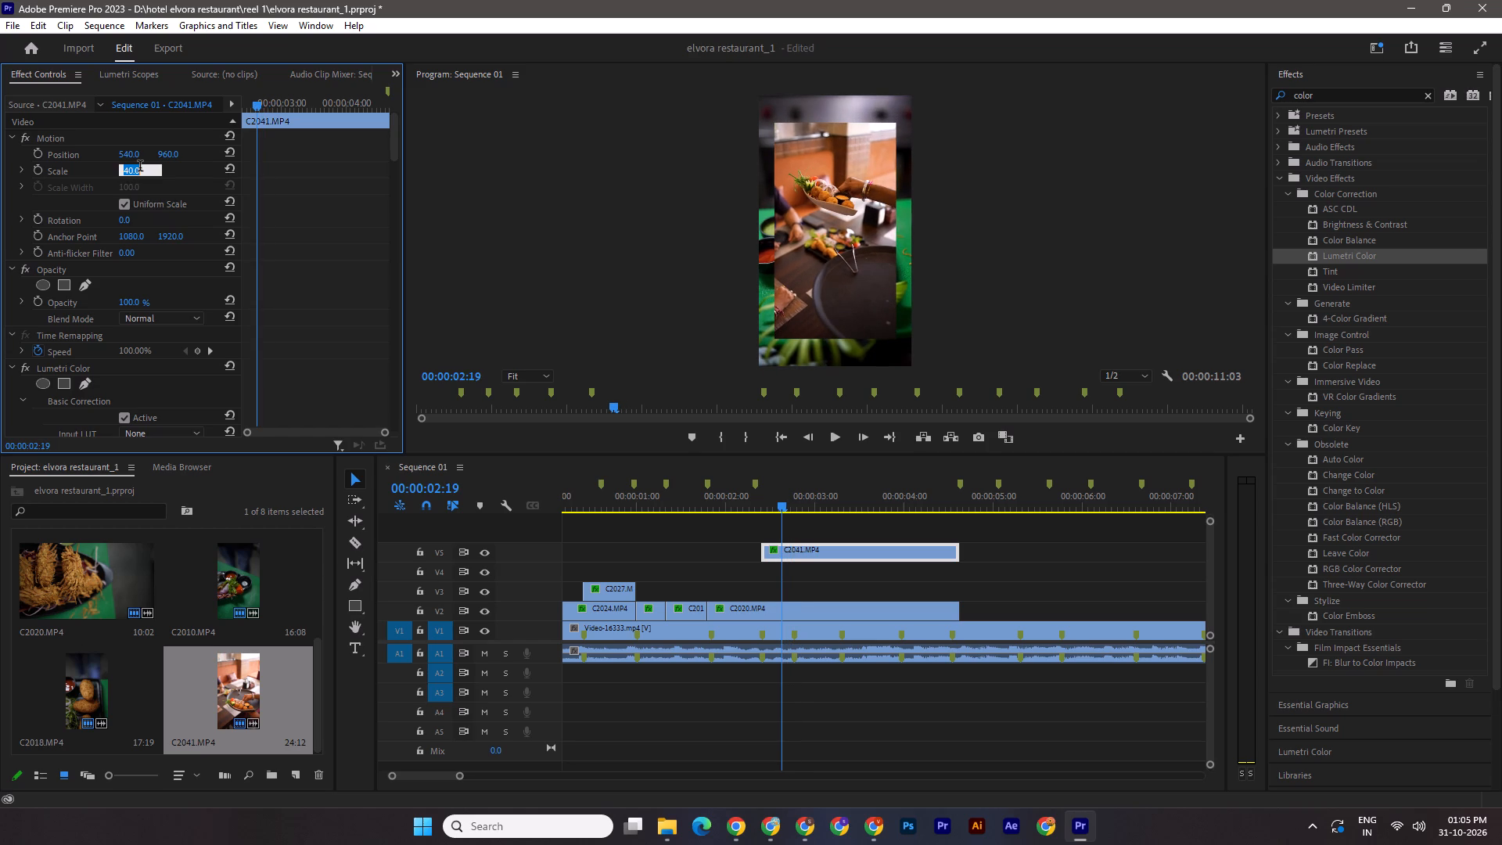
text(35)
key(Return)
click(35, 167)
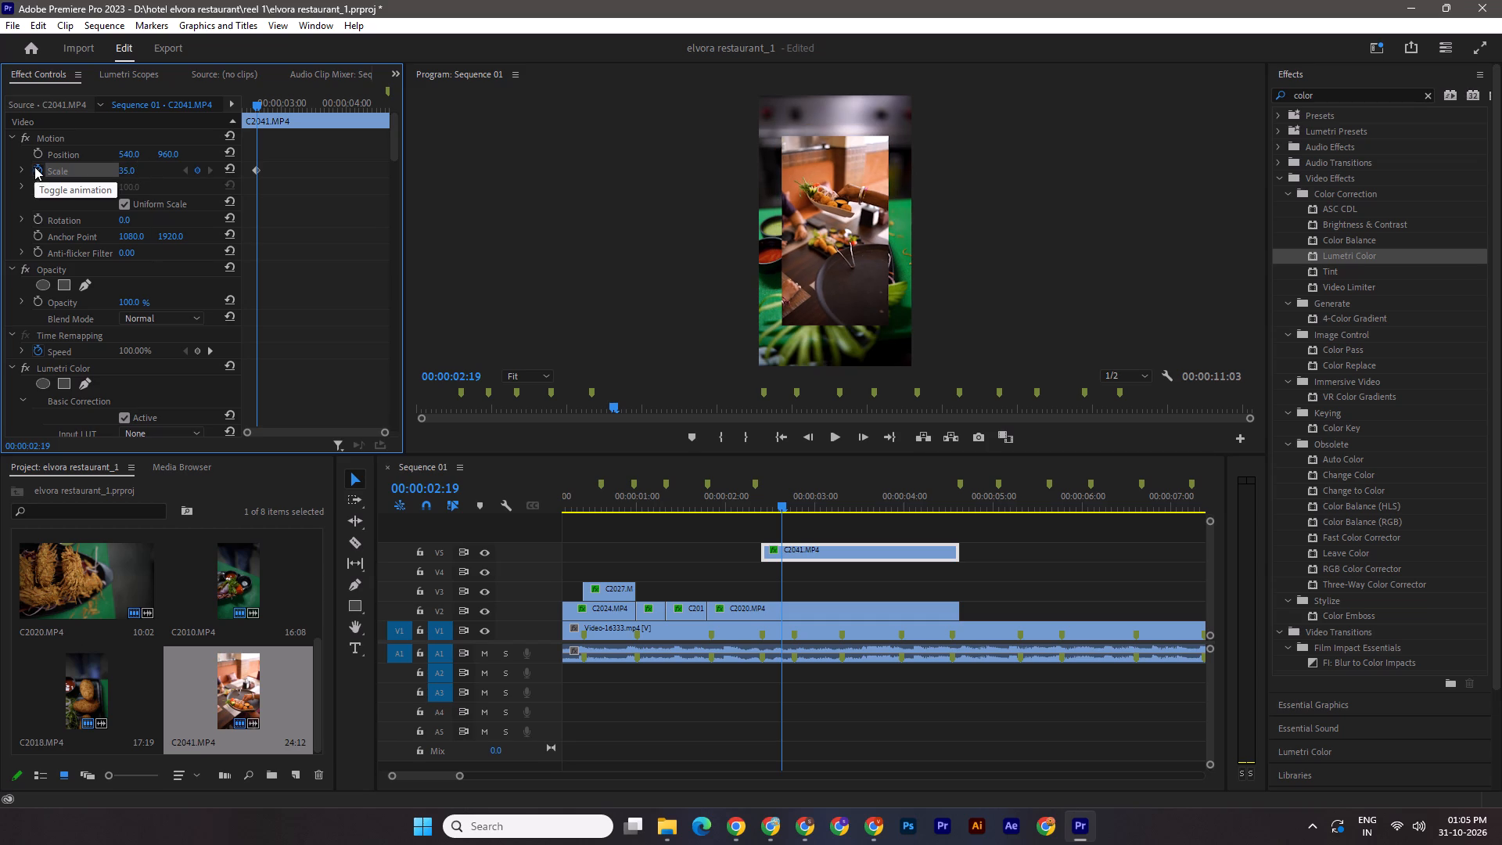
At 00:00:02:23, add a scale keyframe of 40 to C2041.MP4 and save the project.
key(Right)
key(Right)
key(Right)
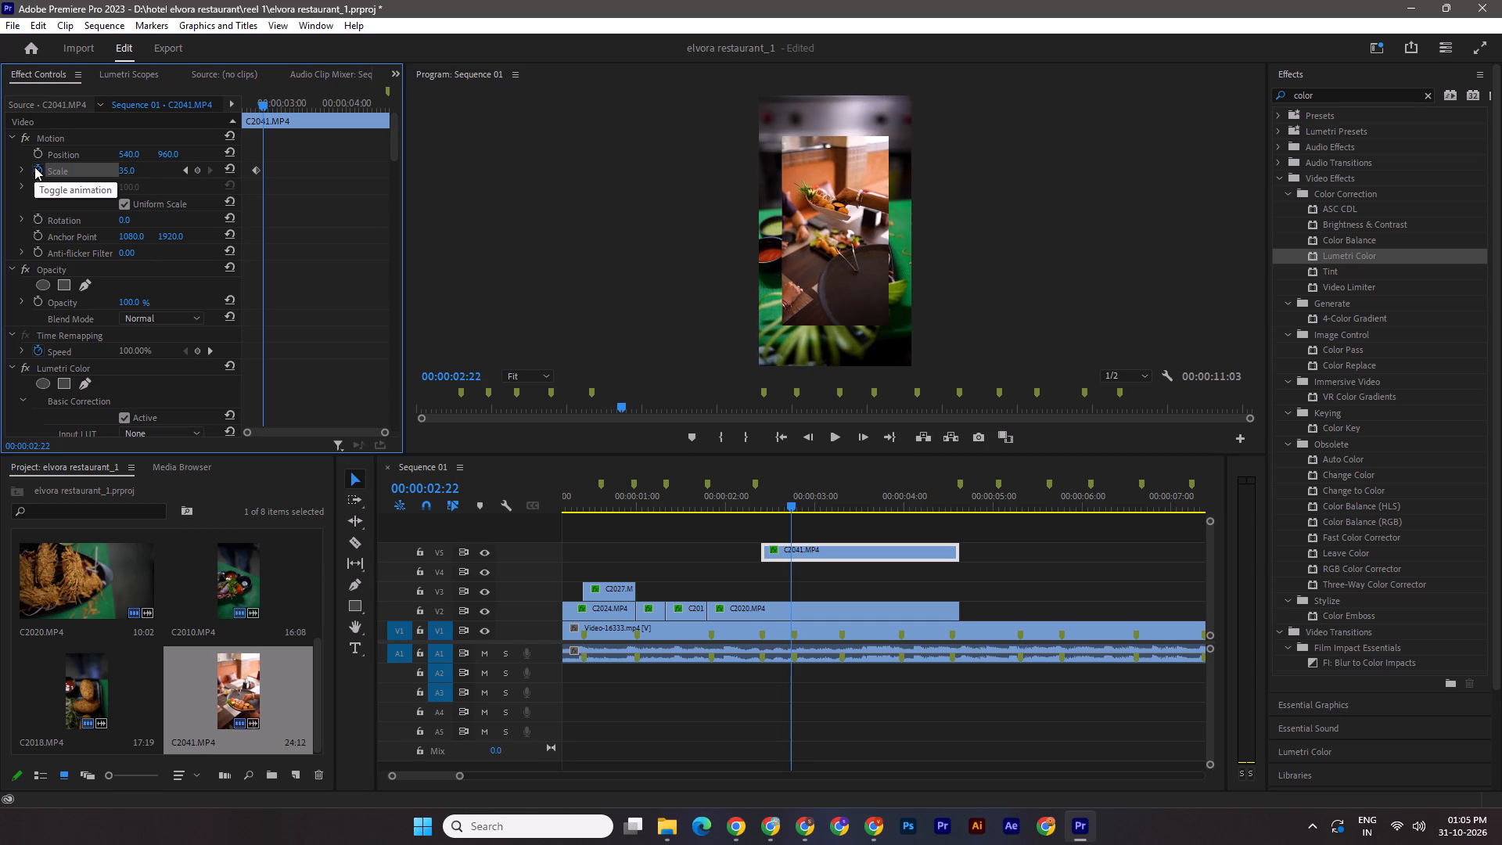
key(Right)
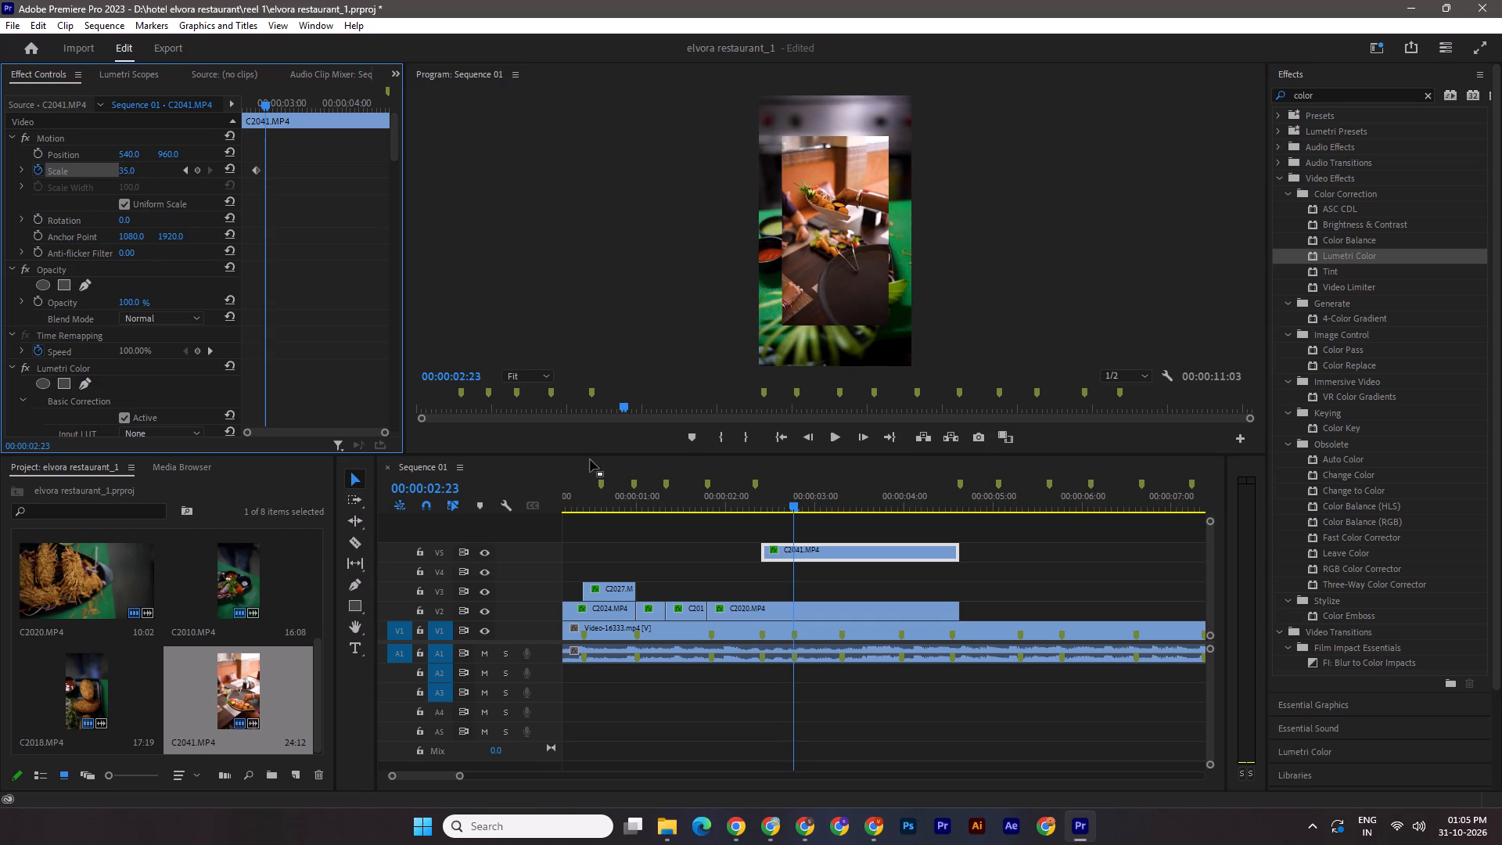
shift+click(796, 506)
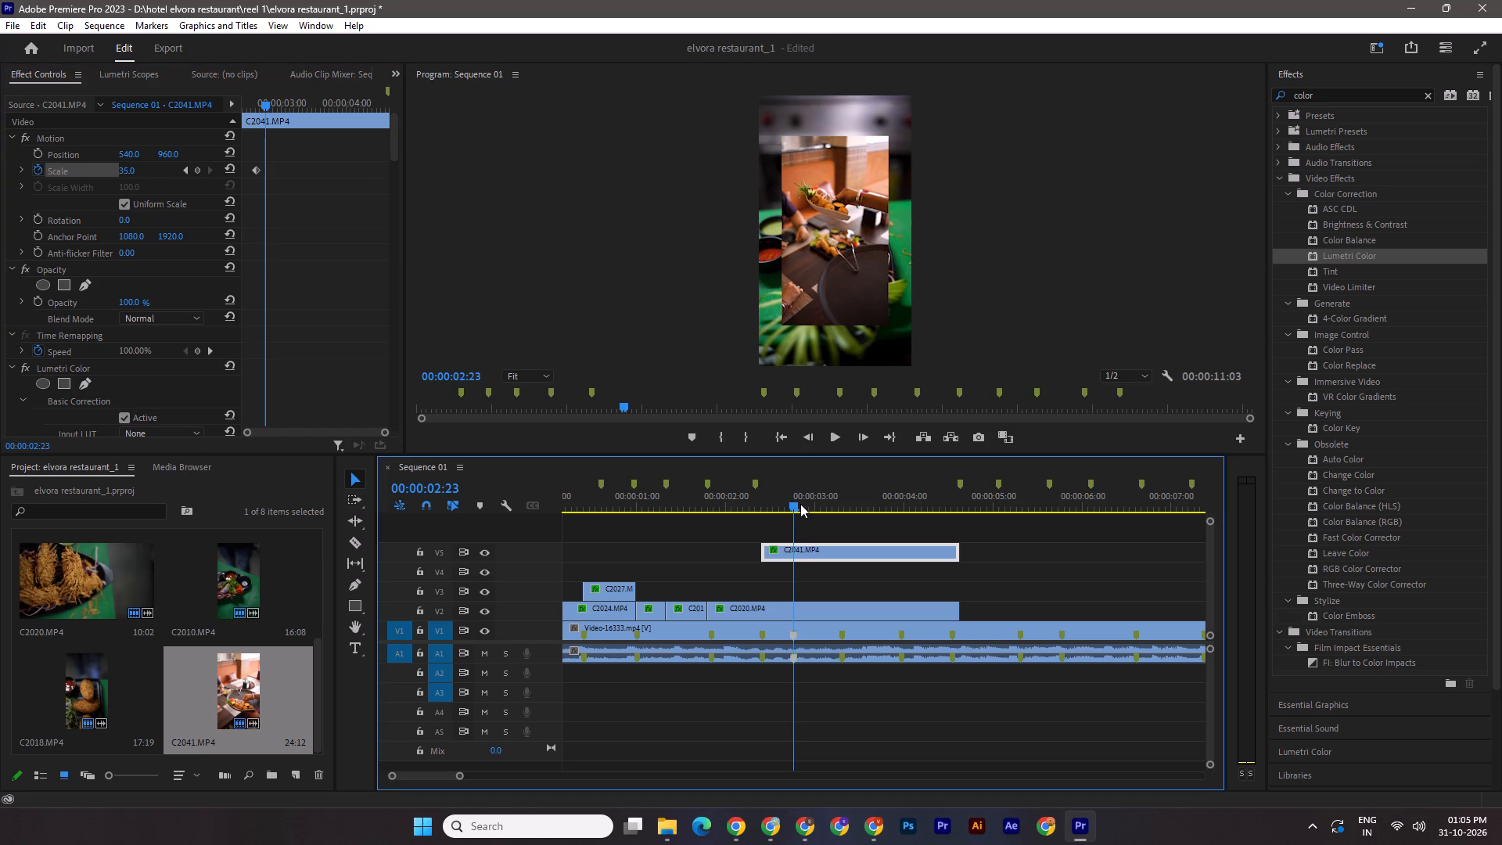
click(133, 167)
text(40)
key(Return)
key(ctrl+s)
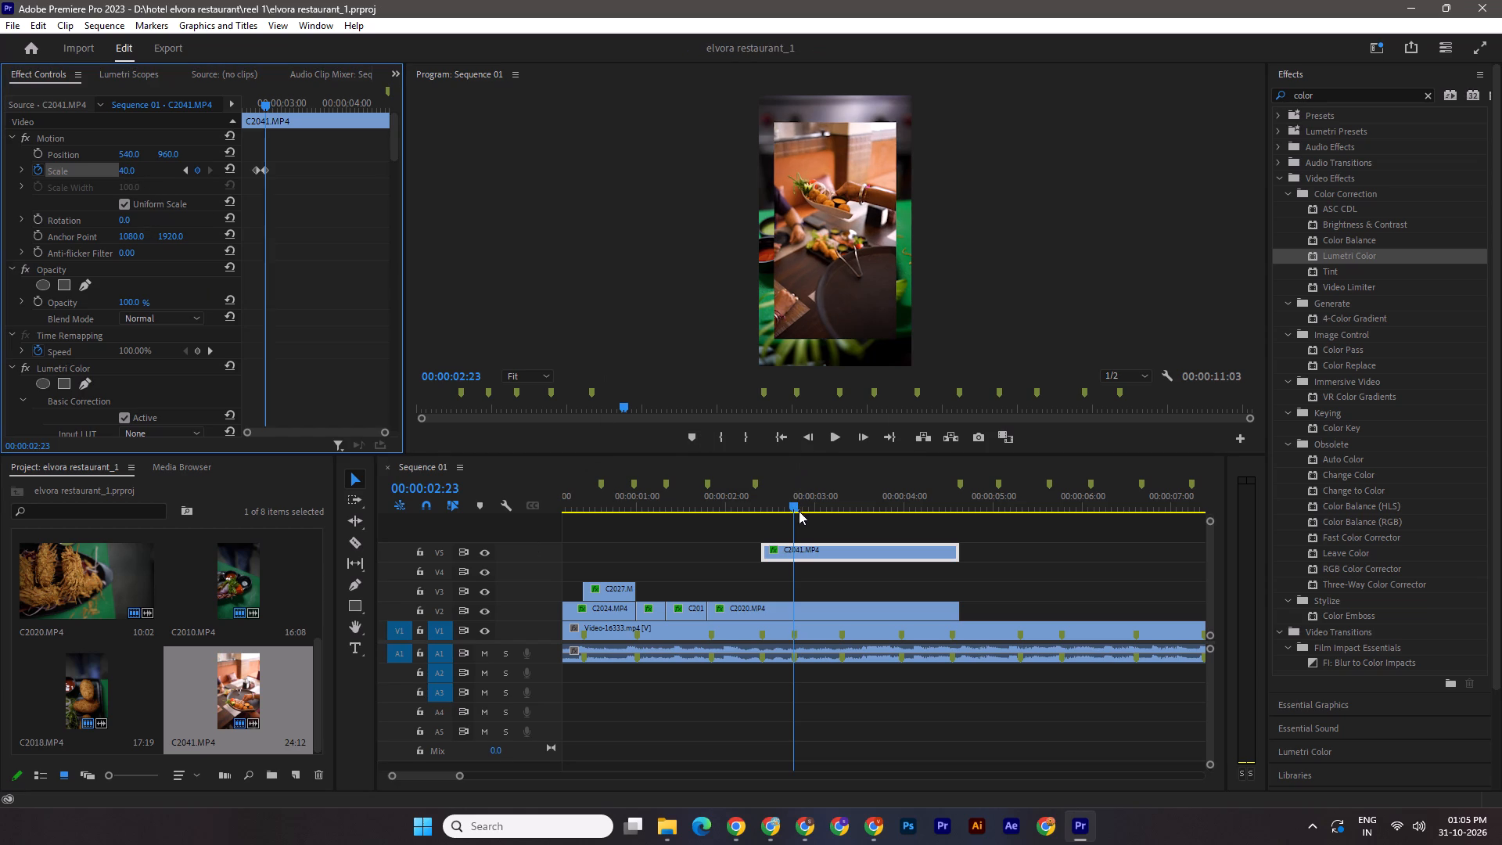
Play back C2041.MP4's first scale change and move its 35 keyframe to one frame before the 40 keyframe at 00:00:02:23.
drag(798, 512, 760, 504)
click(762, 495)
key(space)
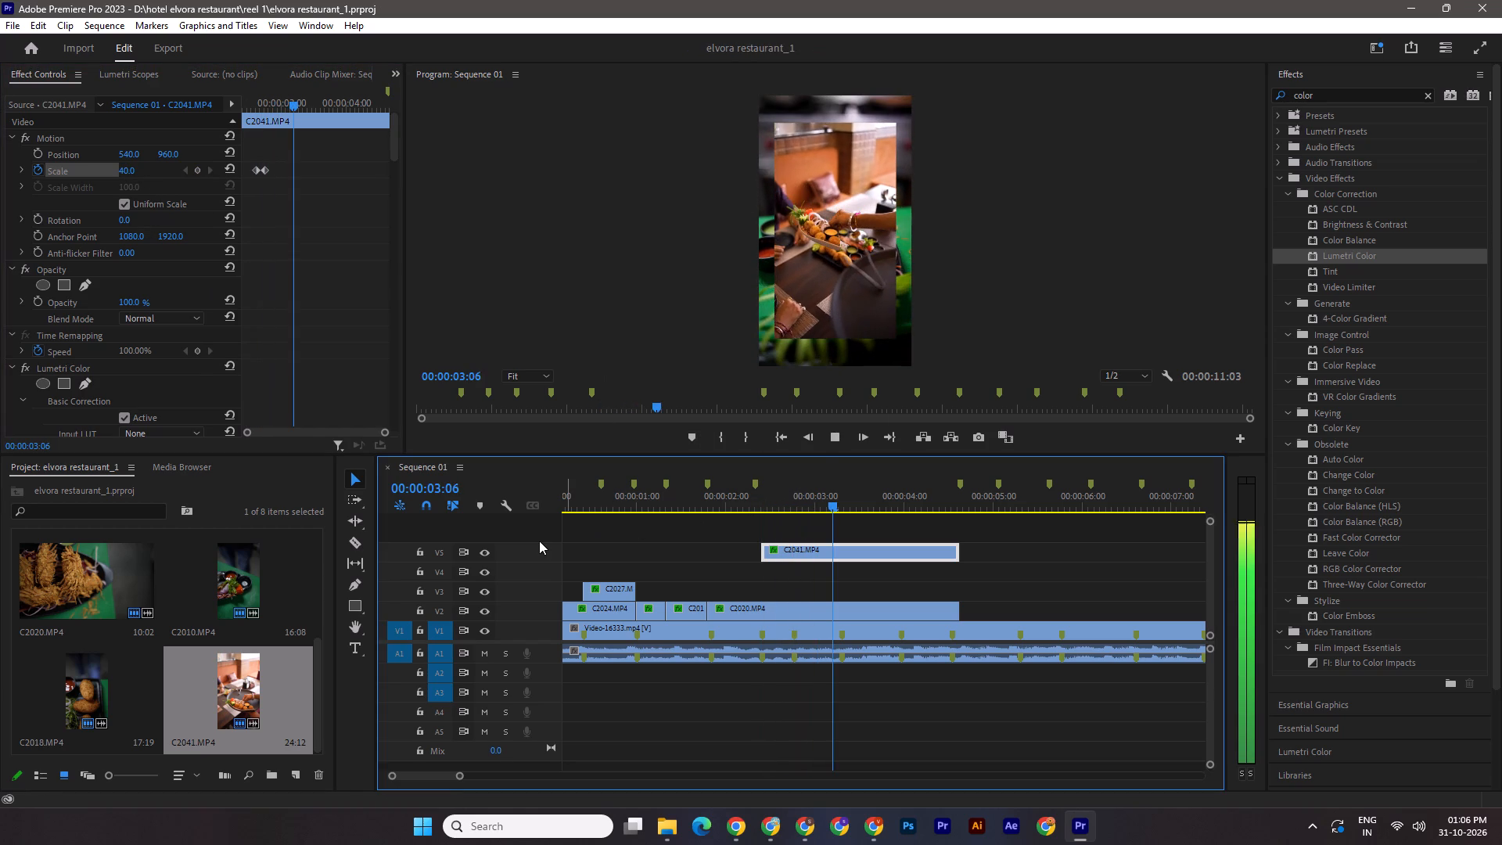
key(space)
drag(832, 494, 763, 494)
key(space)
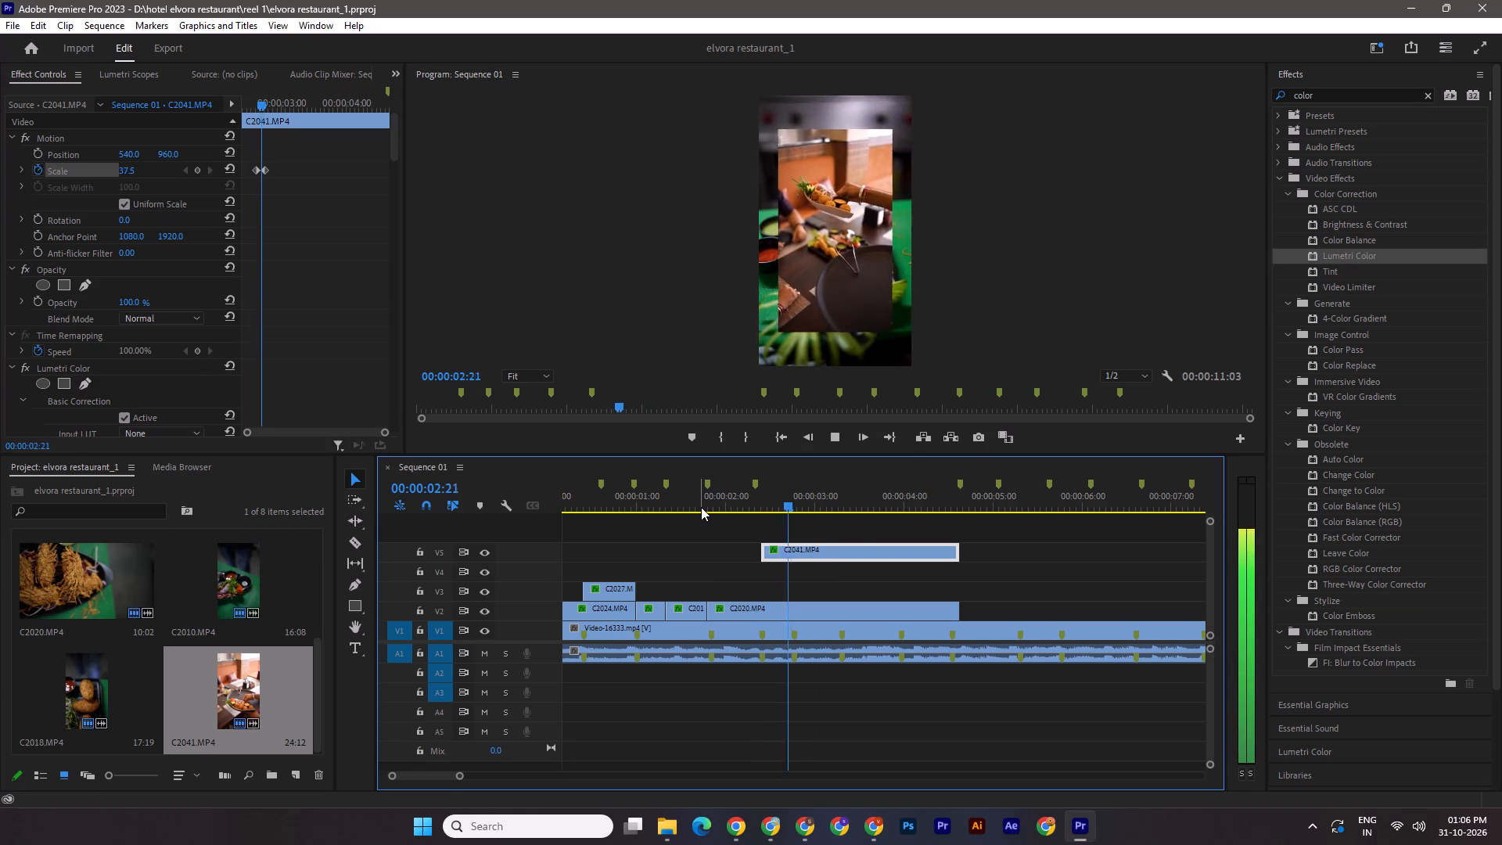
key(space)
drag(820, 500, 797, 498)
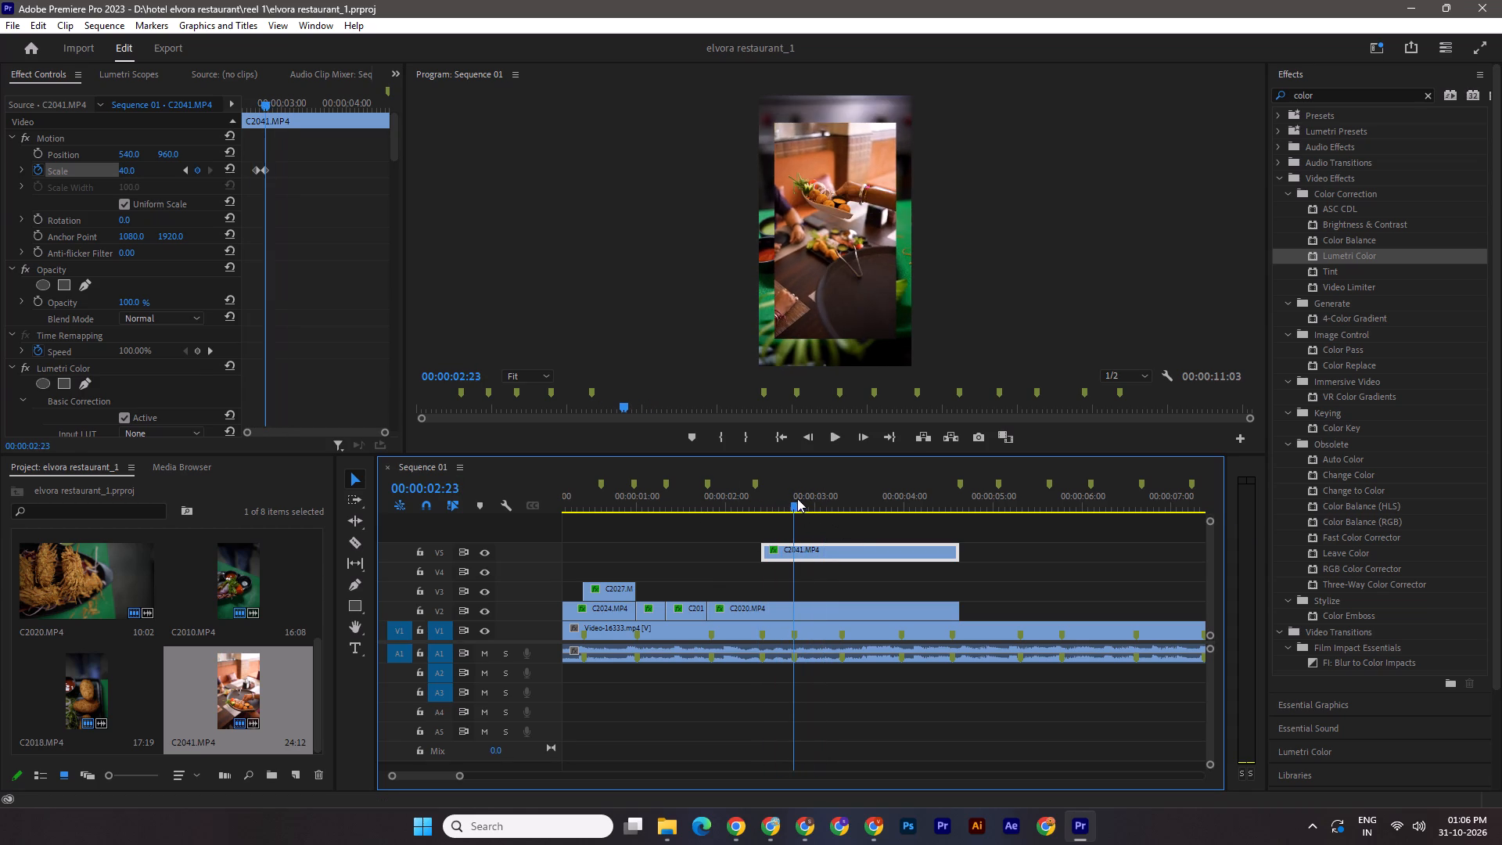
drag(797, 498, 800, 498)
drag(383, 430, 336, 421)
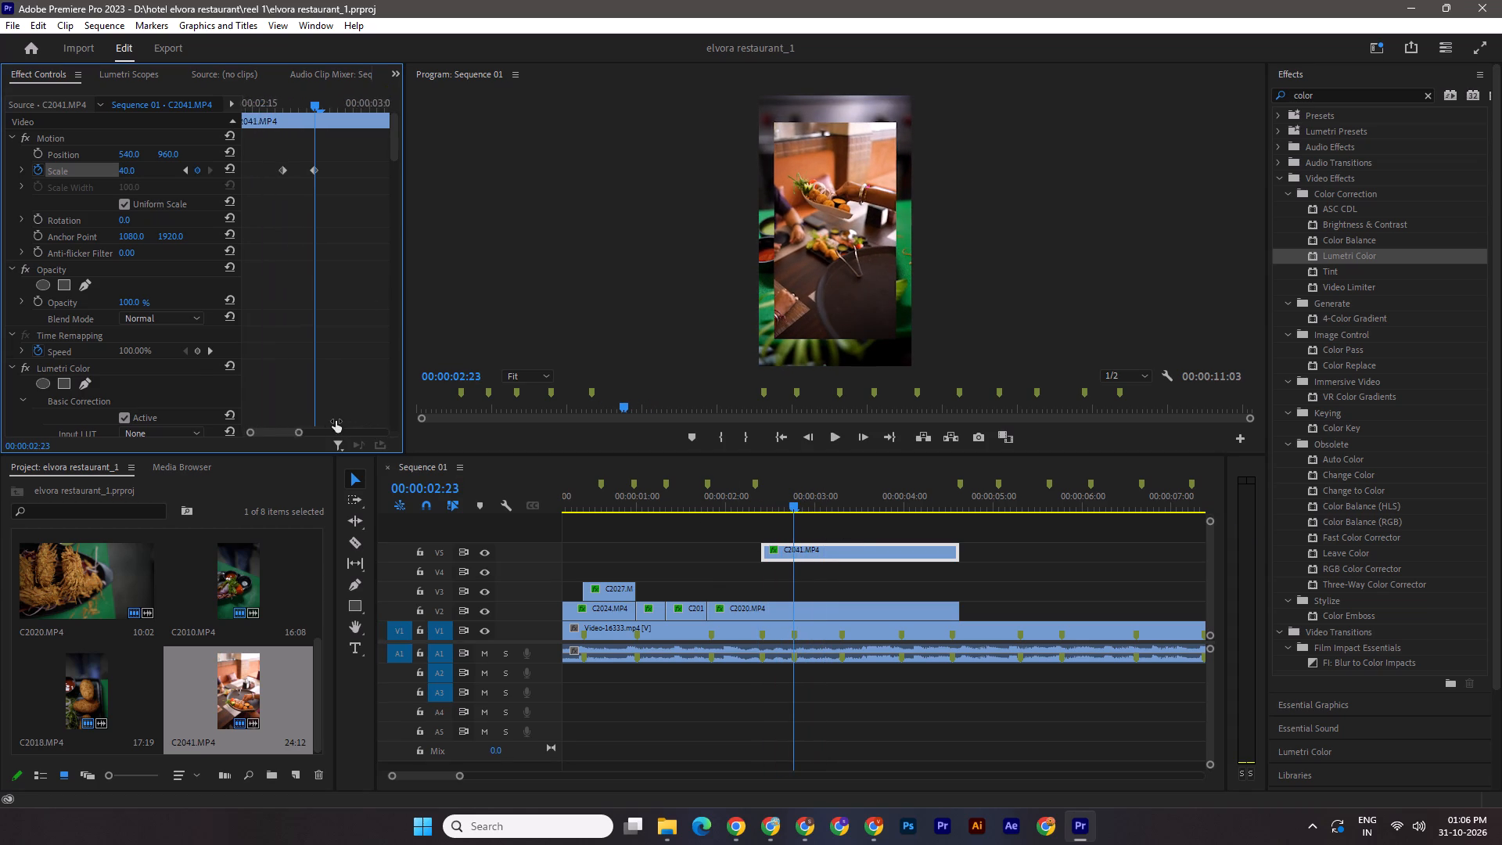
drag(336, 421, 327, 419)
drag(249, 171, 309, 170)
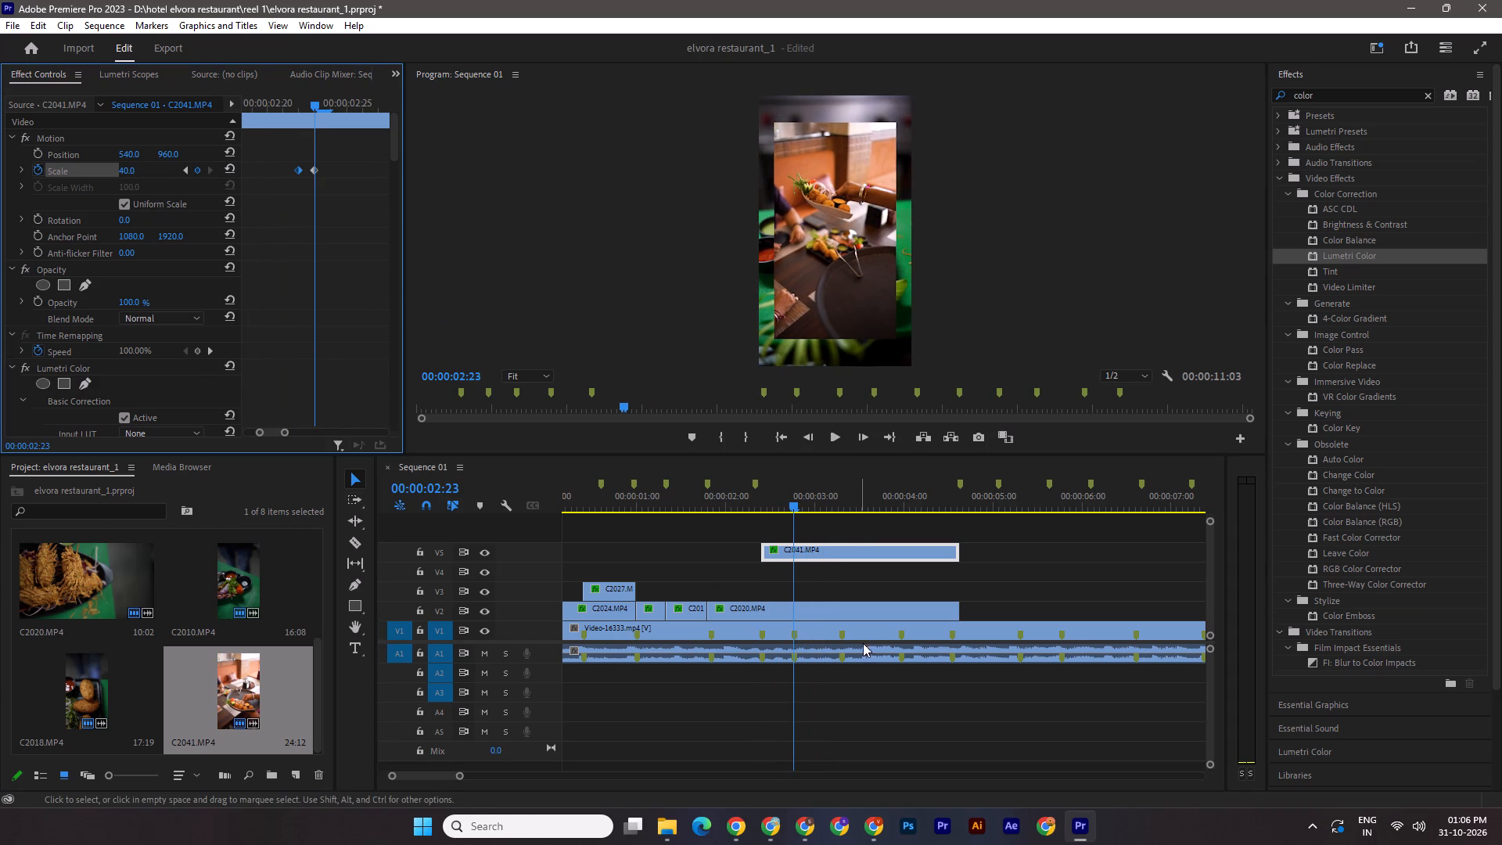
Preview the first jump, add C2041.MP4 scale keyframes of 45 at 00:00:03:09 and 40 at 00:00:03:08, and save the project.
drag(795, 498, 758, 495)
key(space)
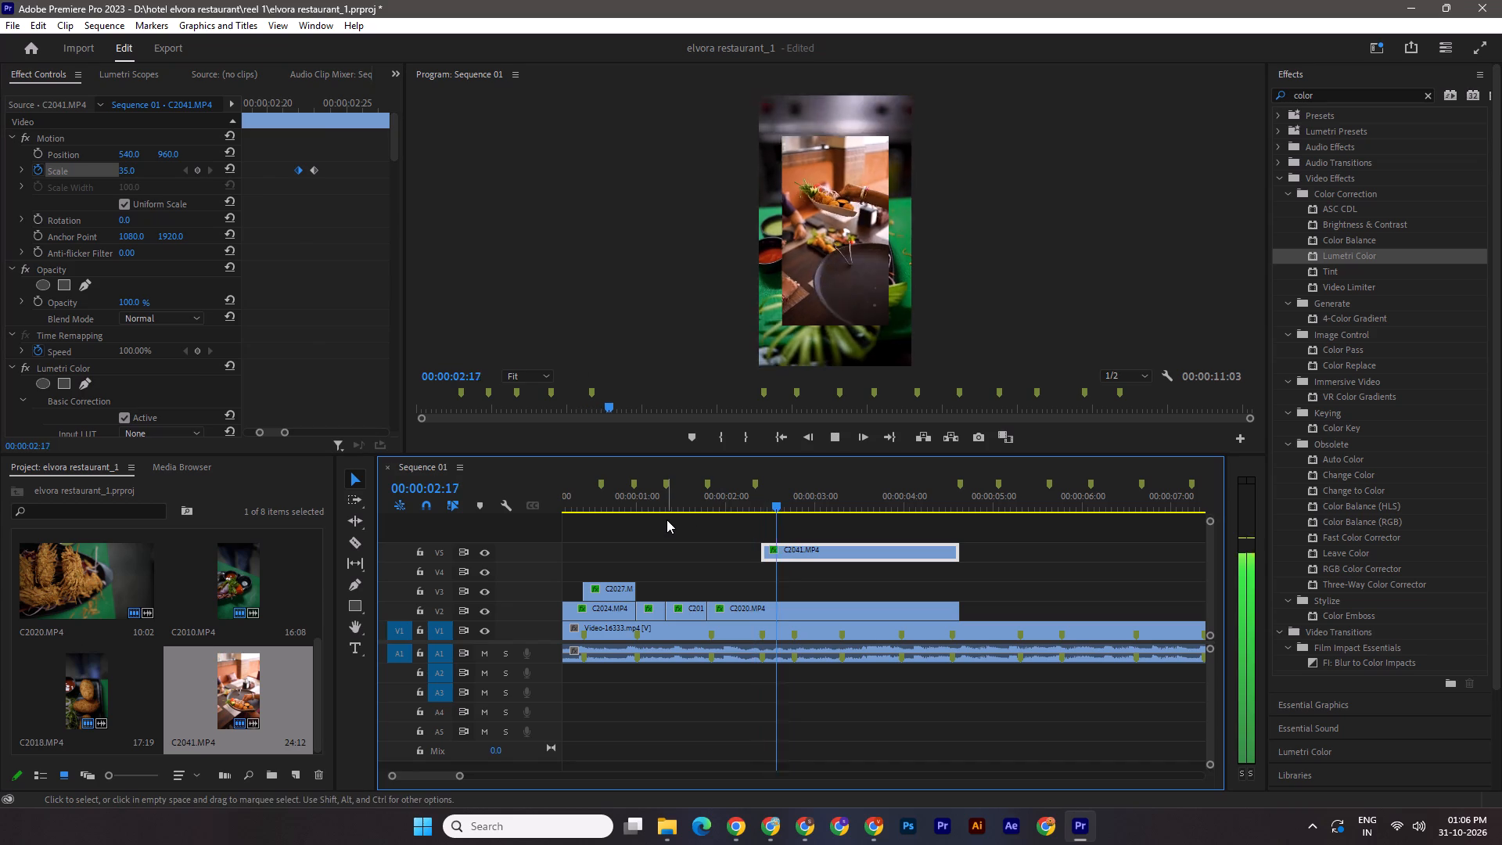
key(space)
shift+drag(833, 502, 844, 502)
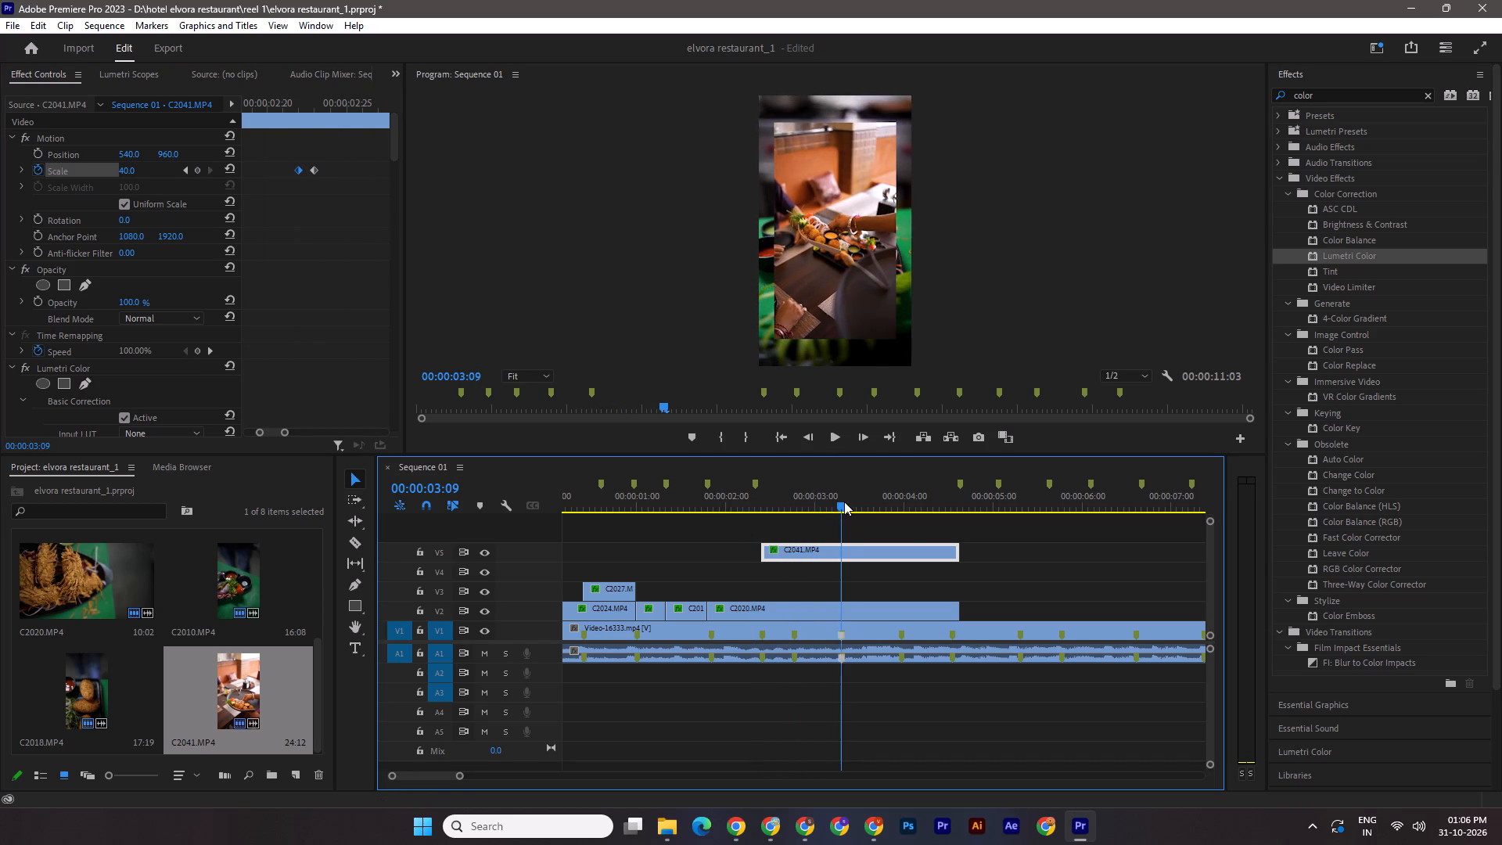
shift+drag(844, 502, 845, 502)
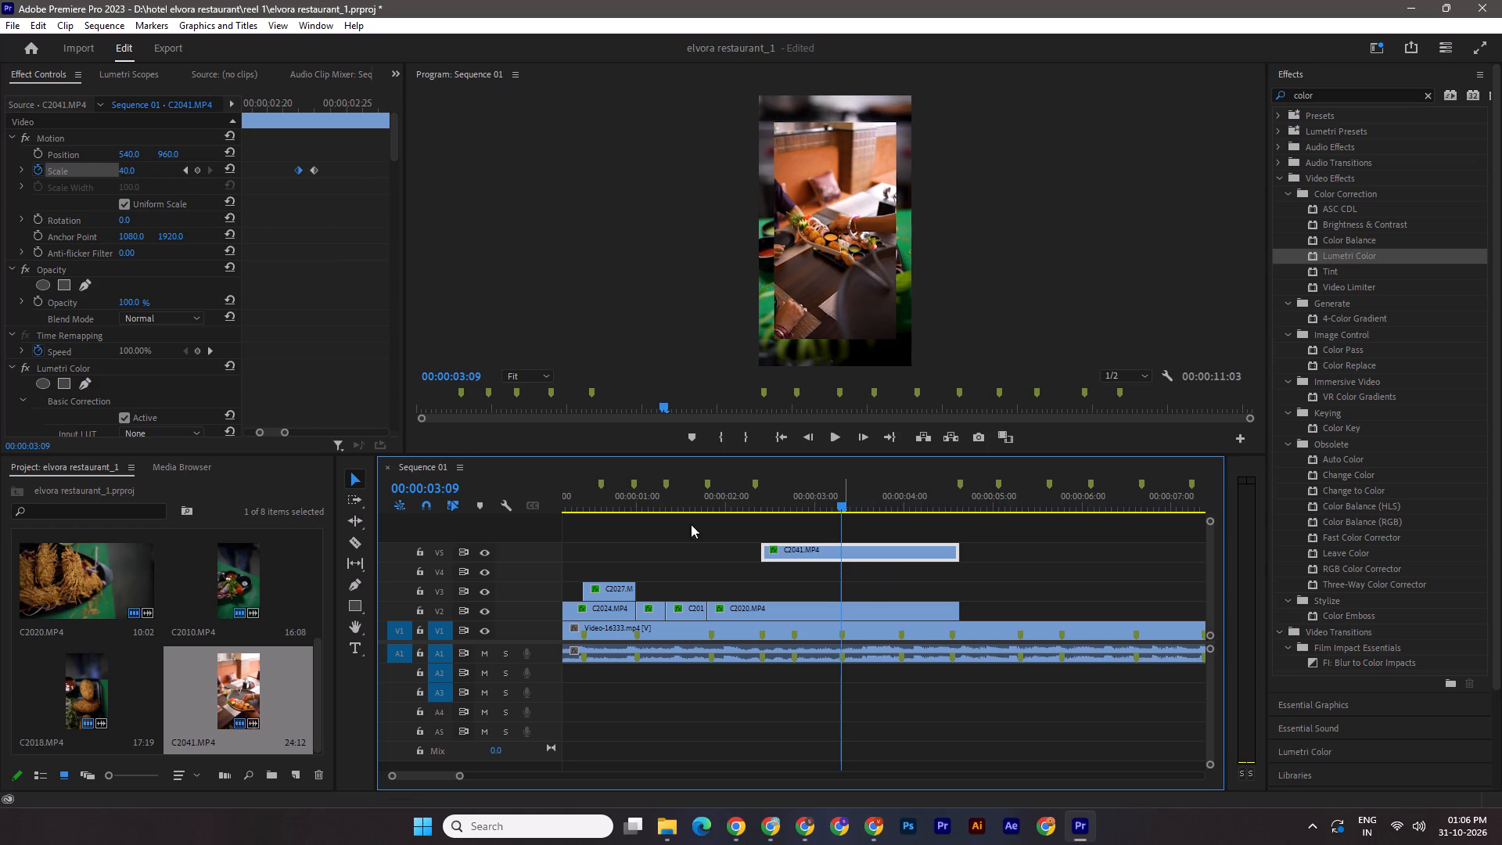
click(123, 174)
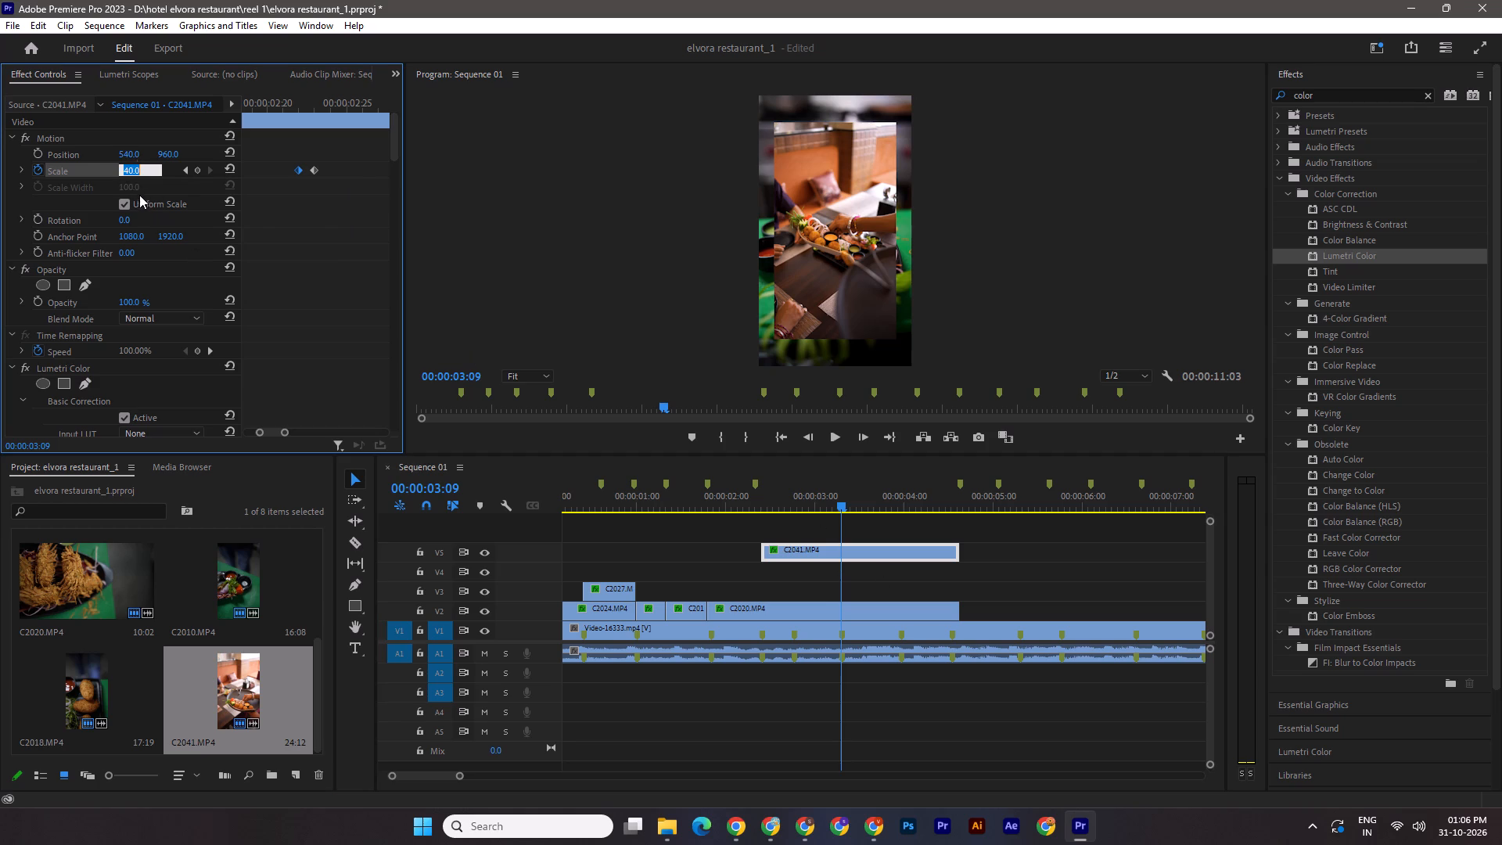
text(45)
key(Return)
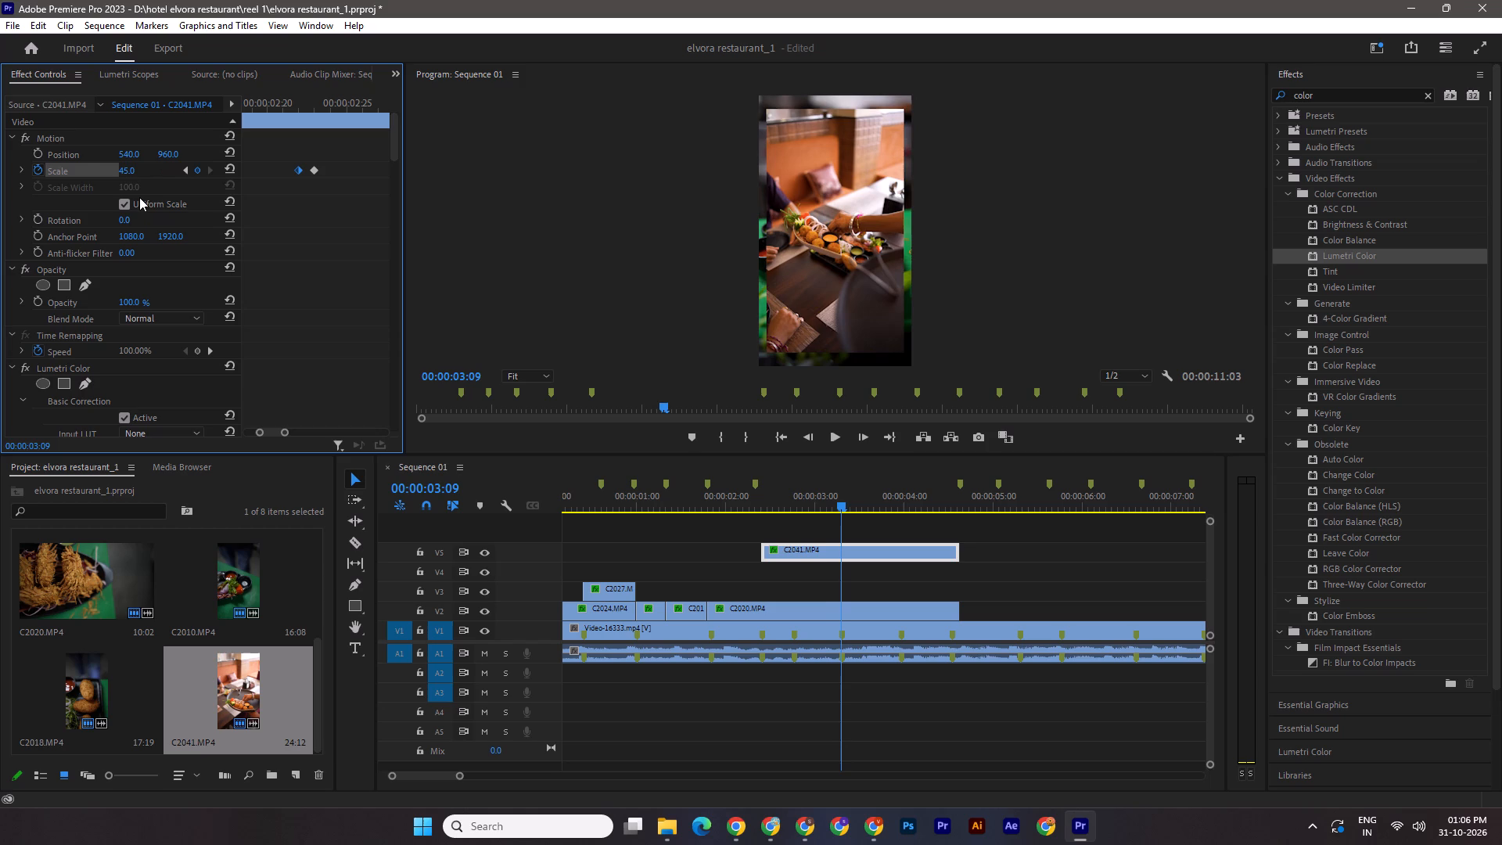
key(Left)
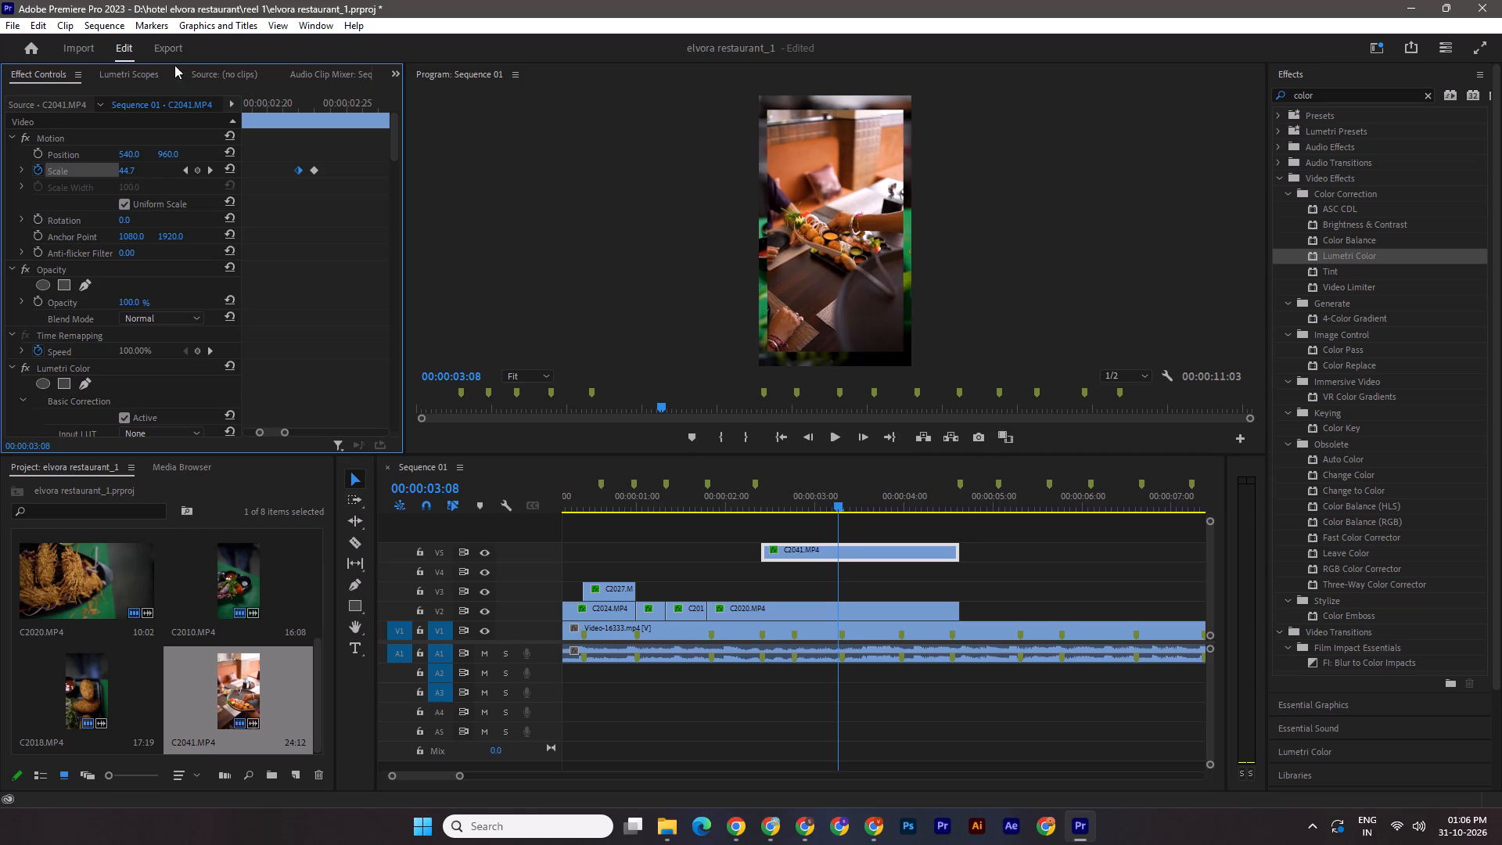
click(129, 171)
text(40)
key(Return)
key(ctrl+s)
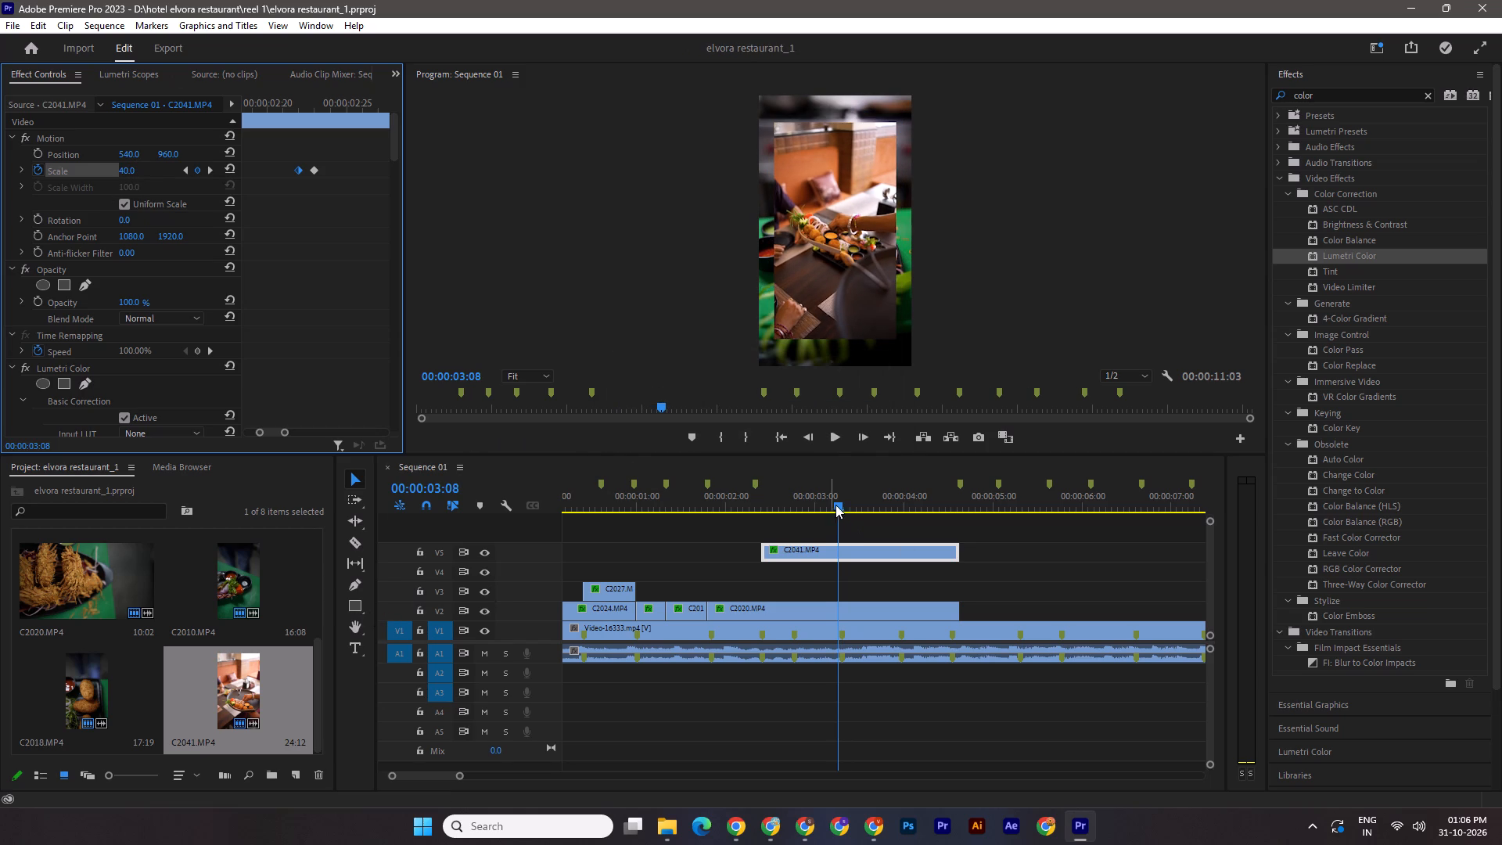
Add C2041.MP4 scale keyframes of 50 at 00:00:03:29 and 45 one frame earlier at 00:00:03:28.
drag(838, 503, 901, 516)
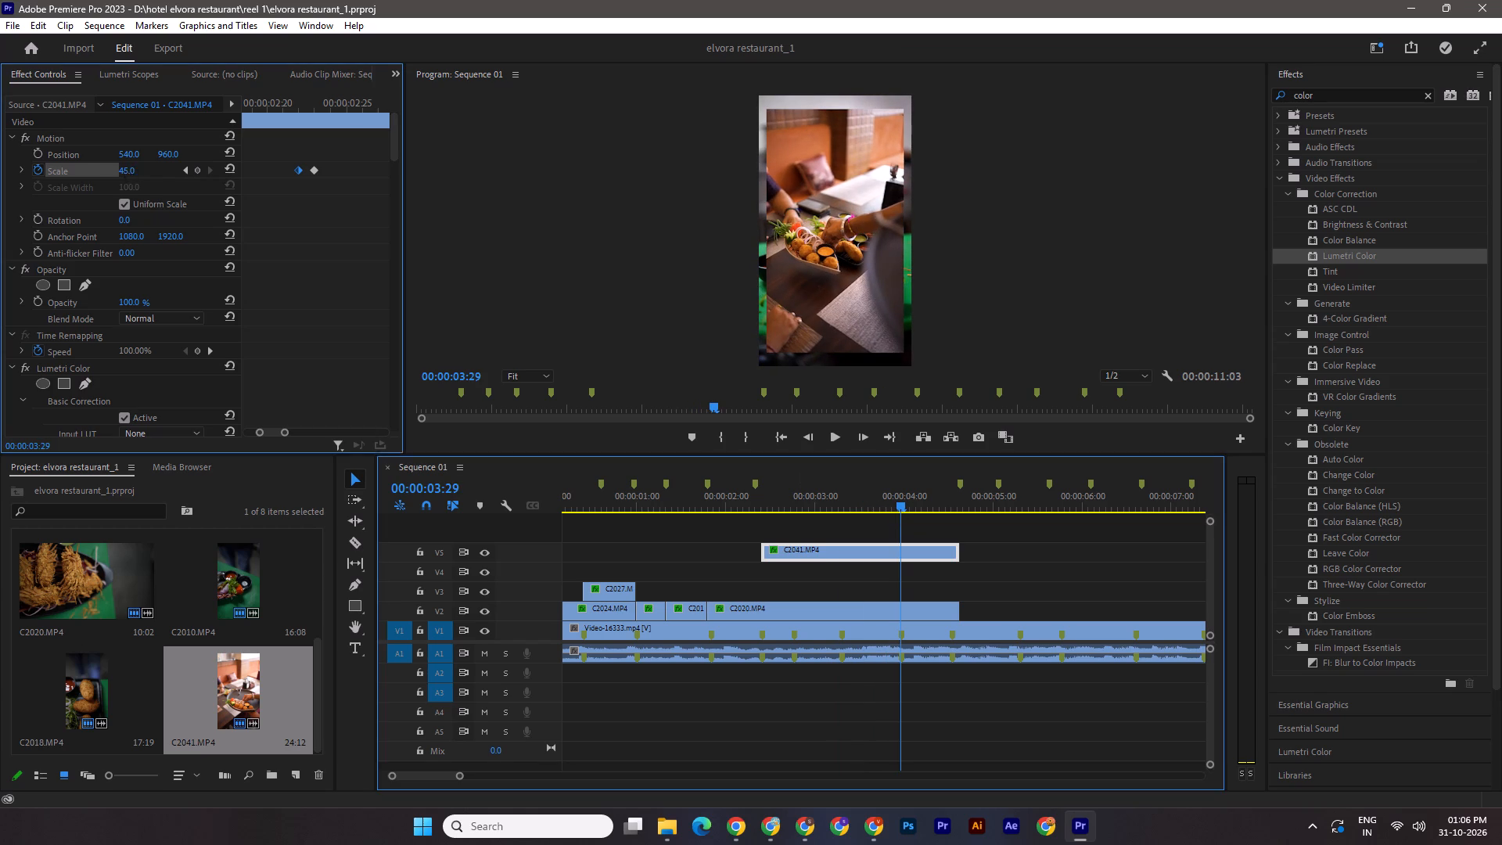
click(129, 171)
text(50)
key(Return)
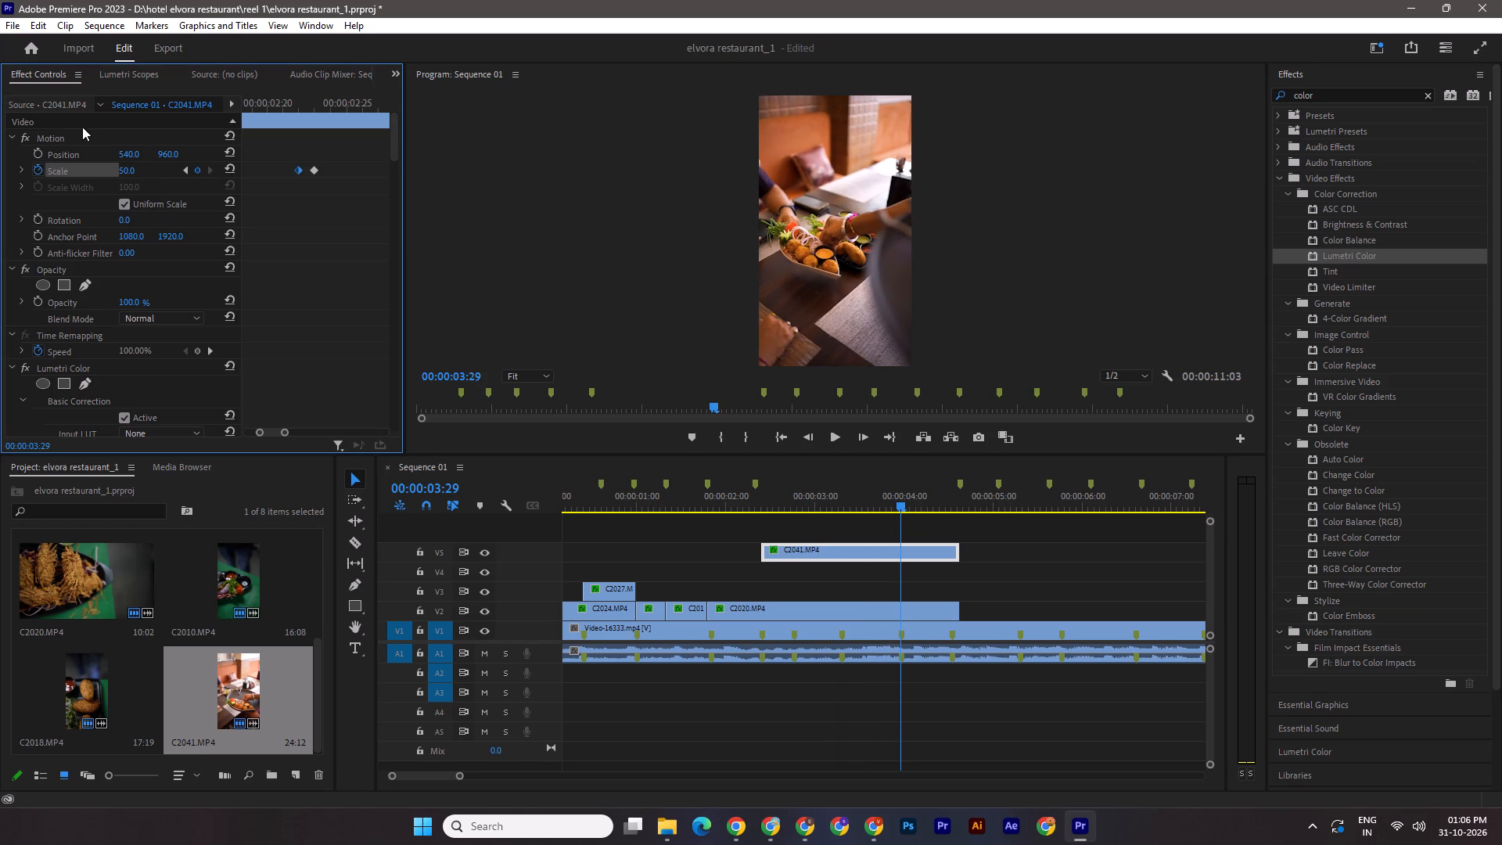
key(Left)
click(124, 174)
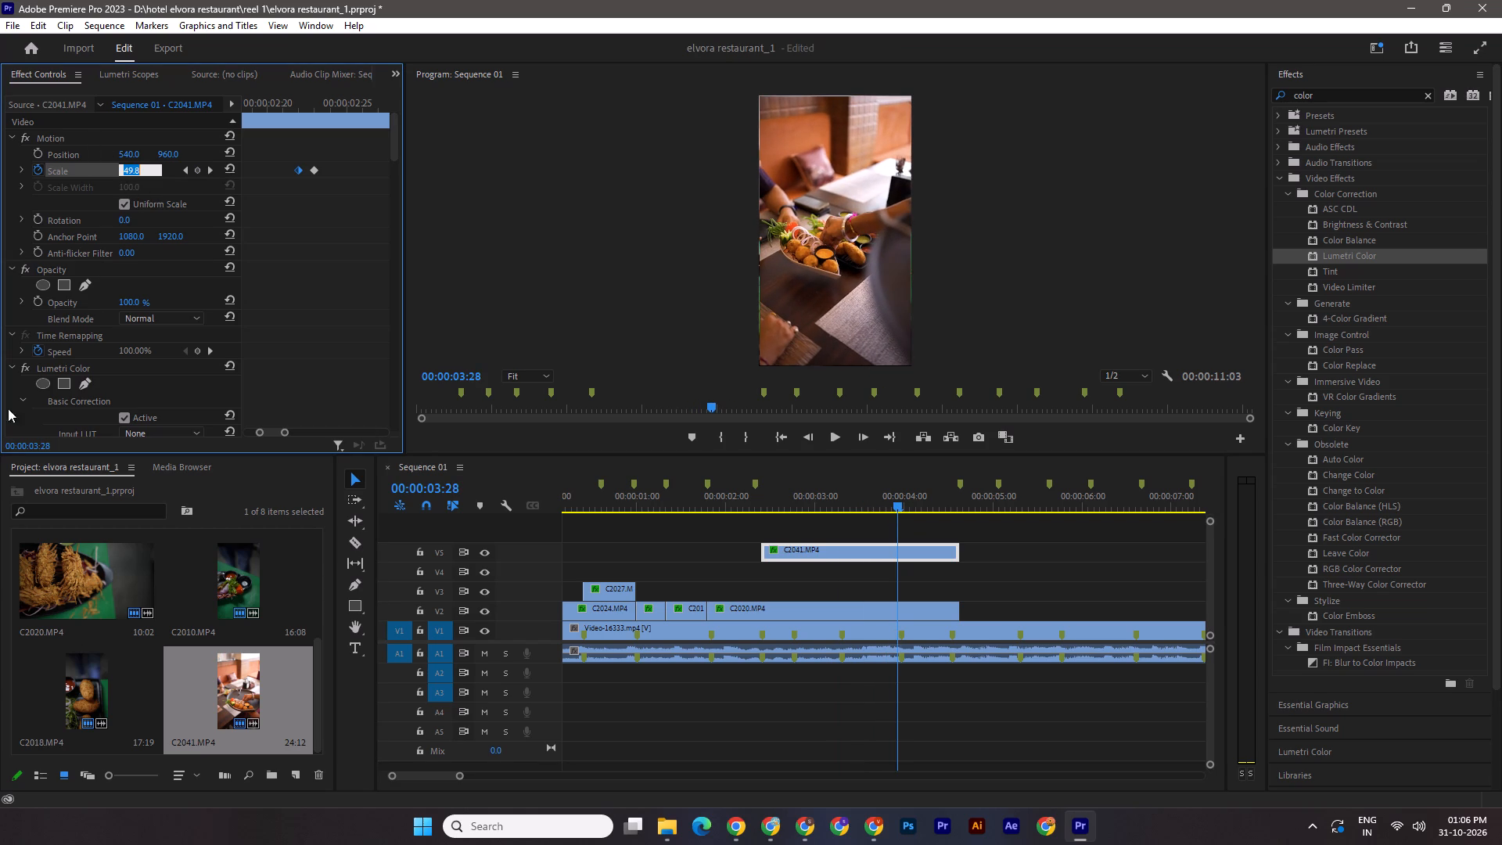
text(45)
key(Return)
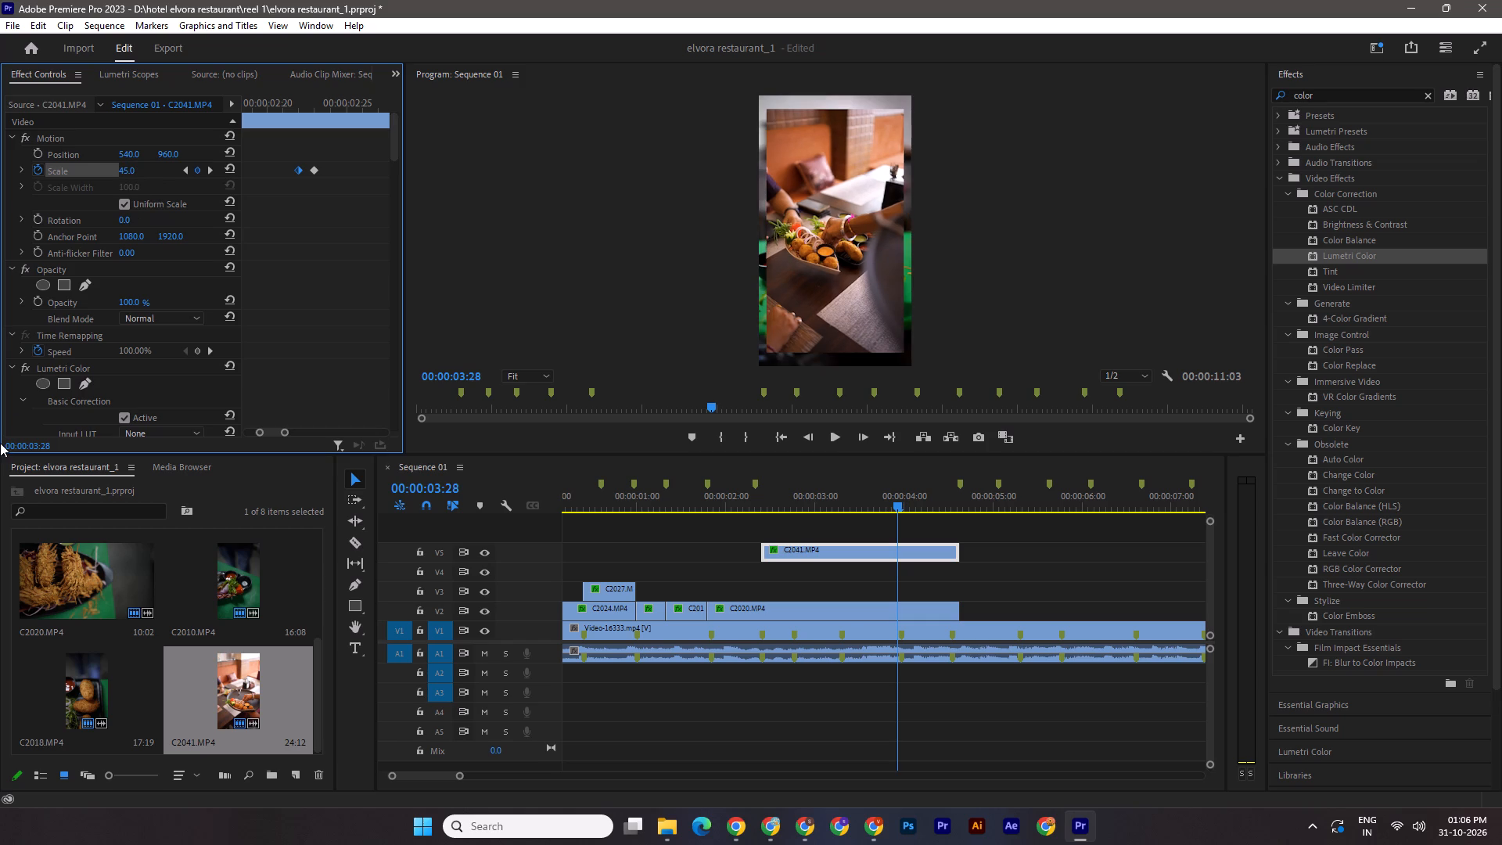
Add C2041.MP4 scale keyframes of 69 at 00:00:04:16 and 50 at 00:00:04:15, and save the project.
shift+drag(897, 502, 902, 502)
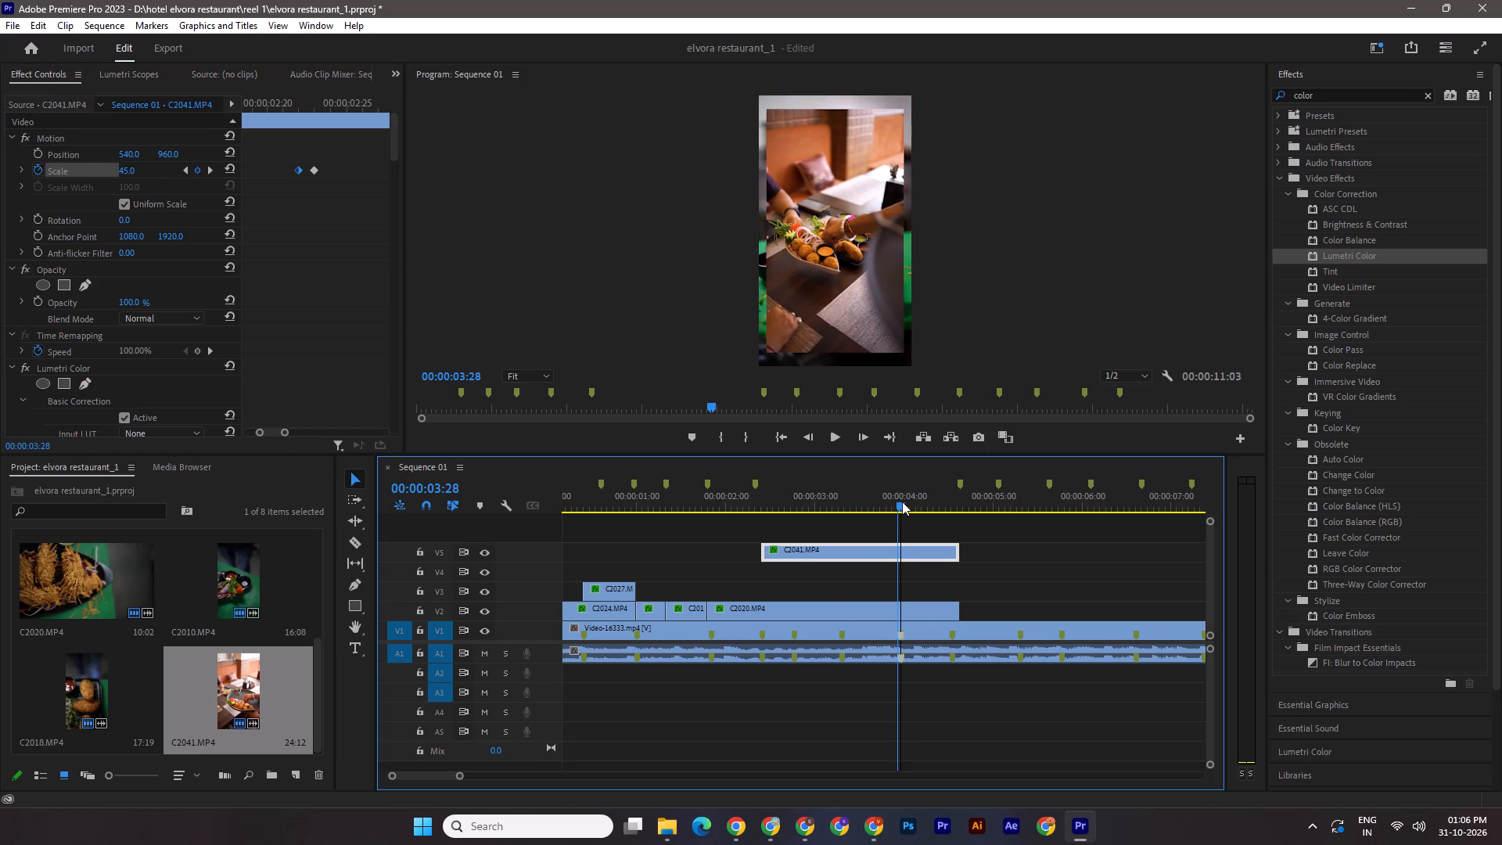
shift+drag(902, 502, 888, 502)
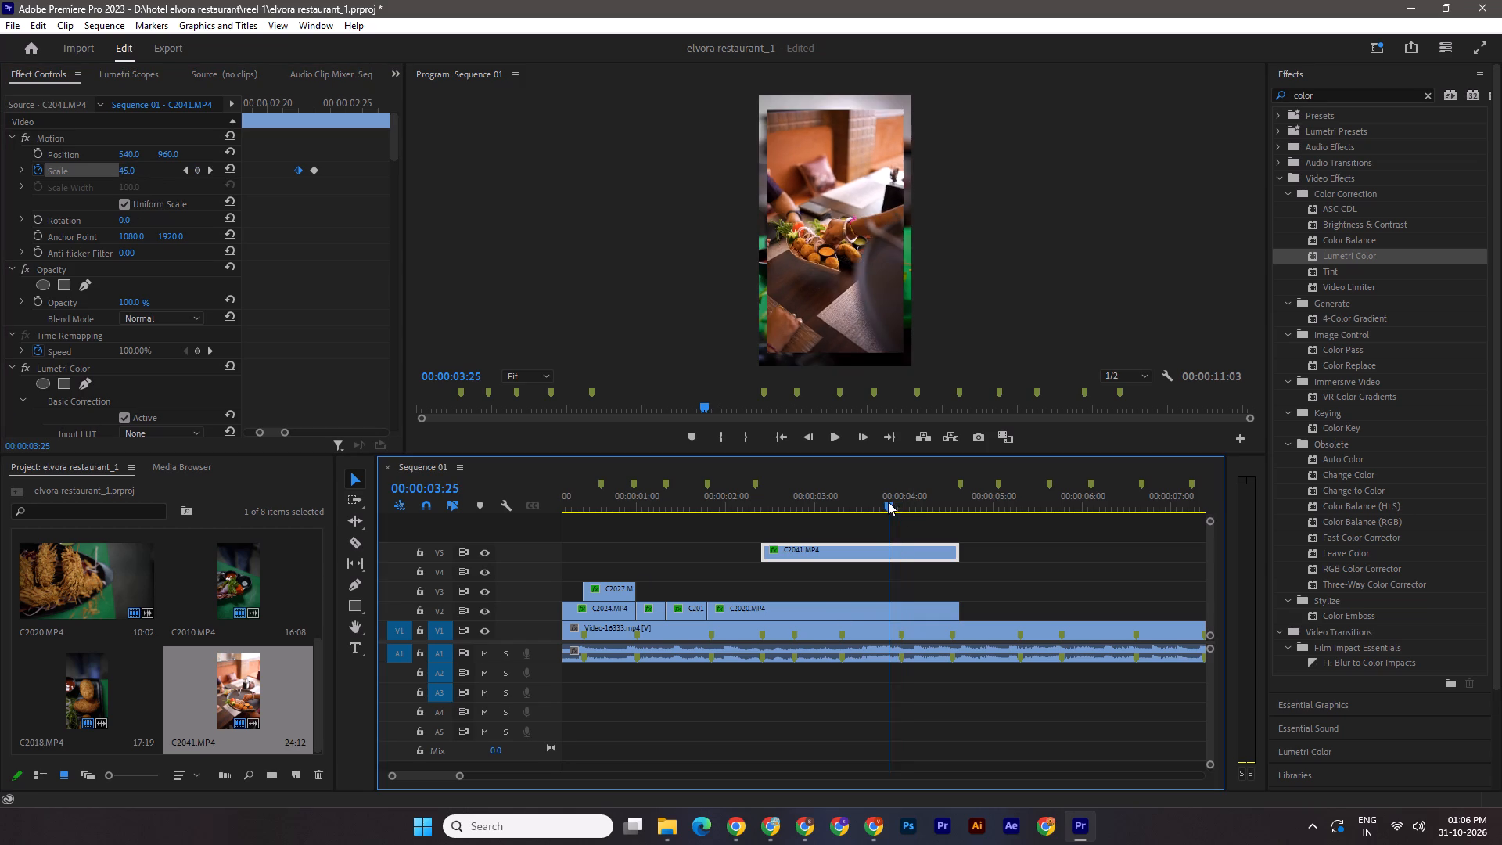
shift+drag(888, 502, 953, 512)
drag(127, 171, 128, 171)
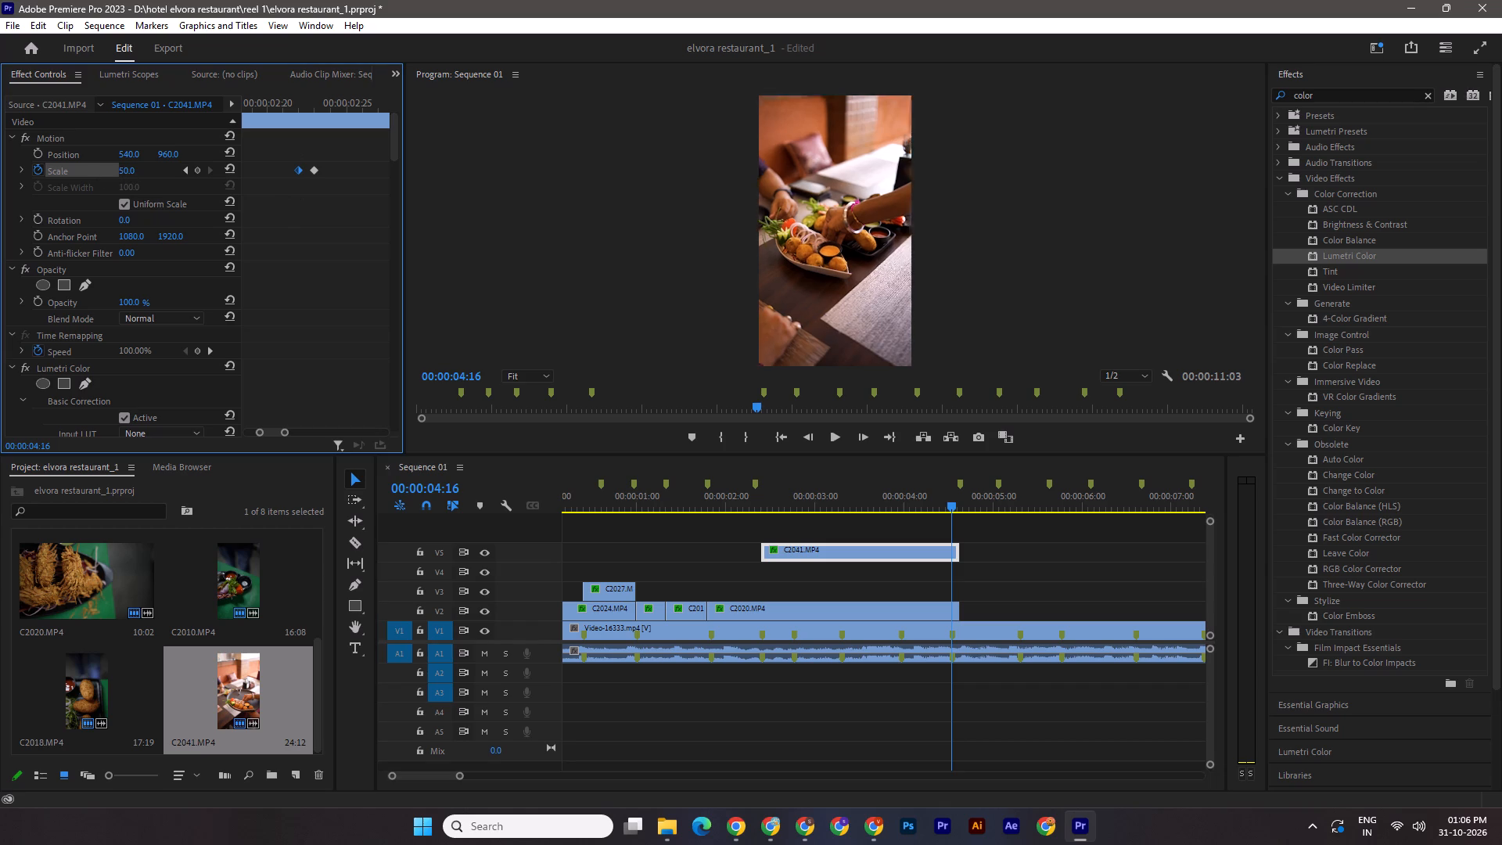
drag(128, 171, 147, 175)
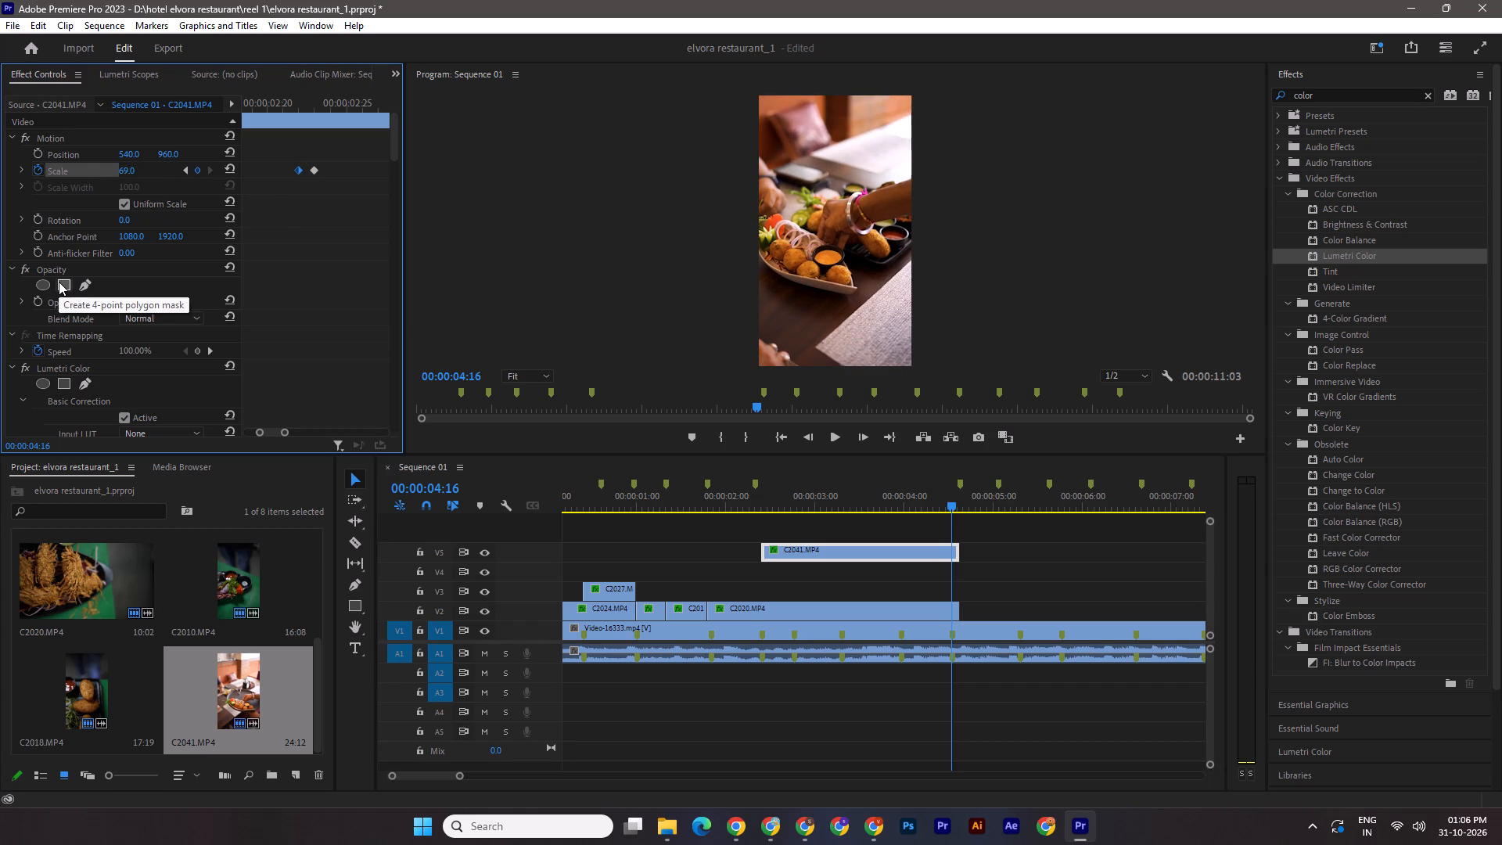
key(Left)
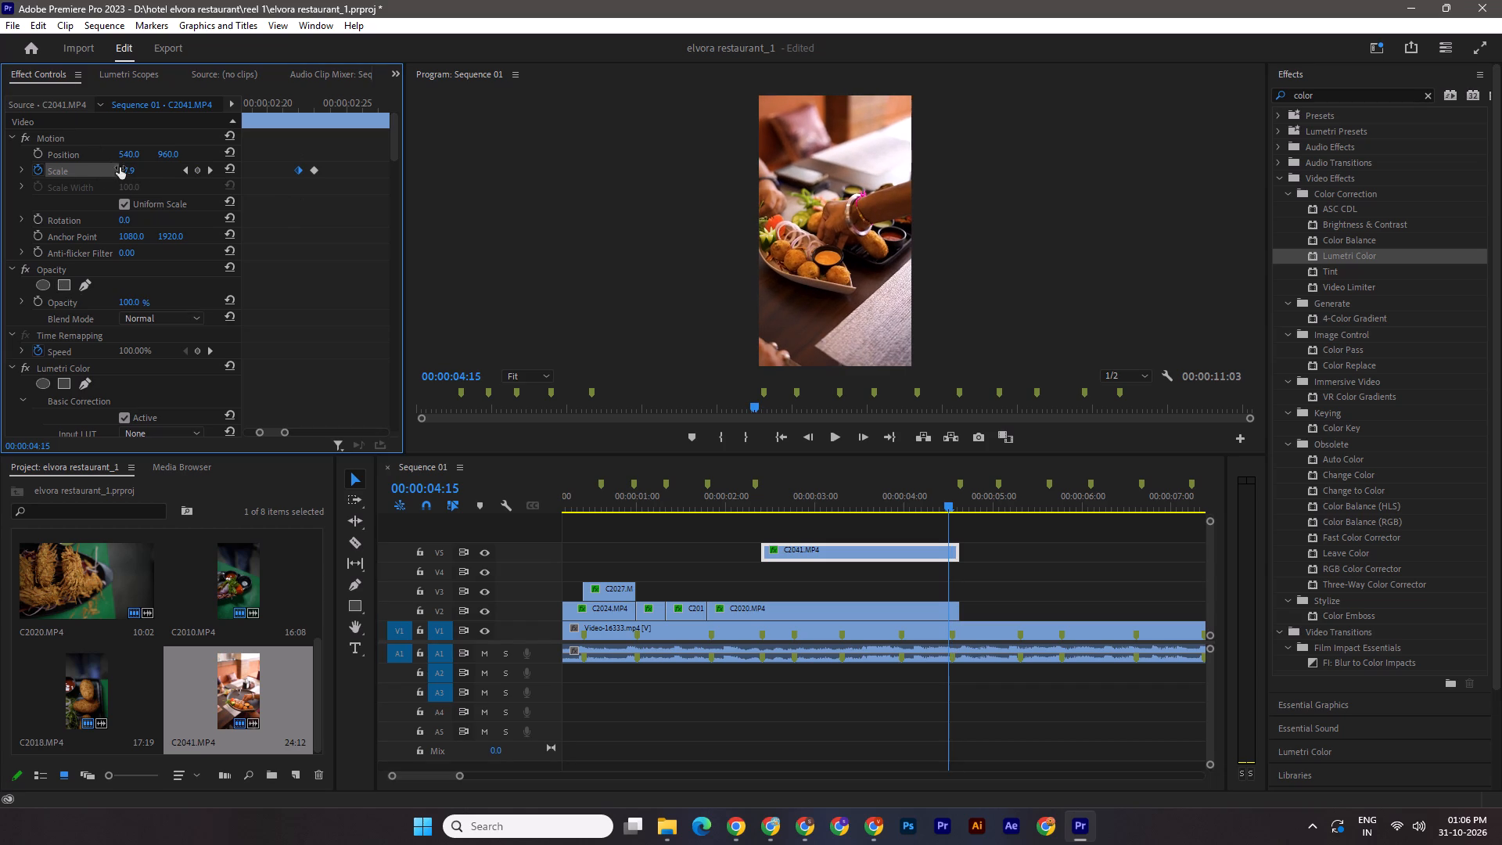
click(124, 170)
text(50)
key(Return)
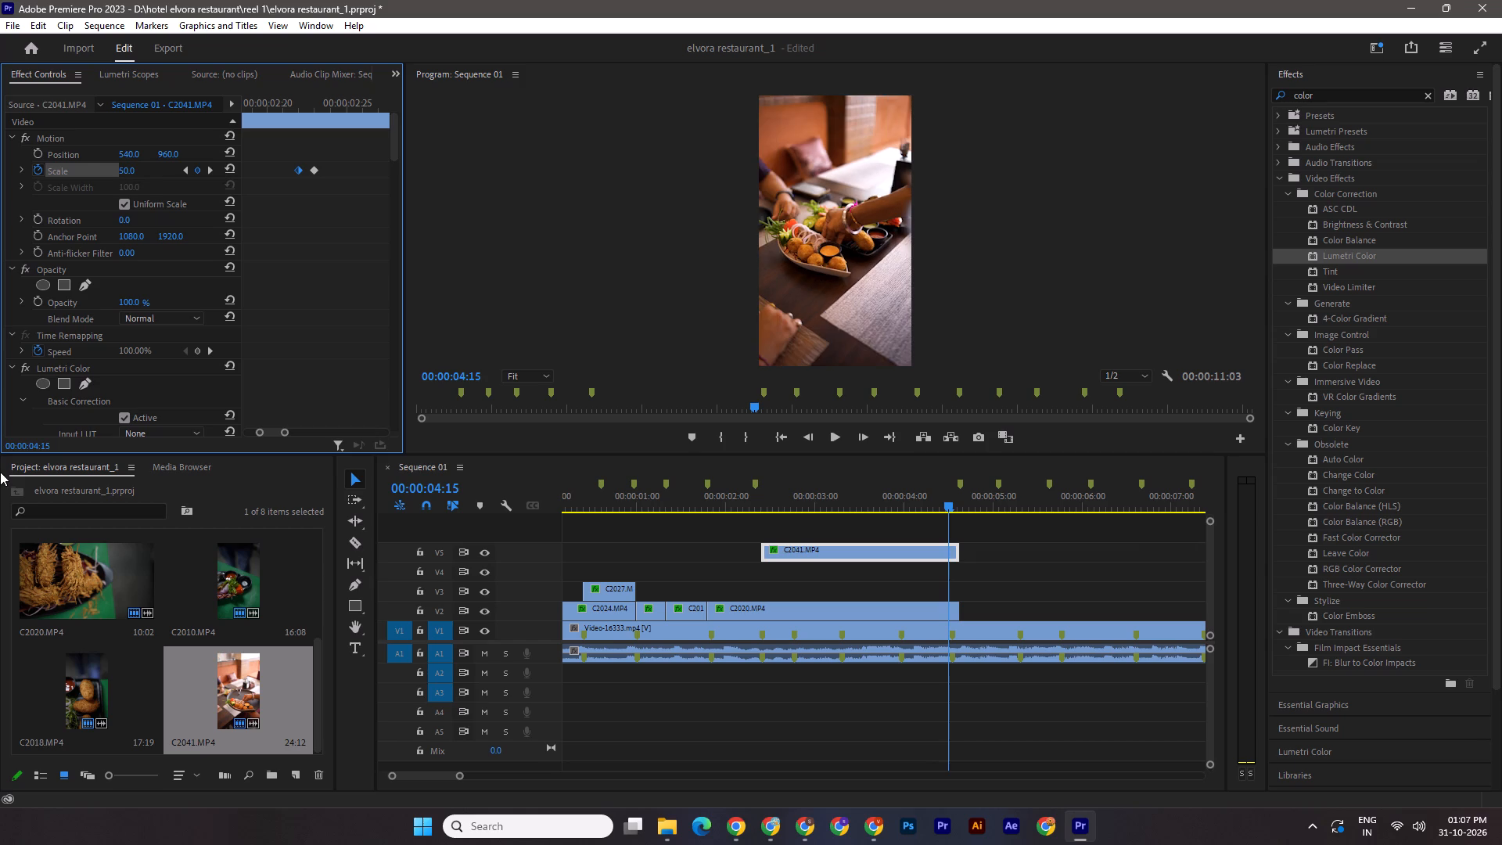
key(ctrl+s)
Play back the edit, move C2041.MP4's last two scale keyframes, 50 and 69, to 00:00:04:18 and 00:00:04:19 at the clip's end, and save.
drag(948, 501, 524, 487)
key(ctrl+s)
key(space)
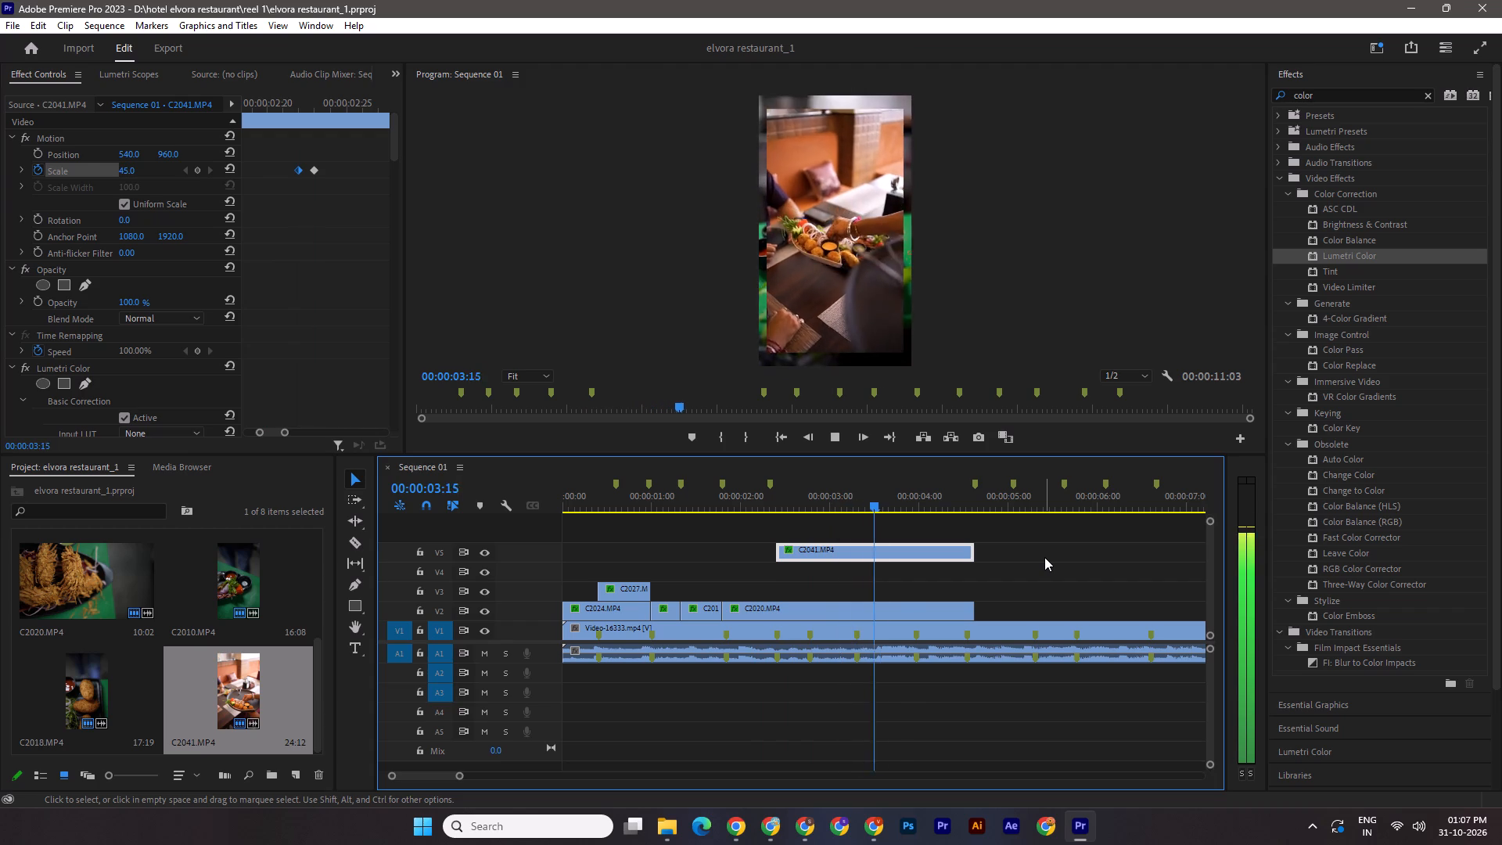
key(space)
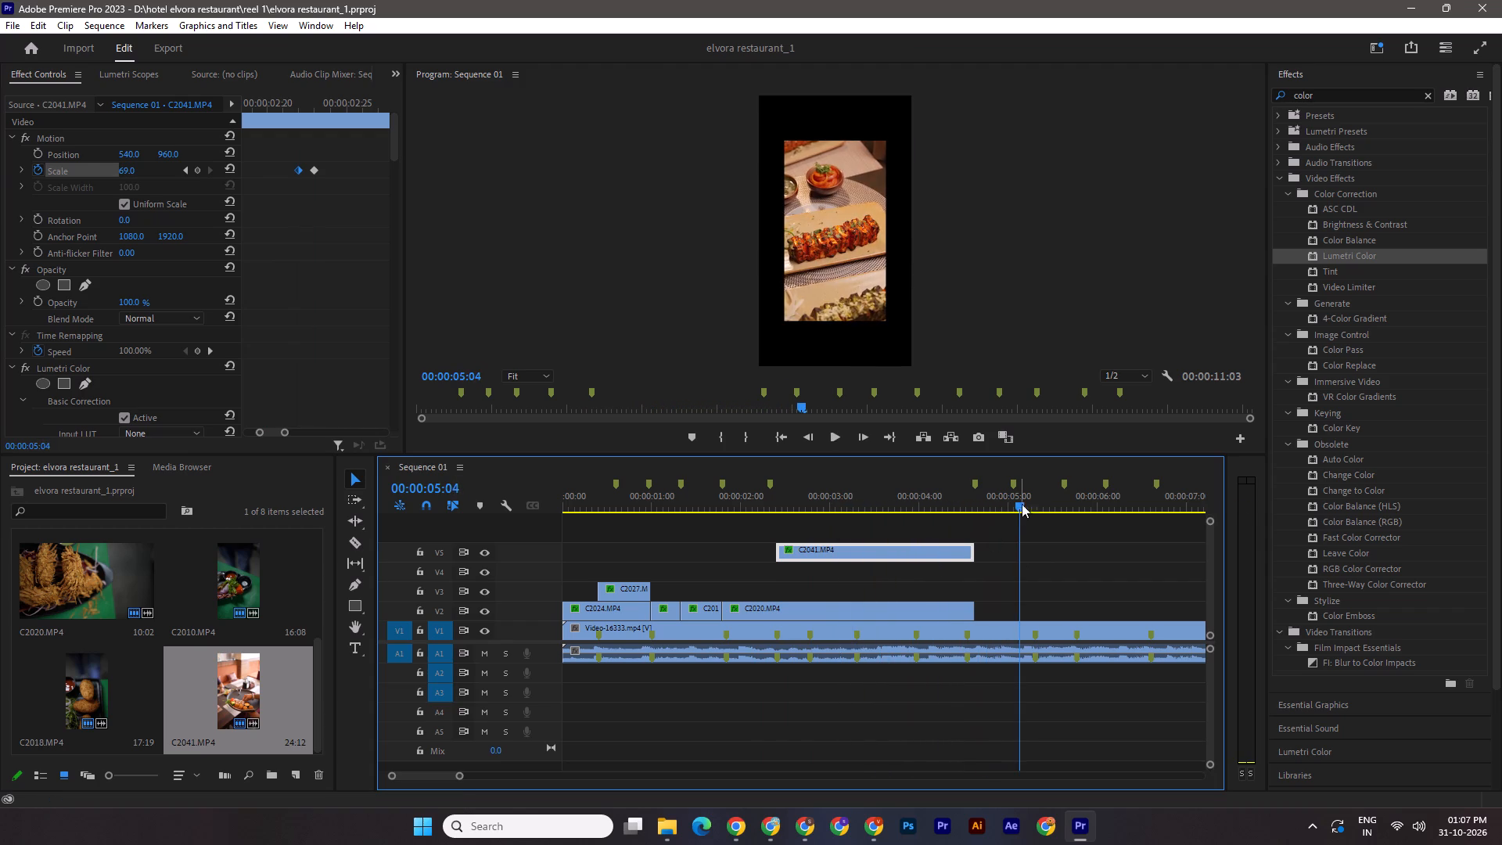
drag(1026, 499, 967, 502)
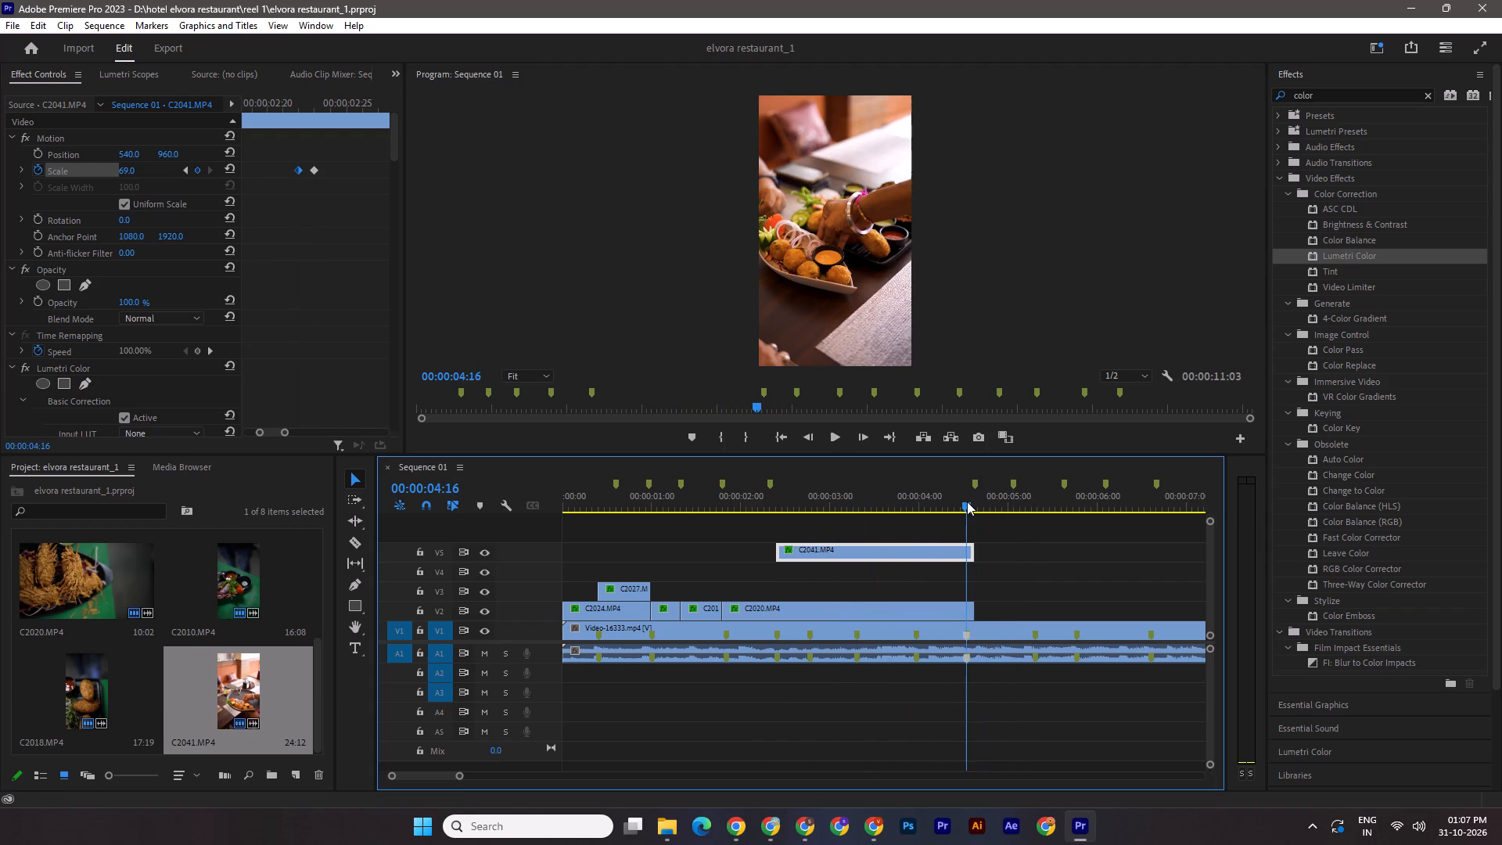
drag(967, 502, 976, 501)
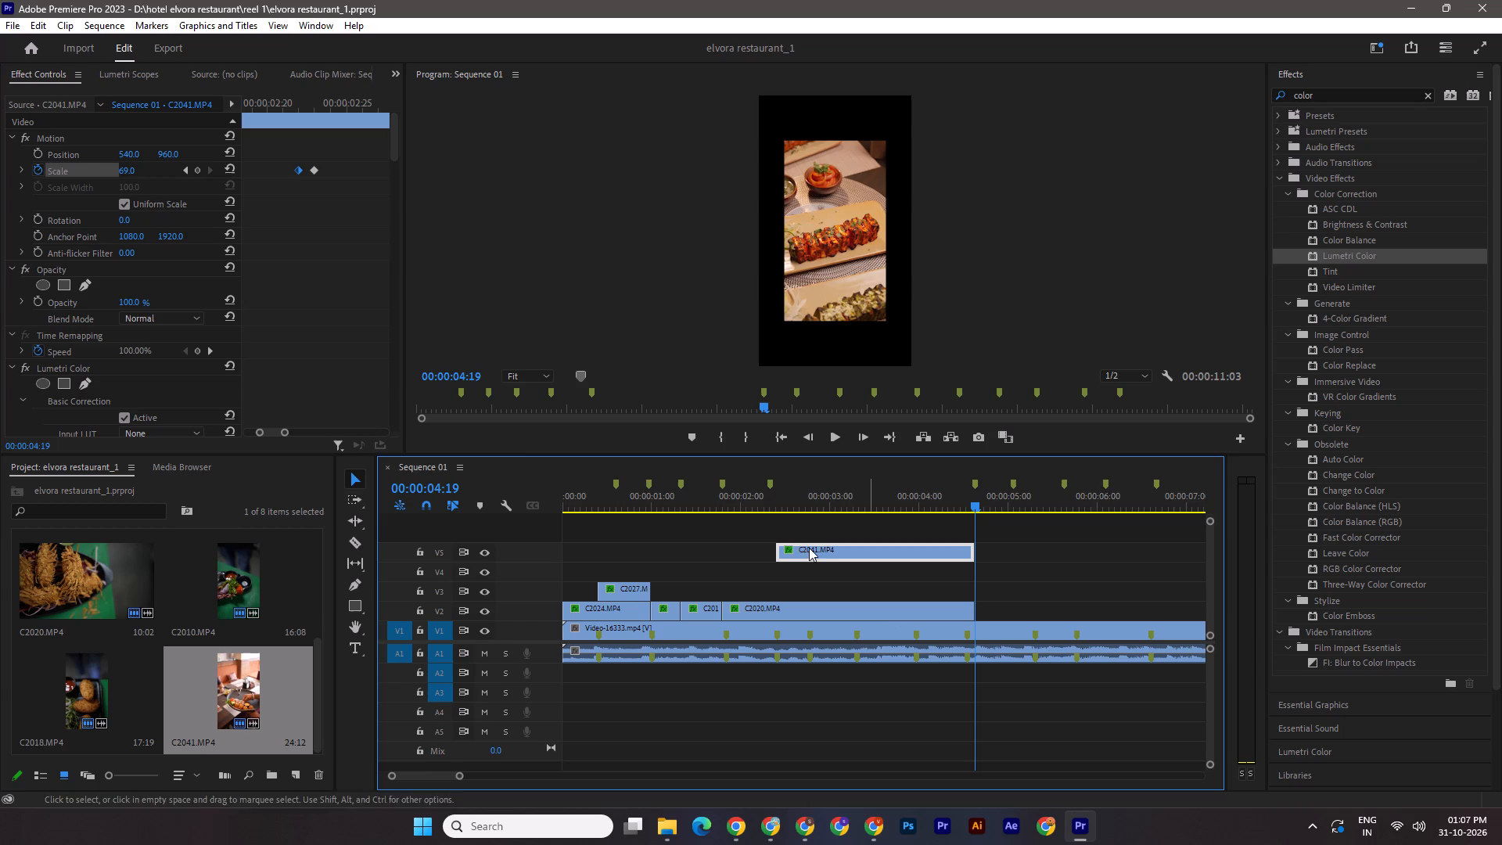
drag(286, 432, 300, 432)
drag(271, 430, 285, 431)
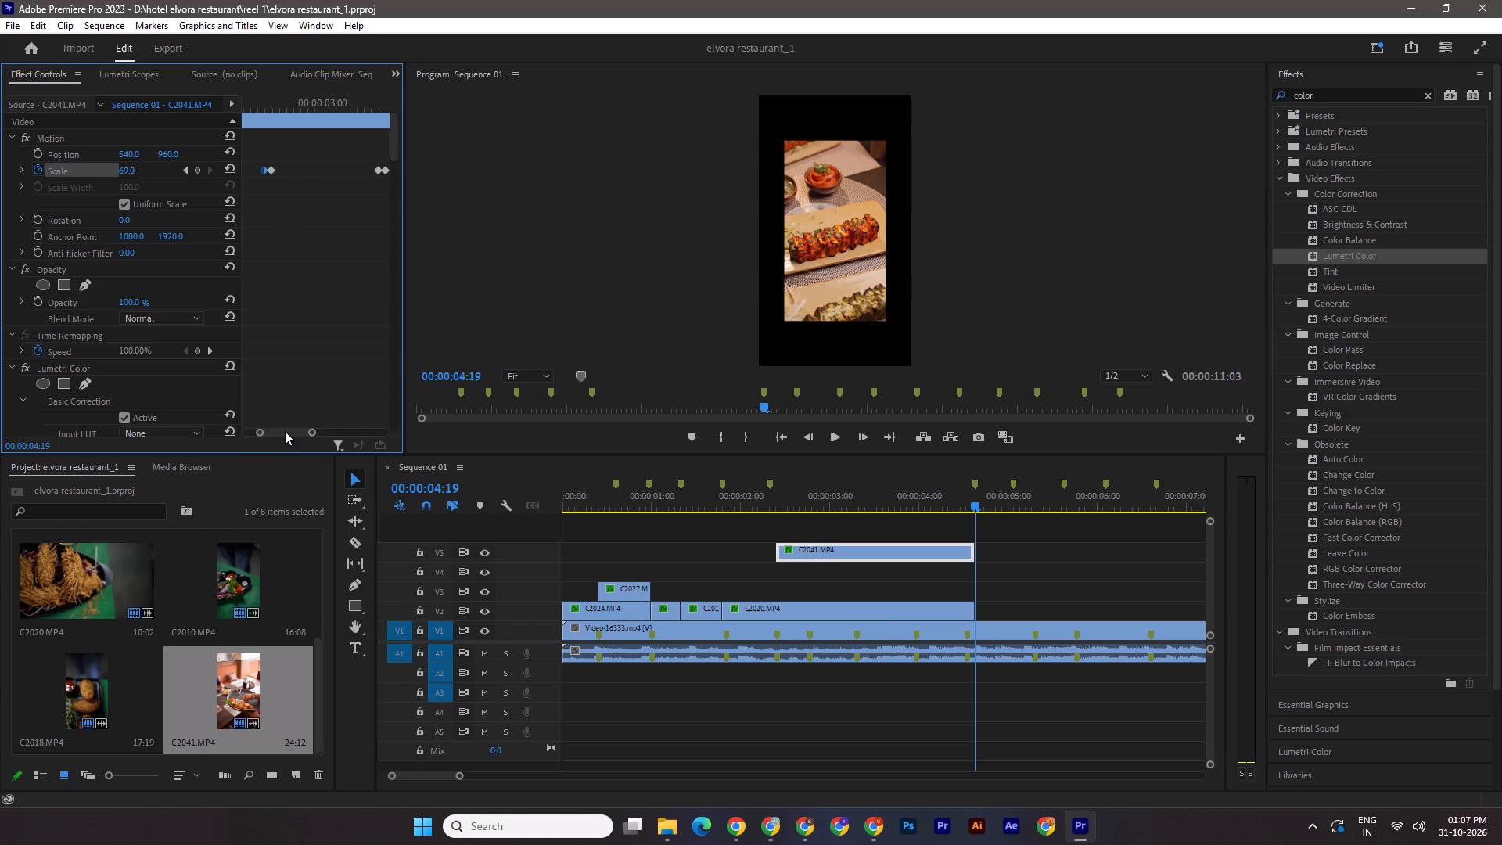
drag(285, 431, 418, 440)
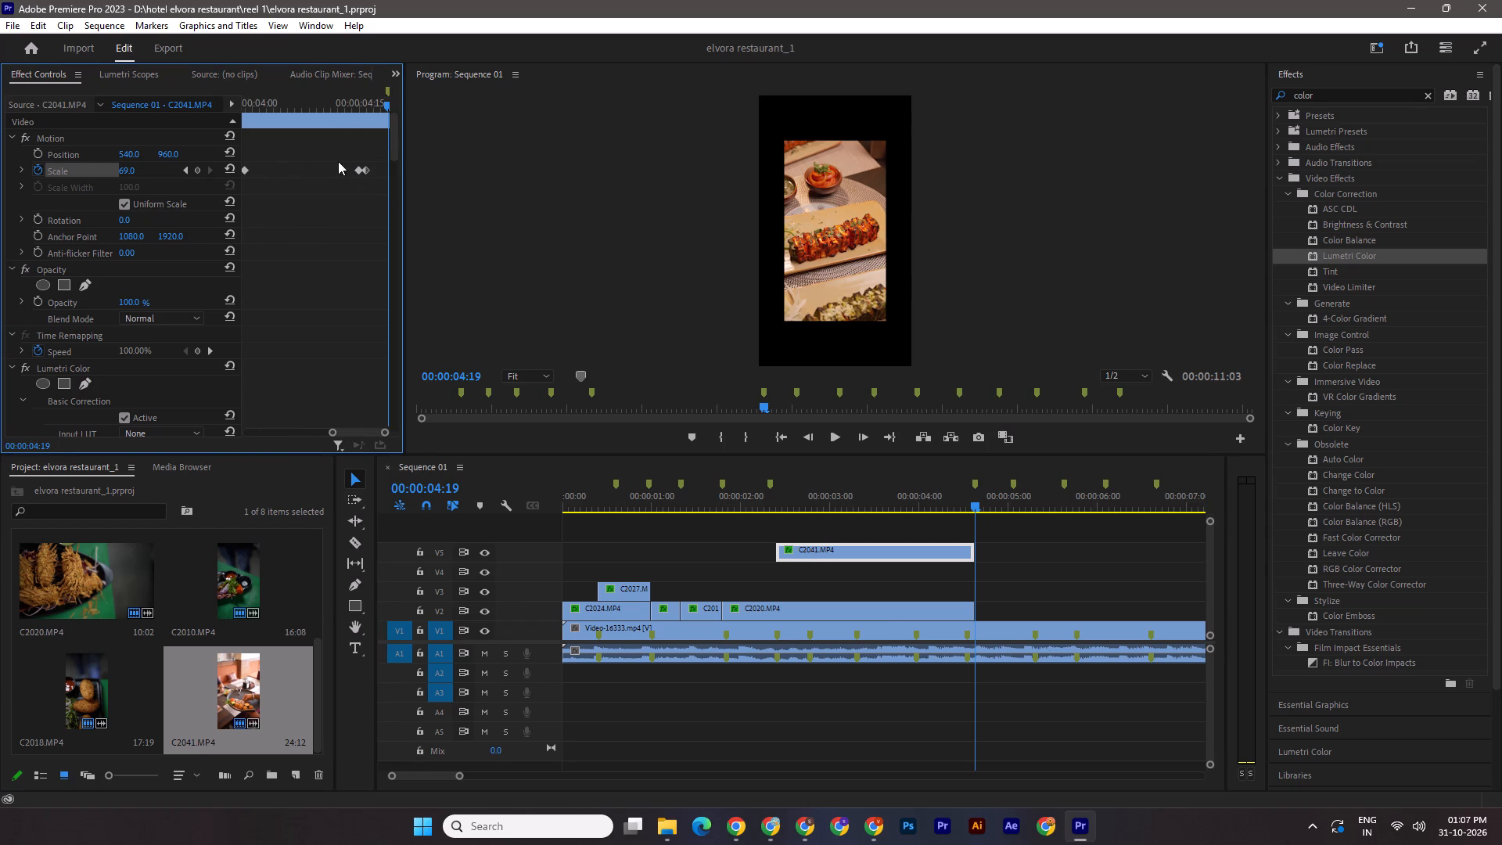
drag(338, 153, 385, 196)
drag(344, 164, 372, 183)
drag(366, 171, 395, 174)
drag(380, 169, 403, 165)
click(360, 203)
drag(379, 170, 395, 171)
drag(372, 171, 379, 171)
key(ctrl+s)
Play back C2041.MP4's stepped scale animation twice to check its timing, save the project, and return to 00:00:04:18.
drag(976, 497, 918, 491)
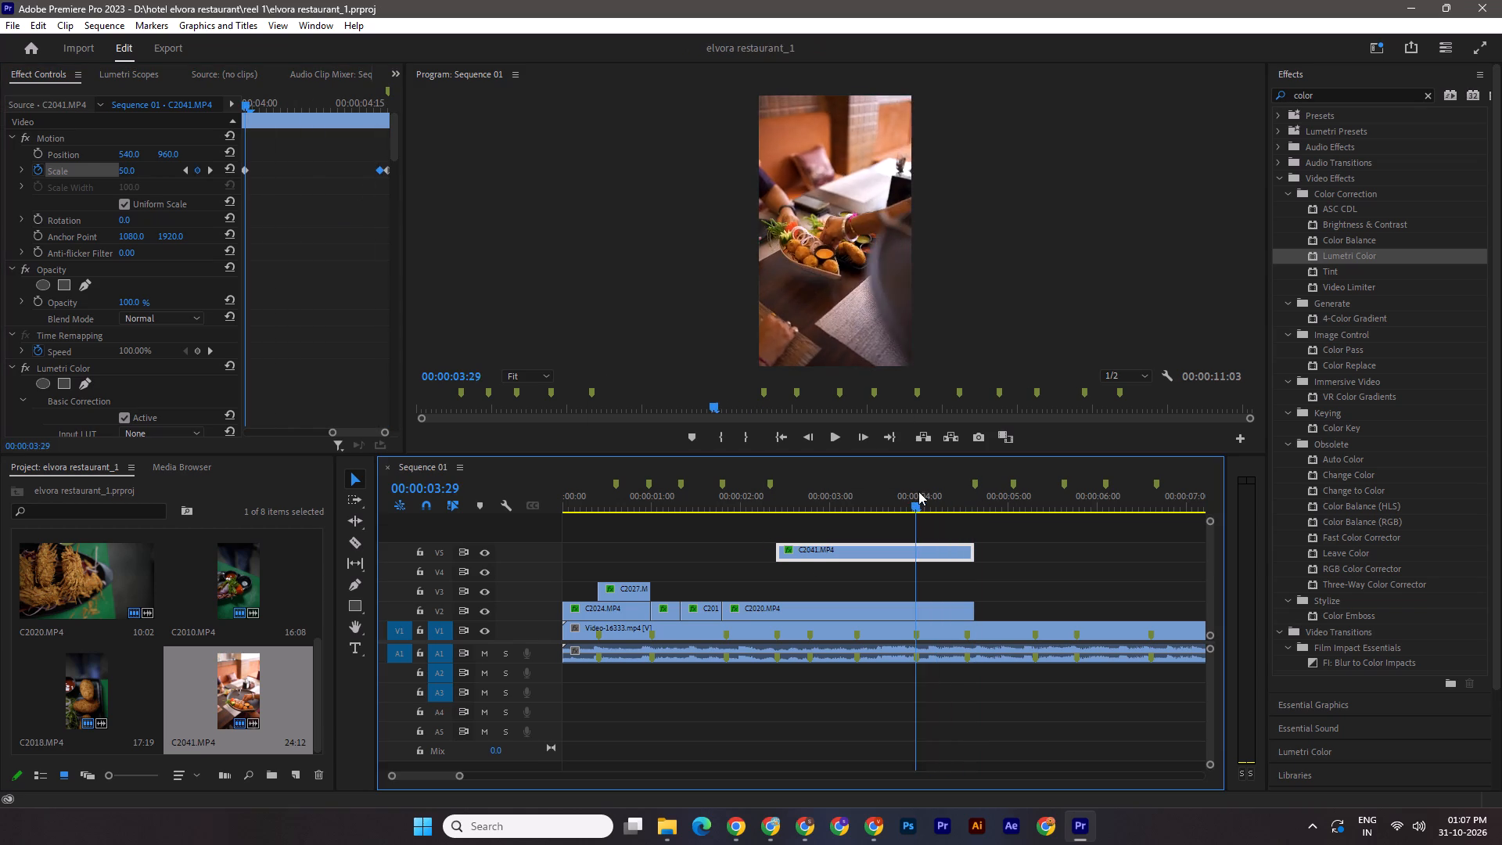
drag(918, 491, 746, 502)
key(space)
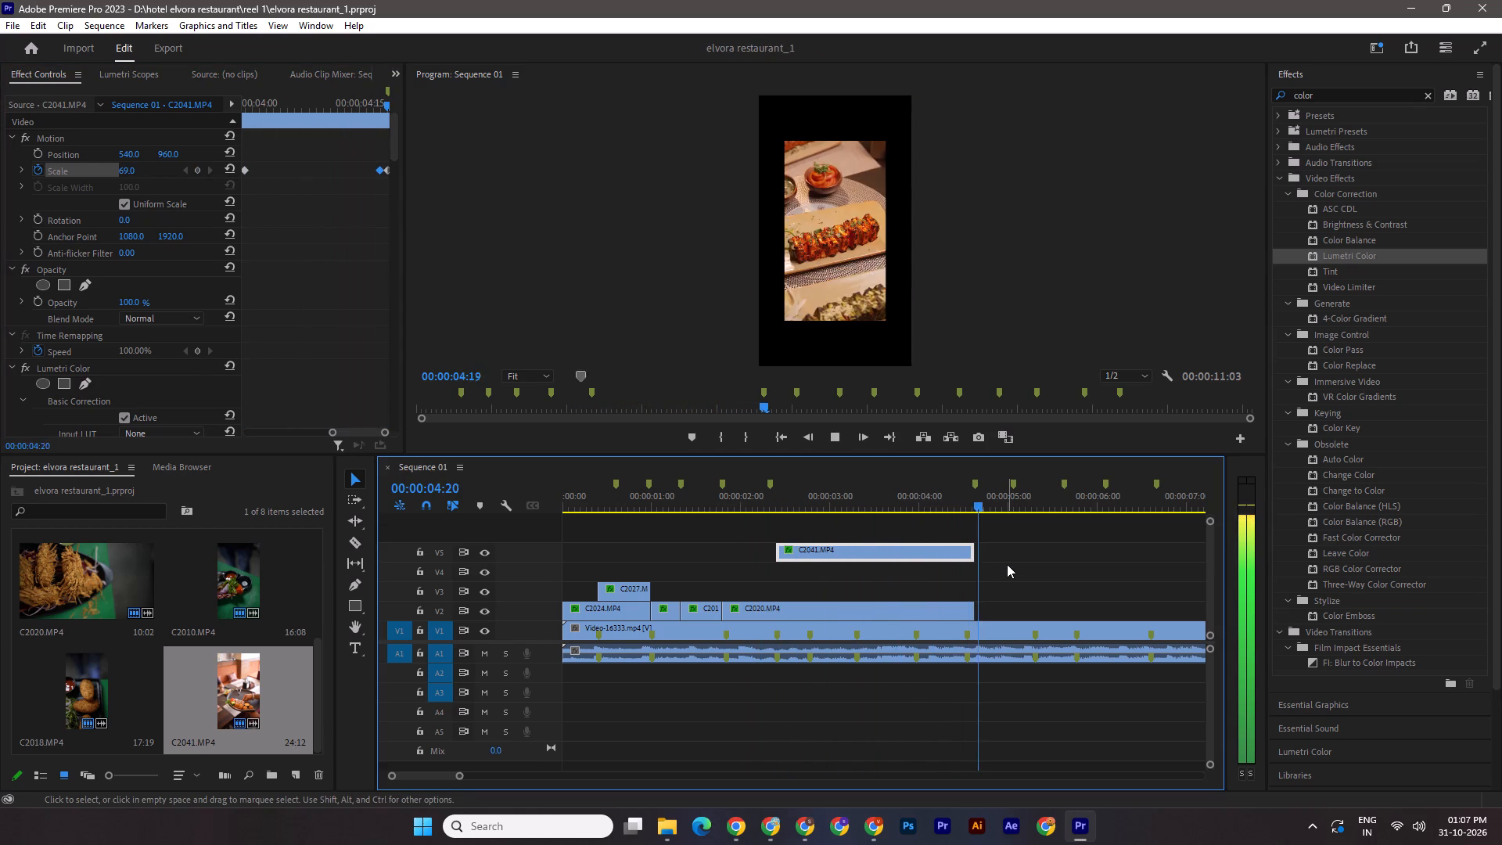
key(space)
drag(1026, 507, 715, 505)
key(space)
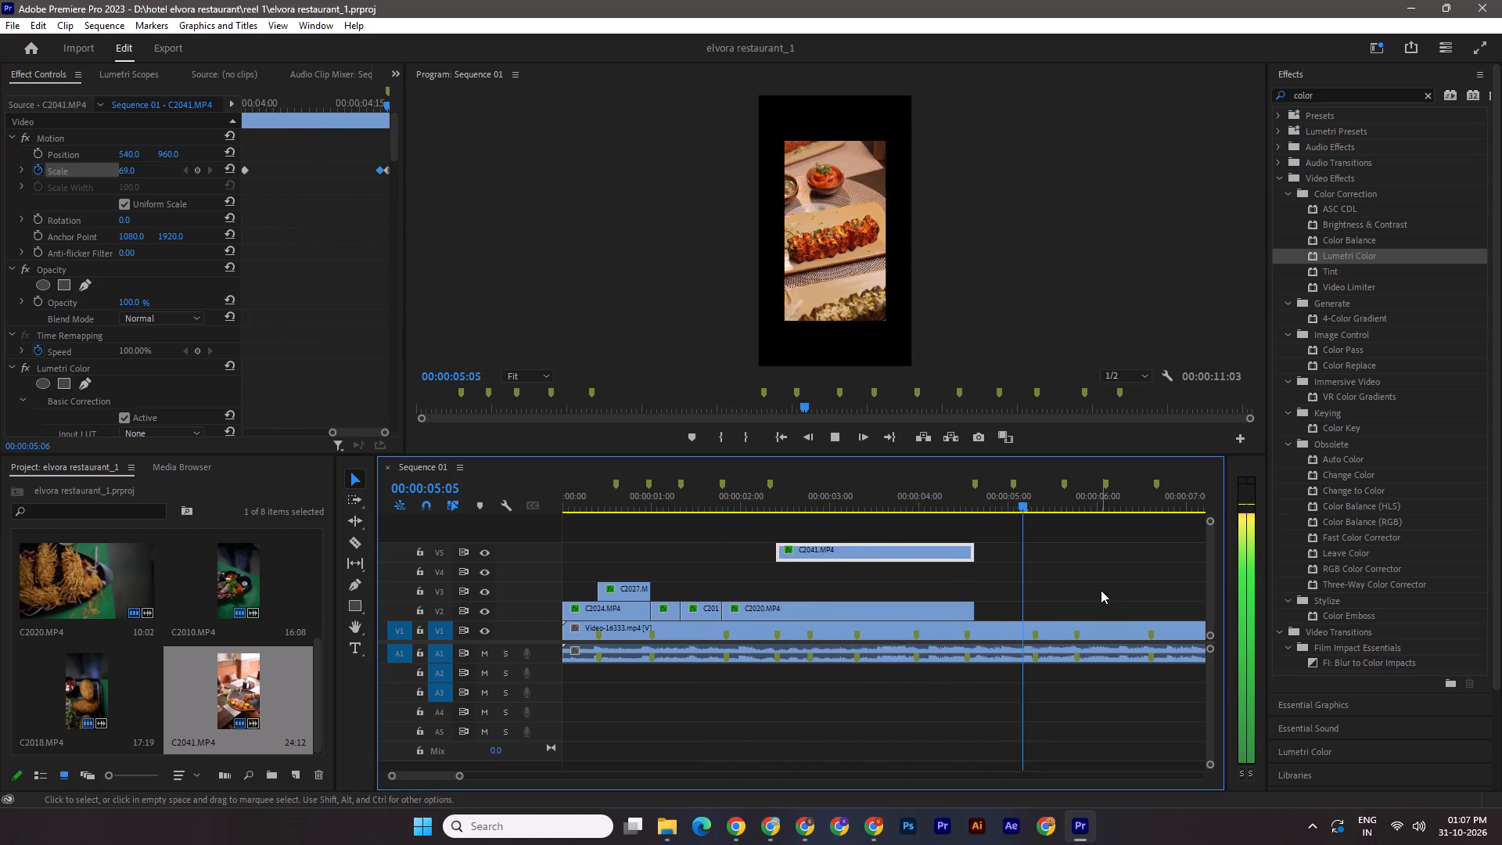
key(space)
key(ctrl+s)
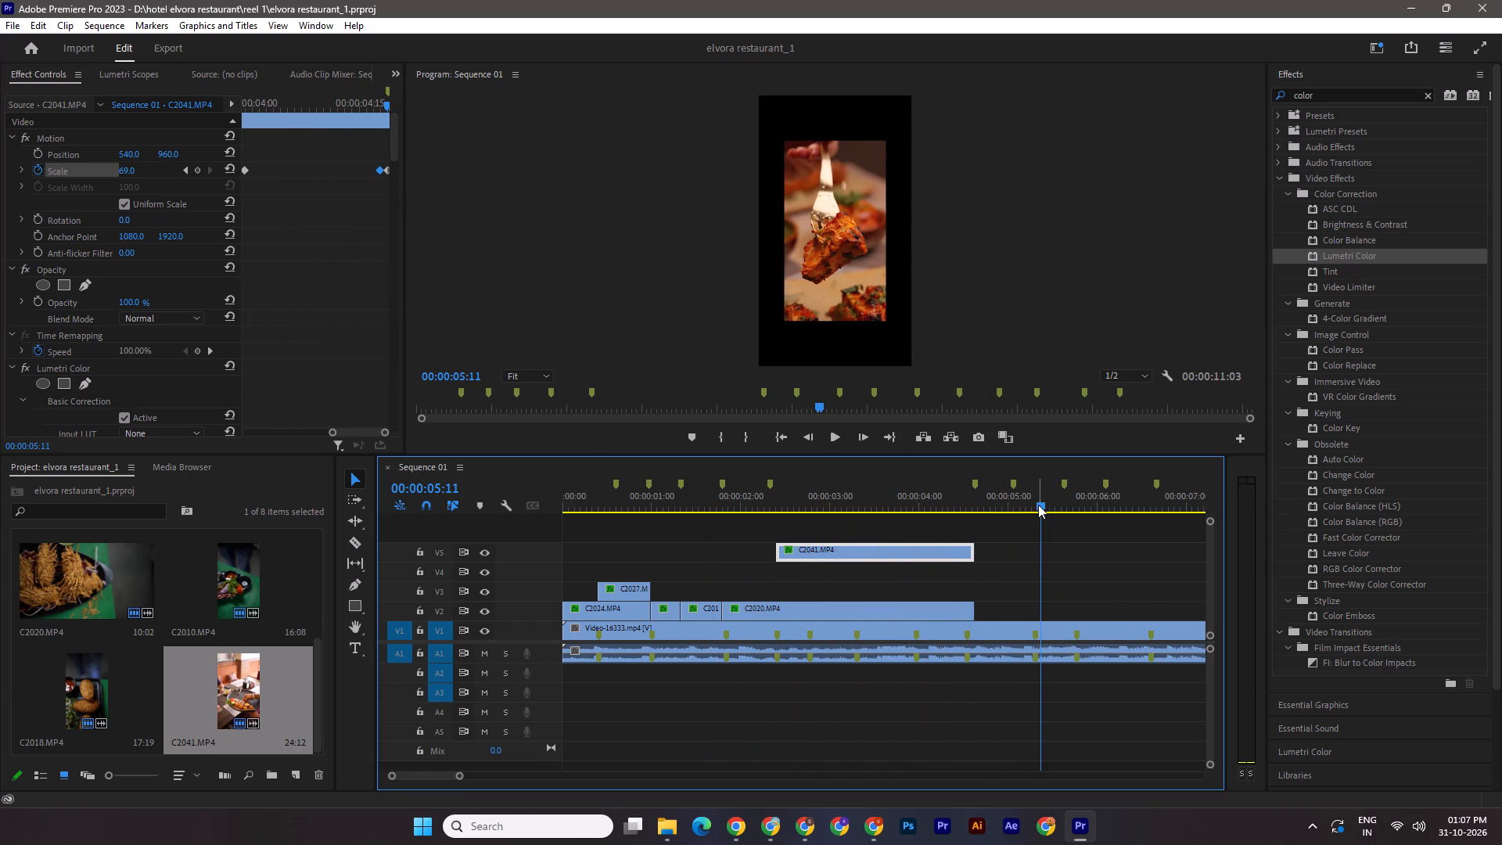
drag(1036, 505, 966, 509)
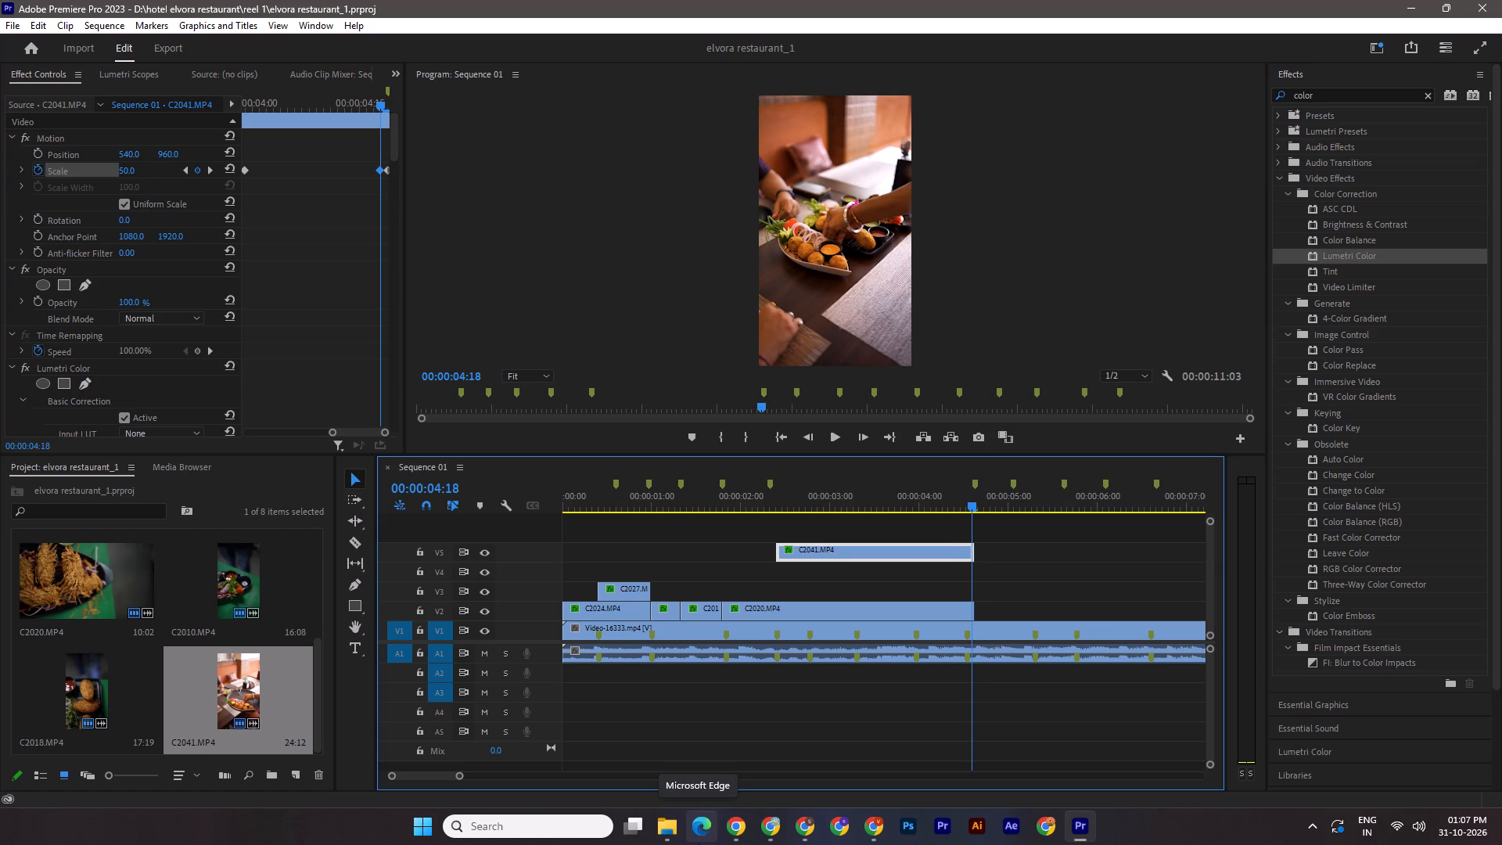
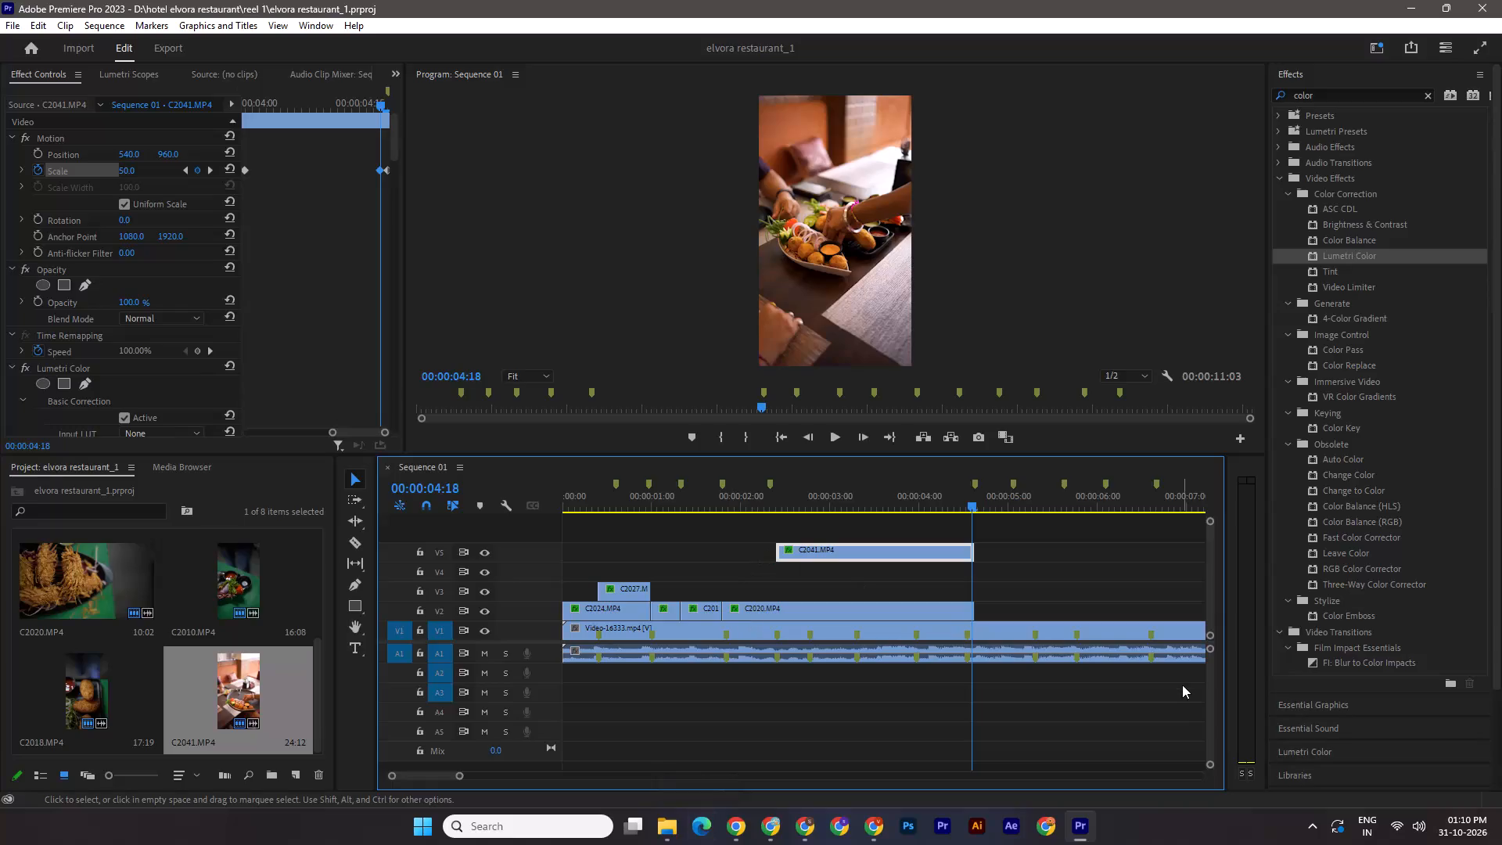
Save the project, then review the whole edit from its start, examining the opening C2024.MP4 shot and inset up to 00:00:00:18.
key(ctrl+s)
drag(978, 509, 584, 505)
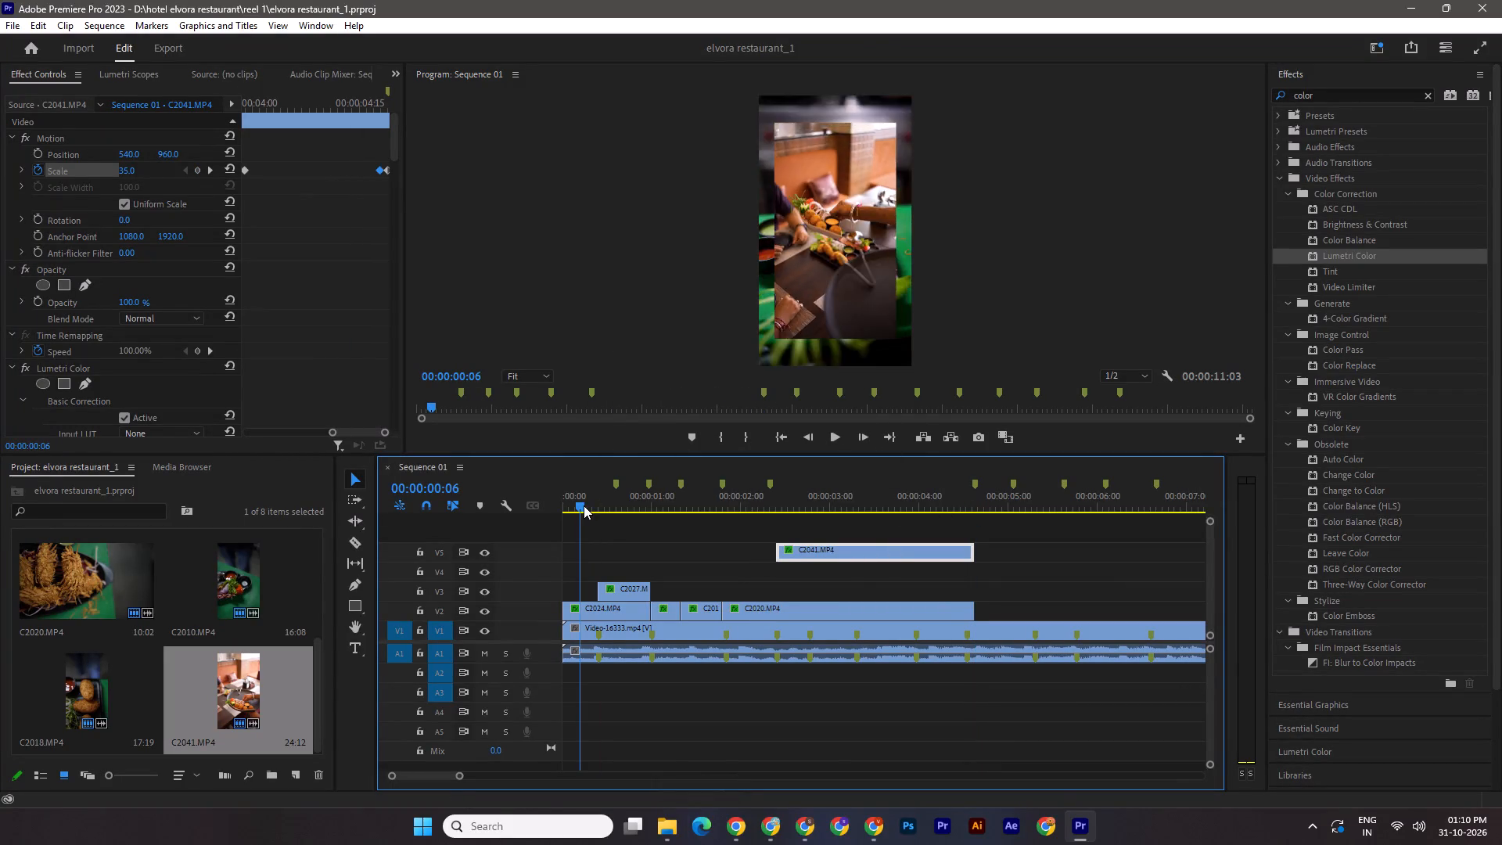
drag(584, 505, 585, 506)
drag(583, 501, 551, 501)
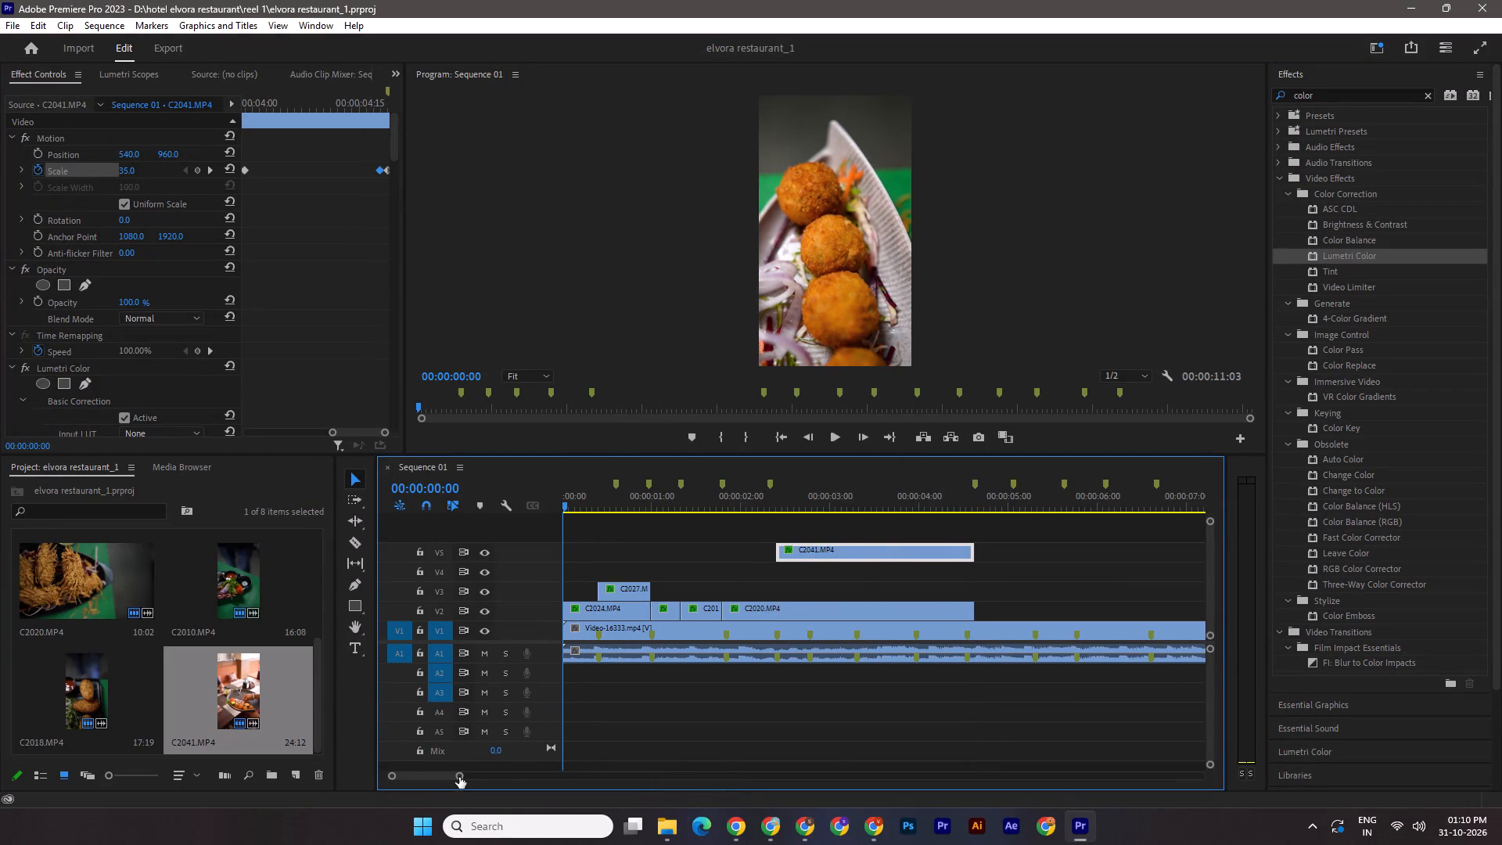
drag(459, 773, 505, 778)
drag(503, 779, 491, 782)
key(ctrl+s)
drag(562, 505, 590, 508)
drag(568, 502, 596, 504)
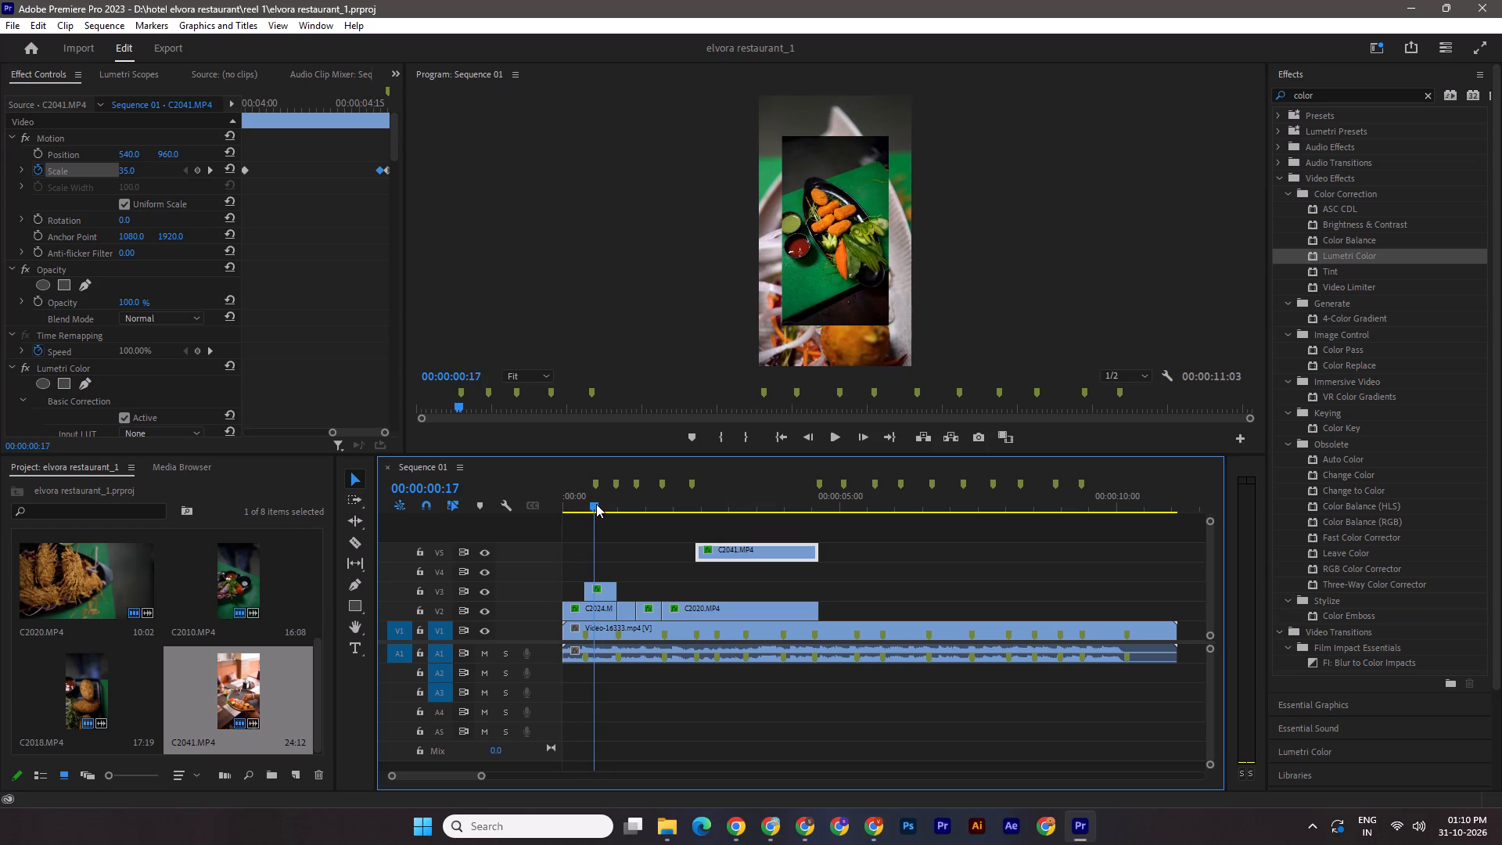
drag(596, 504, 594, 504)
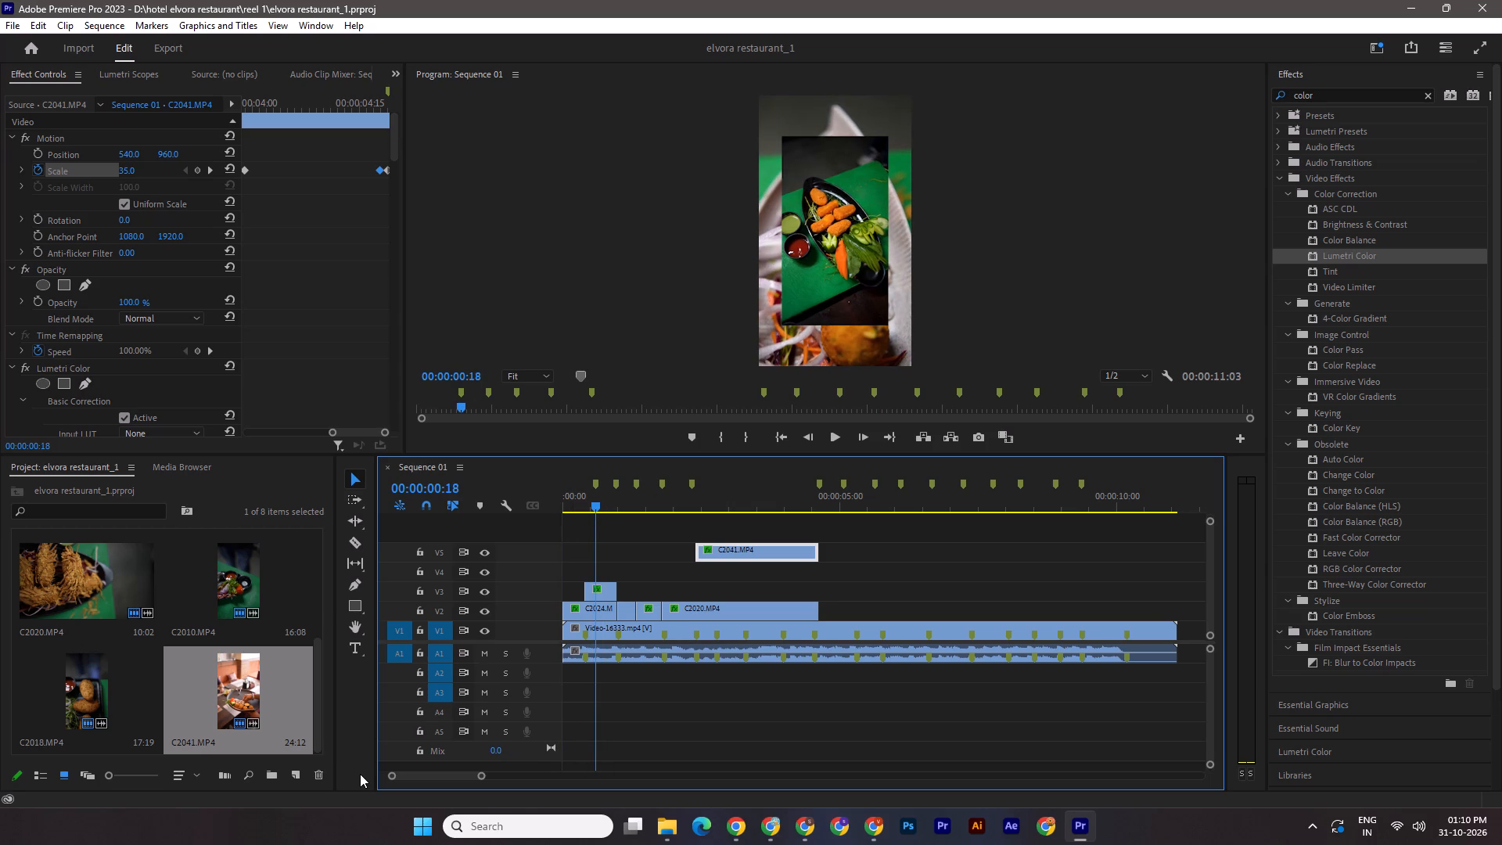
key(ctrl+s)
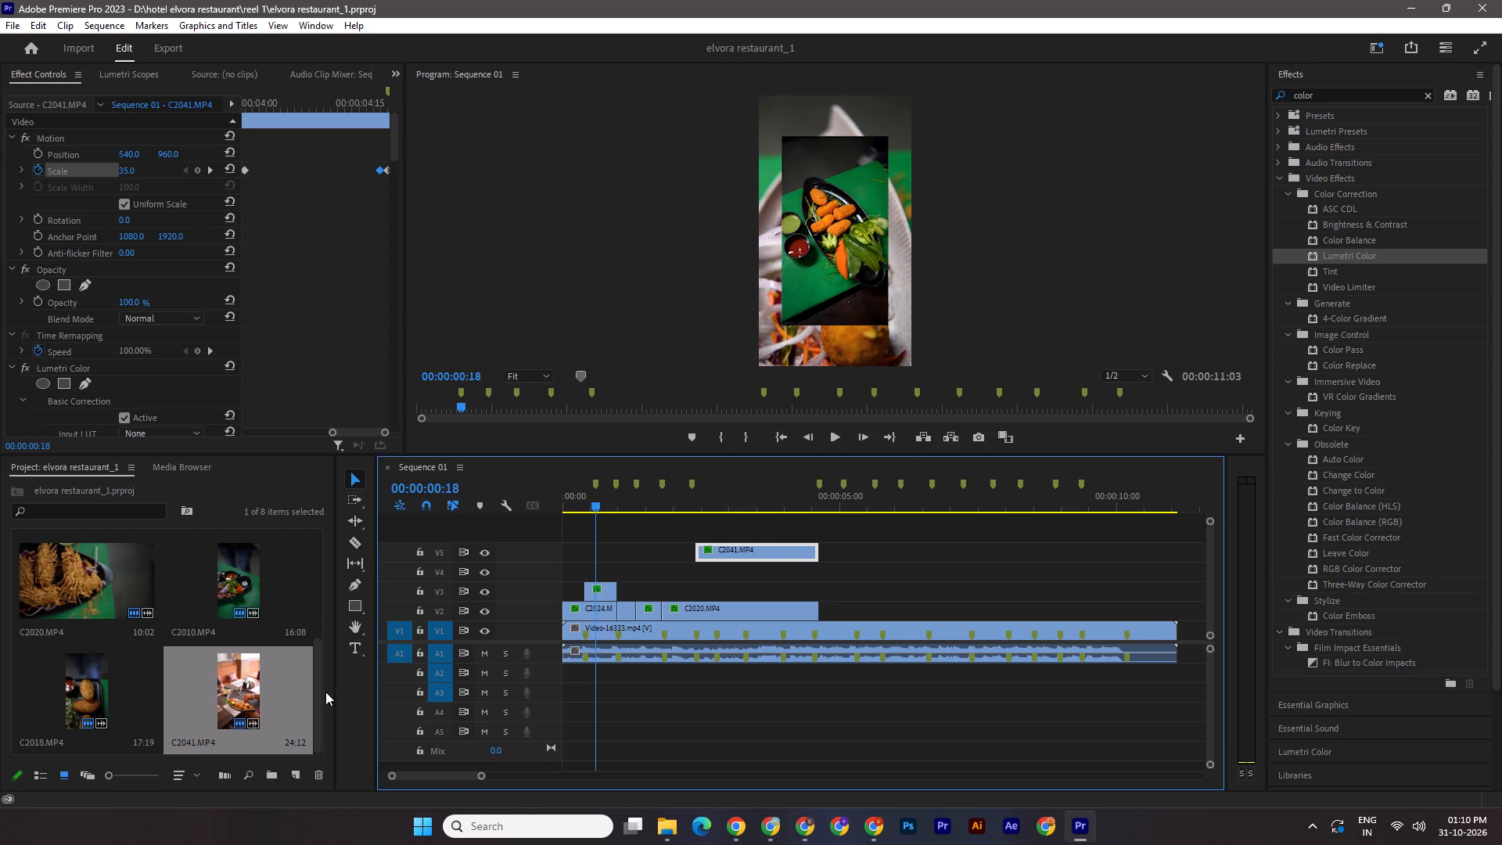
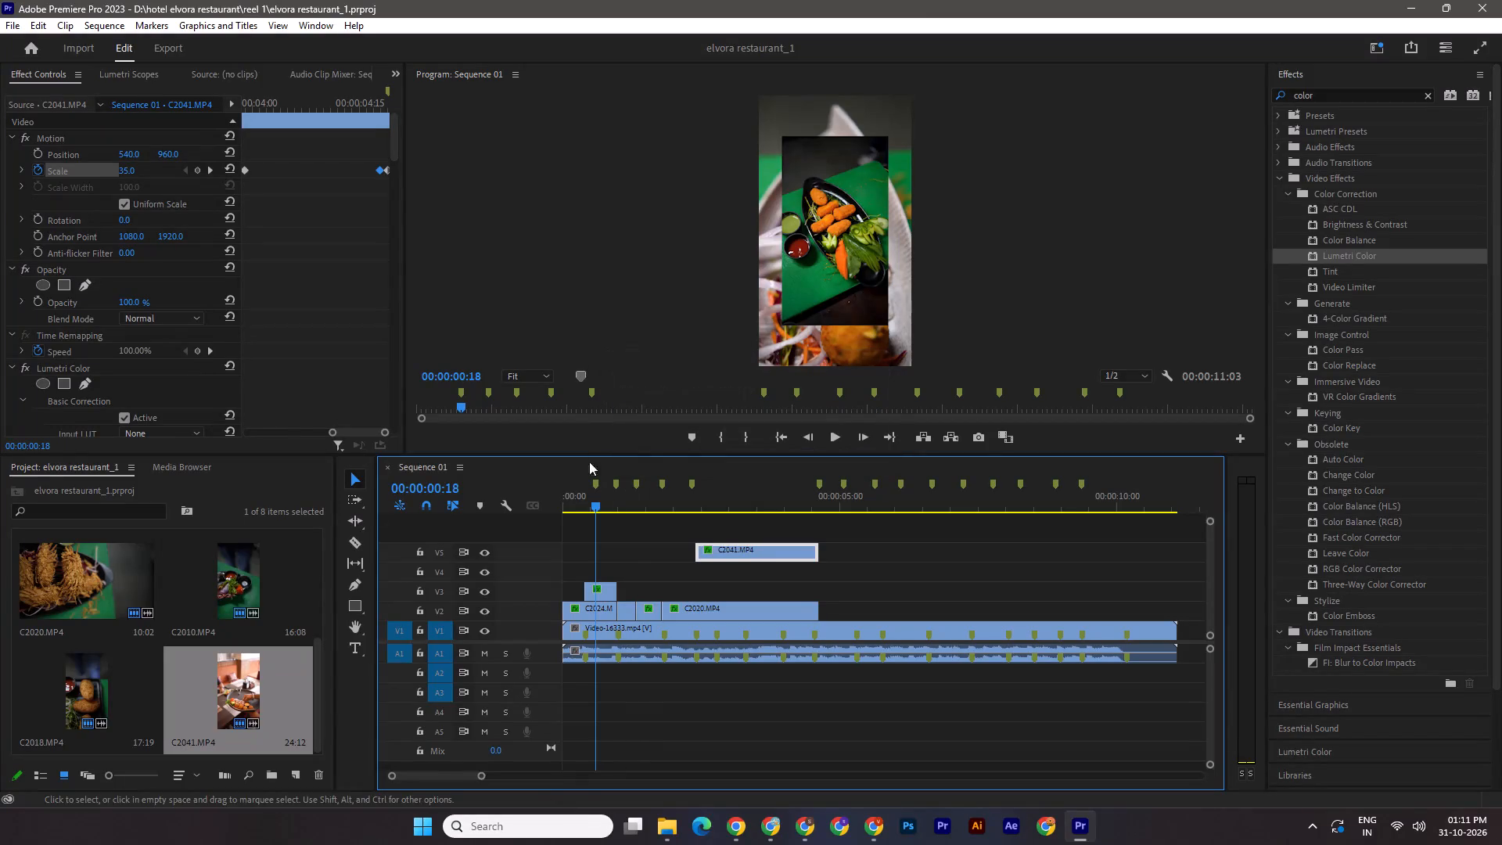
Save the project and play the edit from its start to about 00:00:05:27, examining the shots up to the end of C2041.MP4.
drag(595, 506, 550, 505)
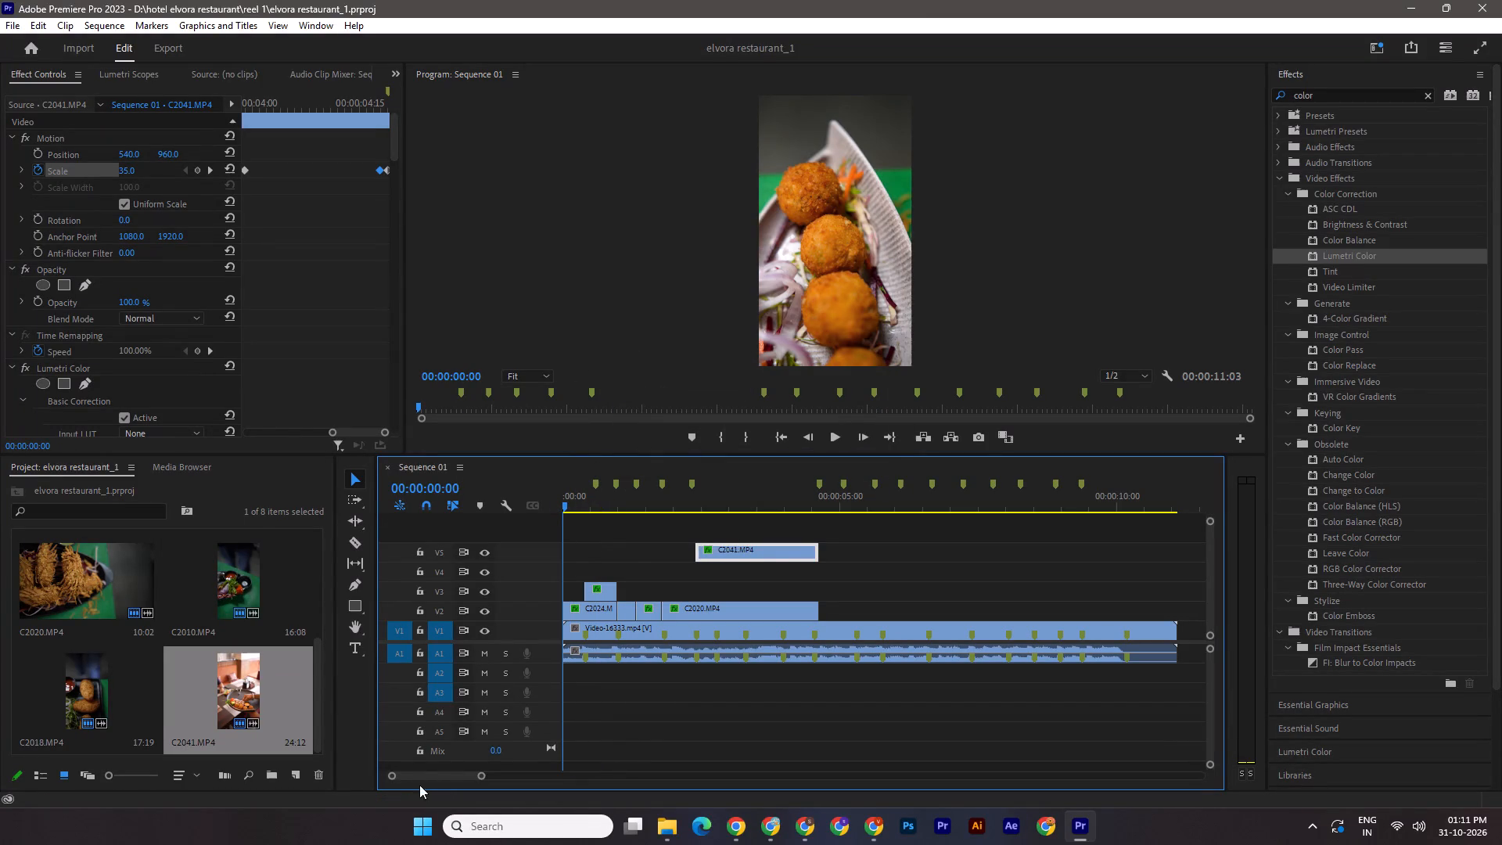
shift+drag(564, 507, 593, 507)
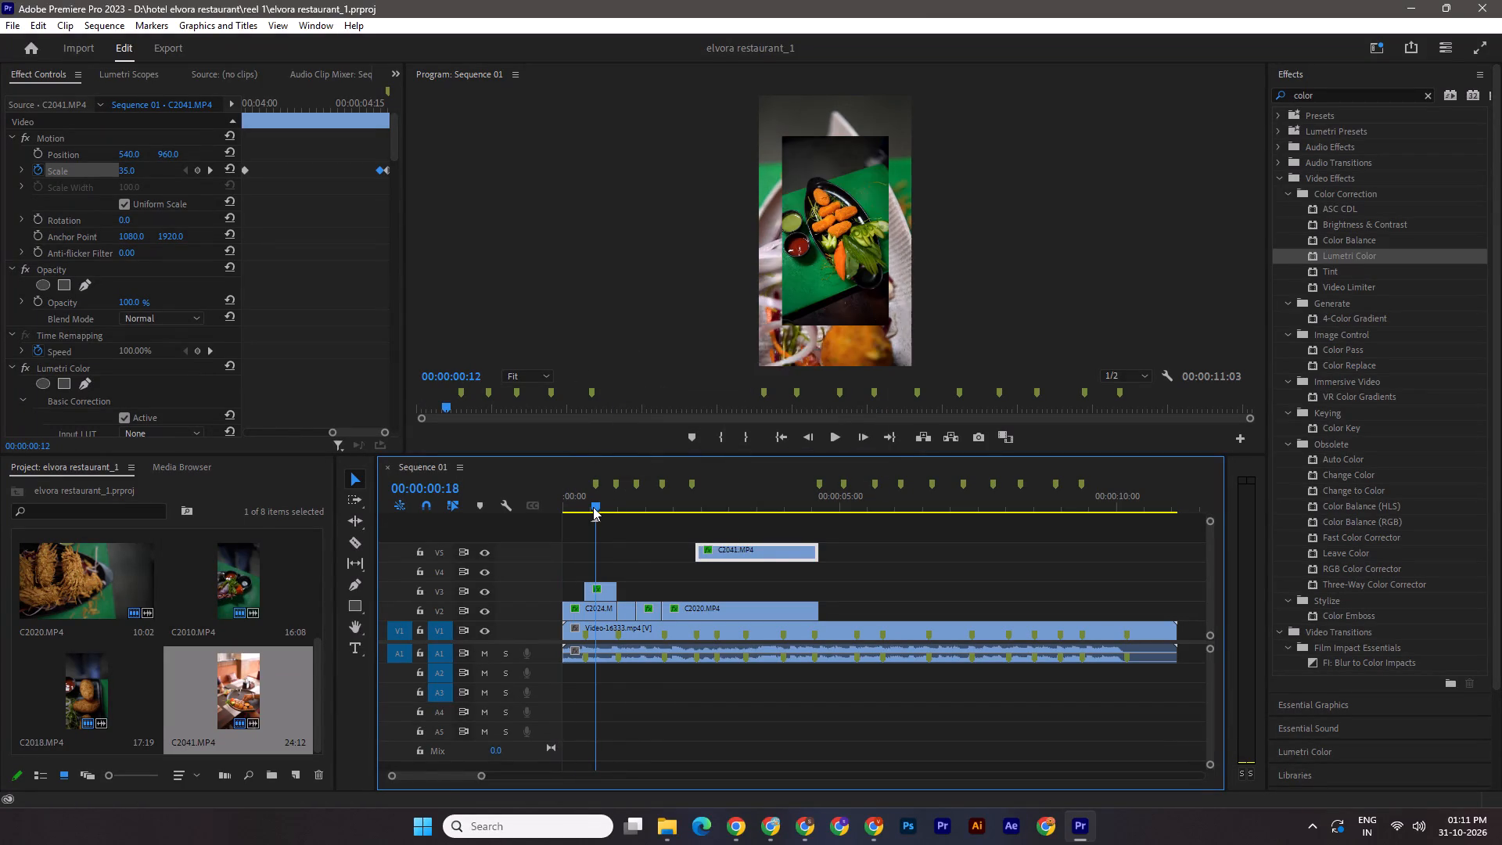
shift+drag(593, 507, 592, 509)
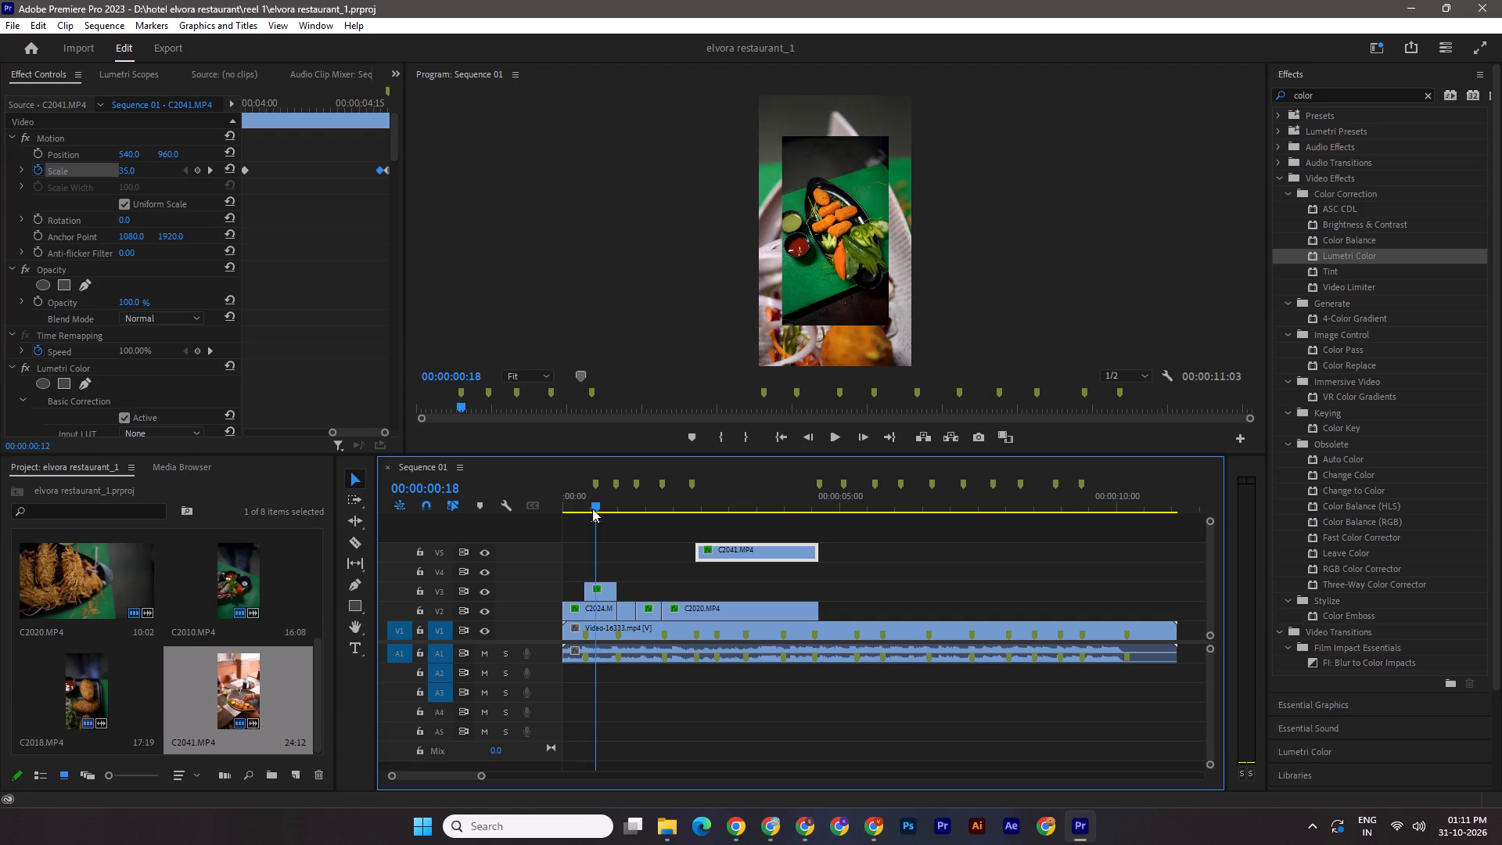
shift+drag(592, 509, 573, 514)
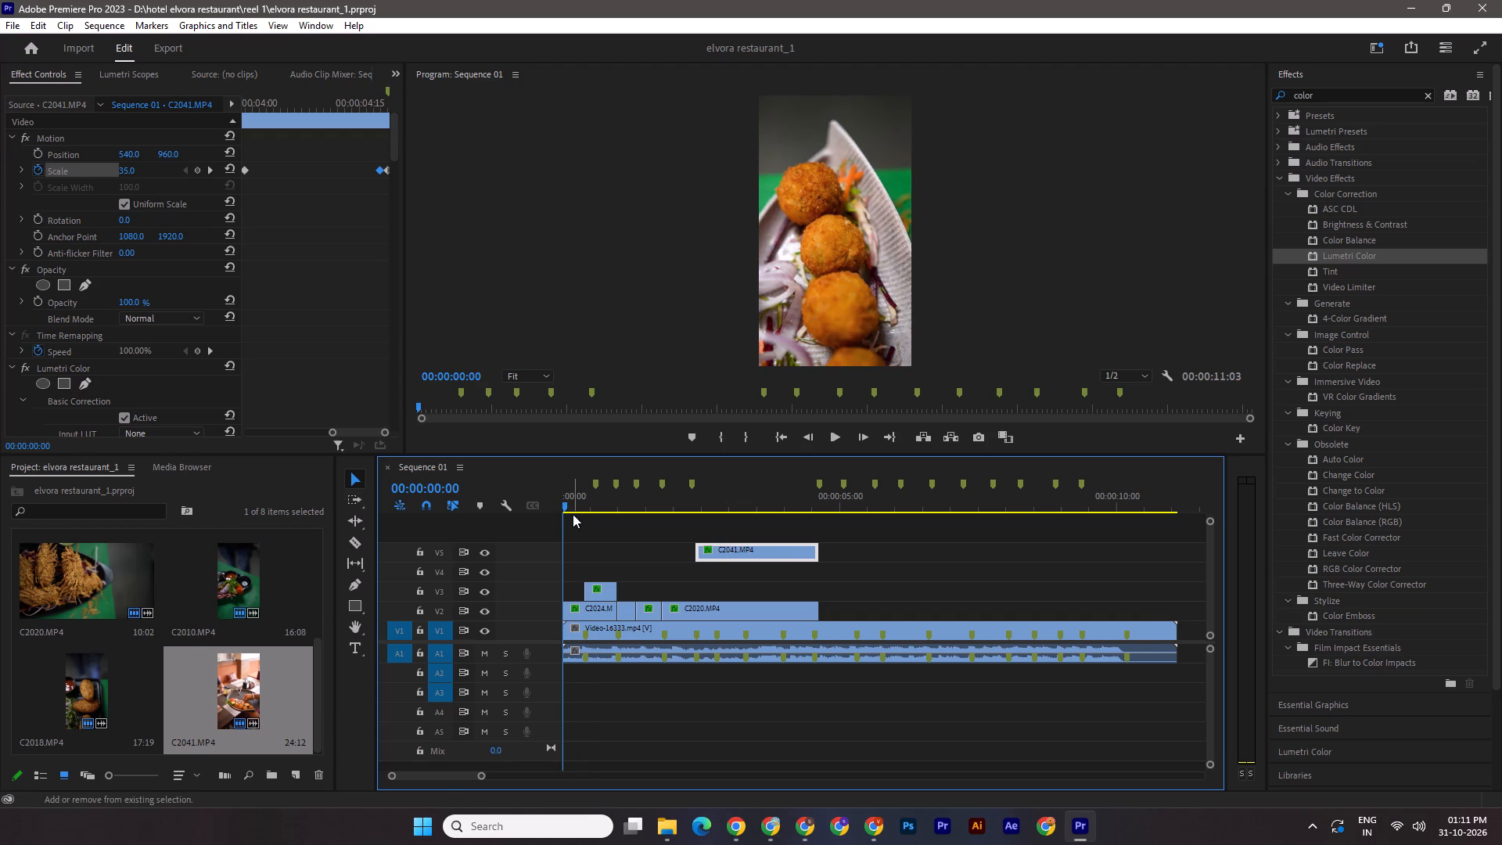
key(ctrl+s)
key(space)
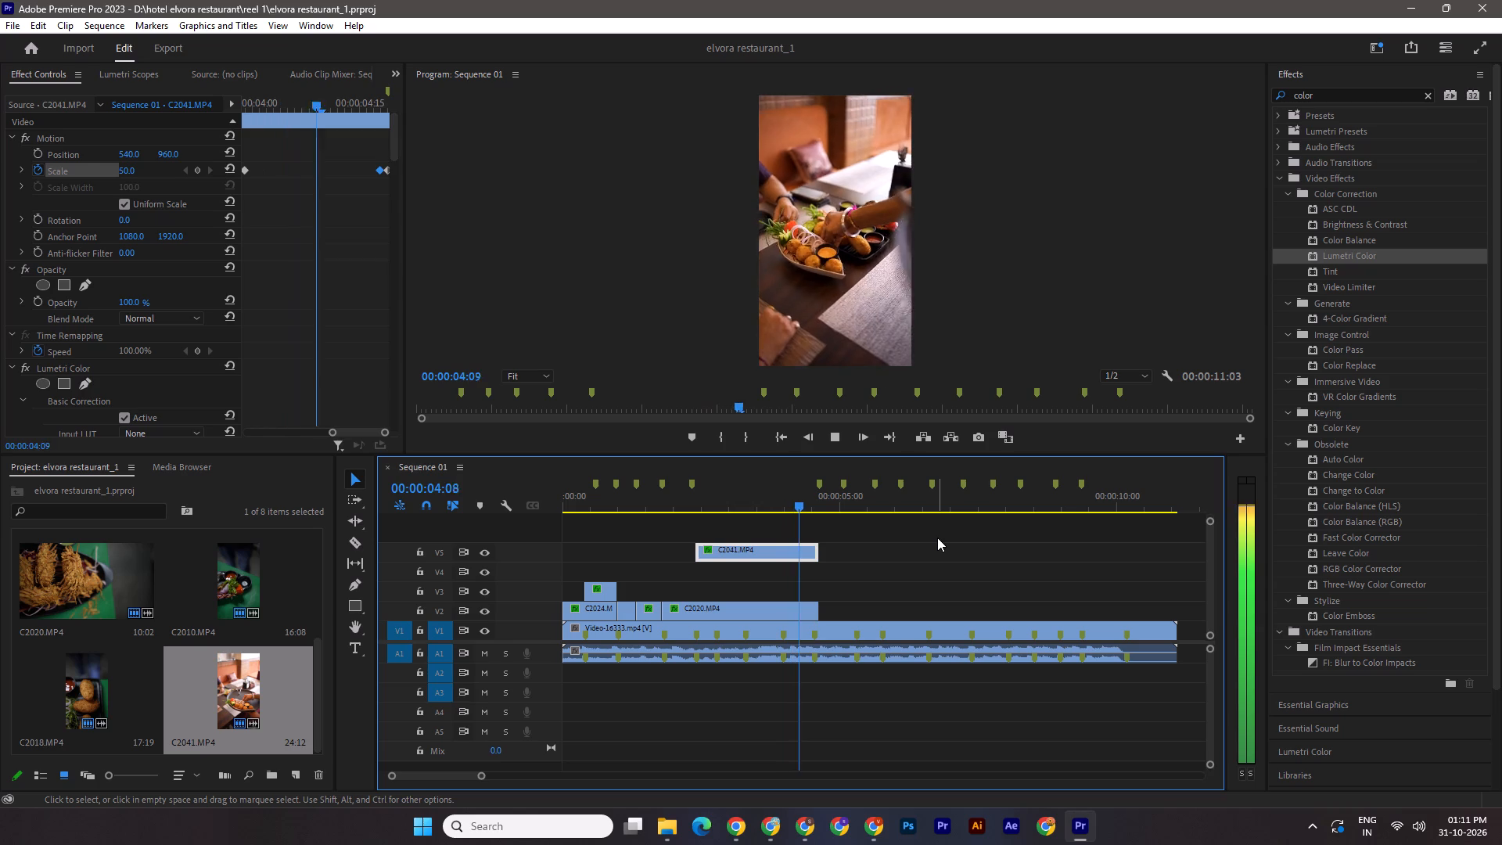
key(space)
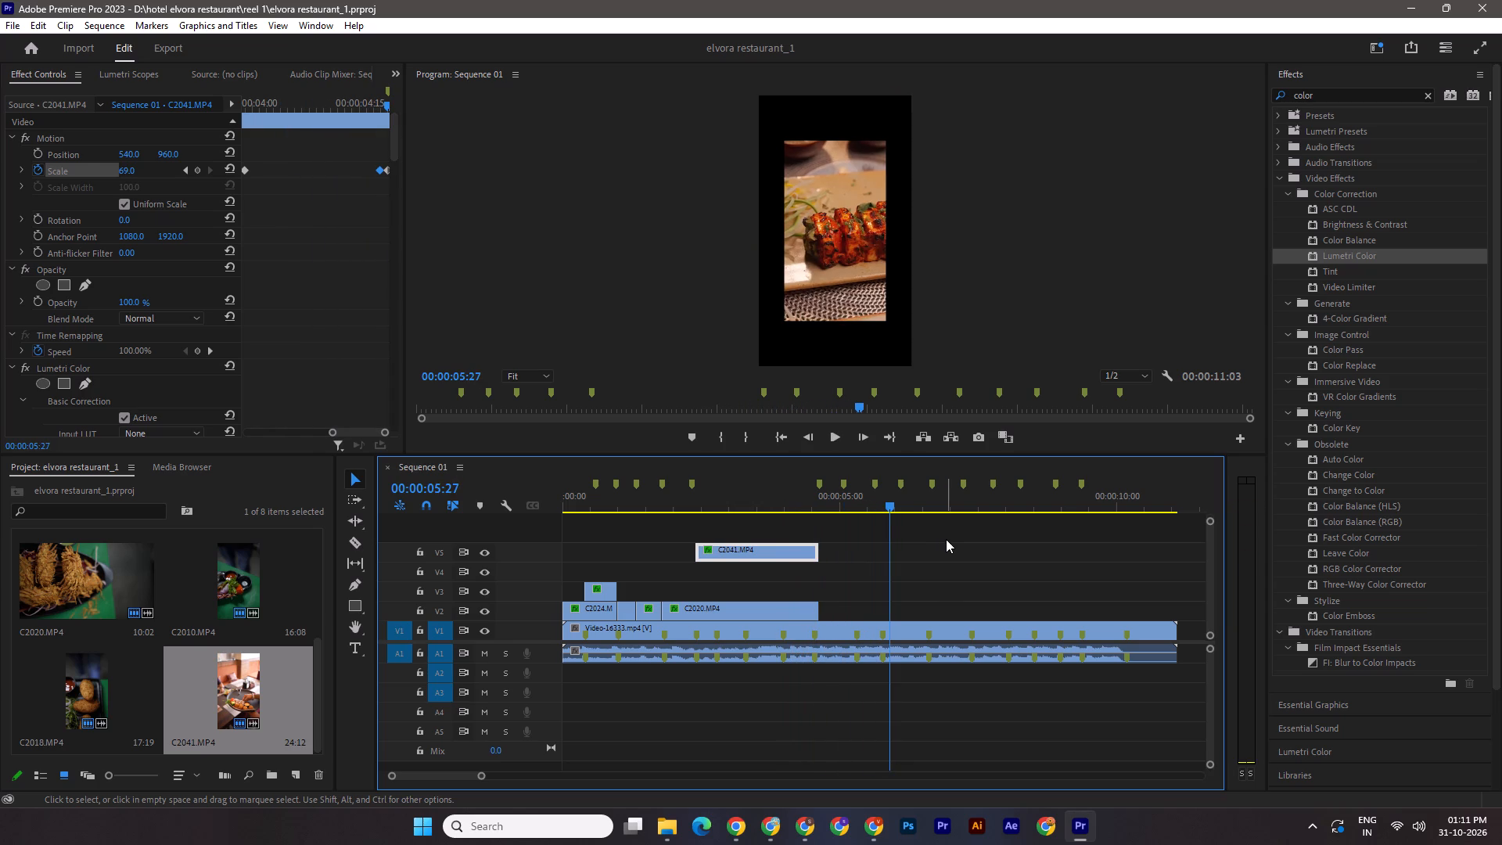
key(ctrl+s)
Bring C2030.MP4 from the reel 1 folder onto track V3, just after the end of C2041.MP4.
click(652, 822)
click(746, 768)
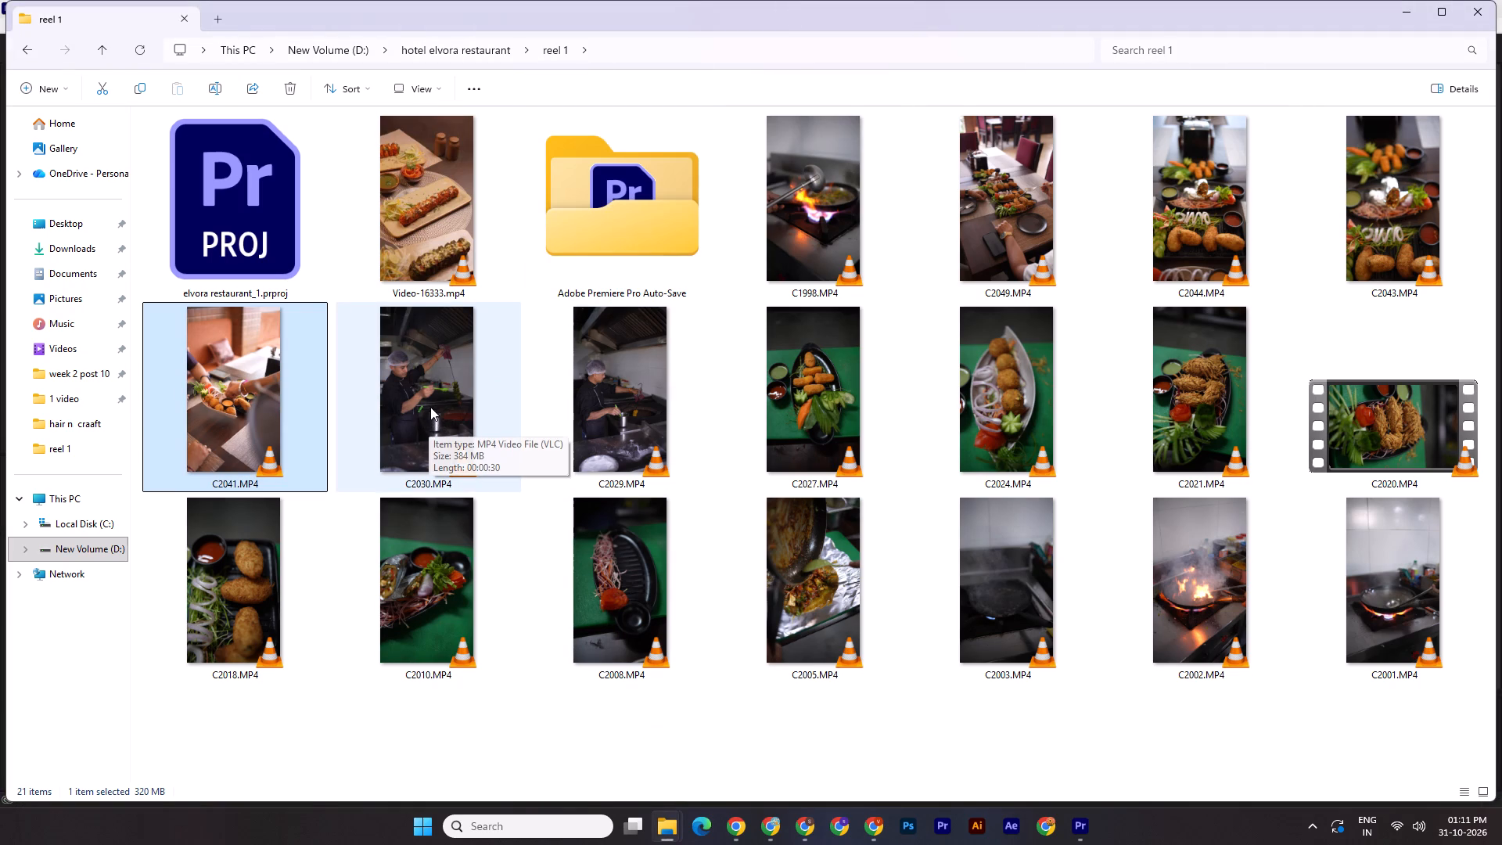
drag(430, 404, 850, 594)
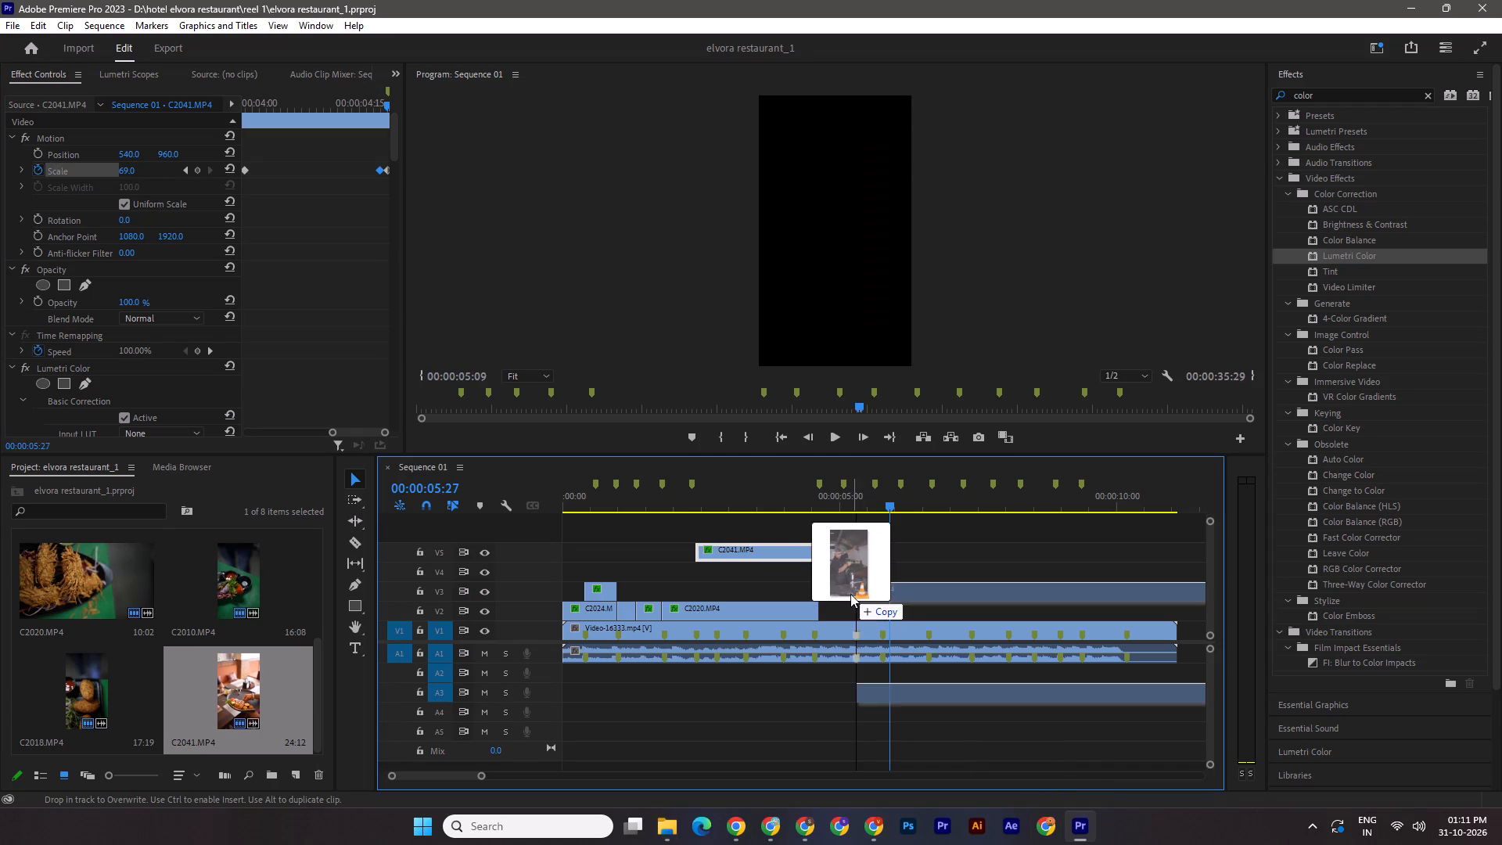
drag(850, 594, 830, 595)
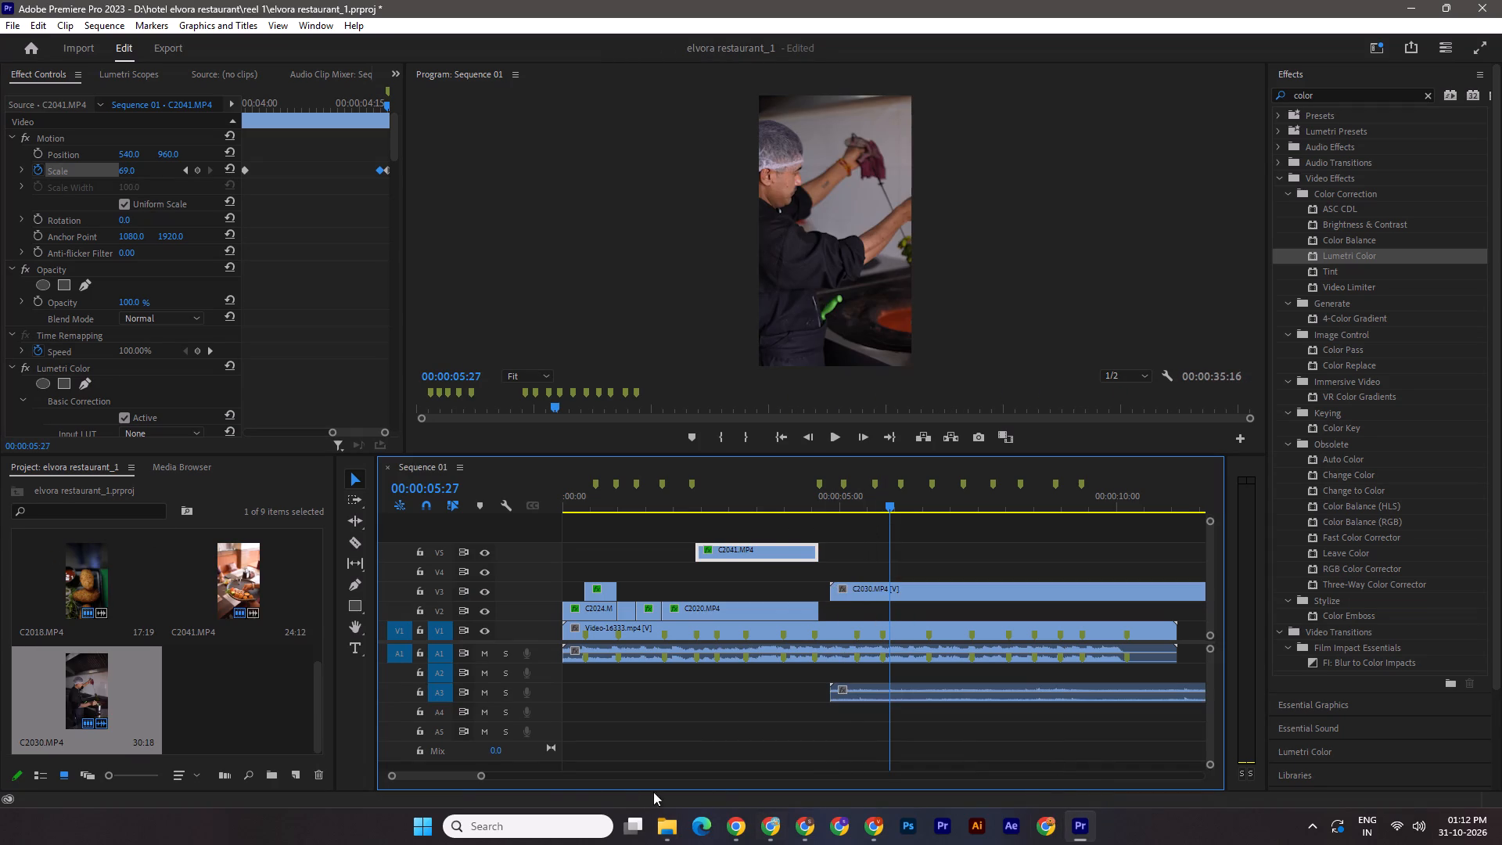
Unlink the C2030.MP4 clip's audio from its video and delete the audio from track A3.
drag(477, 775, 546, 778)
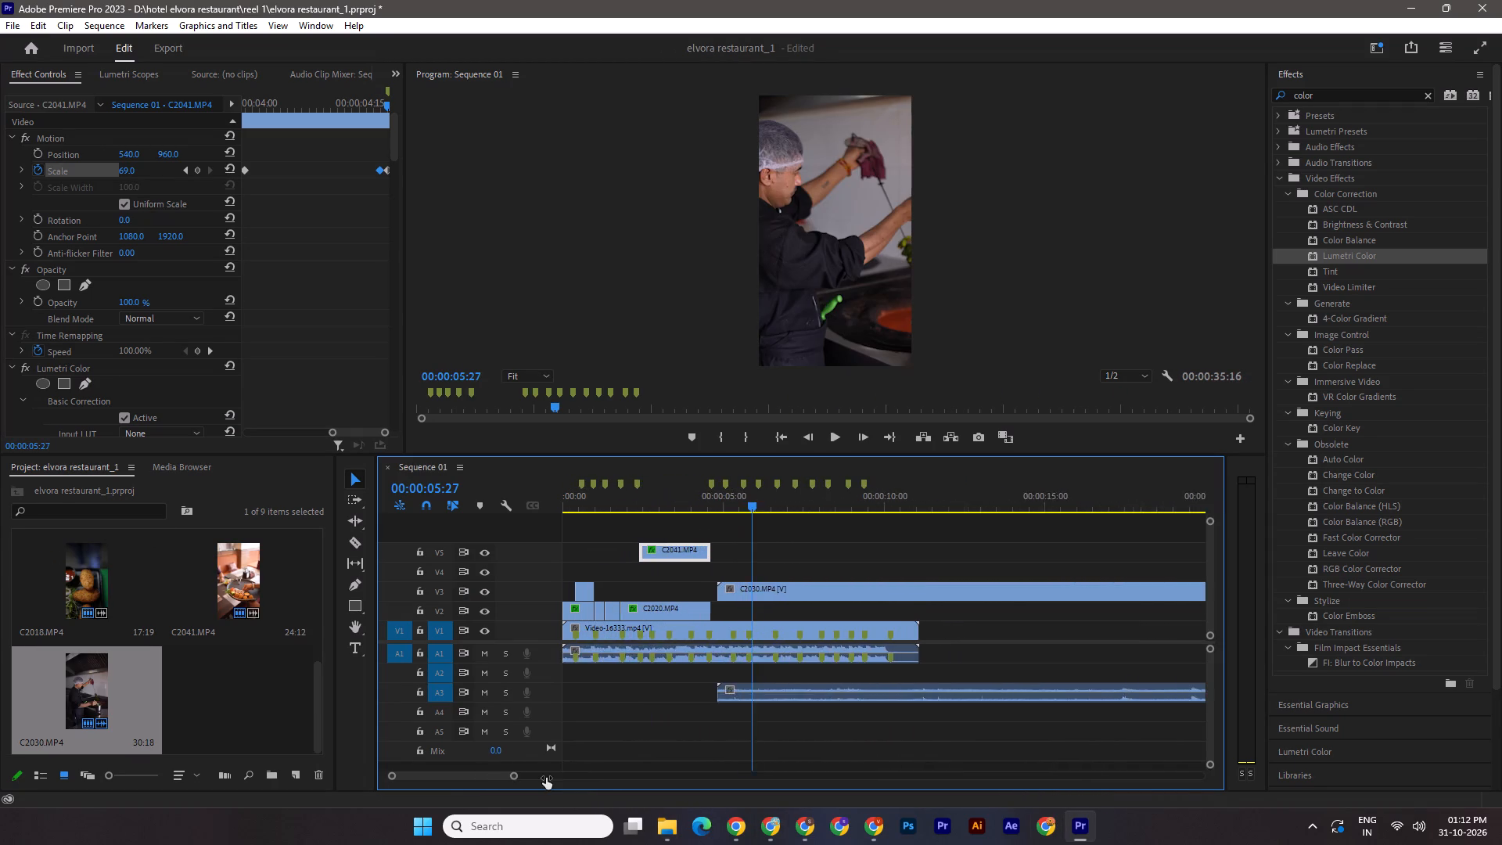
drag(546, 778, 540, 775)
click(868, 593)
right_click(868, 593)
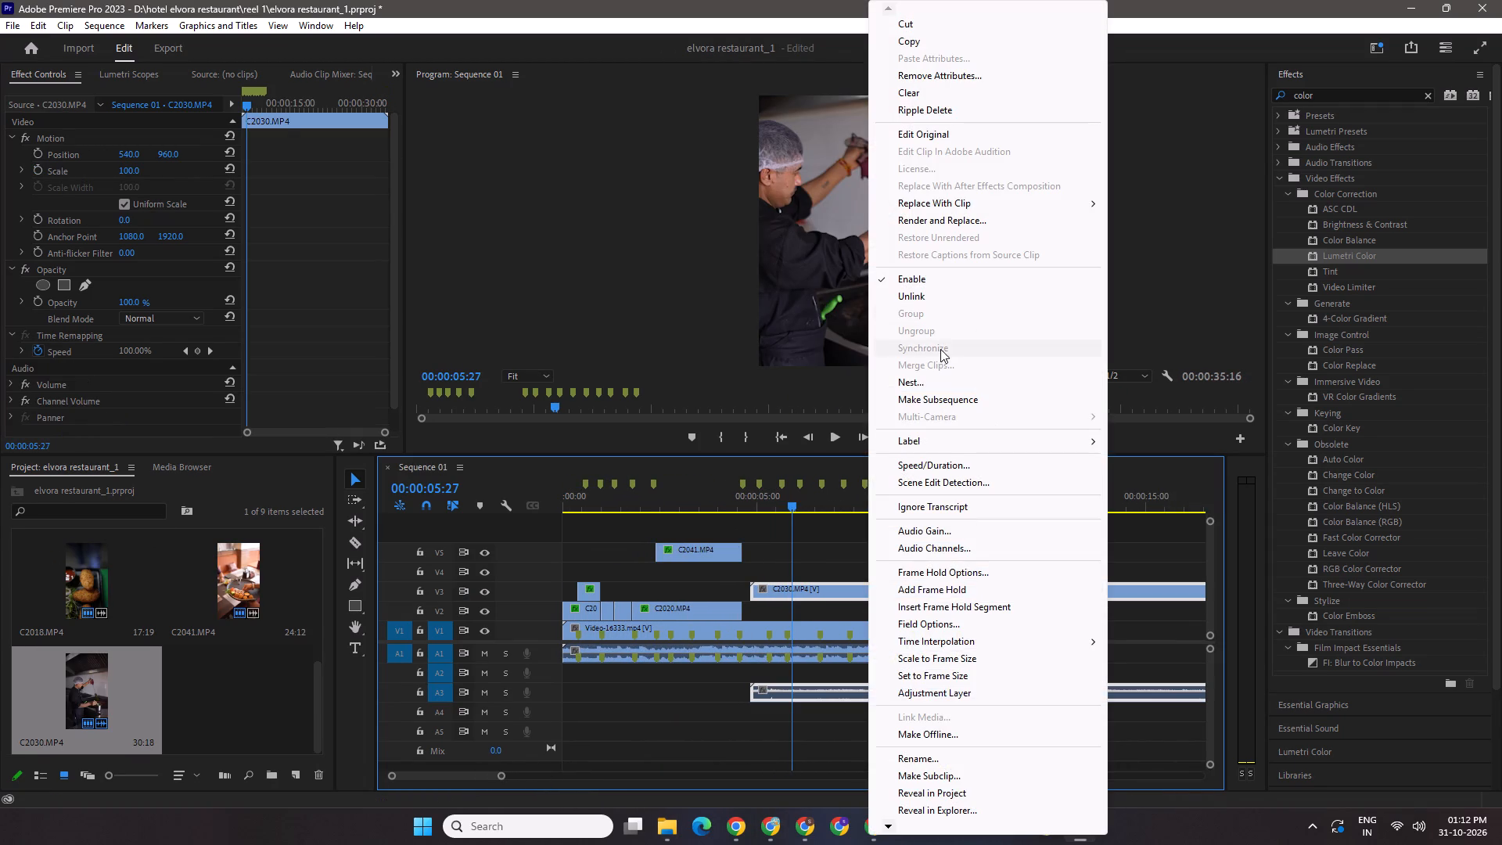
click(926, 302)
click(954, 681)
click(965, 699)
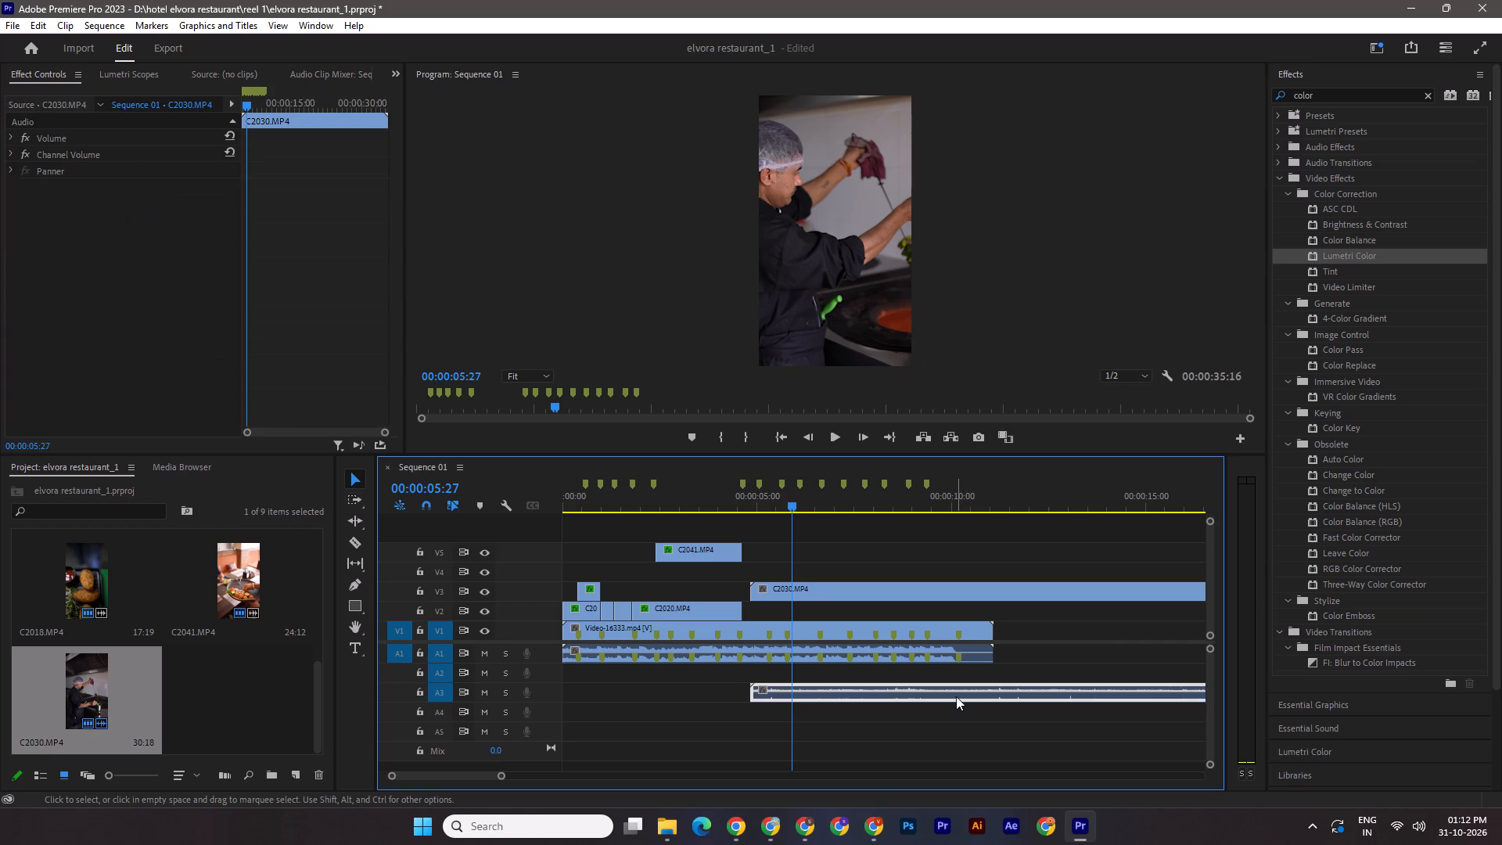
key(Delete)
Set the scale of the C2030.MP4 clip on V3 to 51 and save the project.
click(935, 591)
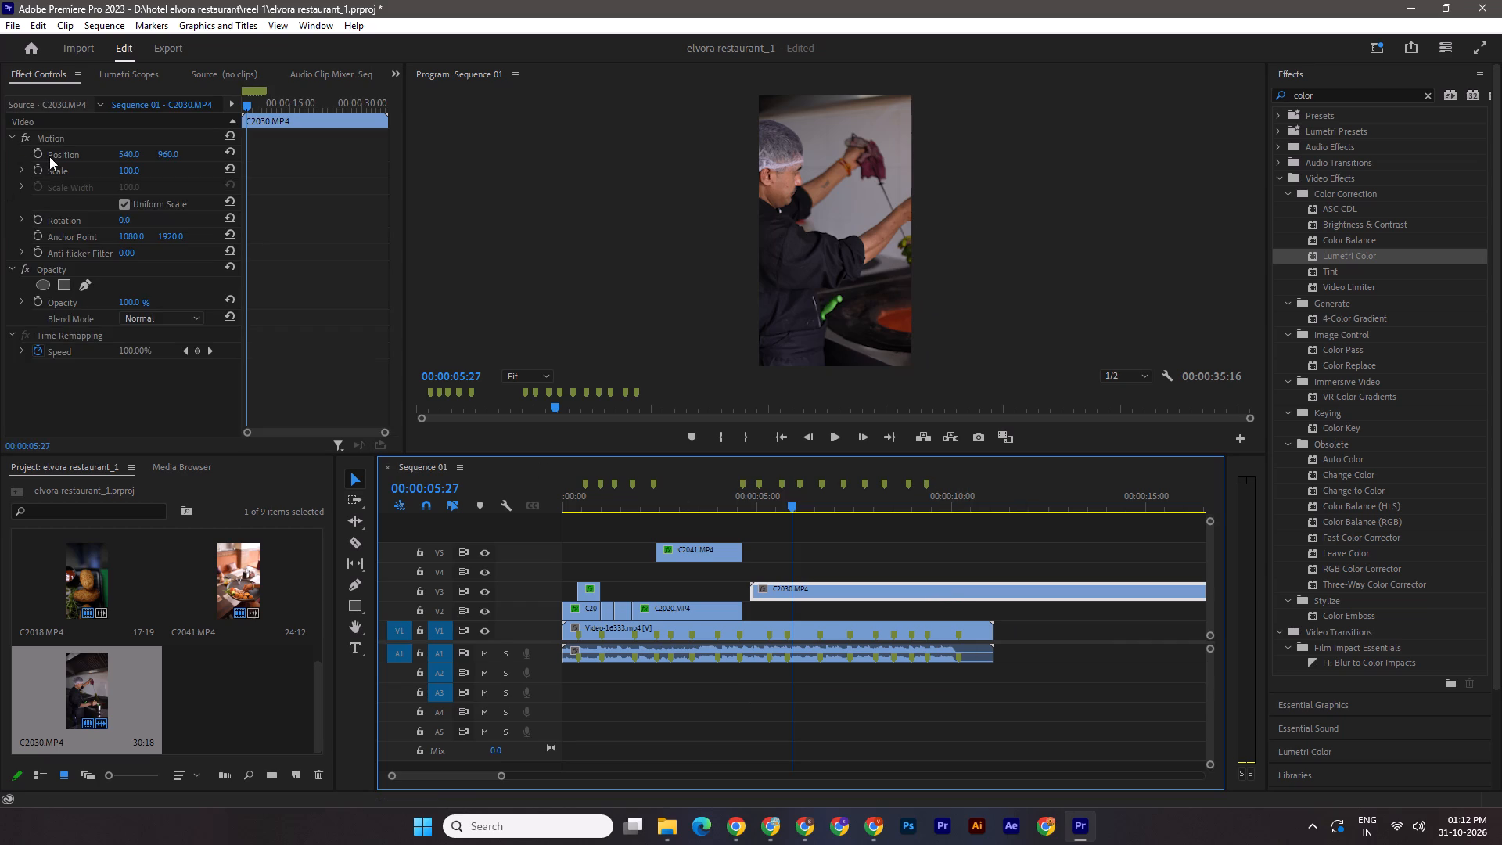
click(55, 169)
click(131, 172)
text(51)
key(Return)
key(ctrl+s)
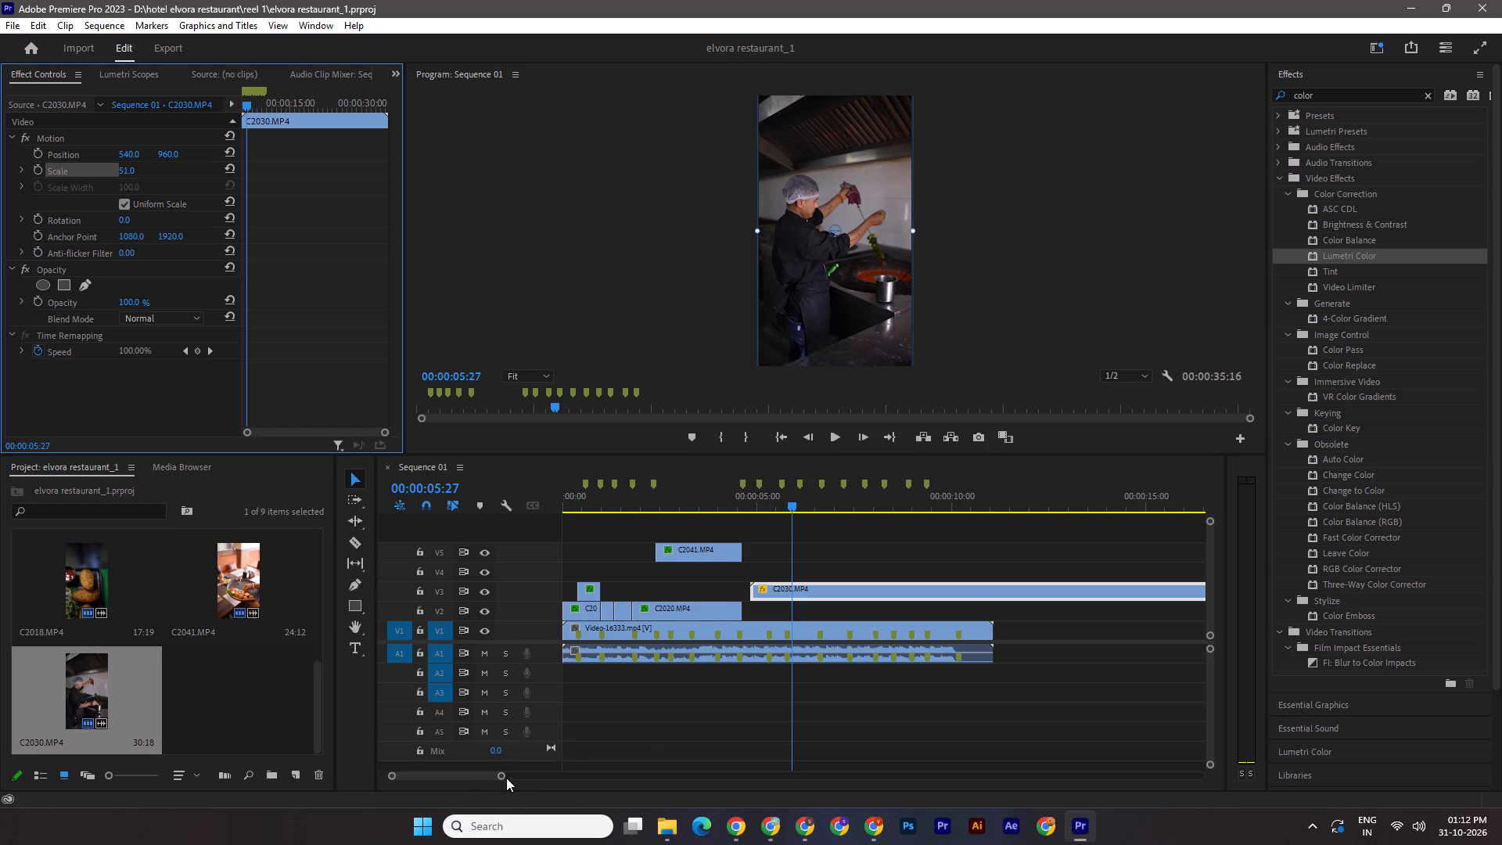
Move the C2030.MP4 clip earlier on V3 so it starts where C2041.MP4 ends.
drag(505, 776, 524, 776)
drag(728, 498, 562, 495)
click(836, 440)
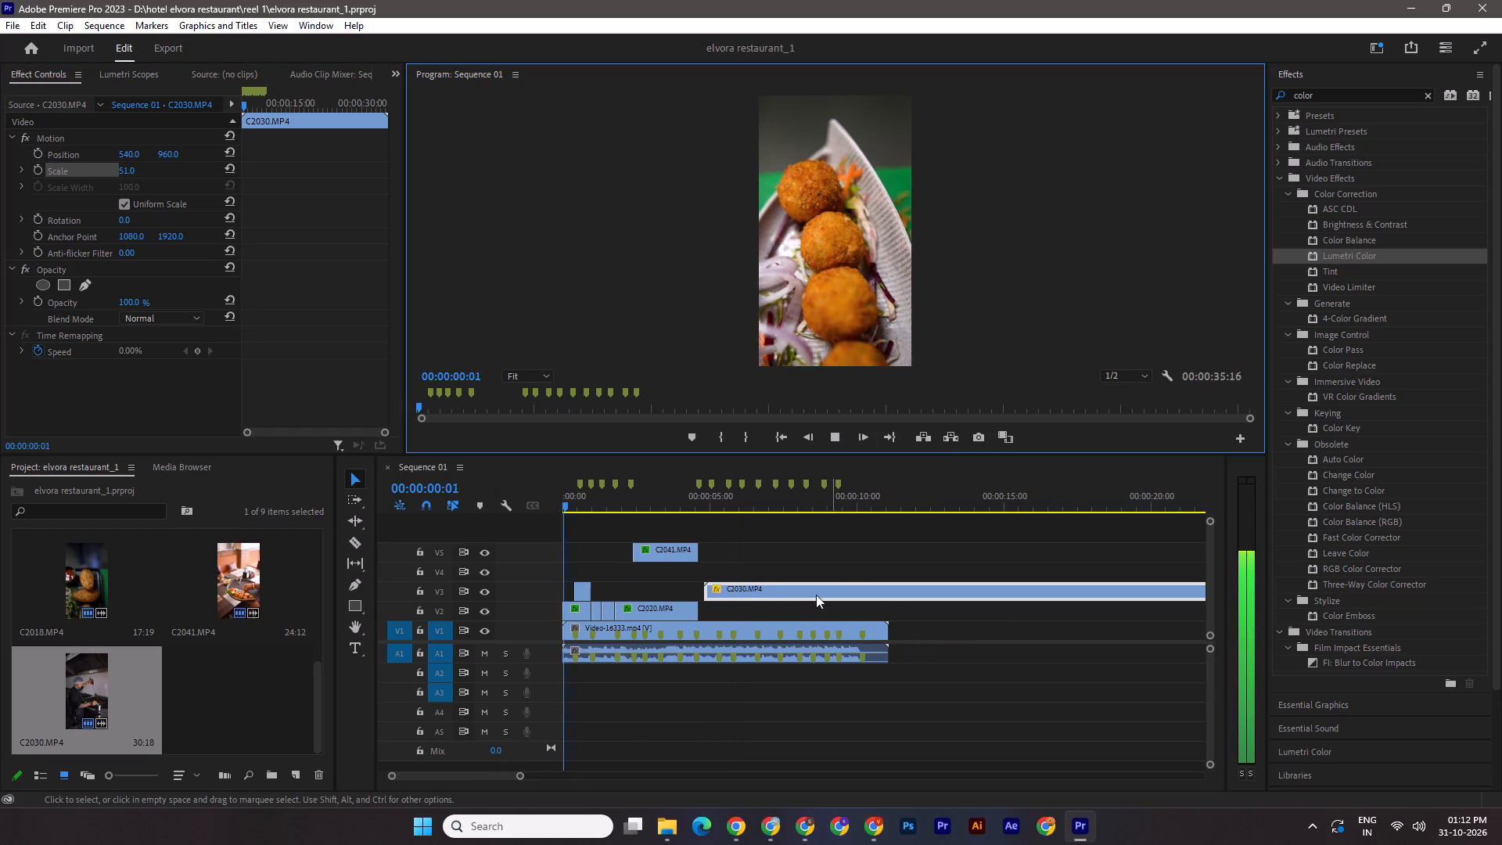
drag(785, 591, 778, 588)
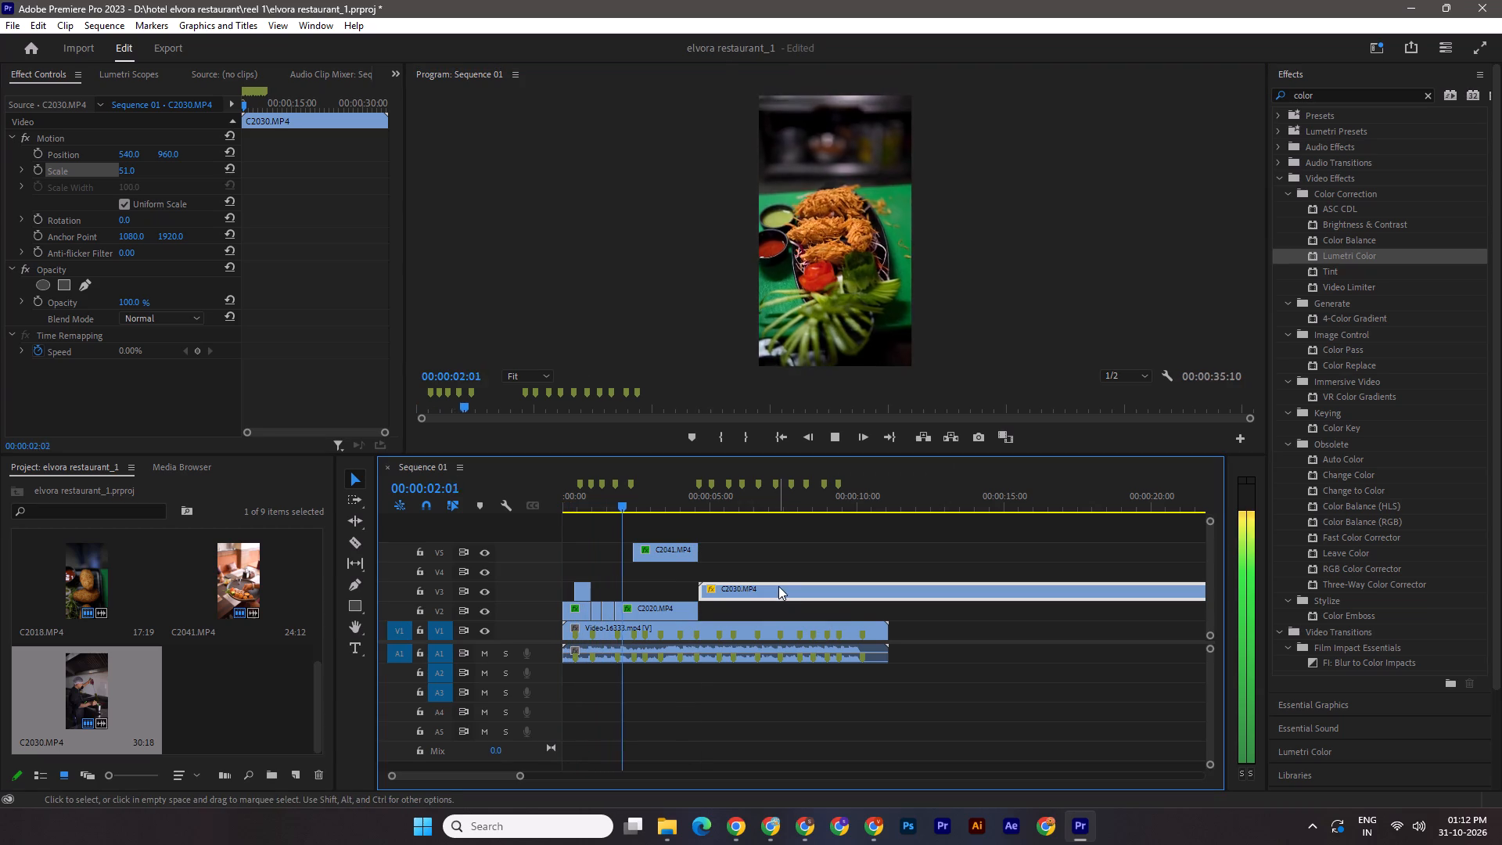
Play the edit from its start, examining the cut from C2041.MP4 into C2030.MP4 up to about 00:00:05:25, and save the project.
drag(659, 505, 498, 506)
click(843, 442)
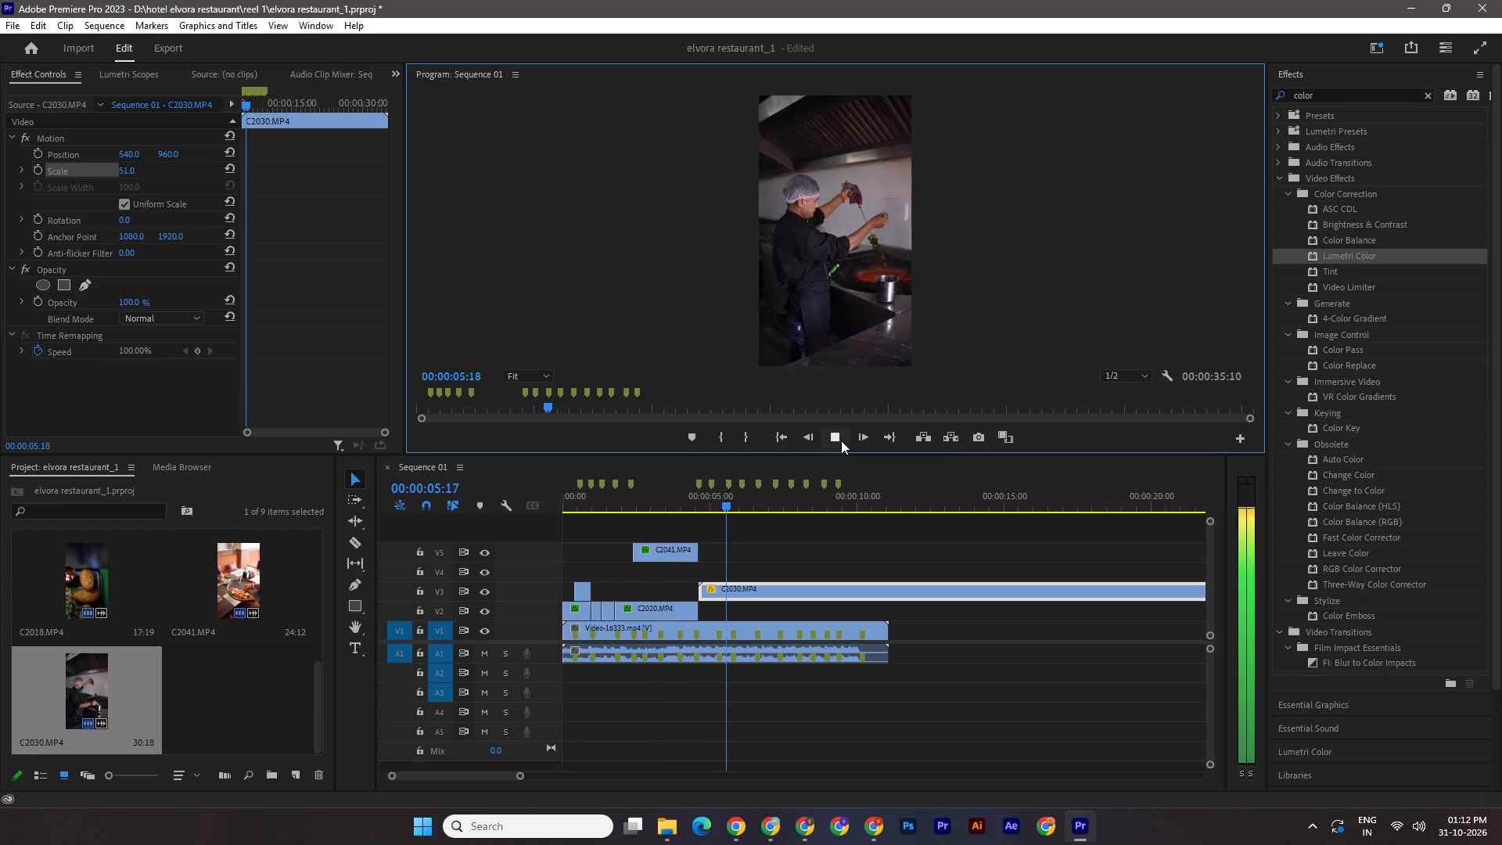
click(841, 440)
drag(754, 505, 491, 505)
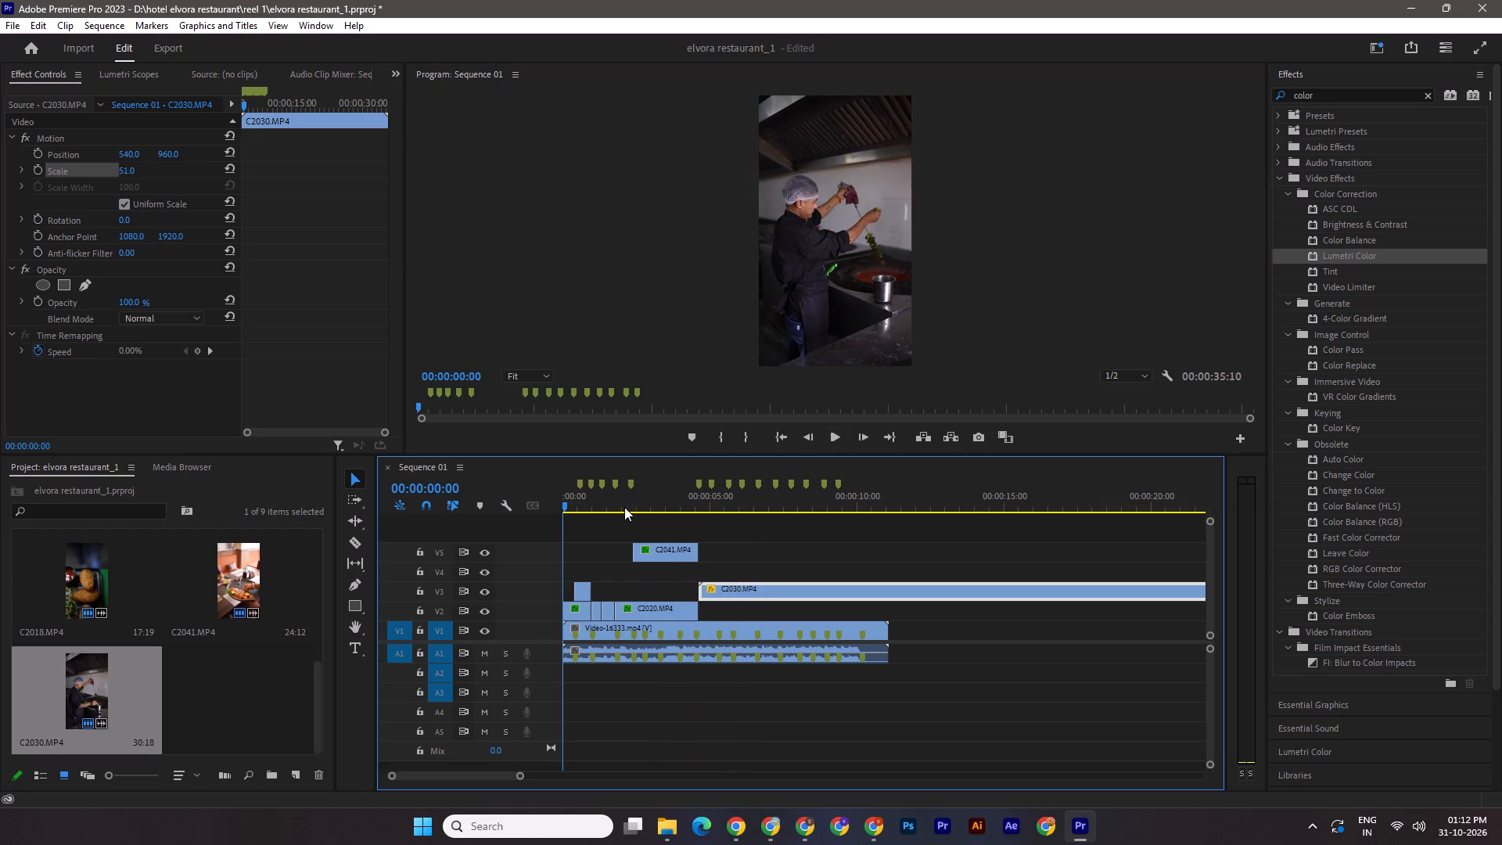
click(835, 436)
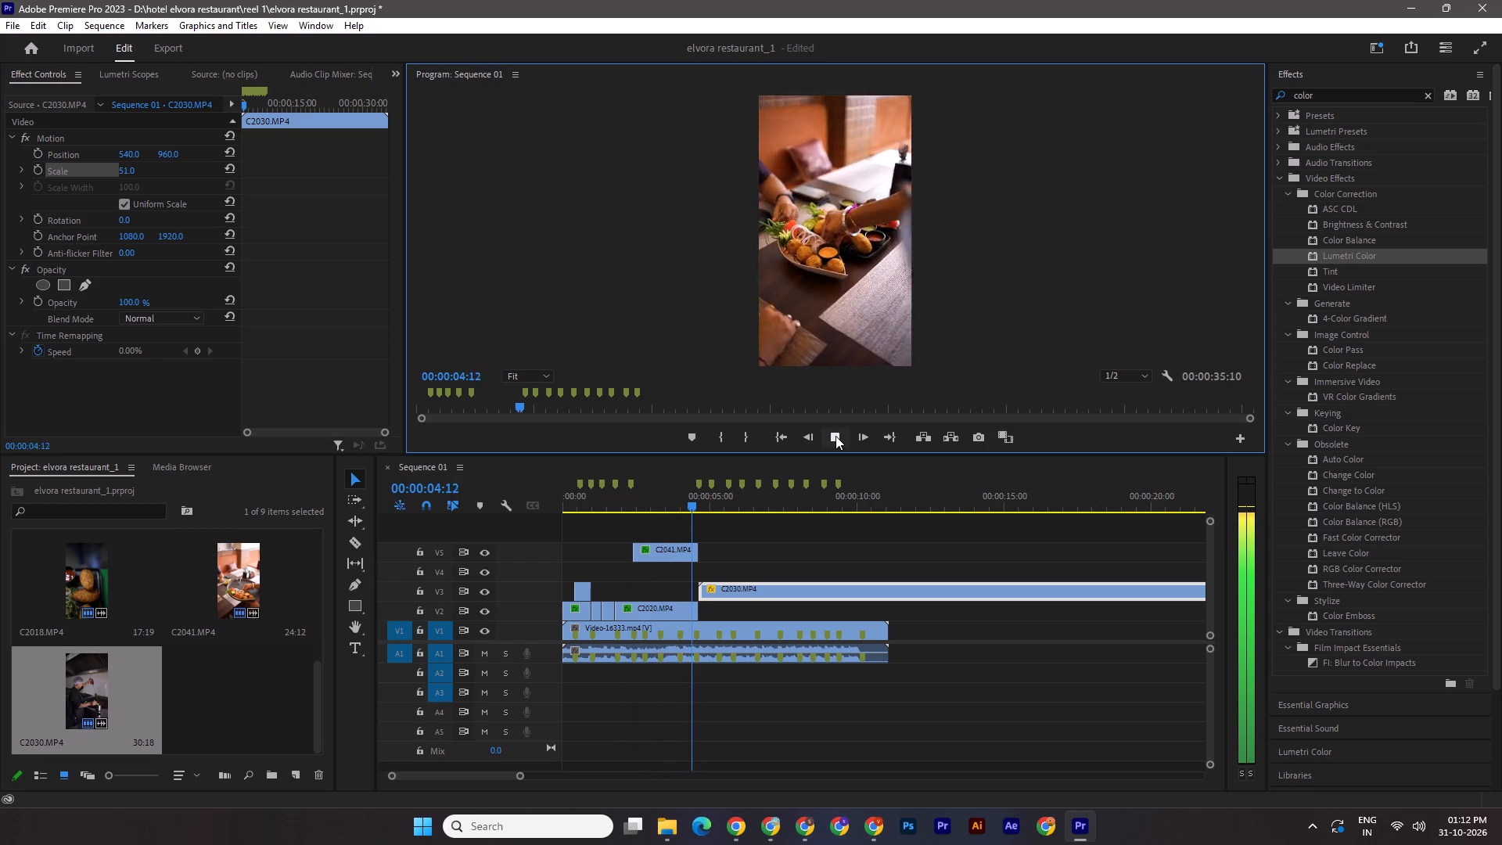
click(835, 436)
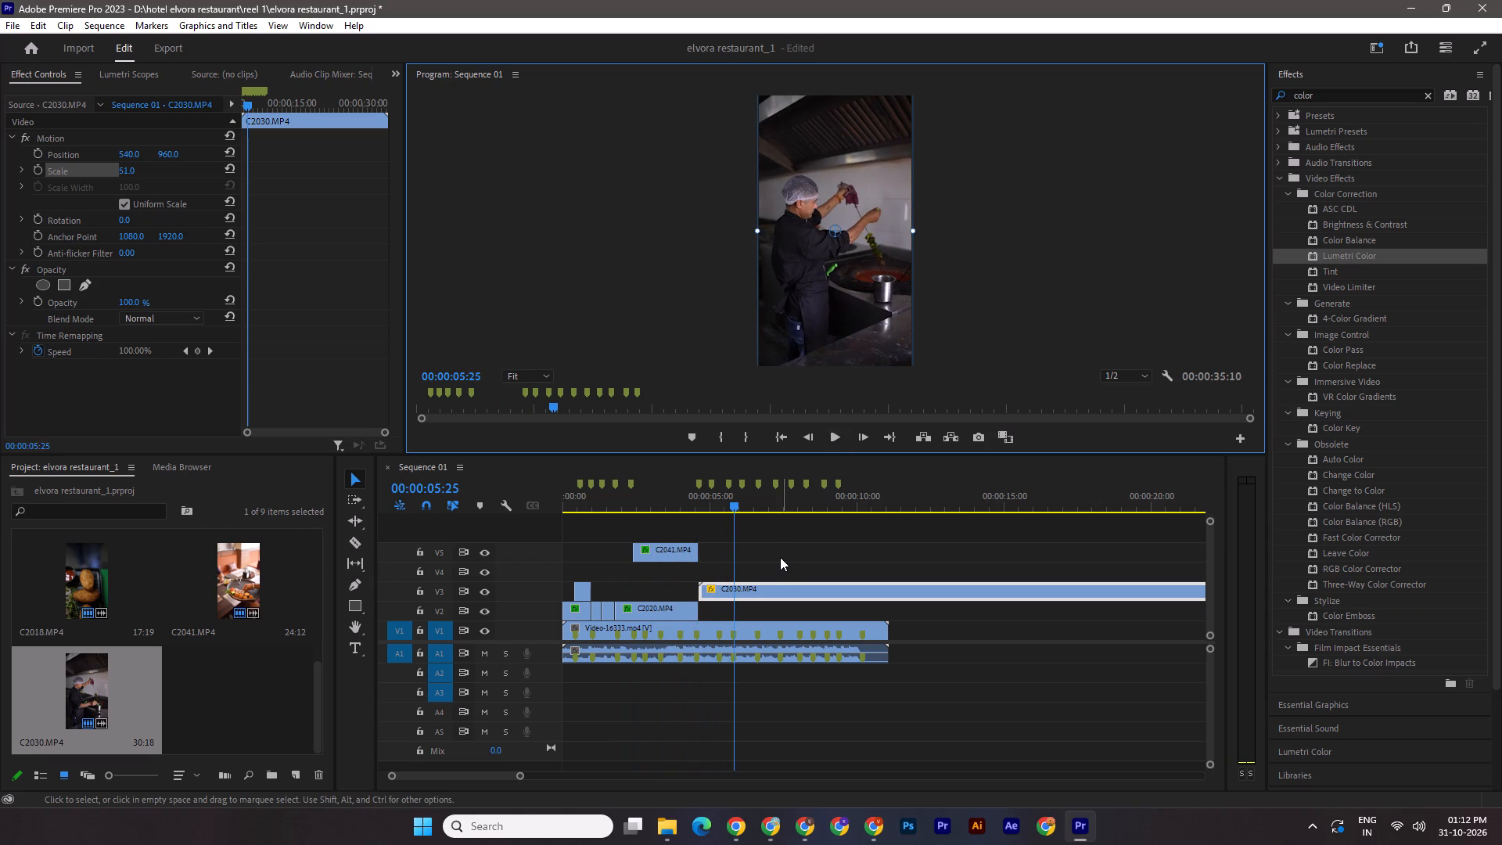
key(ctrl+s)
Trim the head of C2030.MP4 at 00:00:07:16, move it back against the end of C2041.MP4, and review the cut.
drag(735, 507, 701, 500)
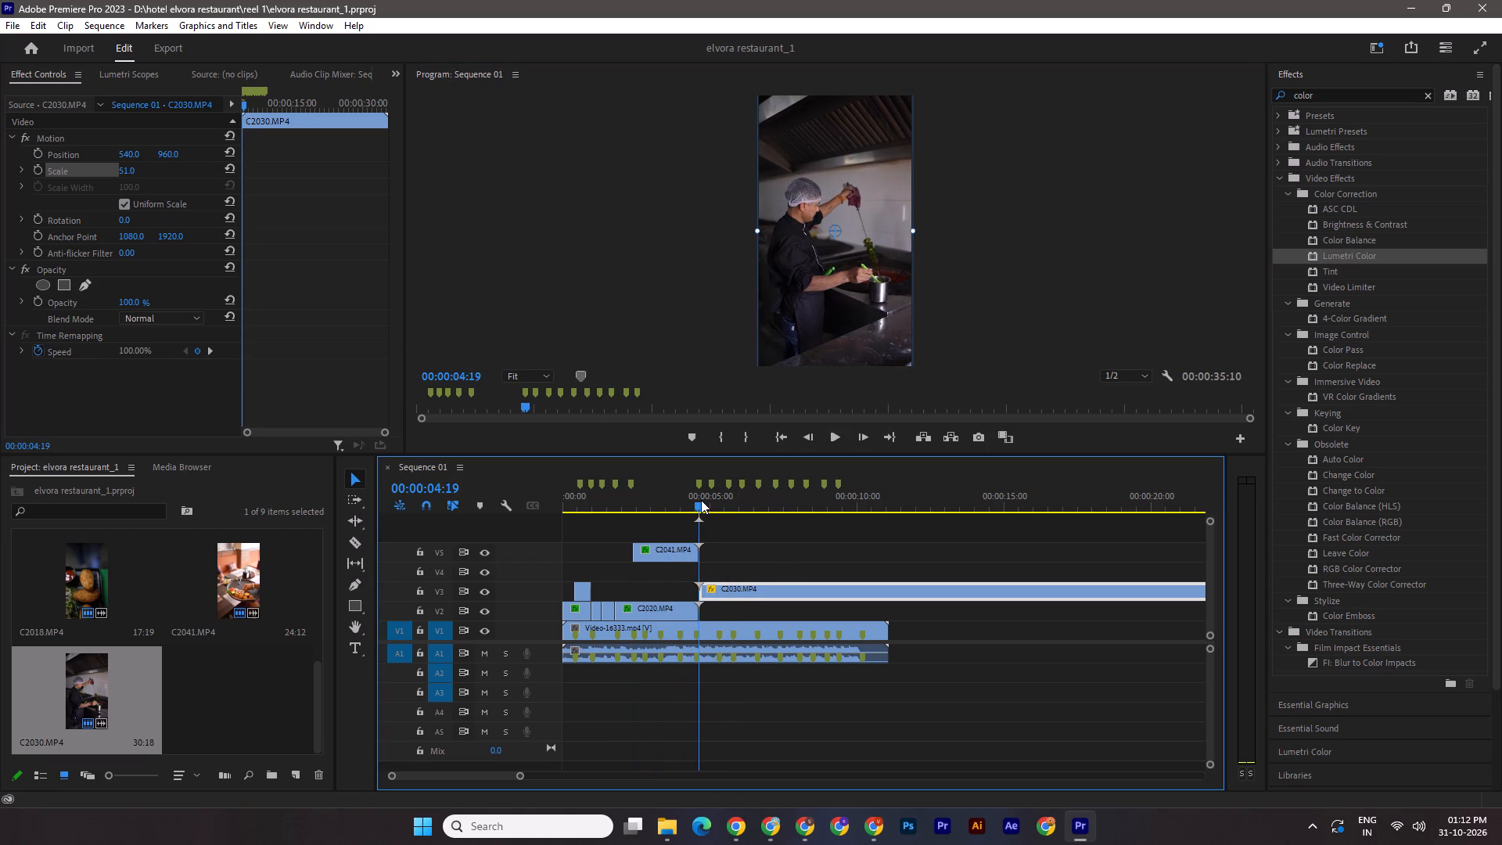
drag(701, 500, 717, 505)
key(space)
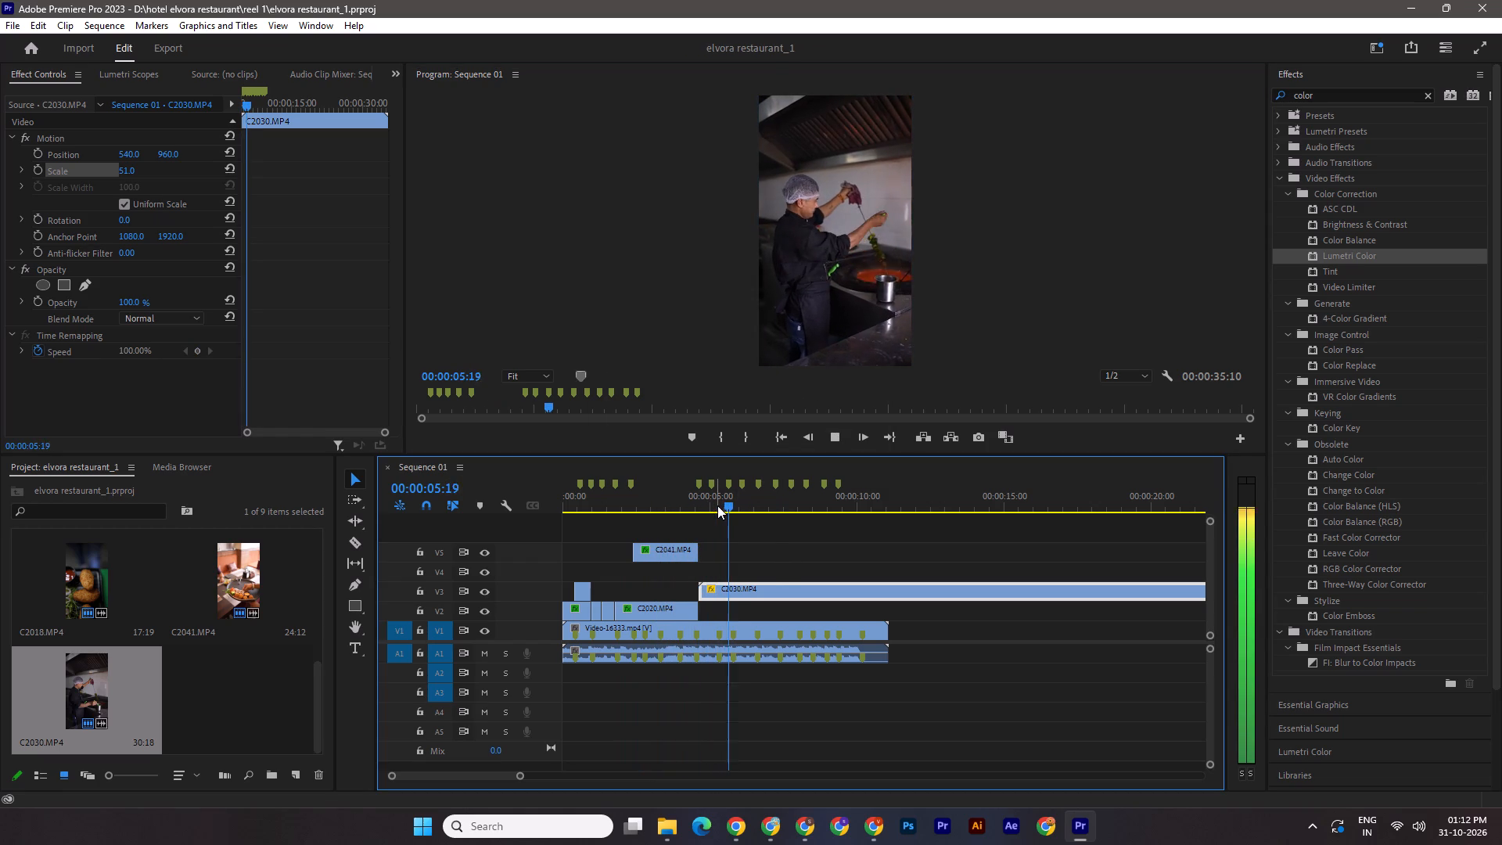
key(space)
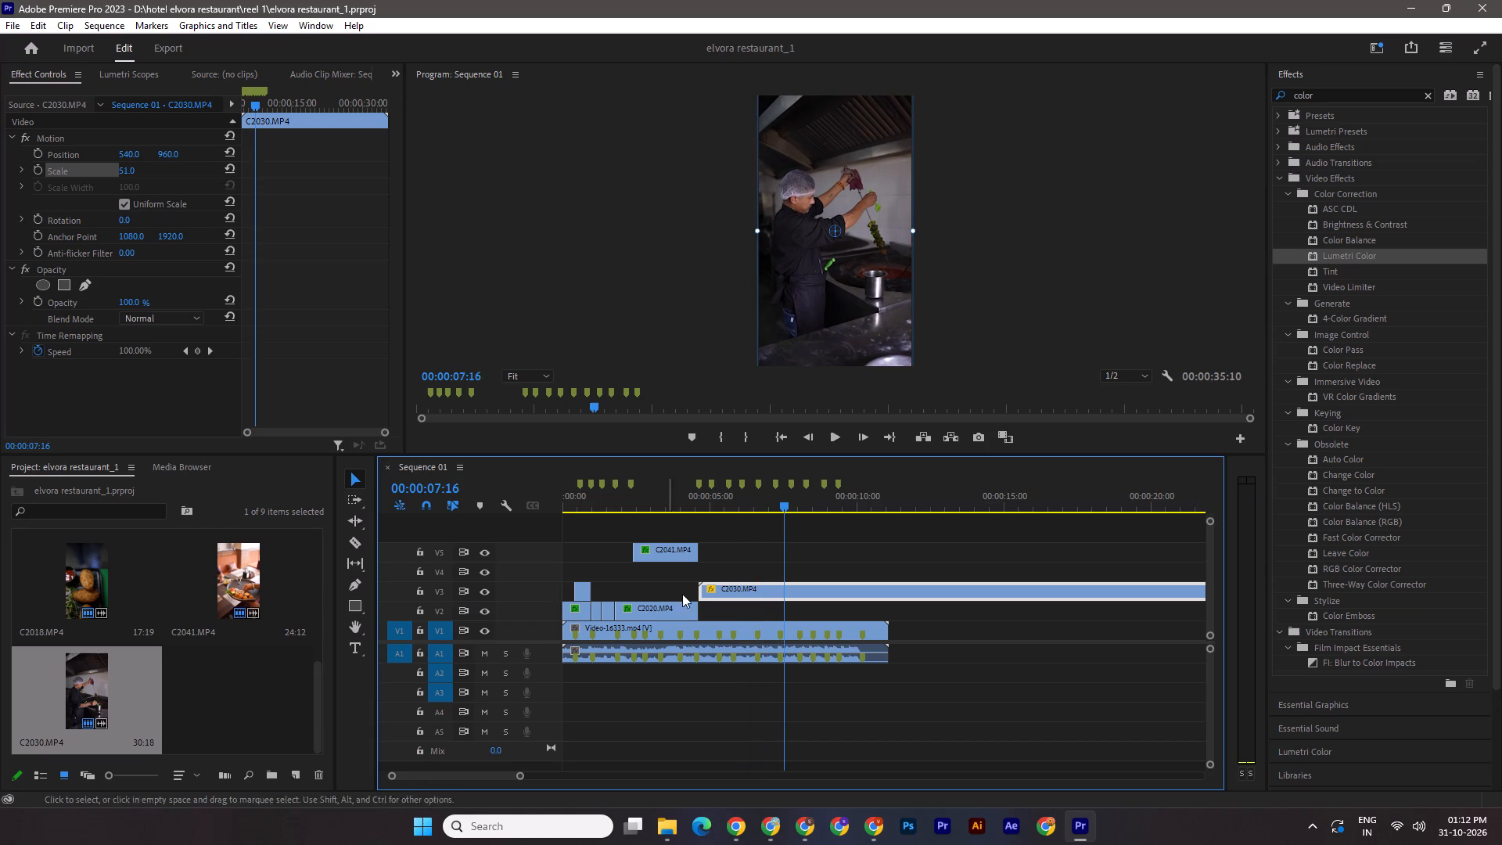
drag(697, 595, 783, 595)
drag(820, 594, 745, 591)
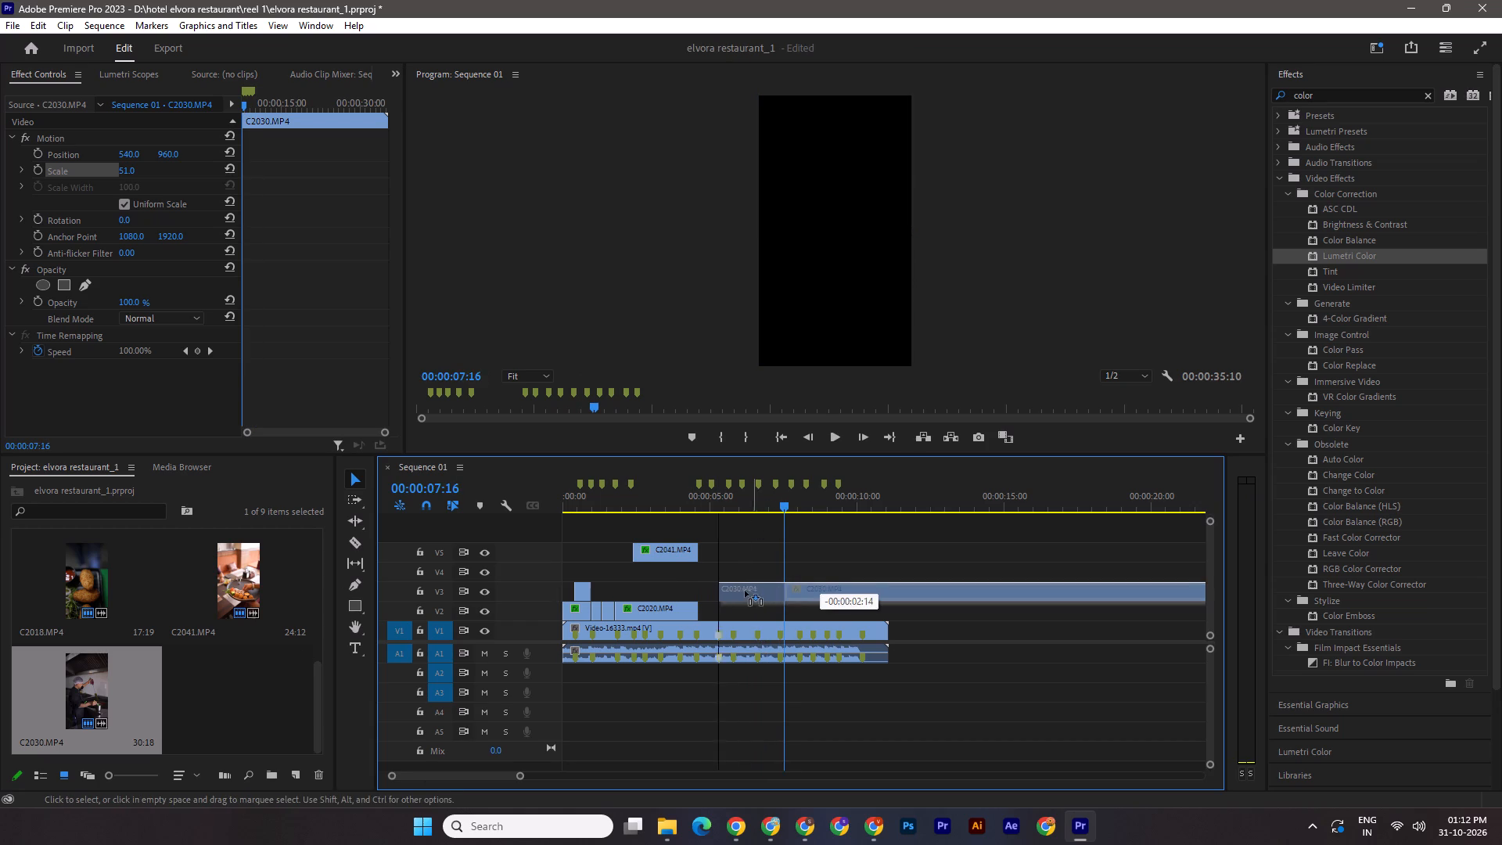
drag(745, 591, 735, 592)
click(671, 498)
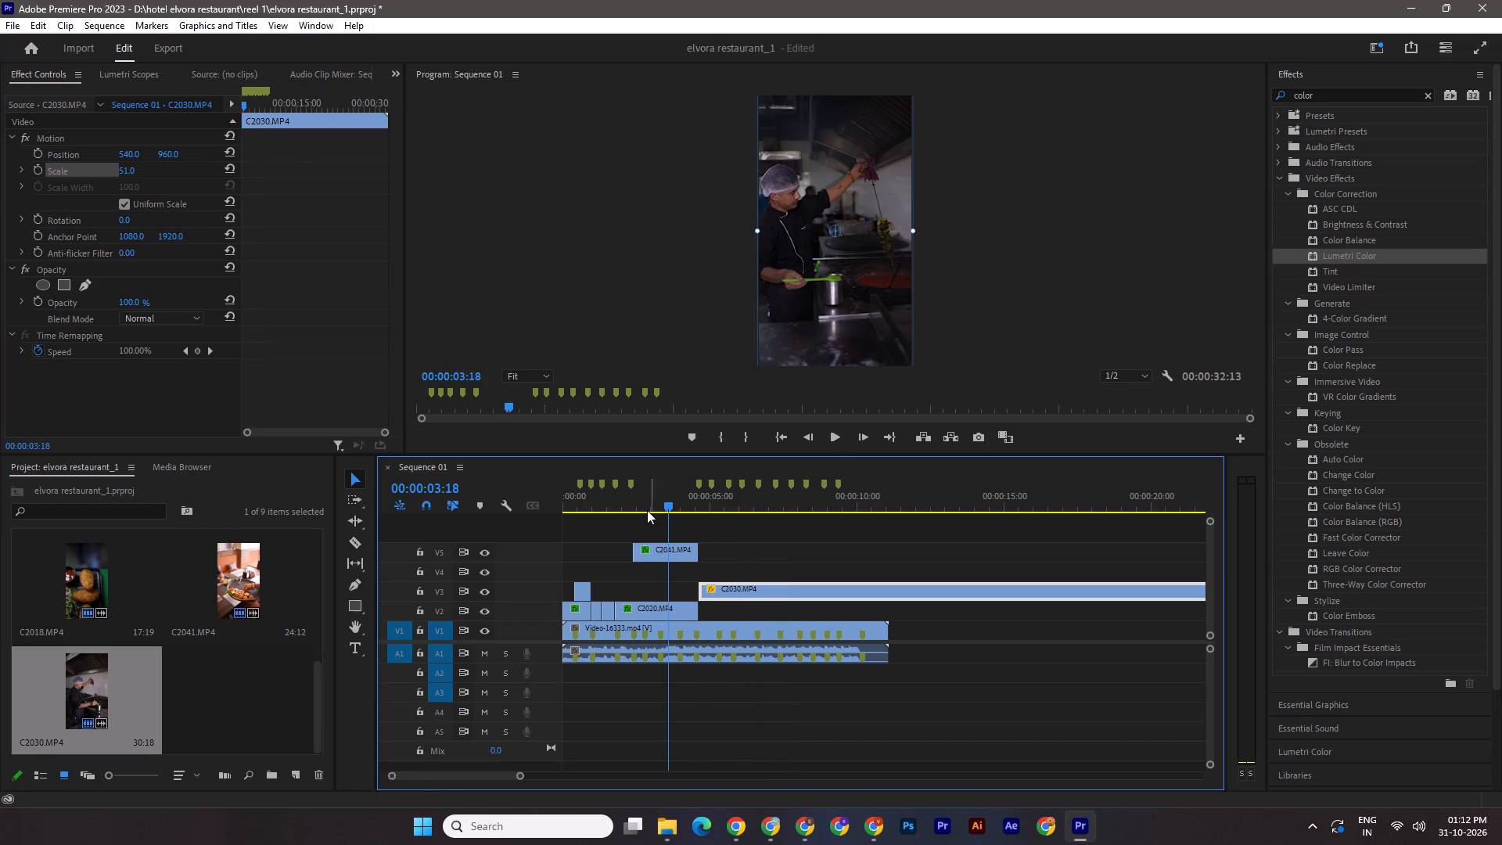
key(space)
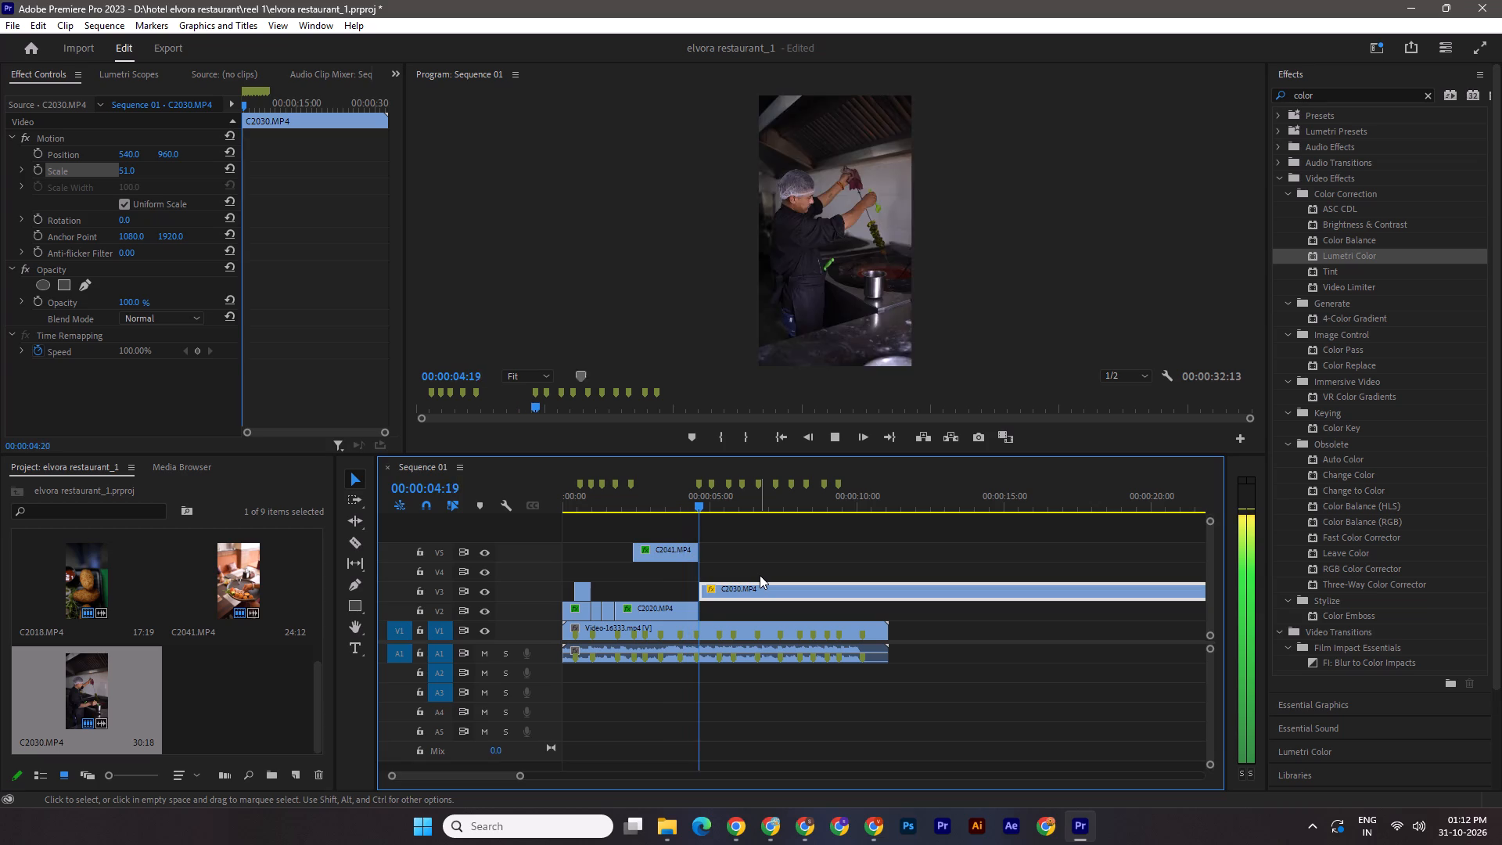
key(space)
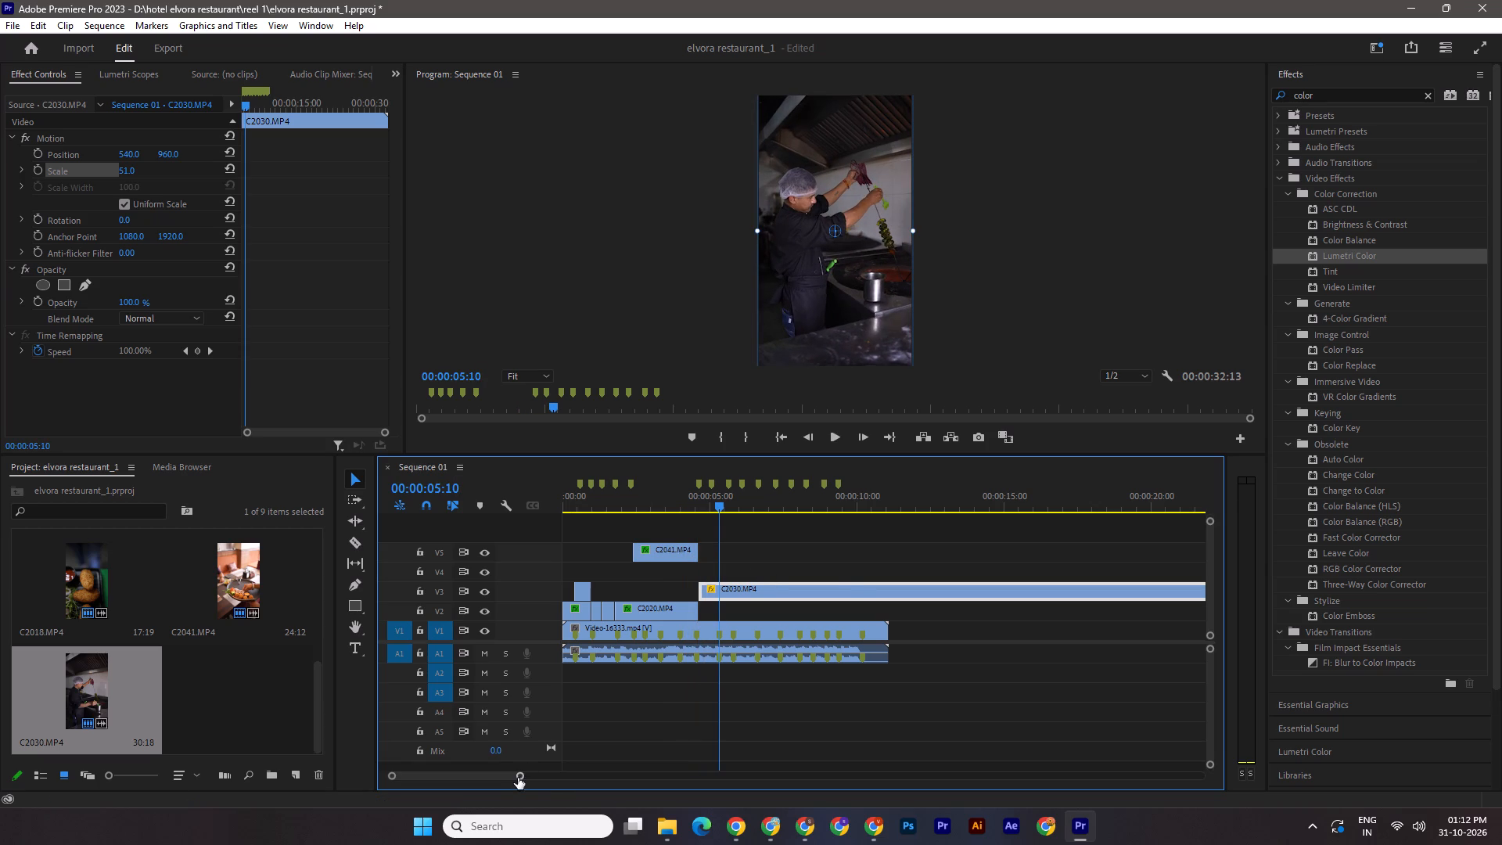
Mute audio track A1.
drag(518, 778, 552, 778)
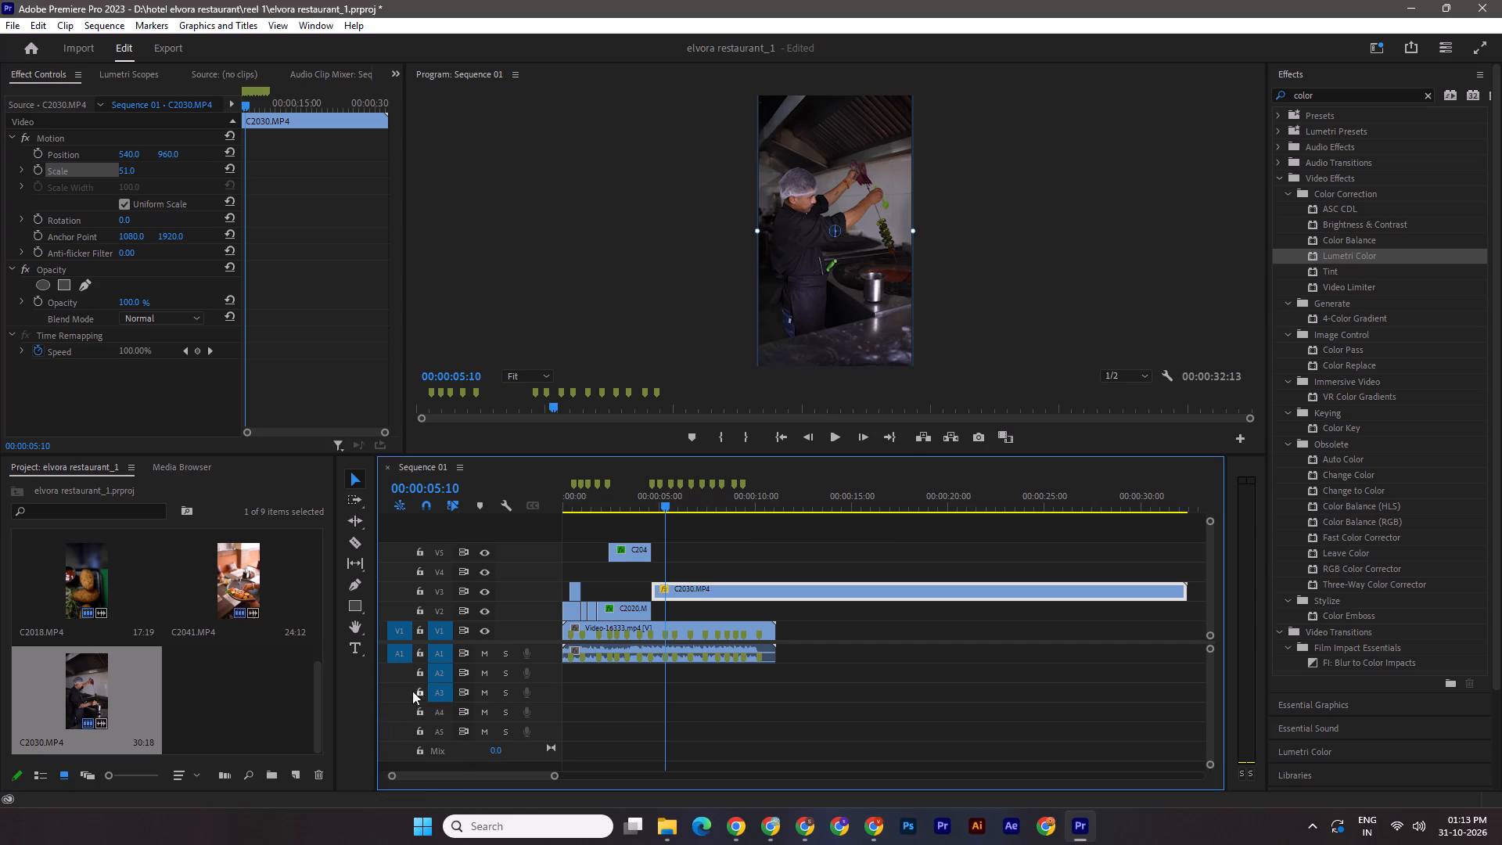
click(485, 651)
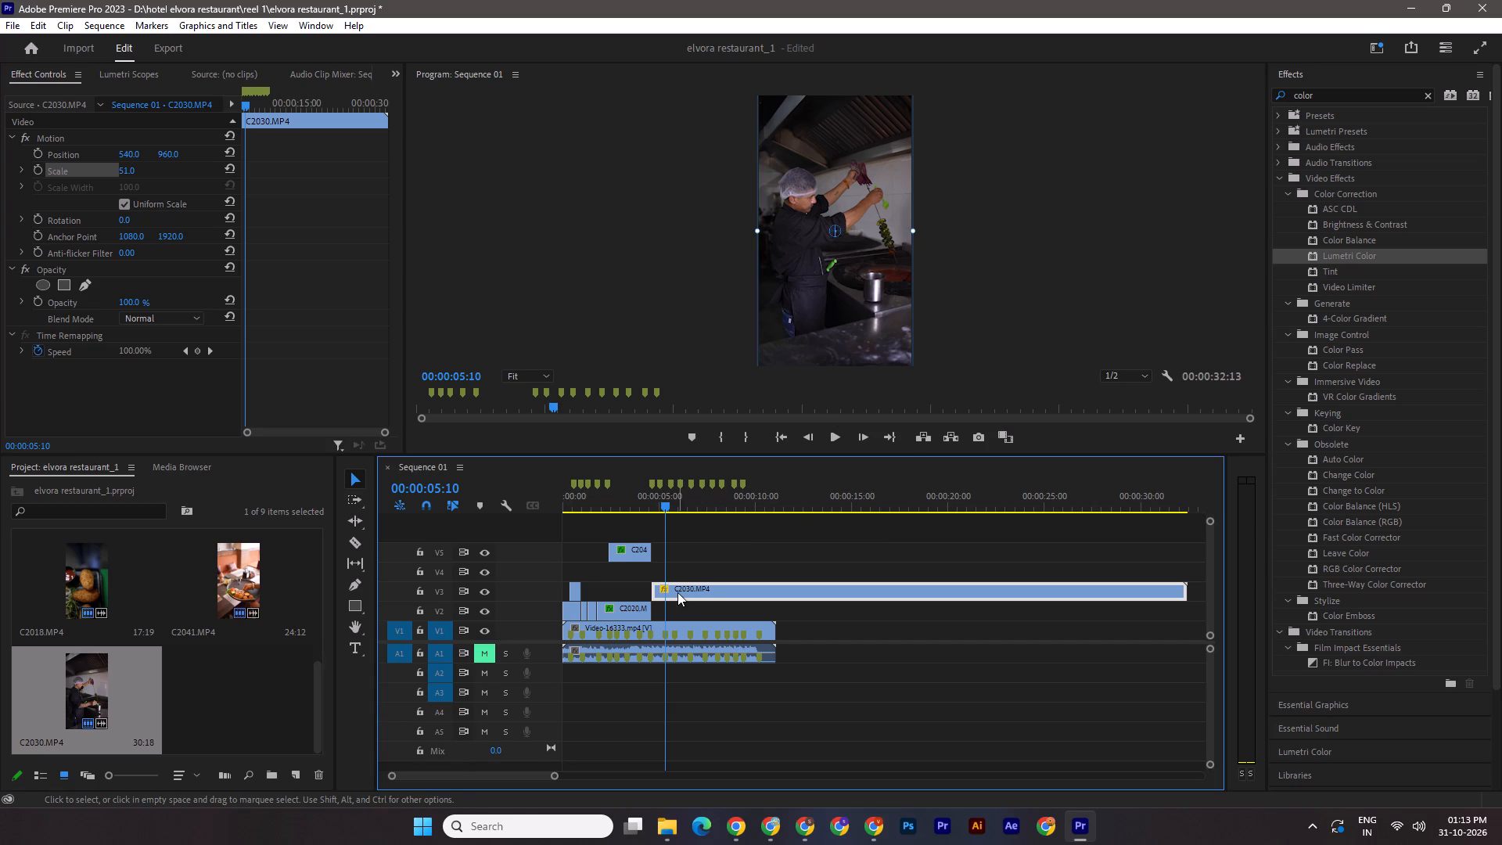
Move C2030.MP4 later on V3, extend its start over the trimmed footage, and play it to about 00:00:16:10 to examine its content.
drag(679, 591, 752, 592)
drag(723, 590, 610, 590)
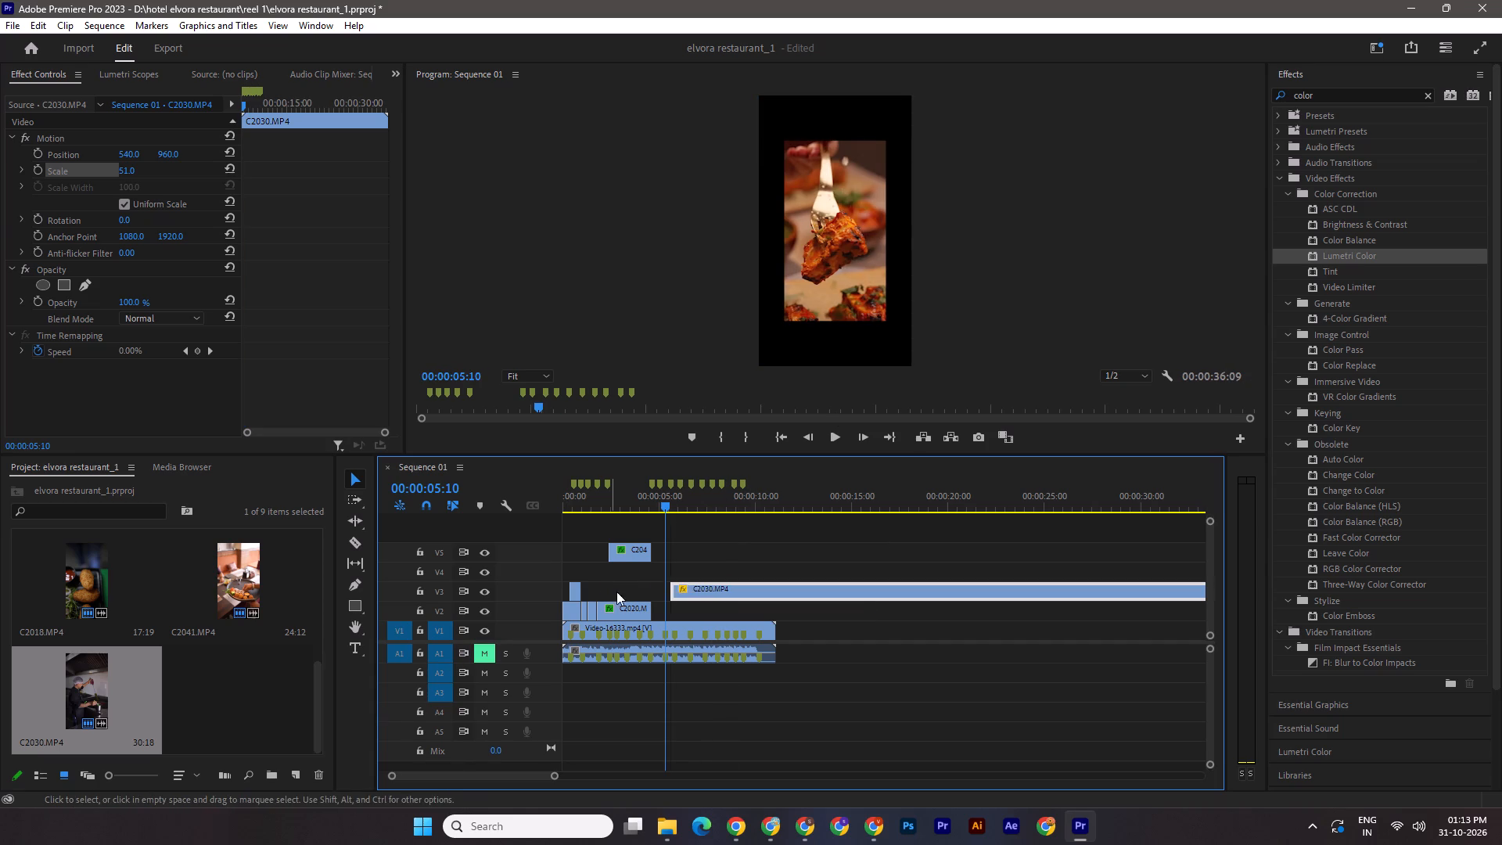
key(space)
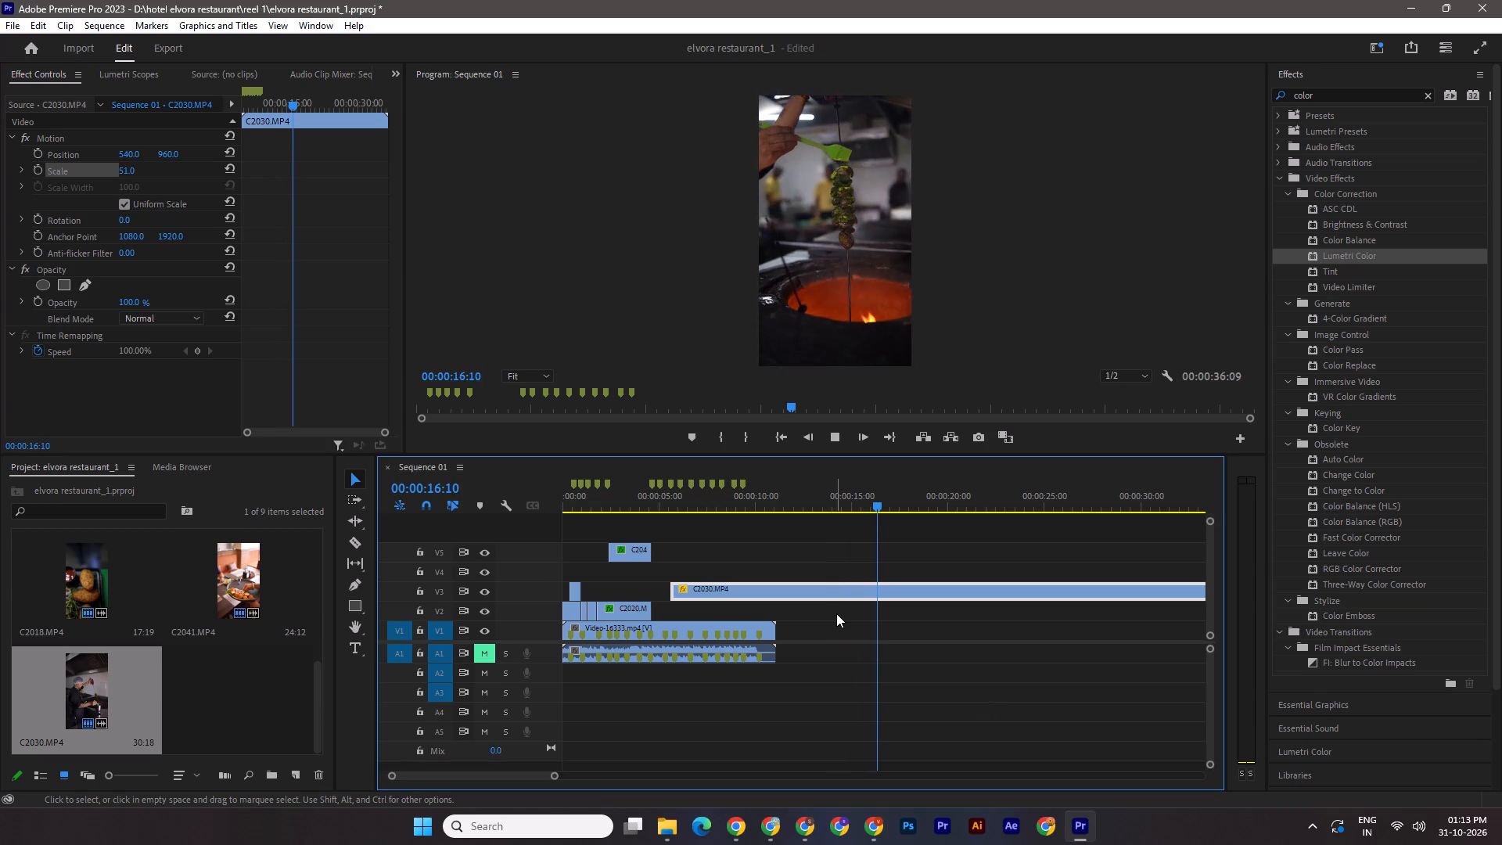
key(space)
Open C2029.MP4 from the reel 1 folder in VLC and skim through it to examine the chef and skewer footage.
click(658, 830)
click(771, 753)
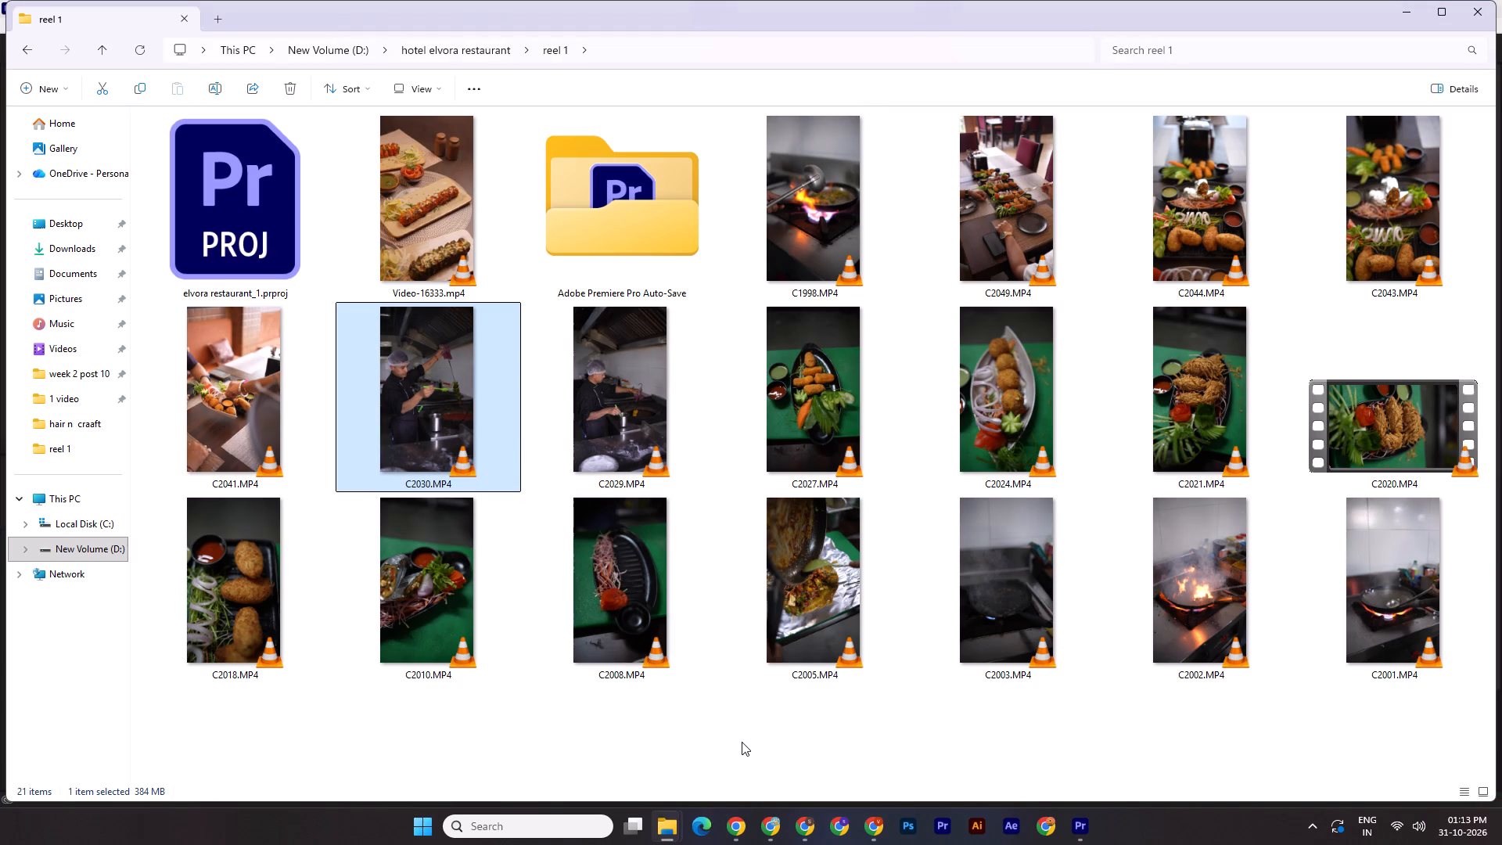
double_click(592, 411)
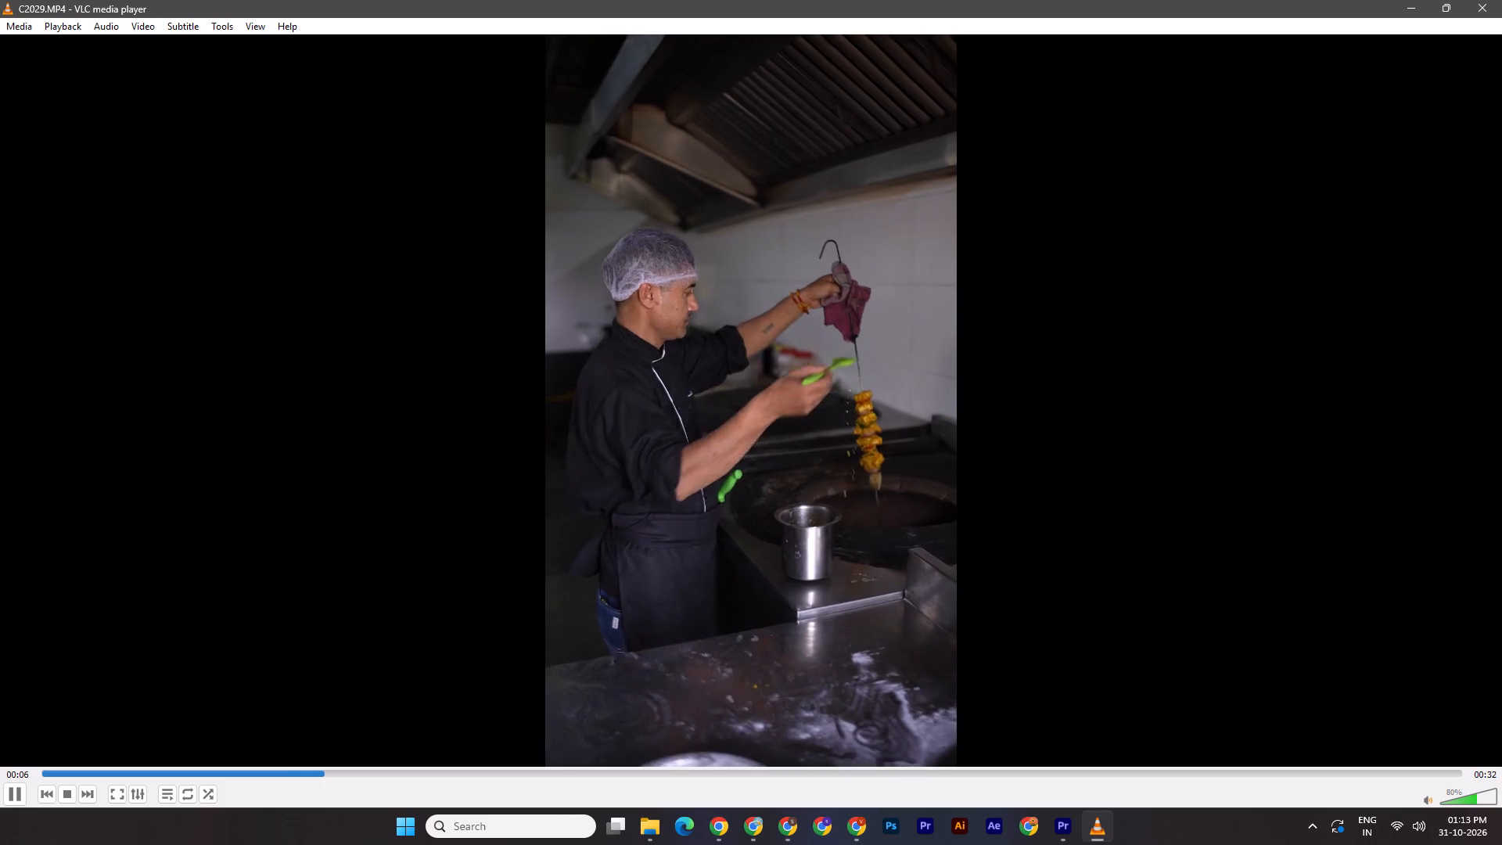
click(620, 771)
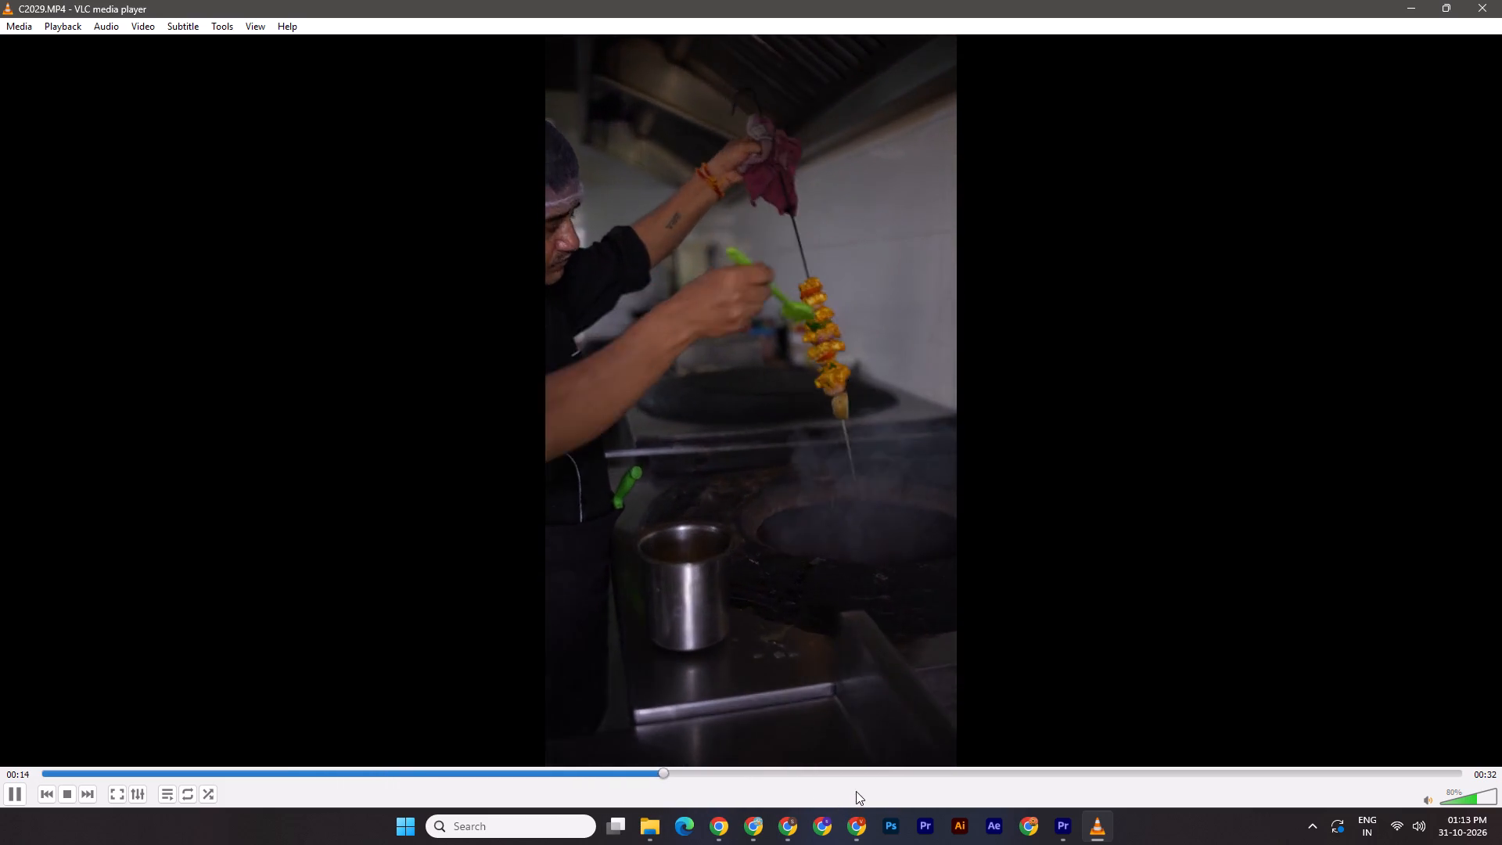
click(871, 775)
click(1058, 771)
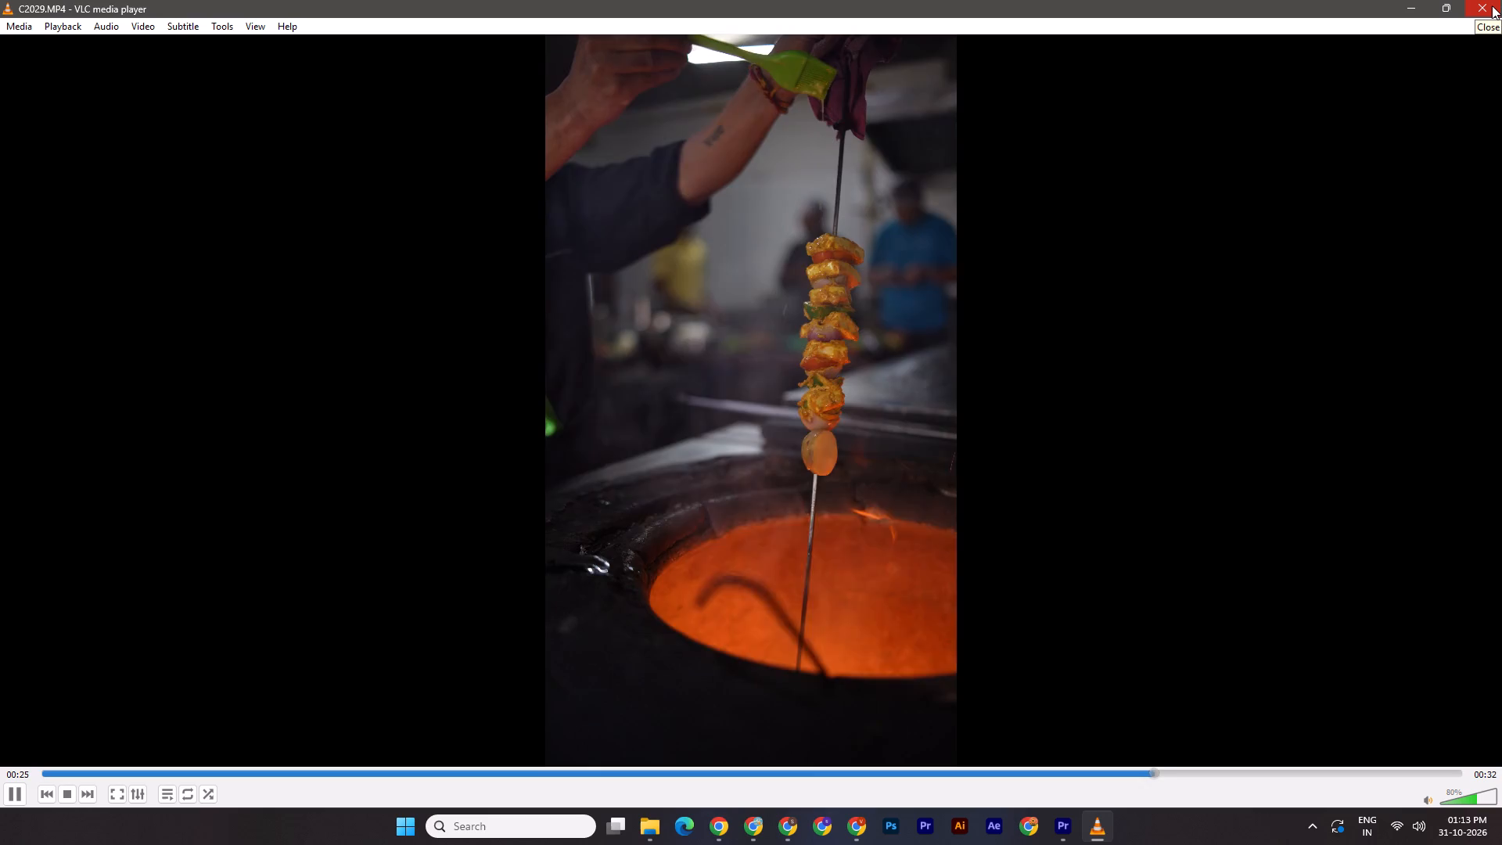
Close C2029.MP4, open C2030.MP4 from the reel 1 folder in VLC, and skip ahead to examine its skewer footage.
click(1492, 5)
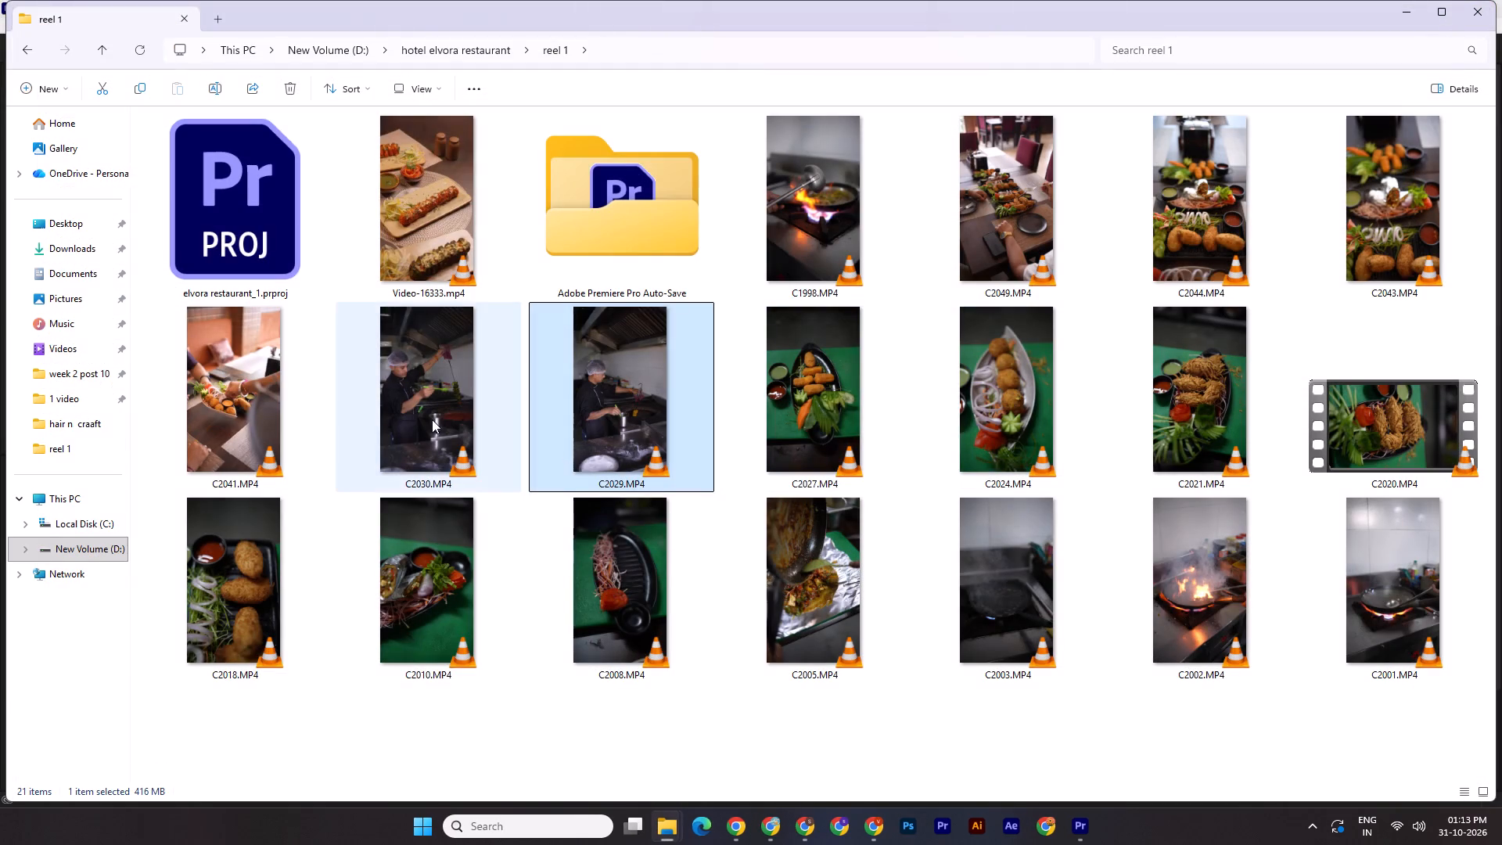
double_click(431, 419)
click(383, 778)
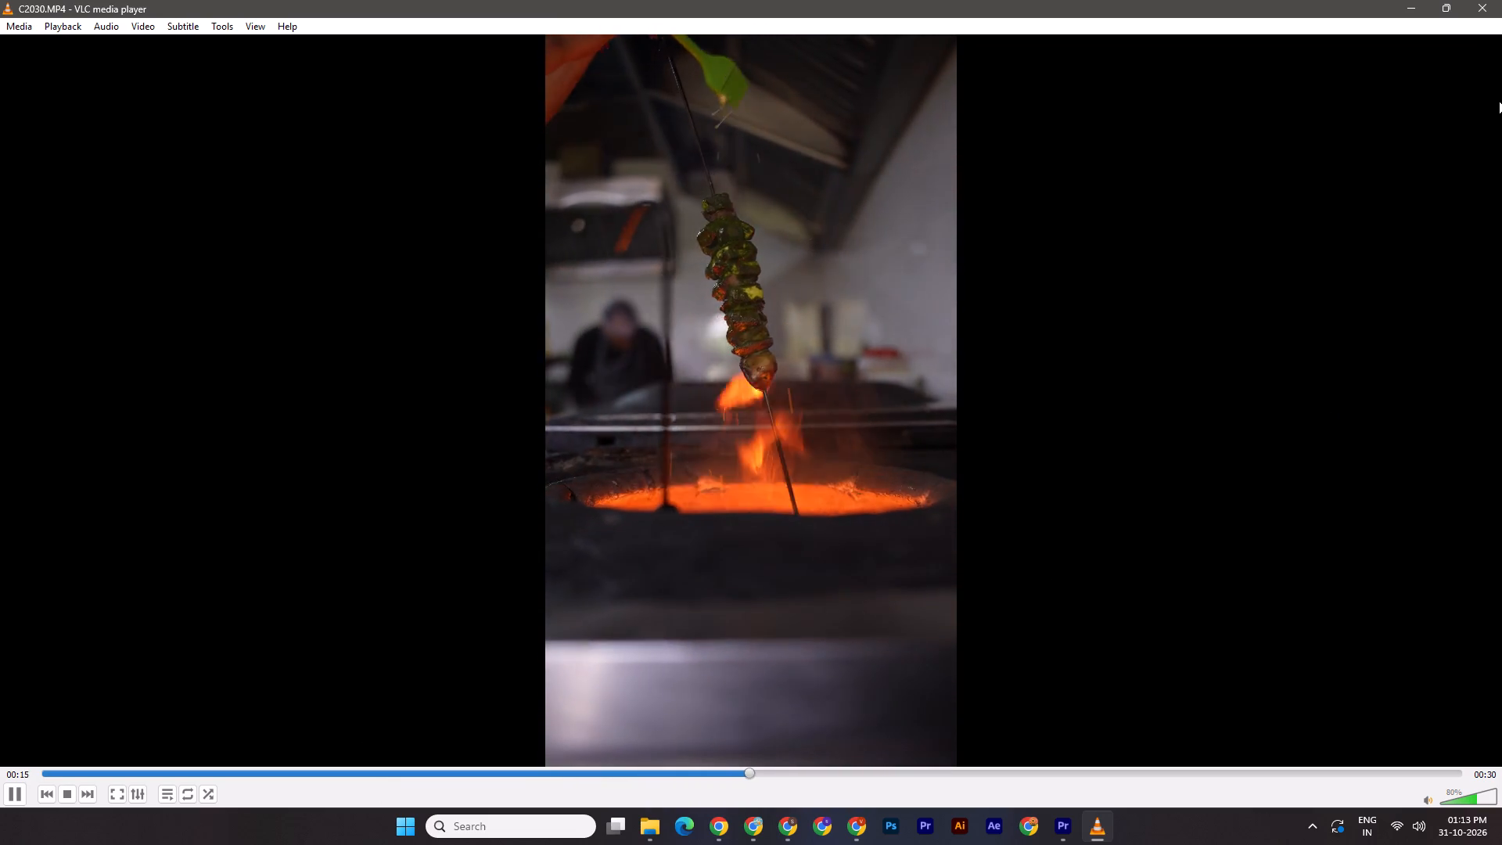
click(1493, 0)
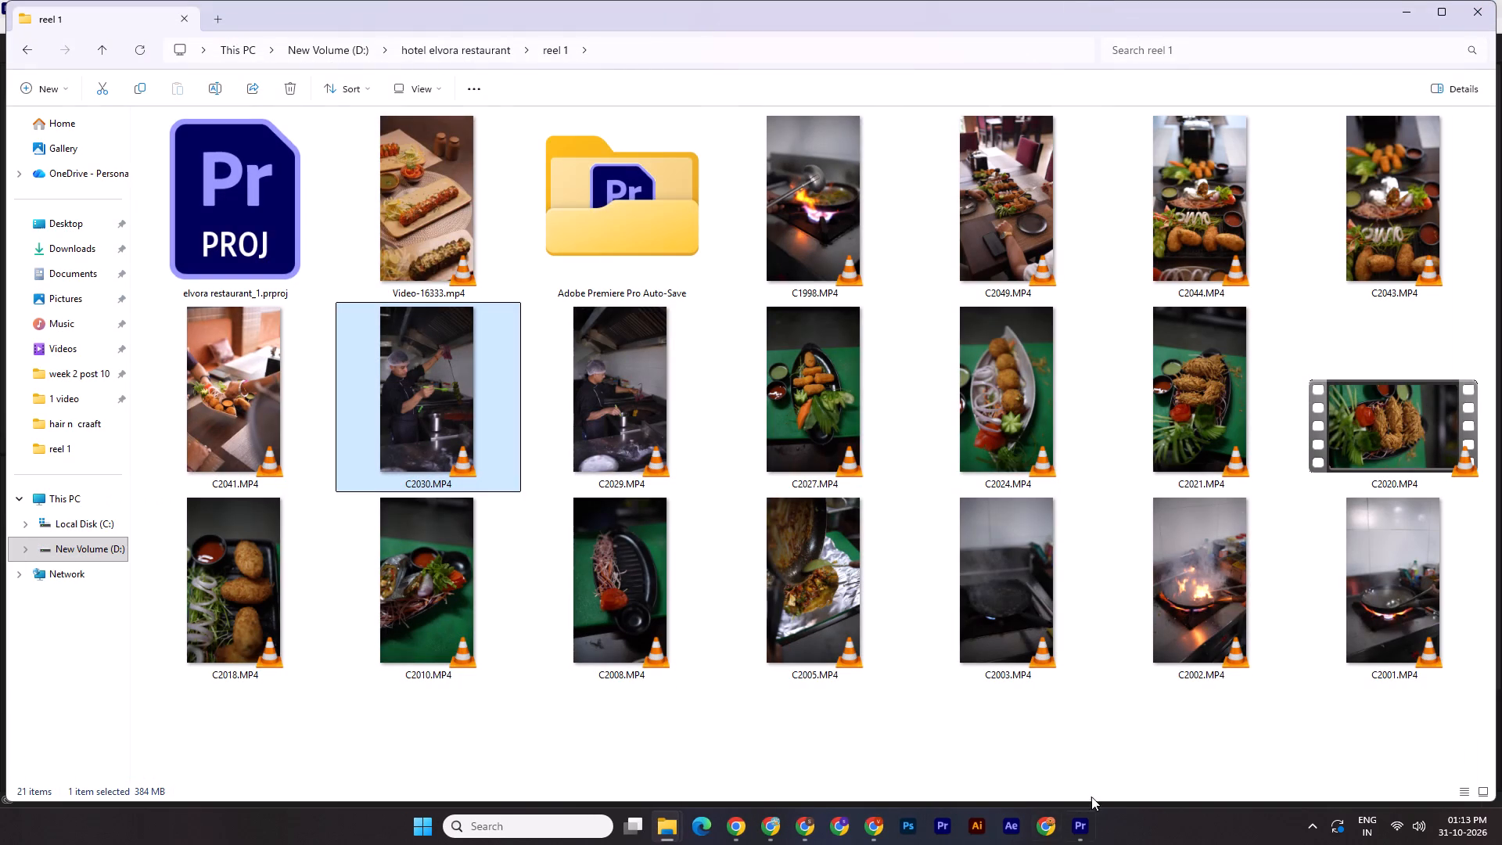
Back in Premiere Pro, trim the head of C2030.MP4 on V3 at 00:00:07:15 and move it against the end of C2041.MP4.
click(1087, 825)
click(1074, 826)
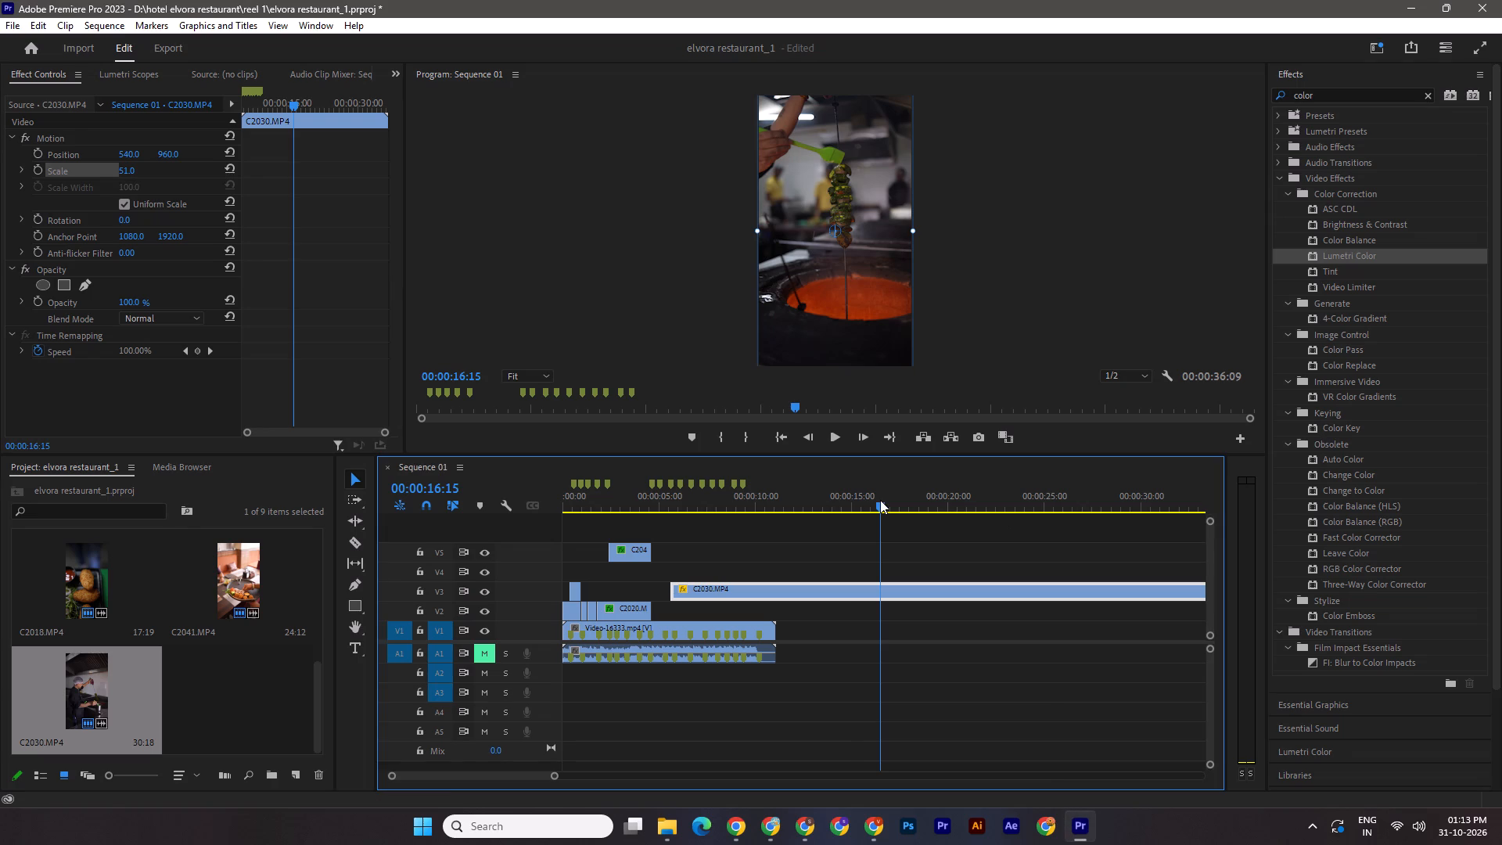
drag(880, 500, 708, 504)
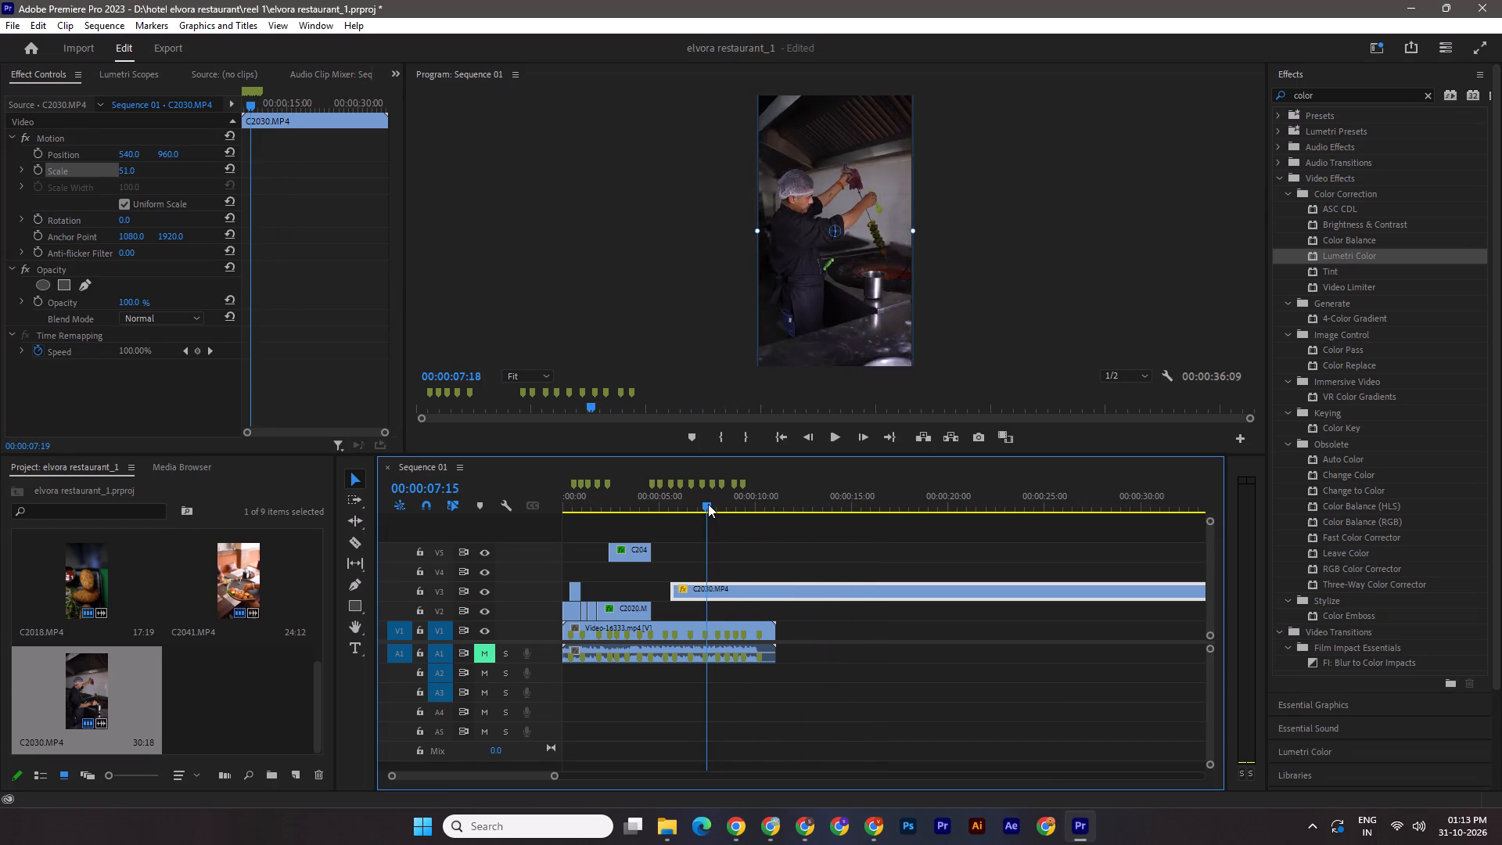
drag(708, 504, 706, 506)
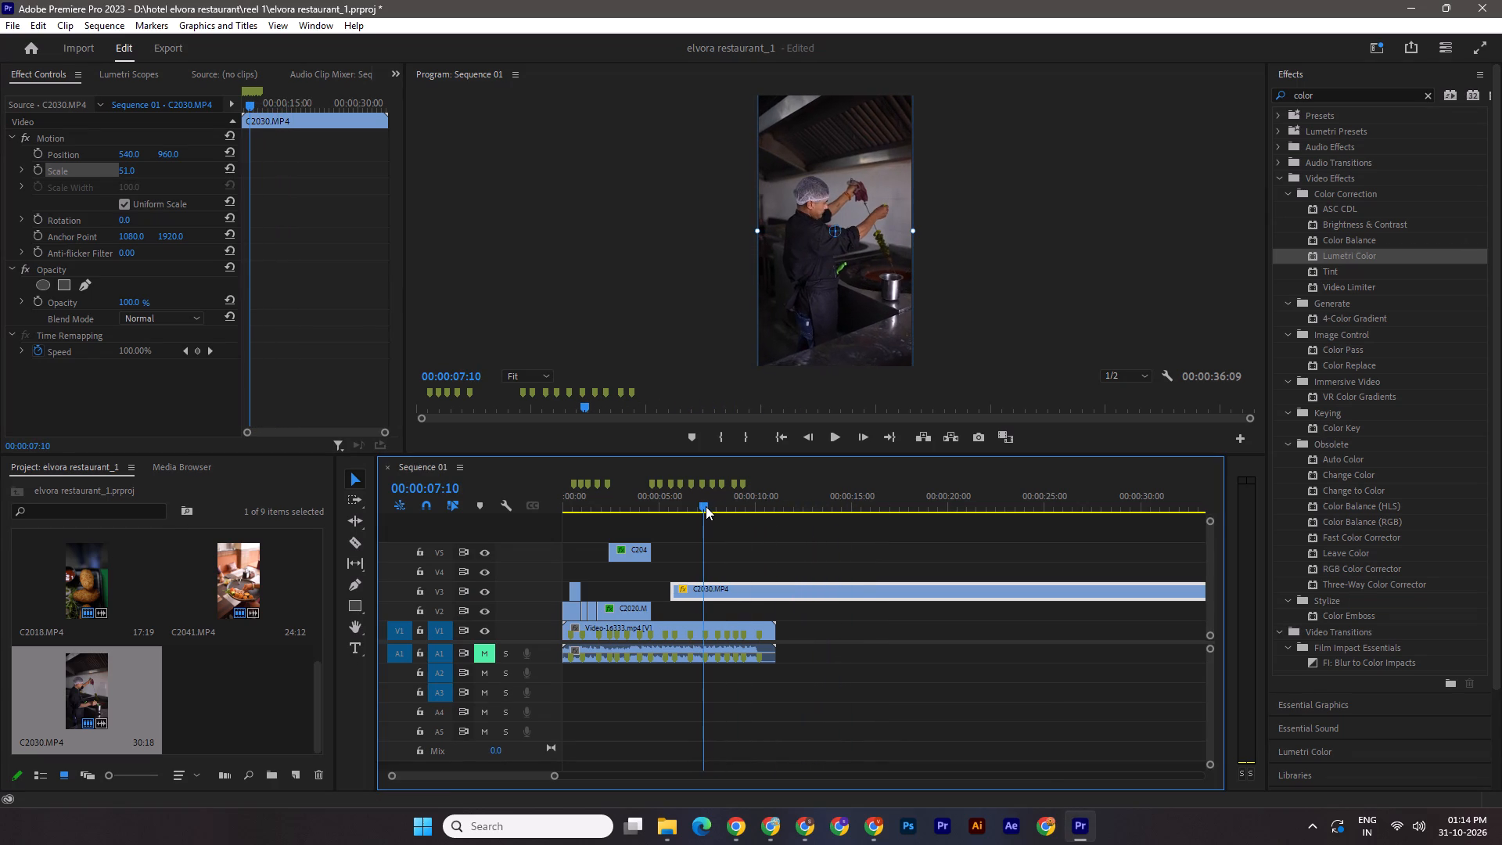
drag(706, 506, 709, 509)
drag(667, 591, 705, 594)
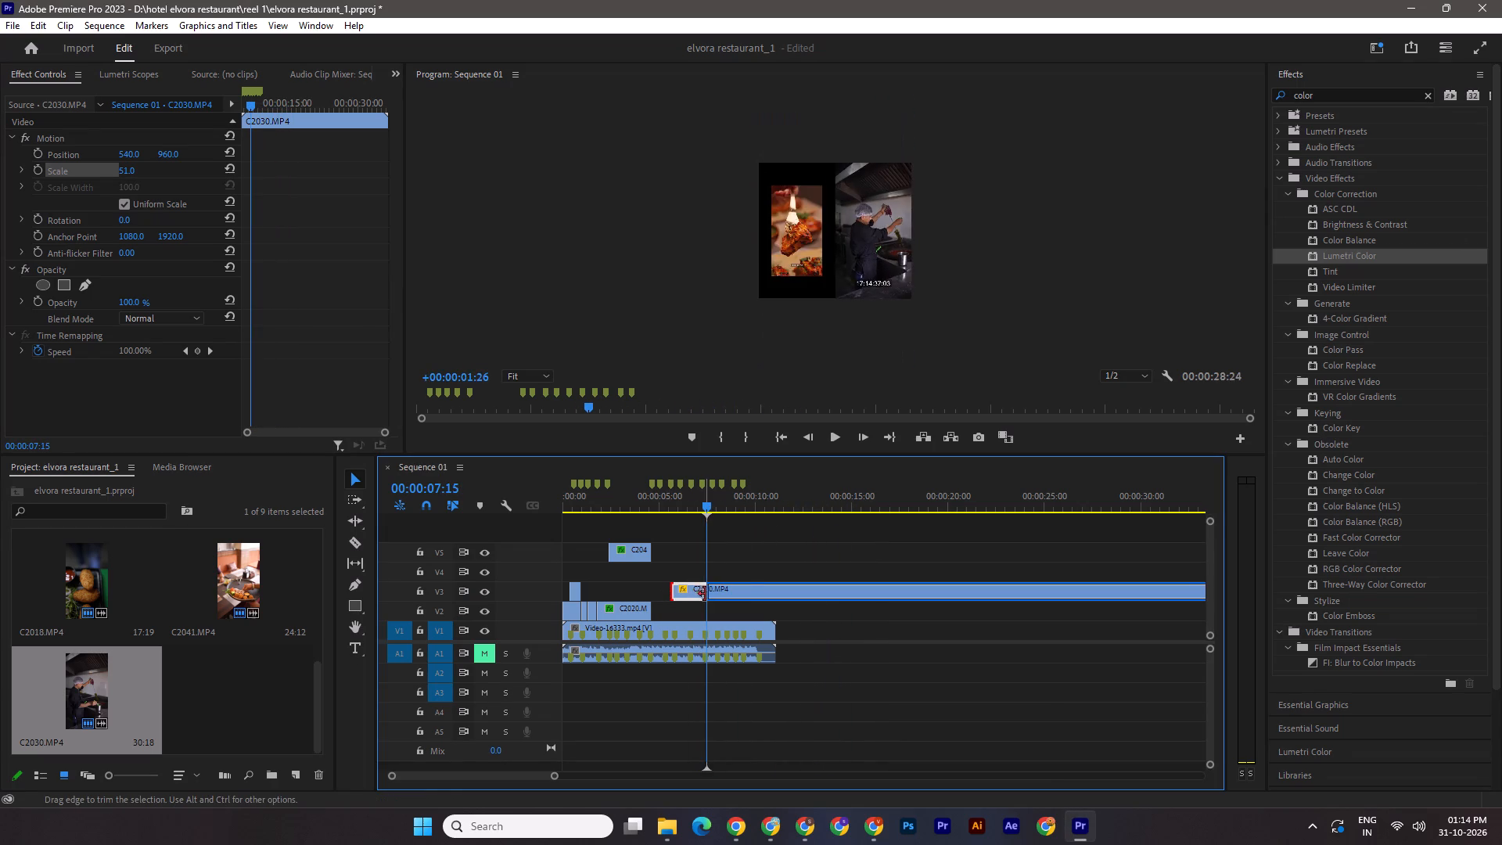
drag(705, 594, 704, 593)
drag(756, 595, 705, 593)
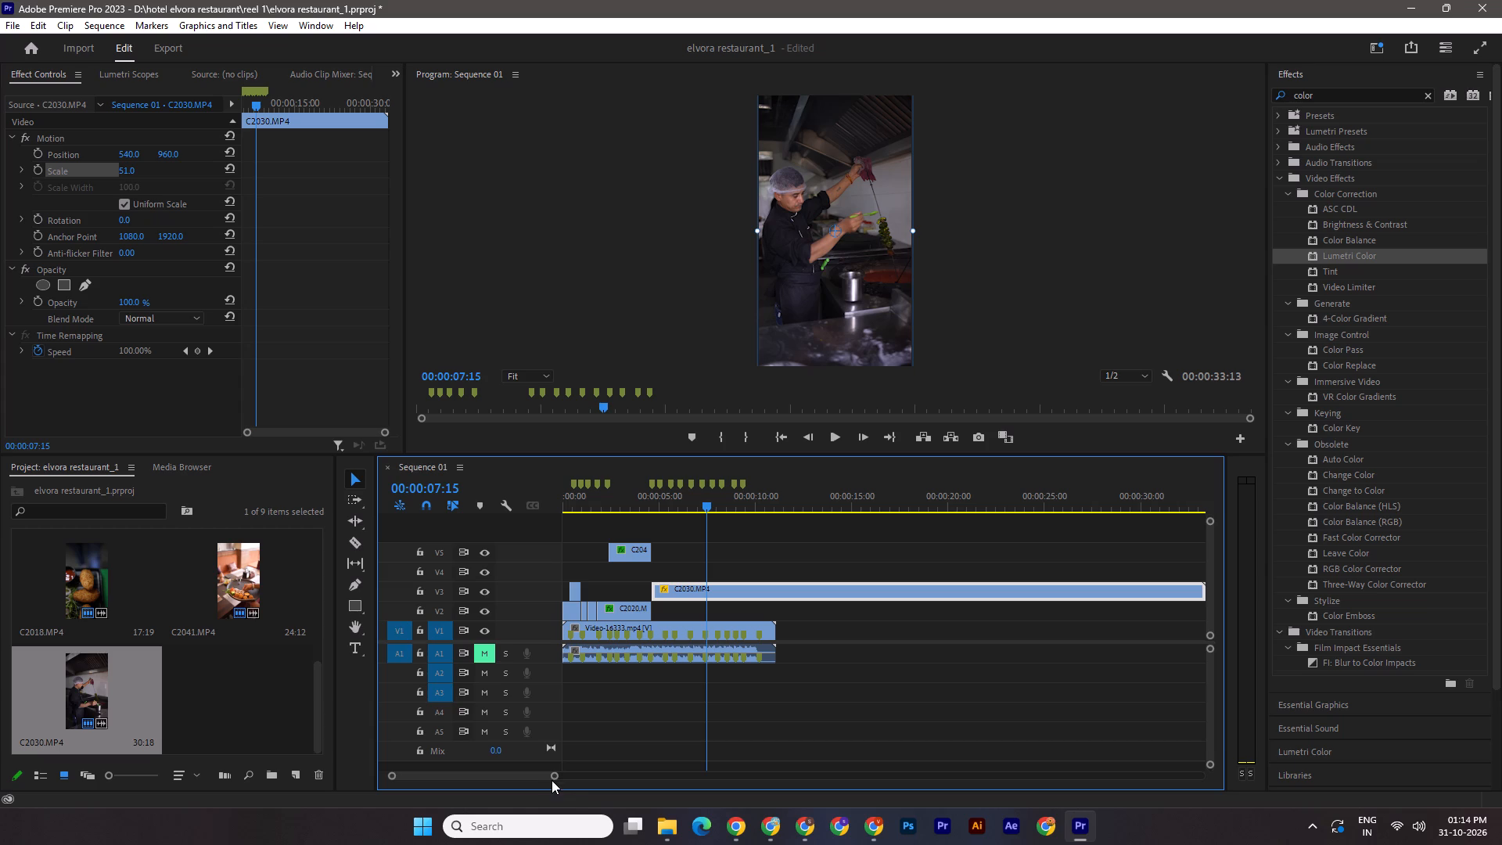
Play the cut from C2041.MP4 to C2030.MP4, from about 00:00:04:16 to 00:00:05:18, to review it.
click(552, 780)
drag(556, 778, 528, 768)
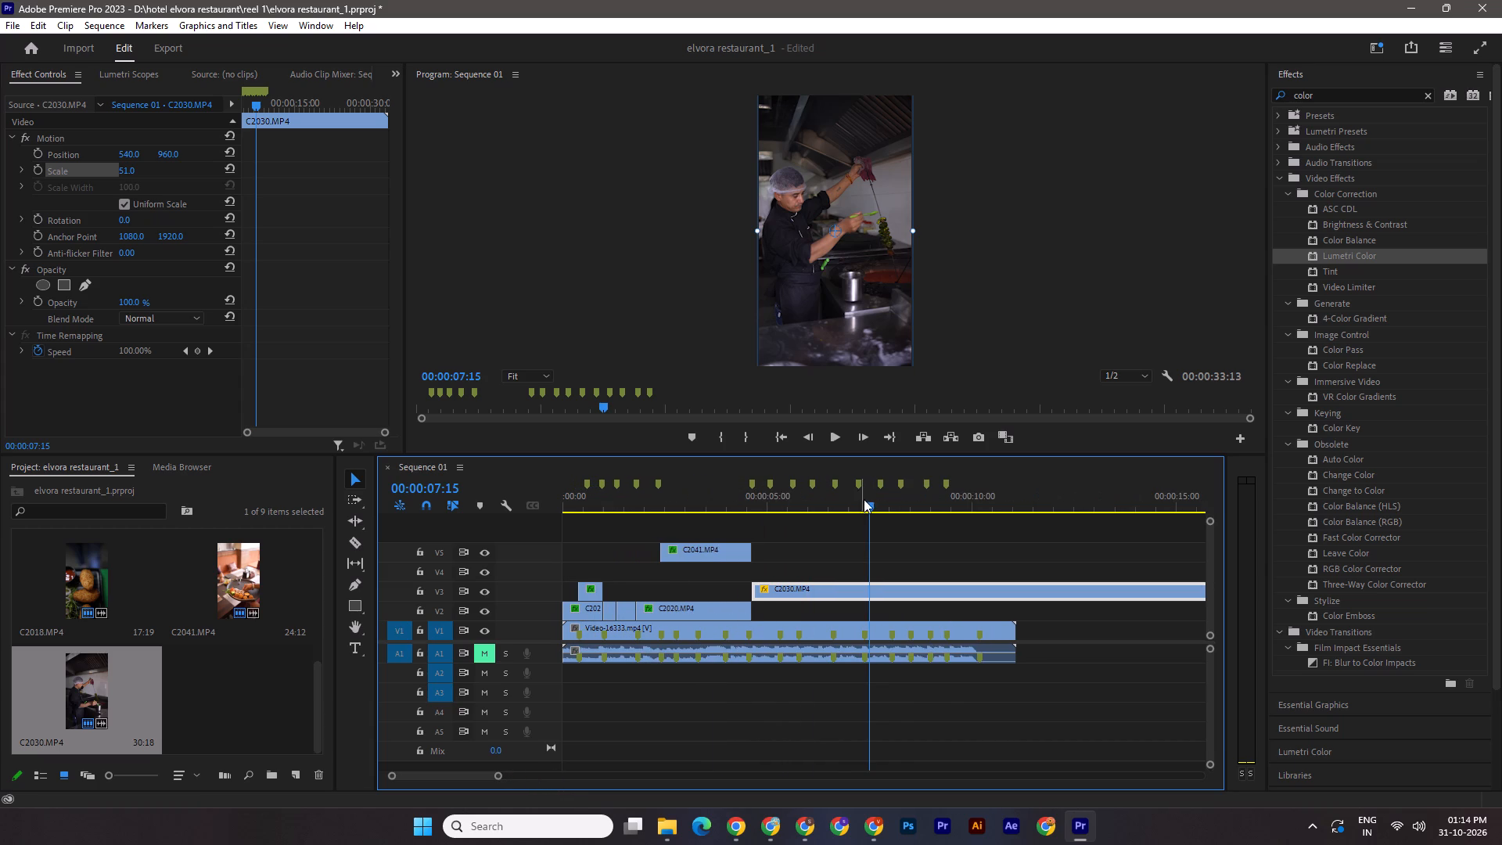
drag(866, 505, 746, 508)
click(828, 440)
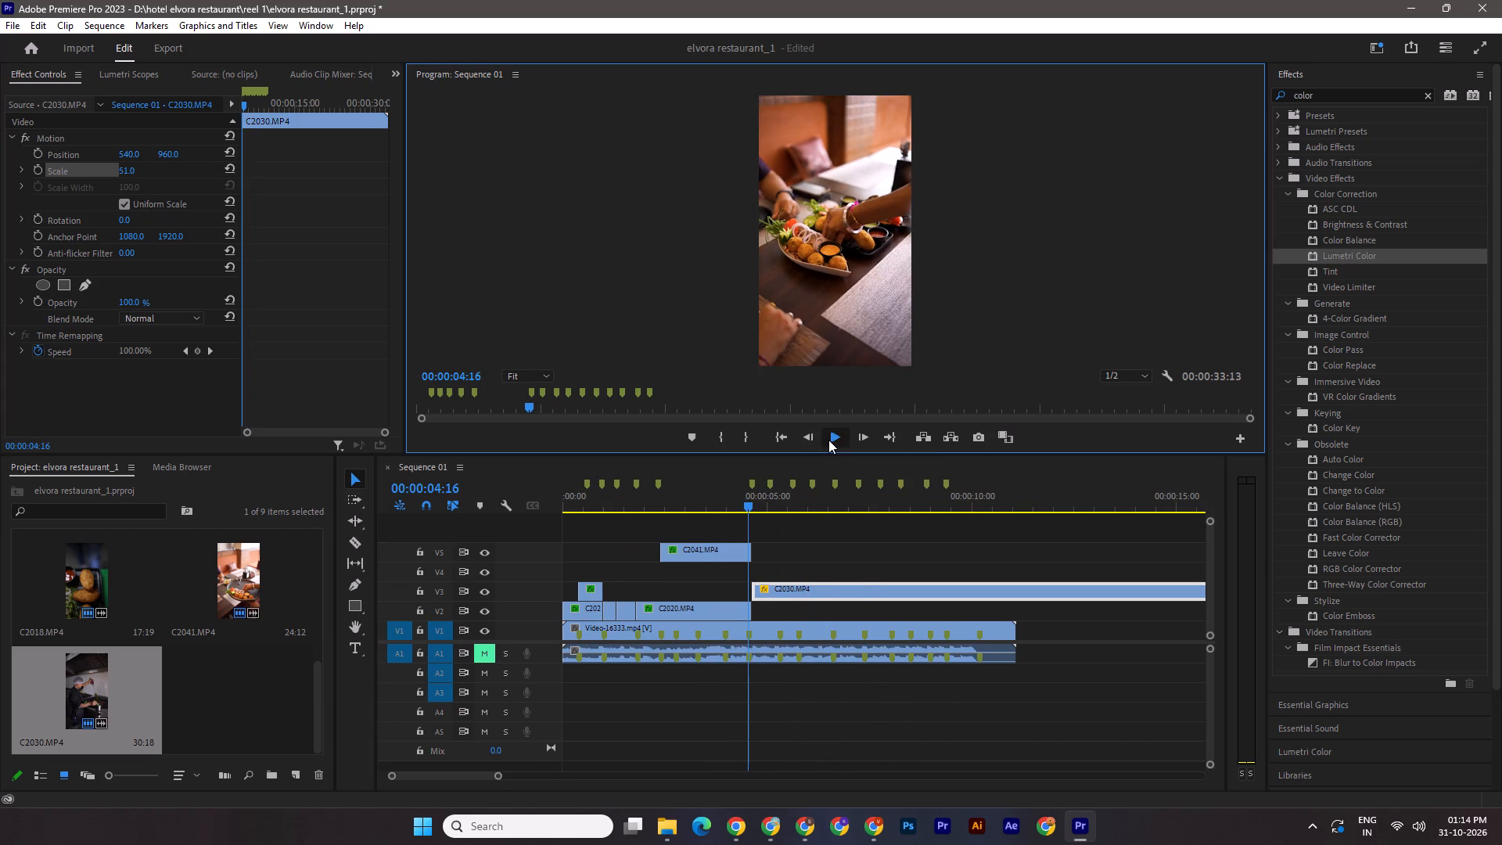
click(828, 440)
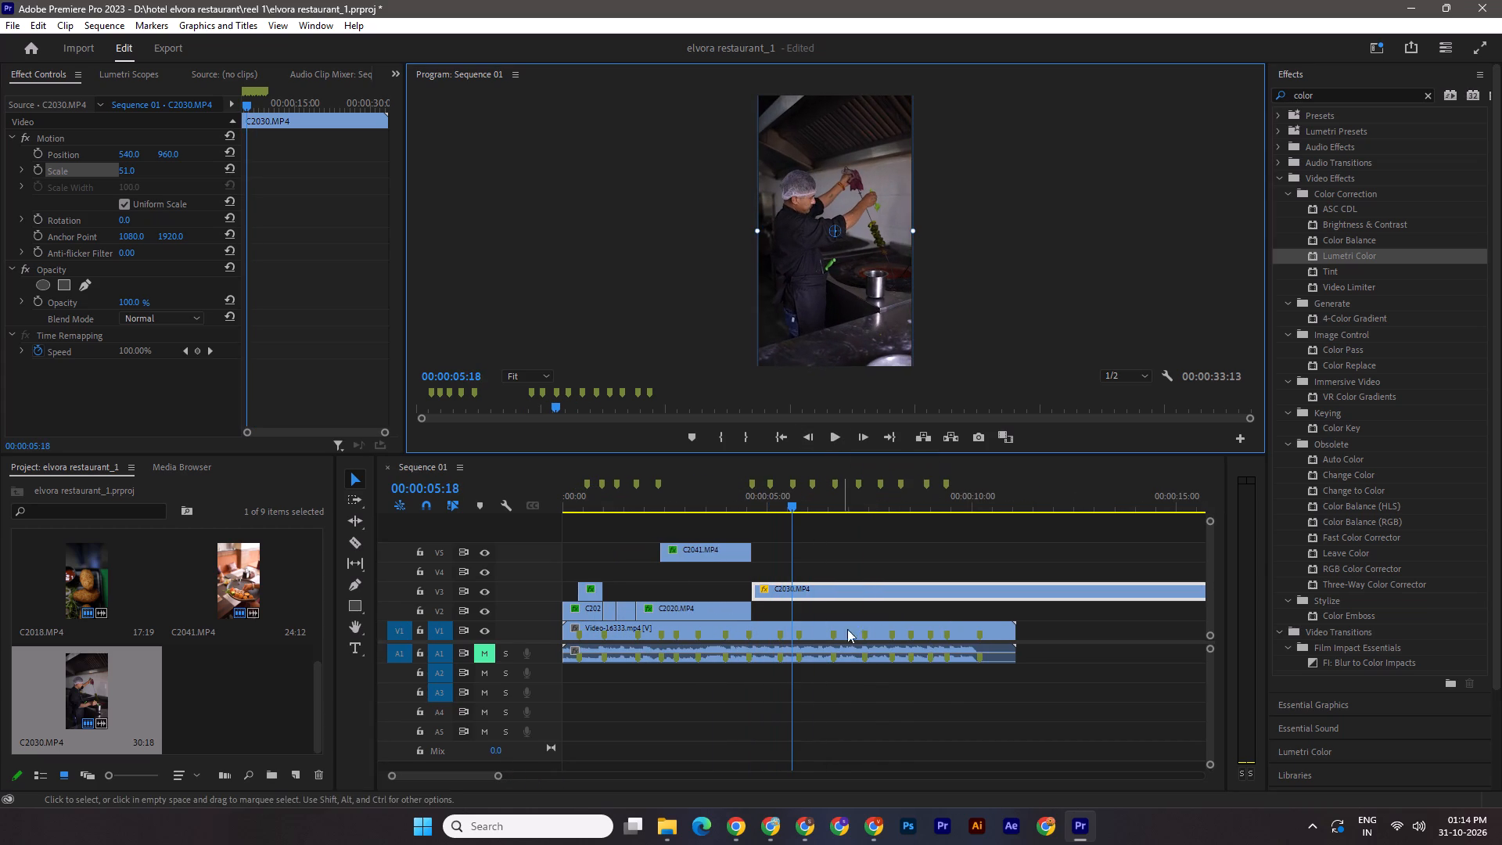
Unmute audio track A1.
click(481, 656)
Return the playhead to about 00:00:04:11, just before the cut to C2030.MP4, to review the transition with sound.
drag(779, 512, 755, 511)
drag(778, 503, 734, 503)
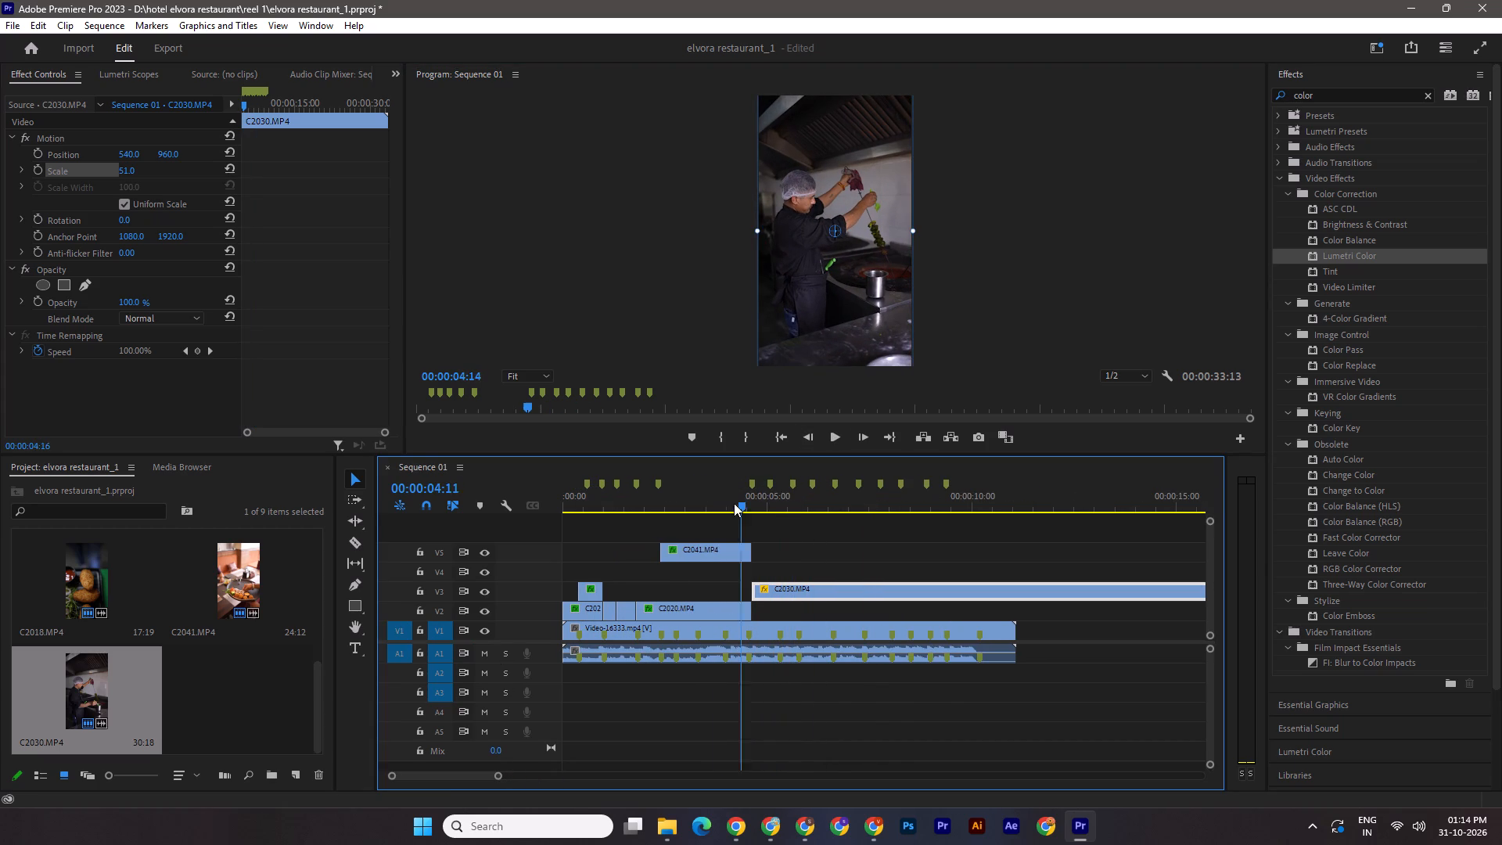
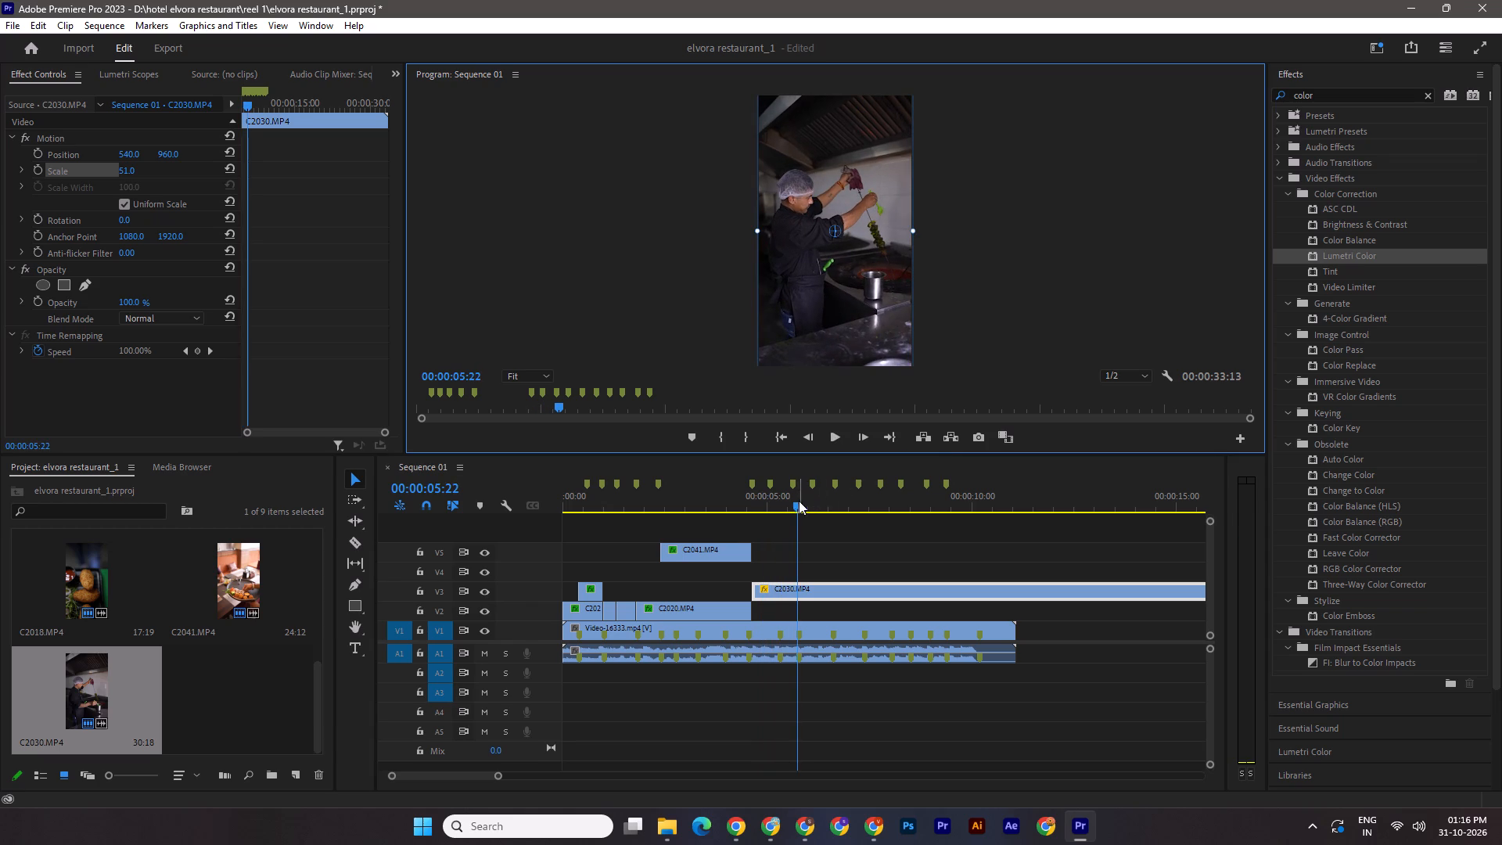
Split C2030.MP4 on V3 at 00:00:05:02.
drag(796, 502, 766, 498)
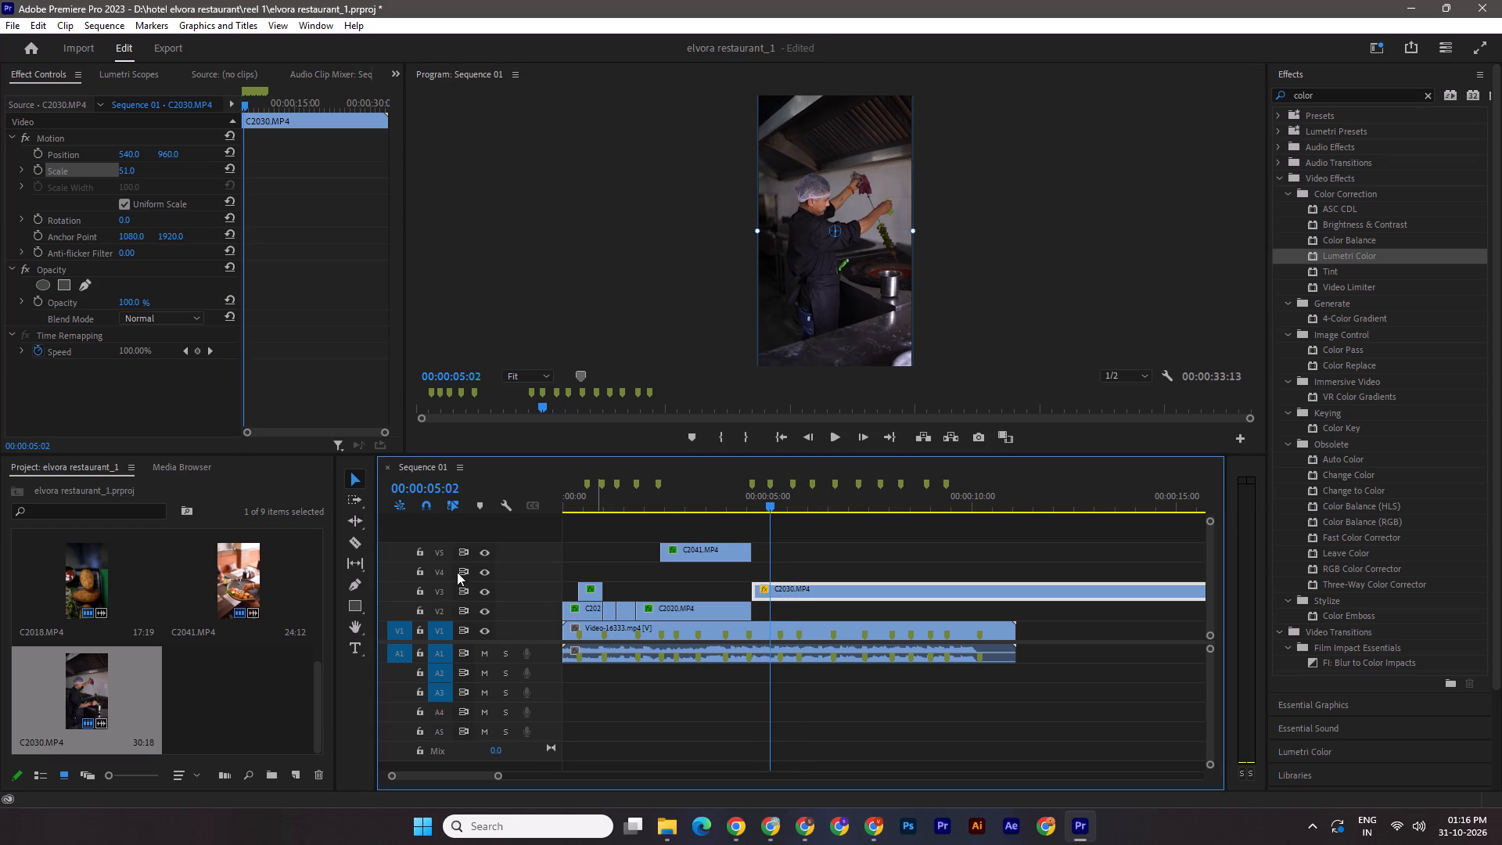
click(358, 544)
click(771, 587)
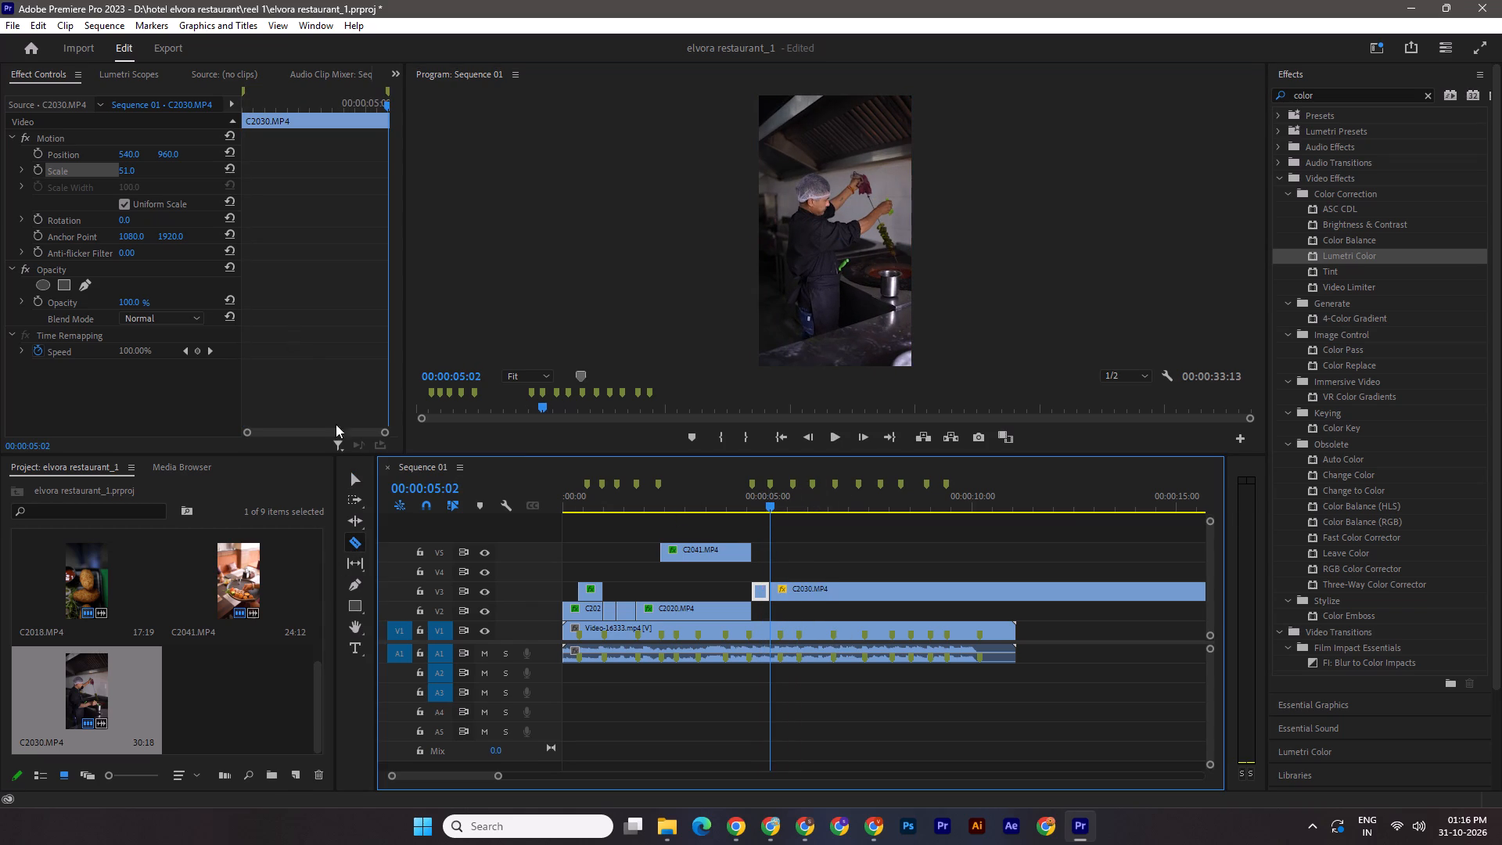
click(350, 480)
Split the long remaining part of C2030.MP4 on V3 at 00:00:09:22.
drag(498, 775, 541, 782)
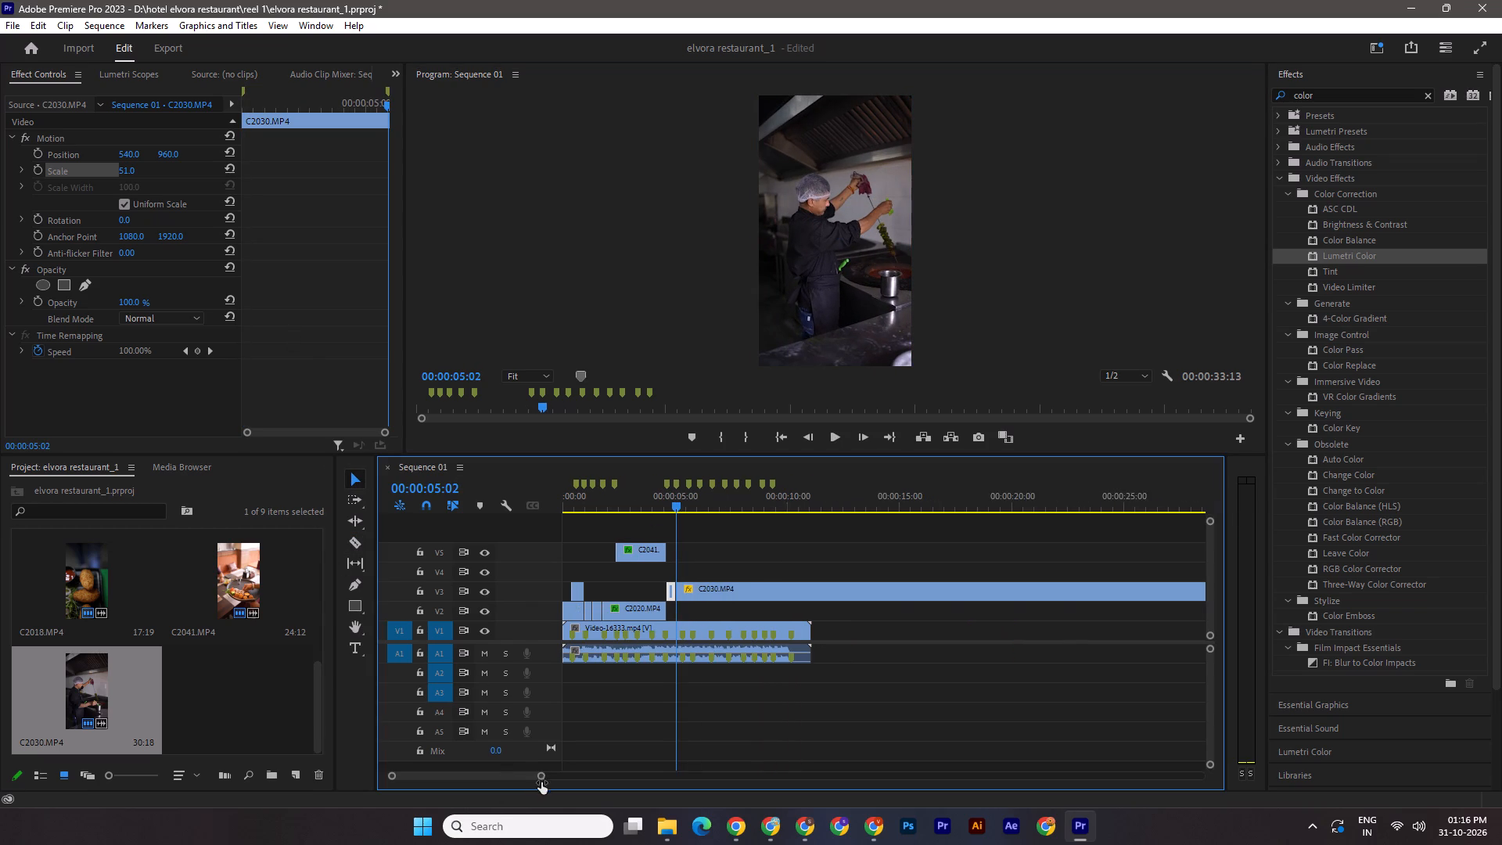
drag(541, 782, 543, 782)
drag(674, 505, 728, 519)
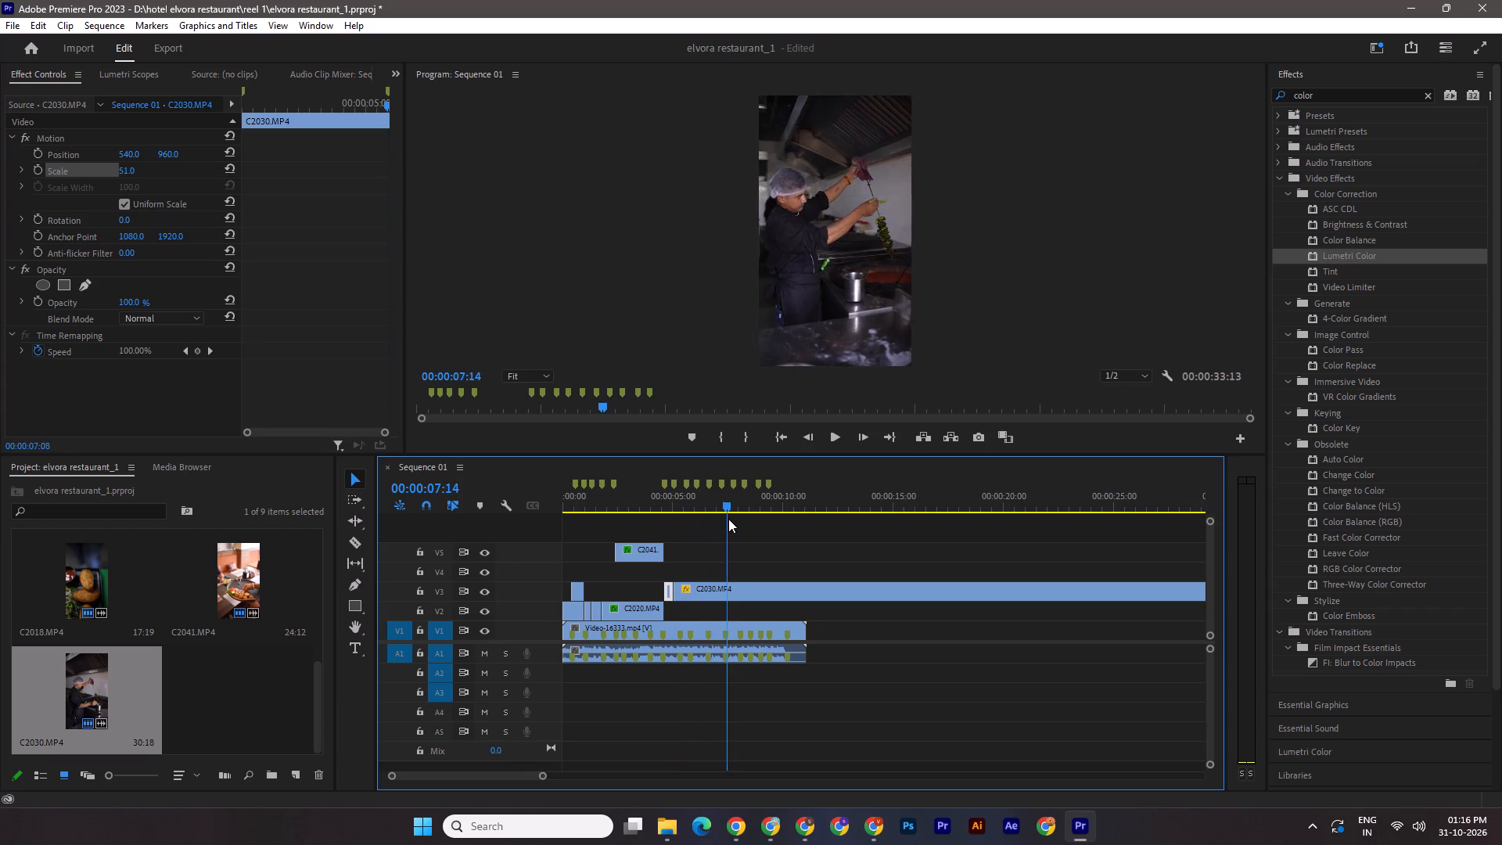
drag(728, 519, 778, 530)
click(354, 544)
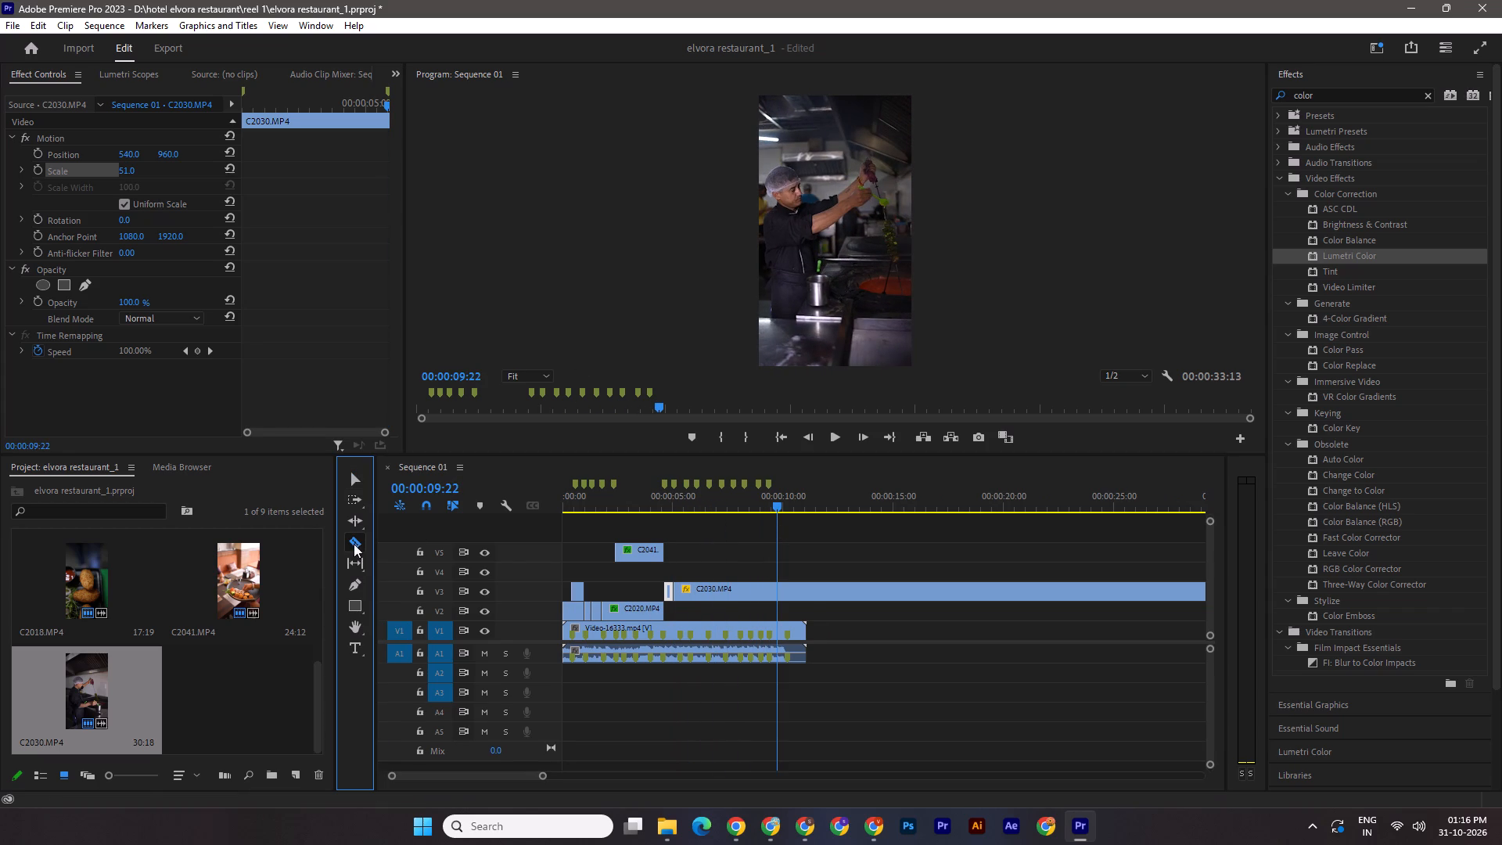
click(781, 588)
click(363, 478)
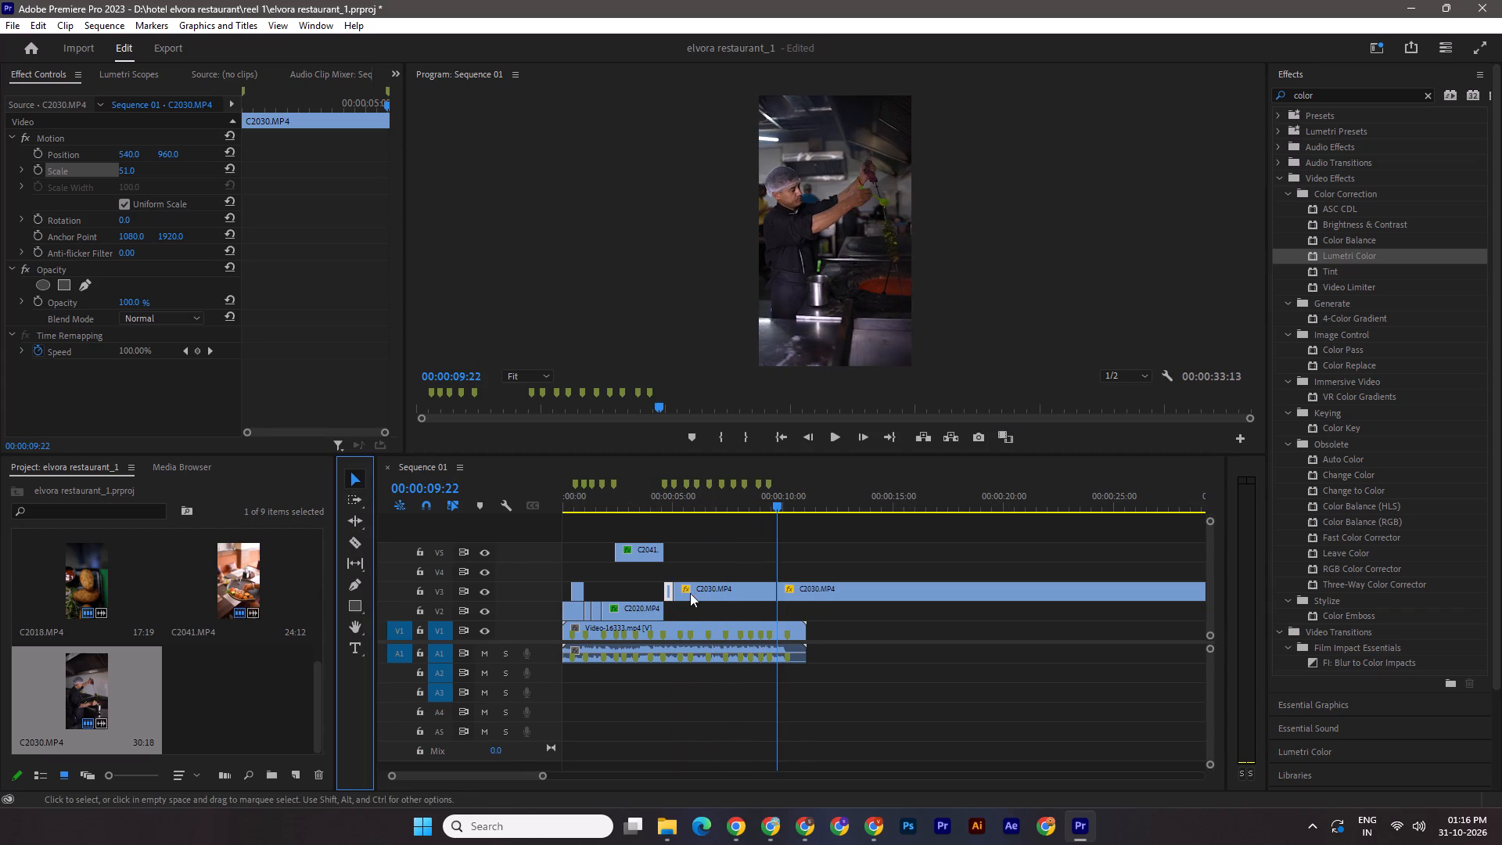
Move the short opening piece of C2030.MP4 from V3 straight down to V2, directly after C2020.MP4.
click(667, 590)
drag(668, 592, 668, 611)
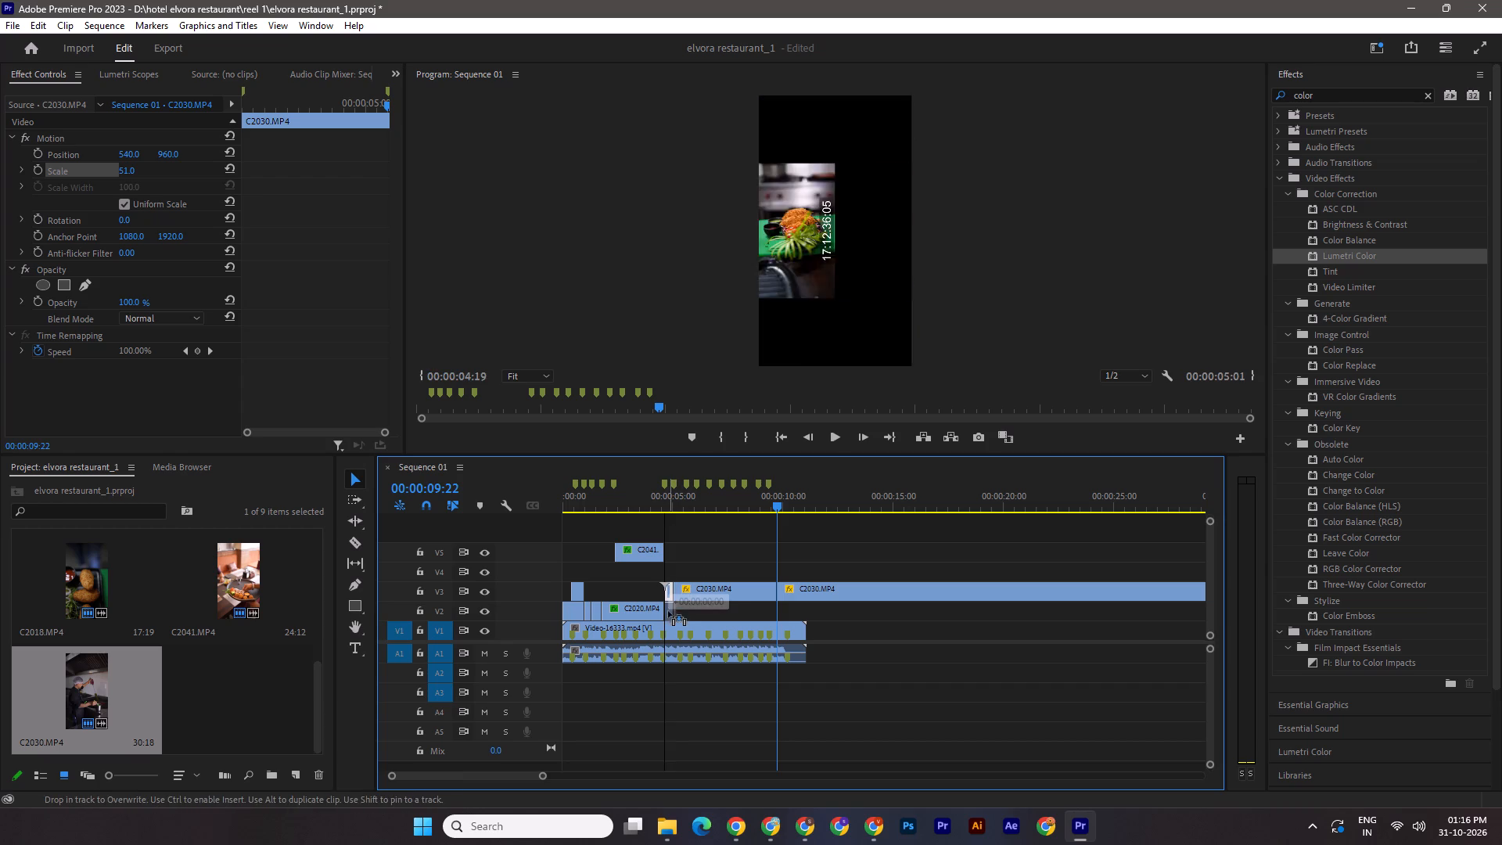
drag(668, 611, 668, 612)
Remove the middle C2030.MP4 section before 00:00:09:22 on V3 and move the remainder against the end of C2041.MP4.
drag(674, 591, 799, 597)
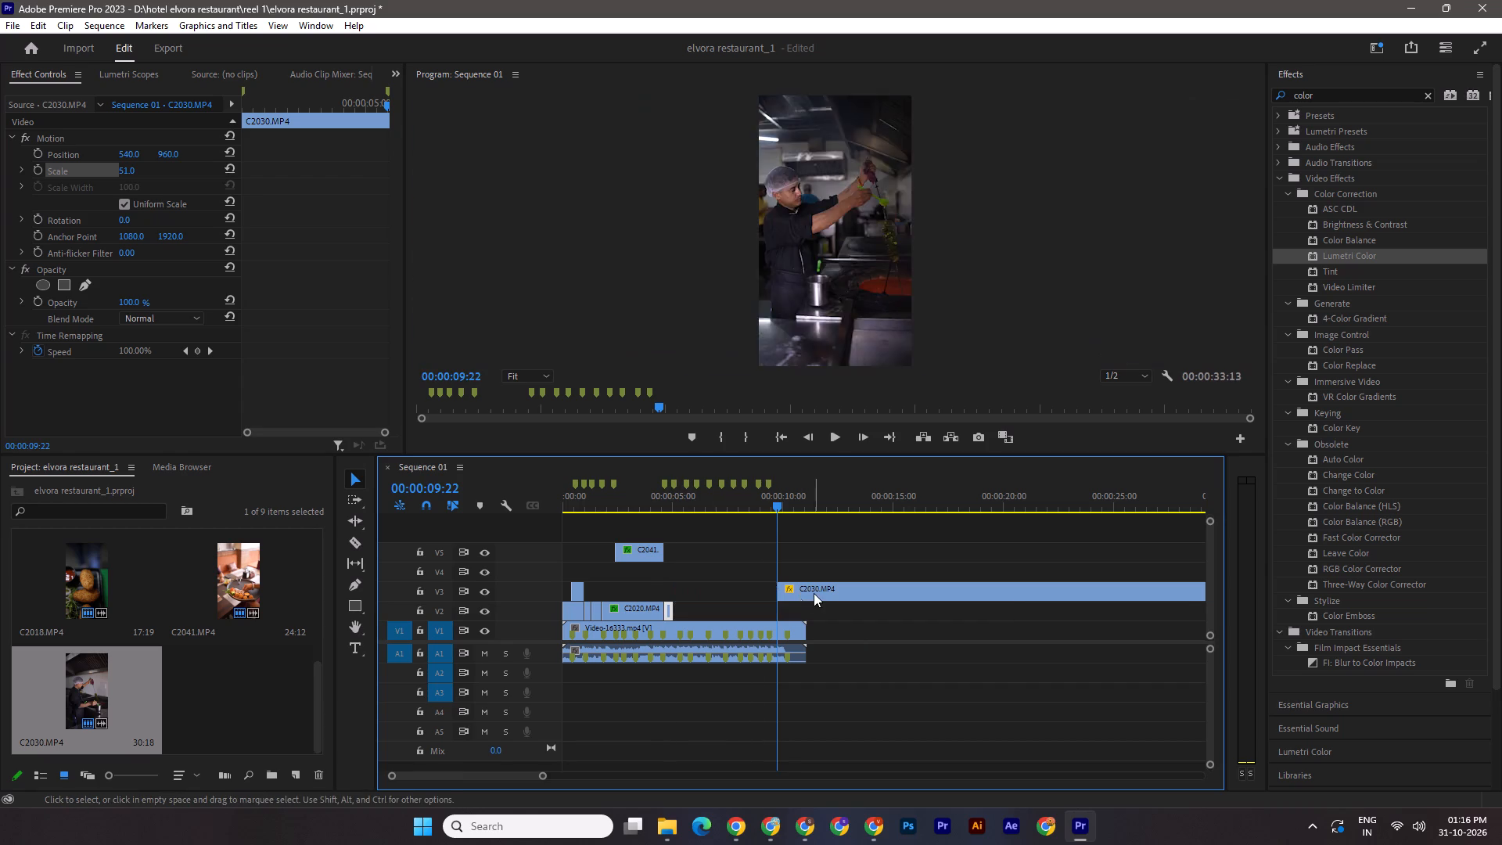
drag(814, 593, 705, 591)
Split the repositioned C2030.MP4 on V3 at 00:00:05:02.
drag(782, 494, 662, 515)
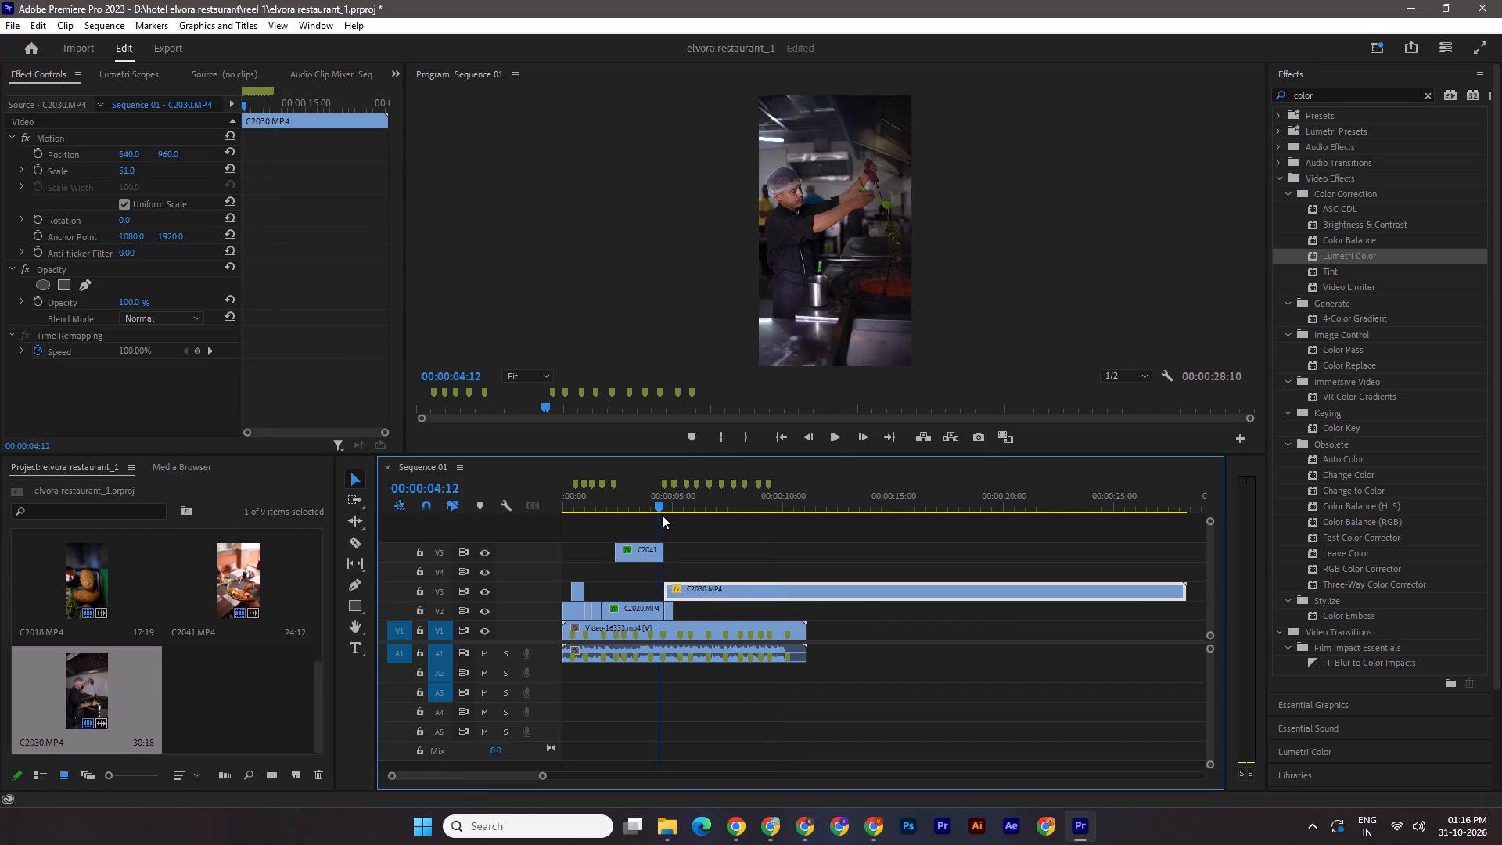
drag(662, 515, 679, 518)
click(356, 542)
click(675, 590)
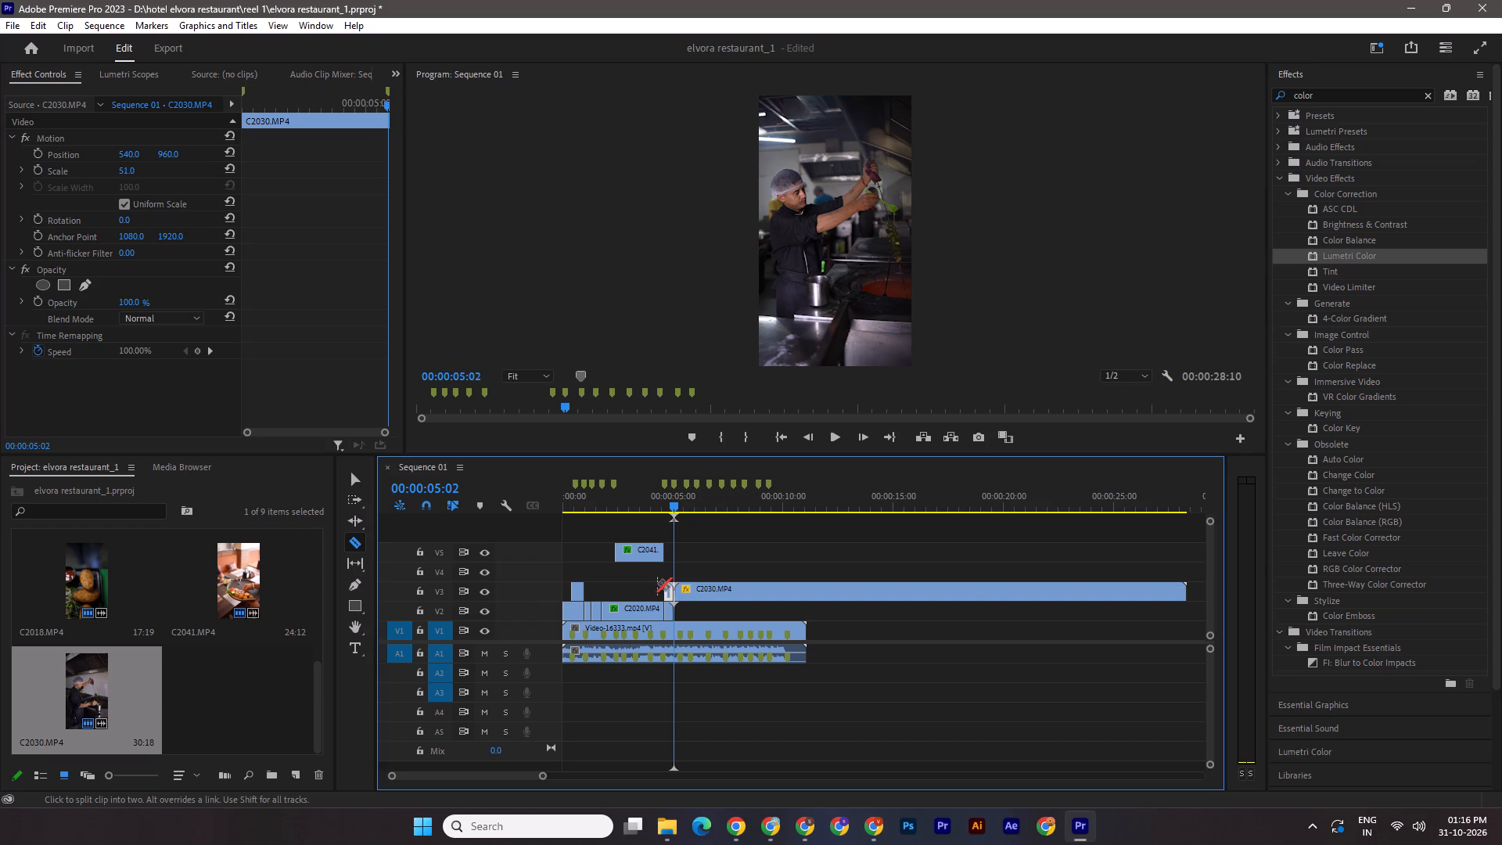
click(357, 478)
Move the long C2030.MP4 remainder down to V2, starting at about 00:00:06:00, and save the project.
drag(724, 588, 734, 612)
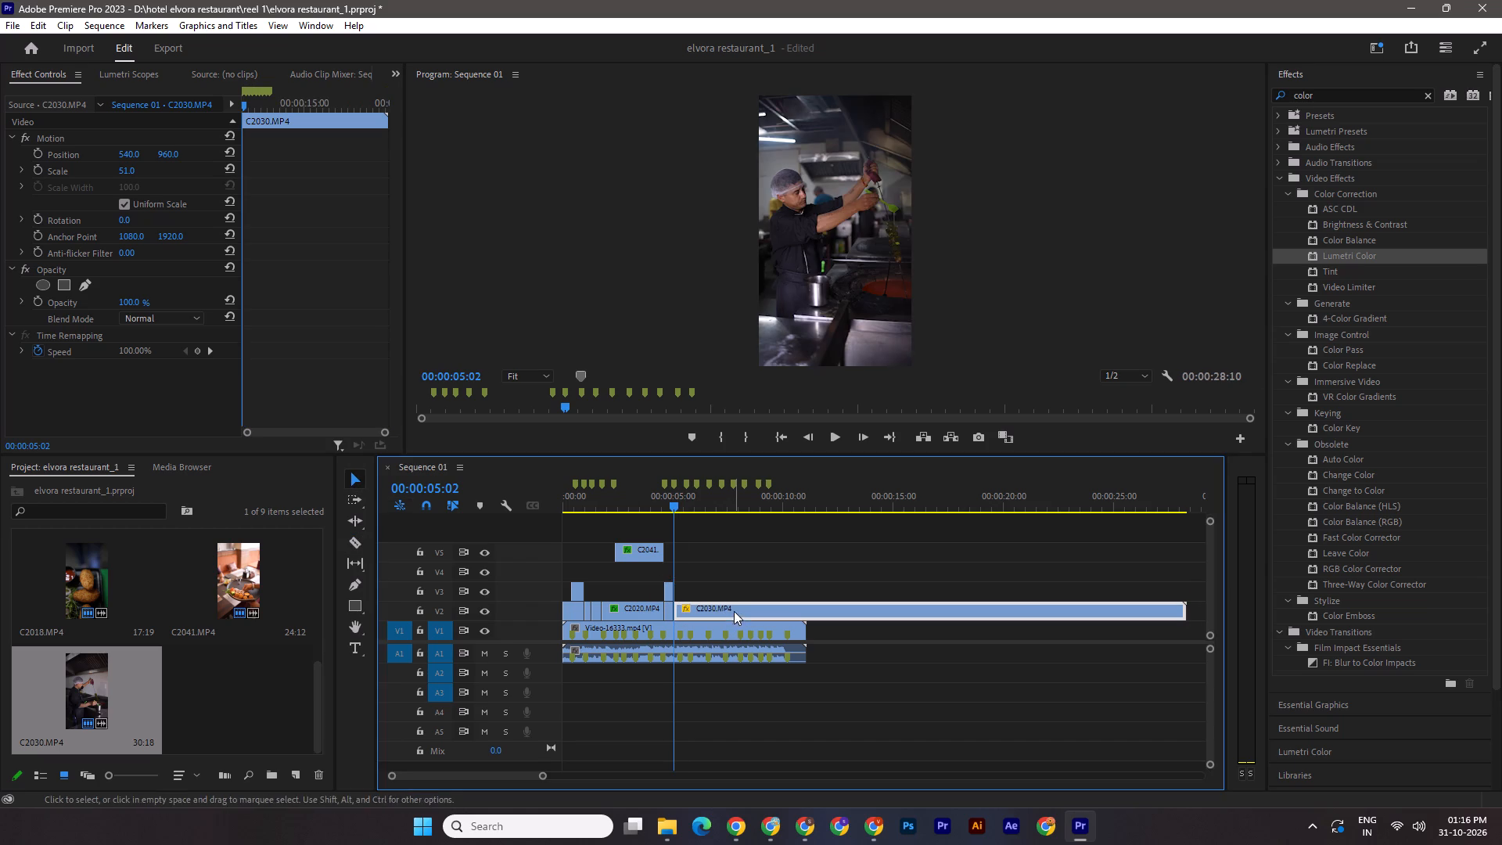
key(ctrl+s)
drag(760, 611, 785, 612)
Play the cut from C2041.MP4 to the short C2030.MP4 piece twice, starting just before 00:00:04:00, to review it.
drag(674, 504, 645, 498)
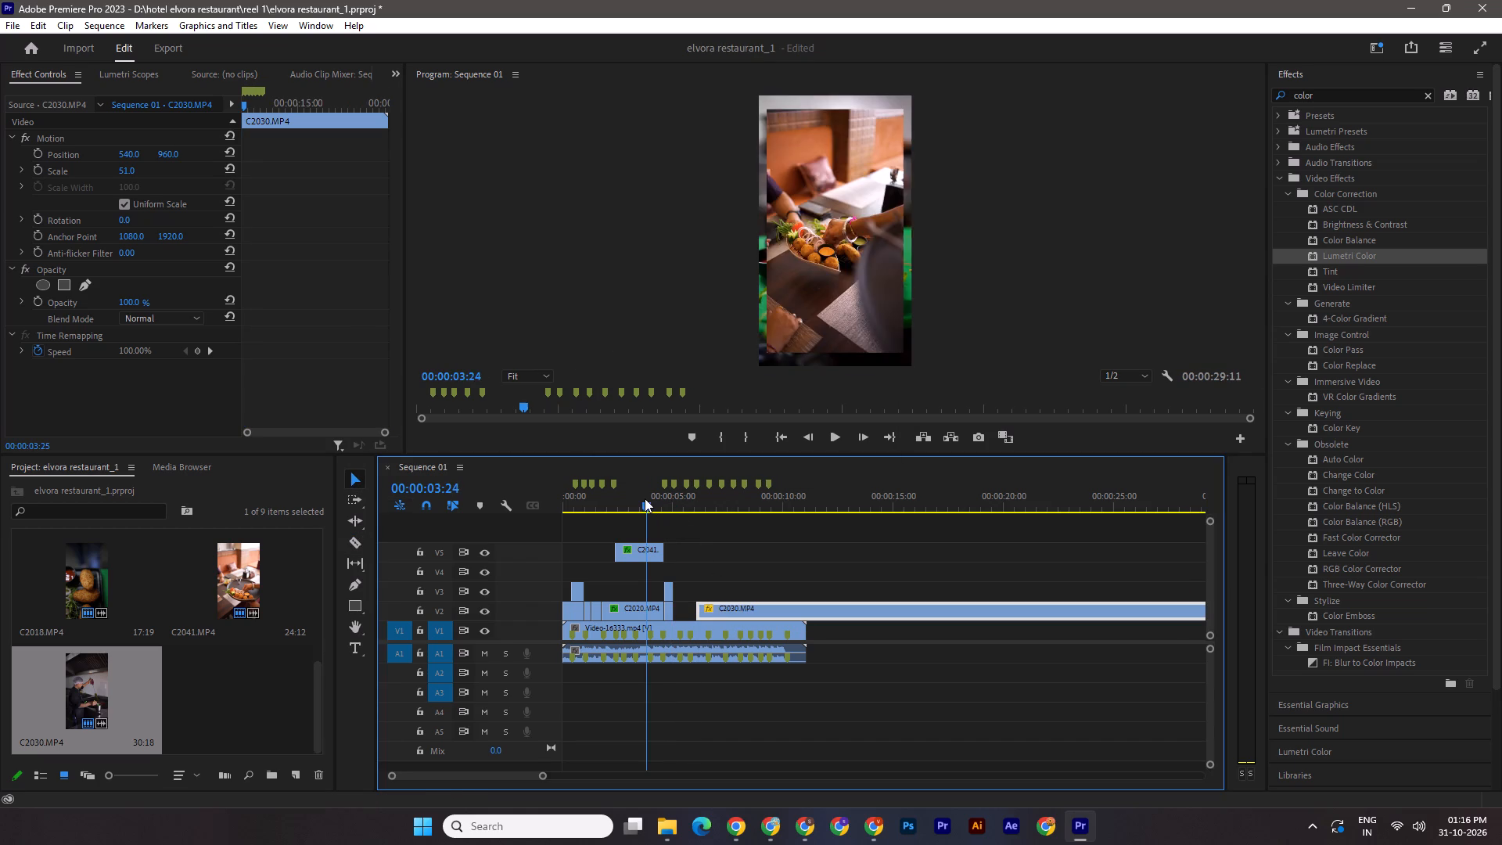
drag(645, 498, 644, 498)
click(830, 437)
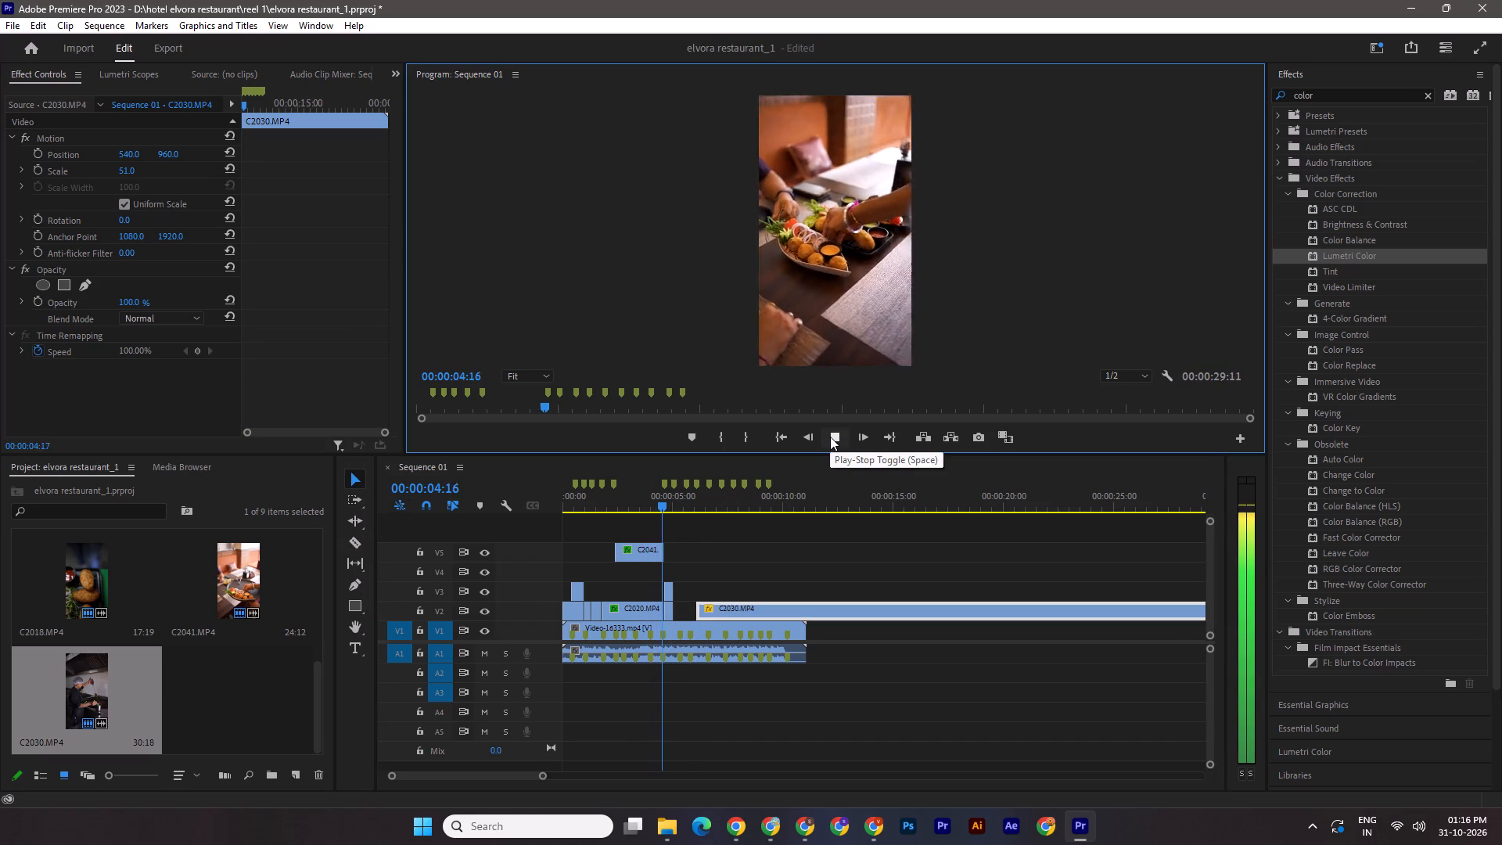
click(830, 437)
drag(690, 507, 667, 506)
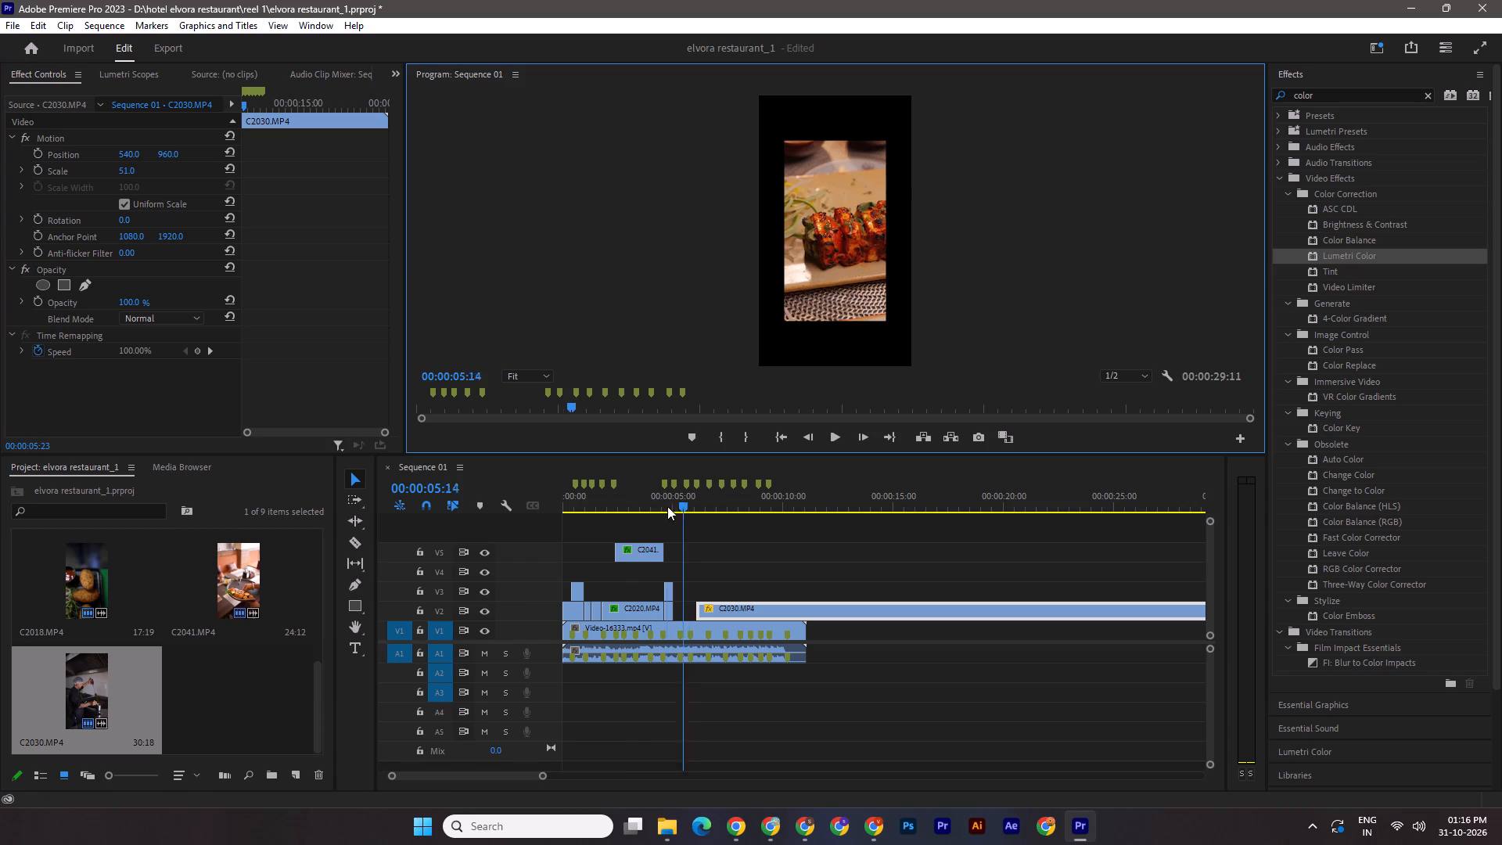
drag(667, 506, 638, 504)
click(844, 430)
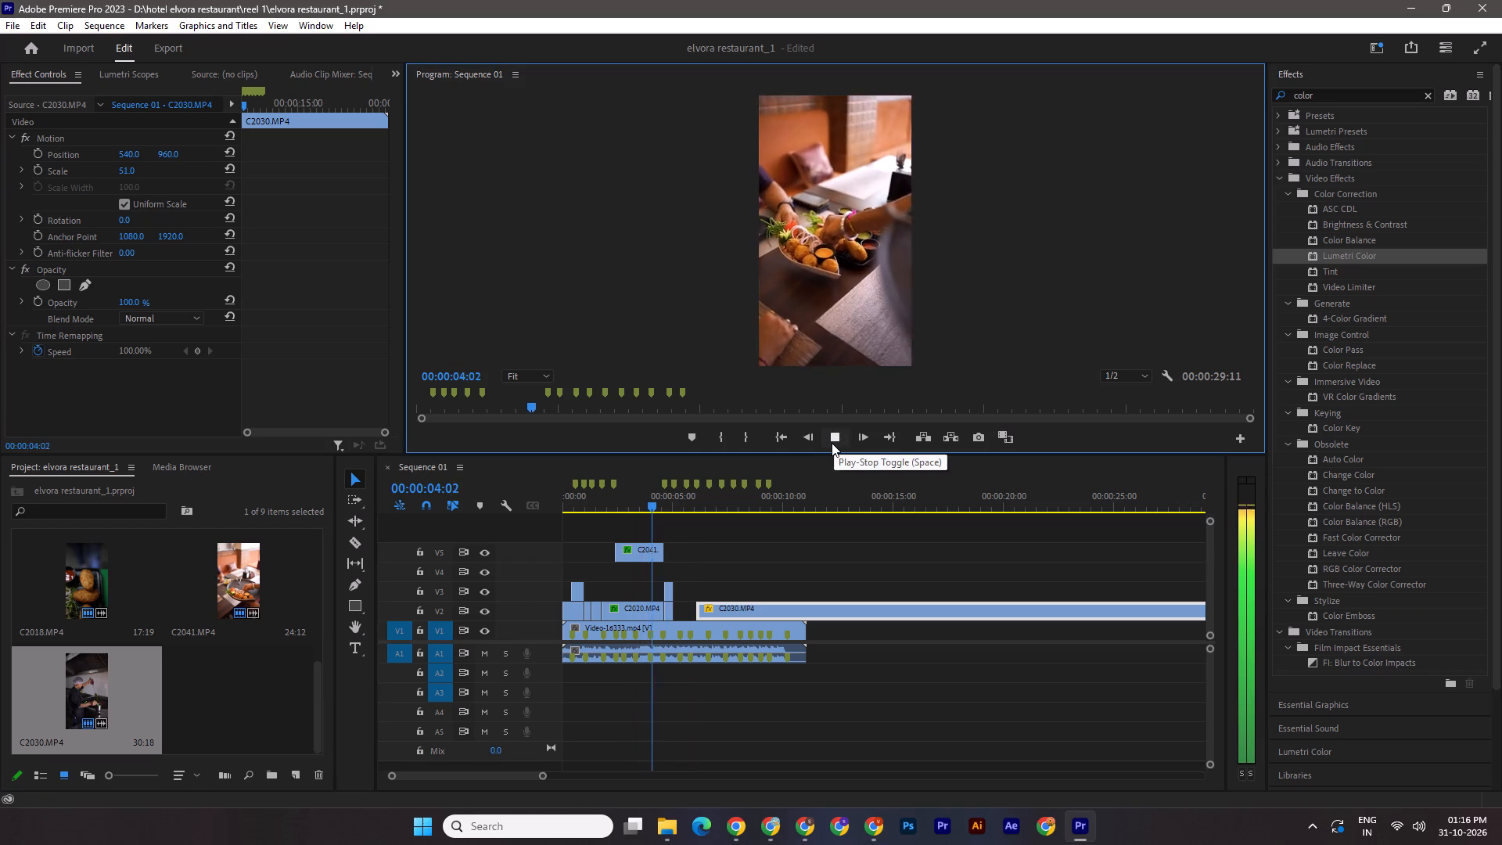
click(832, 443)
Save the project.
key(ctrl+s)
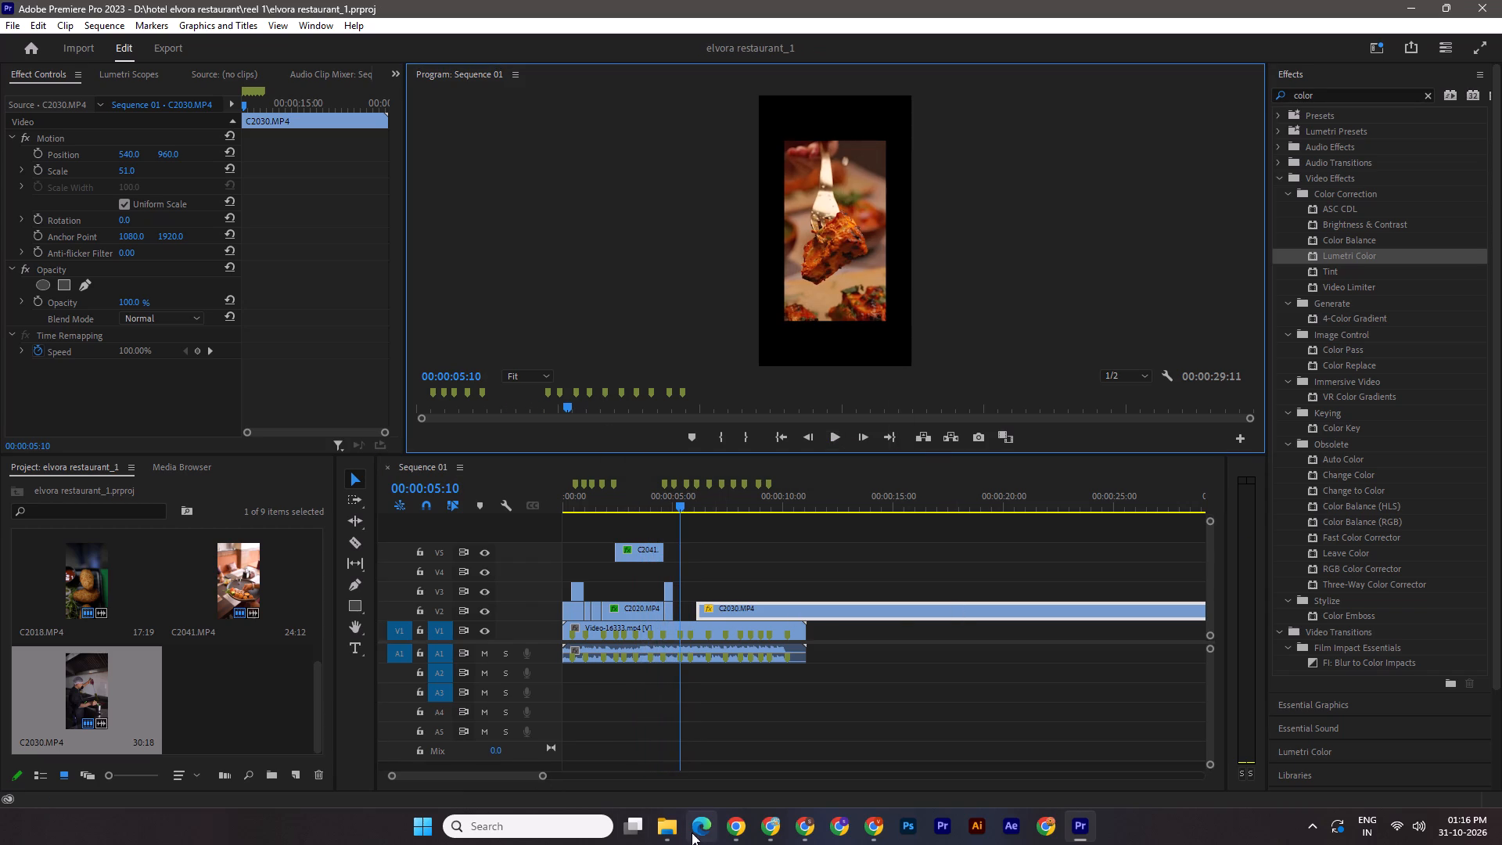
Switch to the reel 1 folder in File Explorer and preview C2003.MP4 in VLC.
click(770, 768)
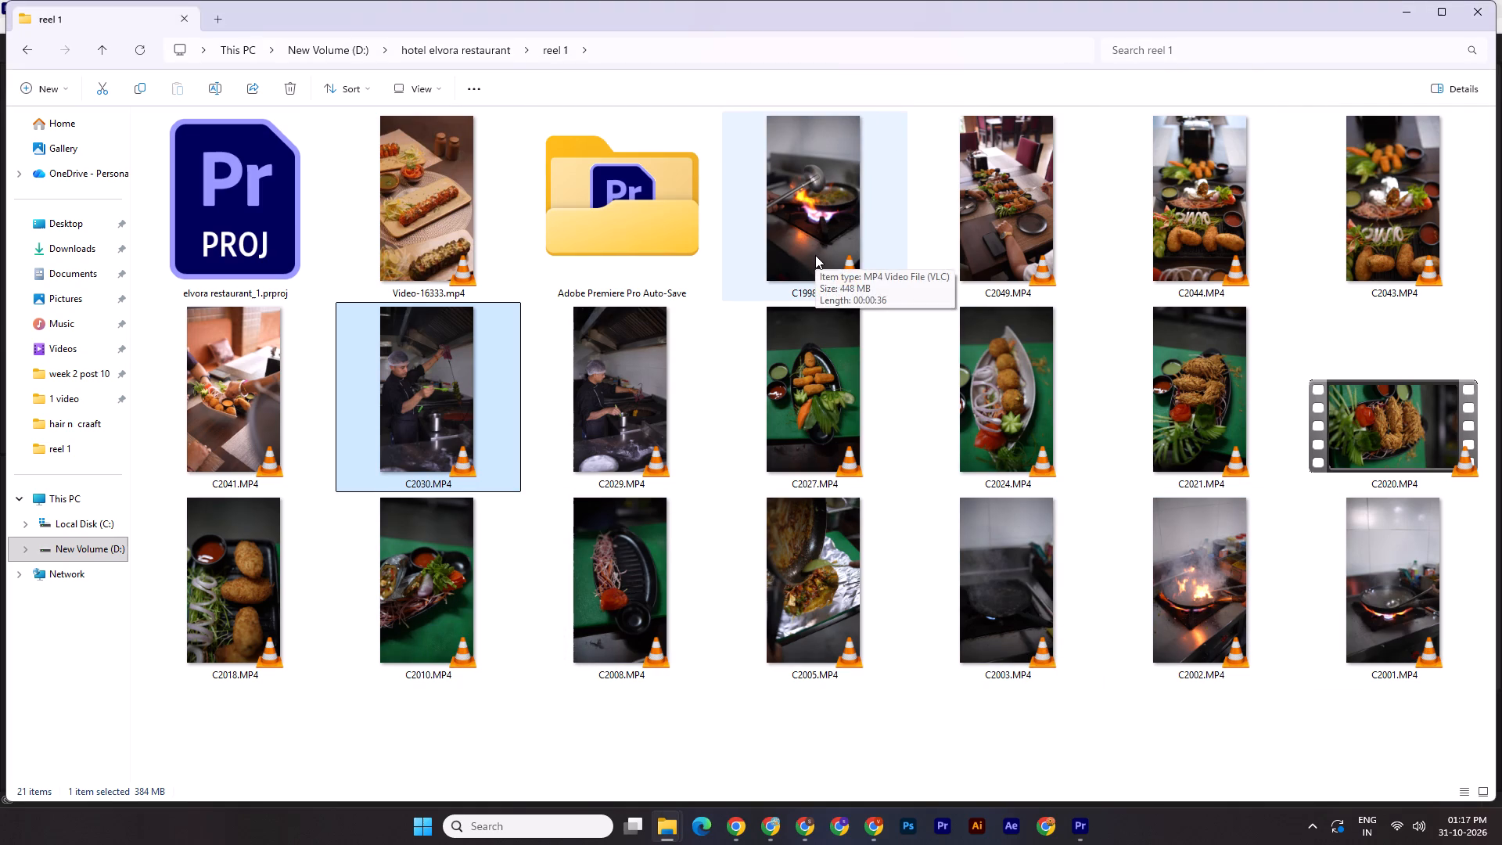
double_click(1012, 629)
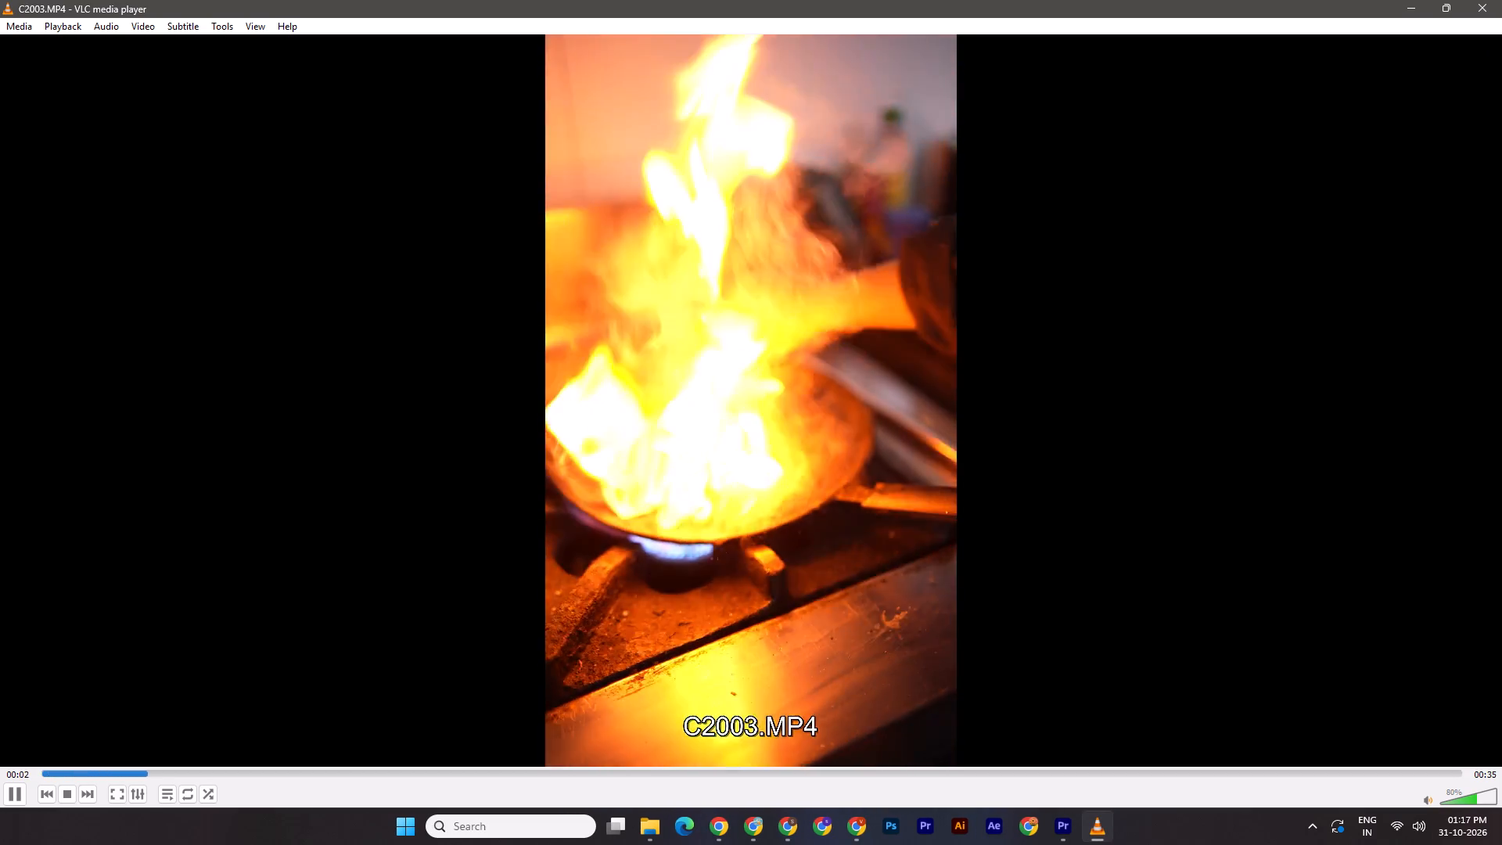
click(1481, 0)
Add C2003.MP4 from the reel 1 folder to V3 in Premiere Pro, directly after the short C2030.MP4 piece at about 00:00:05:02.
drag(1012, 602, 1022, 741)
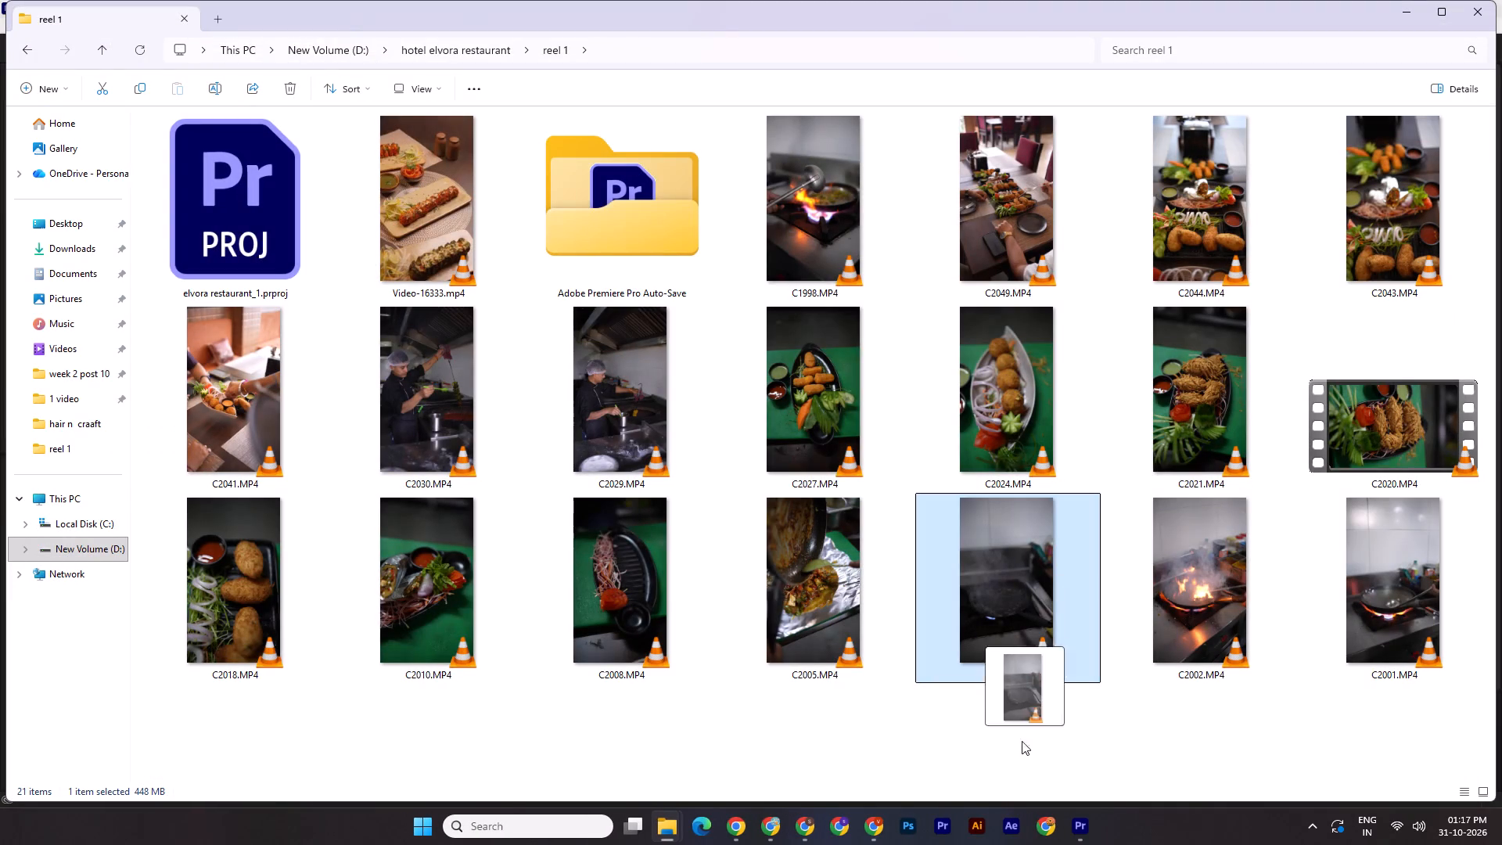
drag(1022, 741, 691, 584)
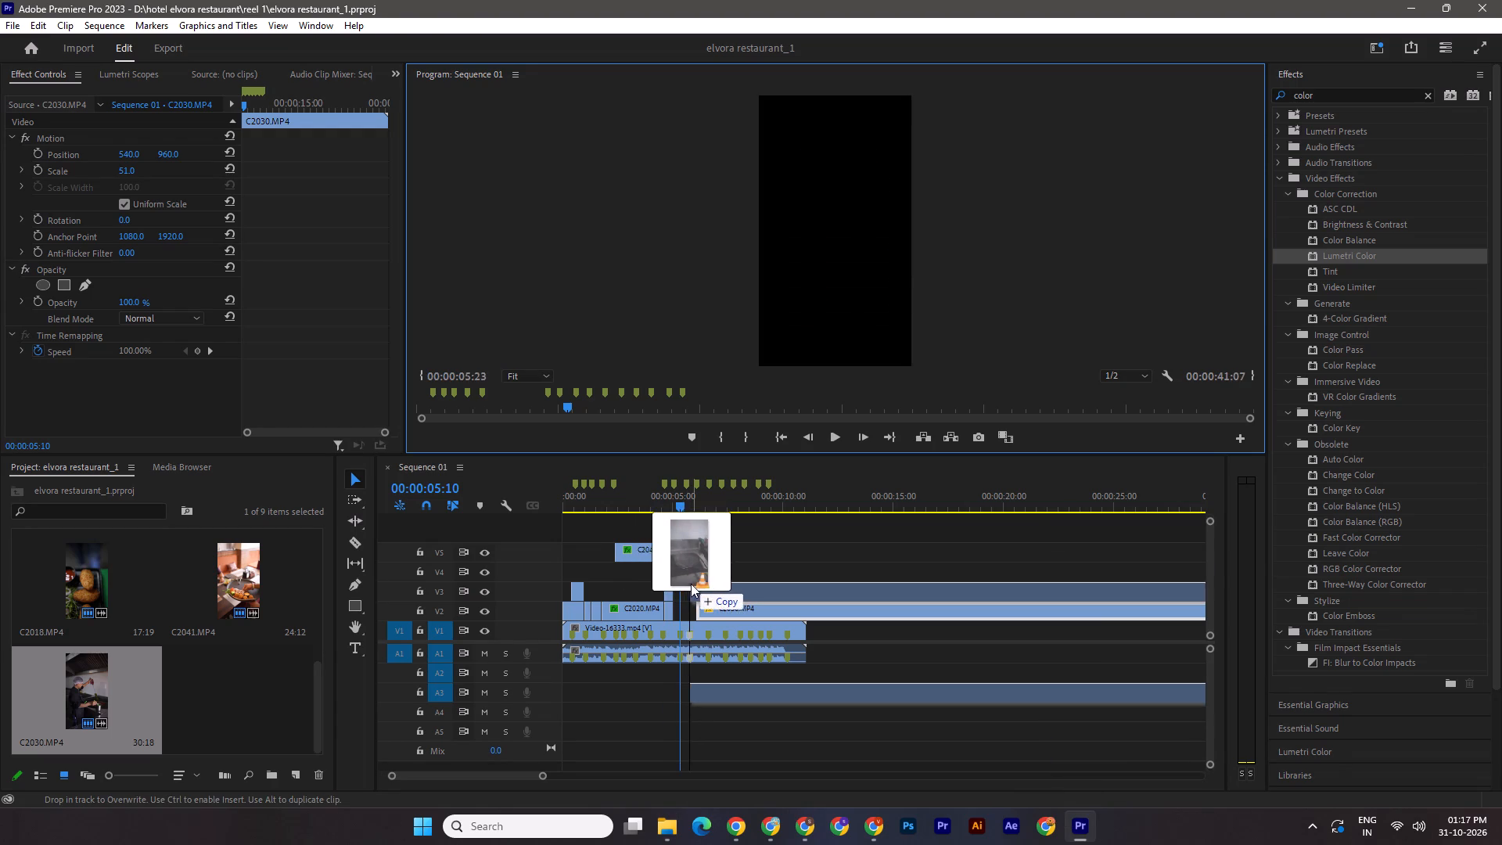
drag(691, 584, 674, 586)
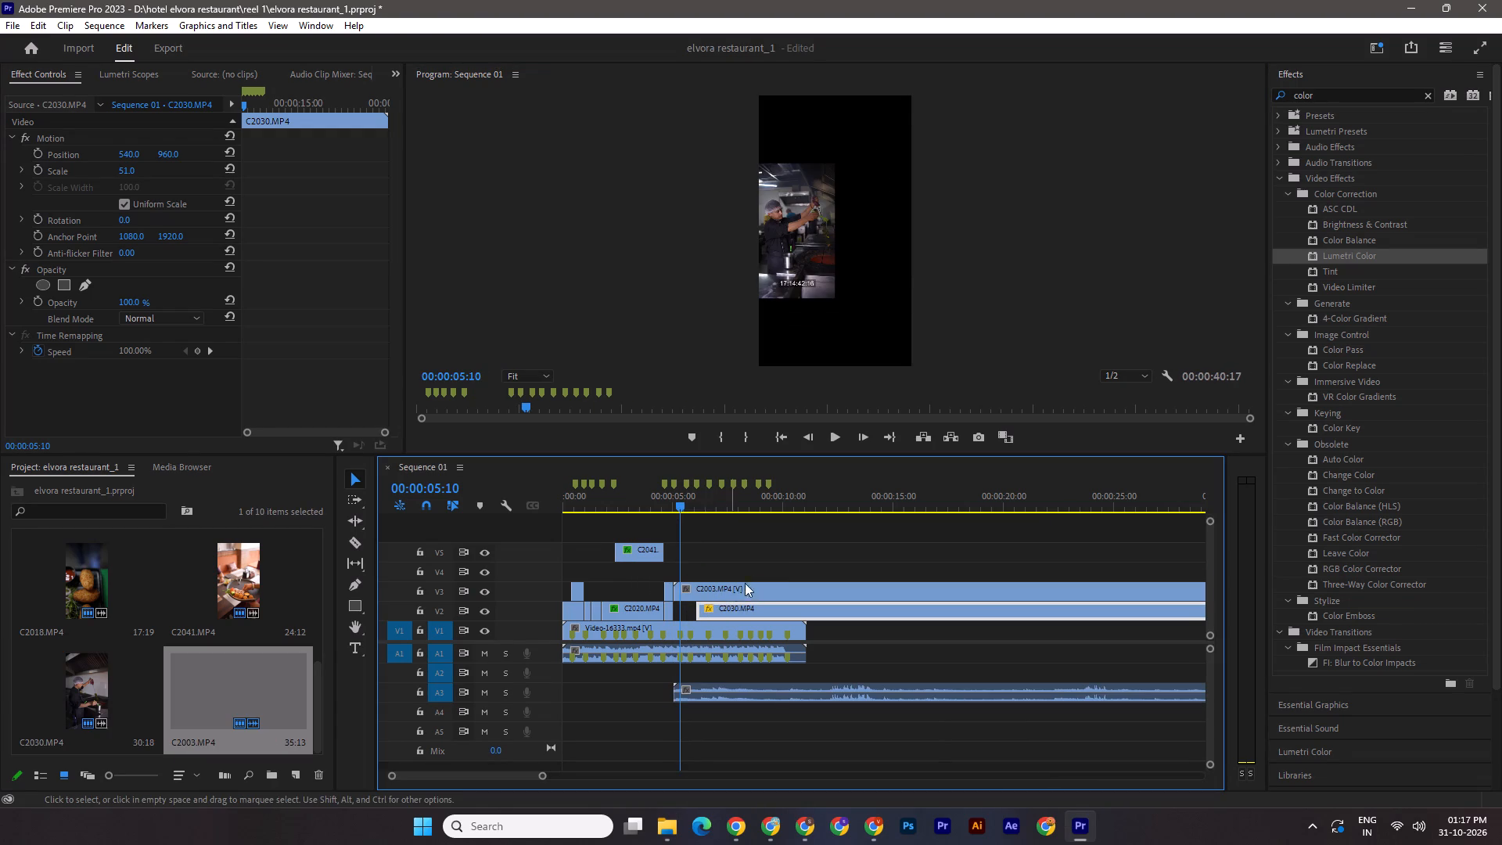
Set the scale of C2003.MP4 on V3 to 51 and save the project.
click(706, 588)
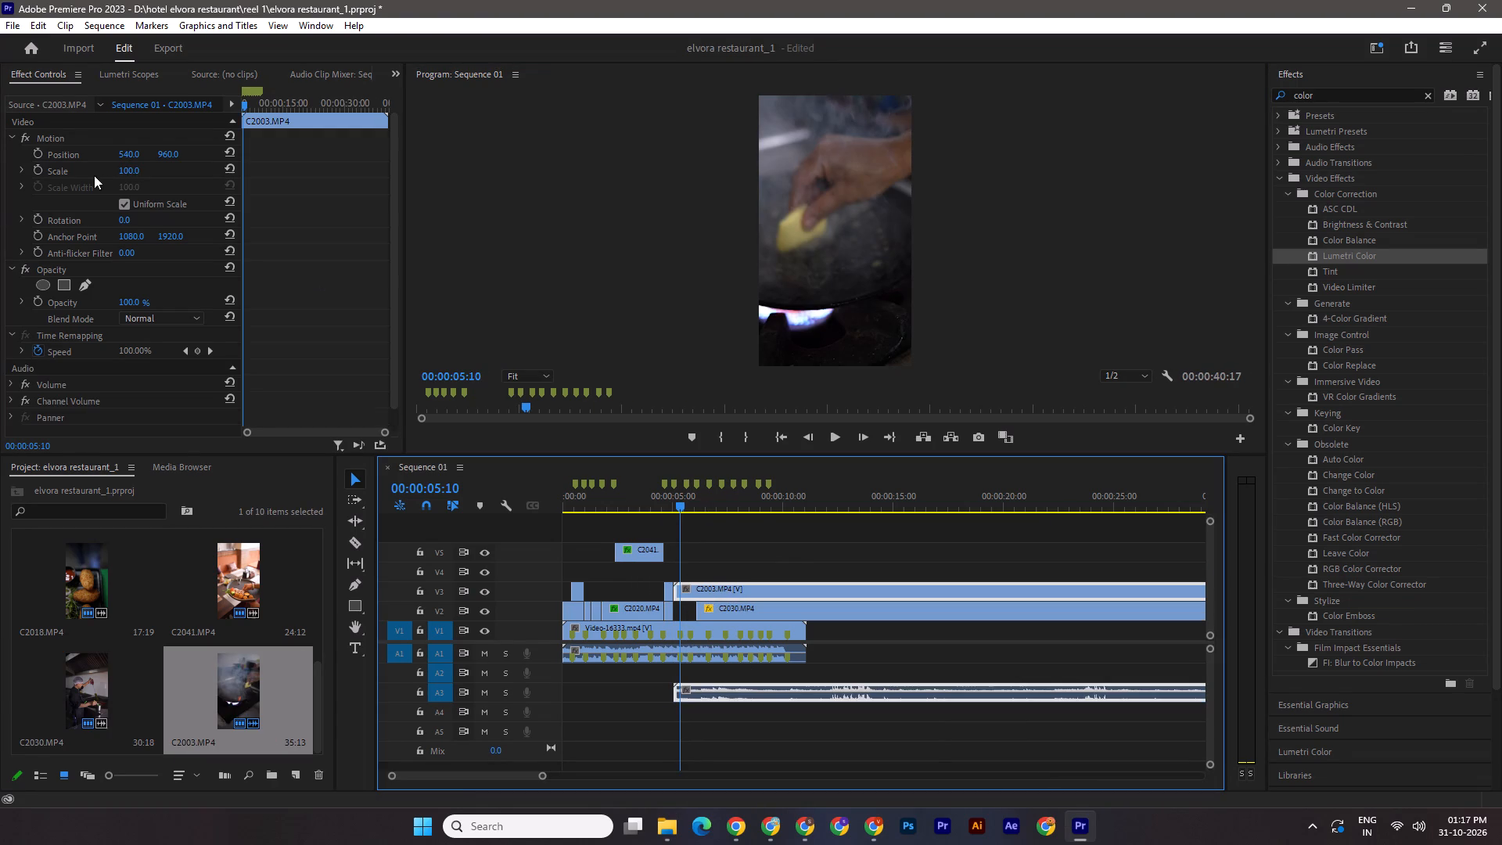
click(126, 170)
text(51)
key(Return)
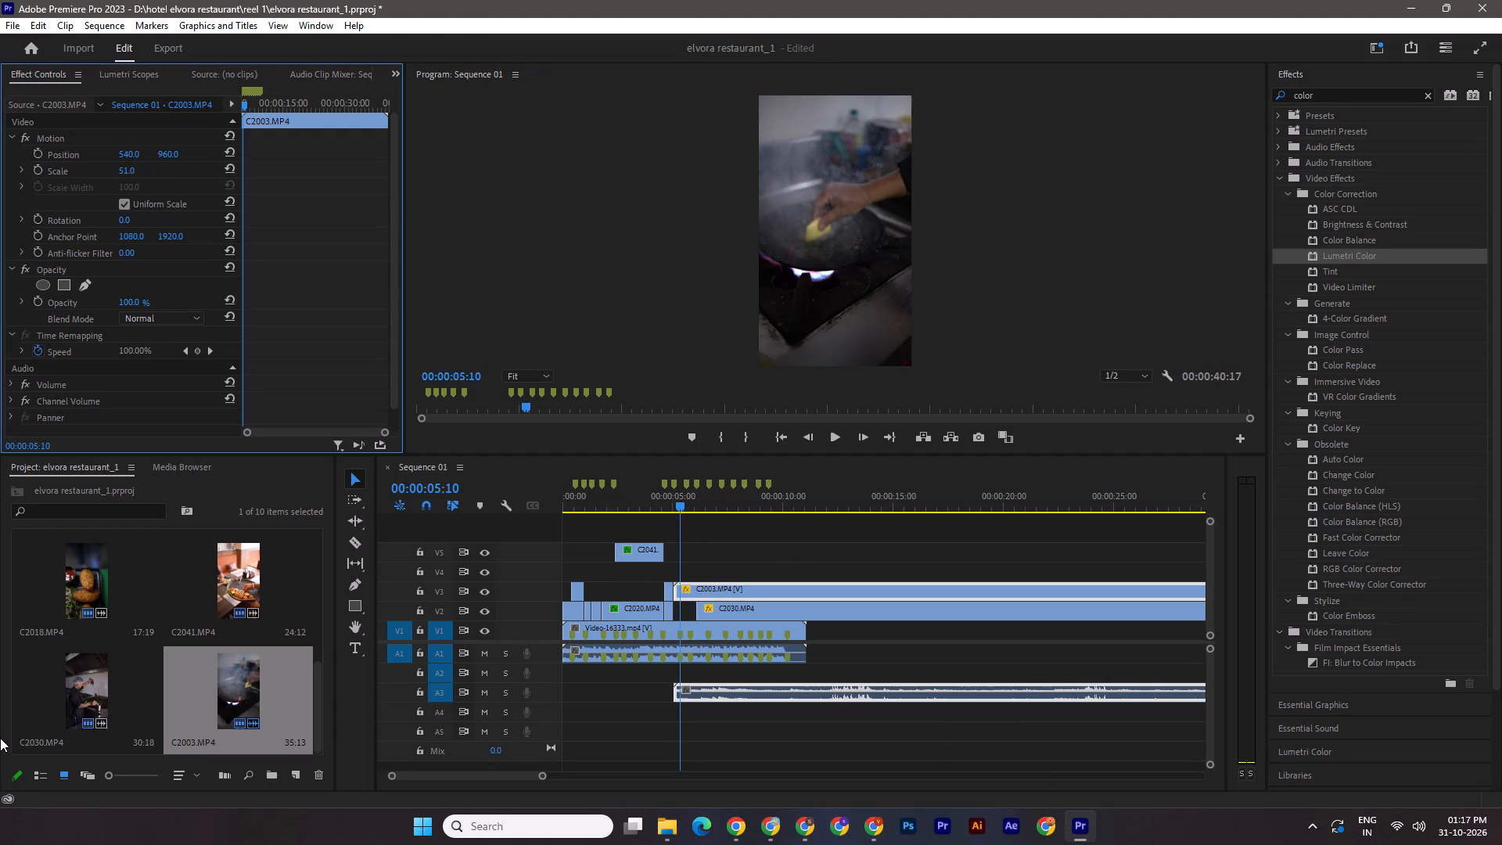
key(ctrl+s)
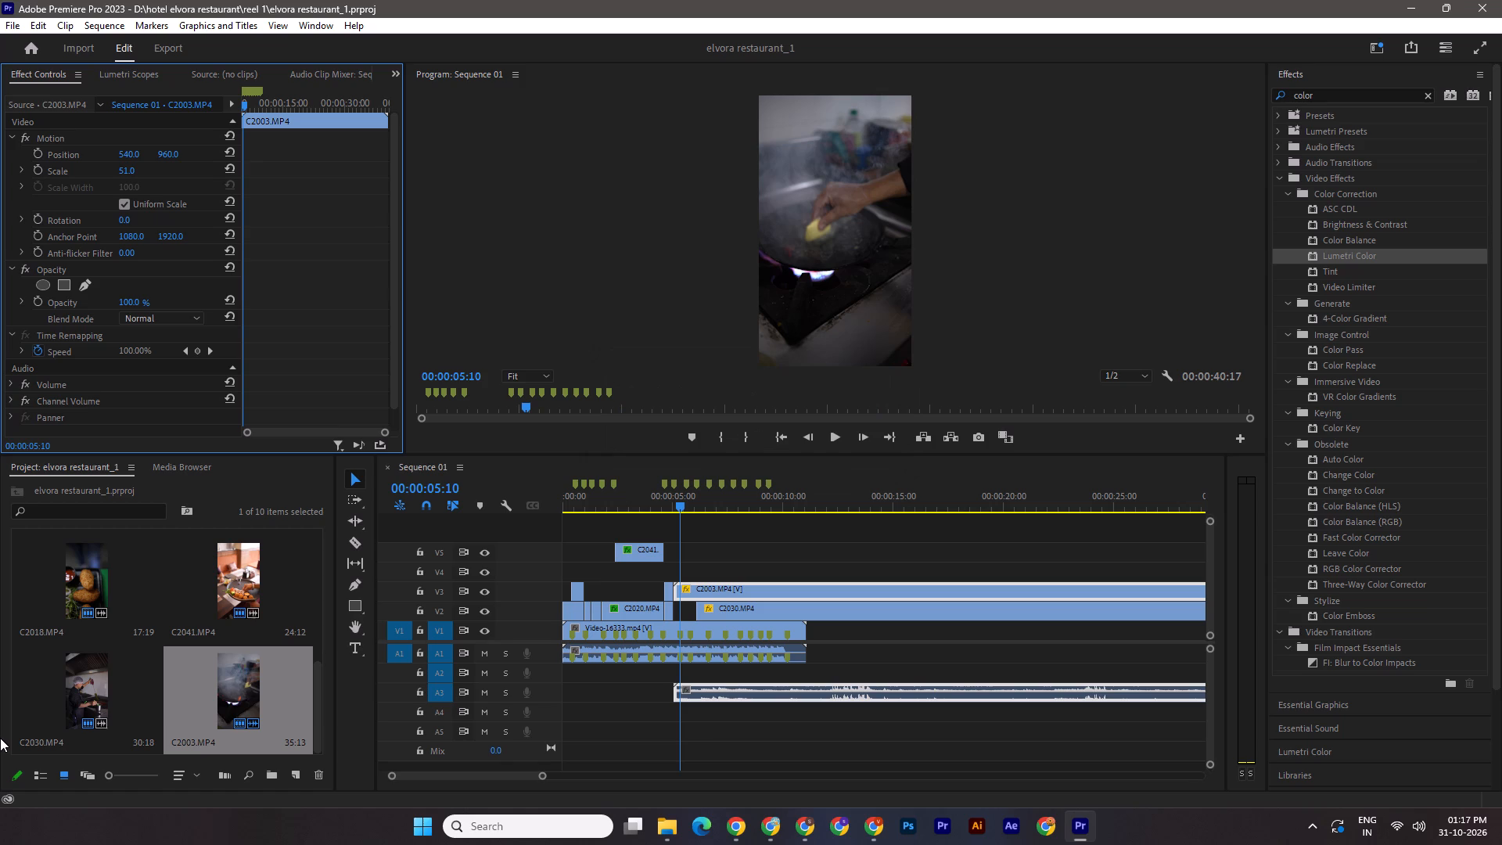
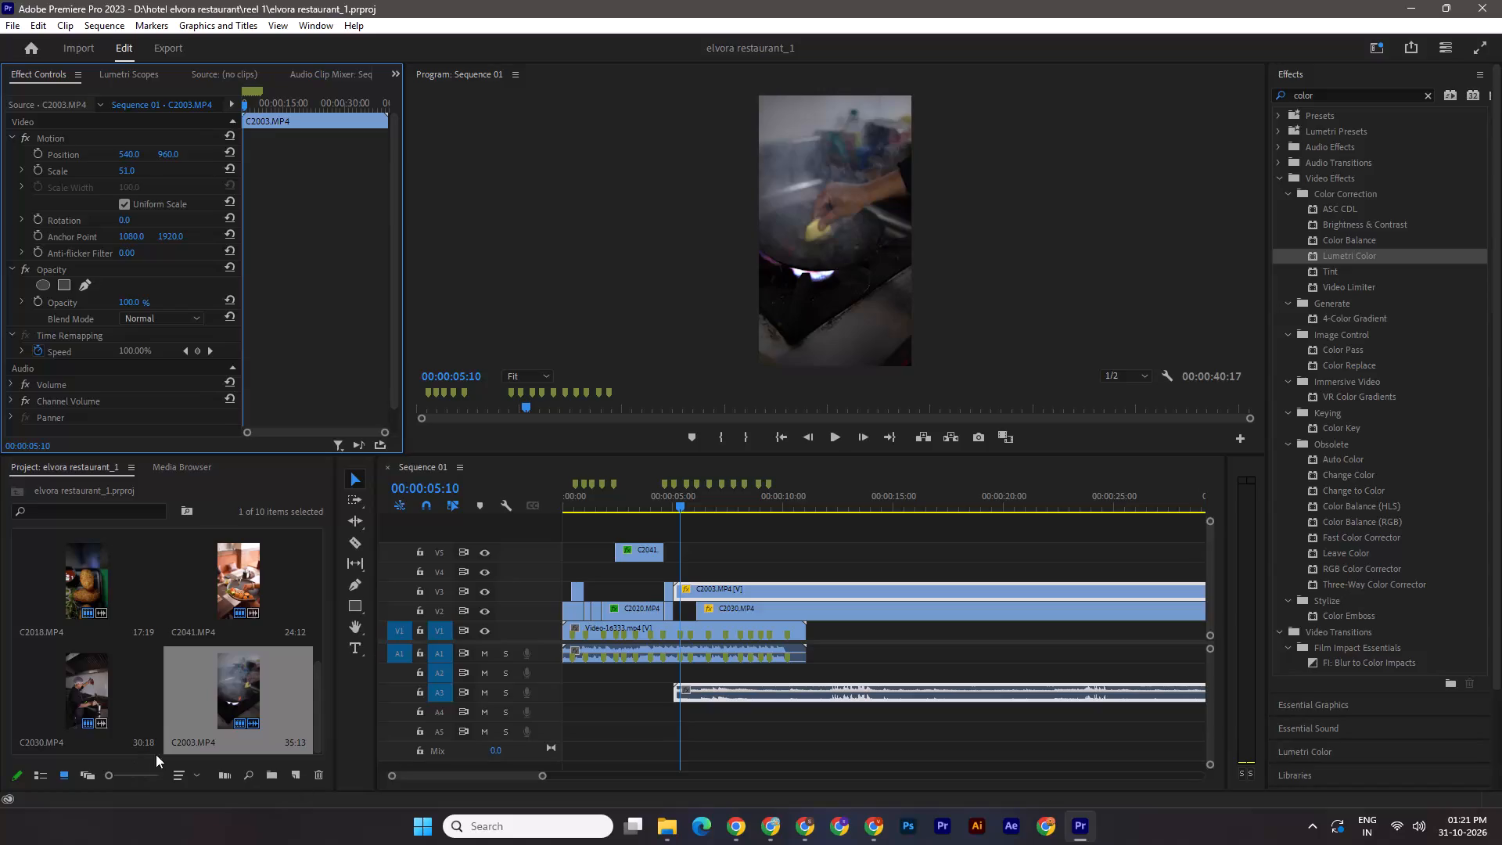
Save the project and play the sequence from its beginning through the start of the C2003.MP4 clip.
drag(683, 501, 526, 501)
key(ctrl+s)
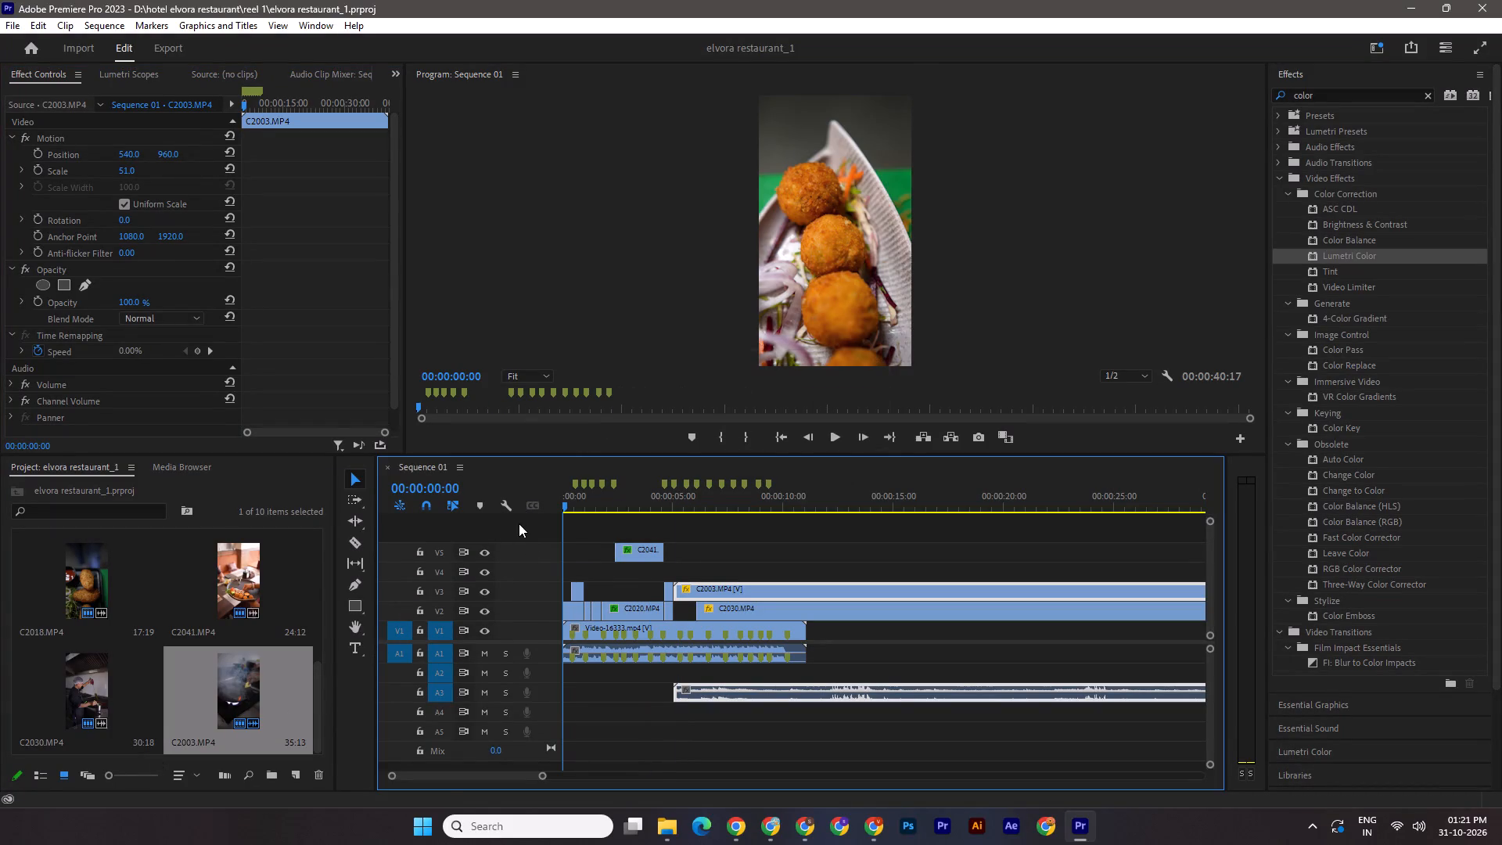
key(space)
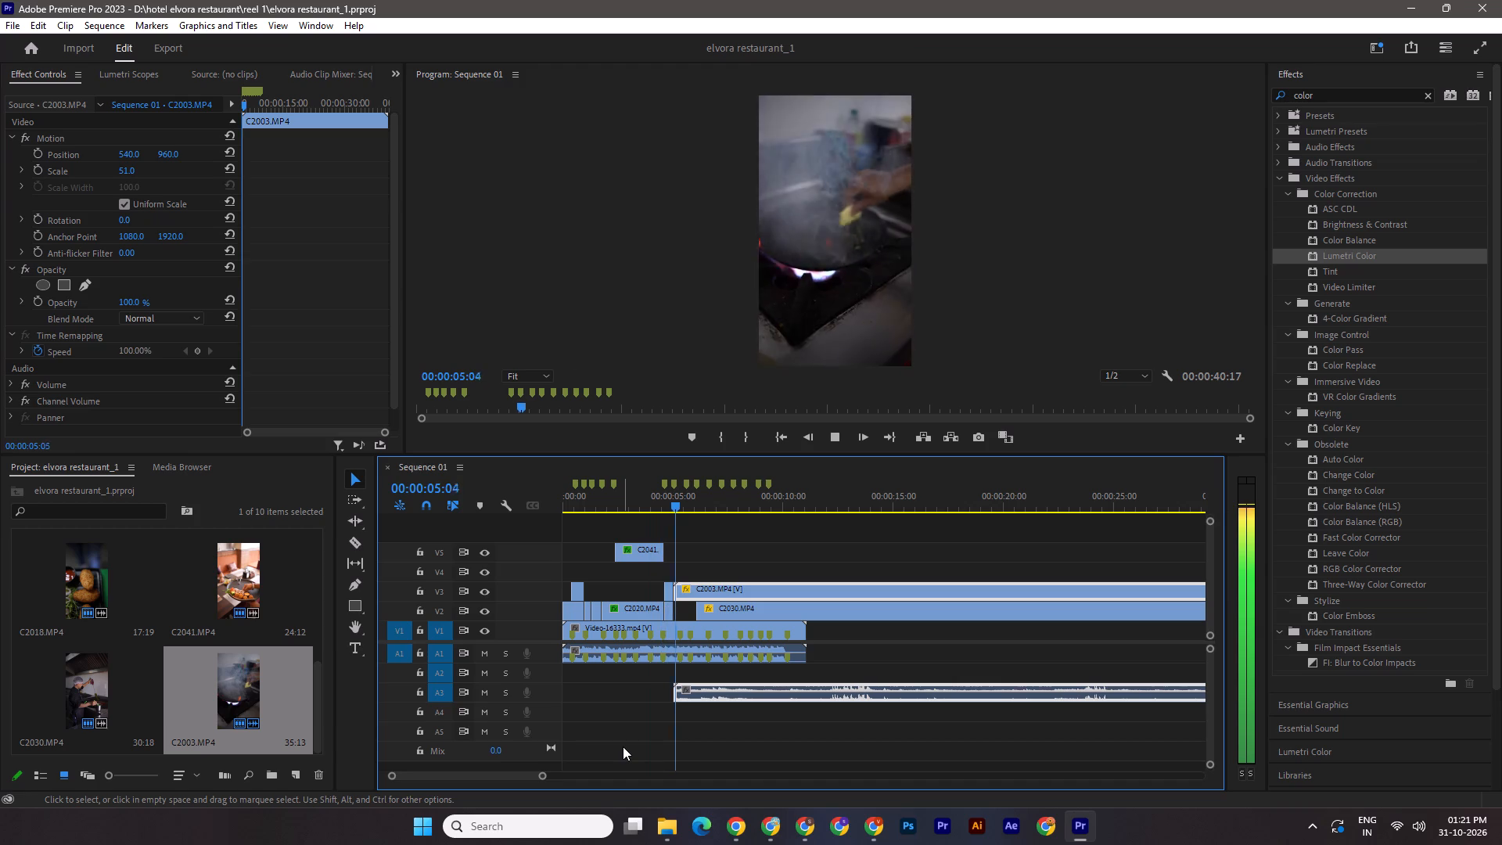
key(space)
Unlink the C2003.MP4 clip on V3 from its audio and delete that audio from A3.
click(810, 588)
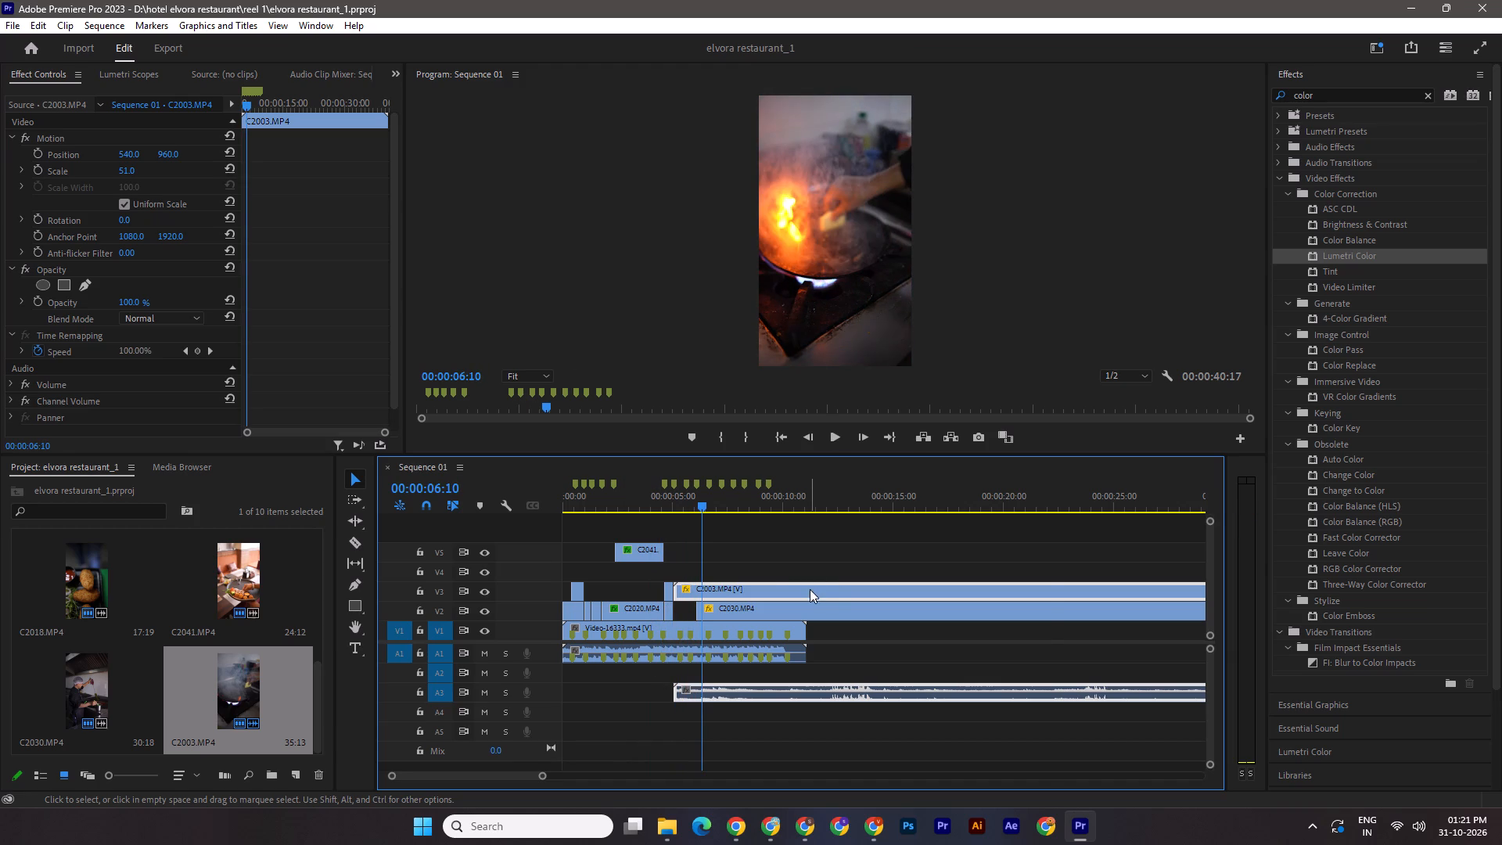
right_click(810, 589)
click(864, 291)
click(780, 689)
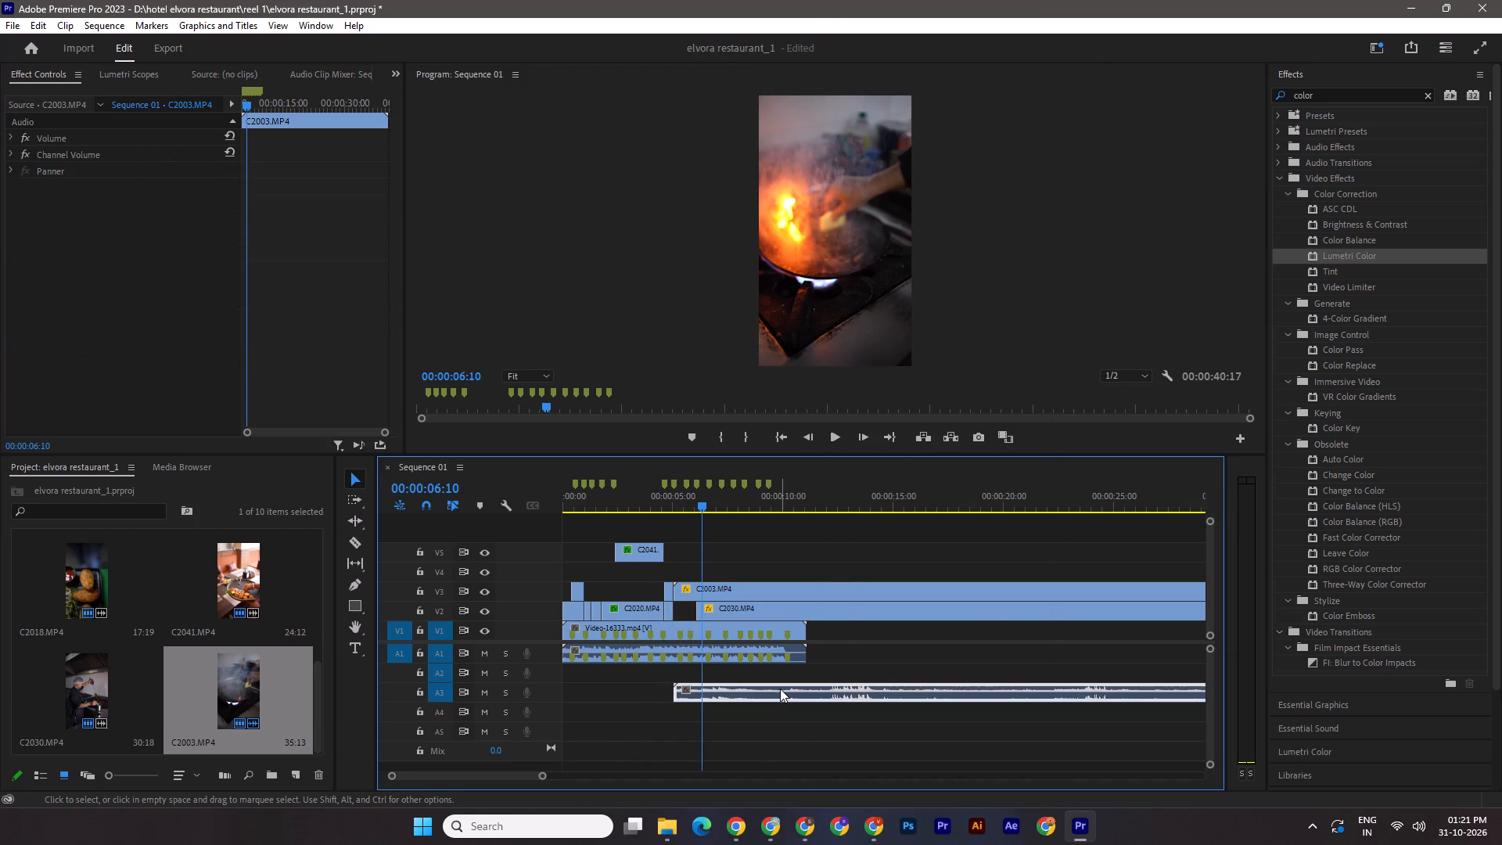
key(Delete)
Trim the start of the C2003.MP4 clip on V3 to about 00:00:05:15, then close the gap to the preceding clip.
drag(704, 496, 682, 499)
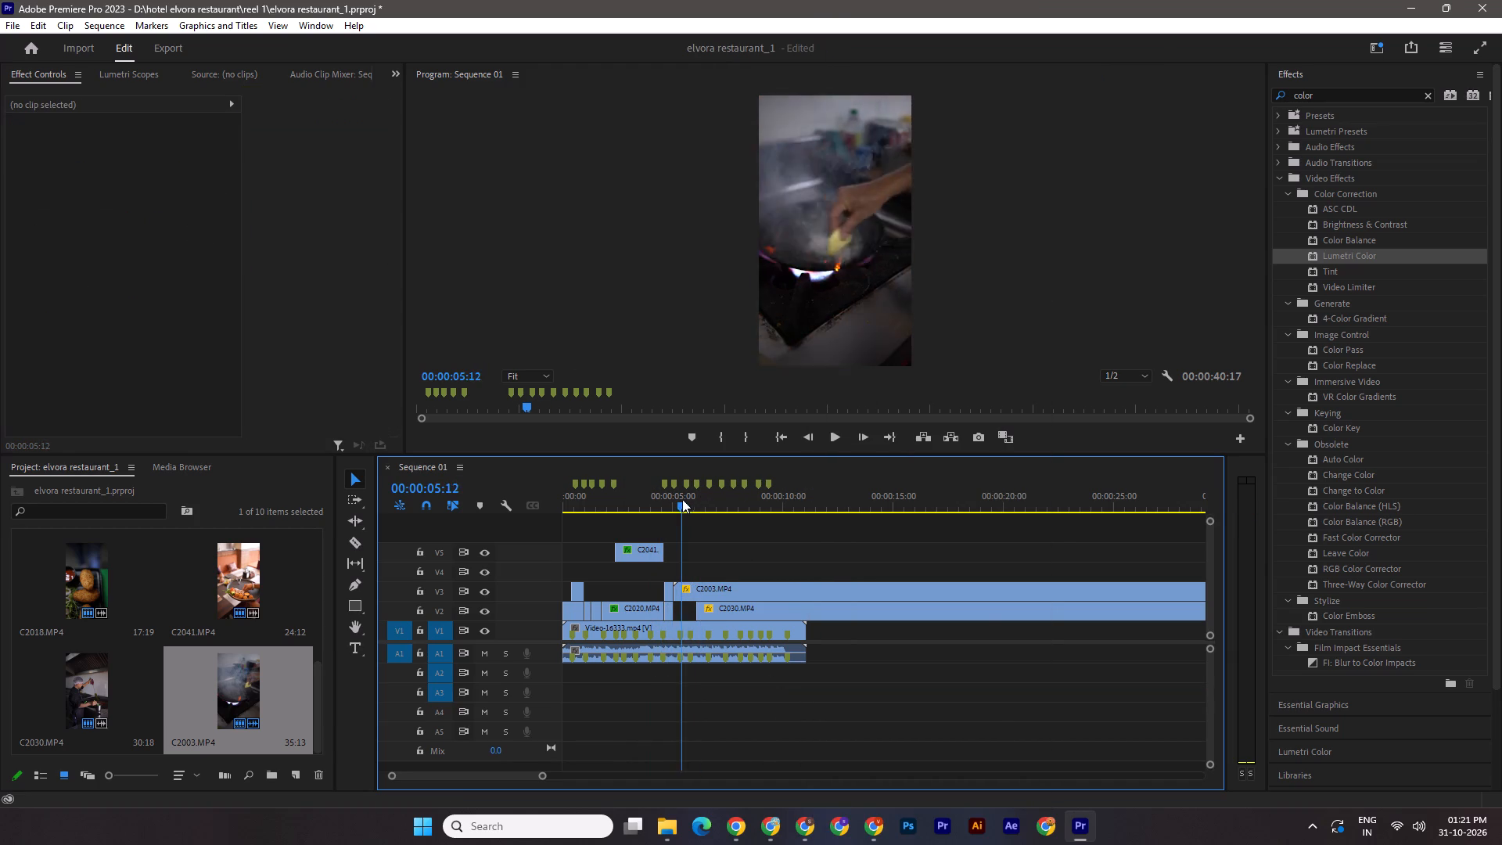
drag(682, 499, 685, 501)
drag(676, 595, 685, 595)
drag(720, 595, 710, 594)
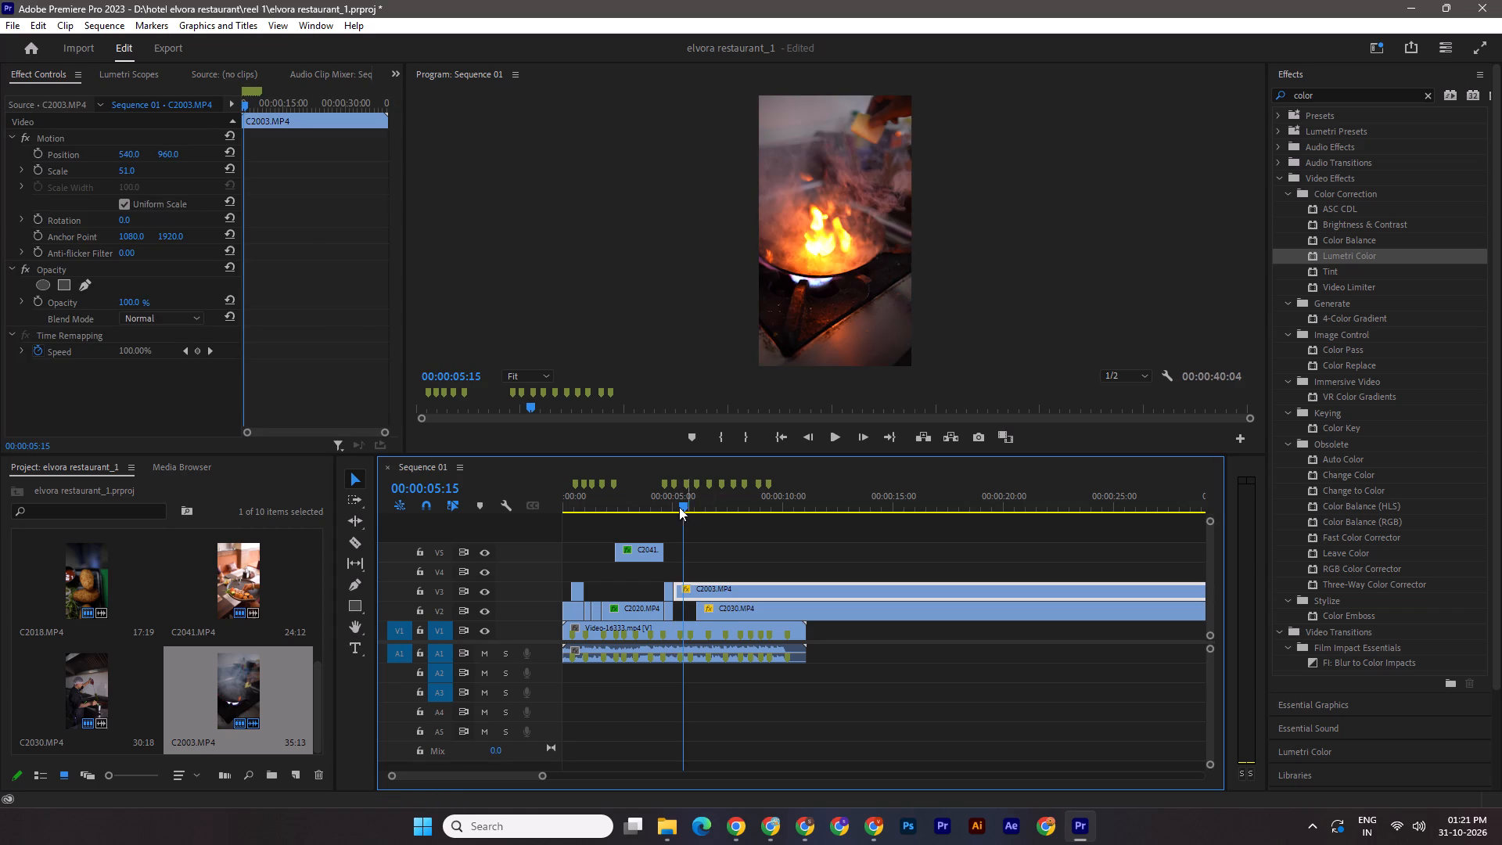
Split the C2003.MP4 clip at 00:00:05:19 and move the remainder along V3 by about five seconds.
click(681, 505)
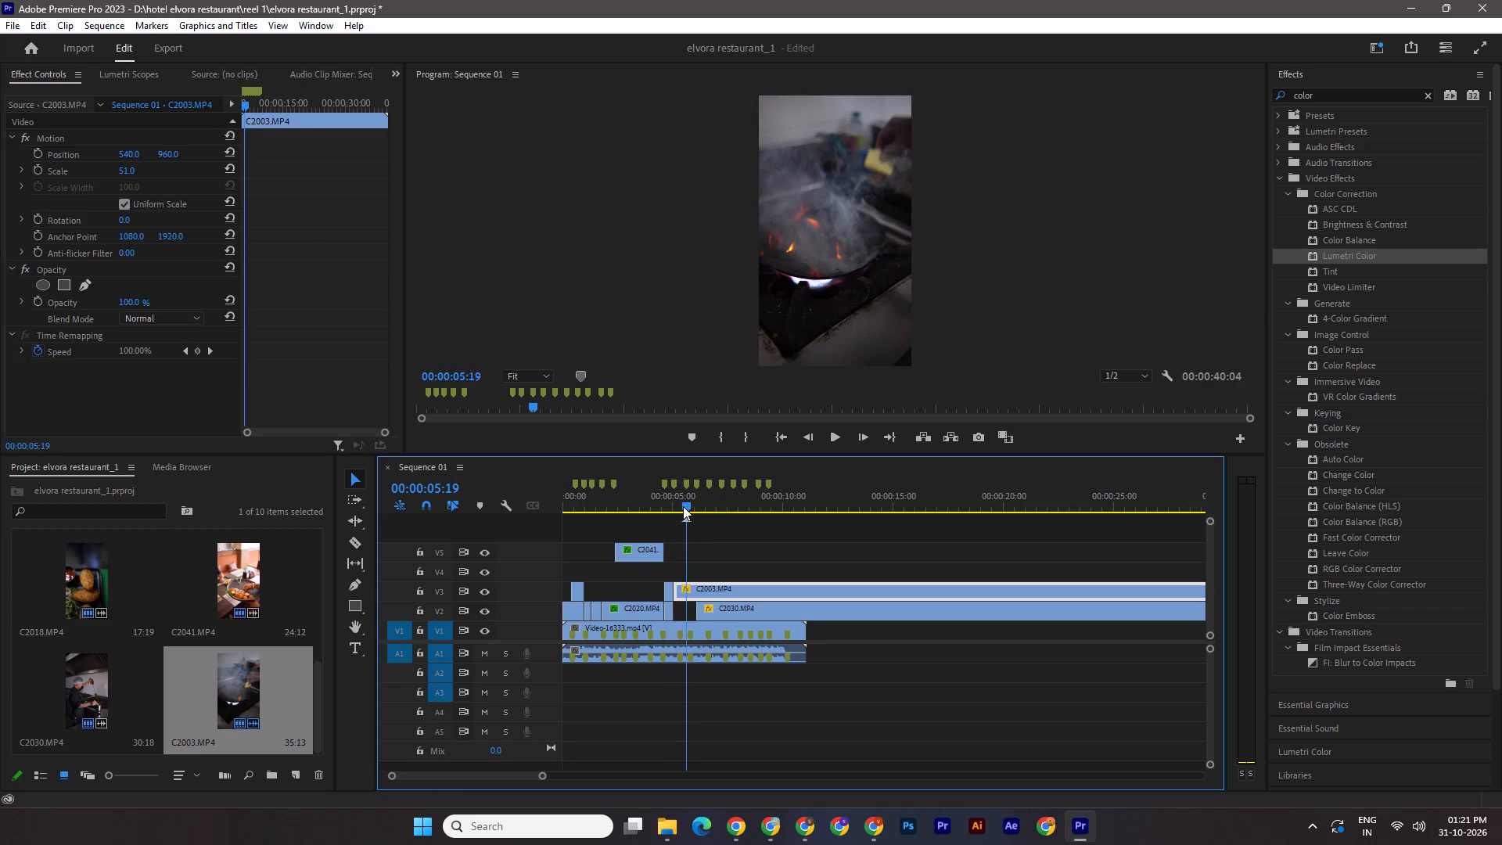
click(360, 541)
click(687, 595)
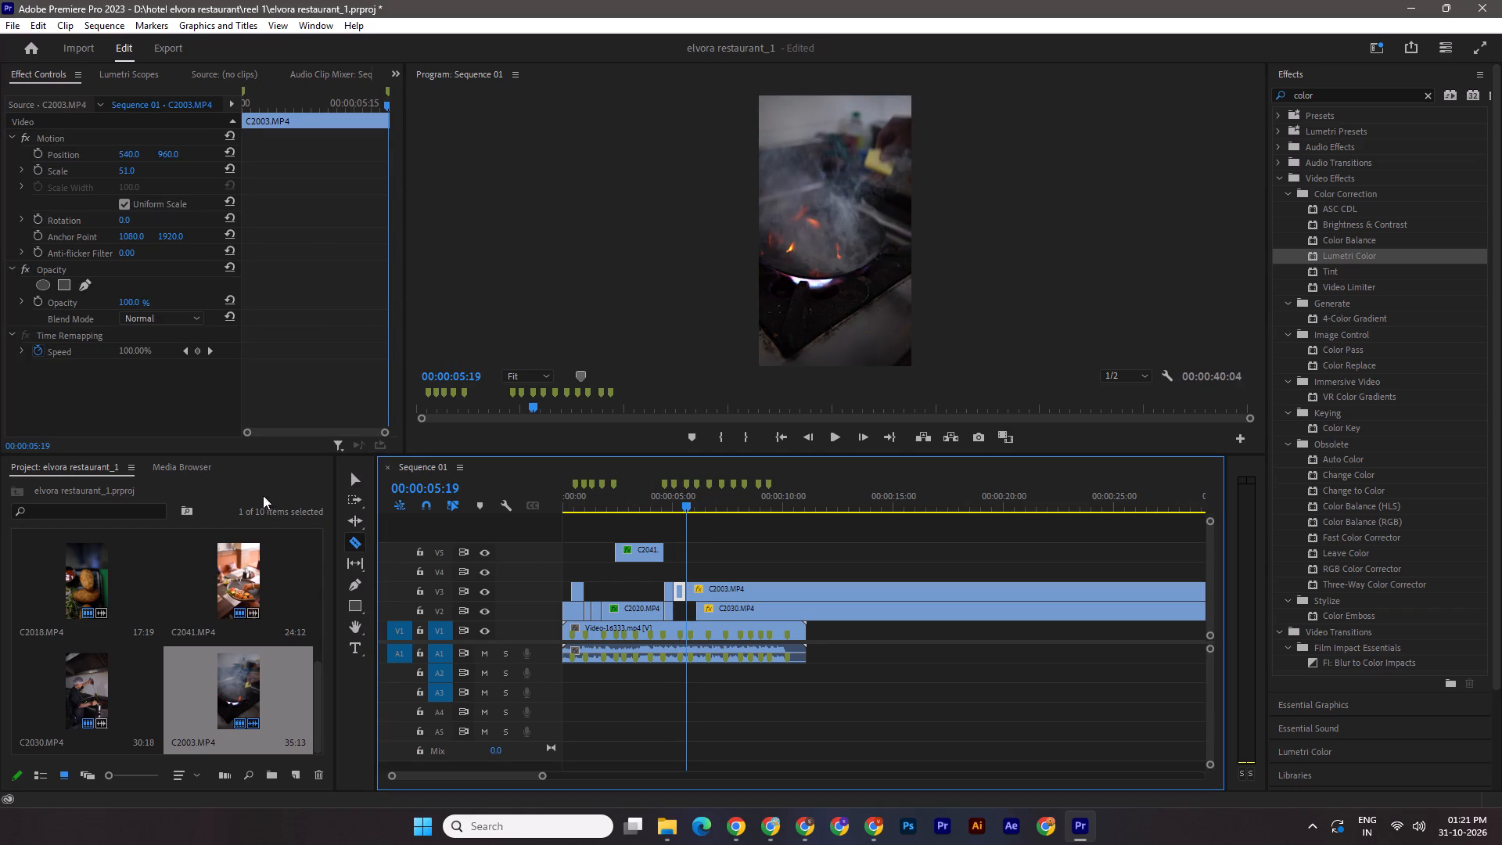
click(352, 484)
drag(713, 588, 790, 588)
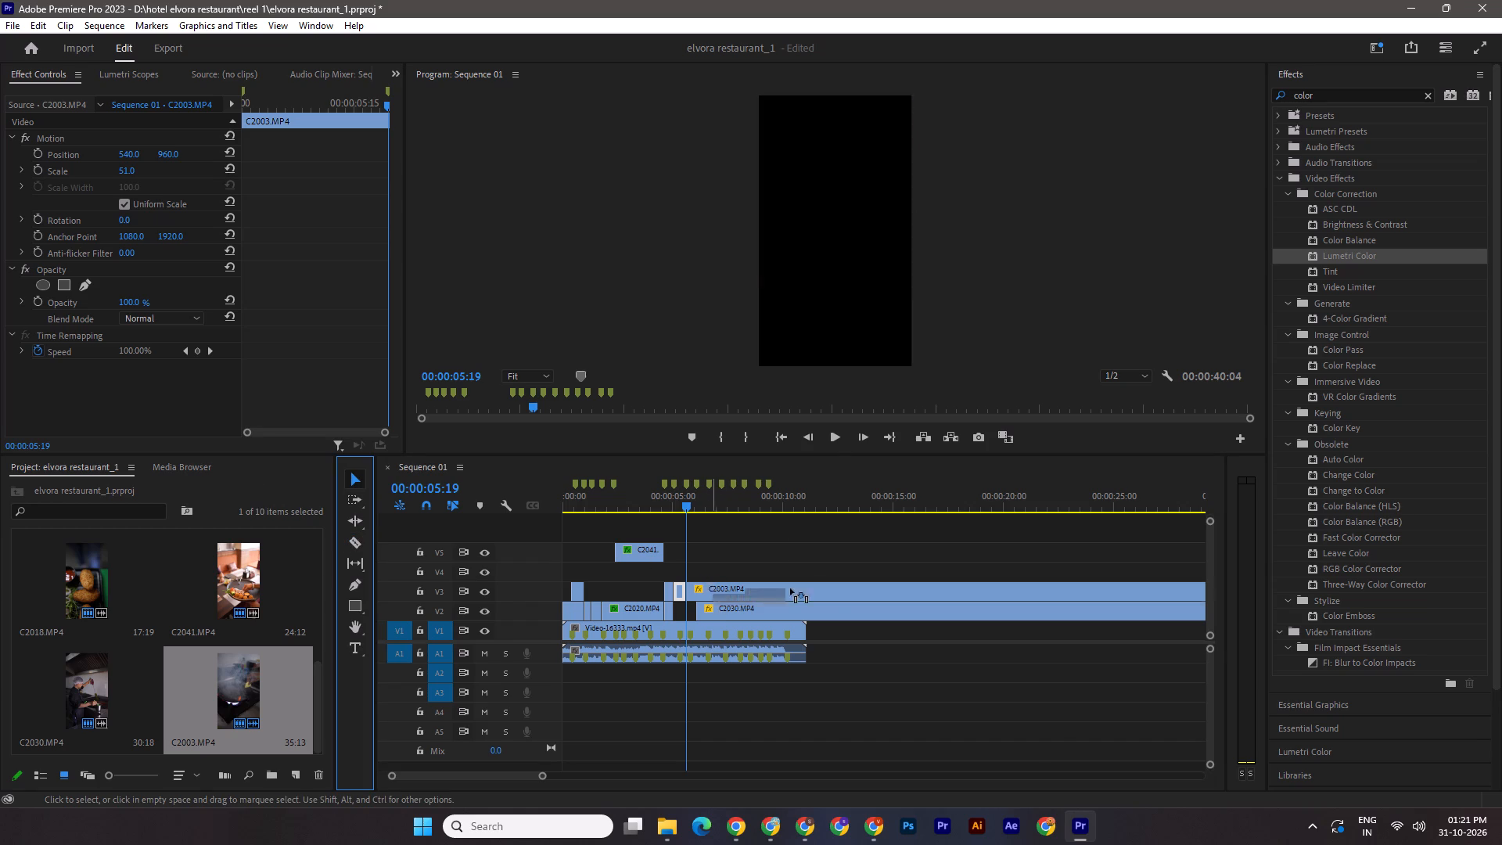
drag(790, 588, 823, 588)
Save the project and play back the section from about 00:00:04:00 to check the shortened flame shot.
drag(680, 496, 654, 497)
key(ctrl+s)
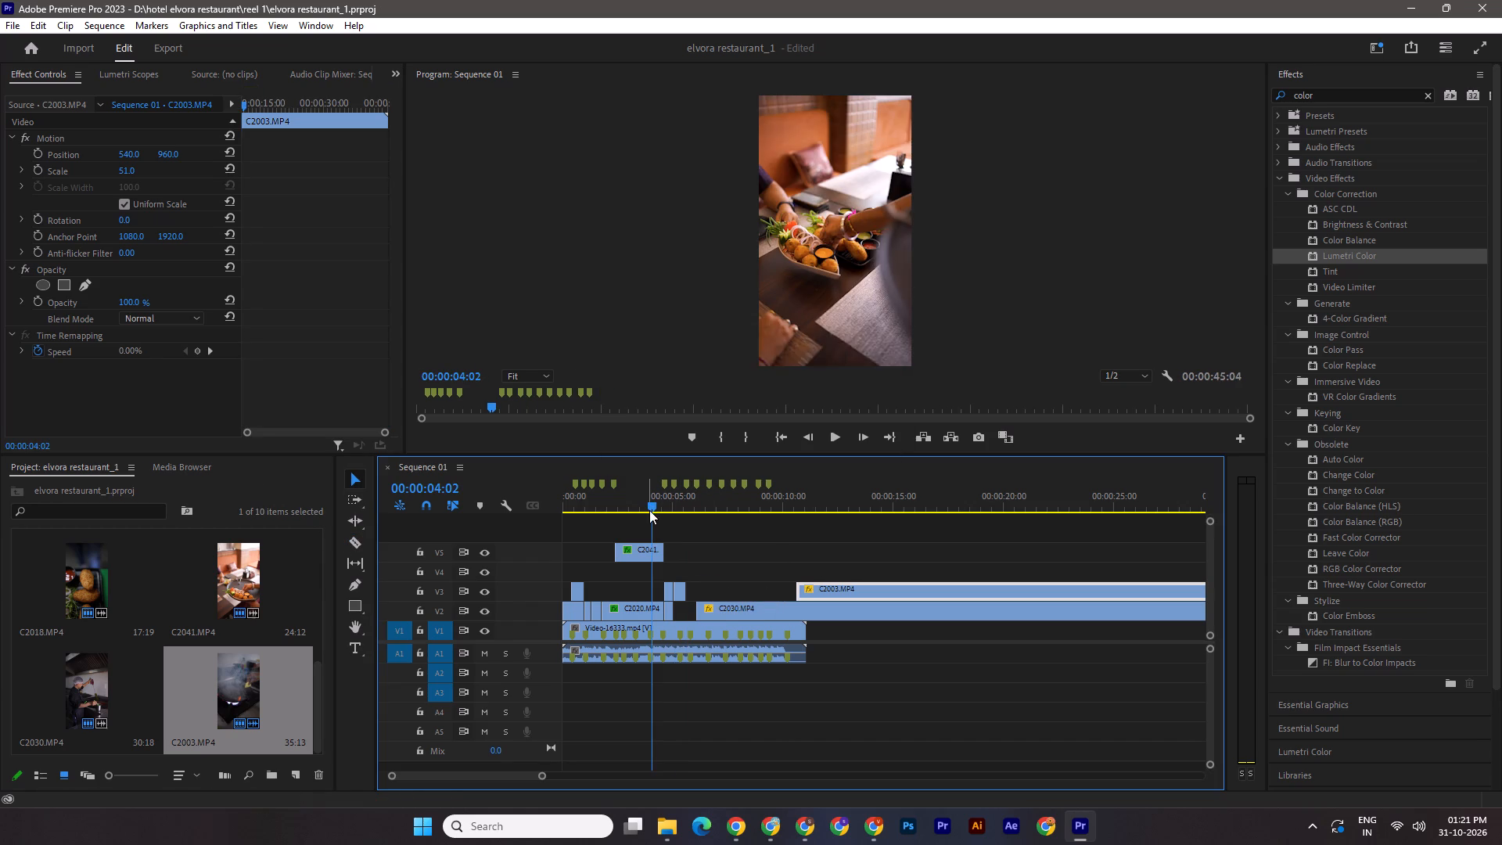
key(space)
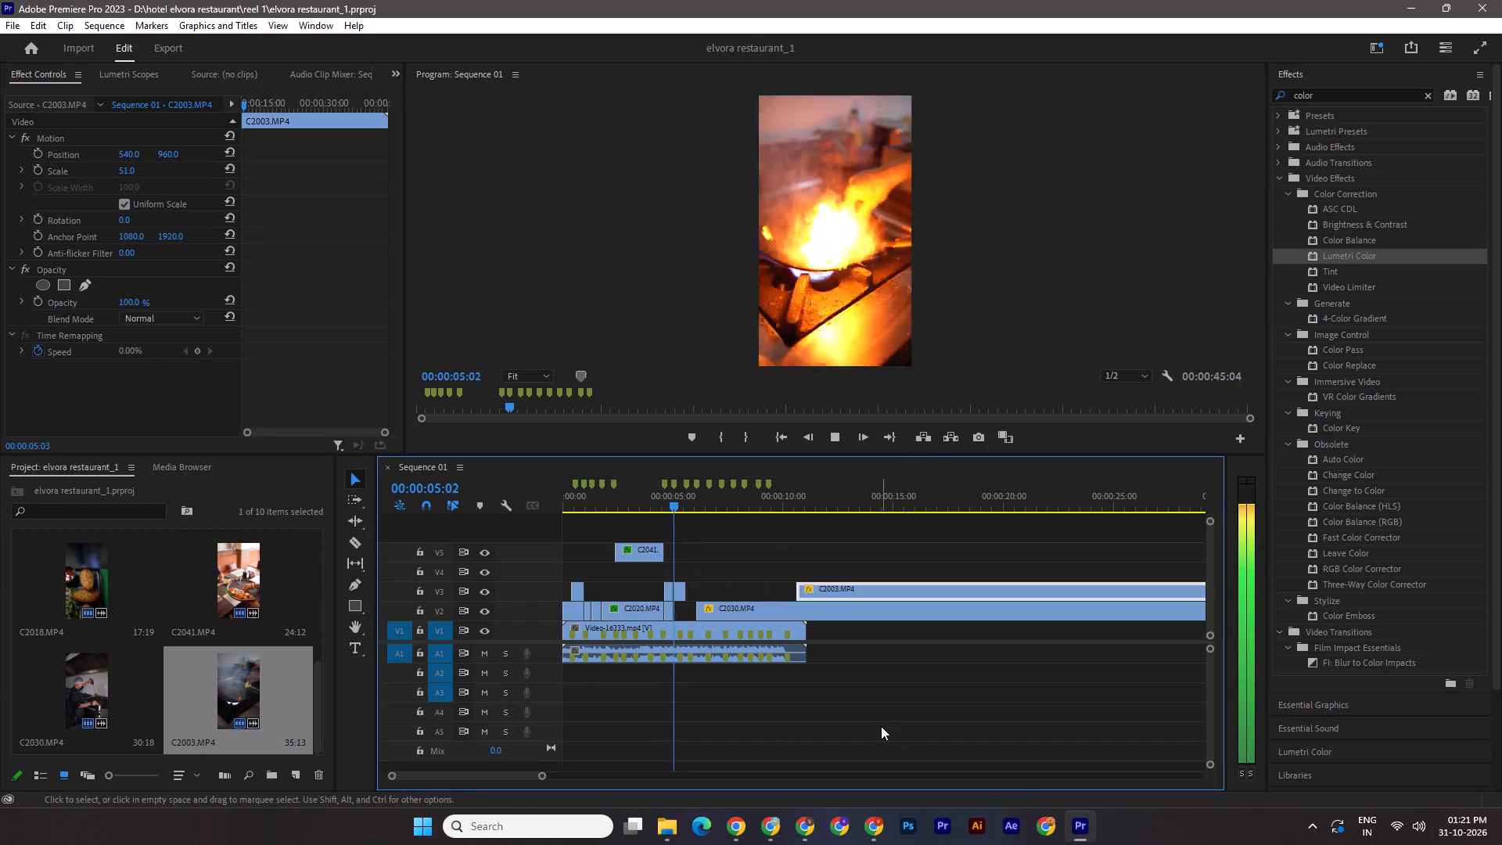
key(space)
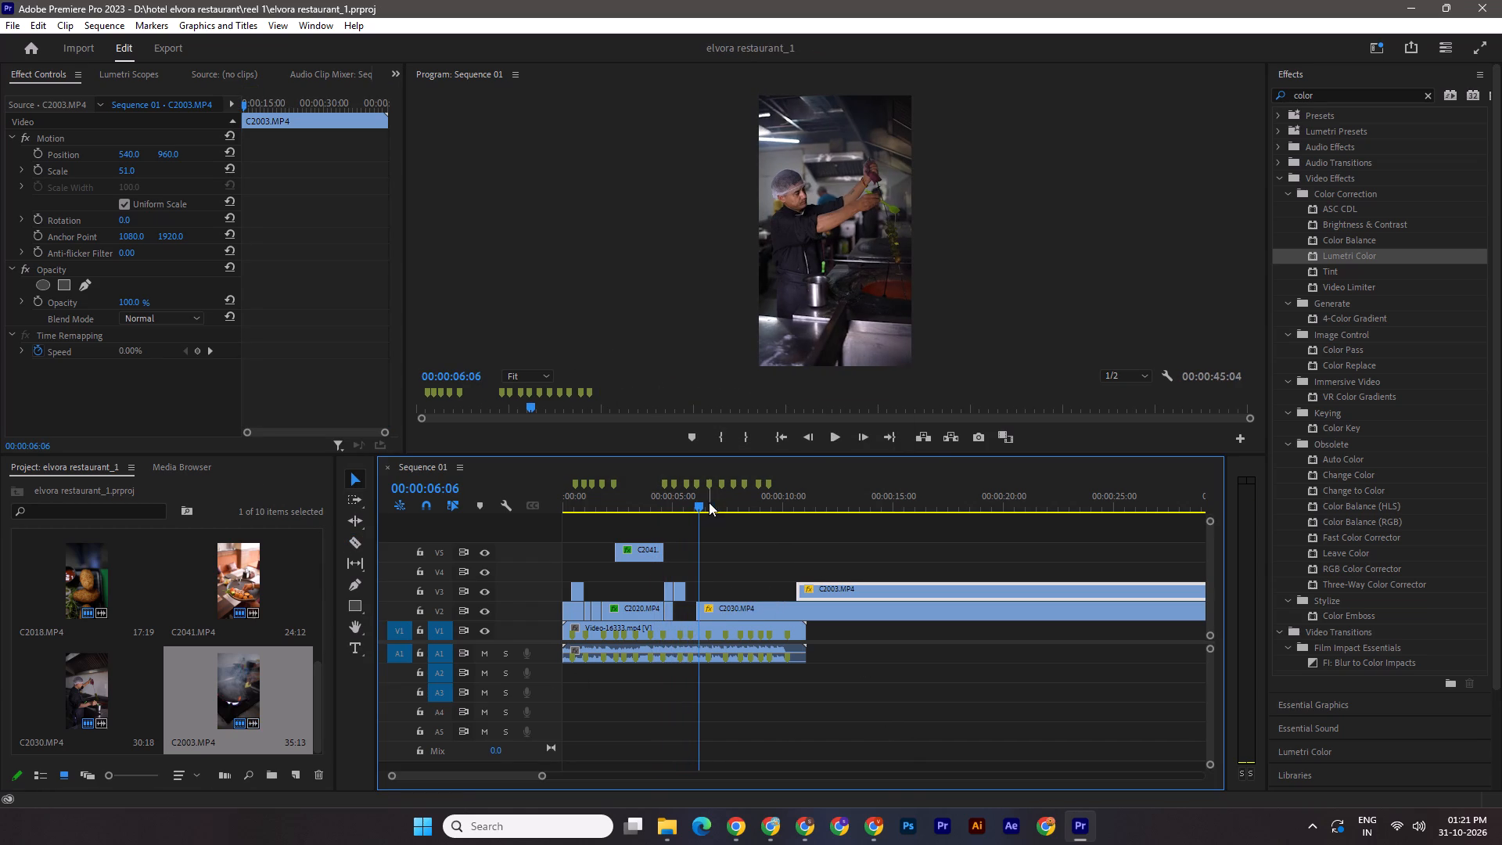
drag(708, 502, 688, 499)
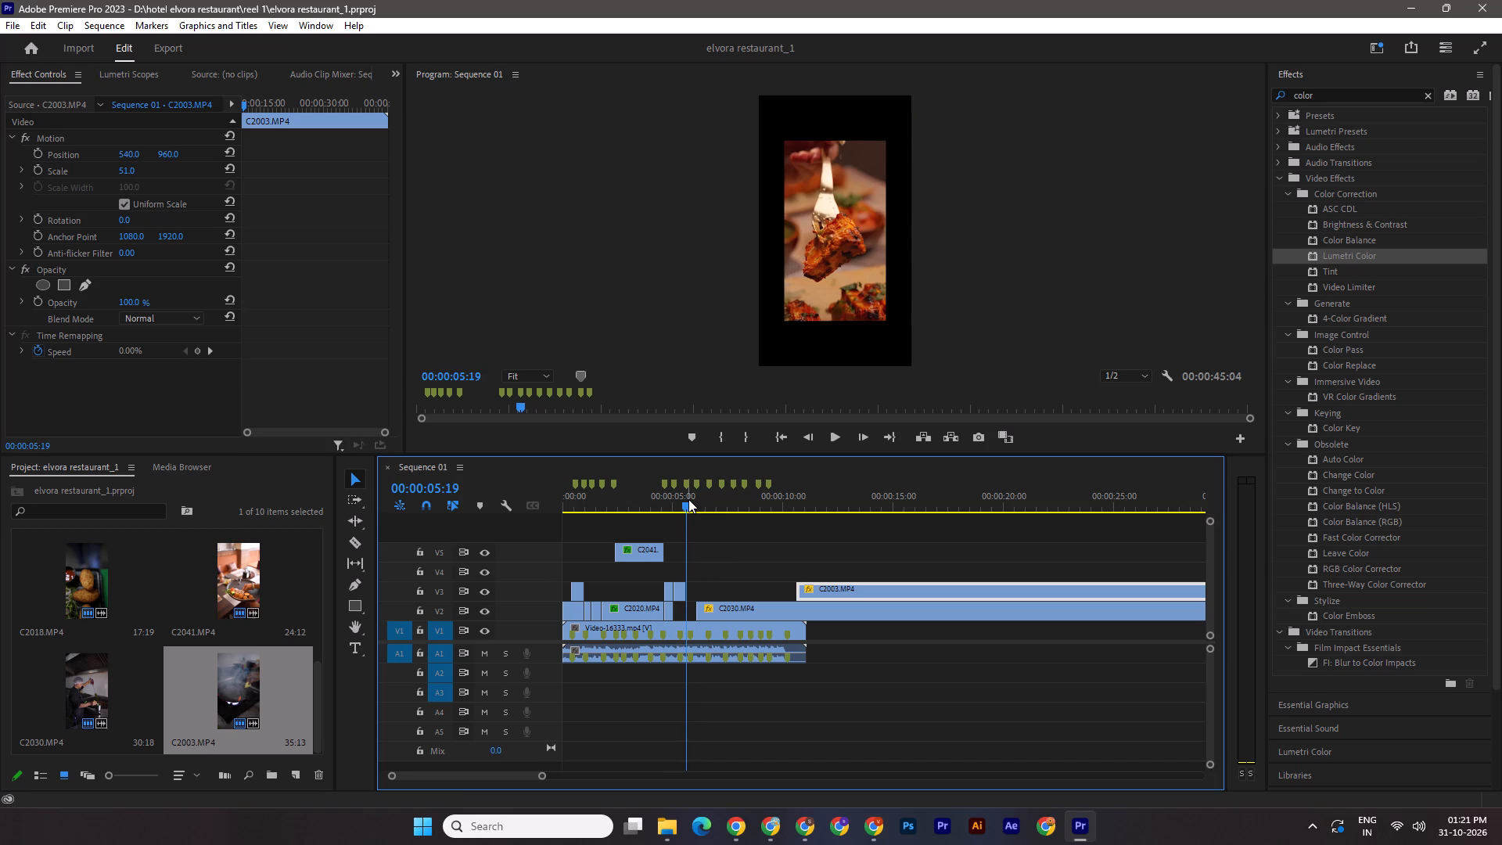
drag(685, 502, 648, 507)
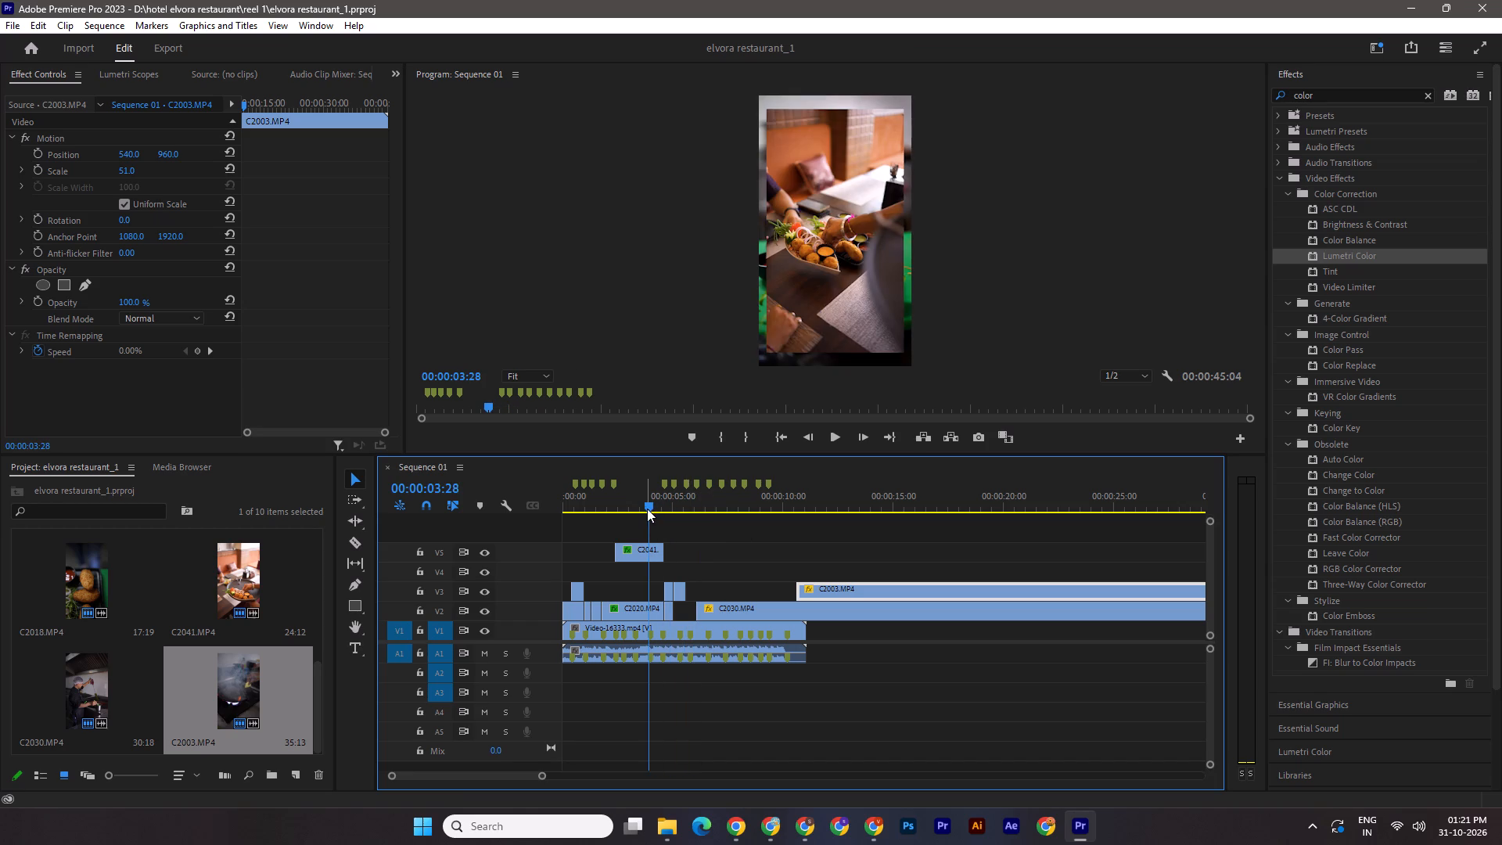
key(ctrl+s)
key(space)
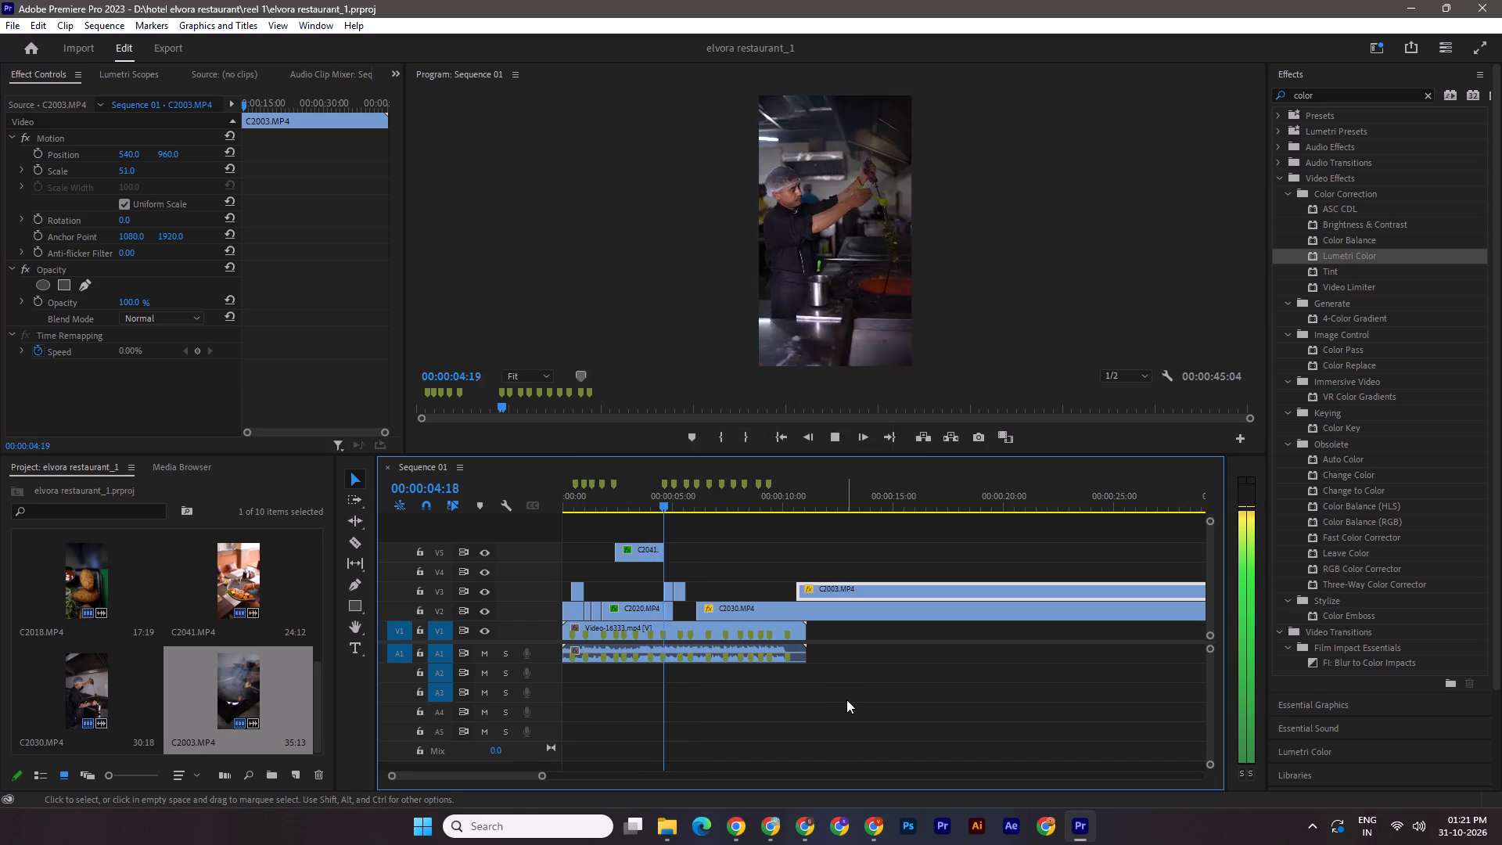
key(space)
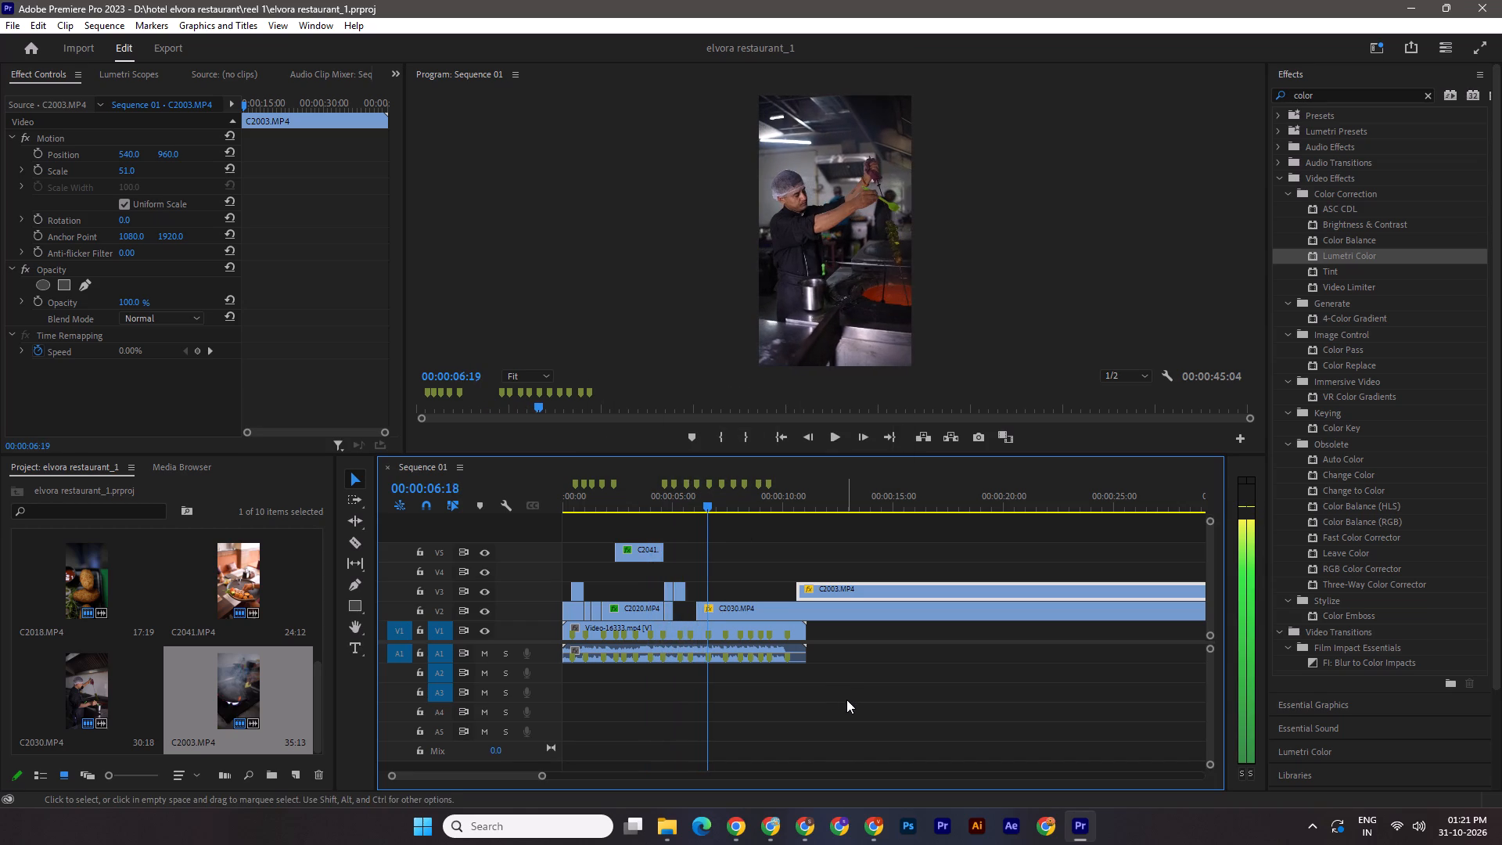
Show the Time Remapping speed line on the short C2003.MP4 clip on V3 near 00:00:05:00.
drag(706, 501, 674, 499)
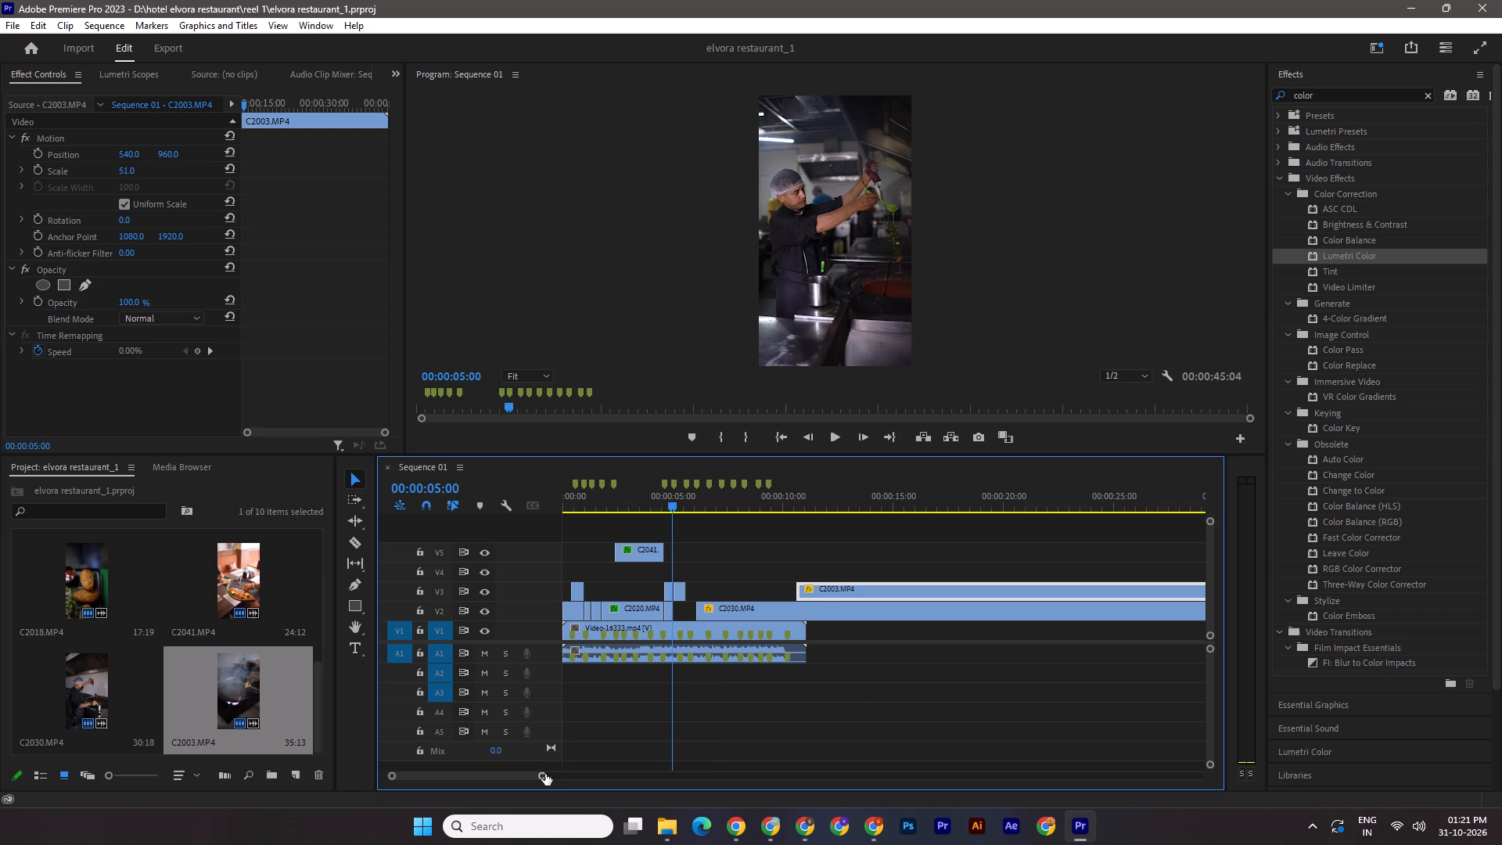
drag(544, 775, 494, 770)
click(1212, 638)
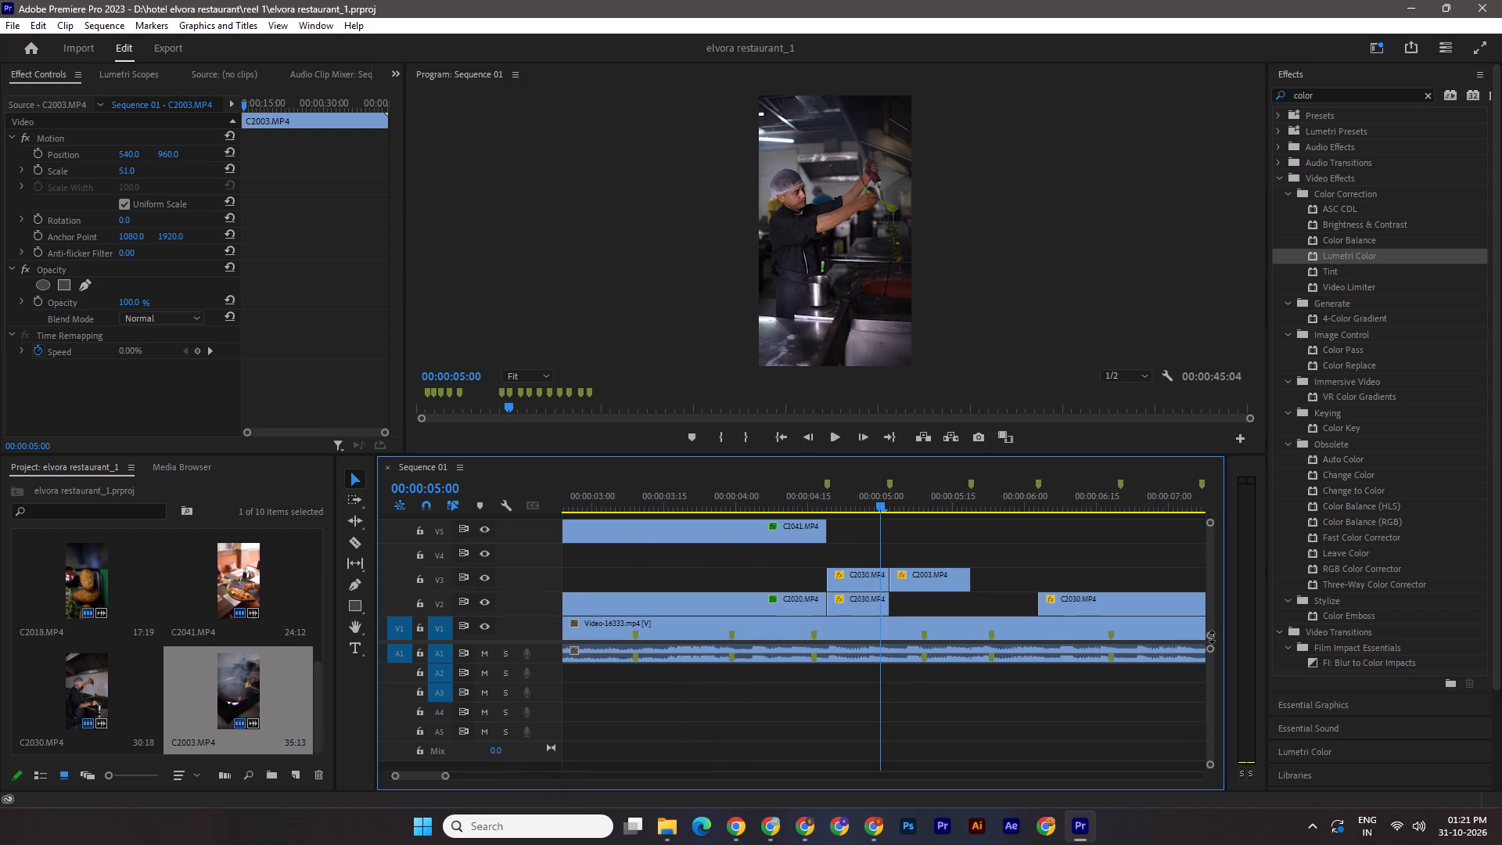
right_click(901, 530)
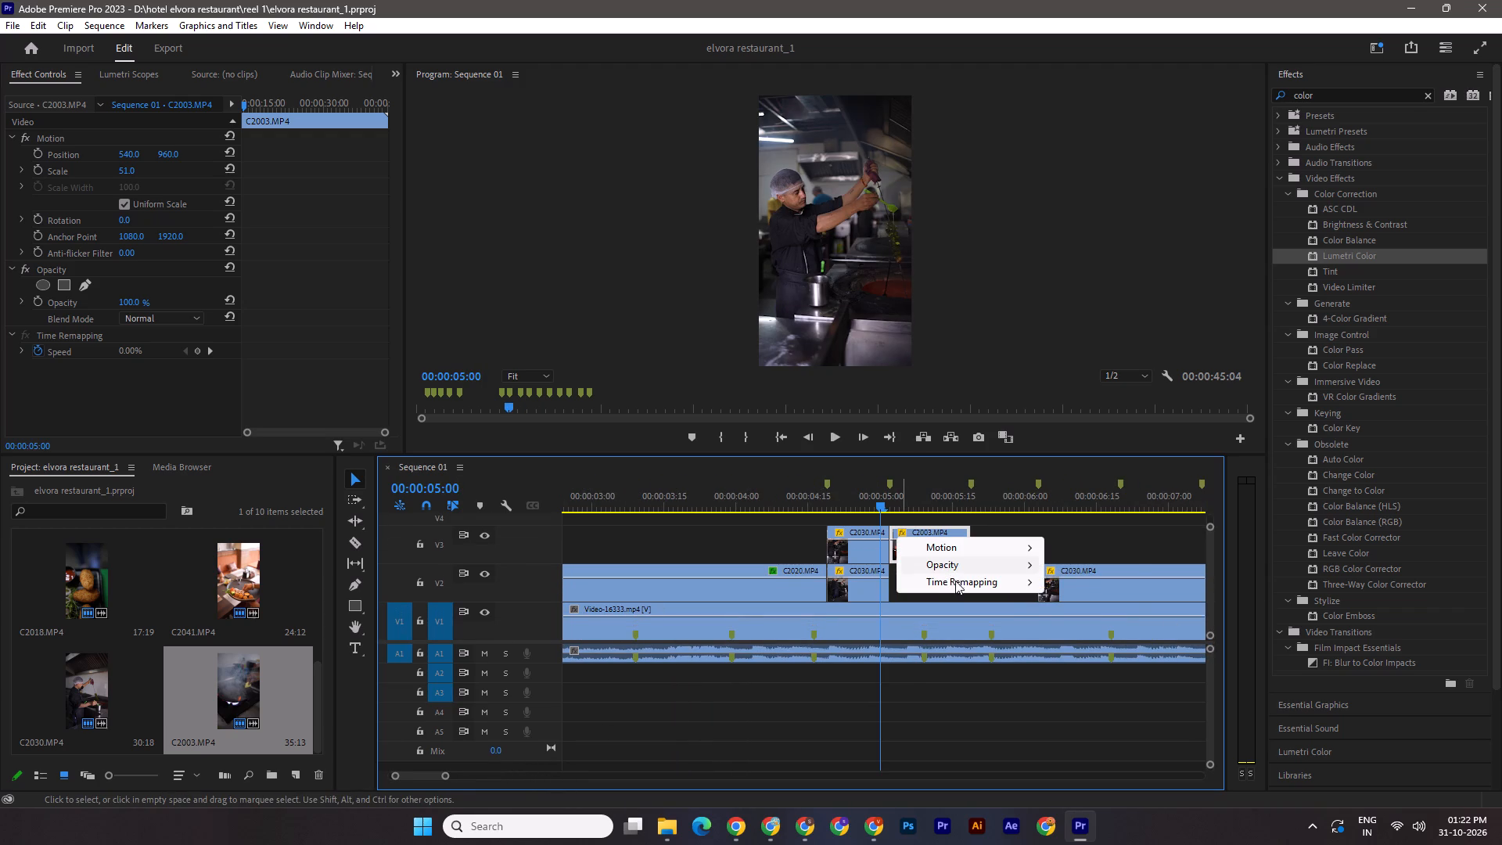
click(961, 586)
click(1073, 581)
Set the short C2003.MP4 clip's time interpolation to Optical Flow and save the project.
right_click(929, 539)
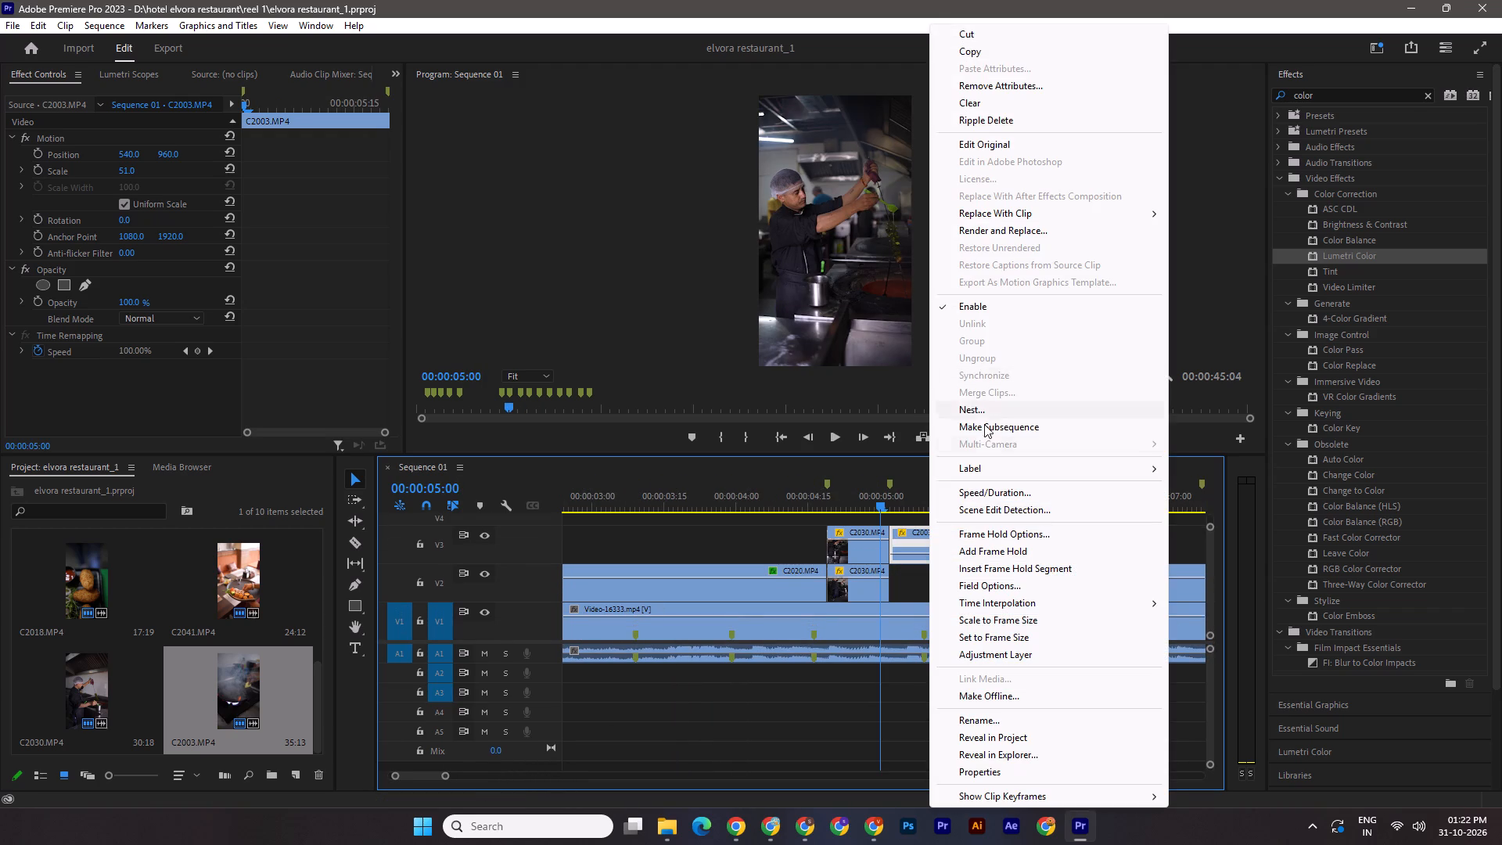
click(994, 492)
click(821, 466)
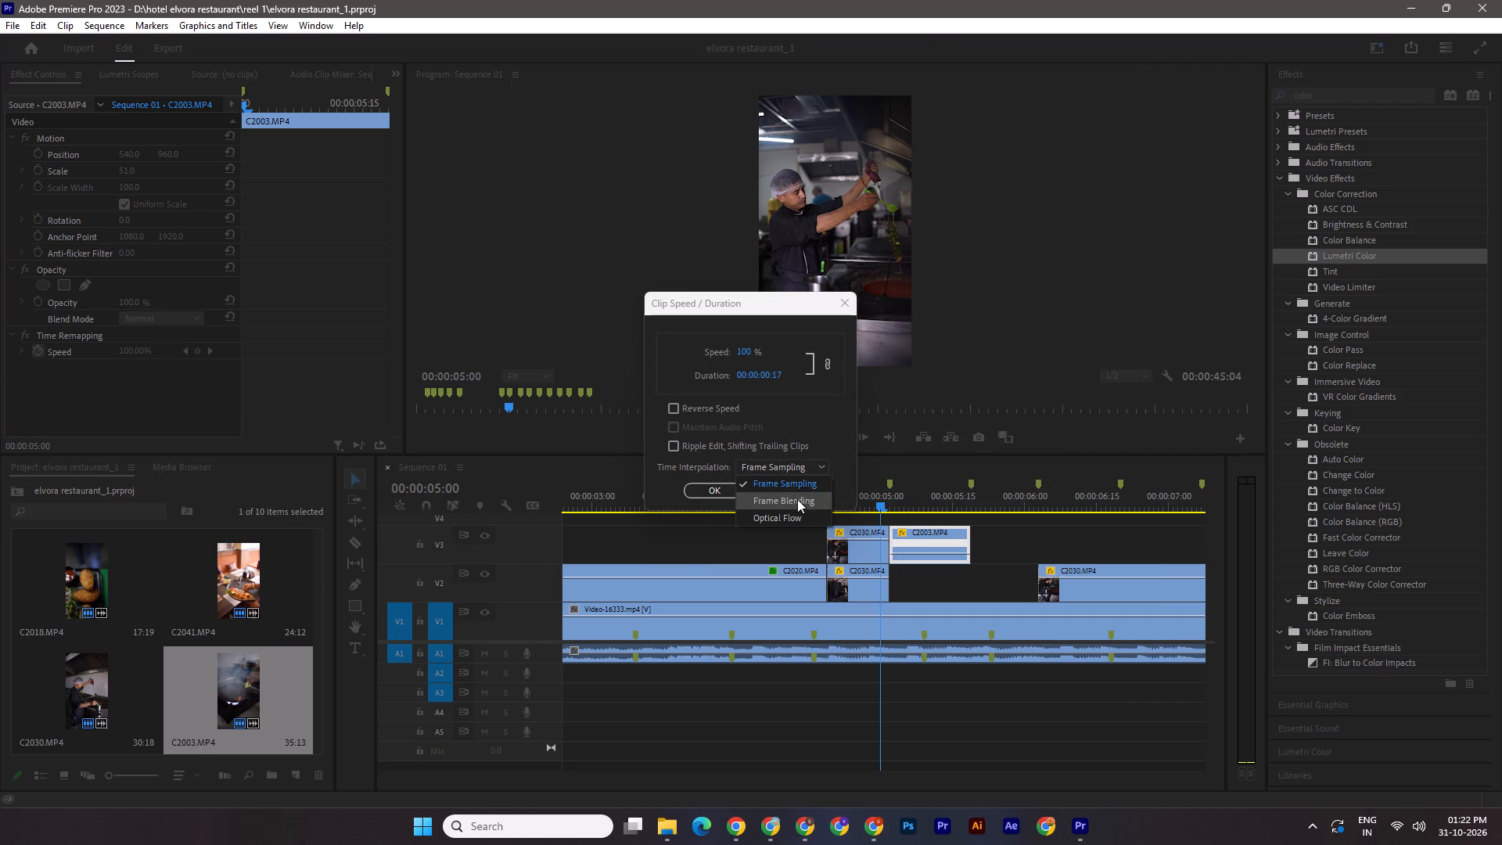
click(797, 513)
click(732, 487)
key(ctrl+s)
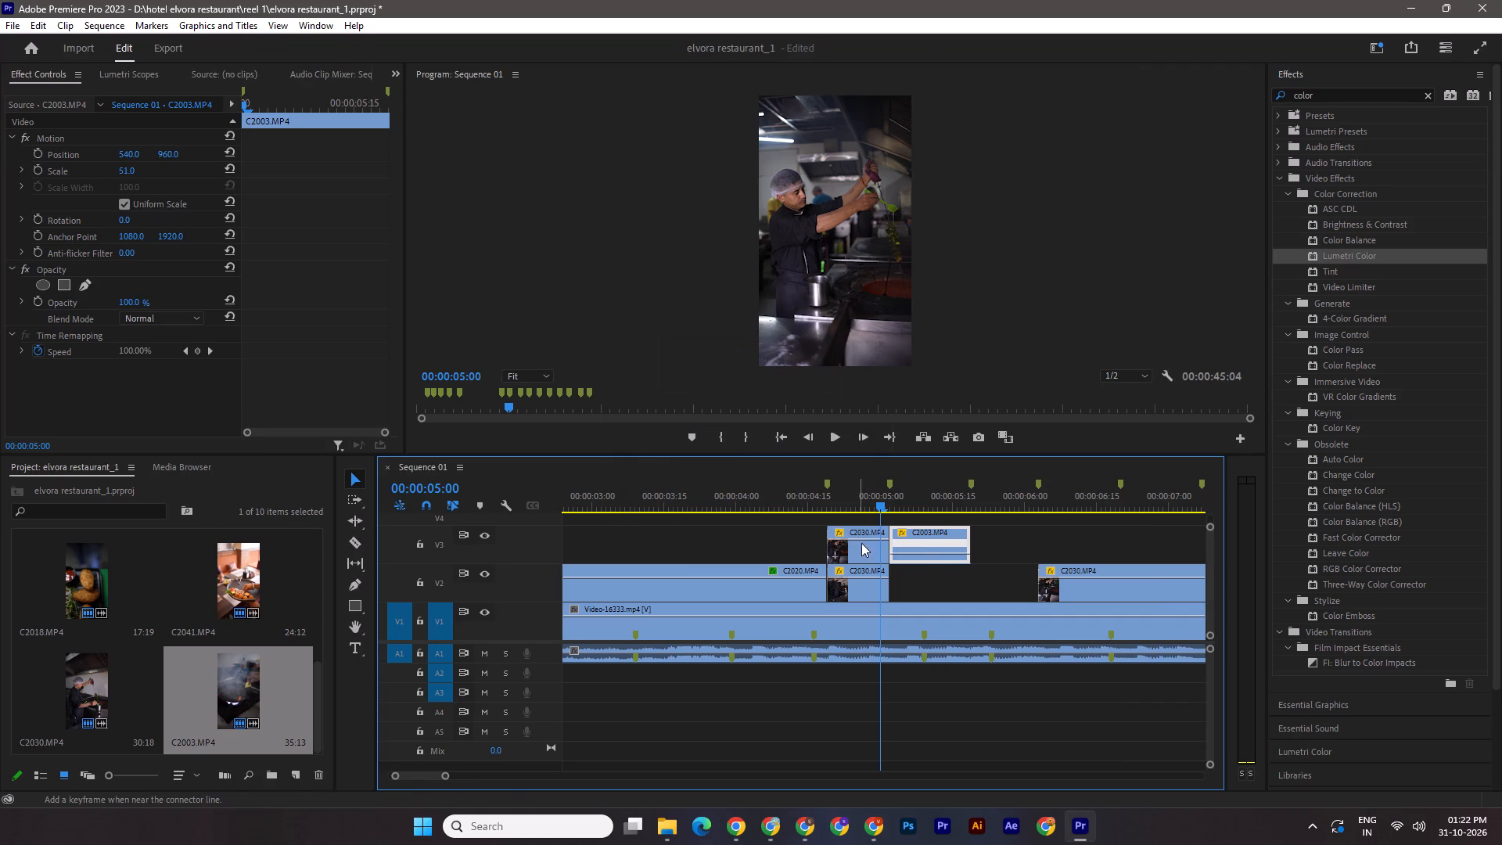
Lower the short C2003.MP4 clip's speed to 83% and play it back from 00:00:05:00.
drag(925, 554, 925, 563)
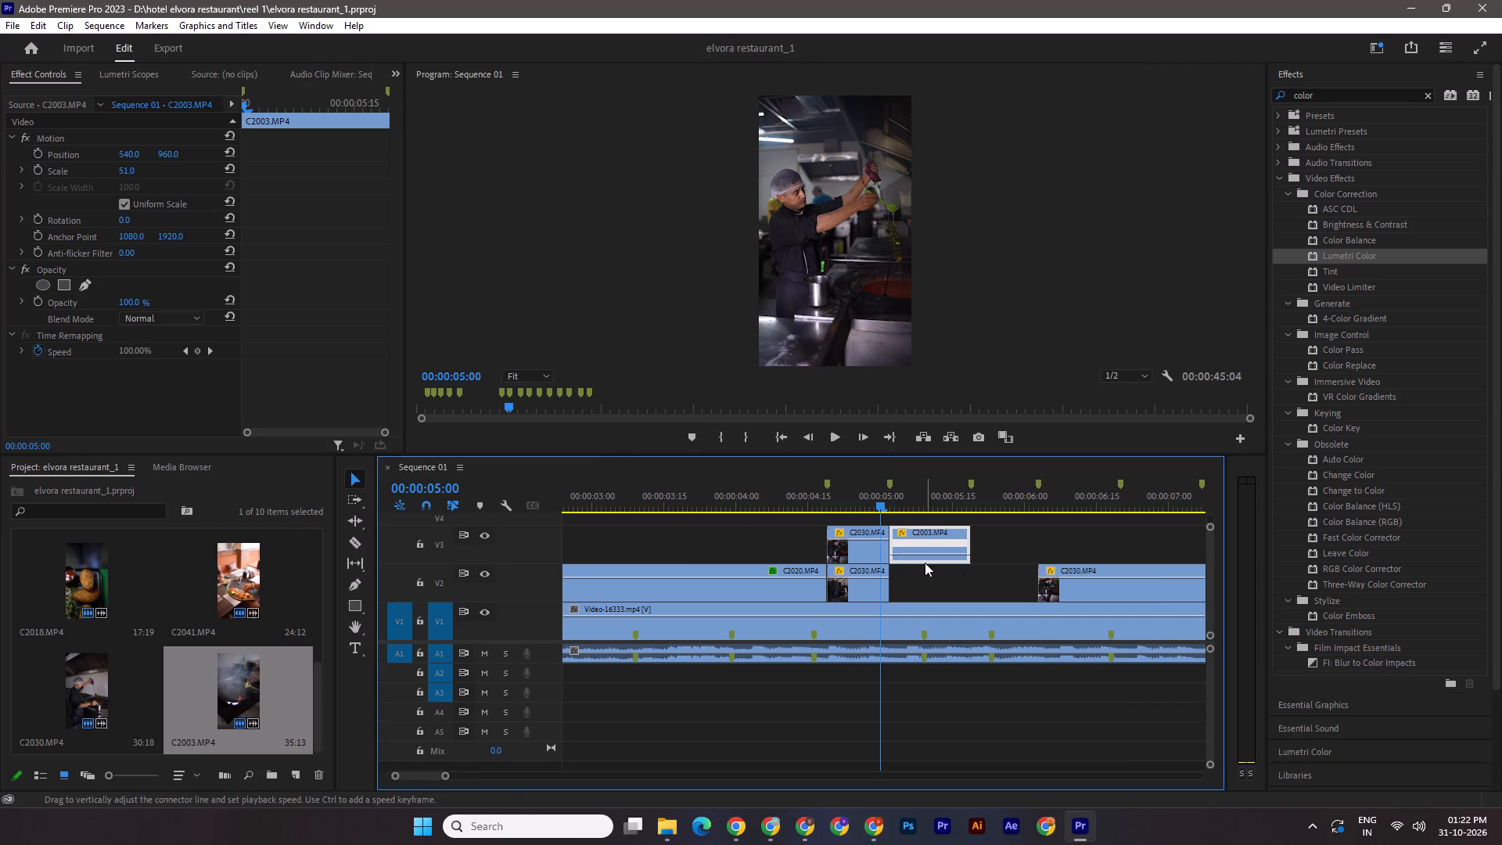
drag(925, 563, 925, 563)
click(932, 555)
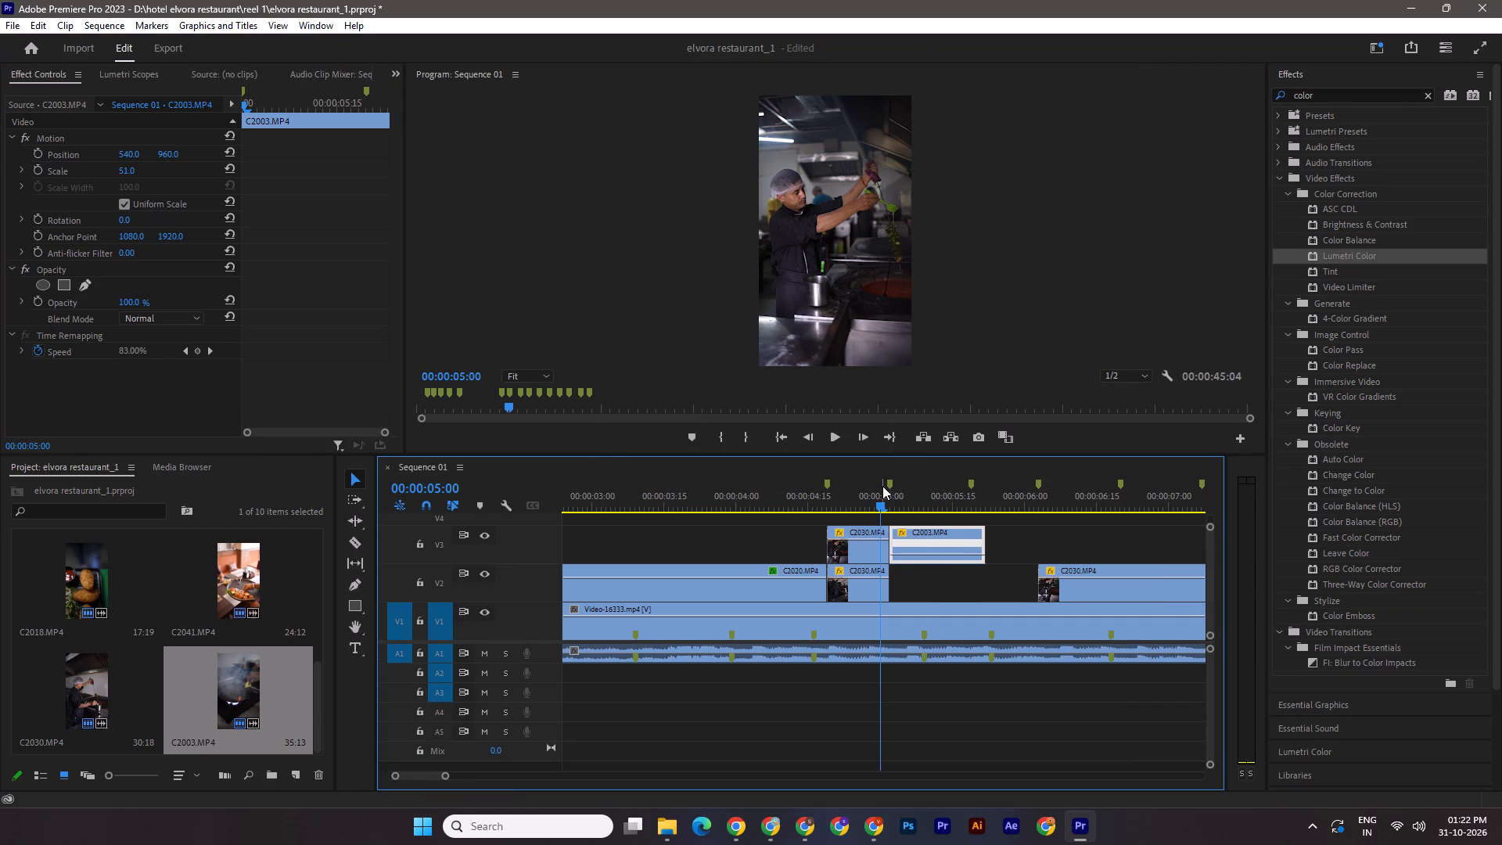
click(879, 502)
key(space)
key(space)
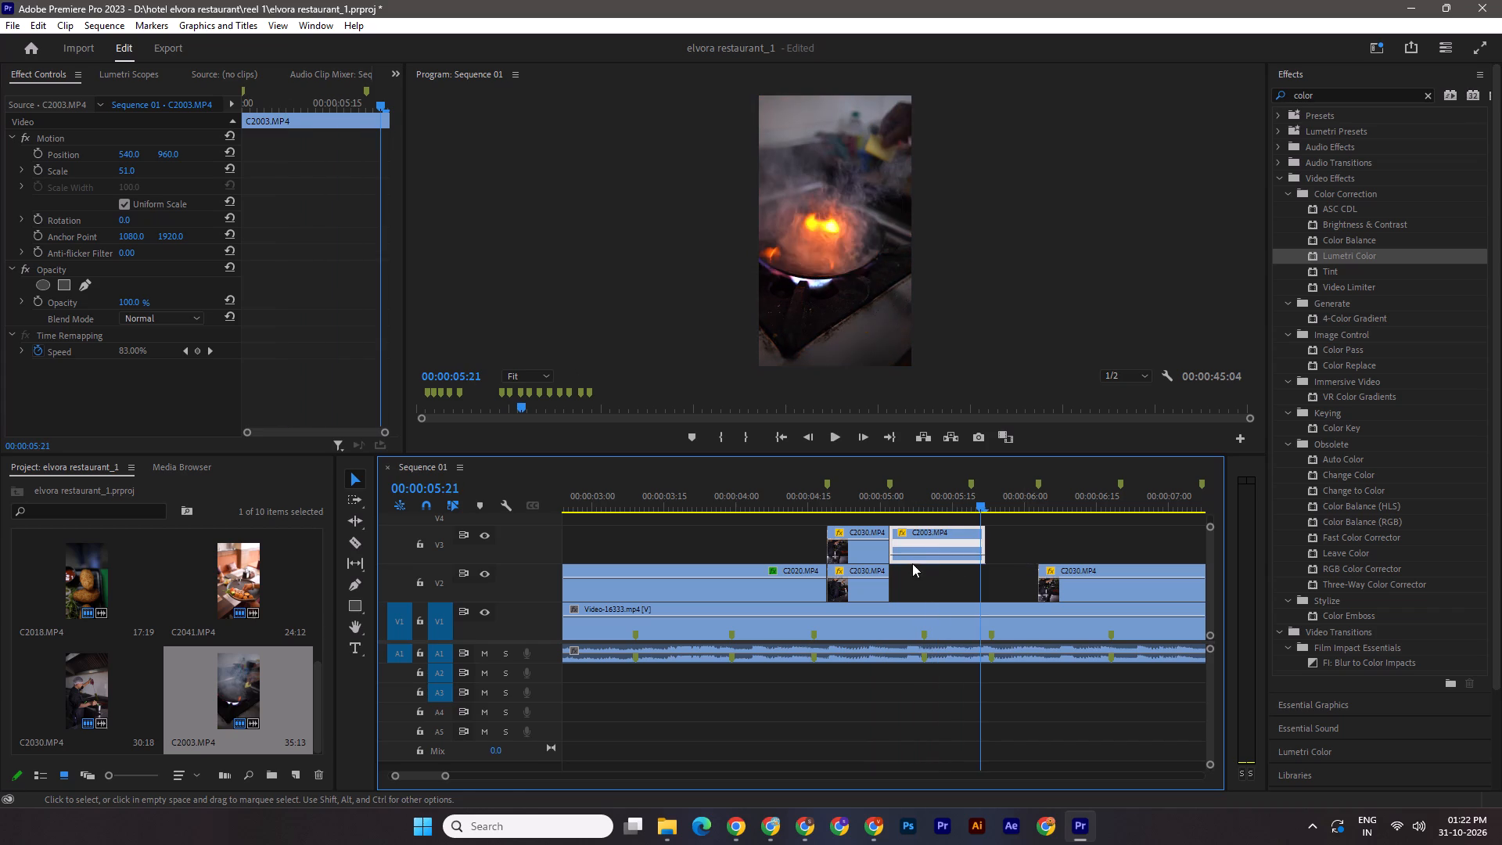
Add a speed keyframe with the Pen tool at 00:00:05:06 on the short C2003.MP4 clip.
drag(984, 495, 911, 497)
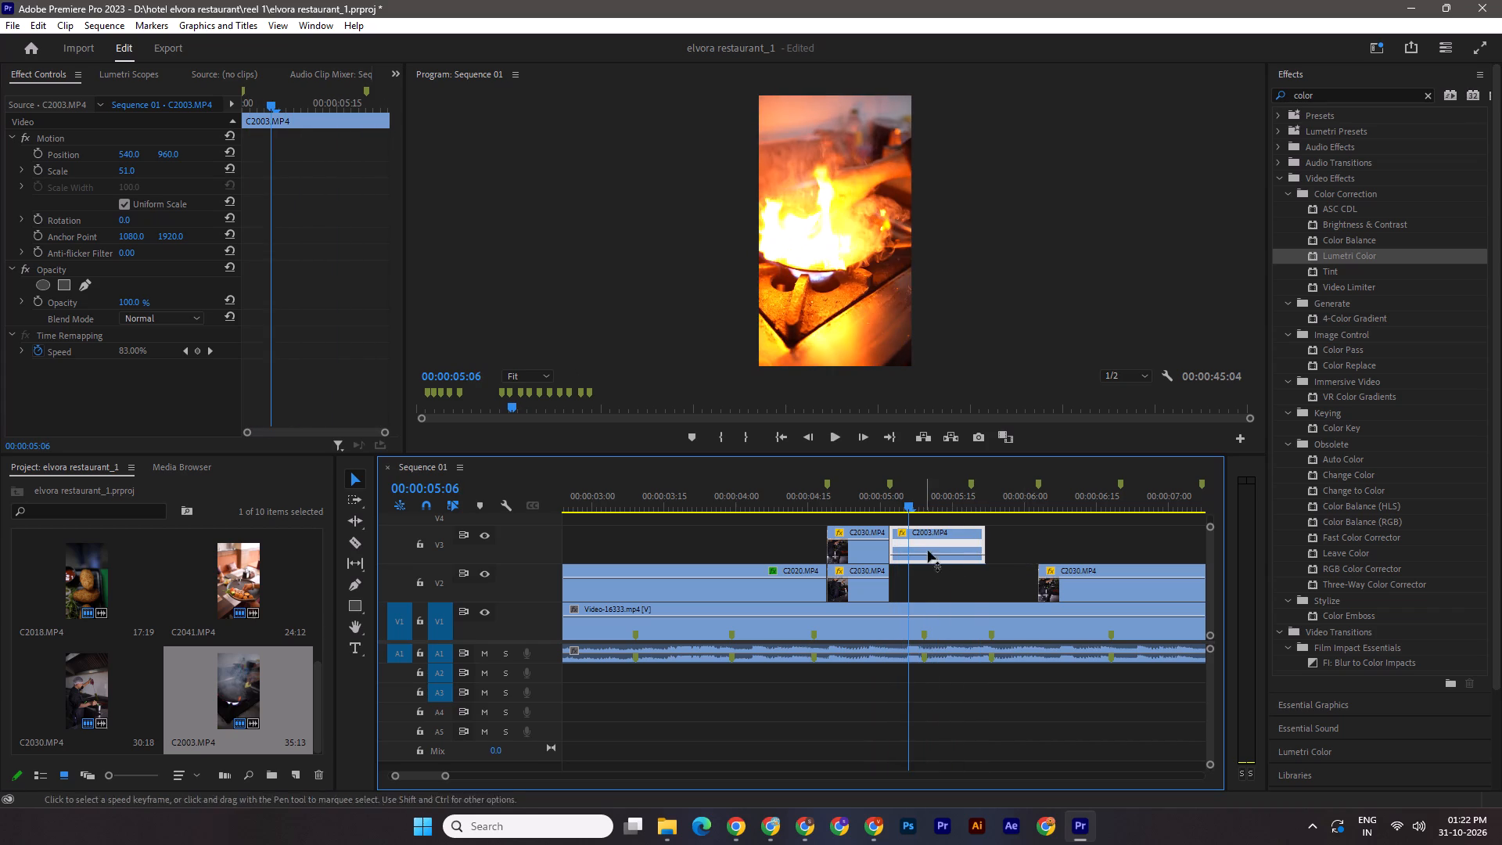
click(908, 505)
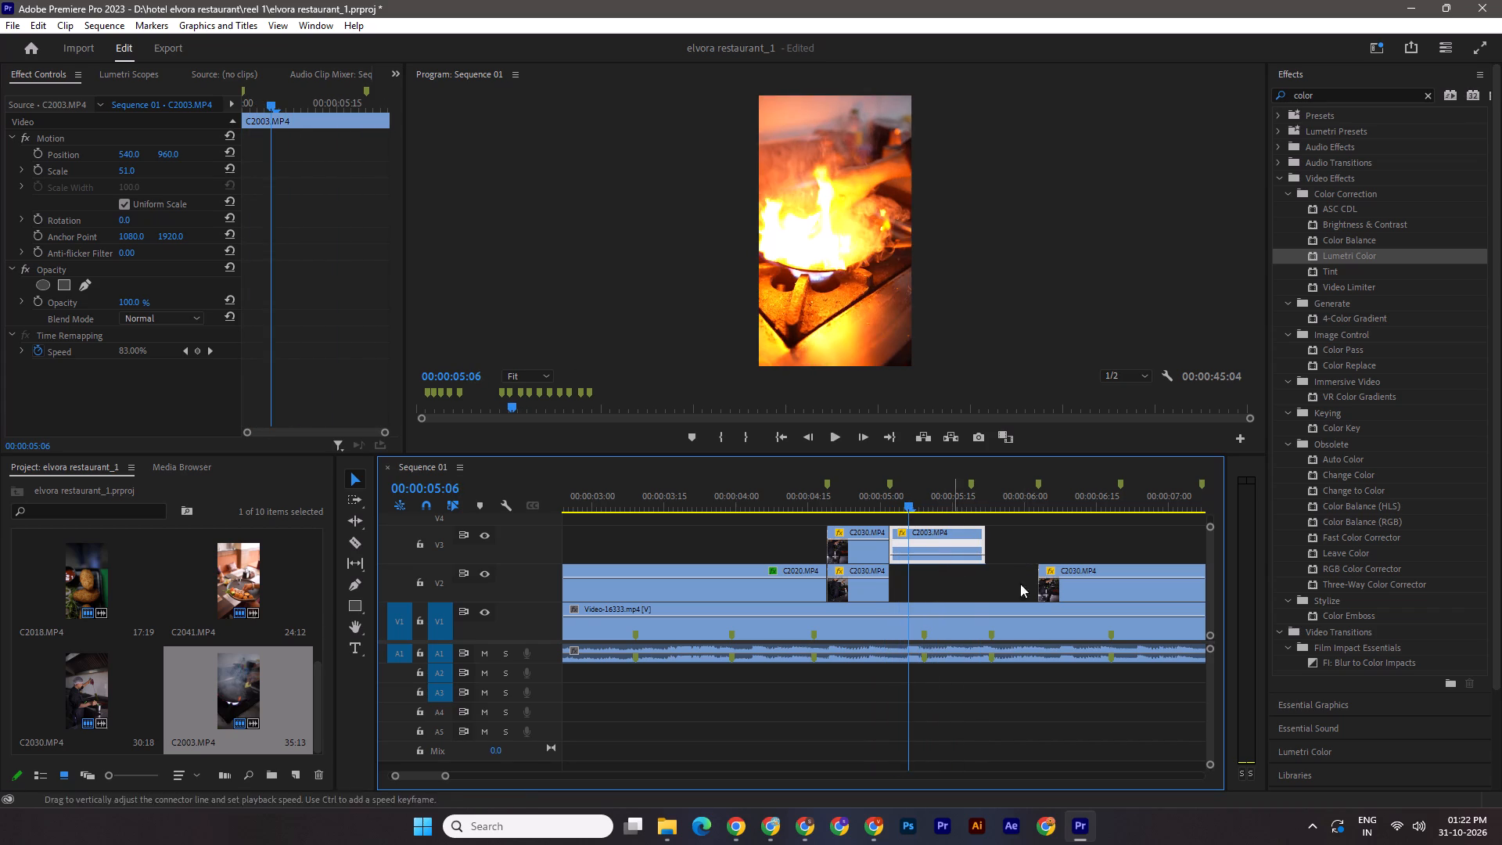
click(1211, 638)
click(1205, 599)
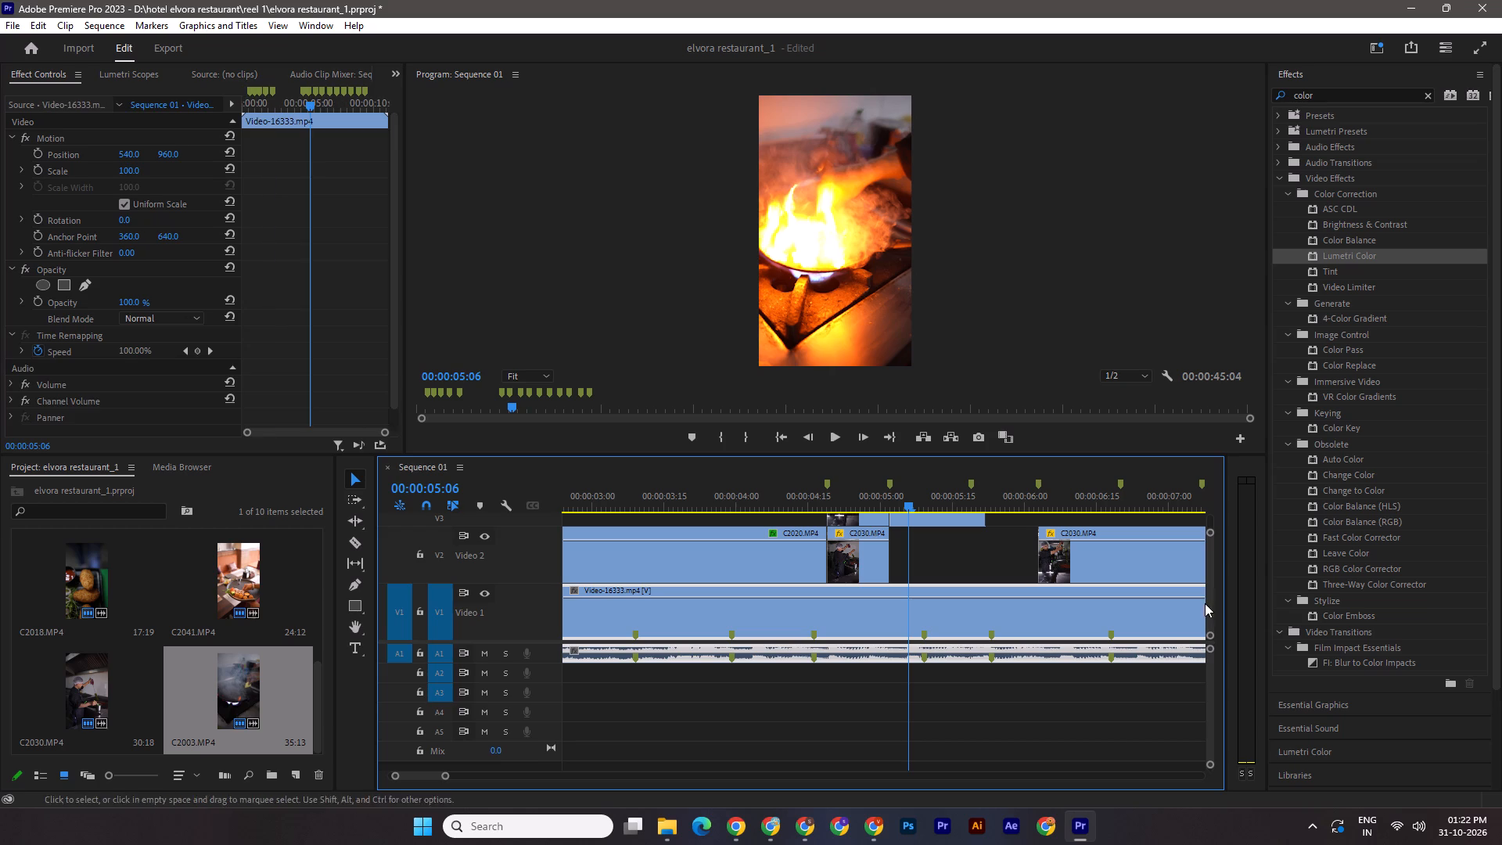
click(1207, 609)
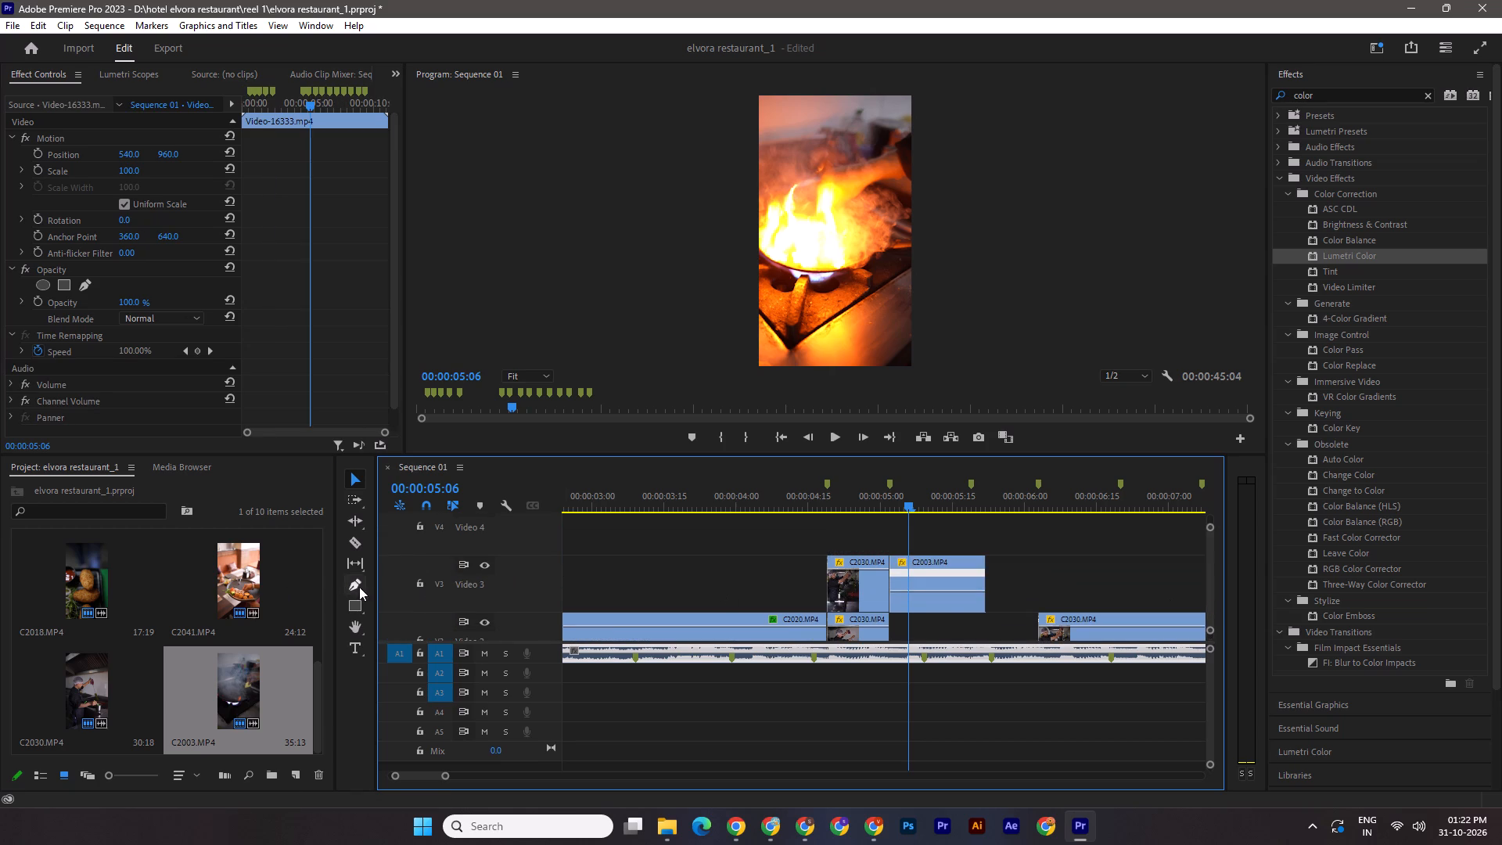
click(359, 587)
click(908, 591)
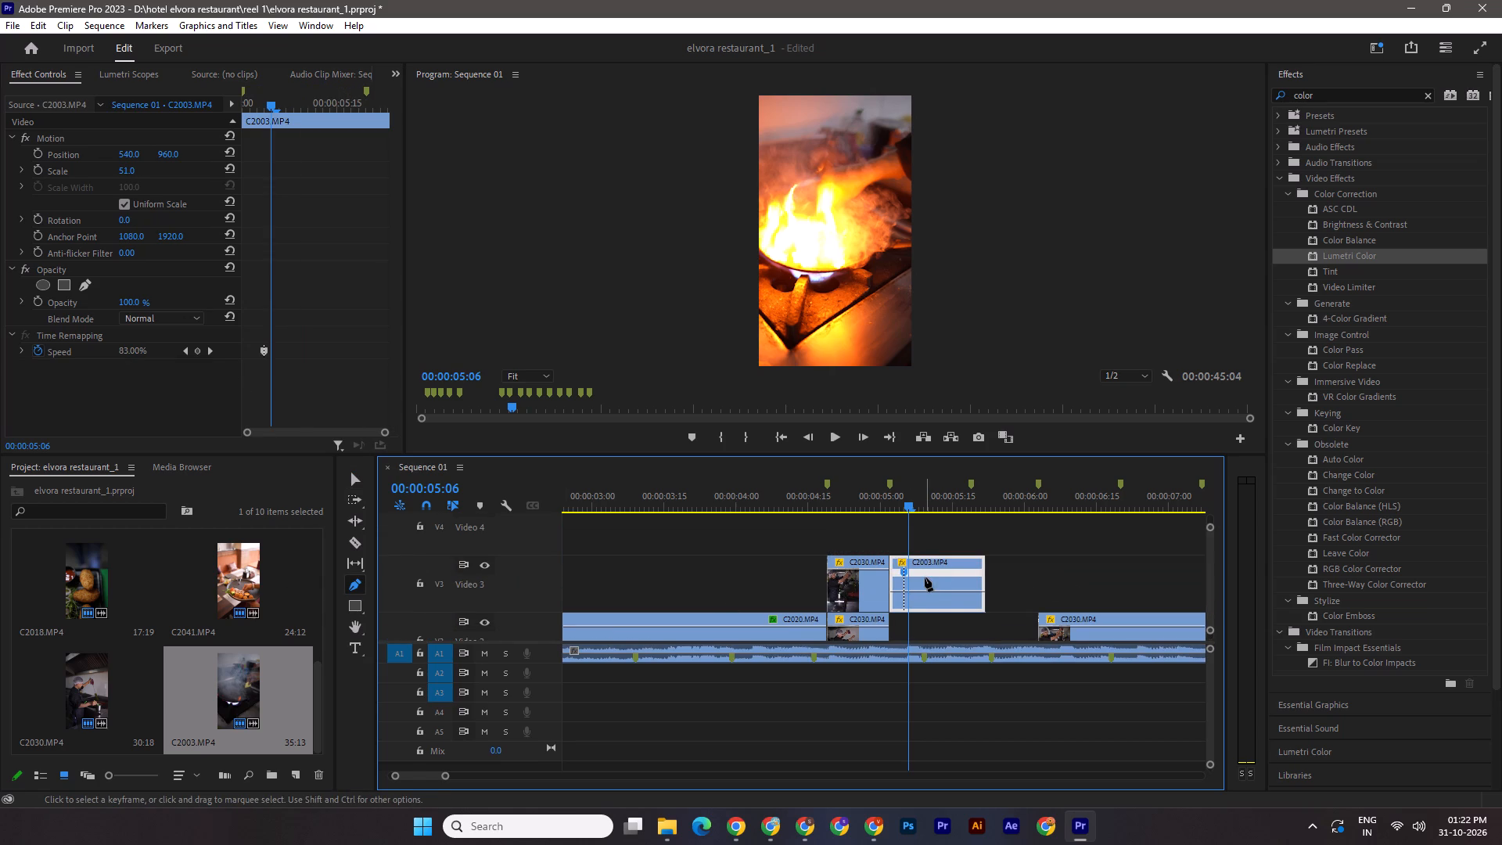
key(ctrl+z)
click(916, 591)
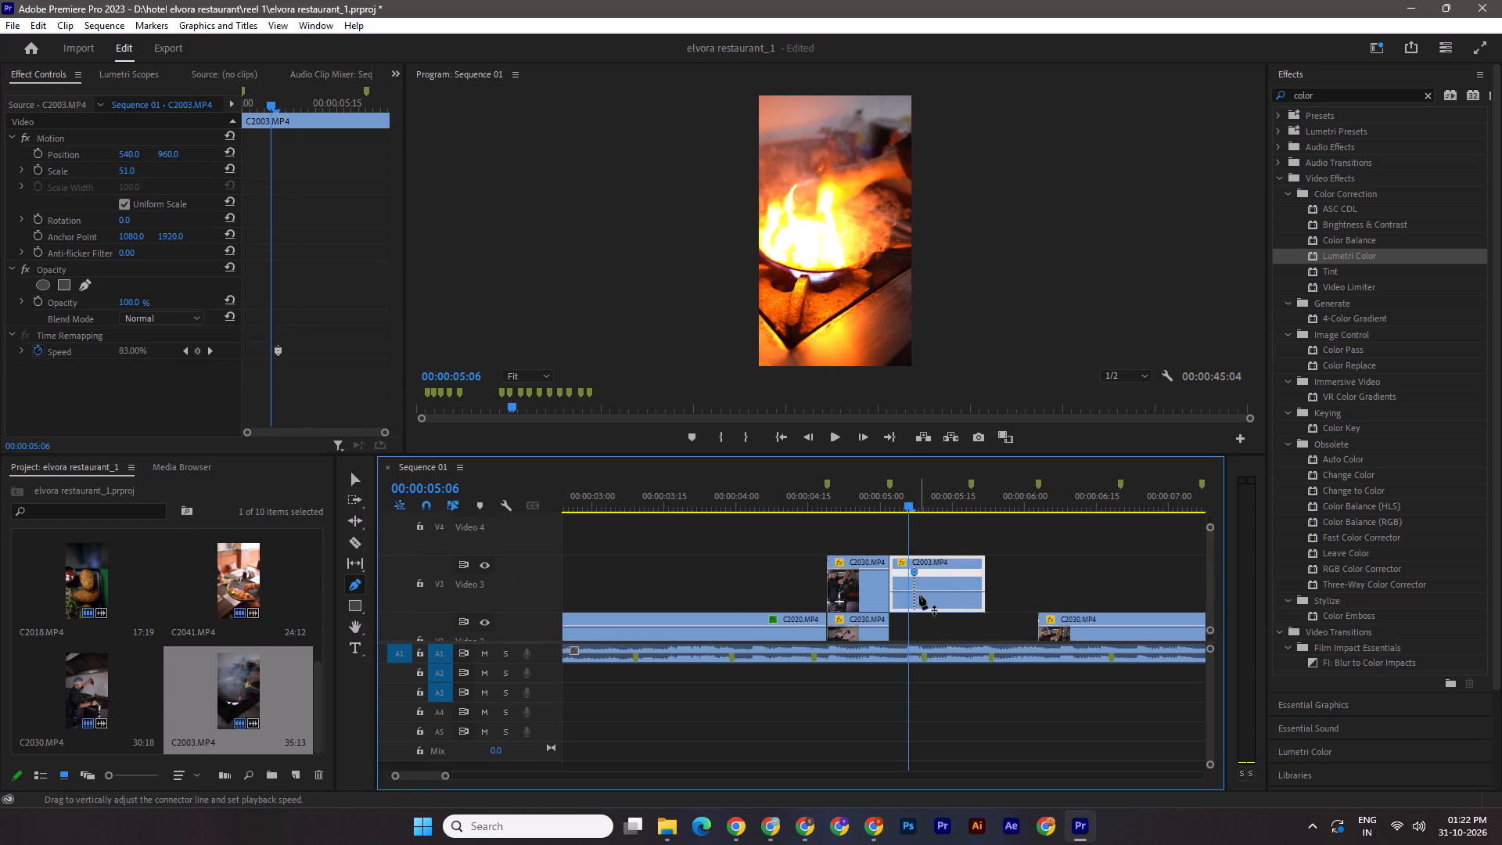
key(ctrl+z)
click(913, 591)
Add a second speed keyframe near 00:00:05:15 on the same clip and return to the Selection tool.
drag(910, 503, 918, 503)
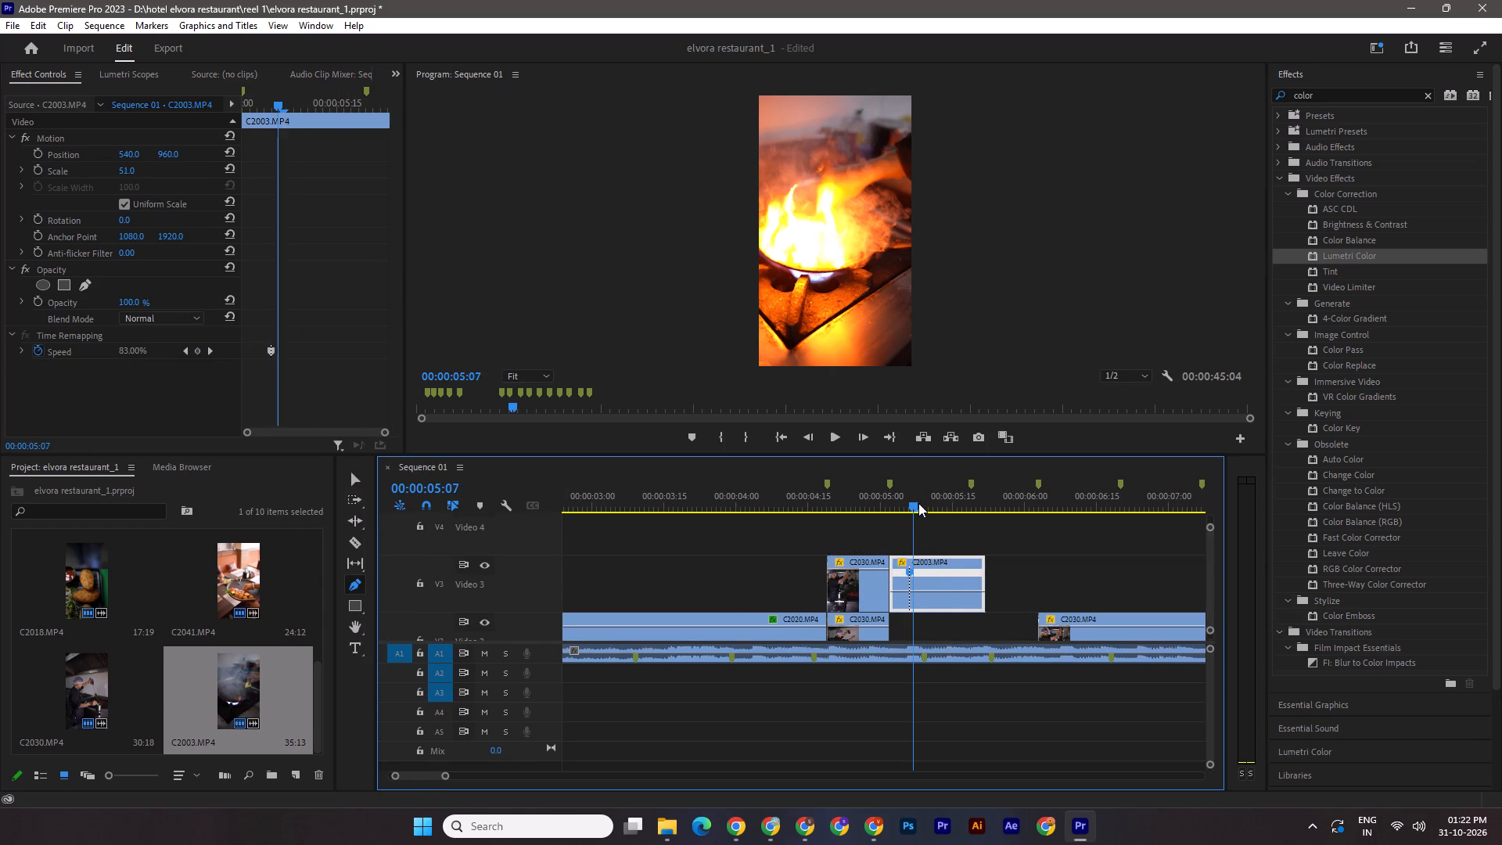
drag(918, 503, 958, 511)
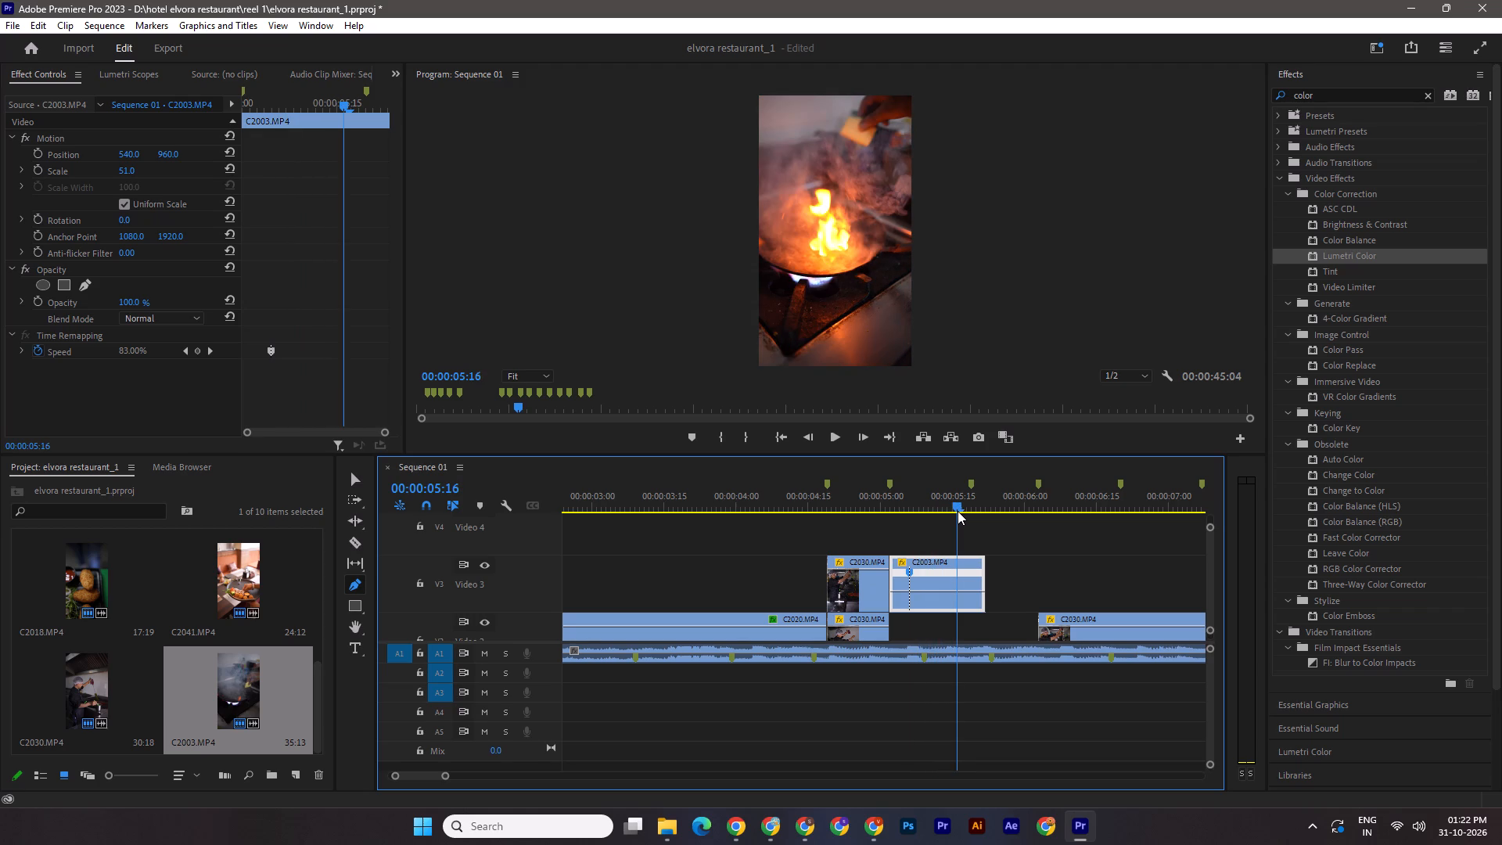
drag(958, 511, 954, 511)
click(951, 591)
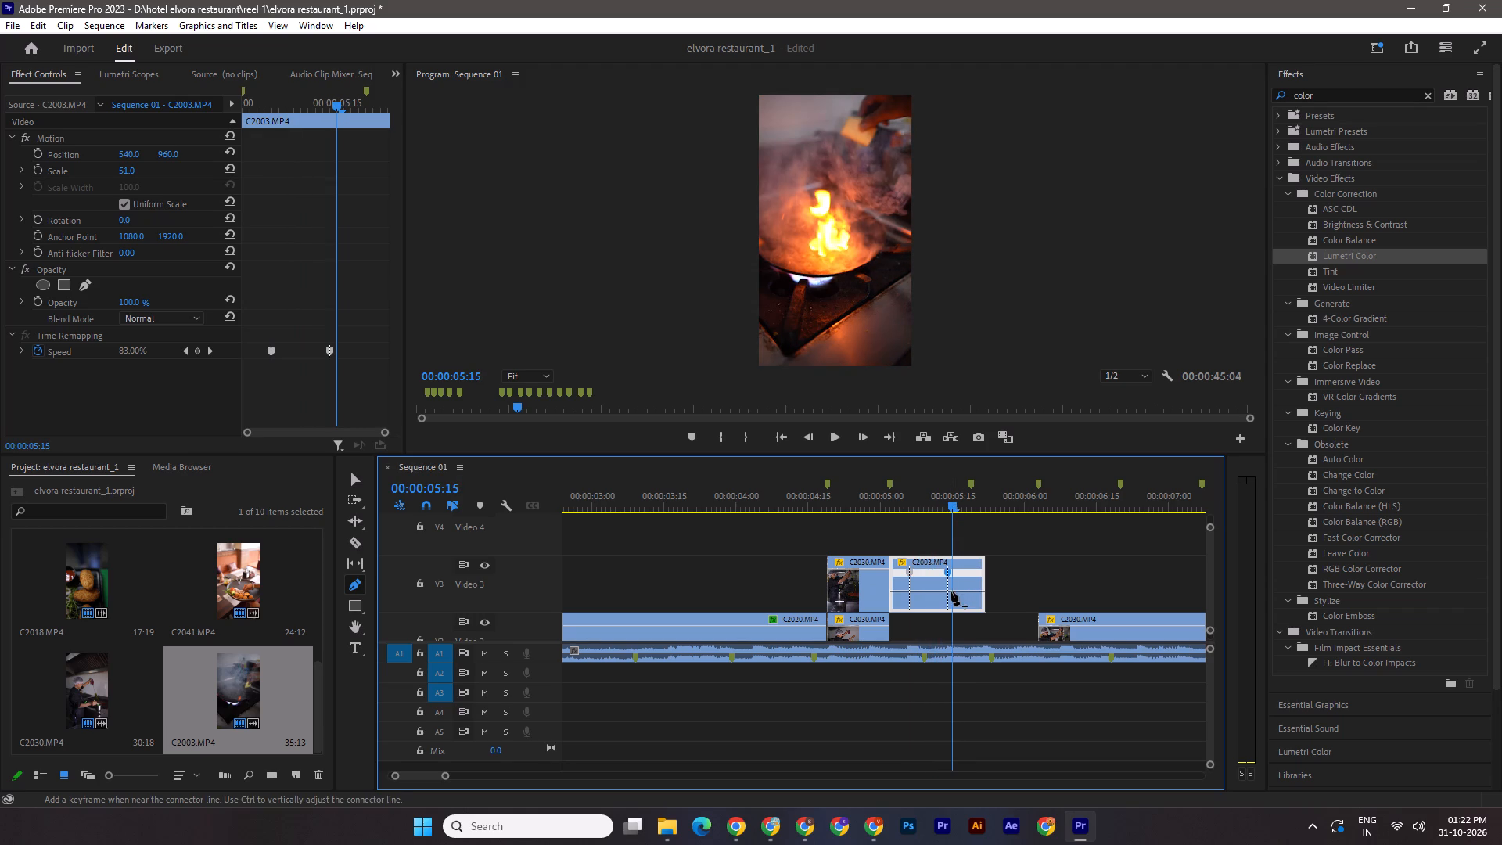
click(356, 480)
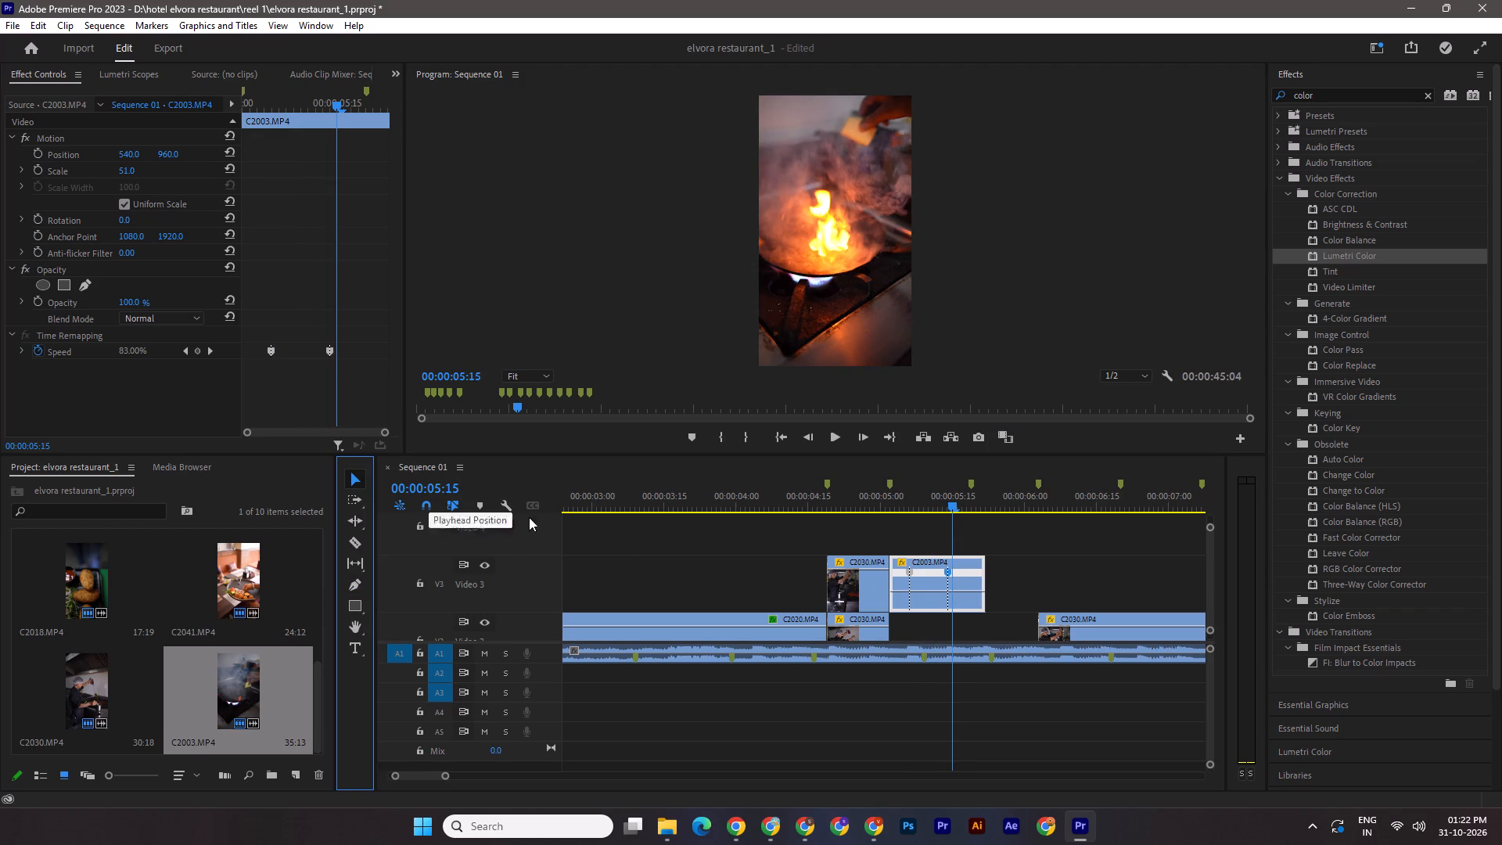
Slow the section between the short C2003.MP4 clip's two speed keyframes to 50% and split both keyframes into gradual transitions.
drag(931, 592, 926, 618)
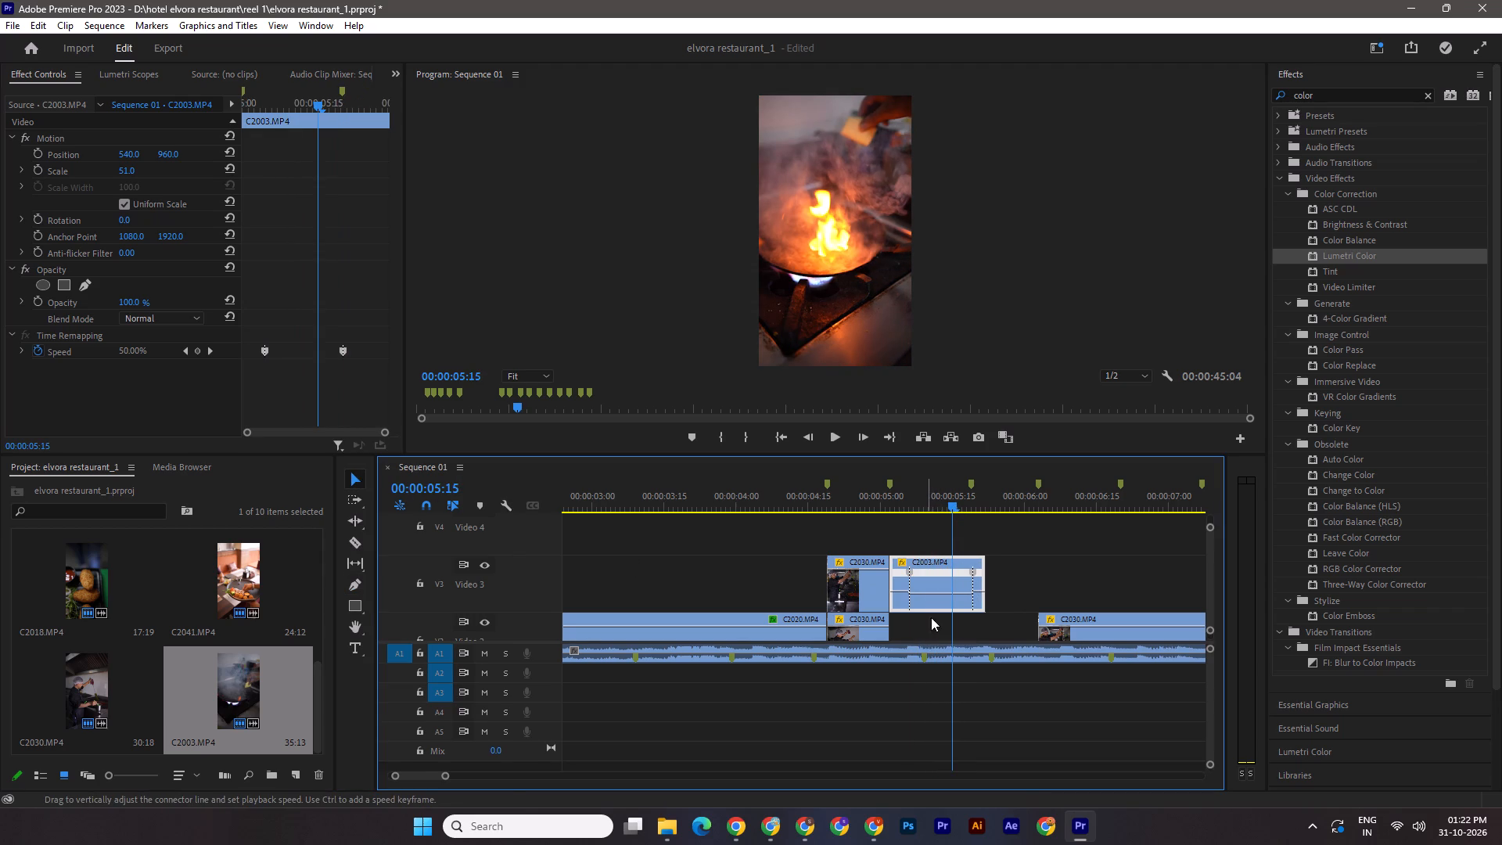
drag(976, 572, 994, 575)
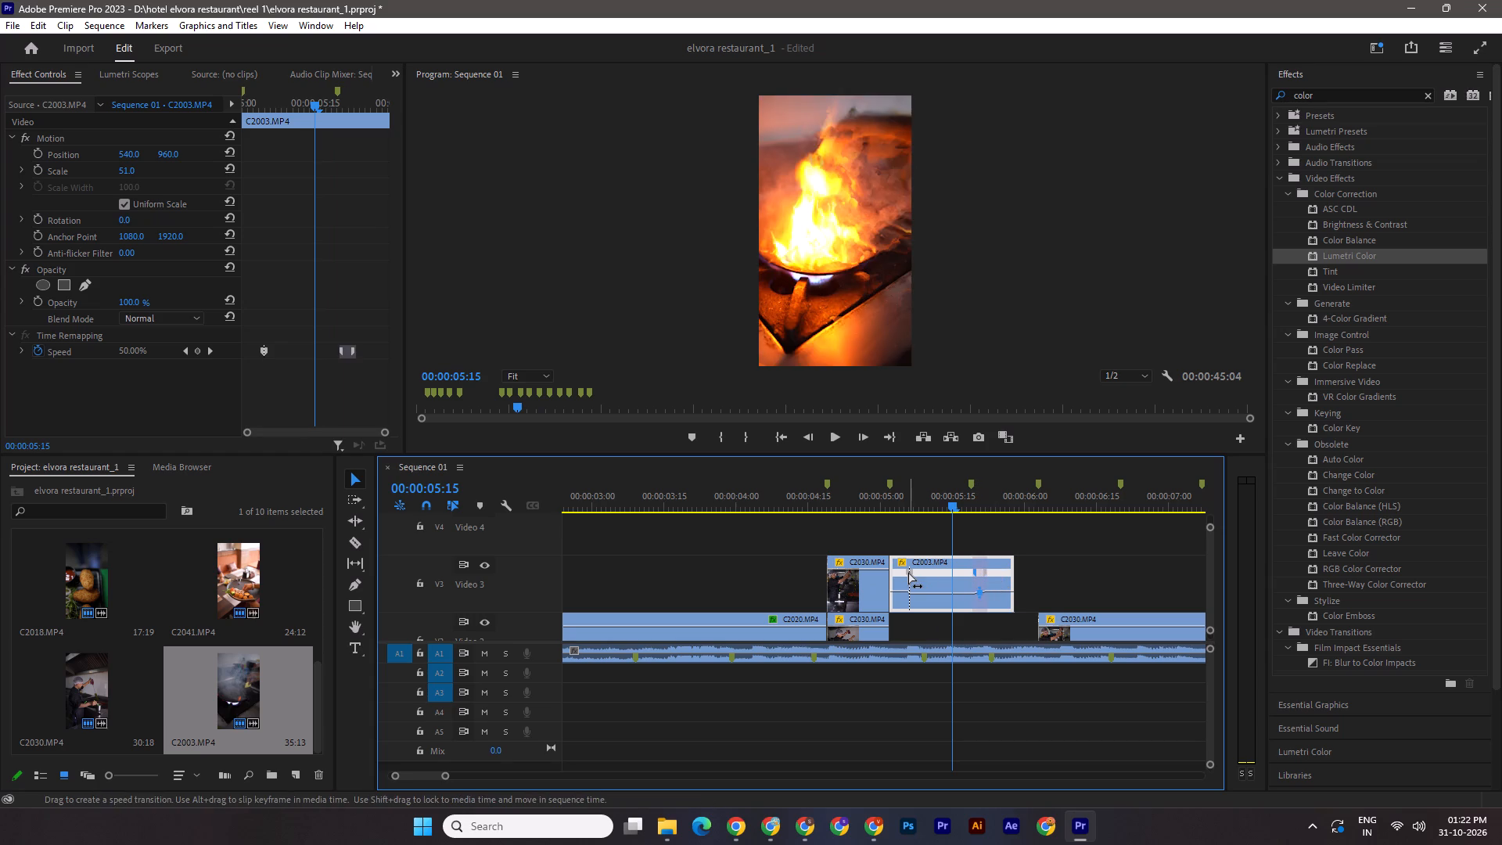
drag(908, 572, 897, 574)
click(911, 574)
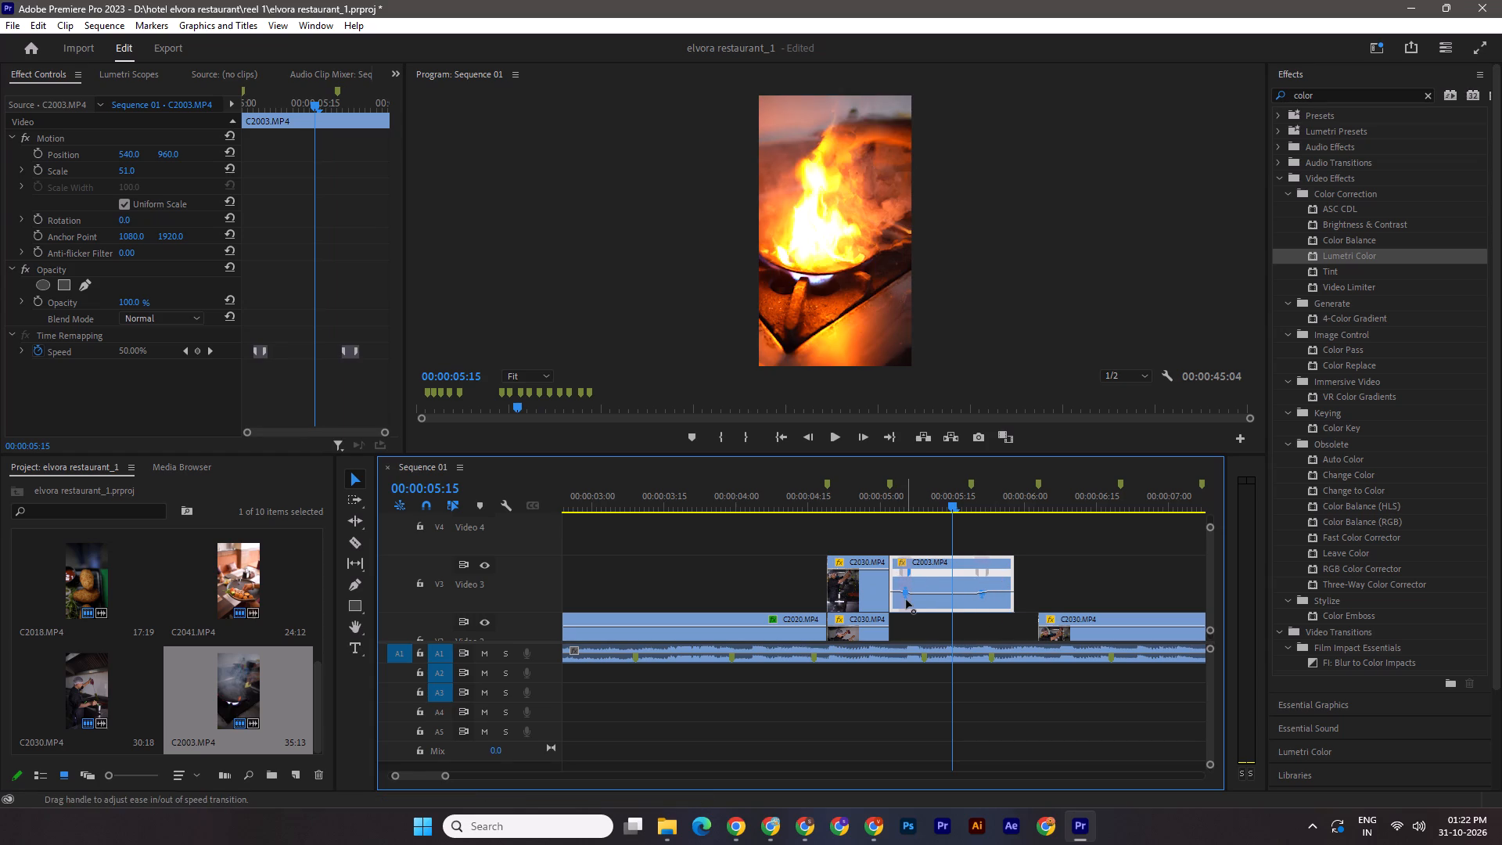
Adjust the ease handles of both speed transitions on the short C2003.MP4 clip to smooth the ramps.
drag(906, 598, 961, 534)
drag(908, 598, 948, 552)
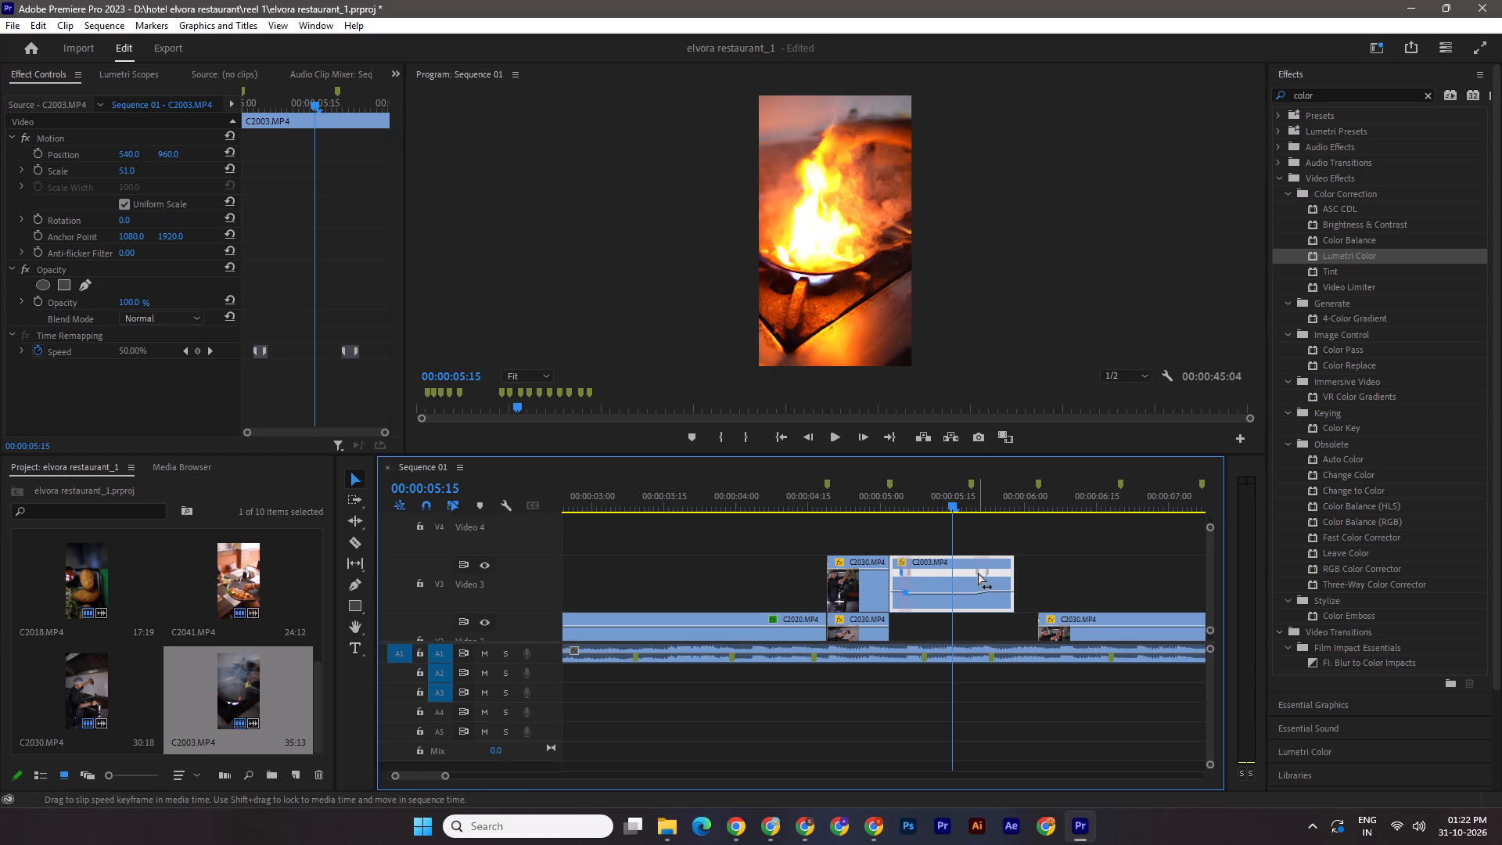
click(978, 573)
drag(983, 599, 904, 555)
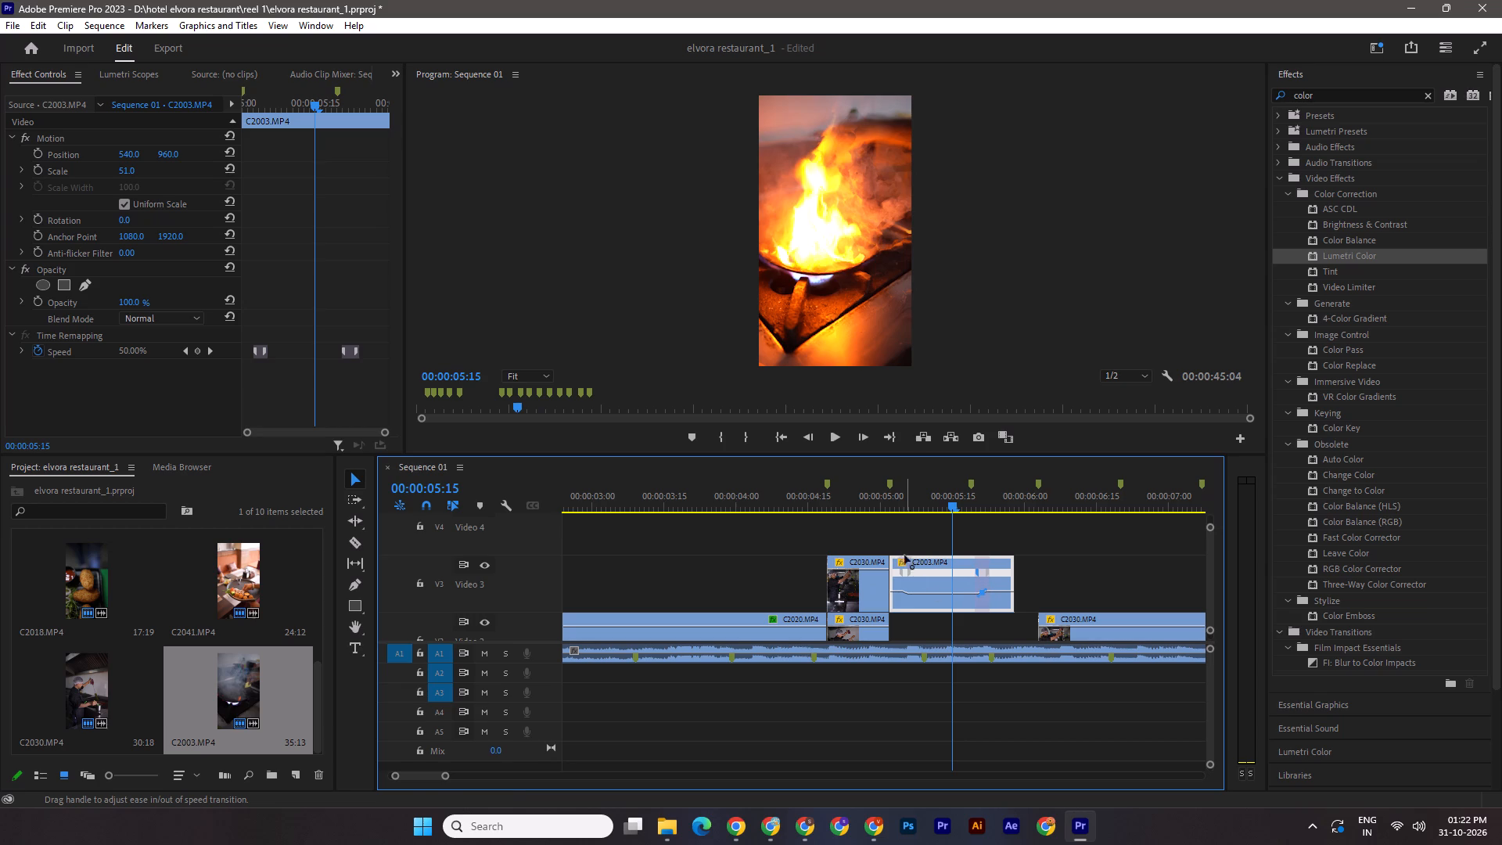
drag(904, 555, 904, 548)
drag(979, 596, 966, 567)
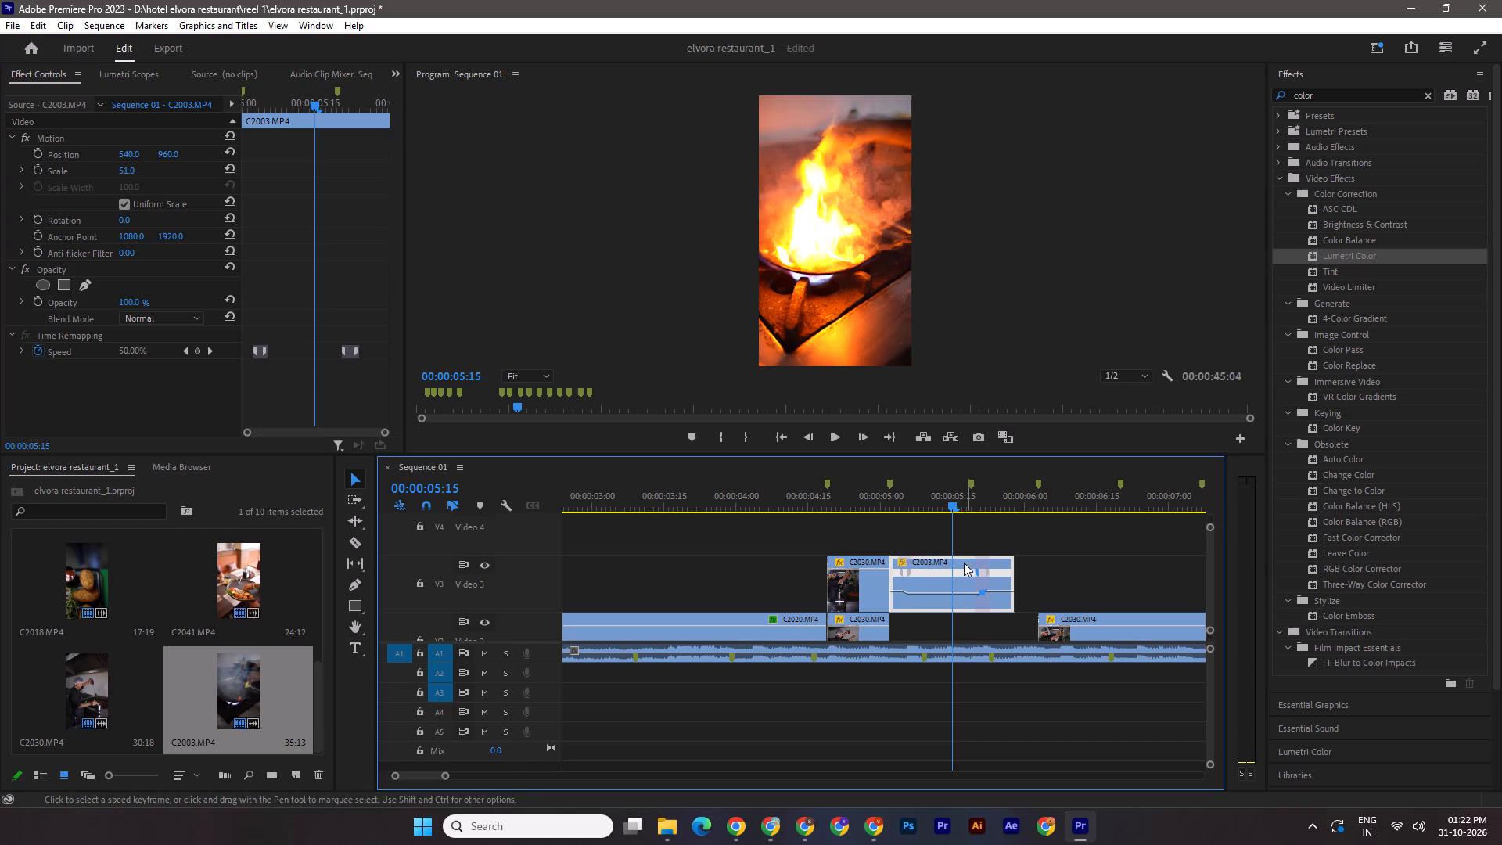
Save the project and play back the speed-ramped C2003.MP4 clip from about 00:00:04:14.
drag(947, 509, 799, 512)
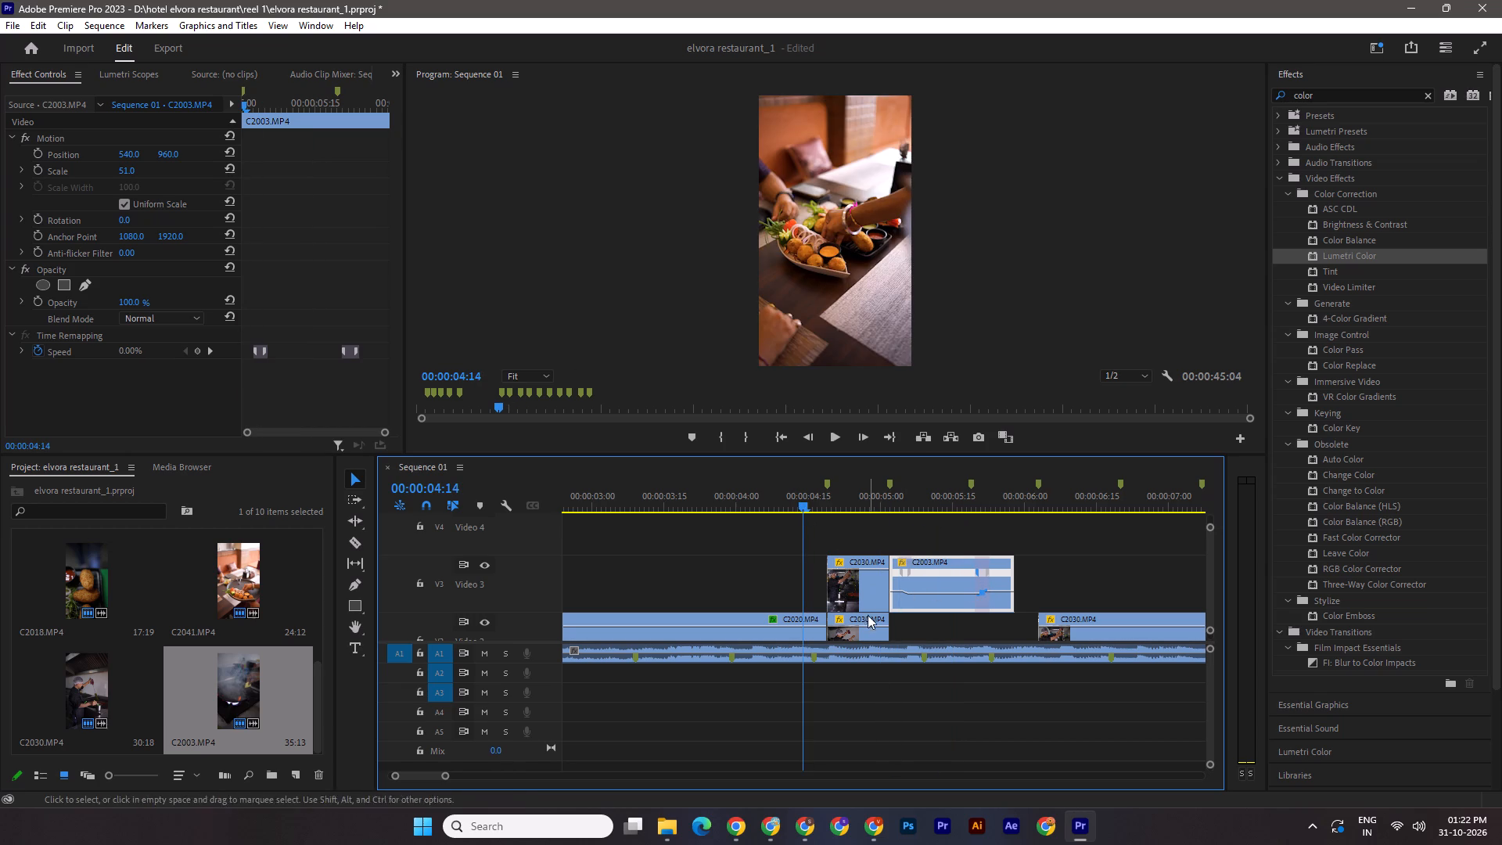
key(ctrl+s)
key(space)
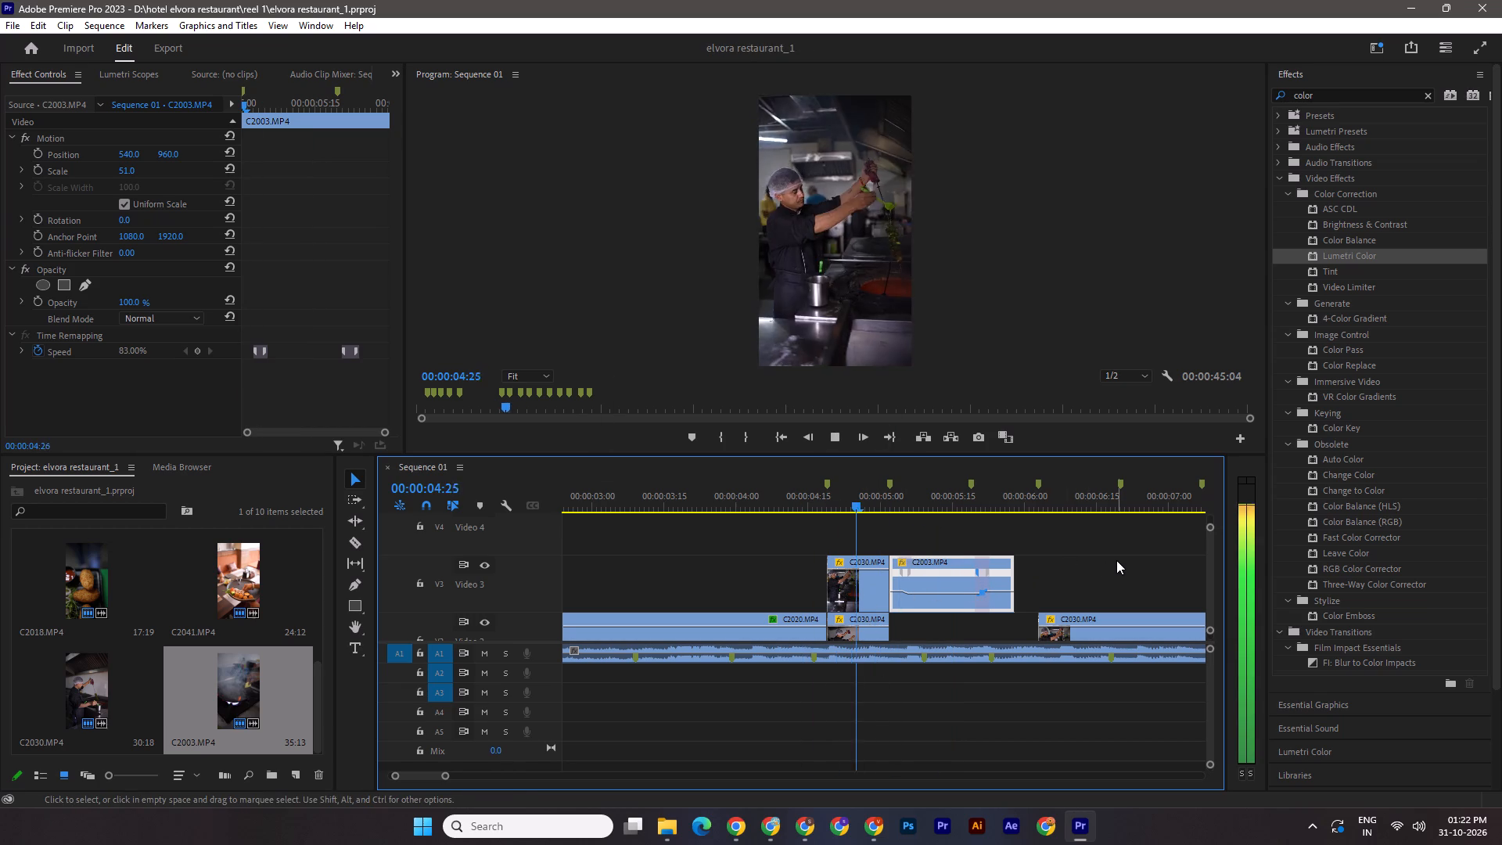
key(space)
drag(1022, 496, 874, 497)
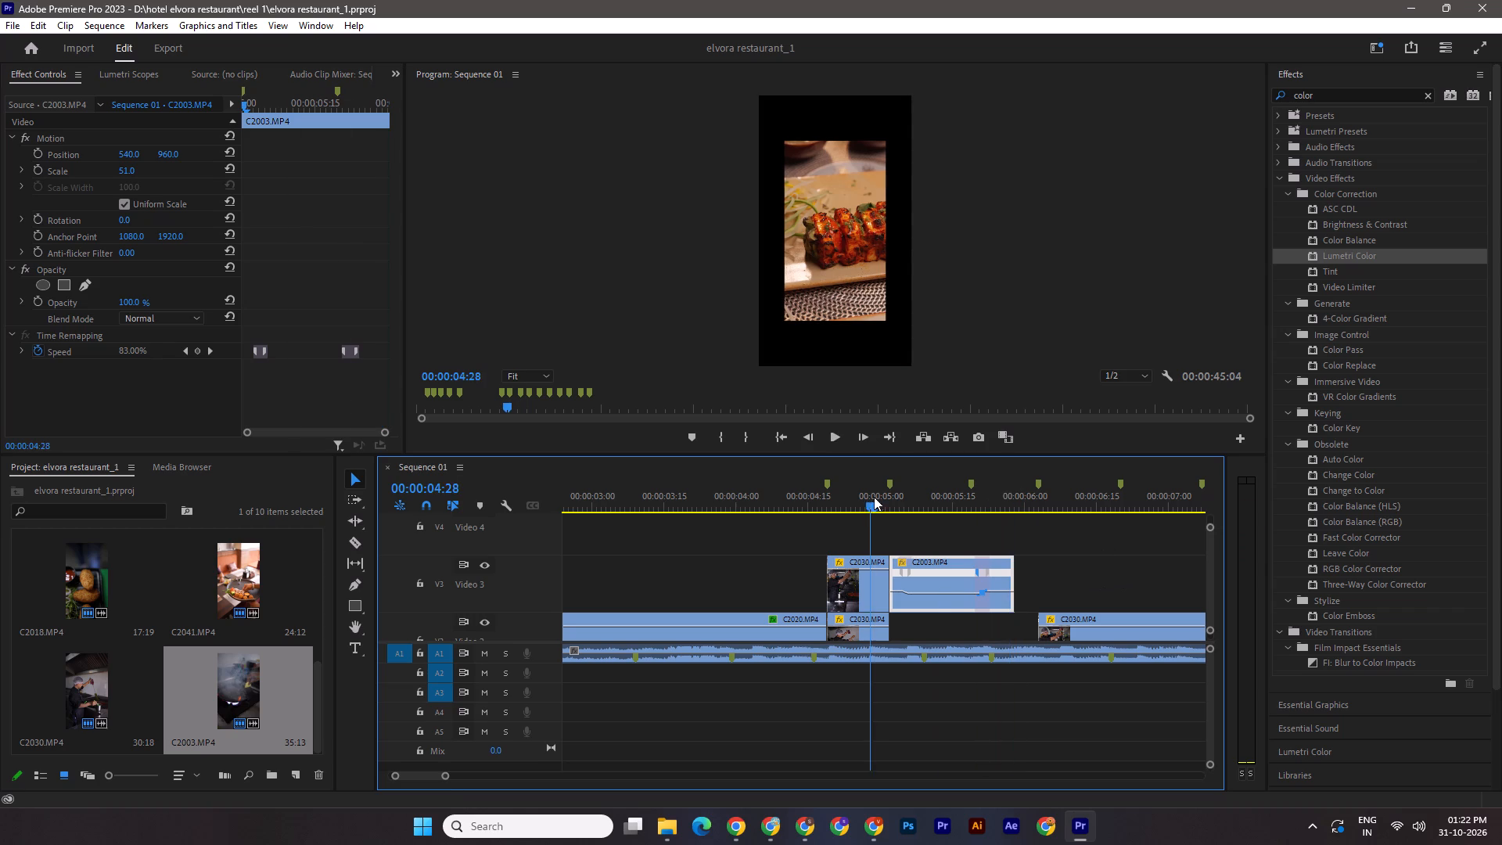
drag(874, 497, 802, 494)
key(space)
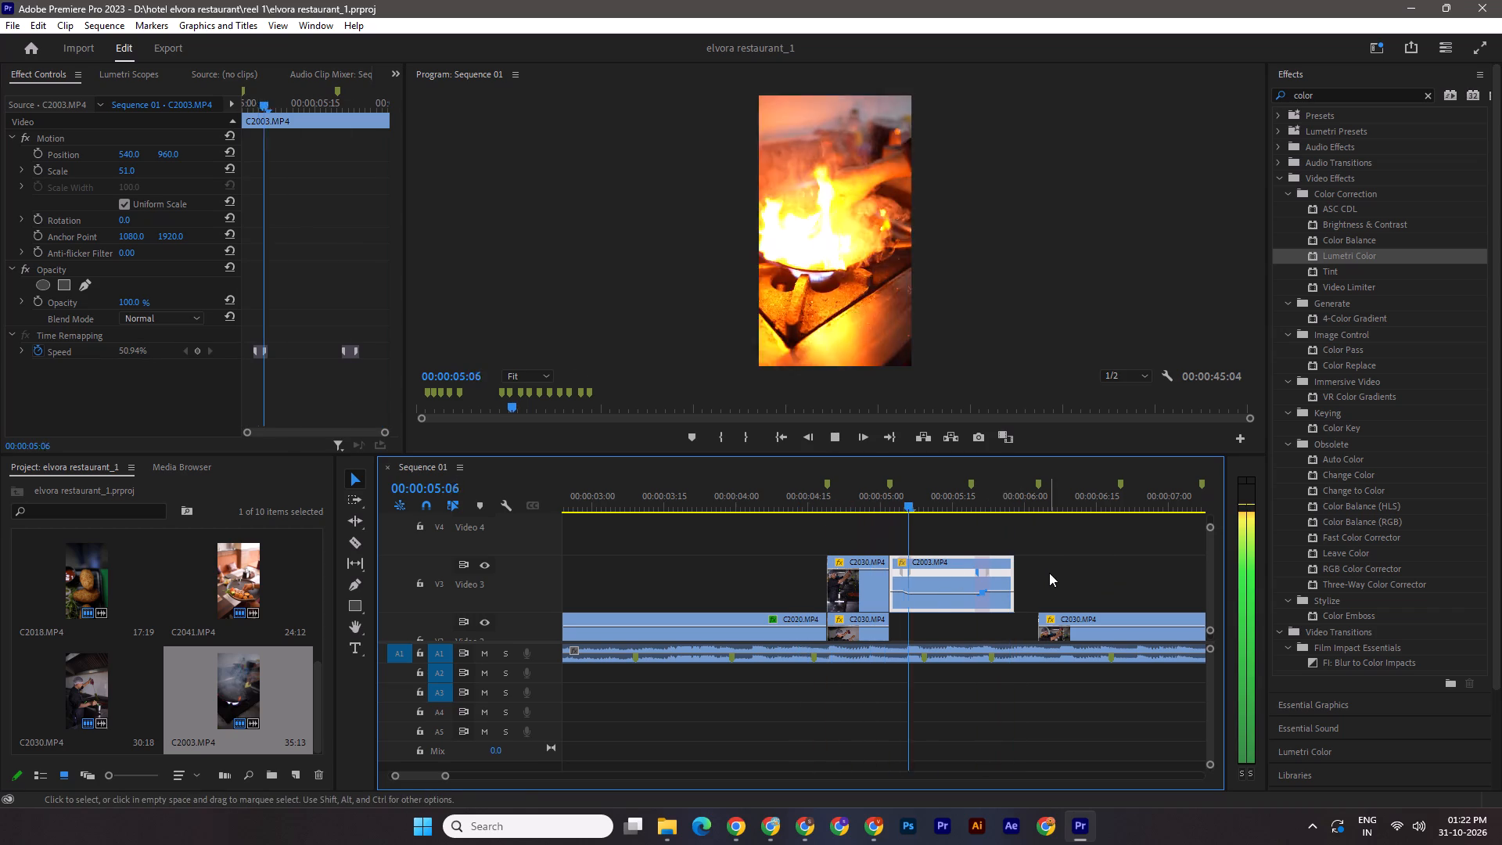
key(space)
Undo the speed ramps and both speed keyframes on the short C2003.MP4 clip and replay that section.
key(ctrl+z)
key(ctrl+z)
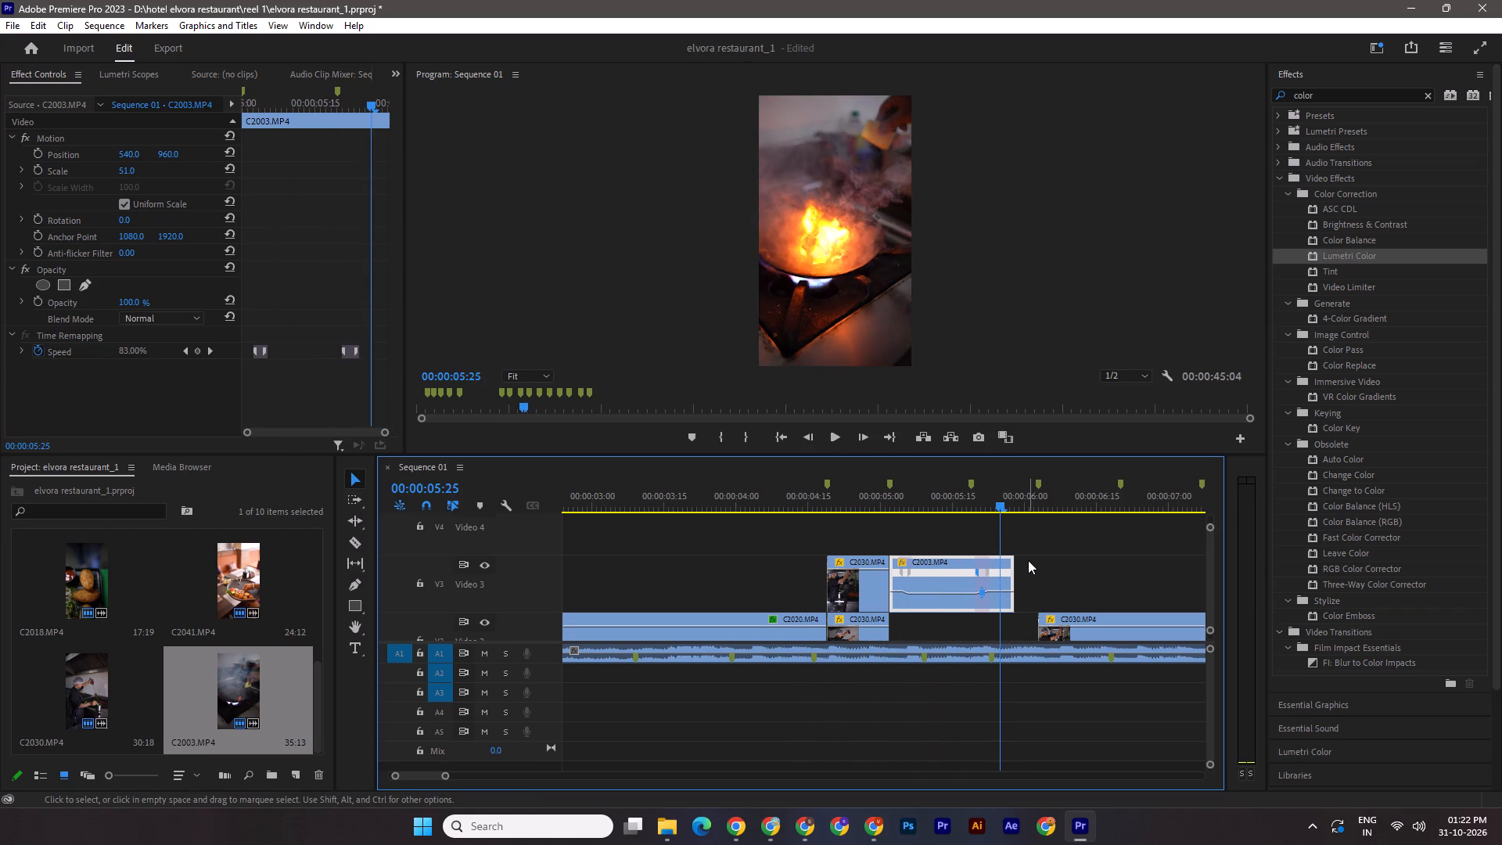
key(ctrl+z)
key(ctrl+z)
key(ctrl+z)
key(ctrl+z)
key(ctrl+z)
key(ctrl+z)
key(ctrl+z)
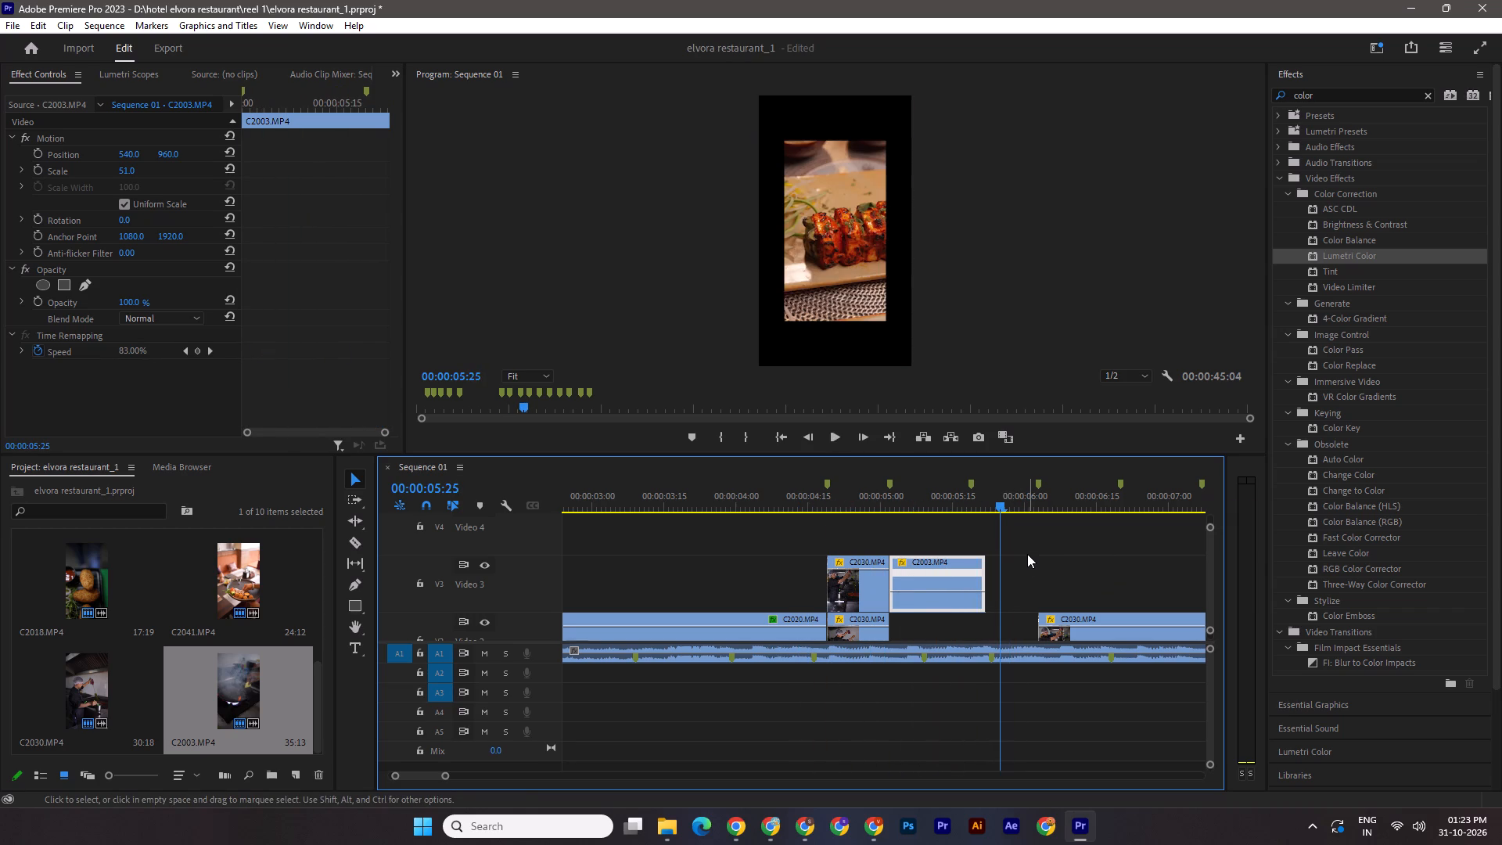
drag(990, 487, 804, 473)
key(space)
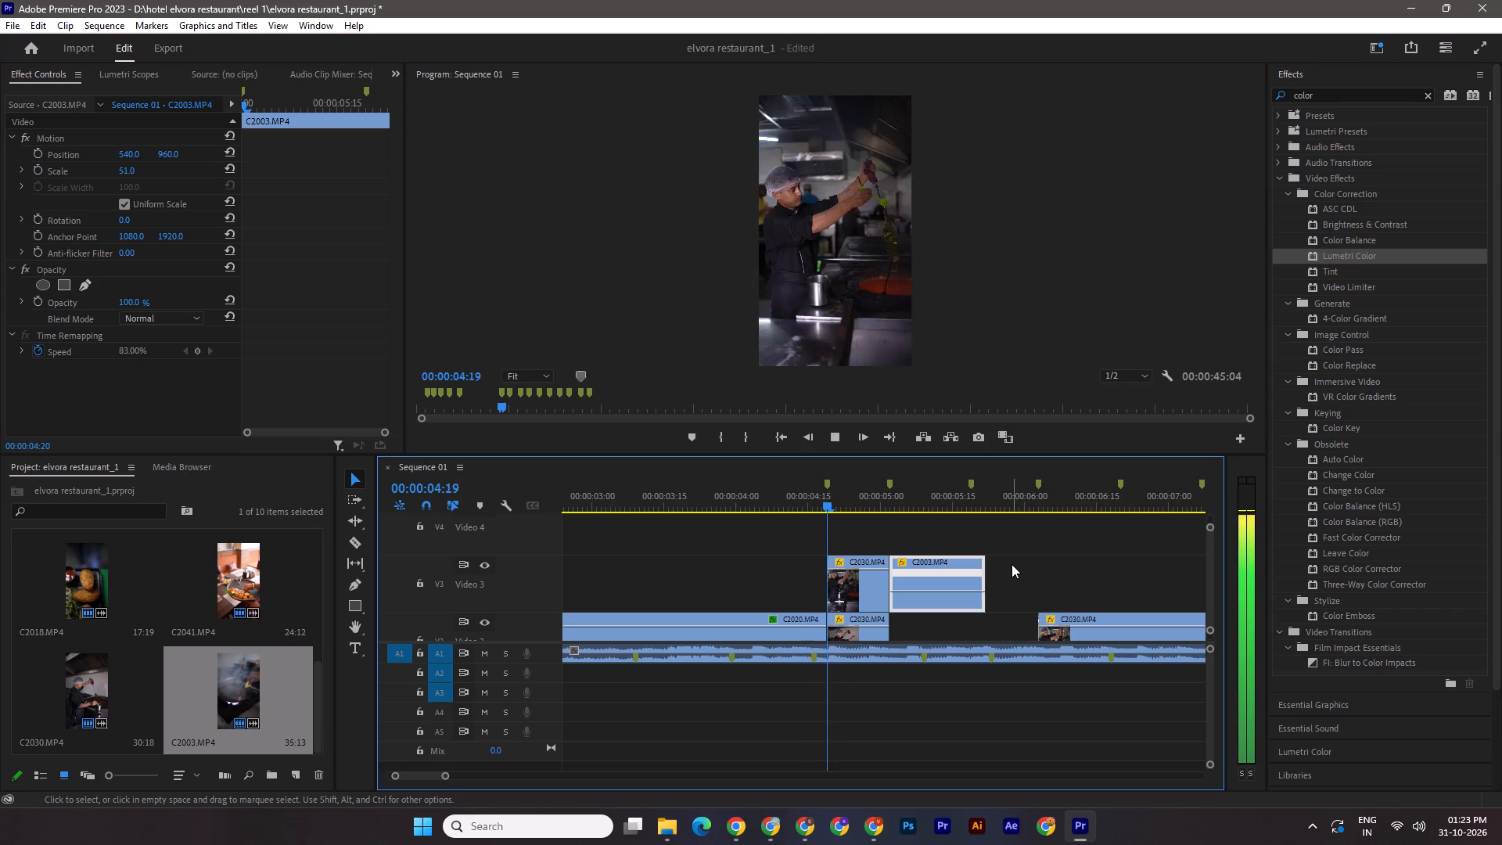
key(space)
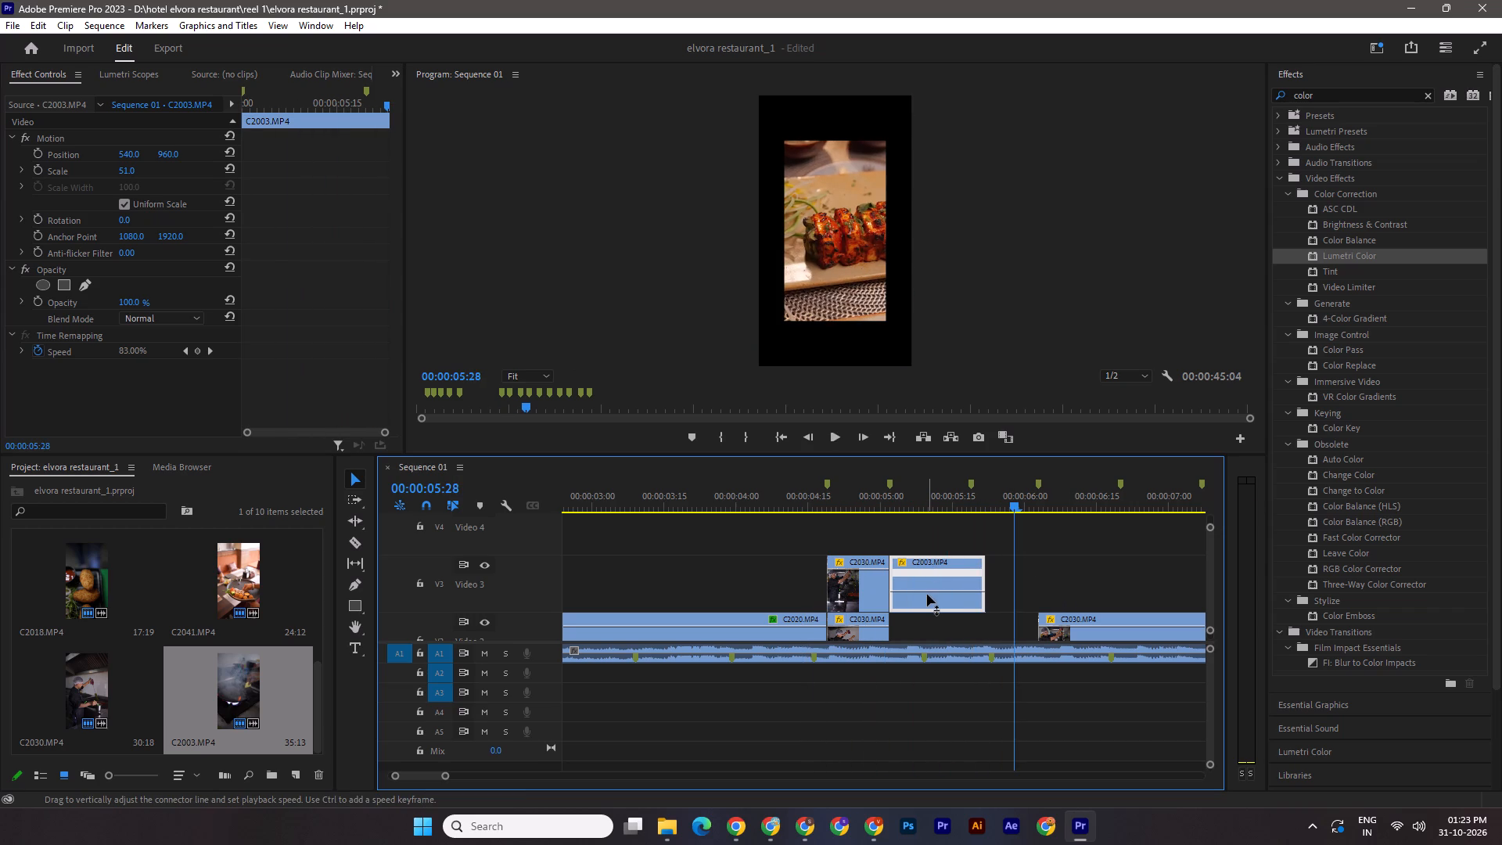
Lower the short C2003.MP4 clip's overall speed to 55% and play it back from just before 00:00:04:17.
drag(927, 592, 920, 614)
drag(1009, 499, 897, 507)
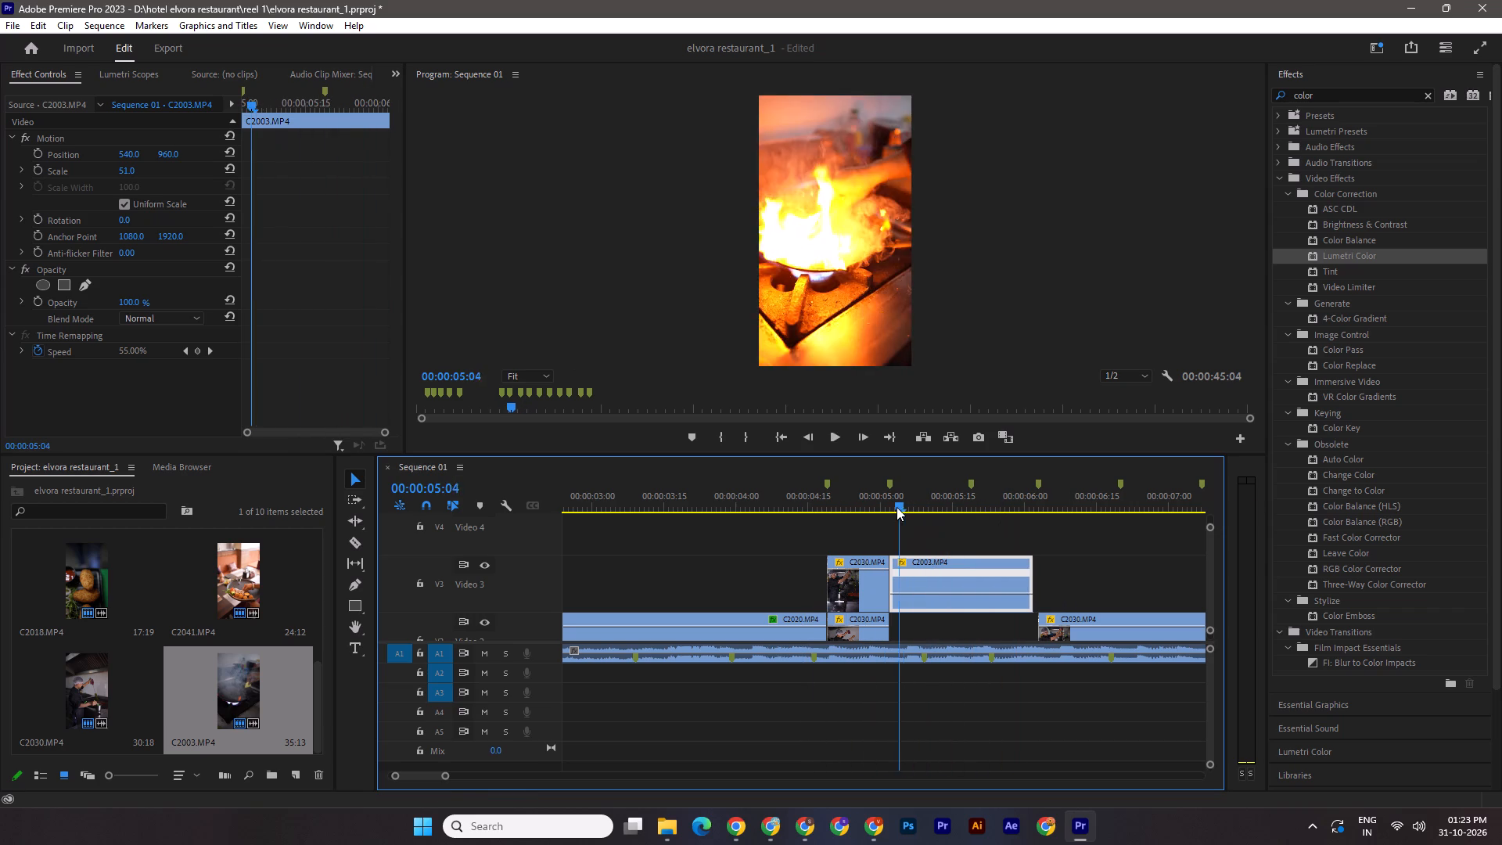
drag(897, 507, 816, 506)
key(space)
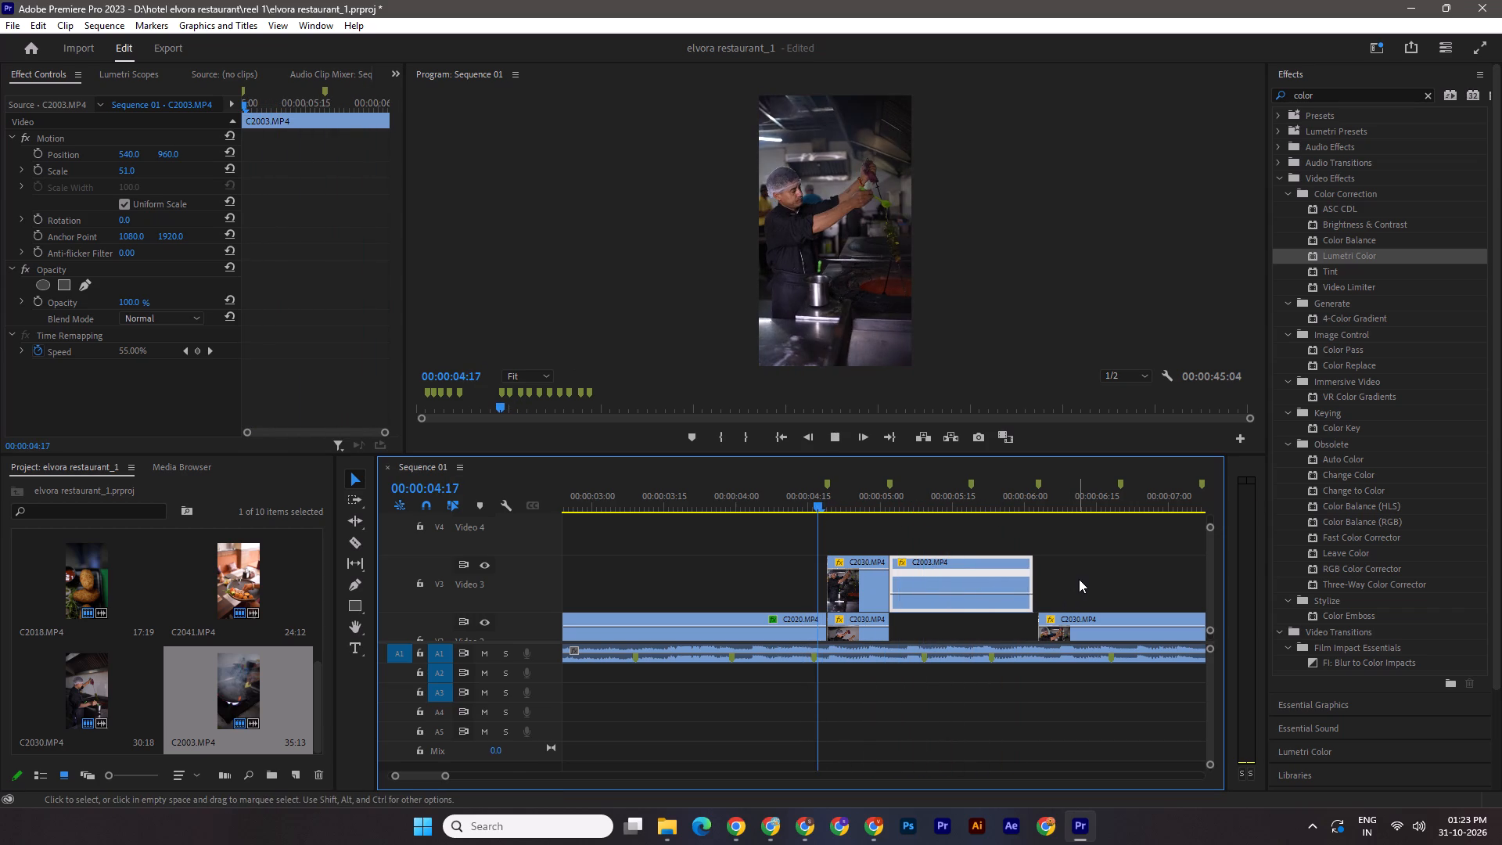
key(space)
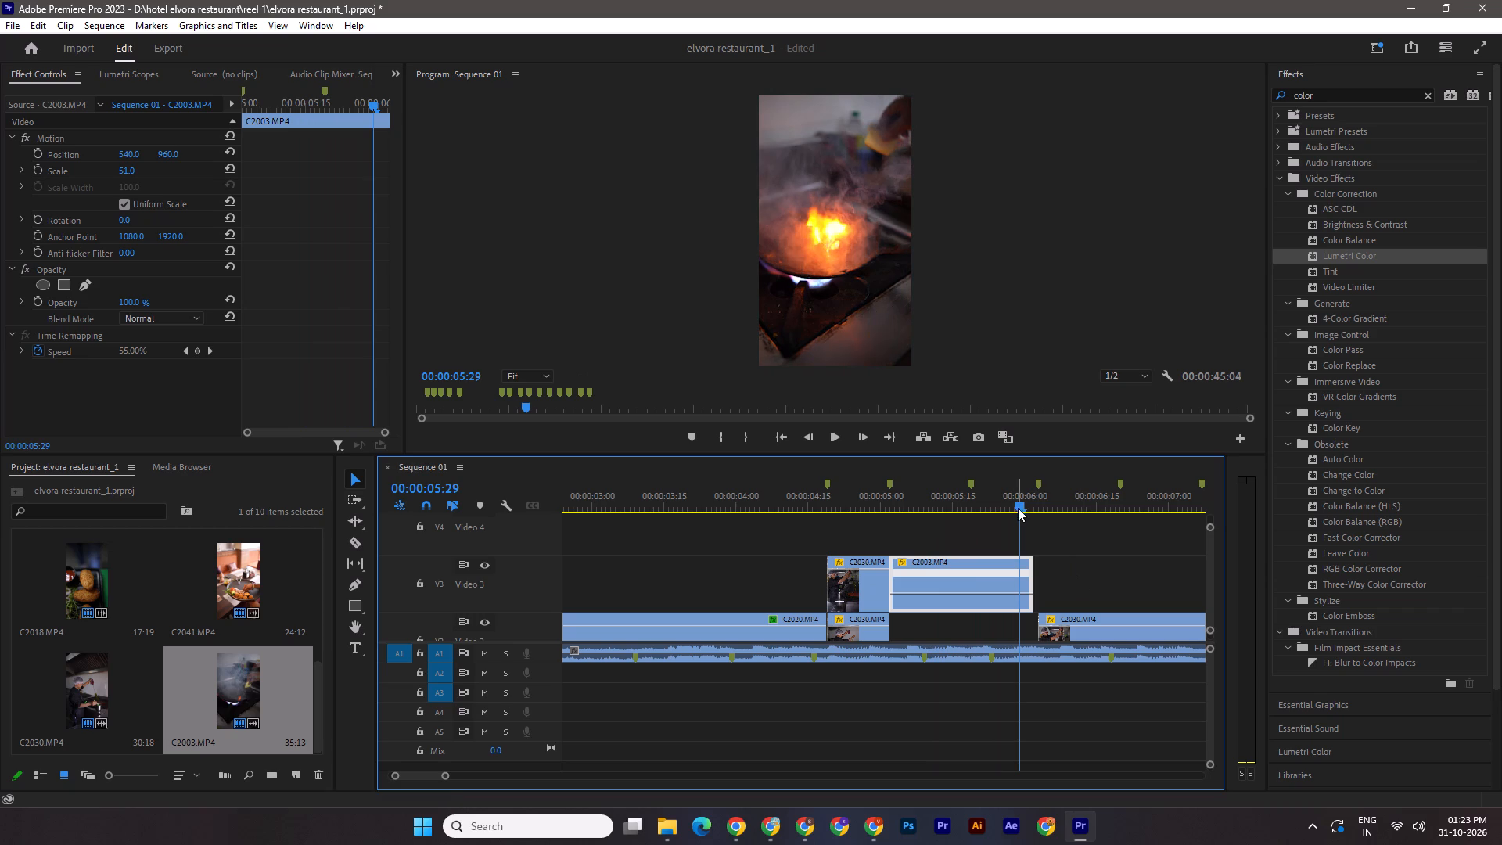
Scrub for the moment before the flame flares and trim the long C2003.MP4 clip's start to 00:00:11:04.
drag(447, 776, 627, 782)
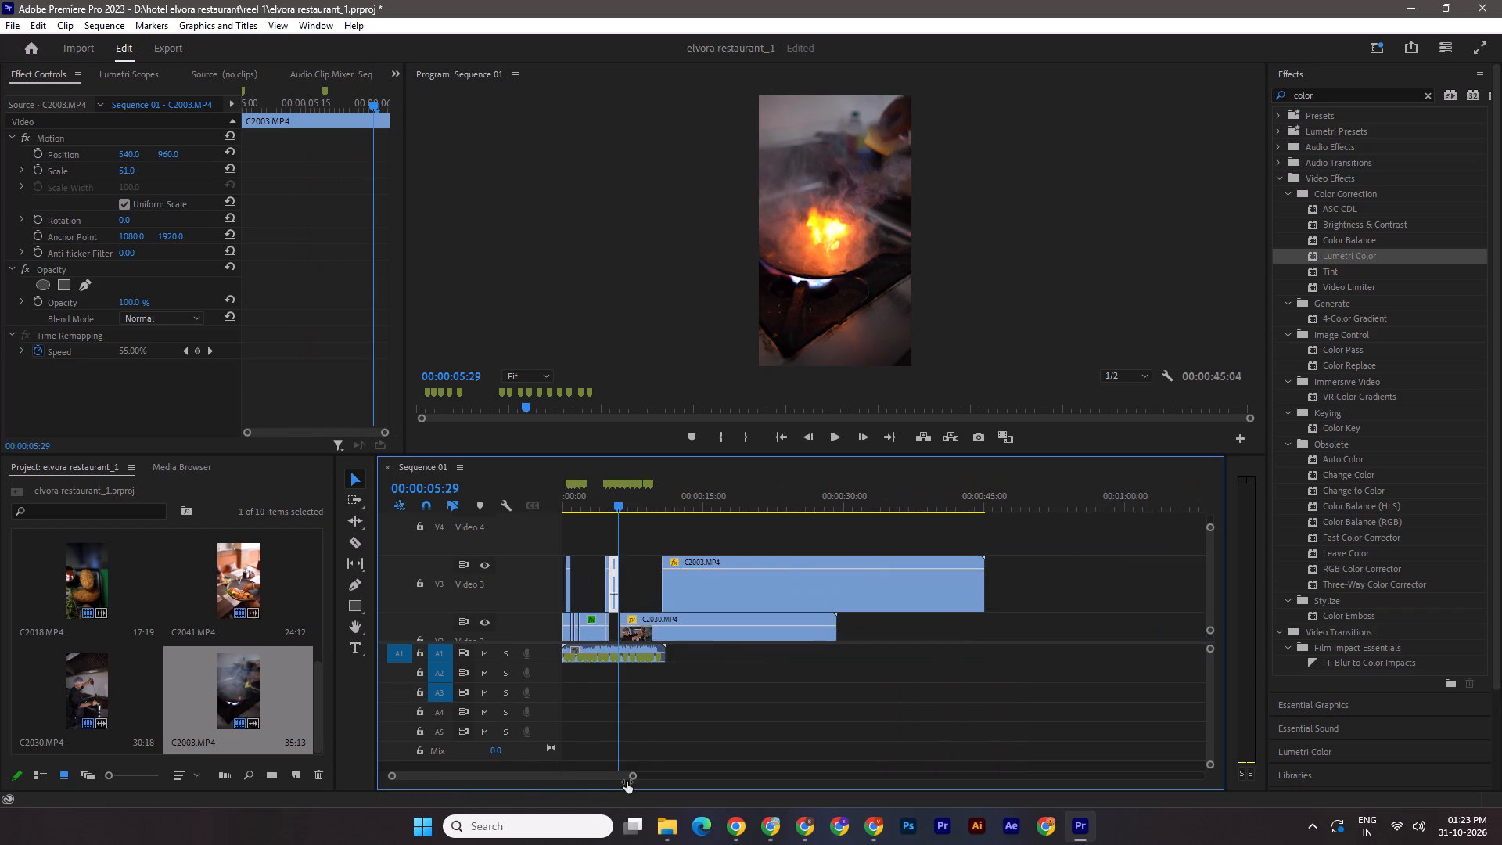
drag(627, 782, 571, 771)
drag(738, 502, 821, 516)
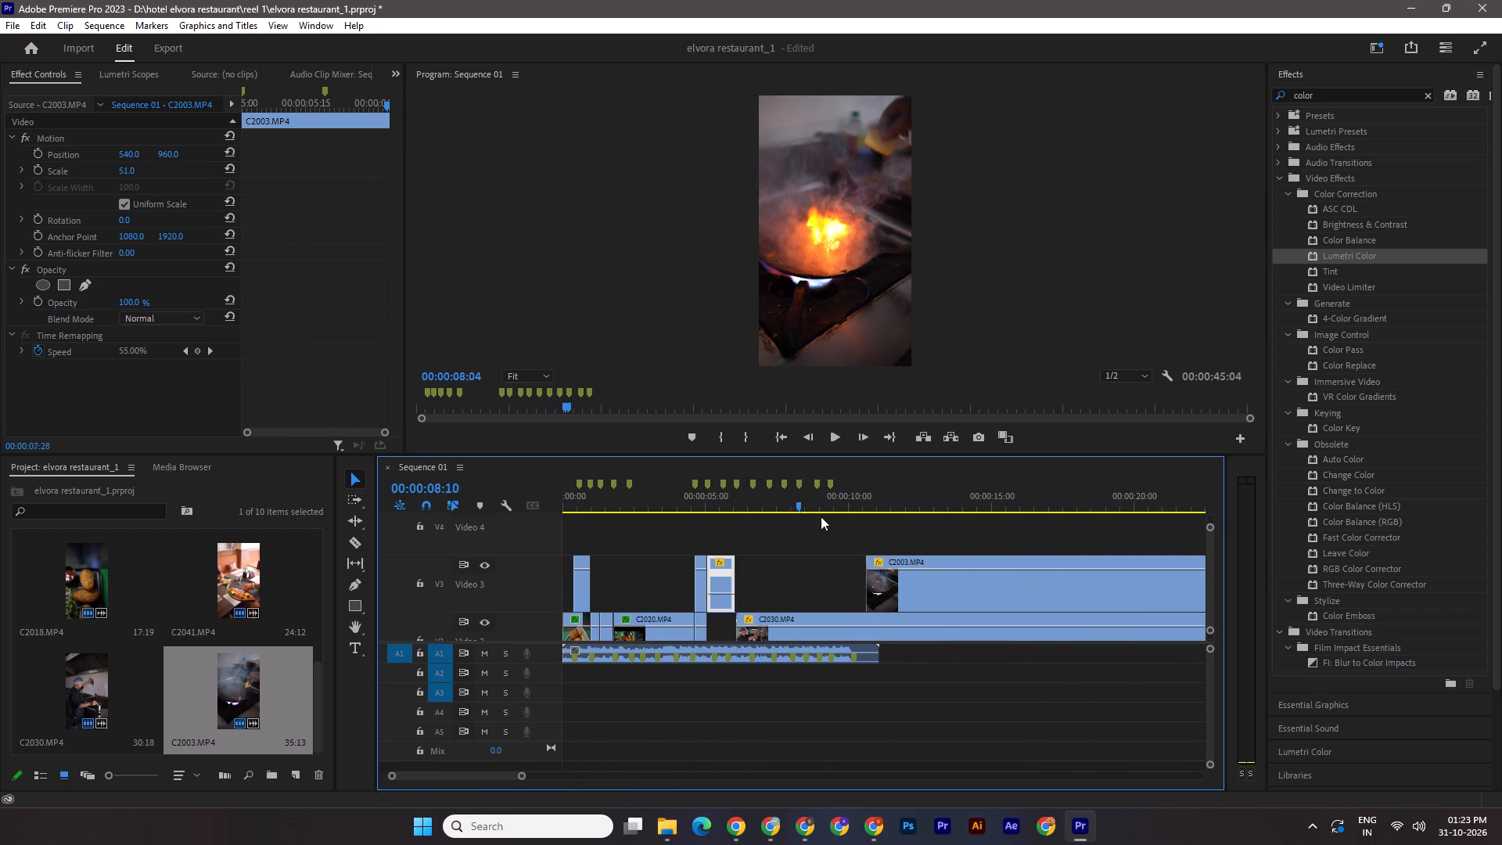
drag(821, 516, 886, 534)
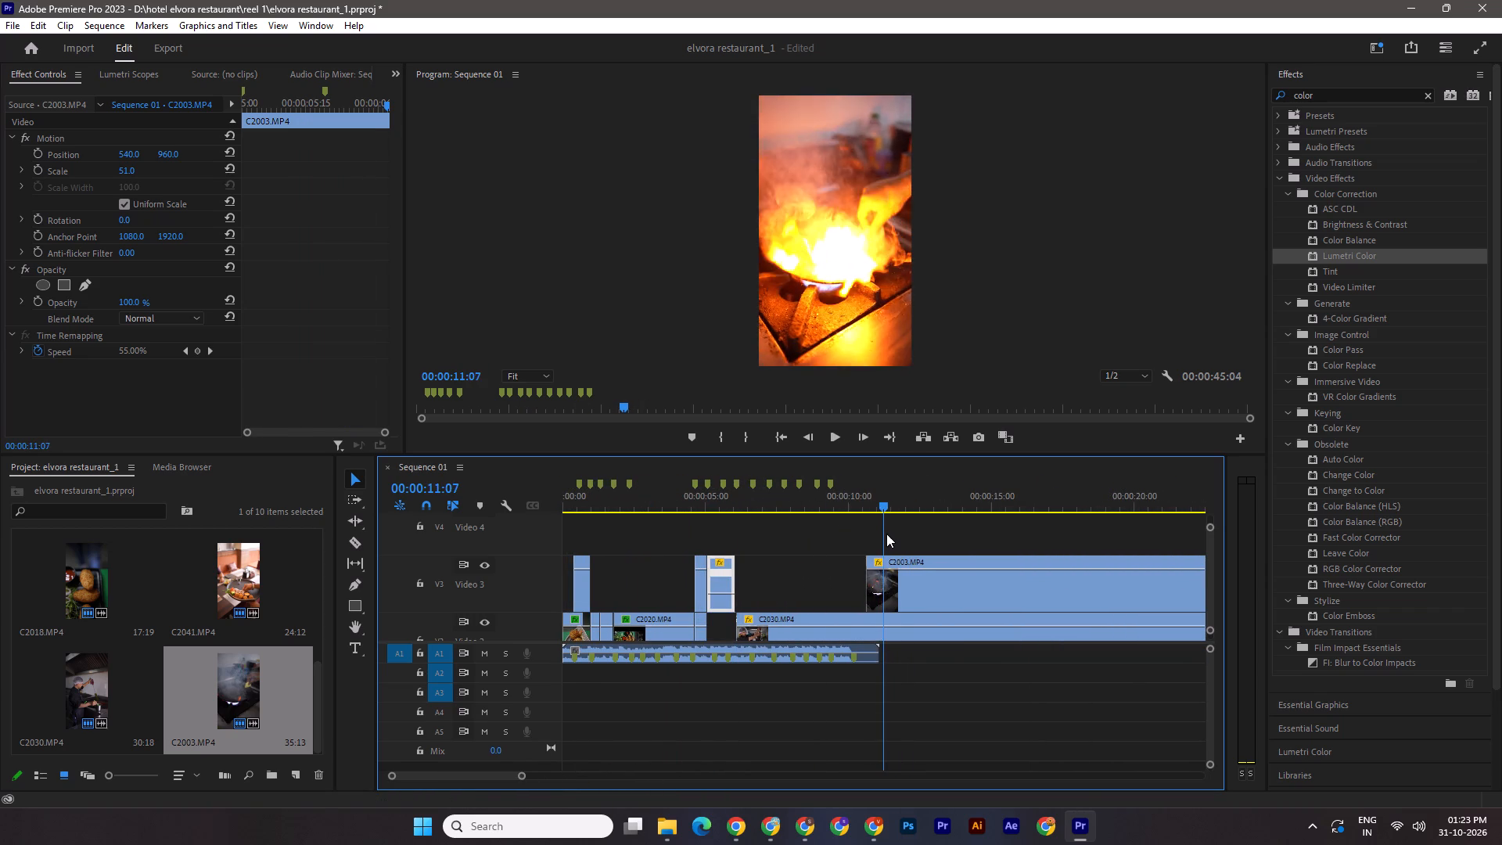
drag(886, 534, 889, 534)
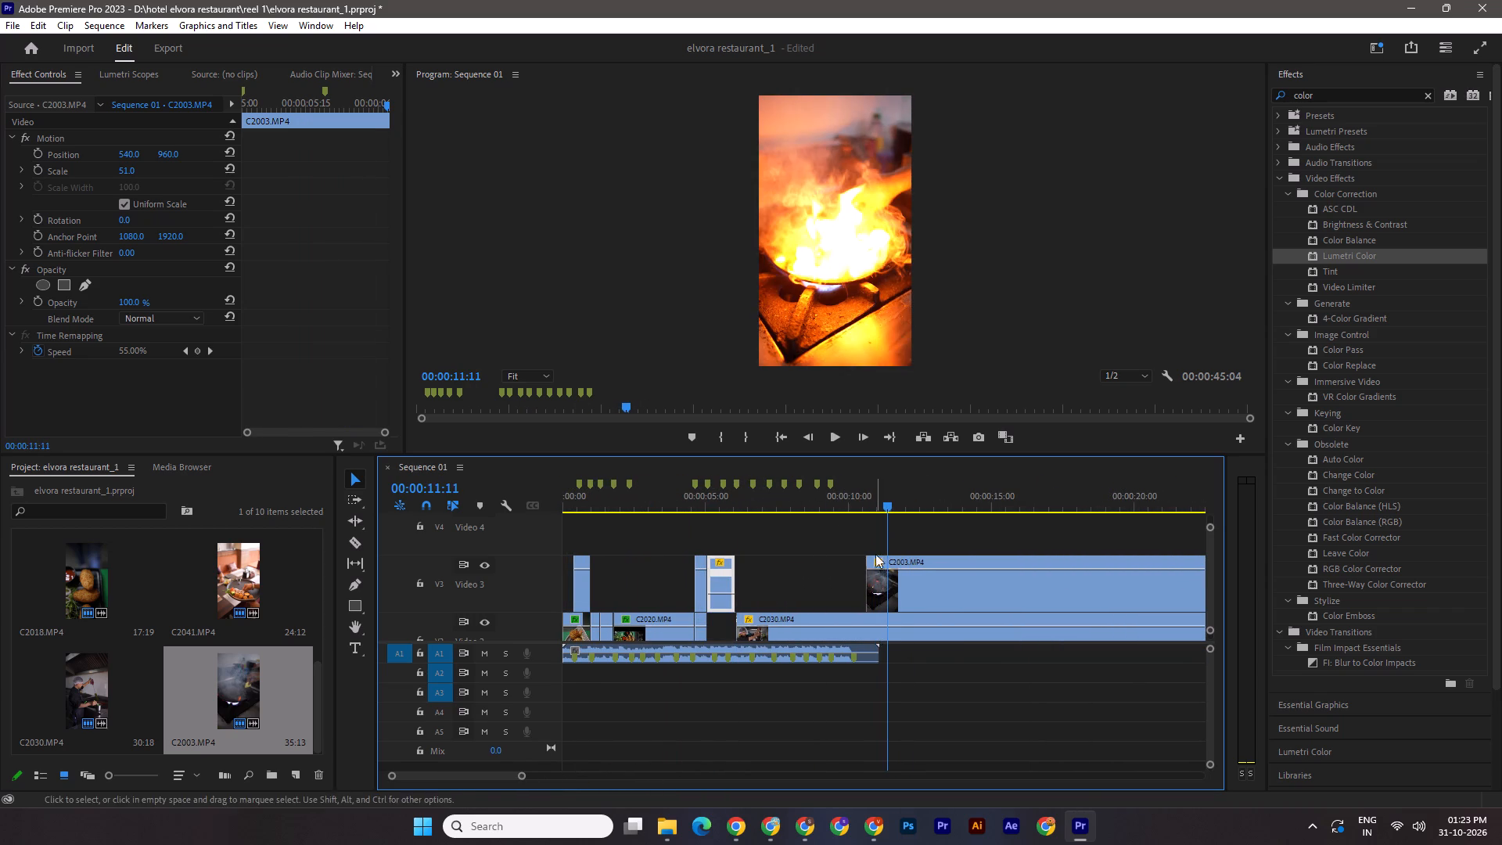
click(891, 504)
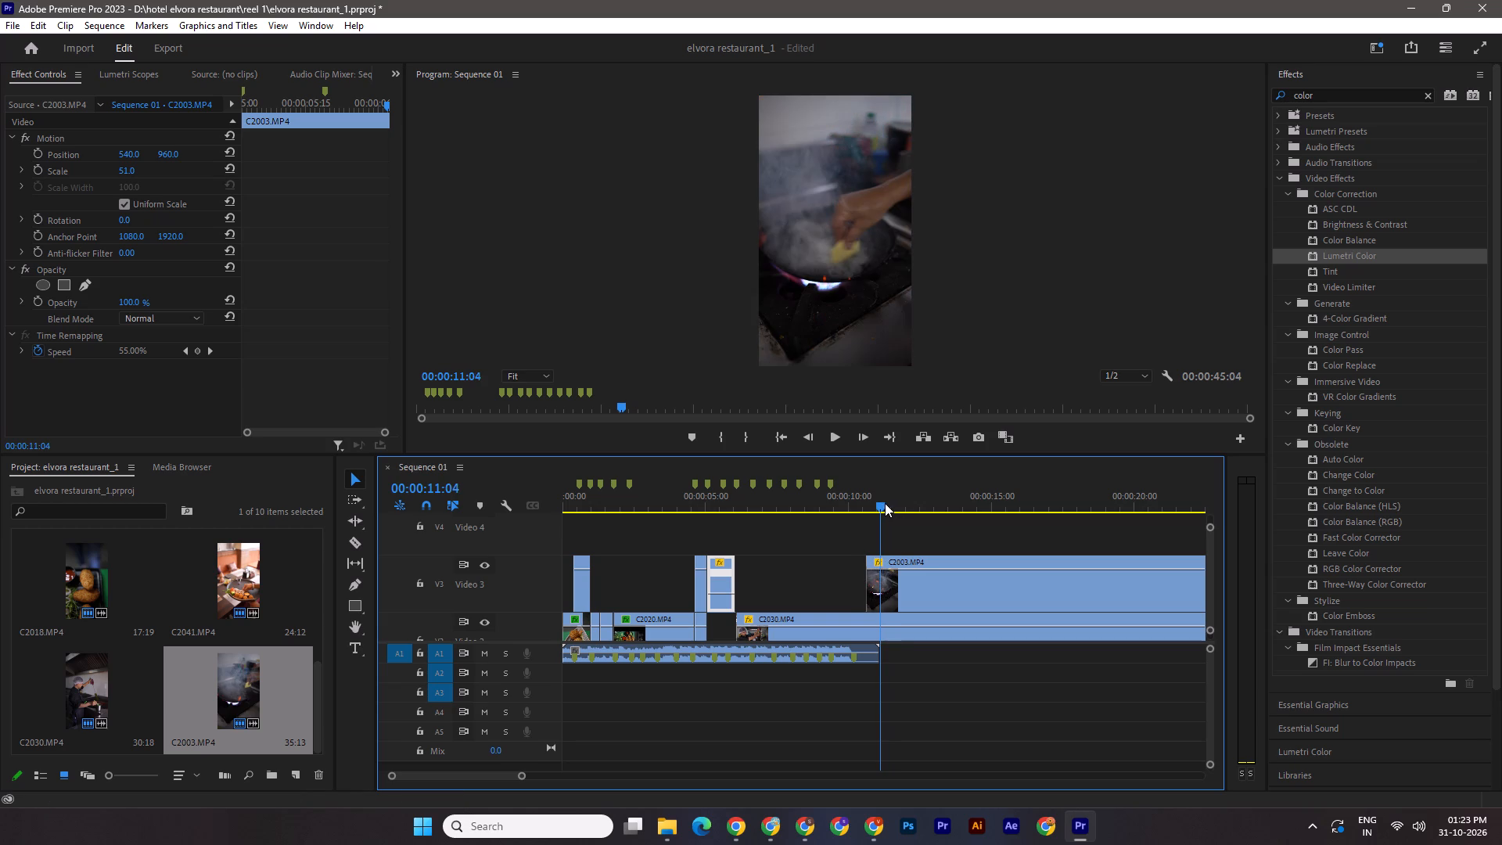
drag(866, 584, 881, 582)
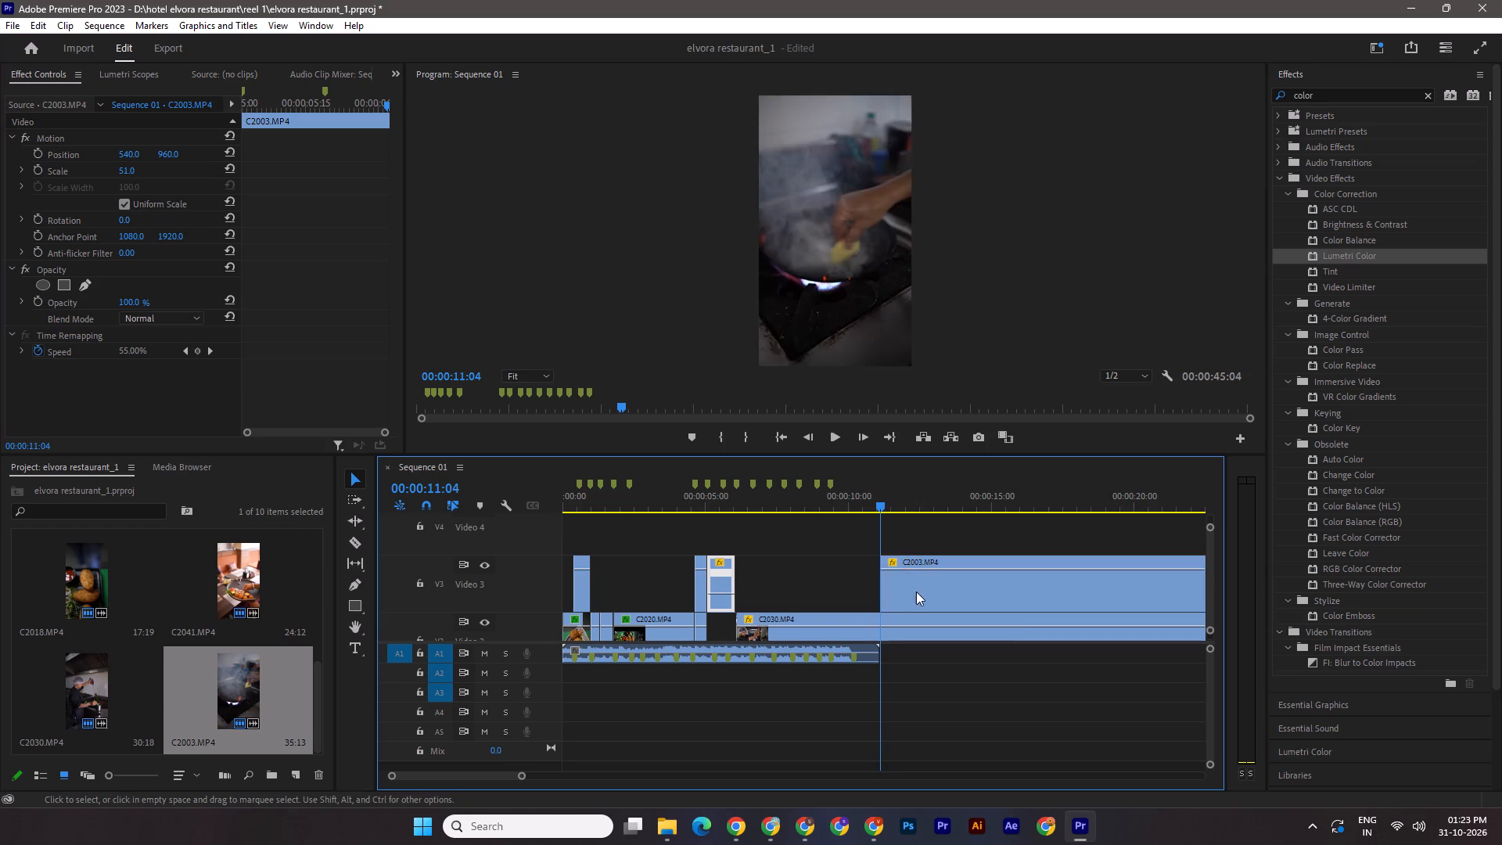
Move the trimmed long C2003.MP4 clip over the short one, directly after C2030.MP4 on Video 3, and play the cut.
drag(925, 591, 753, 591)
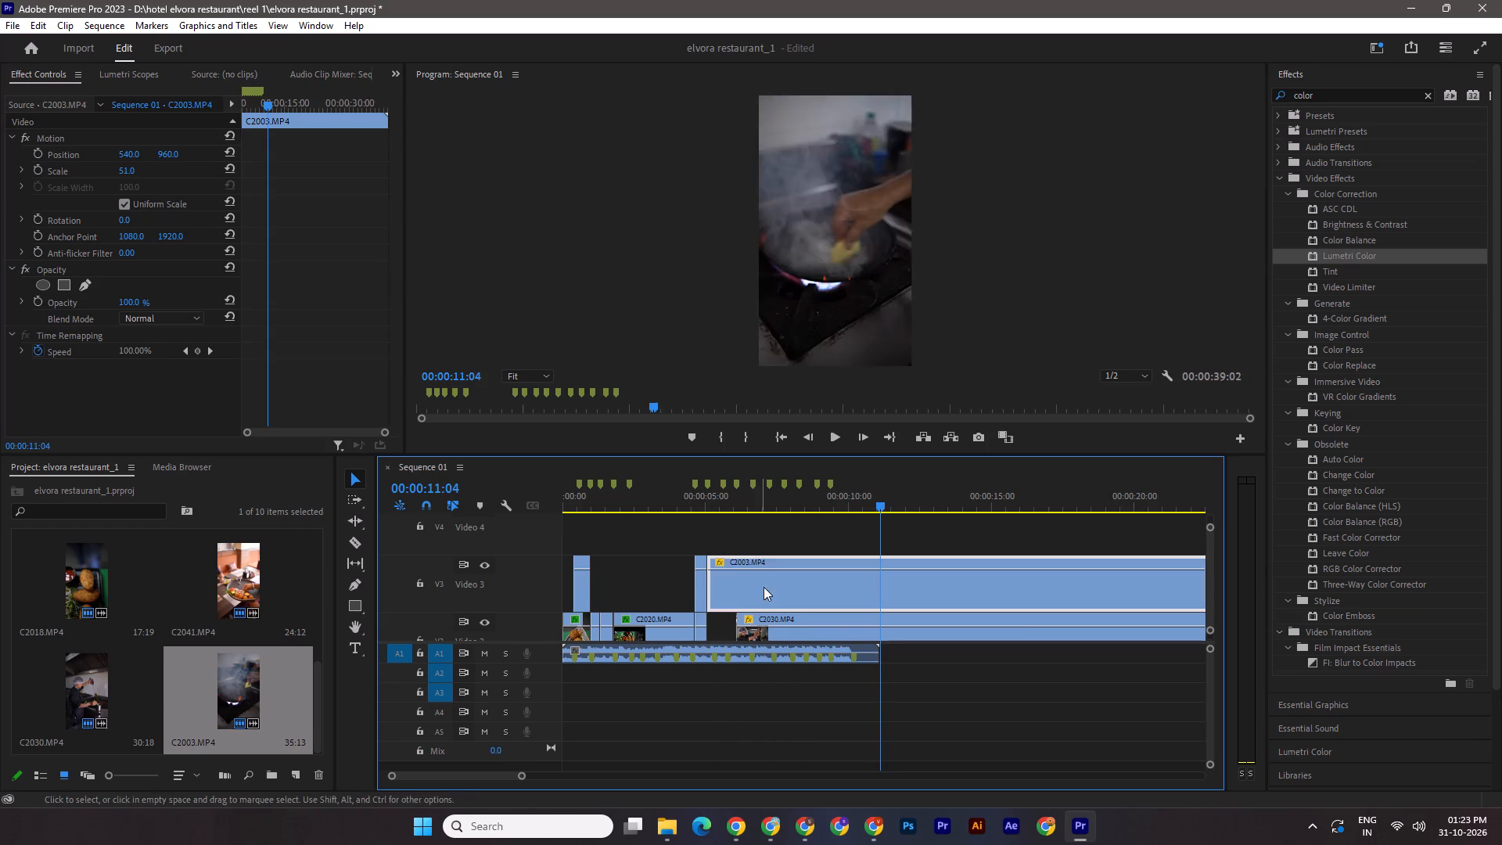
drag(699, 502, 685, 503)
key(space)
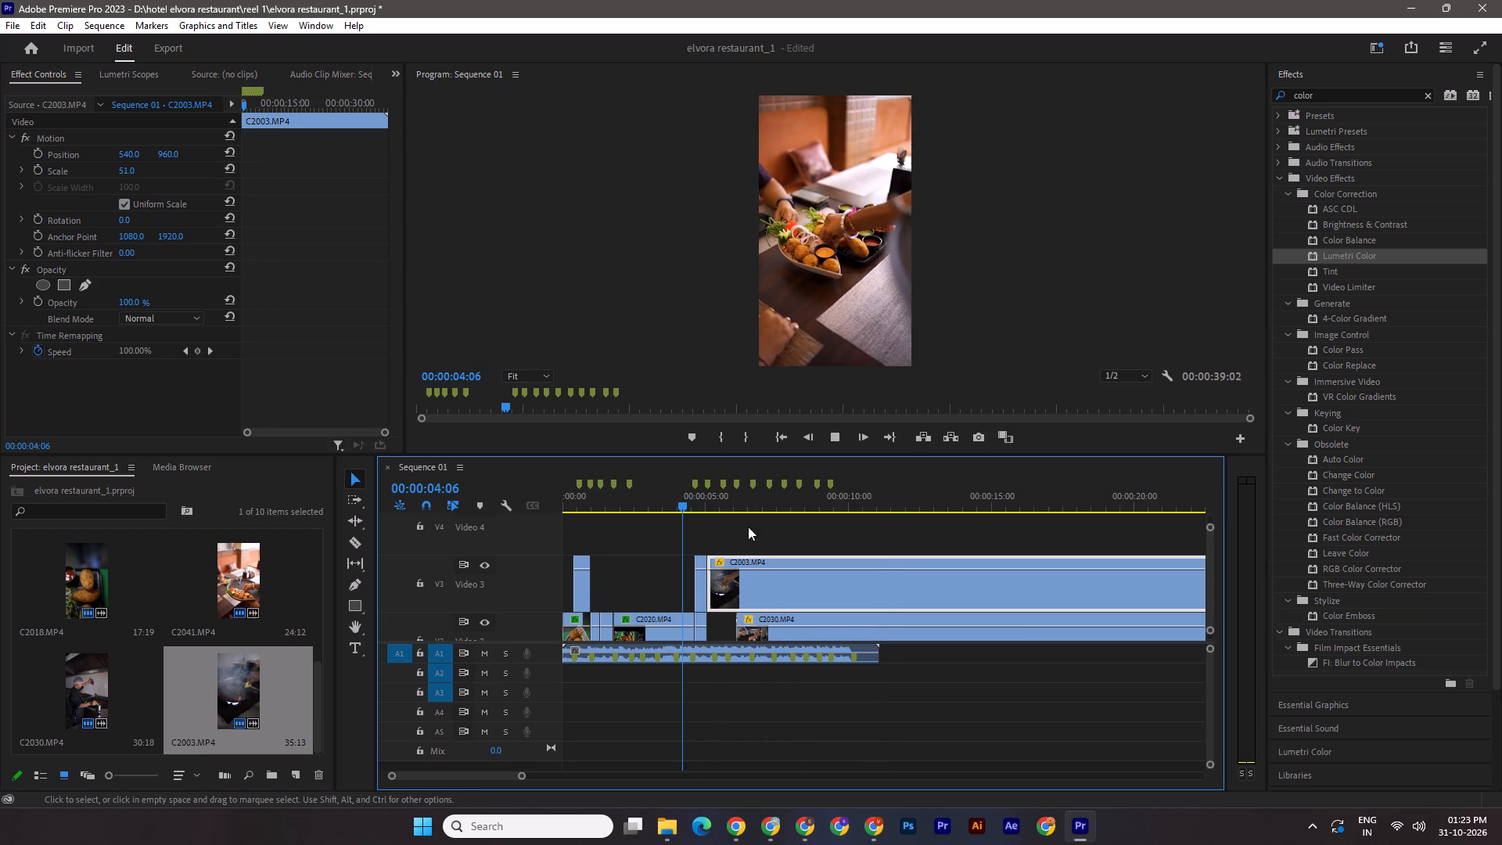
key(space)
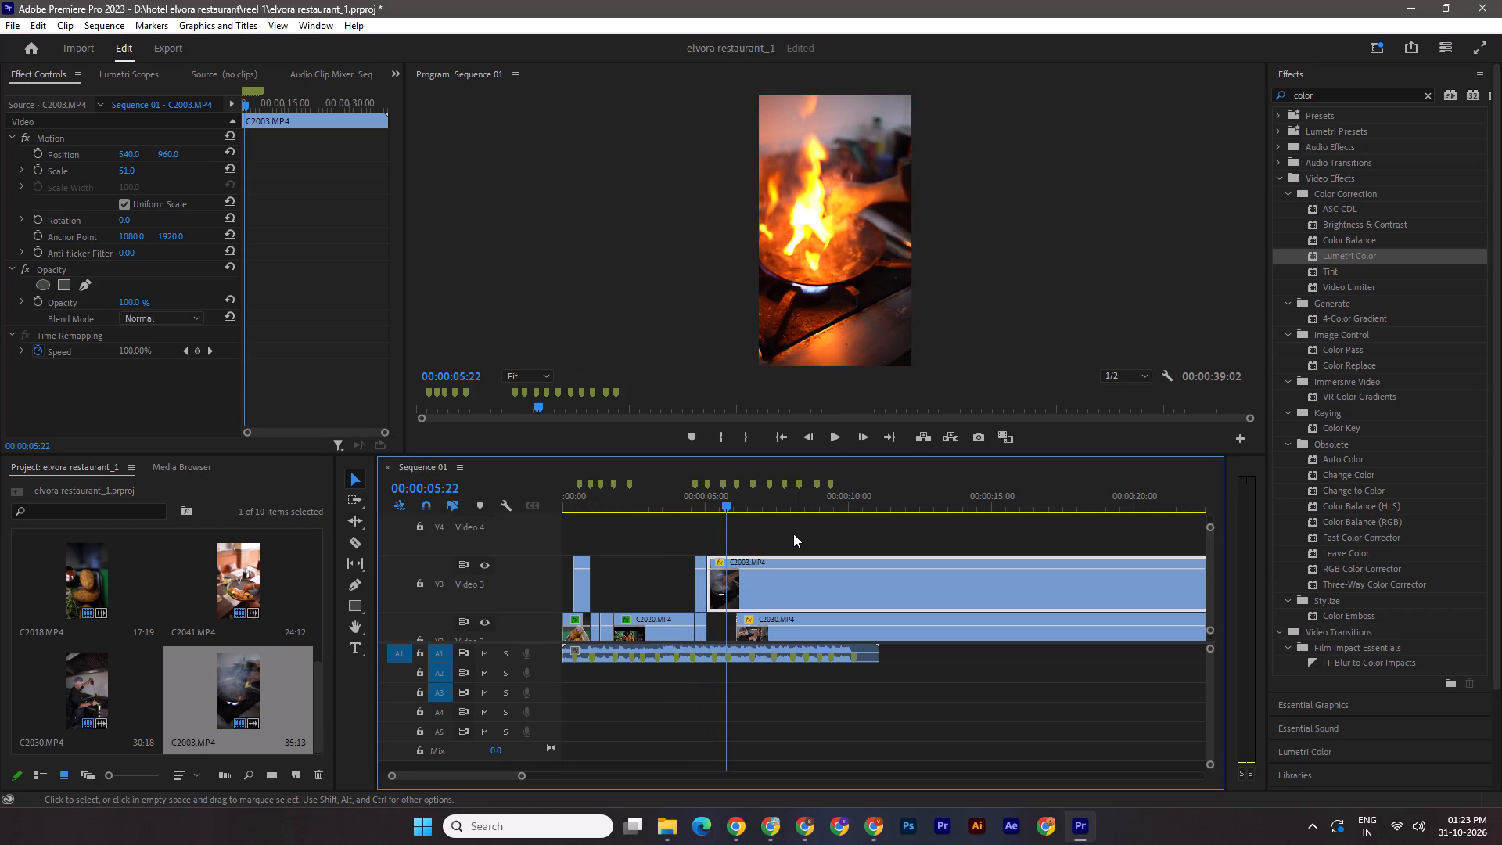
key(space)
key(space)
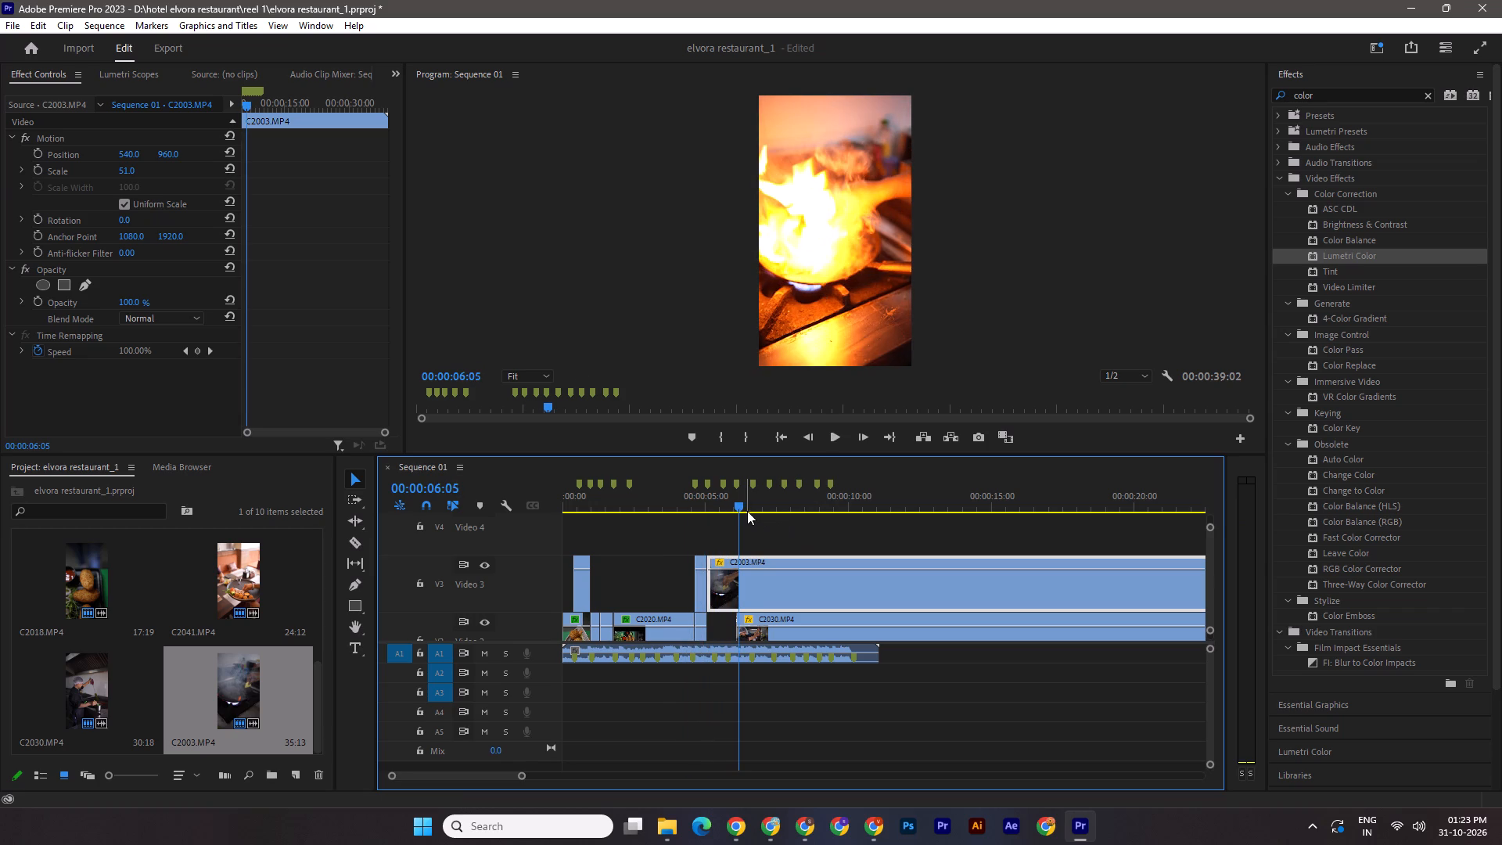
Split C2003.MP4 on Video 3 with the Razor tool at 00:00:06:03 and move the remainder away to about 00:00:13.
click(739, 502)
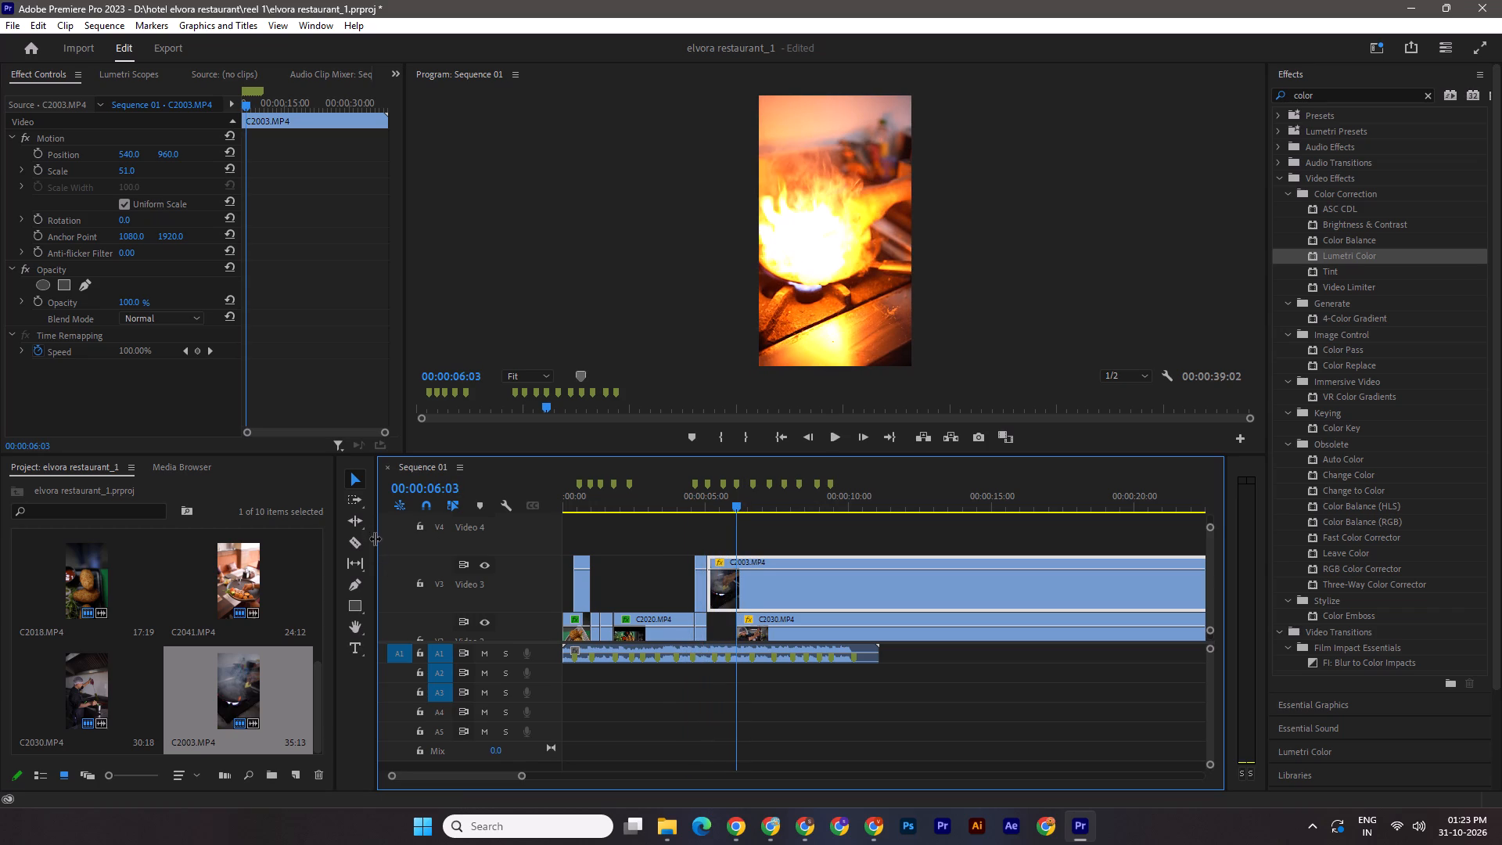
click(353, 542)
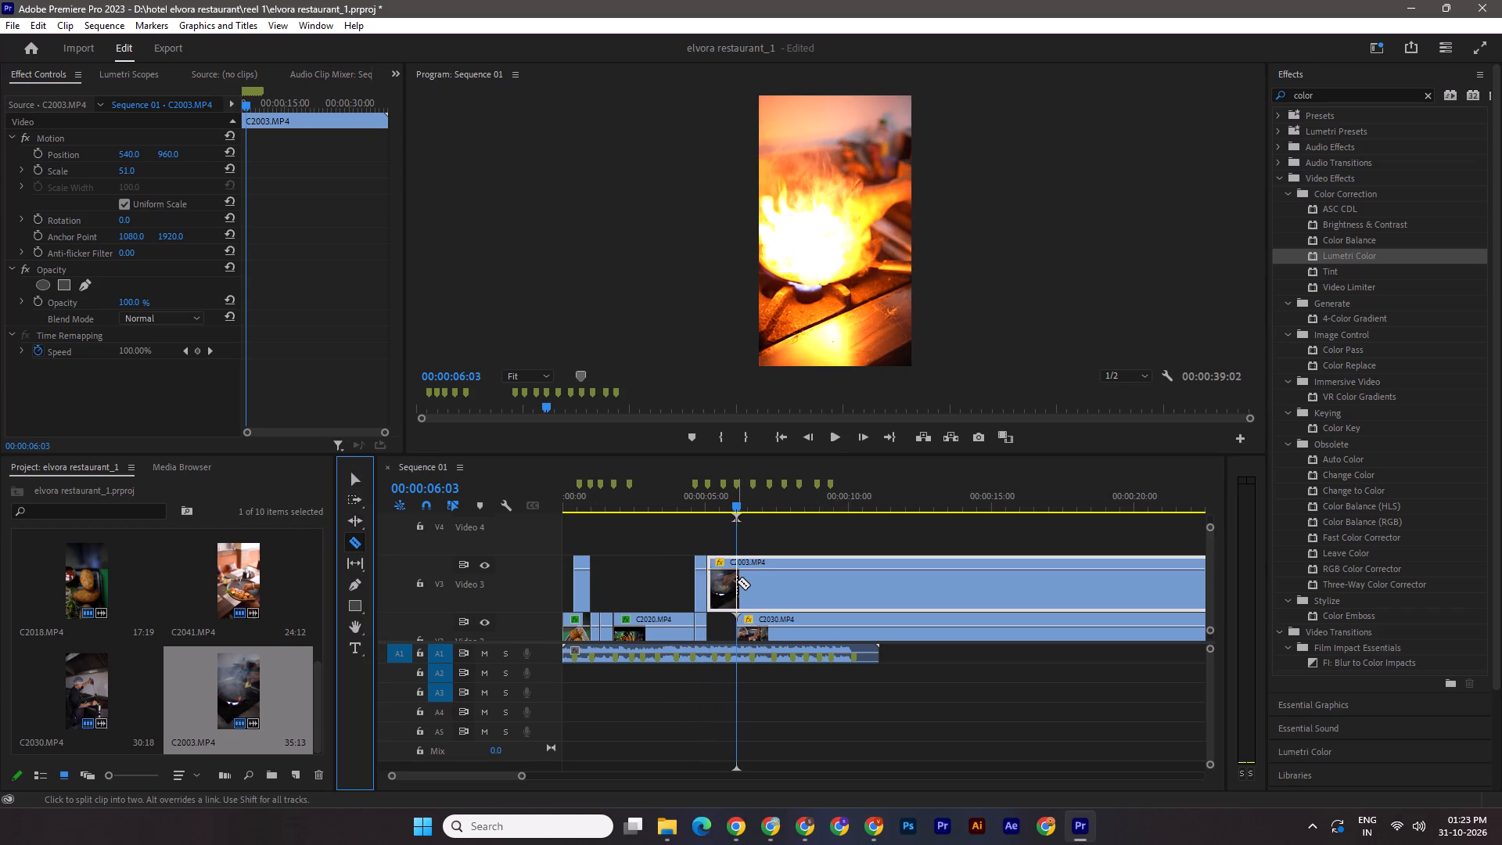
click(737, 581)
click(342, 480)
click(356, 479)
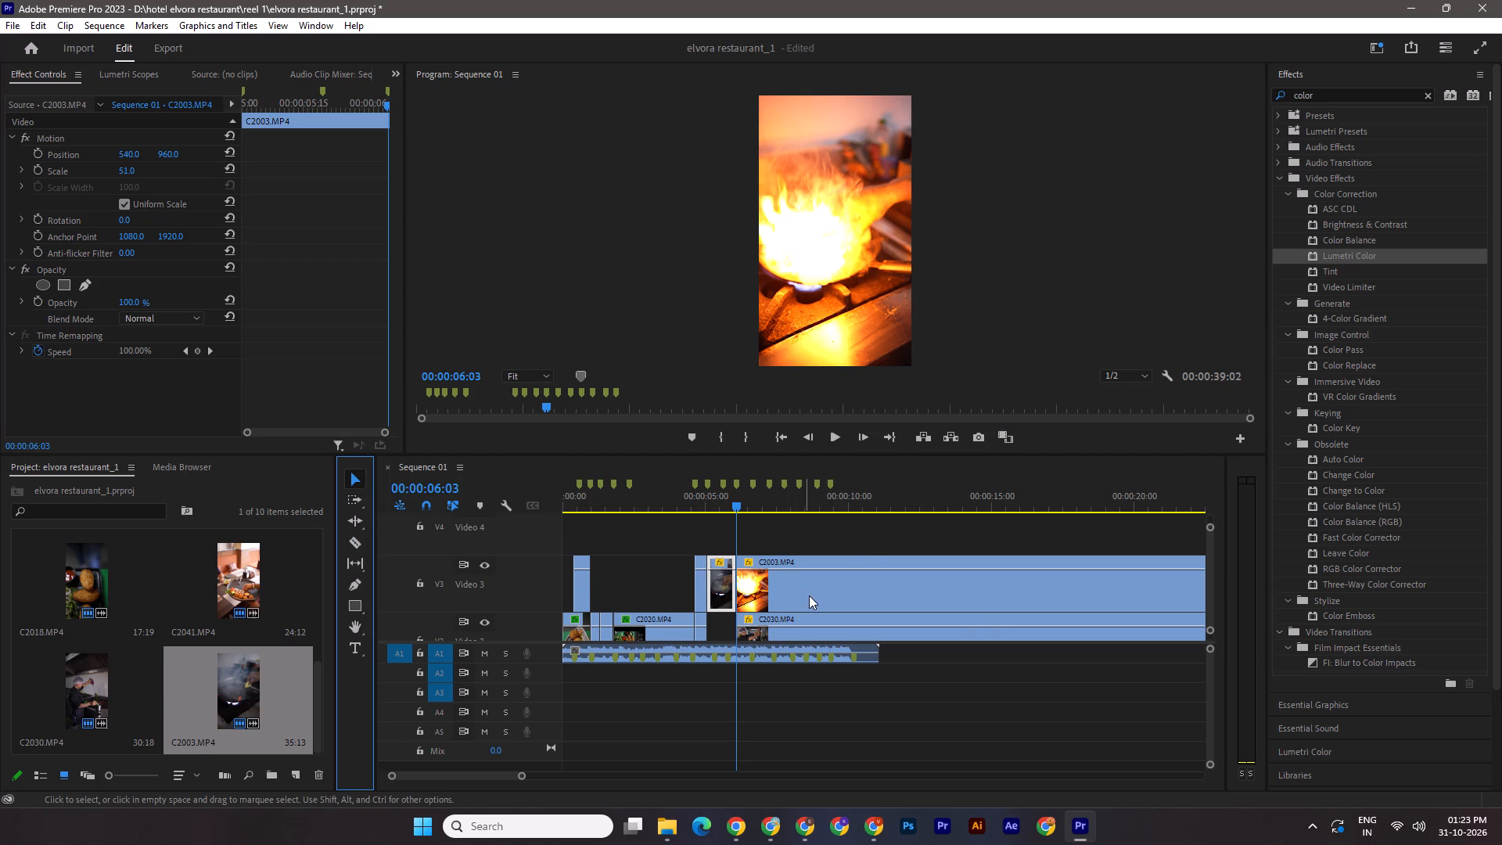
drag(809, 596, 1017, 606)
Save the project and play back the new C2003.MP4 flame cut twice, starting from about 00:00:03:18.
drag(726, 512, 667, 508)
click(668, 506)
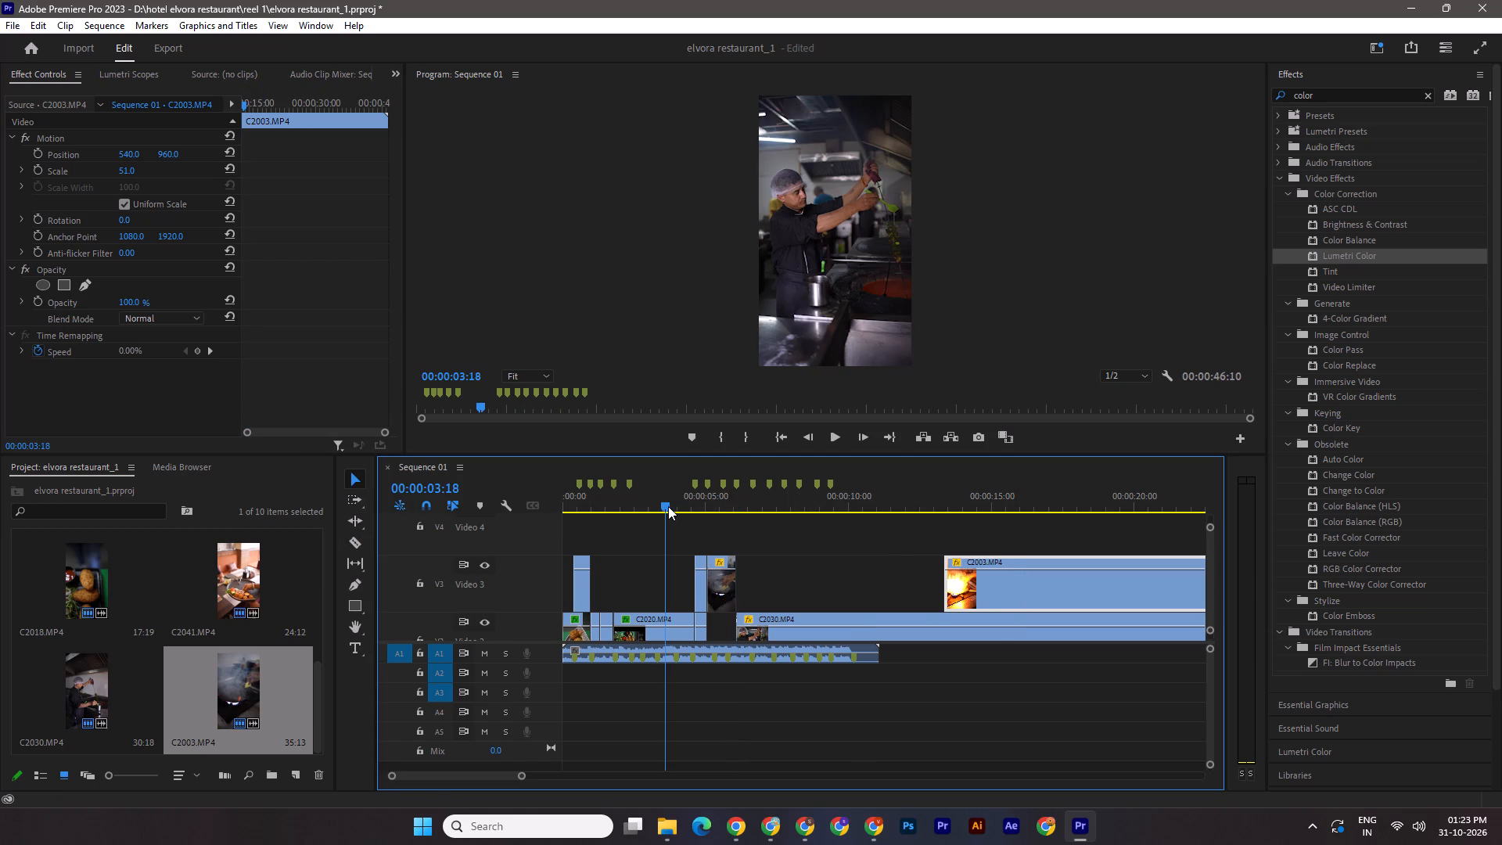
key(ctrl+s)
key(space)
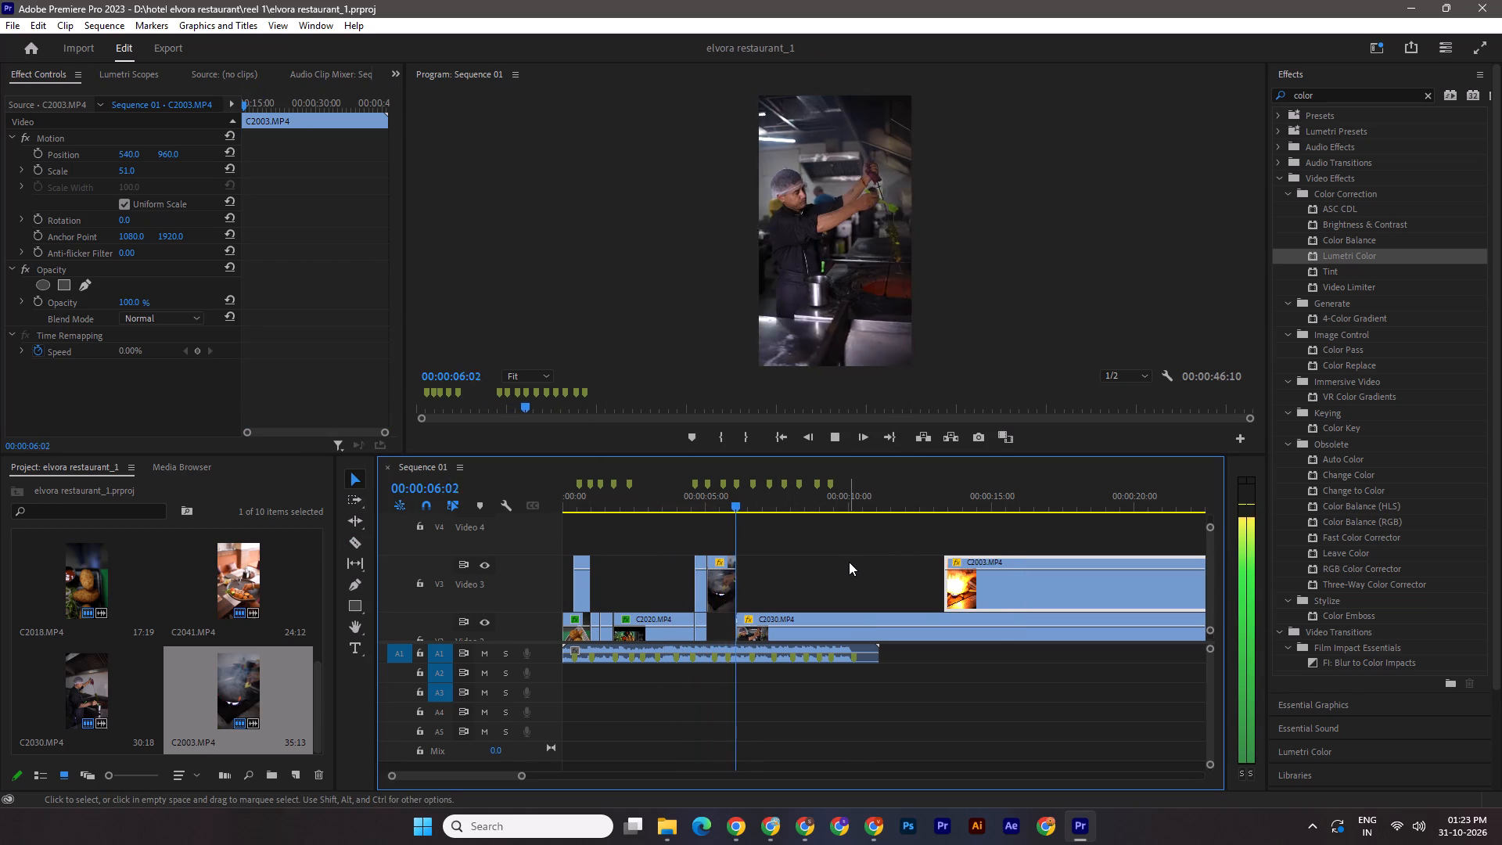
key(space)
drag(749, 498, 673, 514)
key(space)
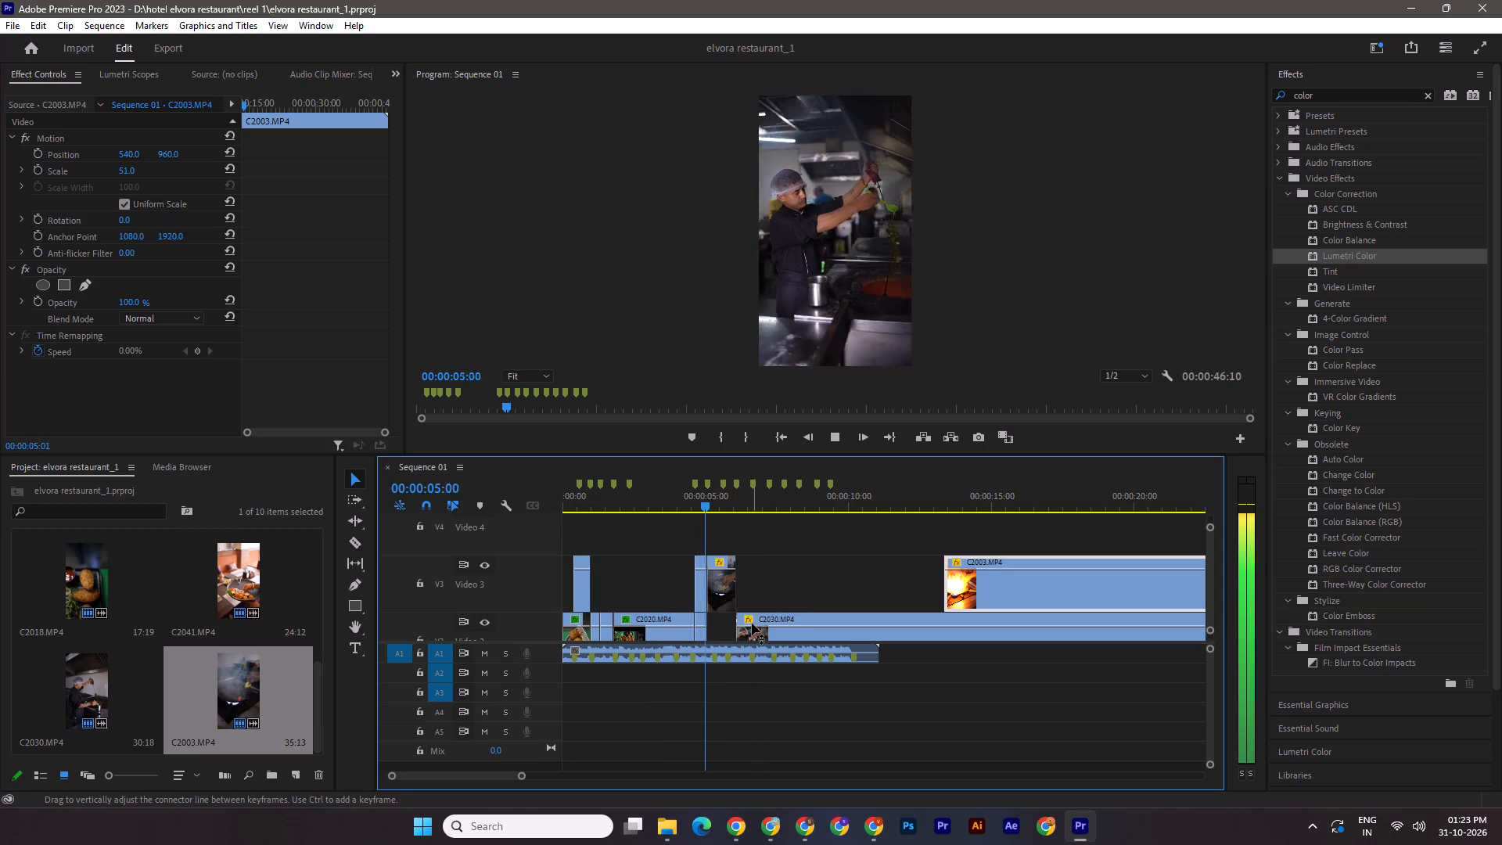
key(space)
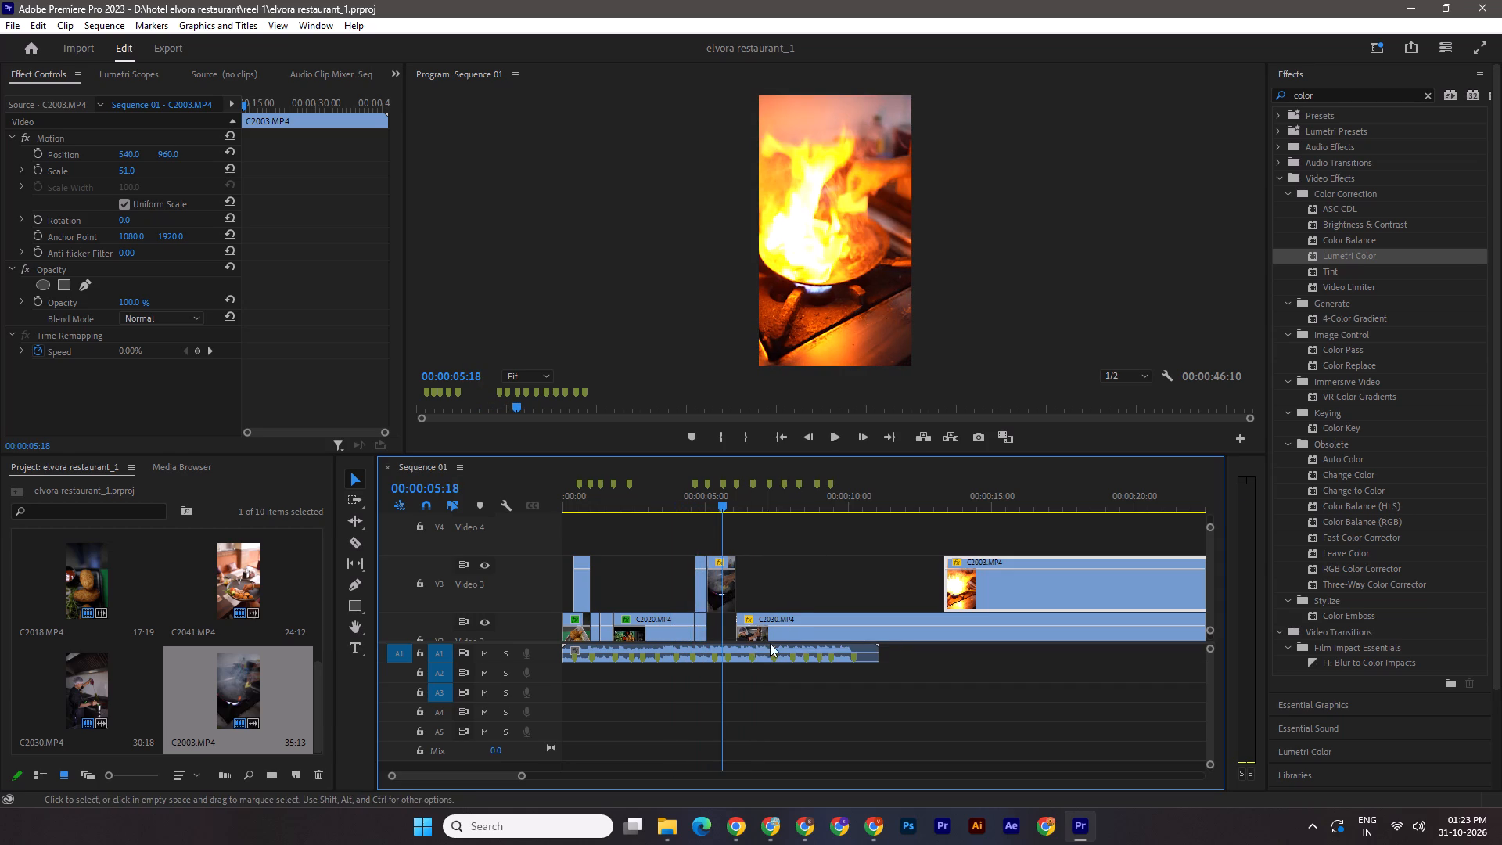
Trim the end of C2003.MP4 on Video 3 back to the beat marker at 00:00:05:19 and save the project.
drag(520, 778, 473, 772)
drag(878, 501, 753, 524)
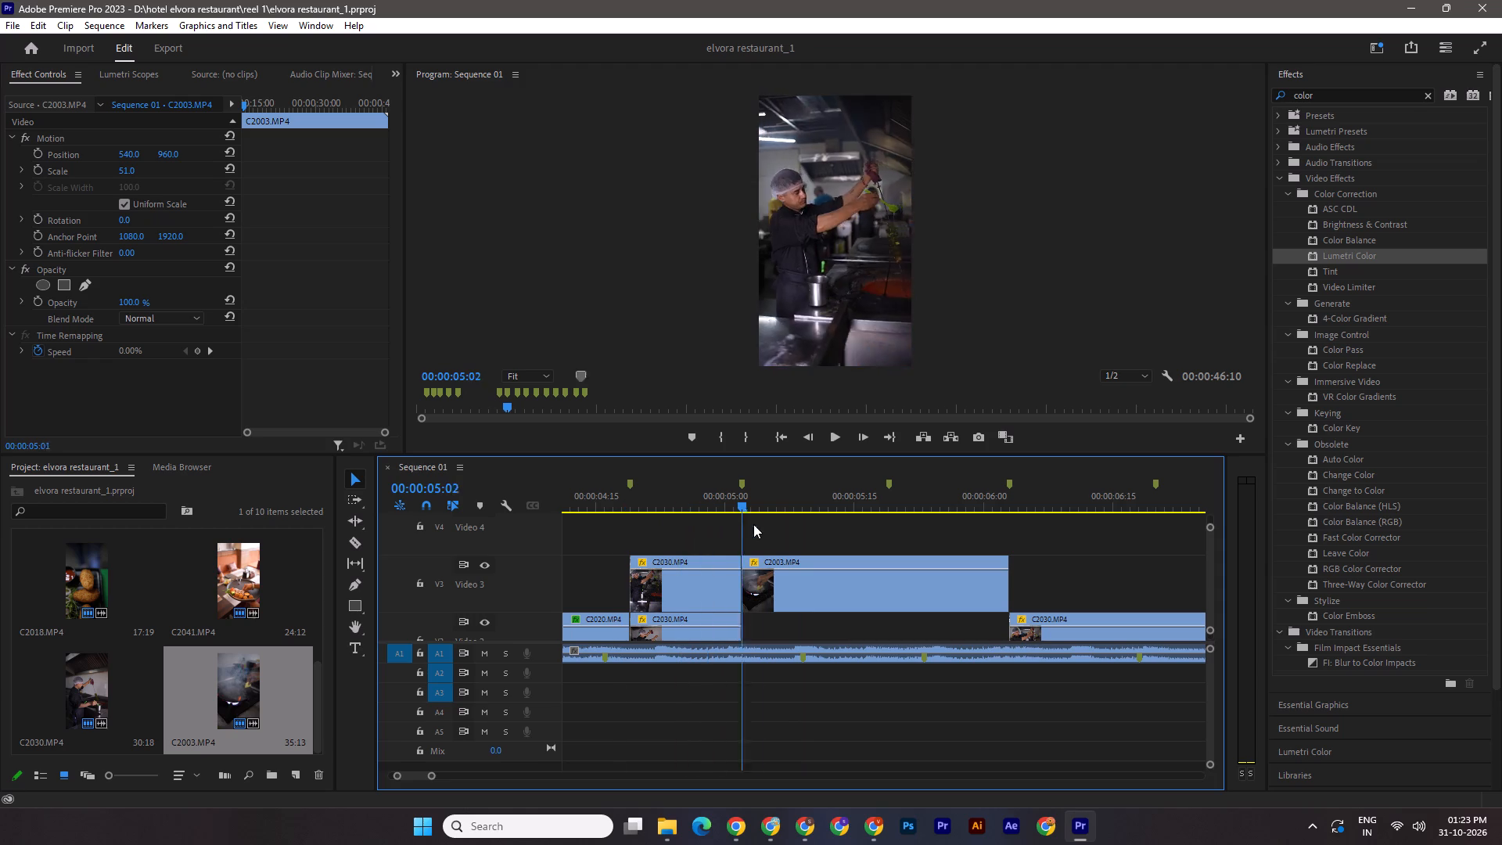
drag(753, 524, 886, 545)
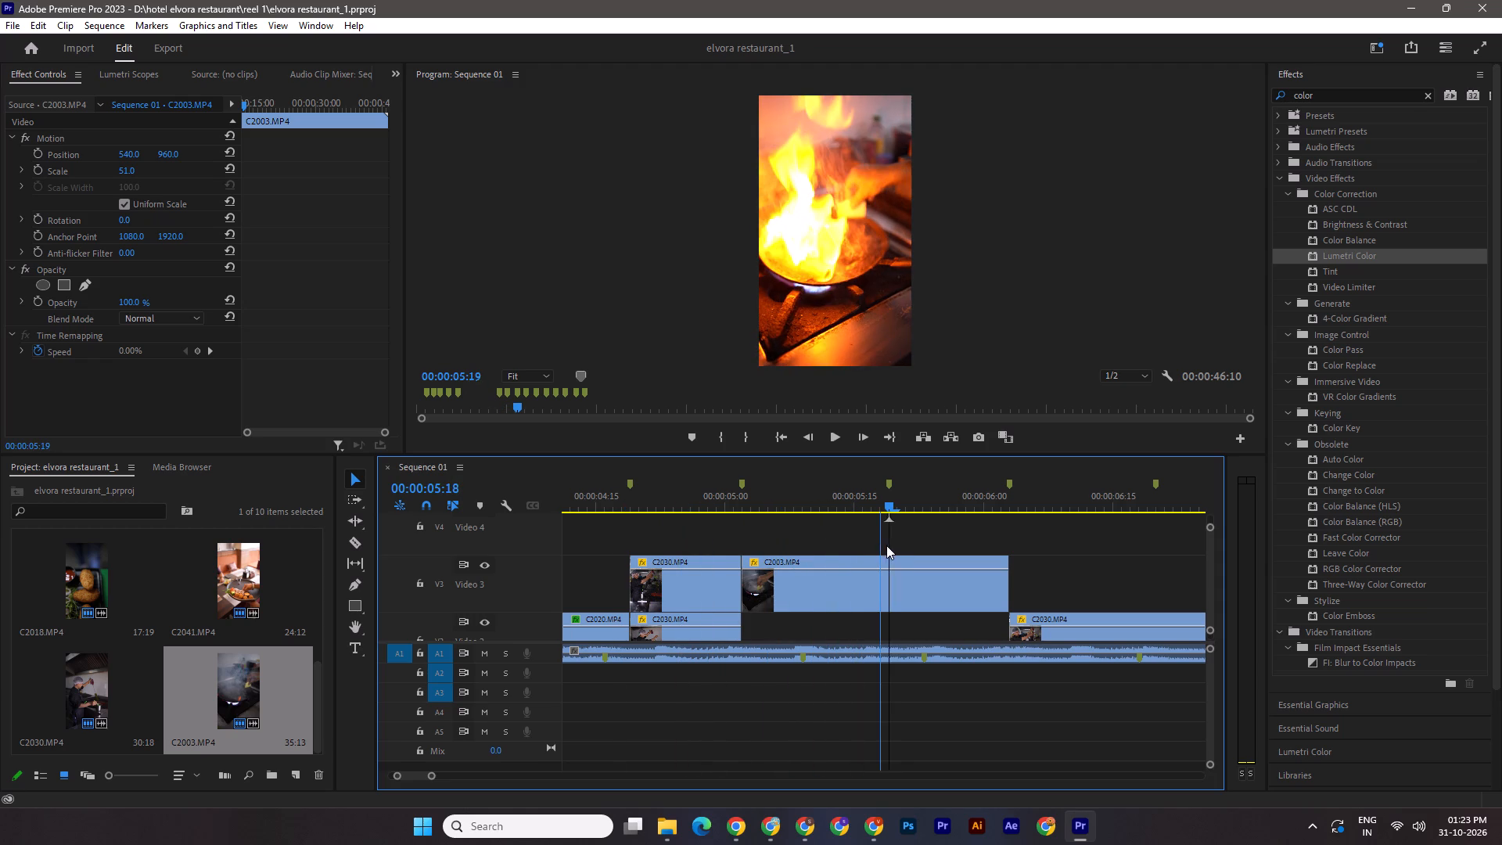
drag(886, 545, 887, 545)
drag(1008, 594, 852, 585)
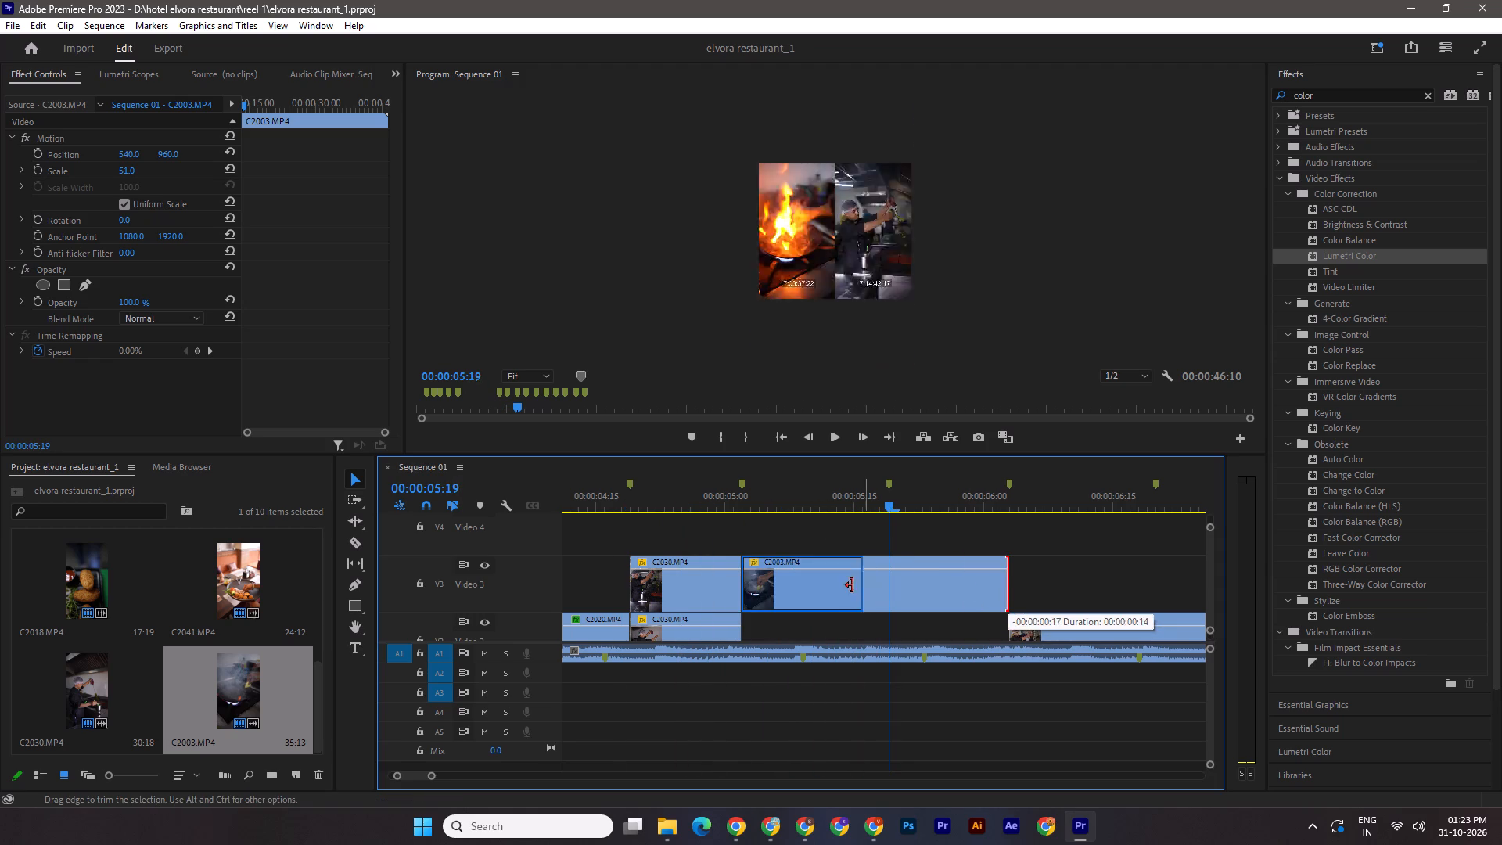
drag(852, 585, 889, 588)
key(ctrl+s)
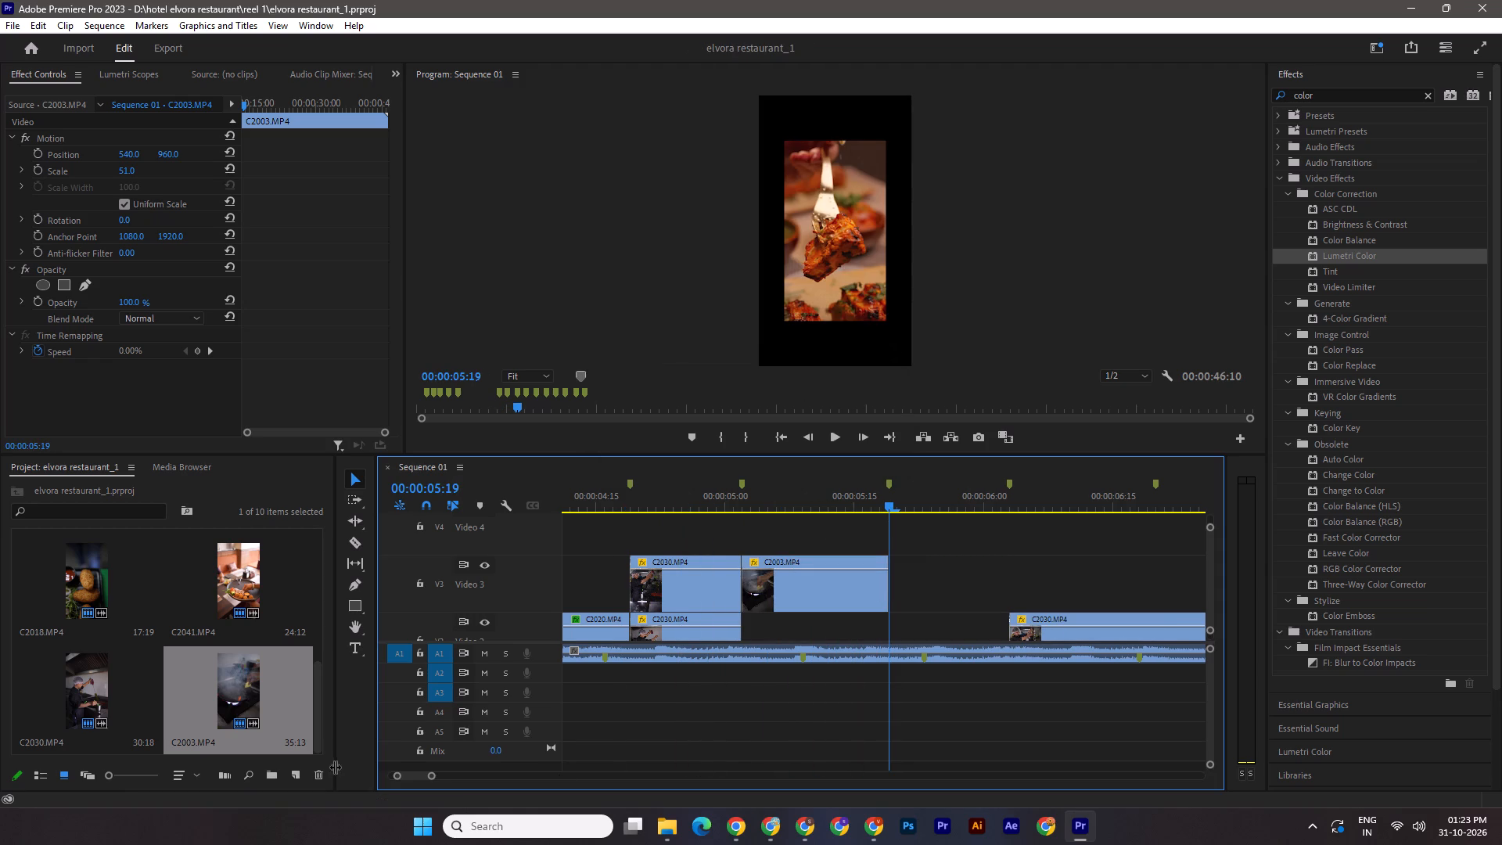
Play back the shortened C2003.MP4 flame cut from about 00:00:04:14.
drag(435, 775, 502, 775)
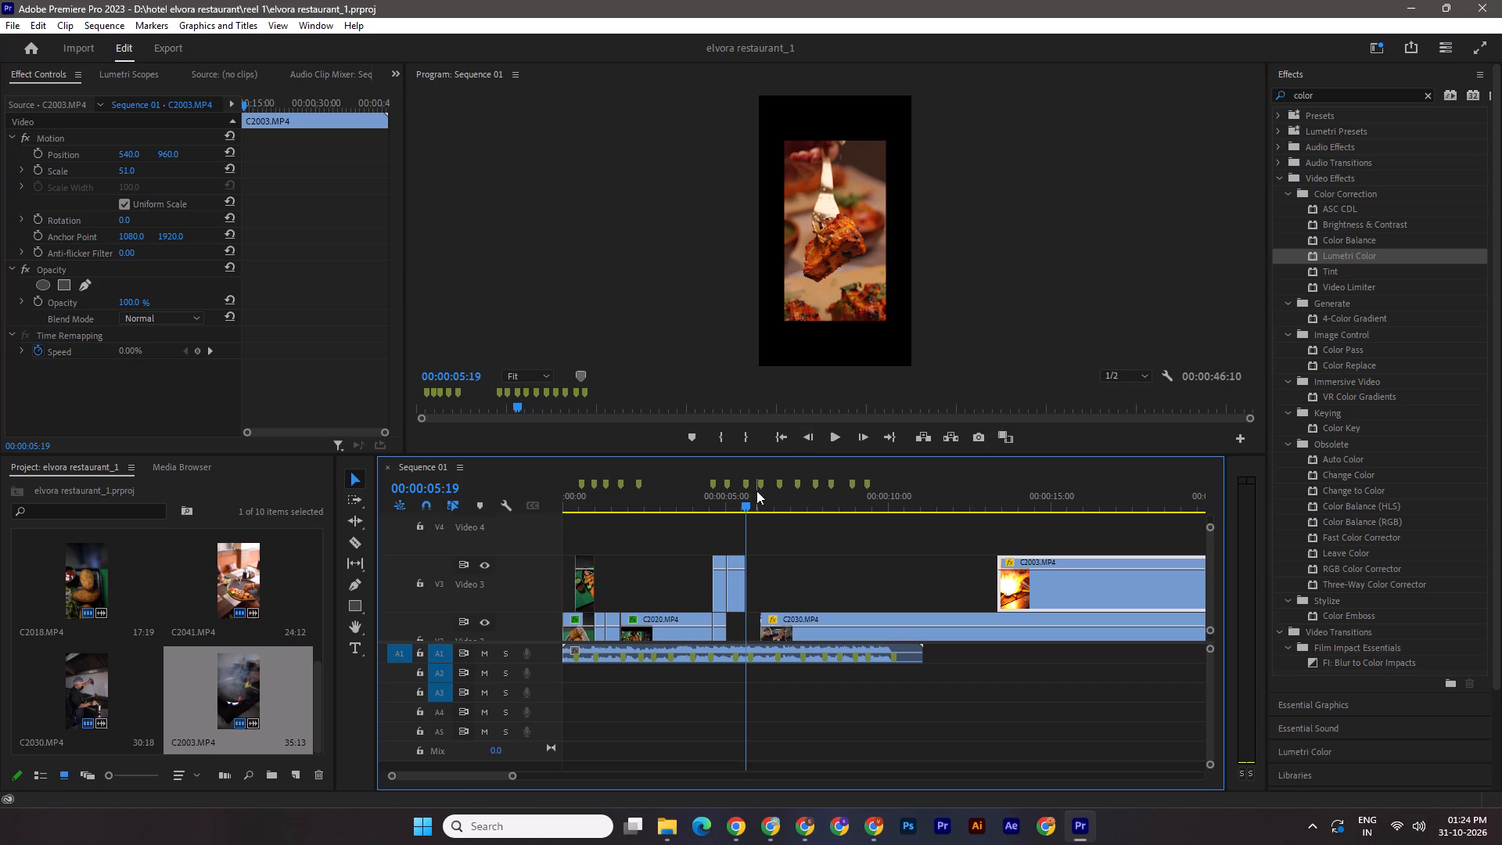
drag(739, 503, 719, 500)
drag(718, 500, 710, 500)
key(space)
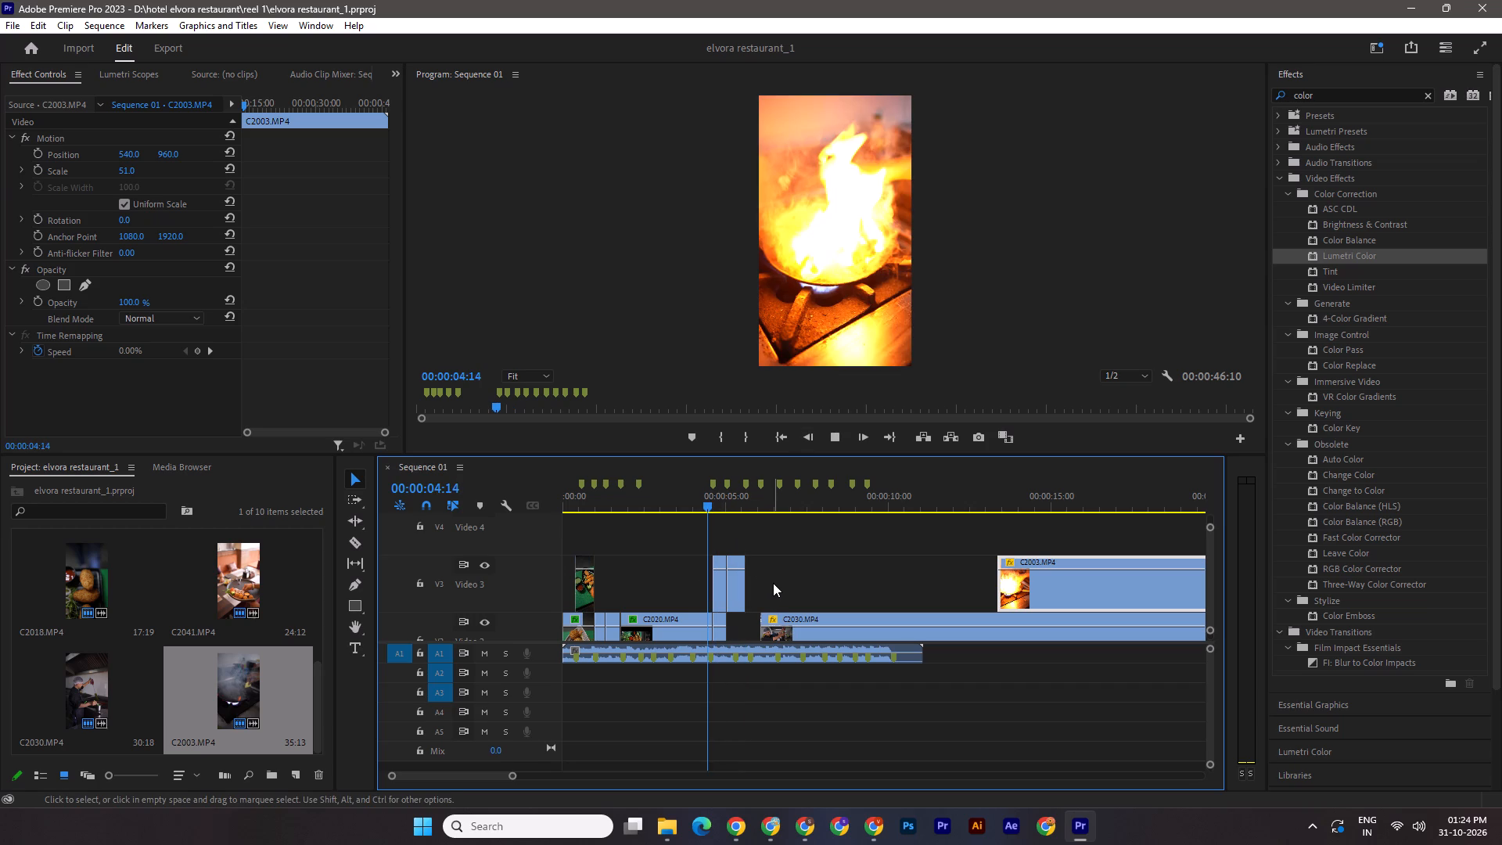
key(space)
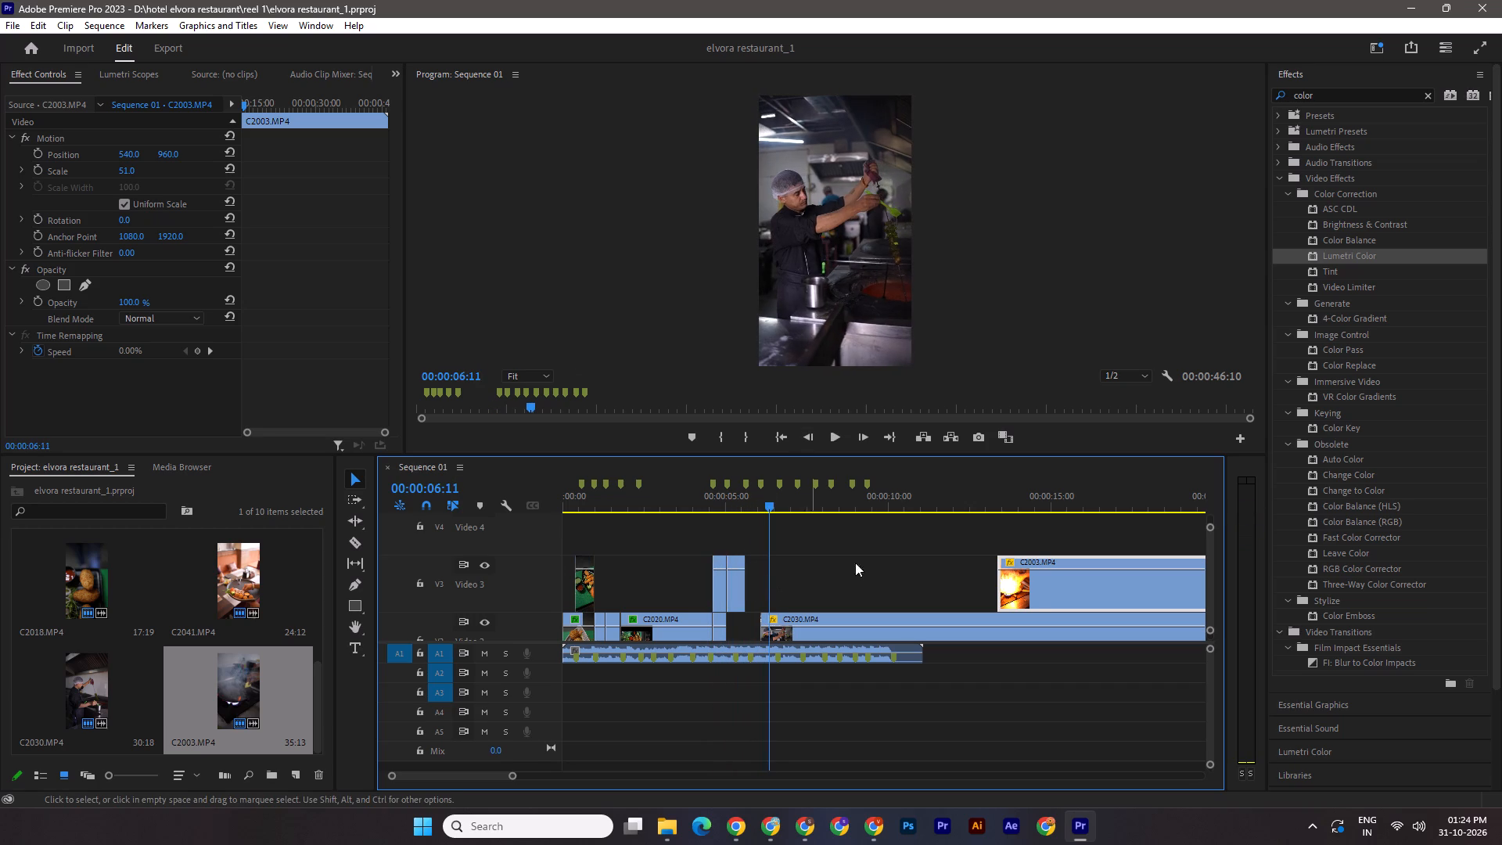
Delete the leftover C2003.MP4 remainder at about 00:00:13 on Video 3.
click(1037, 602)
key(Delete)
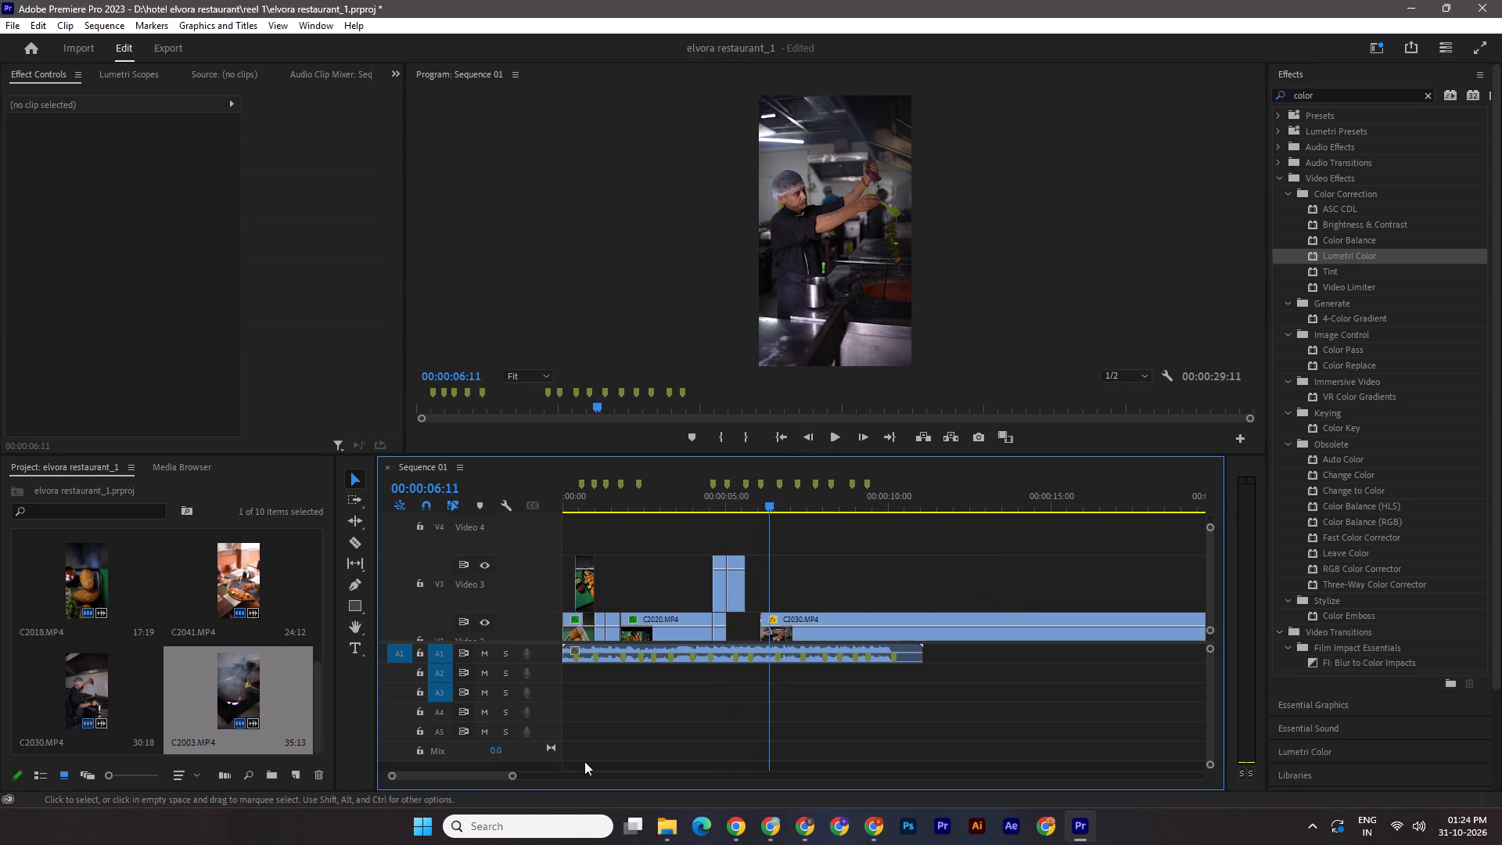
Move the long C2030.MP4 clip below Video 3 out past the music, to start at about 00:00:18.
drag(513, 777, 553, 778)
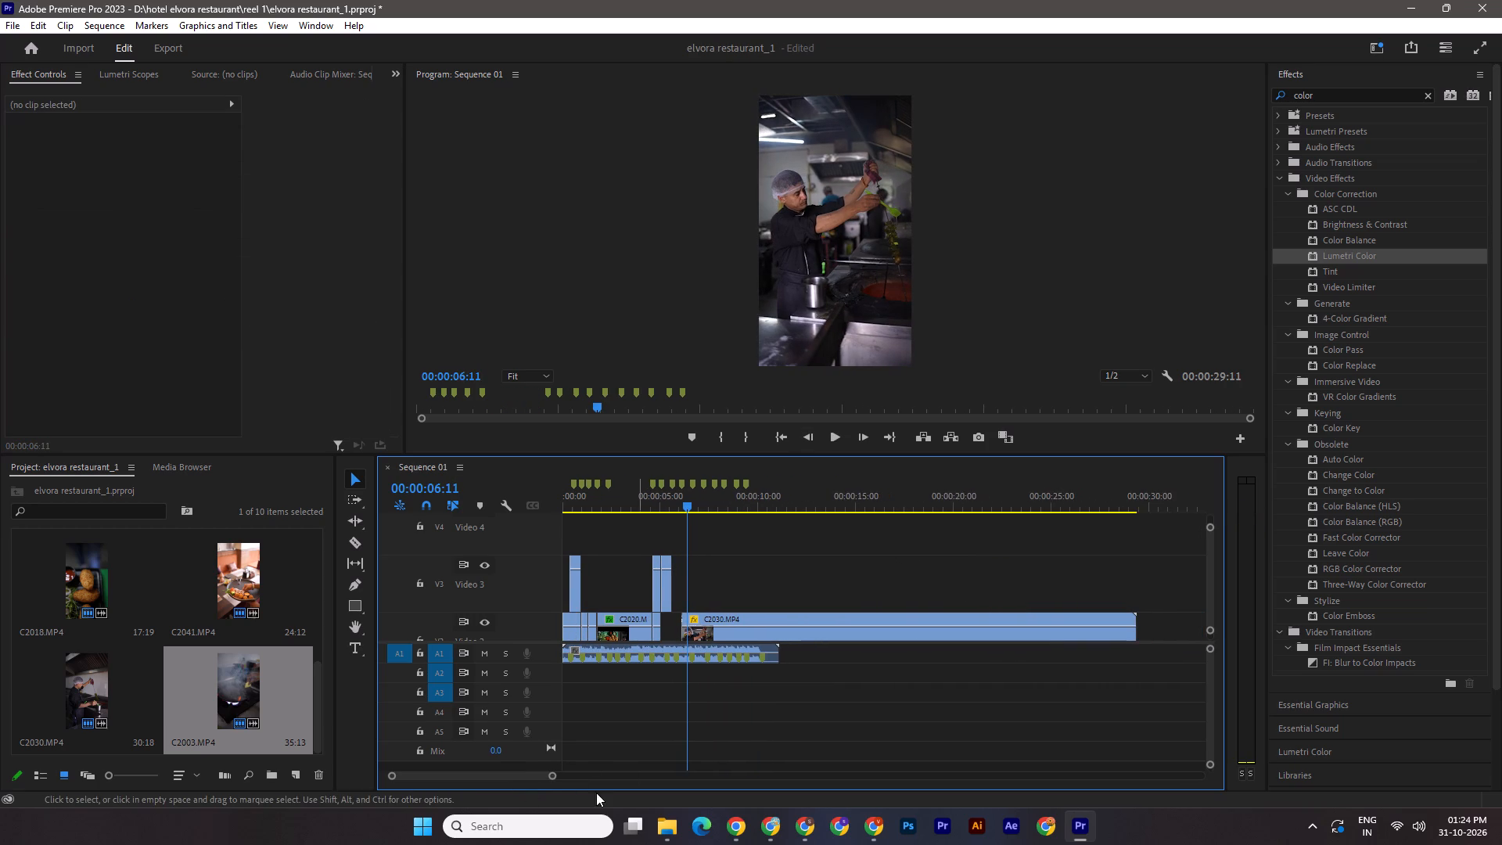
drag(682, 509, 758, 522)
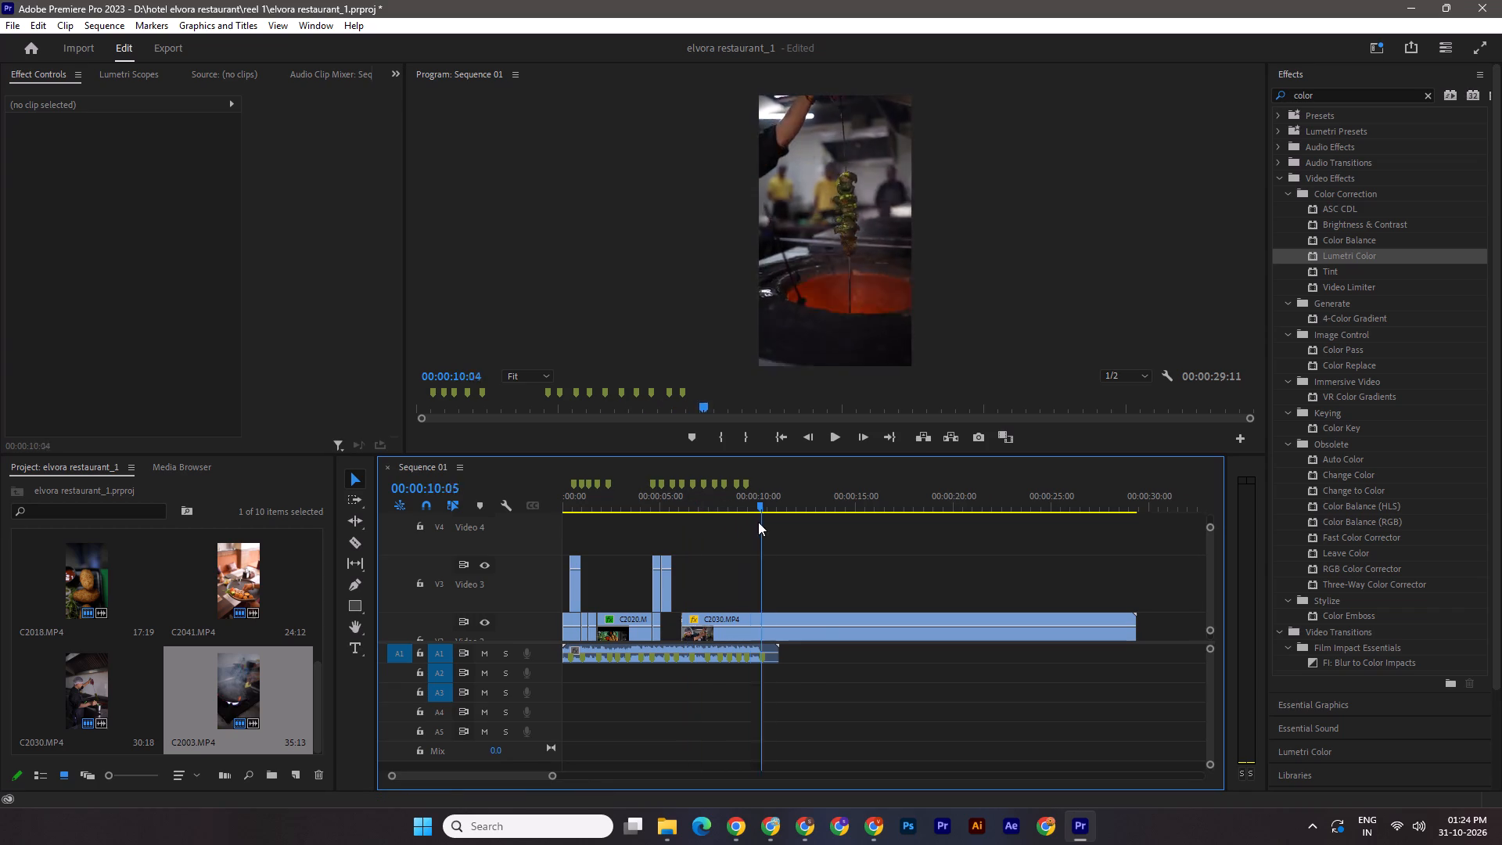
drag(758, 522, 832, 535)
drag(714, 634, 943, 632)
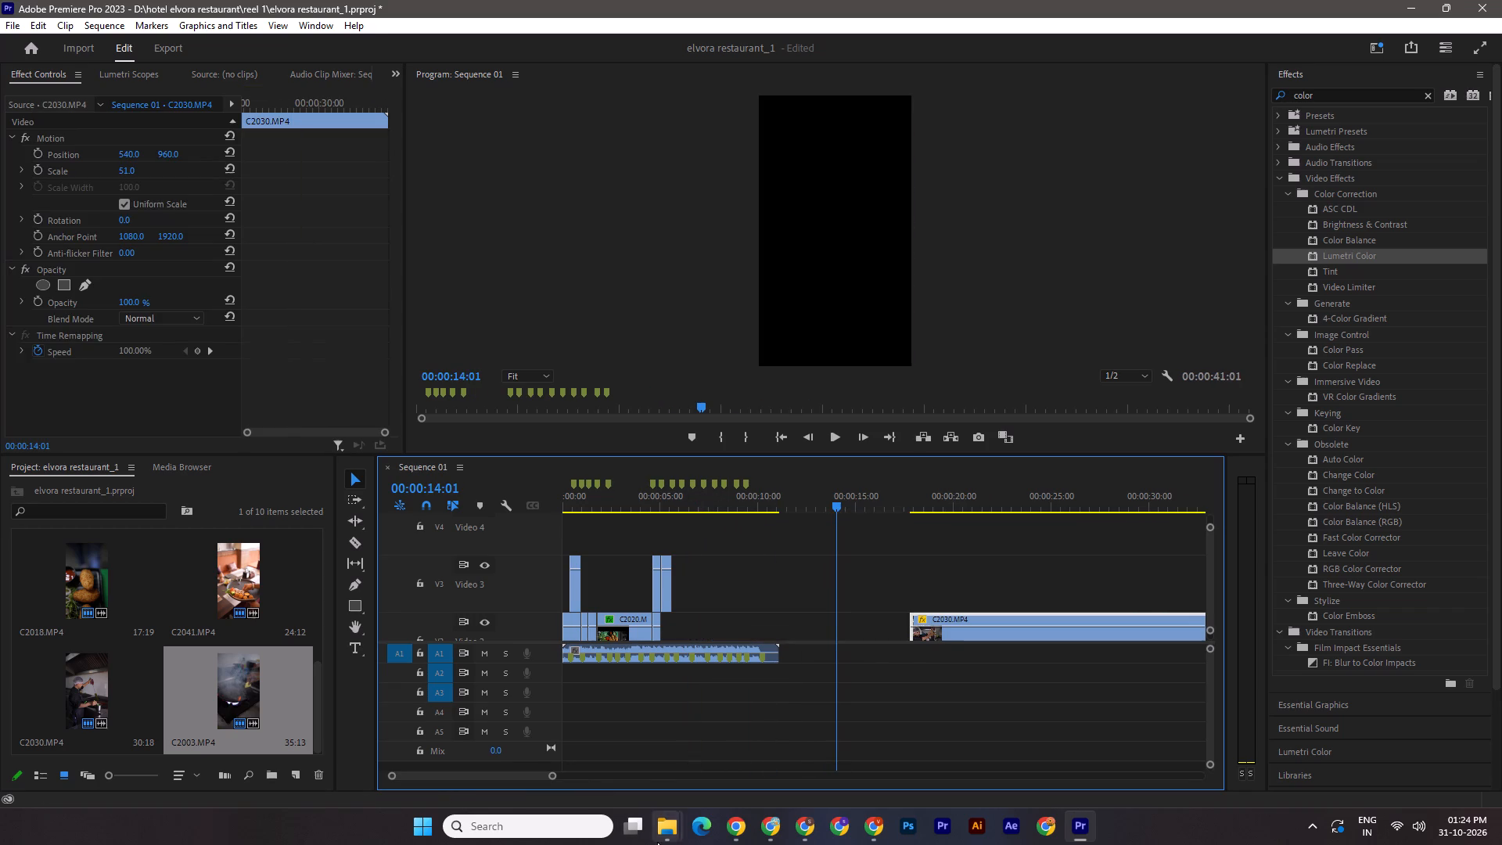
Switch to the reel 1 folder in File Explorer and preview C2003.MP4 and C1998.MP4 in VLC.
click(657, 842)
click(777, 780)
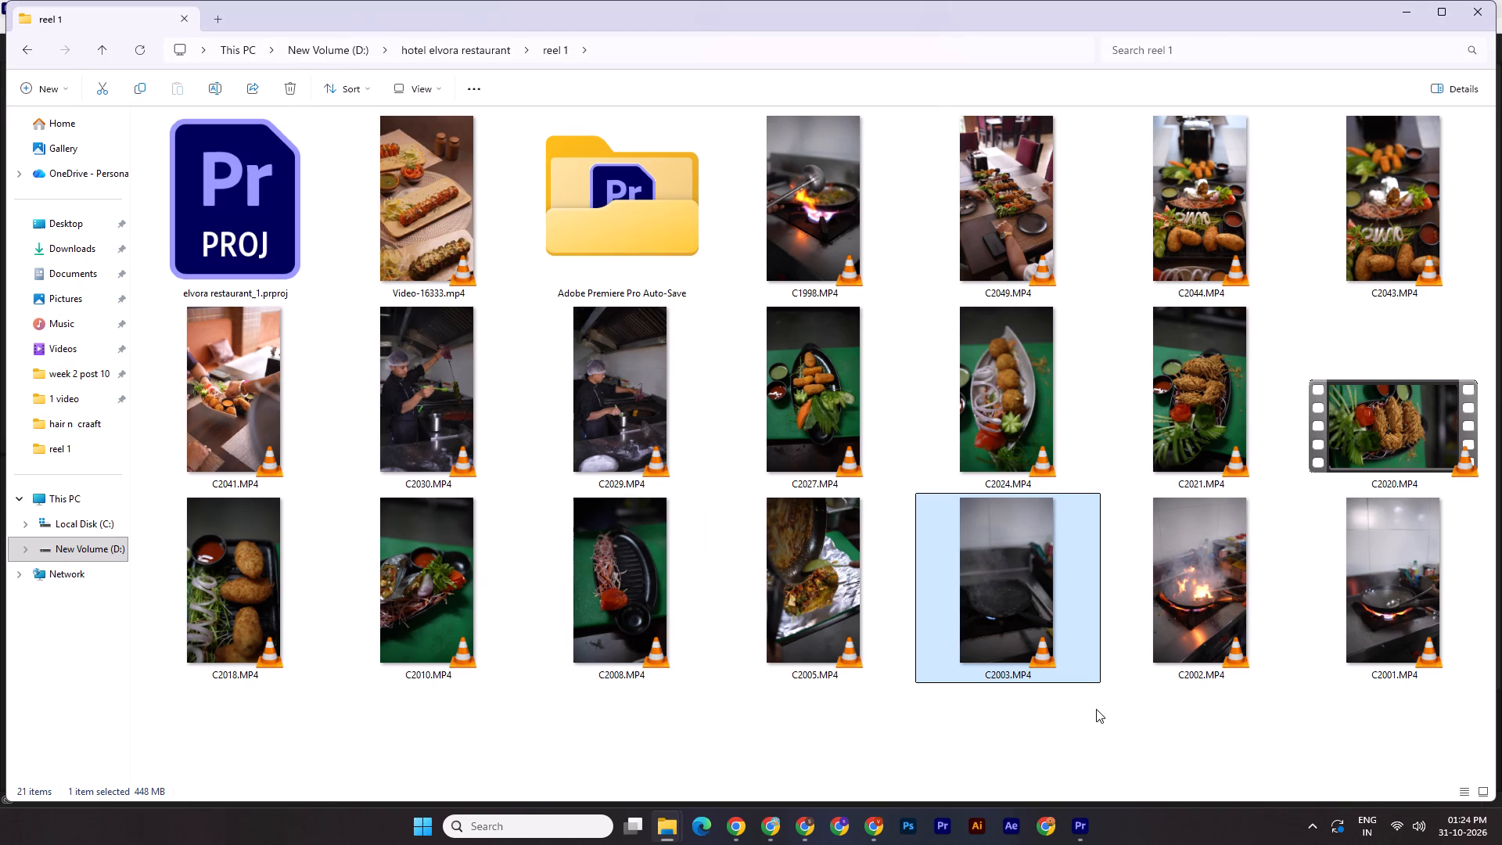
double_click(972, 638)
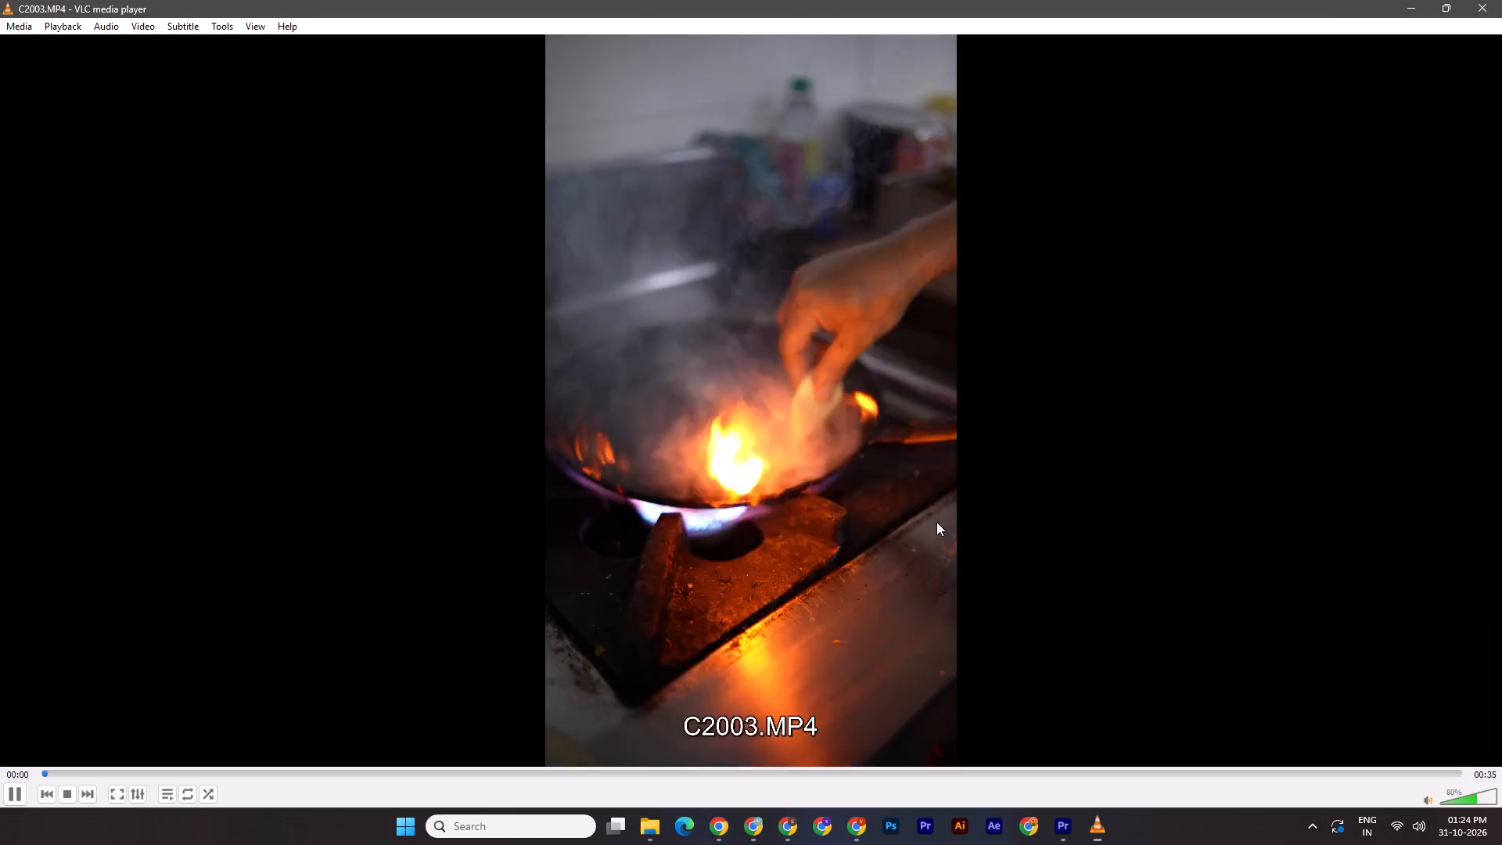
click(1501, 0)
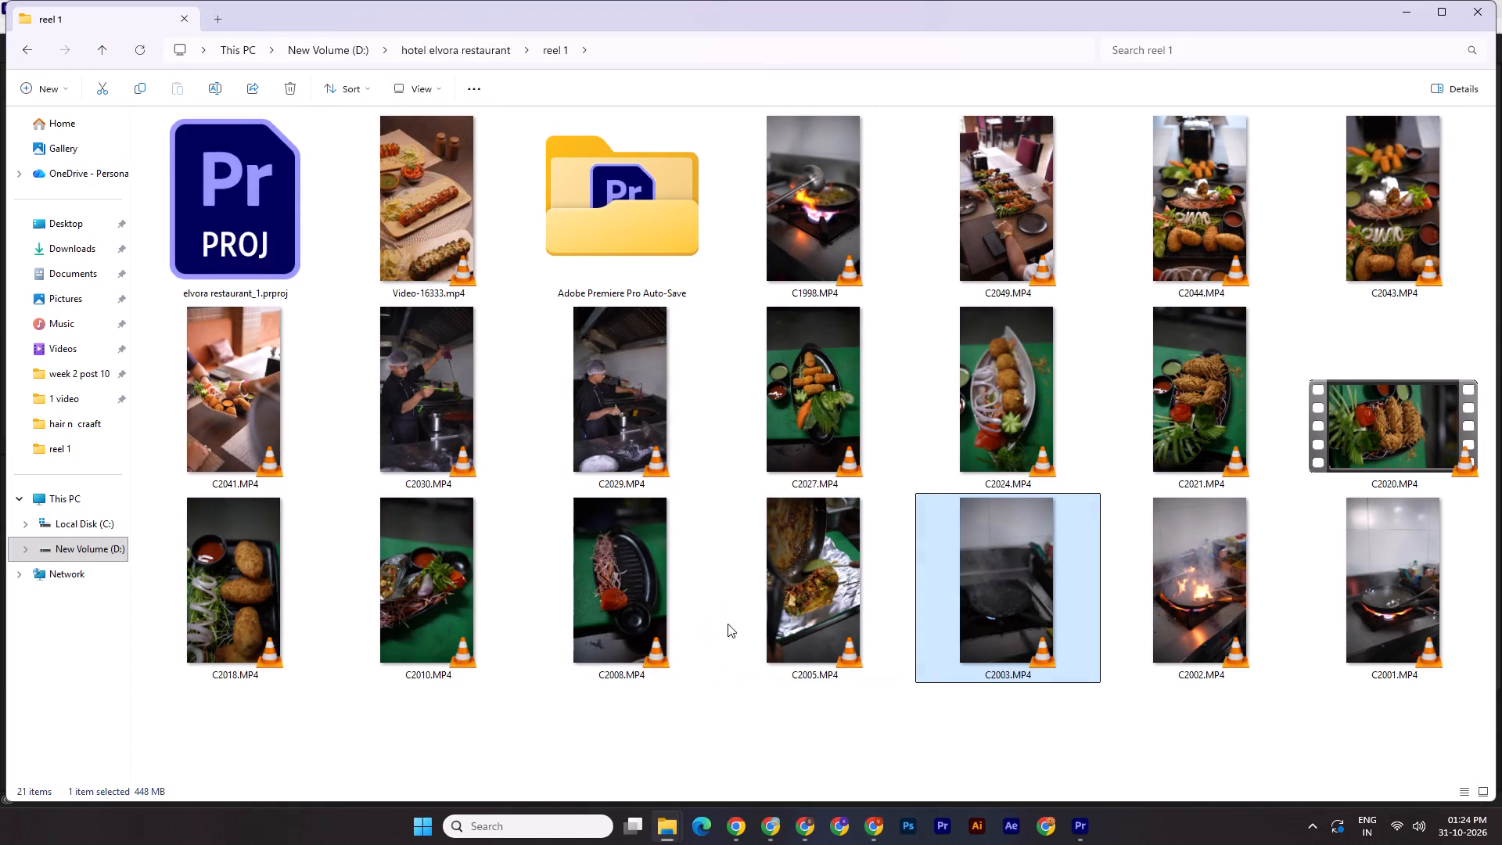
double_click(775, 258)
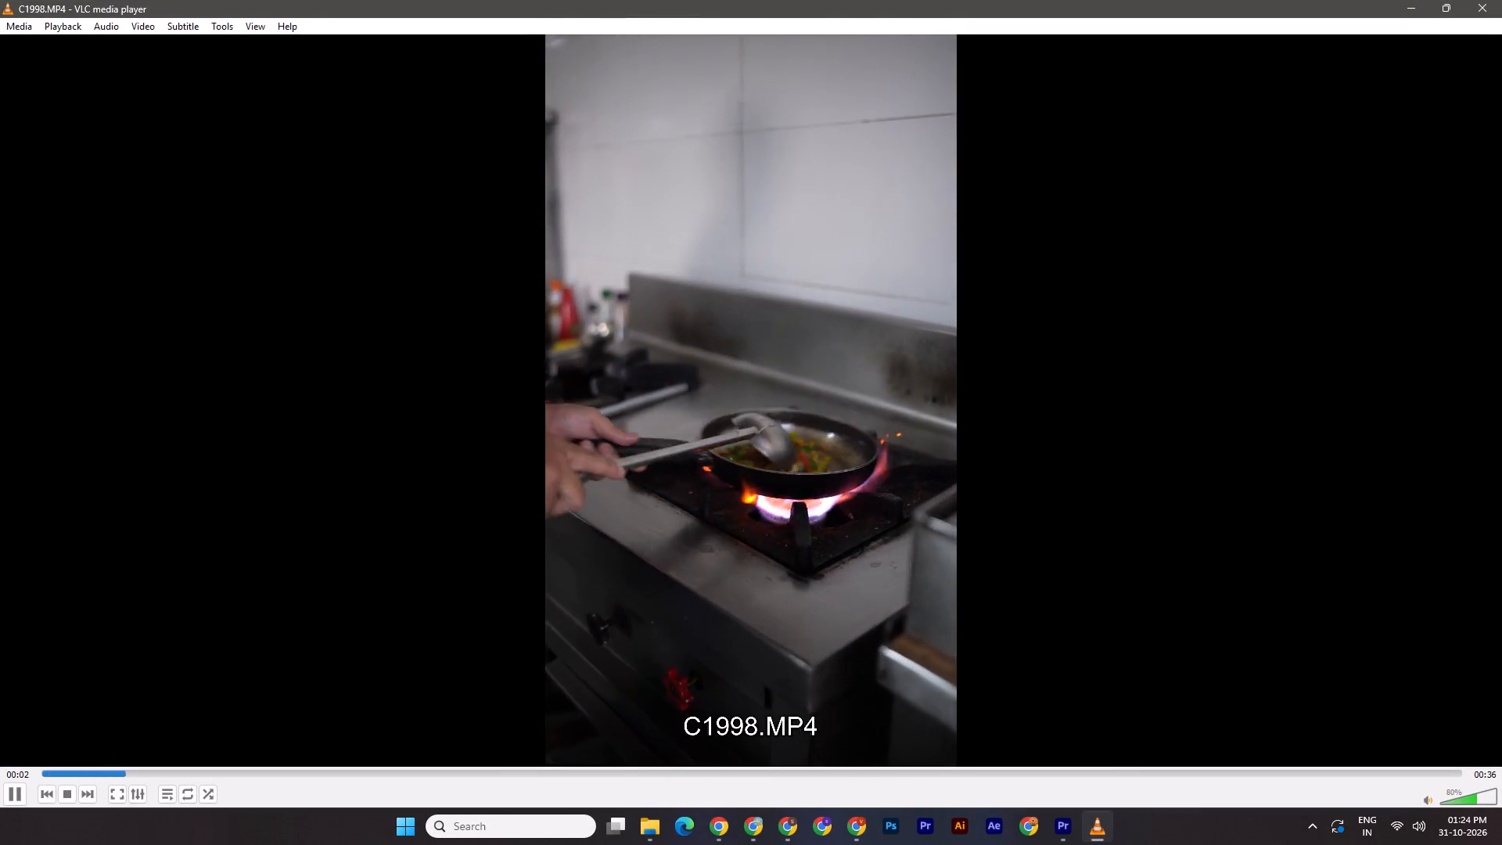
click(1499, 0)
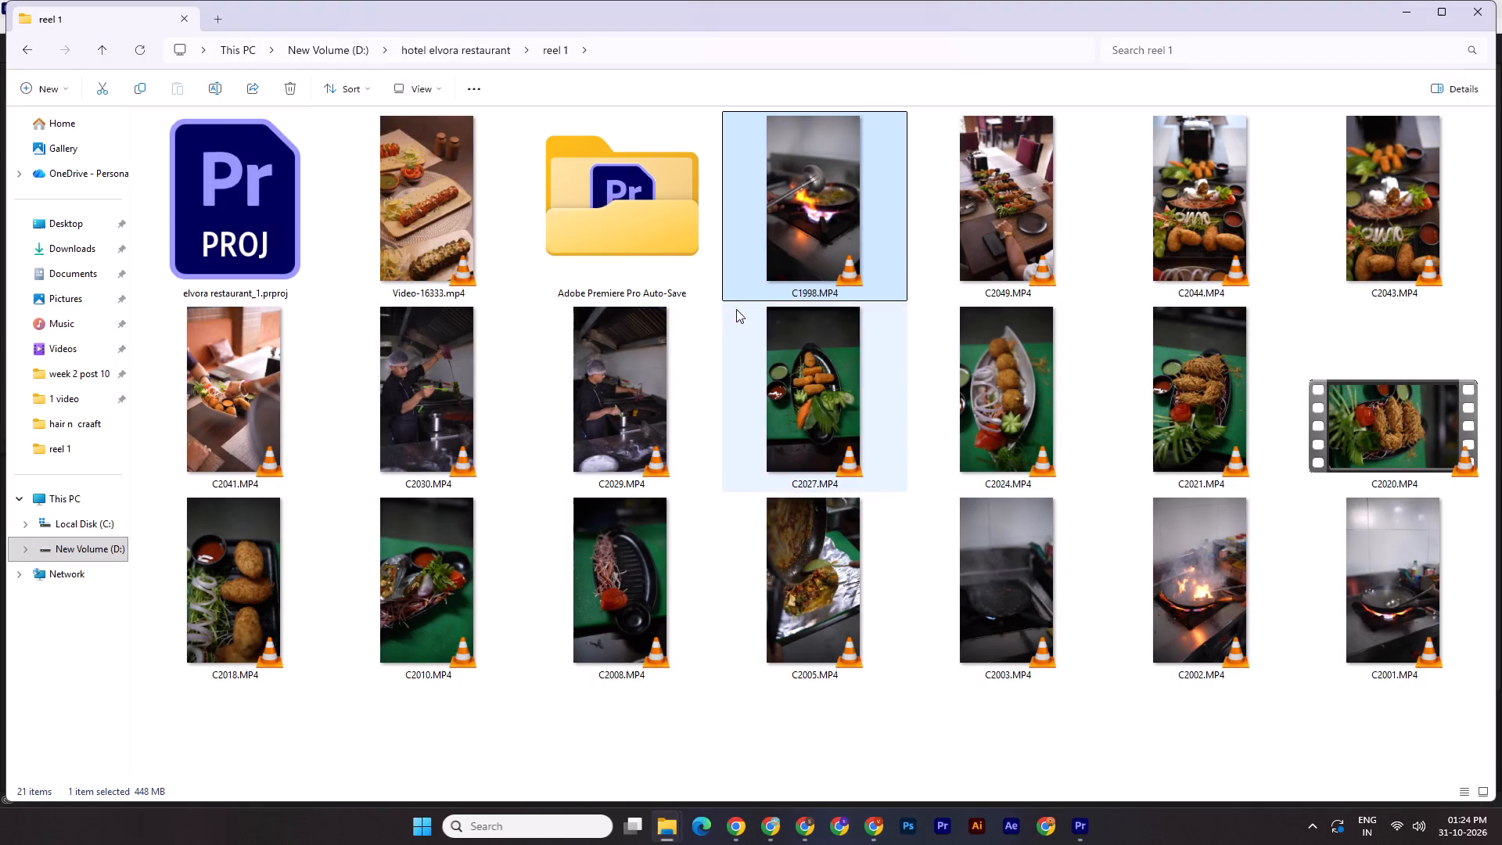
Bring C1998.MP4 from the reel 1 folder into the Premiere Pro timeline on Video 3 at about 00:00:08.
drag(789, 266, 728, 589)
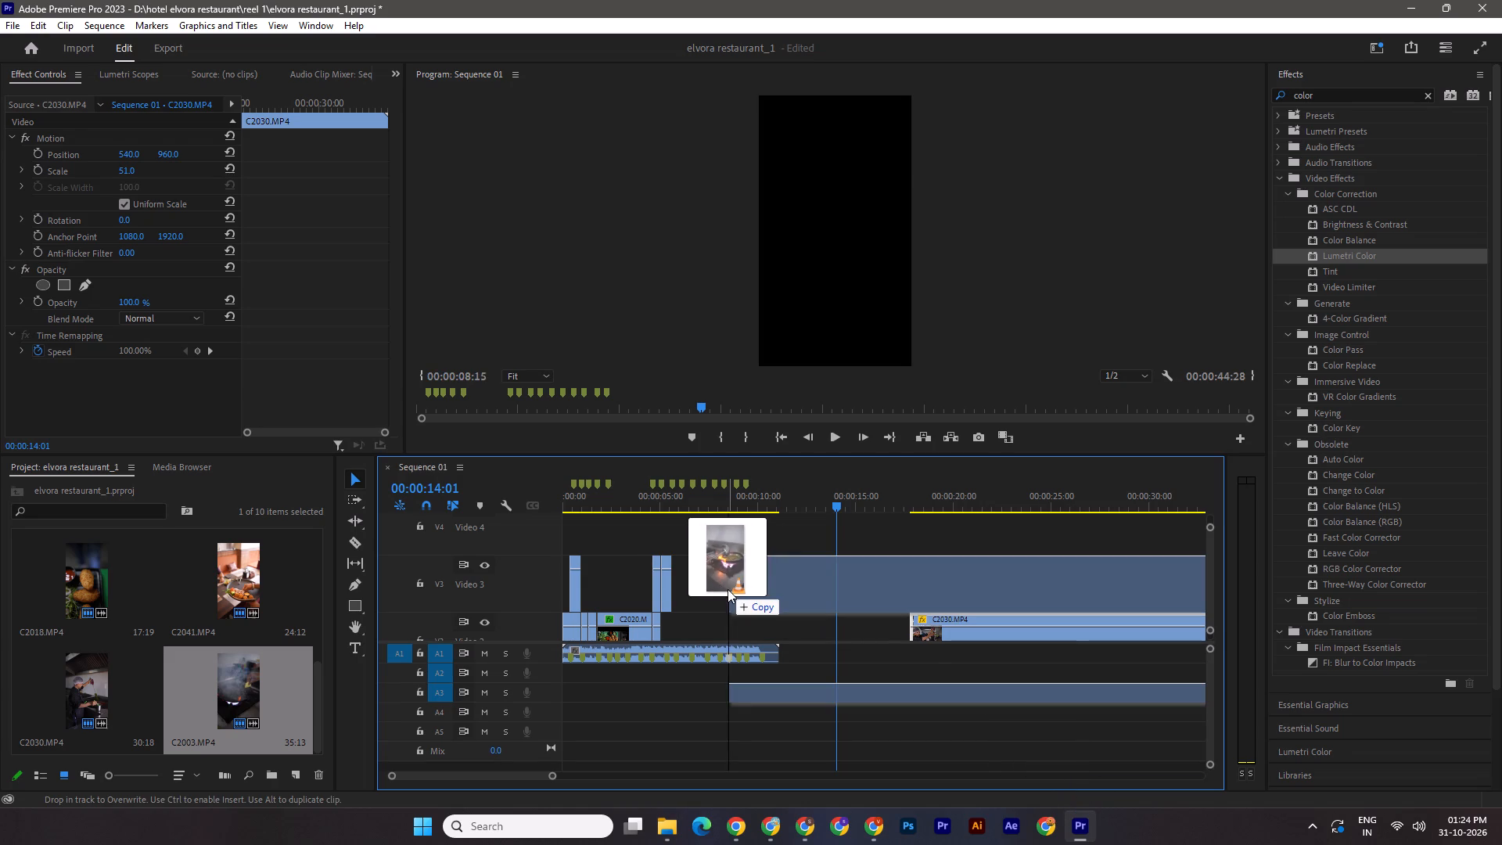
drag(728, 589, 712, 581)
drag(557, 777, 627, 778)
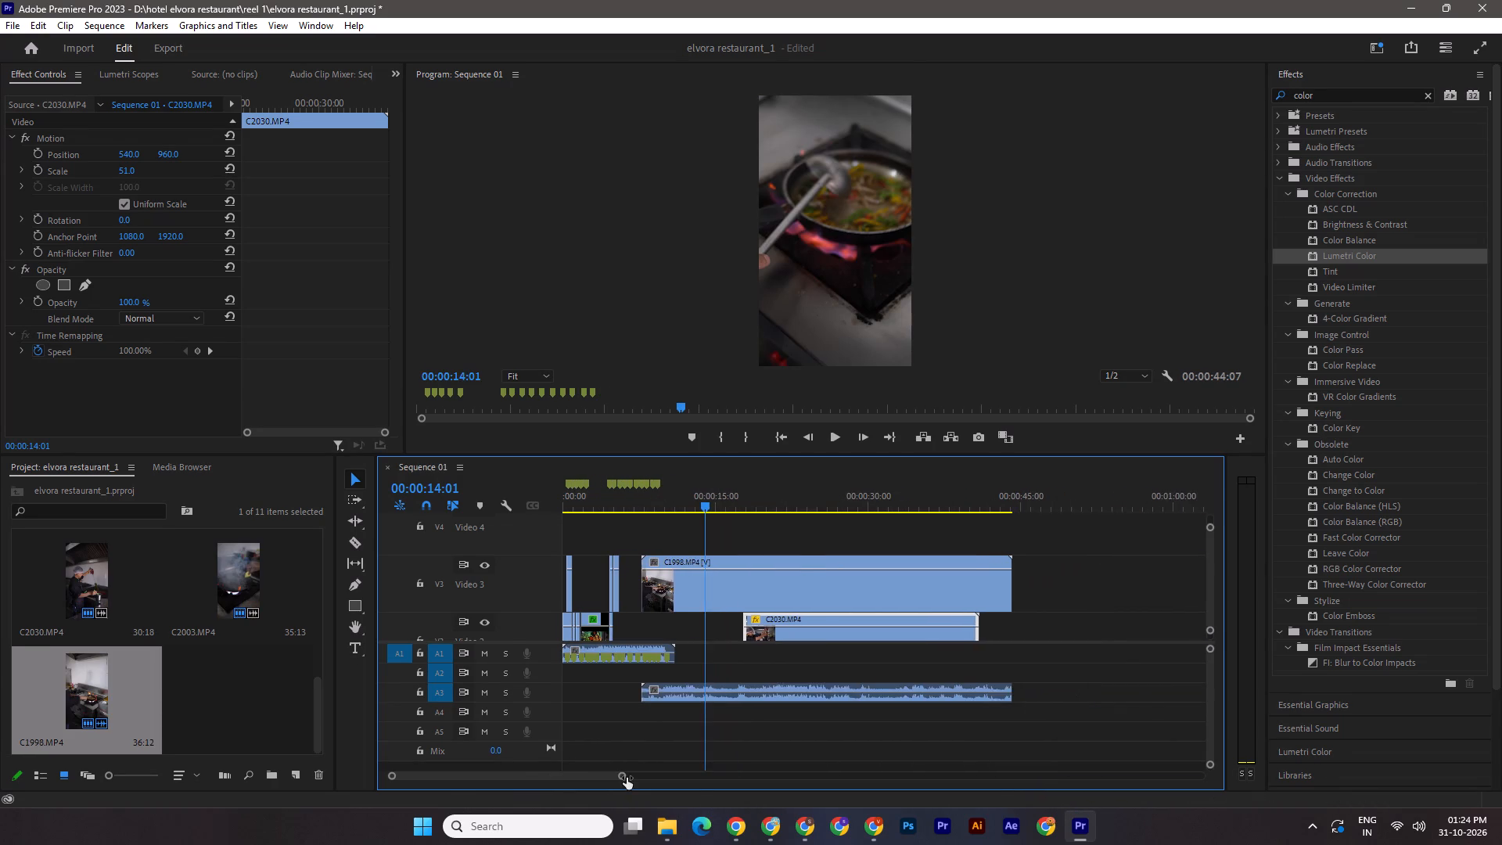
drag(627, 778, 616, 775)
key(ctrl+z)
key(ctrl+shift+z)
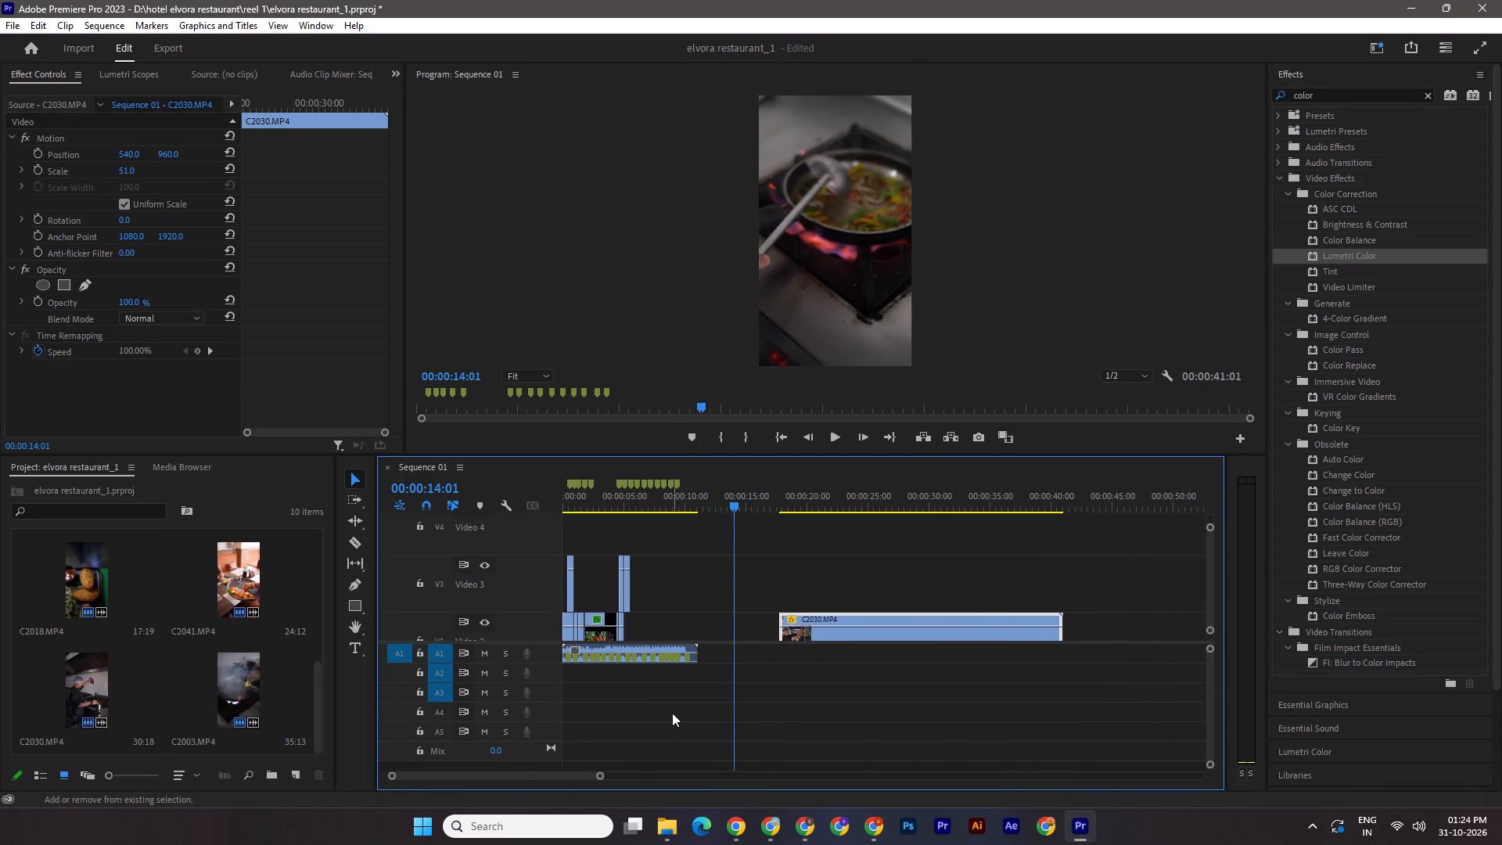
Unlink C1998.MP4 from its audio, delete the audio clip on A3, and save the project.
click(832, 602)
right_click(832, 602)
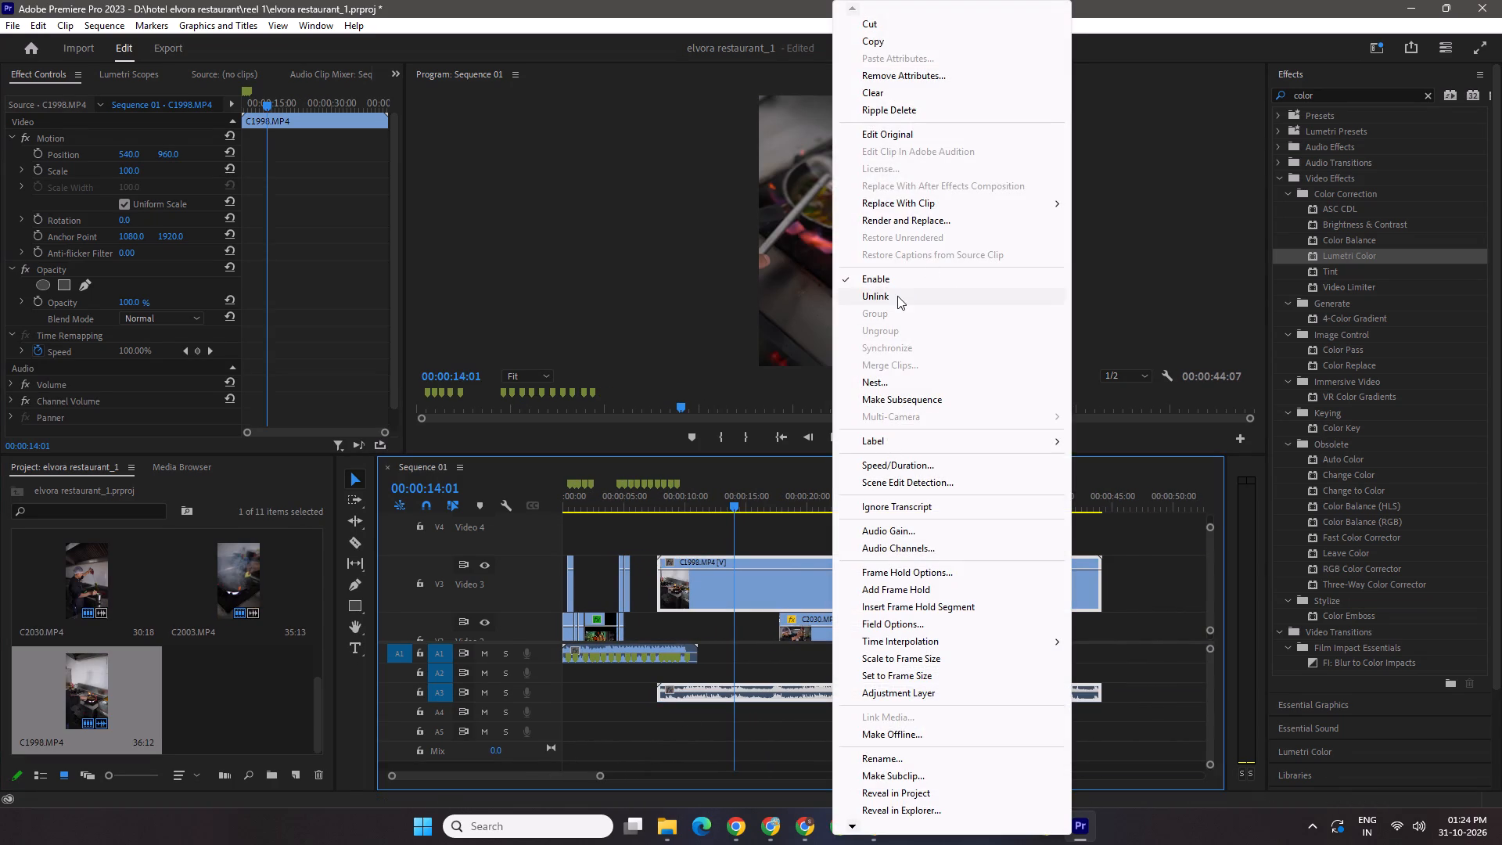
click(897, 296)
click(839, 690)
key(Delete)
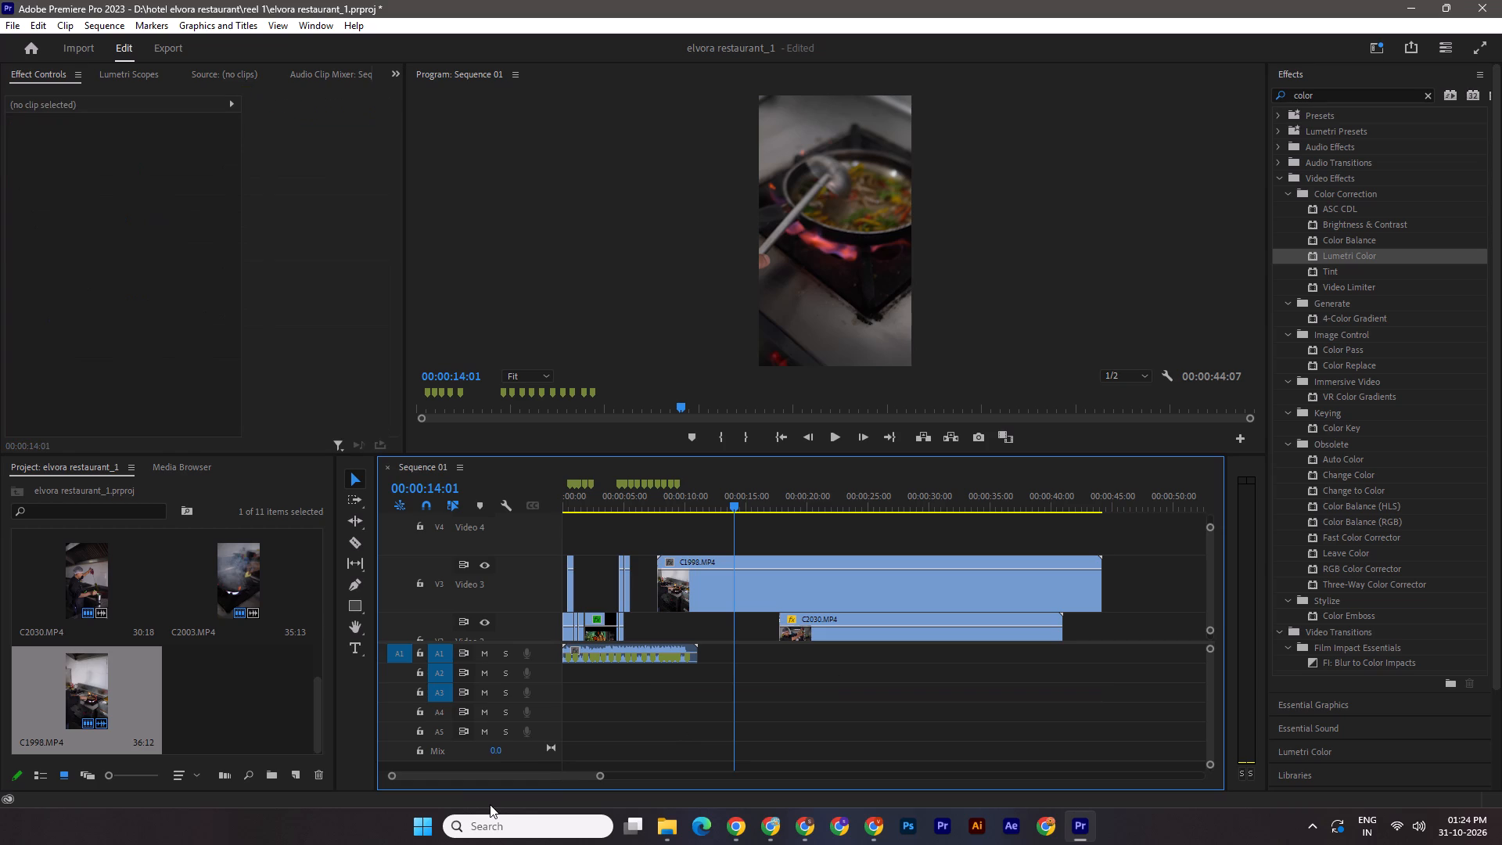
key(ctrl+s)
Set the Scale of C1998.MP4 on Video 3 to 51.
click(812, 581)
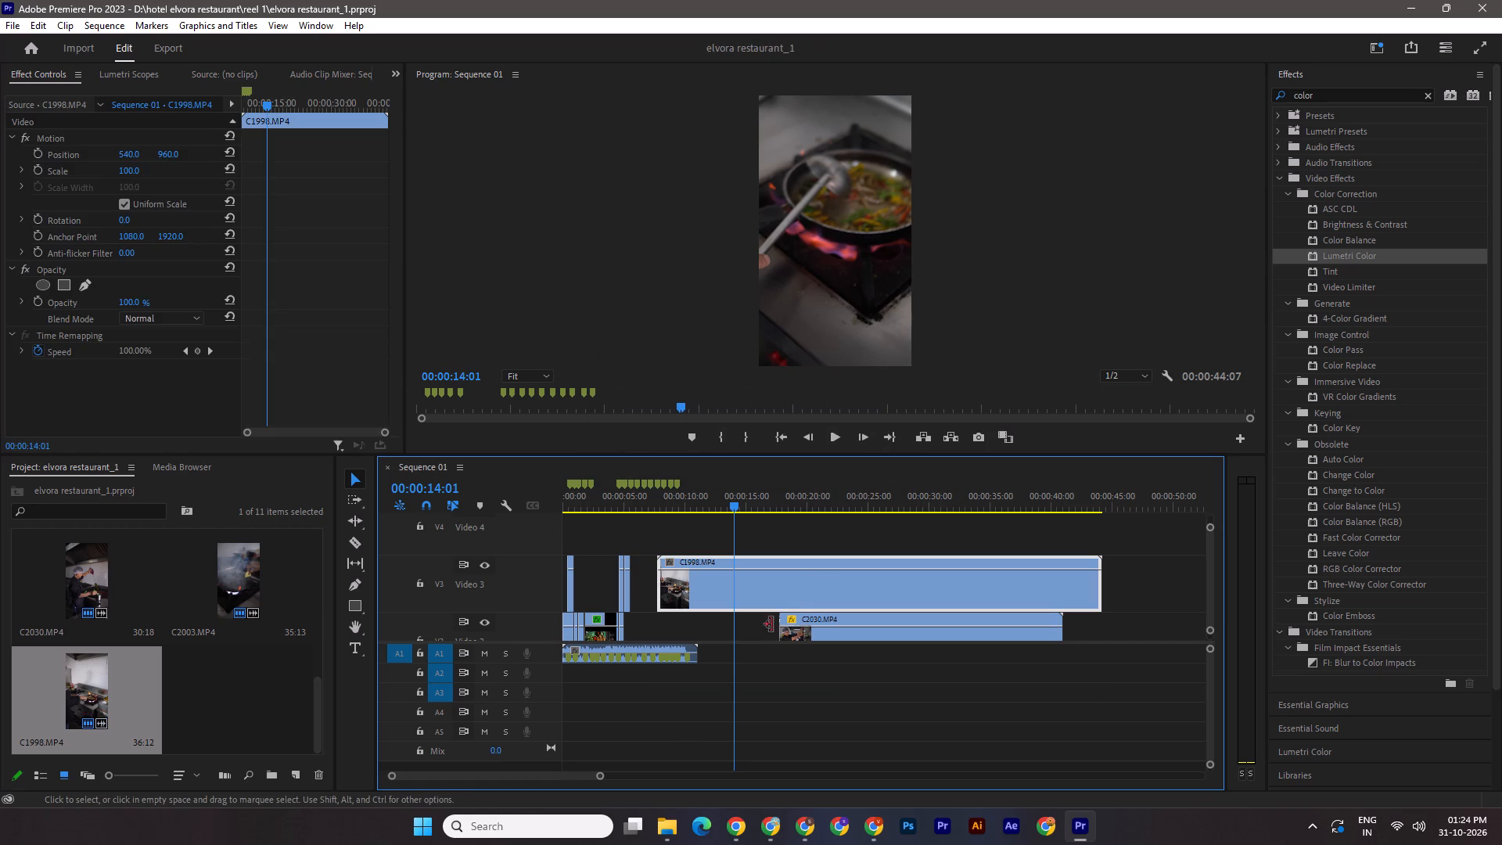
click(67, 164)
click(142, 164)
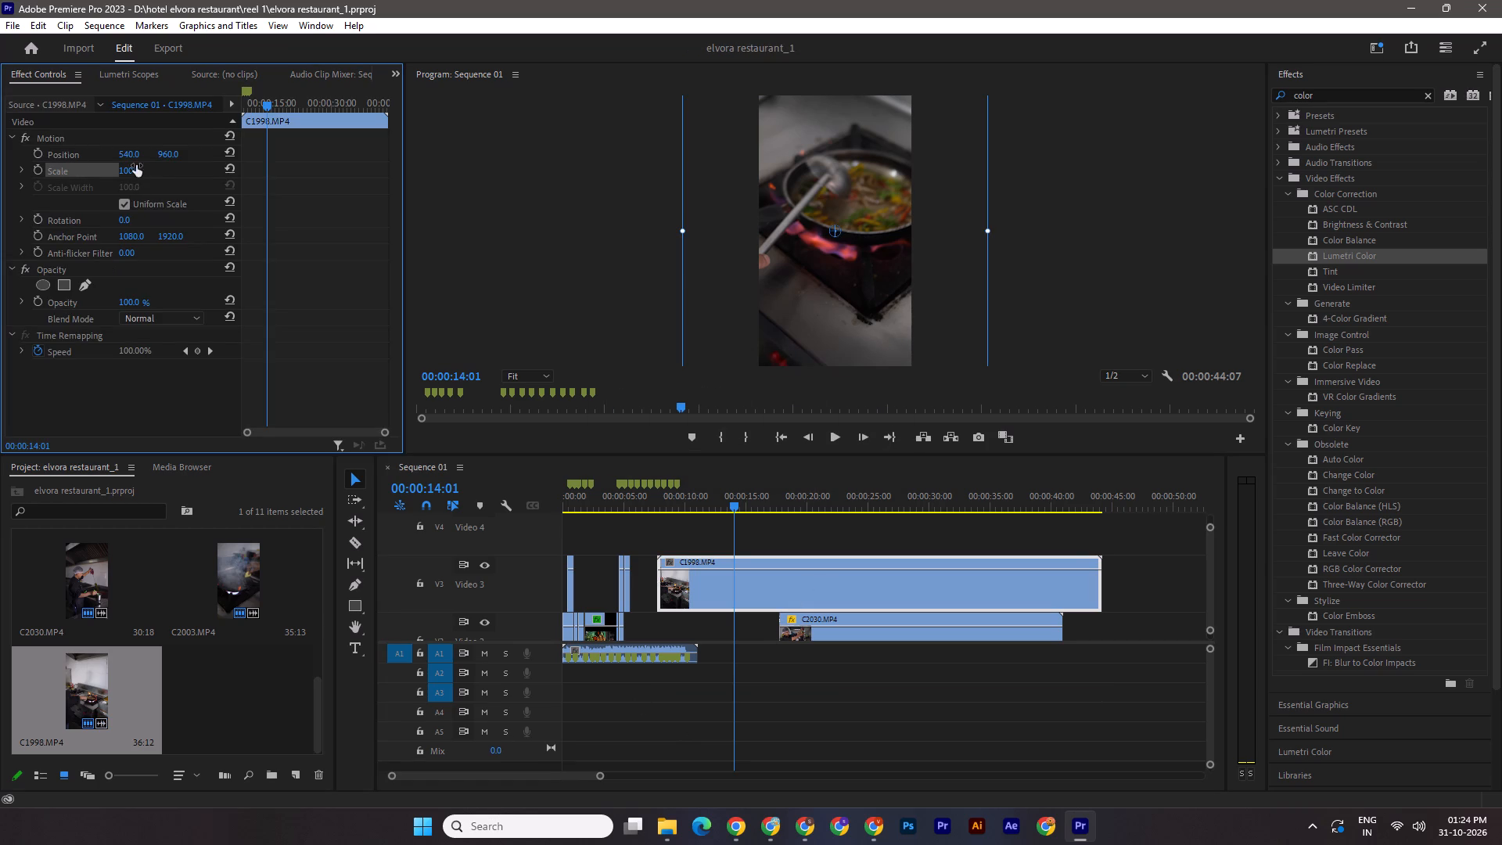
click(136, 165)
text(51)
key(Return)
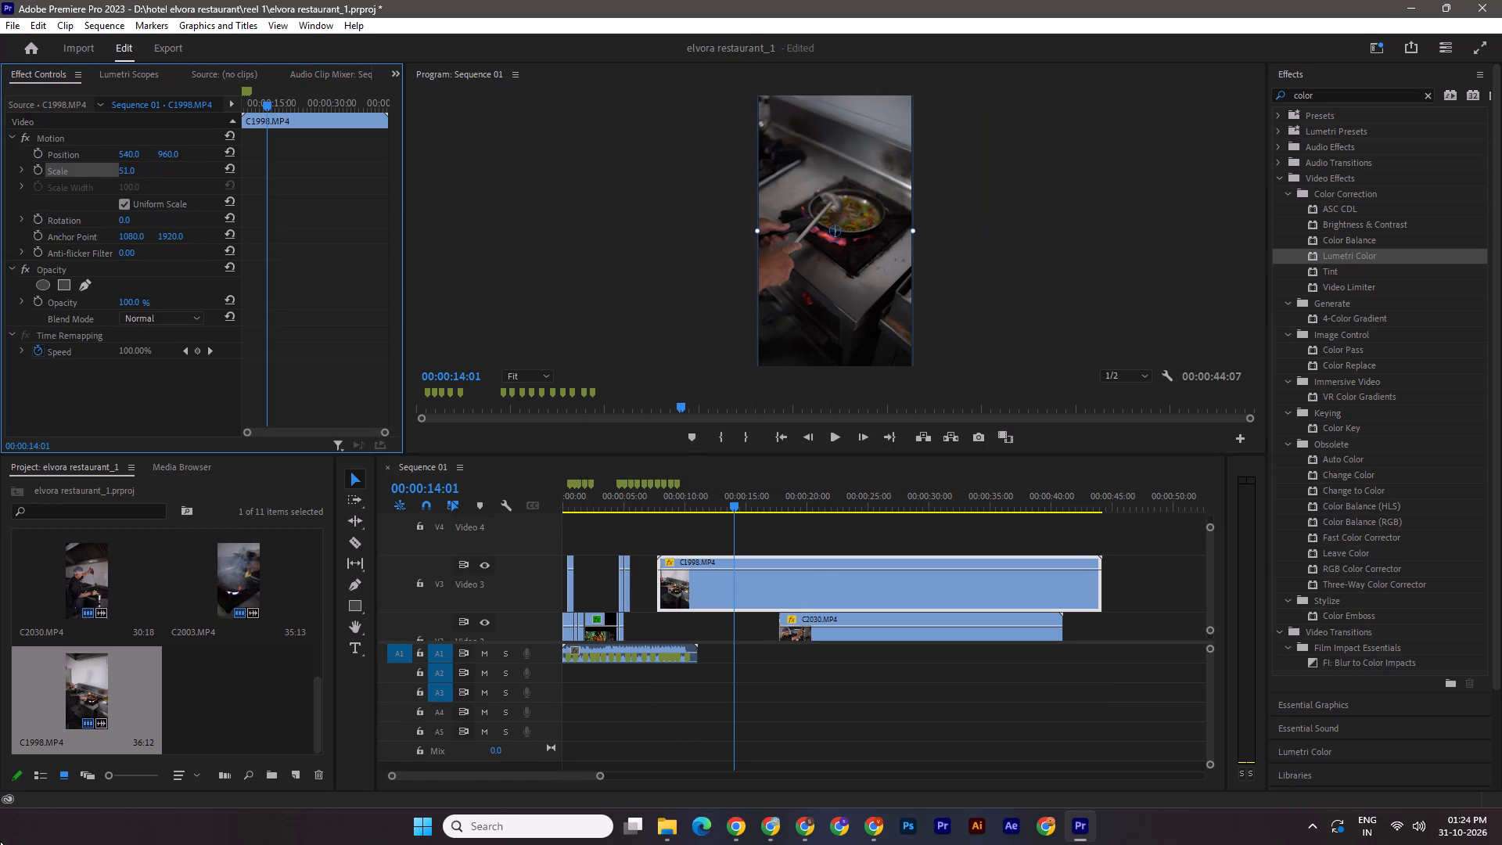
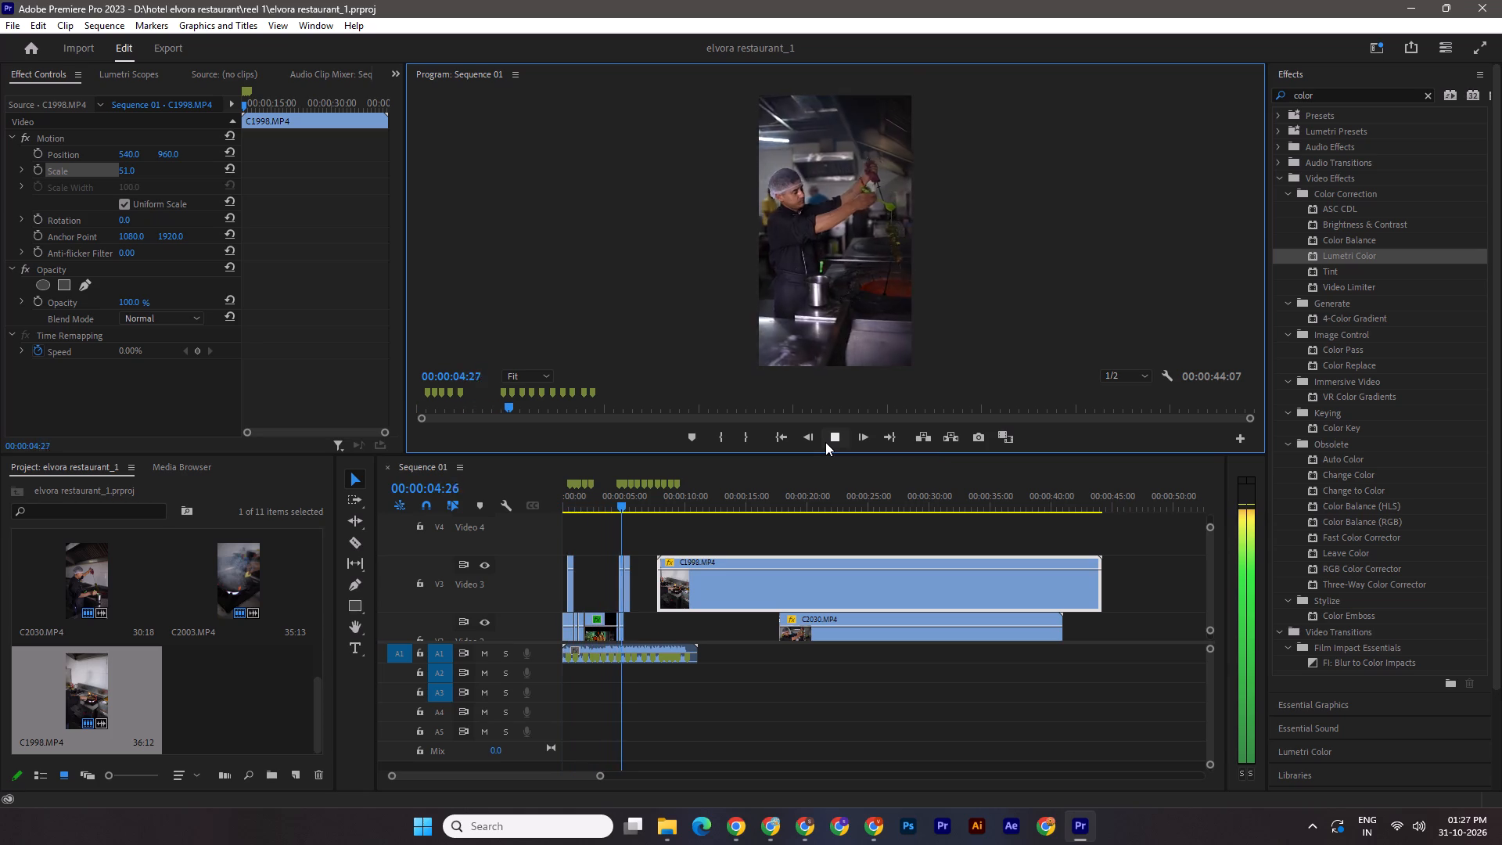
Play and scrub through C1998.MP4 on Video 3 to examine the pan-cooking footage for a usable section.
click(825, 442)
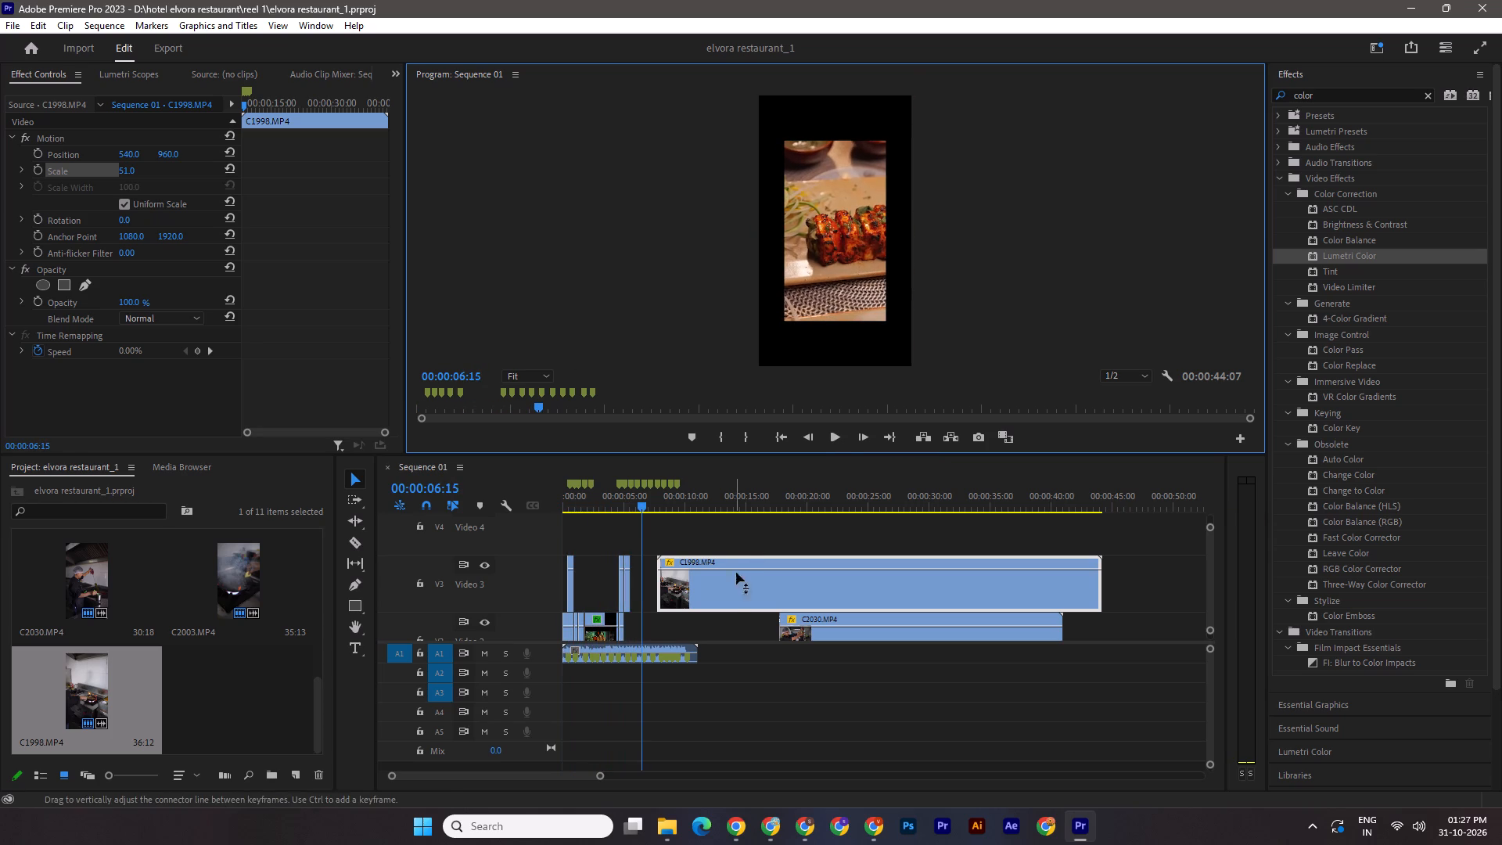
click(728, 595)
drag(638, 503, 661, 507)
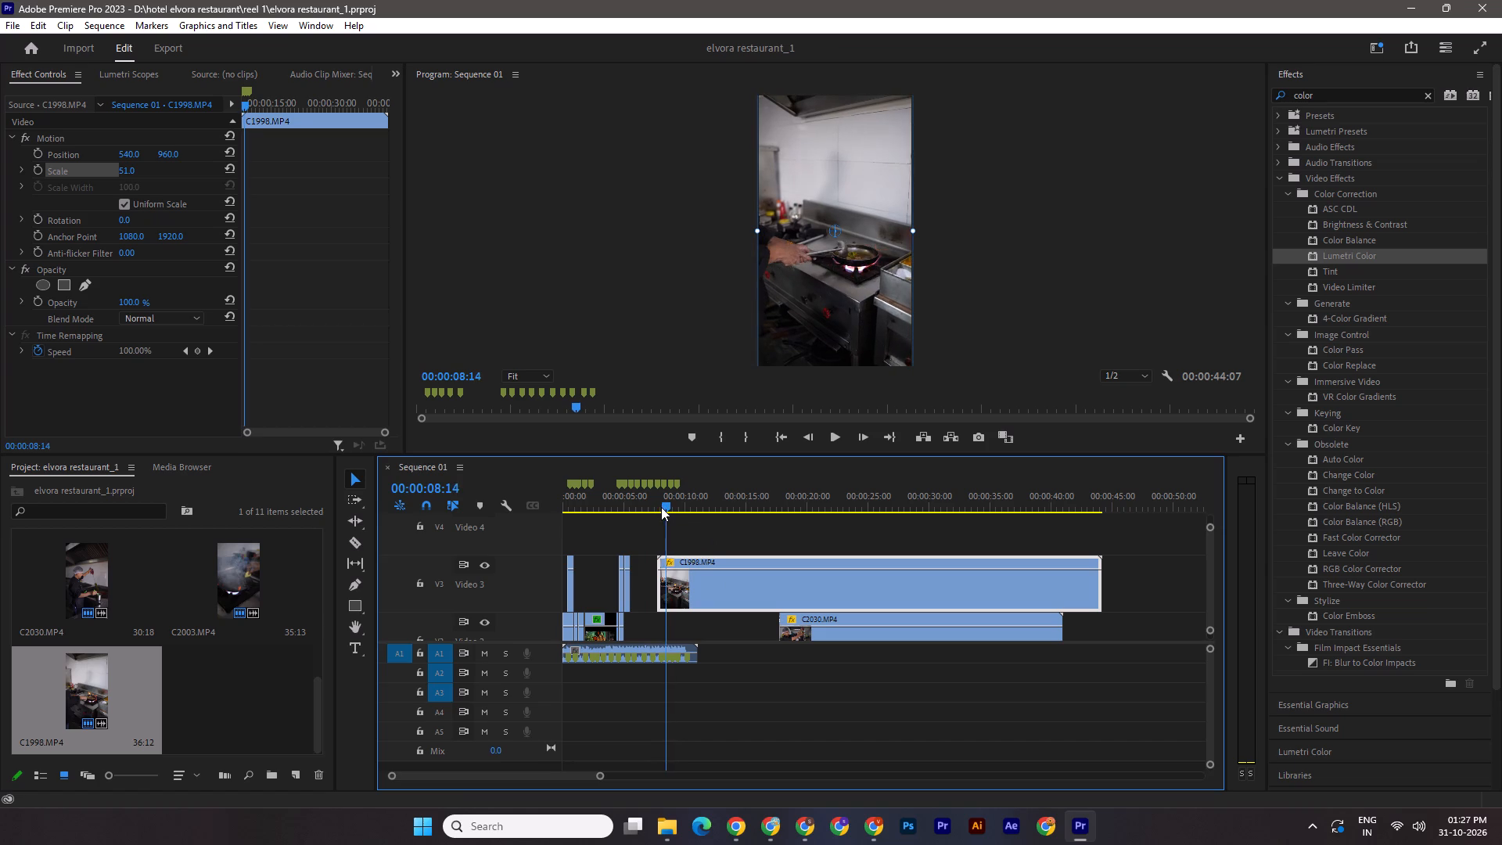
drag(661, 507, 674, 508)
click(842, 439)
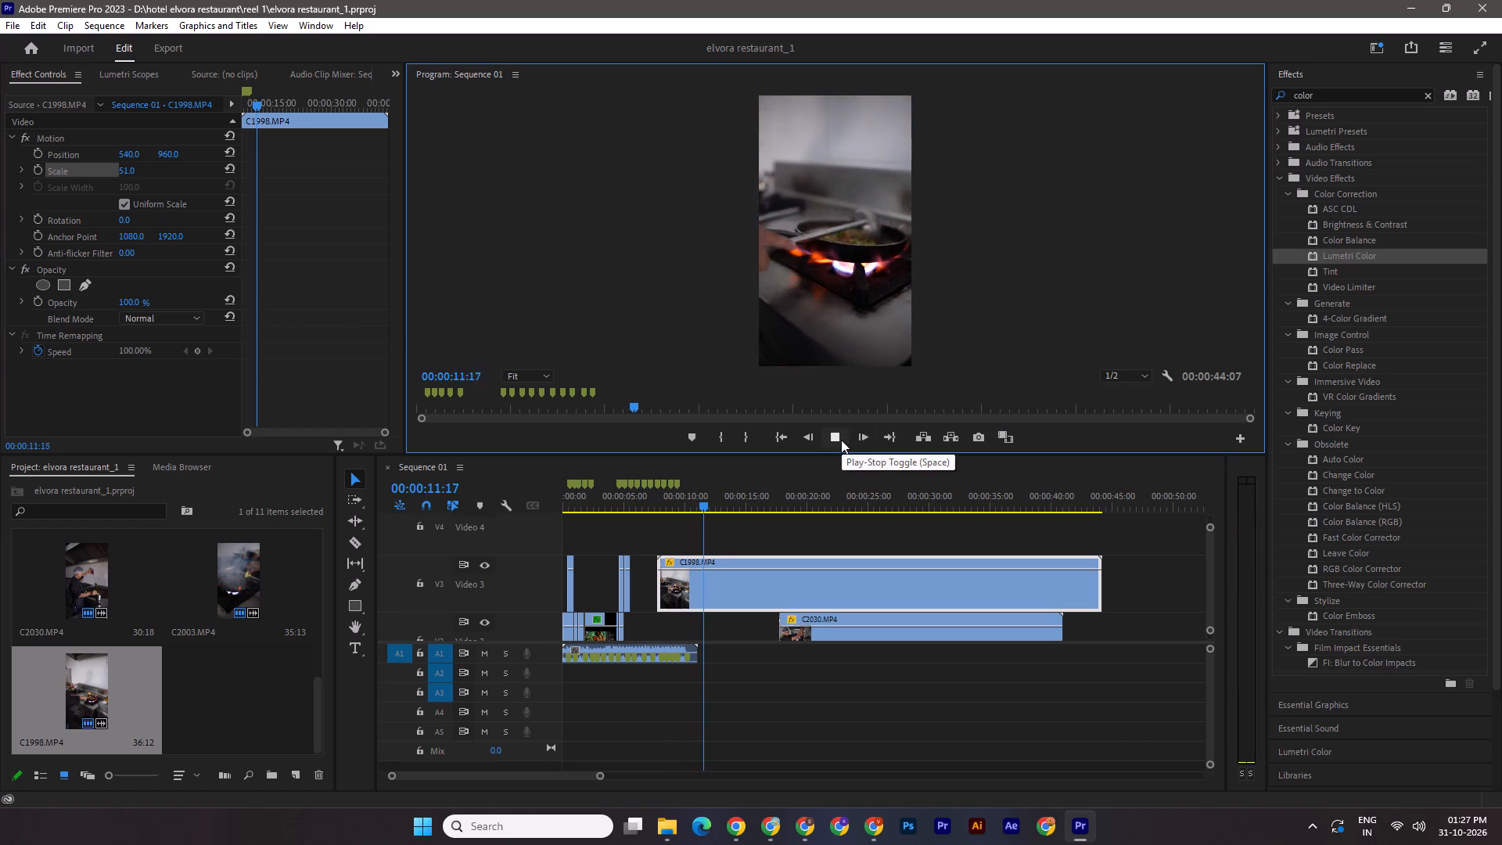
click(841, 440)
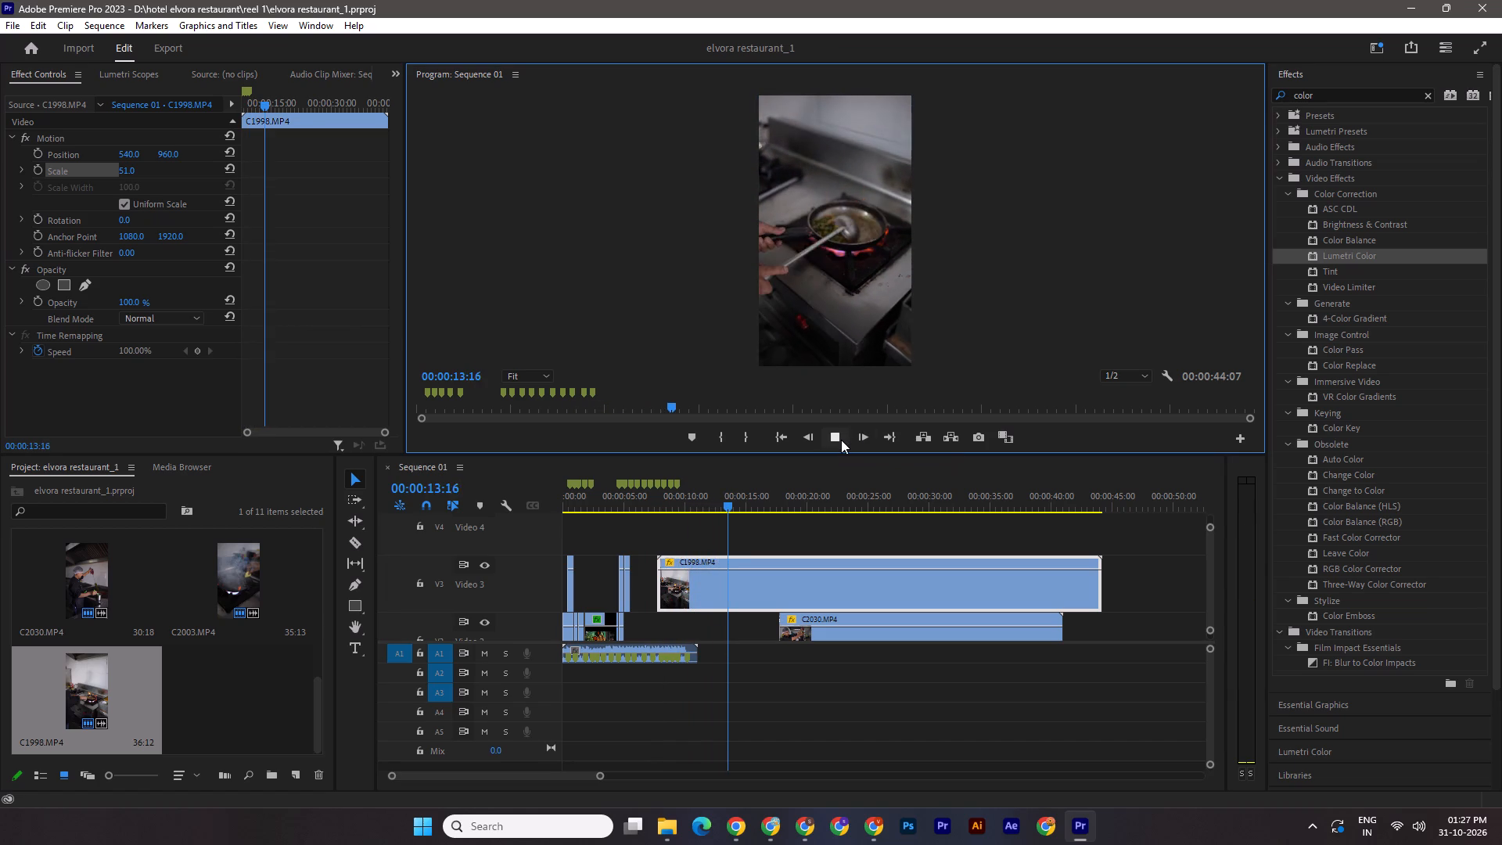
drag(731, 502, 750, 502)
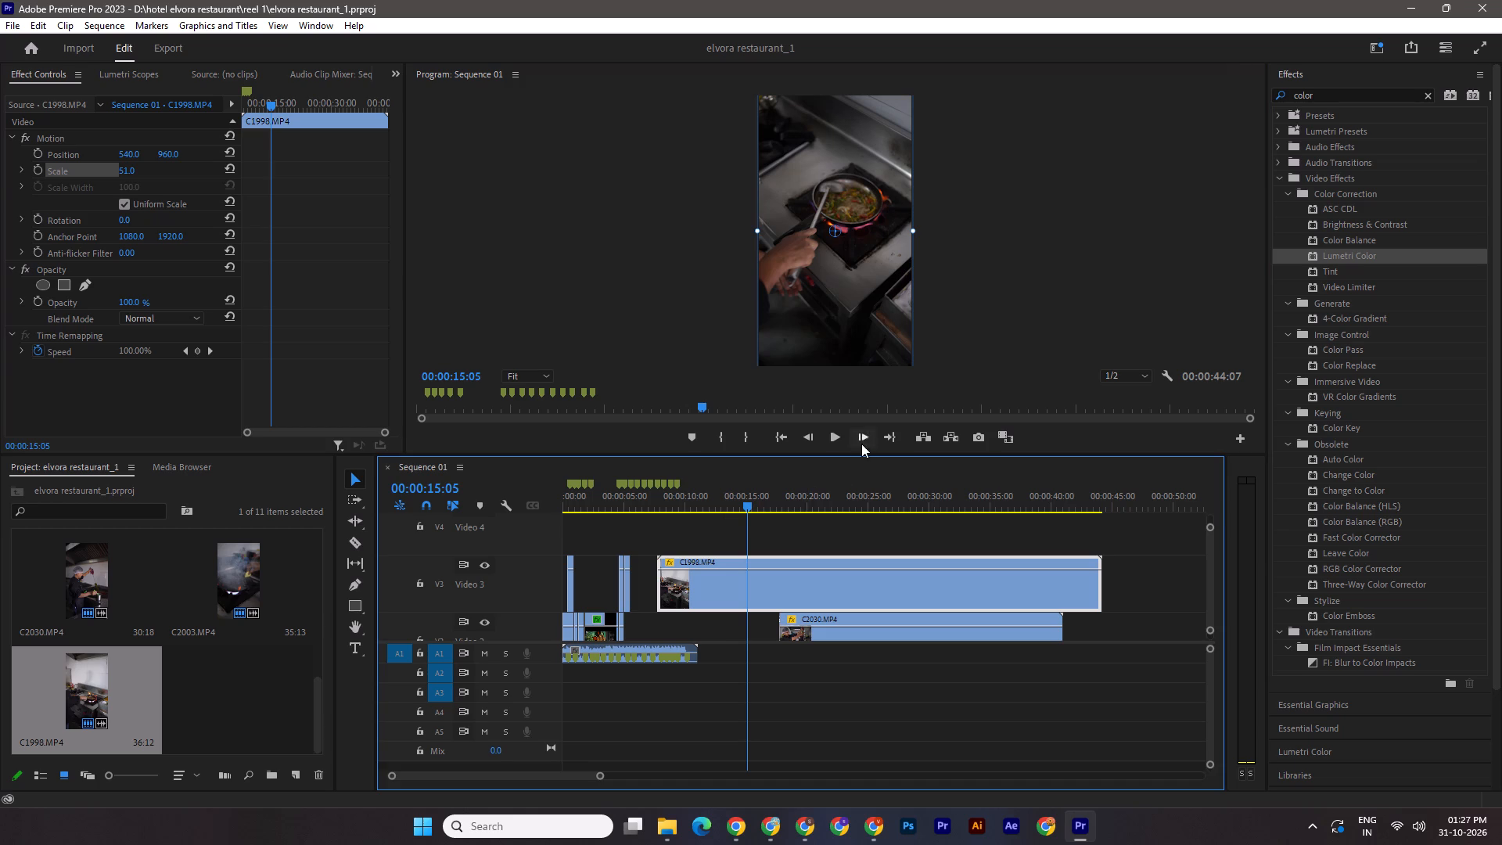
click(842, 441)
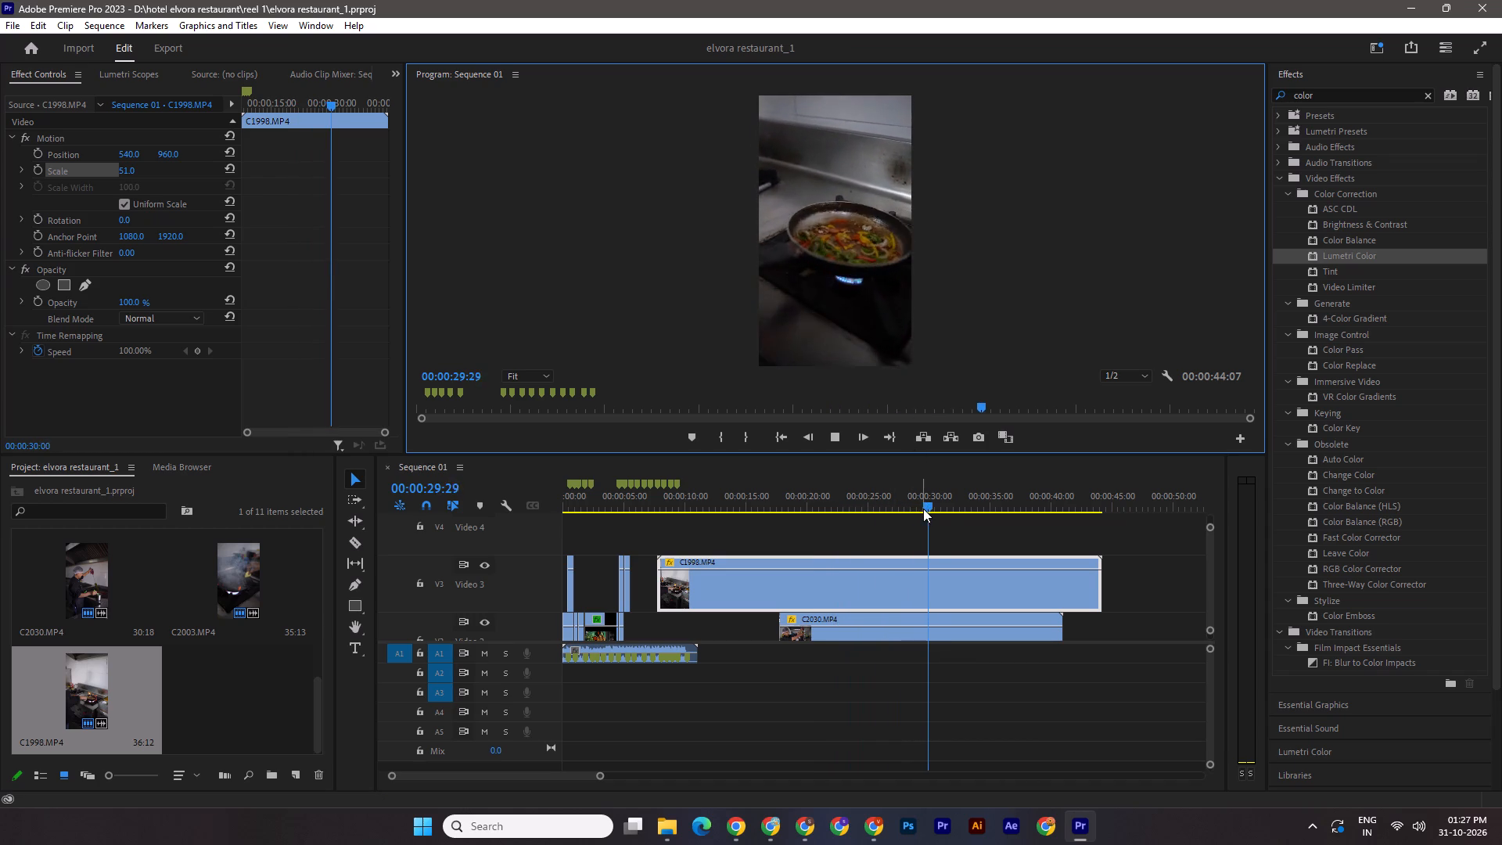
drag(945, 505, 999, 505)
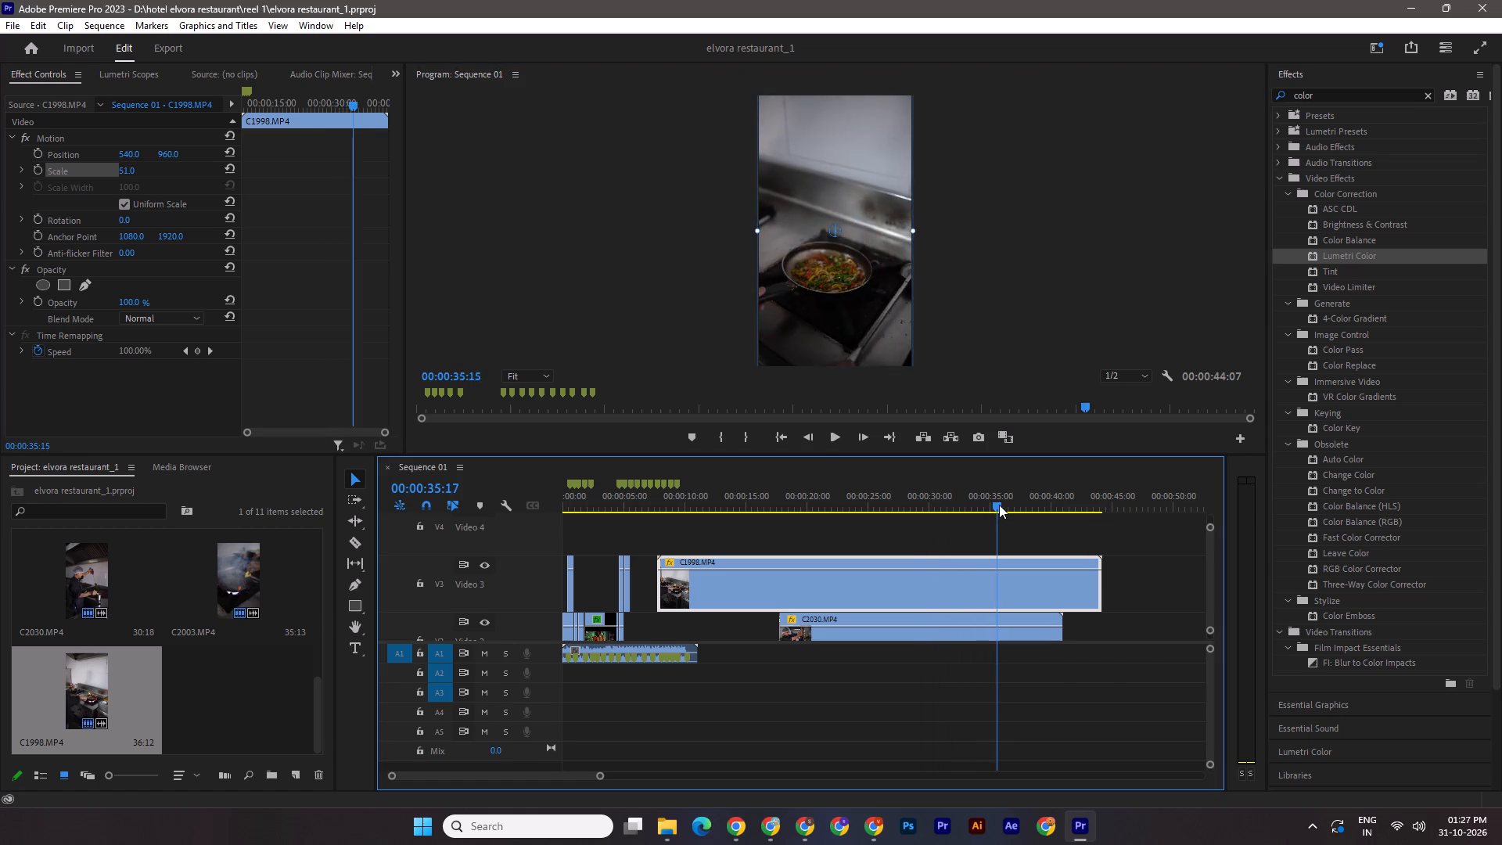
drag(999, 505, 1074, 523)
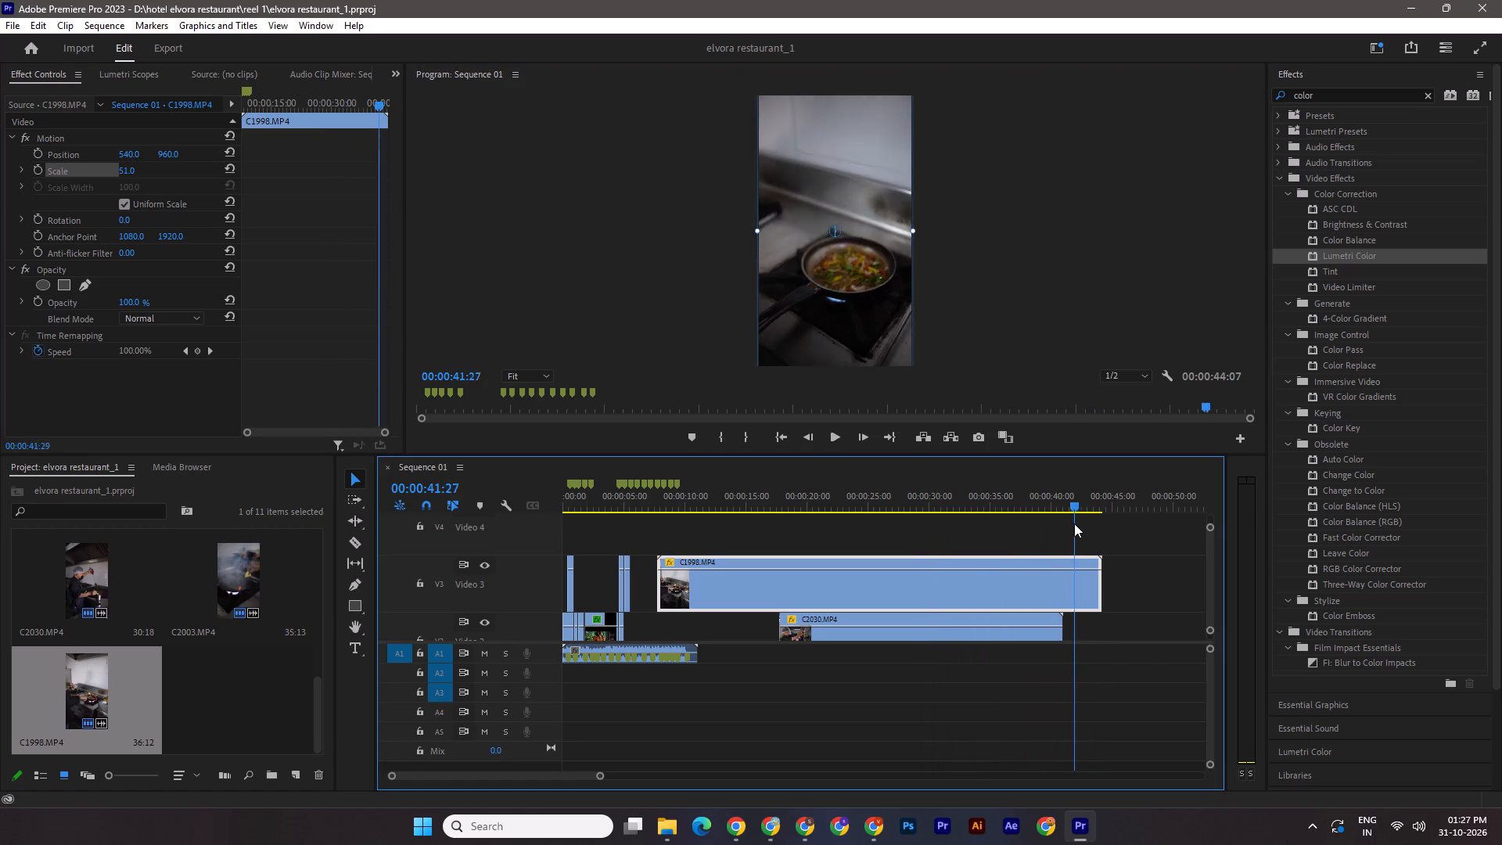
drag(1074, 523, 986, 520)
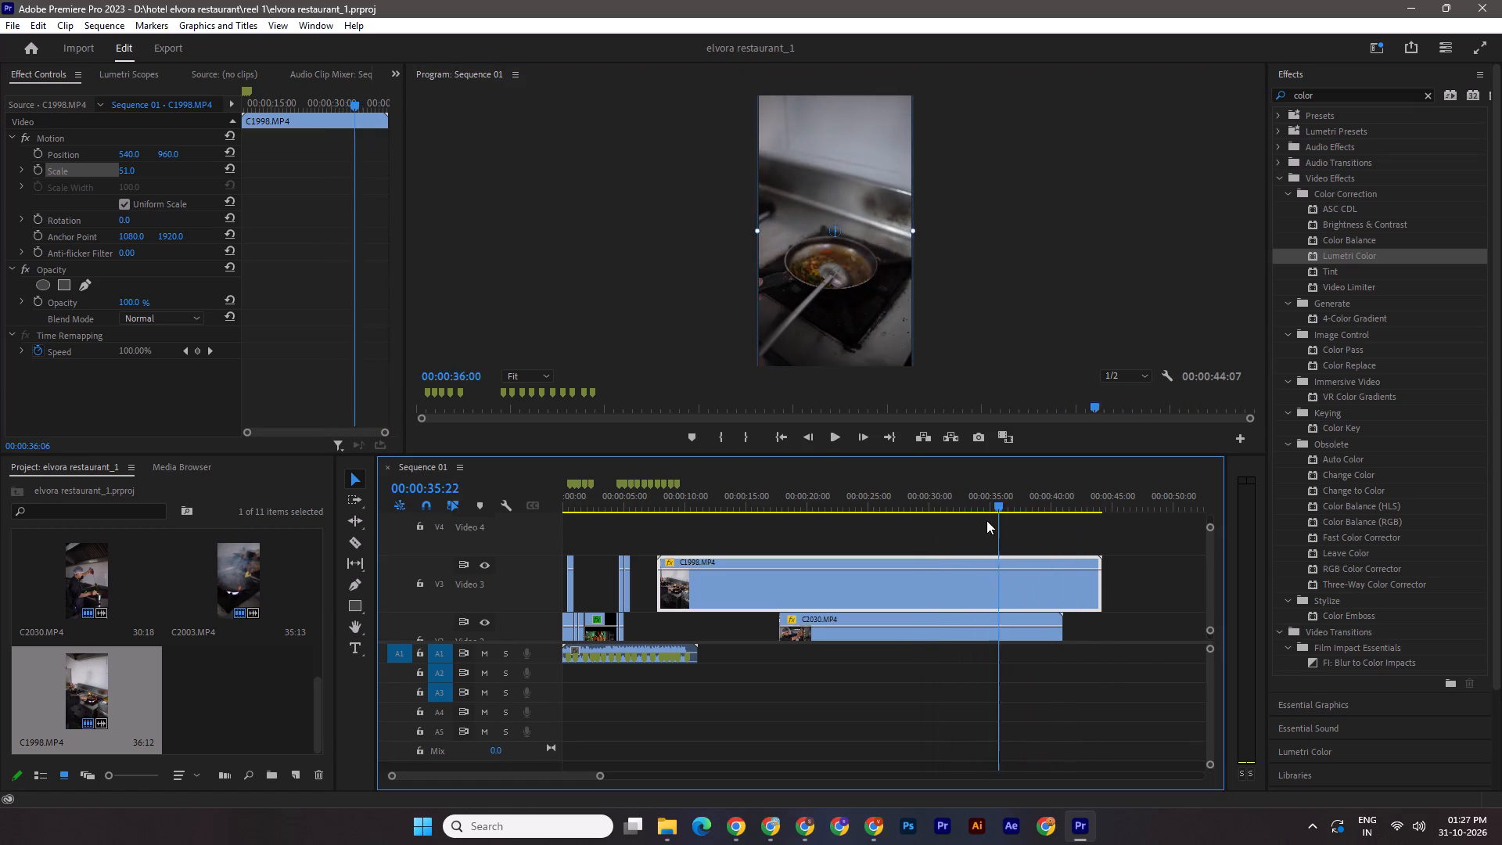
drag(986, 520, 911, 525)
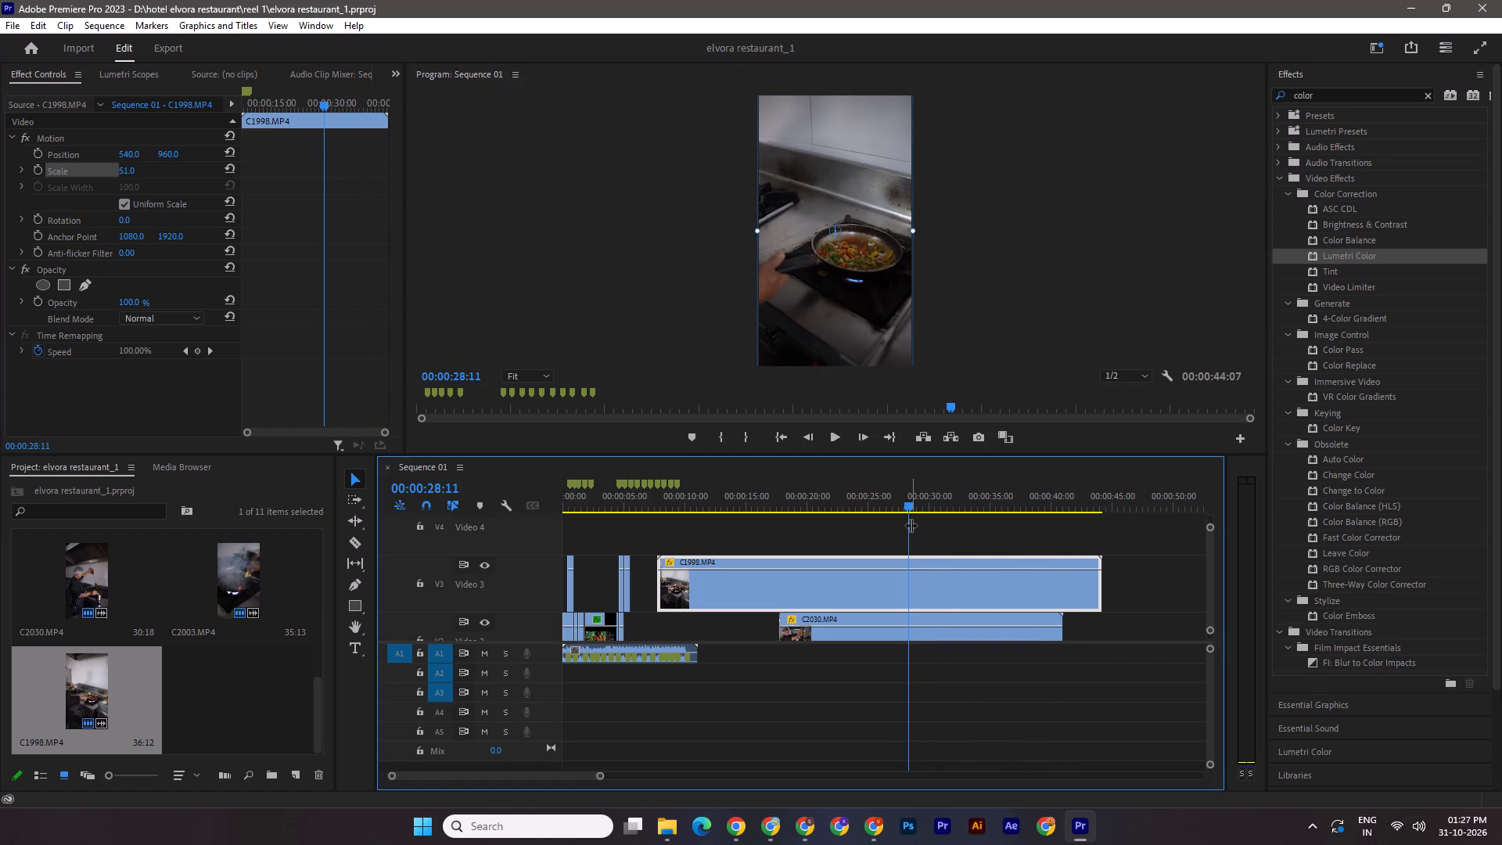
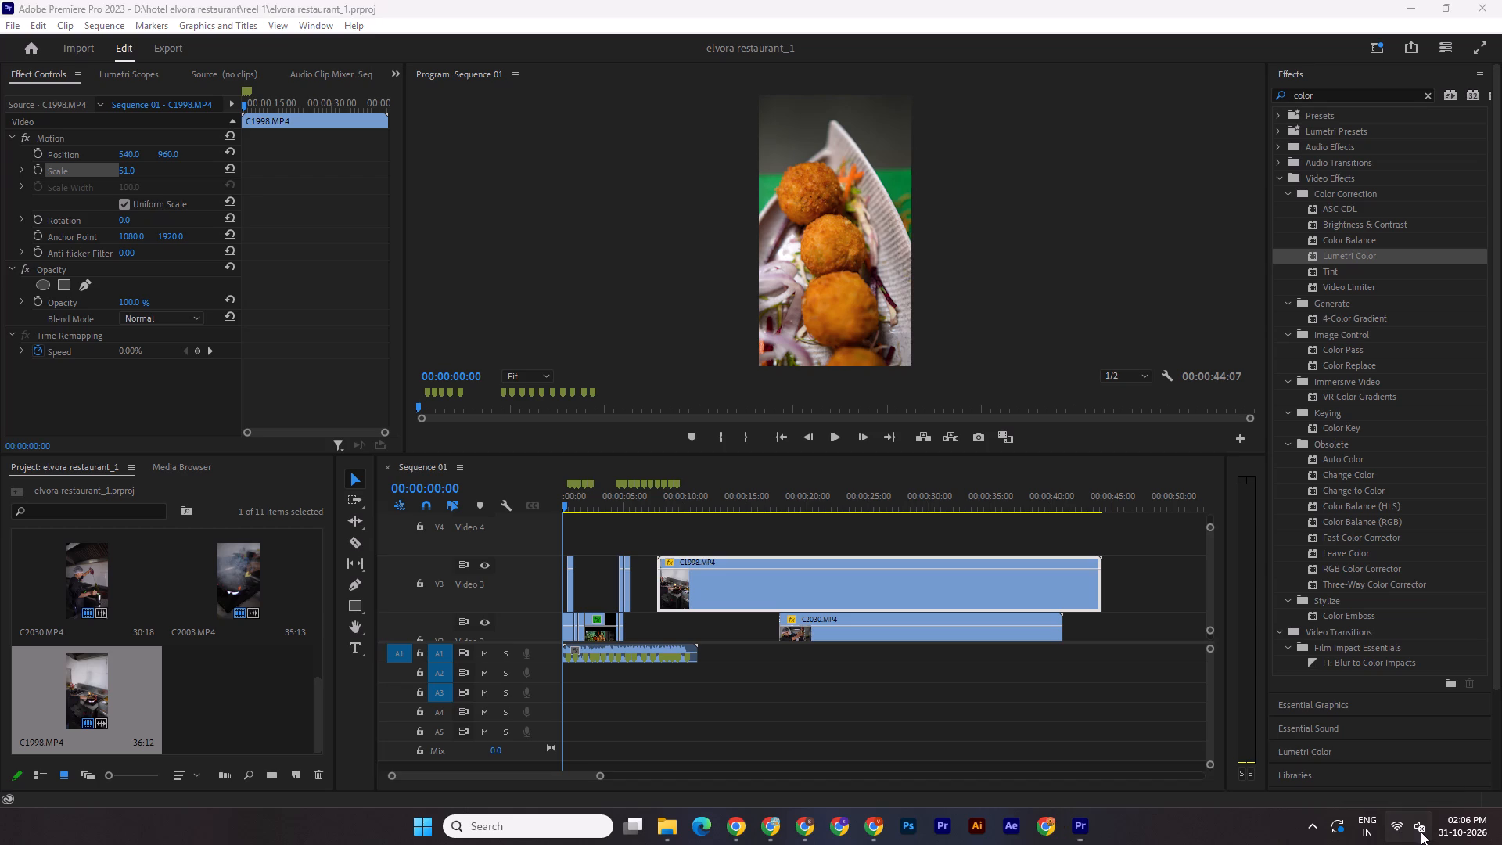
Connect the Airdopes 141 ANC headset over Bluetooth in the Windows quick settings and return to the Premiere Pro timeline.
click(1375, 588)
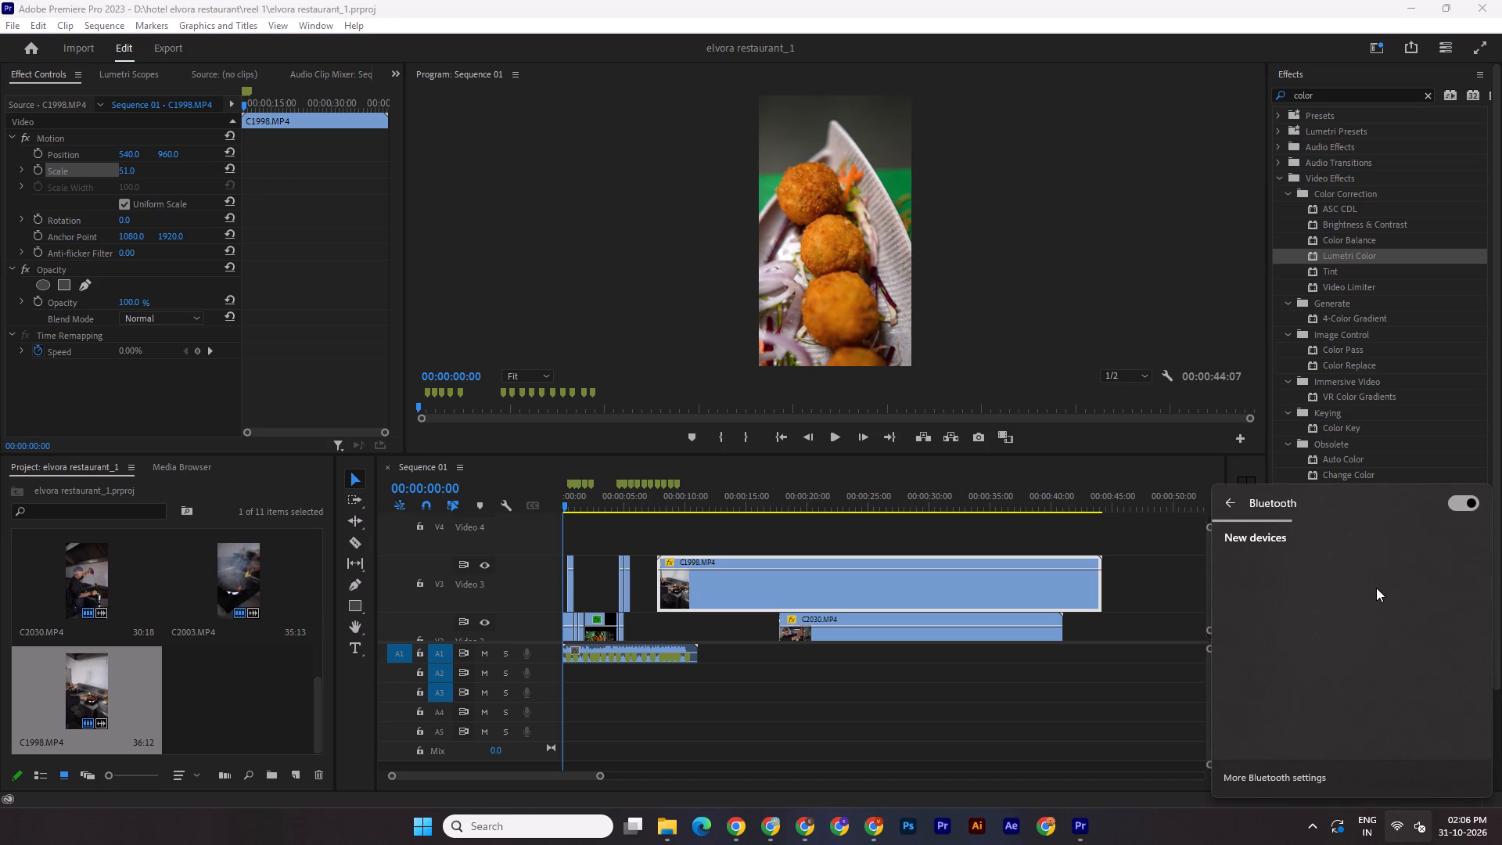
click(1354, 591)
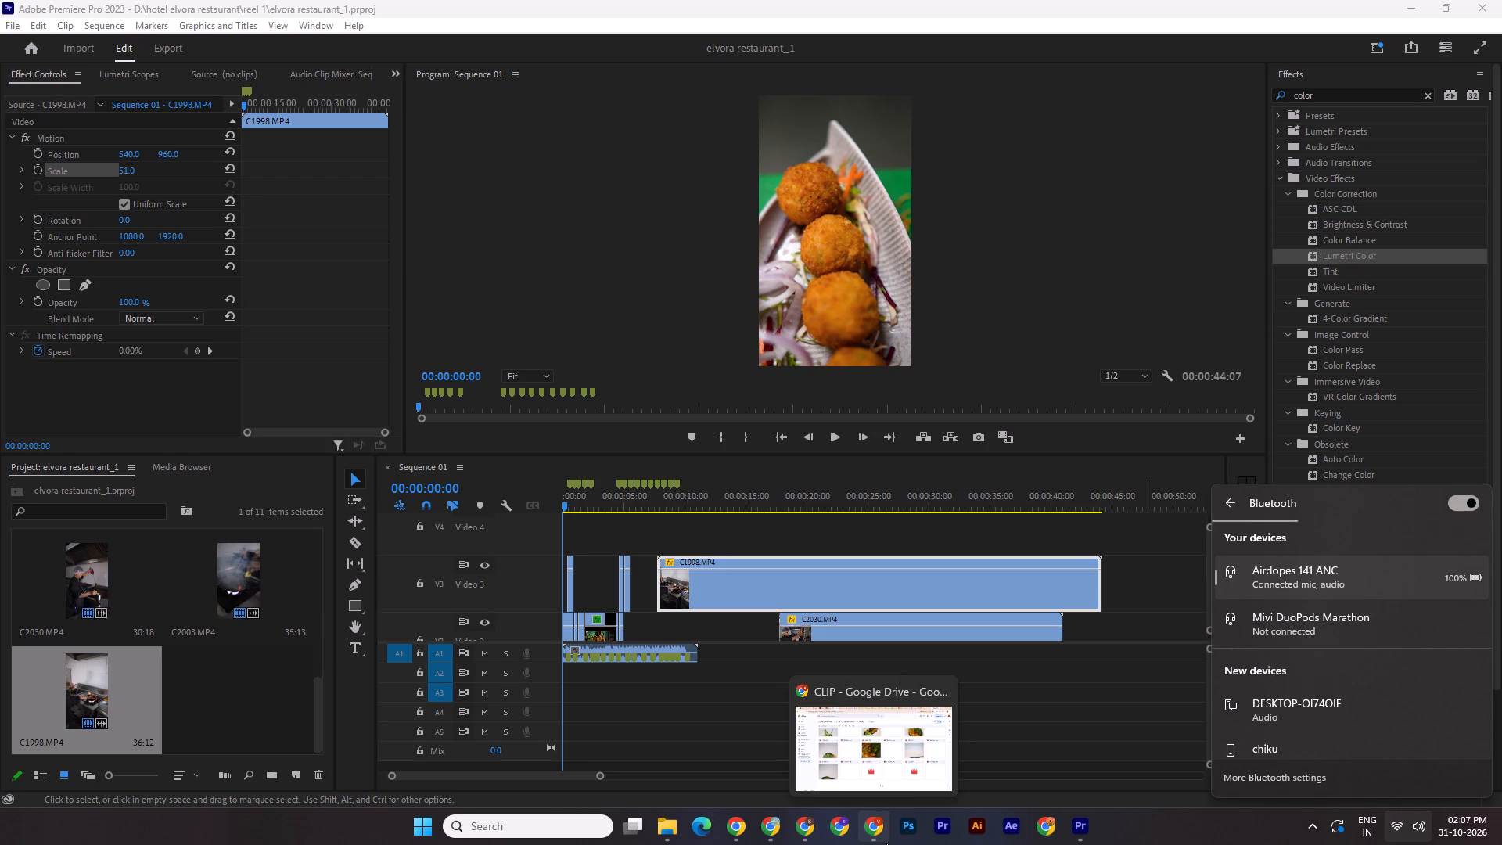
click(642, 742)
Play Sequence 01 from the start through the C2003.MP4 flame shot to review the cuts with audio.
click(828, 442)
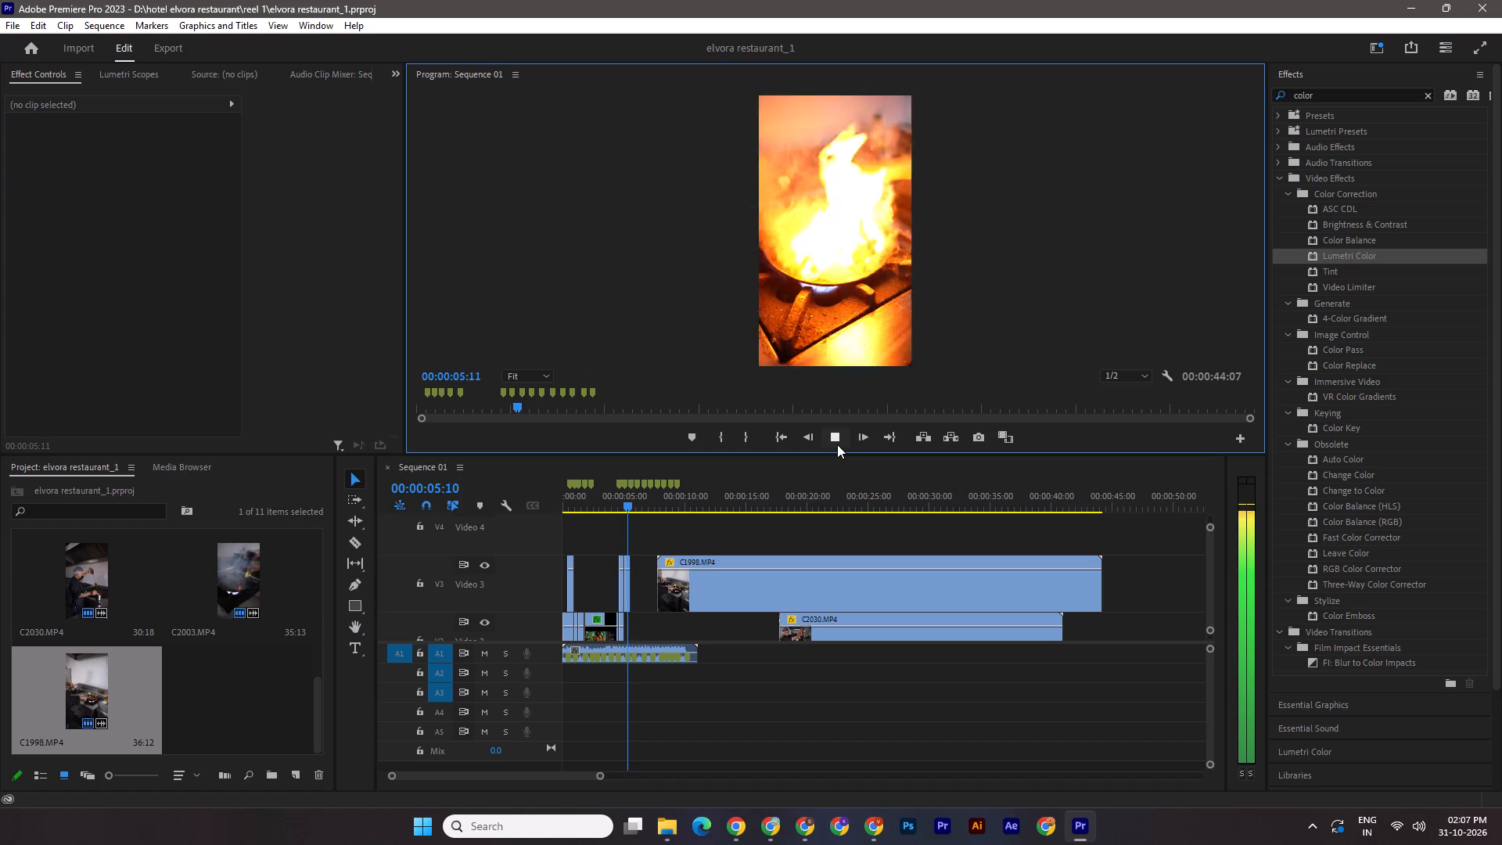
click(837, 444)
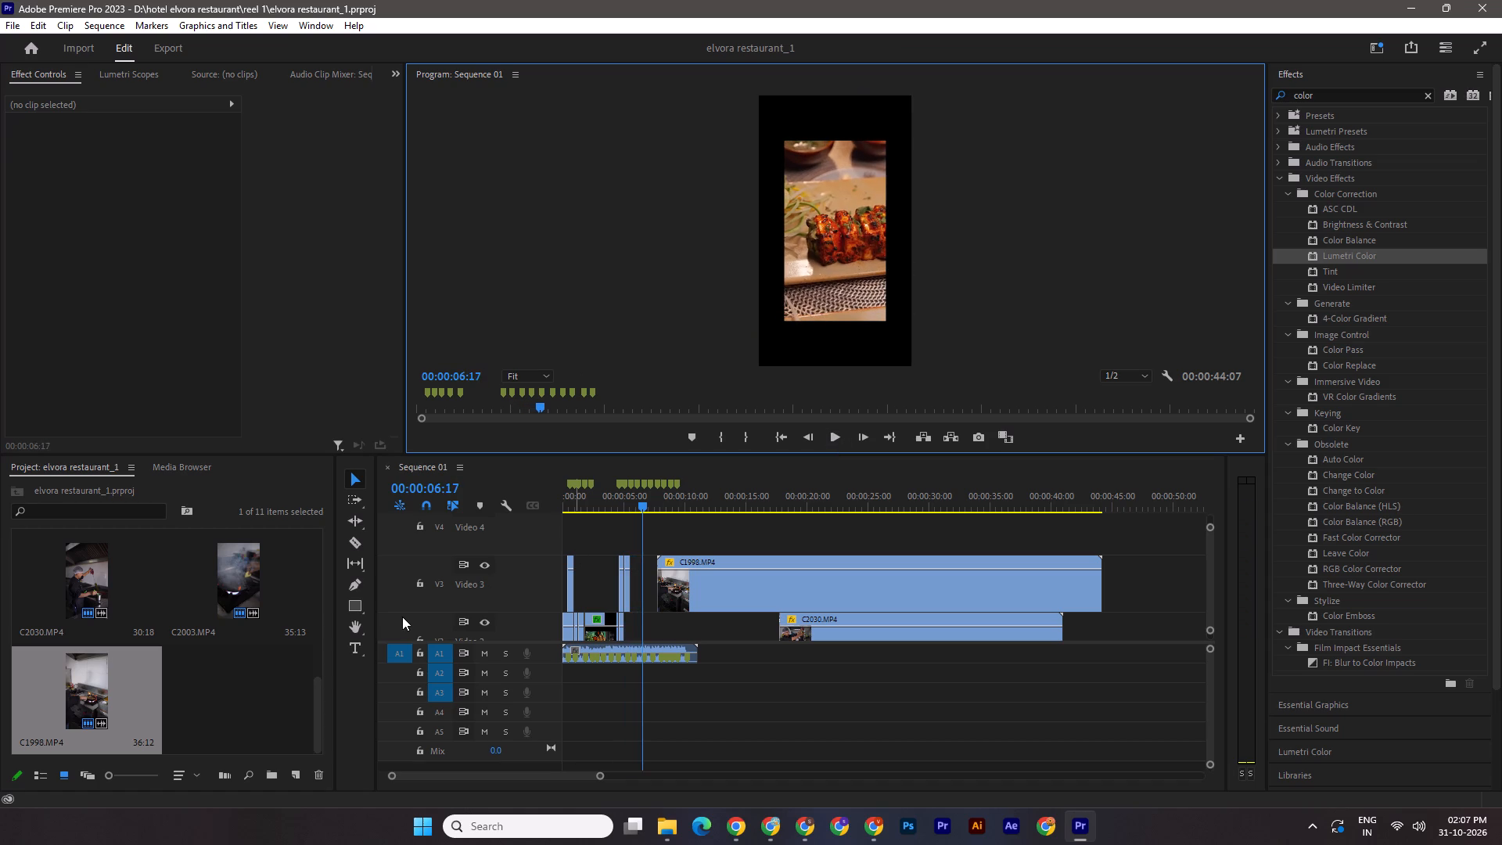
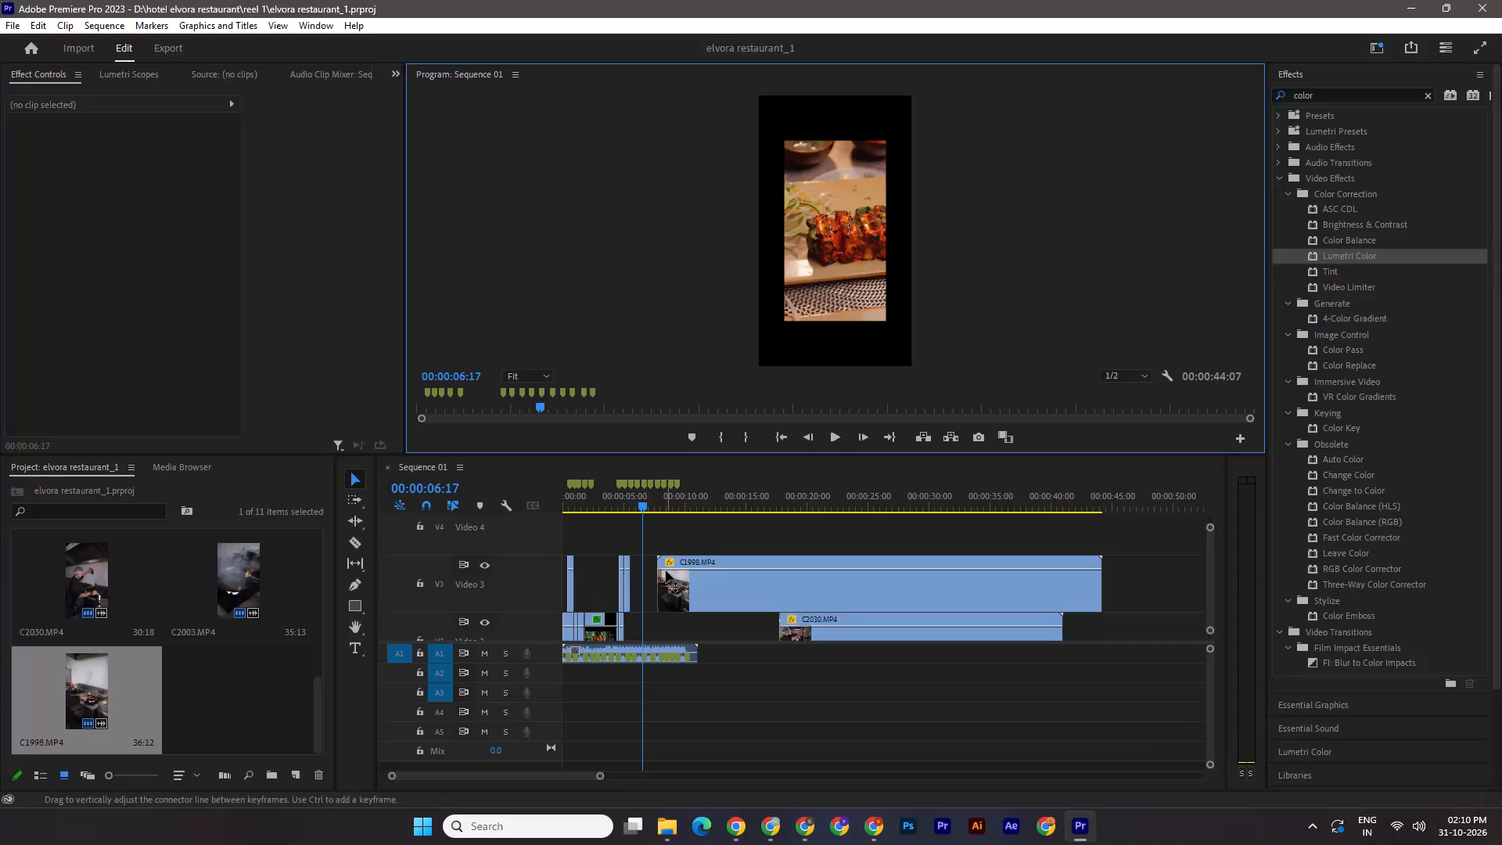
Save the project and play Sequence 01 from the start through the C2003.MP4 flame shot.
key(ctrl+s)
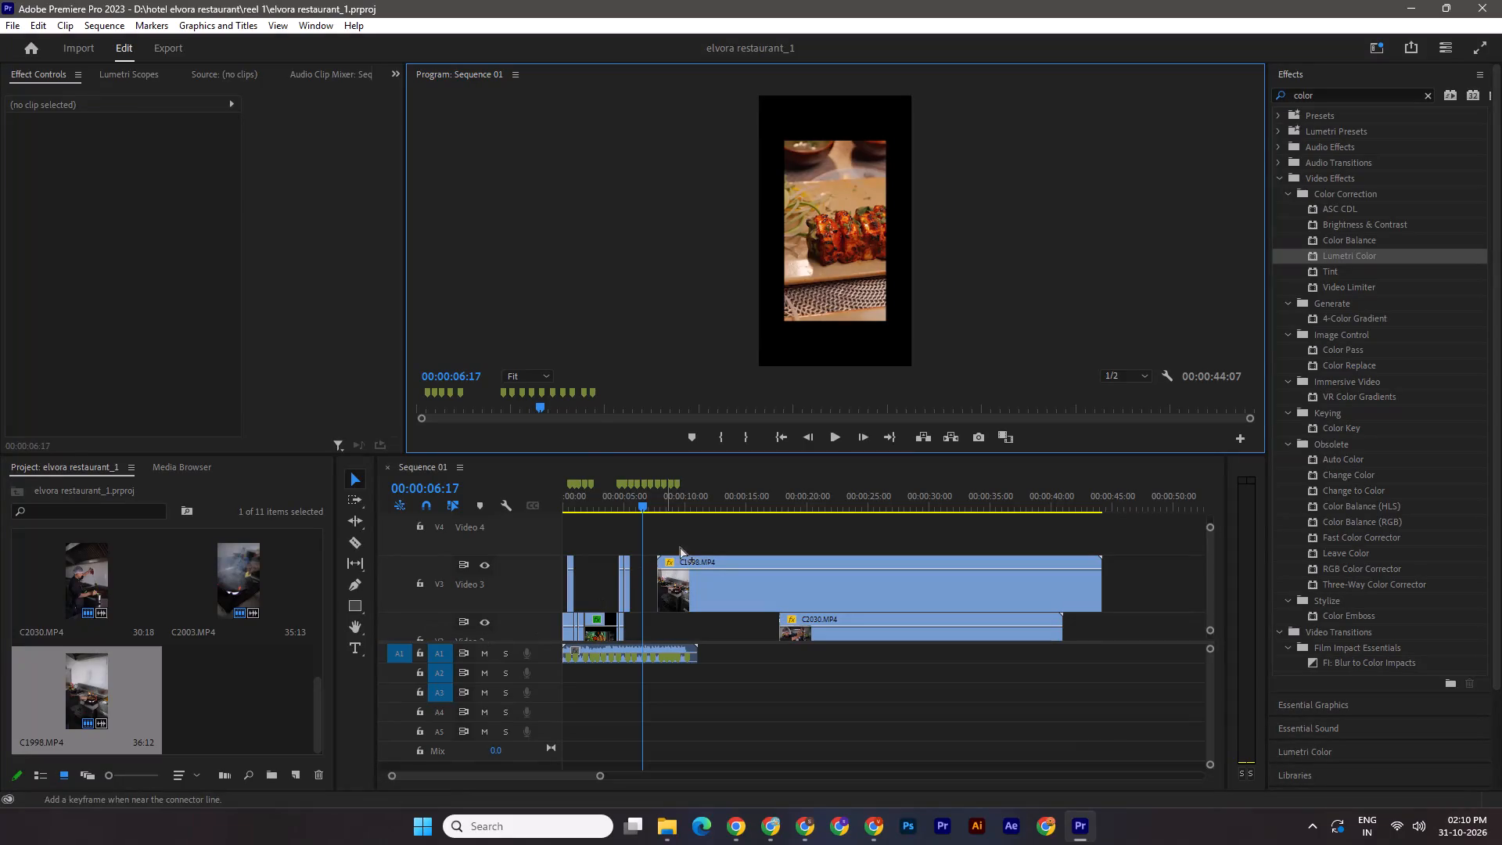
drag(638, 501, 512, 488)
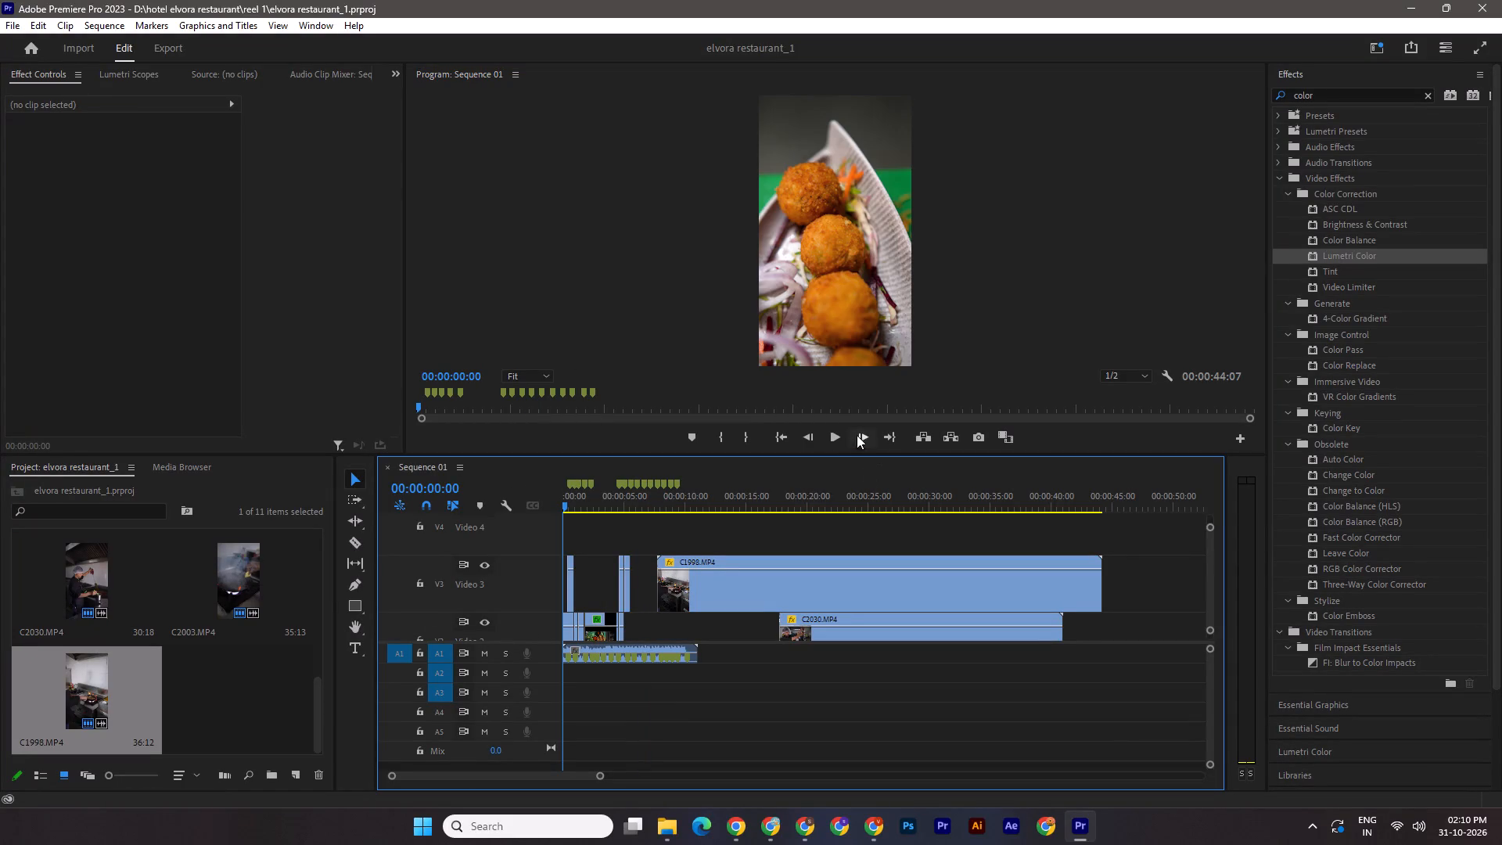
click(837, 437)
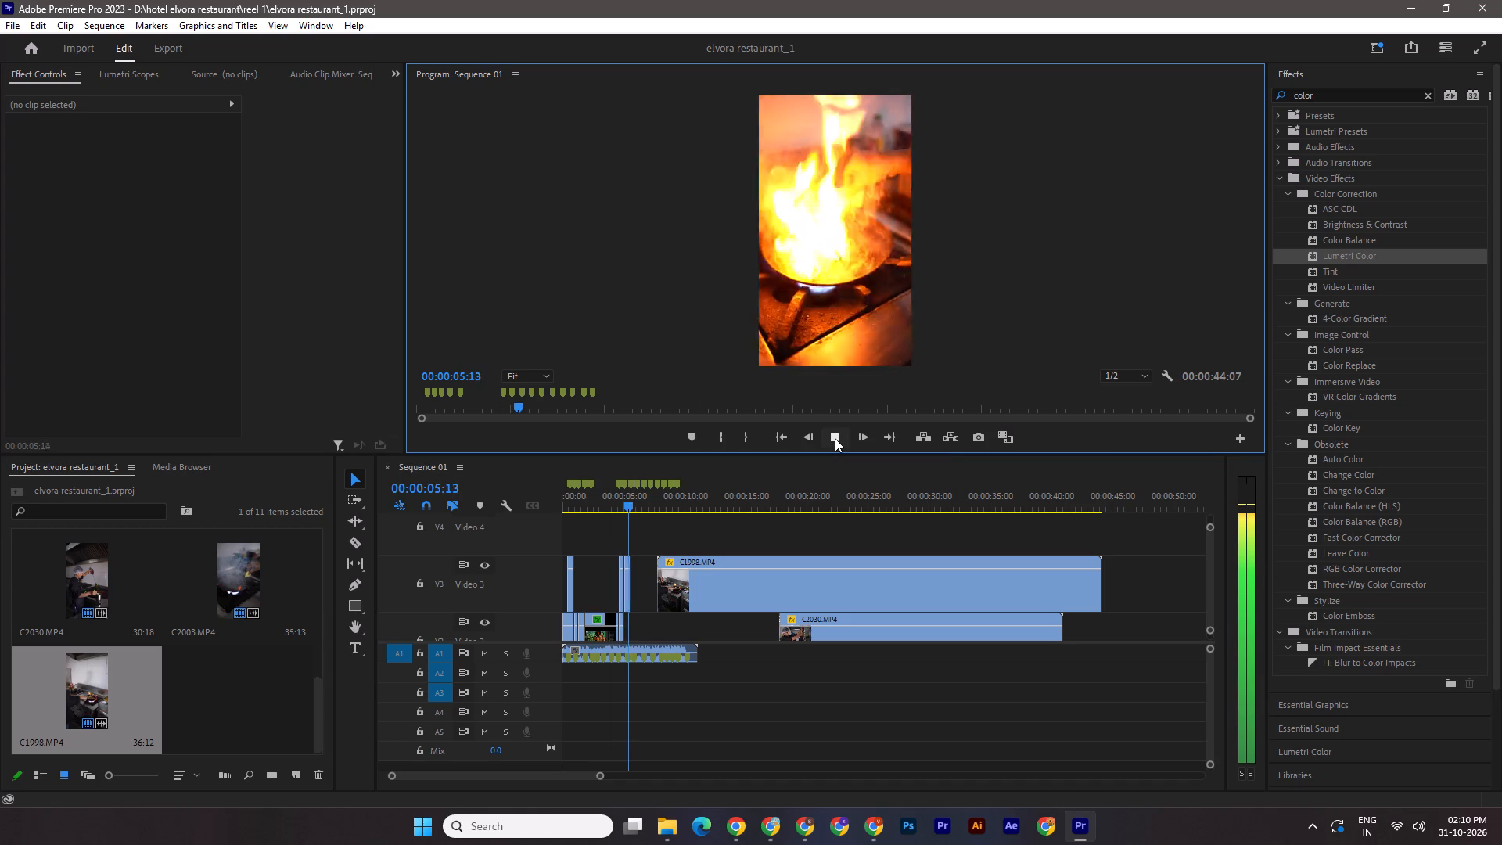
click(835, 438)
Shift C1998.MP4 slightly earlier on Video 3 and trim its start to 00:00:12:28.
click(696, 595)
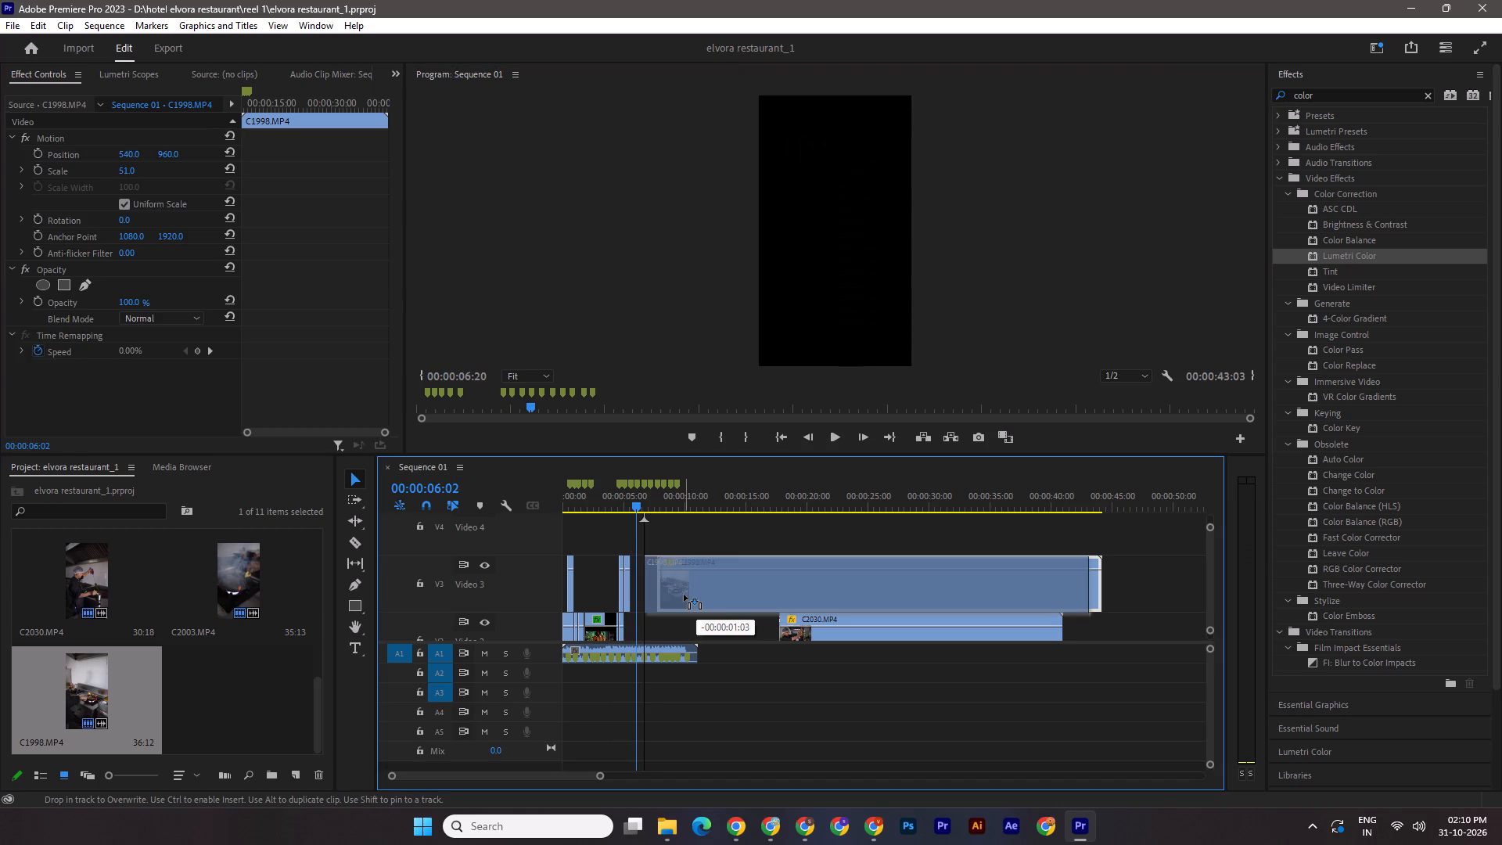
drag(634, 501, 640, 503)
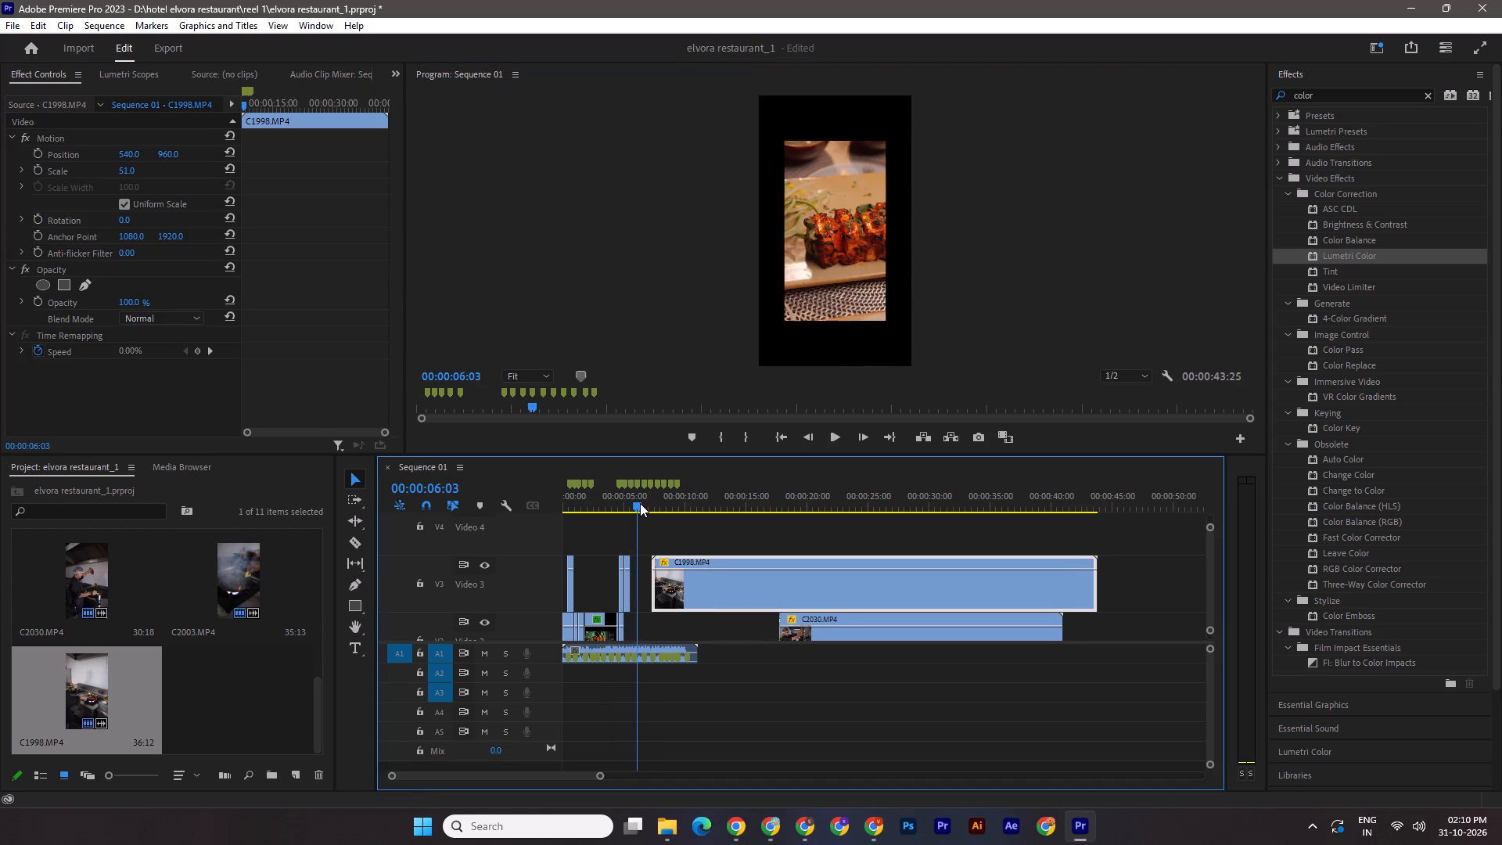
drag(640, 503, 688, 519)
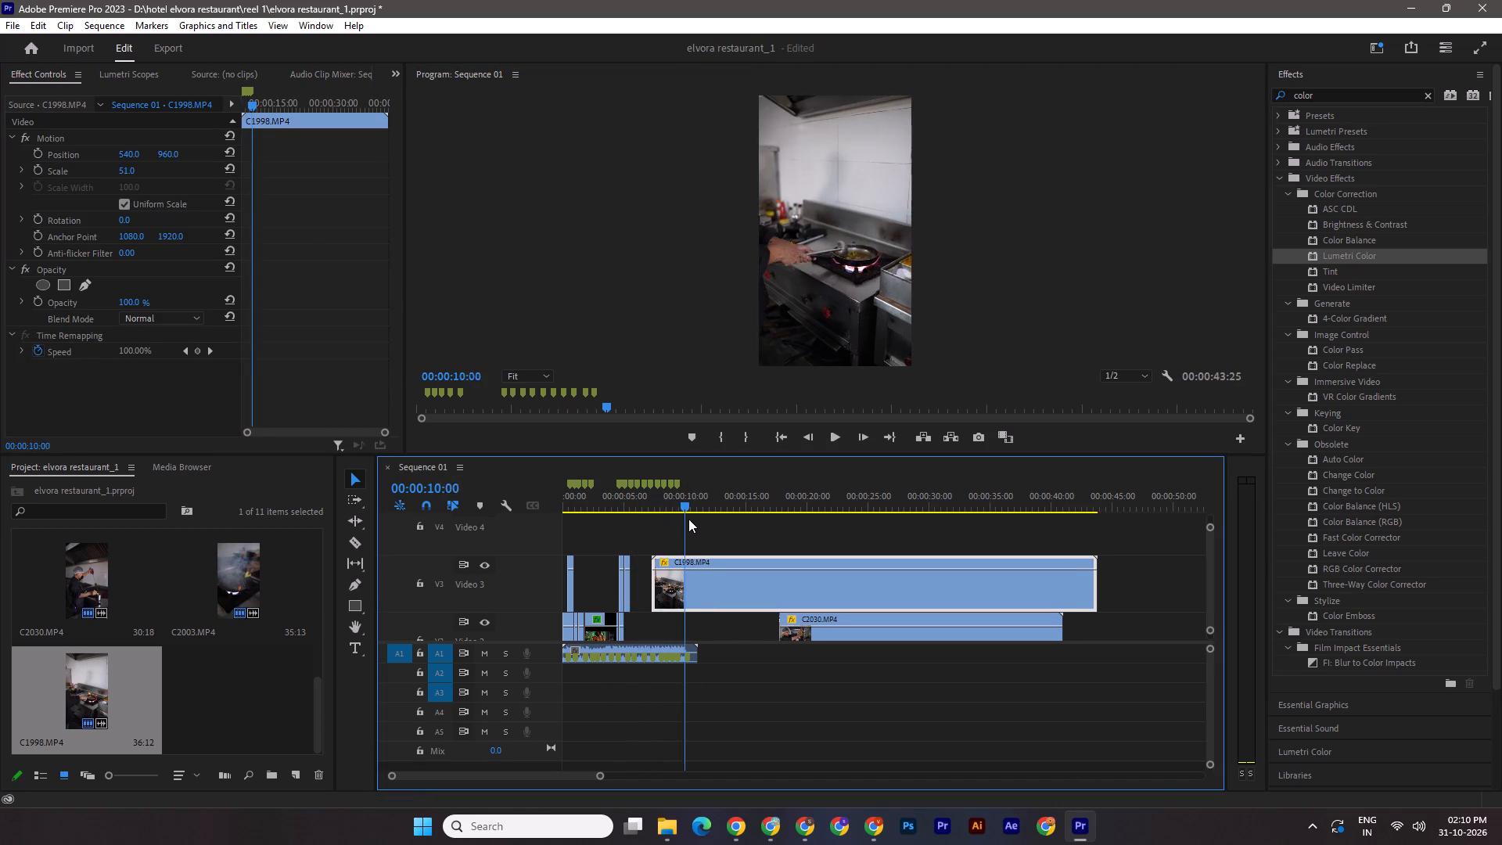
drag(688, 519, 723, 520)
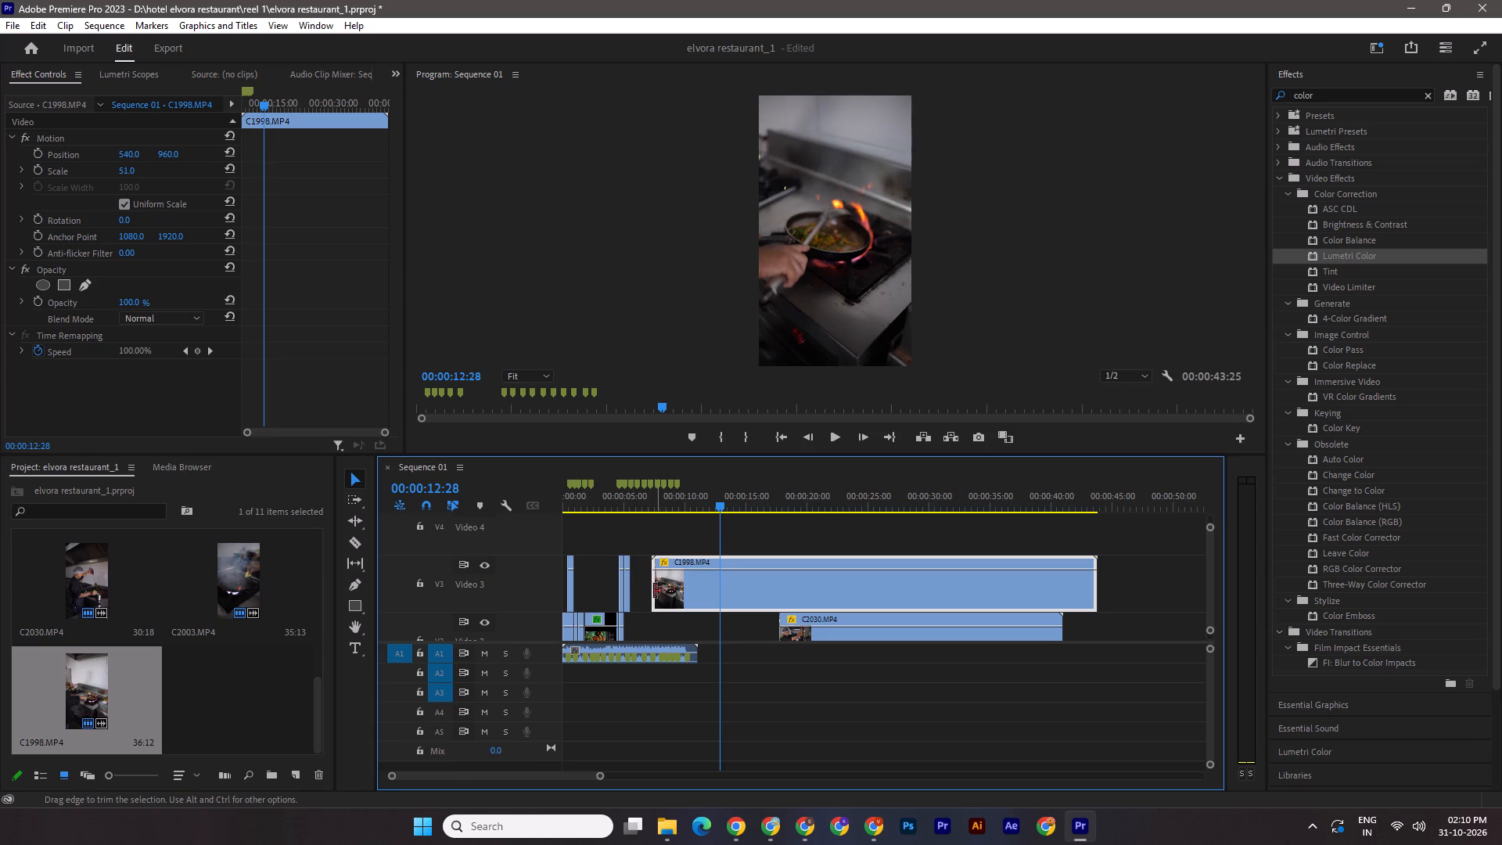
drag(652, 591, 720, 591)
Play and scrub through the C1998.MP4 pan-cooking footage on Video 3 to find a usable moment.
click(828, 437)
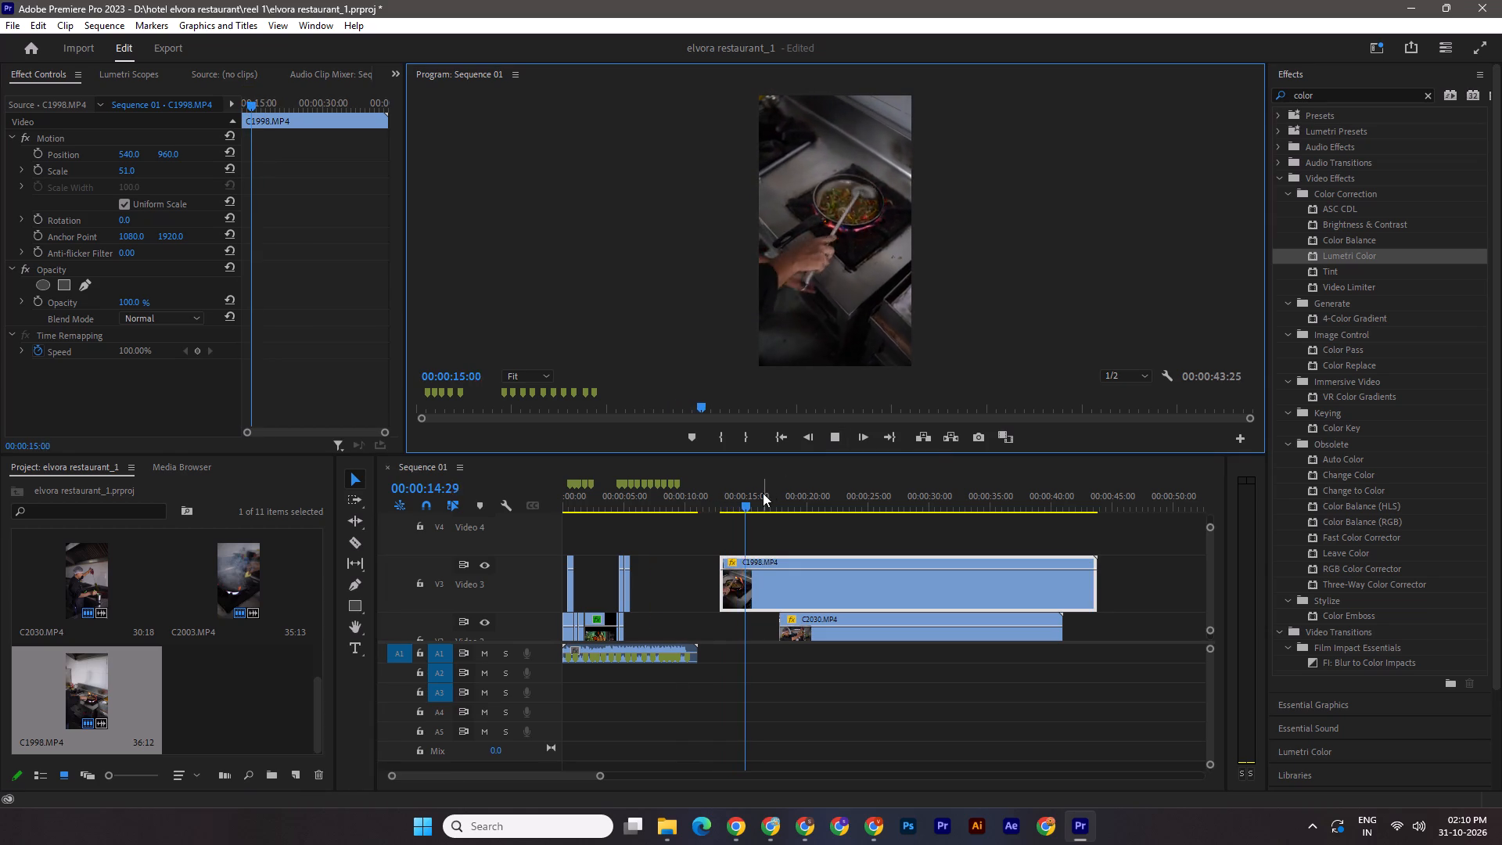
drag(745, 505, 796, 514)
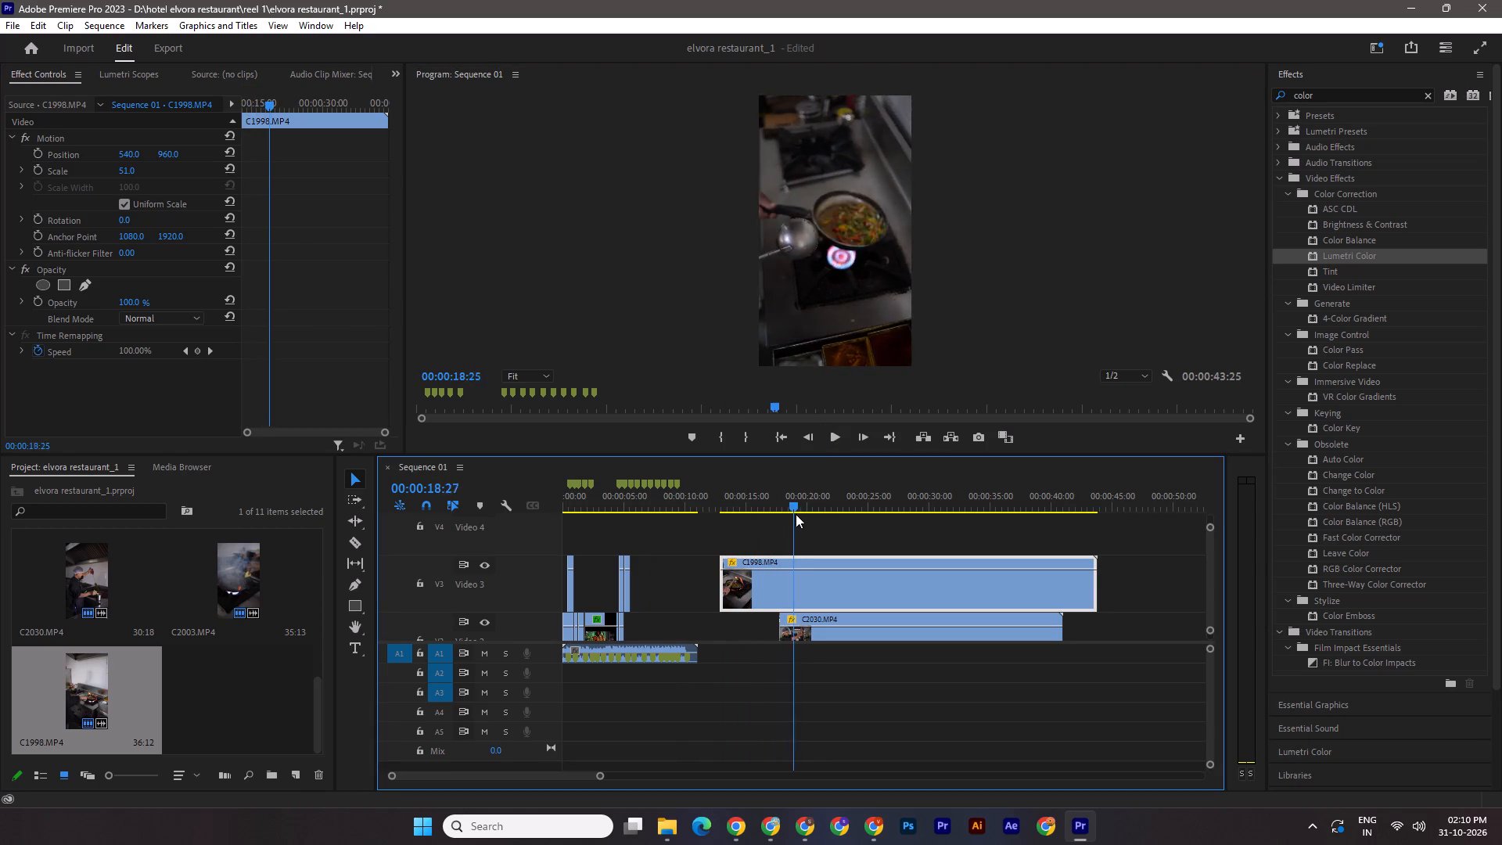
drag(796, 514, 875, 536)
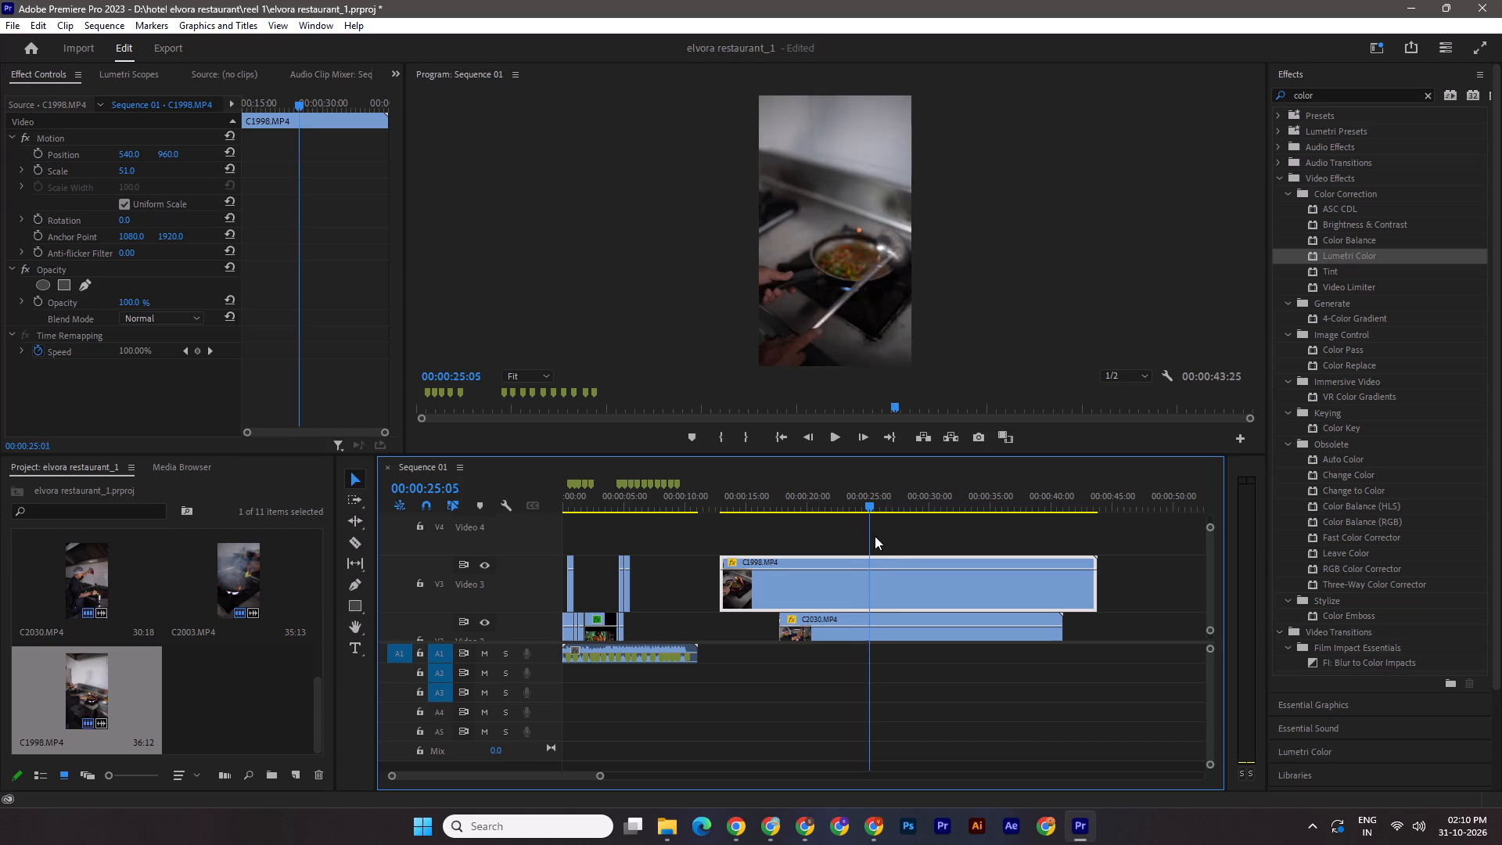
drag(875, 536, 925, 554)
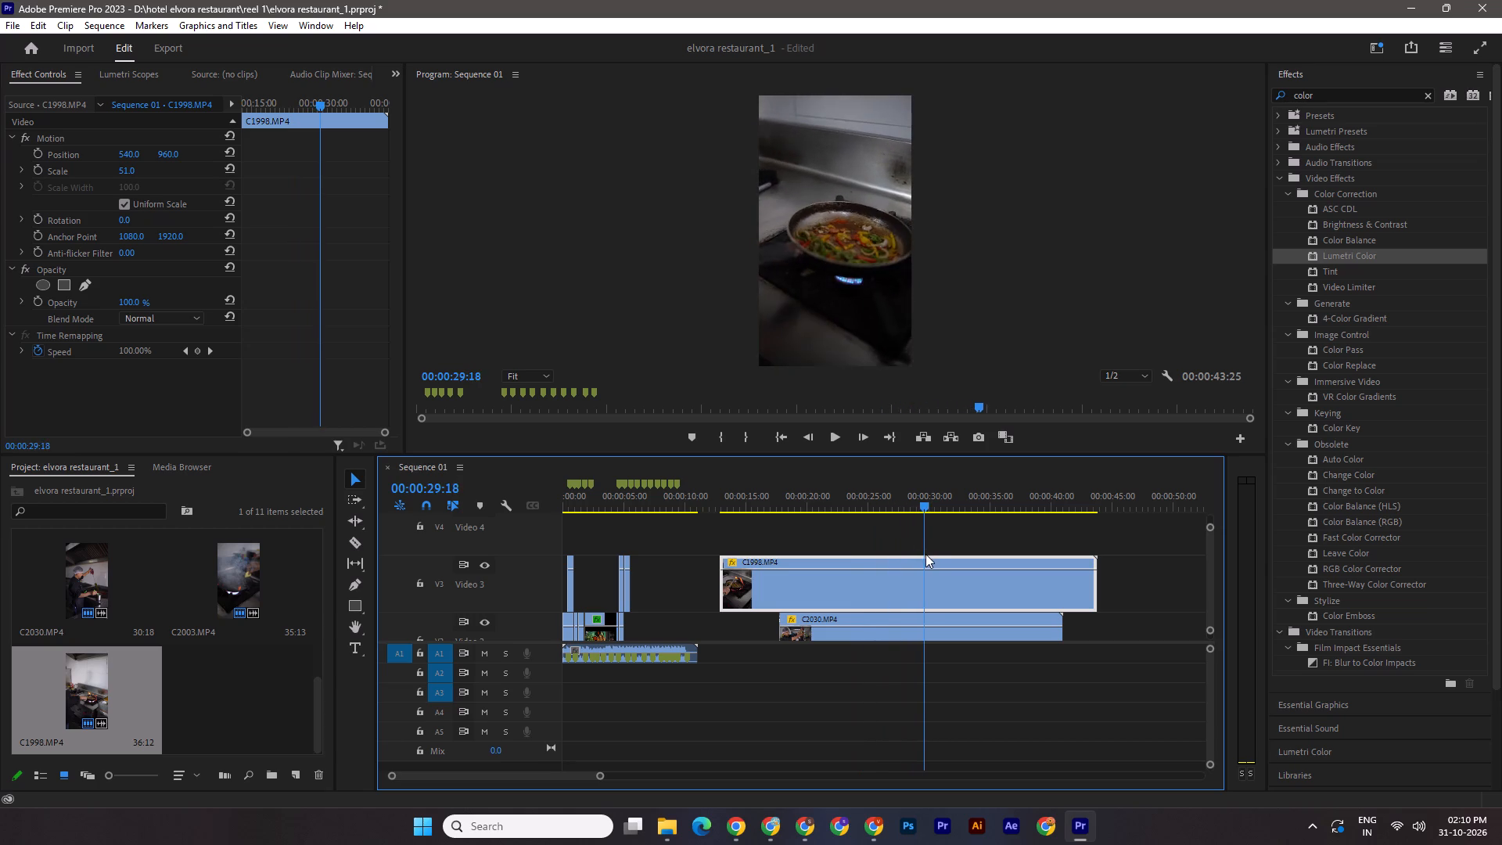
drag(925, 554, 948, 560)
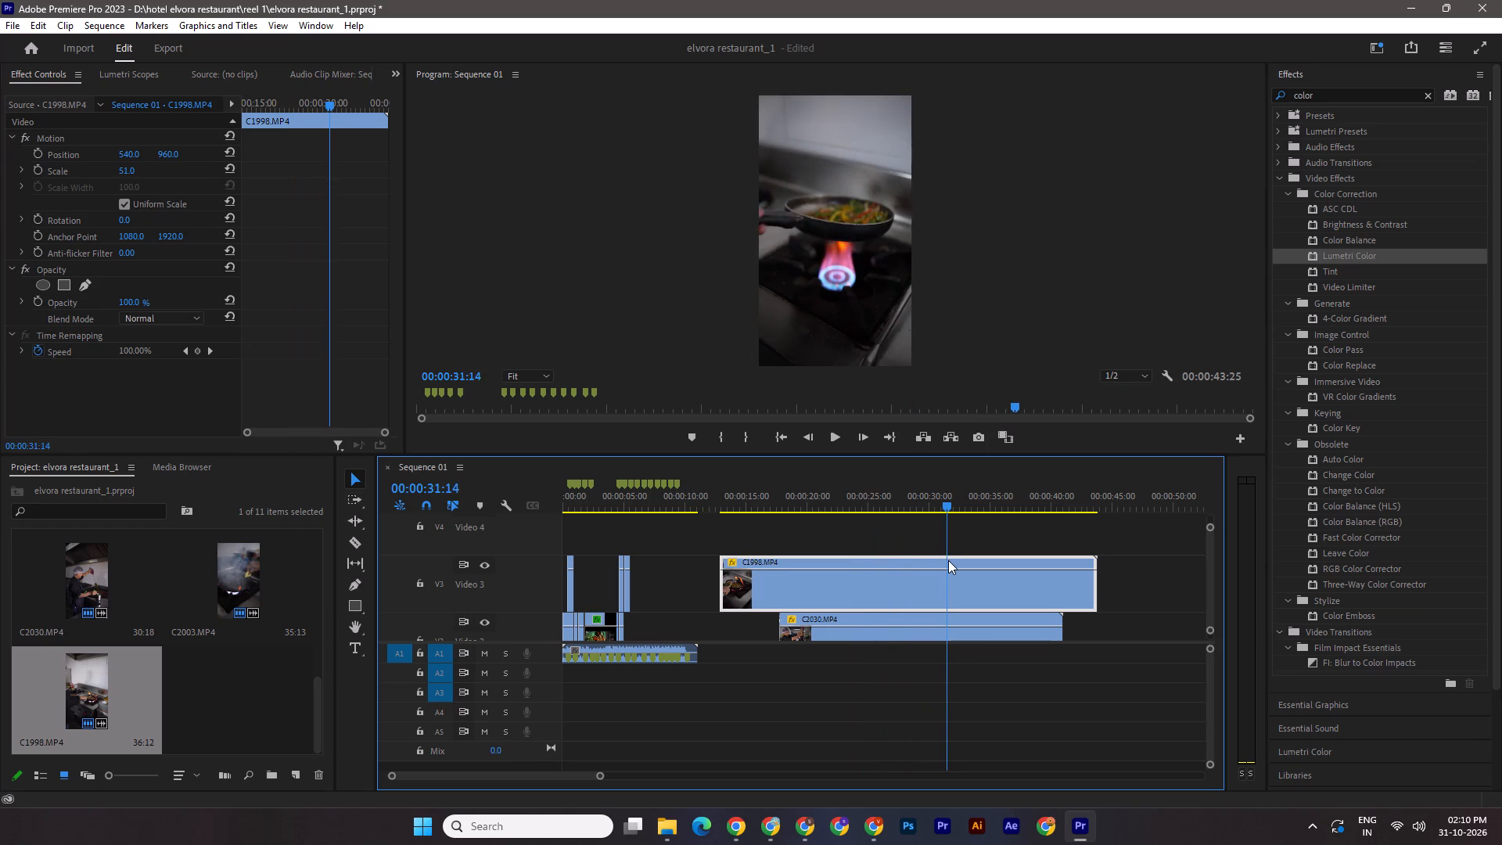
drag(948, 560, 1022, 575)
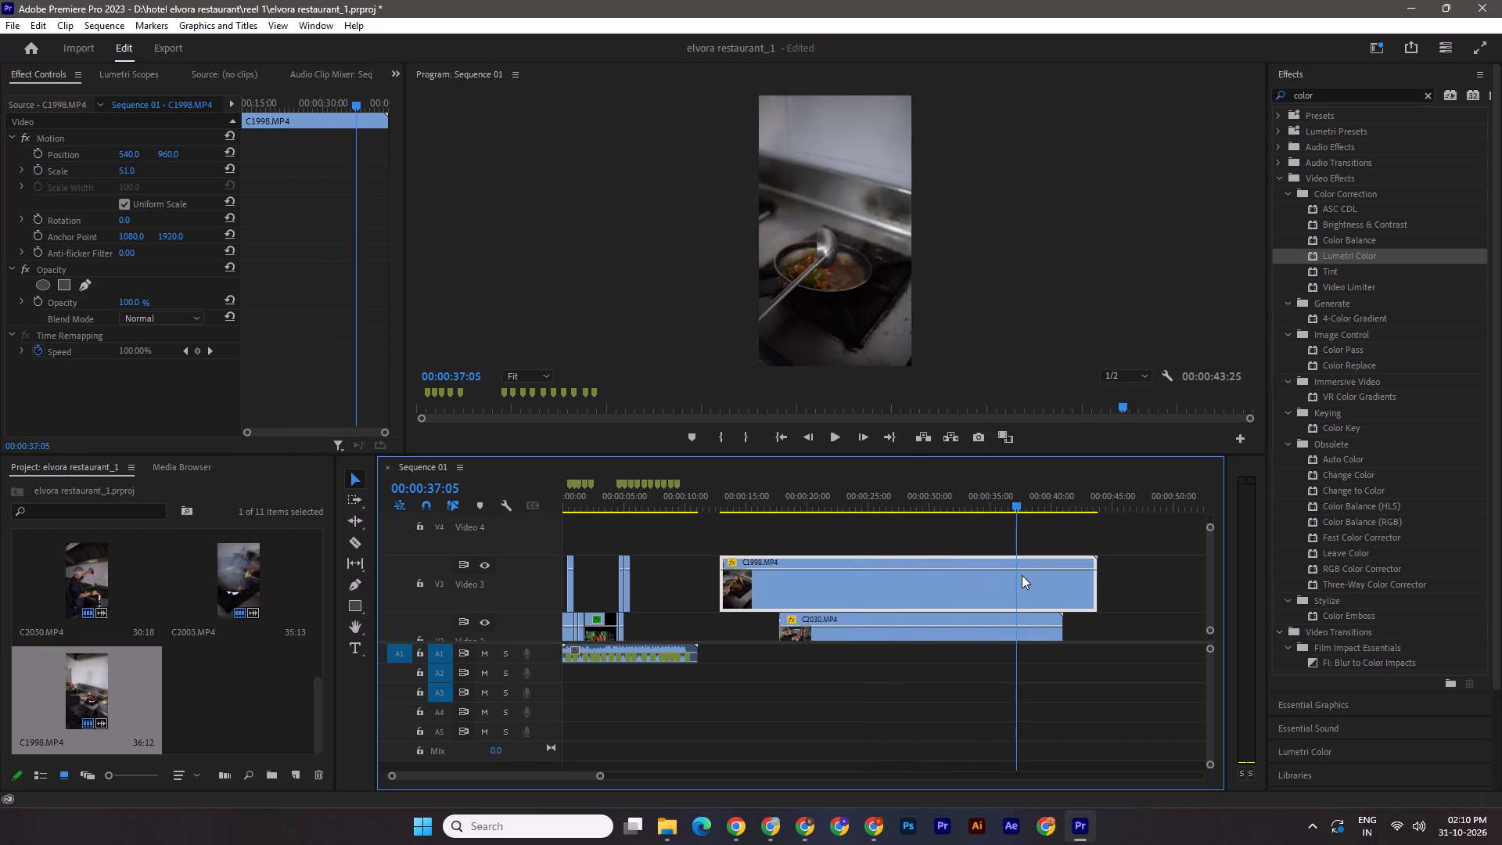
drag(1022, 575, 958, 574)
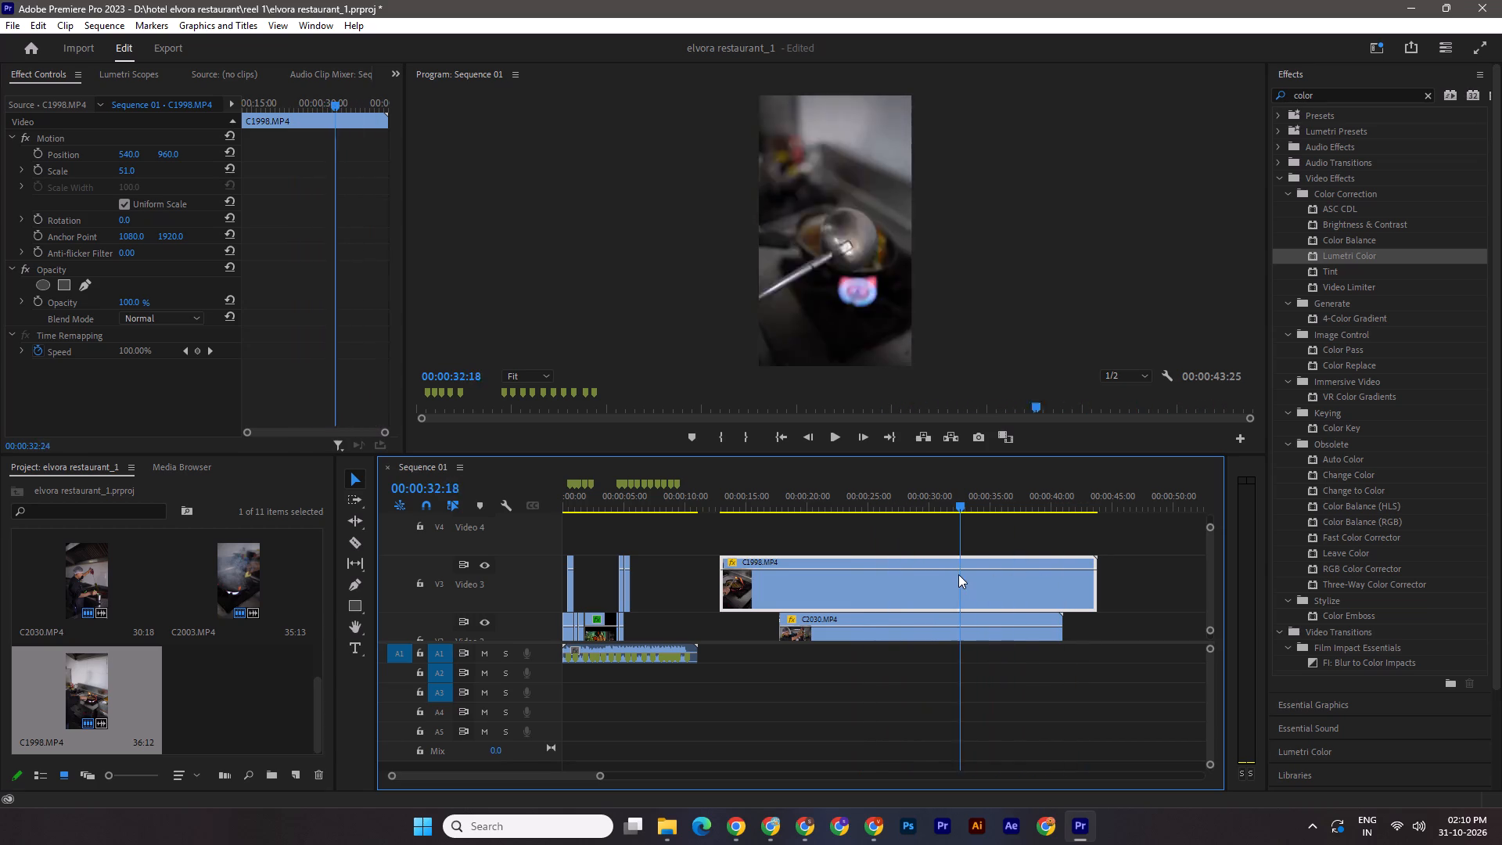
drag(958, 574, 951, 573)
click(827, 428)
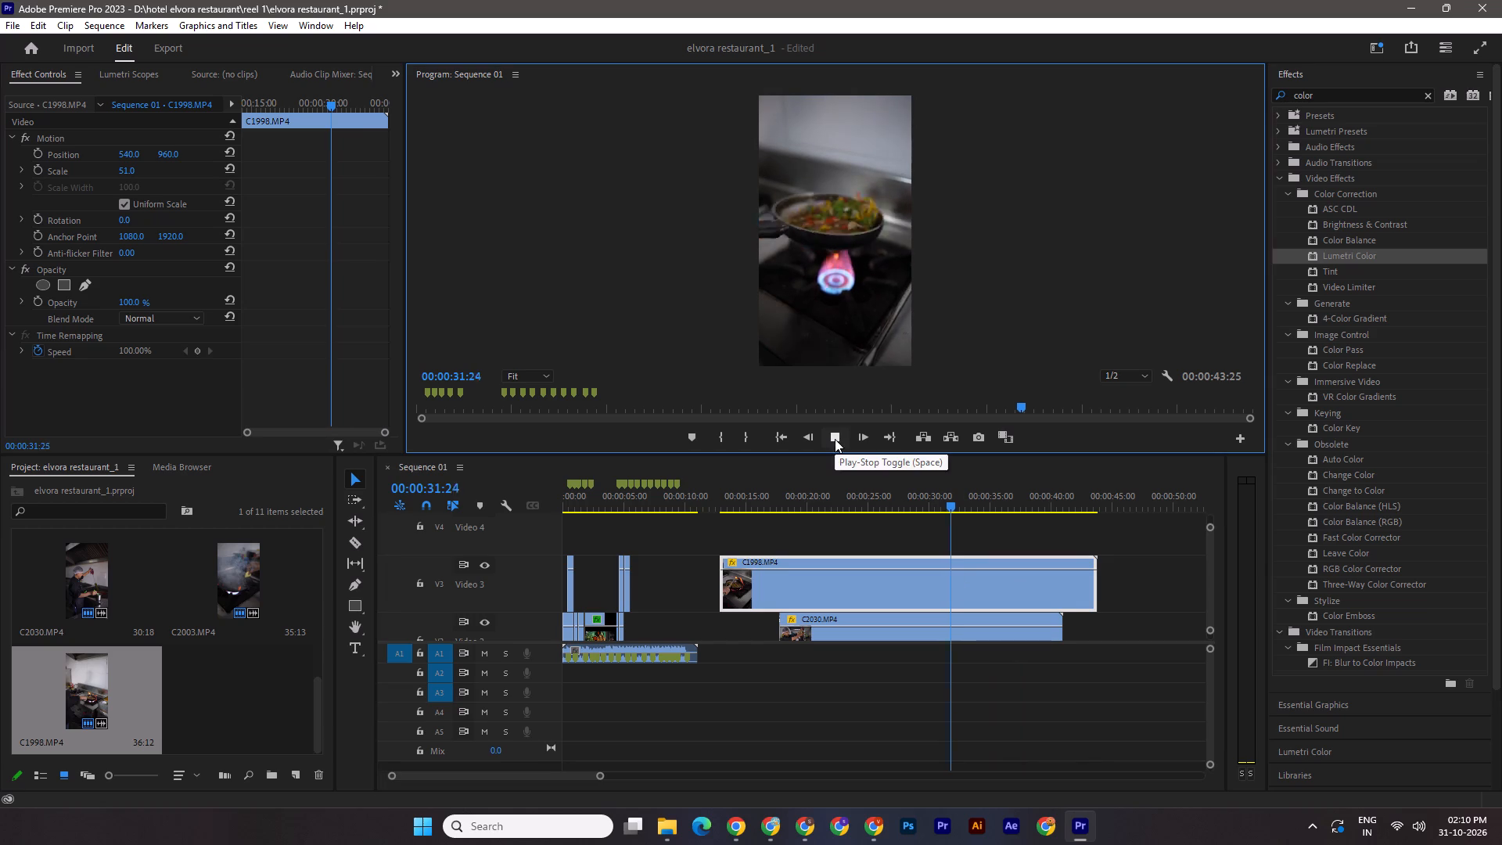
click(835, 439)
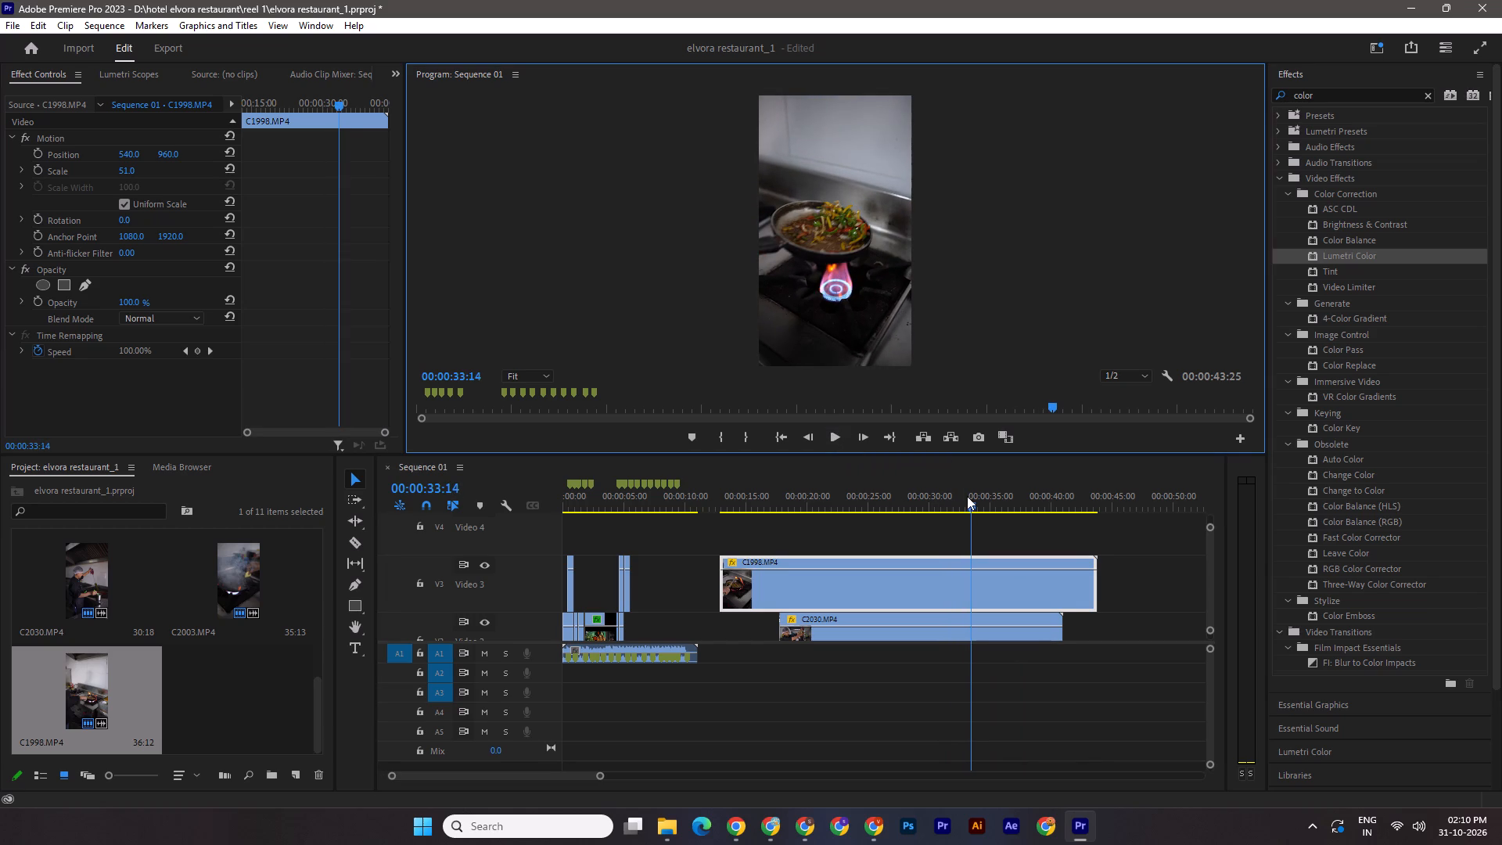
Extend the start of C1998.MP4 back, retrim it to the pan flare-up at 00:00:10:06, and preview from there.
drag(974, 510, 724, 493)
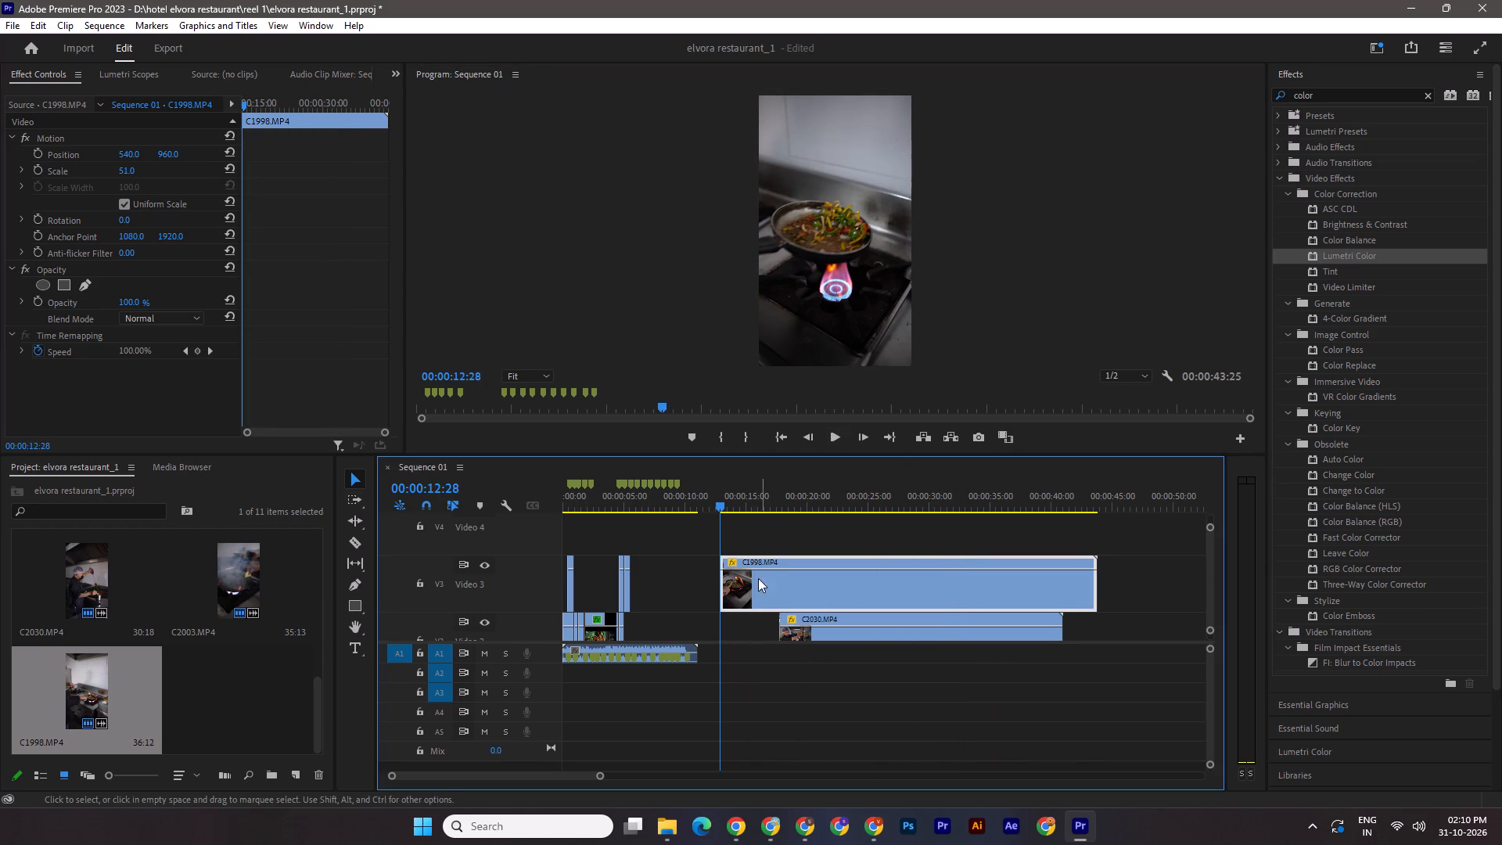
drag(724, 577, 701, 567)
drag(713, 504, 702, 502)
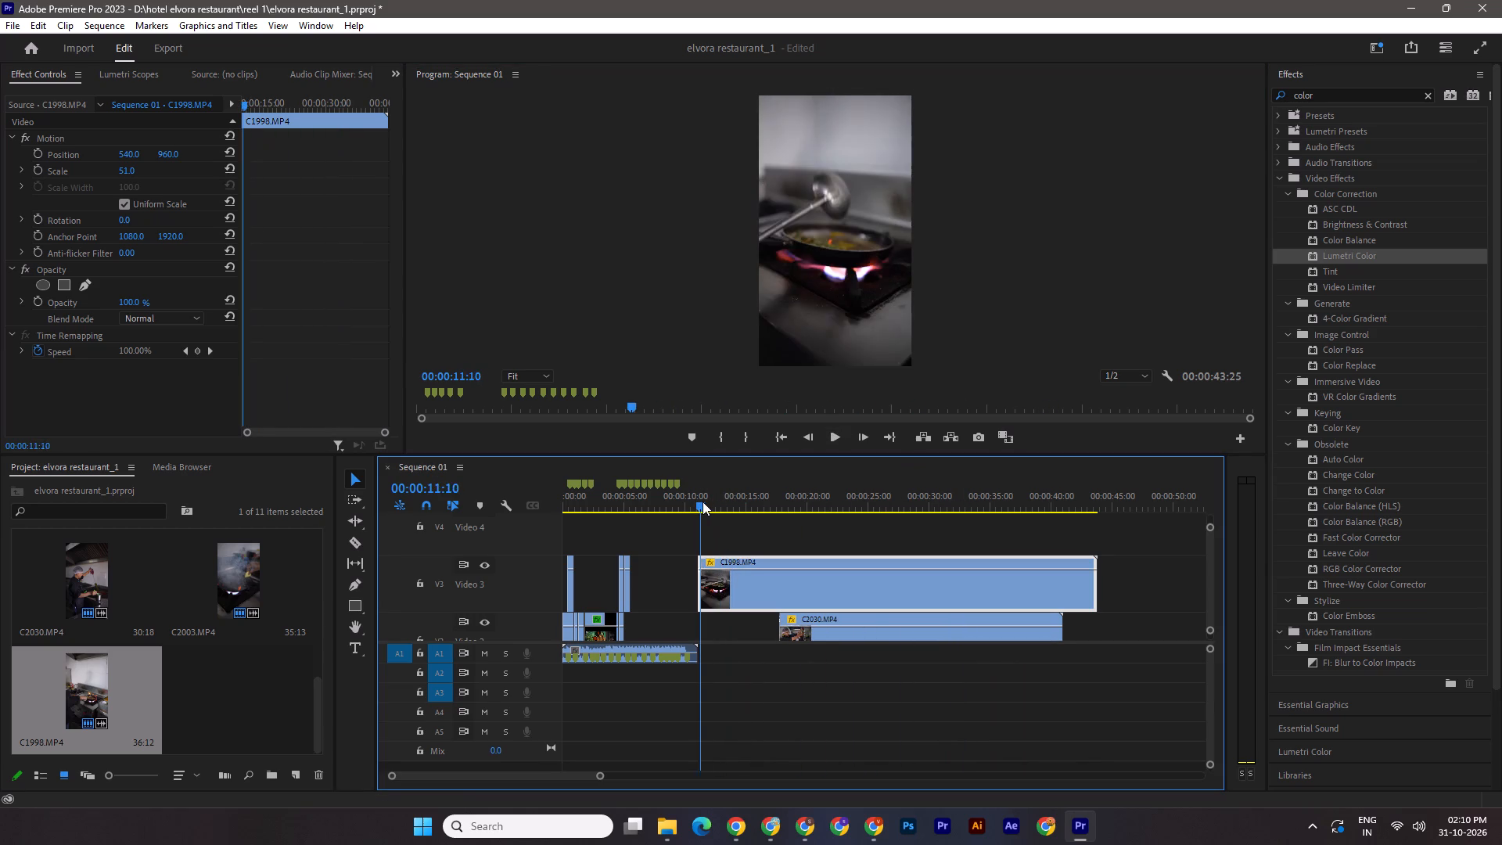
drag(702, 502, 695, 502)
drag(705, 582, 680, 578)
click(689, 500)
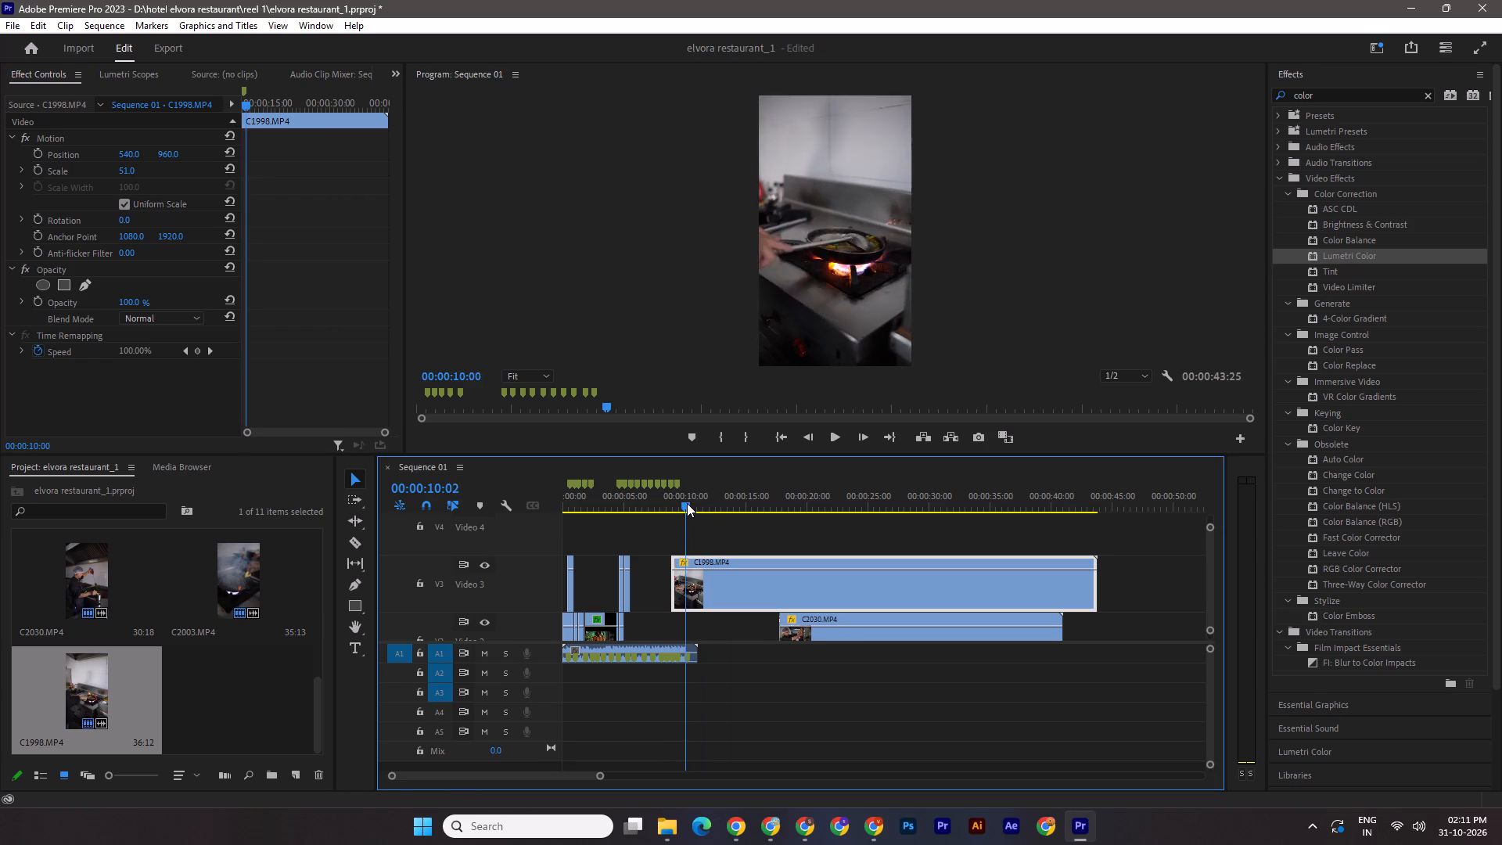
drag(668, 599, 681, 595)
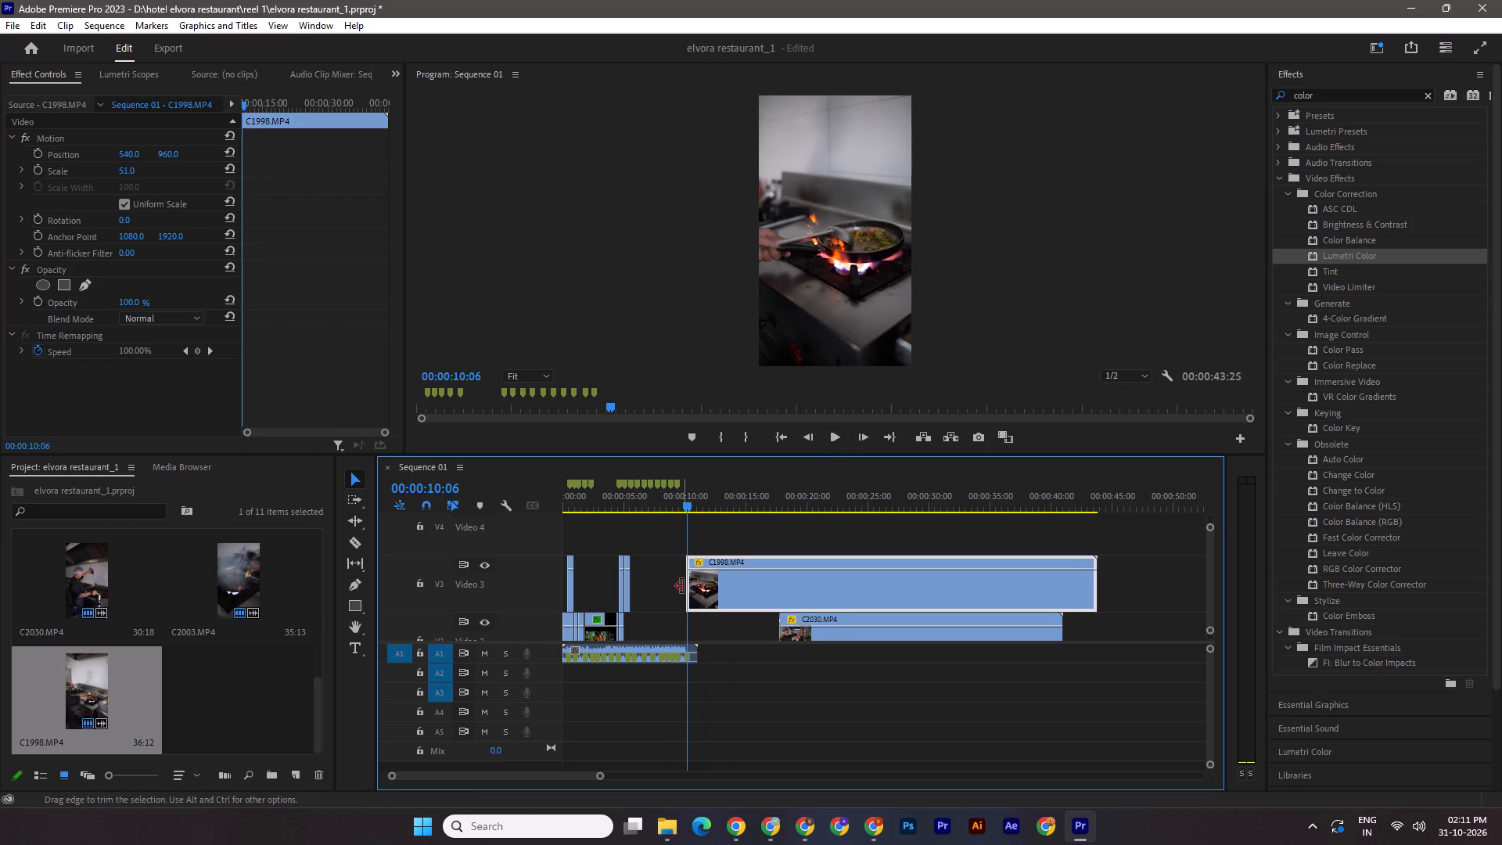
click(682, 586)
click(832, 437)
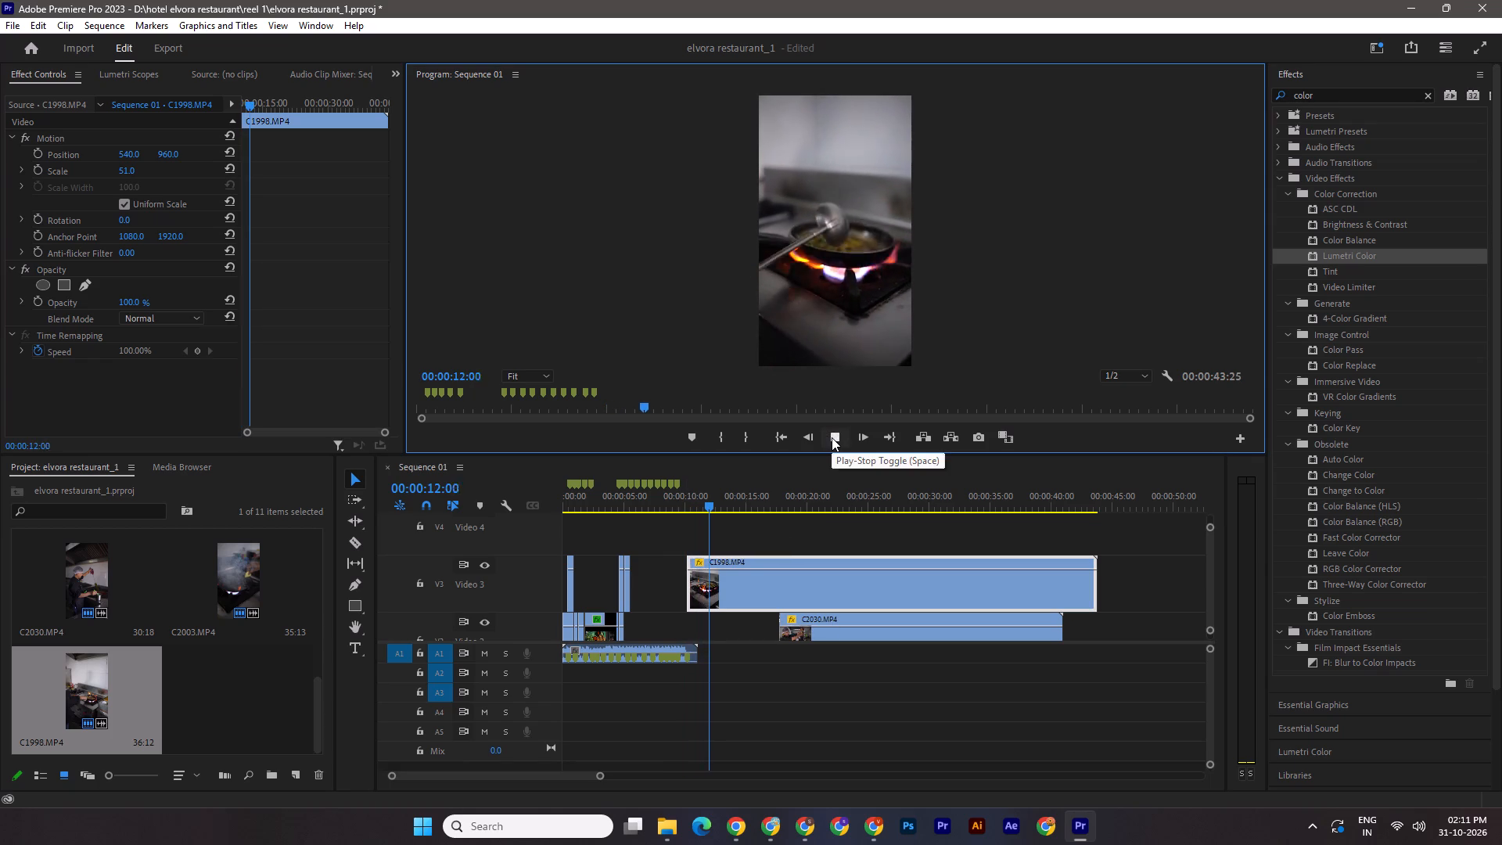
click(832, 437)
Move the trimmed C1998.MP4 on Video 3 to the beat marker just after the C2003.MP4 flame shot and save the project.
drag(787, 602, 729, 591)
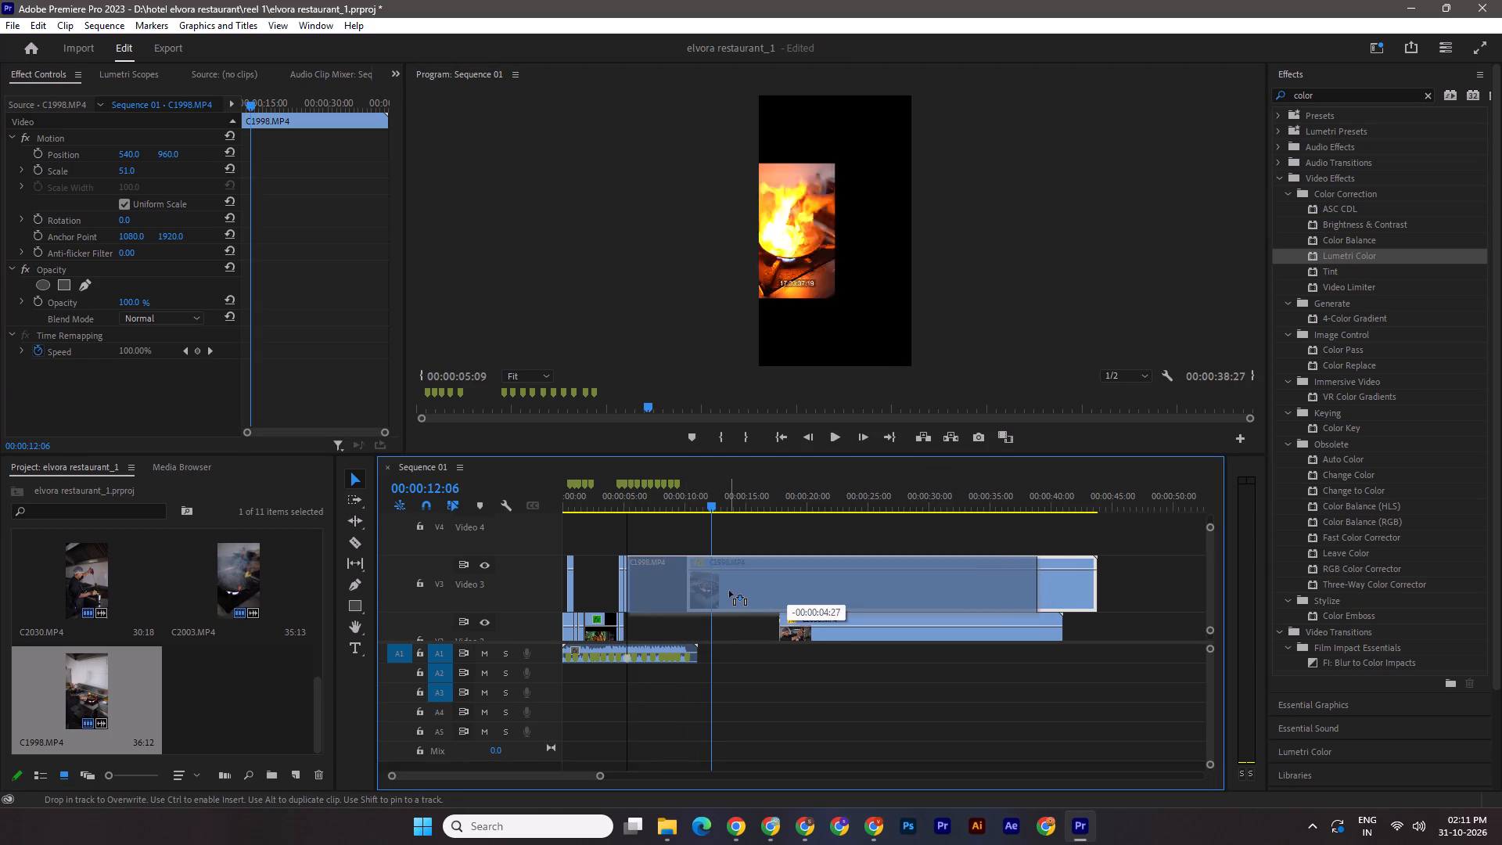
drag(729, 591, 731, 591)
click(632, 501)
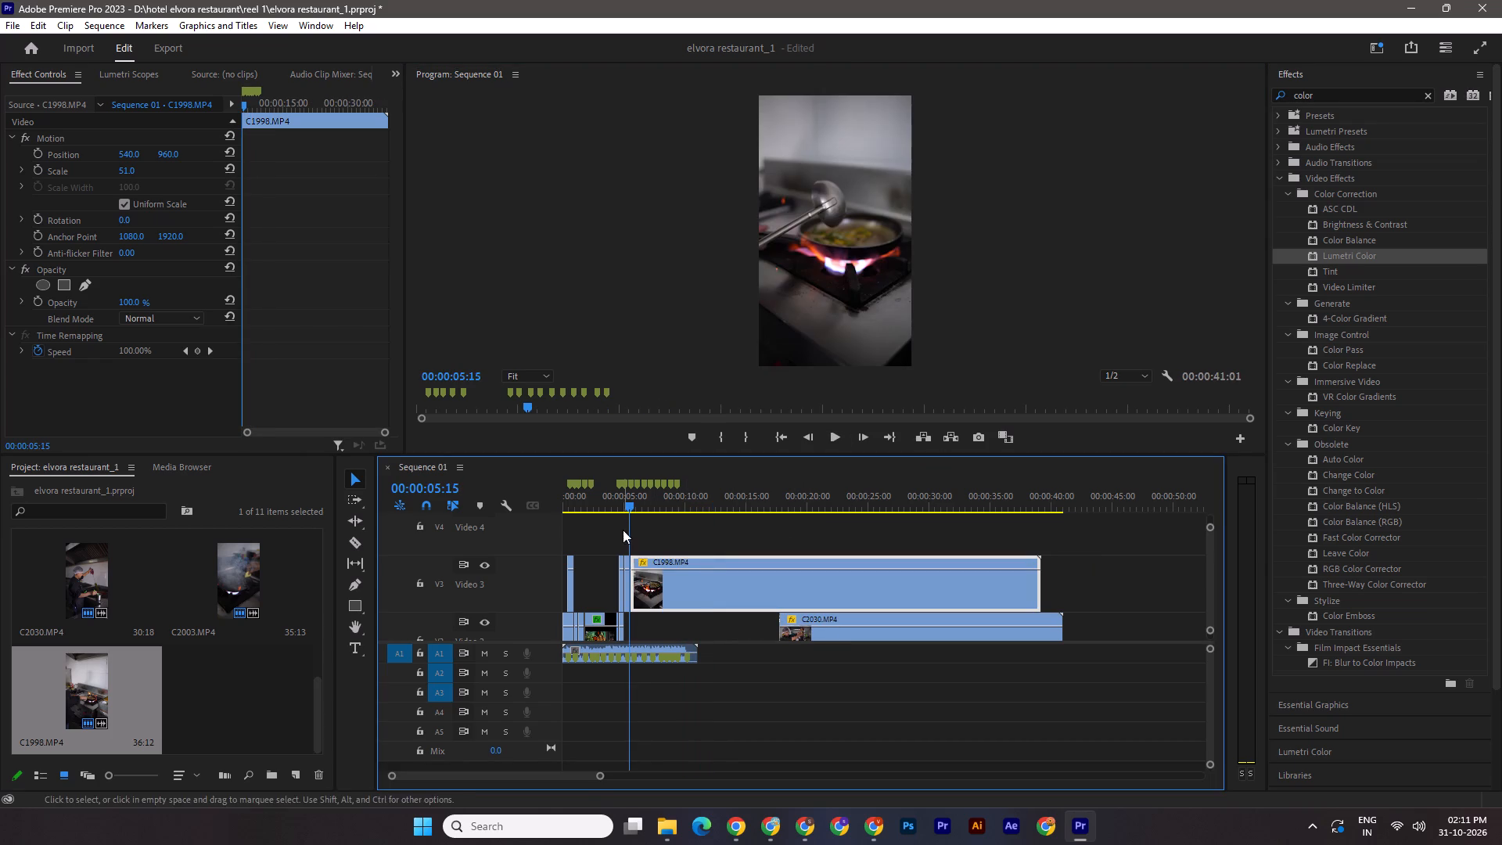
drag(603, 777, 519, 760)
drag(433, 774, 451, 778)
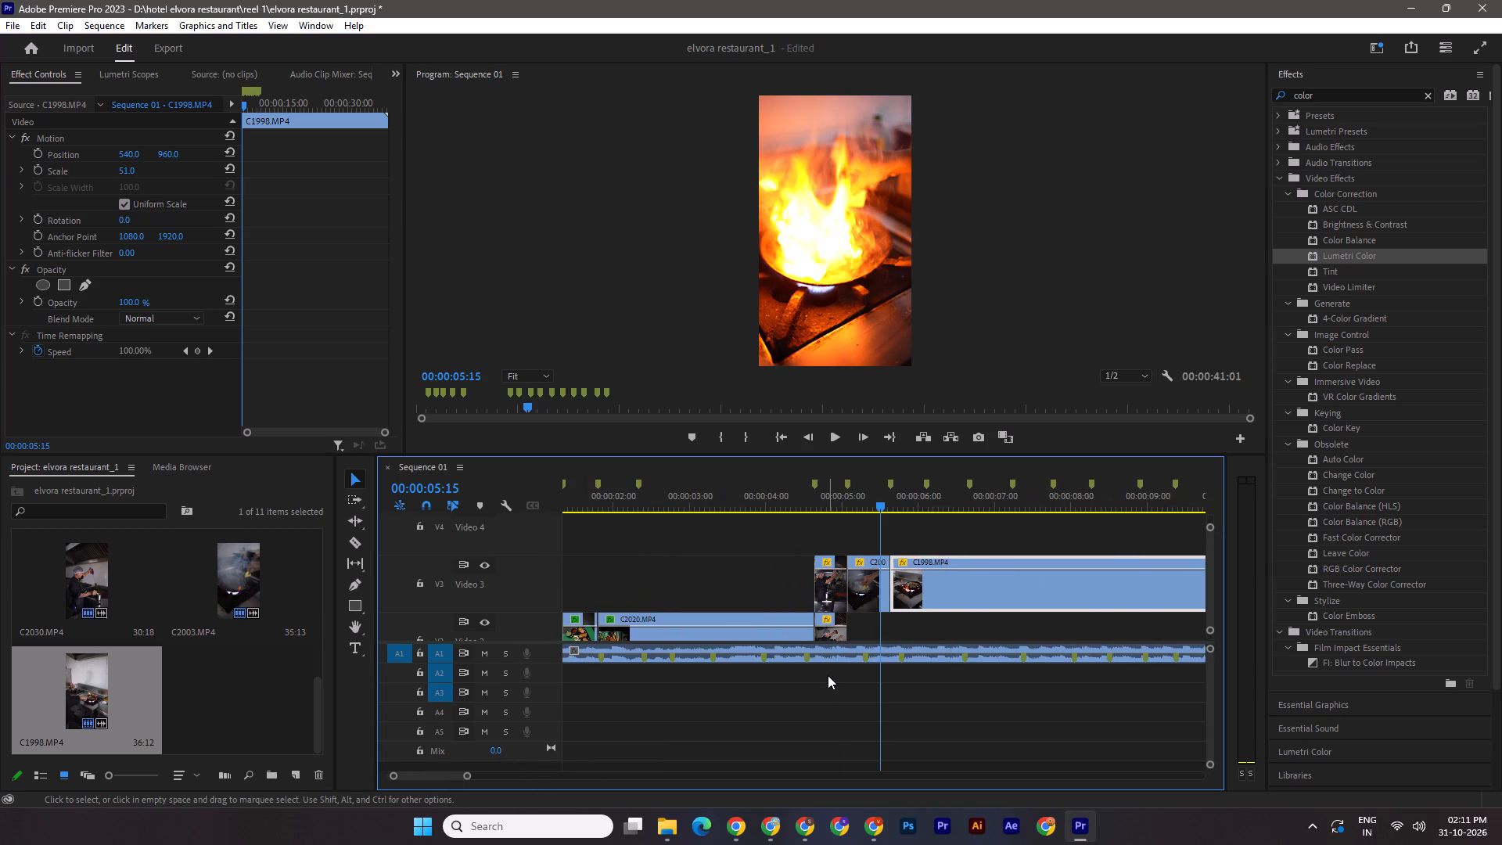
key(ctrl+s)
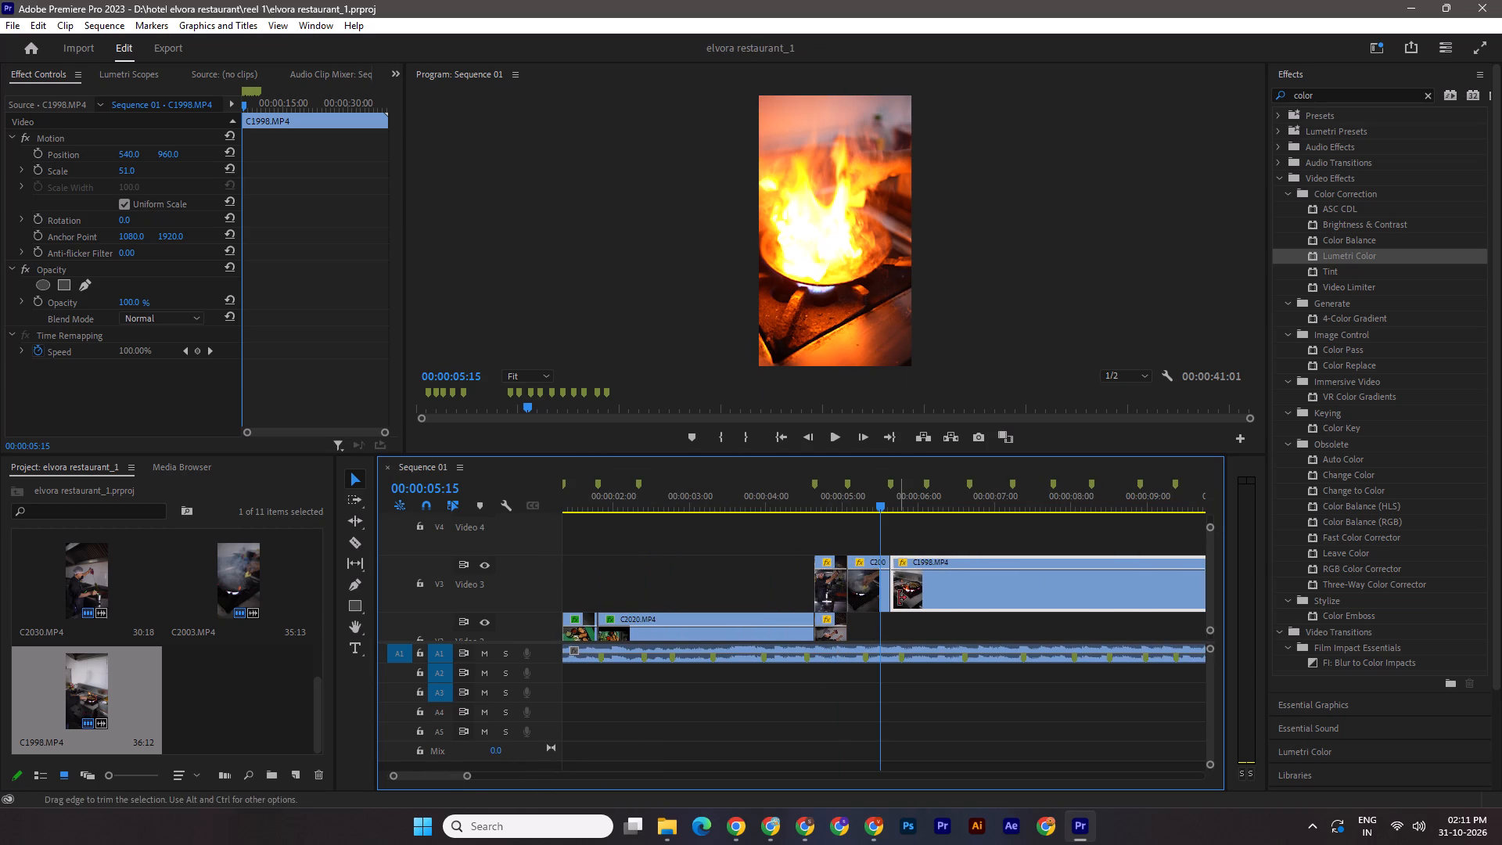
Position the playhead at 00:00:04:19, on the beat marker where the chef clip begins, and save the project.
drag(879, 505, 810, 496)
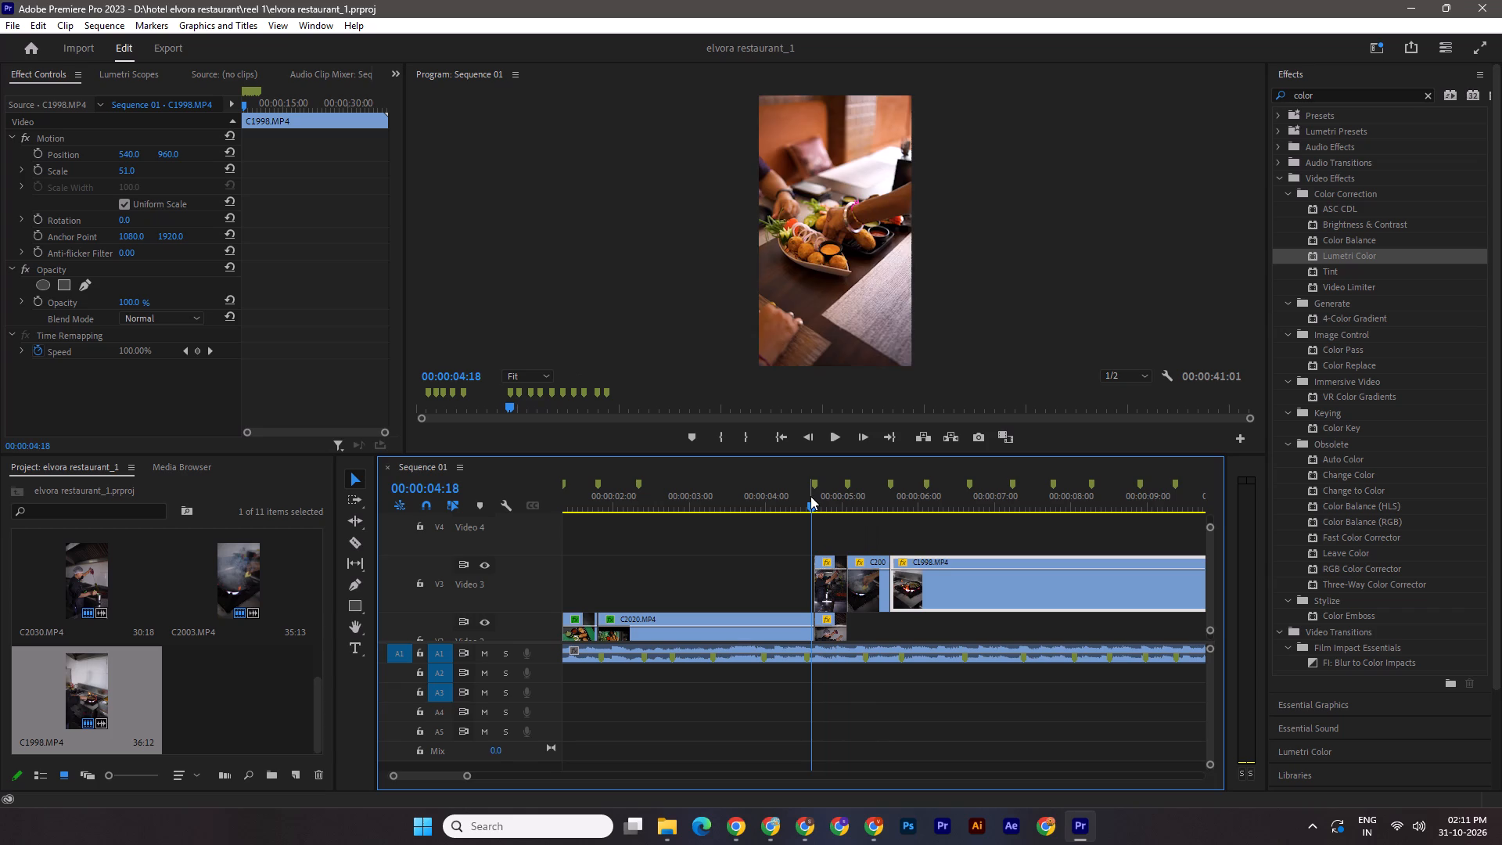
key(ctrl+s)
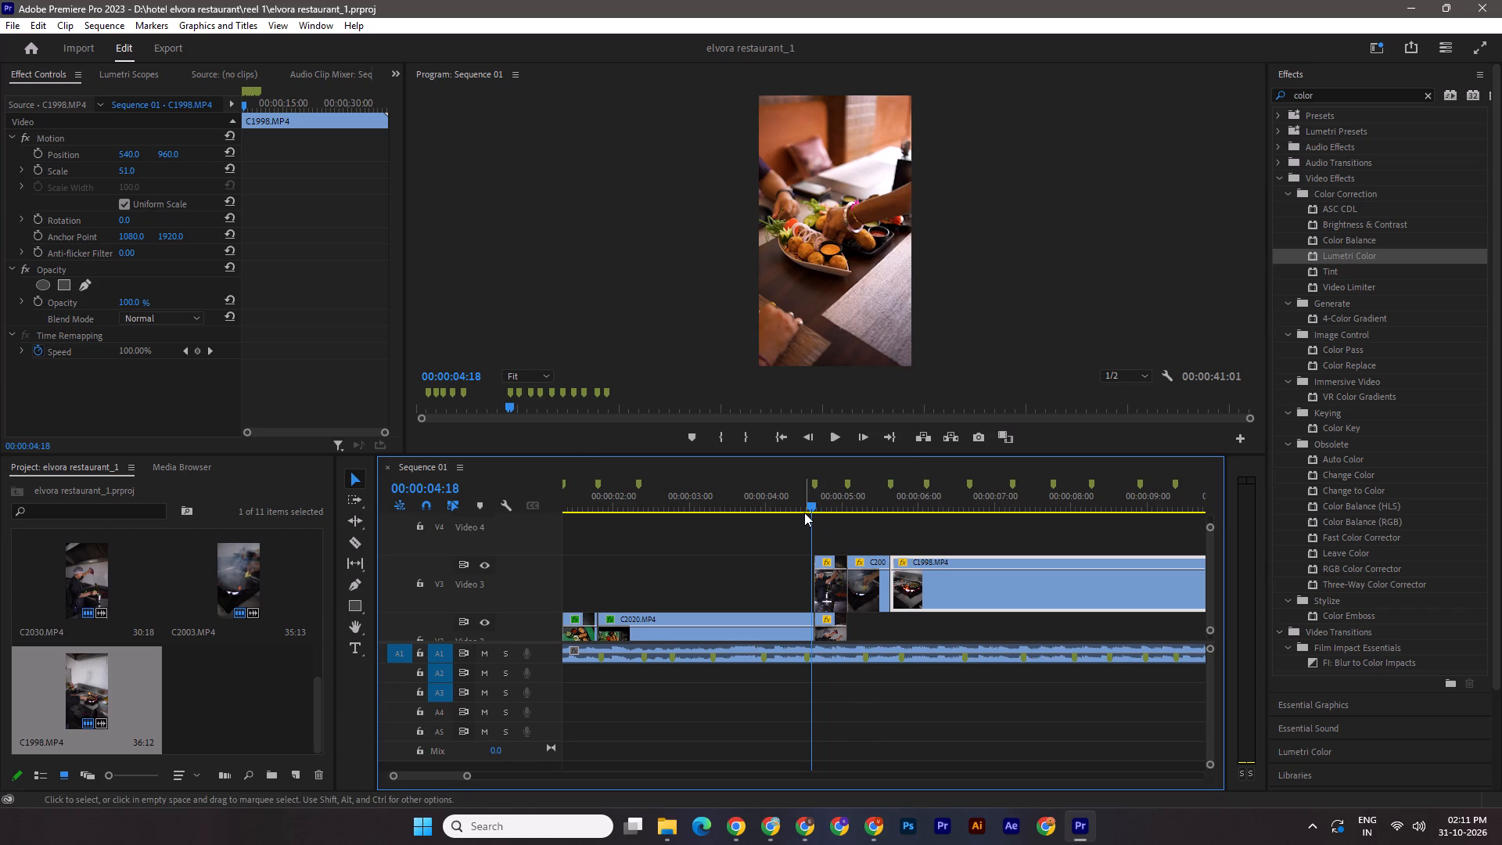
click(808, 504)
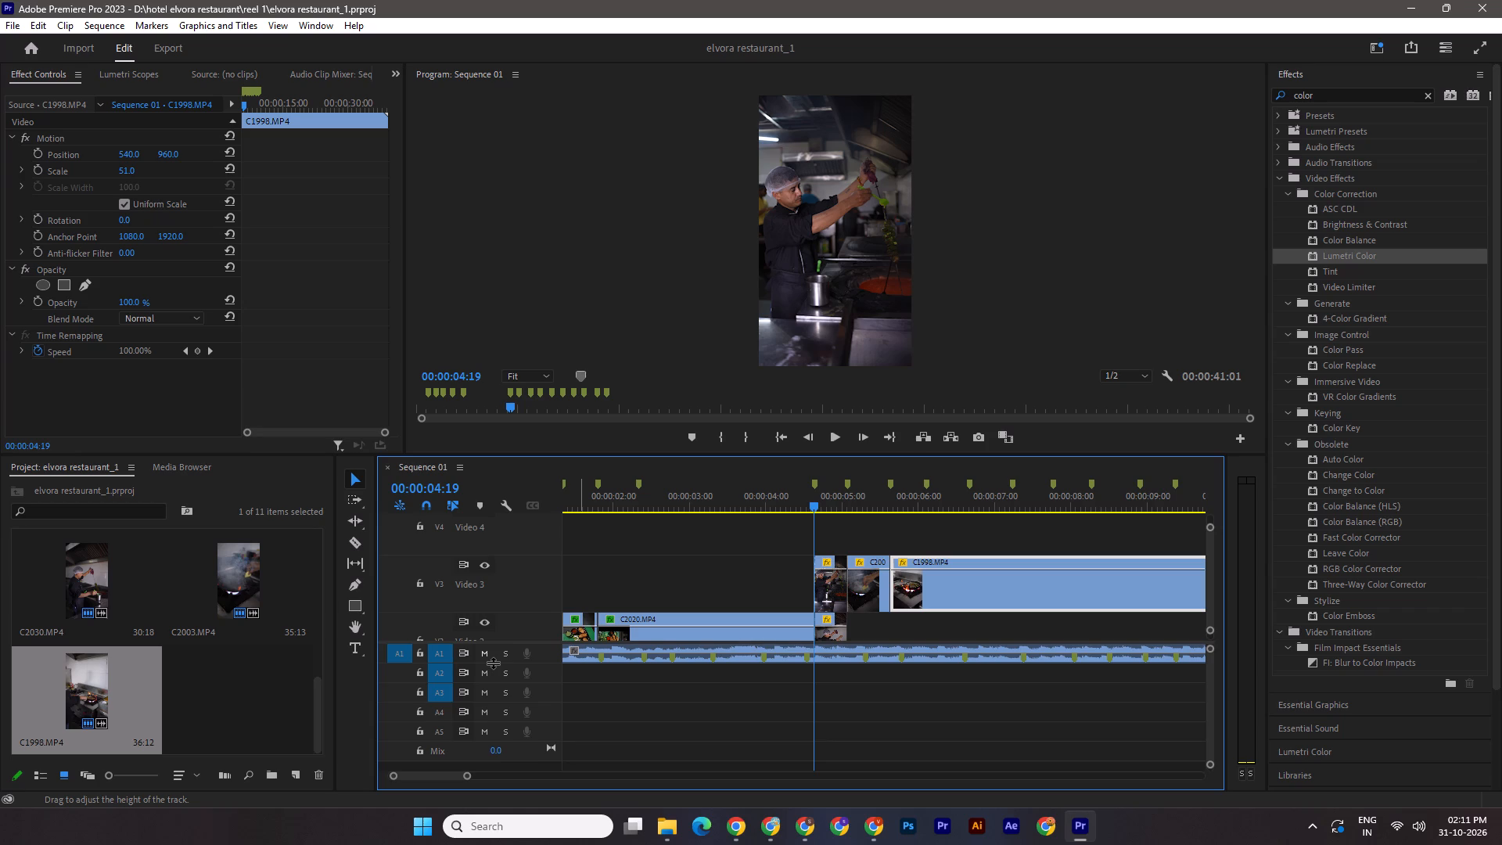
key(ctrl+s)
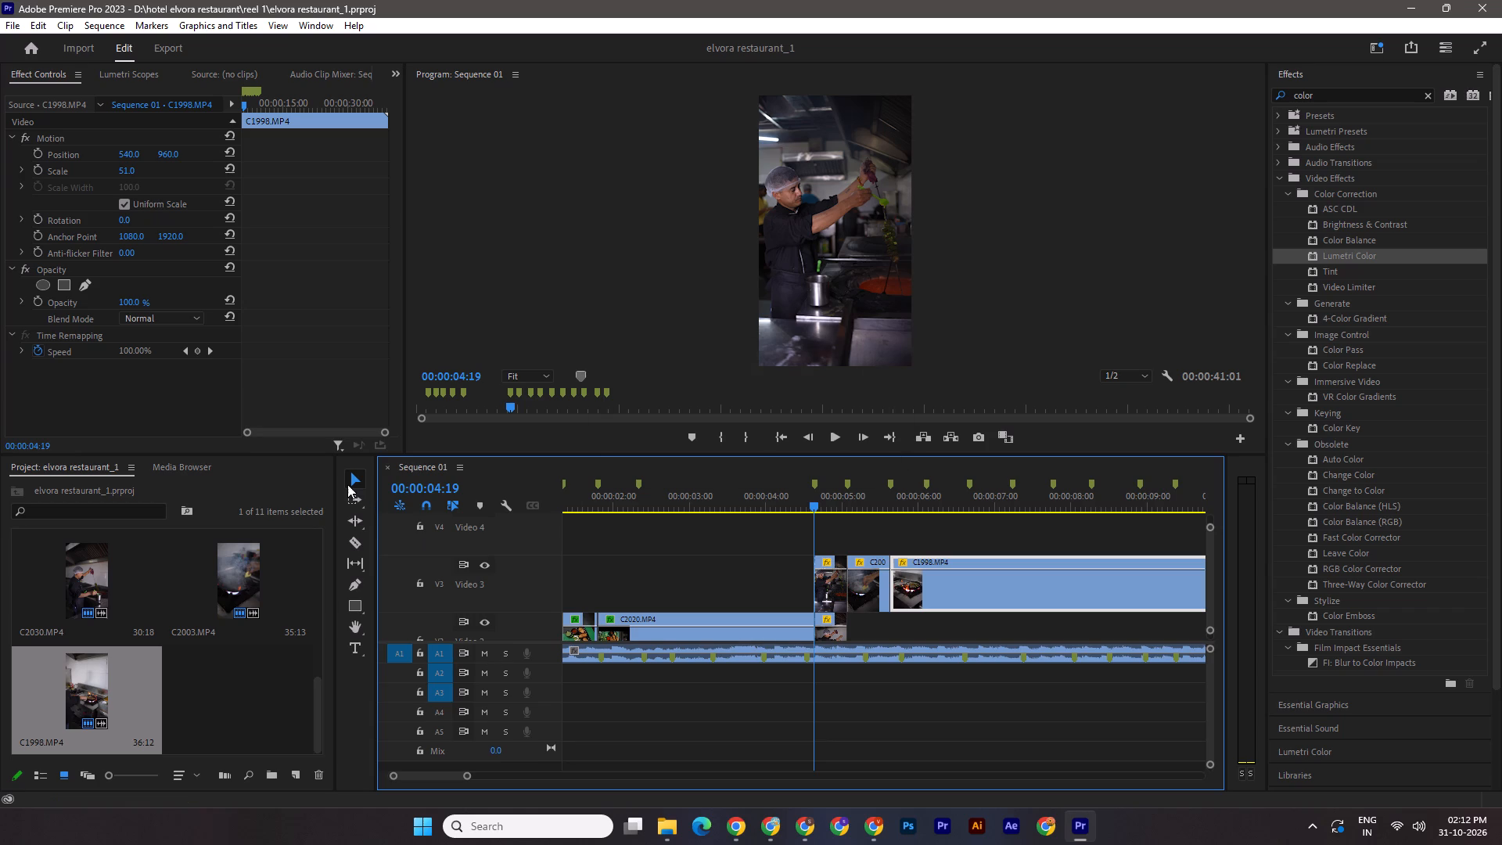
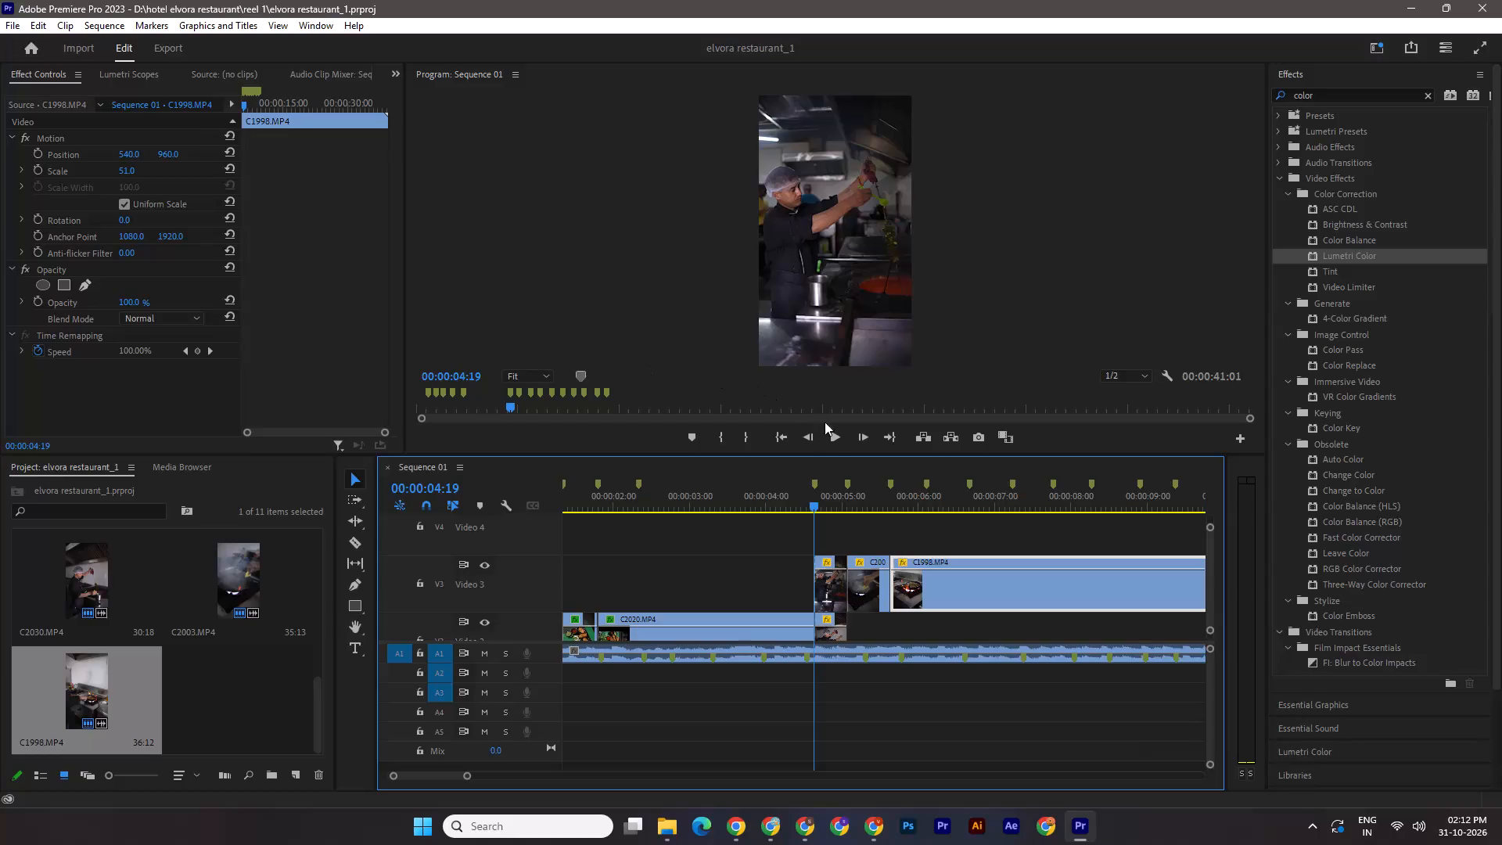
Play and scrub the chef, flame and C1998.MP4 pan shots to find where the pan clip should end.
click(834, 429)
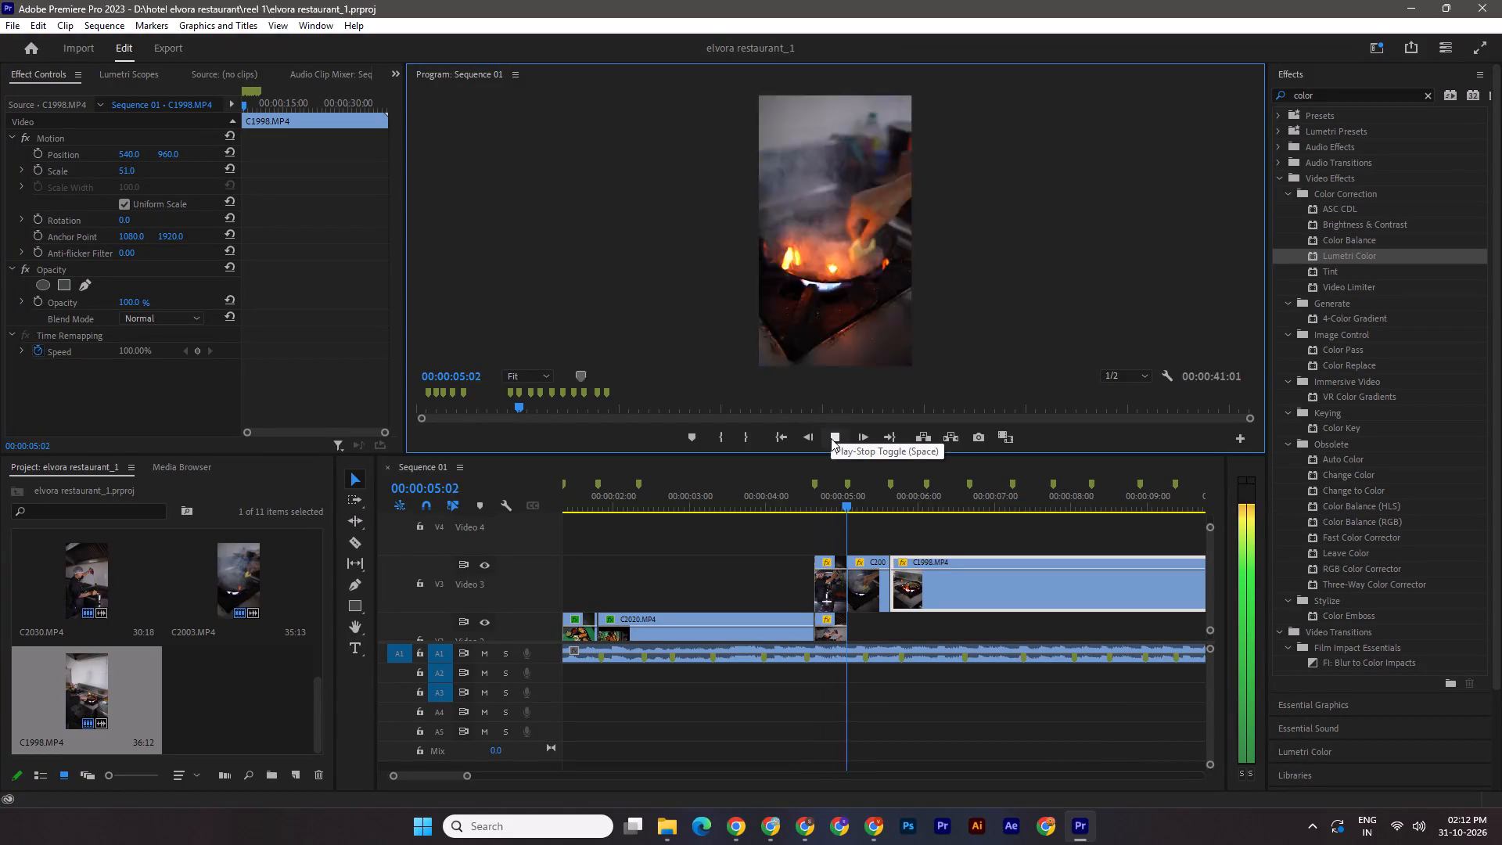
click(831, 438)
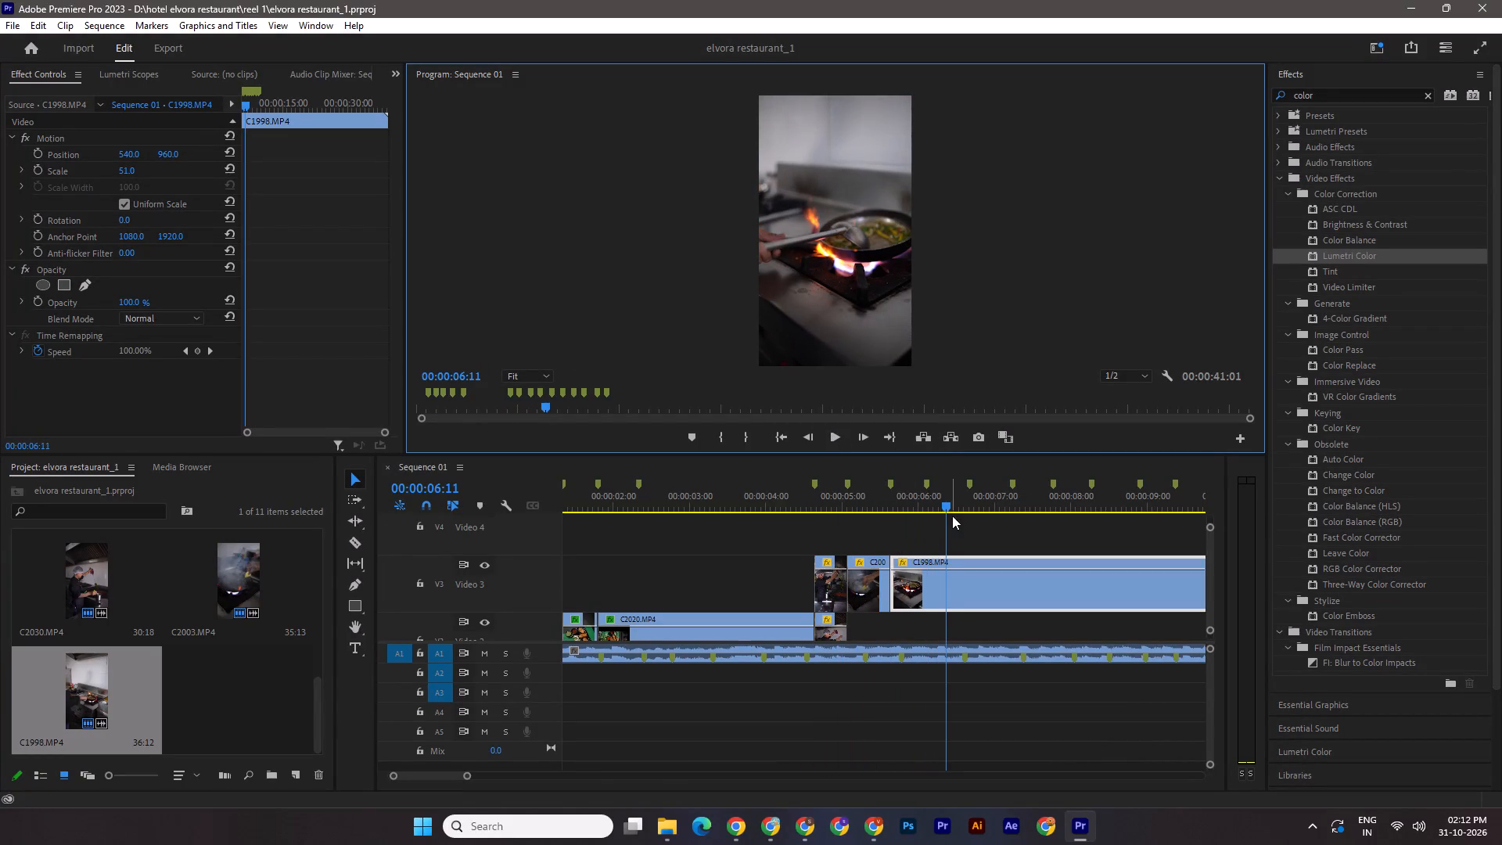
drag(951, 504, 918, 497)
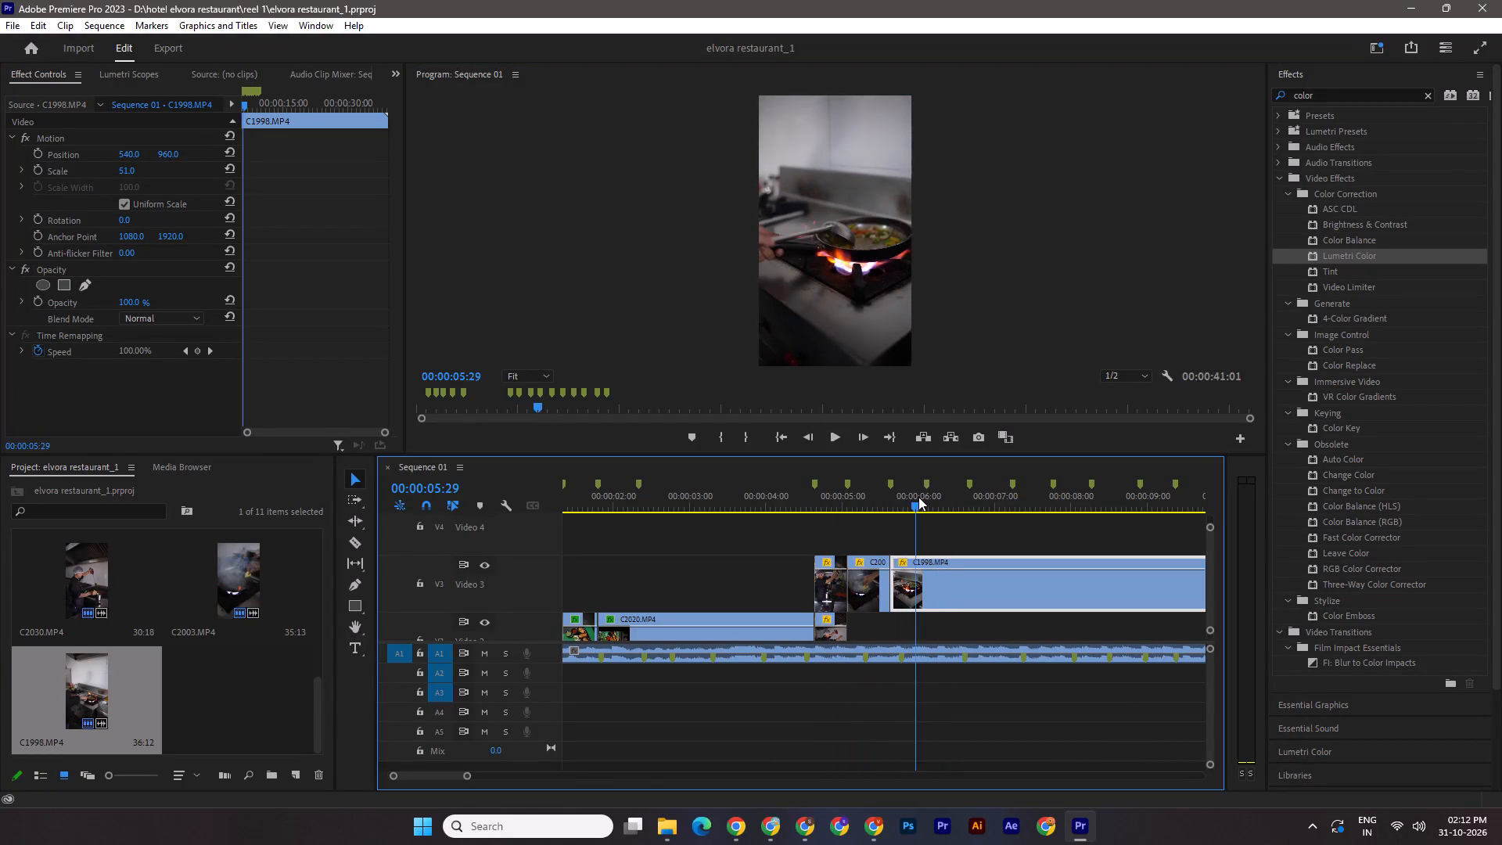
drag(918, 497, 937, 499)
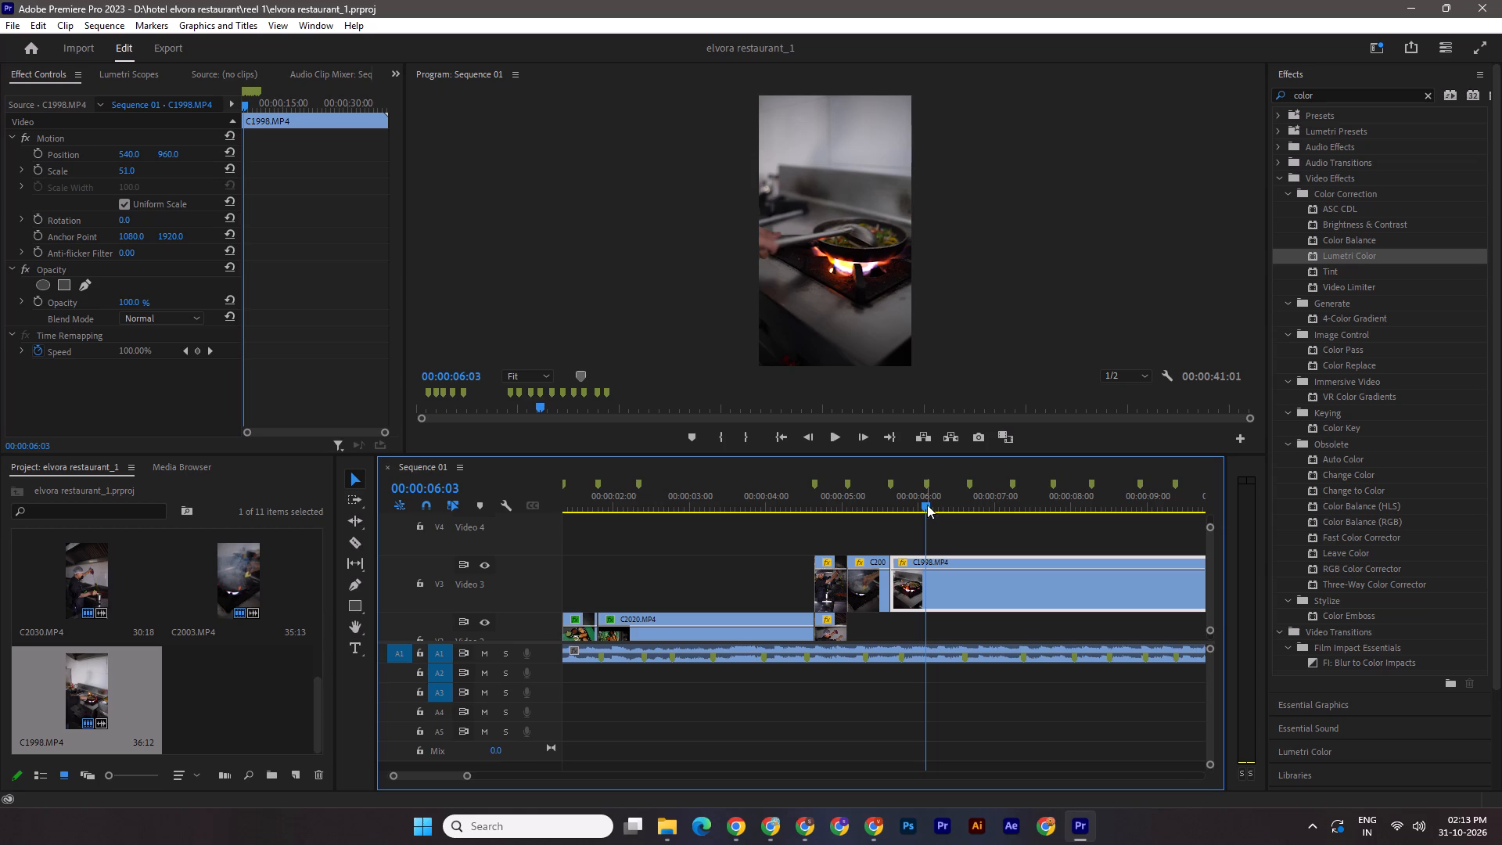
drag(925, 505, 879, 505)
key(space)
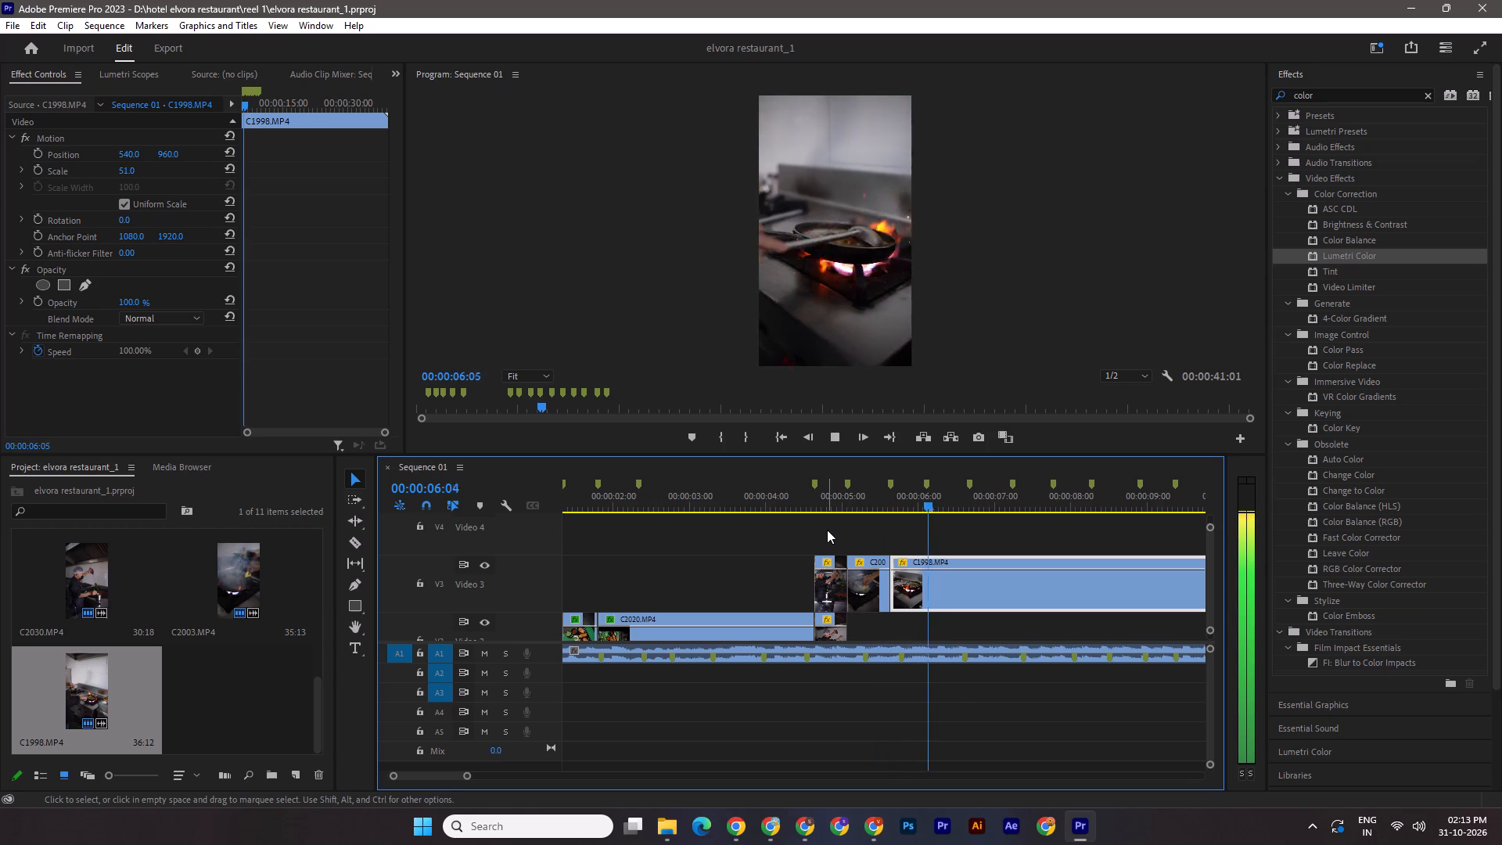
key(space)
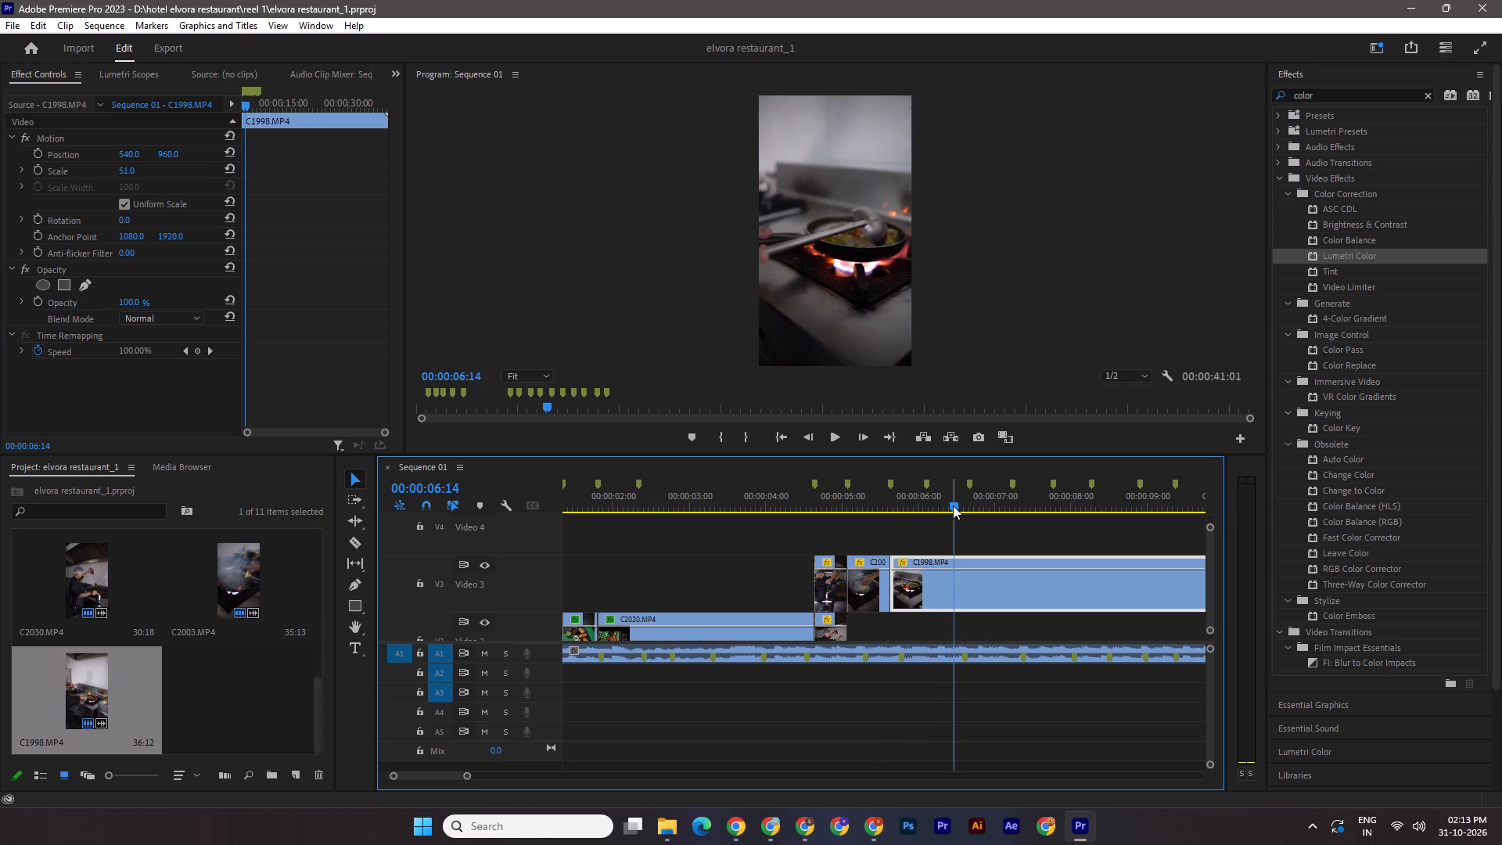
drag(953, 505, 717, 523)
key(space)
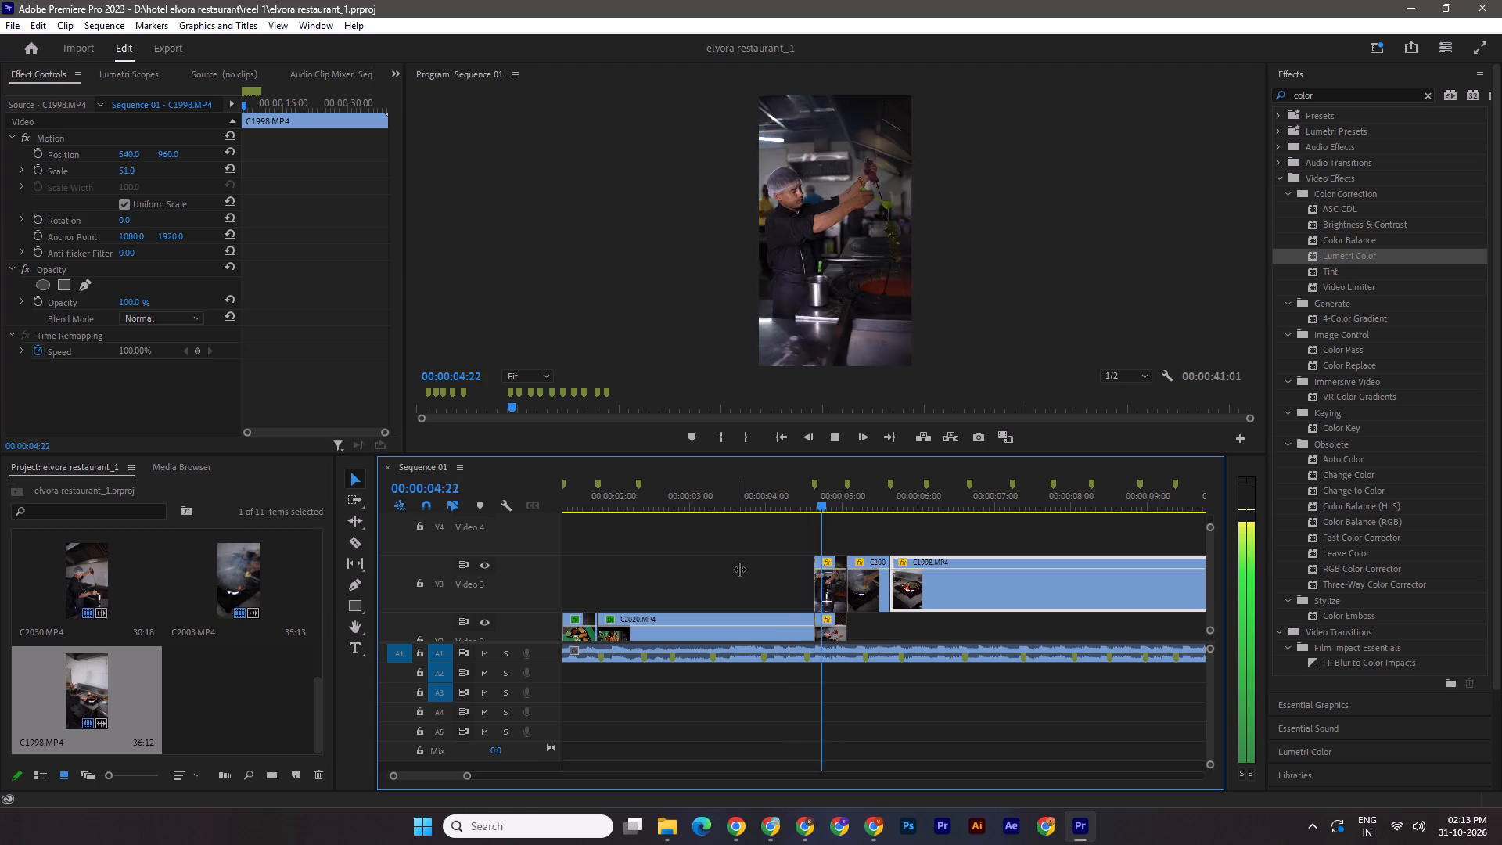
key(space)
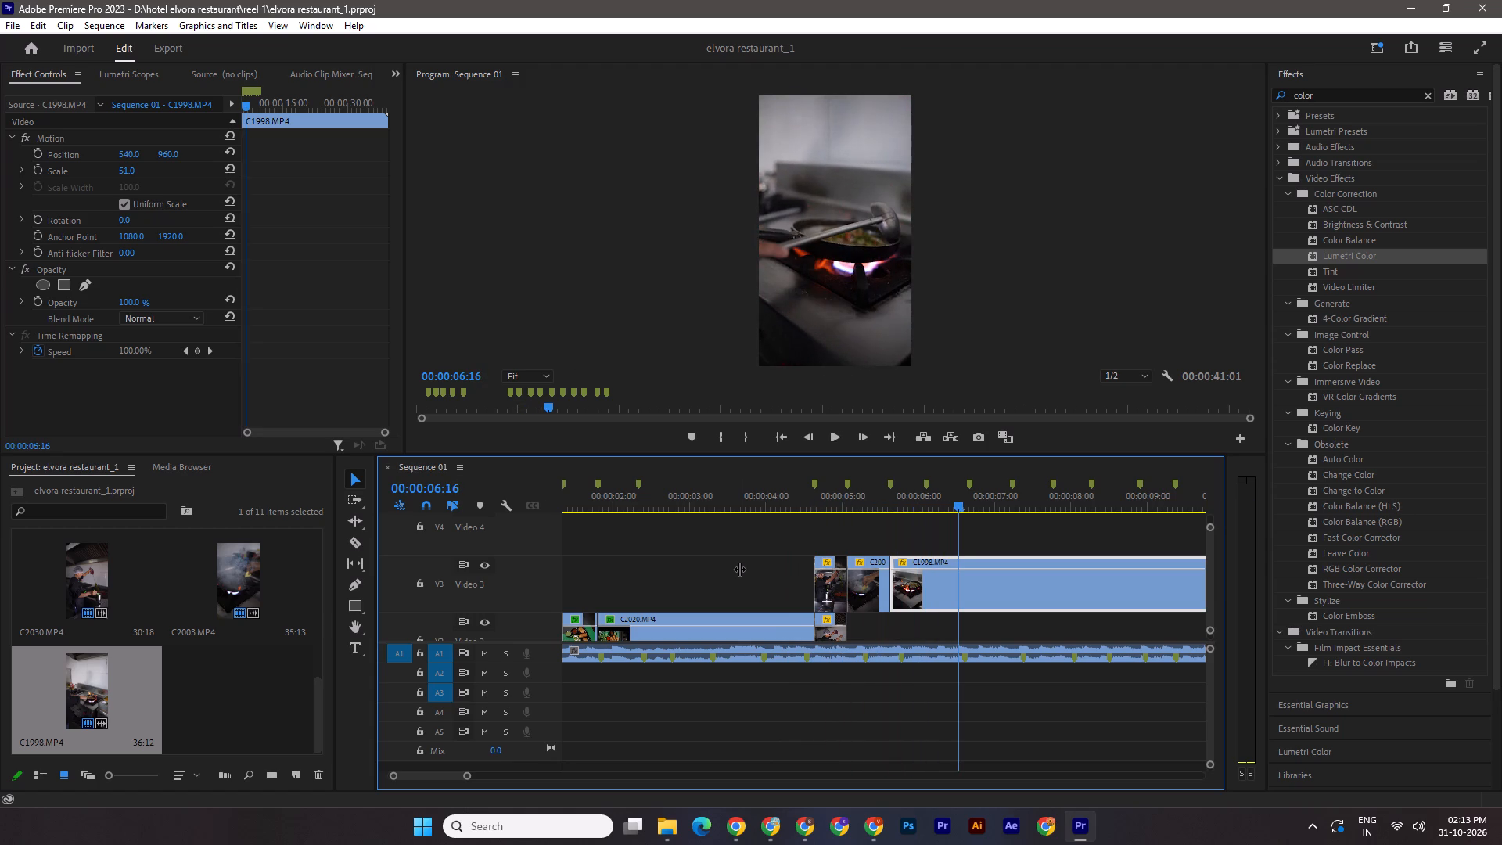
Cut C1998.MP4 on Video 3 at 00:00:06:12, delete the remainder after the cut, and save the project.
drag(960, 502, 952, 503)
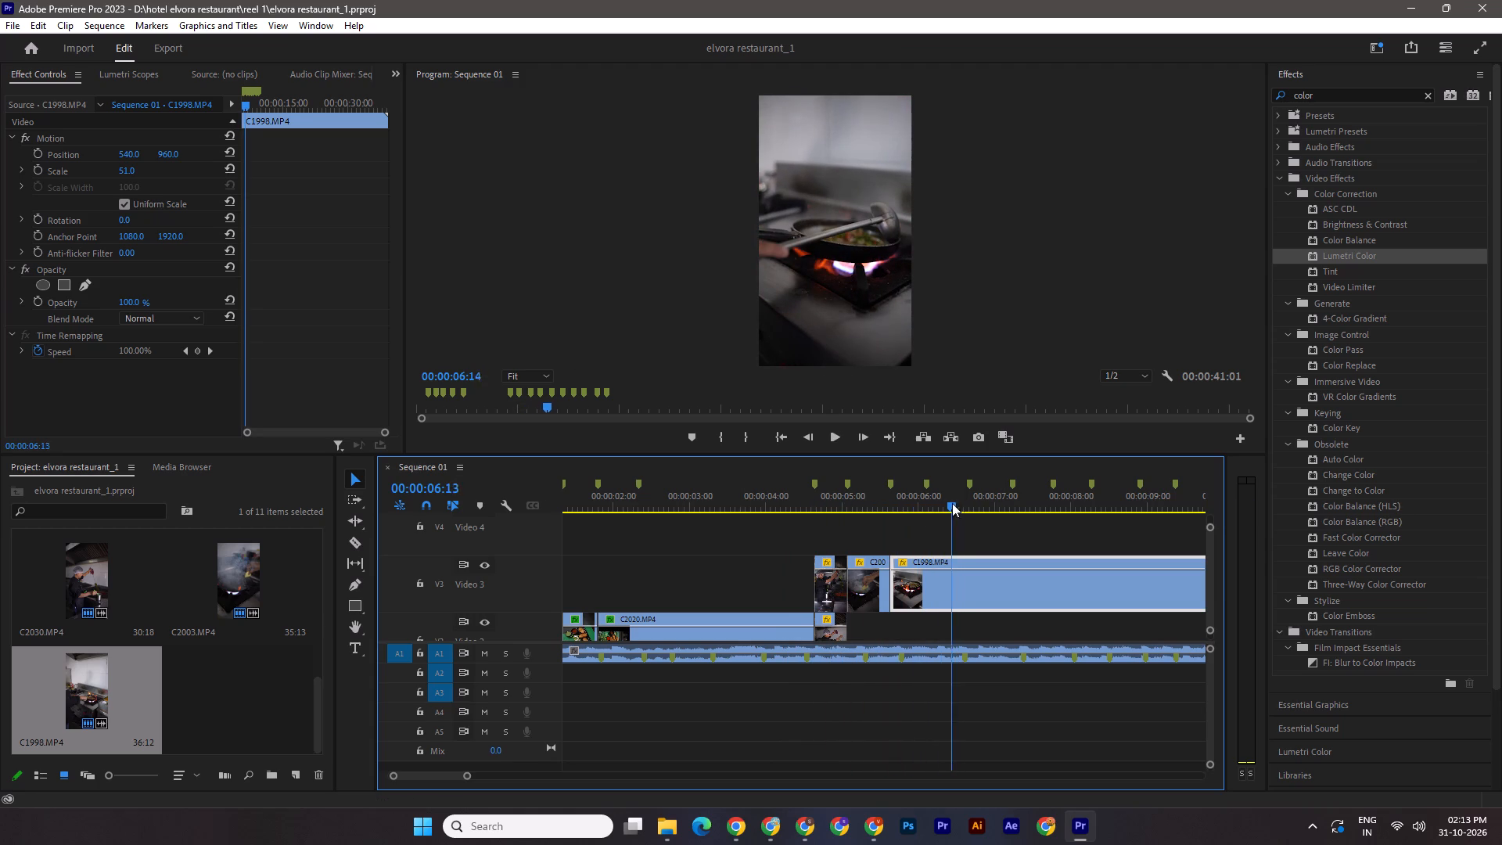
drag(952, 503, 722, 509)
key(space)
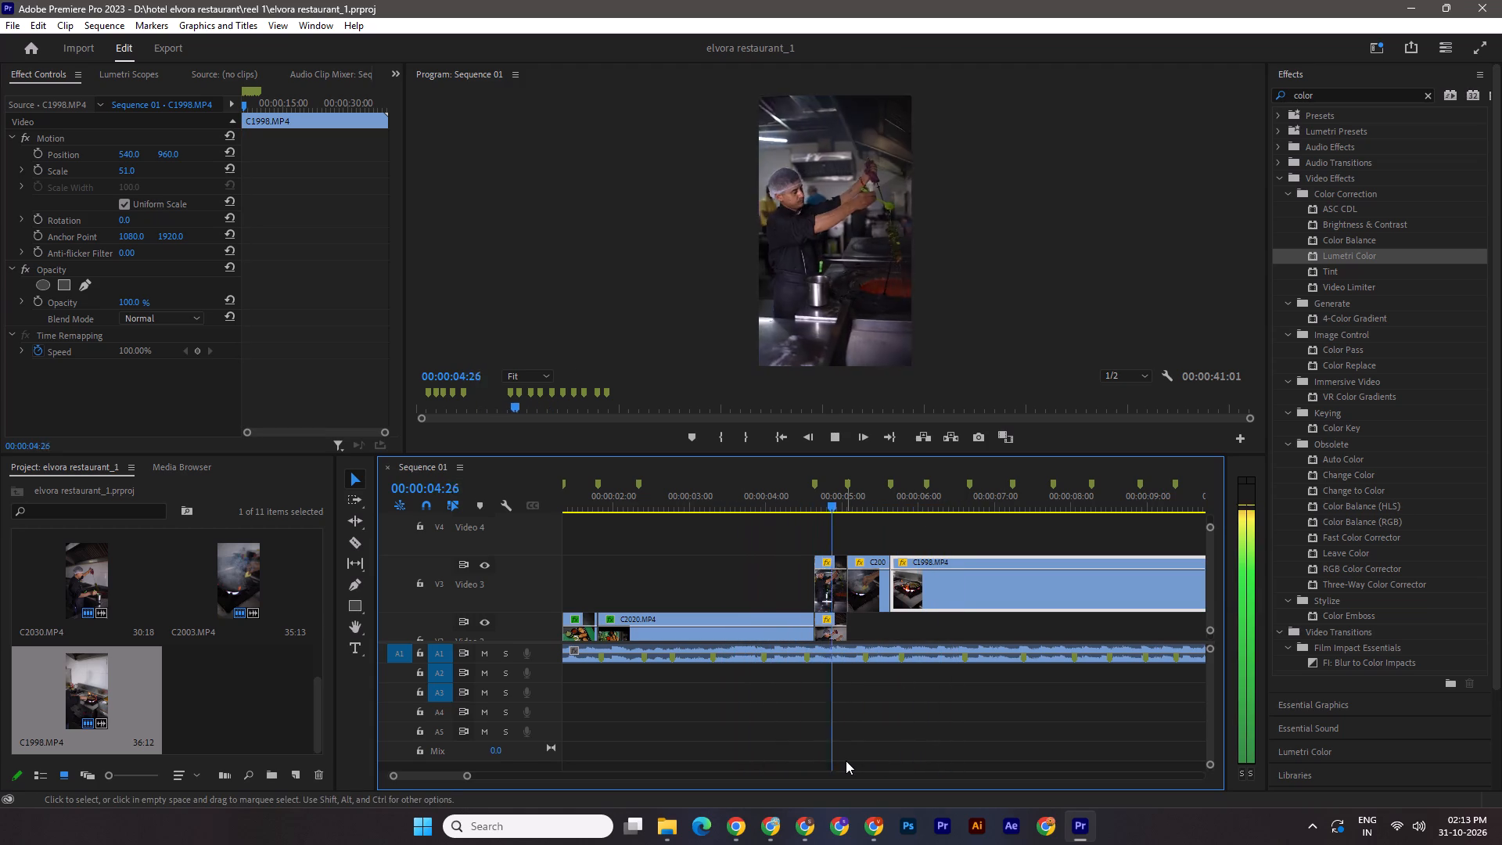
key(space)
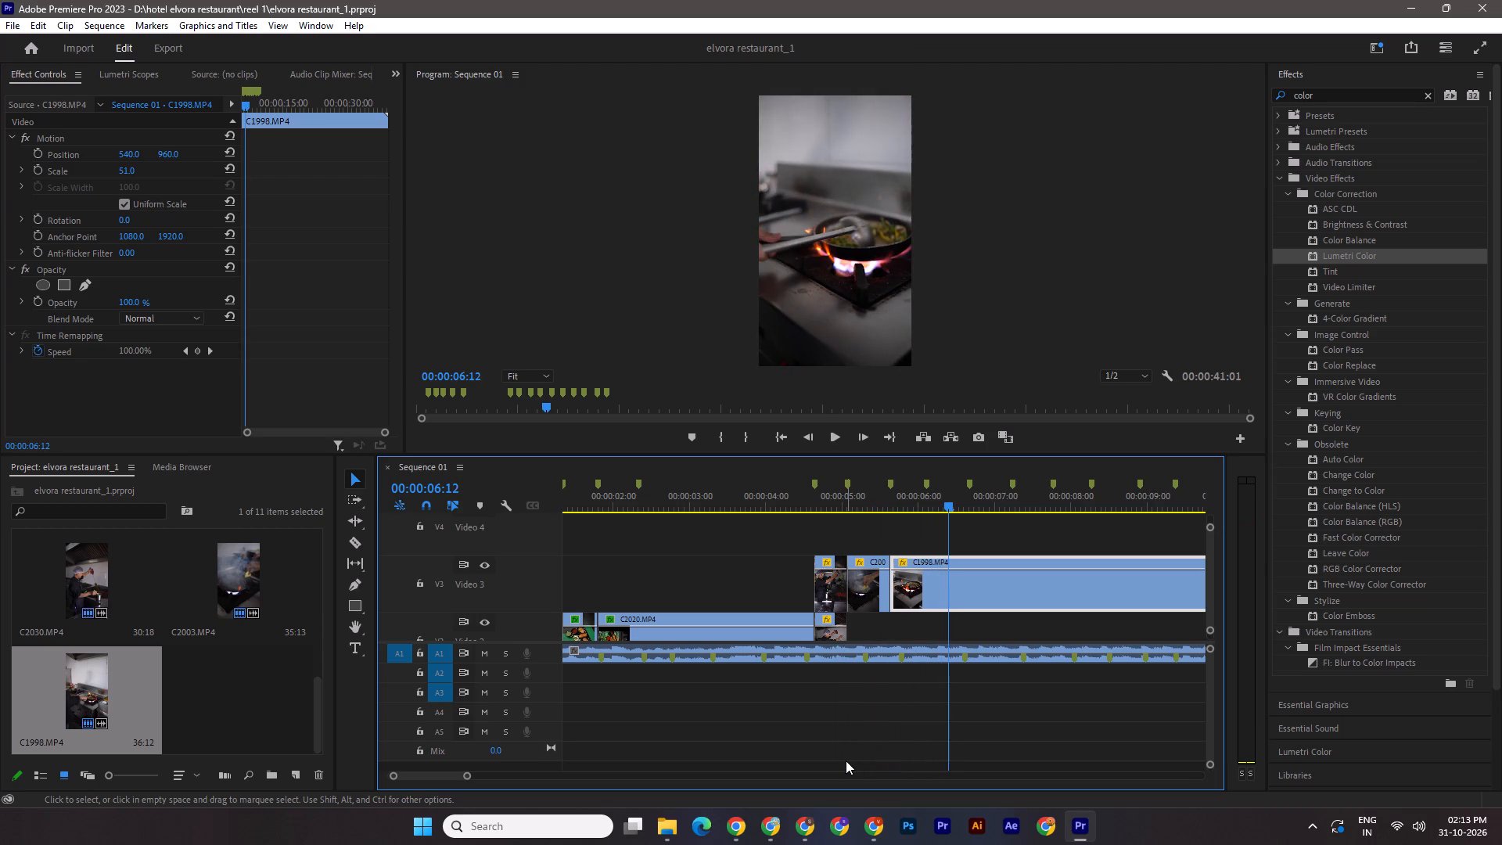
click(356, 546)
click(950, 585)
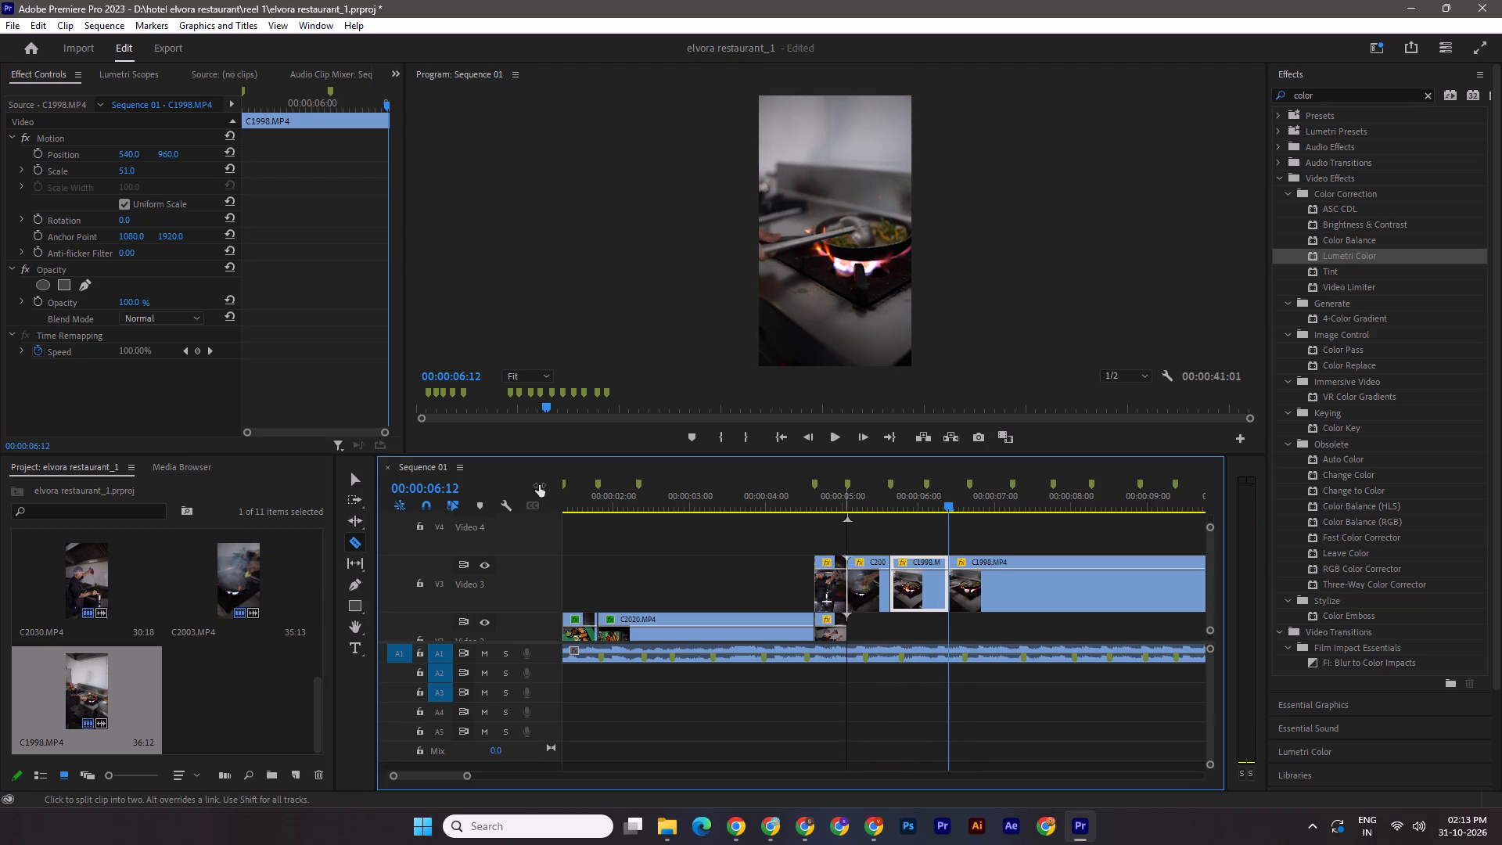
click(350, 480)
click(1018, 592)
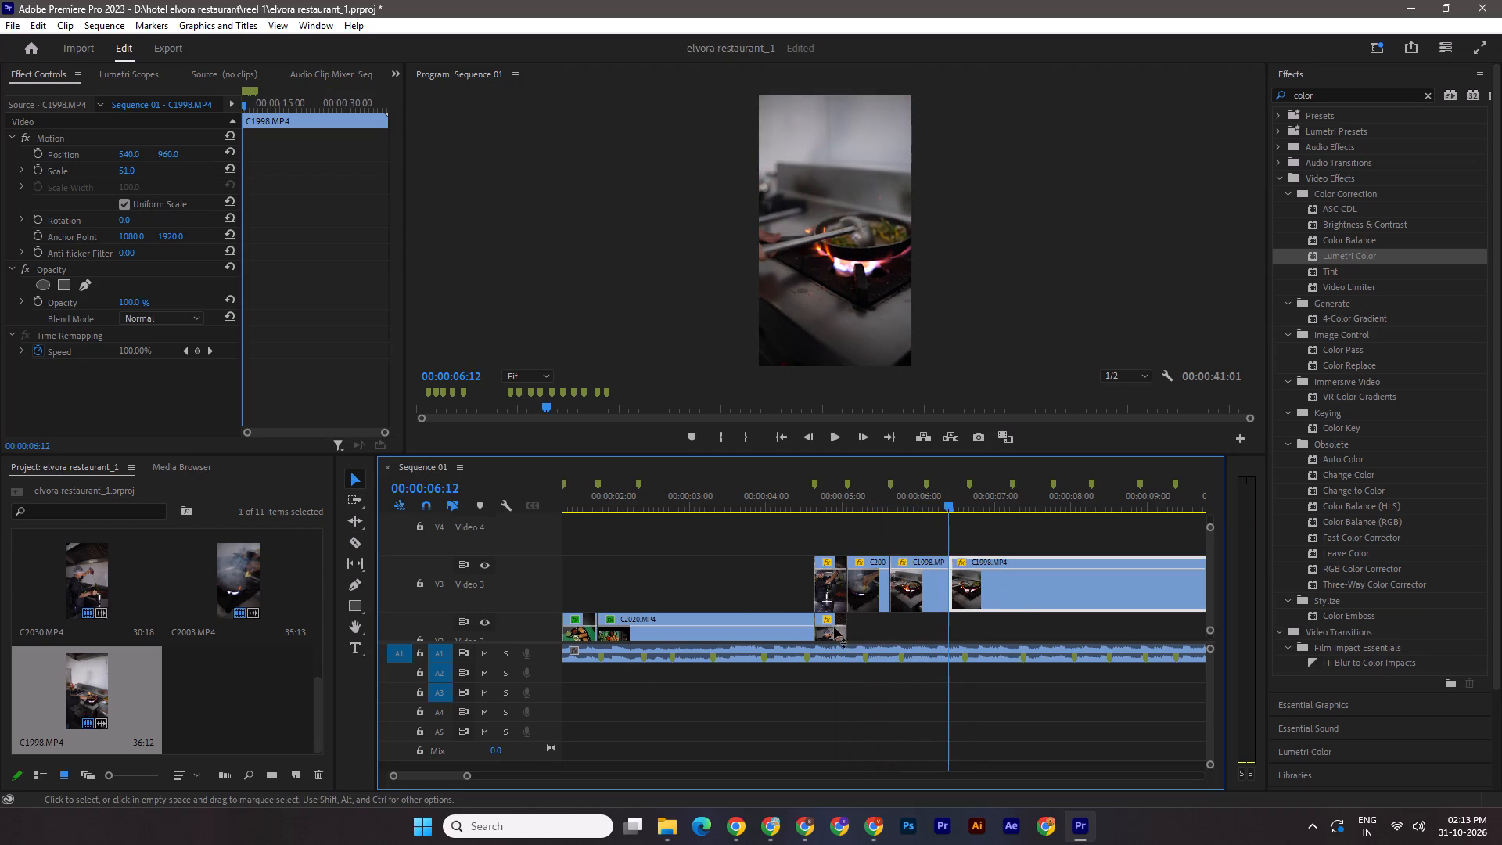
drag(469, 775, 534, 778)
click(783, 595)
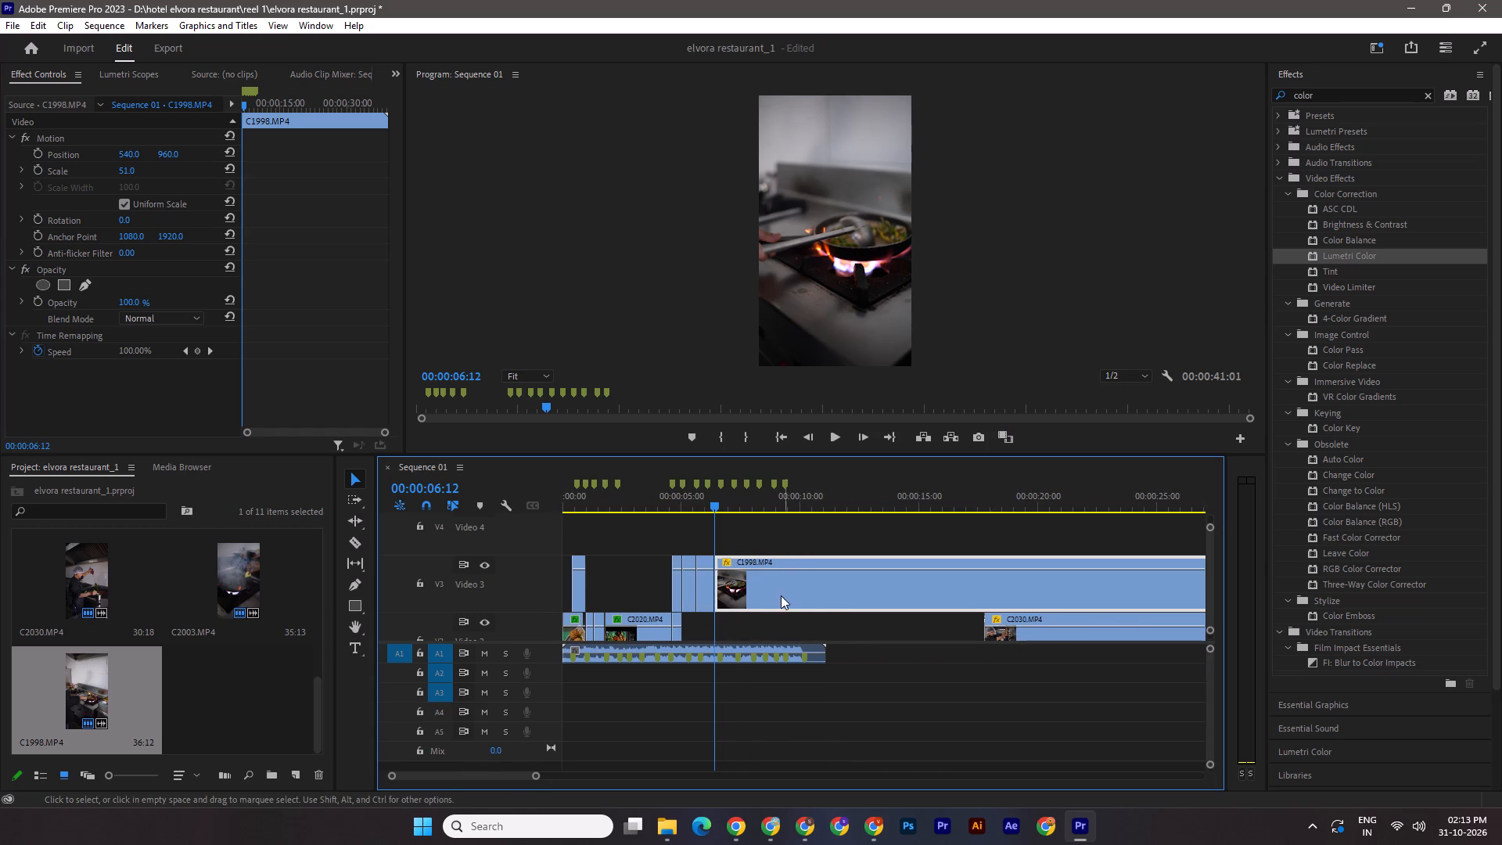
key(Delete)
key(ctrl+s)
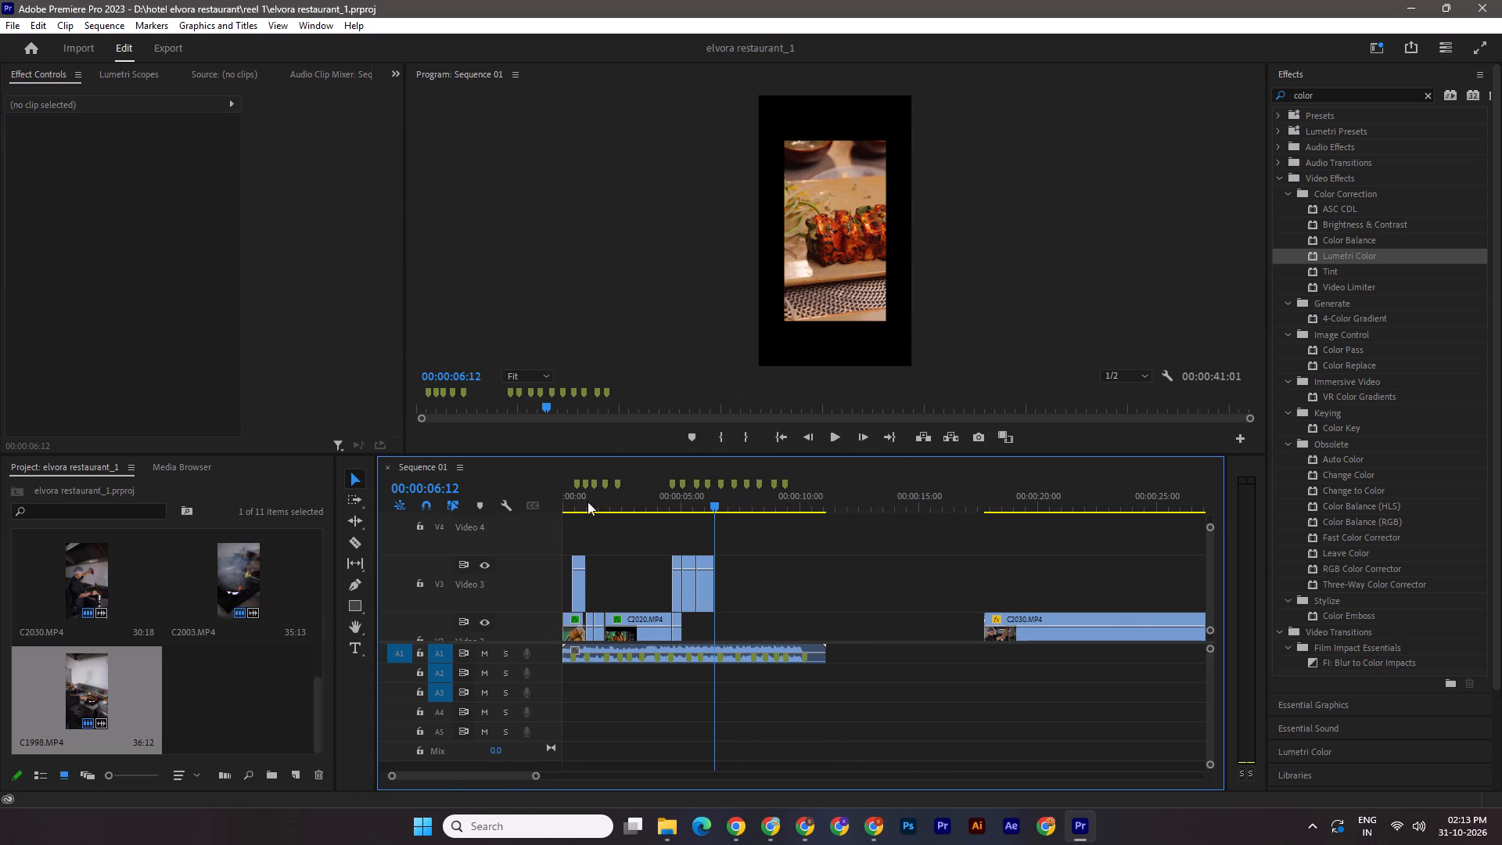
Play the reel from the start through the end of the trimmed C1998.MP4 pan shot.
drag(719, 498, 315, 493)
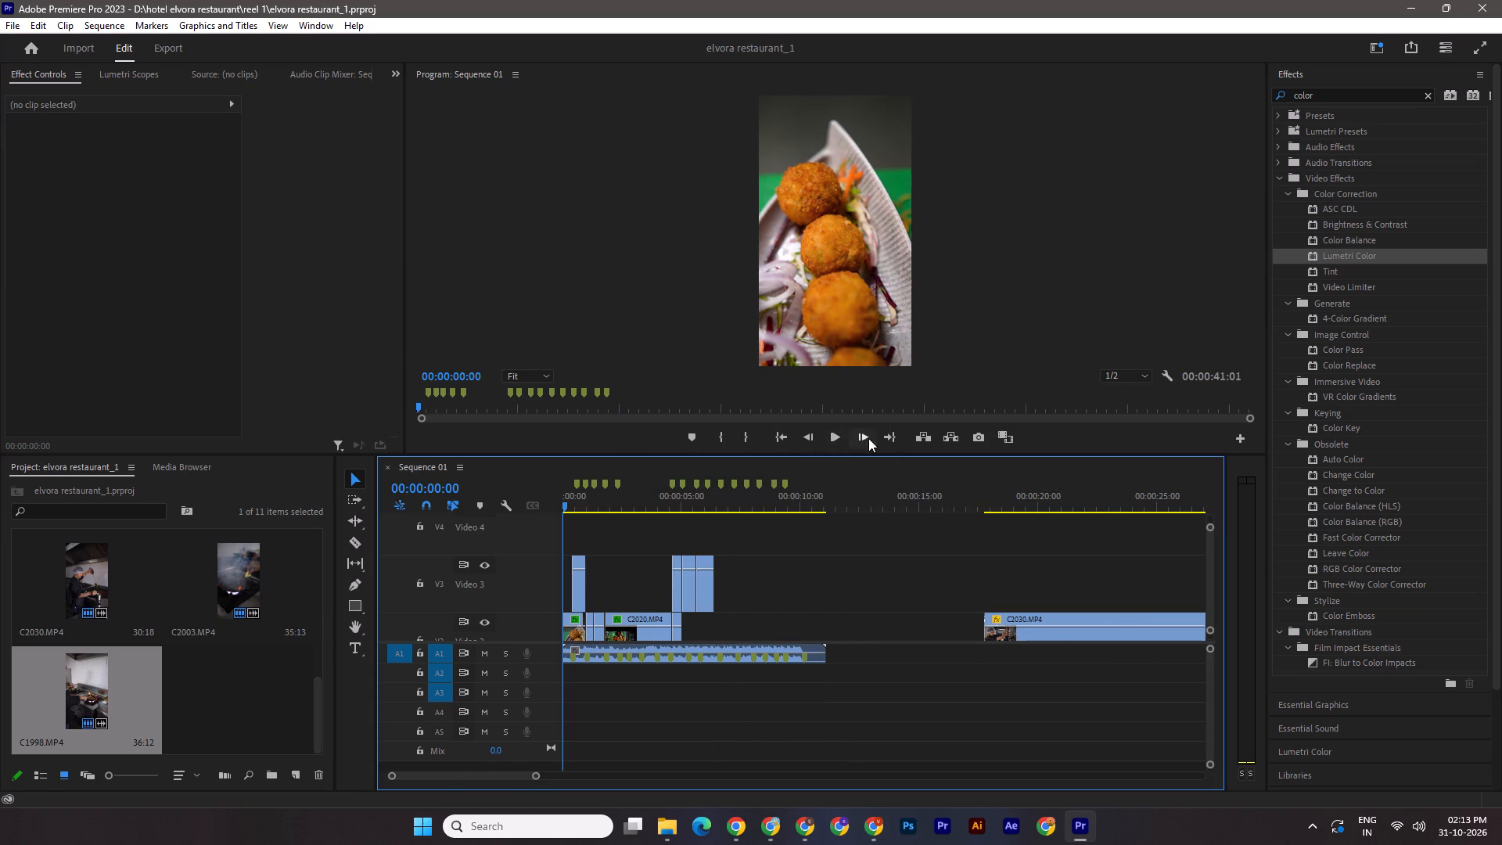
click(835, 437)
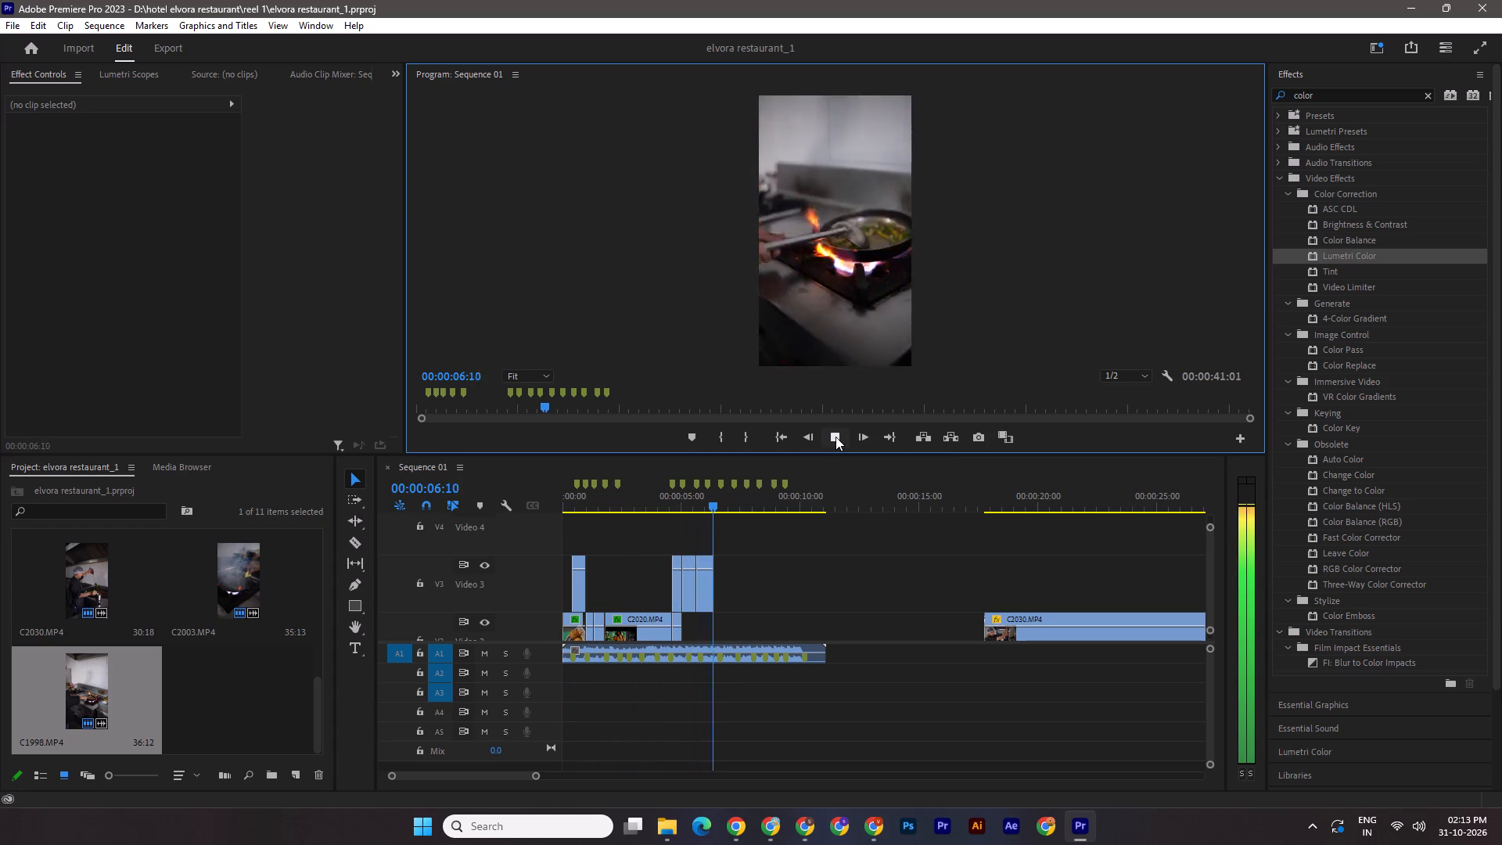
click(835, 437)
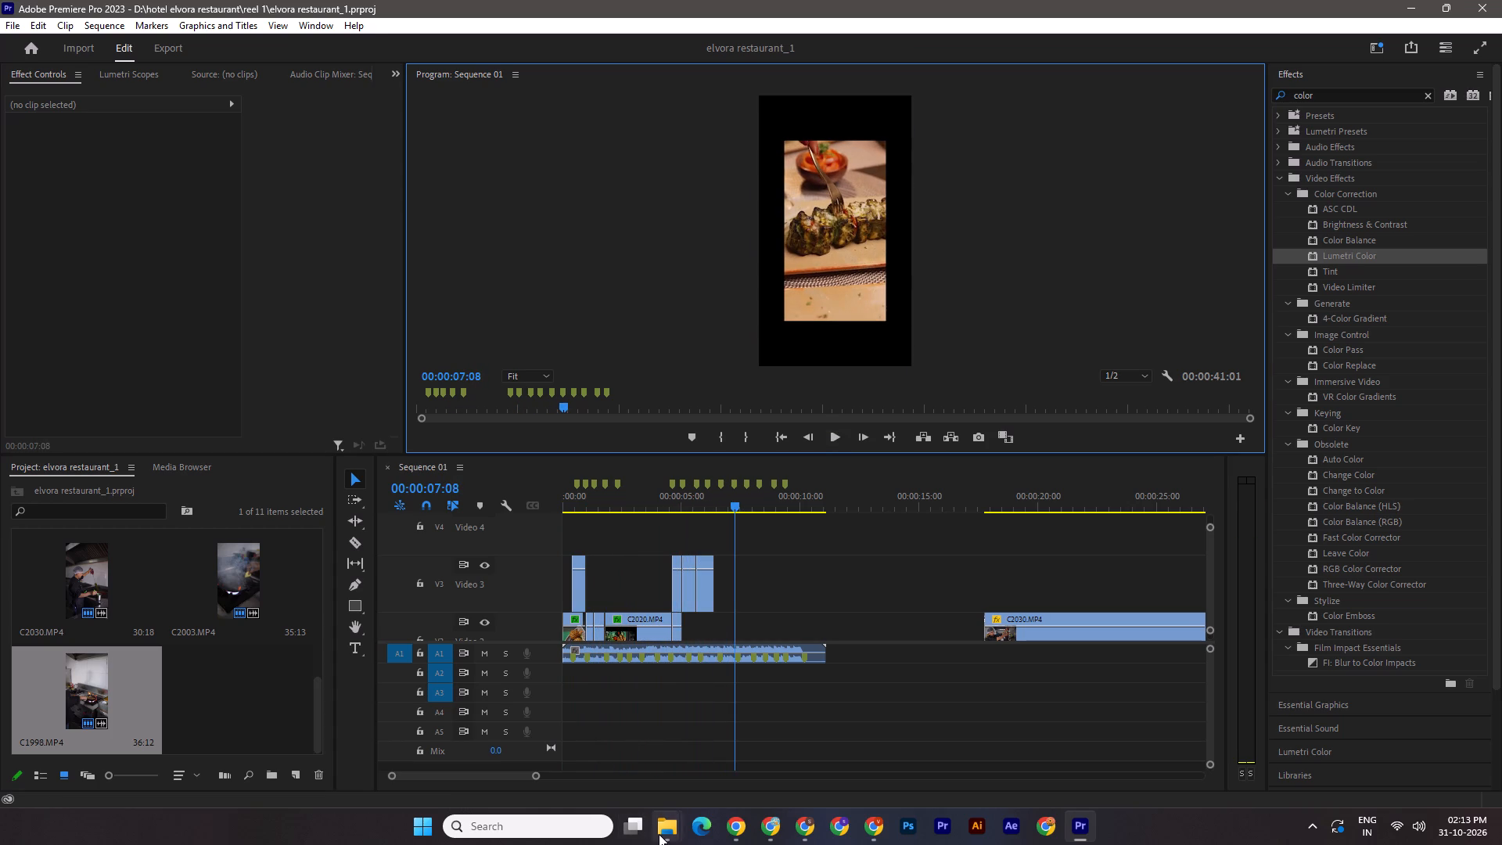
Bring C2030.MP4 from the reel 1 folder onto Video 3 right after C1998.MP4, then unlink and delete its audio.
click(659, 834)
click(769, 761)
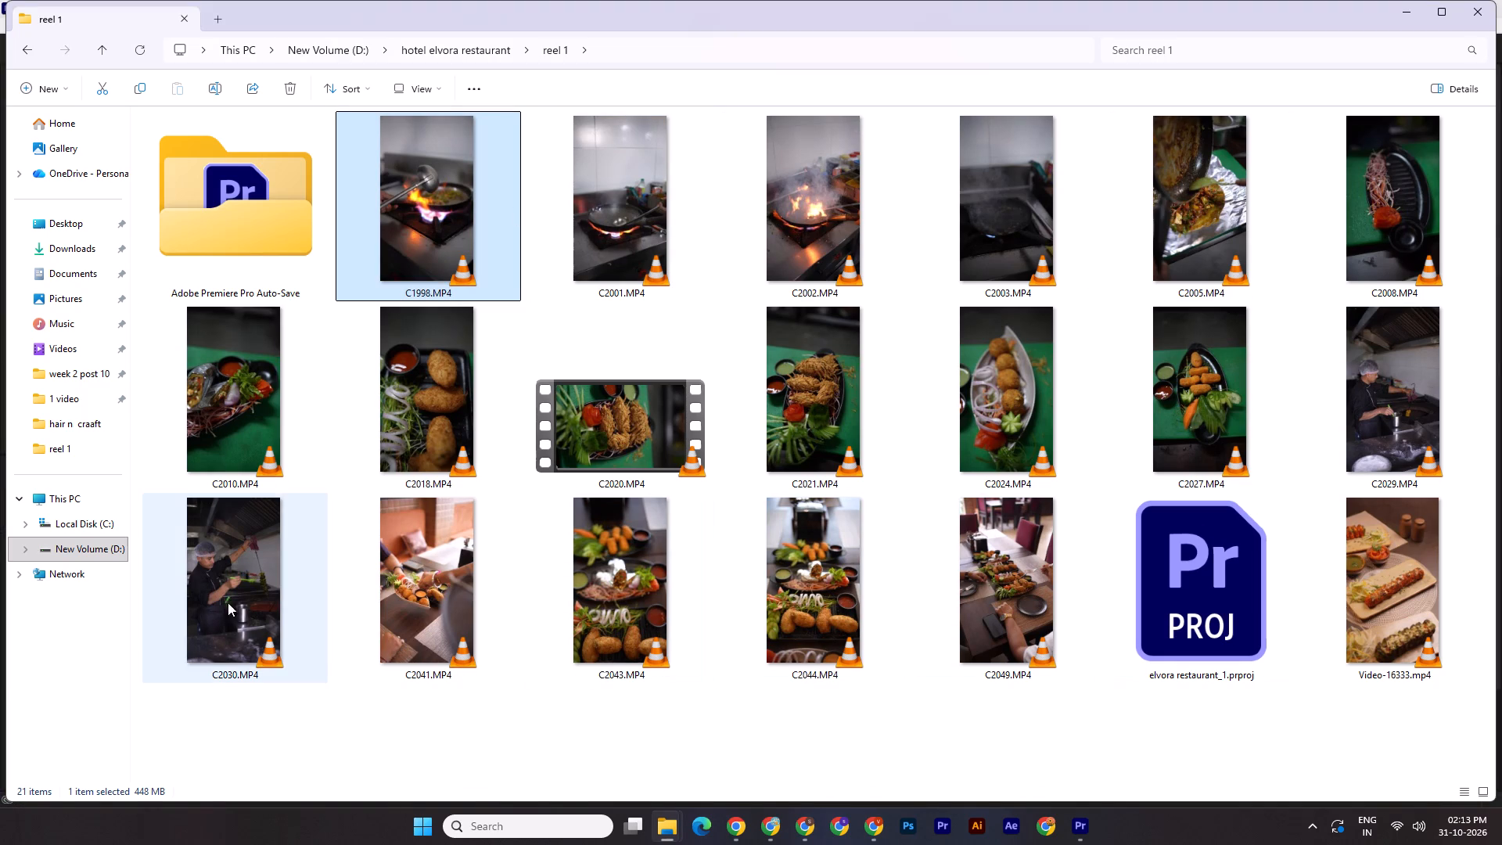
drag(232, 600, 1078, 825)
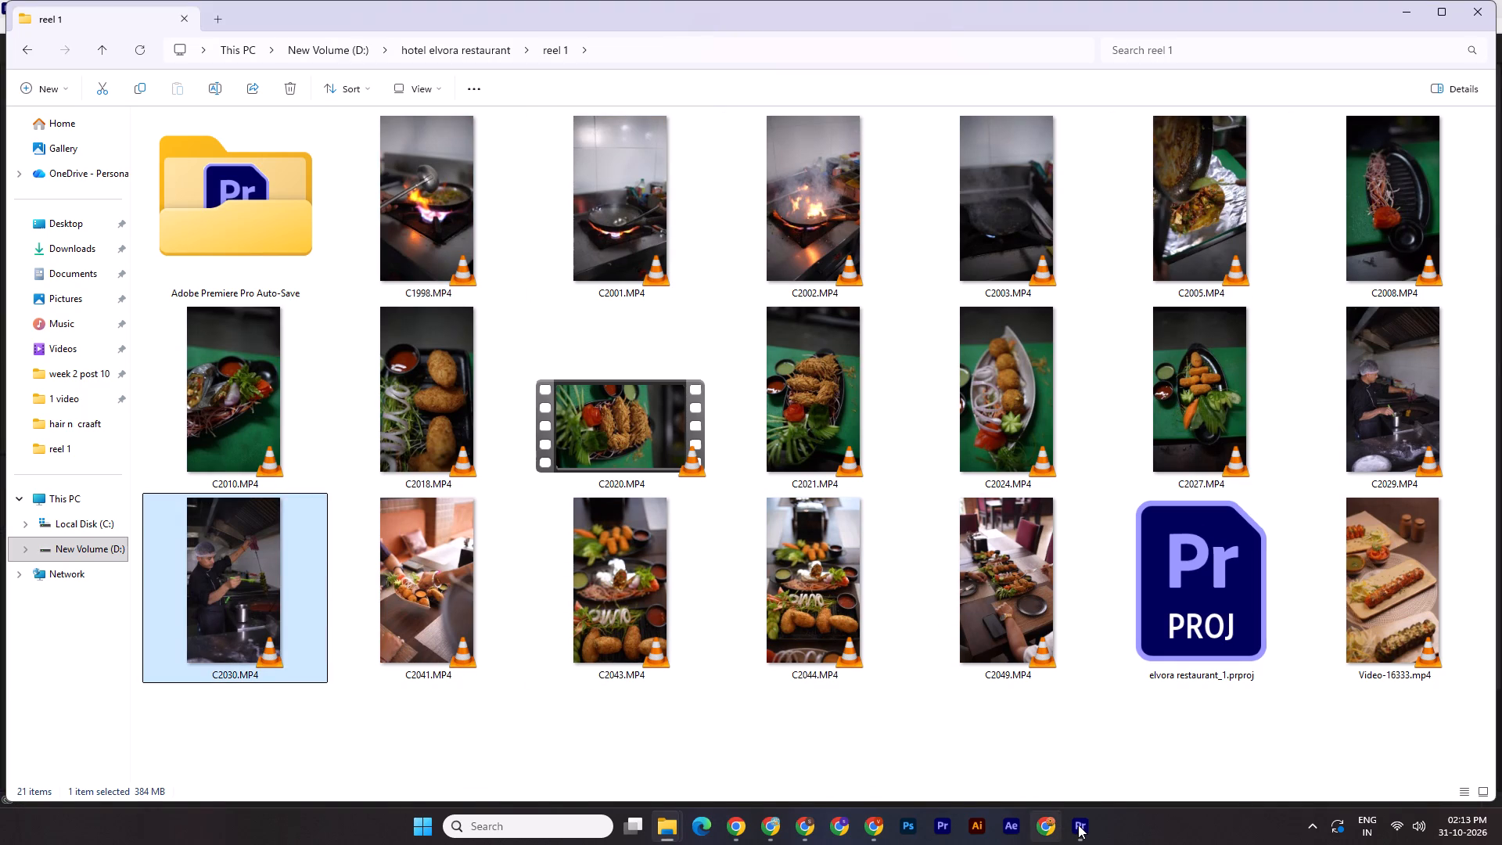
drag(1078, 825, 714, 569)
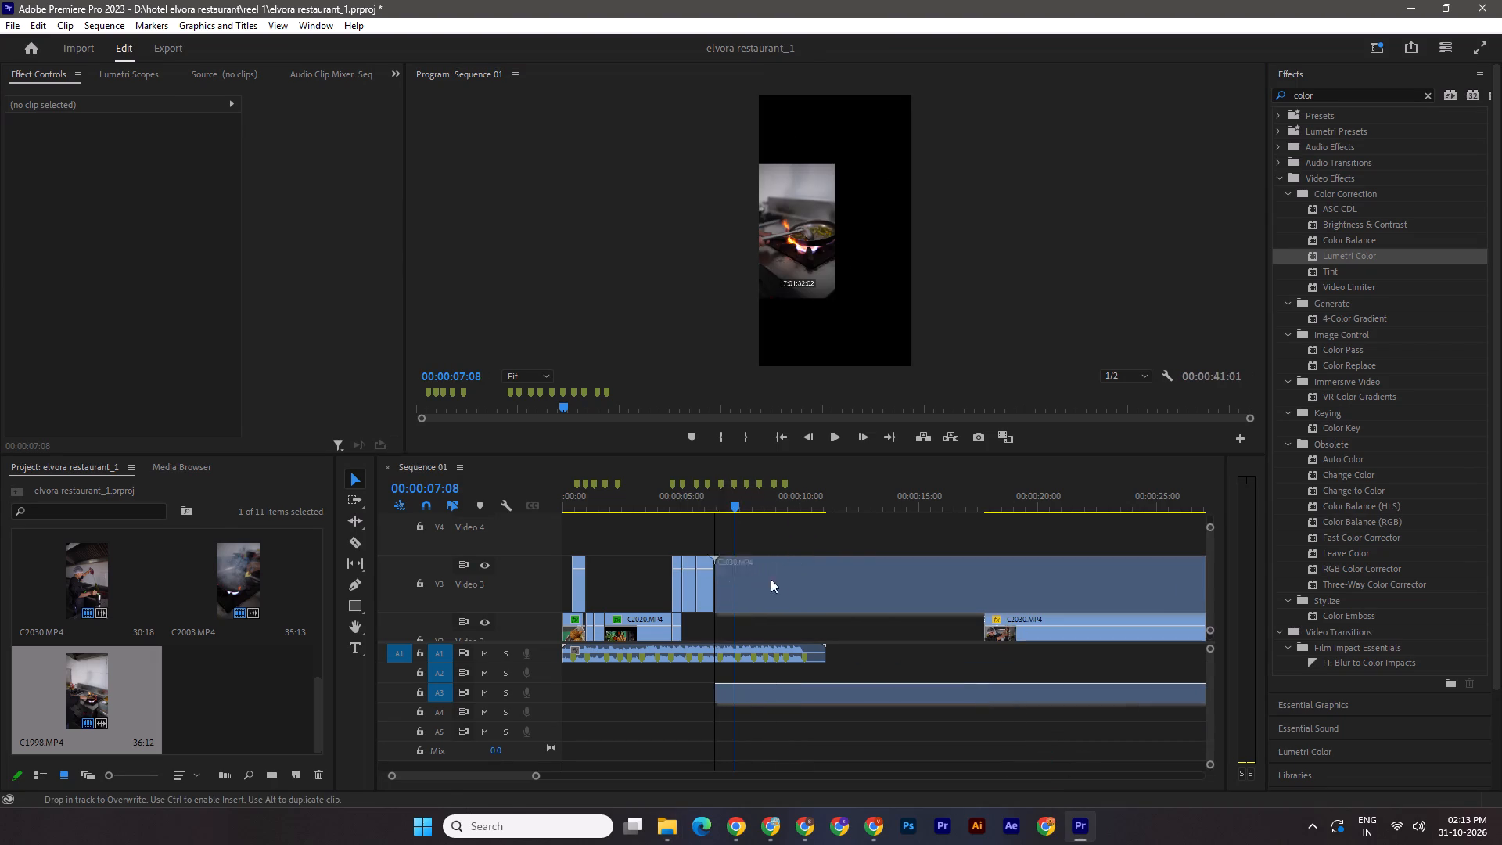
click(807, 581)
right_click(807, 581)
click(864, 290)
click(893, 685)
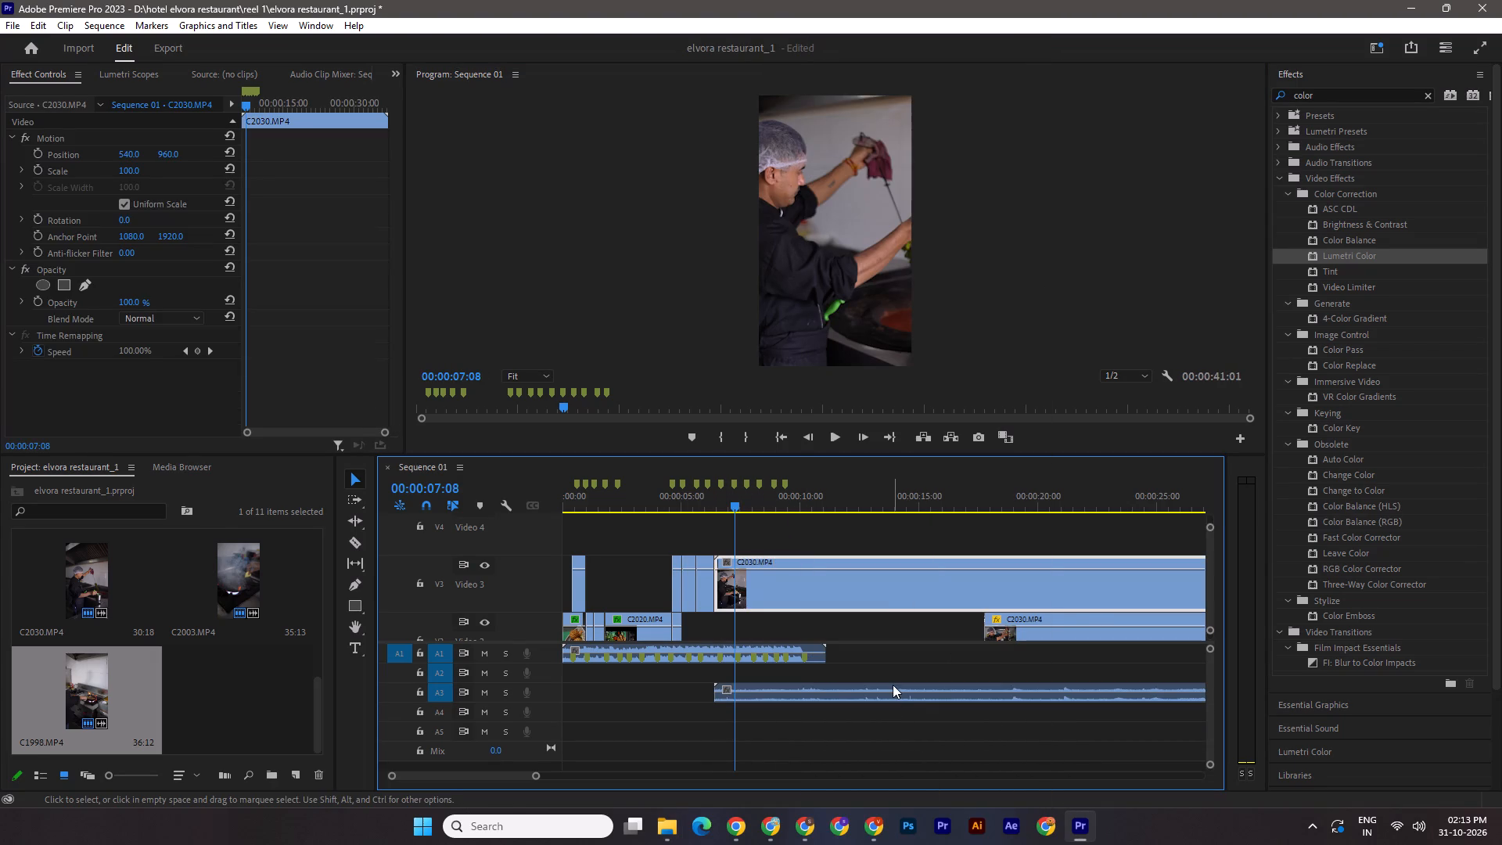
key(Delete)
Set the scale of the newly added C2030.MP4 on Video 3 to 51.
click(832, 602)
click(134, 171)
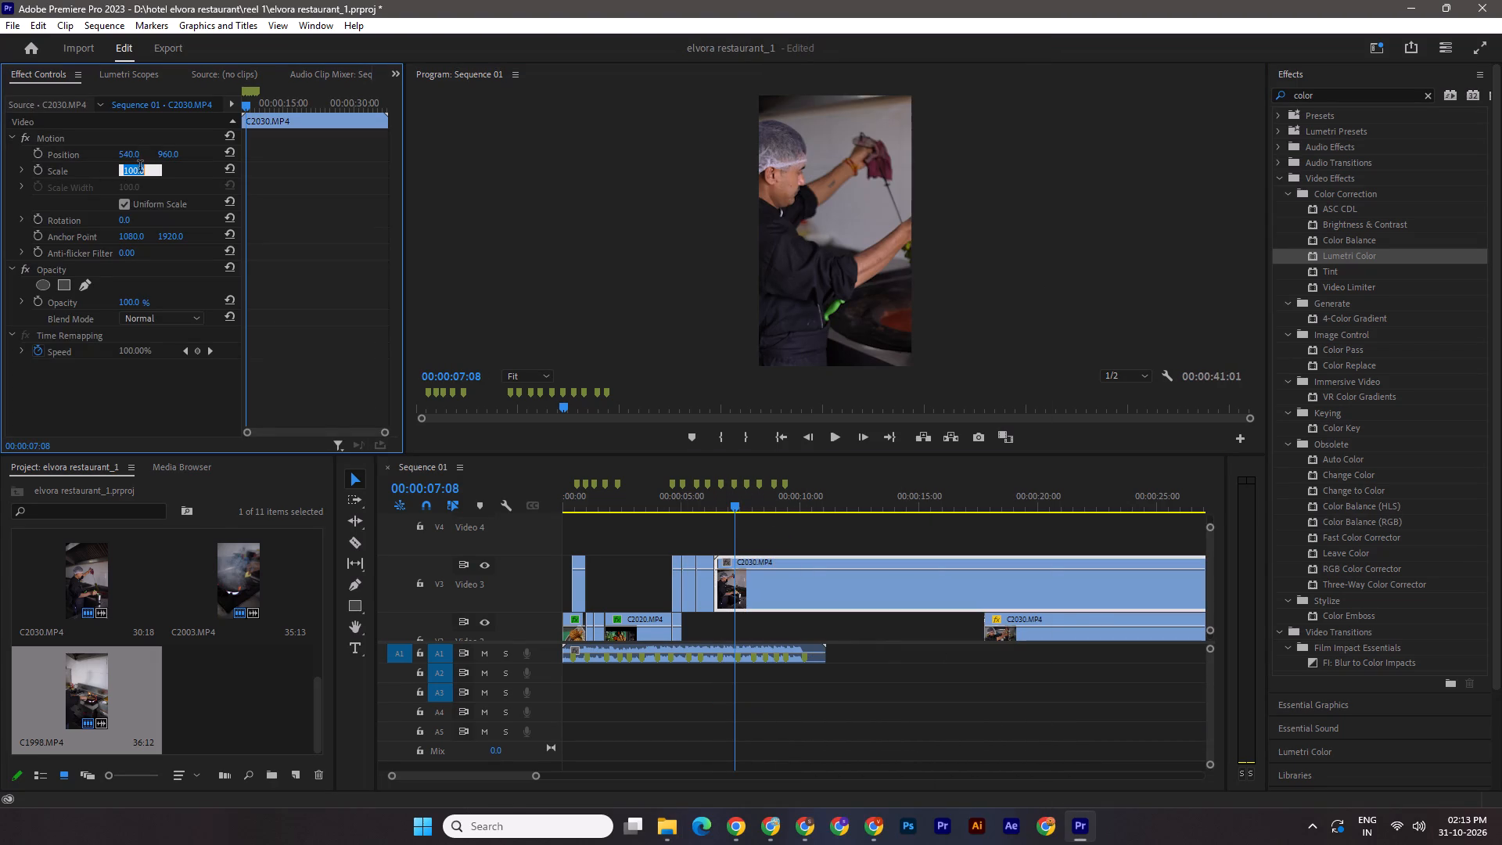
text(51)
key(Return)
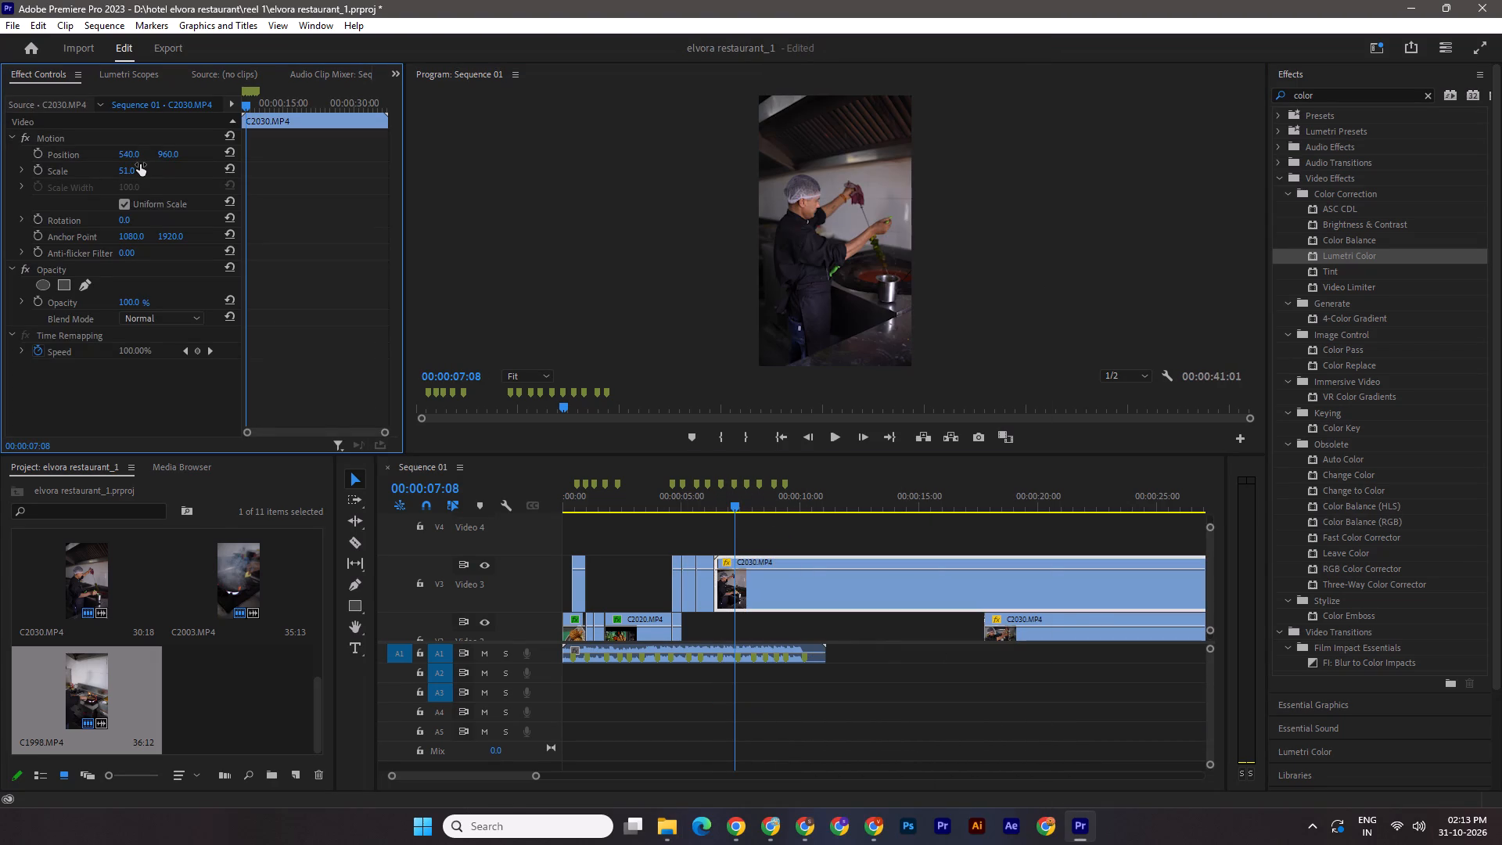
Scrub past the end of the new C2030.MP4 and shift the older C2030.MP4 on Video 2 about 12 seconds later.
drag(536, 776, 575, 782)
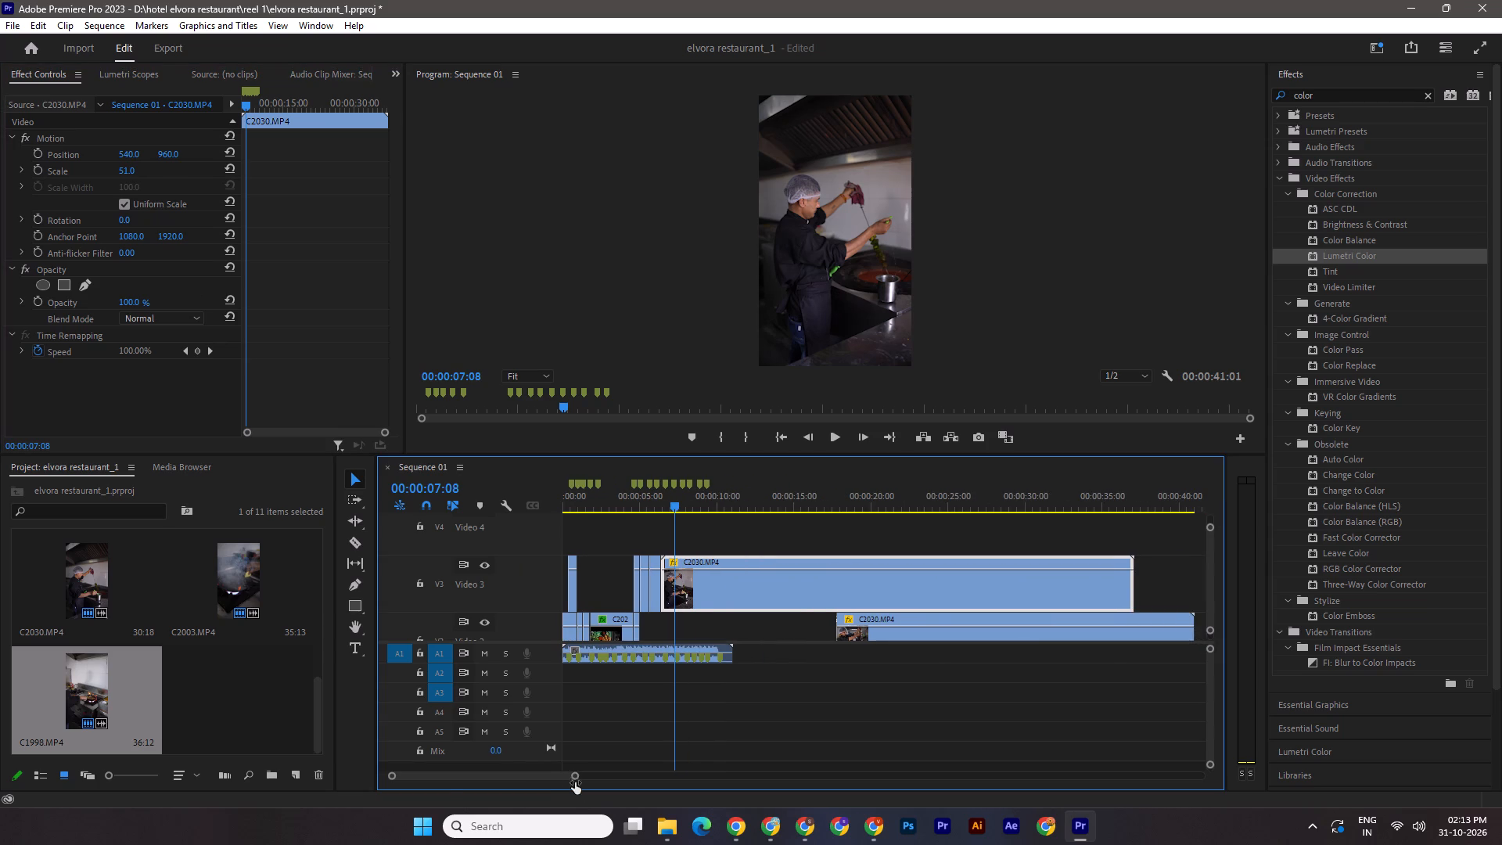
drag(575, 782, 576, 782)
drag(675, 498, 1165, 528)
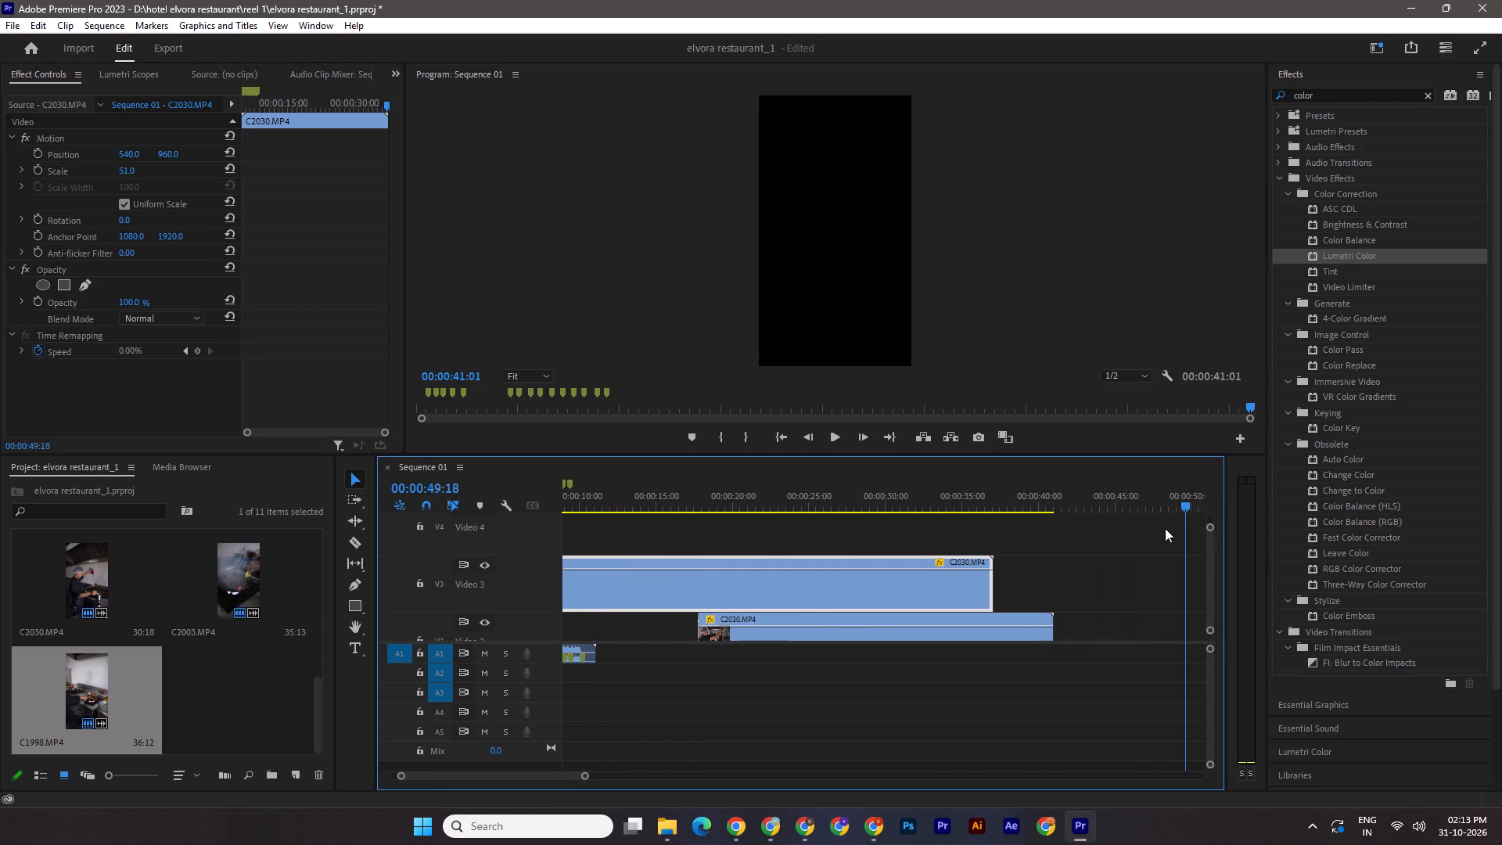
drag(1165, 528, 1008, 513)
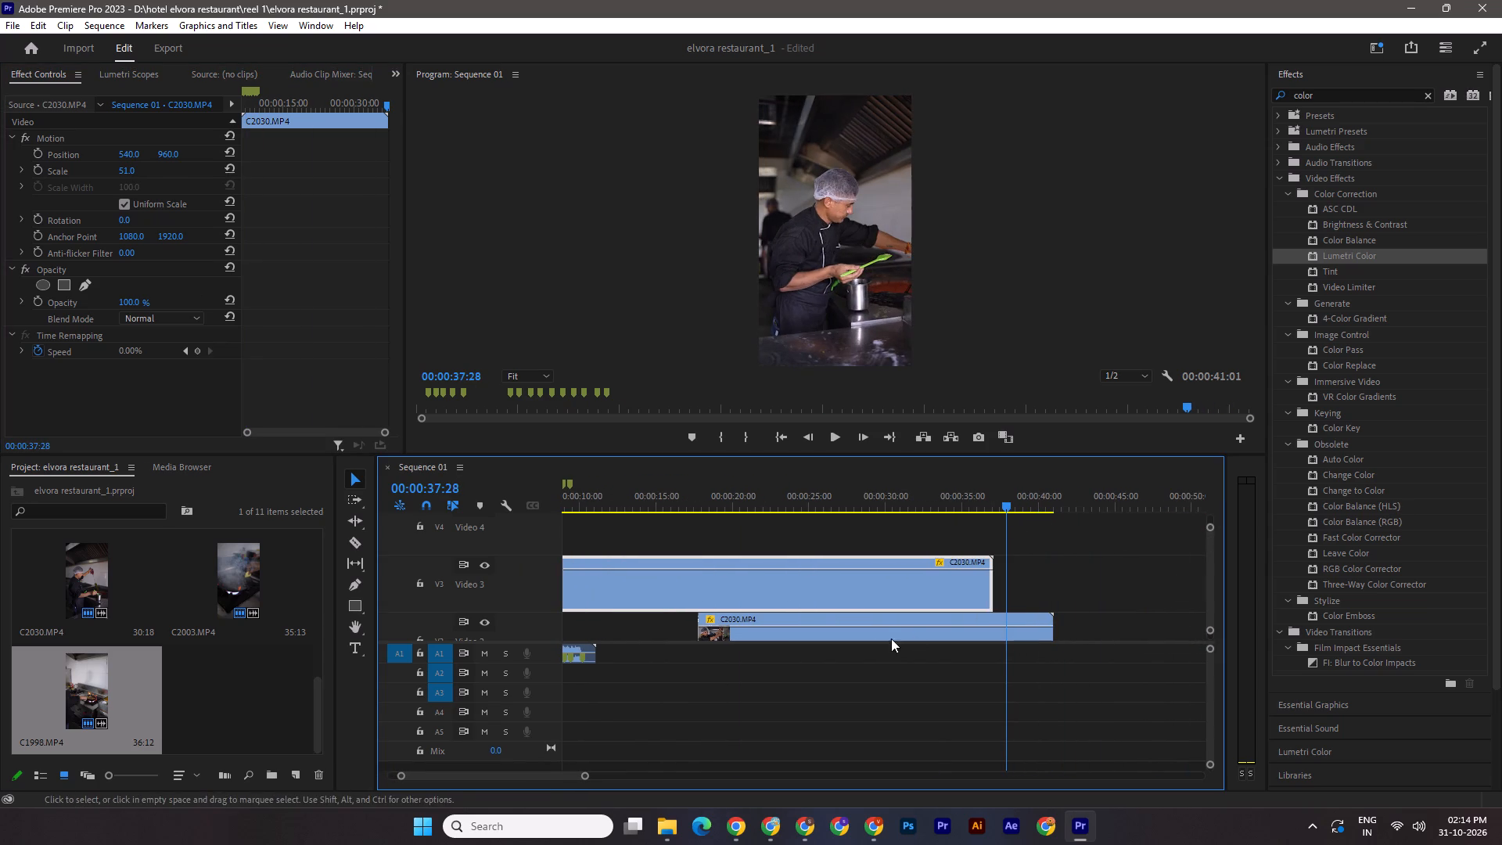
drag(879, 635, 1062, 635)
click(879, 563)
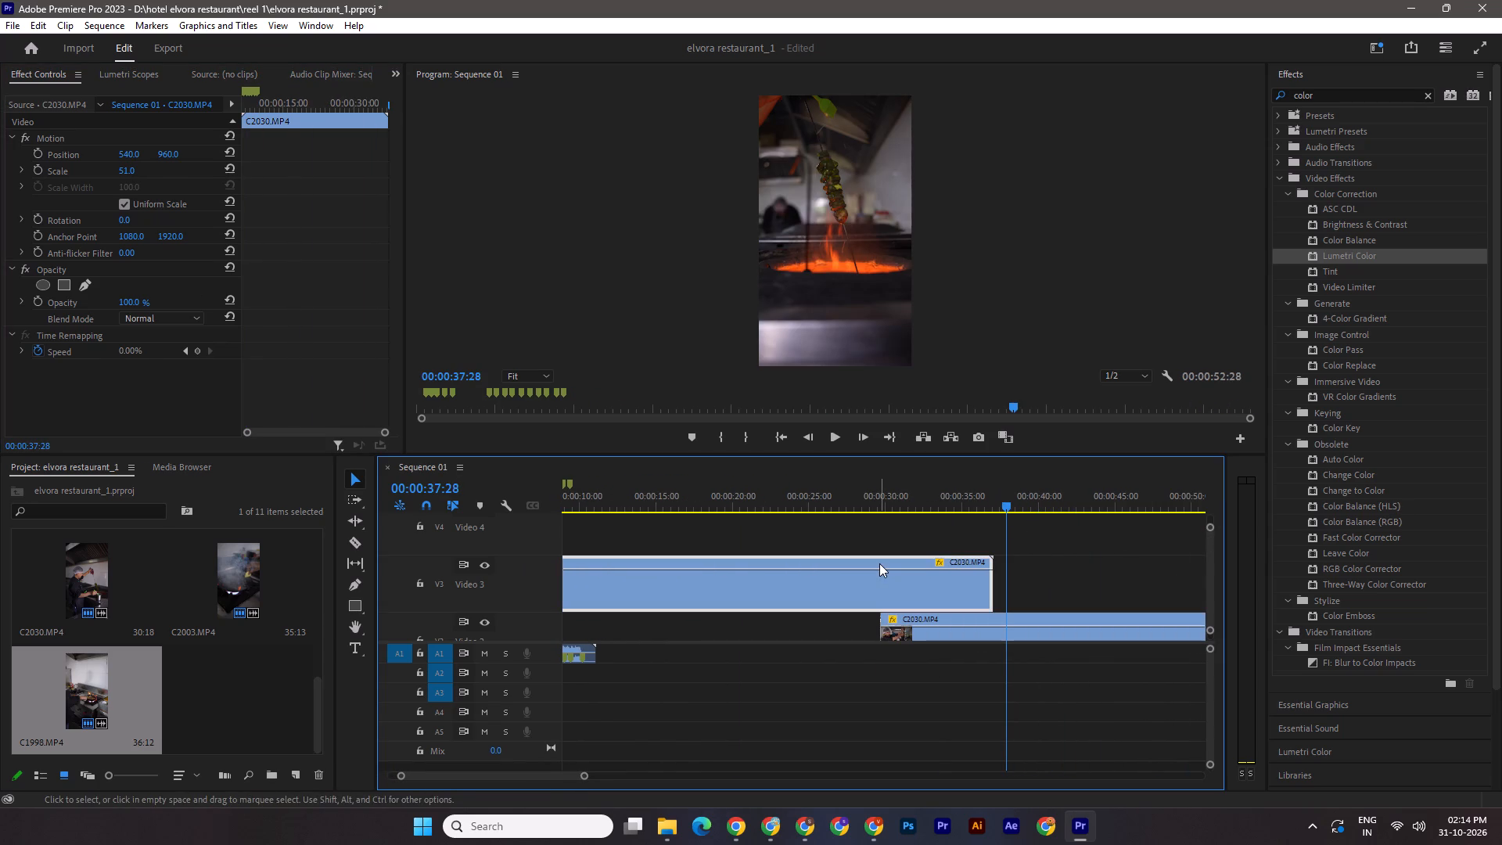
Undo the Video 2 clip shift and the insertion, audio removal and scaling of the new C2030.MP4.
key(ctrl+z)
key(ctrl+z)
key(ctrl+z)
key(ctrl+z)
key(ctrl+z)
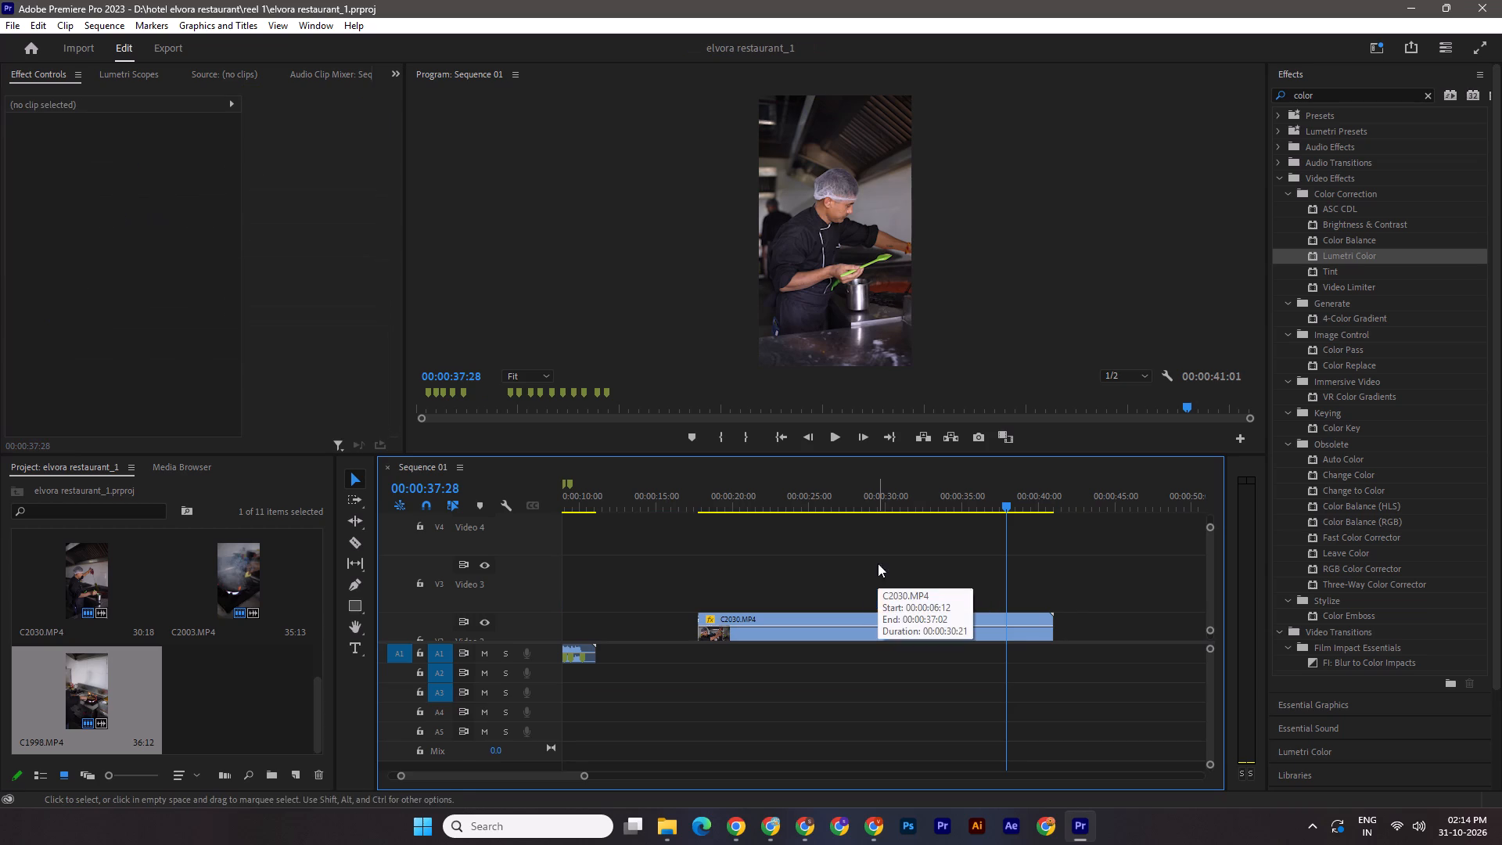
Move the existing C2030.MP4 from Video 2 to Video 3, directly after the trimmed C1998.MP4 pan shot.
drag(475, 778, 466, 777)
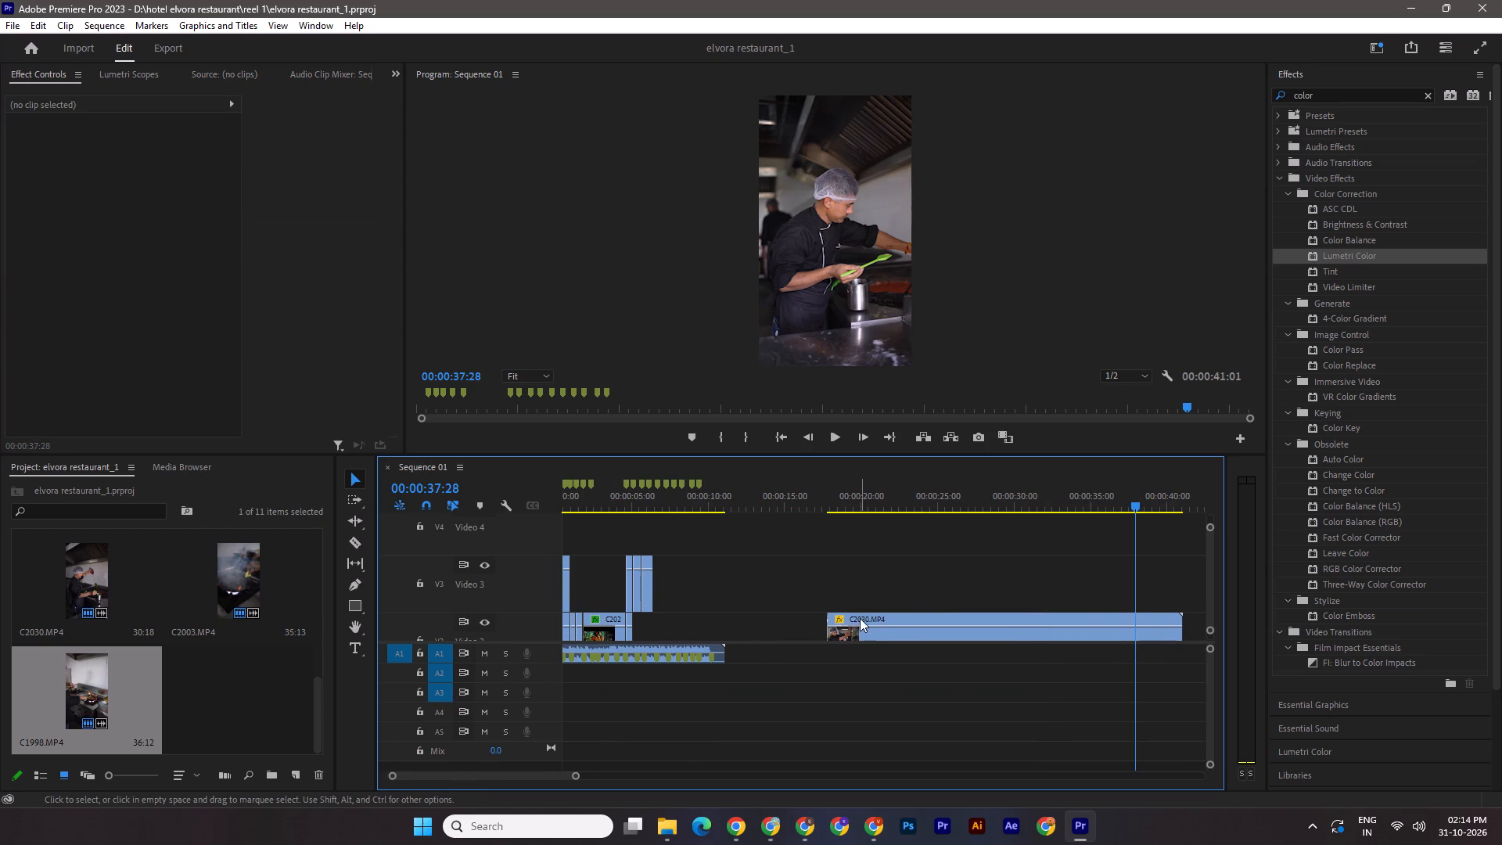
drag(860, 618, 682, 560)
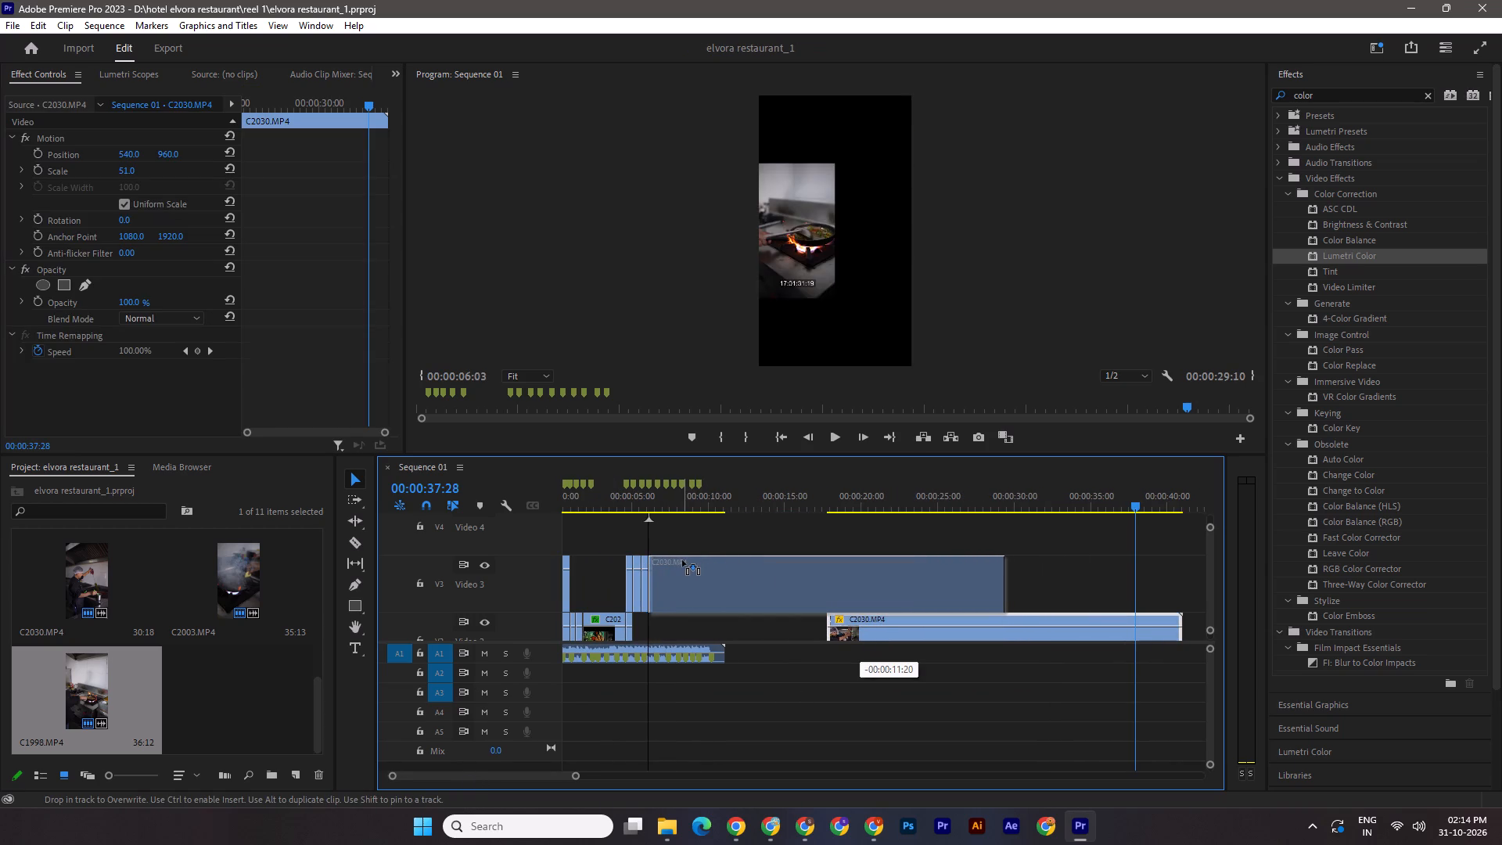
drag(682, 560, 685, 562)
Review C2030.MP4 on Video 3 and trim its start to 00:00:11:20, just before the flames flare up around the skewer.
click(652, 504)
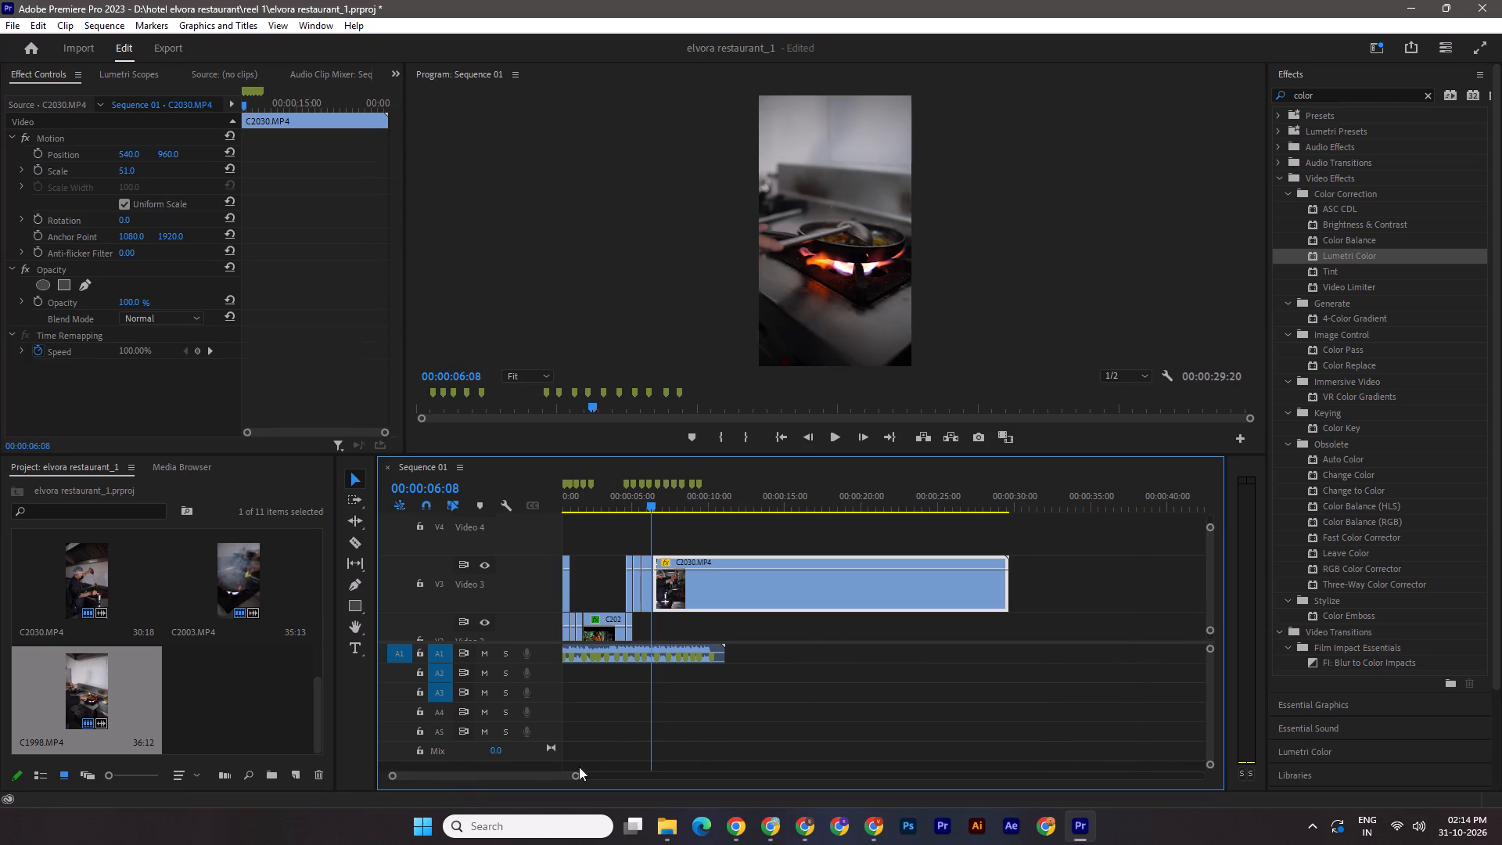
drag(655, 498, 706, 516)
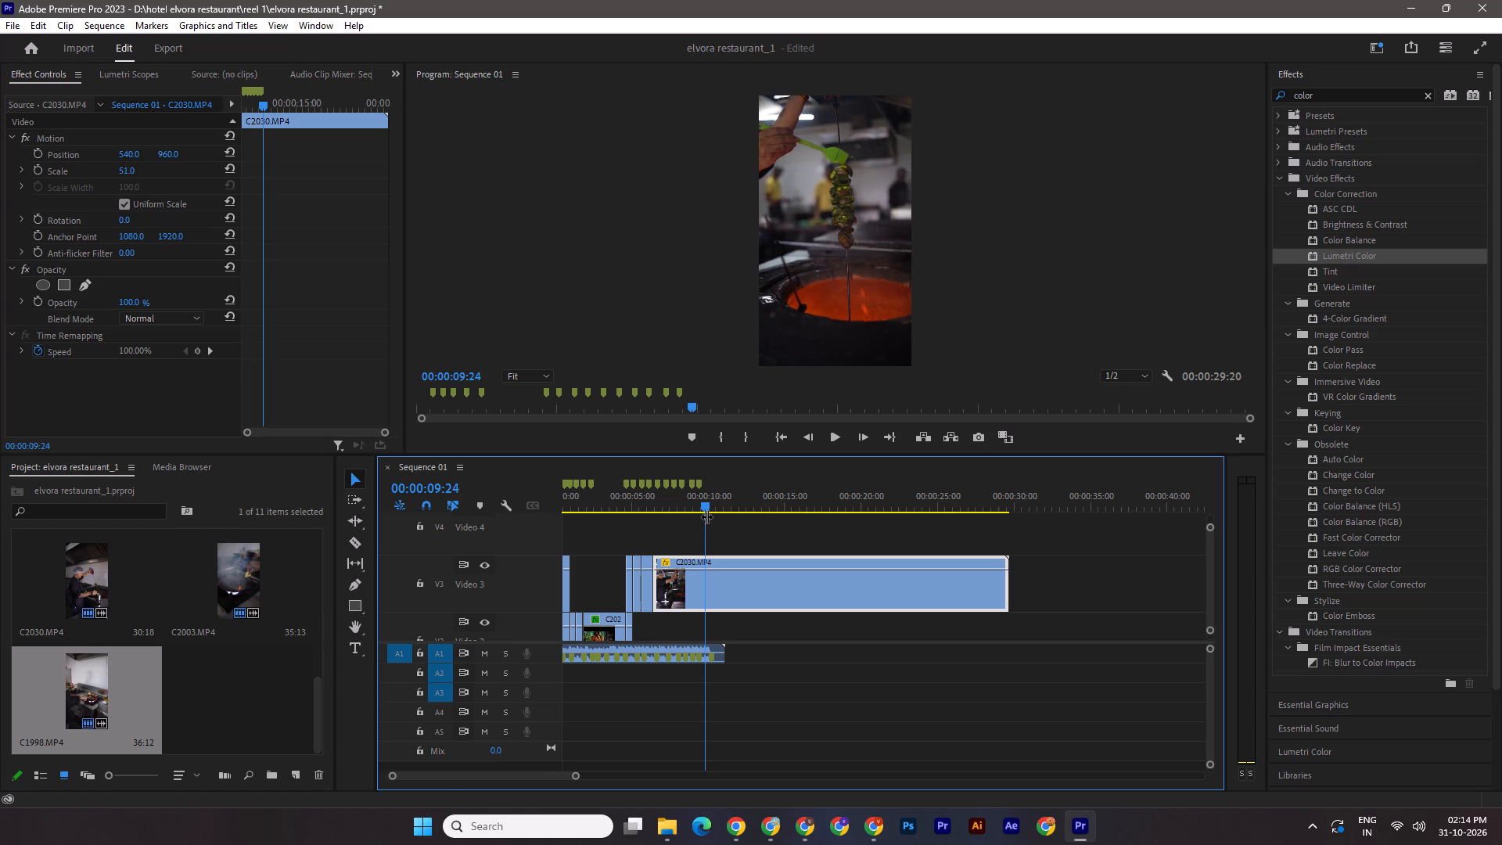
key(space)
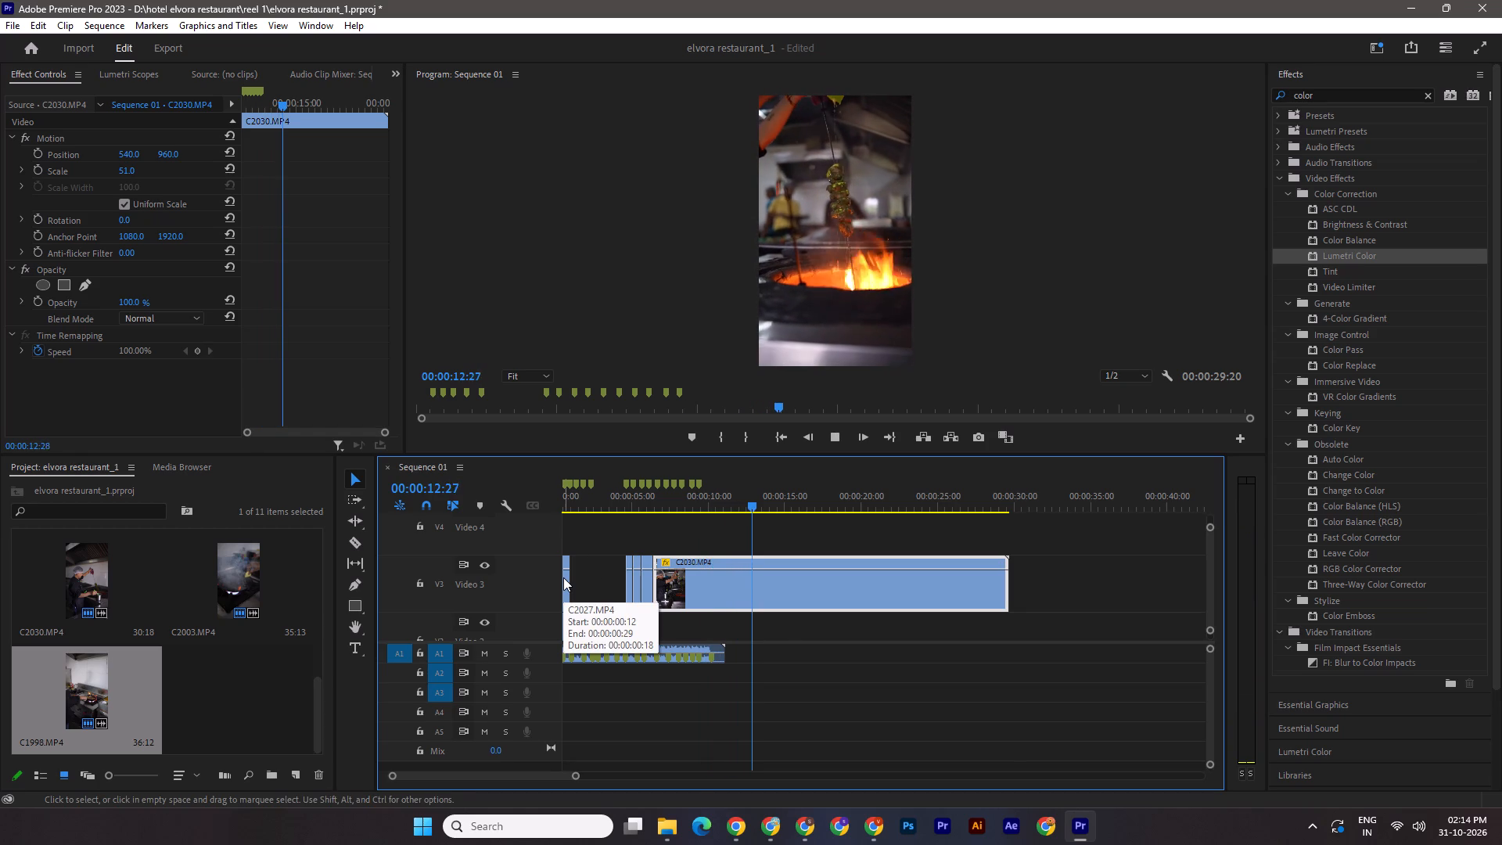
key(space)
key(space)
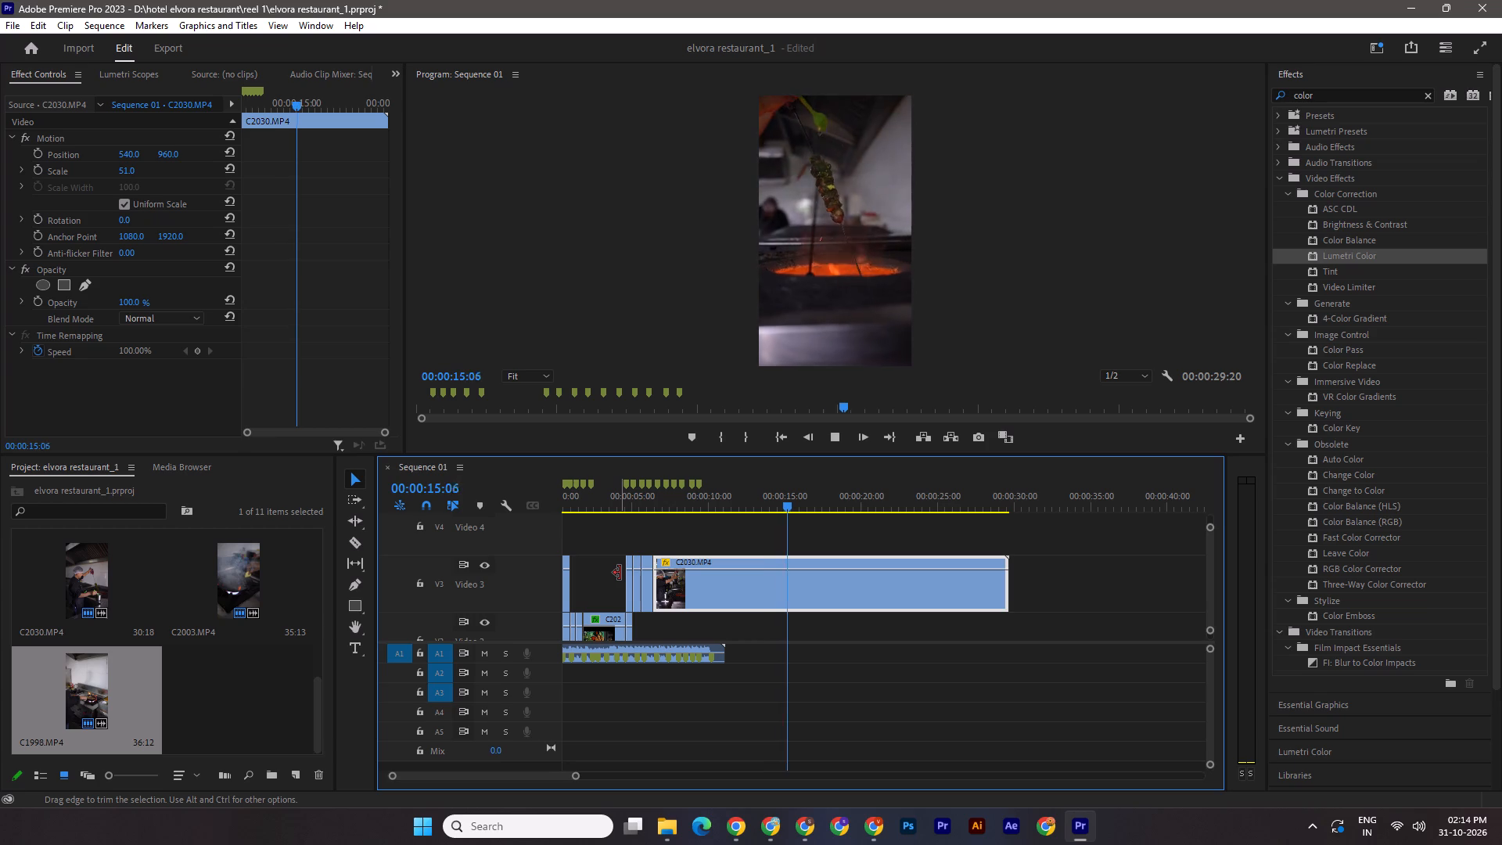
drag(813, 509, 830, 510)
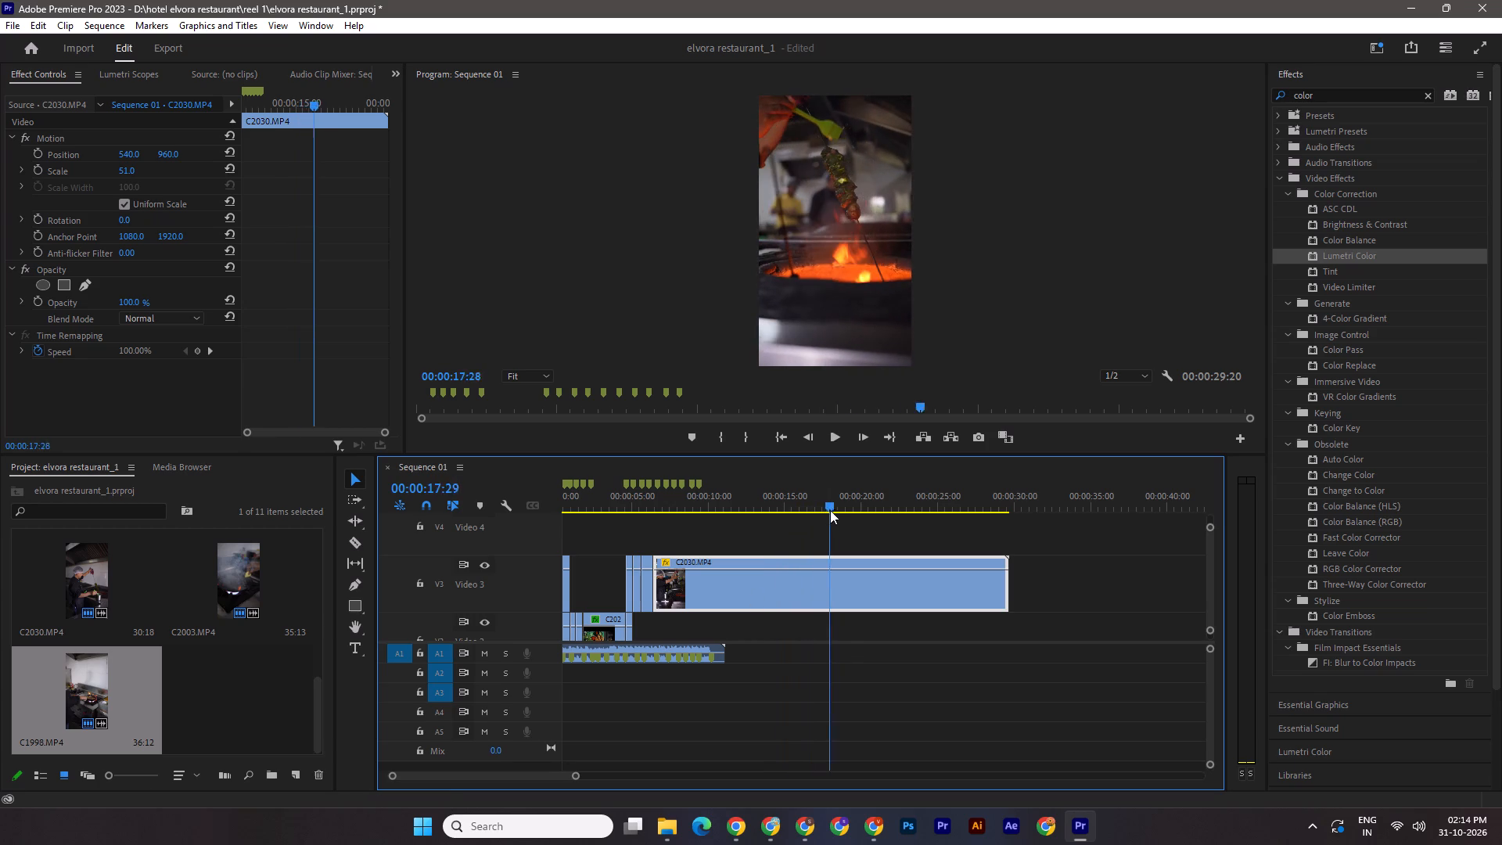
drag(830, 510, 886, 533)
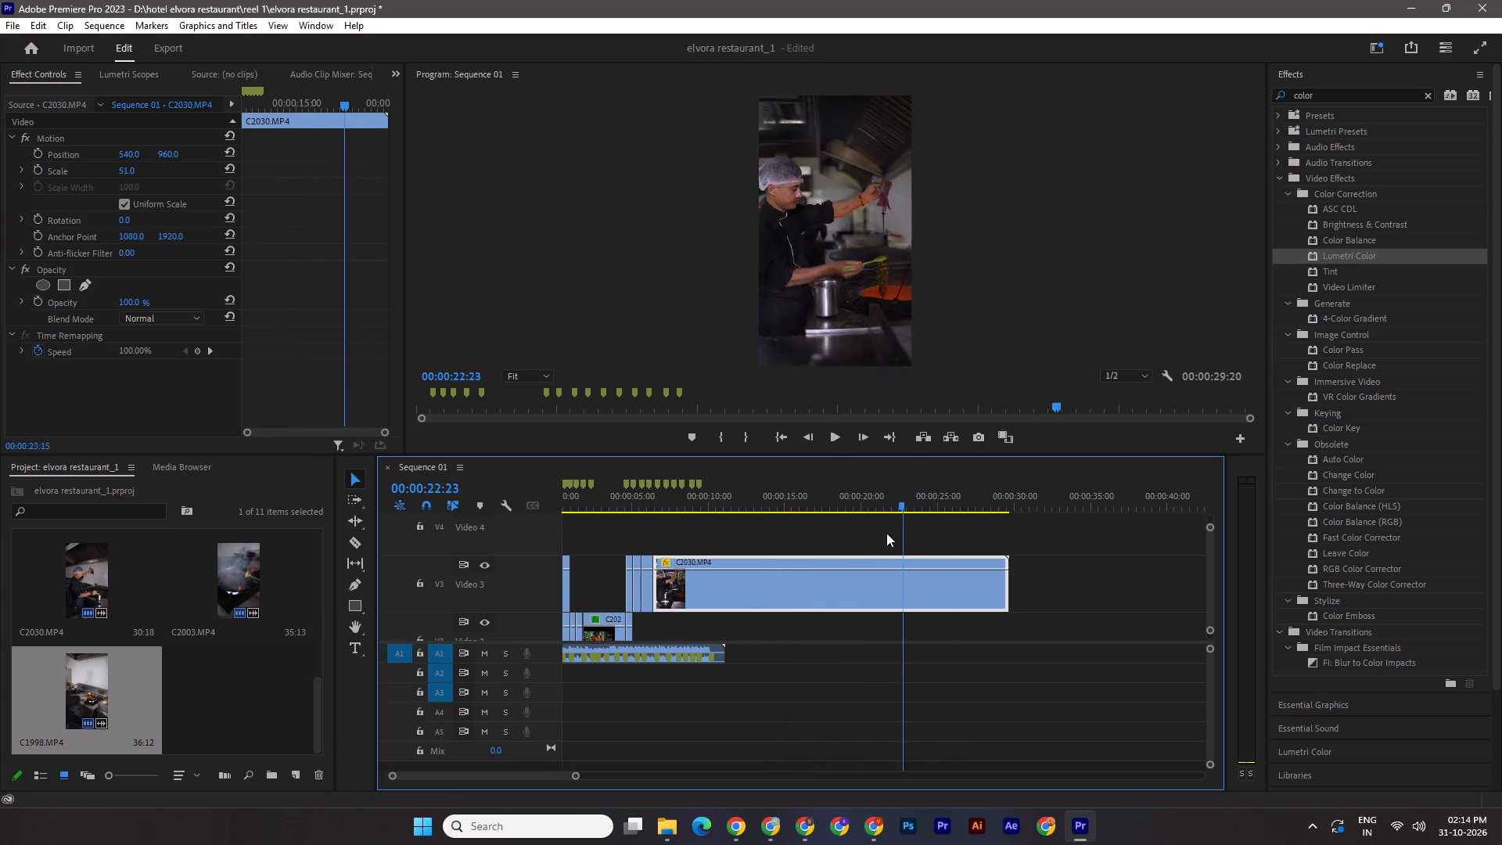
drag(886, 533, 791, 535)
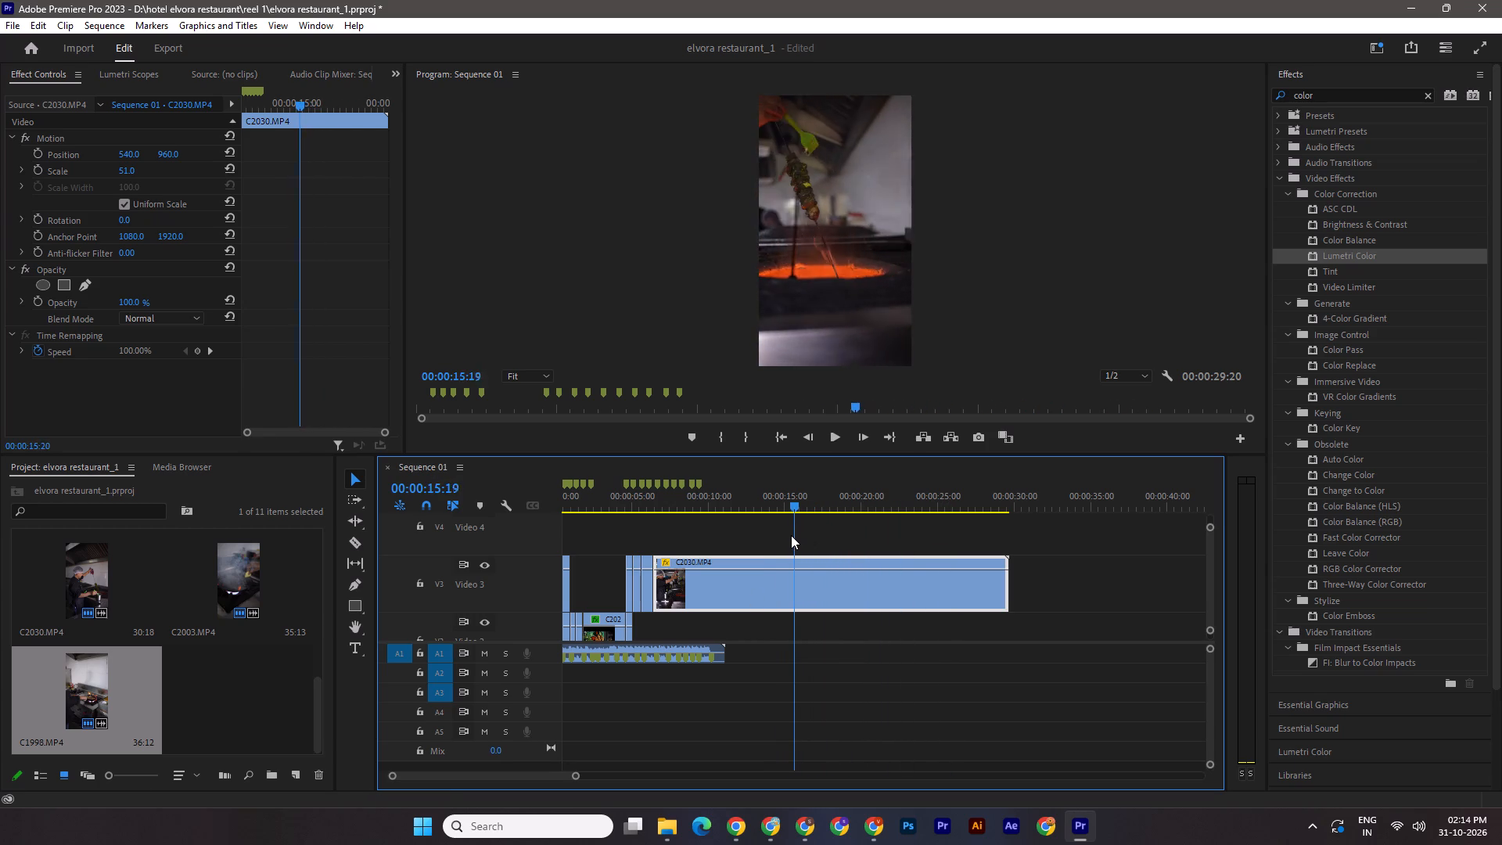
drag(791, 535, 739, 538)
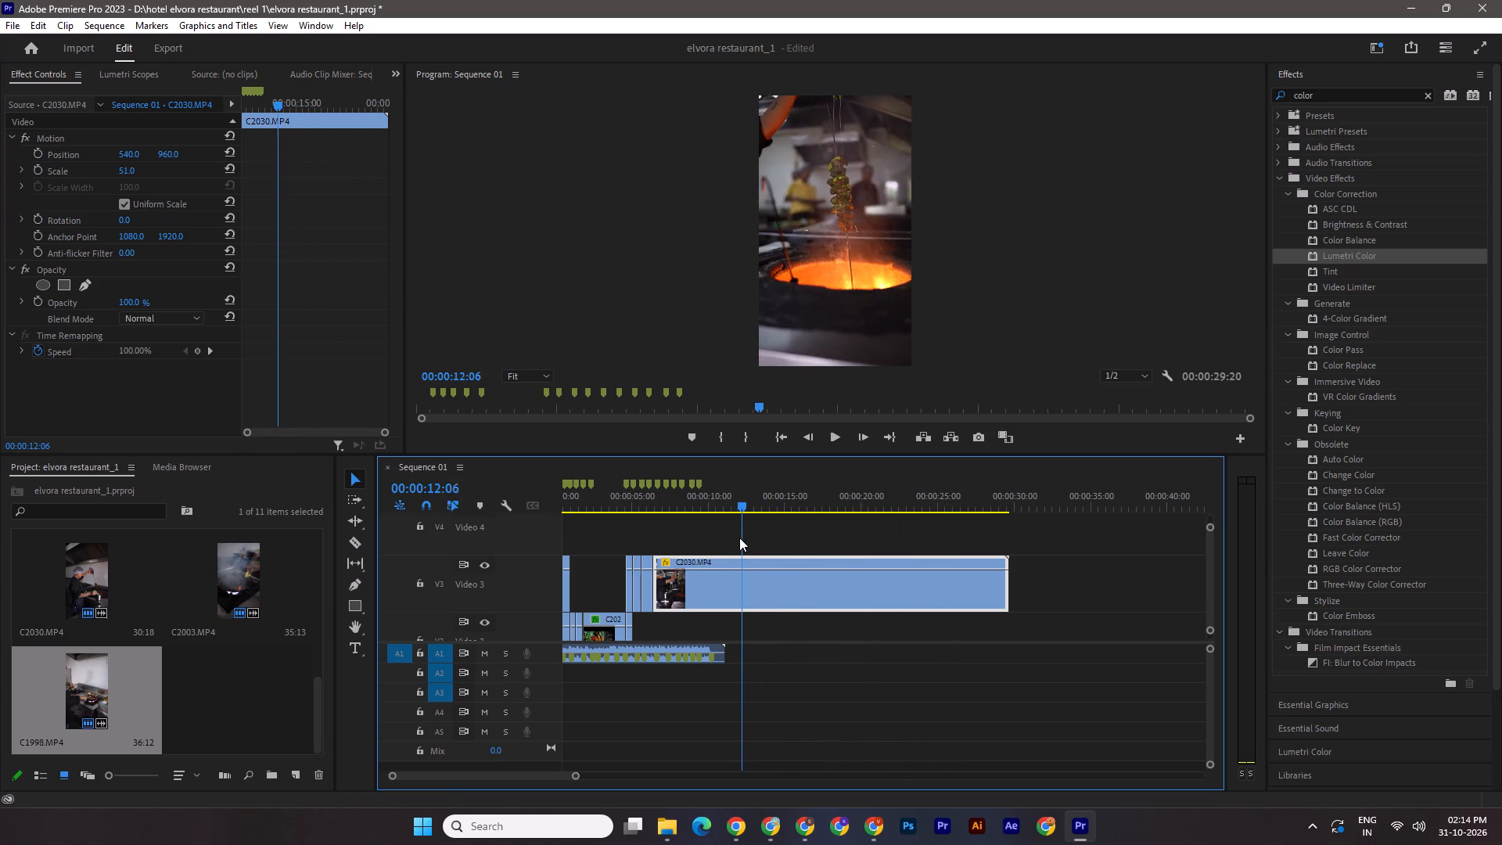
drag(739, 538, 715, 534)
key(space)
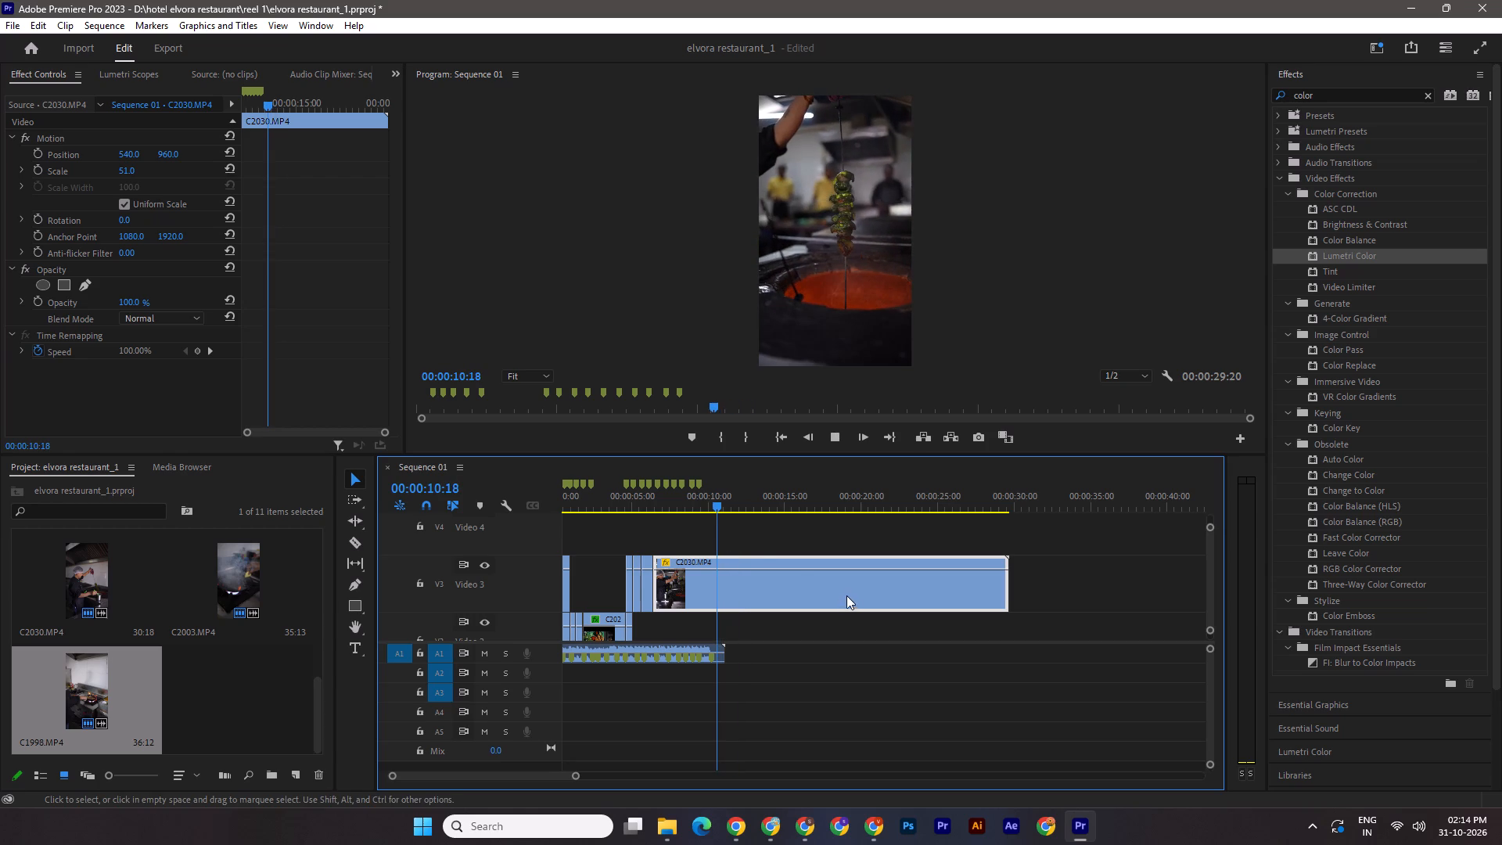
key(space)
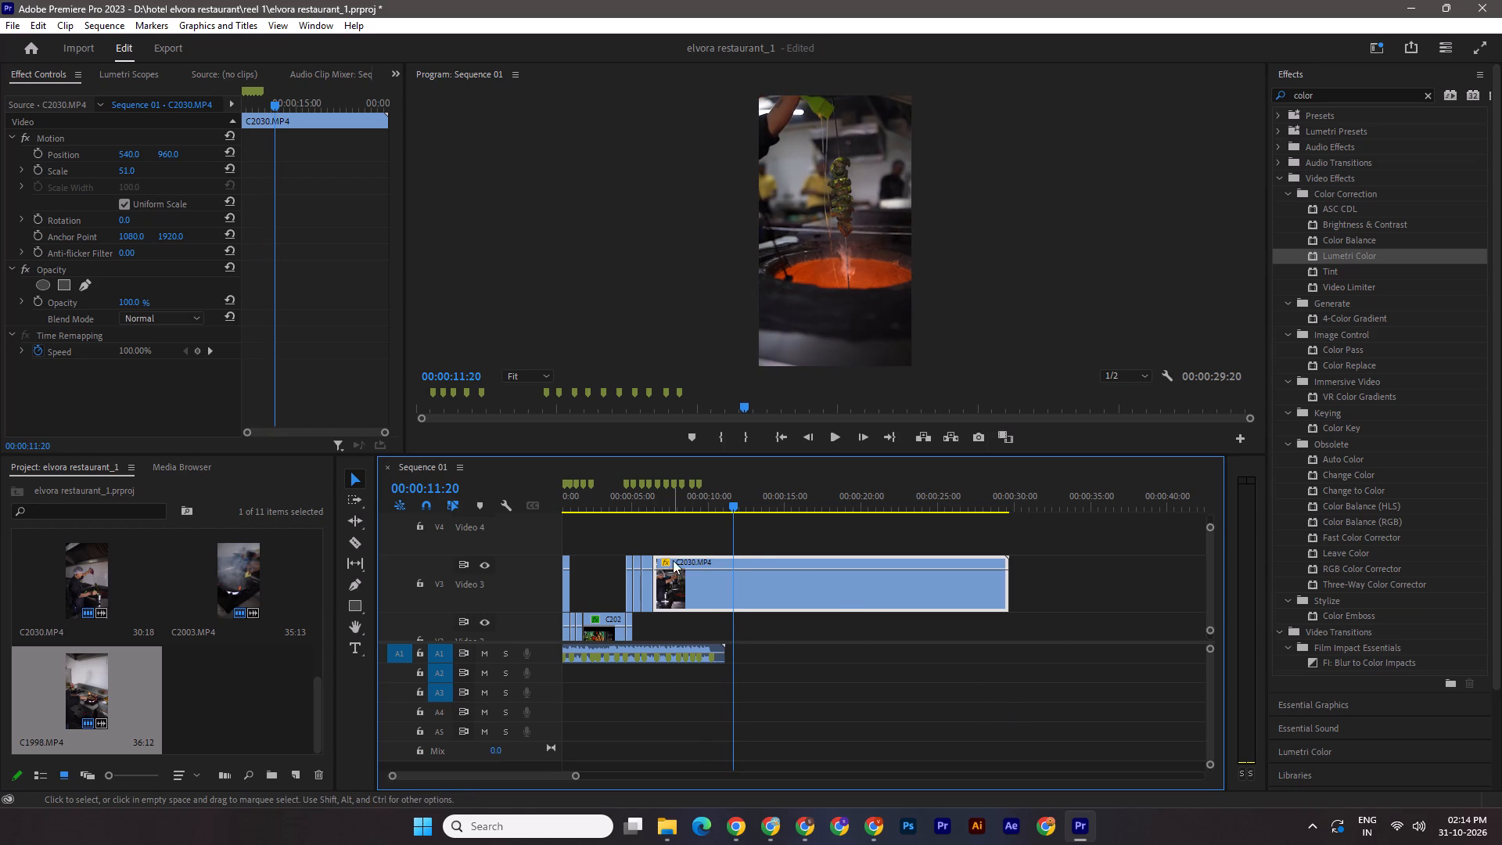
drag(656, 584, 736, 584)
Play the opening of the trimmed C2030.MP4 and trim its start further, to 00:00:12:00.
key(space)
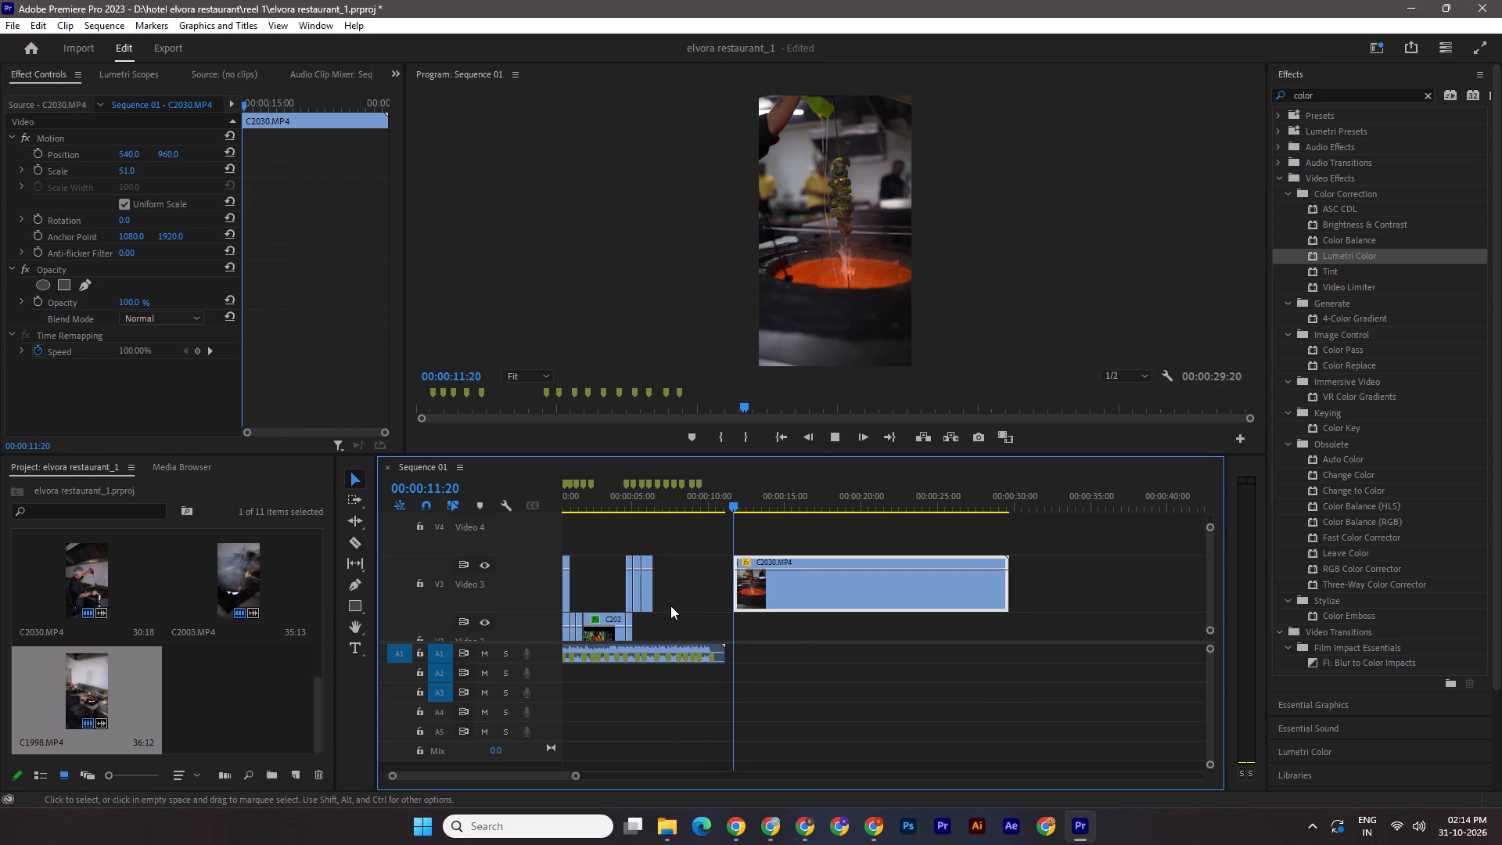
key(space)
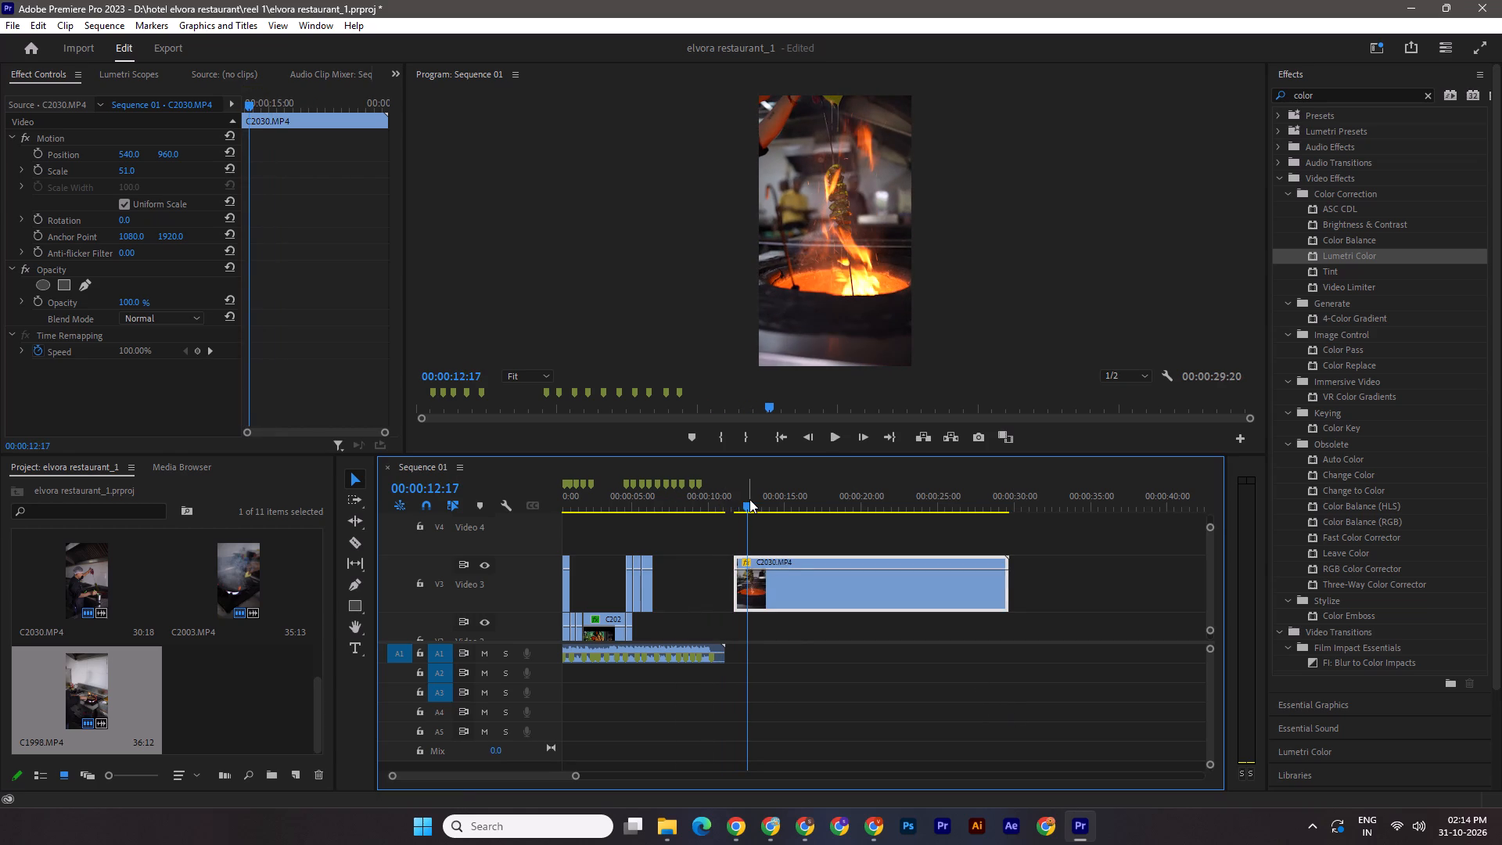
drag(749, 504, 741, 504)
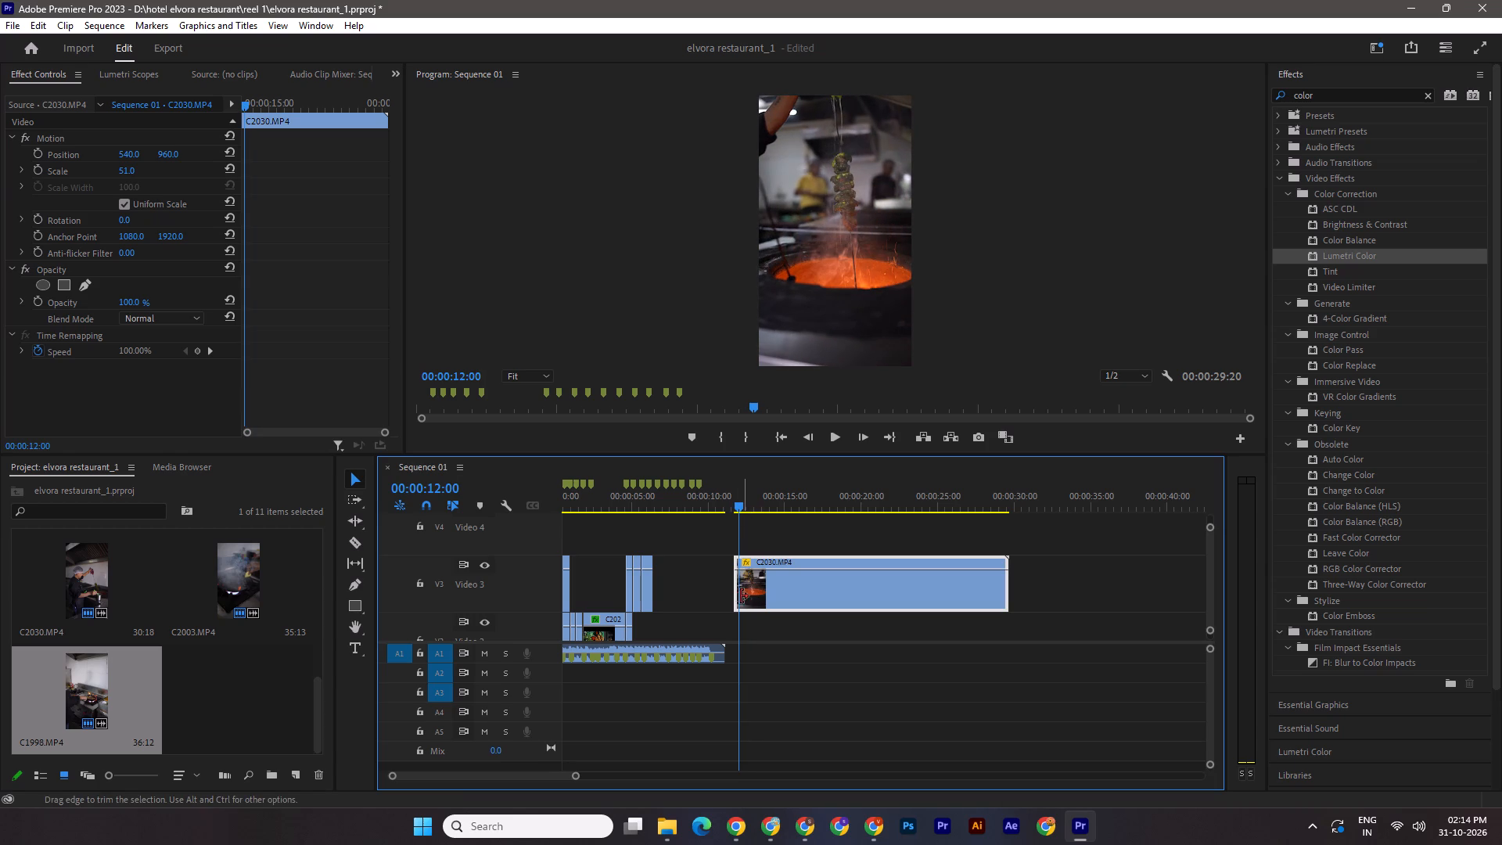
click(732, 591)
Move the trimmed C2030.MP4 earlier on Video 3 to close the gap after the C1998.MP4 pan shot.
drag(779, 596, 695, 590)
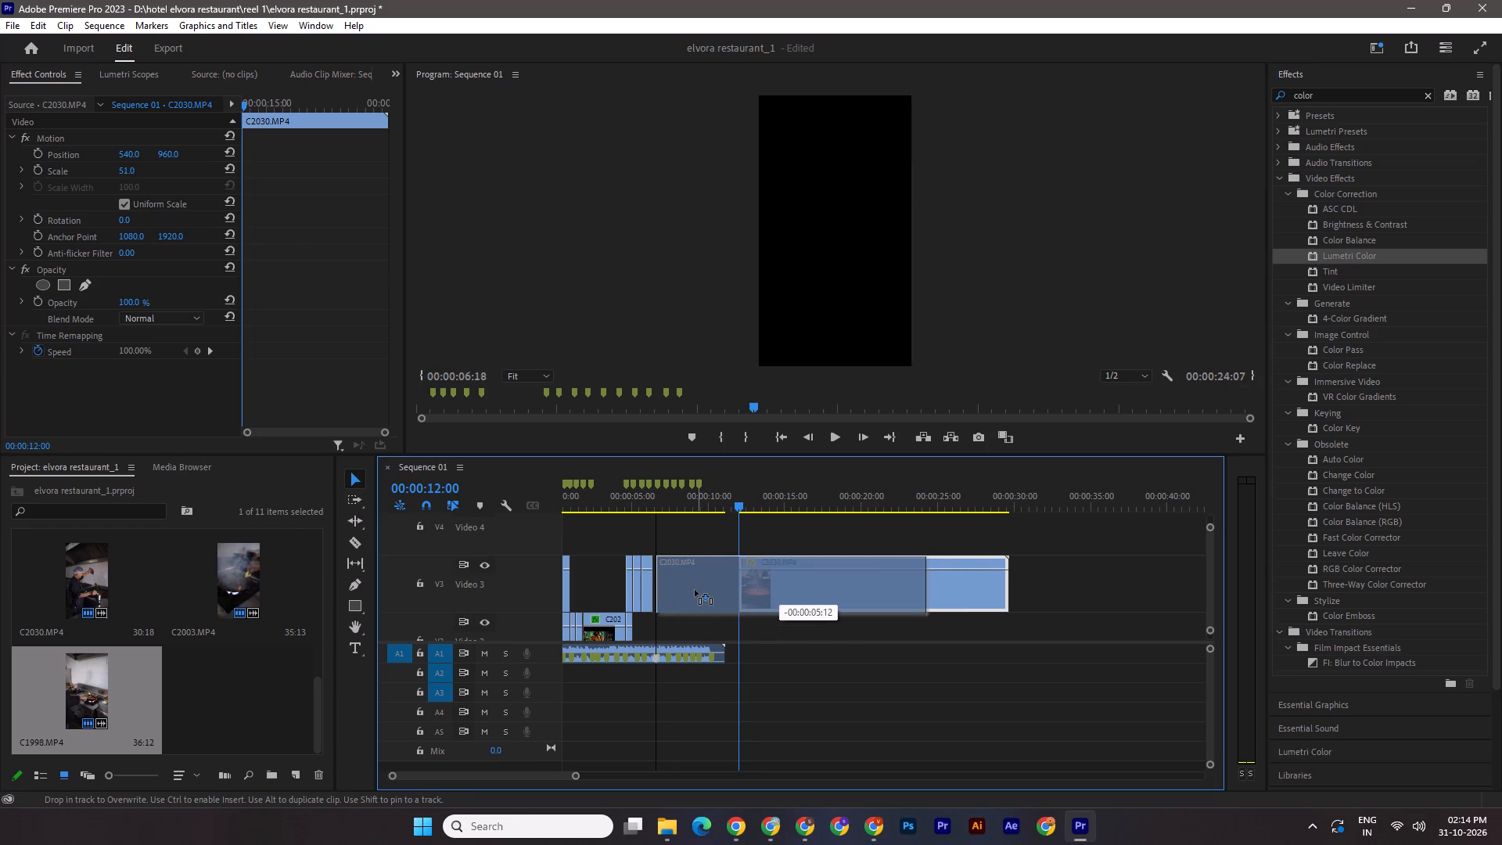
drag(695, 590, 692, 590)
Split C2030.MP4 on Video 3 at the beat marker at 00:00:07:07.
drag(572, 775, 555, 769)
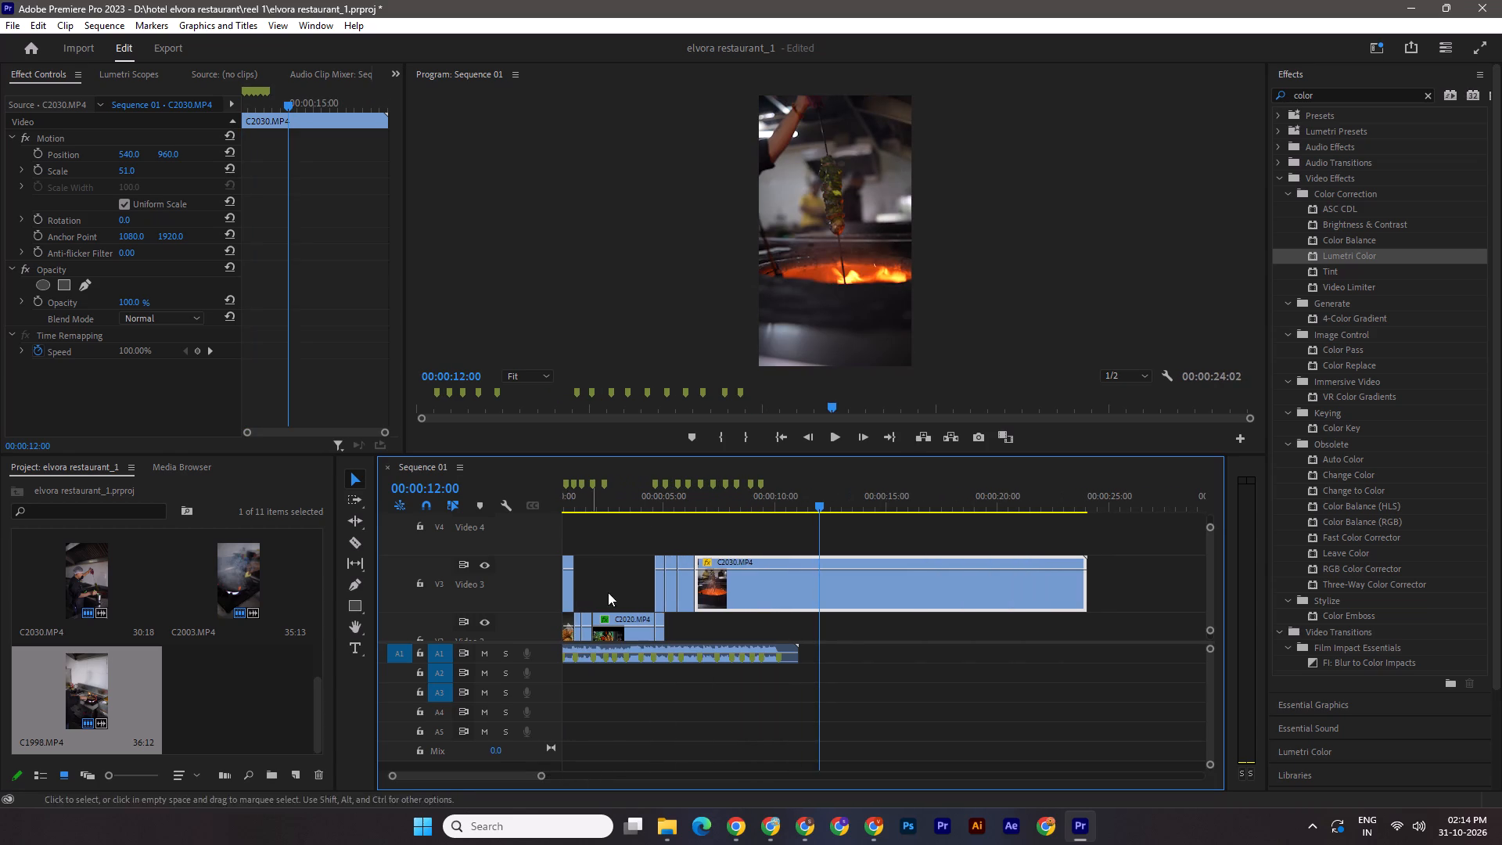
click(621, 505)
key(space)
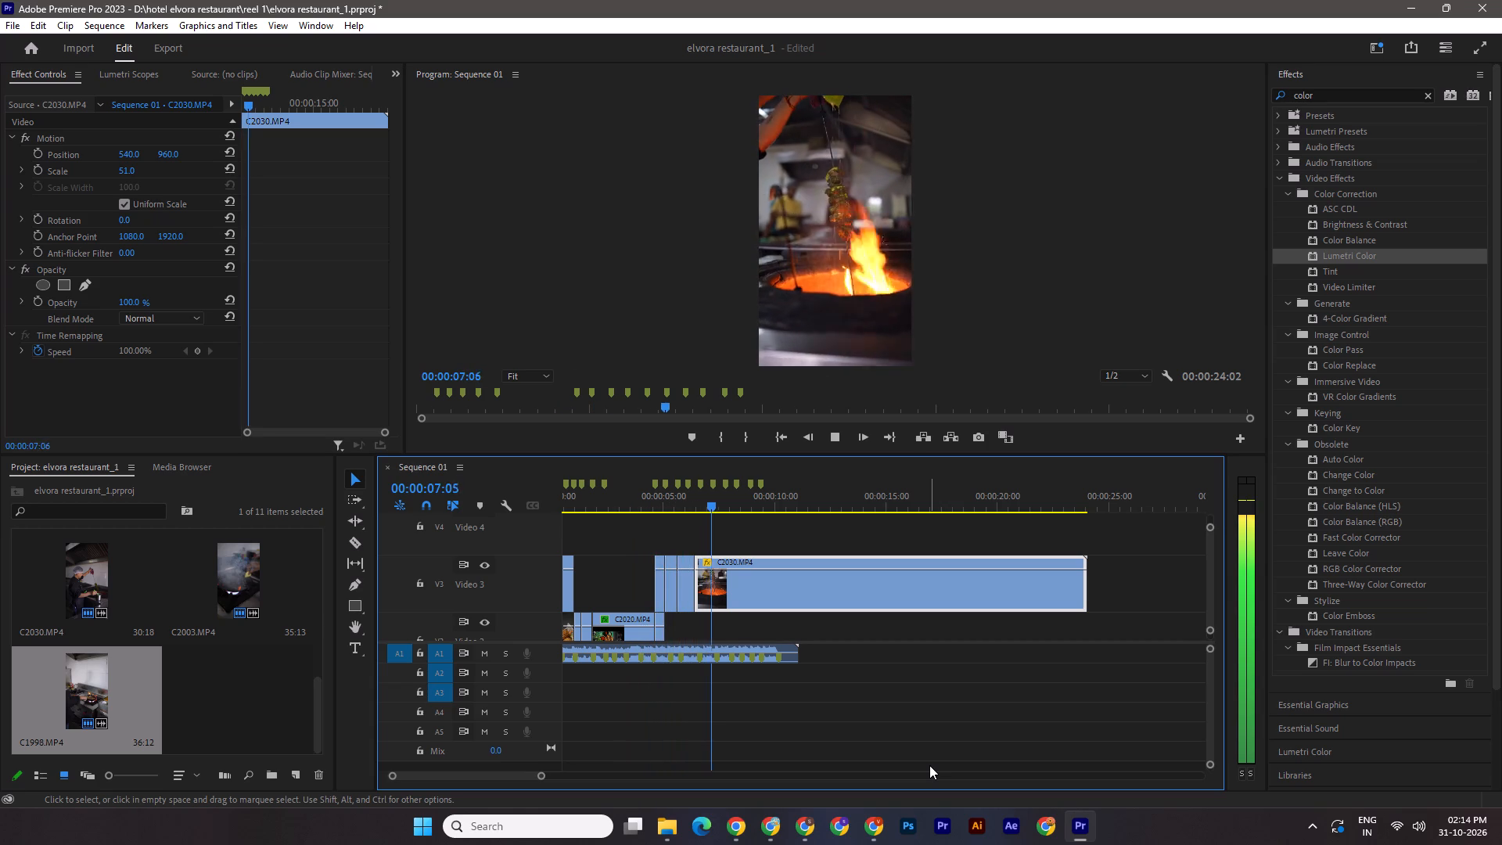
key(space)
shift+click(717, 509)
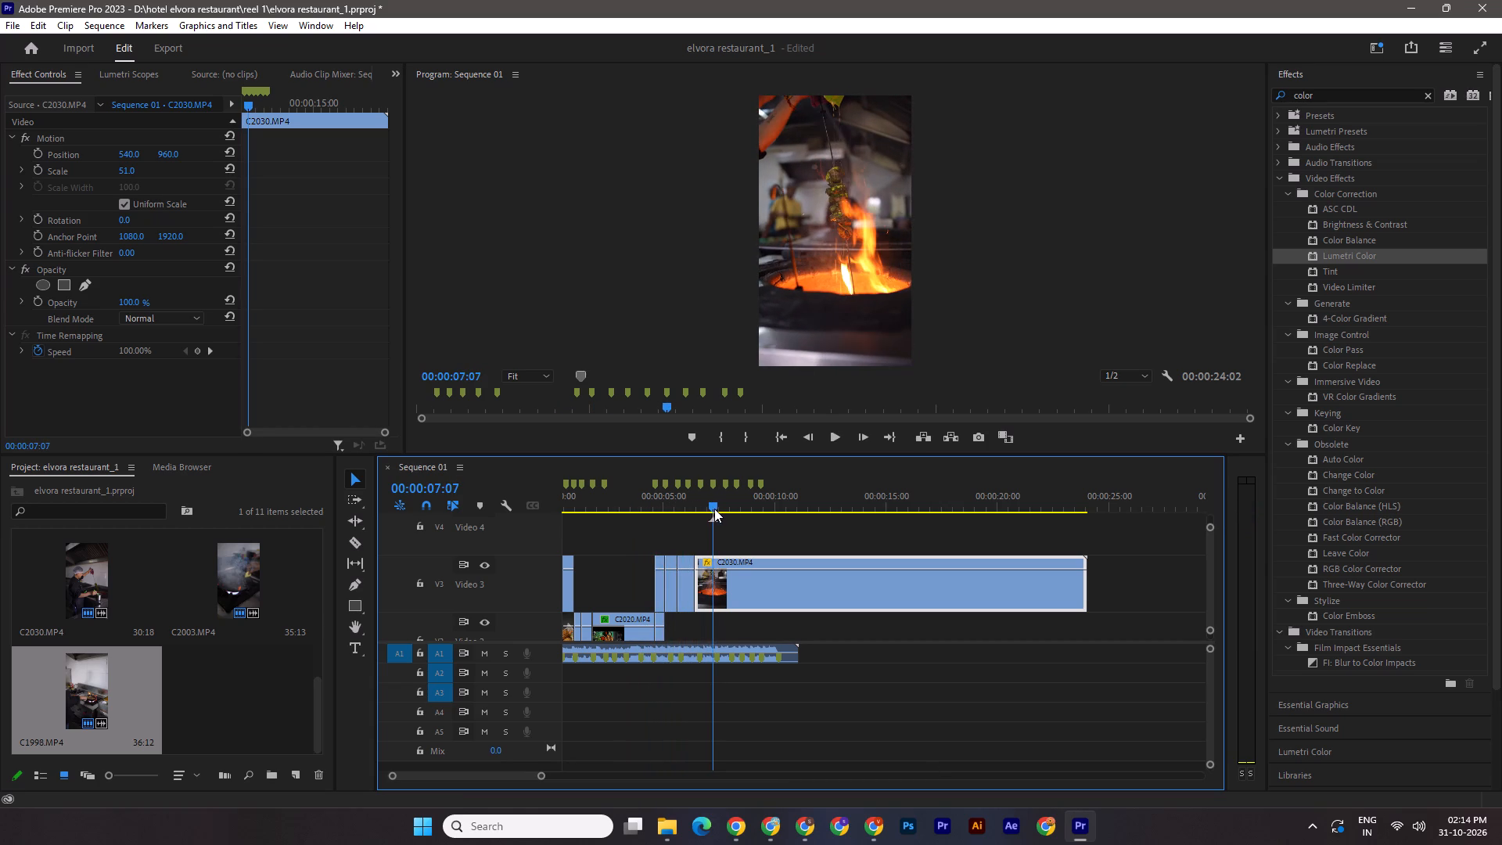
click(356, 538)
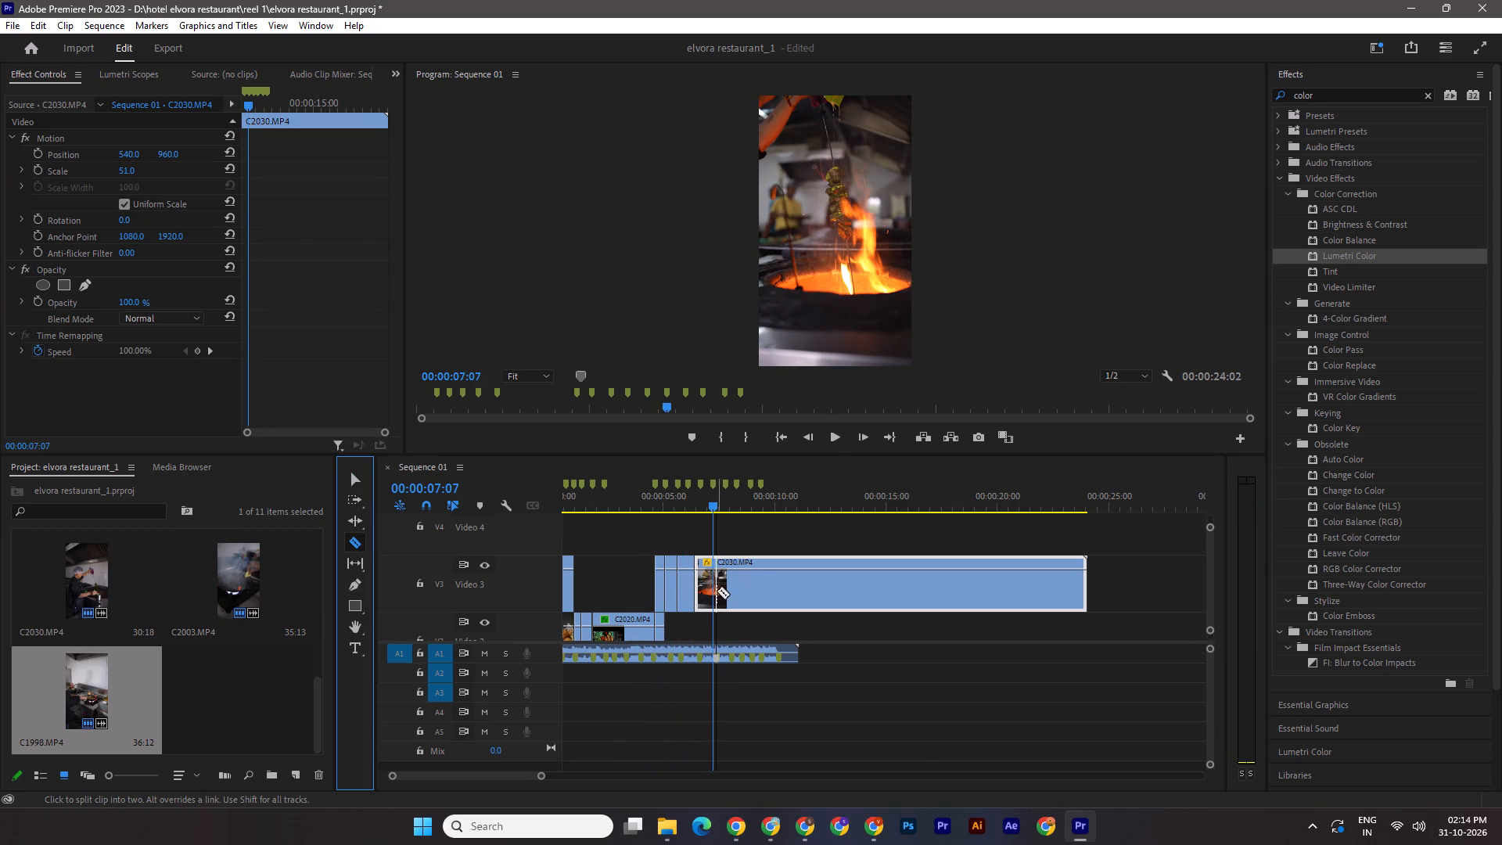
click(717, 591)
key(ctrl+z)
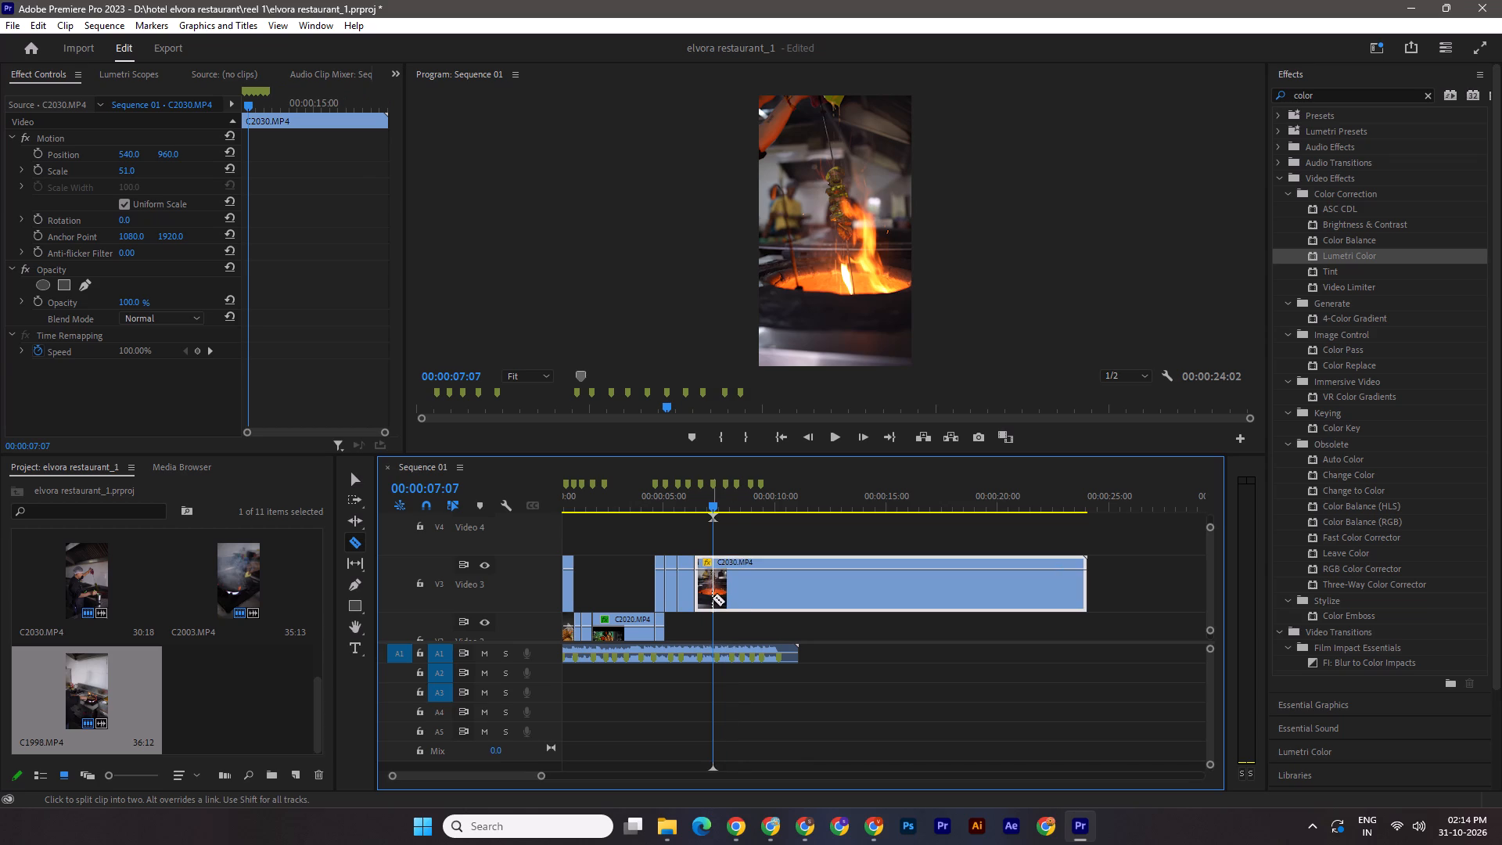
click(712, 598)
click(361, 480)
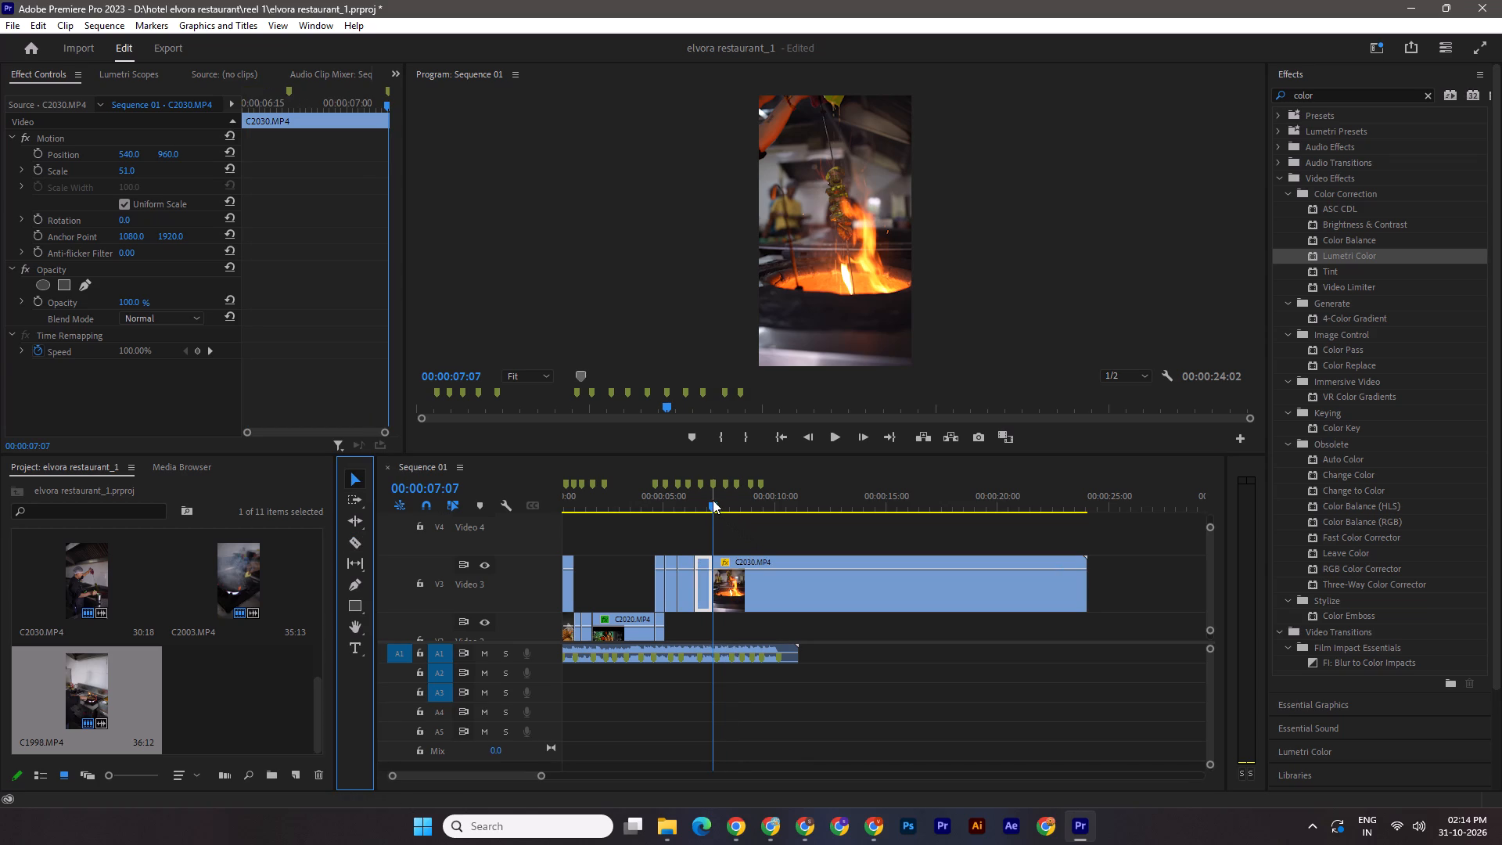
Delete the long remainder of C2030.MP4 after the cut on Video 3 and save the project.
drag(713, 500, 710, 502)
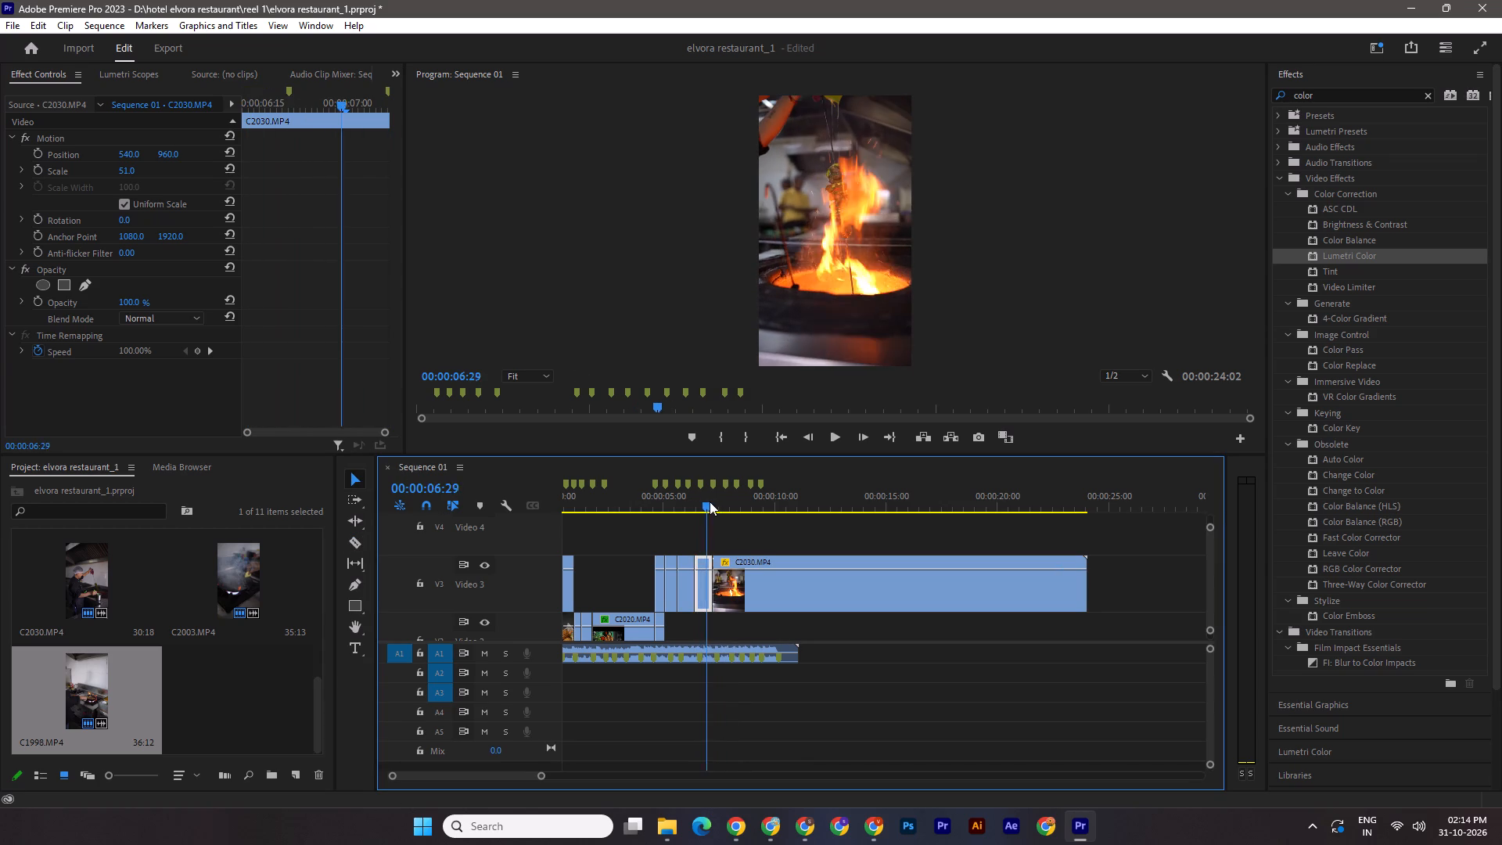
drag(710, 502, 812, 522)
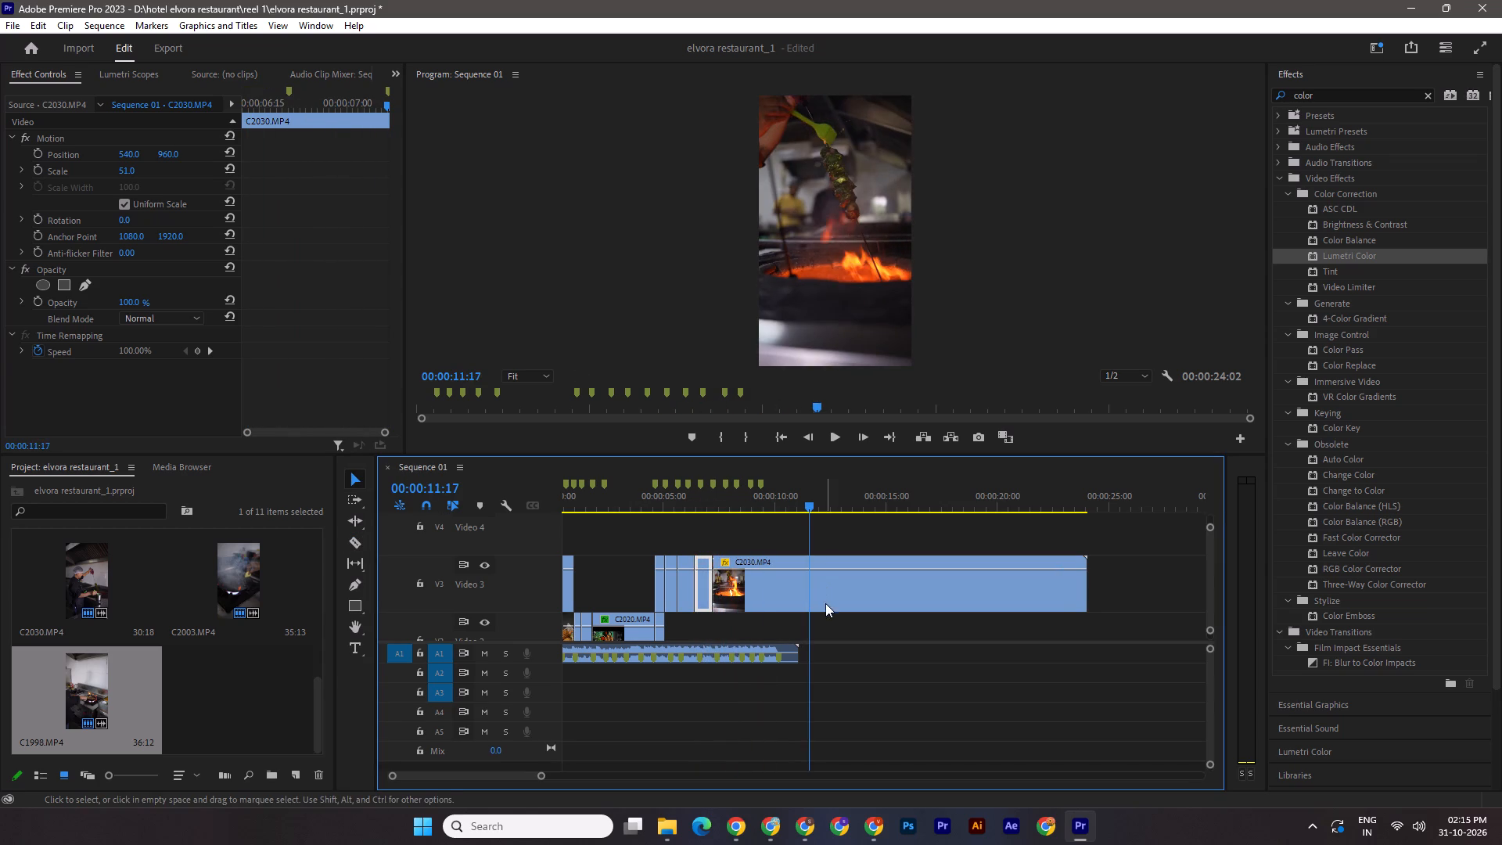
click(825, 603)
key(Delete)
key(ctrl+s)
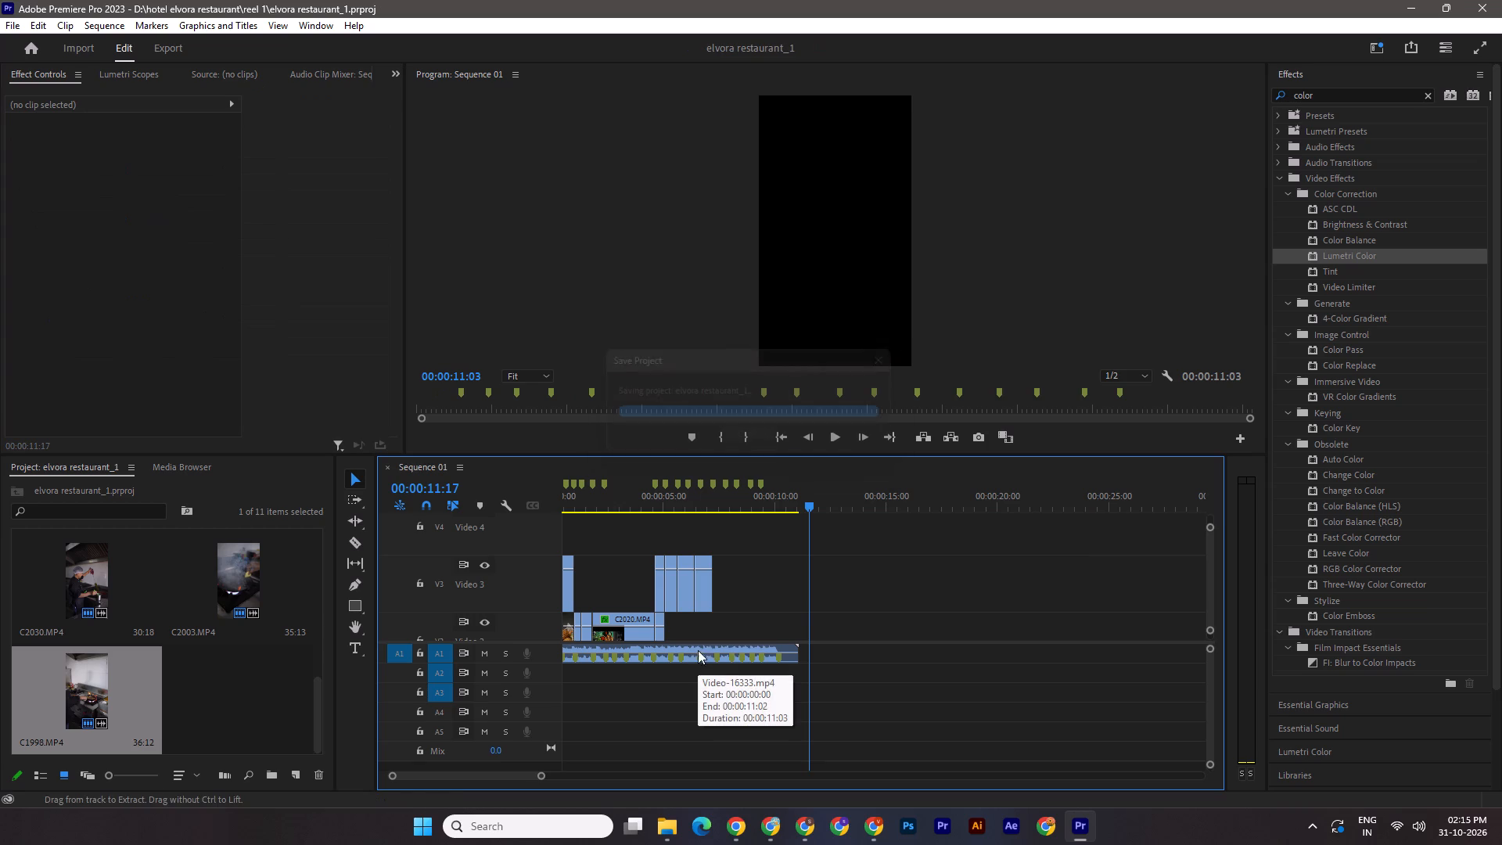
Play the reel from the start to review the cuts against the music, and save the project.
drag(806, 497, 432, 490)
click(835, 440)
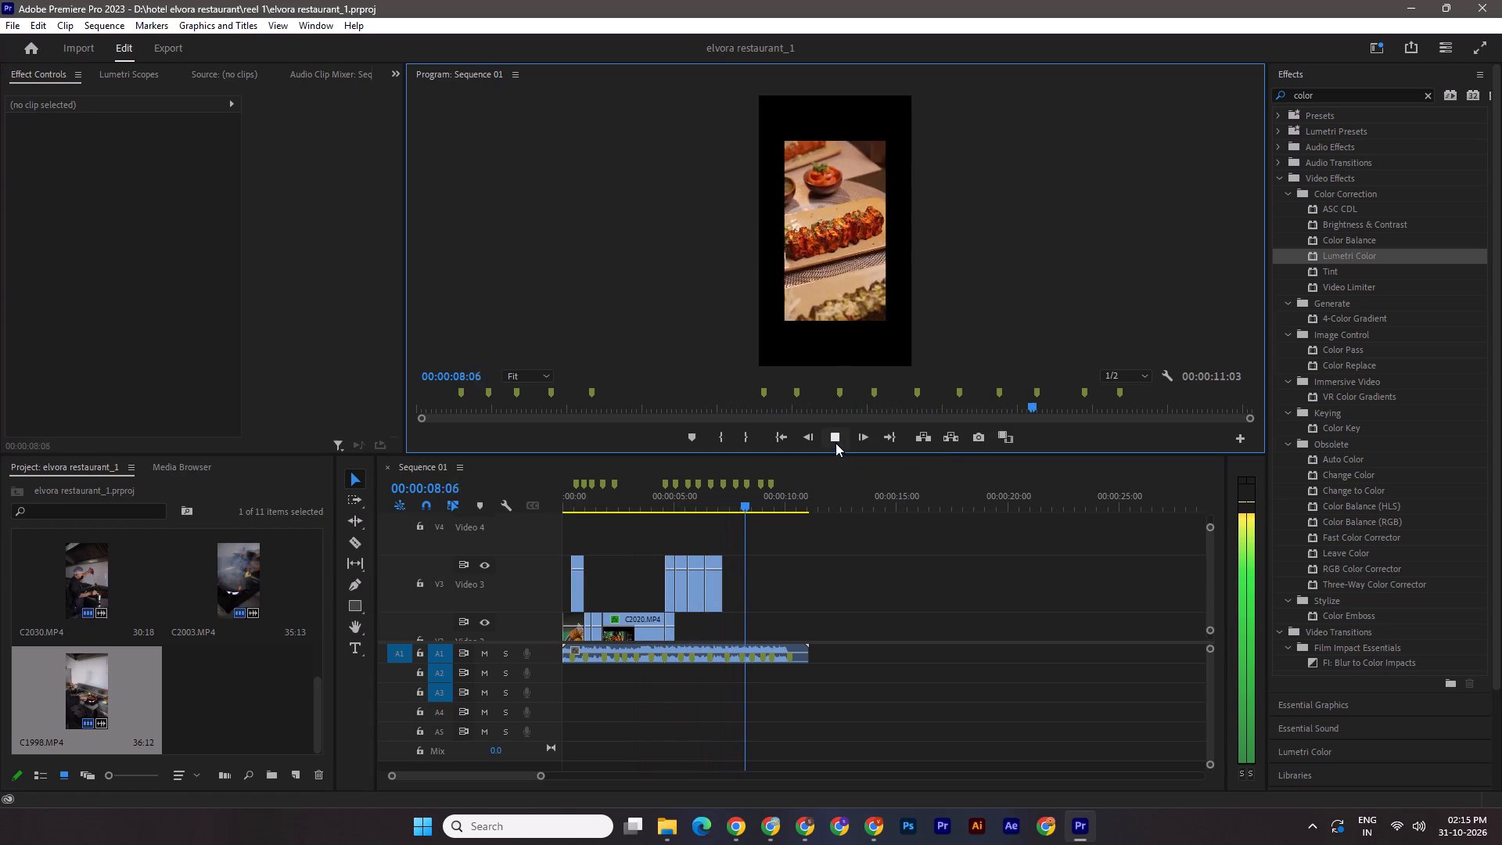
key(space)
key(ctrl+s)
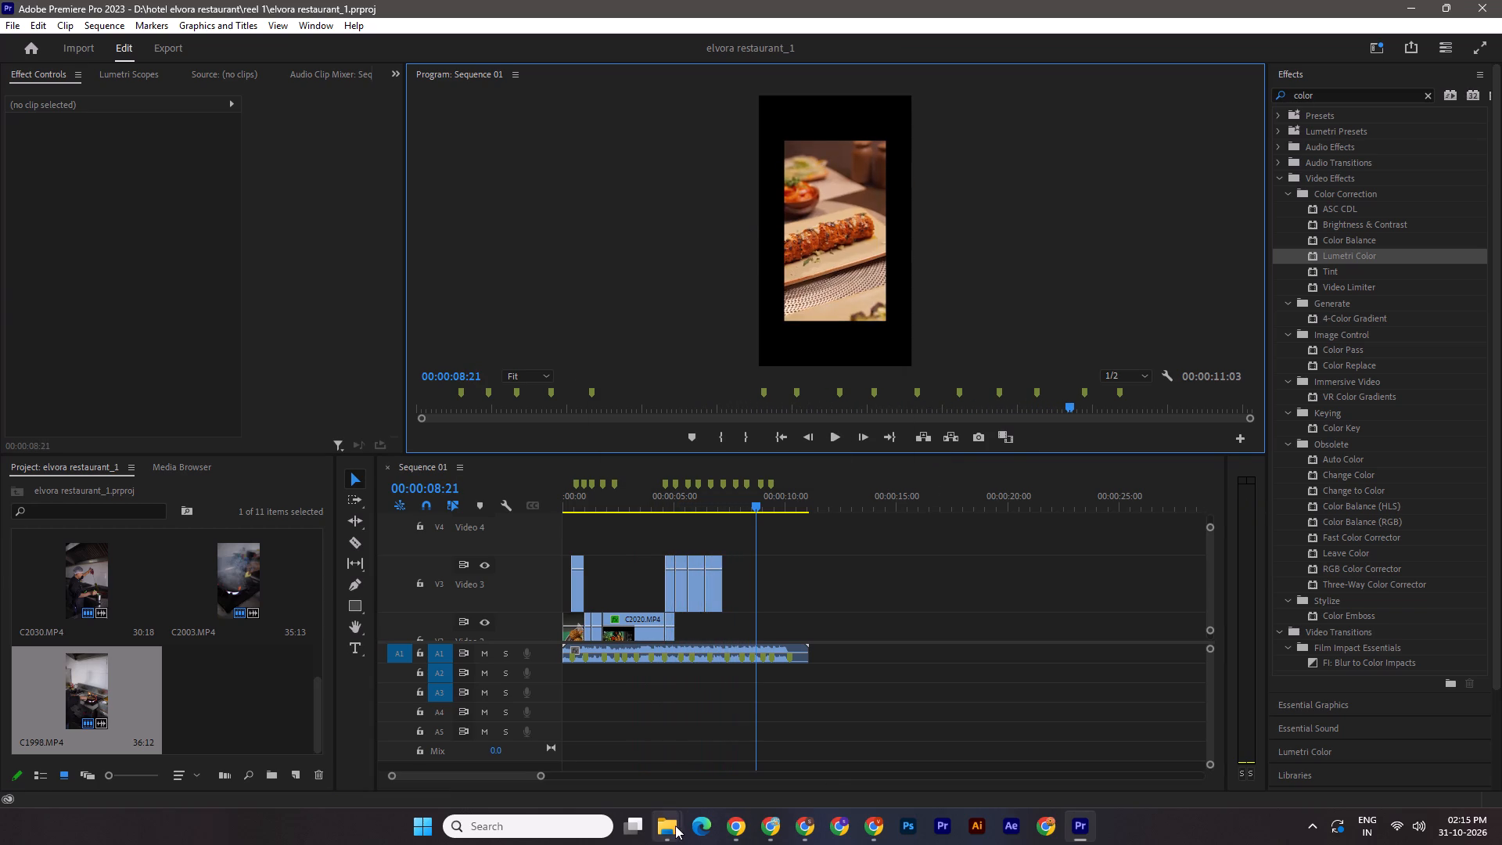
Add C2049.MP4 from the reel 1 folder to Video 3, directly after the trimmed C2030.MP4 flame shot.
click(717, 759)
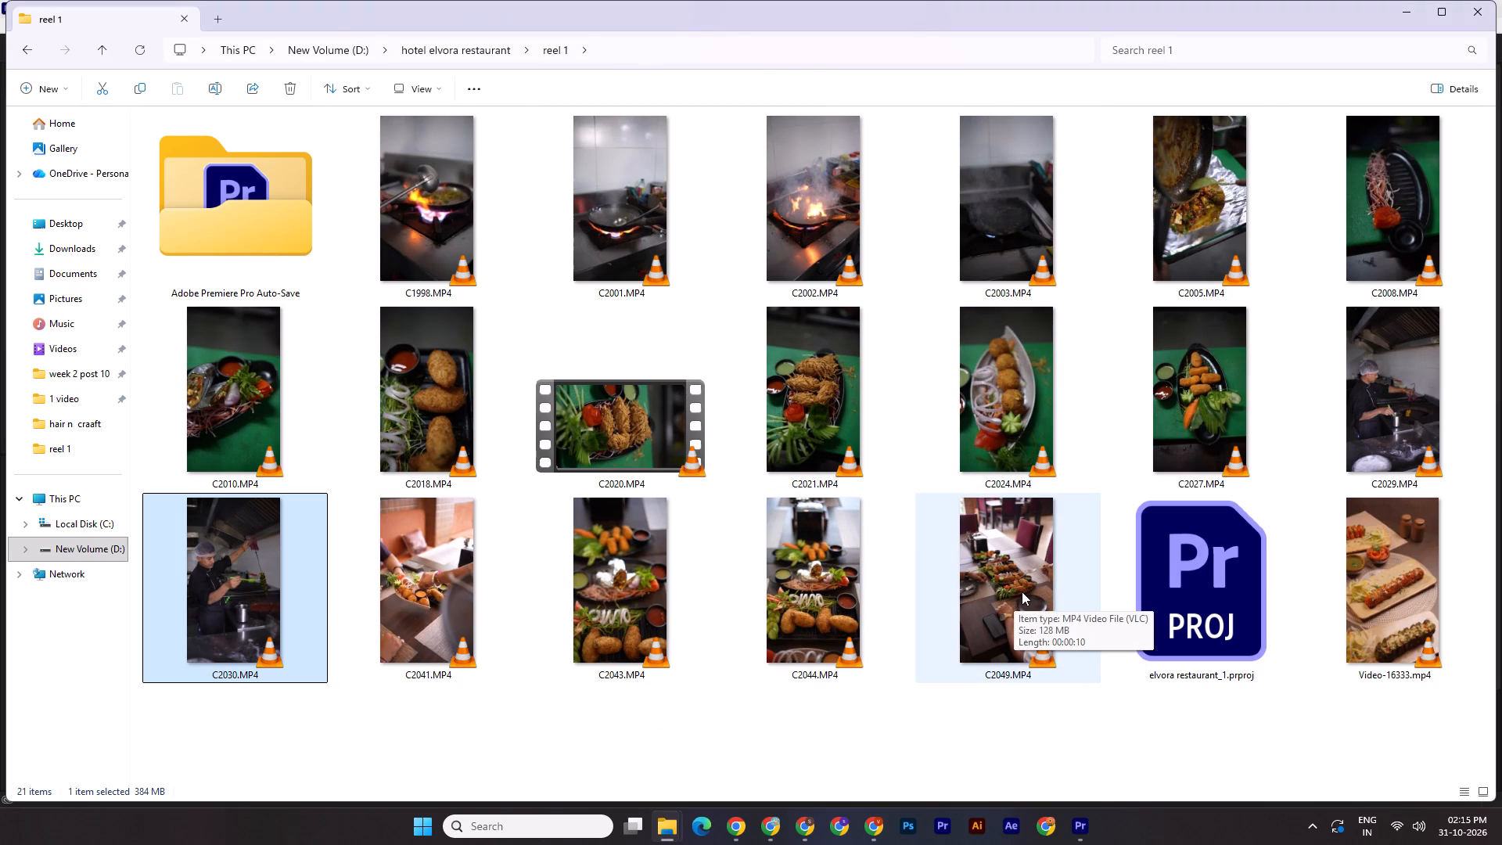
drag(1011, 588, 1040, 602)
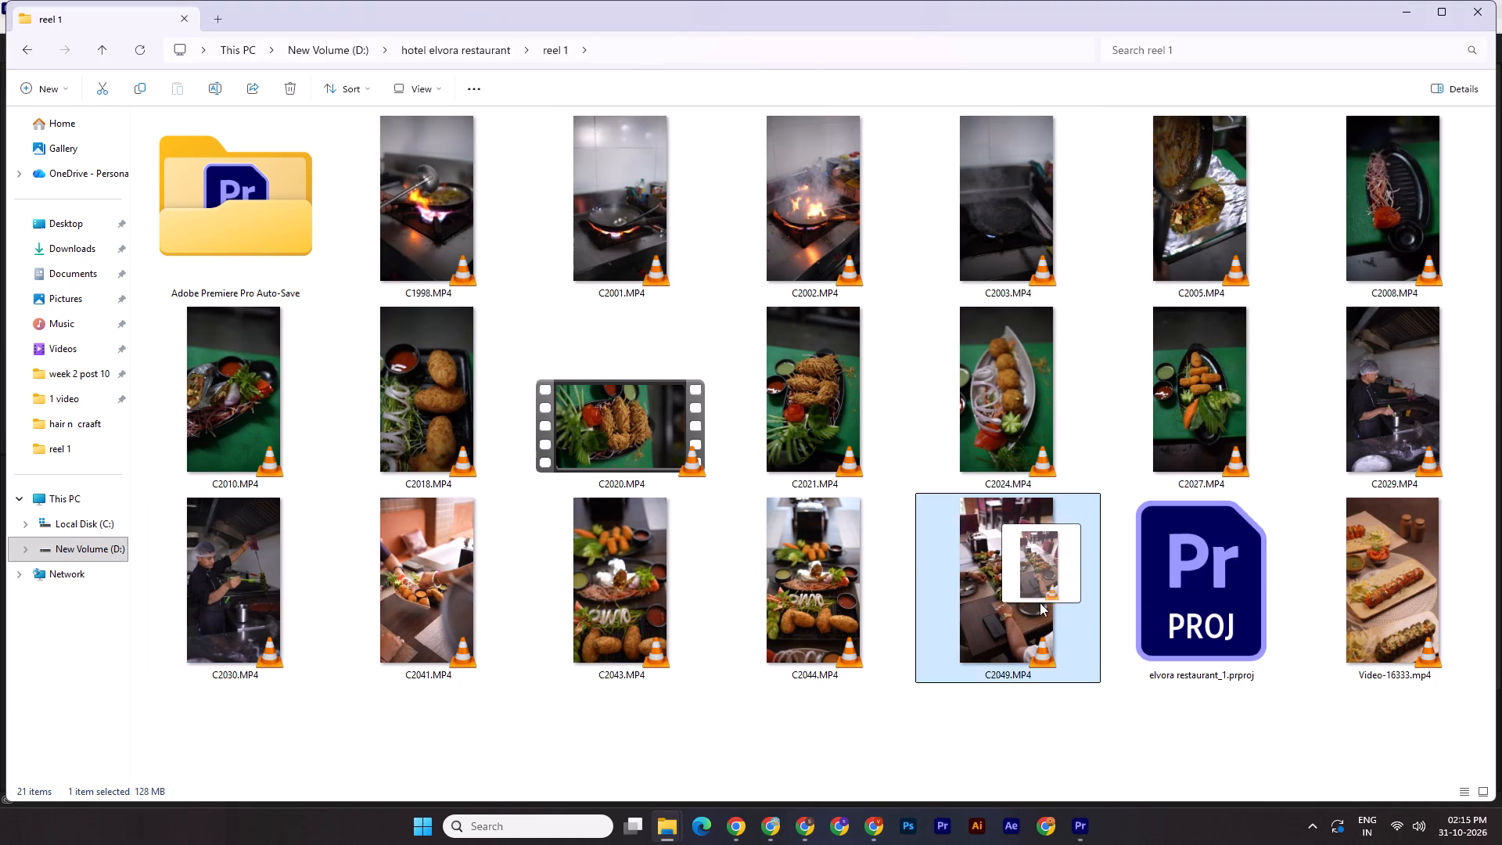
drag(1040, 602, 1031, 814)
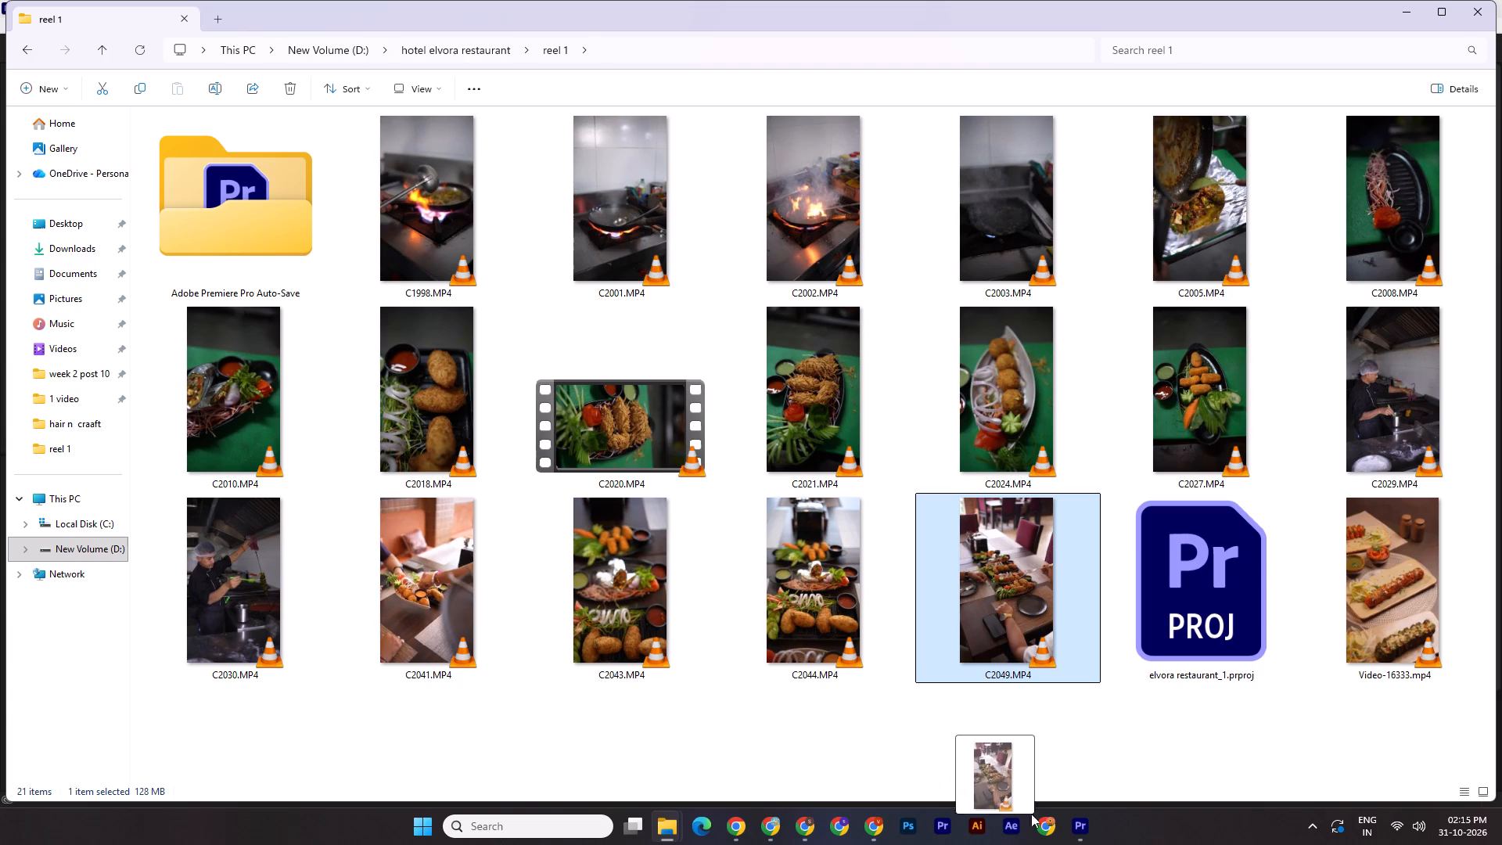
drag(1031, 814, 724, 587)
Set the scale of the C2049.MP4 clip on Video 3 to 51.
click(807, 584)
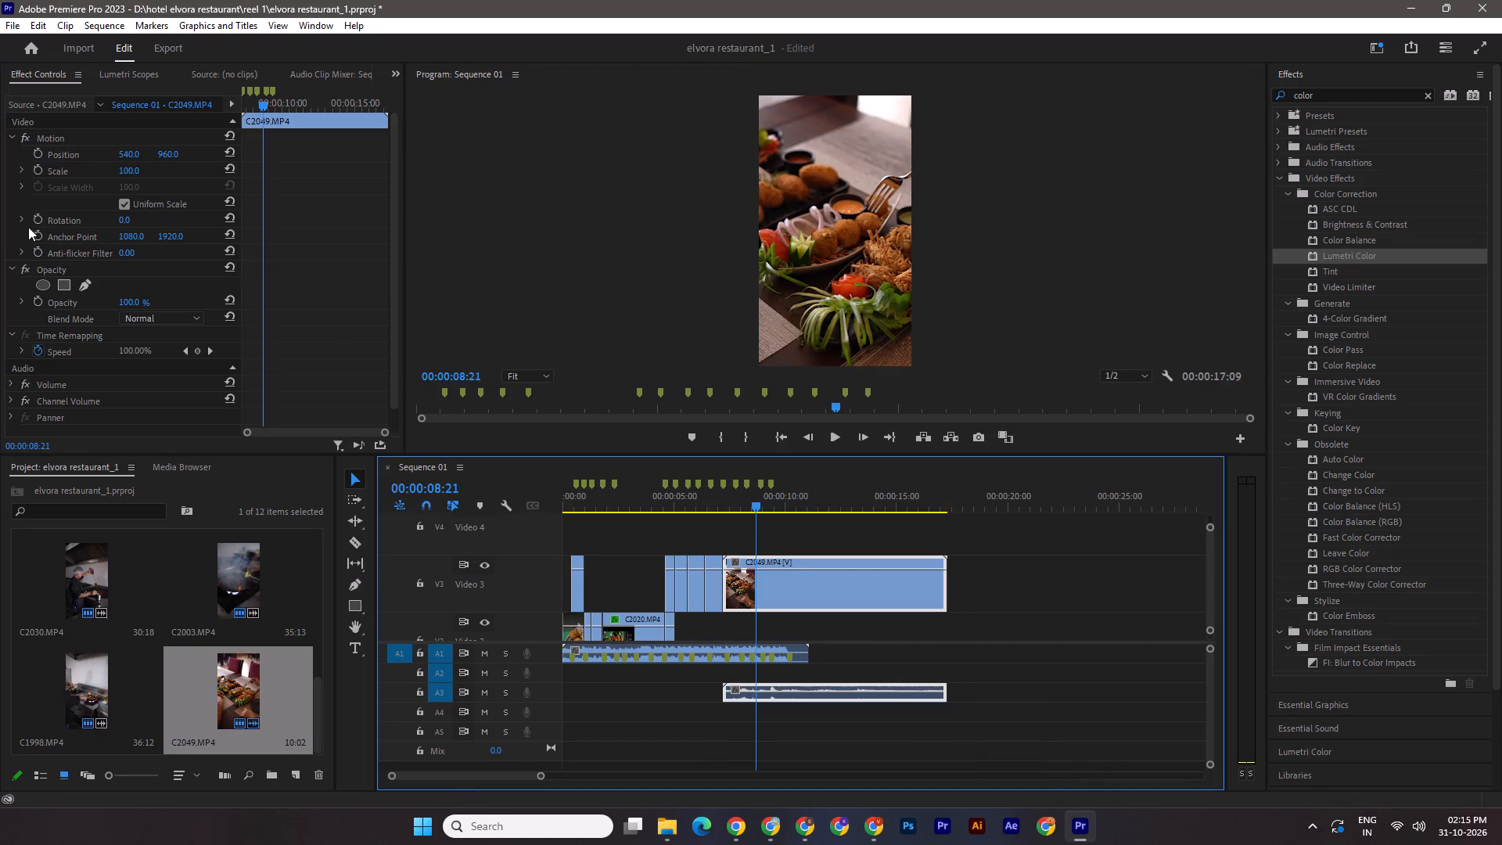
click(57, 172)
click(133, 173)
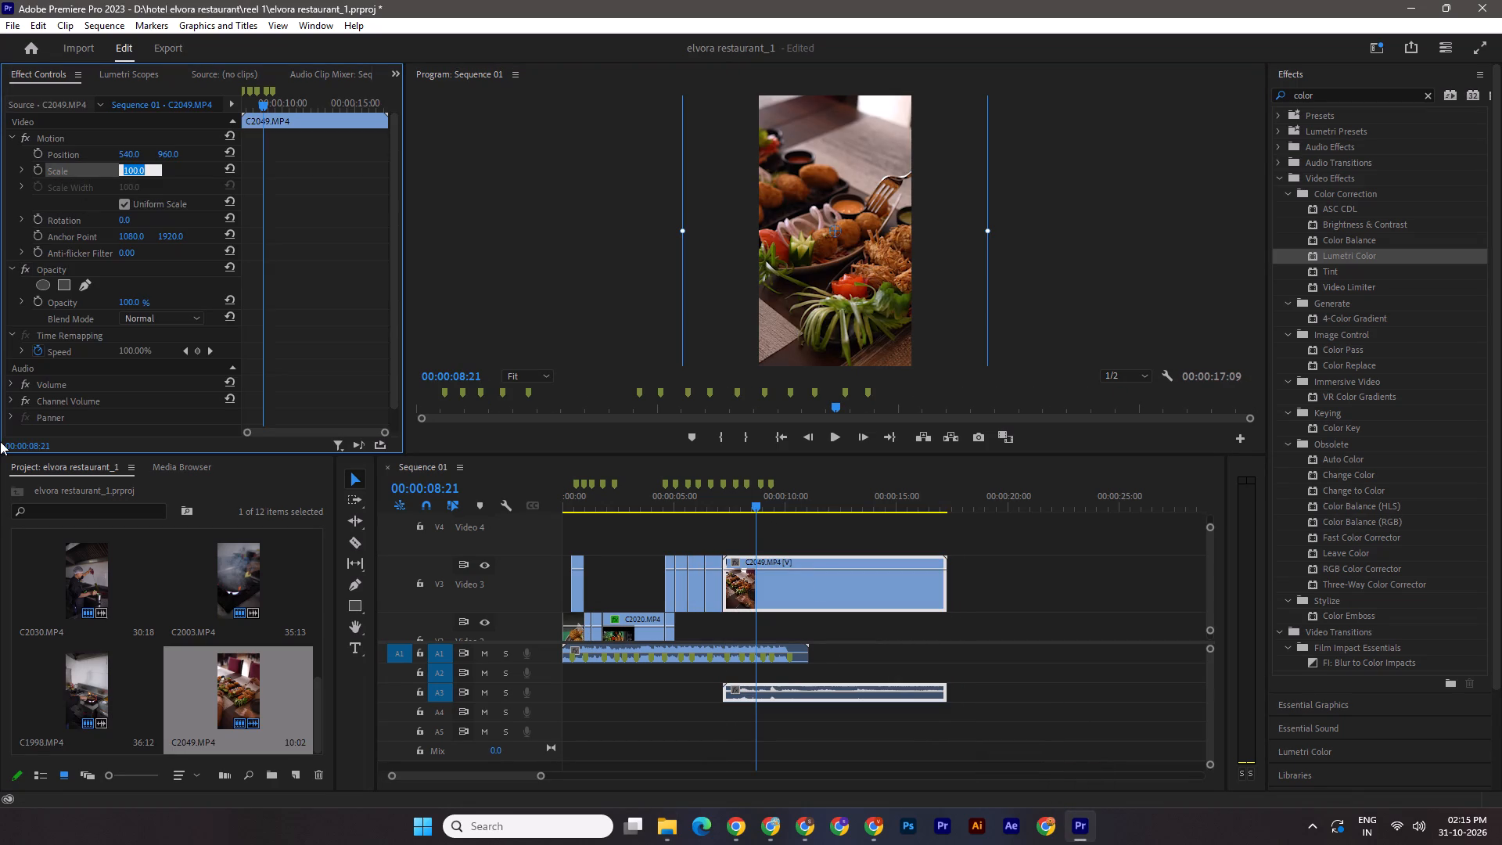
text(51)
key(Return)
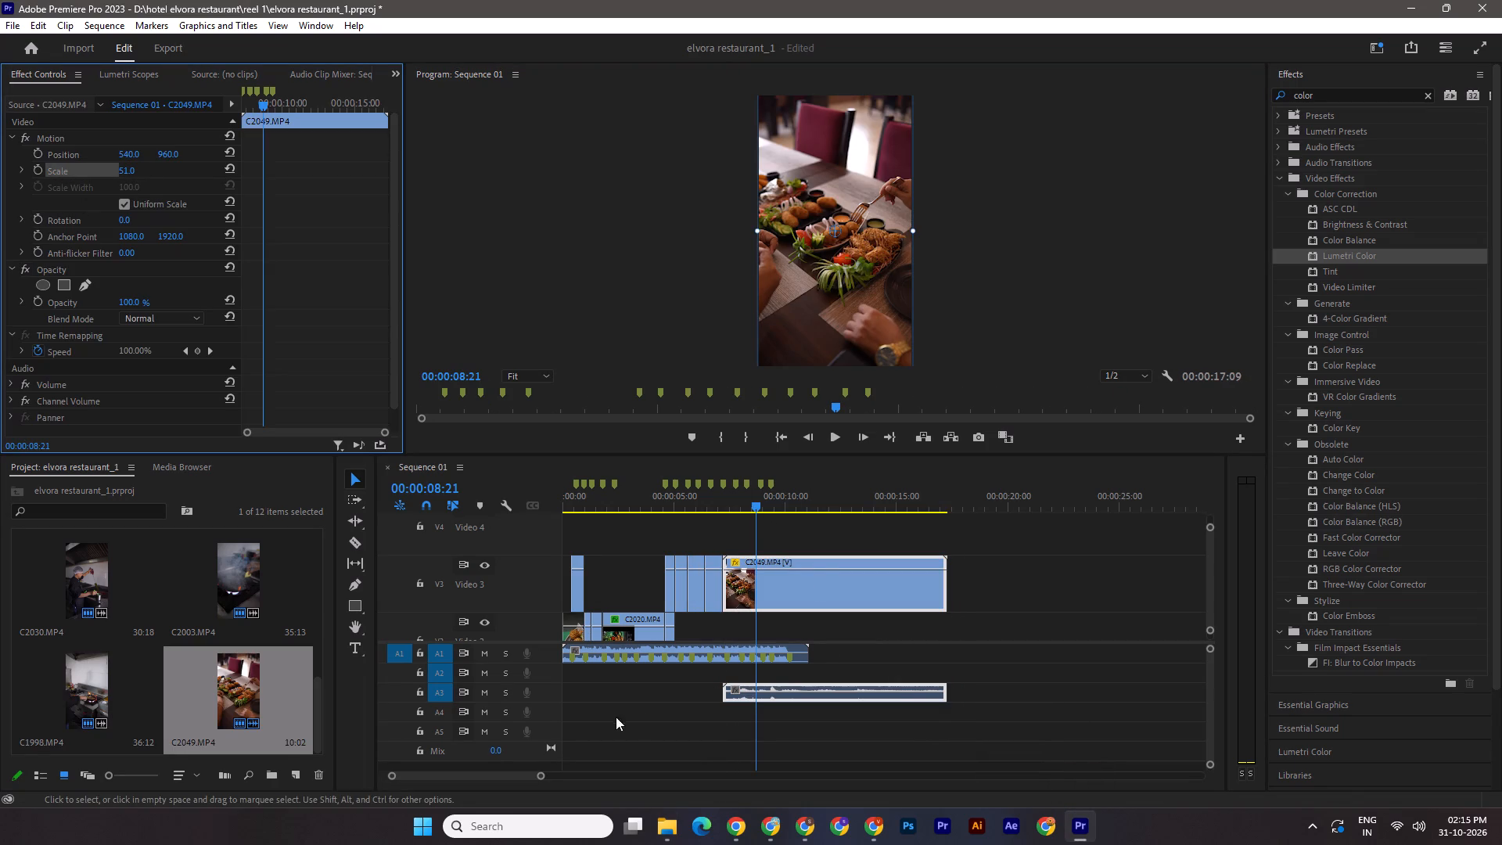
Unlink C2049.MP4 from its audio and delete that audio clip from track A3.
right_click(839, 589)
click(906, 298)
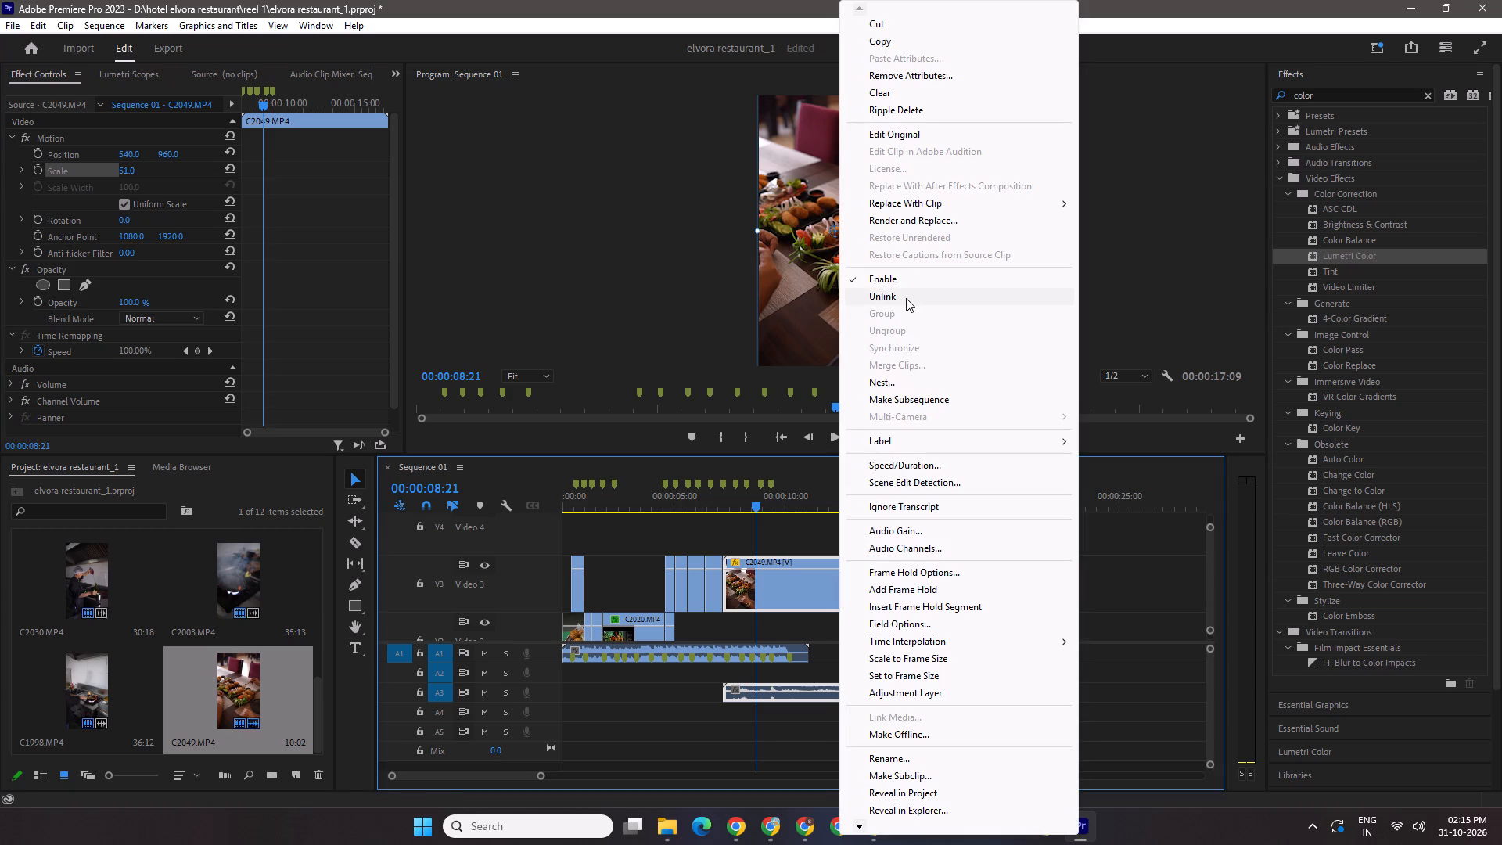
click(854, 692)
key(Delete)
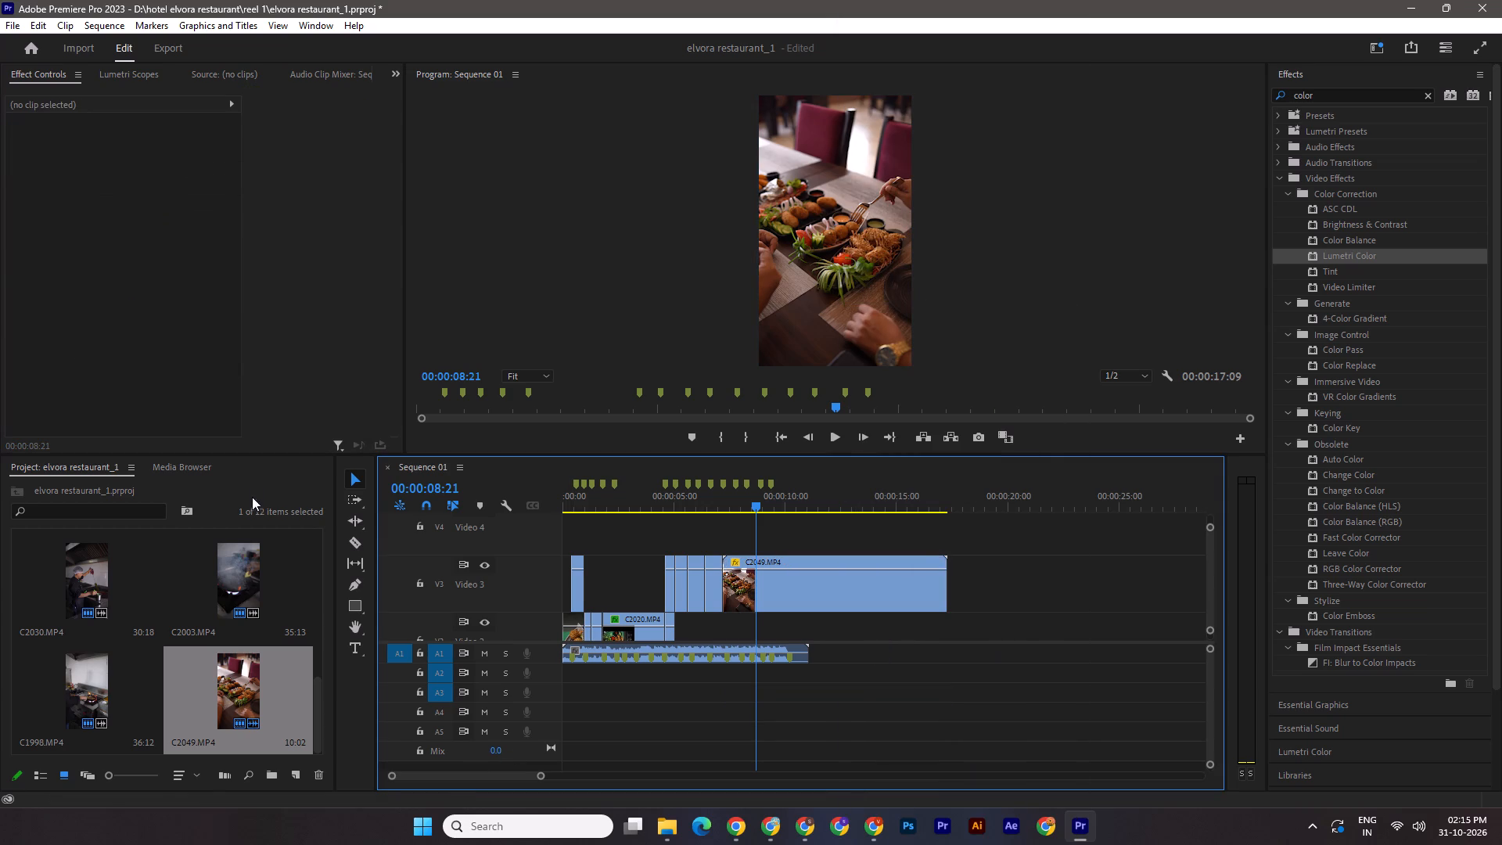
Scrub and play the C2049.MP4 clip on Video 3 to check its footage against the music and beat markers.
drag(750, 500, 728, 501)
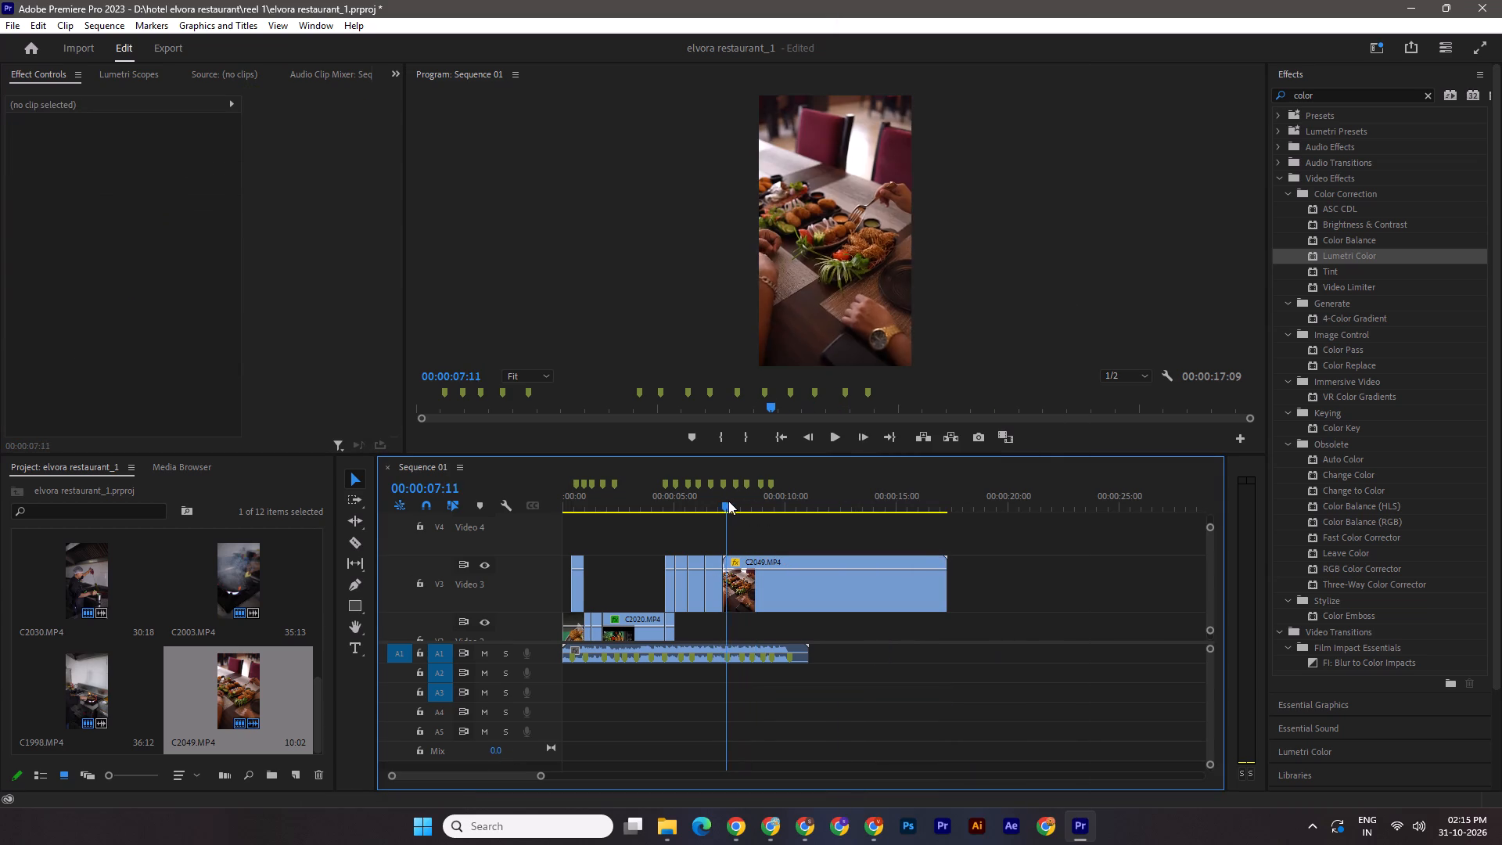
drag(728, 501, 801, 509)
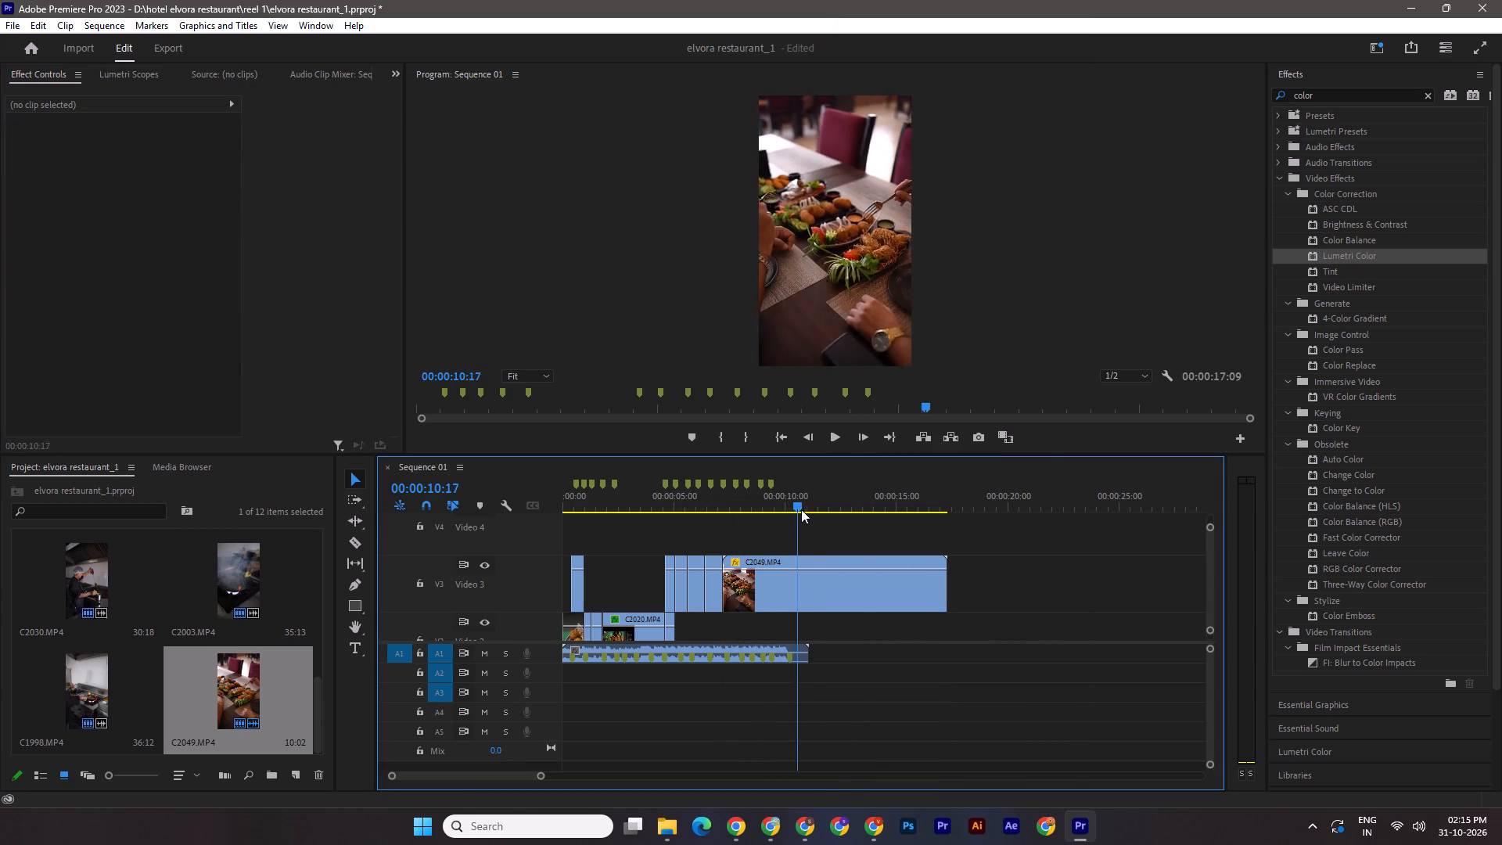
drag(801, 509, 763, 512)
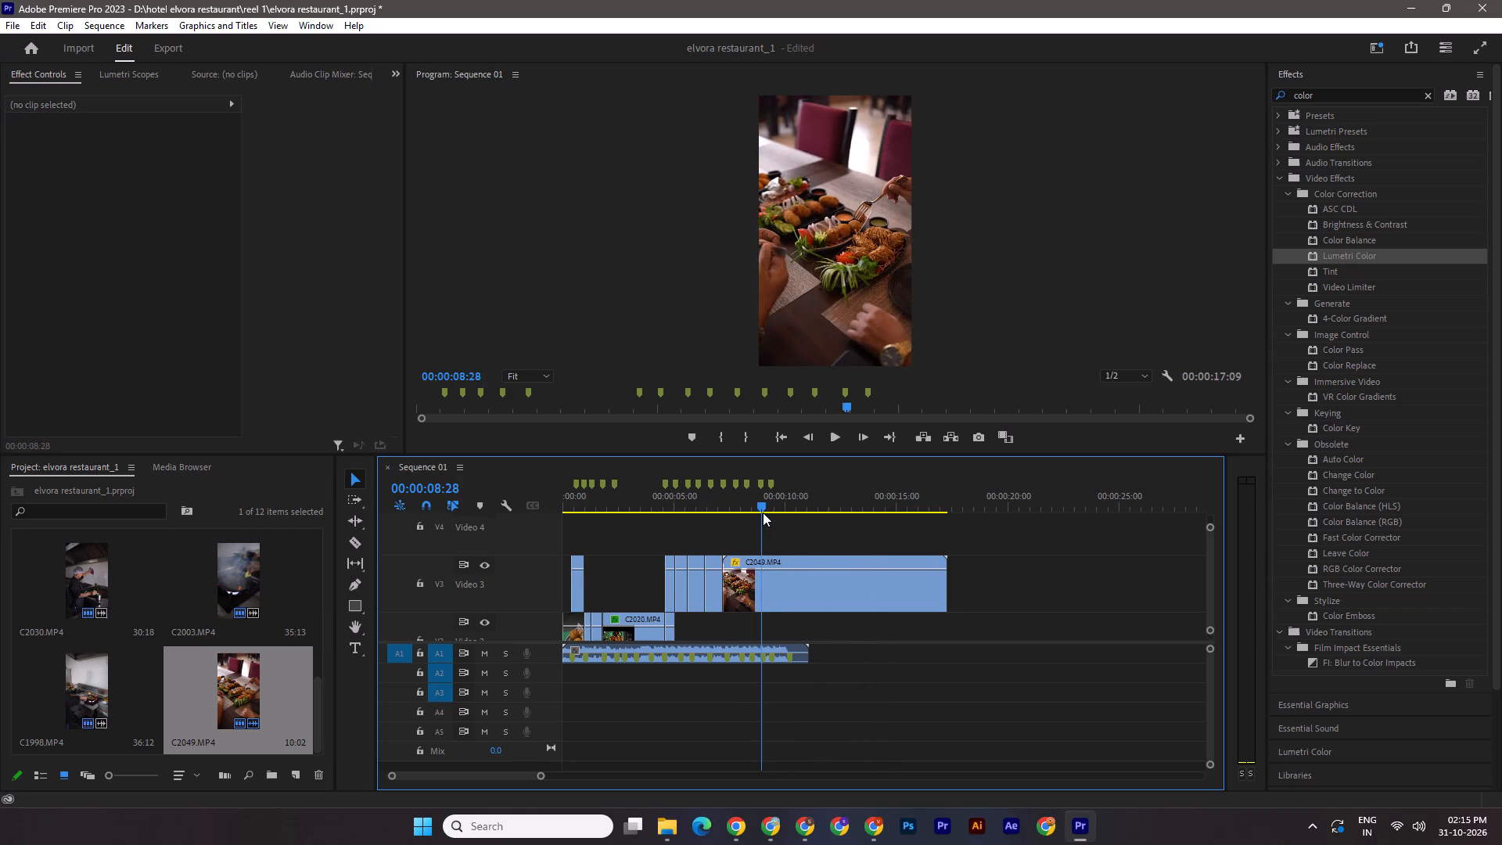
drag(763, 512, 738, 511)
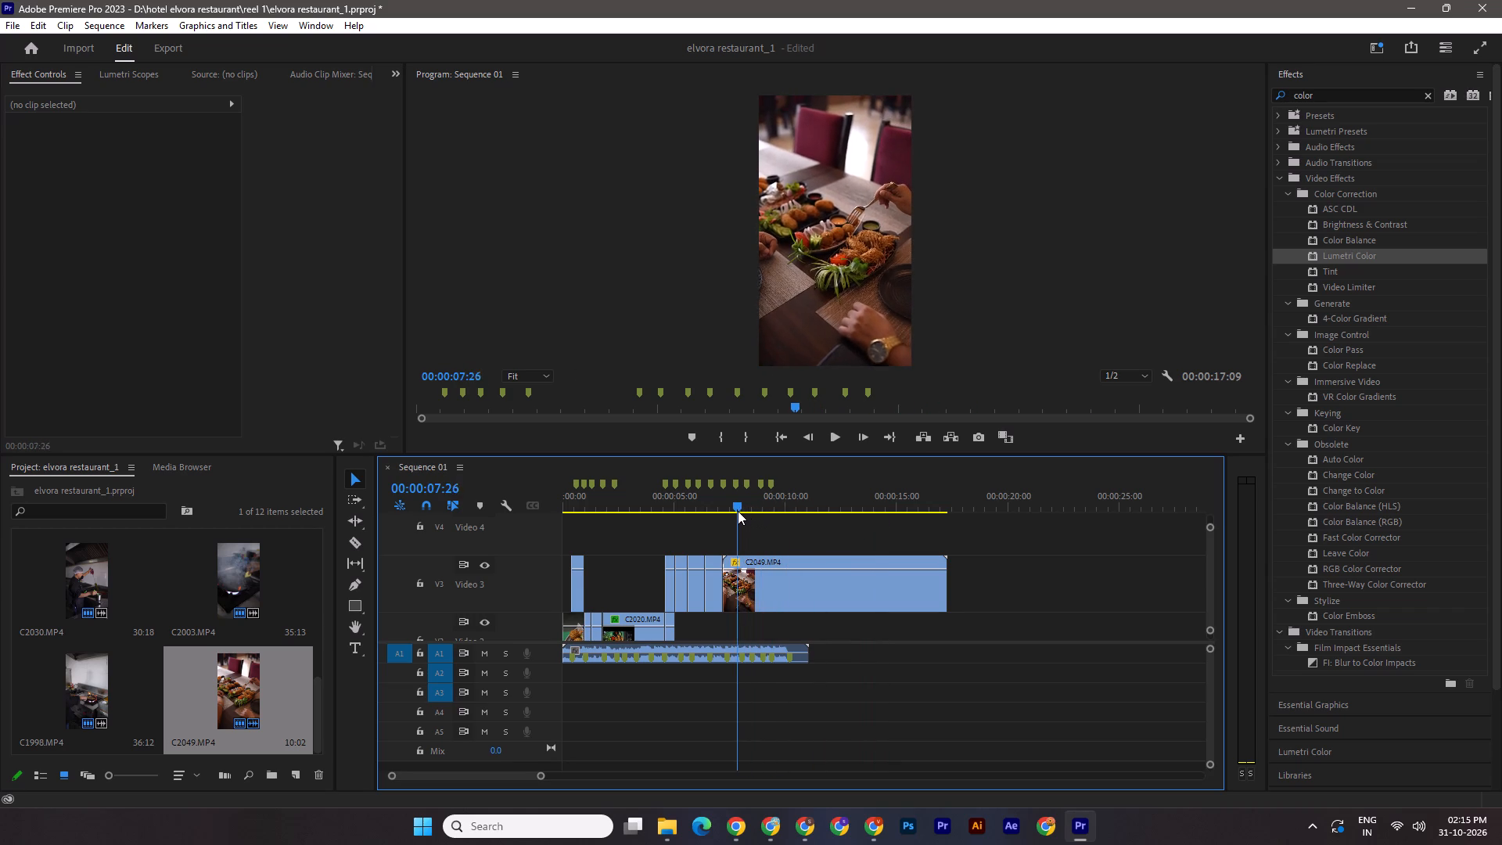
drag(738, 511, 722, 510)
key(space)
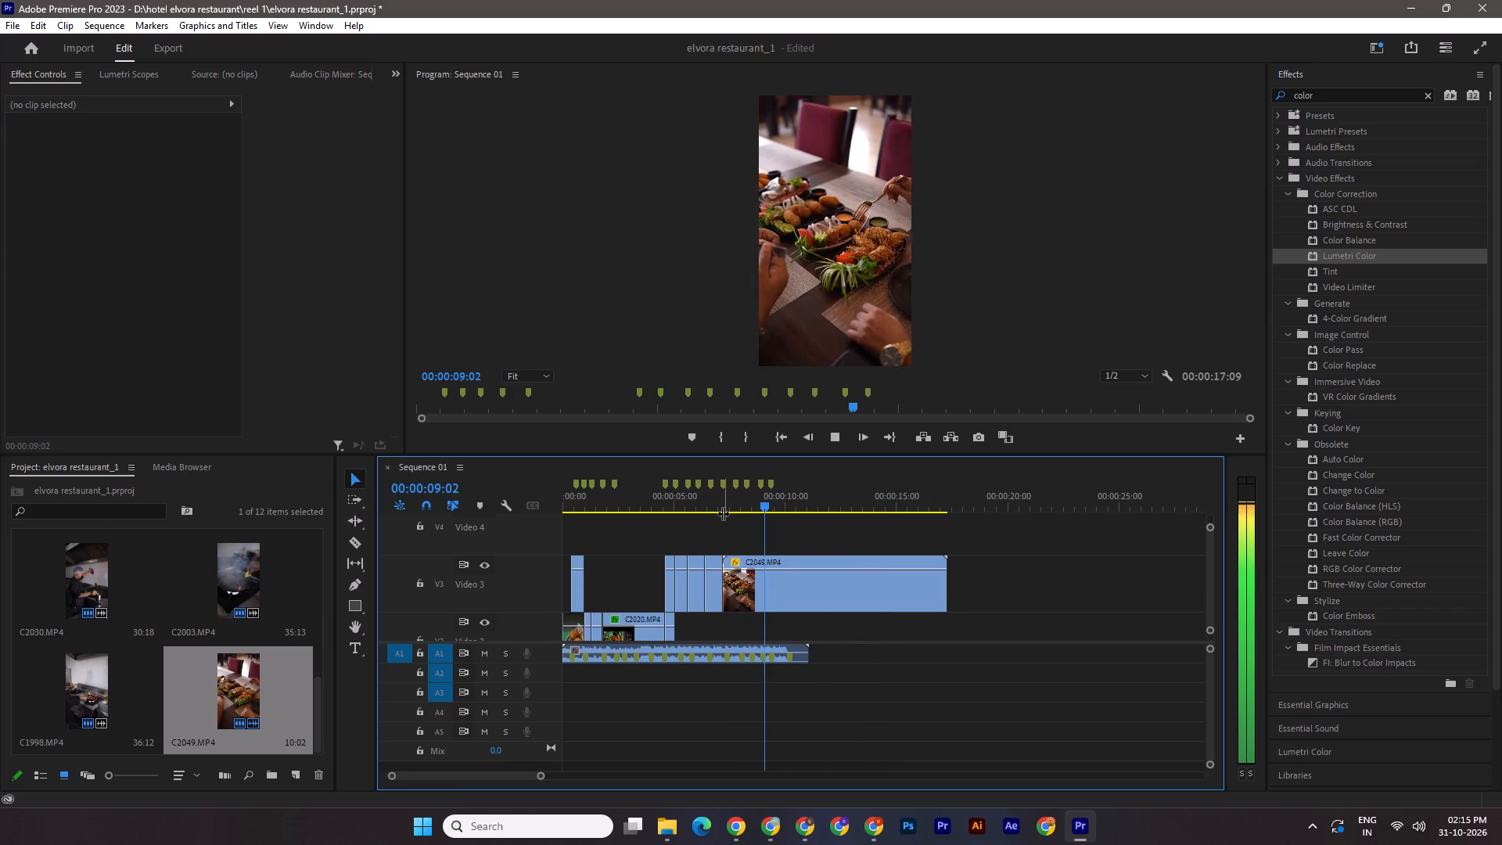
key(space)
key(space)
key(space)
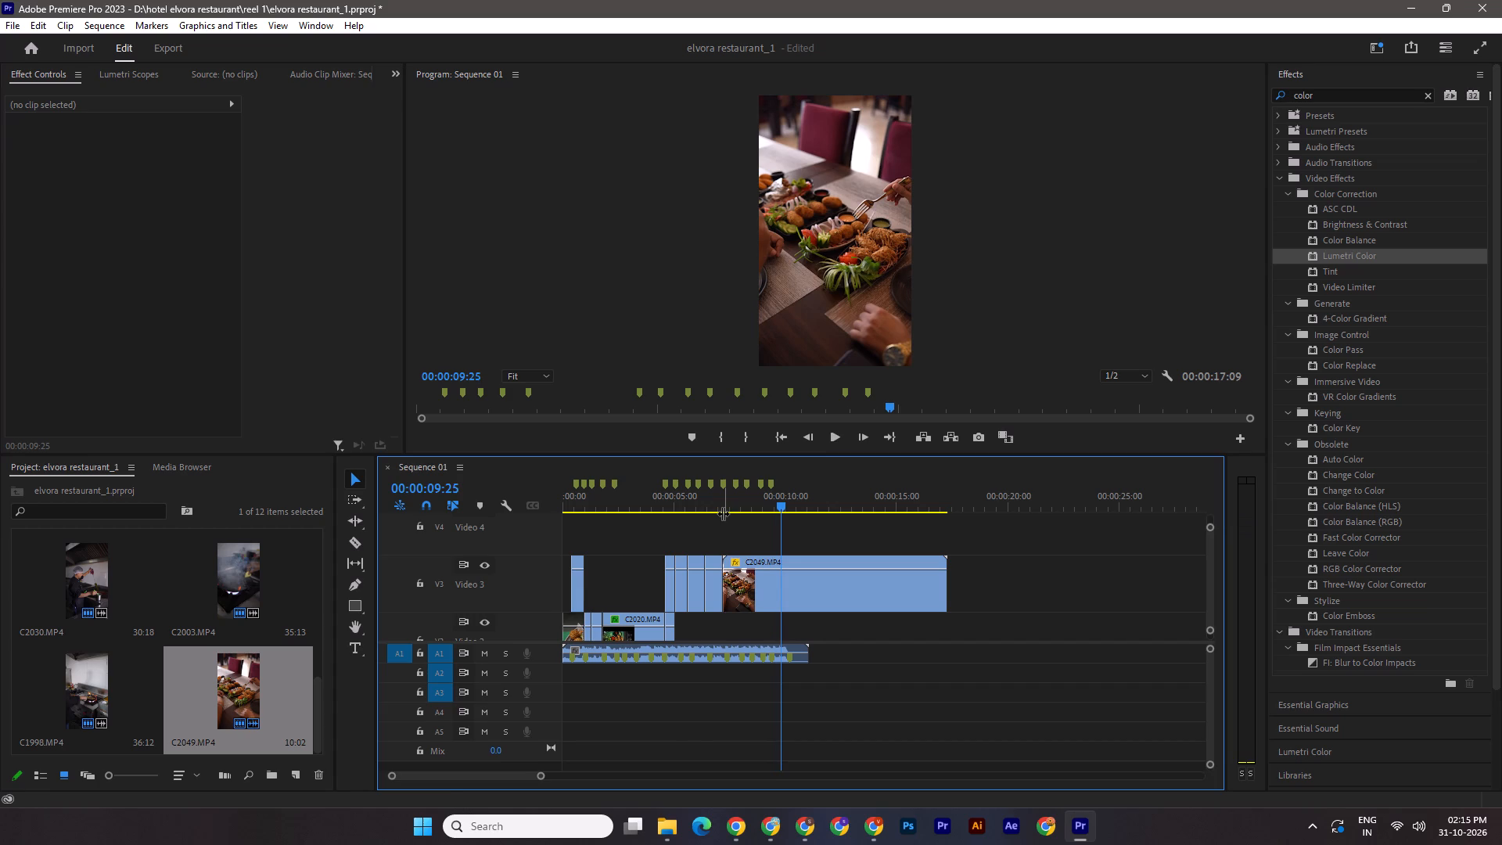
key(space)
key(space)
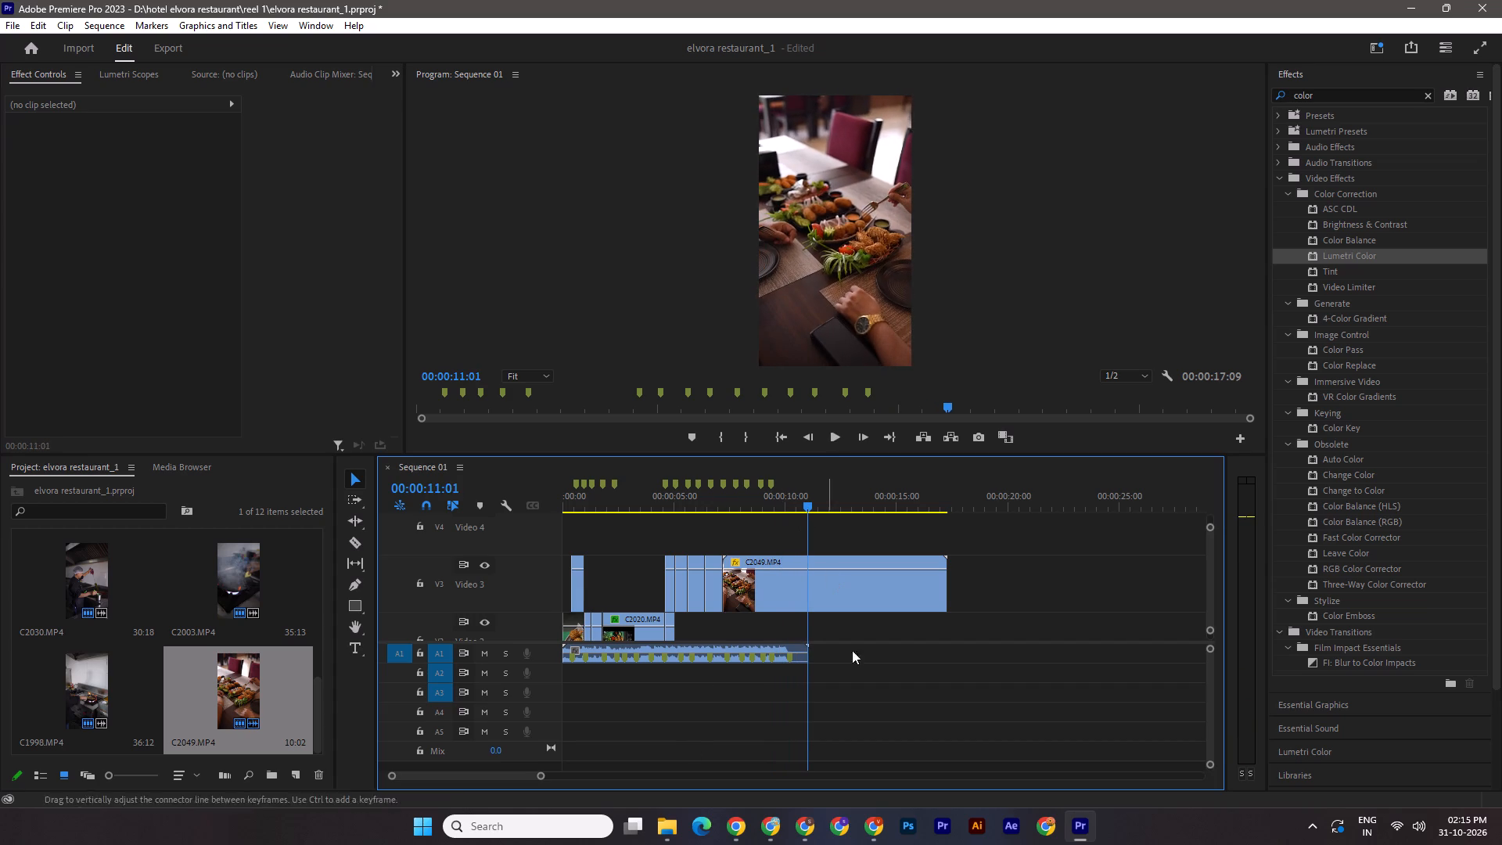
Switch to the Hotel Elvora CLIP folder in Google Drive in Chrome and skim through a preview of C2049.MP4.
click(867, 820)
scroll(810, 538, up, 9)
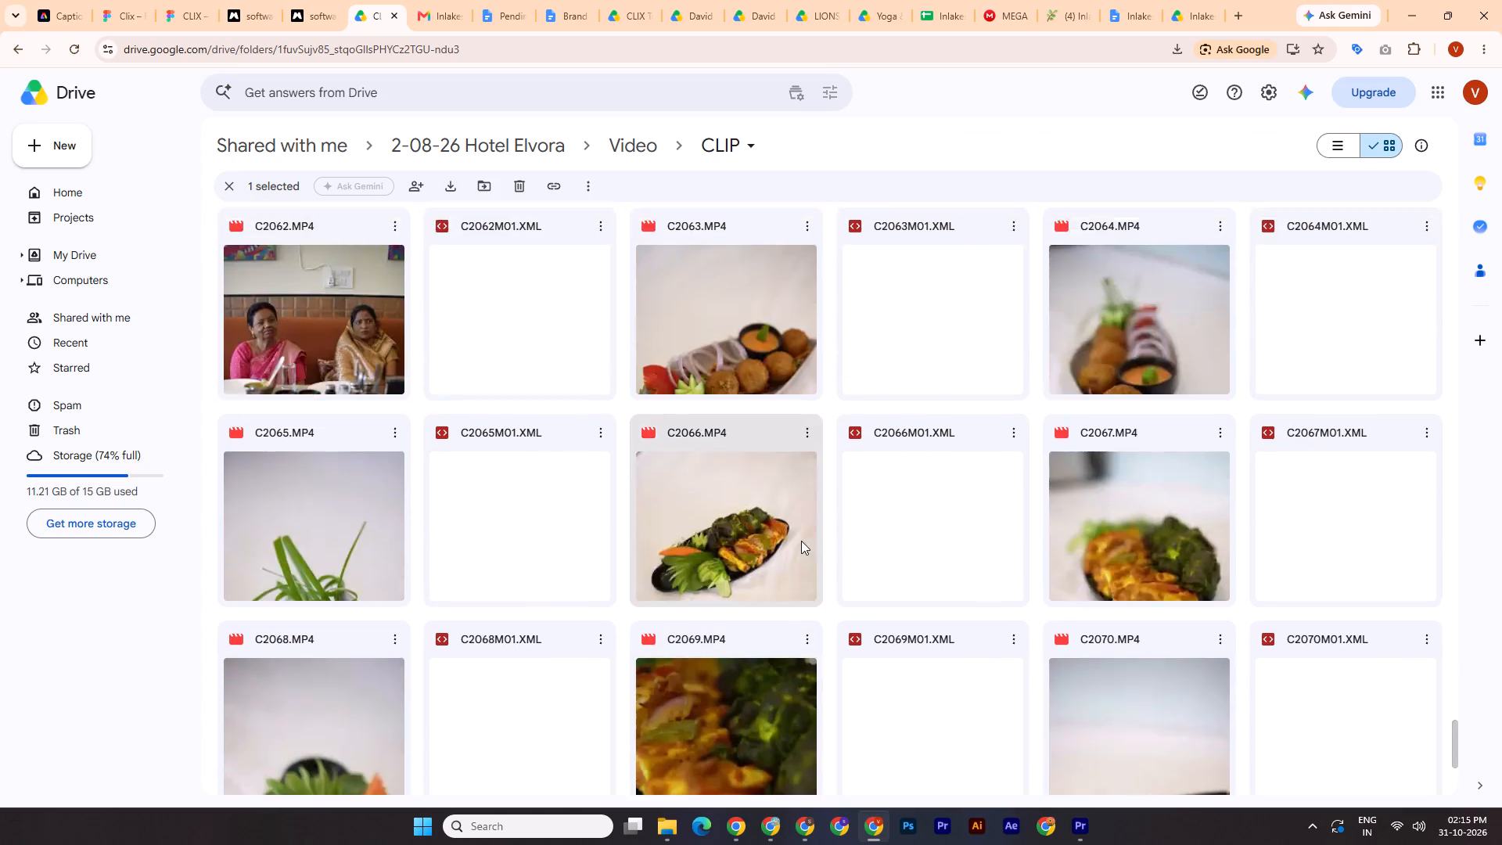
scroll(801, 541, up, 8)
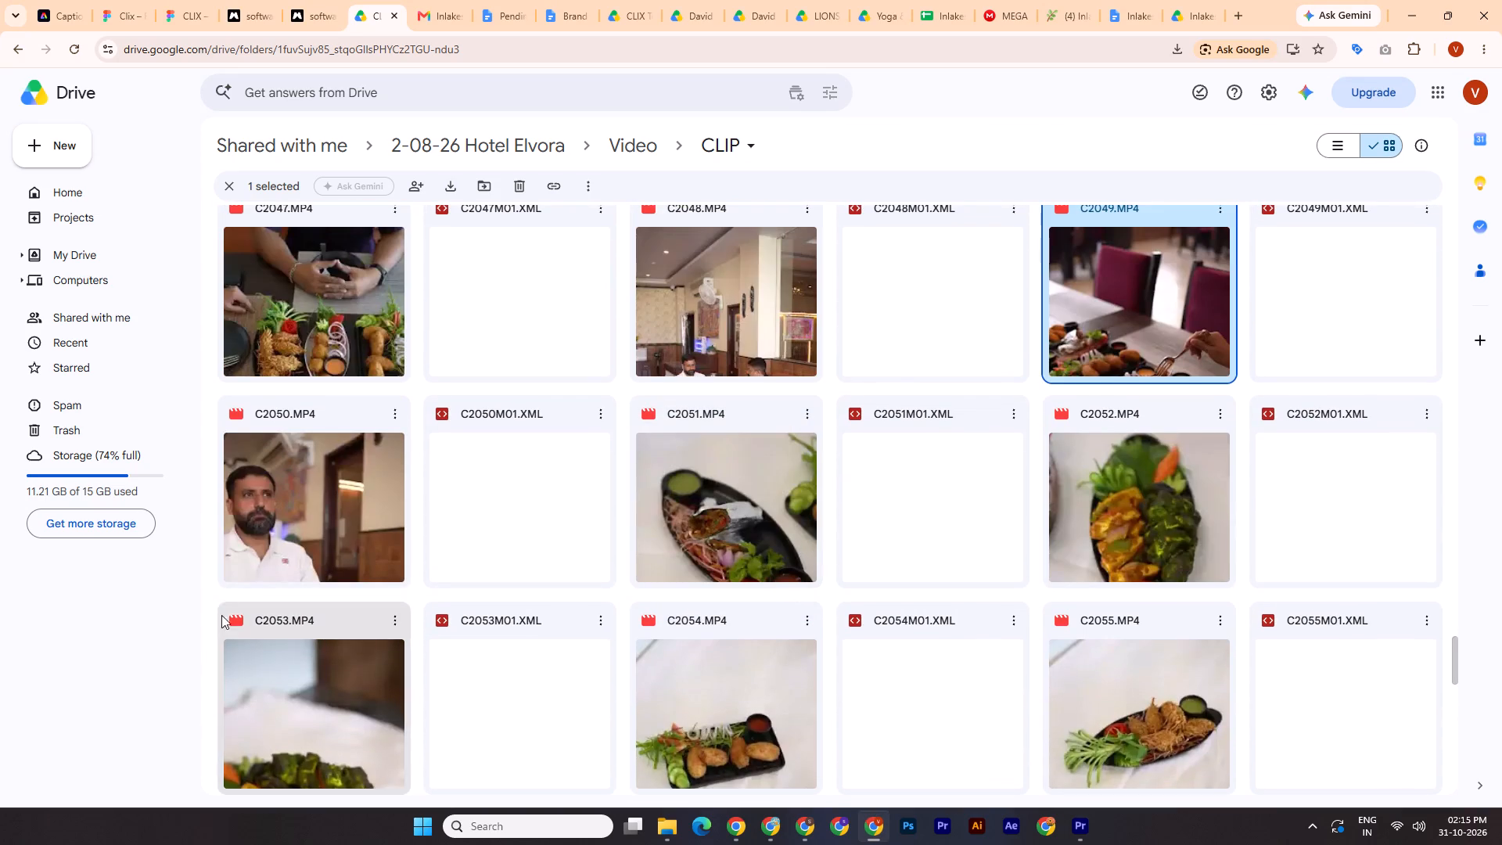
double_click(1101, 335)
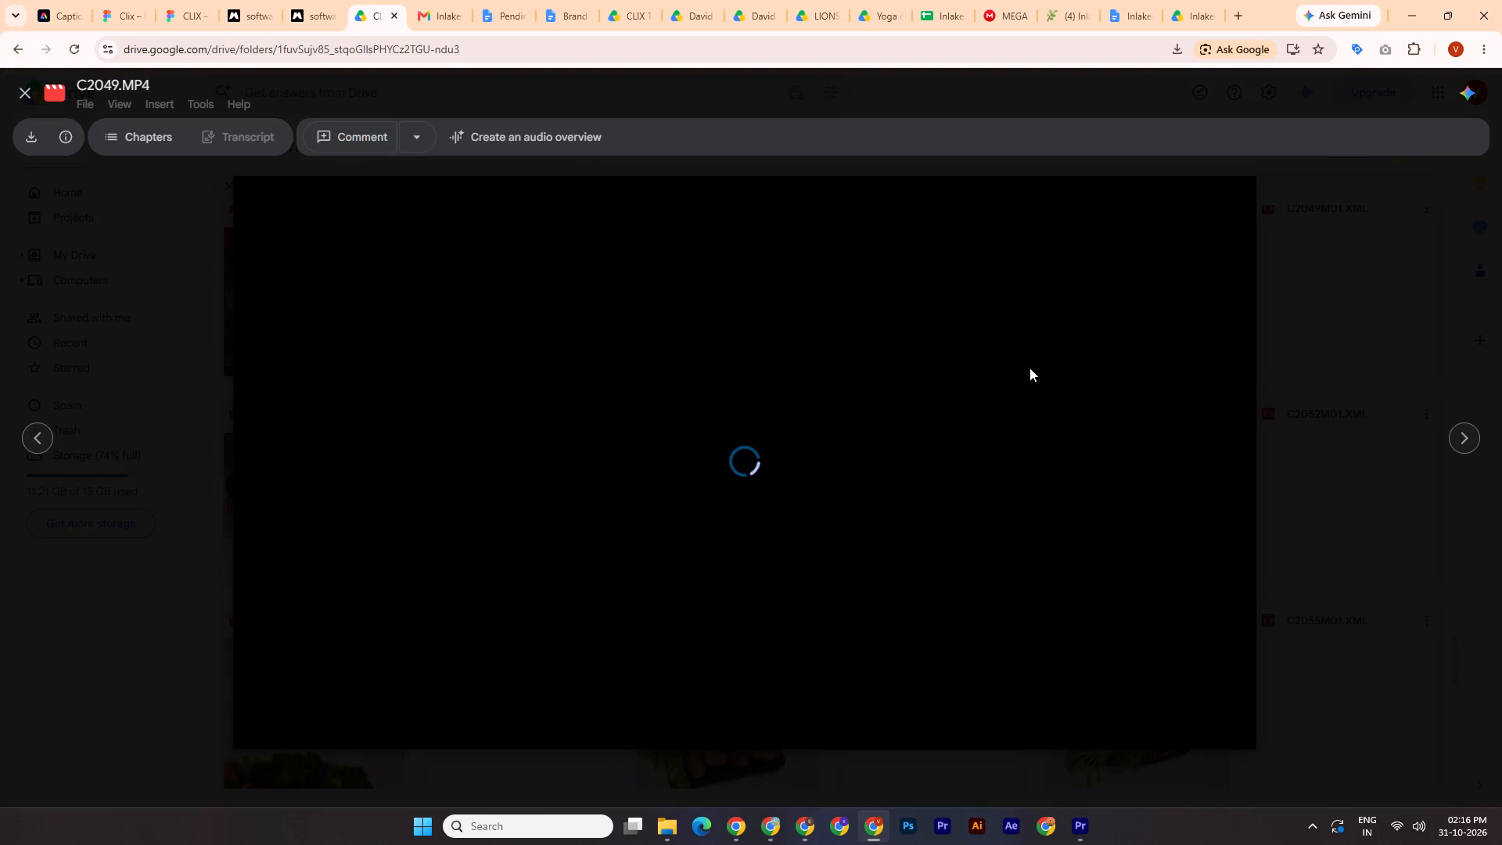
click(429, 671)
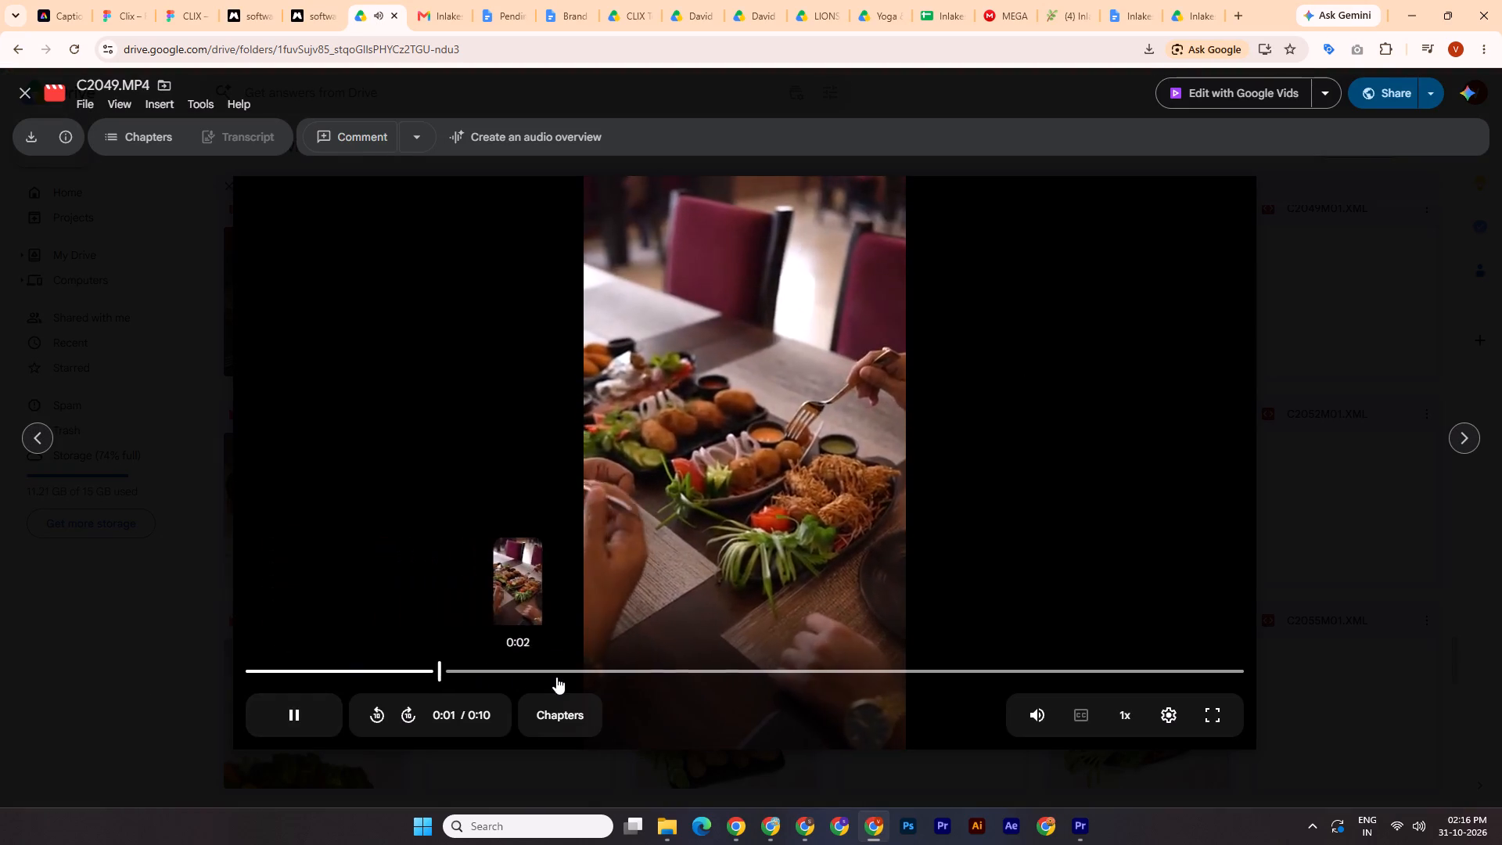
click(556, 677)
click(731, 684)
click(1257, 474)
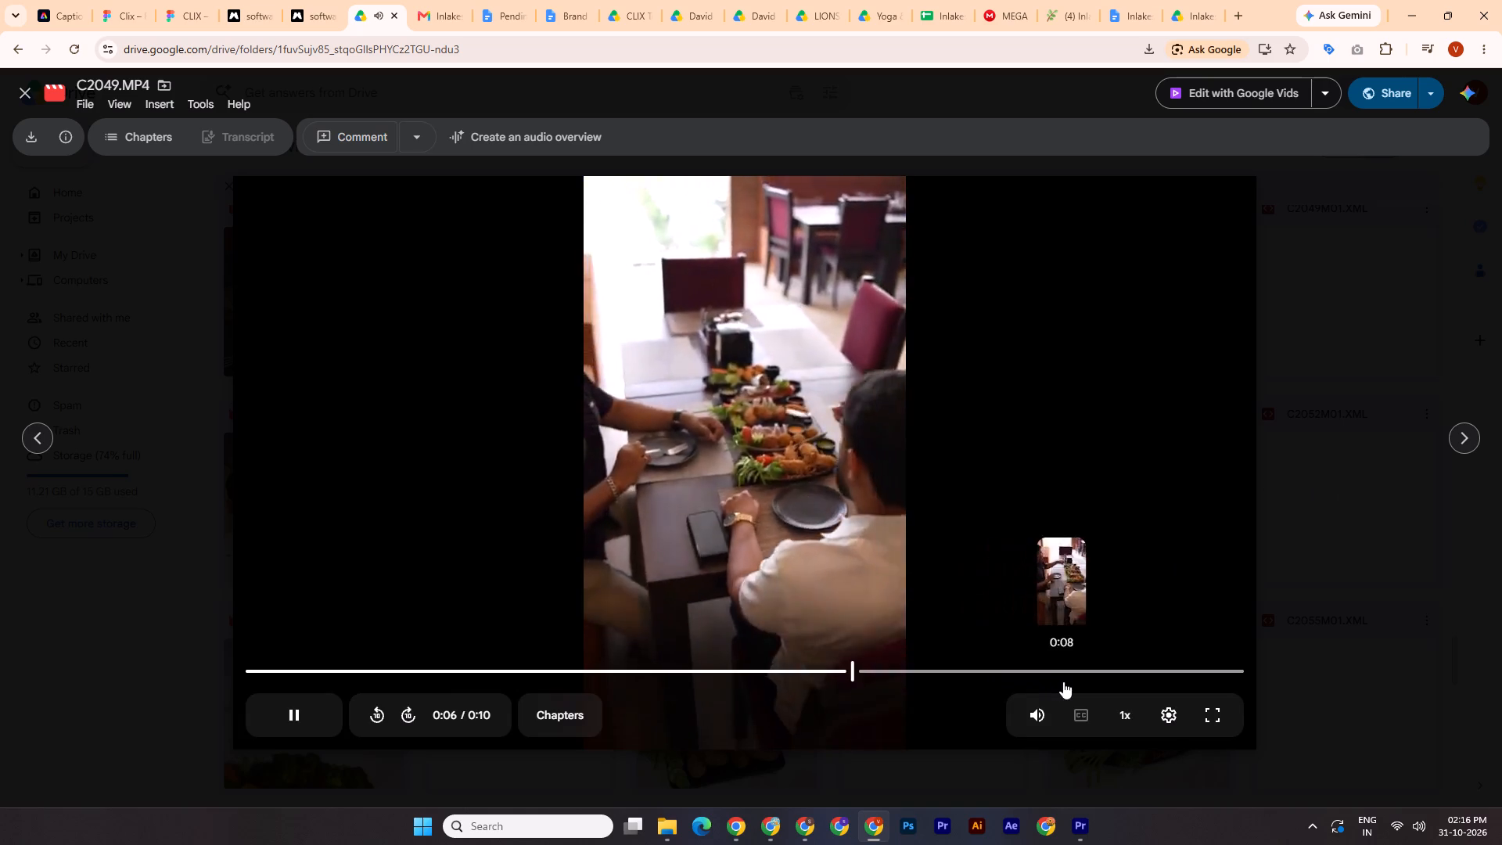
click(1063, 681)
click(1413, 548)
Preview C2050.MP4 and C2048.MP4 from the Drive CLIP folder to look for another usable dining shot.
double_click(379, 461)
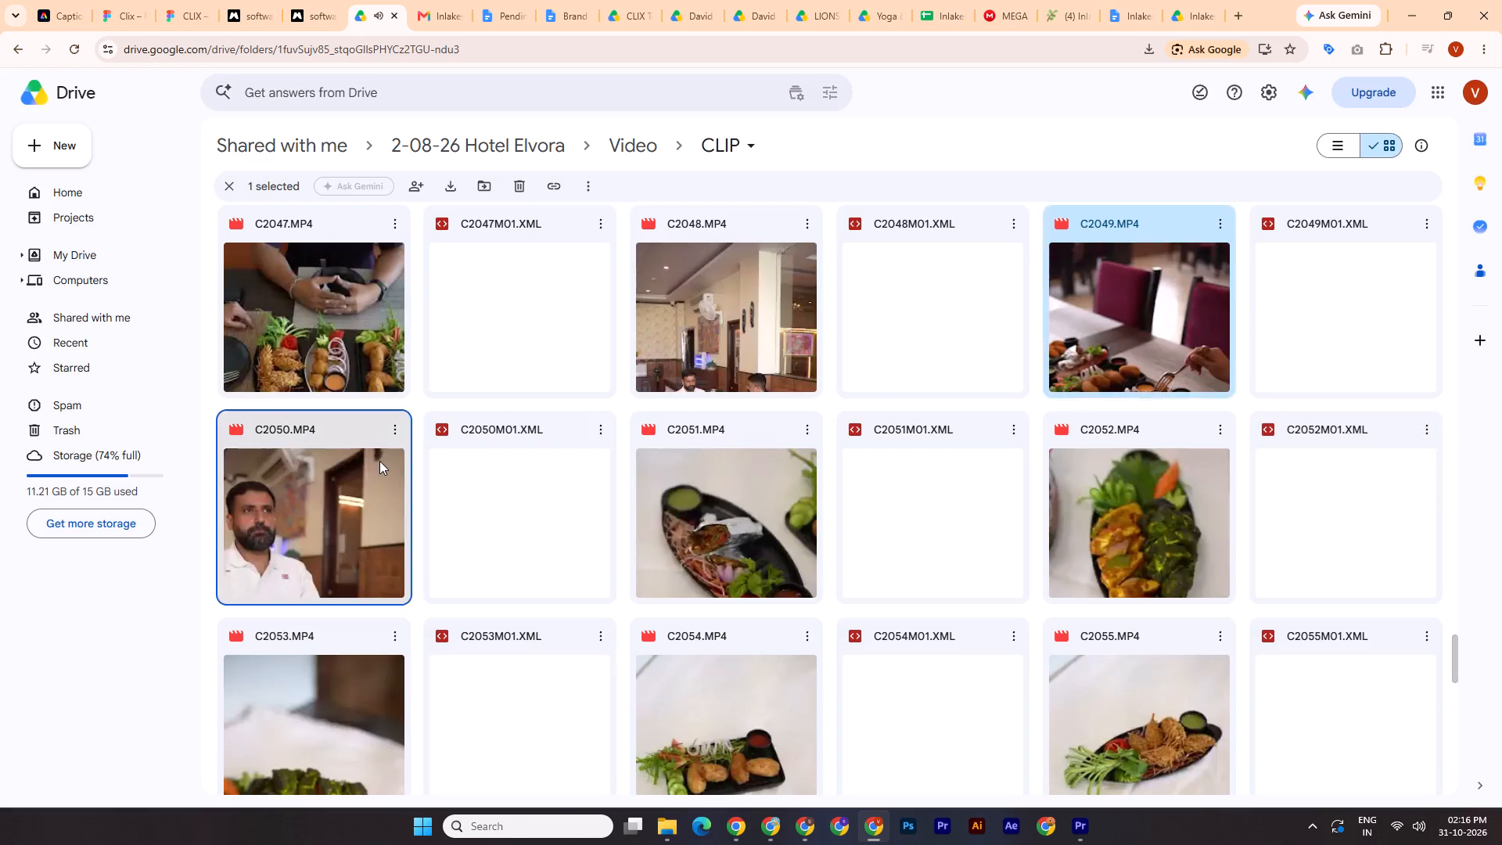
click(346, 667)
click(559, 664)
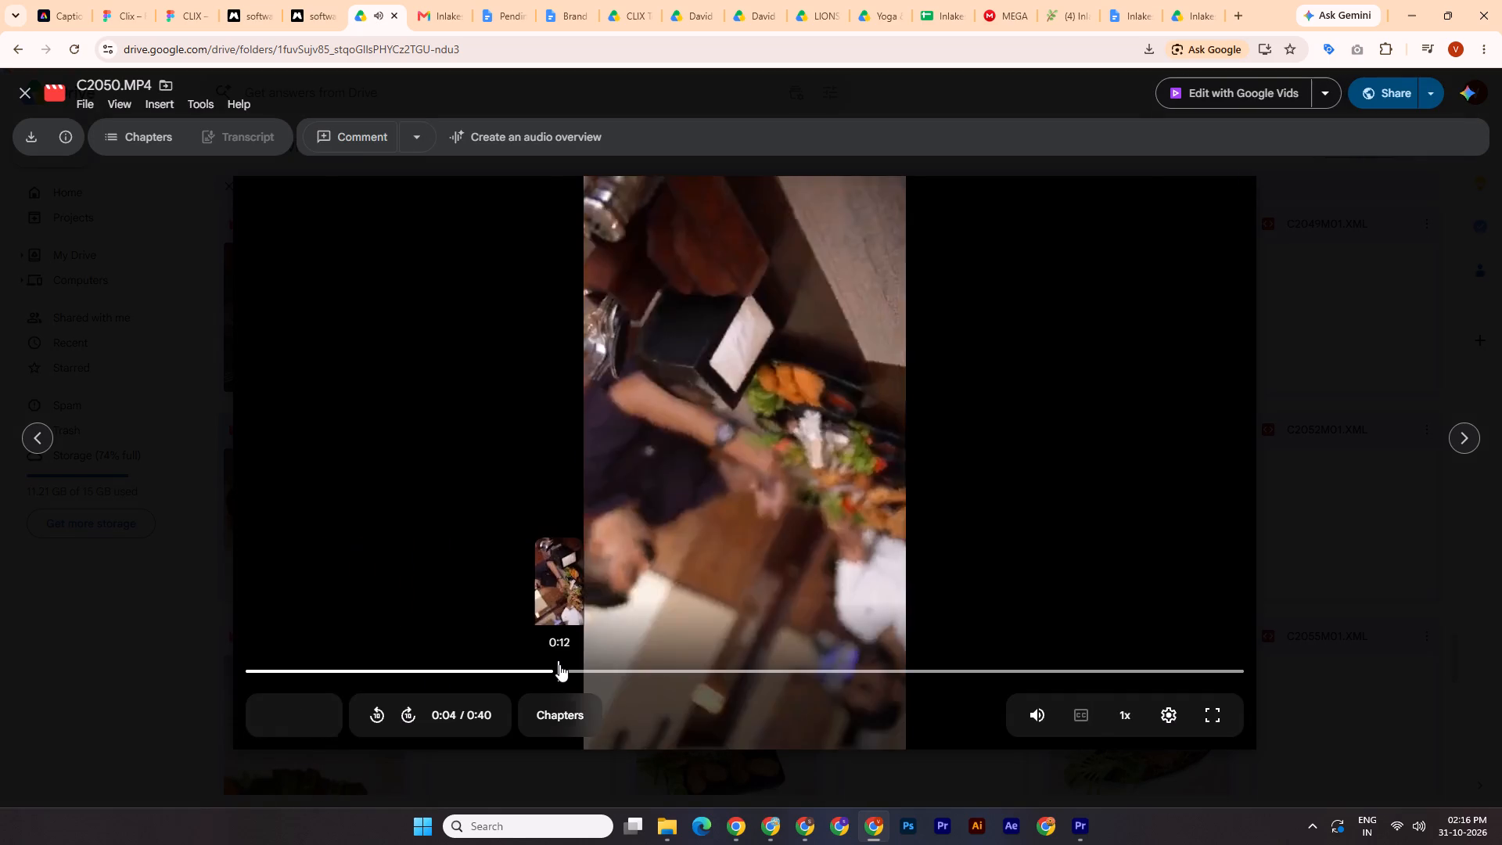
click(740, 668)
drag(1076, 662, 1085, 656)
click(1362, 436)
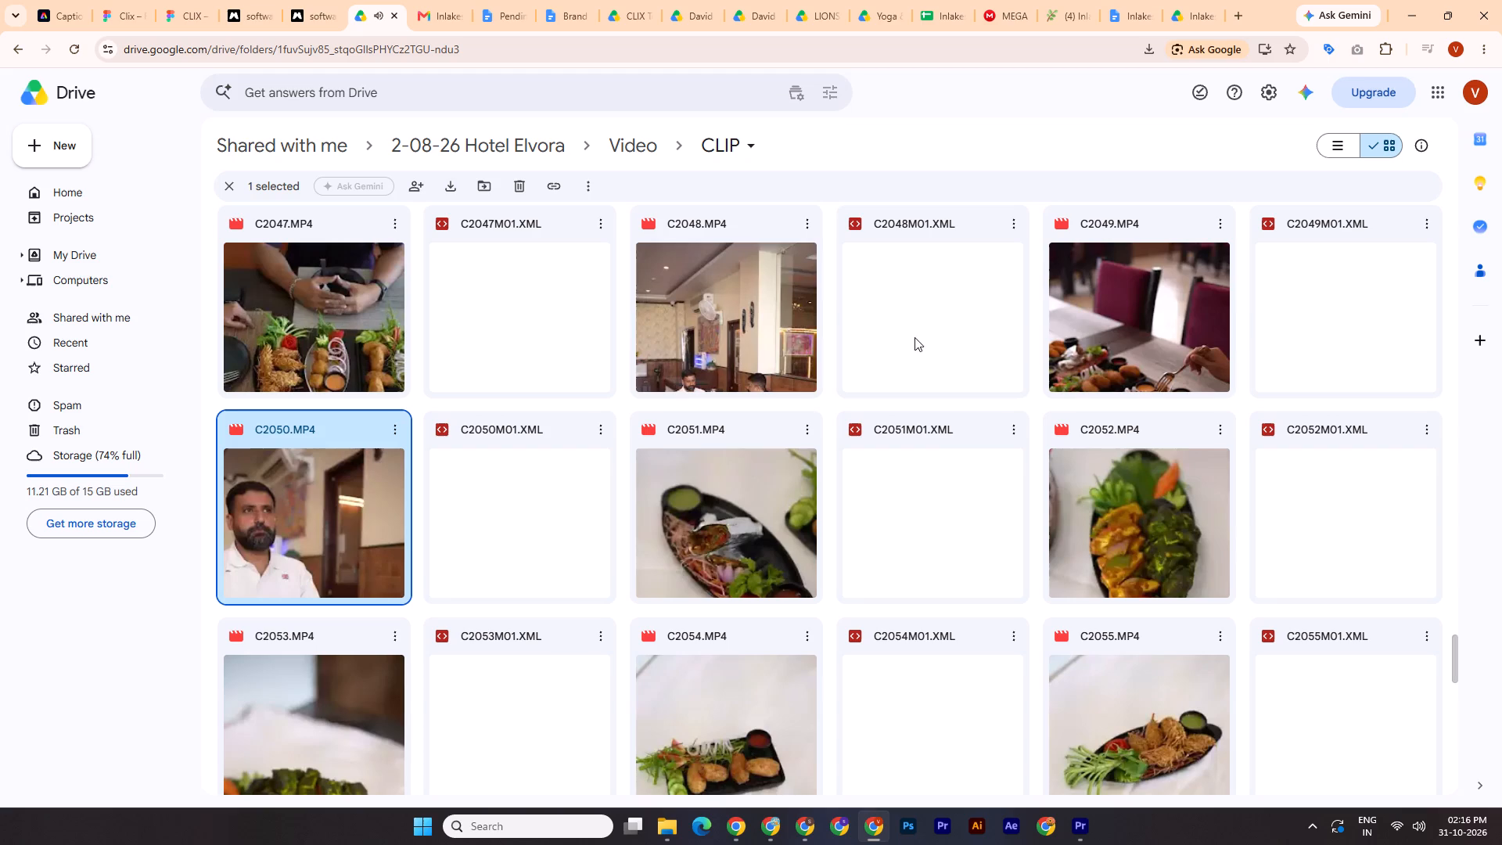
double_click(764, 325)
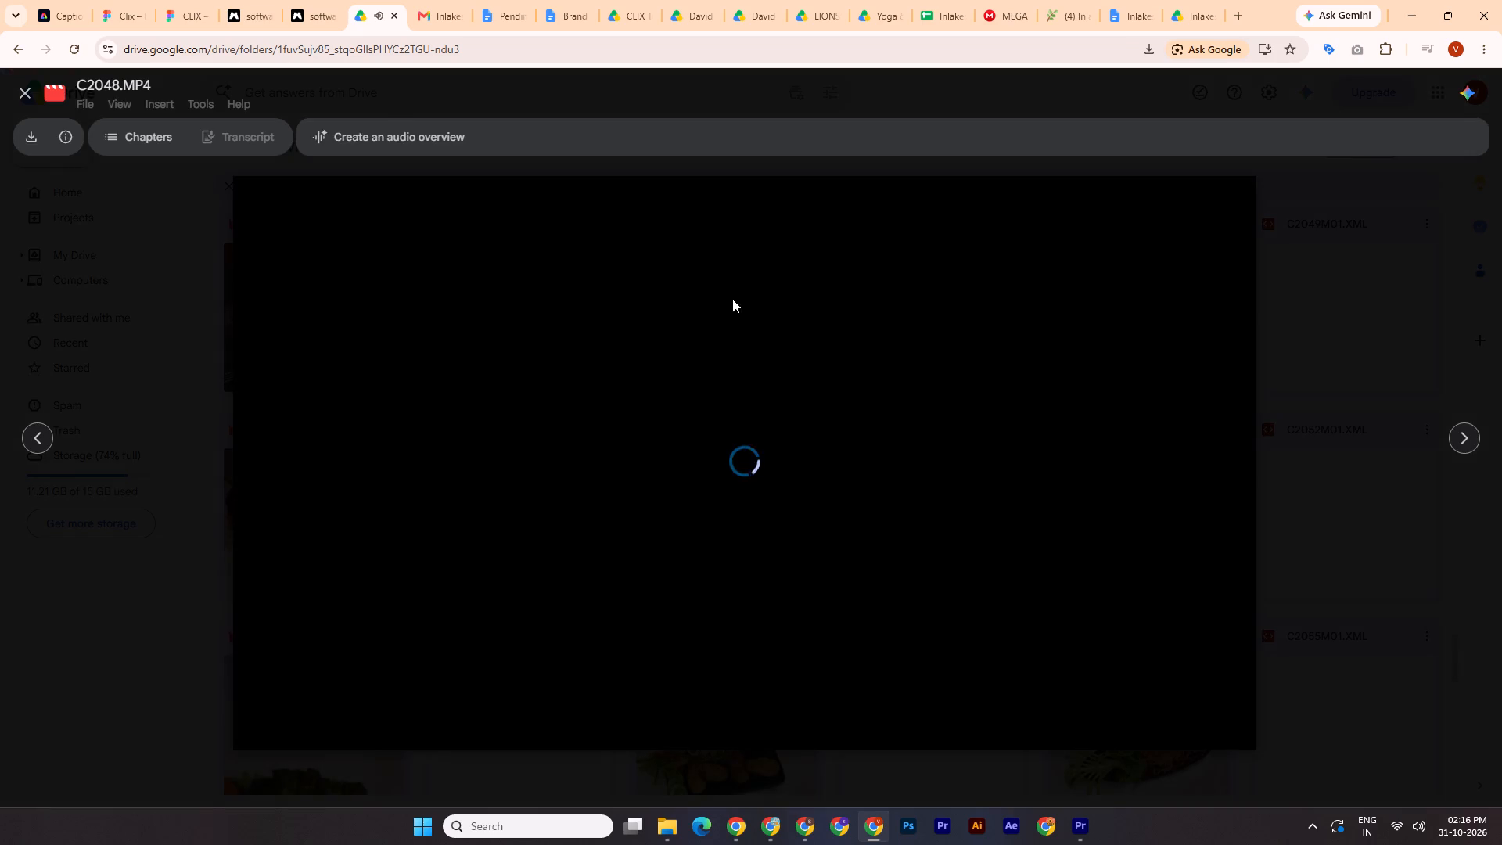
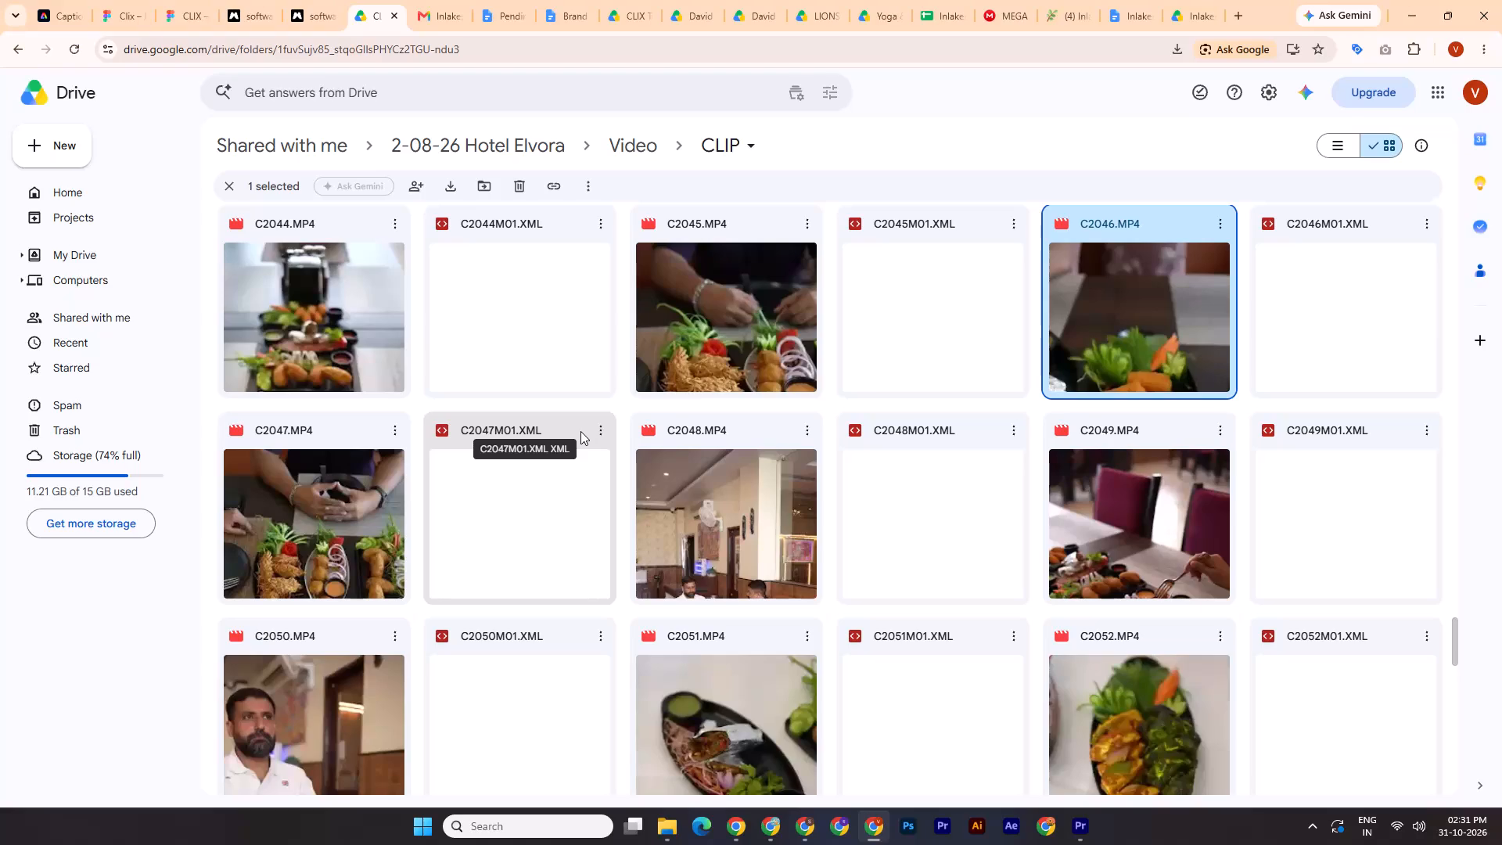
Skim through previews of C2045.MP4 and C2044.MP4 in the Drive CLIP folder to judge their table and food shots.
double_click(689, 334)
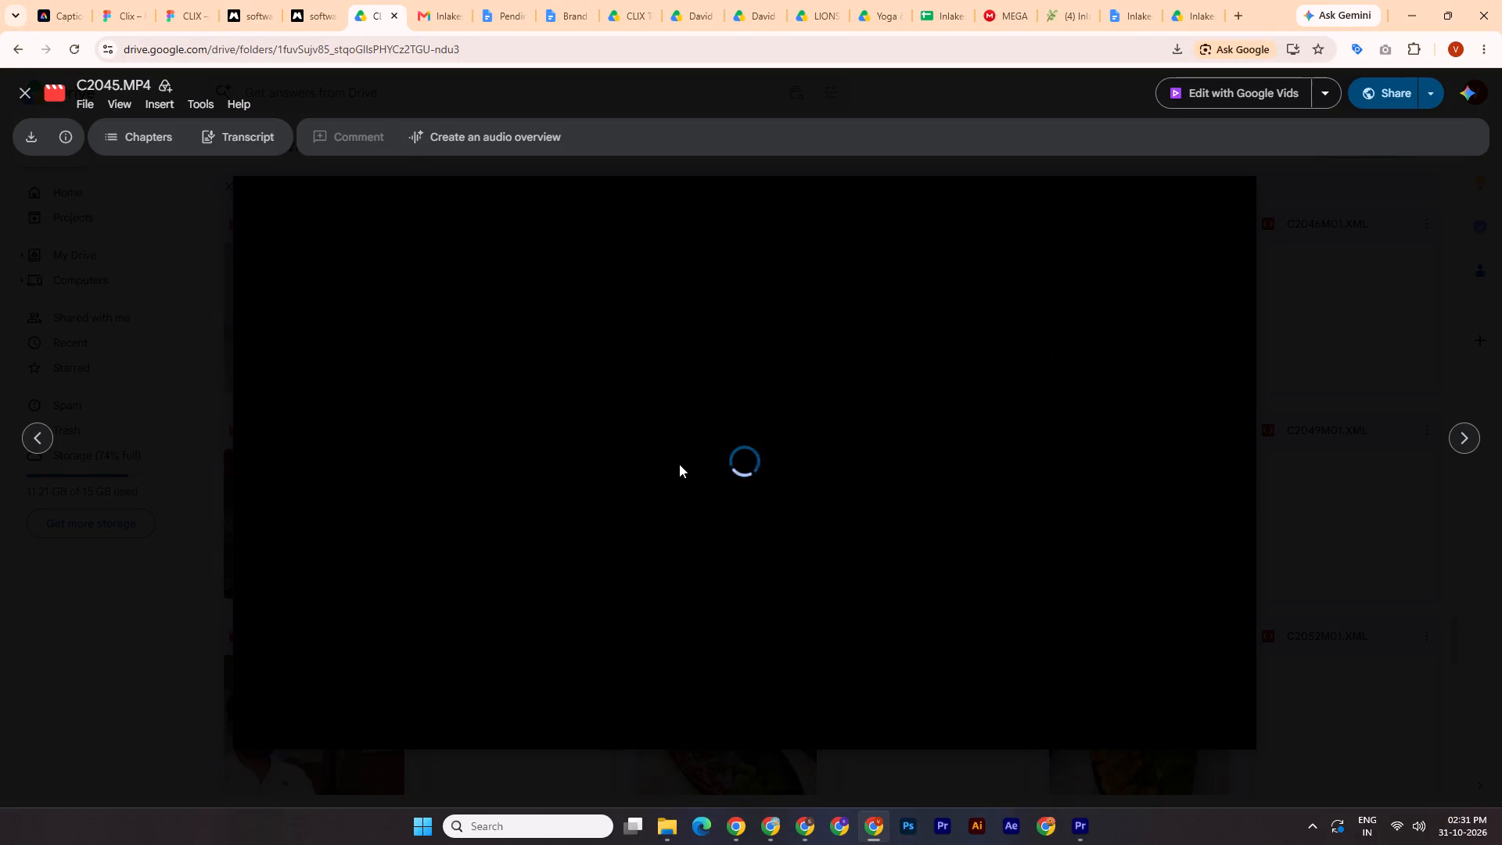
click(485, 667)
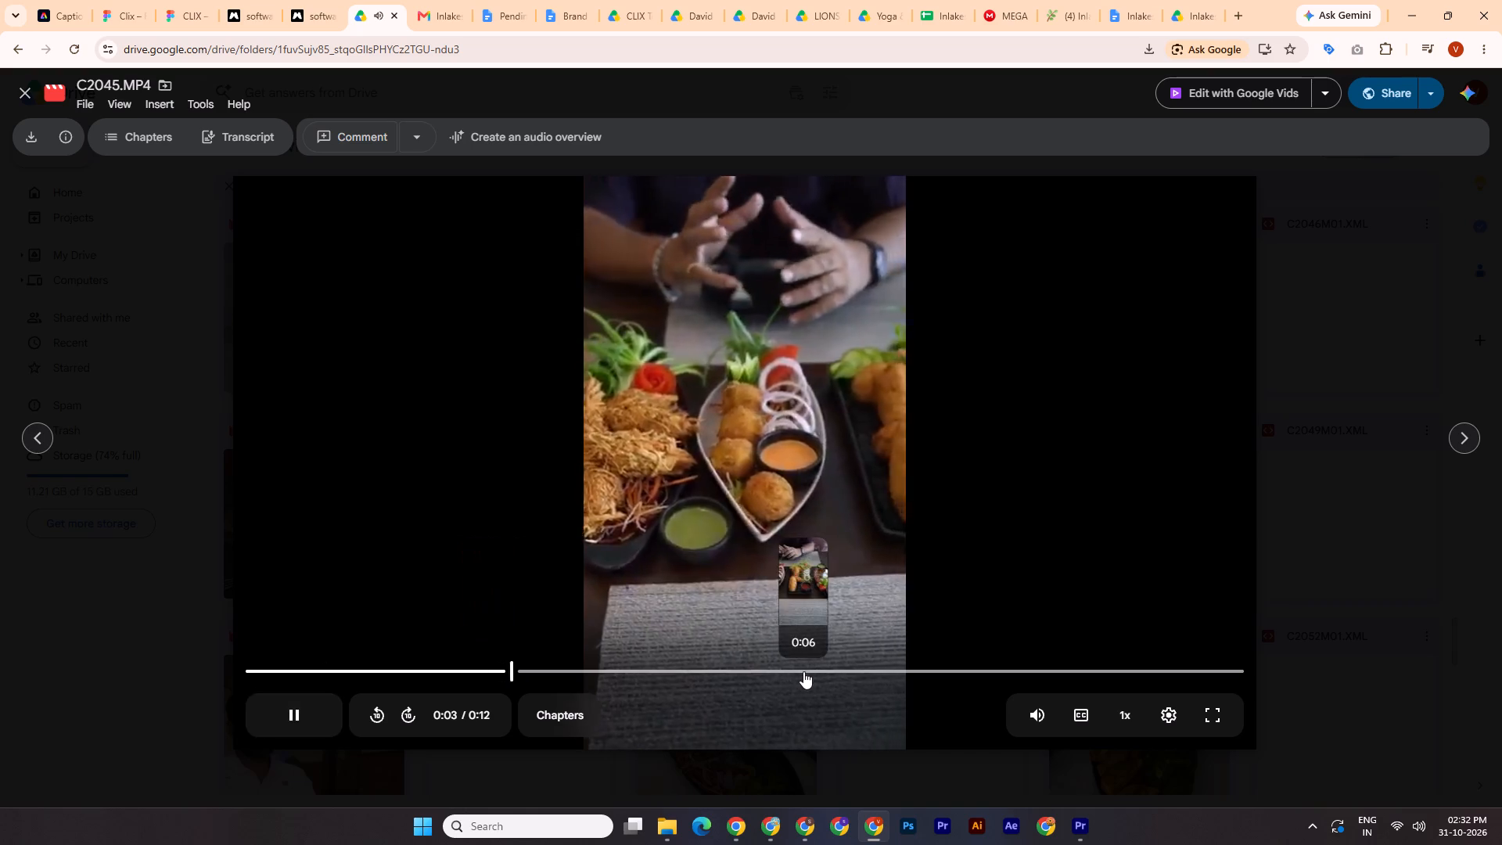
click(803, 671)
click(1002, 677)
click(1134, 666)
click(1309, 503)
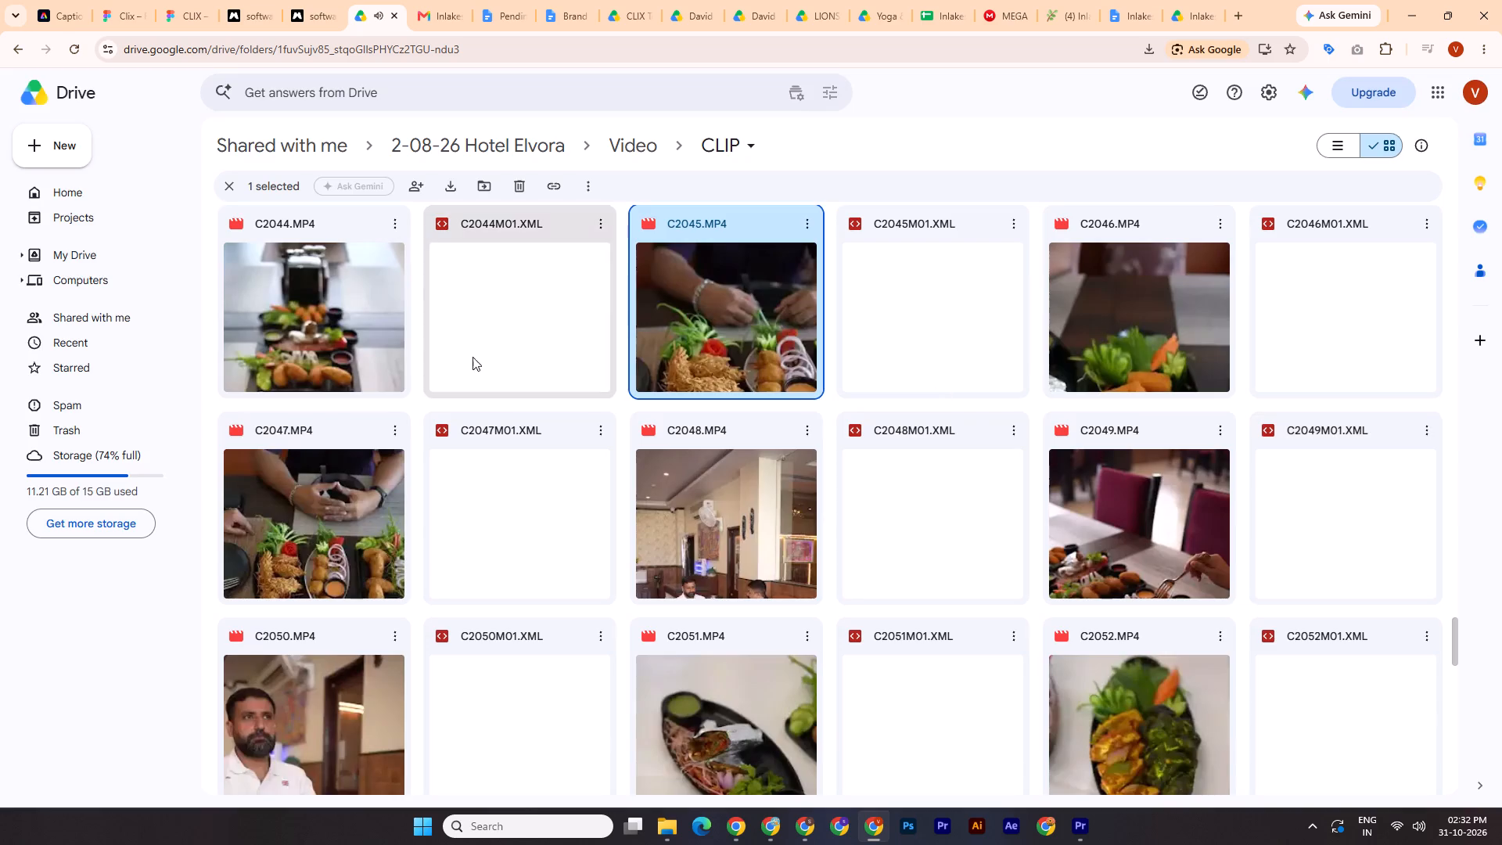
double_click(397, 316)
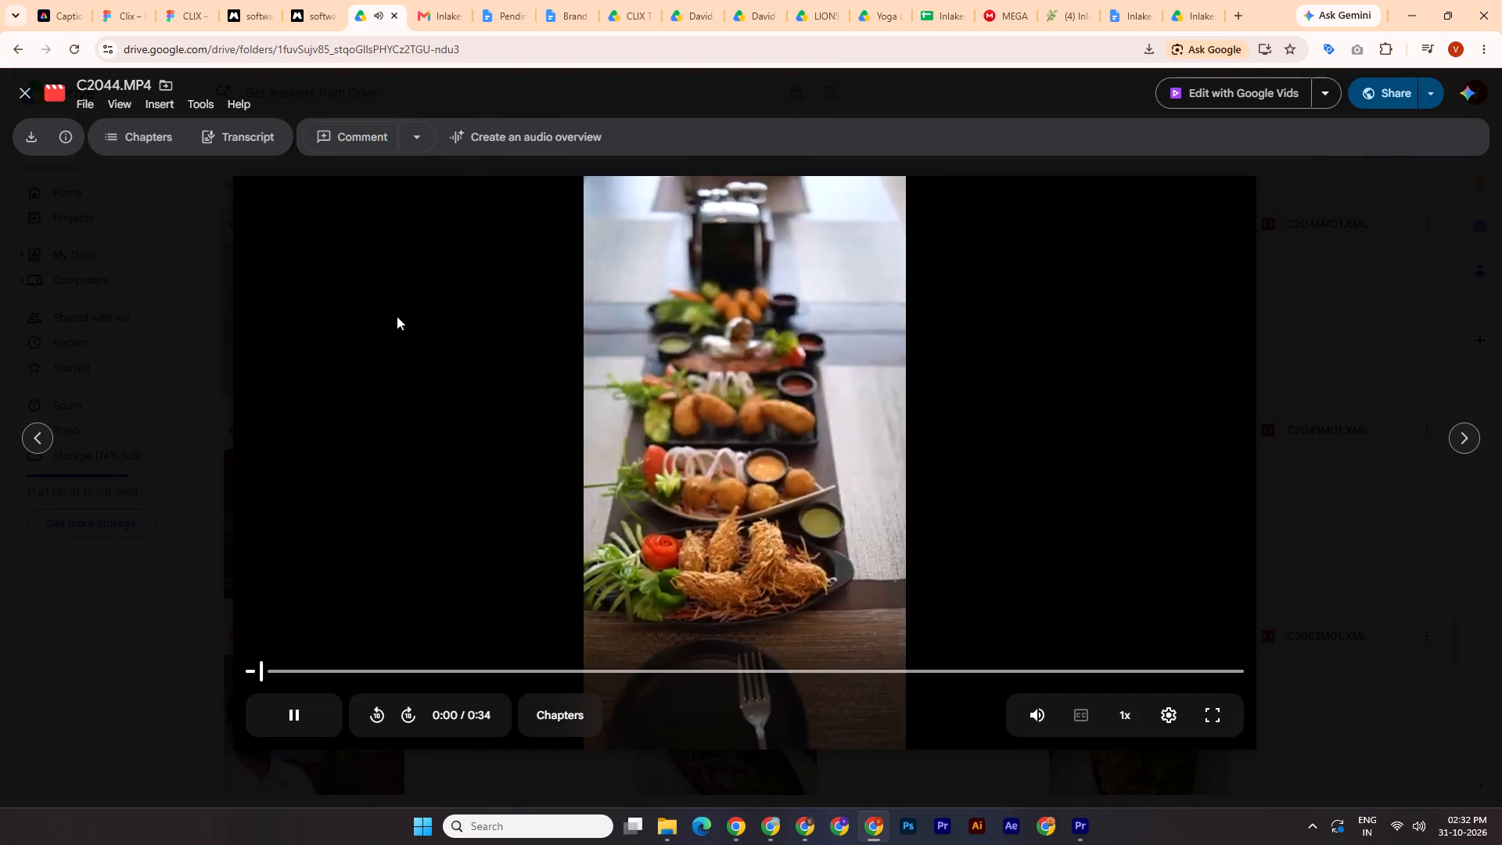
click(463, 668)
click(717, 666)
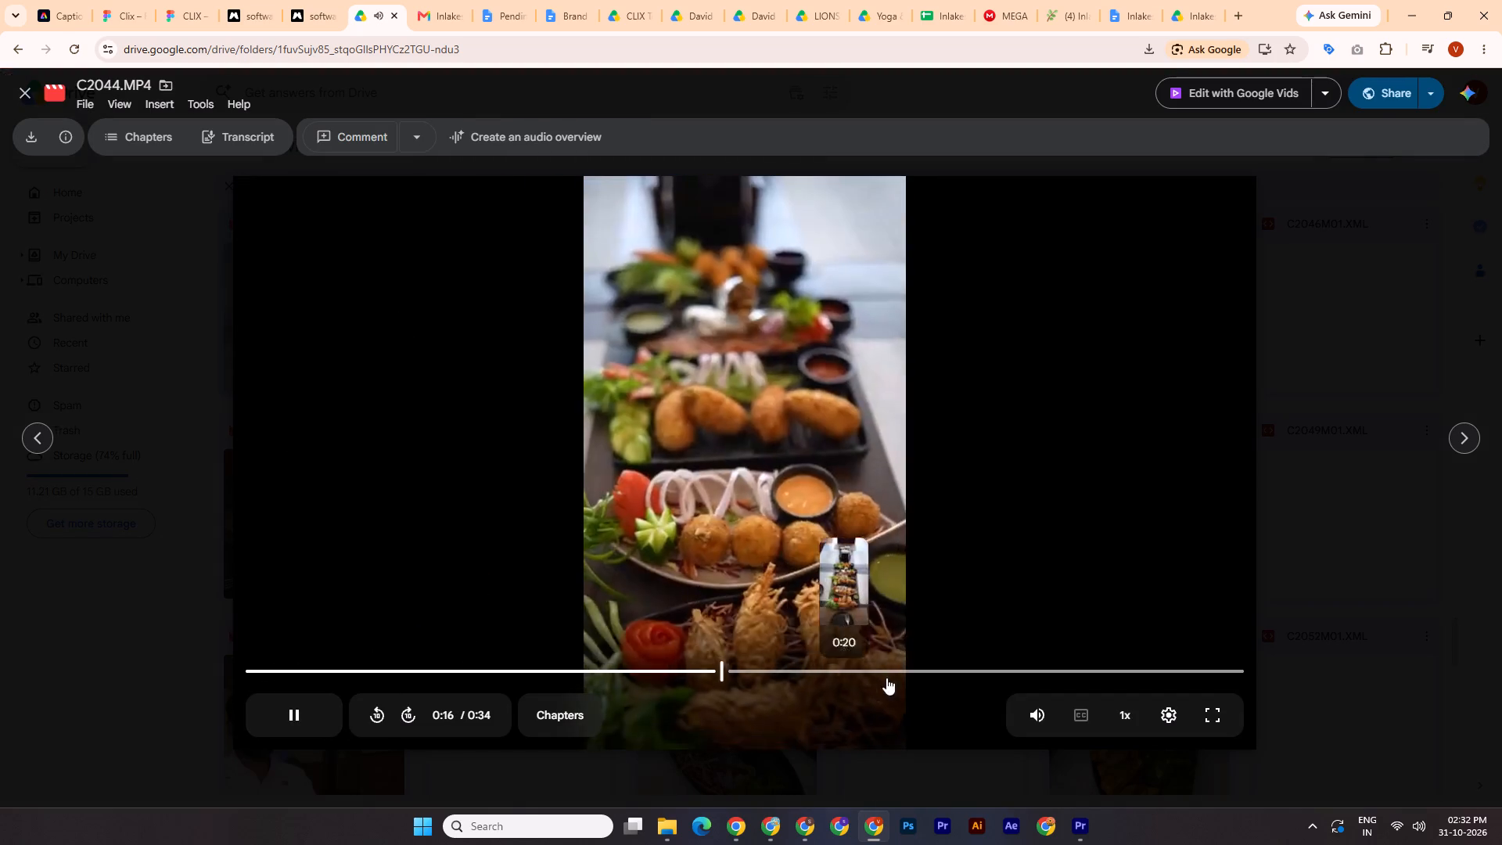
click(888, 678)
click(1064, 674)
click(1130, 675)
click(1390, 517)
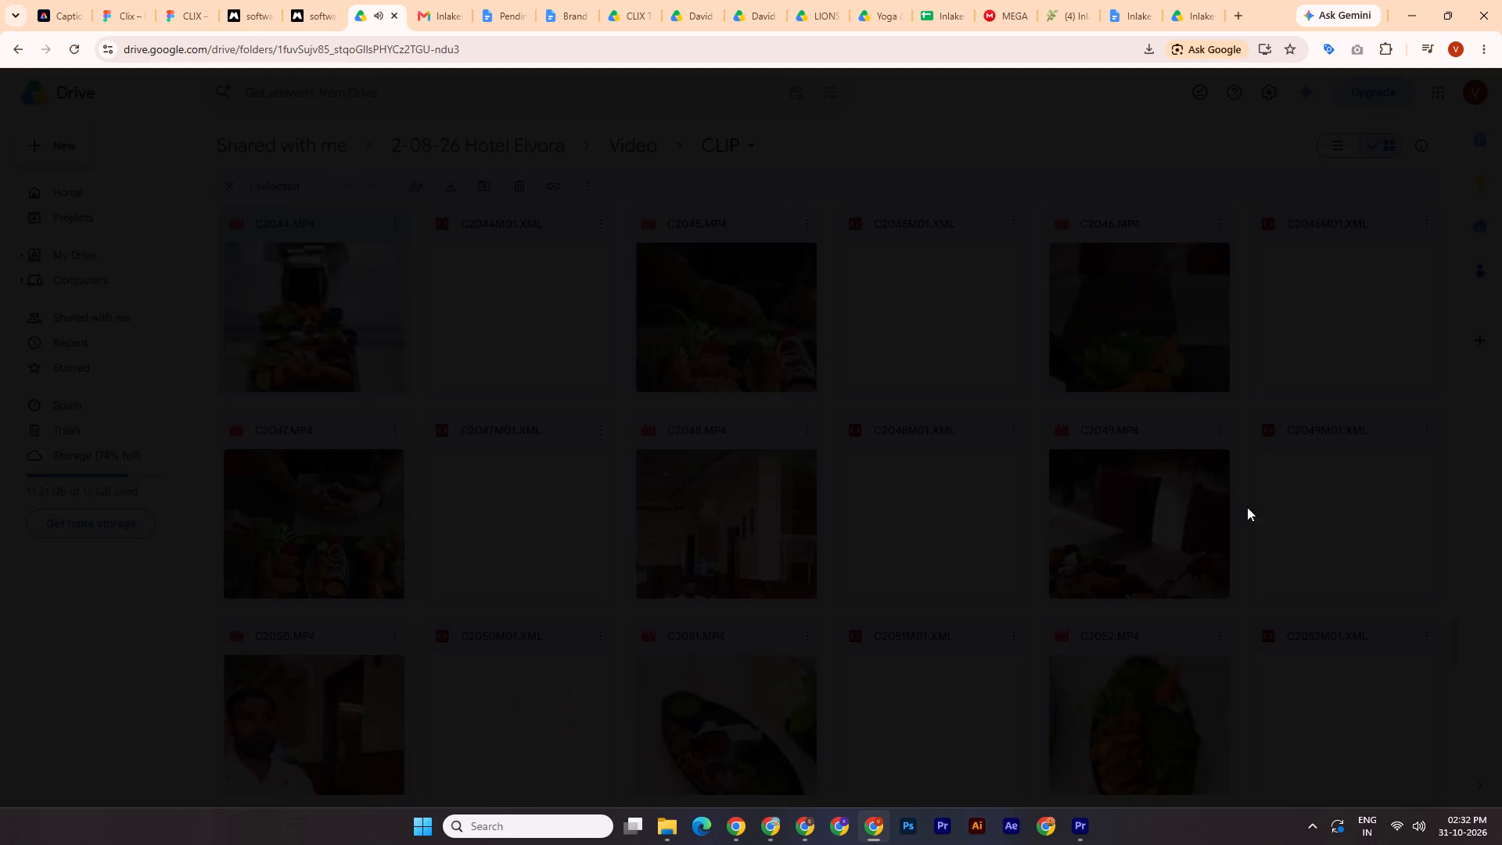
Browse the neighbouring clips in the CLIP folder and briefly preview C2049.MP4 again.
scroll(886, 552, up, 2)
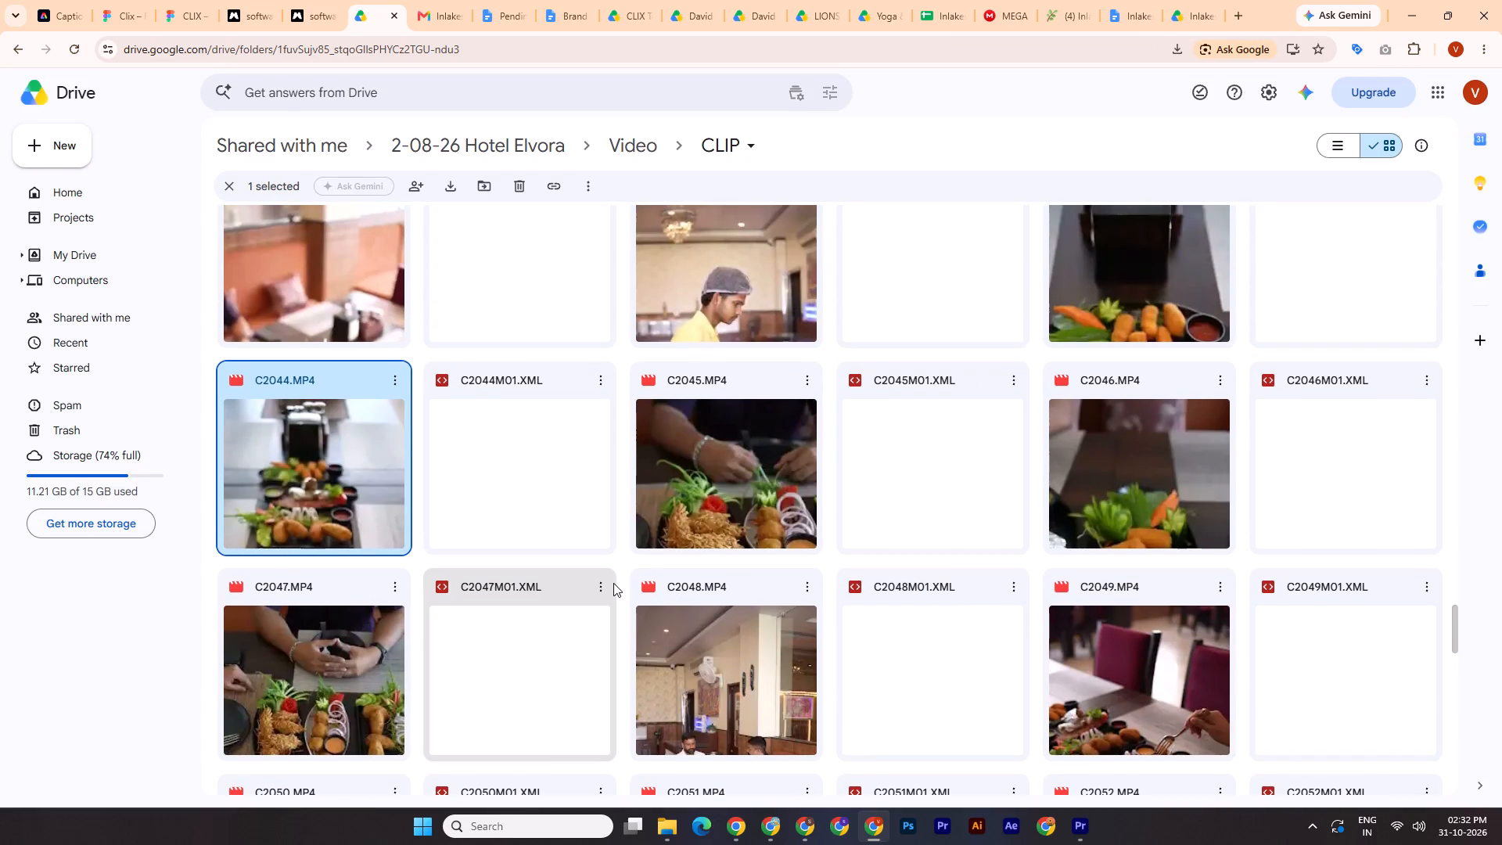
scroll(724, 536, down, 1)
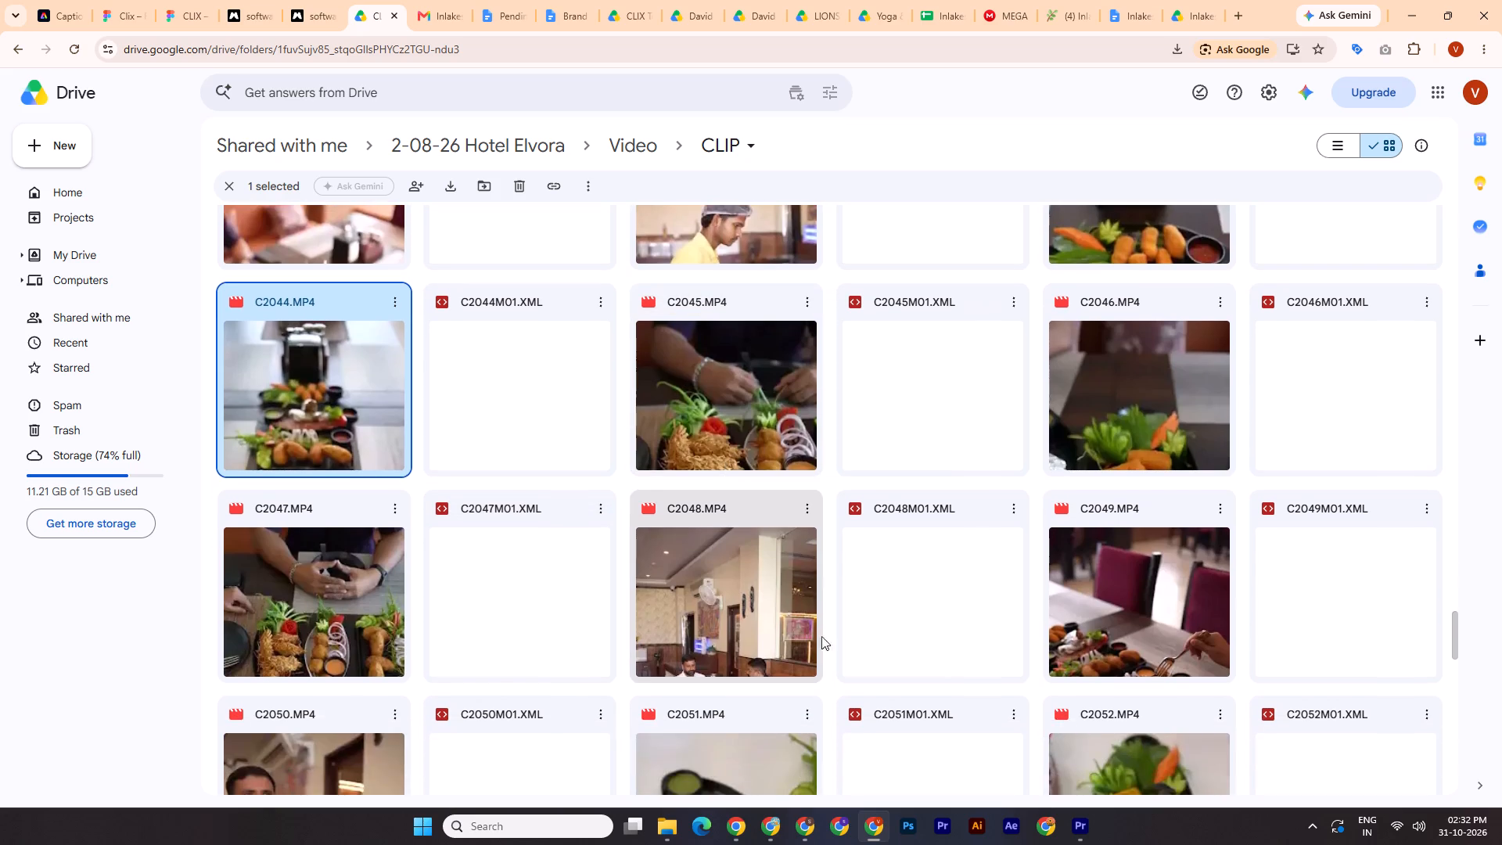
double_click(1156, 645)
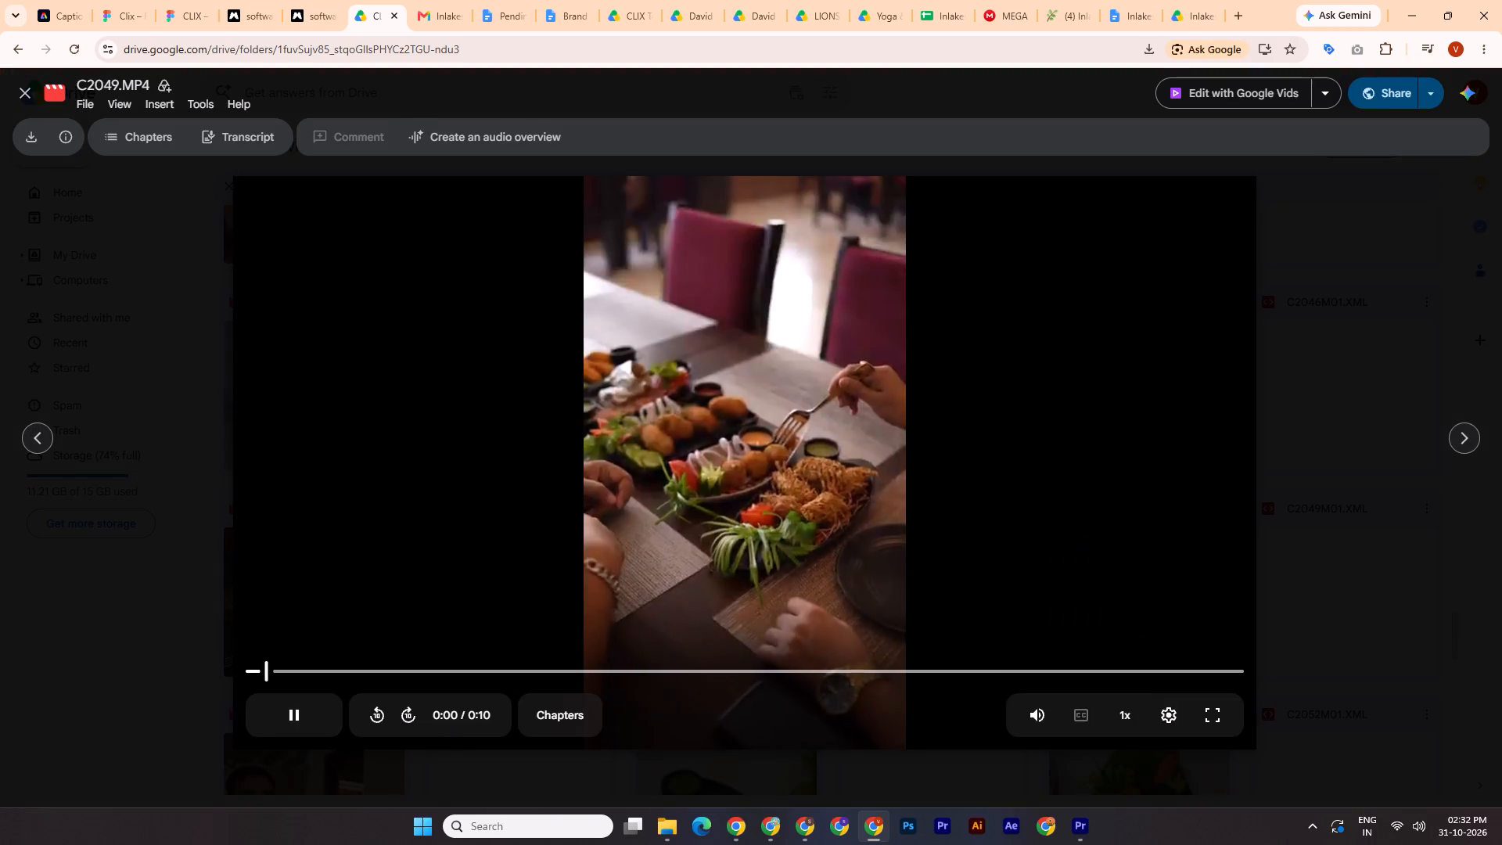
click(1320, 326)
Switch to Premiere Pro, play Sequence 01 from the start, and check the cuts around the 6–7 second beat markers.
click(1083, 833)
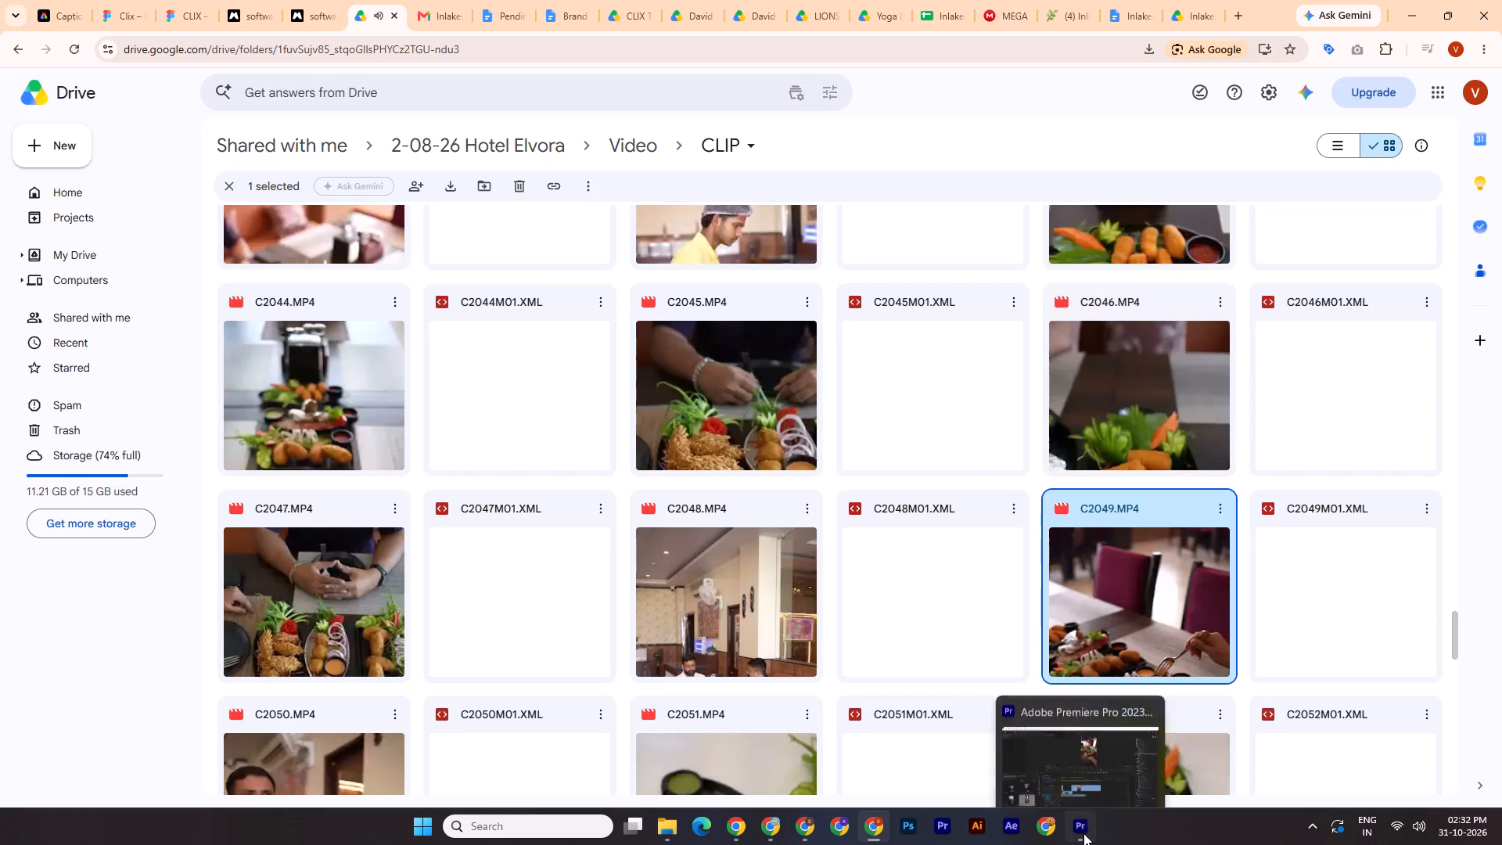
drag(806, 509, 716, 512)
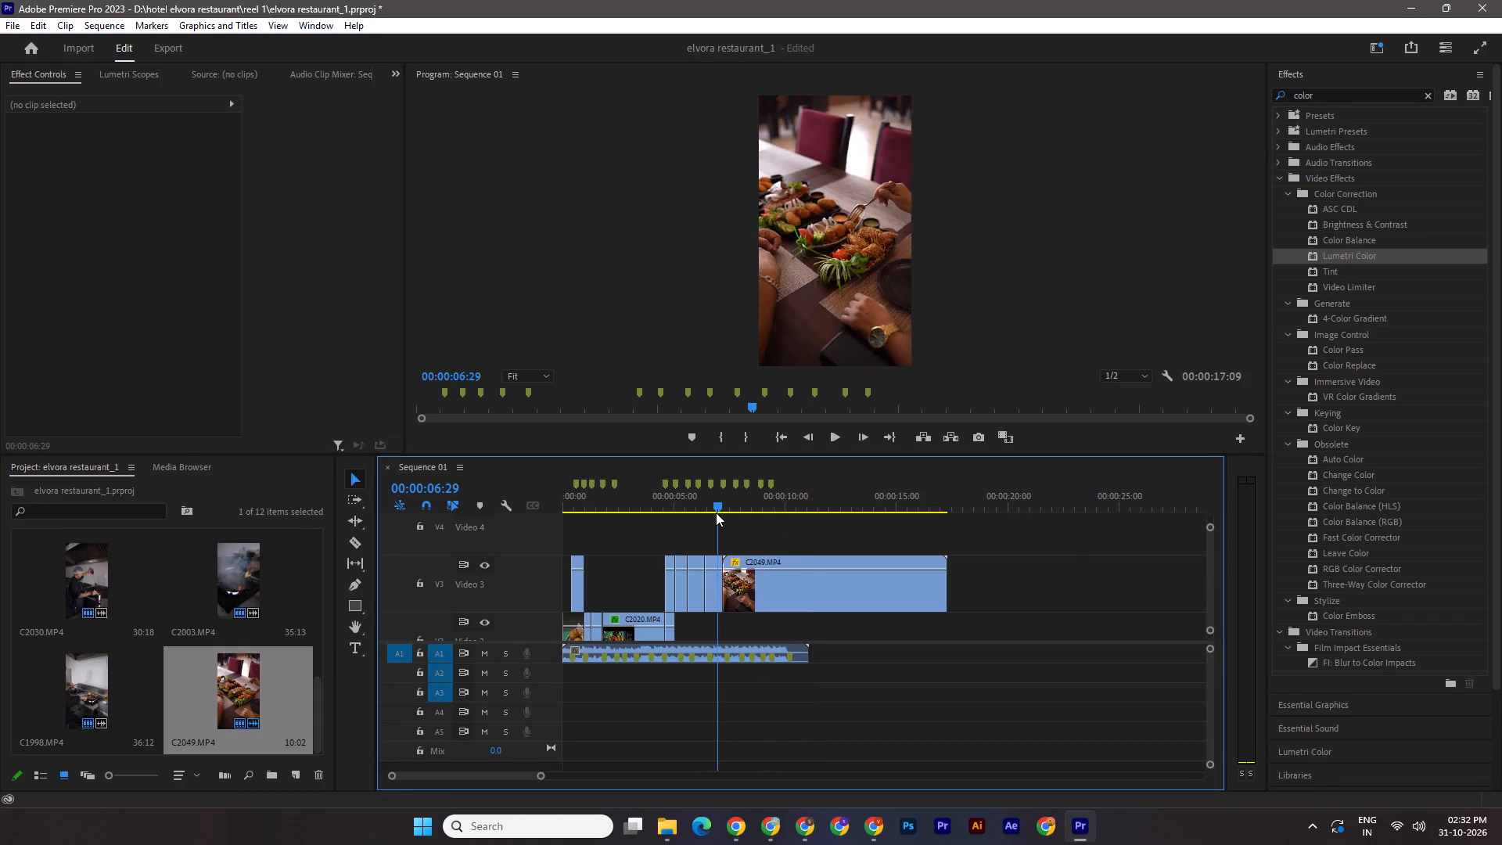
drag(716, 512, 663, 527)
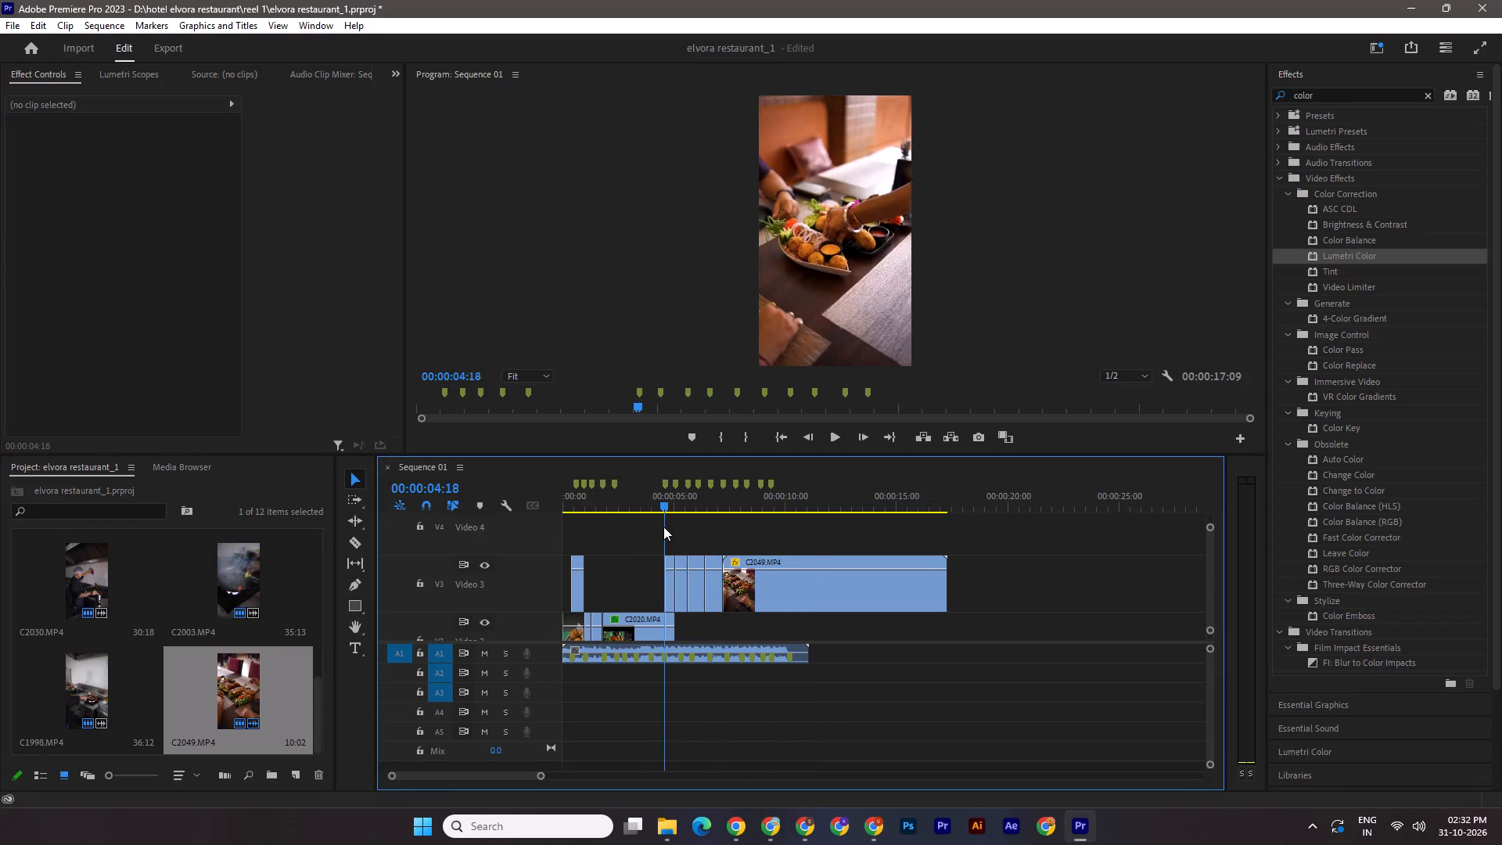
drag(663, 527, 526, 554)
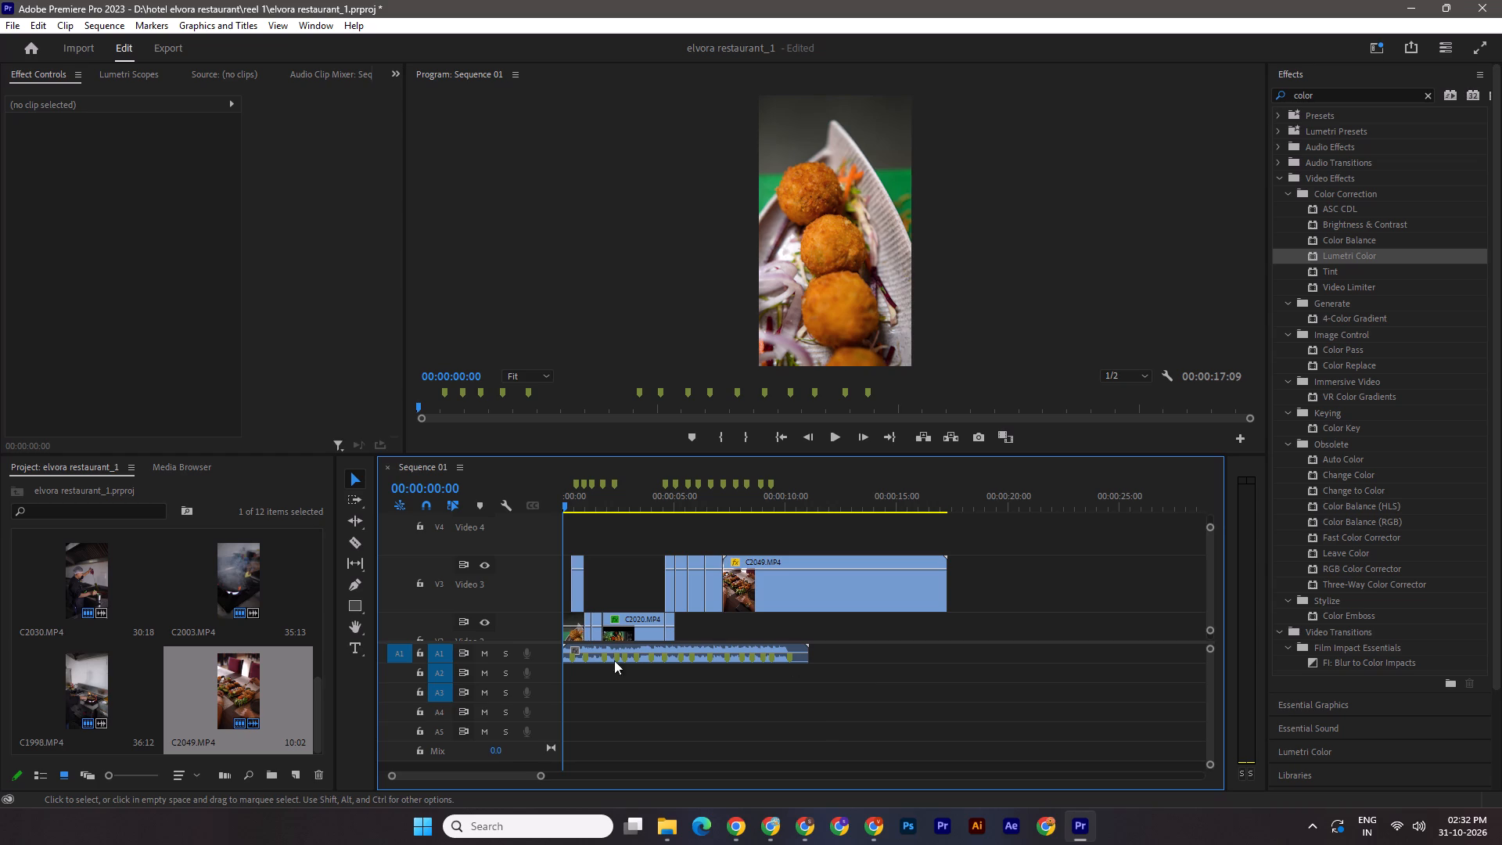
click(840, 436)
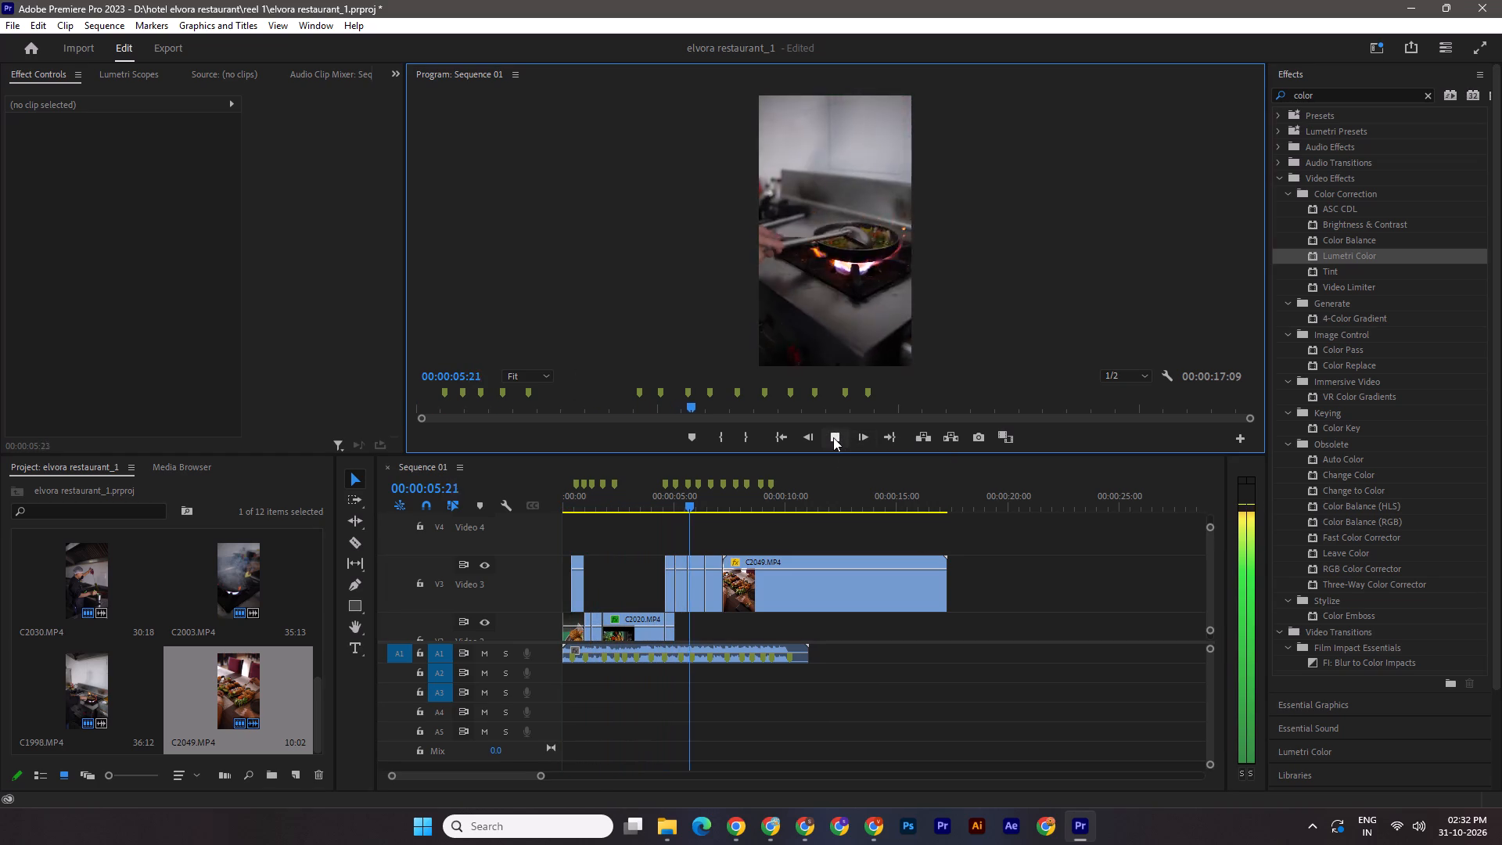
click(833, 437)
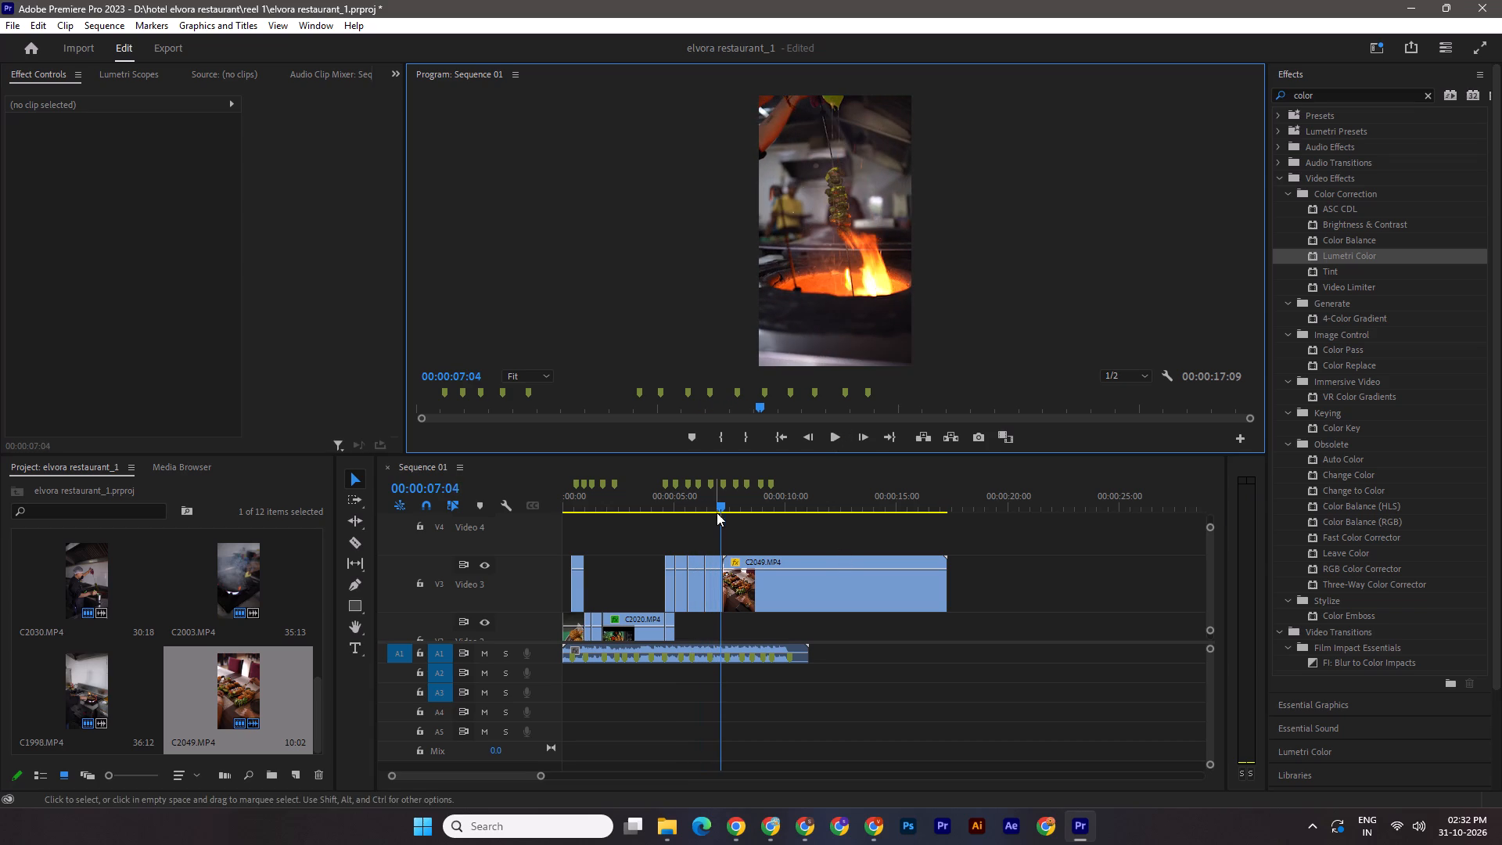
drag(722, 503, 711, 502)
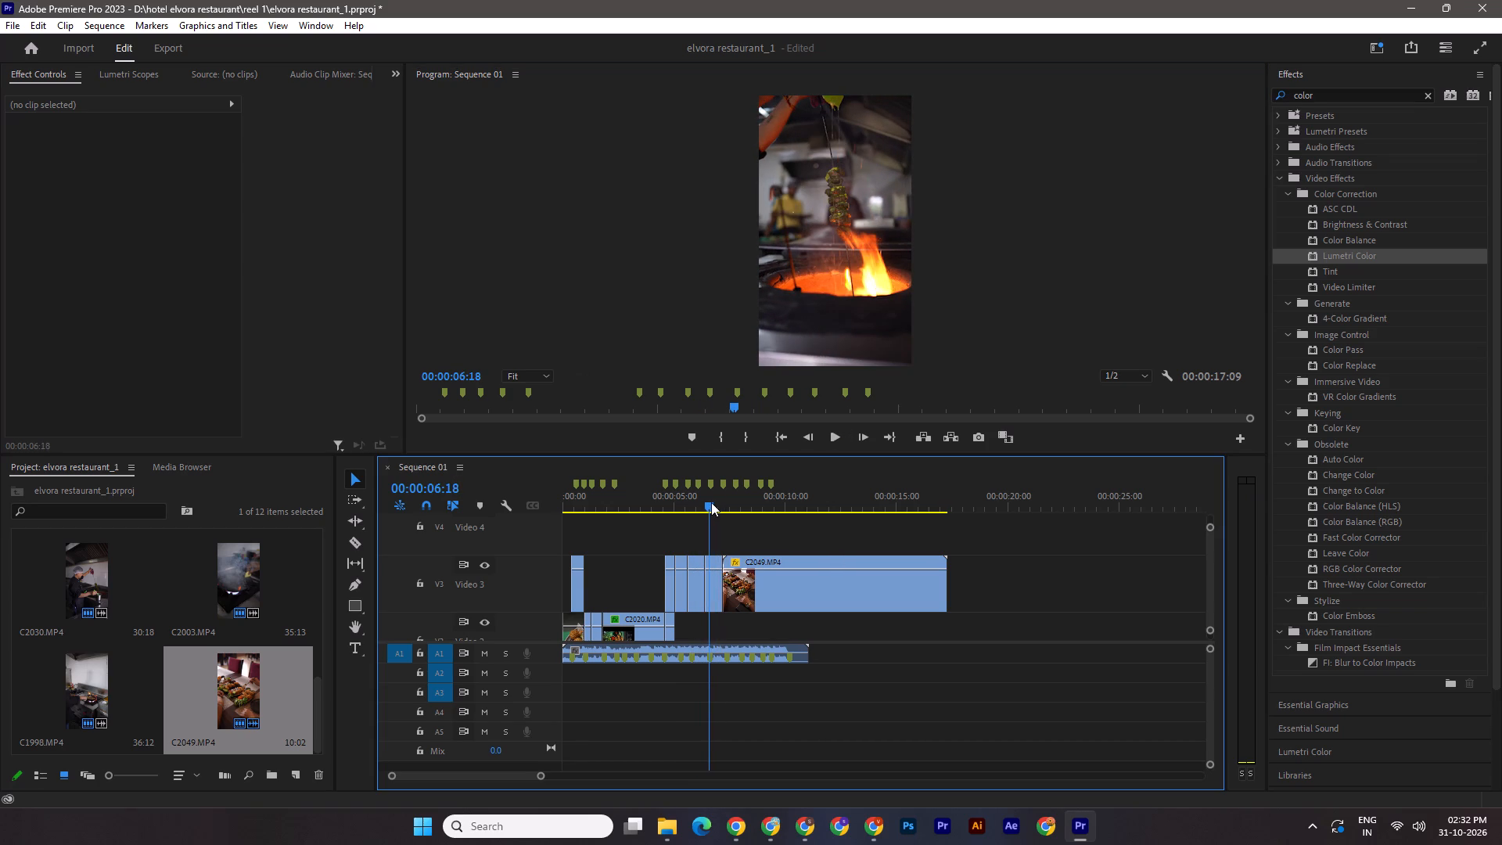
drag(711, 502, 713, 502)
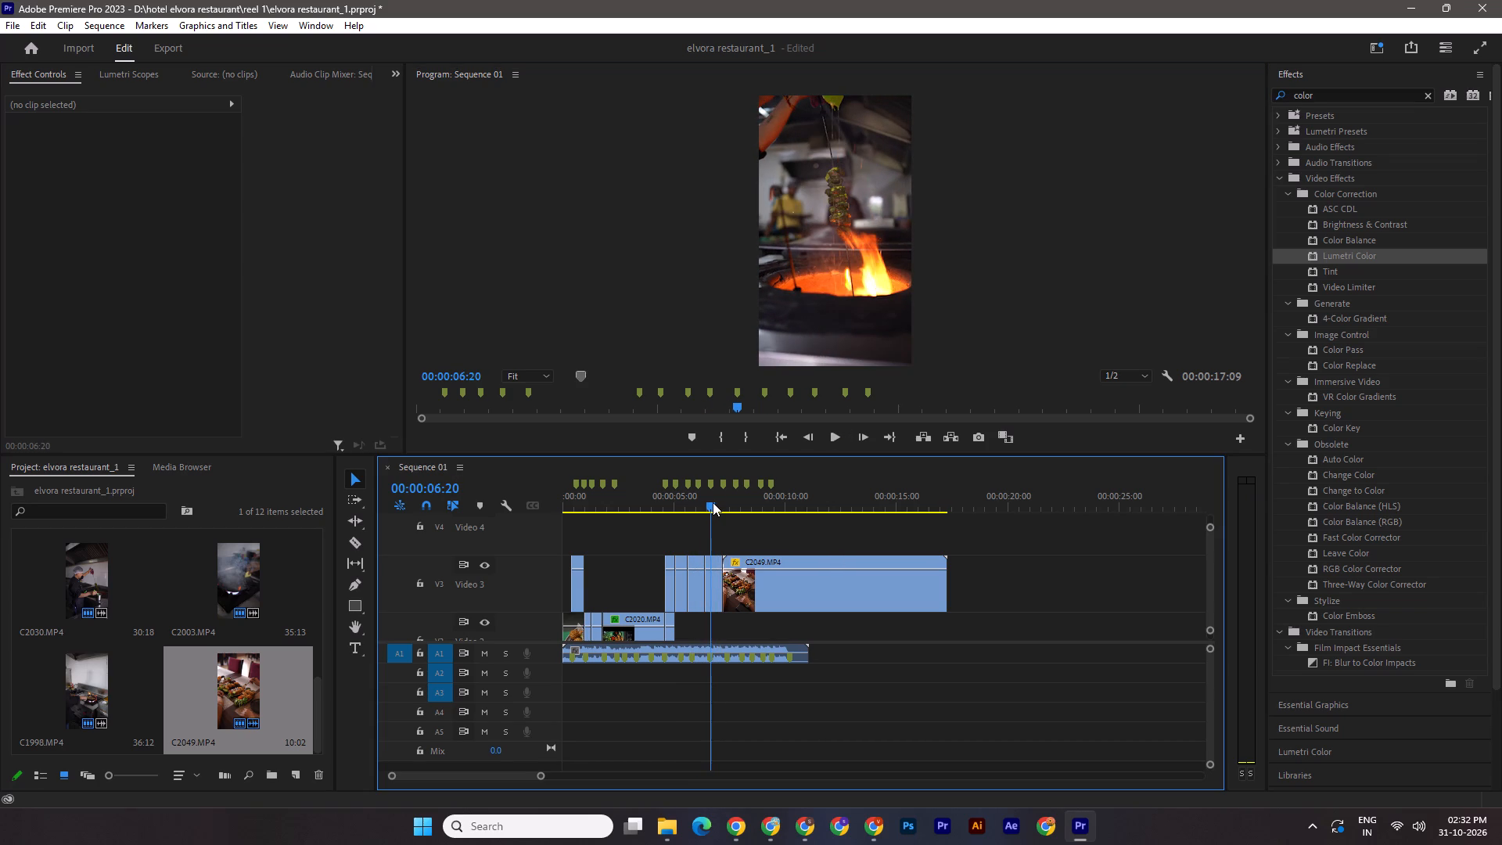
drag(713, 502, 717, 502)
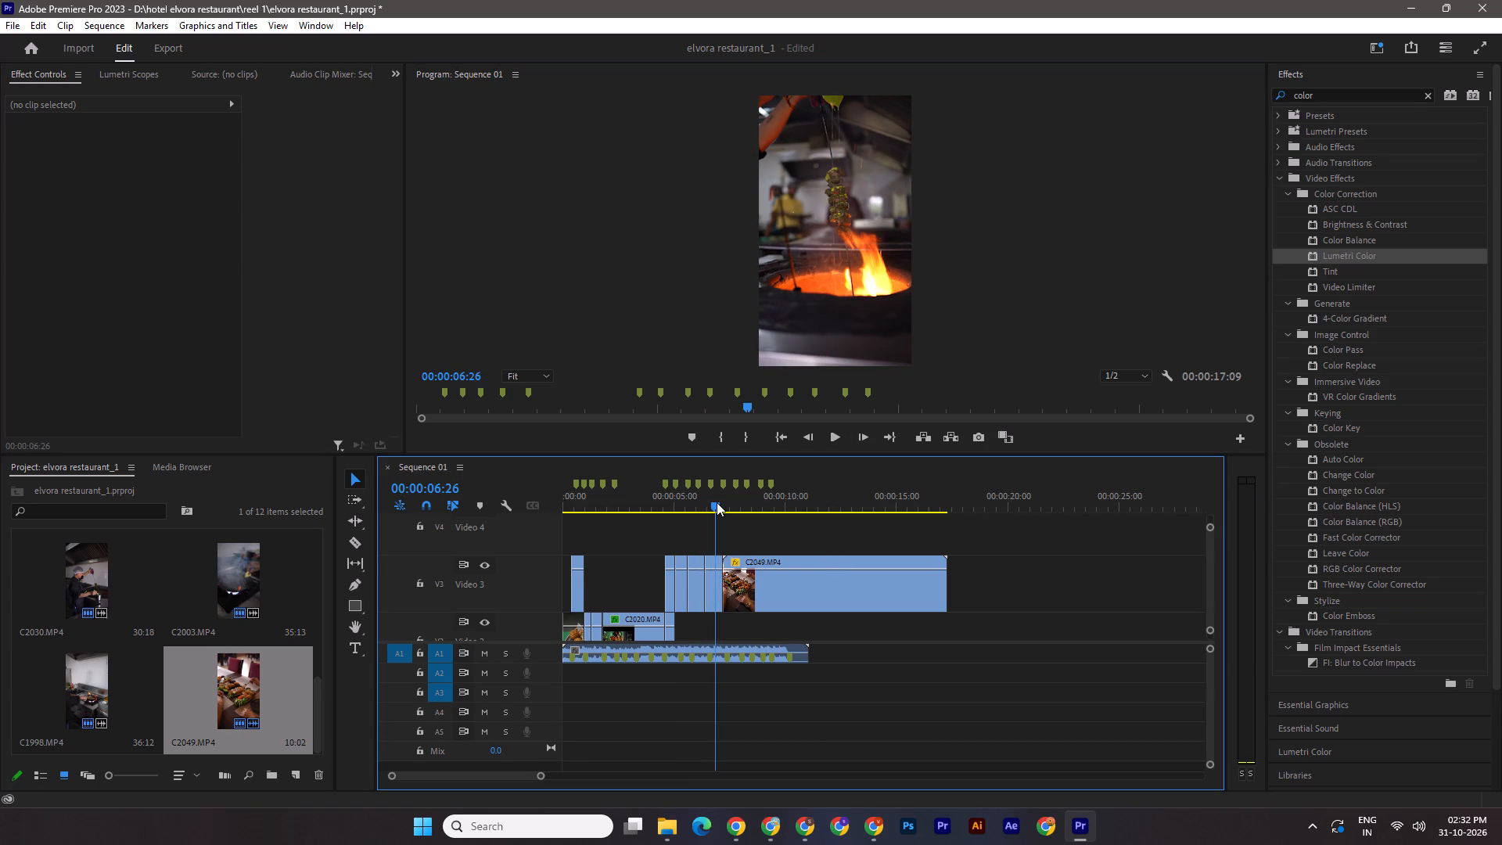
drag(717, 502, 570, 534)
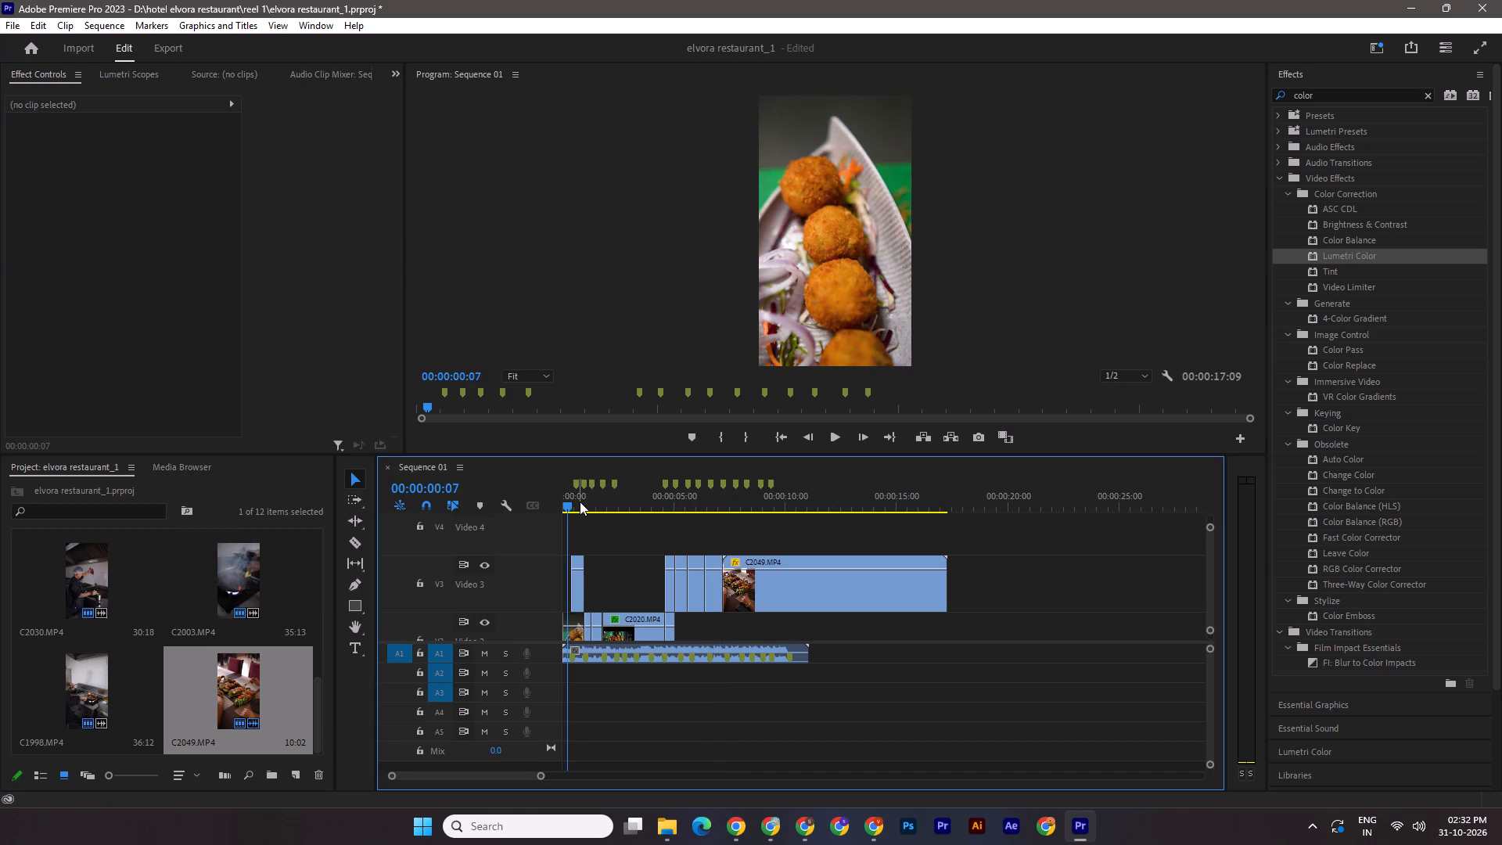
drag(562, 505, 547, 505)
Save the elvora restaurant_1 project.
key(ctrl+s)
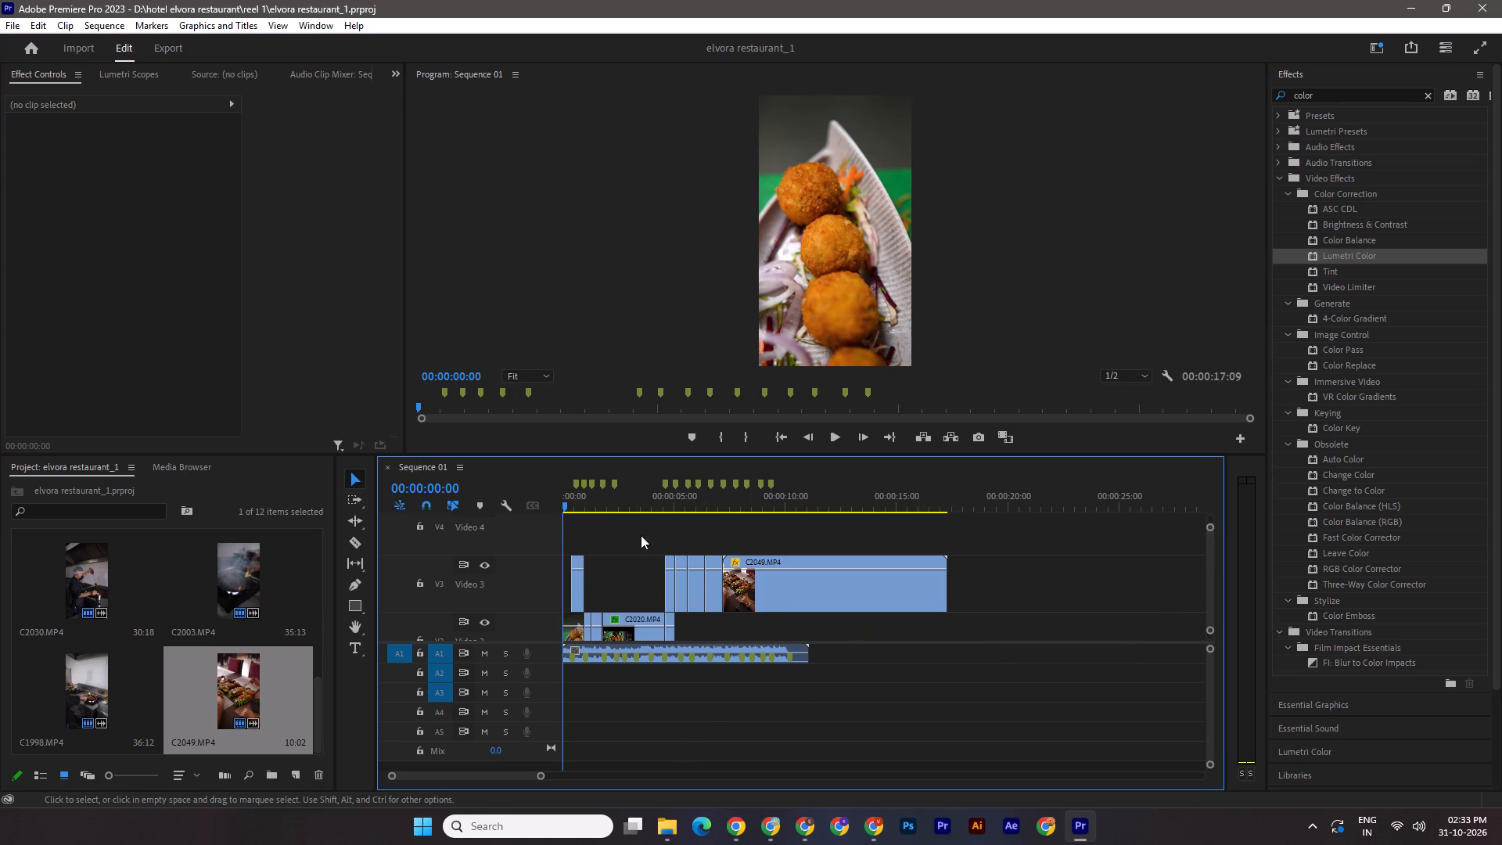
Move the C2041.MP4 clip from Video 5 down to Video 4, keeping its timing, and save the project.
click(1210, 530)
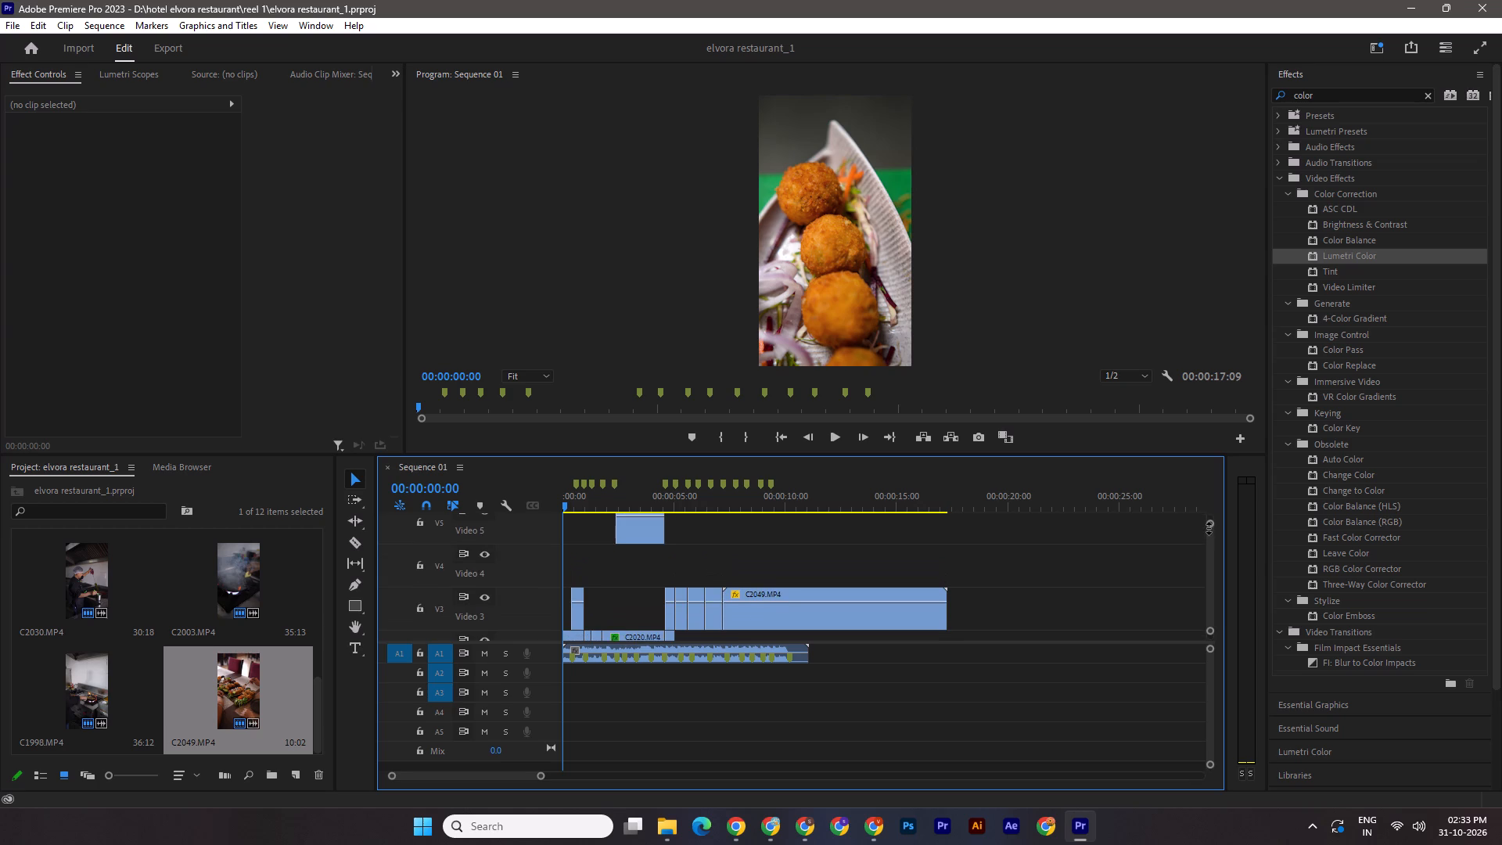
click(1209, 523)
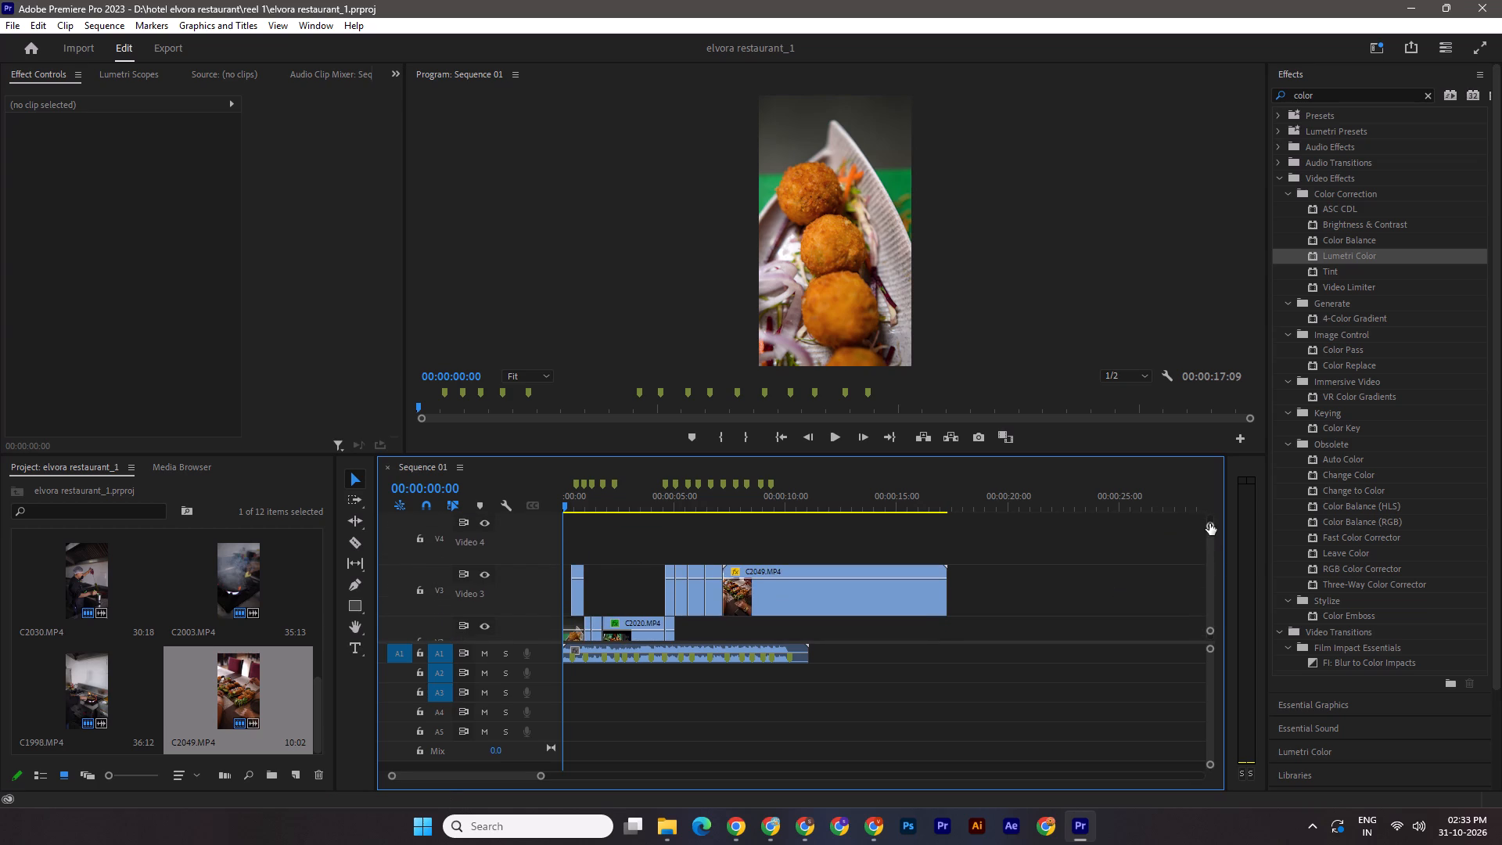
drag(566, 504, 639, 513)
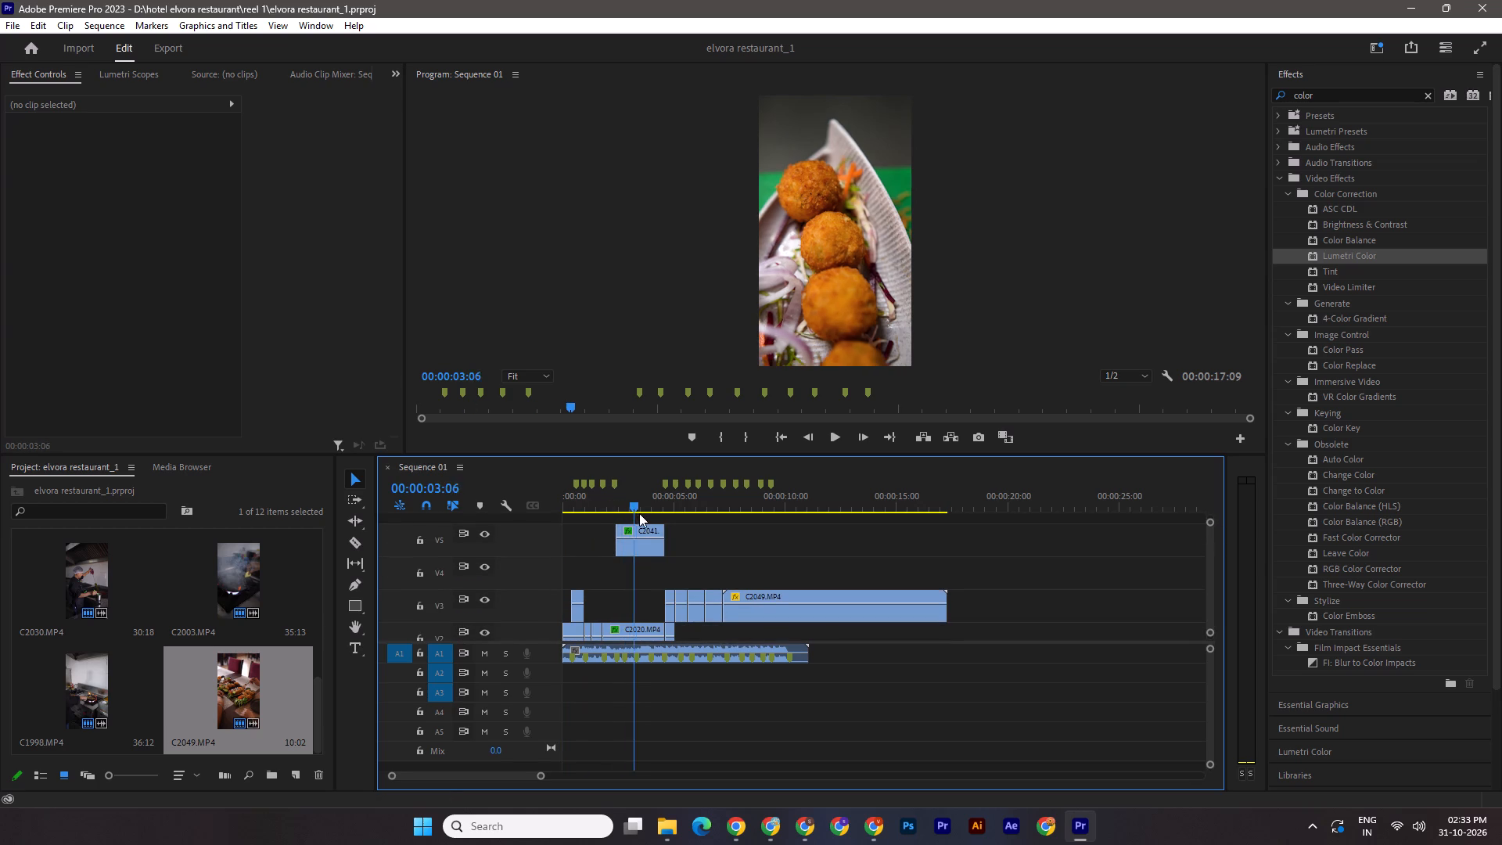
drag(639, 513, 641, 513)
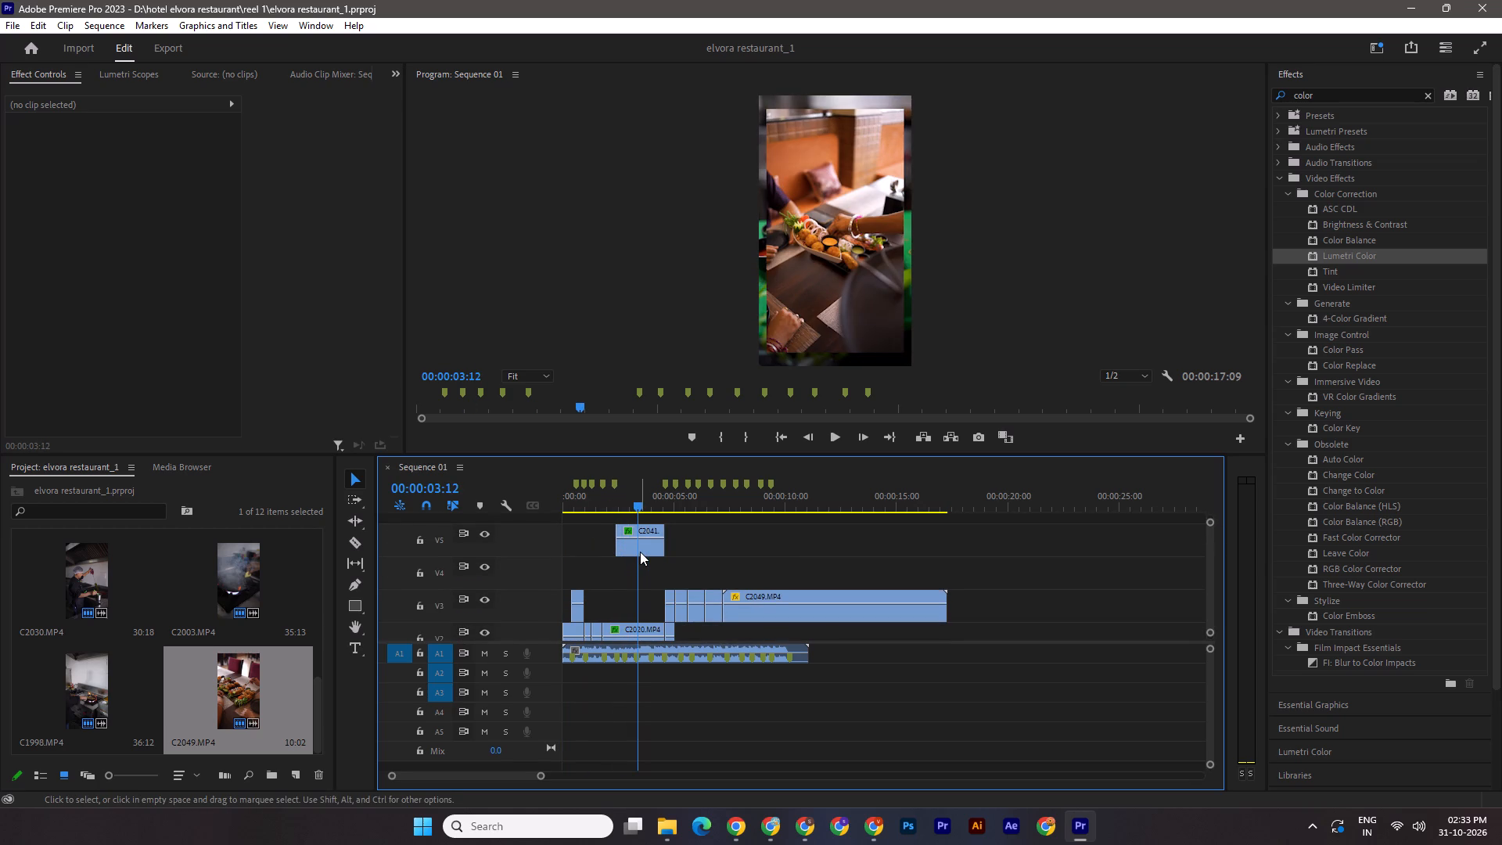
click(640, 552)
click(485, 534)
click(485, 534)
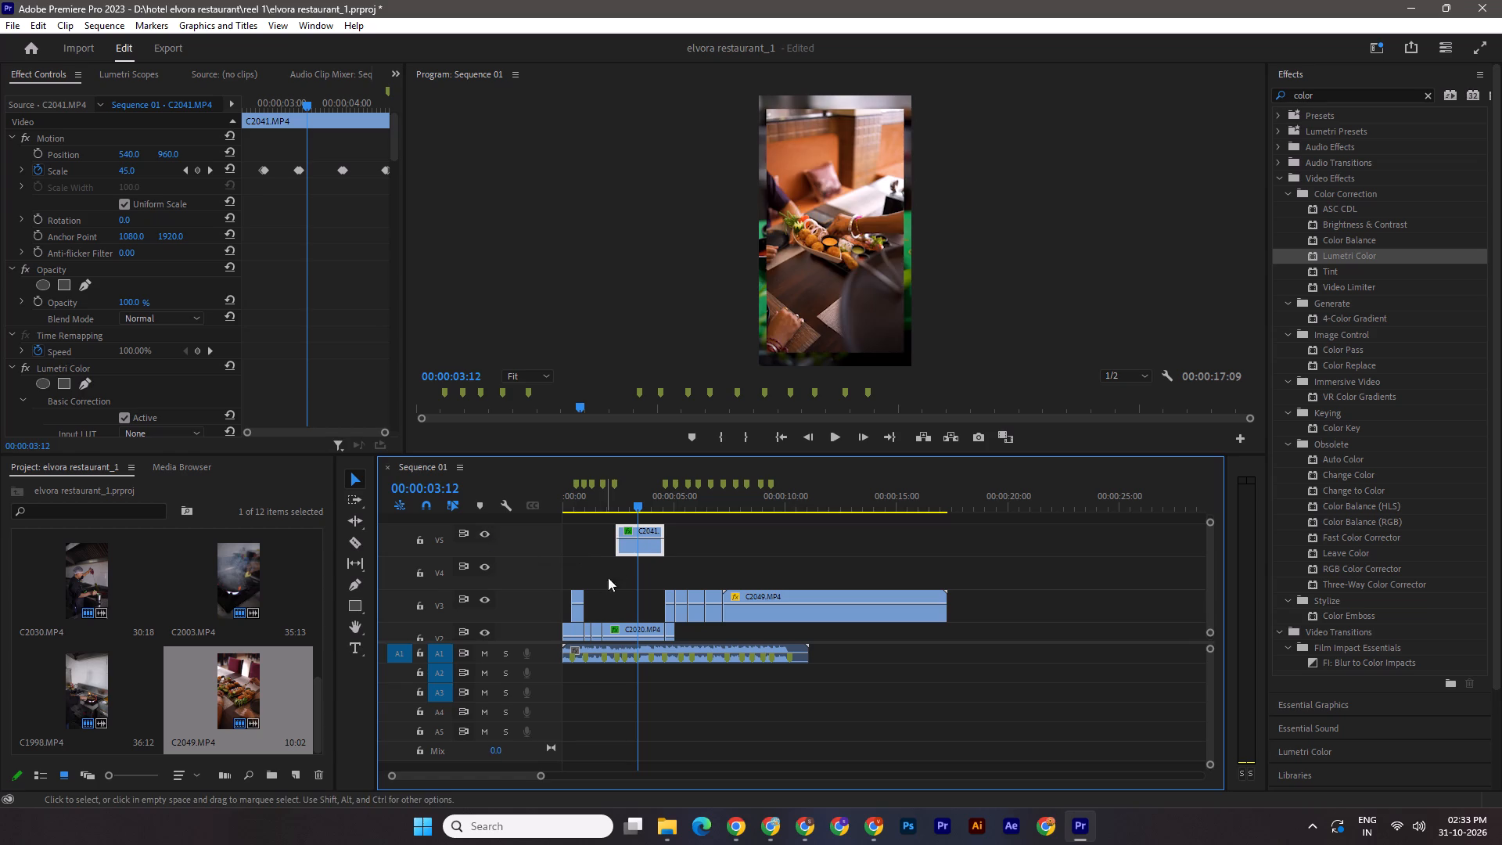
shift+drag(647, 549, 648, 577)
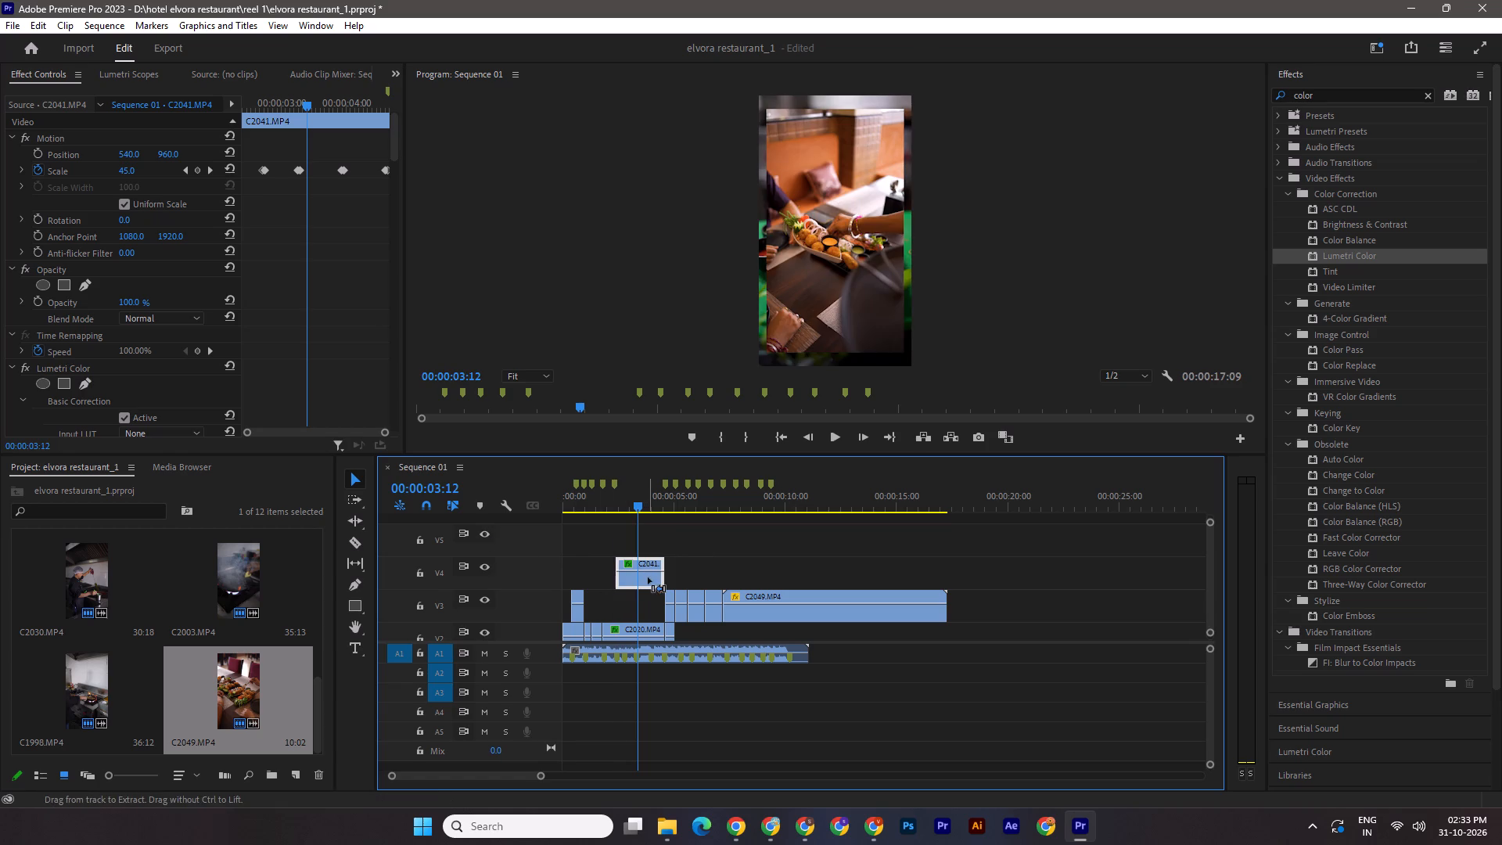
key(ctrl+s)
Give the video tracks more room in the timeline and check the C2041.MP4 frame at 00:00:03:13.
drag(1213, 583, 1213, 602)
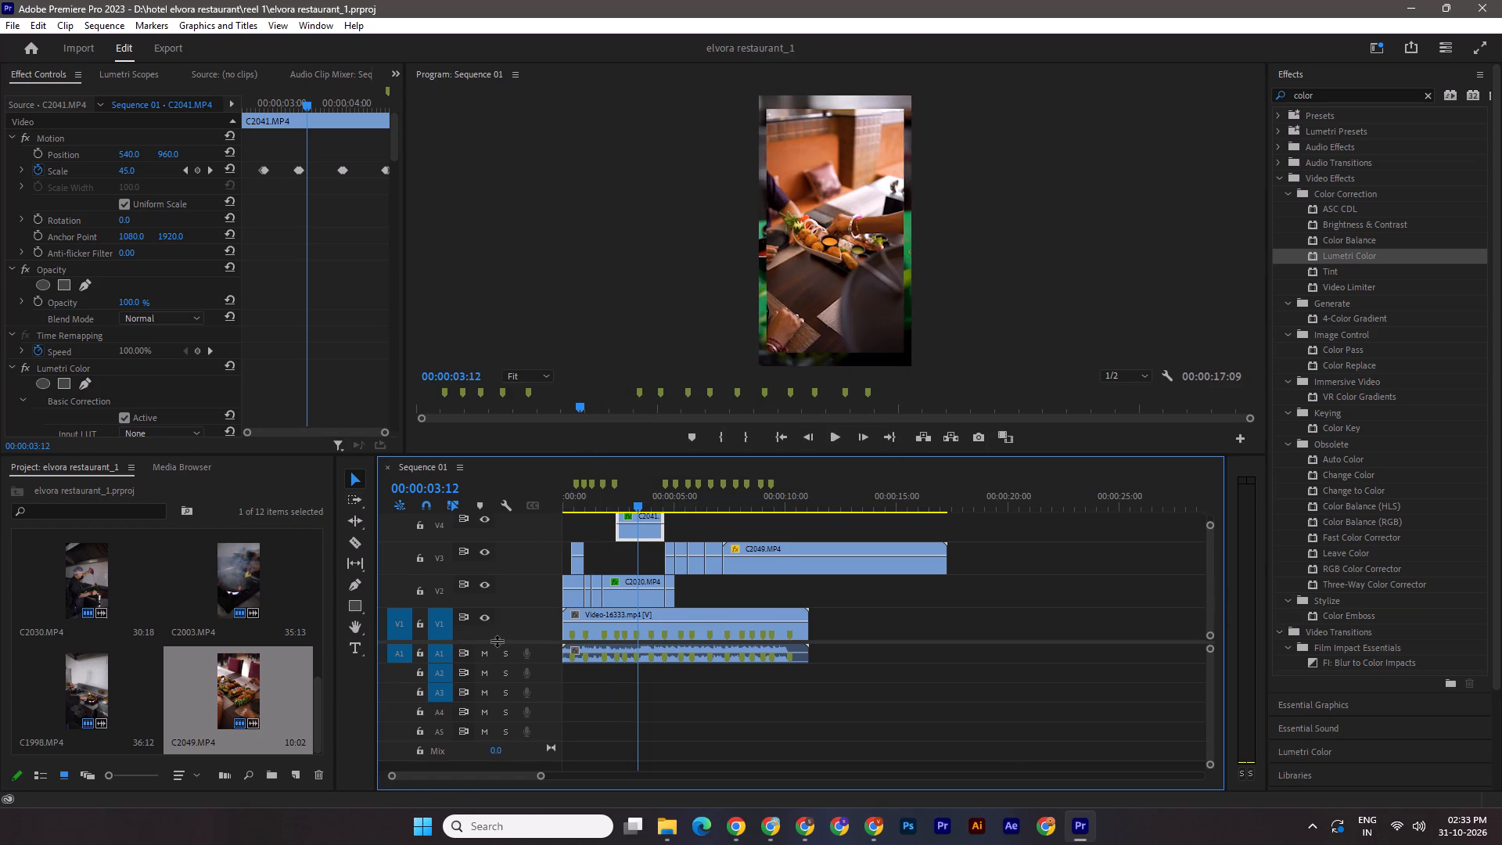
drag(497, 641, 505, 677)
drag(631, 508, 511, 512)
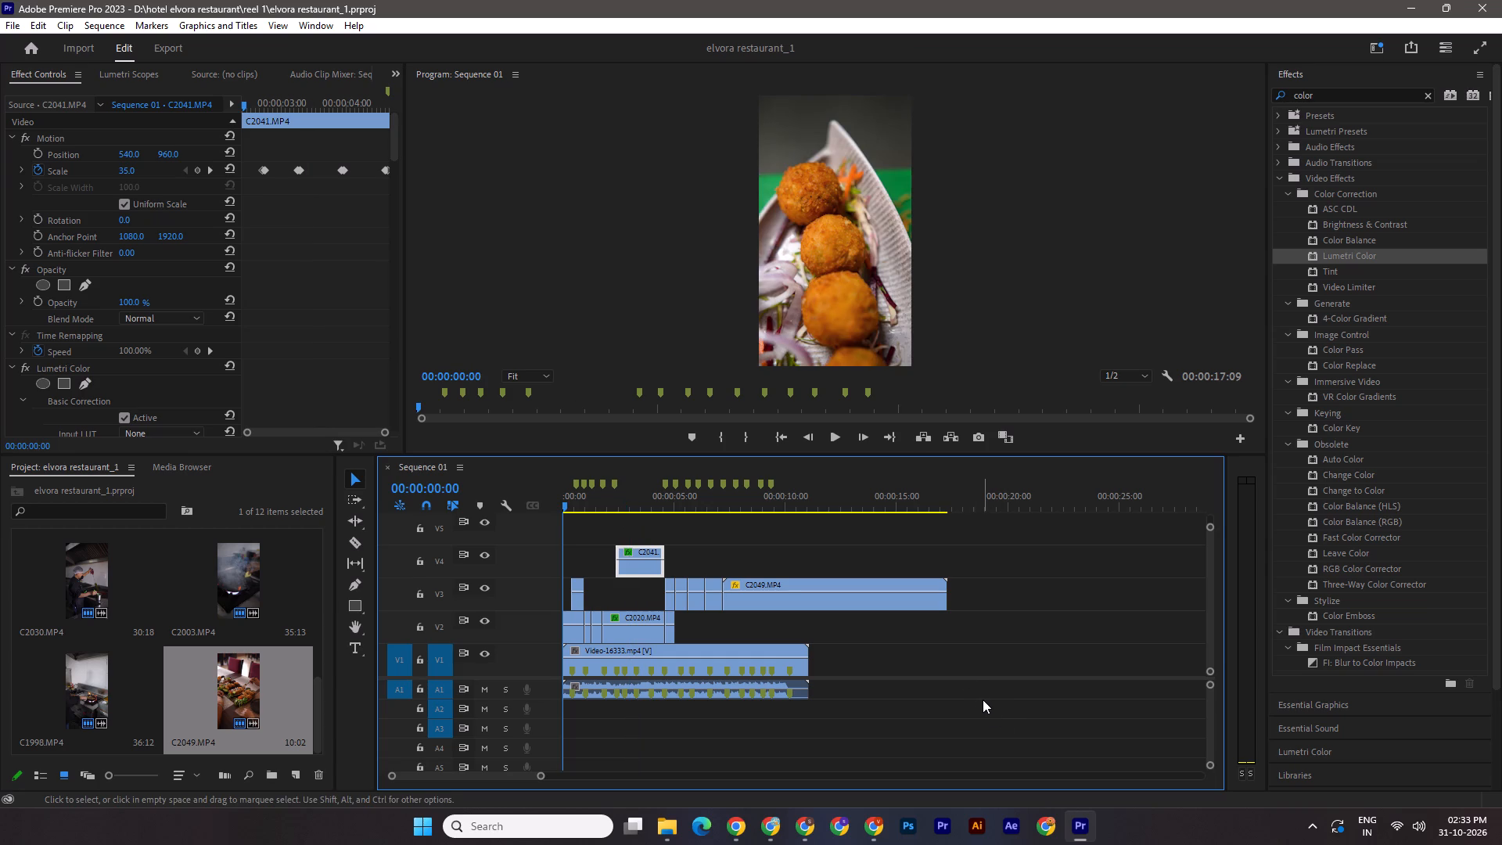
click(627, 537)
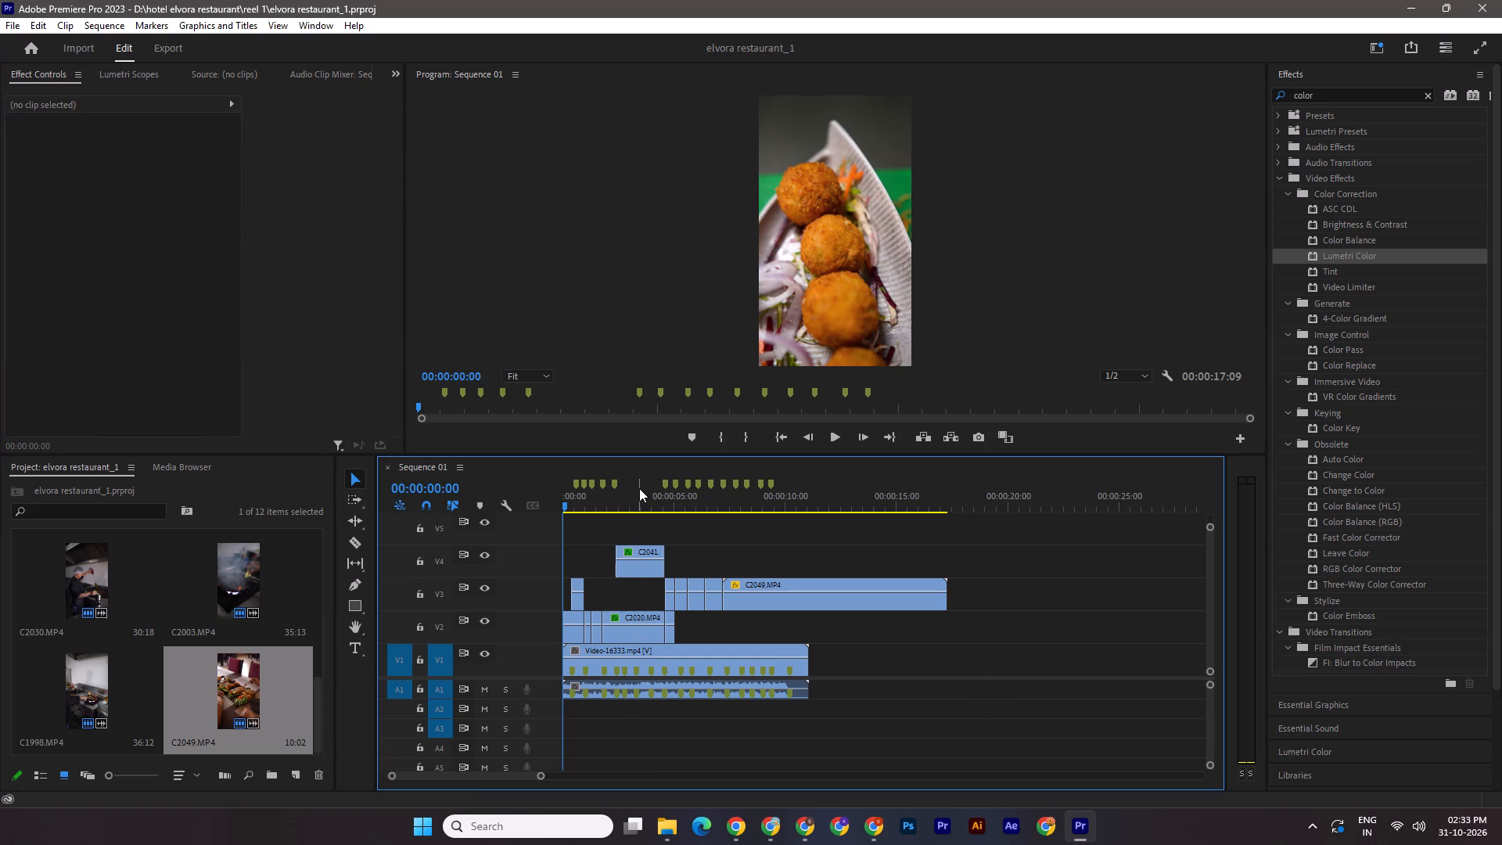
click(639, 488)
click(636, 502)
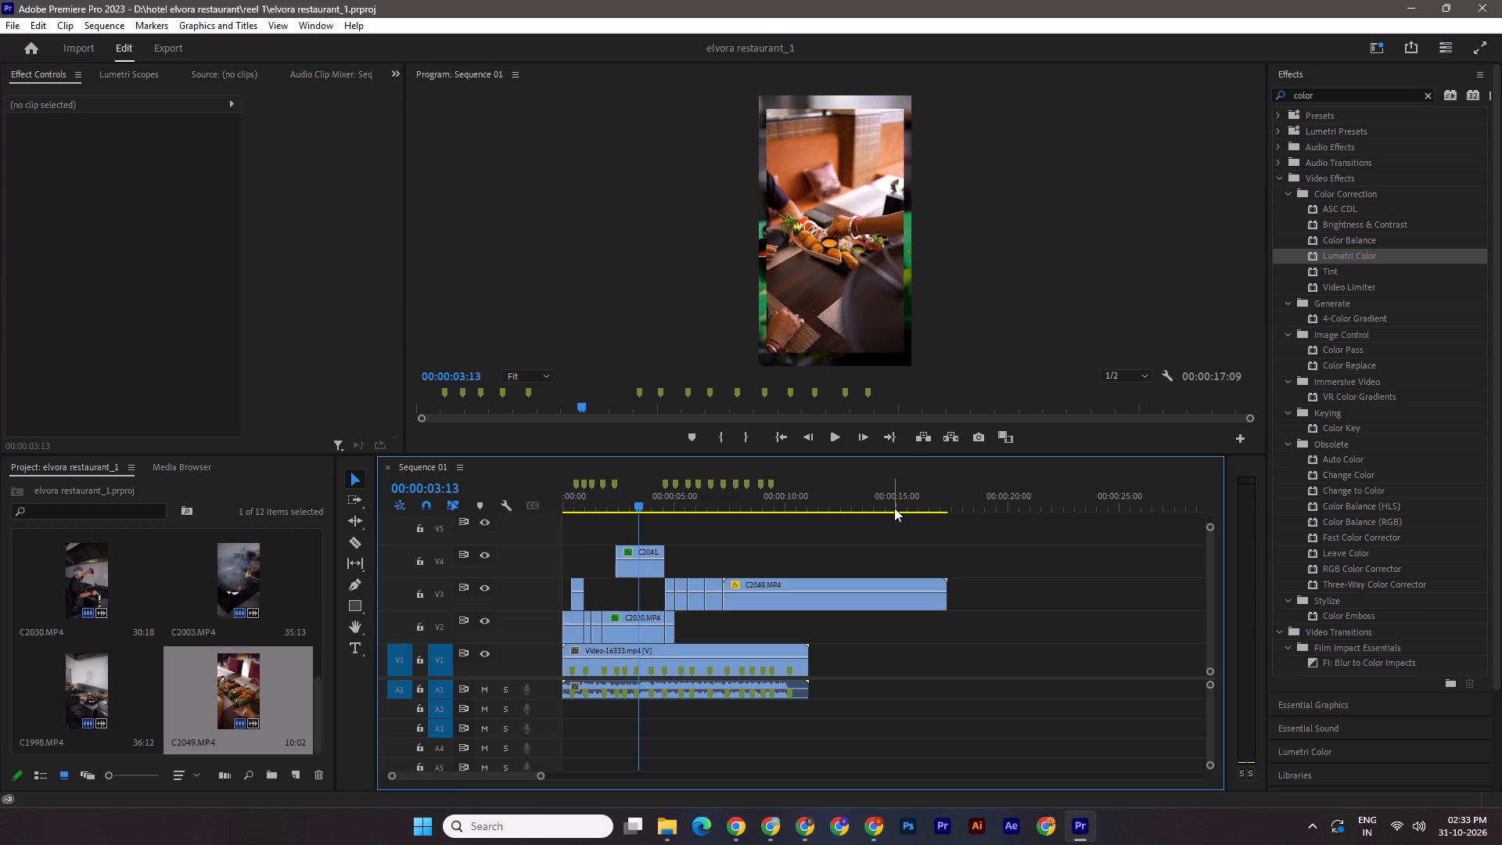
Save the project again.
key(ctrl+s)
key(ctrl+s)
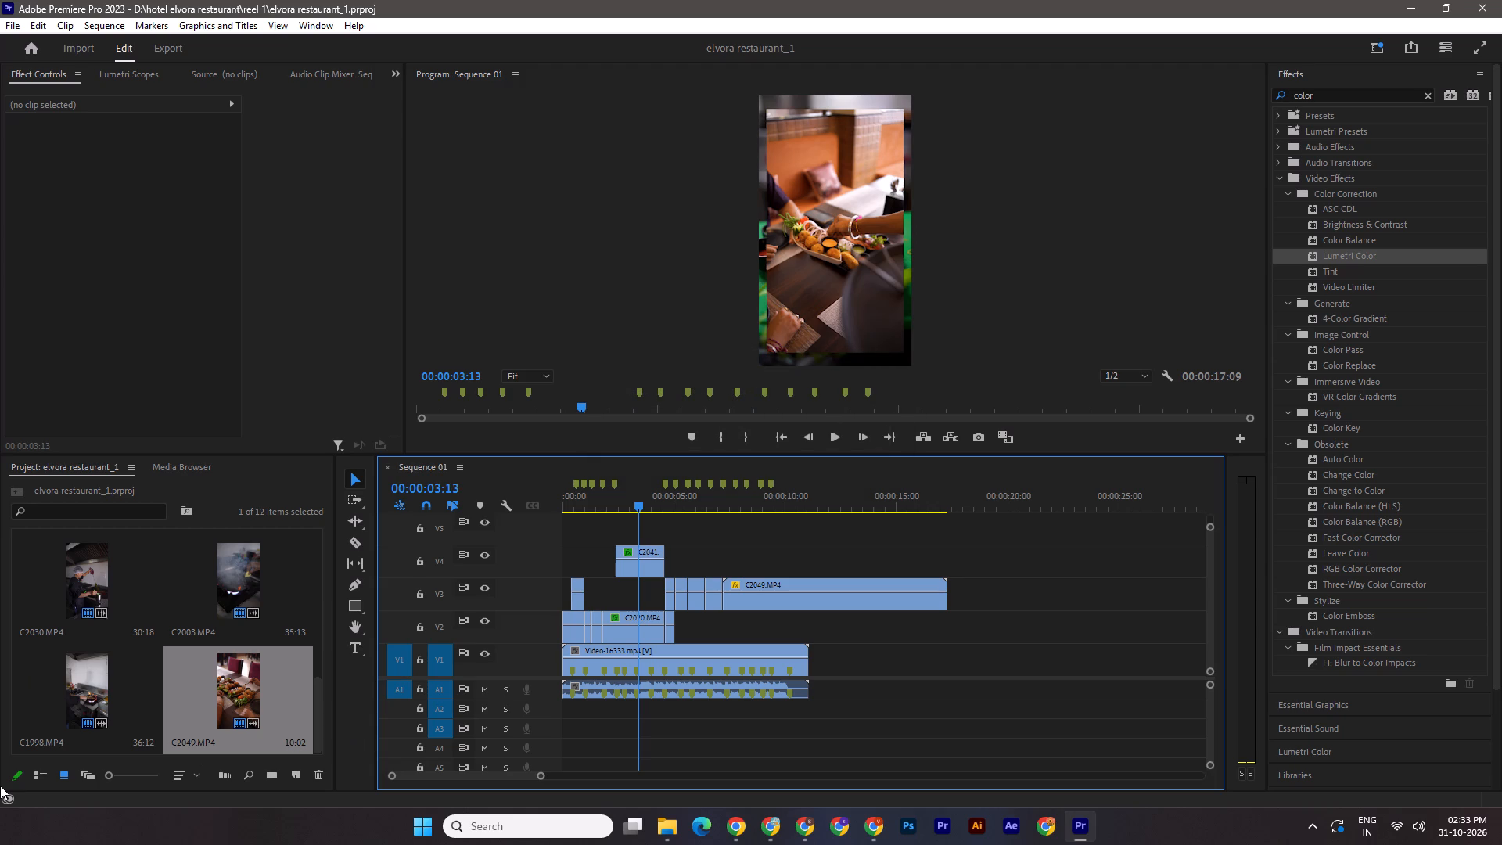
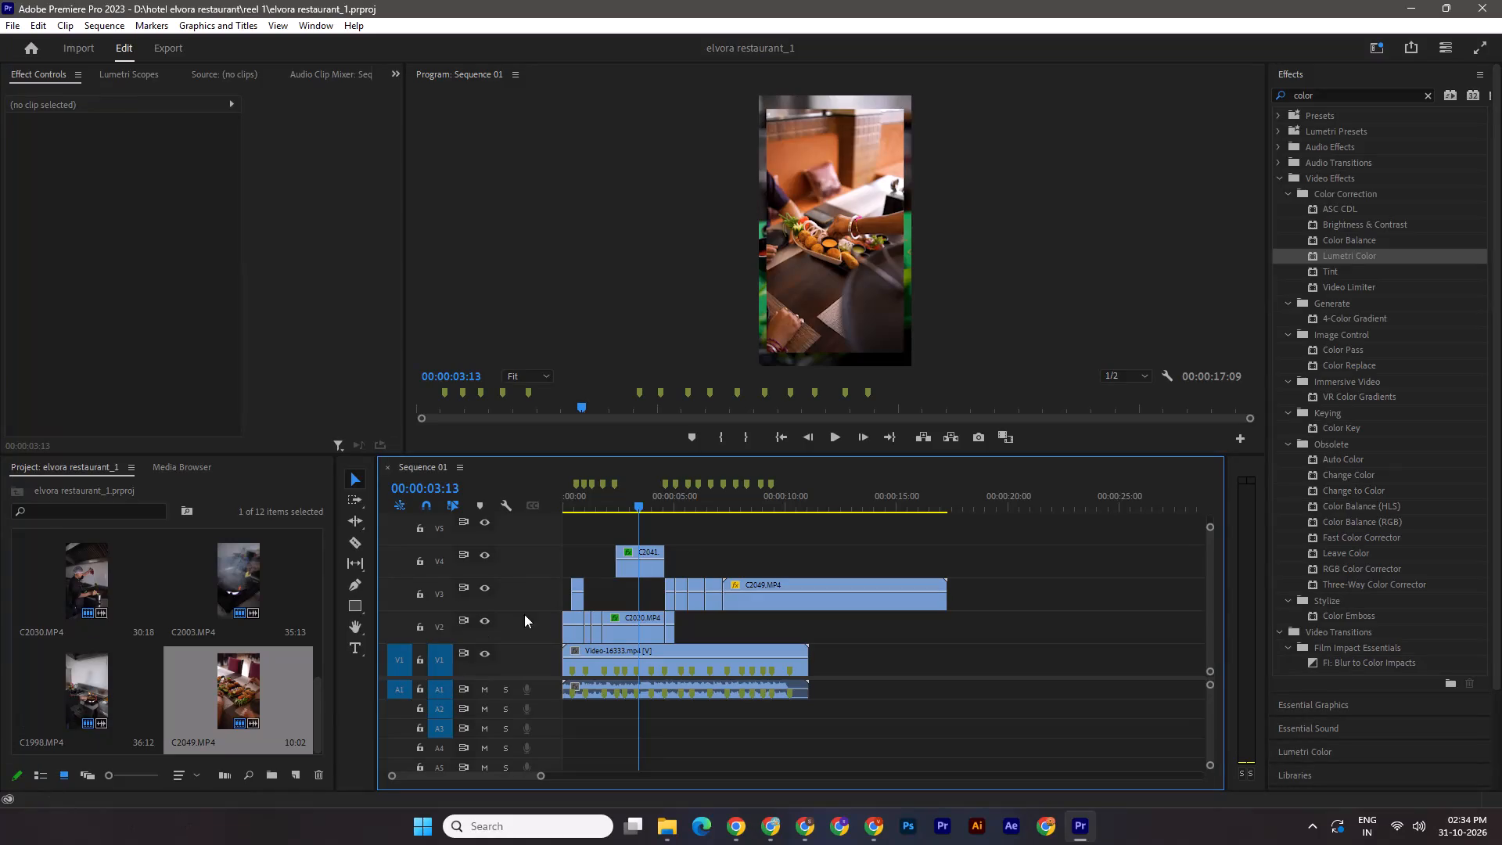
Scrub between about 00:00:02:11 and 00:00:03:09 to review how the C2041.MP4 clip on Video 4 comes in over the C2030.MP4 clip.
drag(642, 502, 641, 502)
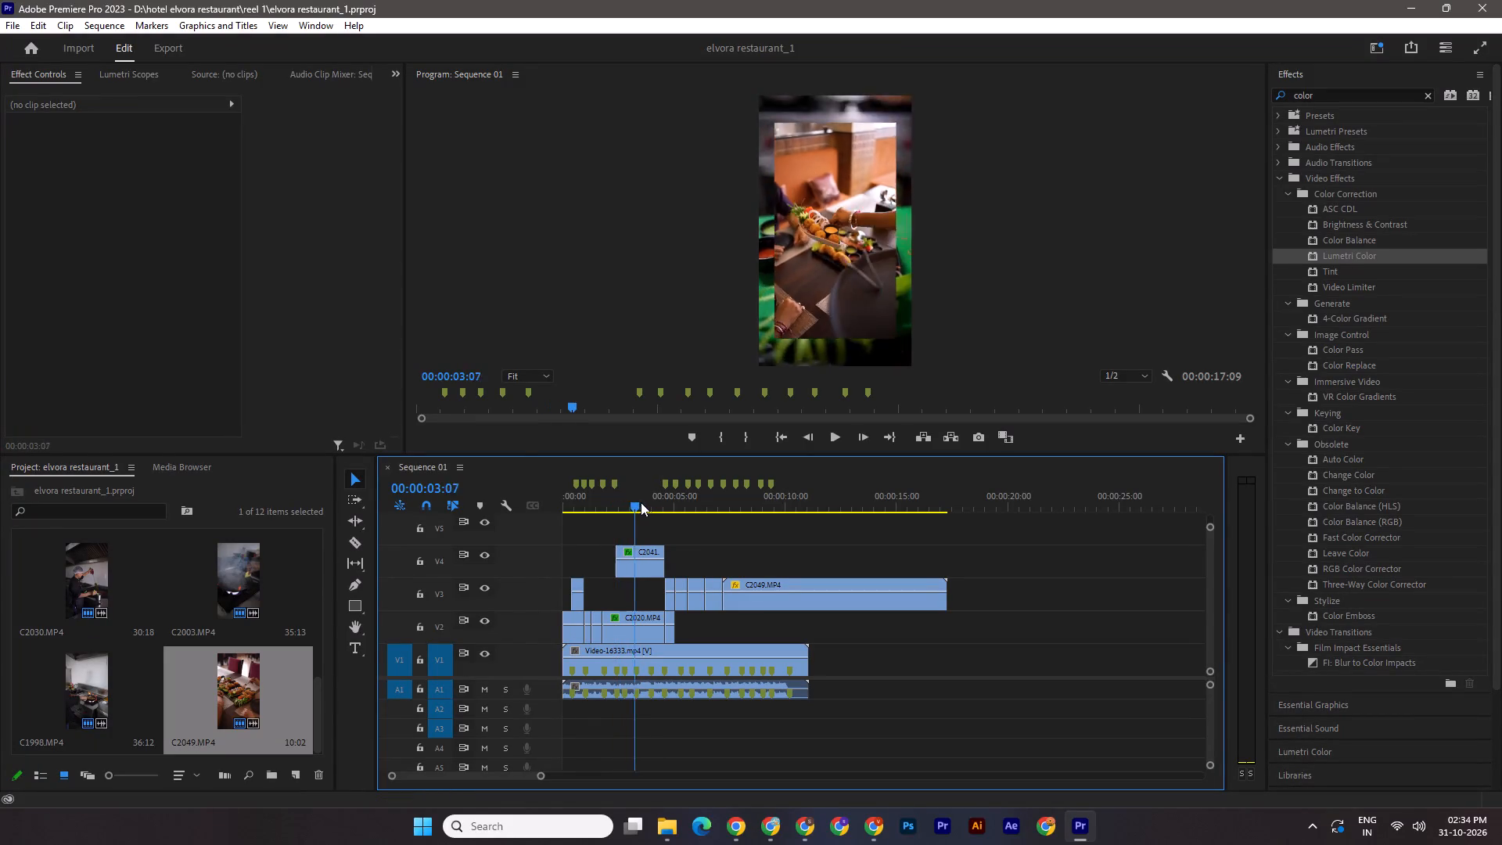
drag(641, 502, 641, 506)
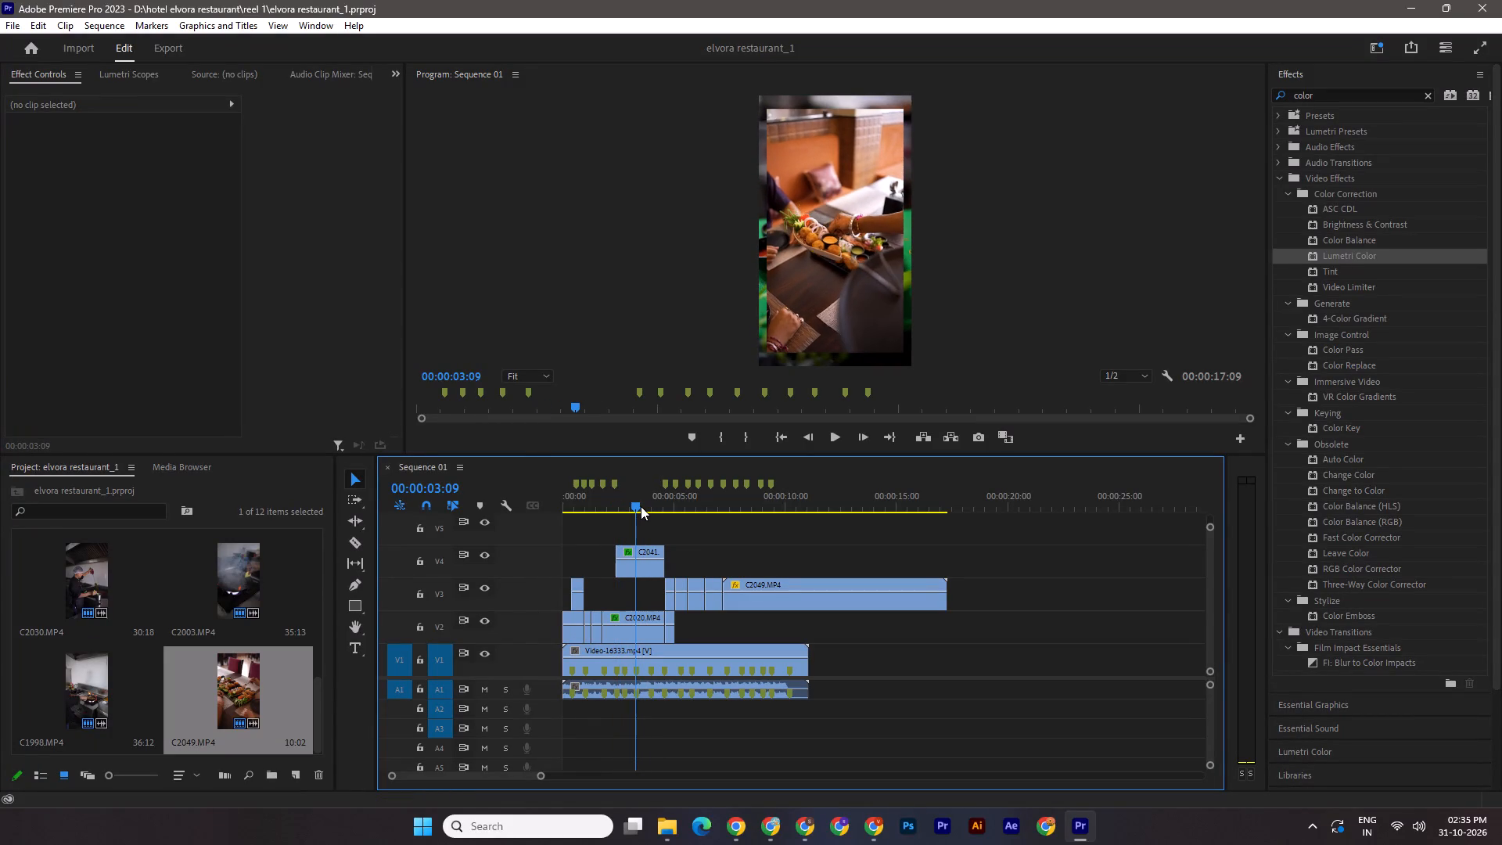
drag(641, 506, 621, 508)
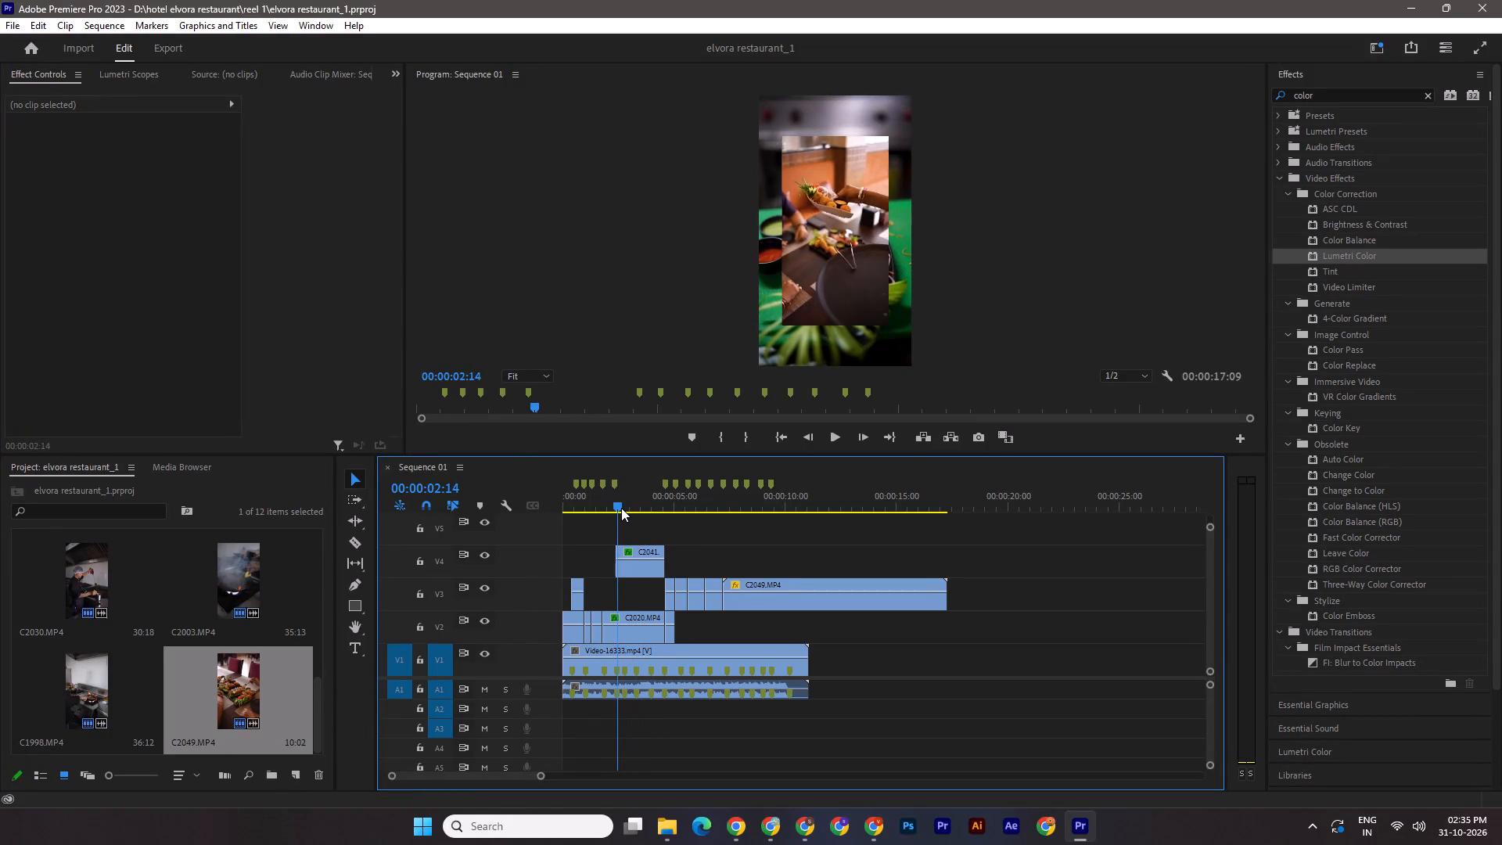
drag(621, 508, 619, 513)
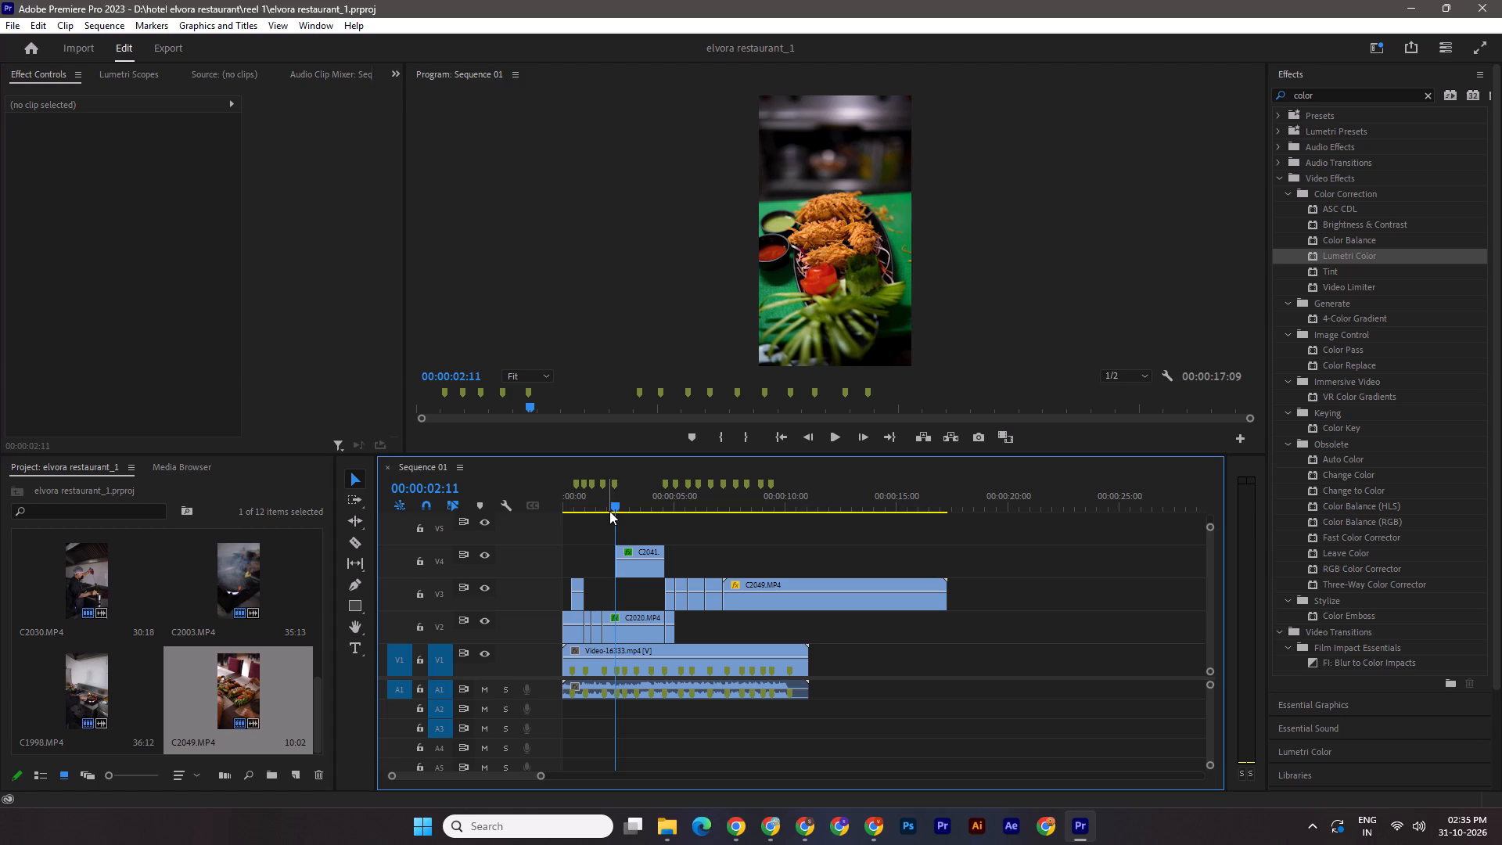
drag(618, 506, 639, 508)
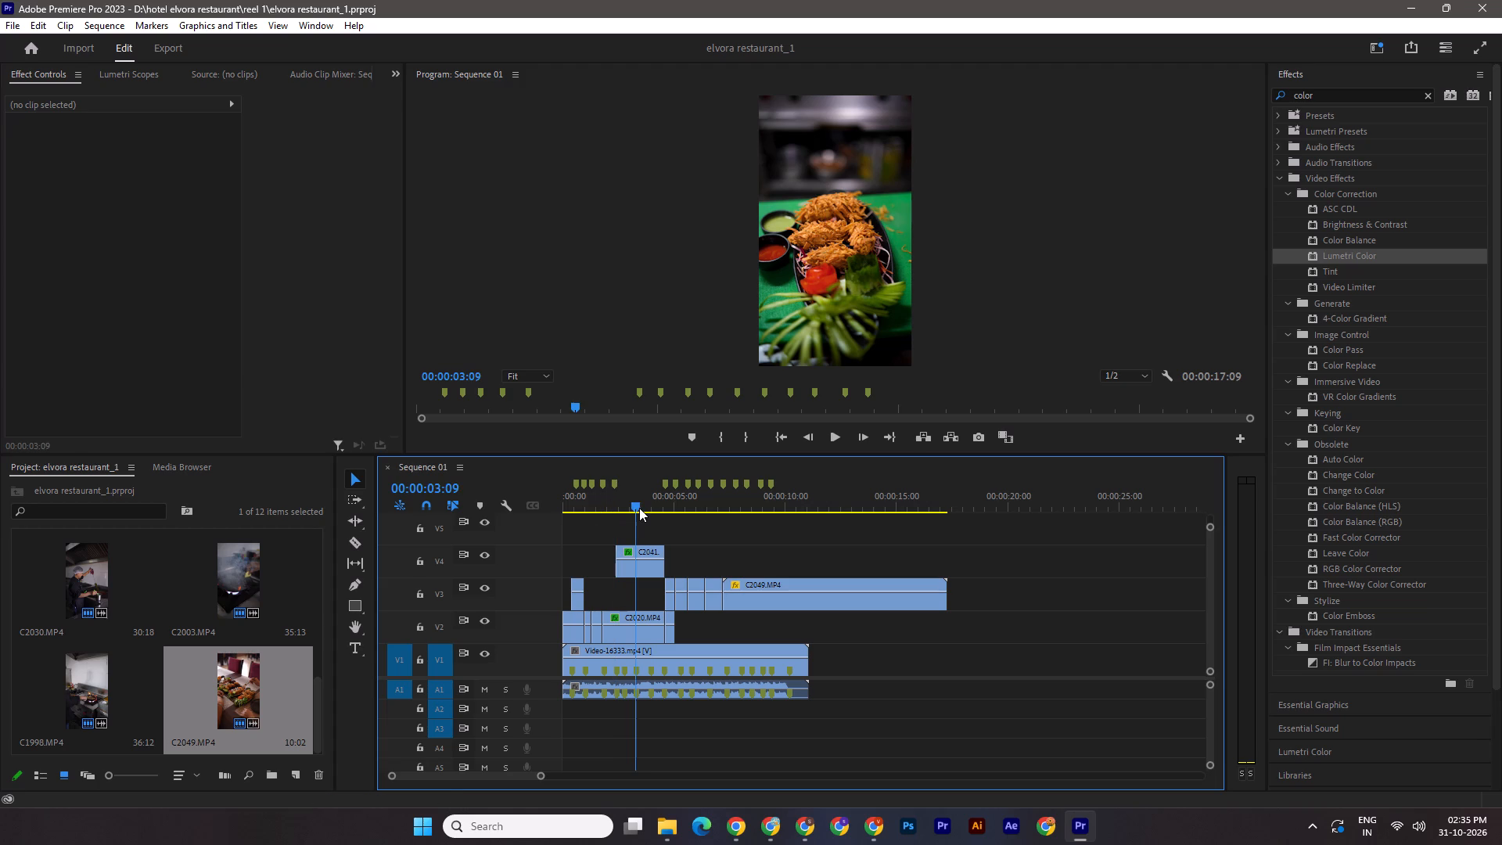
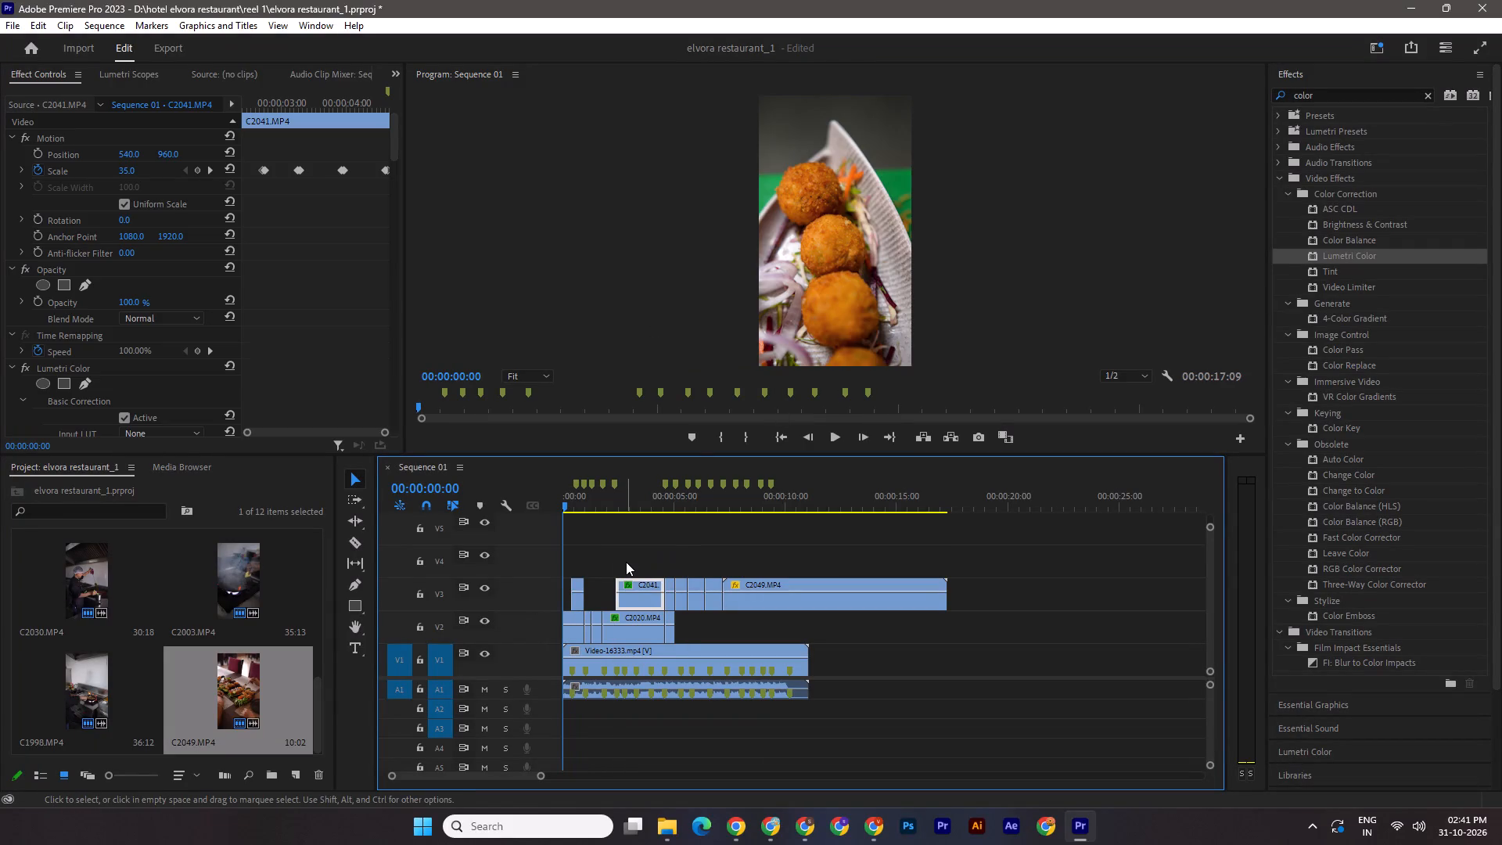
Save the elvora restaurant_1 project.
key(ctrl+s)
Scrub Sequence 1 from the start to about 00:00:06:12 to review the cut cooking and food clips.
drag(562, 503, 578, 505)
drag(570, 504, 573, 504)
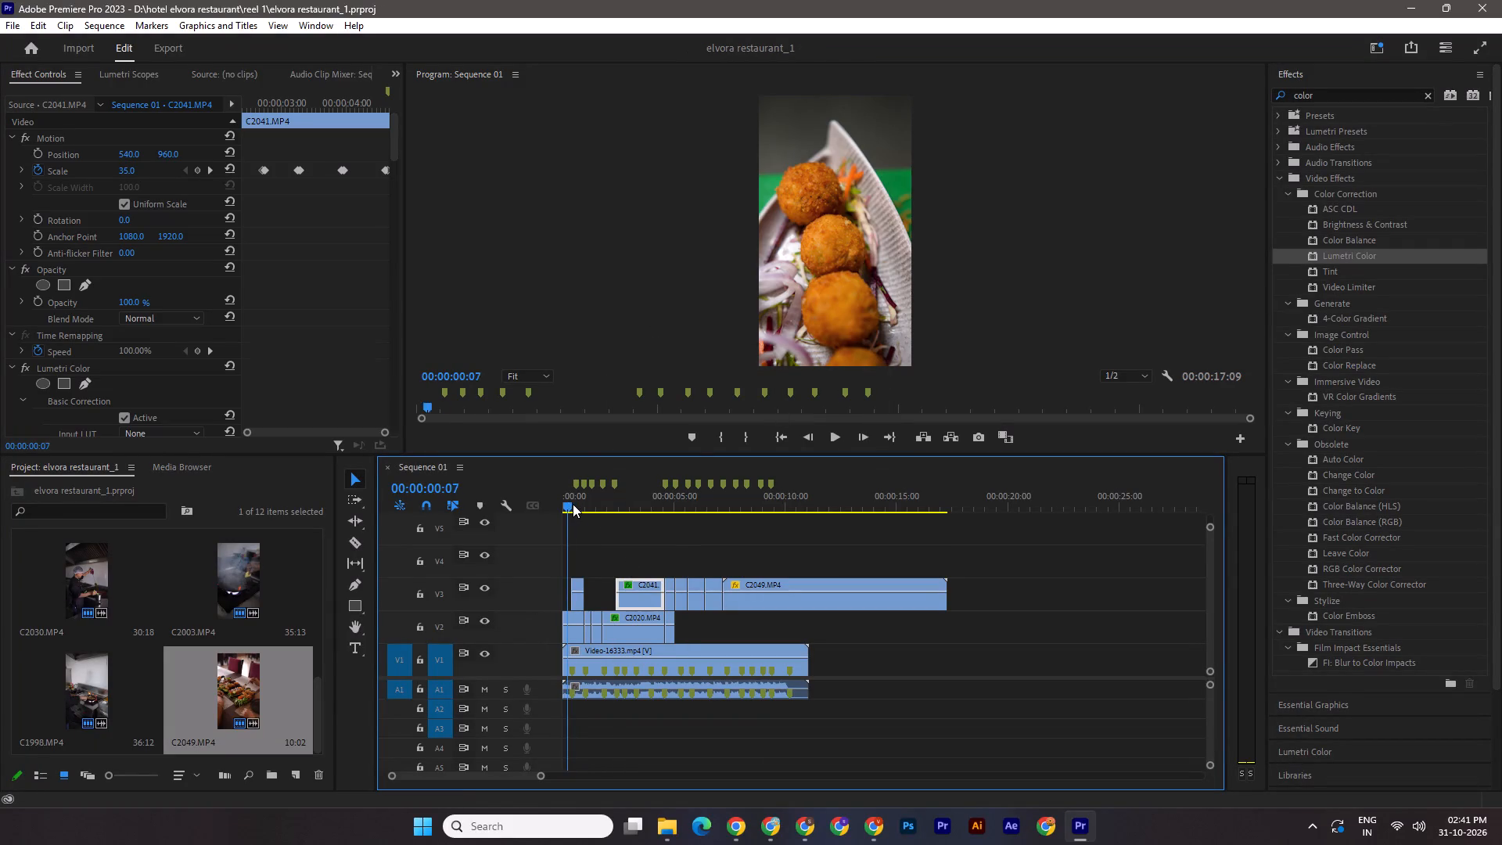
drag(573, 504, 703, 528)
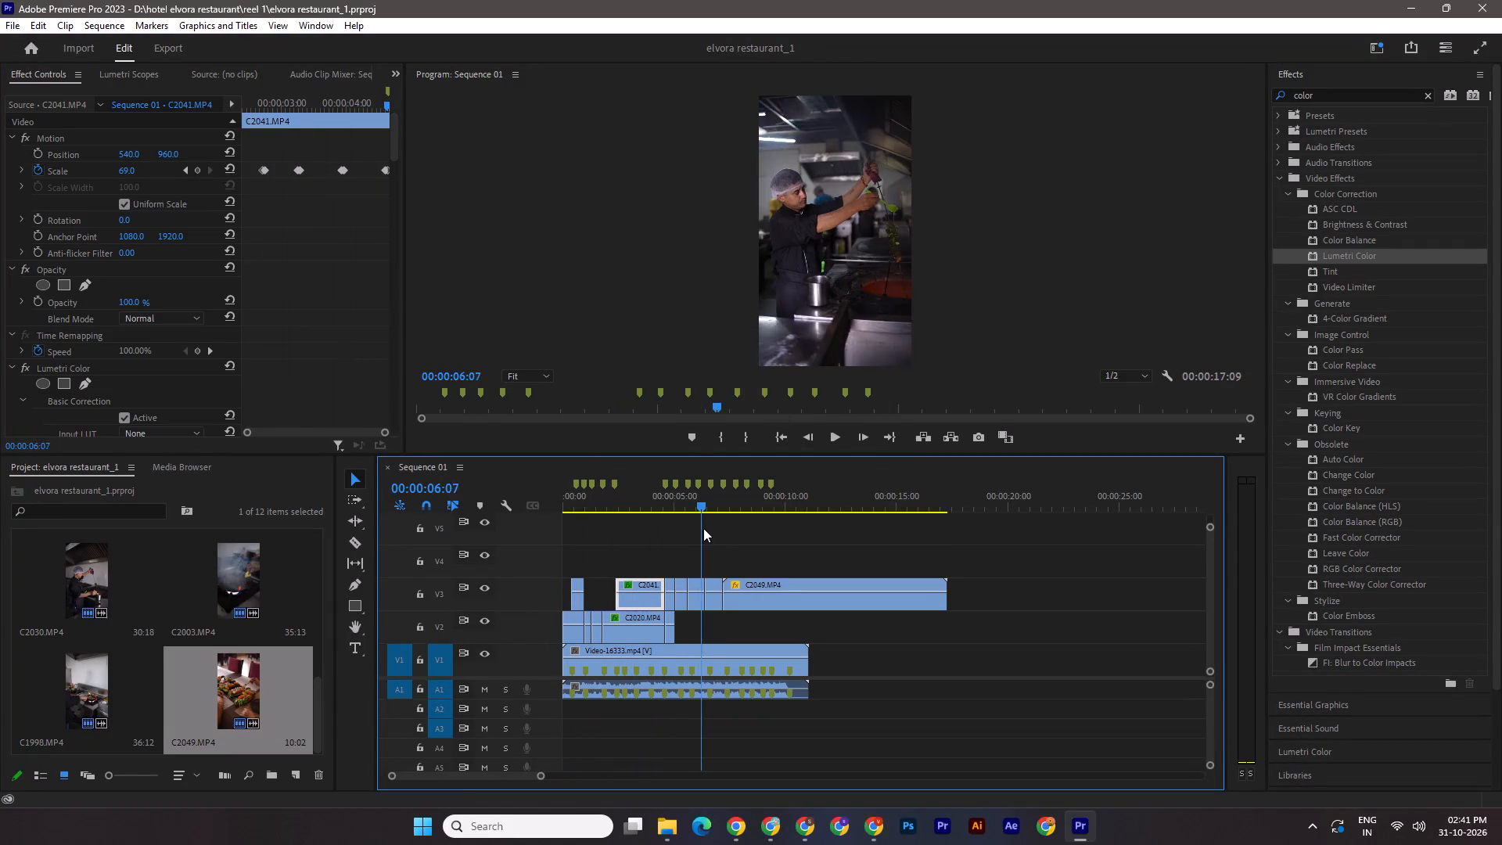
drag(703, 528, 708, 534)
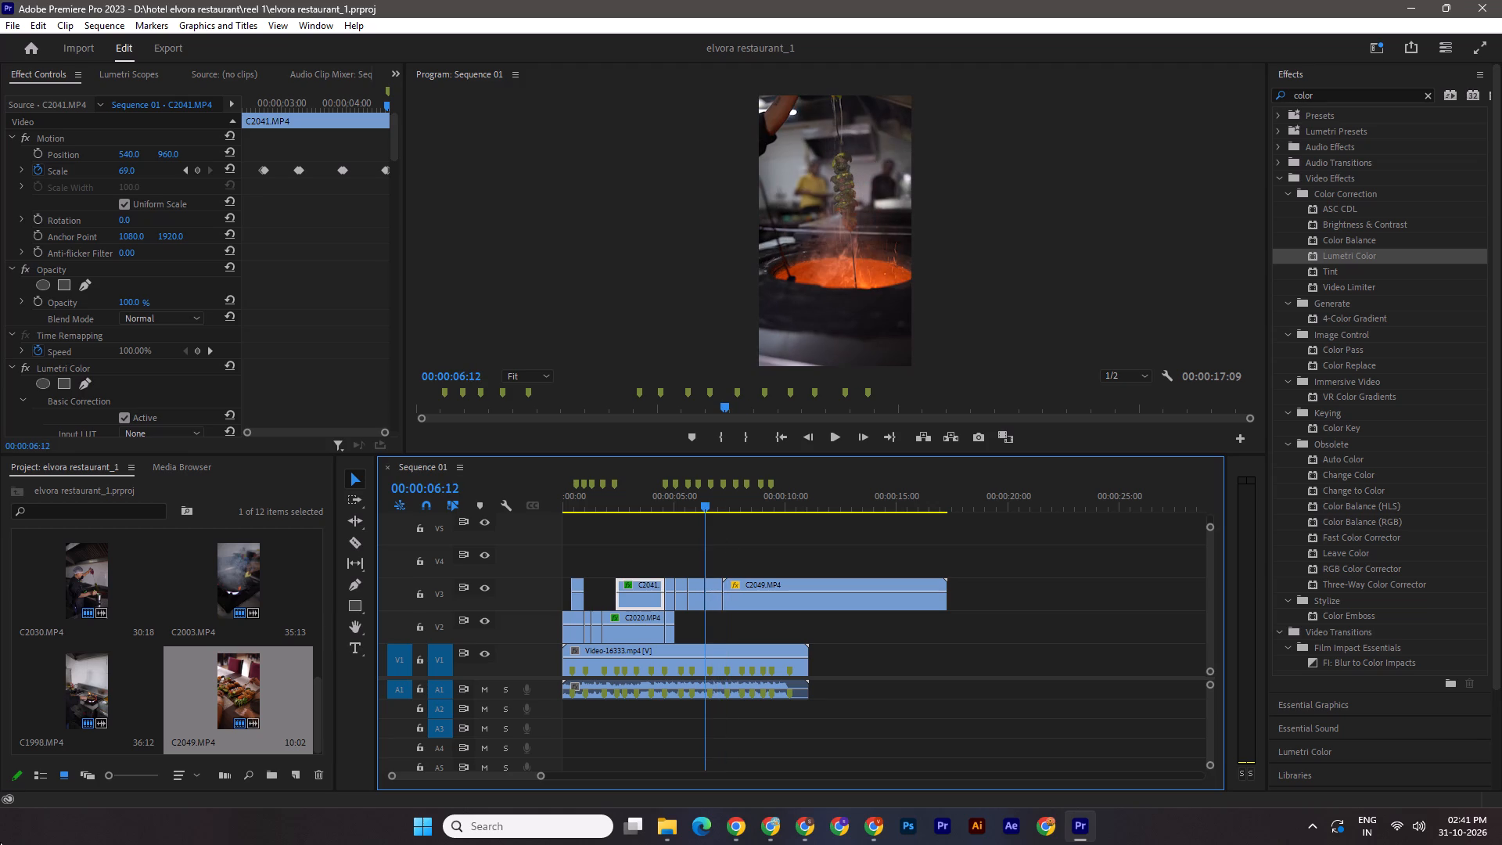
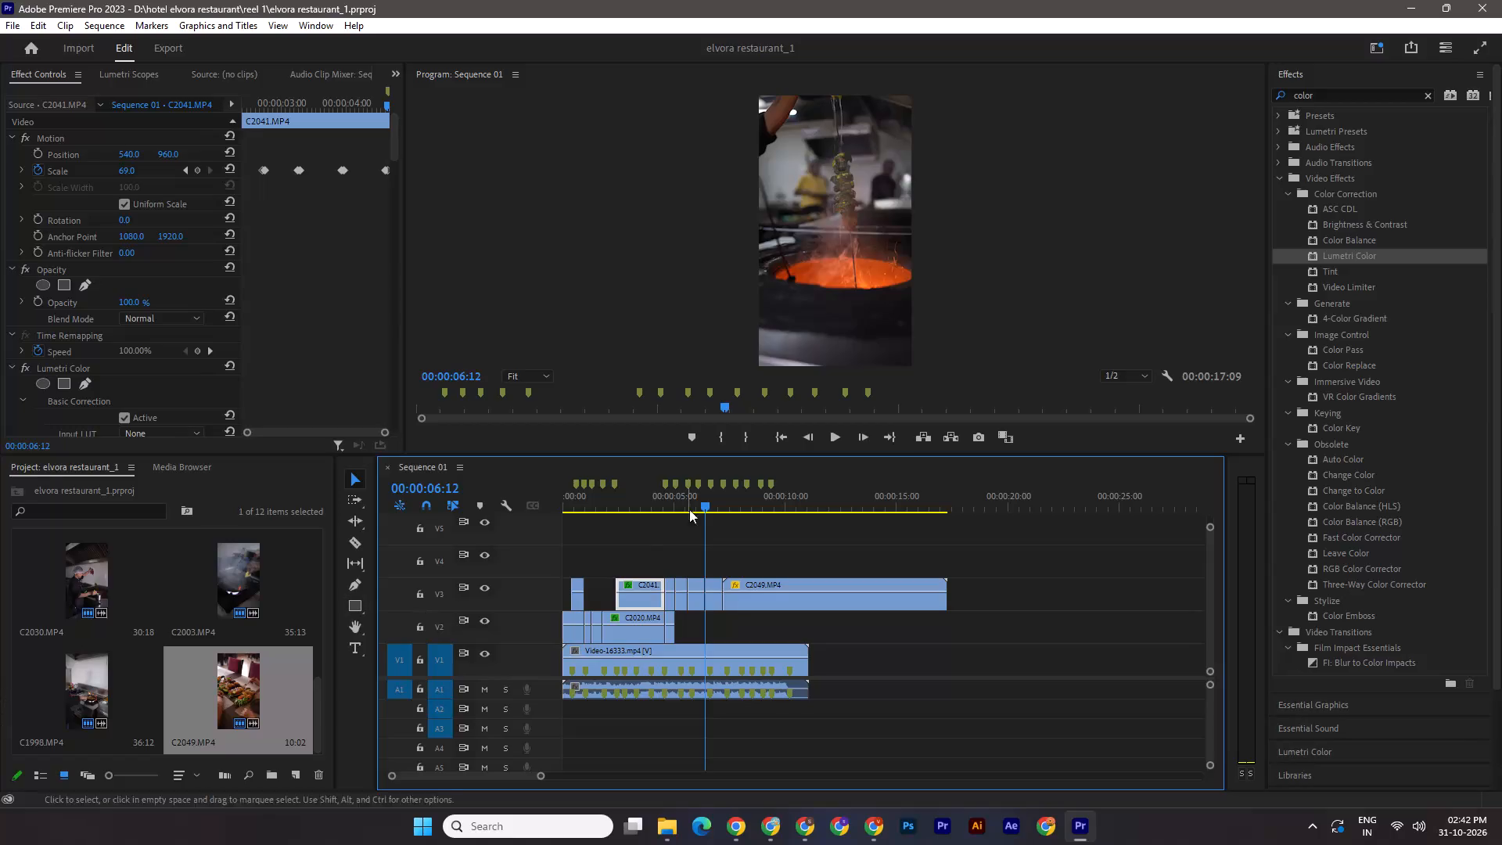
Return the playhead to the start of Sequence 1 and save the elvora restaurant_1 project.
drag(709, 502, 553, 506)
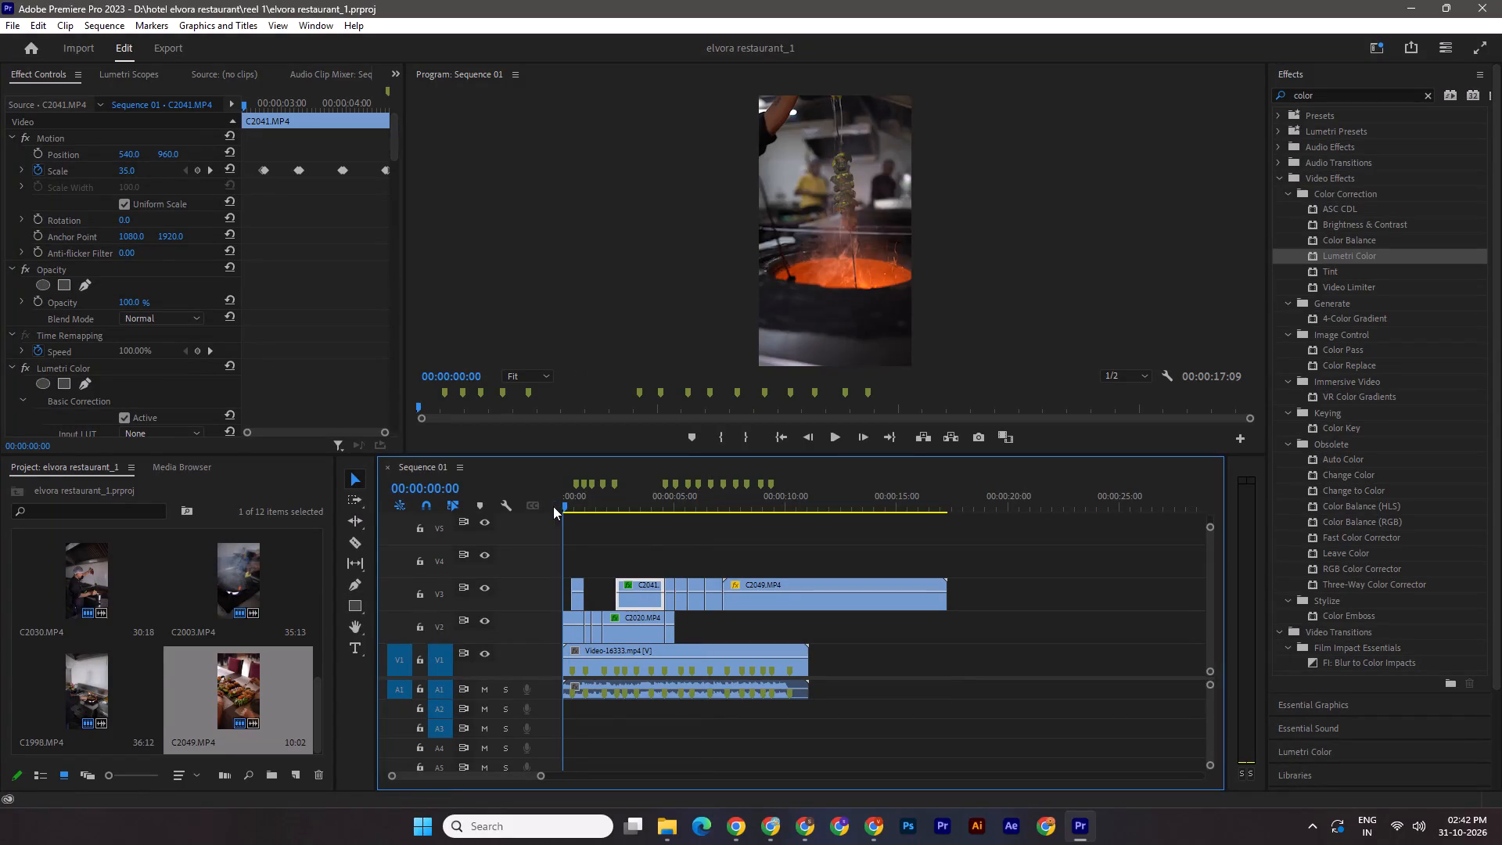
drag(553, 506, 548, 508)
key(ctrl+s)
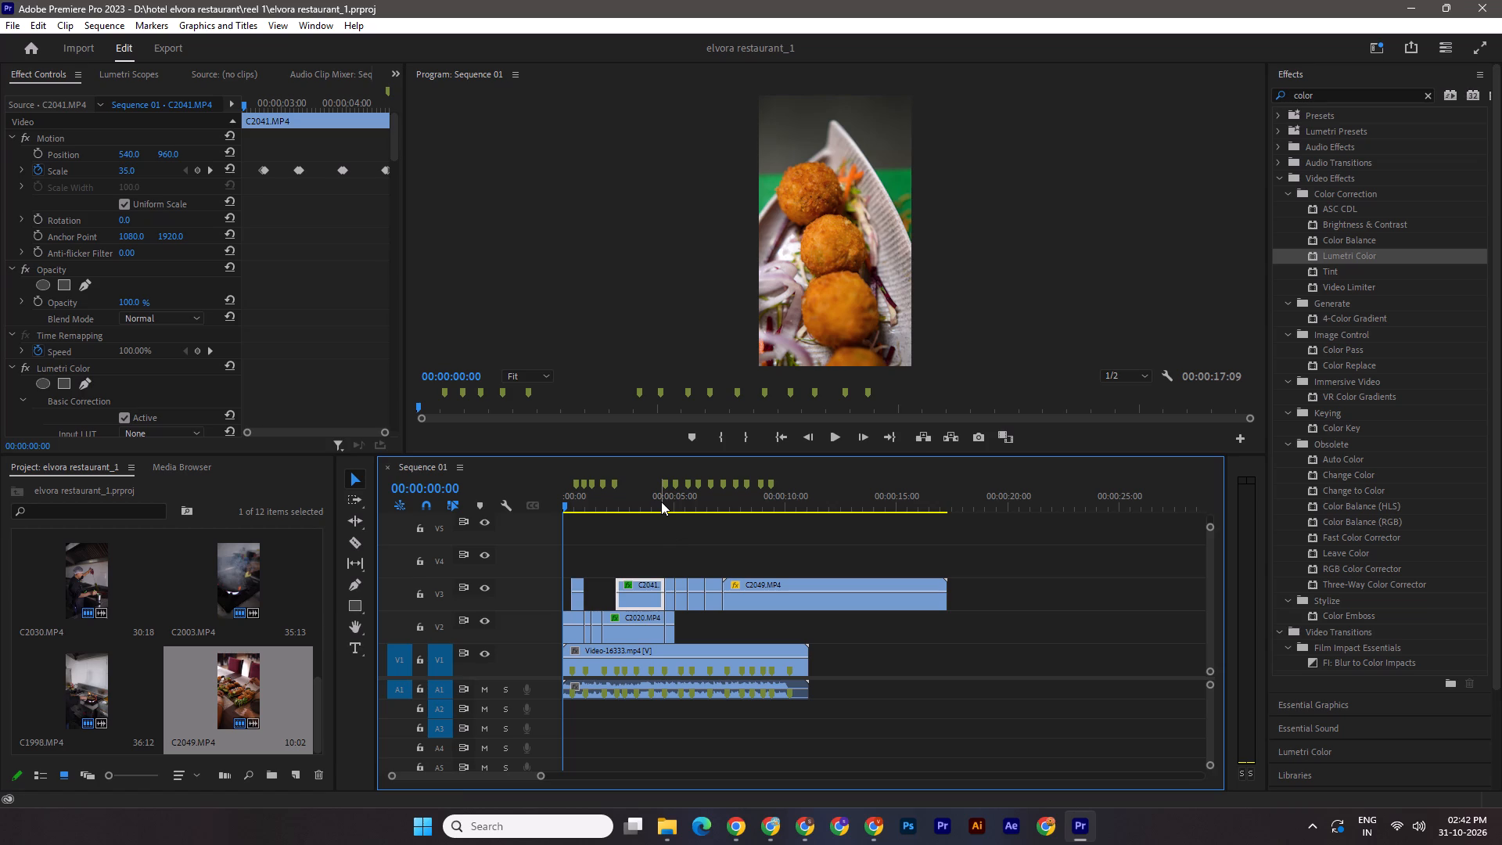
Check the layered food shot at 00:00:00:18, returning the playhead to 00:00:00:00.
shift+click(575, 494)
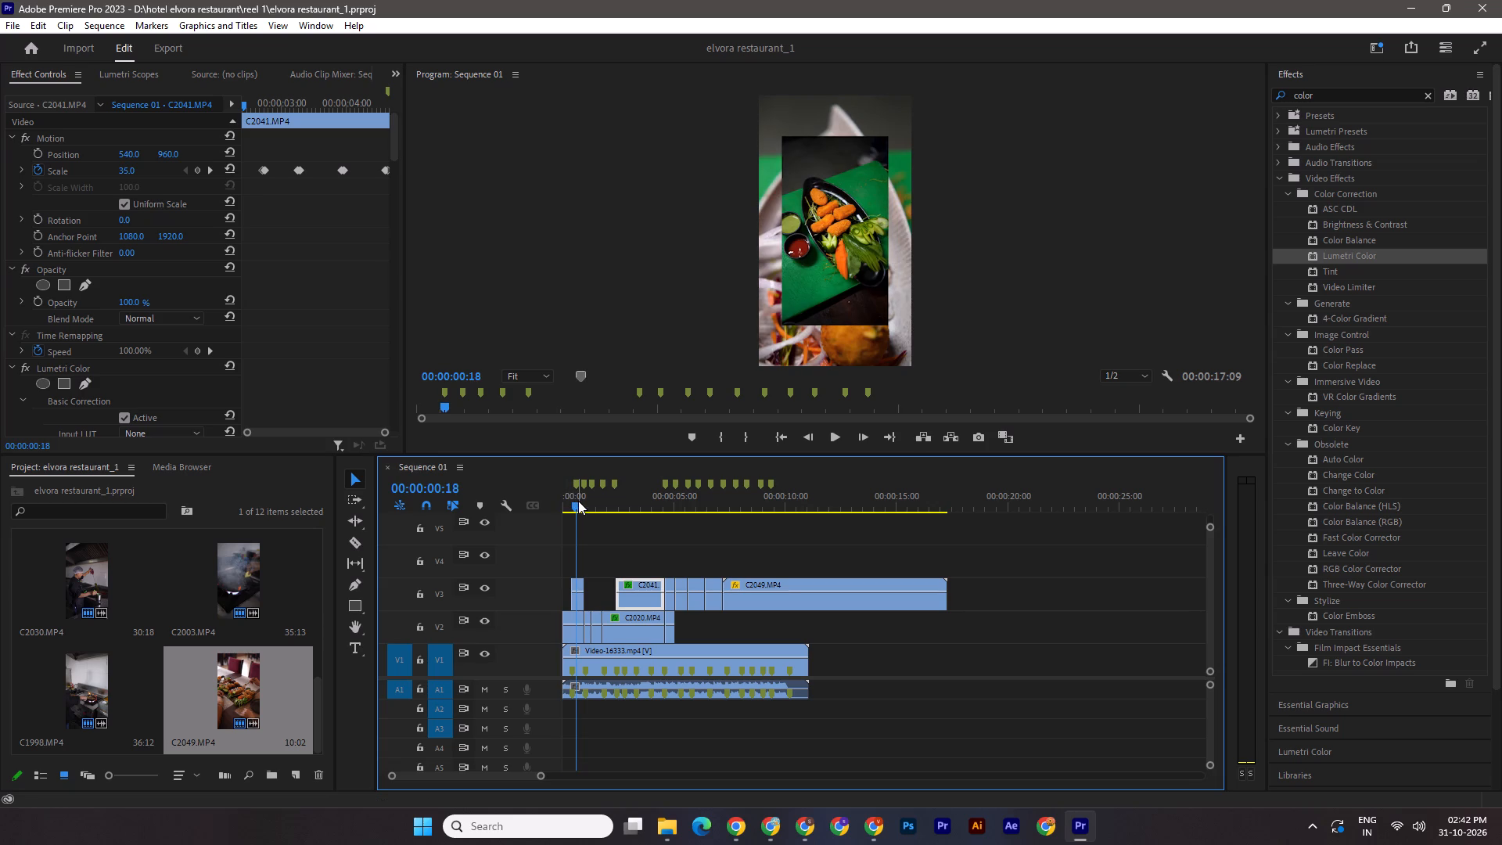
drag(577, 502, 556, 503)
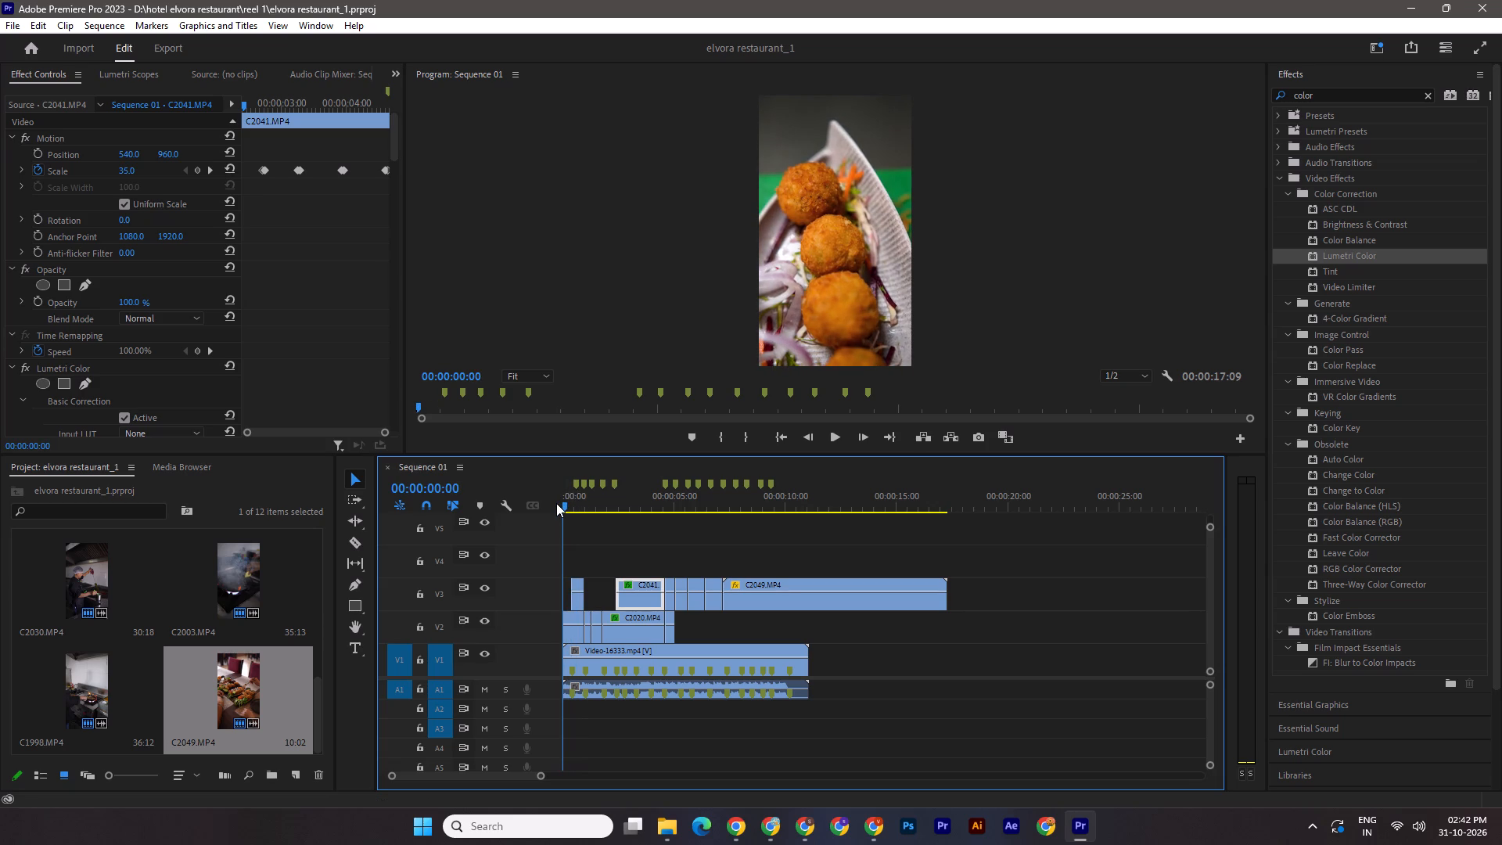
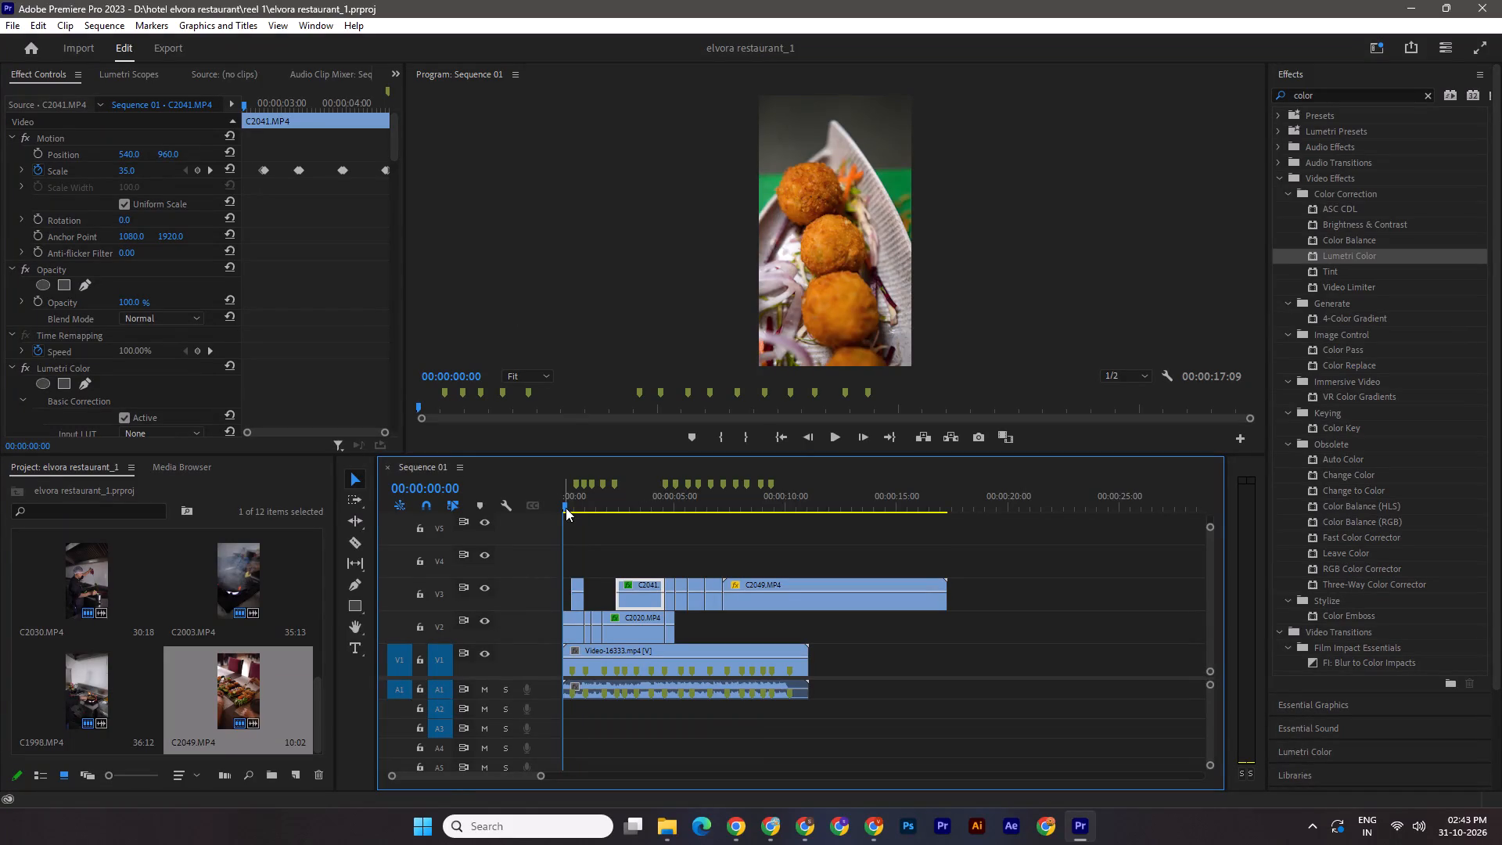
Check the layered food shot at 00:00:00:18 in Sequence 1.
drag(565, 507, 577, 510)
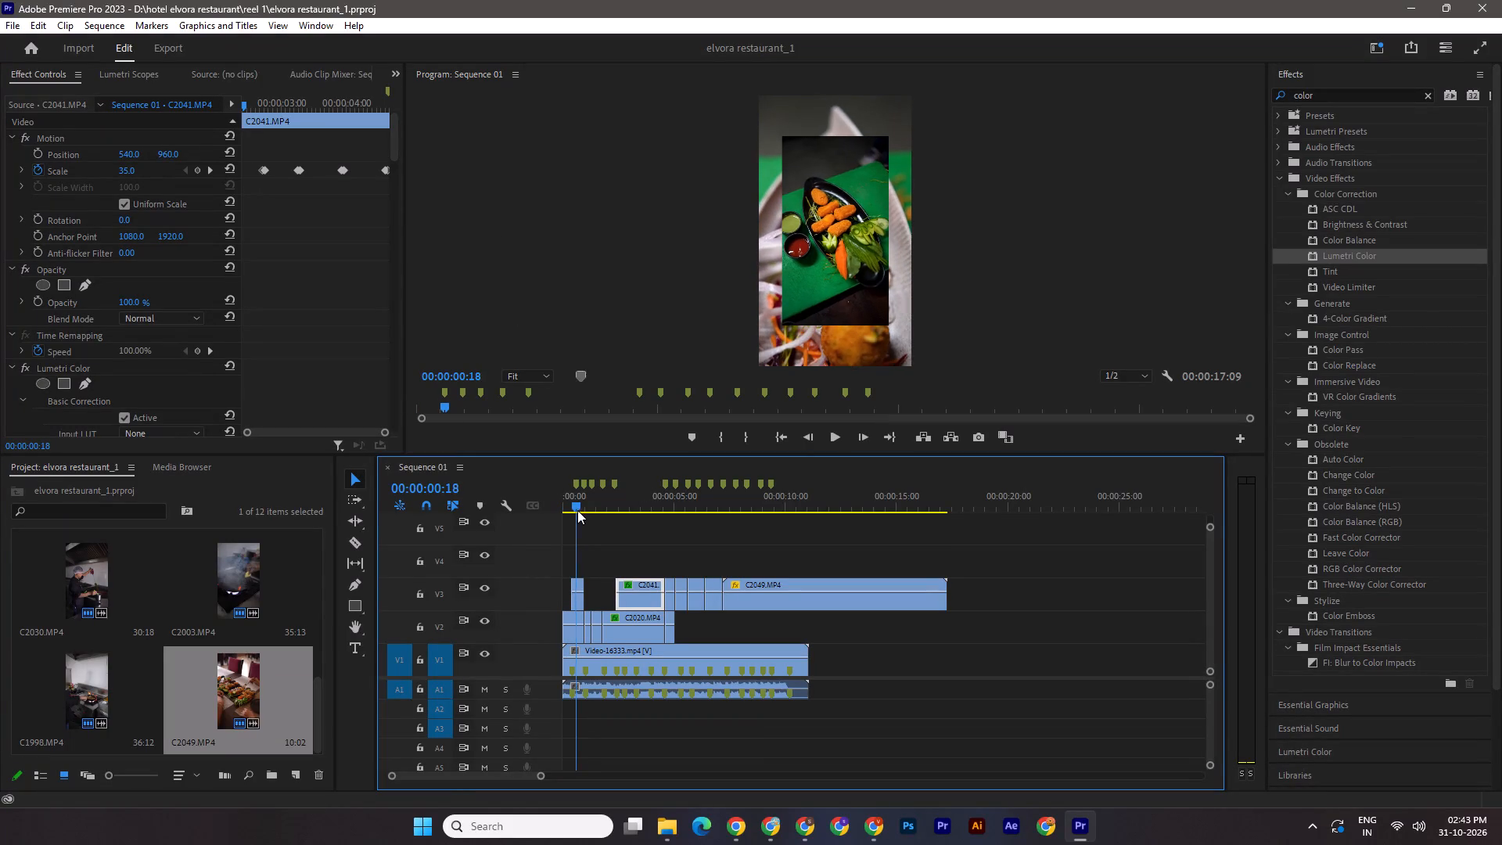
drag(577, 510, 578, 510)
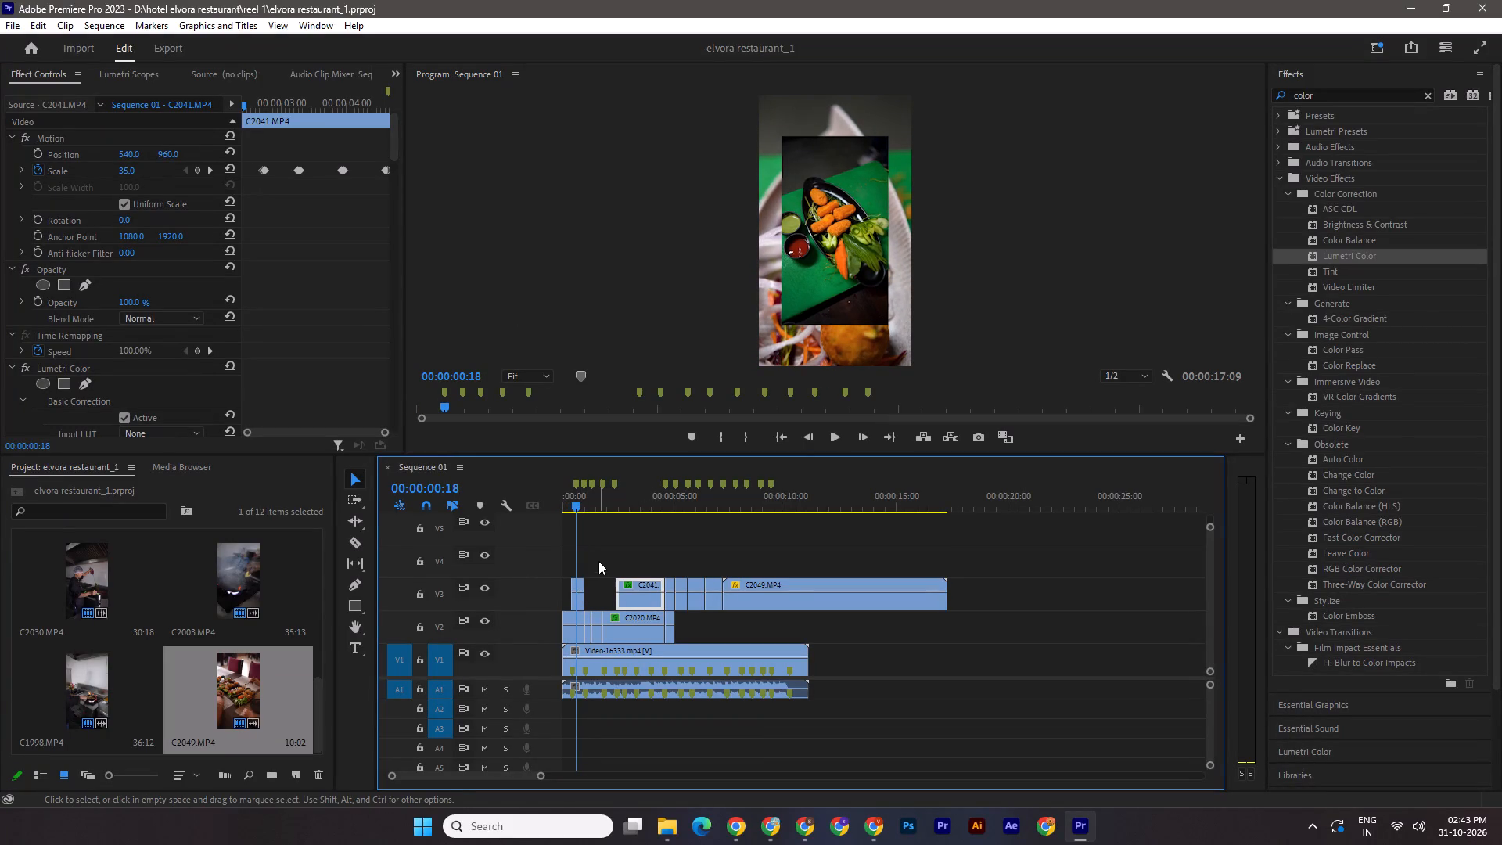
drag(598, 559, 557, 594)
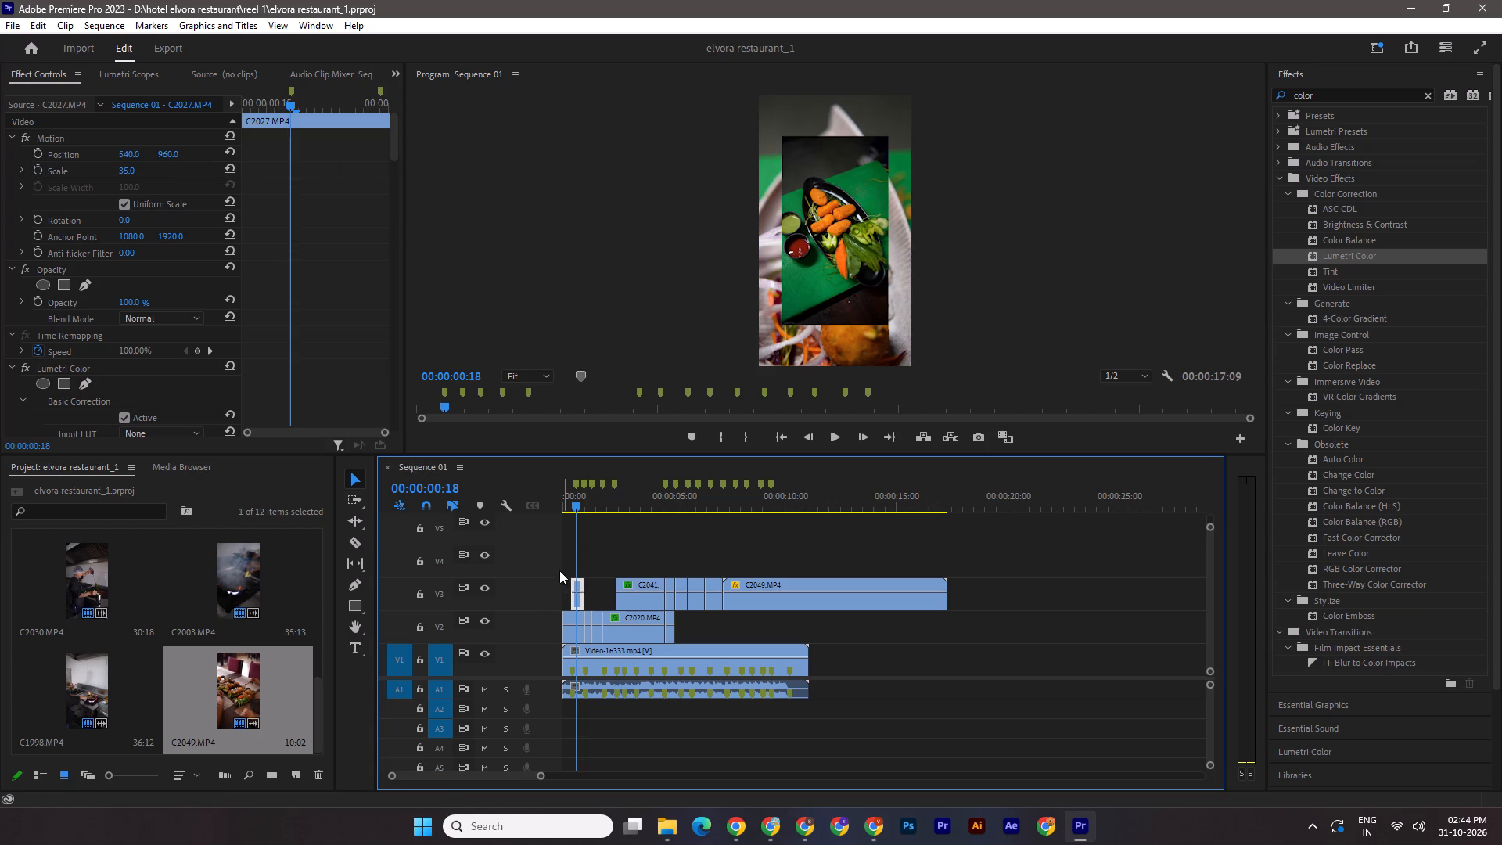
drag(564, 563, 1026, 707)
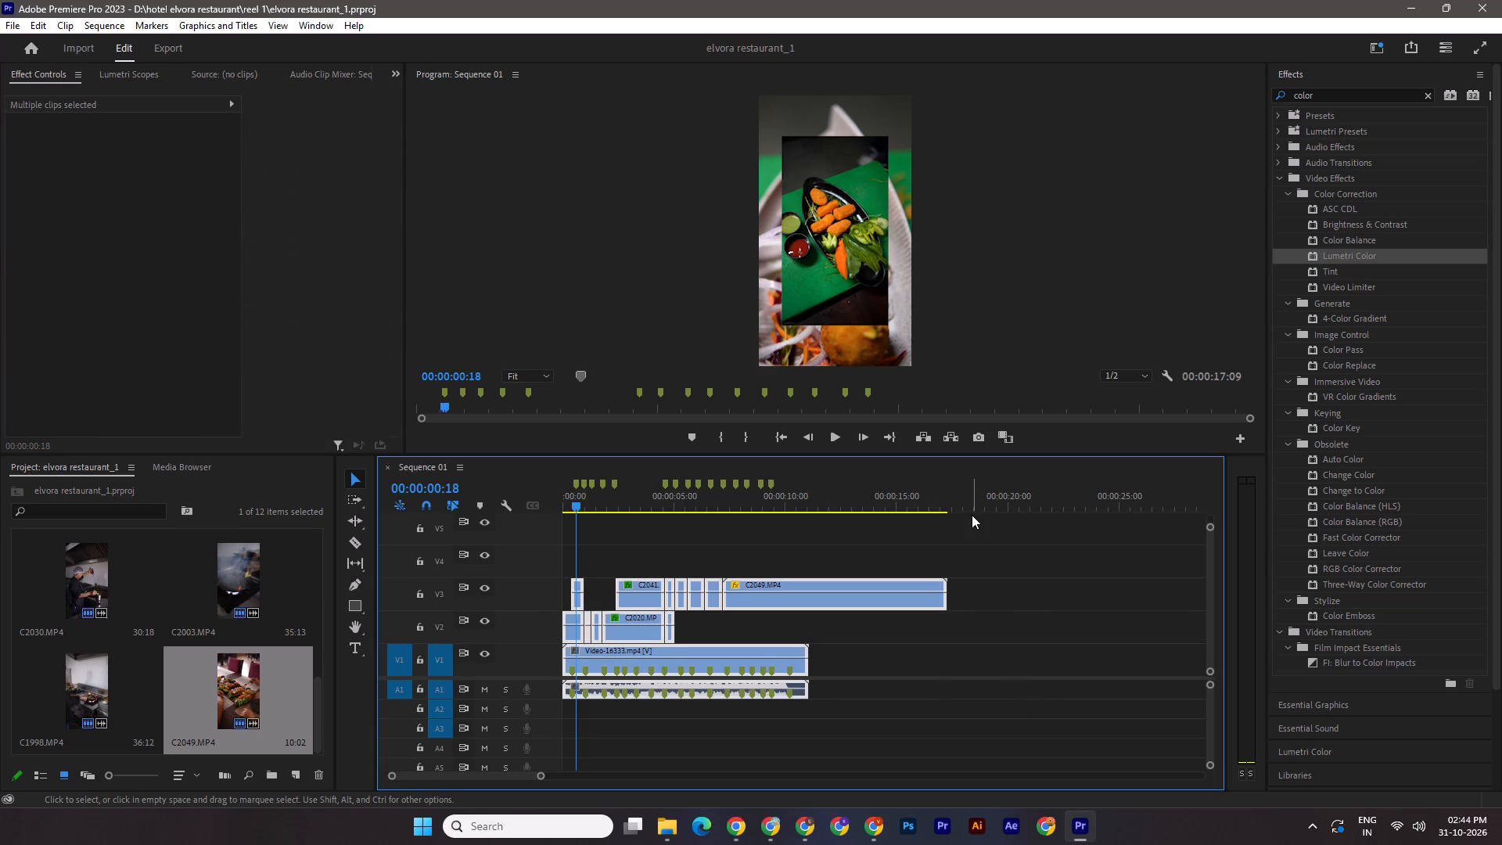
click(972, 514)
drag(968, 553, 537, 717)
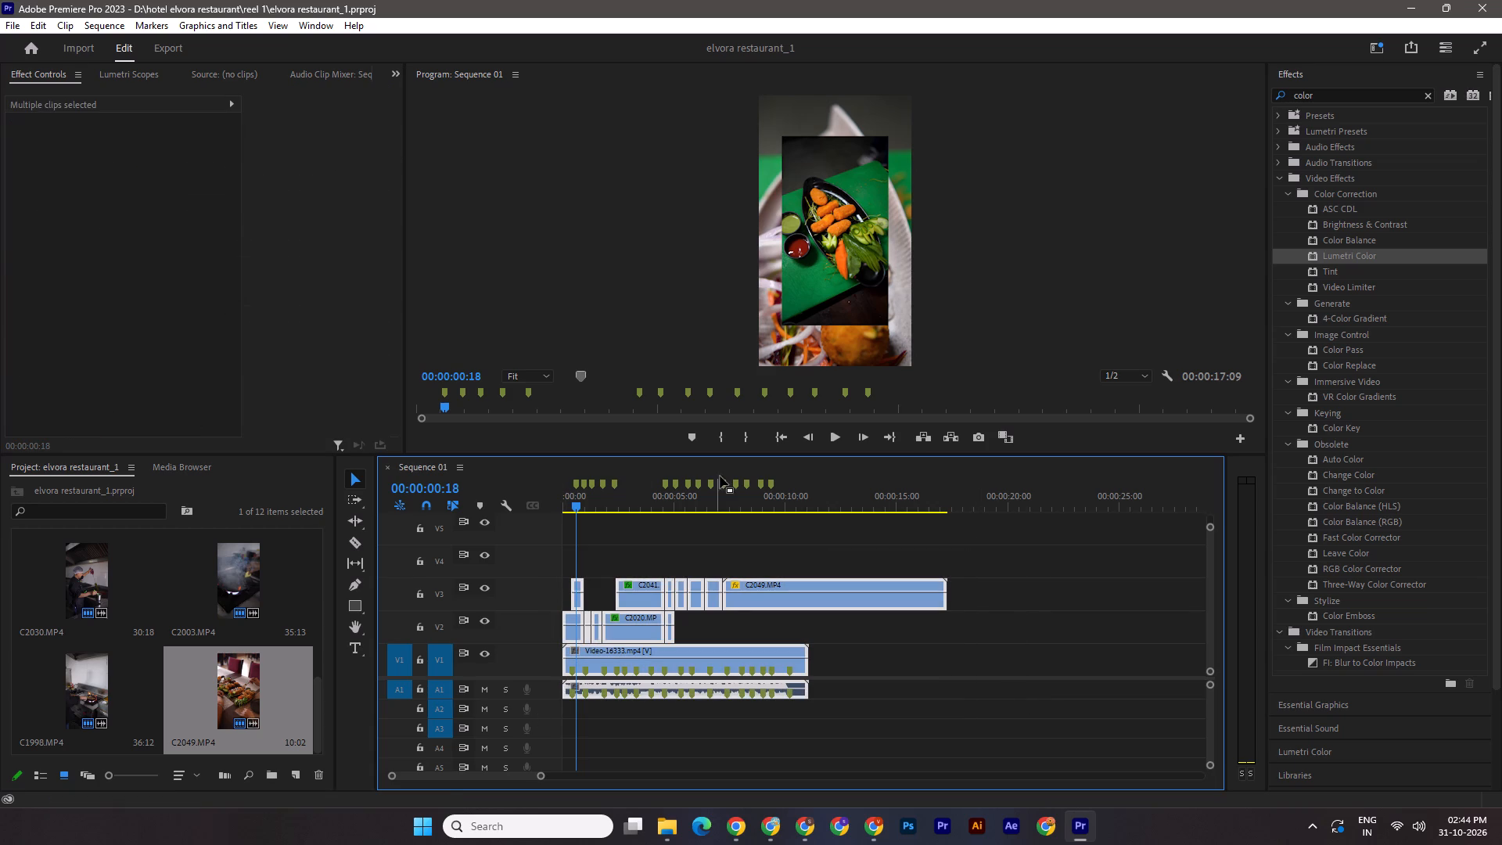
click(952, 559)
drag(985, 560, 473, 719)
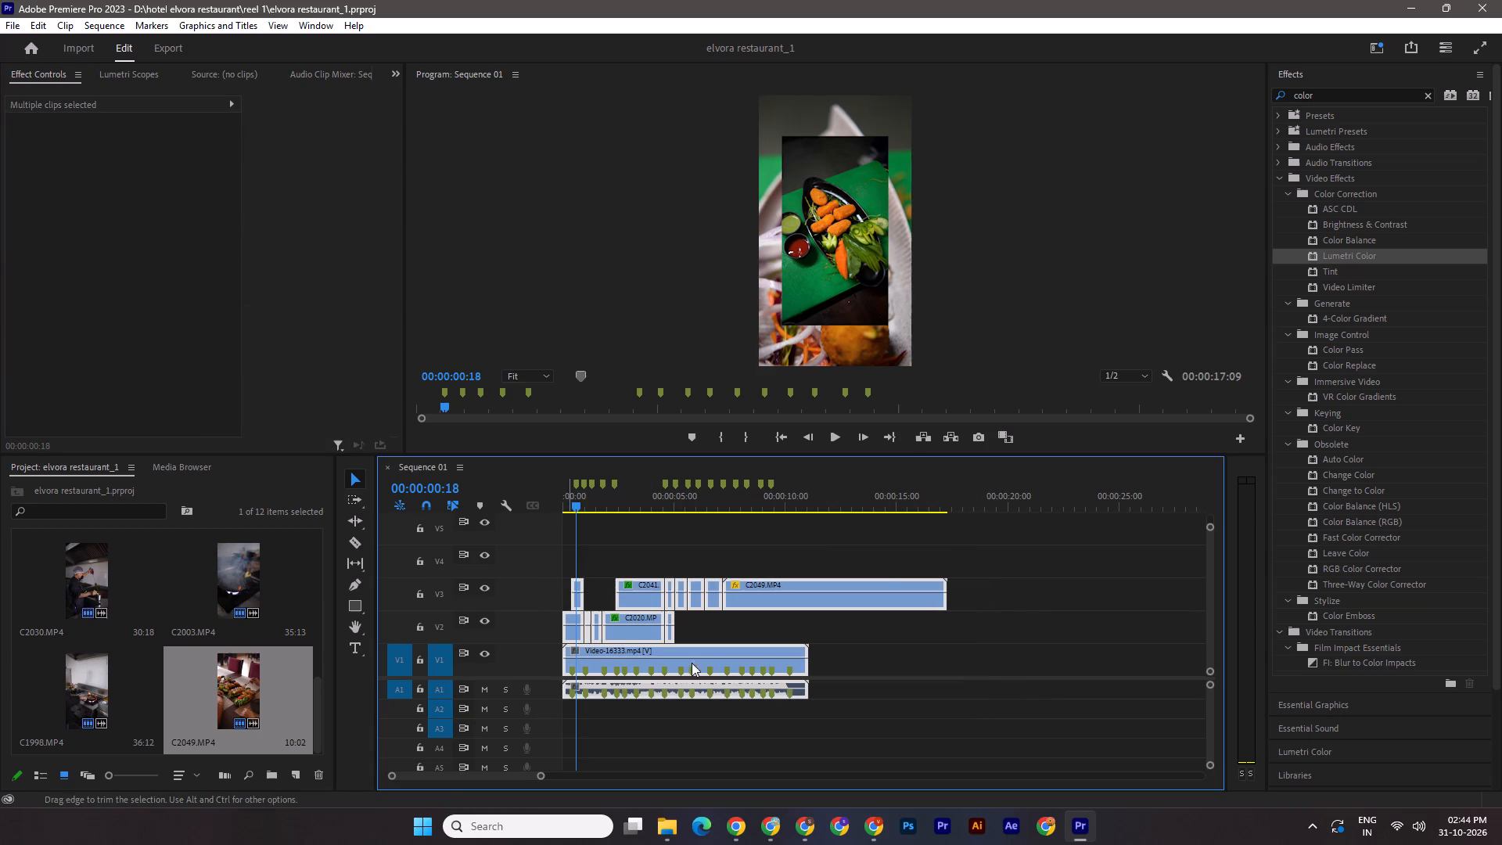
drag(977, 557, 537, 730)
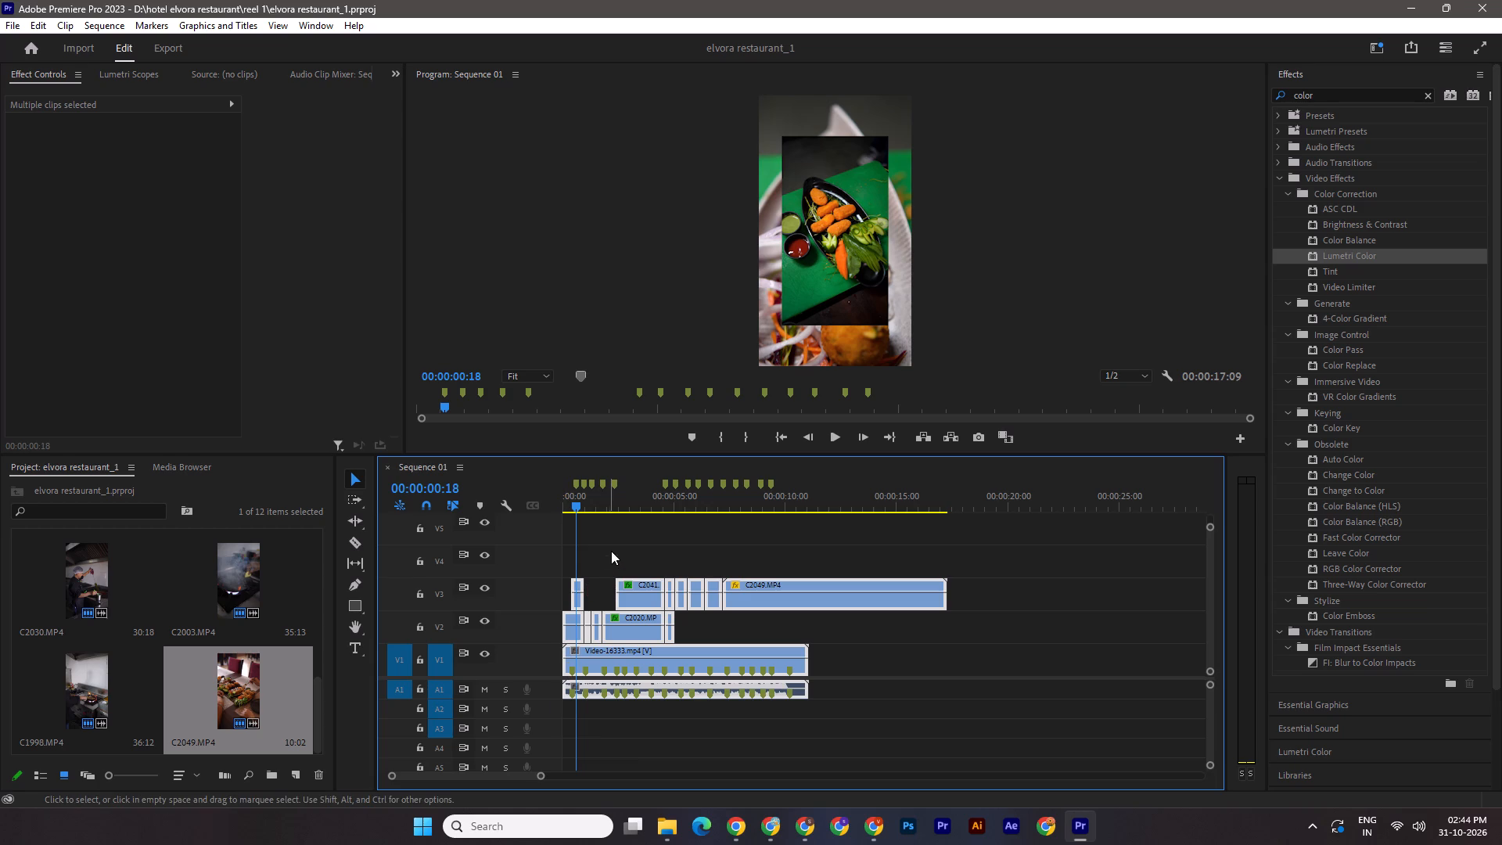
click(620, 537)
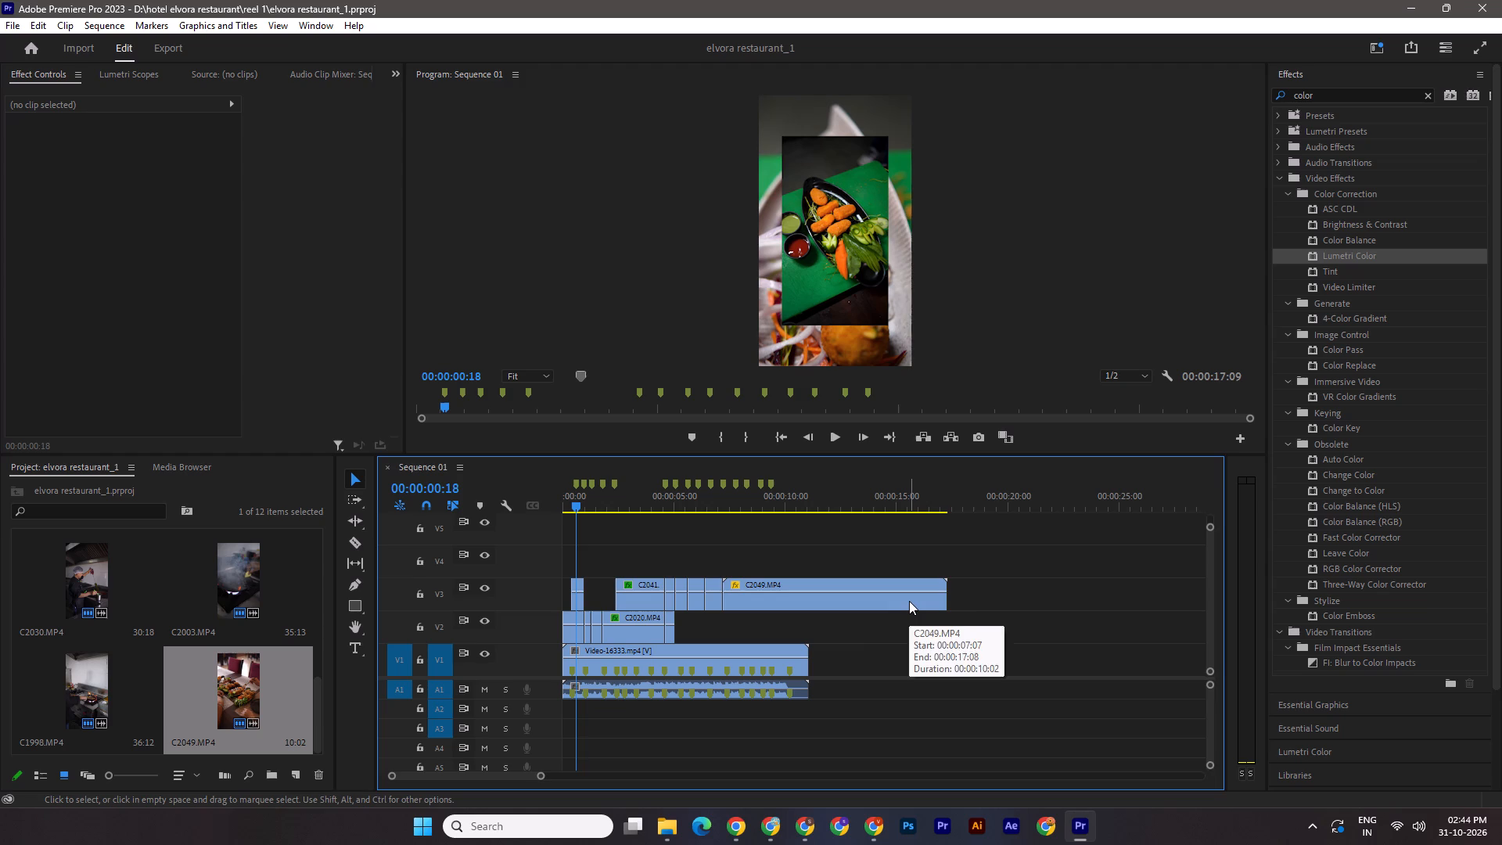
Save the elvora restaurant_1 project with the playhead returned to 00:00:00:00.
key(ctrl+s)
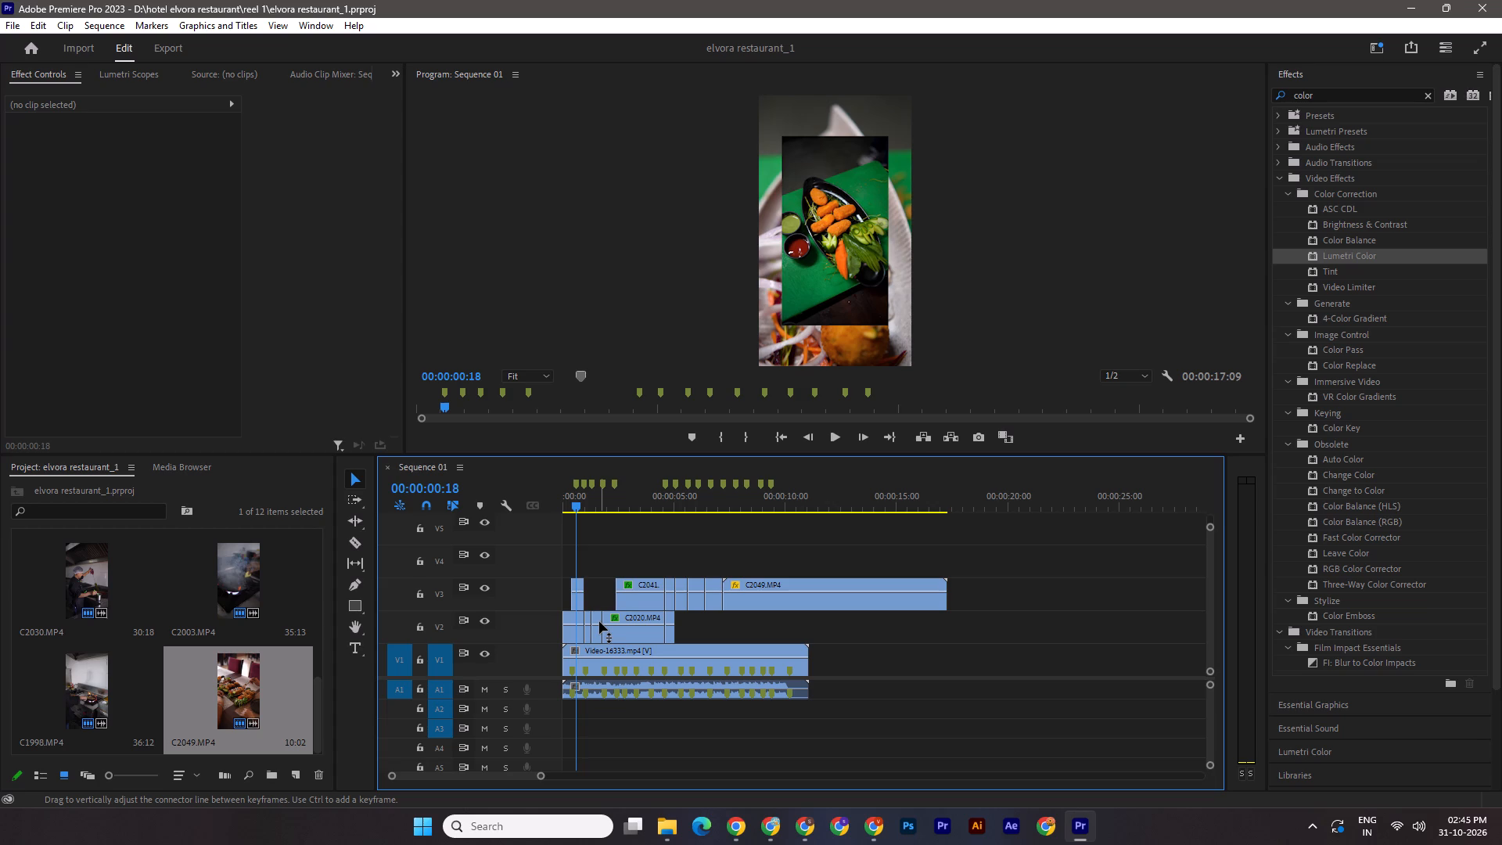
drag(575, 504, 537, 504)
key(ctrl+s)
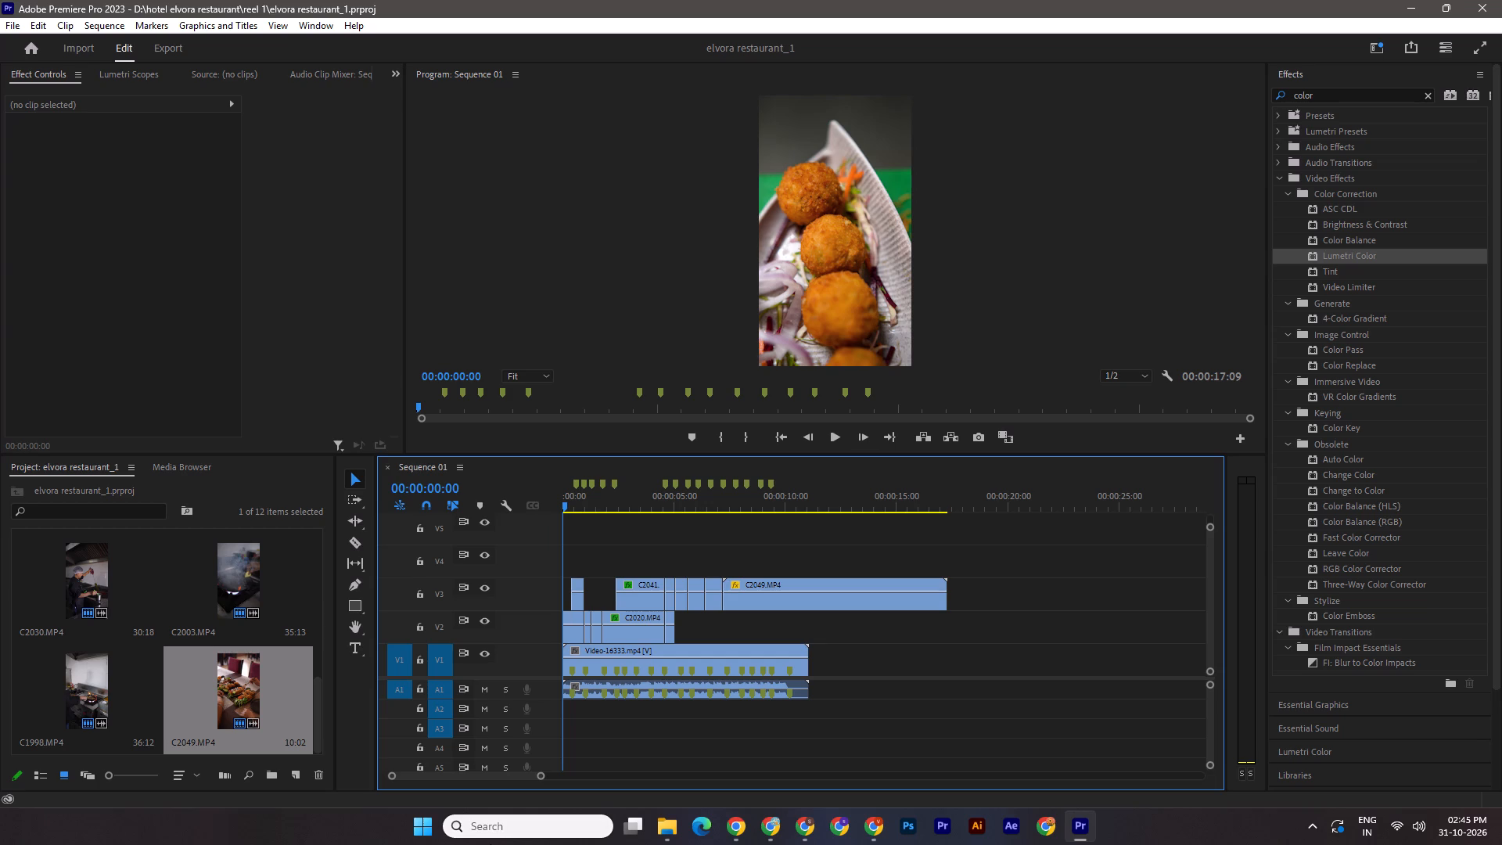
key(ctrl+s)
Check the layered food shot at 00:00:00:12 and the sequence end at 00:00:17:09, returning the playhead to 00:00:00:00.
shift+drag(563, 502, 572, 505)
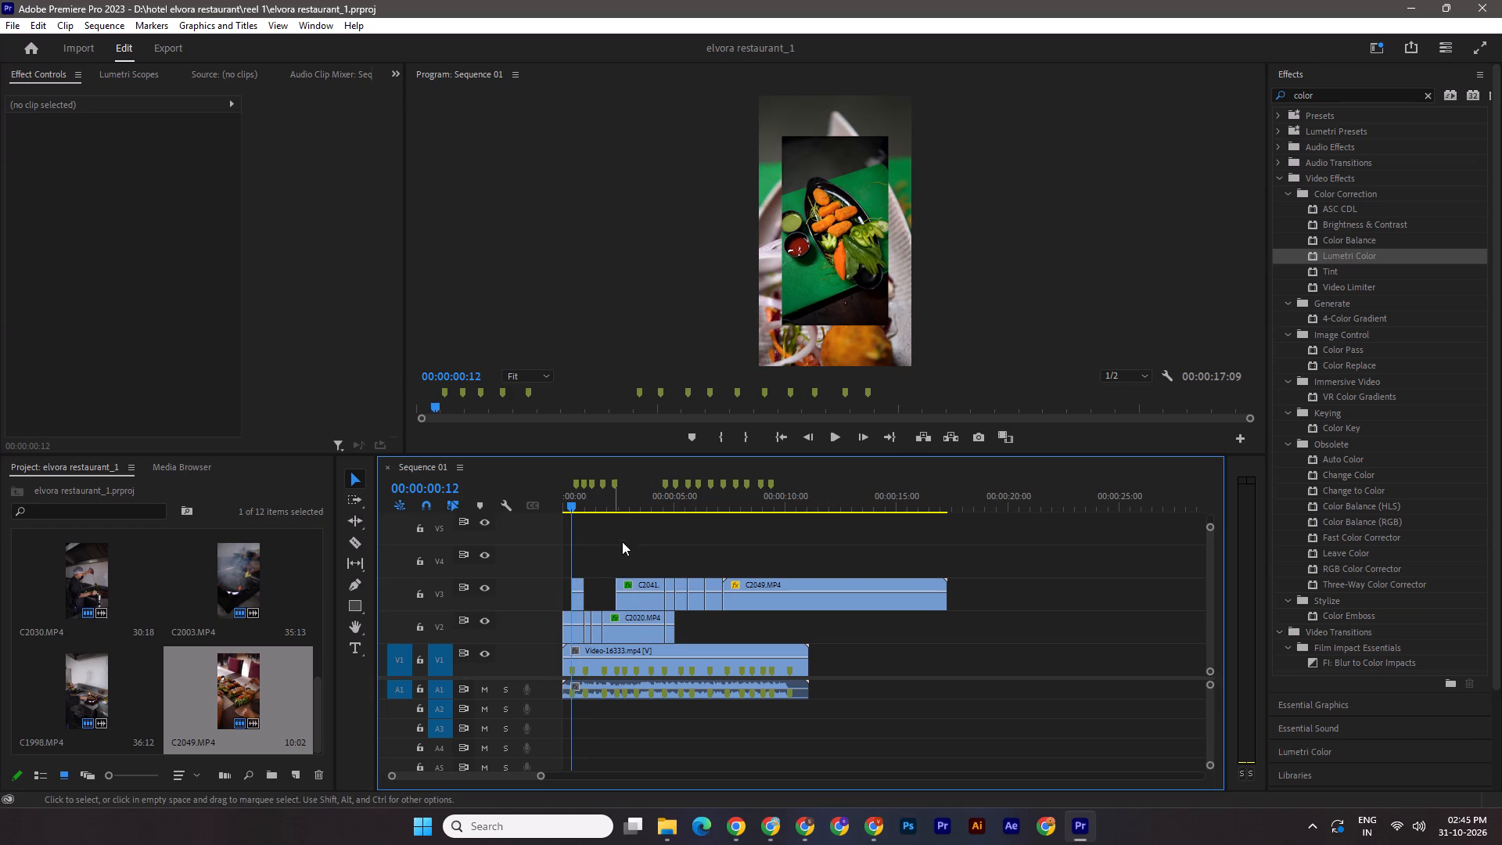
drag(572, 509, 555, 510)
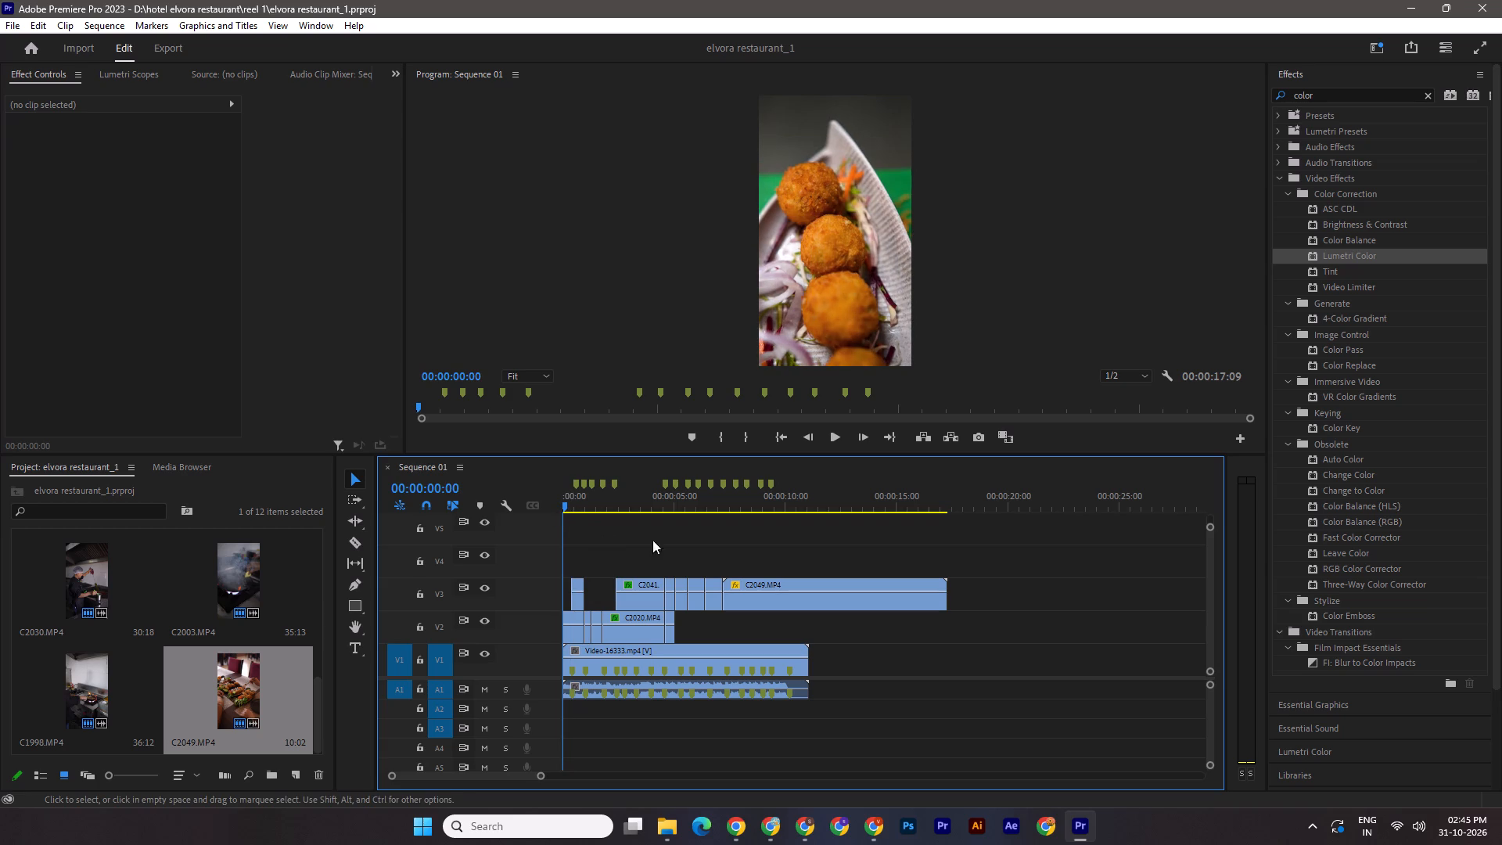
click(949, 509)
shift+click(947, 508)
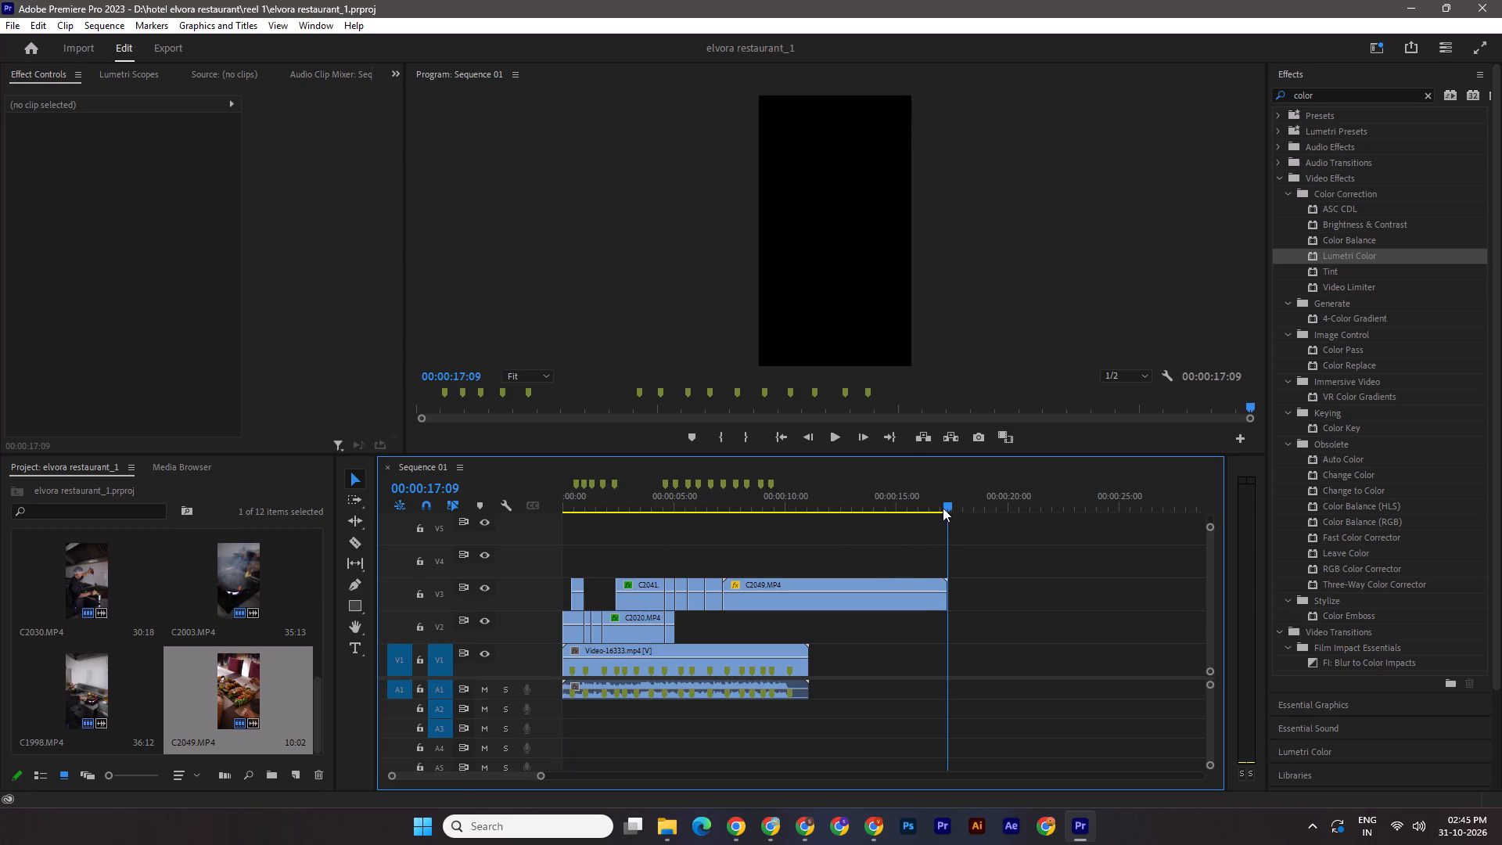
key(ctrl+s)
drag(945, 505, 550, 498)
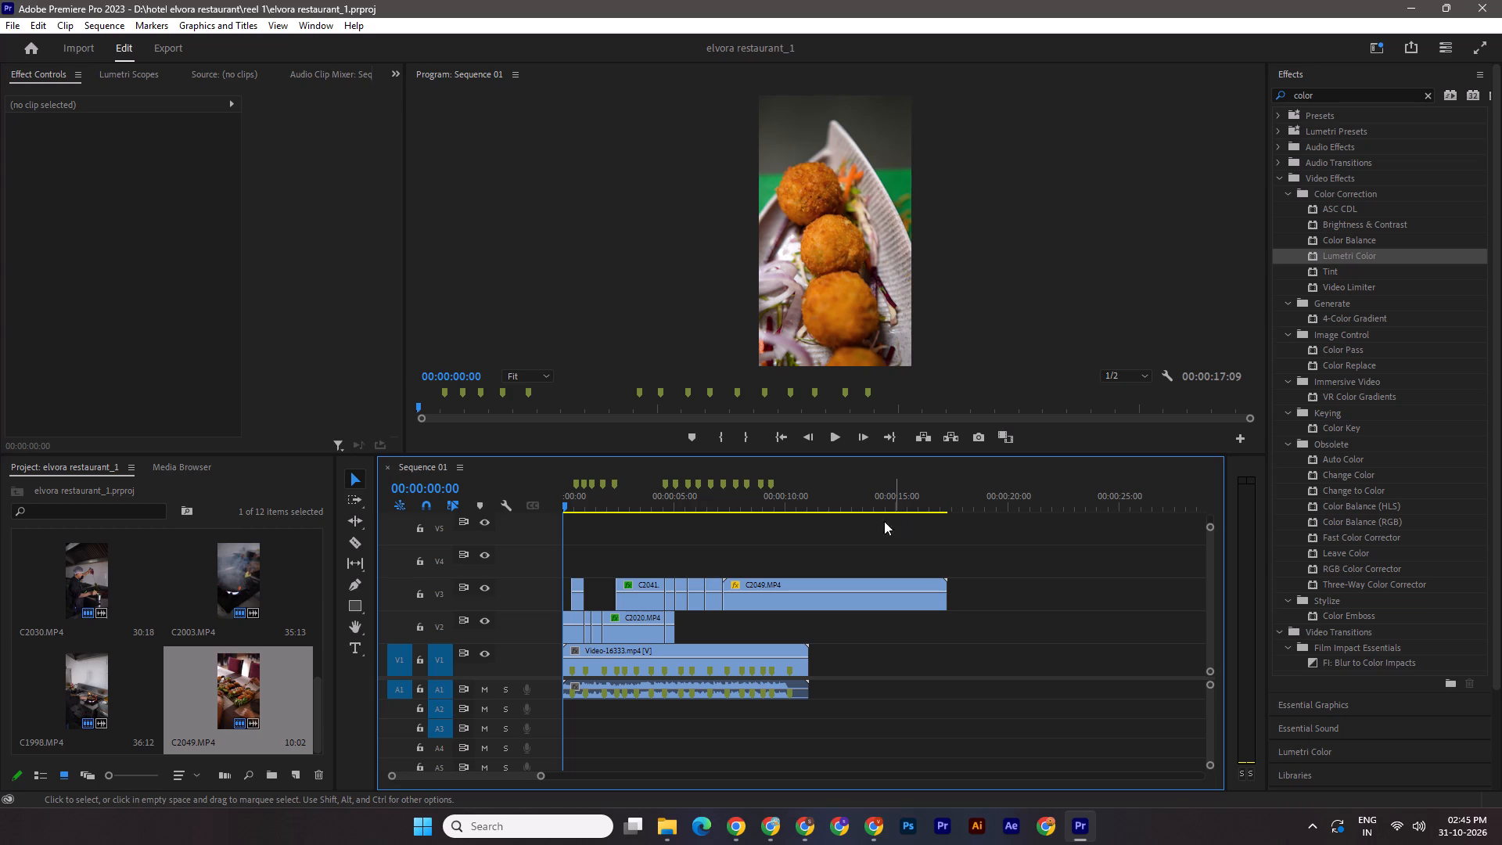
Check the opening frame of the C2049.MP4 dining clip at 00:00:07:07, saving the project and returning the playhead to 00:00:00:00.
click(735, 494)
drag(735, 502, 727, 502)
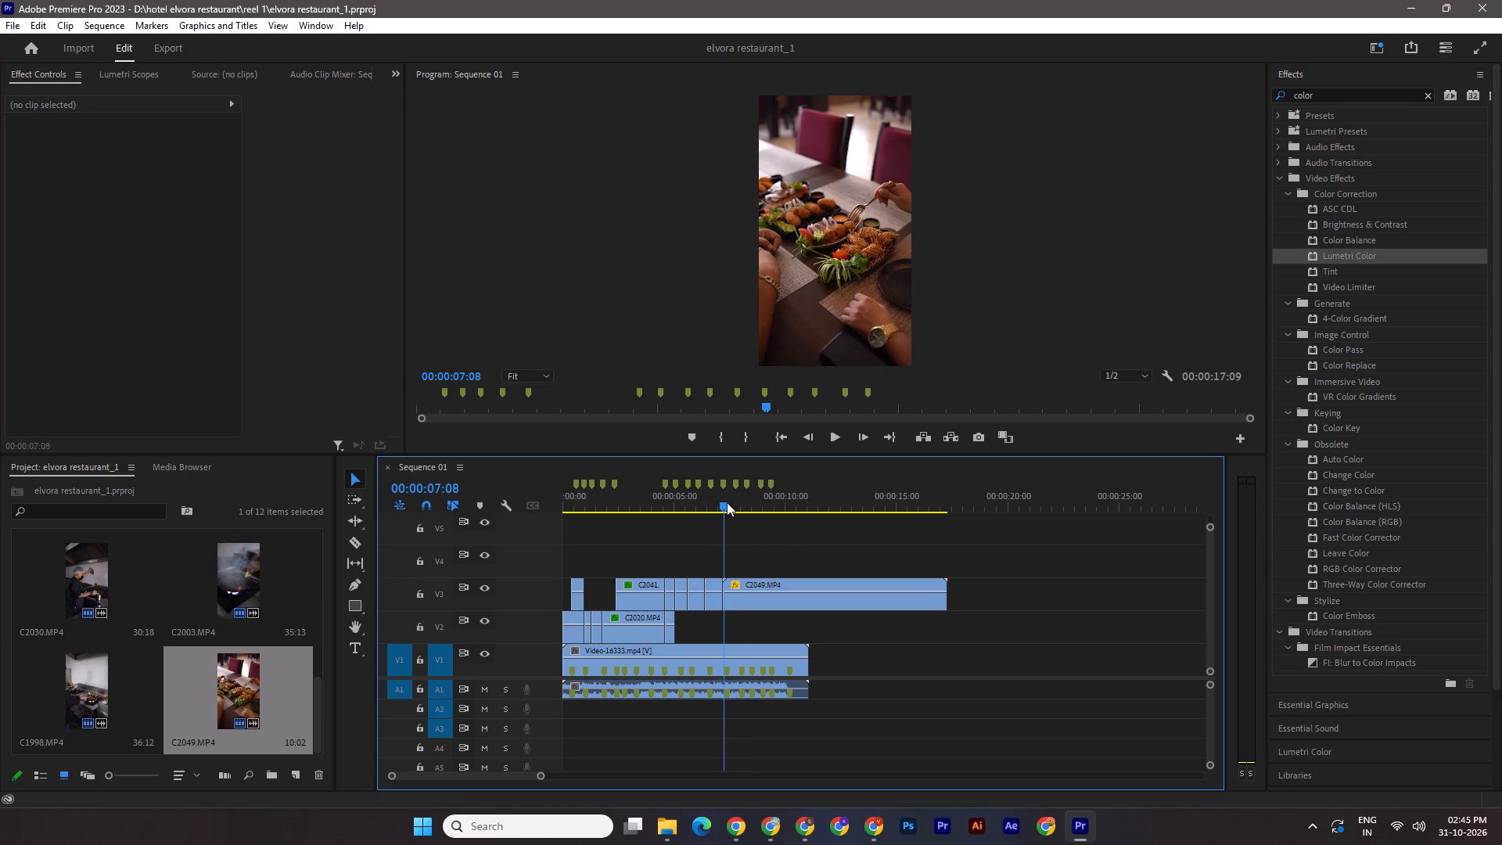
drag(727, 502, 726, 502)
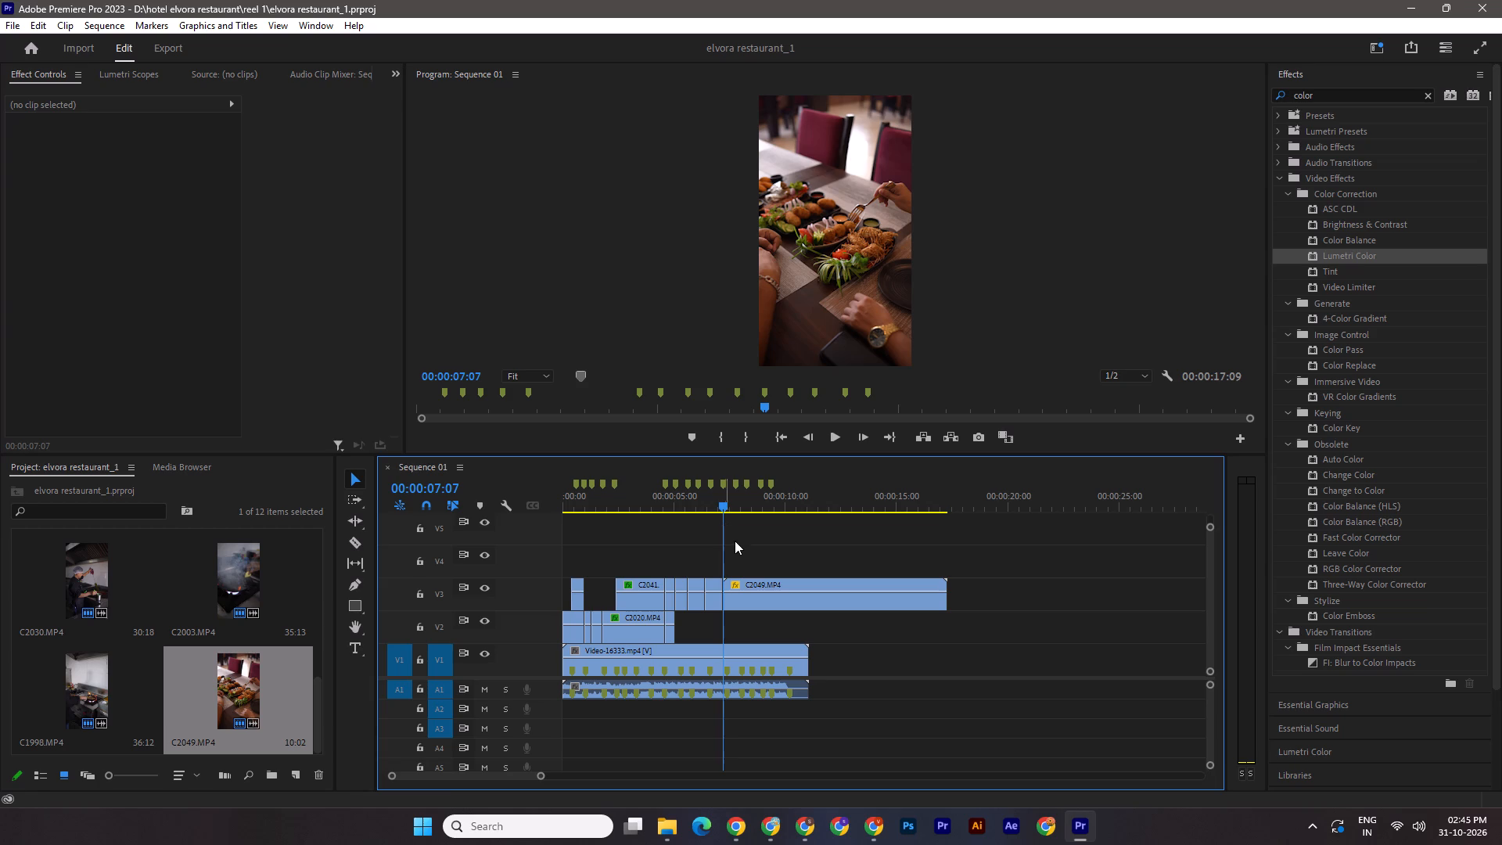
key(ctrl+s)
drag(719, 507, 524, 505)
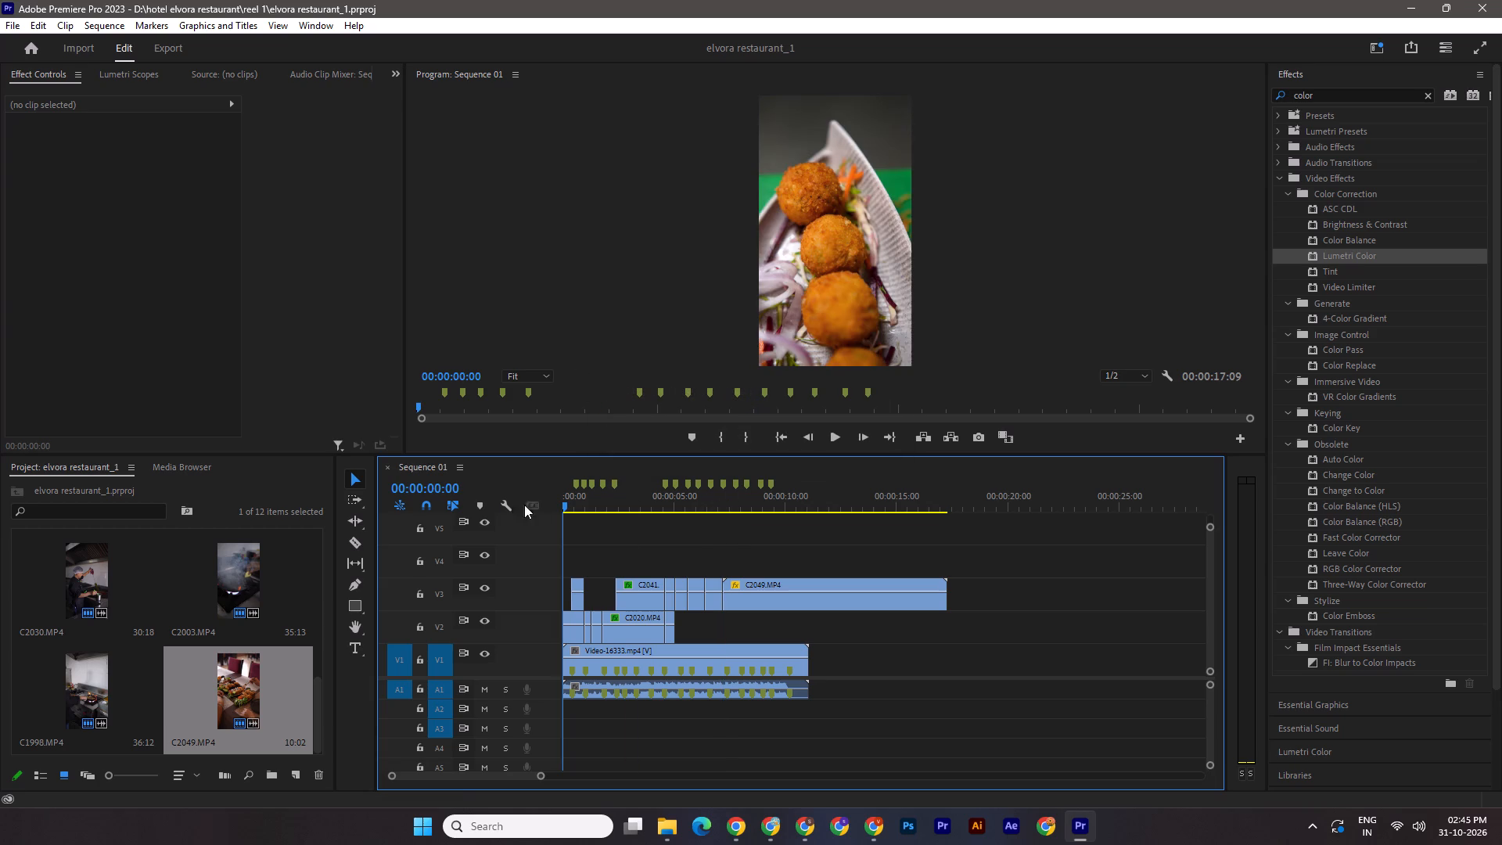
drag(524, 505, 501, 505)
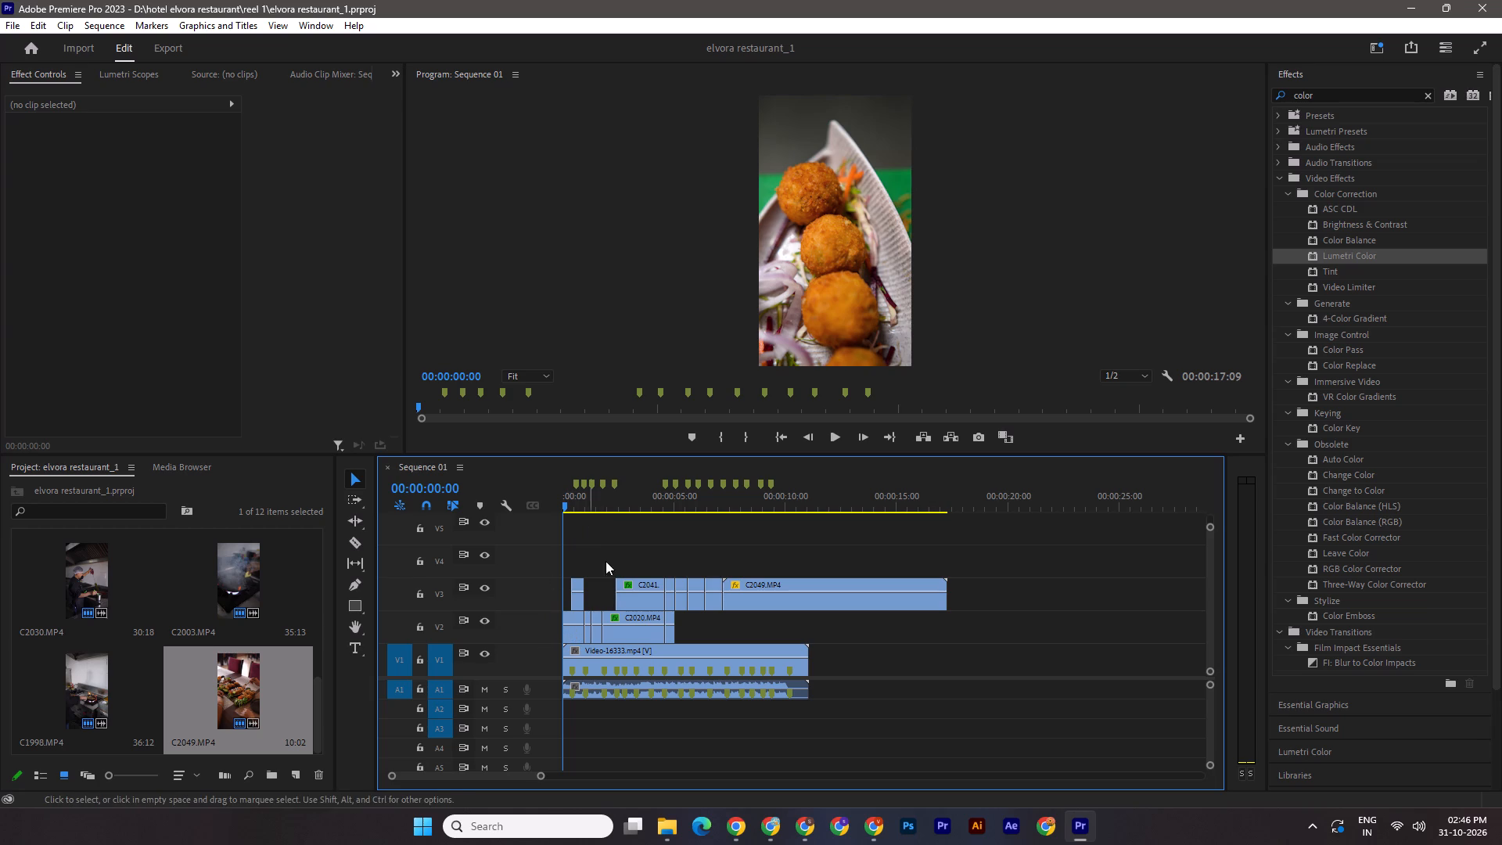
Save the elvora restaurant_1 project.
drag(541, 779, 526, 777)
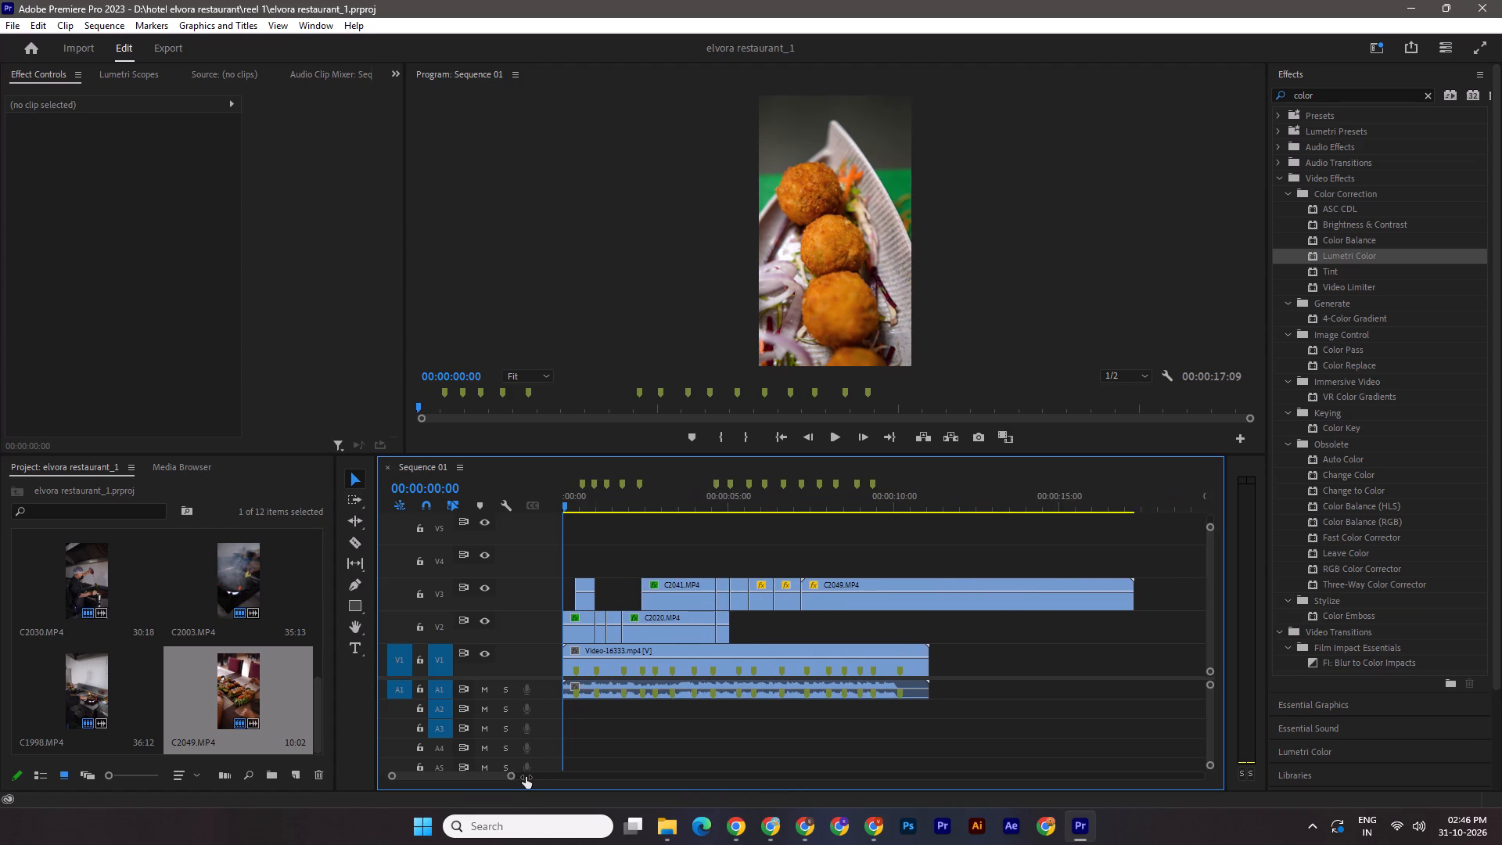
drag(526, 777, 523, 777)
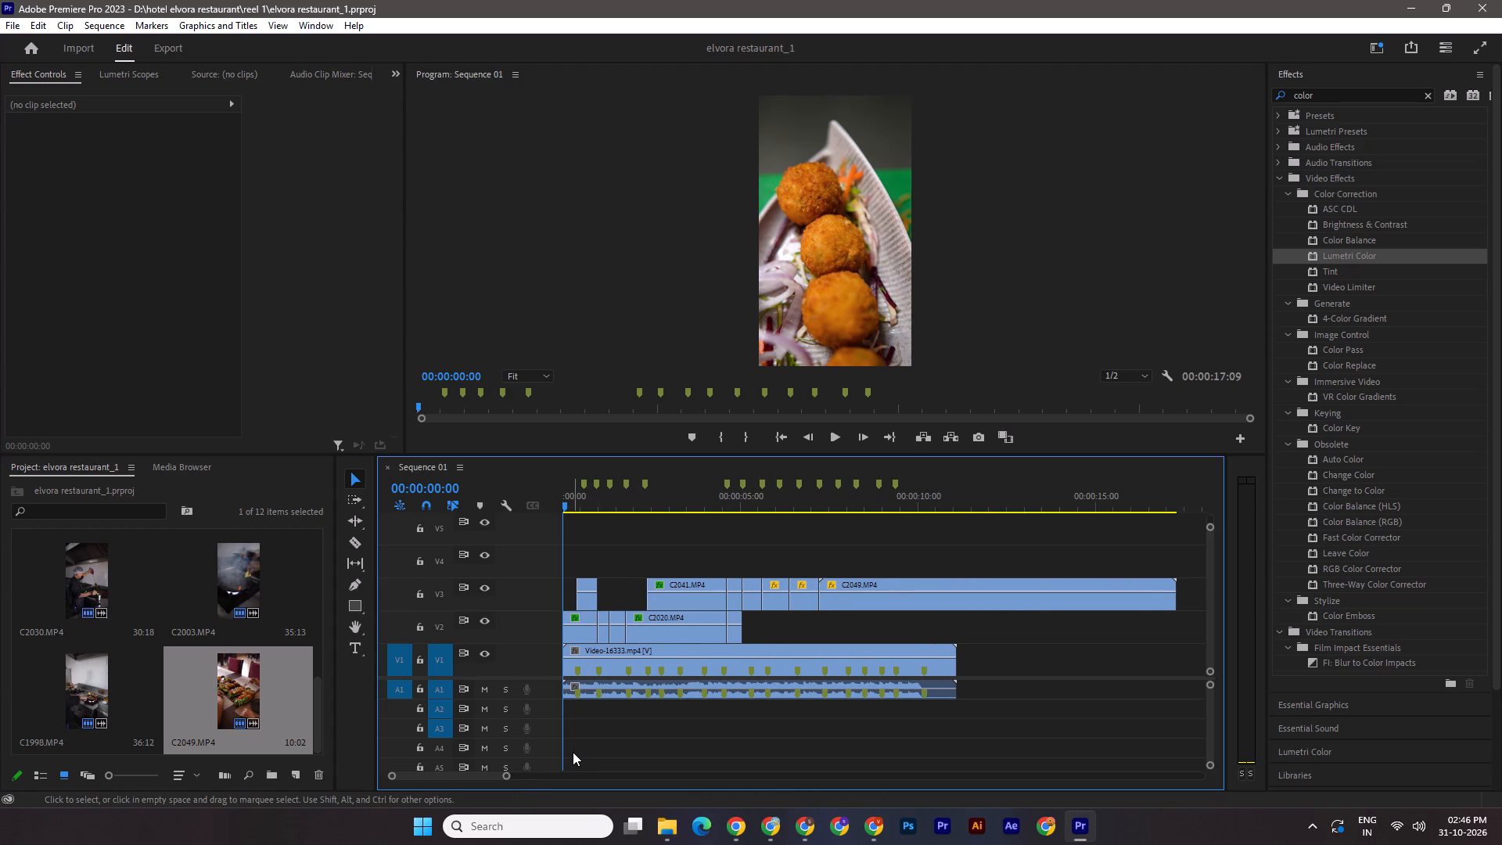
key(ctrl+s)
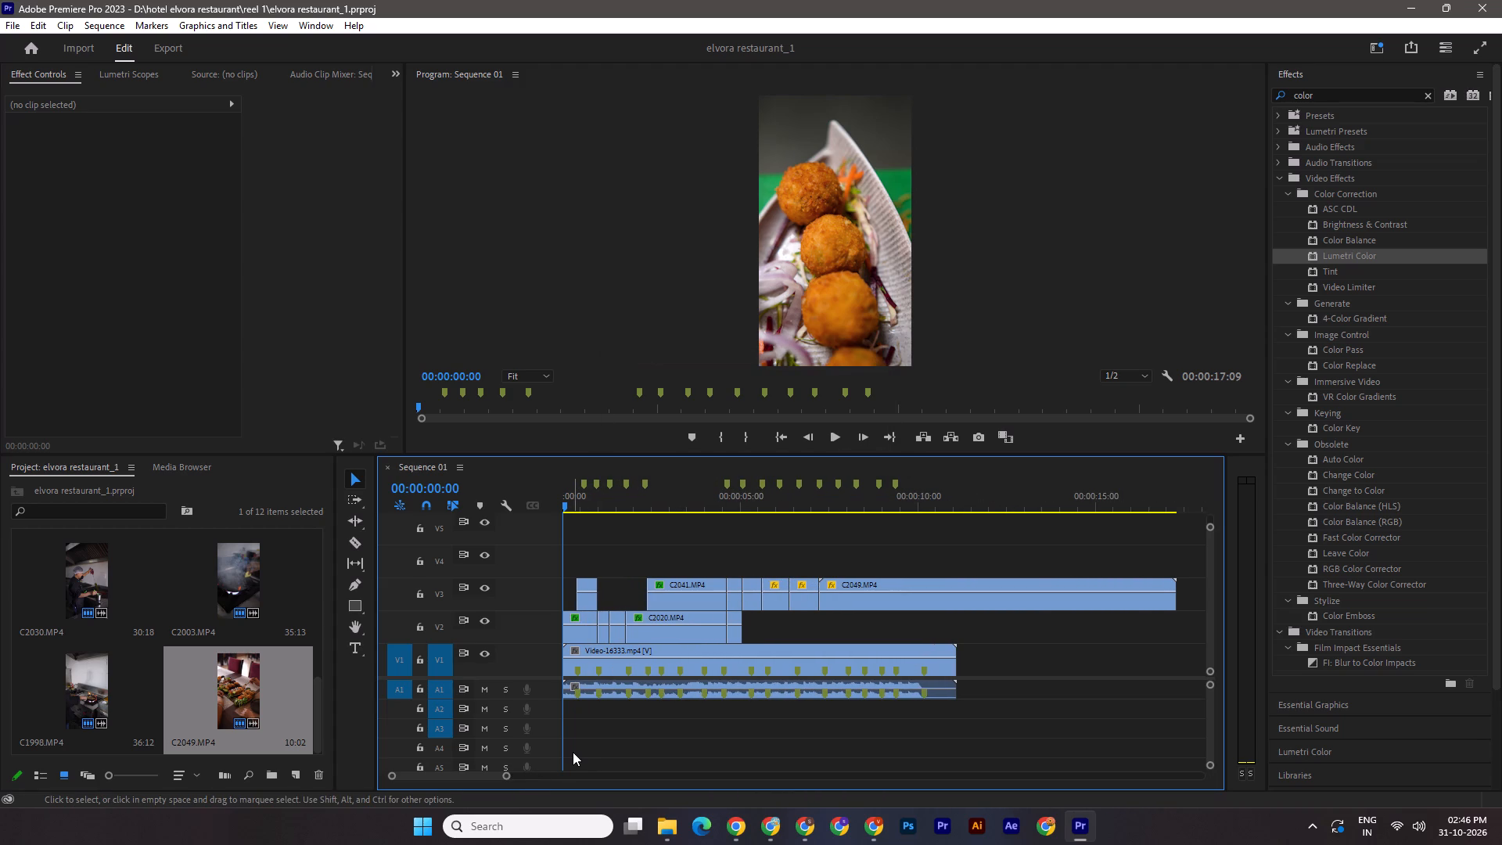
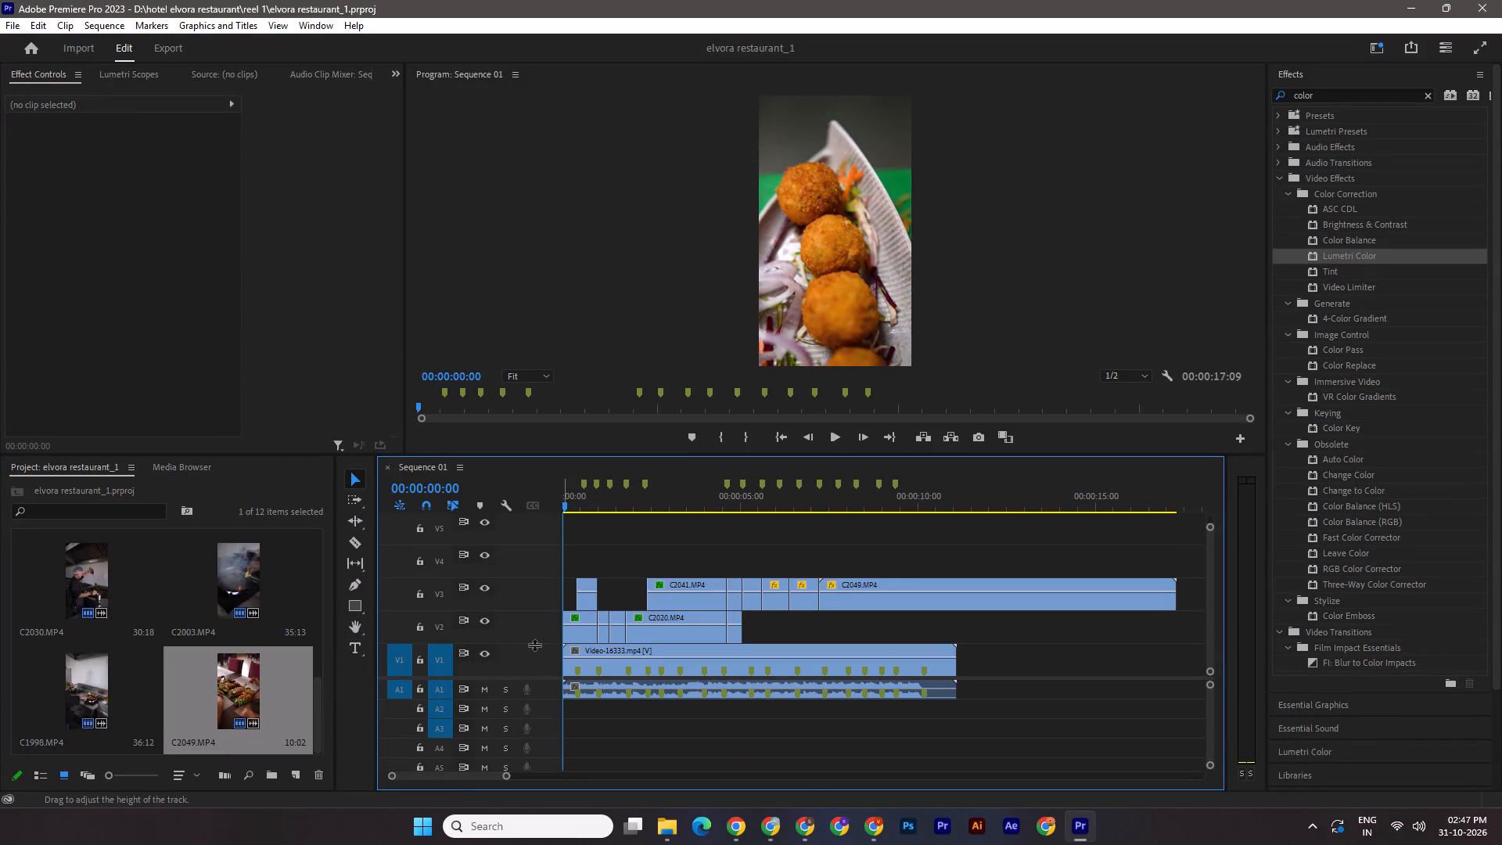
Play the sequence from 00:00:00:00 through the C2049.MP4 dining clip's lead-in to check the cut timing against the beats.
key(space)
key(space)
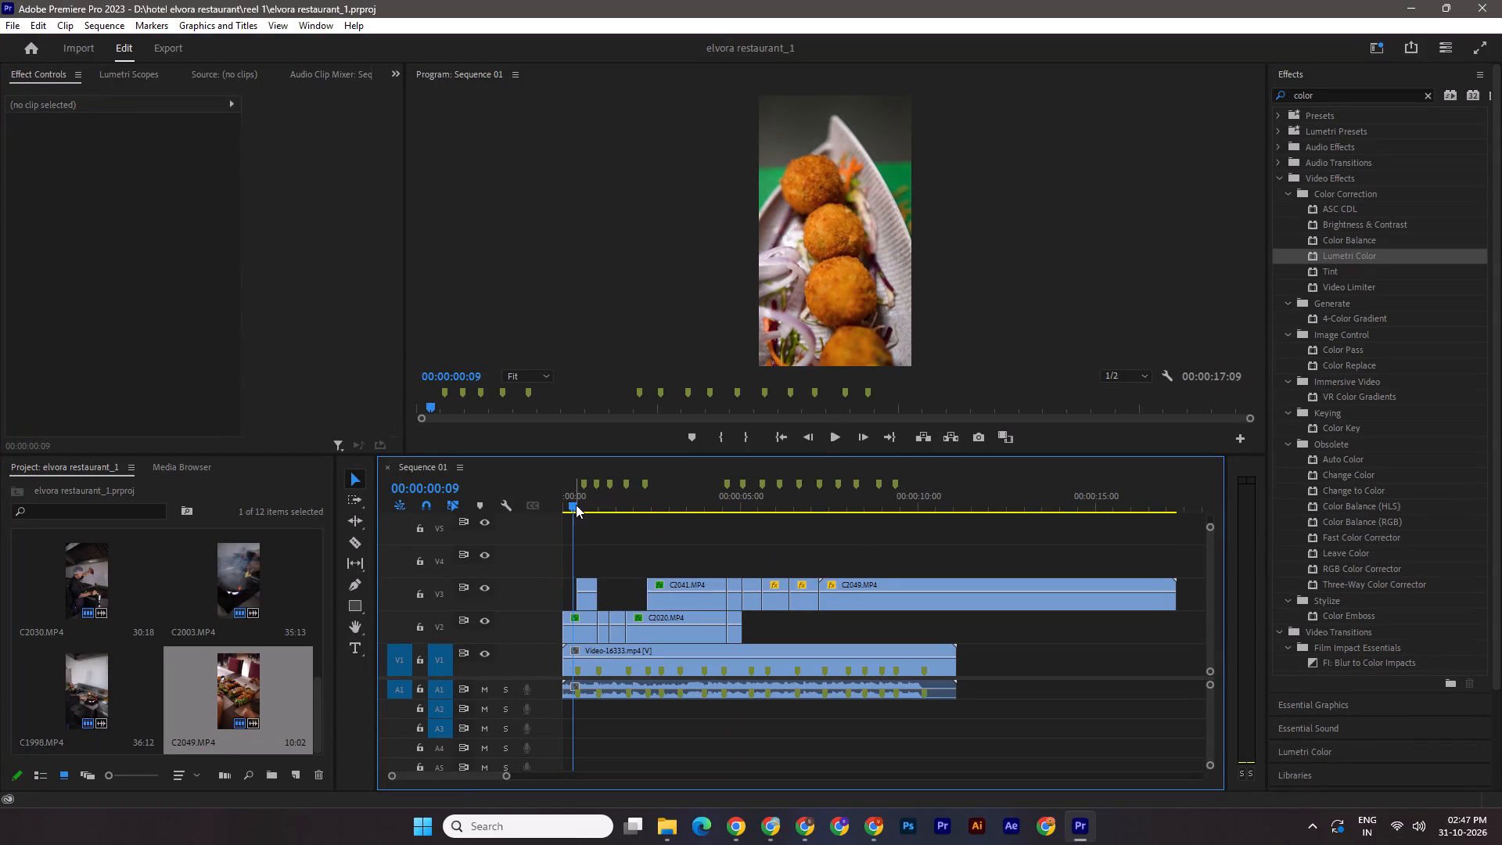
drag(576, 505, 559, 510)
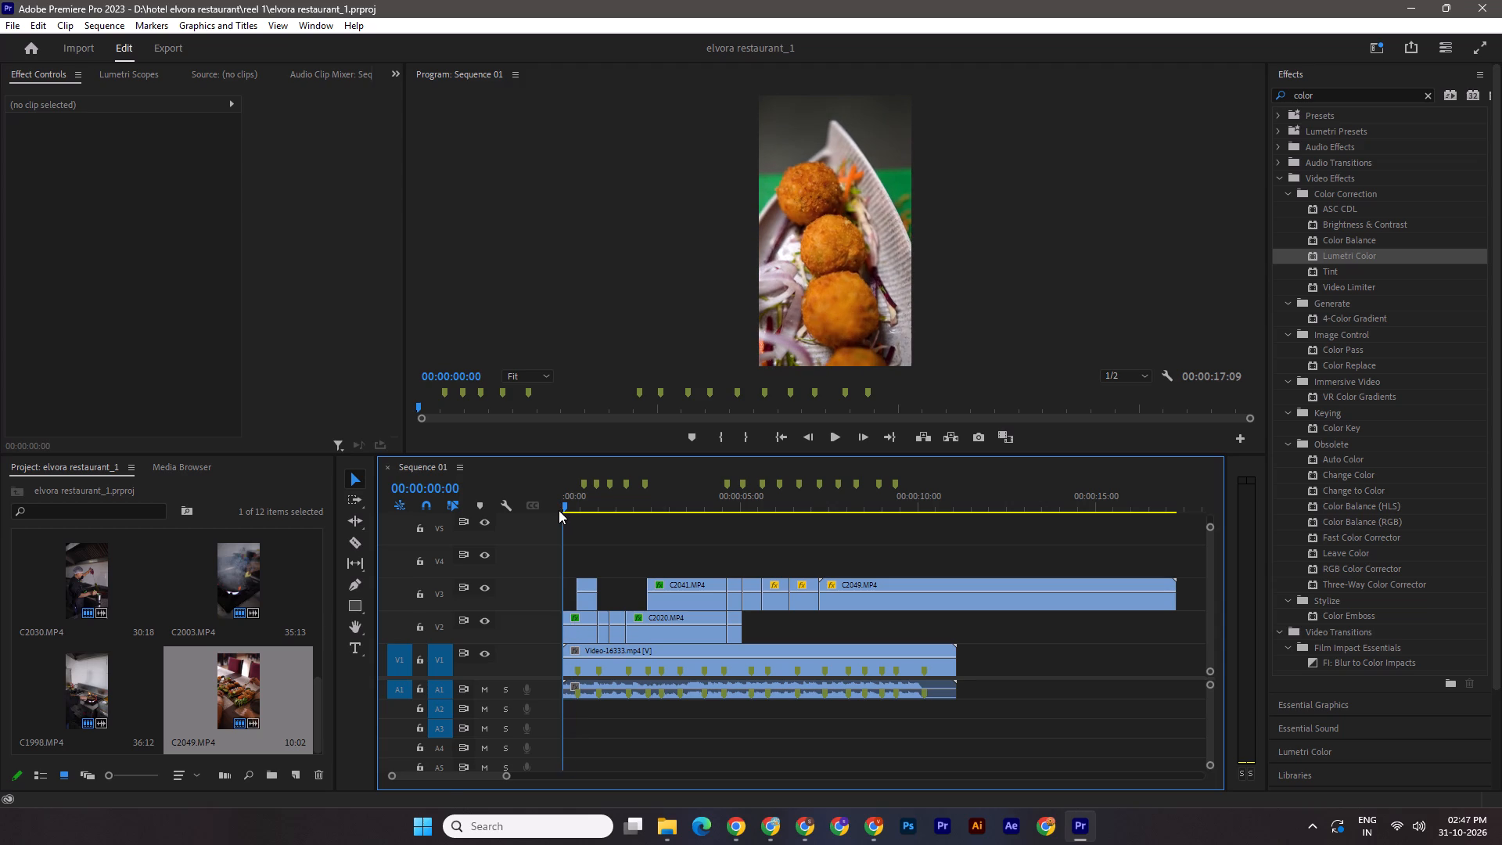
drag(559, 510, 557, 510)
key(space)
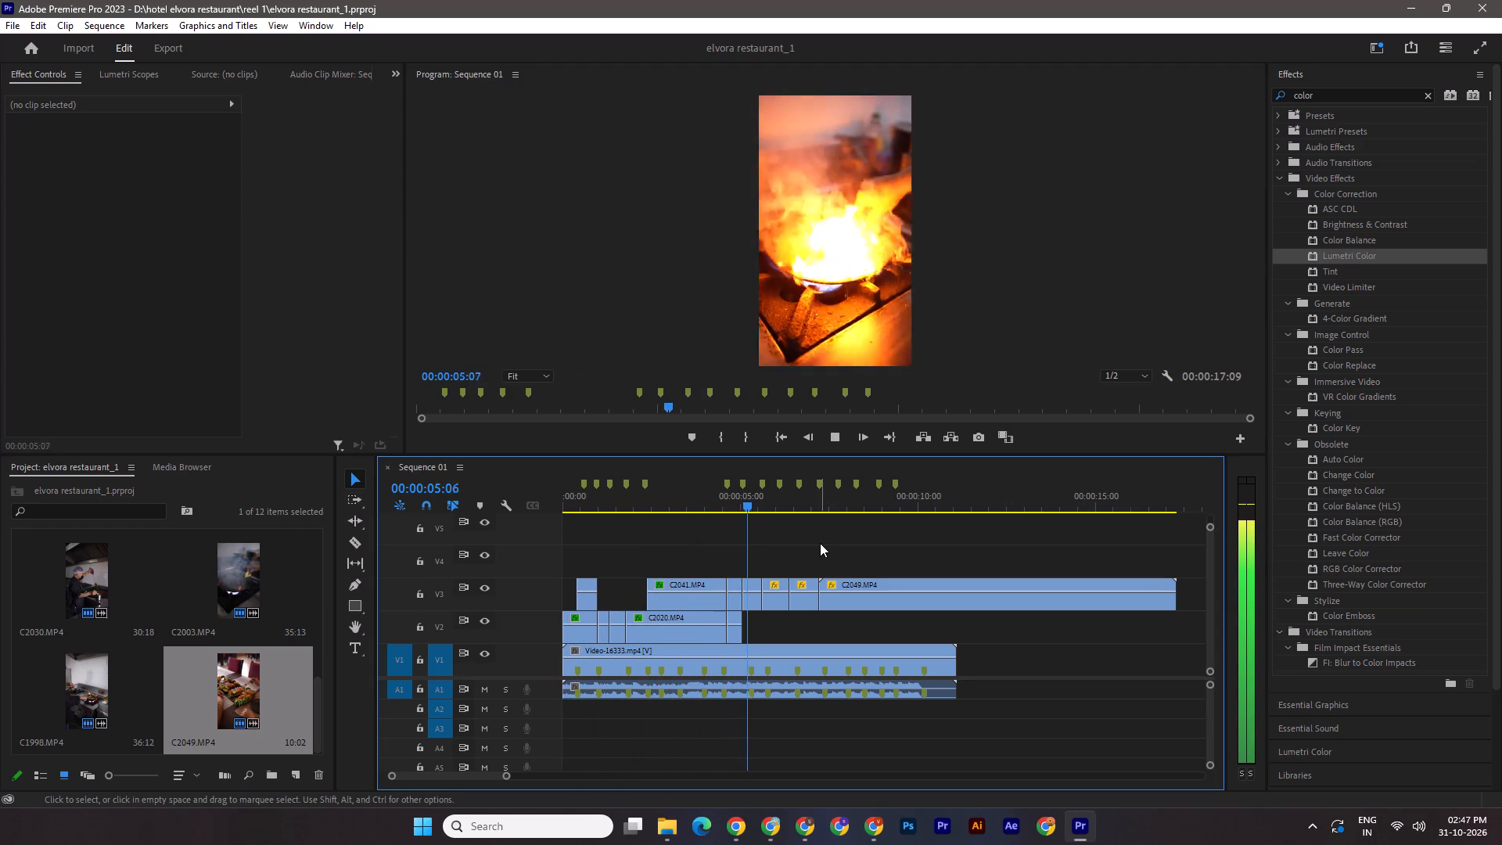
key(space)
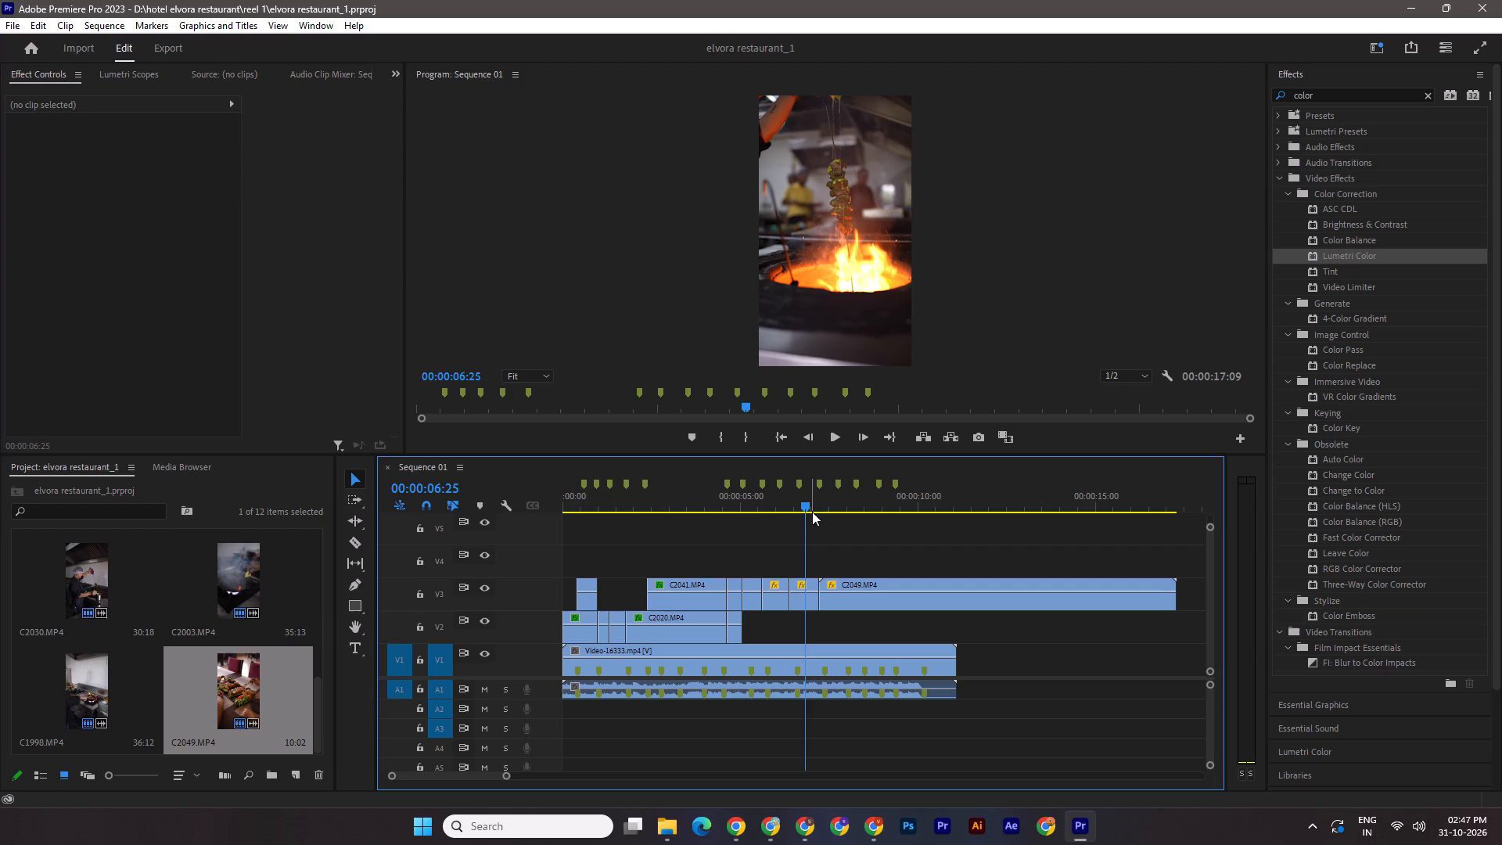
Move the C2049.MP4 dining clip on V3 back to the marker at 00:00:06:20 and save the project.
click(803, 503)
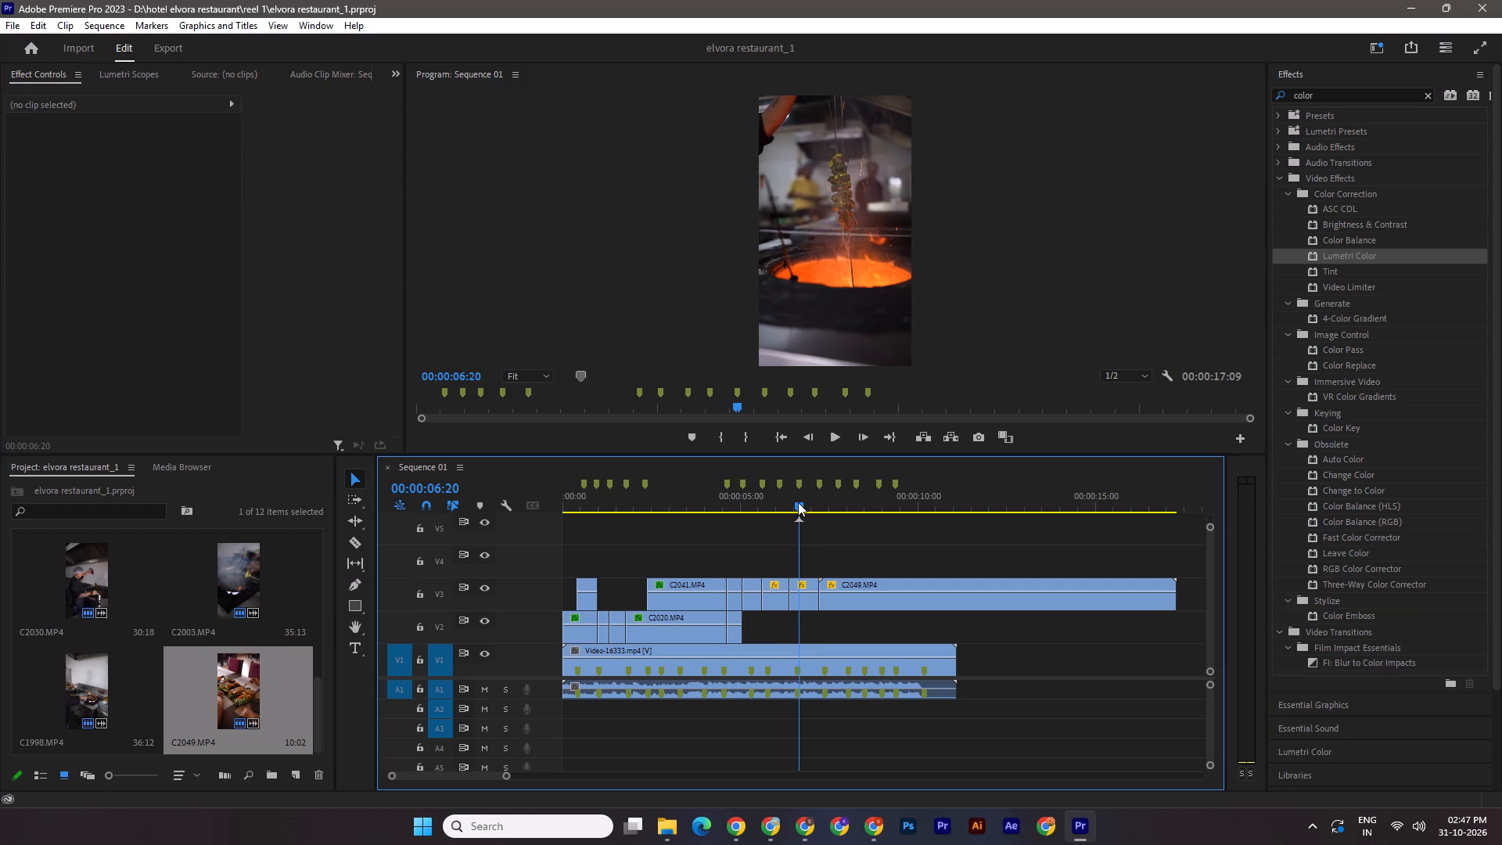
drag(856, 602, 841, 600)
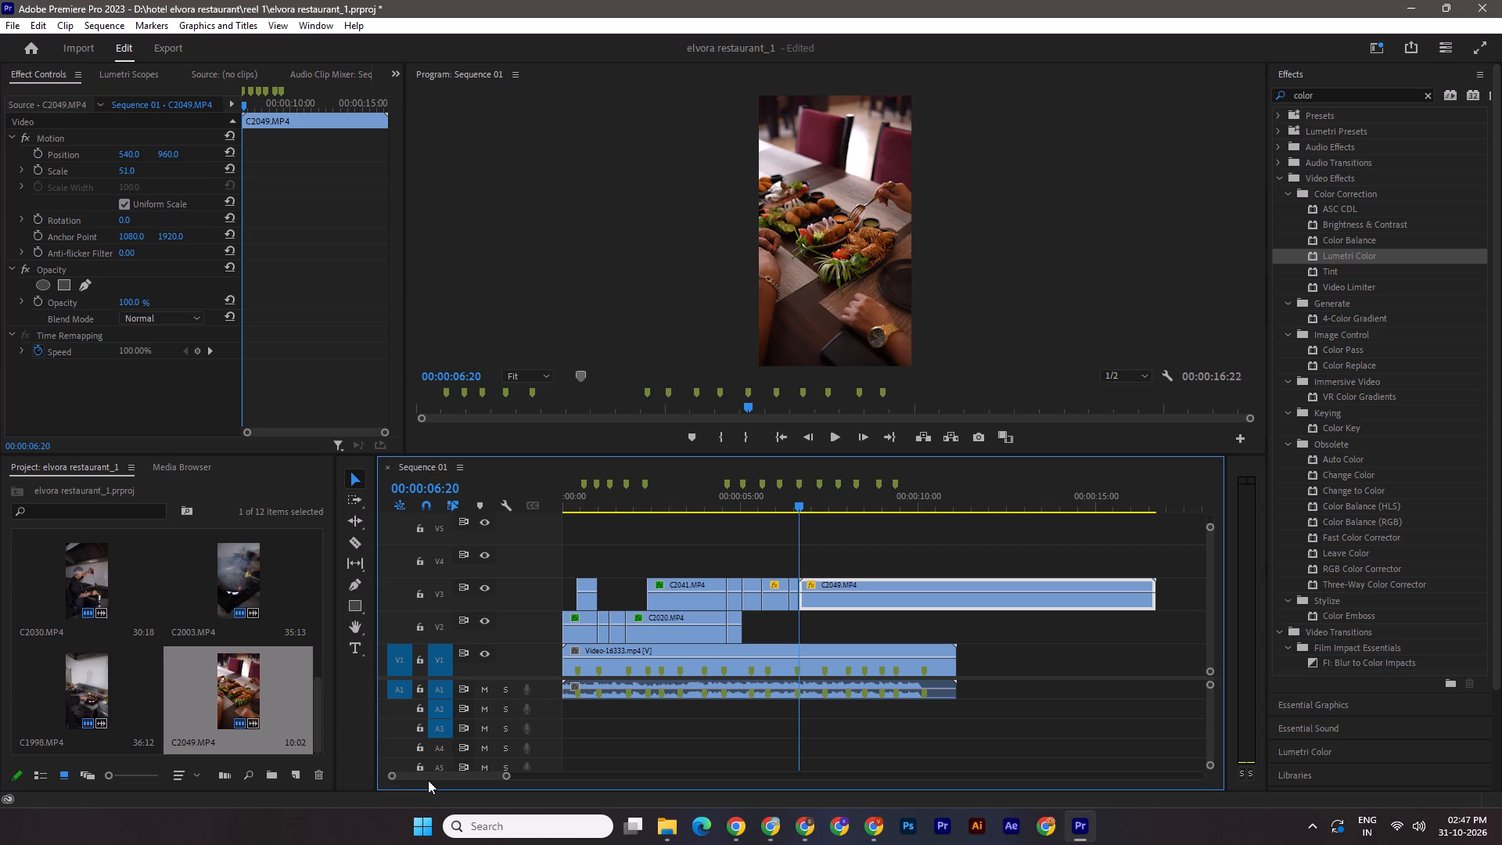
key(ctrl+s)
Review the sequence from 00:00:00:00 up to the dining shot and set the playhead on the 00:00:06:03 marker.
drag(569, 507, 557, 505)
key(space)
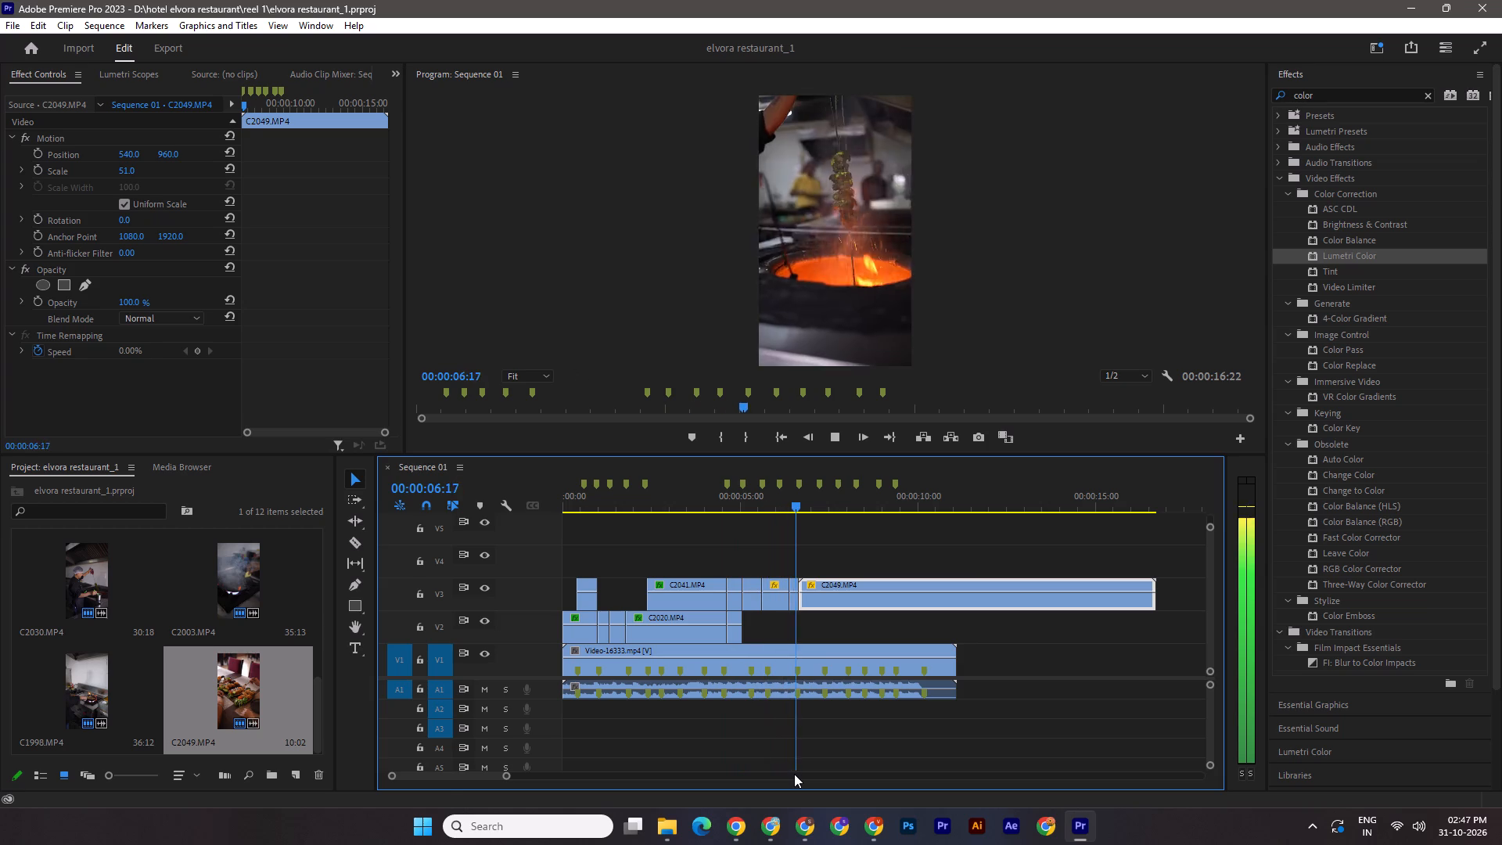
key(space)
drag(821, 496, 790, 498)
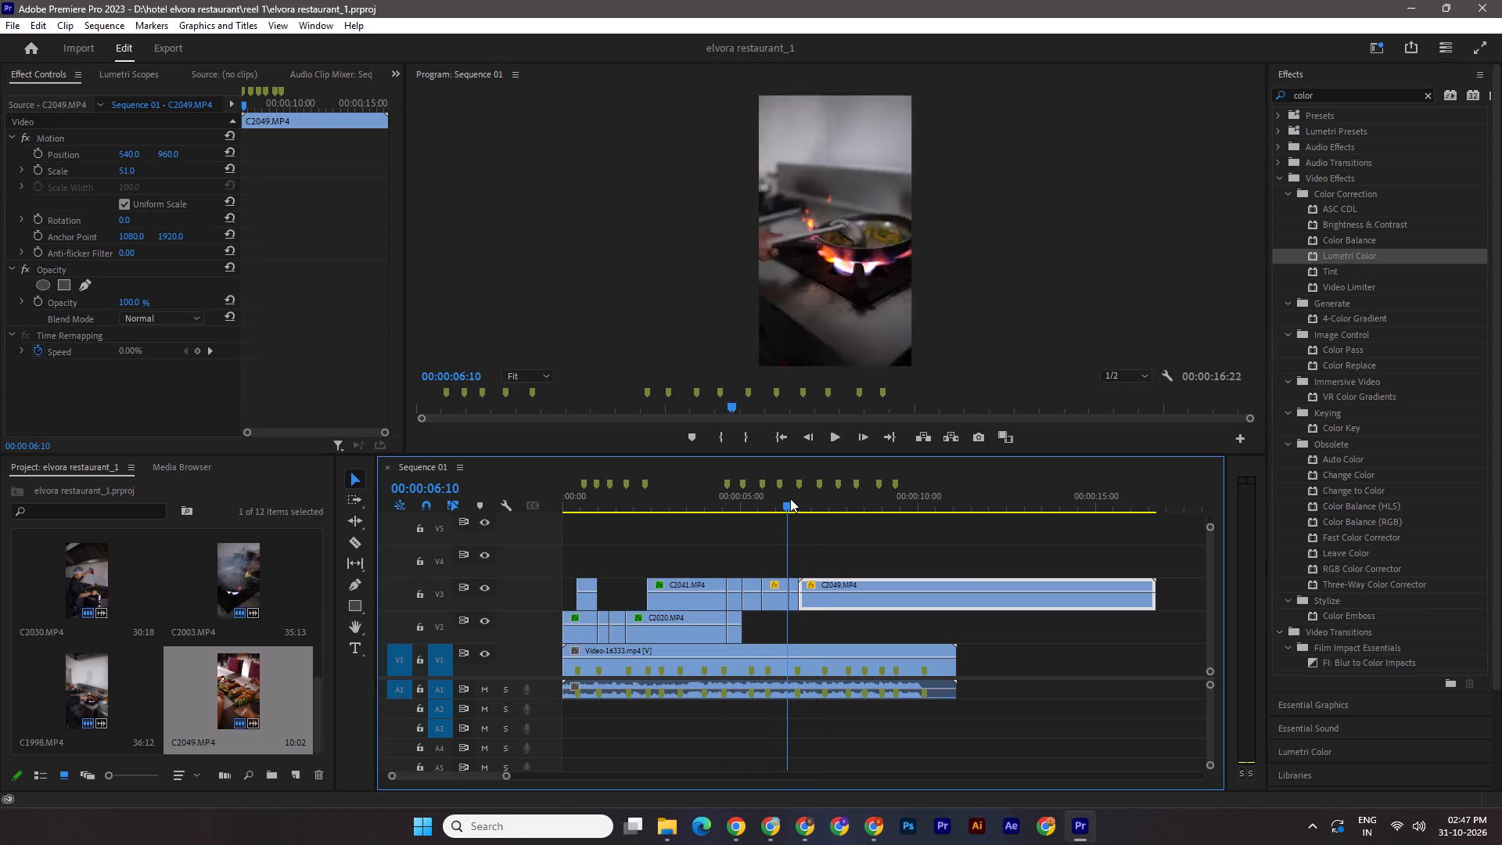
drag(790, 498, 786, 498)
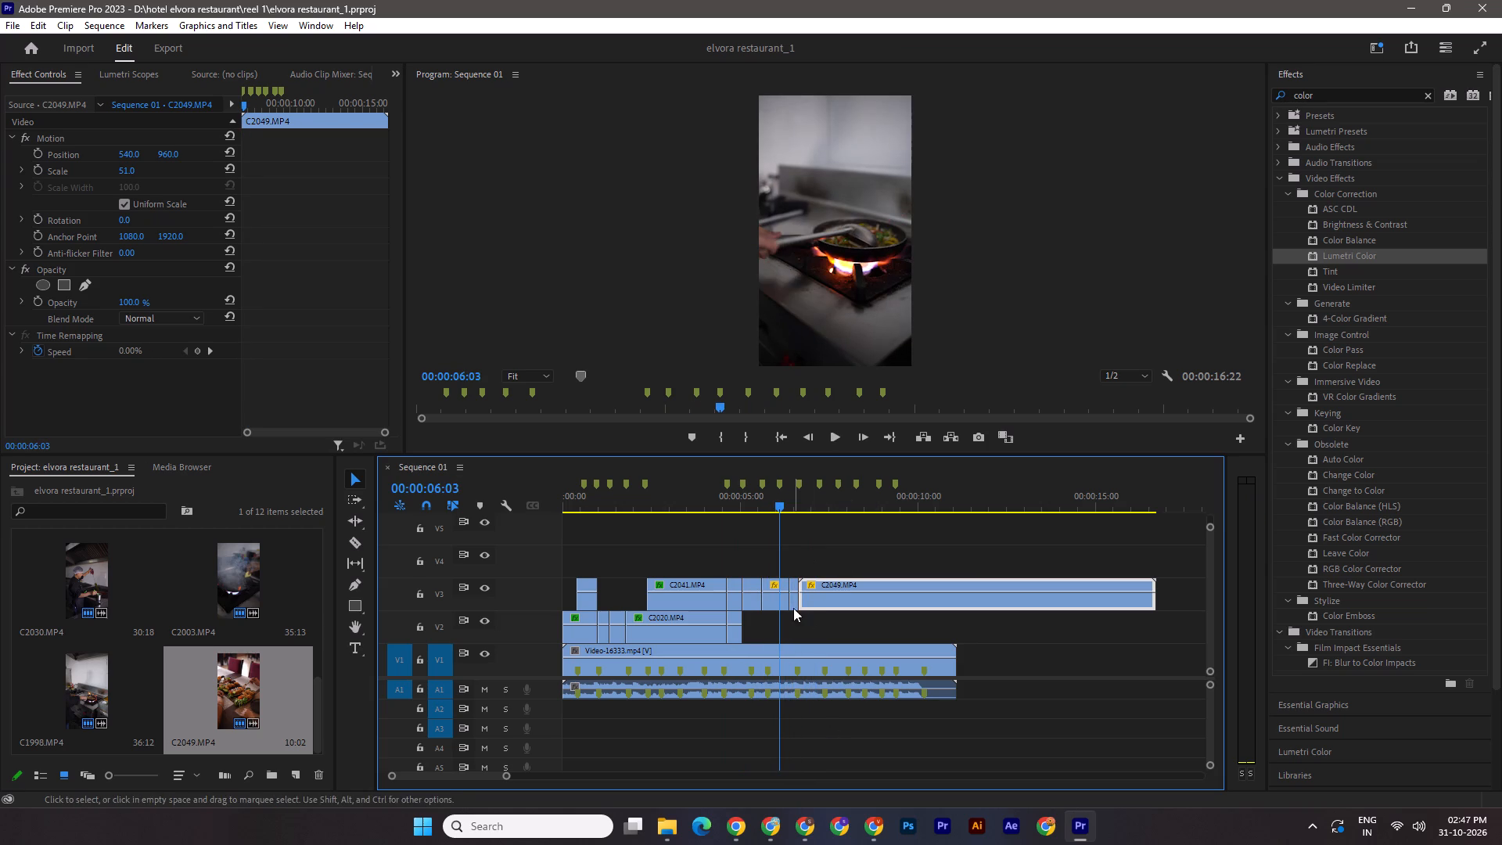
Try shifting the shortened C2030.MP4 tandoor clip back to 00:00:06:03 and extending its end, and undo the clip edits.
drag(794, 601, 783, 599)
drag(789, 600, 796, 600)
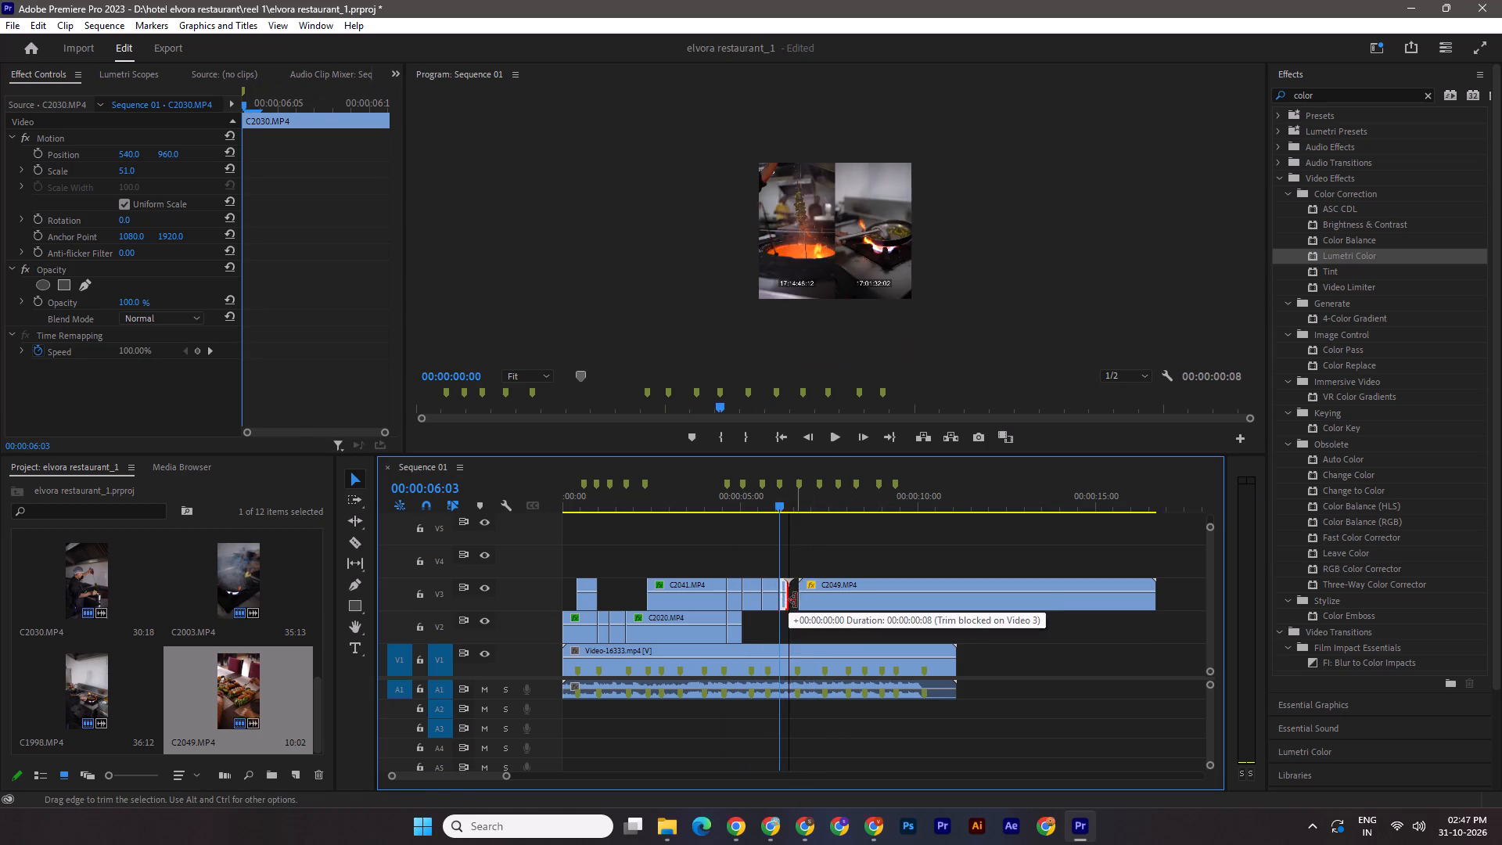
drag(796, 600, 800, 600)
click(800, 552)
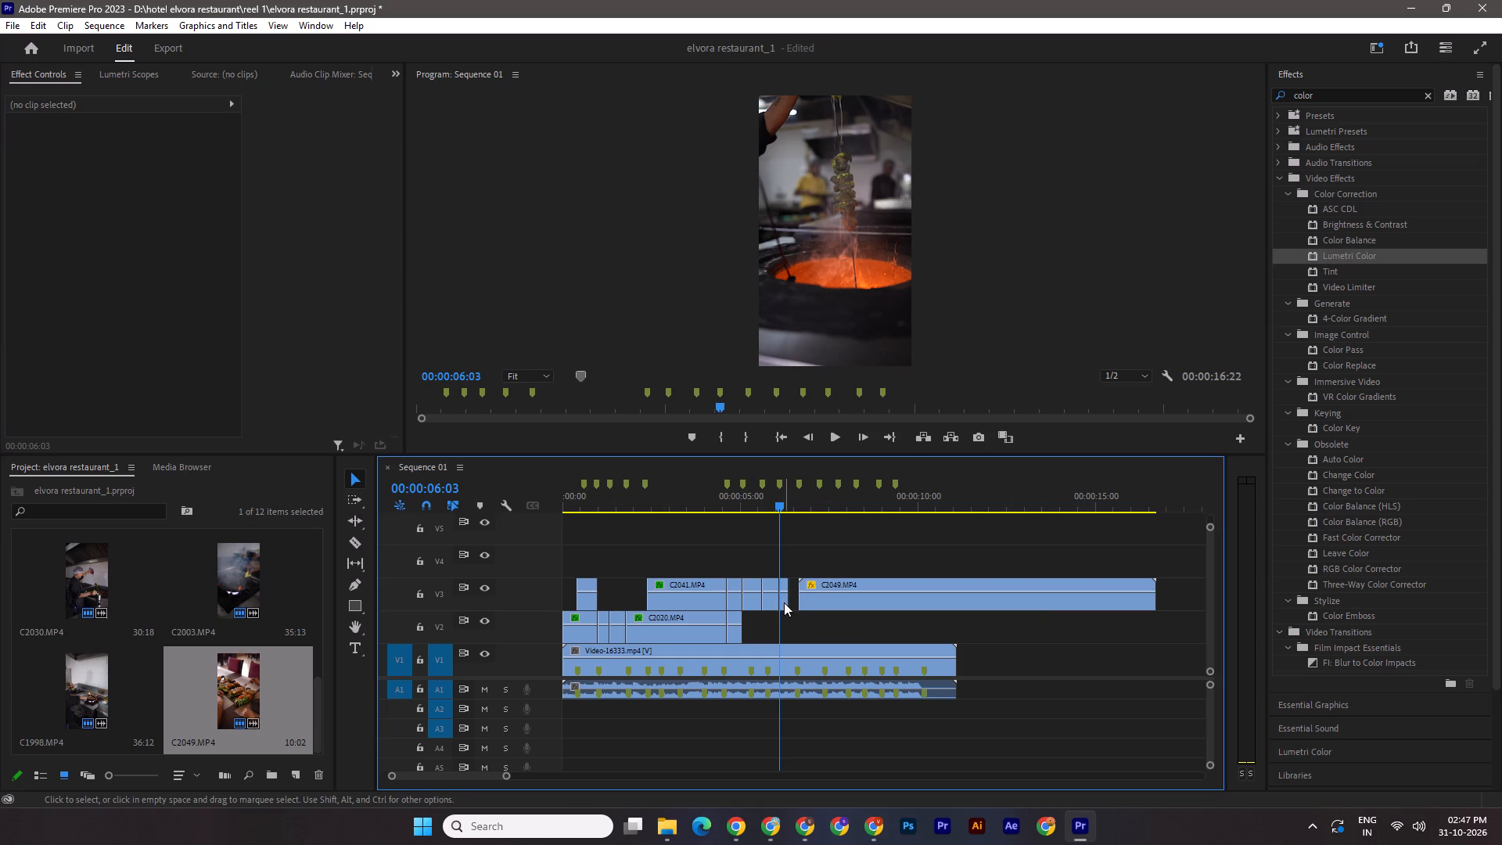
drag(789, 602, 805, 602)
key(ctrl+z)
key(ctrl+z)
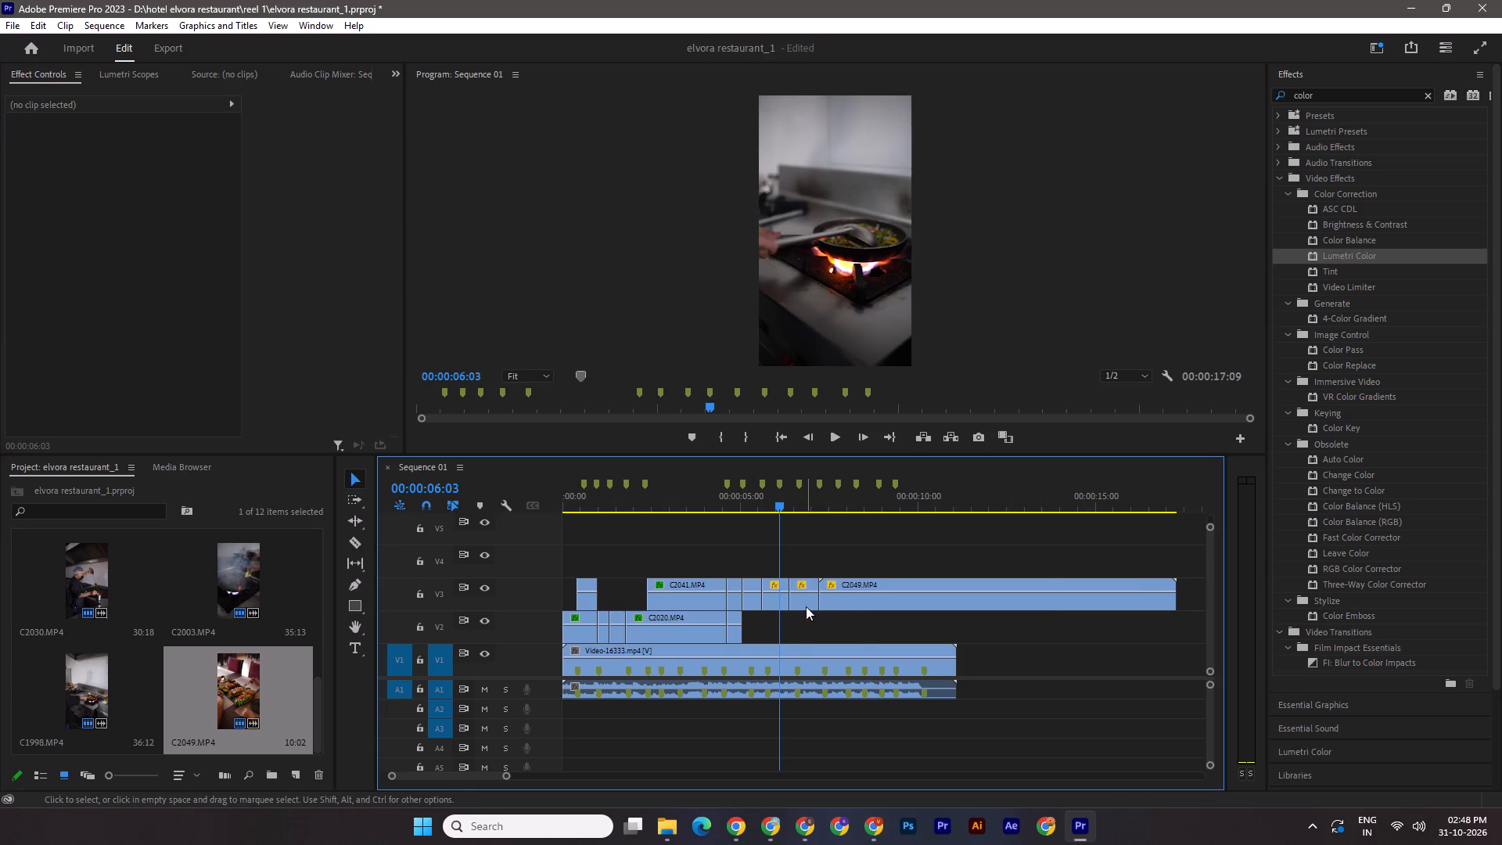
Move the V3 tandoor clip back to 00:00:06:03, butt C2049.MP4 against its end at 00:00:06:20, and save the project.
drag(804, 603, 795, 602)
drag(851, 606, 830, 602)
key(ctrl+s)
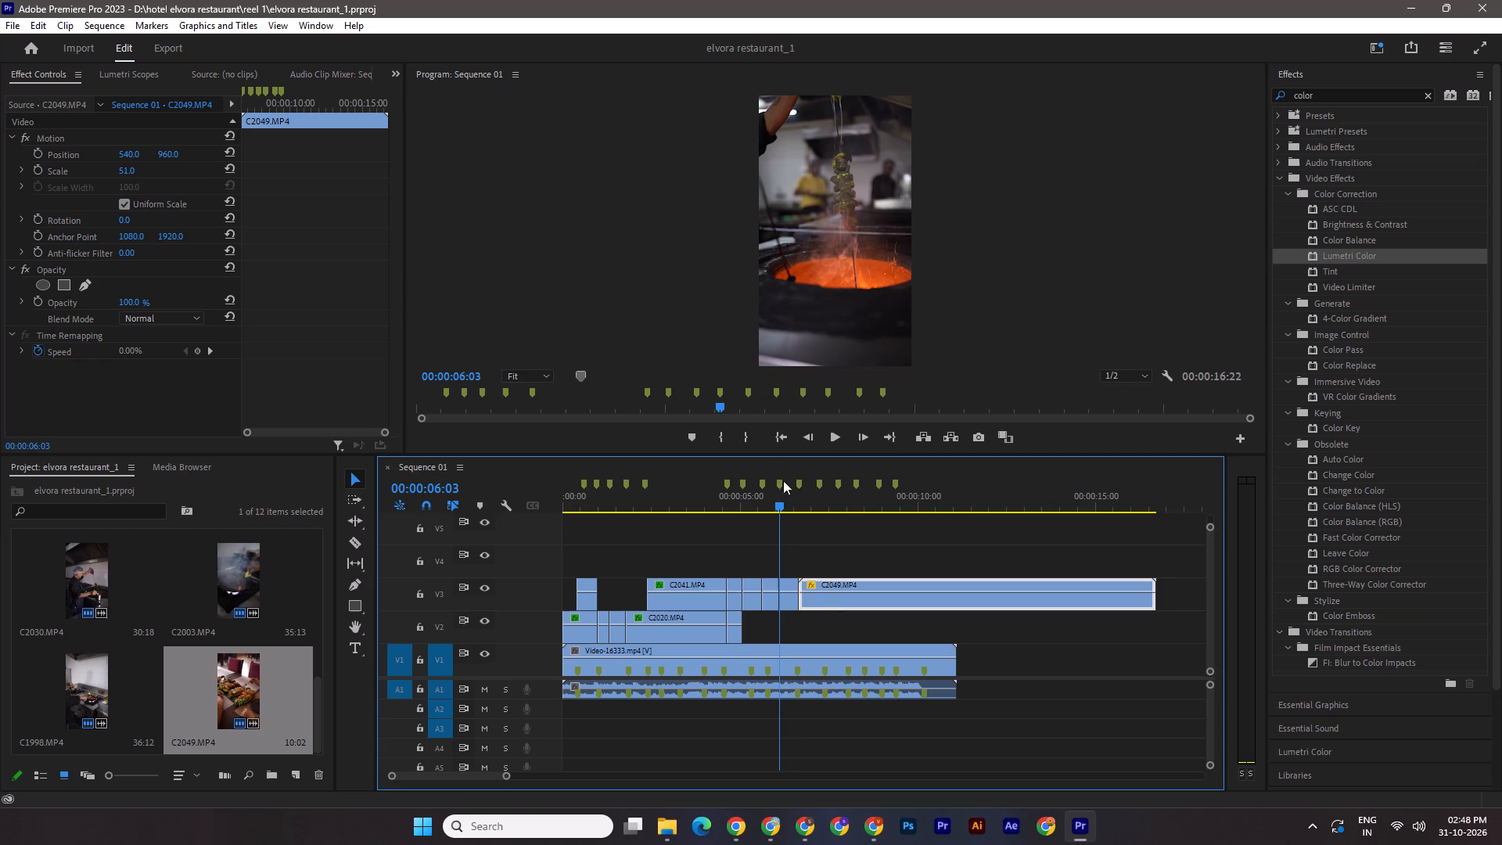
Review the sequence from 00:00:00:00 and replay the dining shot from 00:00:06:22, saving the project along the way.
drag(782, 502, 481, 529)
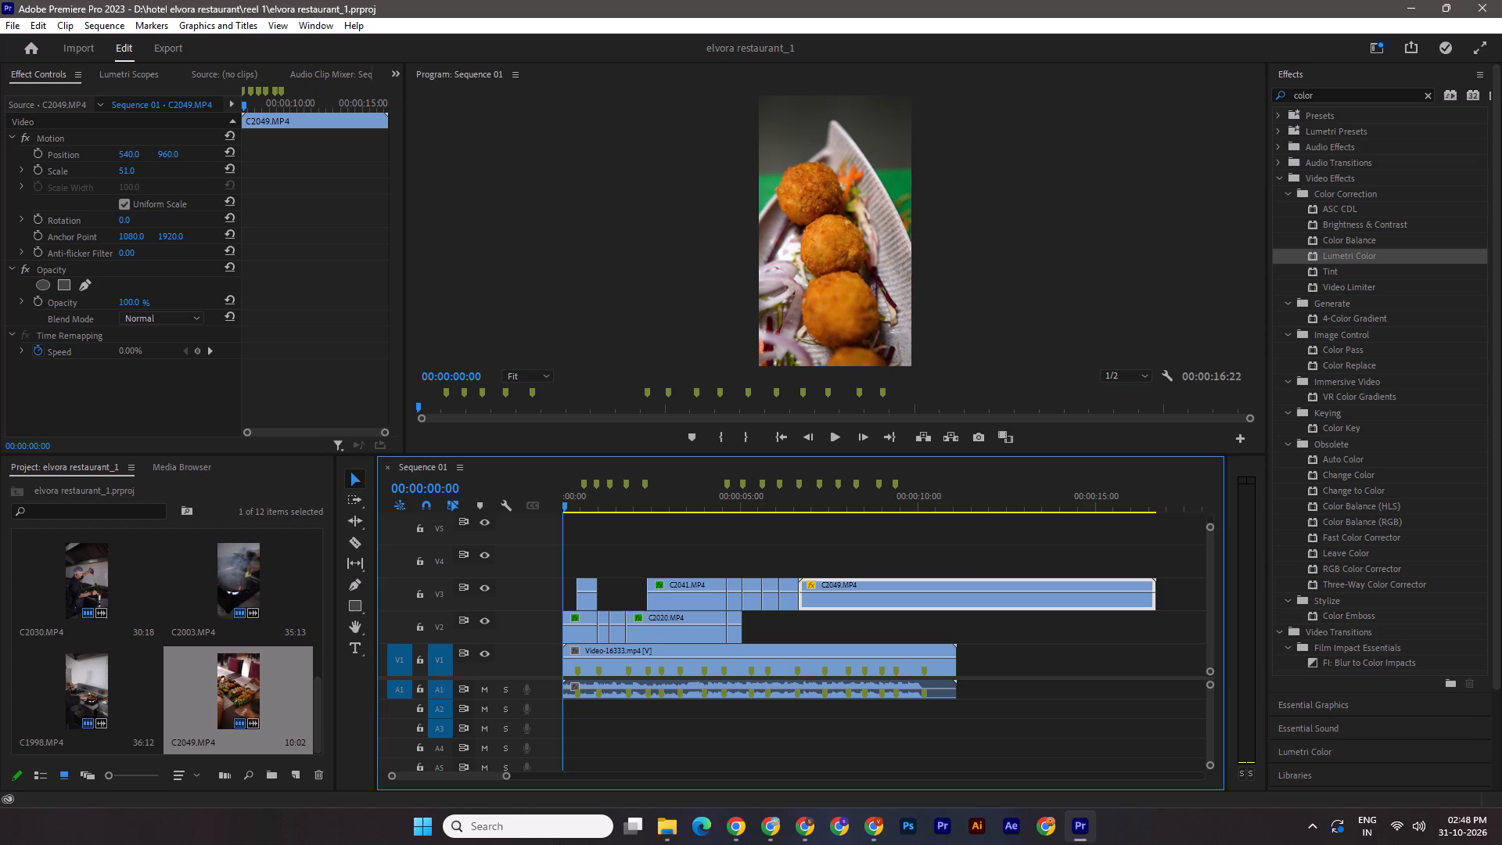
key(ctrl+s)
key(space)
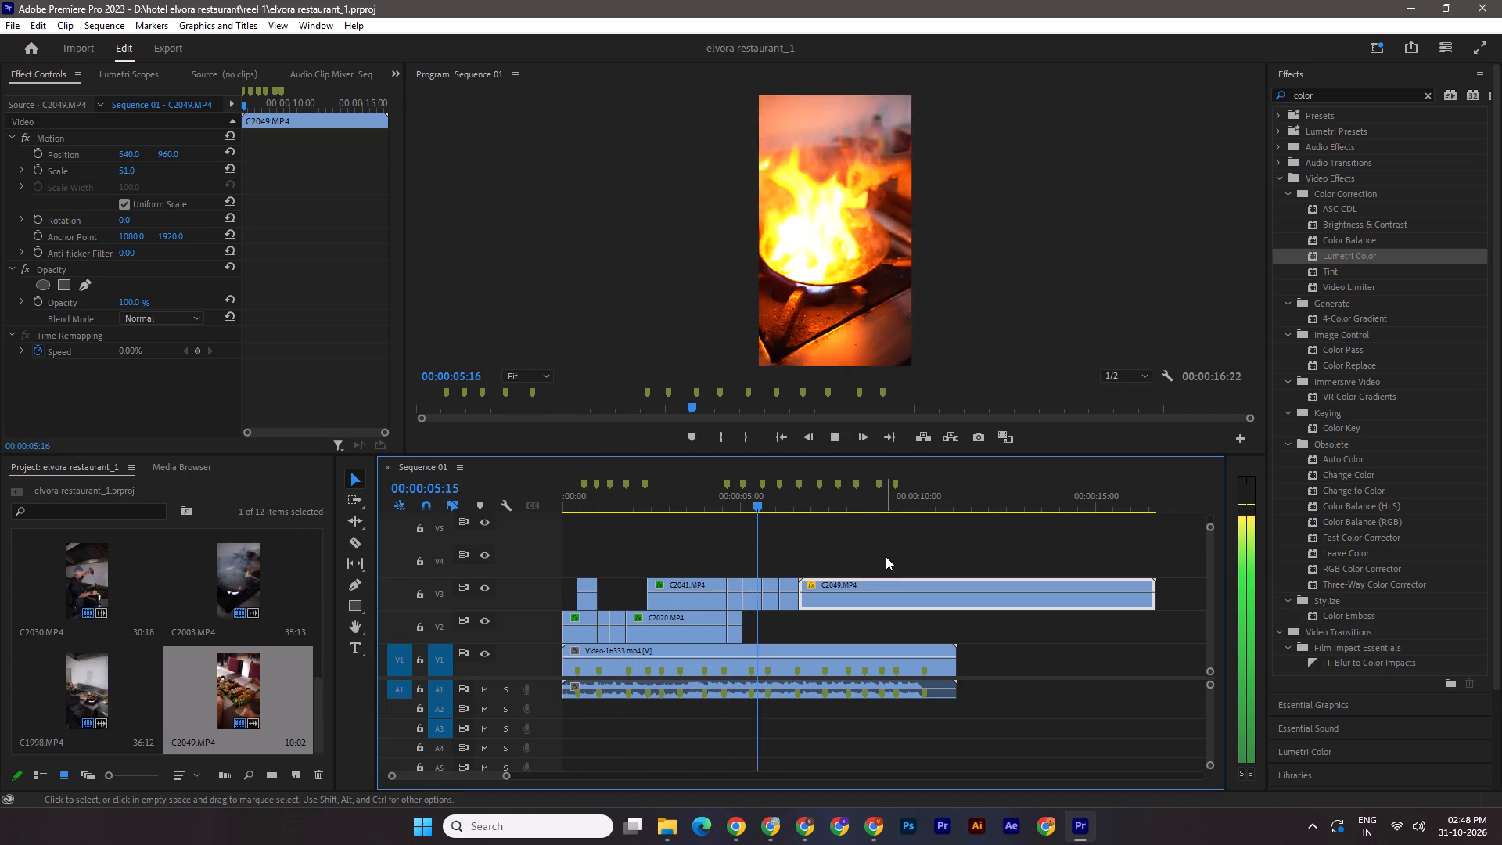
key(space)
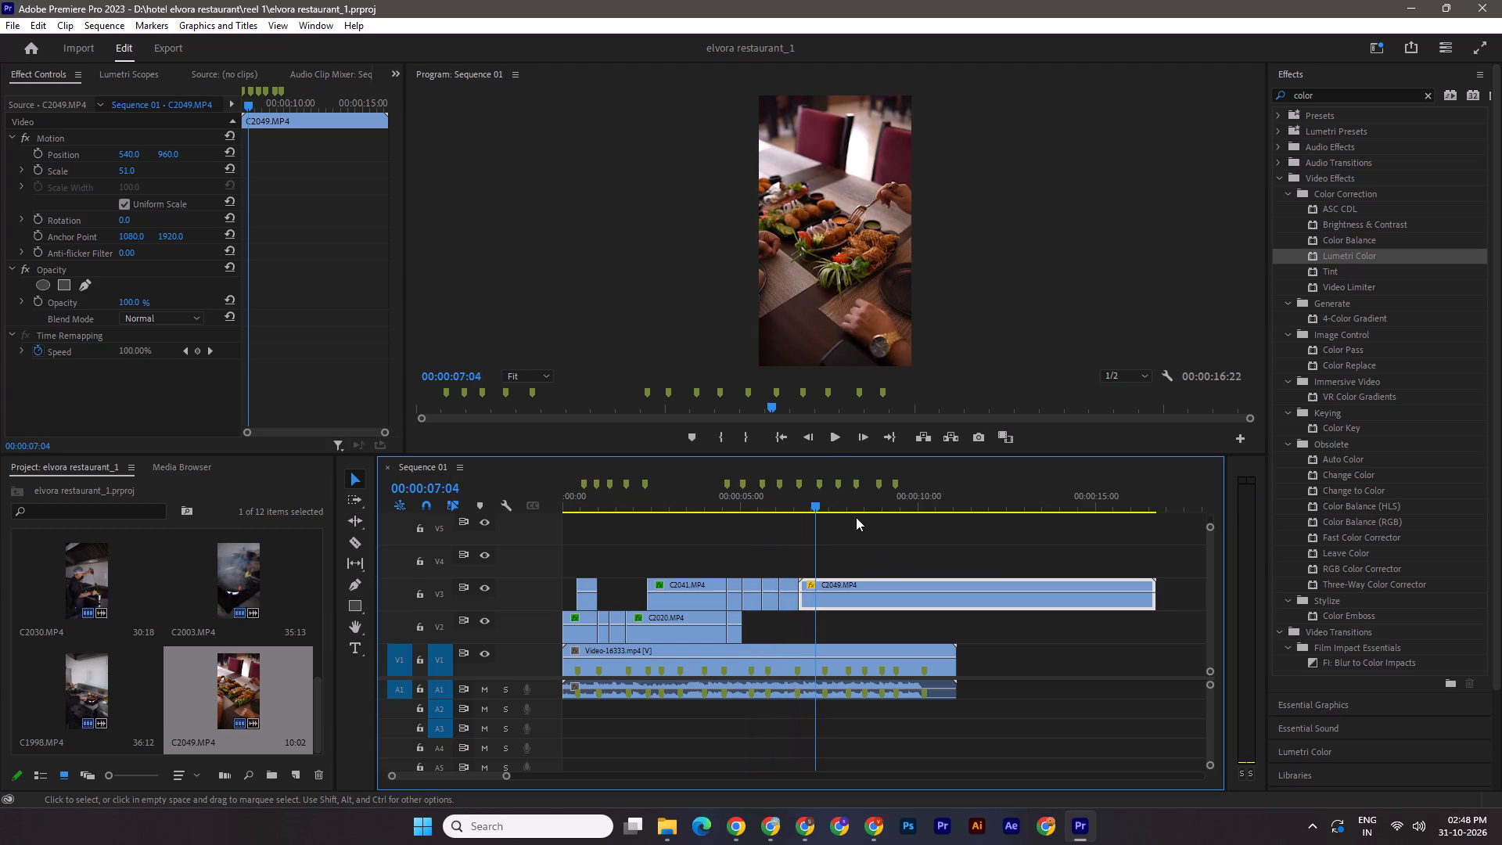
shift+drag(817, 502, 803, 505)
key(ctrl+s)
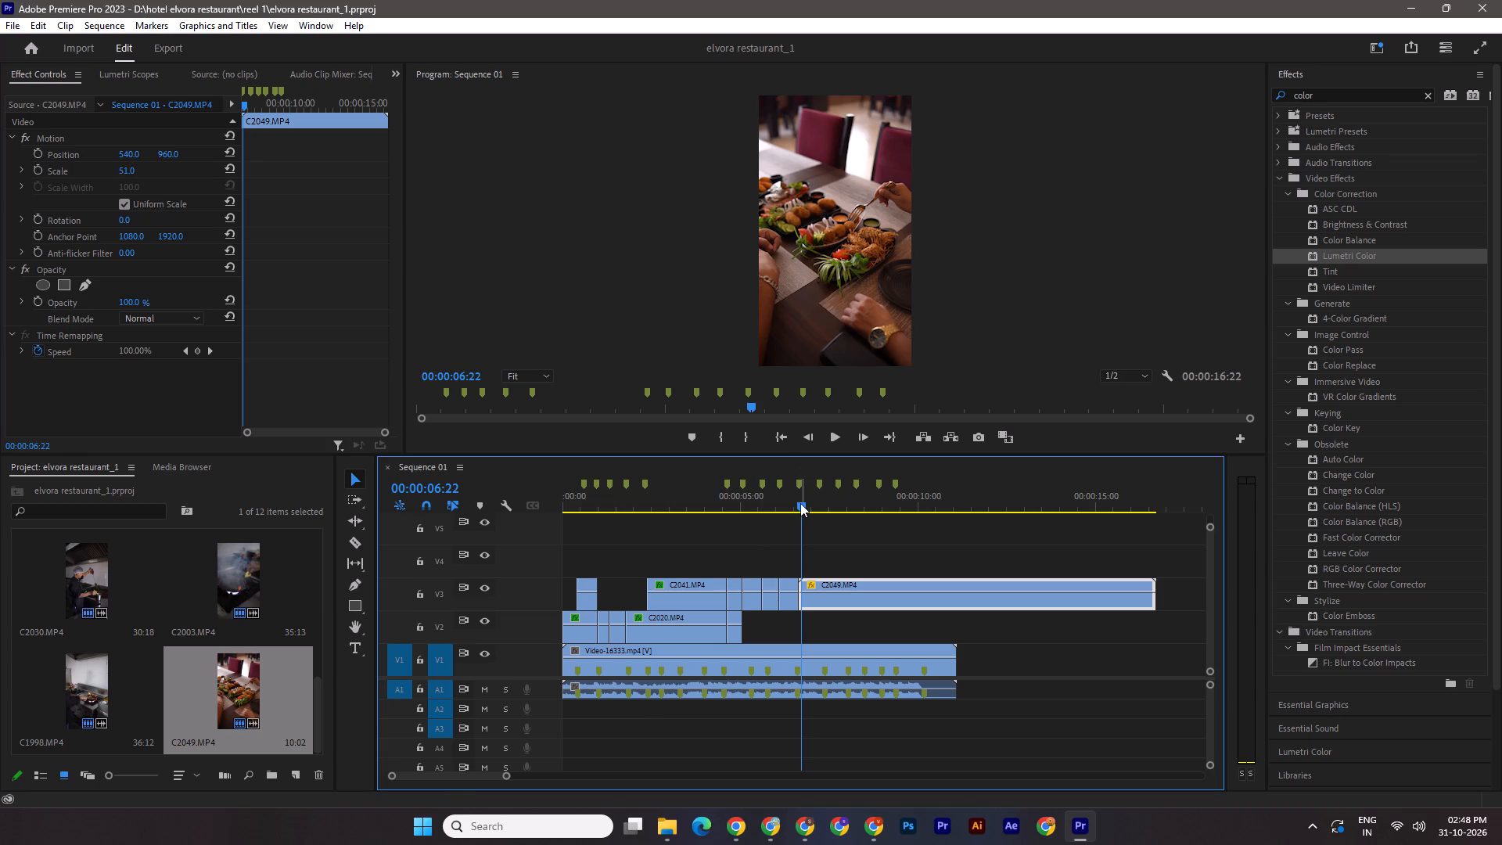
key(space)
key(space)
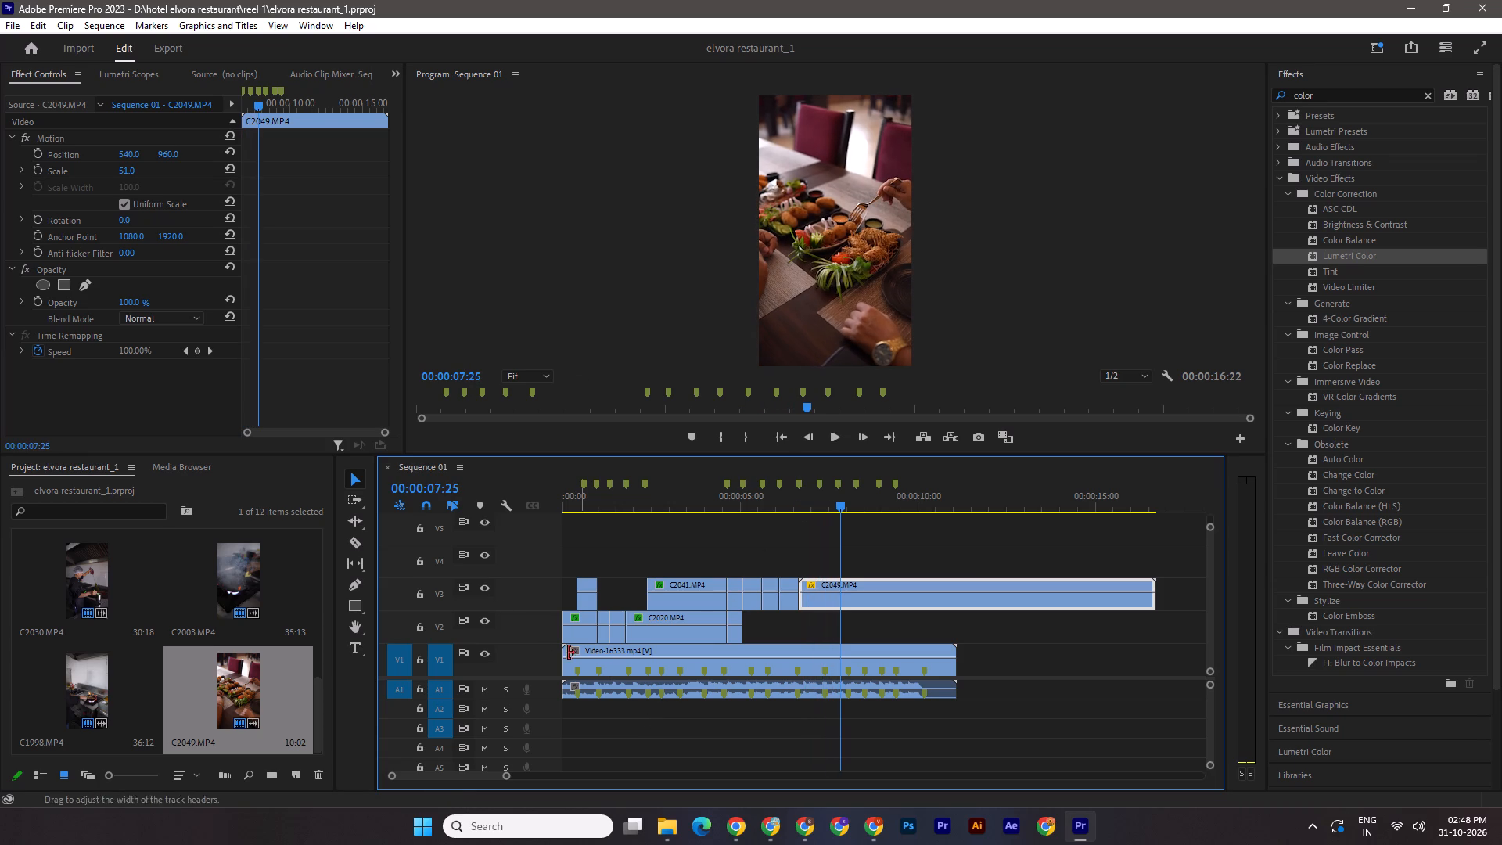
Trim the start of C2049.MP4 to 00:00:07:25 and move the clip back against the tandoor clip at 00:00:06:20.
drag(805, 601, 845, 603)
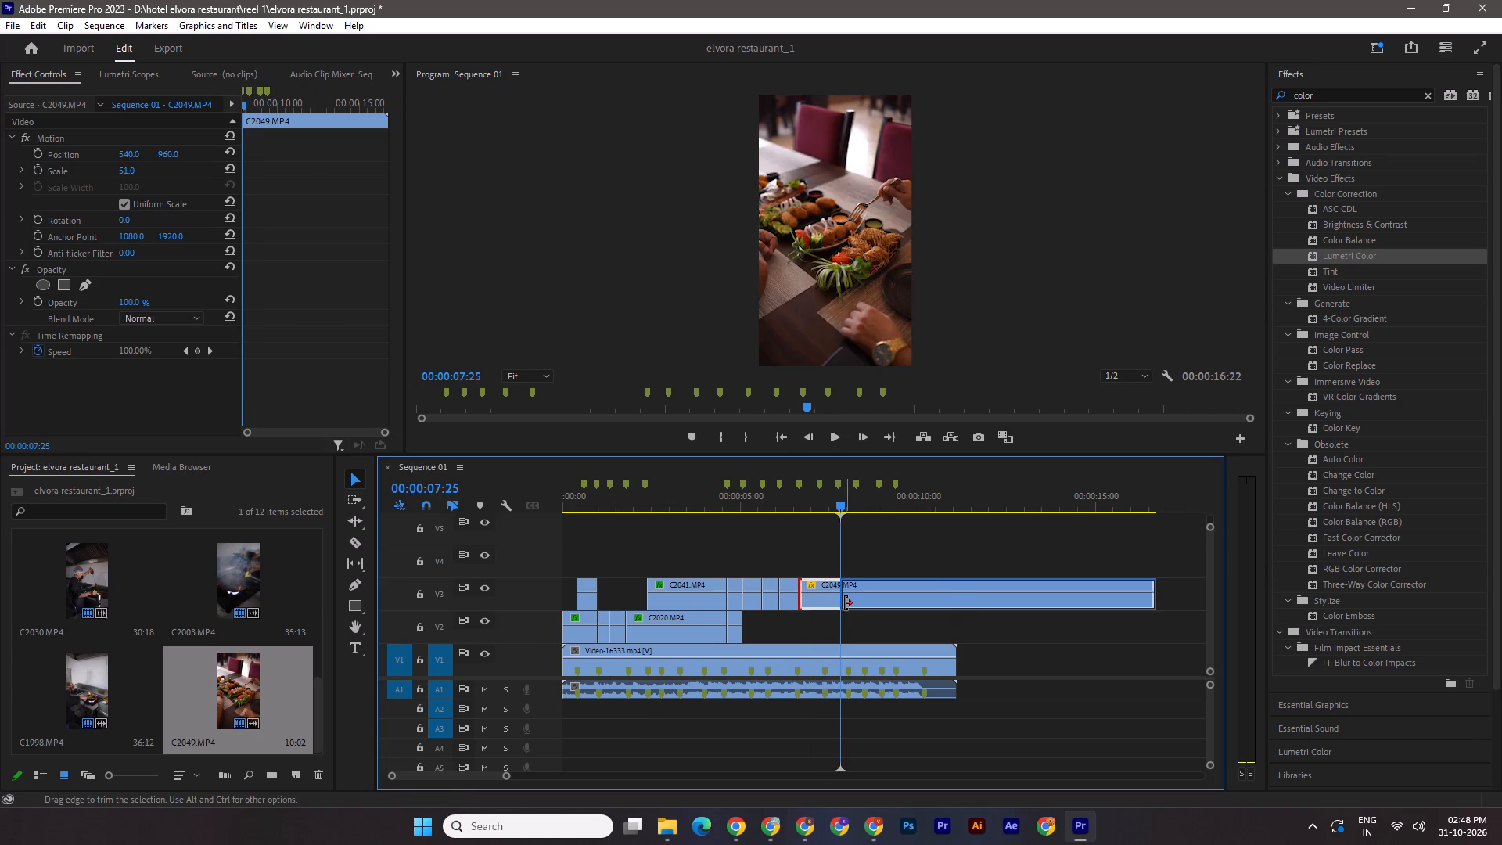
drag(871, 605, 831, 607)
Cut C2049.MP4 at the 00:00:07:07 marker, delete the portion after the cut, and save the project.
shift+drag(834, 511, 808, 507)
click(347, 543)
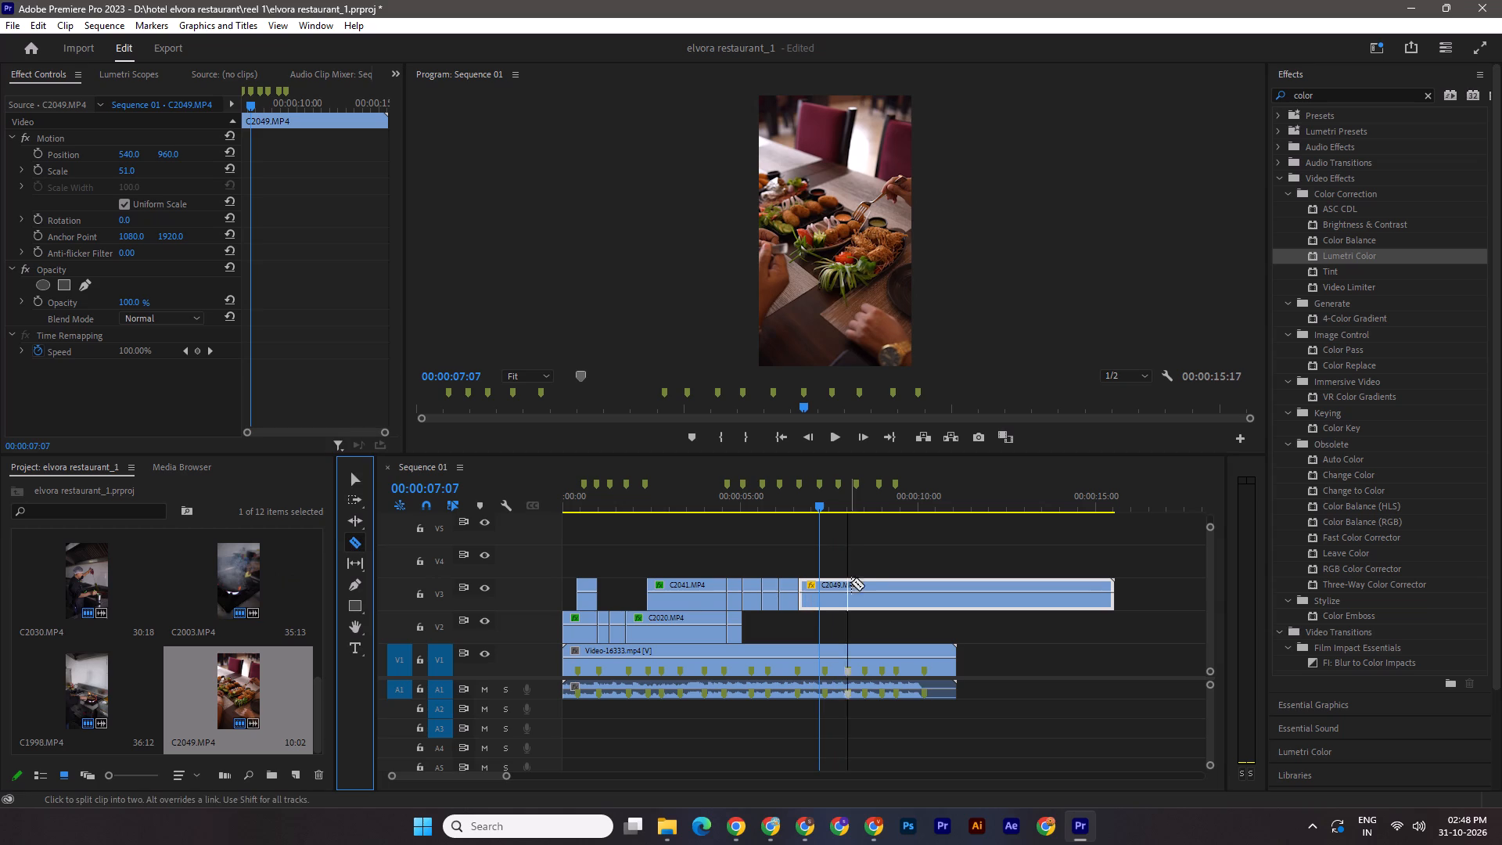
click(821, 595)
click(360, 482)
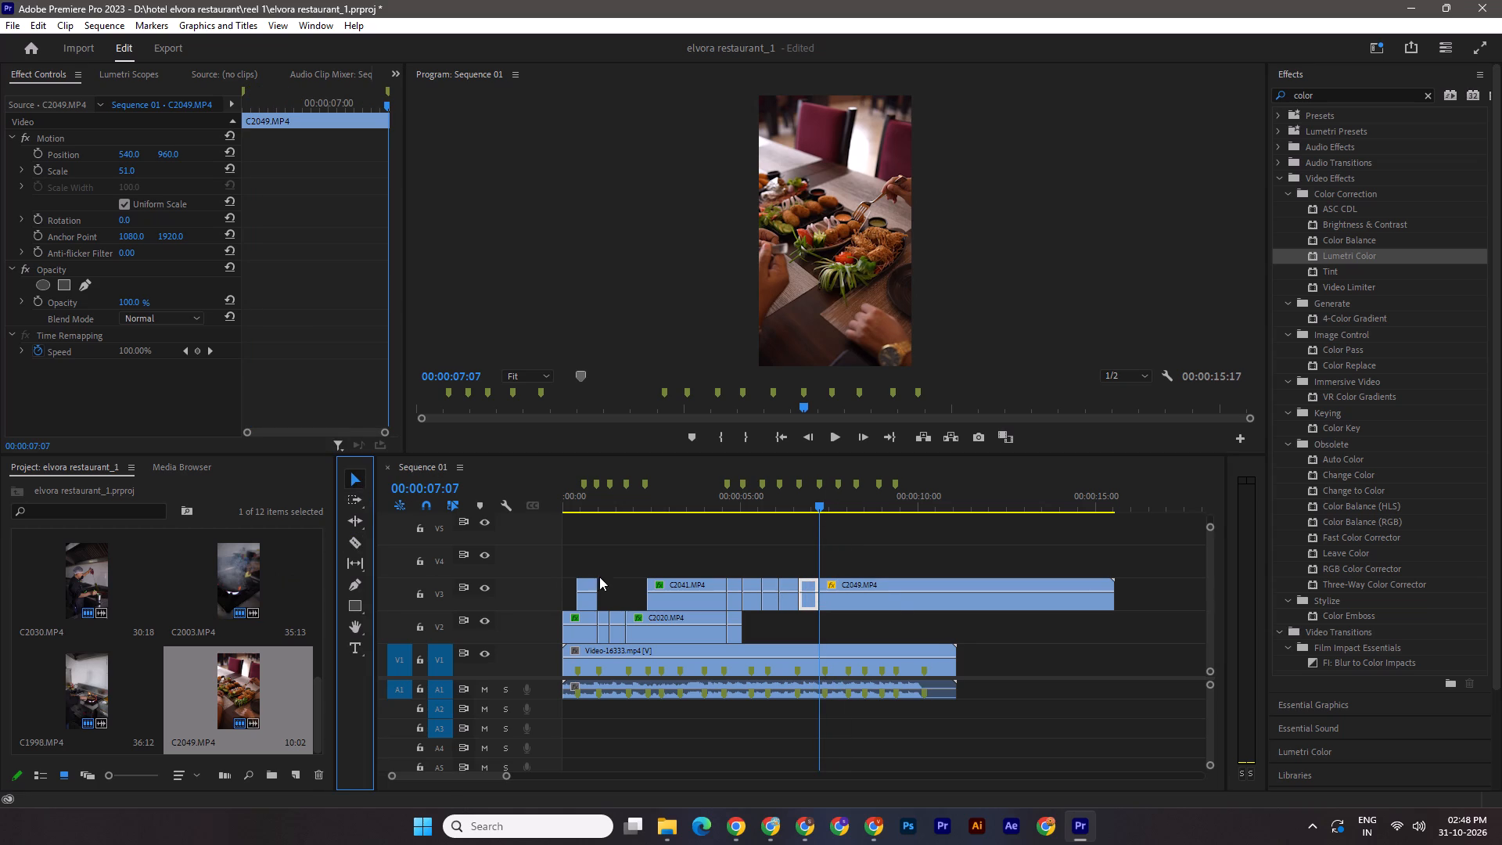
drag(852, 601, 882, 601)
click(882, 601)
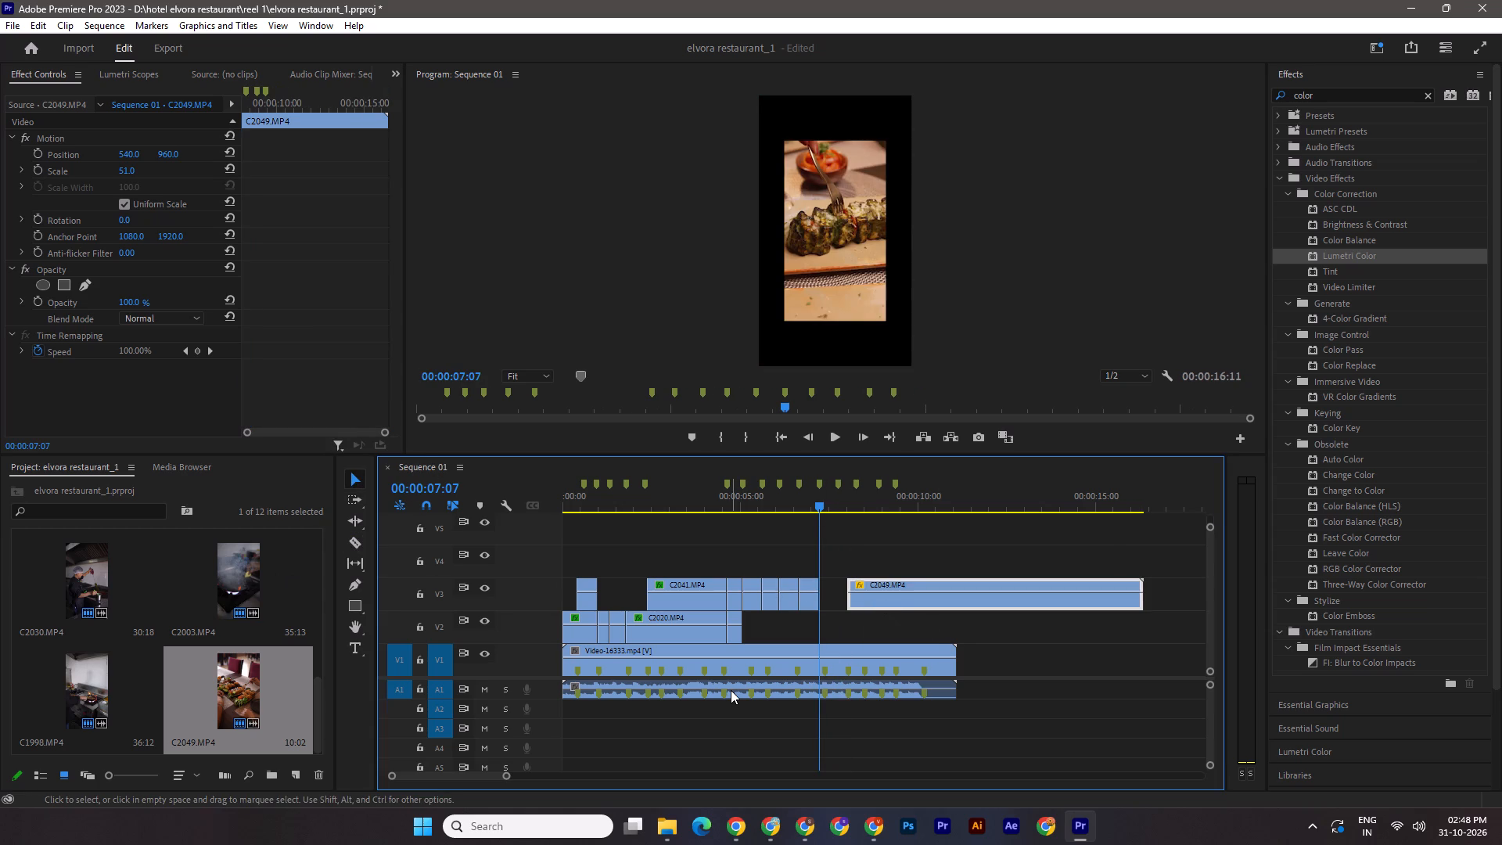
key(Delete)
key(ctrl+s)
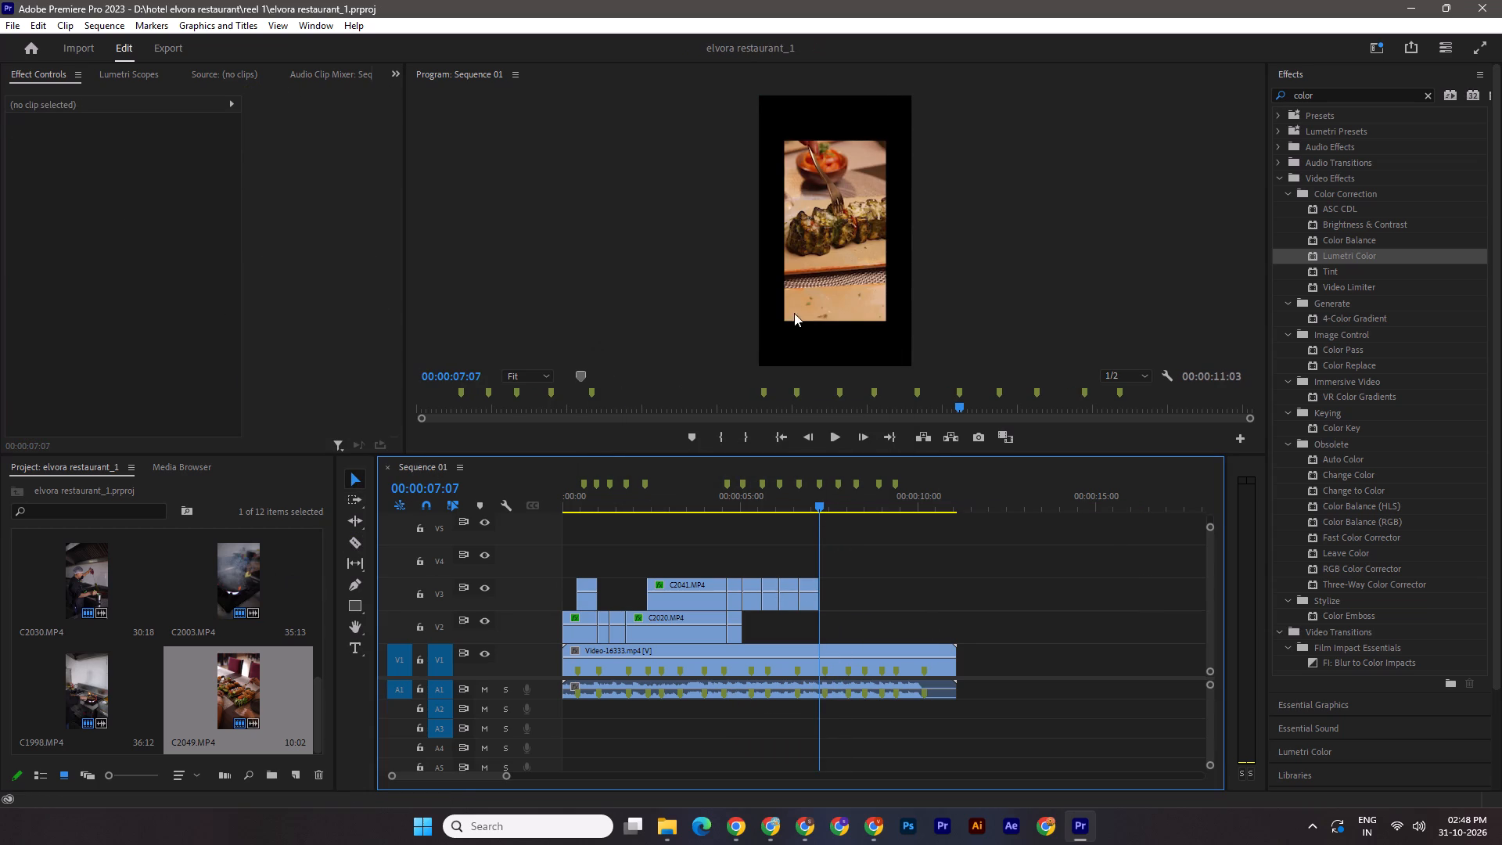
Play the sequence from 00:00:00:00 to review the shortened dining shot, leaving the playhead at 00:00:07:06.
drag(577, 503, 533, 503)
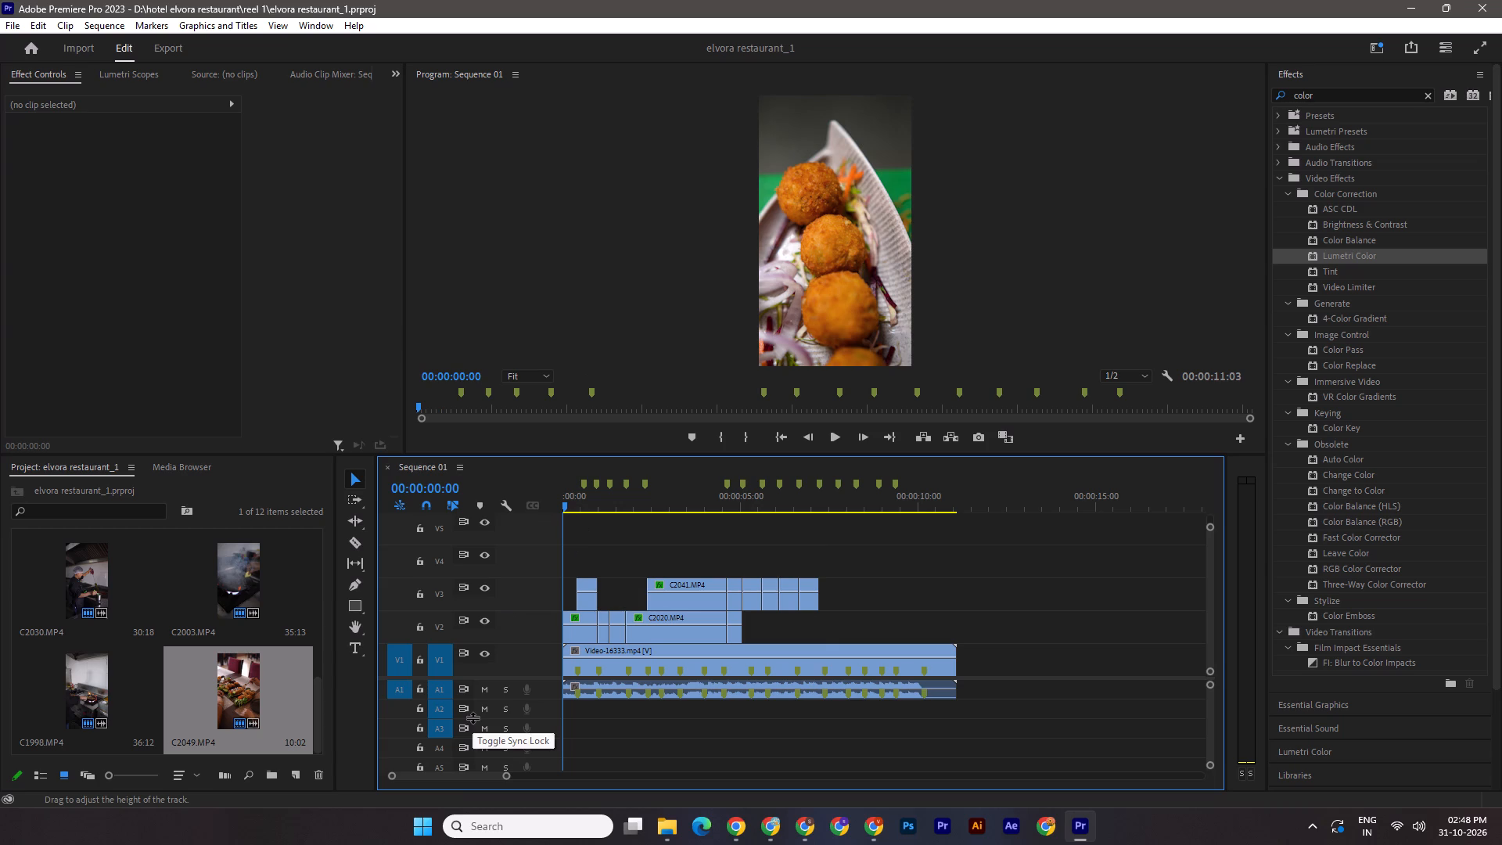
key(space)
key(space)
drag(563, 502, 544, 505)
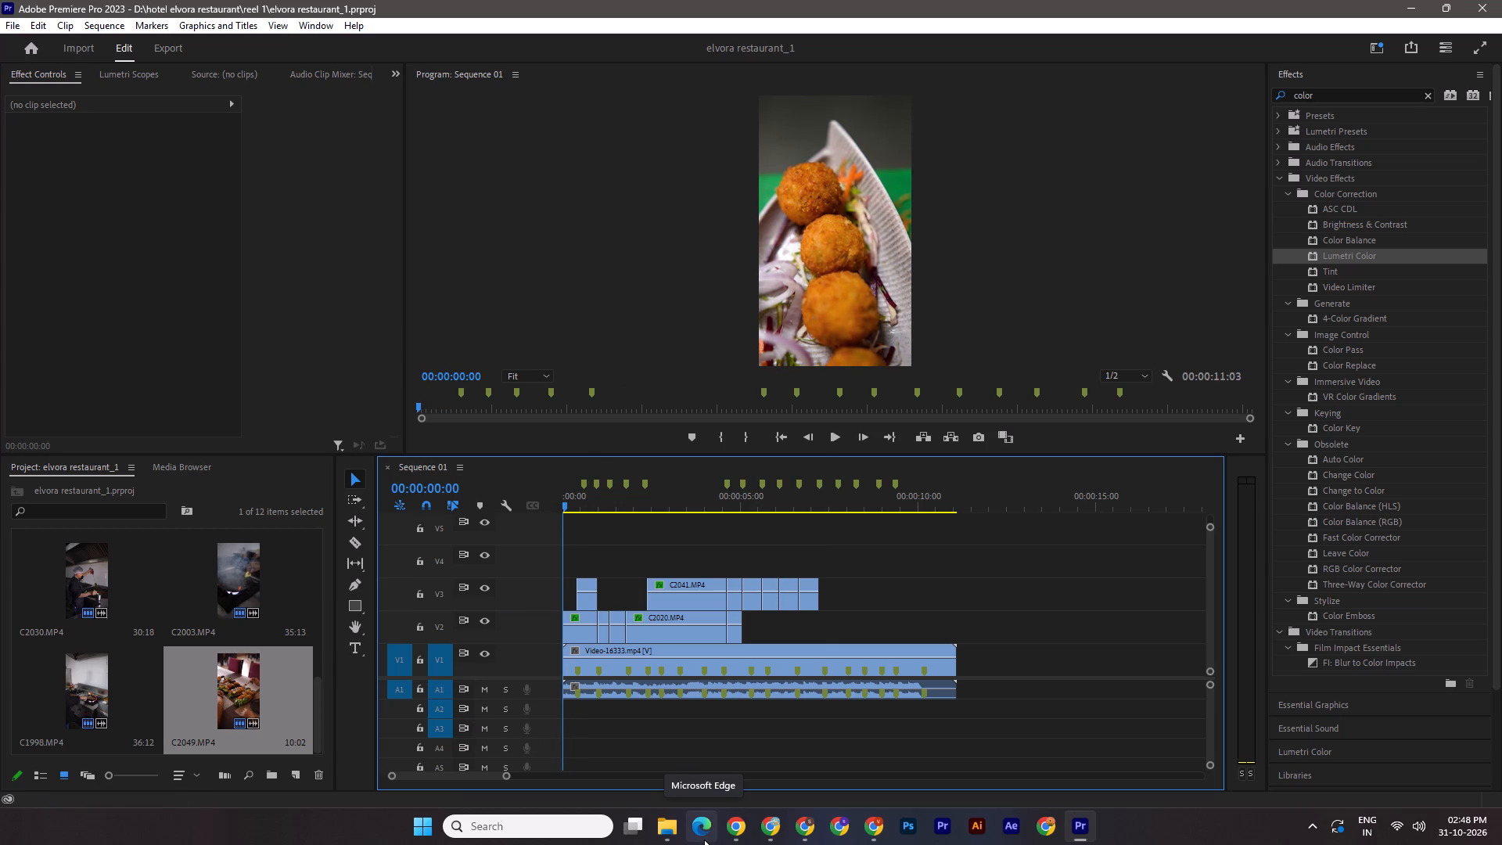
click(1009, 588)
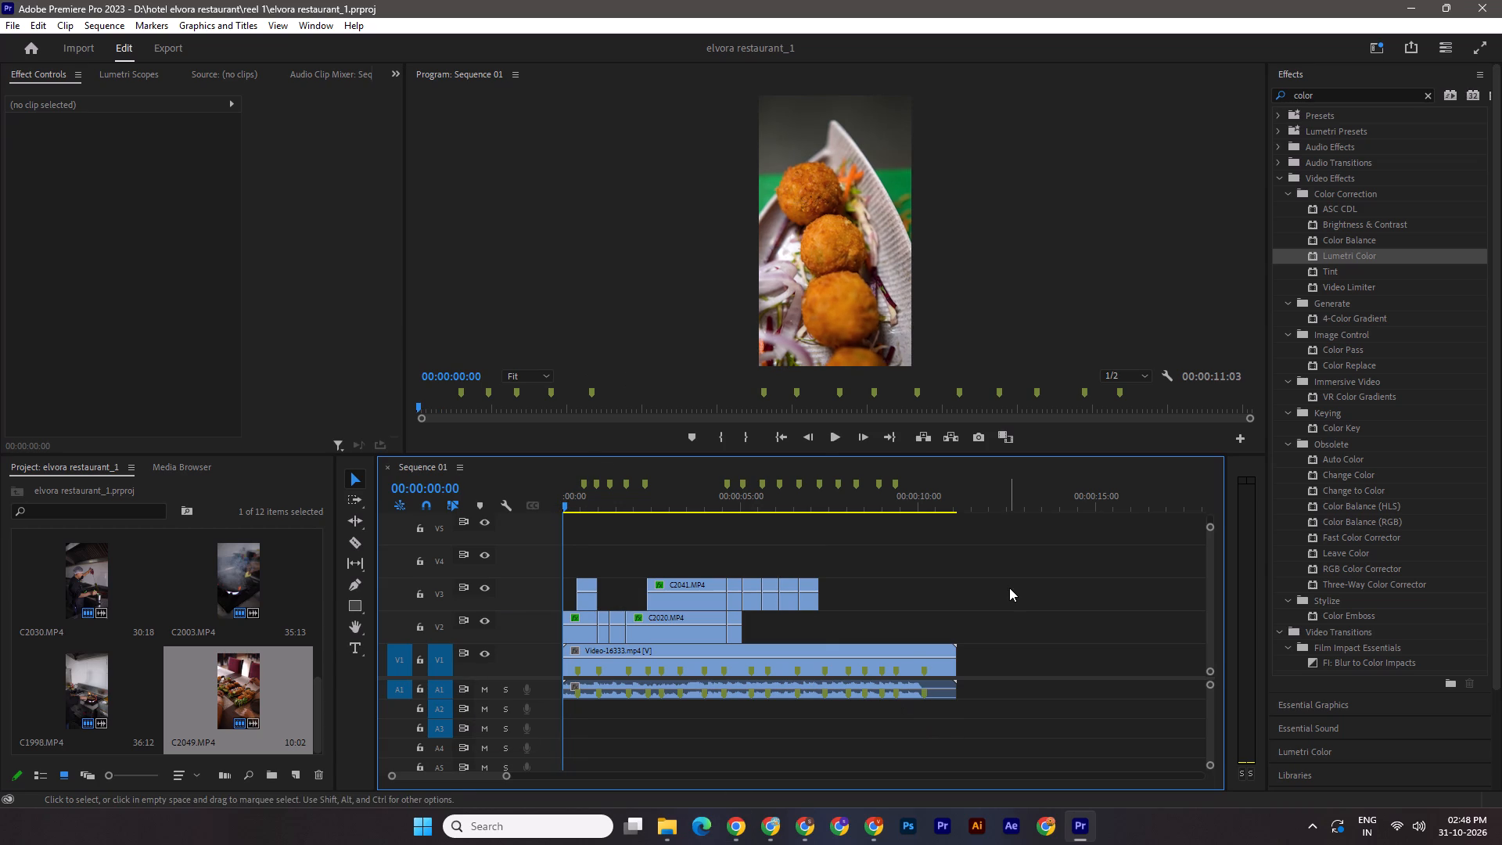
click(616, 596)
click(572, 602)
click(904, 595)
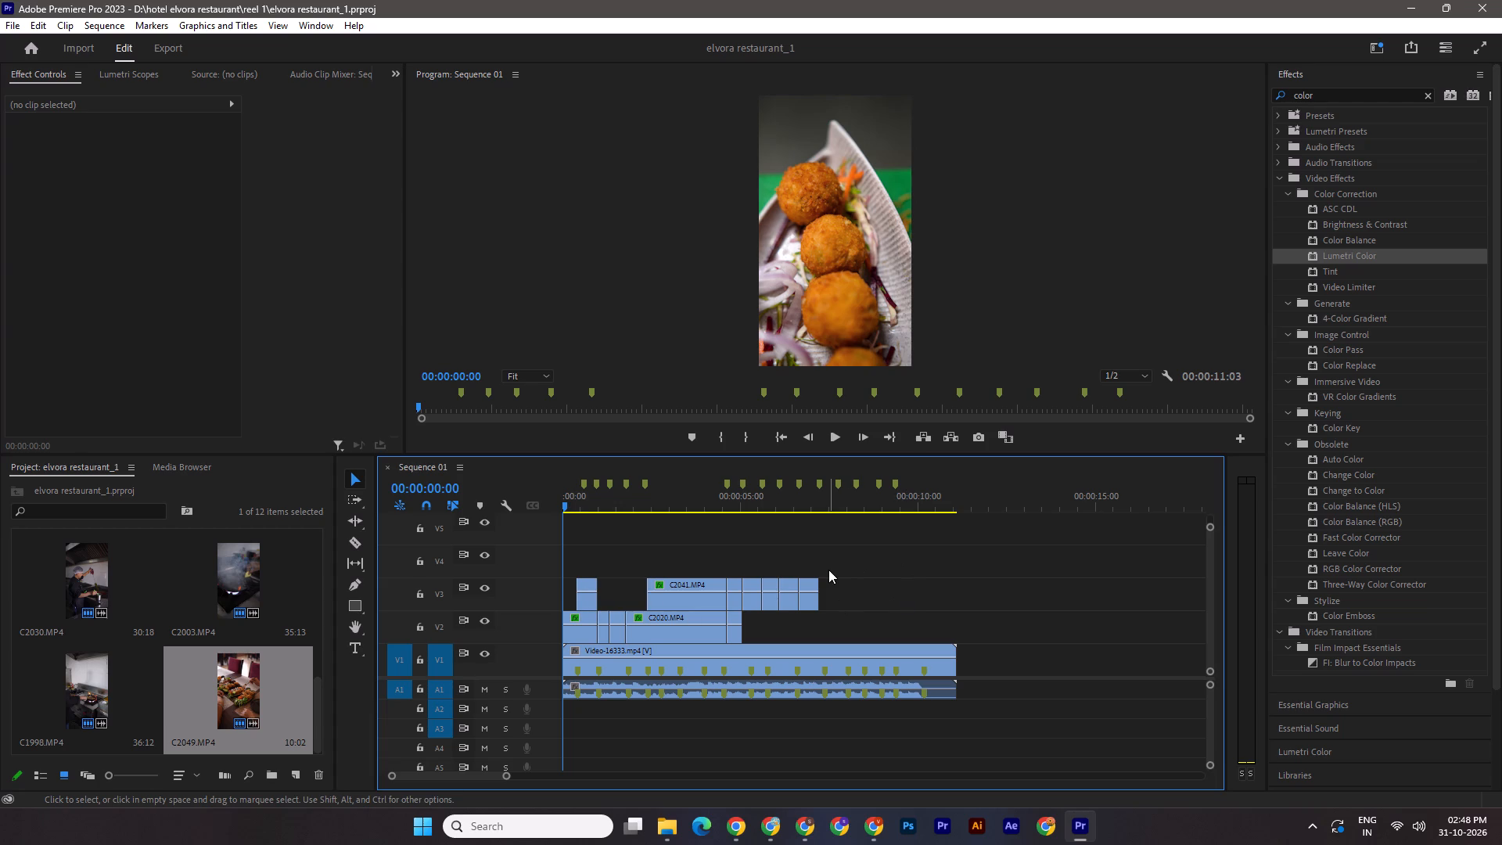
key(space)
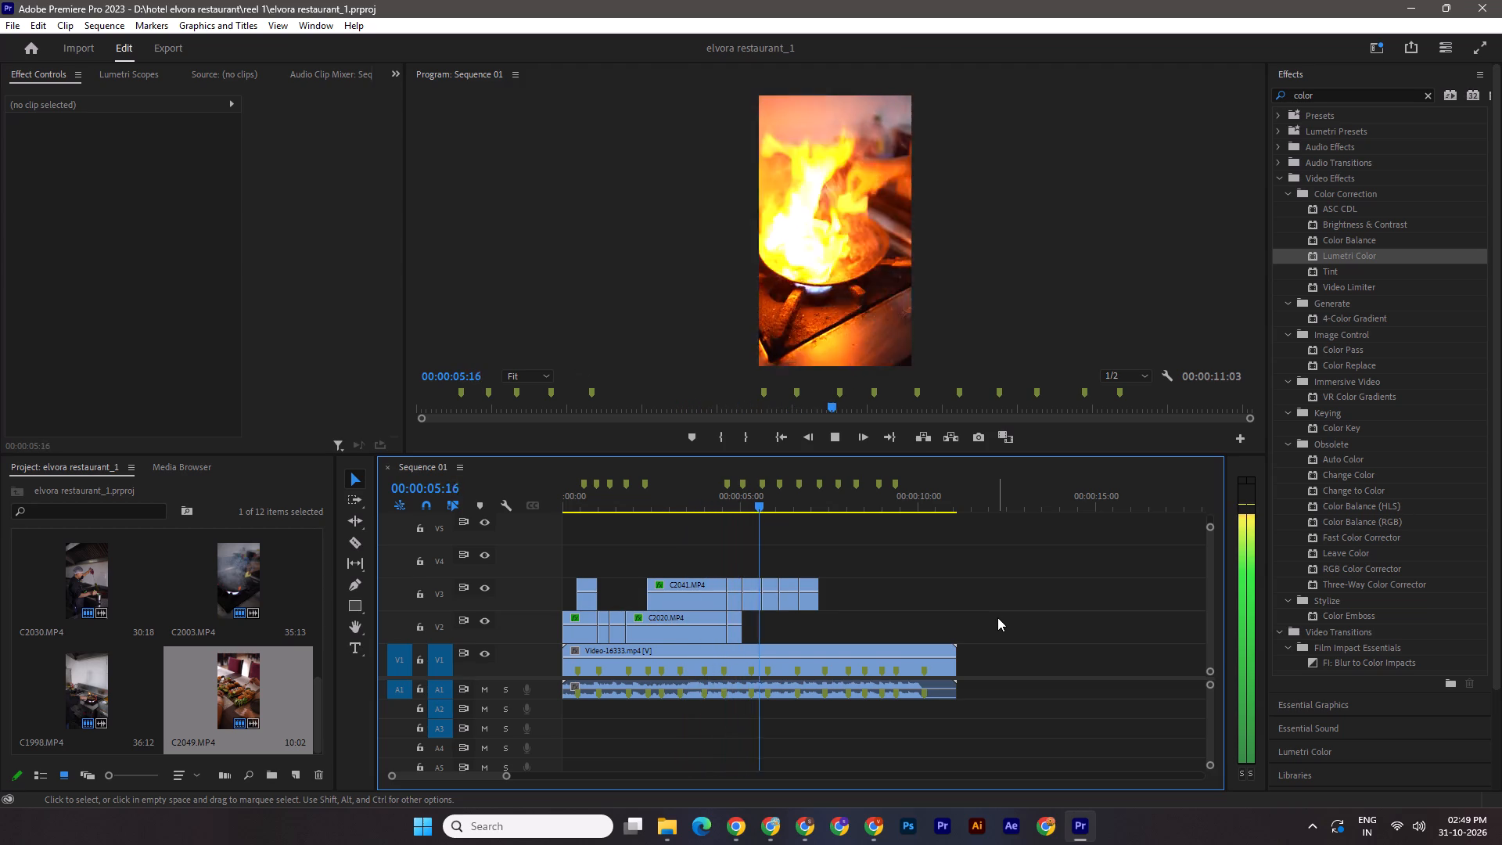
key(space)
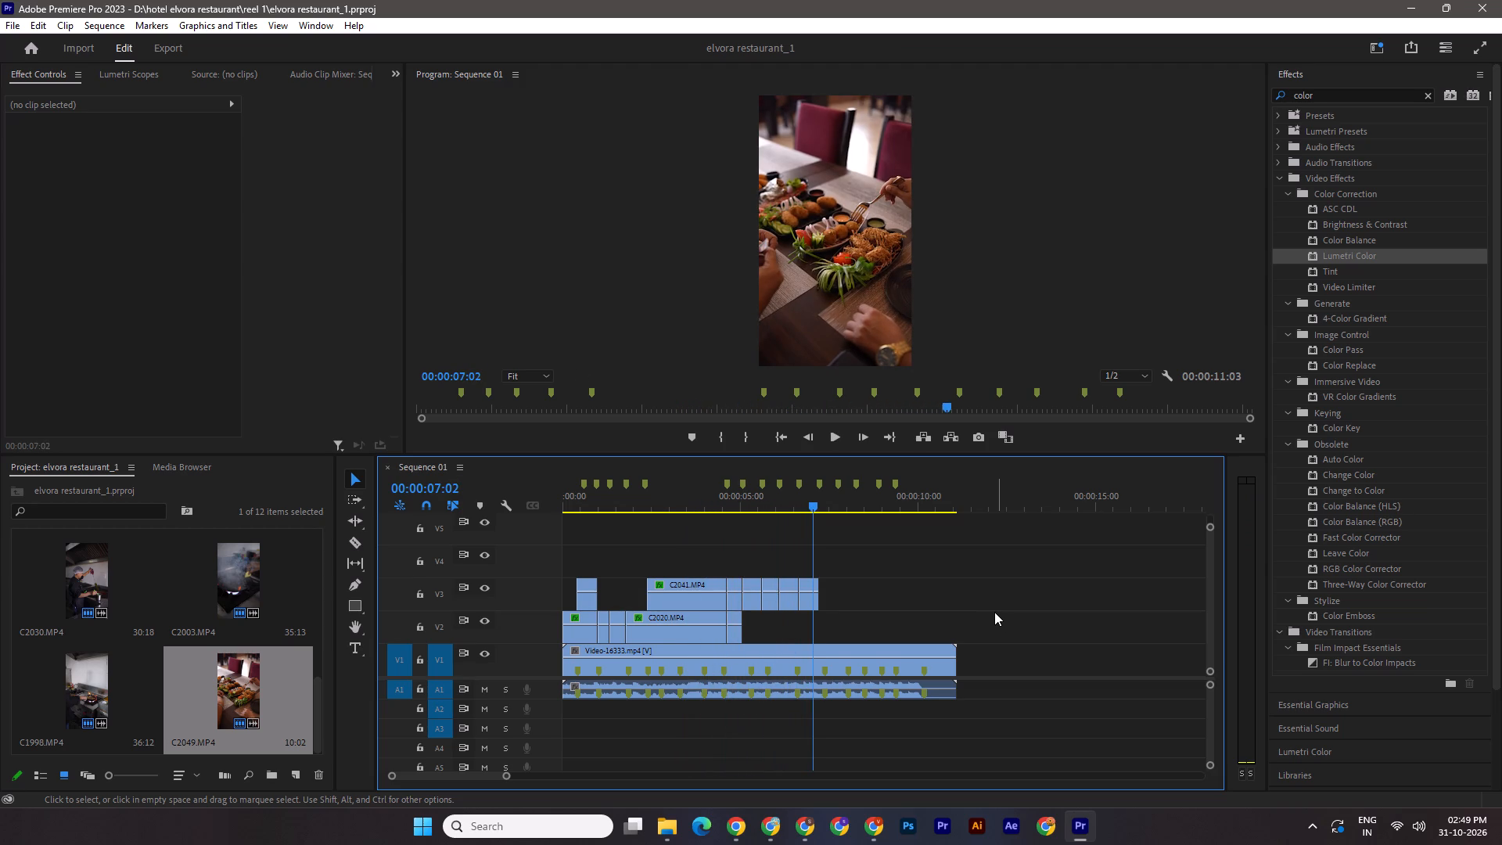
shift+click(813, 505)
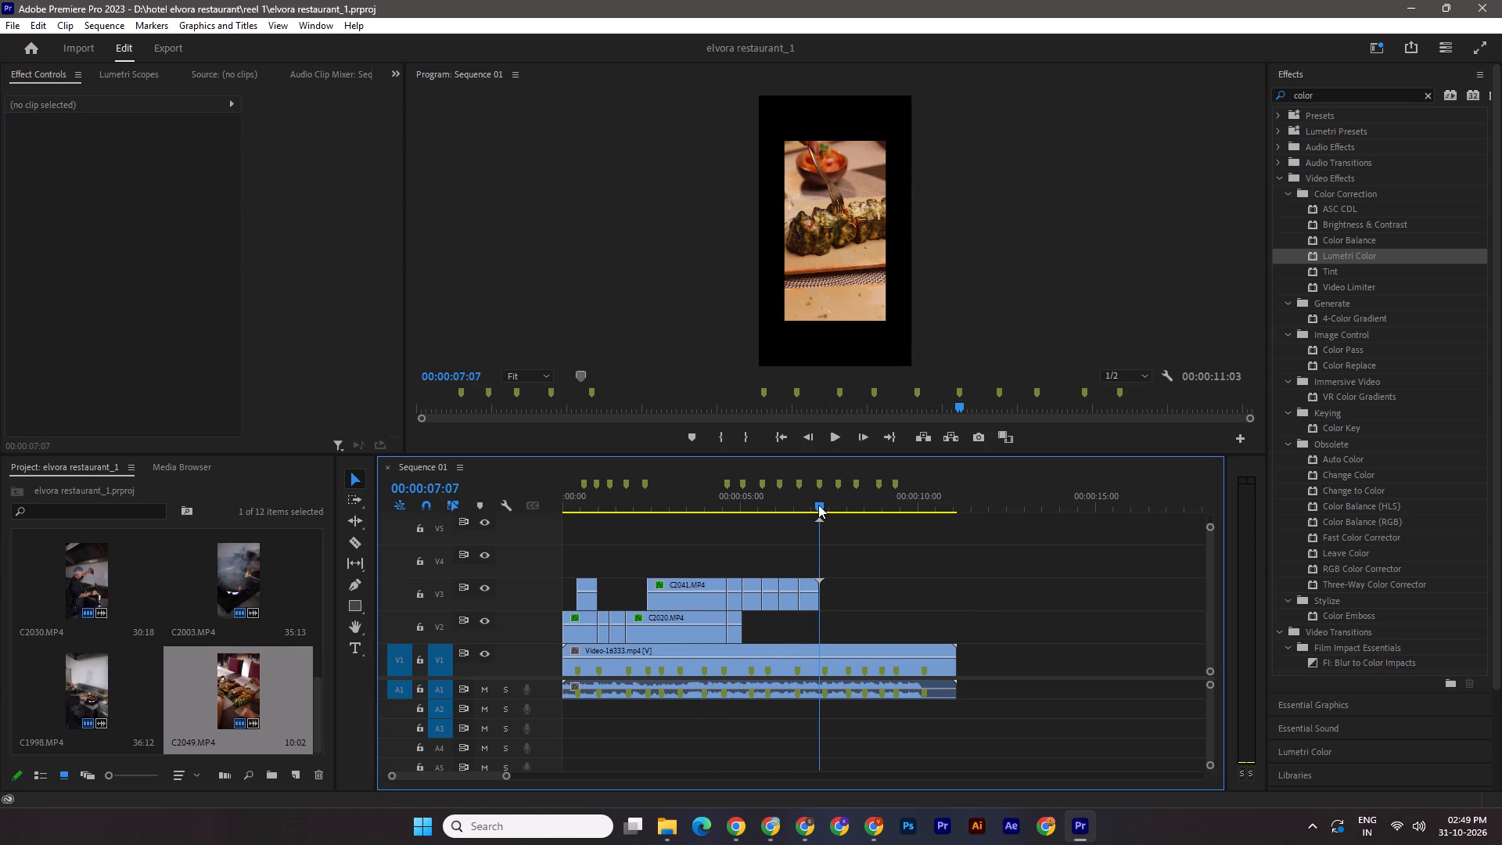
Switch to File Explorer and open C2003.MP4 from the reel 1 folder in VLC to preview the footage.
click(657, 828)
click(765, 763)
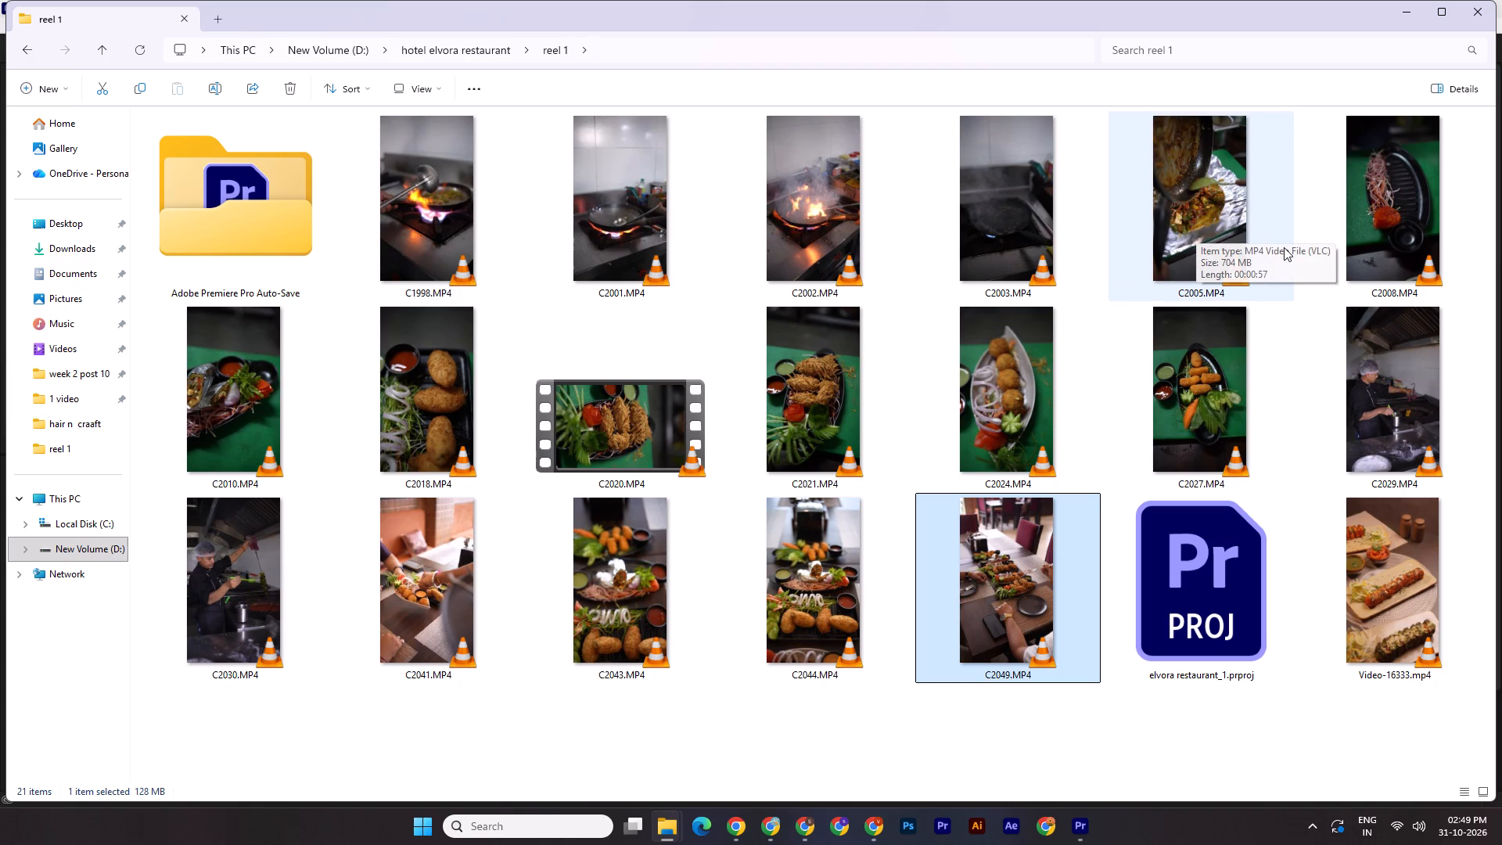
double_click(1030, 251)
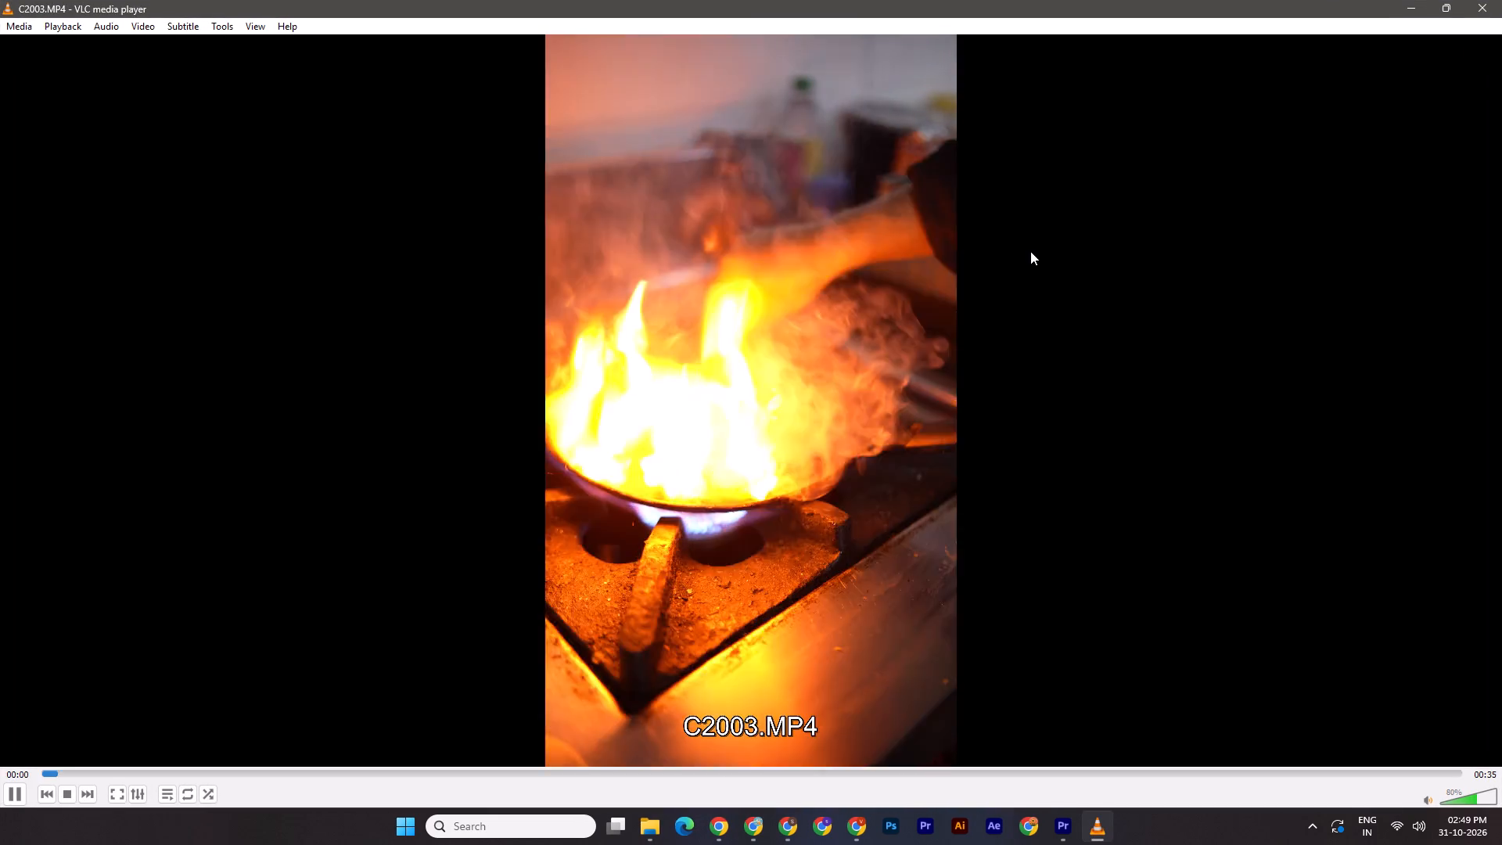
Close the C2003.MP4 preview and preview C2002.MP4 from the reel 1 folder in VLC.
click(1501, 0)
double_click(803, 259)
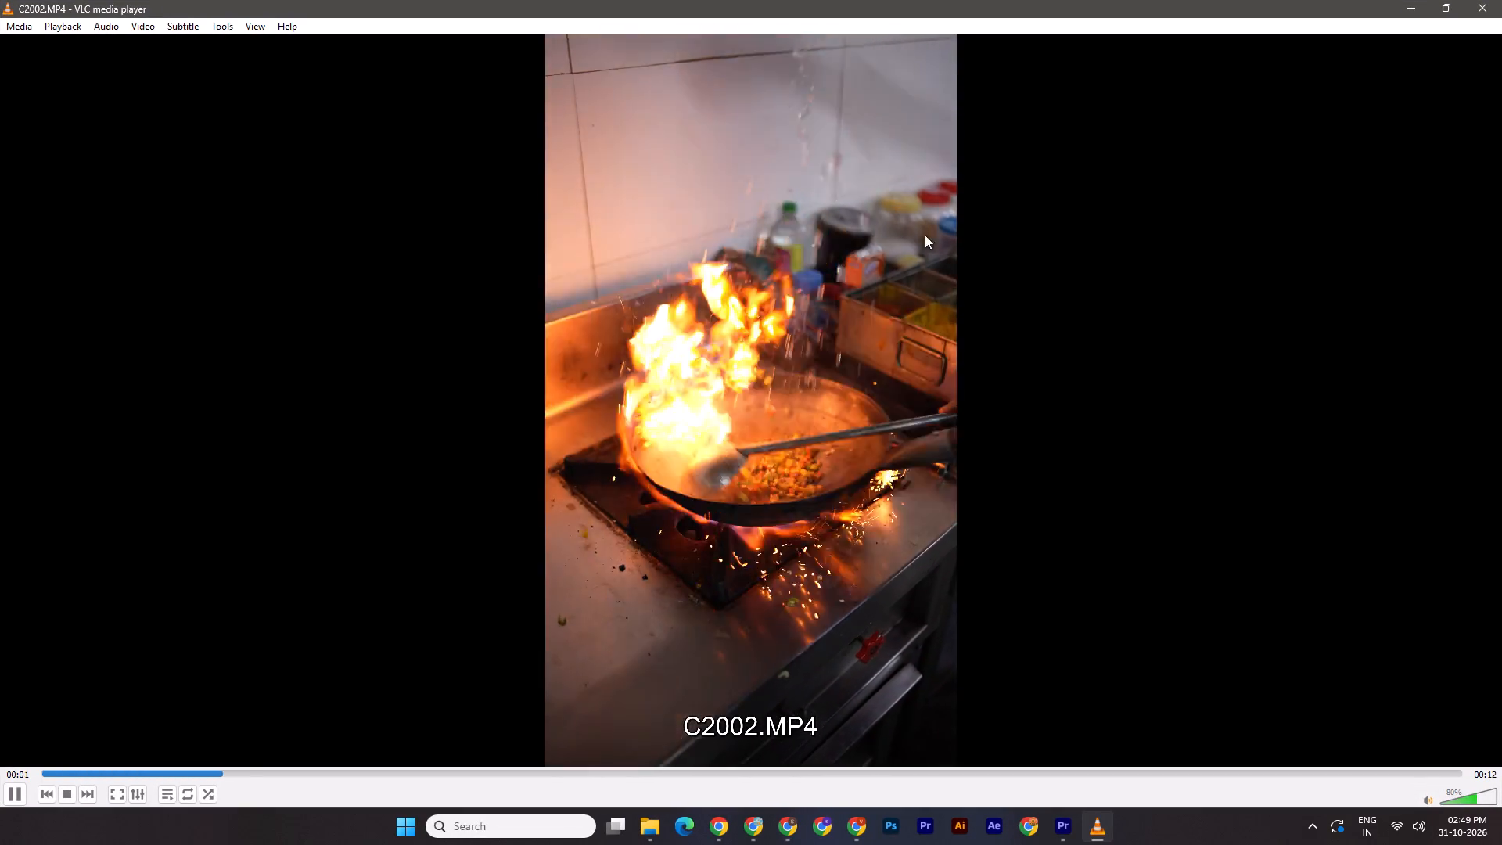
click(1501, 1)
Bring C2002.MP4 from the reel 1 folder into Premiere Pro's Sequence 01, placing it on V3 directly after the dining shot at 00:00:07:06.
drag(823, 240, 1137, 782)
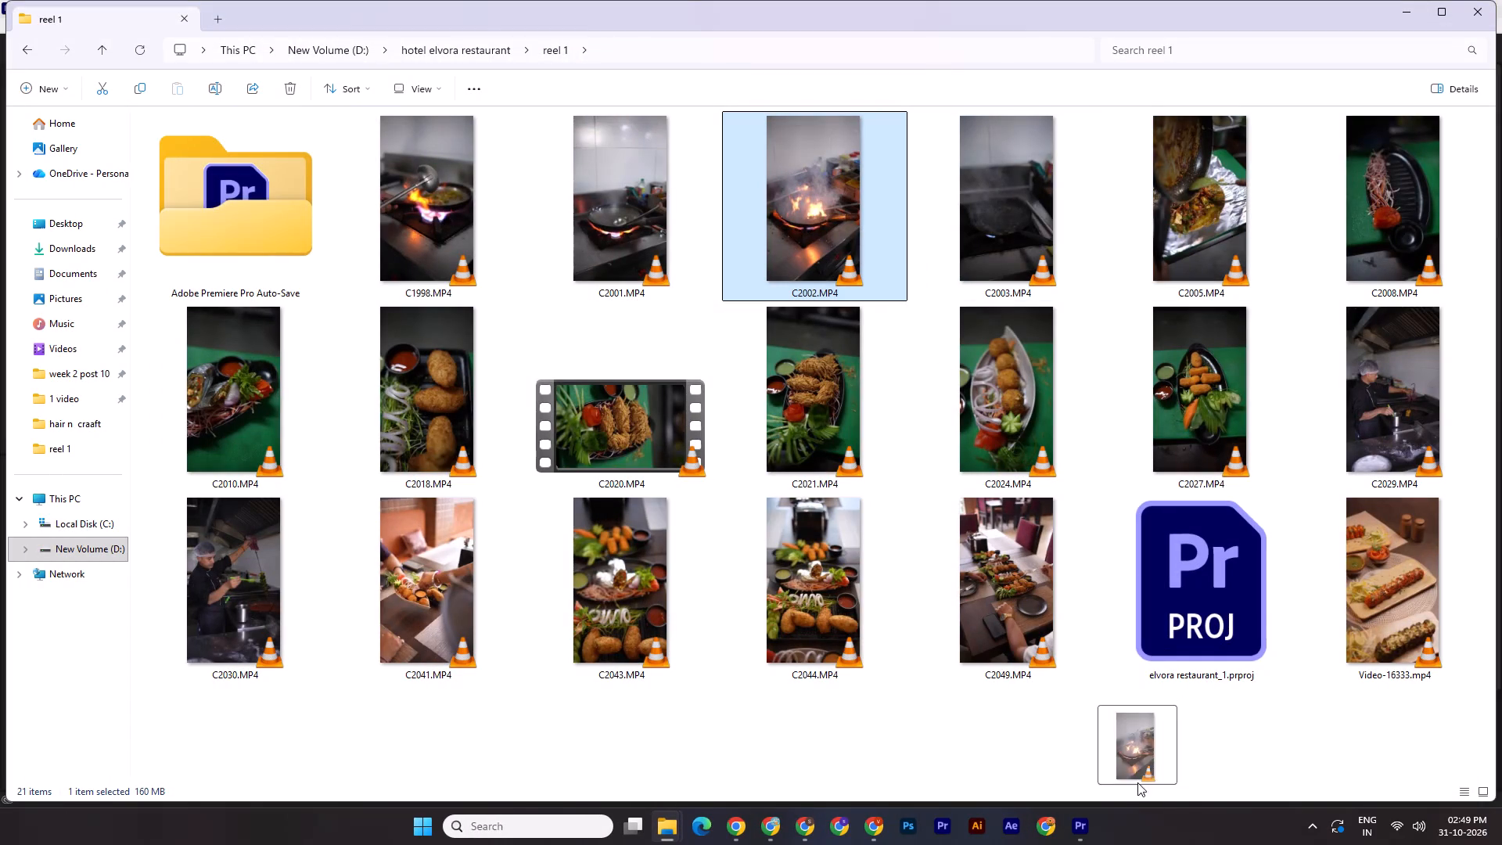
drag(1137, 782, 823, 597)
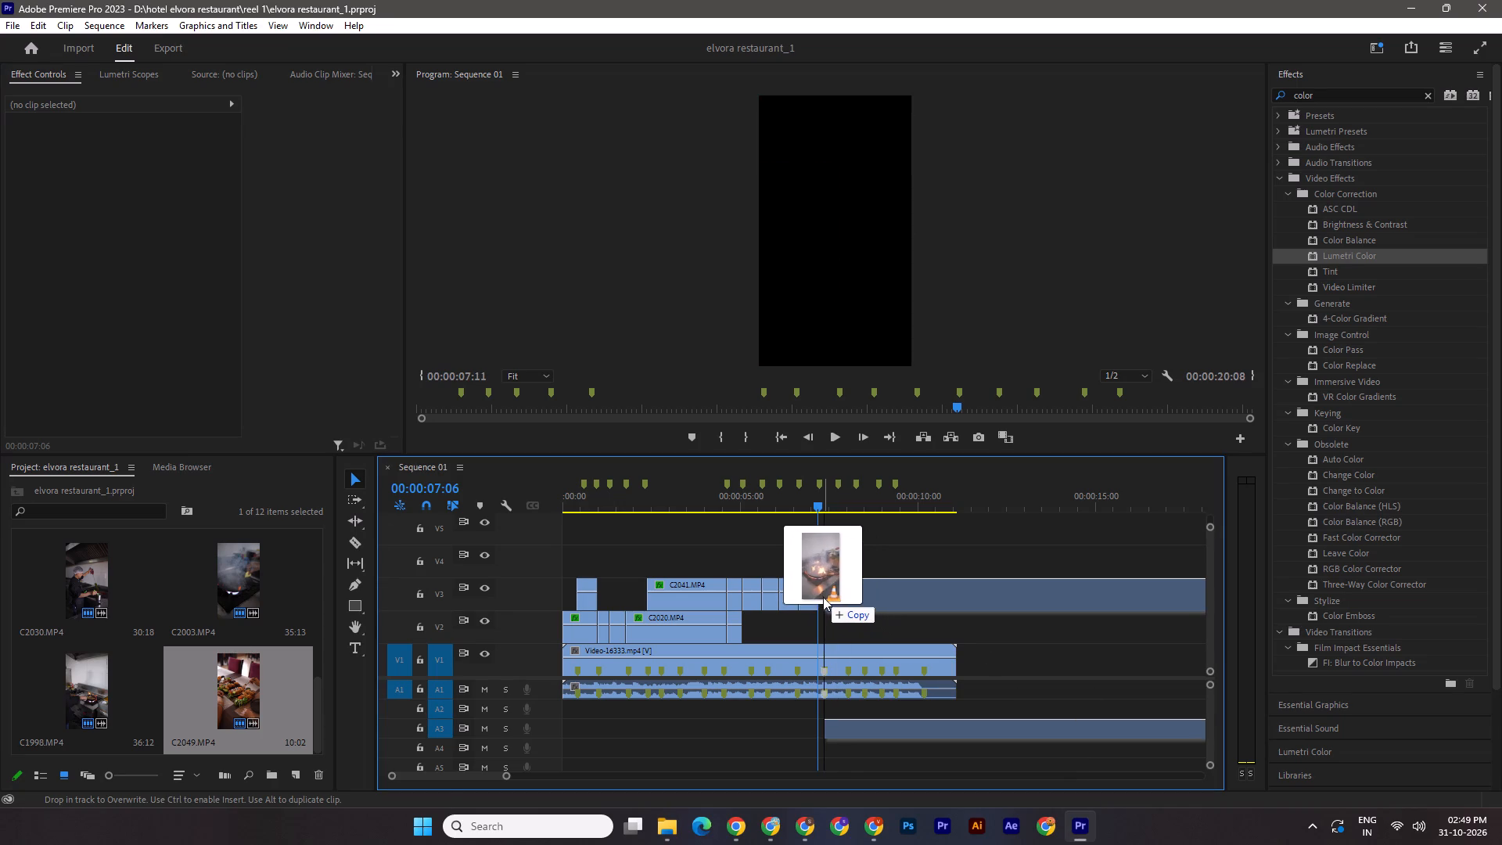
drag(823, 597, 819, 595)
Set the Scale of the C2002.MP4 clip to 51 so it fits the vertical frame, and save the project.
click(899, 588)
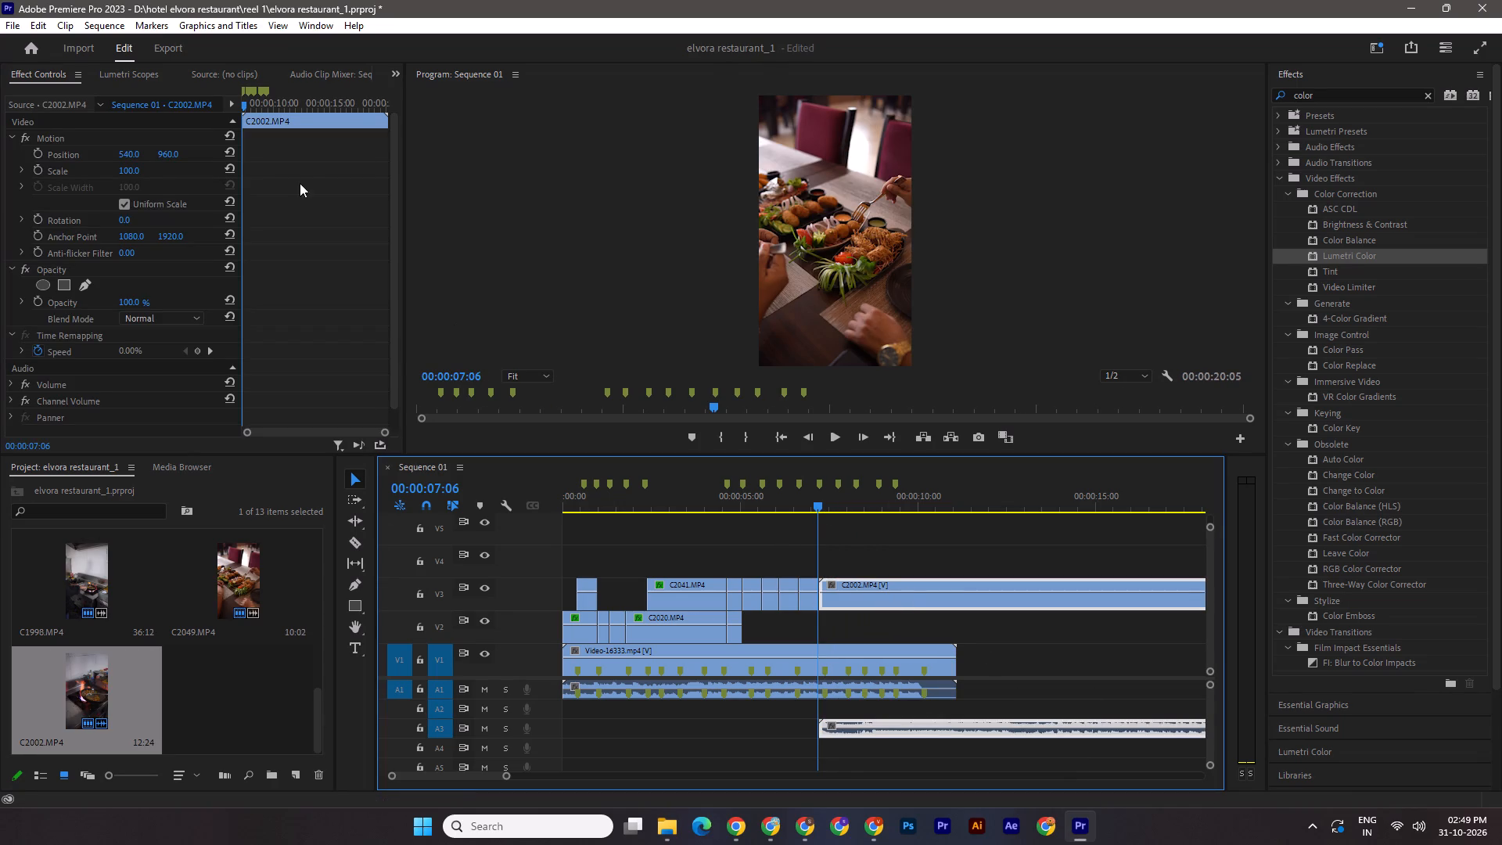
click(132, 170)
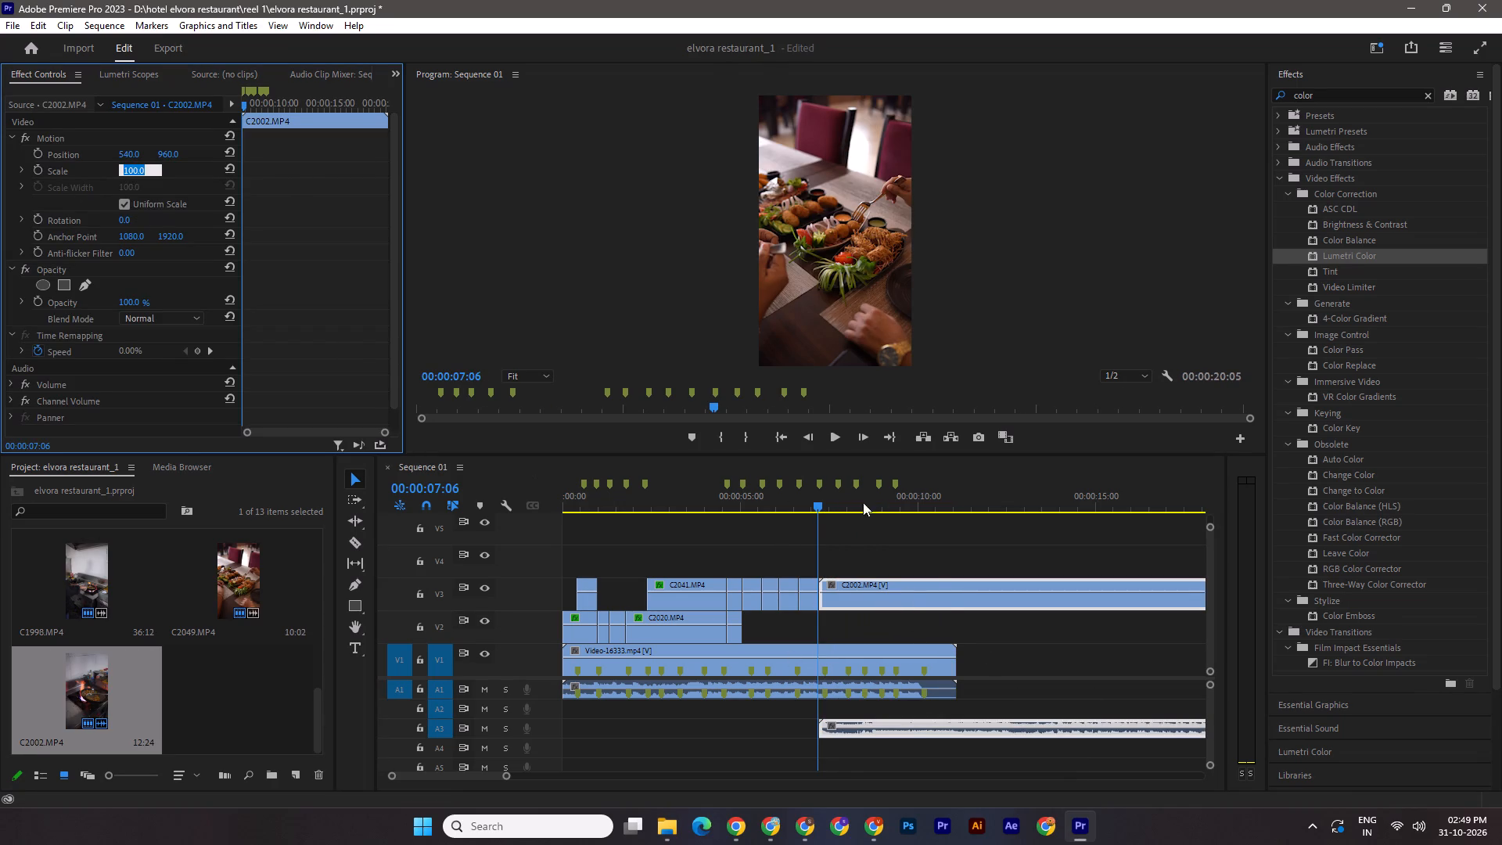
drag(821, 499, 828, 502)
click(141, 168)
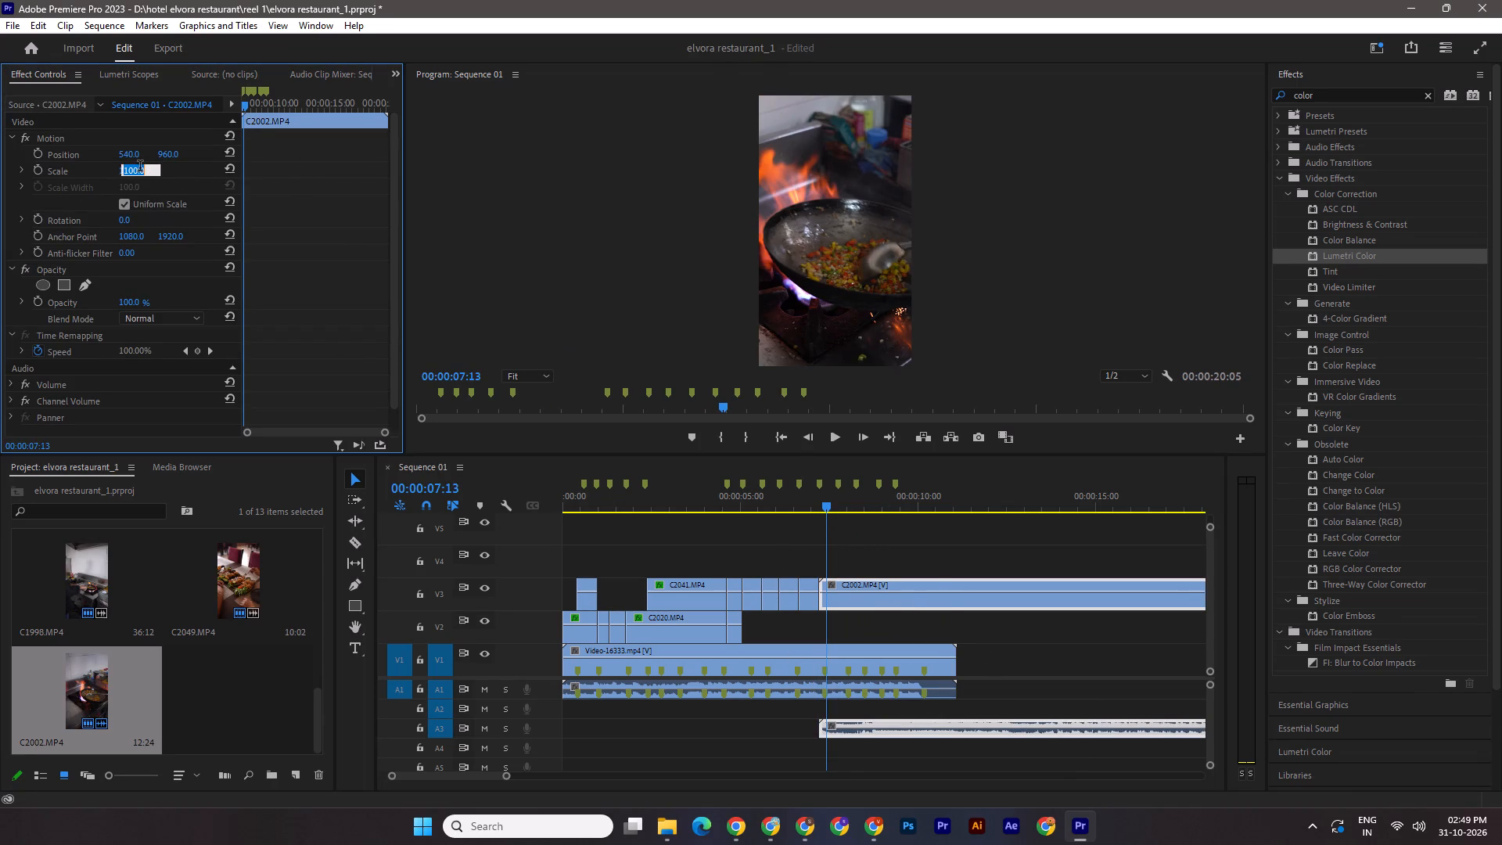
text(51)
key(shift+Return)
key(Return)
key(ctrl+s)
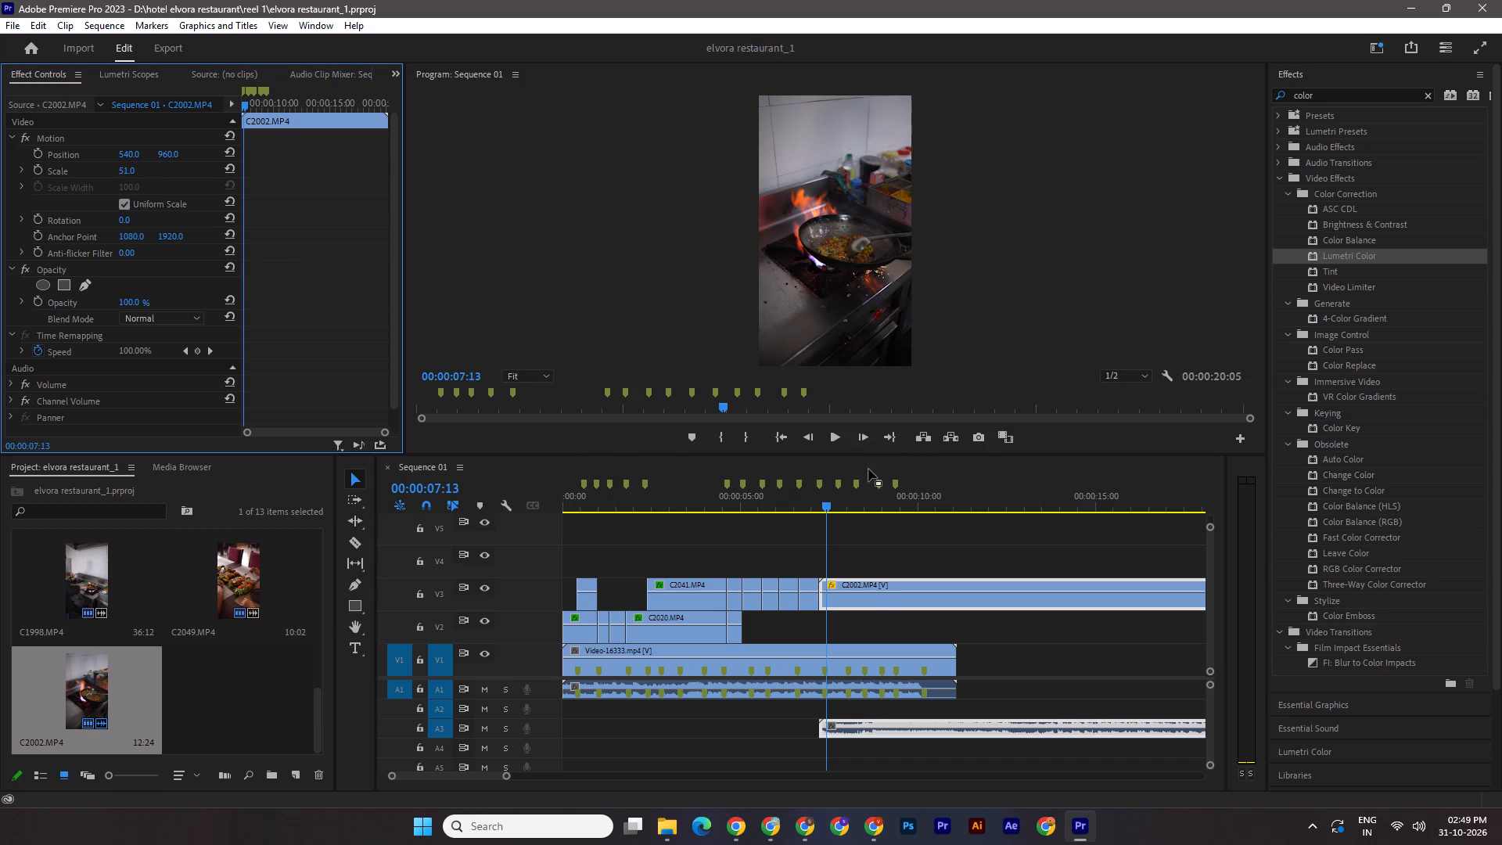
Unlink the audio from C2002.MP4, delete the clip's audio on A3, and save the project.
right_click(870, 599)
click(924, 293)
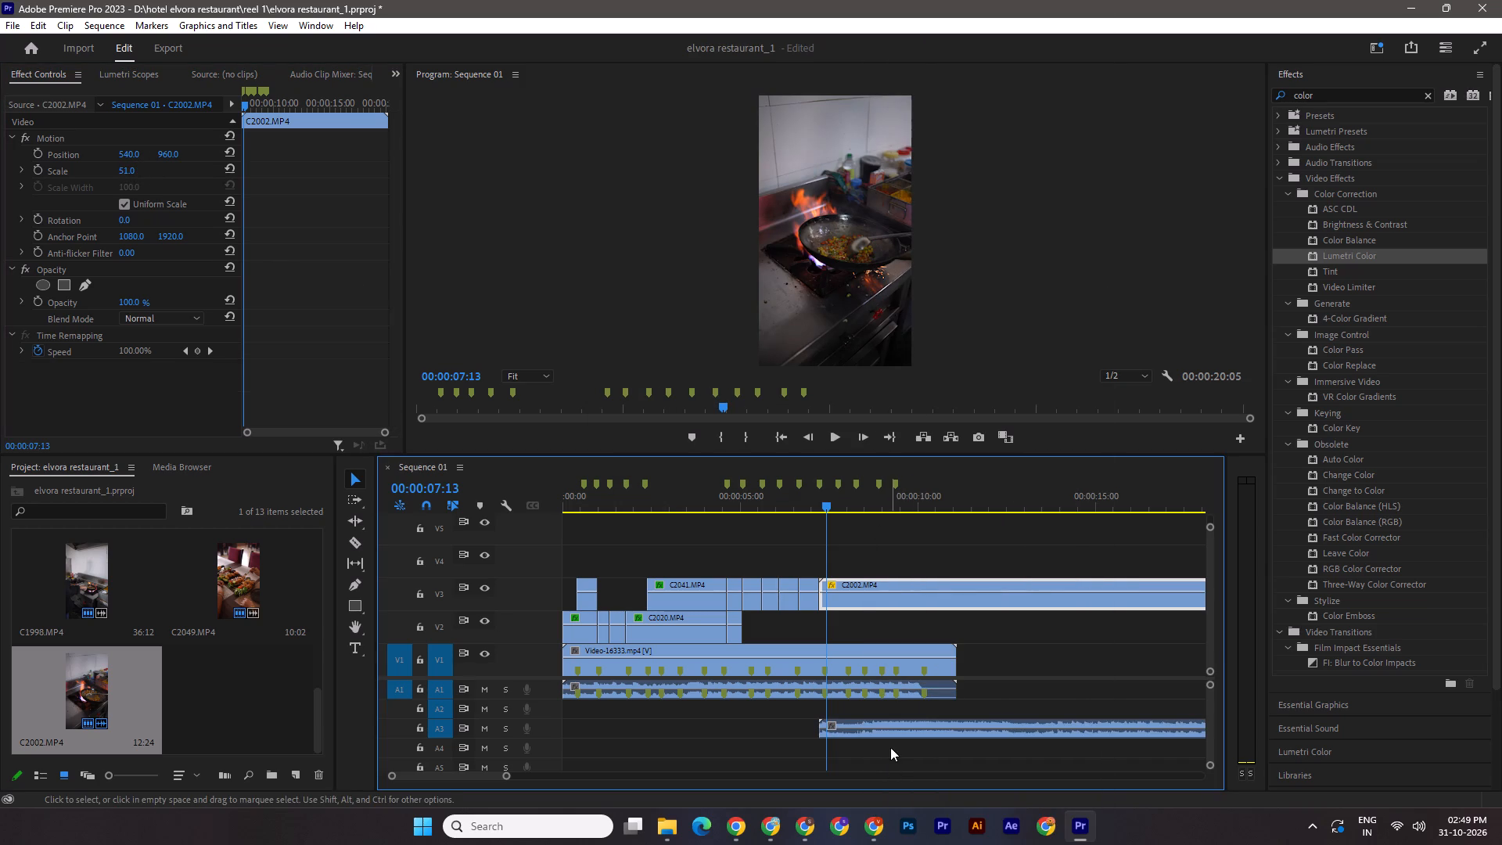
click(889, 731)
key(Delete)
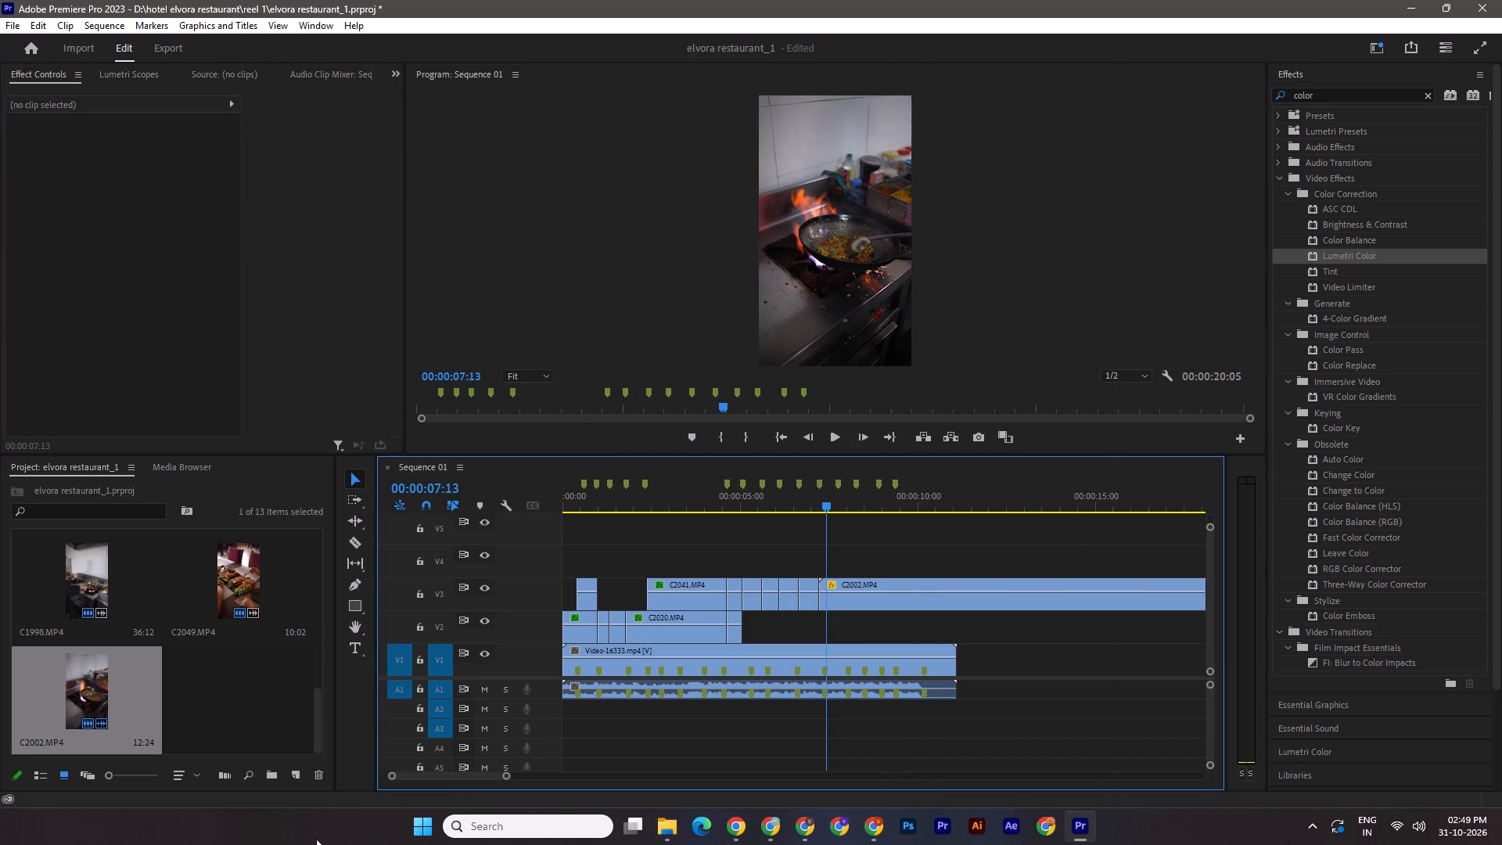
key(ctrl+s)
Play the sequence from 00:00:07:07 to review the opening of C2002.MP4 against the beat.
drag(825, 505, 816, 509)
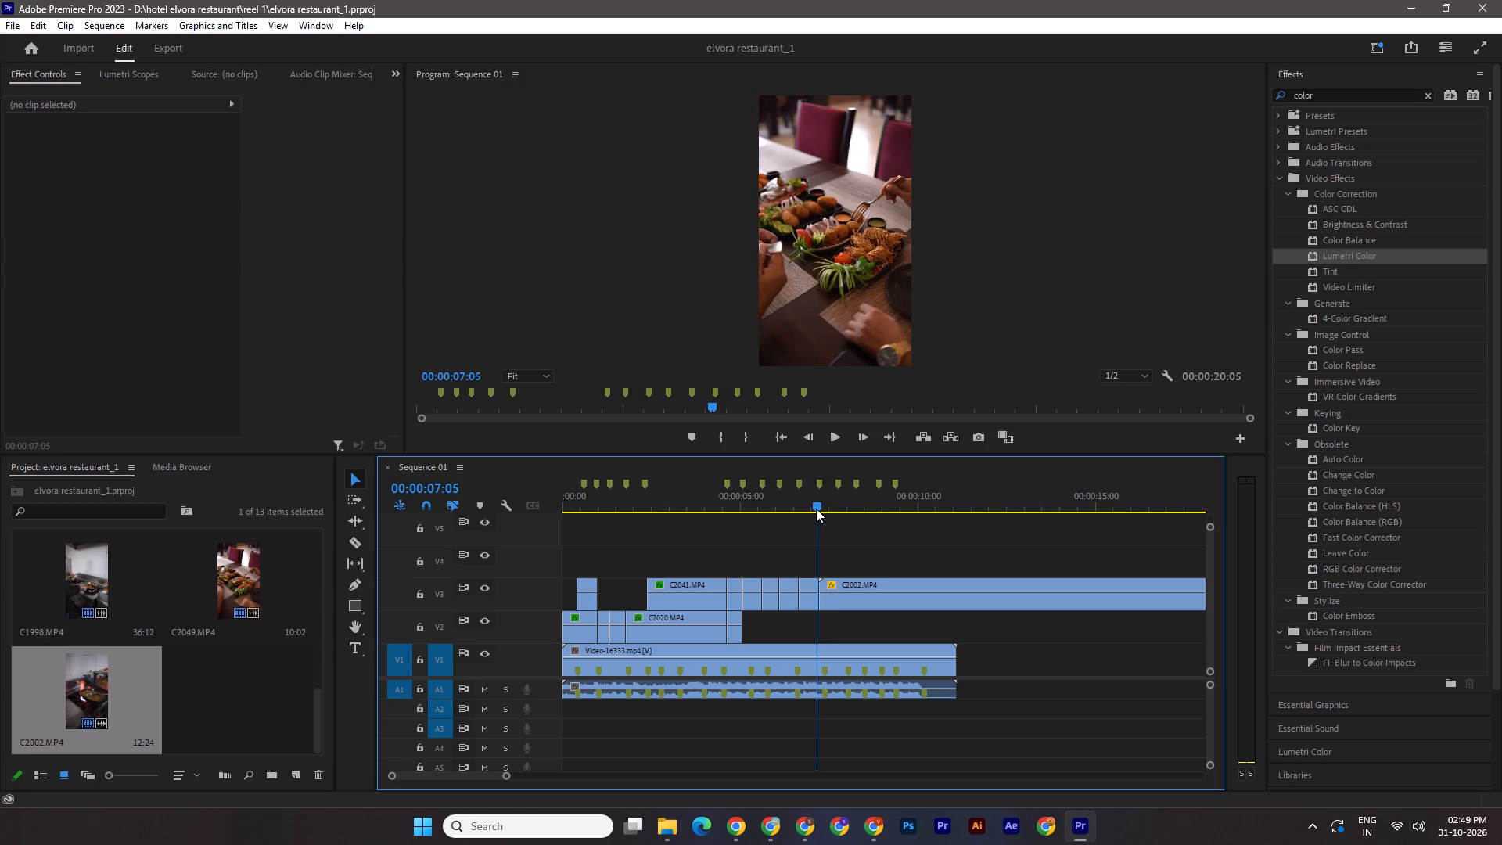
drag(816, 509, 818, 512)
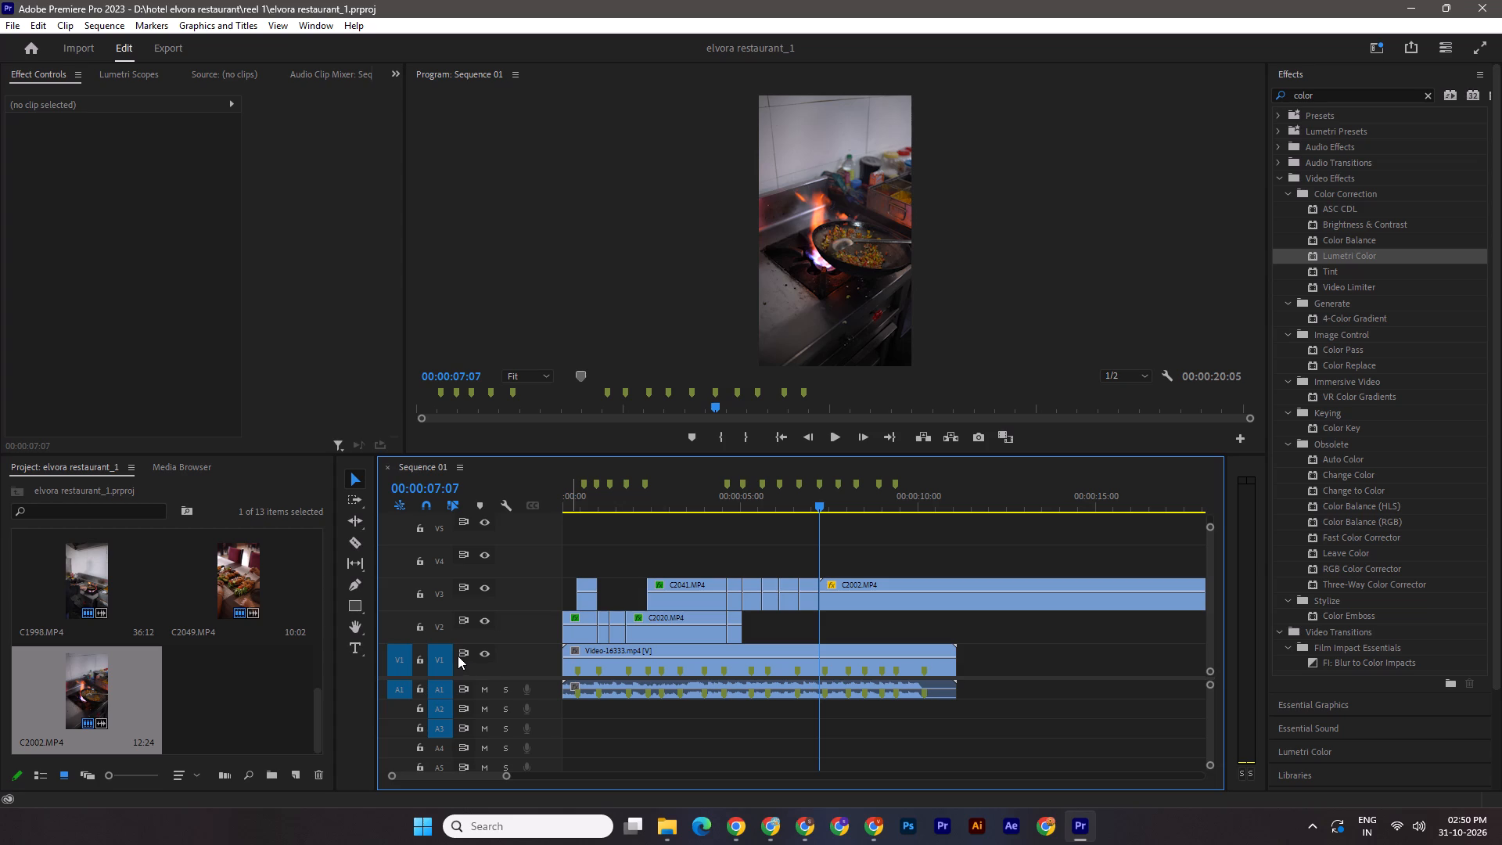
drag(505, 778, 532, 778)
key(space)
key(space)
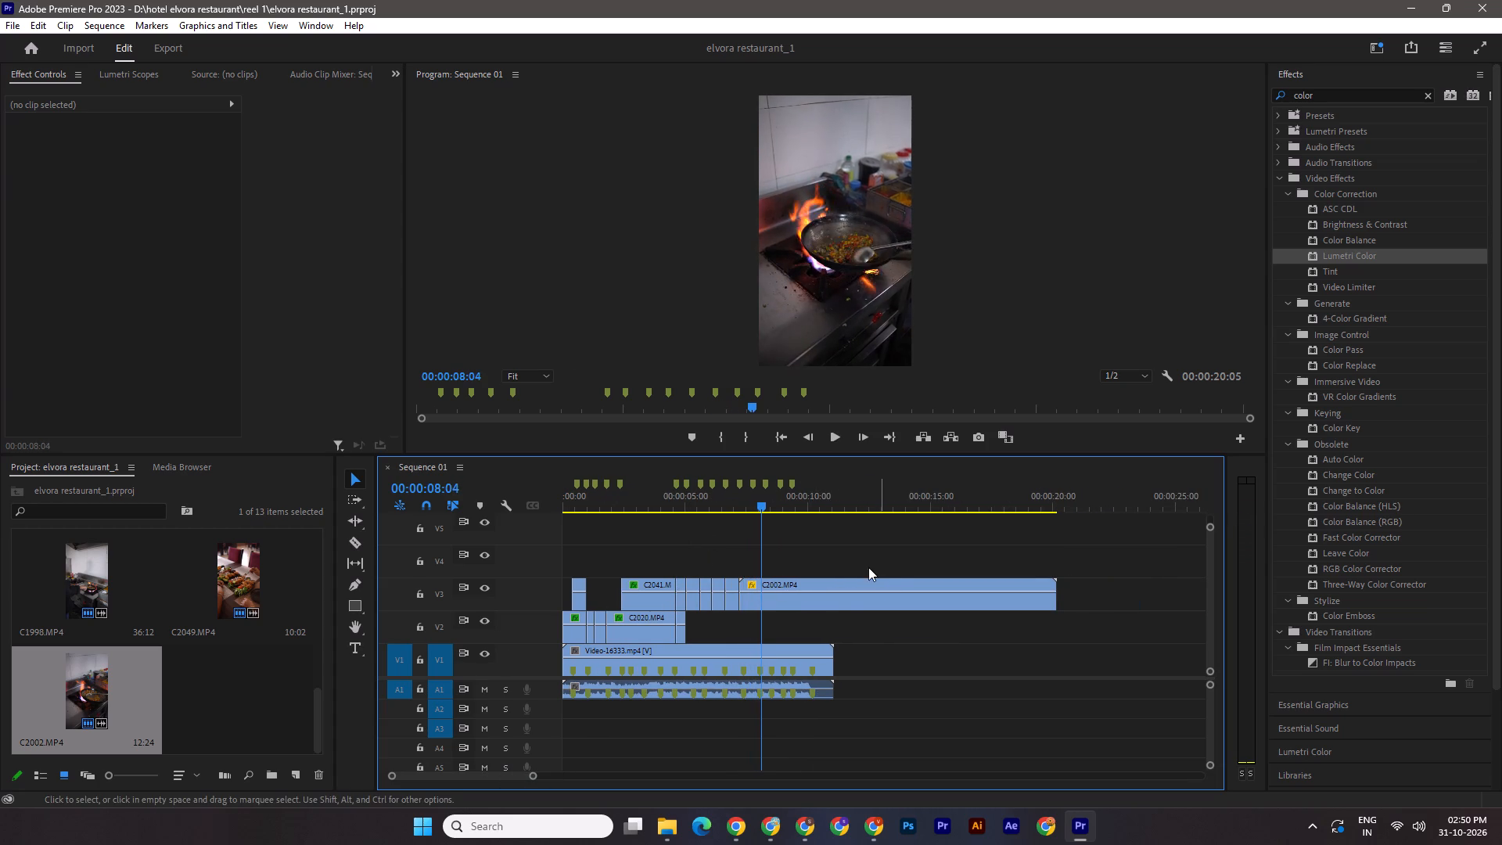
Cut C2002.MP4 at the 00:00:07:23 marker and move the portion after the cut about 1.6 seconds later on V3, leaving a gap.
click(760, 504)
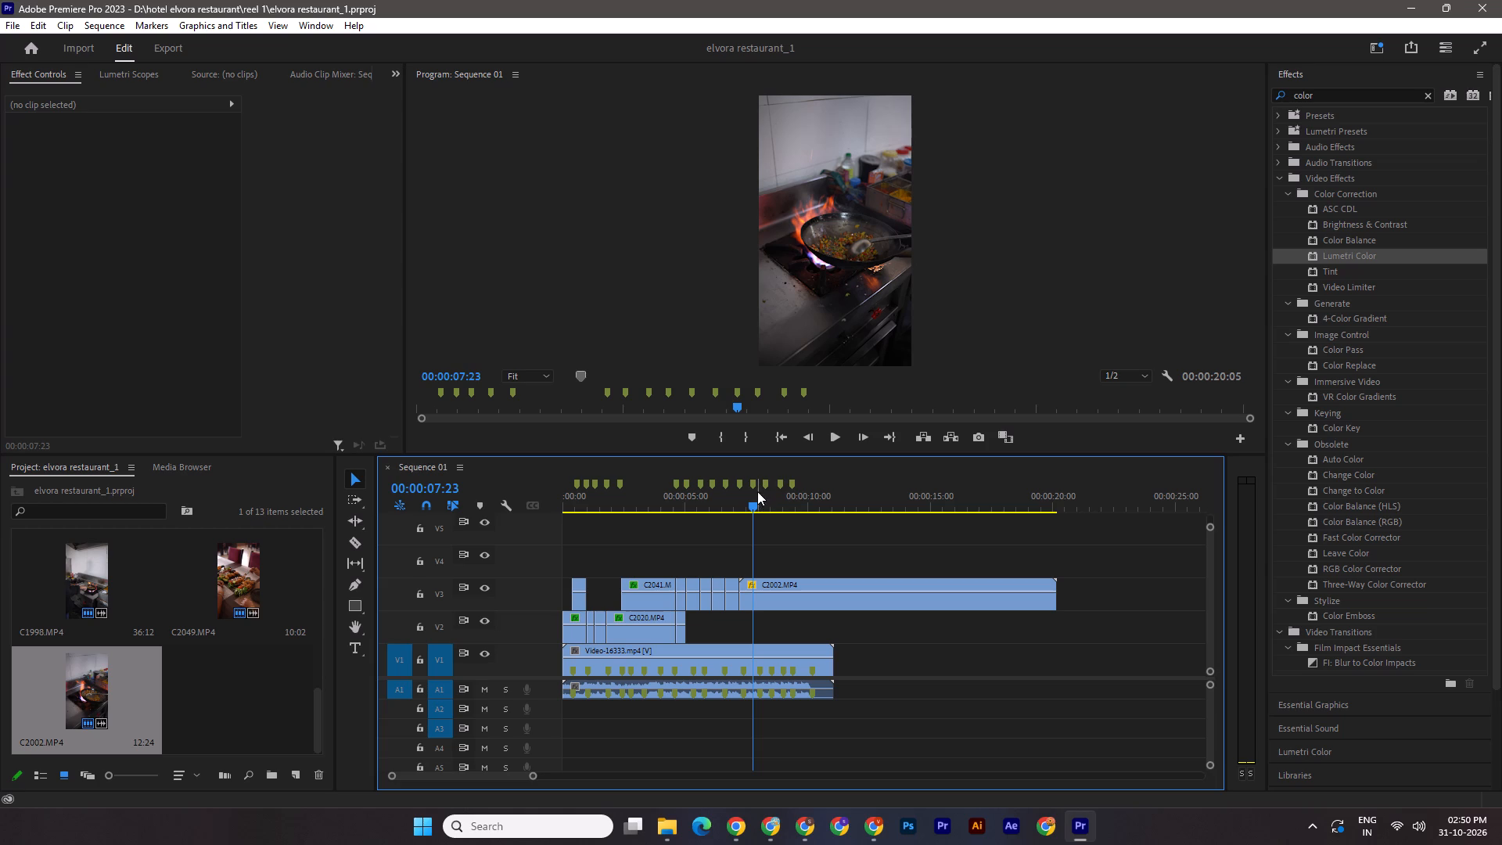
click(354, 544)
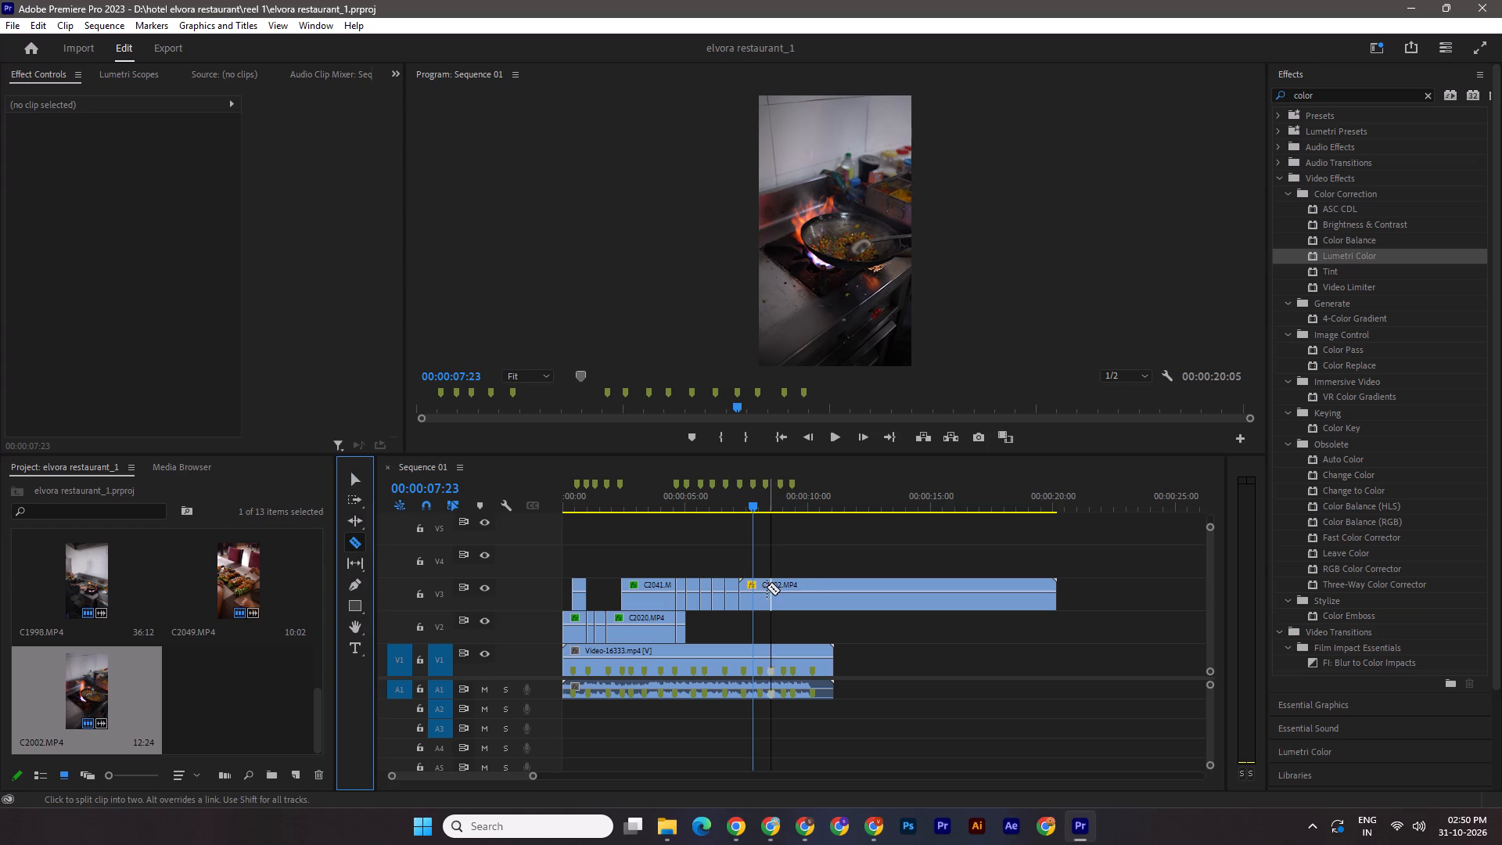
click(755, 589)
click(350, 473)
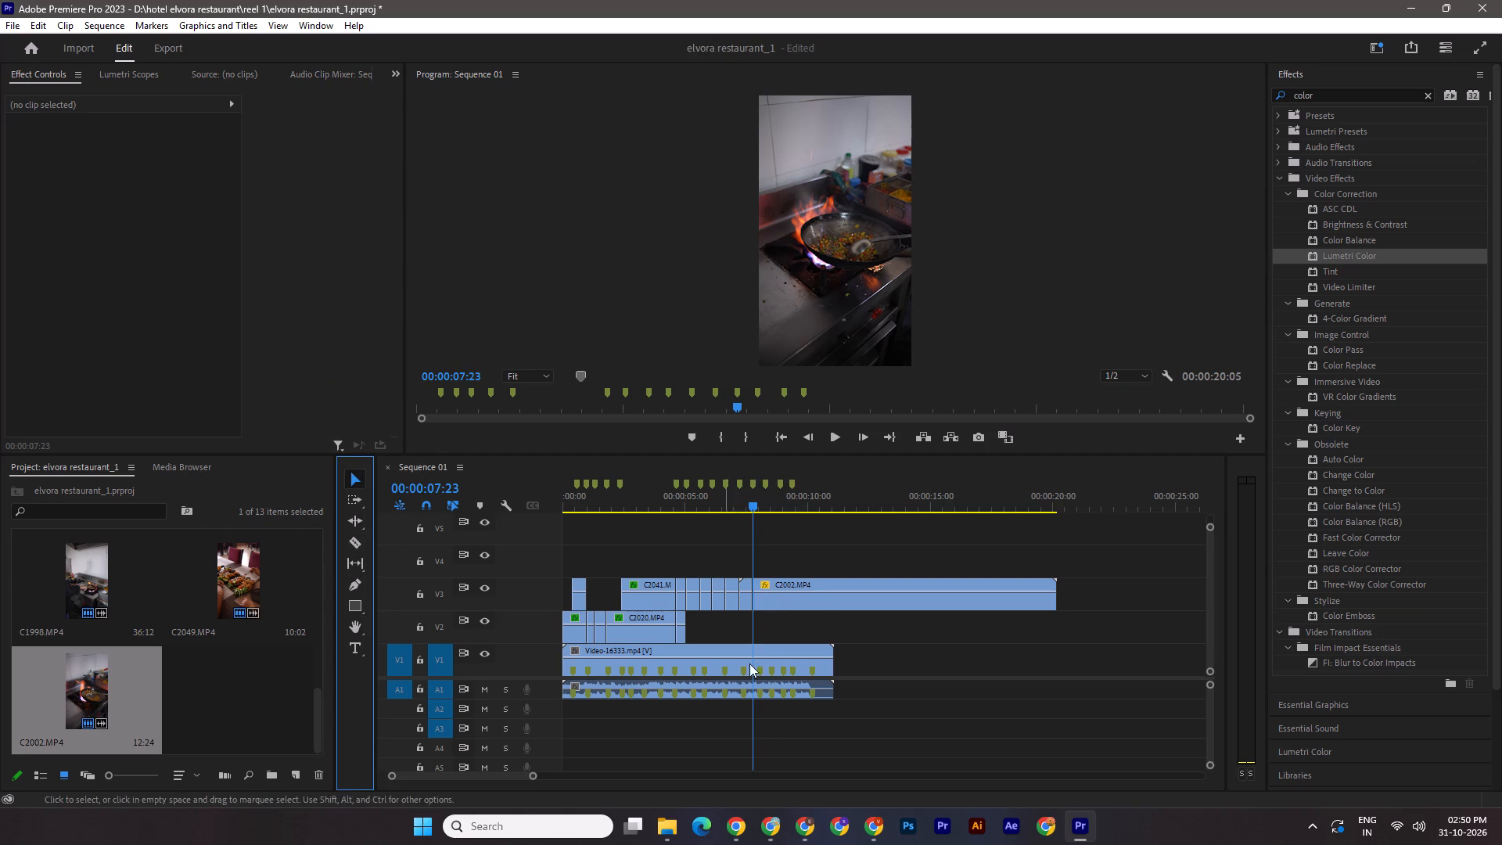
click(790, 610)
drag(753, 501, 777, 519)
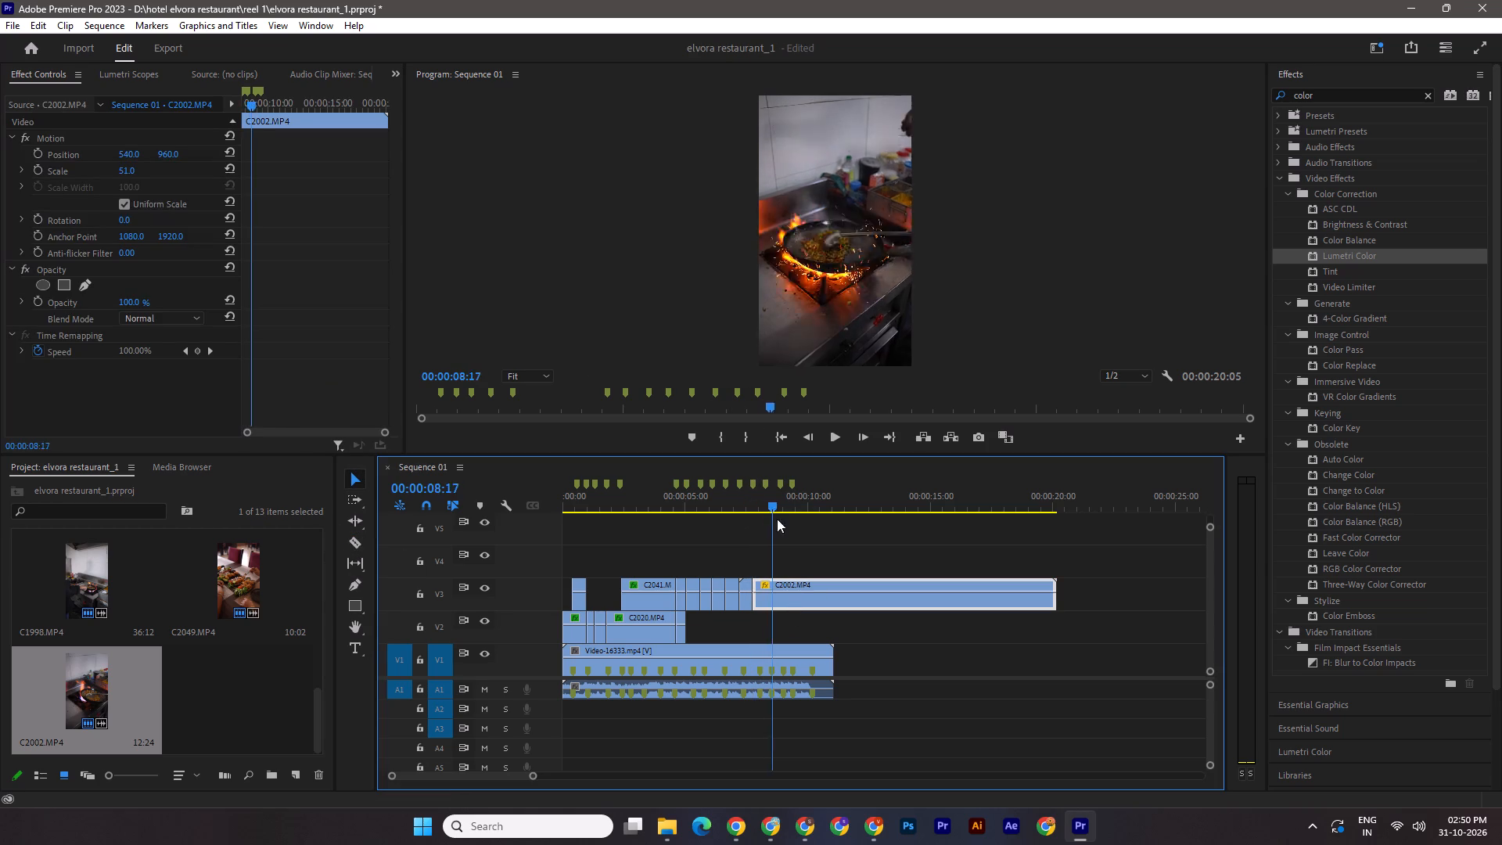
drag(777, 519, 846, 538)
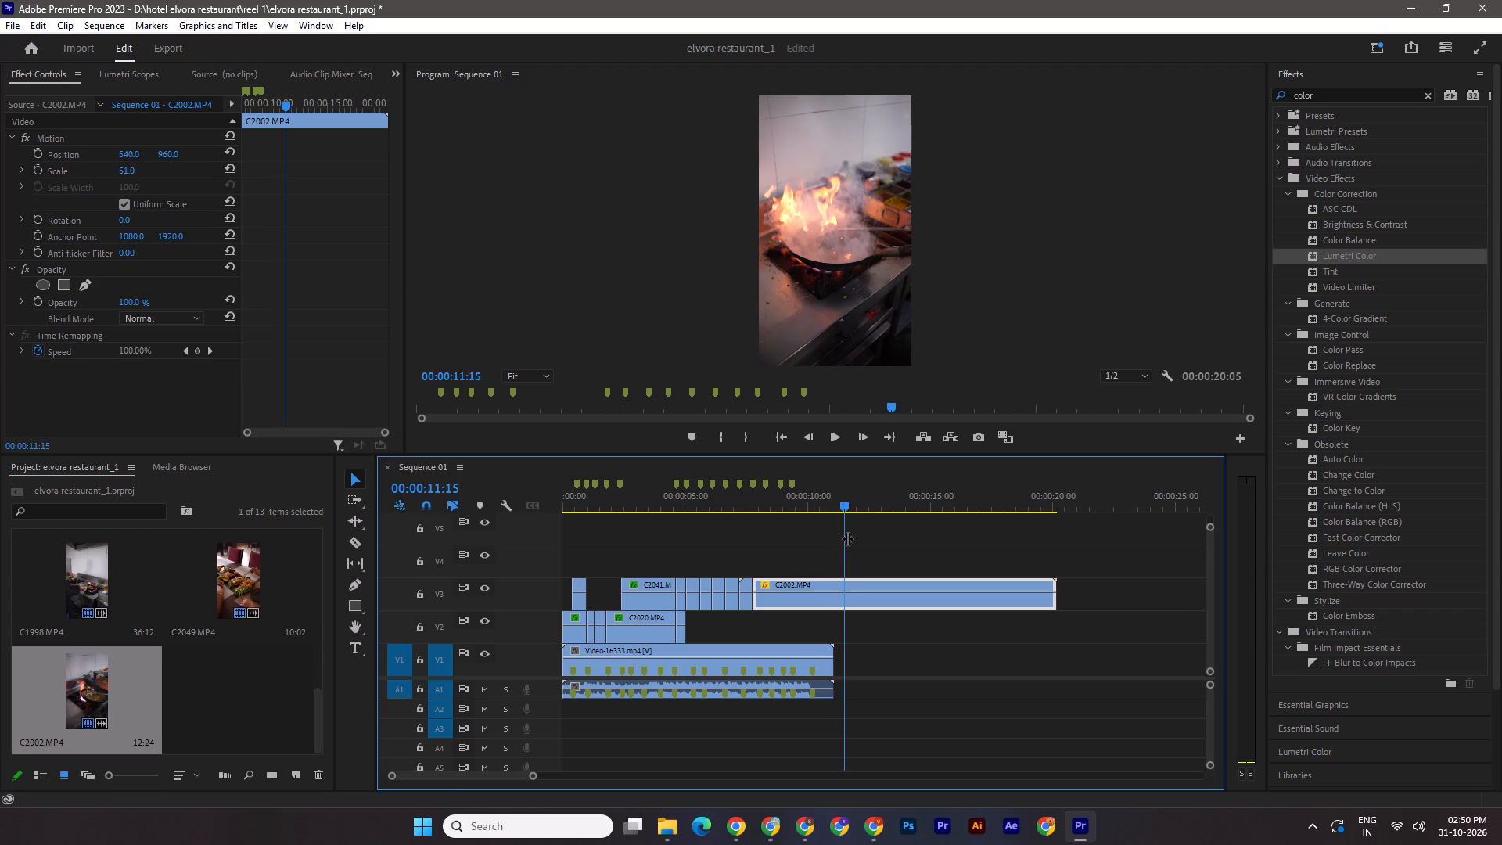
drag(800, 602, 848, 606)
Save the project and play the sequence from 00:00:00:00 to review it through the short C2002.MP4 shot.
drag(843, 505, 511, 502)
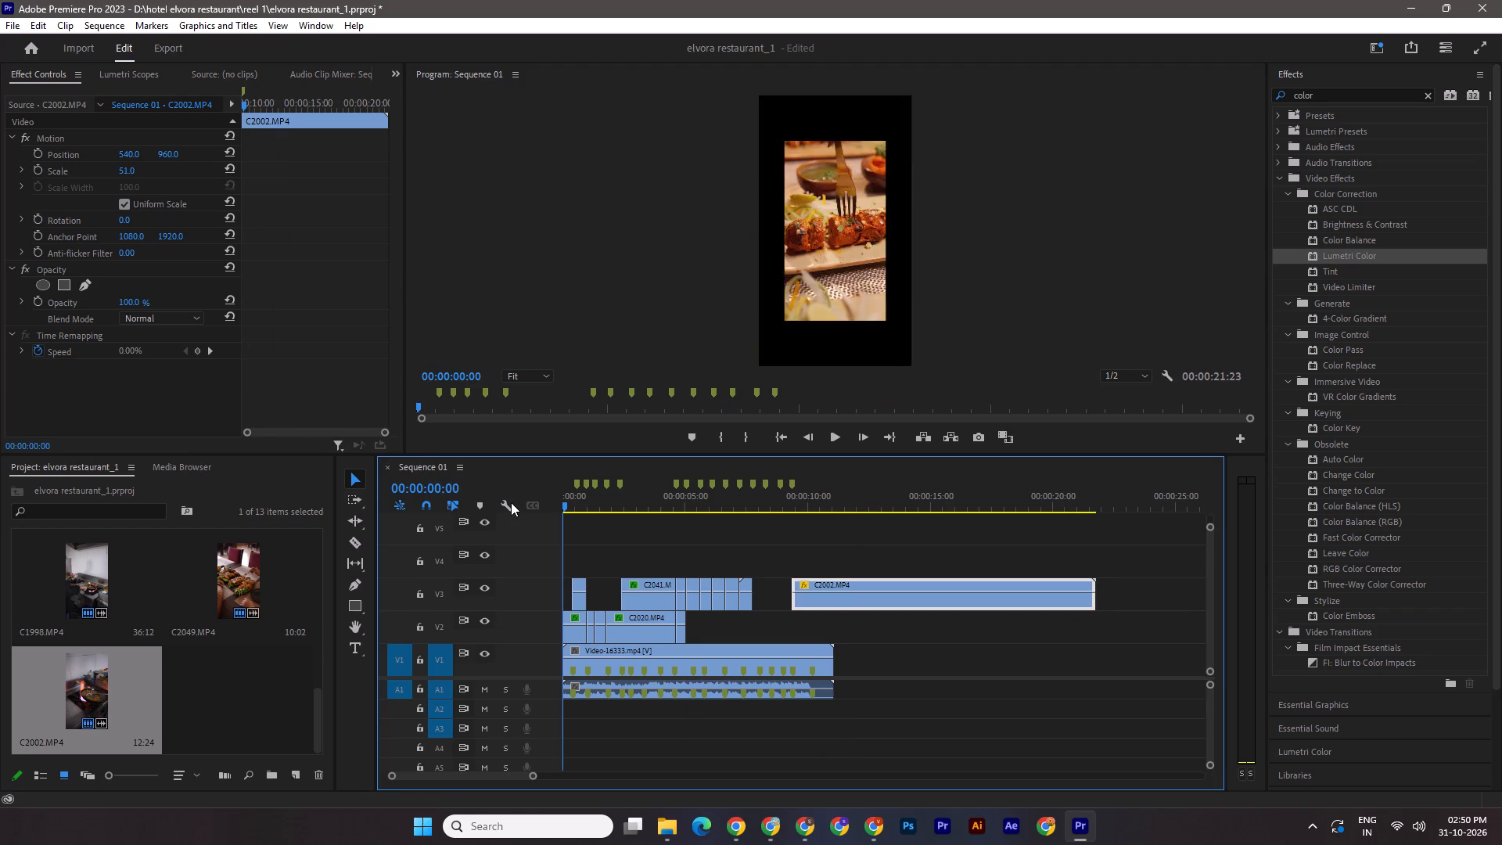
key(ctrl+s)
key(space)
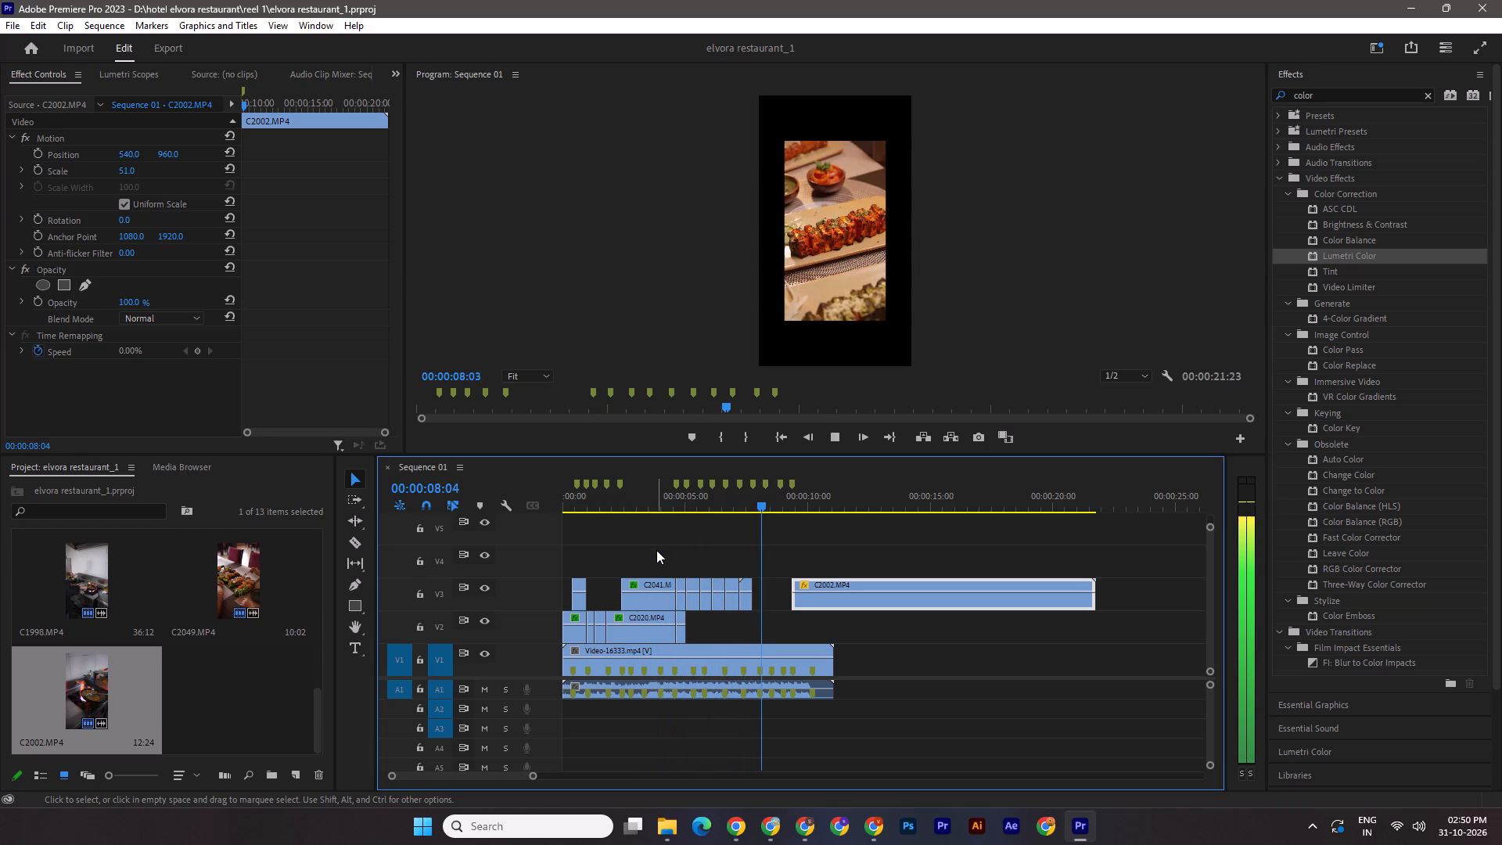
key(space)
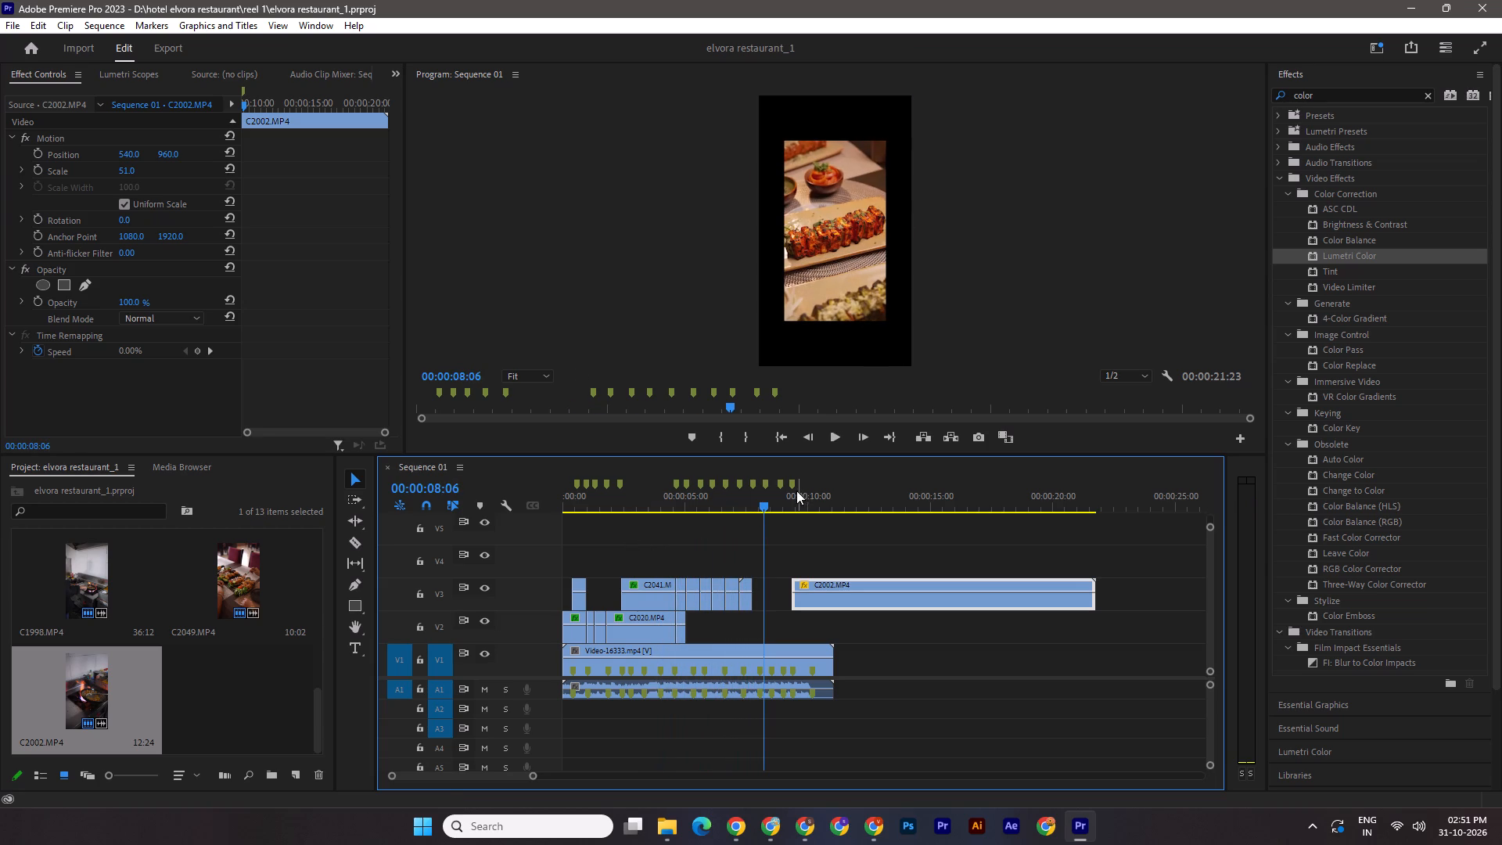
Find the high-flame moment in the separated C2002.MP4 portion and trim its start to 00:00:10:17.
drag(760, 505, 831, 524)
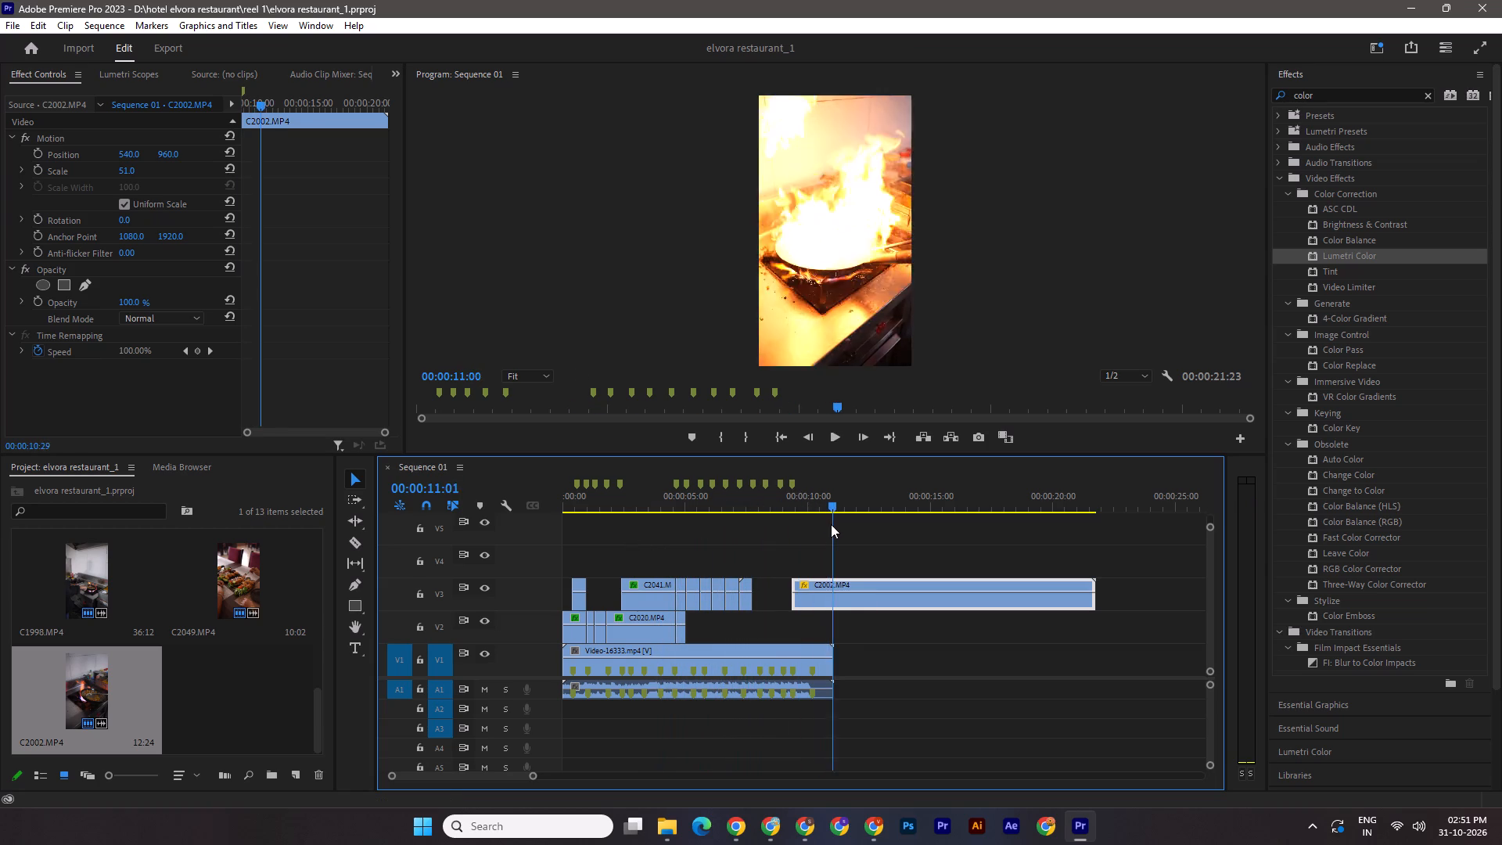
drag(831, 524, 925, 554)
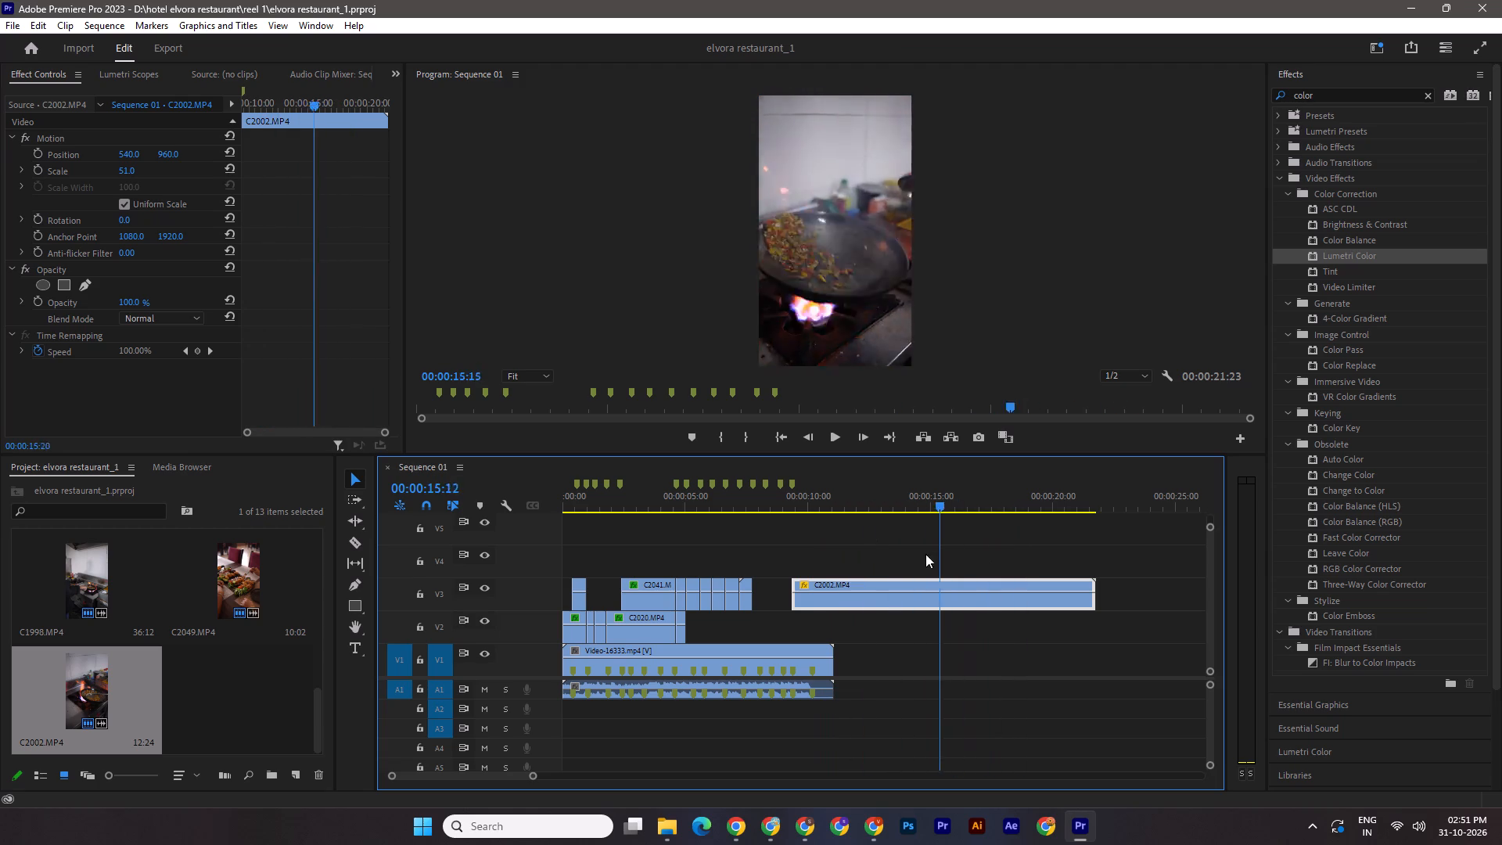
drag(925, 554, 831, 548)
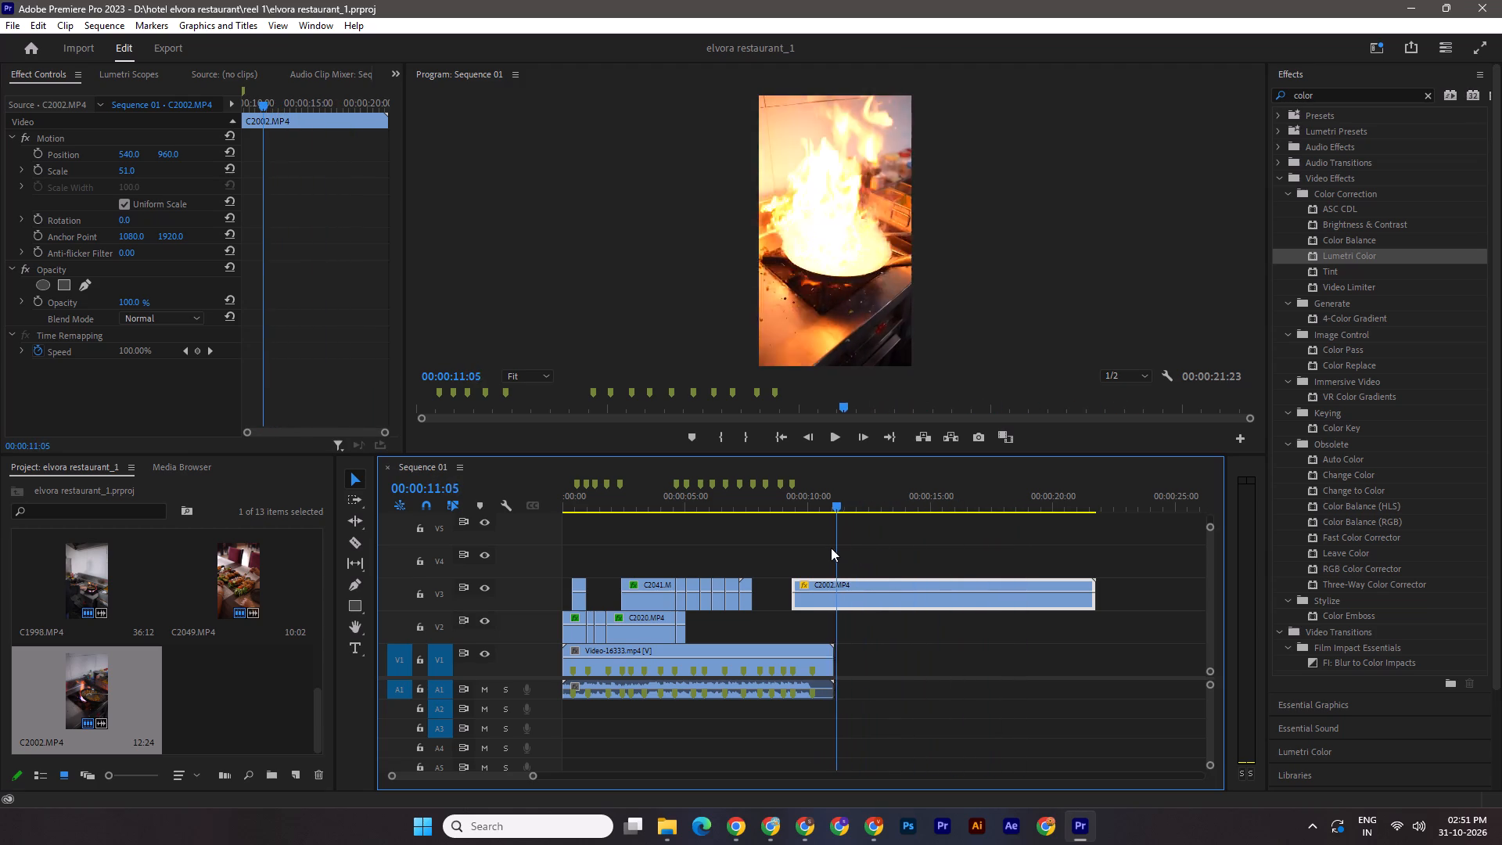
drag(831, 548, 819, 543)
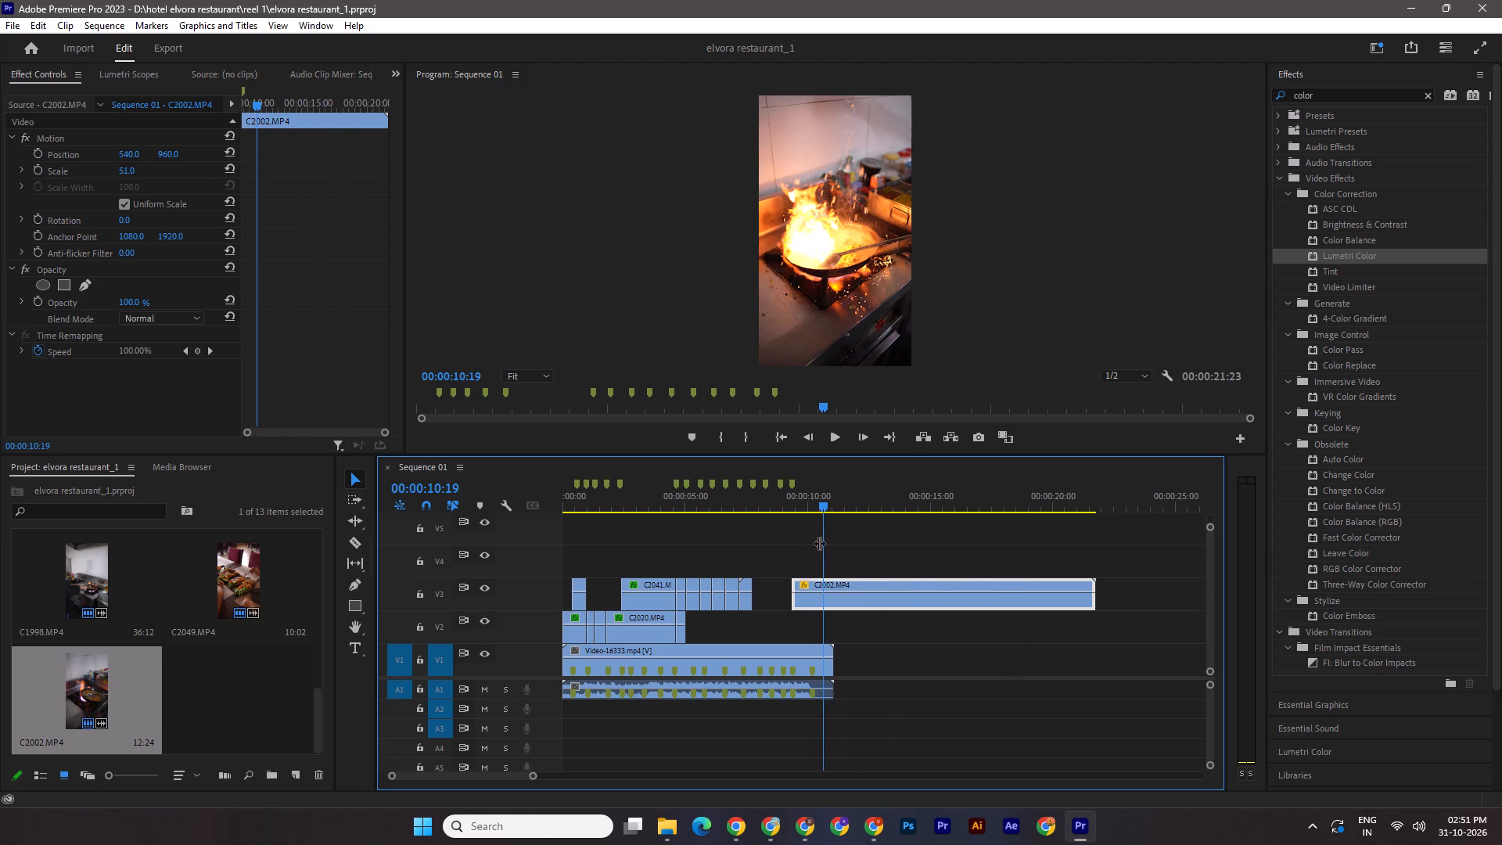
key(Left)
key(Left)
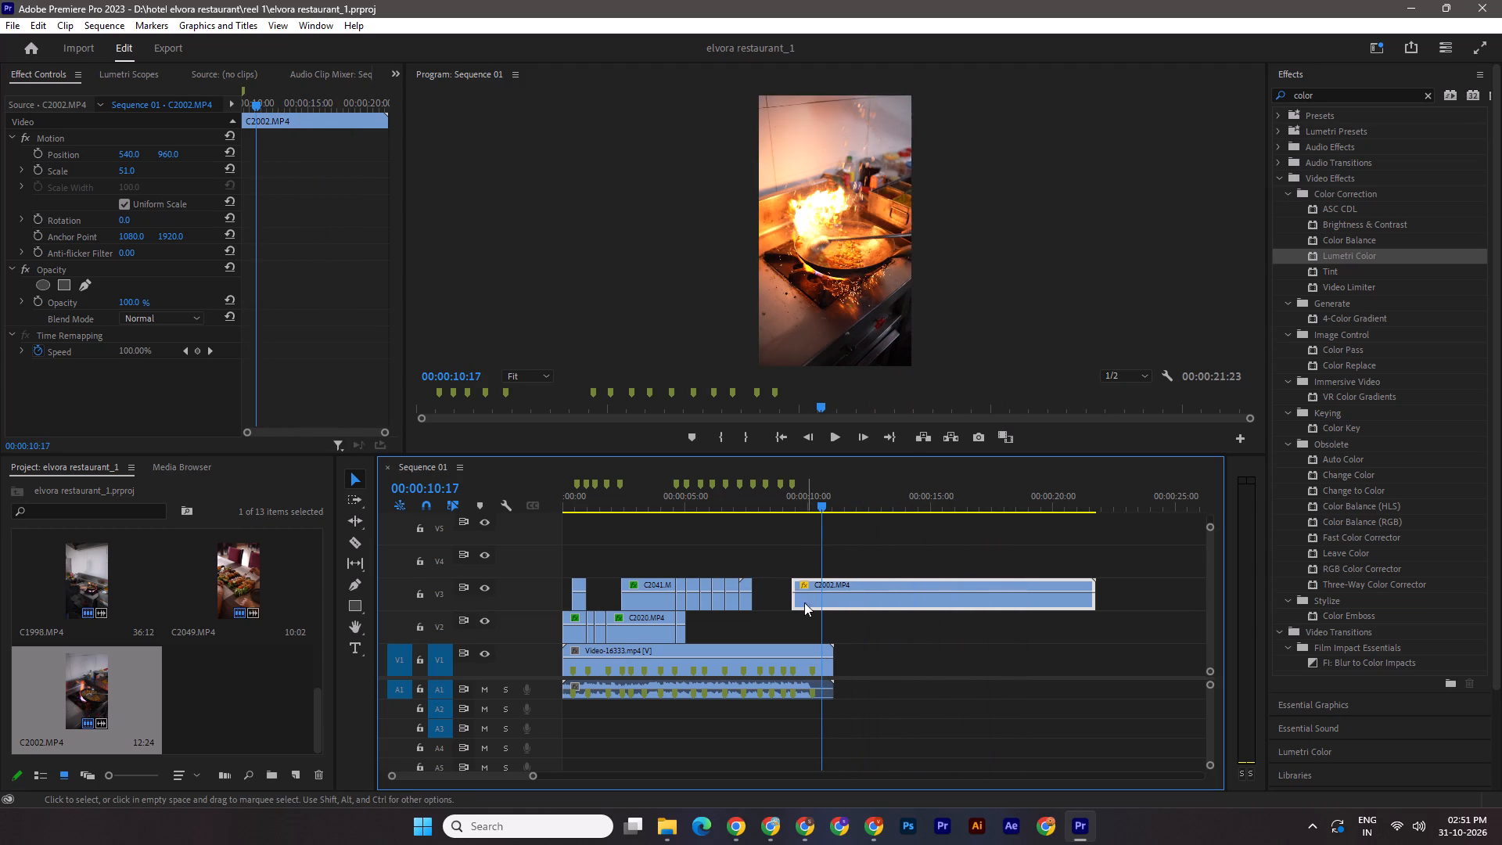
drag(796, 600, 825, 600)
Move the trimmed C2002.MP4 portion back against the short piece at 00:00:07:23, return the playhead to 00:00:00:00, and save the project.
drag(864, 606, 839, 611)
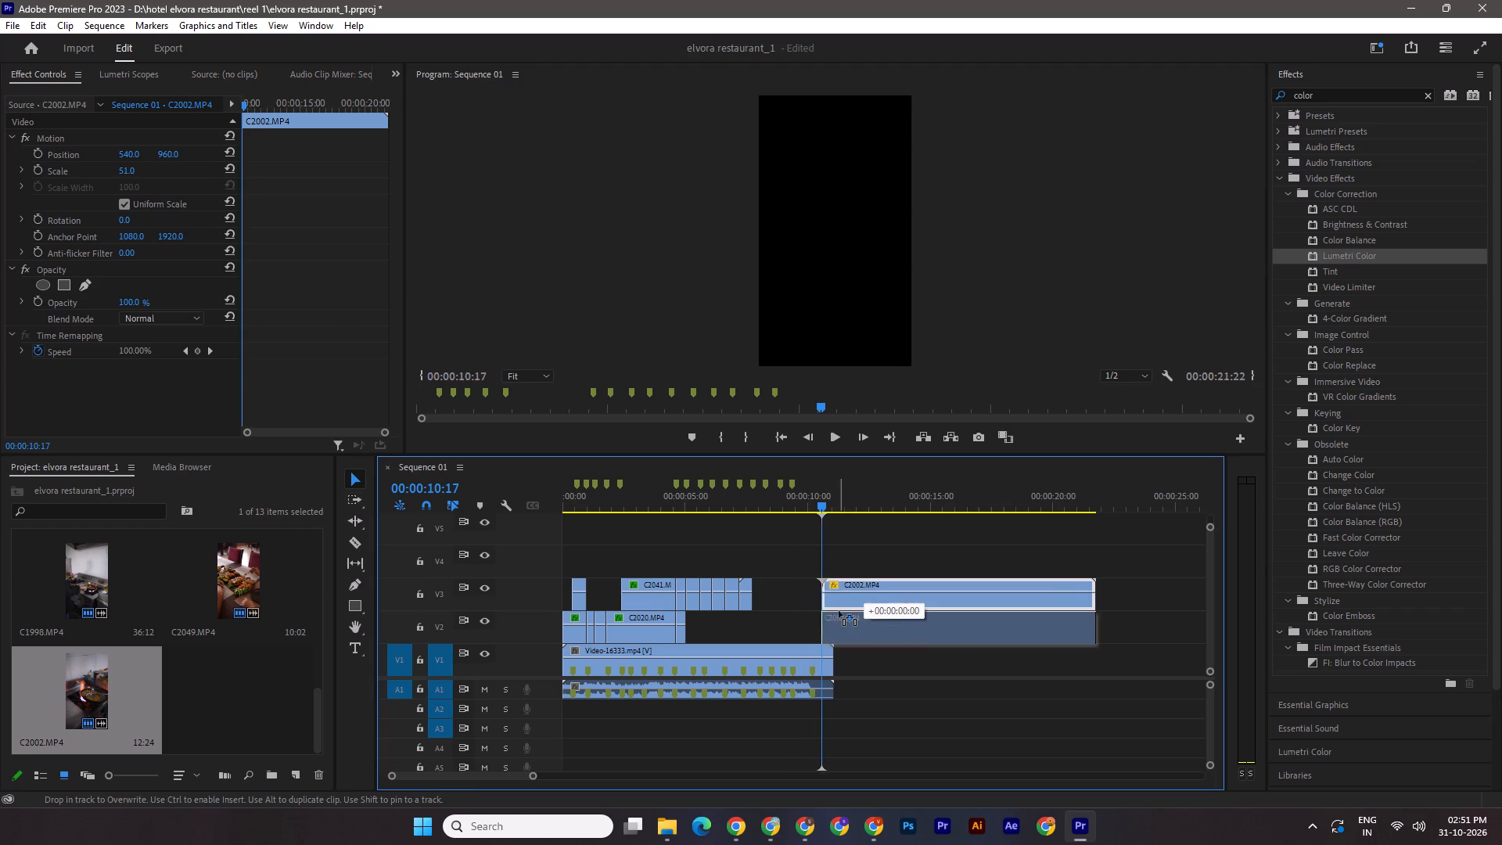
drag(839, 611, 796, 603)
drag(821, 502, 814, 502)
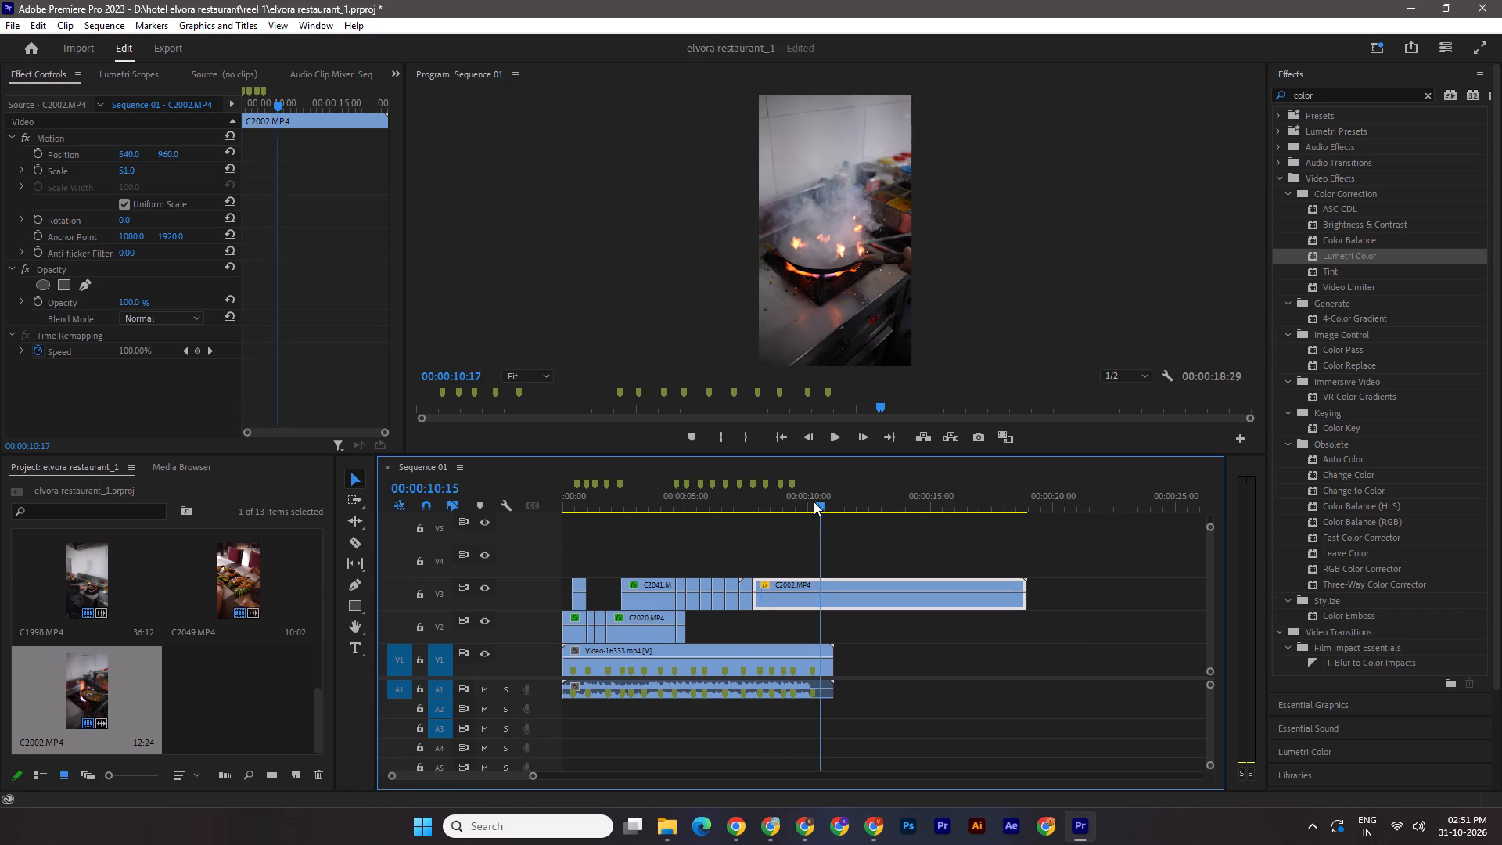
drag(814, 502, 516, 502)
key(ctrl+s)
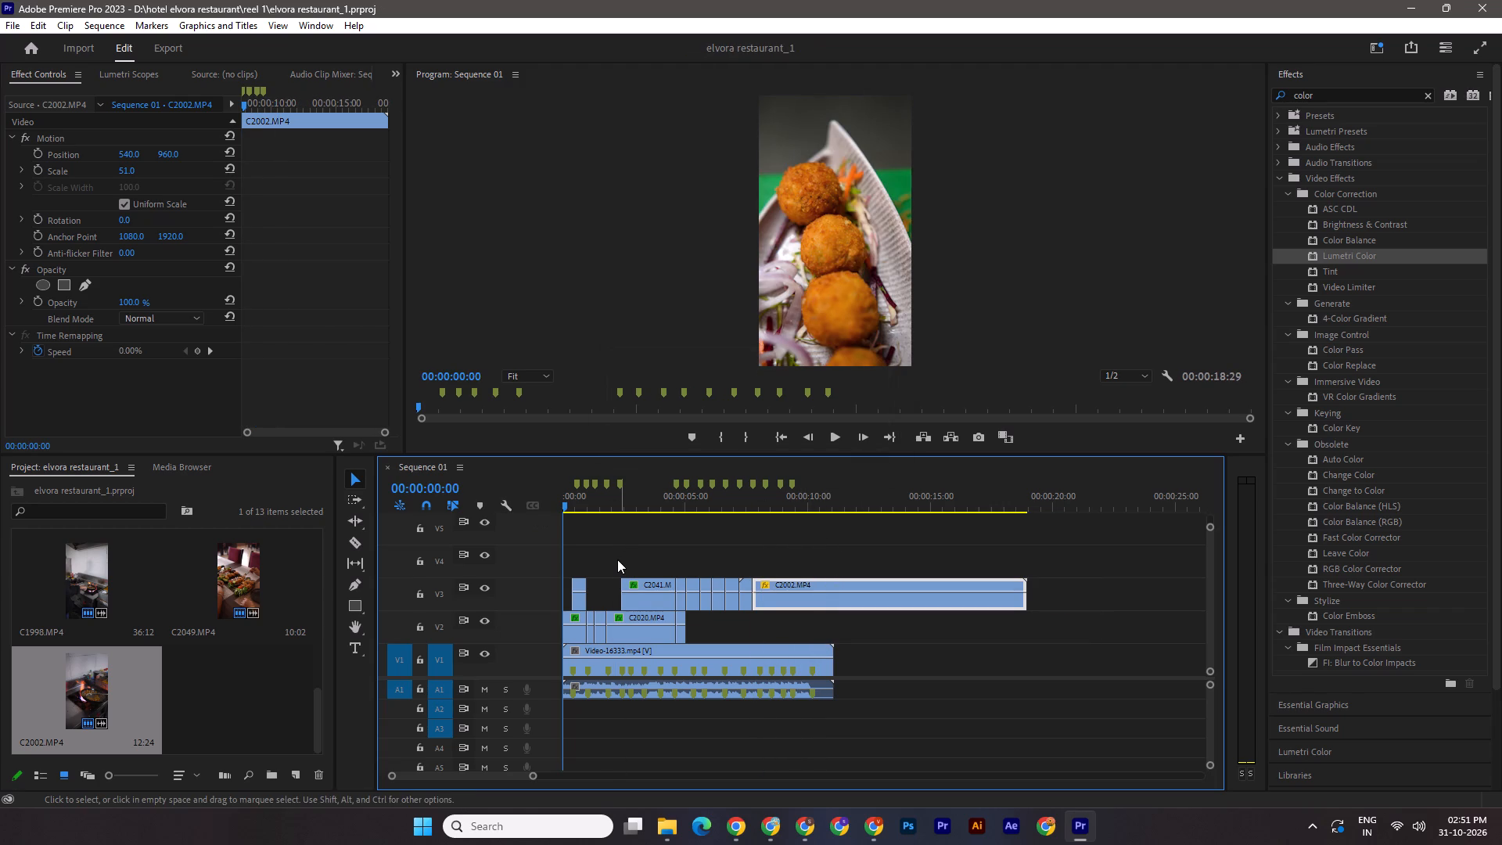
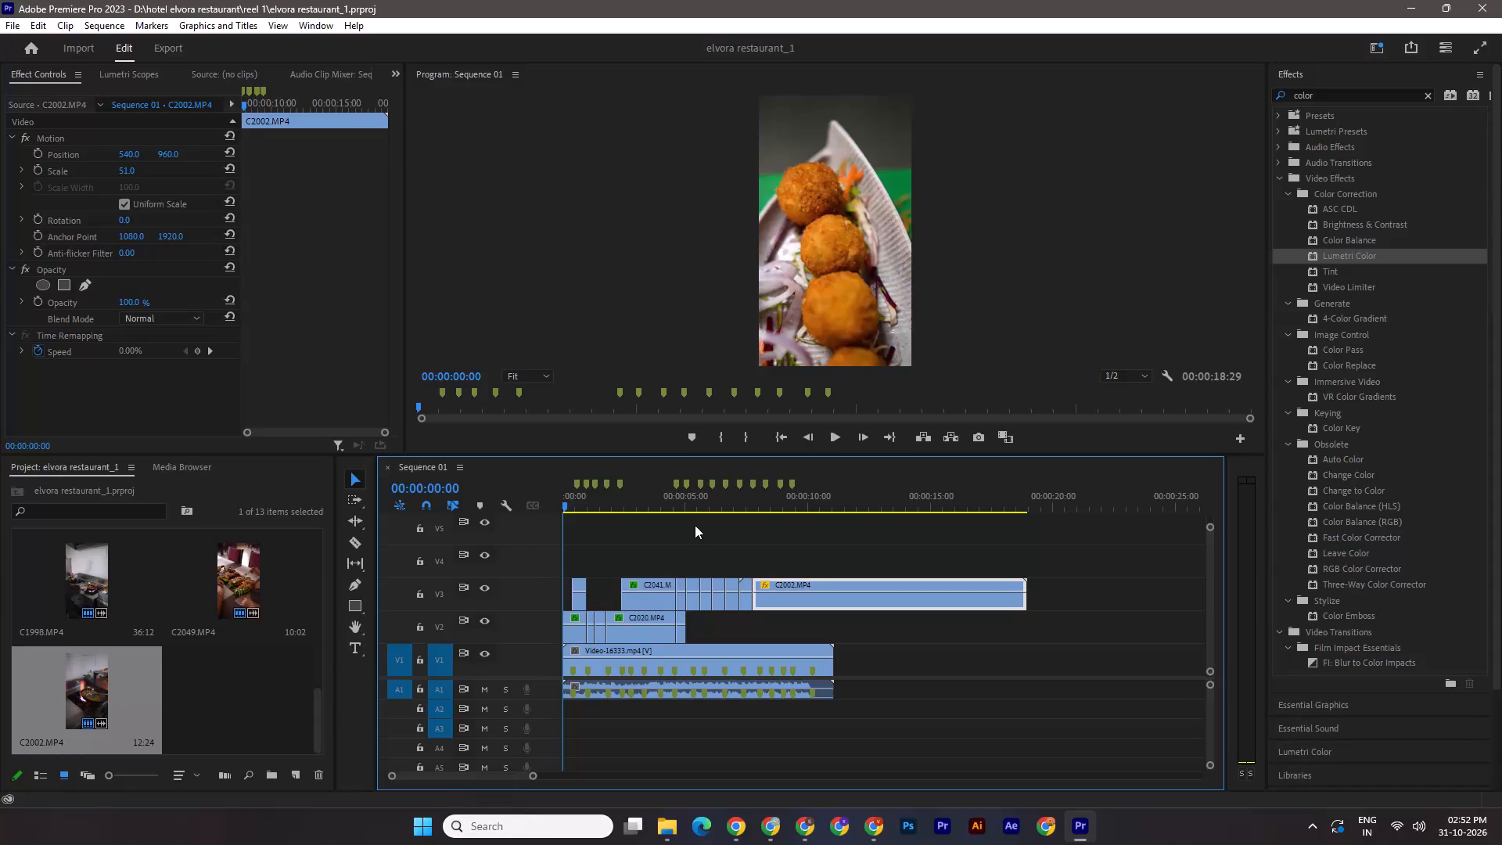
Cut C2002.MP4 on V3 at the 00:00:08:08 marker, move the portion after the cut about 4.7 seconds later, and save the project.
click(752, 507)
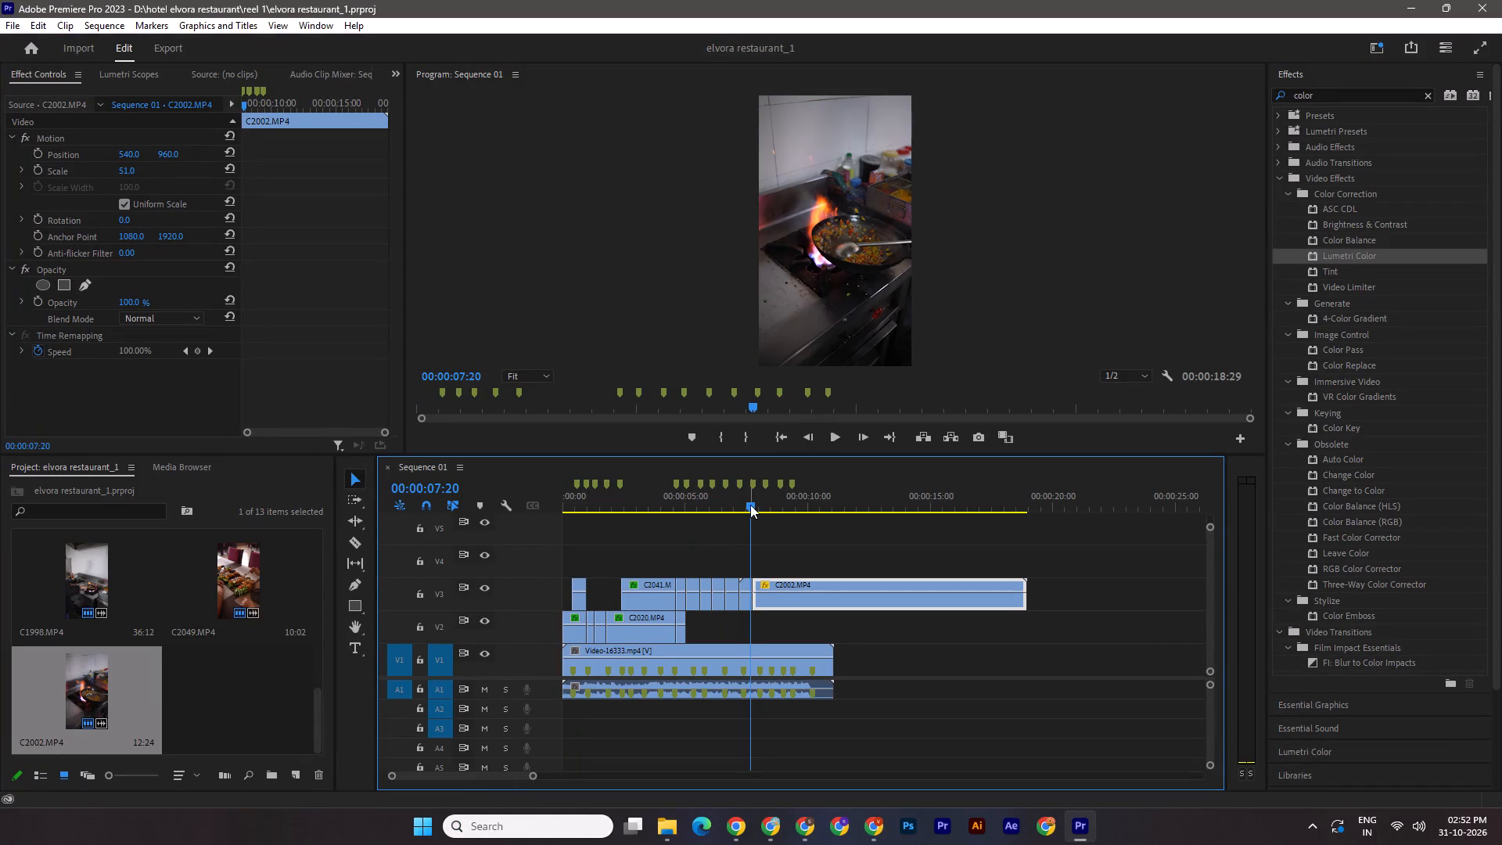
drag(750, 505, 767, 506)
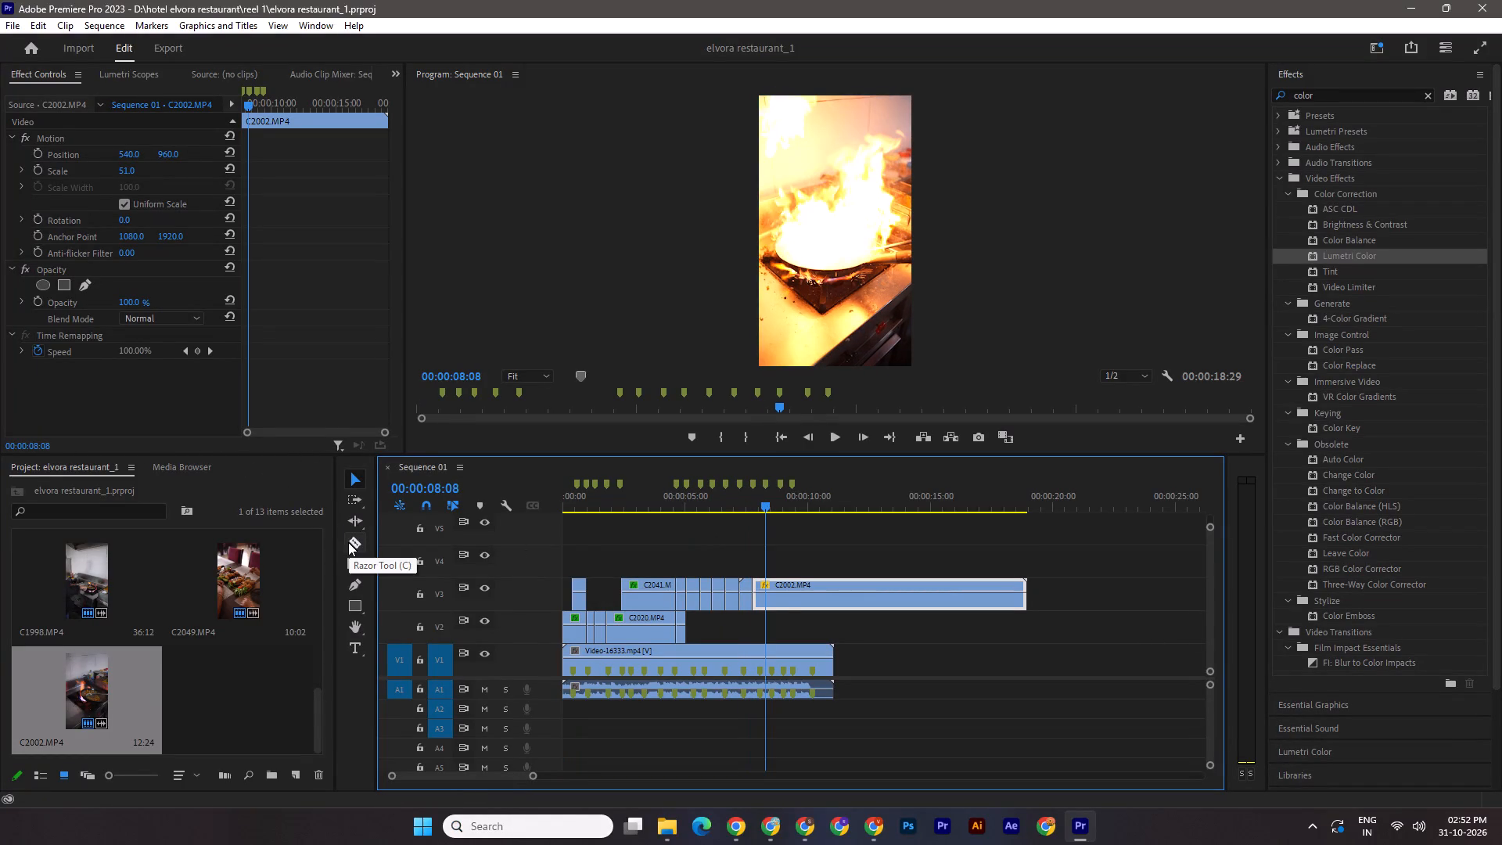
click(348, 542)
click(766, 593)
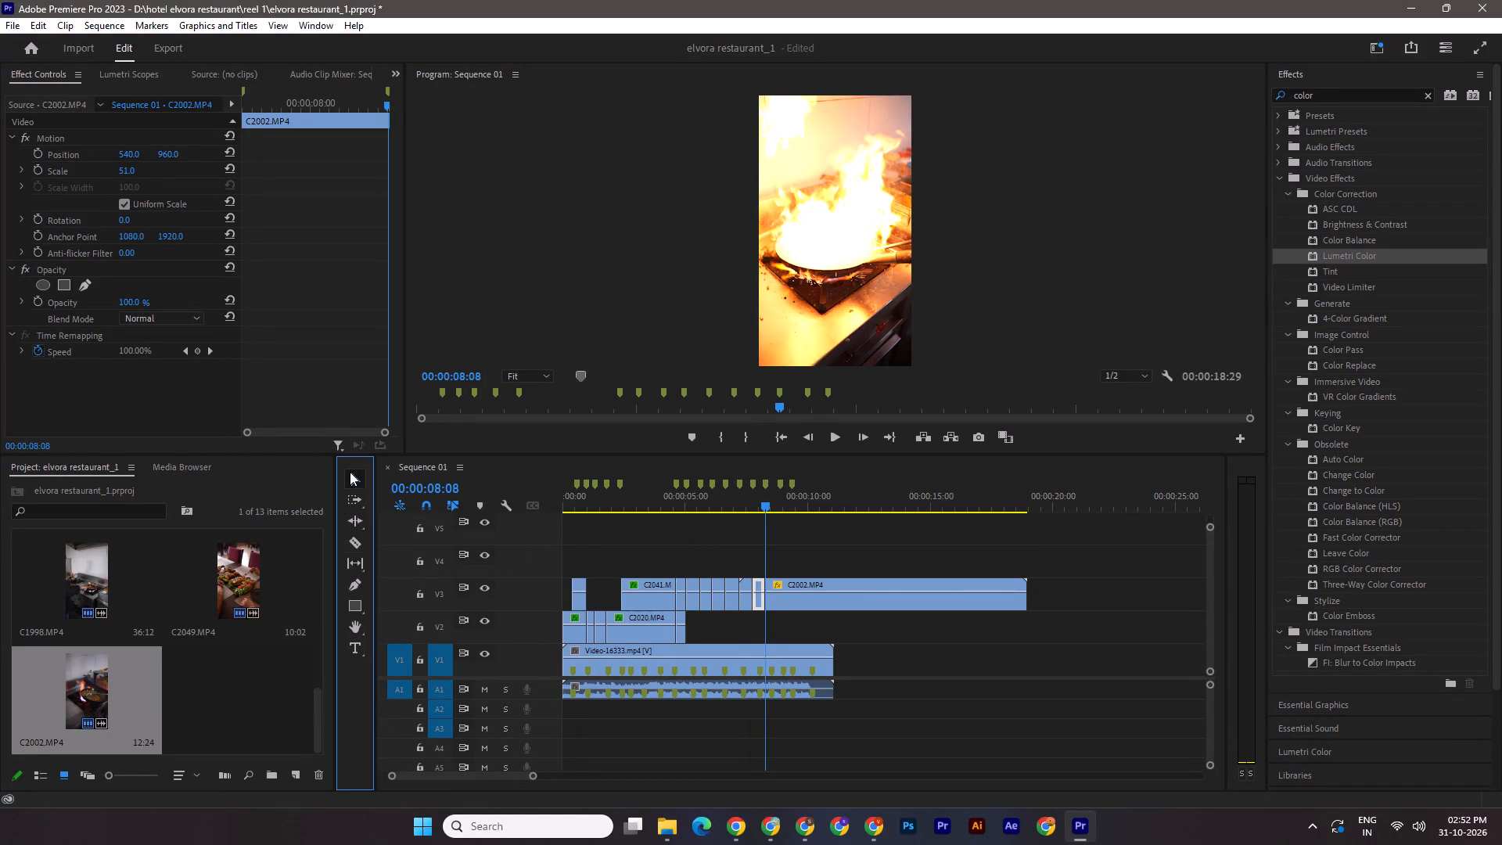
click(350, 472)
drag(837, 603, 952, 609)
key(ctrl+s)
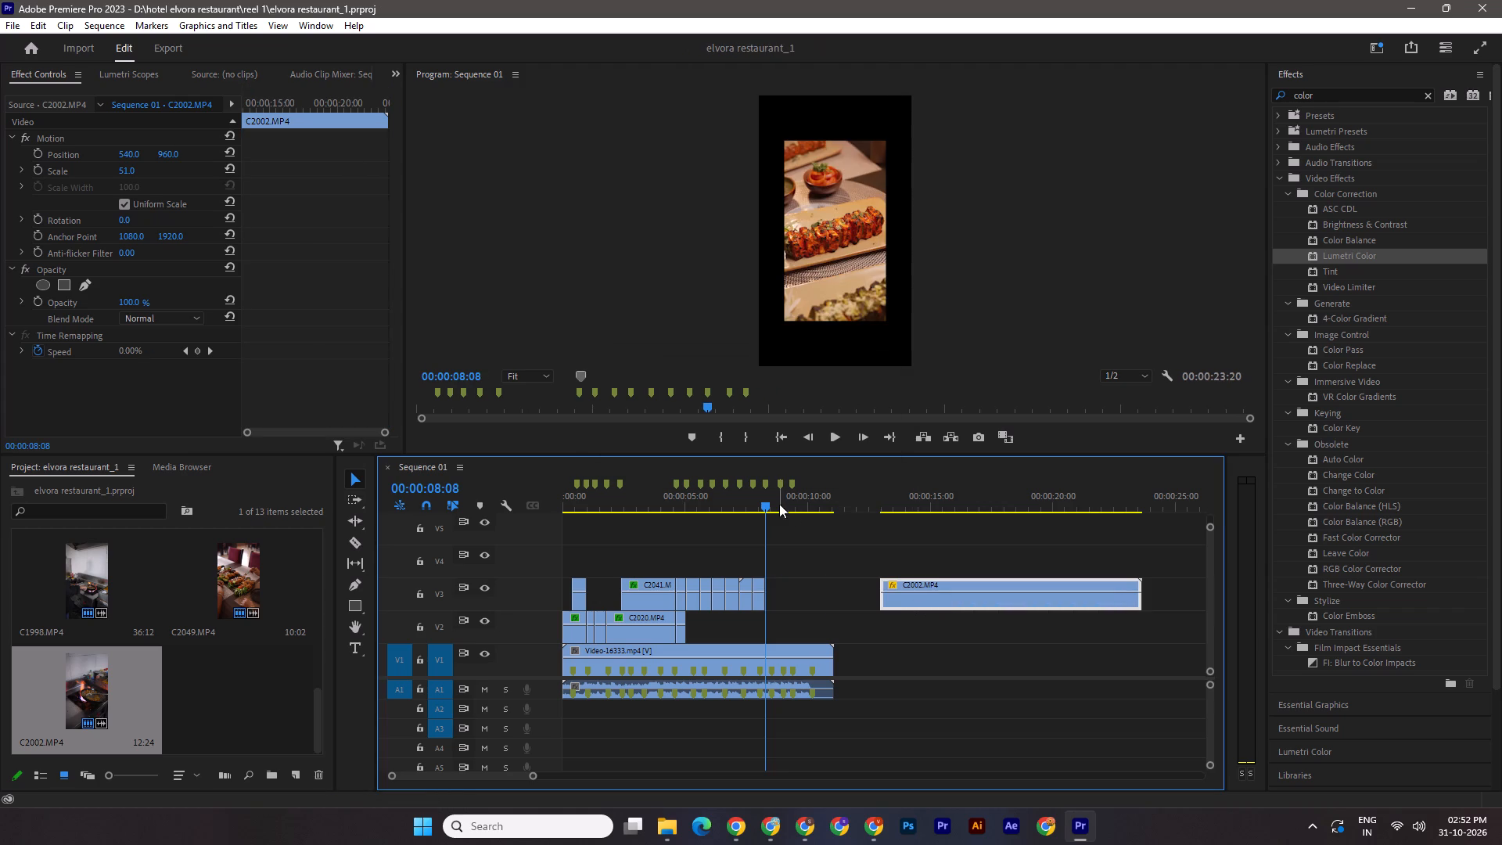
Play the sequence from 00:00:00:00 to review it through the short high-flame C2002.MP4 shot.
drag(772, 497, 493, 500)
key(space)
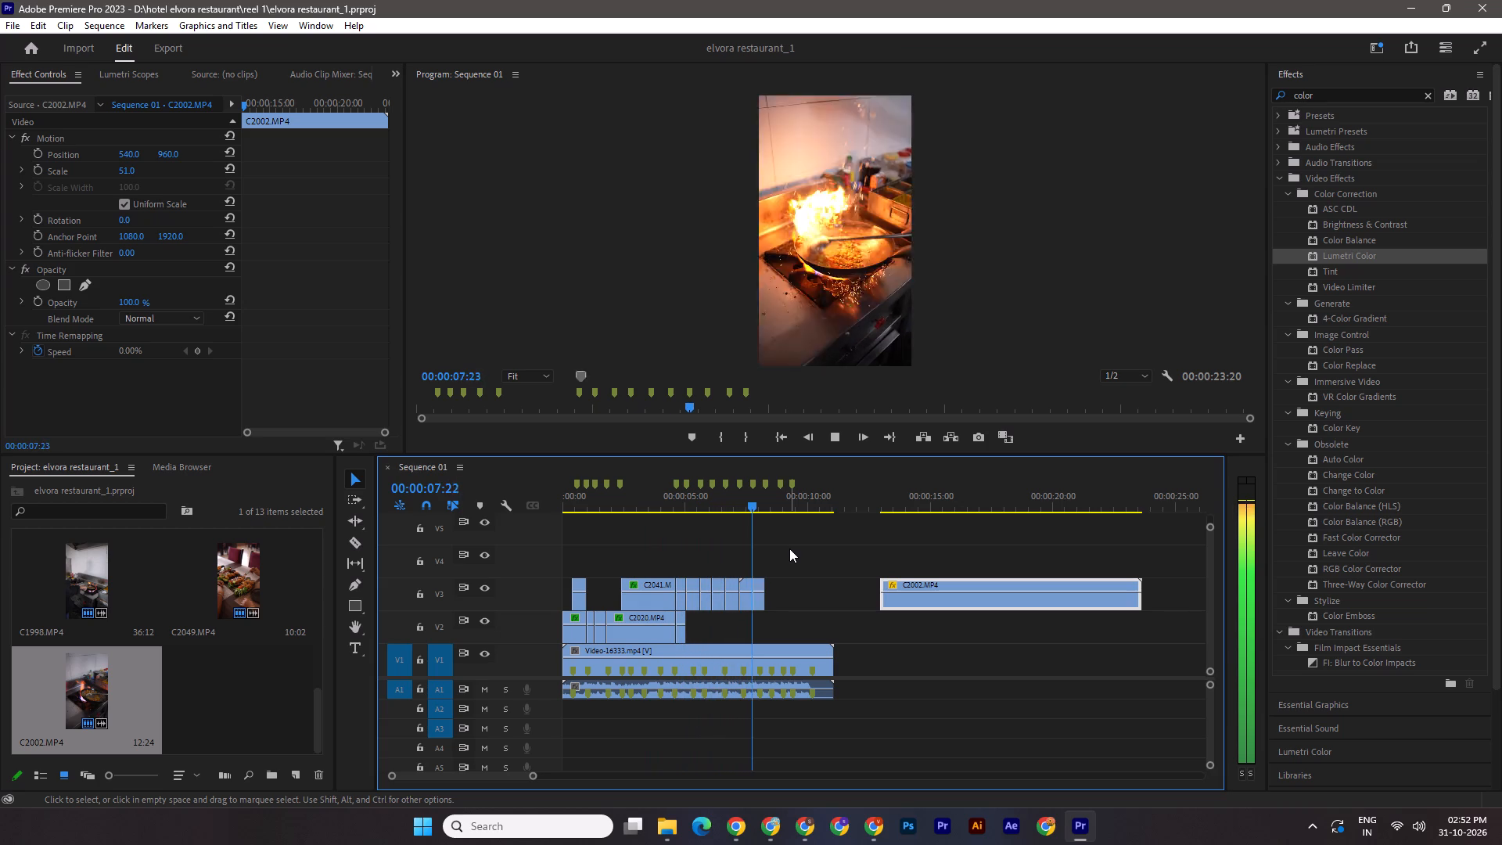
key(space)
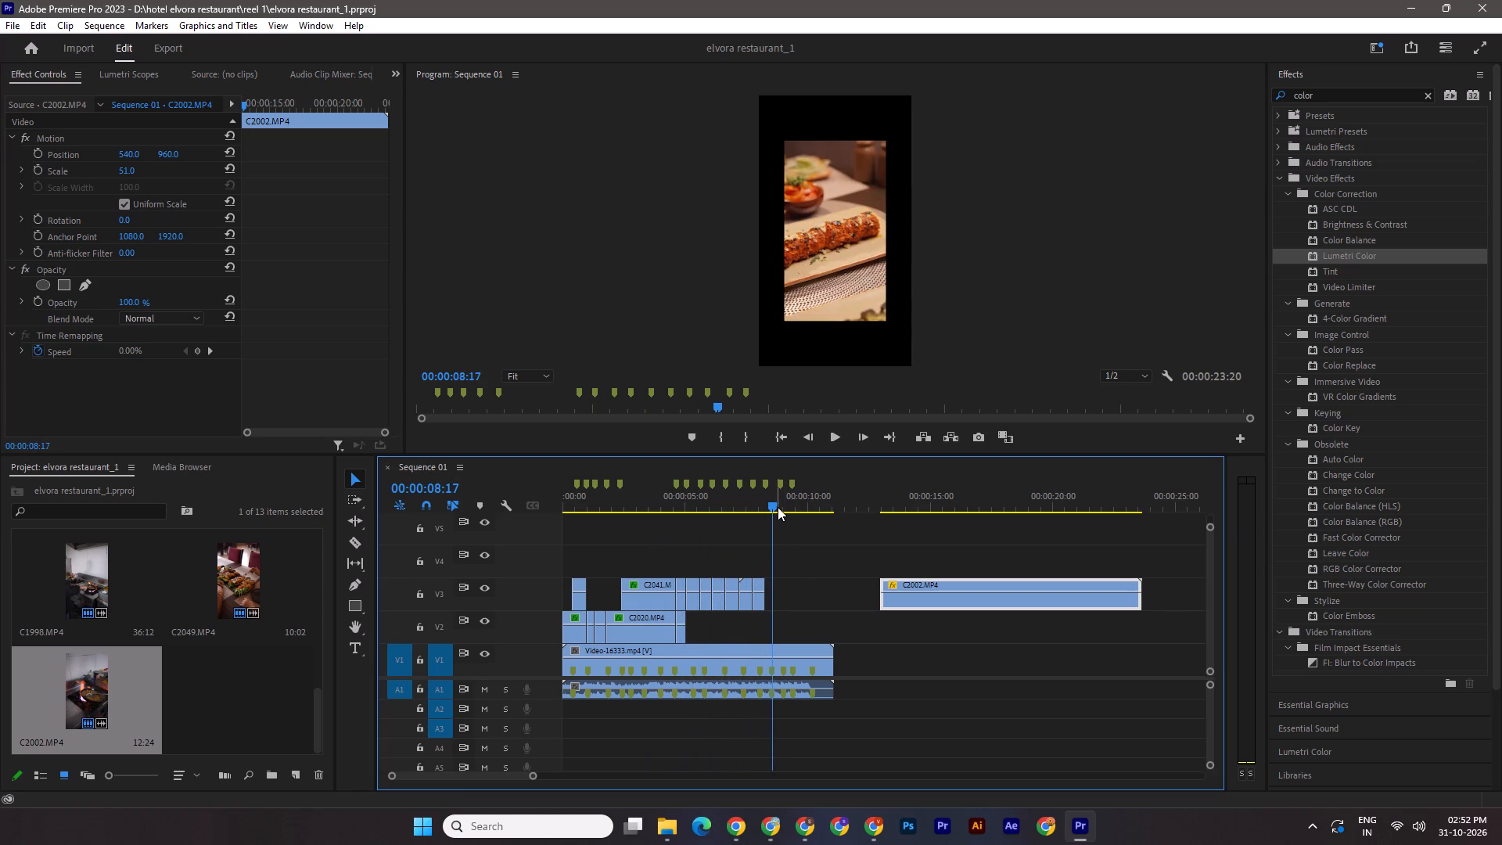
Trim the high-flame C2002.MP4 shot's start to 00:00:07:27, slide it back to the 00:00:07:23 marker, and extend its end to the 00:00:08:08 marker.
drag(777, 506, 759, 506)
drag(536, 775, 508, 771)
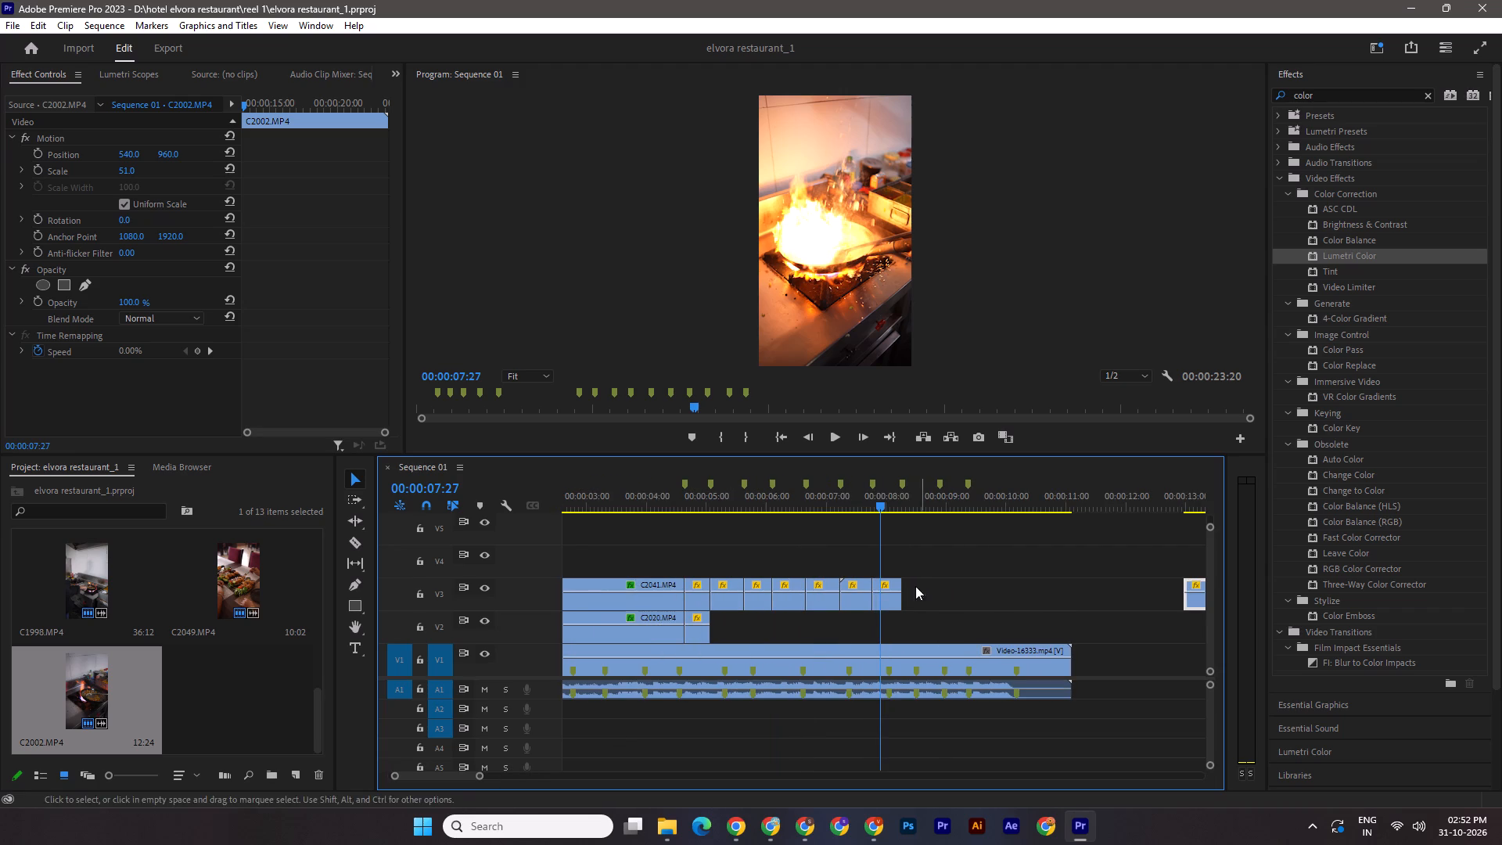
drag(874, 601, 882, 601)
click(889, 606)
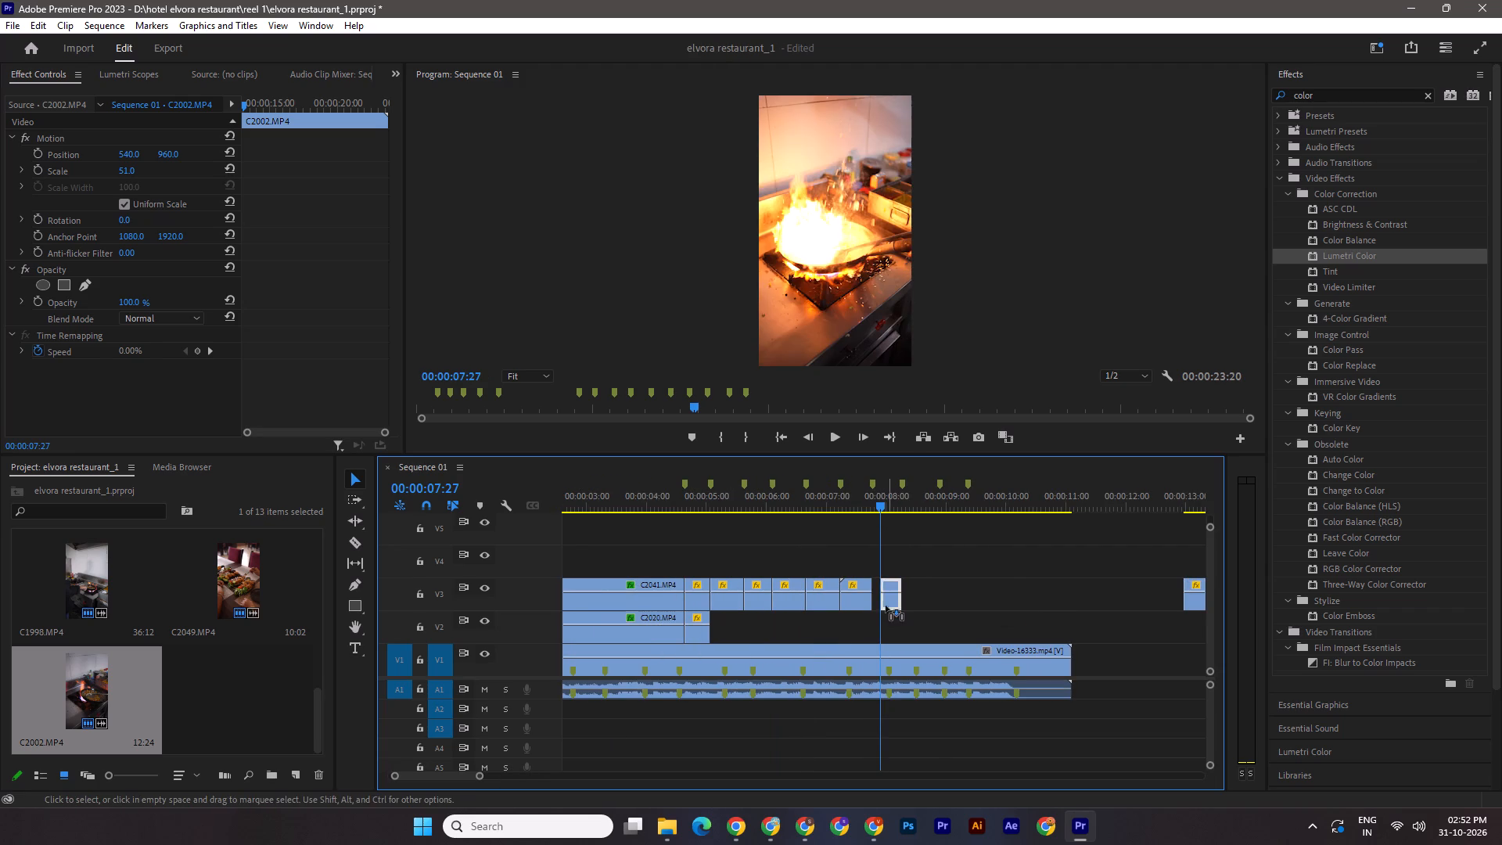
drag(890, 604, 902, 606)
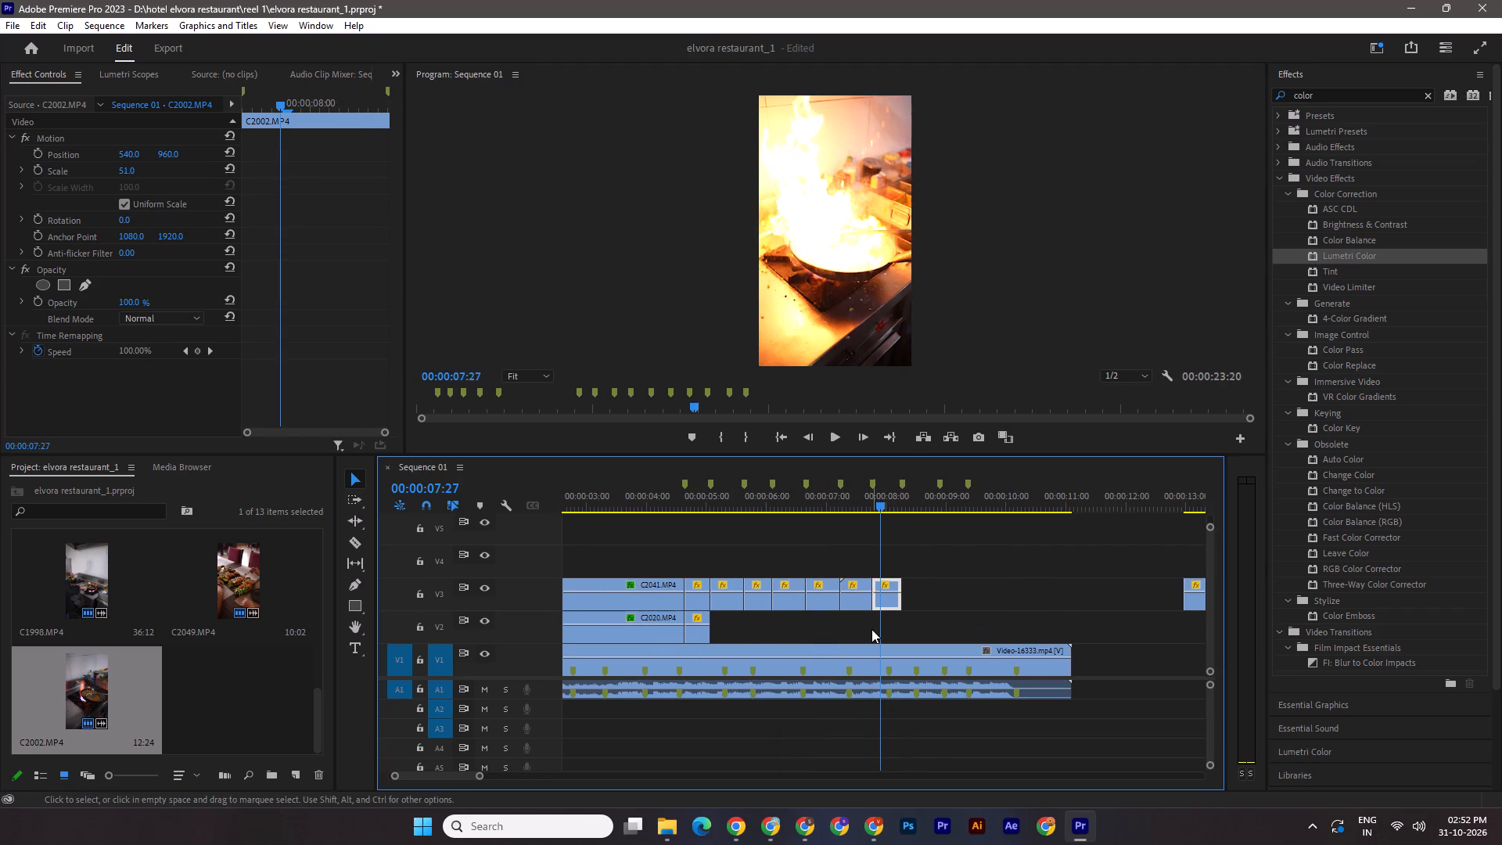
Save the project and play the sequence from 00:00:04:09 to review the adjusted high-flame shot.
drag(480, 775, 523, 778)
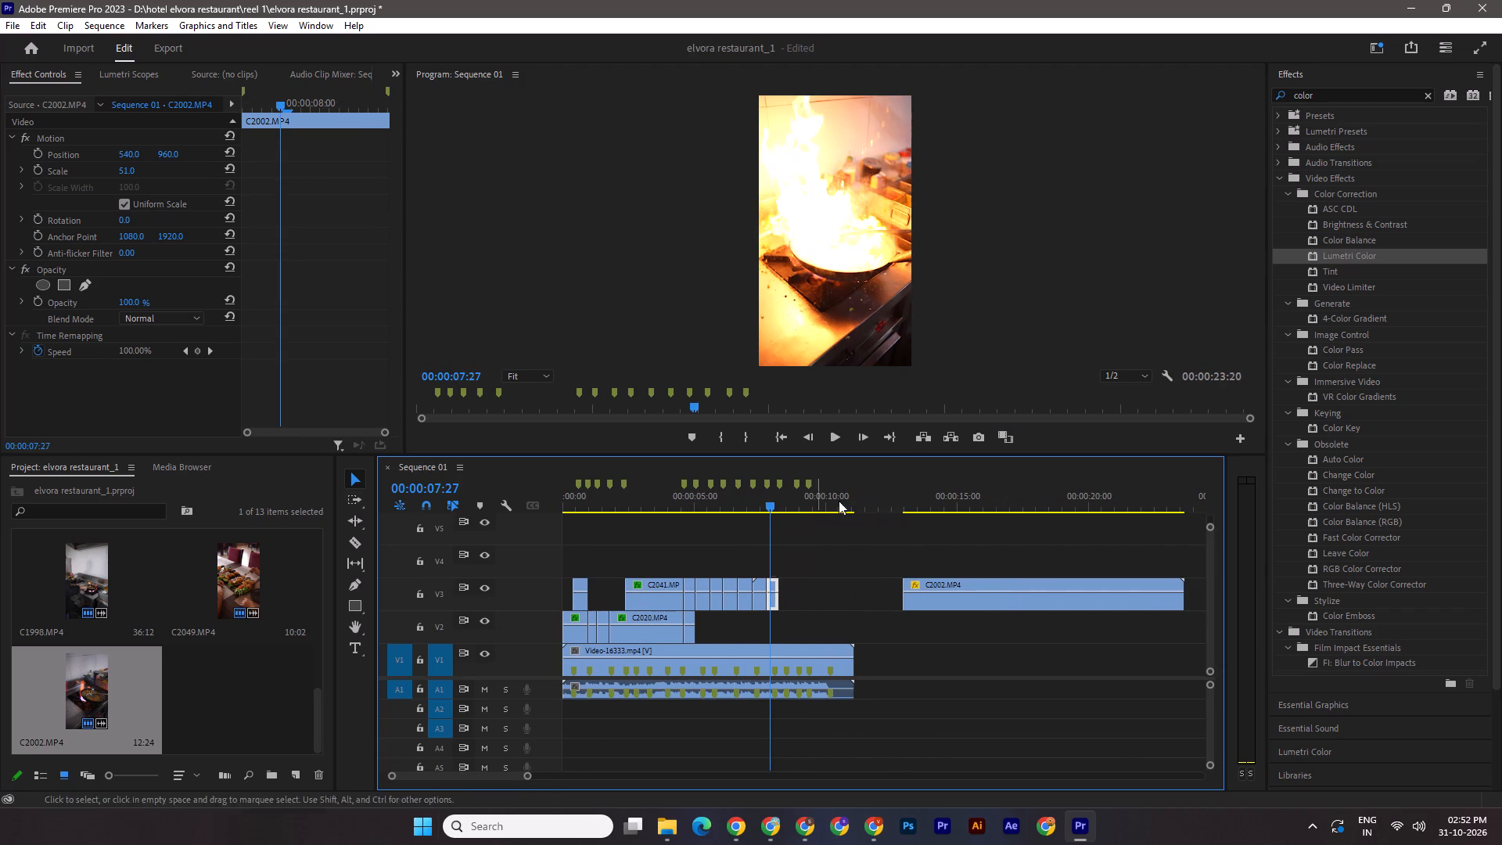
drag(771, 502, 677, 502)
key(ctrl+s)
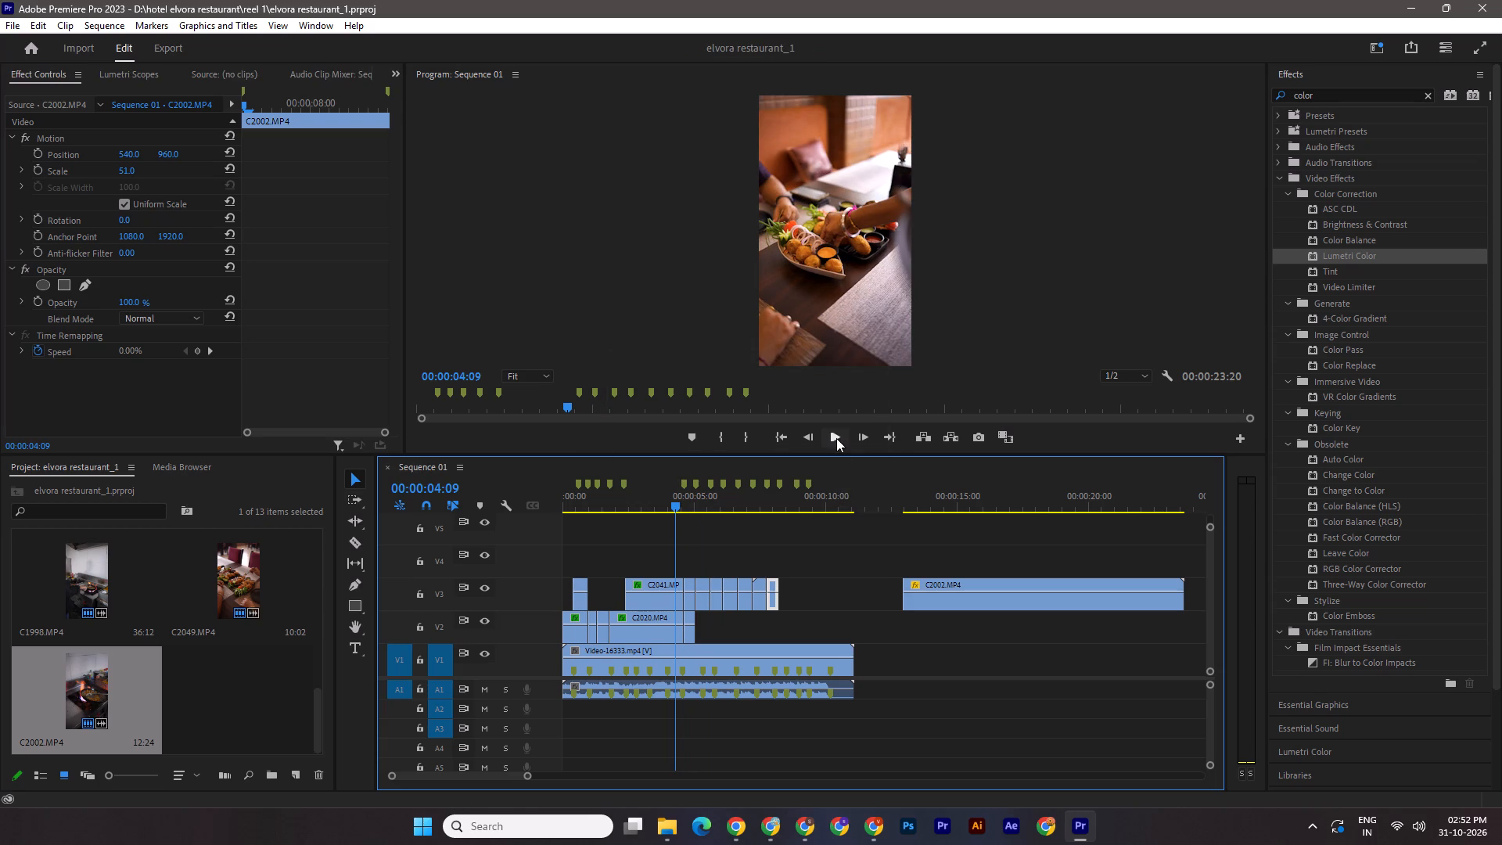
click(836, 438)
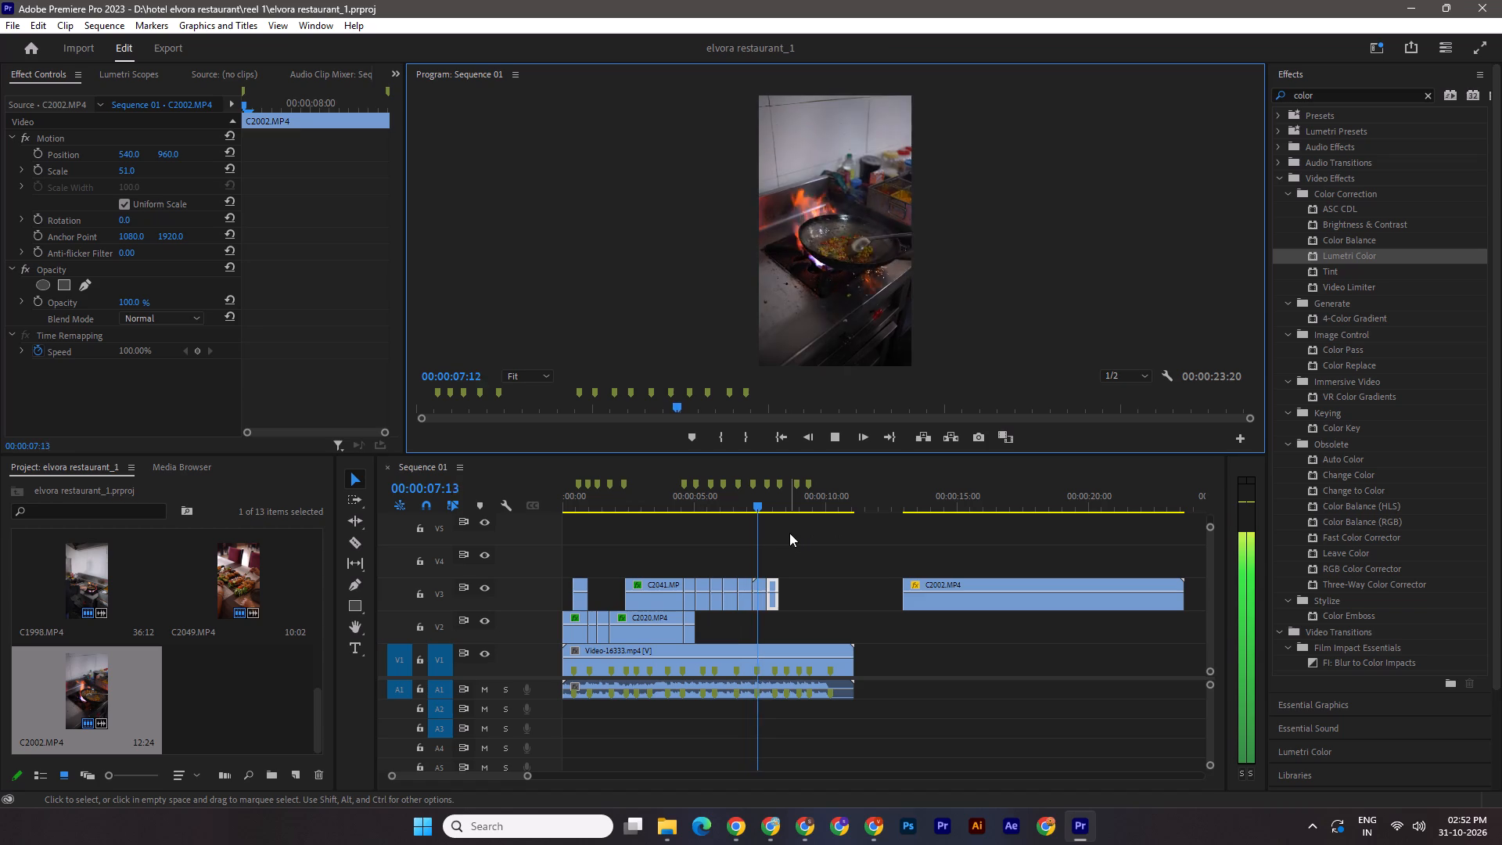
key(space)
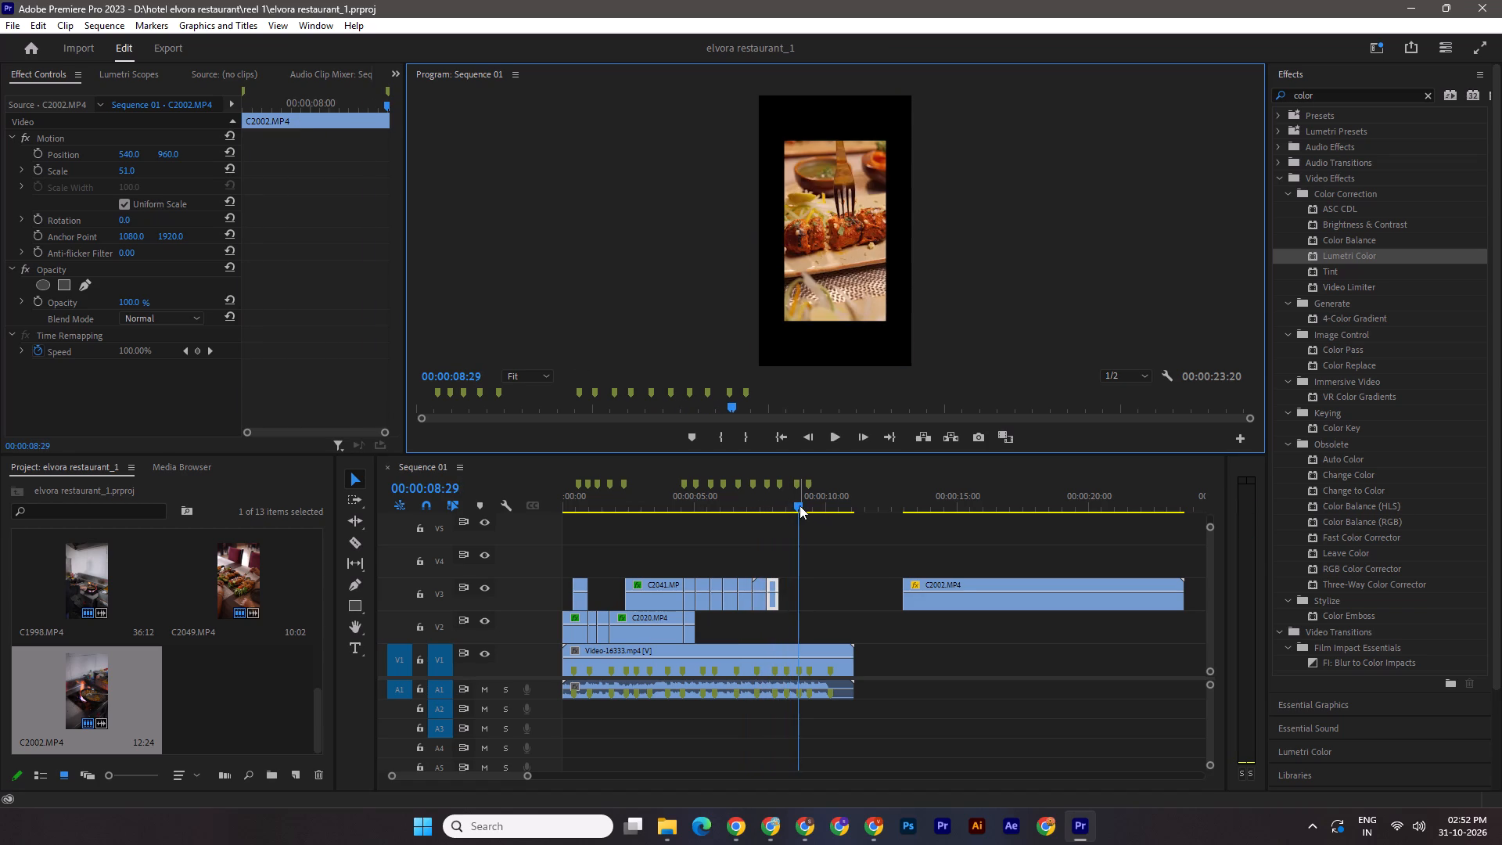
Delete the leftover long C2002.MP4 portion from V3, save the project, and bring the playhead back near the end of the edited shots.
drag(790, 505, 1105, 577)
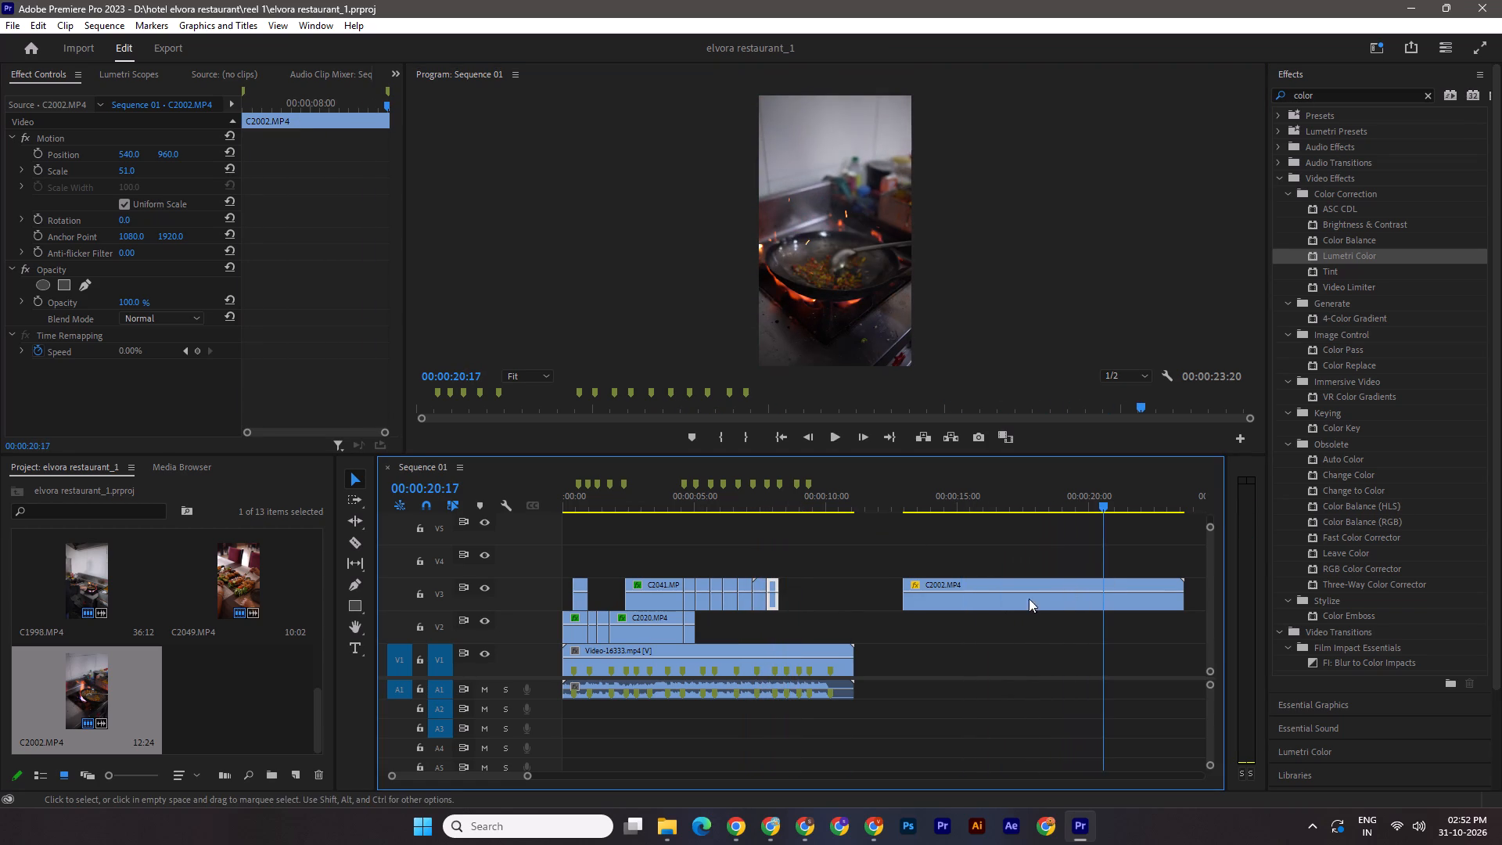
click(1001, 615)
click(997, 597)
key(Delete)
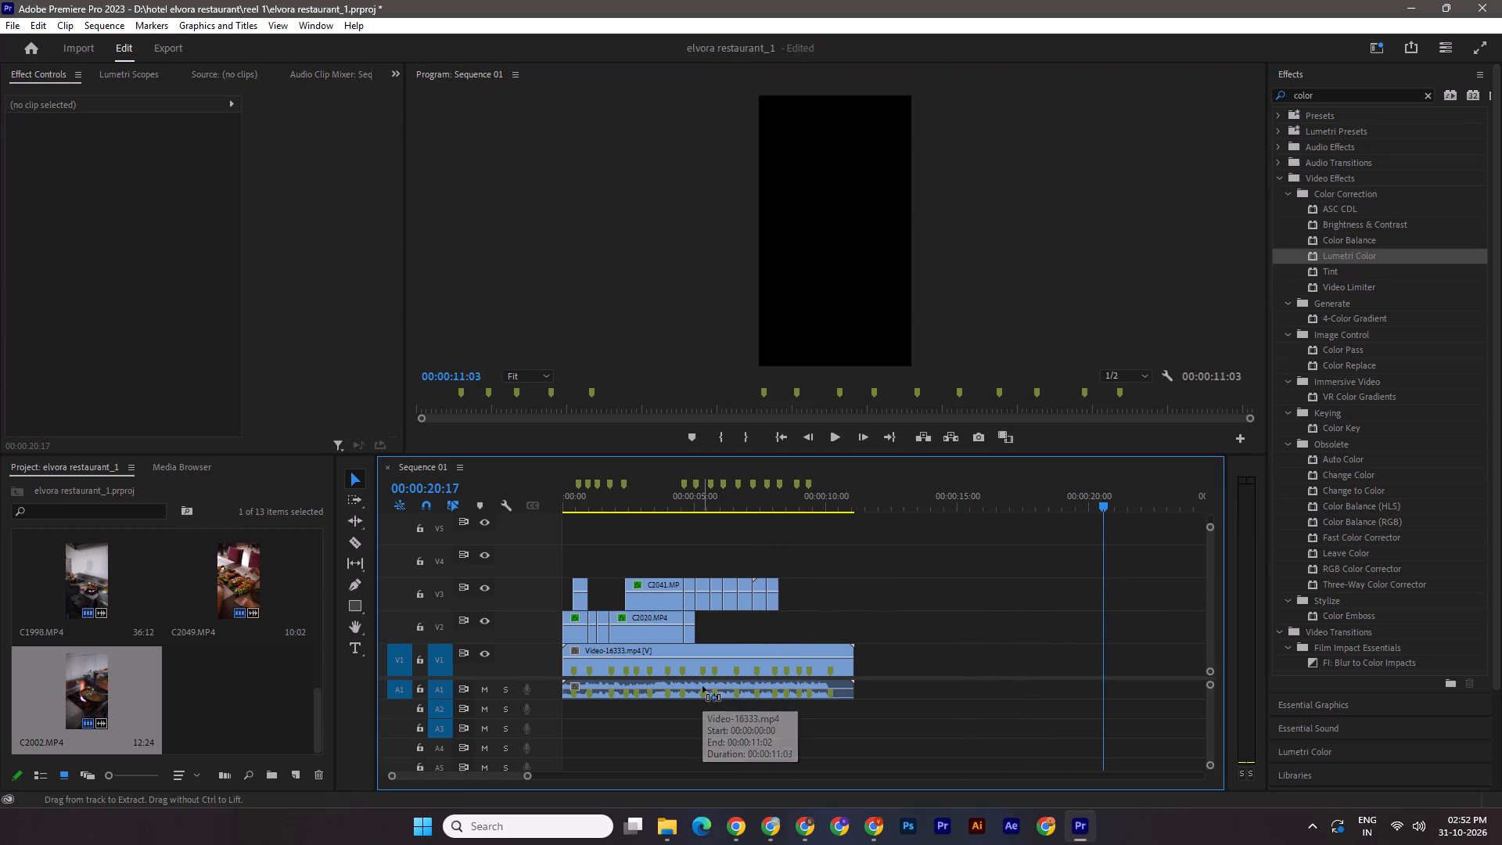
key(ctrl+s)
drag(1110, 501, 879, 498)
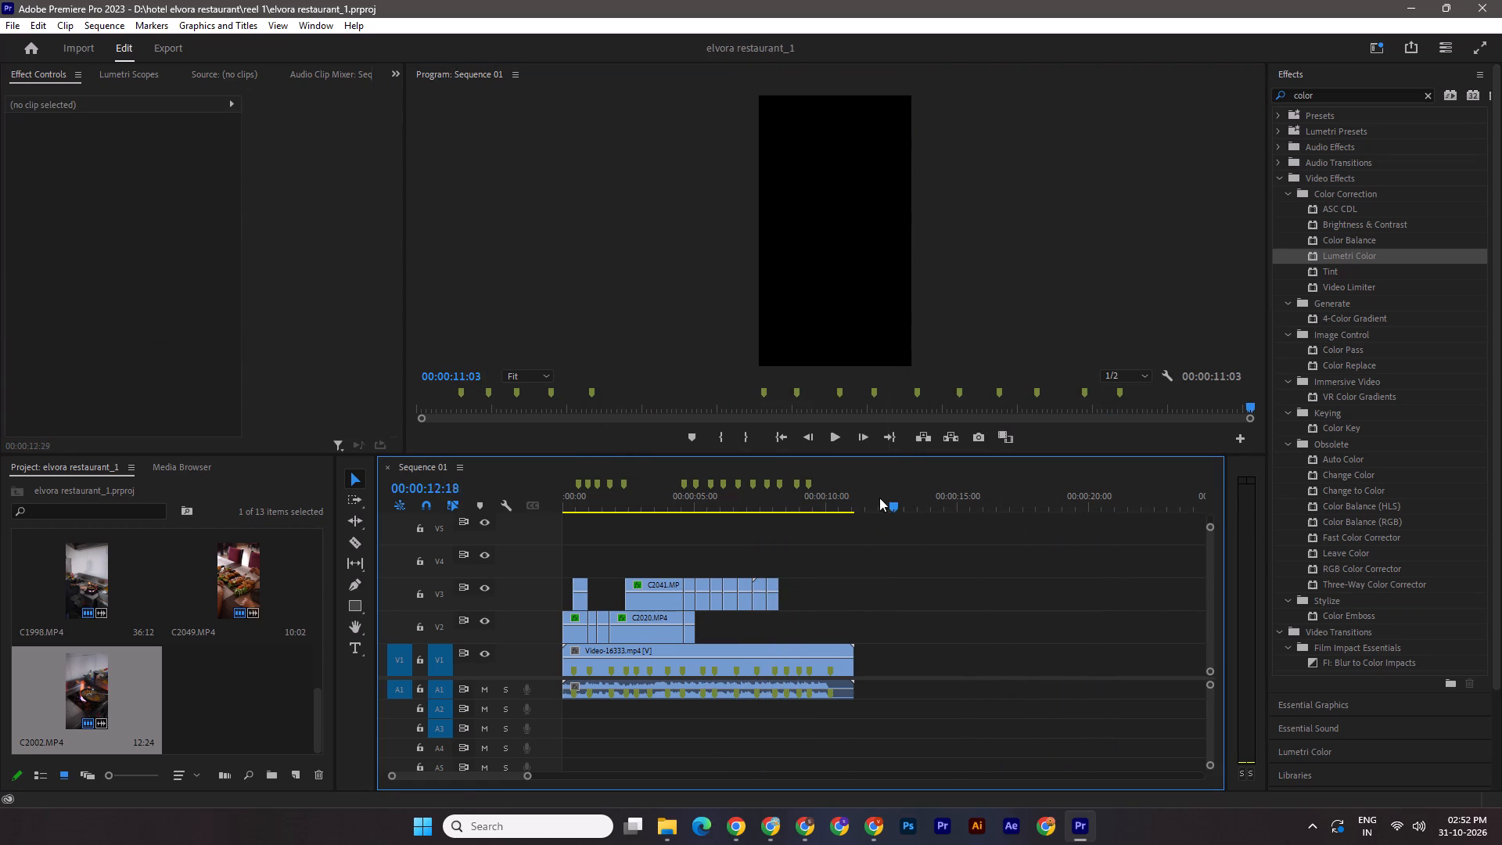
drag(879, 498, 808, 496)
Switch to the reel 1 folder in File Explorer and preview C2043.MP4 in VLC, skipping ahead through it, then close the player.
click(667, 840)
click(749, 777)
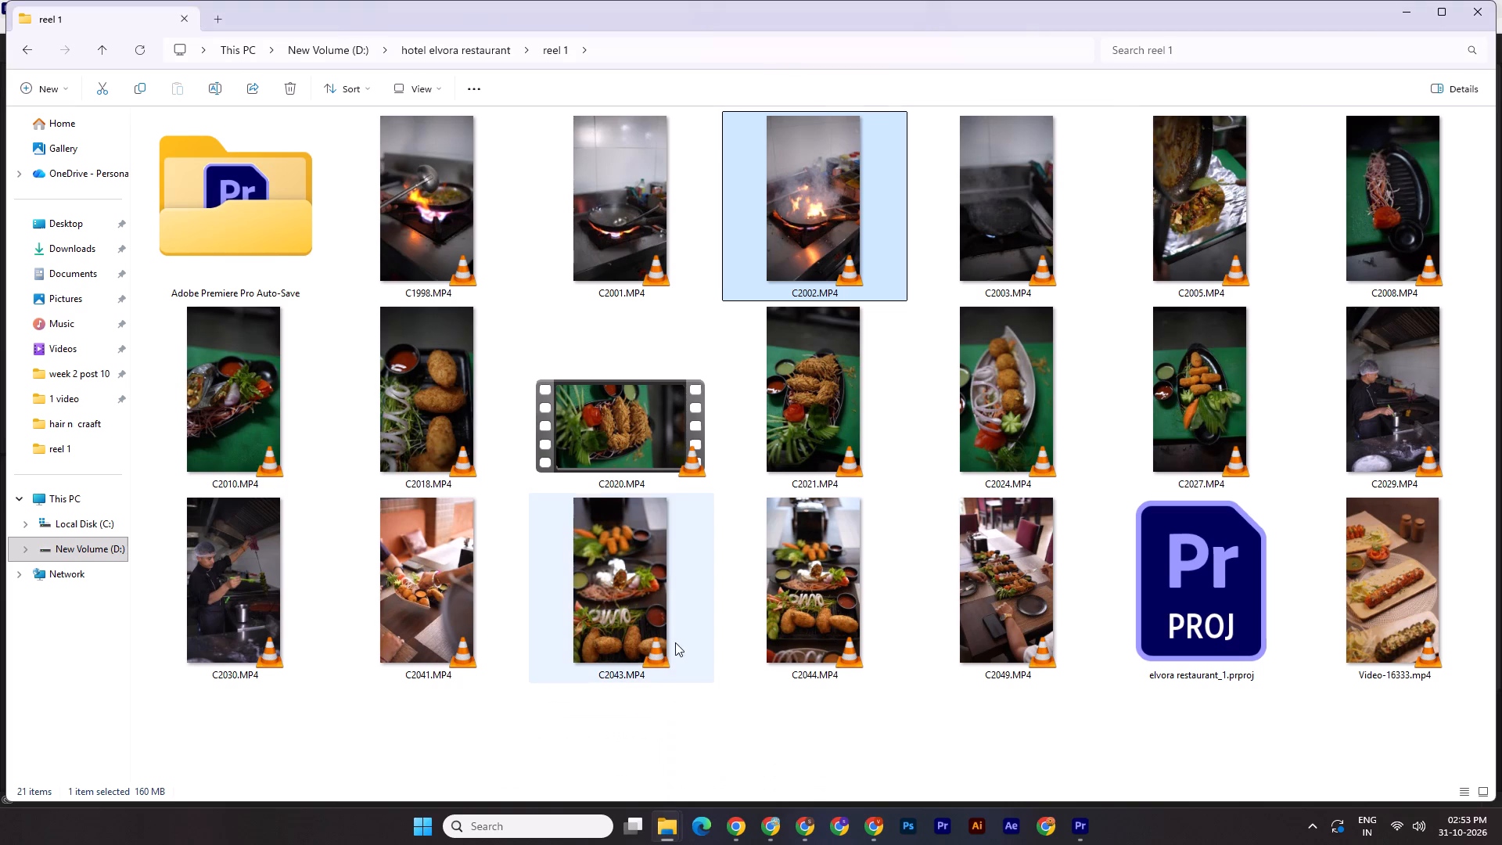
double_click(625, 613)
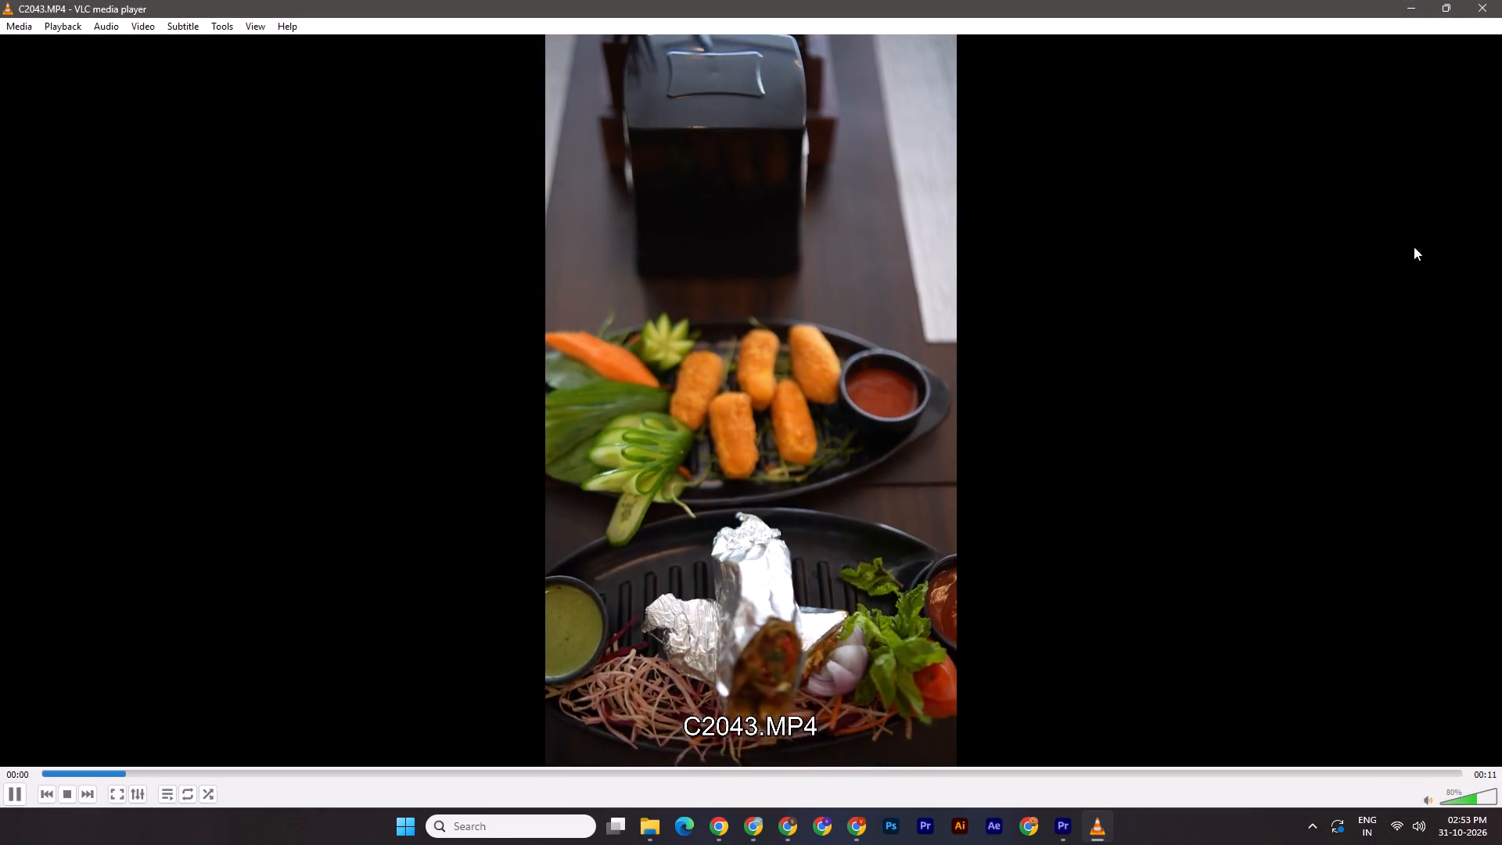
click(379, 778)
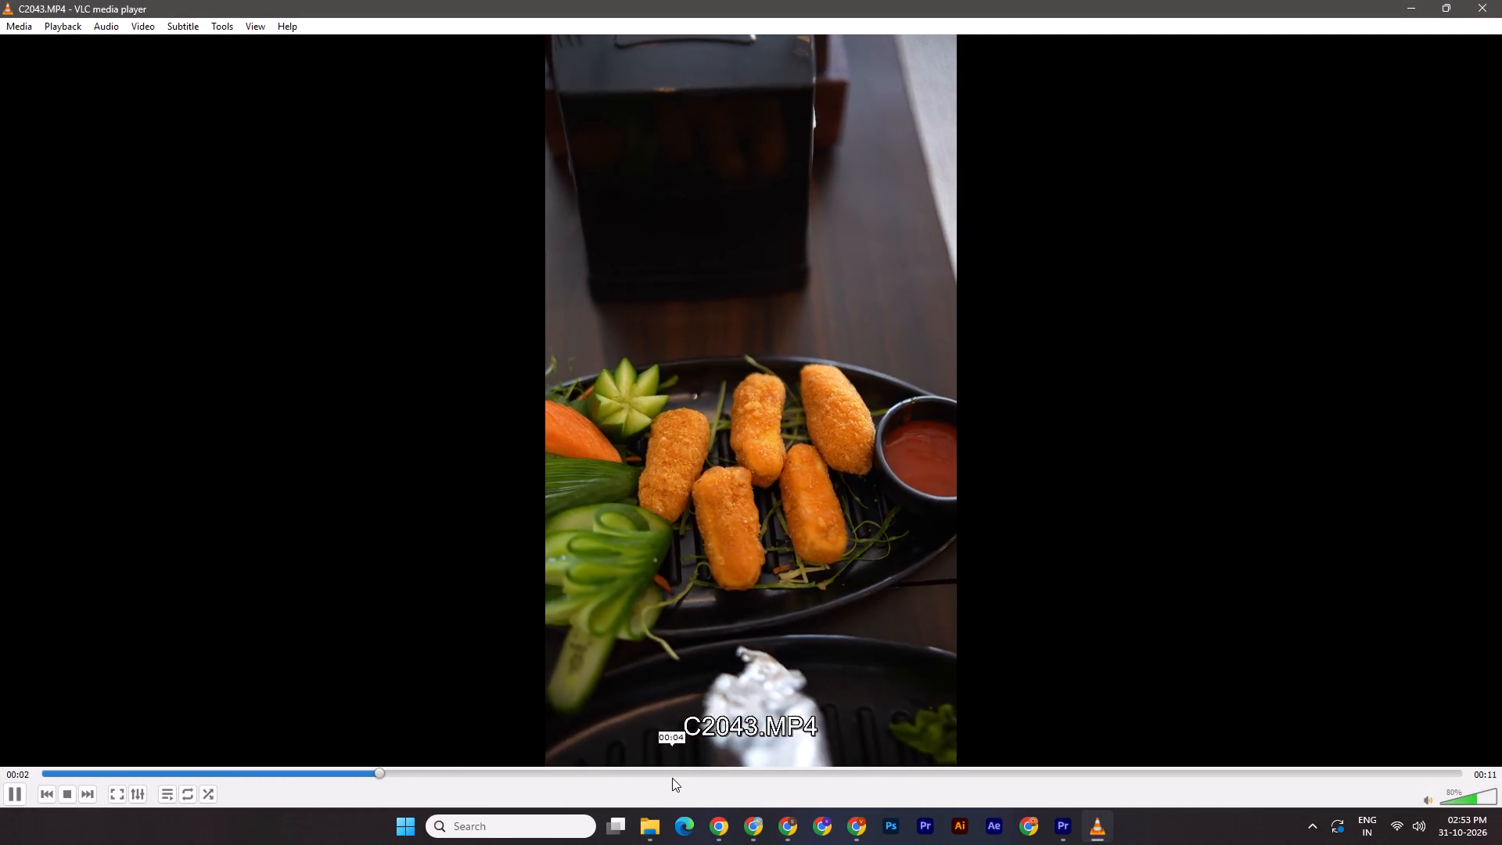
click(672, 778)
click(1500, 0)
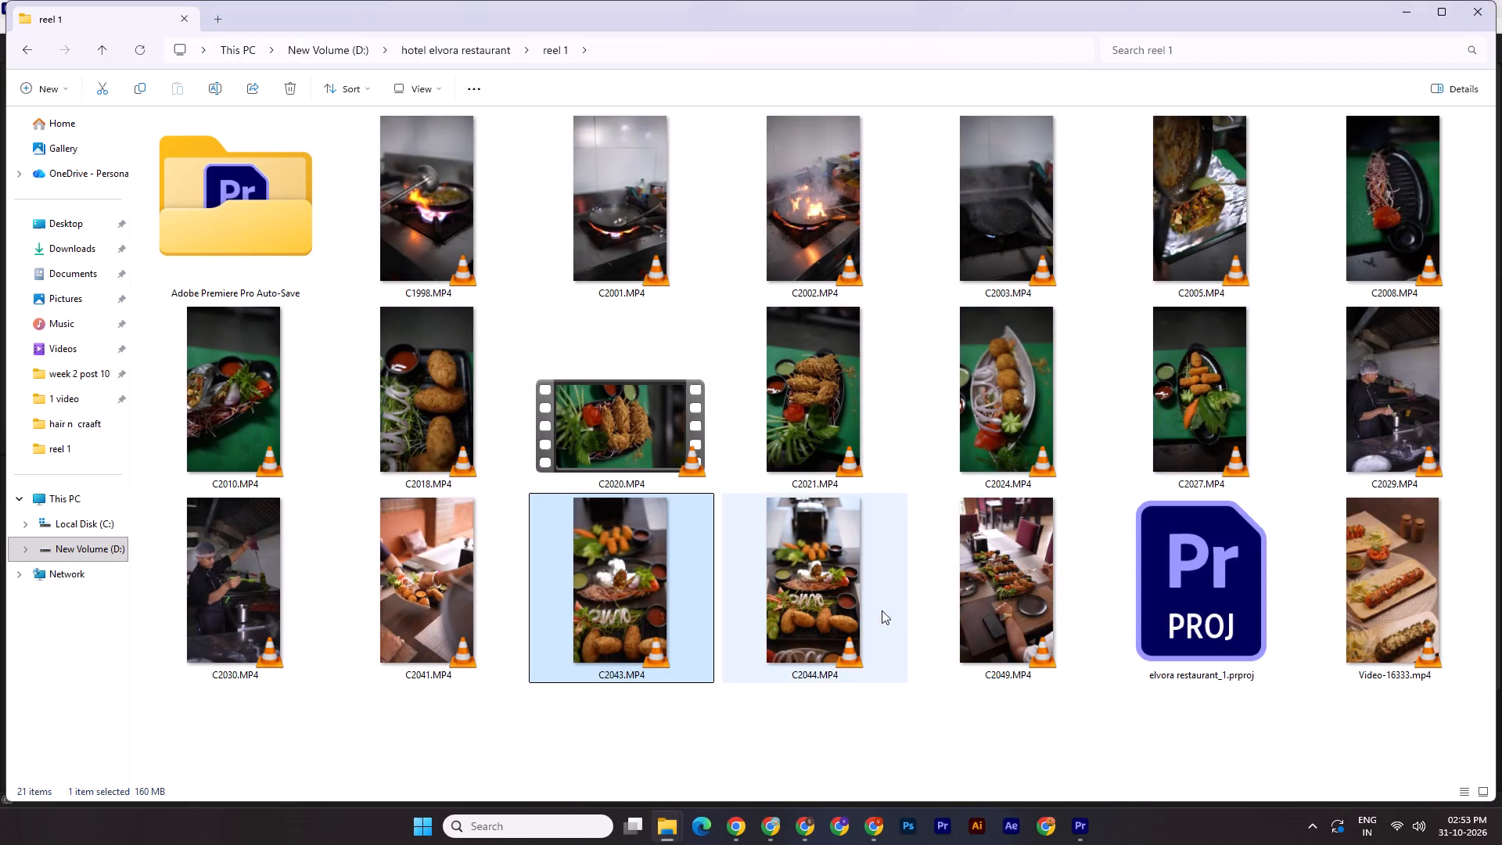
Select C2044.MP4 in the reel 1 folder.
click(839, 617)
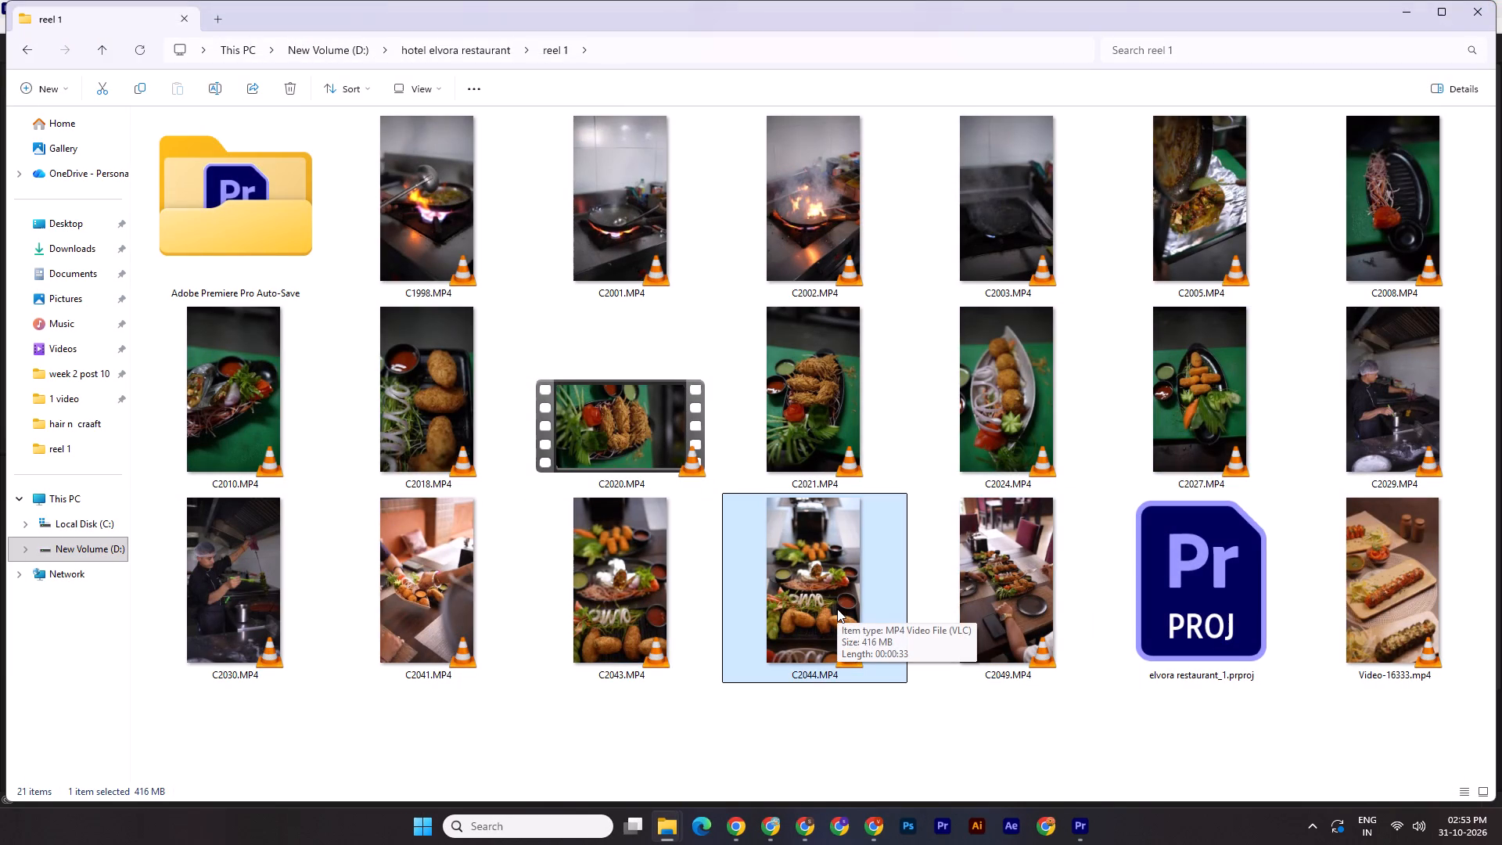
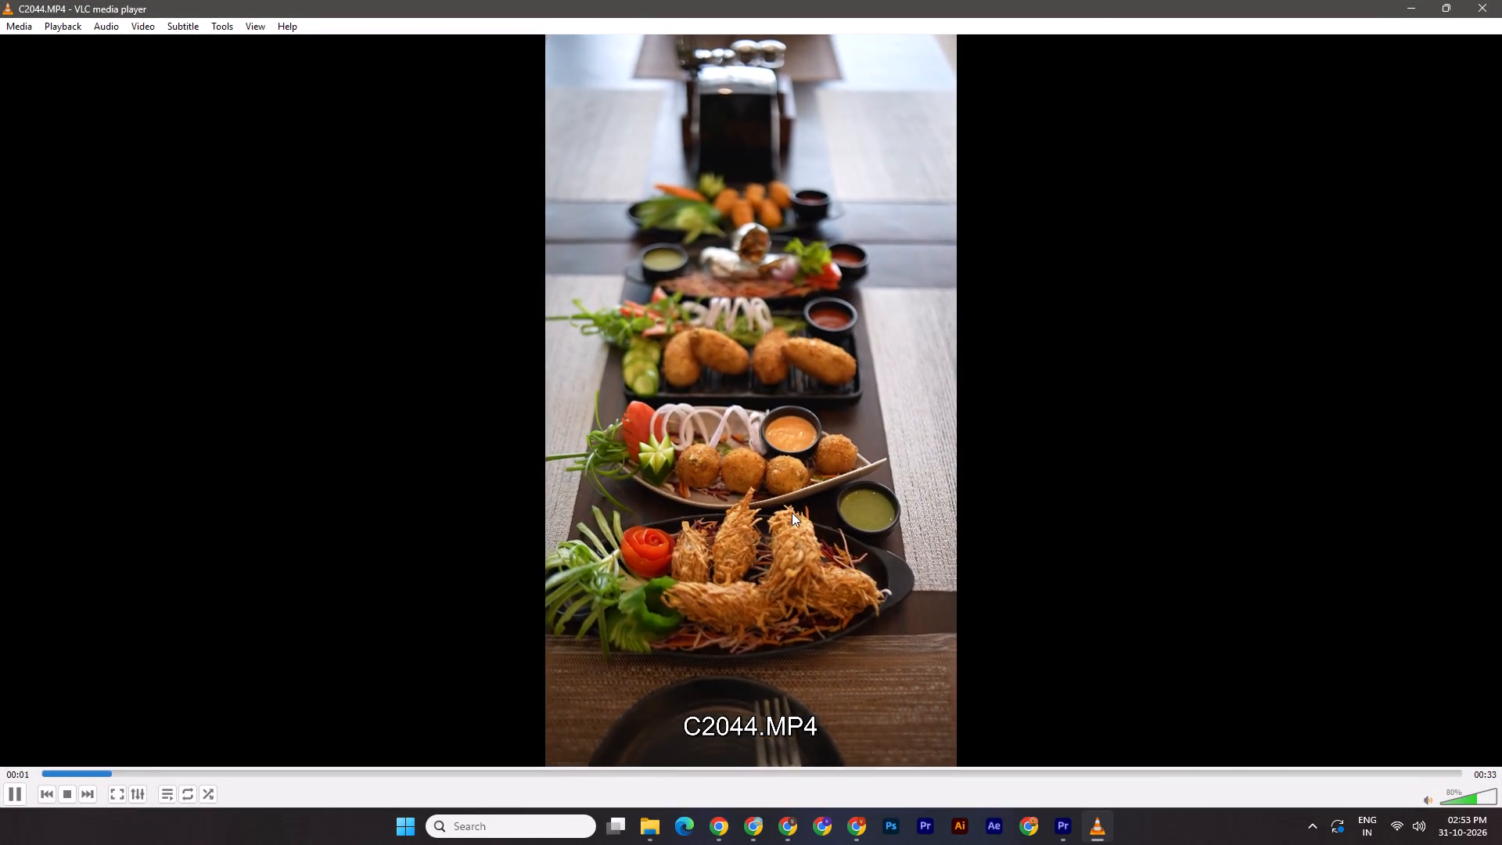
Close the VLC preview and bring C2044.MP4 from the reel 1 folder into Premiere Pro on V3, directly after the last shot.
click(1501, 0)
drag(828, 560, 1070, 699)
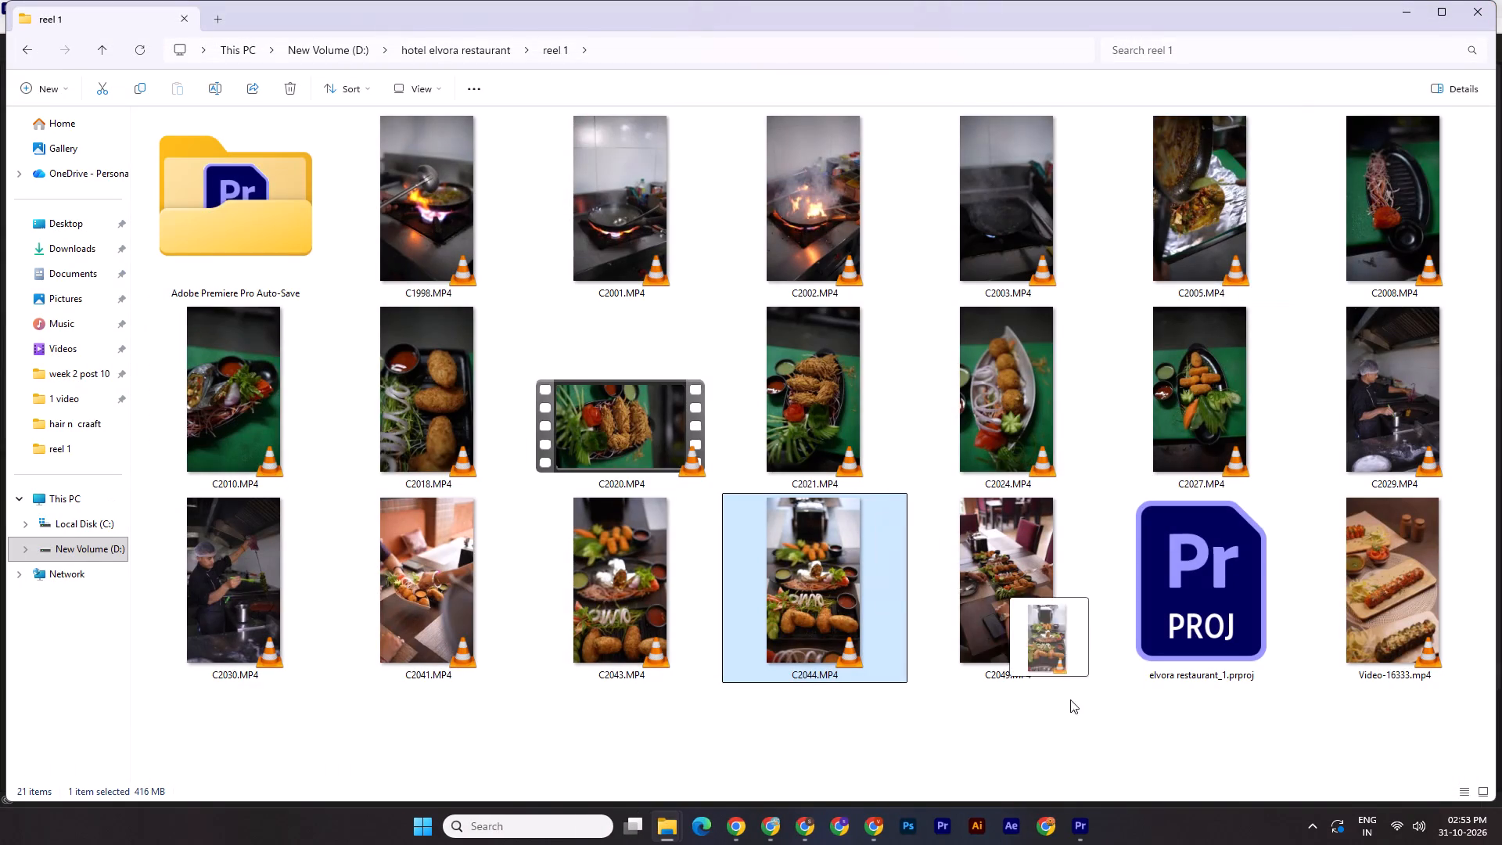
drag(1070, 699, 792, 578)
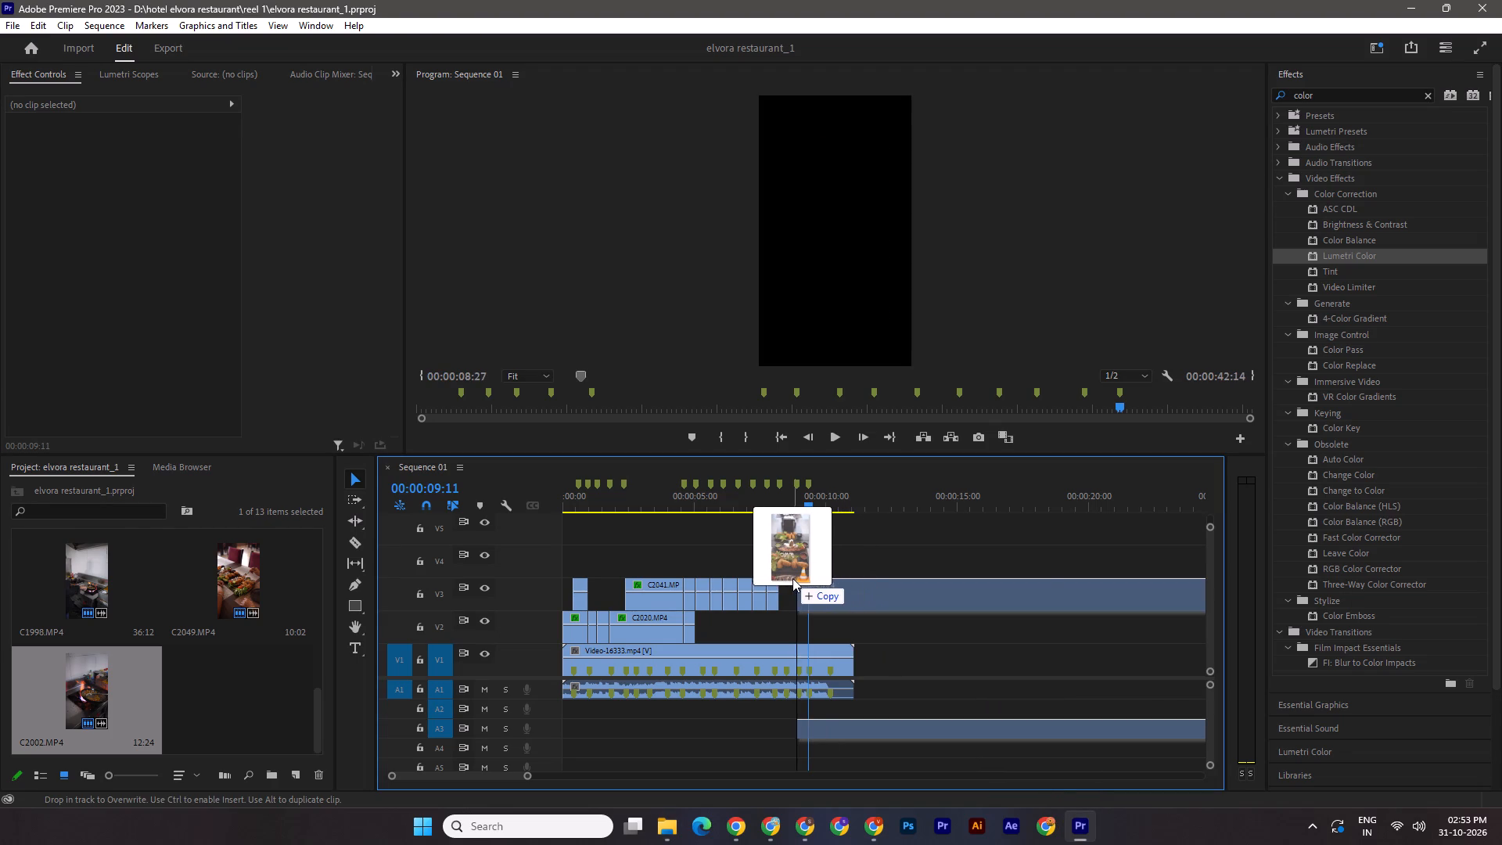
drag(792, 578, 778, 587)
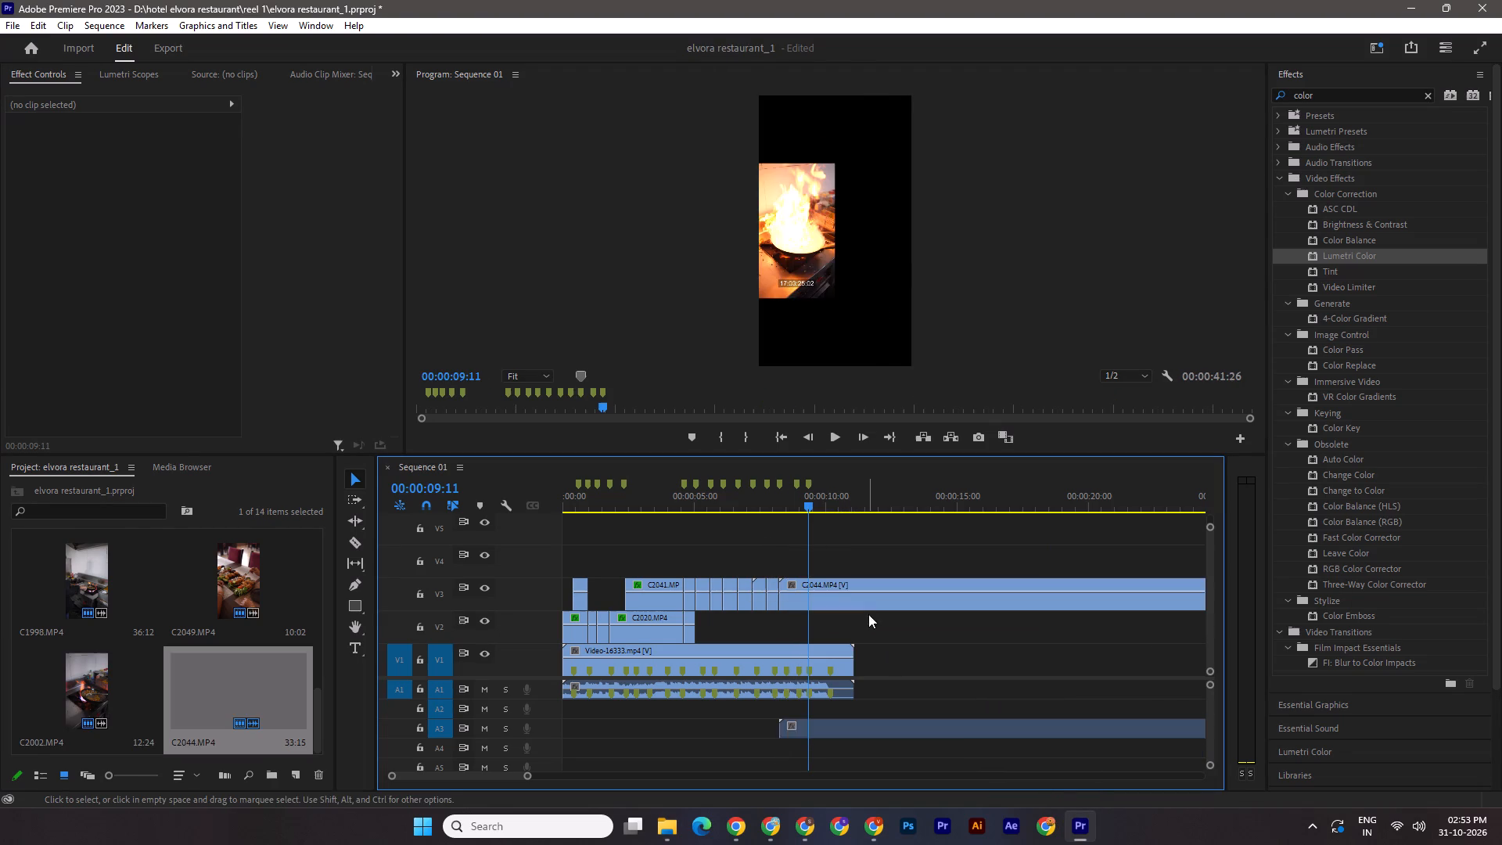
Unlink the C2044.MP4 clip in the sequence and delete its audio.
click(868, 603)
right_click(868, 603)
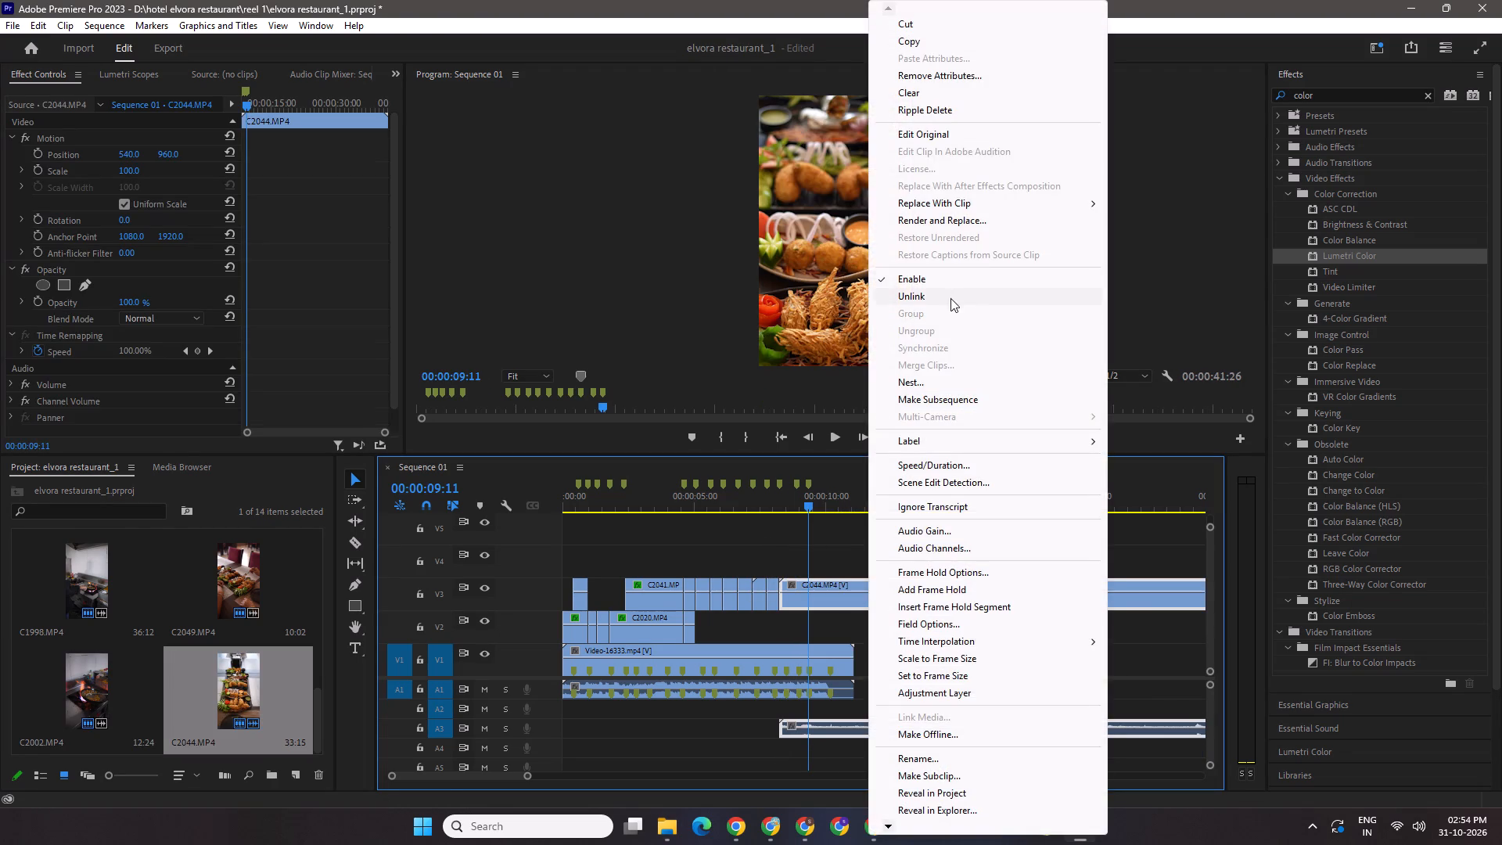
click(950, 298)
click(871, 726)
key(Delete)
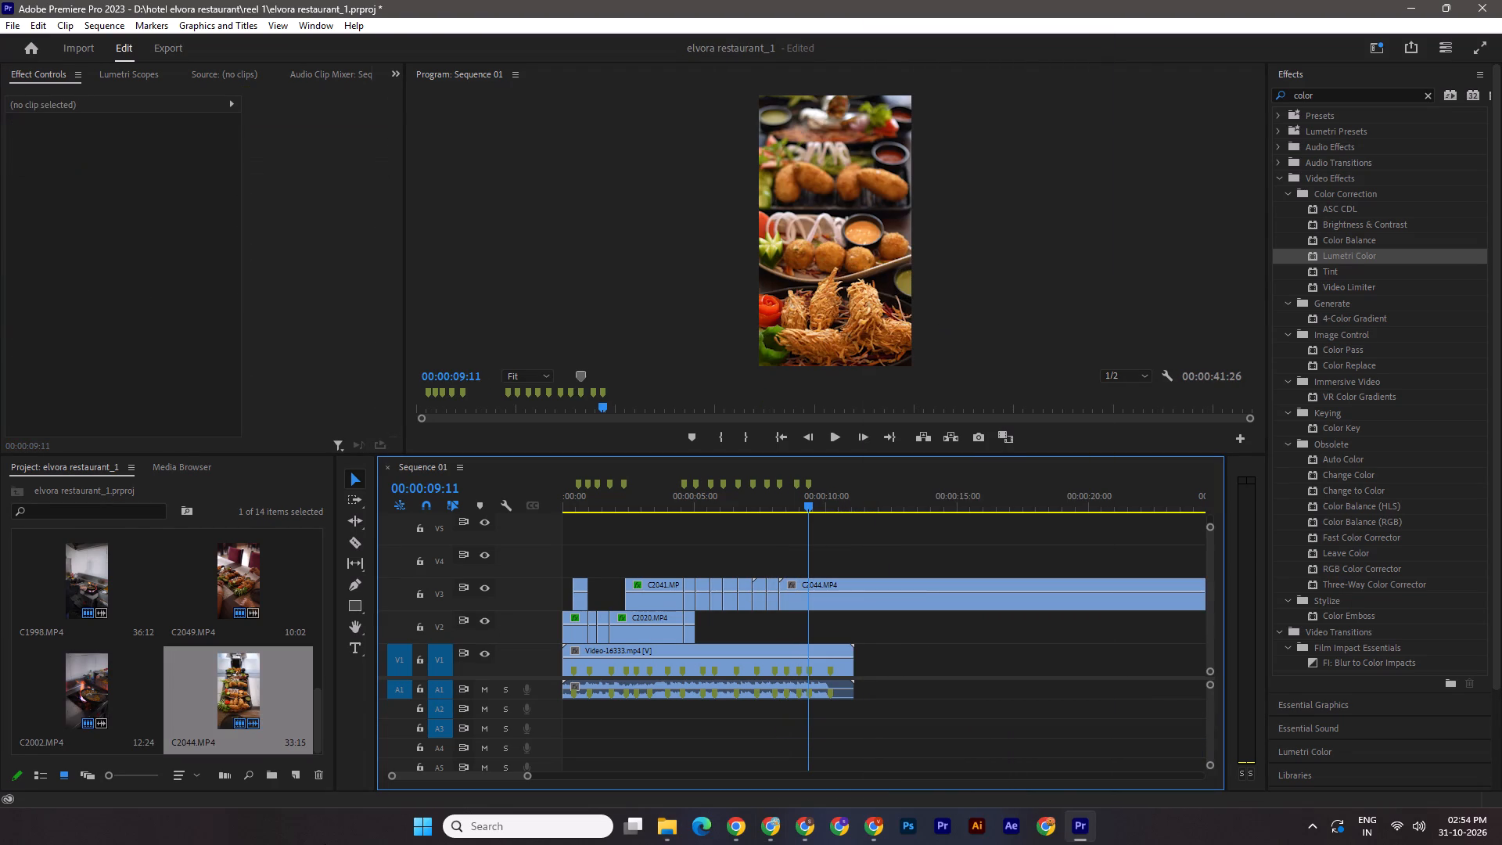
Set the scale of the C2044.MP4 clip on V3 to 51.
click(868, 593)
click(51, 169)
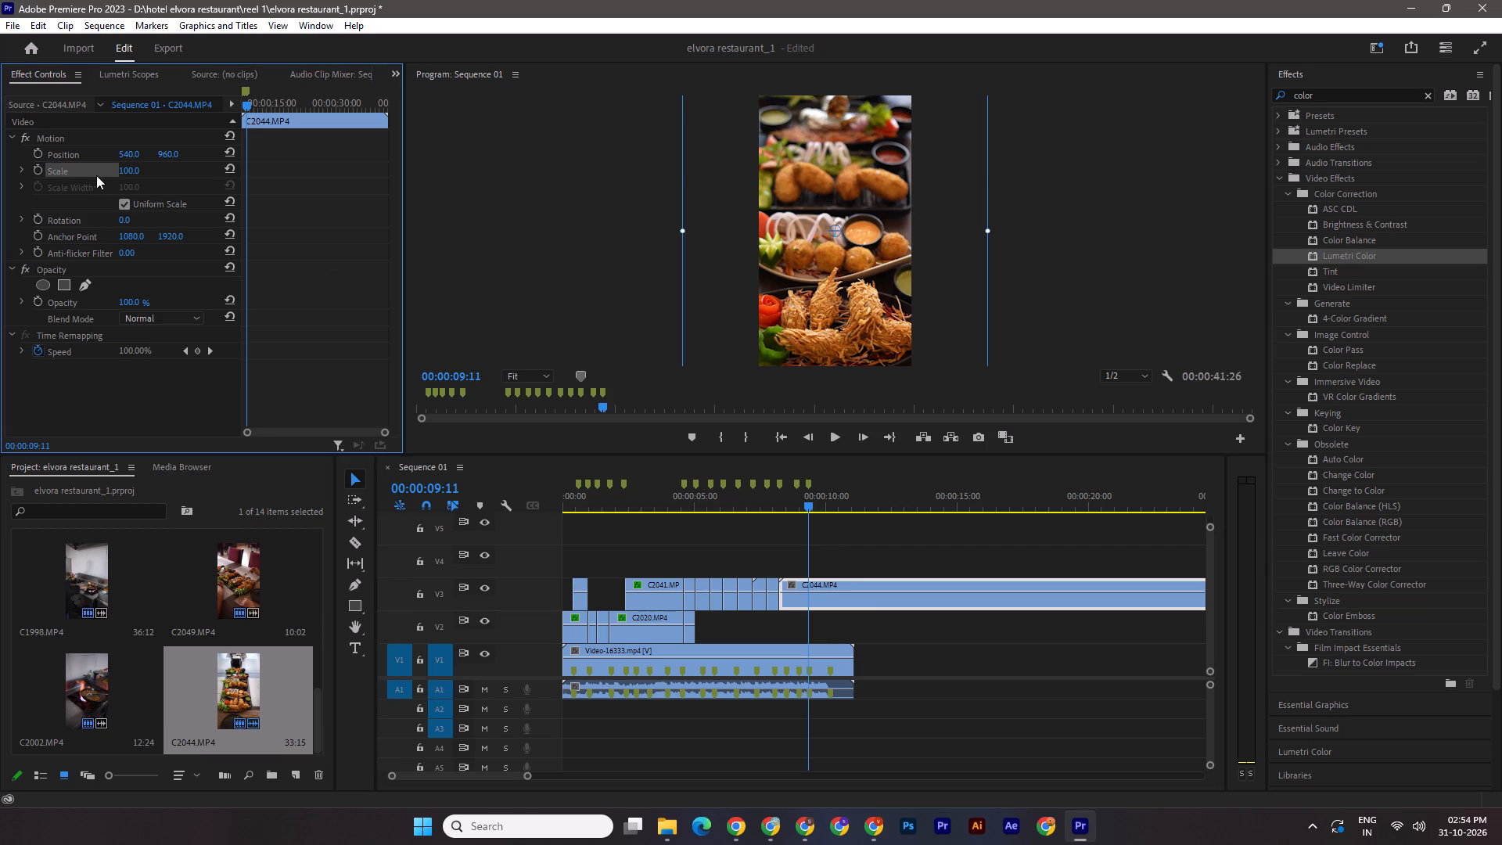
click(128, 171)
text(51)
key(Return)
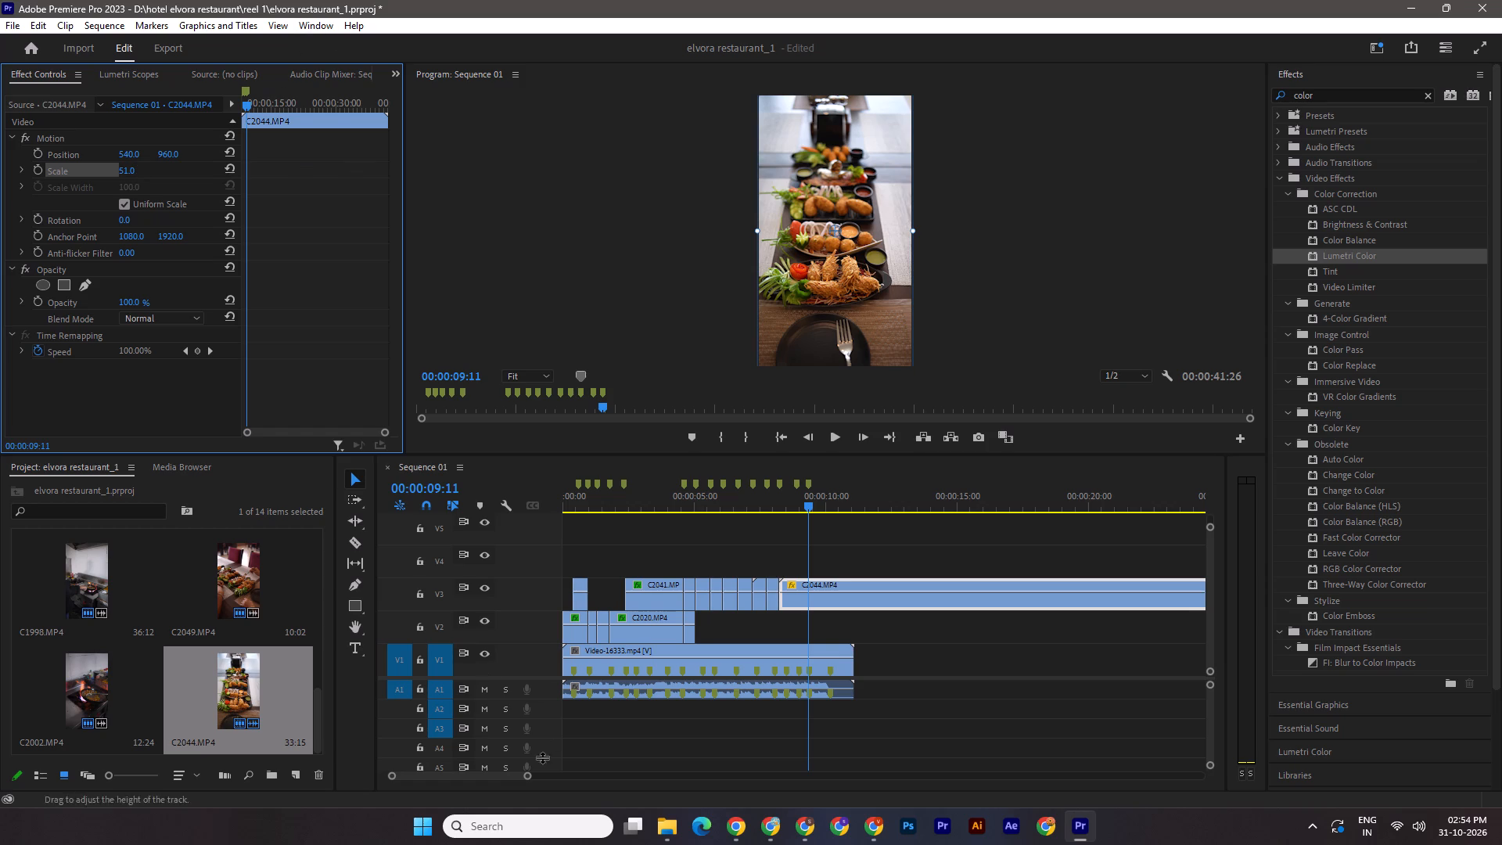
Trim the start of C2044.MP4 to 00:00:10:05 and move the clip back against the previous shot on V3.
drag(529, 779, 562, 782)
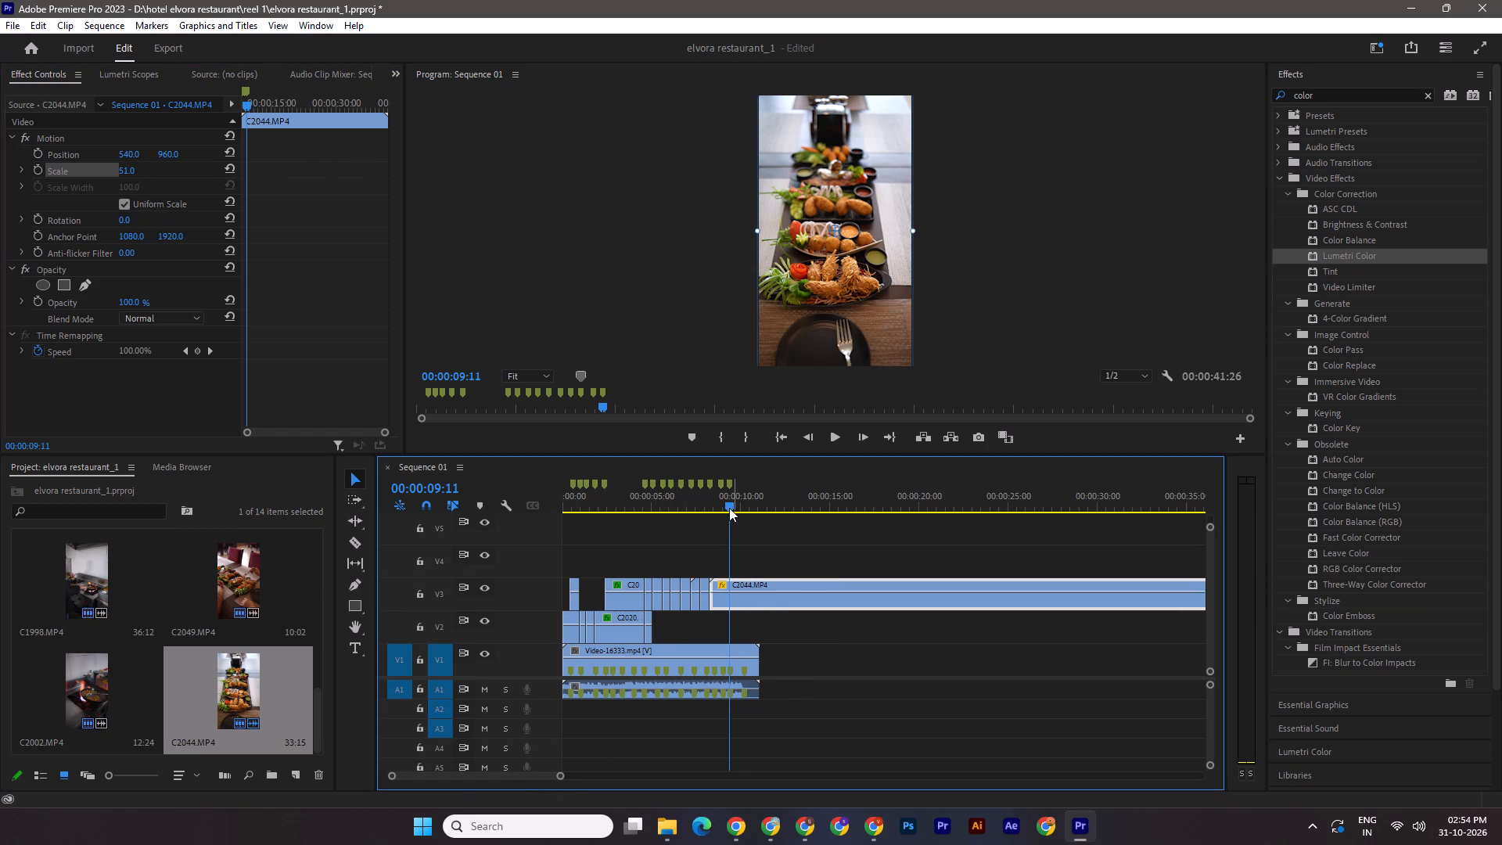
drag(725, 508, 730, 511)
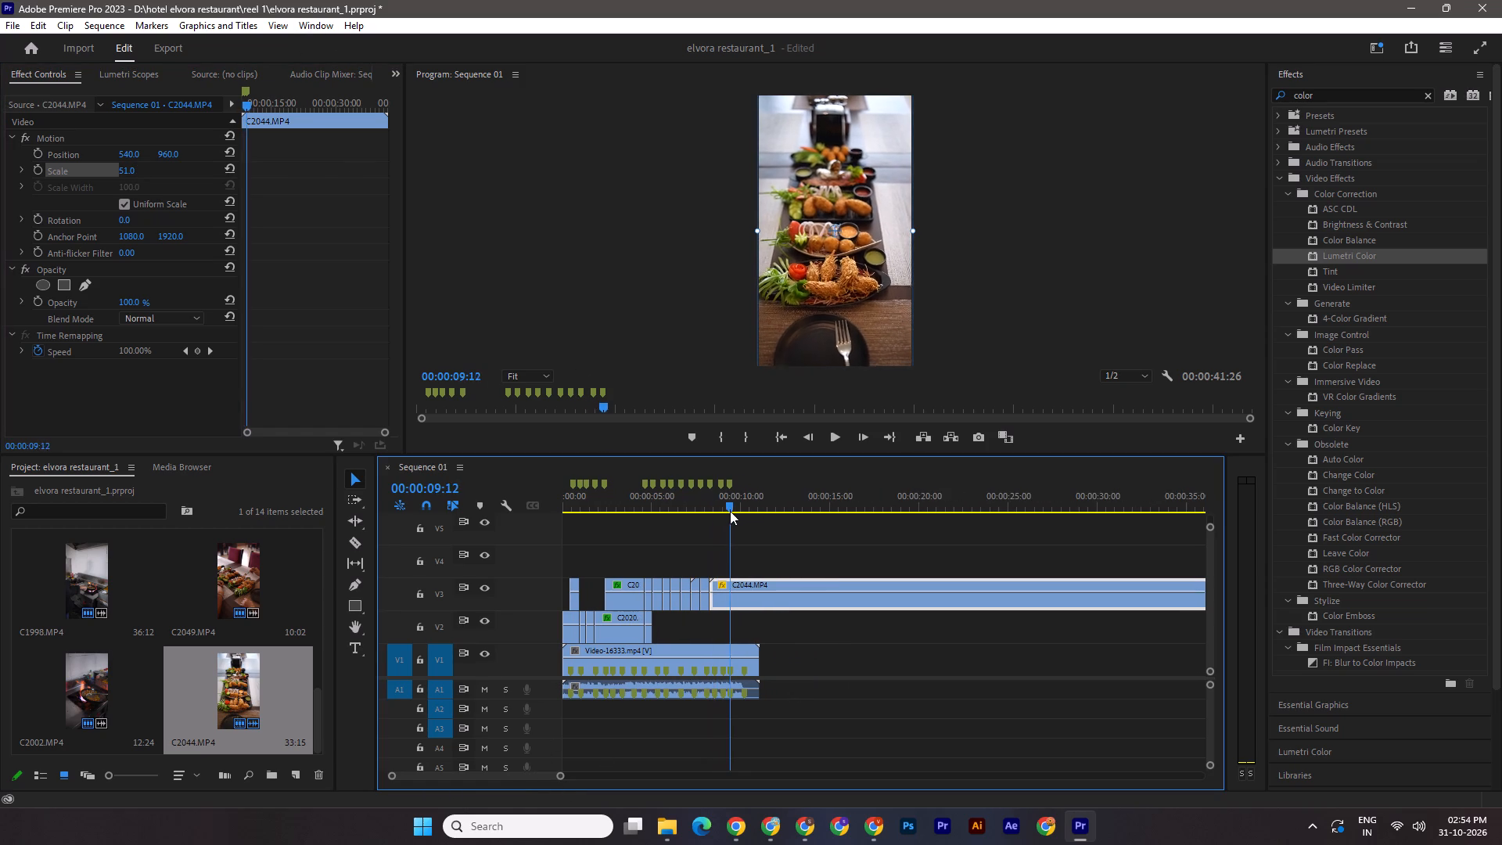
drag(730, 511, 740, 512)
drag(712, 598, 747, 602)
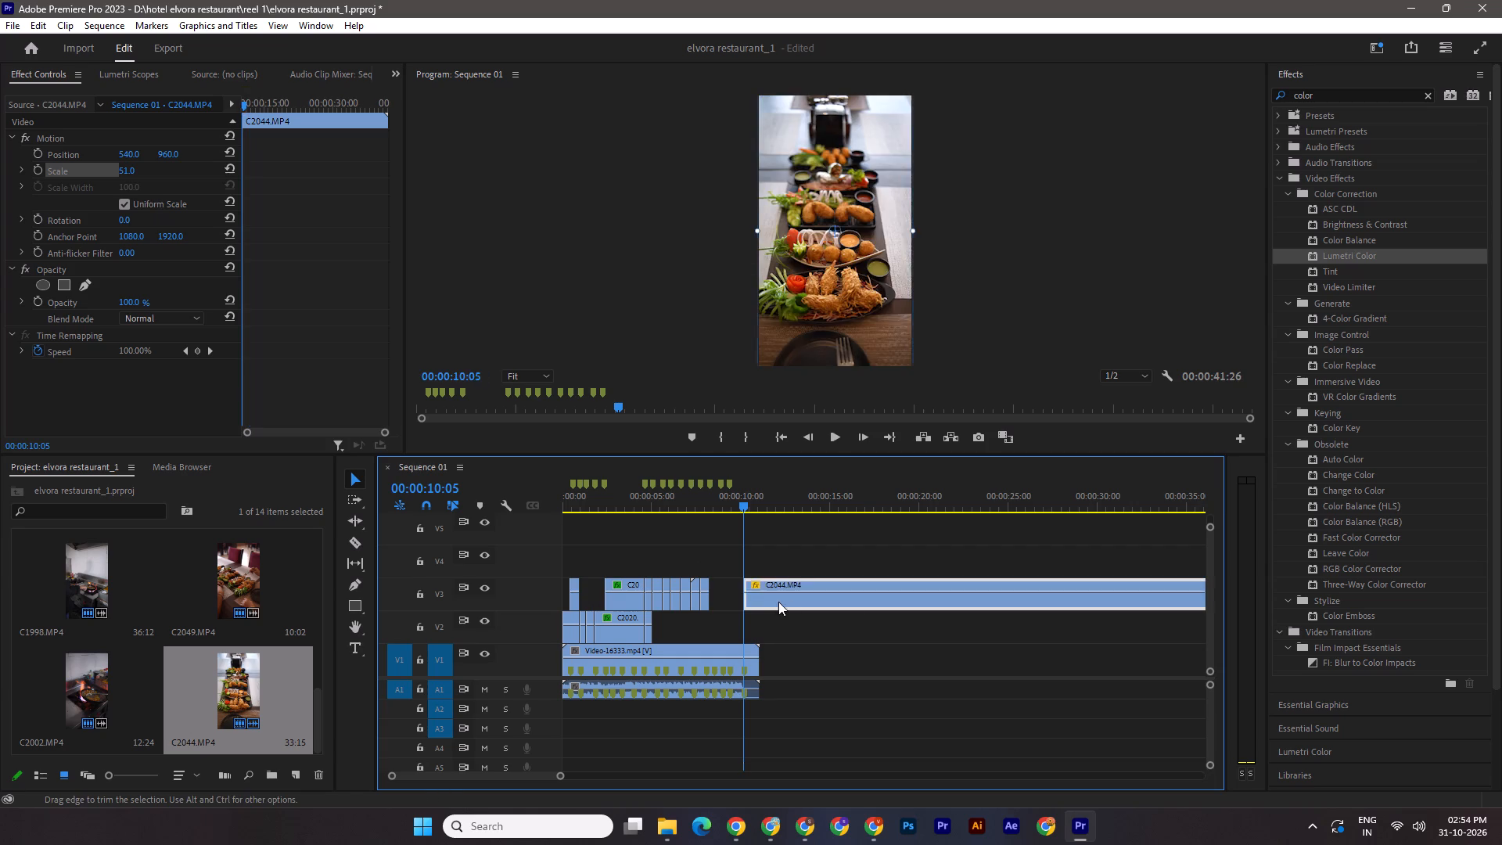
drag(794, 602, 760, 601)
Save the project and play the sequence from the beginning through to the start of the C2044.MP4 shot.
drag(737, 502, 493, 495)
key(ctrl+s)
key(space)
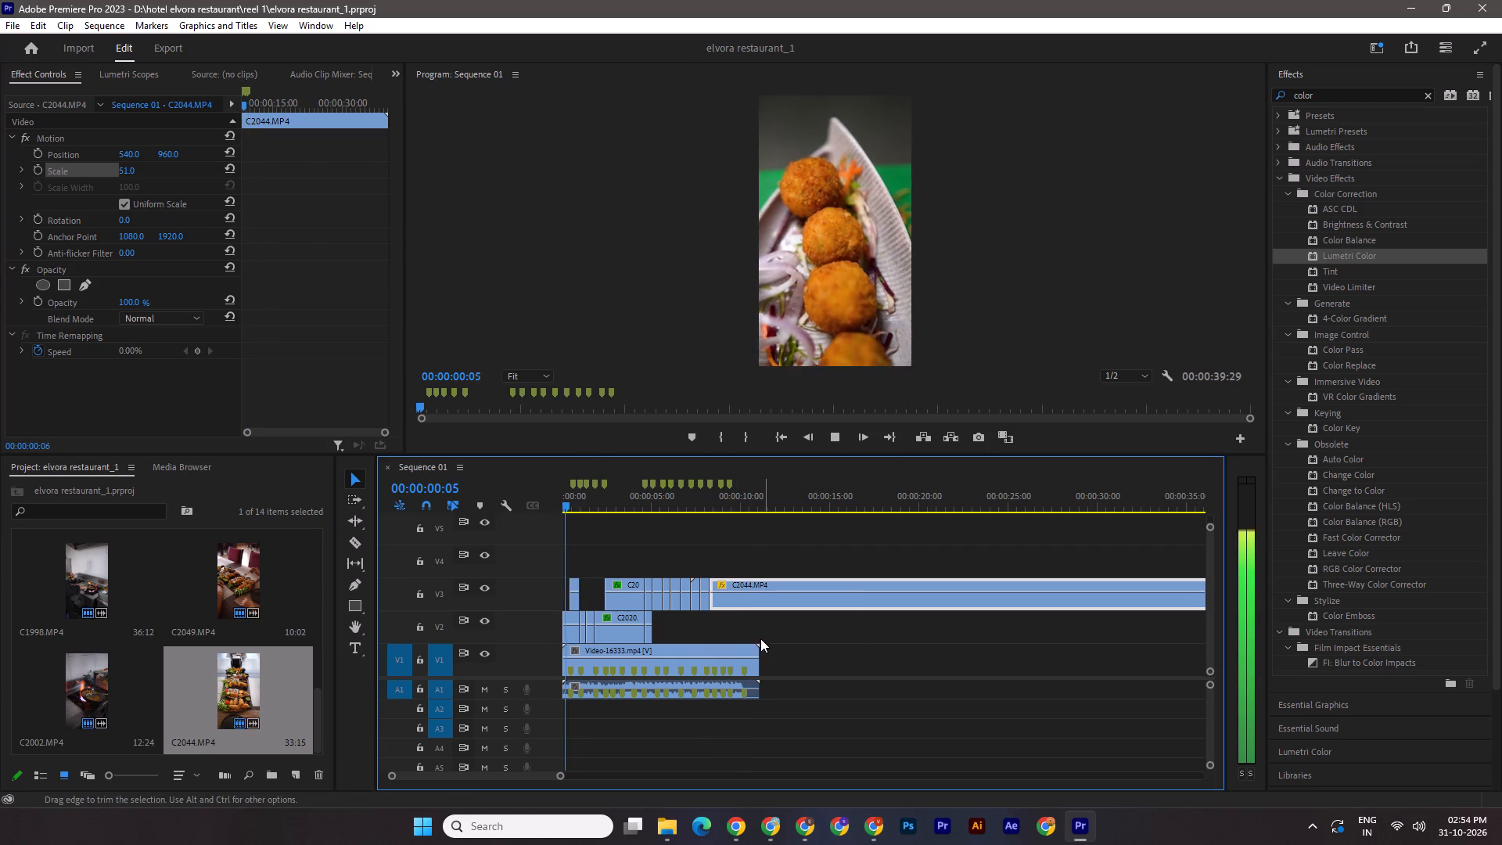
key(space)
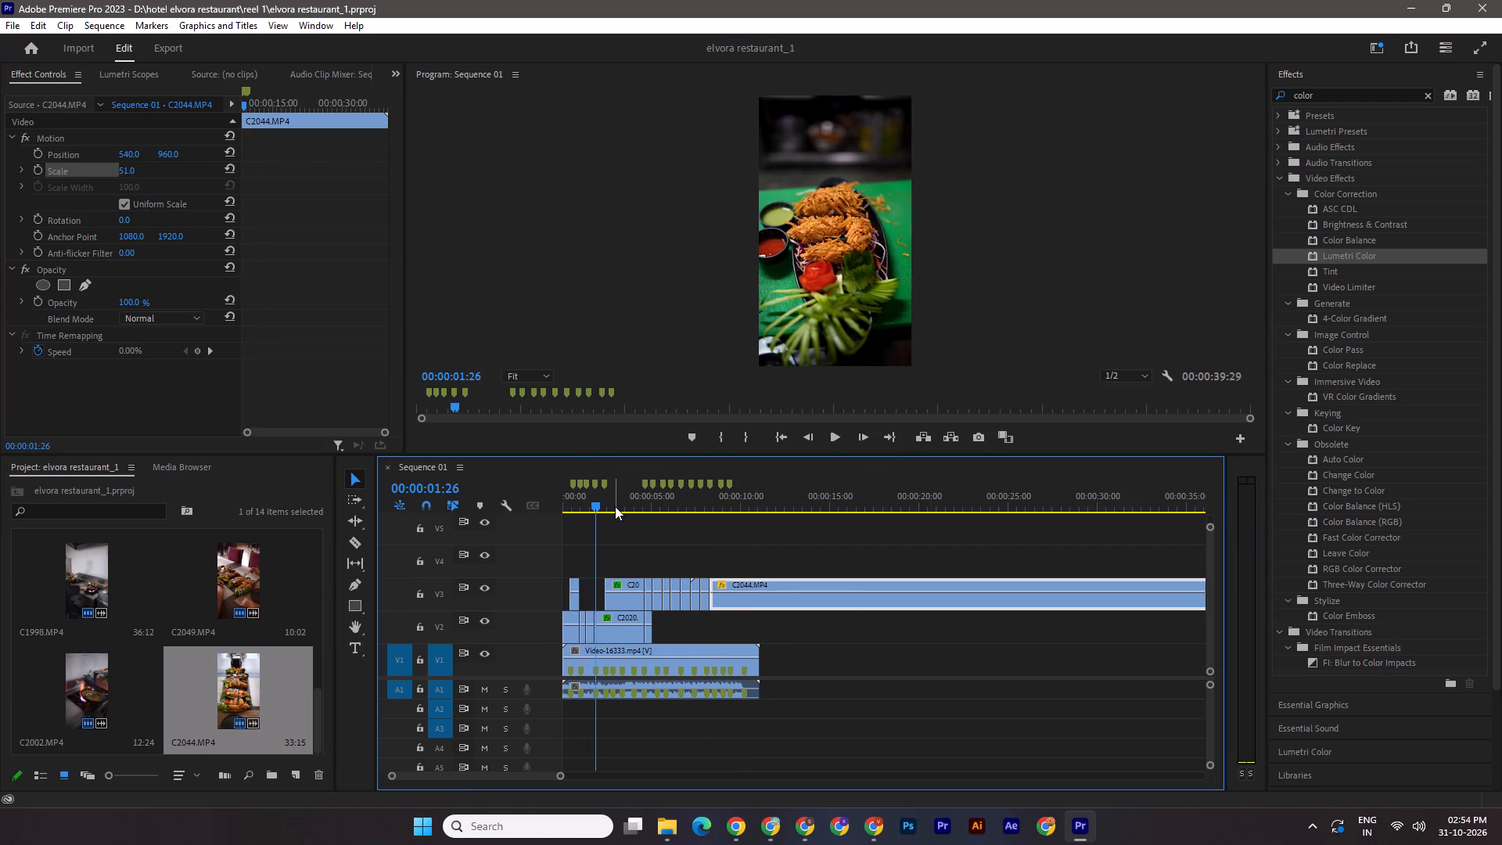
drag(603, 501, 541, 500)
key(space)
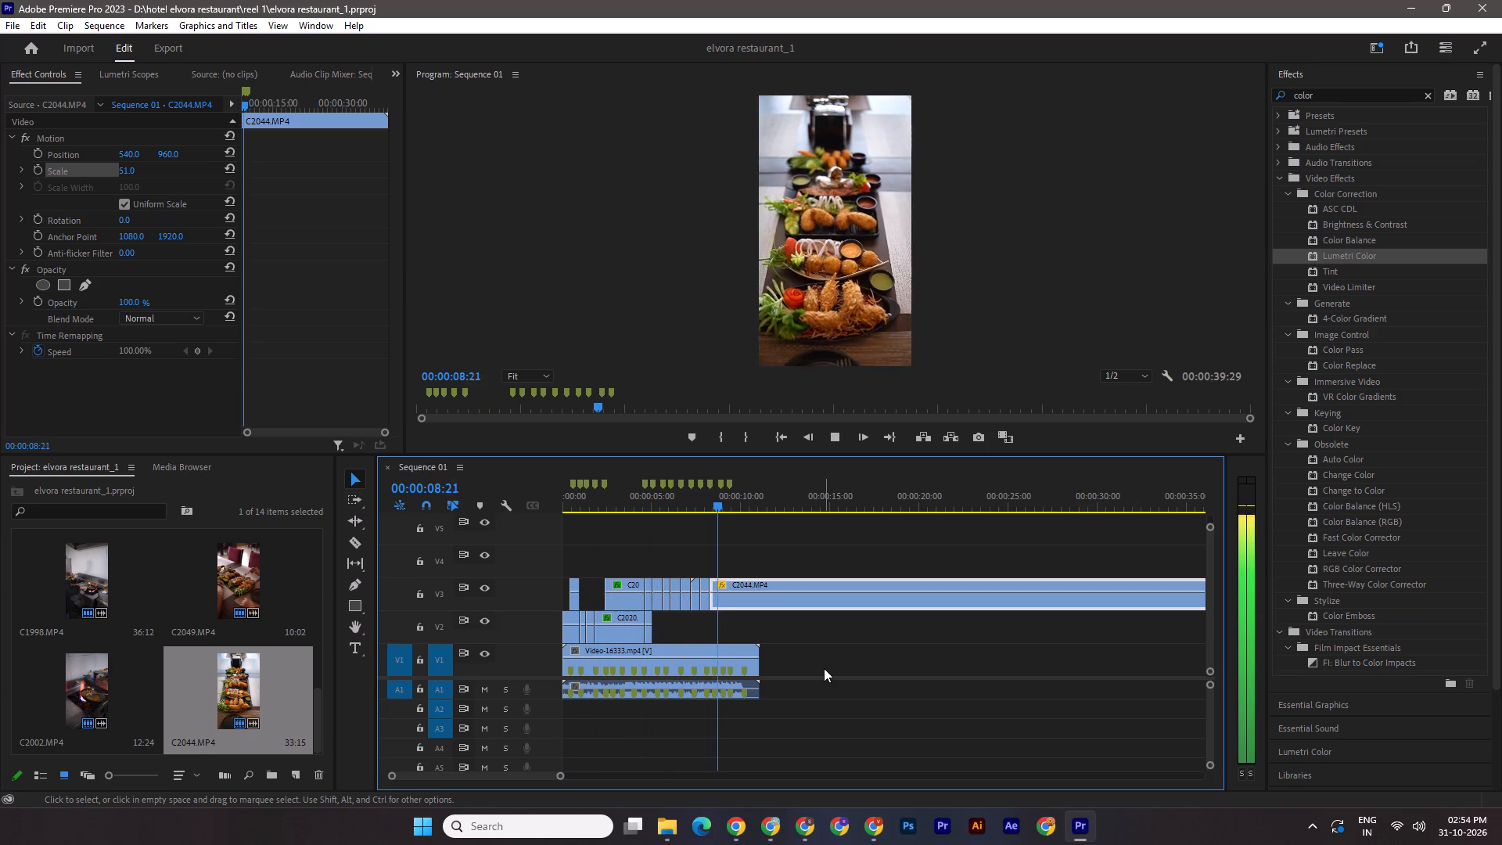
key(space)
Cut the C2044.MP4 clip on V3 at the beat marker near 00:00:08:29.
shift+drag(731, 499, 720, 499)
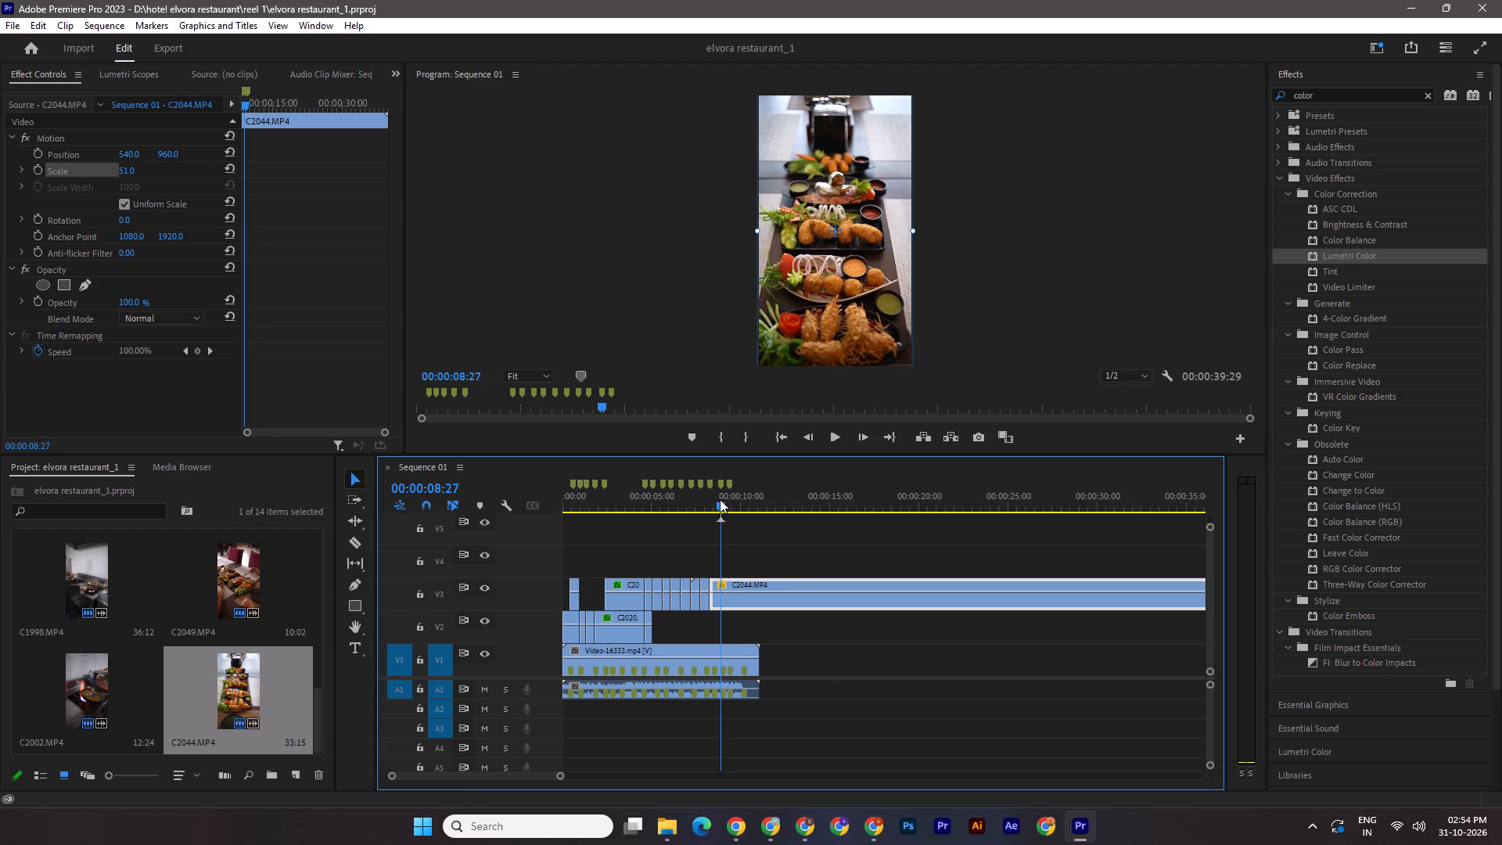
shift+drag(720, 499, 735, 499)
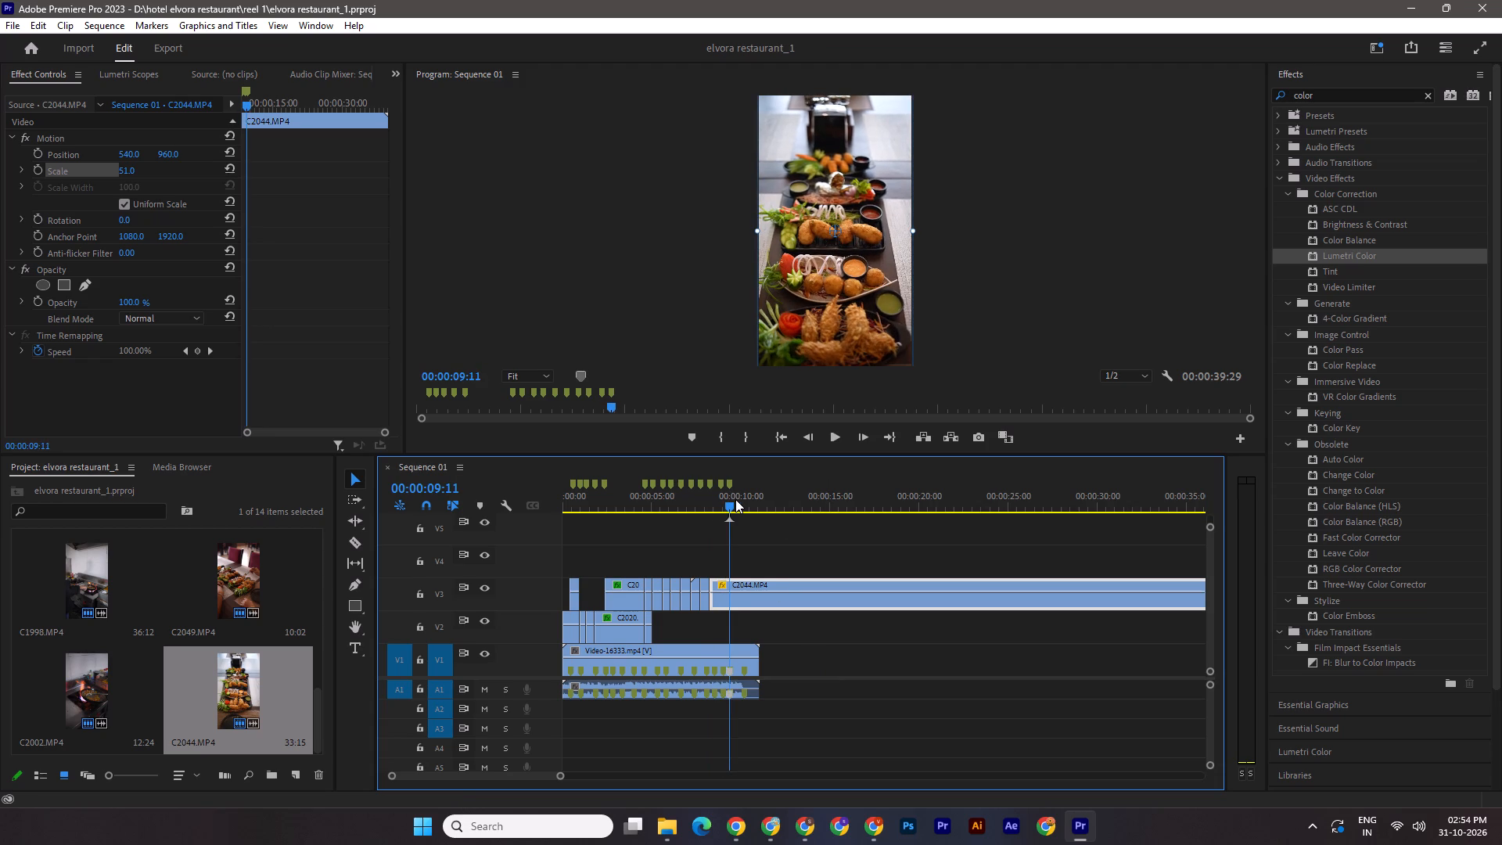
shift+drag(735, 499, 724, 502)
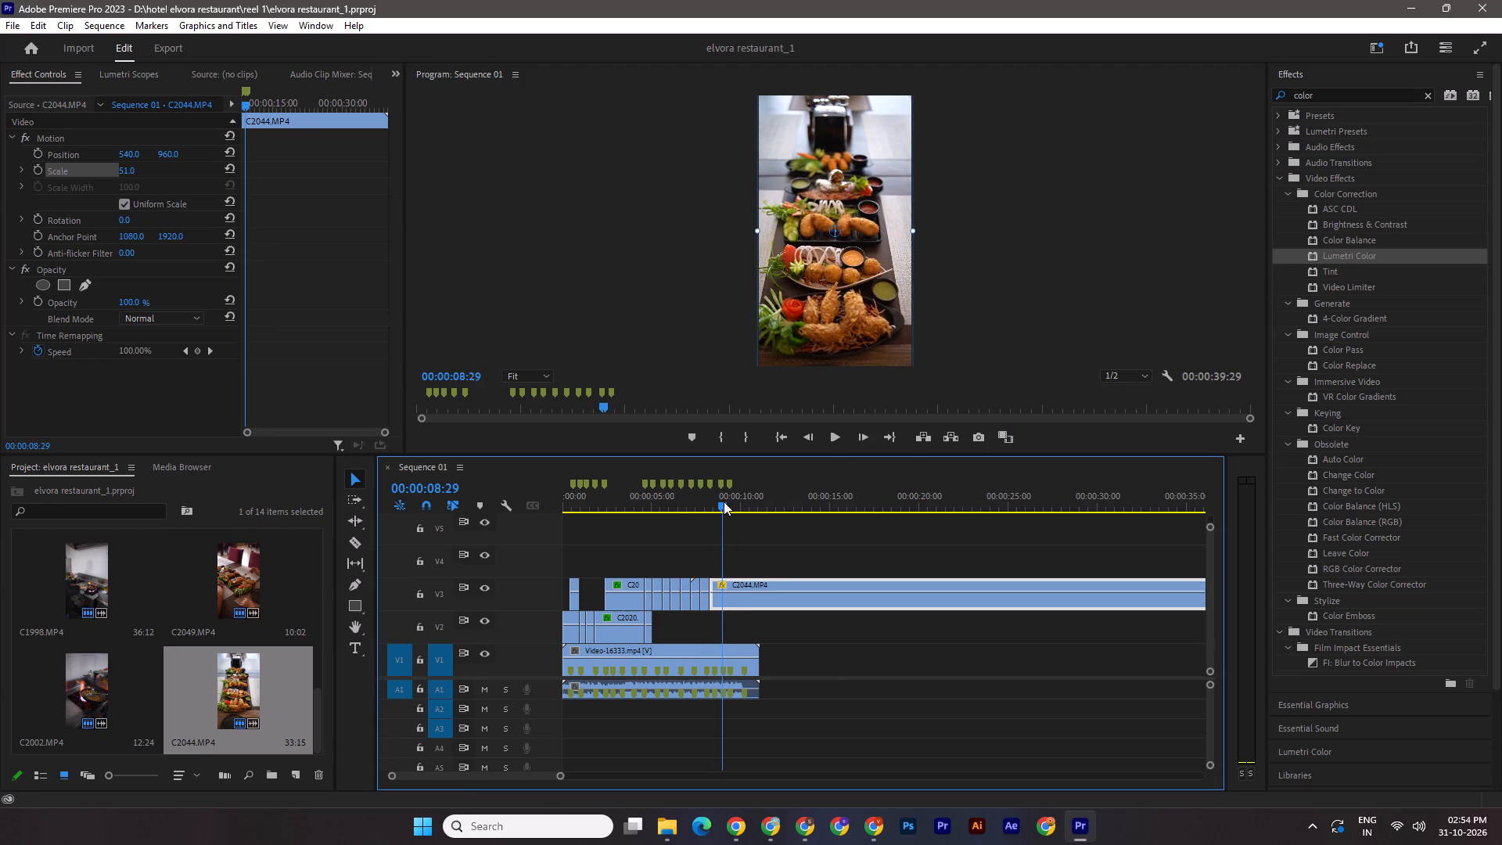
shift+drag(724, 502, 724, 502)
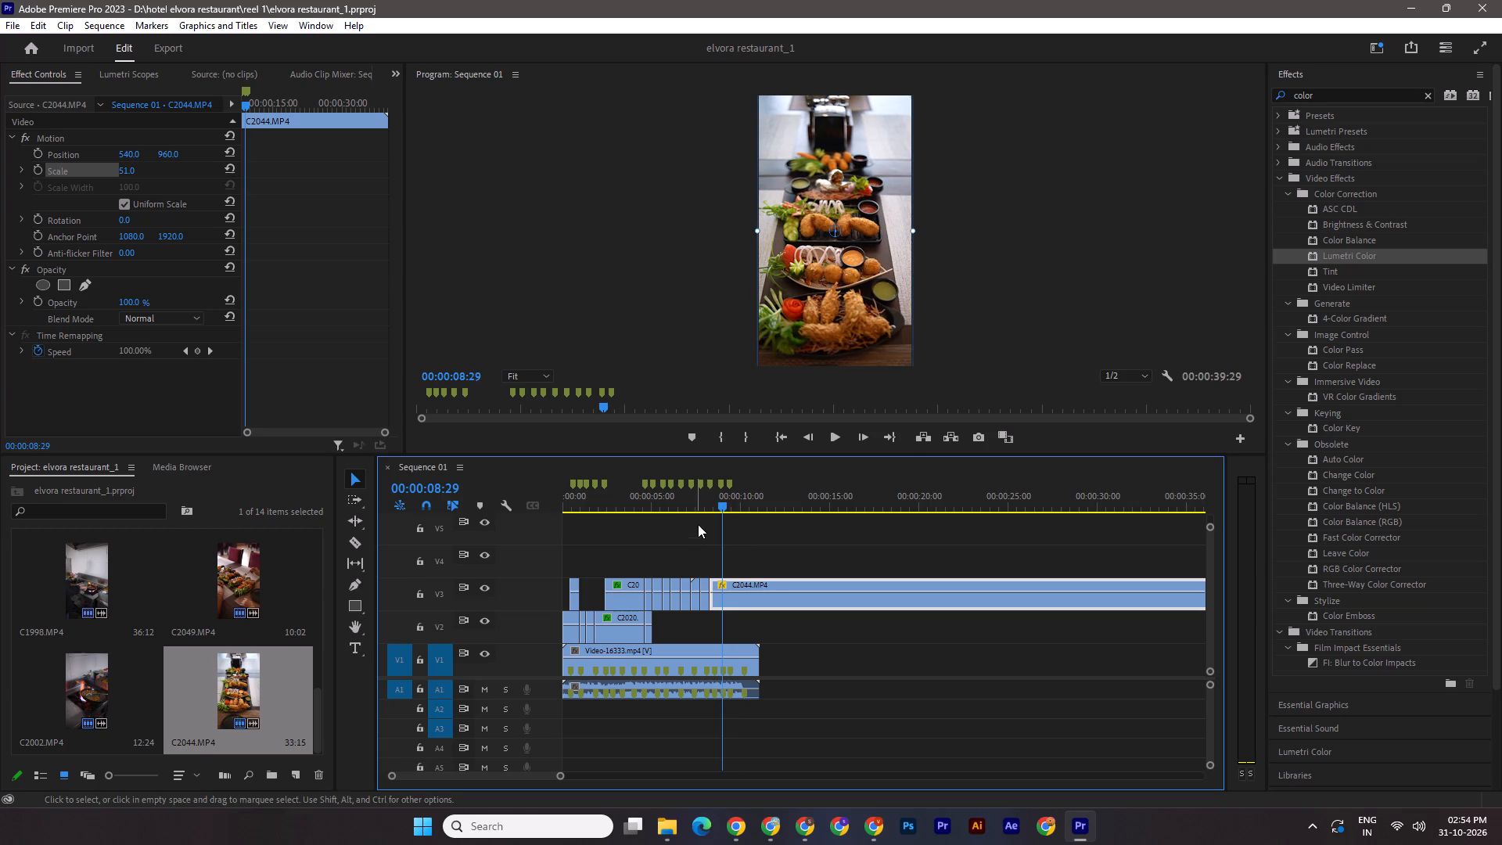
click(351, 534)
click(722, 591)
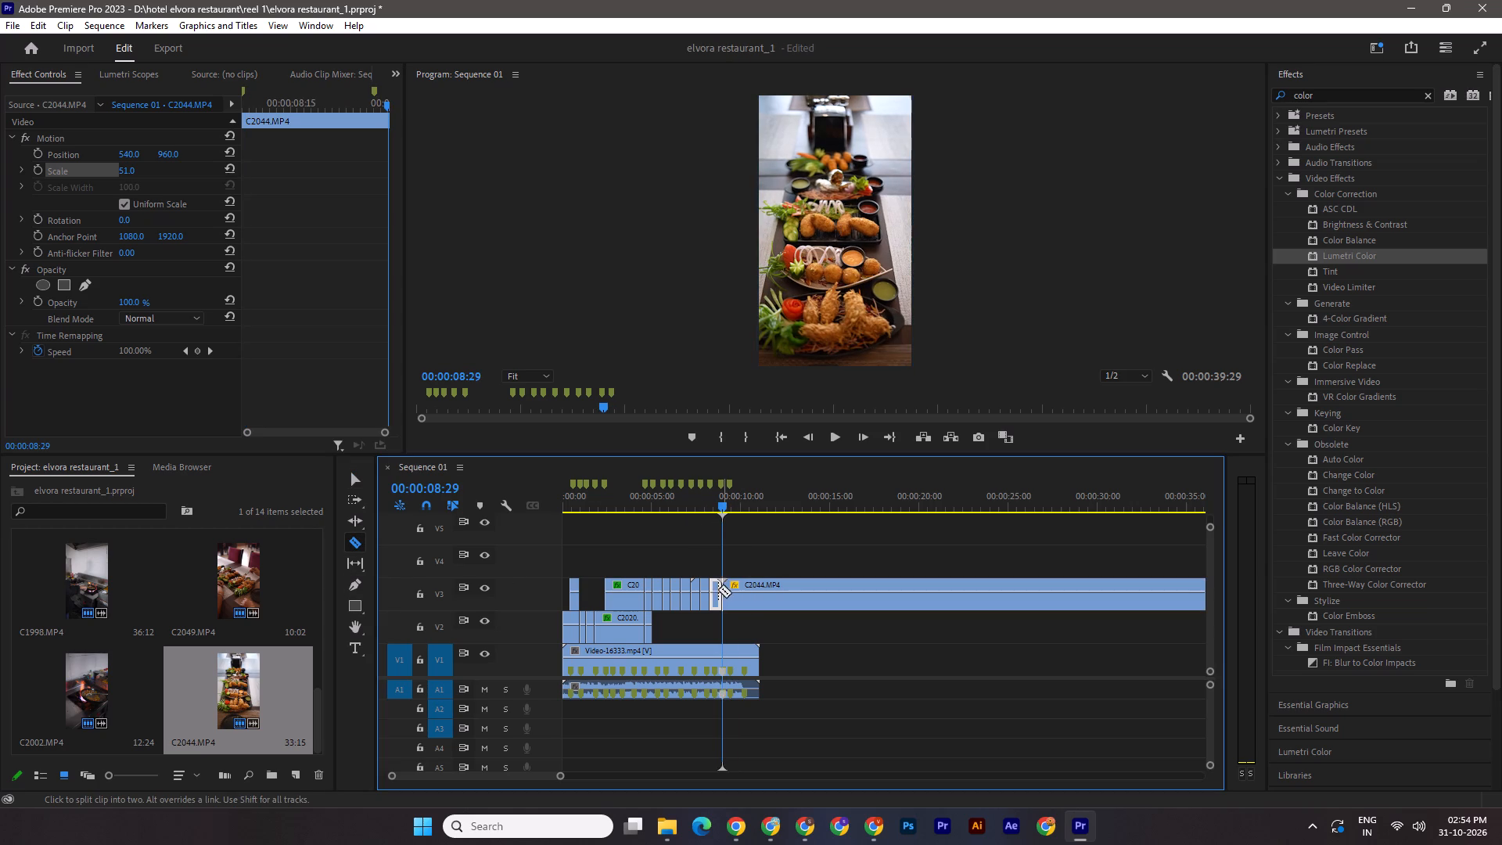
click(349, 484)
Delete the long C2044.MP4 portion after the cut, save the project, and return the playhead to the start of the sequence.
drag(726, 503, 744, 509)
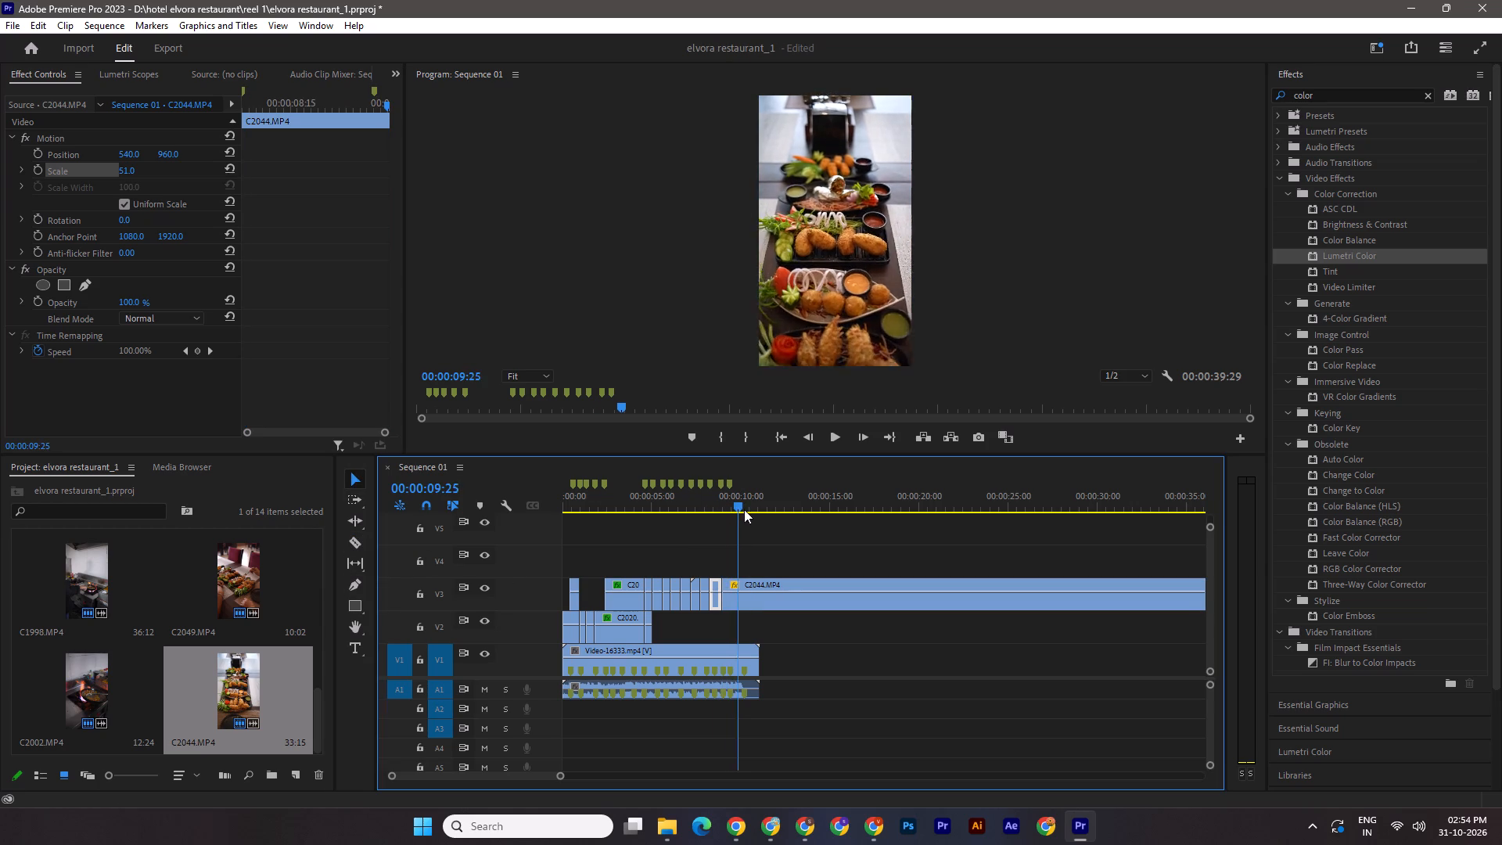
drag(744, 509, 801, 527)
click(831, 593)
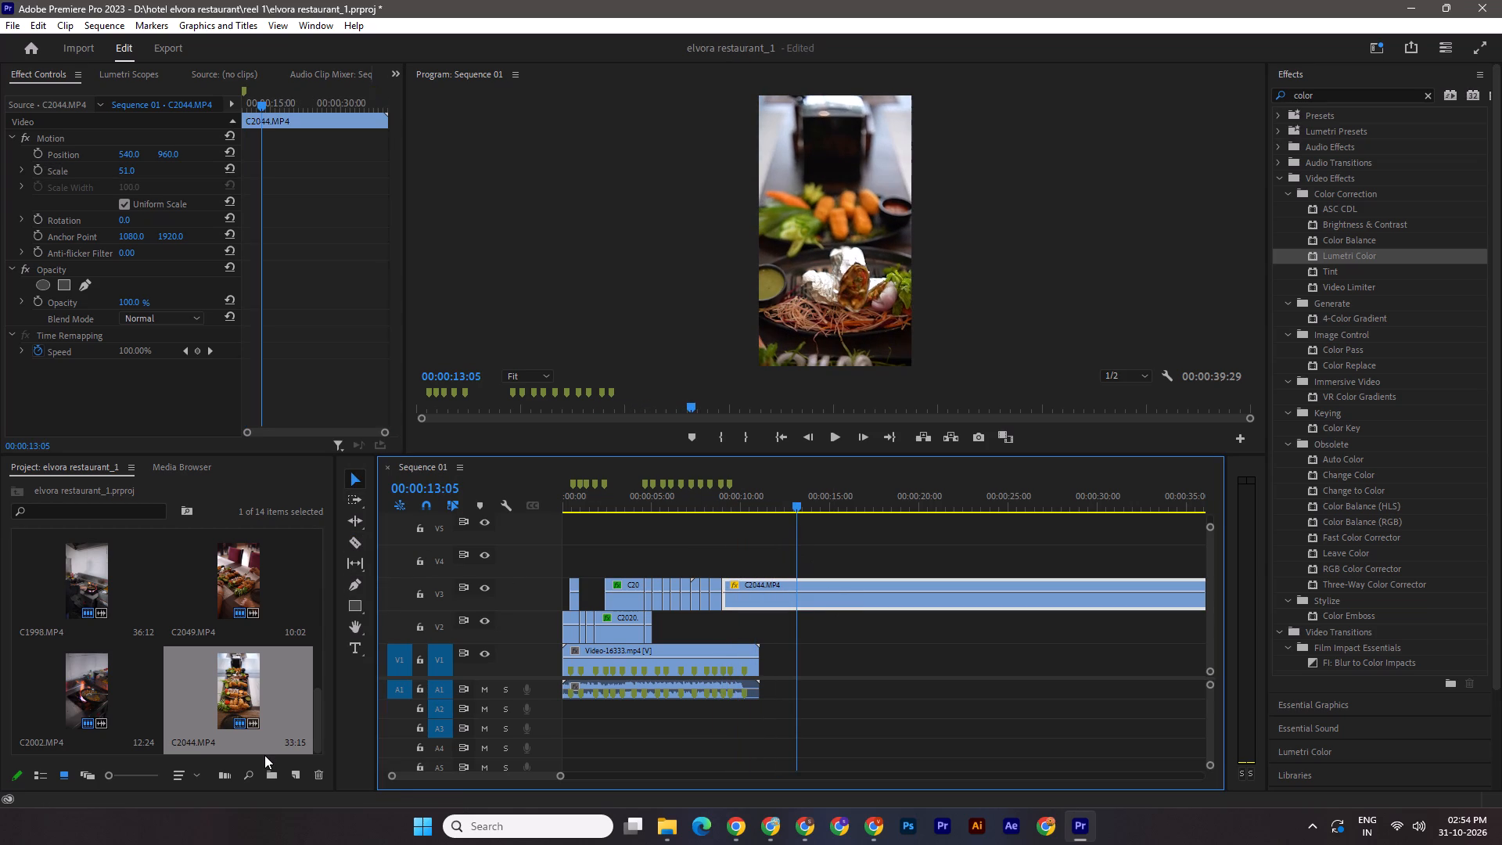
key(Delete)
key(ctrl+s)
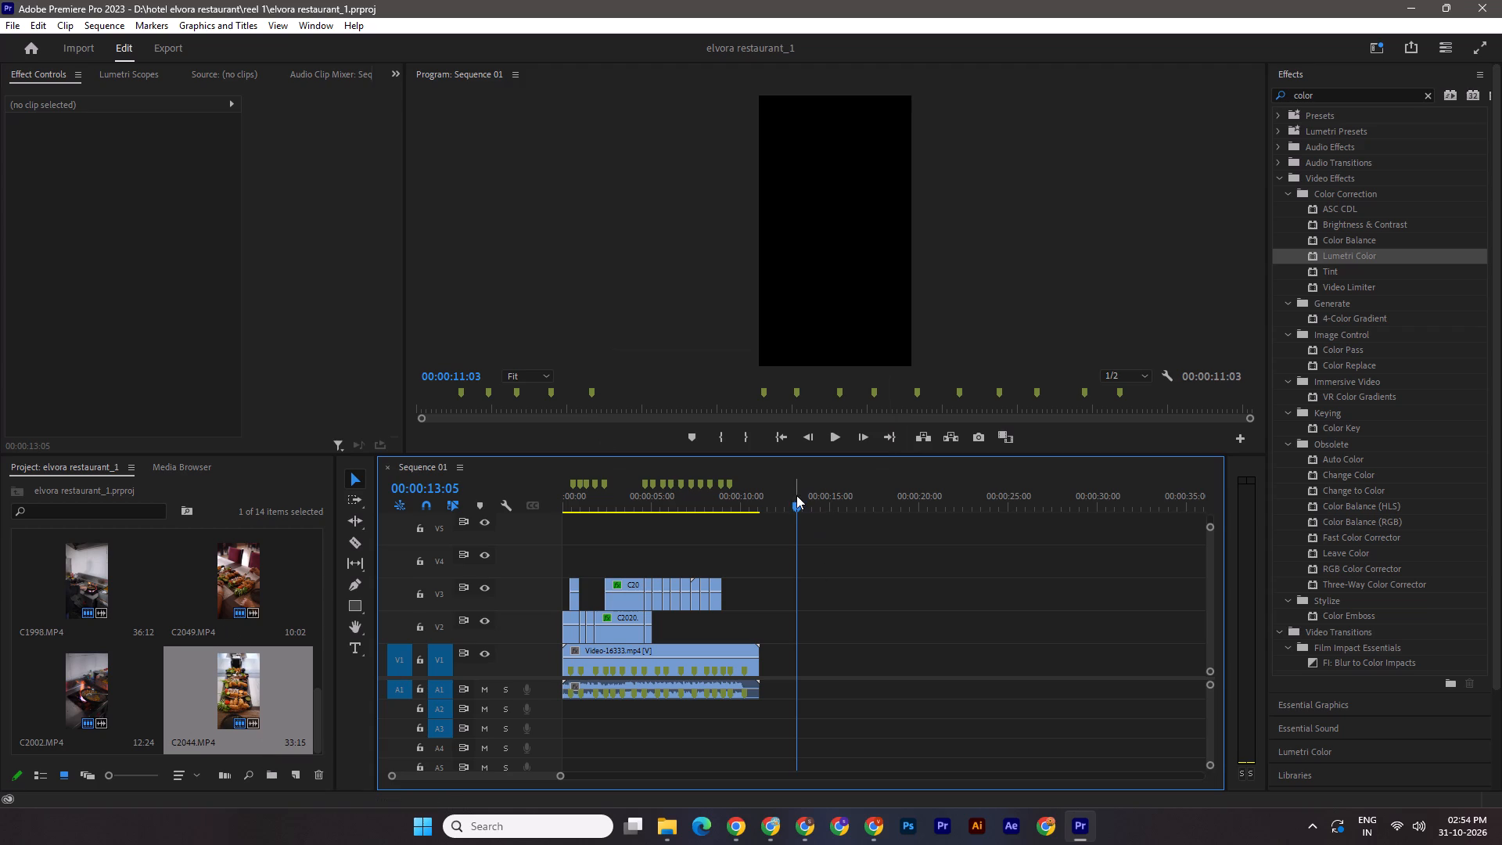
drag(796, 495, 494, 495)
drag(561, 775, 530, 772)
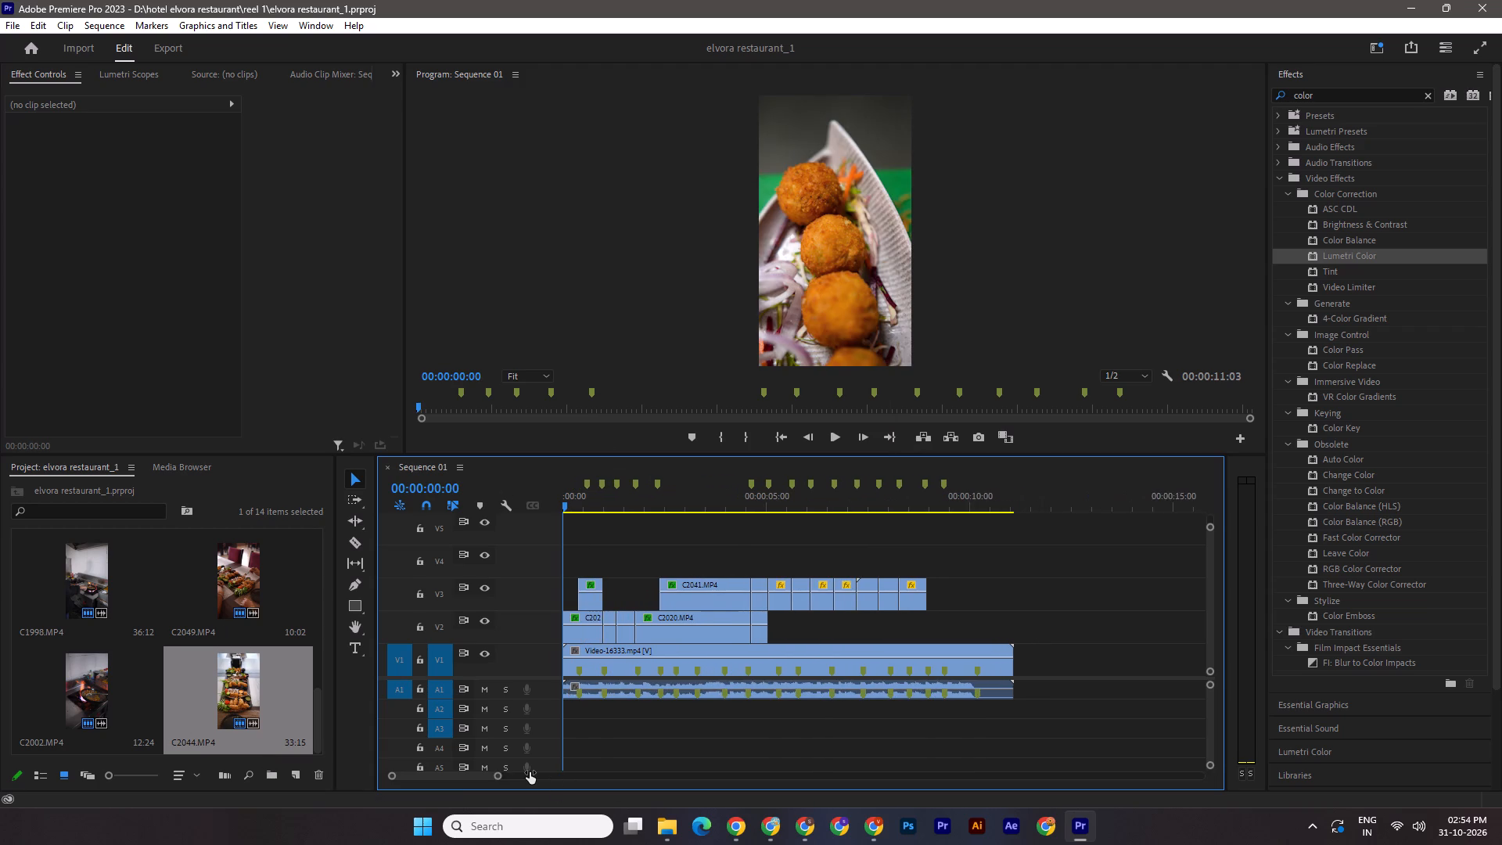
drag(530, 772, 533, 772)
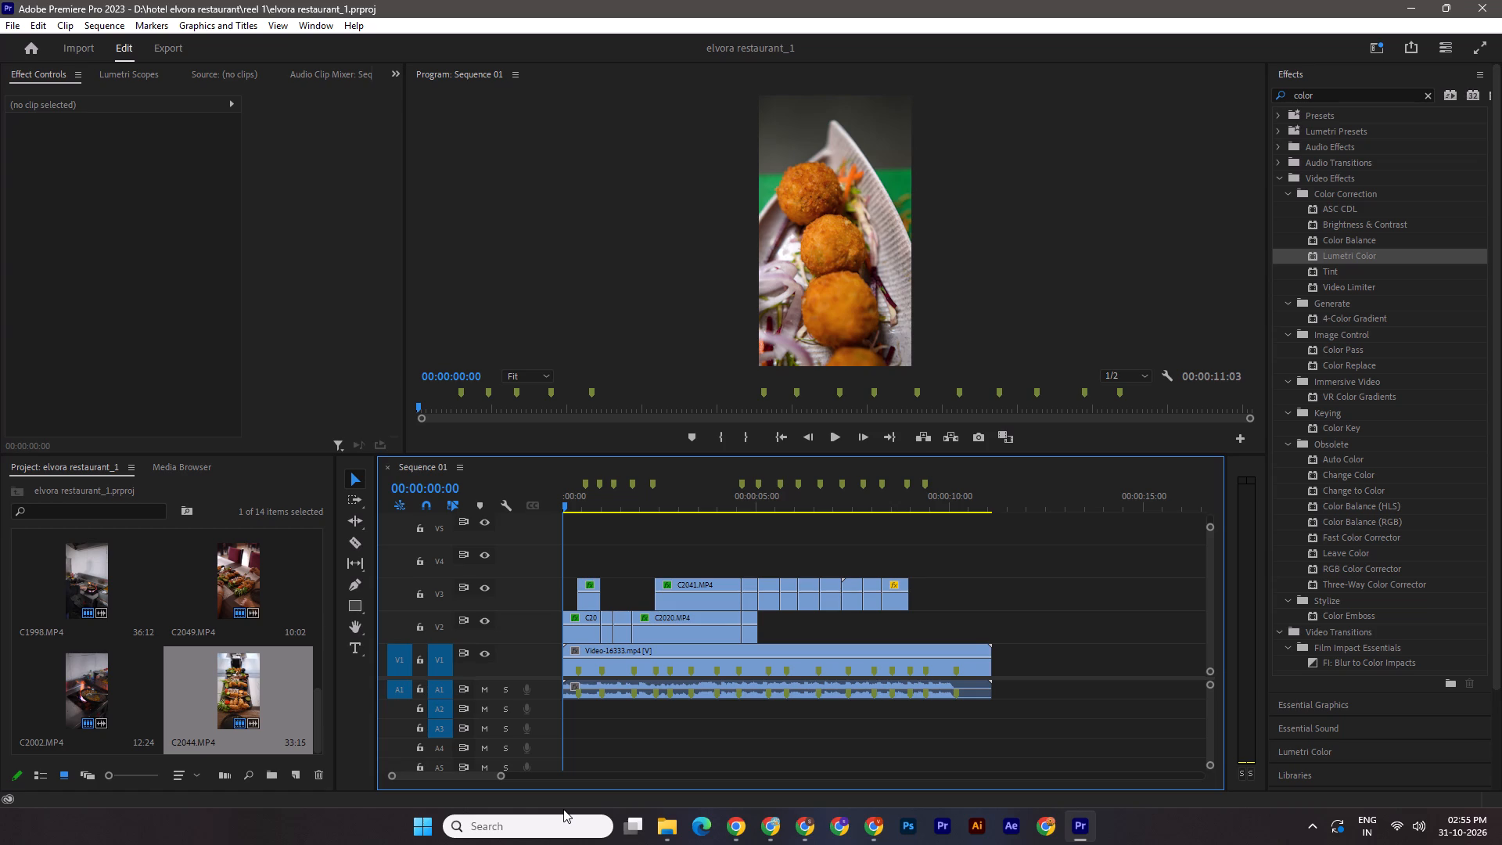
Switch to the Hotel Elvora CLIP folder in Google Drive and preview C2047.MP4, skipping ahead through it, then close the preview.
click(659, 835)
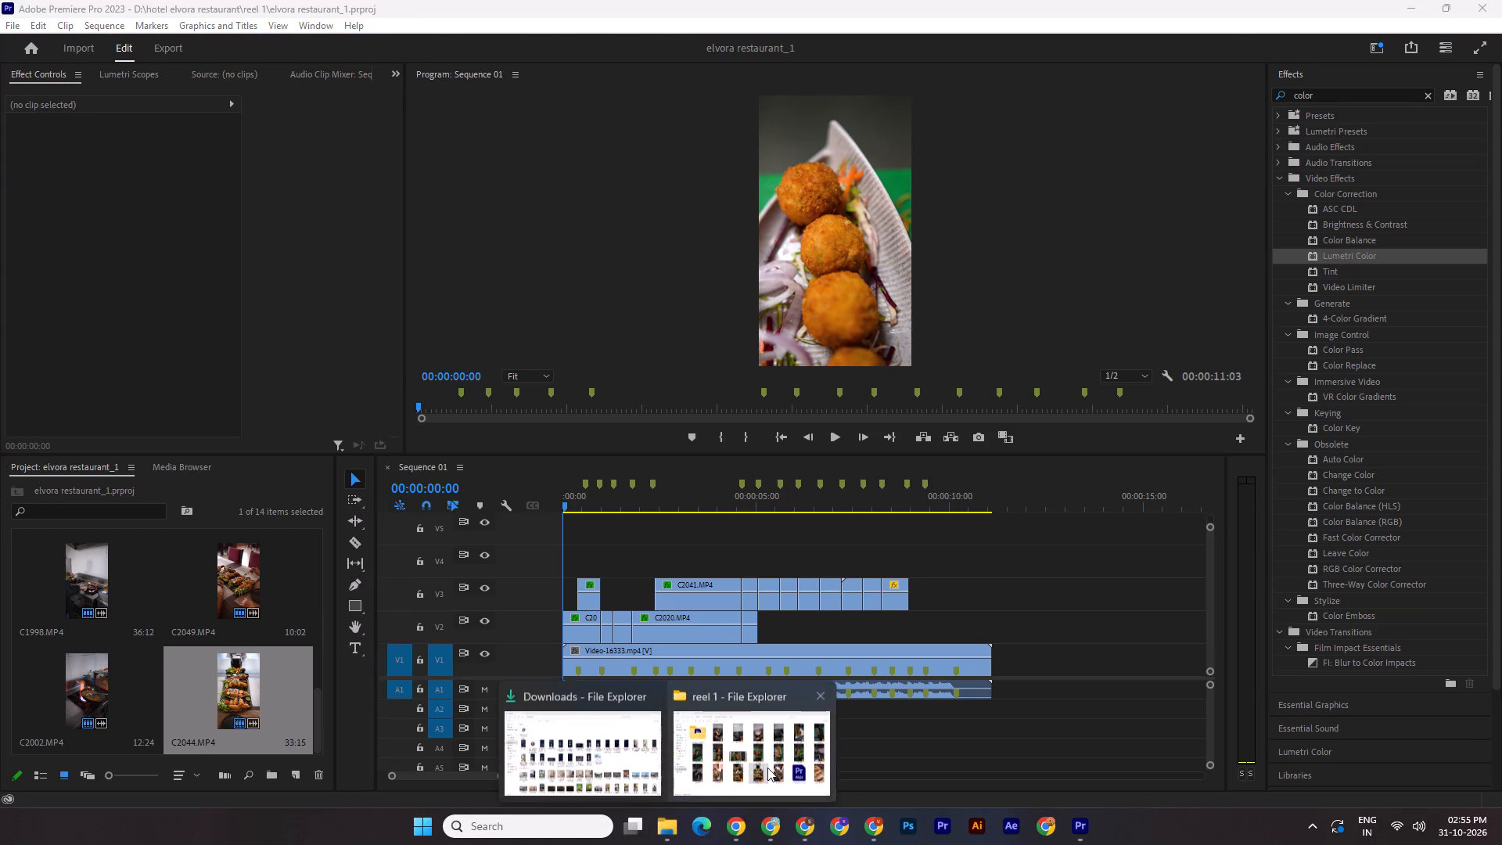
click(767, 768)
click(880, 825)
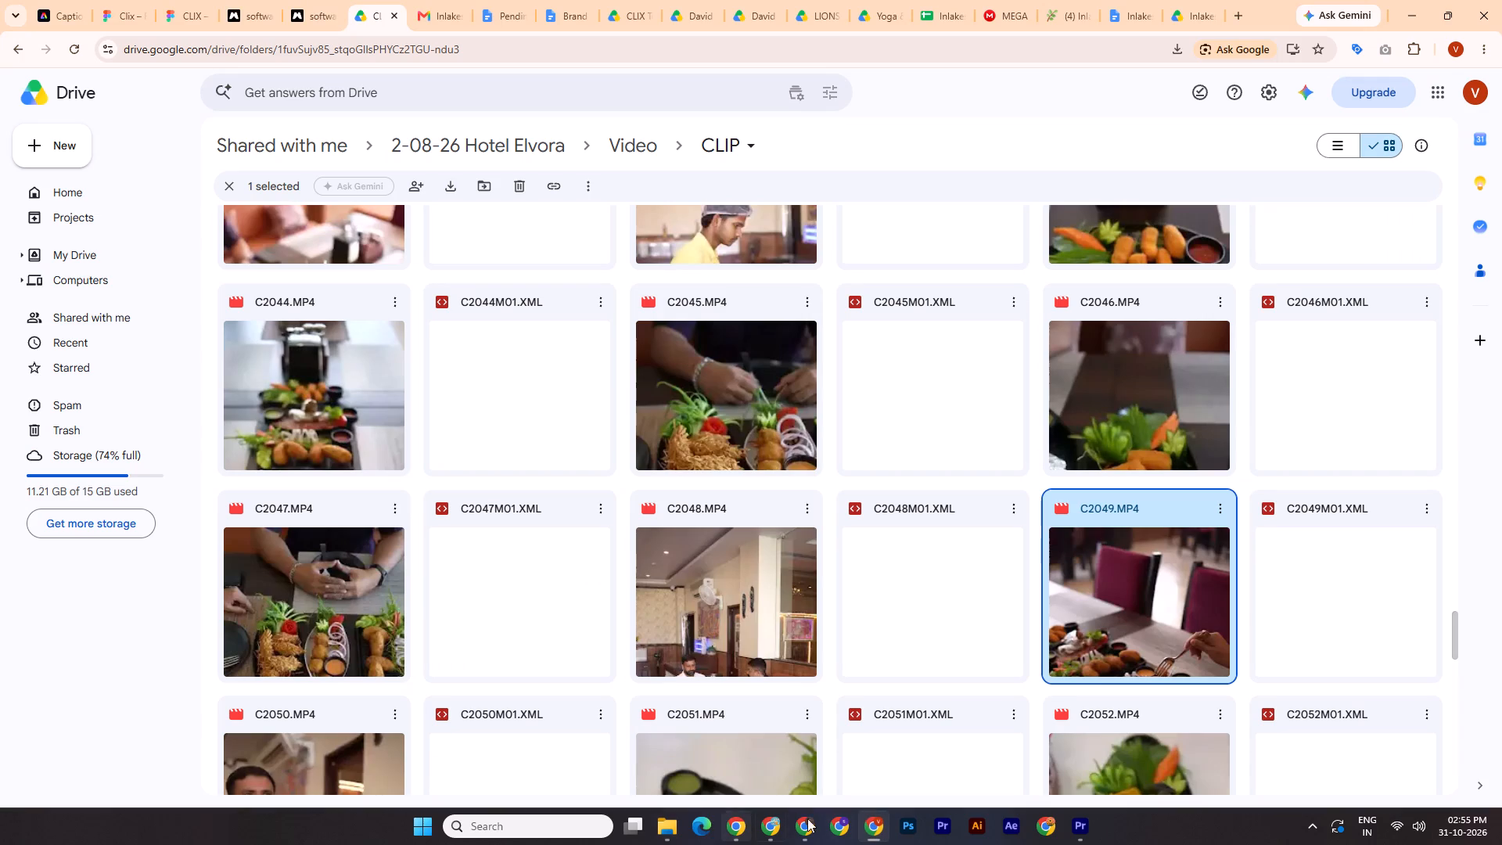
scroll(404, 583, down, 2)
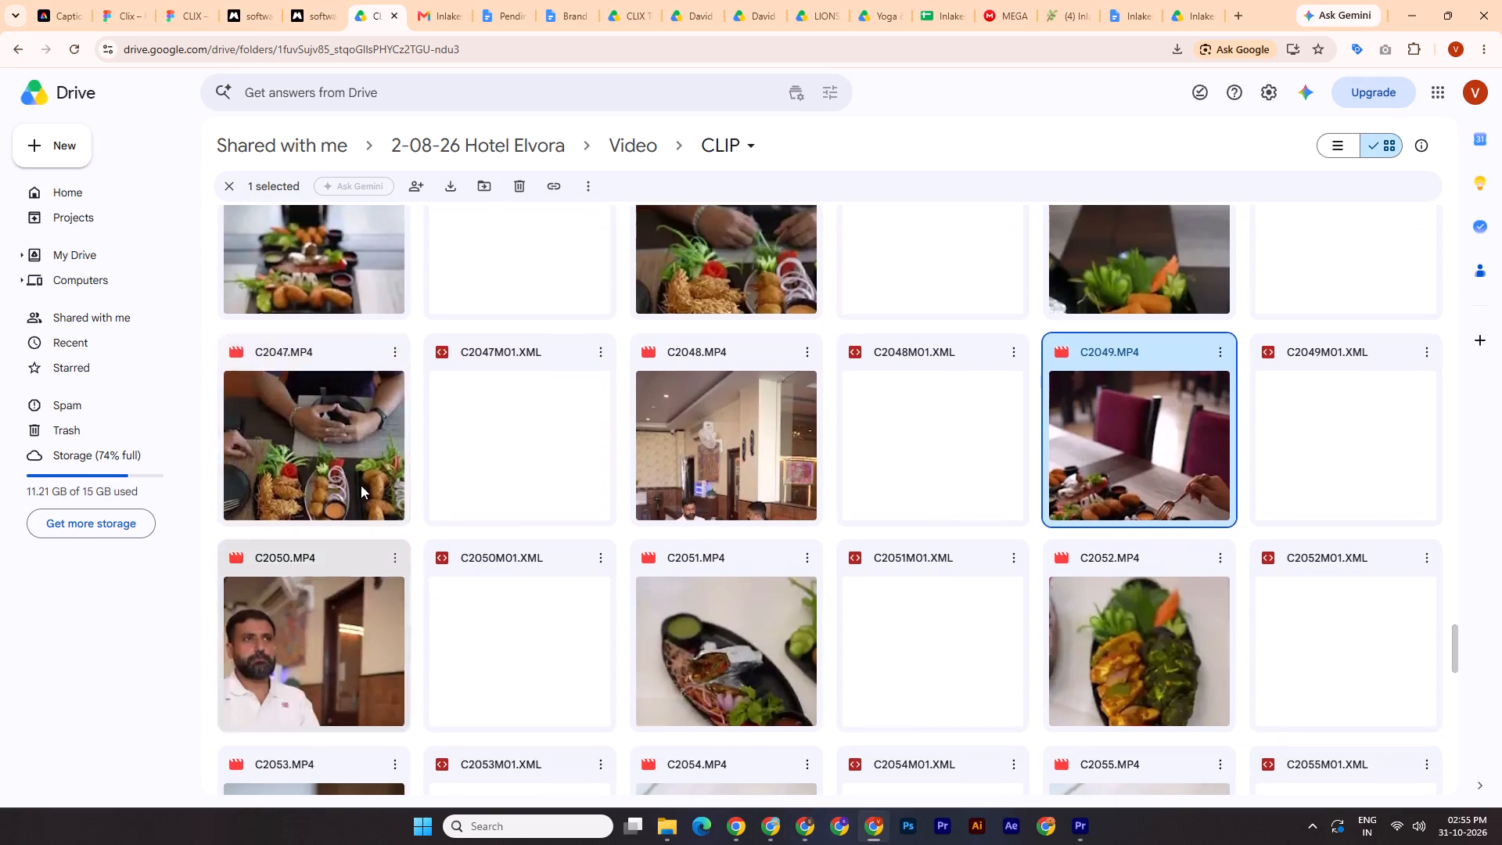
double_click(310, 422)
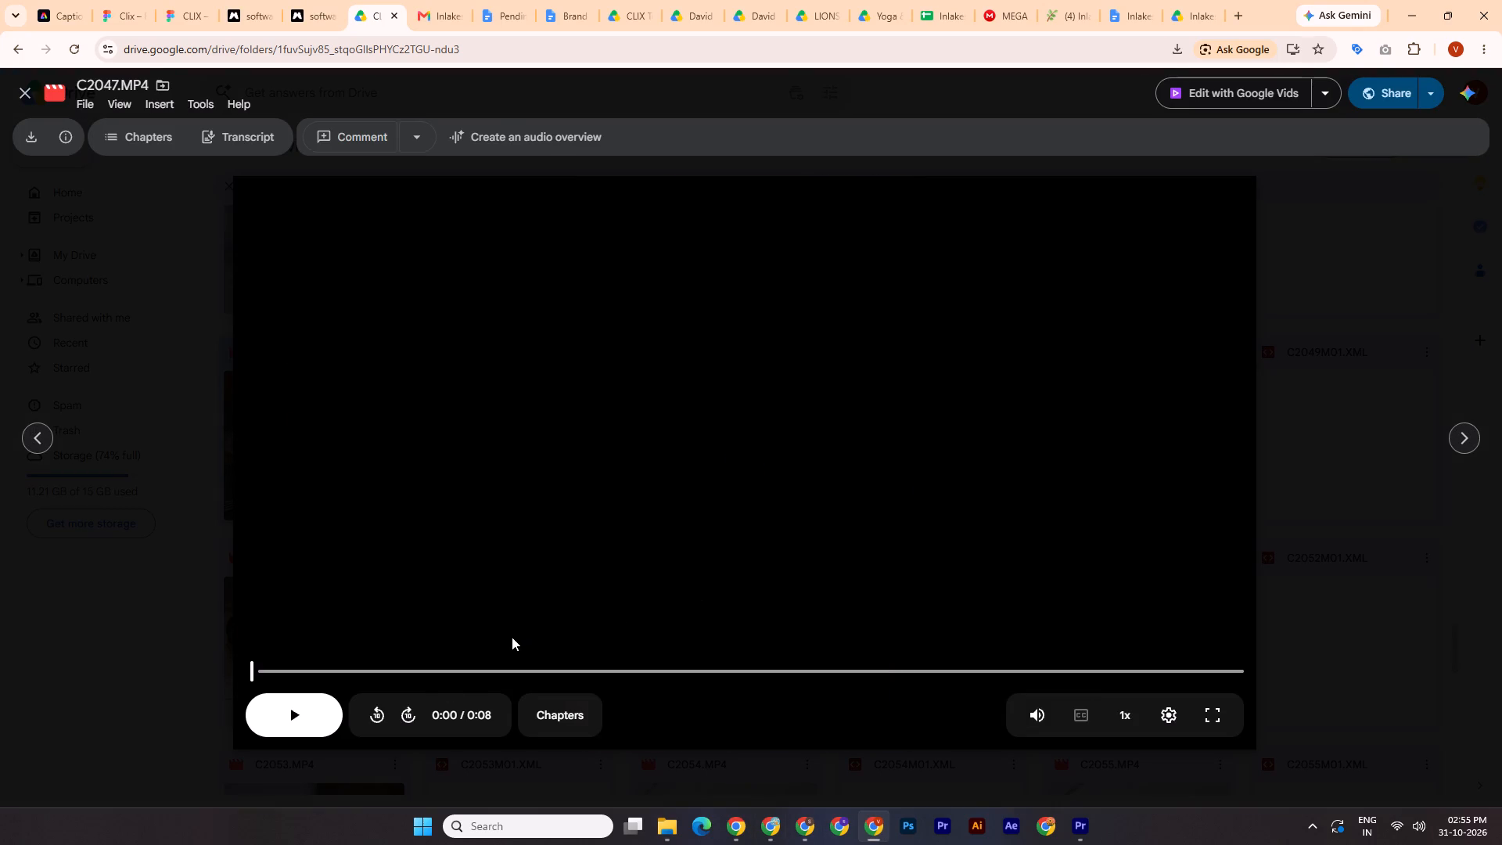
click(433, 671)
click(595, 676)
click(720, 677)
click(878, 677)
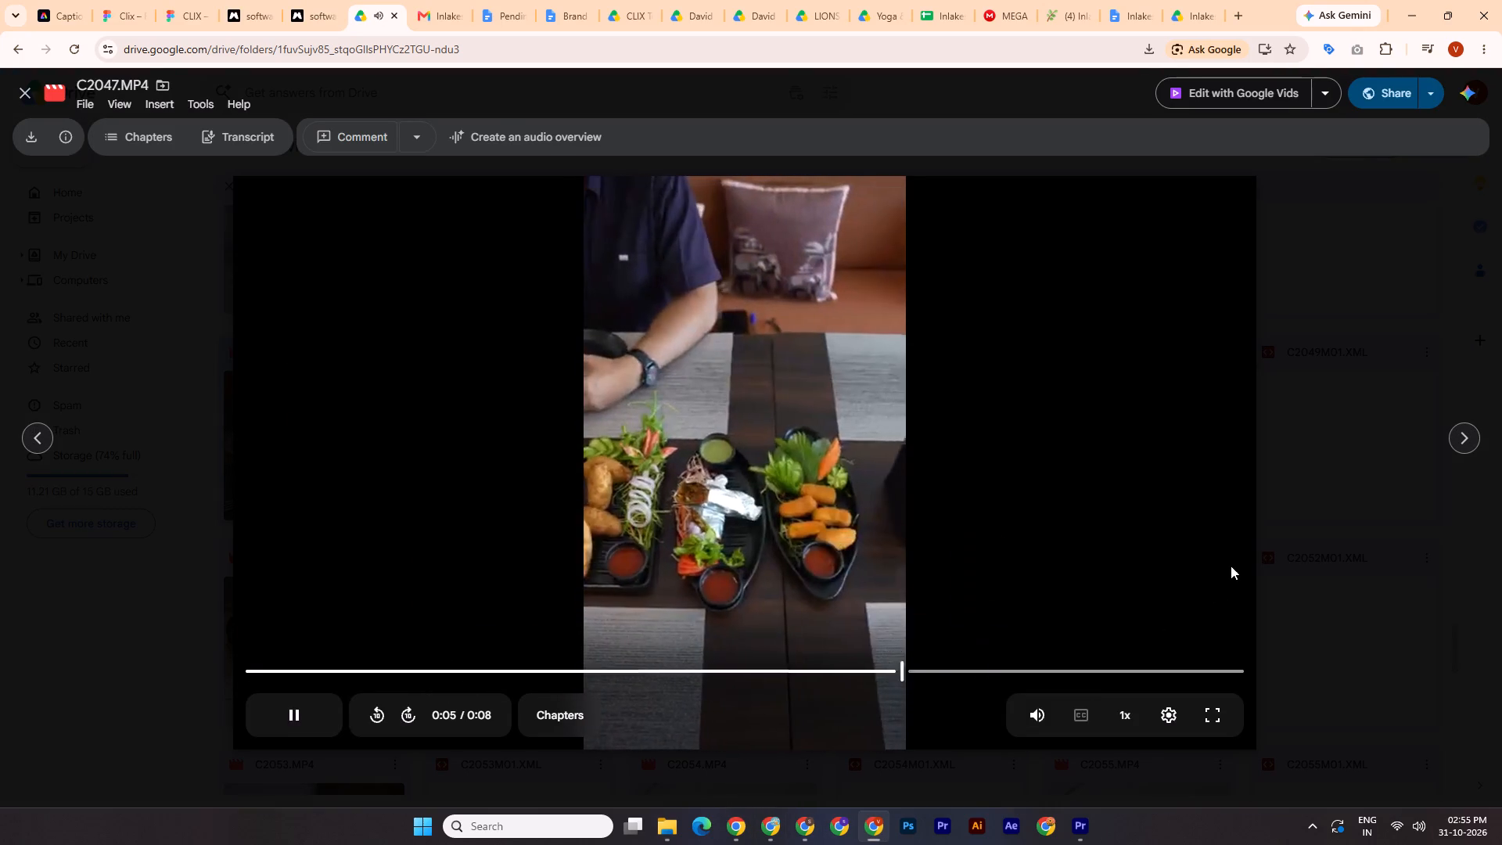
click(1233, 563)
click(1311, 550)
Preview C2046.MP4 from the CLIP folder, skipping ahead through it, then close the preview.
scroll(1349, 504, down, 3)
scroll(1198, 462, up, 2)
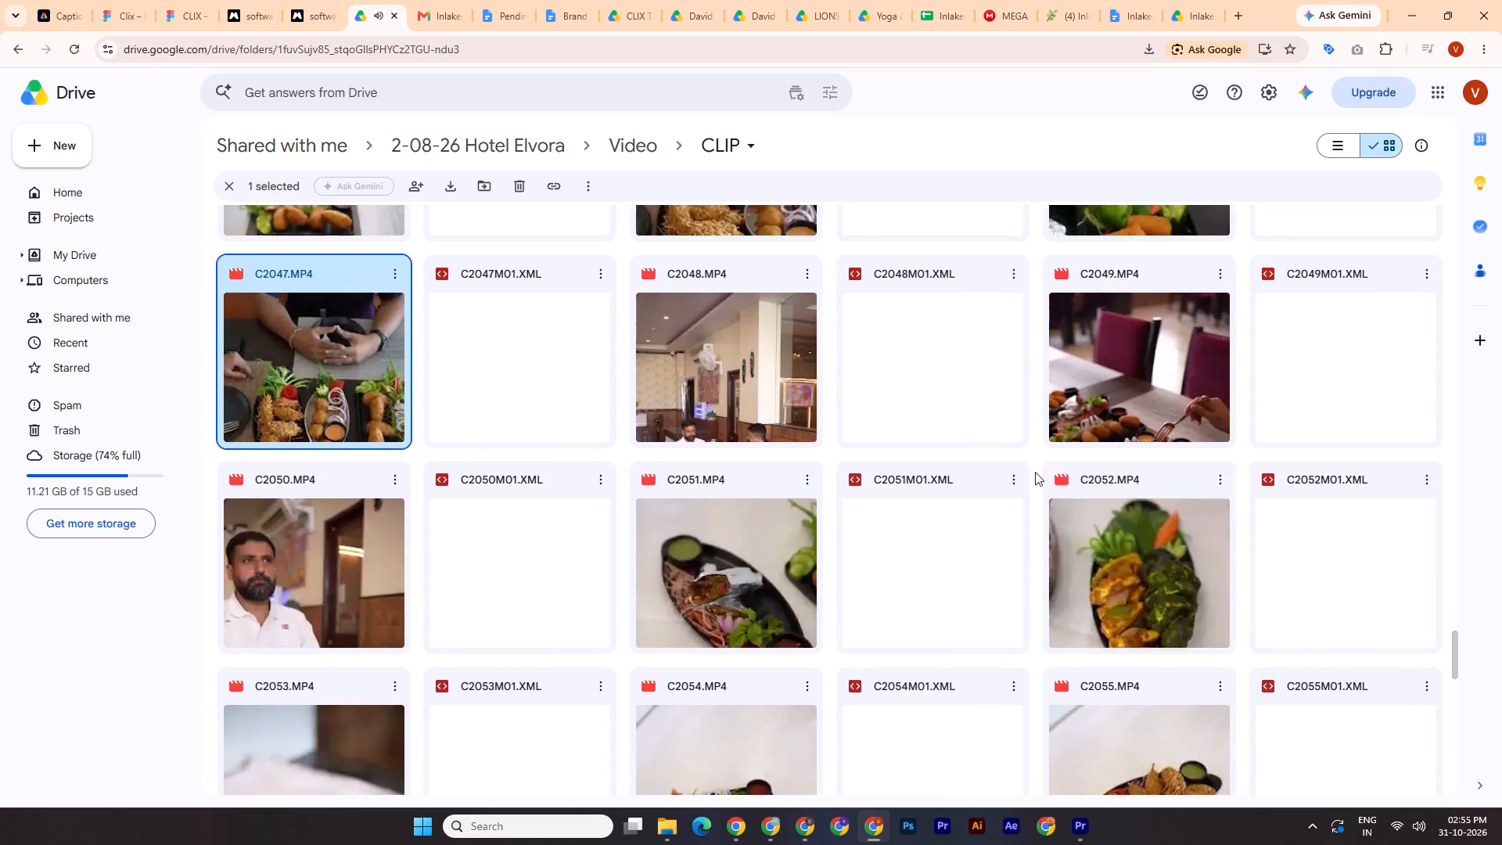
scroll(846, 454, up, 3)
double_click(1097, 438)
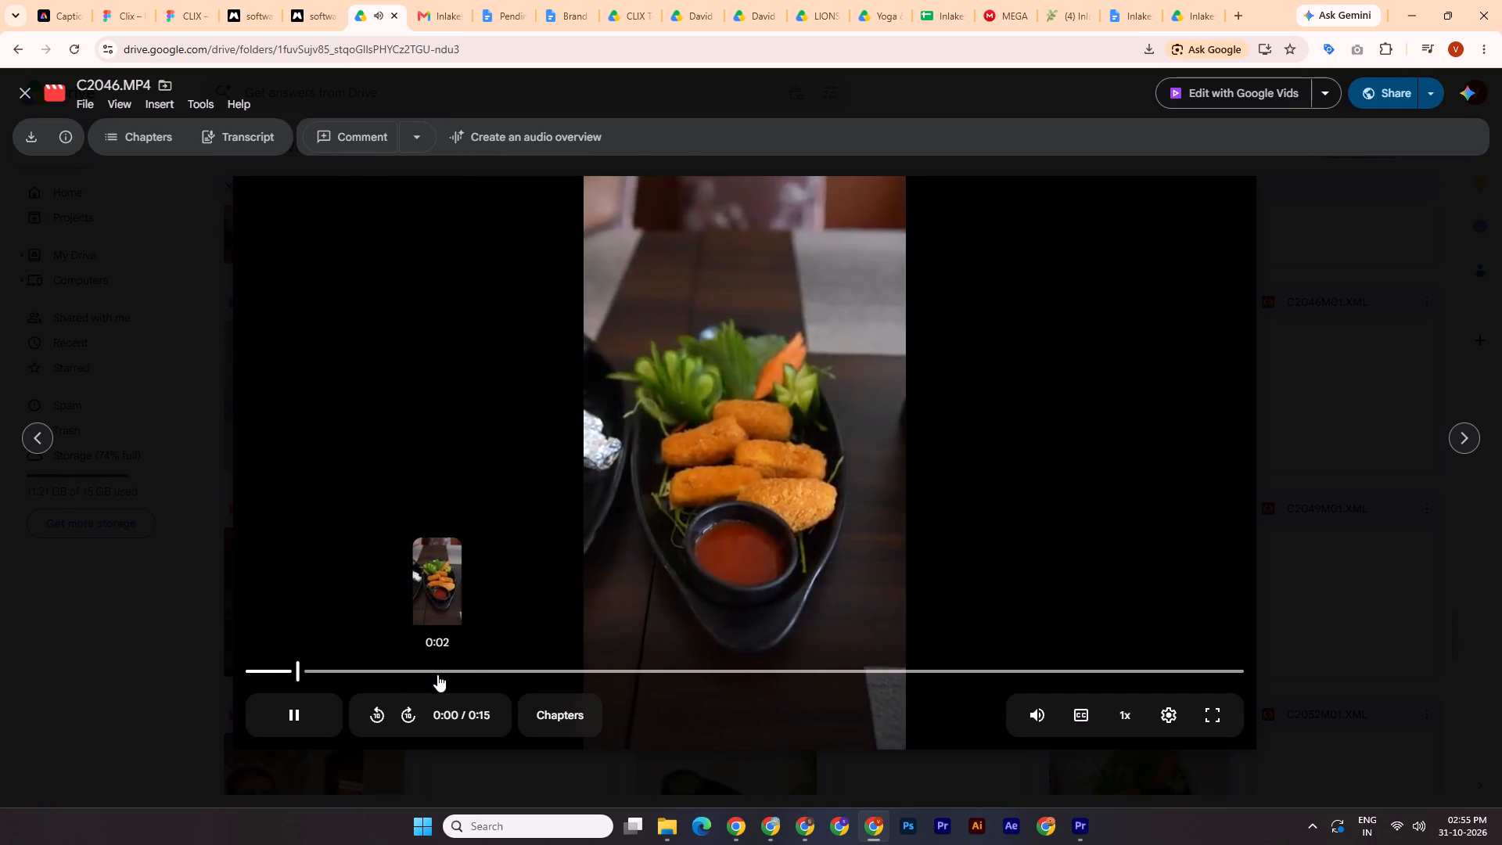
click(469, 670)
click(817, 670)
click(978, 677)
click(1352, 587)
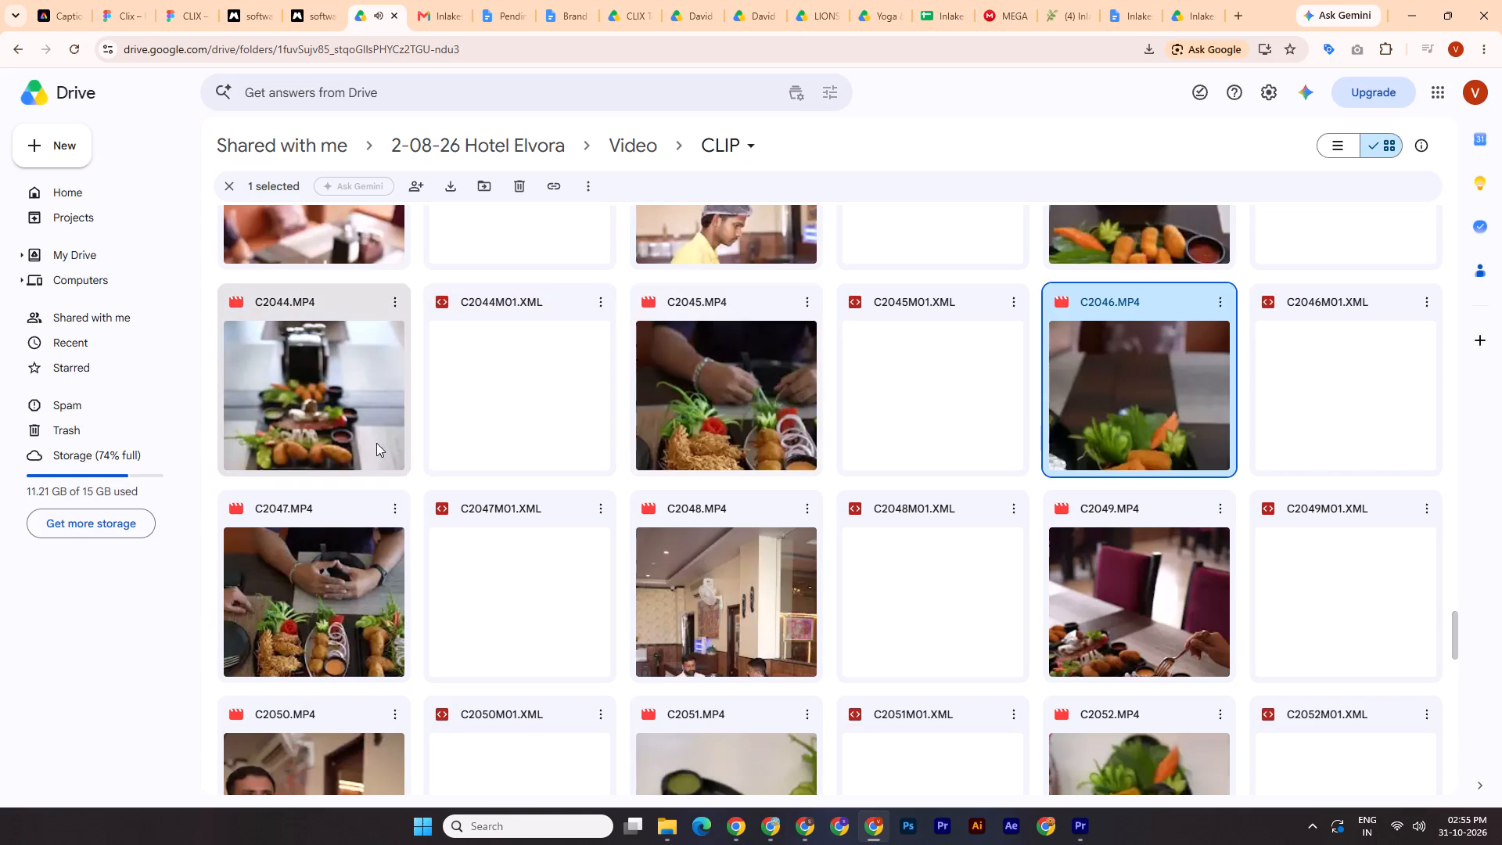
Preview C2044.MP4 from the CLIP folder, skipping ahead through it, then close the preview.
double_click(329, 422)
click(411, 665)
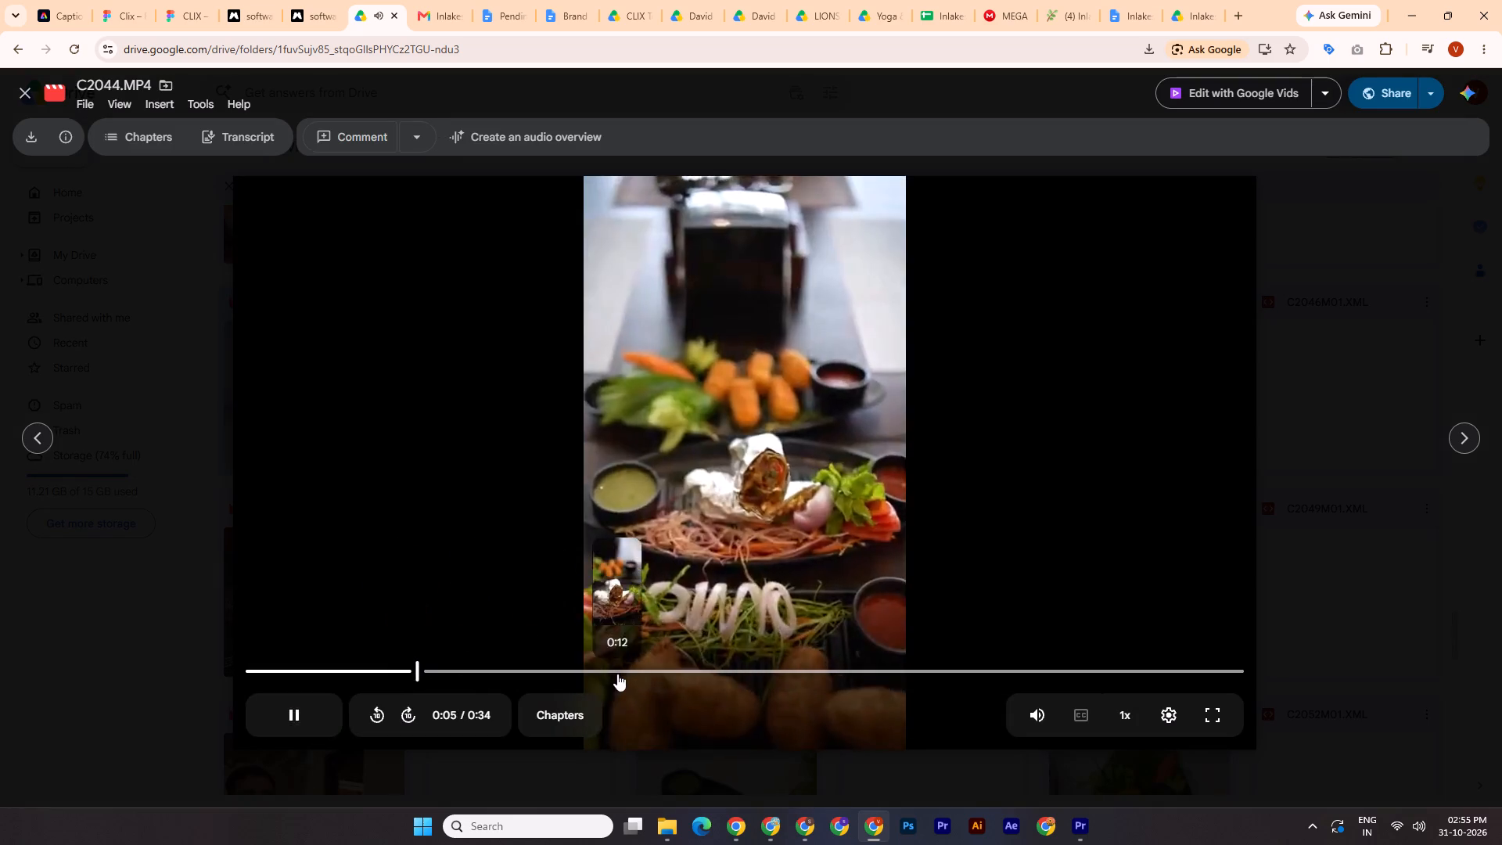
click(617, 674)
click(843, 672)
click(1367, 538)
Preview C2045.MP4 from the CLIP folder, skipping ahead through it, then close the preview.
double_click(759, 422)
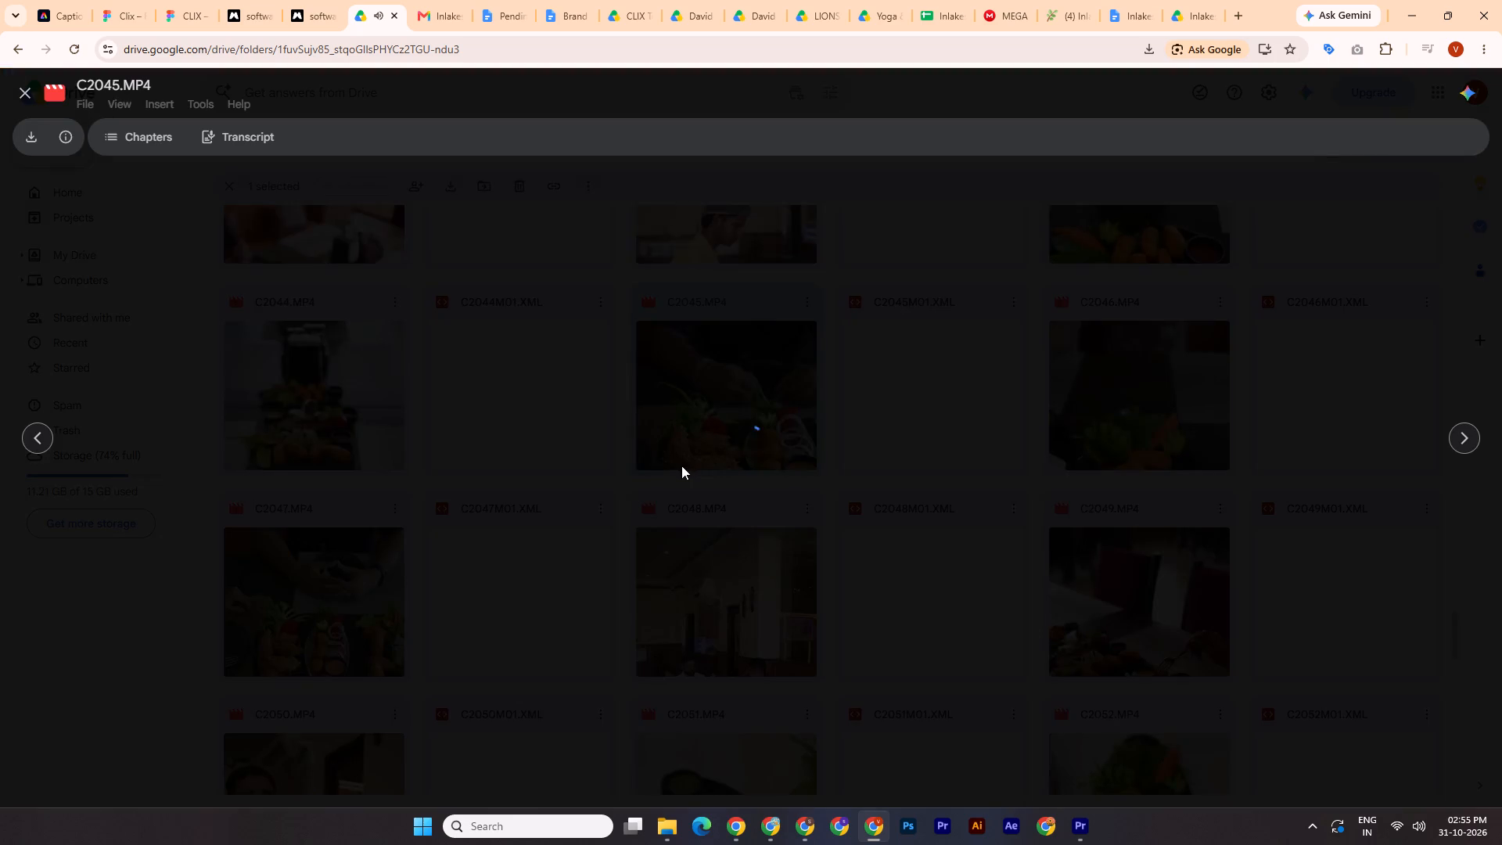
click(427, 672)
click(685, 663)
click(925, 663)
click(1105, 663)
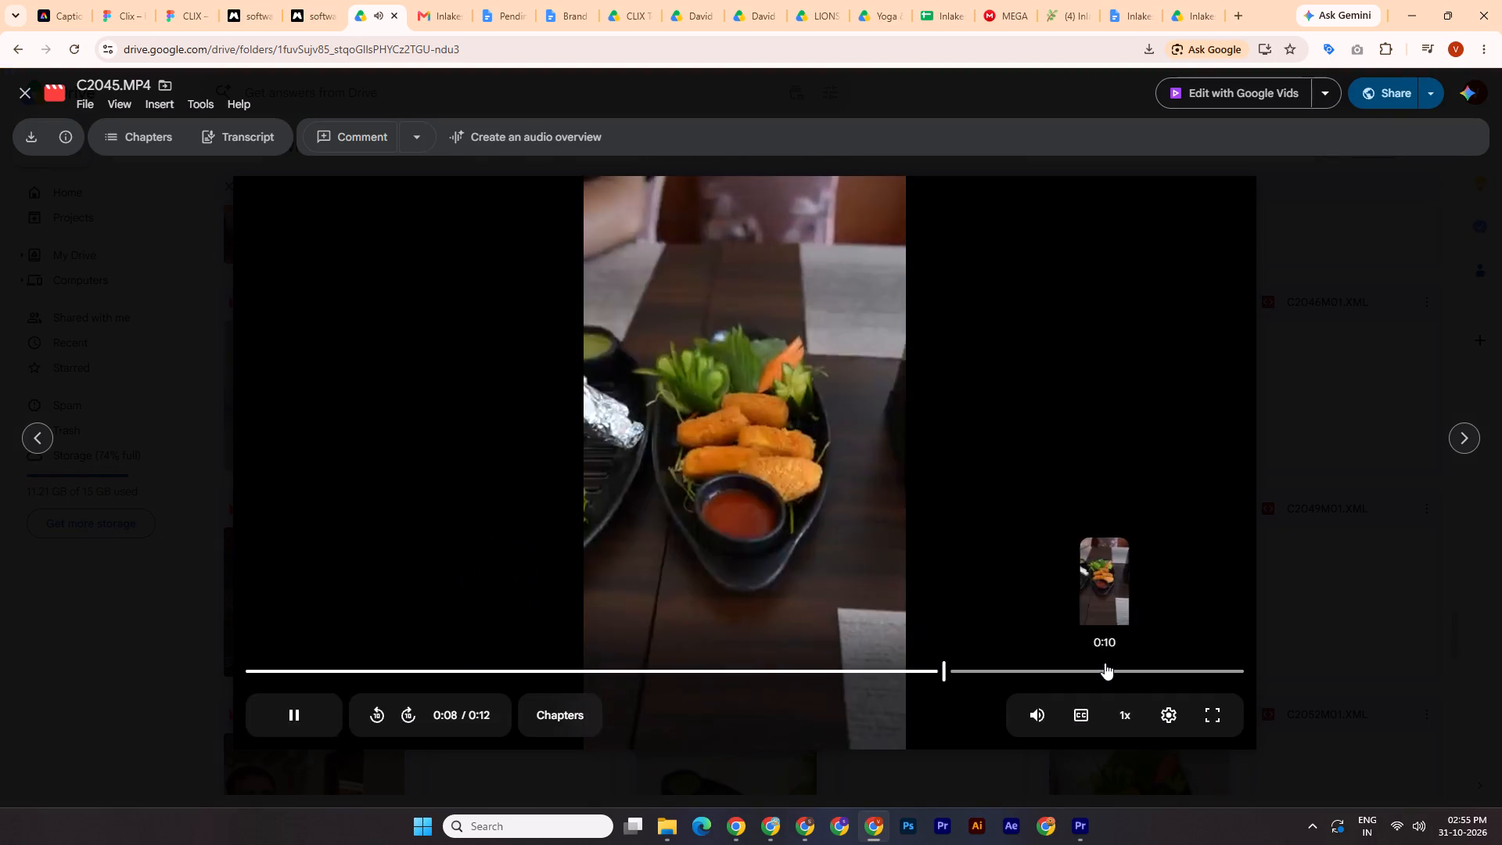
click(1452, 565)
Preview C2043.MP4 from the CLIP folder, skipping ahead through it, then close the preview.
scroll(1207, 365, up, 2)
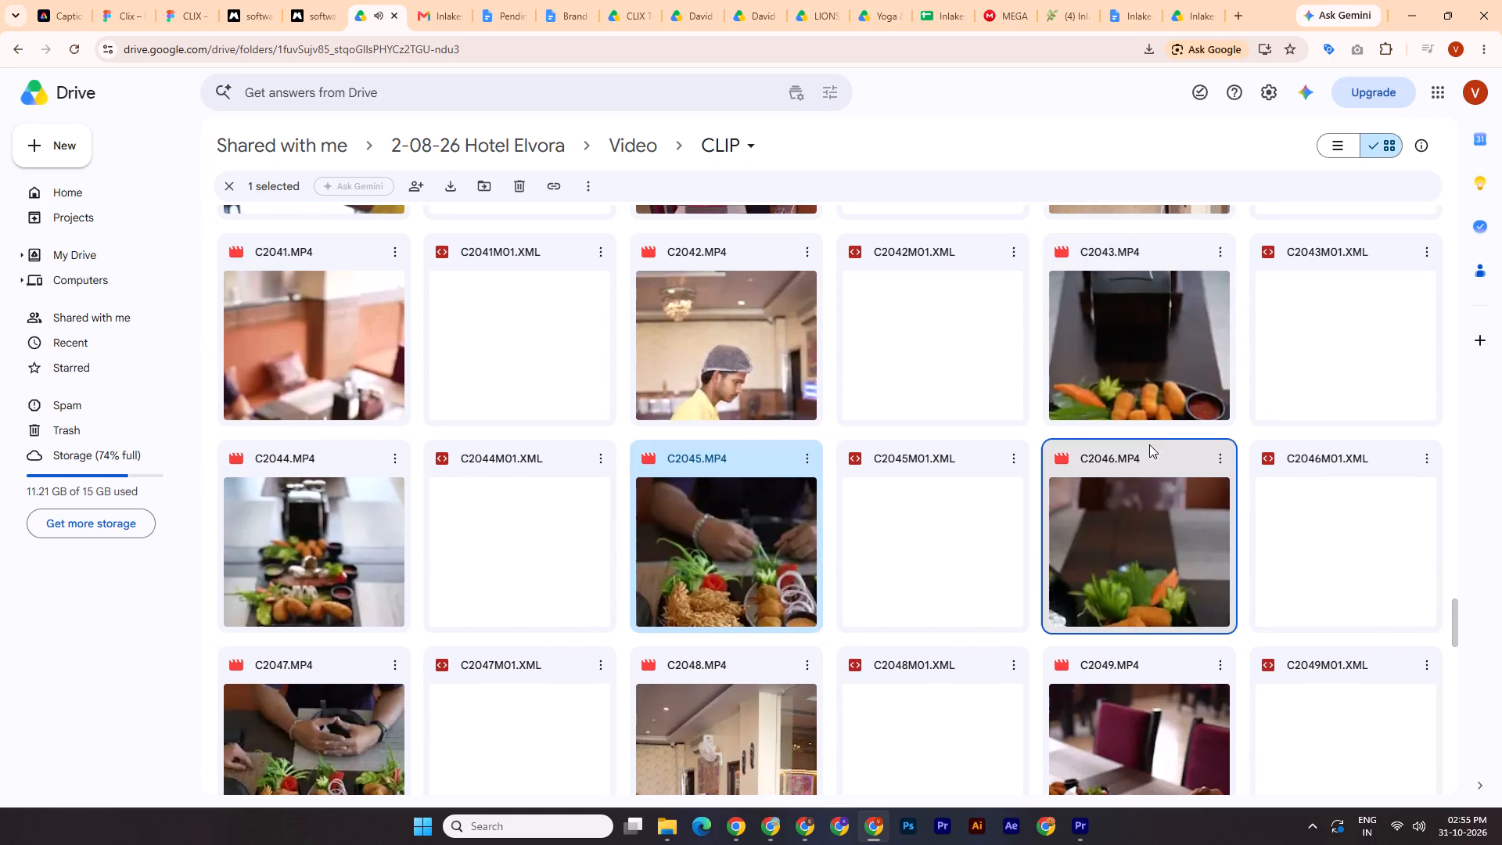
click(1149, 444)
double_click(1152, 399)
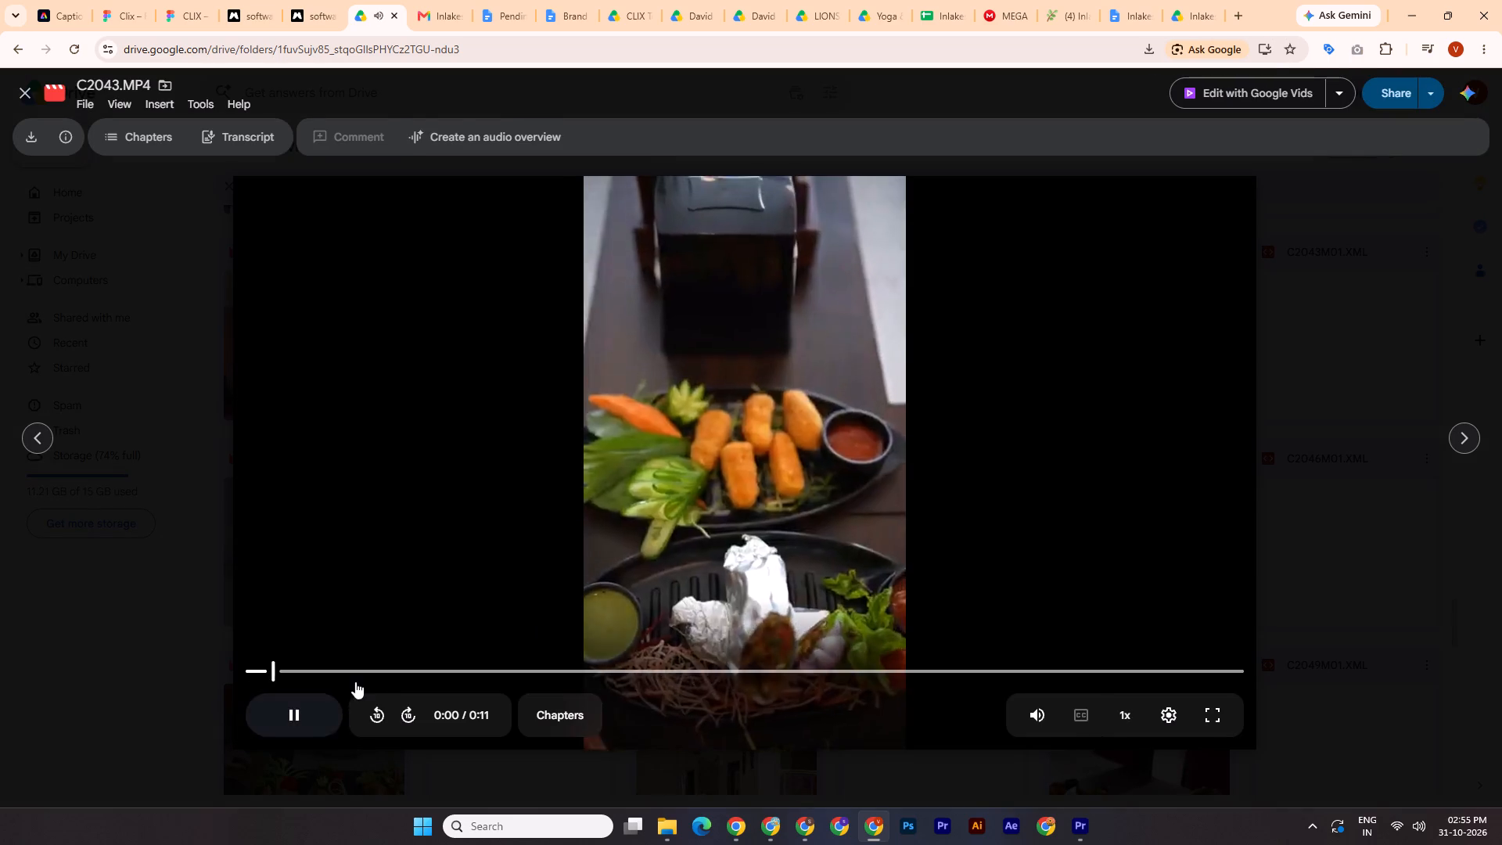
click(359, 675)
click(672, 675)
click(979, 688)
click(1288, 586)
Preview C2041.MP4 from the CLIP folder, skipping ahead through it, then close the preview.
double_click(370, 345)
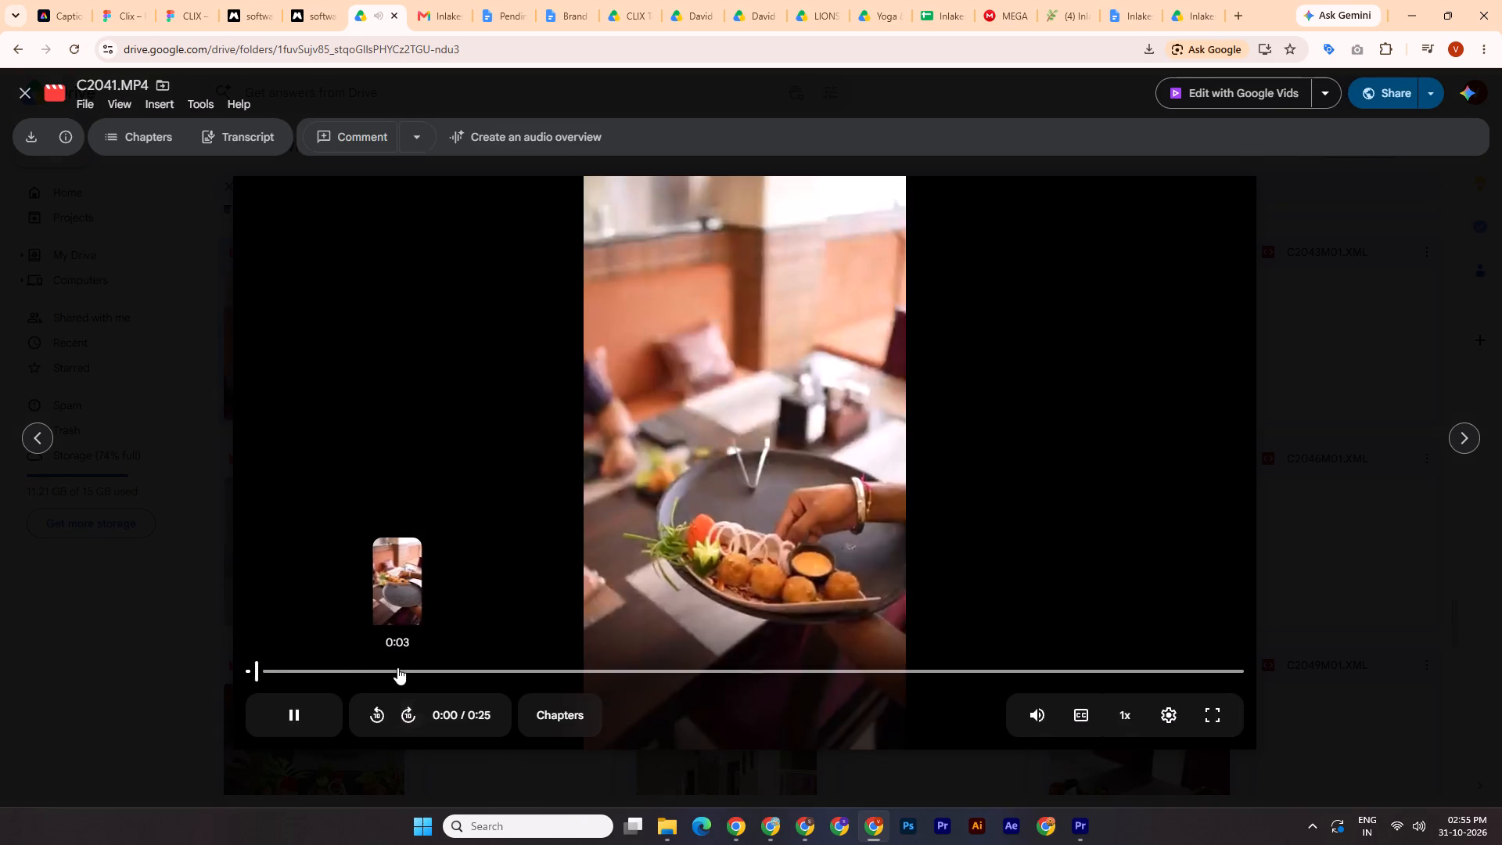
click(399, 674)
click(718, 673)
click(1002, 672)
click(1411, 505)
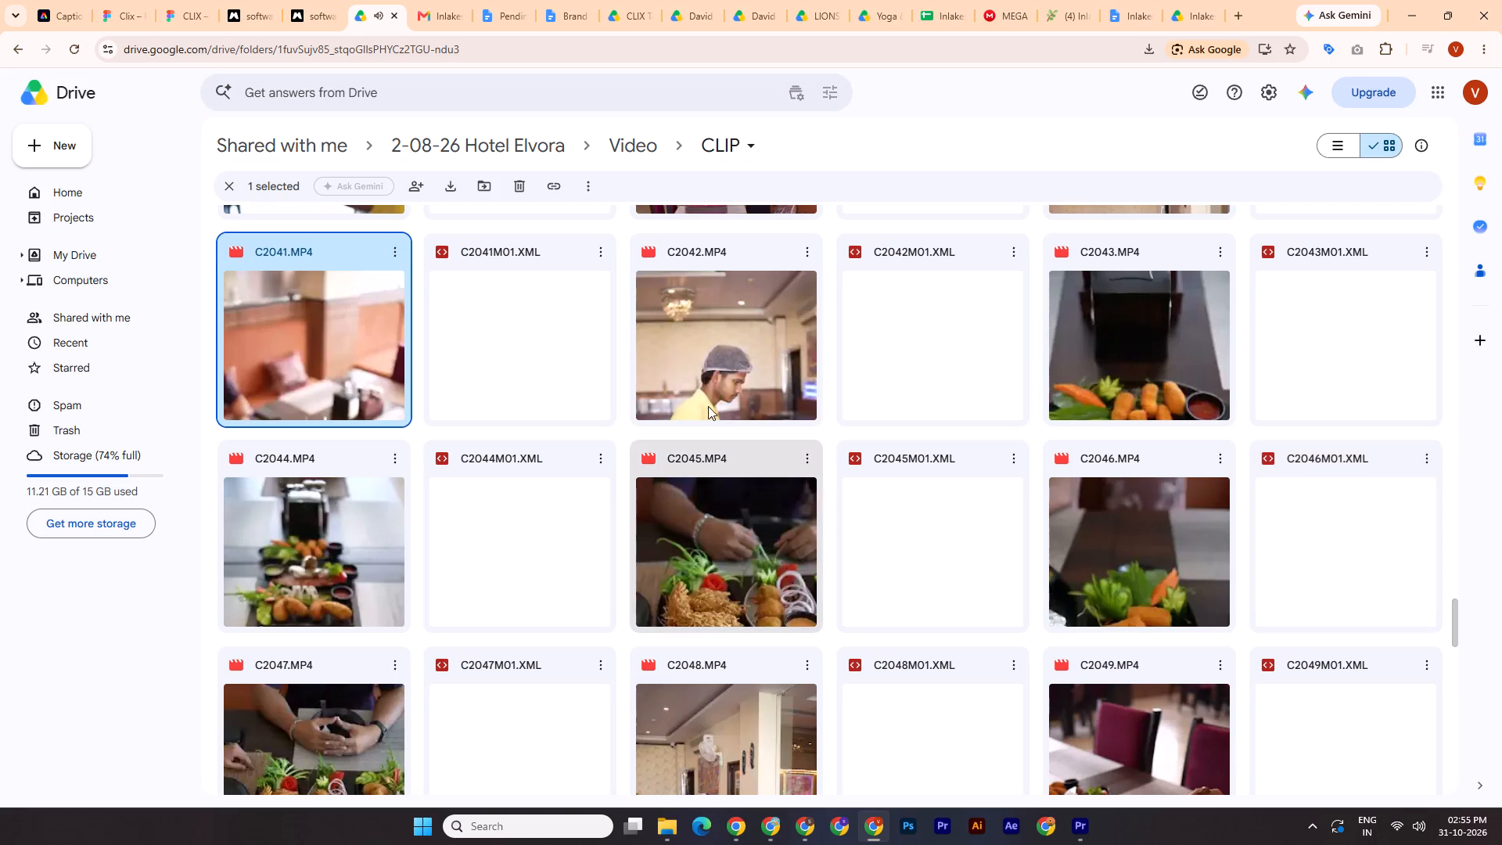
Preview C2042.MP4 from the CLIP folder, pausing and skipping ahead through it, then close the preview.
double_click(658, 360)
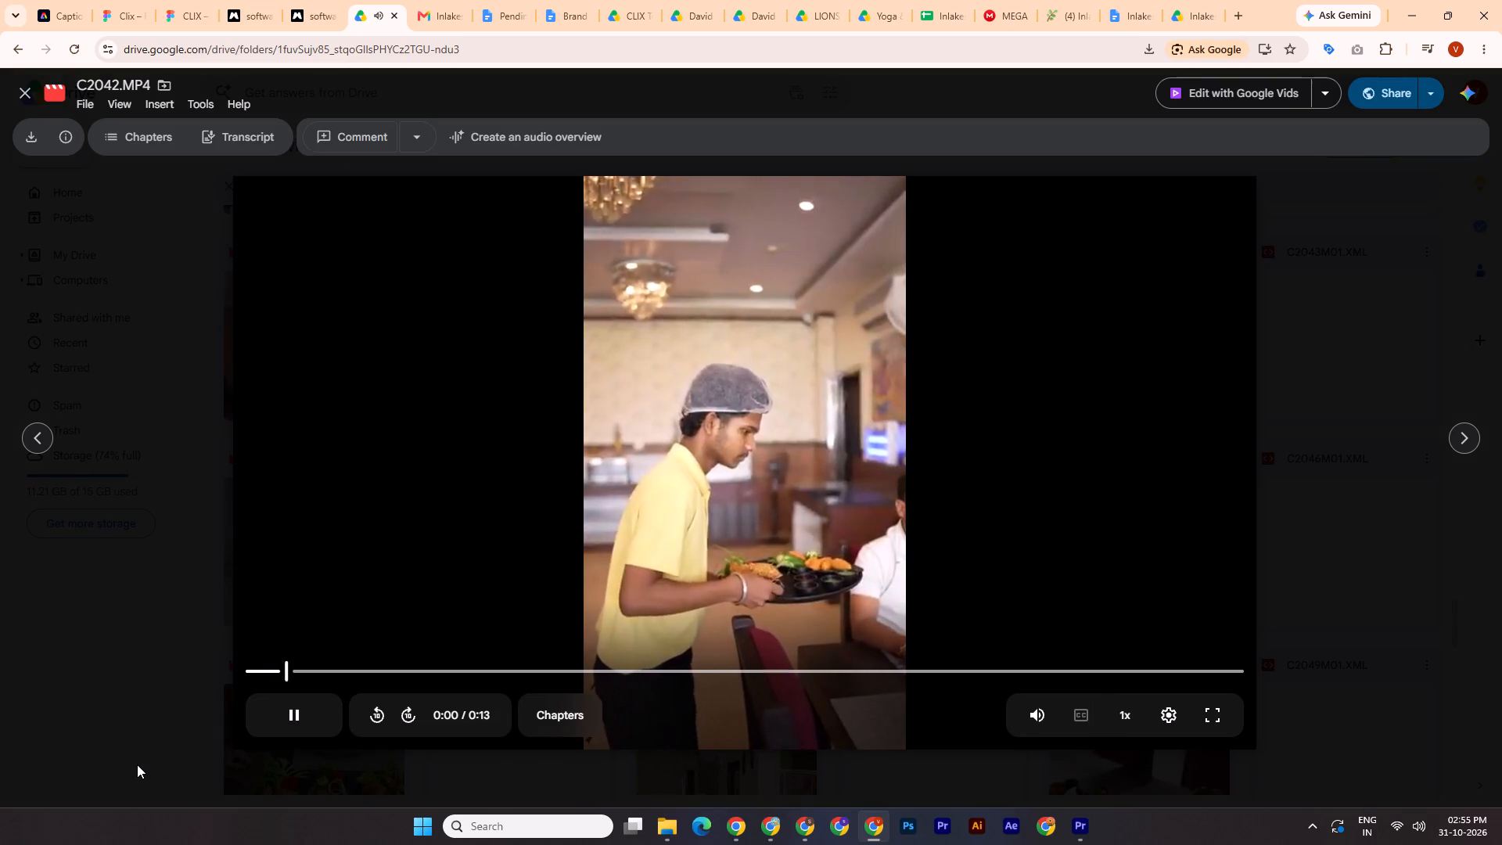
key(space)
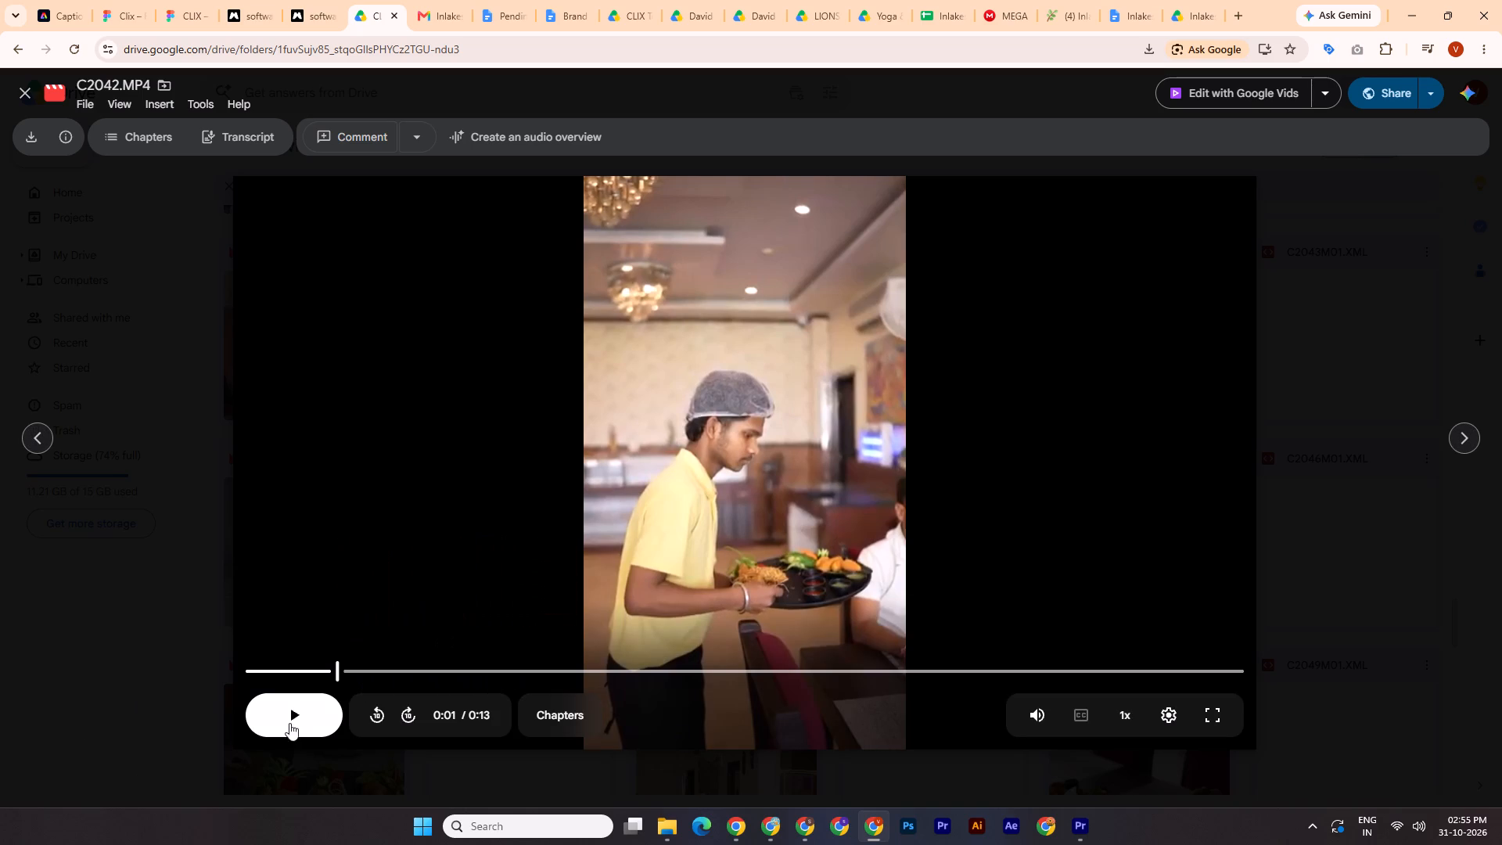
click(294, 711)
click(521, 667)
click(720, 651)
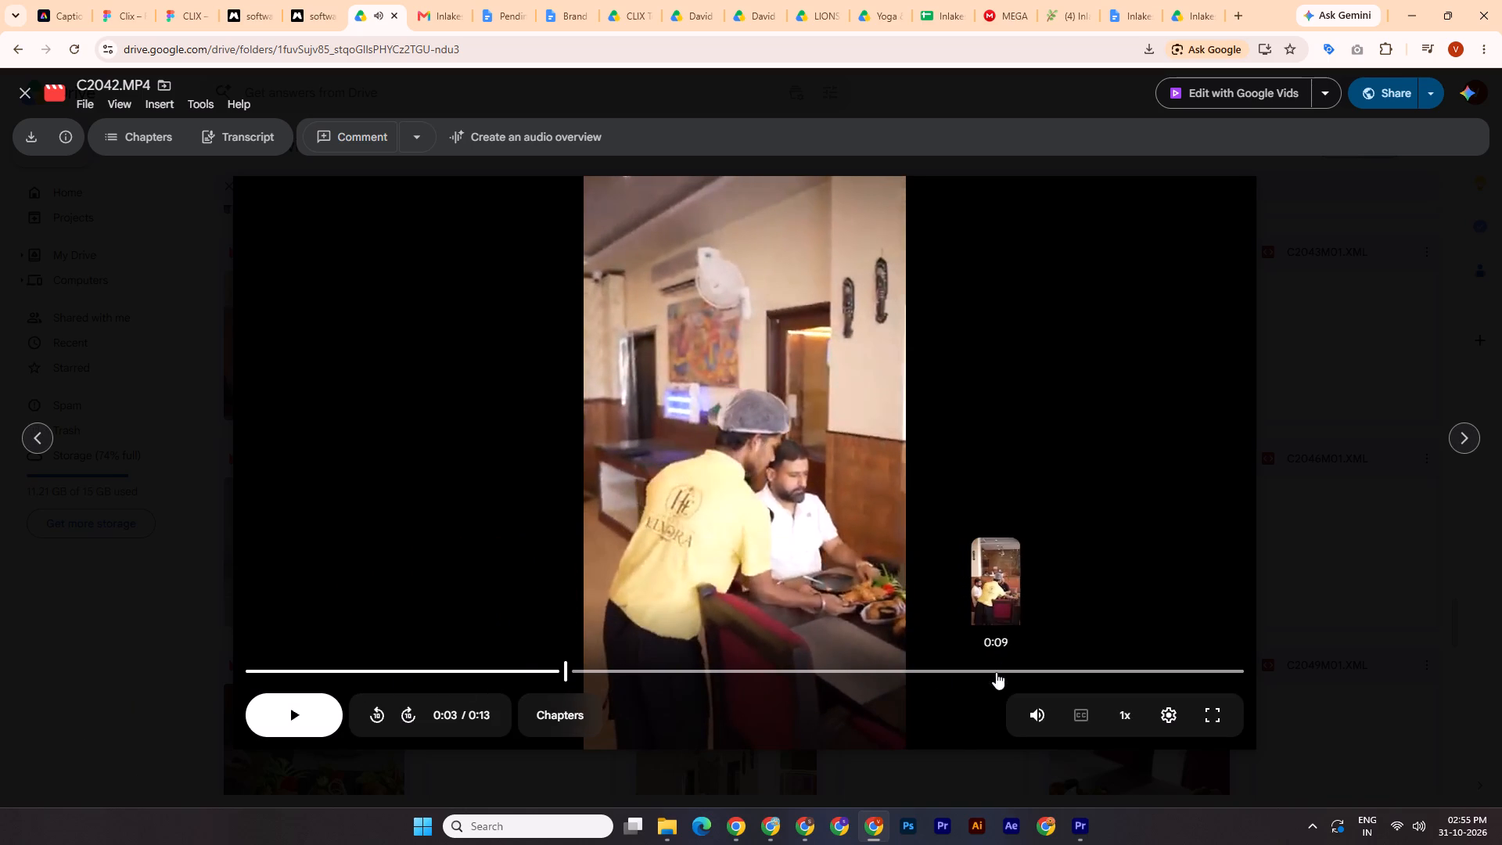
click(646, 551)
click(781, 673)
click(1076, 681)
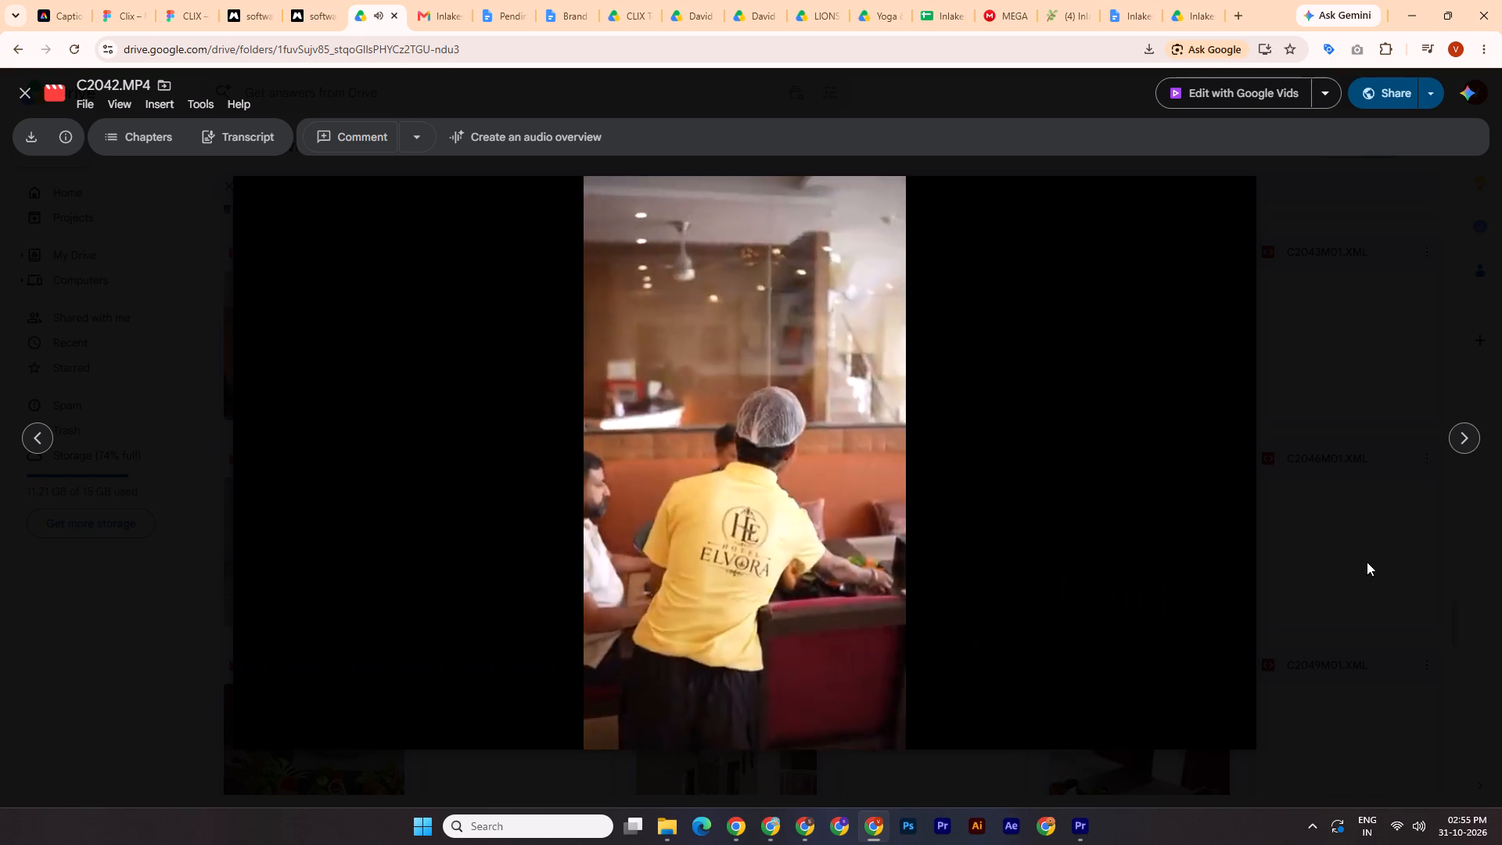
click(1367, 562)
Preview C2049.MP4 from the CLIP folder, skipping ahead through it, then close the preview.
scroll(1371, 543, down, 3)
click(1113, 549)
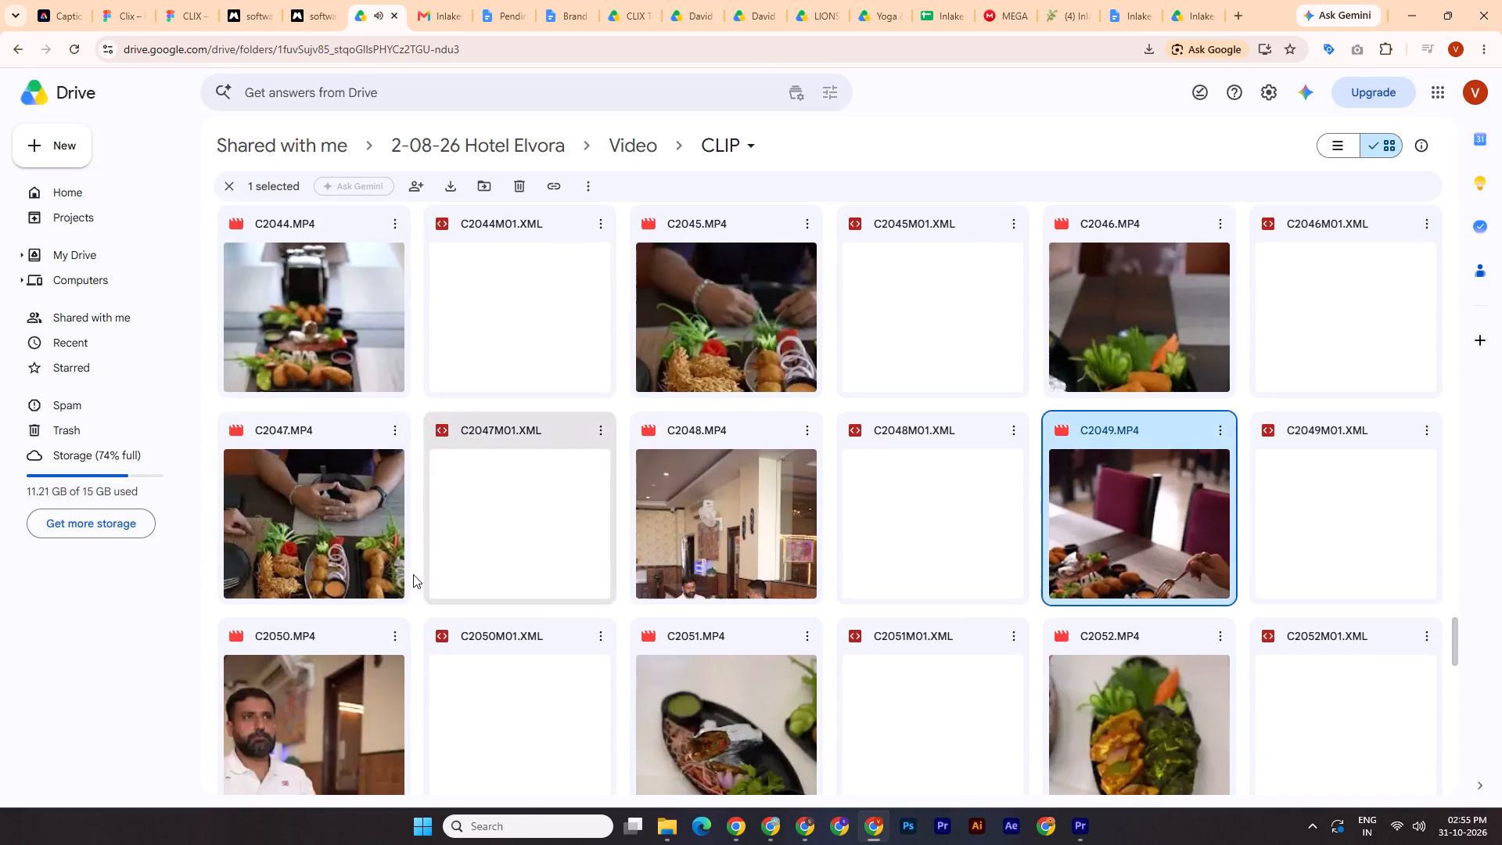
double_click(1111, 505)
click(658, 660)
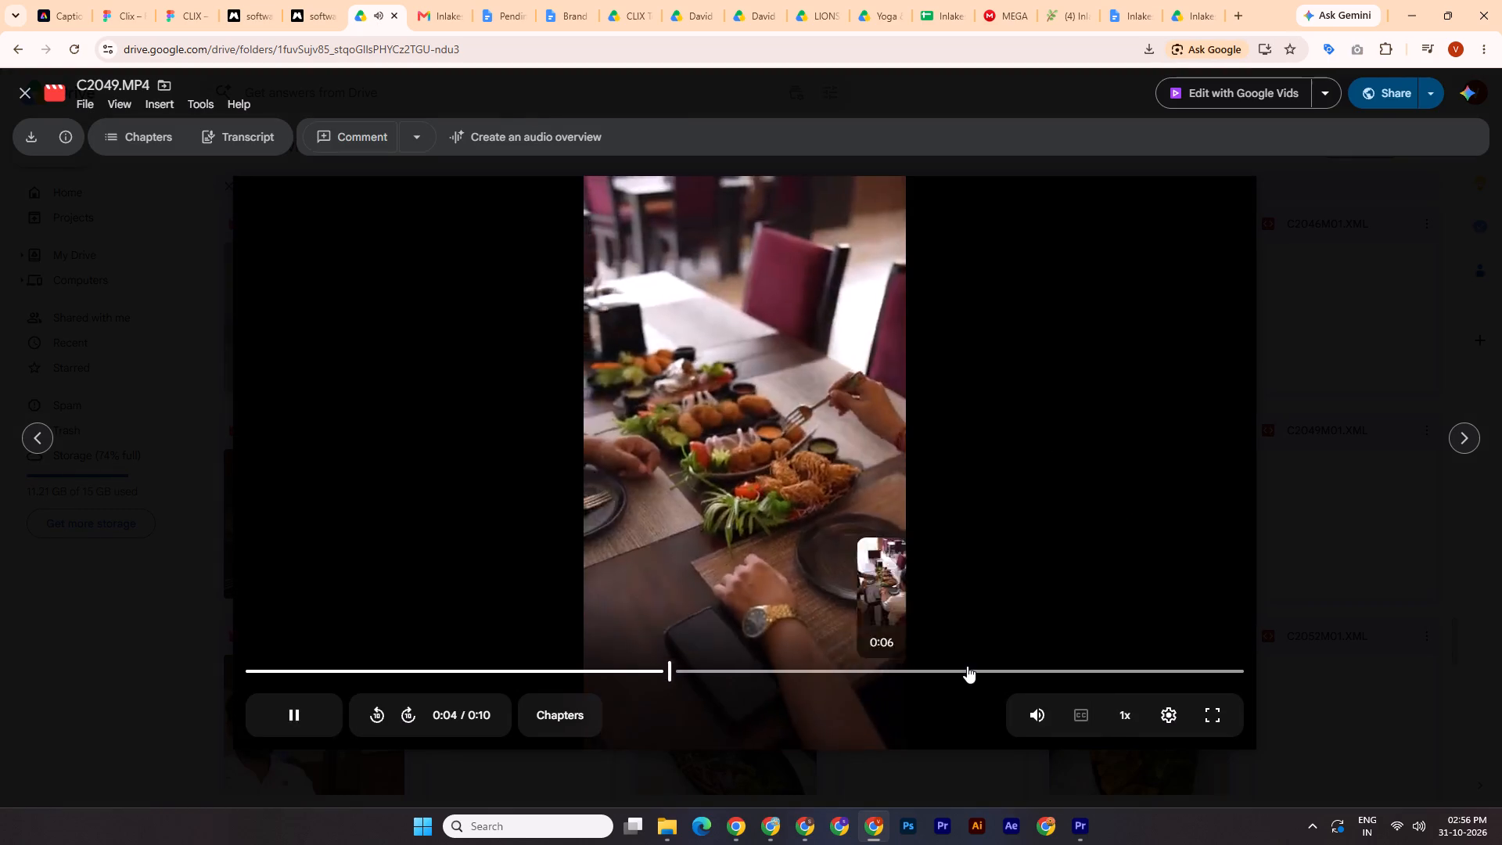
click(967, 666)
click(1123, 663)
click(1377, 568)
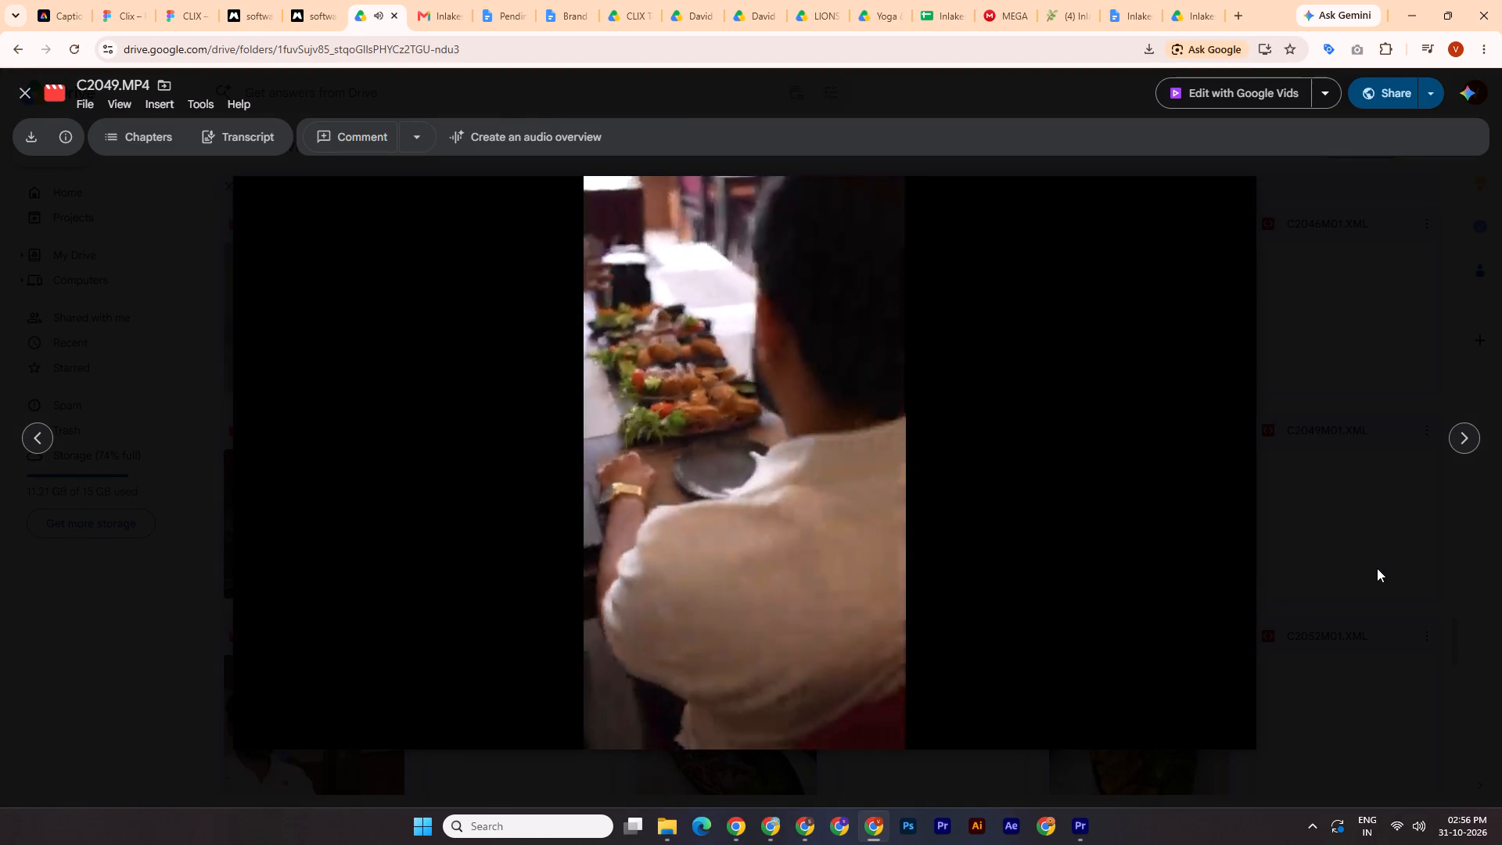
Find C2037.MP4 earlier in the CLIP folder, preview it, then close the preview.
scroll(1139, 635, down, 2)
scroll(995, 666, up, 3)
scroll(650, 685, up, 5)
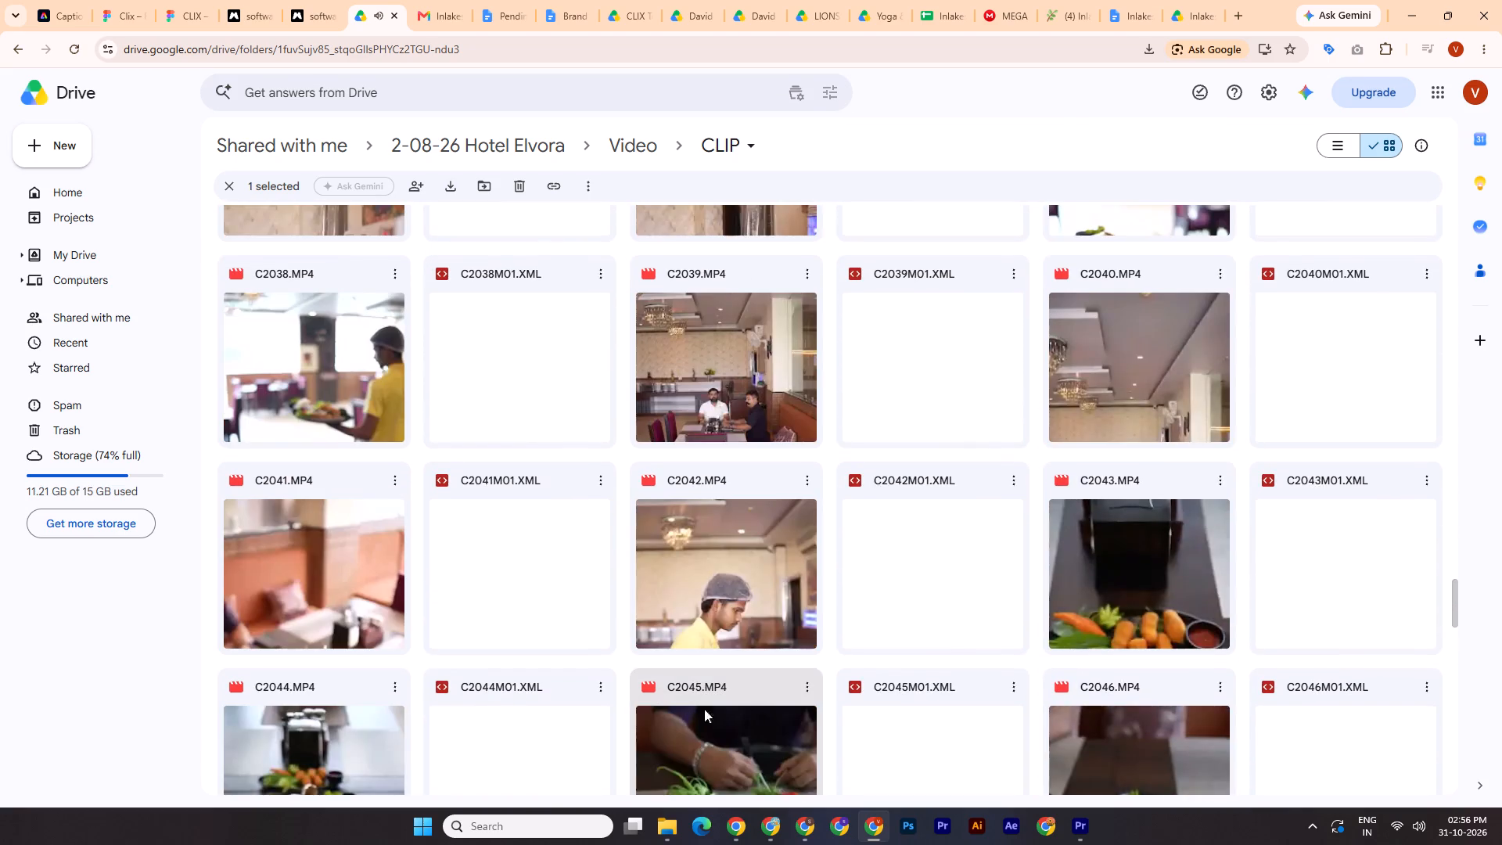
scroll(788, 692, up, 4)
double_click(1137, 497)
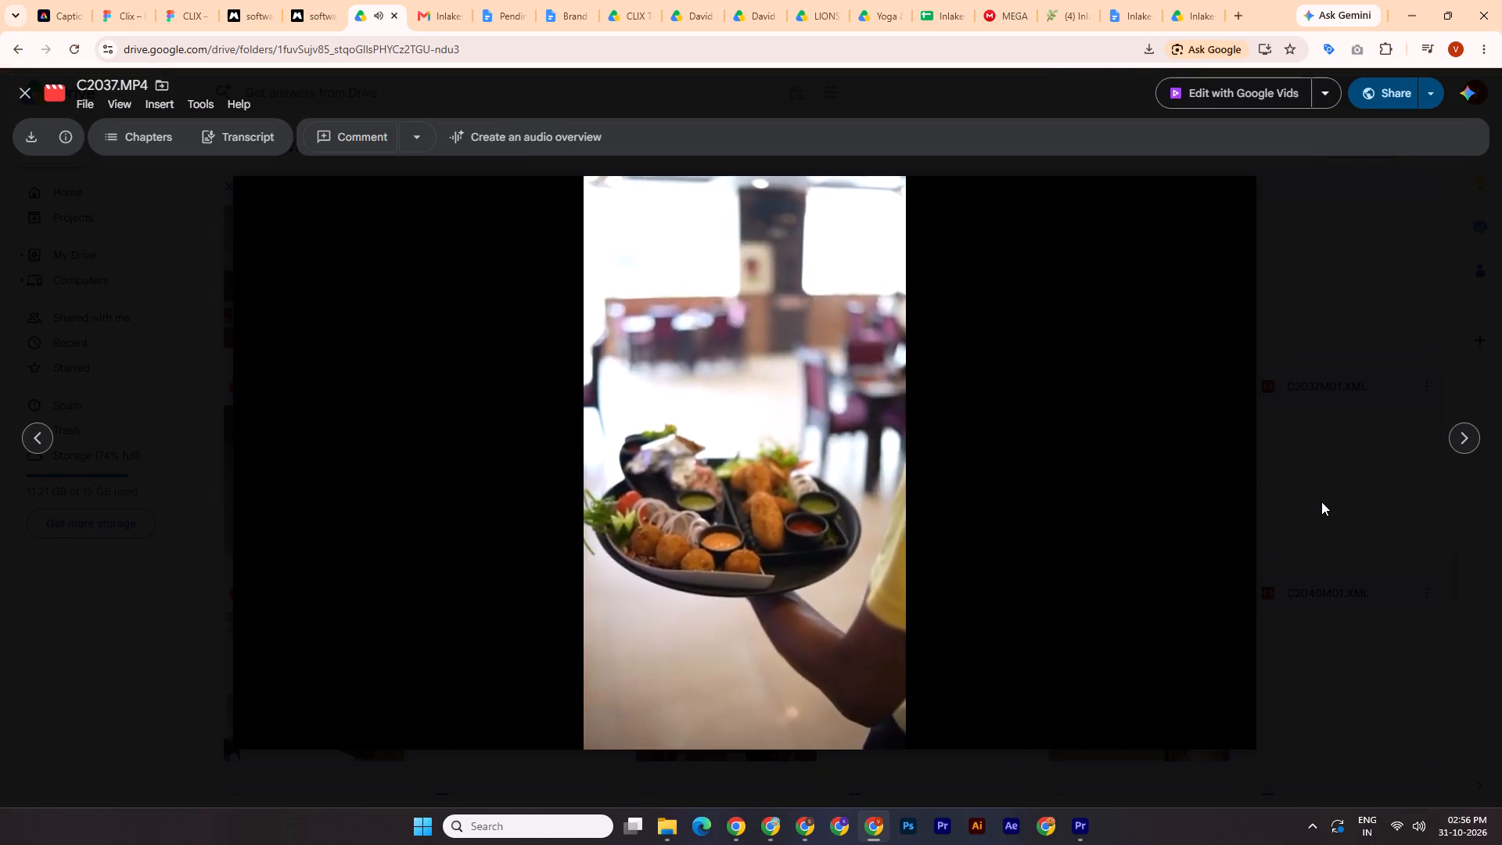
click(1321, 500)
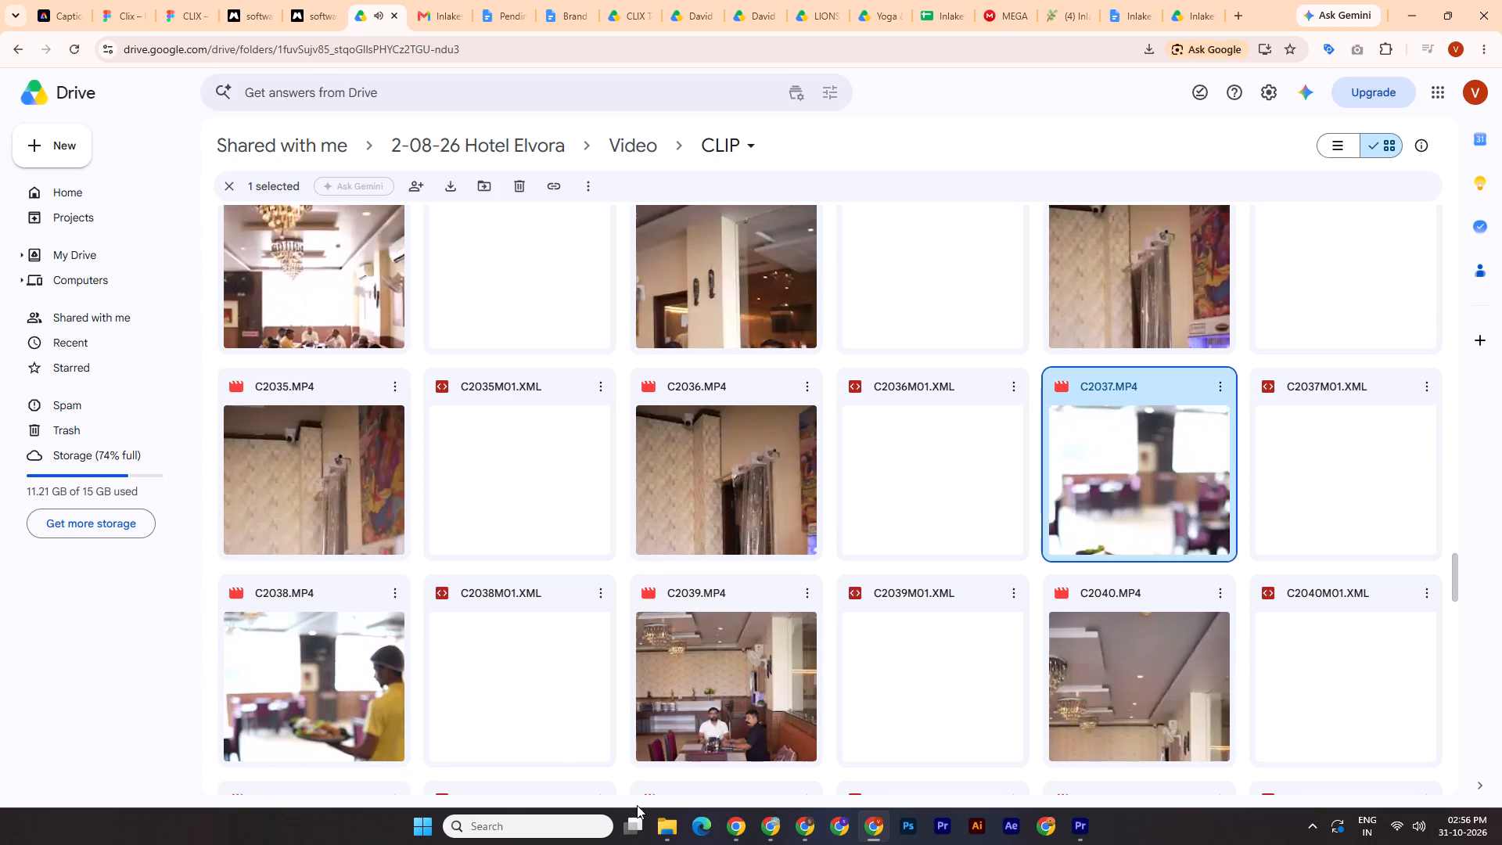
Check the clips already saved in the reel 1 folder in File Explorer, glance at Premiere Pro, and return to Google Drive.
click(672, 824)
click(758, 721)
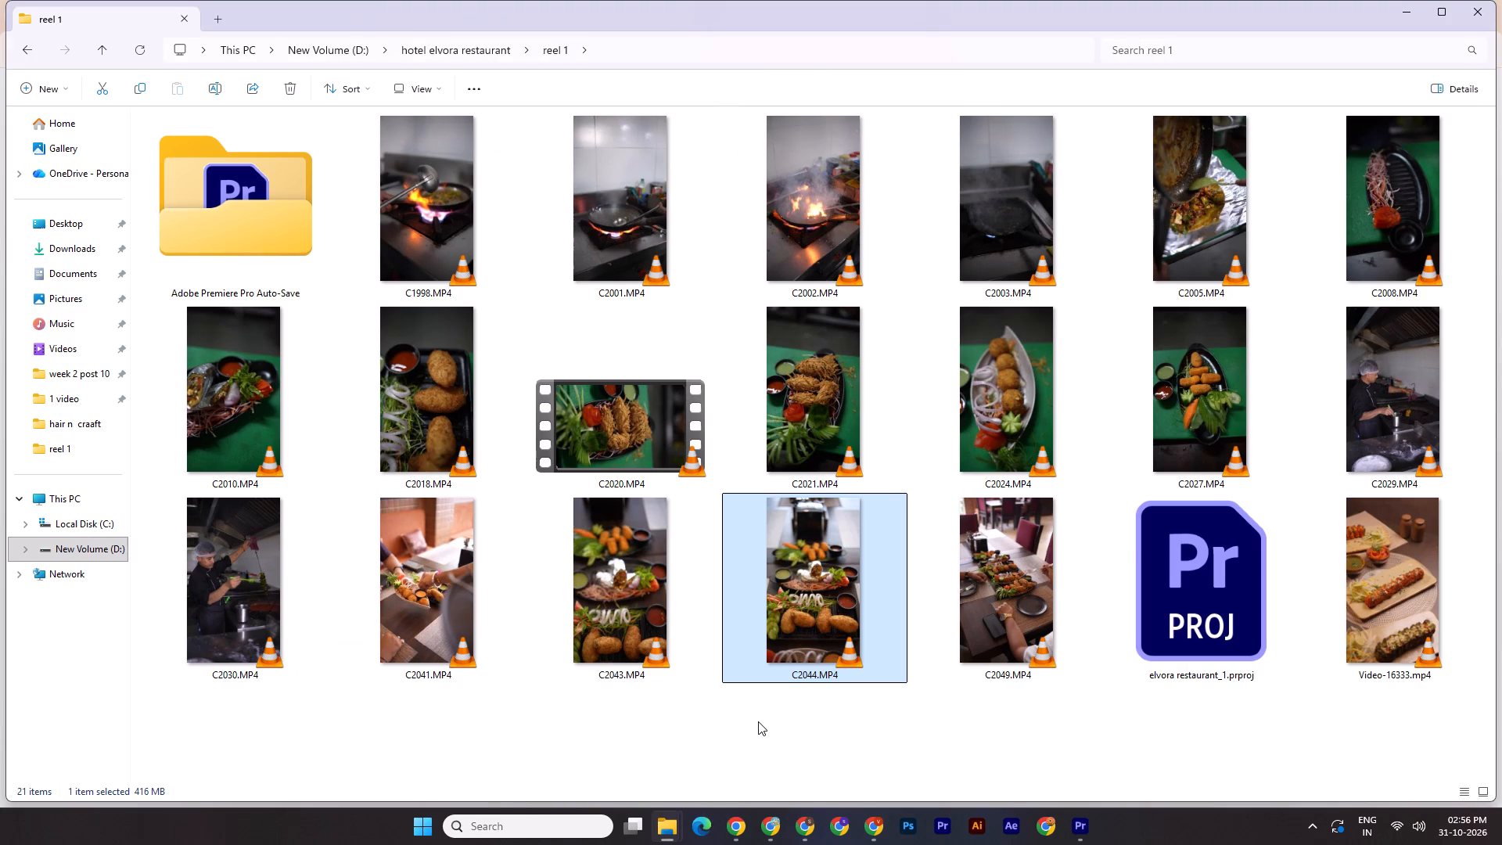
click(1080, 836)
click(883, 824)
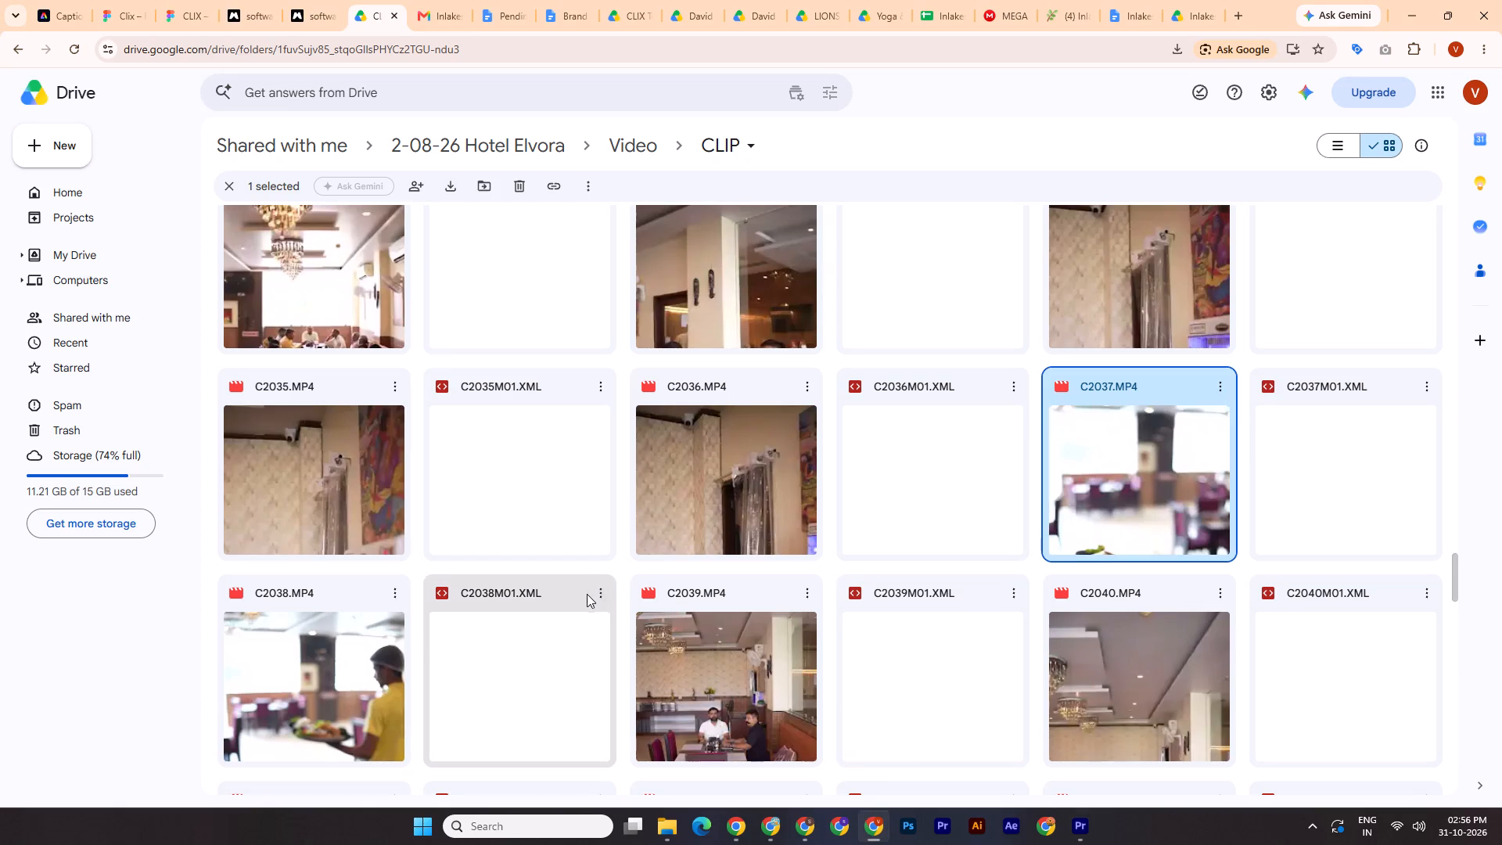
Preview C2040.MP4 from the CLIP folder, skipping ahead through it.
scroll(341, 704, down, 2)
double_click(1143, 552)
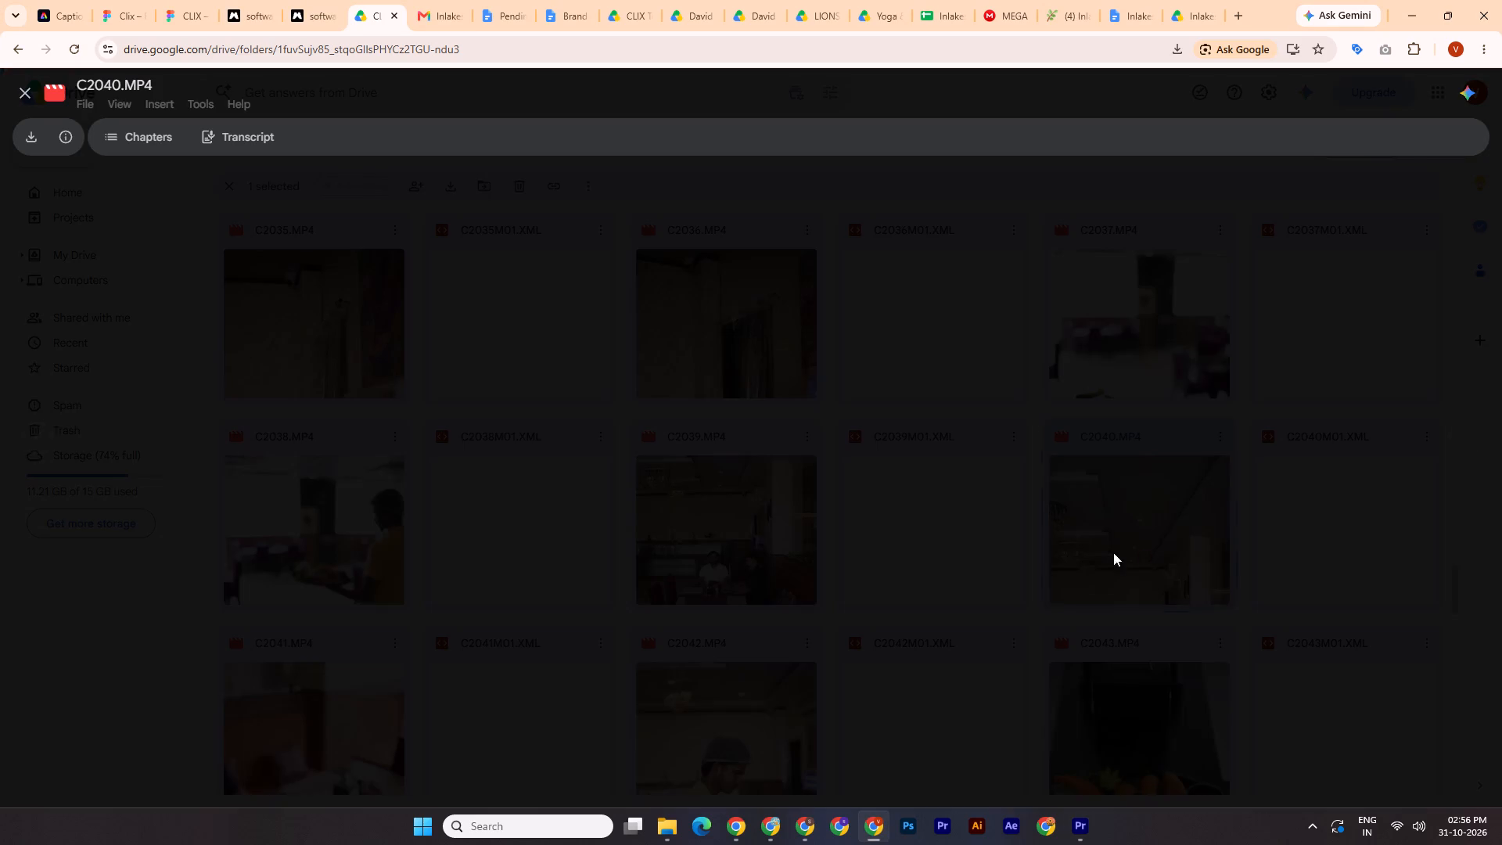
click(487, 669)
click(773, 673)
click(1031, 667)
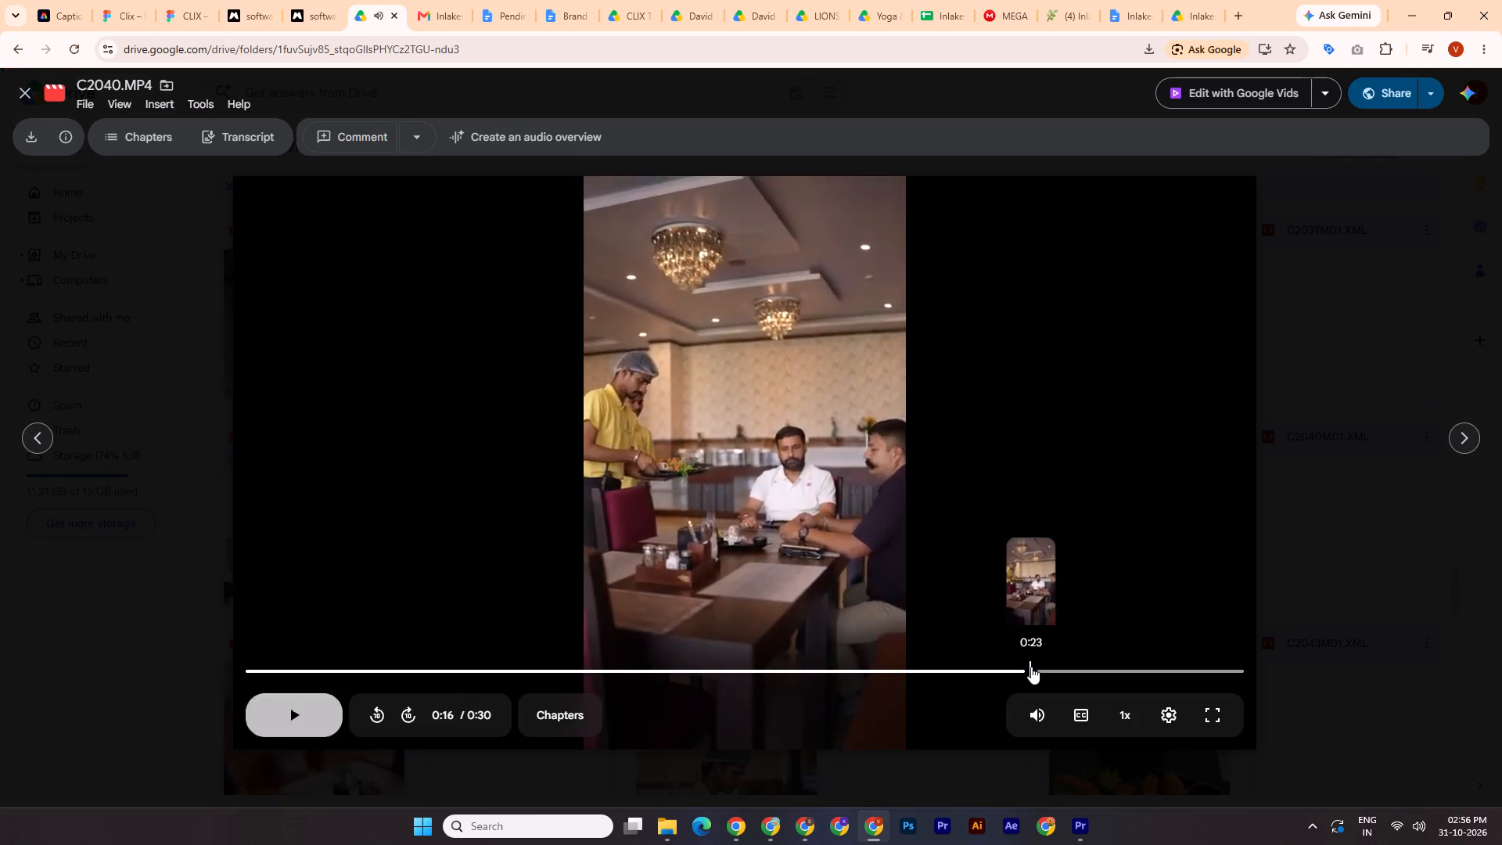
Advance the preview past the XML file to C2041.MP4 and play it.
click(1471, 437)
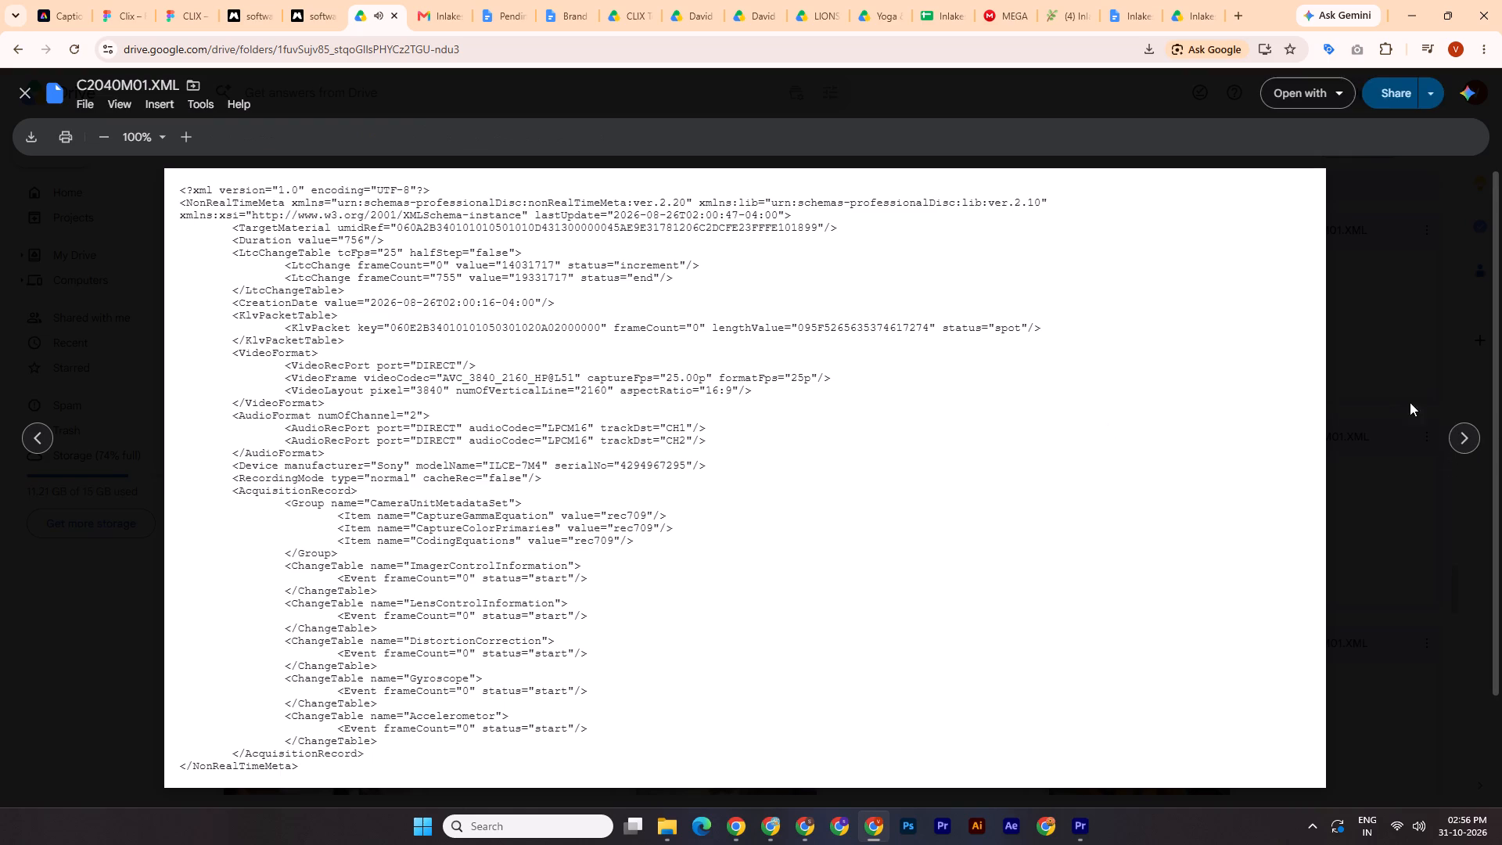
click(1471, 437)
click(670, 465)
Advance the preview to C2042.MP4 and review it, skipping ahead through it.
click(1458, 444)
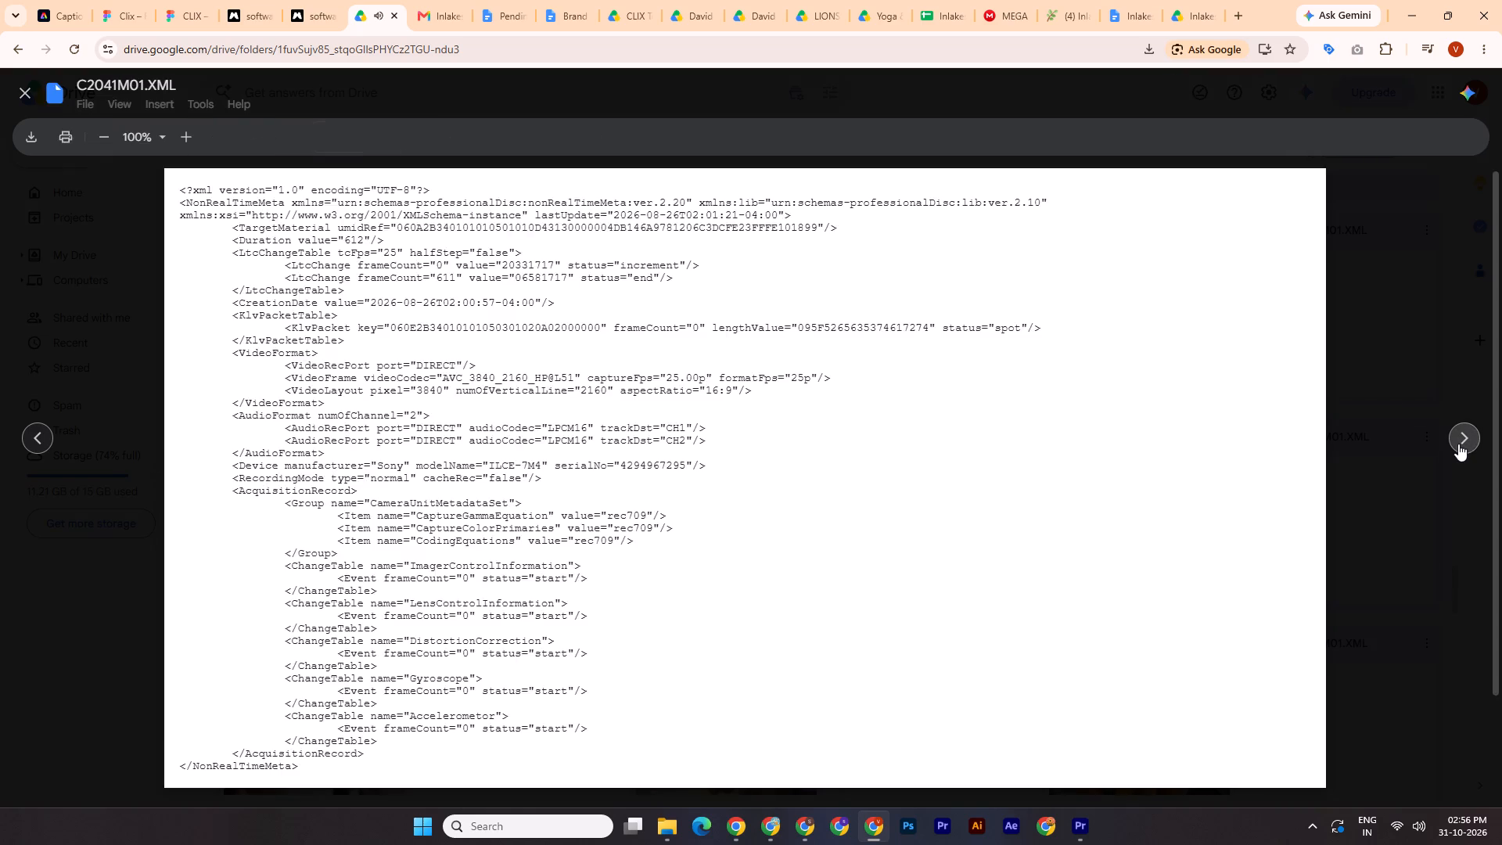
click(1458, 444)
click(672, 591)
click(545, 670)
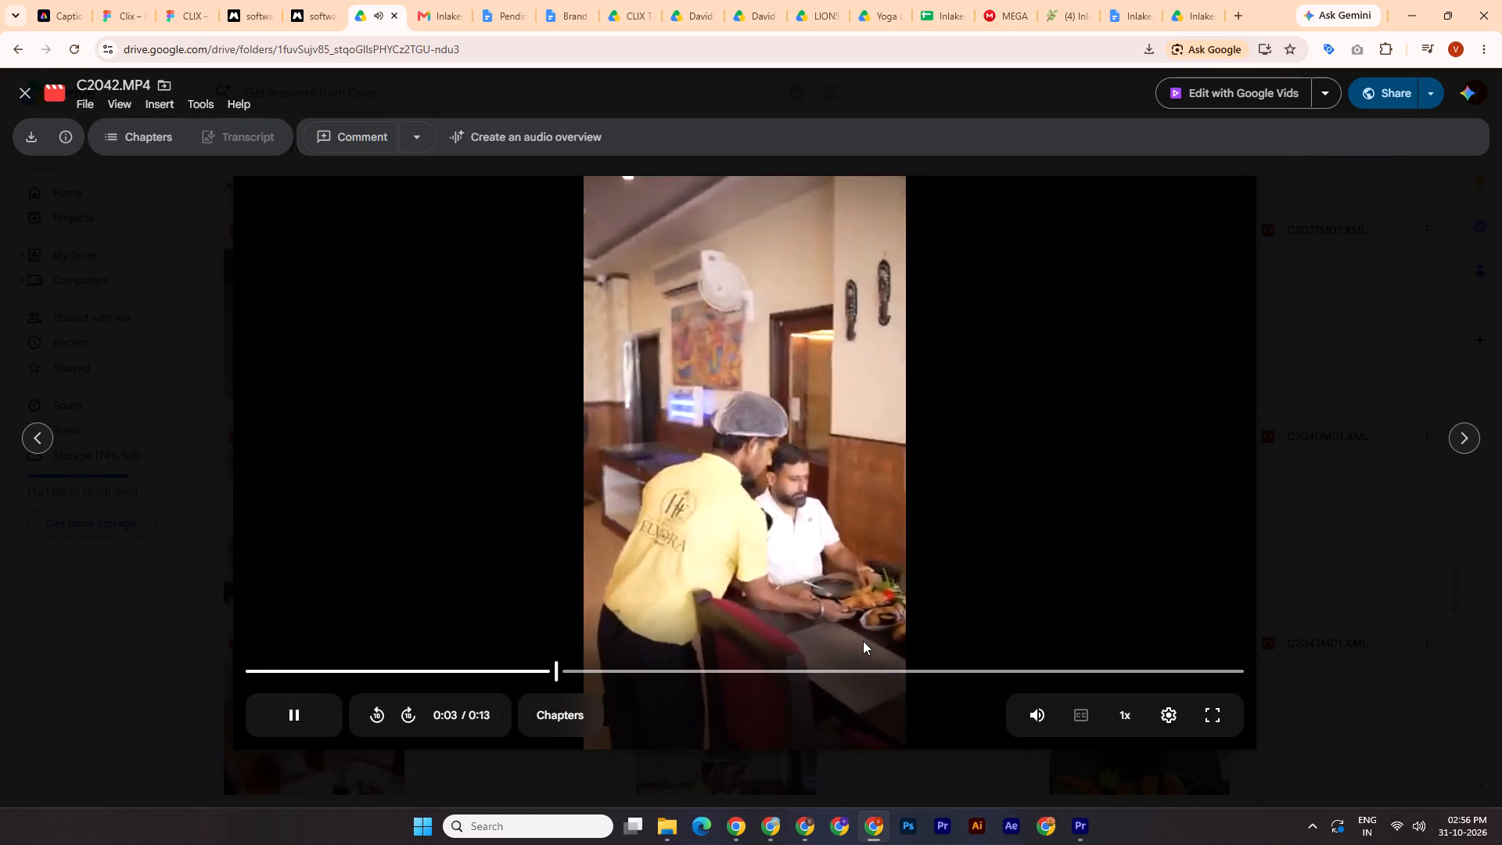
click(863, 641)
click(962, 666)
click(1105, 556)
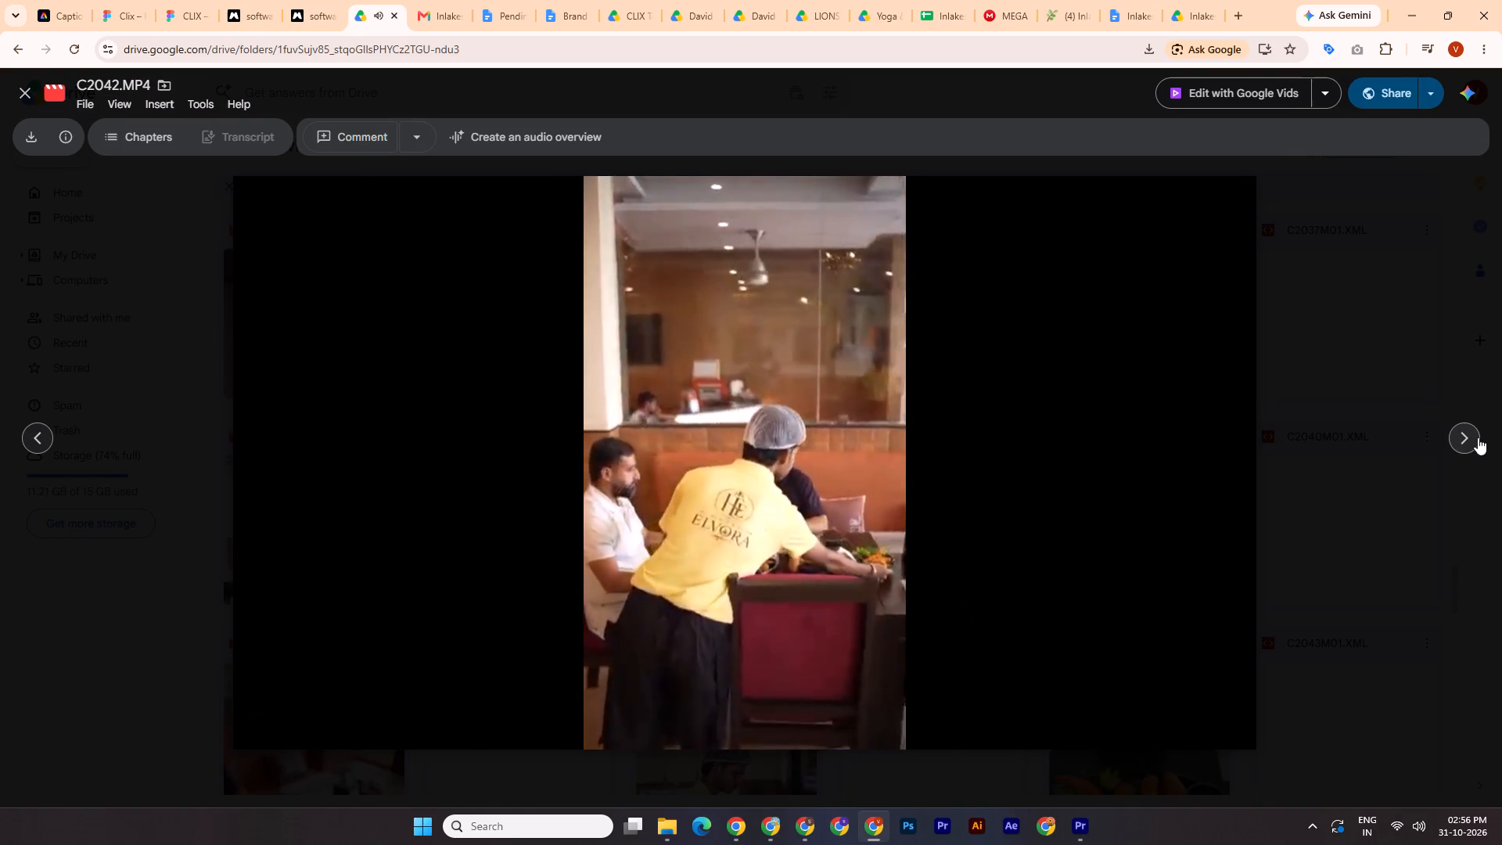
Advance the preview to C2043.MP4 and review it, skipping ahead through it.
click(1478, 437)
click(1467, 442)
click(821, 436)
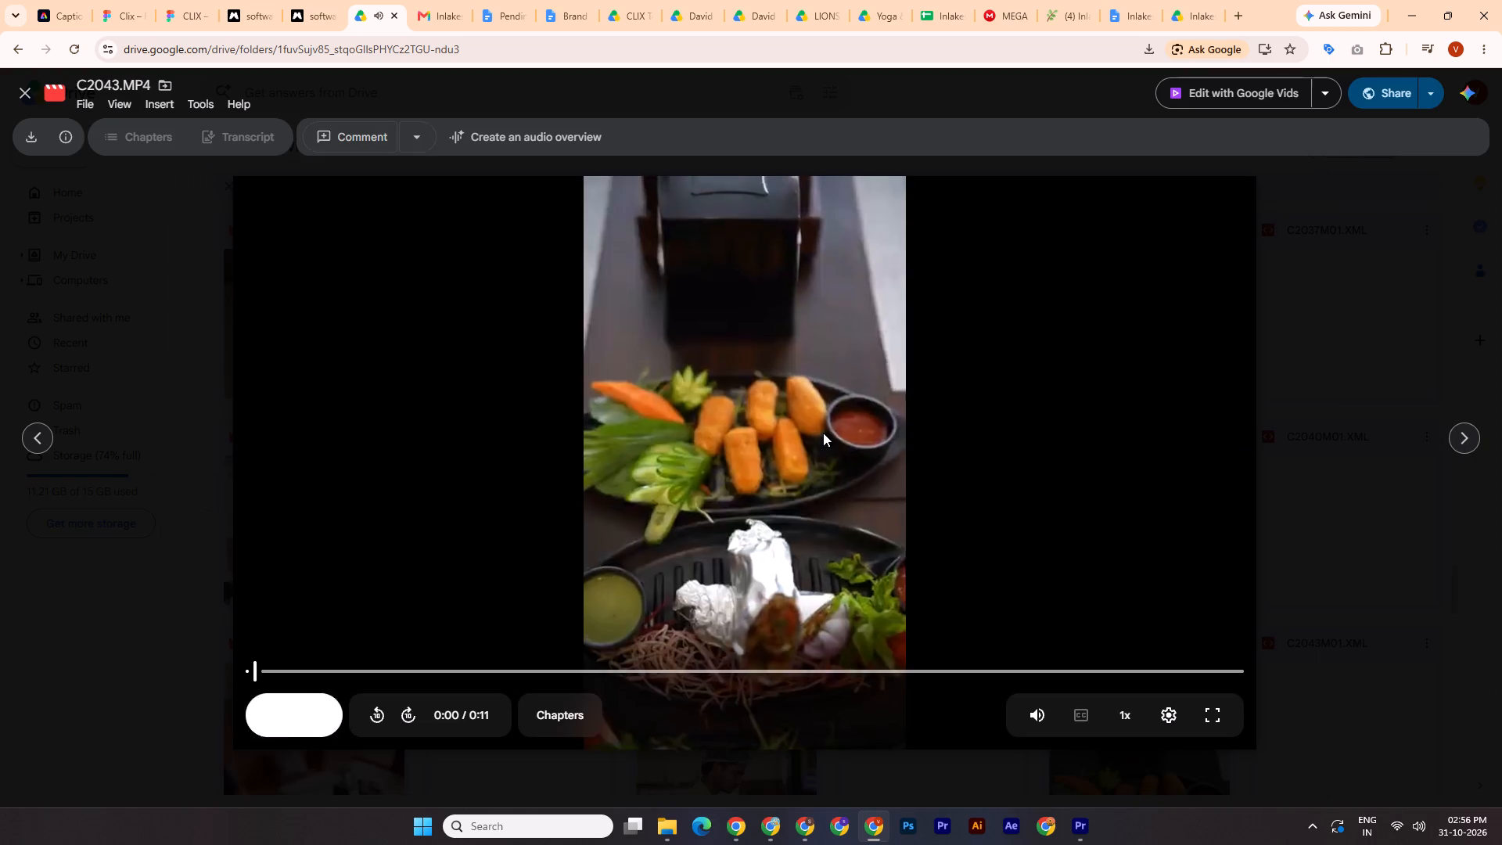
click(568, 668)
click(961, 675)
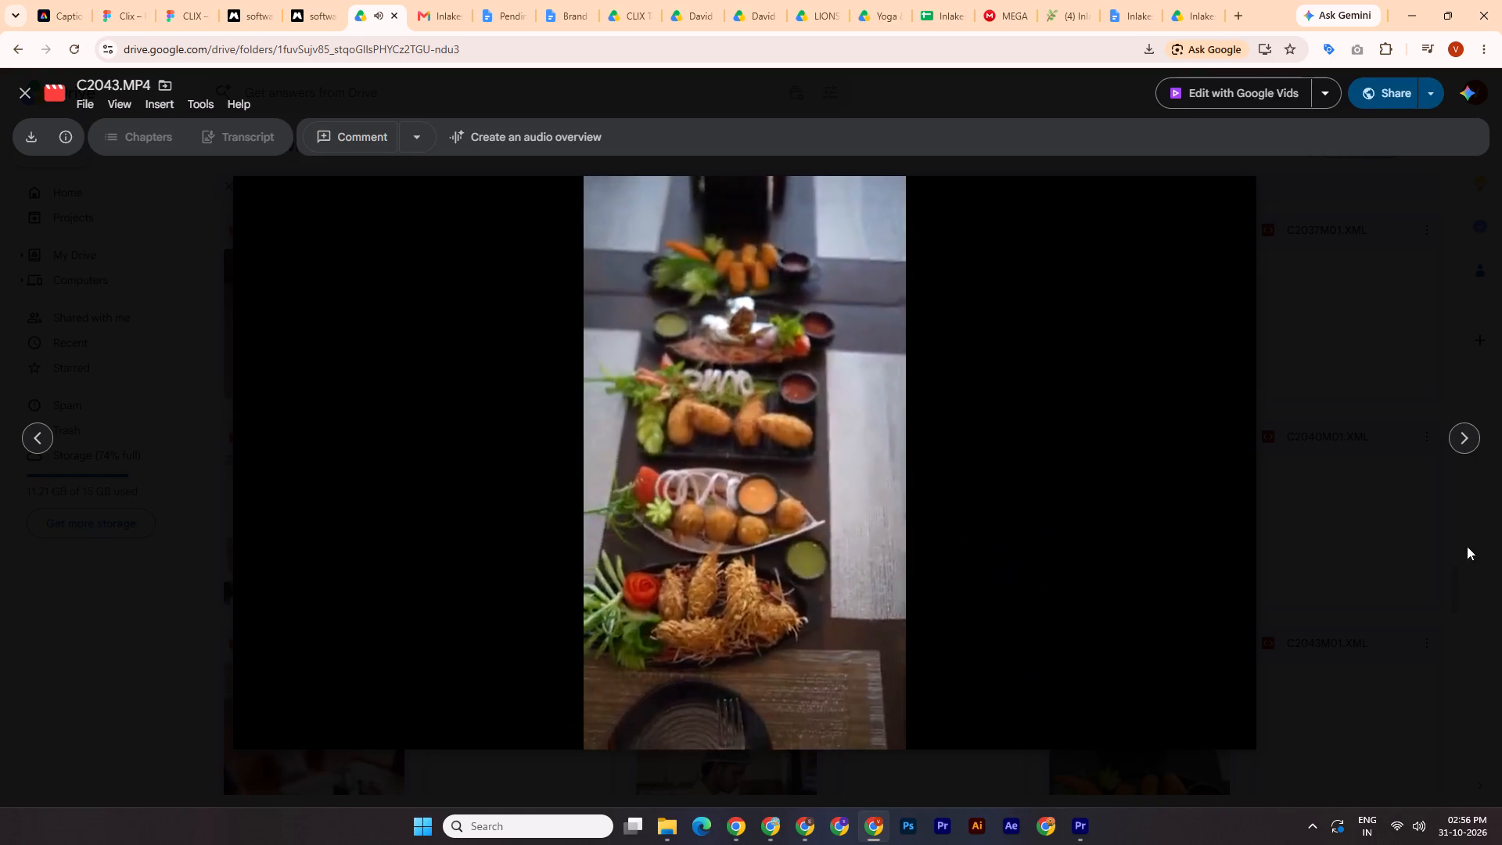
Advance the preview to C2044.MP4 and review it, skipping ahead through it.
click(1463, 433)
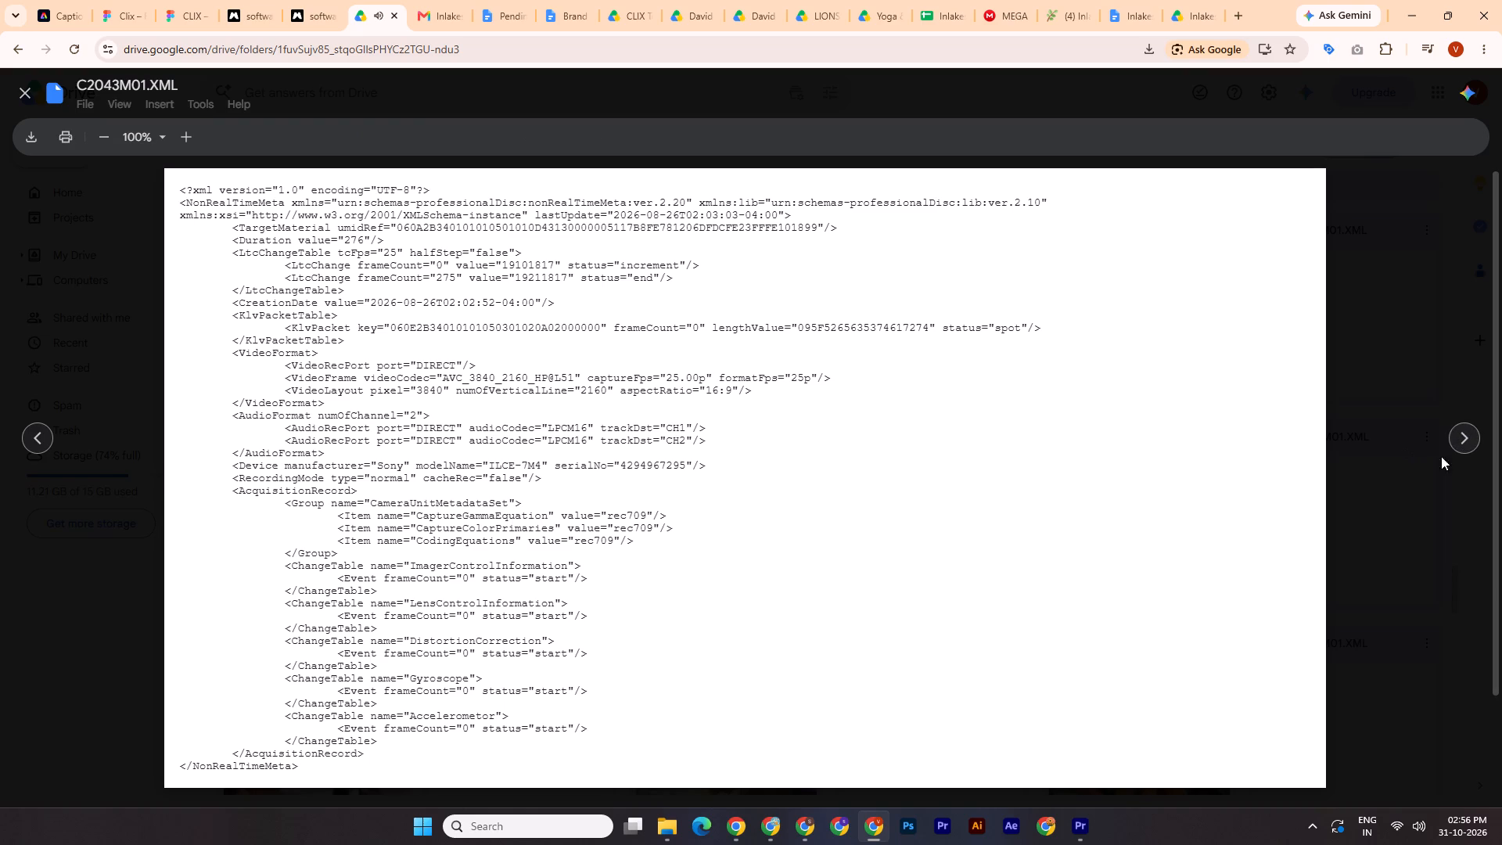
click(1460, 444)
click(842, 521)
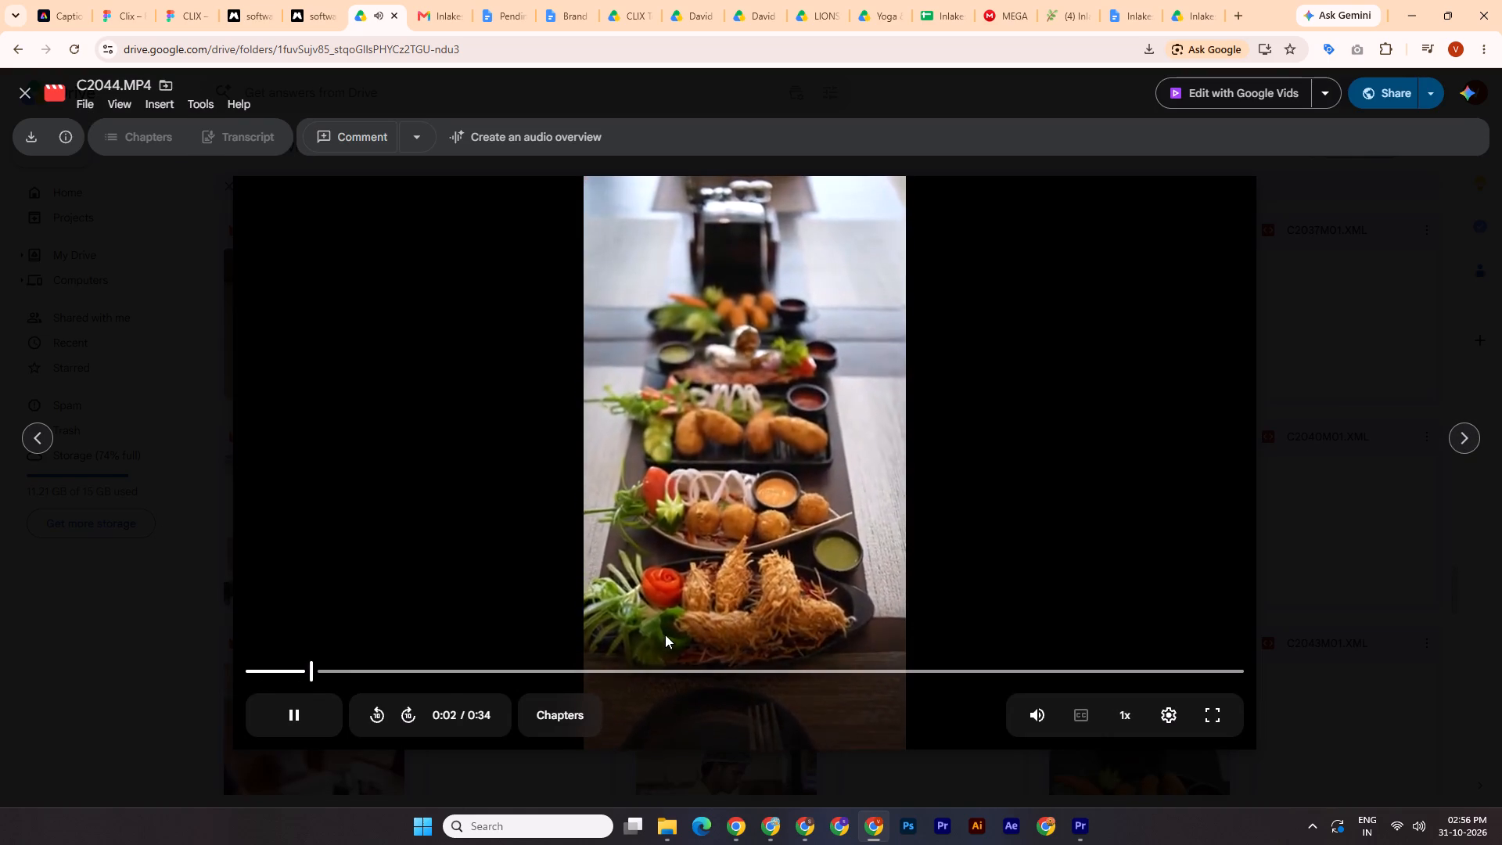
click(594, 671)
click(857, 660)
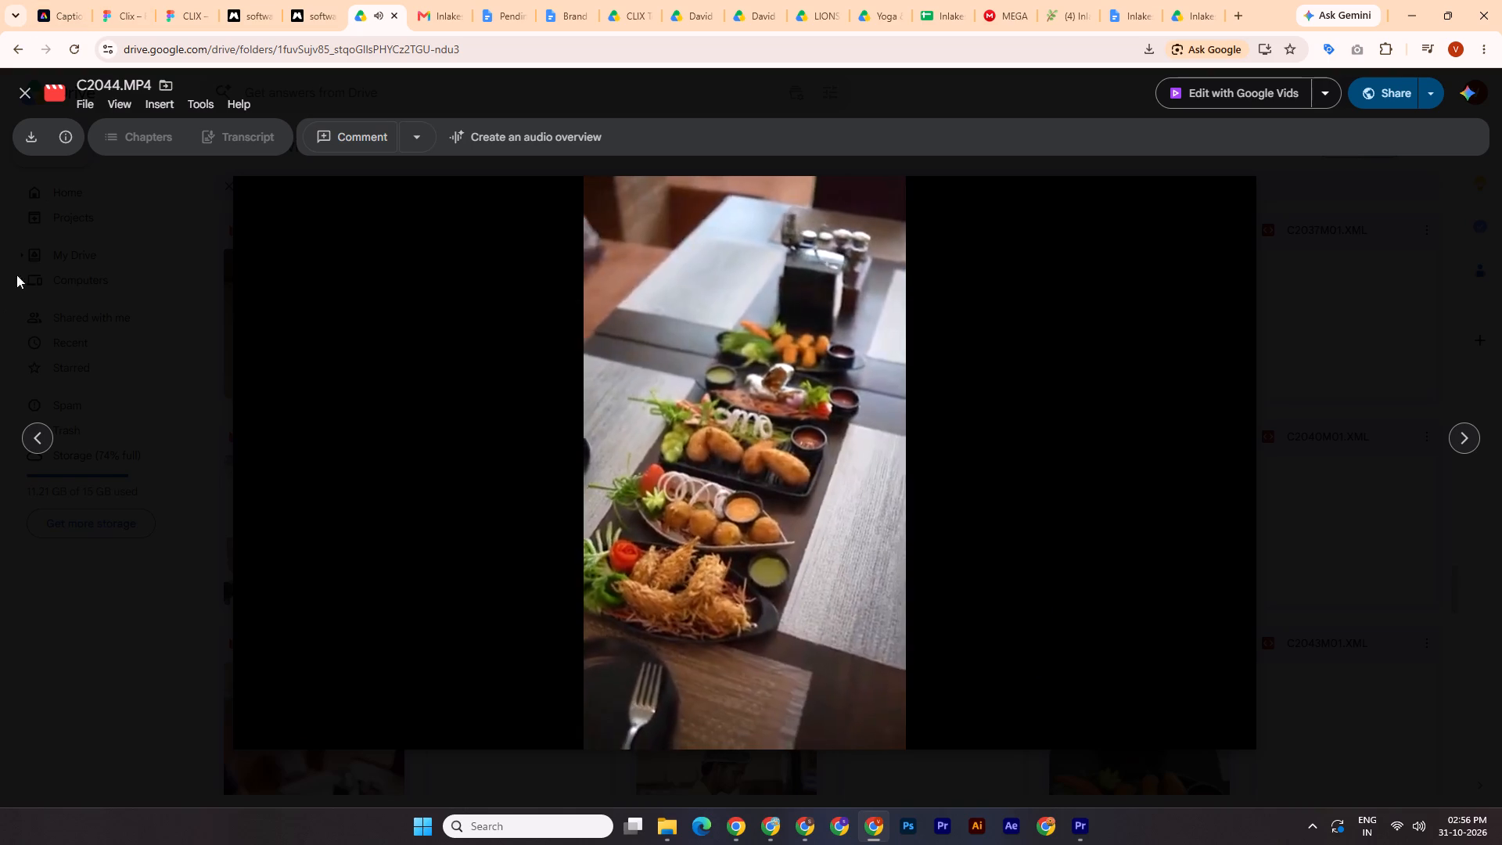
Download C2044.MP4 from Google Drive, close its preview, and check the download's progress.
click(31, 137)
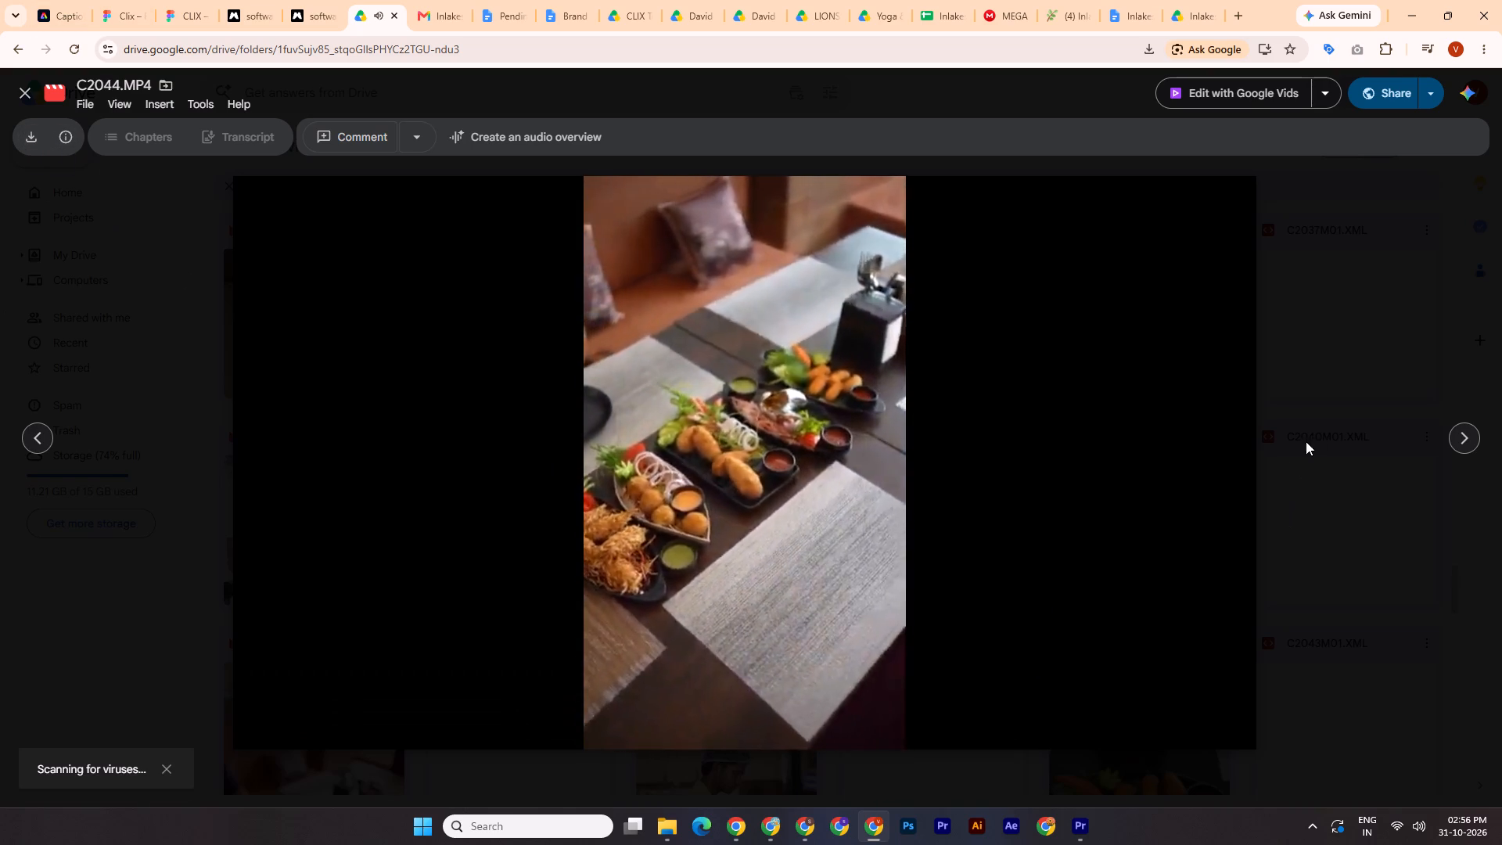
click(906, 498)
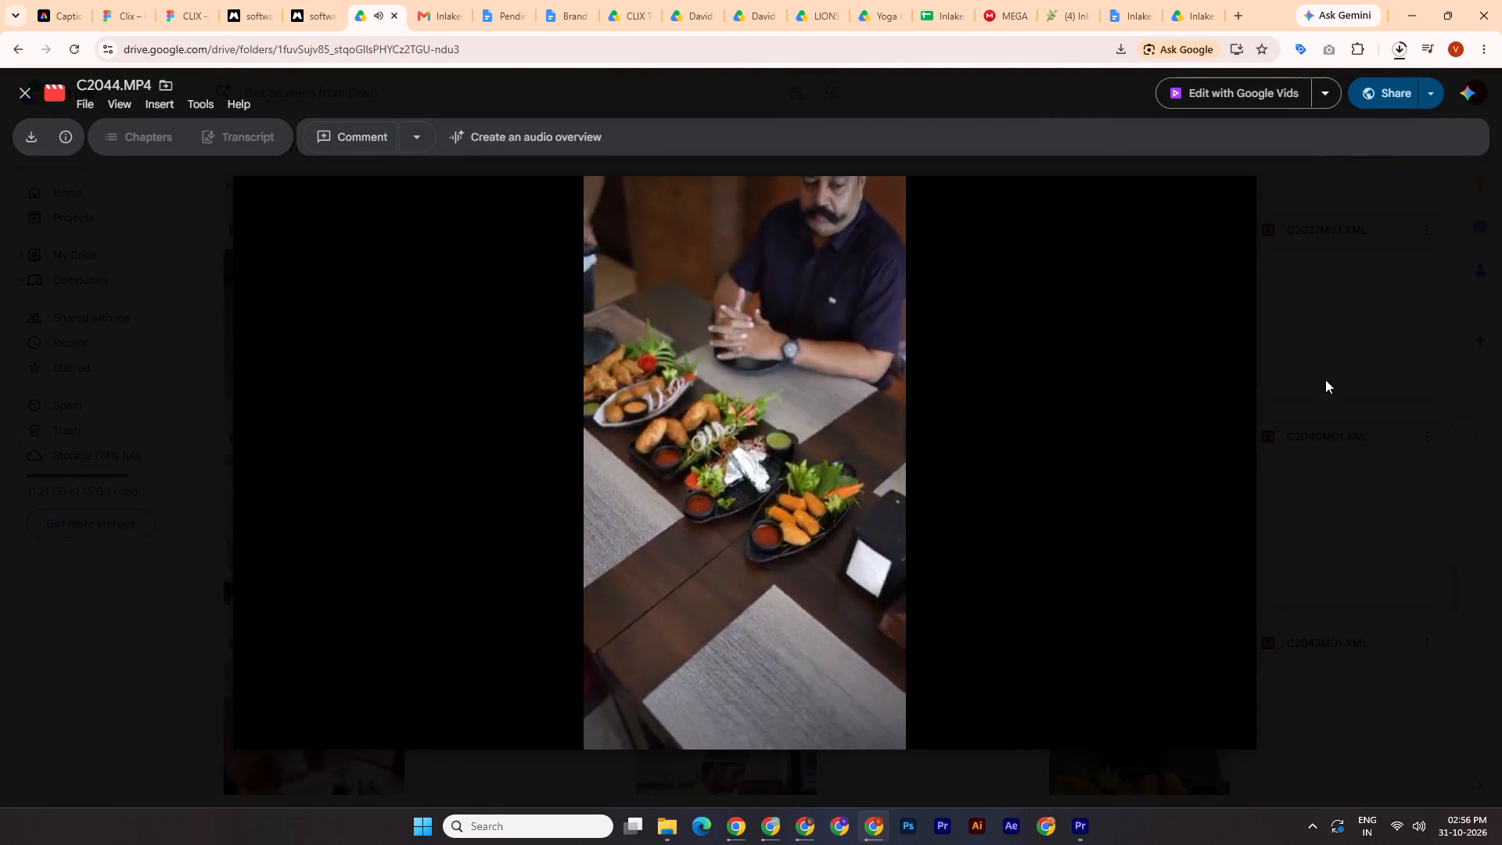
click(1325, 379)
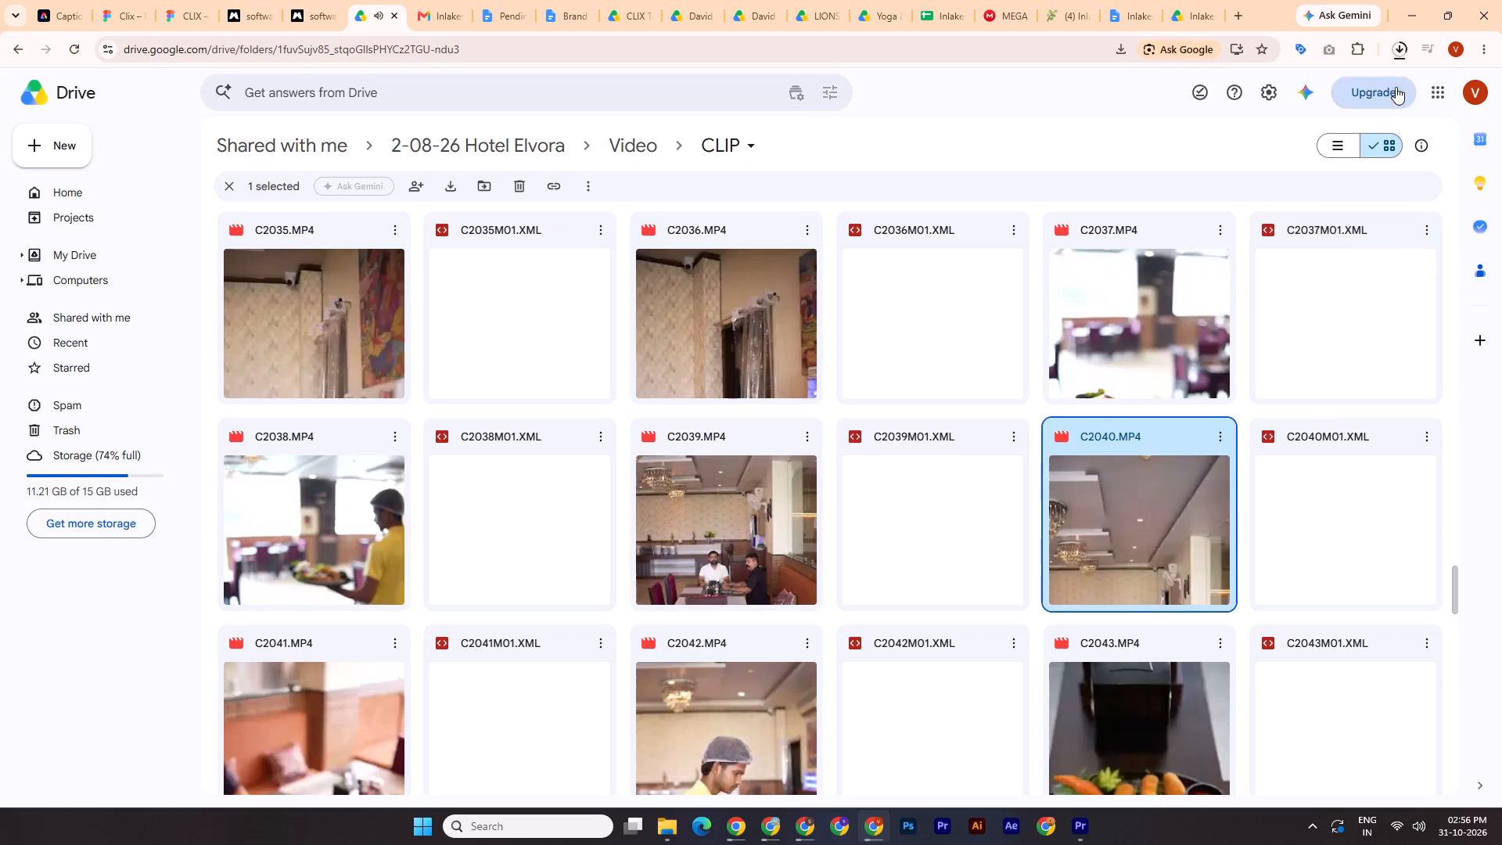
click(1393, 53)
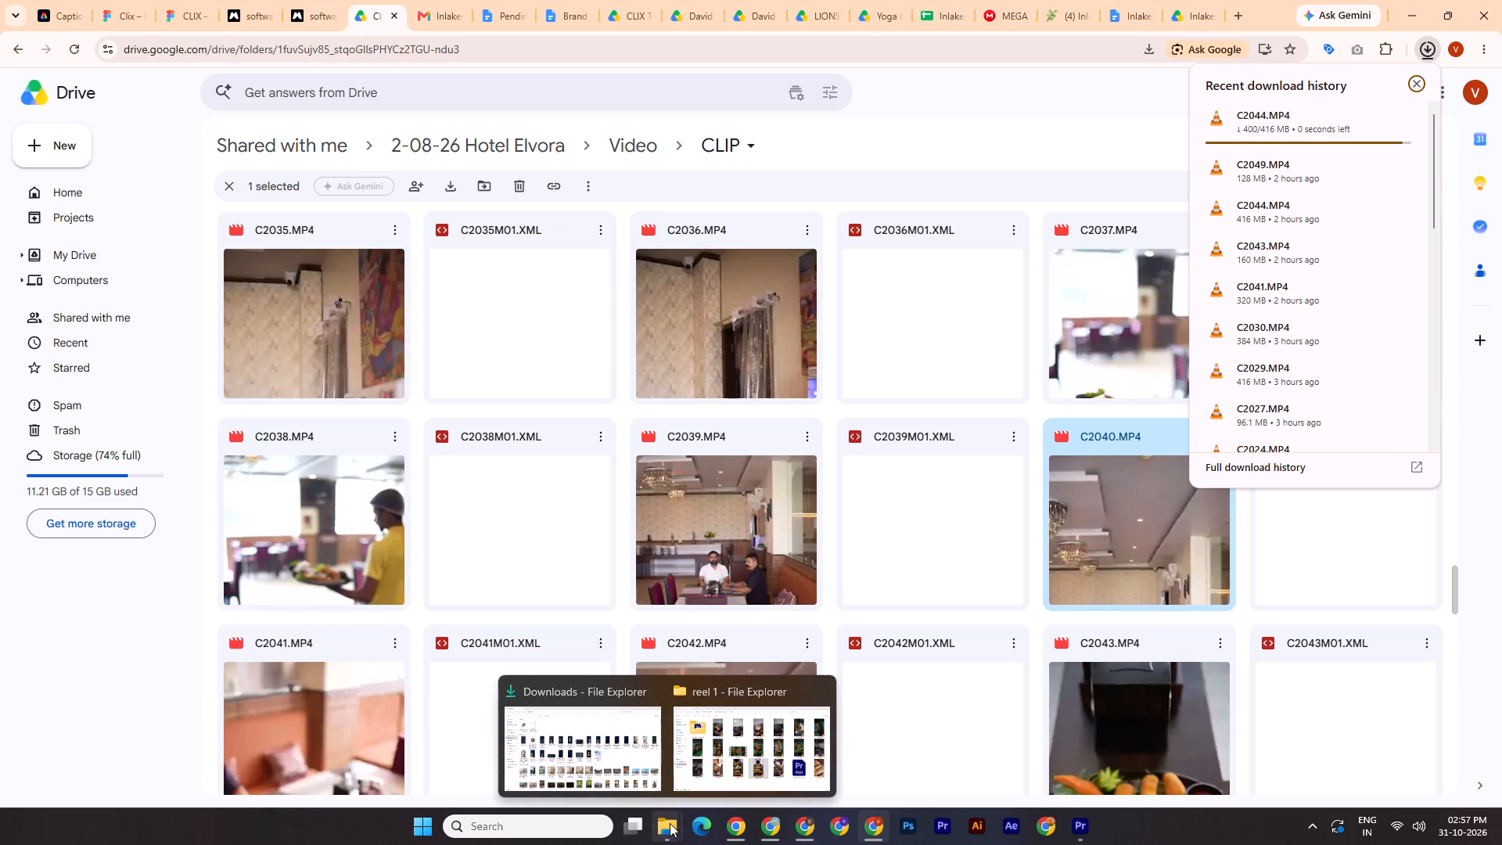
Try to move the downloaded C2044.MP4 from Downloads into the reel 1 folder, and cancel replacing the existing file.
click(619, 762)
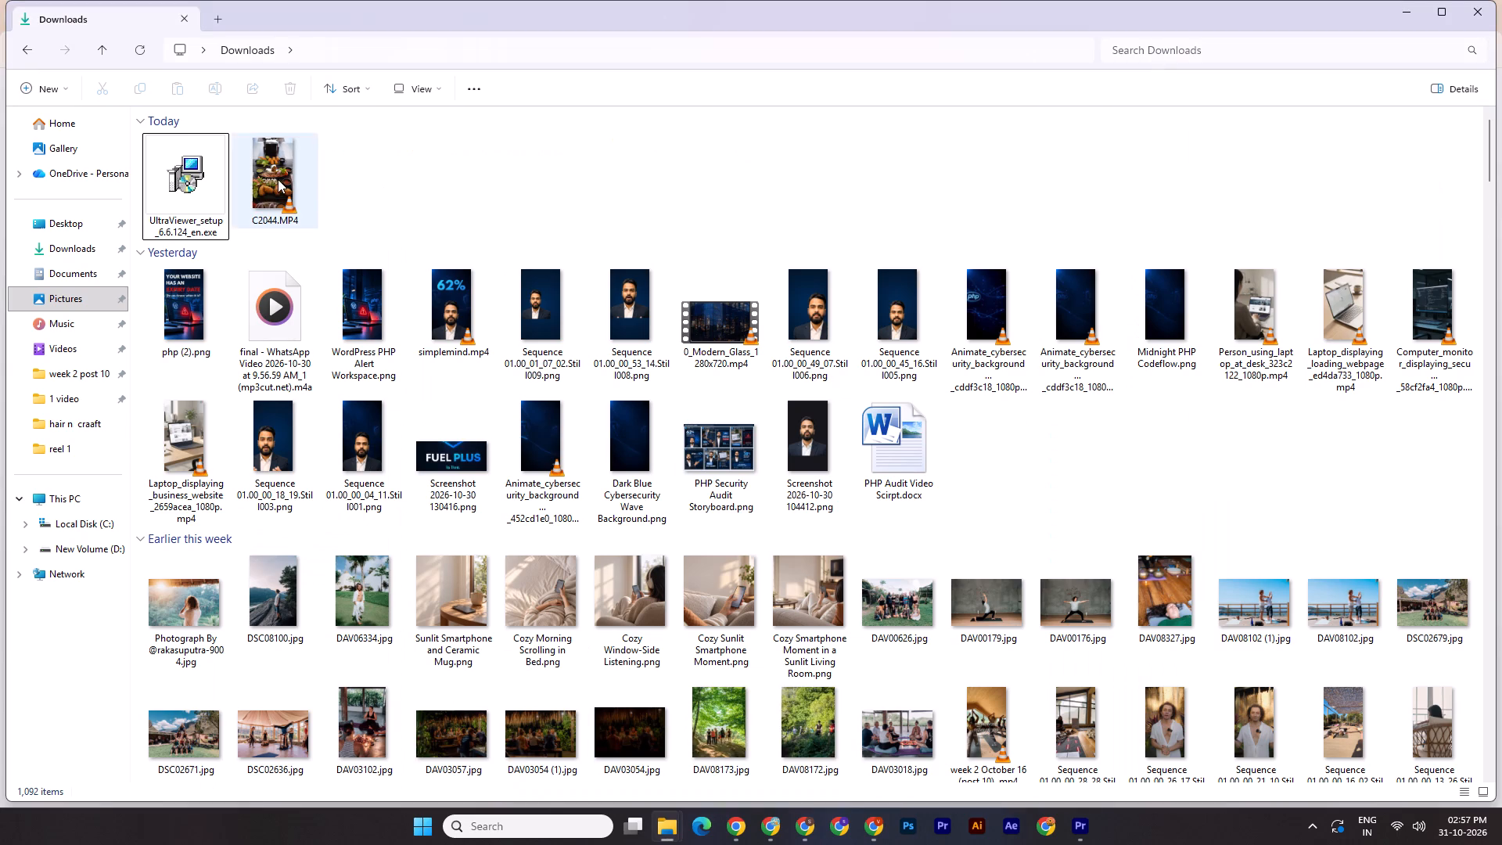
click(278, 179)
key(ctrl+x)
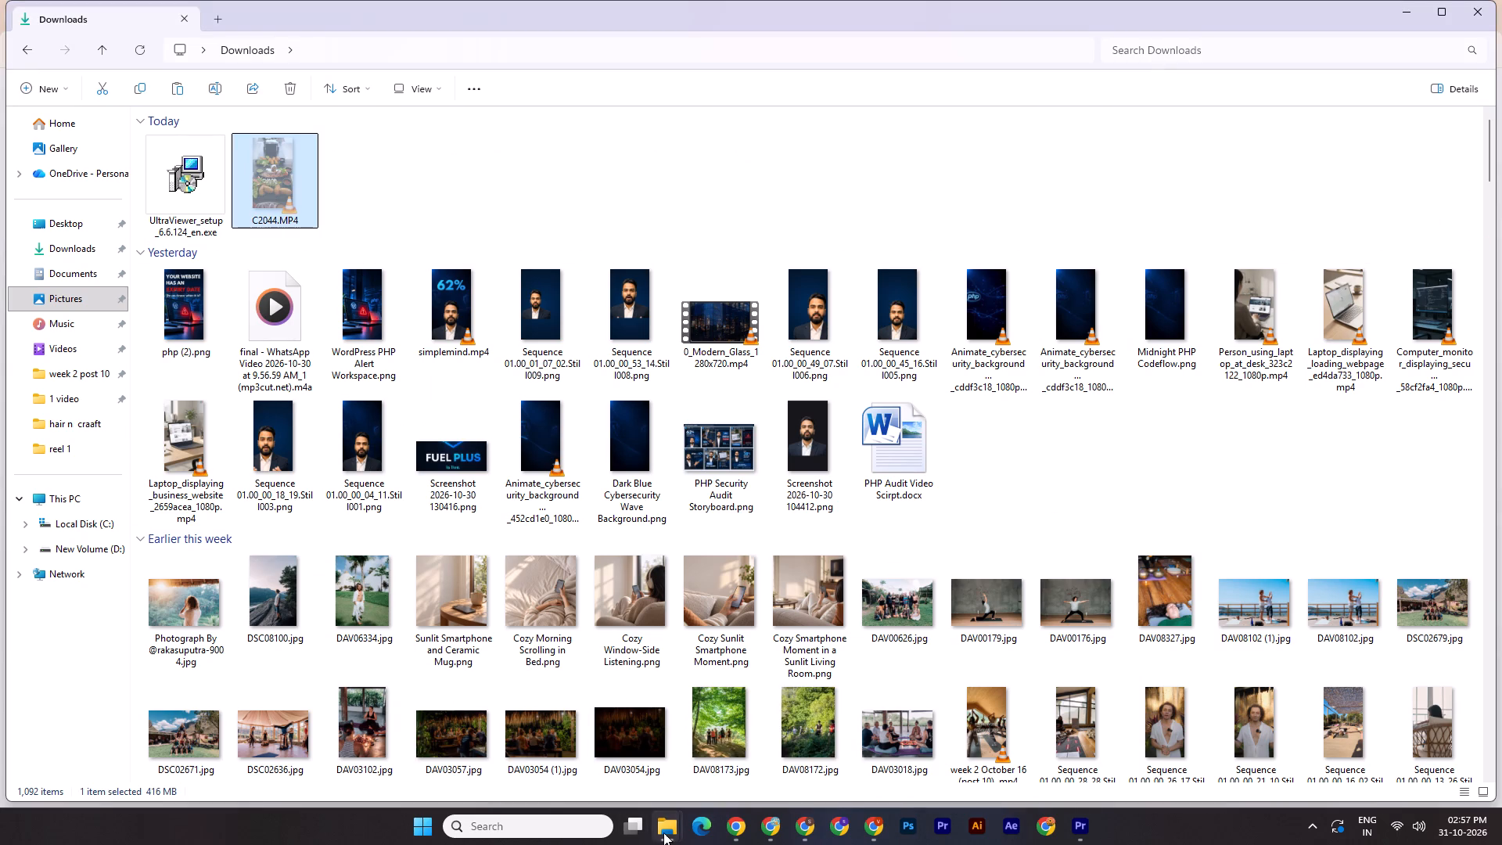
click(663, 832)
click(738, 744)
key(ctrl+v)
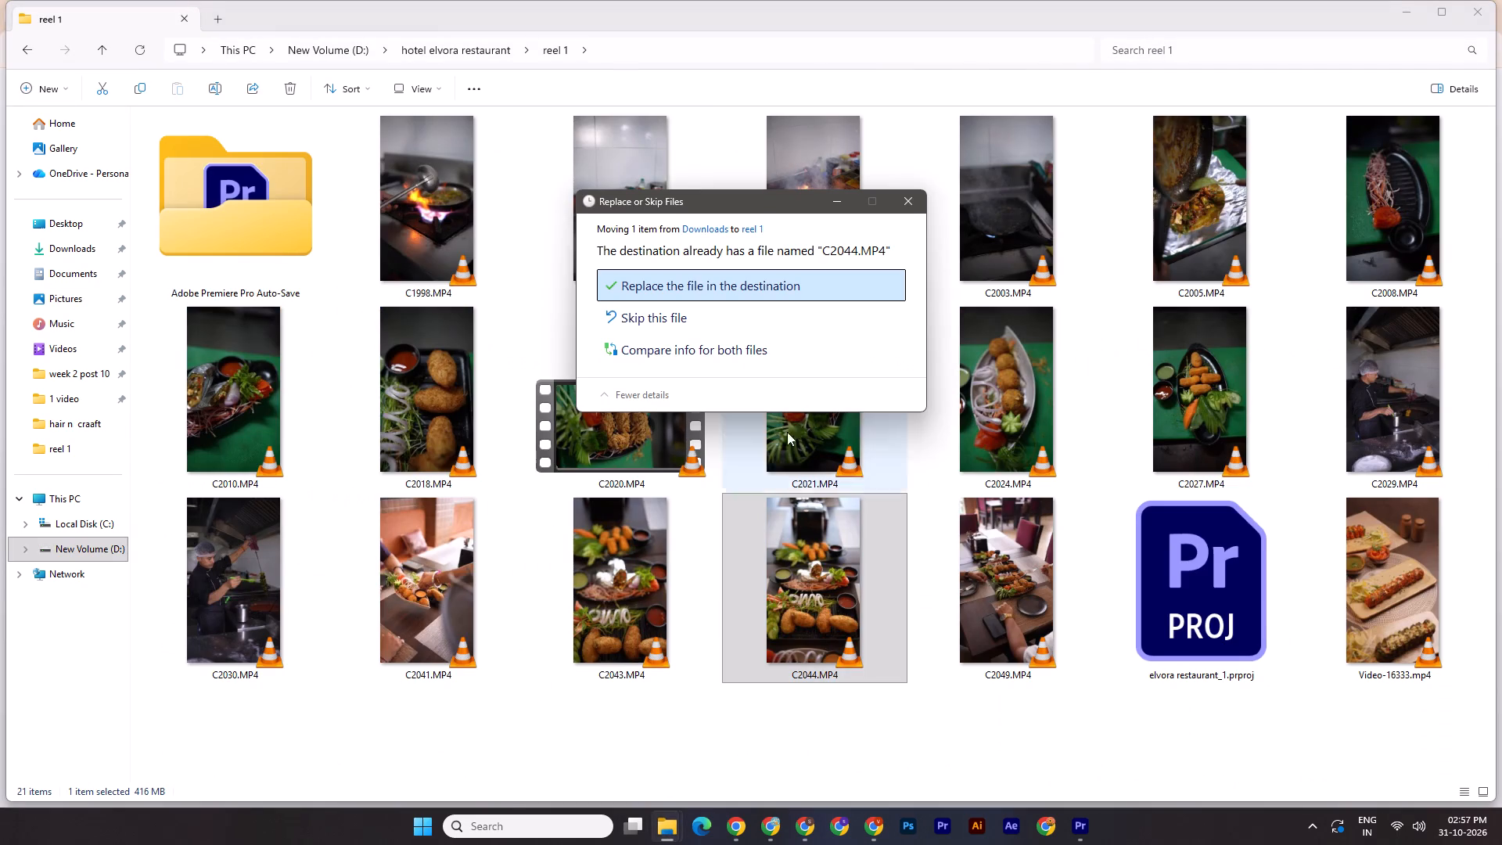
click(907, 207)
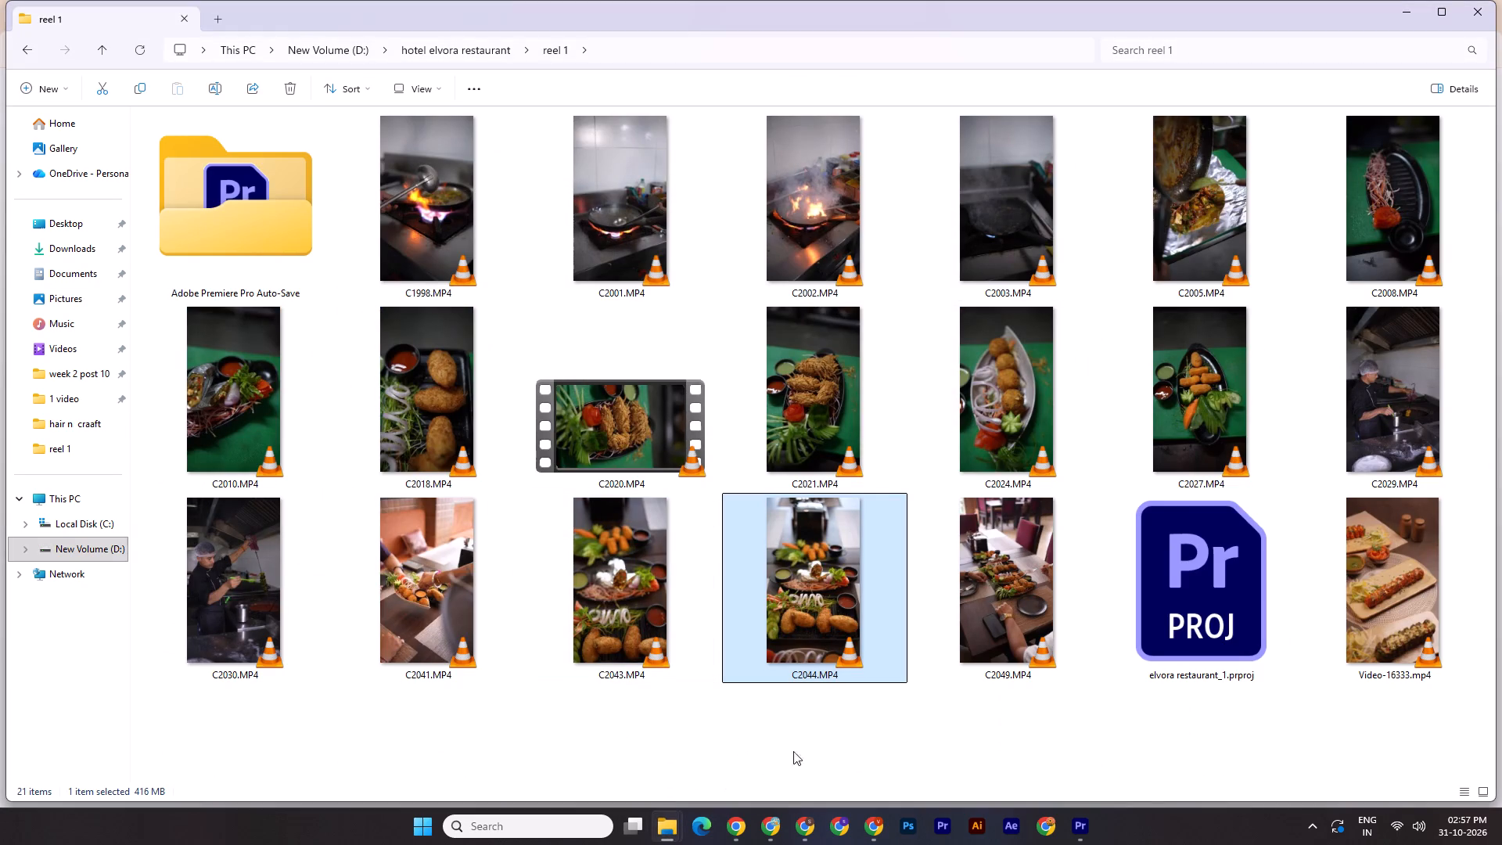
Check C2044.MP4 in Downloads, then return to the reel 1 folder and select its existing C2044.MP4.
click(553, 772)
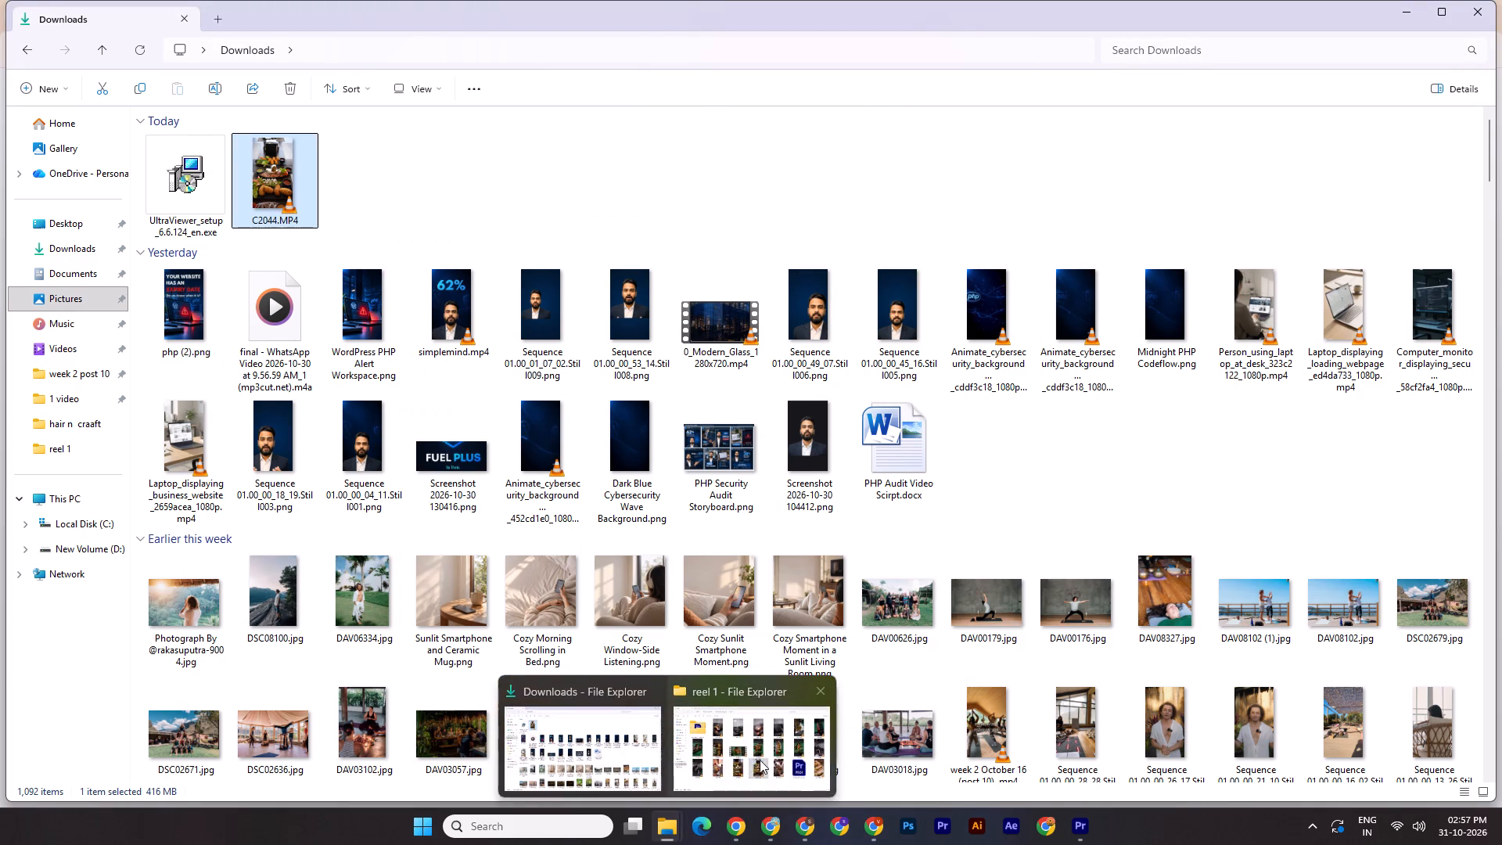
click(760, 760)
click(812, 592)
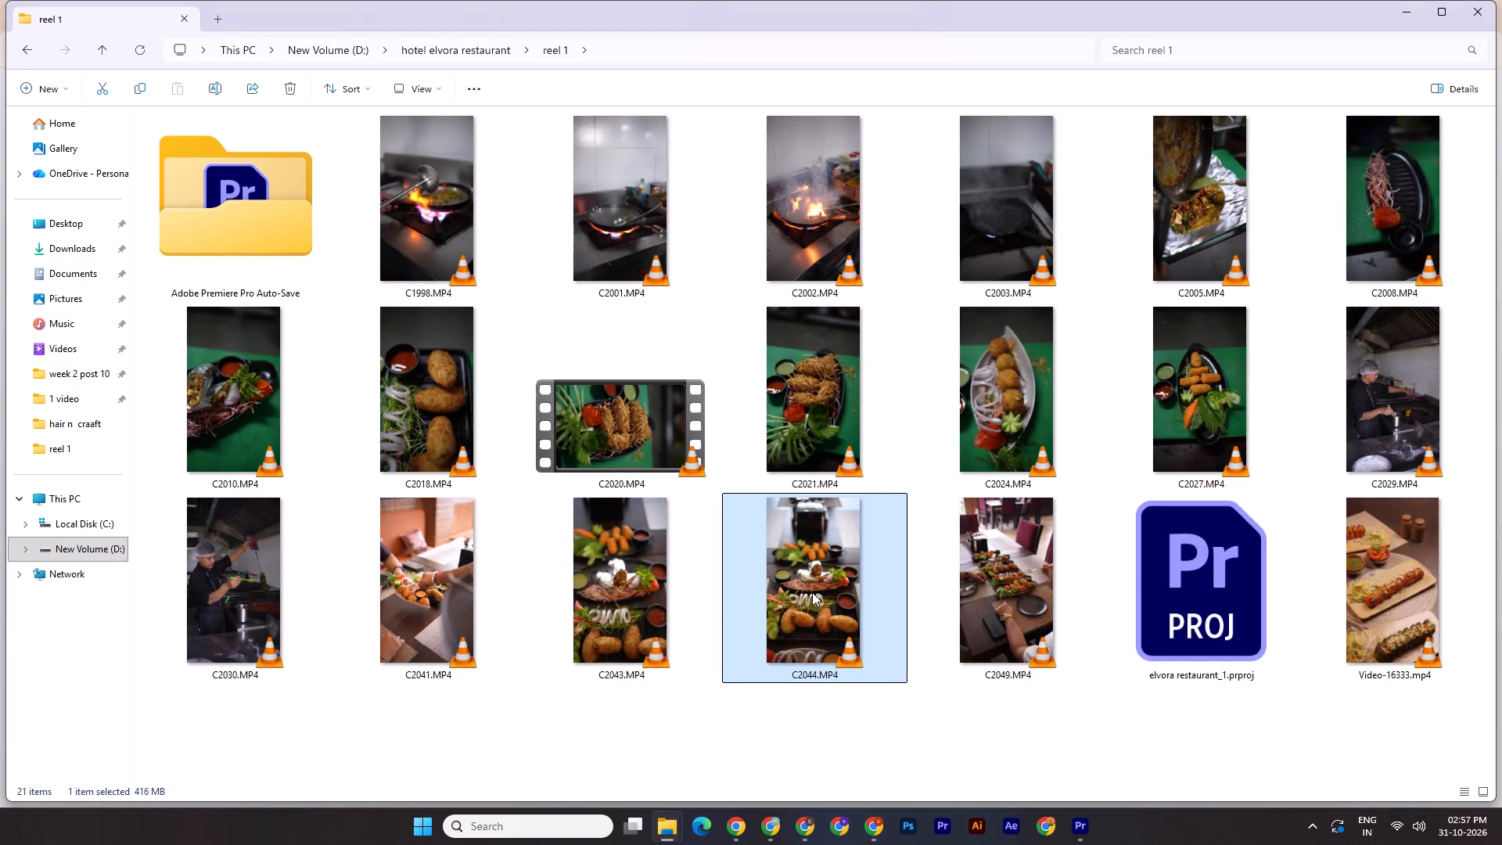
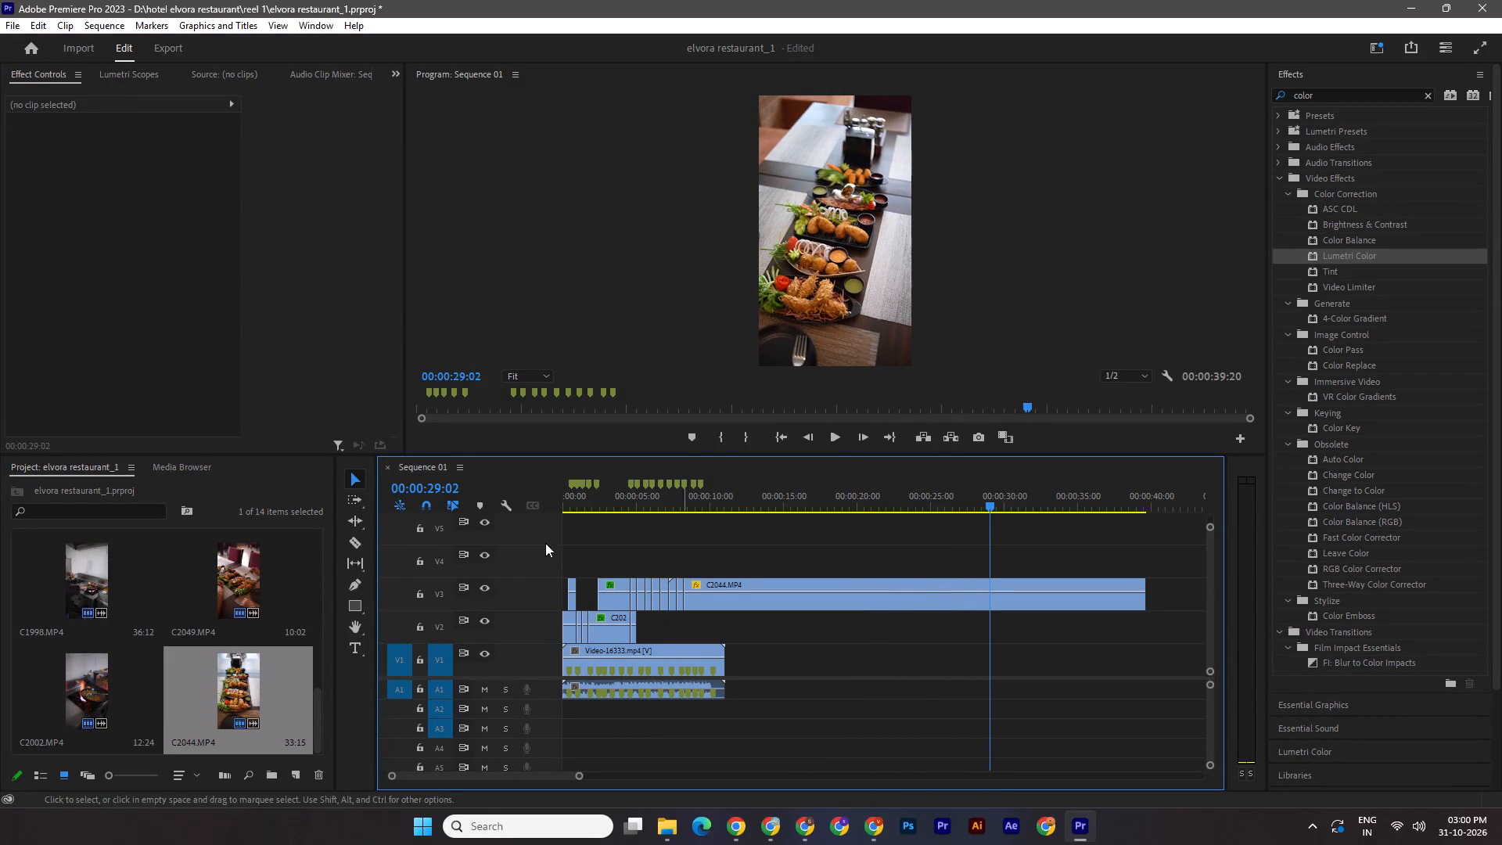
Split the C2044.MP4 clip on V3 at 00:00:29:02 with the Razor tool.
click(357, 540)
click(990, 597)
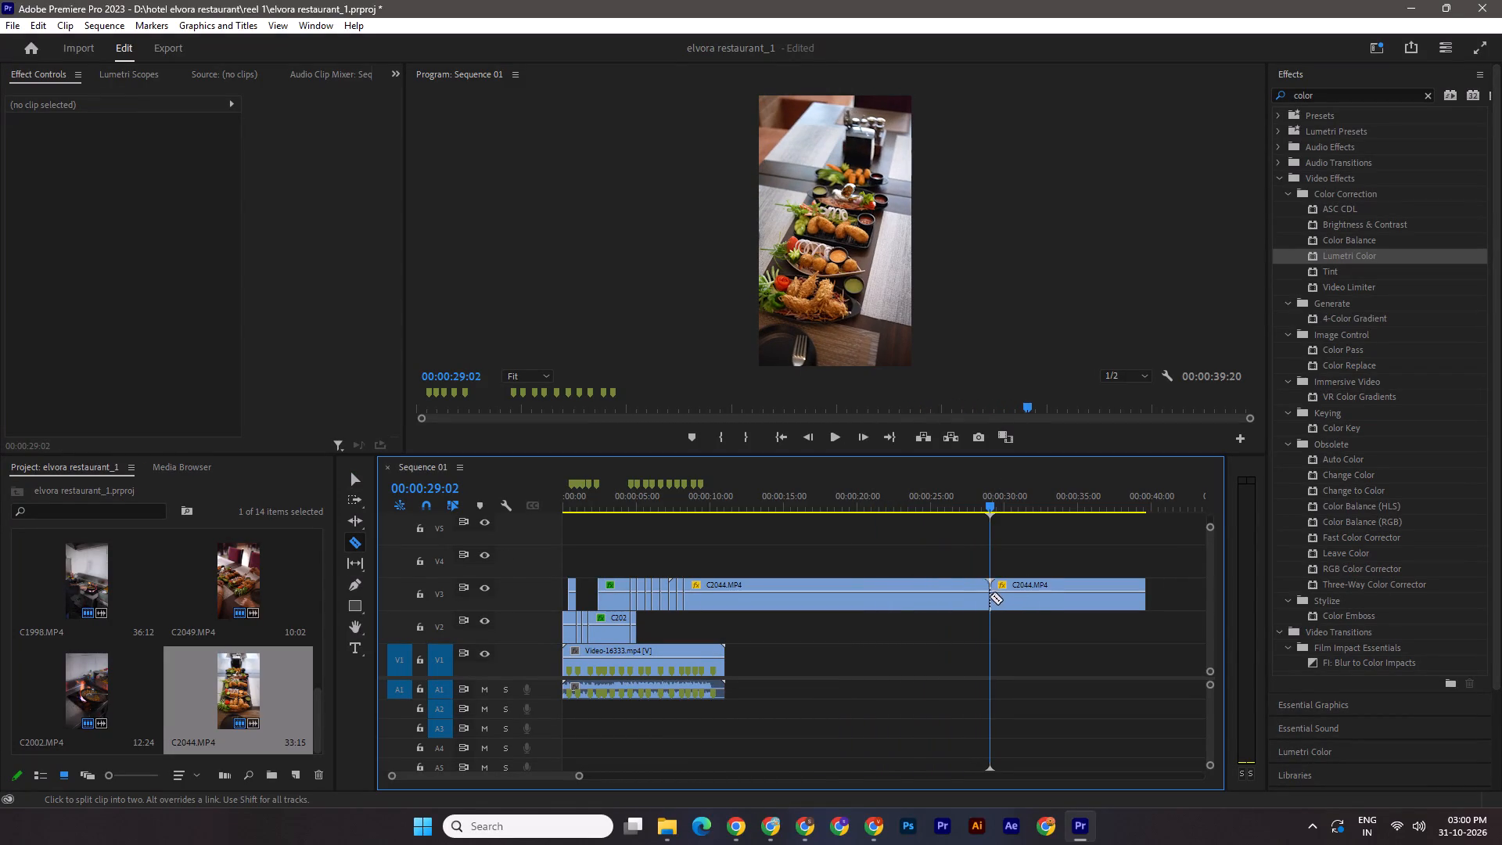
click(356, 478)
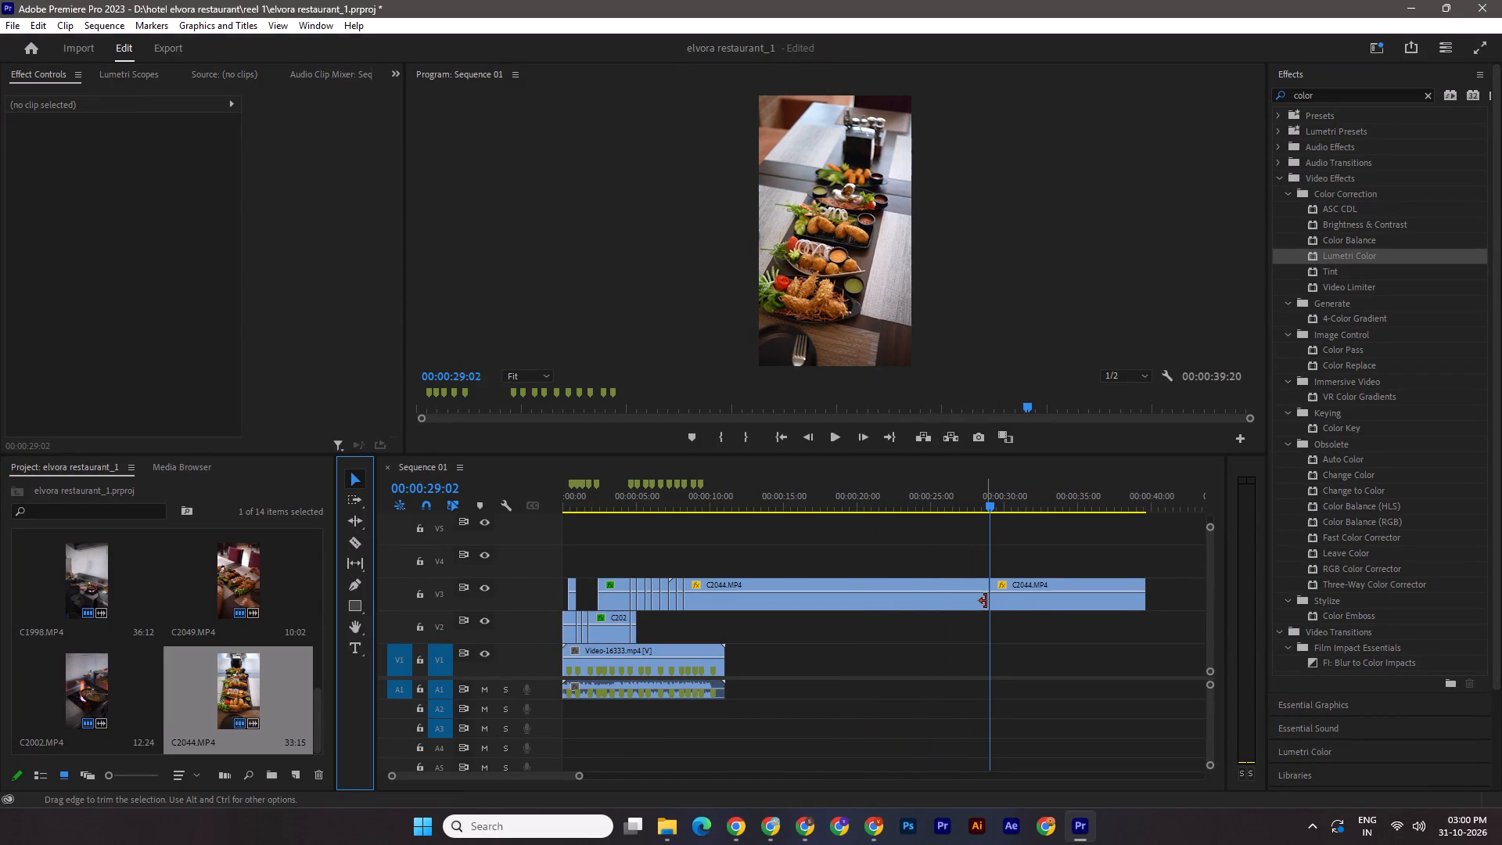
Trim the end of the first C2044.MP4 part on V3 back to 00:00:08:29.
drag(986, 601, 824, 591)
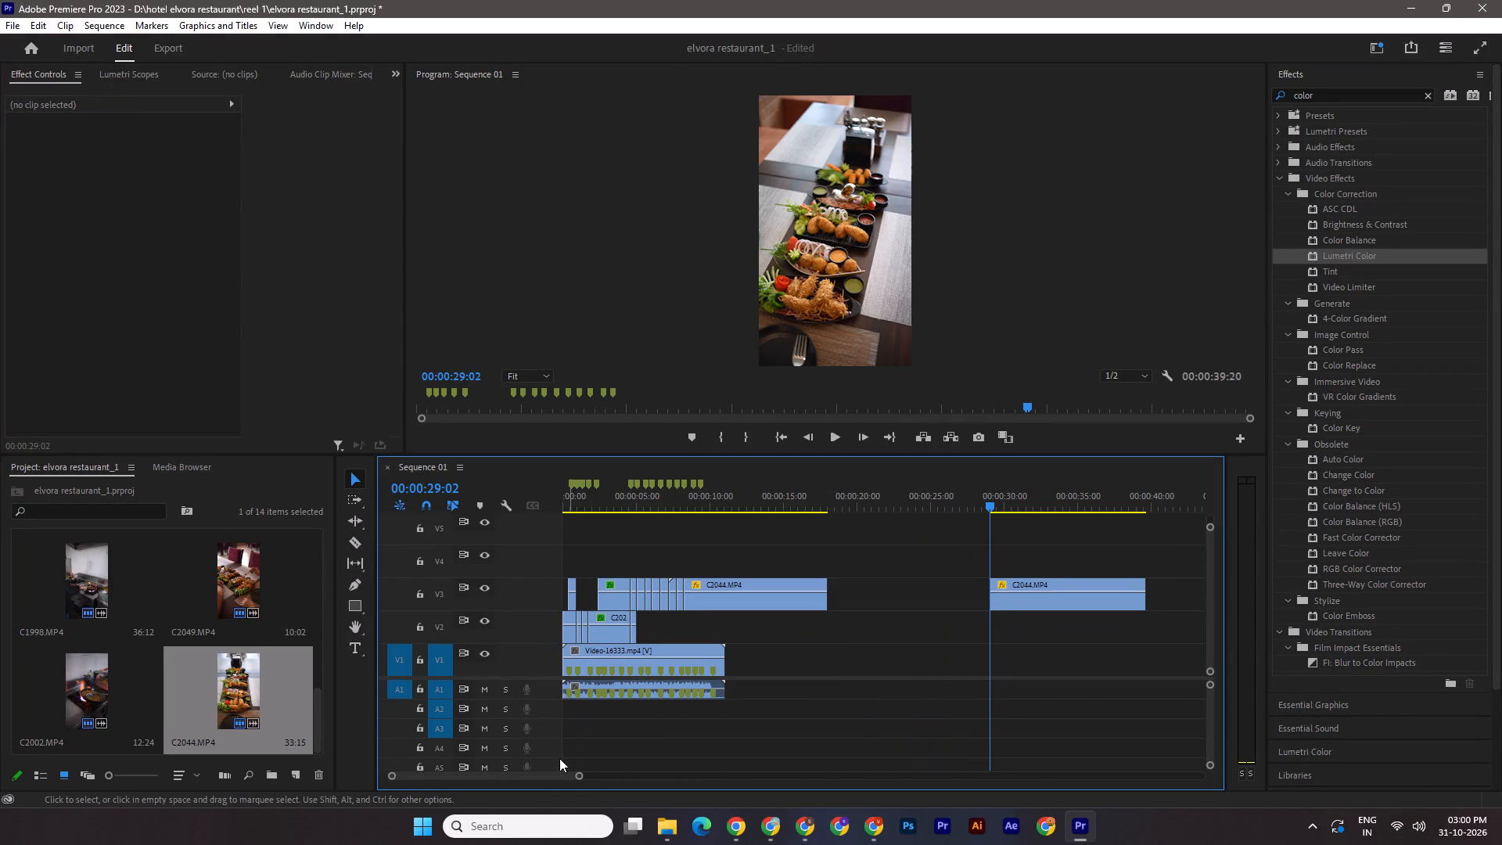
click(577, 776)
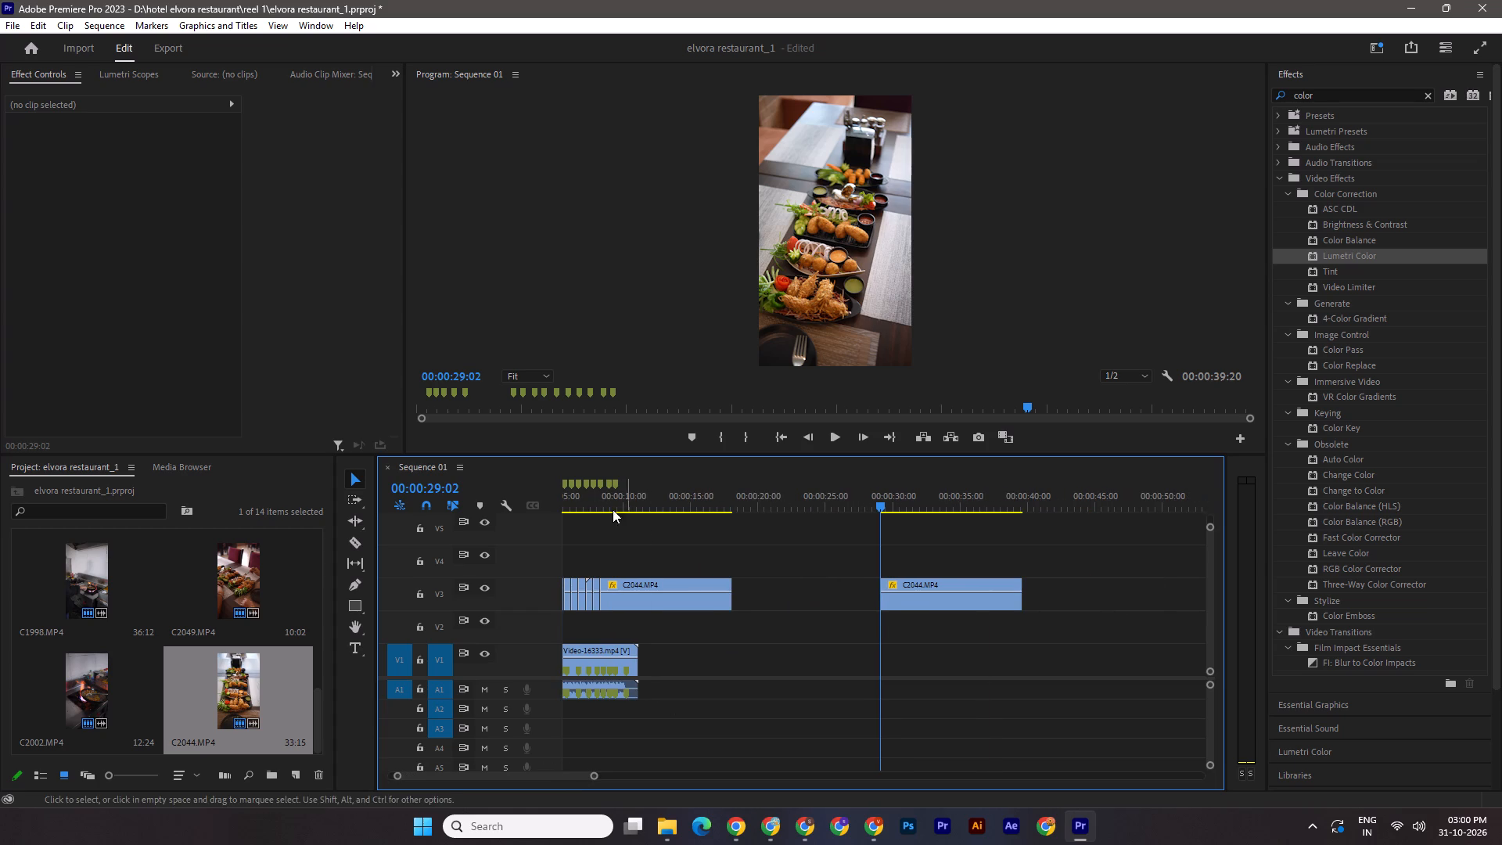
click(602, 503)
shift+drag(602, 503, 612, 505)
shift+drag(603, 504, 612, 503)
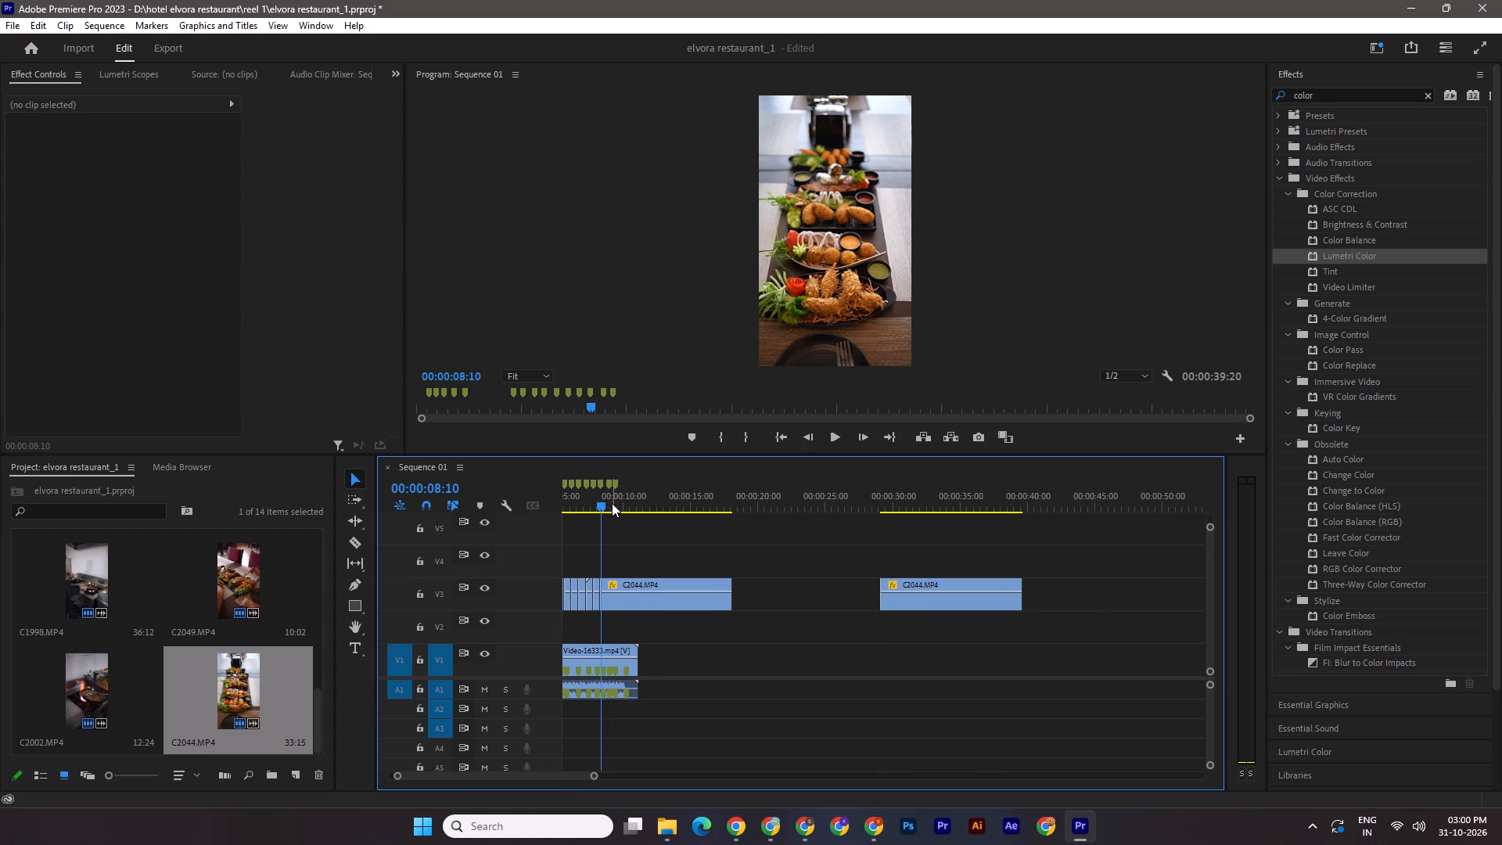
shift+drag(612, 503, 613, 503)
shift+drag(600, 502, 610, 502)
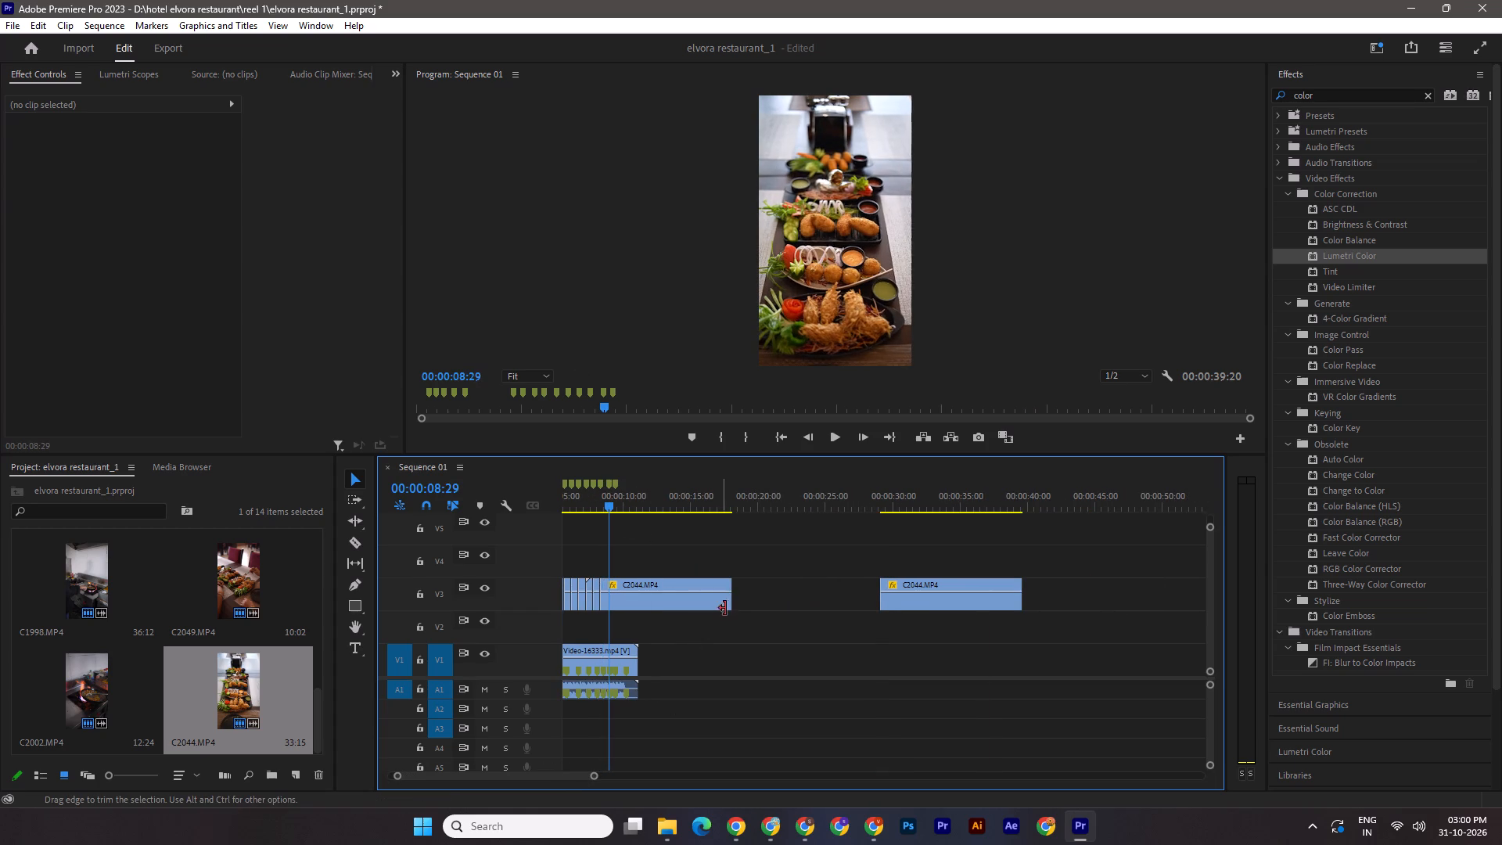
drag(727, 606, 605, 595)
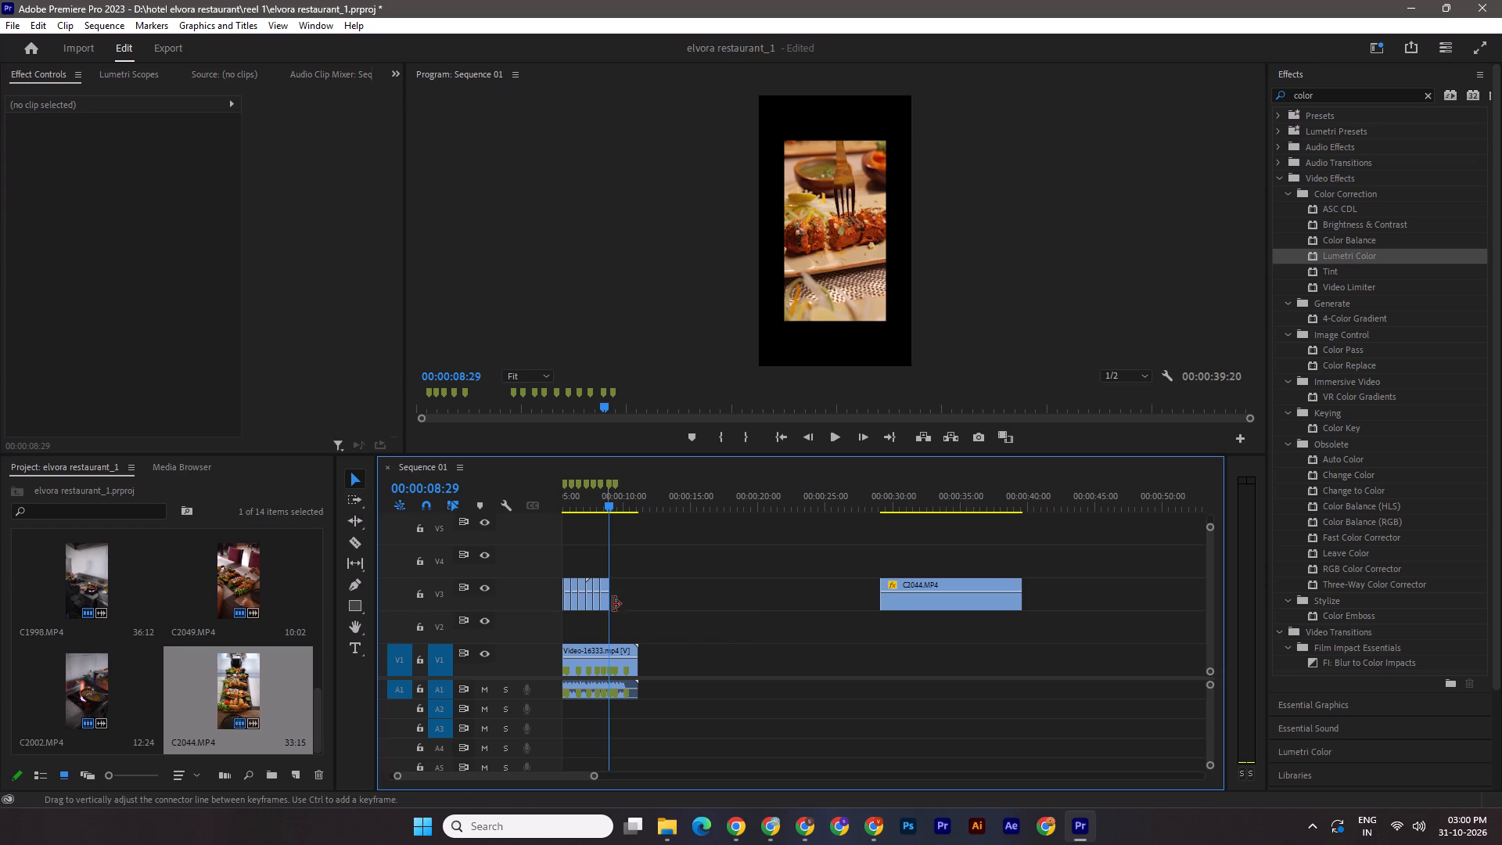
Move the remaining C2044.MP4 part on V3 so it starts at 00:00:08:29, directly after the trimmed part.
drag(922, 612, 718, 596)
drag(922, 602, 877, 602)
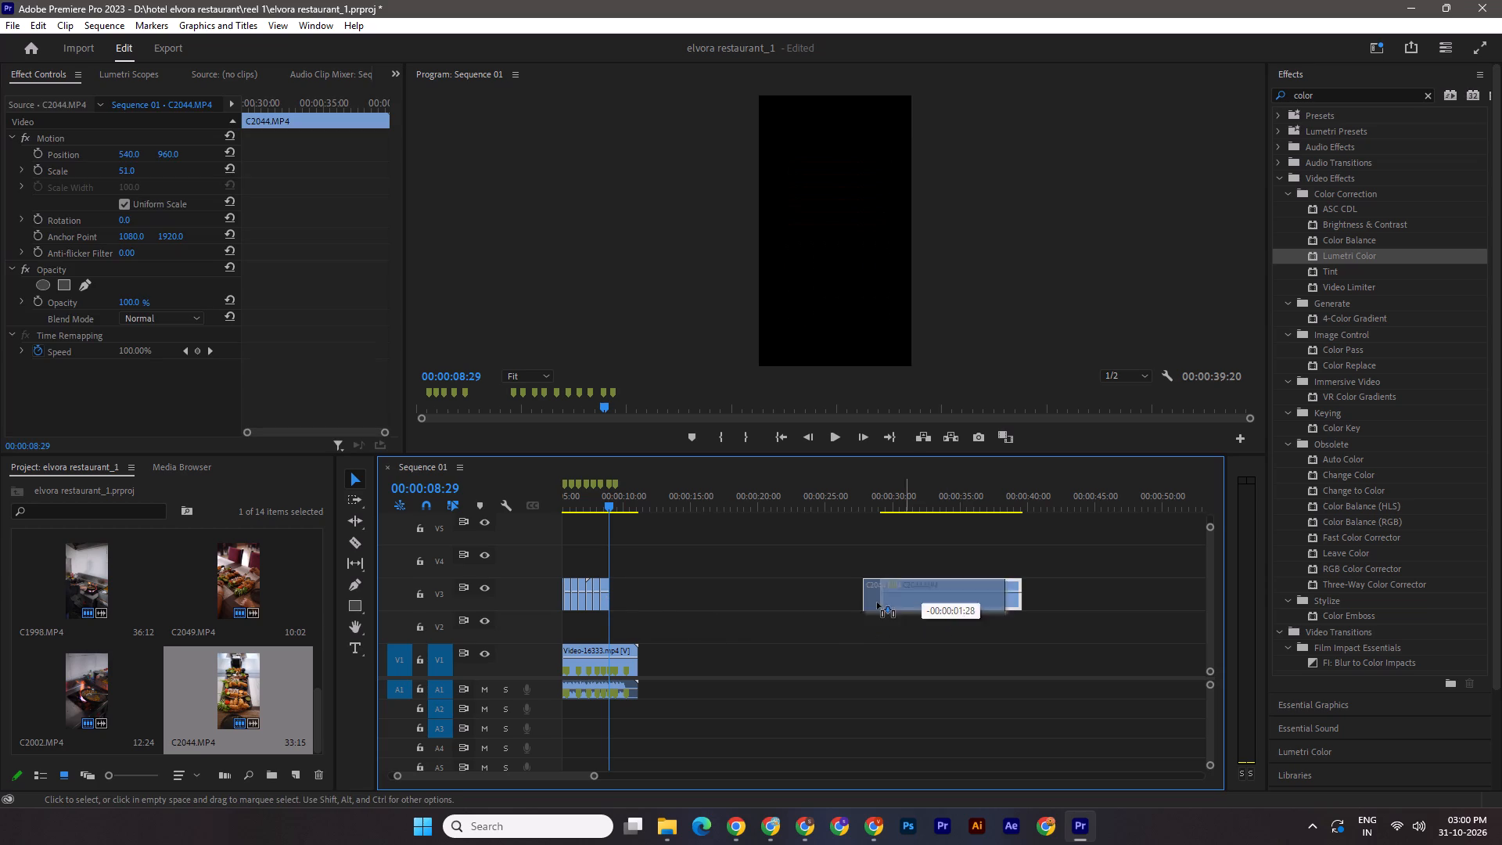
drag(877, 602, 652, 601)
Trim the start of the second C2044.MP4 part to 00:00:09:26, and slide it back against the preceding clip.
drag(594, 776, 572, 771)
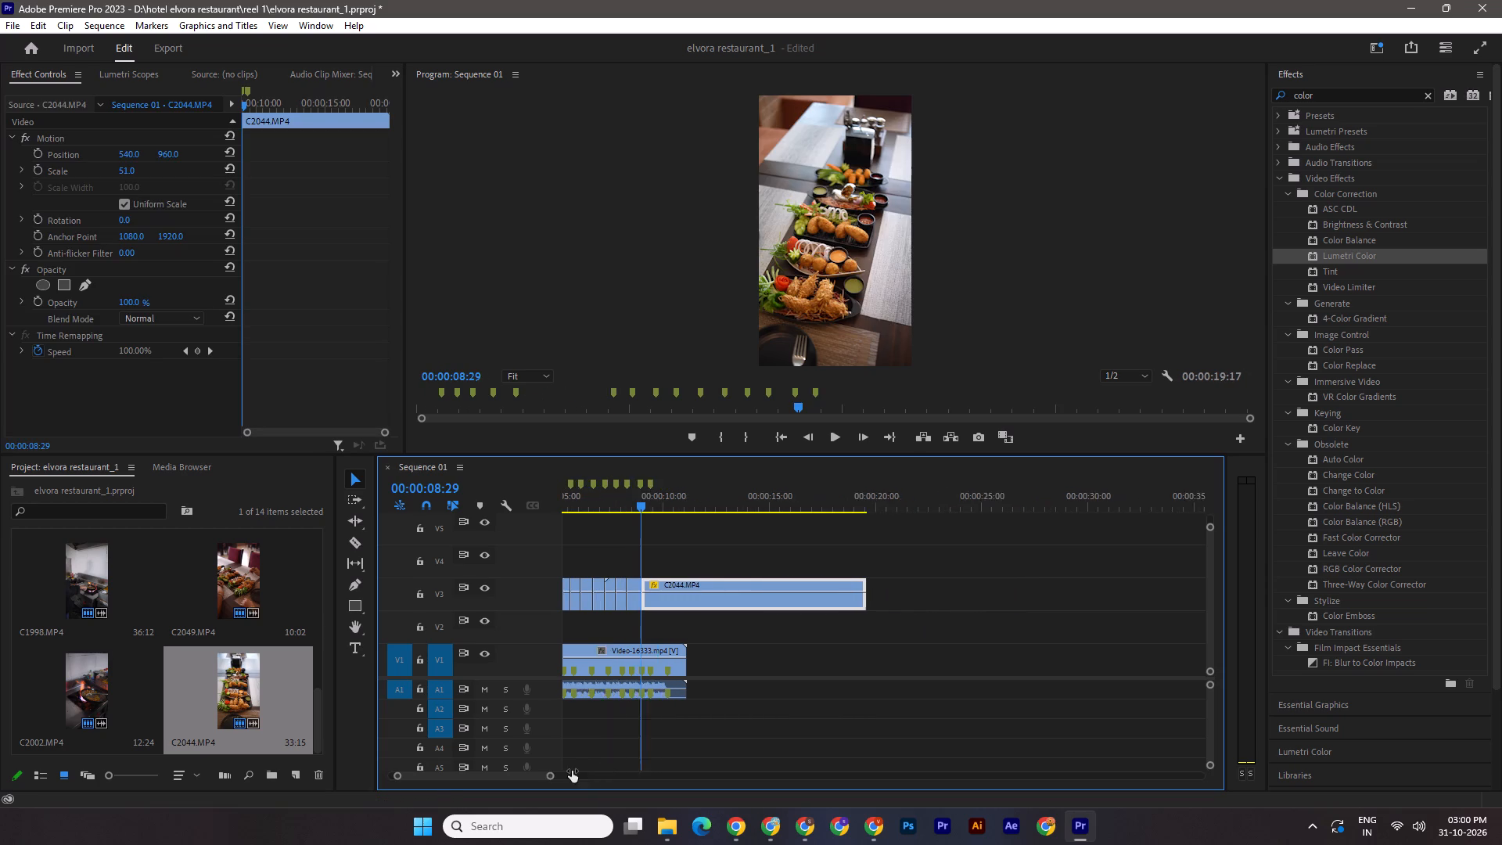
drag(572, 771, 547, 771)
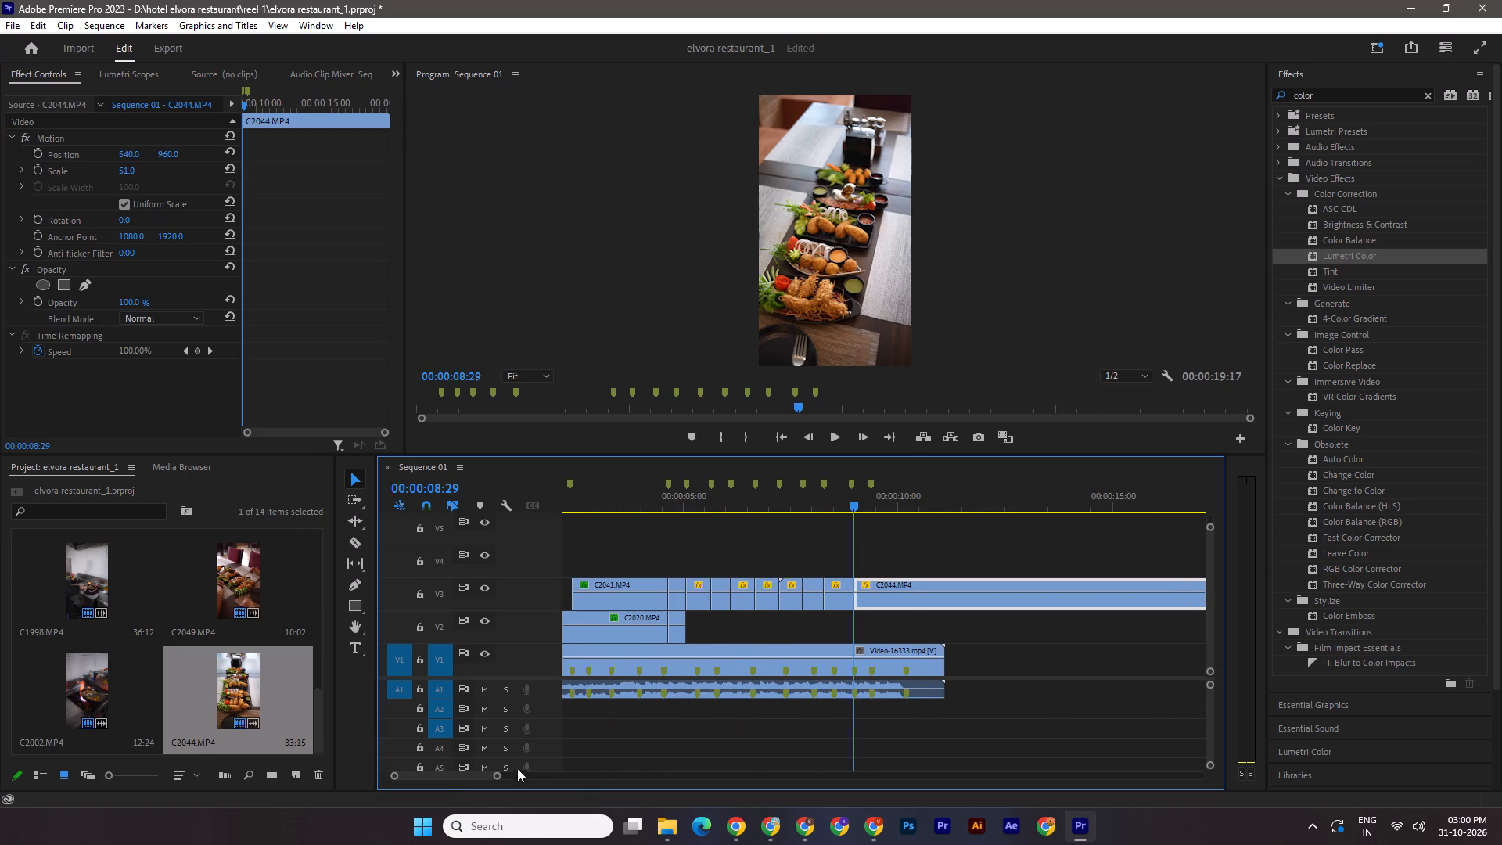
drag(498, 778, 537, 783)
drag(779, 501, 786, 503)
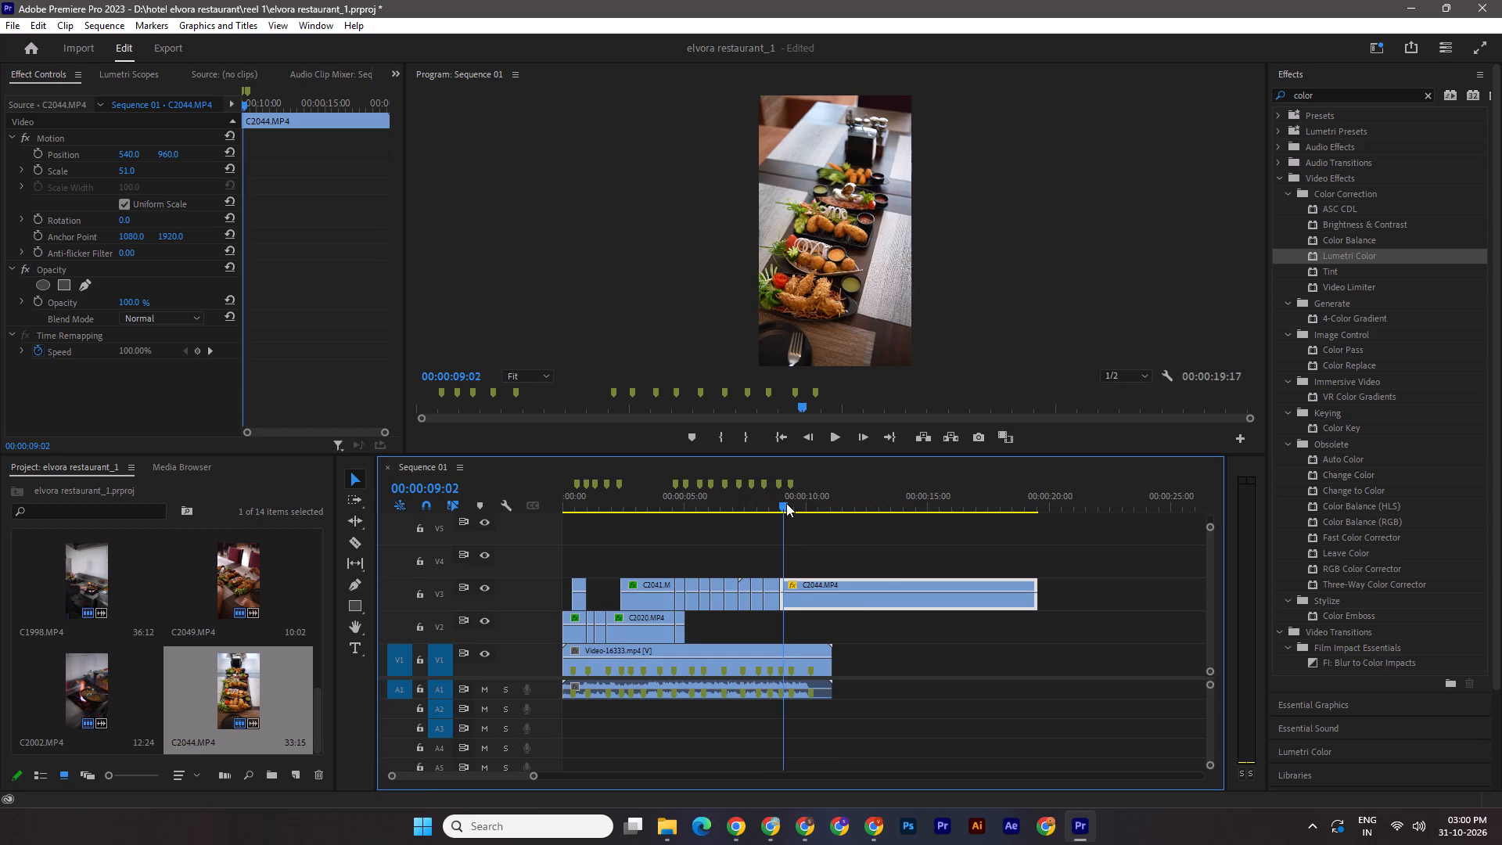
drag(786, 503, 808, 509)
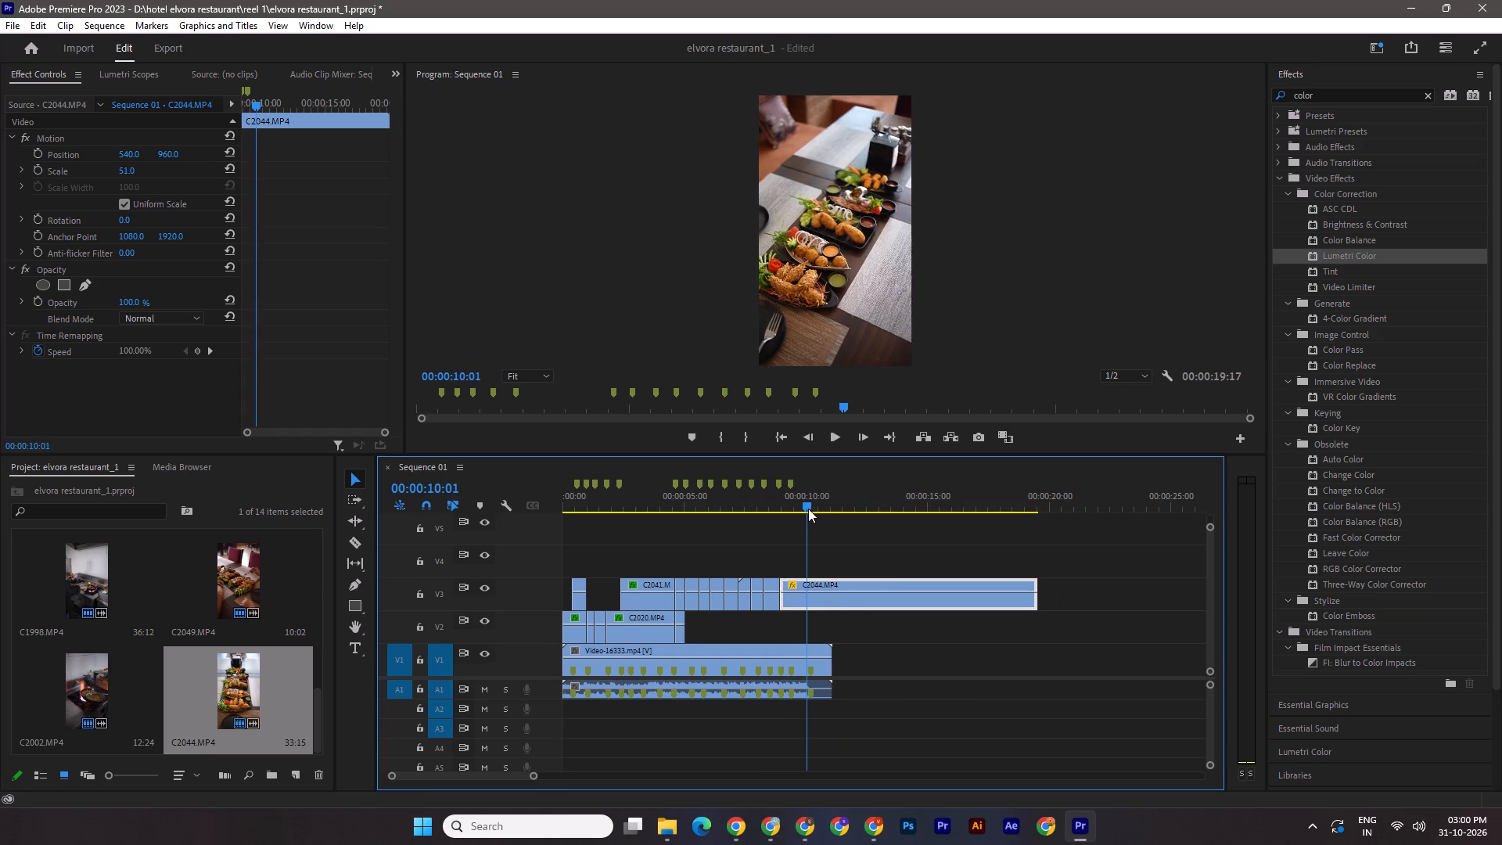
drag(808, 509, 805, 509)
drag(786, 603, 805, 604)
drag(828, 603, 821, 602)
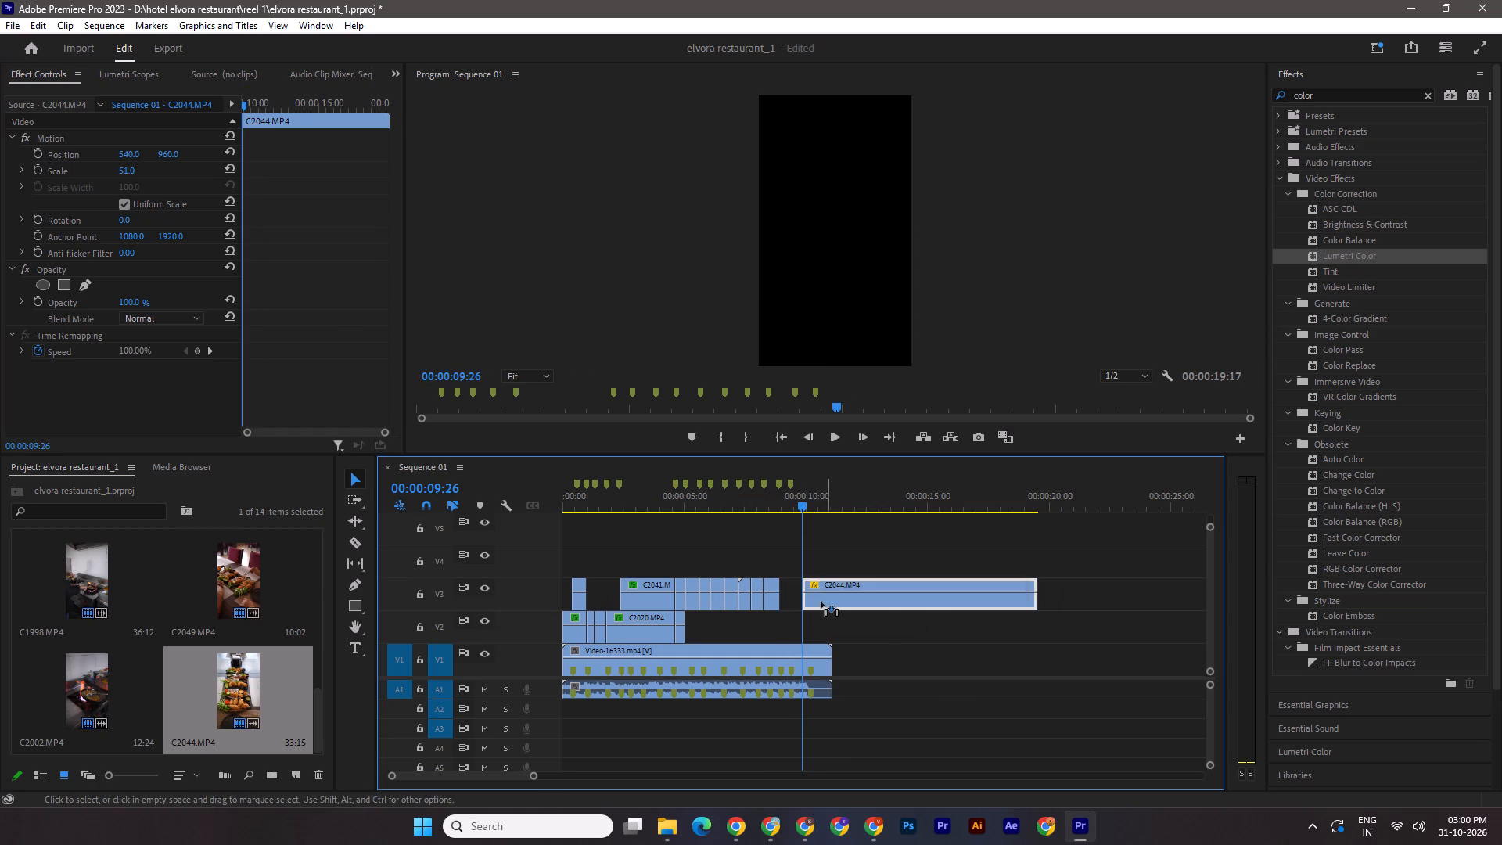
drag(821, 602, 810, 600)
Cut C2044.MP4 at the 00:00:09:11 marker, delete the part after the cut, and save the project.
click(803, 500)
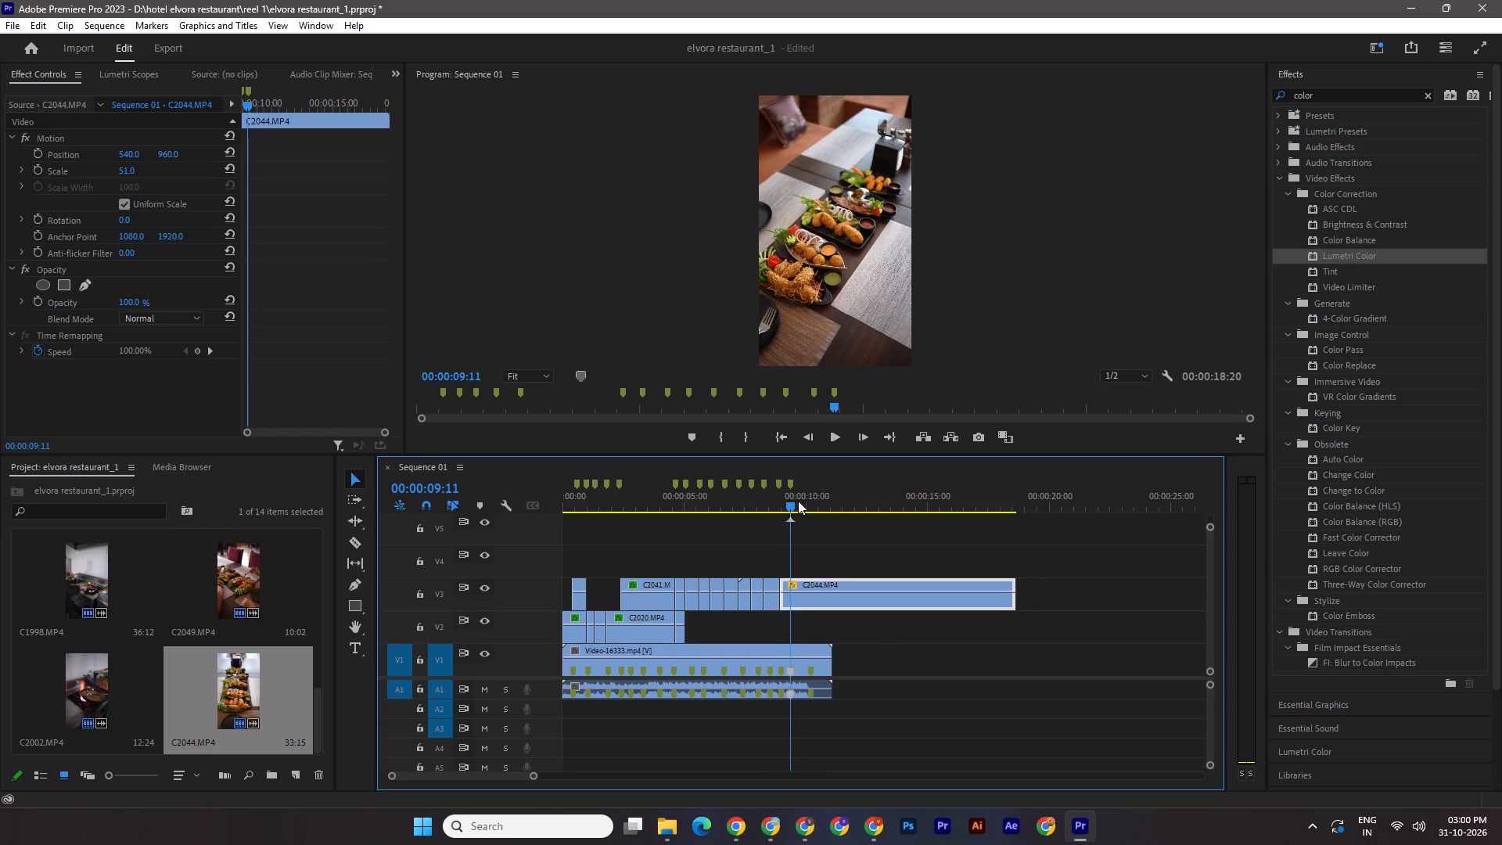
click(353, 545)
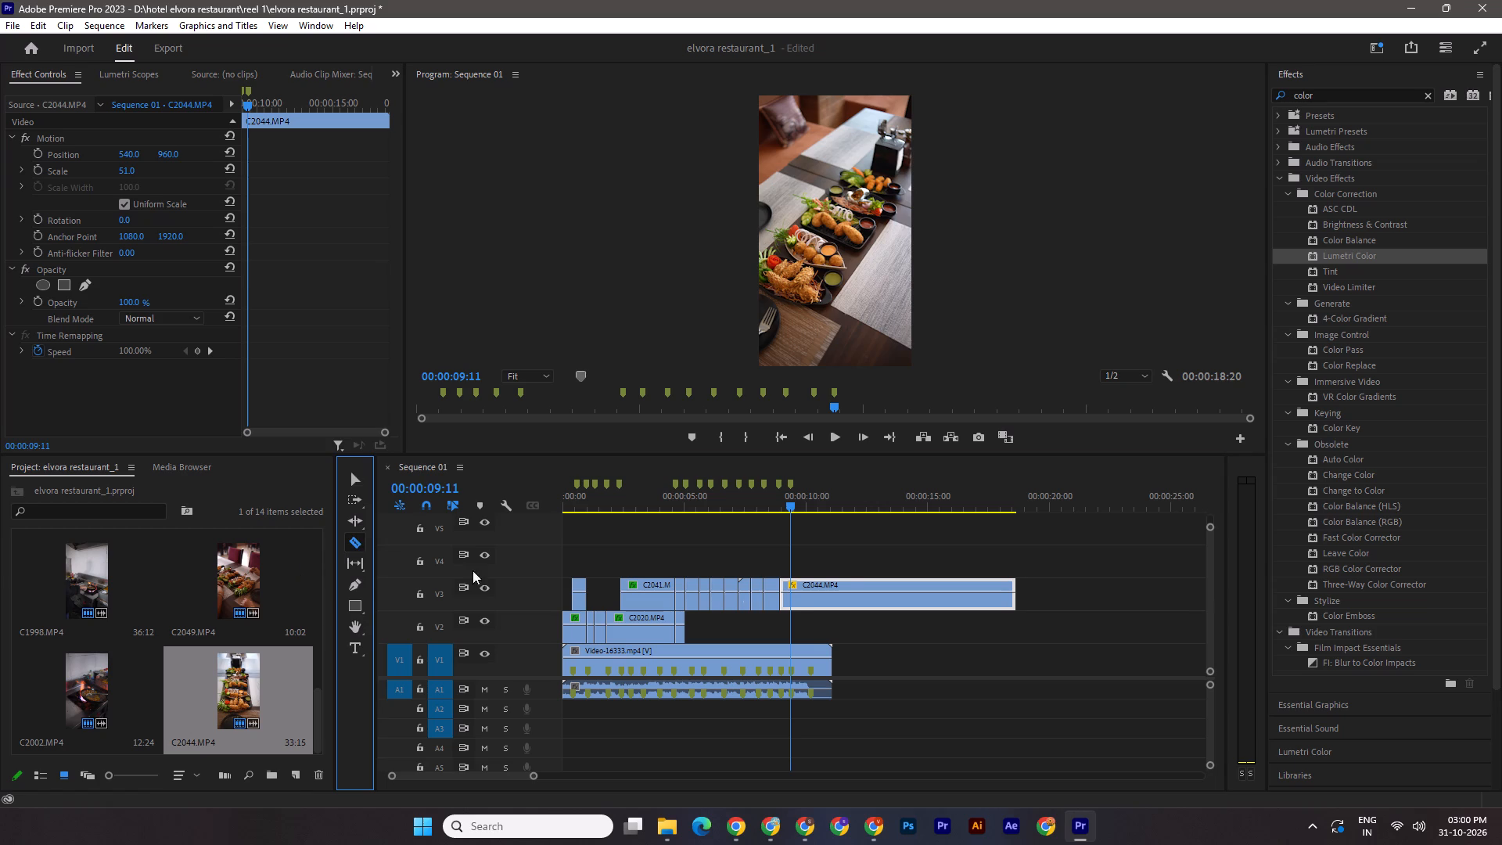
click(789, 594)
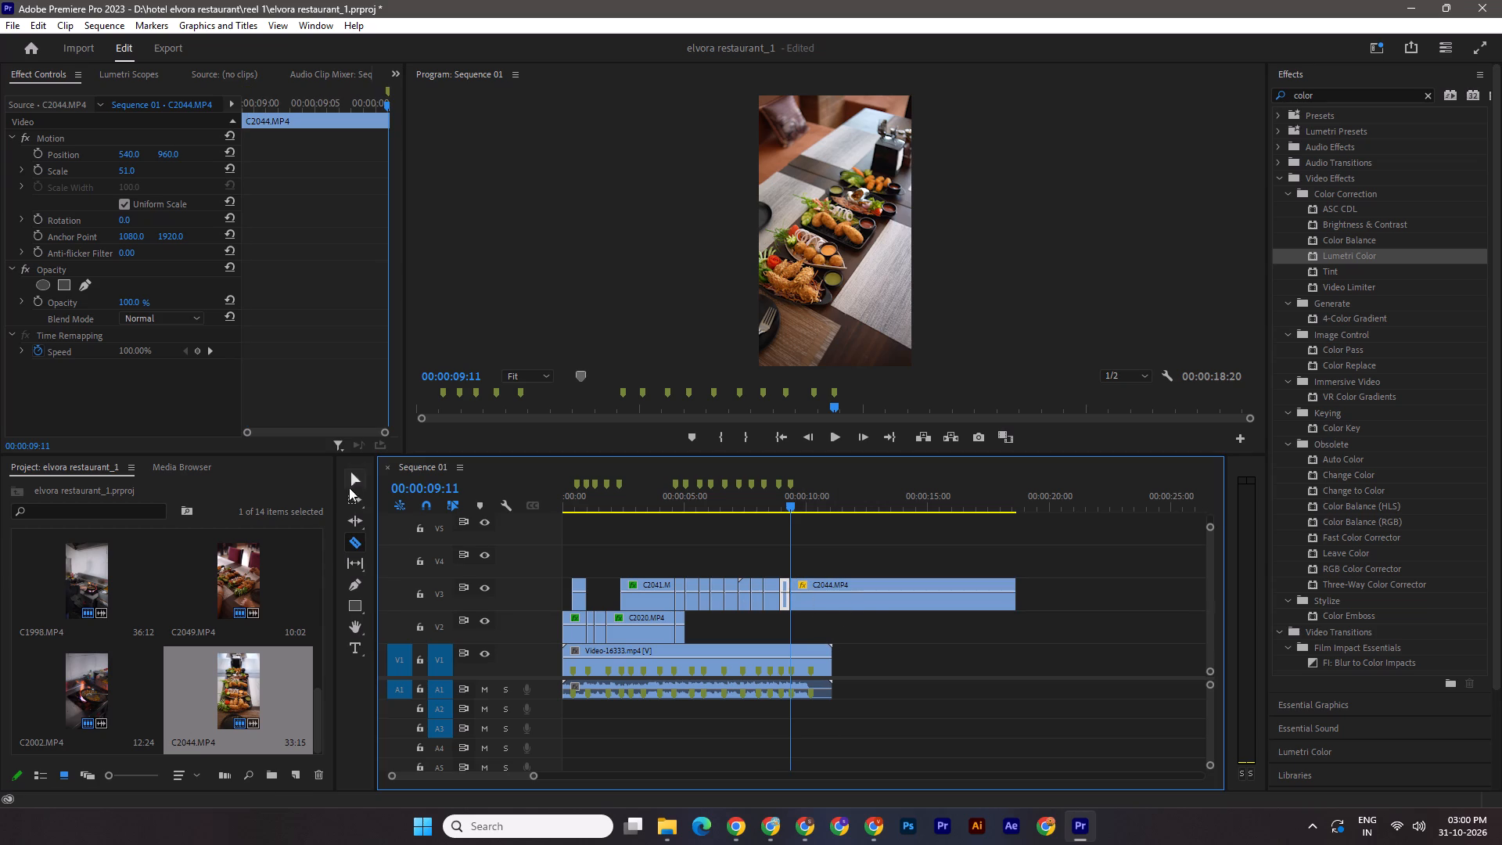
click(352, 478)
drag(857, 600, 897, 602)
click(897, 602)
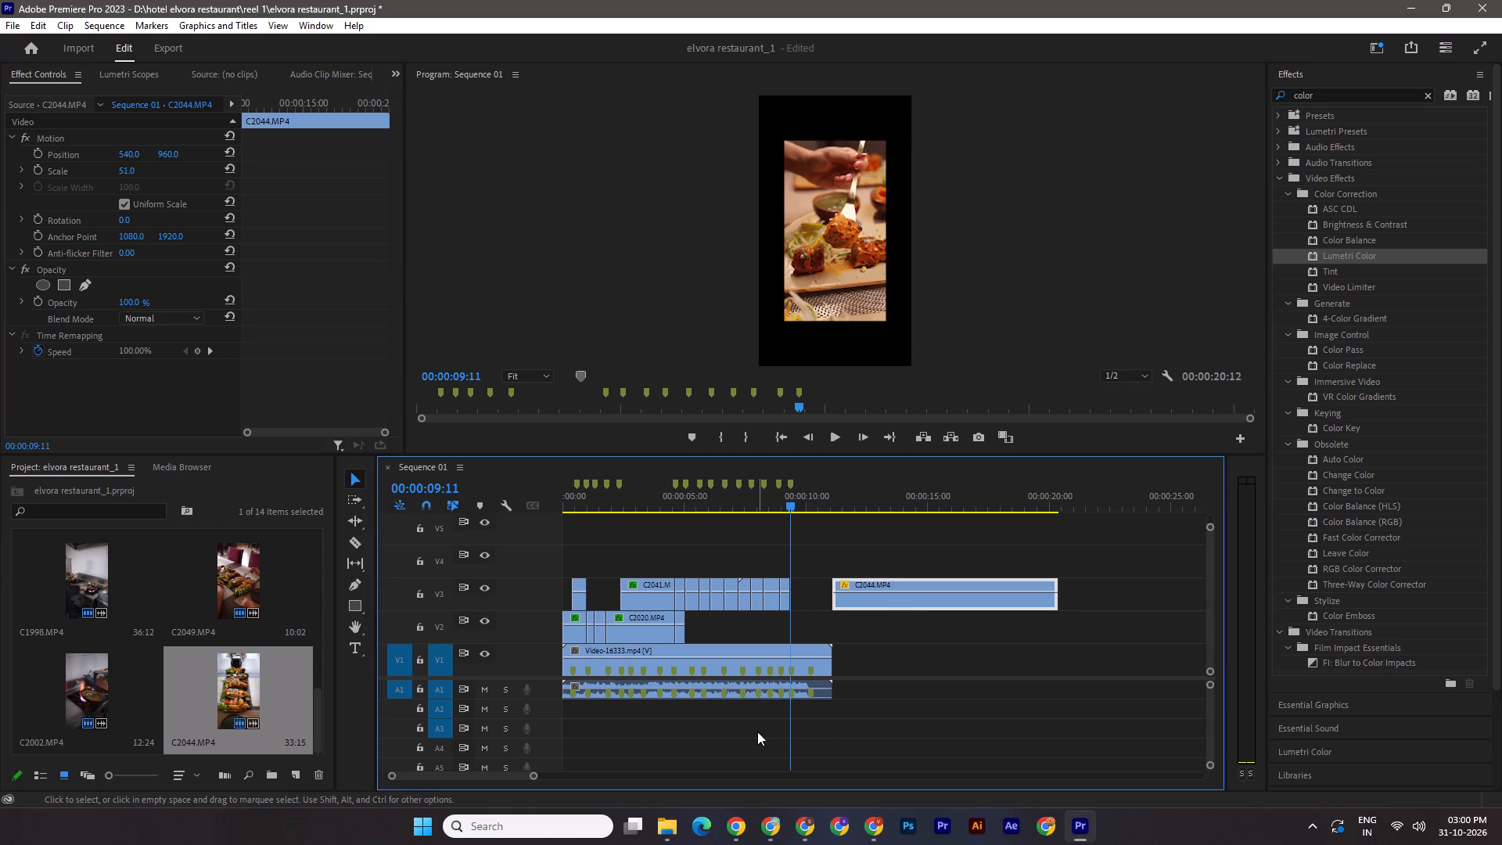
key(Delete)
key(ctrl+s)
Move the run of short clips after the C2041.MP4 segments from V3 down to V2.
drag(863, 581, 691, 613)
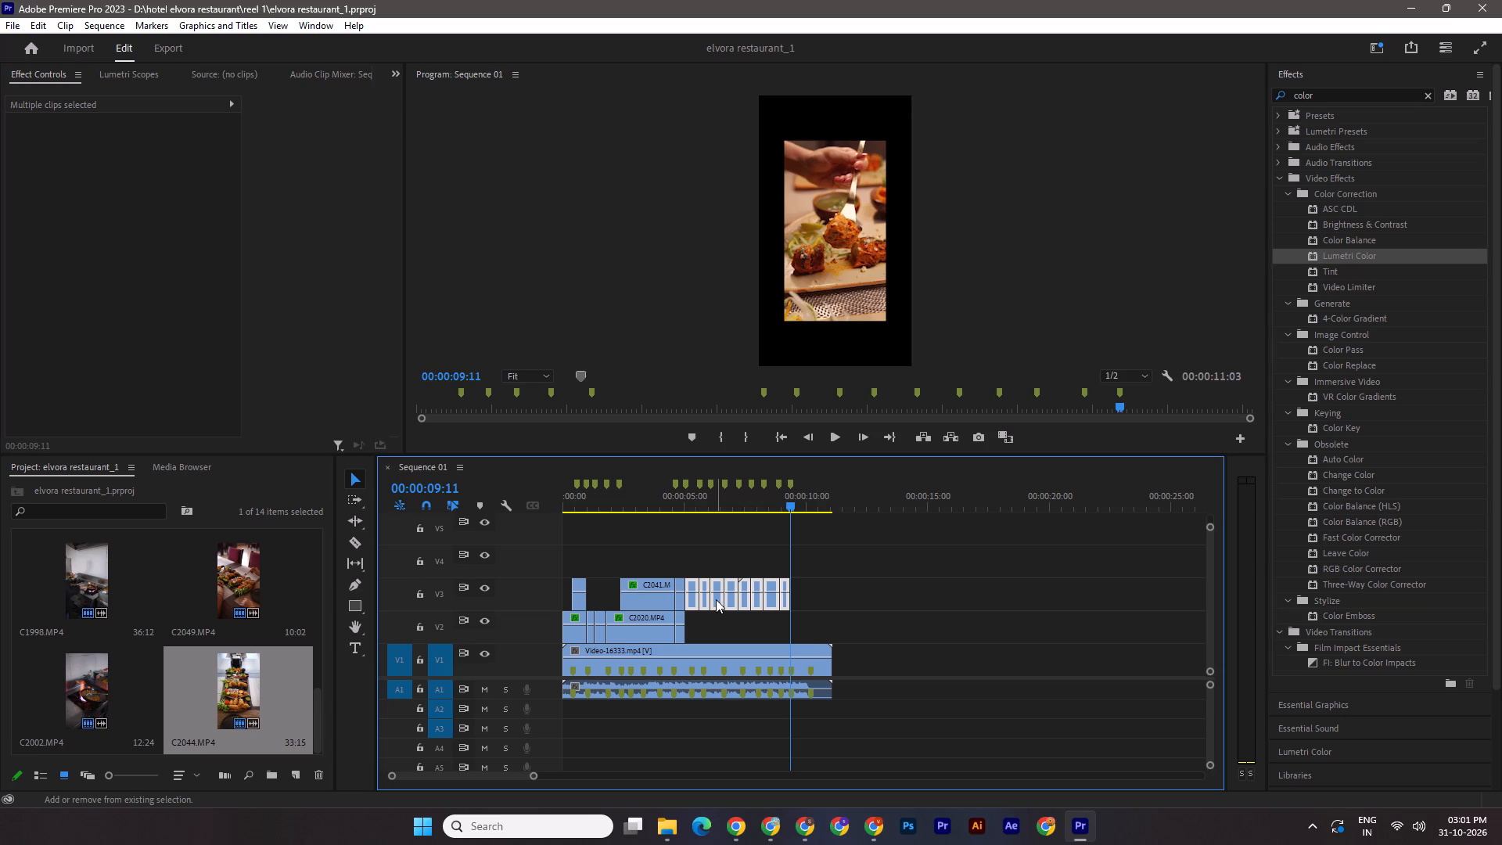
shift+drag(716, 599, 717, 624)
drag(713, 581, 696, 585)
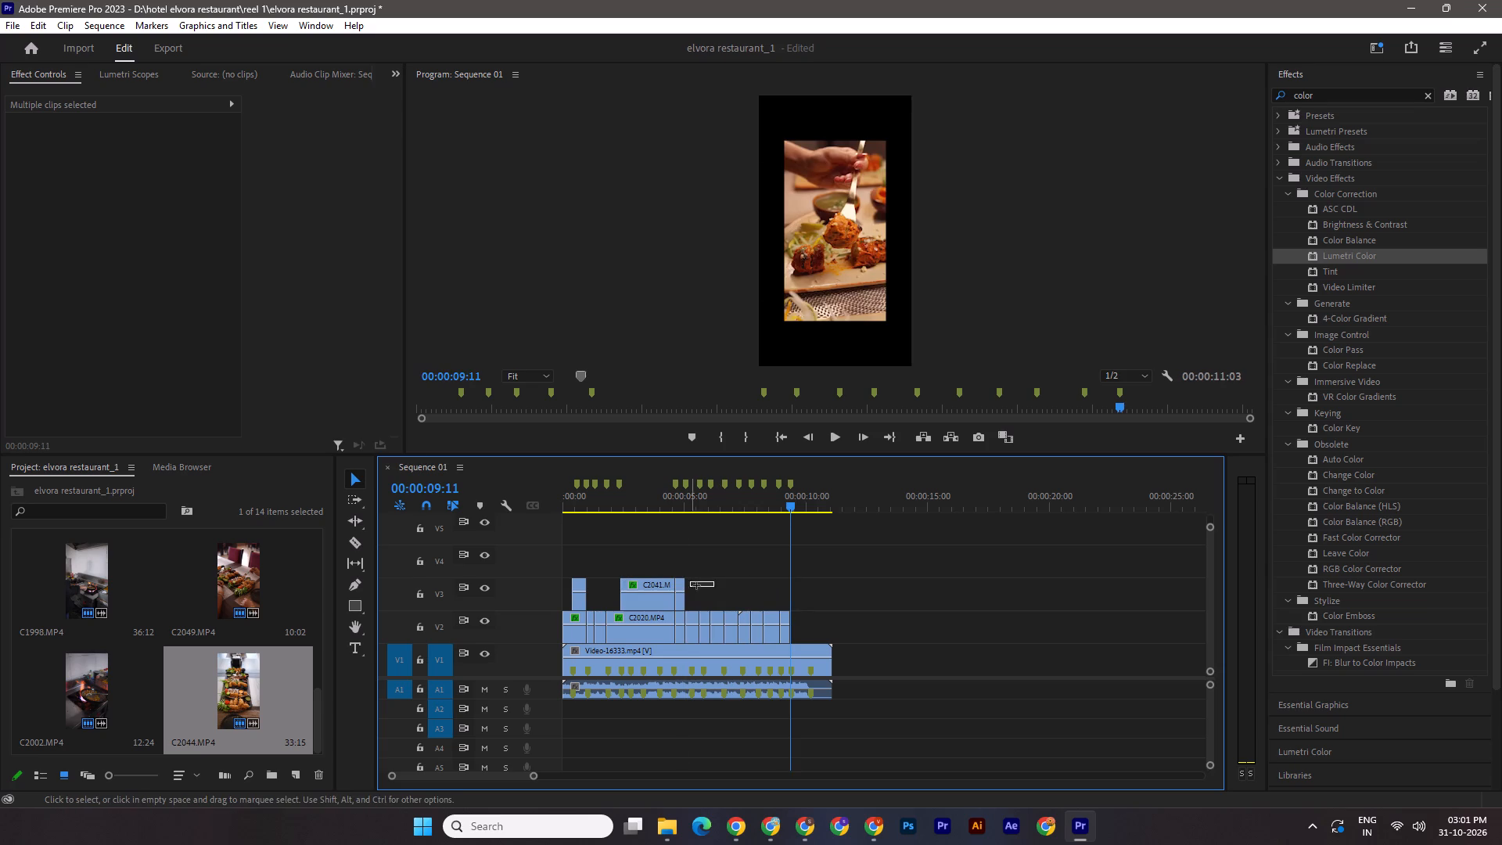
drag(696, 585, 731, 580)
Return to the start of the sequence, save the project, and play the reel through to review the cuts.
drag(796, 494, 656, 515)
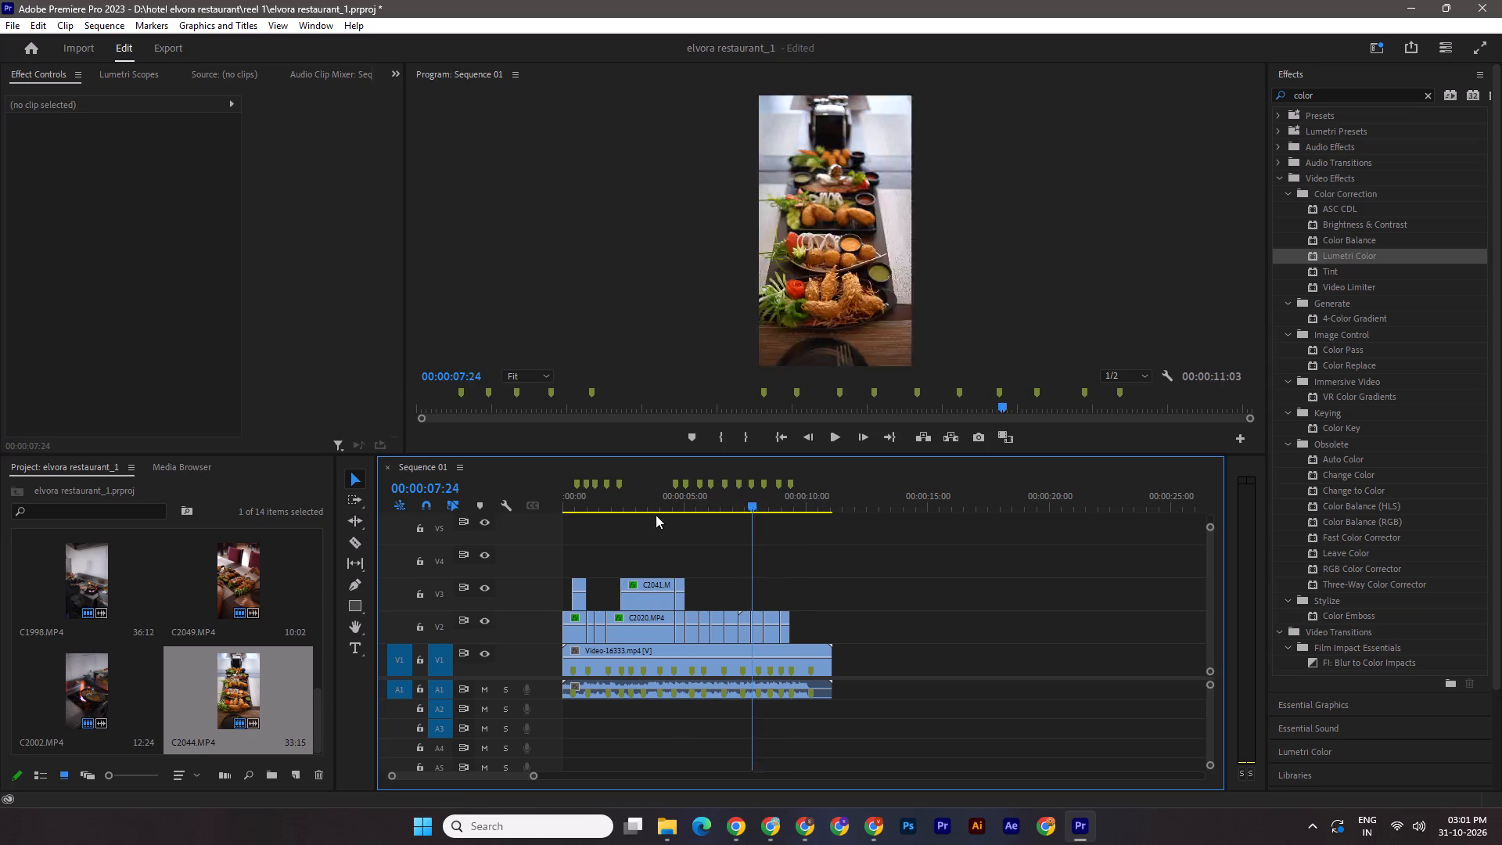
drag(656, 515, 411, 556)
key(ctrl+s)
key(space)
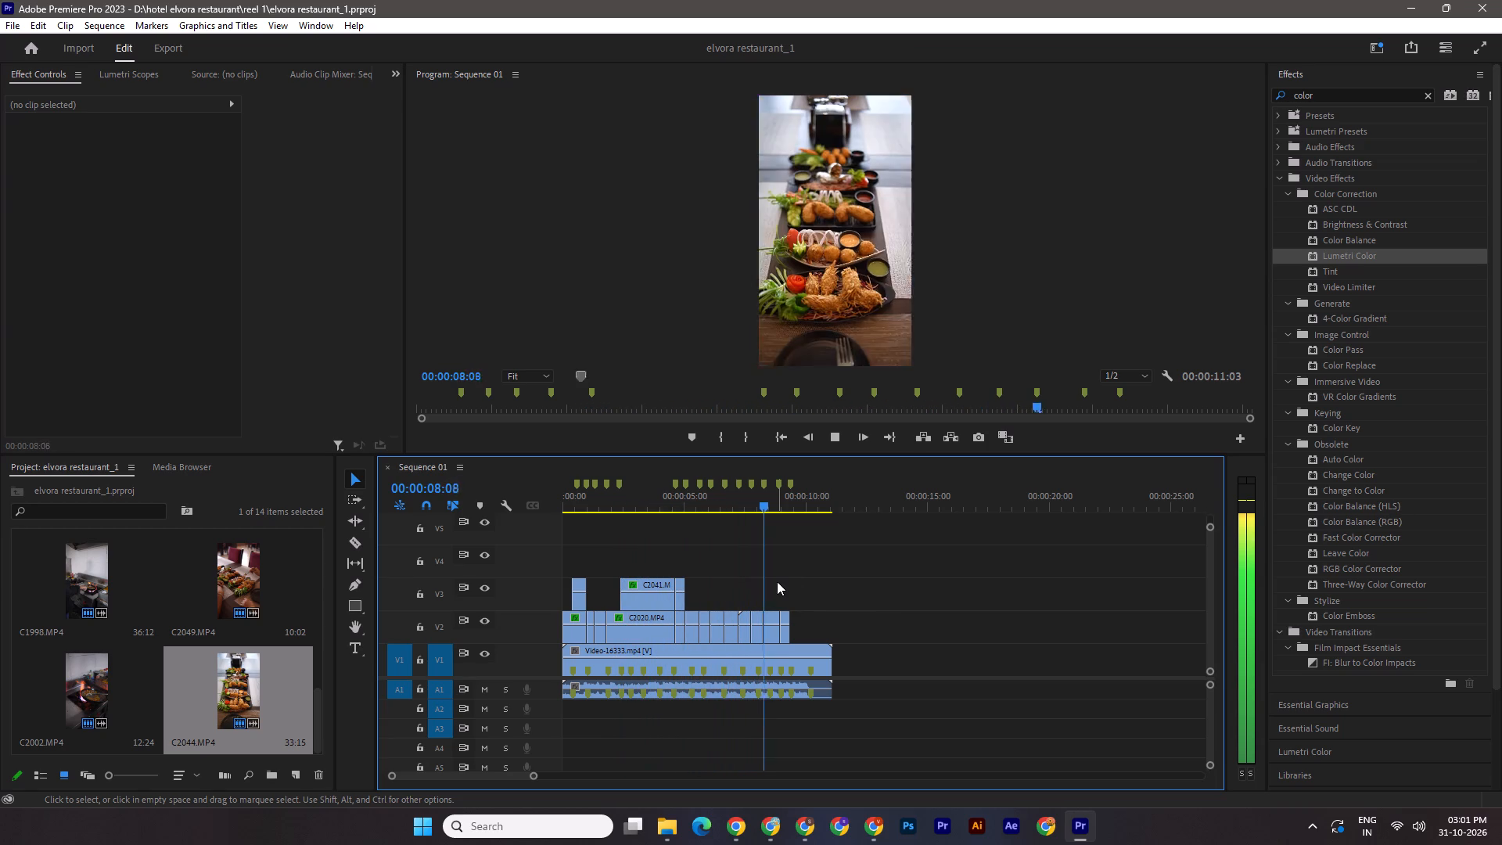
key(space)
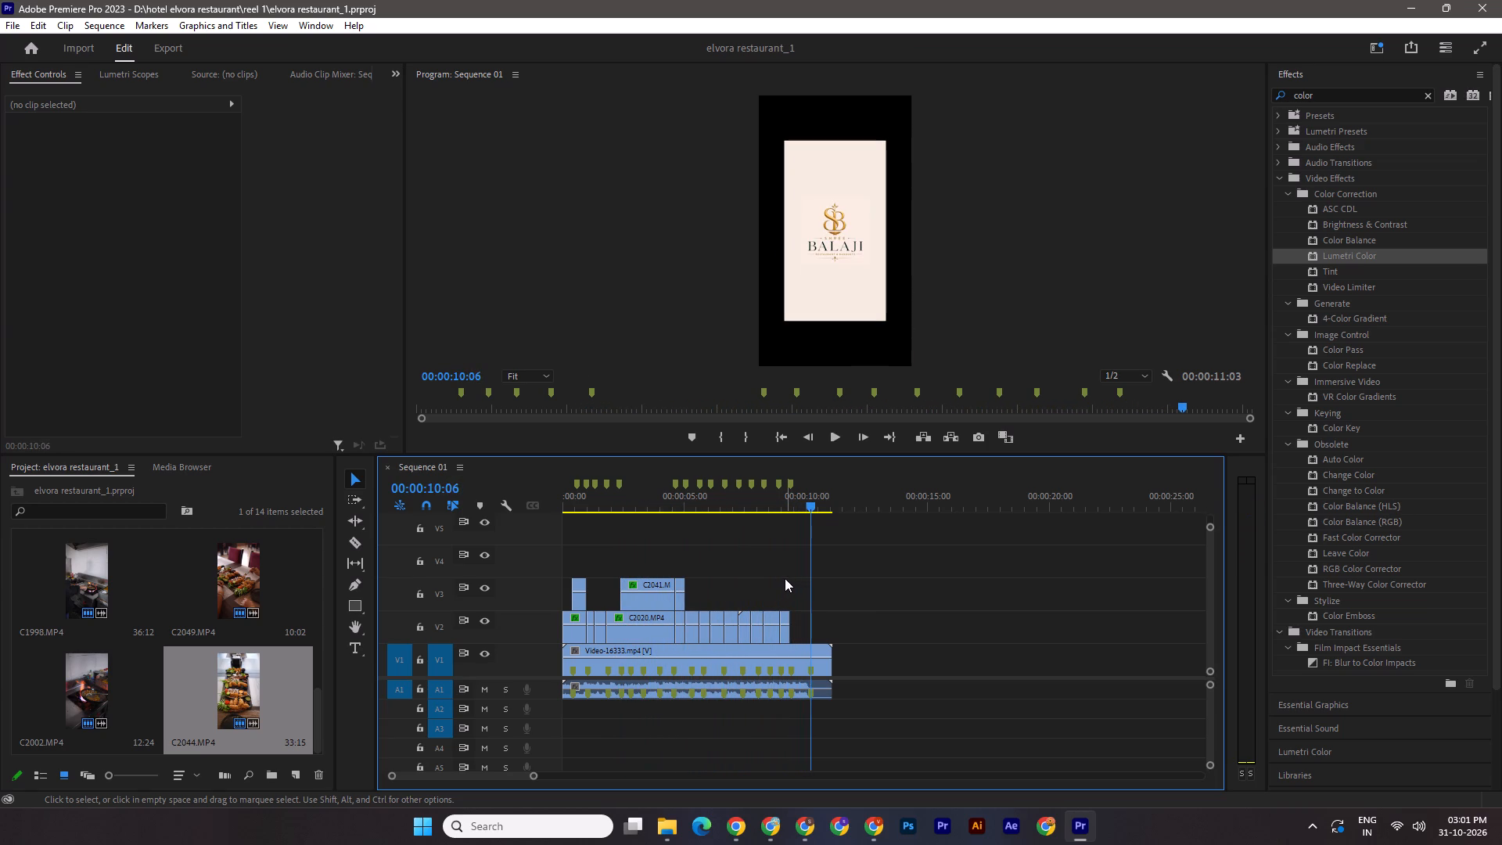
Extend the end of the last C2044.MP4 segment on V2 to 00:00:10:05, where the reference logo appears.
shift+drag(813, 504, 789, 504)
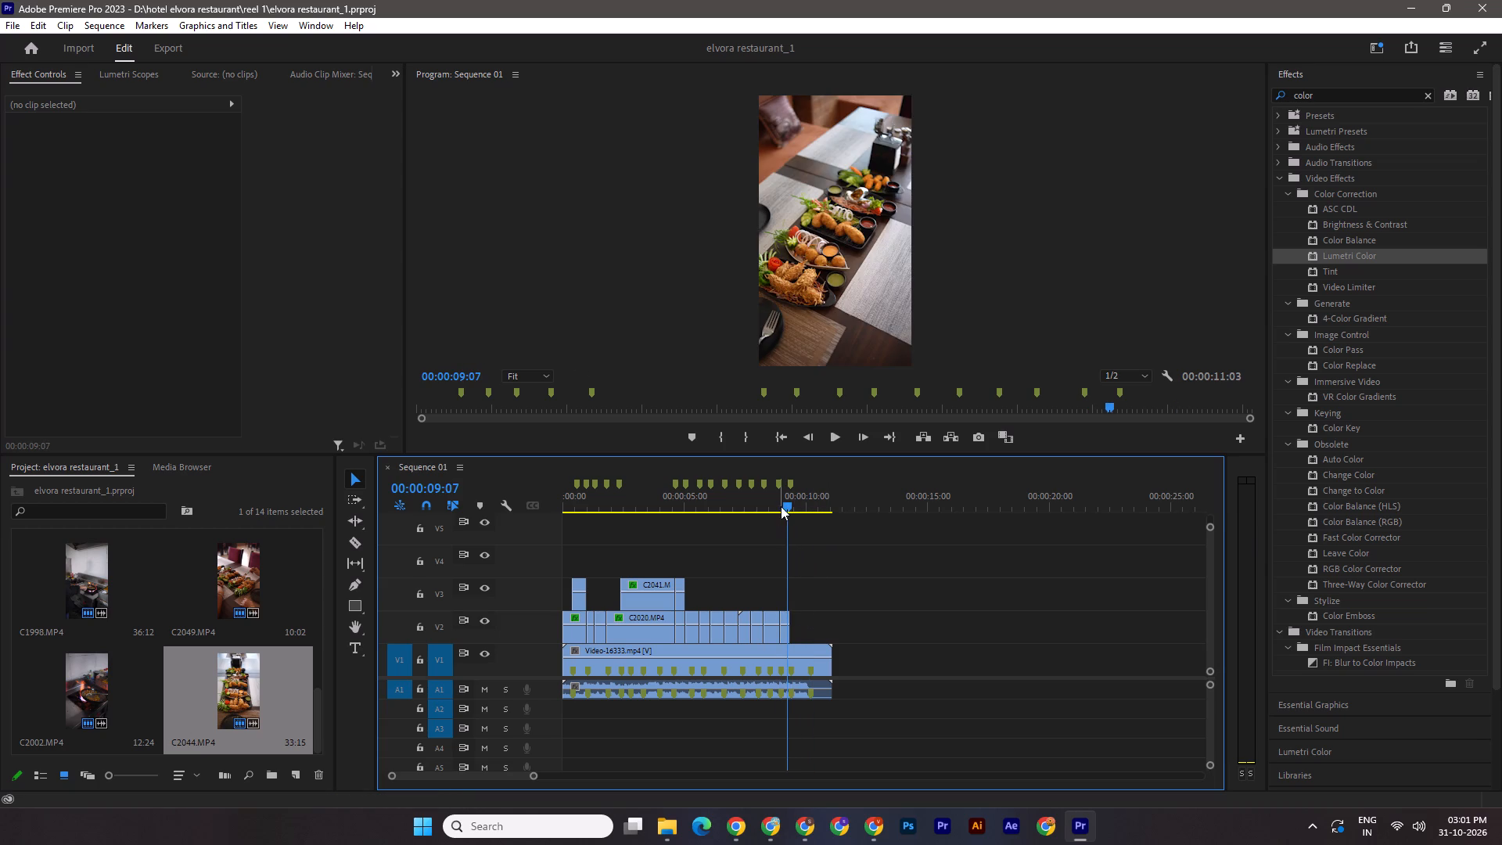
drag(785, 503, 796, 502)
key(Right)
key(Right)
key(Right)
key(Right)
key(Right)
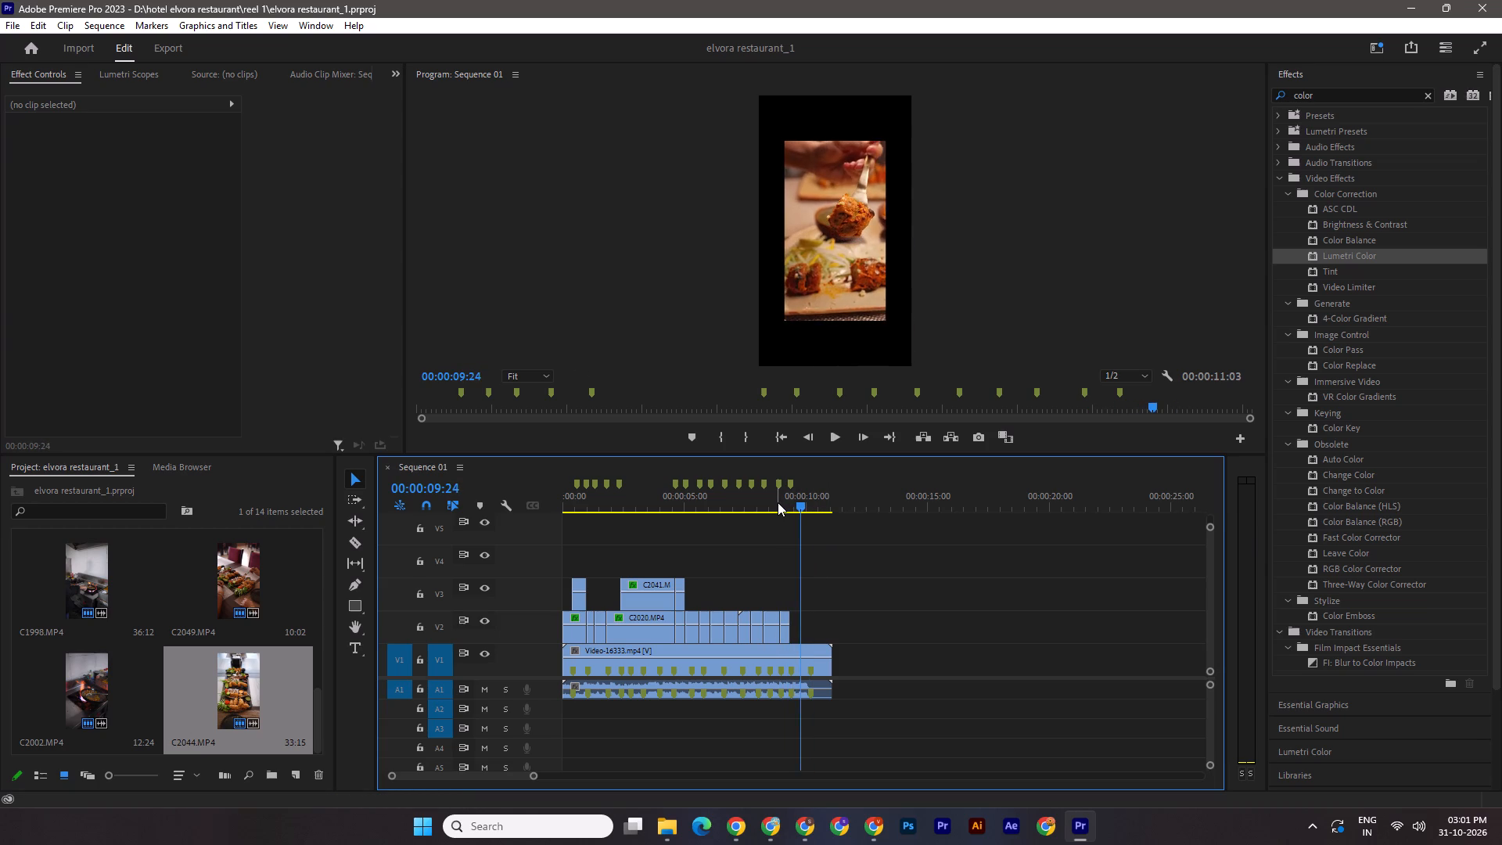
key(Right)
key(Right)
key(Right)
key(Right)
key(Right)
key(Right)
key(Right)
key(Right)
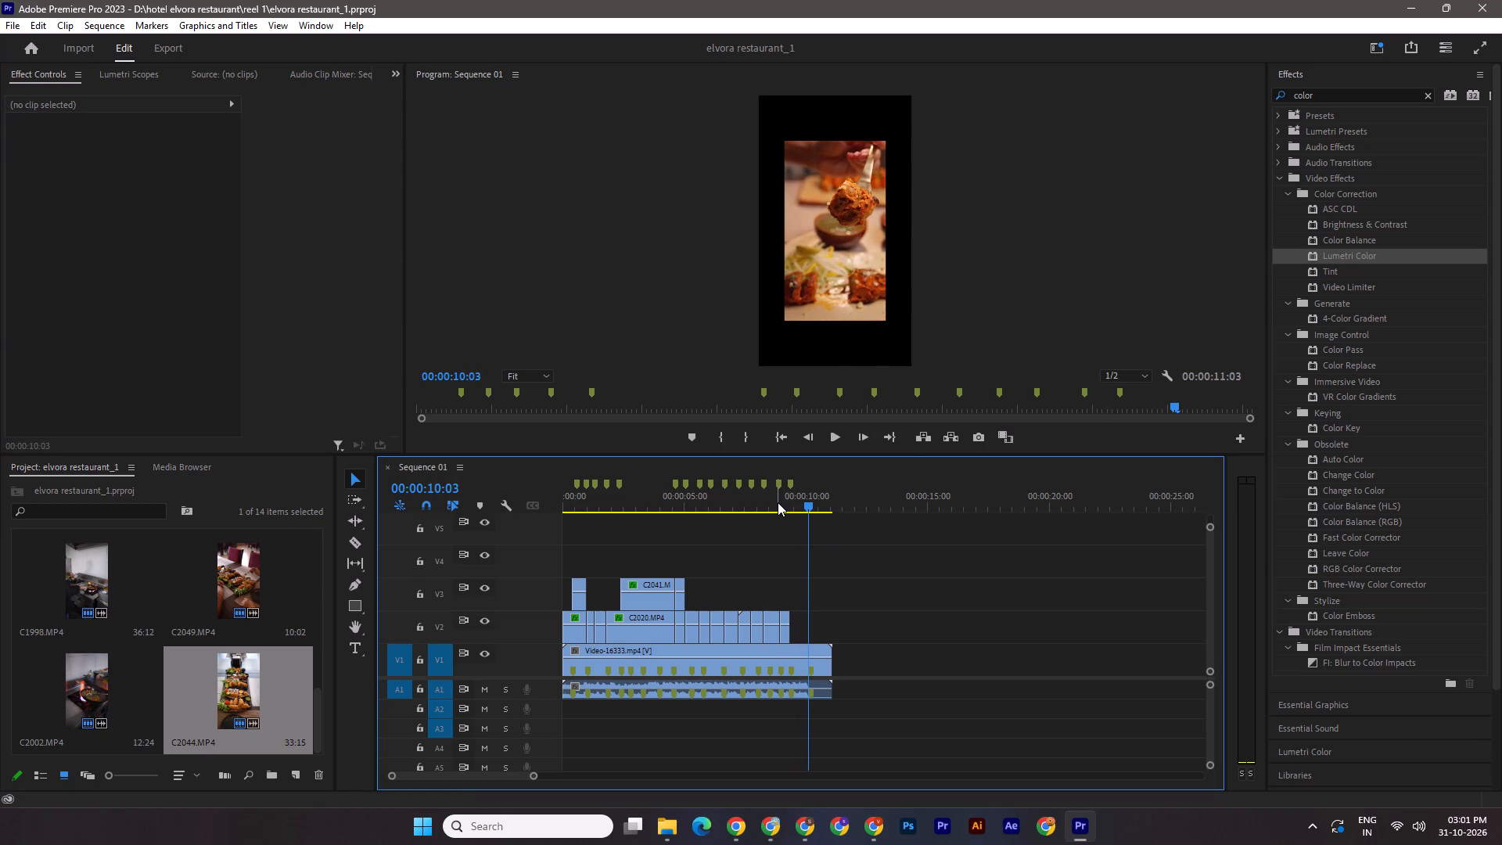
key(Right)
key(Right)
drag(792, 631, 810, 632)
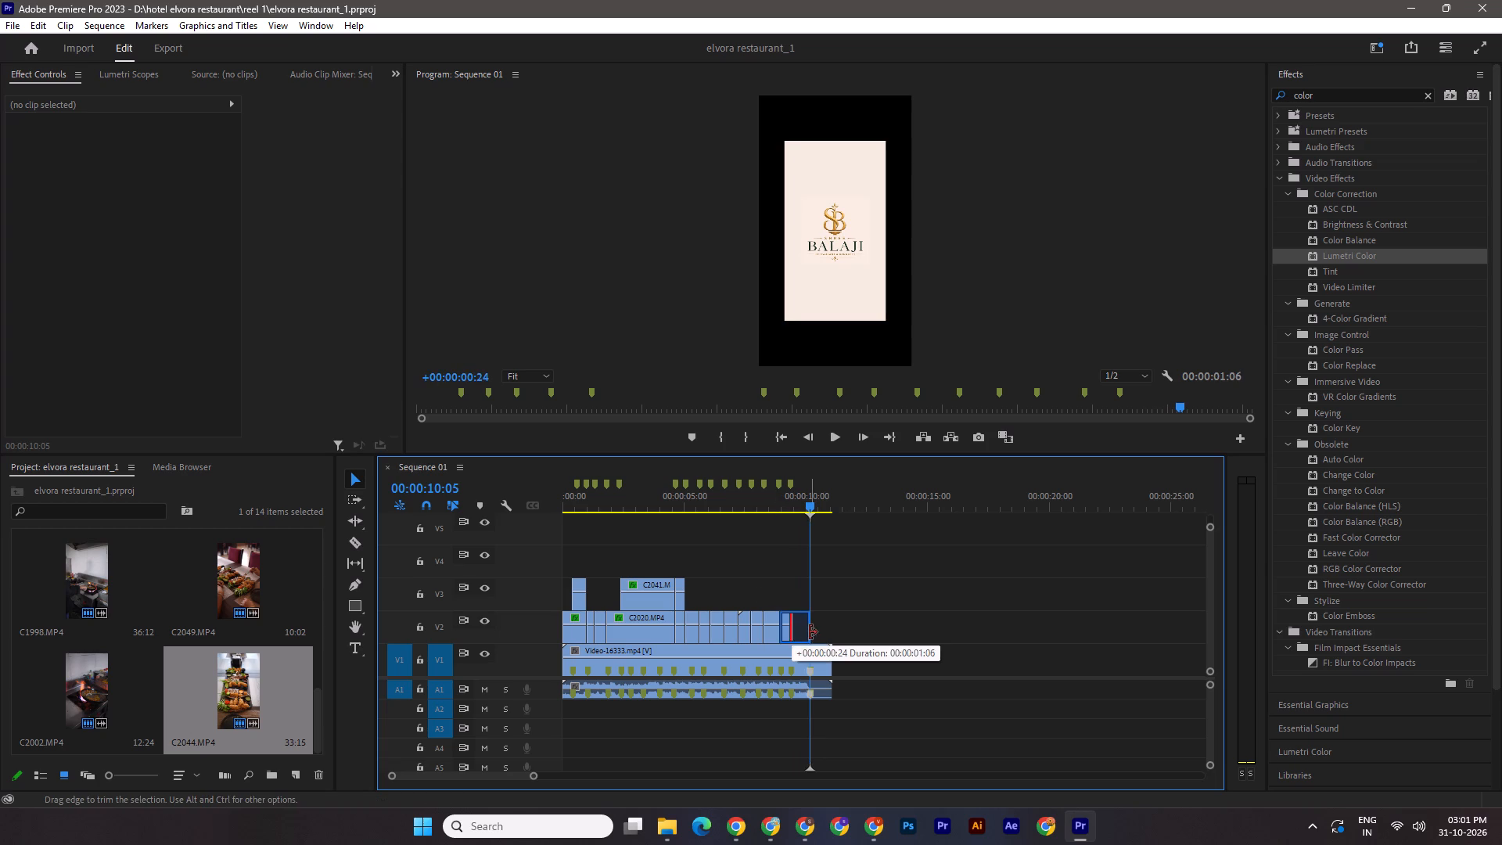
drag(810, 632, 810, 632)
Replay the last part of the reel several times to check the timing of the final C2044.MP4 shot.
drag(812, 496, 681, 498)
key(space)
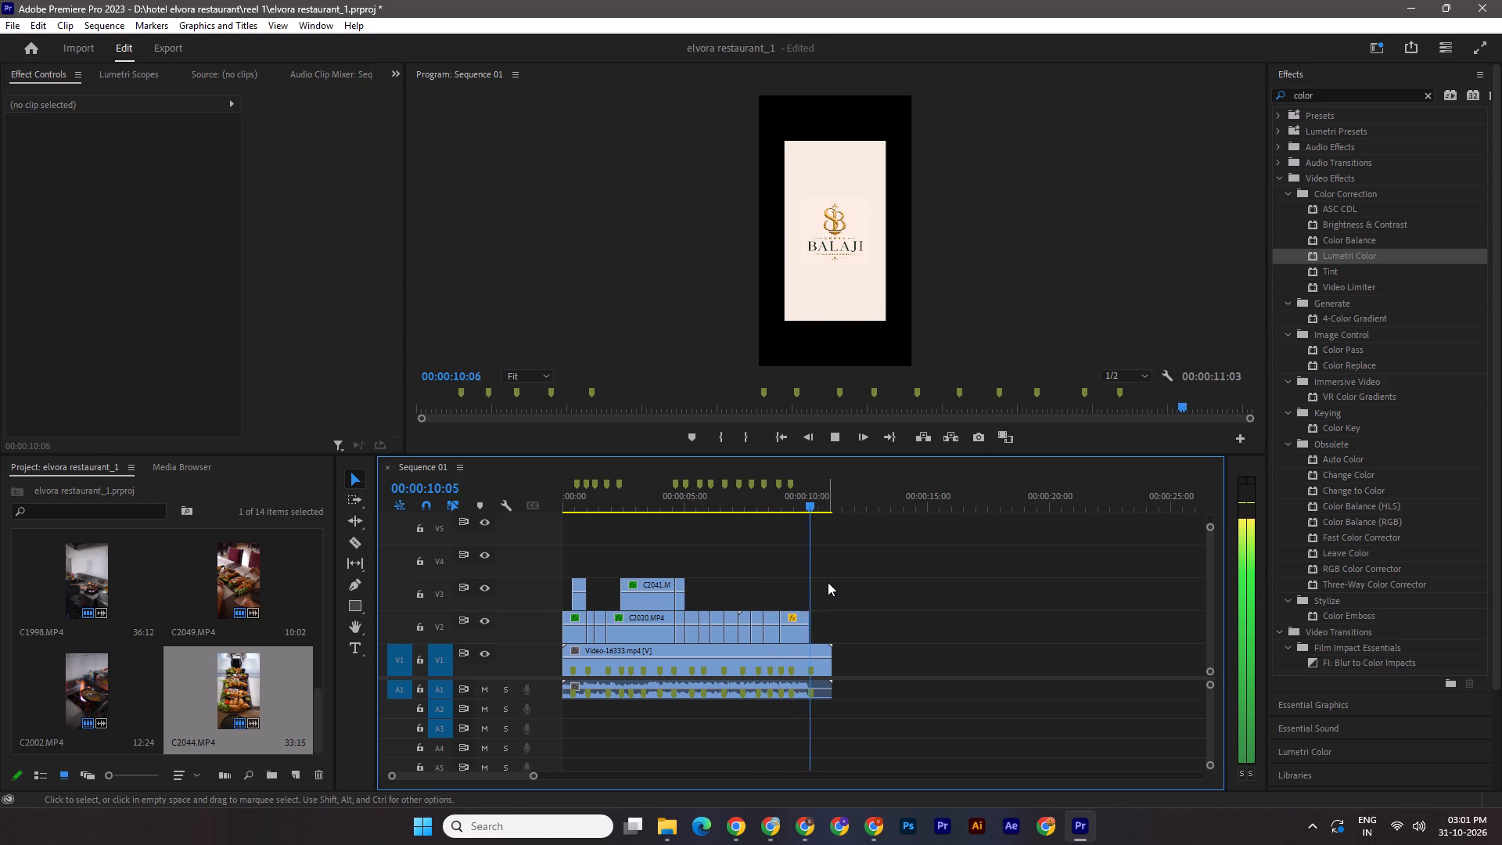
key(space)
drag(817, 502, 760, 505)
key(space)
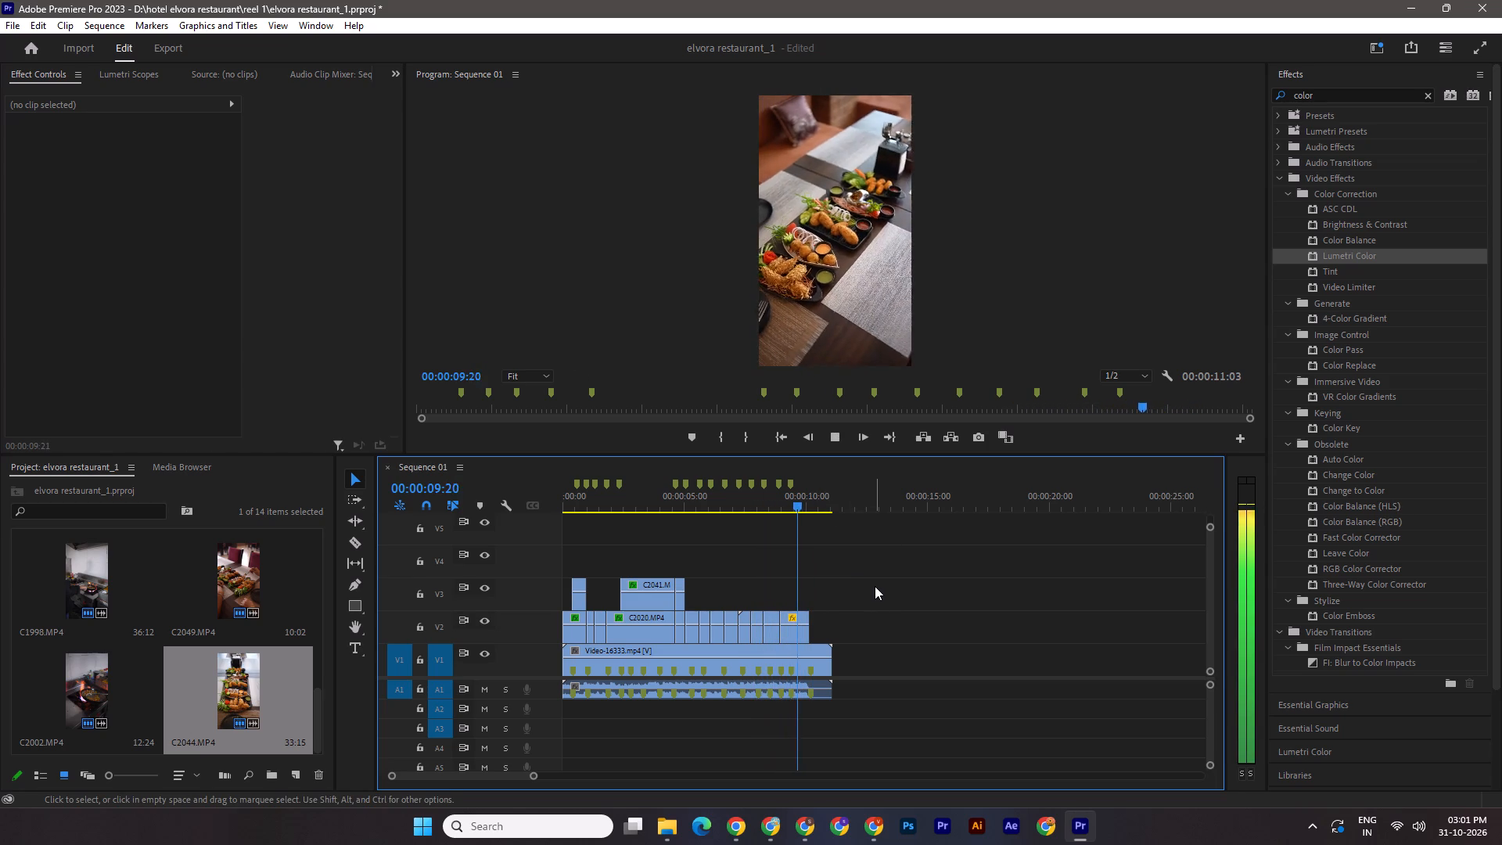
key(space)
drag(803, 507, 760, 497)
key(space)
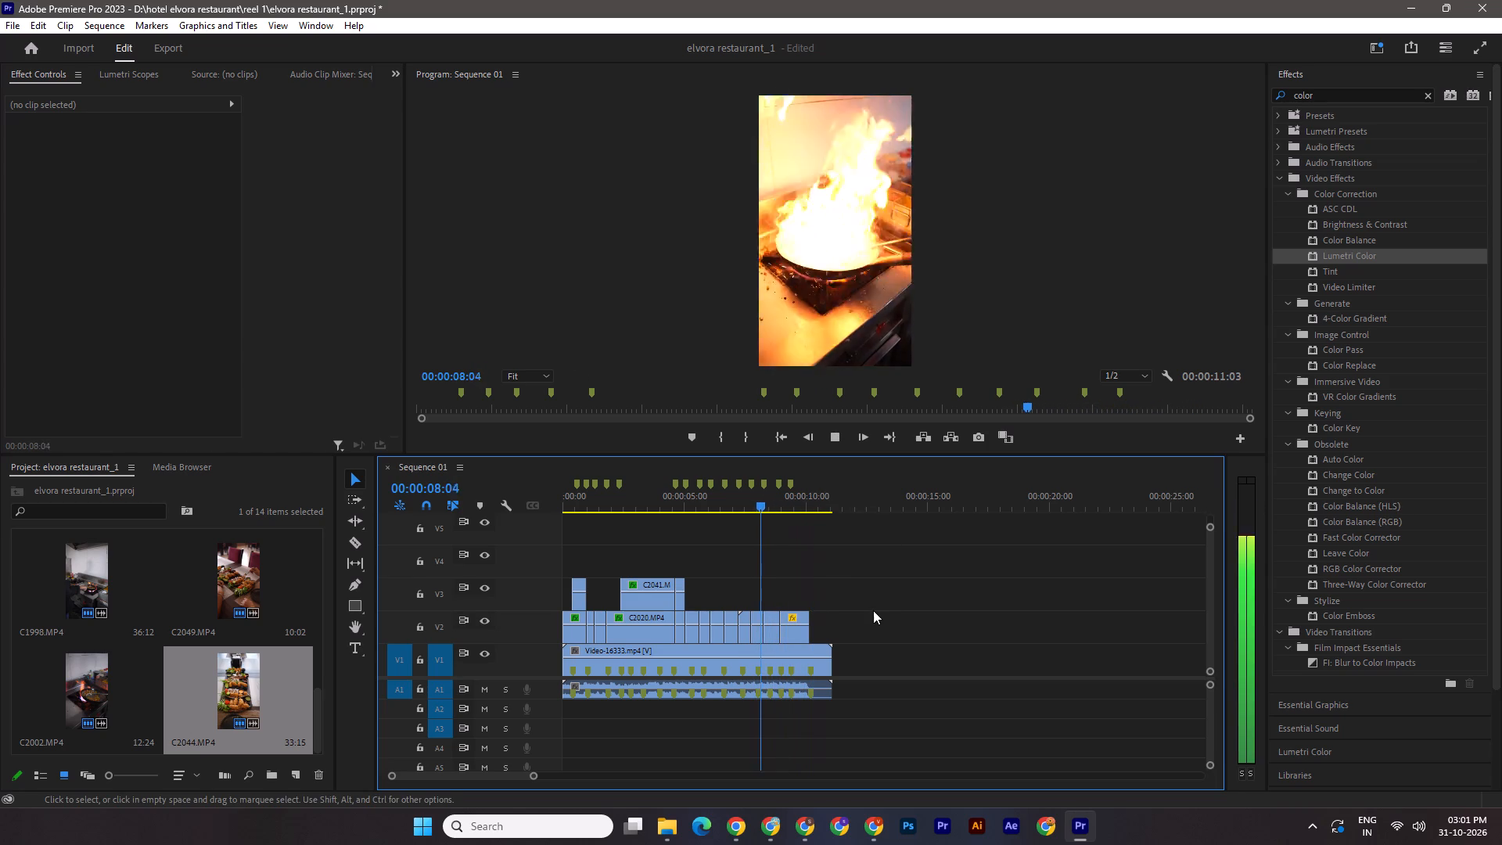
key(space)
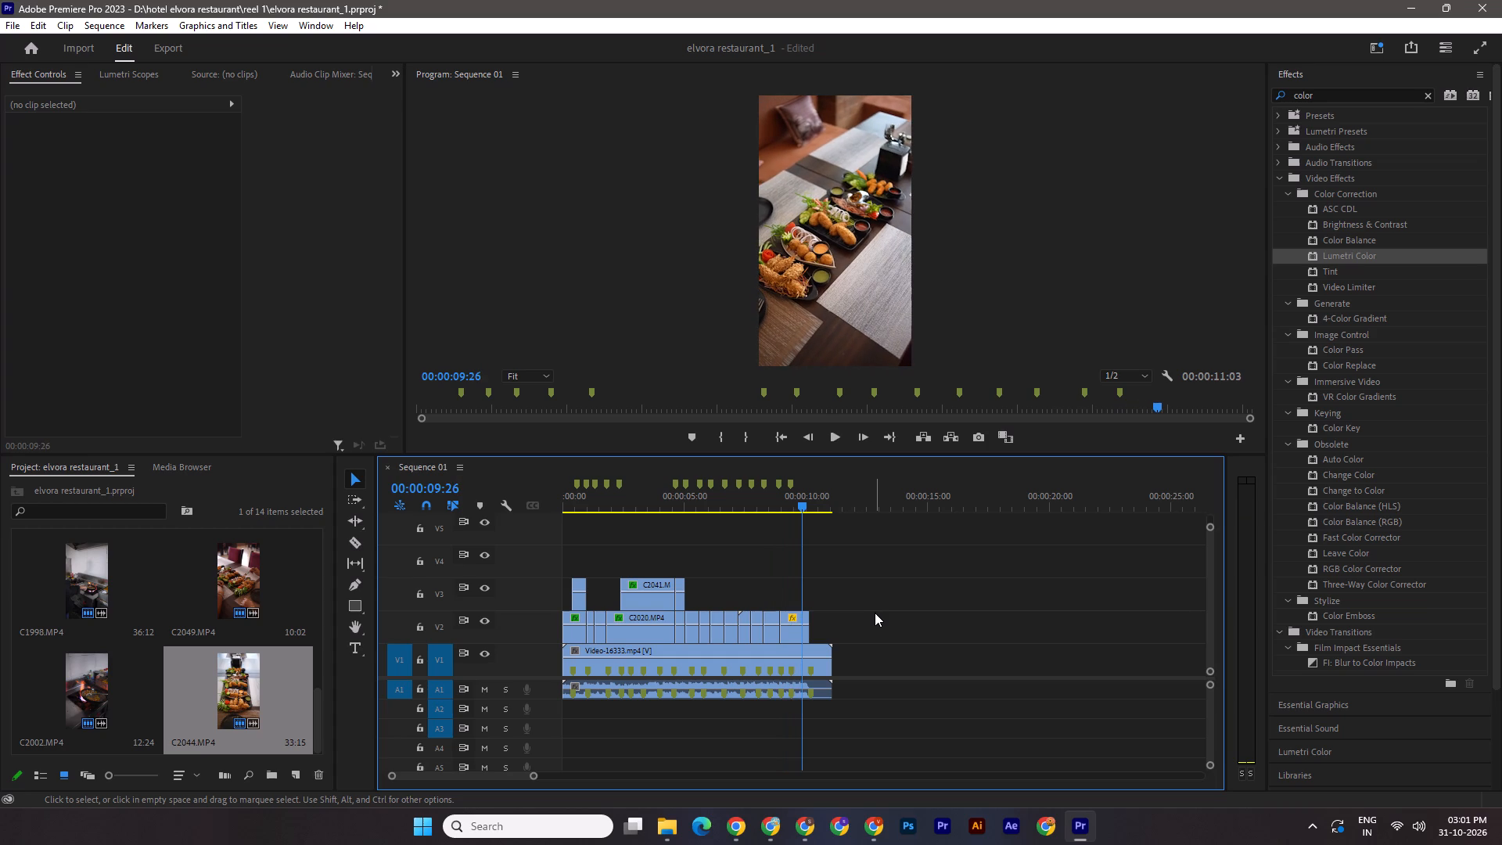
Trim the end of the last C2044.MP4 segment on V2 to 00:00:09:26 and save the project.
click(810, 641)
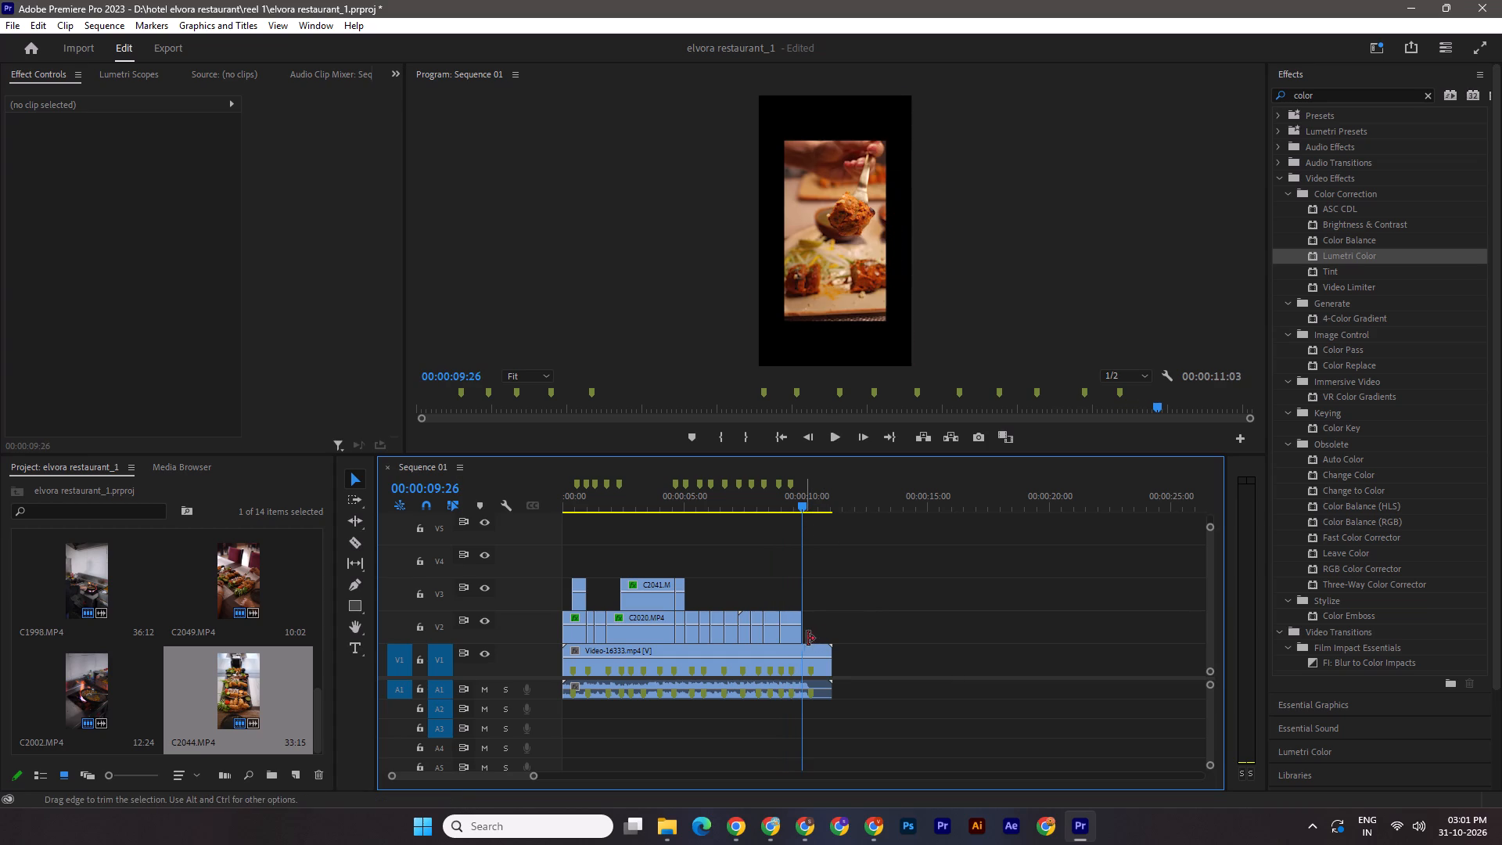
key(ctrl+s)
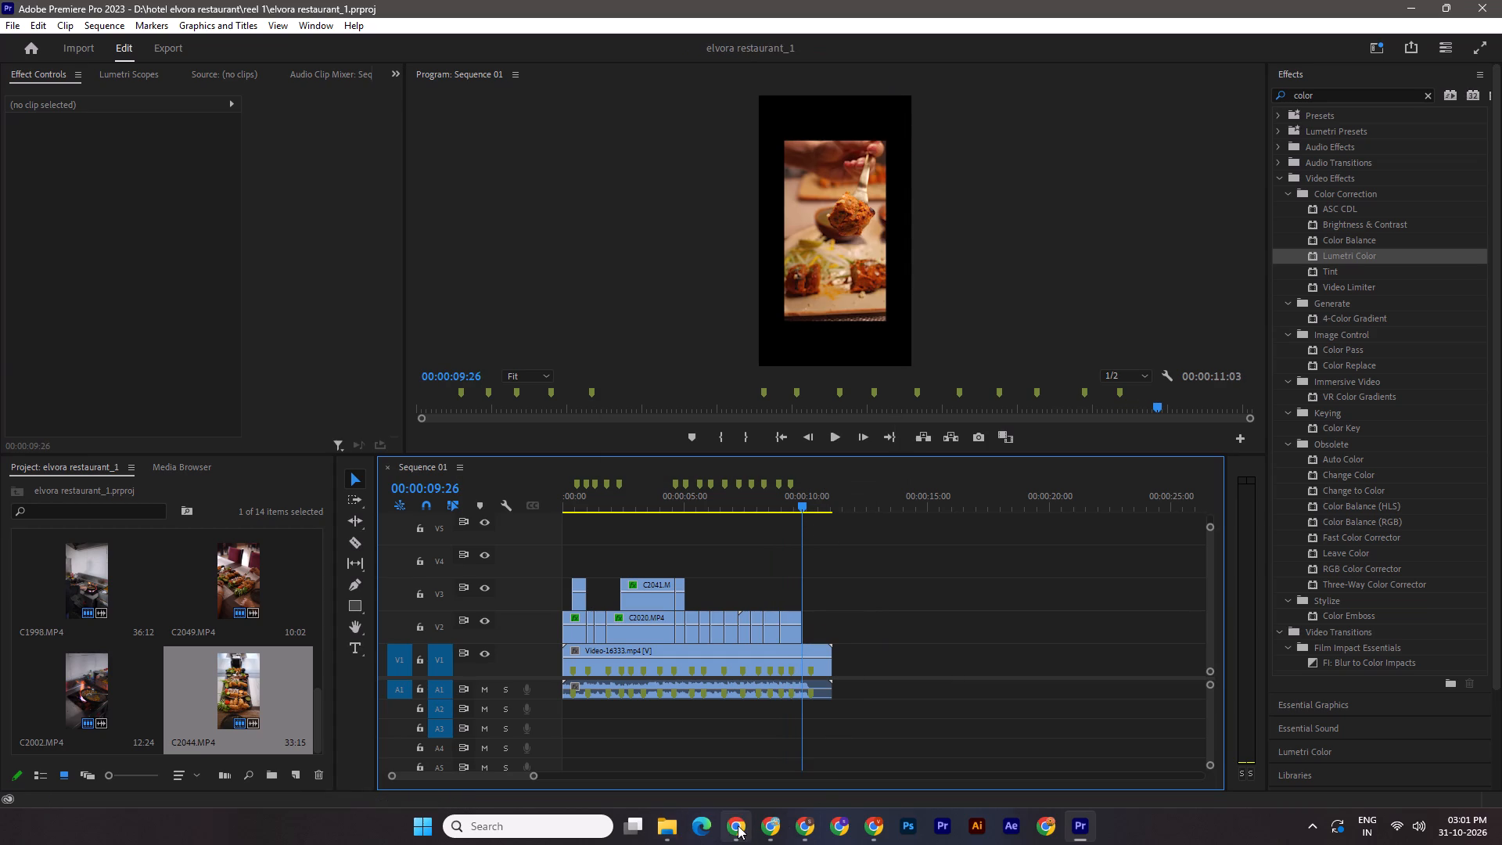
Switch to the Hotel Elvora Raw design in Canva and add a new page after its last page.
click(809, 826)
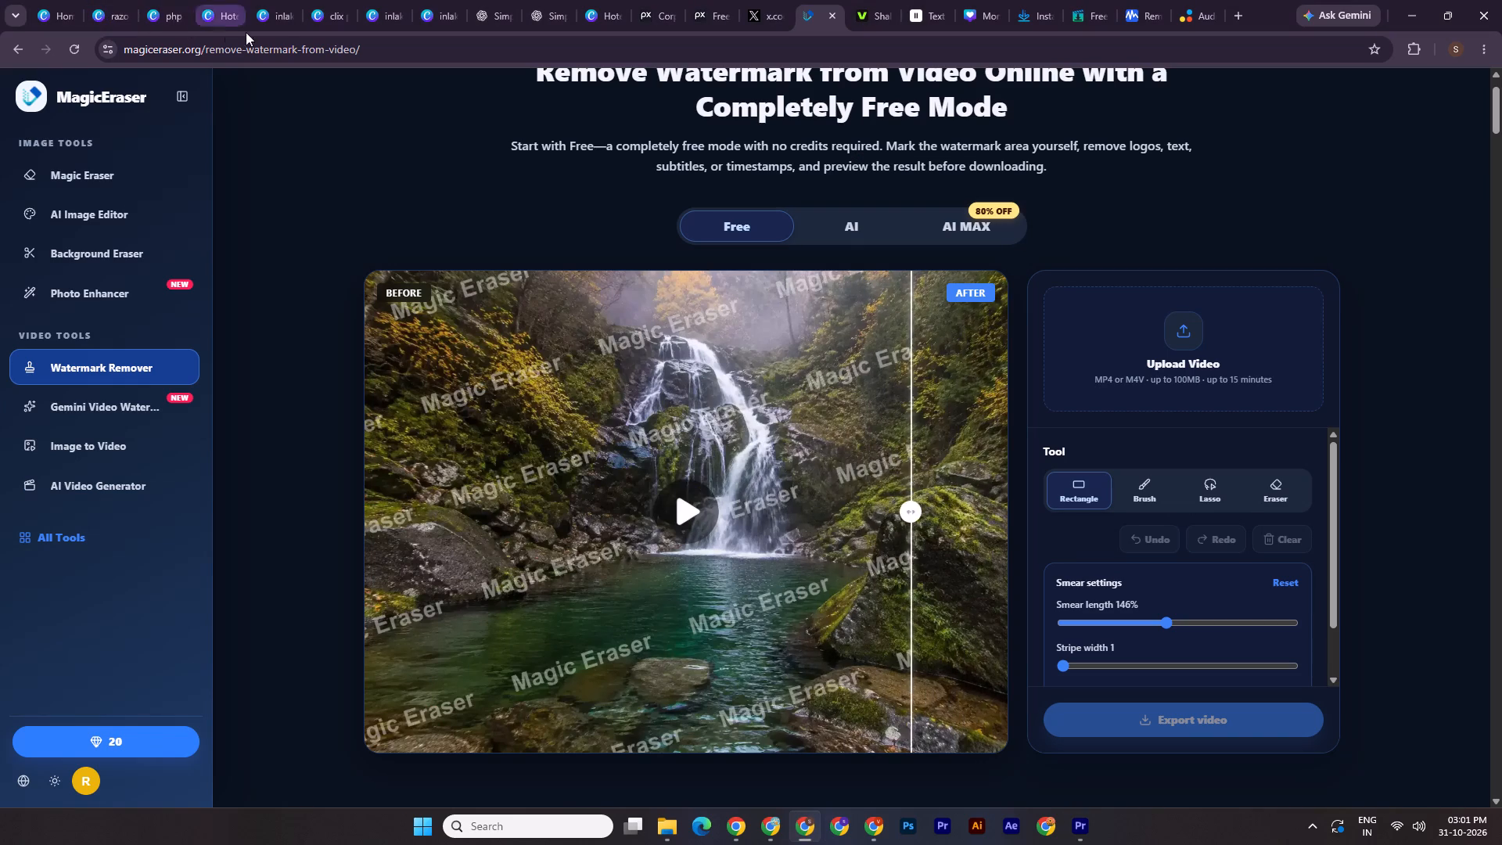
click(603, 13)
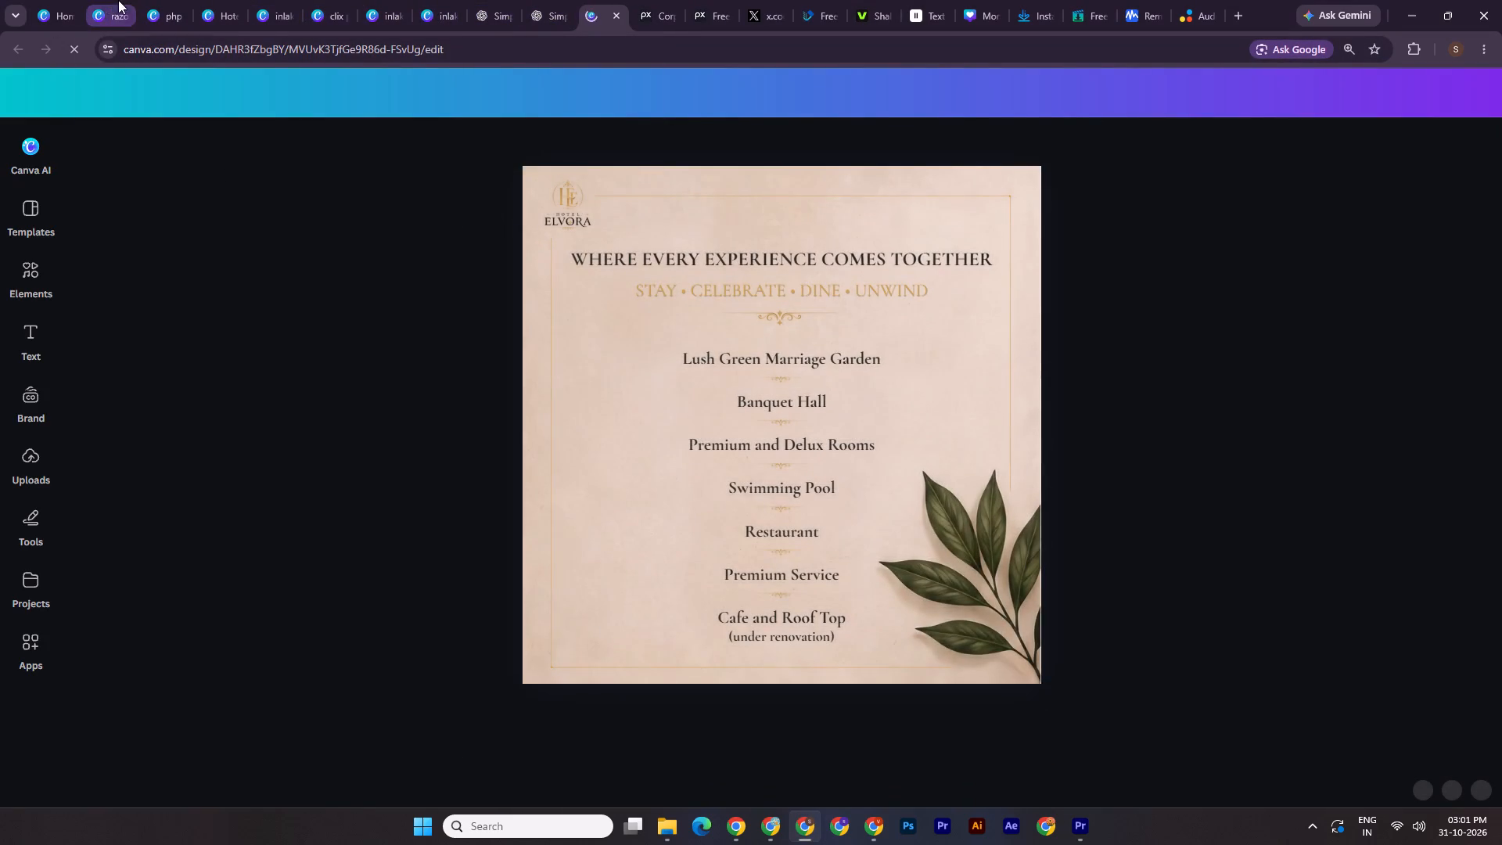
click(211, 7)
scroll(1095, 457, down, 7)
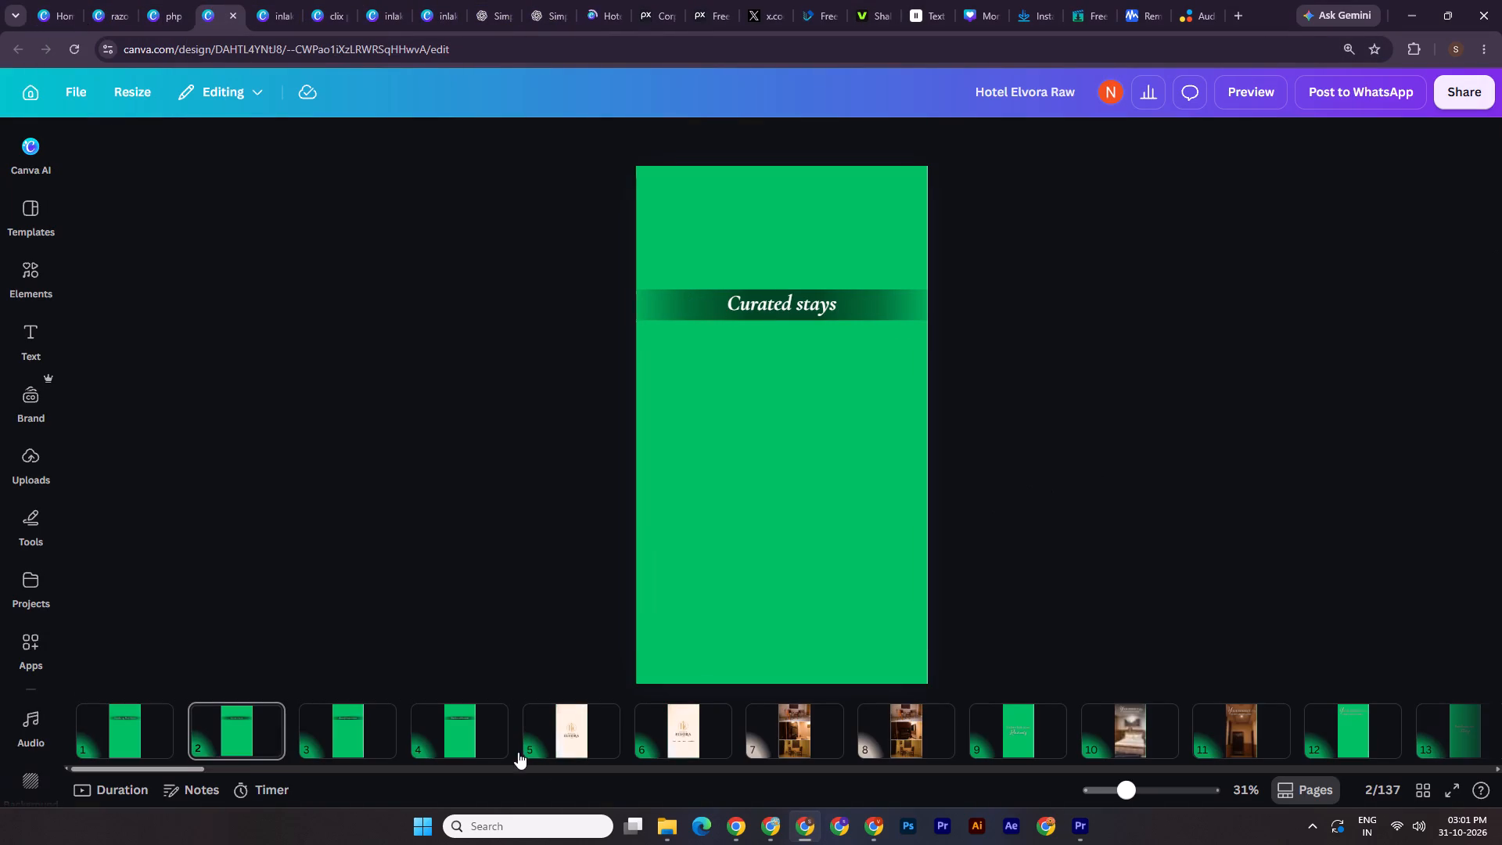
drag(185, 770, 1501, 751)
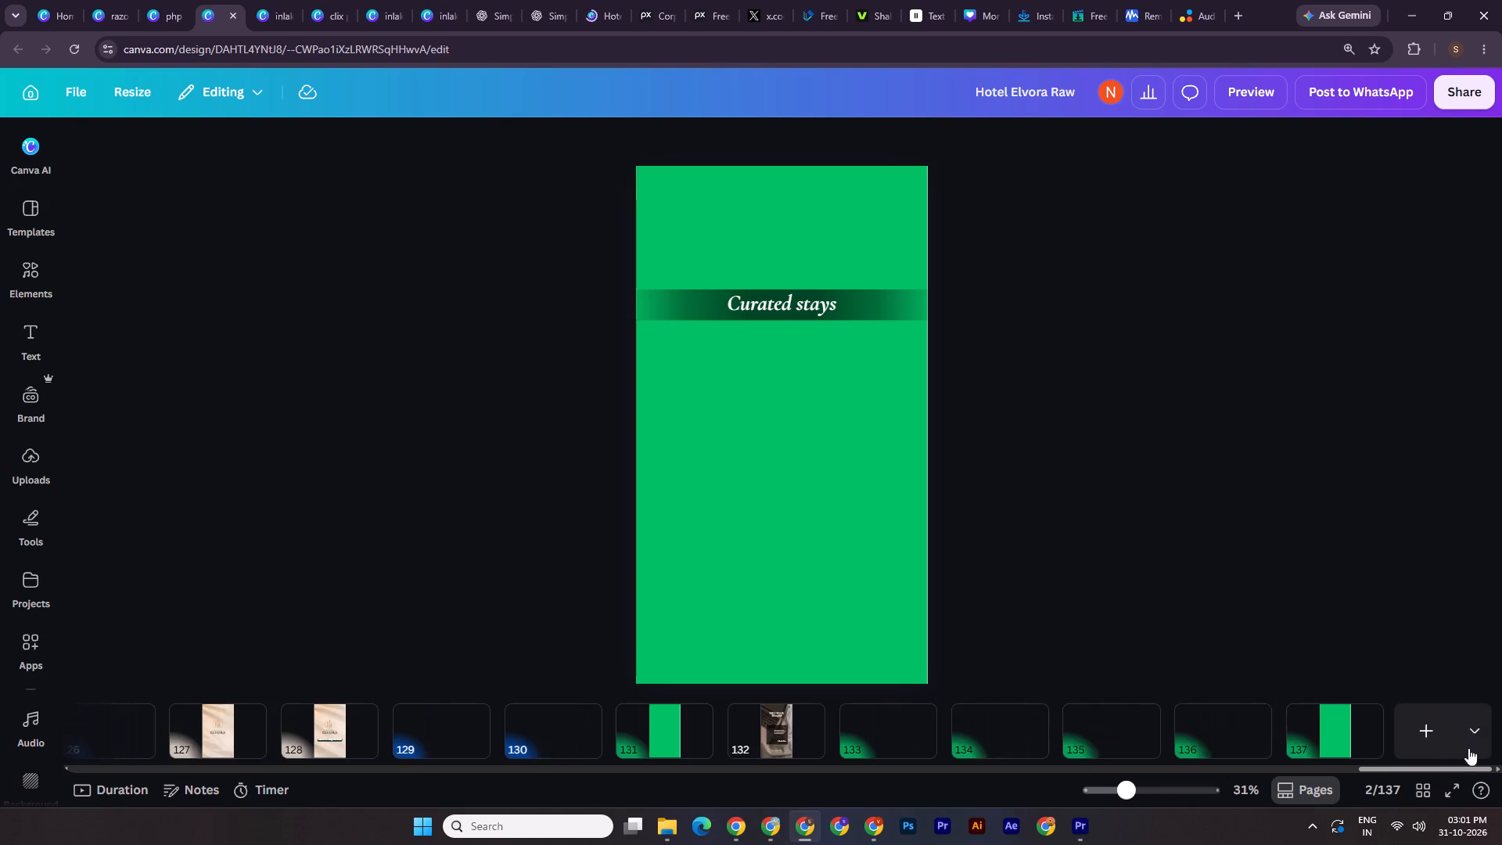
click(1402, 736)
Upload the Elvora 22 Restaurant logo, the WhatsApp Image 2026-10-19 JPEG, from Downloads into the personal Canva project folder.
scroll(32, 694, down, 15)
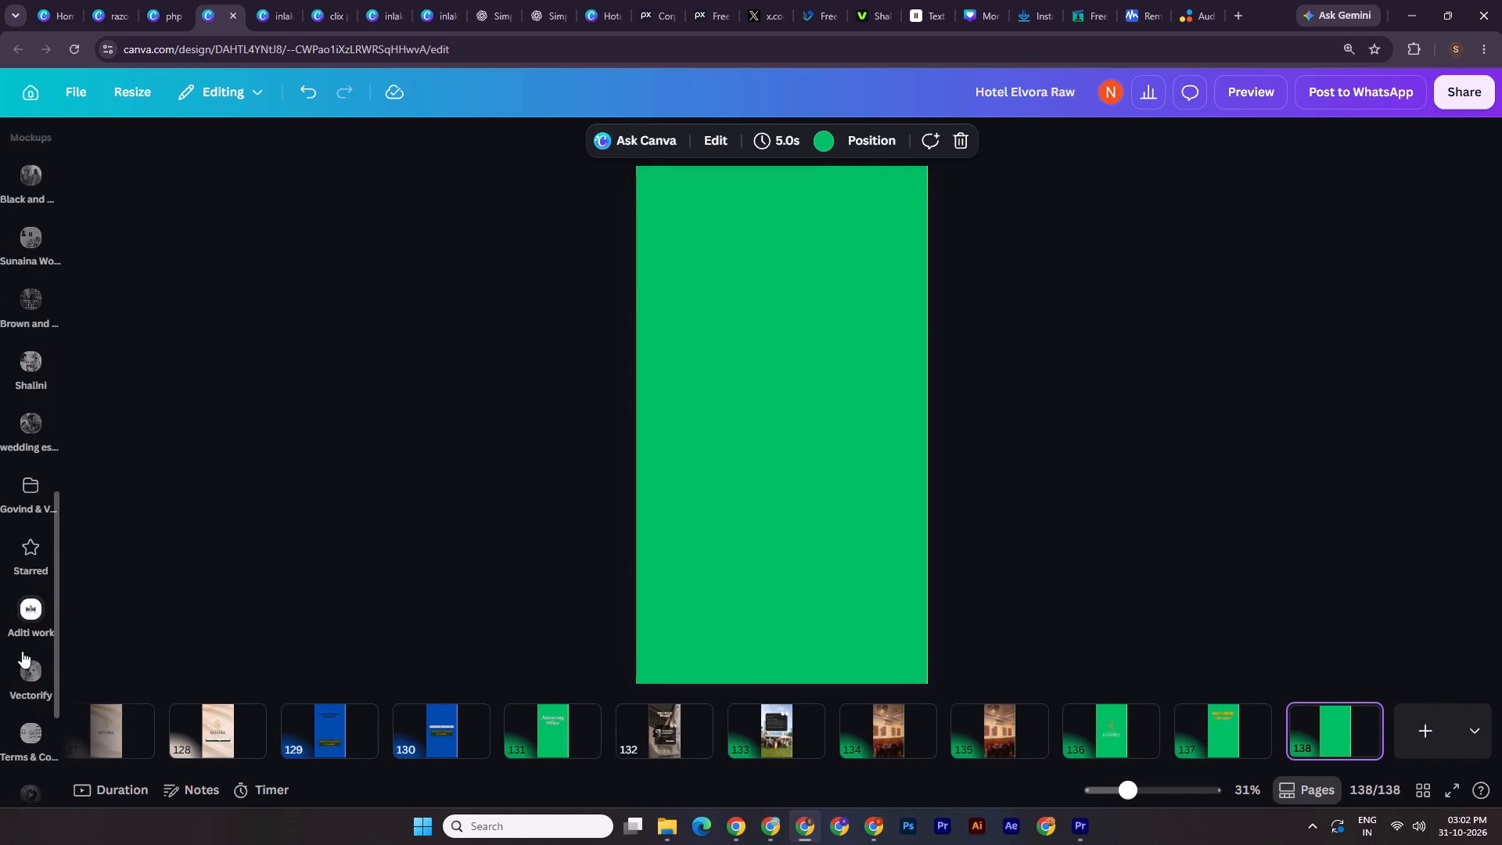
click(19, 366)
click(667, 834)
click(519, 768)
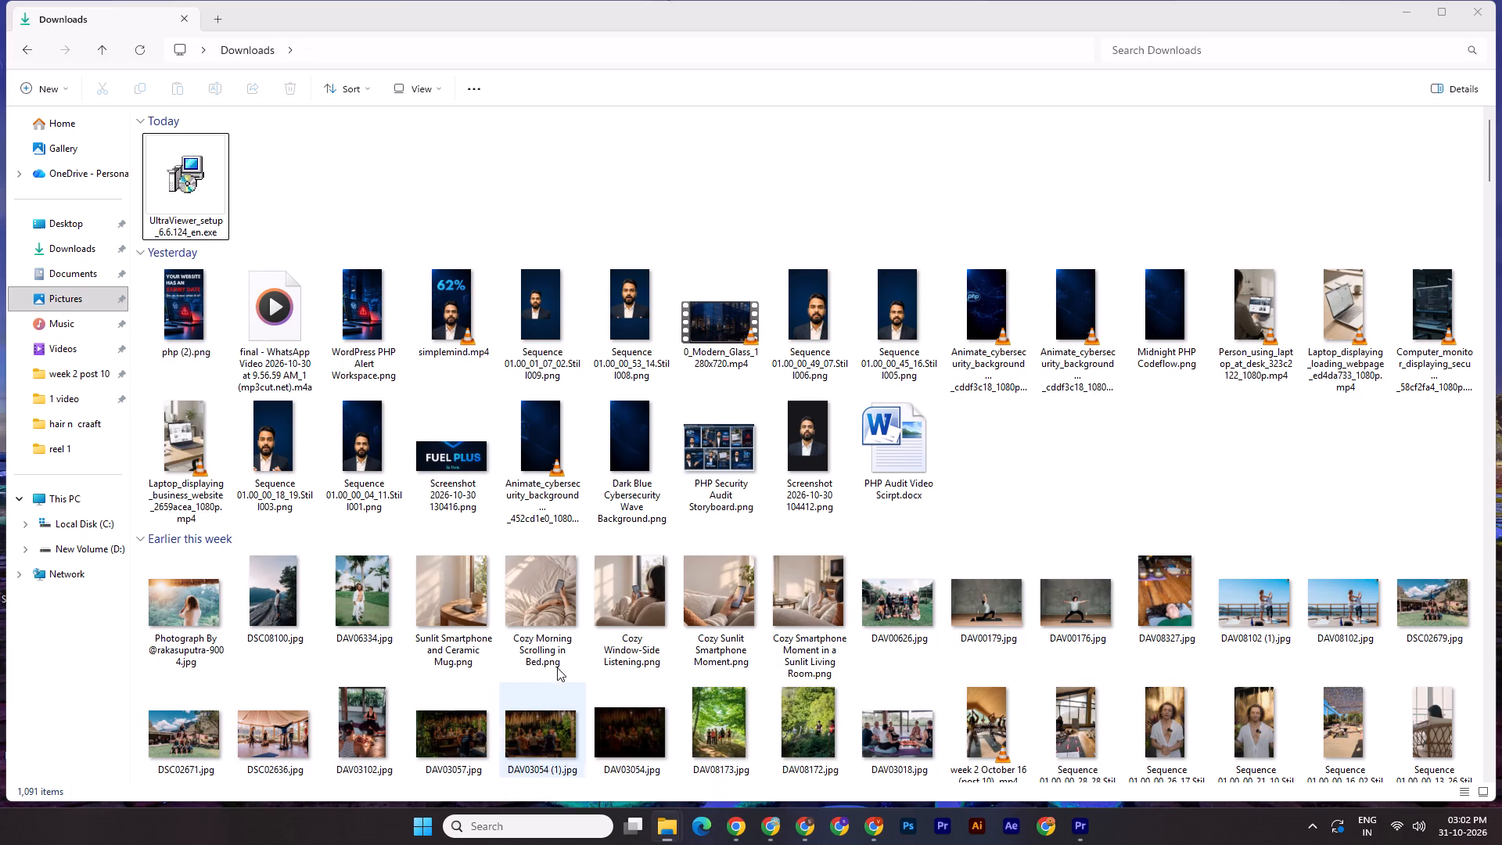
scroll(769, 504, down, 2)
drag(1489, 203, 1489, 218)
click(981, 572)
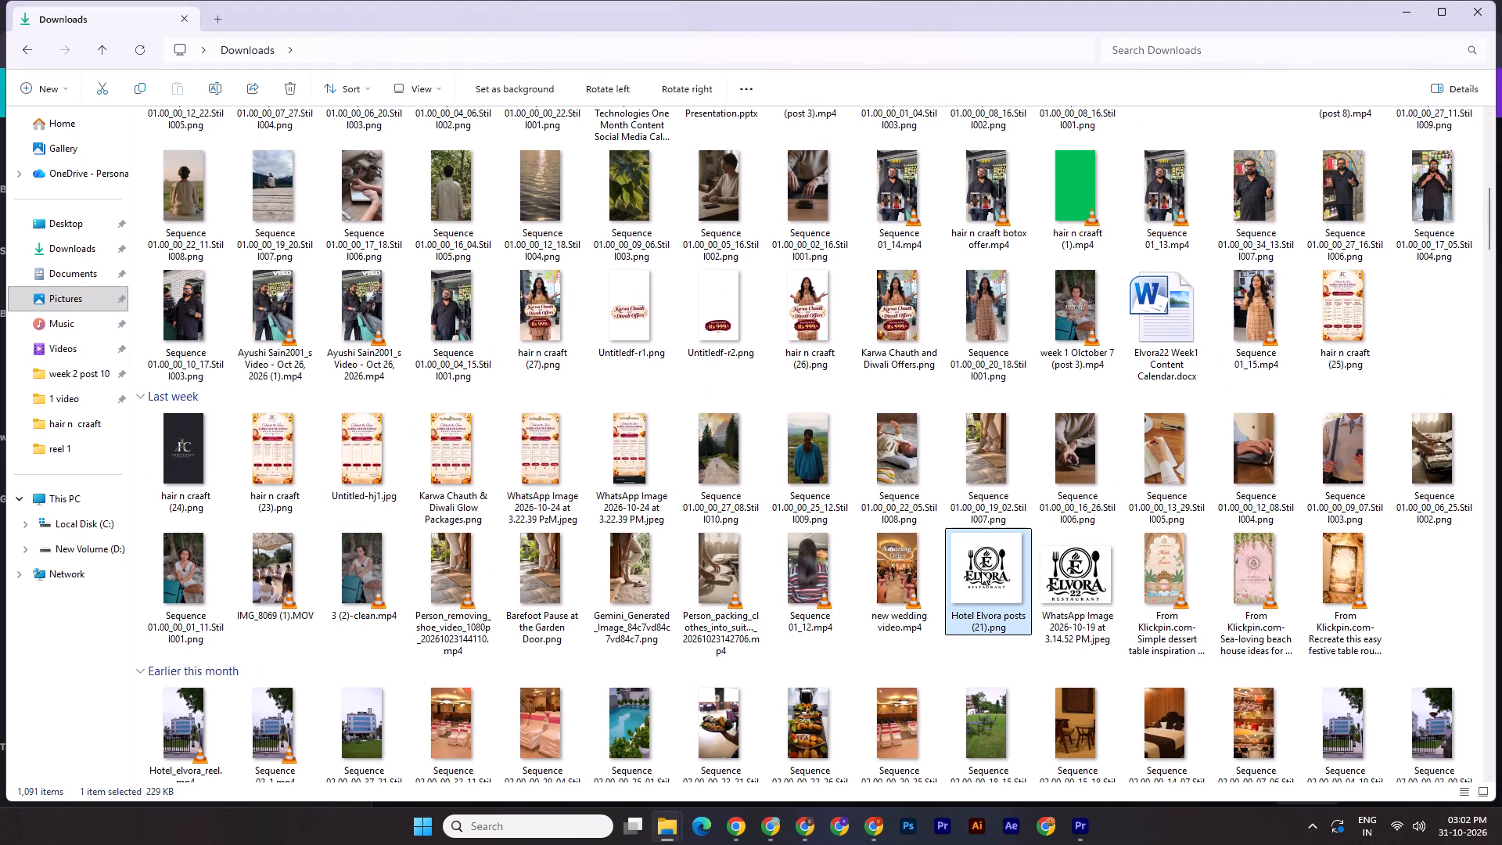
click(1076, 581)
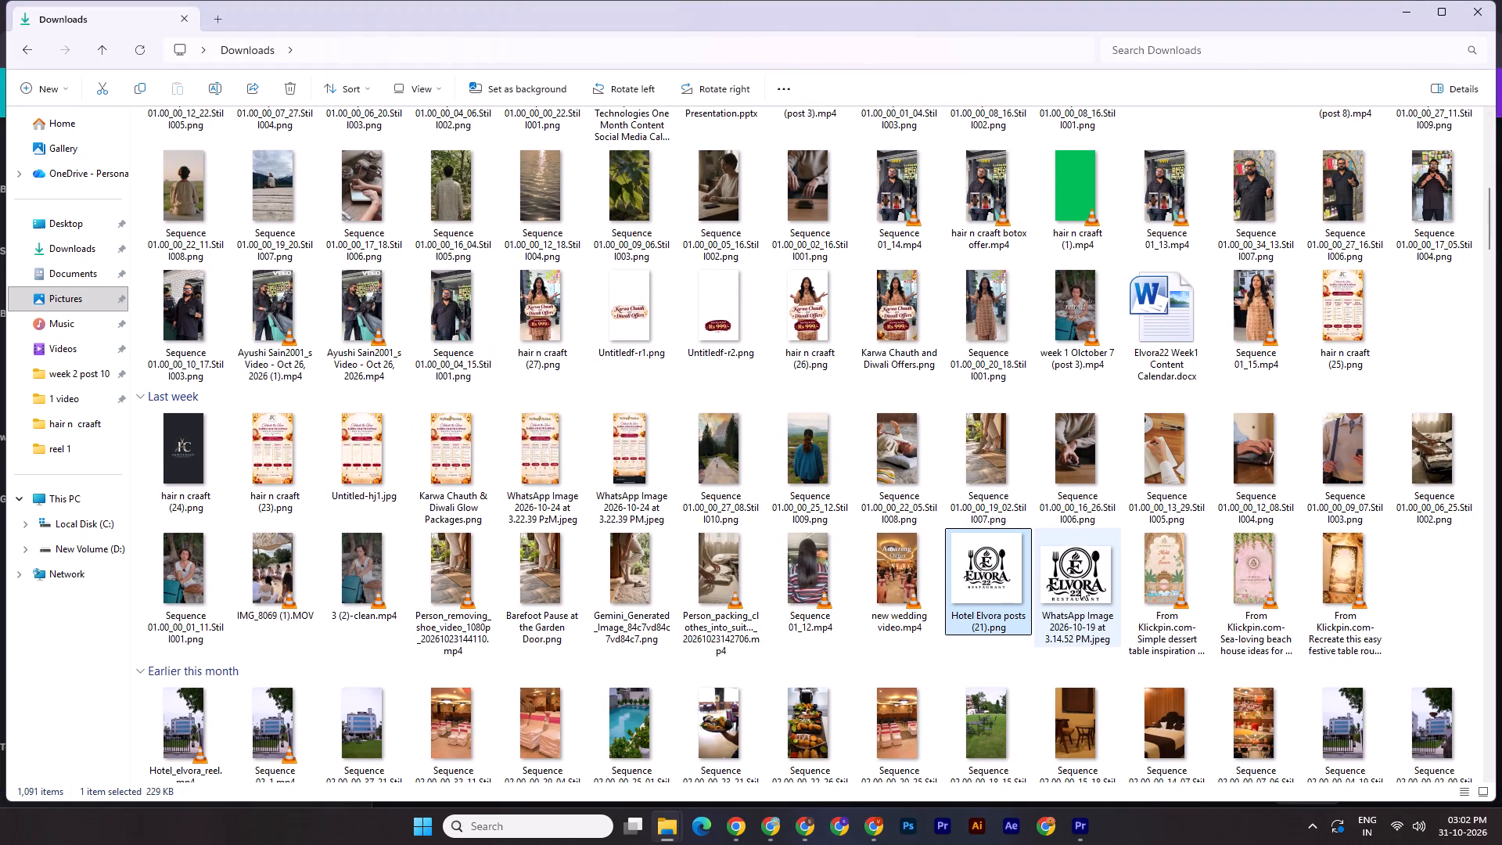
click(1012, 575)
drag(1069, 588, 975, 832)
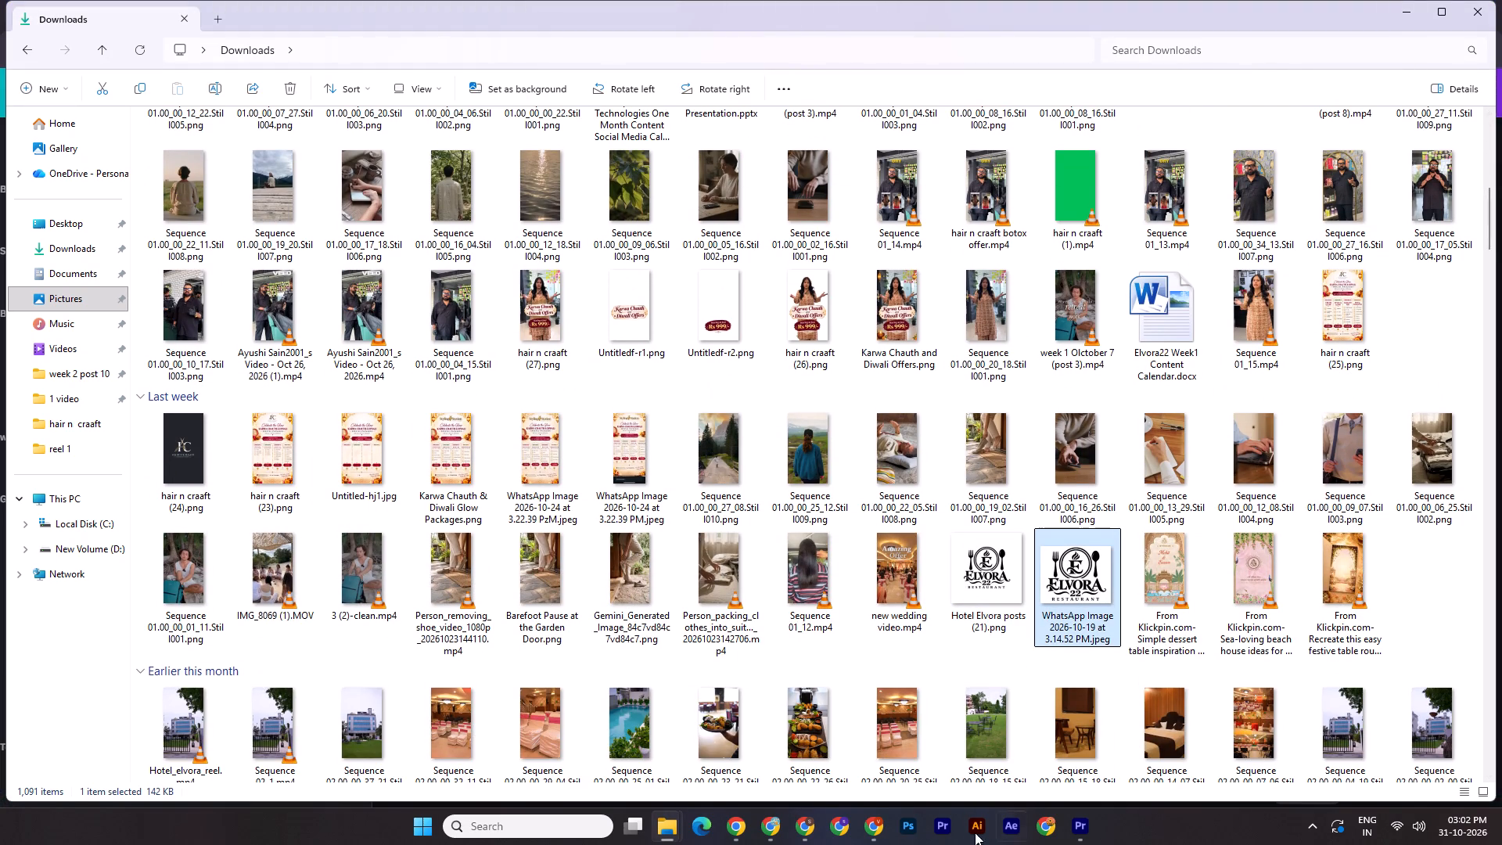
drag(975, 832, 268, 577)
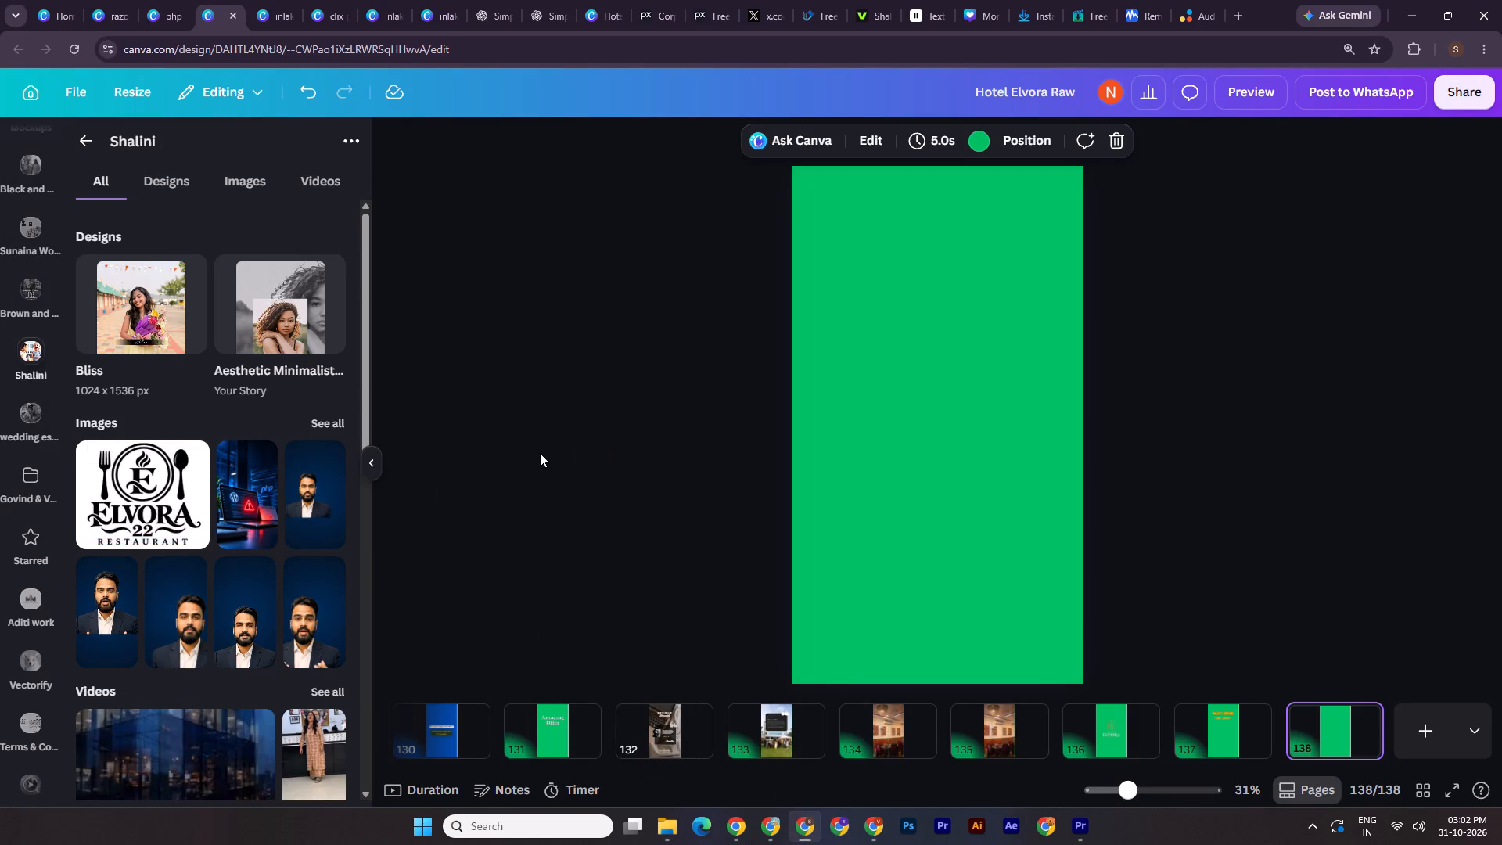
Place the uploaded Elvora 22 Restaurant logo on the new page and remove its white background.
click(146, 506)
click(796, 131)
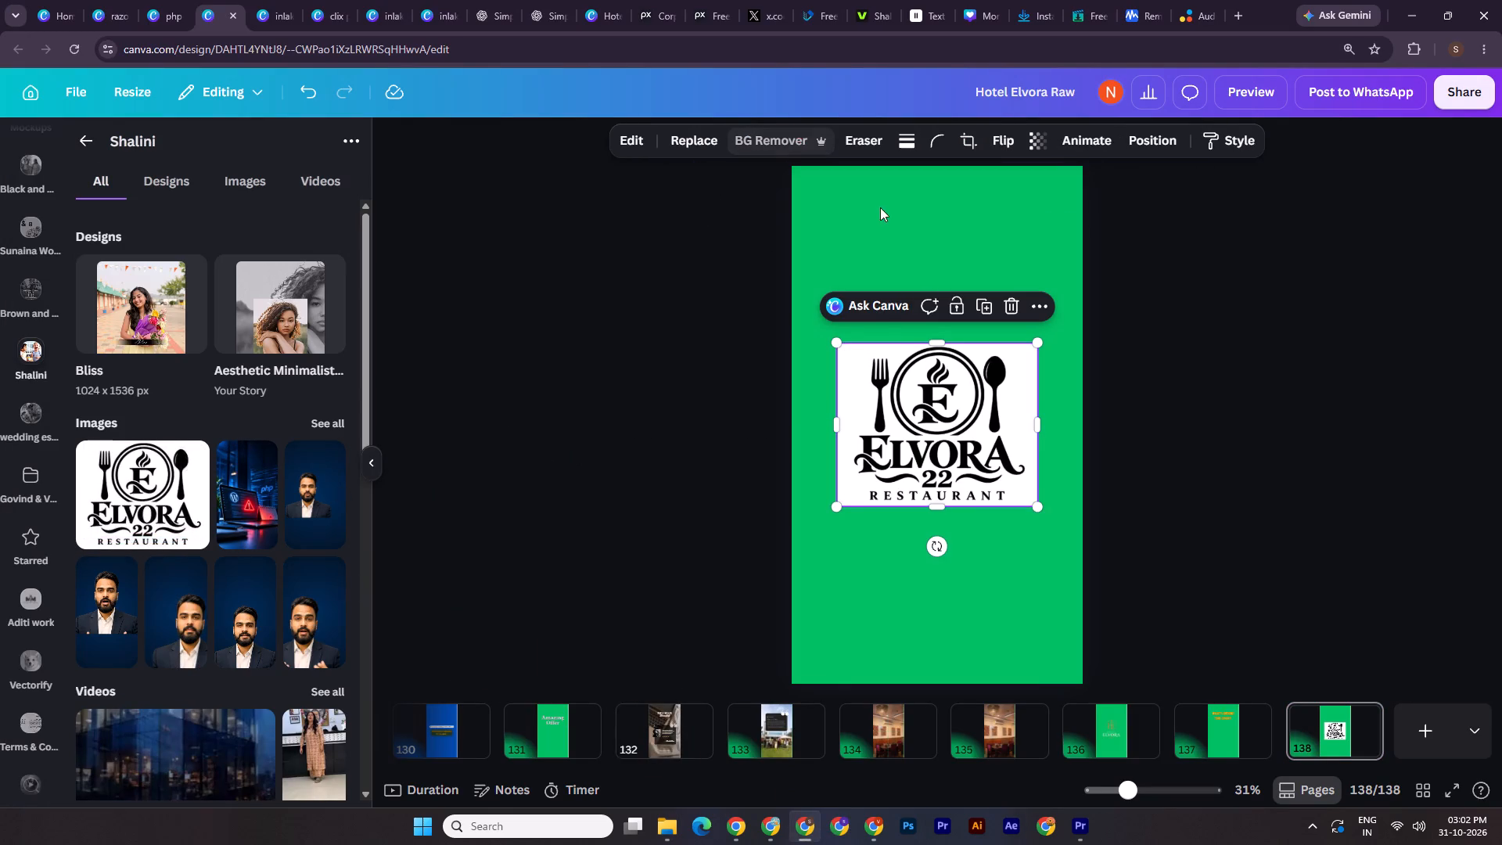
Change the new page's background colour from green to light cream.
click(966, 247)
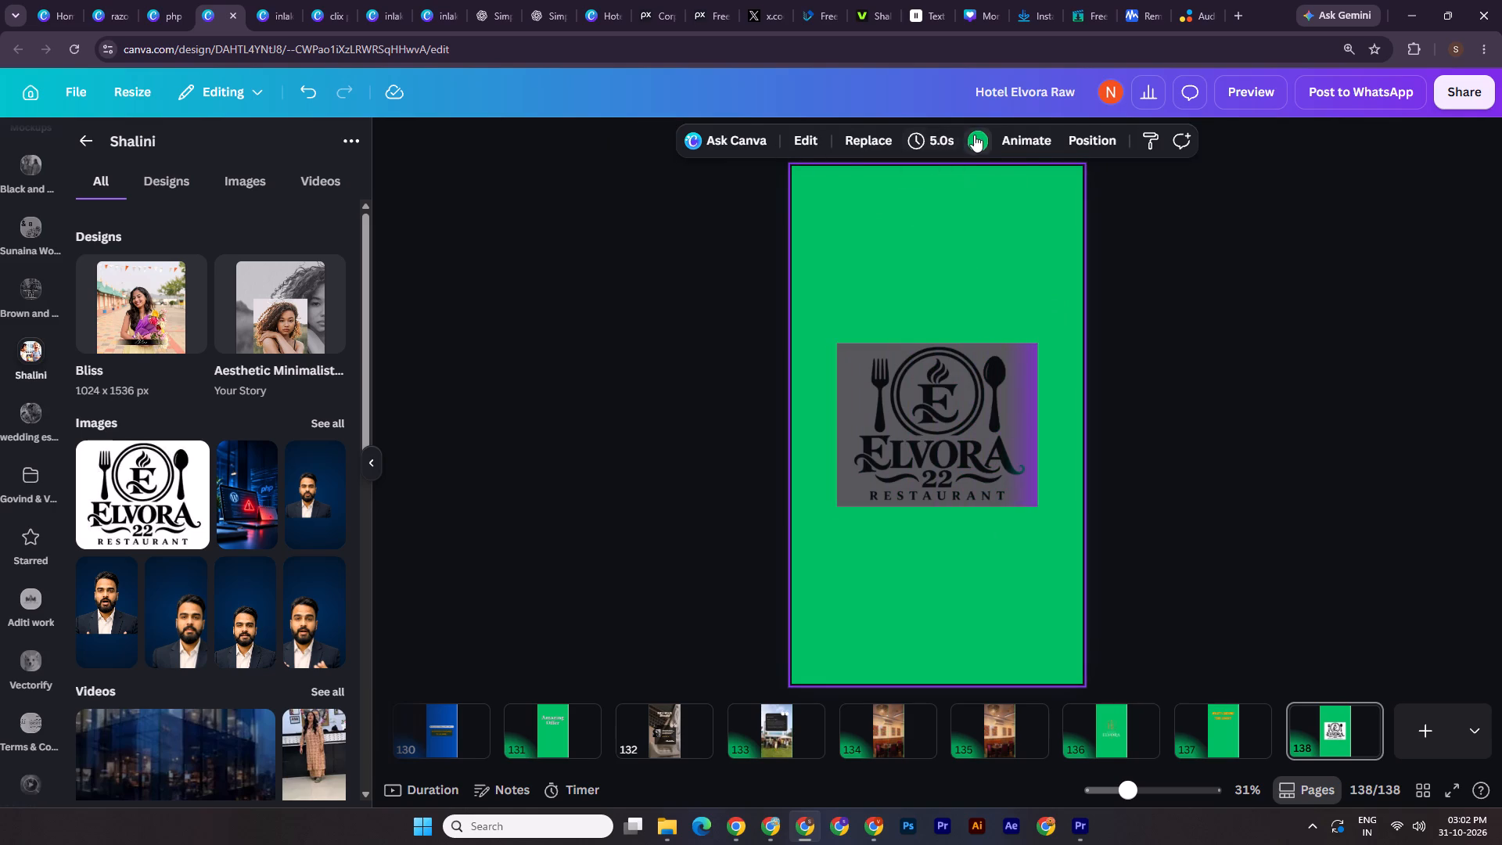
click(975, 135)
click(171, 274)
Resize the Elvora 22 logo to about two thirds of the page width, keeping it centred.
click(993, 427)
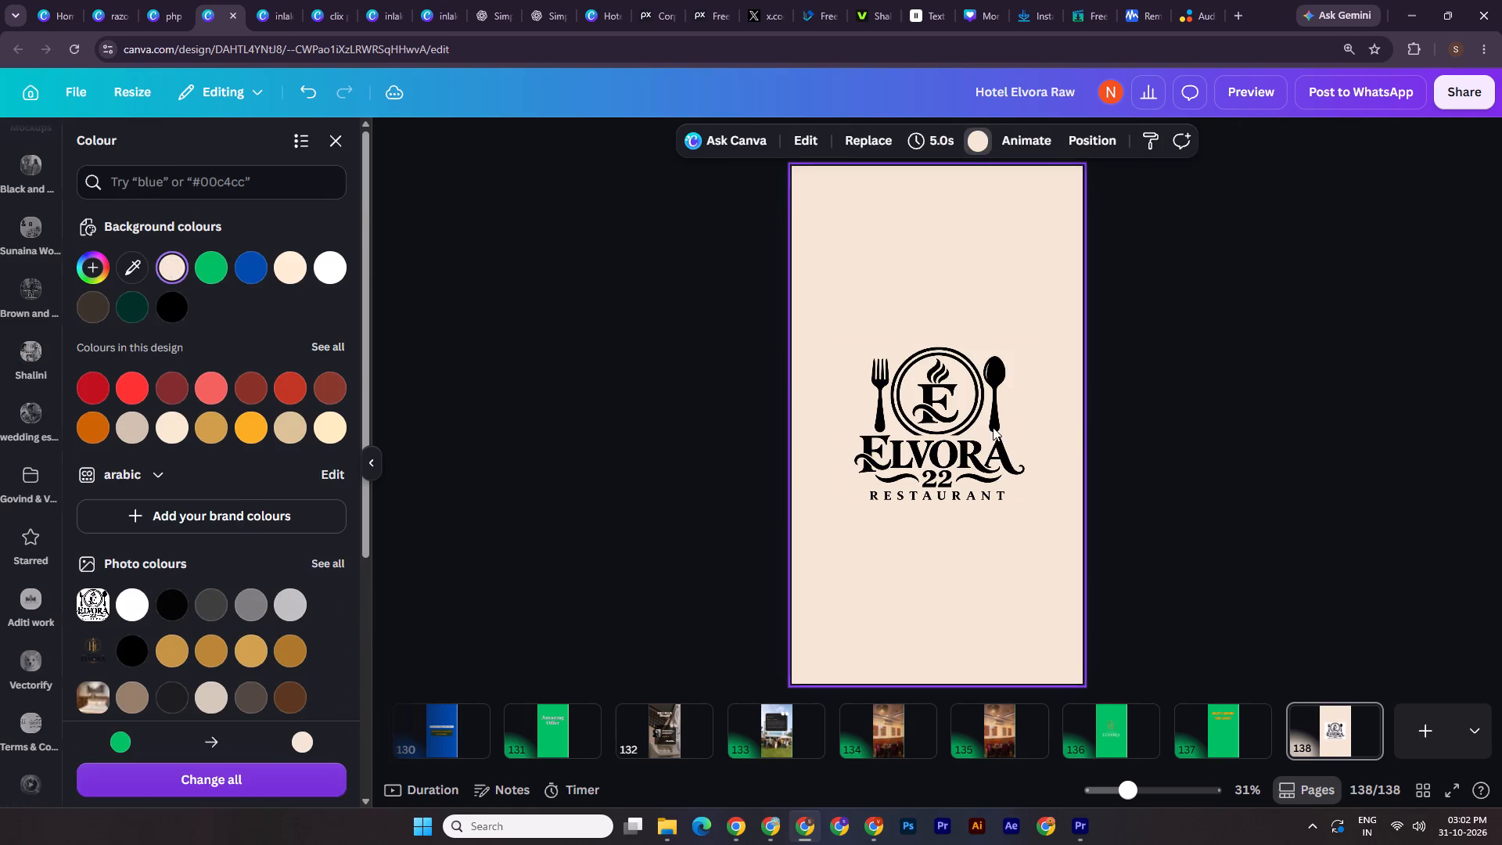
alt+drag(1040, 342, 1059, 318)
alt+drag(1064, 325, 1045, 329)
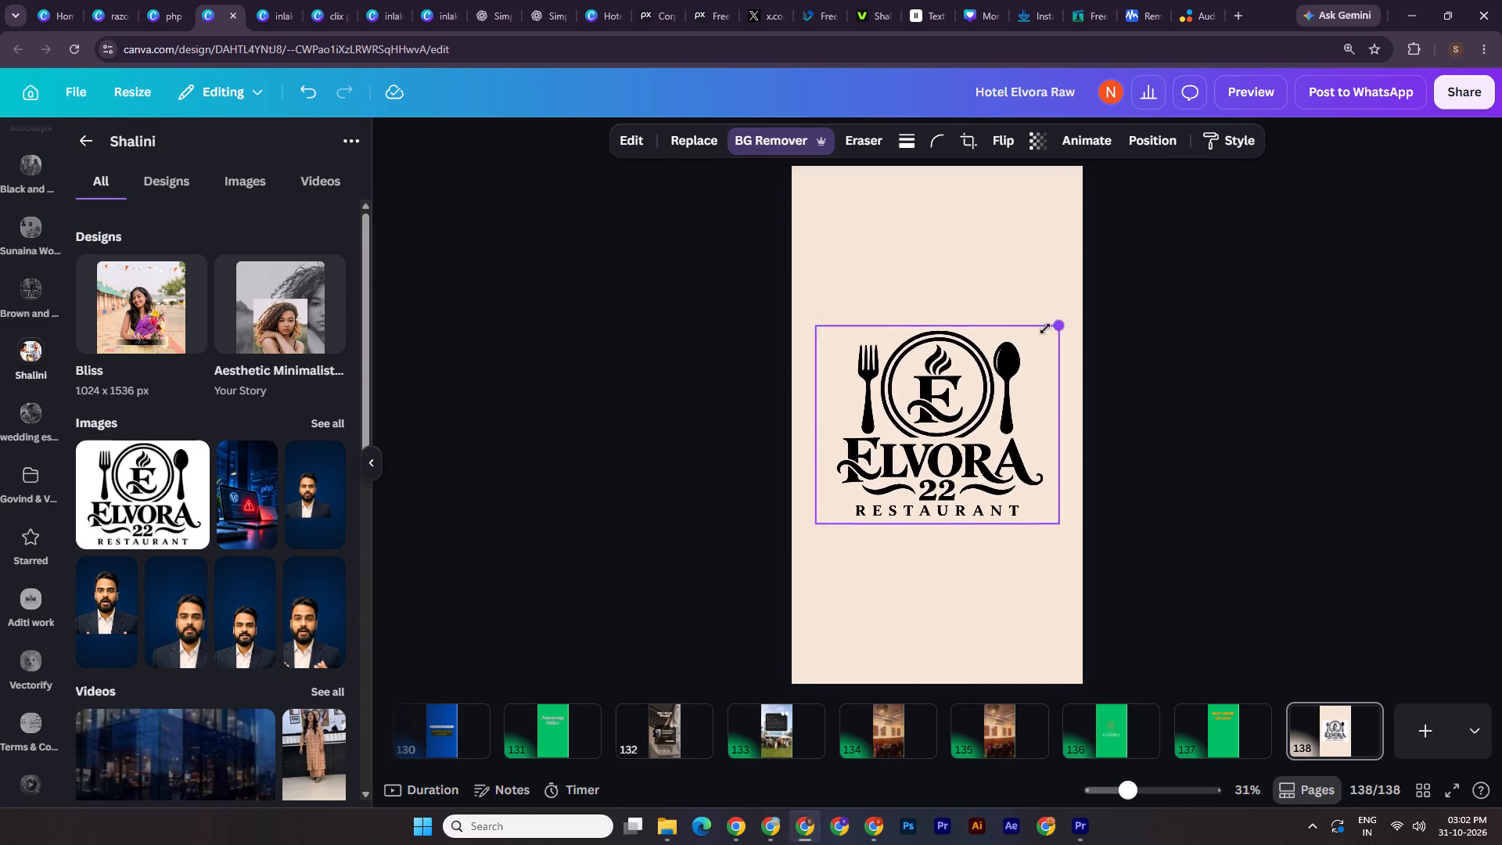
alt+drag(1045, 329, 1026, 336)
double_click(1260, 308)
click(952, 432)
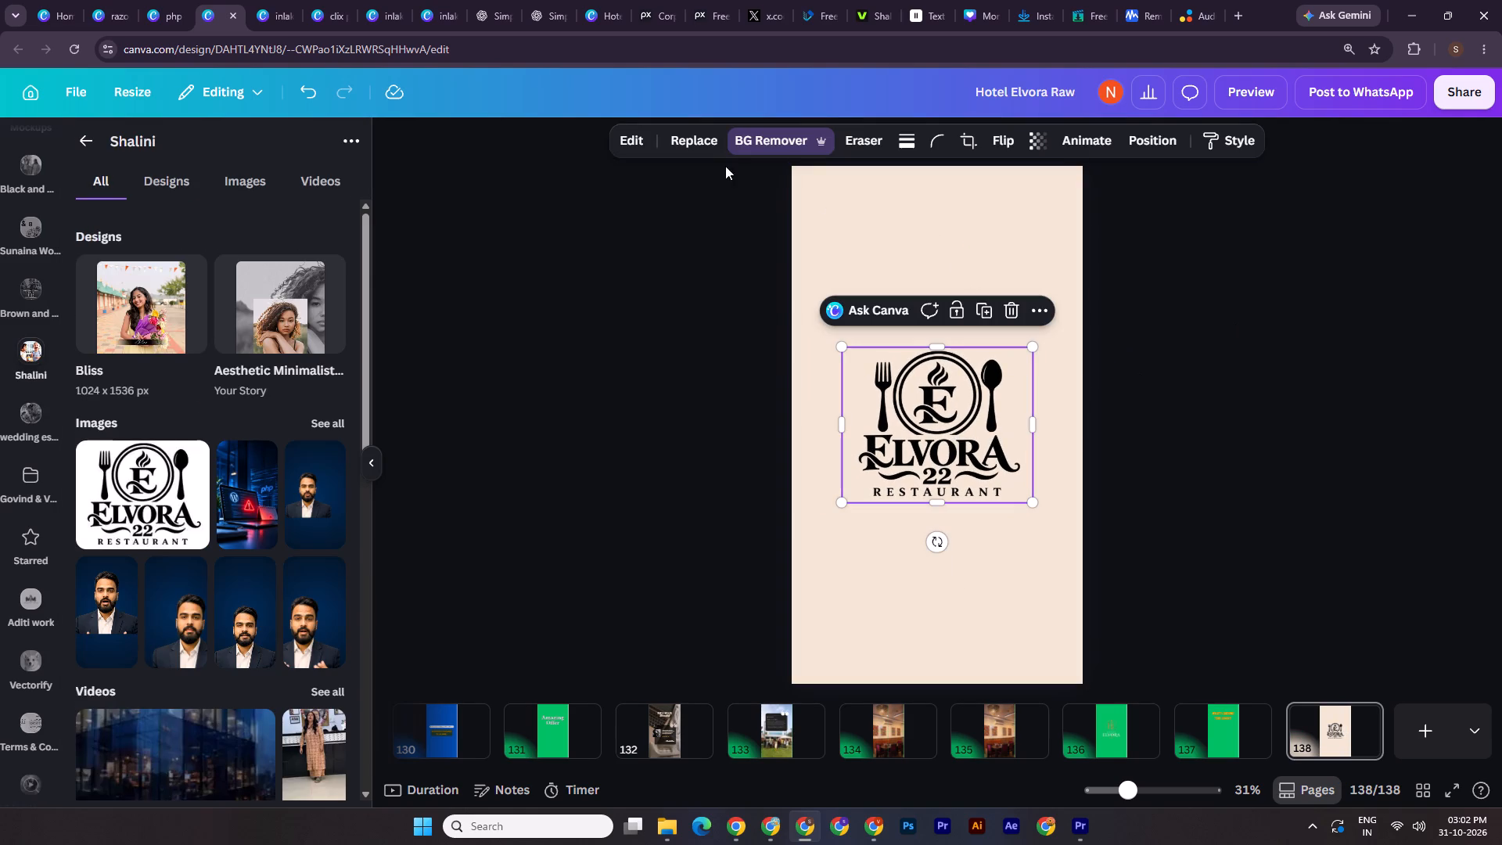
double_click(1312, 378)
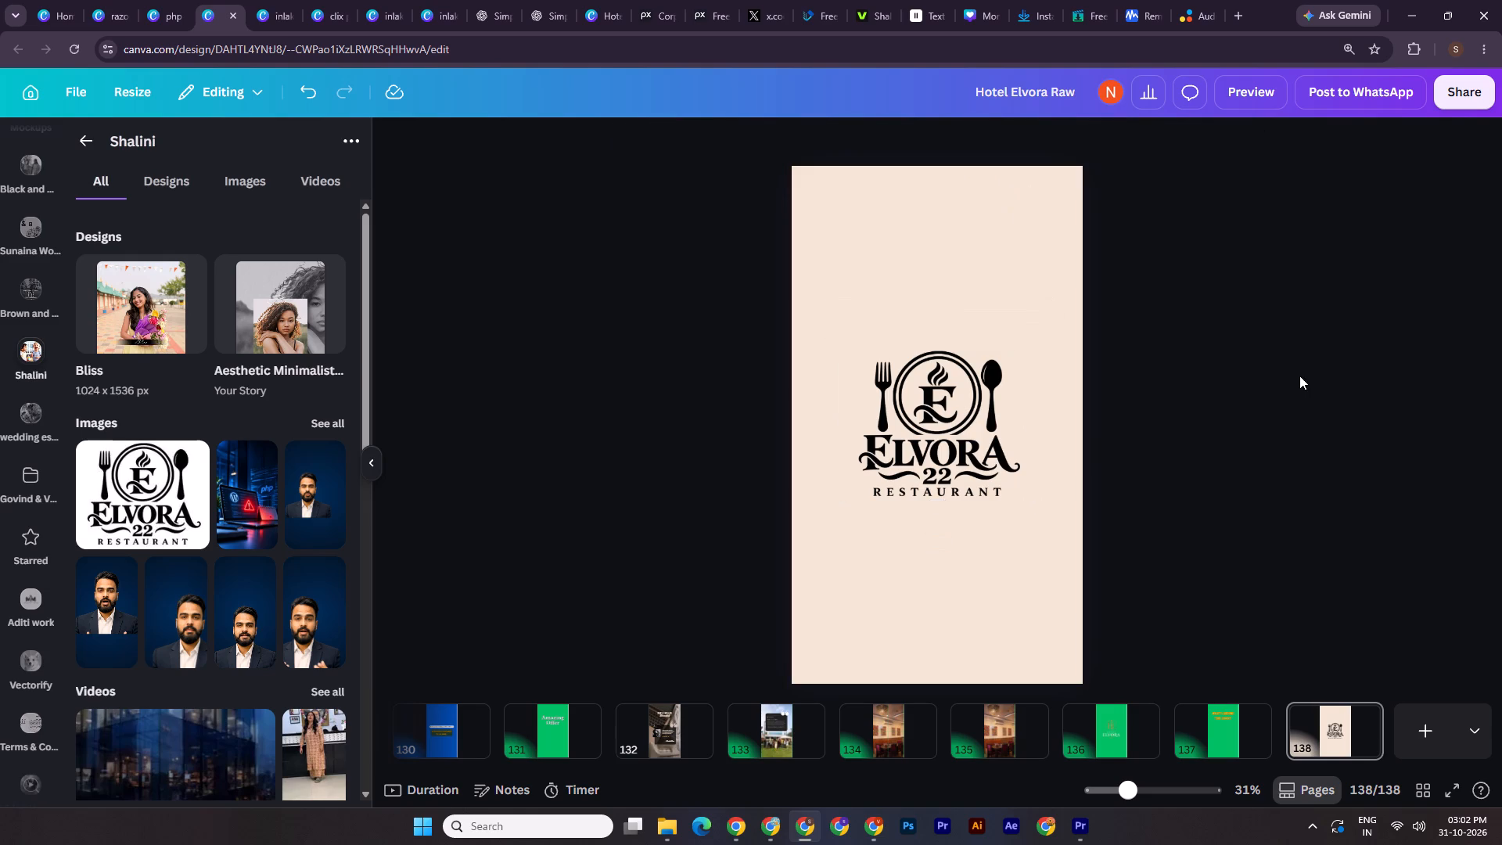
Apply the Succession animation to the Elvora 22 logo and reduce its intensity to a low setting.
click(939, 450)
click(1105, 130)
scroll(274, 596, down, 2)
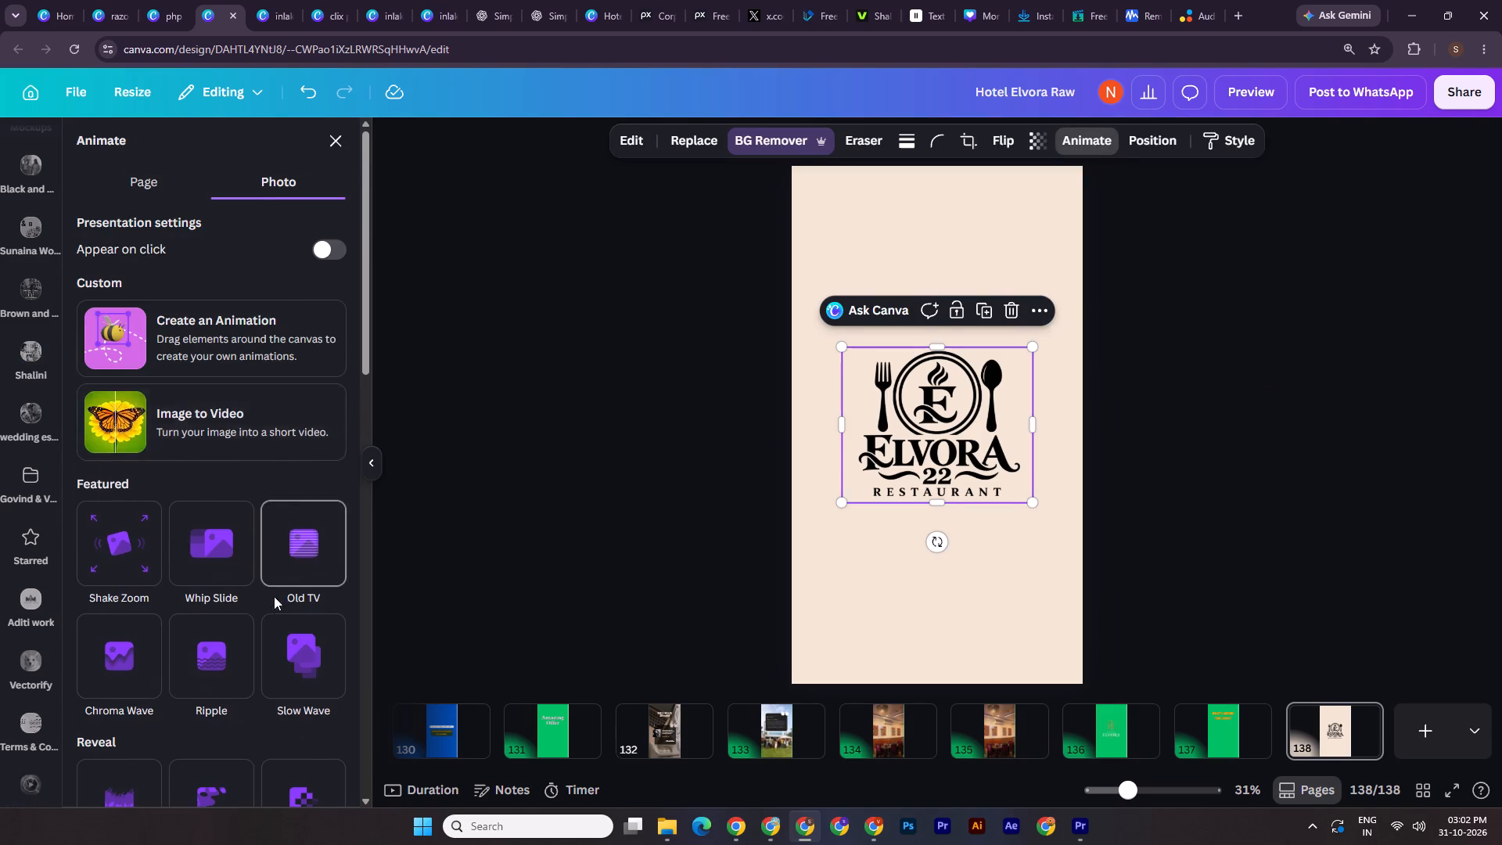
scroll(274, 596, down, 2)
scroll(136, 551, down, 3)
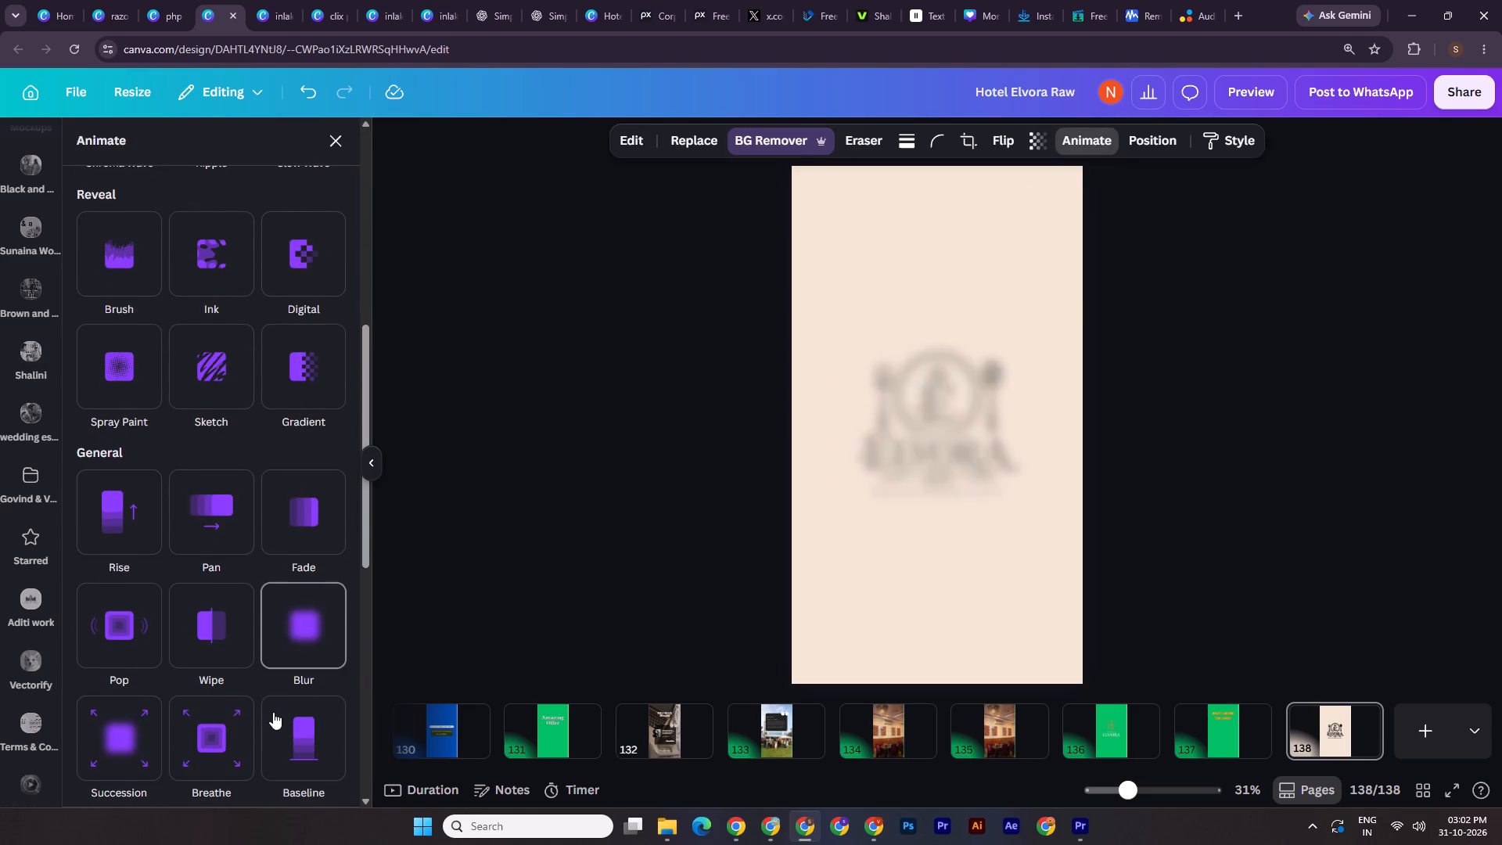
scroll(275, 713, down, 4)
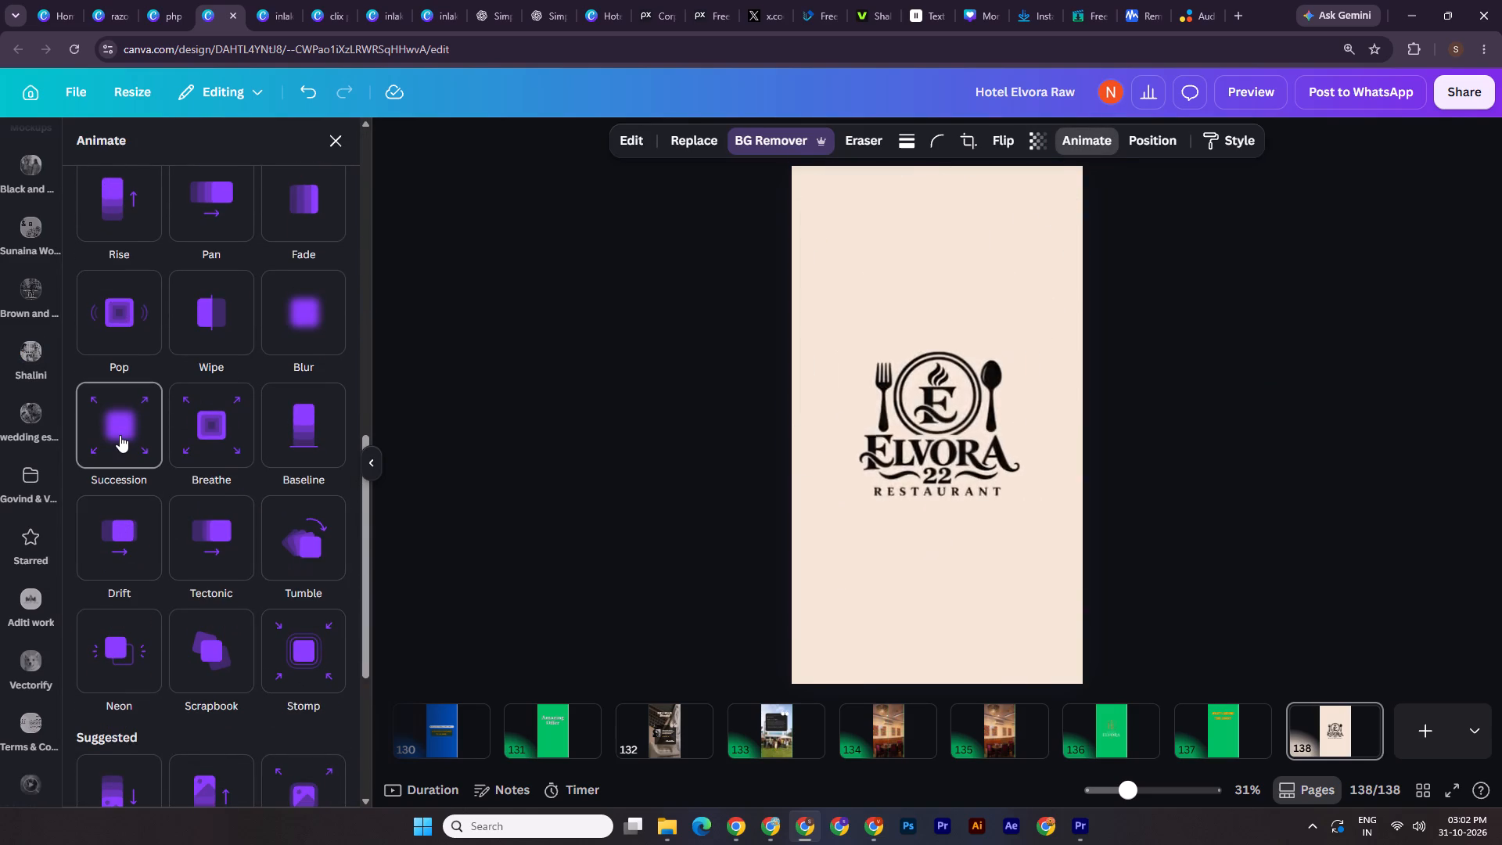
click(120, 435)
drag(210, 720, 158, 714)
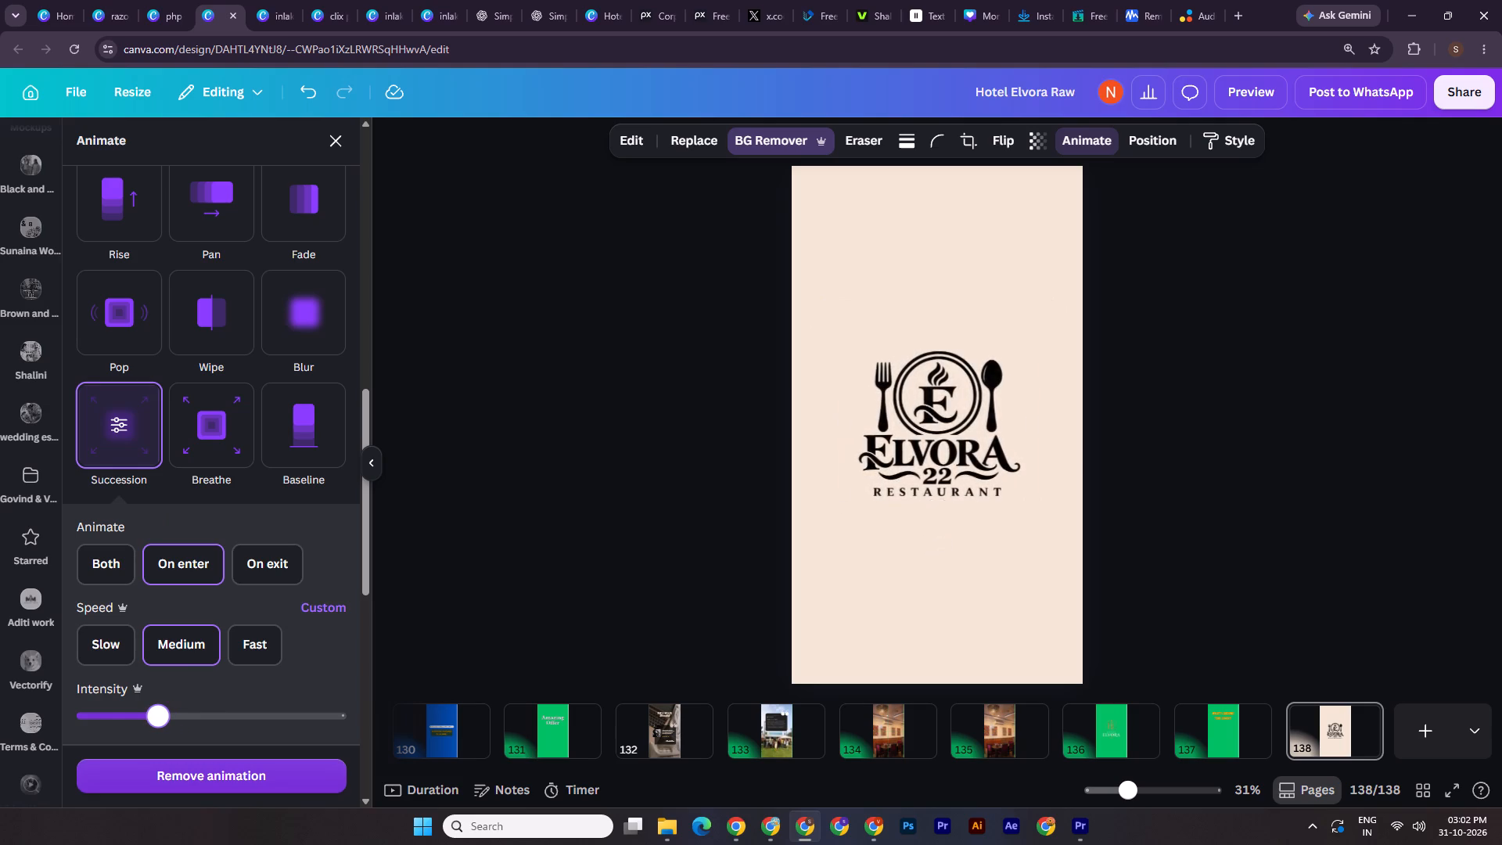
drag(158, 714, 135, 710)
drag(135, 710, 113, 705)
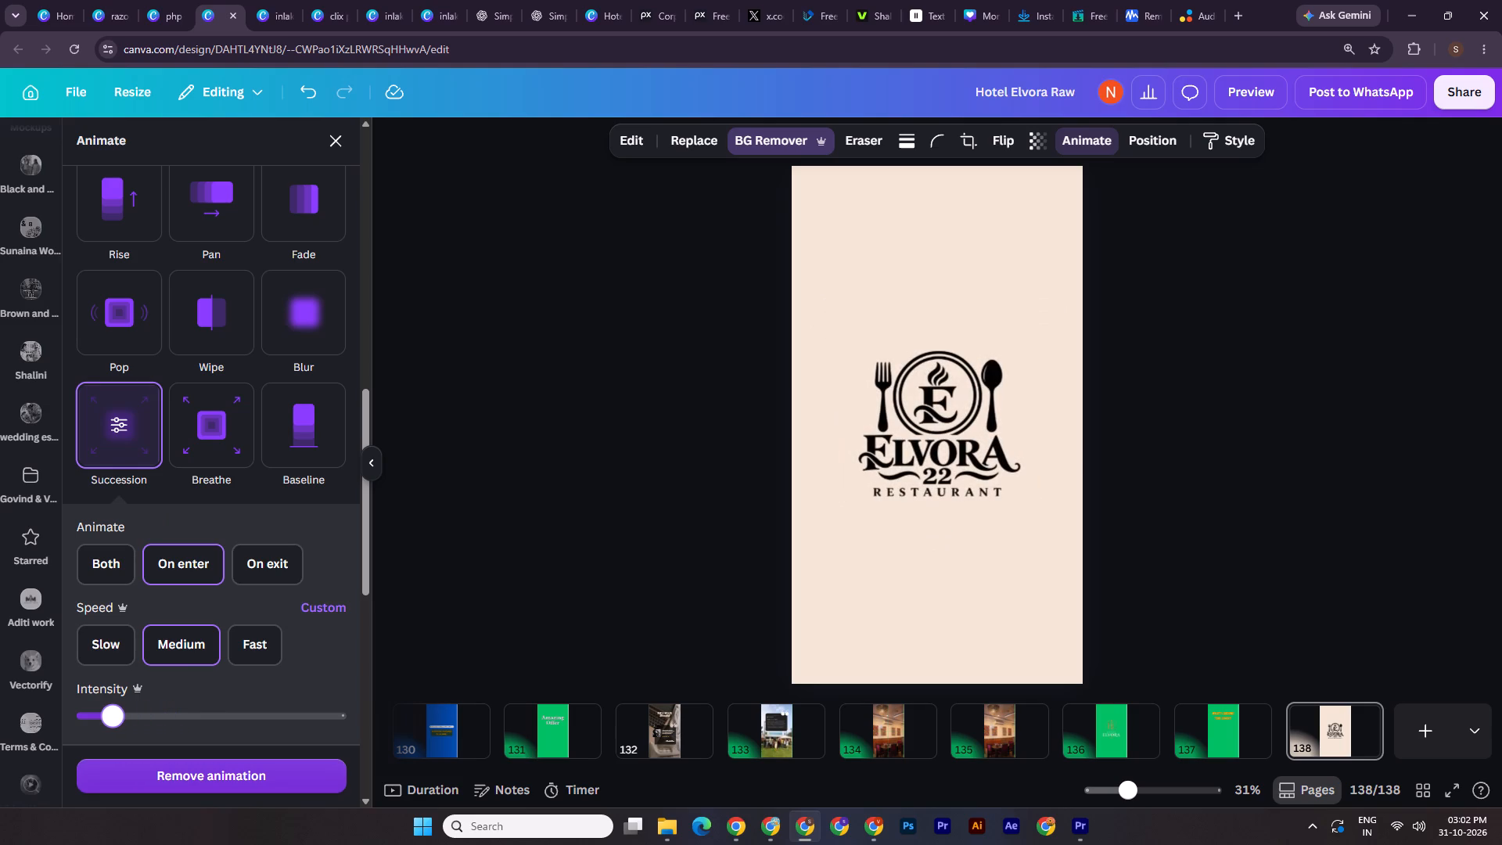
triple_click(1429, 388)
Download only the logo page, page 138, as a 1080p MP4 video.
click(1464, 92)
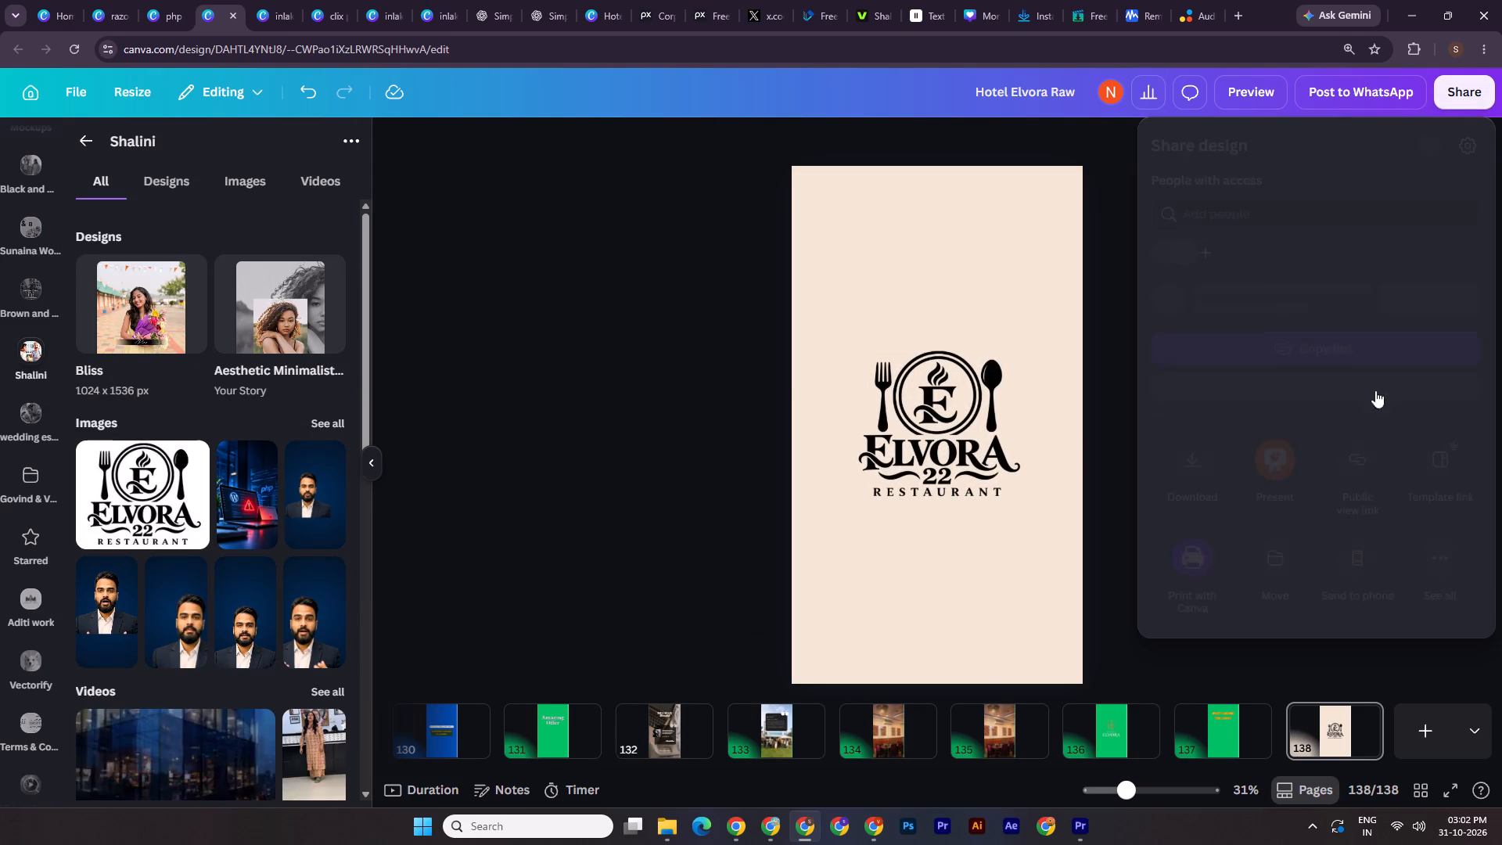
click(1192, 498)
click(1322, 422)
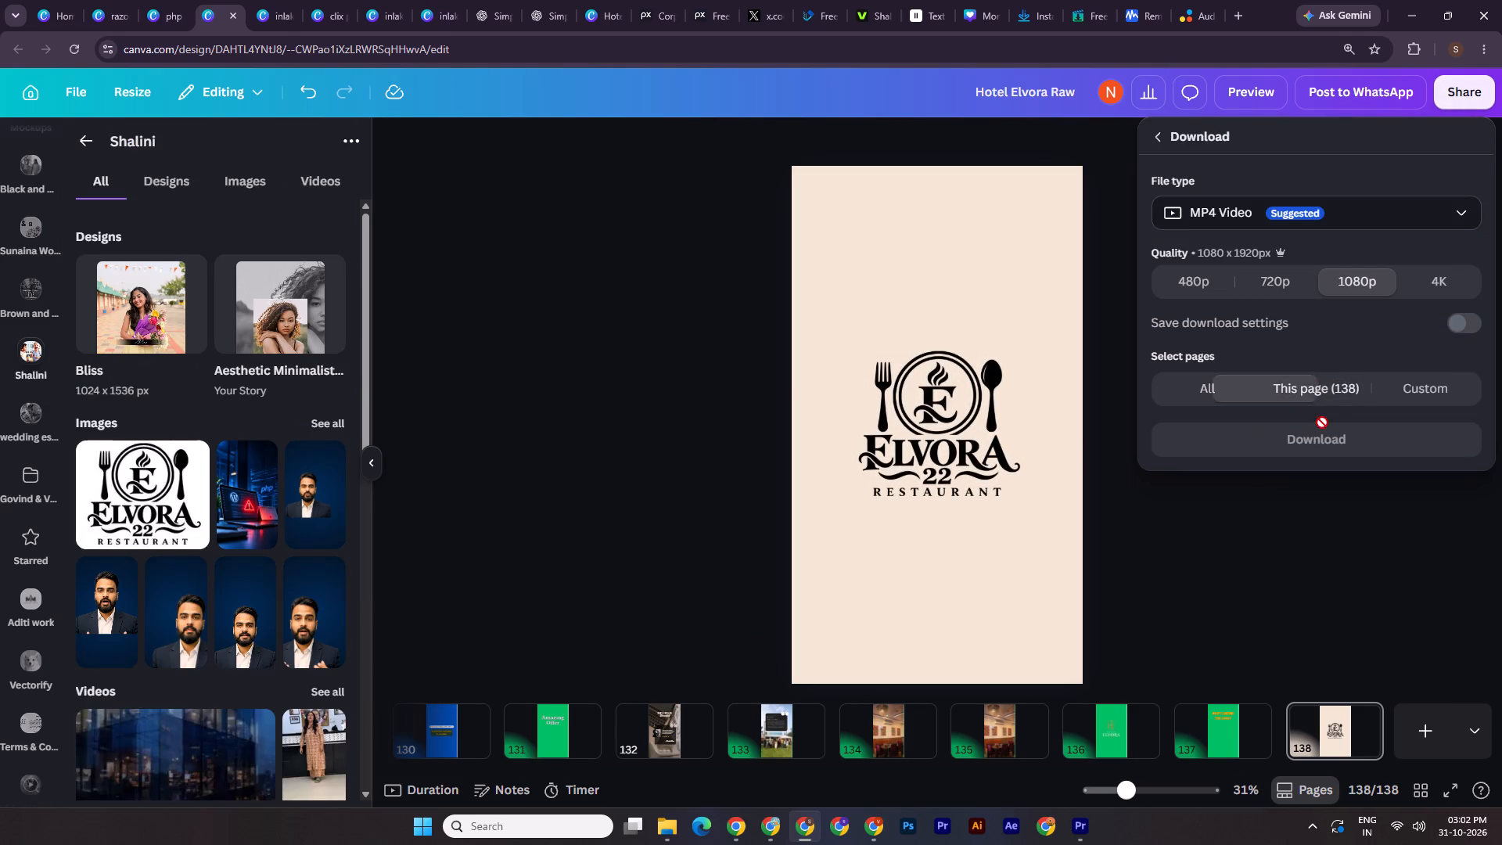
click(1360, 441)
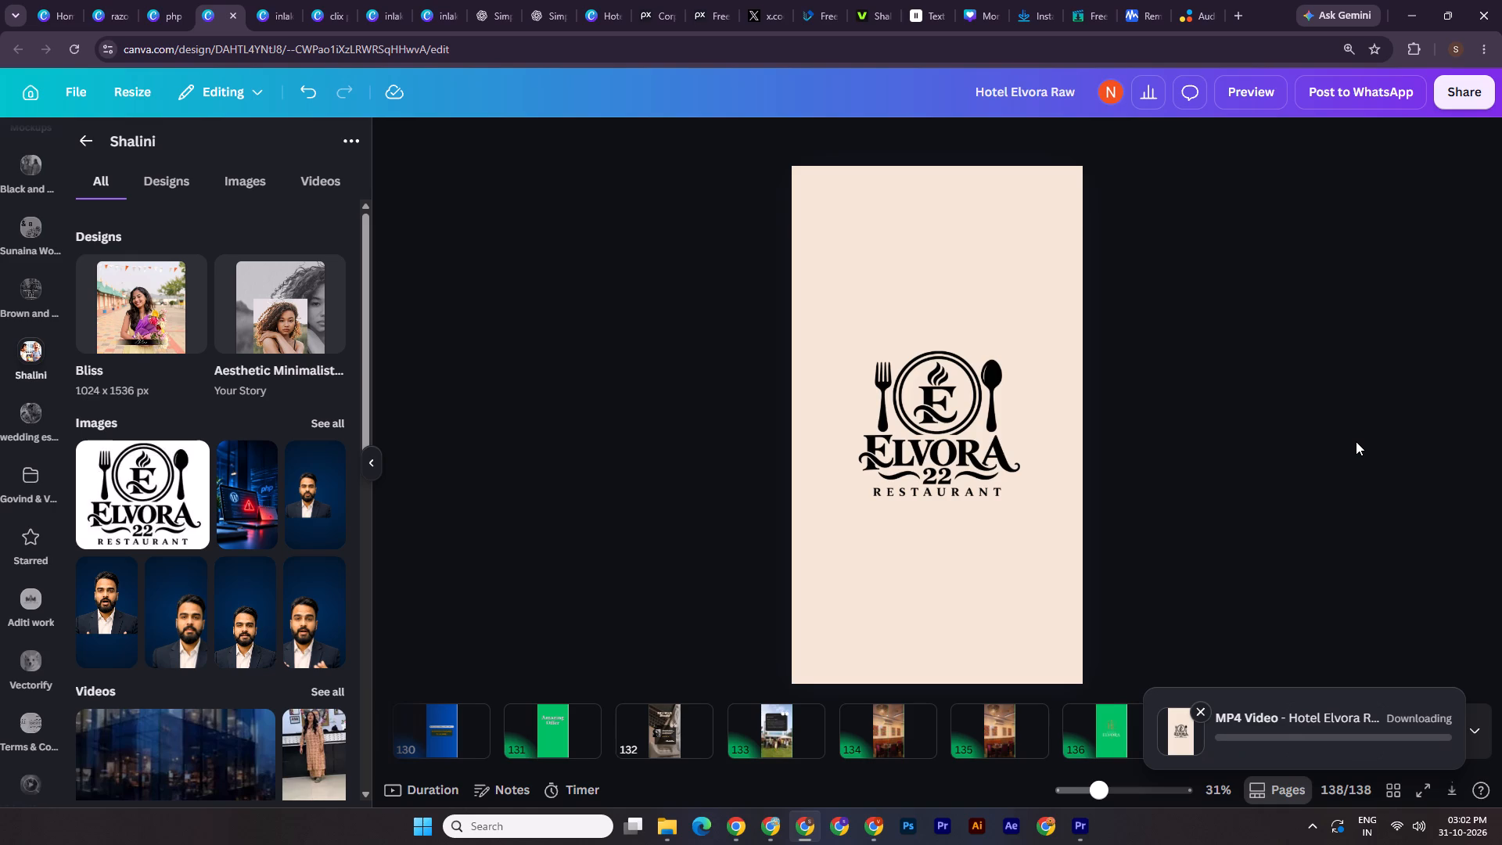
Move Hotel Elvora Raw.mp4 from Downloads into the hotel elvora restaurant project's reel 1 folder.
click(416, 821)
click(659, 832)
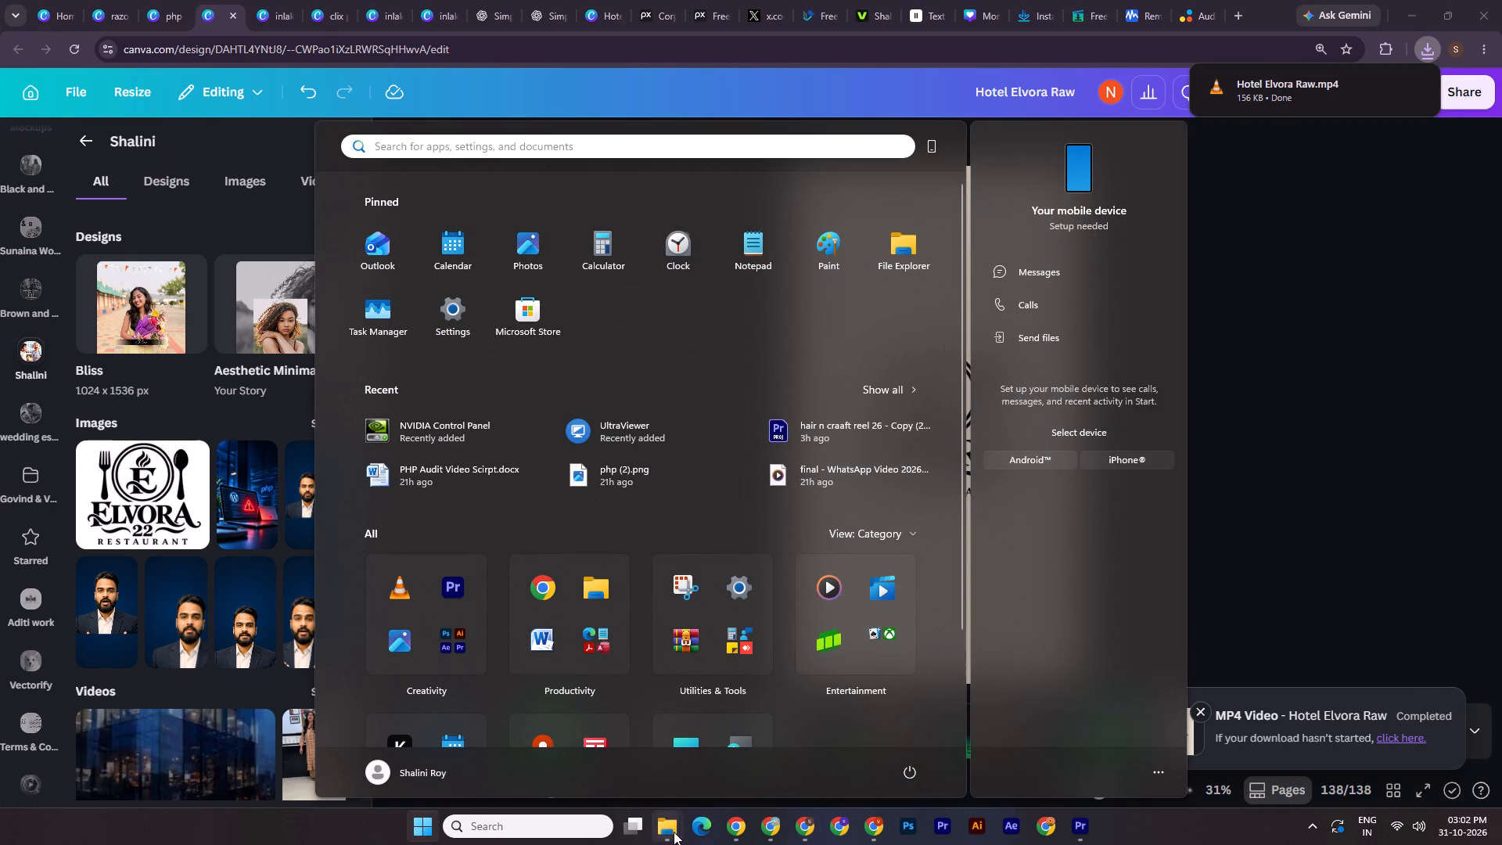
click(674, 832)
click(600, 751)
click(83, 252)
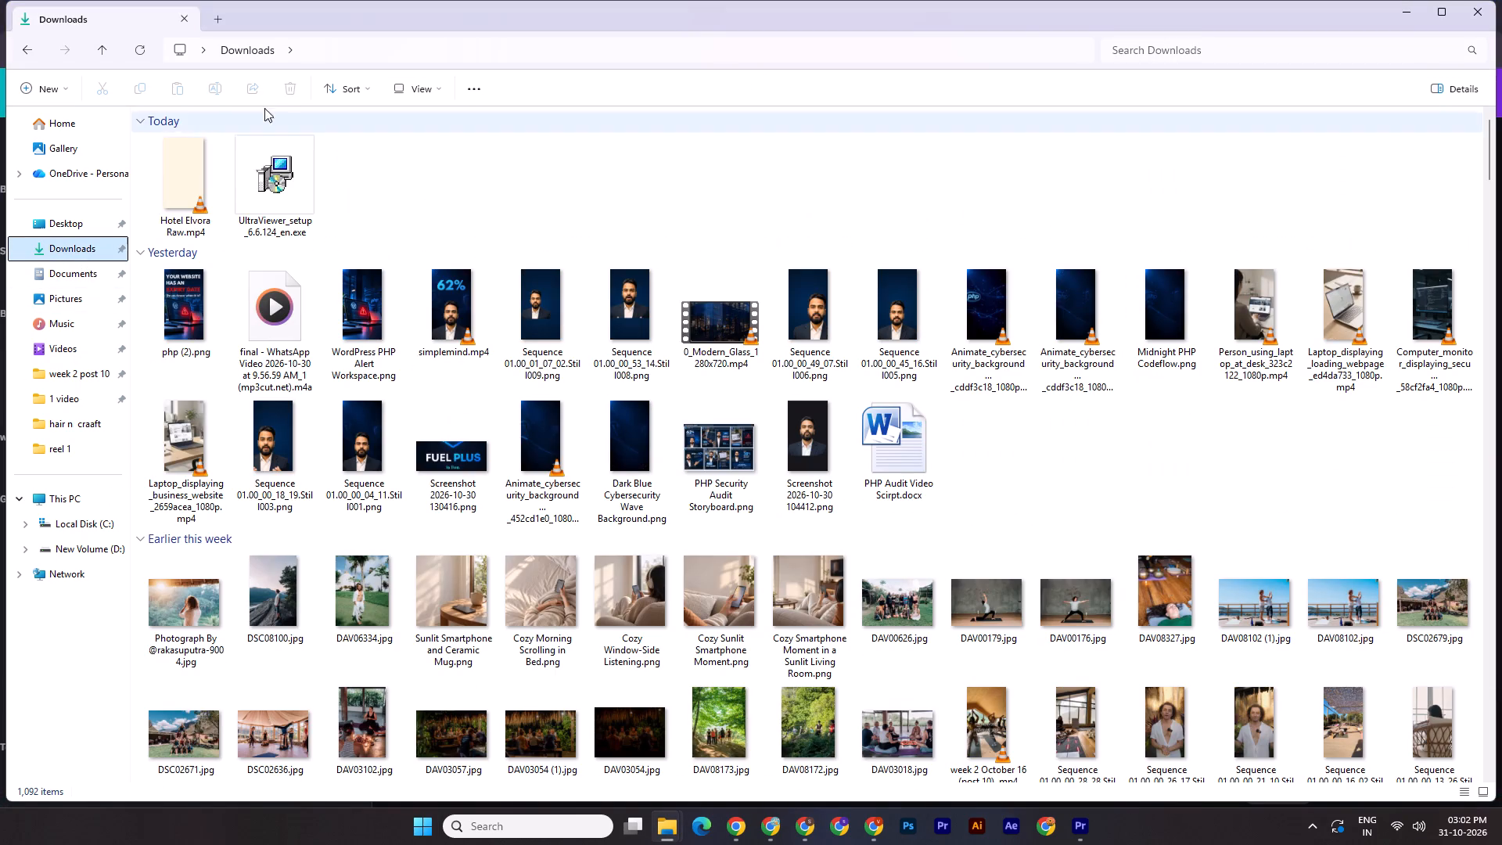
click(153, 193)
key(ctrl+x)
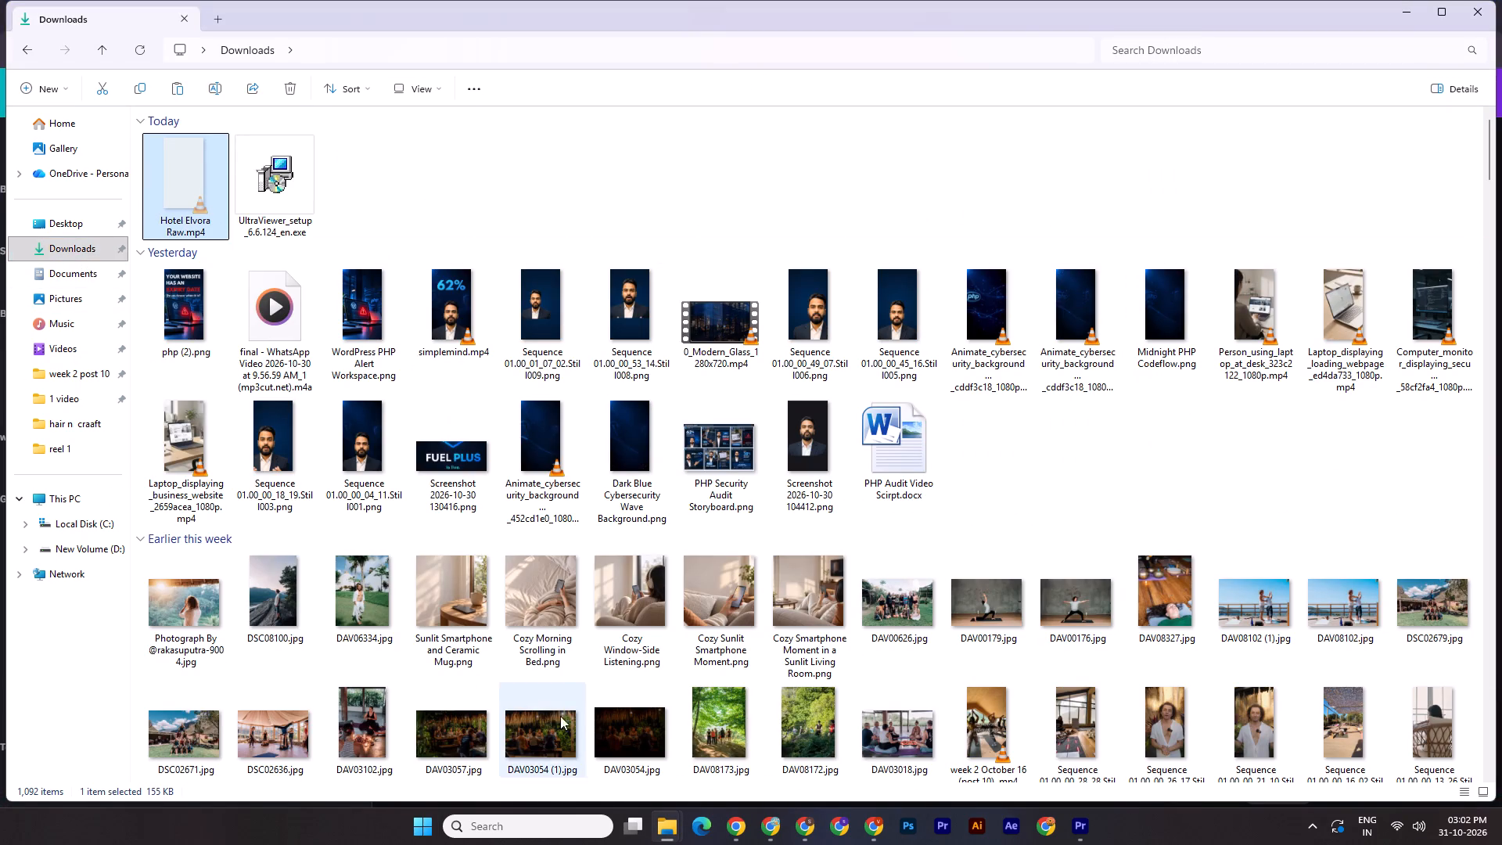
click(668, 829)
click(732, 762)
click(848, 735)
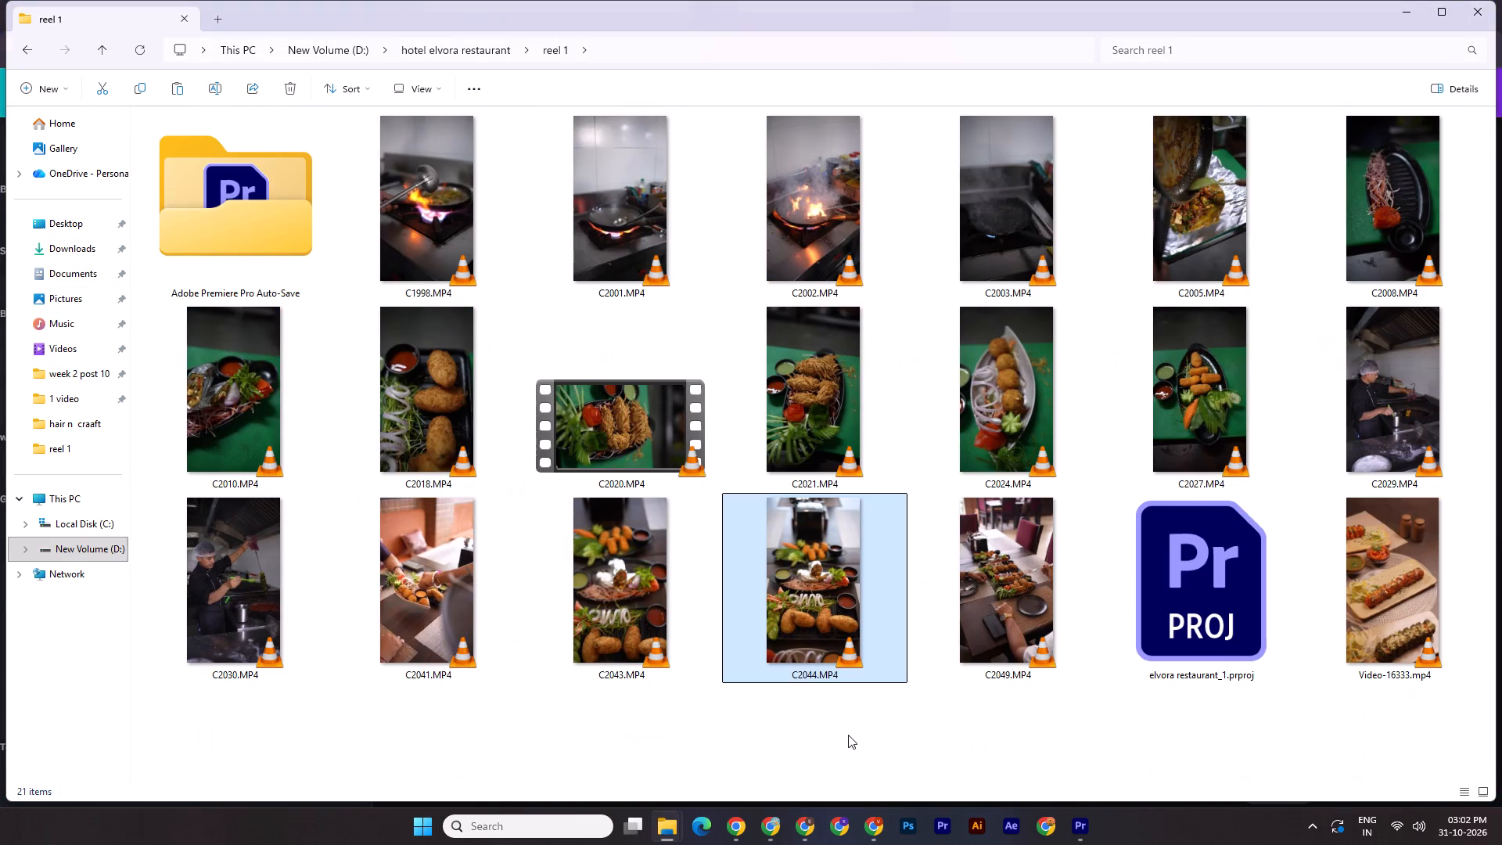
key(ctrl+v)
Import Hotel Elvora Raw.mp4 into the Premiere Pro sequence on V2 at 00:00:09:26, directly after the last food shot.
drag(291, 686, 1086, 821)
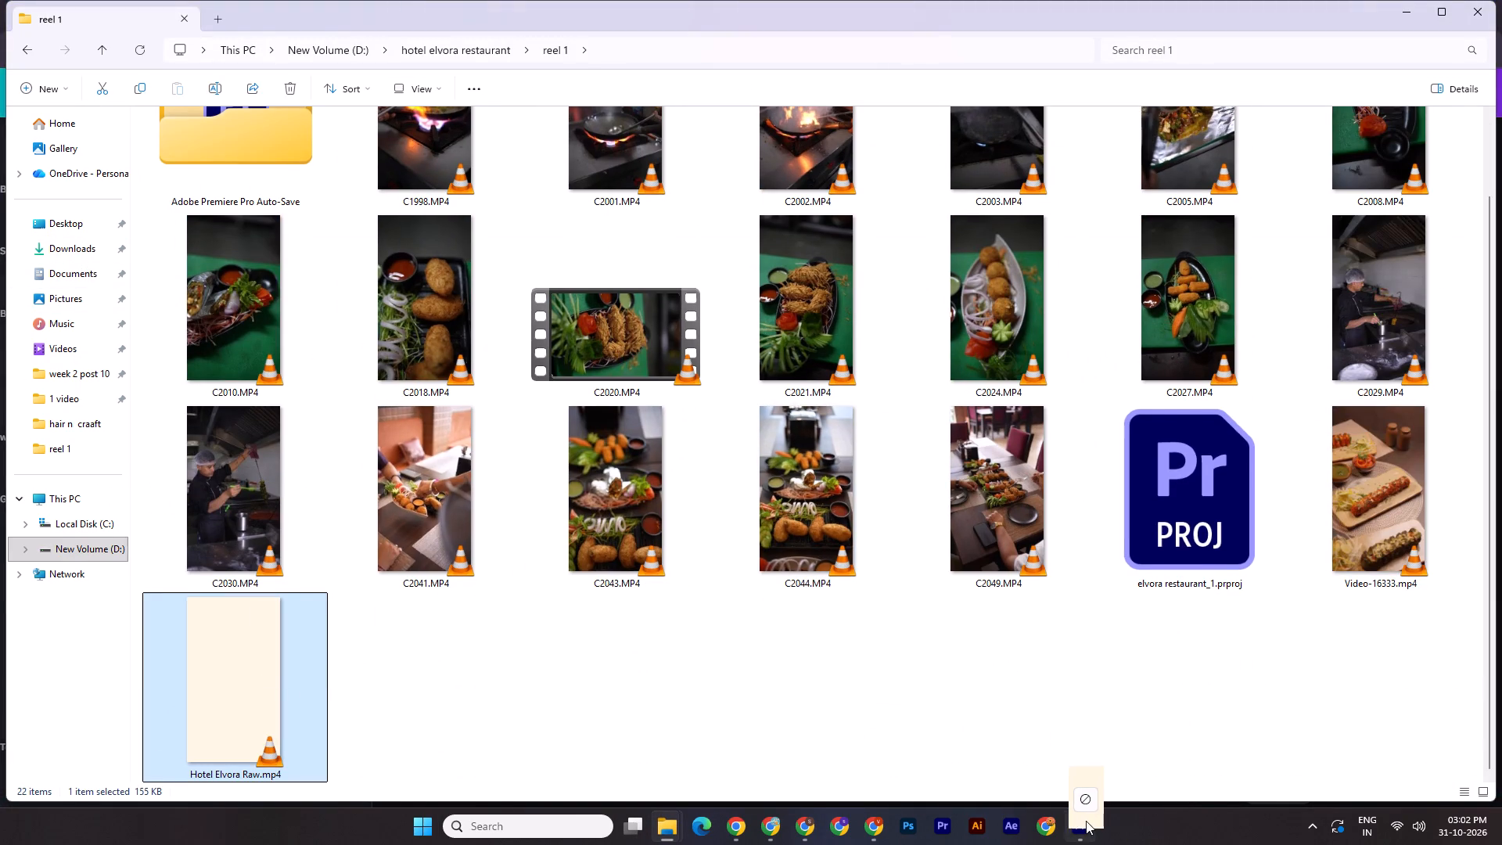
drag(1086, 821, 802, 624)
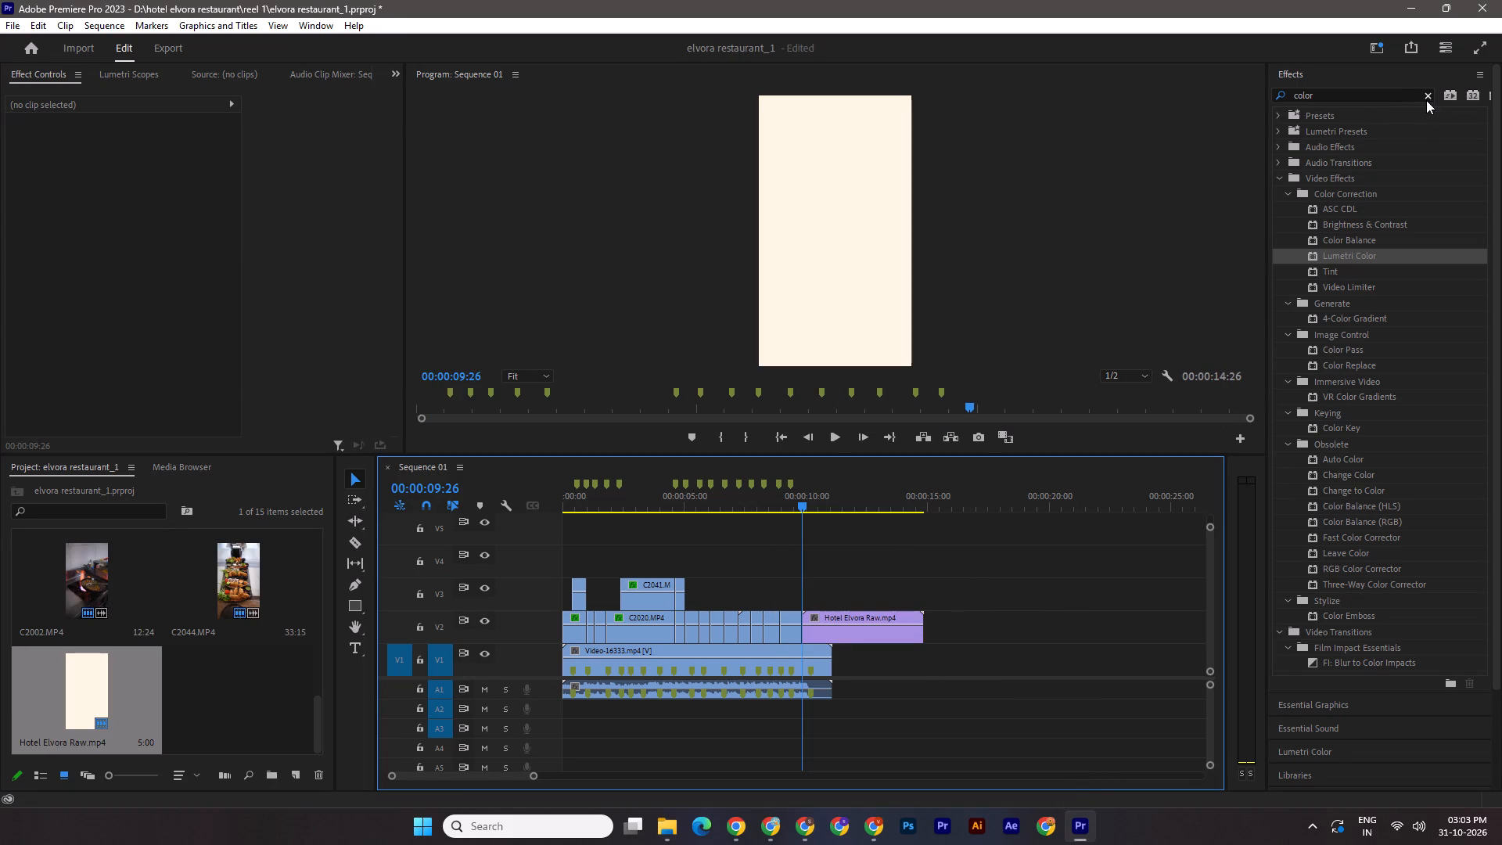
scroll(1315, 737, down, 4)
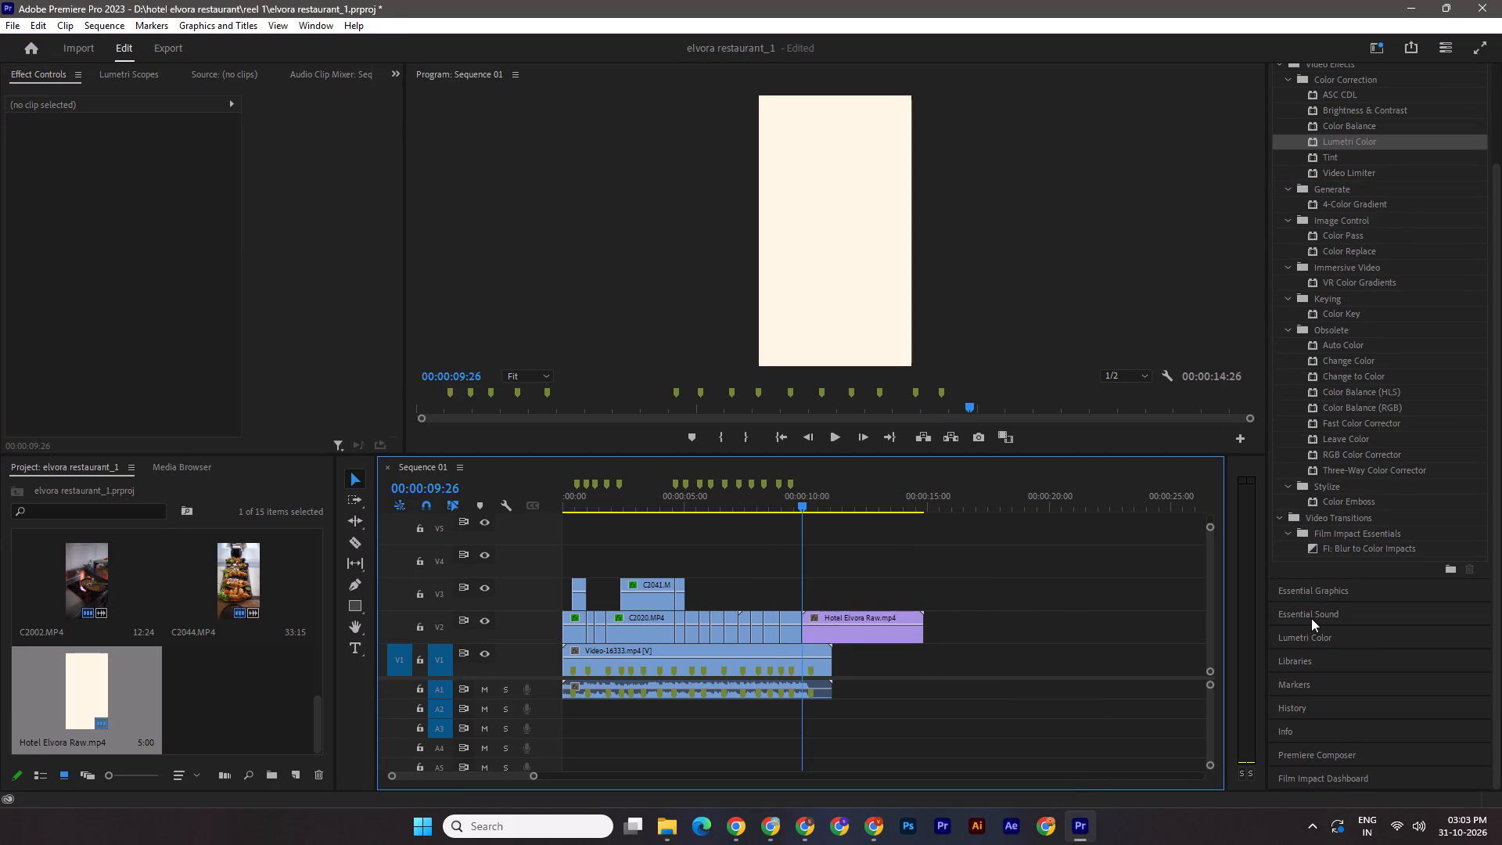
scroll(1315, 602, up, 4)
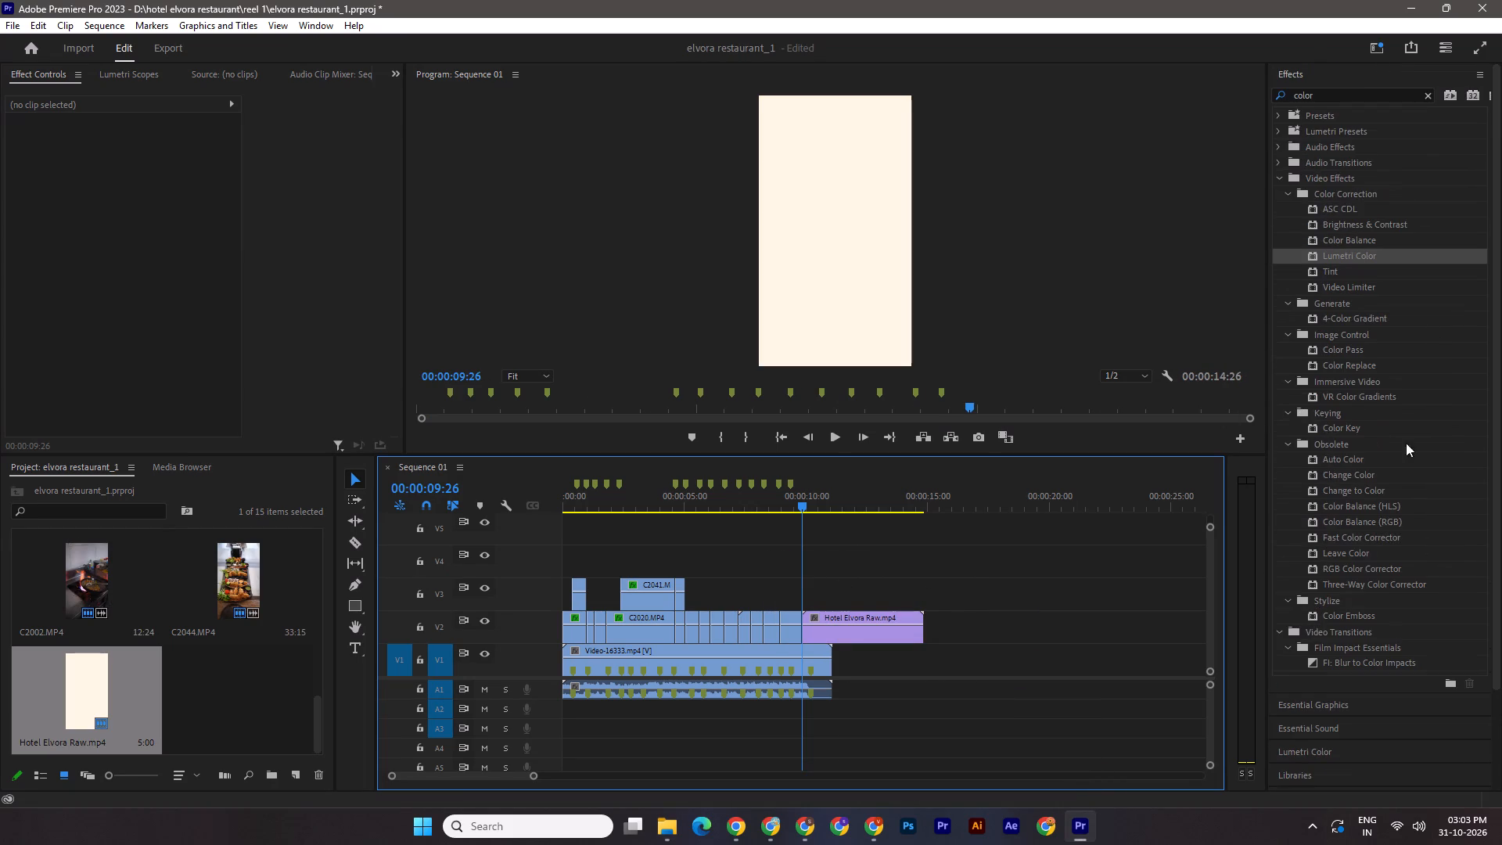
Copy the Lumetri Color effect from the C2041.MP4 clip on V3.
drag(801, 507, 590, 509)
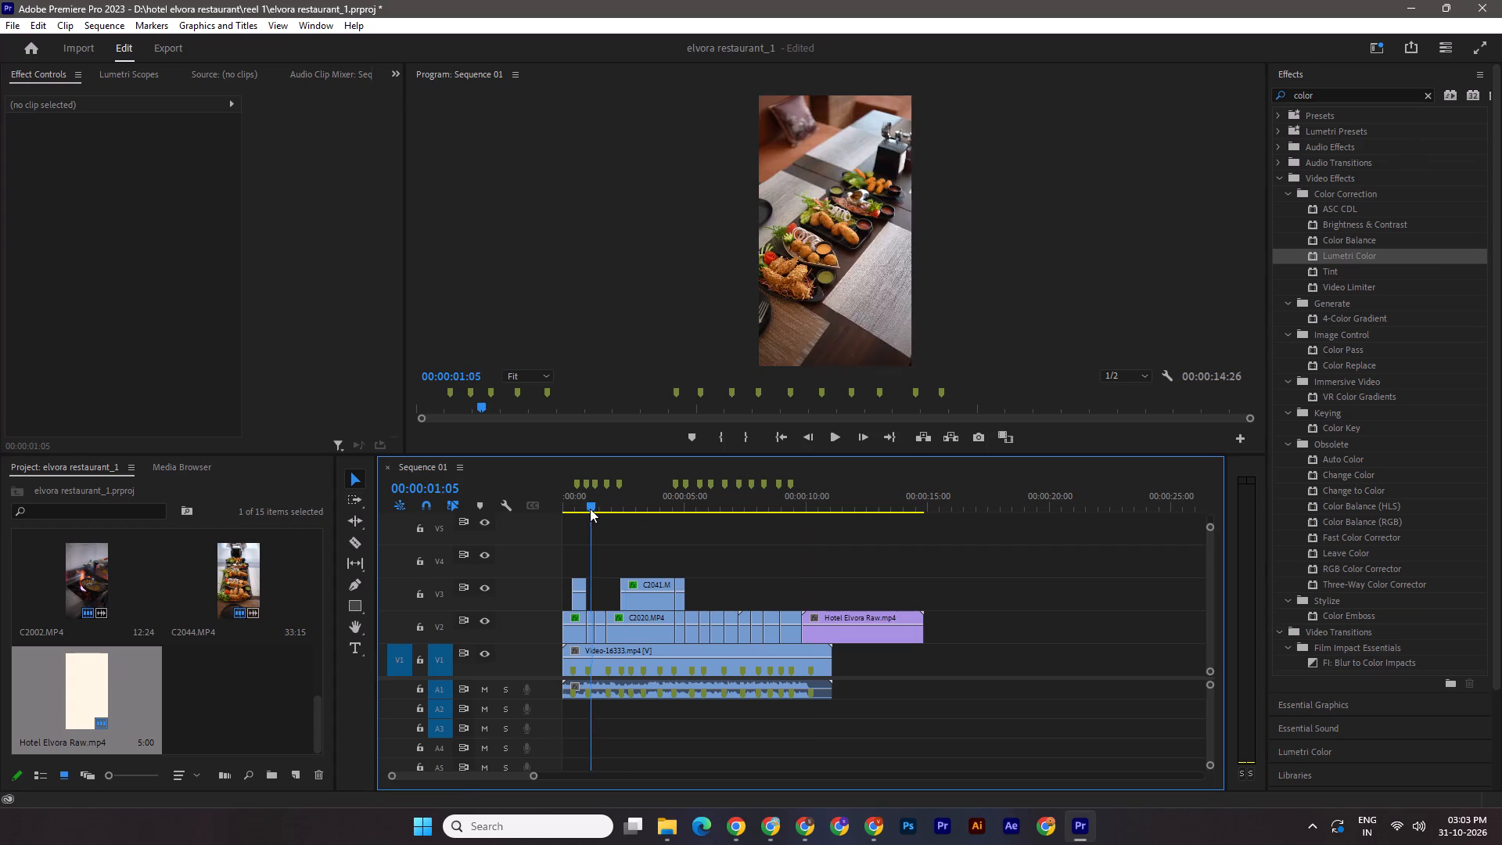
drag(590, 509, 634, 511)
click(640, 598)
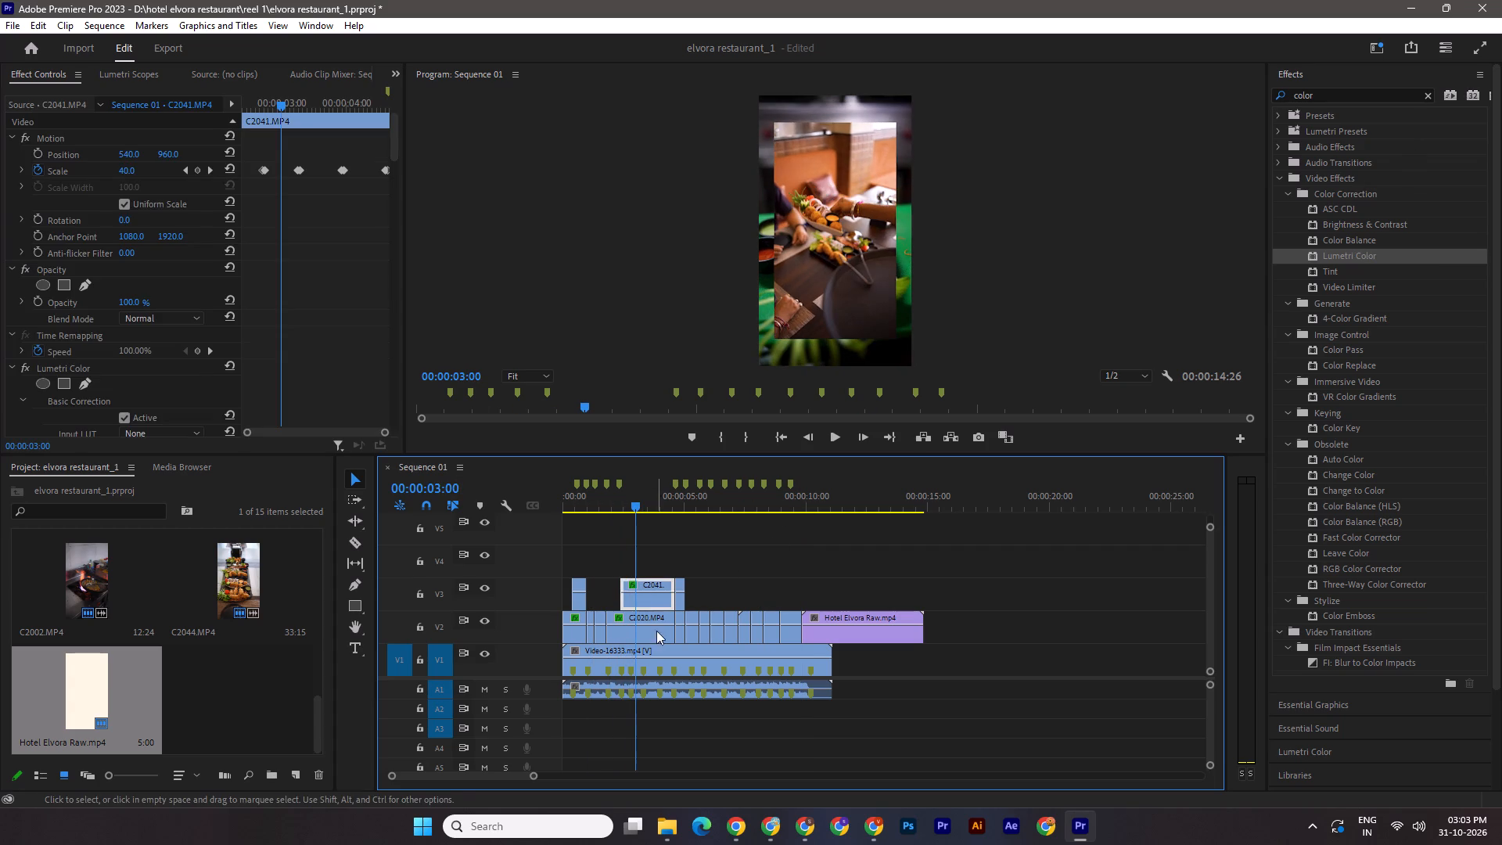
click(71, 365)
key(ctrl+c)
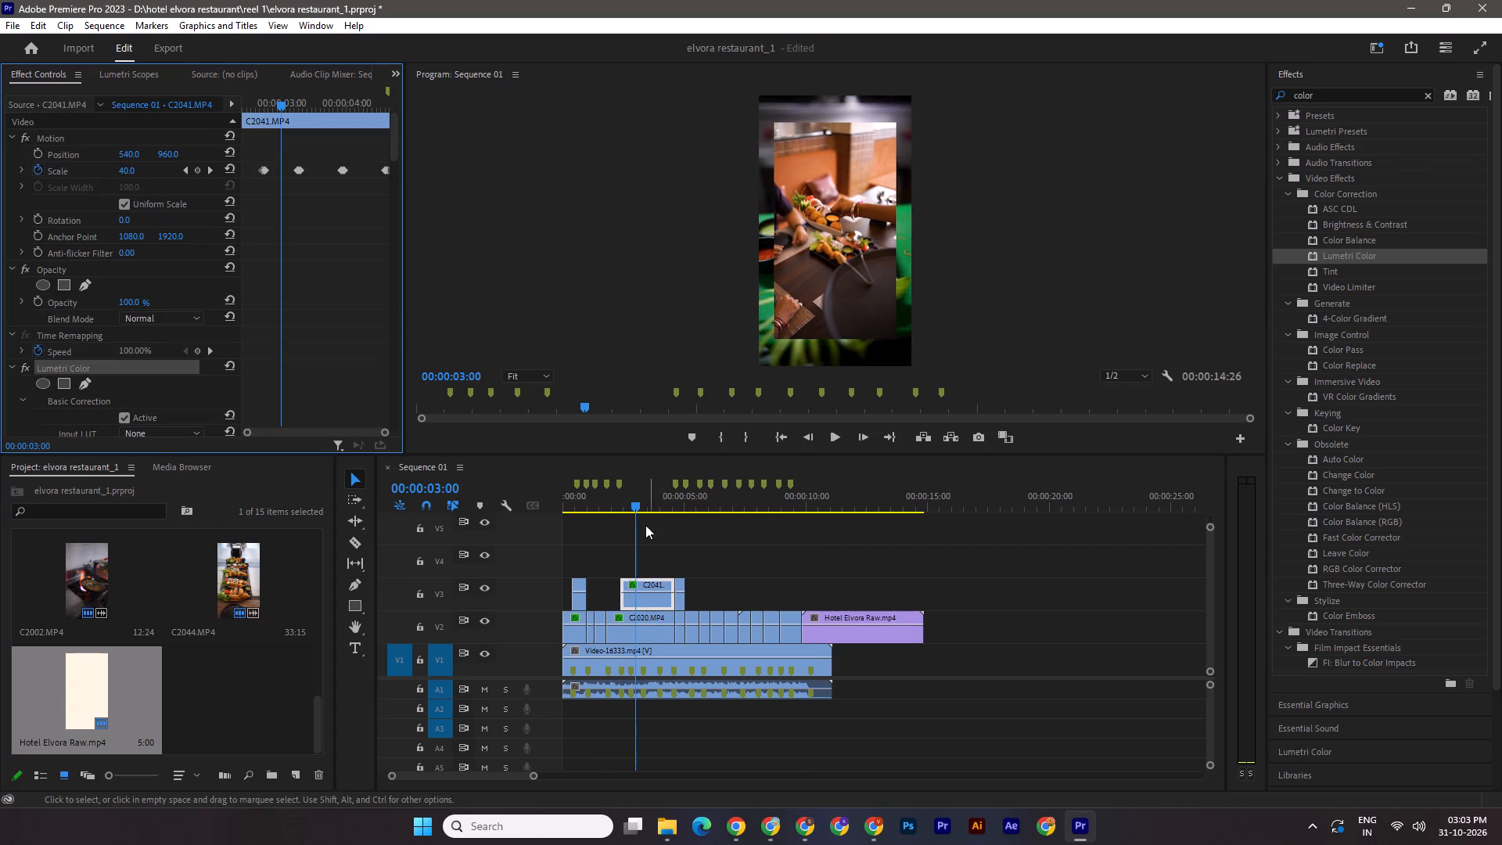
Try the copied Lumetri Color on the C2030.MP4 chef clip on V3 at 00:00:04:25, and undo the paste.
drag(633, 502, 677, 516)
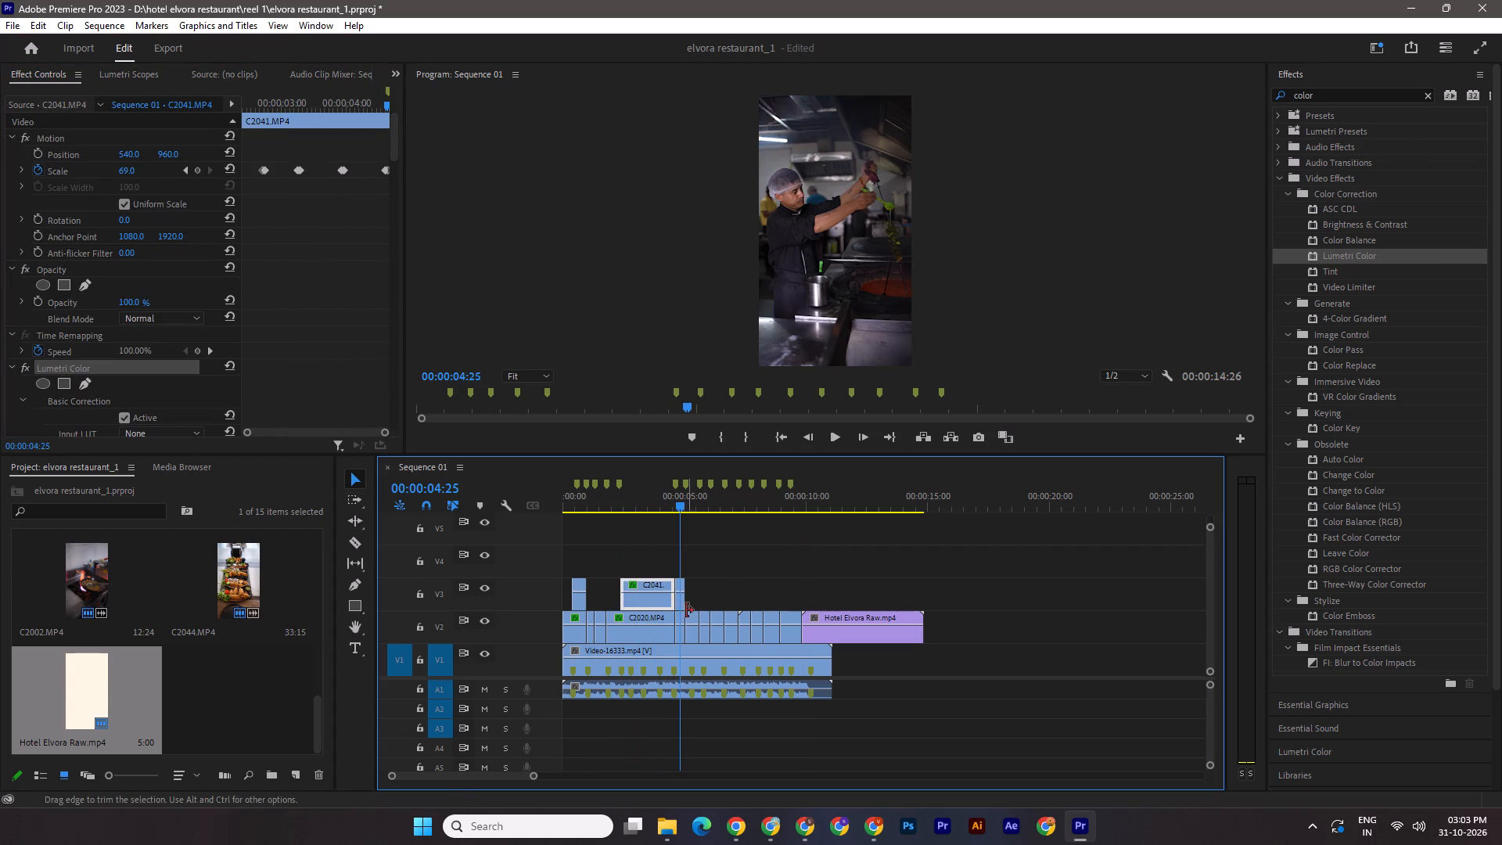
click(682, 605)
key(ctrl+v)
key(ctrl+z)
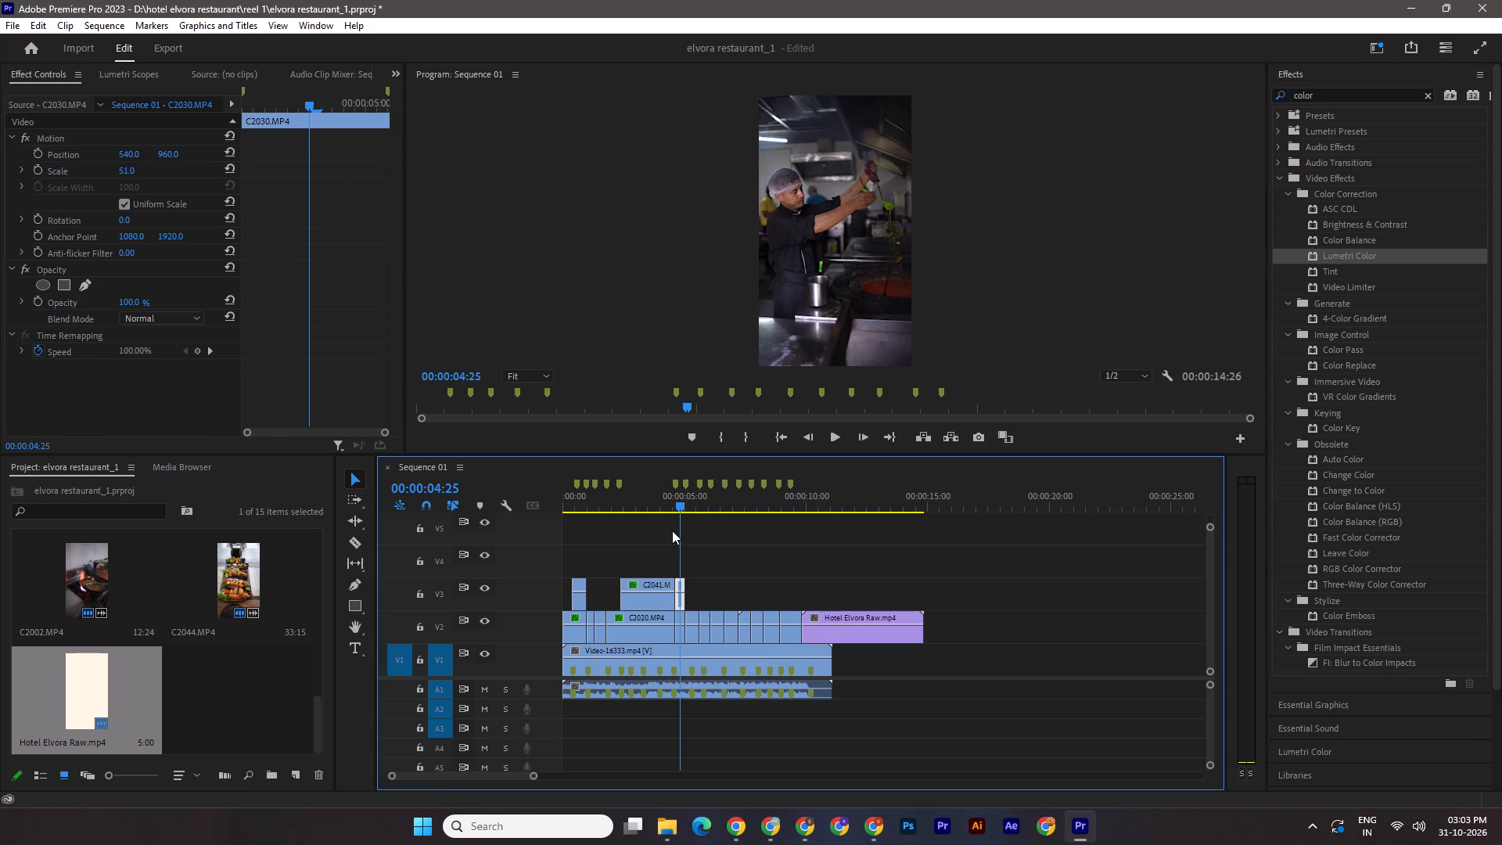
Paste the copied Lumetri Color onto the V2 clips C2003.MP4 at 00:00:05:10 and C1998.MP4 at 00:00:05:23.
drag(679, 500, 694, 505)
click(689, 626)
key(ctrl+v)
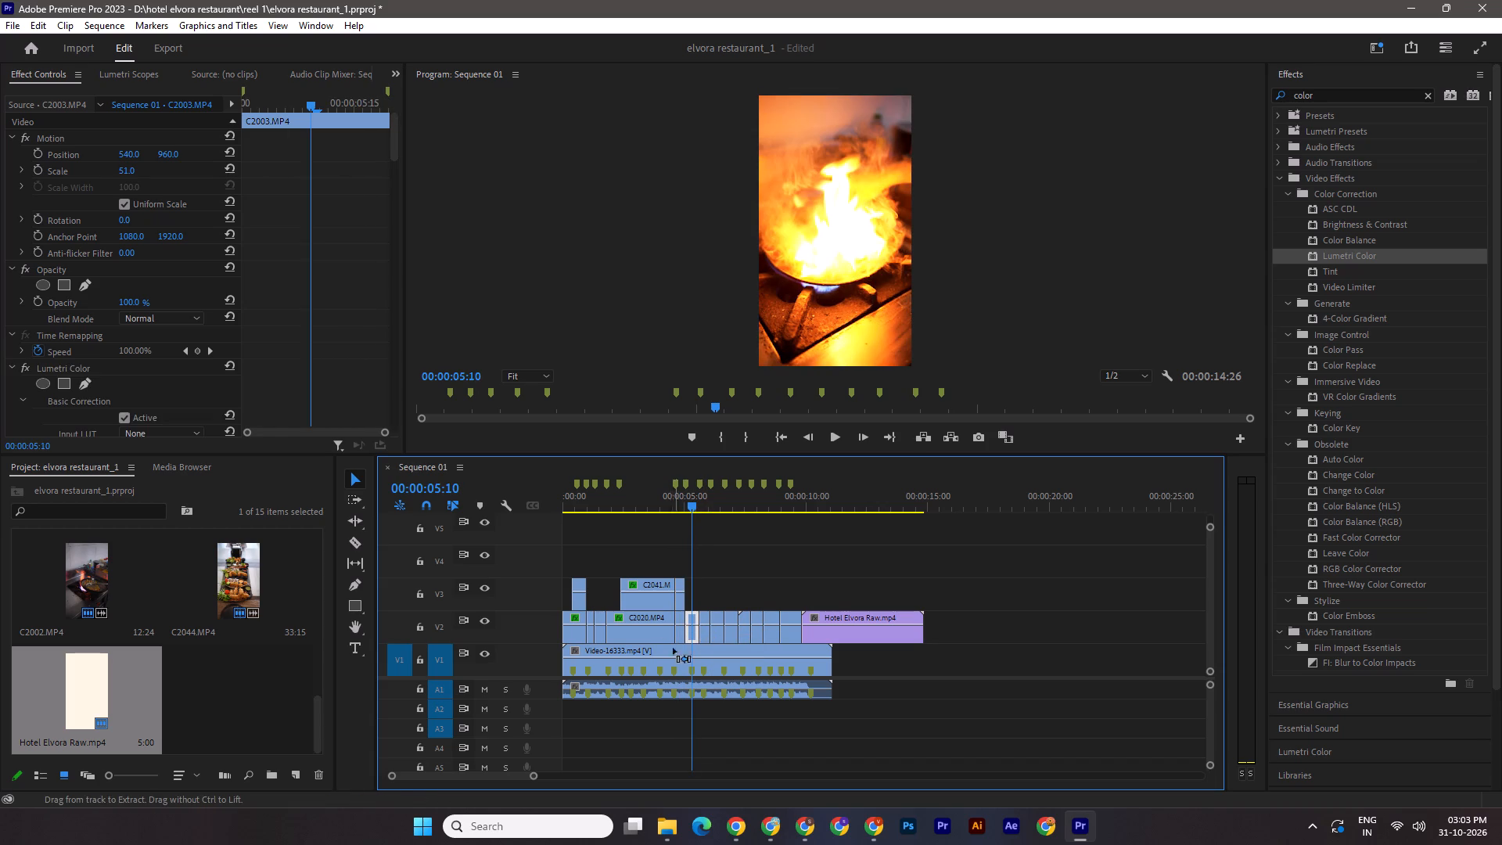
drag(687, 502, 710, 505)
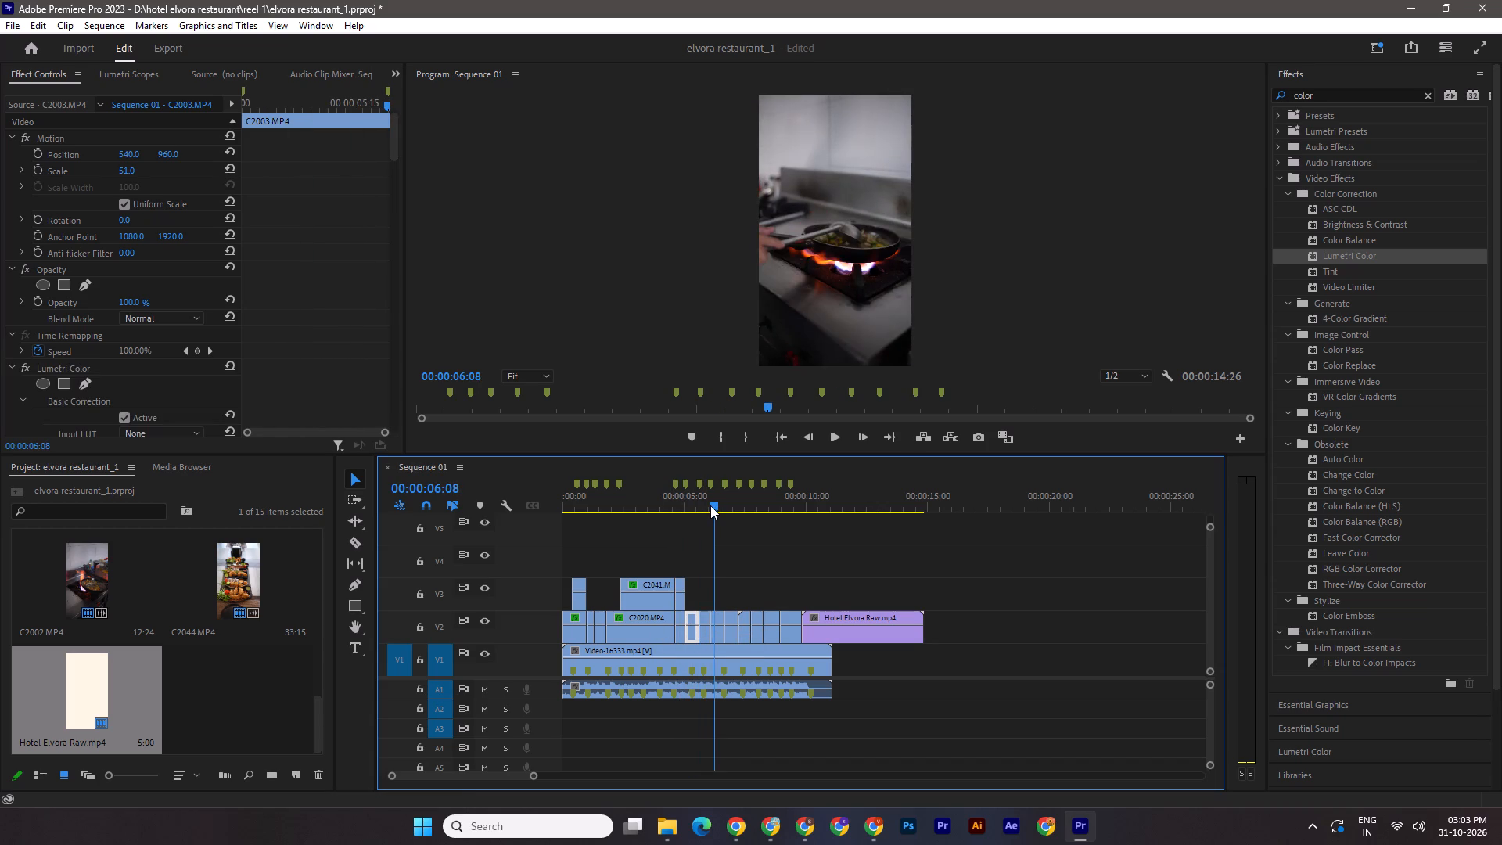
drag(710, 505, 706, 506)
drag(713, 507, 706, 505)
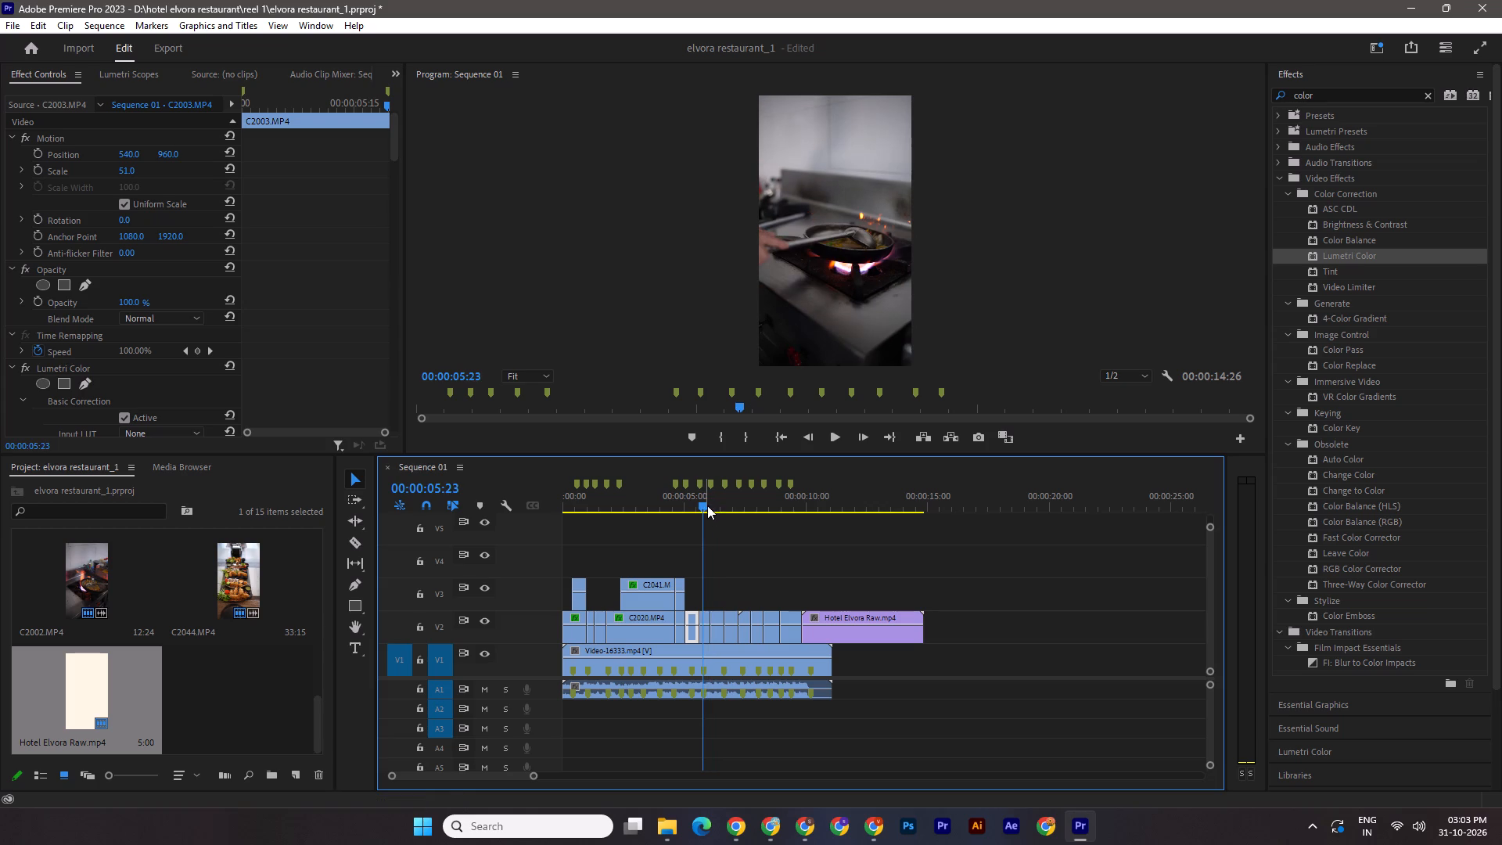
click(705, 620)
key(ctrl+v)
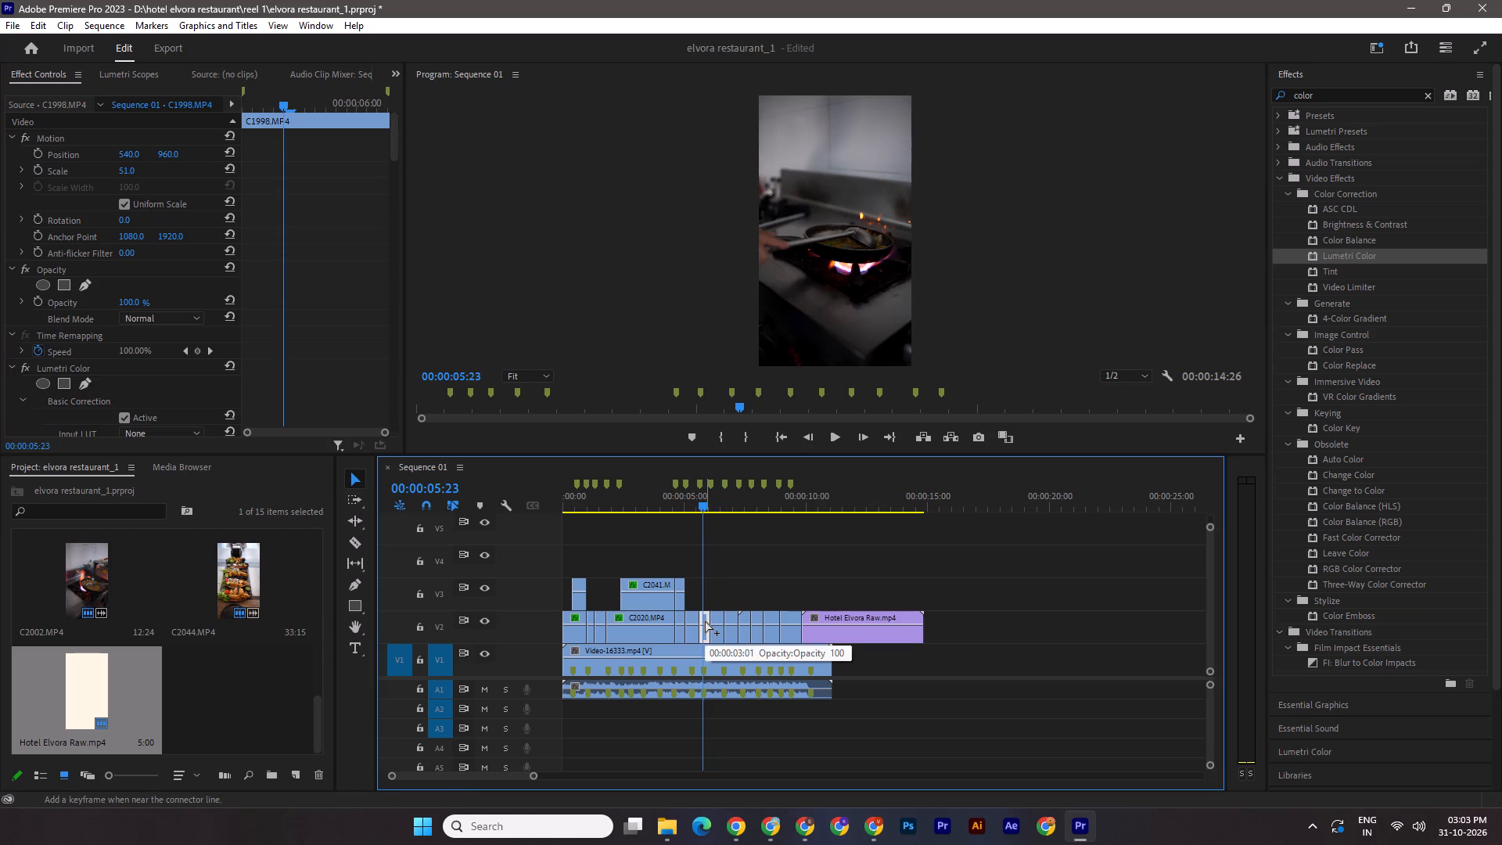
Copy the Lumetri Color effect from C1998.MP4 onto the C2030.MP4 tandoor clip on V2 at 00:00:06:13.
drag(702, 502, 713, 502)
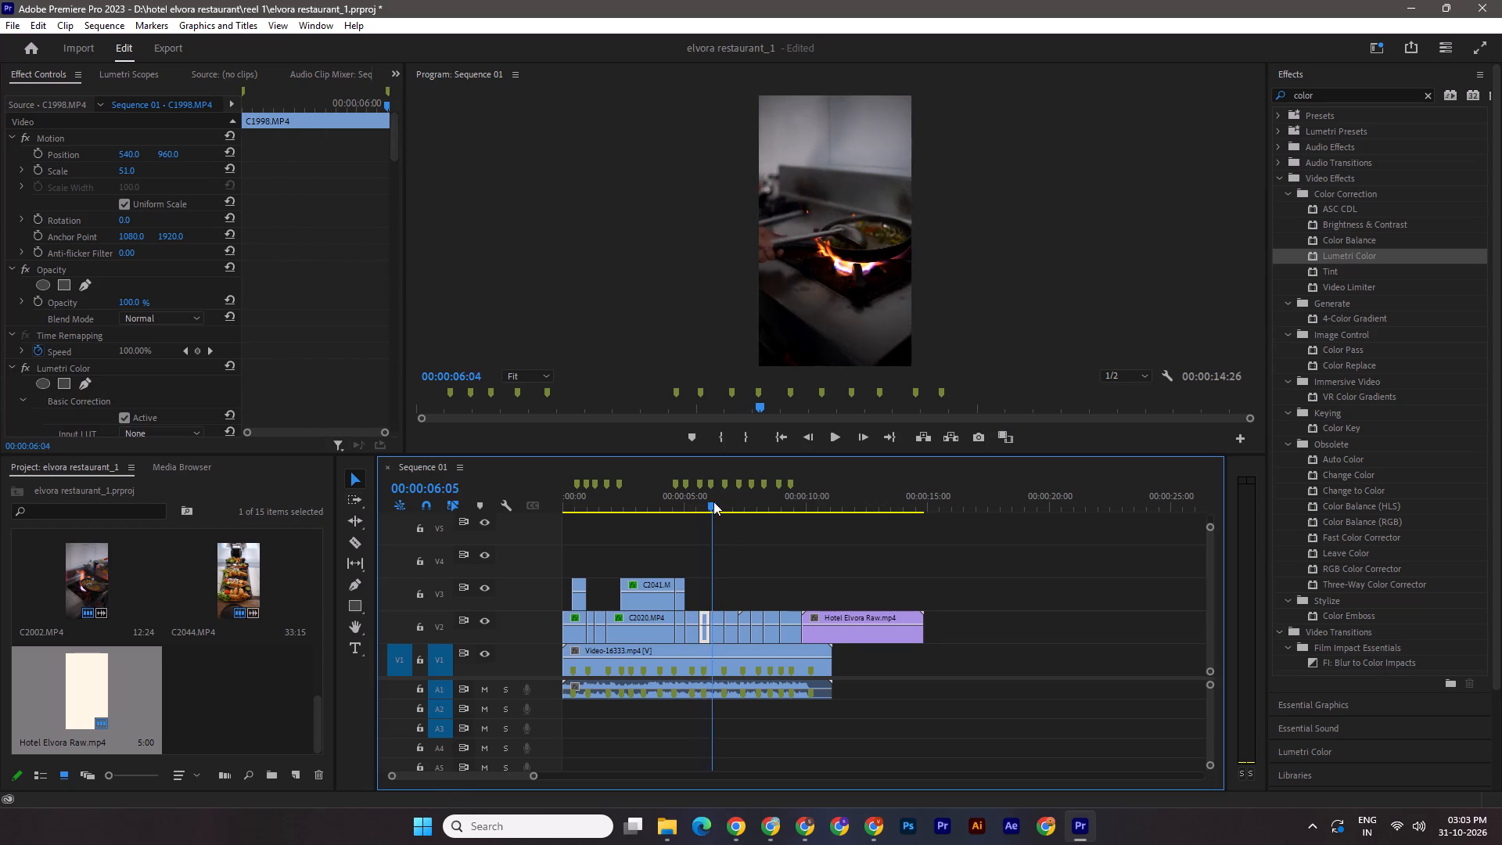
drag(713, 502, 719, 502)
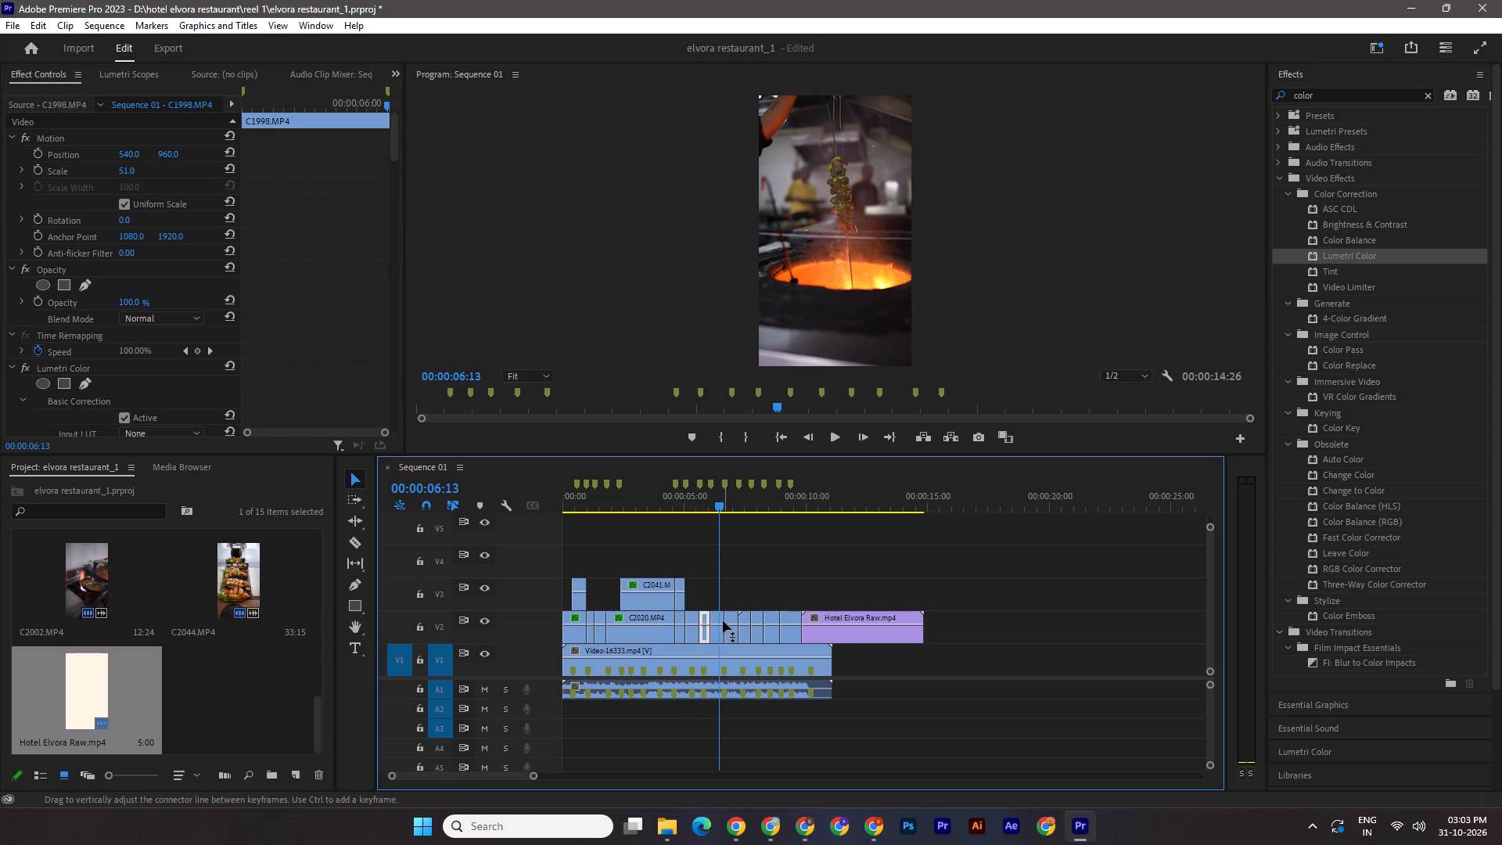
click(720, 621)
key(ctrl+c)
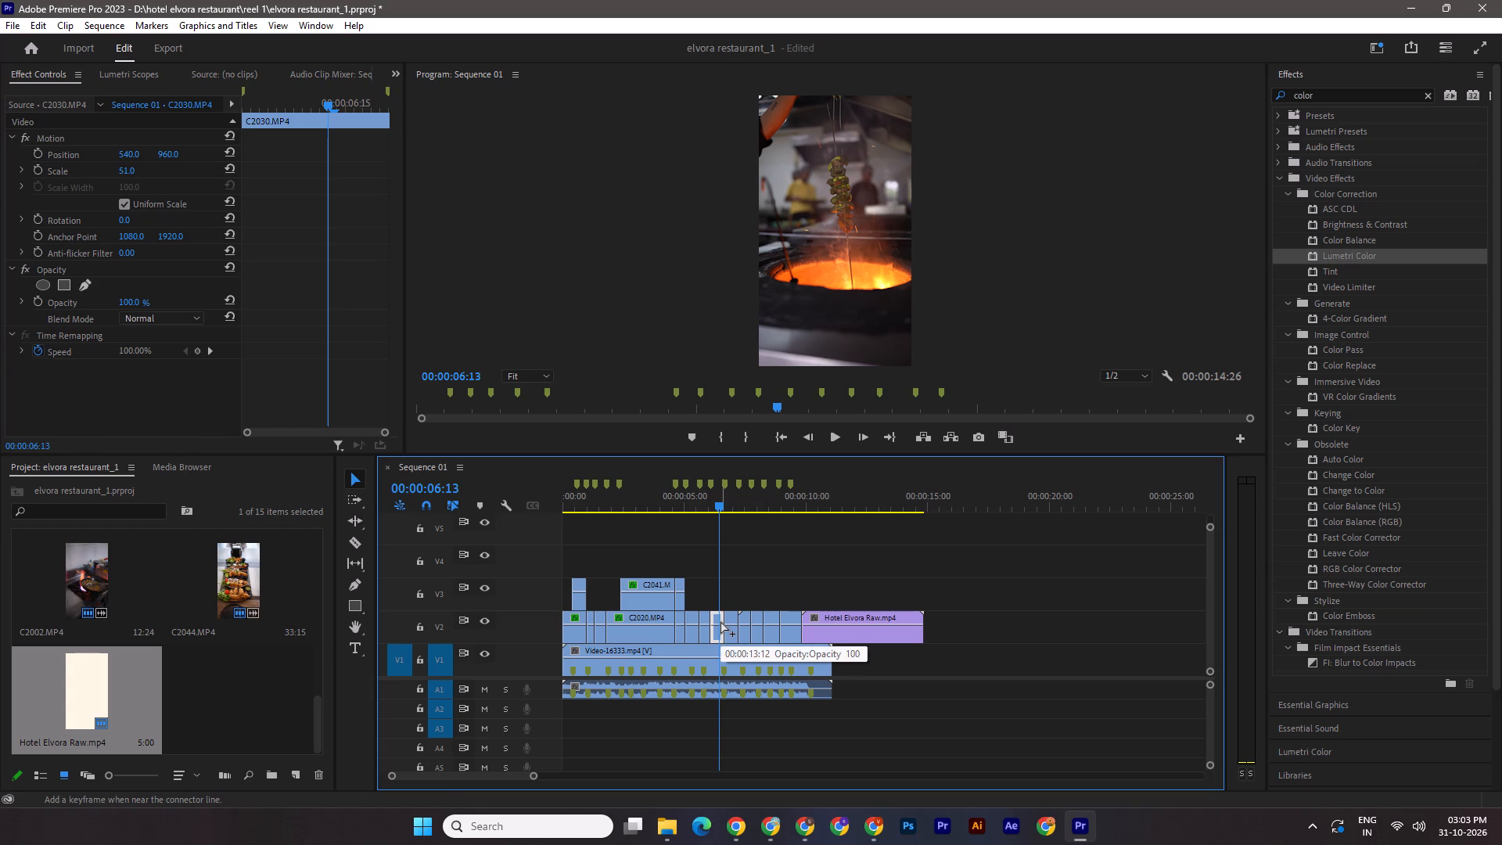
click(711, 630)
click(708, 630)
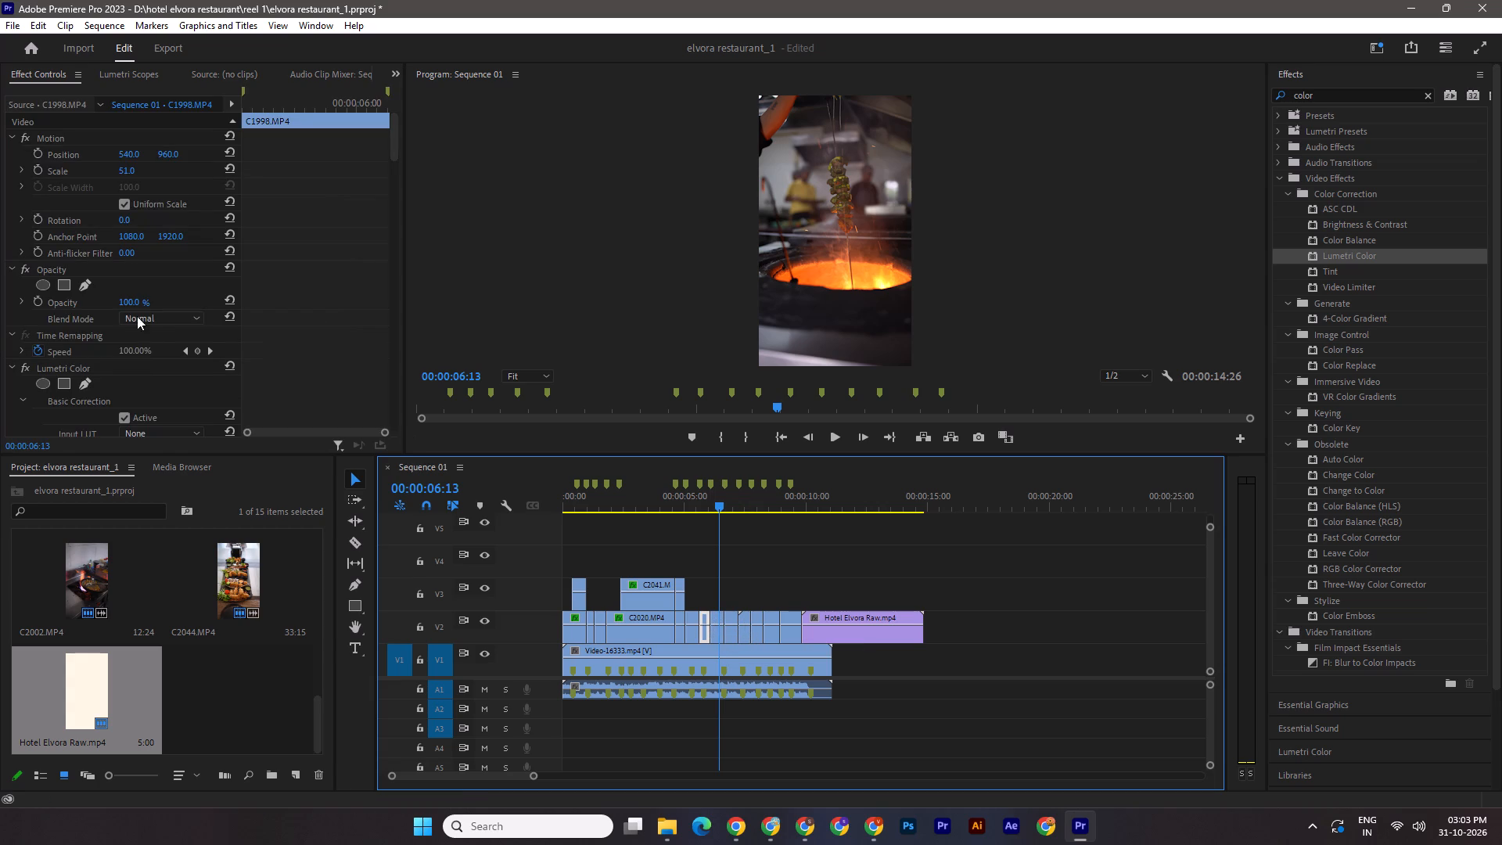
click(71, 365)
key(ctrl+c)
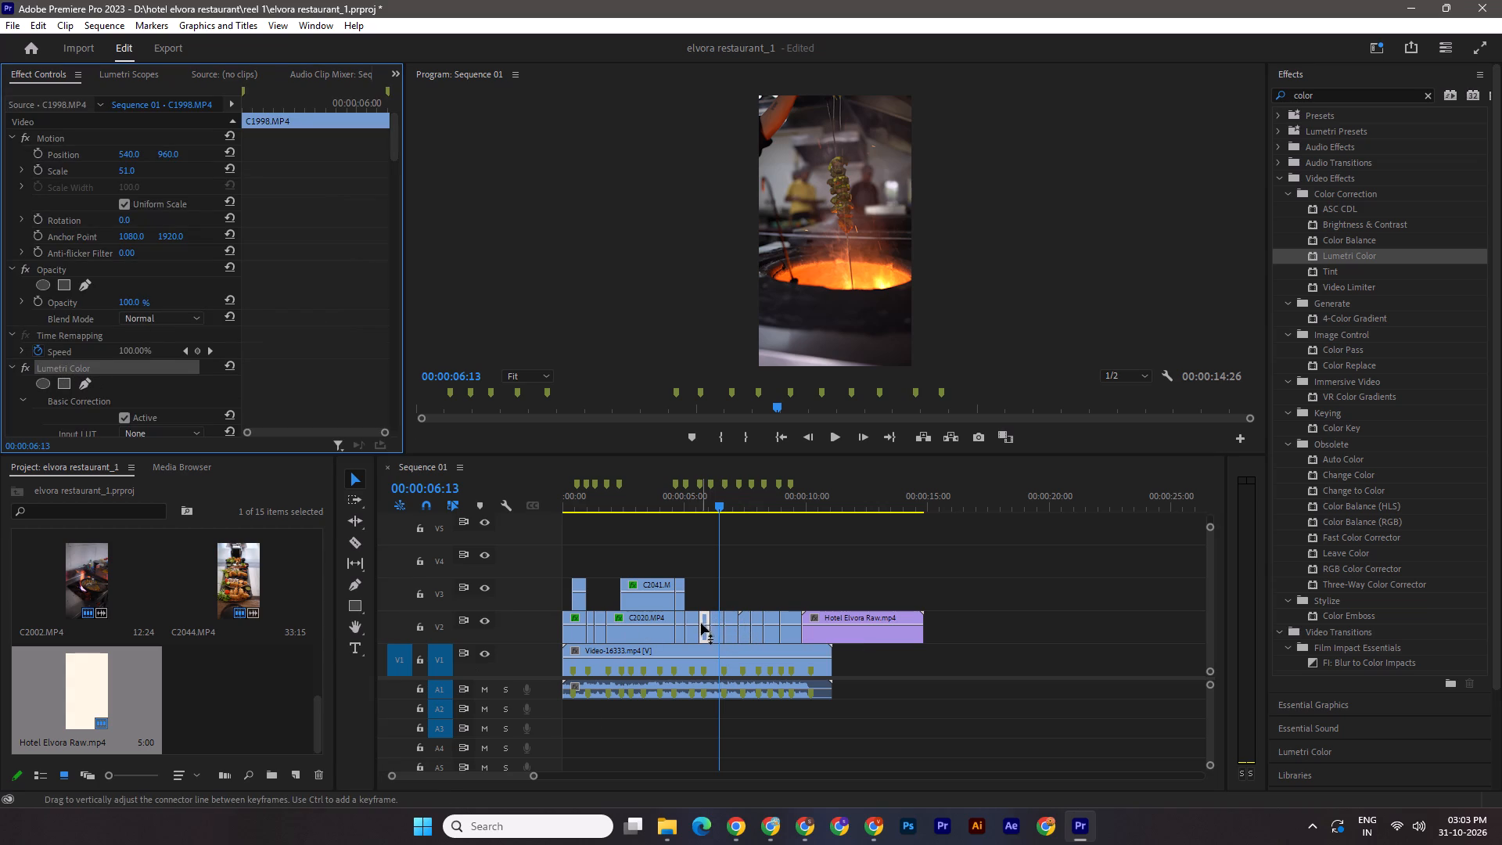
click(718, 626)
key(ctrl+v)
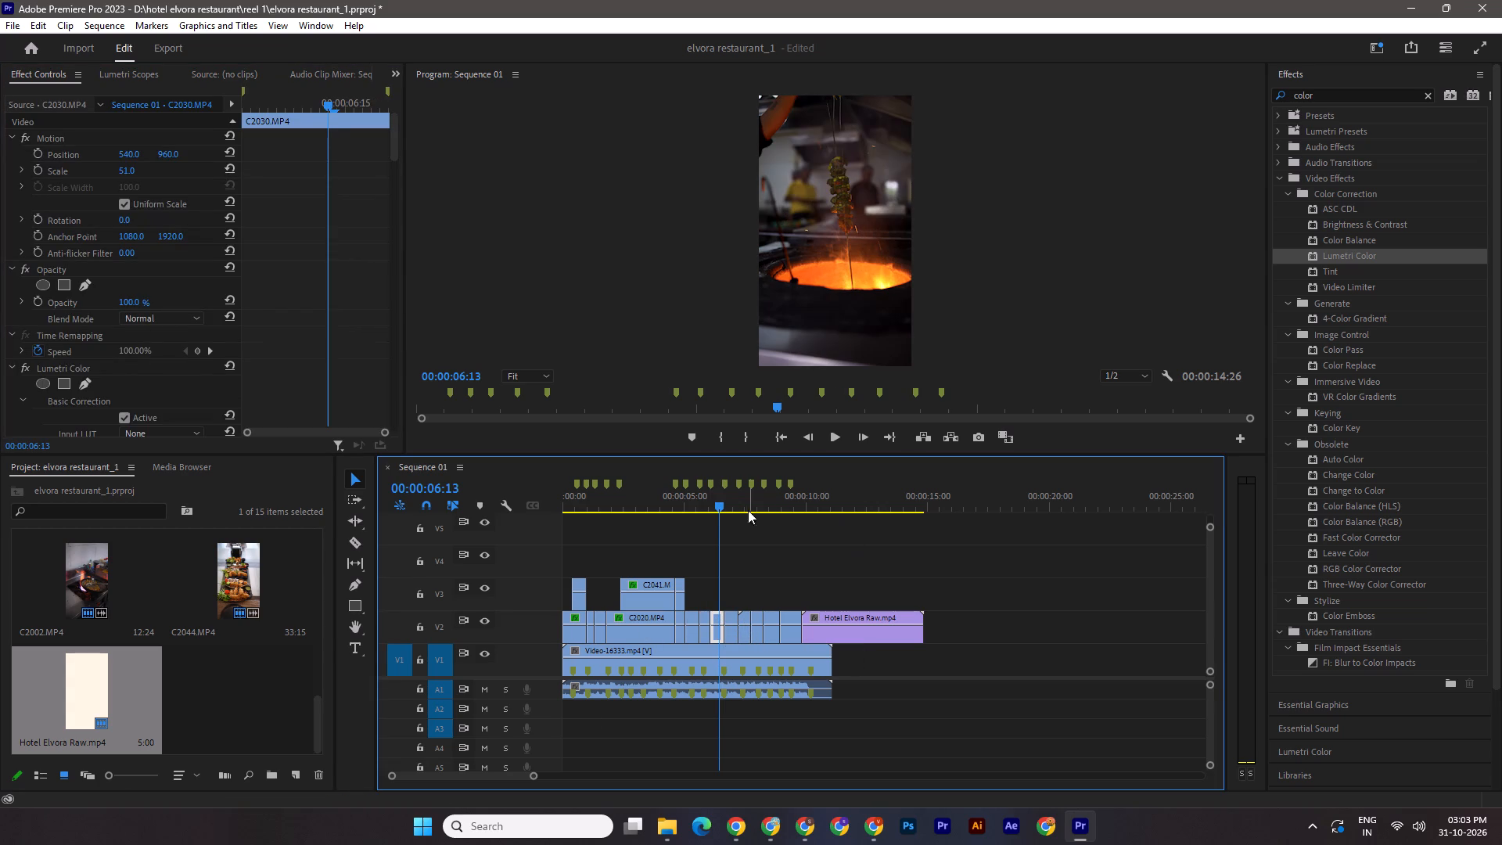
Paste the same Lumetri Color effect onto the C2030.MP4 chef clip on V3 at 00:00:04:24.
drag(716, 507, 691, 509)
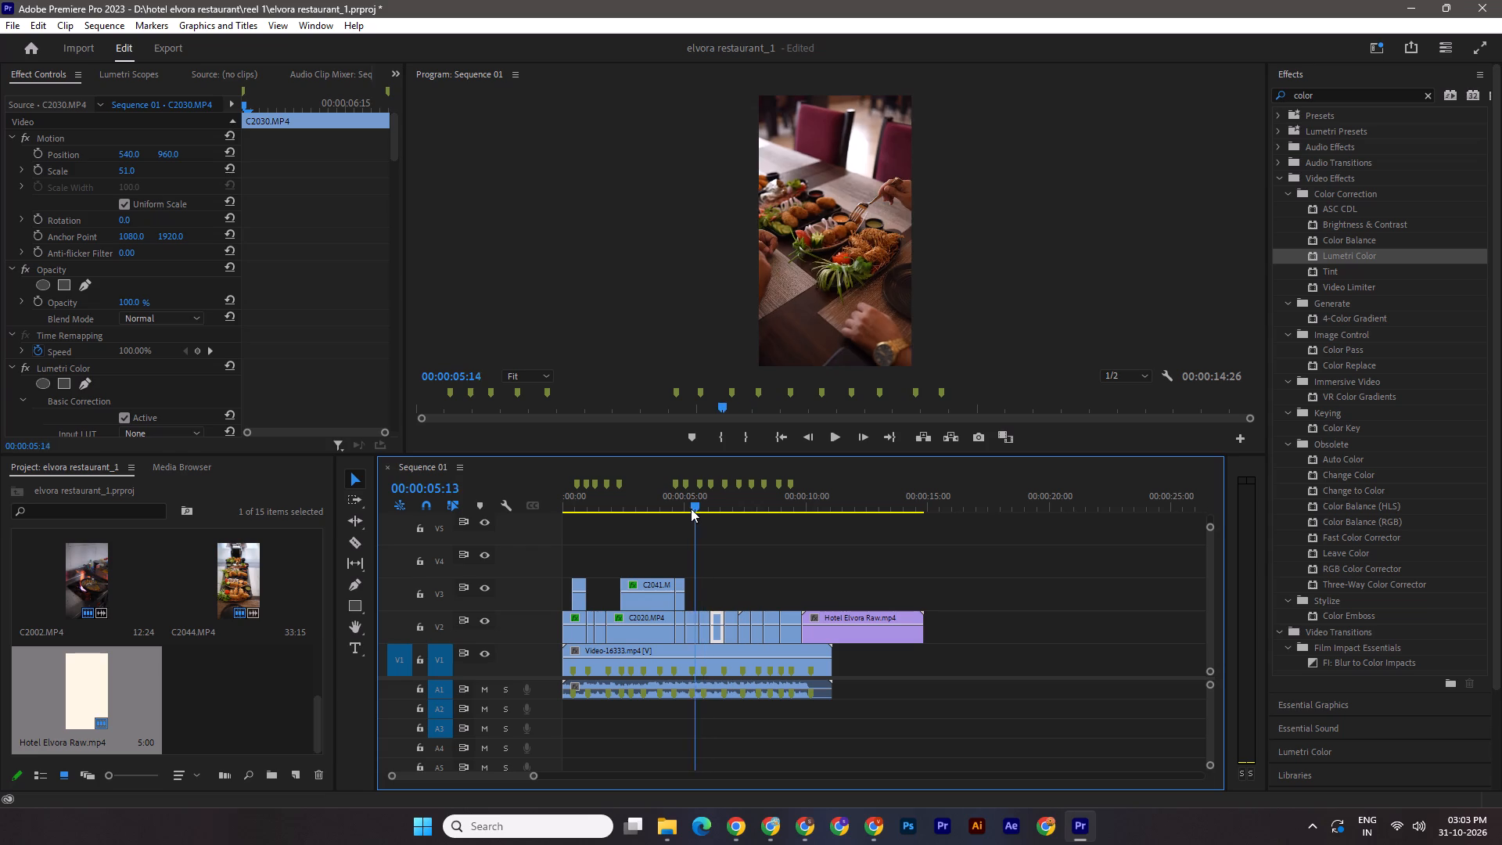
drag(691, 509, 690, 509)
drag(695, 503, 681, 505)
click(681, 598)
key(ctrl+v)
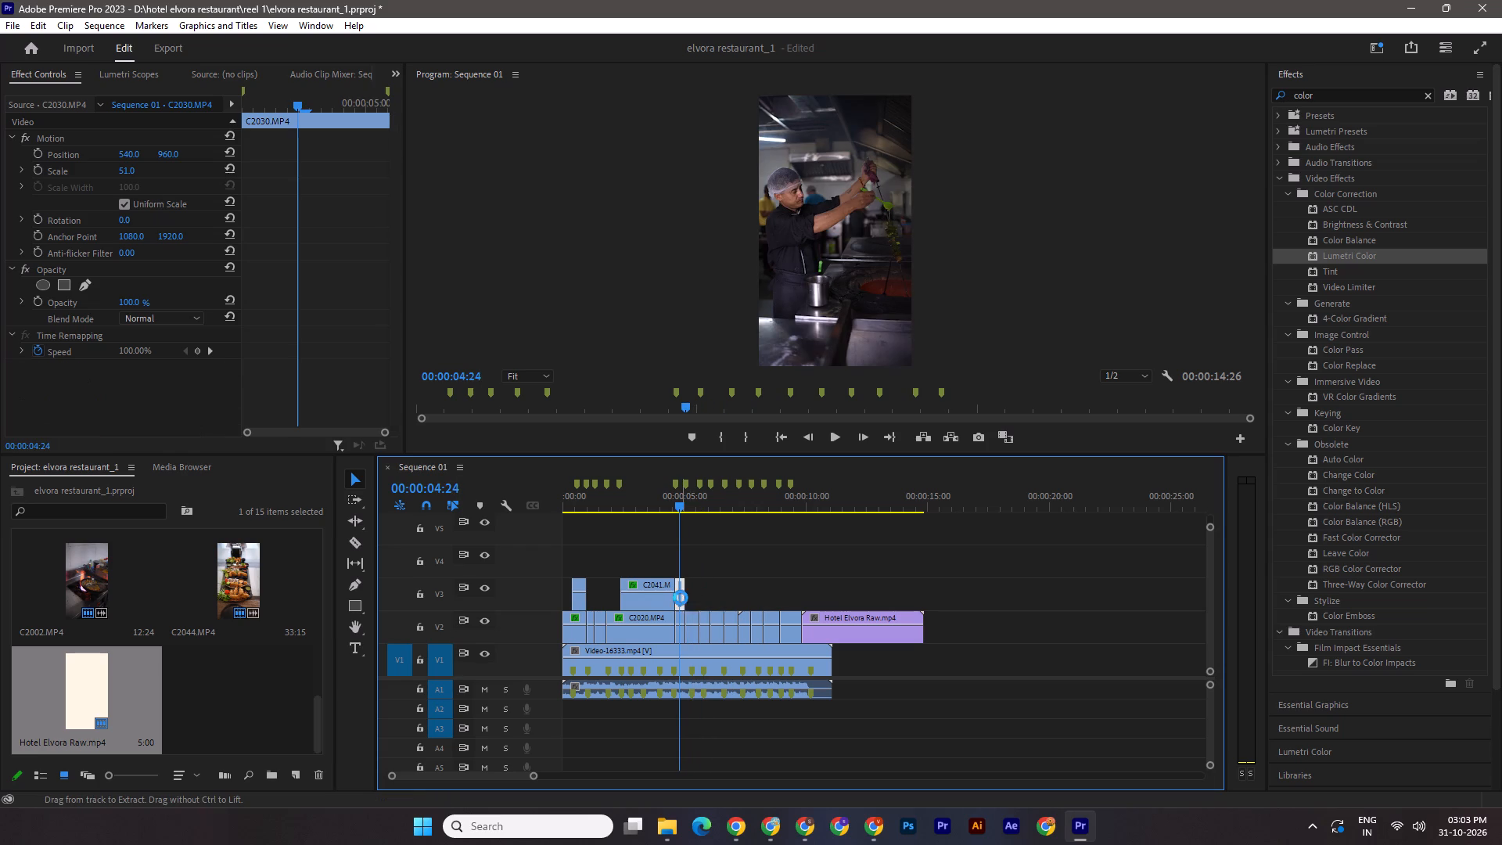
drag(682, 505, 680, 505)
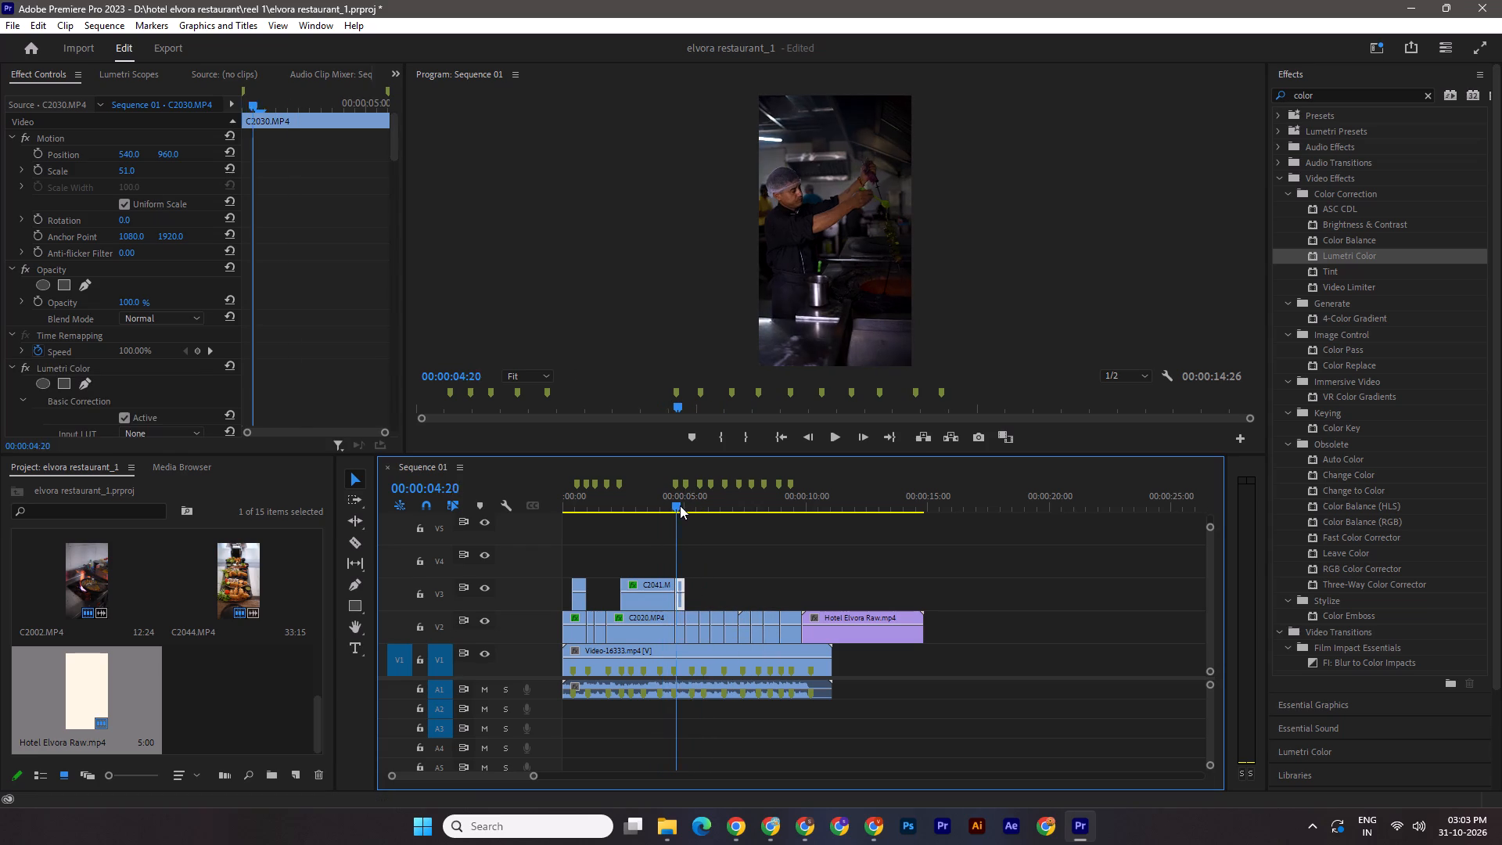
Paste the same Lumetri Color effect onto the C2049.MP4 food clip on V2 at 00:00:06:25.
drag(680, 505, 718, 515)
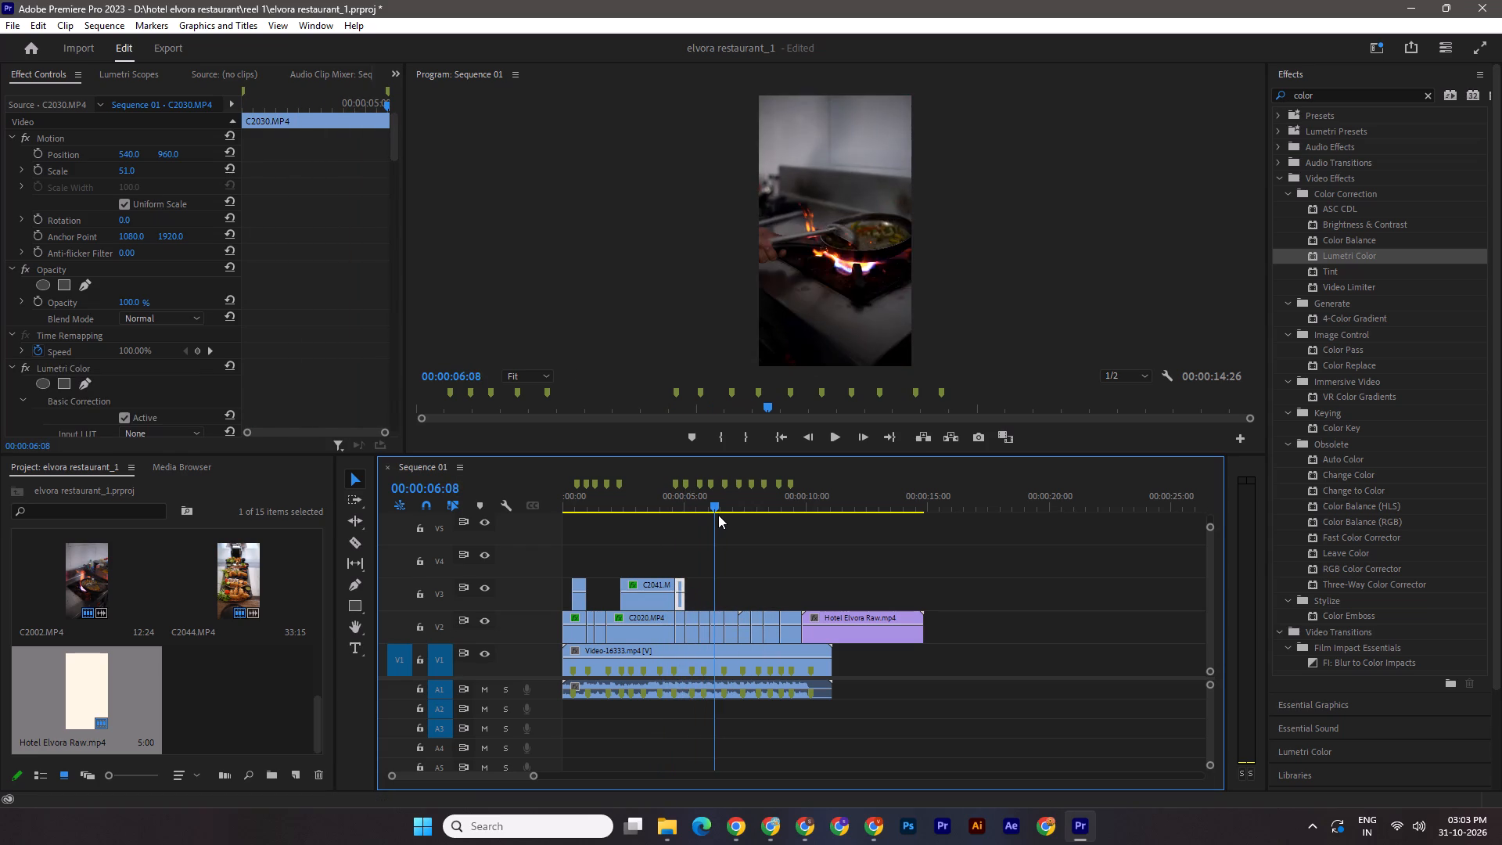
drag(718, 515, 734, 517)
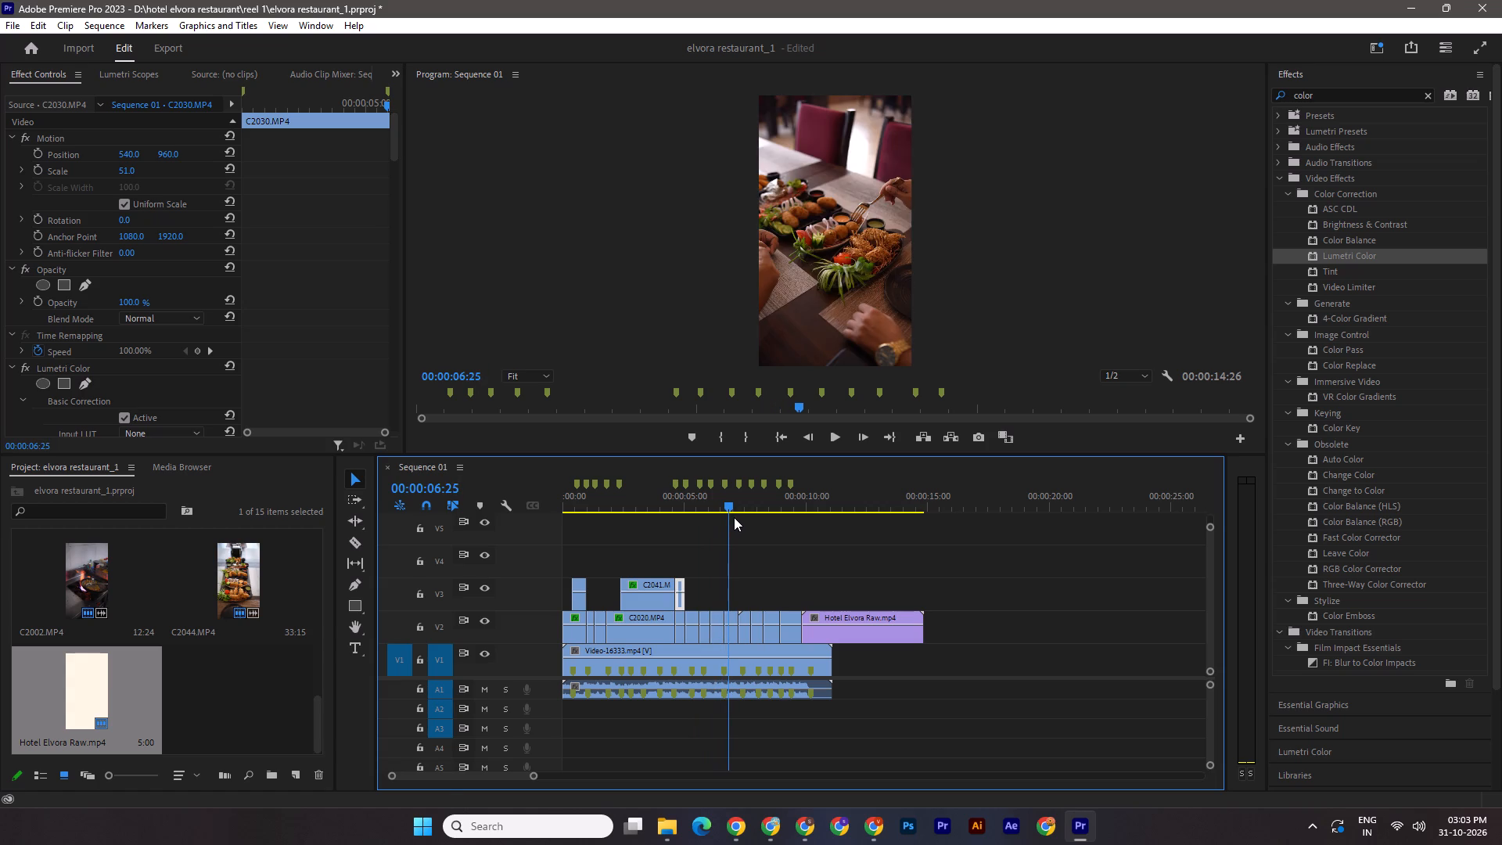
drag(734, 517, 732, 518)
click(729, 634)
key(ctrl+v)
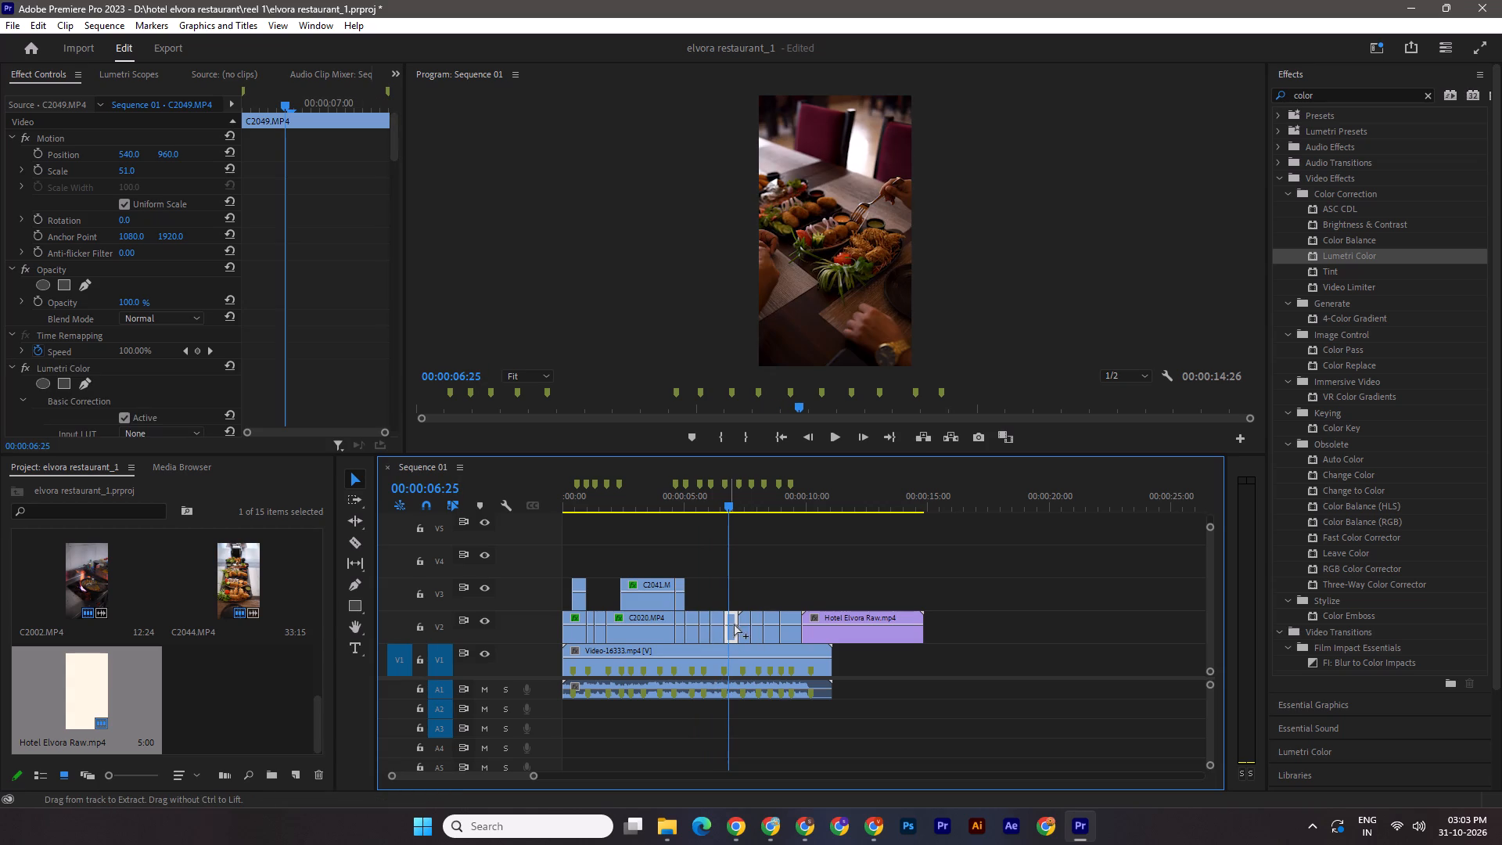
Brighten C2049.MP4 by raising the upper part of its Lumetri white RGB curve slightly above the diagonal.
scroll(128, 396, down, 20)
scroll(145, 412, down, 5)
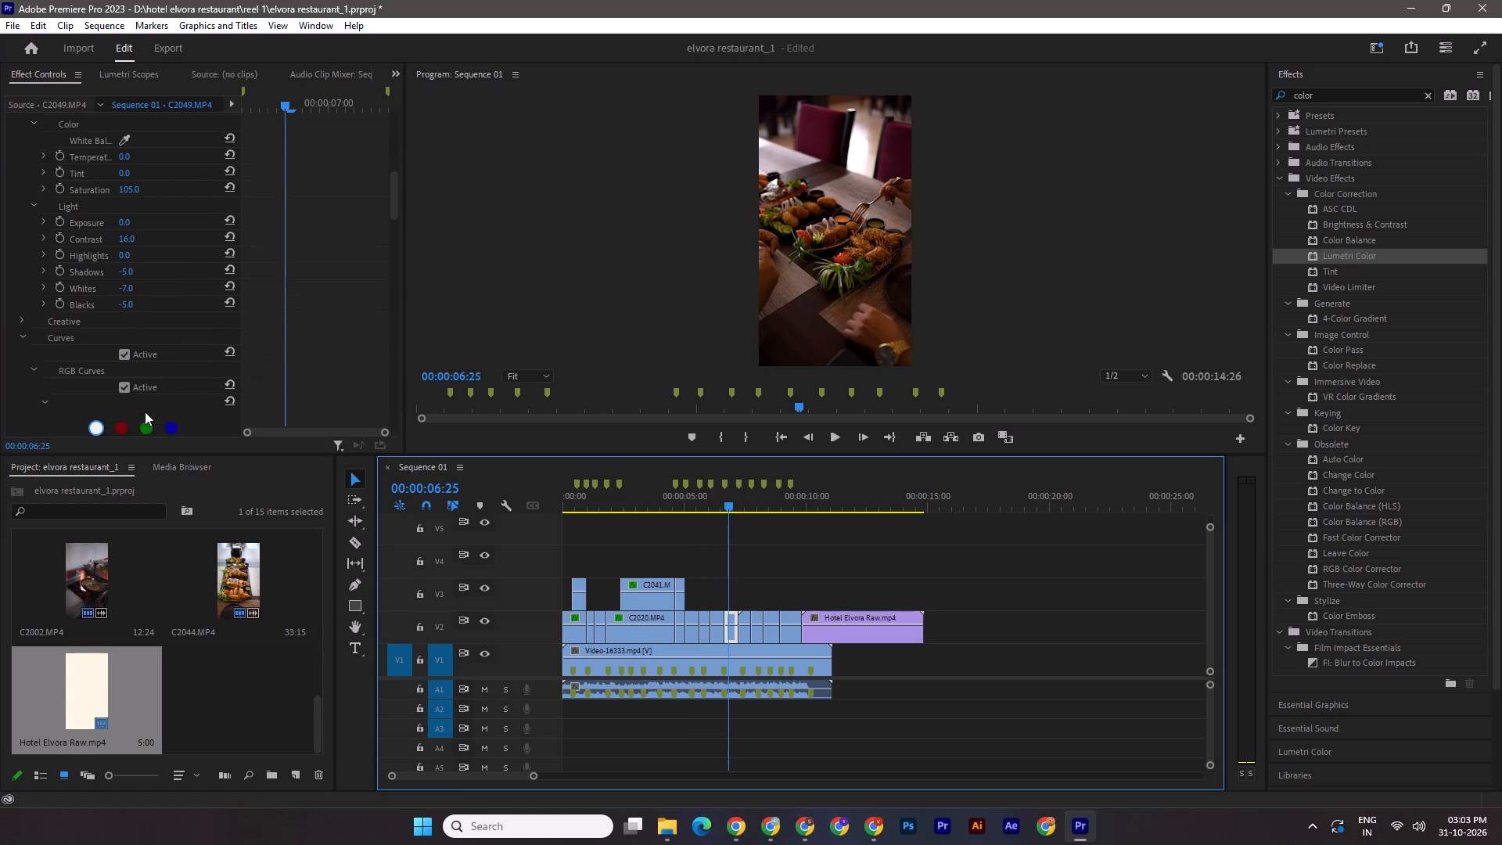
scroll(147, 412, down, 10)
drag(182, 335, 175, 334)
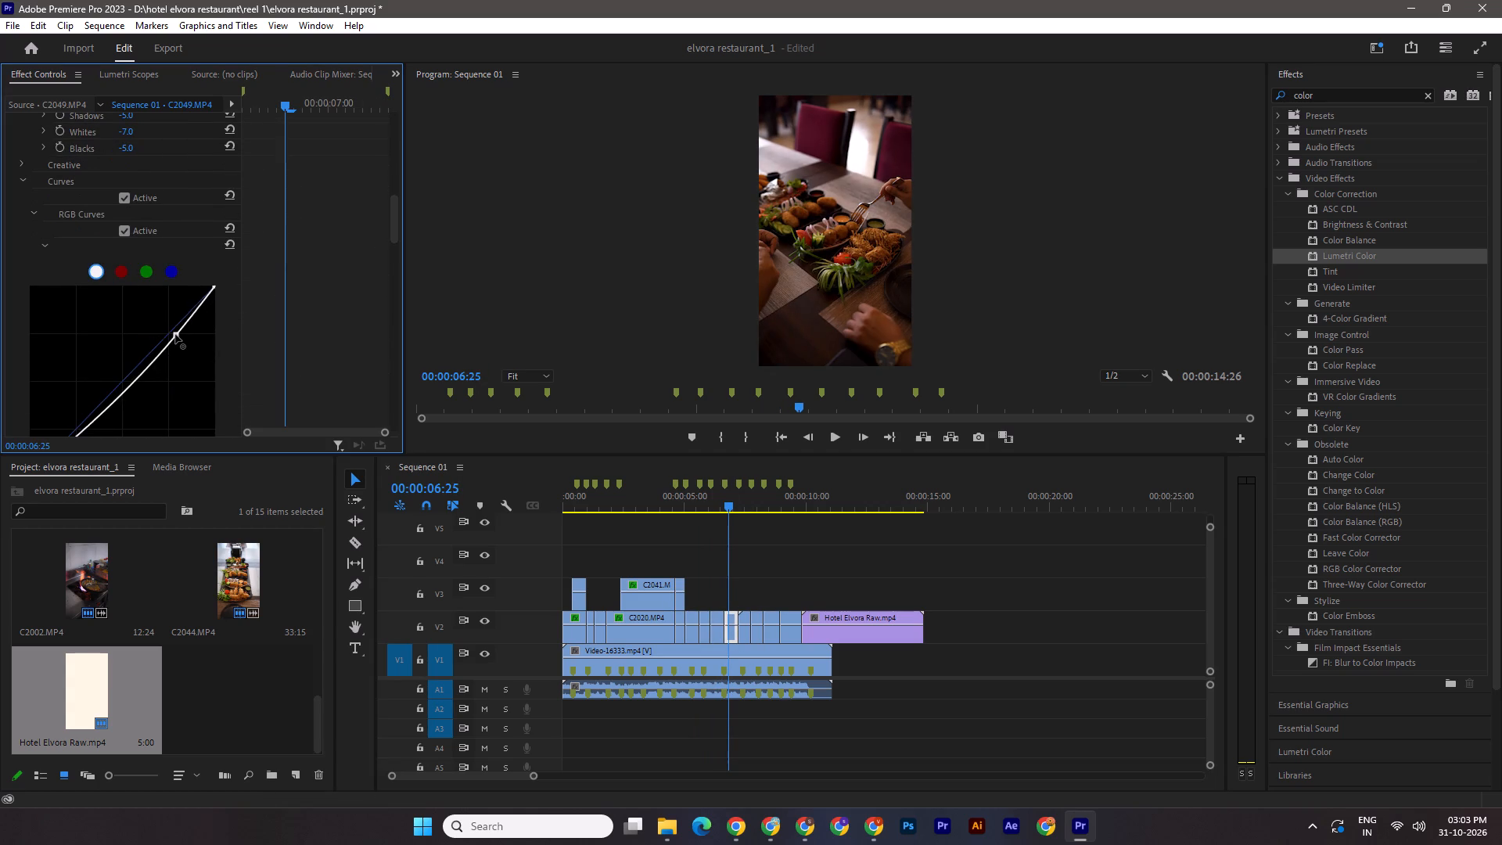
drag(175, 334, 160, 327)
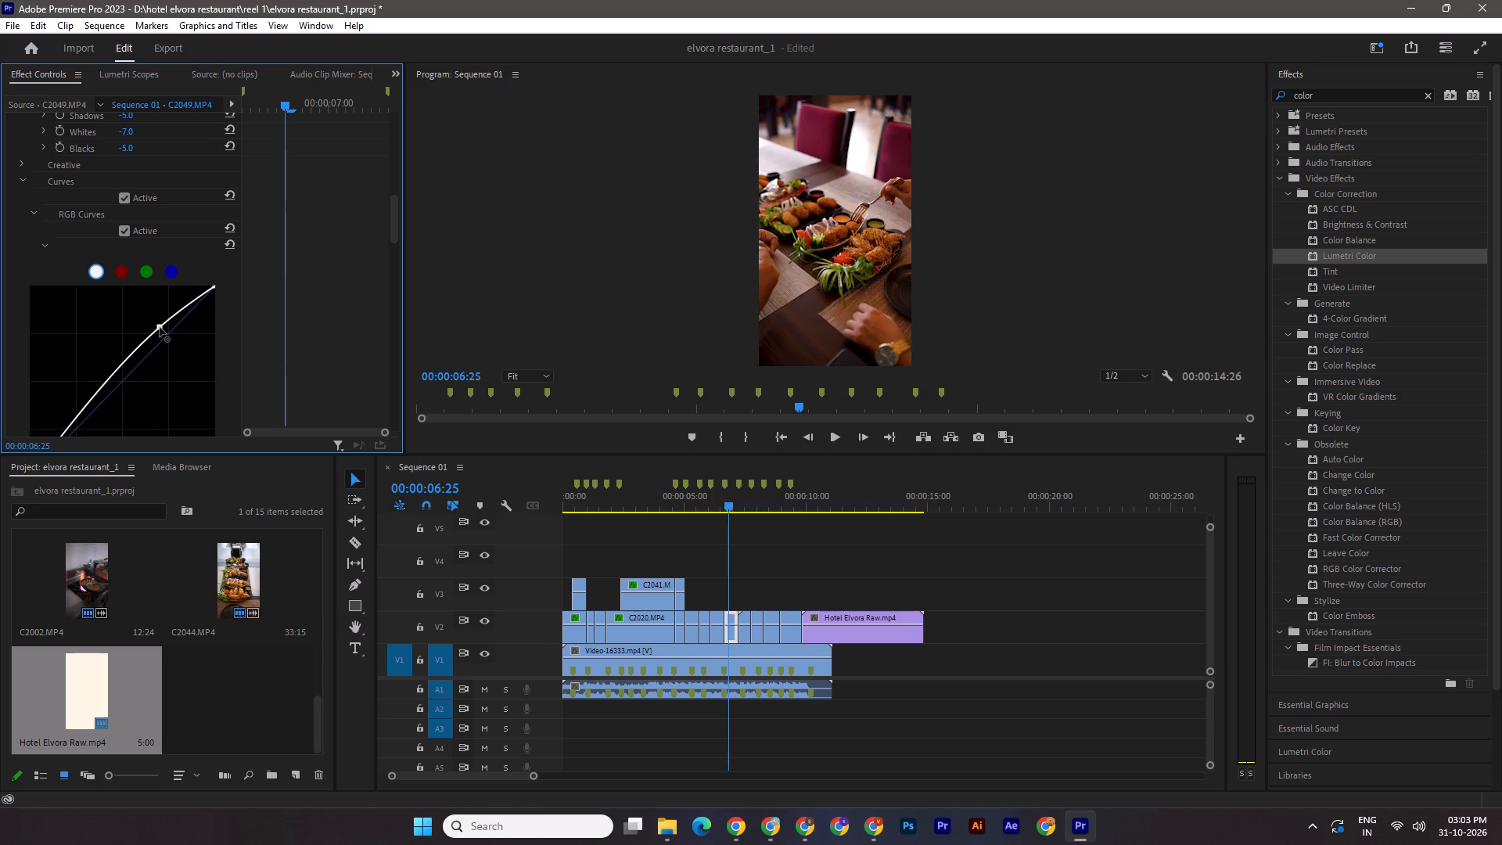
drag(160, 327, 165, 327)
Copy C2049.MP4's adjusted Lumetri Color onto the C2044.MP4 food clips on V2 at 00:00:08:15 and 00:00:09:08.
scroll(130, 371, up, 2)
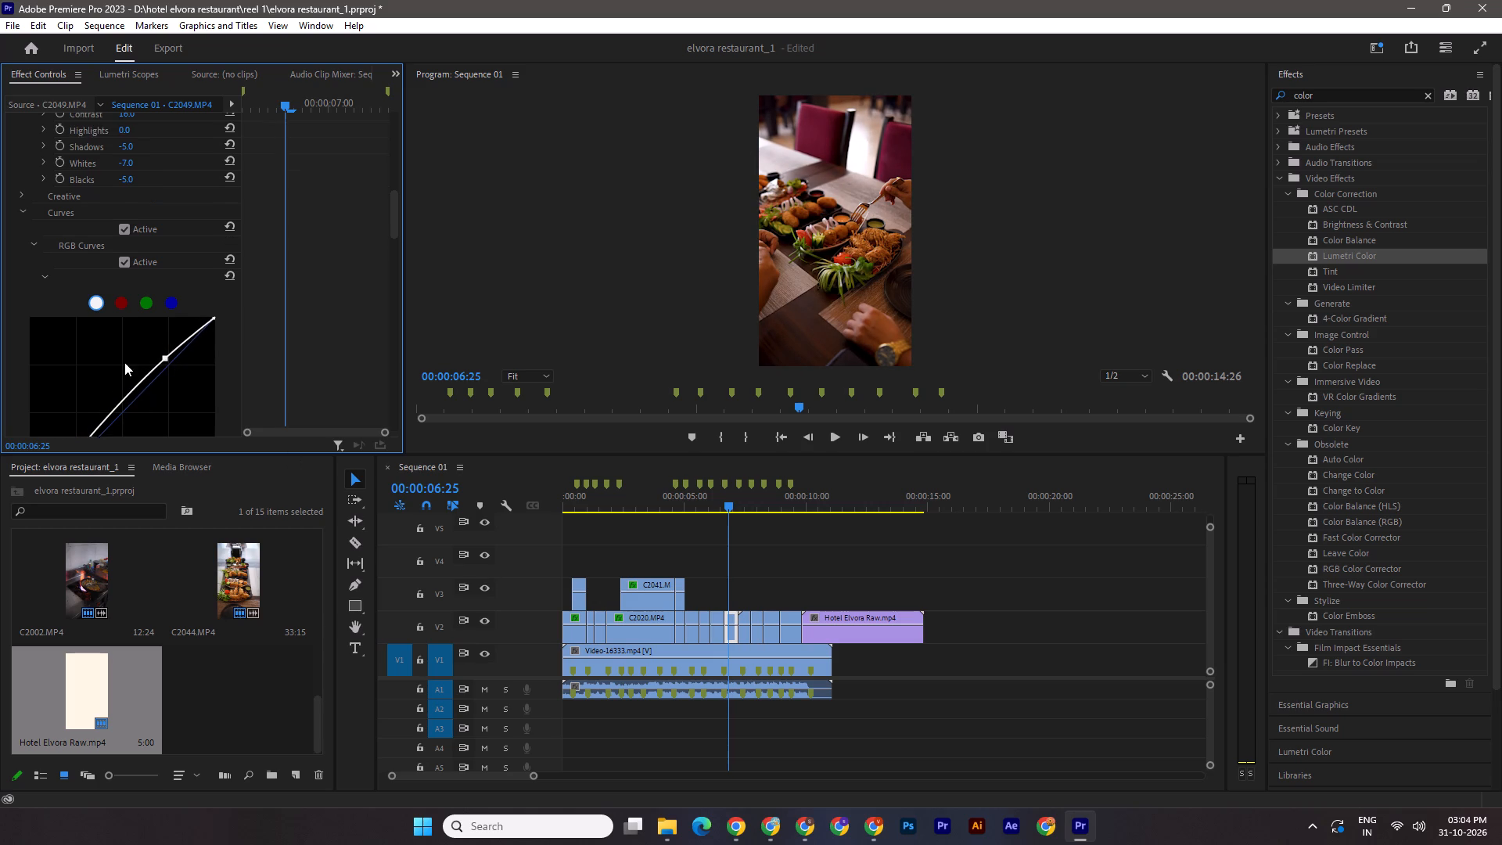
scroll(124, 362, up, 20)
scroll(124, 362, up, 4)
click(63, 222)
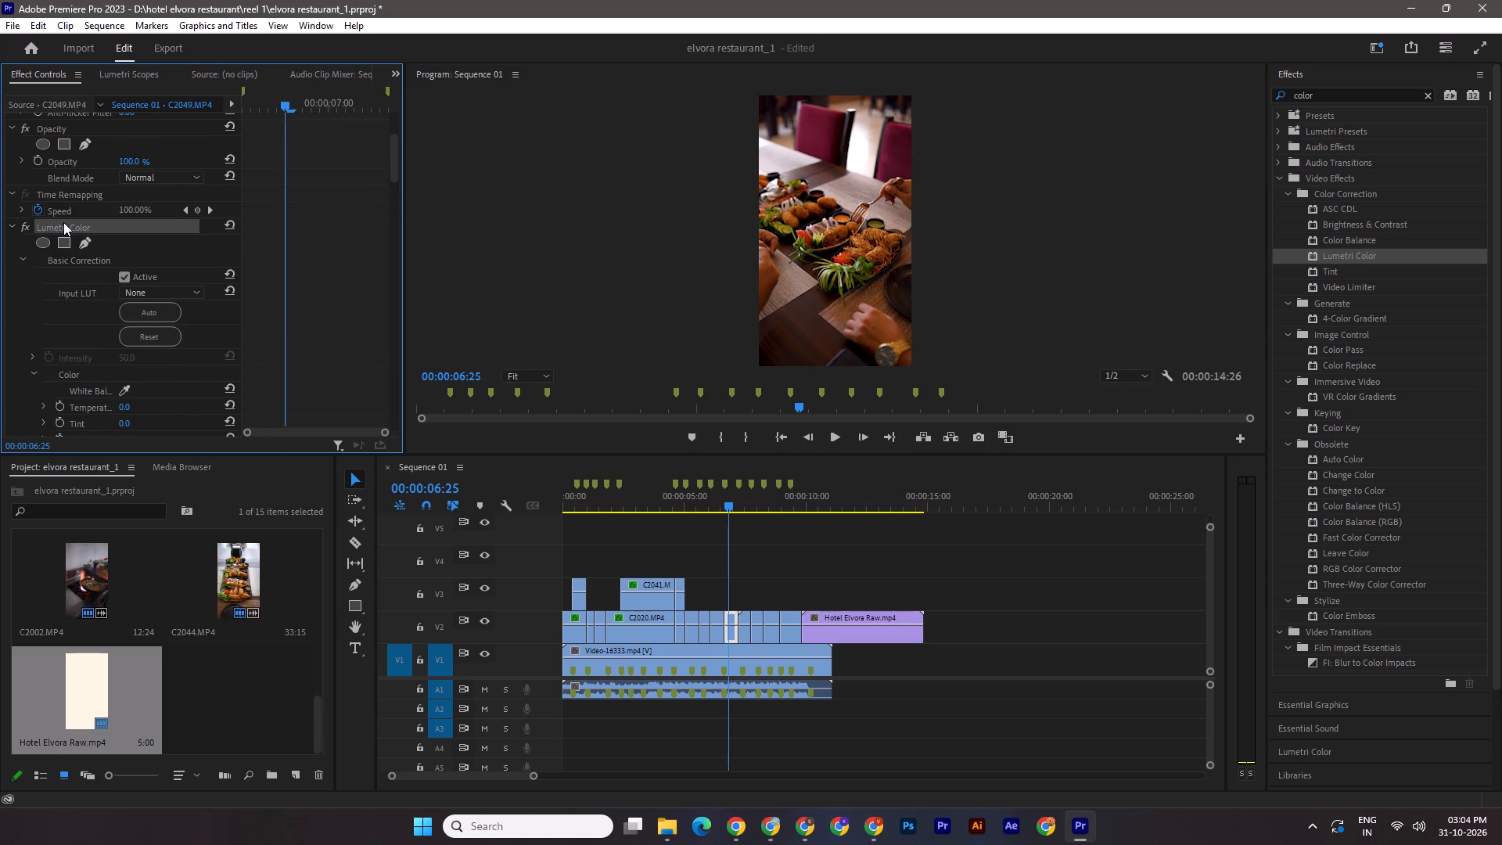
key(ctrl+c)
drag(727, 506, 738, 512)
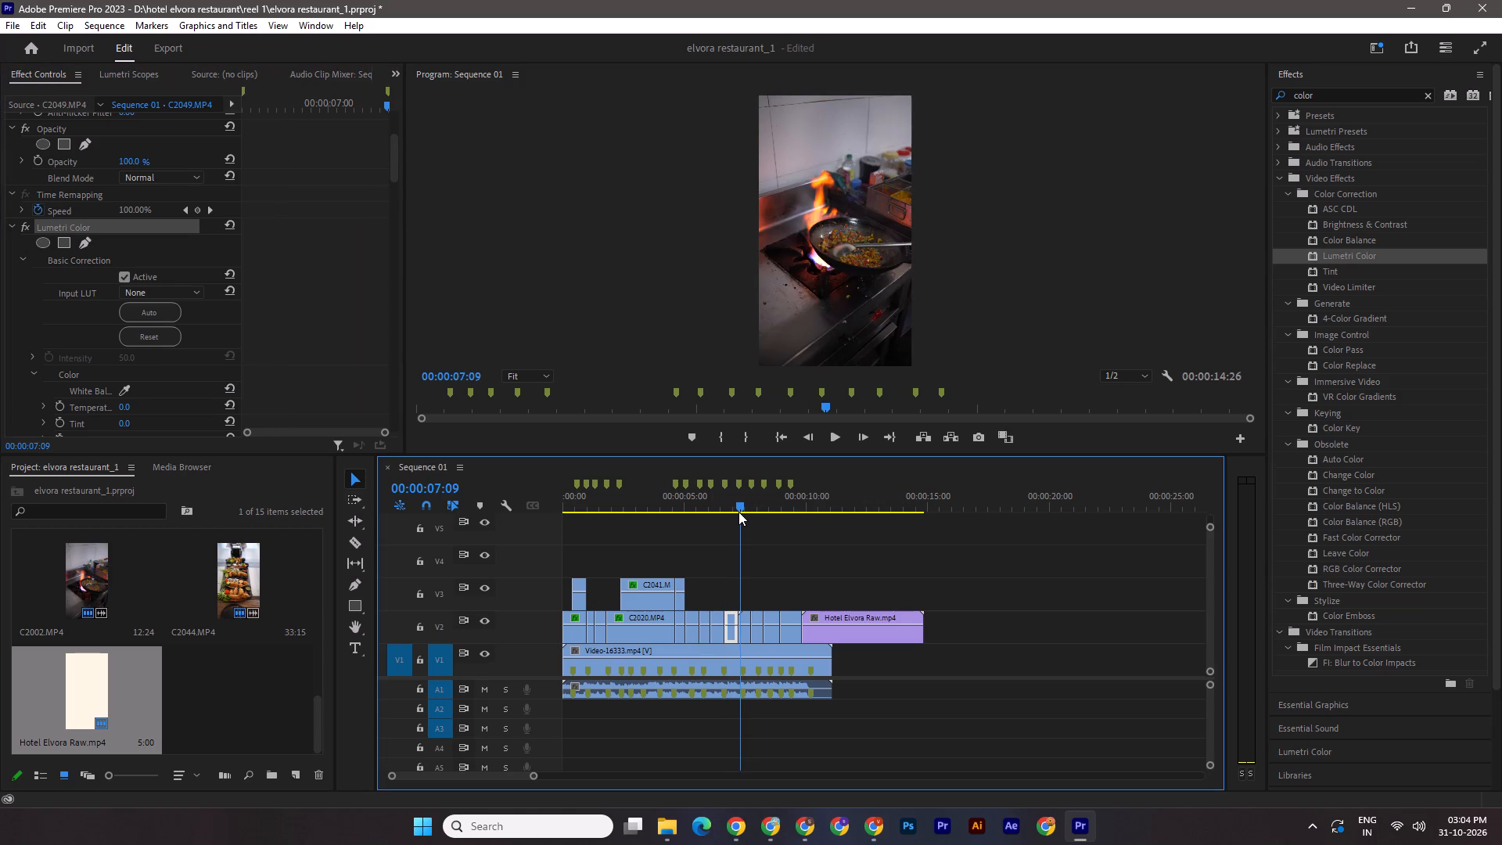
drag(738, 512, 767, 527)
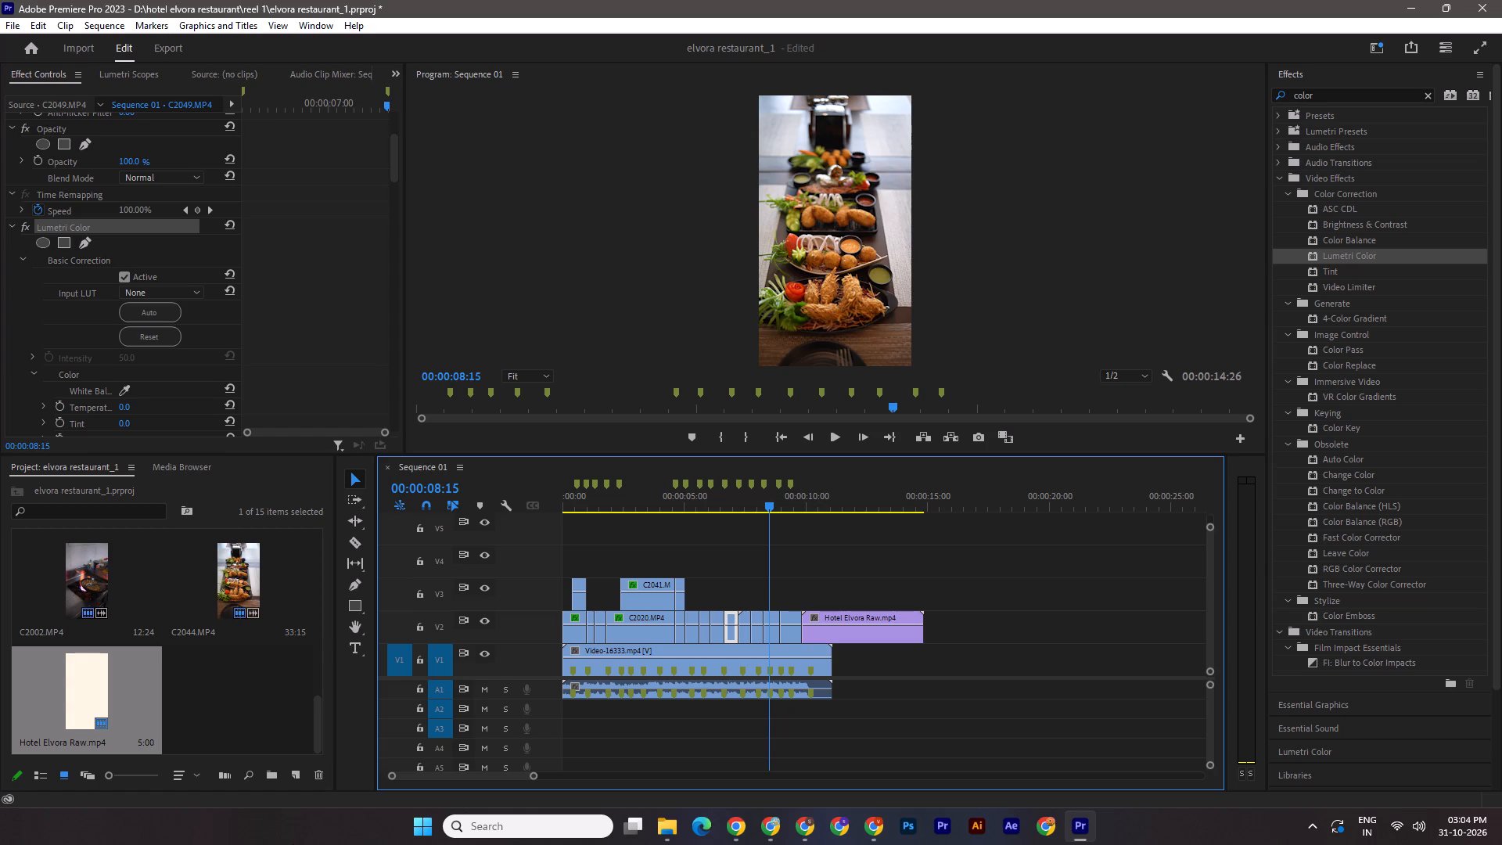
click(769, 636)
key(ctrl+v)
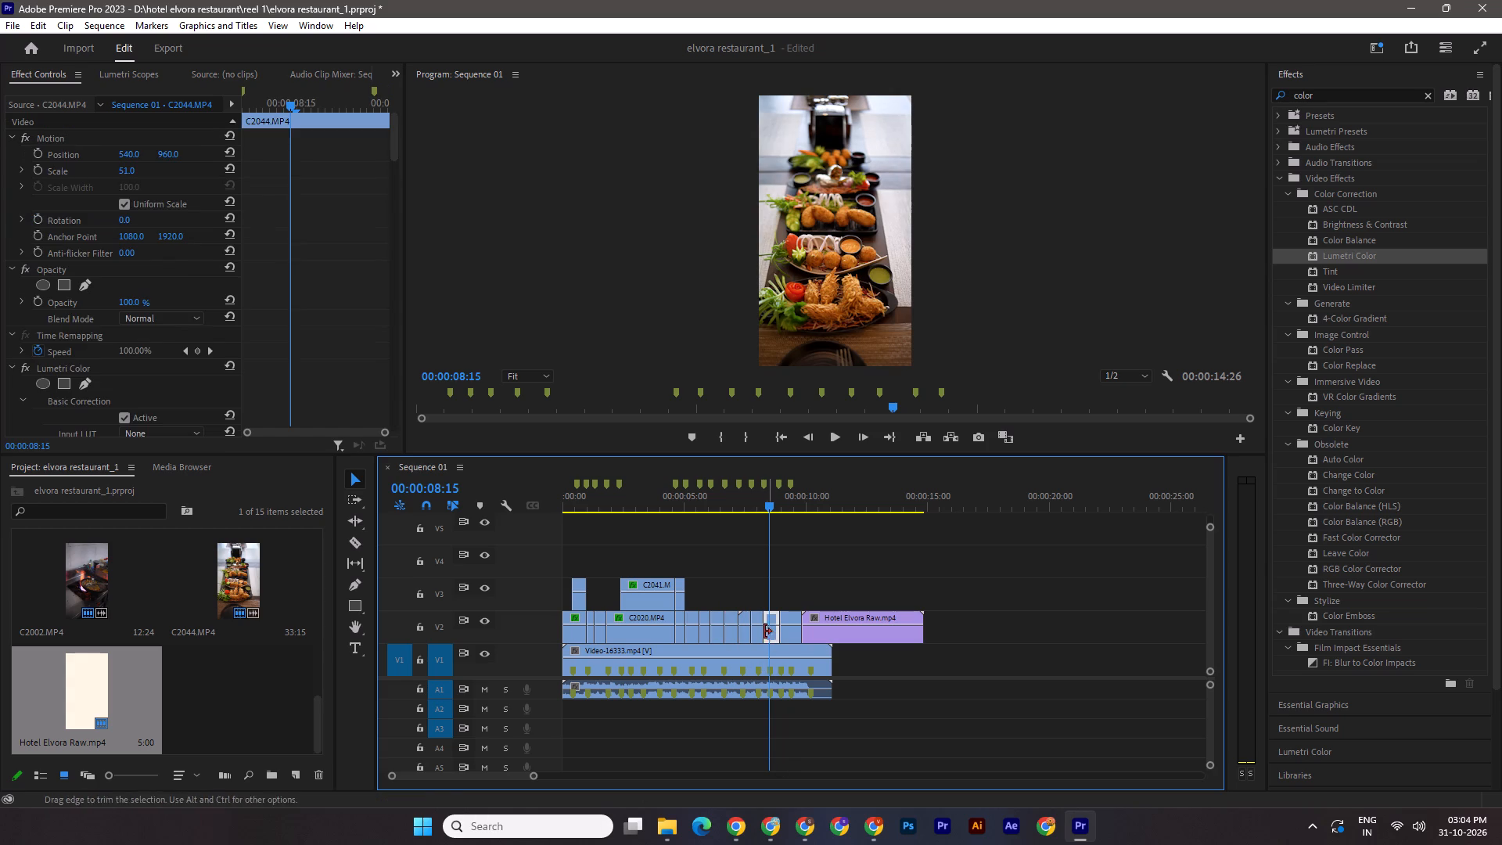
drag(773, 503, 792, 510)
click(796, 627)
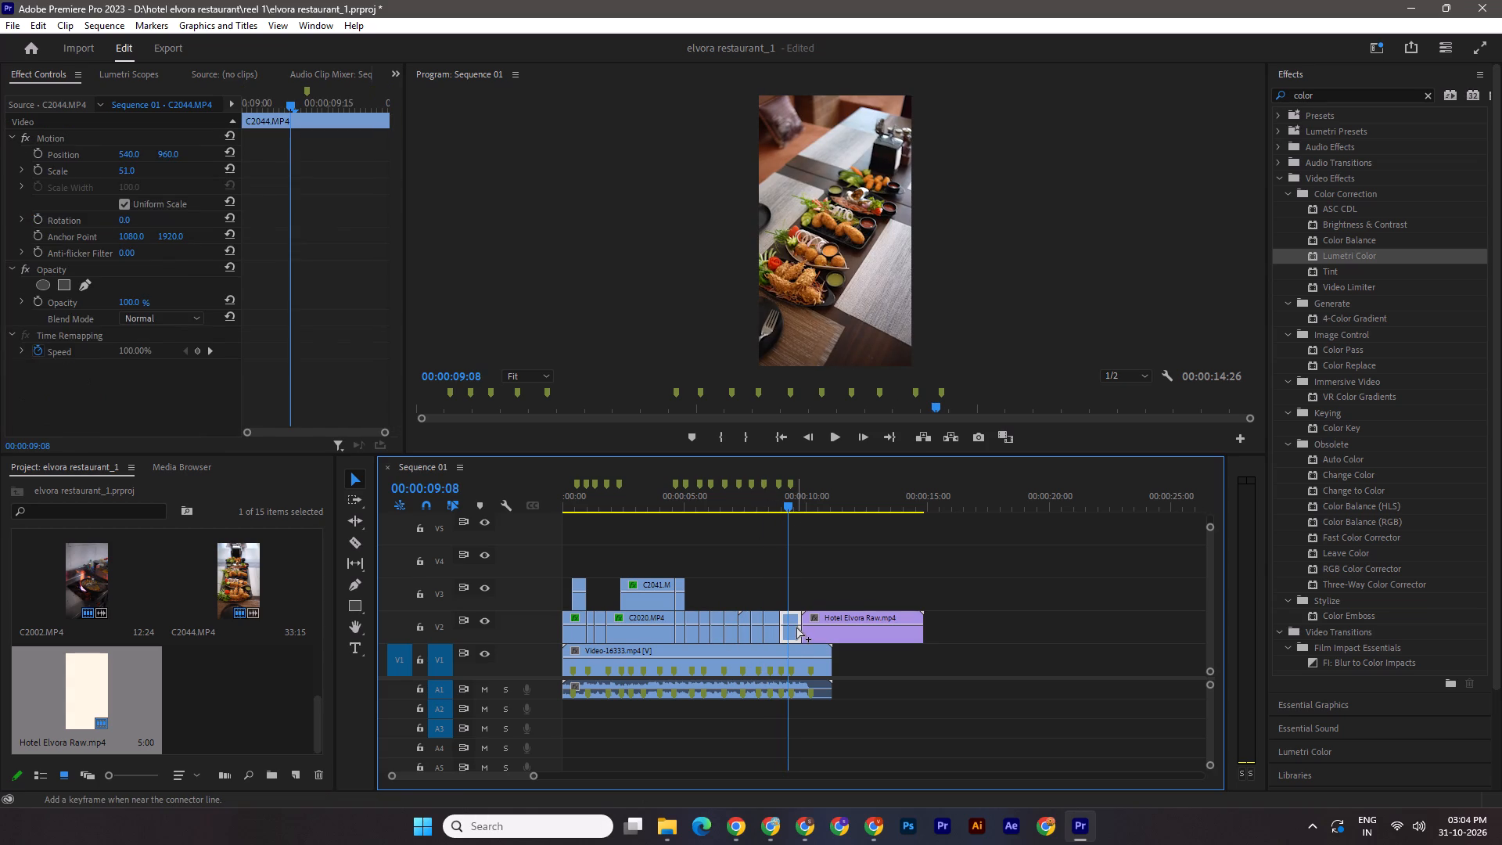
key(ctrl+v)
Copy the Lumetri Color effect from the C2030.MP4 clip on V3 onto C2002.MP4 on V2 at 00:00:07:14.
drag(787, 499, 816, 512)
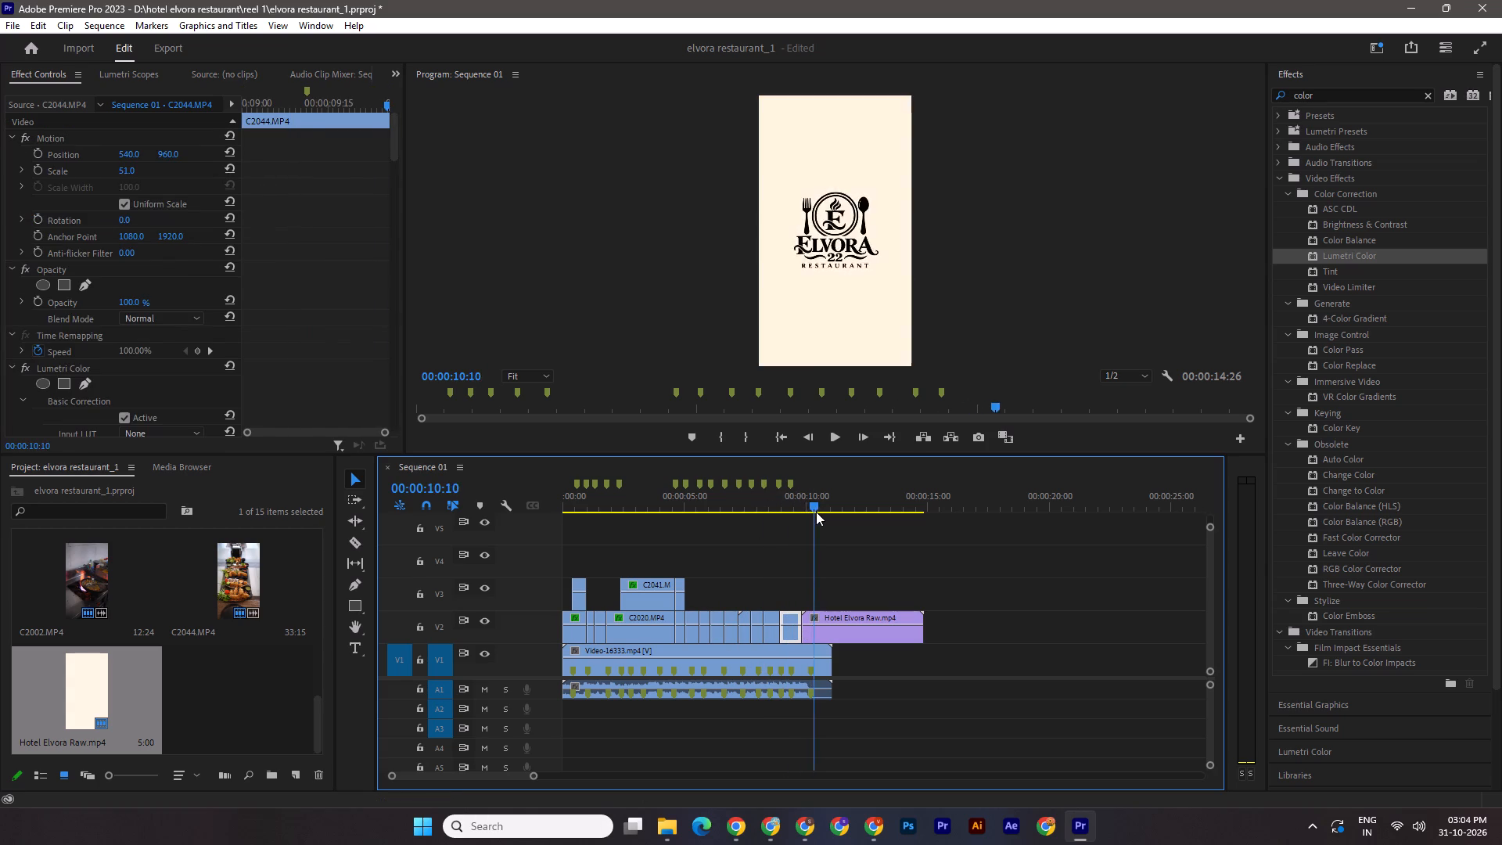
drag(816, 512, 771, 506)
click(681, 595)
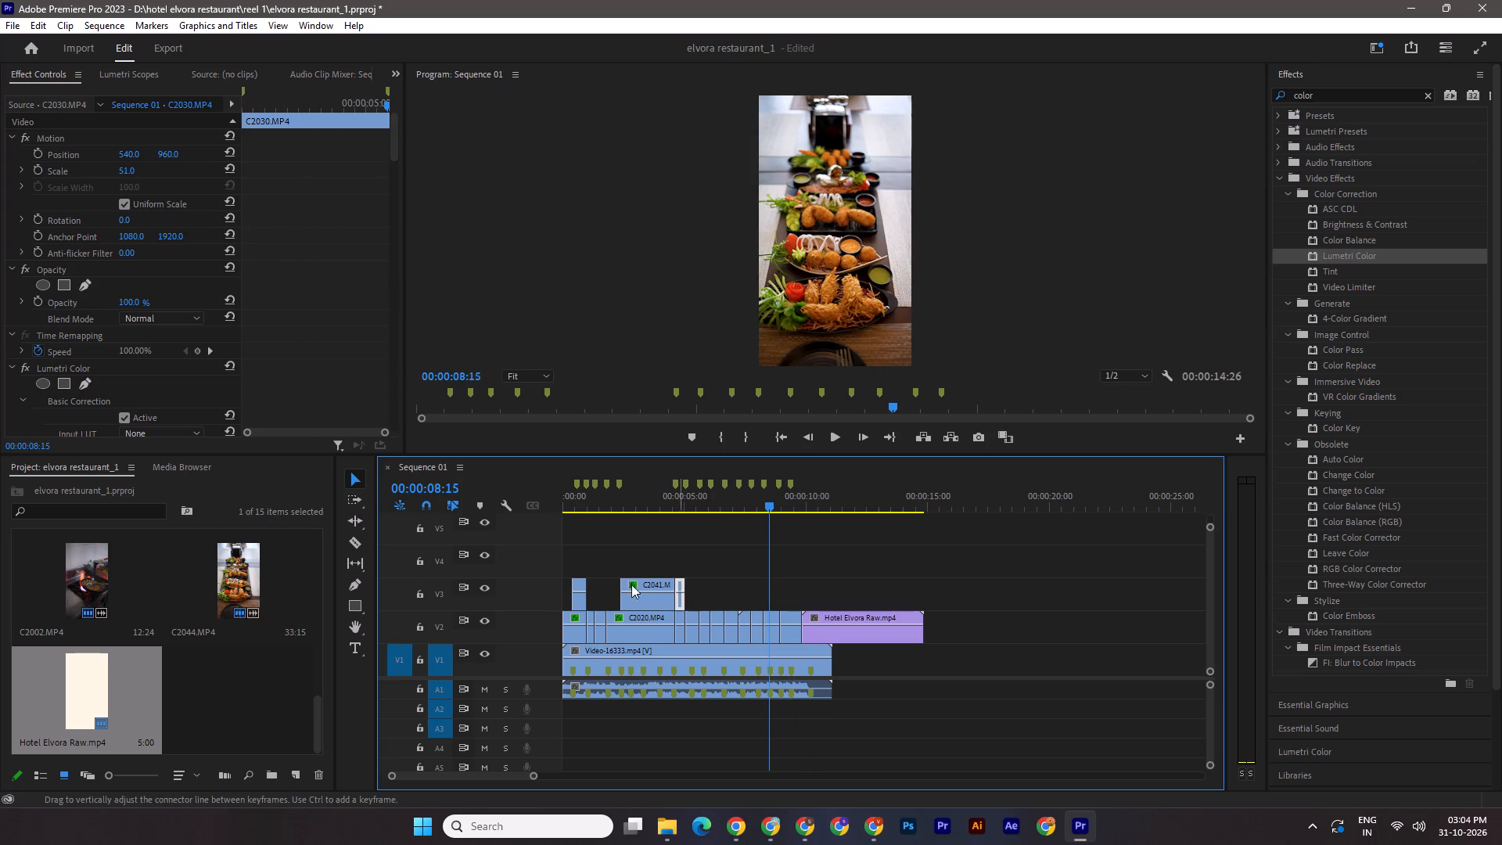
click(91, 363)
key(ctrl+c)
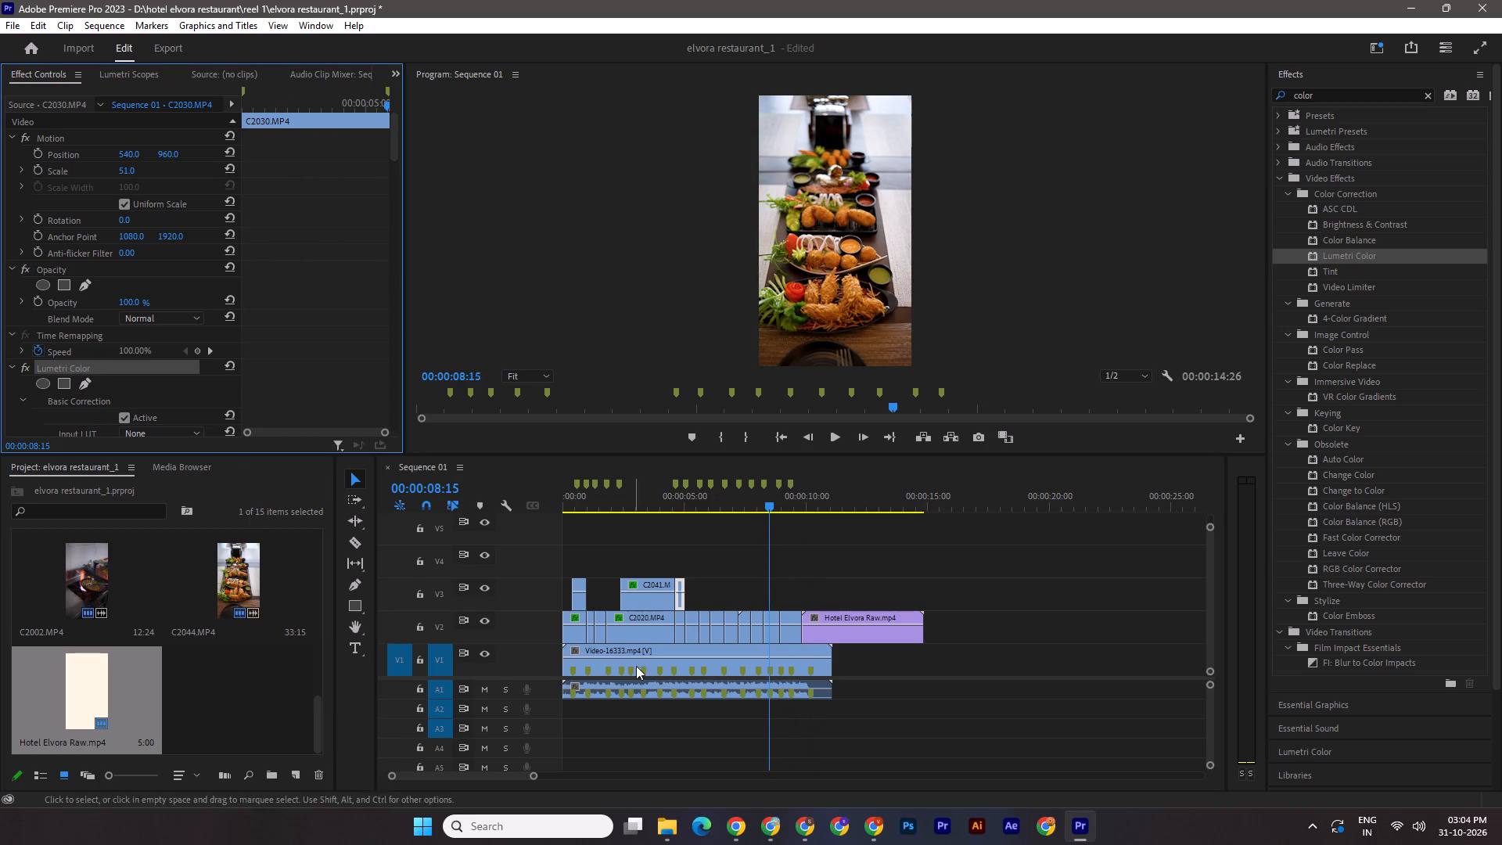
drag(768, 510, 735, 509)
drag(736, 503, 745, 505)
click(743, 634)
key(ctrl+v)
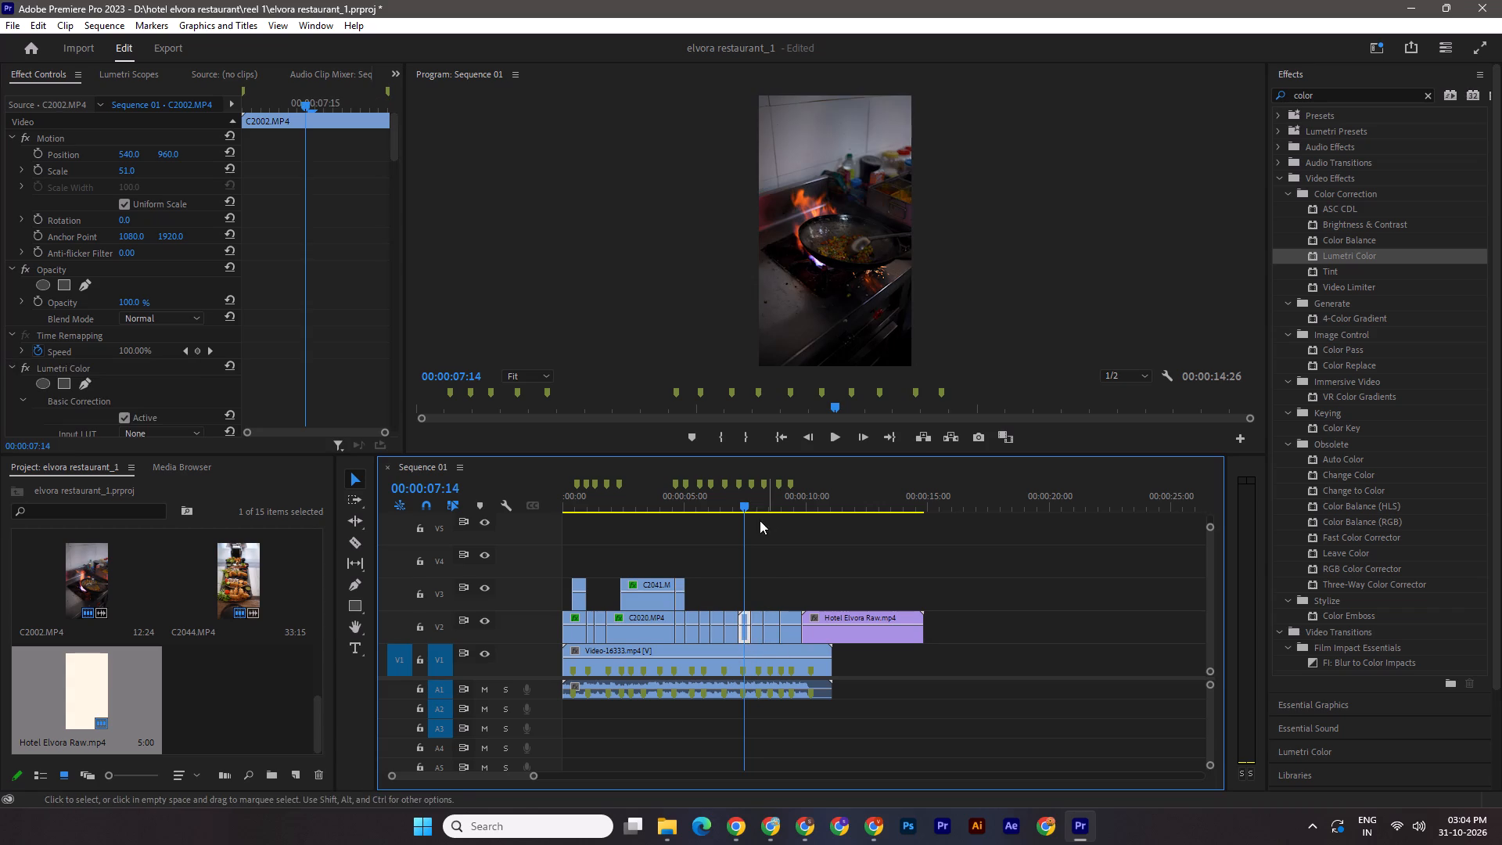
click(742, 502)
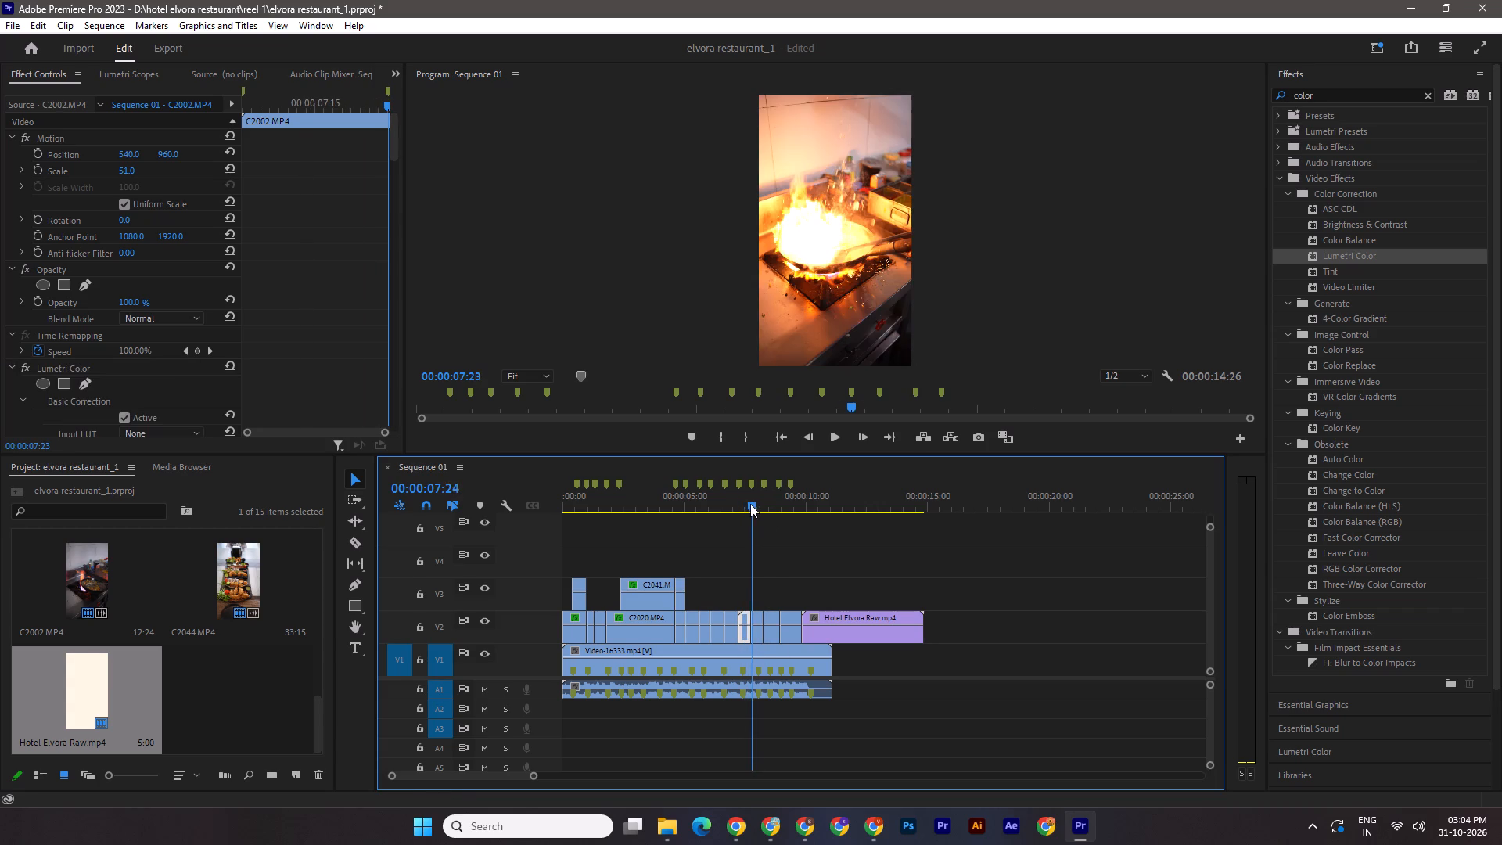
Brighten C2002.MP4 at 00:00:07:12 by straightening its Lumetri white RGB curve to the diagonal and setting Highlights to 42.
key(ctrl+z)
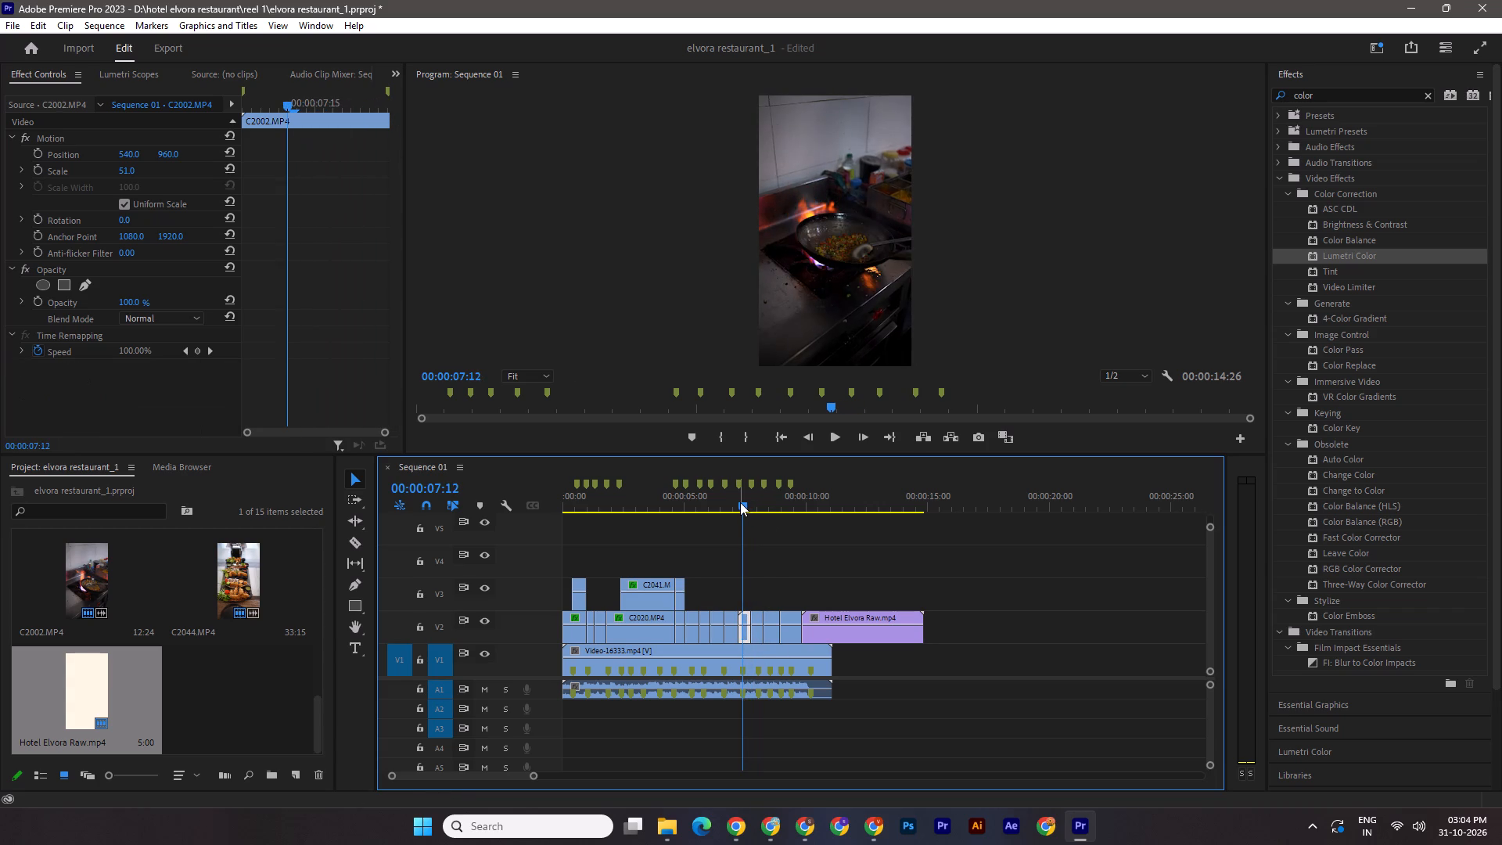
key(ctrl+shift+z)
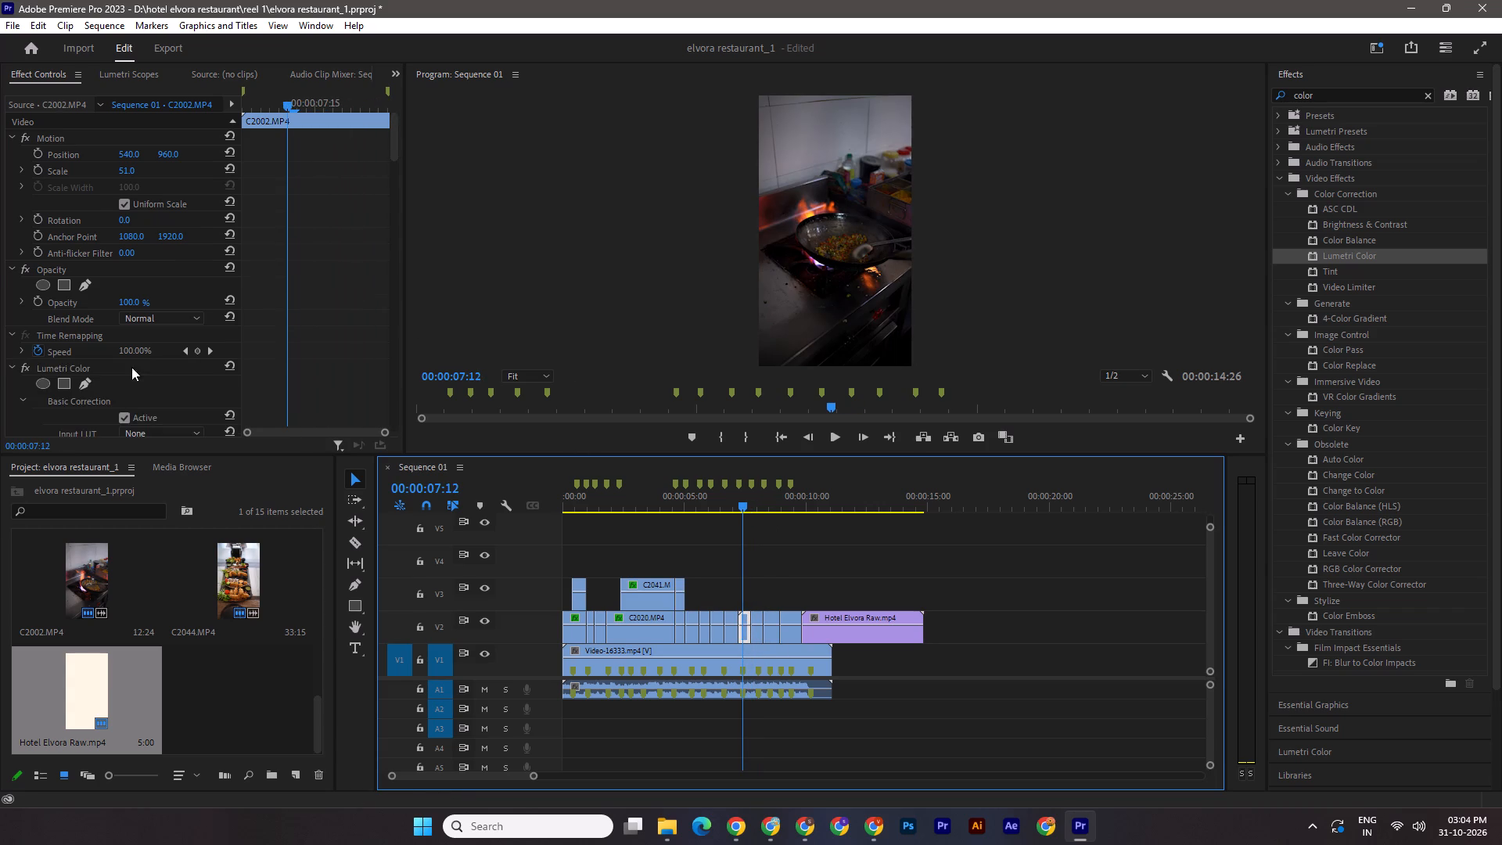
scroll(134, 363, down, 20)
scroll(134, 363, down, 18)
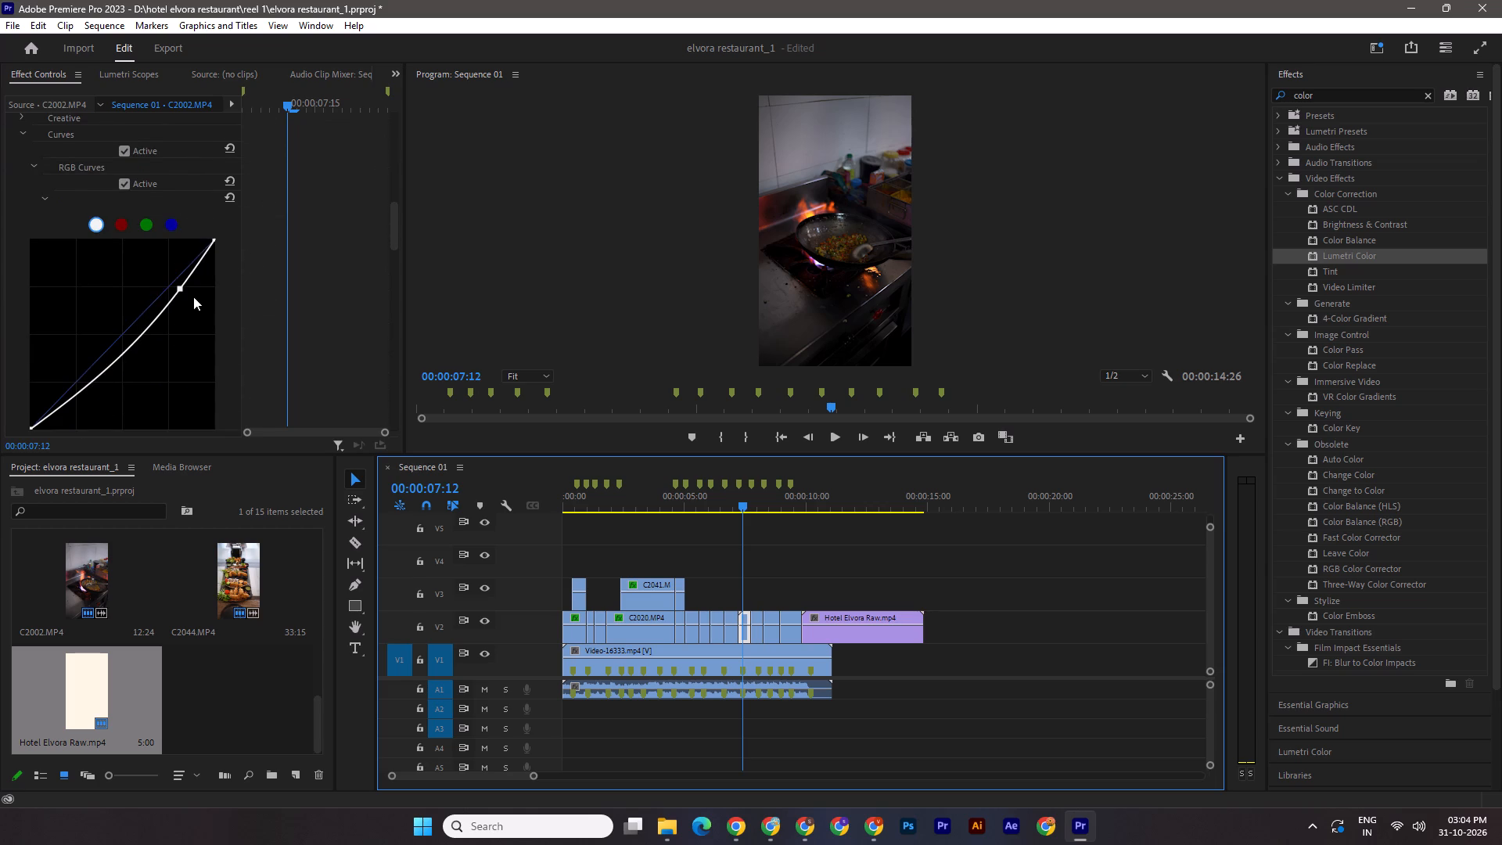
drag(181, 287, 174, 284)
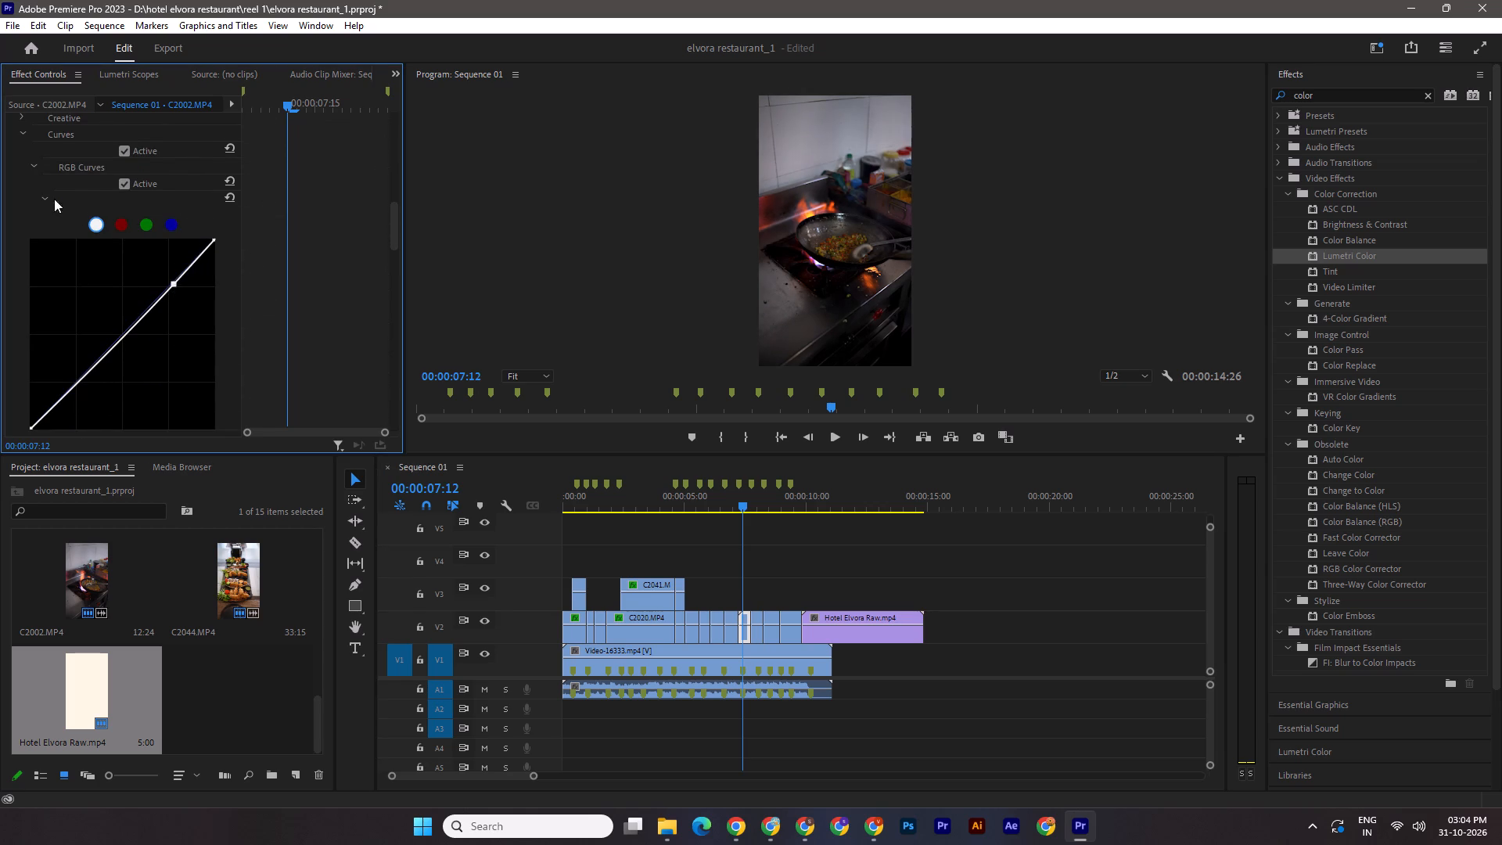
scroll(70, 205, up, 11)
drag(122, 224, 134, 224)
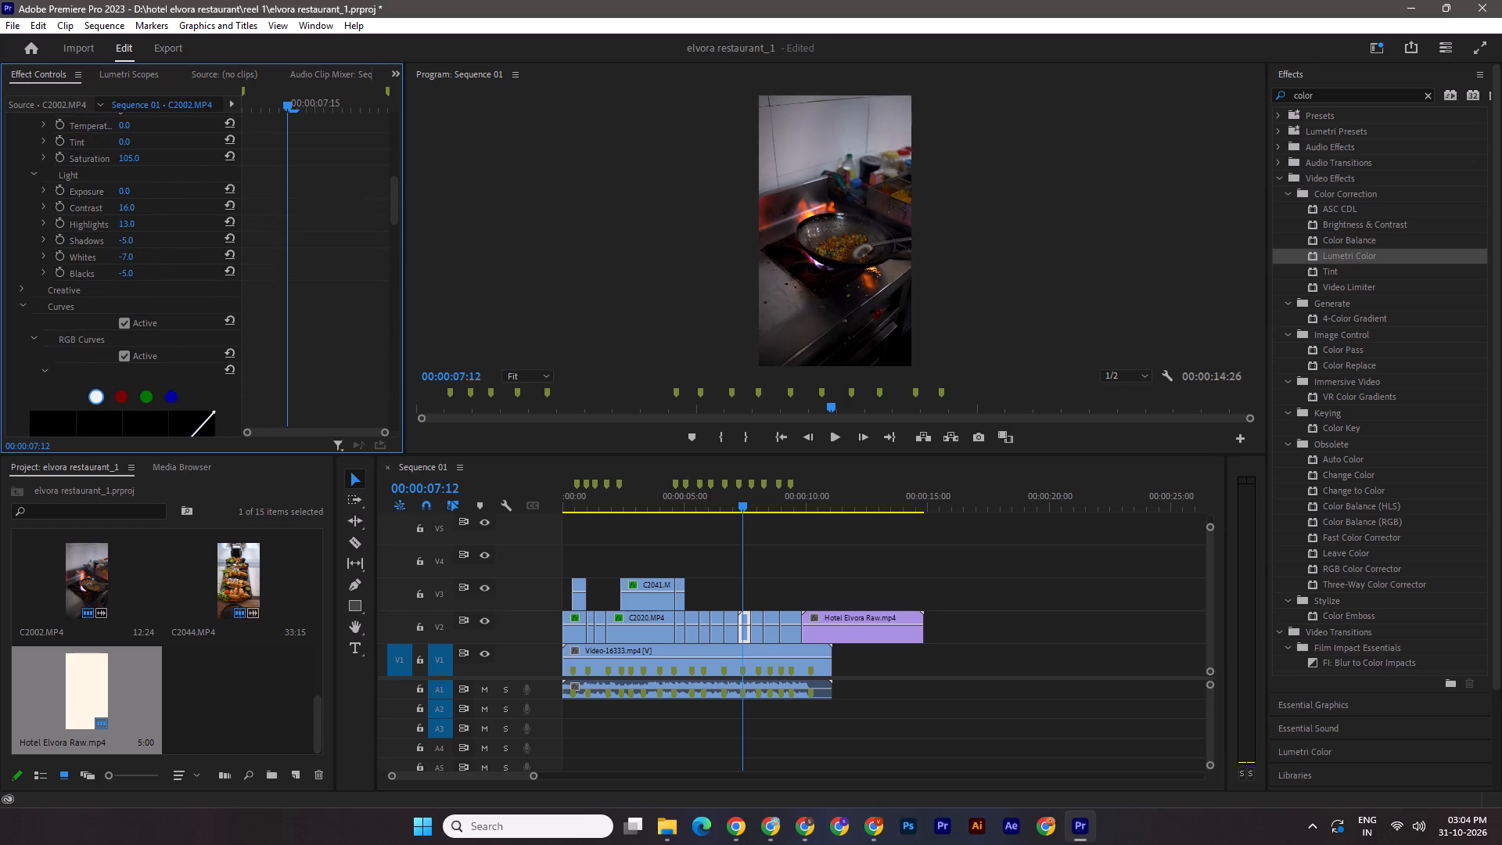
drag(134, 224, 156, 224)
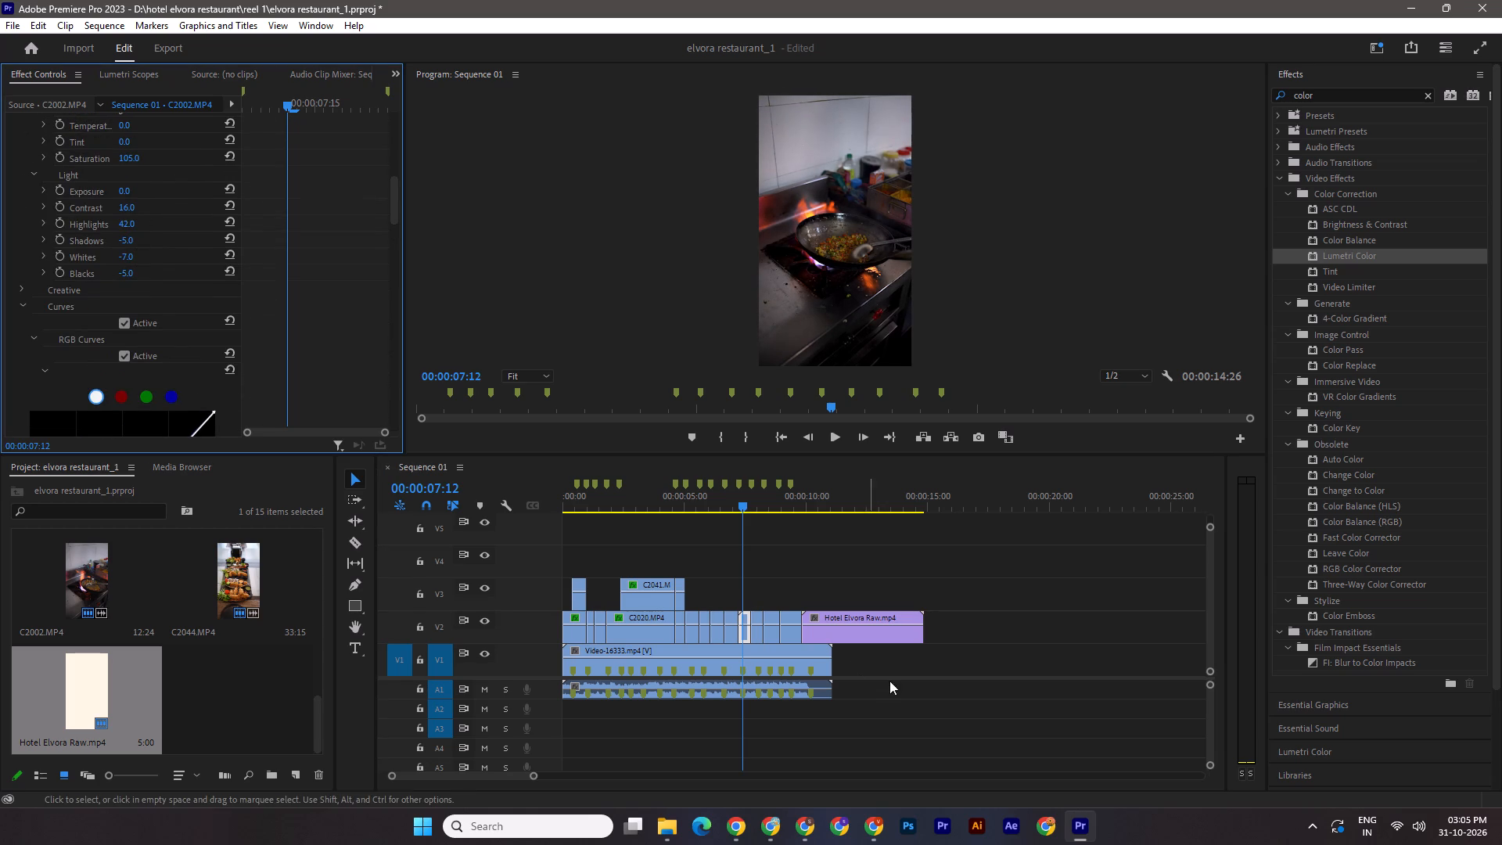
key(ctrl+z)
key(ctrl+shift+z)
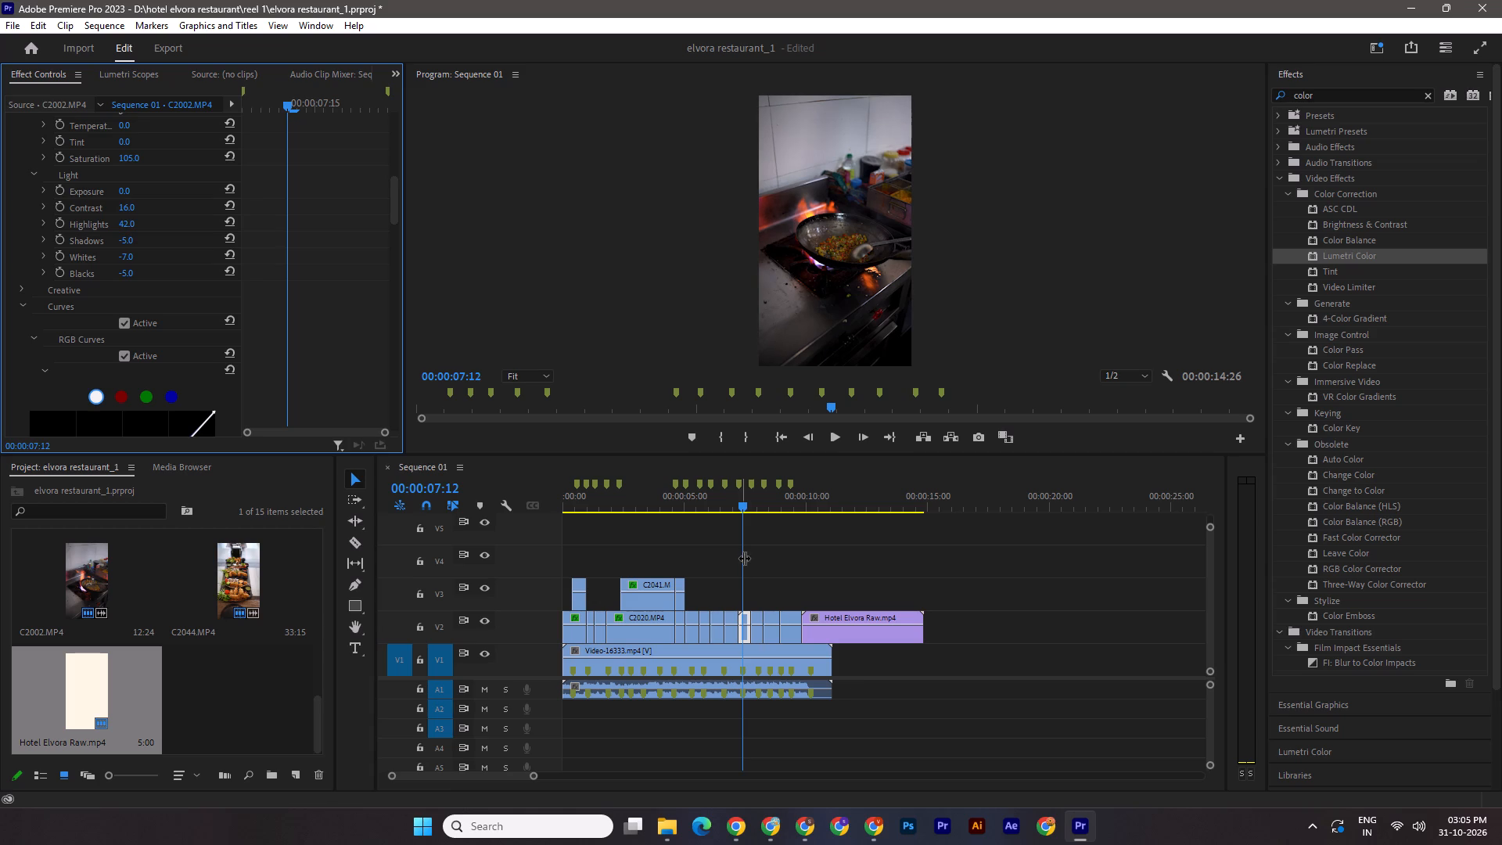
Paste the copied Lumetri Color effect onto the C2002.MP4 fire clip on V2 at 00:00:08:03 and save the project.
drag(737, 501, 762, 503)
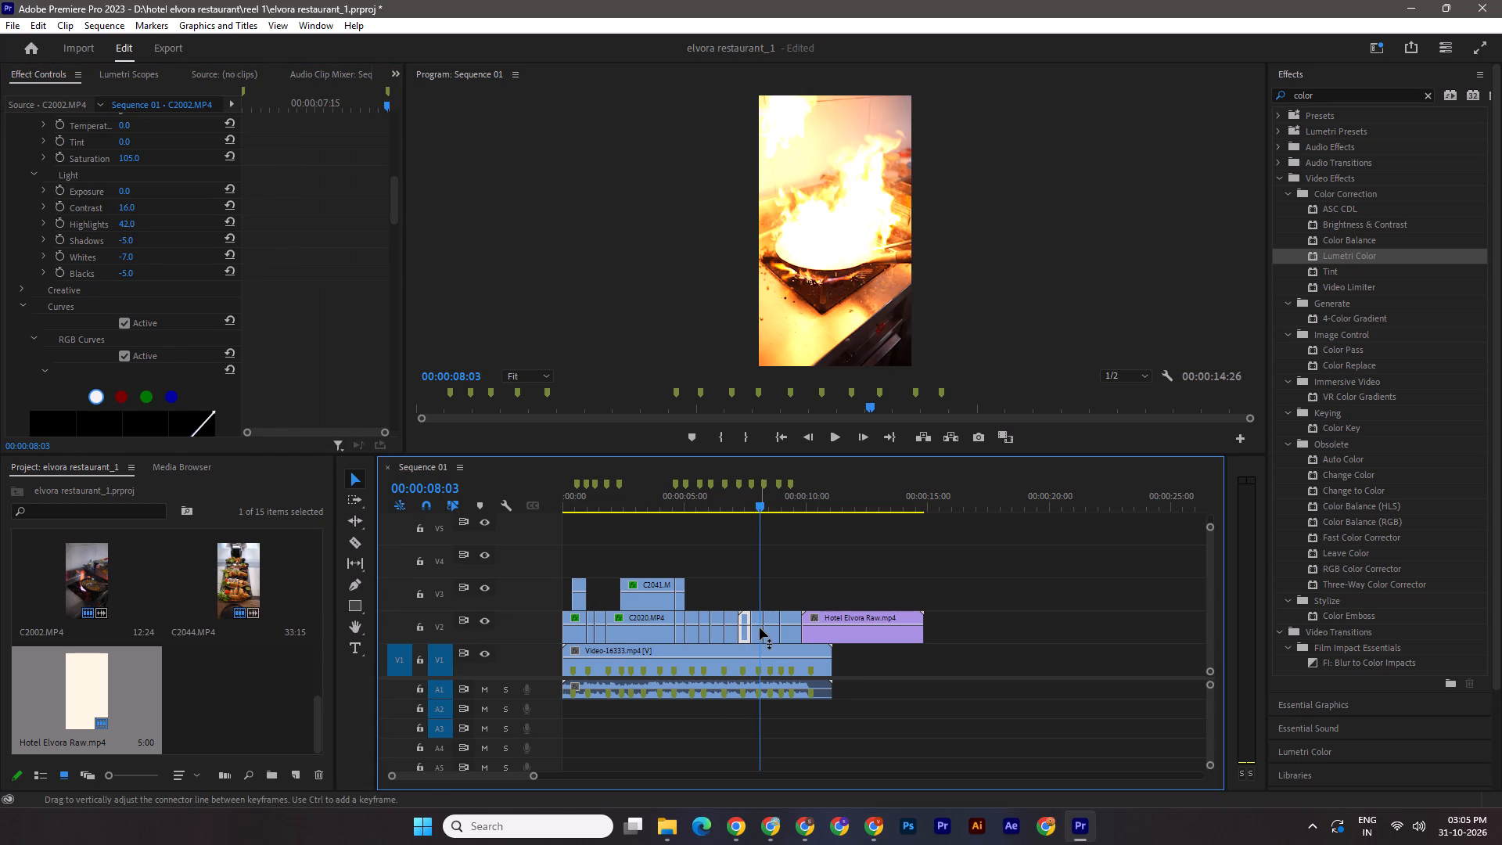
click(760, 627)
key(ctrl+v)
drag(759, 507, 767, 506)
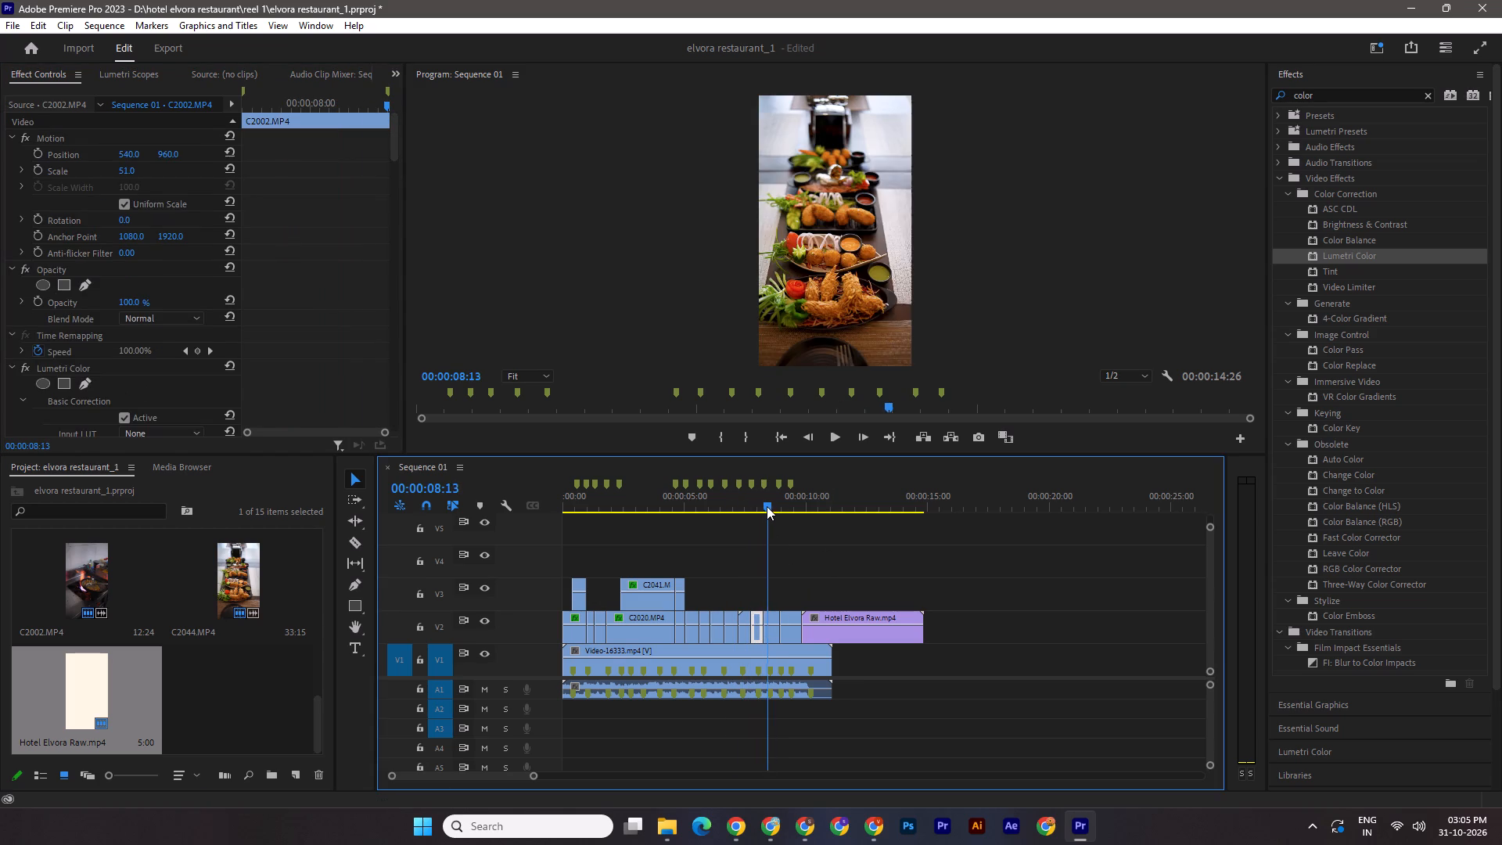
drag(767, 506, 379, 525)
key(ctrl+s)
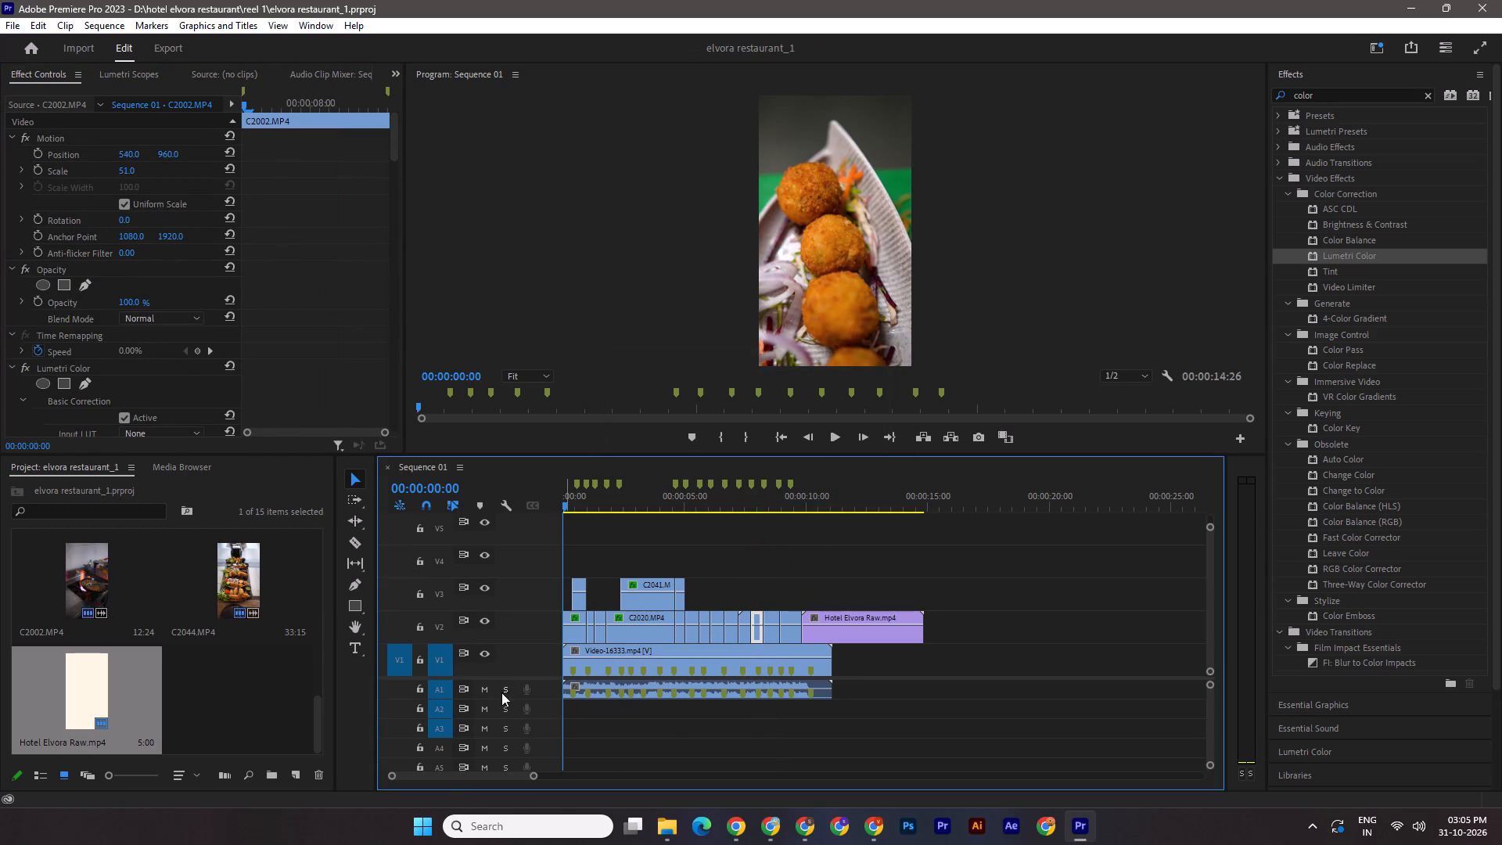
Play the sequence from the start to review the colour-corrected clips and the logo ending against the music.
drag(496, 678, 507, 721)
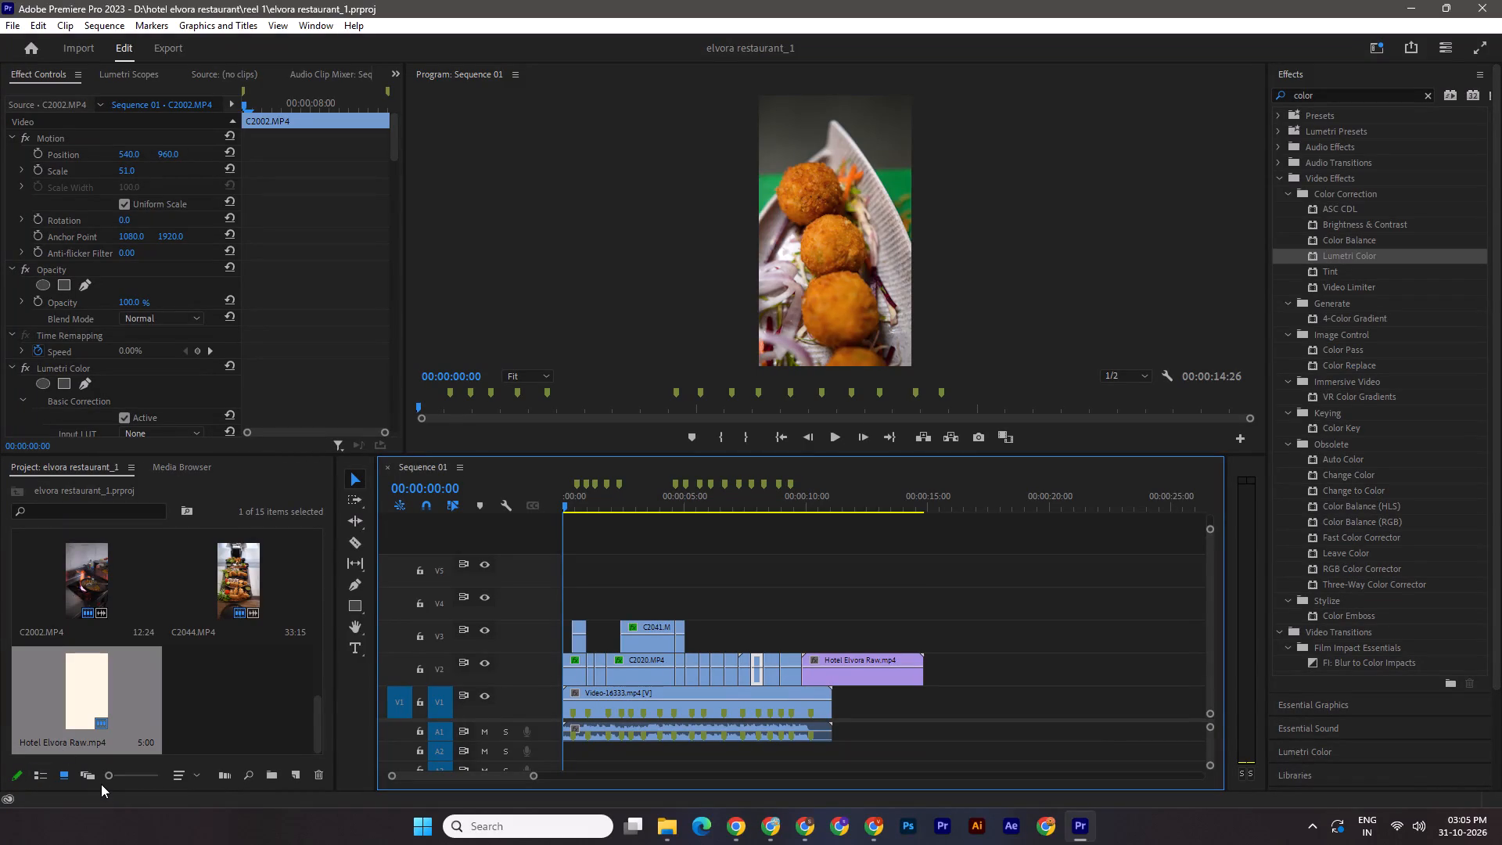
key(space)
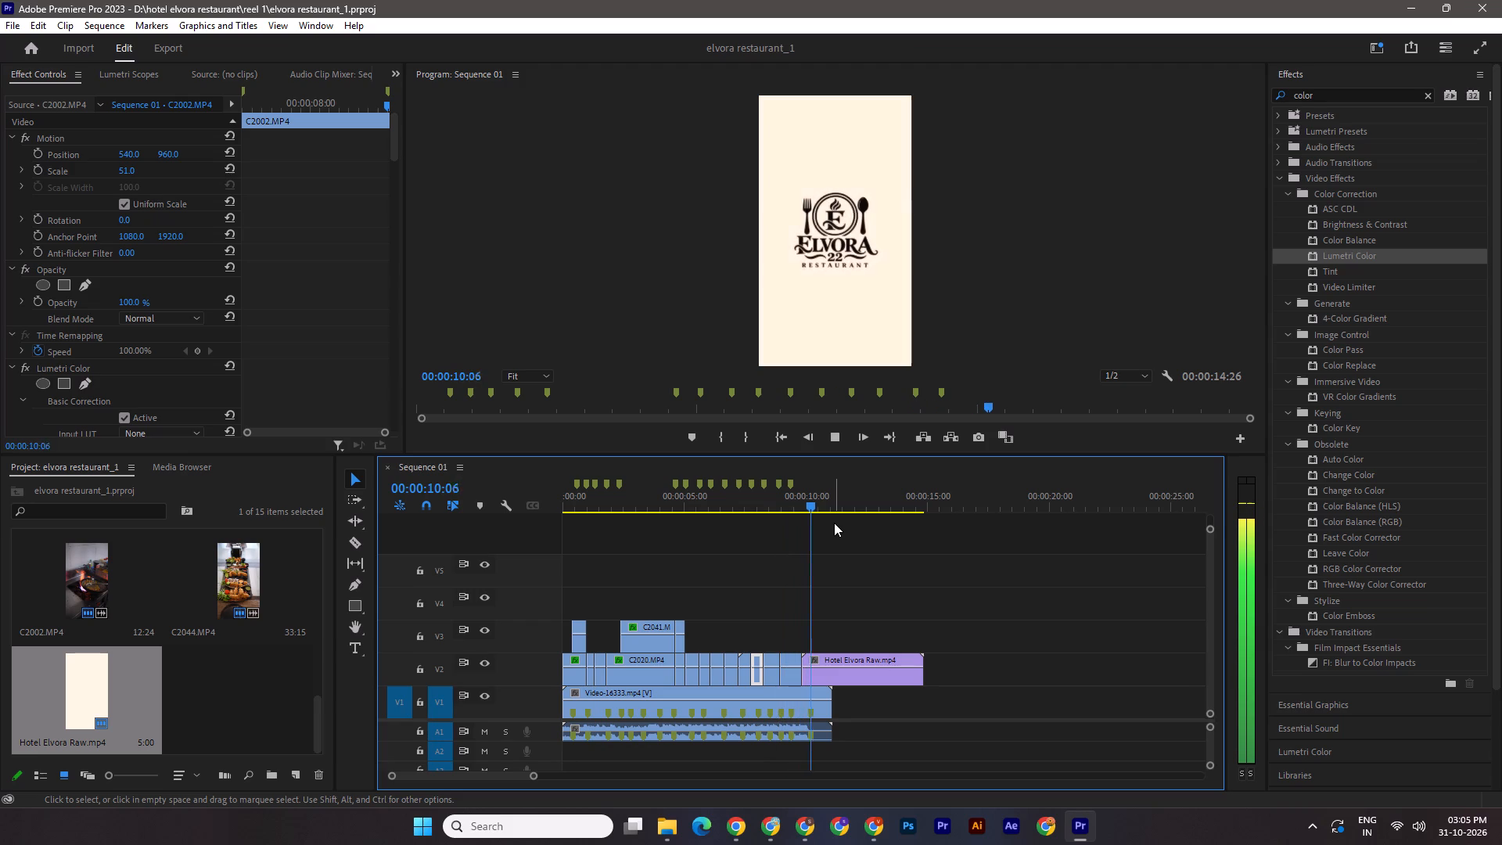
key(space)
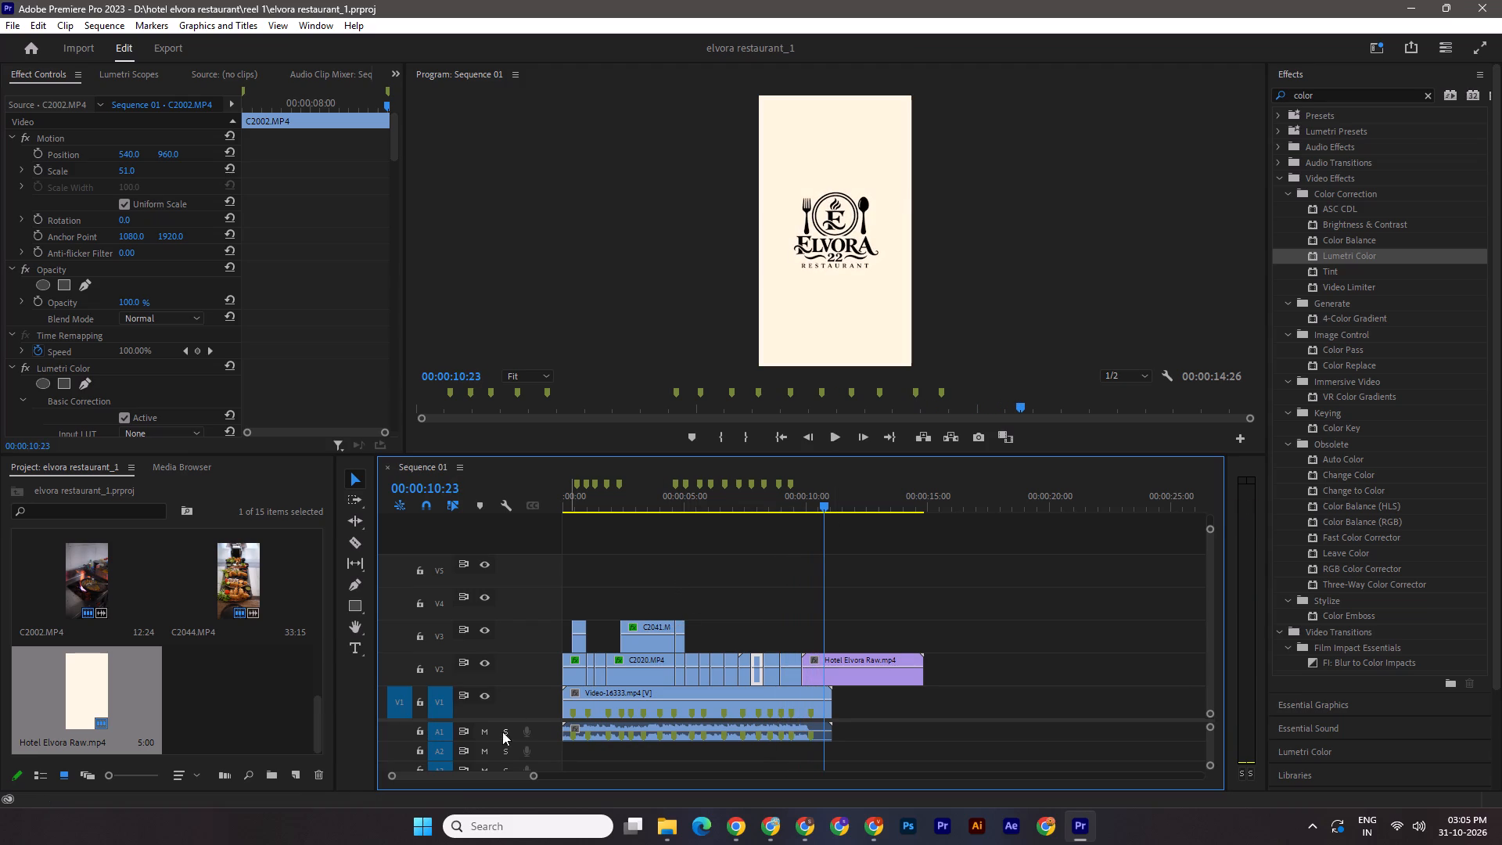
drag(576, 499, 555, 500)
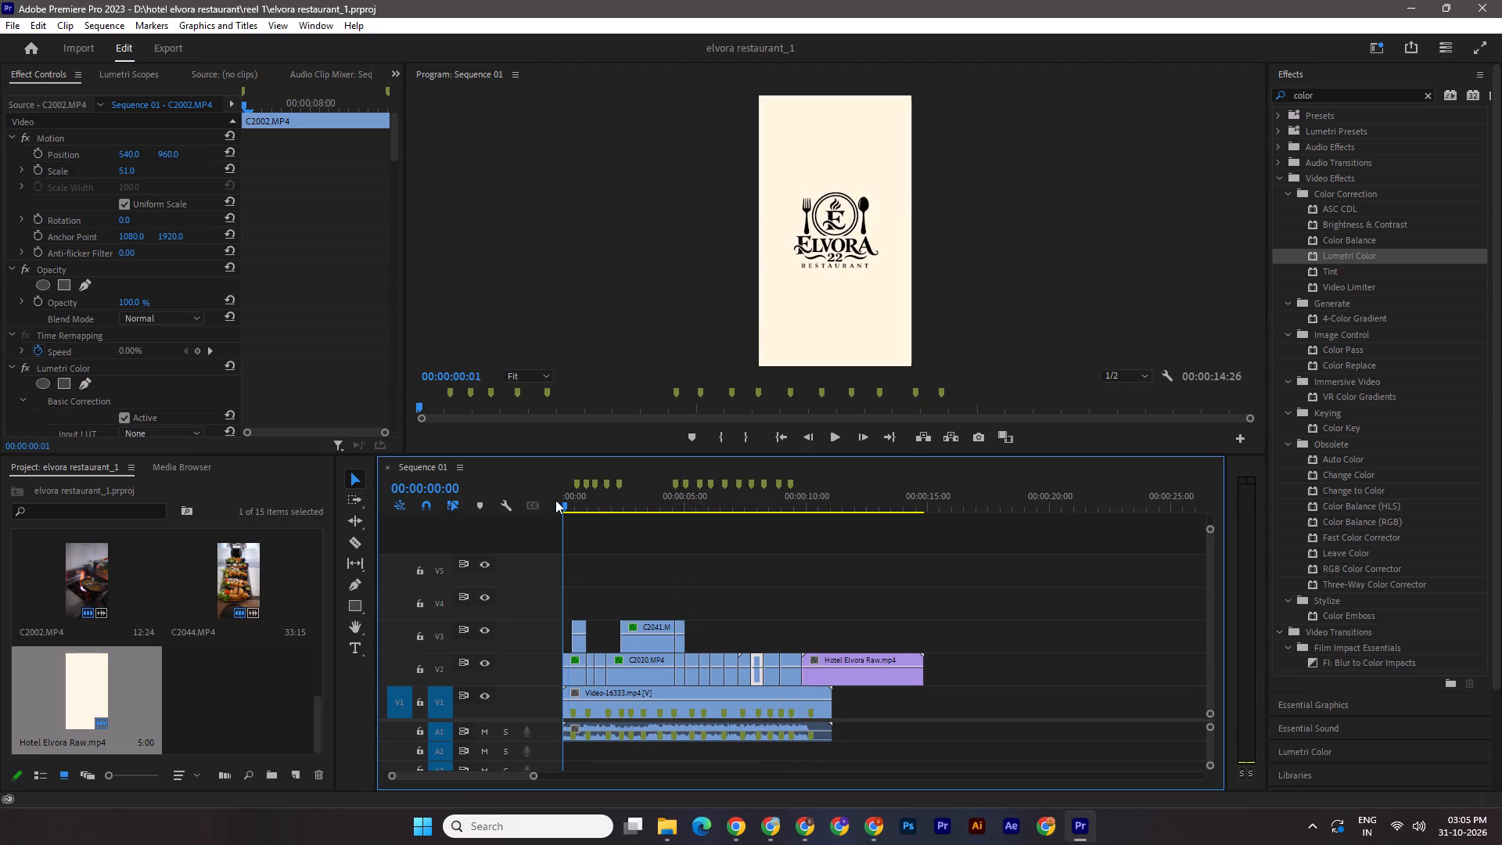
drag(555, 500, 545, 501)
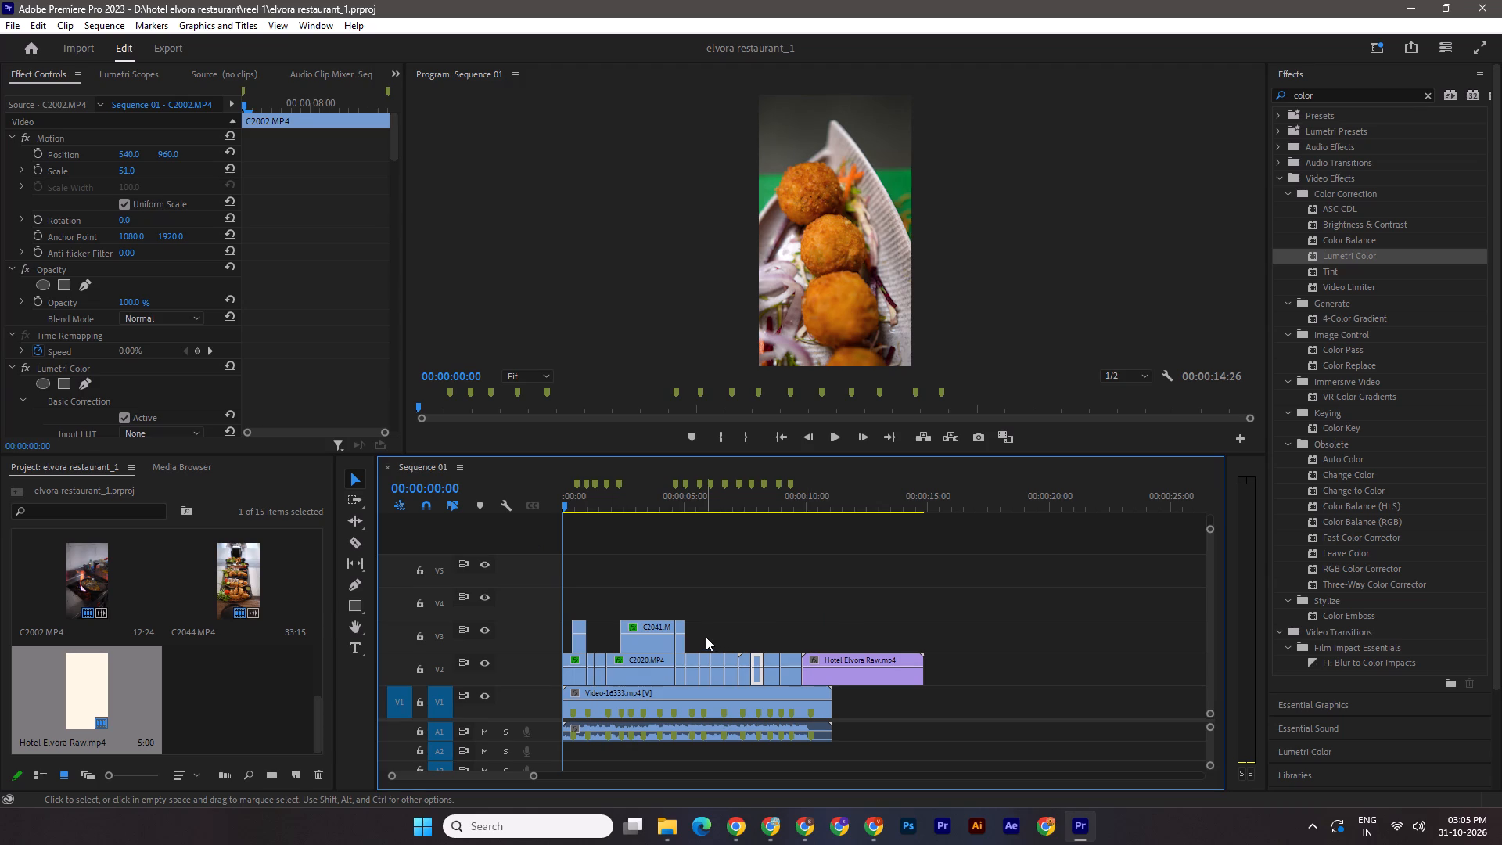
key(space)
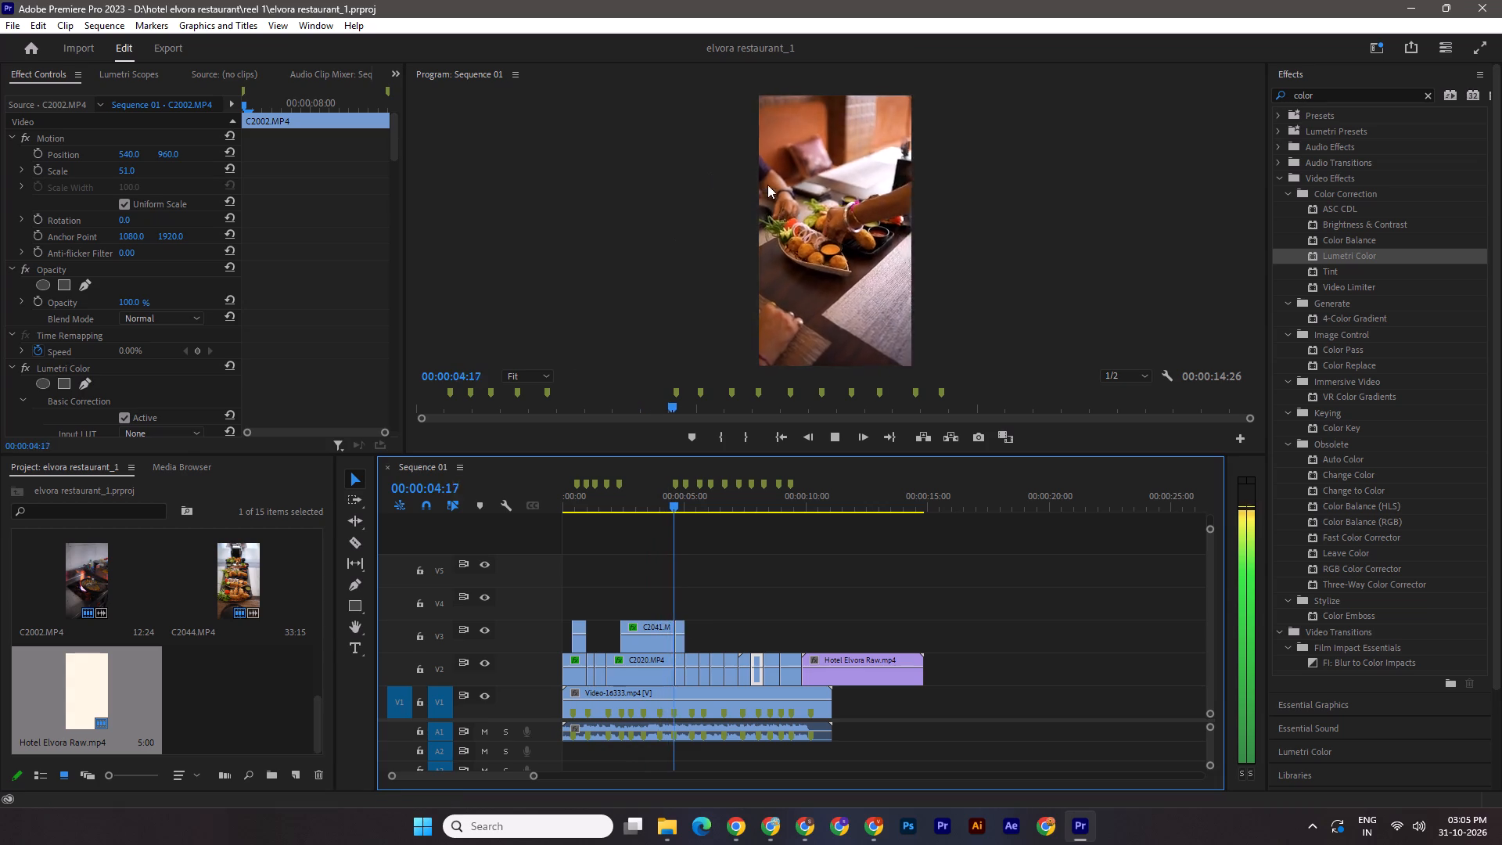
key(space)
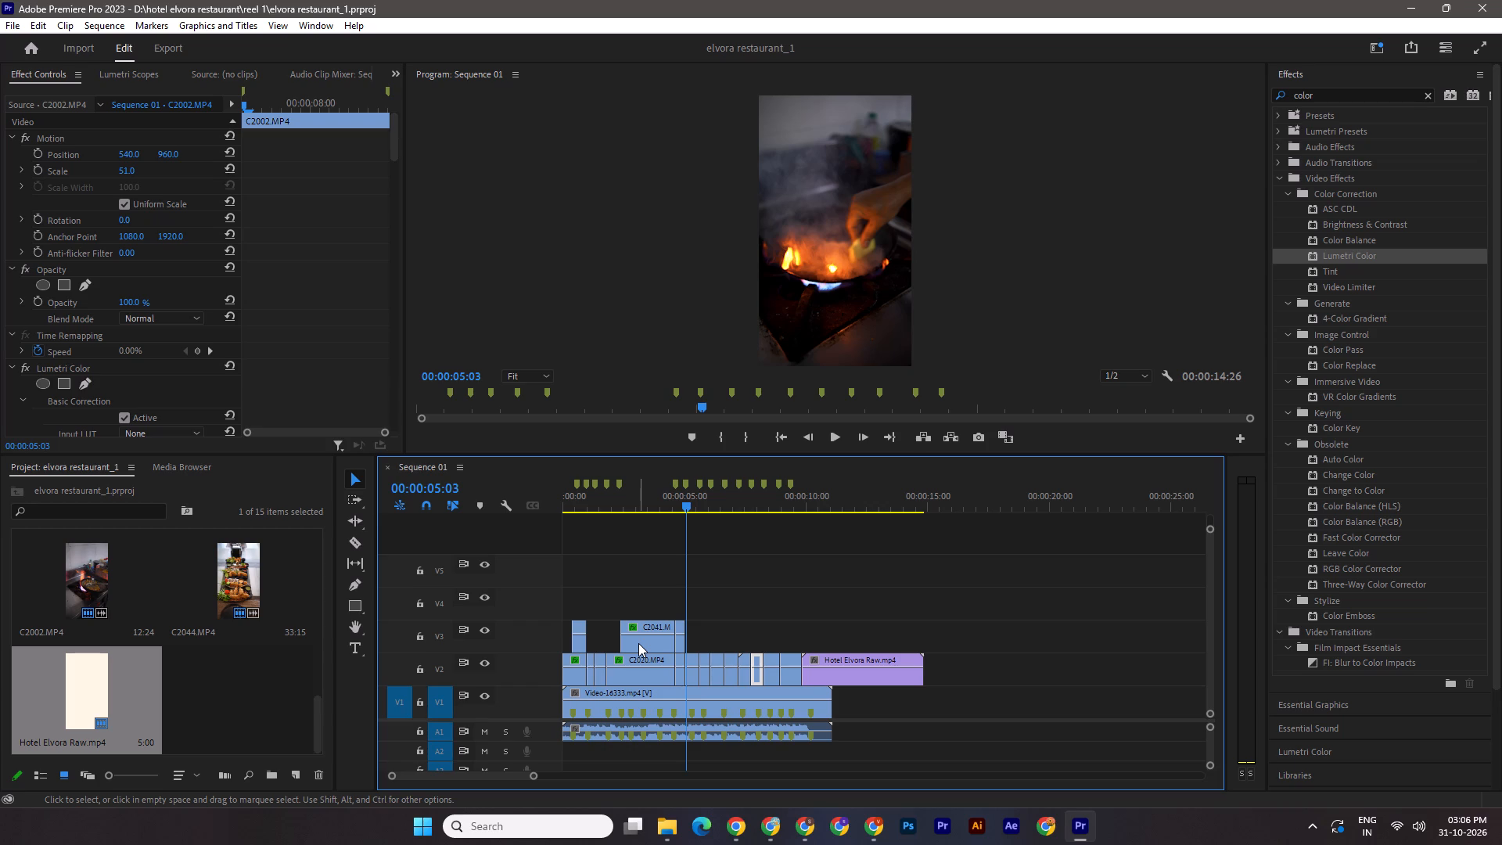
Trim the end of Hotel Elvora Raw.mp4 on V2 to match the music's end at 00:00:11:03 and save the project.
drag(920, 678, 826, 671)
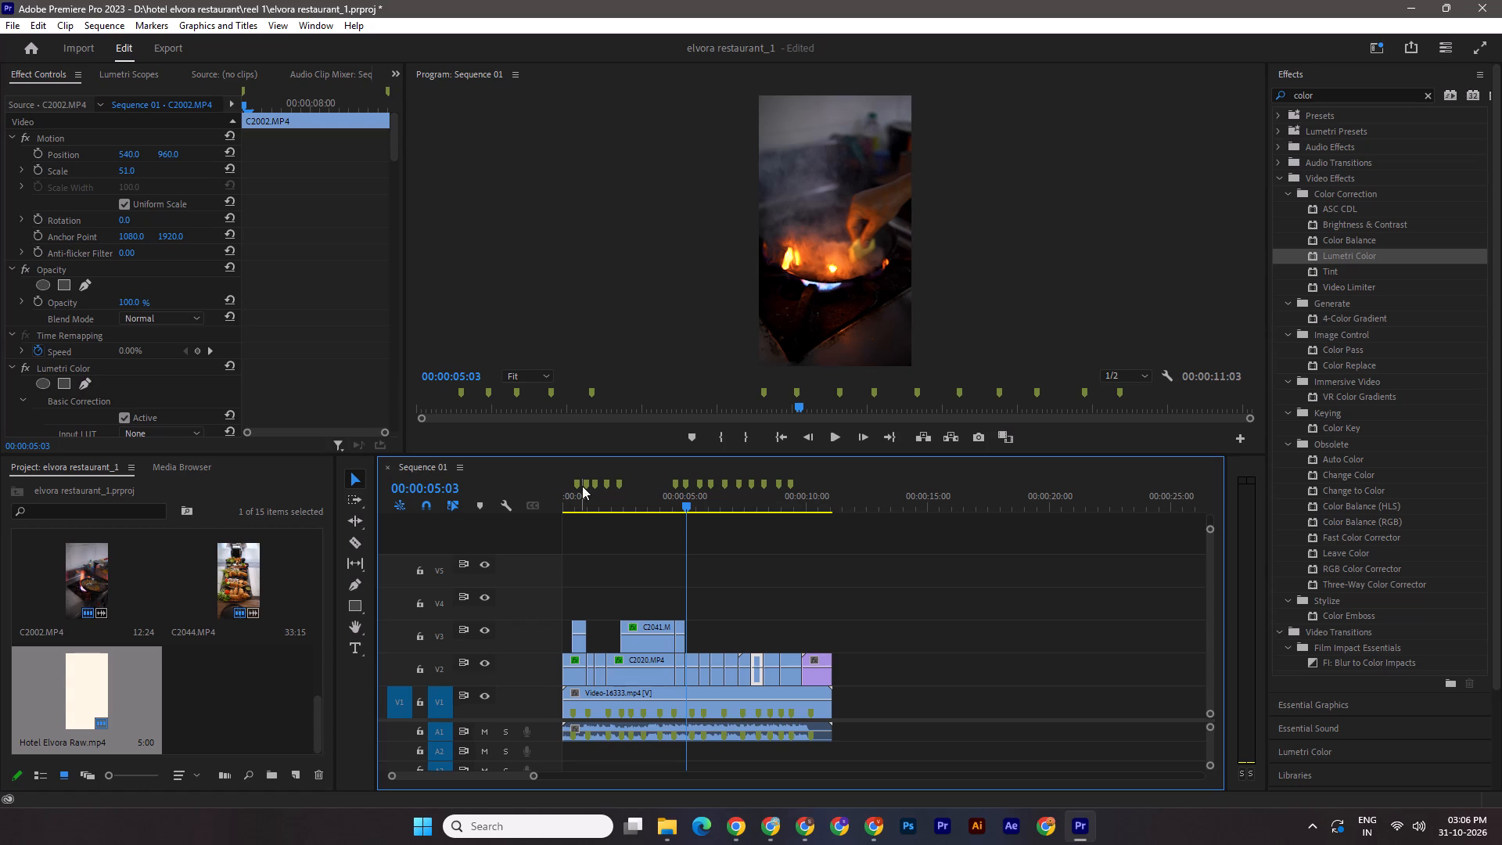
drag(683, 503, 532, 509)
key(ctrl+s)
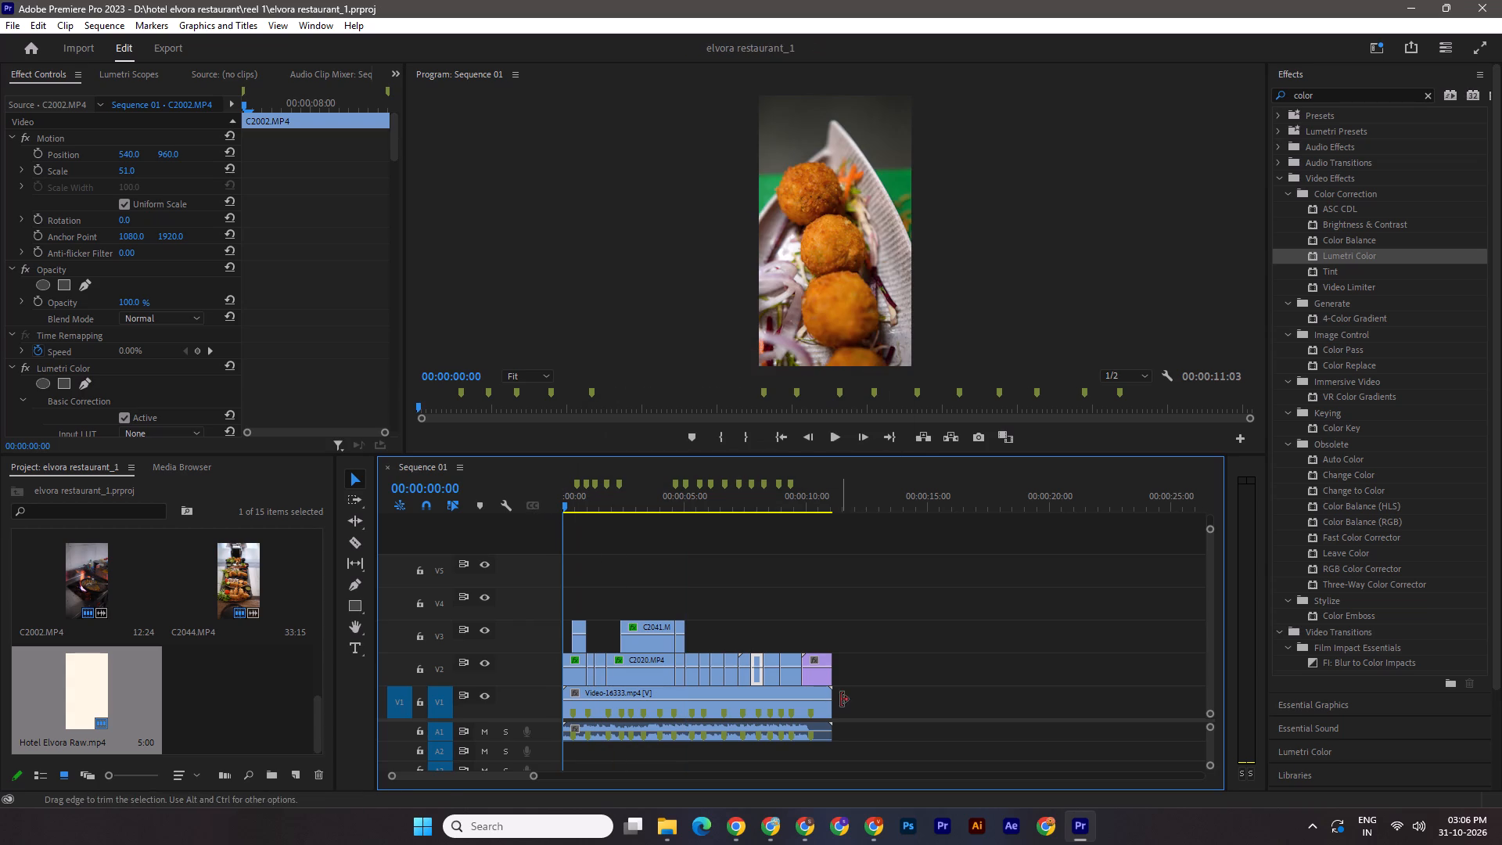
Play back the trimmed sequence and replay the section around the C2041.MP4 clip on V3 to check its cuts.
key(space)
key(space)
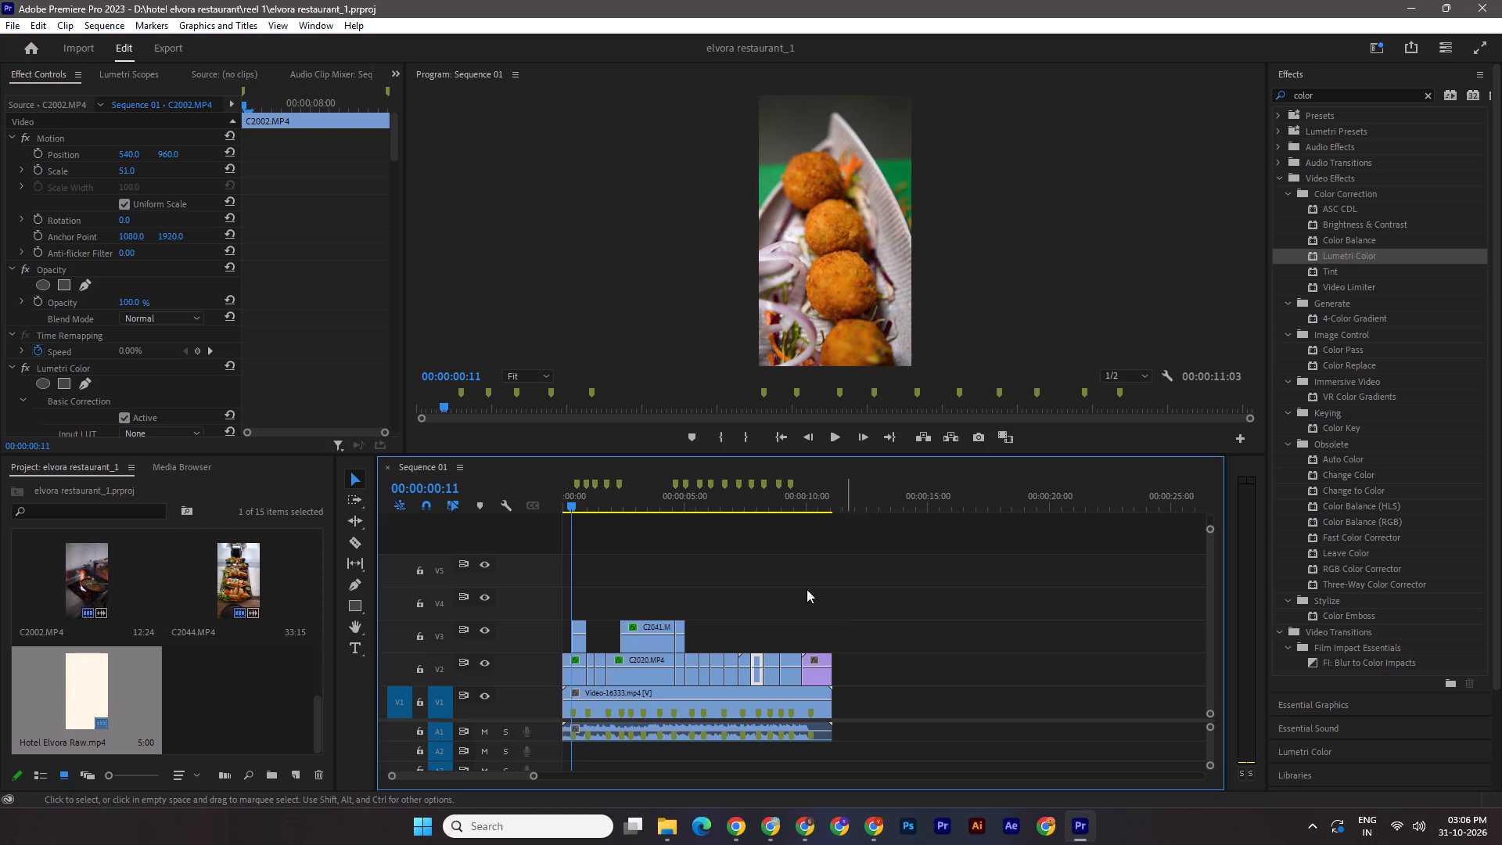
drag(572, 507, 544, 506)
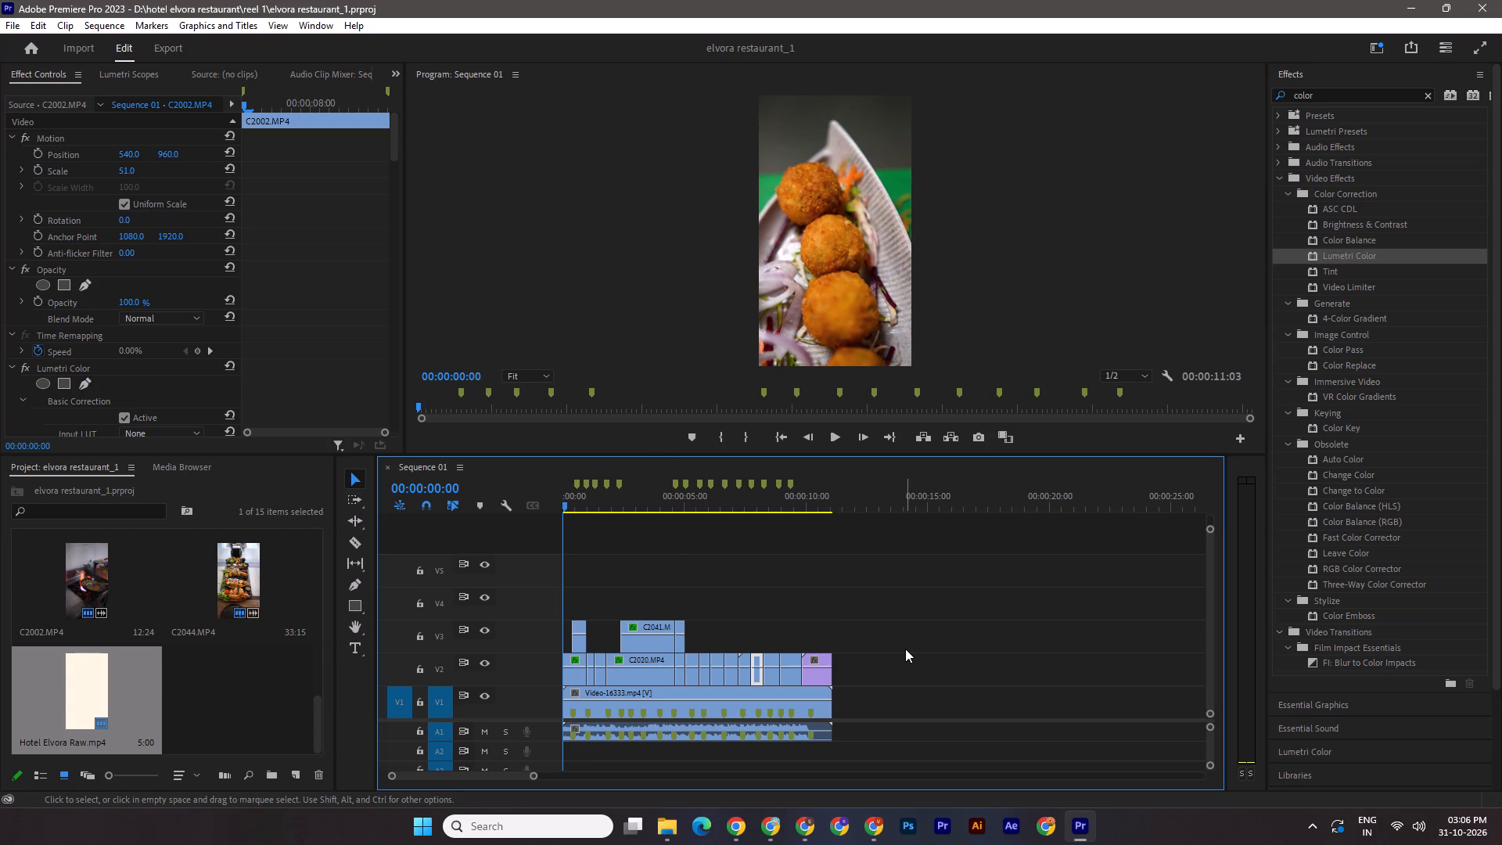
key(space)
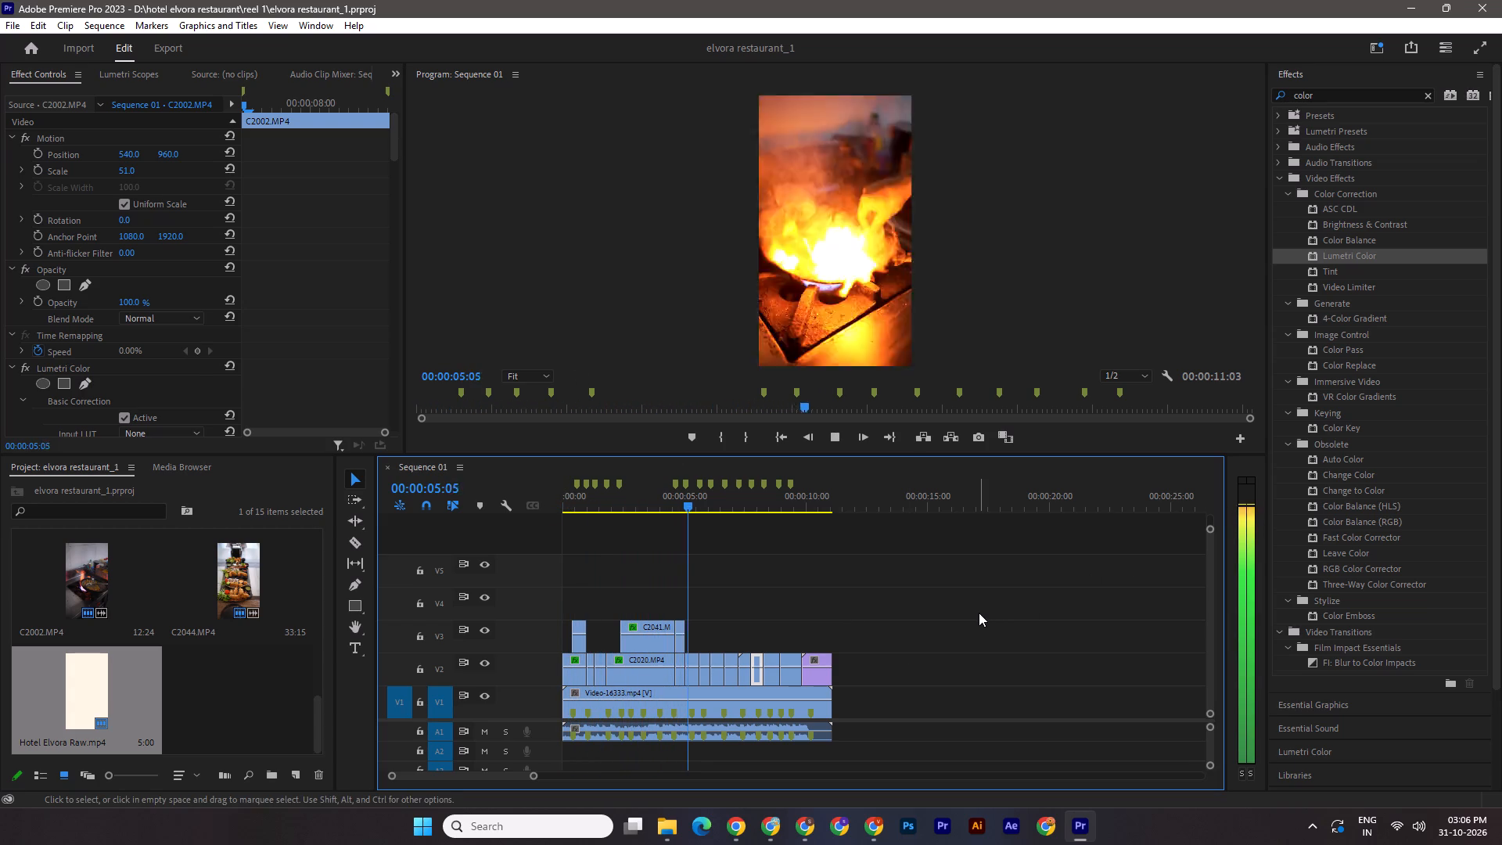
key(space)
drag(706, 504, 613, 489)
key(space)
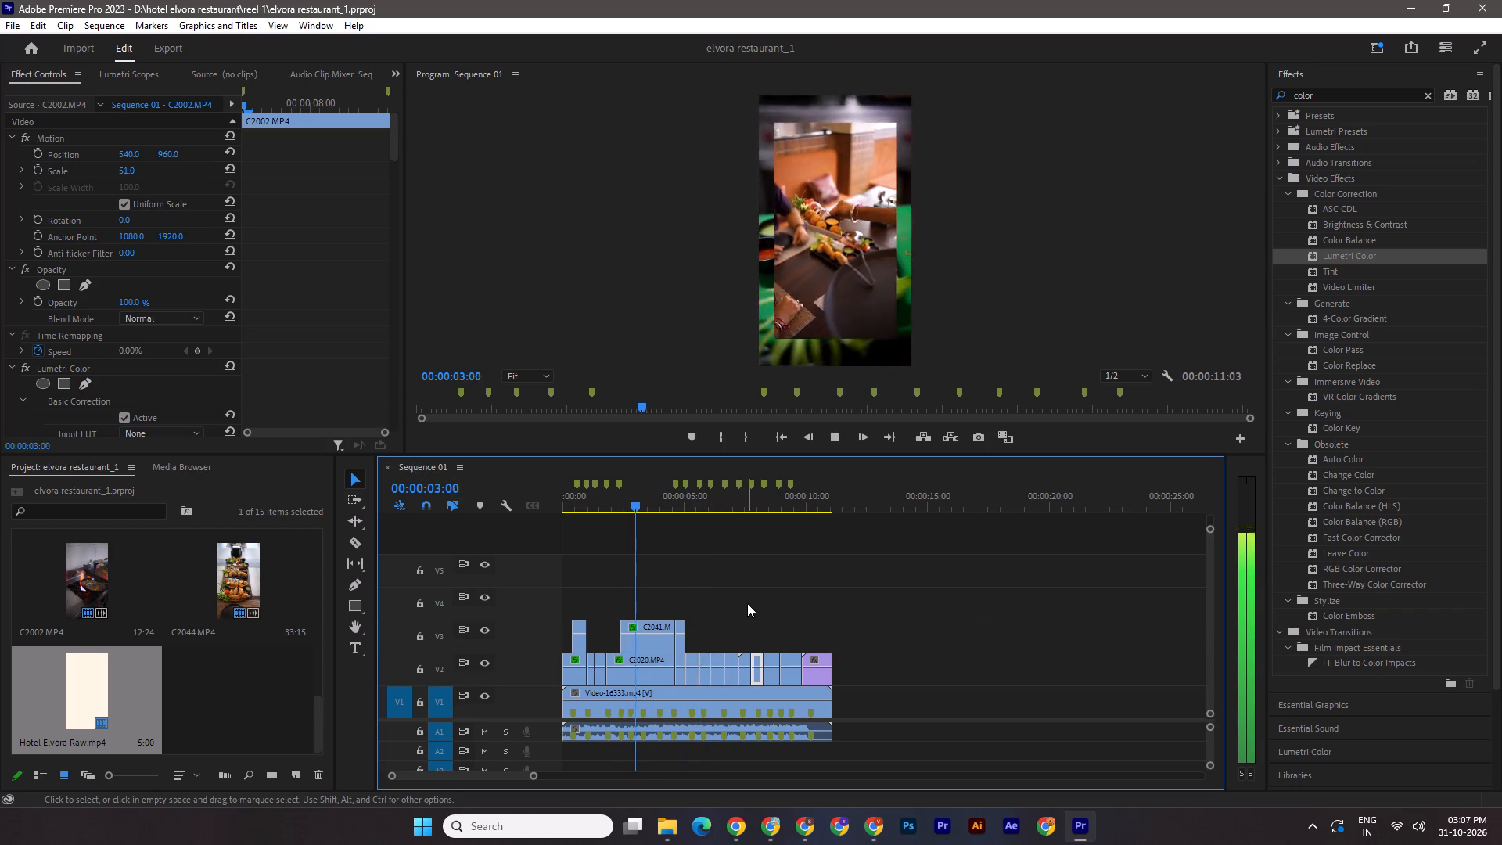
key(space)
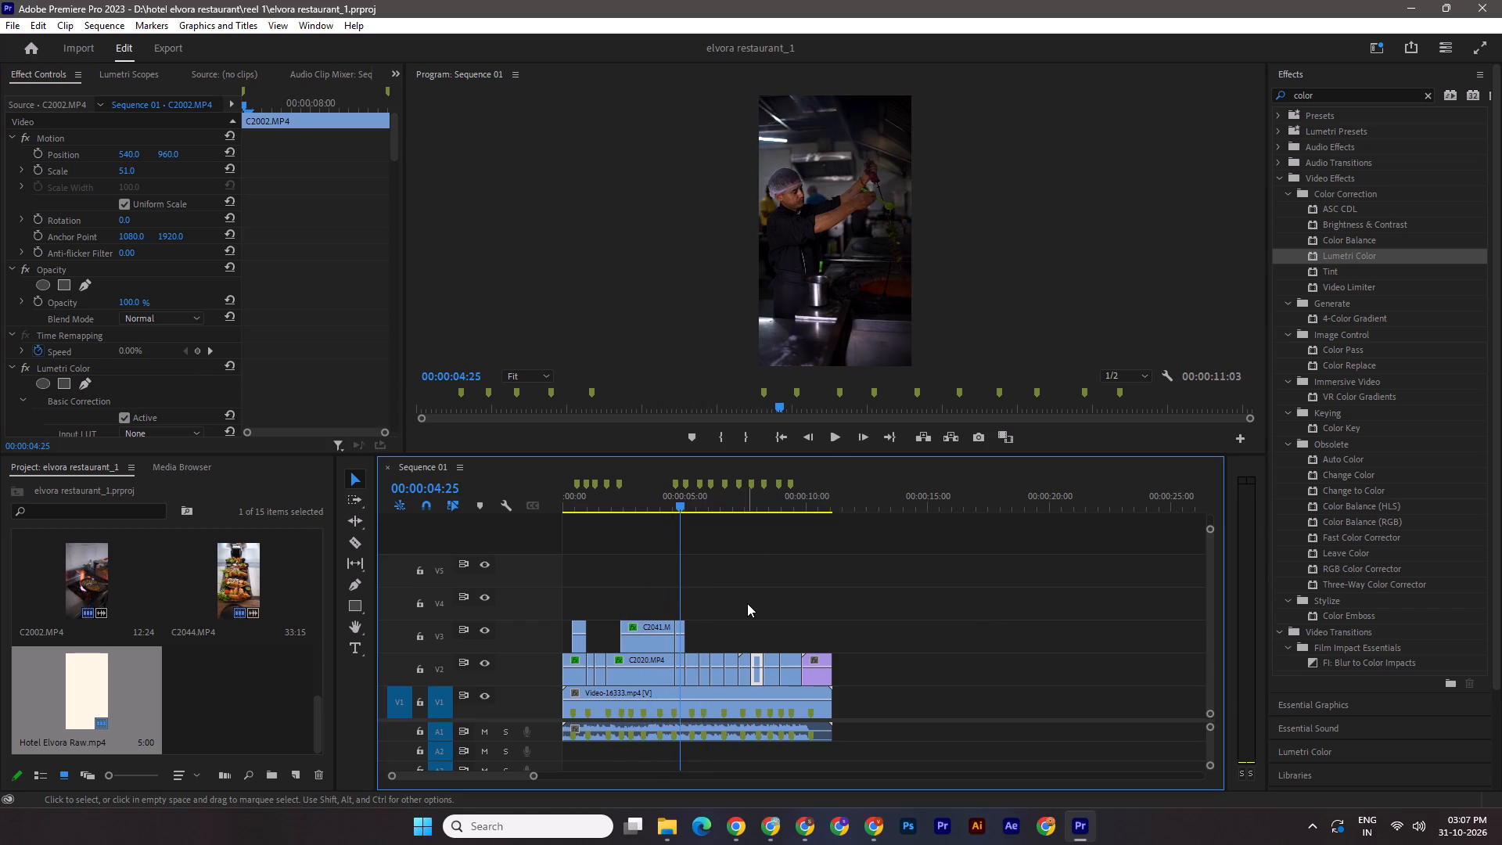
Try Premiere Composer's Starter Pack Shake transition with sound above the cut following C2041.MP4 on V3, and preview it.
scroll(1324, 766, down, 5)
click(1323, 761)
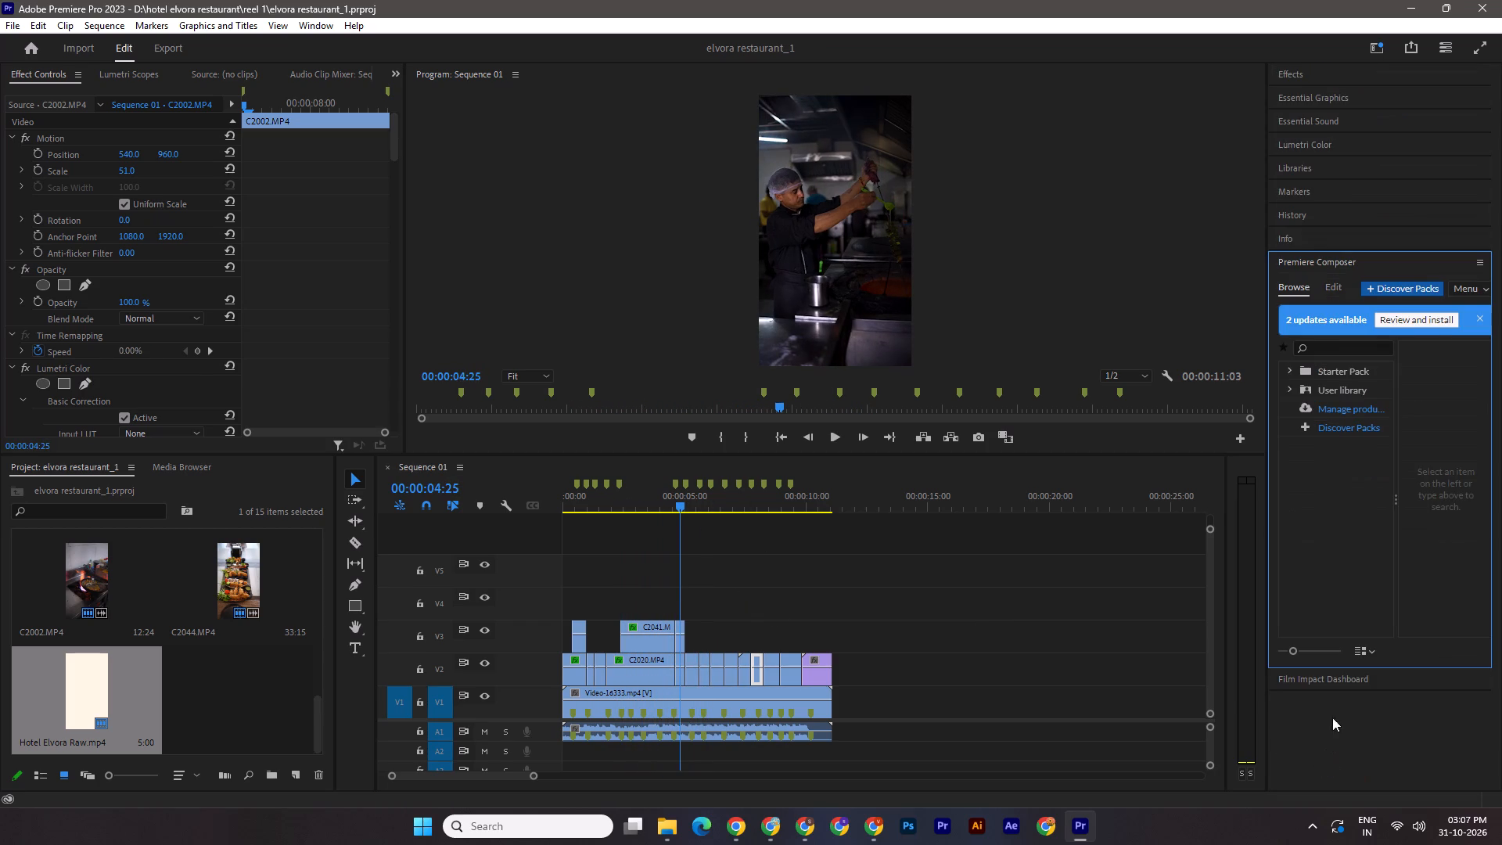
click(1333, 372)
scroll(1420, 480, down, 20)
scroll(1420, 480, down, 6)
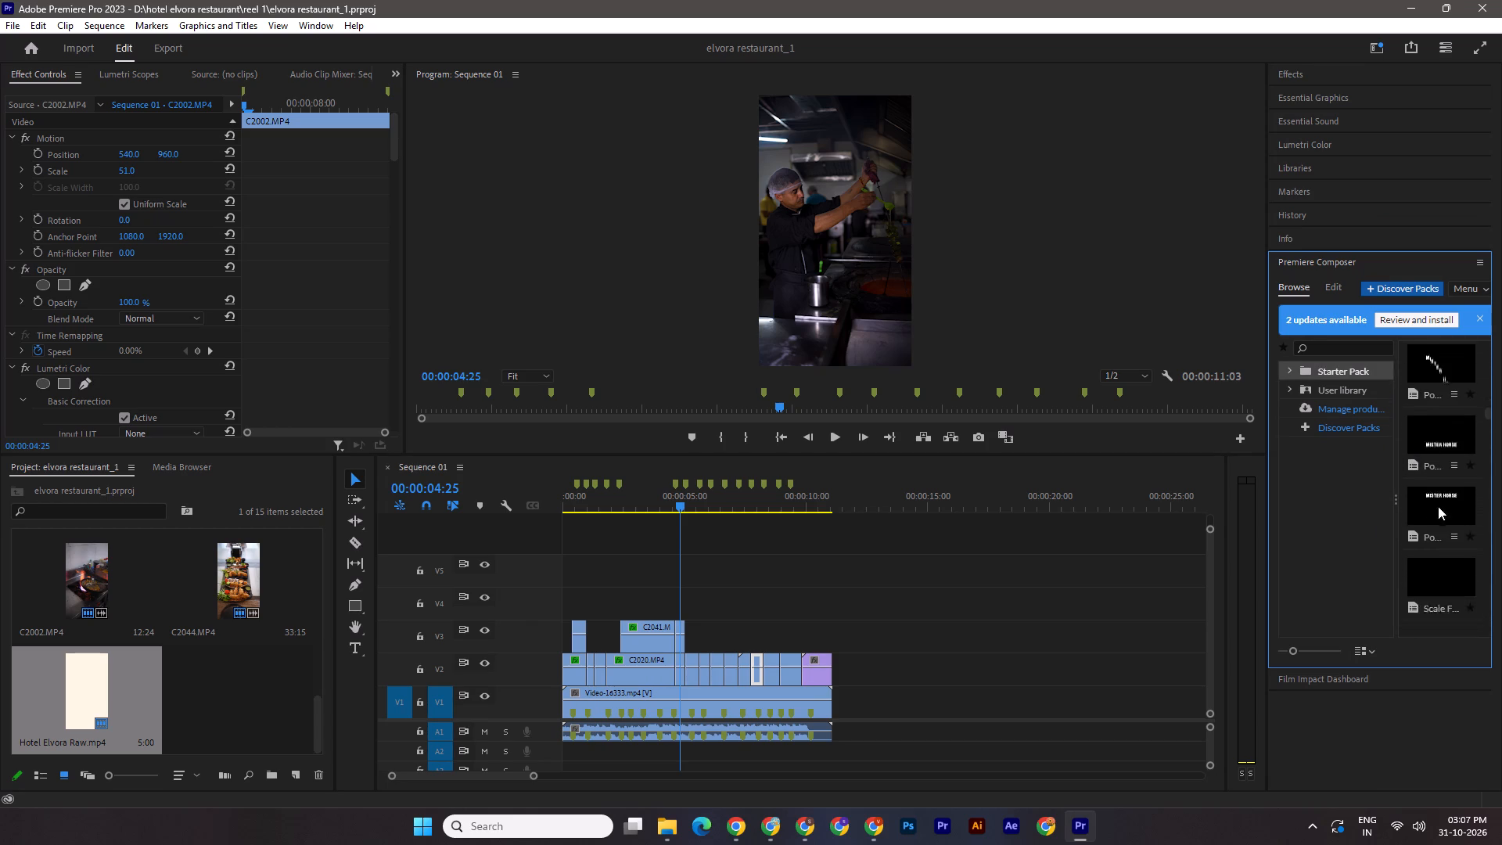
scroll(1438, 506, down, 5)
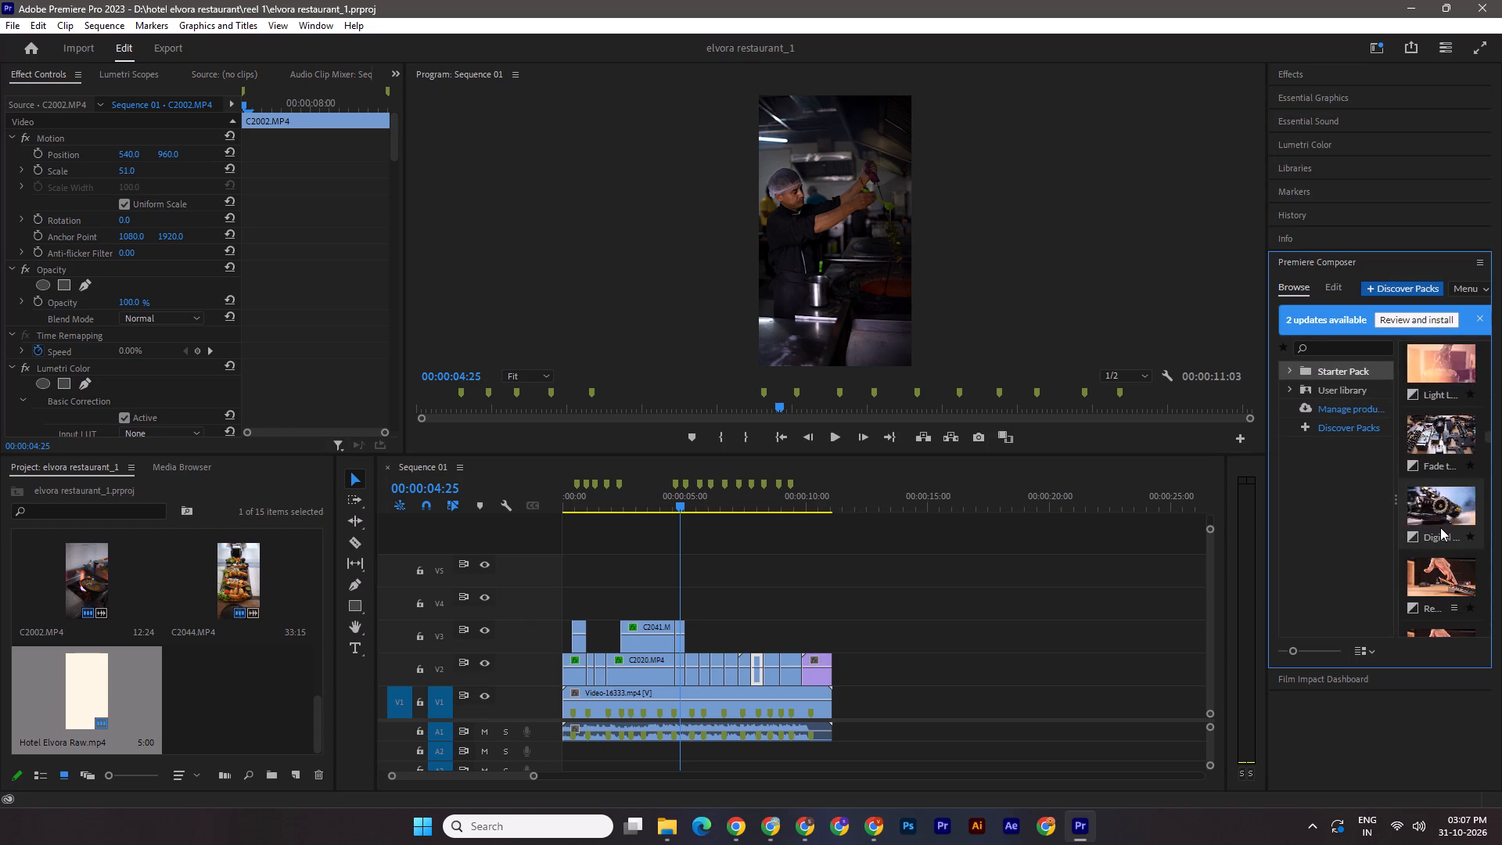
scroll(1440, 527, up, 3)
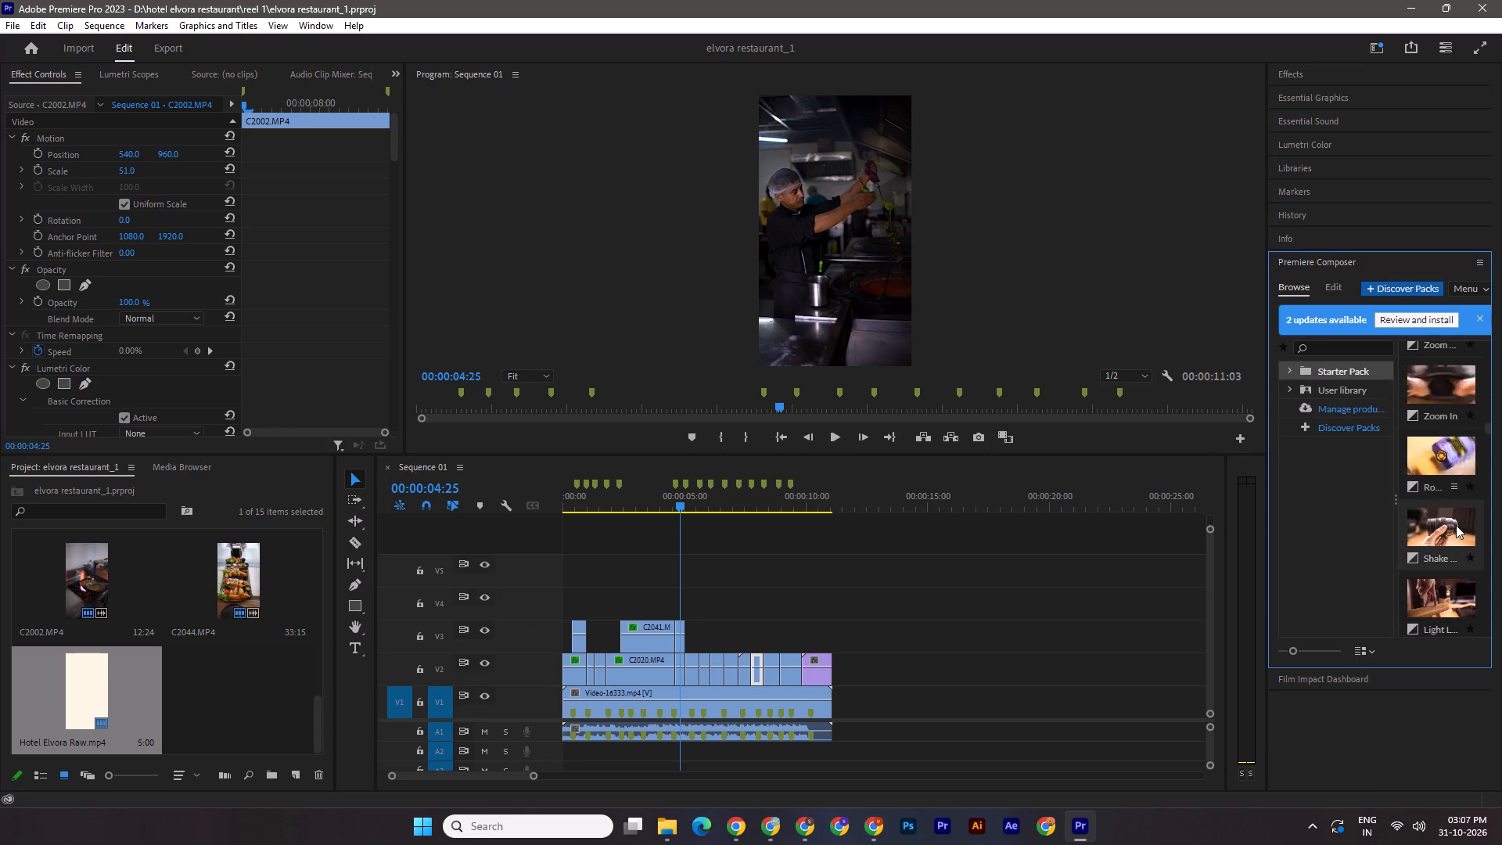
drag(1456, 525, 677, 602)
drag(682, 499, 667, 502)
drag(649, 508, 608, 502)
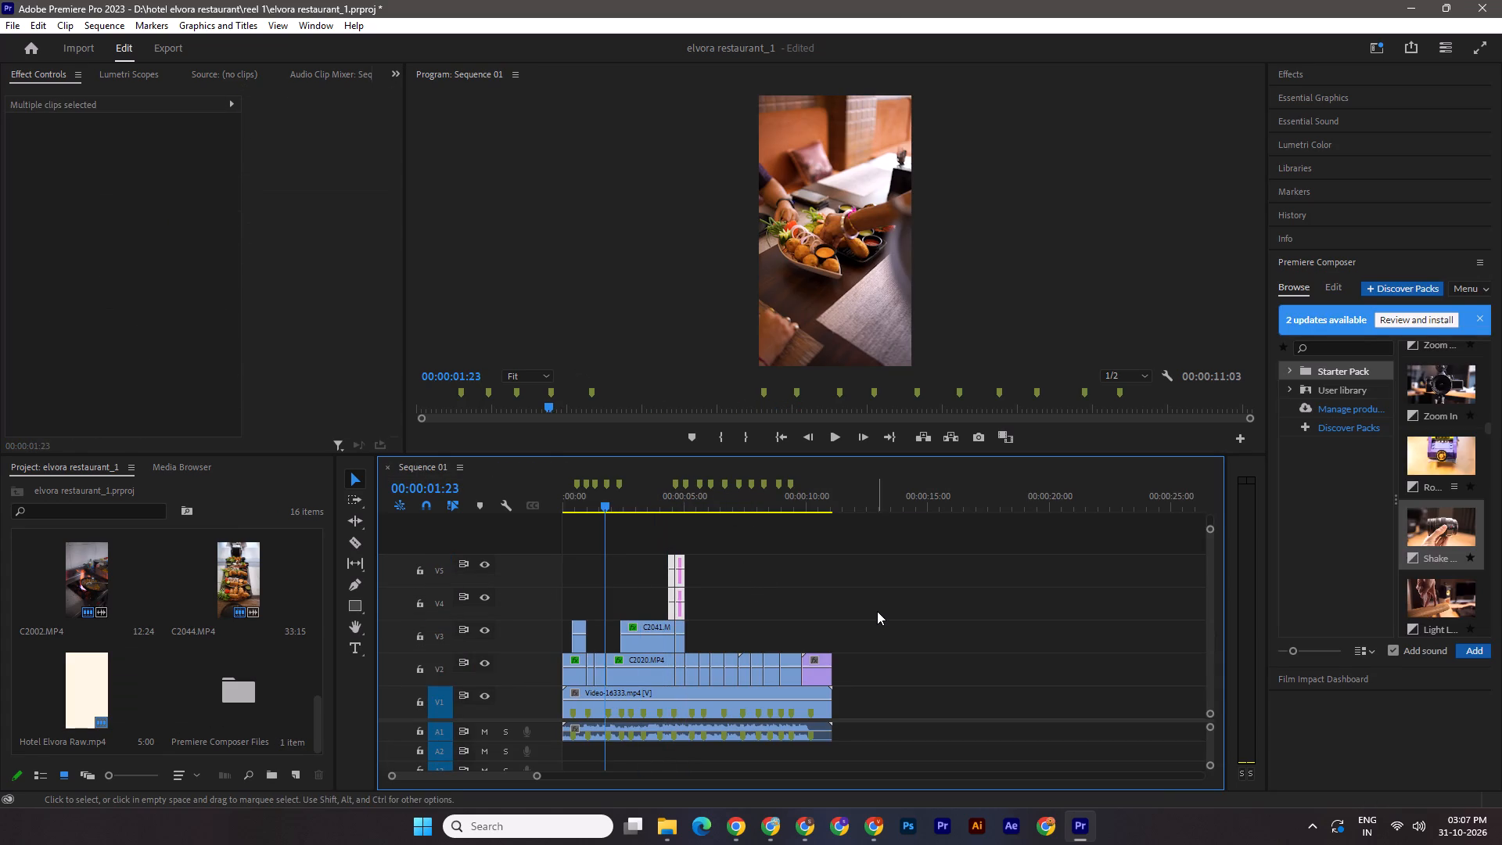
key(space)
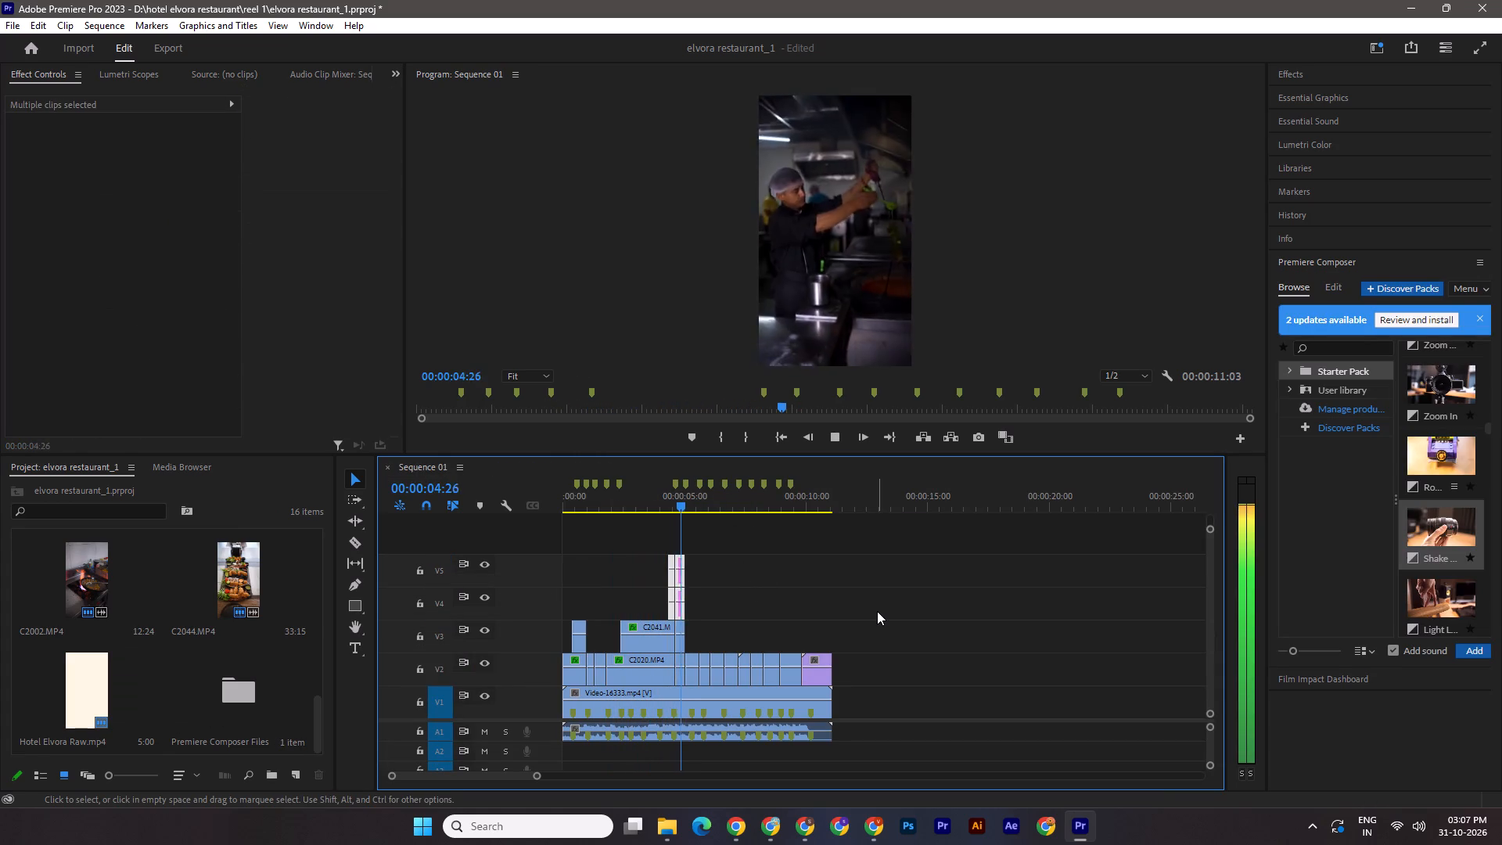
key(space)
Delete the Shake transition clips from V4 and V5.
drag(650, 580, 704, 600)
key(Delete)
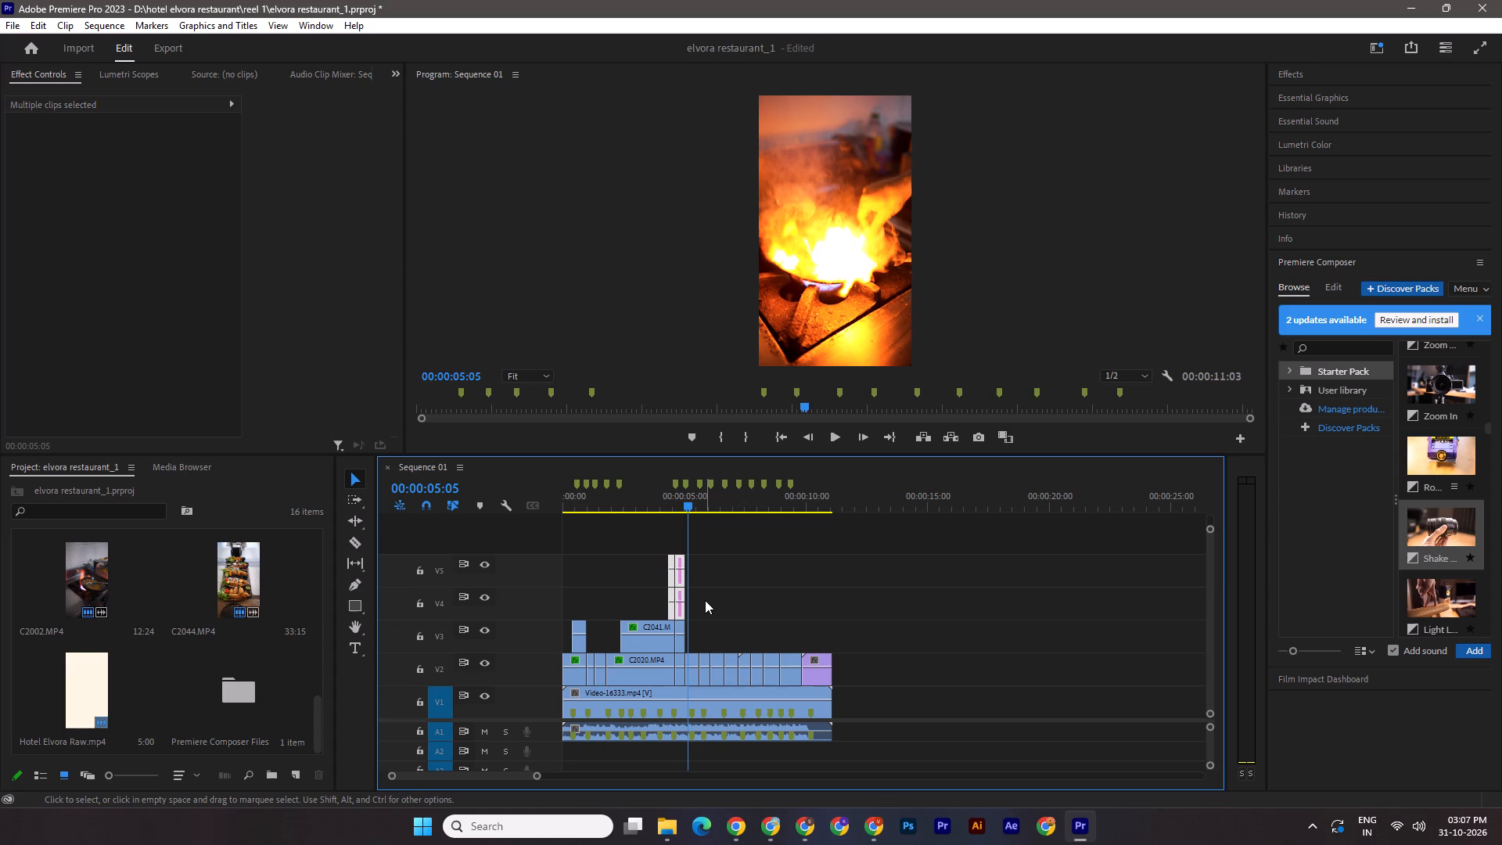
Add the Starter Pack Pan Left transition without sound on V4 and V5 above the cut following C2041.MP4, and preview it.
scroll(1468, 392, up, 3)
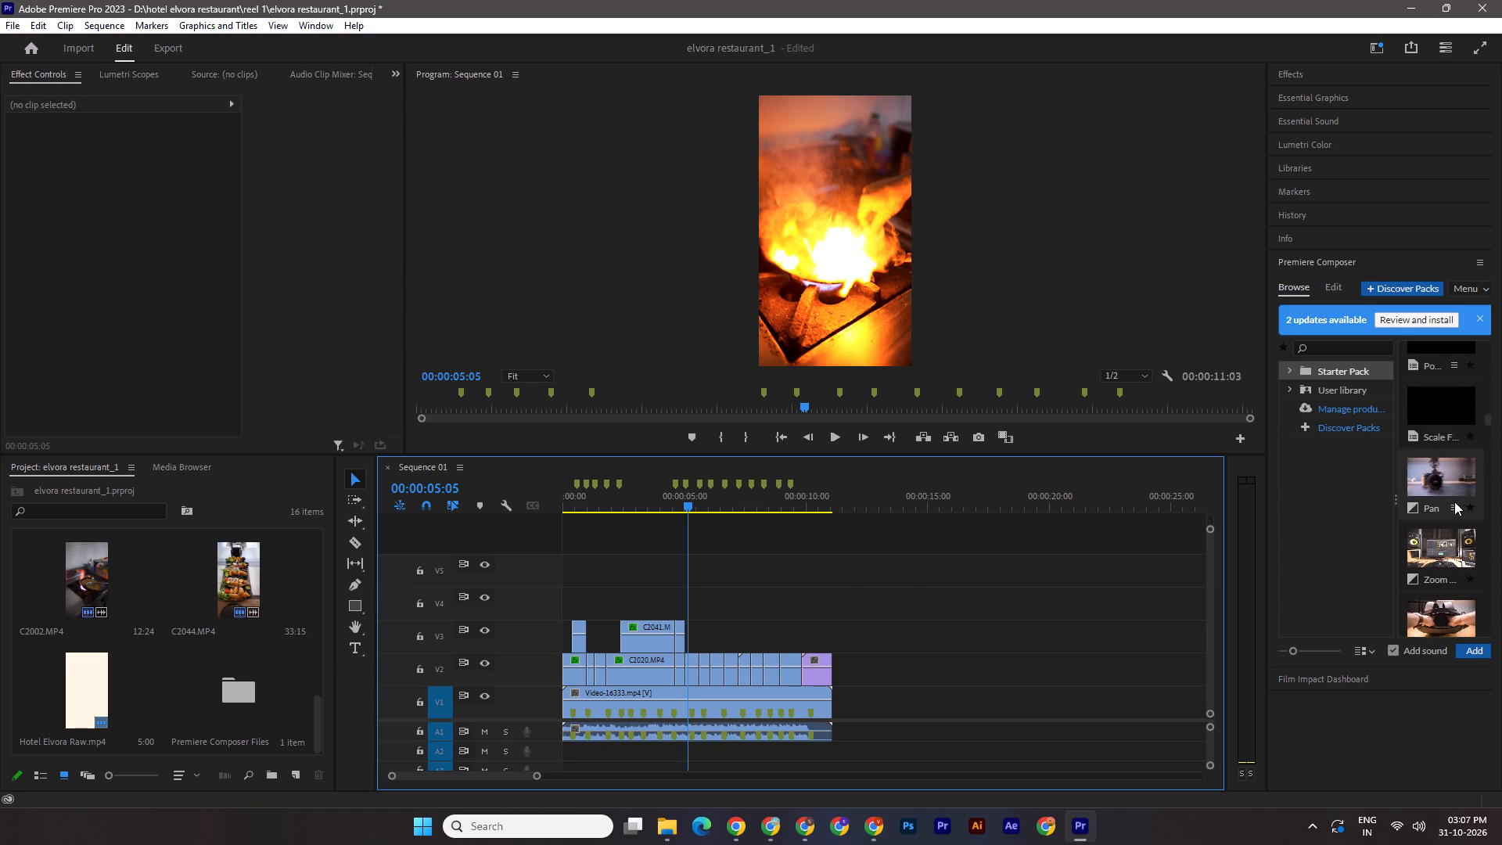
click(1454, 484)
click(1391, 646)
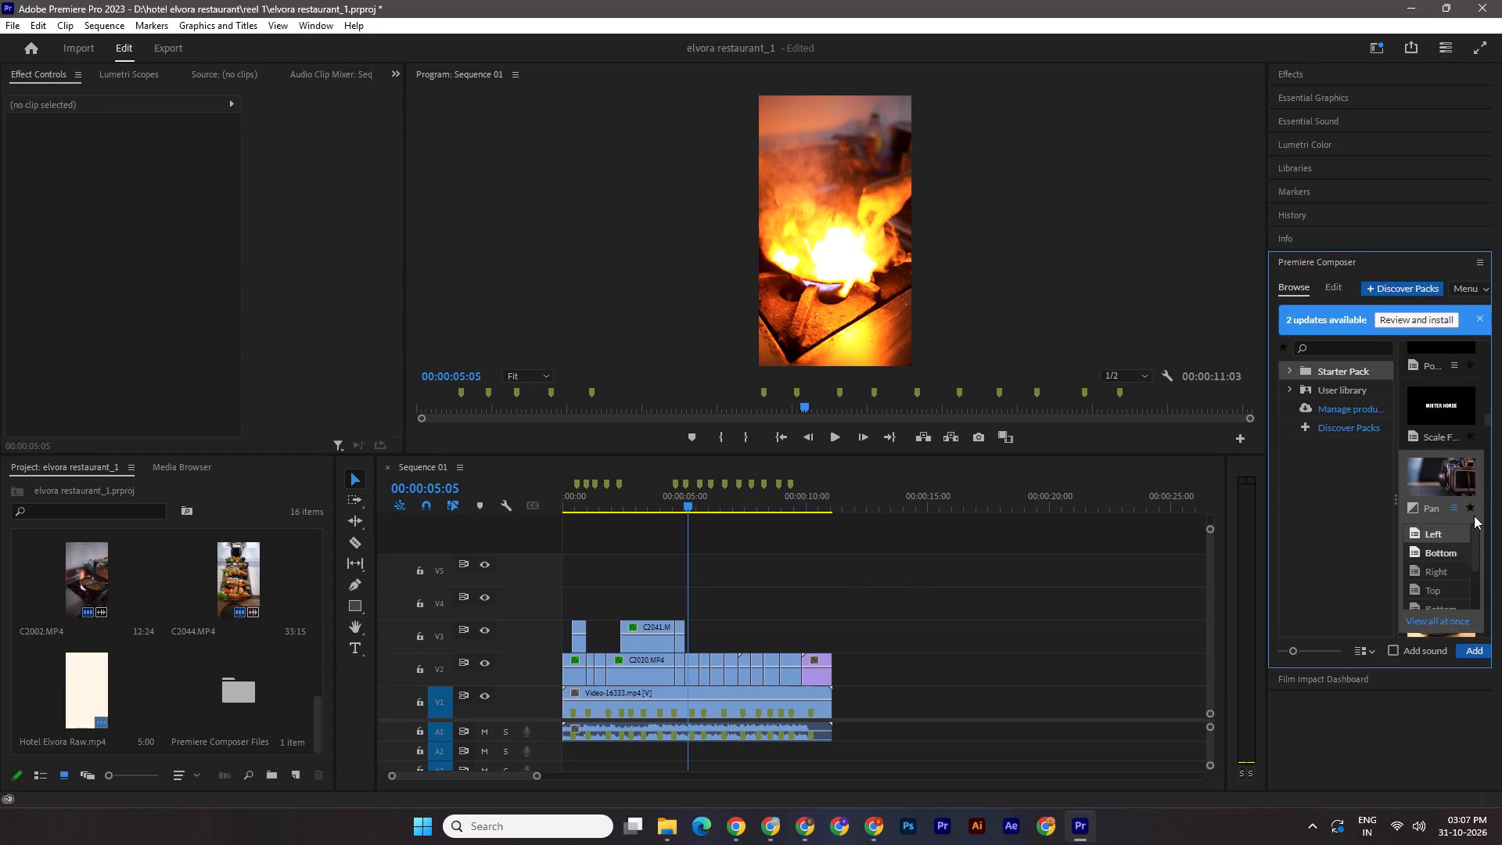
drag(1463, 484, 678, 604)
drag(685, 502, 615, 494)
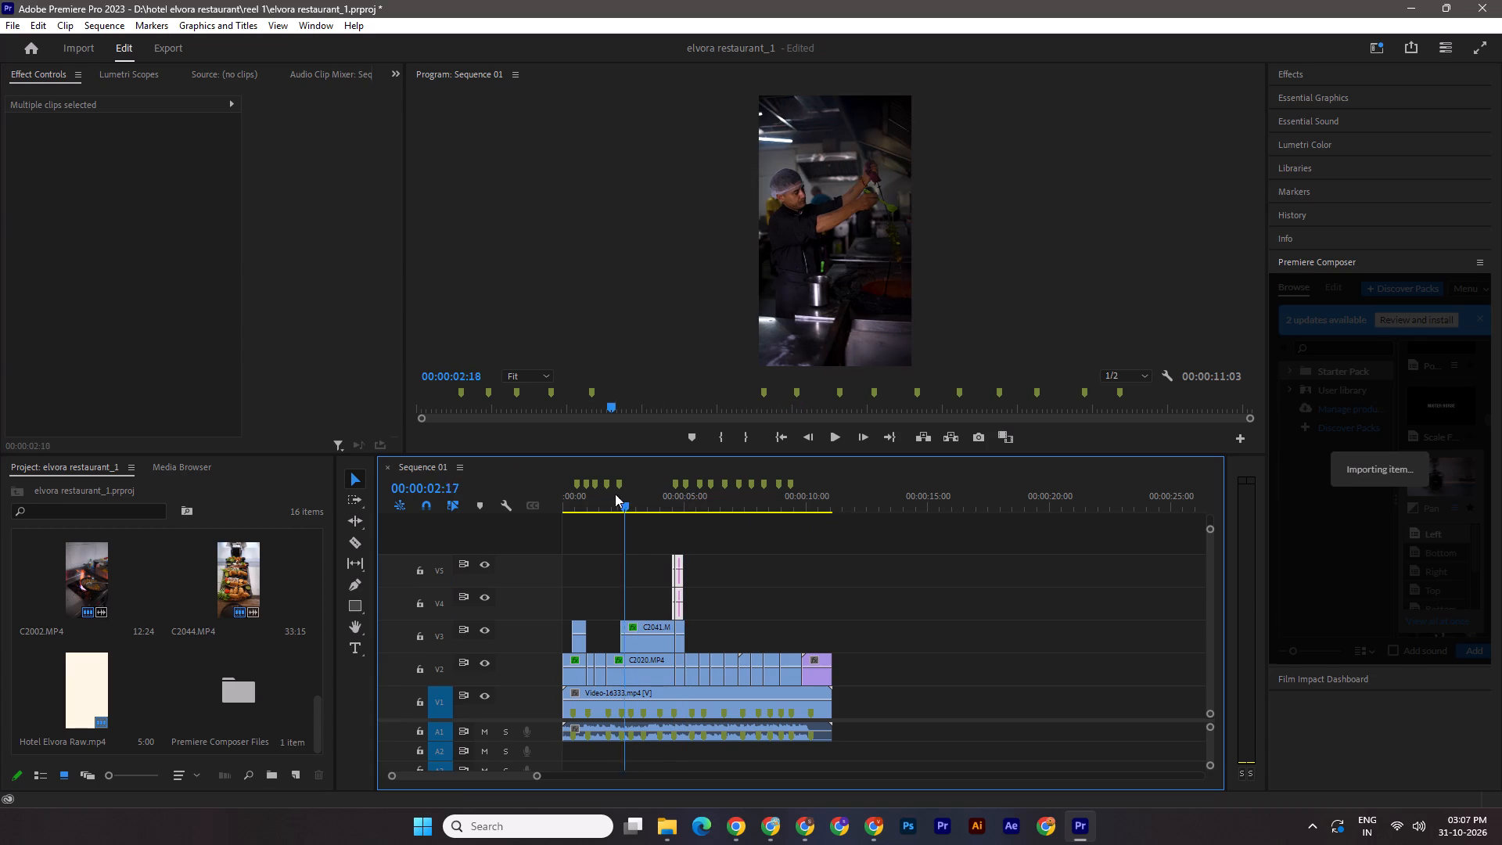
drag(615, 494, 512, 498)
key(space)
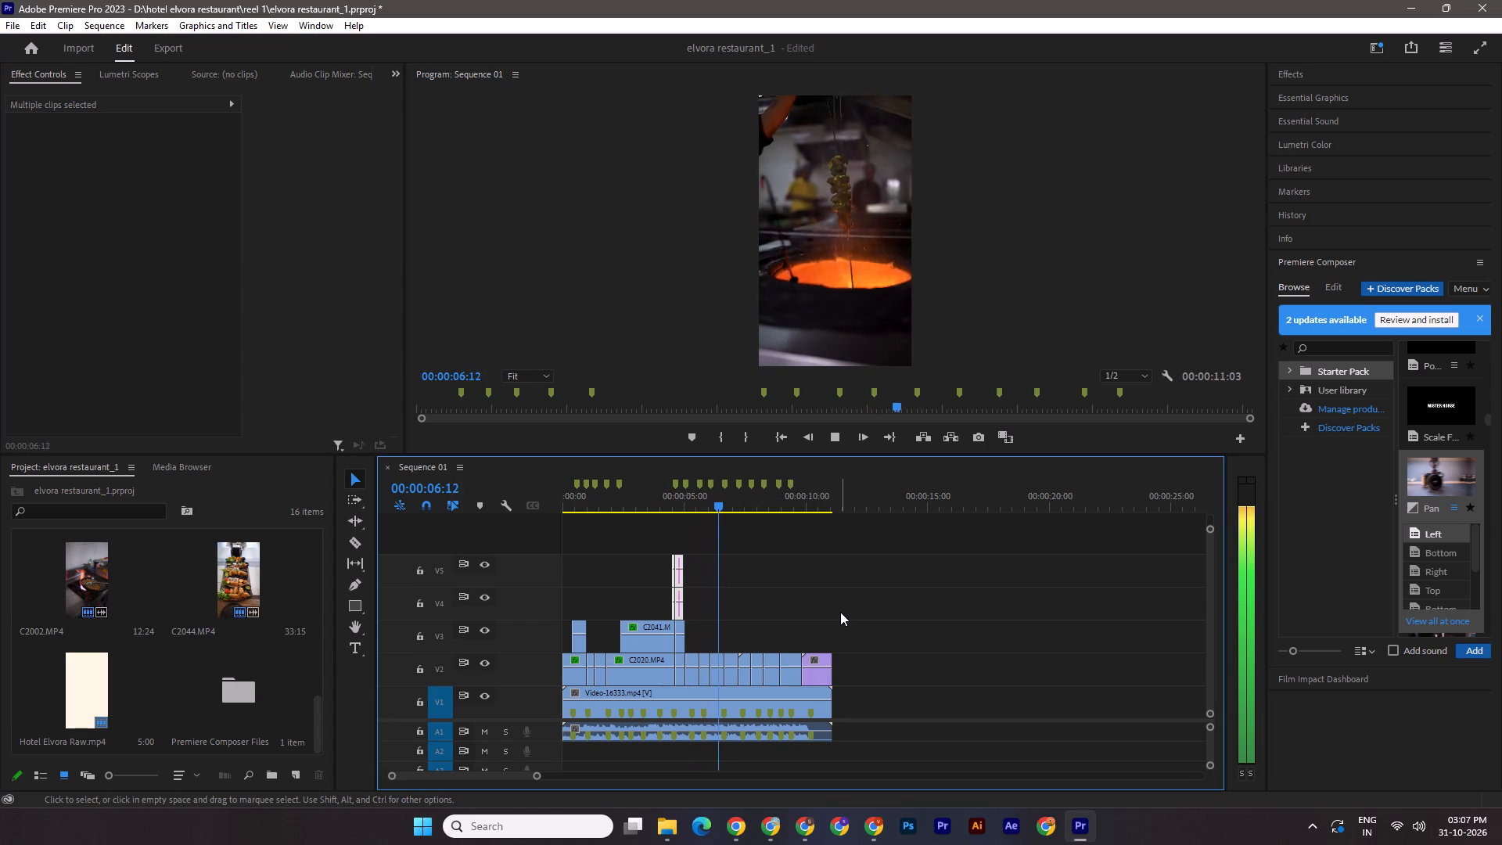
Add the Starter Pack Zoom transition listed before Zoom In, without sound, on V3 and V4 above the C2030.MP4 to C2049.MP4 cut, and save.
key(space)
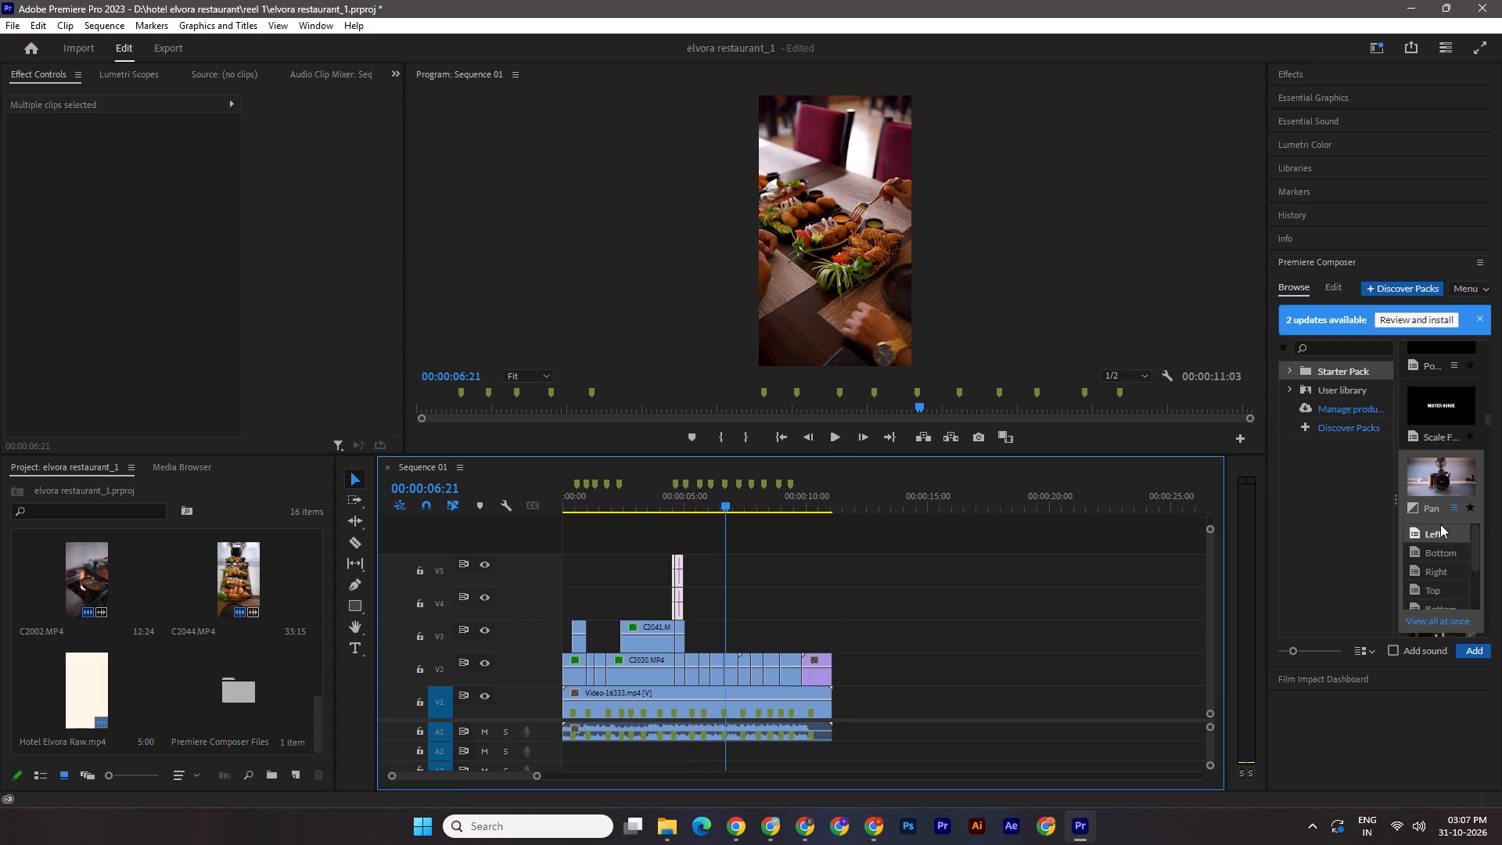
click(1323, 555)
click(1340, 368)
scroll(1453, 547, down, 4)
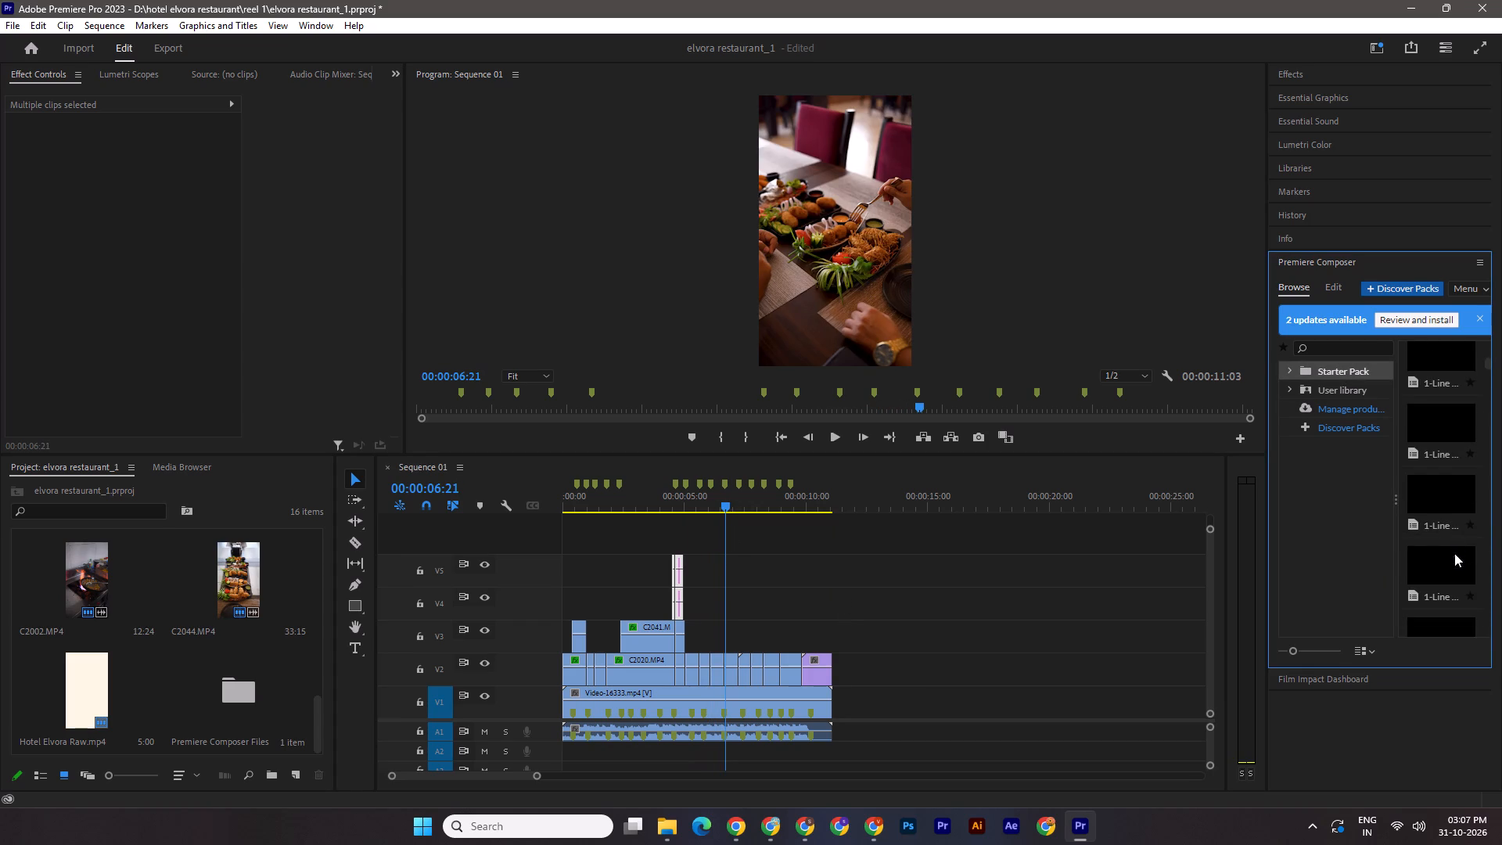
scroll(1454, 553, down, 20)
scroll(1454, 553, down, 7)
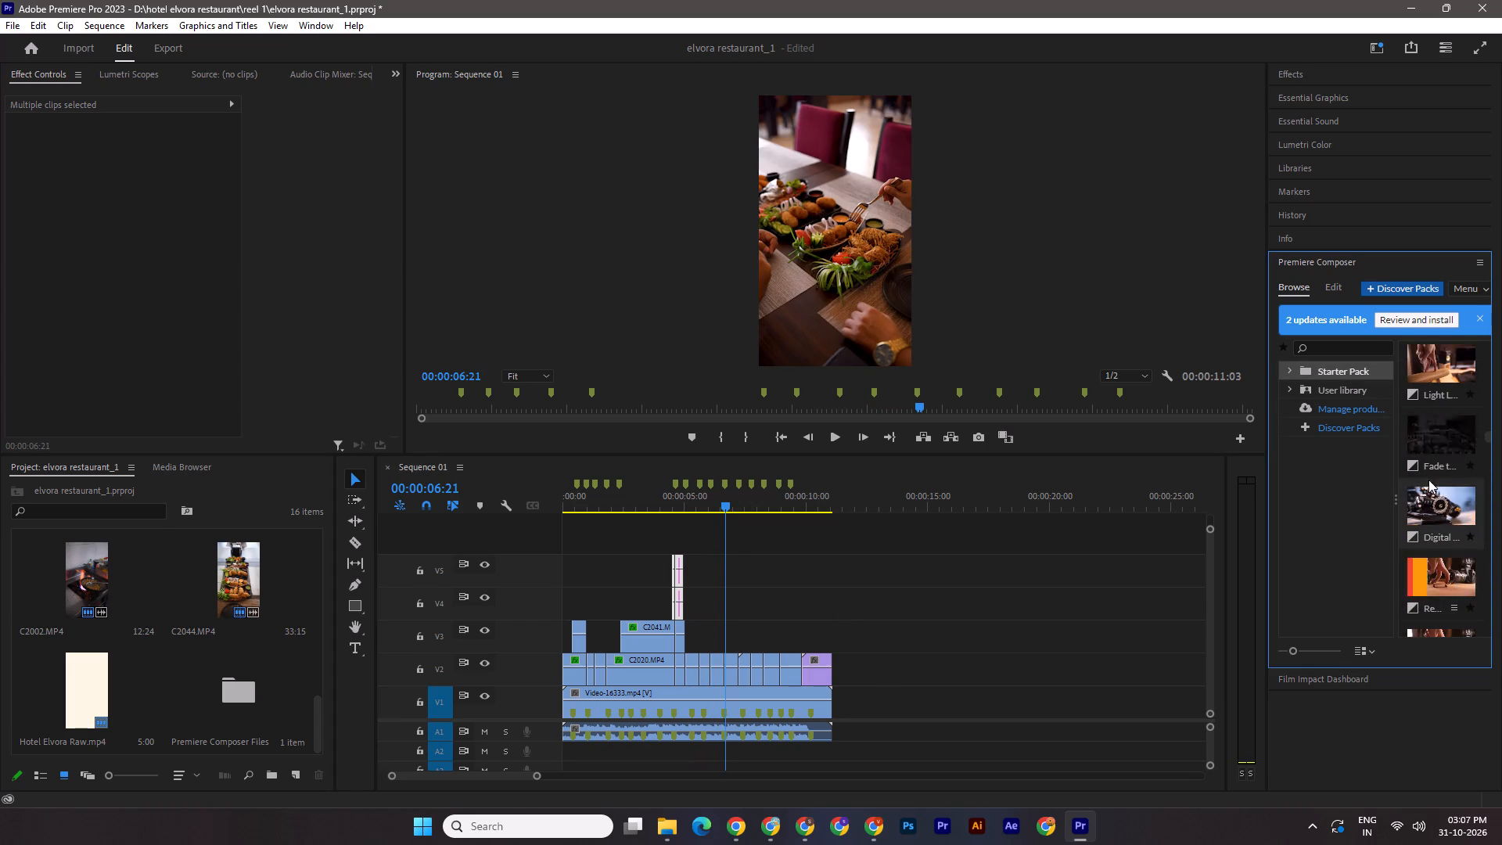
scroll(1433, 393, up, 5)
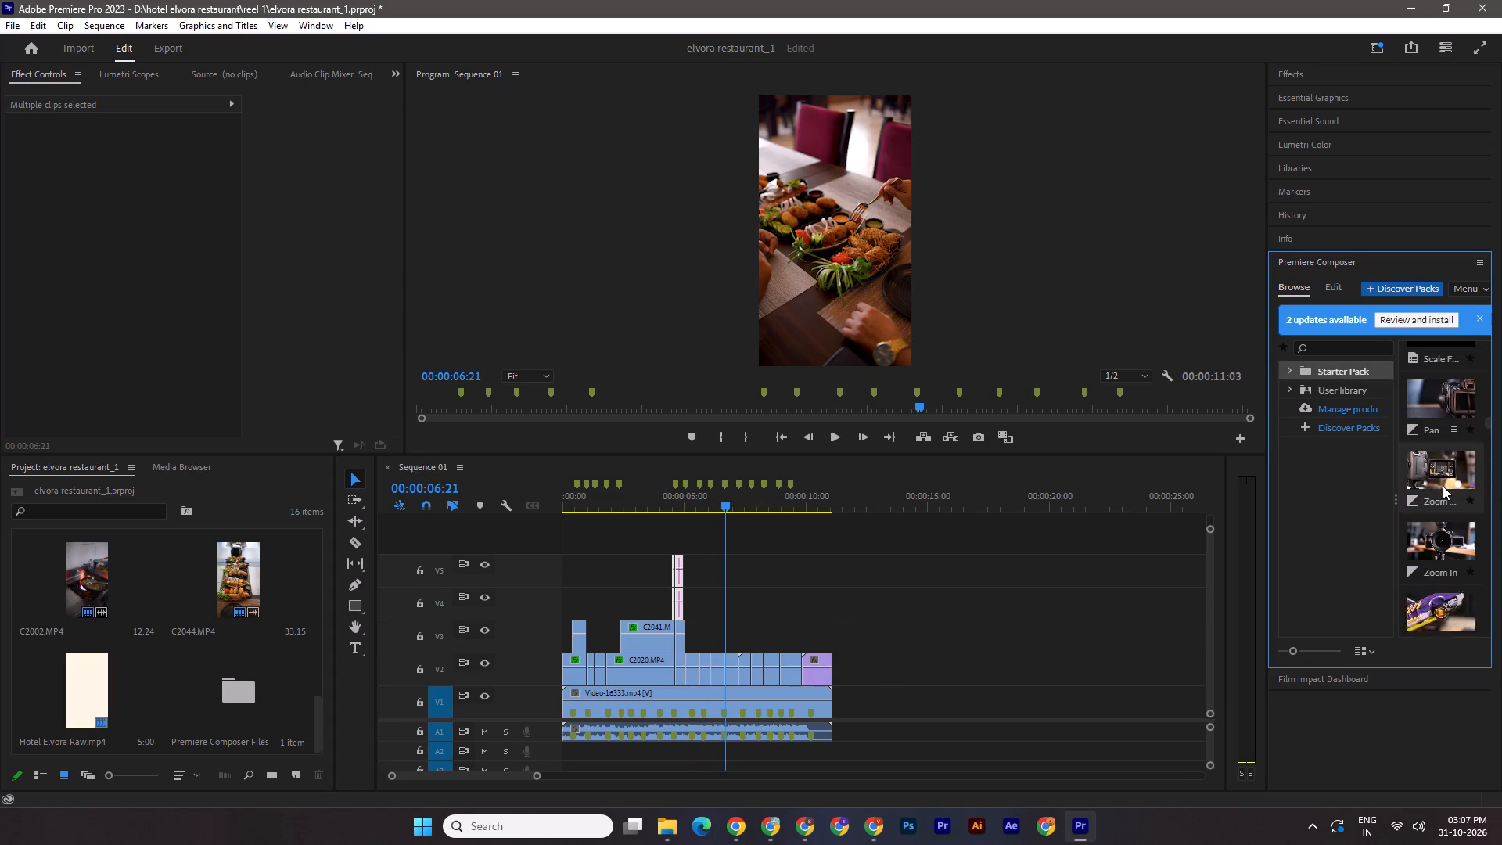
click(1442, 486)
drag(1459, 463, 728, 644)
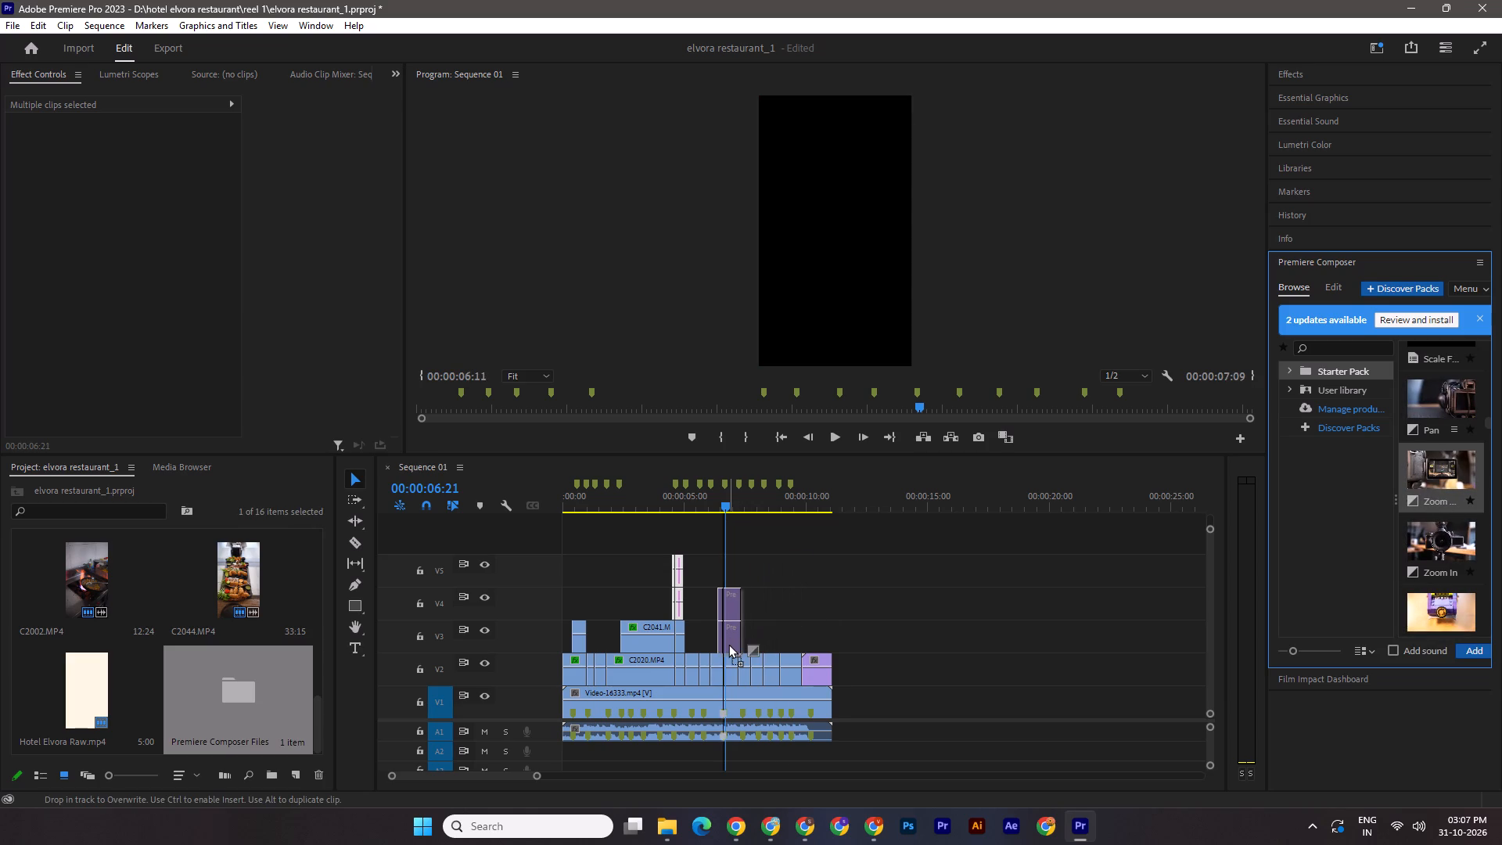
drag(728, 644, 729, 644)
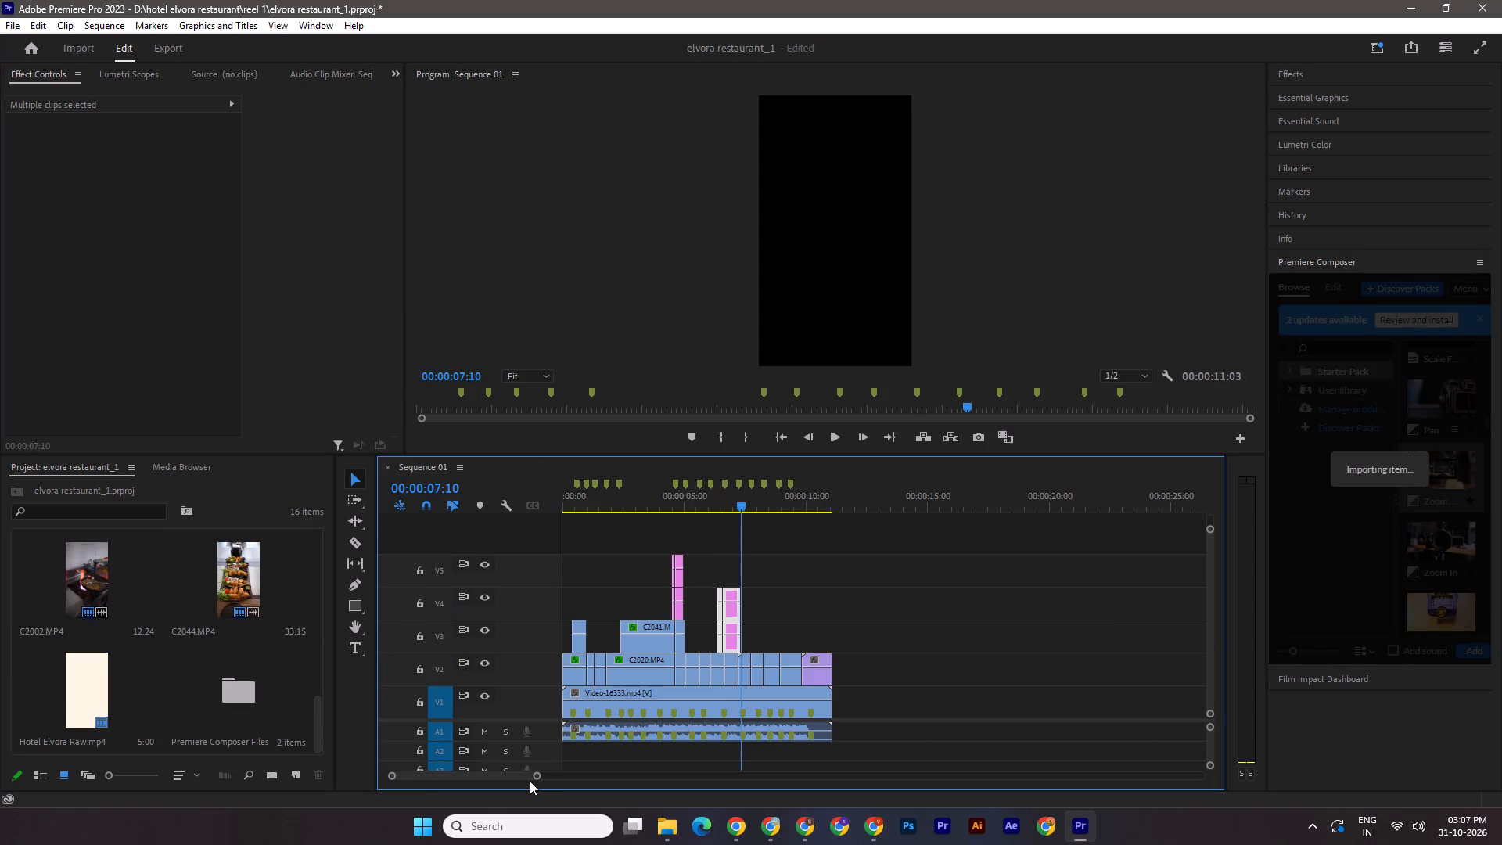
drag(535, 775, 496, 771)
drag(887, 502, 937, 511)
drag(893, 645, 902, 645)
drag(934, 511, 848, 511)
key(ctrl+s)
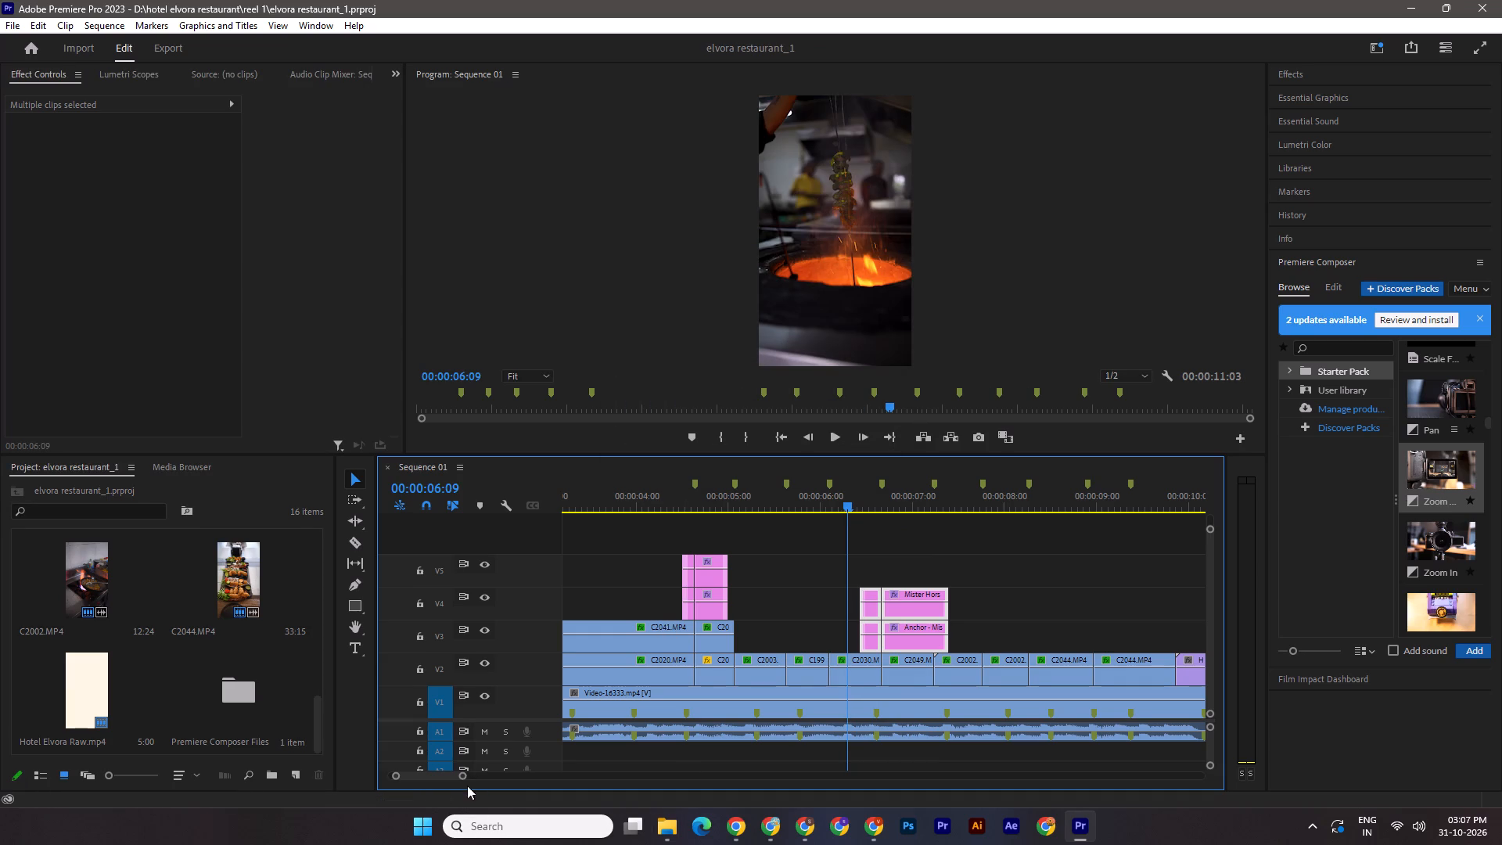
Save the project and play back the sequence from the start to check the added transitions.
drag(462, 778, 514, 793)
drag(752, 499, 559, 502)
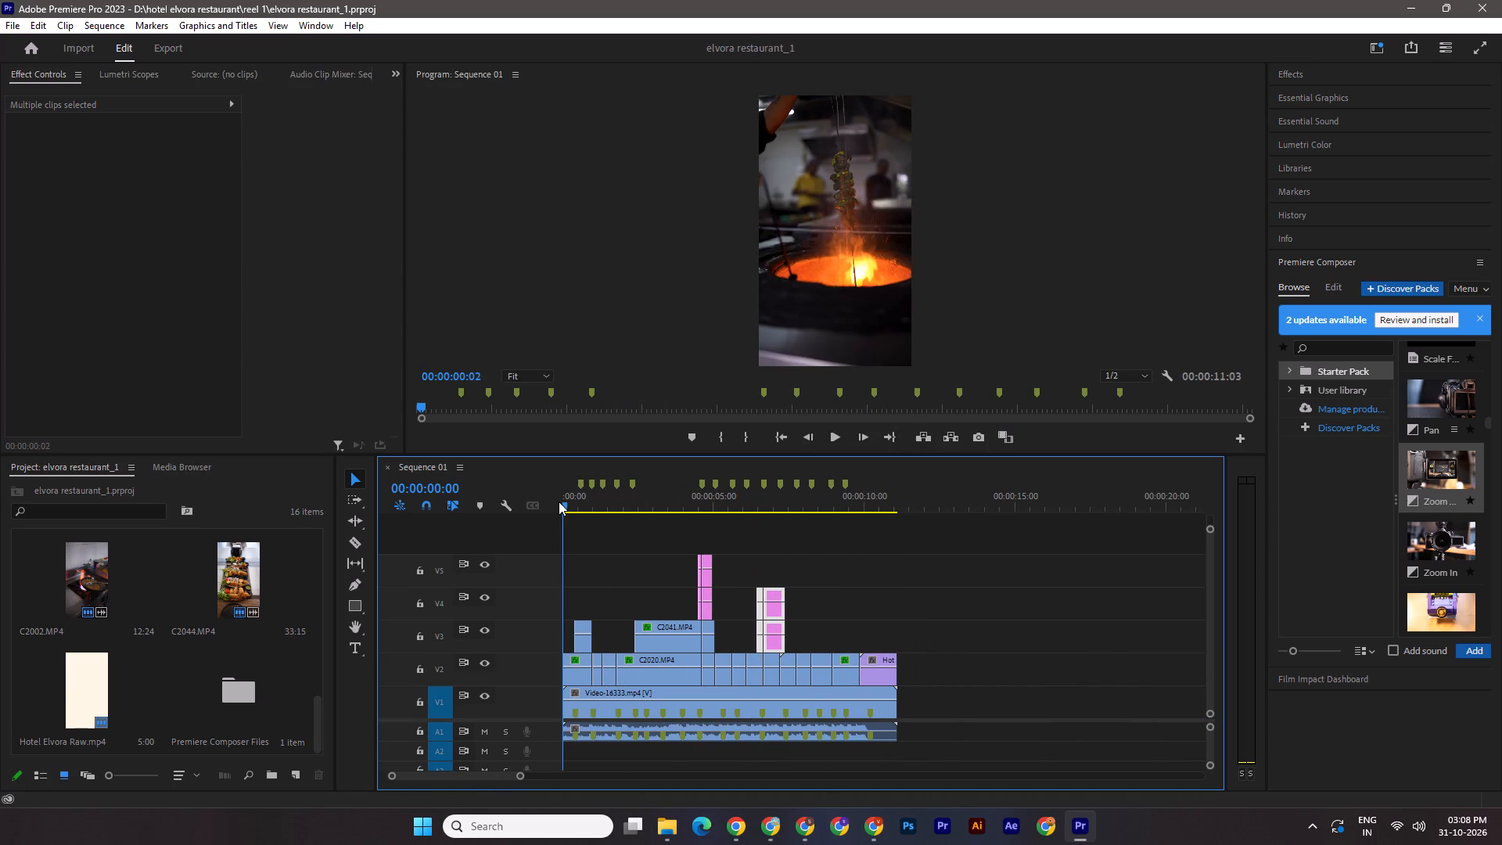
drag(559, 502, 556, 502)
click(556, 502)
key(ctrl+s)
key(space)
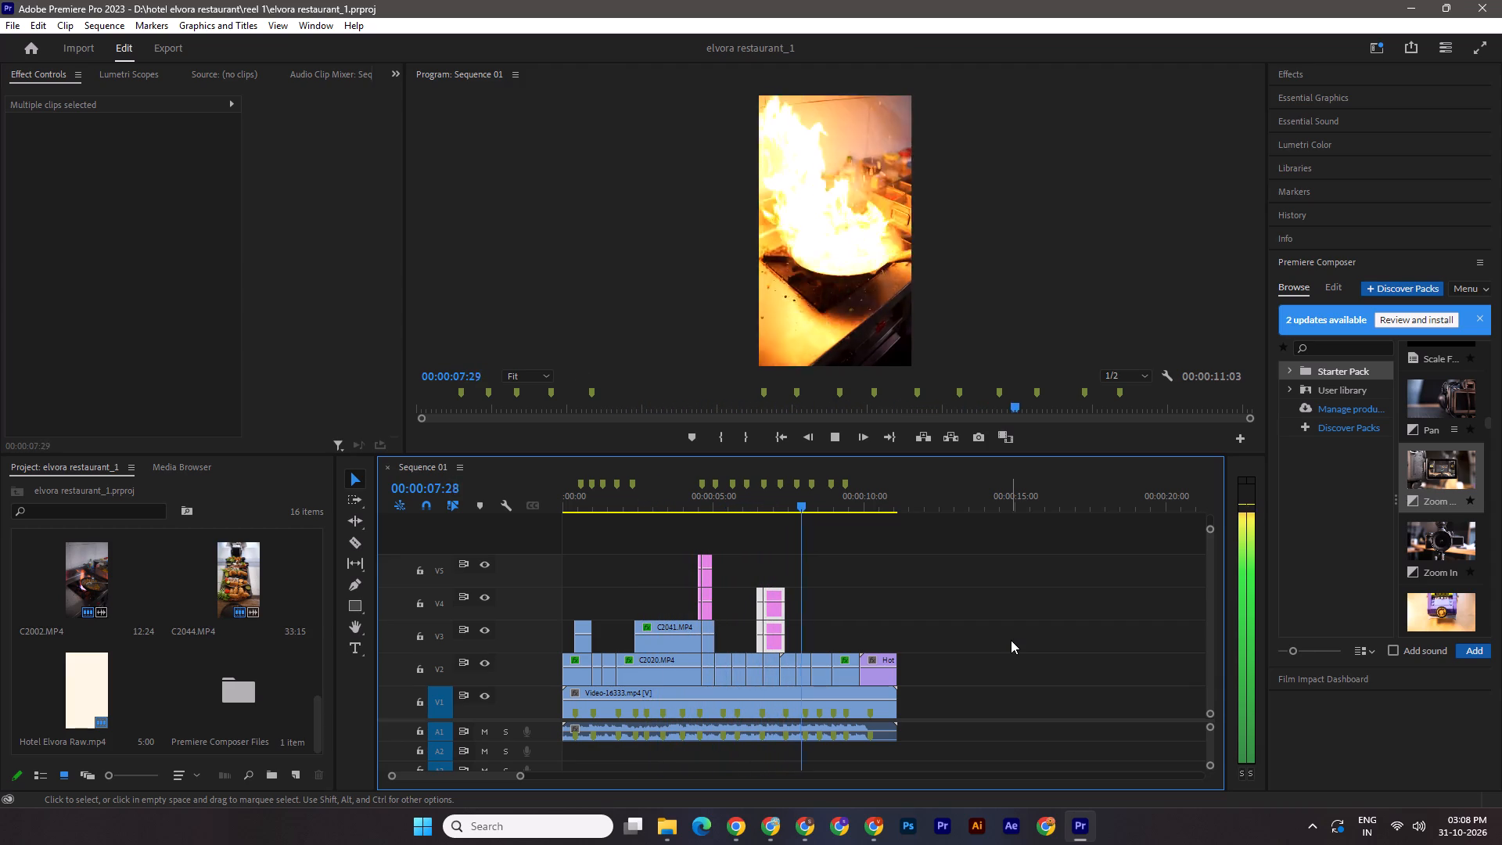
key(space)
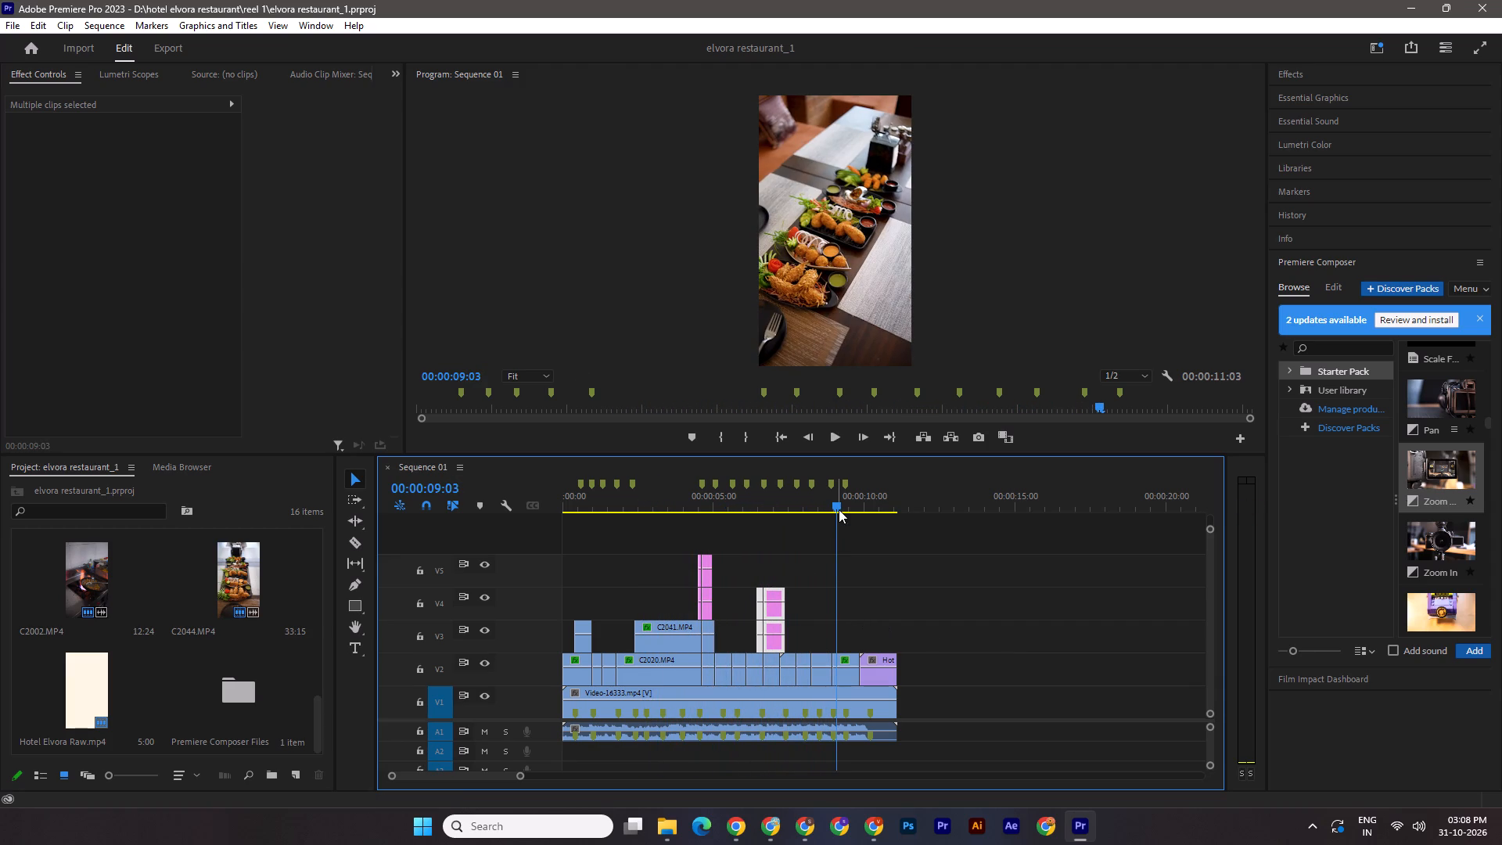
Add the Starter Pack Pan Bottom transition without sound on V3 and V4 above the cut near 00:00:09, and preview the sequence.
drag(839, 509, 831, 509)
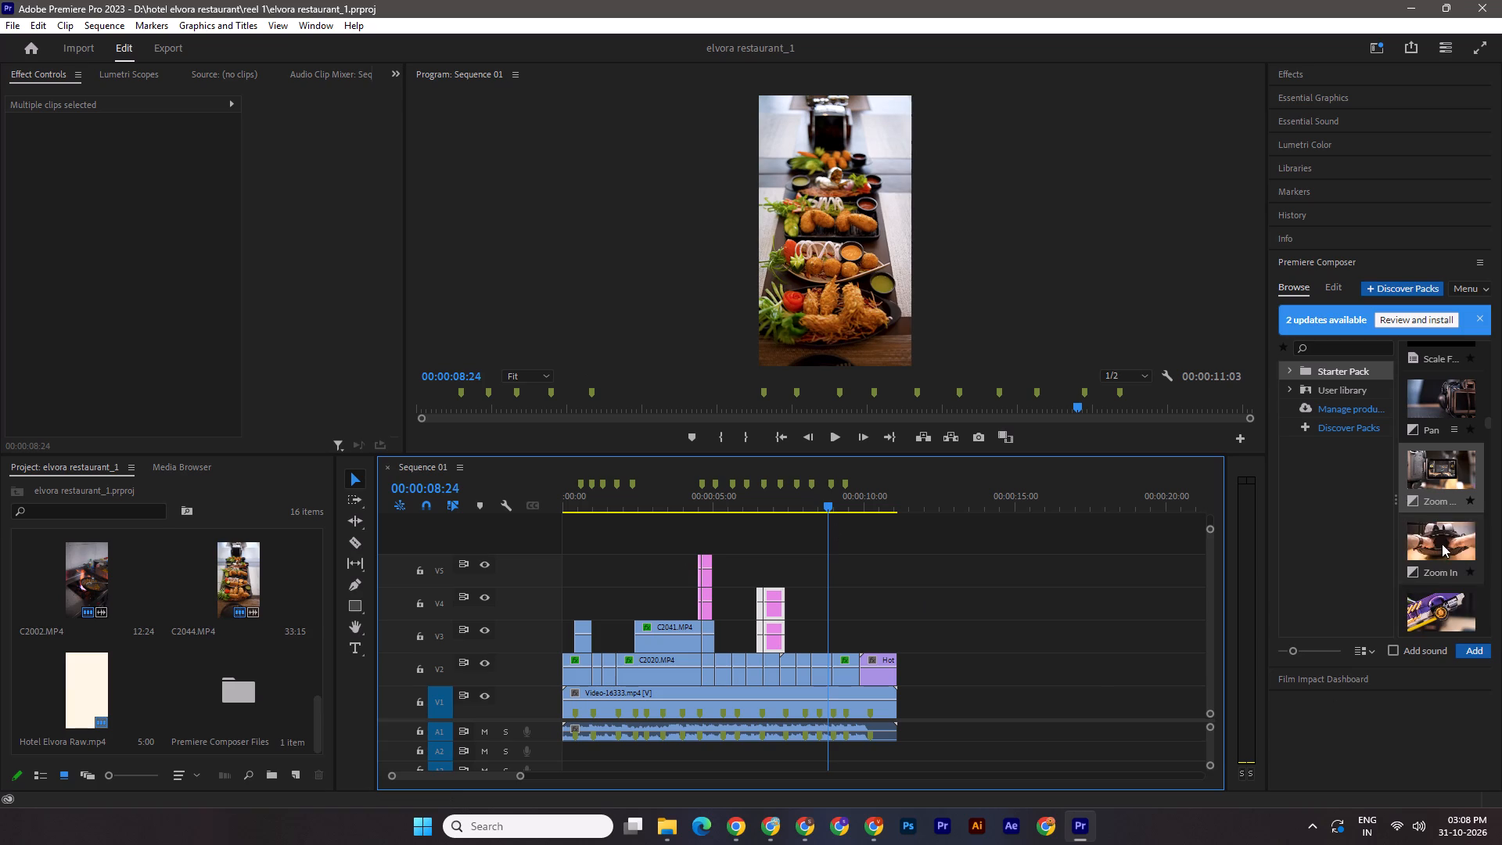
click(1457, 426)
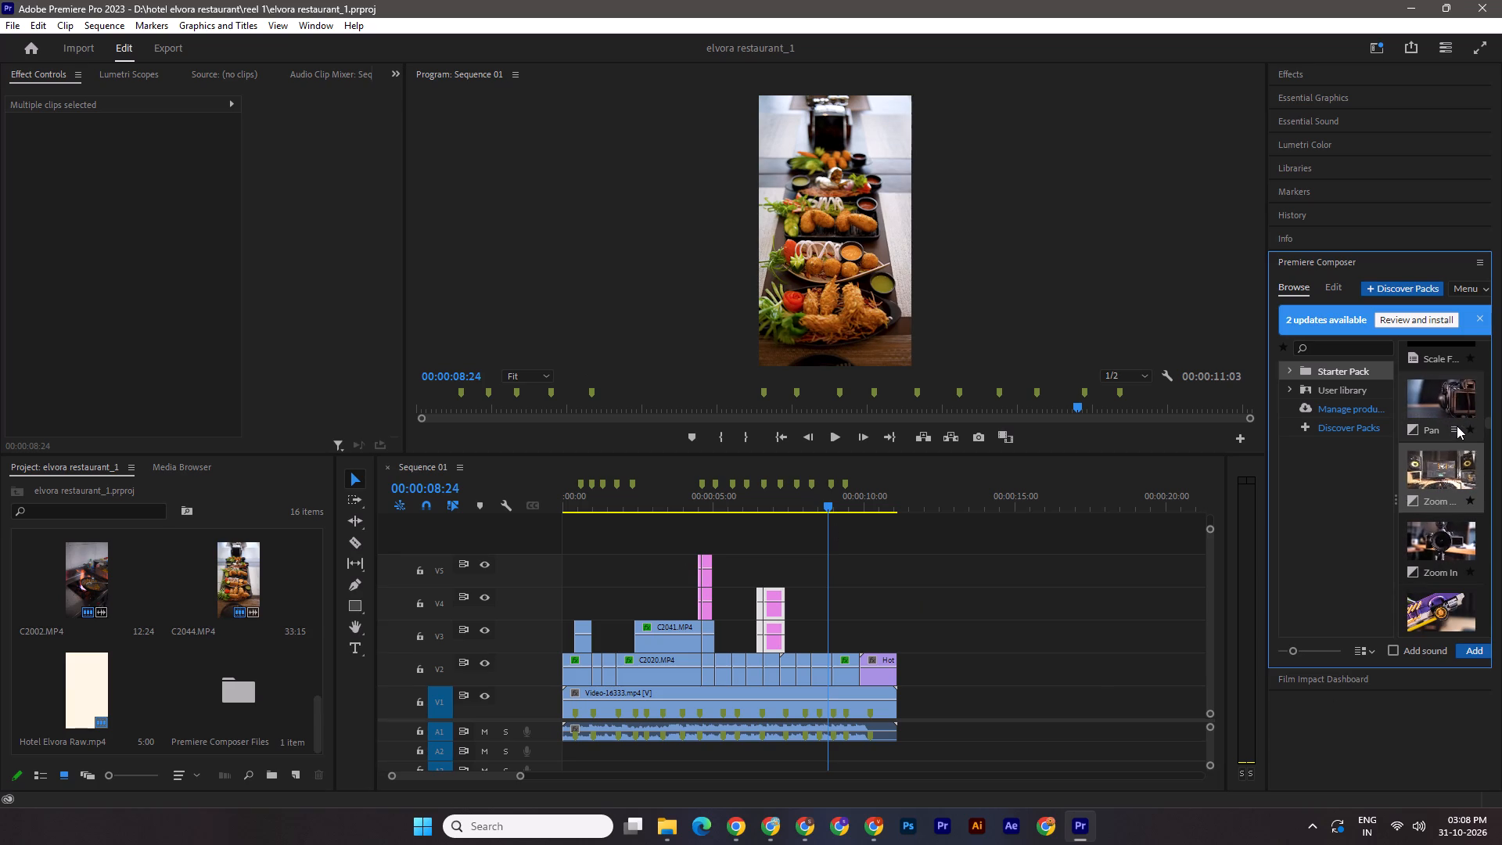
click(1445, 466)
drag(1453, 401, 1138, 552)
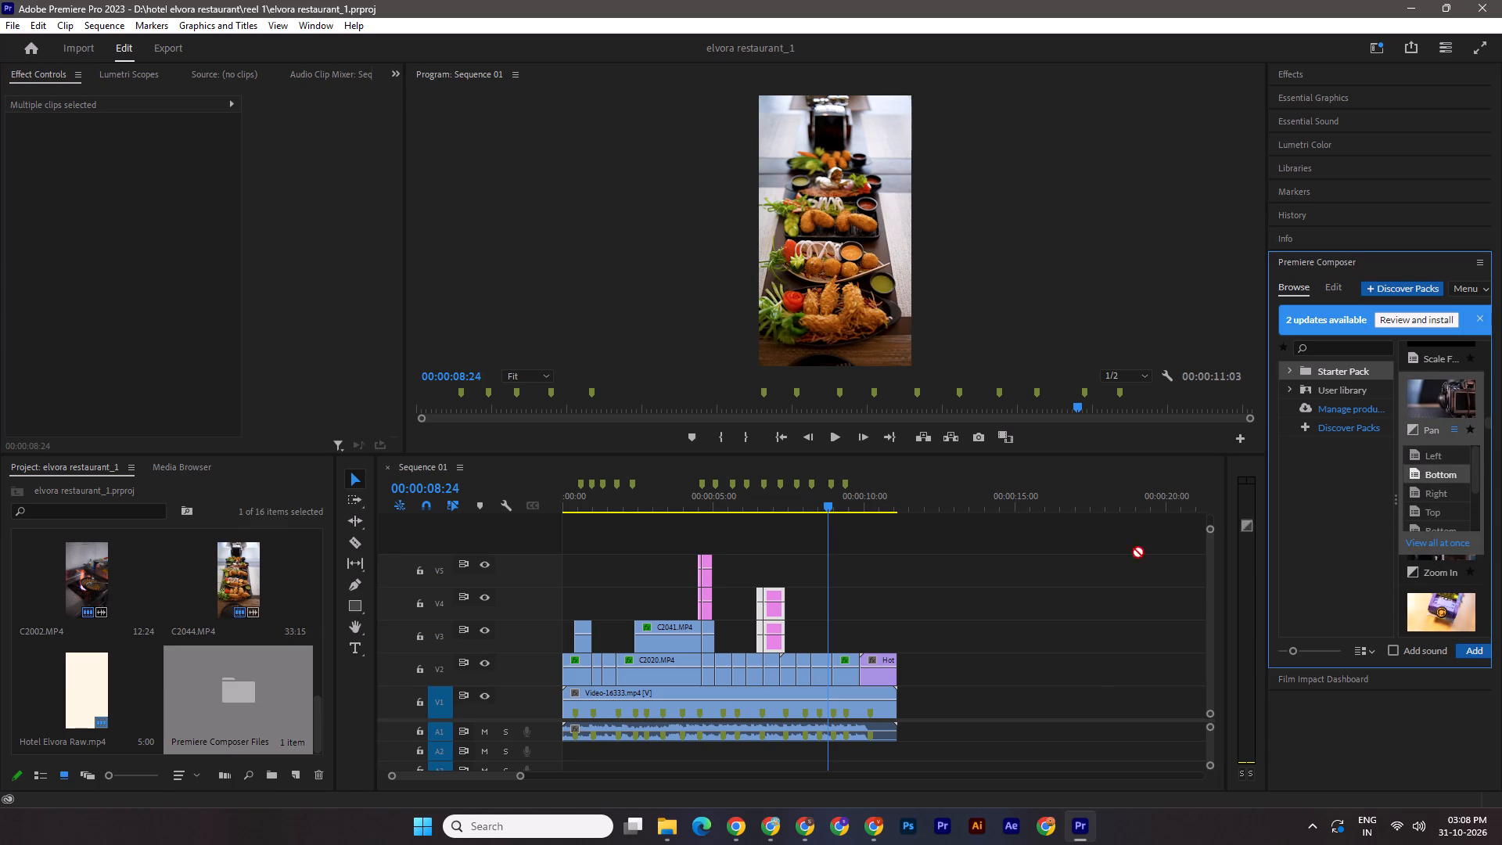
drag(1138, 552, 836, 647)
drag(840, 503, 472, 522)
key(space)
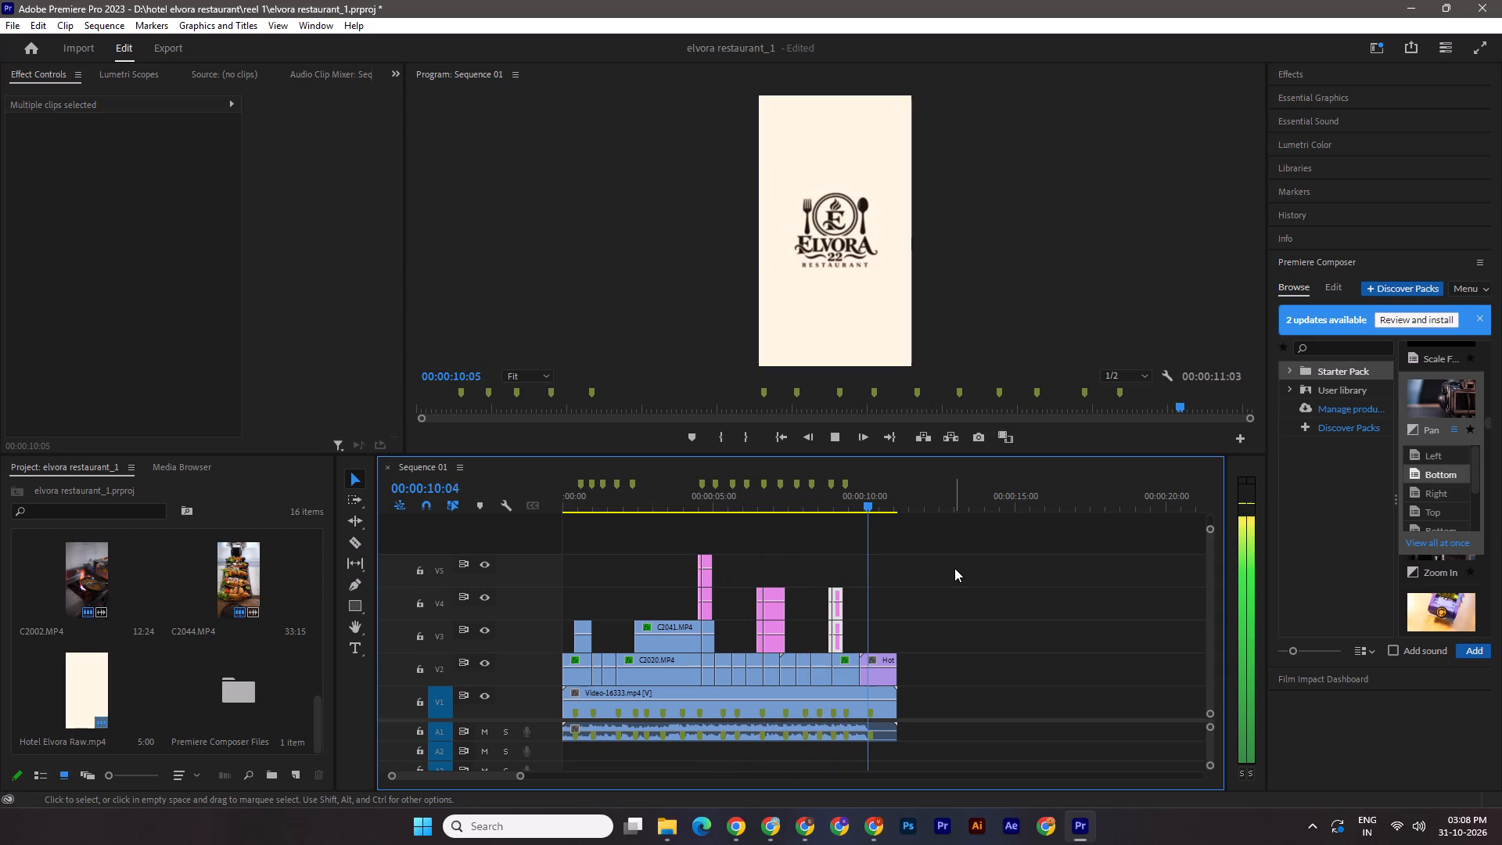
key(space)
Split the C2020.MP4 clip on V2 at 00:00:03:09, in line with the second Scale keyframe of C2041.MP4 above it.
drag(882, 496, 642, 496)
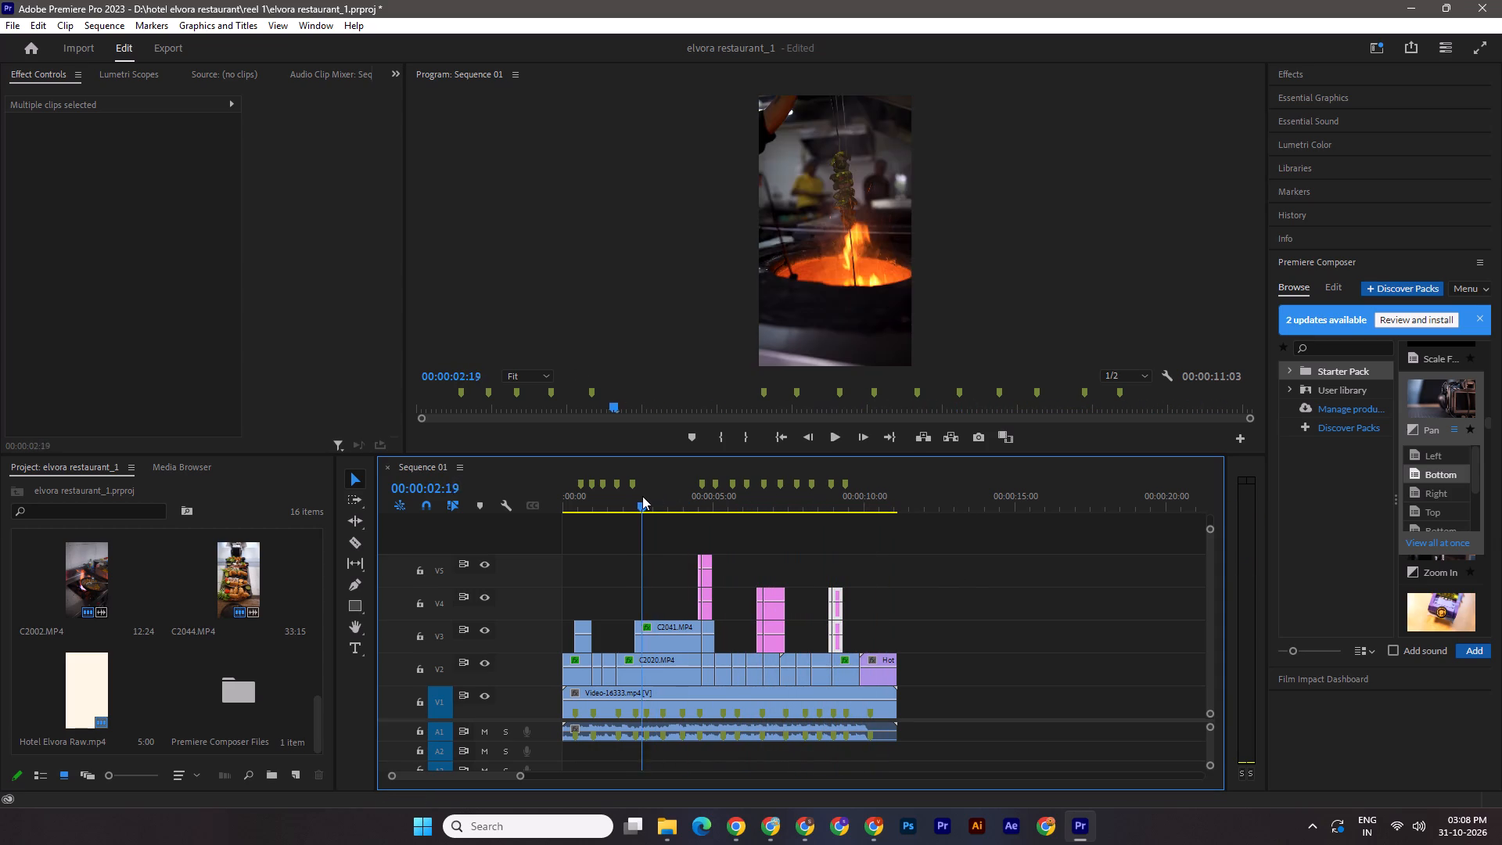
drag(642, 496, 643, 498)
click(656, 638)
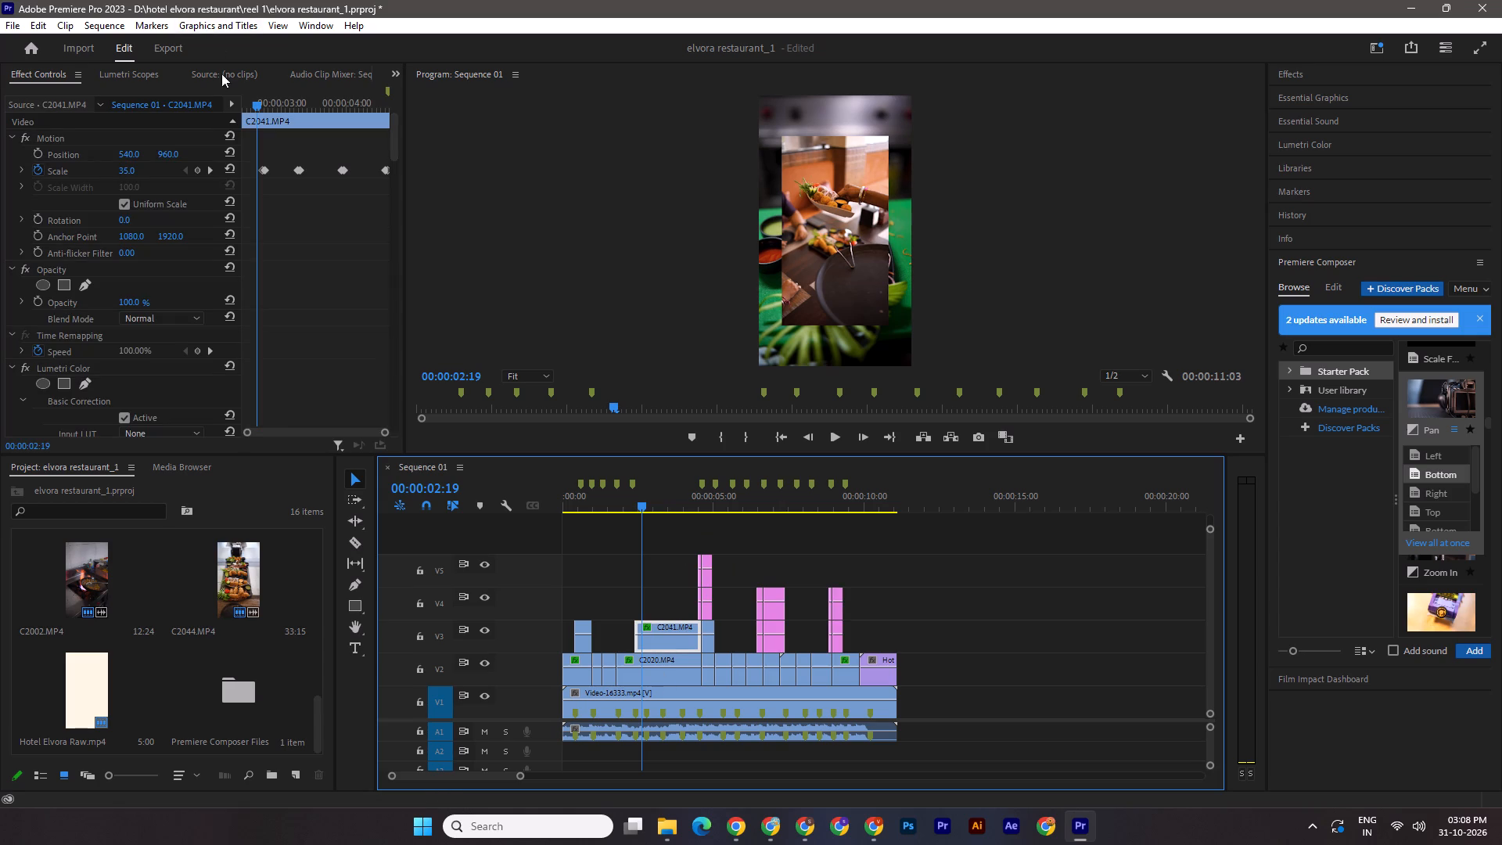
drag(256, 102, 305, 107)
click(356, 557)
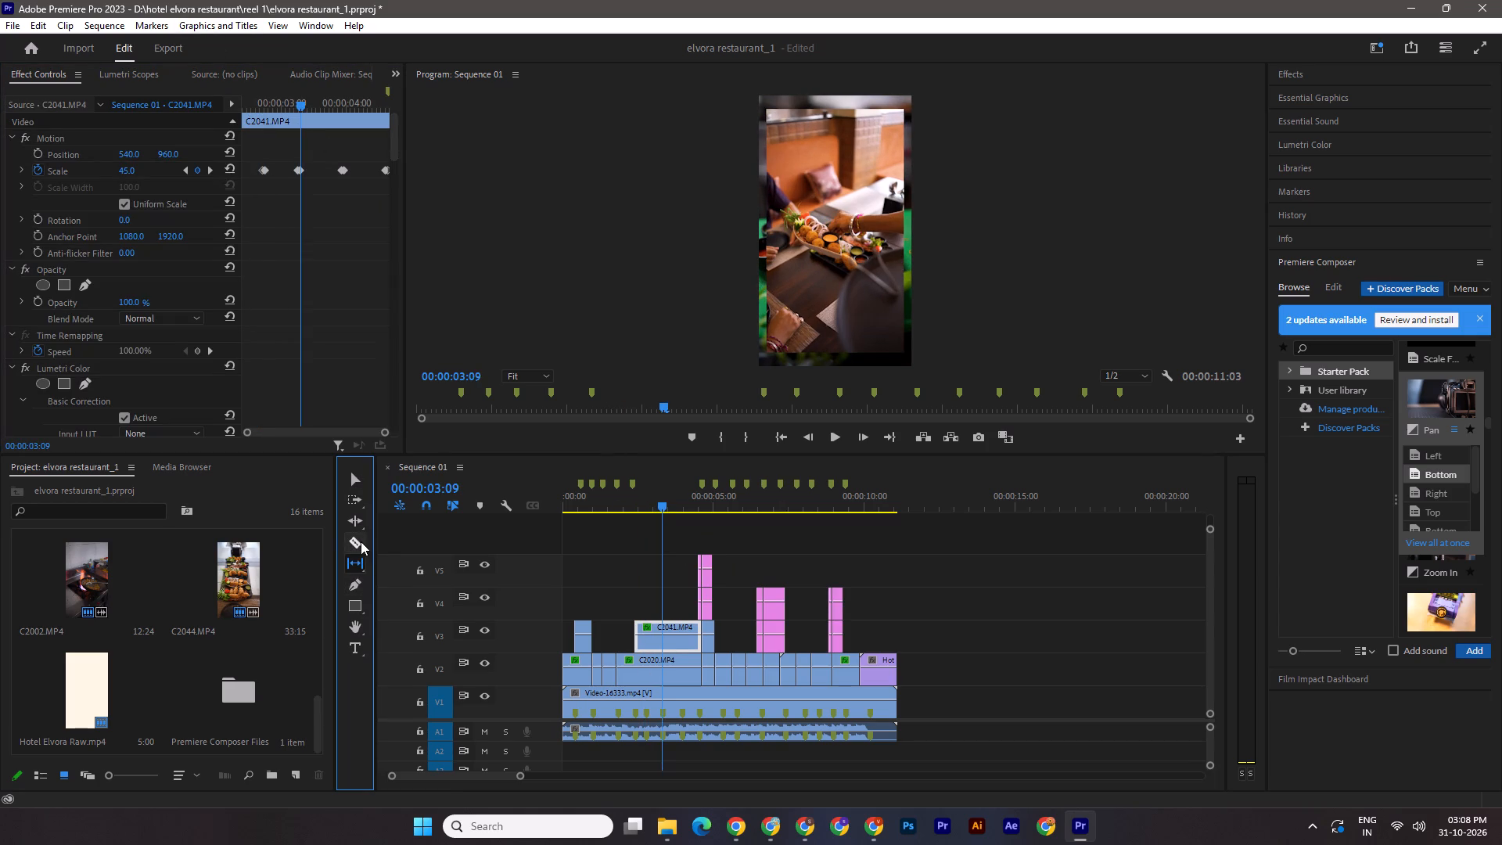
click(350, 535)
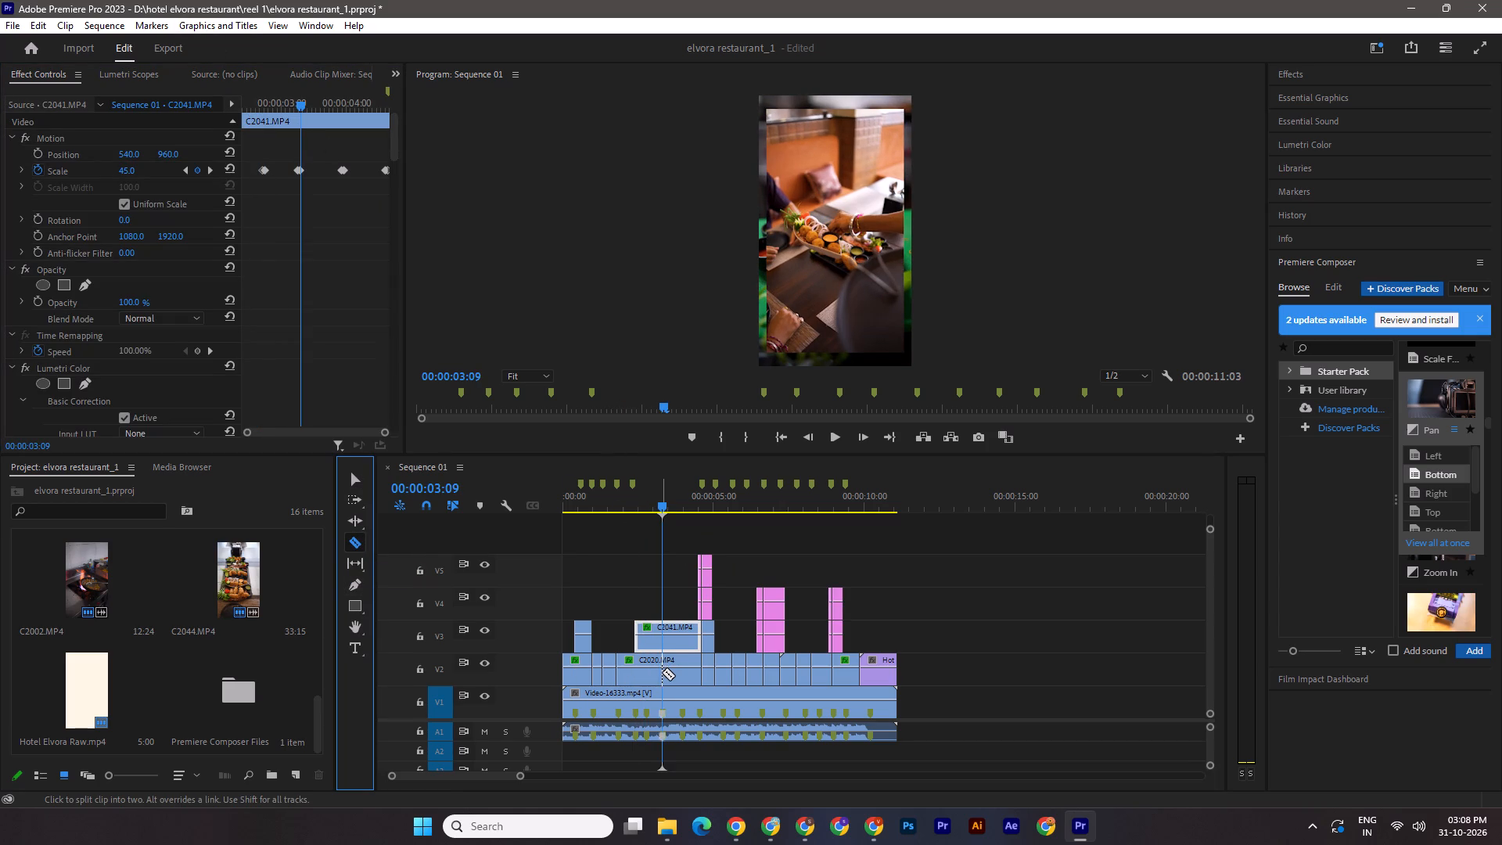
click(663, 672)
click(358, 481)
Apply the Film Impact Light Leak transition between the two halves of C2020.MP4 on V2.
click(641, 672)
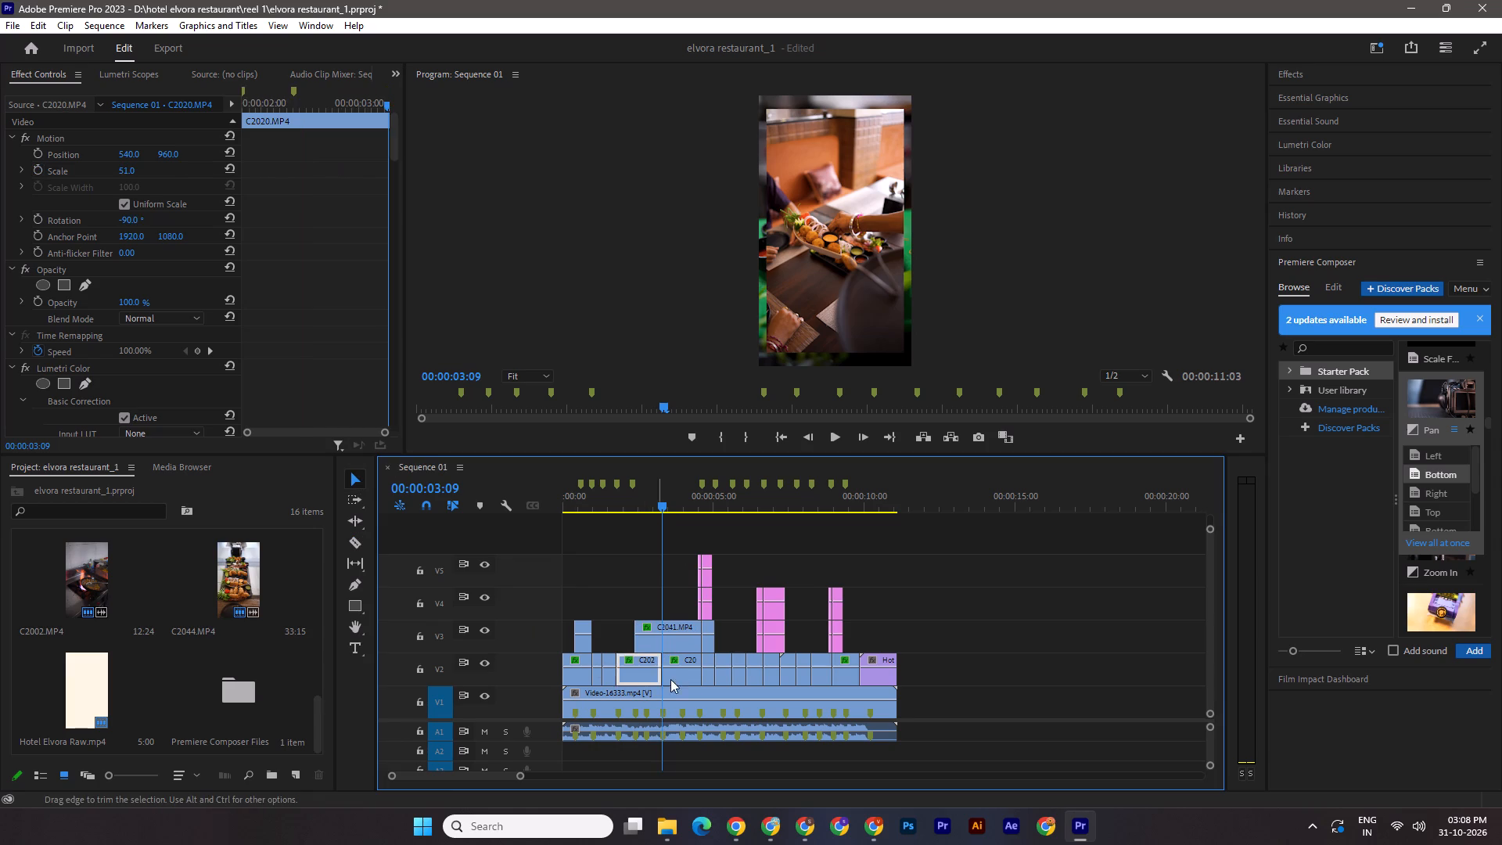
shift+click(698, 684)
click(652, 671)
shift+click(673, 672)
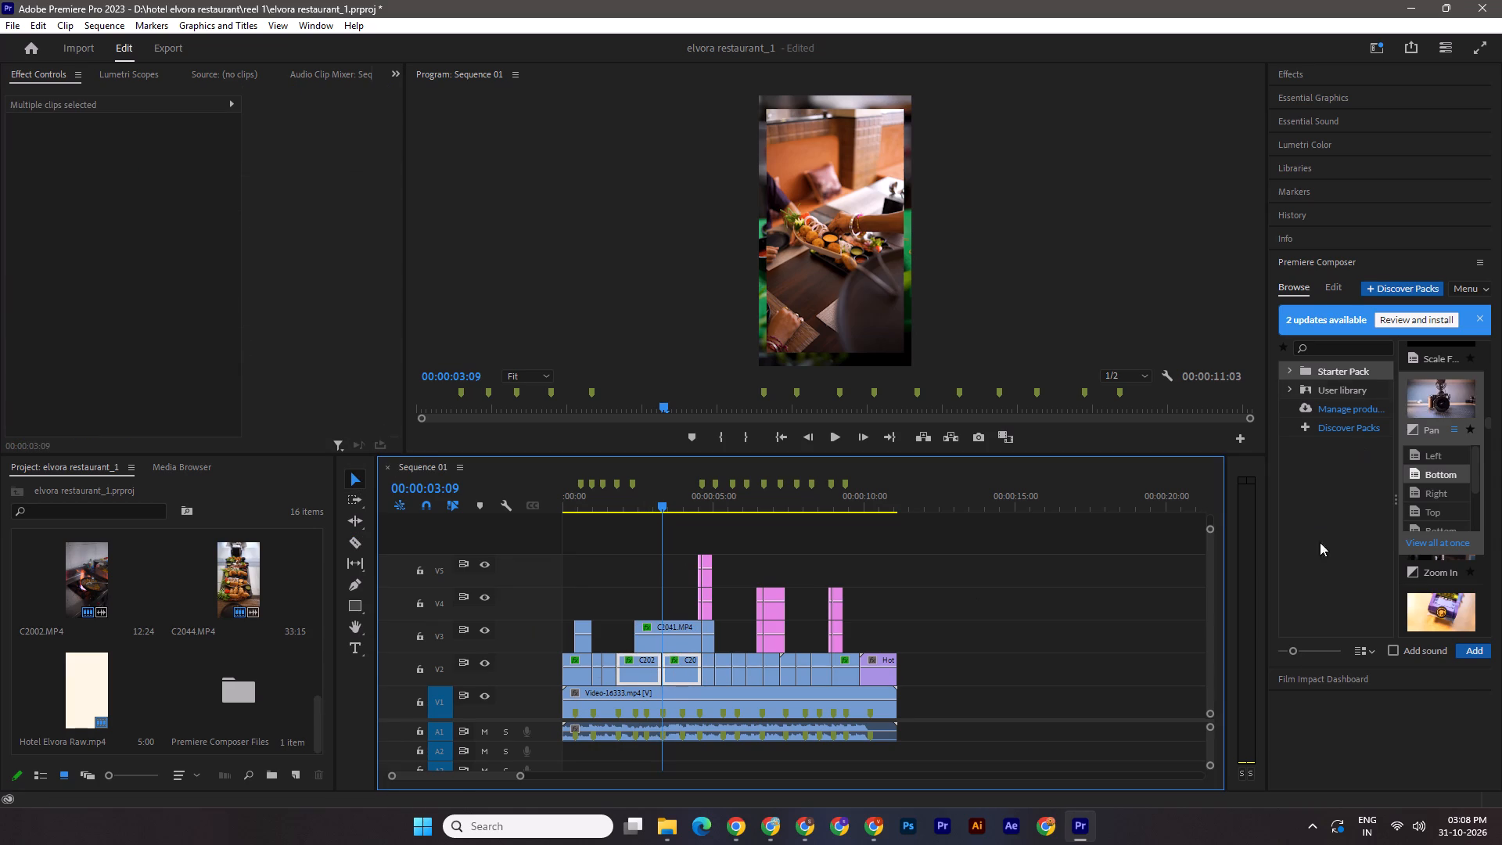
click(1320, 681)
scroll(1420, 573, down, 17)
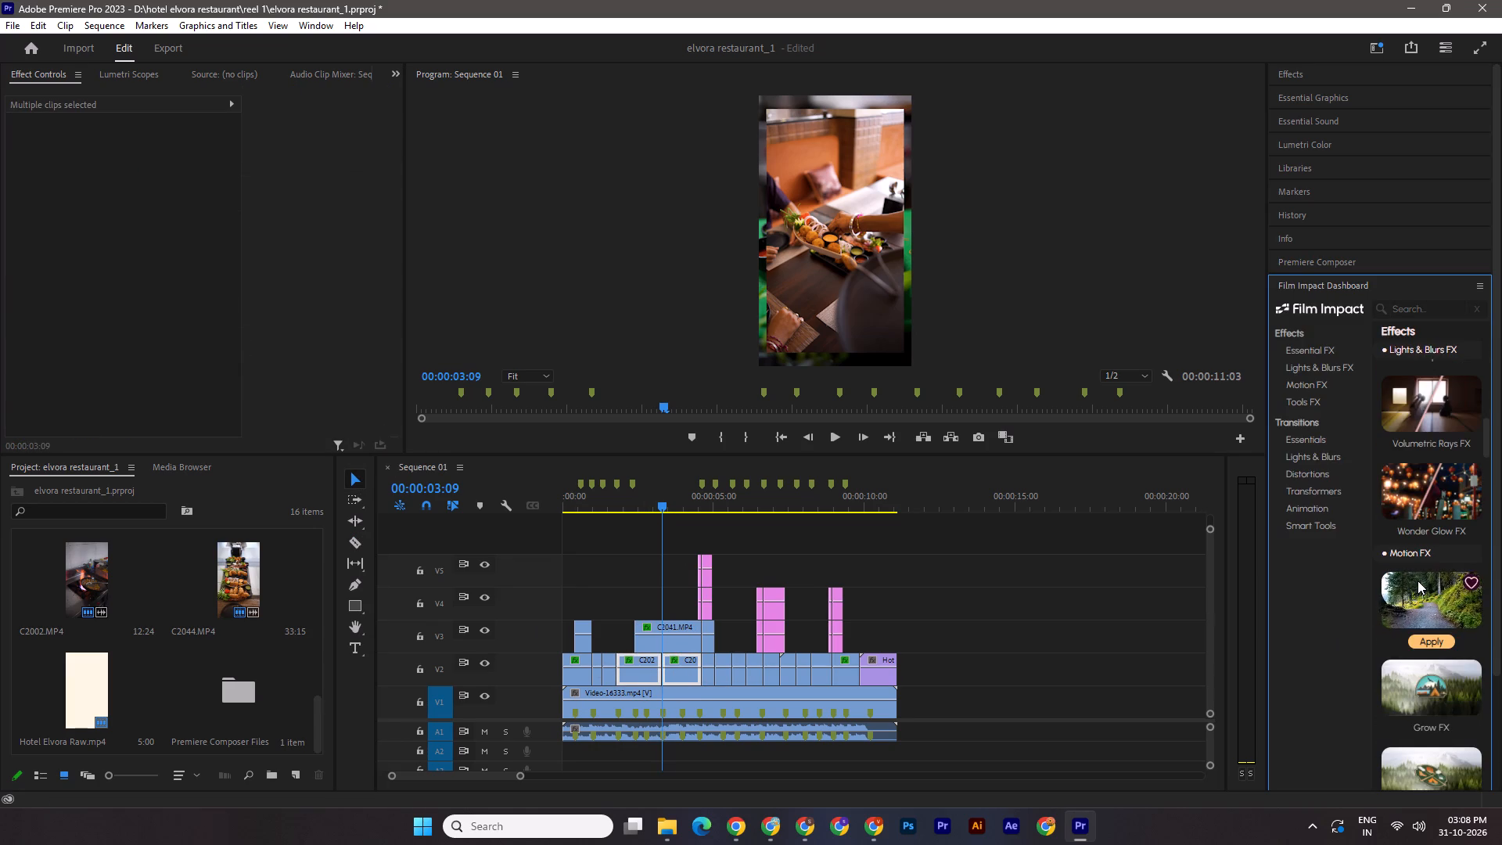
scroll(1418, 581, down, 2)
scroll(1413, 554, up, 3)
click(1306, 428)
scroll(1418, 575, down, 6)
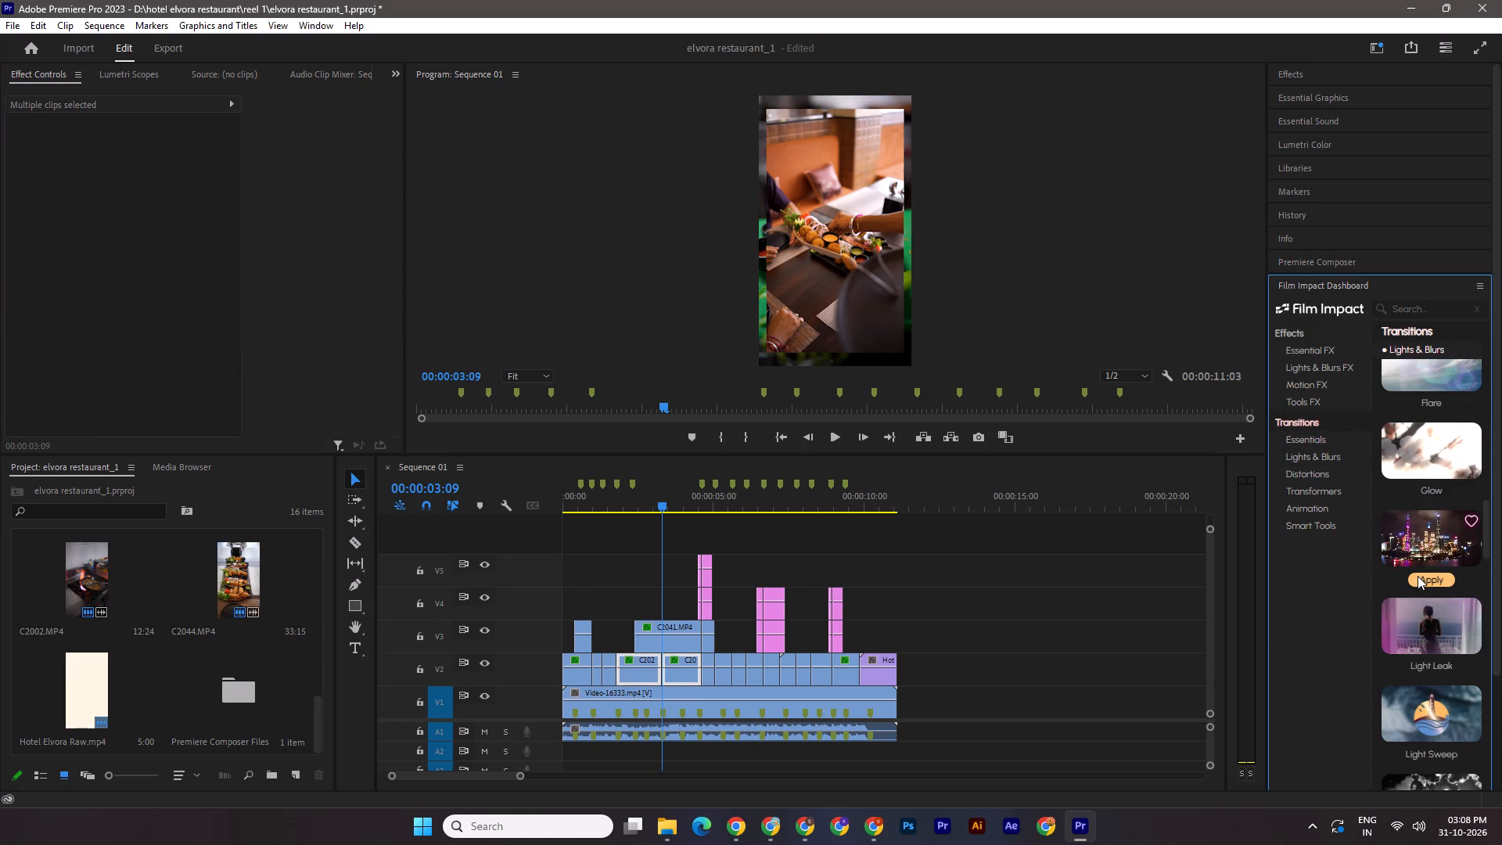
click(1436, 664)
click(1436, 664)
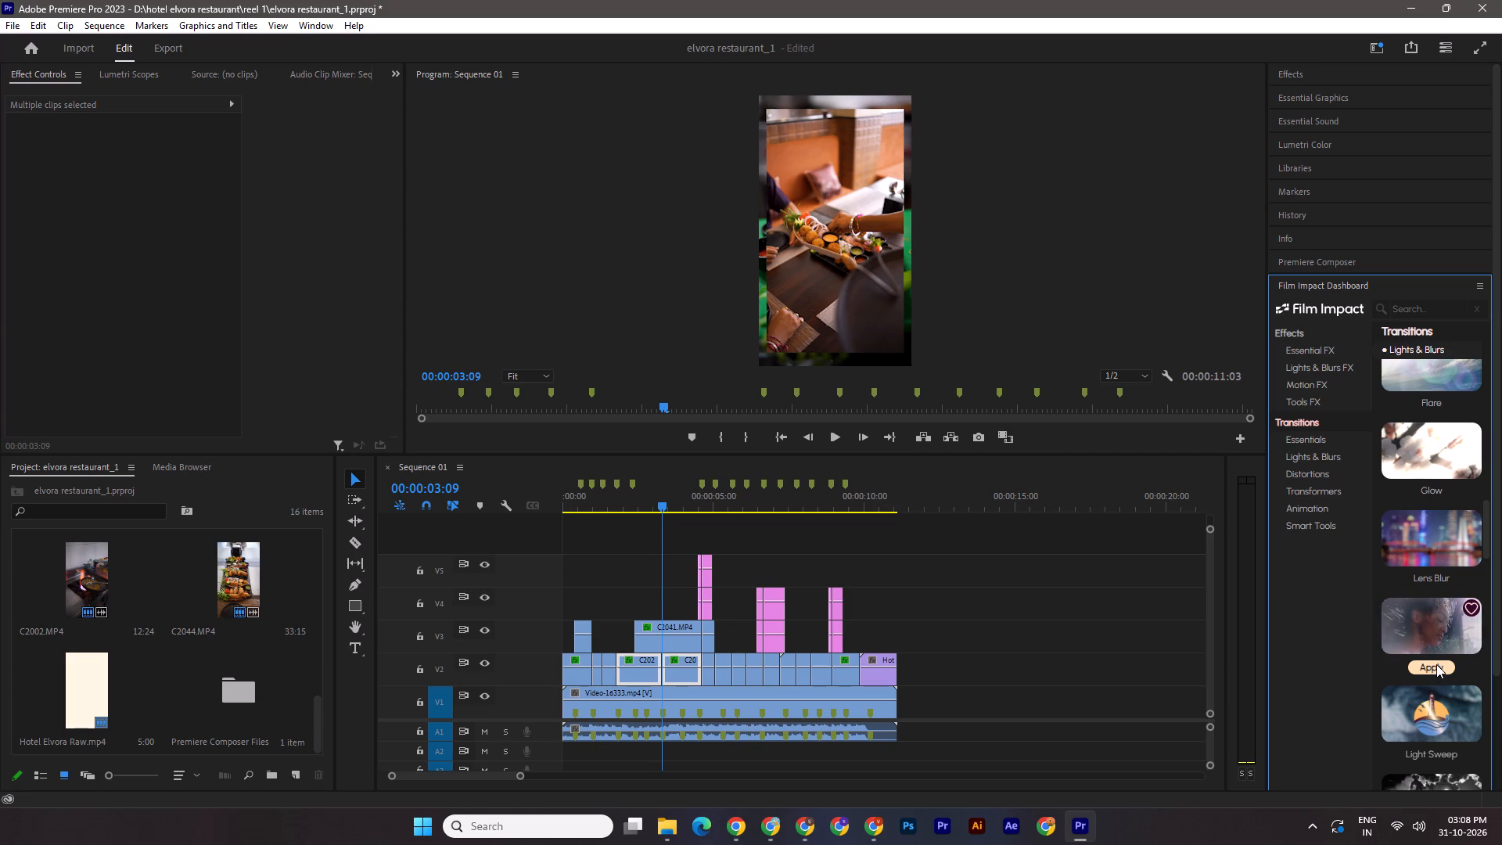
click(1435, 668)
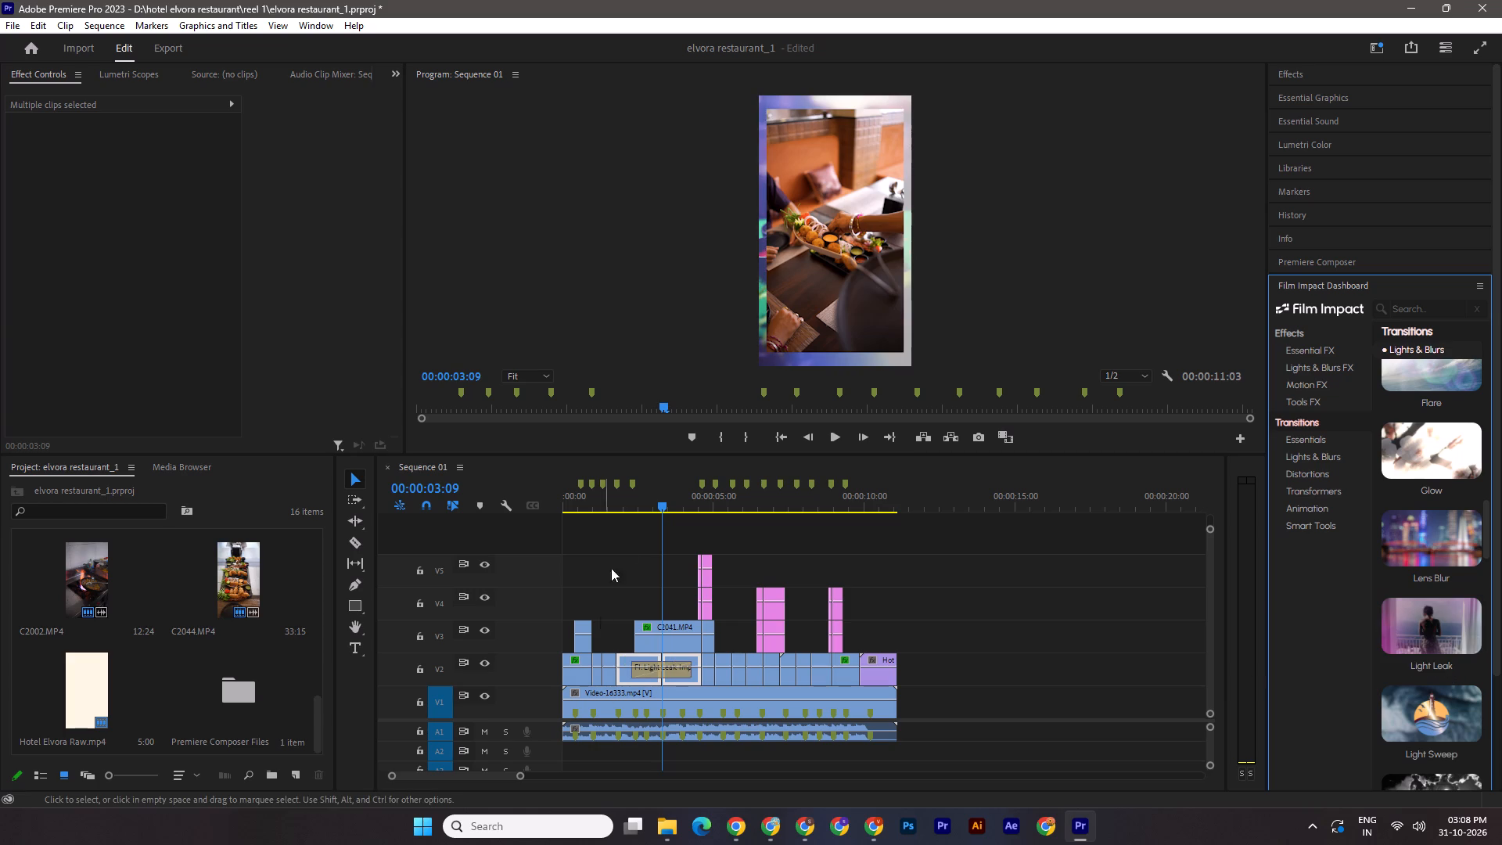
Save the project and play the whole sequence from the start to review the light leak and other transitions.
drag(663, 499, 450, 495)
key(ctrl+s)
key(space)
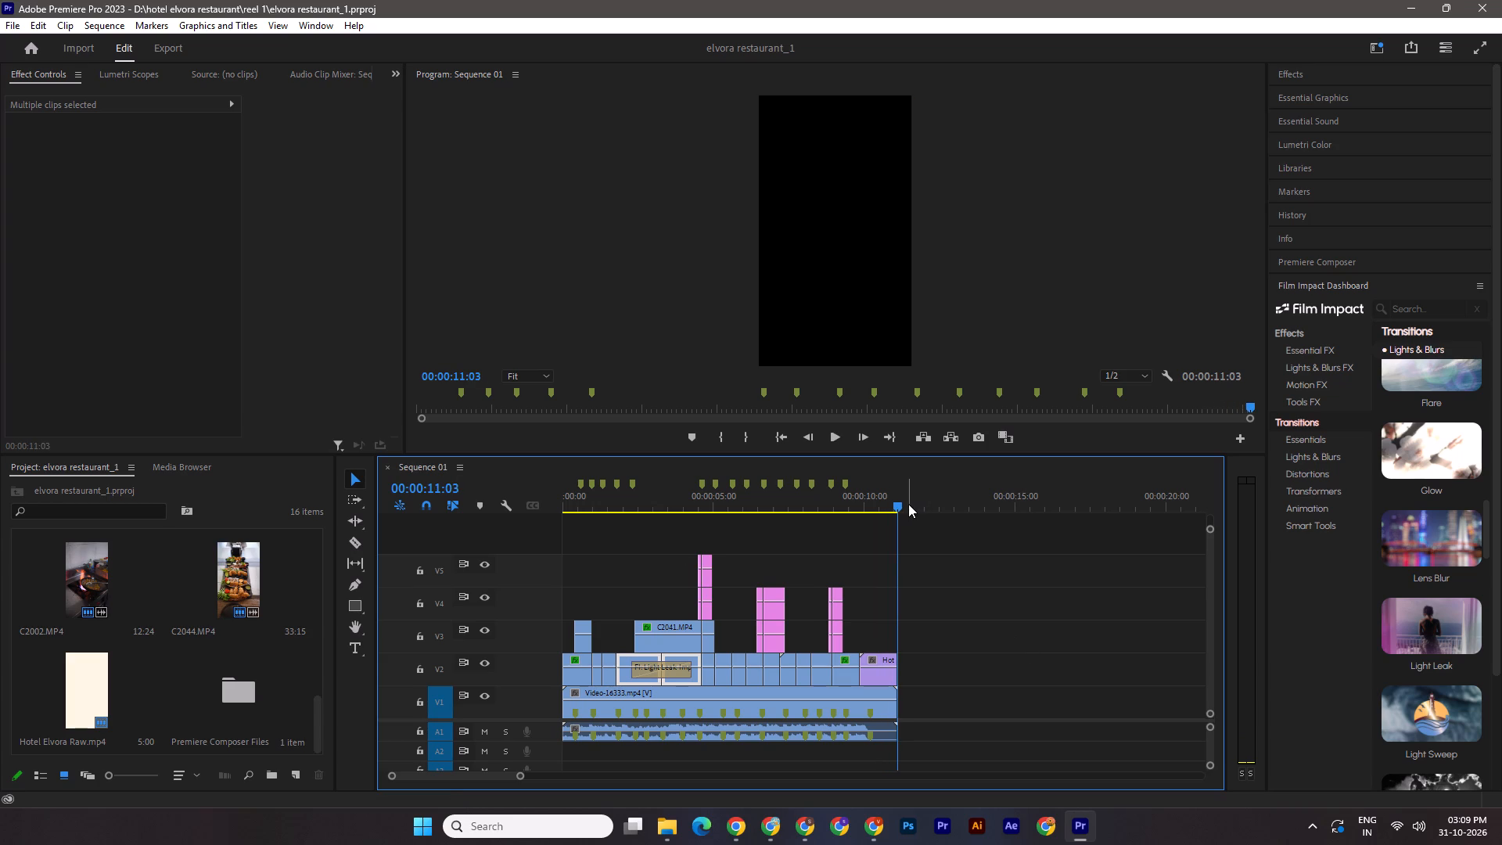
Add a Cross Dissolve at the cut between the last C2044.MP4 clip and the Hotel Elvora Raw.mp4 logo clip on V2.
drag(891, 501, 855, 500)
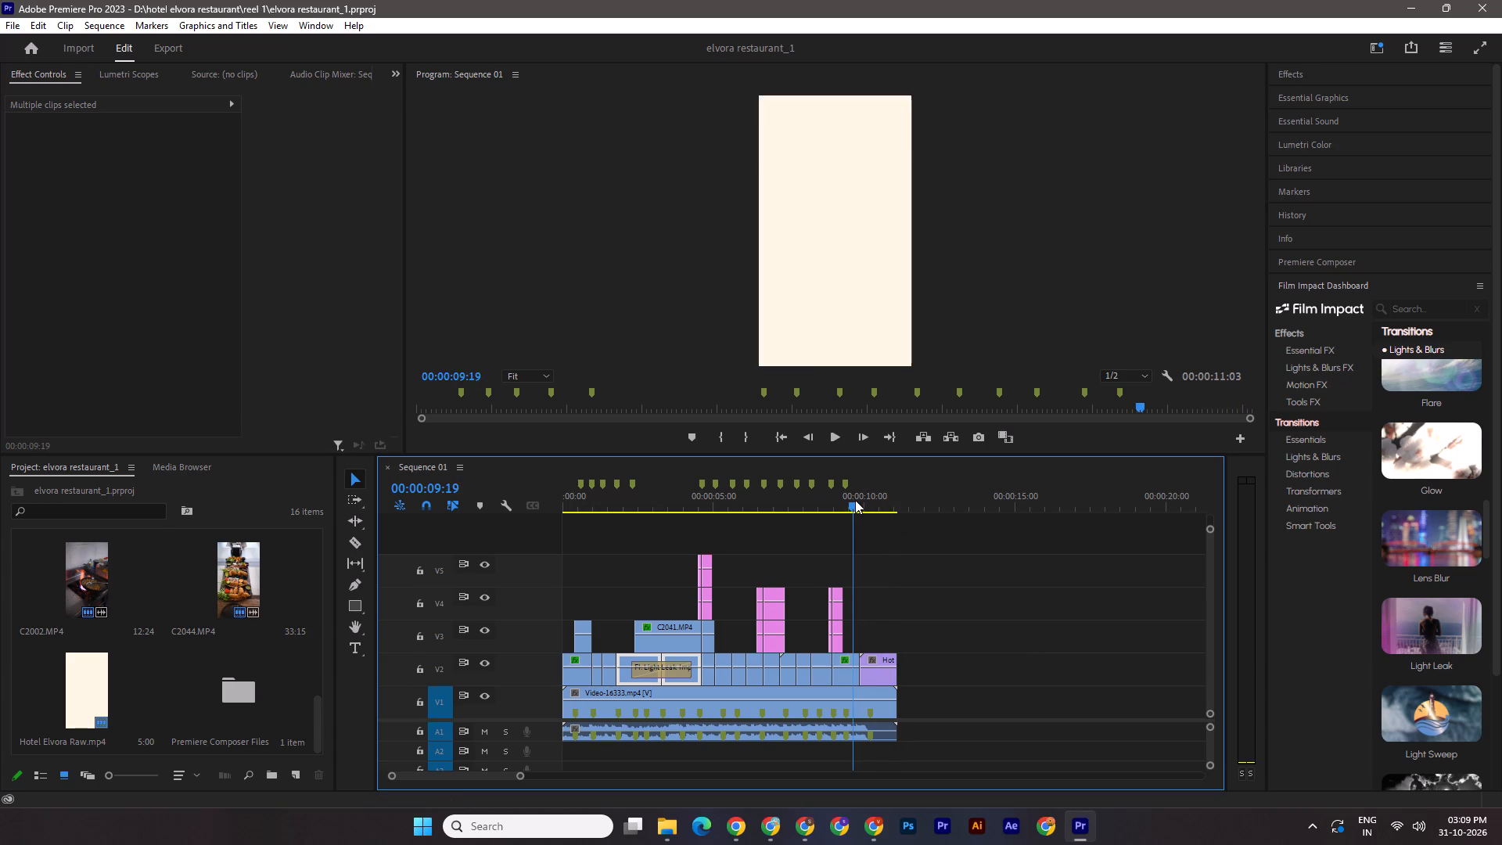
drag(855, 500, 869, 505)
click(1295, 78)
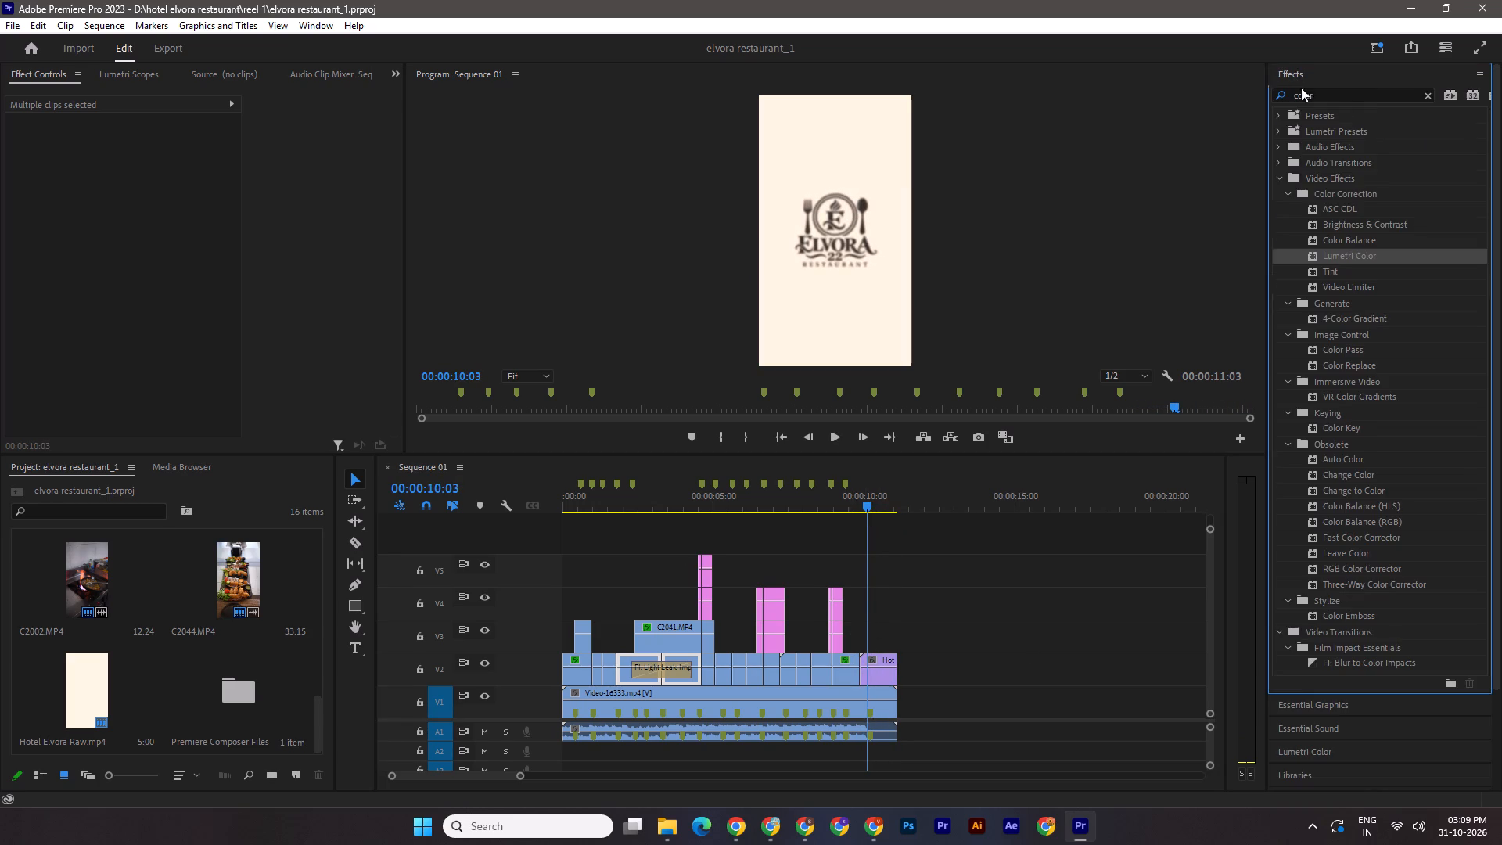
click(1428, 100)
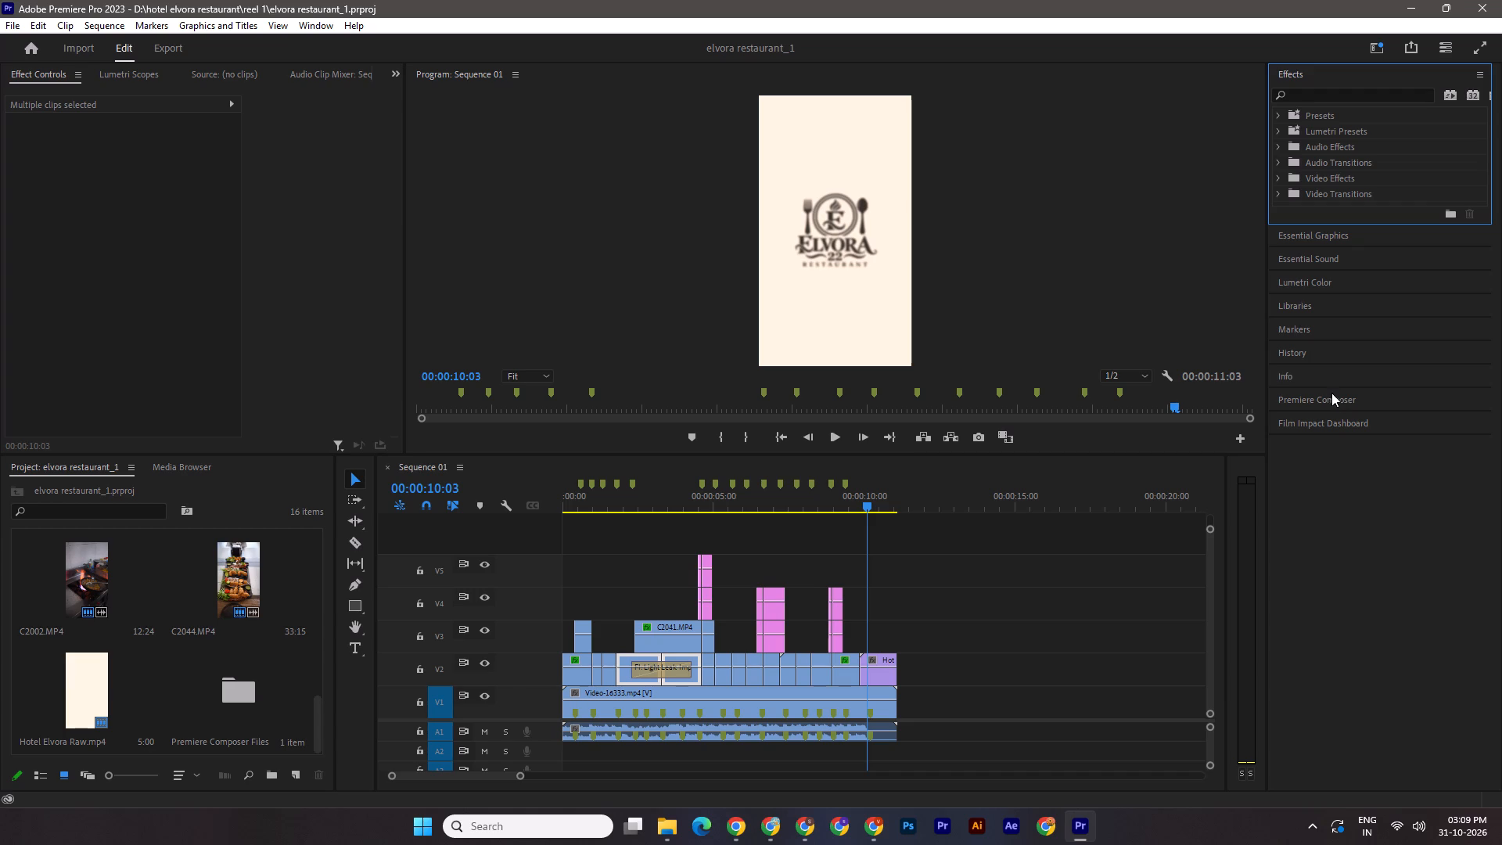
click(1275, 195)
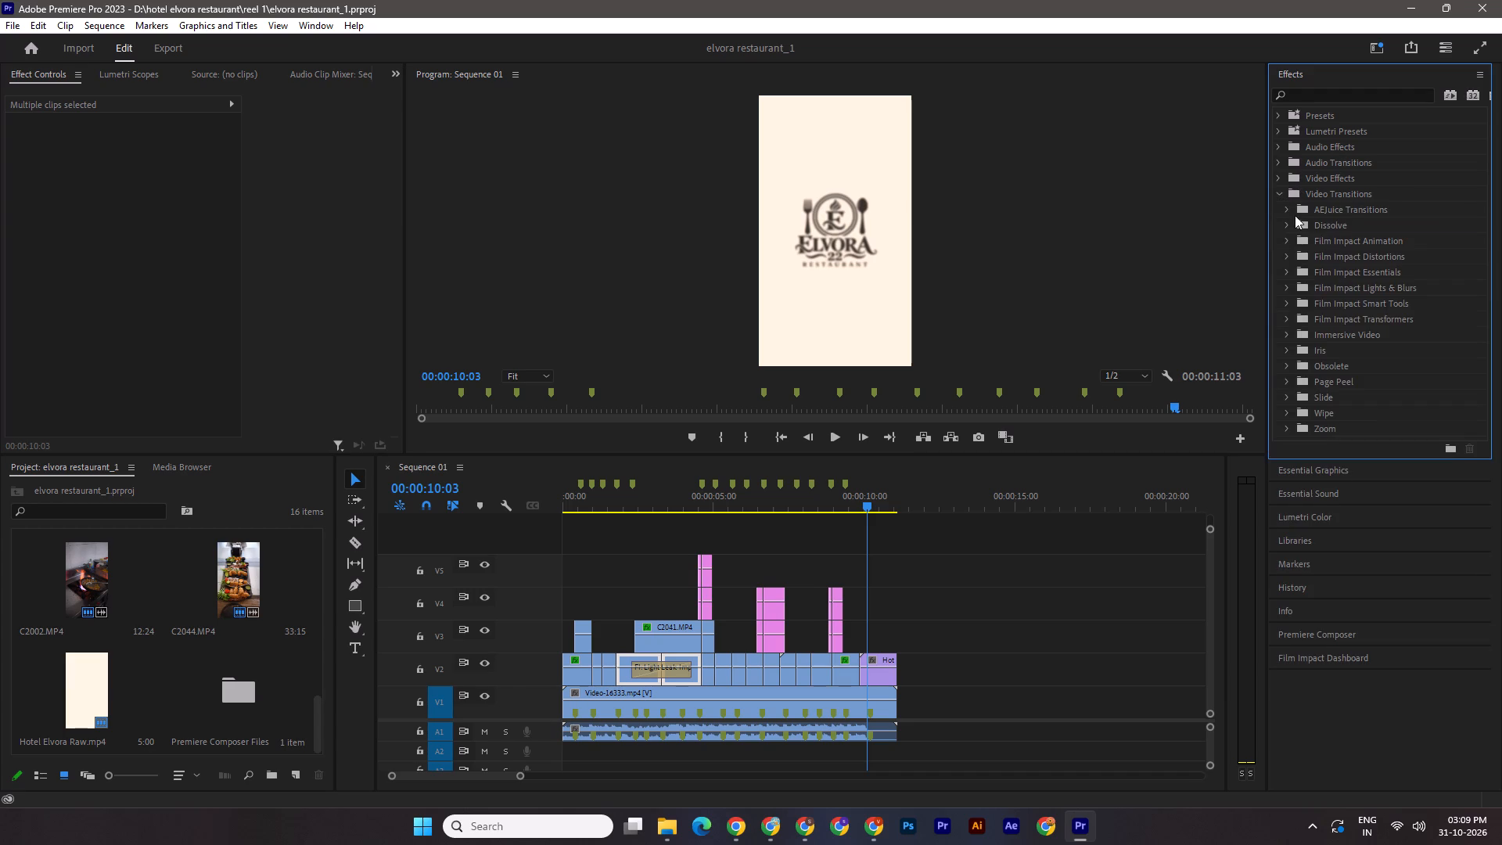
click(1285, 225)
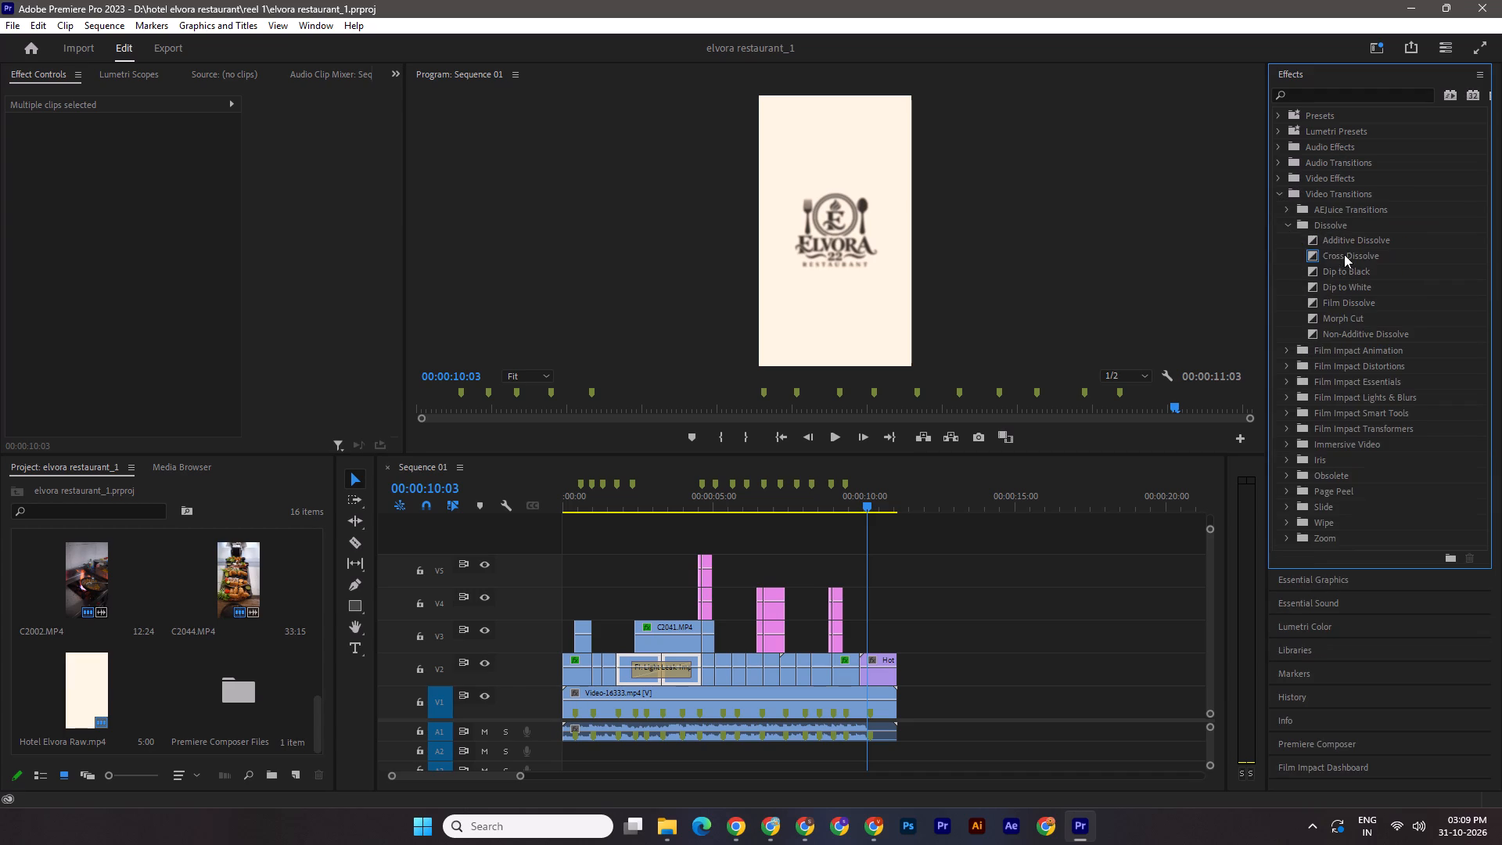
drag(1344, 252, 858, 667)
Align the logo's Cross Dissolve to Center at Cut with a duration of 00:00:00:14, save the project, and preview the ending.
click(877, 670)
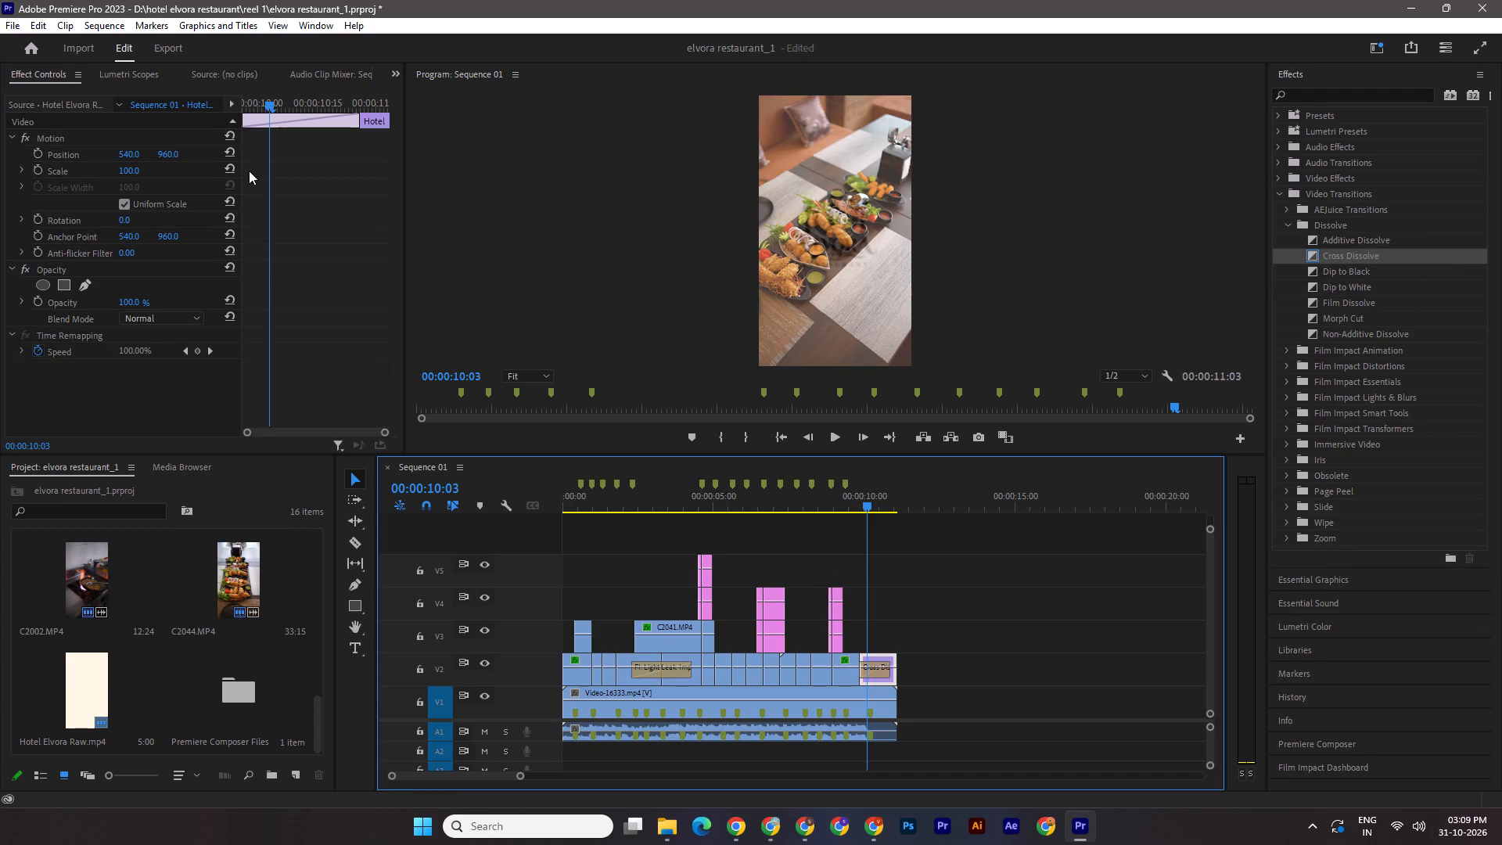
click(892, 674)
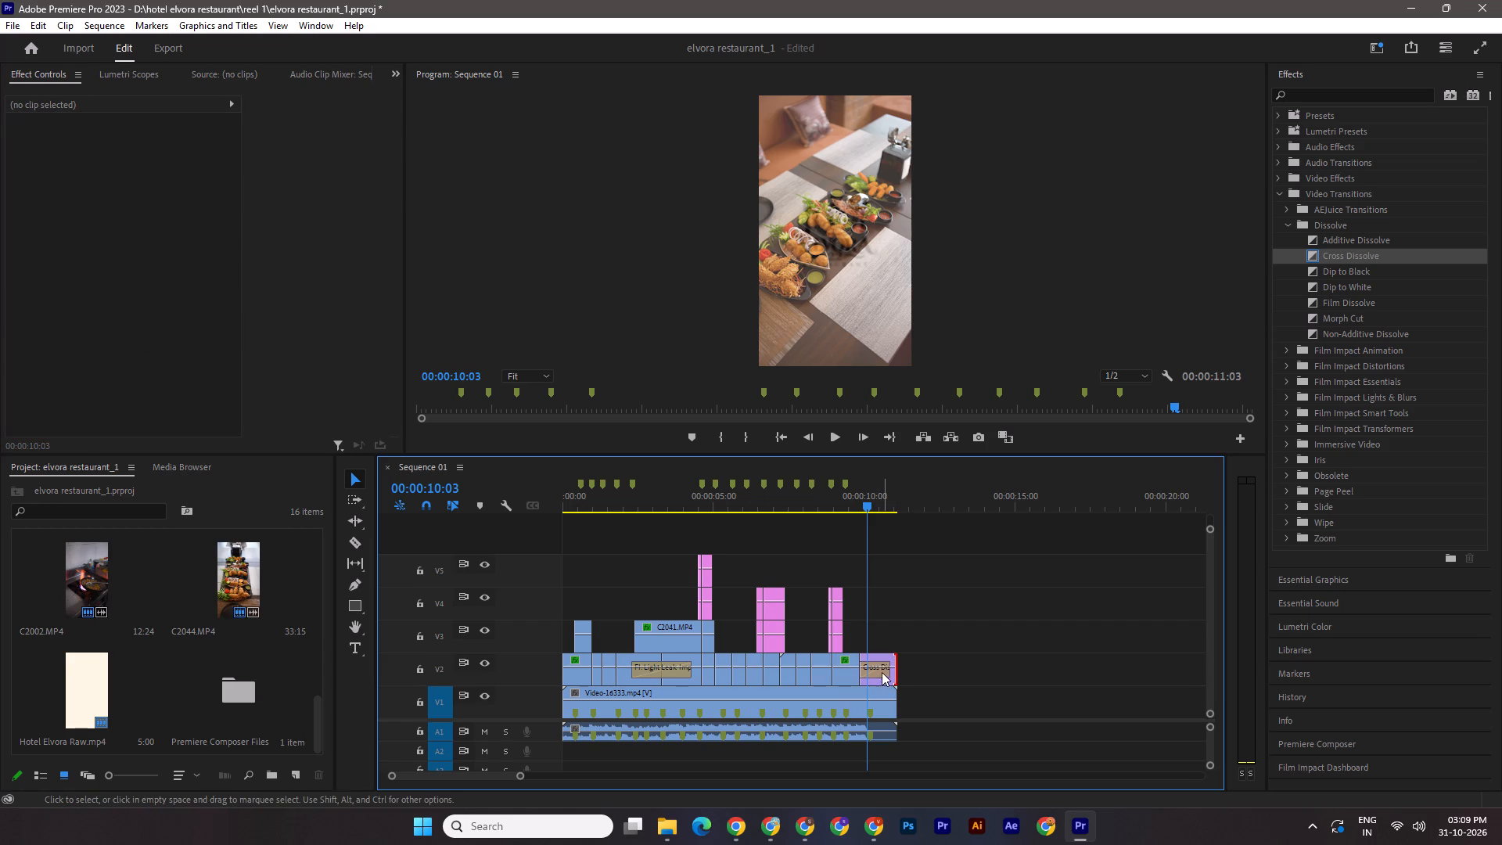
click(883, 670)
click(887, 676)
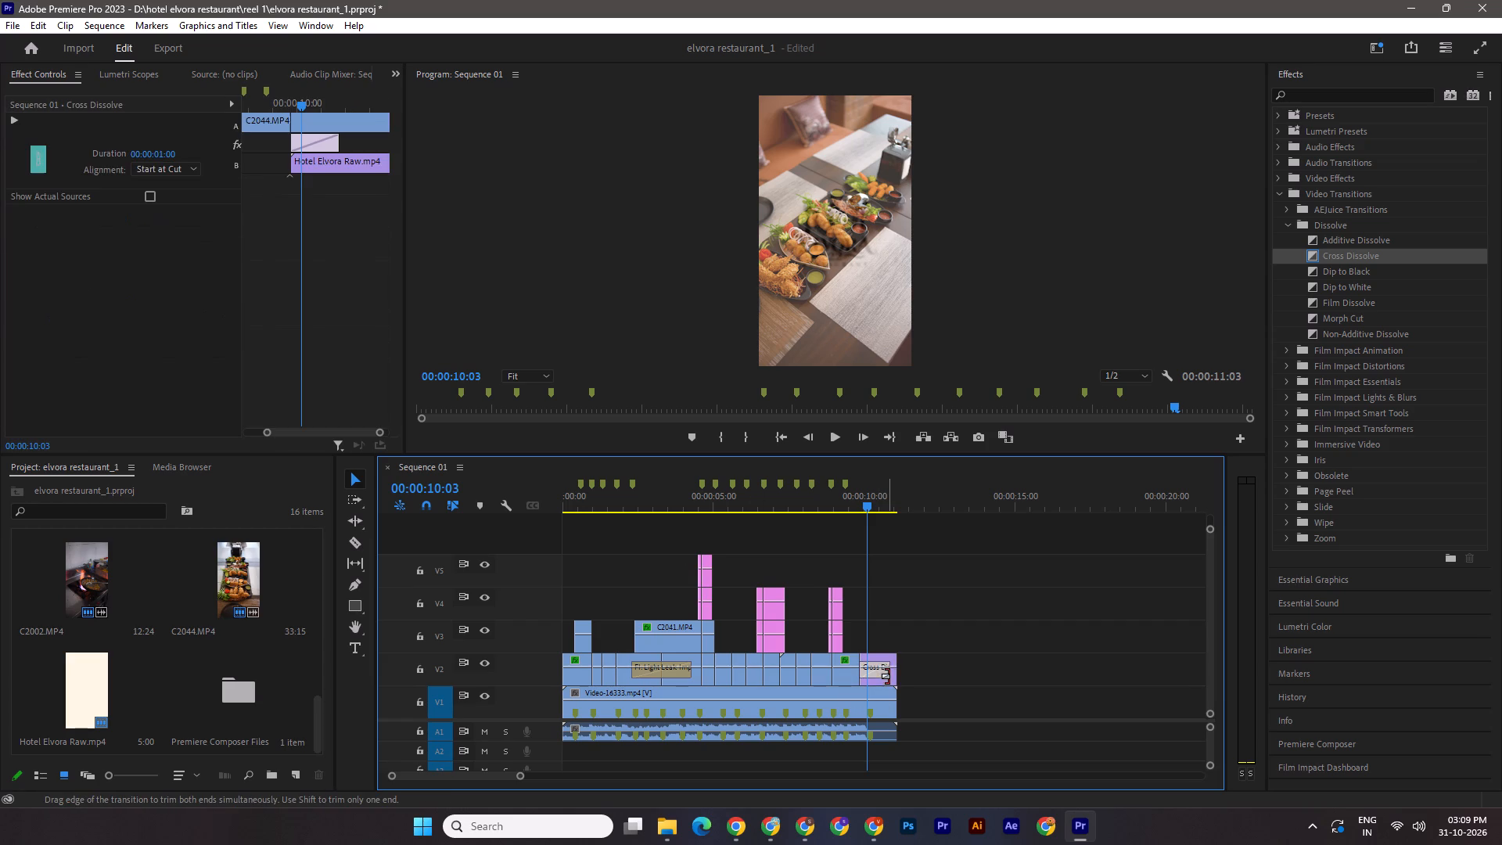
click(163, 166)
click(192, 187)
drag(173, 152, 160, 149)
key(ctrl+s)
drag(871, 499, 849, 502)
key(space)
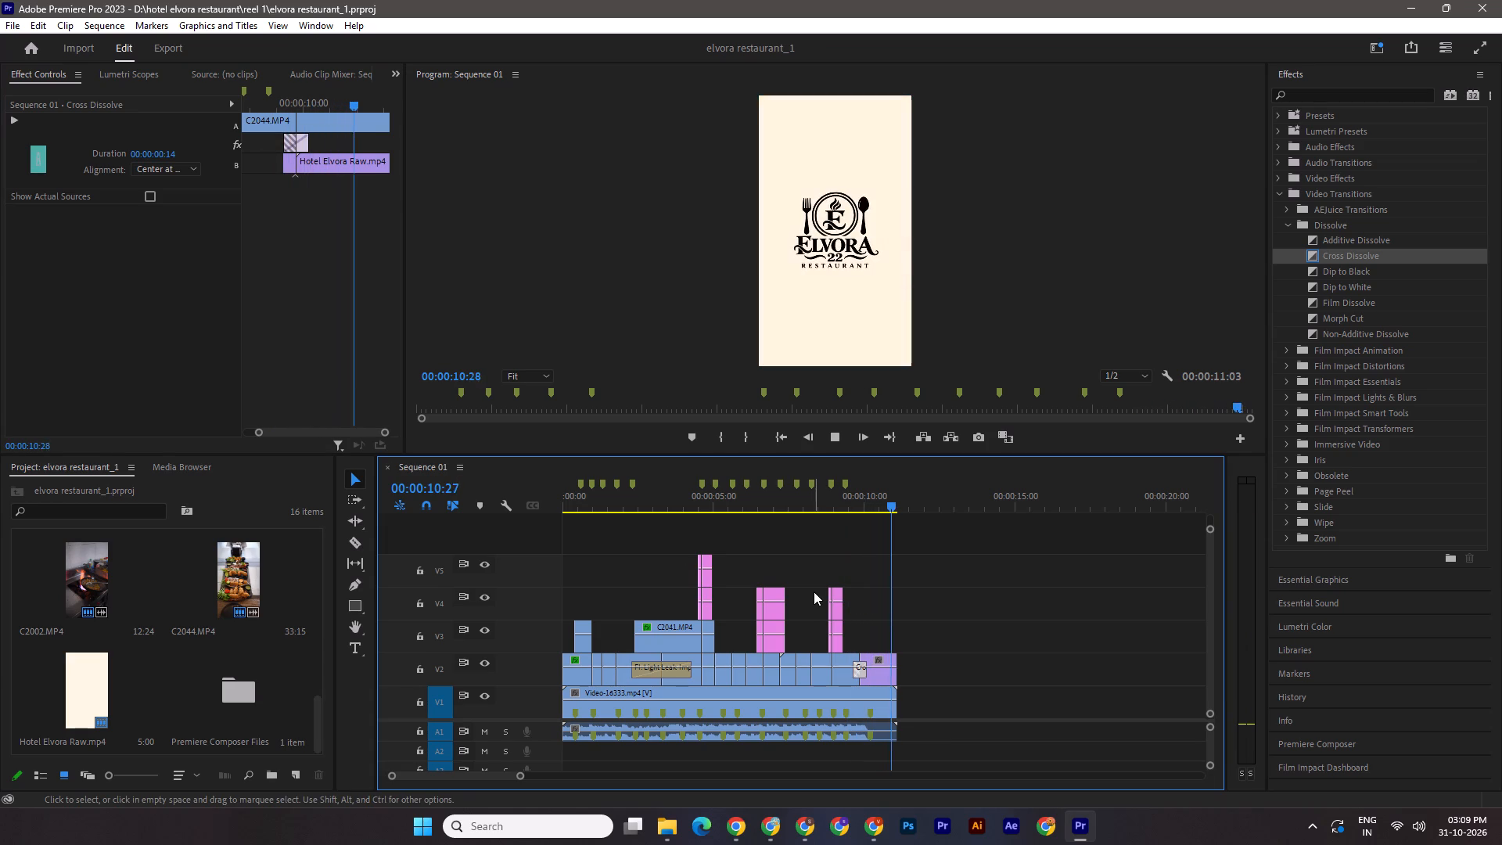
Return the playhead to the start of the sequence and save the project.
drag(895, 501, 396, 509)
key(ctrl+s)
drag(521, 775, 520, 775)
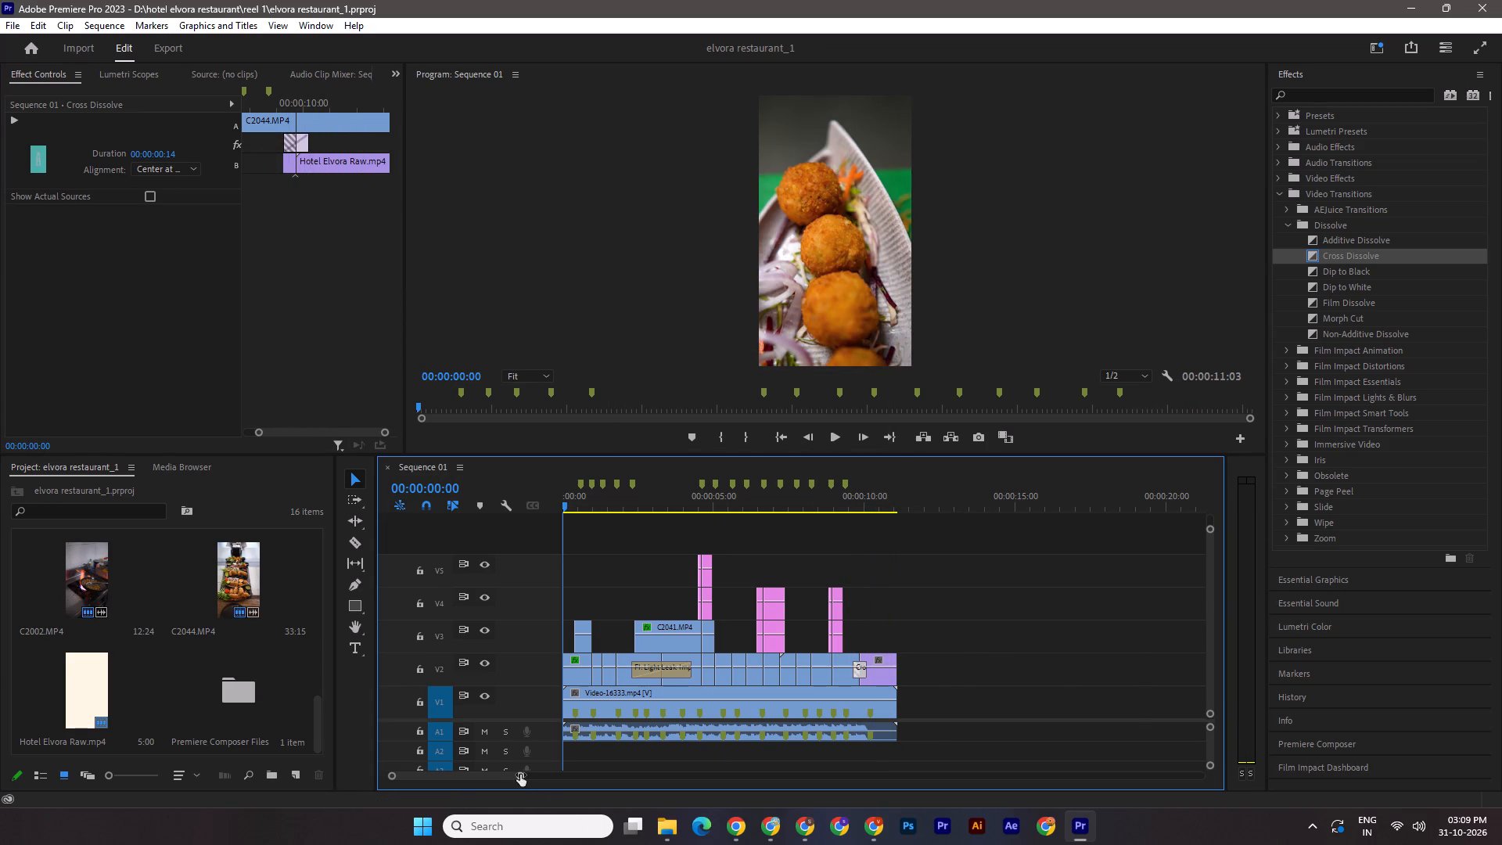
Play the reel sequence from the start to review its clips and transitions, stopping at about 00:00:08:27, and save the project.
drag(520, 775, 503, 775)
key(space)
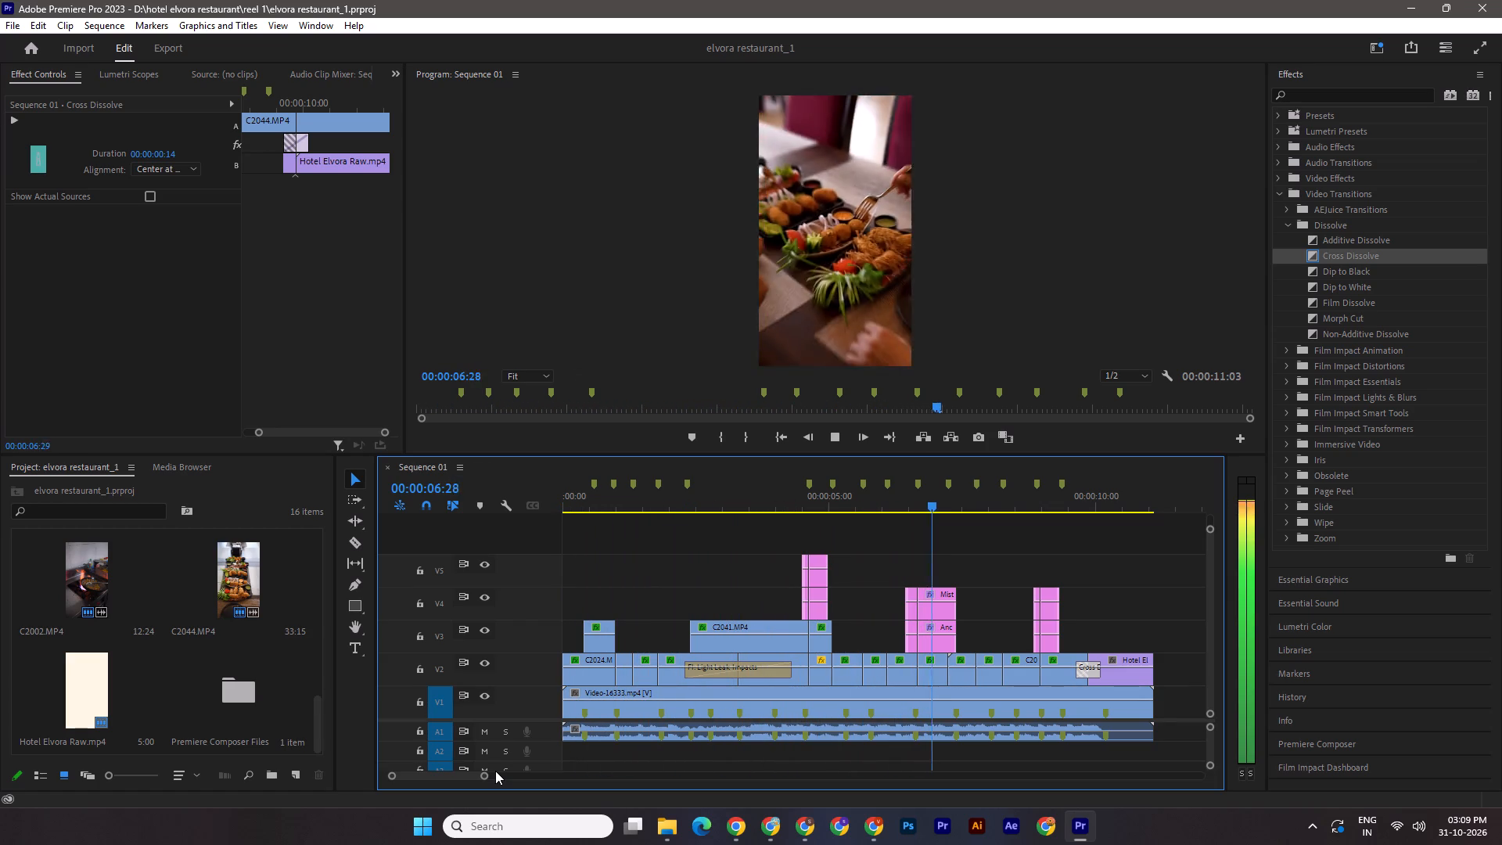
key(space)
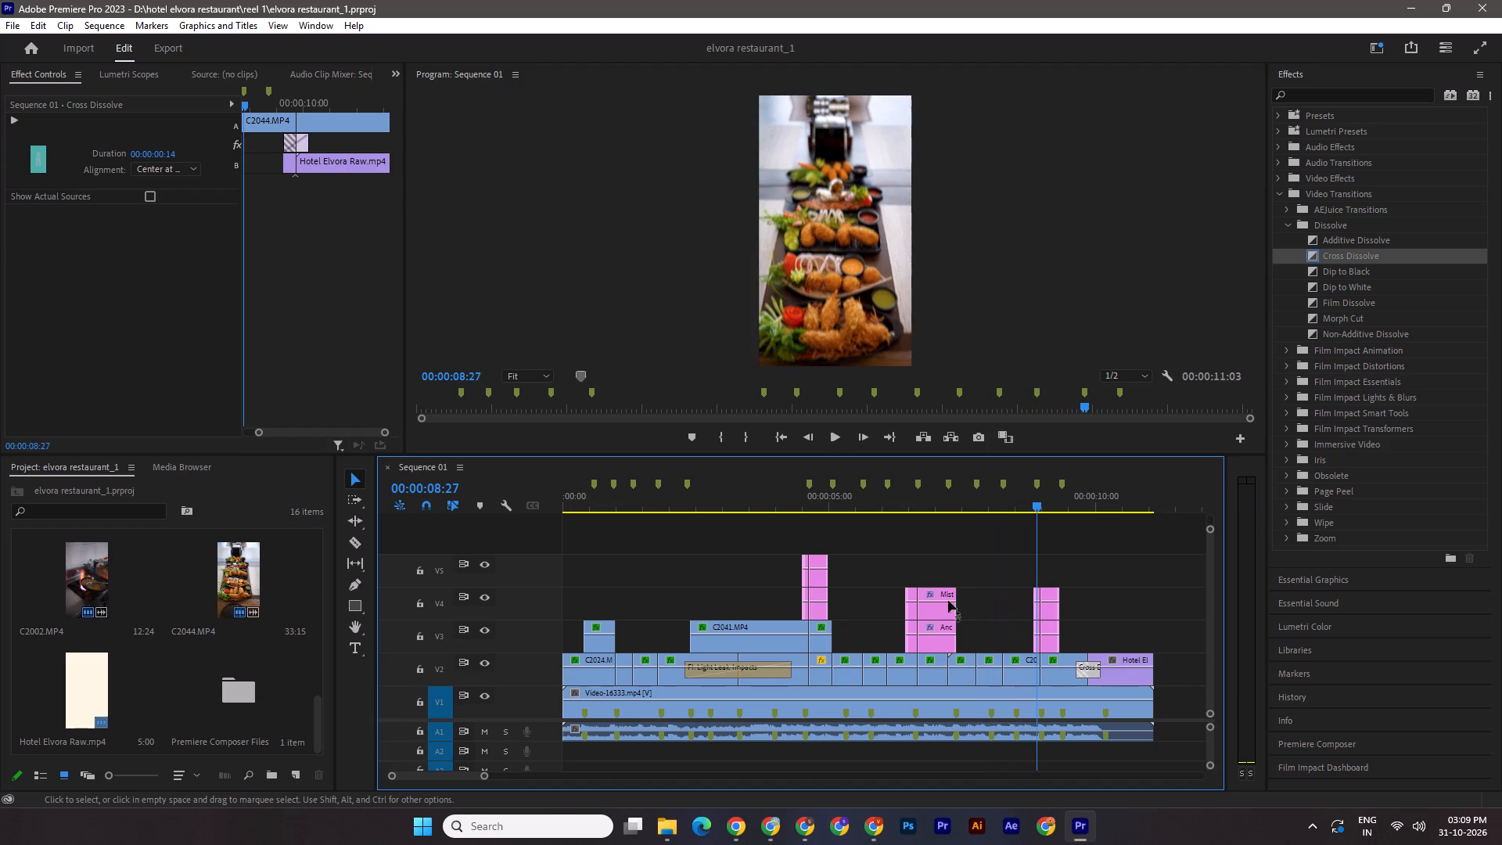
key(ctrl+s)
Switch to the Hotel Elvora Raw design in Canva and add a blank page 139 after the logo page.
click(806, 825)
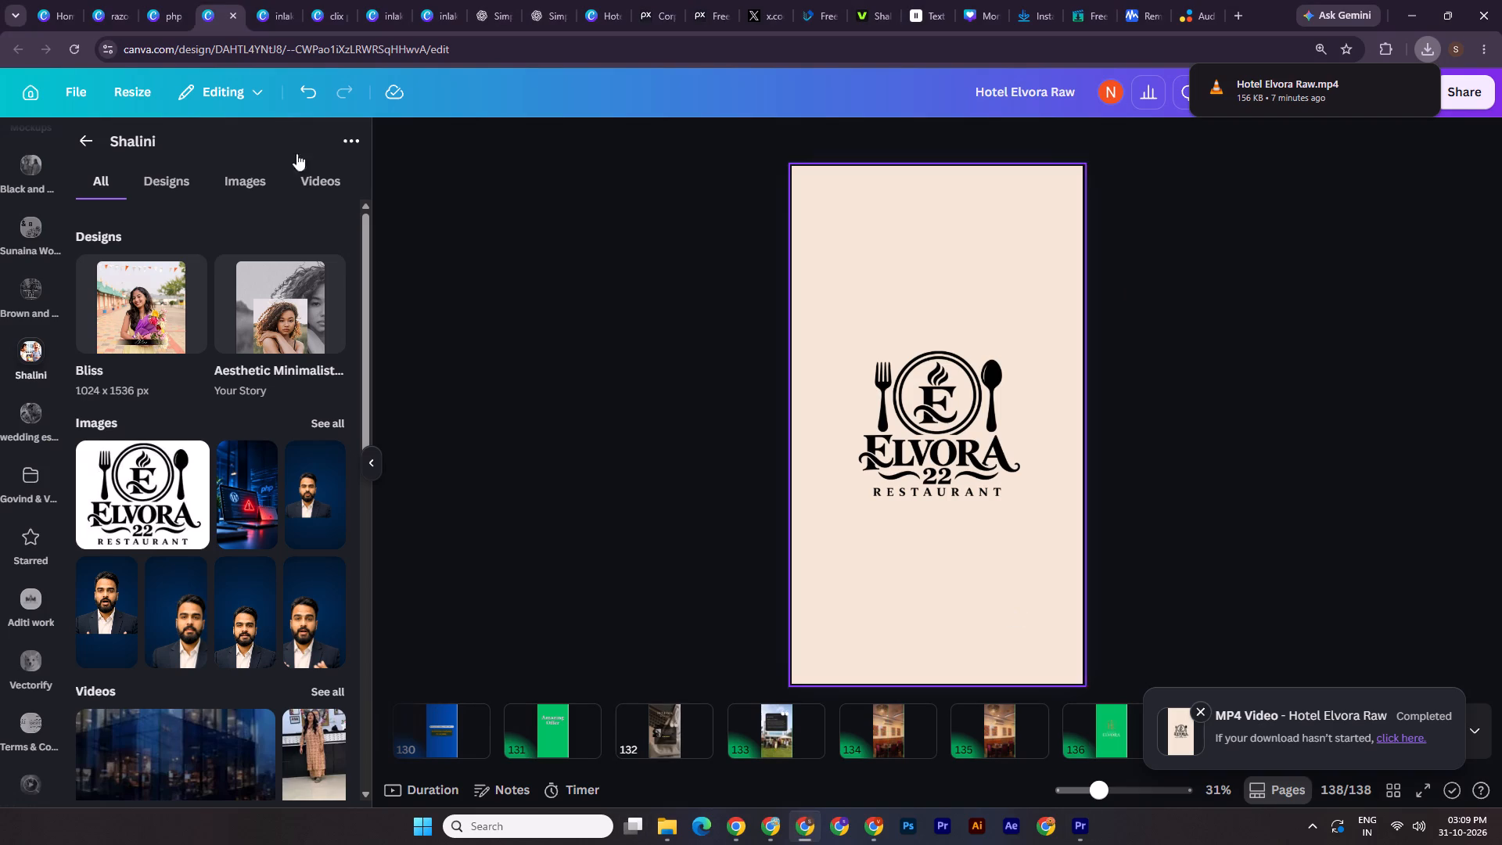
click(1247, 431)
click(1411, 749)
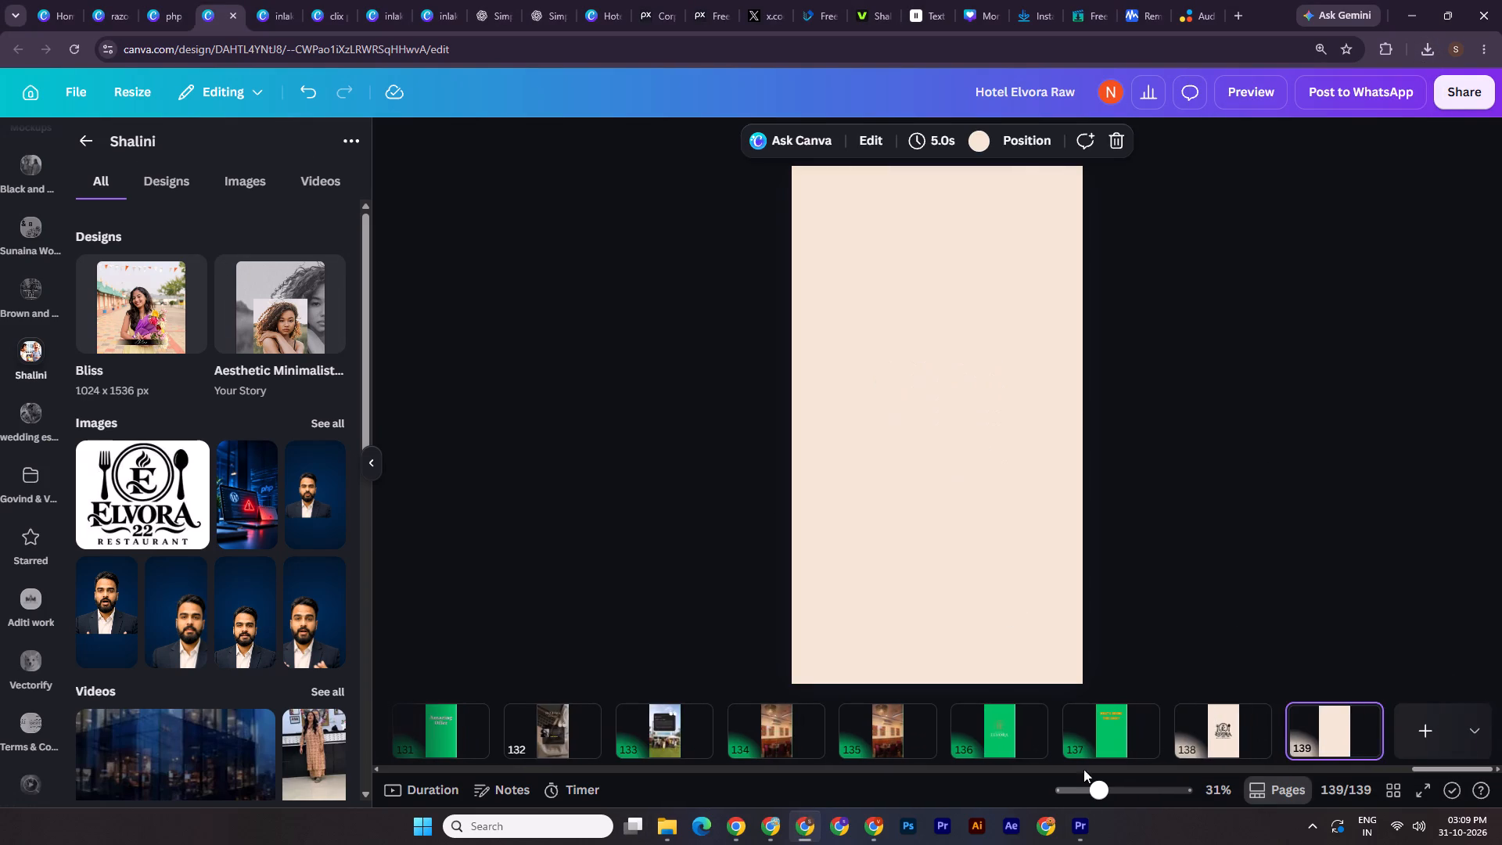
Switch to Premiere Pro and export the chef frame at 00:00:05:01 as a PNG still to Downloads.
click(1077, 814)
drag(1032, 503, 846, 509)
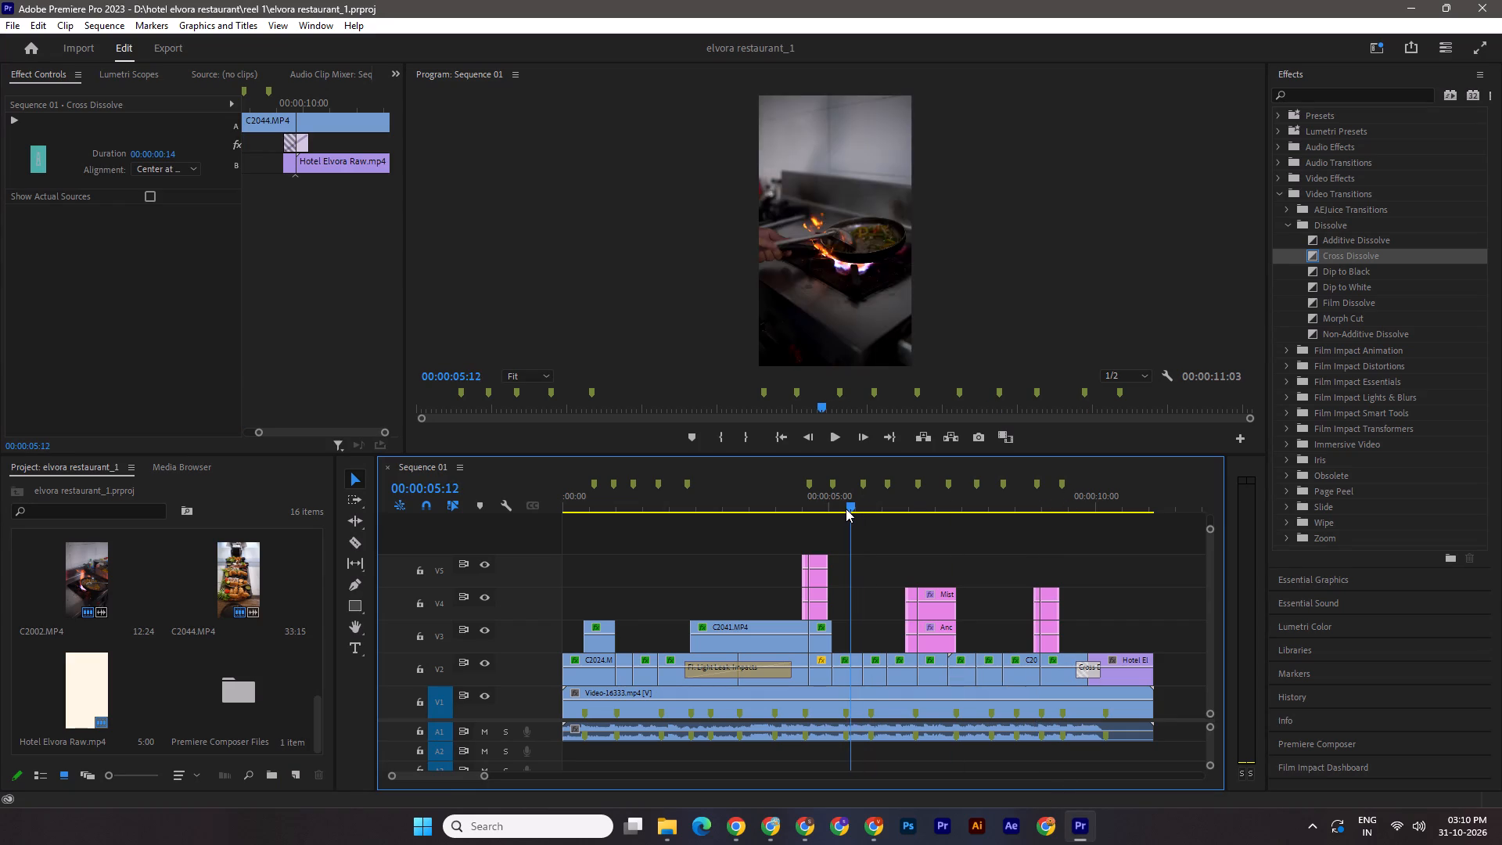
drag(846, 509, 844, 509)
drag(844, 505, 827, 505)
click(975, 430)
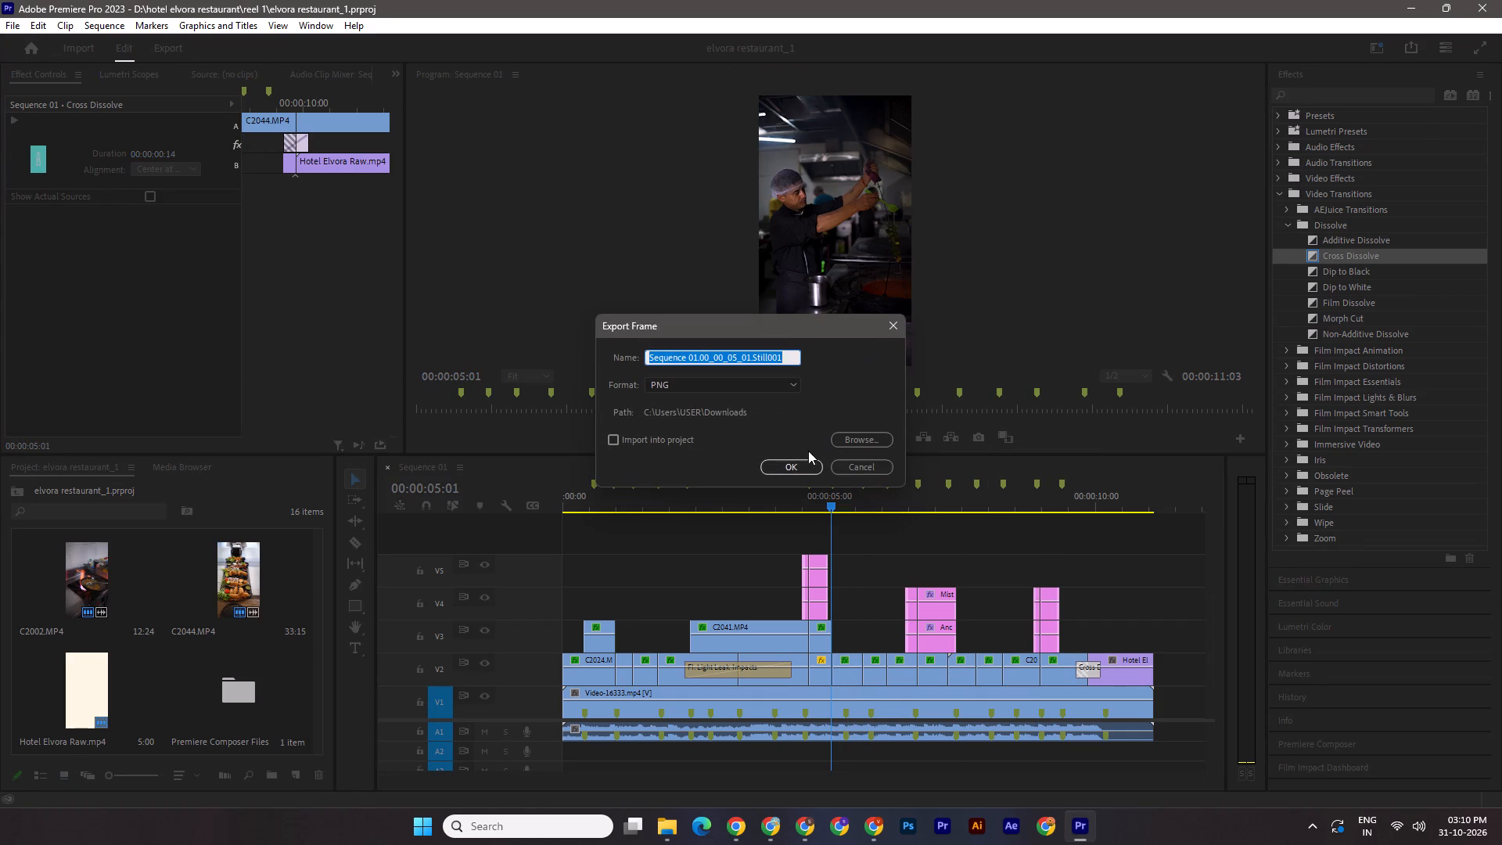
click(804, 460)
Upload the exported chef still from Downloads into the open Canva folder, place it on page 139 and enlarge it to fill the page.
click(814, 829)
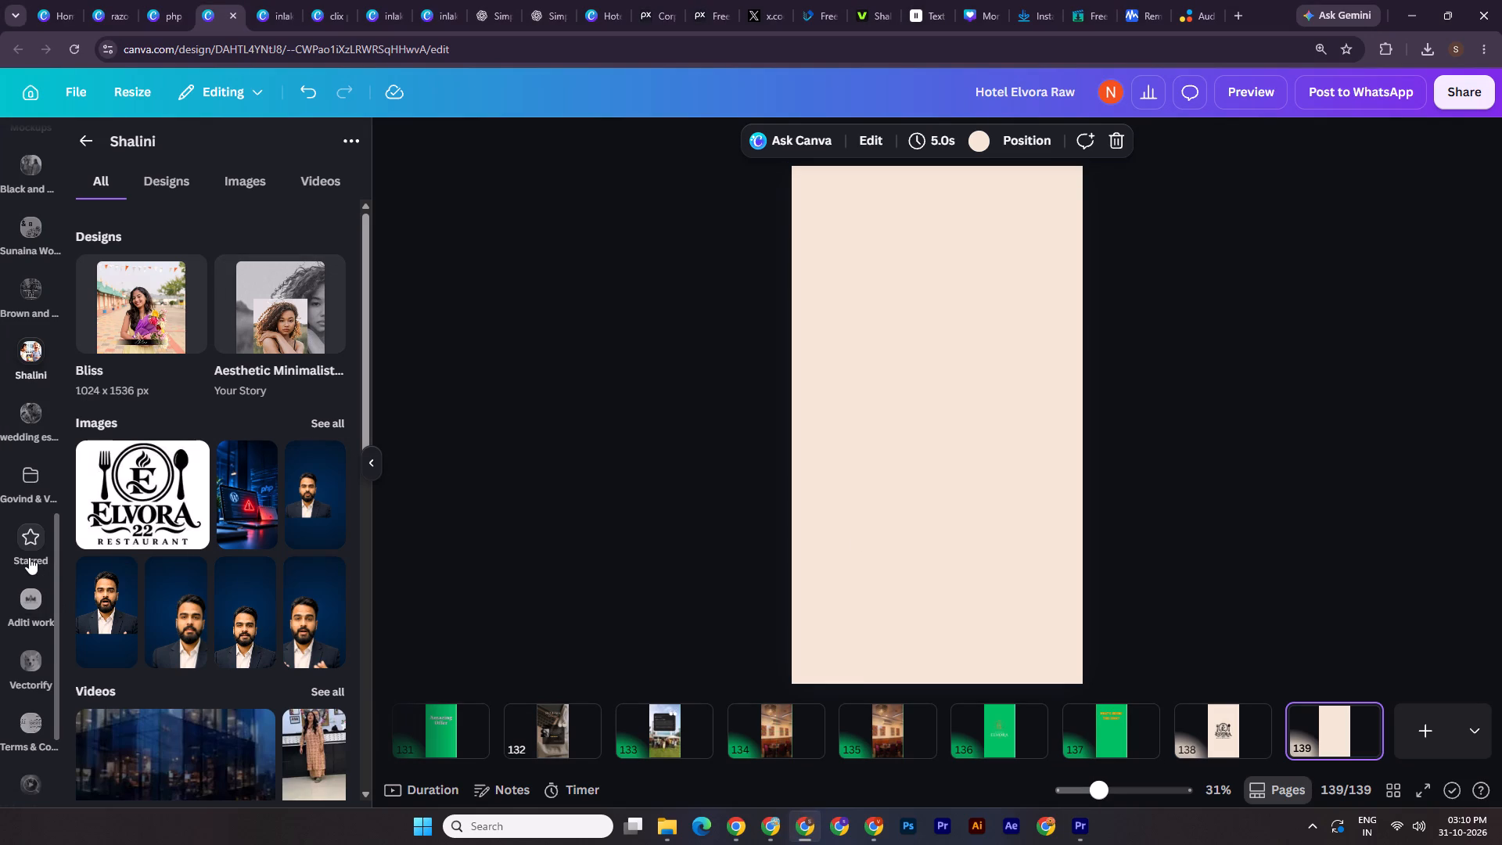
scroll(29, 557, down, 6)
click(670, 825)
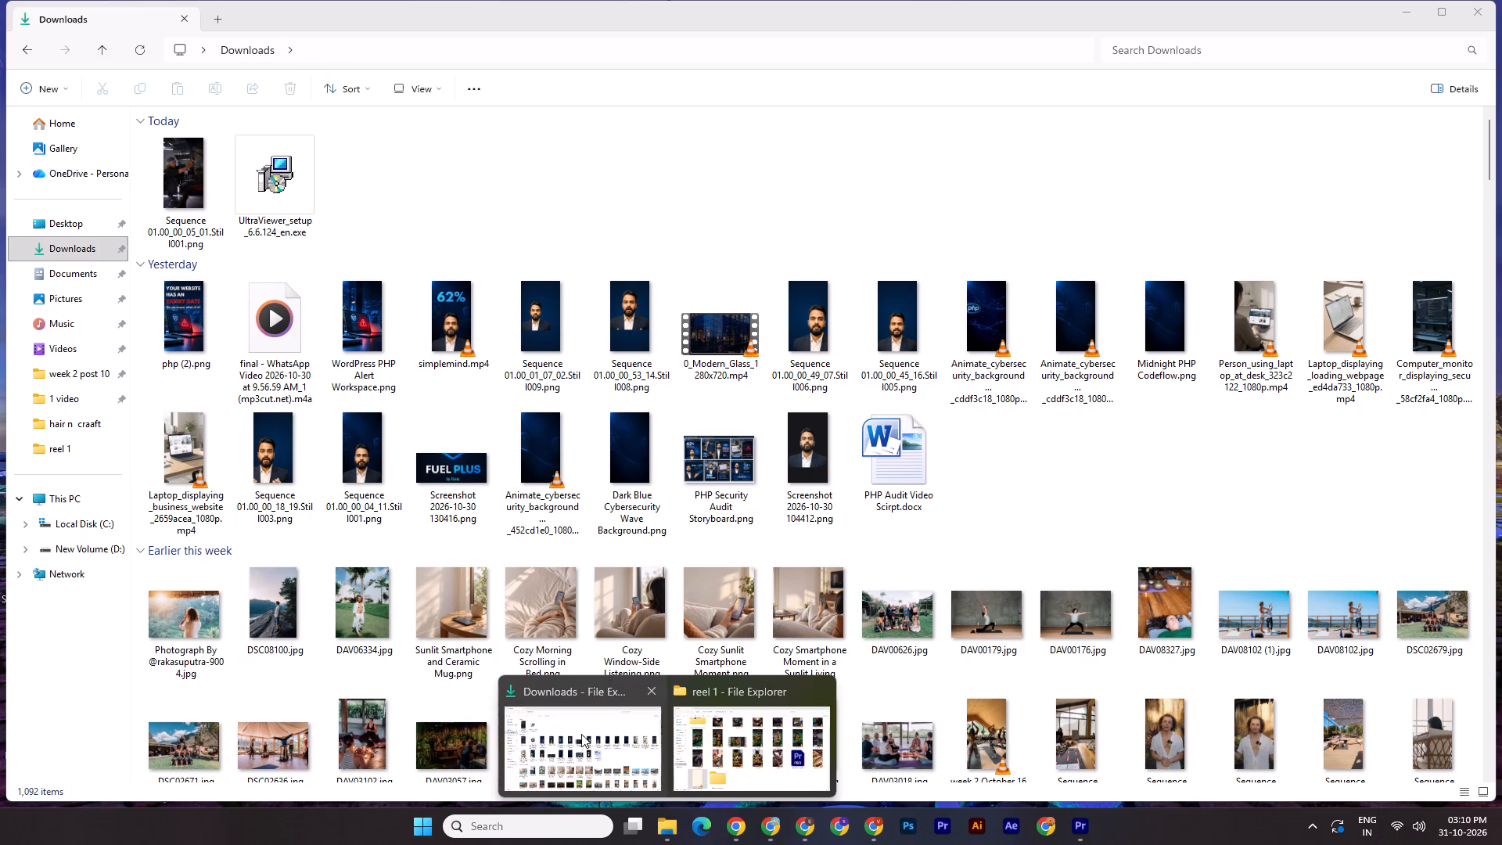
click(581, 734)
drag(196, 207, 815, 827)
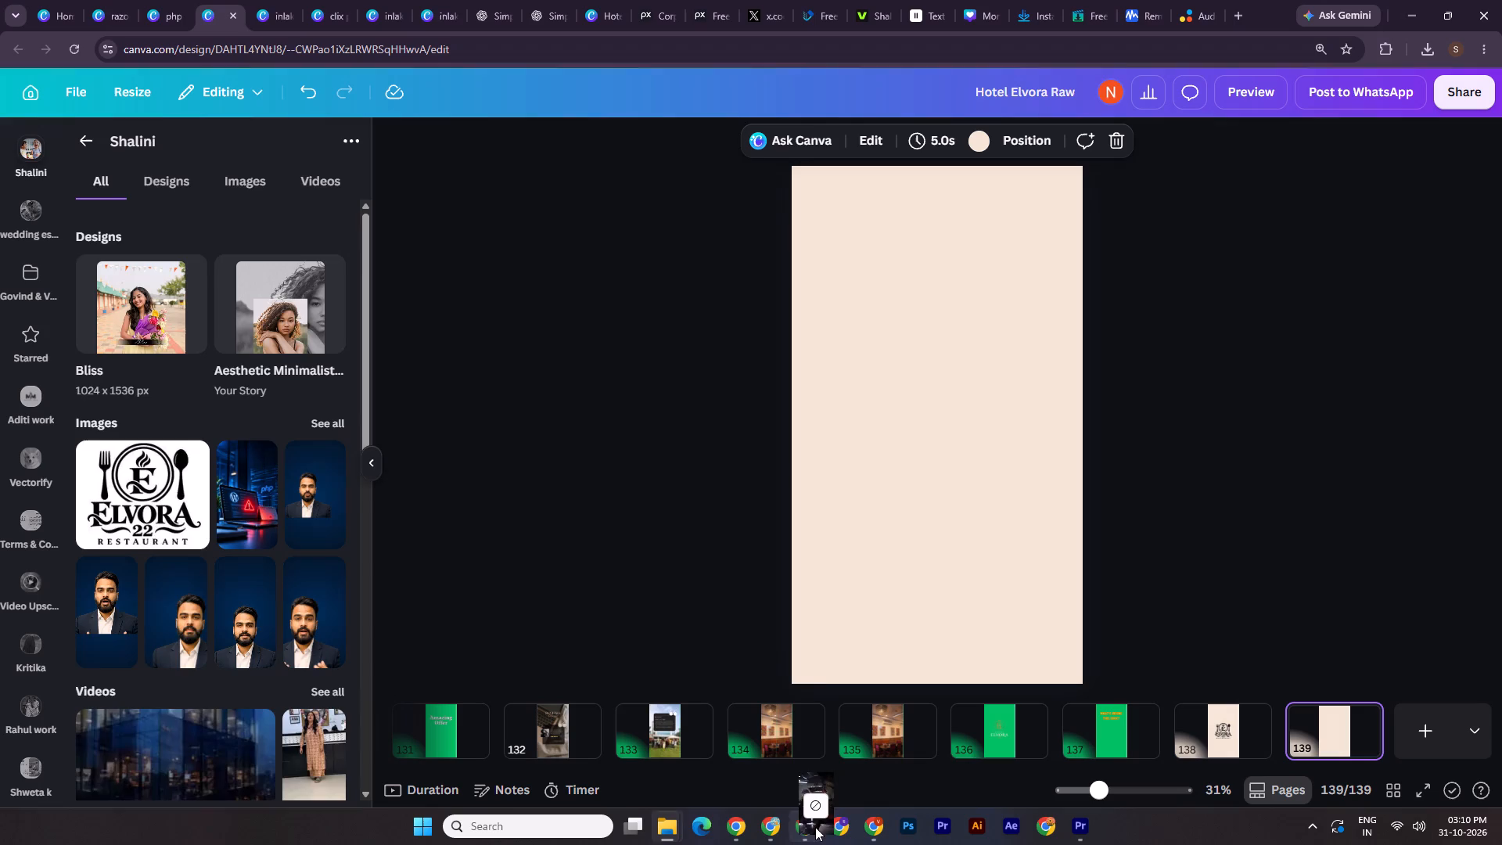
drag(815, 827, 224, 578)
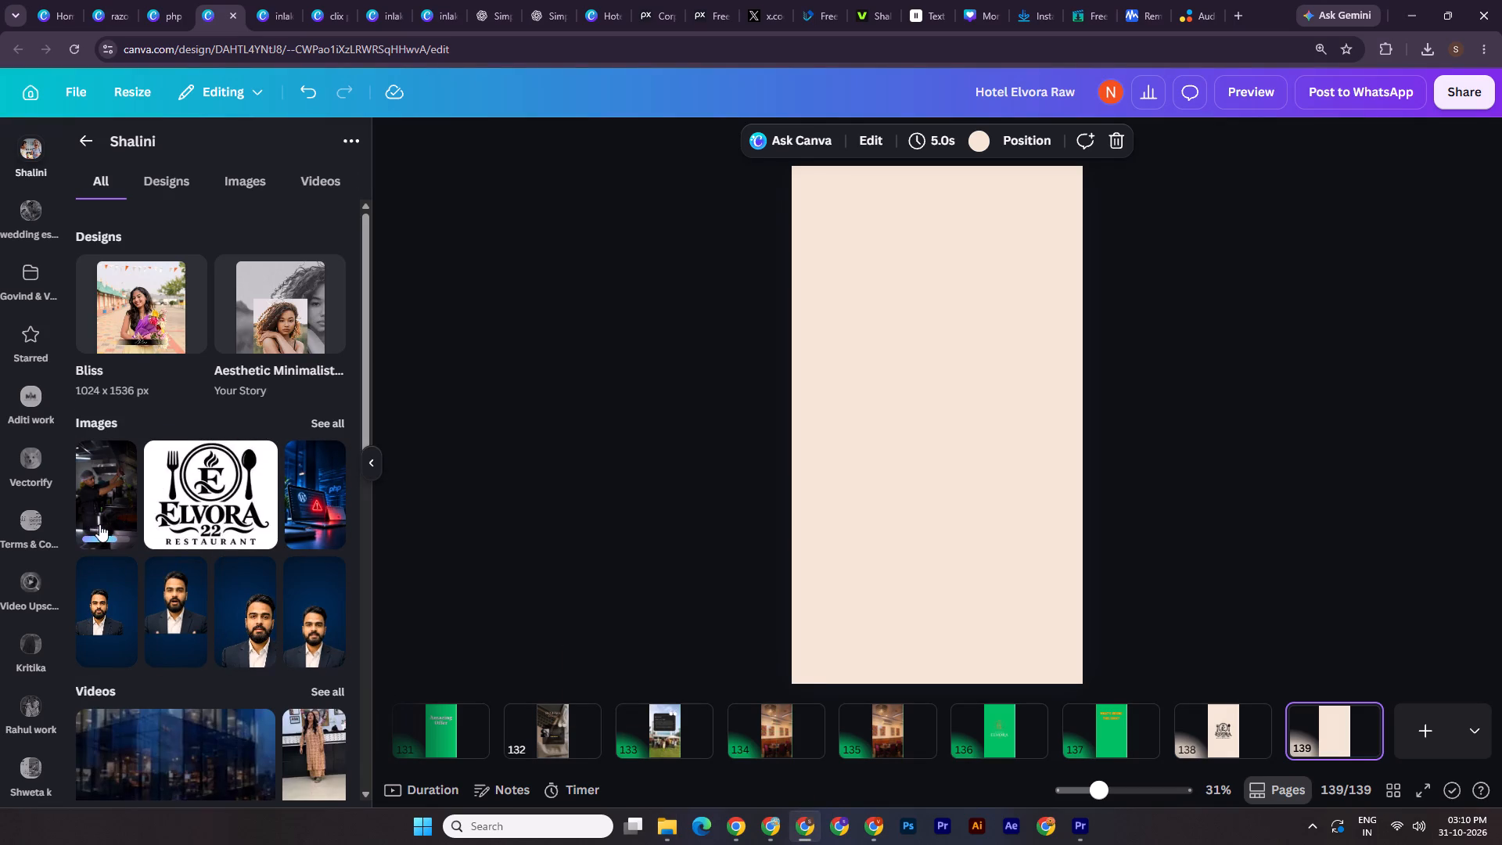
click(99, 524)
drag(1029, 261, 1076, 181)
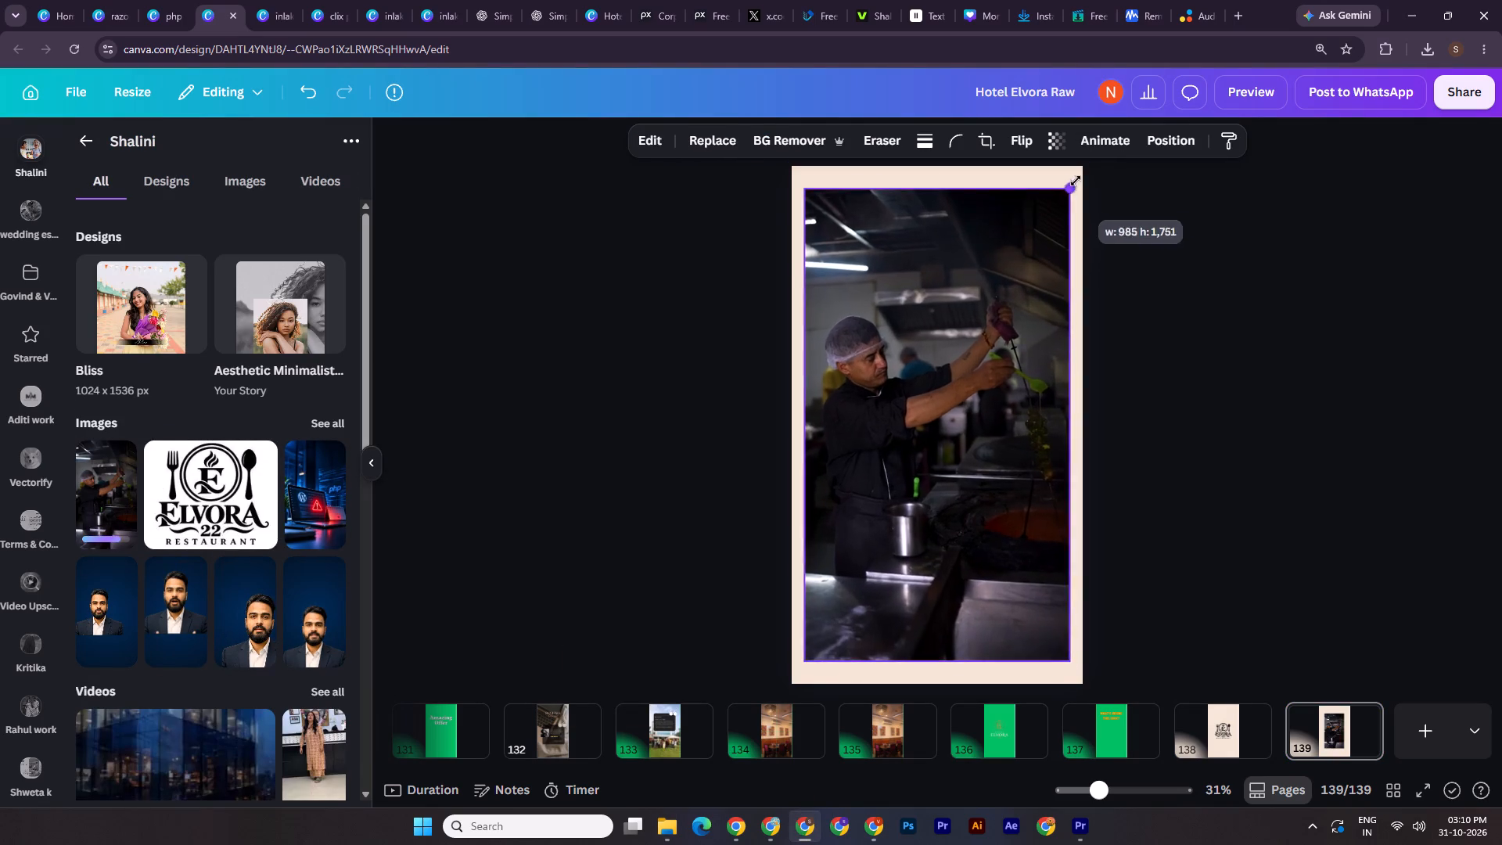
drag(1076, 181, 1082, 164)
Search the Canva templates for "now open" and add a blank page 140 after the chef page.
scroll(0, 360, up, 20)
scroll(0, 360, up, 1)
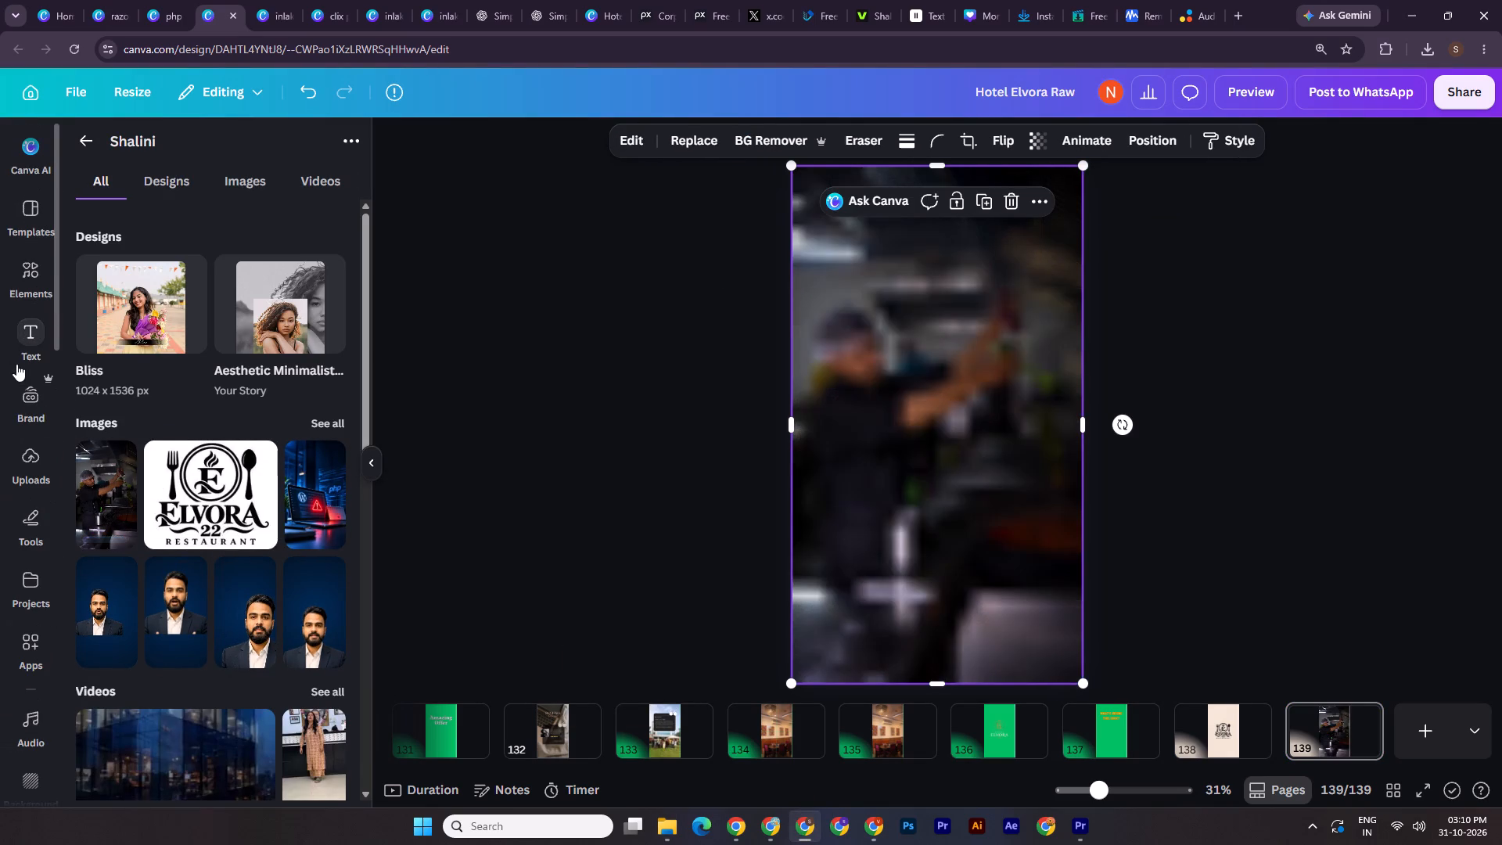
scroll(16, 364, up, 3)
click(35, 207)
click(128, 143)
text(now open)
key(Return)
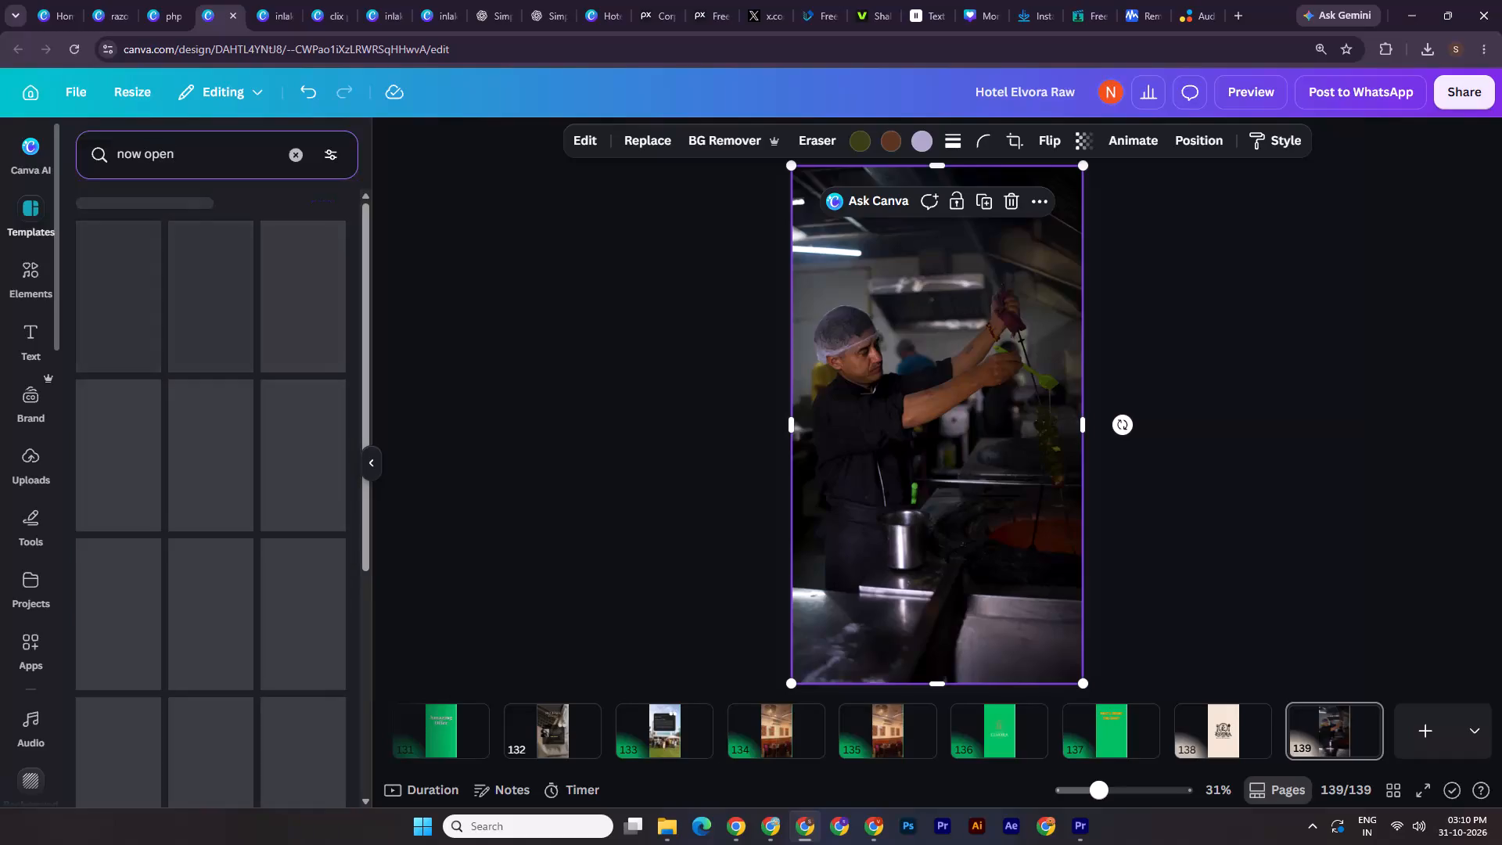
click(1425, 727)
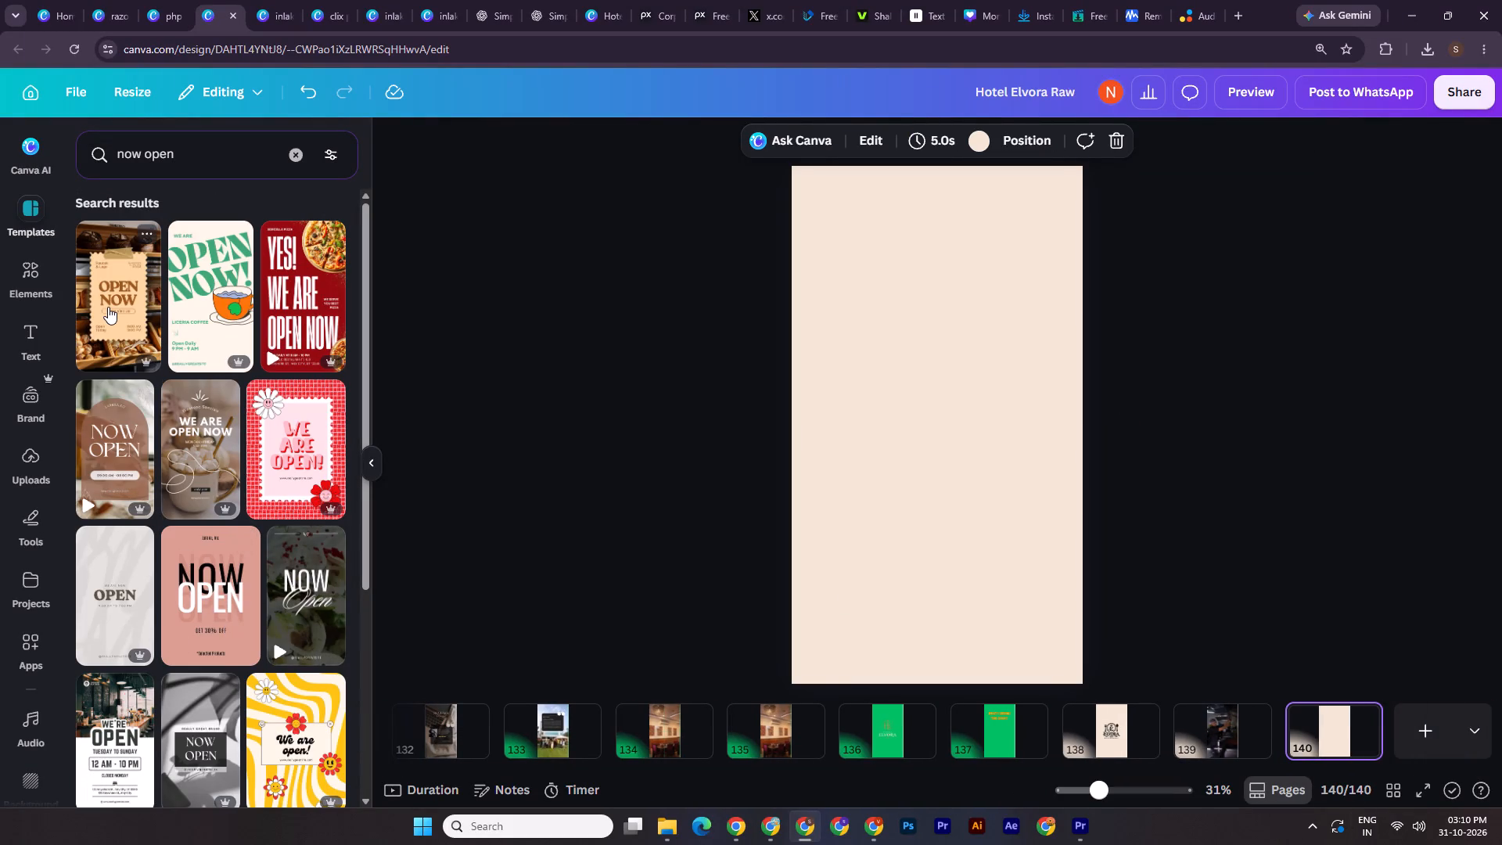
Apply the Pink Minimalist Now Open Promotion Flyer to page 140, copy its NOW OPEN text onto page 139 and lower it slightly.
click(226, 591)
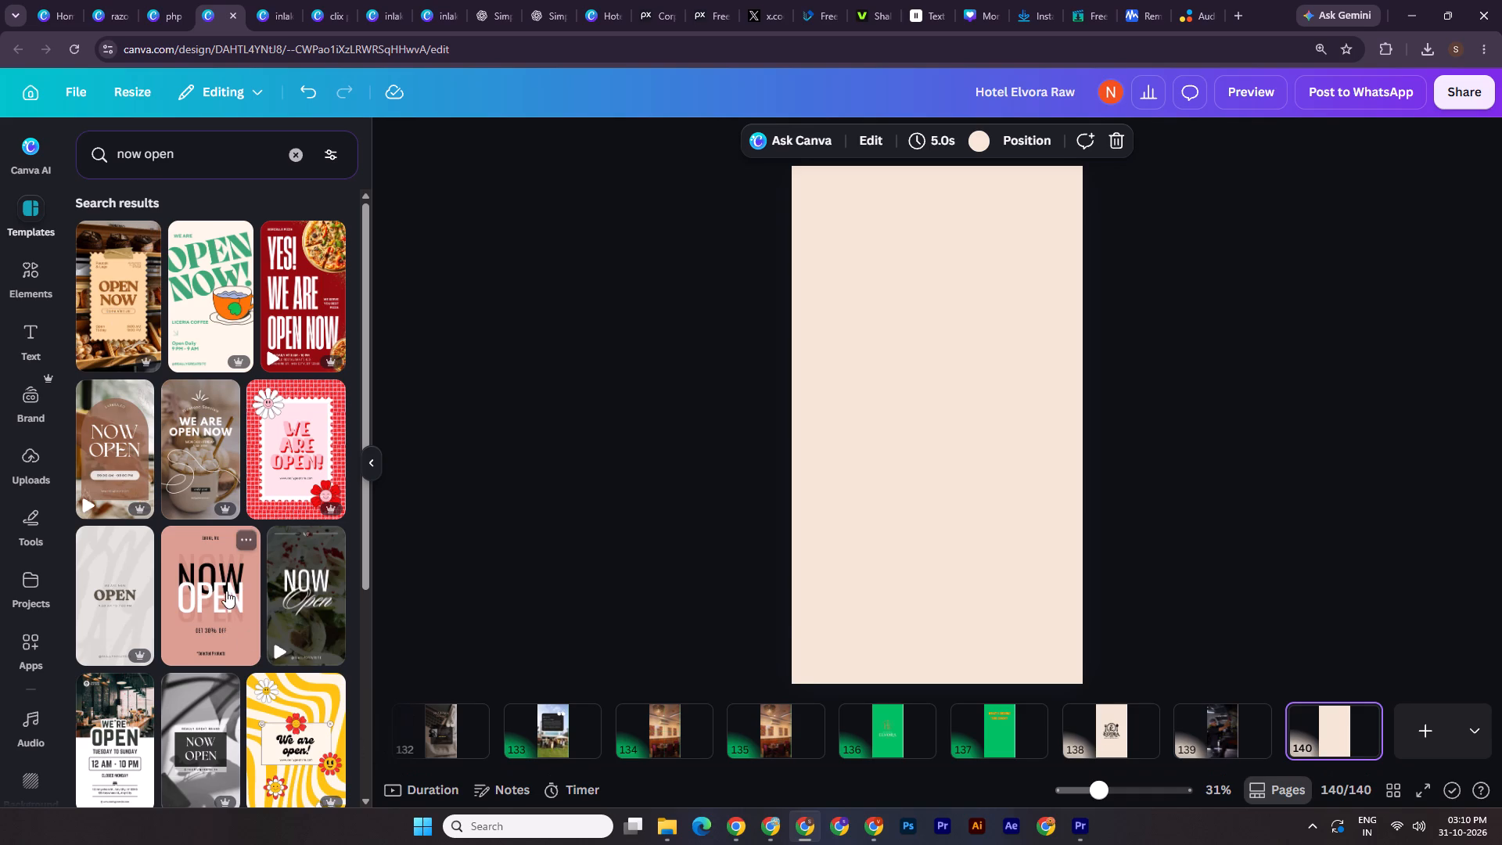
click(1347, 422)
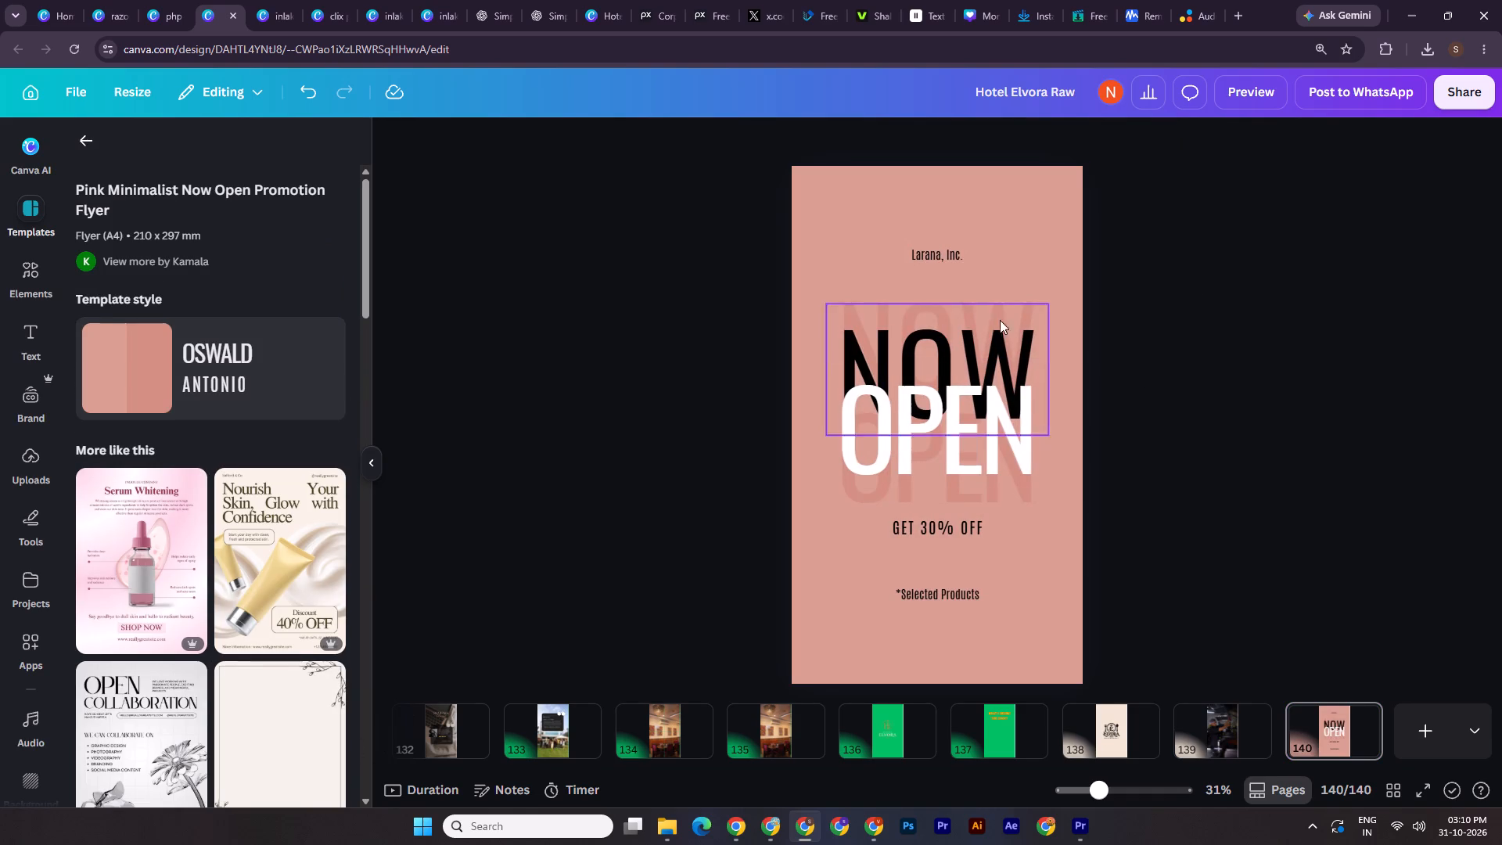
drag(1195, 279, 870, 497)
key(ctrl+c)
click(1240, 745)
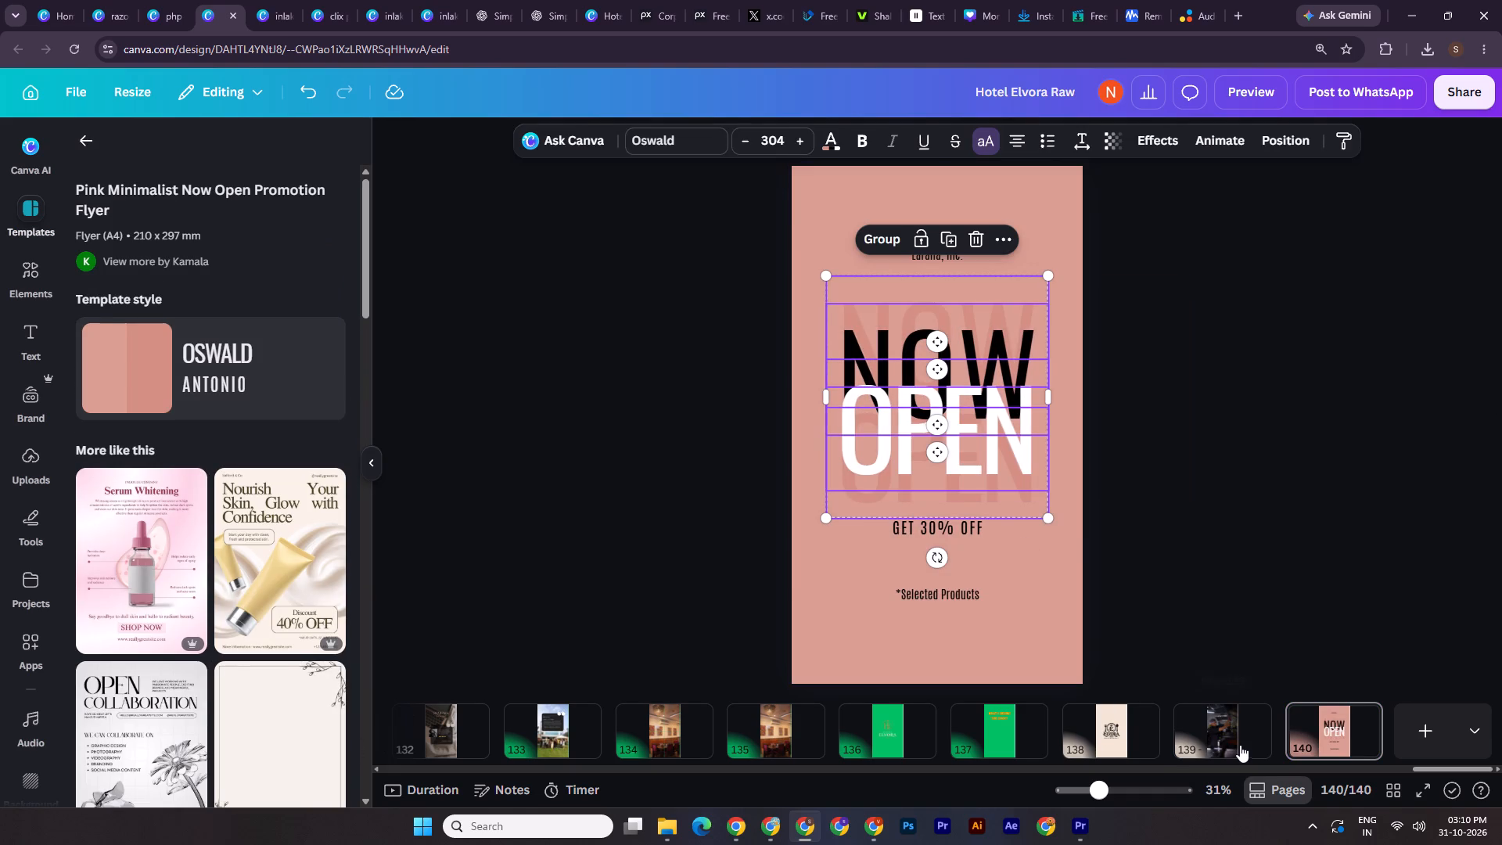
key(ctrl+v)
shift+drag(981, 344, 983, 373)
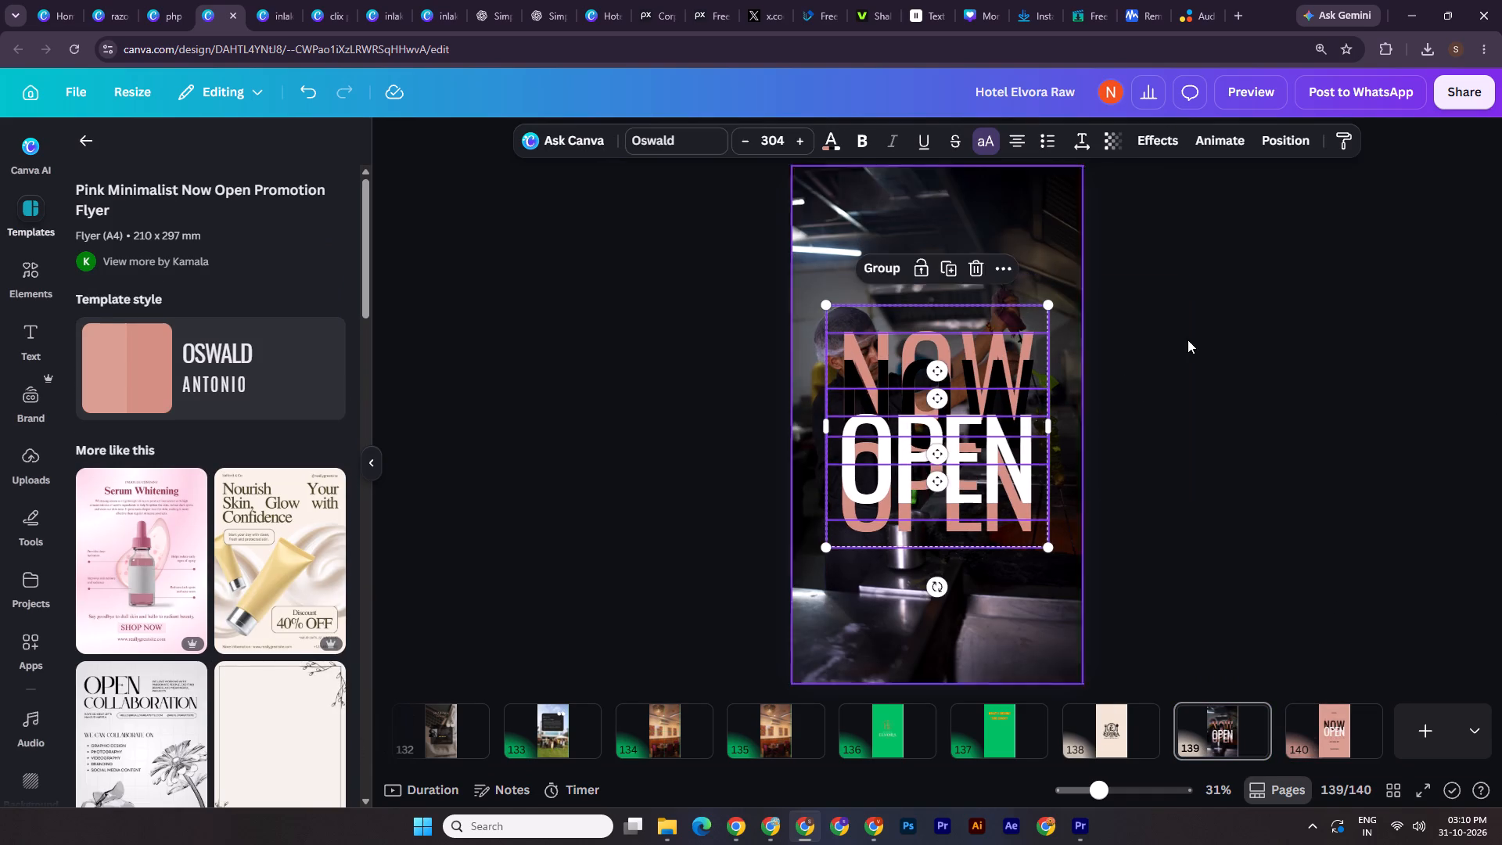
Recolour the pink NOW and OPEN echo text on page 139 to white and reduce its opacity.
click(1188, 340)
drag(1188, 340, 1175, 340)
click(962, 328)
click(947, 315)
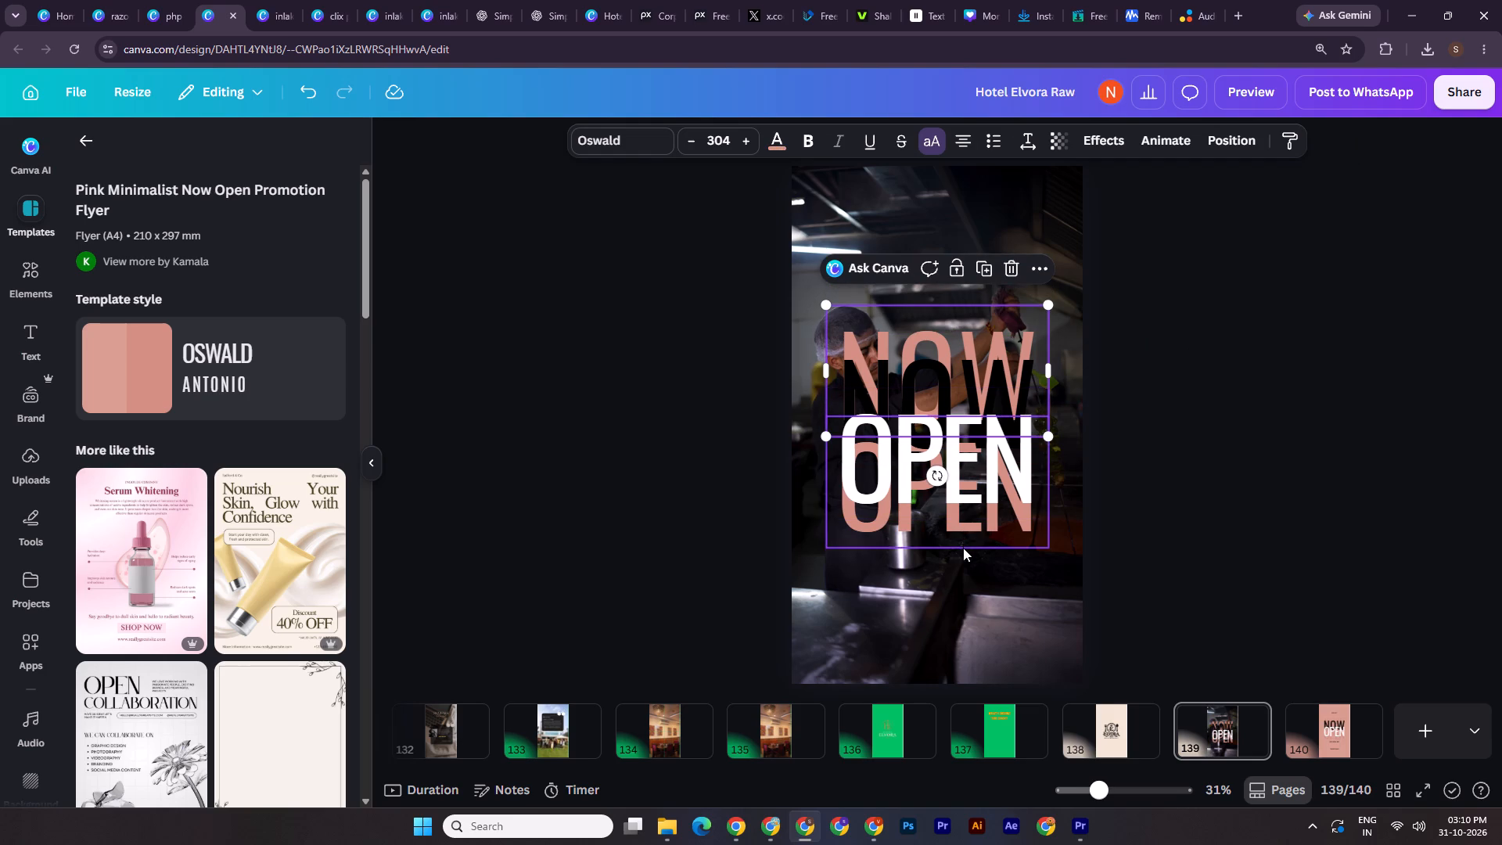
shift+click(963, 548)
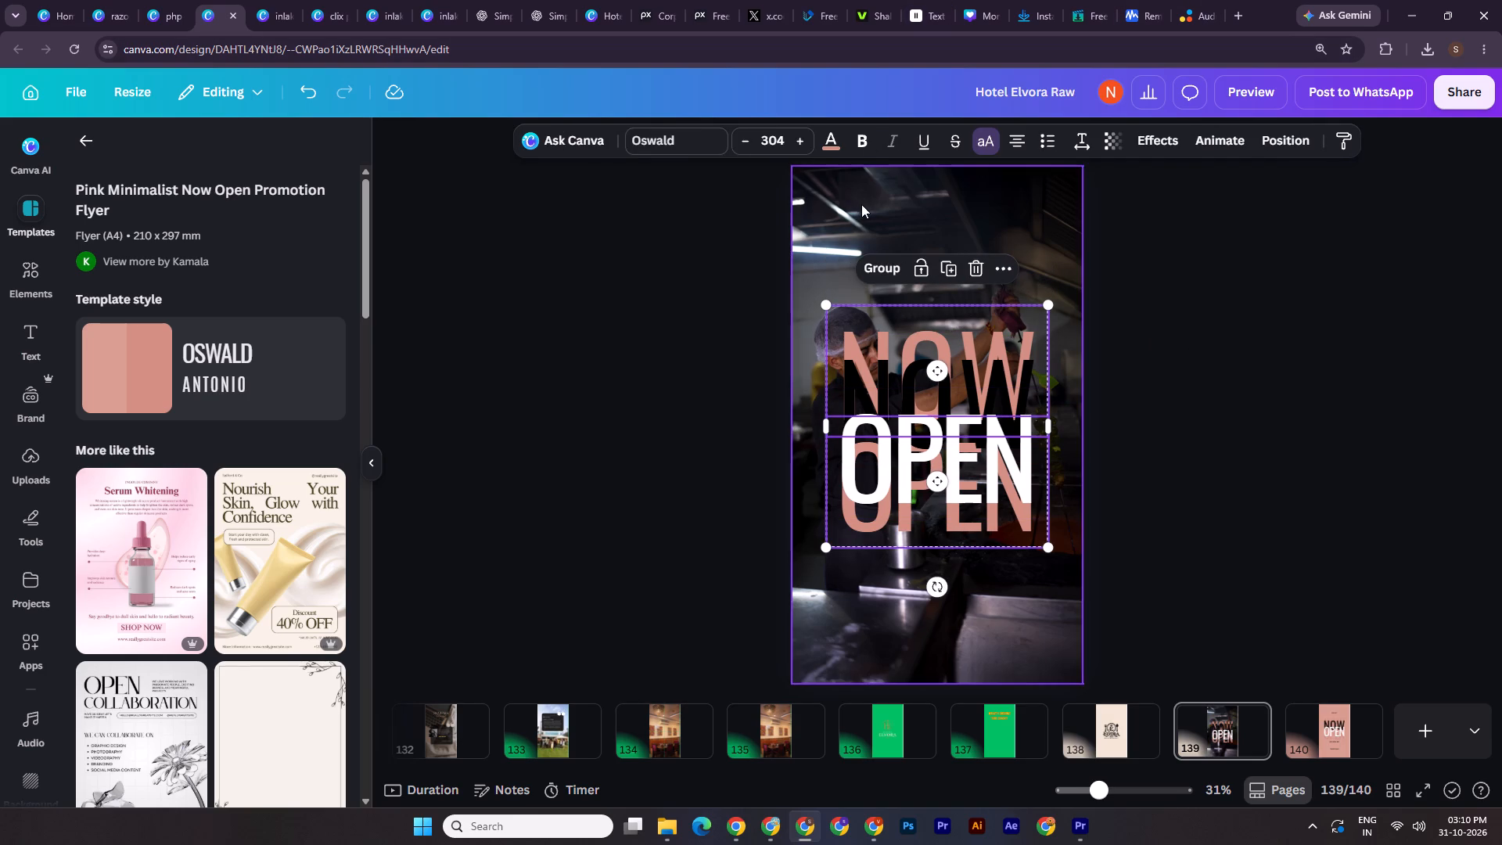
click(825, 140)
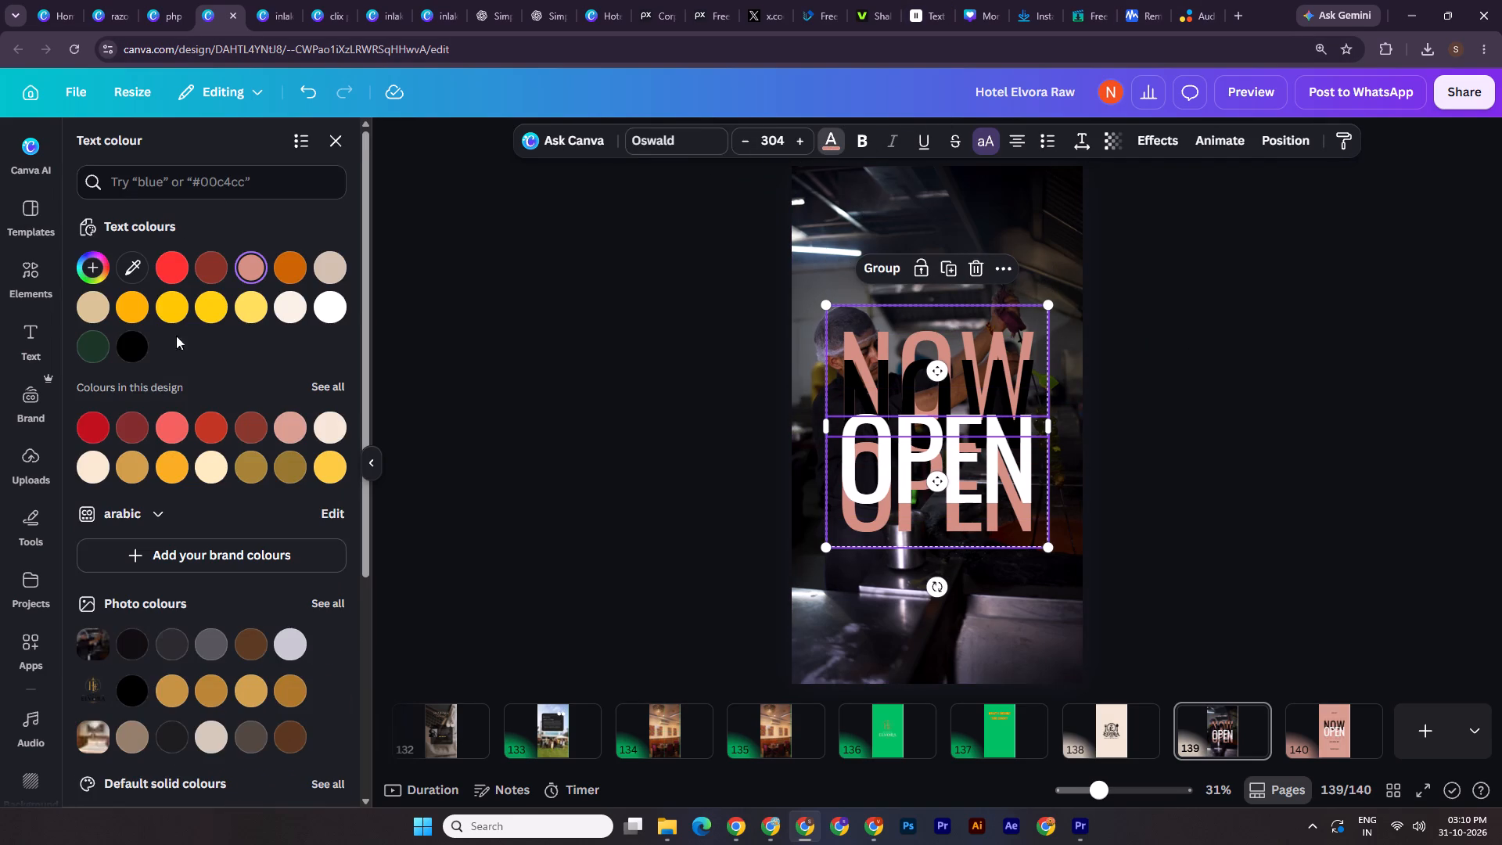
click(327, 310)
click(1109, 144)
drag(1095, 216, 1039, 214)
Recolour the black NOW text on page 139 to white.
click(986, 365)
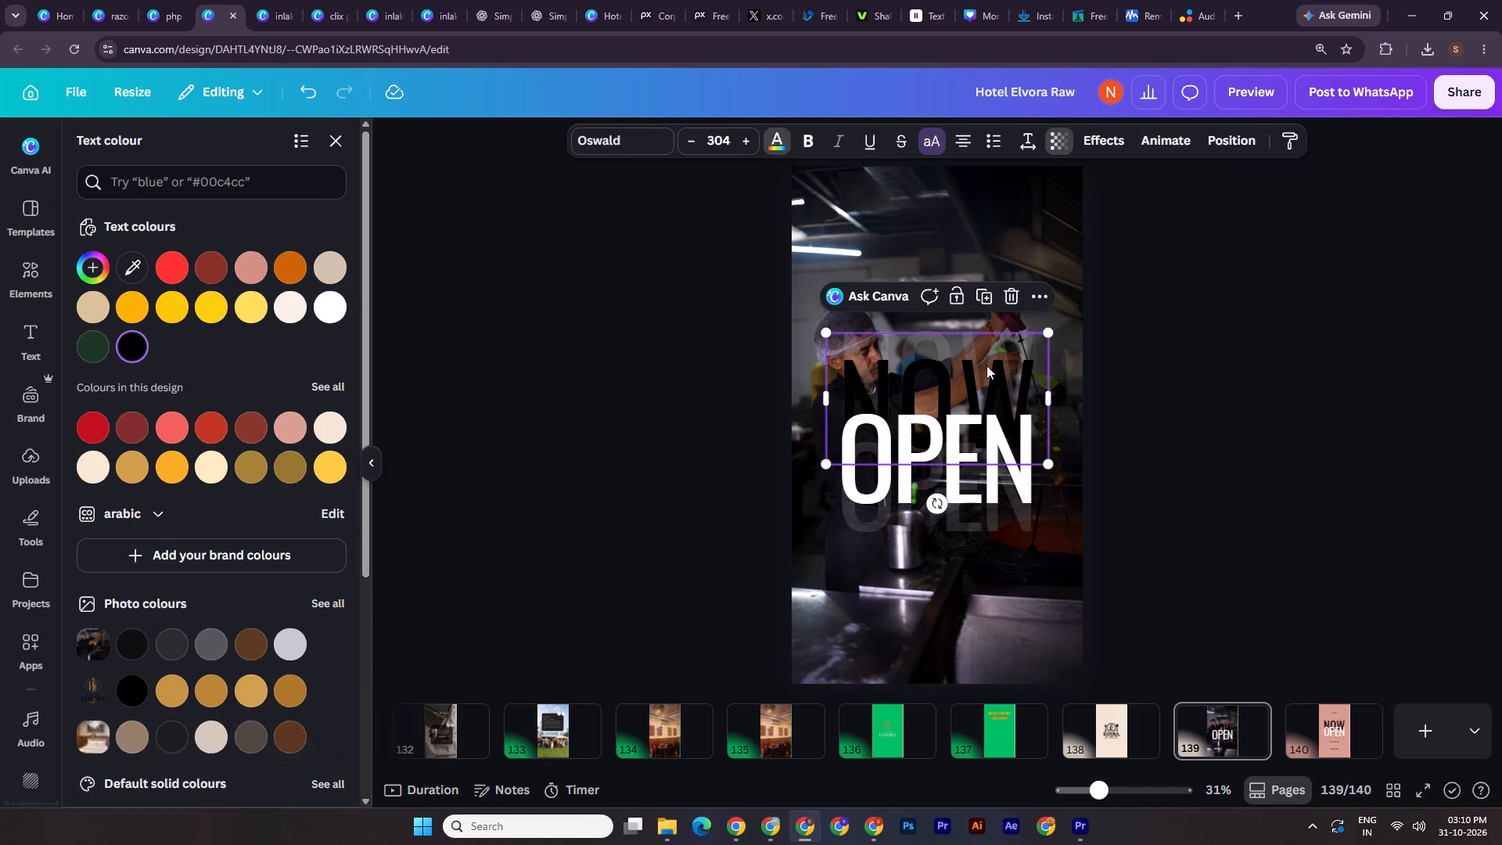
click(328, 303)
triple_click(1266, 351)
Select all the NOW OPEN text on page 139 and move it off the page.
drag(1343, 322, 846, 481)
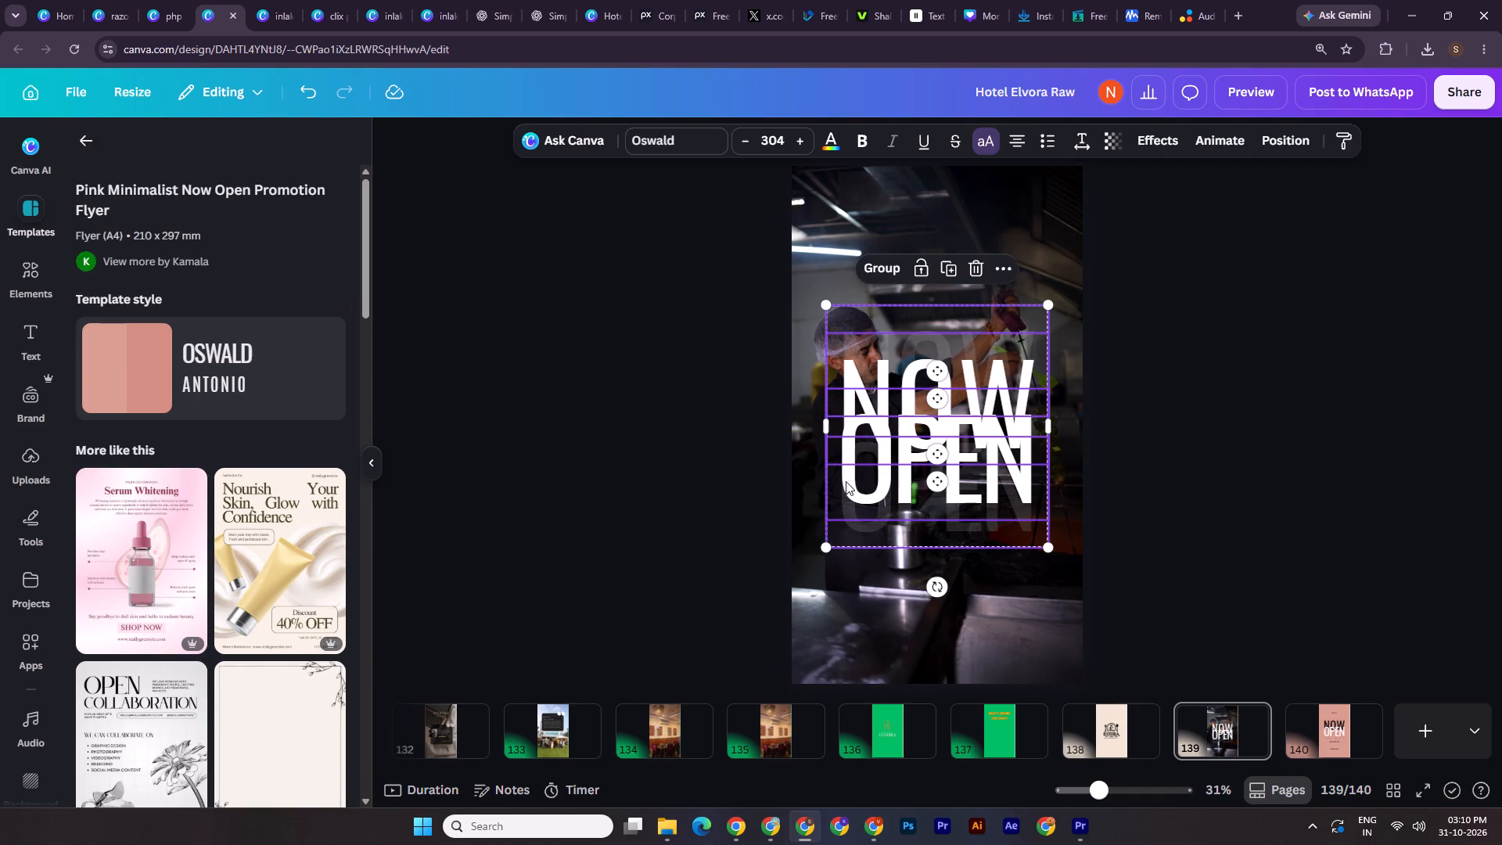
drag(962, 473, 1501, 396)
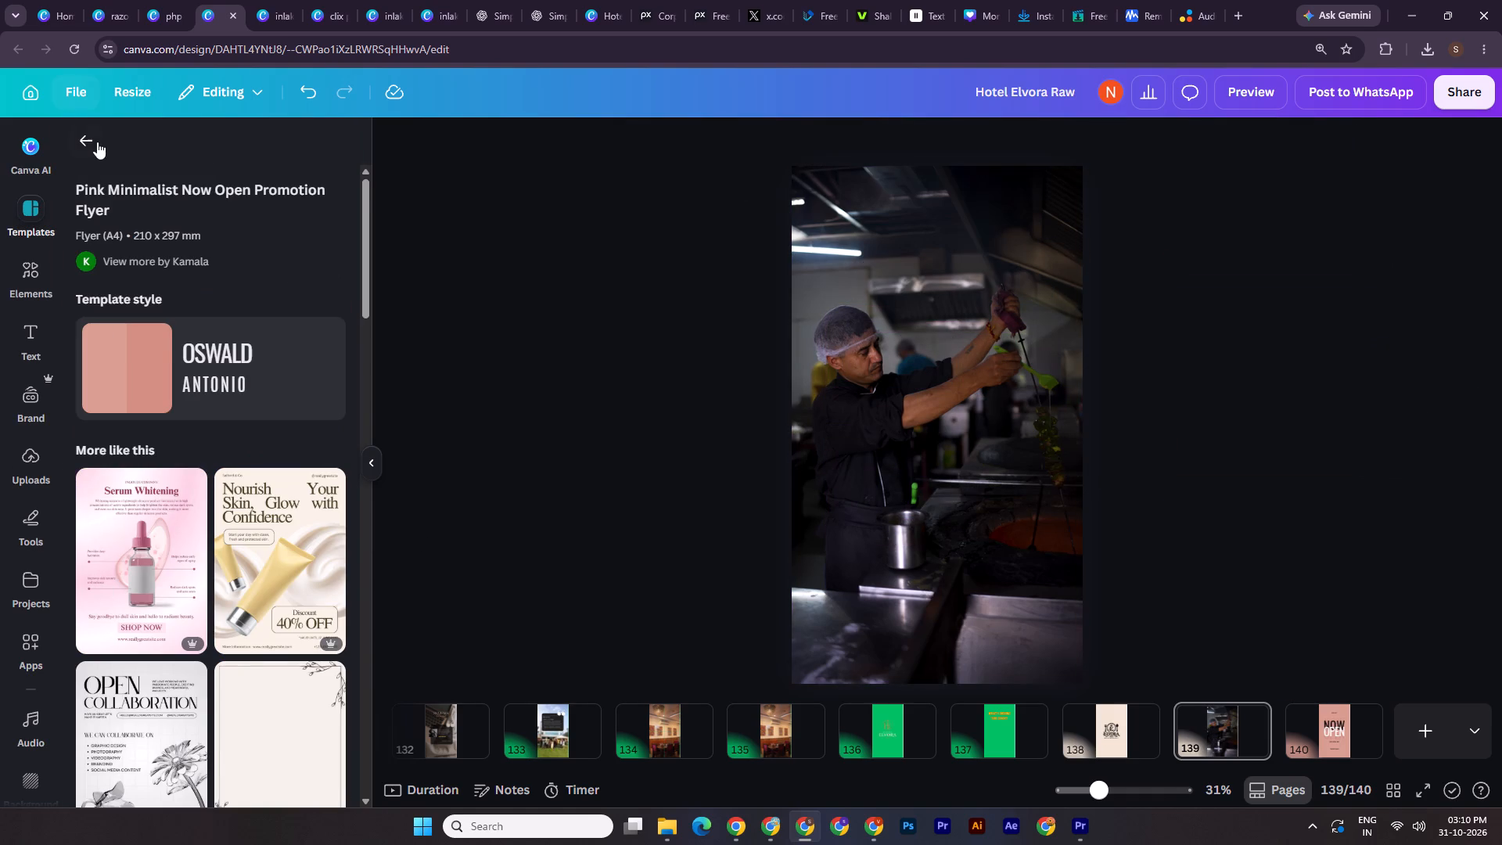
Replace page 140's design with the White and Black Simple Now Open Mobile Video template from the search results.
click(98, 138)
click(1328, 756)
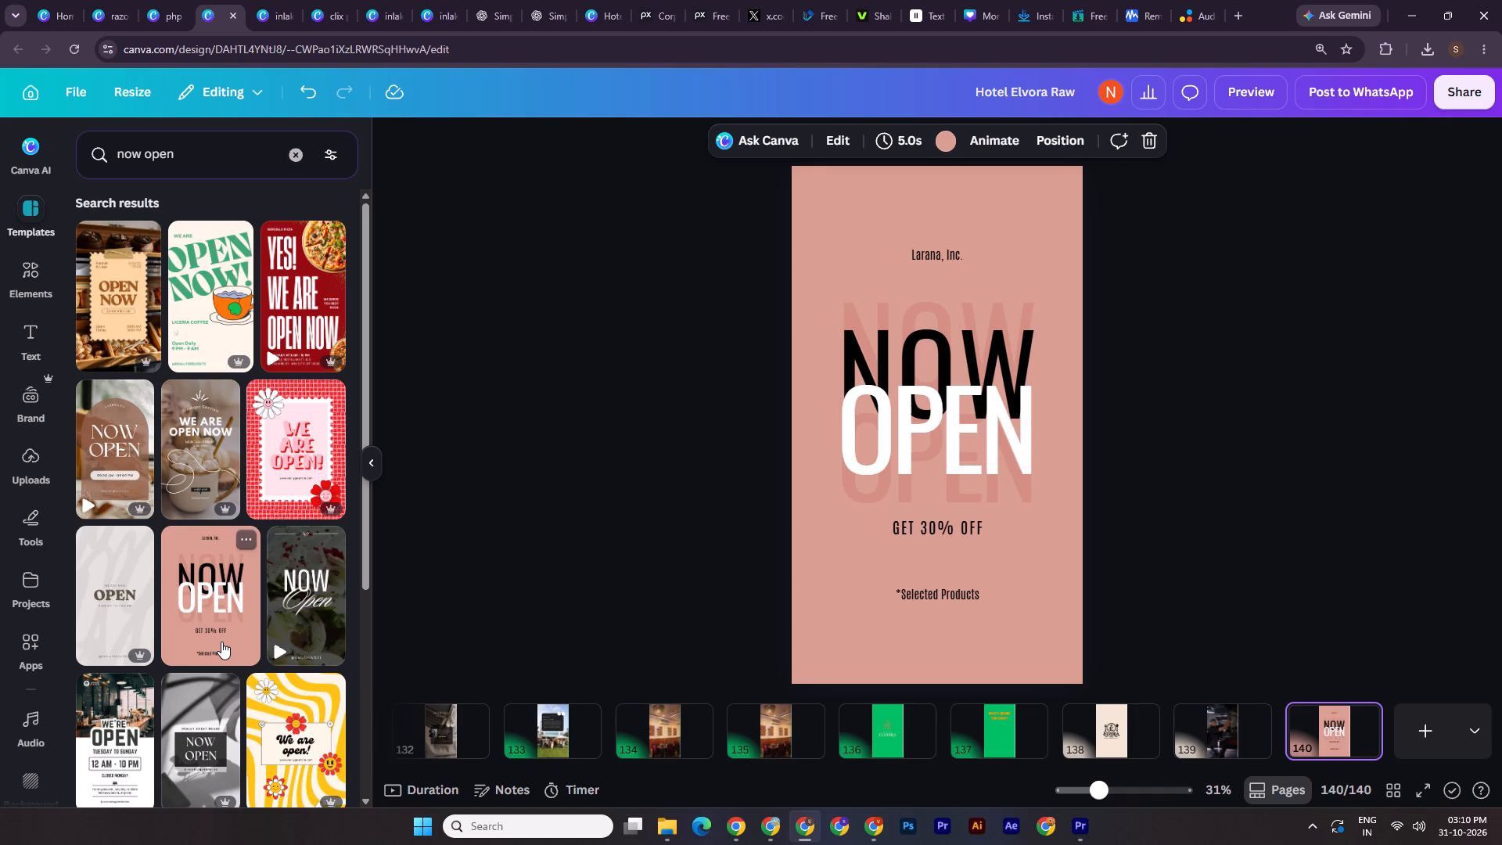
click(304, 609)
double_click(1320, 394)
Copy the NOW and script Open text from page 140 and paste it onto the chef still on page 139.
click(988, 356)
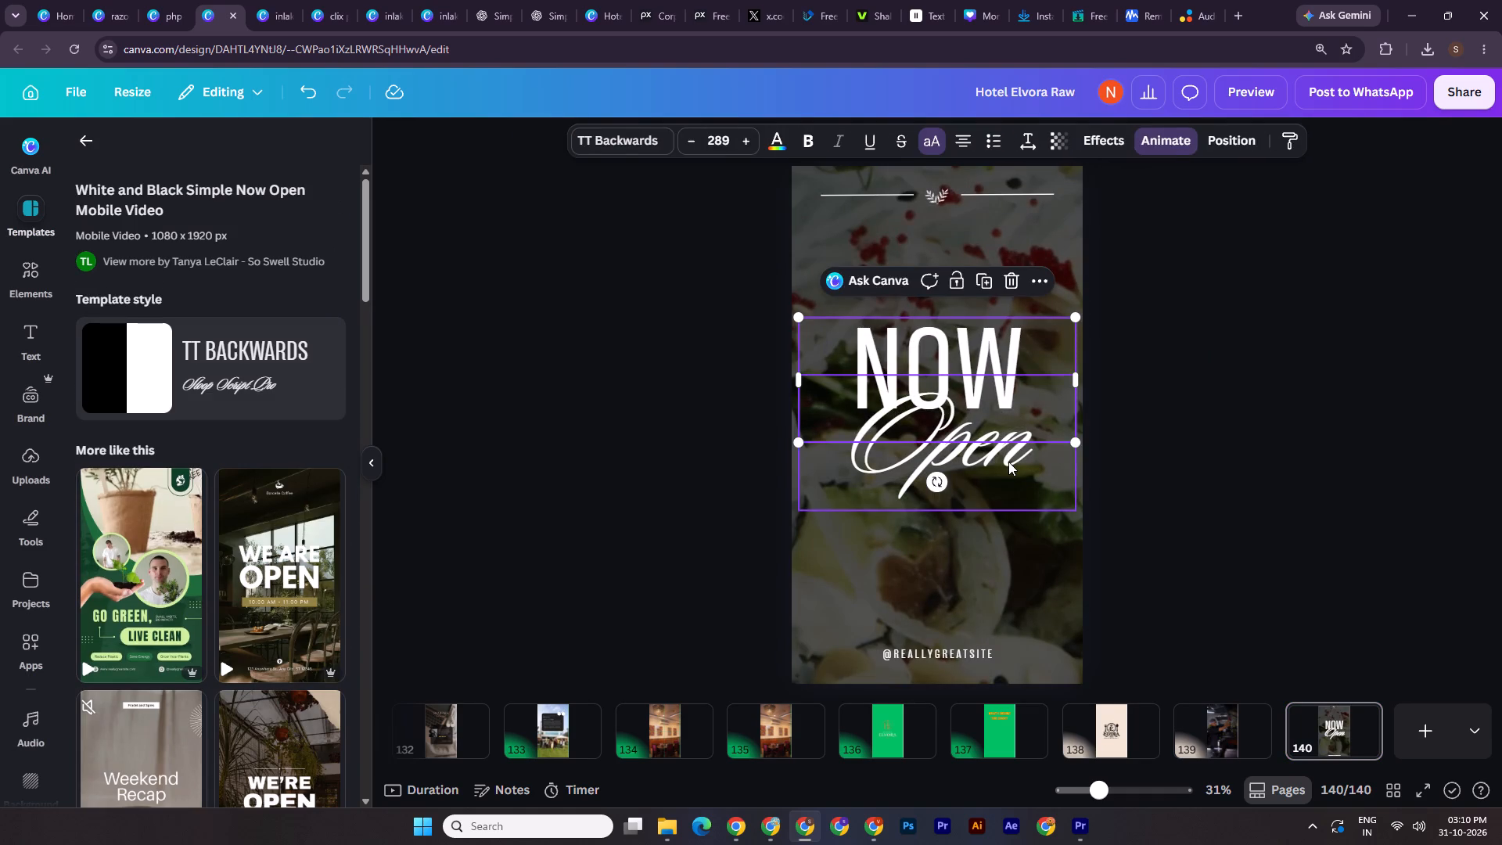
shift+click(1008, 462)
key(ctrl+c)
click(1224, 746)
key(ctrl+v)
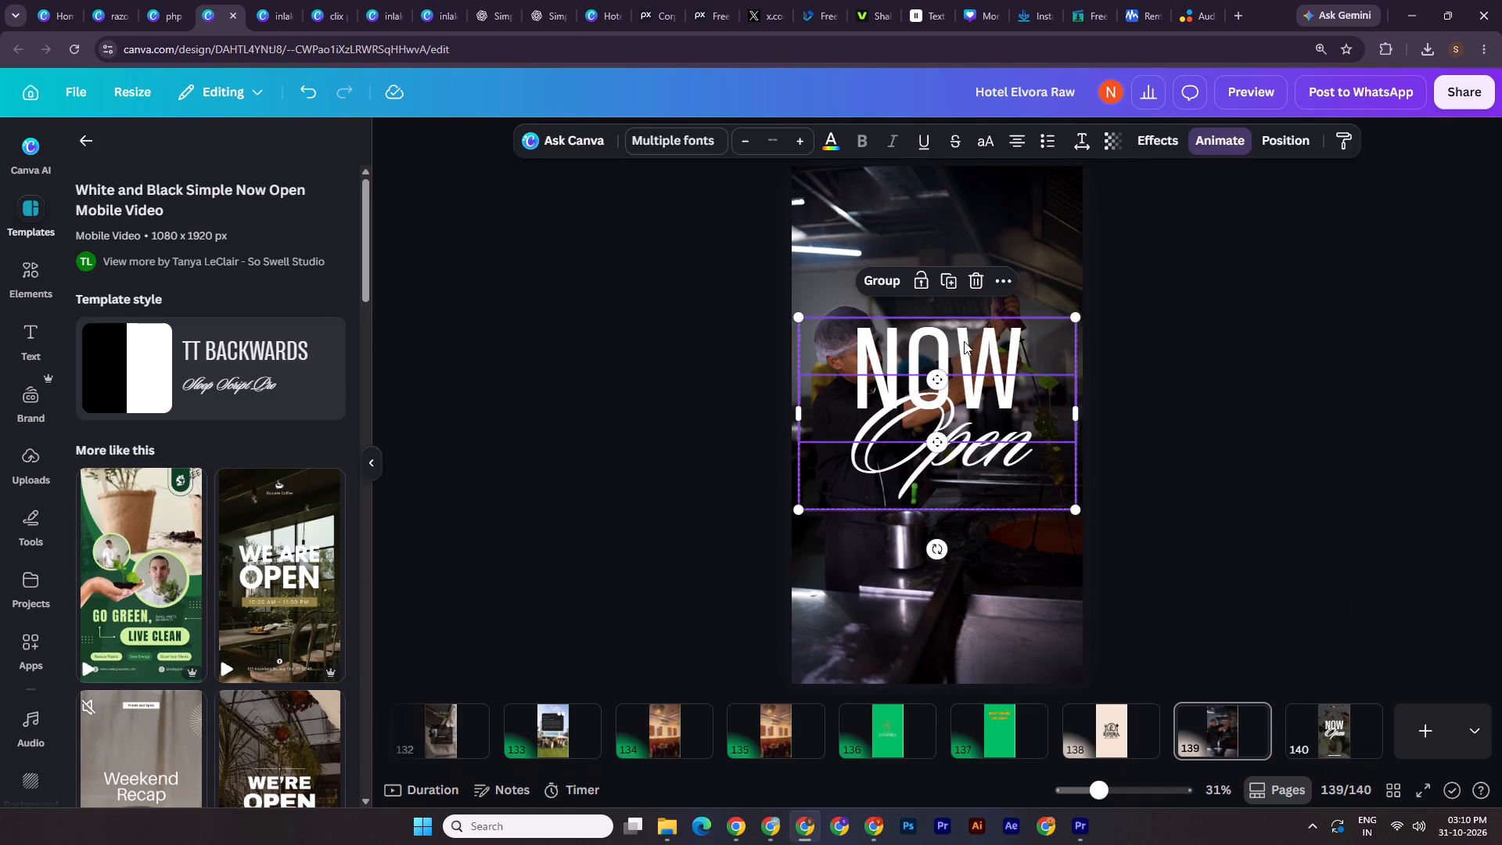
Shrink the pasted text to size 192 for NOW and 207 for Open, and move it lower over the chef's torso.
alt+drag(1077, 318, 1017, 331)
shift+drag(986, 412, 978, 461)
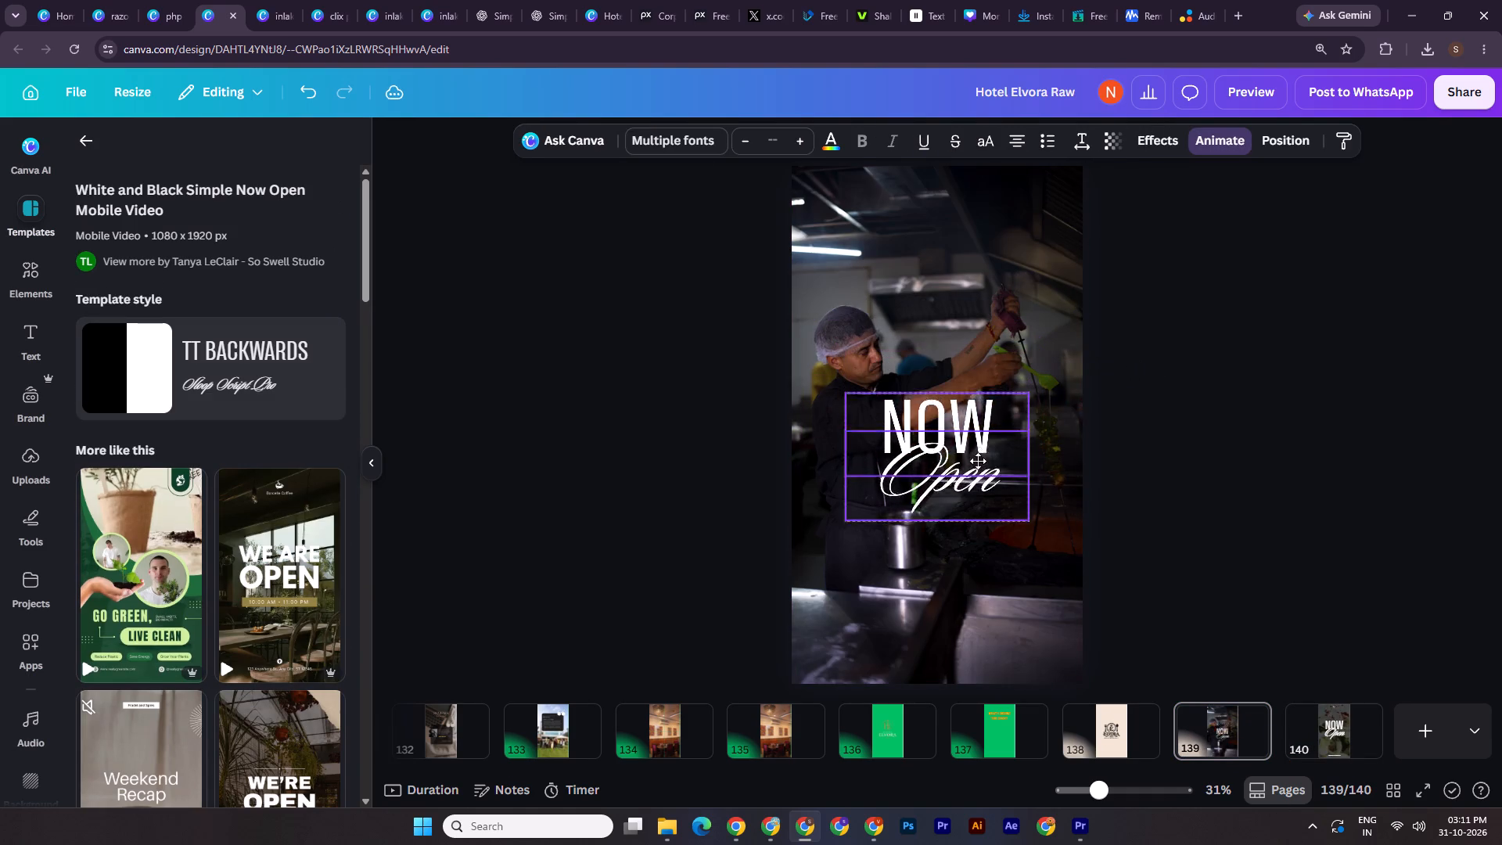
shift+drag(978, 461, 978, 464)
double_click(1303, 391)
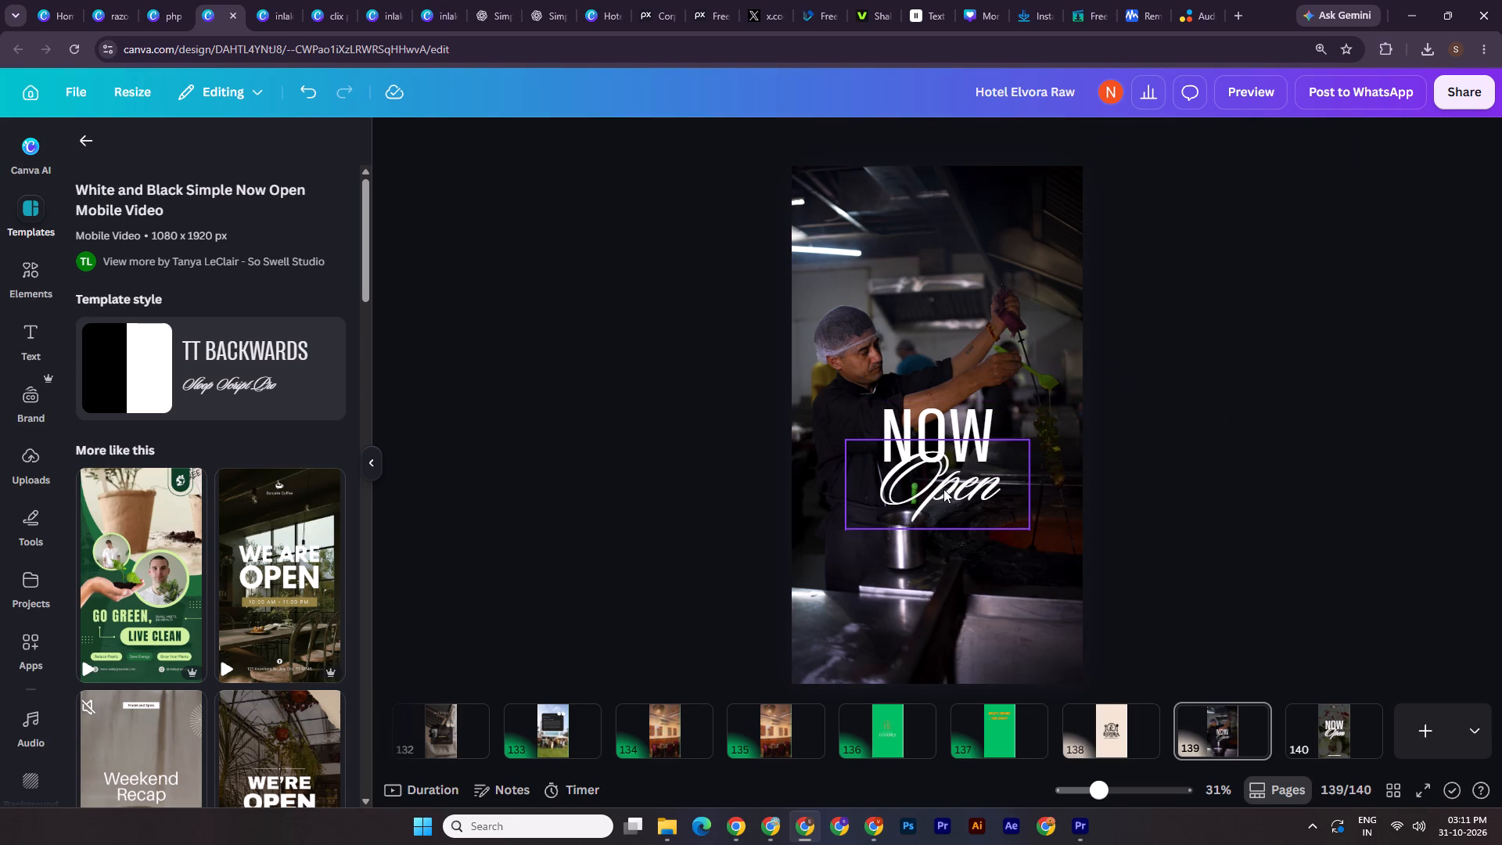
Narrow the text boxes of the script Open and the NOW text to fit their words more closely.
click(943, 489)
click(1028, 483)
drag(1040, 487, 1035, 487)
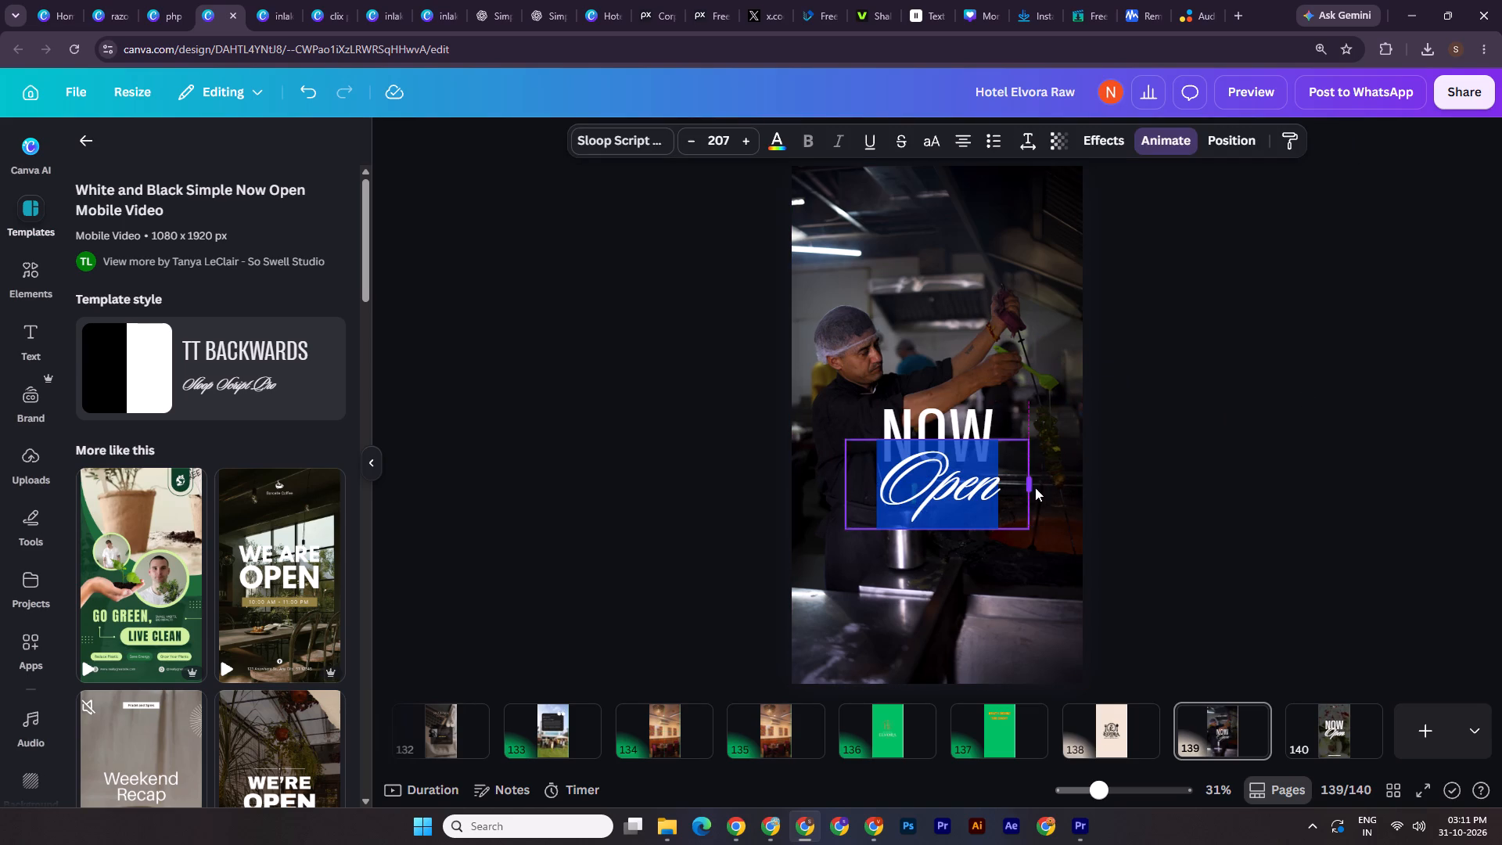
drag(1035, 487, 1015, 486)
click(970, 430)
alt+drag(1037, 437, 1025, 437)
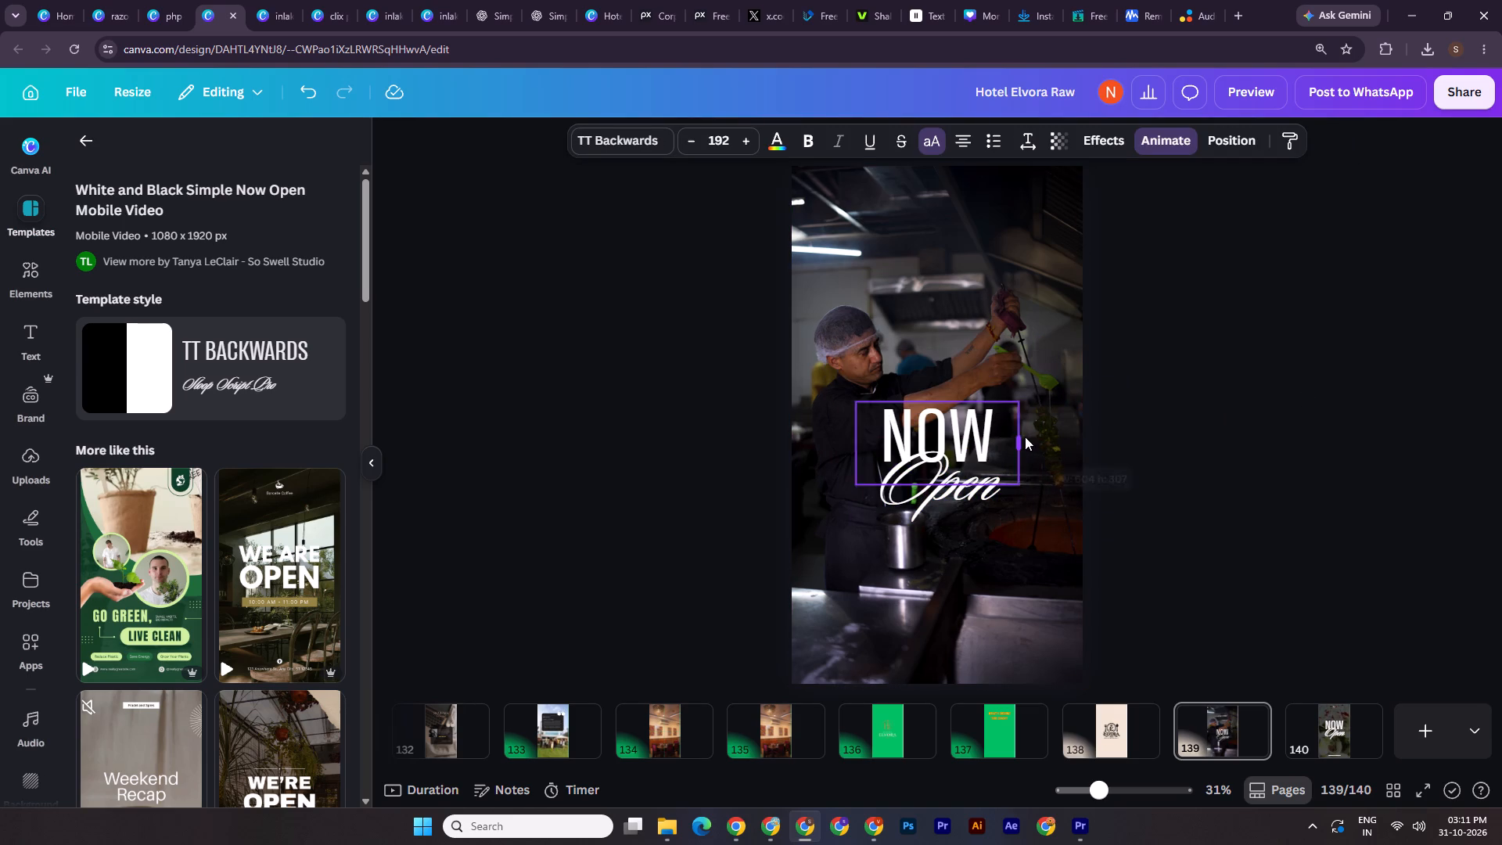
alt+drag(1025, 437, 1016, 437)
Place the script Open beside NOW on one line and centre the pair across the chef page.
drag(961, 502, 1091, 457)
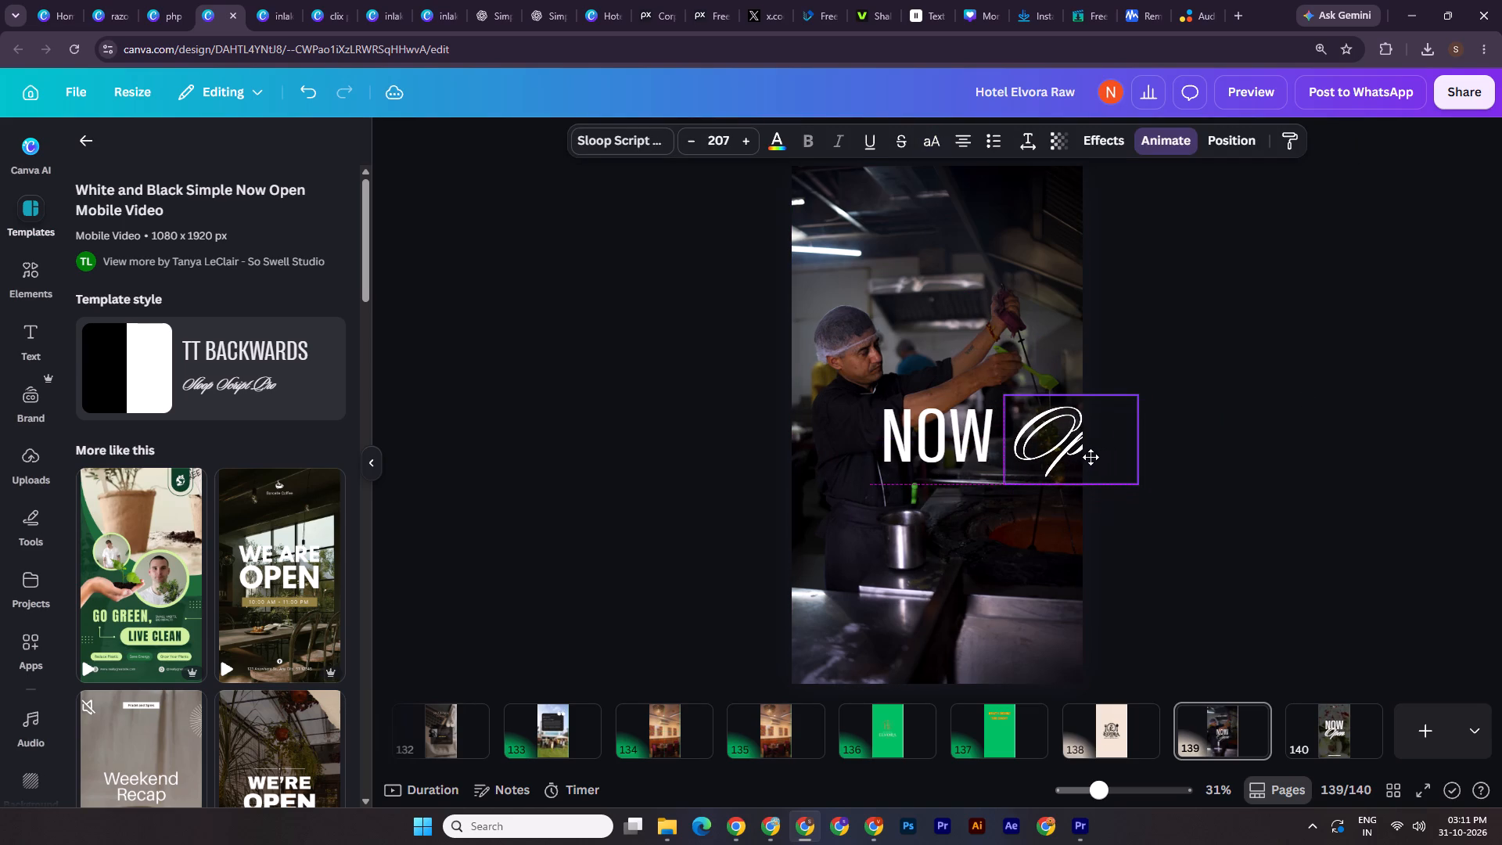
drag(1091, 457, 1080, 458)
drag(1204, 439, 858, 487)
drag(1034, 469, 980, 466)
double_click(1263, 437)
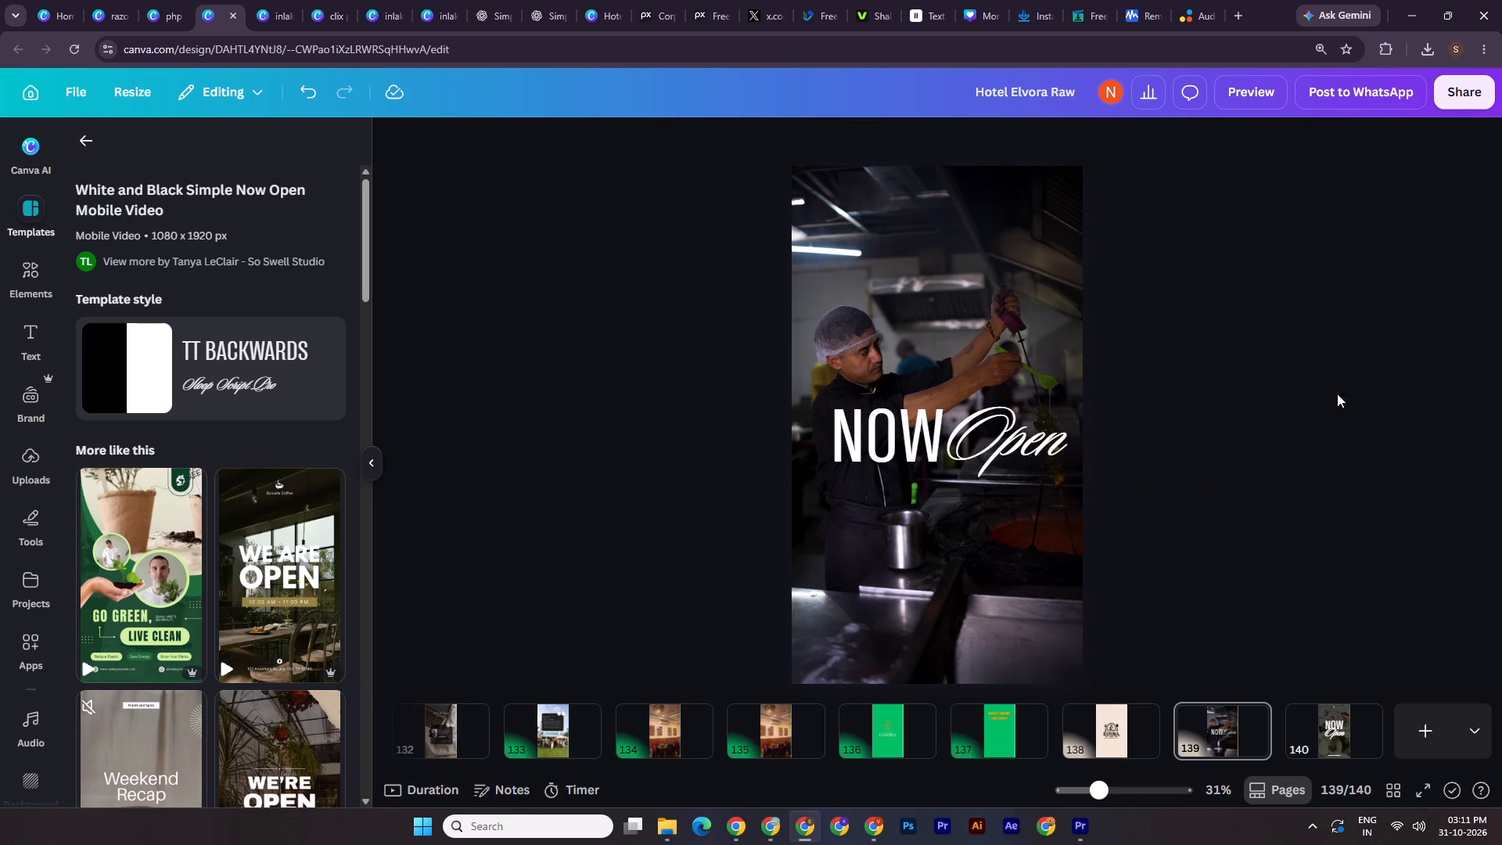
Move the script Open text off page 139, leaving only NOW over the chef still.
click(984, 455)
click(1403, 401)
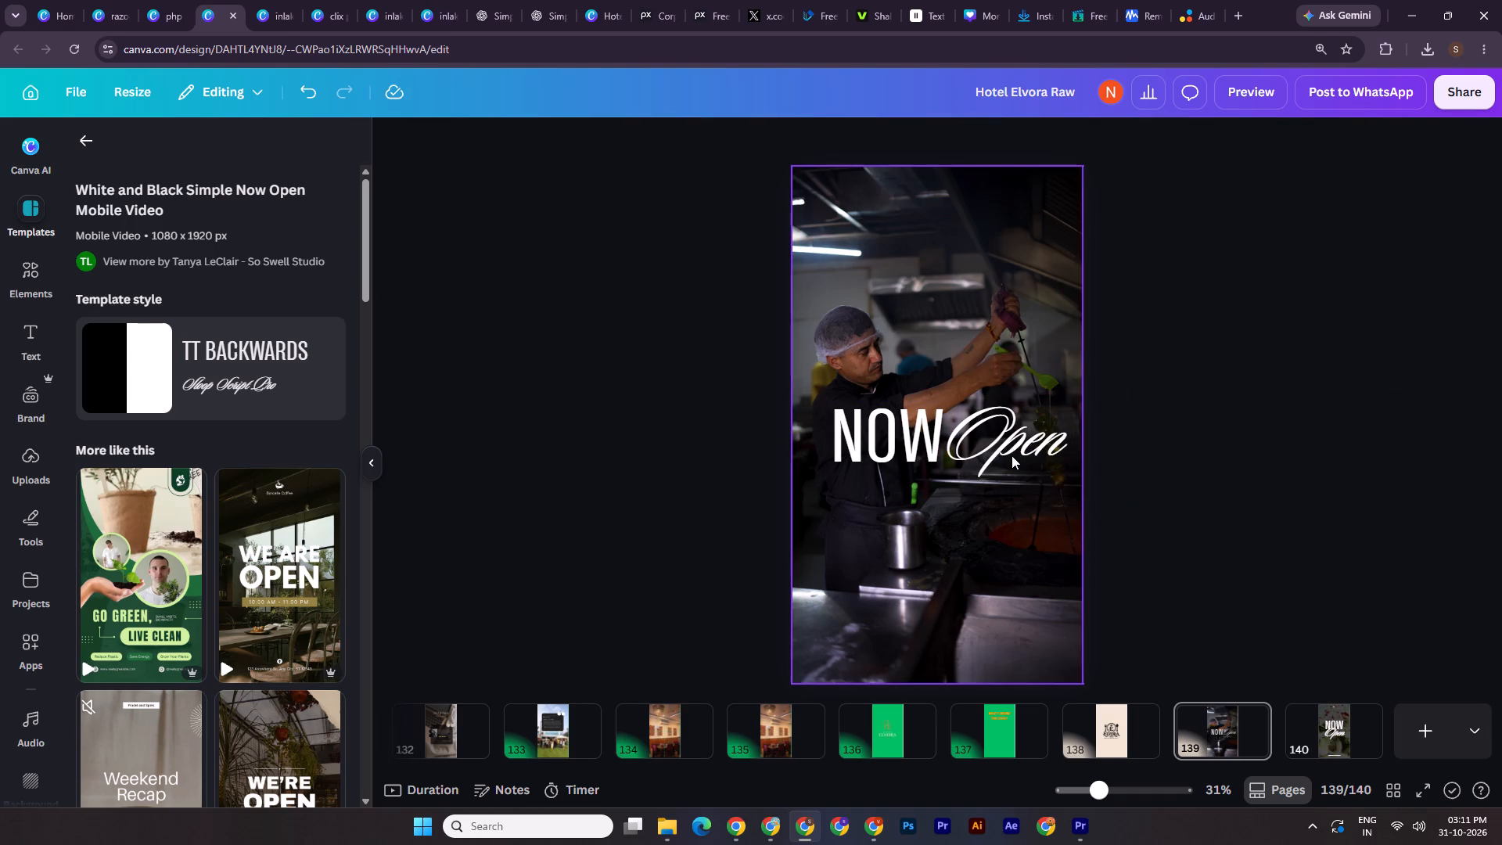
click(1009, 453)
drag(1004, 452, 1429, 385)
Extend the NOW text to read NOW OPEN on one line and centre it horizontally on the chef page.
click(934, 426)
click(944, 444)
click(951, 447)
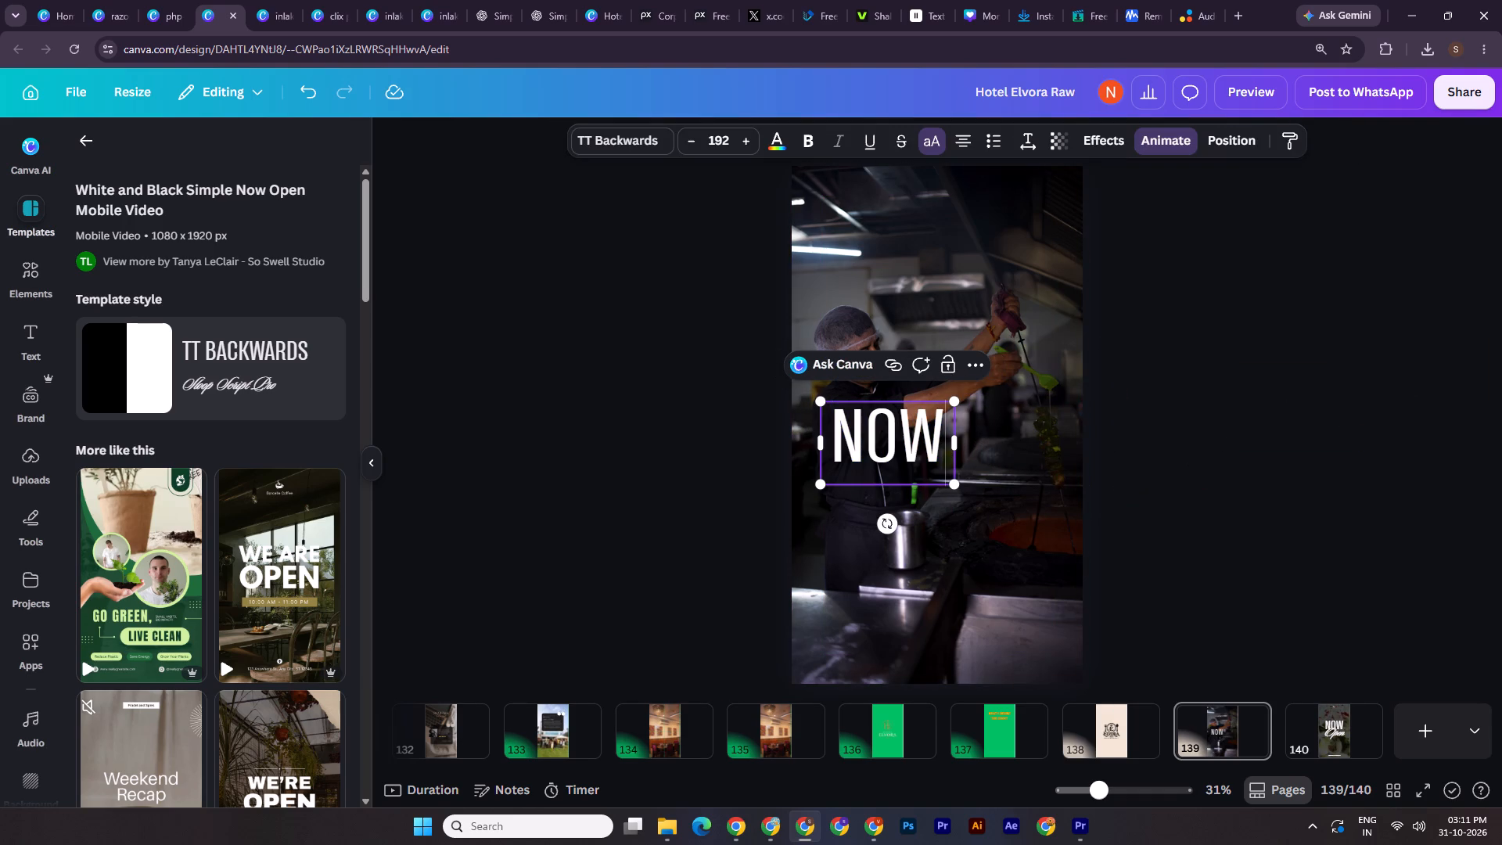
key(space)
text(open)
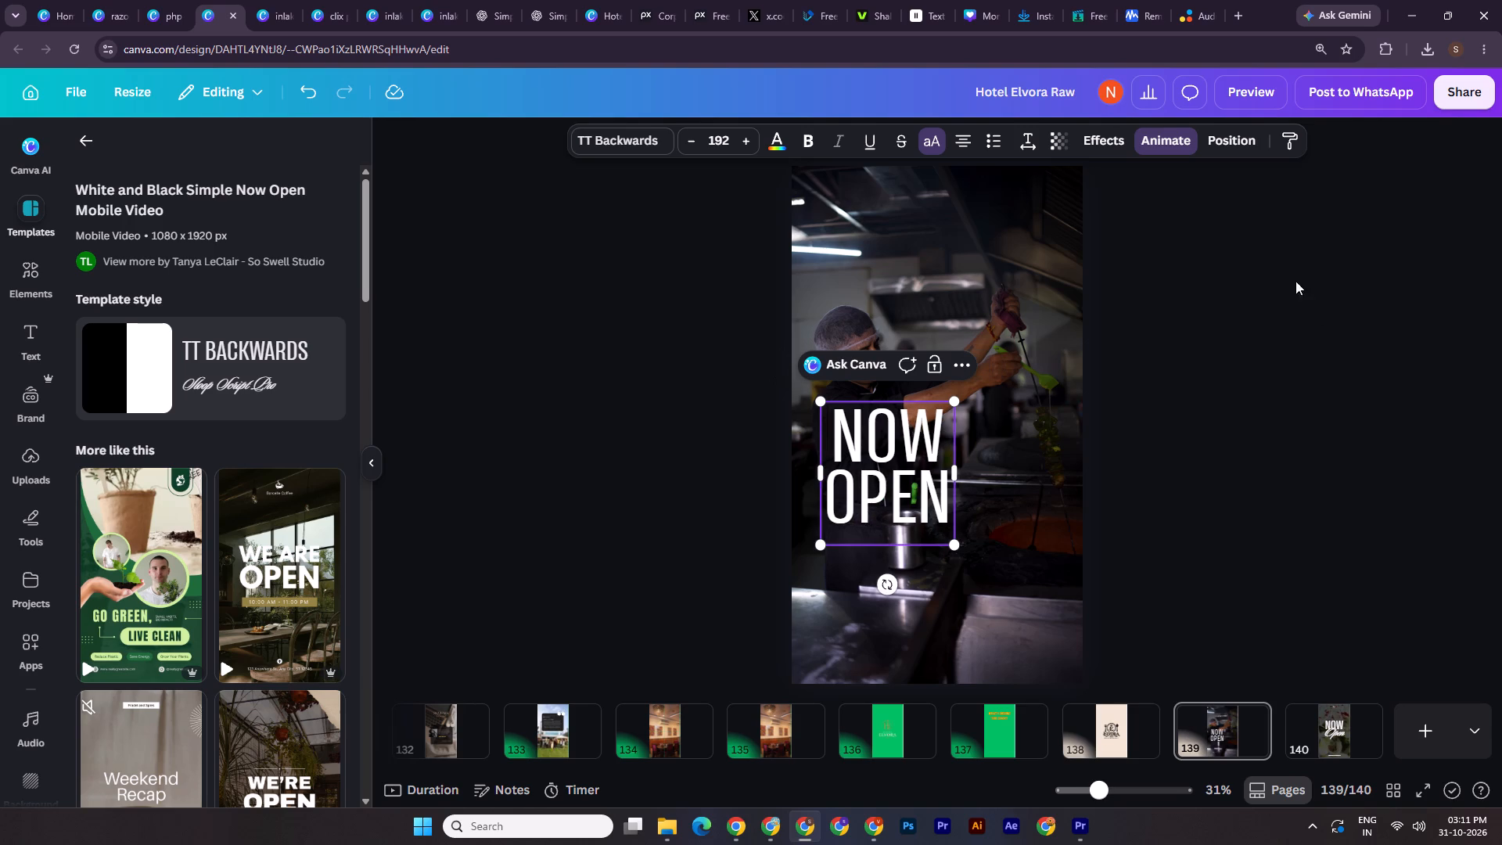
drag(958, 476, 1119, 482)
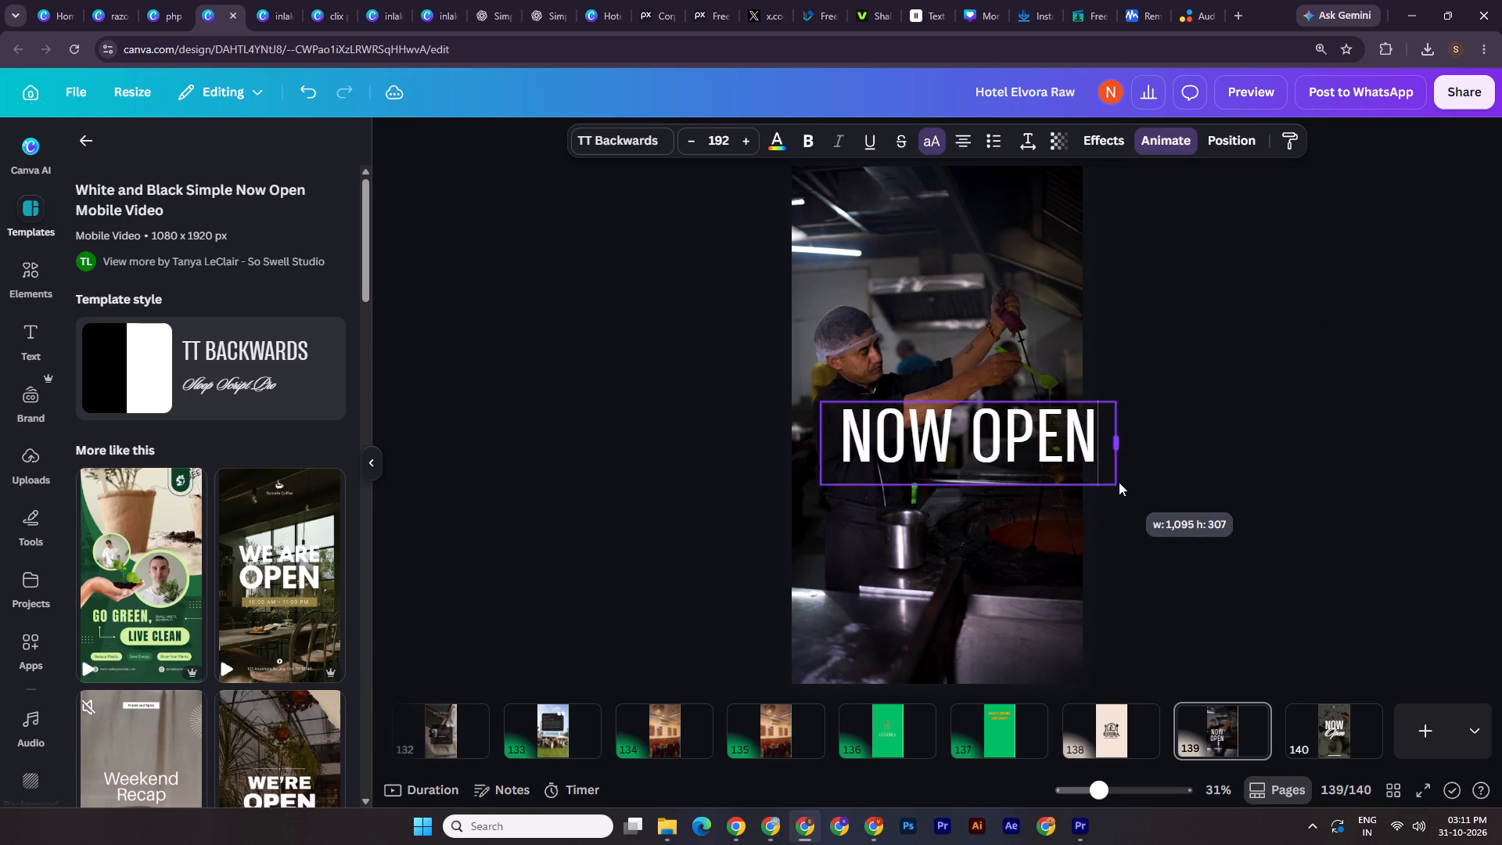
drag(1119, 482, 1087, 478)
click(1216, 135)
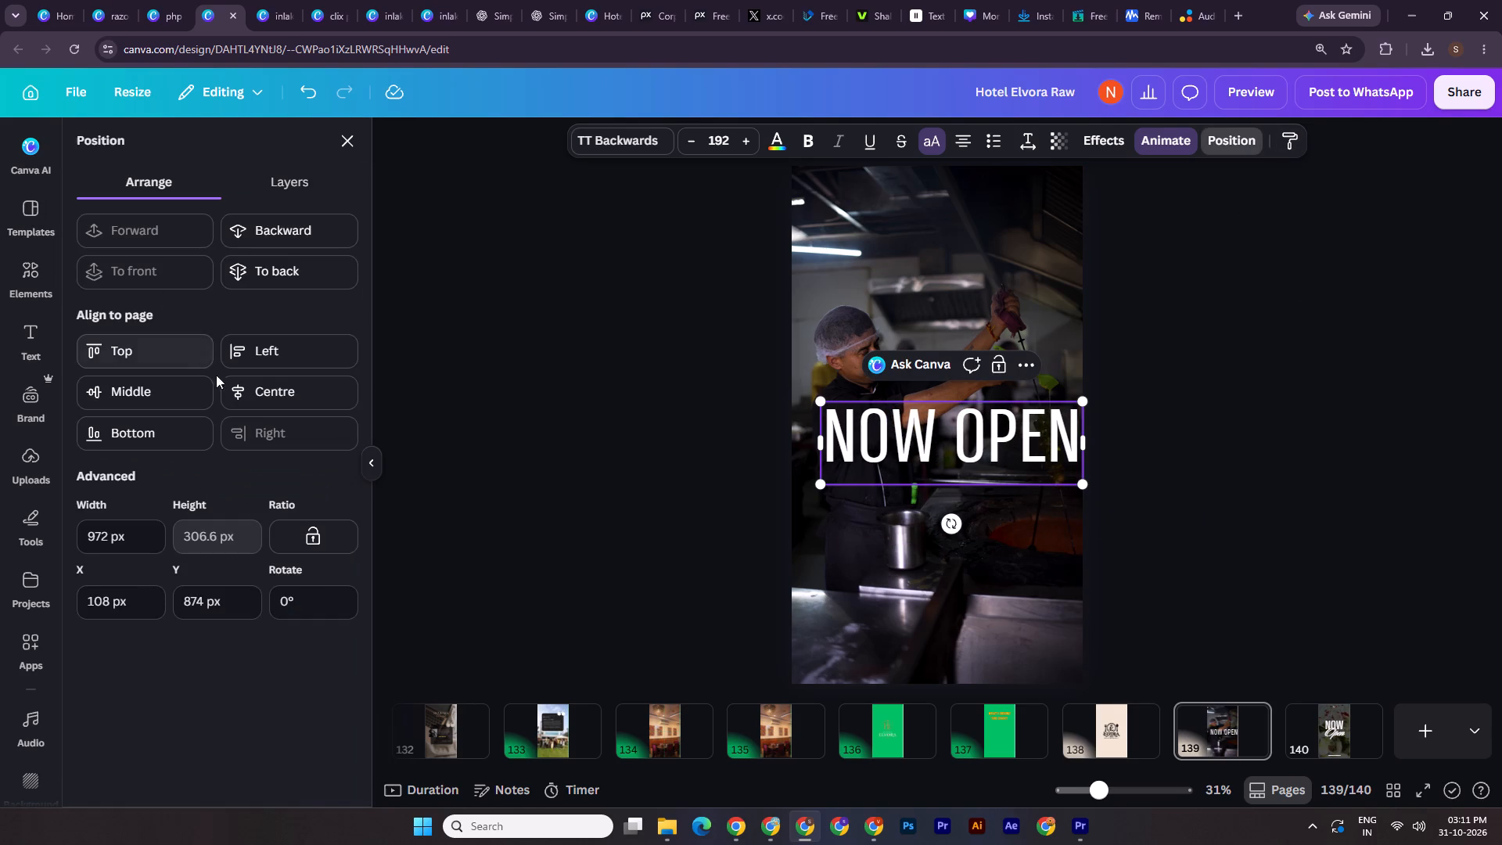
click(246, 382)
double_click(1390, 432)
Replace page 140 with the Black and White Modern Now Open Shop template from the "now open" search results.
click(1353, 735)
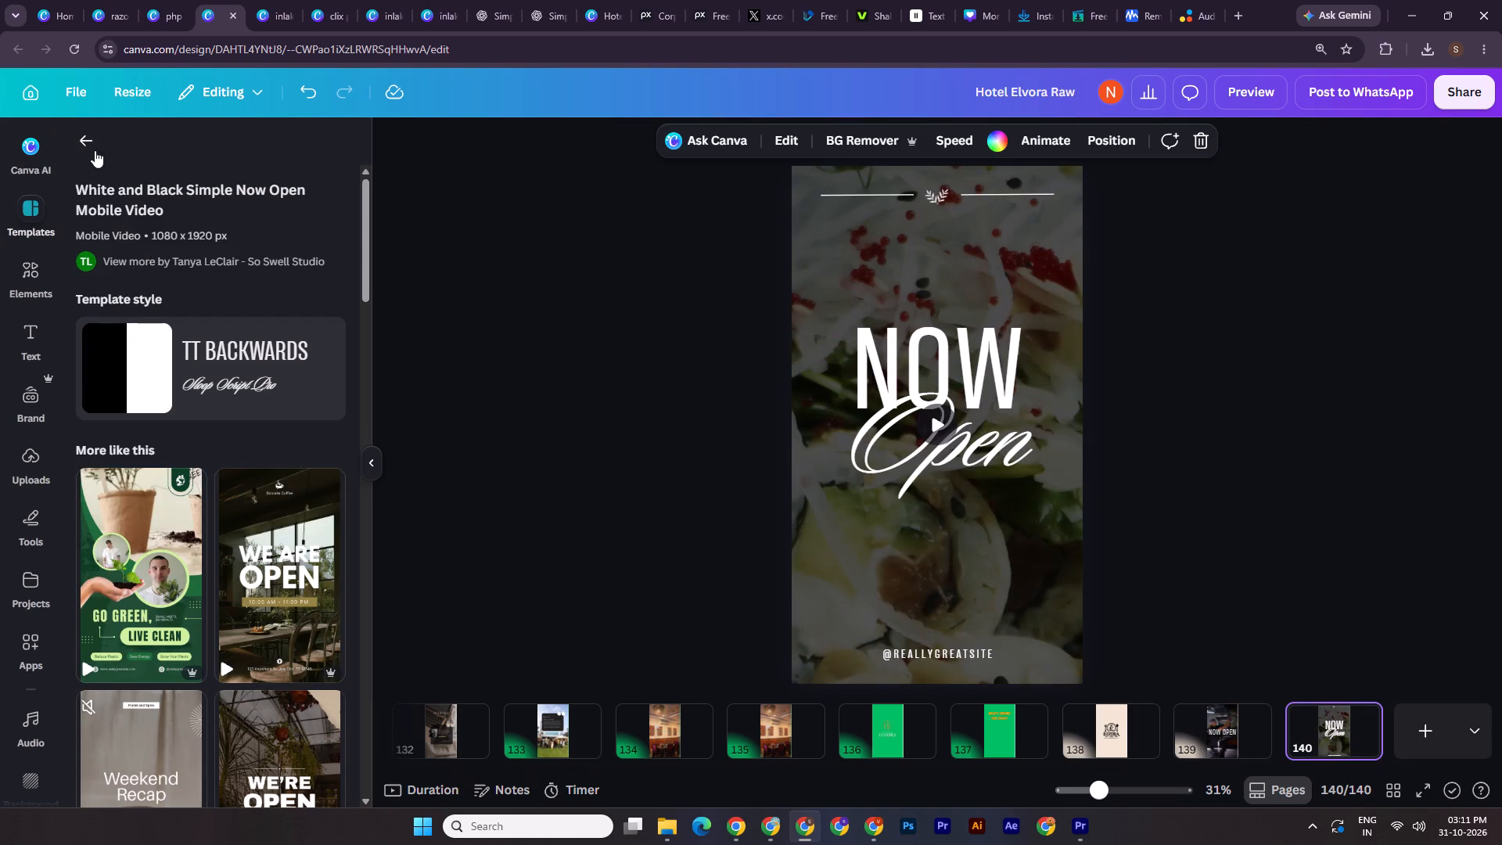
click(86, 125)
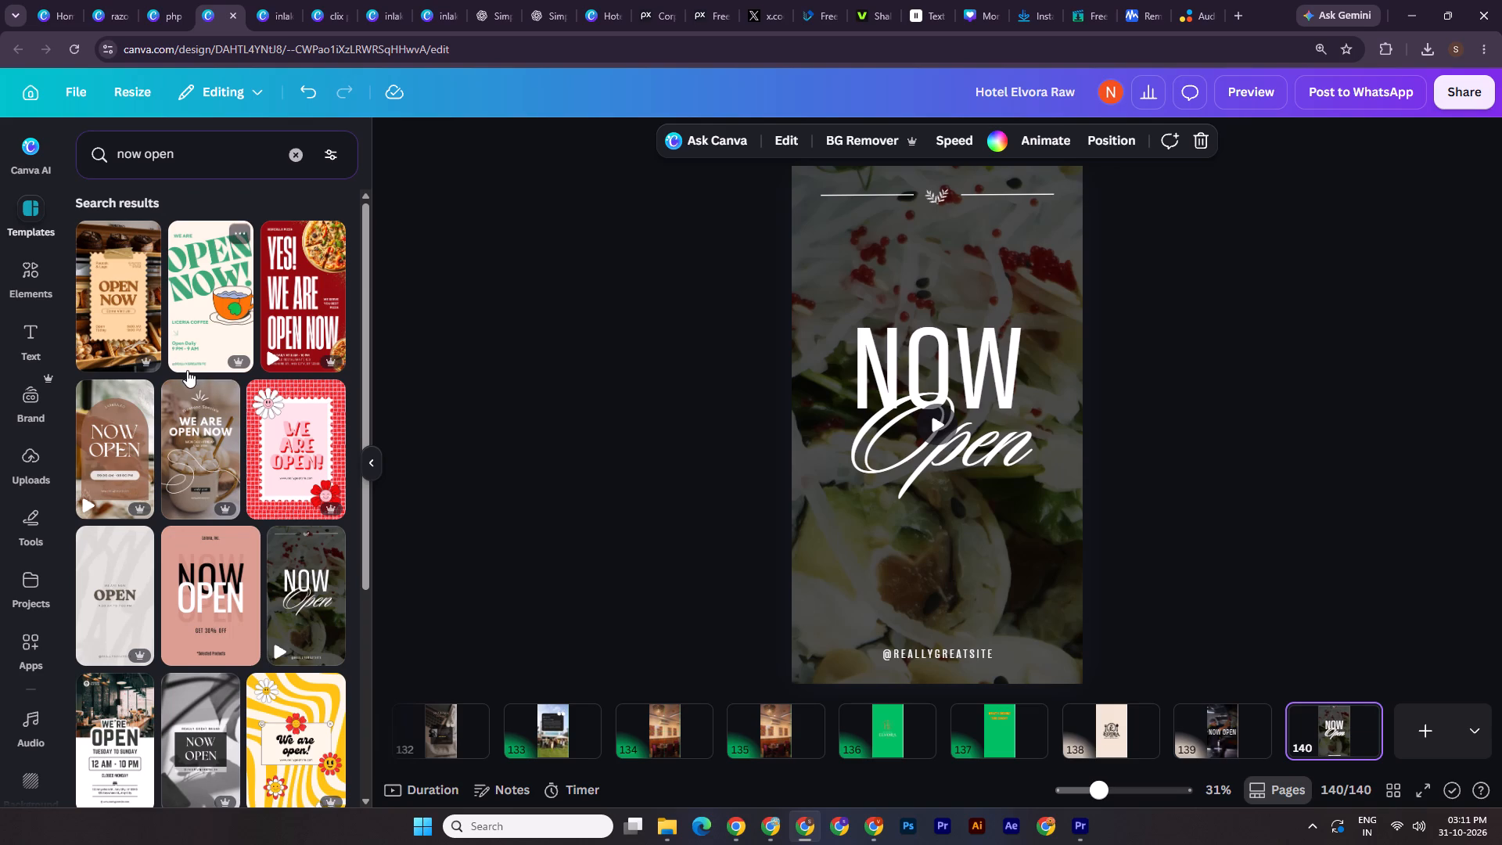
scroll(187, 370, down, 4)
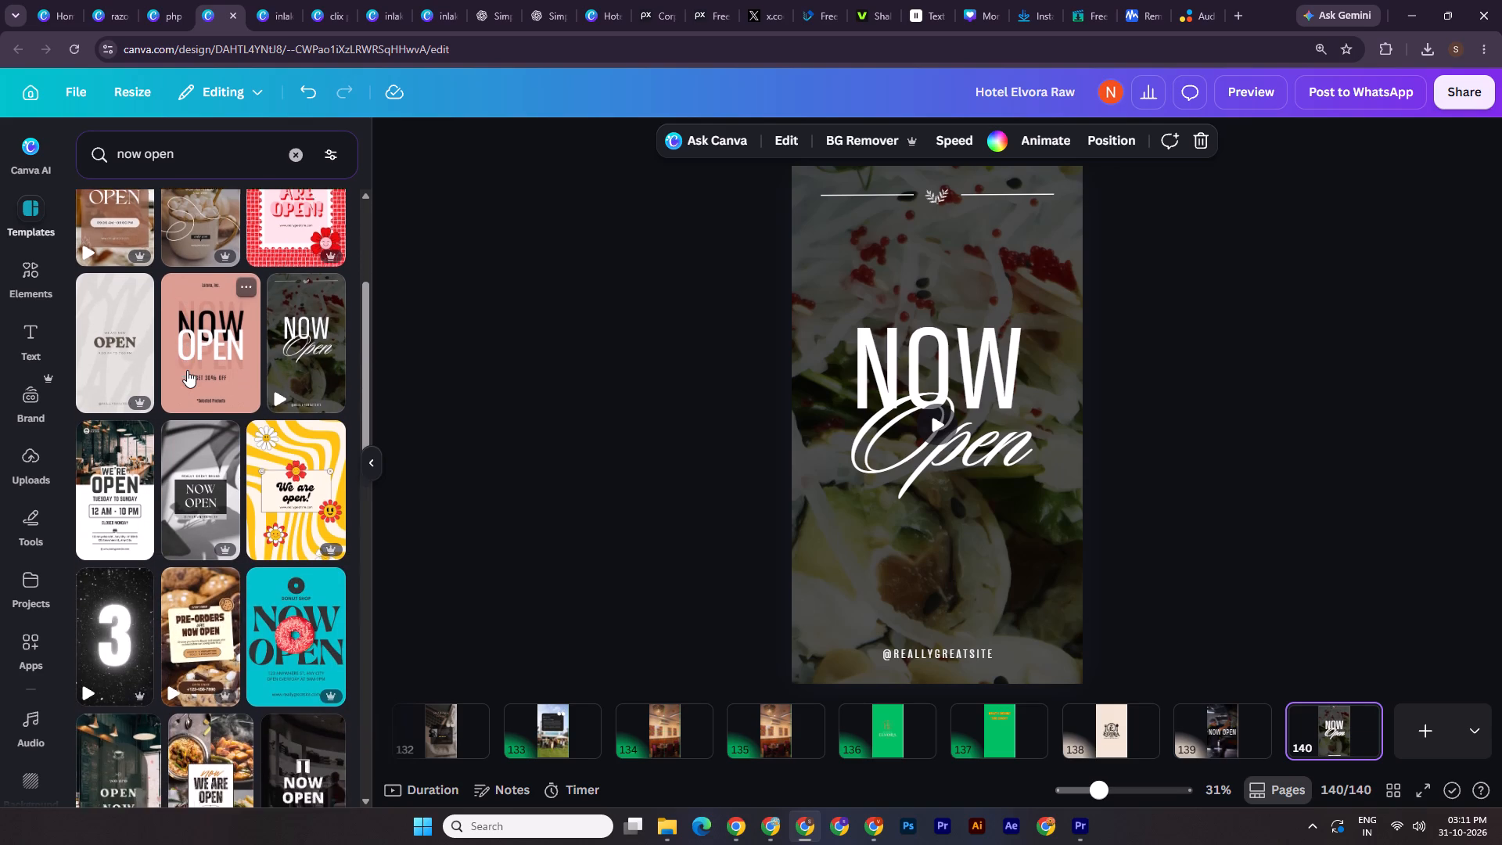
scroll(250, 466, down, 2)
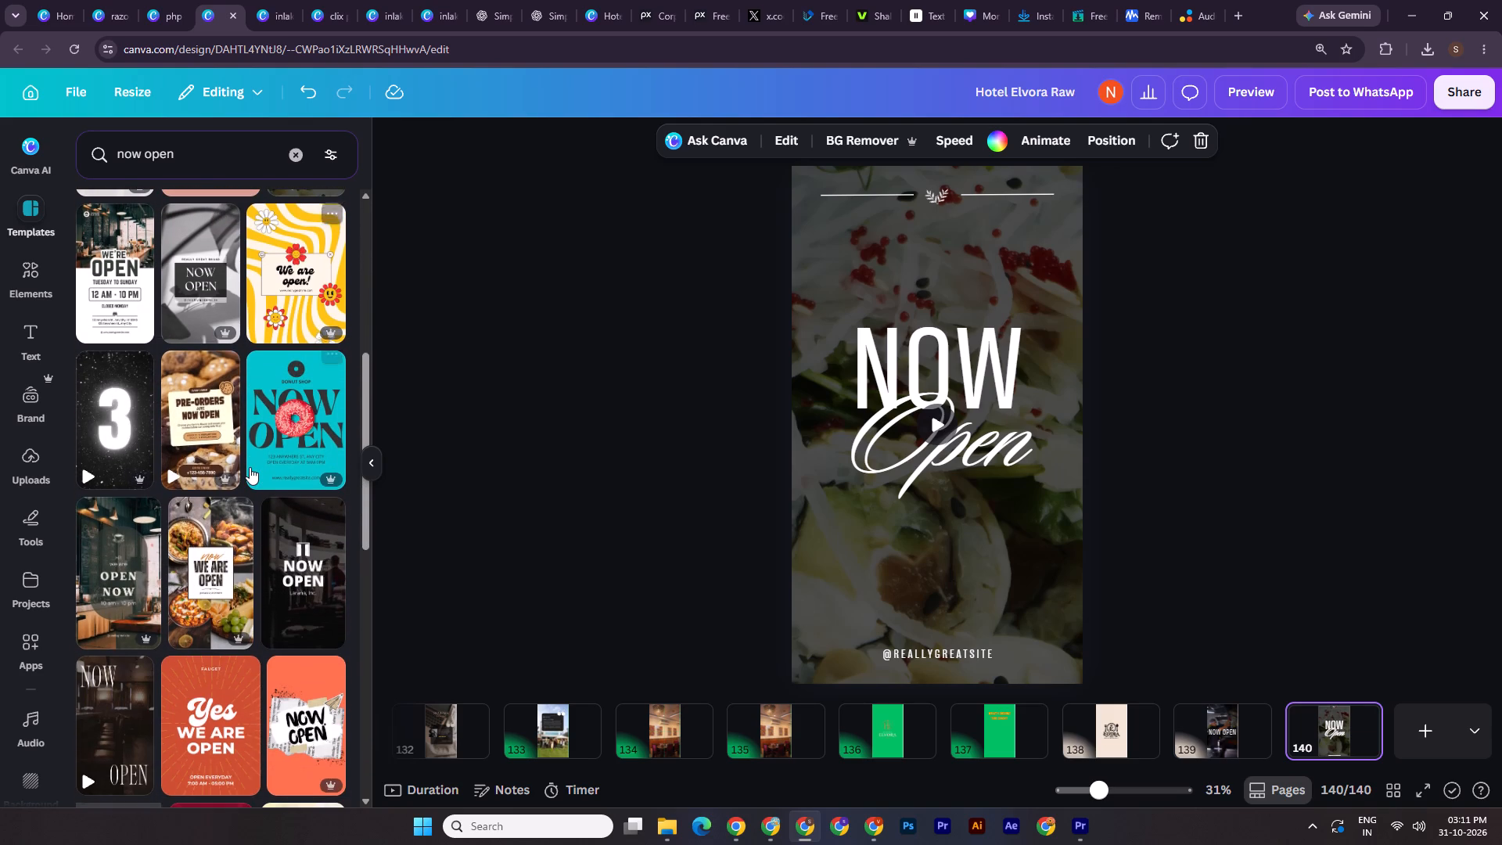
scroll(250, 467, down, 1)
click(316, 504)
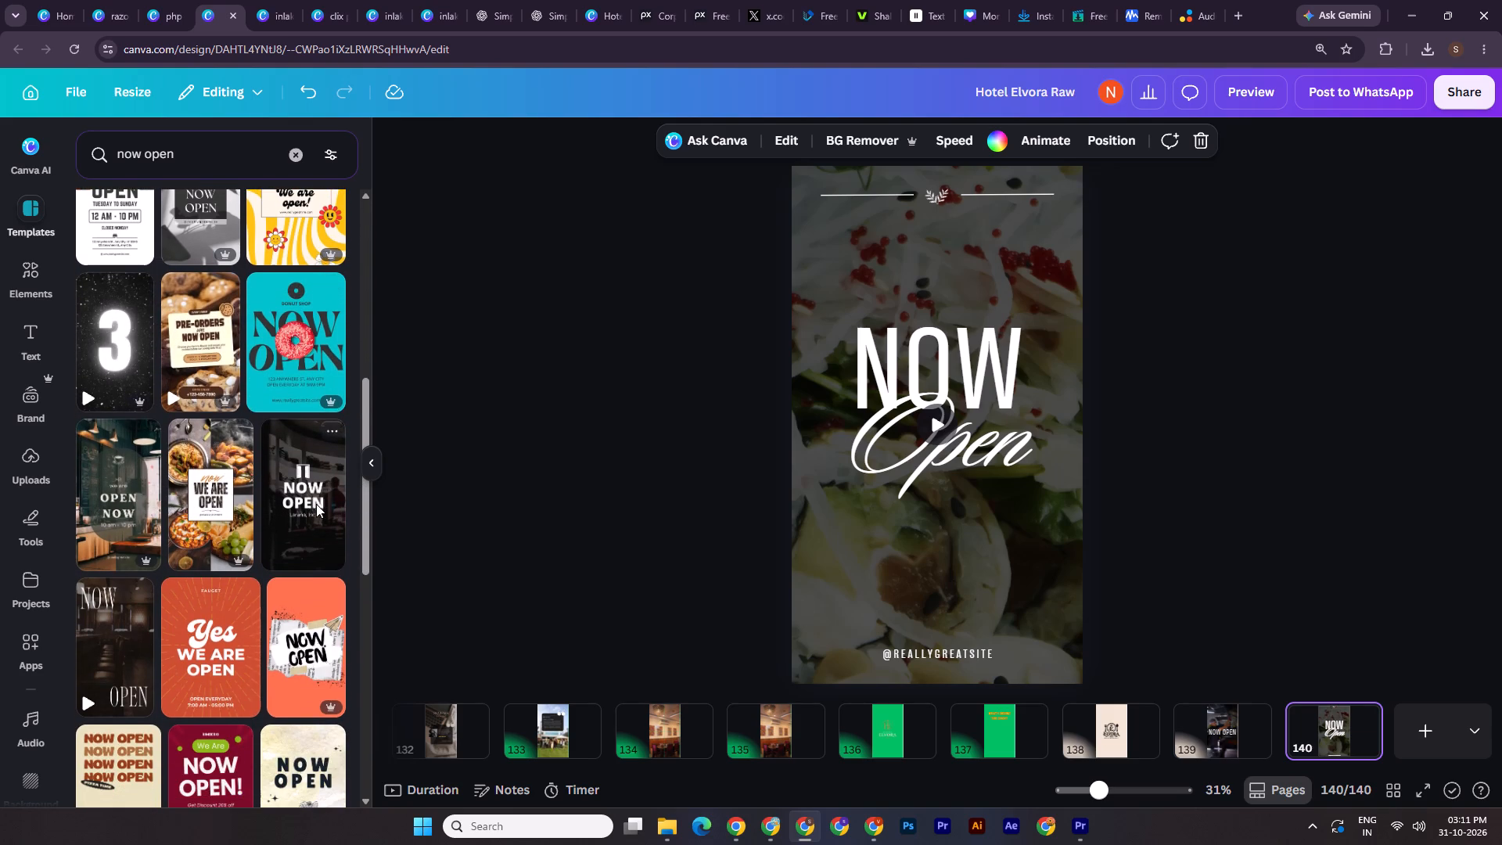
click(1280, 386)
Copy the template's bold Open Sans NOW OPEN text onto chef page 139, moving the earlier one-line text off the page.
click(984, 391)
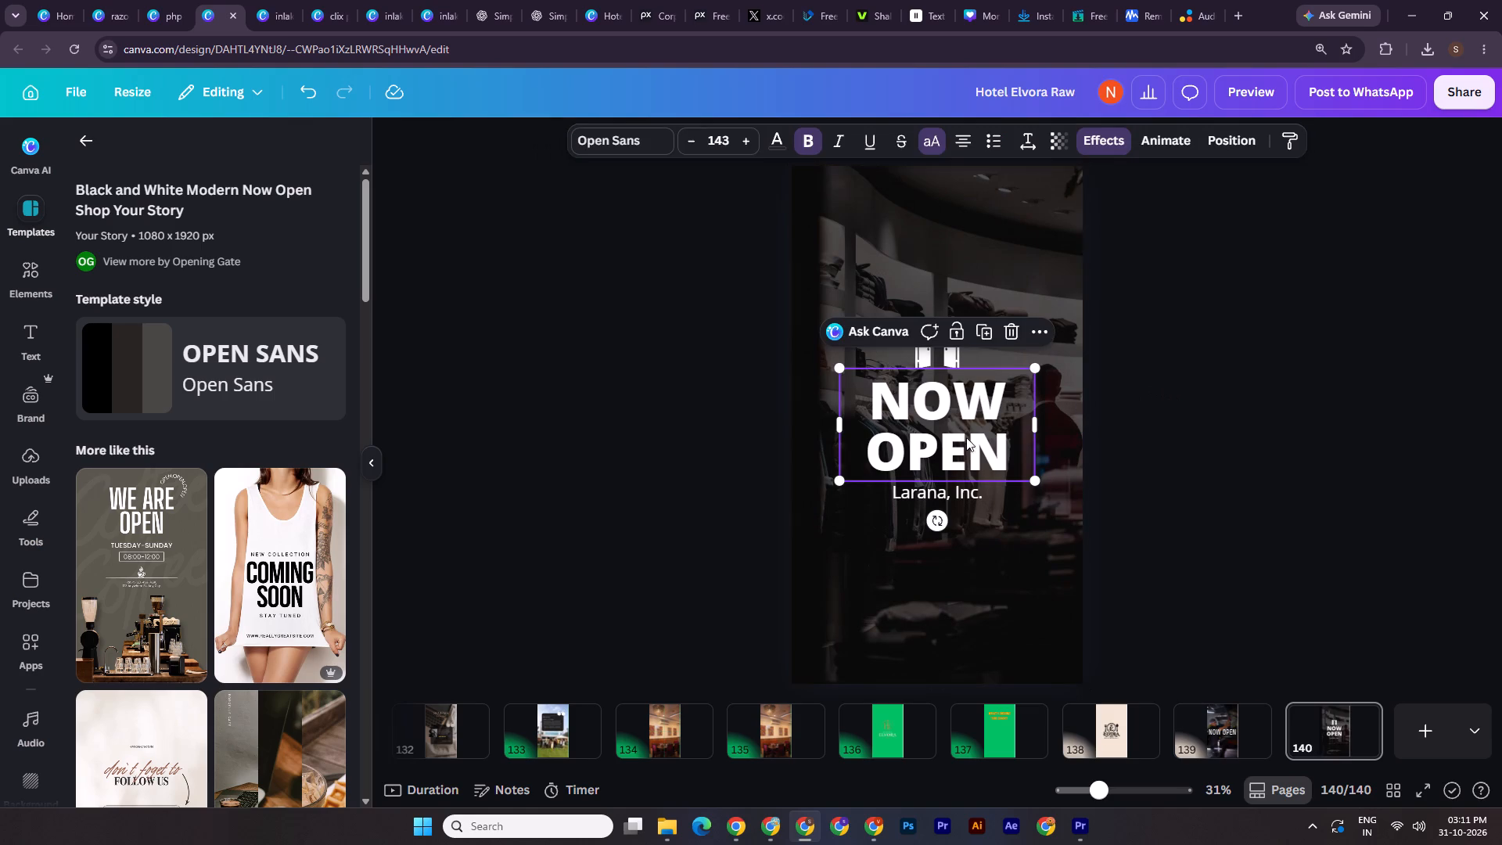
key(ctrl+c)
click(1236, 746)
drag(965, 452, 1501, 331)
key(ctrl+v)
double_click(1306, 340)
Copy the bold NOW OPEN text onto a new page 141 and give that page a green background.
drag(1095, 789, 1090, 789)
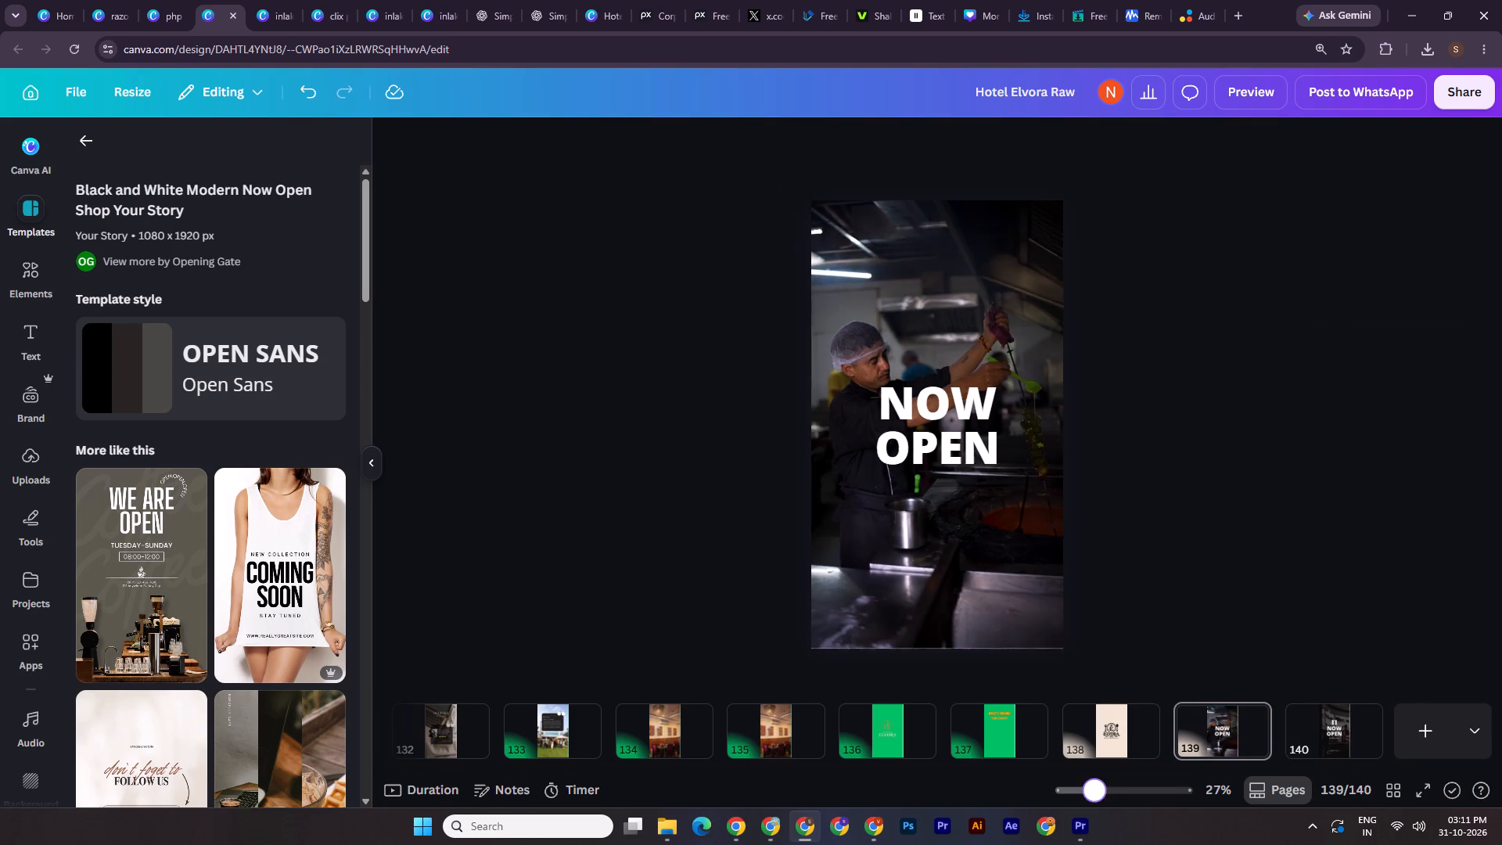
drag(1090, 789, 1085, 786)
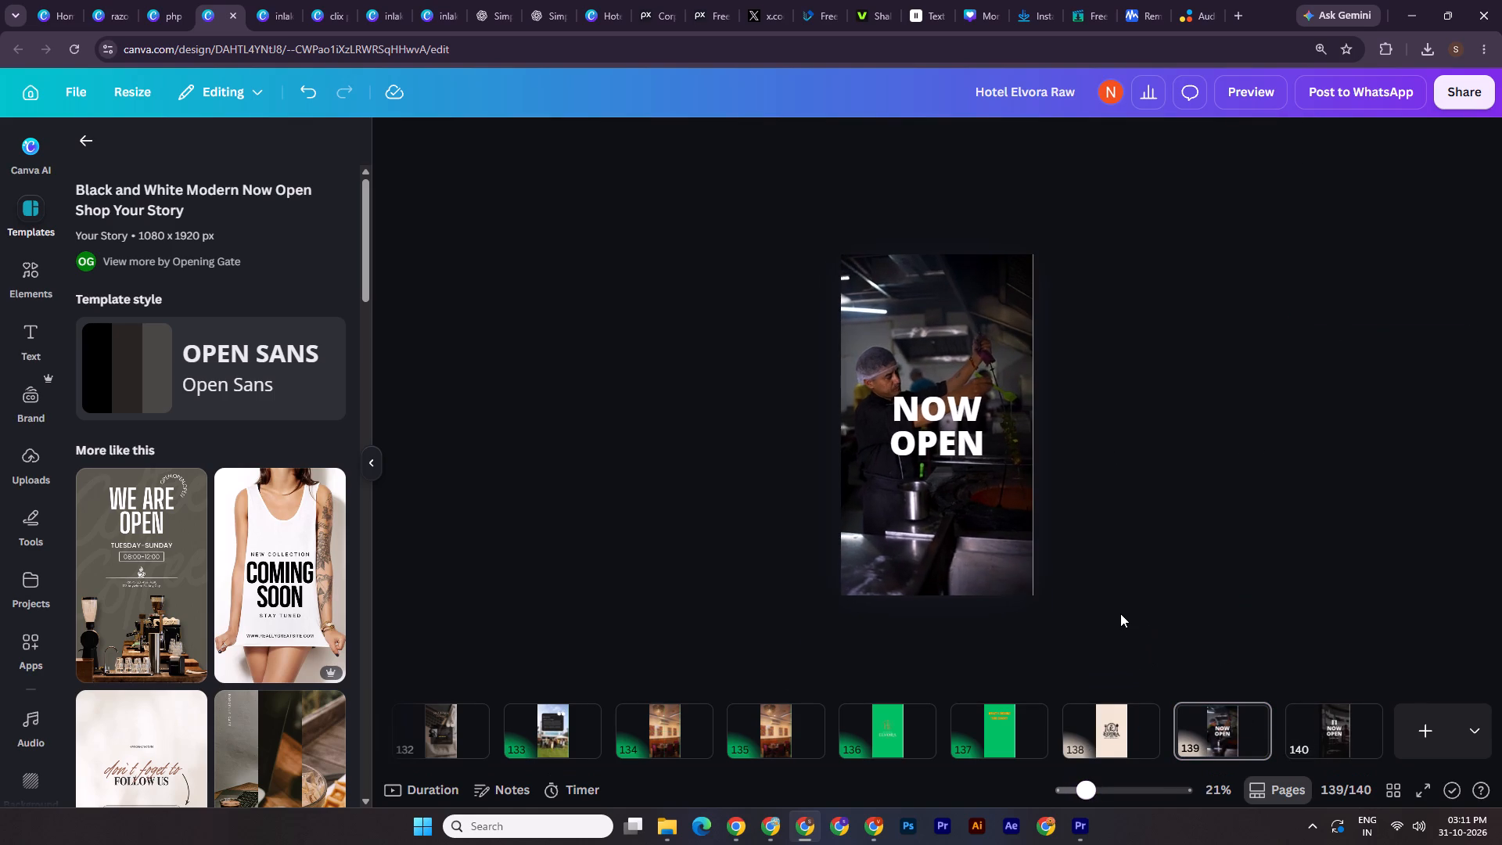
click(920, 425)
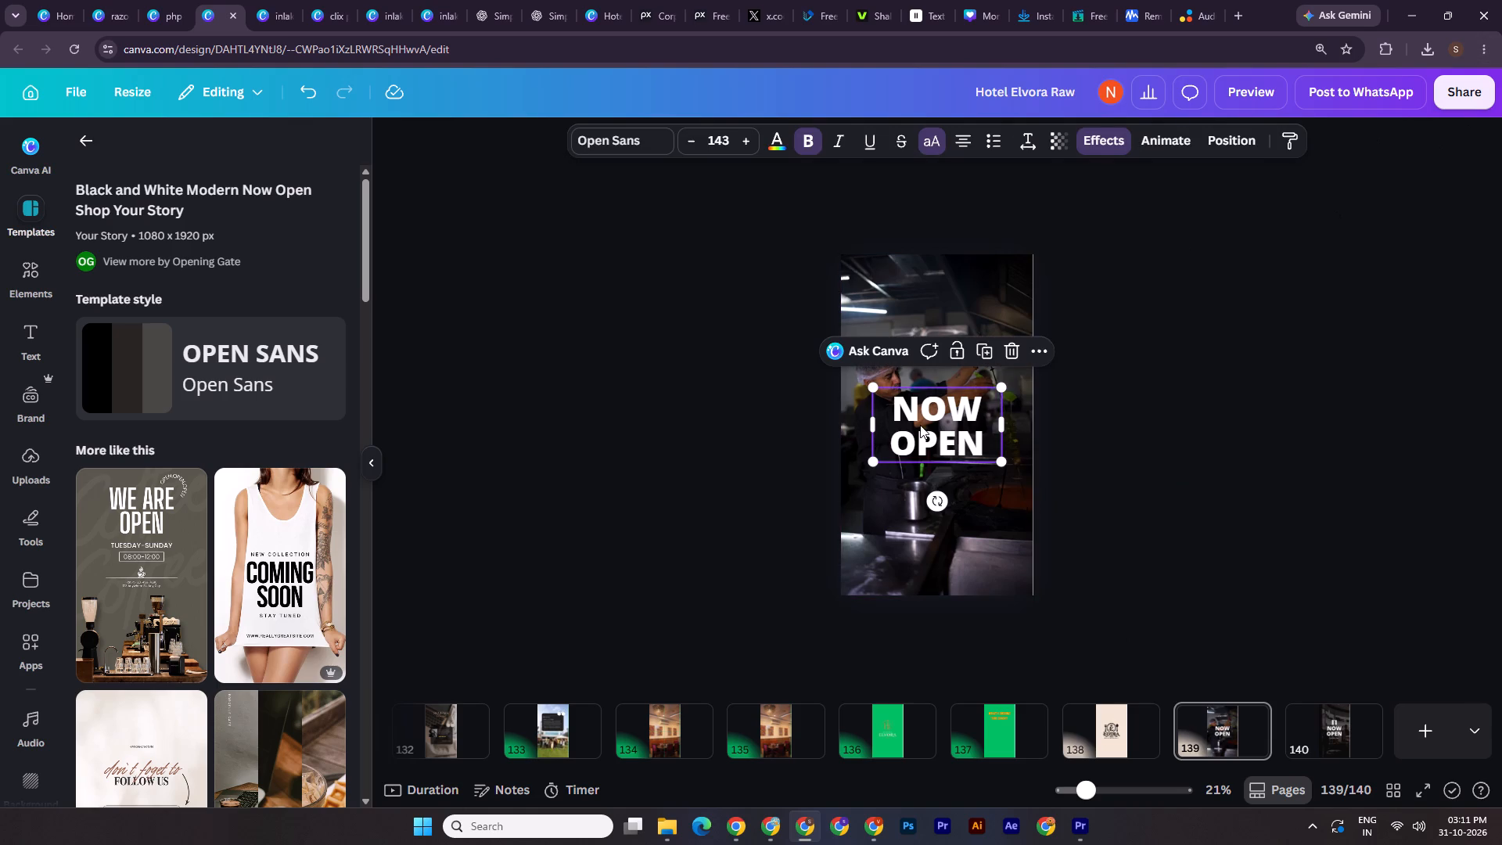
key(ctrl+c)
click(1408, 722)
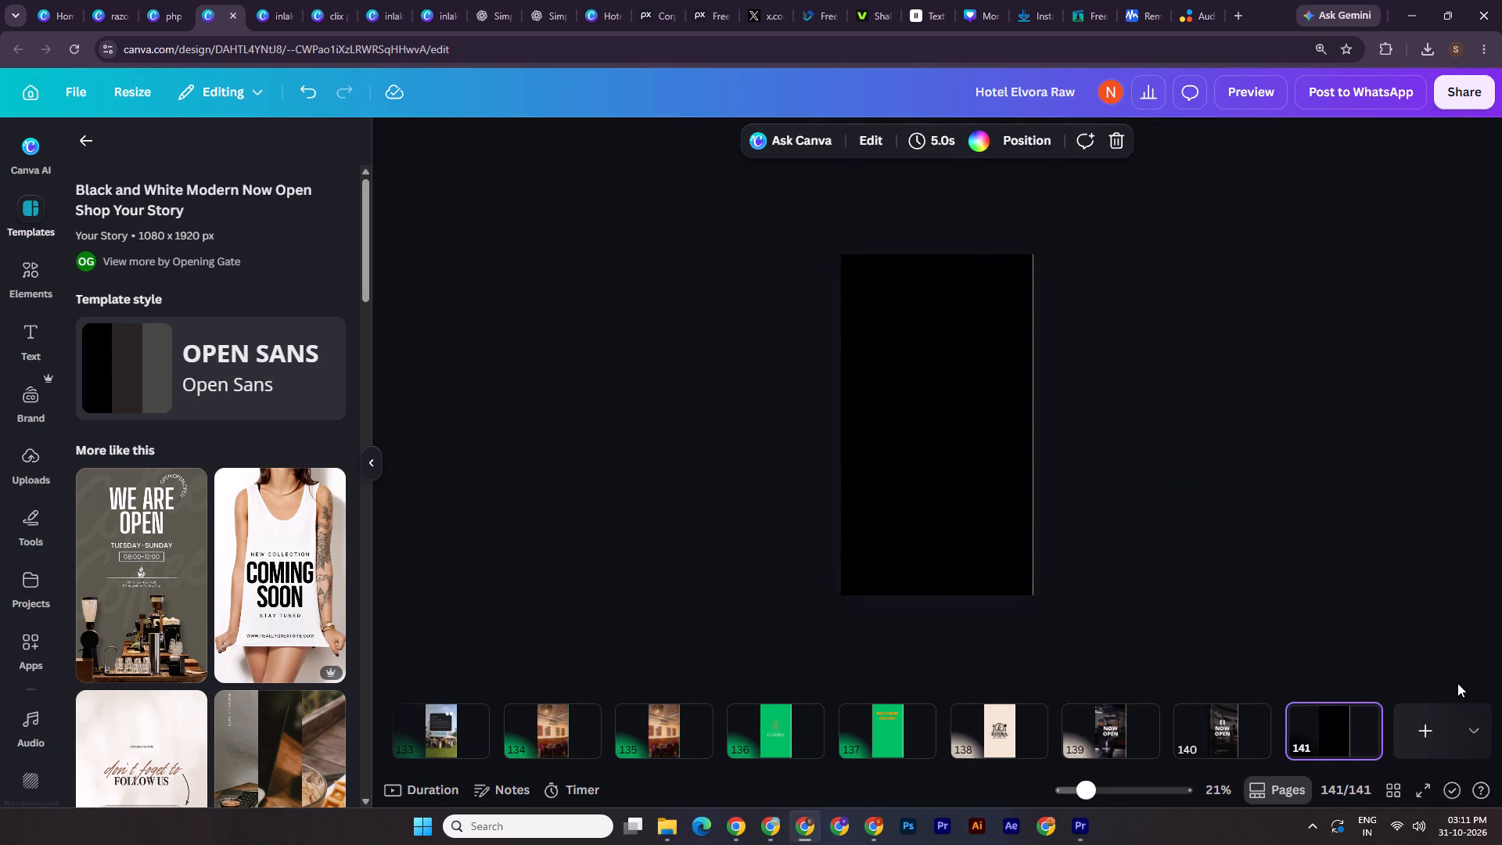
key(ctrl+v)
click(976, 312)
click(966, 138)
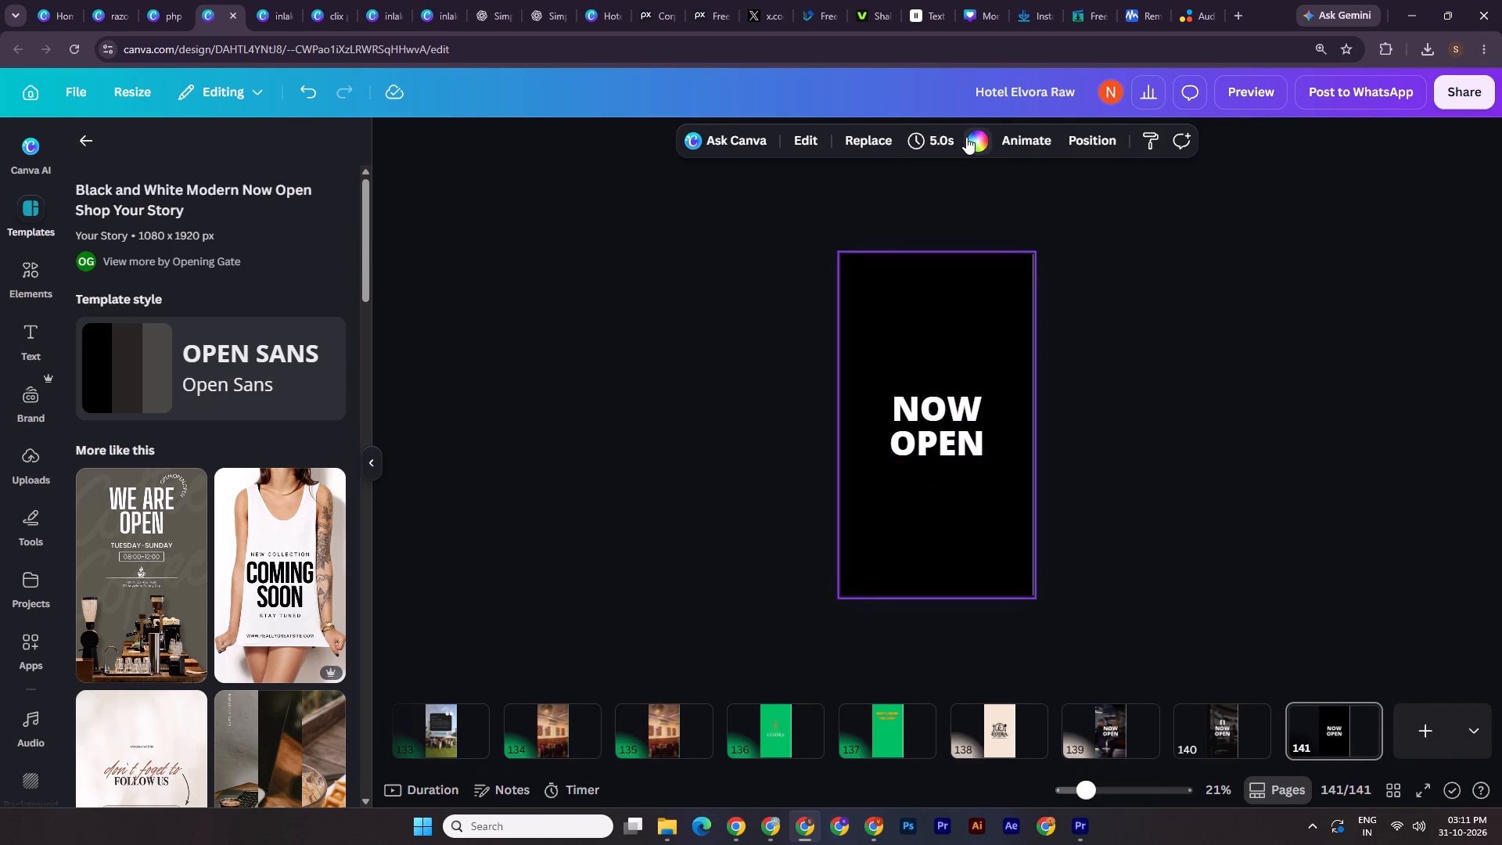
click(222, 261)
click(1335, 369)
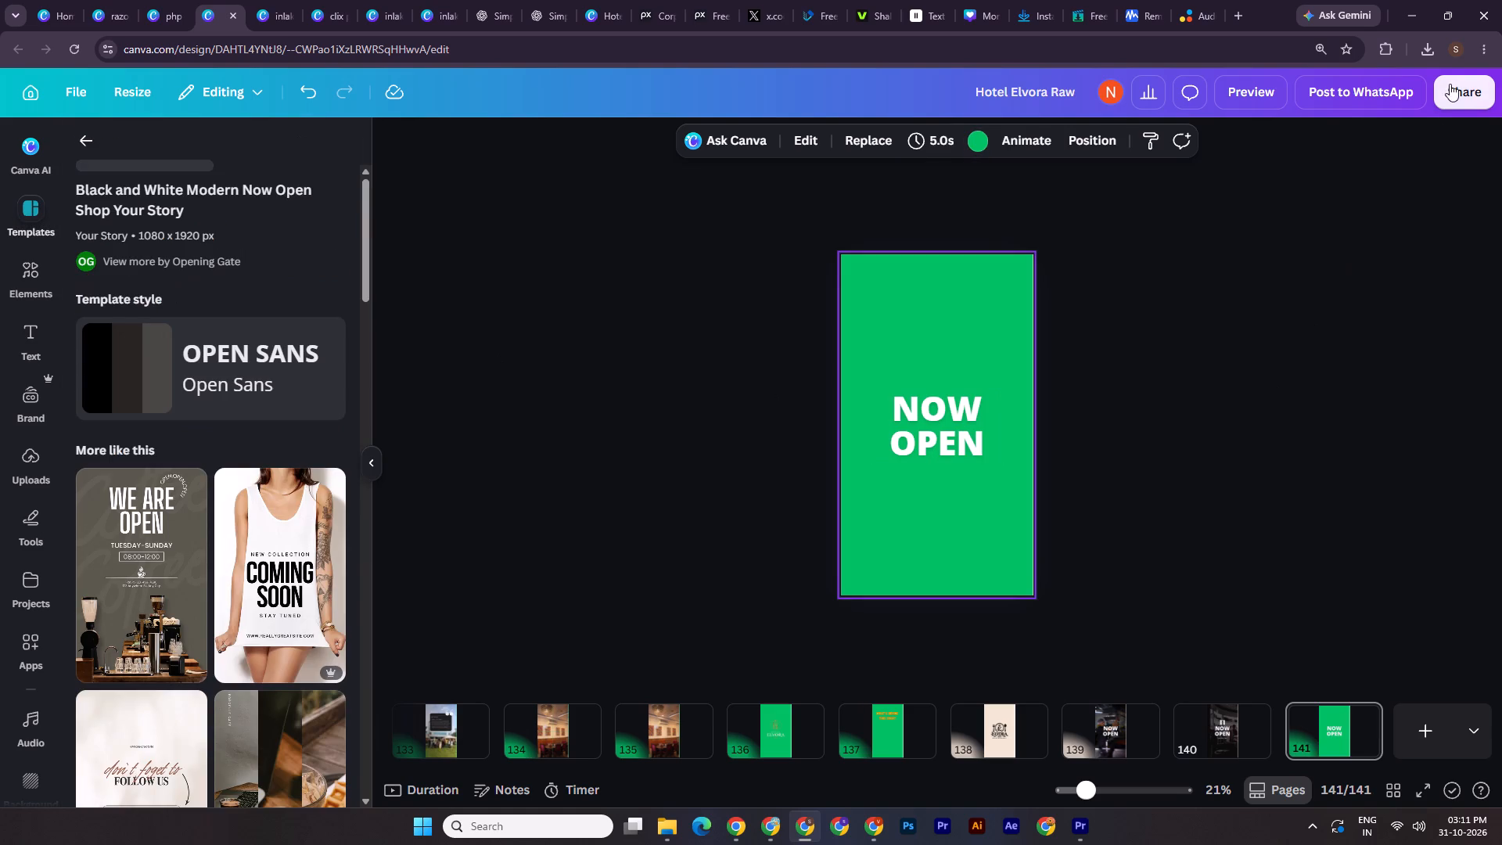
Download only page 141 as a PNG with a transparent background.
click(1453, 78)
click(1193, 502)
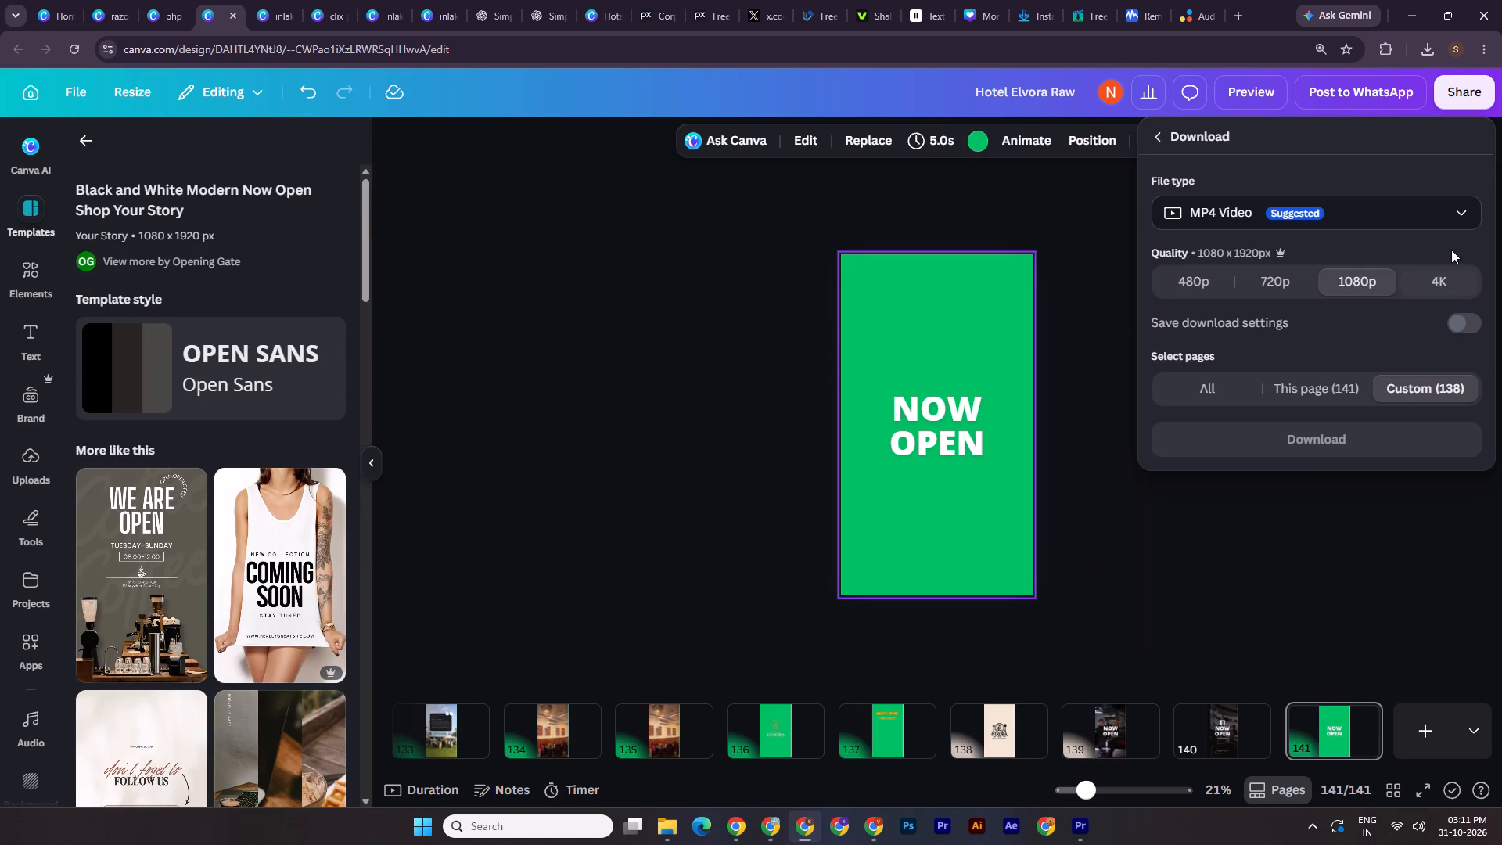
click(1375, 200)
click(1283, 302)
click(1462, 390)
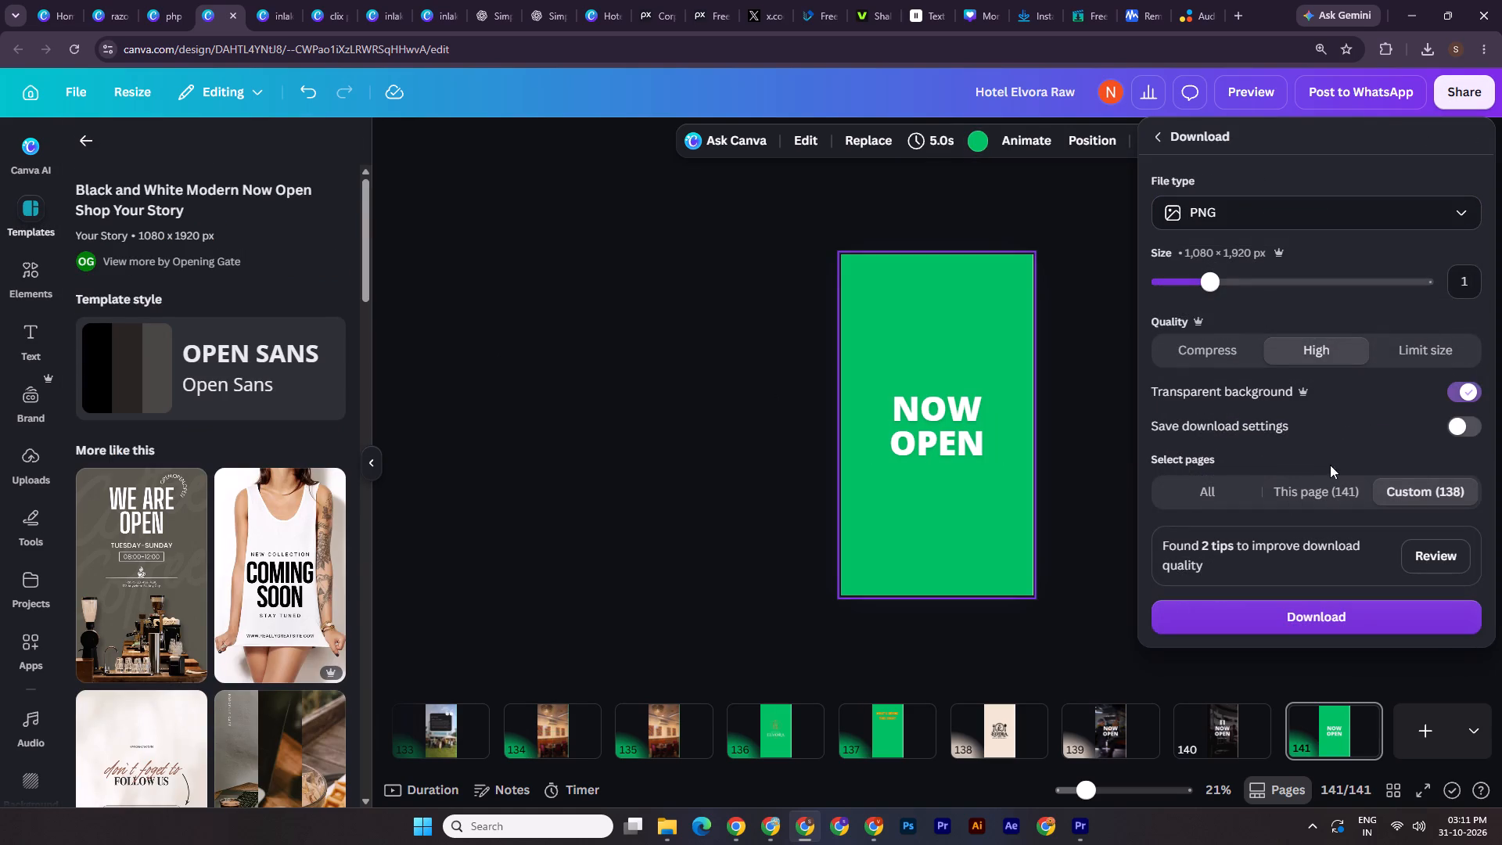
click(1284, 494)
click(1344, 624)
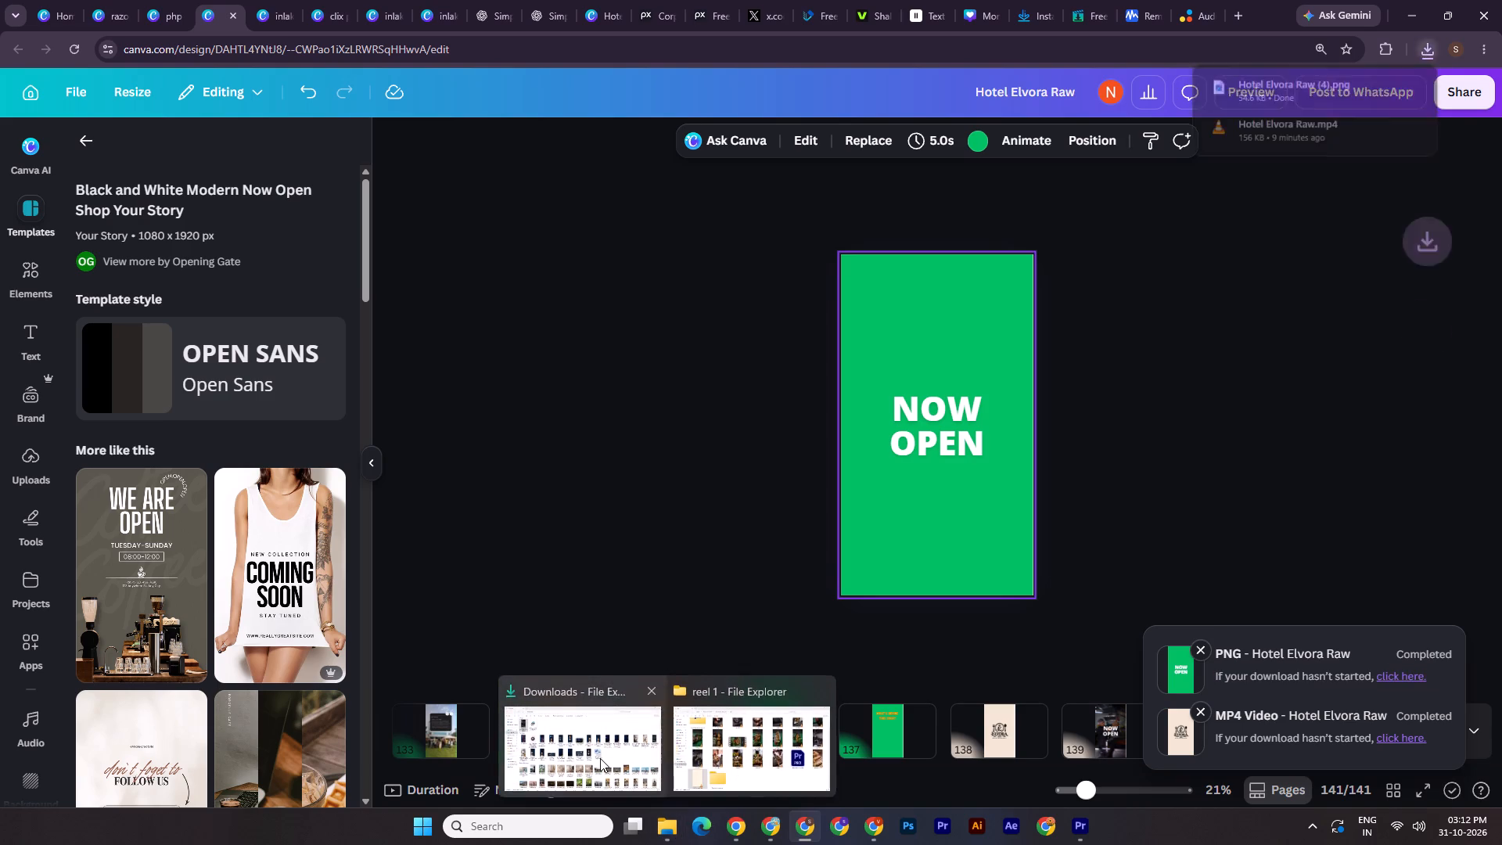
Rename the downloaded NOW OPEN image in the Downloads folder as Hotel Elvora Raw_1.png.
click(600, 758)
click(365, 160)
click(354, 219)
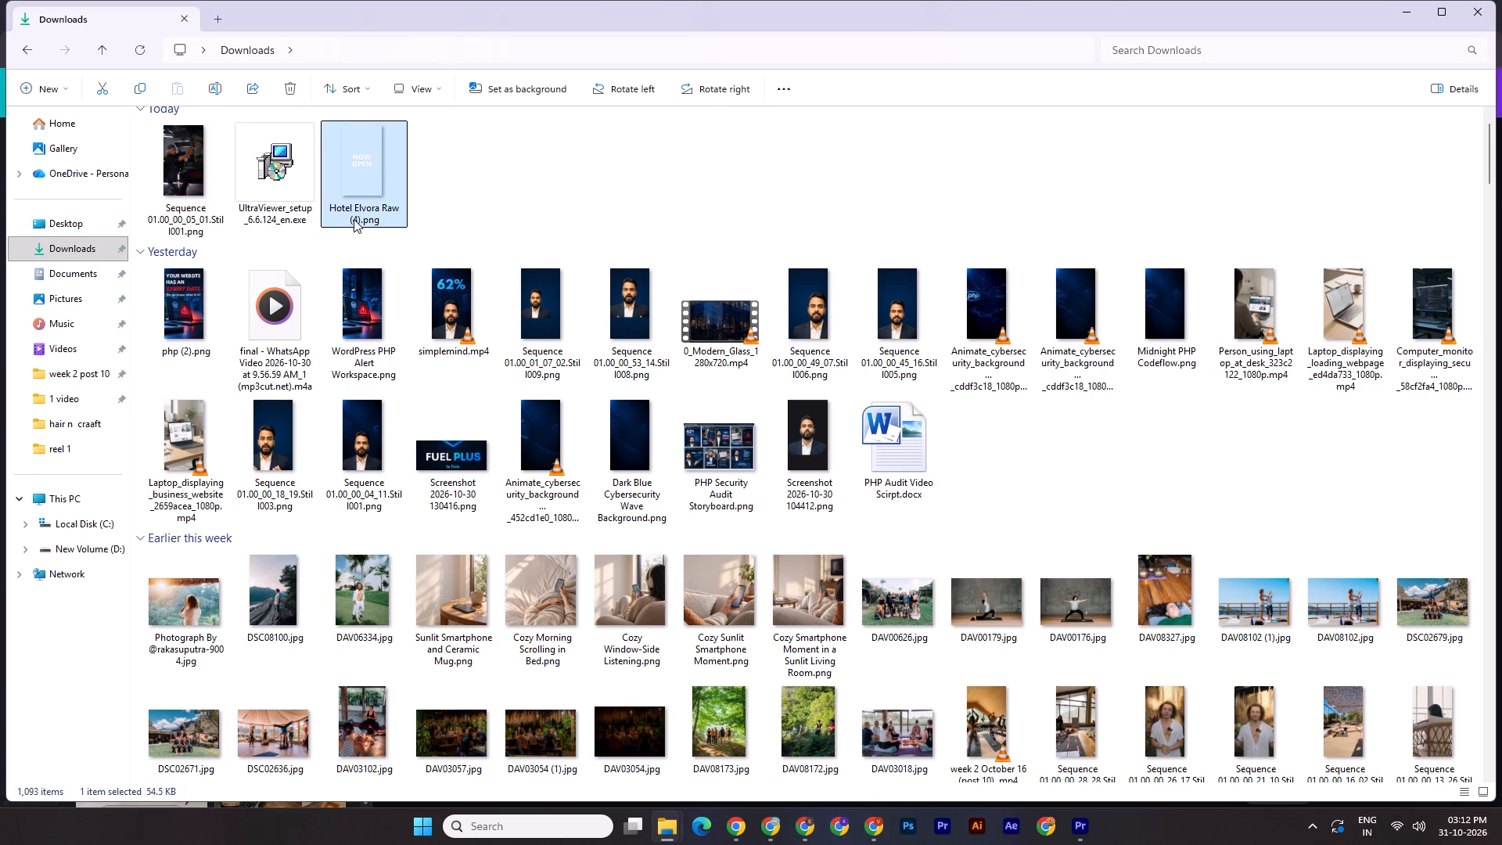
click(354, 219)
key(Right)
key(Right)
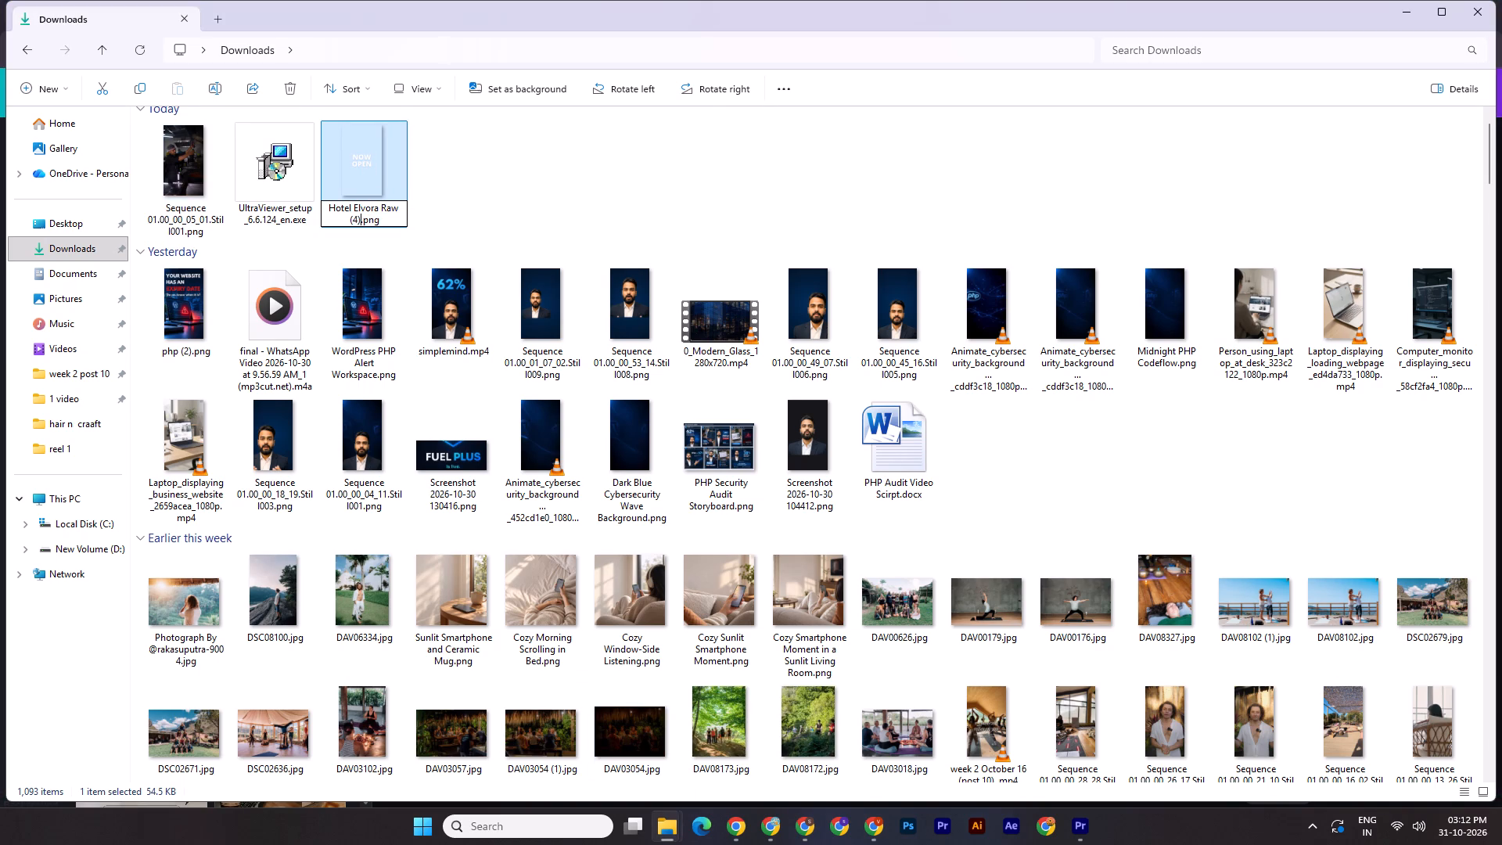
text(\\\)
key(BackSpace)
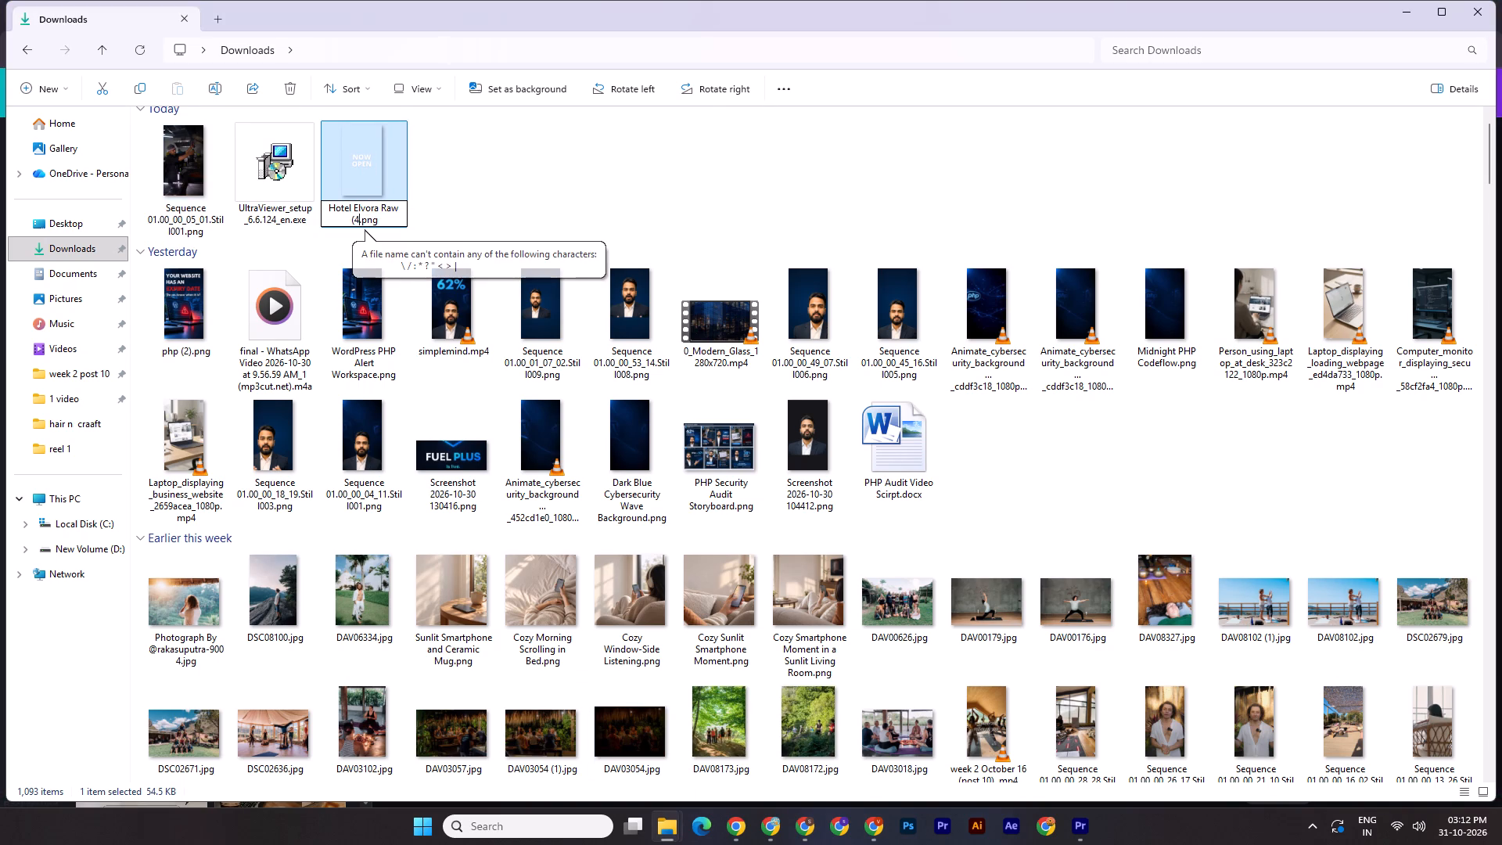
key(BackSpace)
key(BackSpace)
key(BackSpace)
text(_1)
key(Return)
Move Hotel Elvora Raw_1.png from Downloads into the reel 1 project folder.
key(ctrl+x)
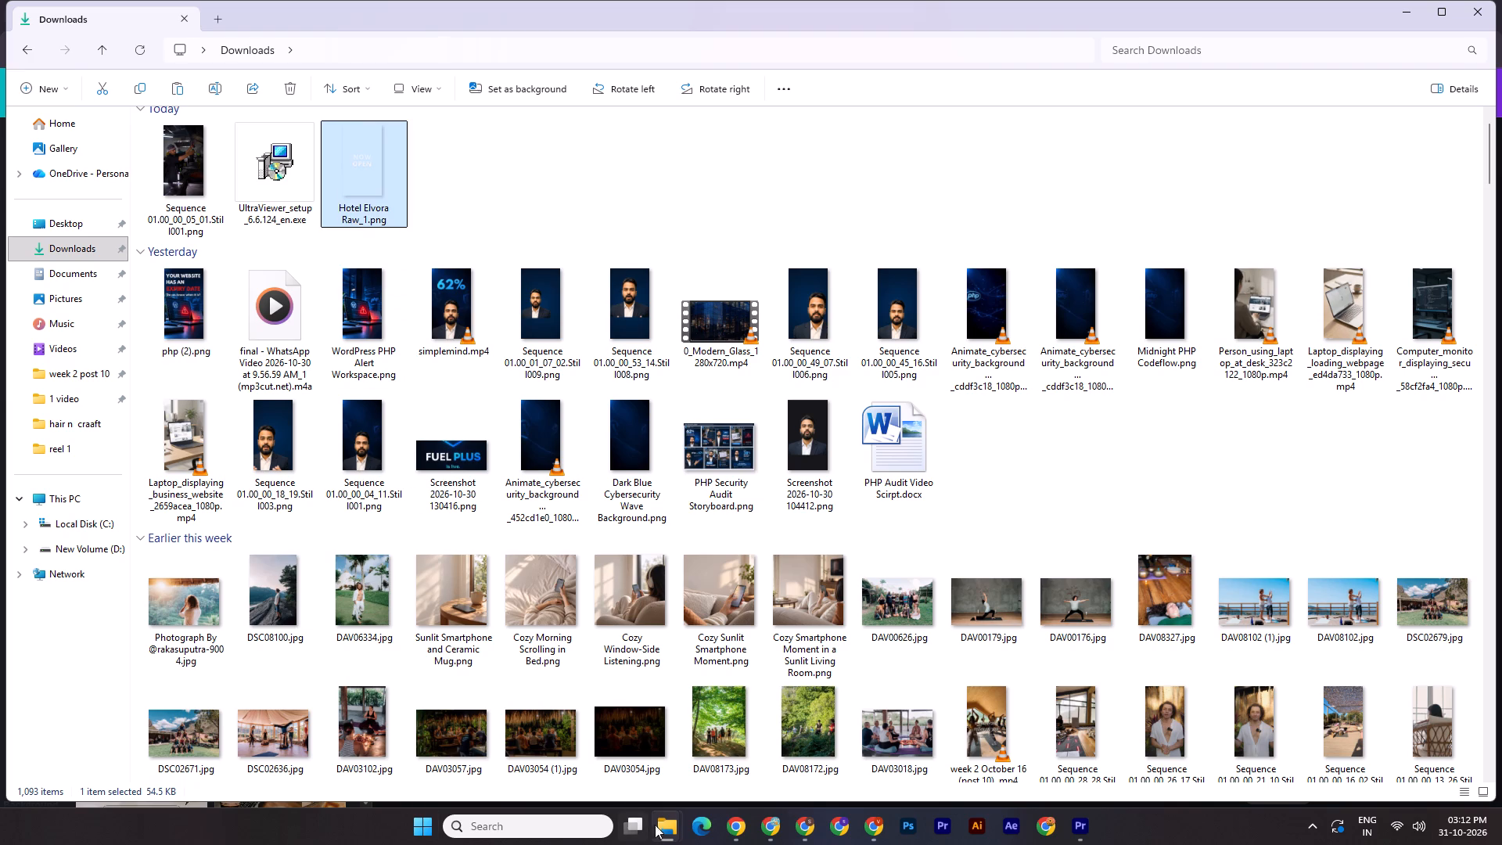
click(661, 830)
click(746, 779)
key(ctrl+v)
Place Hotel Elvora Raw_1.png on V5 of the Premiere sequence at 00:00:05:01 and trim its end by 4 frames to the closing logo cut.
drag(634, 684, 1129, 844)
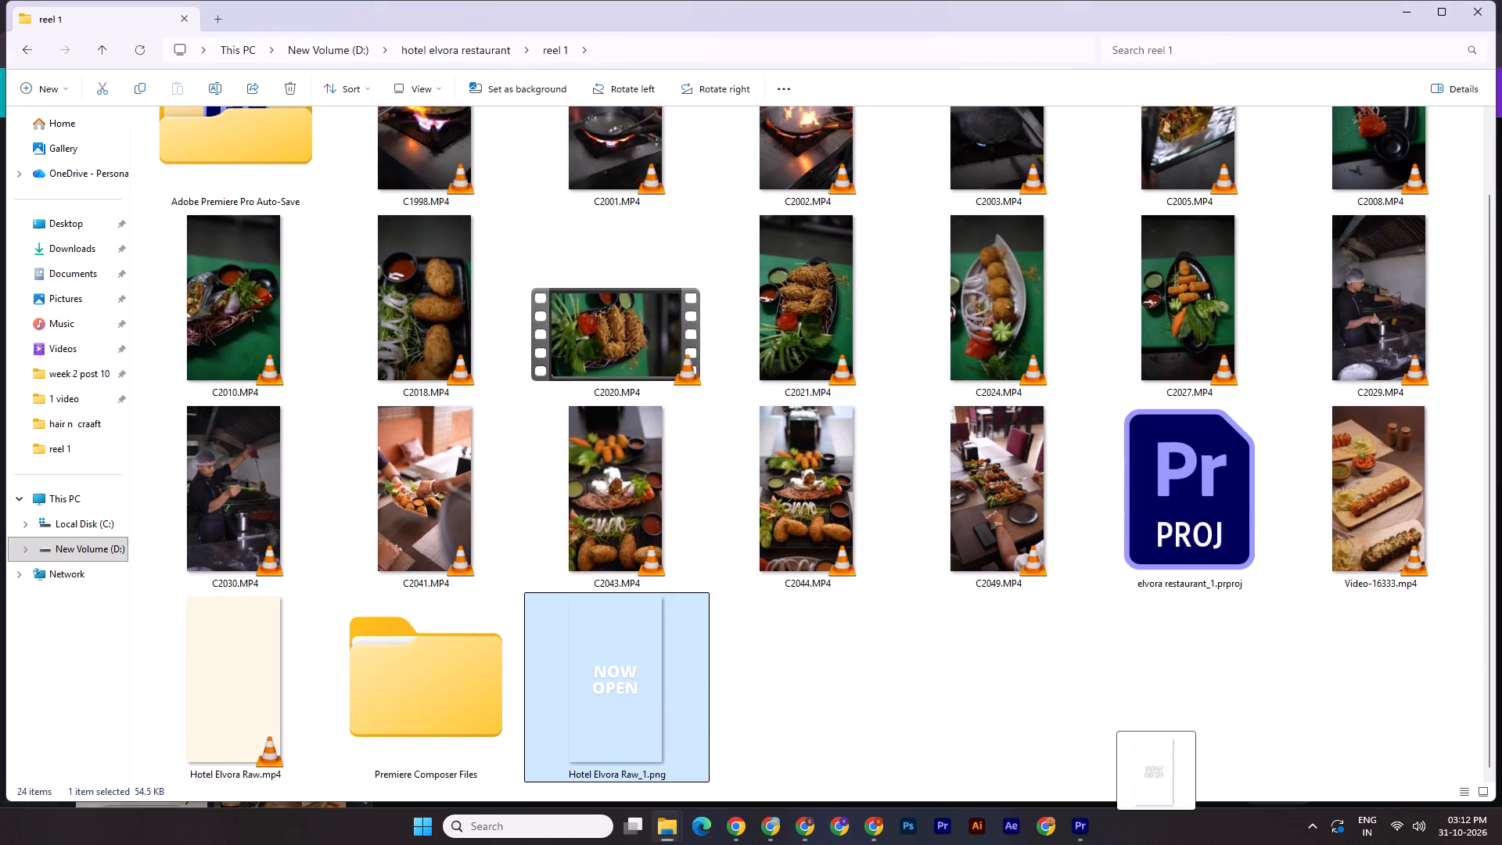
drag(1129, 844, 827, 565)
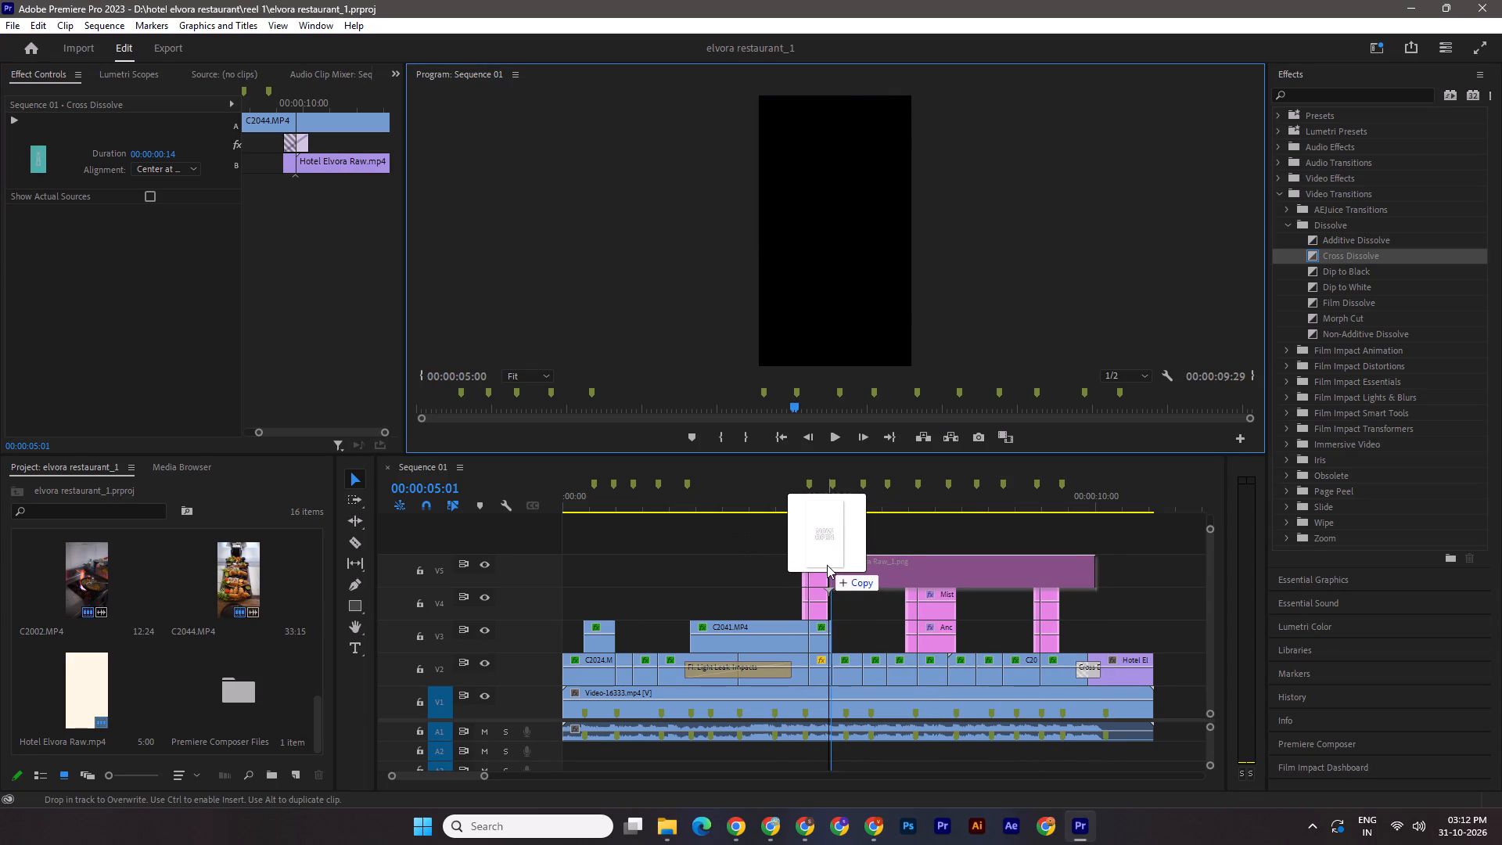
drag(827, 565, 828, 564)
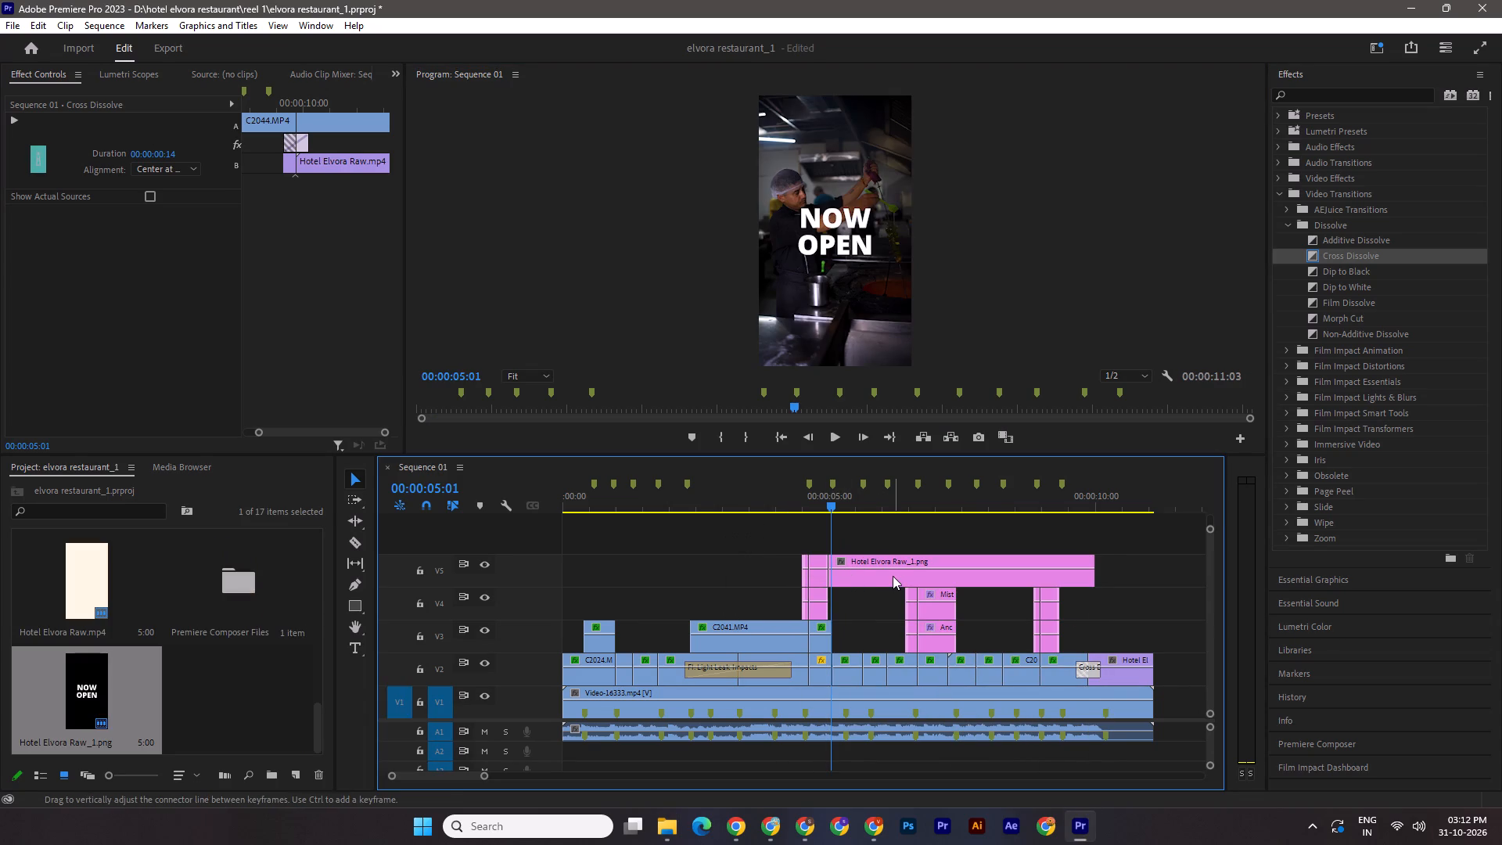
drag(1094, 579, 1083, 578)
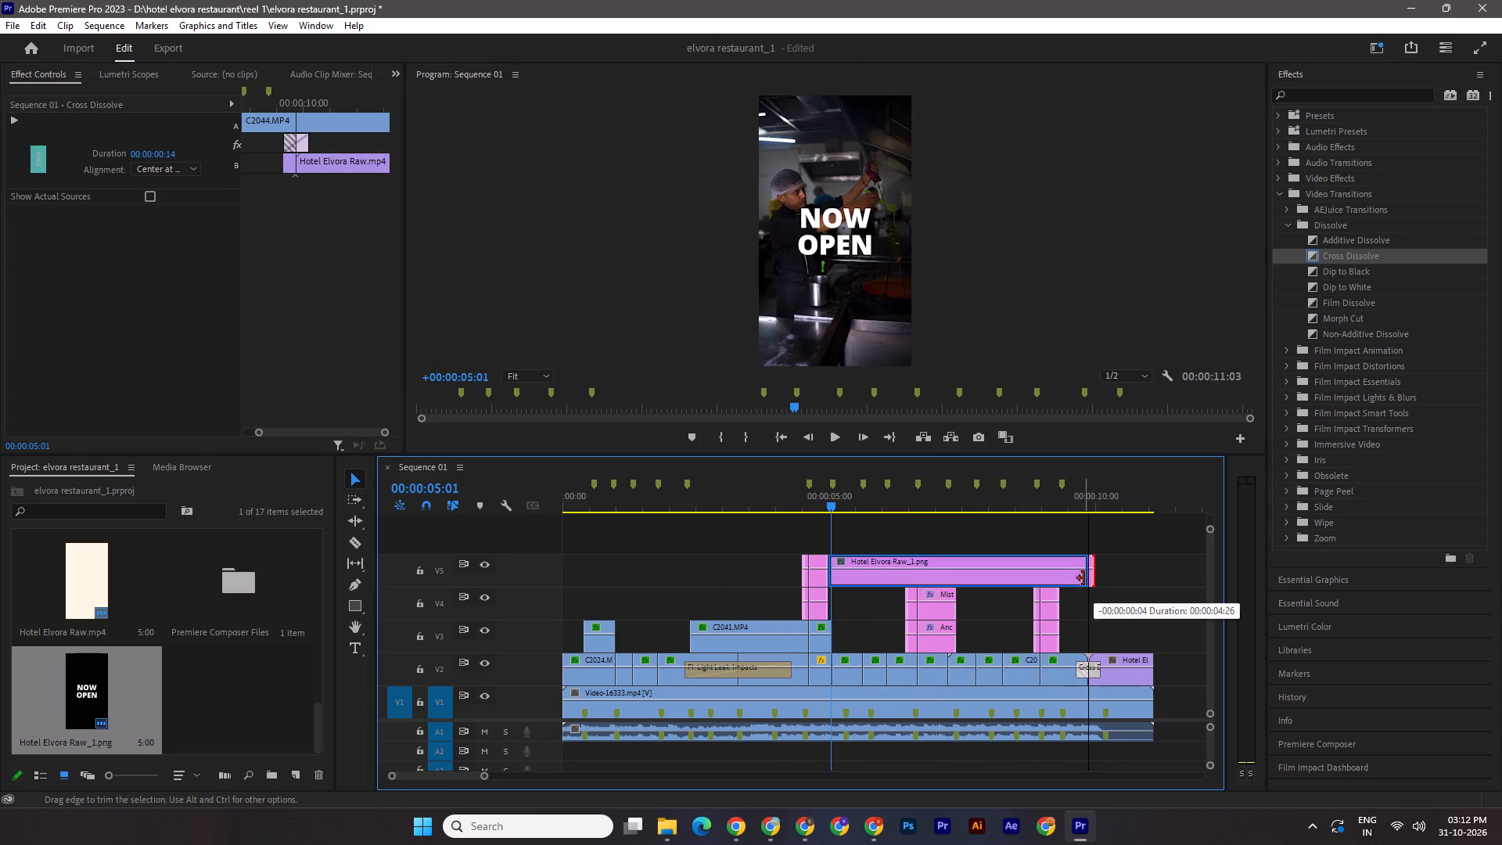
drag(1083, 578, 1084, 577)
Keyframe the NOW OPEN overlay's opacity from 100% at 00:00:09:19 to 0% at 00:00:09:24 and save the project.
drag(835, 500, 570, 528)
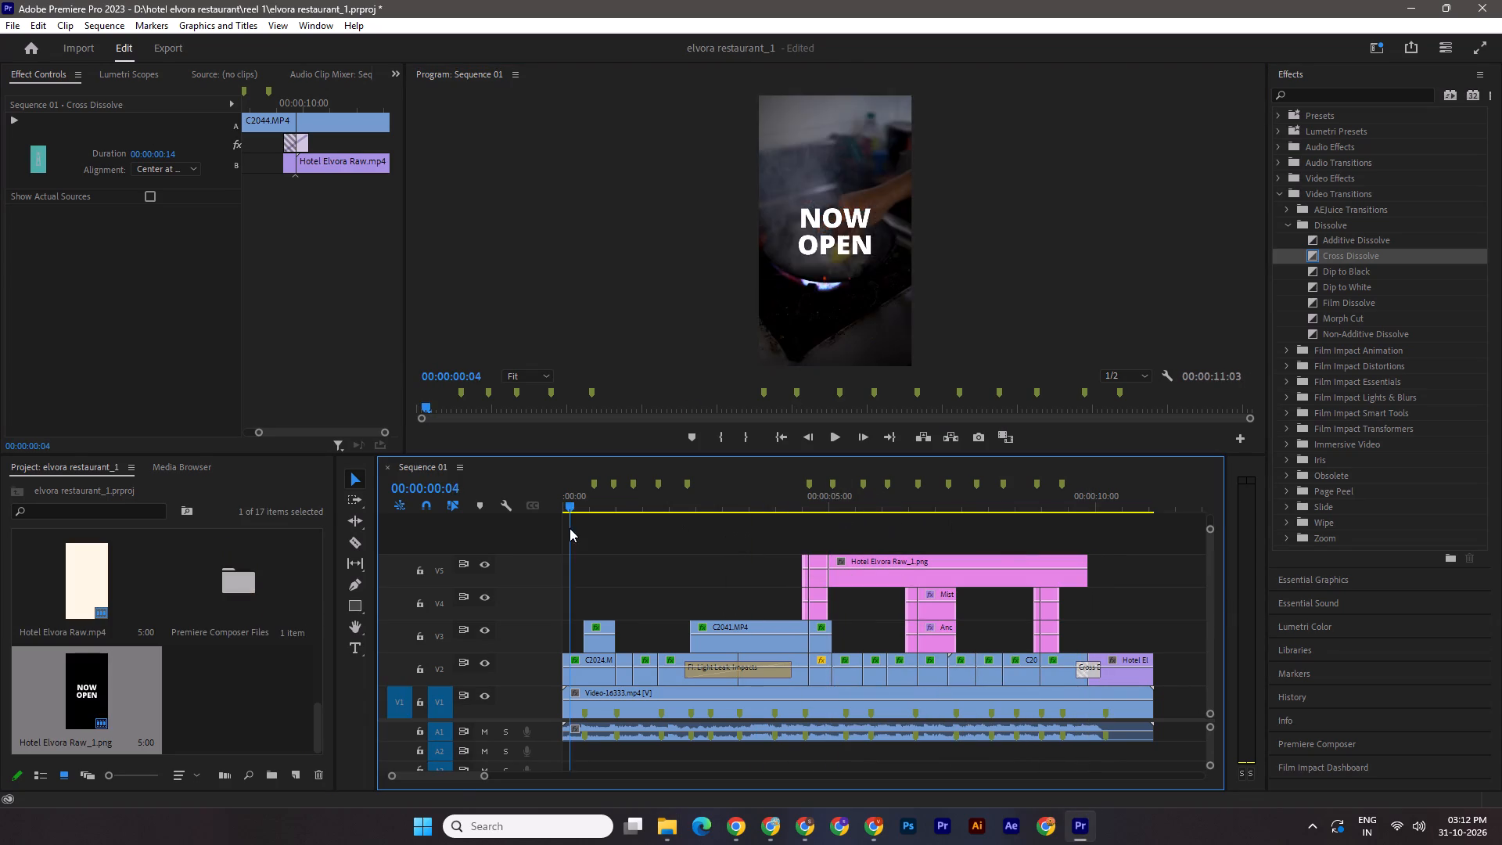
drag(570, 528, 1083, 541)
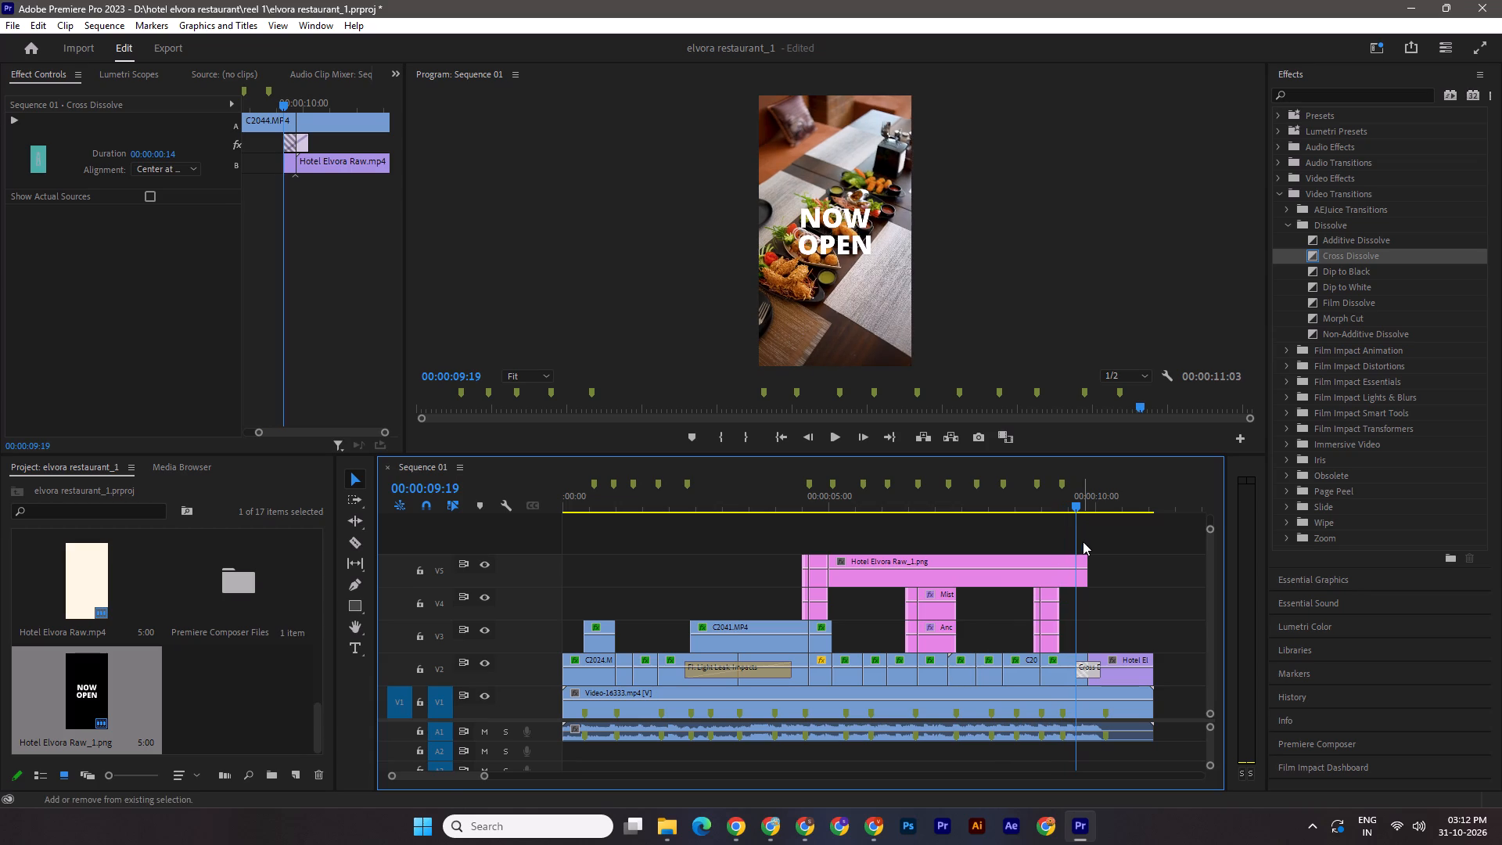
click(1014, 577)
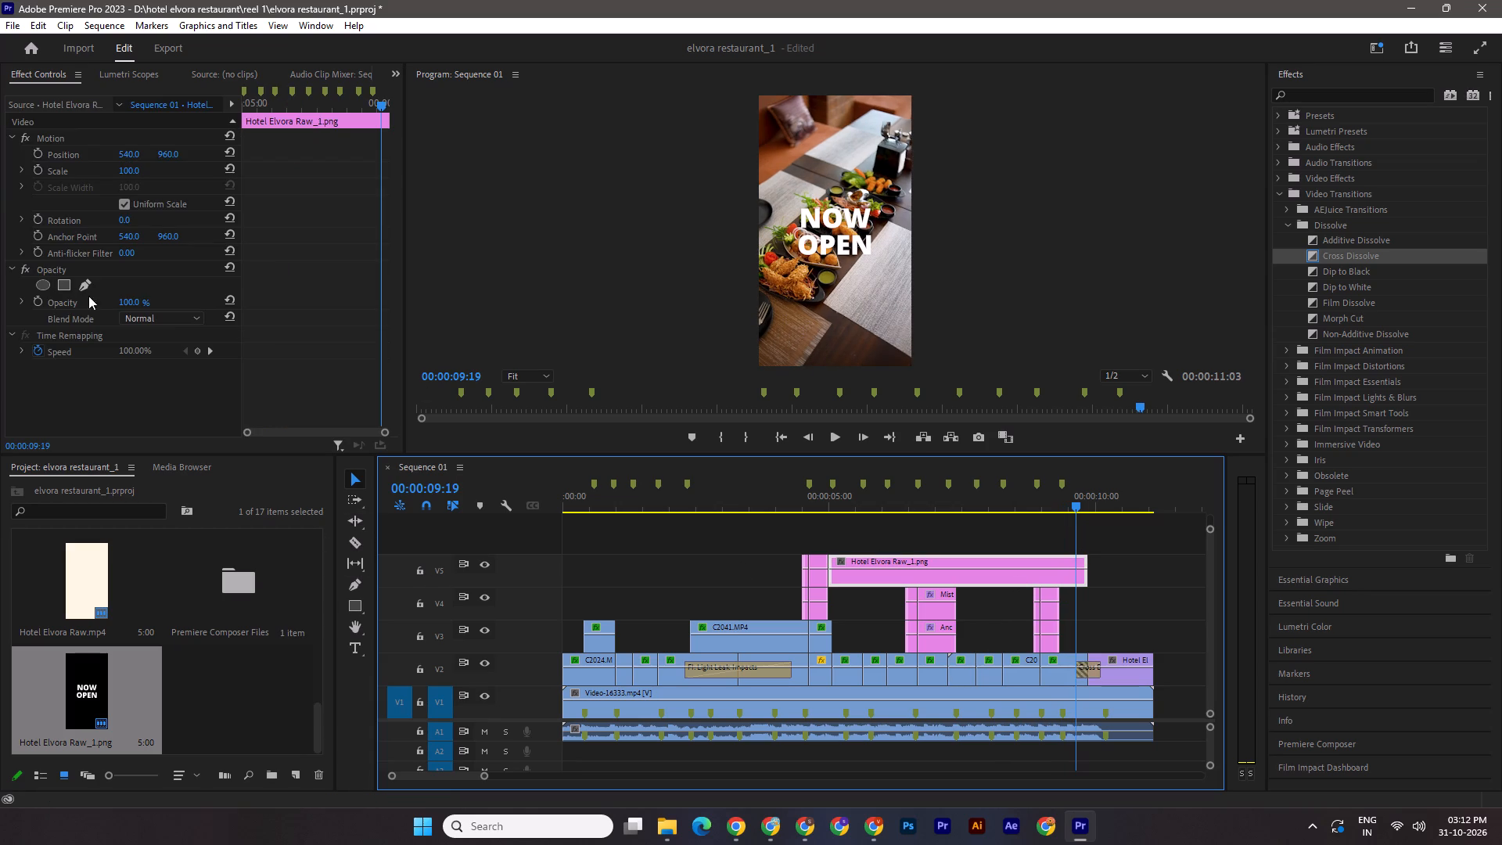
click(43, 299)
key(shift+Right)
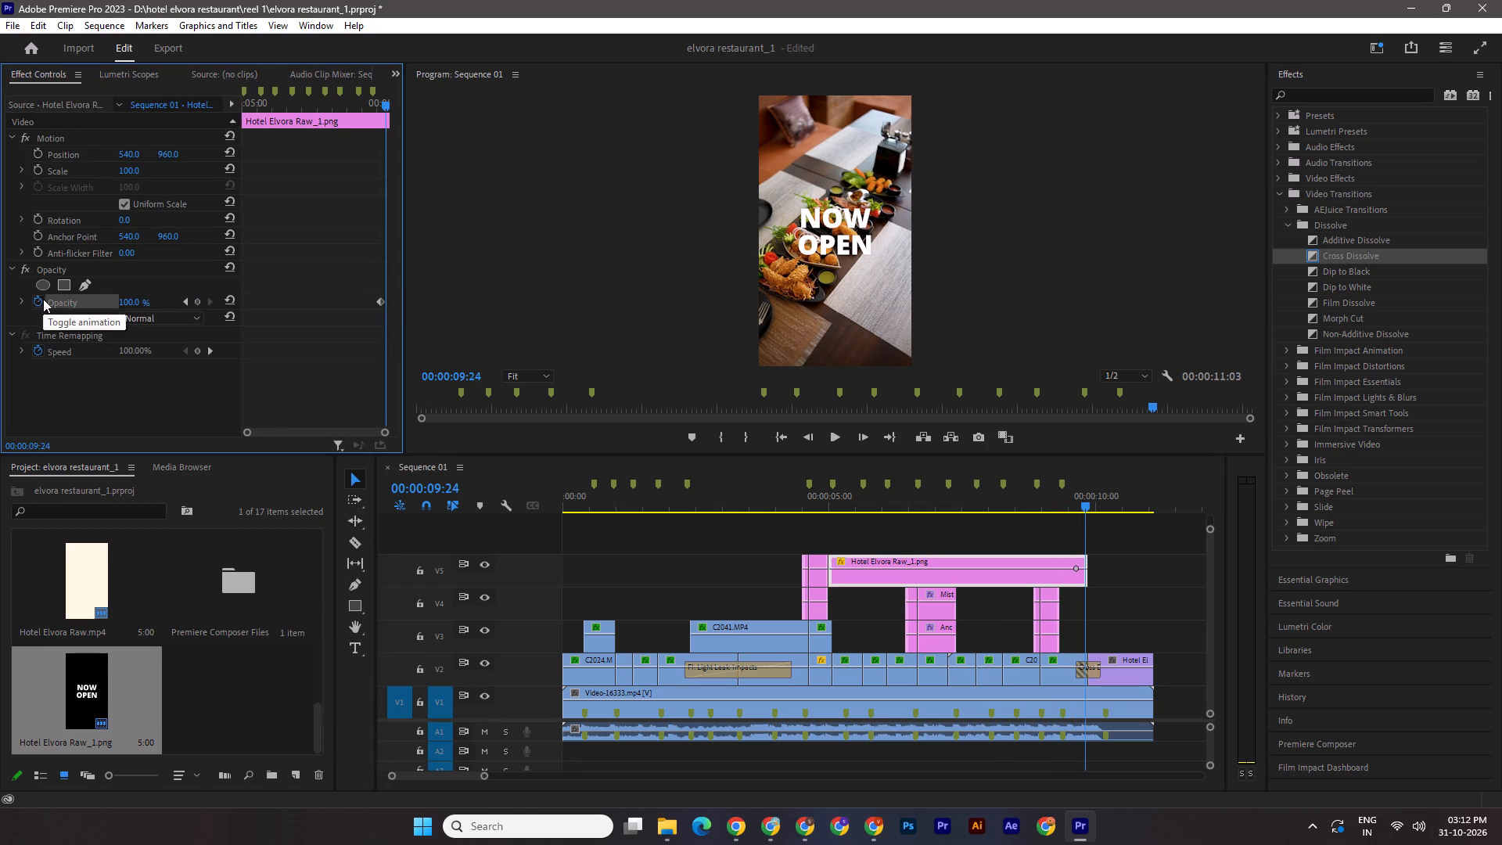
drag(125, 298, 108, 298)
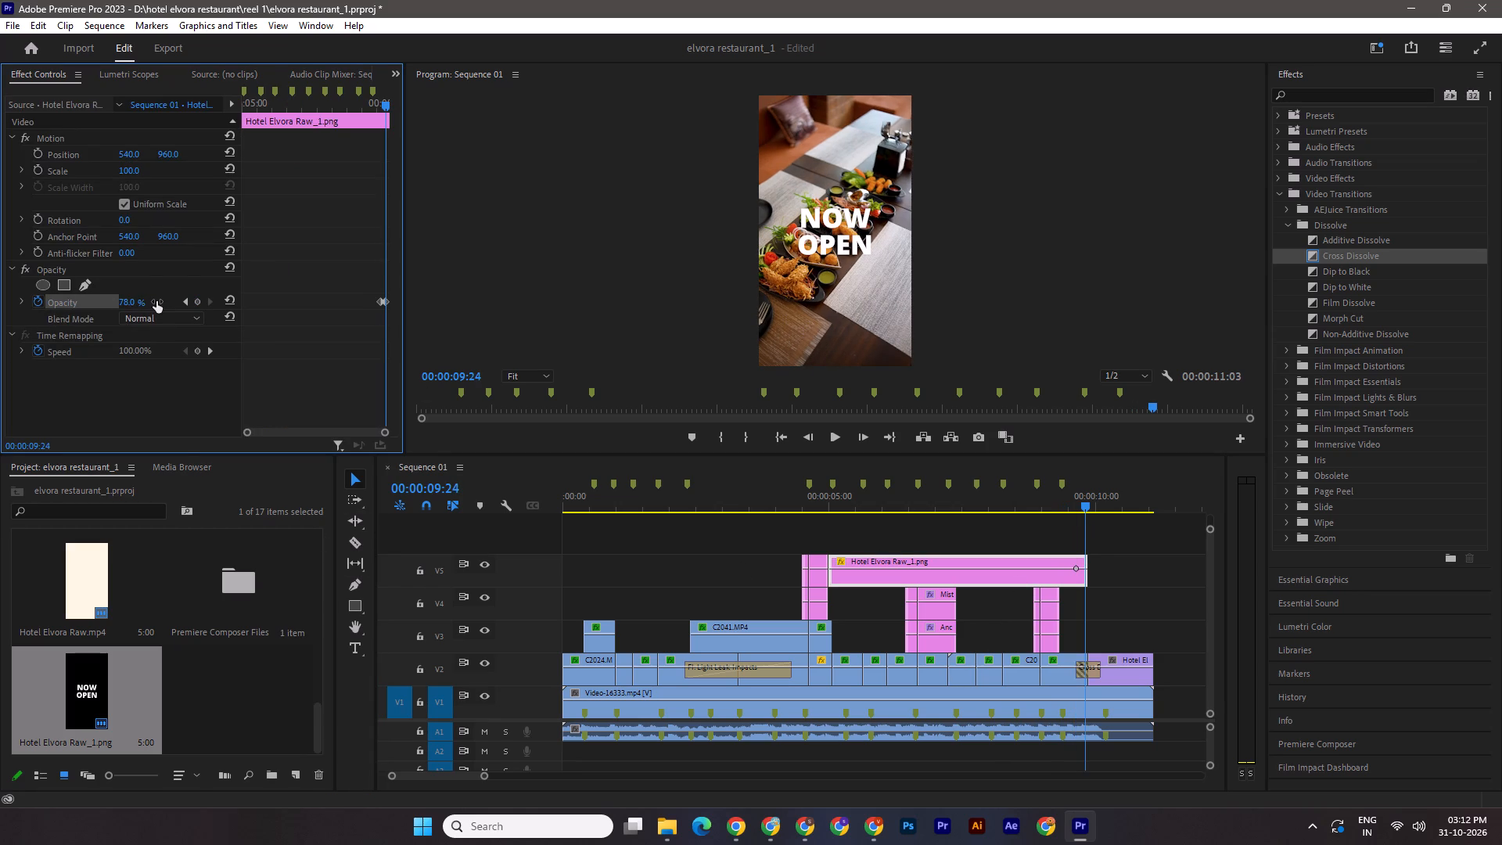
drag(156, 302, 147, 302)
key(ctrl+s)
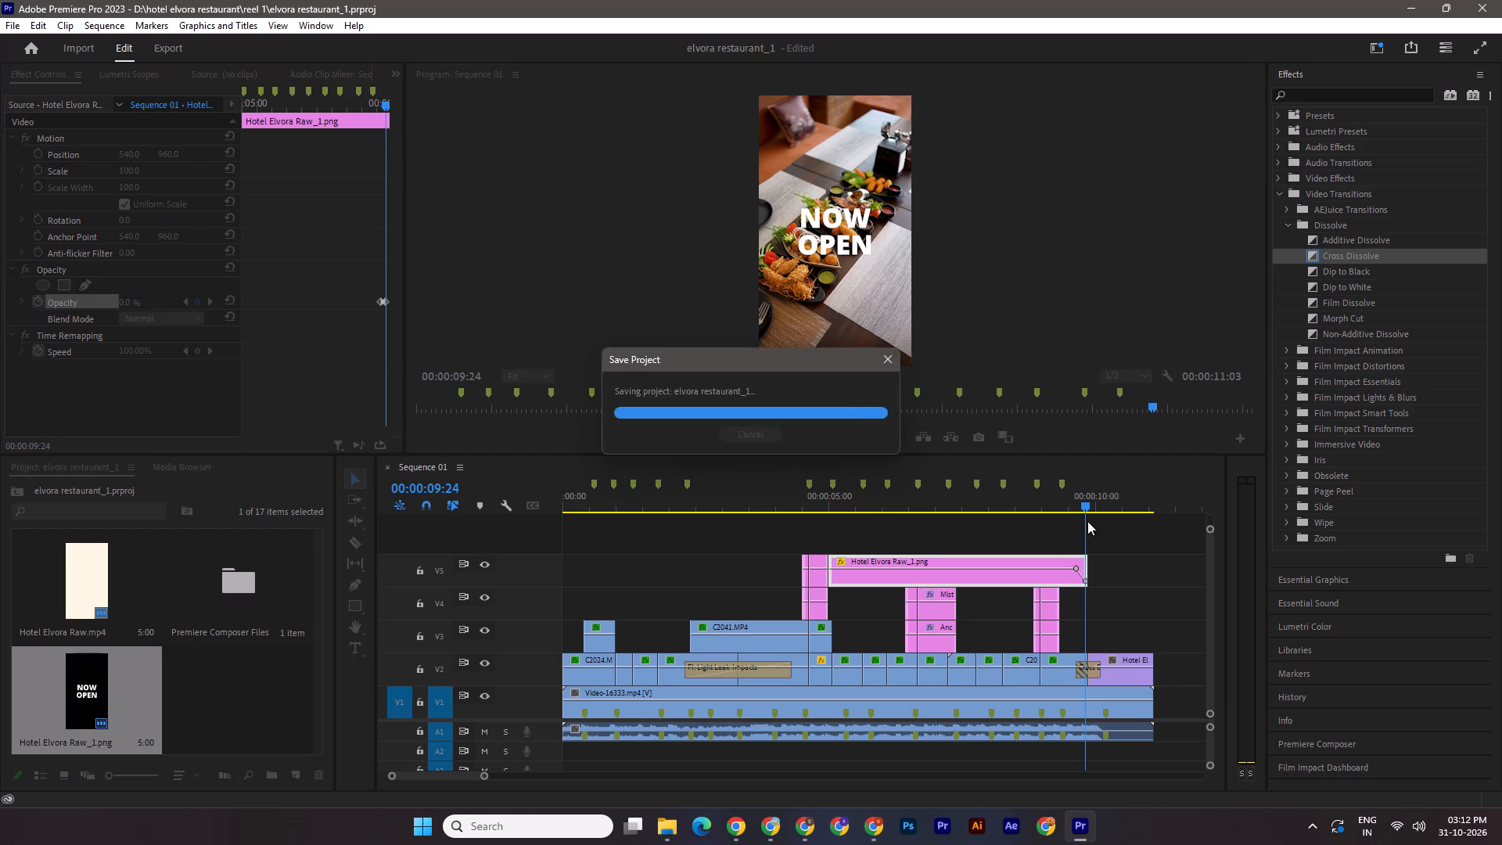
Save the project, play the reel from the start in an enlarged preview, and review the NOW OPEN overlay from about 00:00:05:08.
drag(1085, 506, 255, 502)
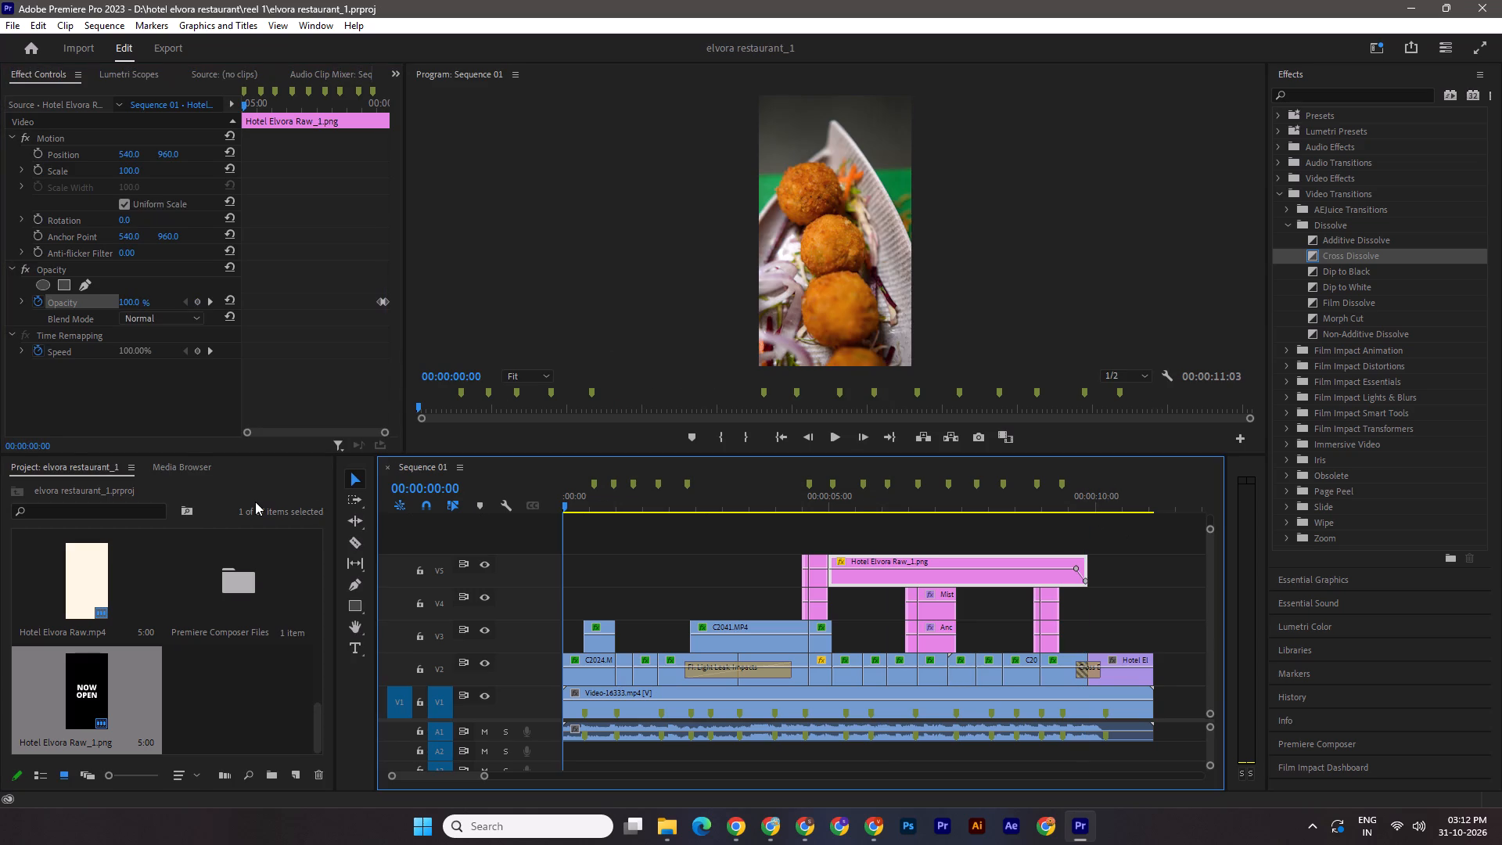
key(ctrl+z)
key(ctrl+shift+z)
key(ctrl+s)
drag(737, 454, 762, 711)
key(space)
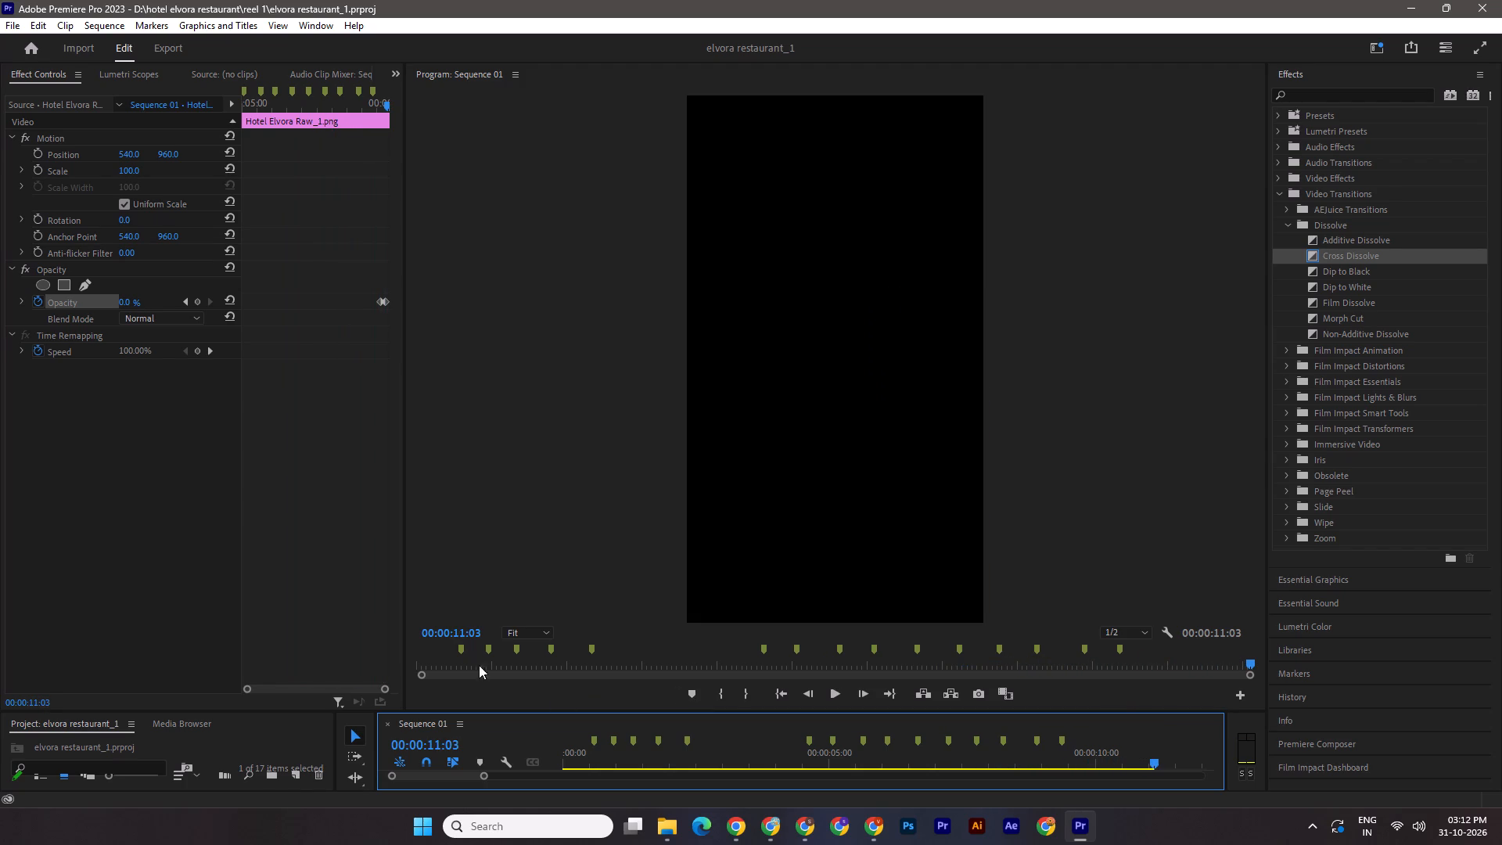
drag(433, 663, 386, 668)
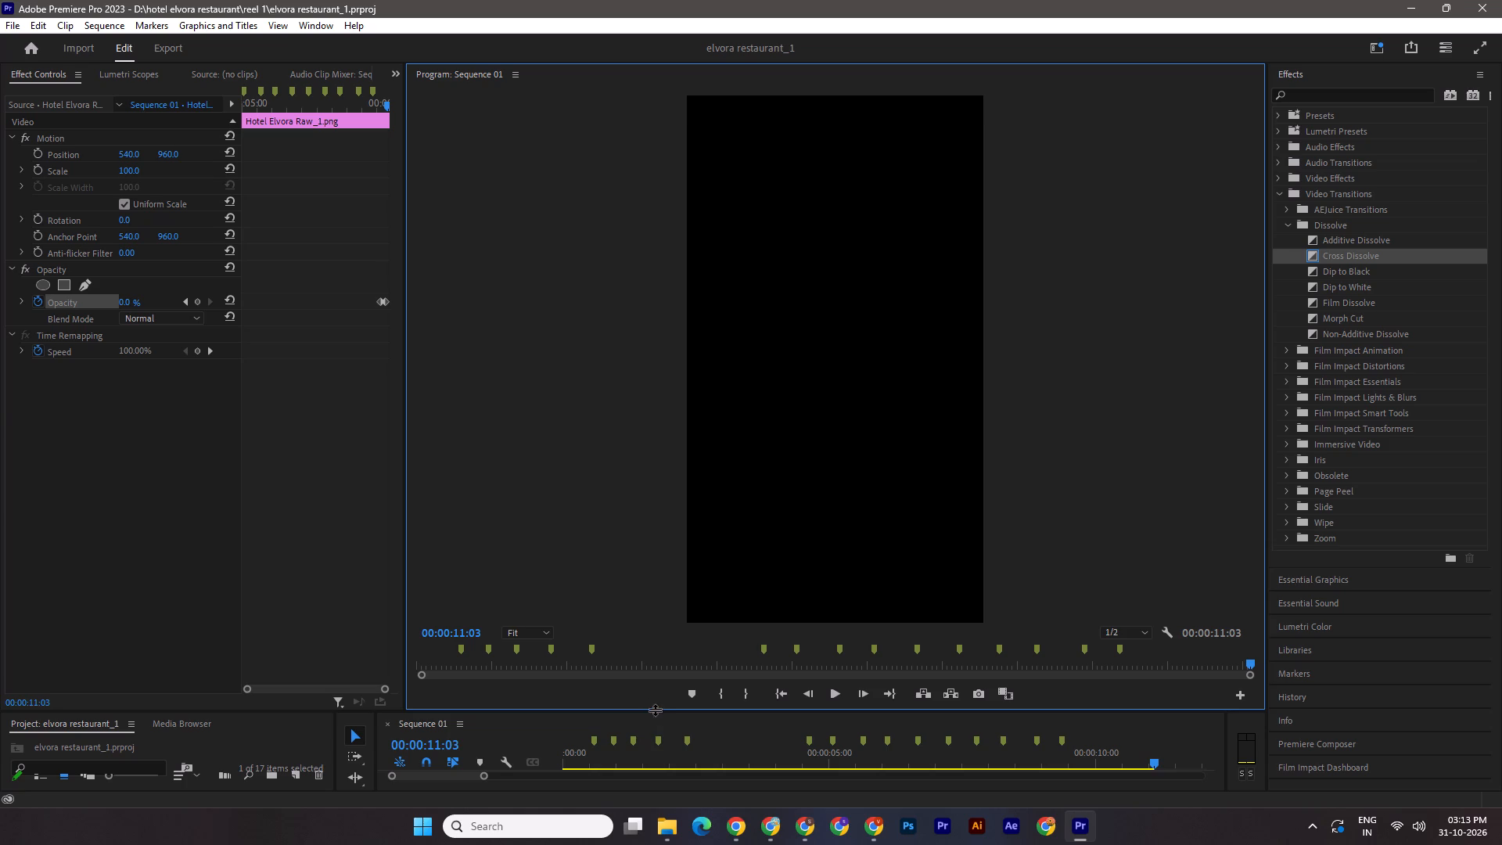
drag(656, 712, 663, 560)
drag(1152, 609, 836, 601)
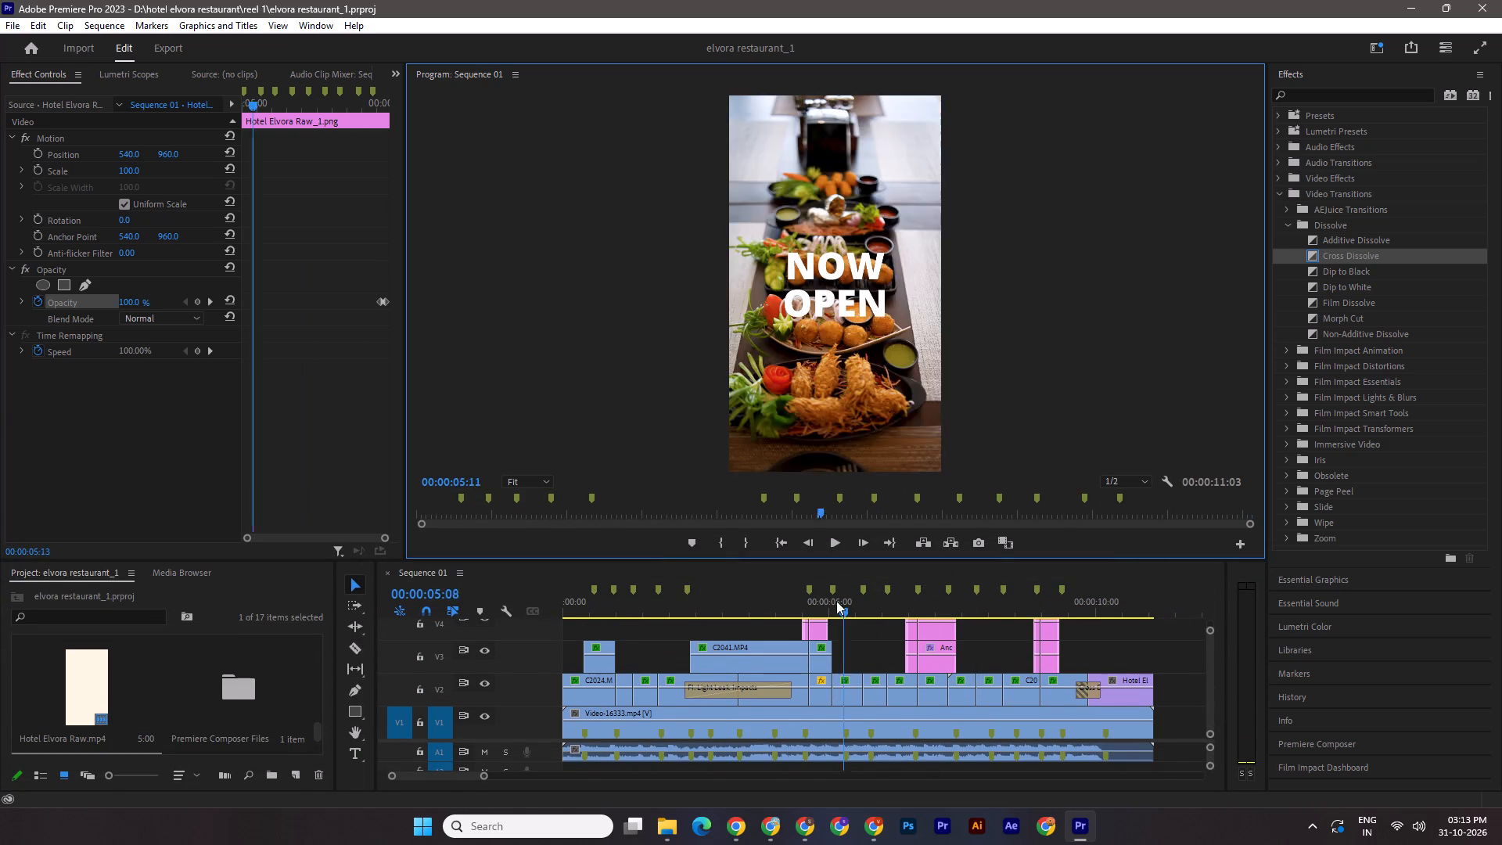
drag(836, 601, 859, 615)
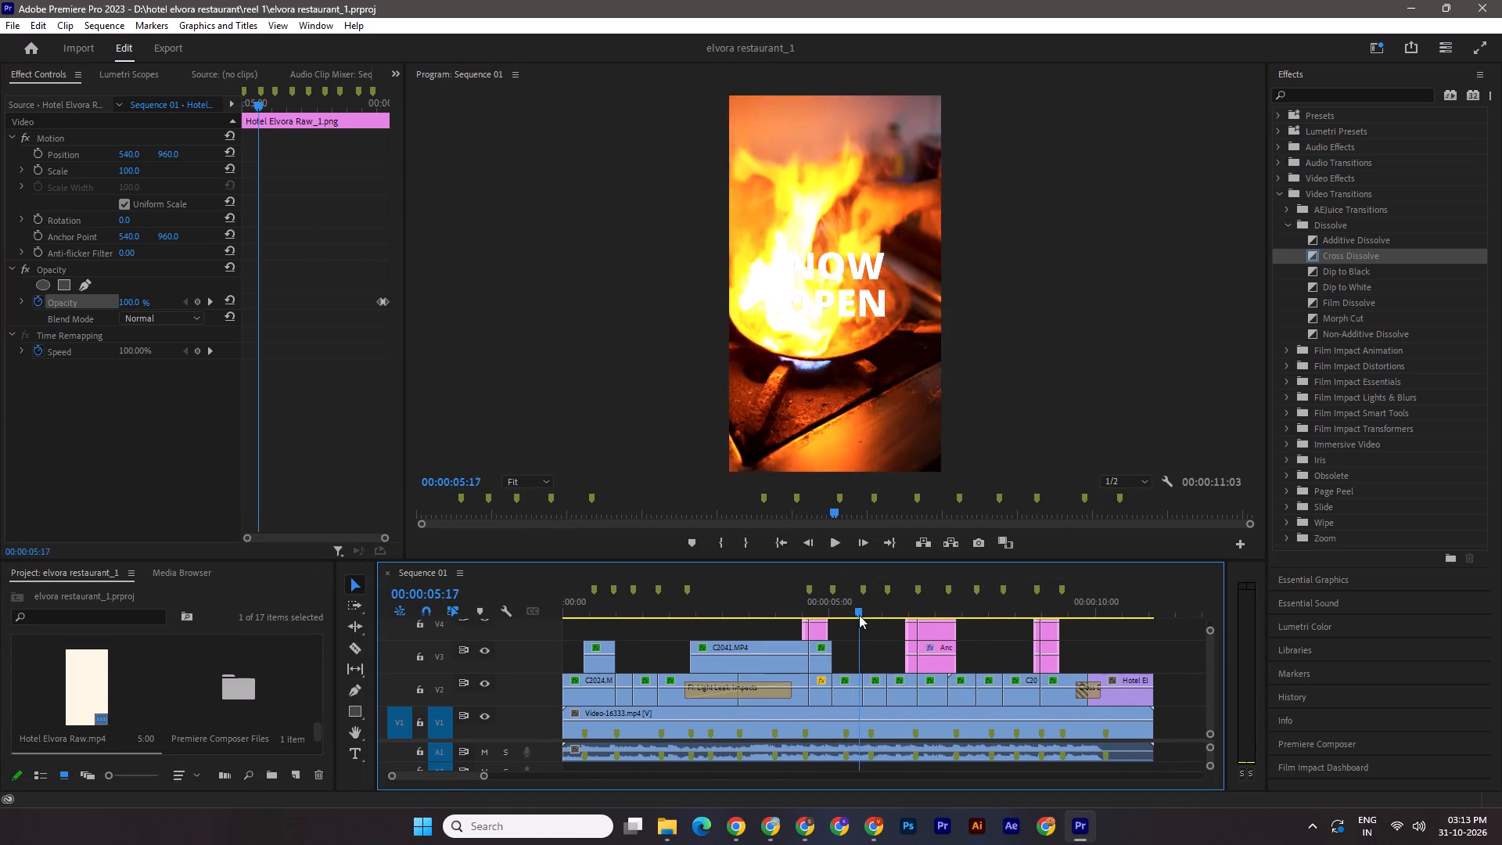
drag(859, 615, 868, 617)
Switch to the Canva design in Chrome and undo the recent edits until page 139 has the stacked NOW Open lettering.
click(810, 826)
click(1120, 415)
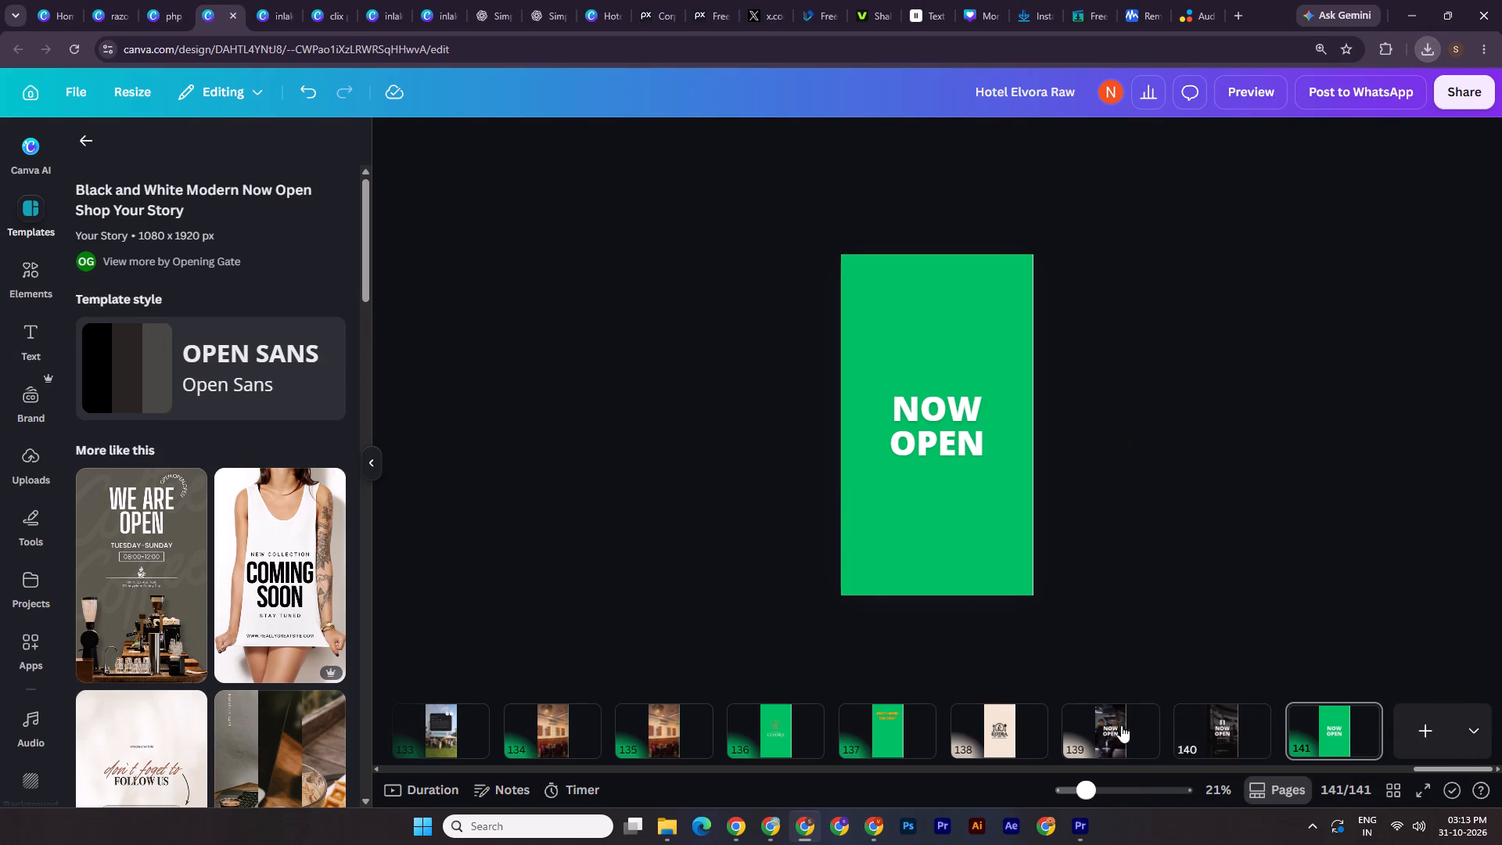
click(1110, 721)
click(1229, 735)
click(1082, 740)
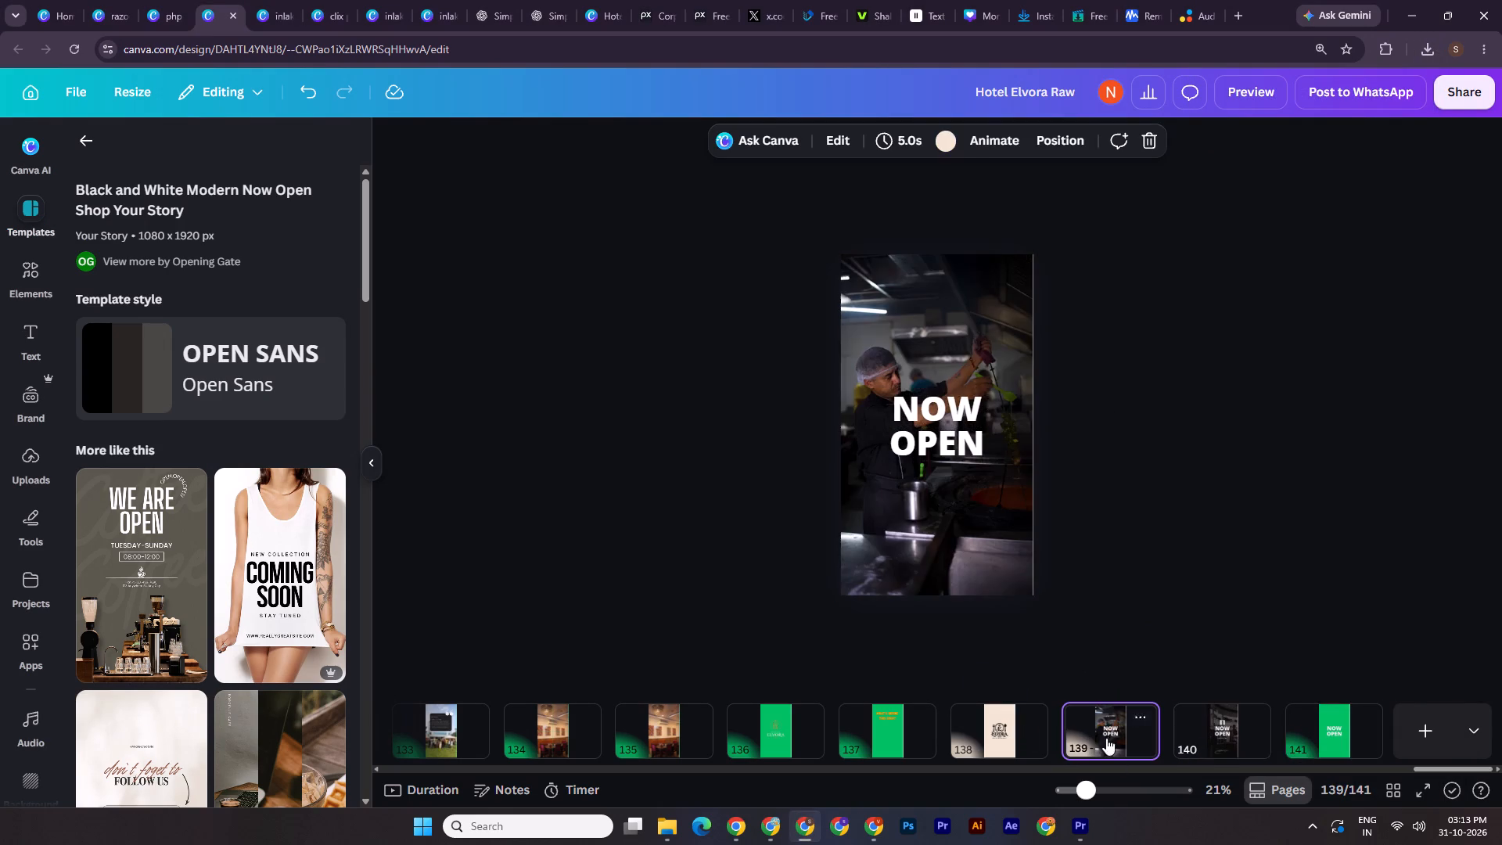
key(ctrl+z)
key(ctrl+z)
key(ctrl+z)
key(ctrl+z)
key(ctrl+z)
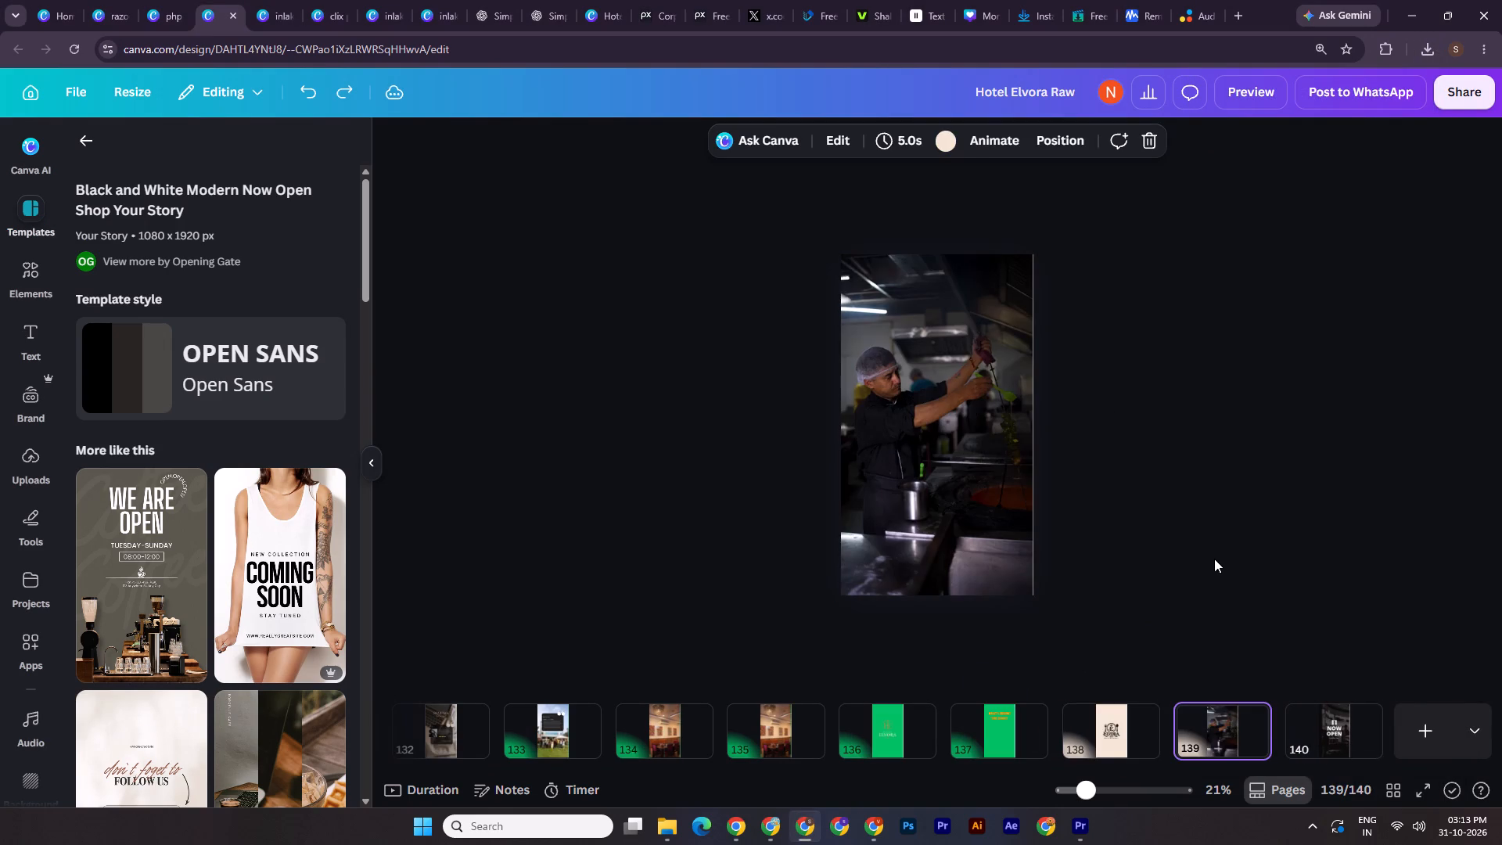
key(ctrl+z)
key(ctrl+z)
key(ctrl+z)
key(ctrl+z)
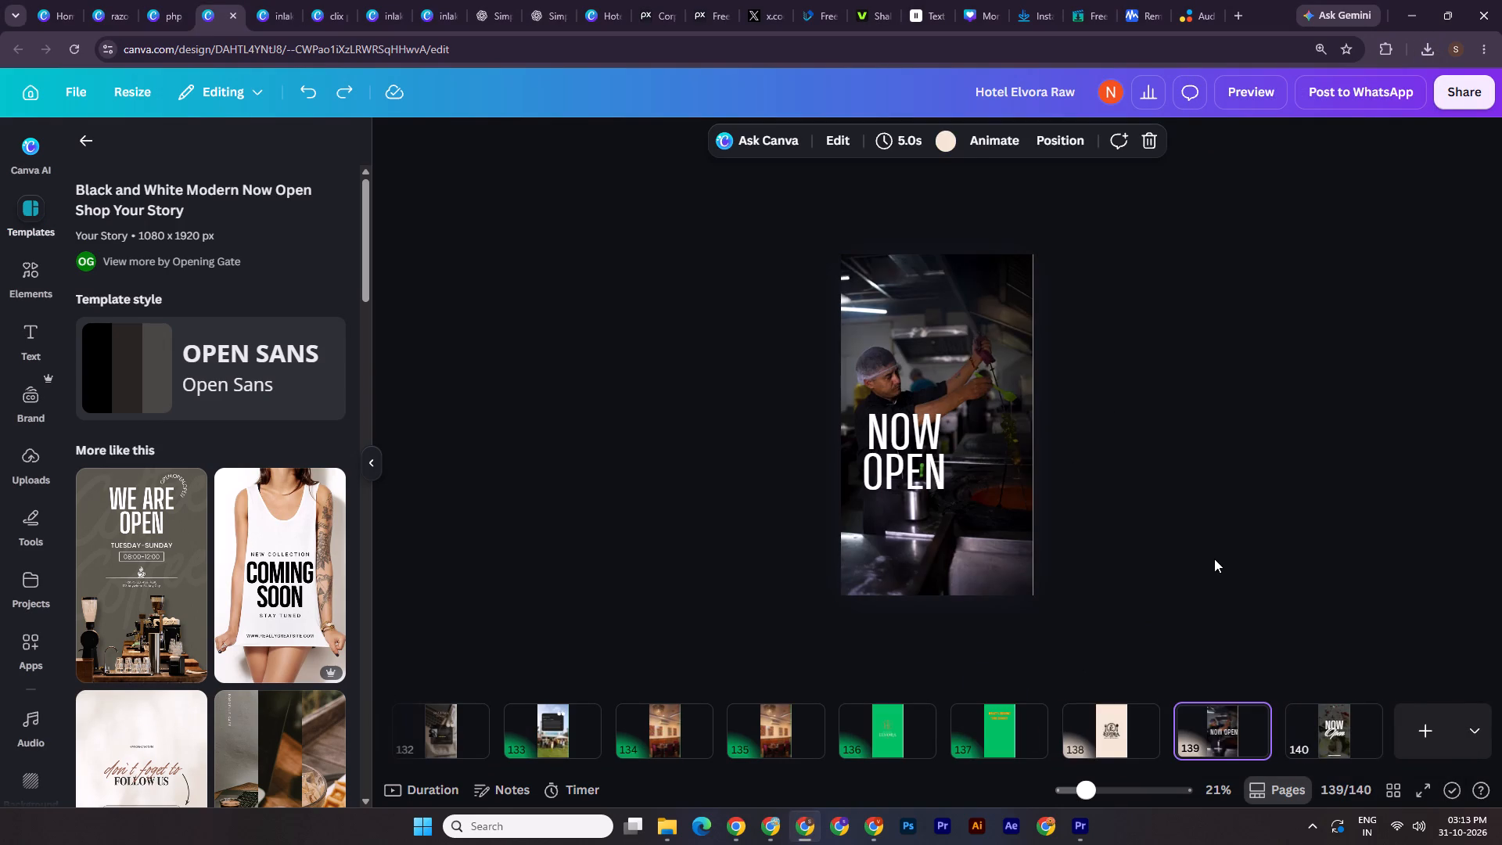
key(ctrl+z)
key(ctrl+z)
key(ctrl+z)
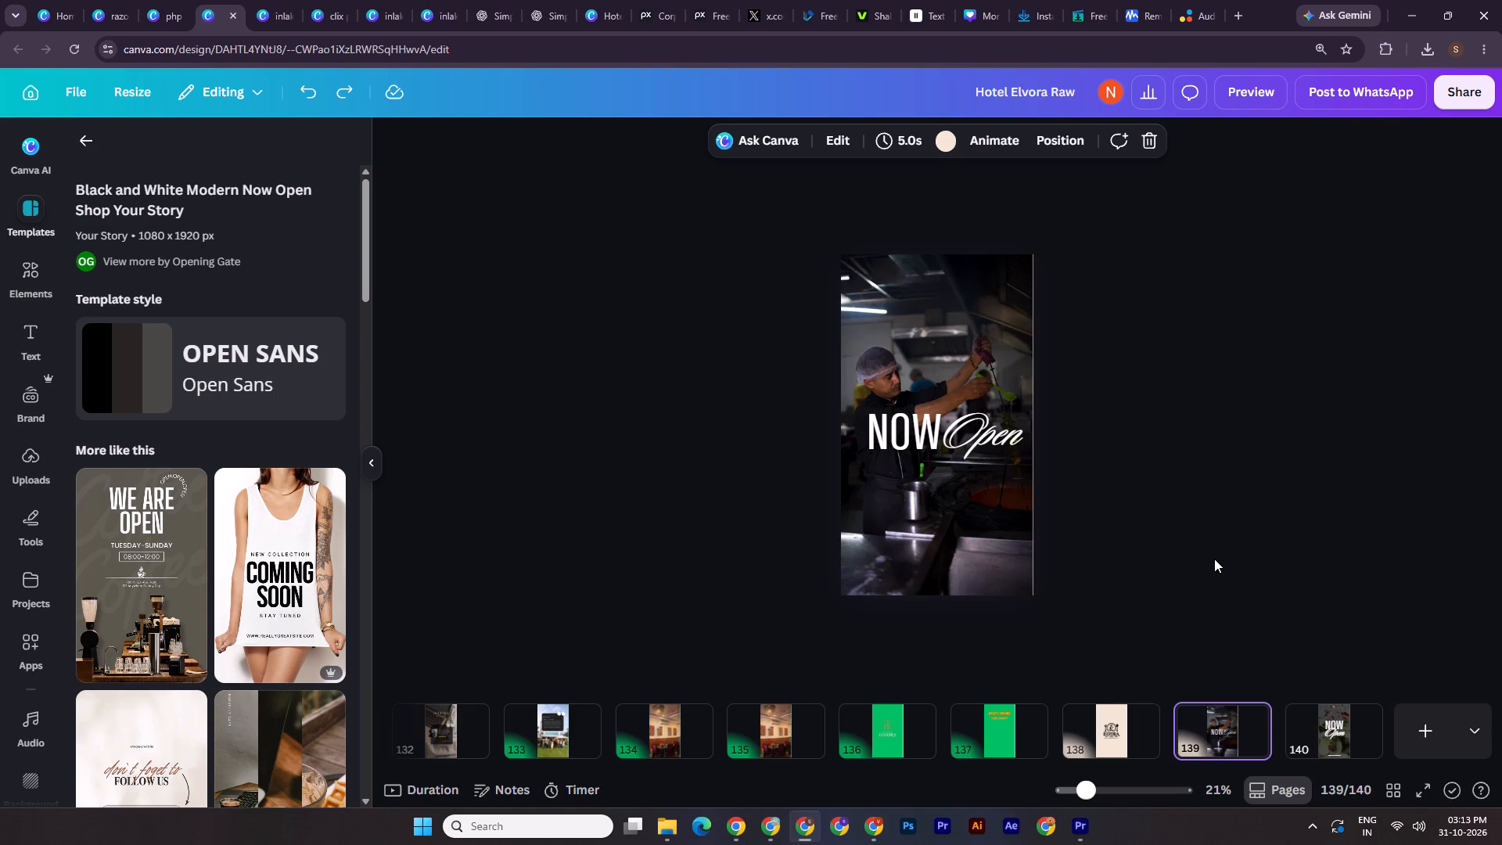
key(ctrl+z)
key(ctrl+z)
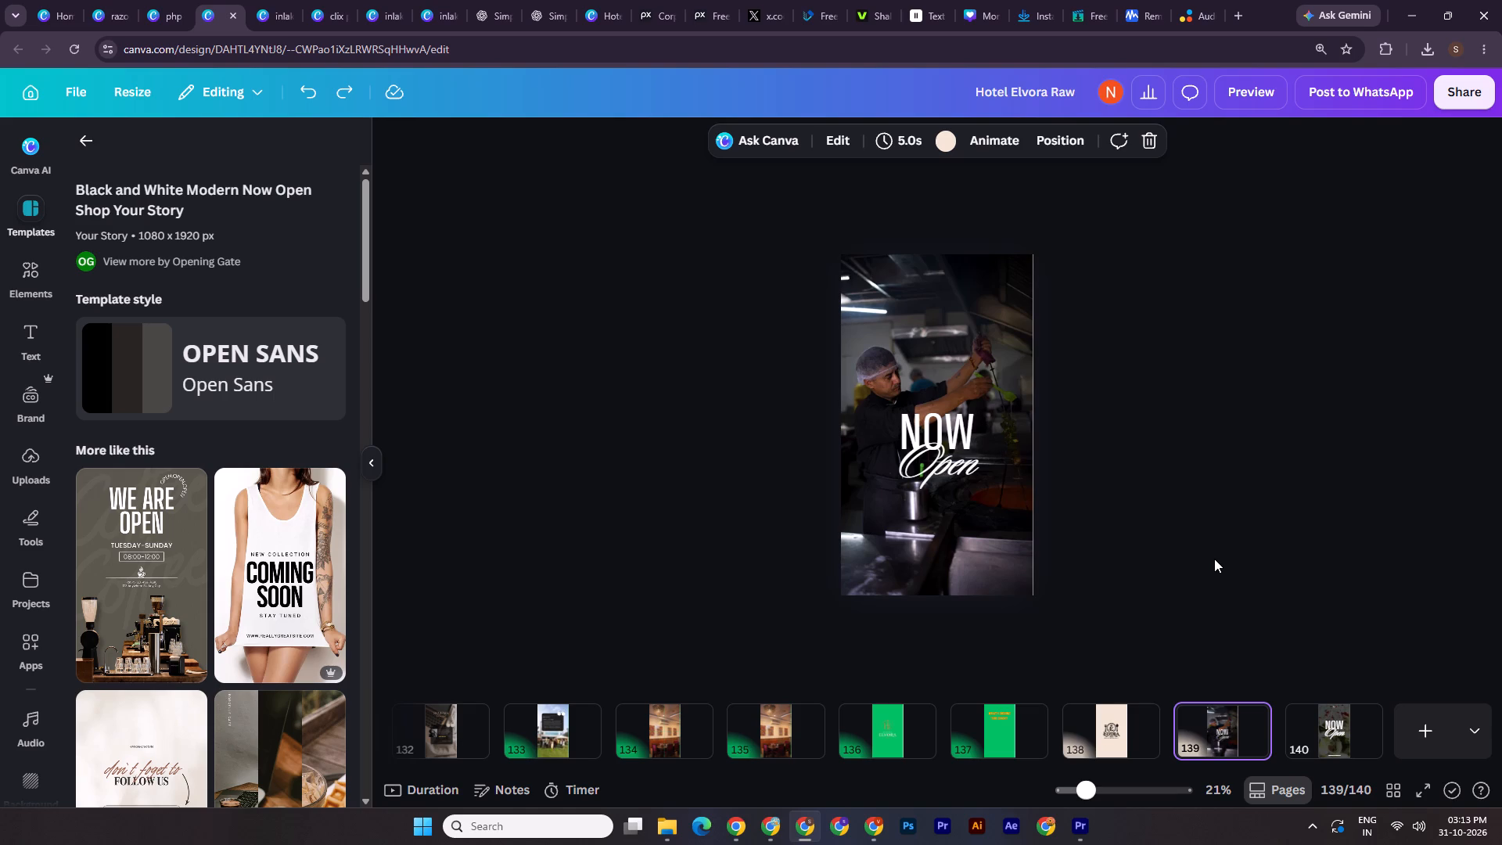
Browse the now open template results and add the orange OPEN NOW coffee cup template as a new page.
click(91, 149)
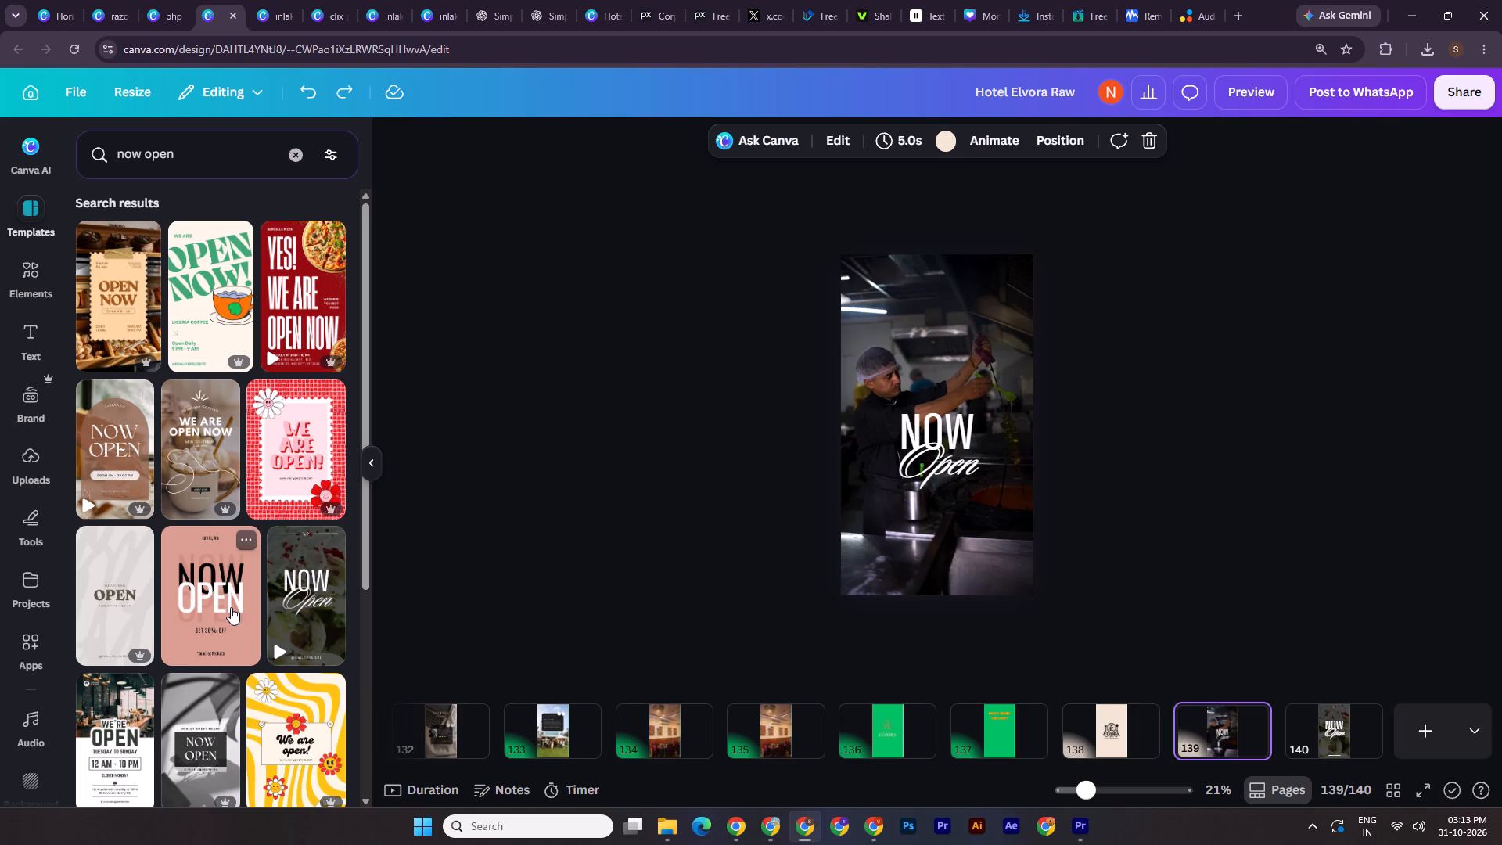
scroll(231, 607, down, 7)
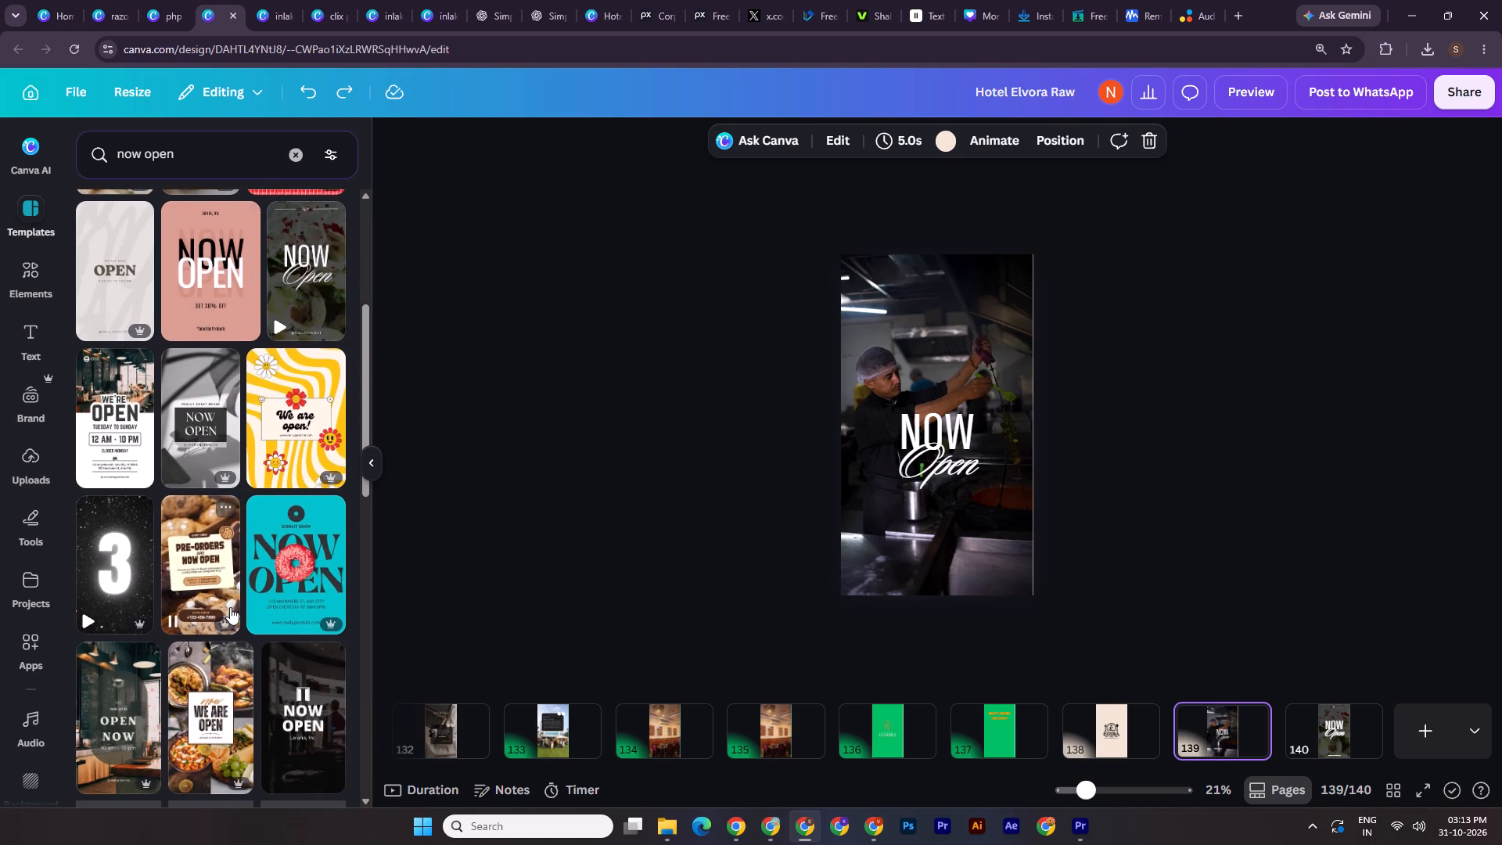
scroll(230, 607, down, 7)
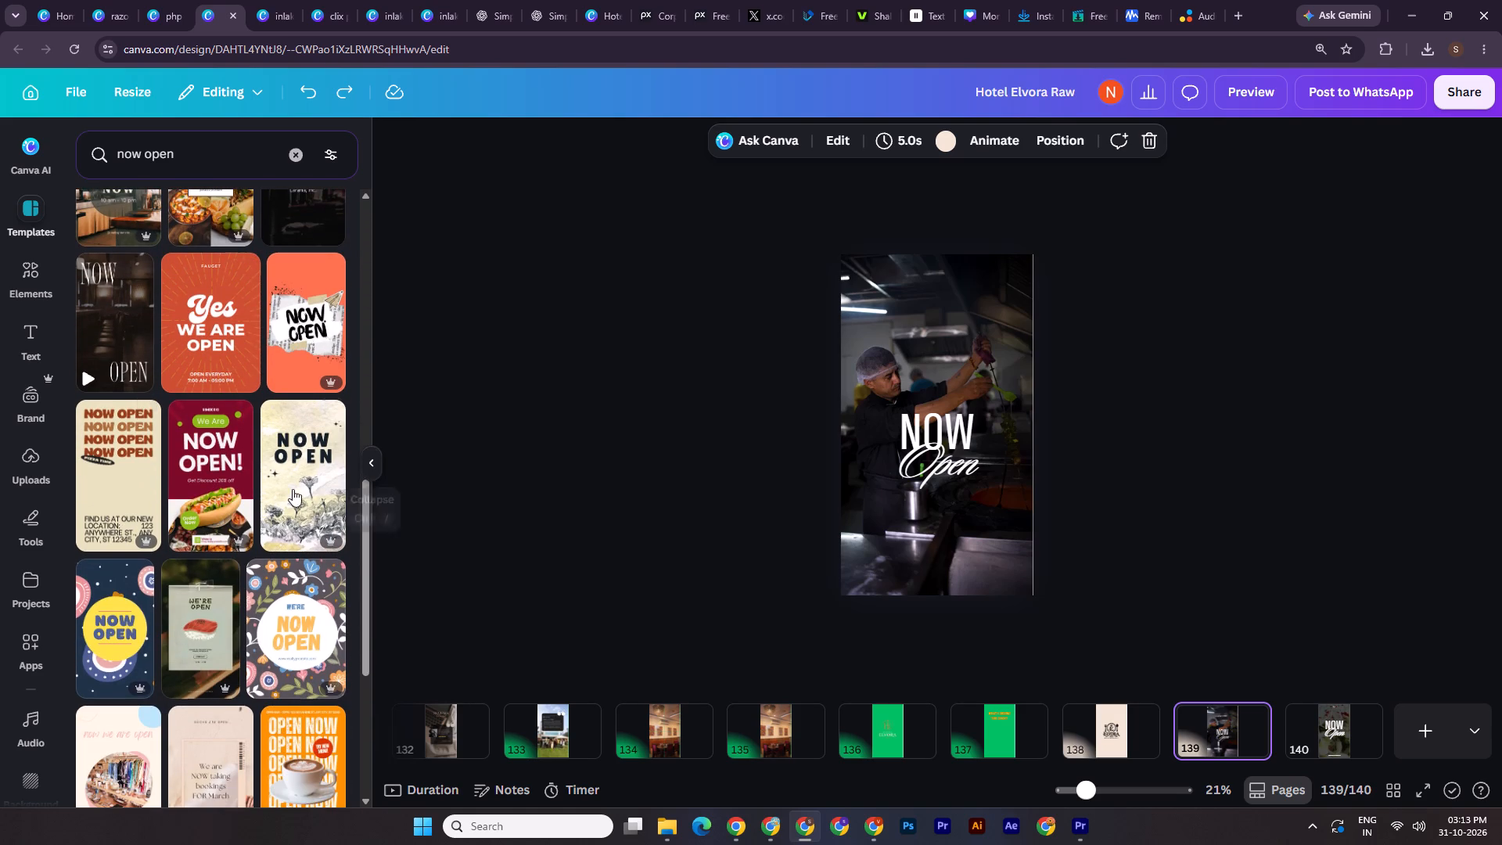
scroll(195, 522, down, 2)
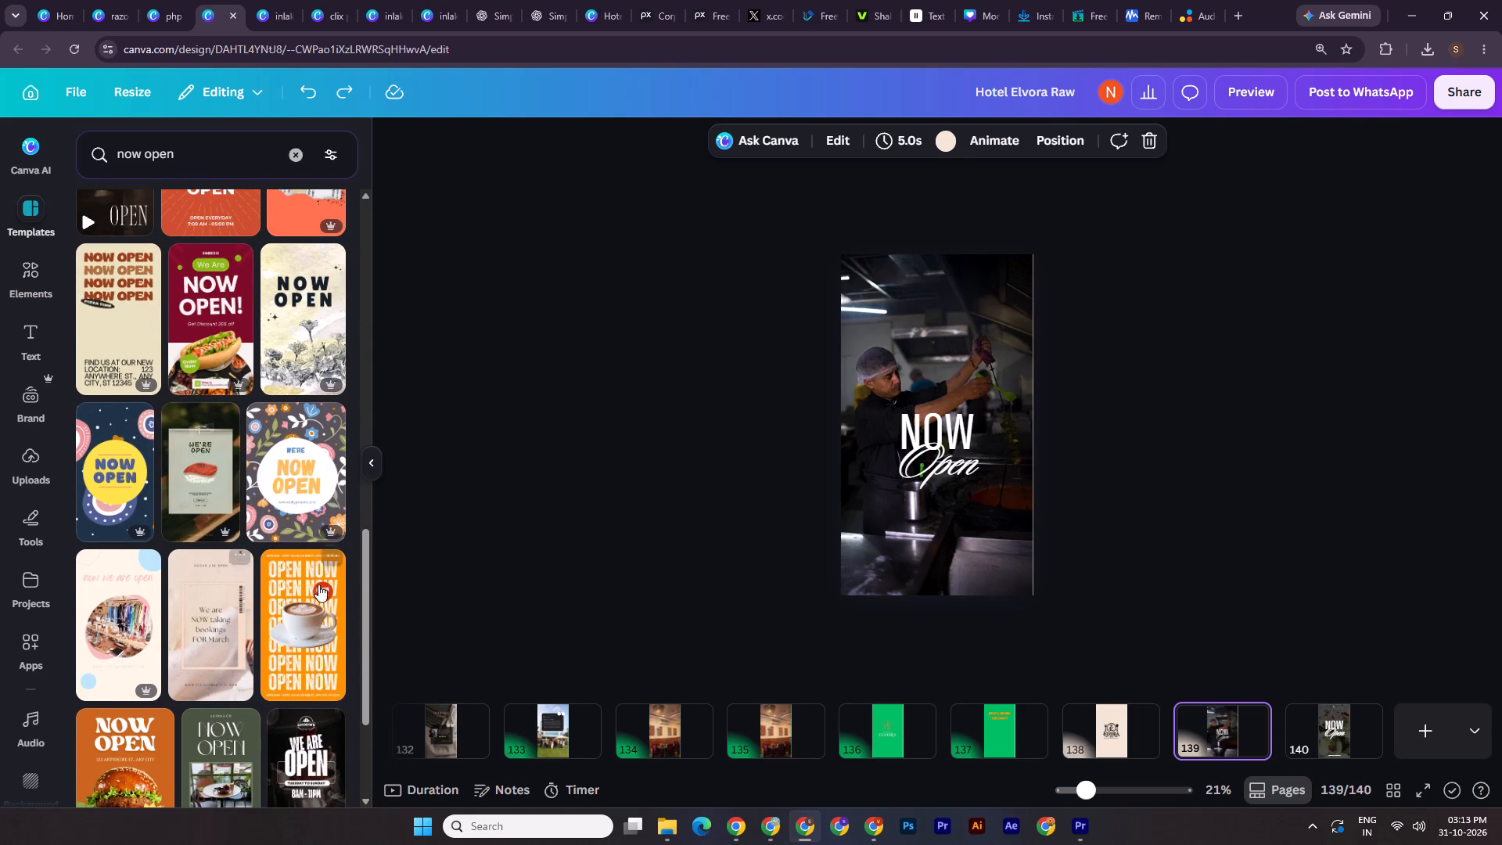
click(293, 612)
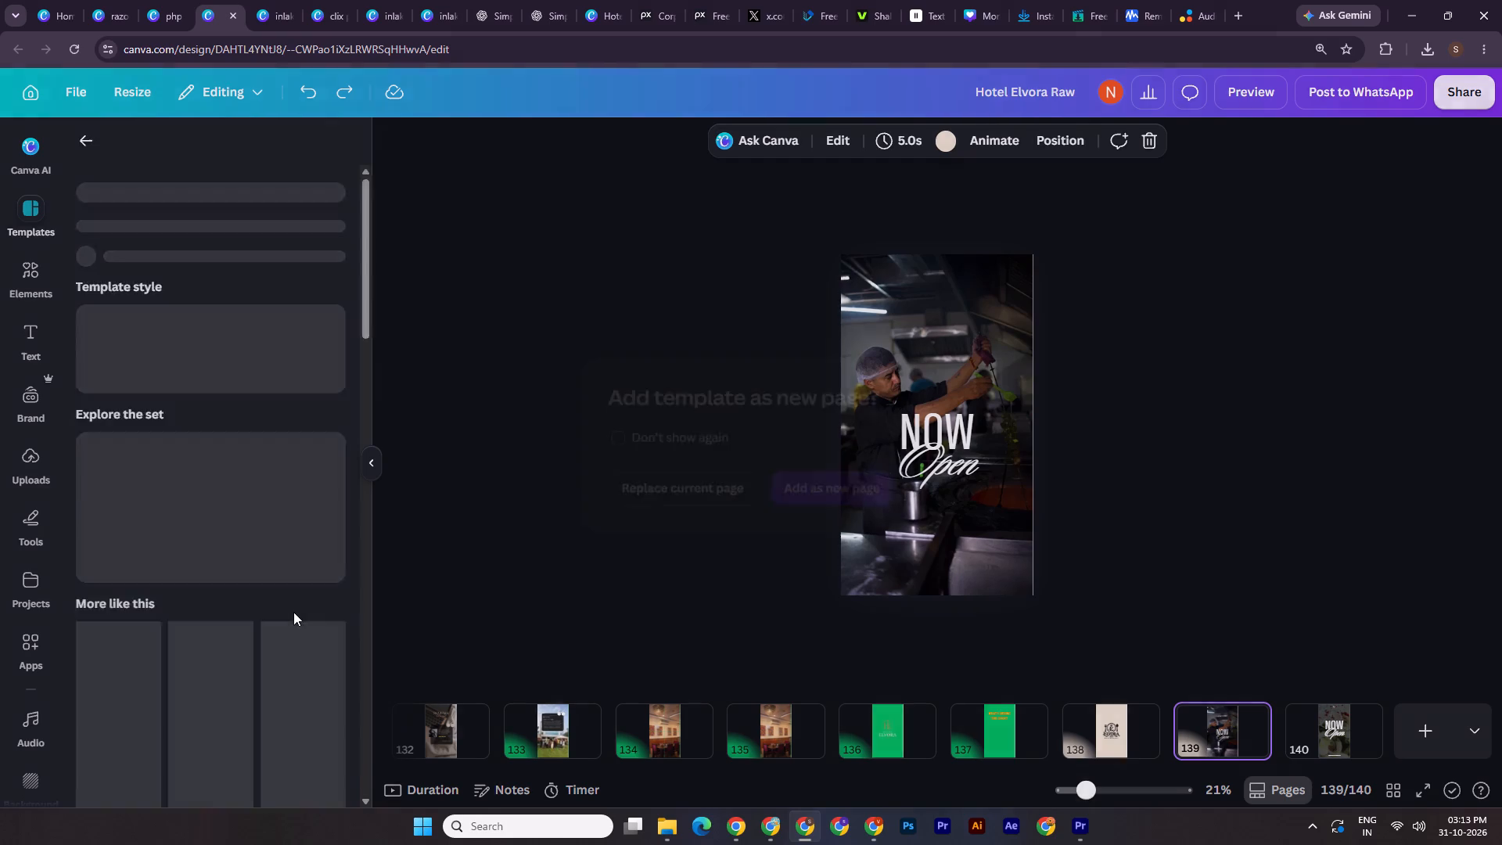
click(810, 490)
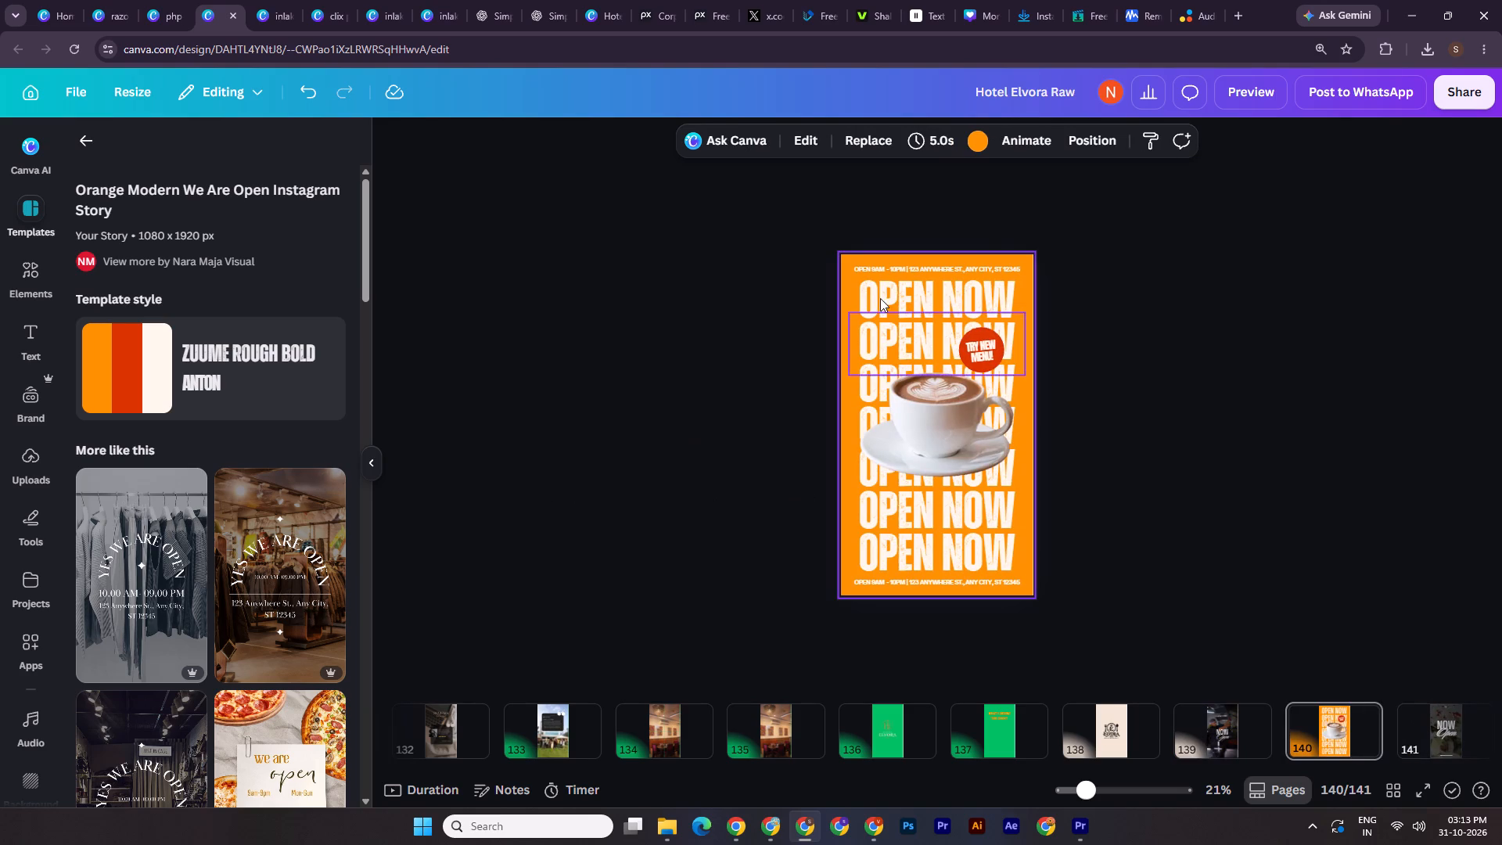
Copy all seven OPEN NOW text lines from the orange template page, leaving out the coffee cup and red badge.
click(897, 299)
shift+click(872, 342)
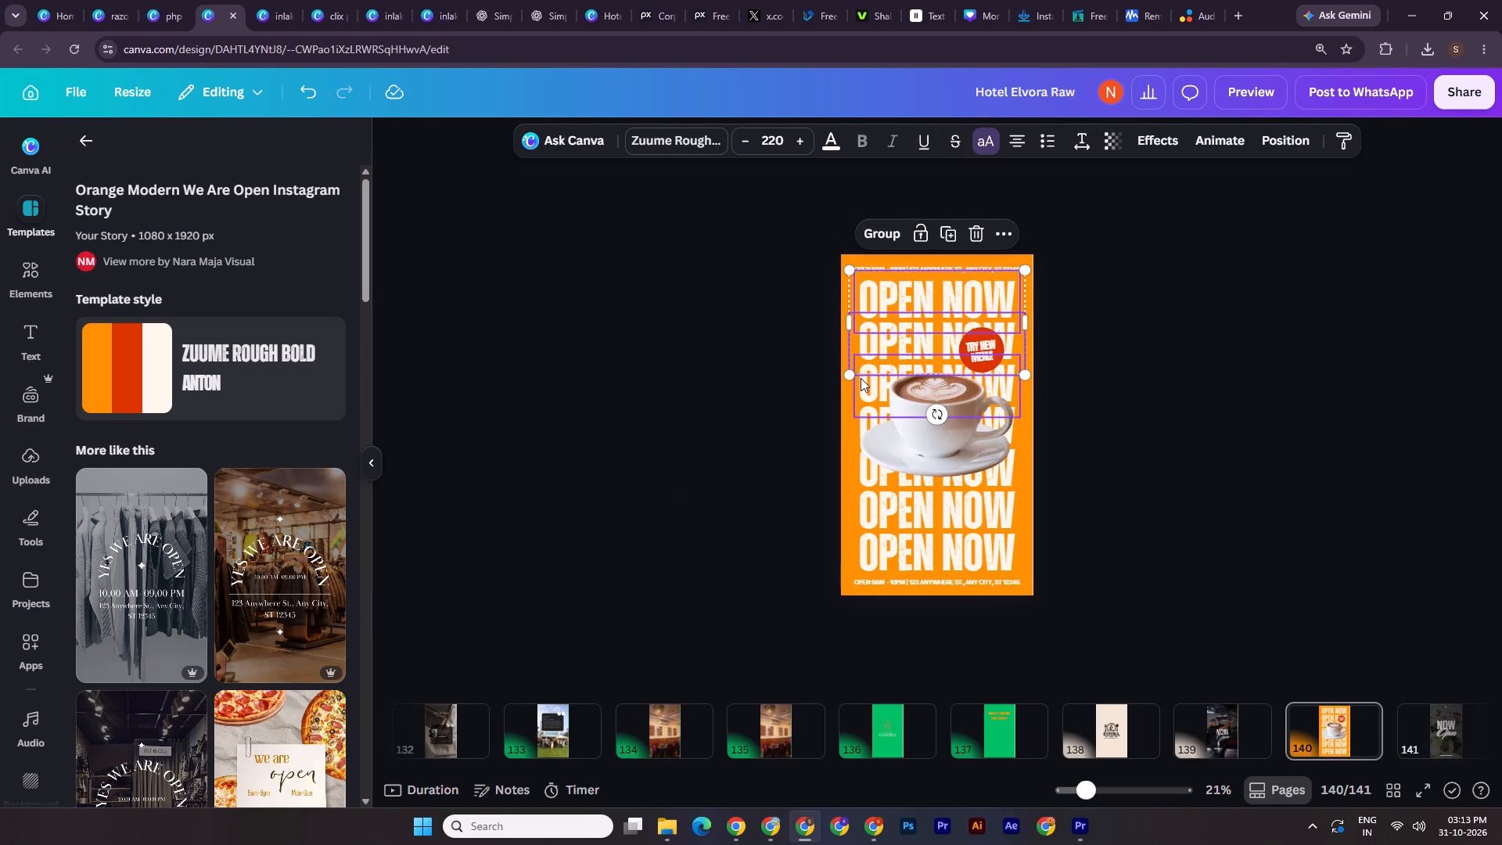
drag(826, 299, 862, 563)
click(1268, 140)
click(303, 171)
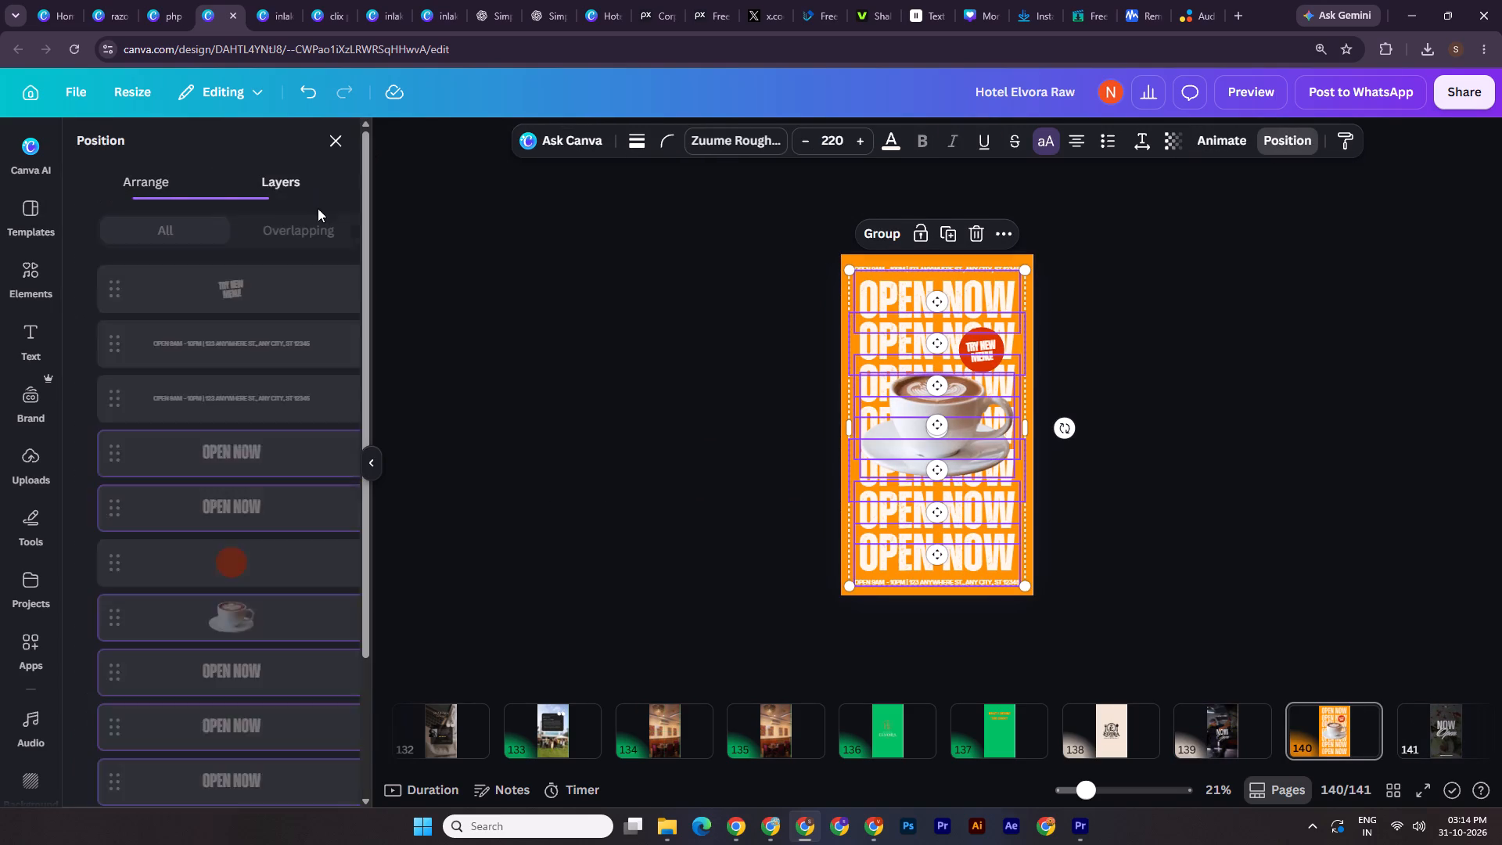
click(244, 455)
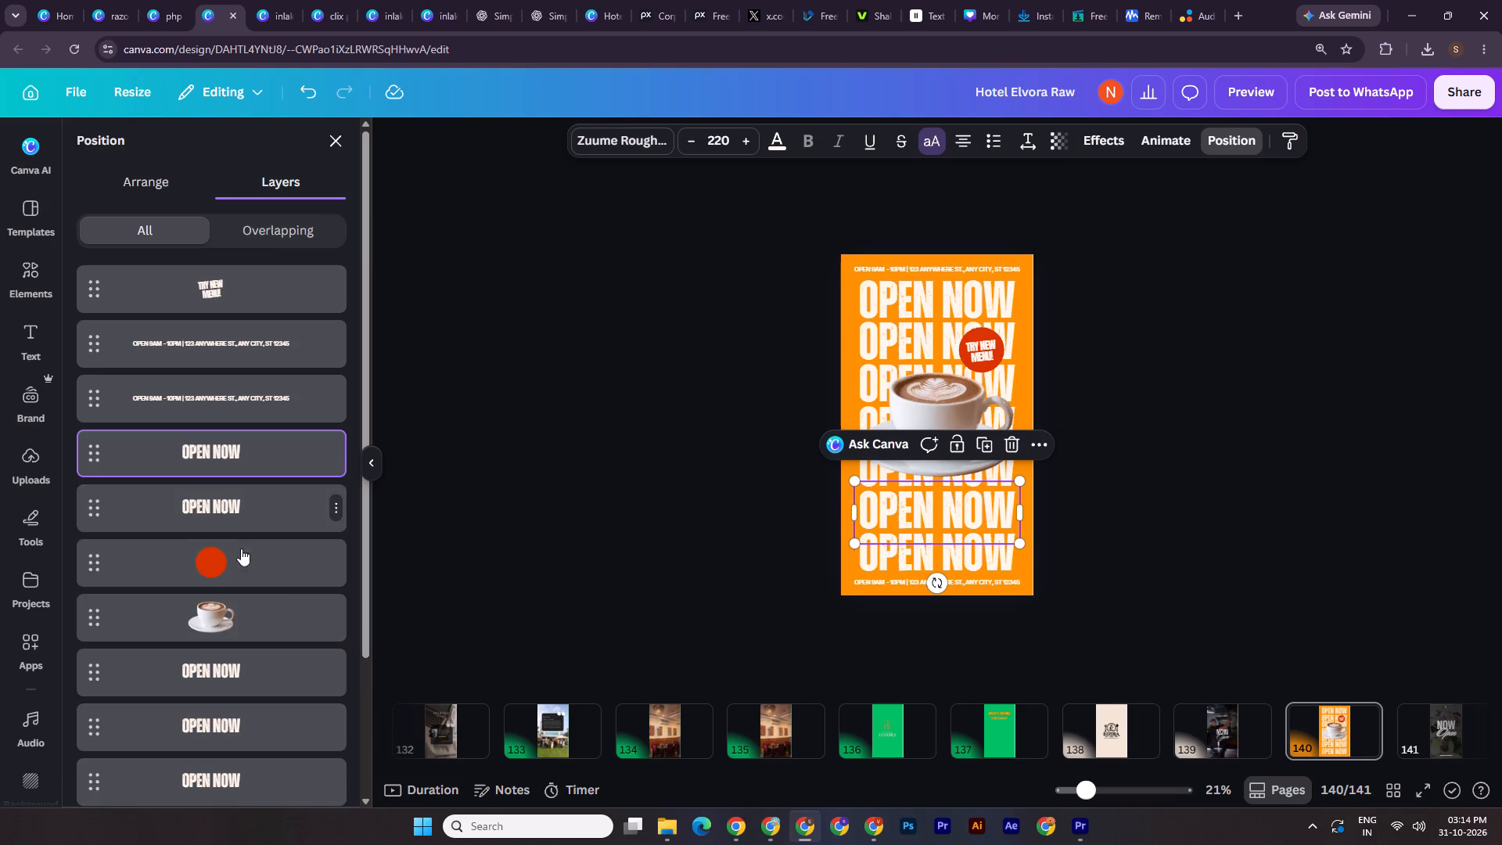
scroll(285, 584, down, 5)
click(268, 499)
shift+click(277, 717)
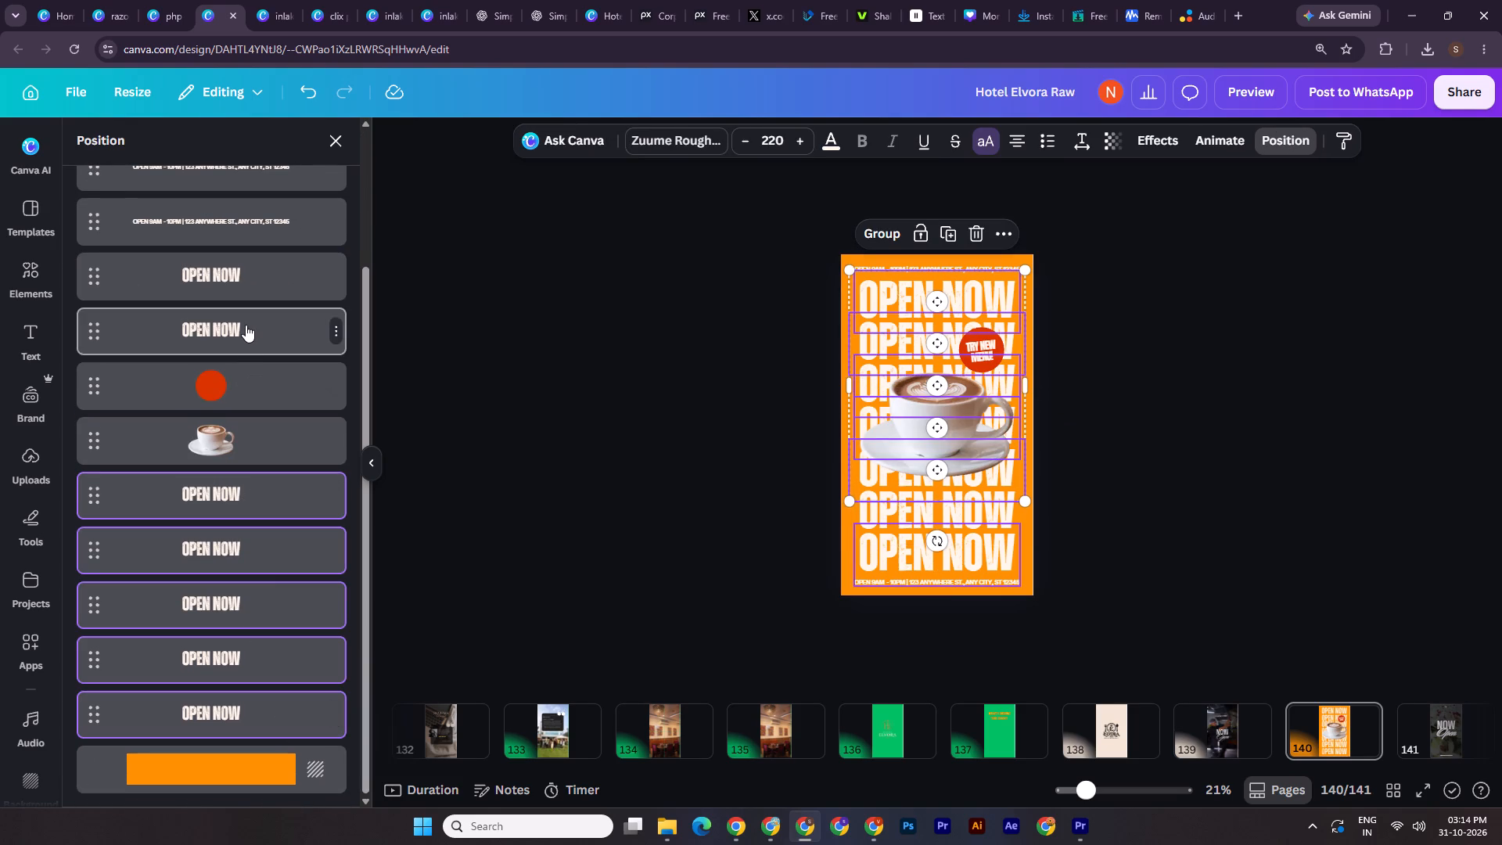
ctrl+click(246, 325)
ctrl+click(246, 275)
key(ctrl+c)
key(ctrl+c)
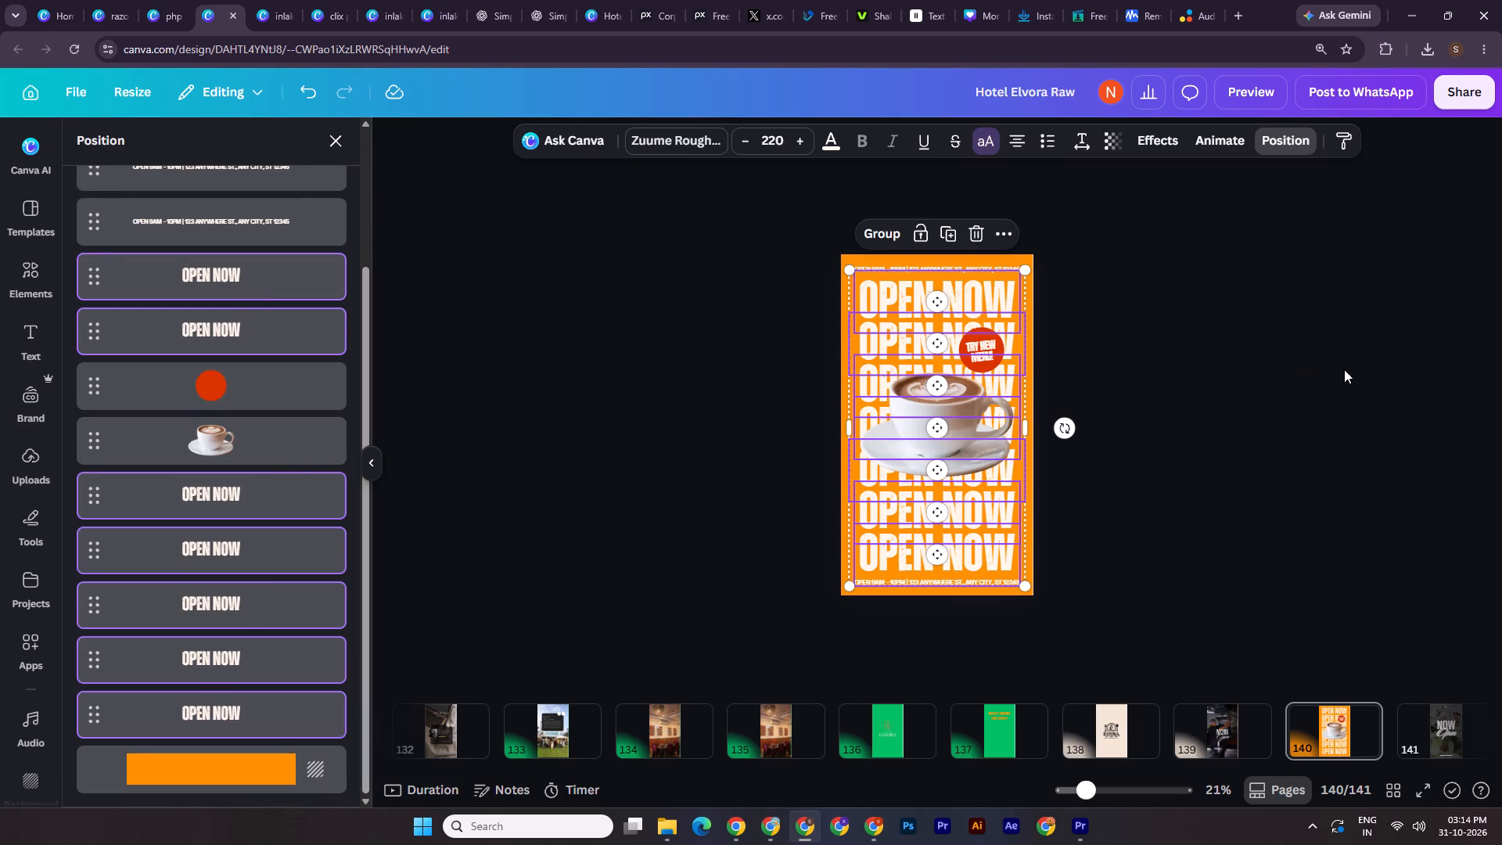
key(ctrl+c)
Move the NOW and Open texts off page 139 and paste the seven copied OPEN NOW lines over the kitchen photo.
double_click(1339, 368)
click(1219, 738)
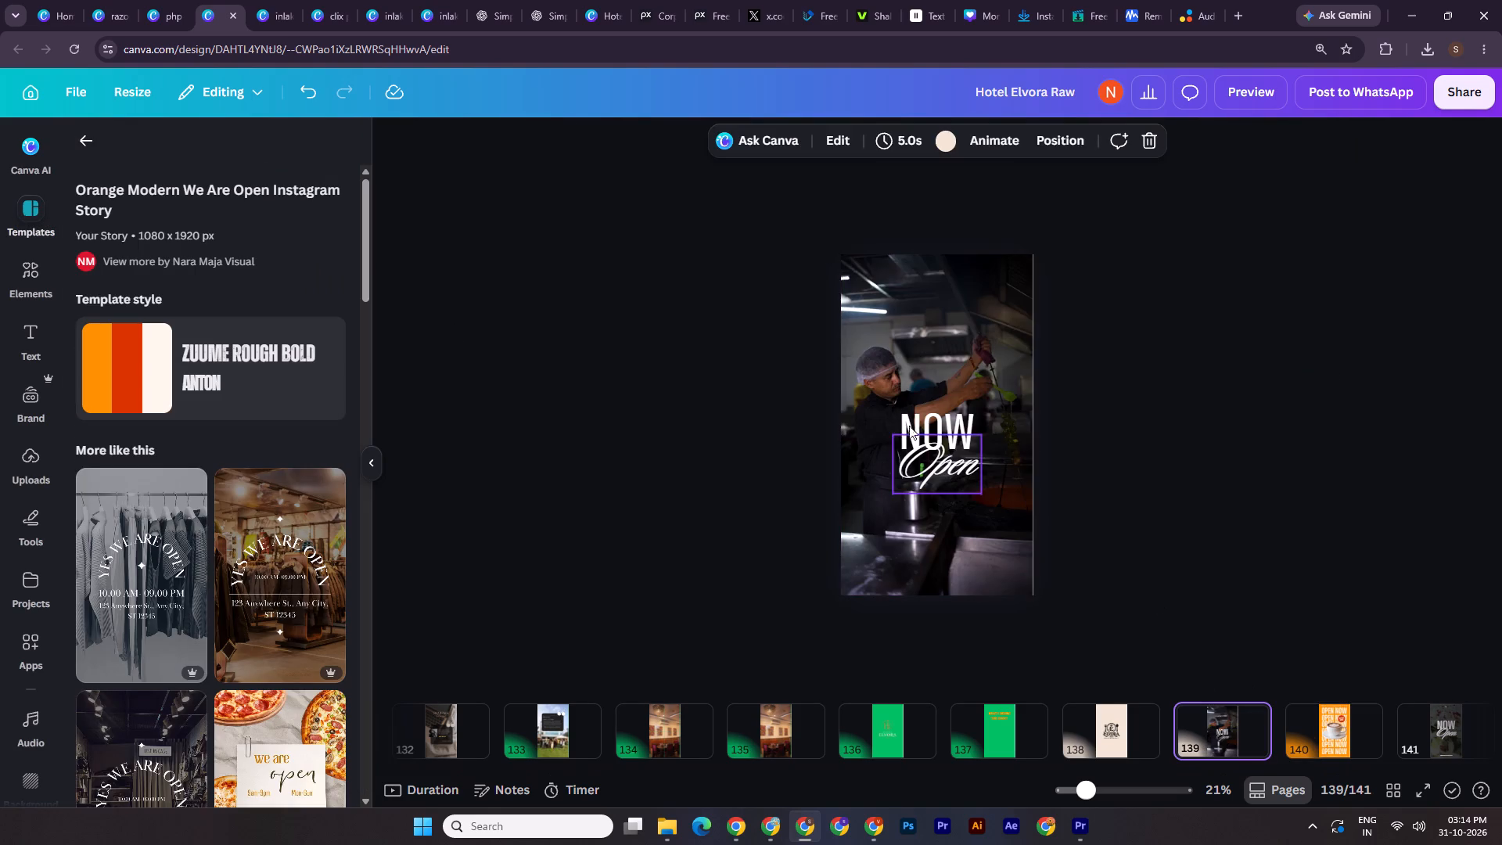
drag(921, 429, 1324, 411)
drag(927, 470, 1446, 432)
key(ctrl+v)
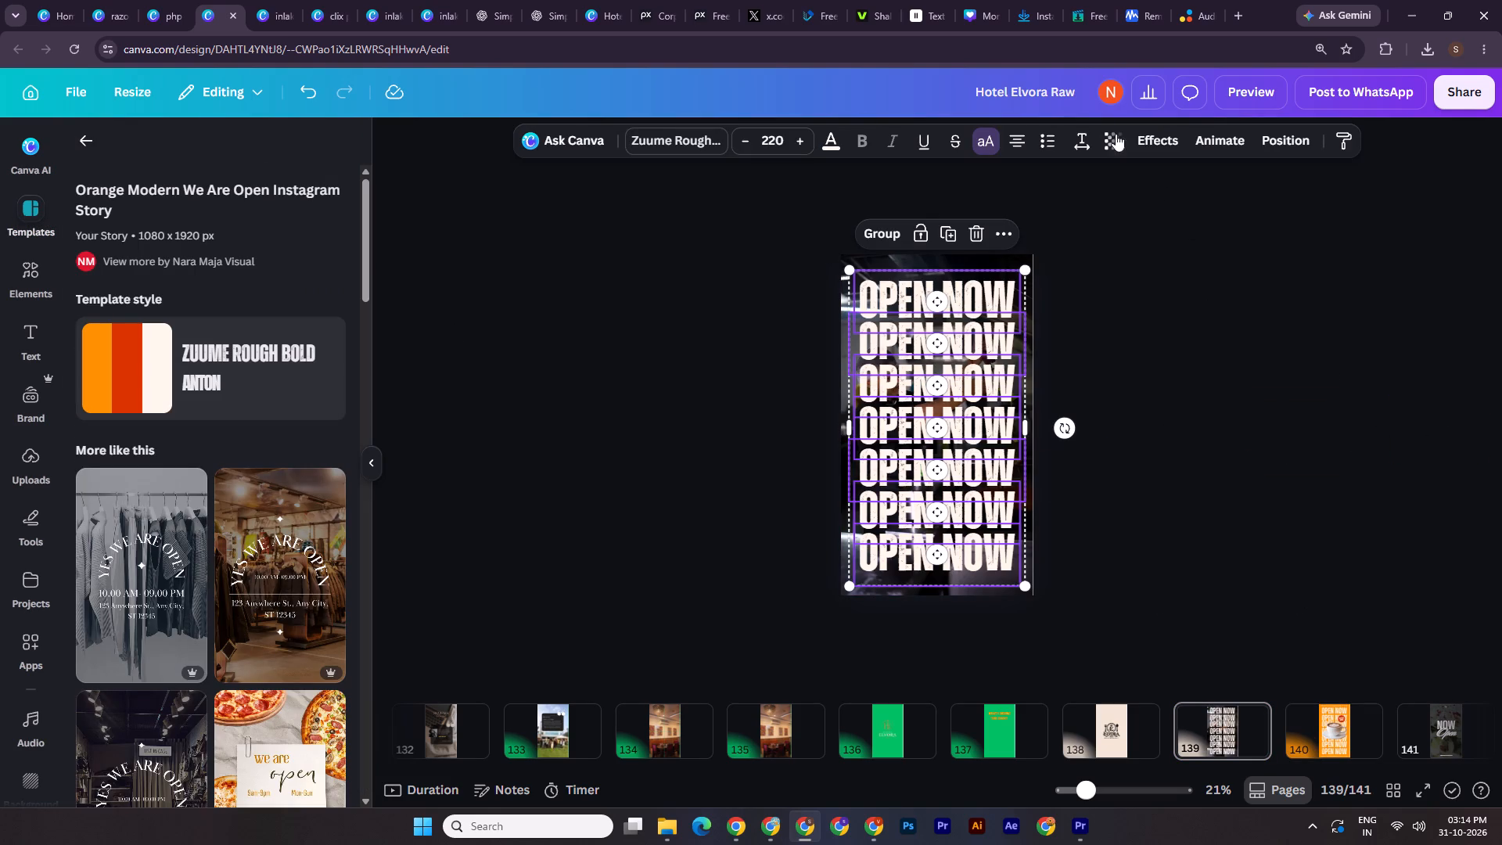
Apply the Neon animation to the seven pasted OPEN NOW lines.
click(1221, 143)
scroll(235, 619, down, 9)
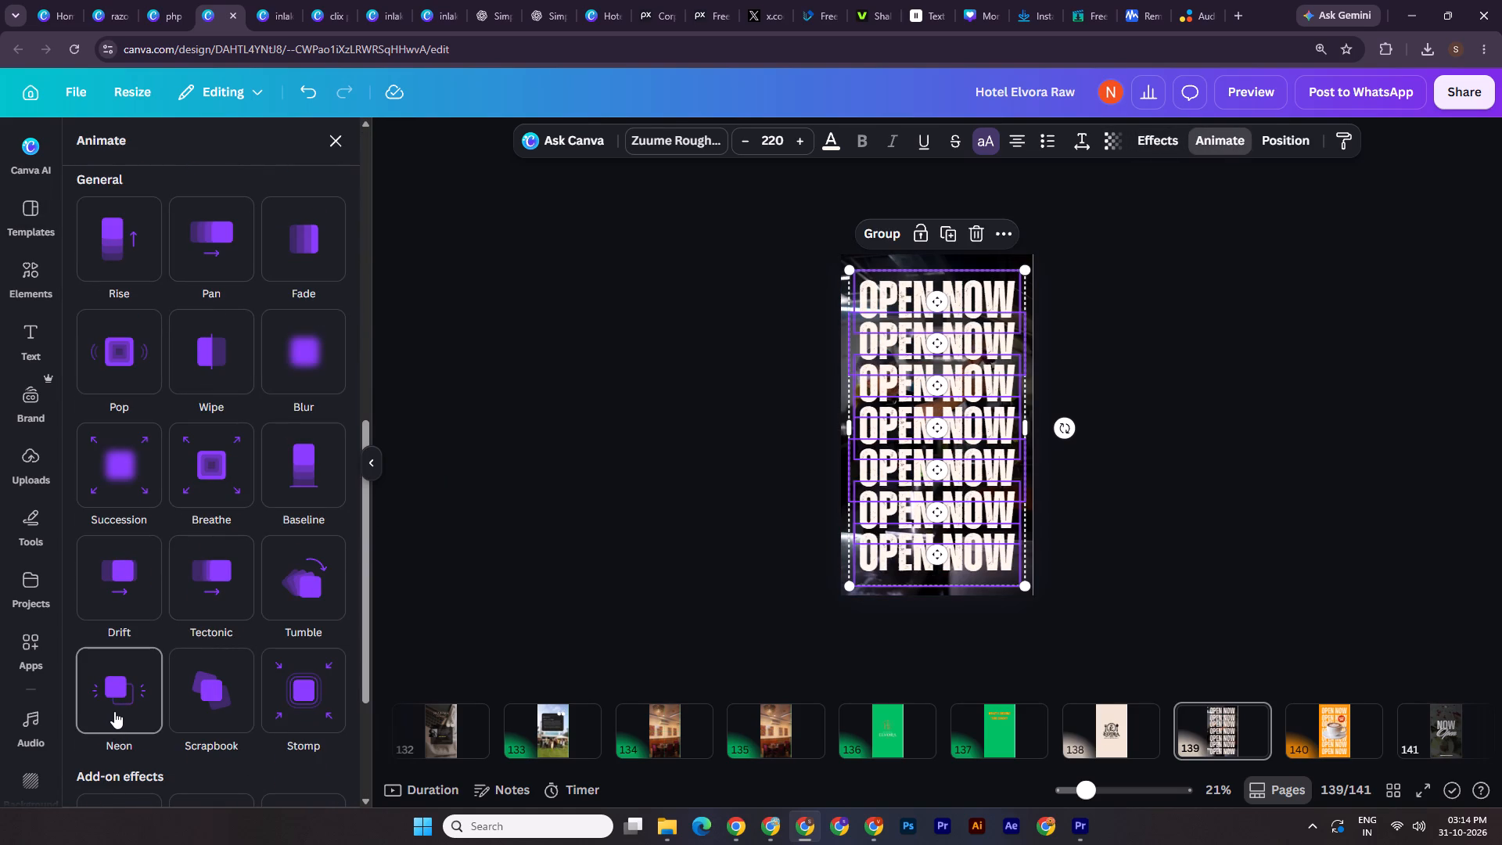
click(114, 711)
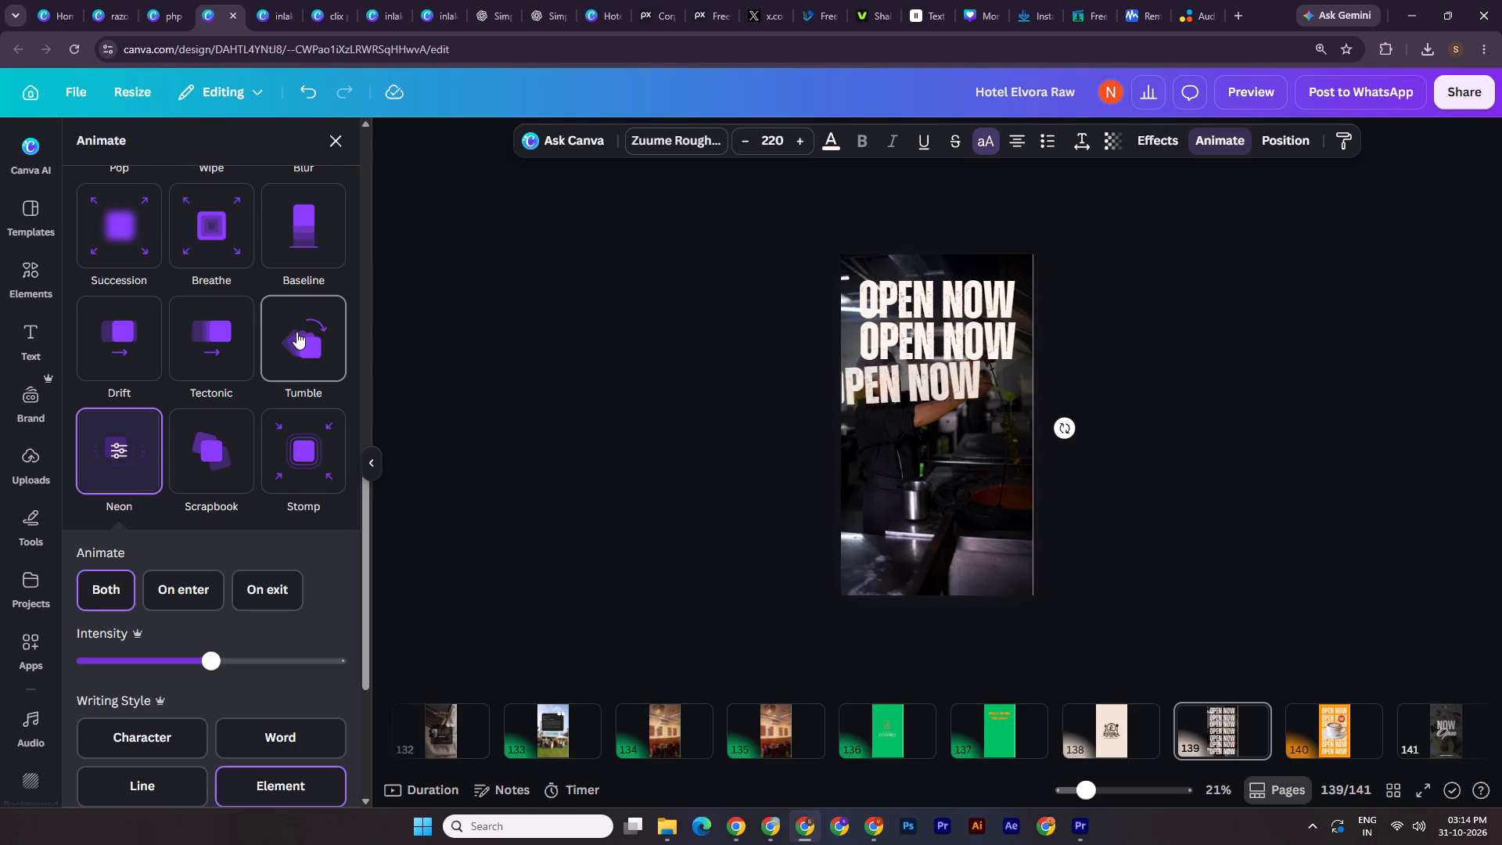
triple_click(1324, 372)
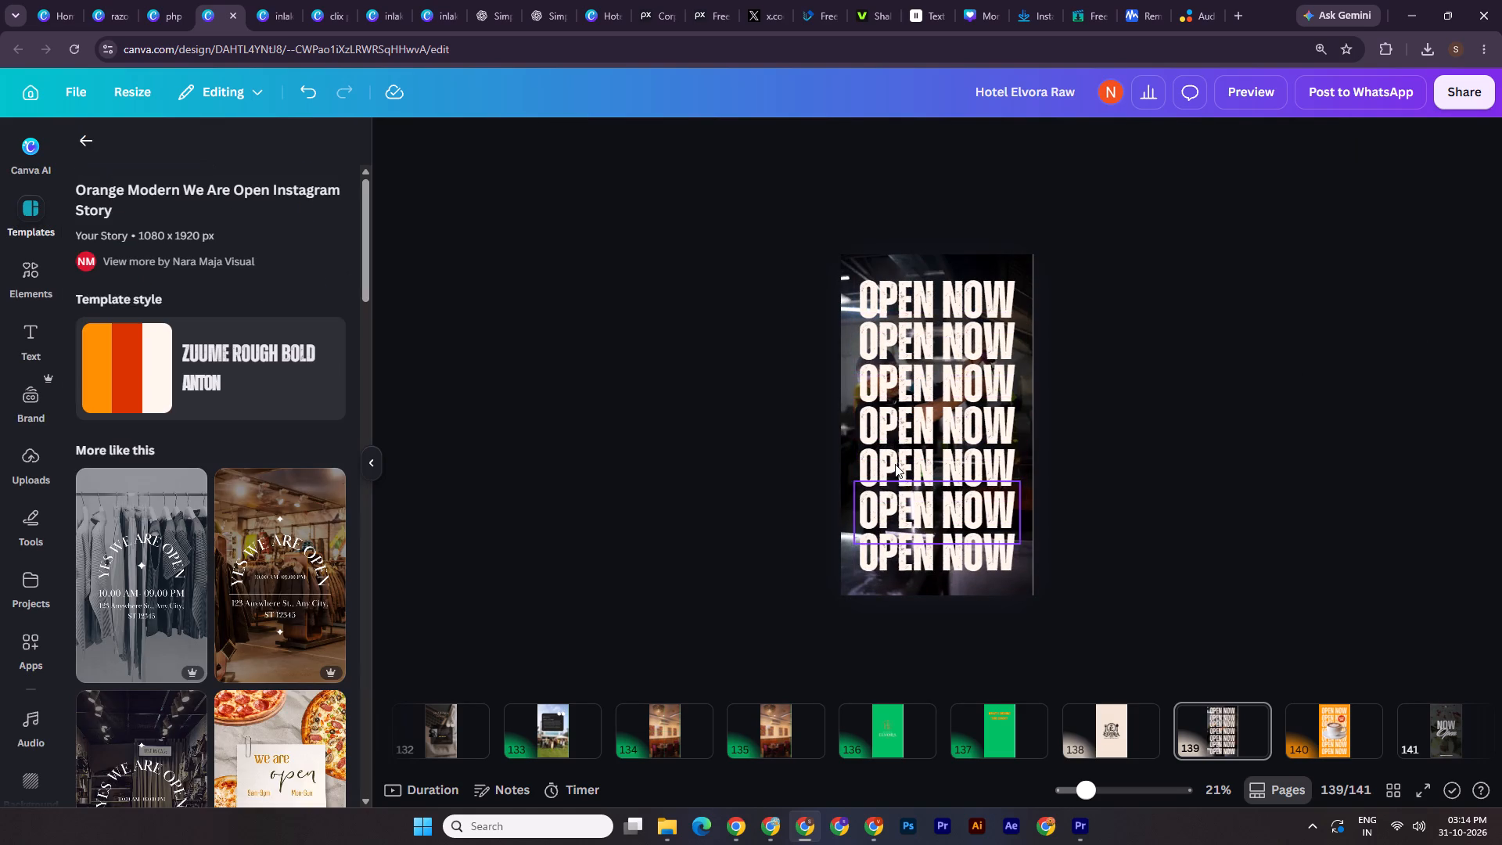
Set the transparency of the fifth OPEN NOW line from the top to 70.
click(895, 464)
click(1058, 141)
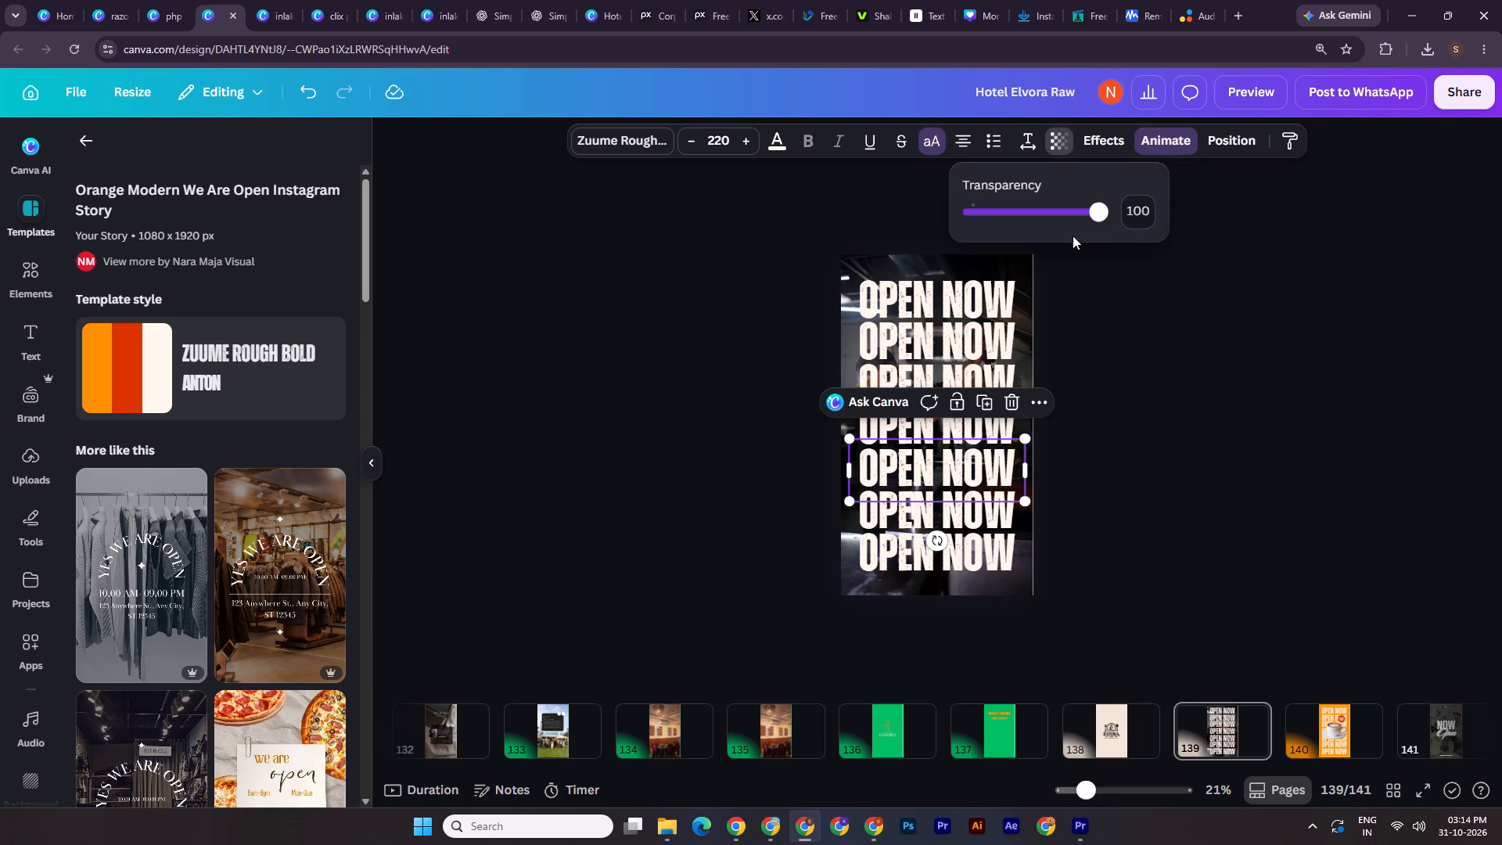
drag(1103, 211, 1076, 218)
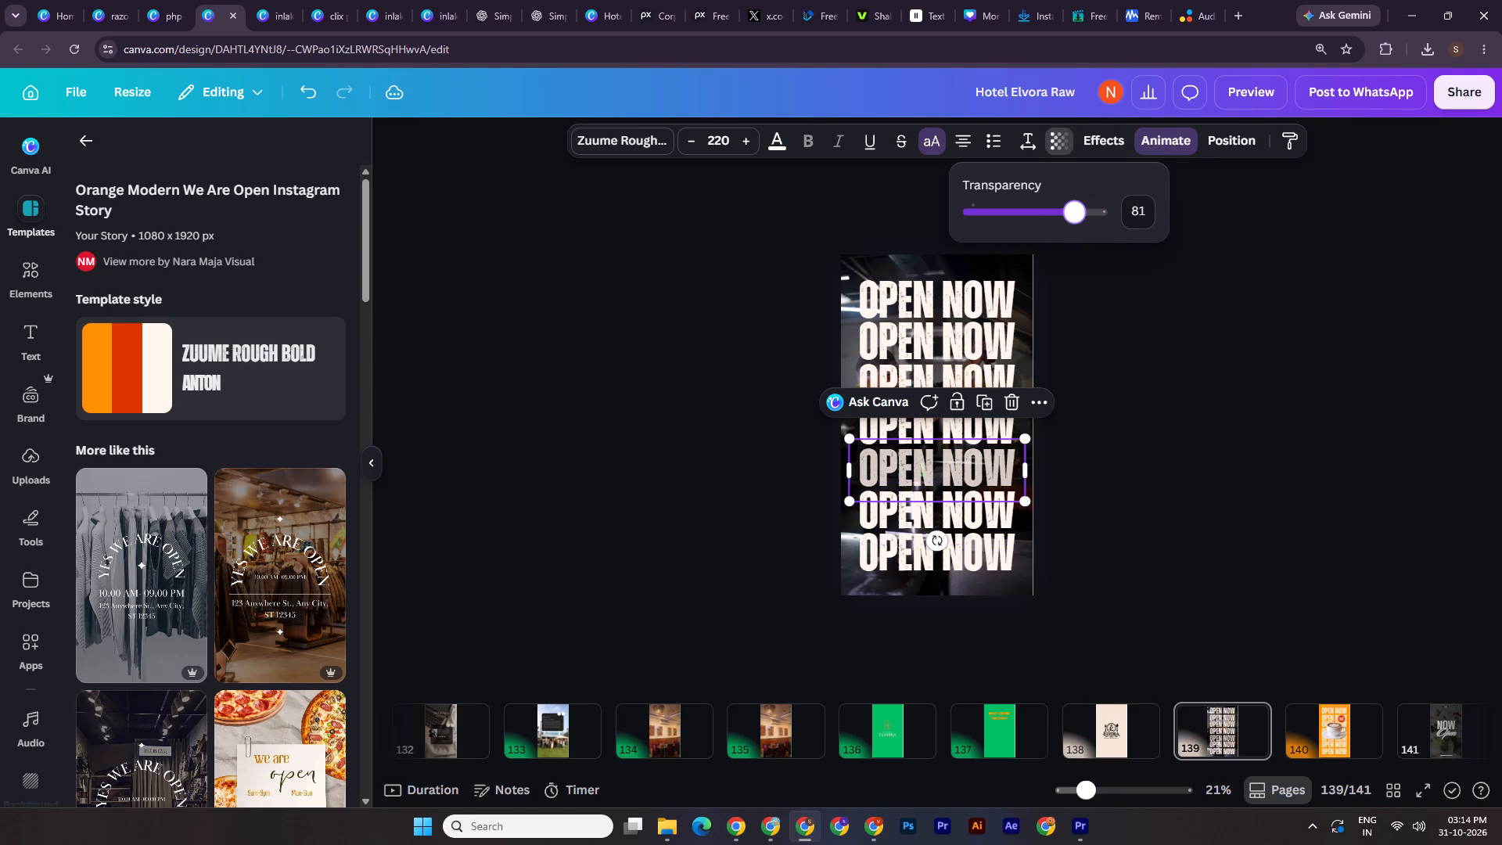
drag(1076, 218, 1057, 223)
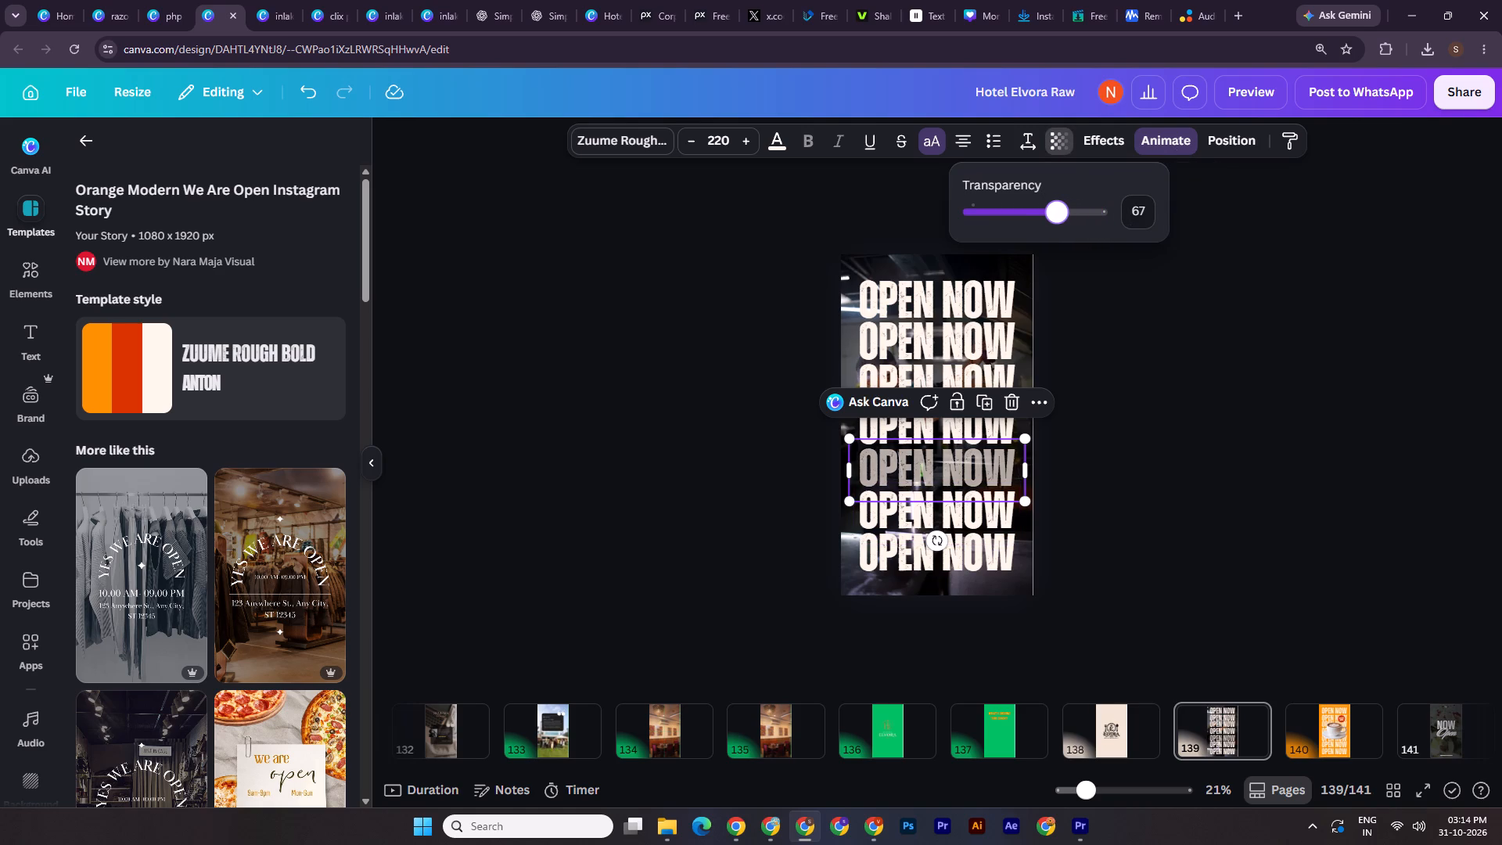
drag(1057, 223, 1062, 222)
Set the transparency of the third OPEN NOW line from the top to 70.
click(928, 380)
click(1071, 138)
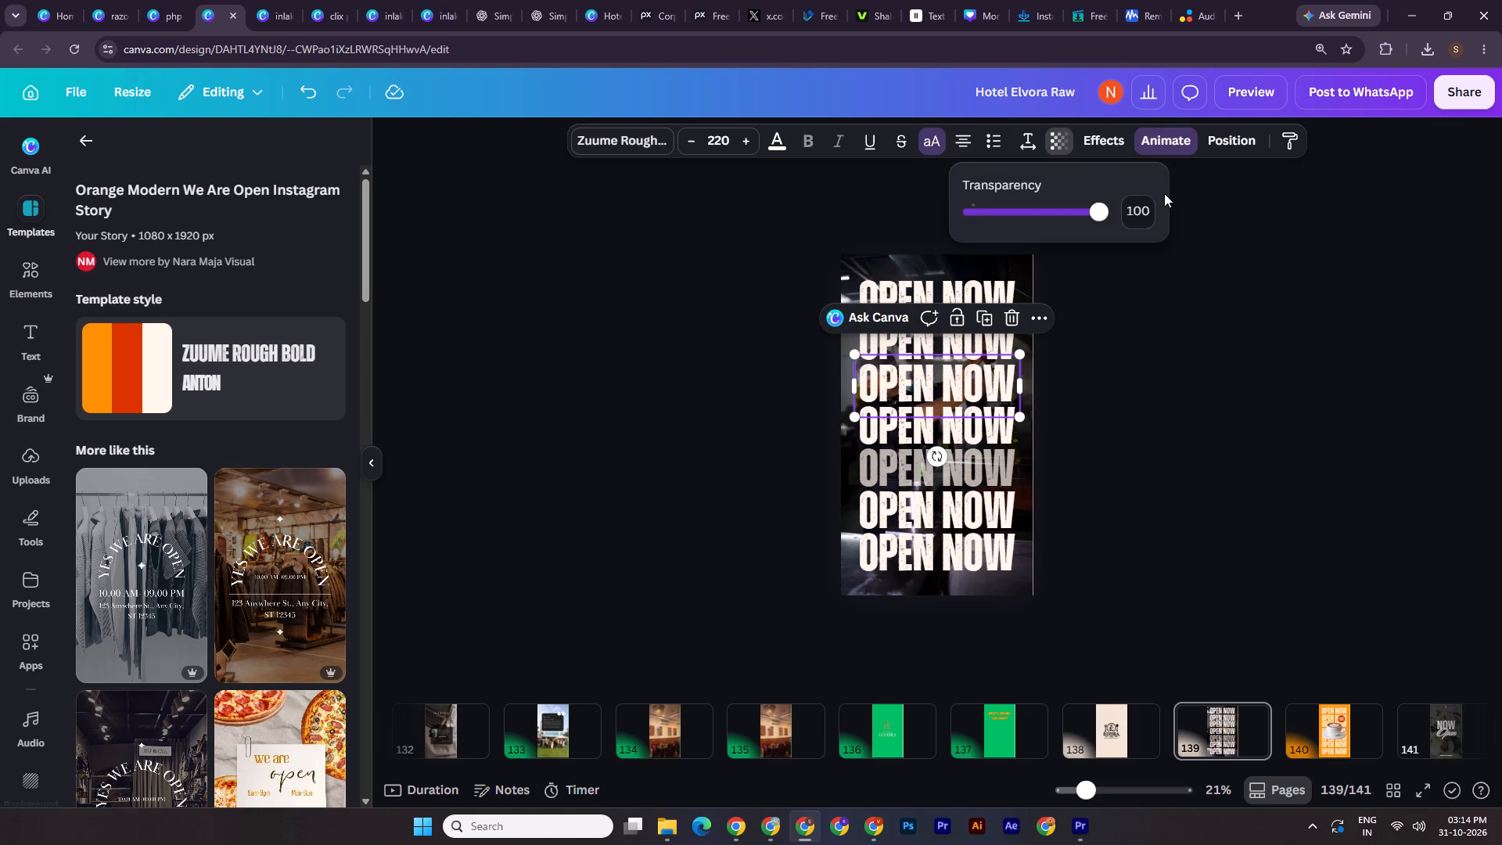
click(1130, 221)
text(70)
key(Return)
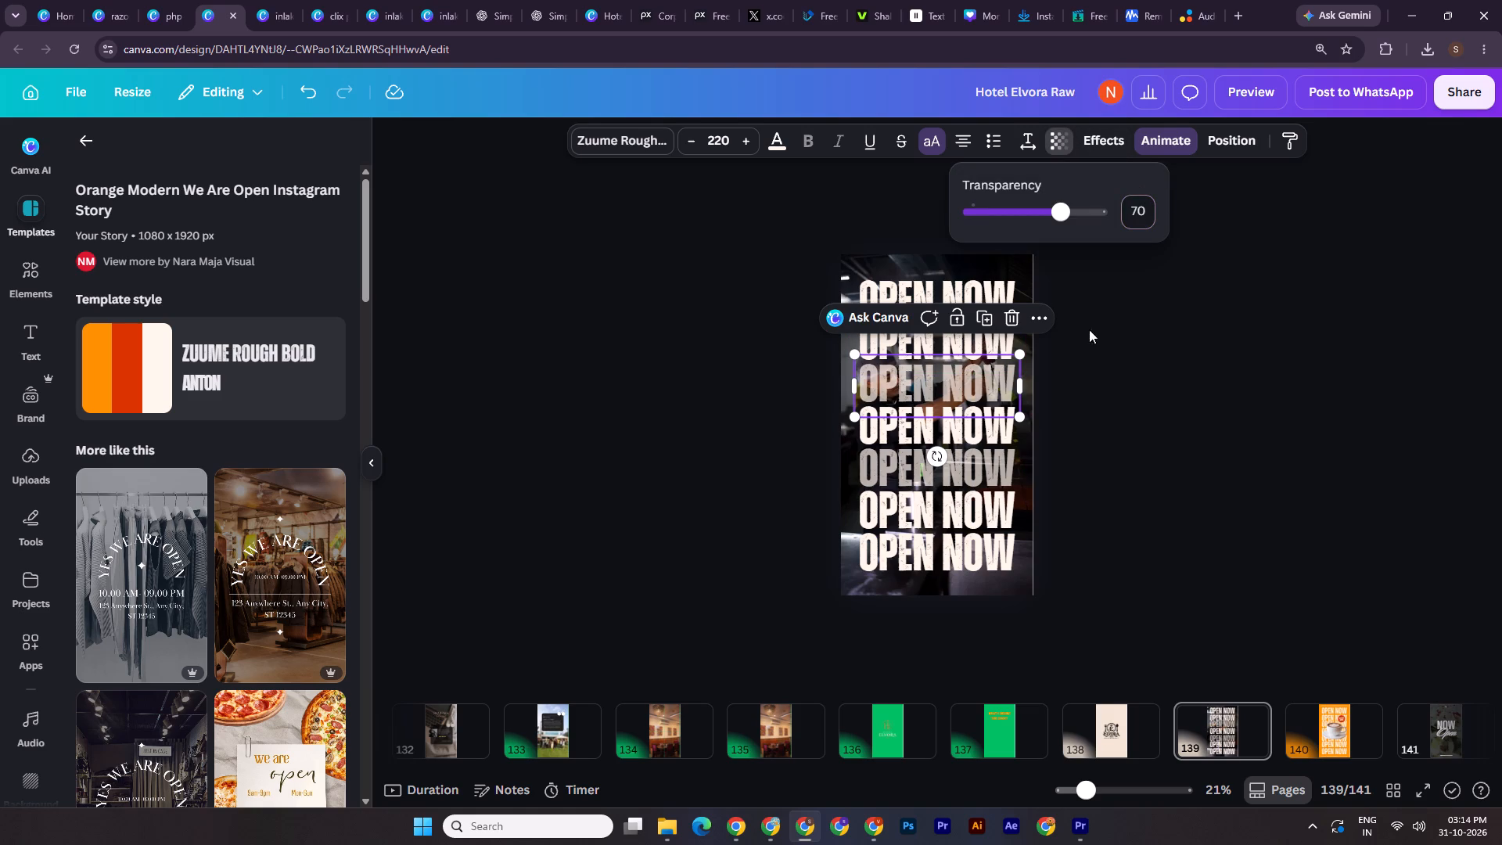
Set the transparency of the sixth OPEN NOW line from the top to 40.
click(978, 505)
click(1060, 145)
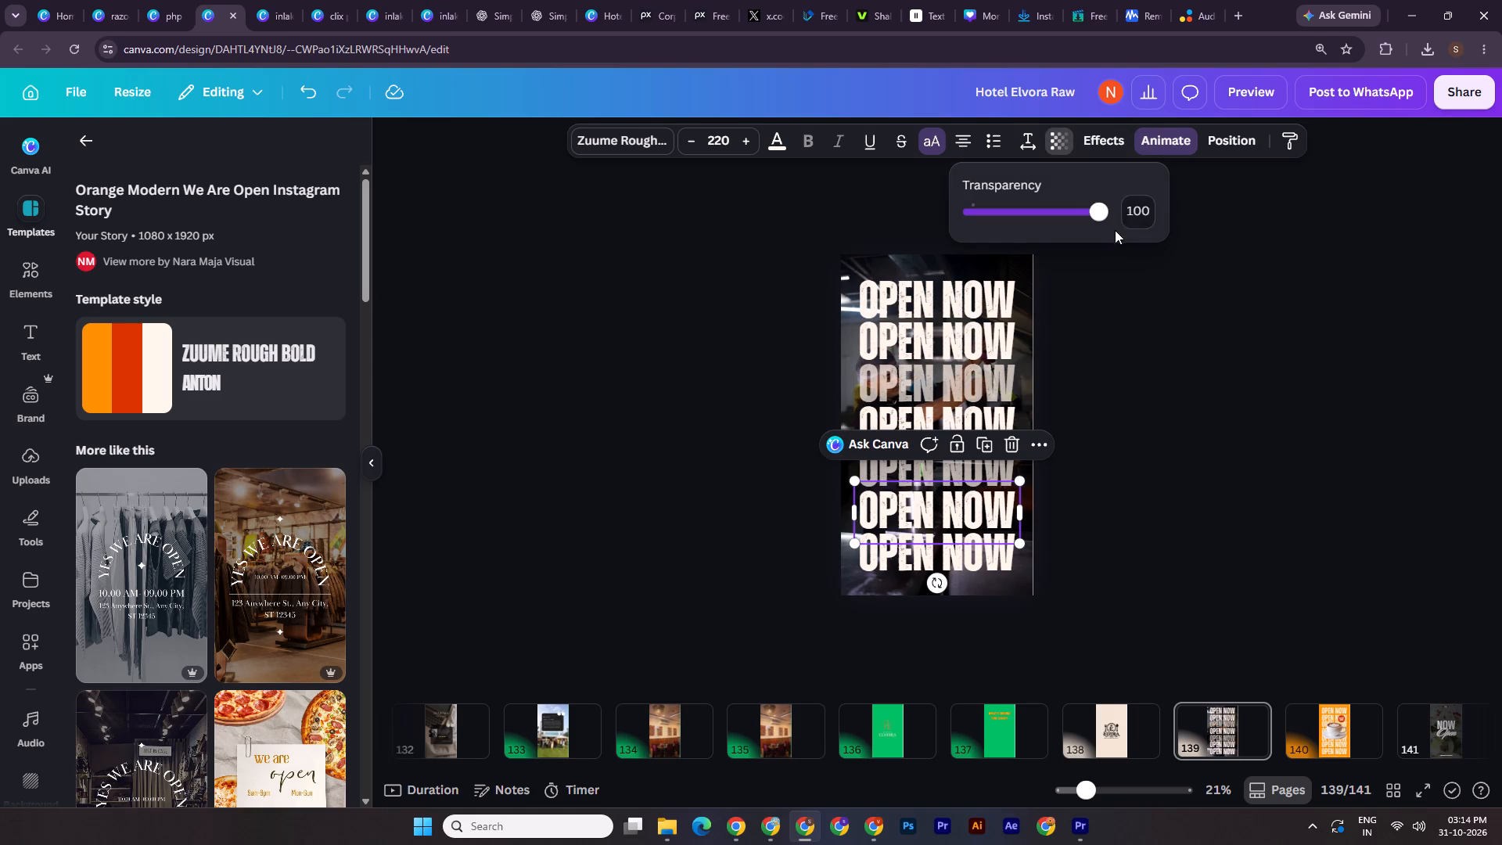
click(1139, 214)
text(50)
key(Return)
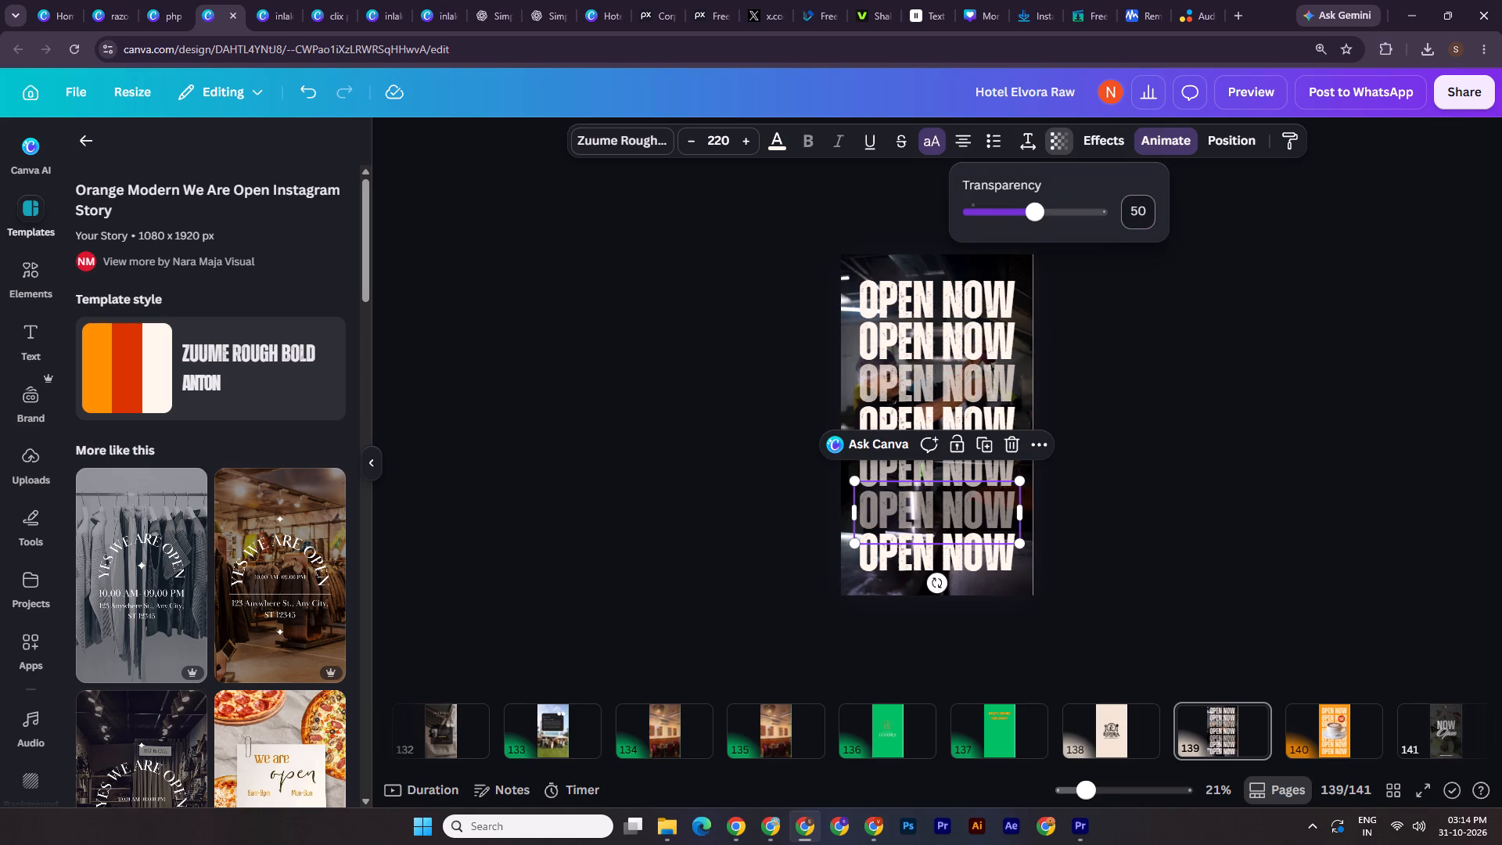
click(1144, 210)
text(40)
key(Return)
Set the transparency of the second OPEN NOW line from the top to 40.
click(979, 330)
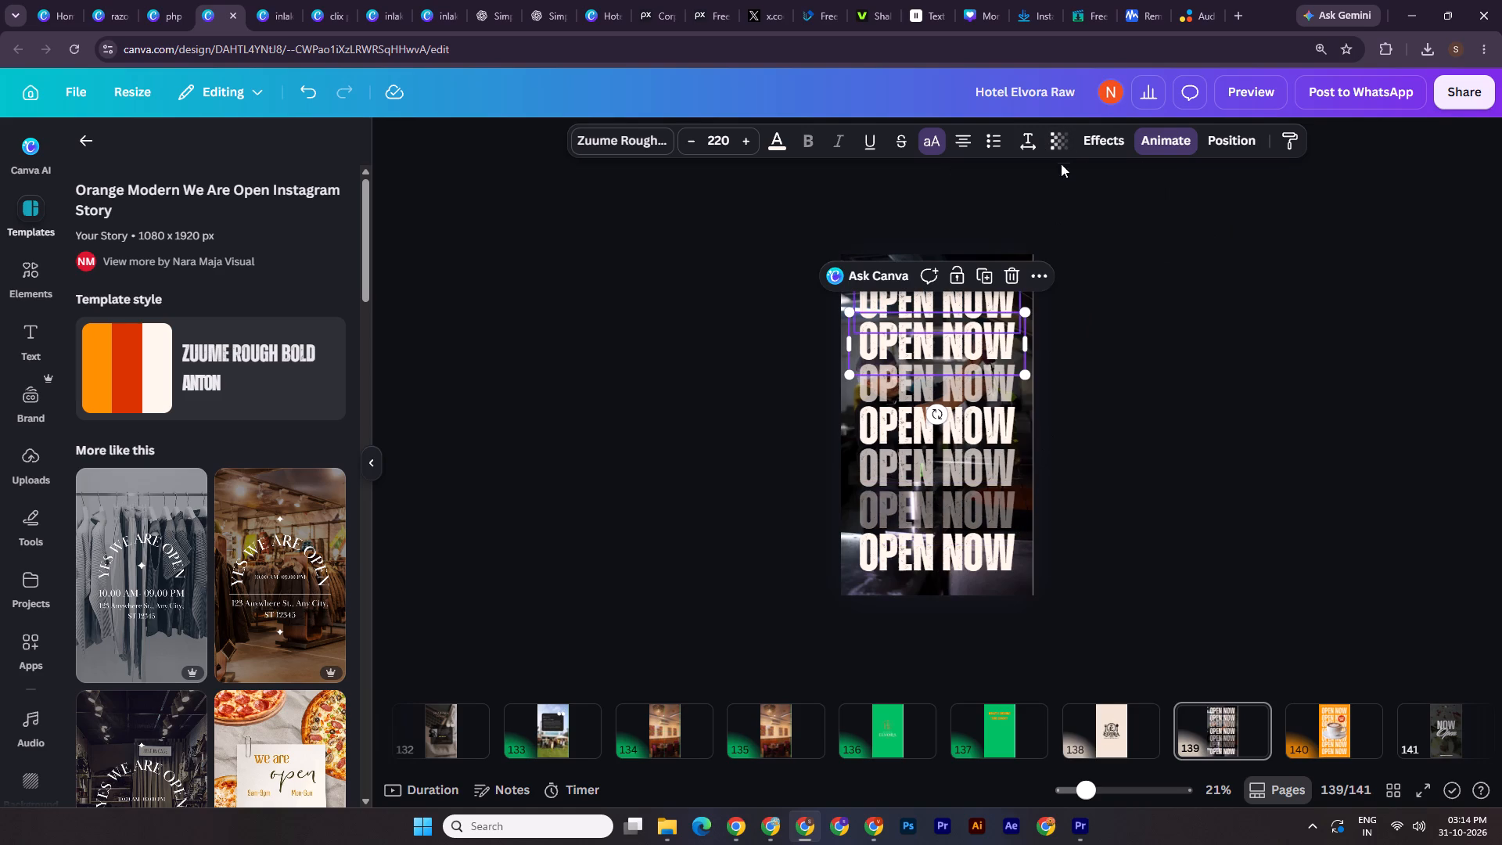
click(1049, 145)
click(1159, 221)
click(1141, 214)
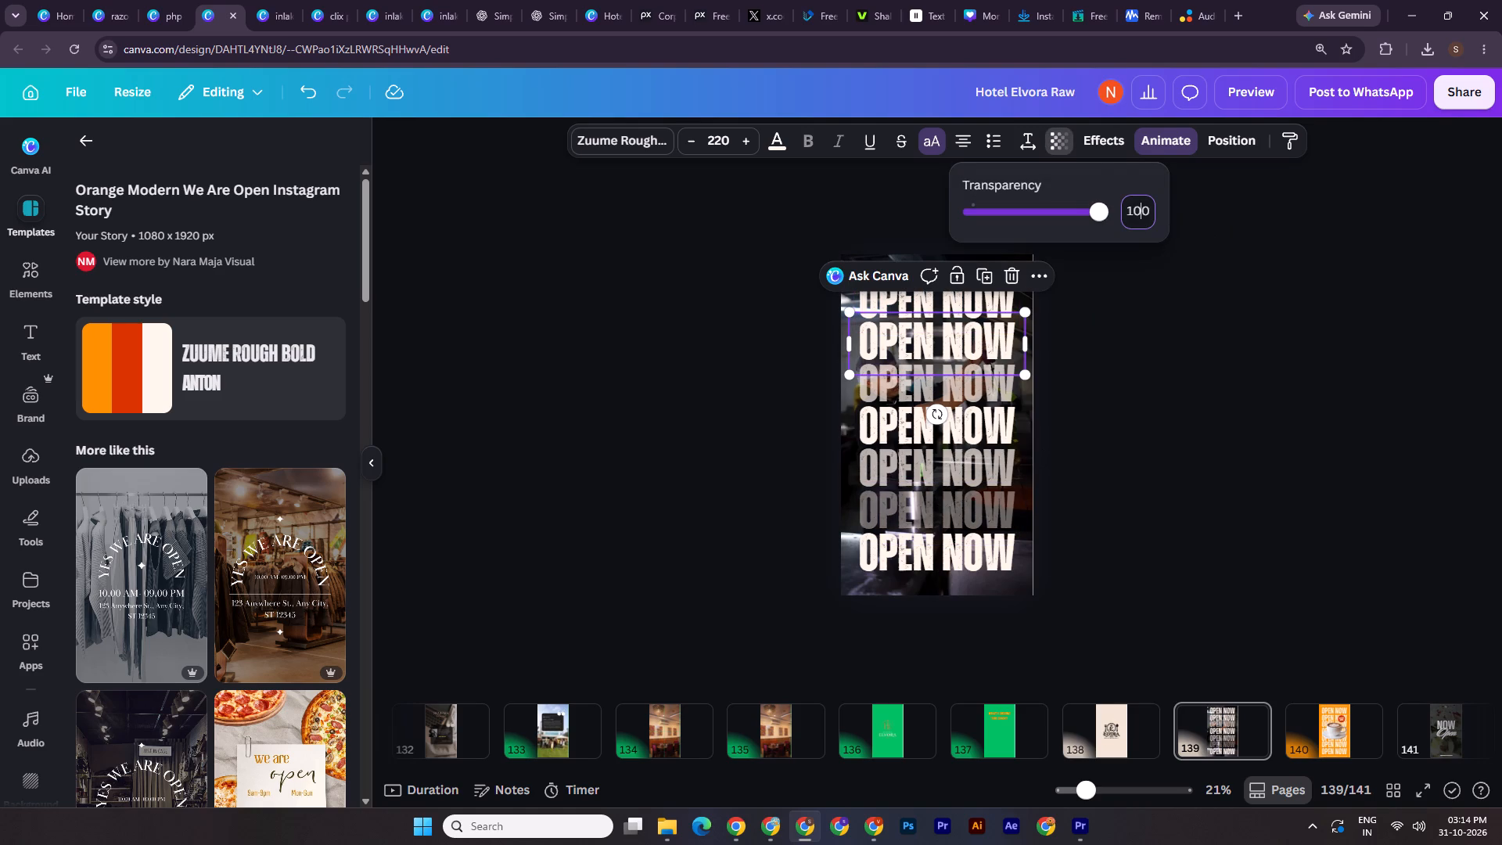
text(40)
key(Return)
Set the transparency of the bottom OPEN NOW line to 10.
click(1010, 551)
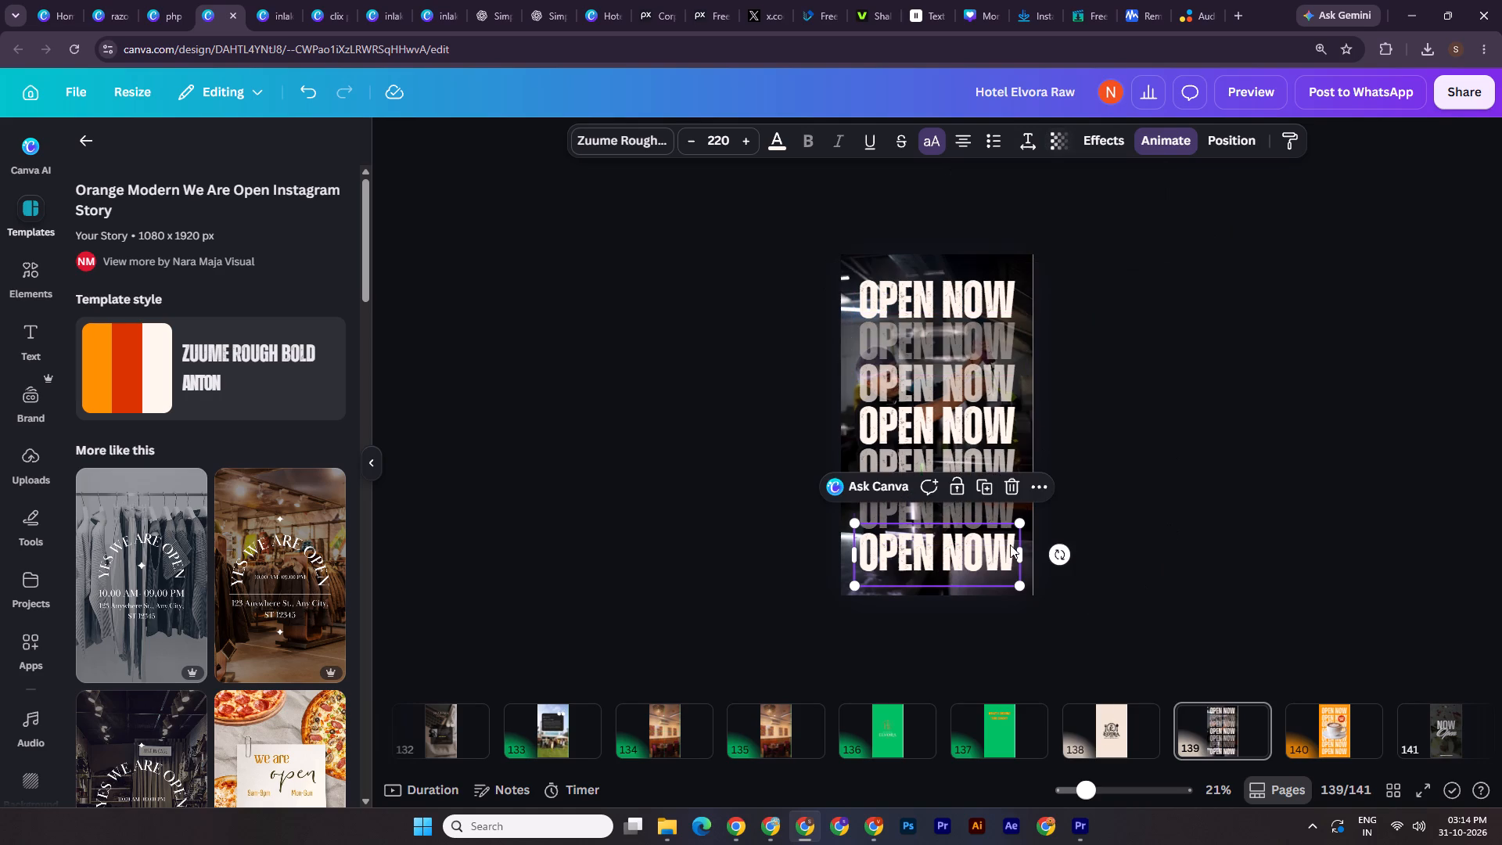
click(1068, 142)
click(1142, 211)
text(10)
key(Return)
Set the transparency of the top OPEN NOW line to 10.
click(979, 281)
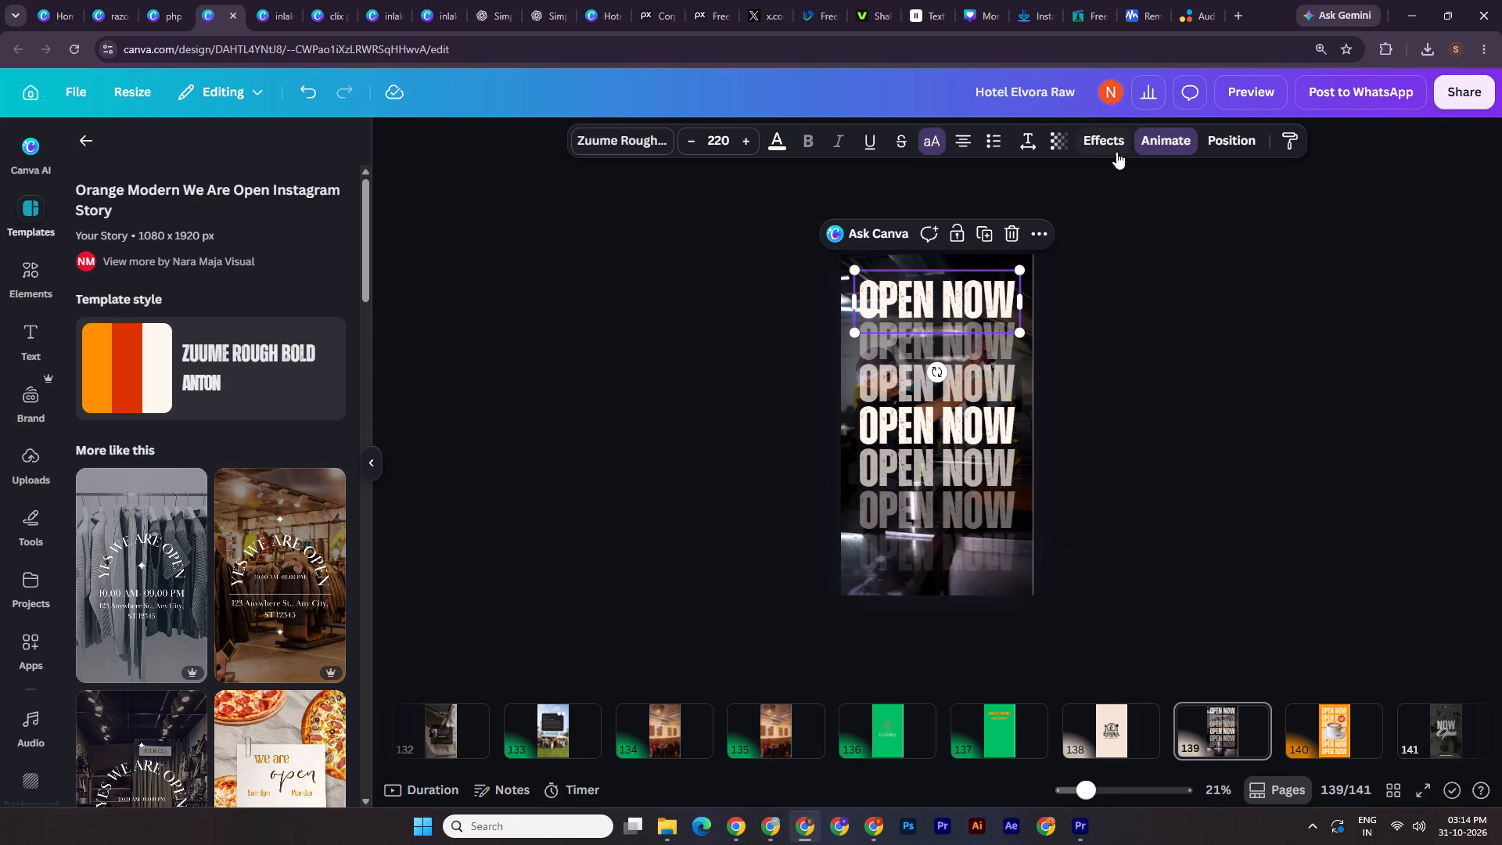
click(1055, 142)
click(1140, 211)
key(2)
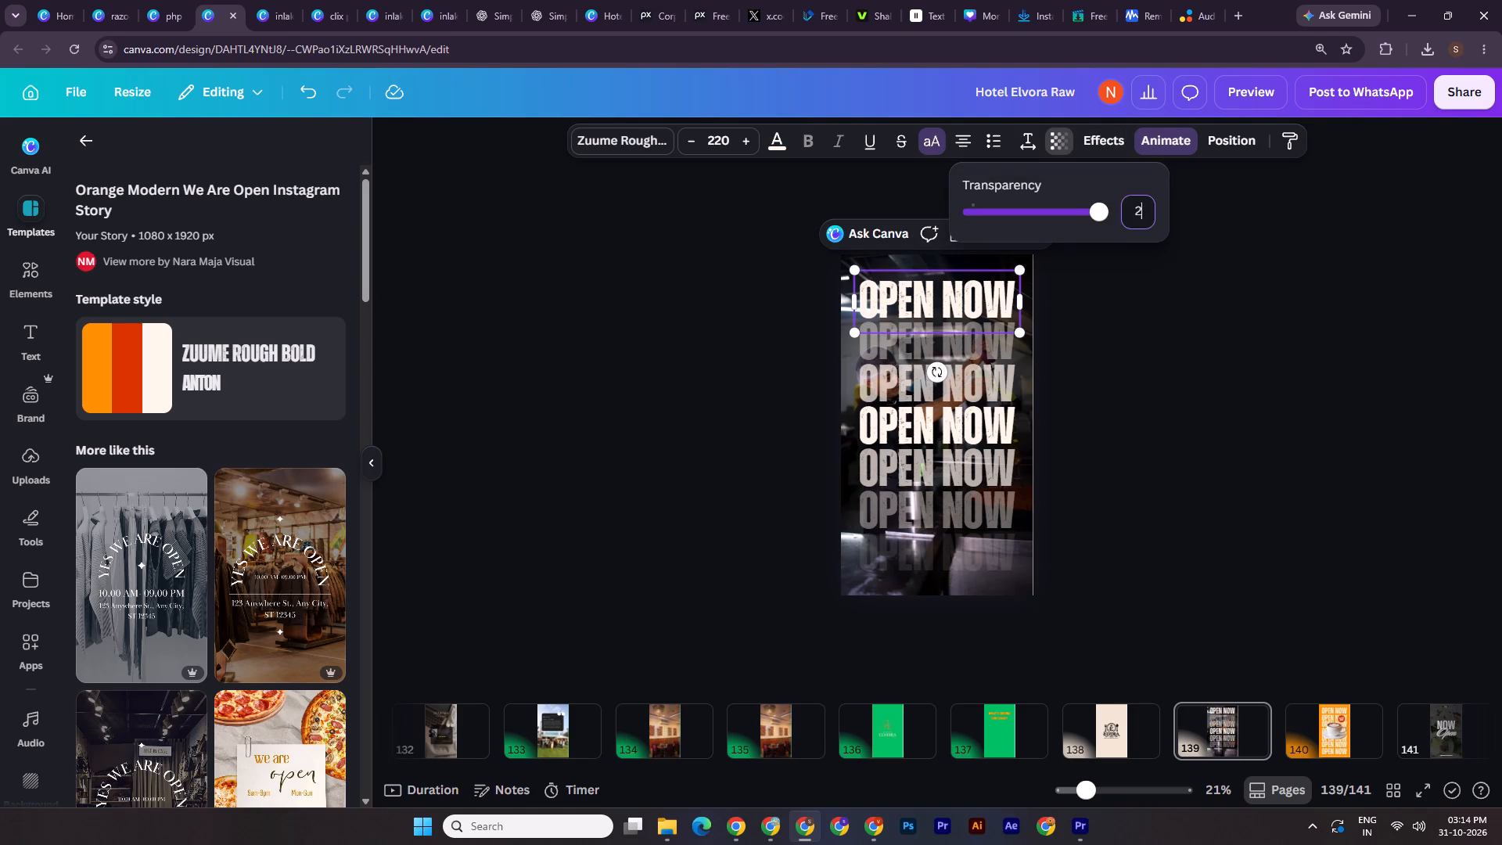
key(BackSpace)
text(10)
key(Return)
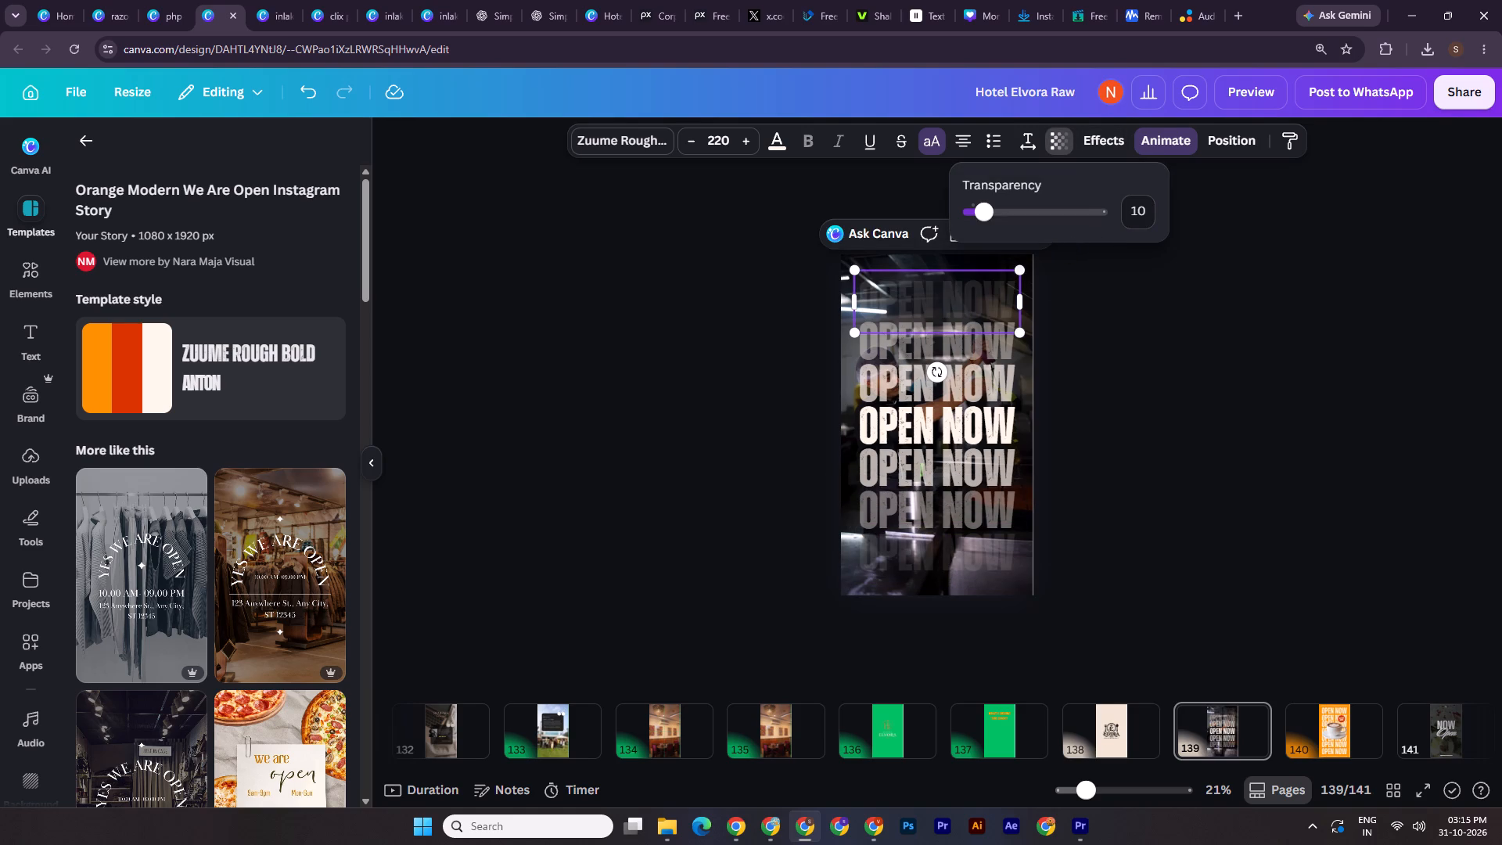
click(1255, 430)
click(1253, 421)
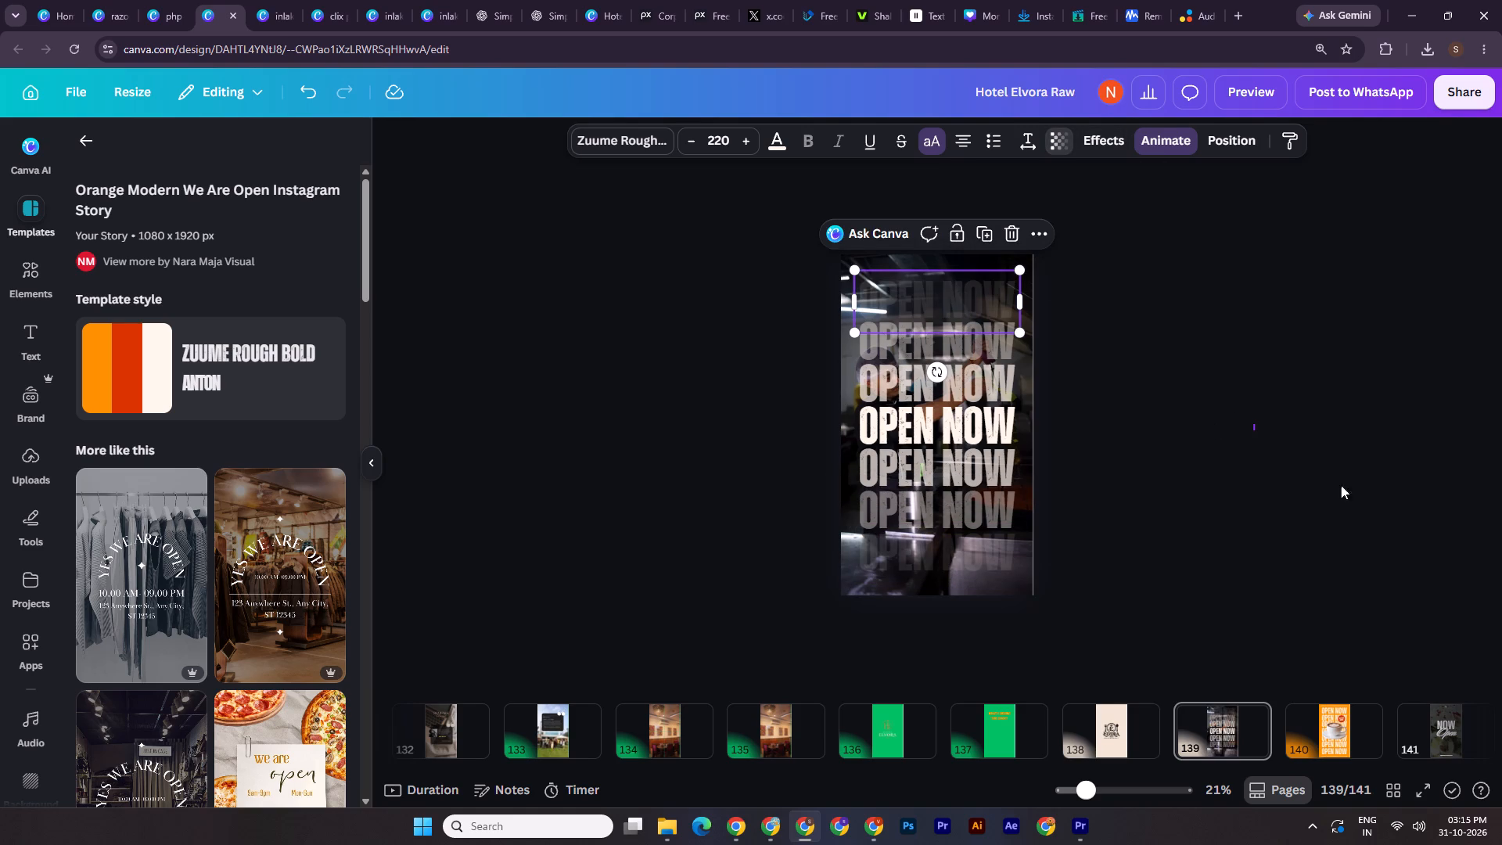
Copy all seven OPEN NOW lines and paste them onto a new page 142 at the end of the design.
drag(1120, 275, 876, 591)
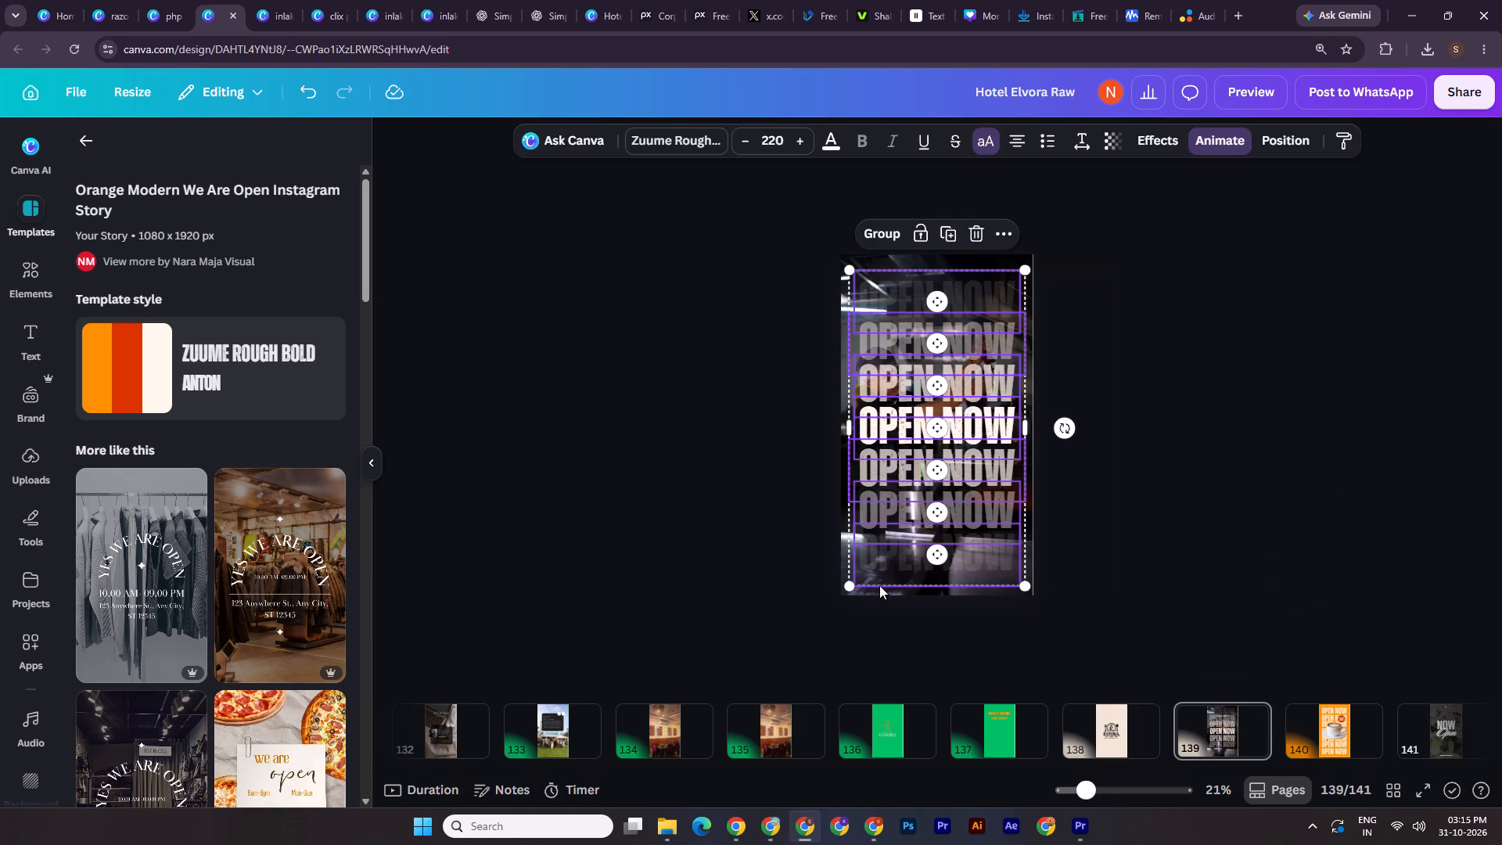
key(ctrl+c)
click(1116, 511)
drag(1435, 768, 1501, 757)
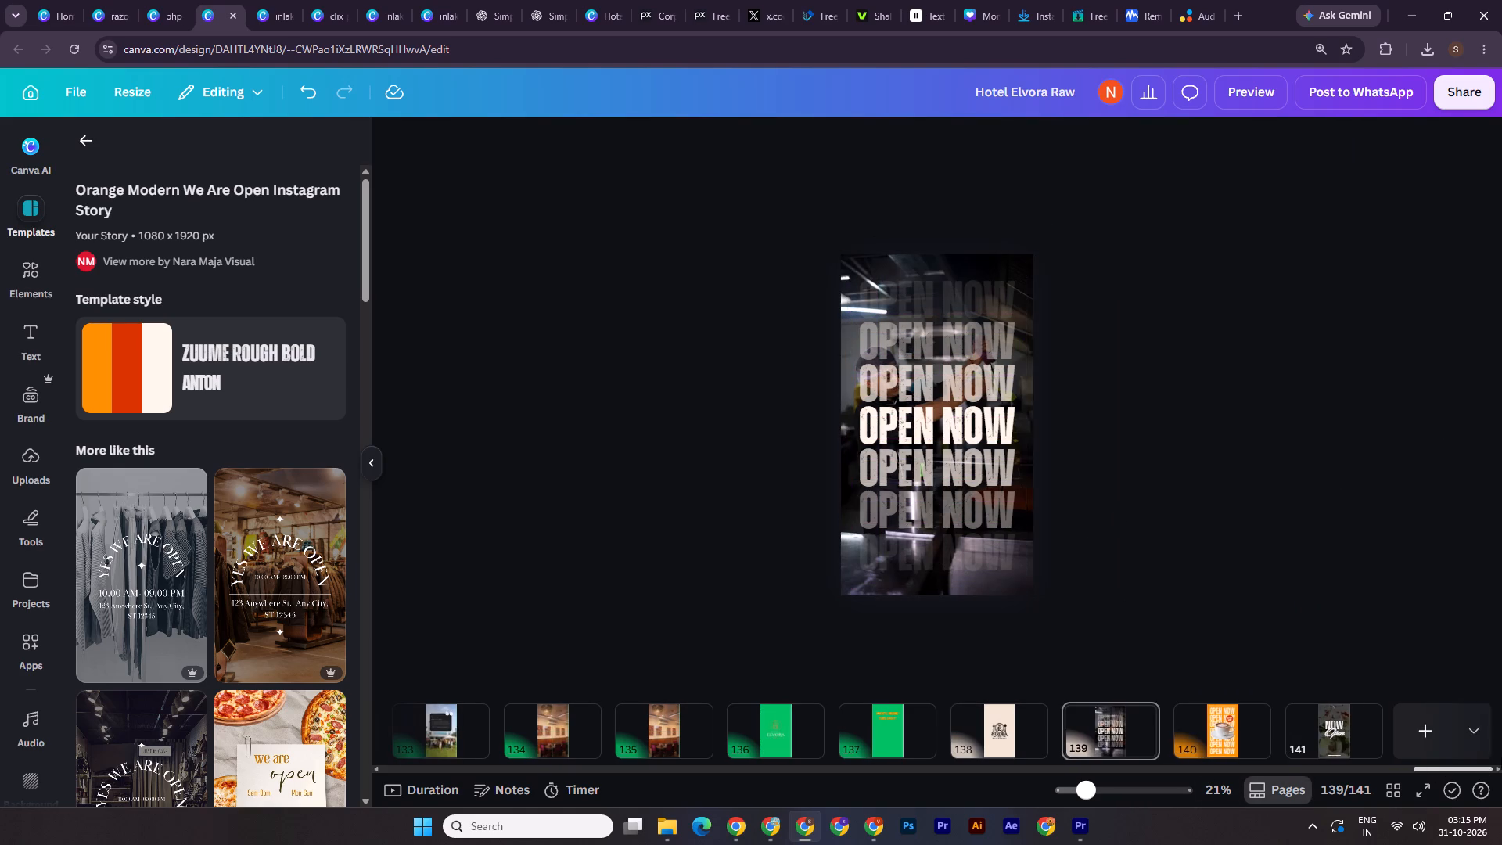
drag(1501, 757, 1497, 753)
click(1343, 732)
click(1402, 733)
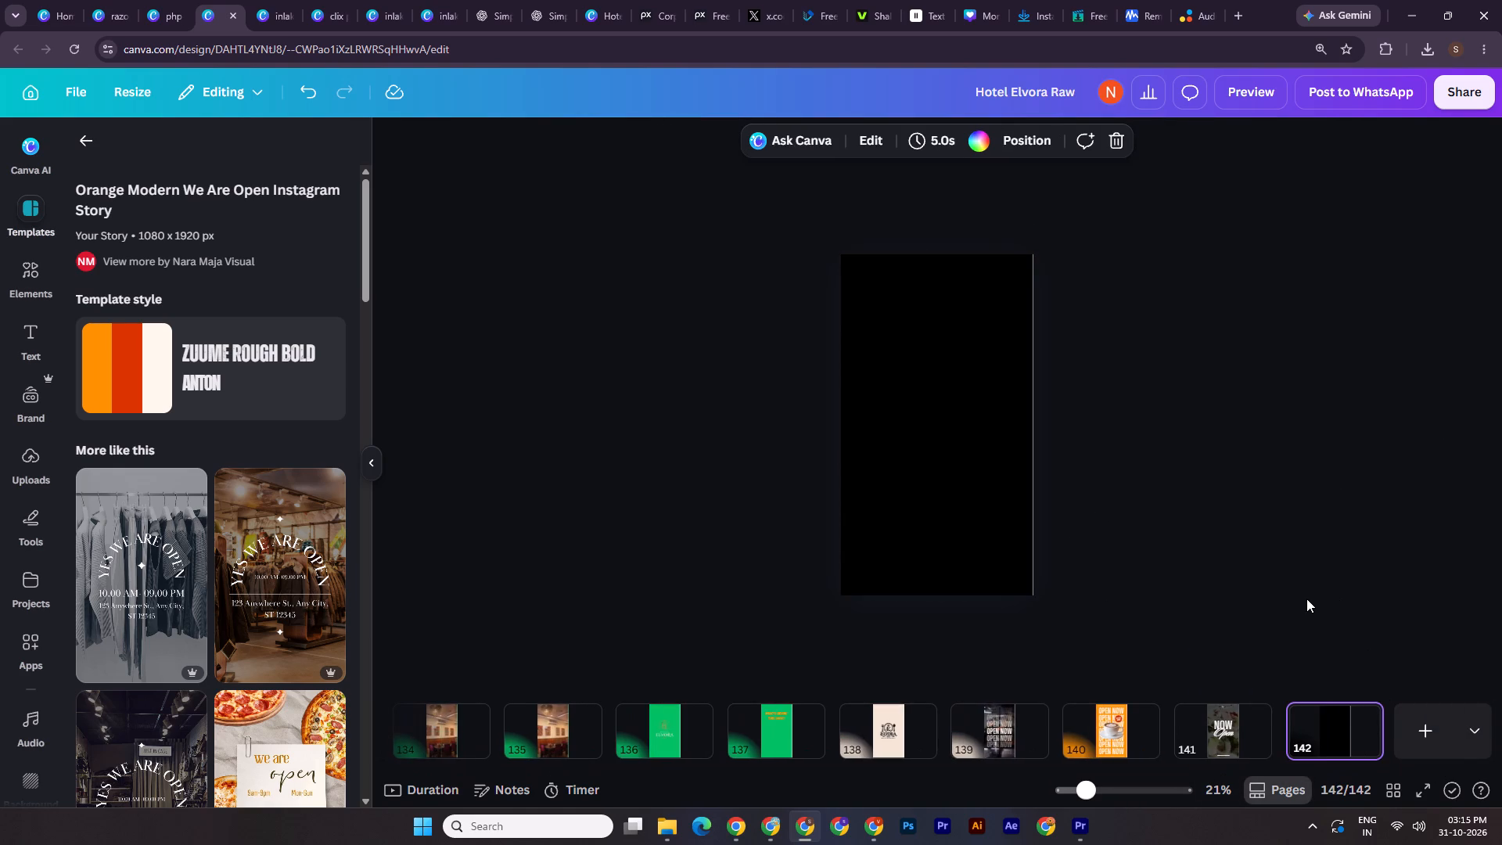
key(ctrl+v)
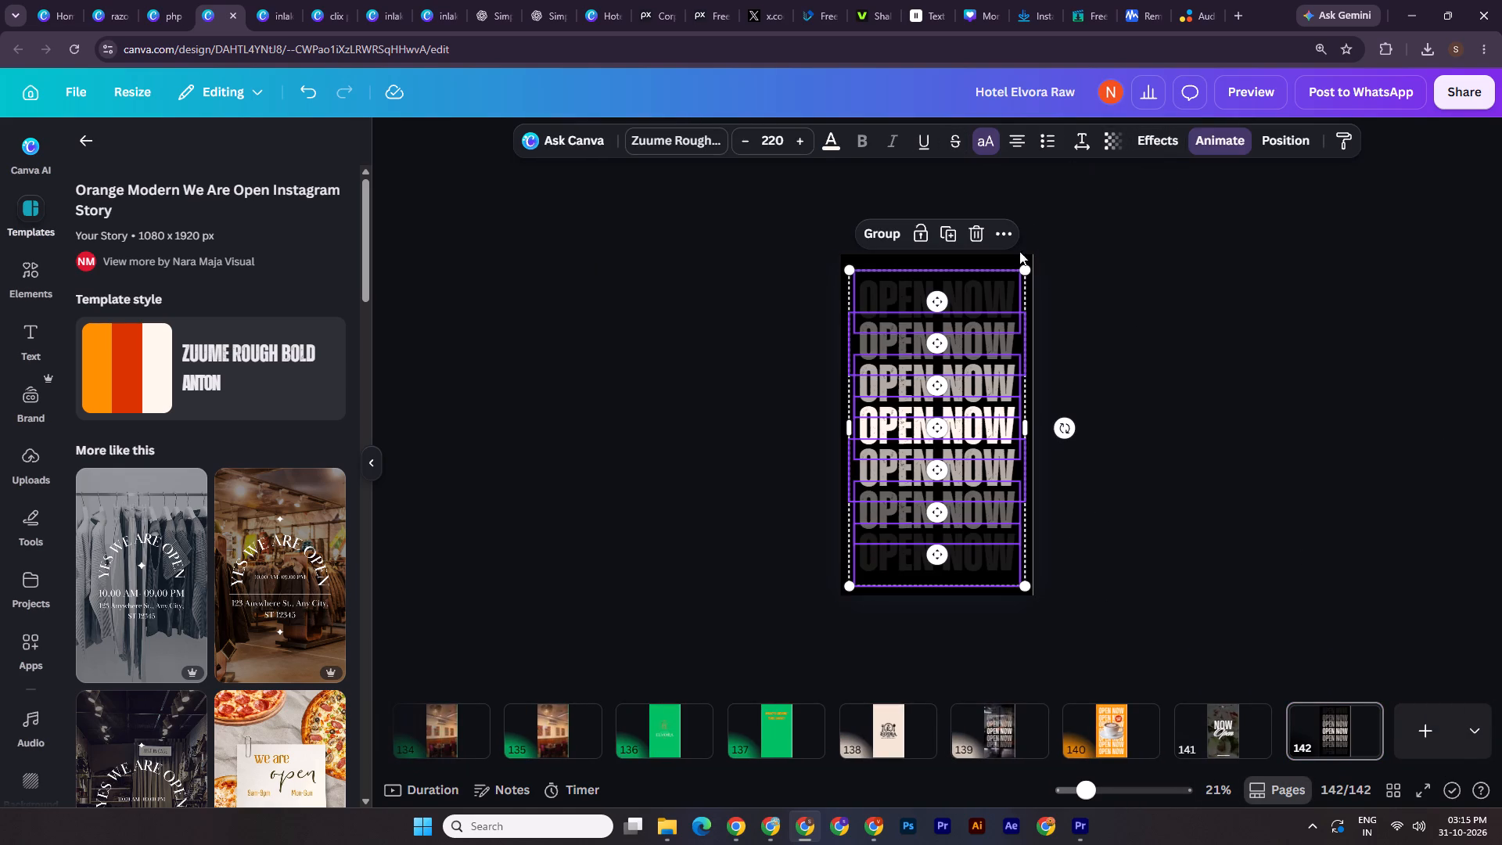
Change the background colour of page 142 to green.
click(990, 264)
click(965, 140)
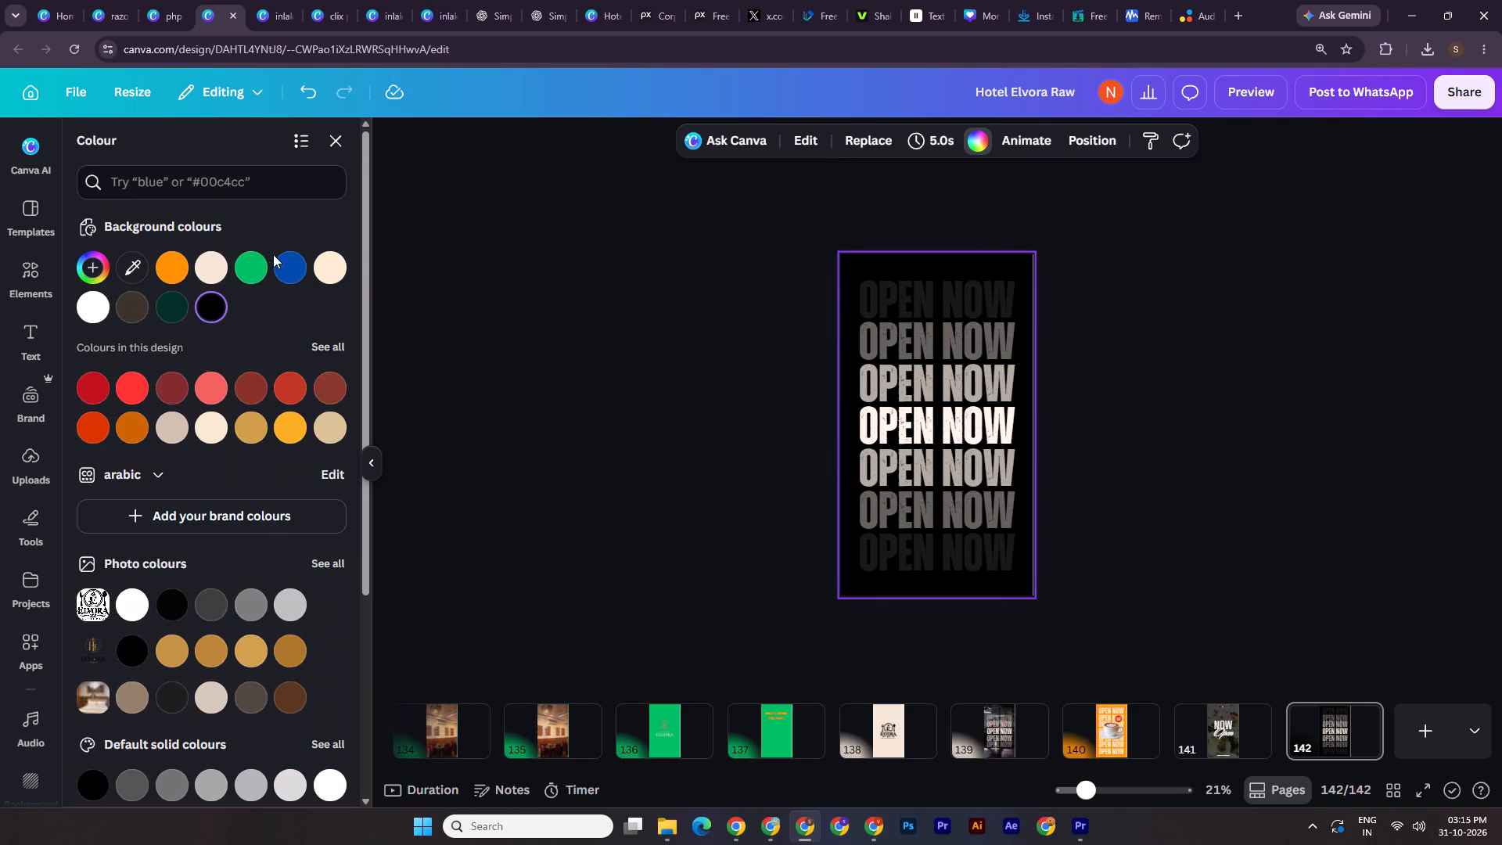
click(258, 266)
double_click(1329, 290)
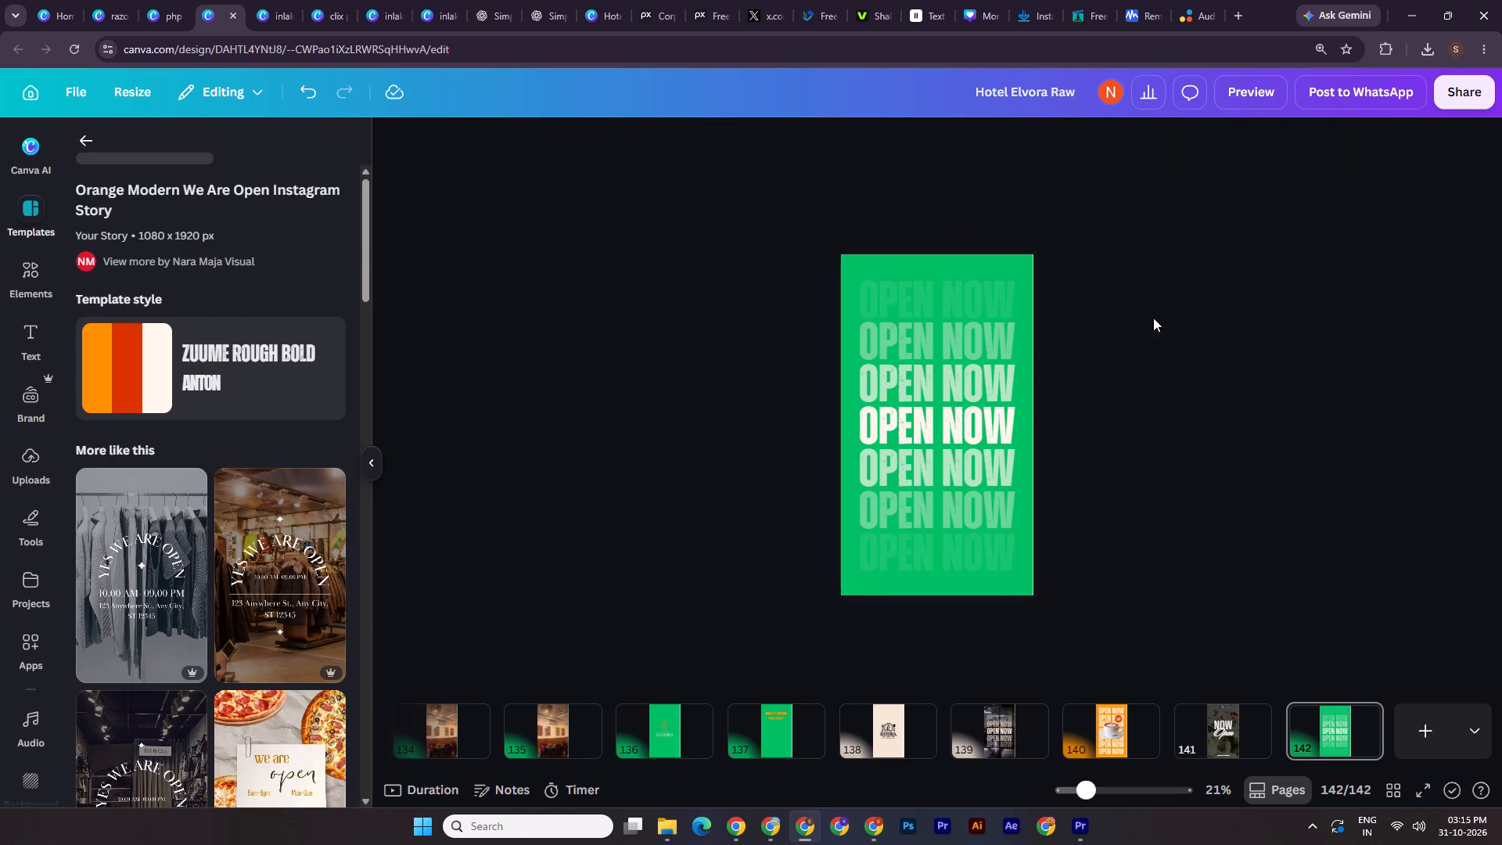
Apply the Glow effect to all seven OPEN NOW lines with an intensity of 86.
drag(1094, 288, 891, 594)
click(1137, 136)
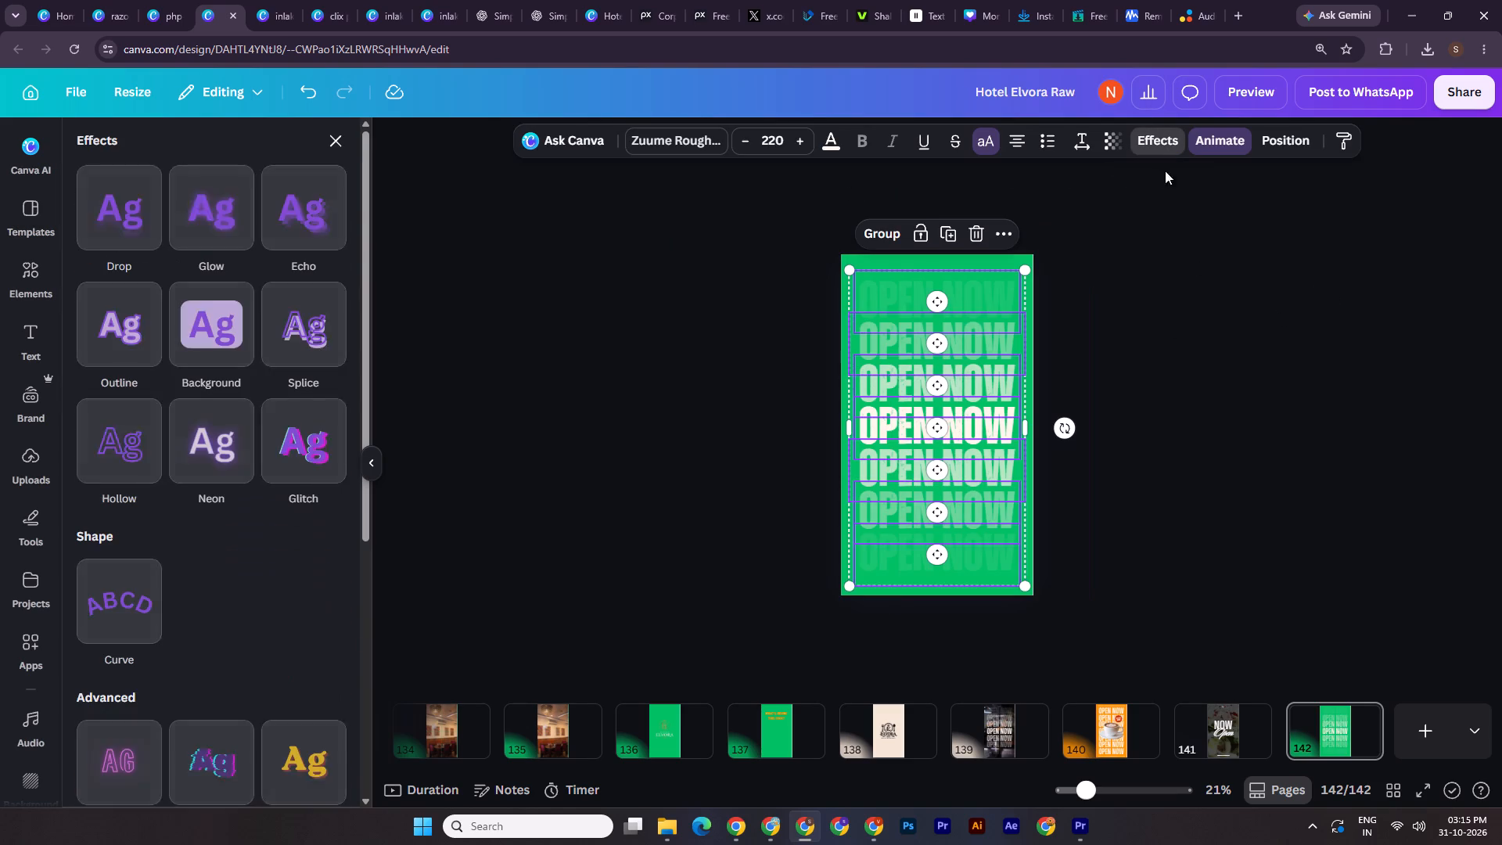
click(221, 212)
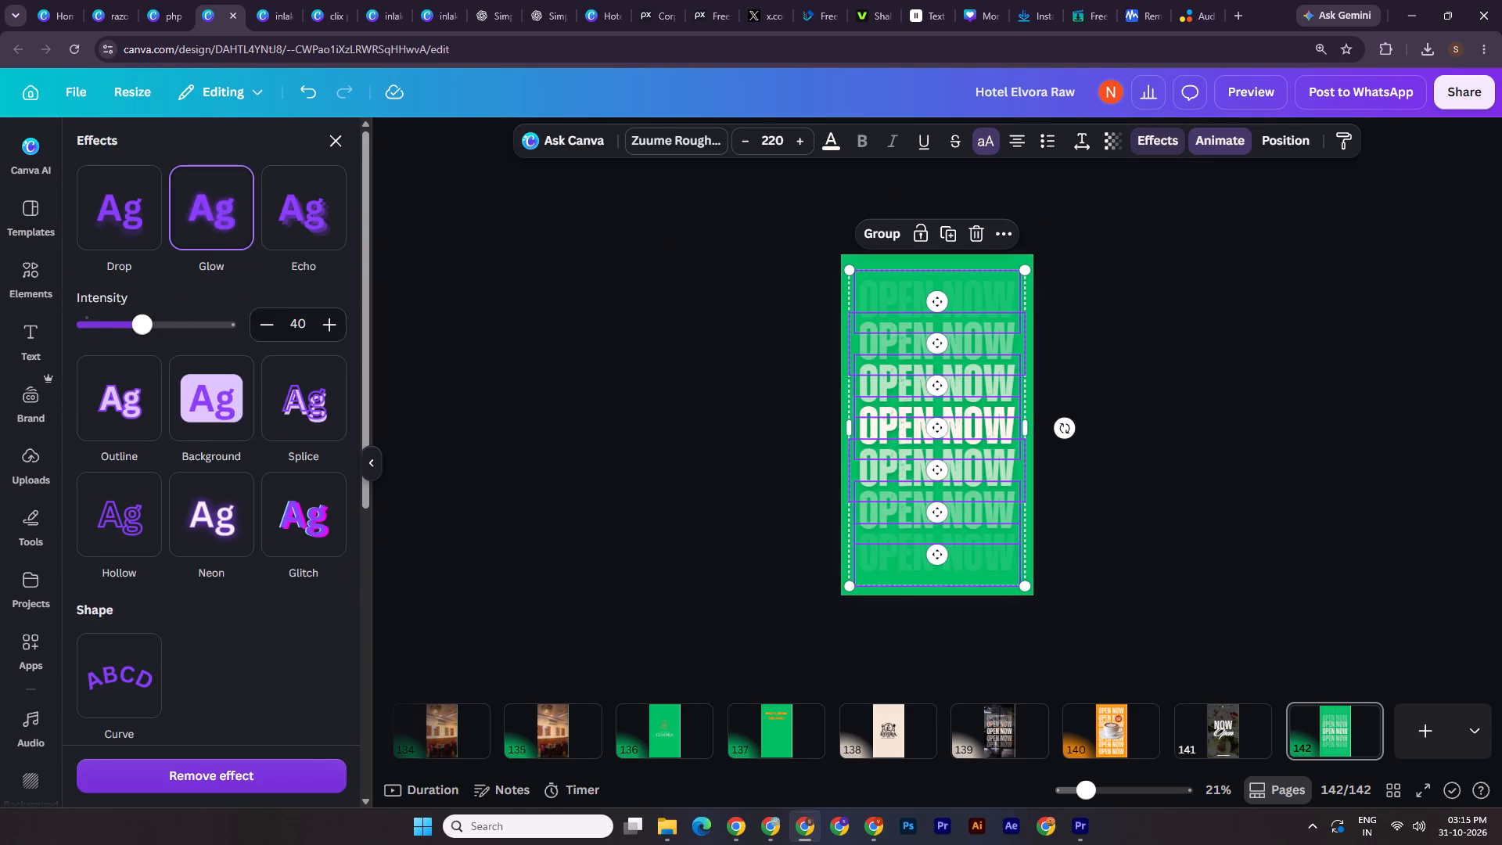
drag(154, 320, 209, 324)
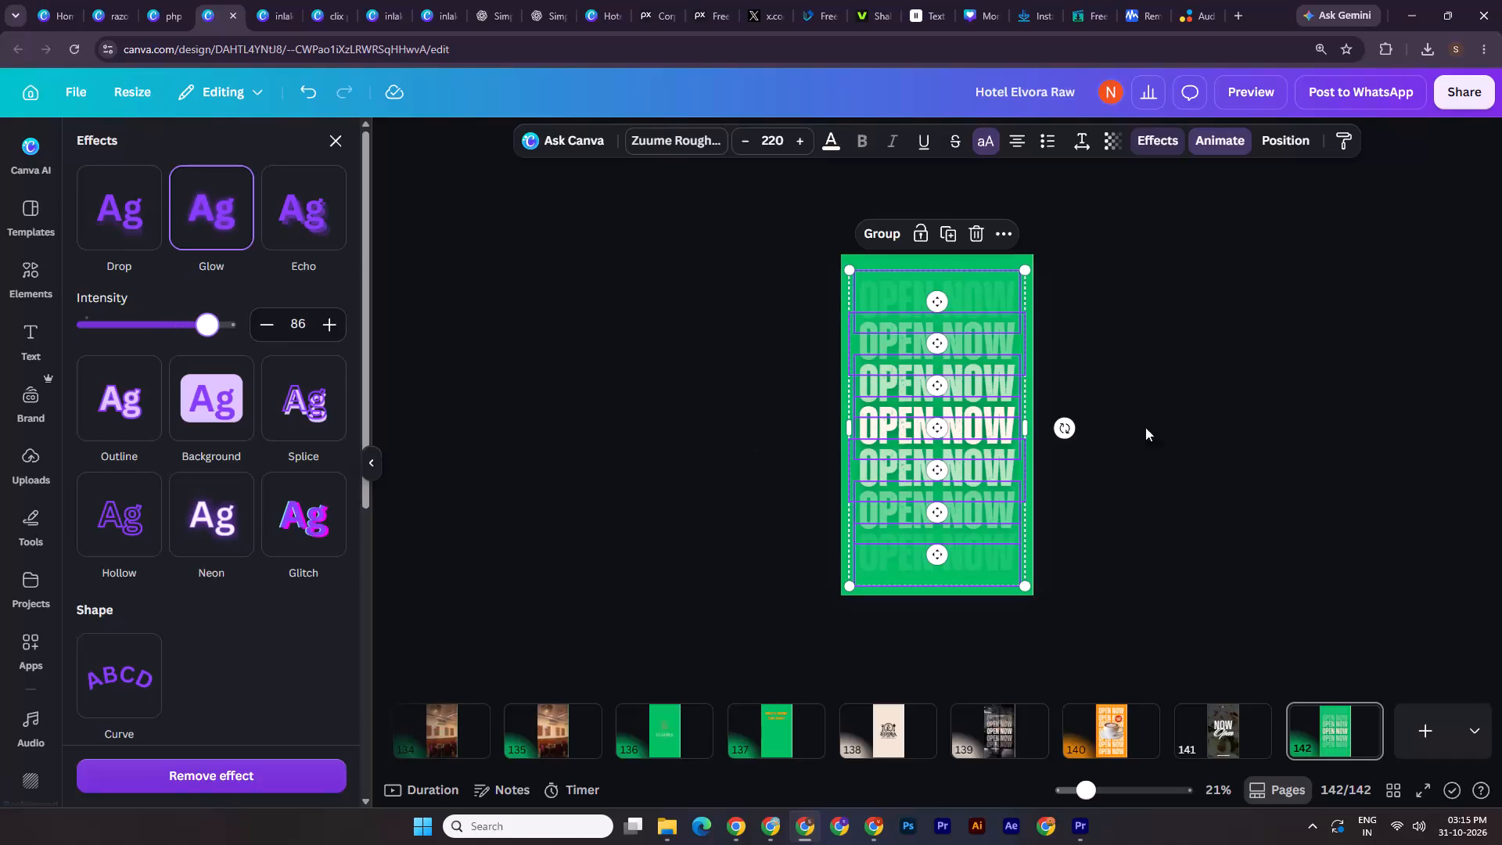
double_click(1243, 379)
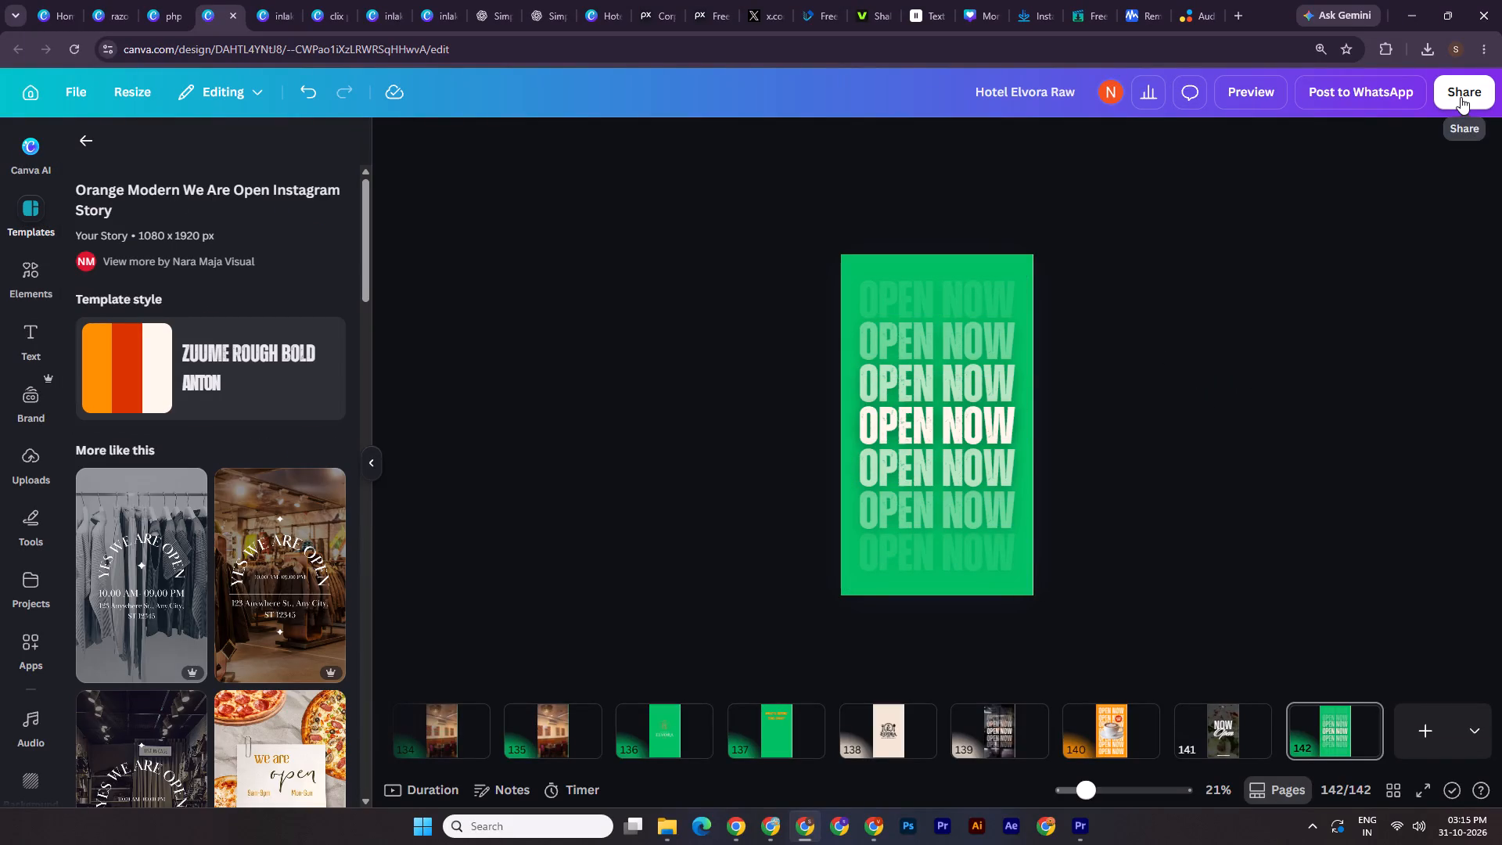
Set the duration of page 142 to 10 seconds.
click(1336, 749)
click(899, 136)
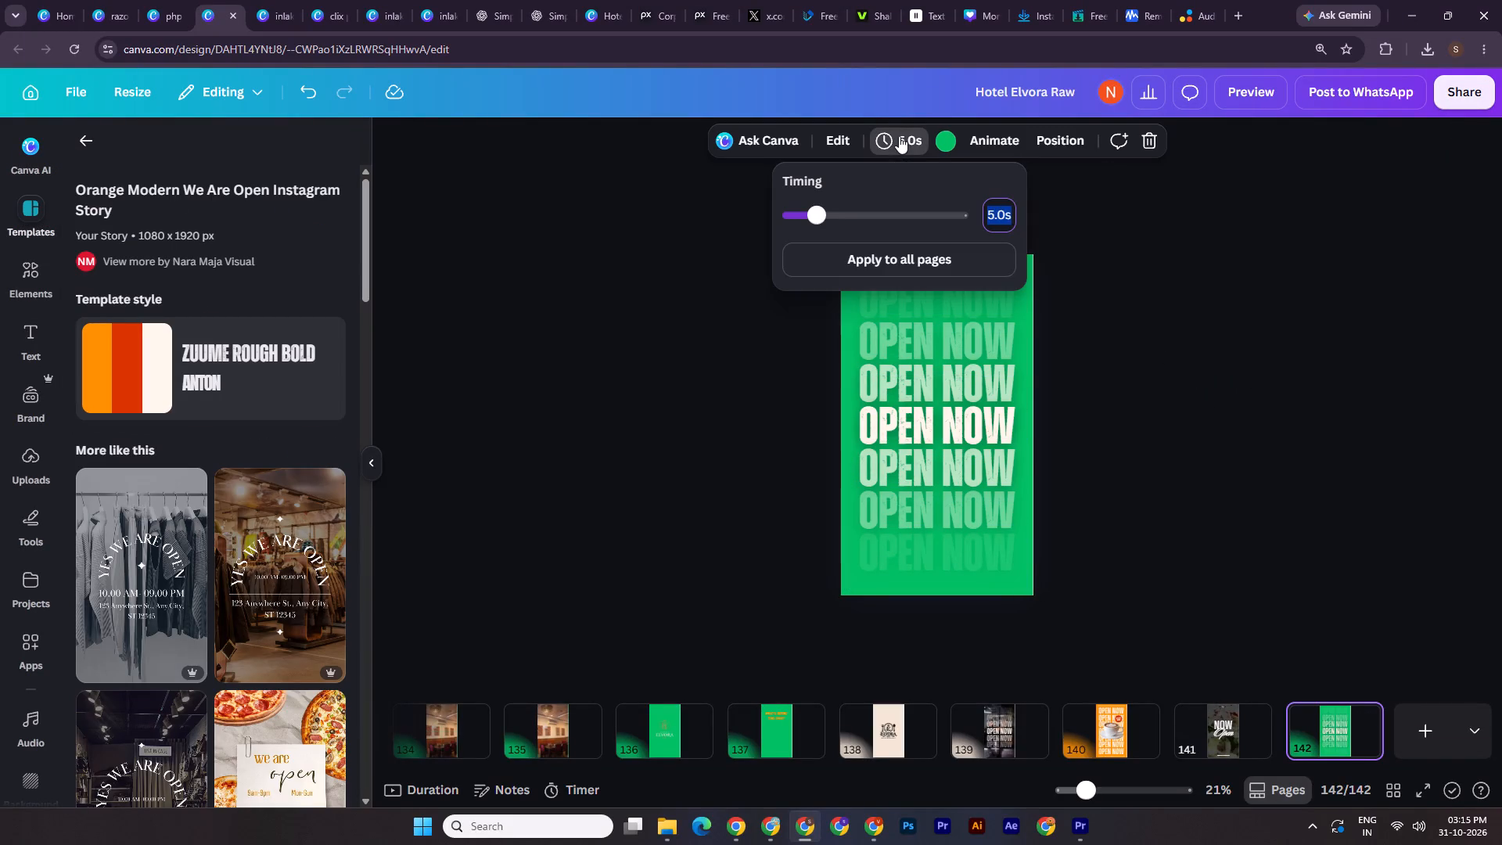
text(10)
key(Return)
click(1415, 171)
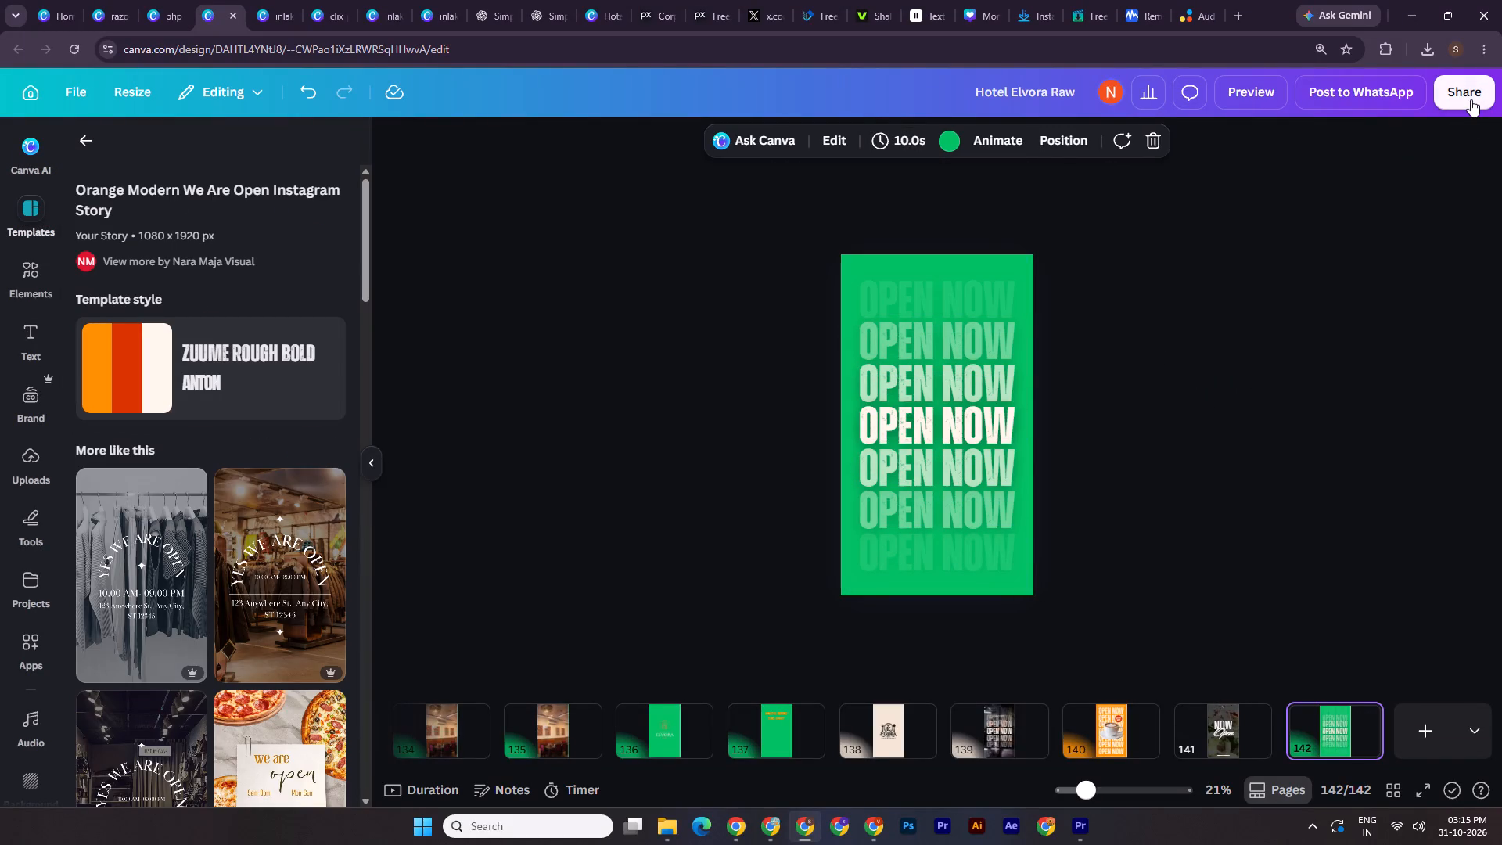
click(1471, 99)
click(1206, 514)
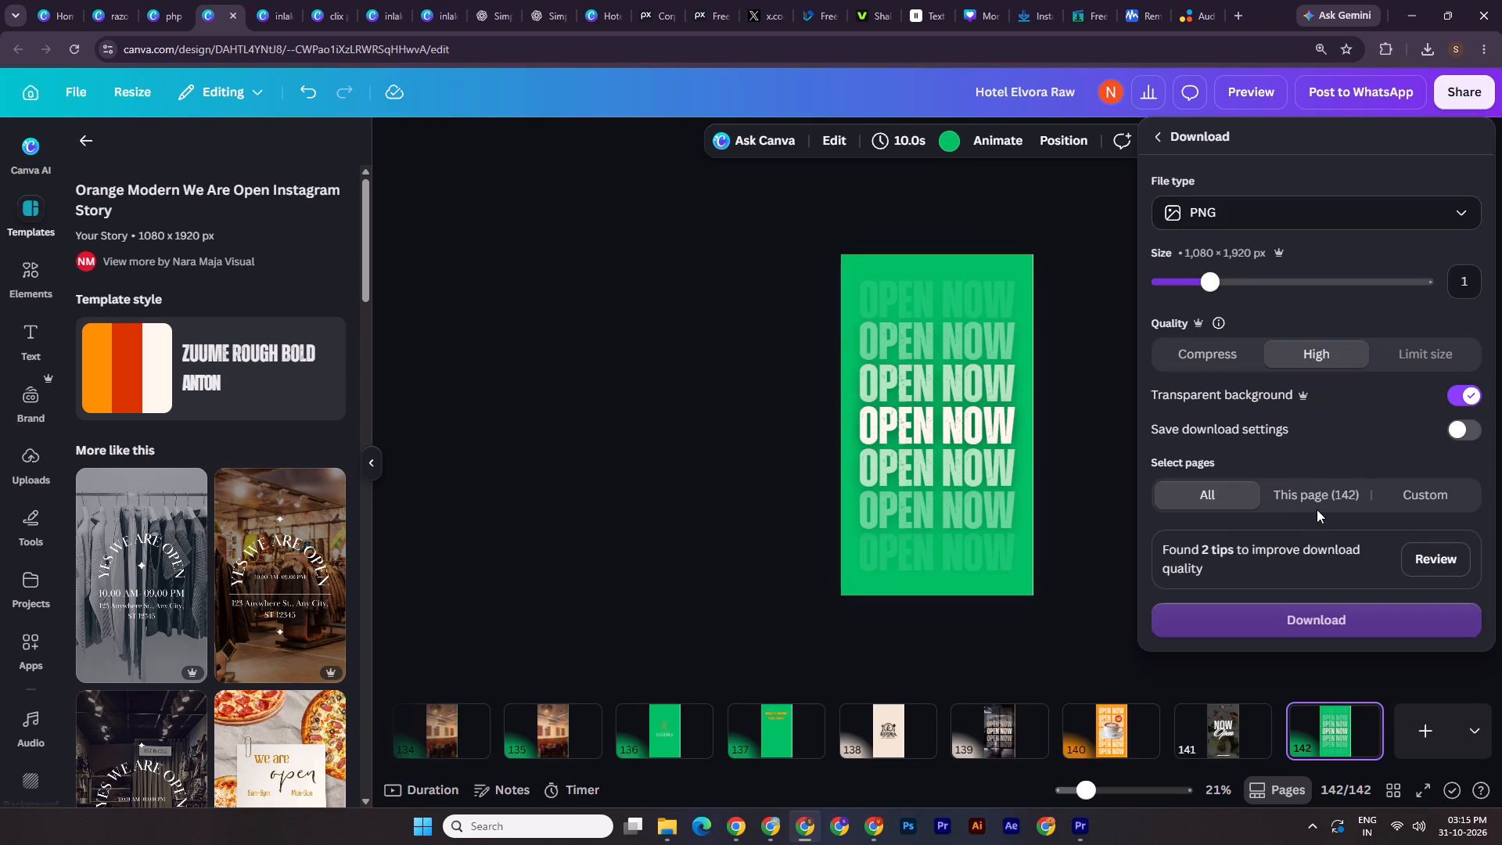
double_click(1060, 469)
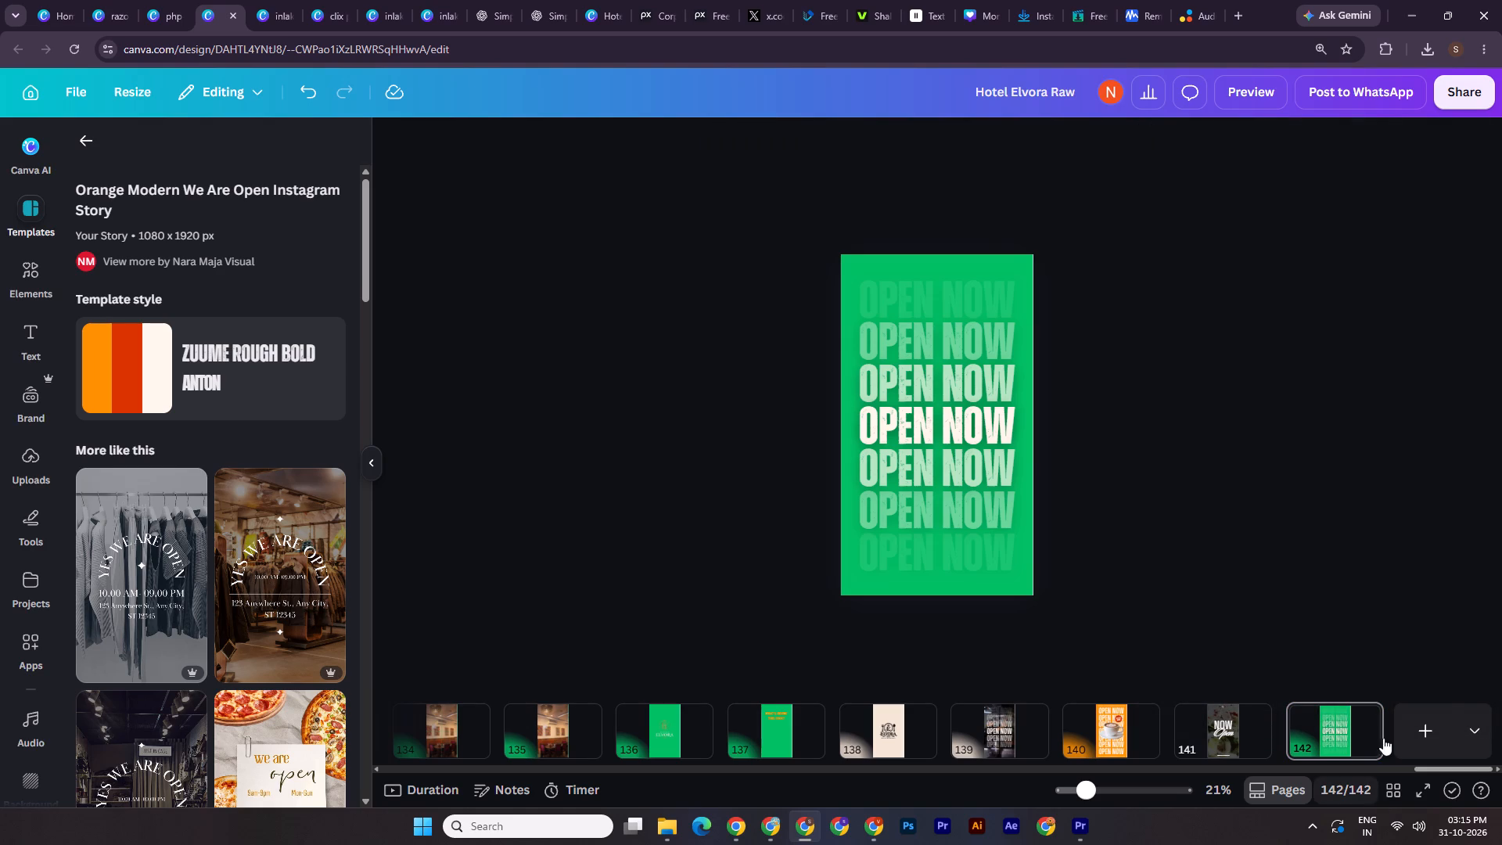
Show the pages as a duration timeline and go to the green OPEN NOW page at its end.
click(420, 790)
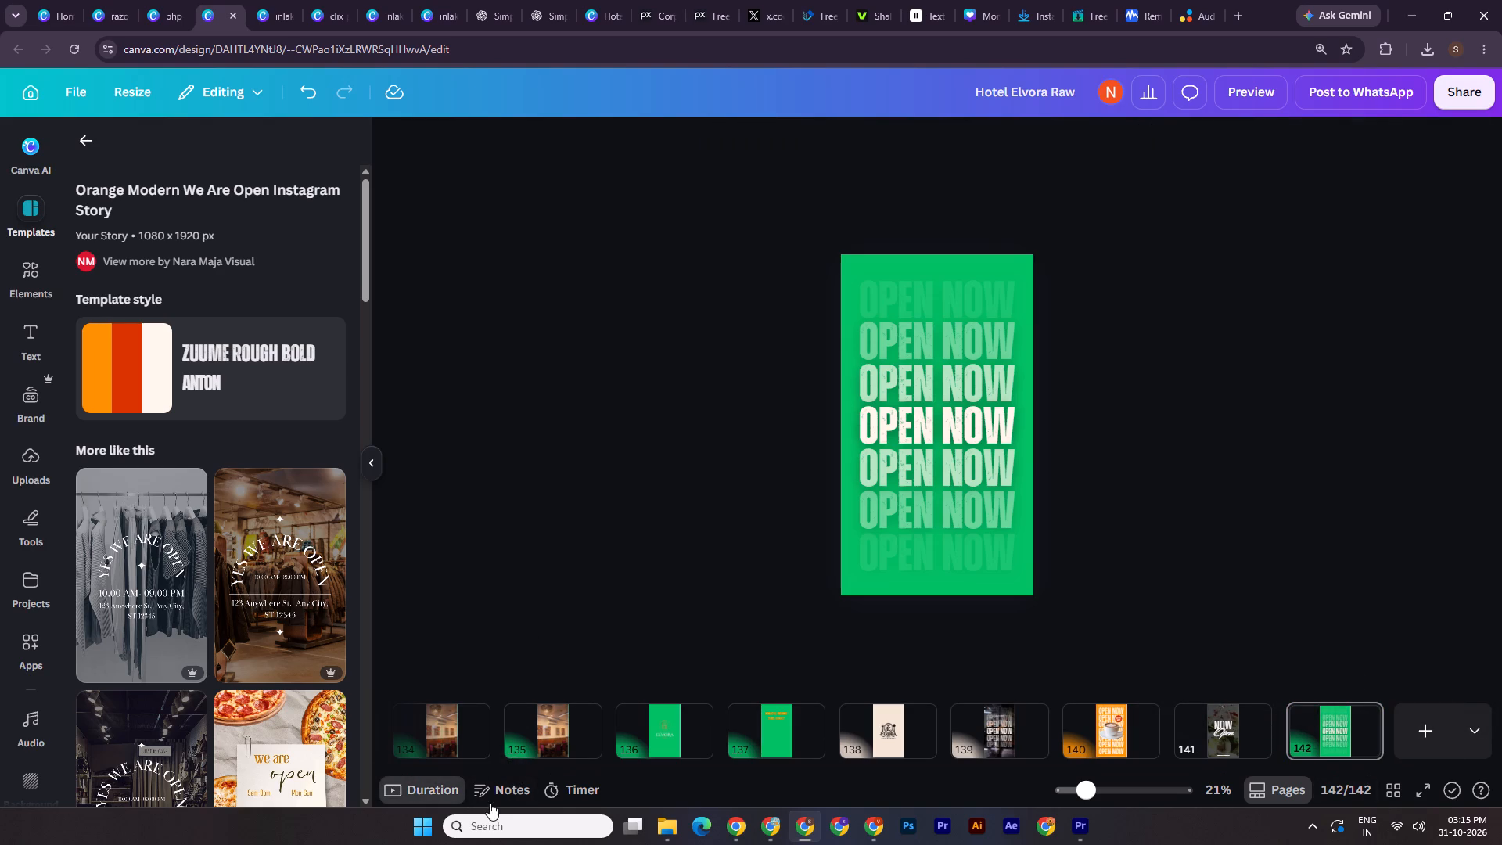
scroll(1324, 694, down, 13)
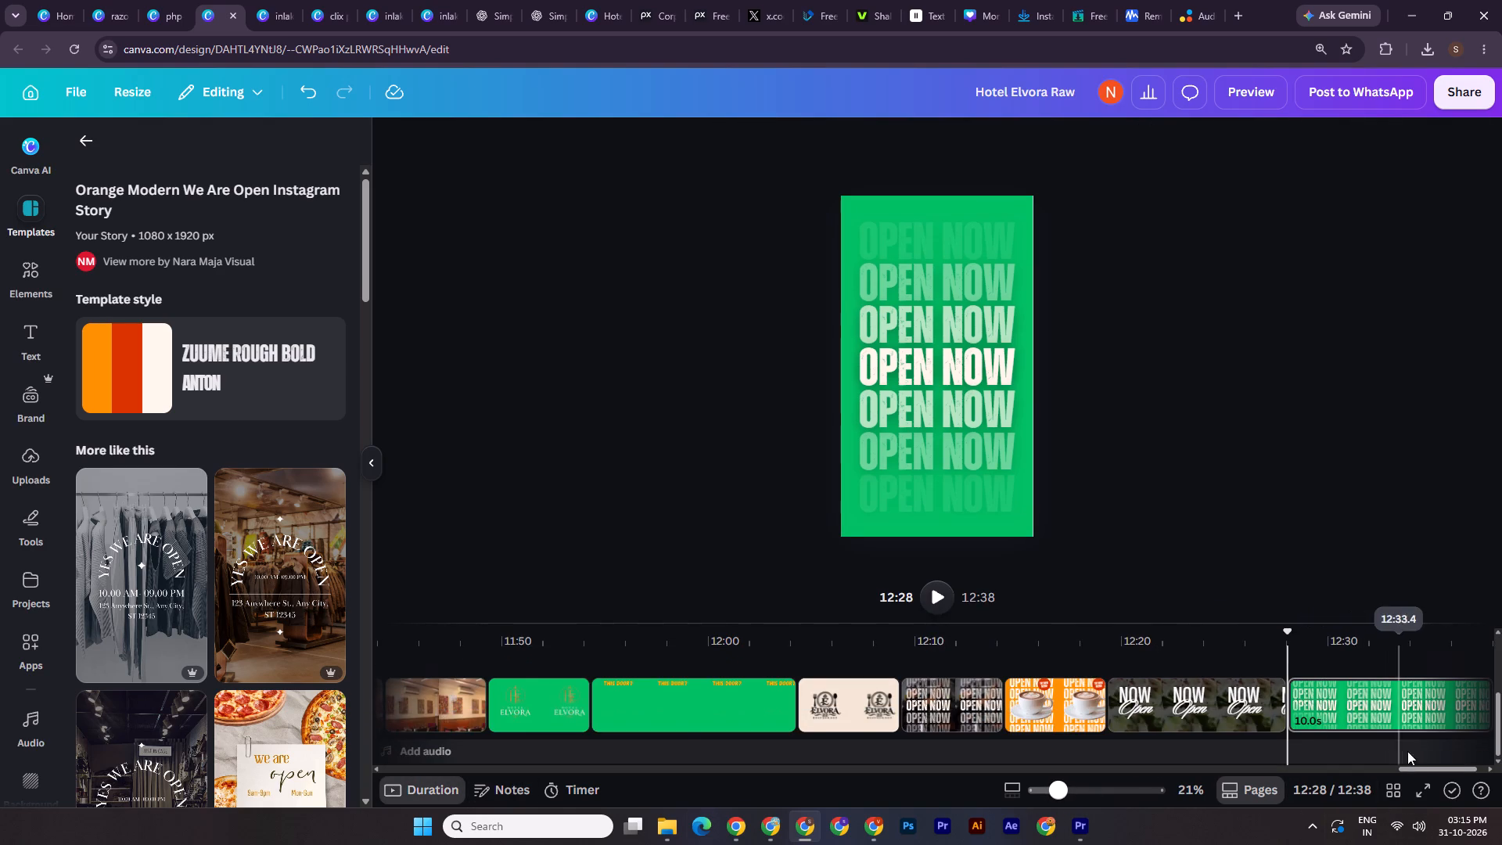
drag(1421, 771, 1501, 773)
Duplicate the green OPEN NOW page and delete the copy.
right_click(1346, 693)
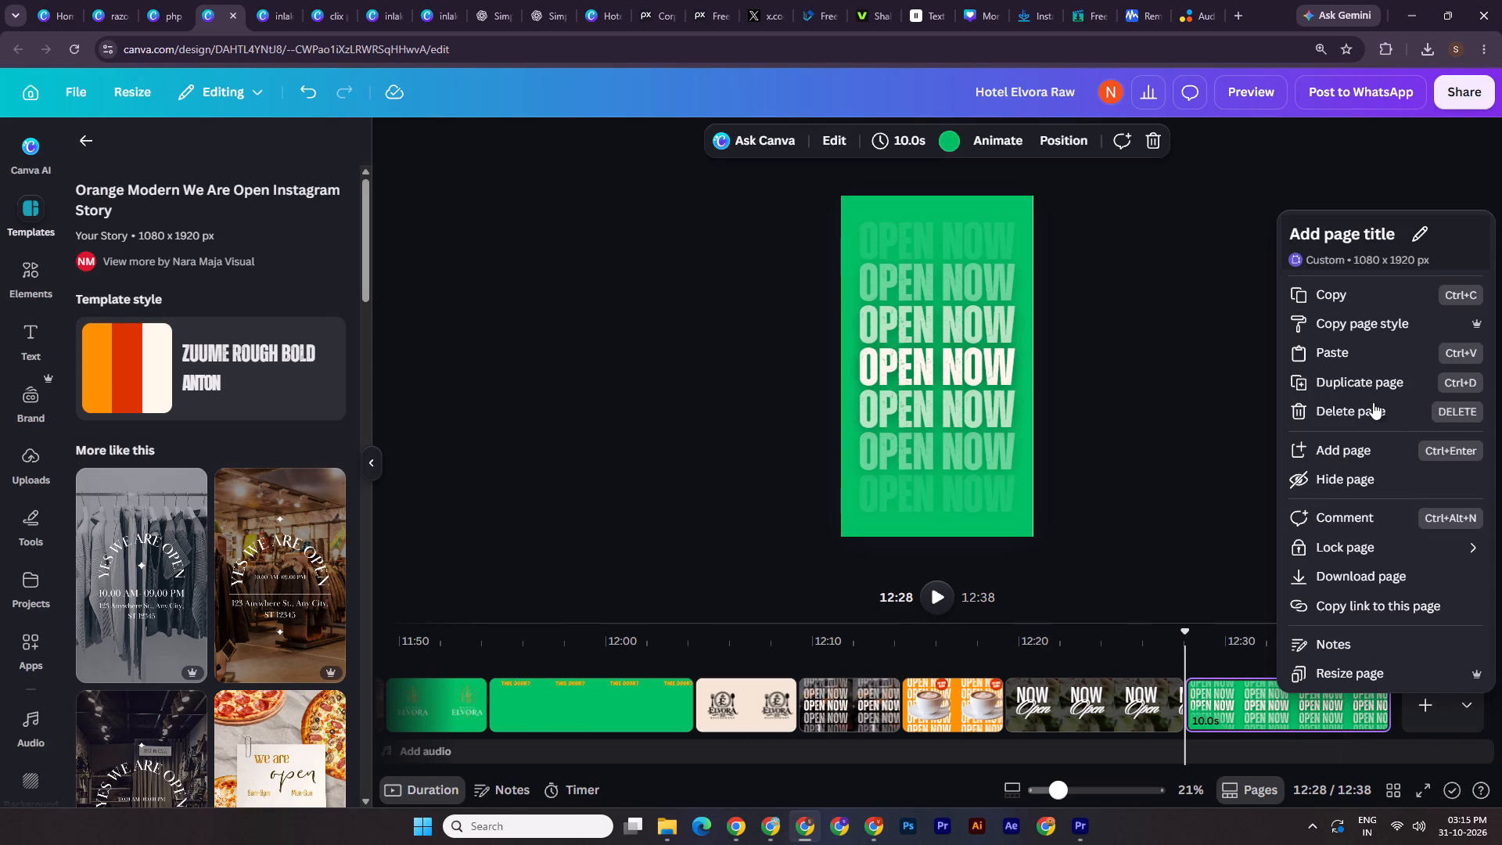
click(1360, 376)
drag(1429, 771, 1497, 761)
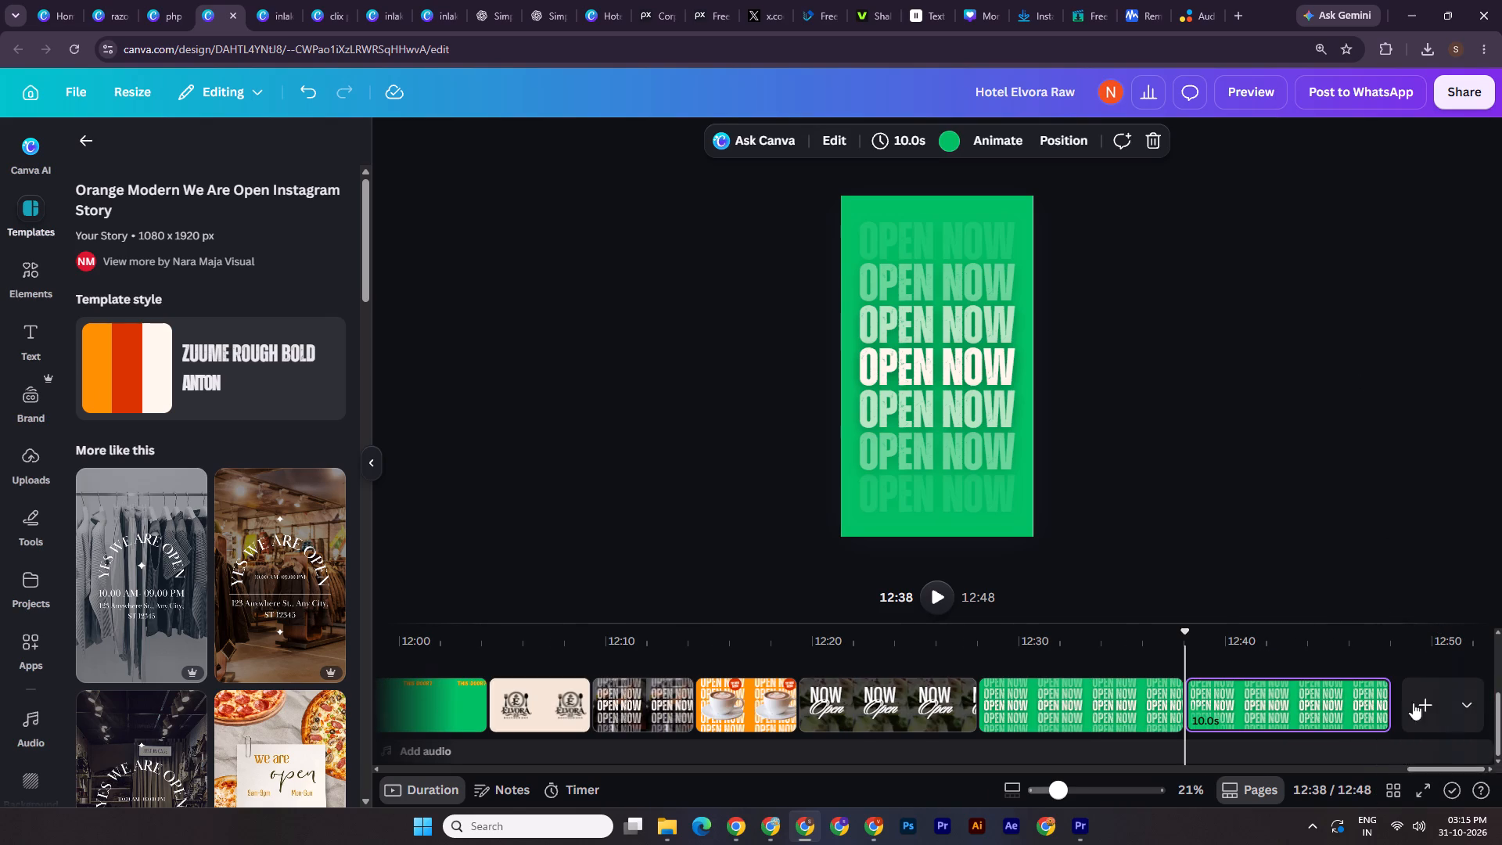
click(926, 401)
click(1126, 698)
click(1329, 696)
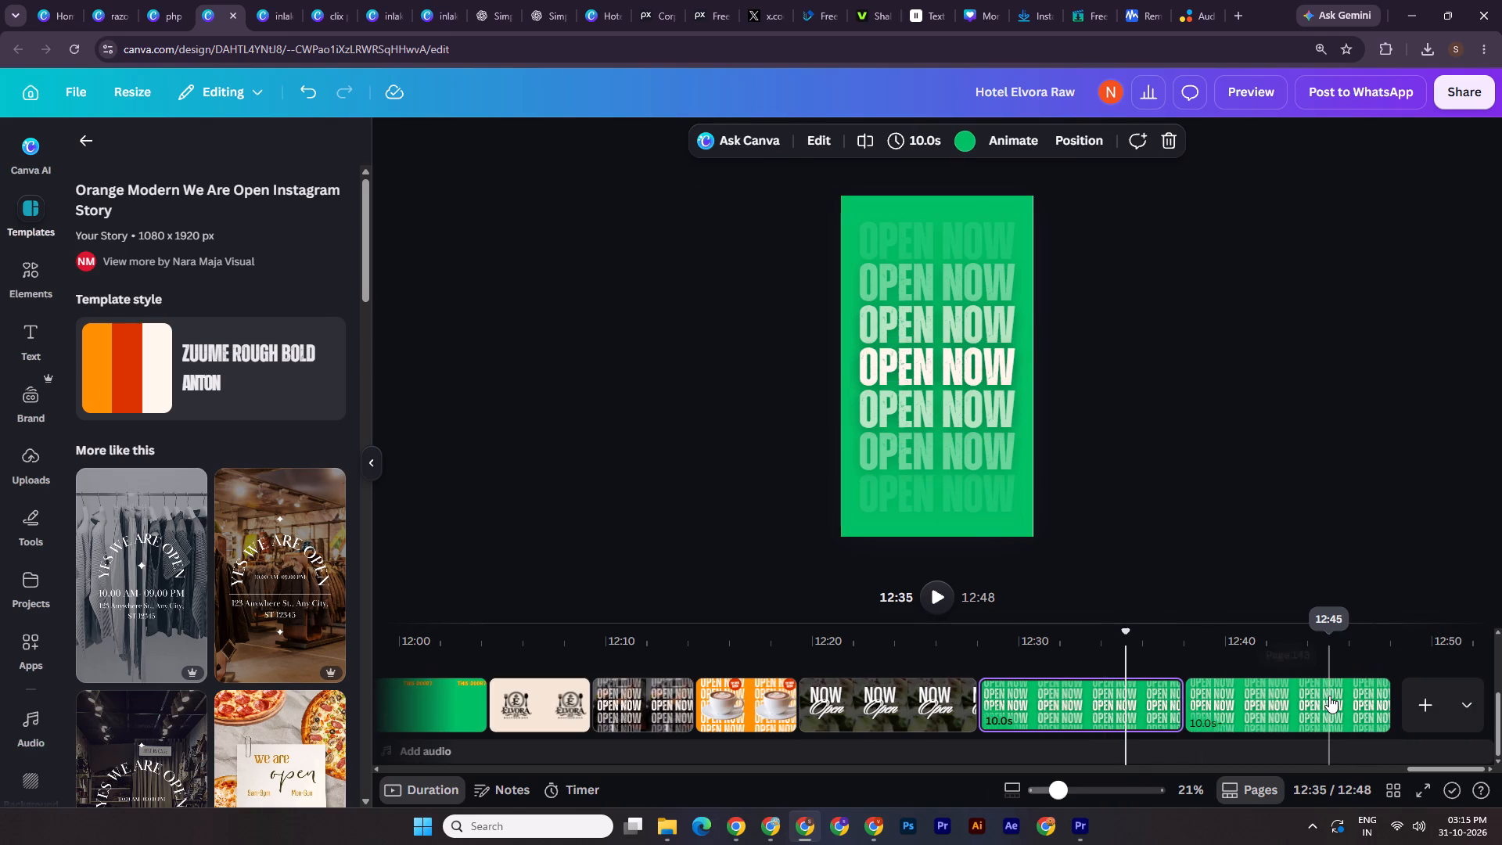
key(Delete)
Move the fully opaque middle OPEN NOW line to the top of the green page's layer order.
click(958, 437)
click(959, 351)
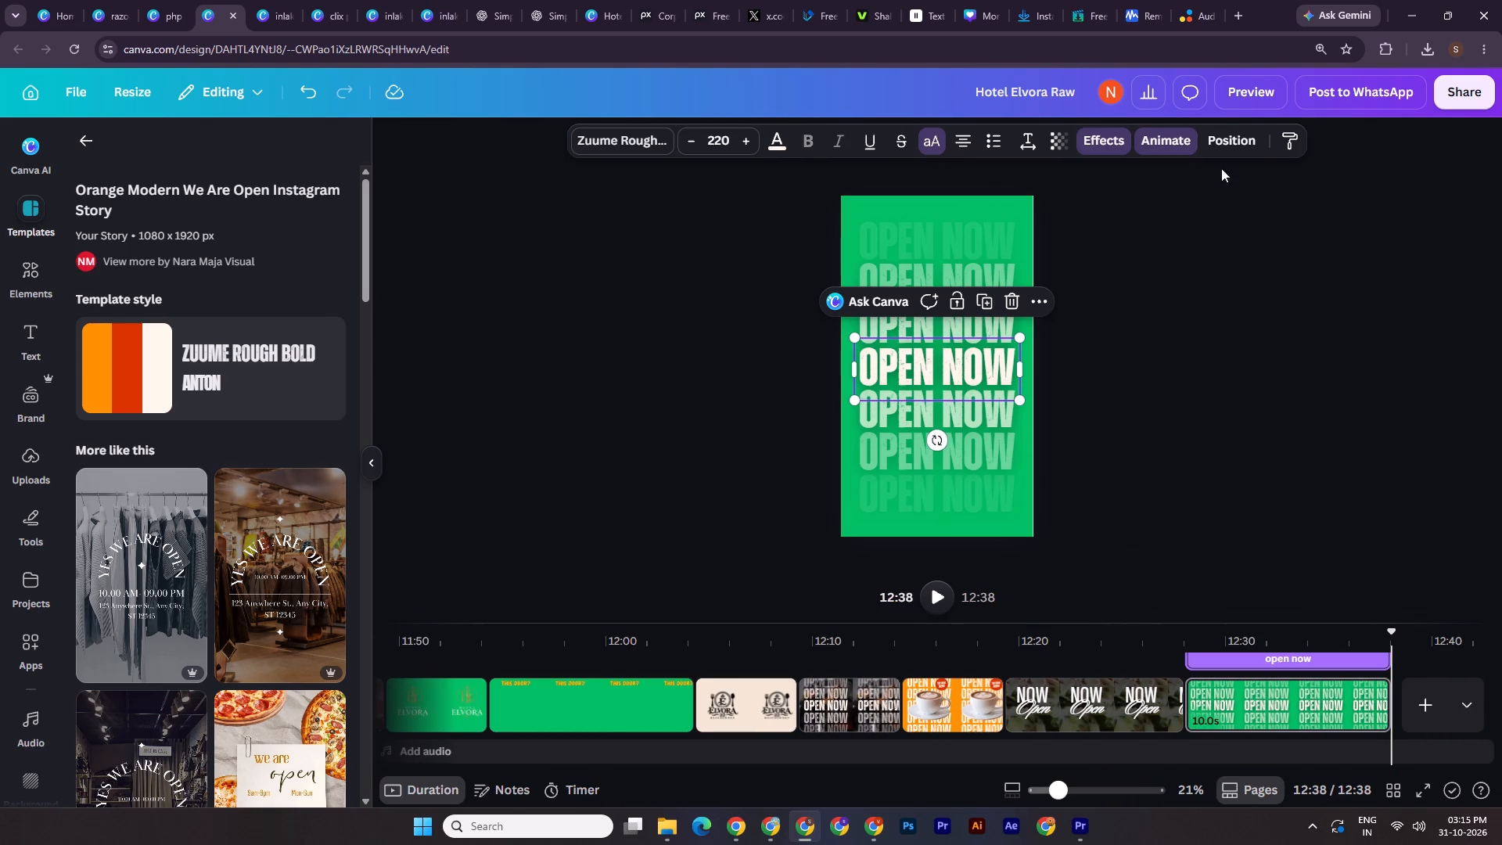
click(1238, 134)
drag(230, 451, 248, 261)
right_click(1345, 714)
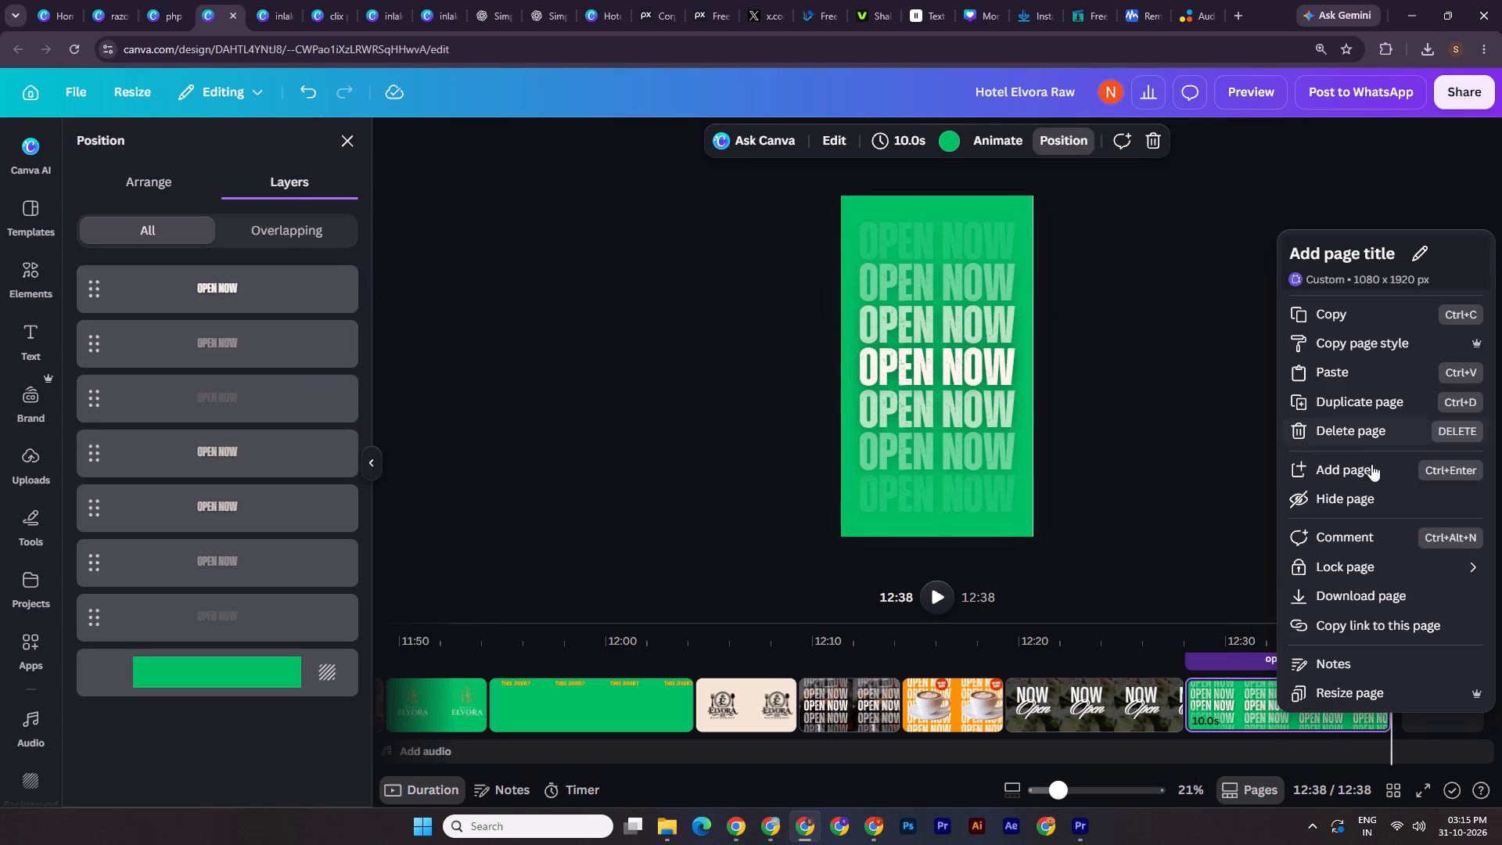
click(954, 376)
click(954, 376)
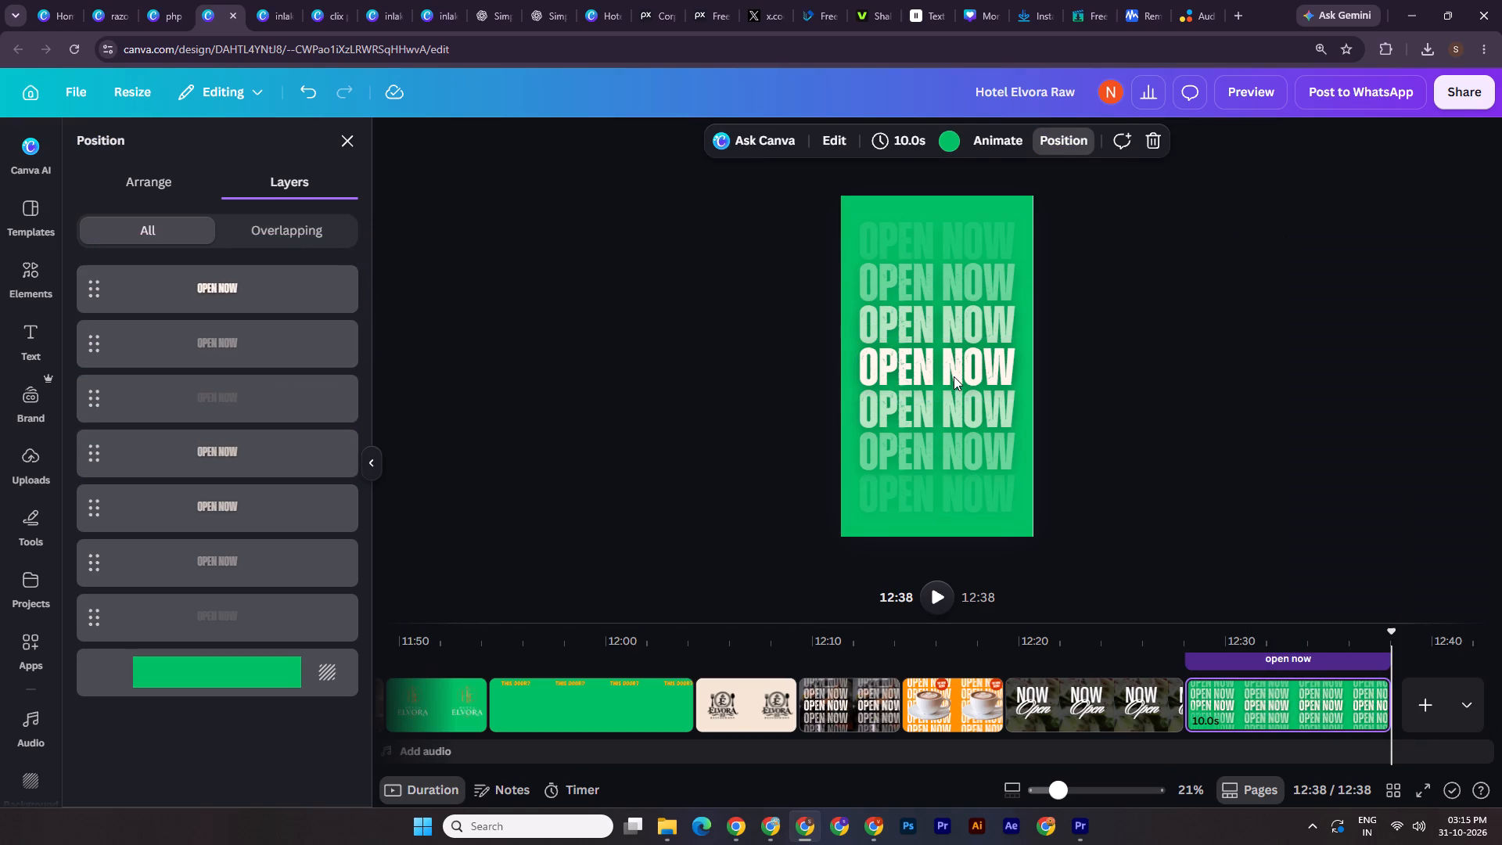
click(149, 173)
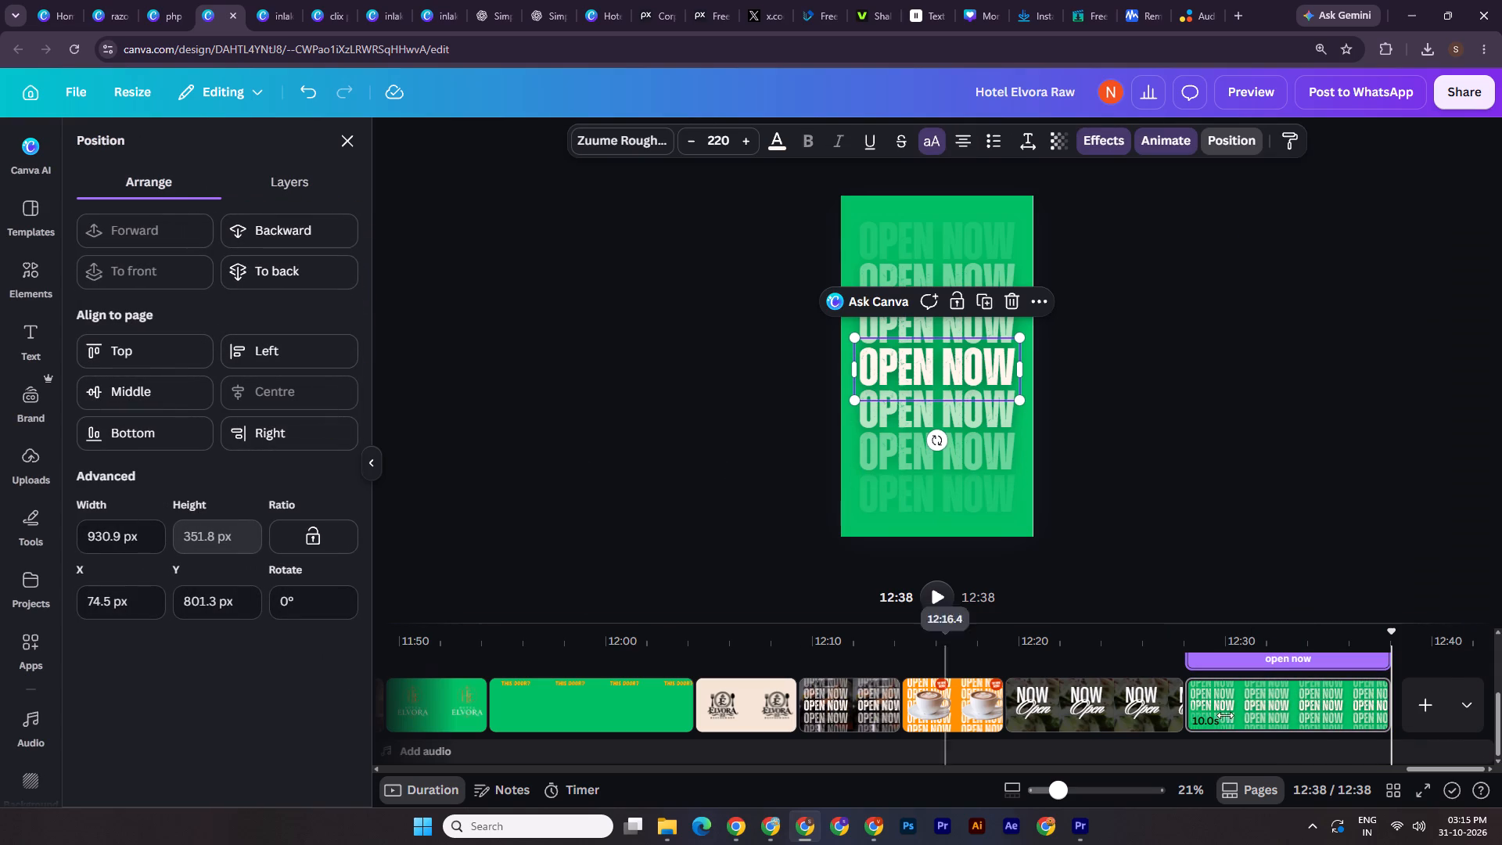
Duplicate the green OPEN NOW page.
right_click(1306, 714)
click(1321, 402)
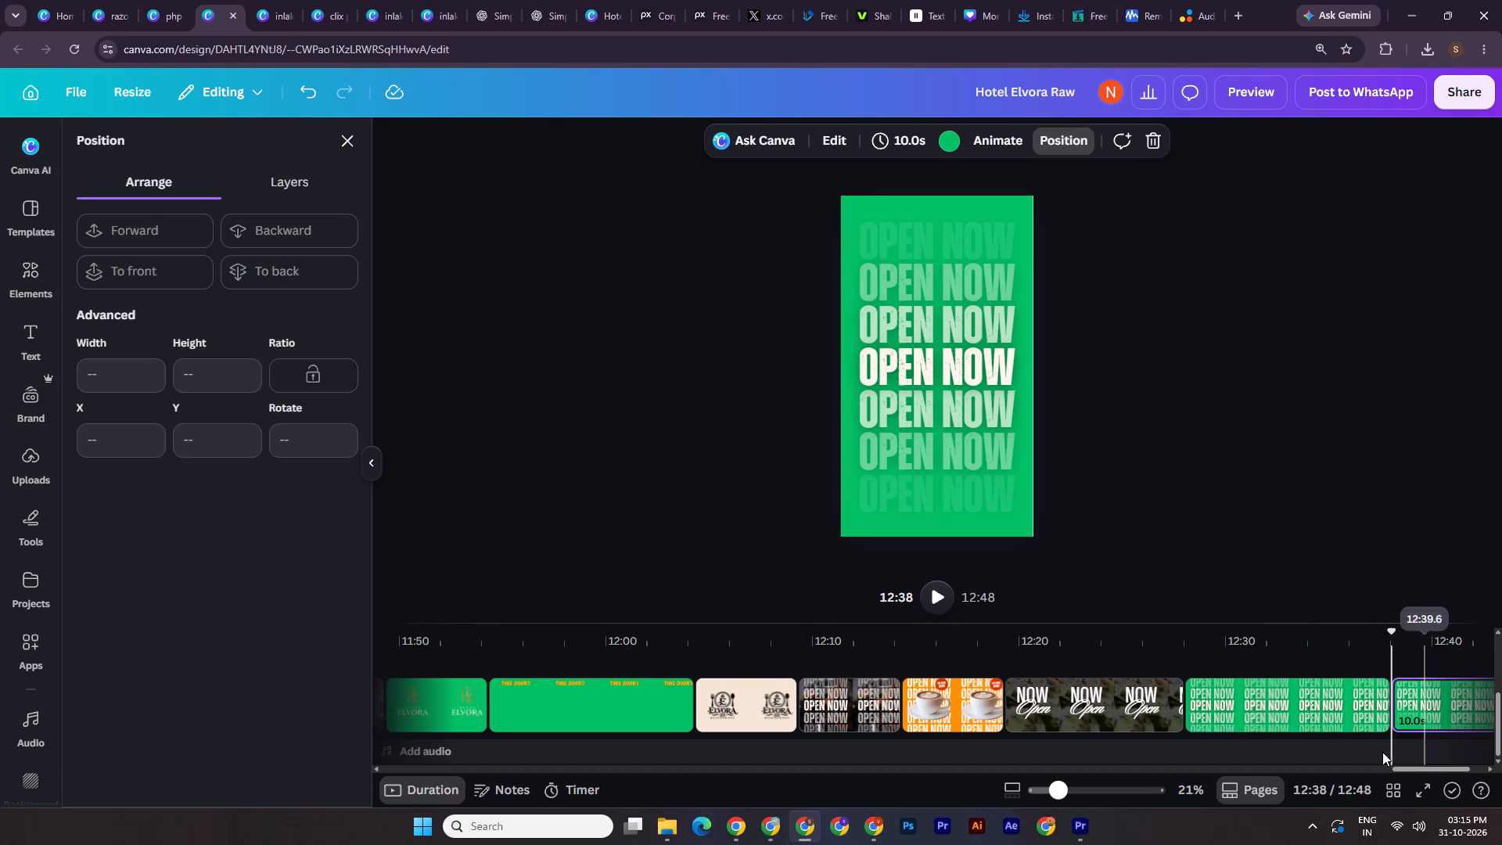
Add a Match & Move transition between the two green OPEN NOW pages.
click(1411, 708)
click(1389, 721)
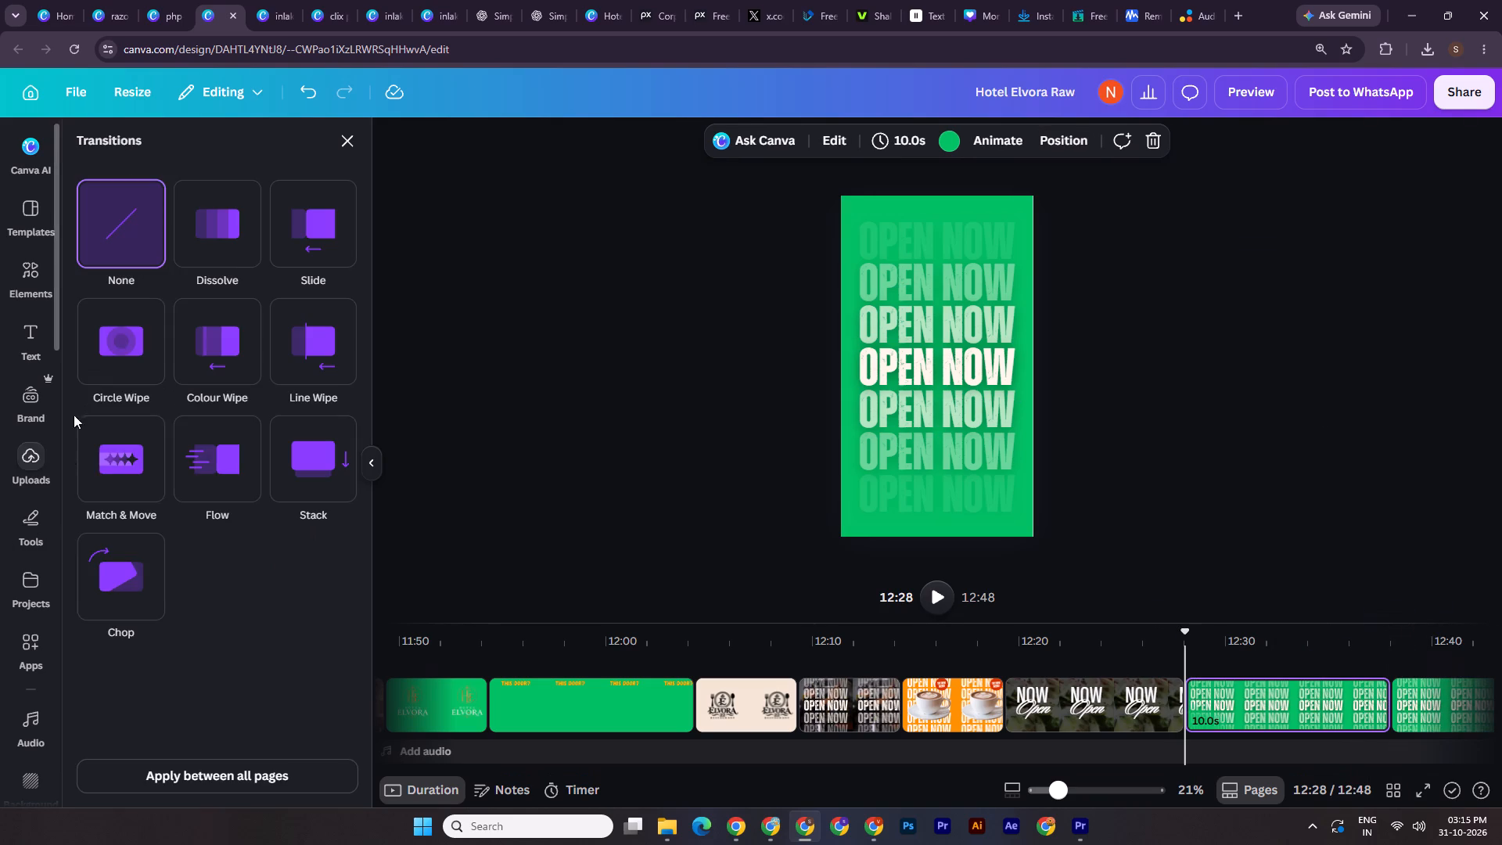
click(117, 478)
click(1382, 460)
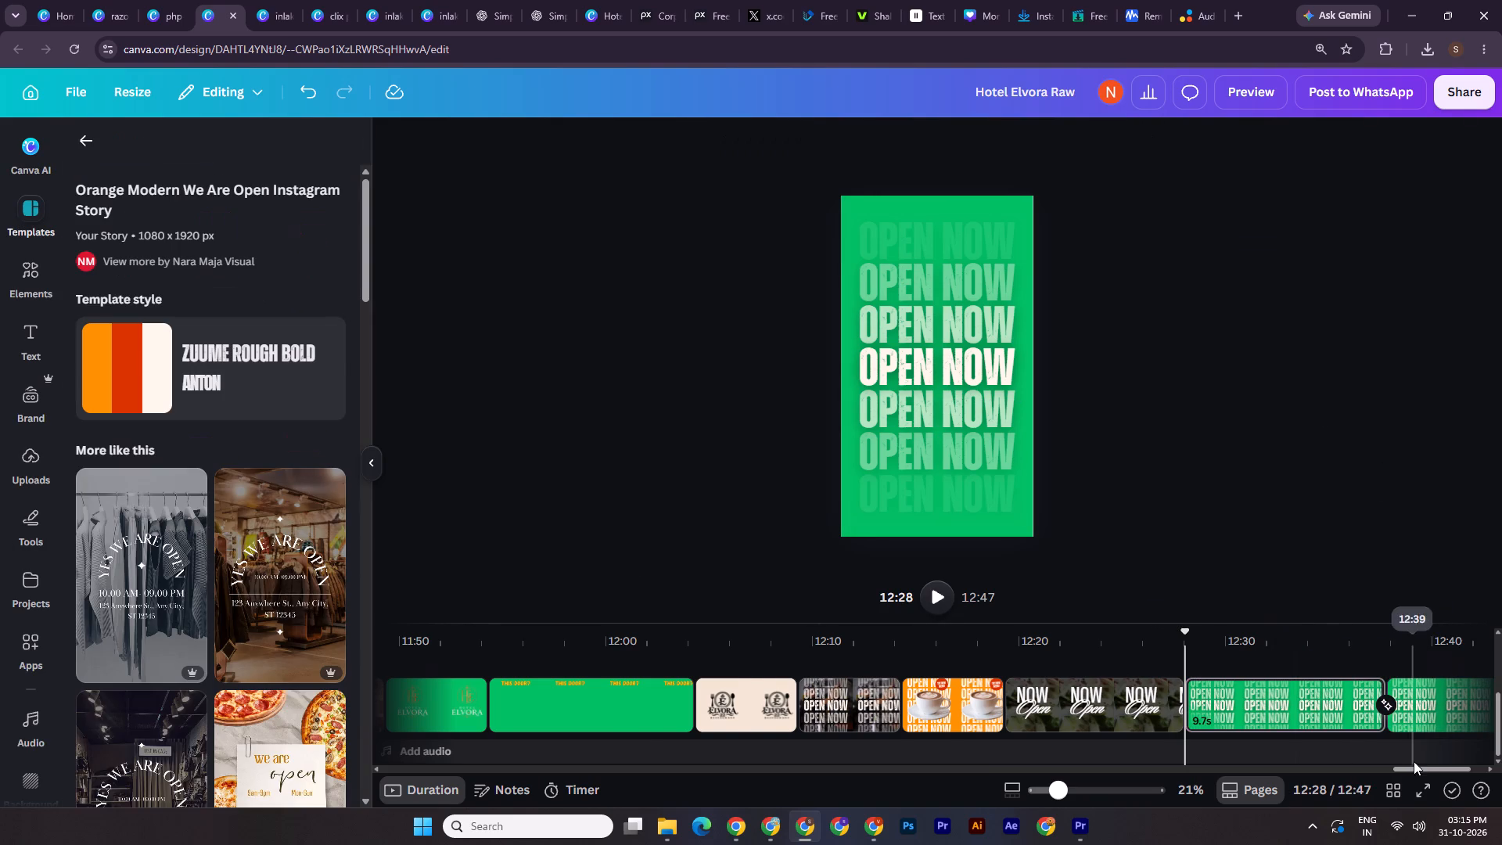
On the duplicated green page, stack all the OPEN NOW lines exactly onto the middle line.
drag(1416, 771, 1486, 752)
click(1344, 707)
drag(964, 313, 972, 360)
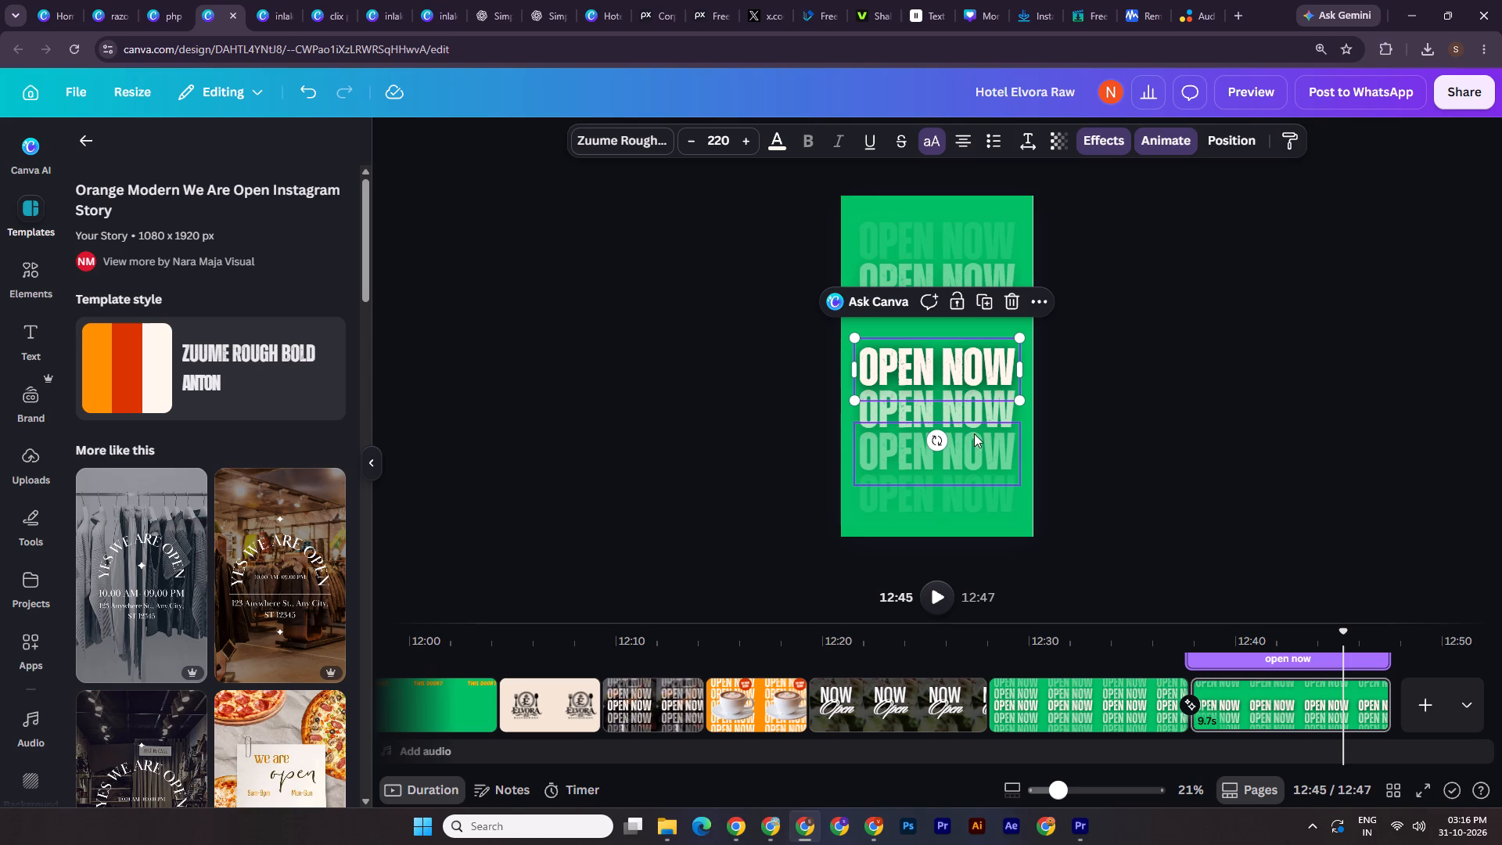
drag(1017, 415, 1024, 370)
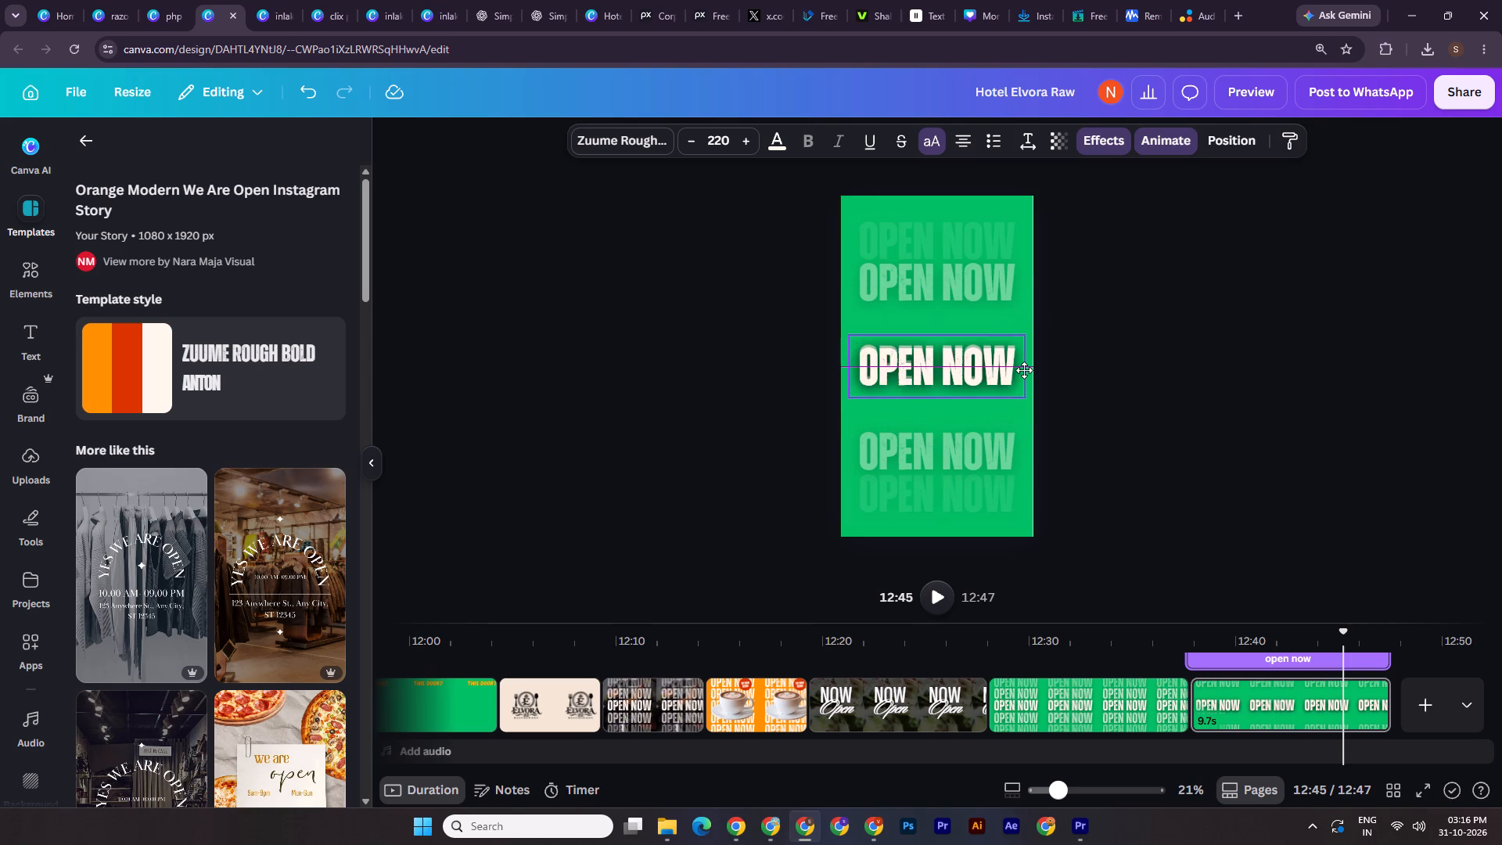
drag(1024, 370, 1024, 373)
drag(1005, 270, 999, 354)
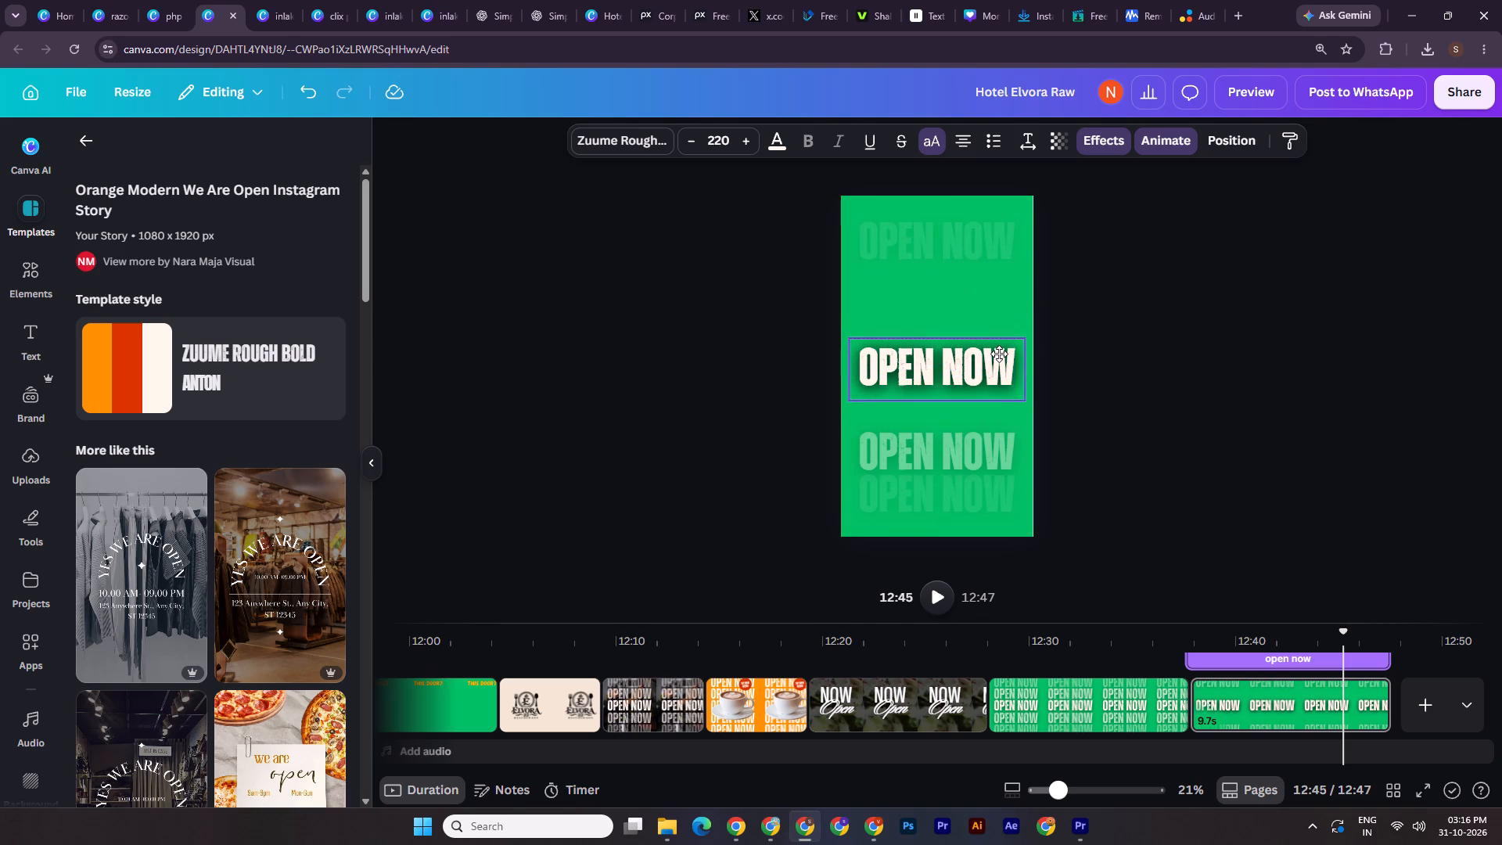
drag(999, 354, 999, 358)
drag(978, 455, 994, 370)
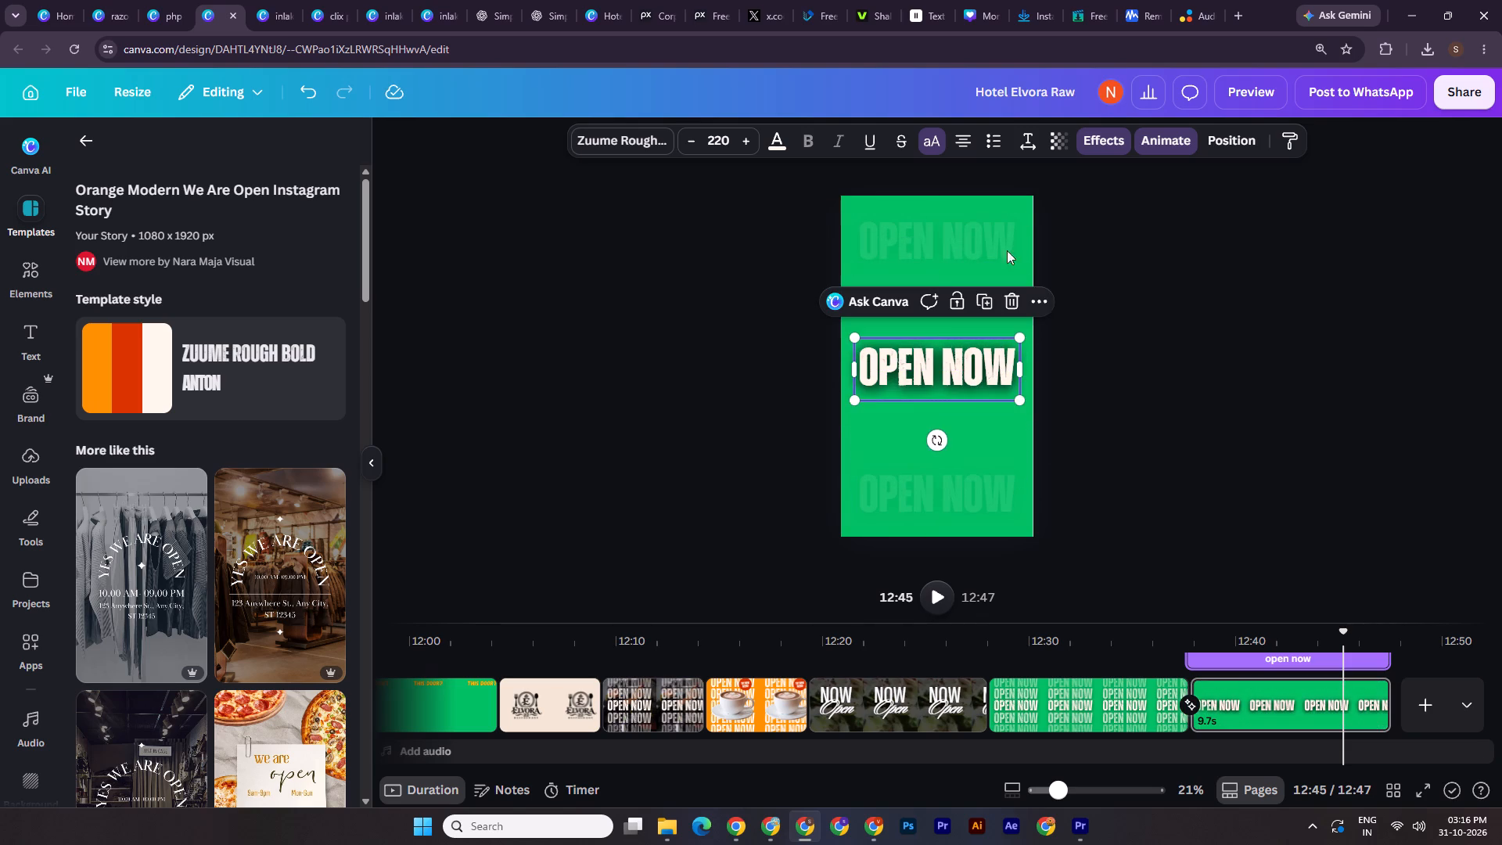
drag(1001, 239, 1002, 371)
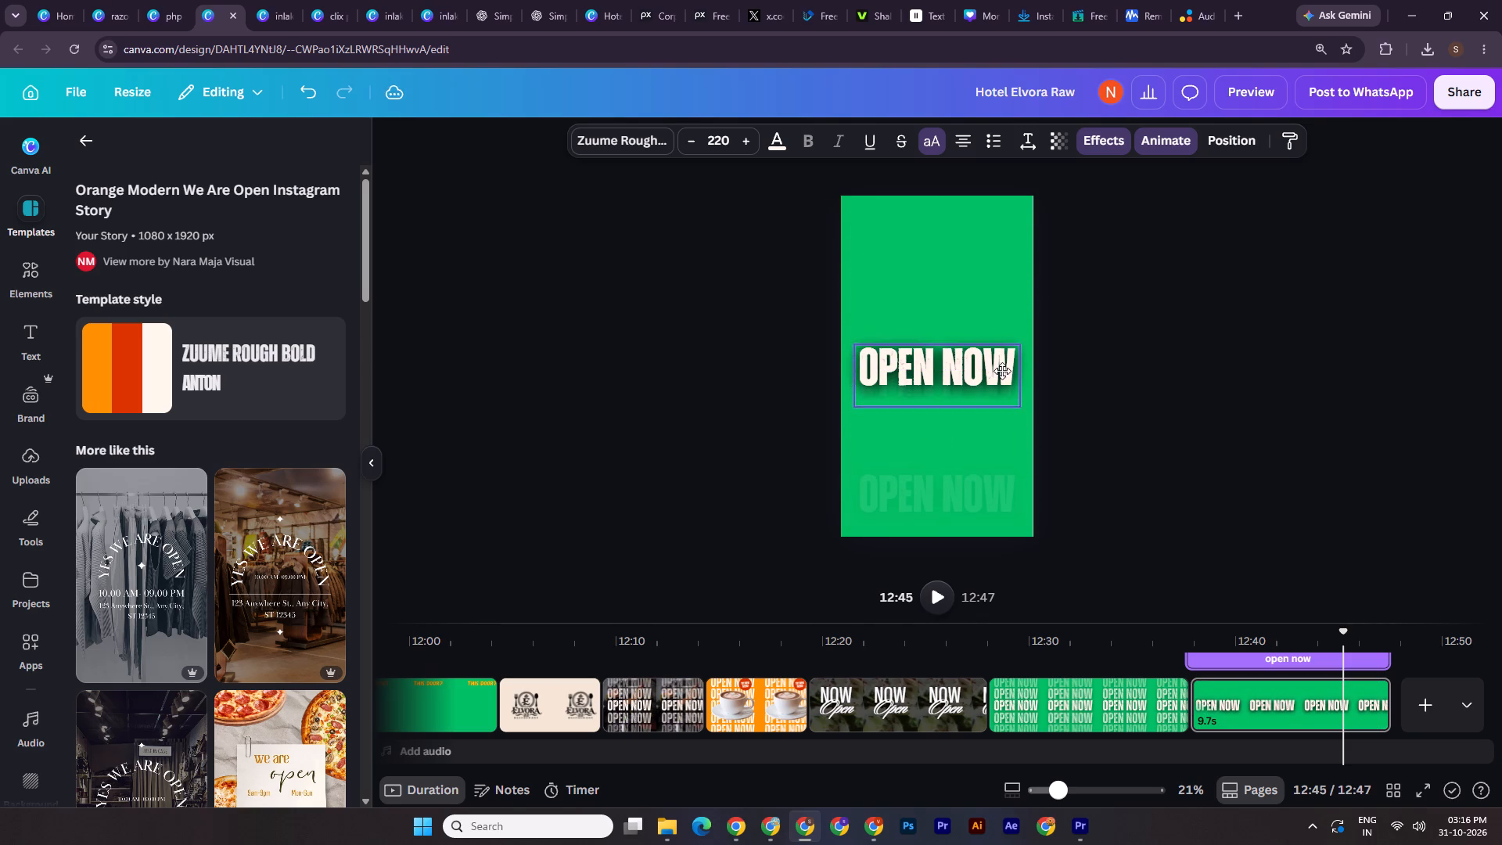
drag(1002, 371, 1002, 369)
drag(963, 484, 986, 358)
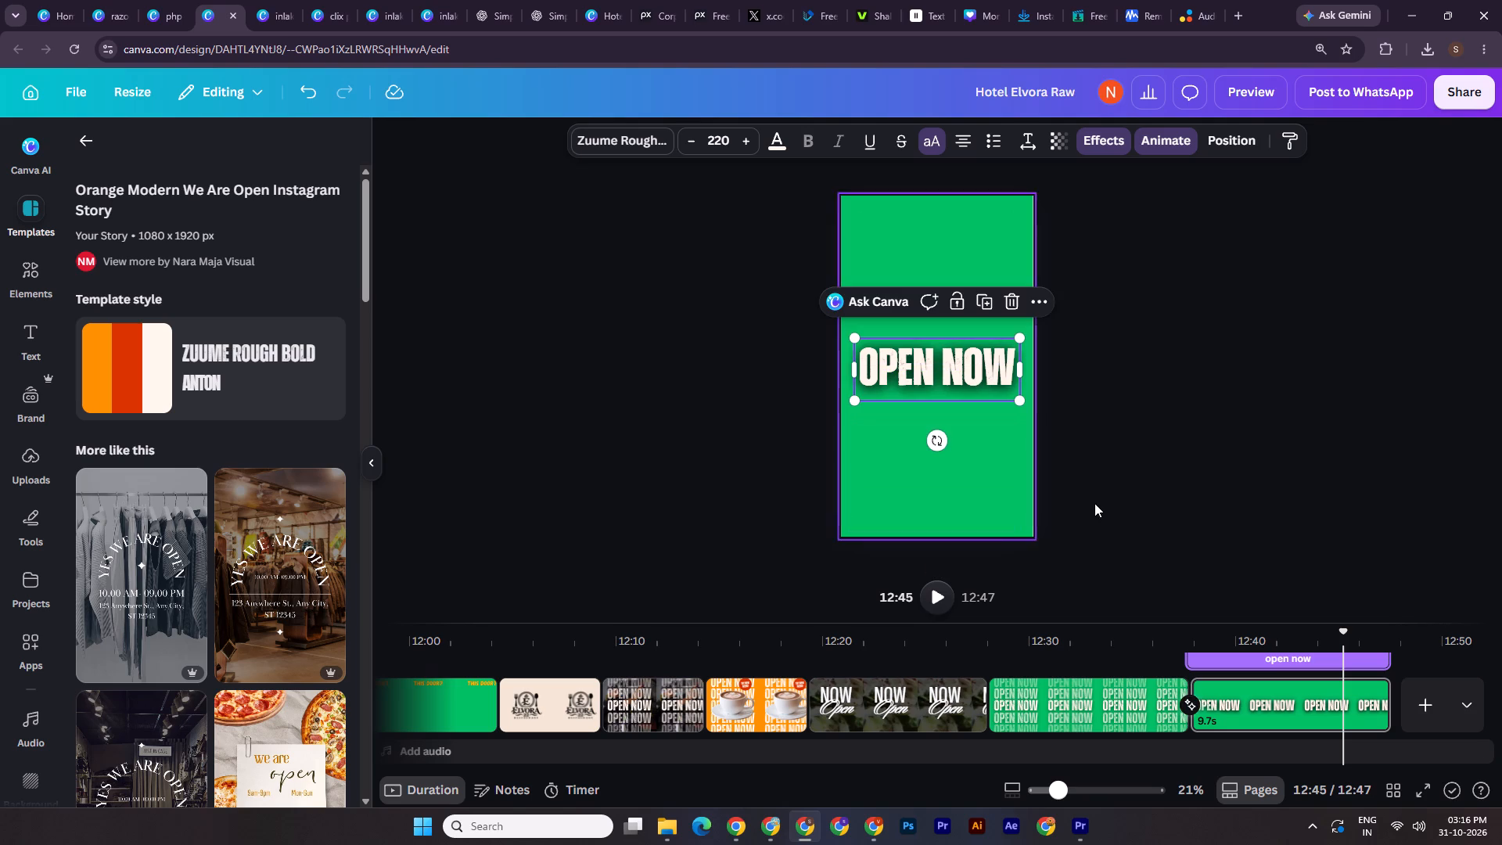
Play back the transition between the two green OPEN NOW pages.
click(986, 642)
click(942, 611)
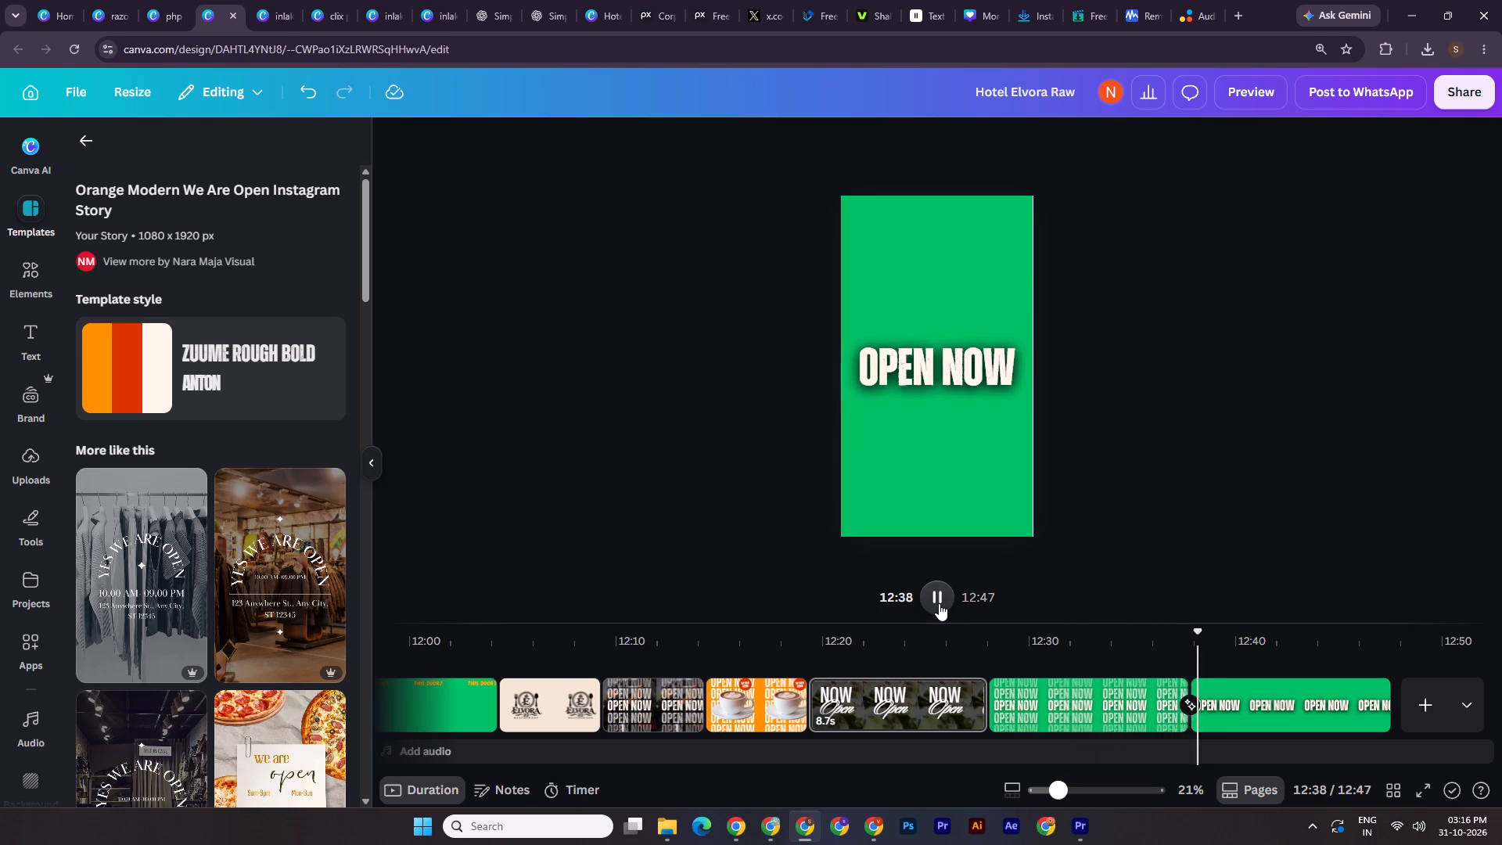
click(1242, 470)
Limit the design download to the two green OPEN NOW pages, 142 and 143.
click(1463, 85)
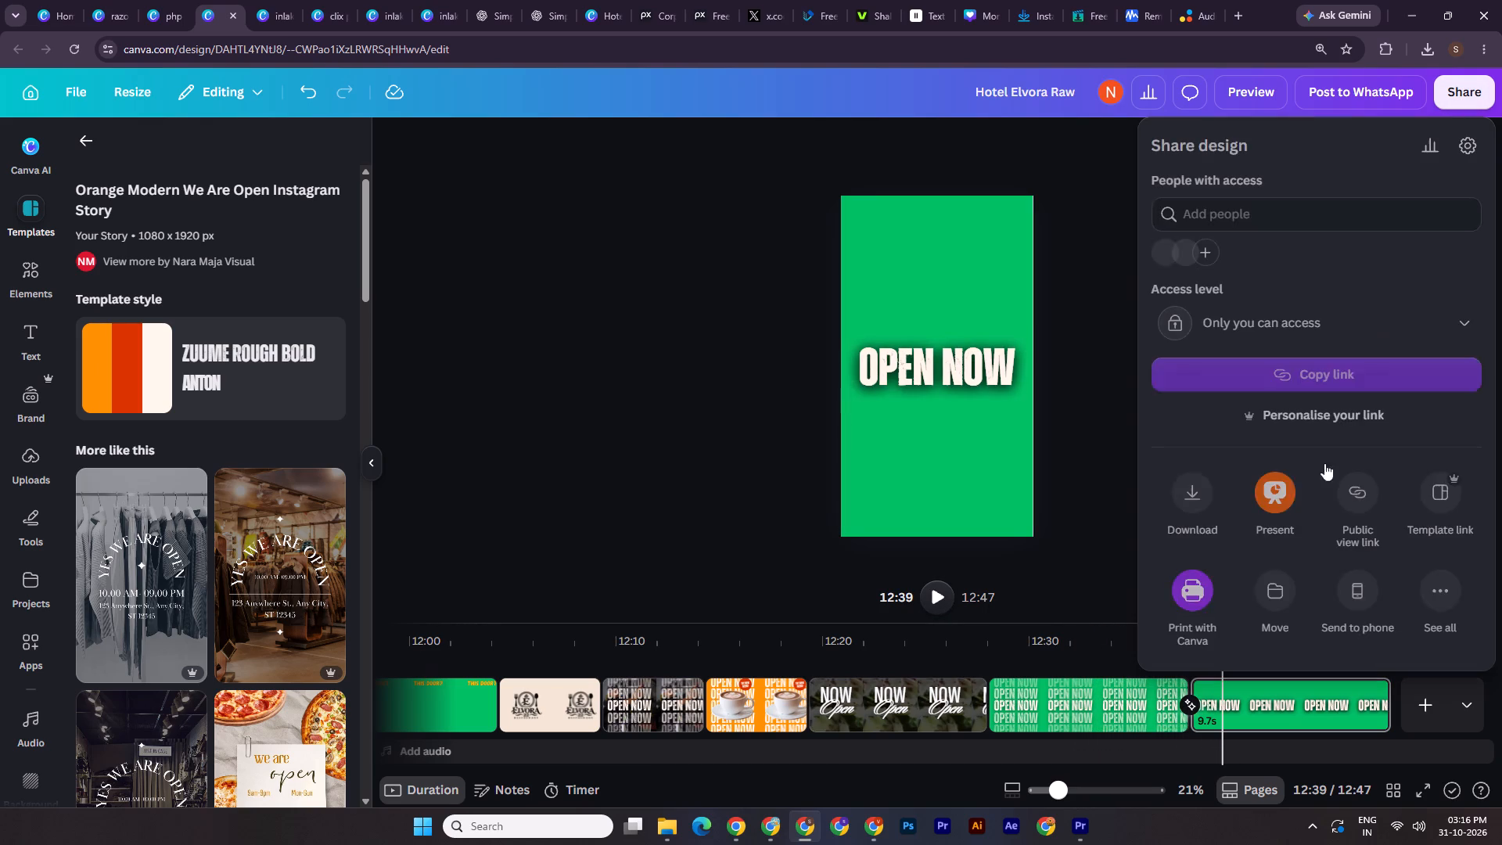
click(1191, 504)
click(1292, 498)
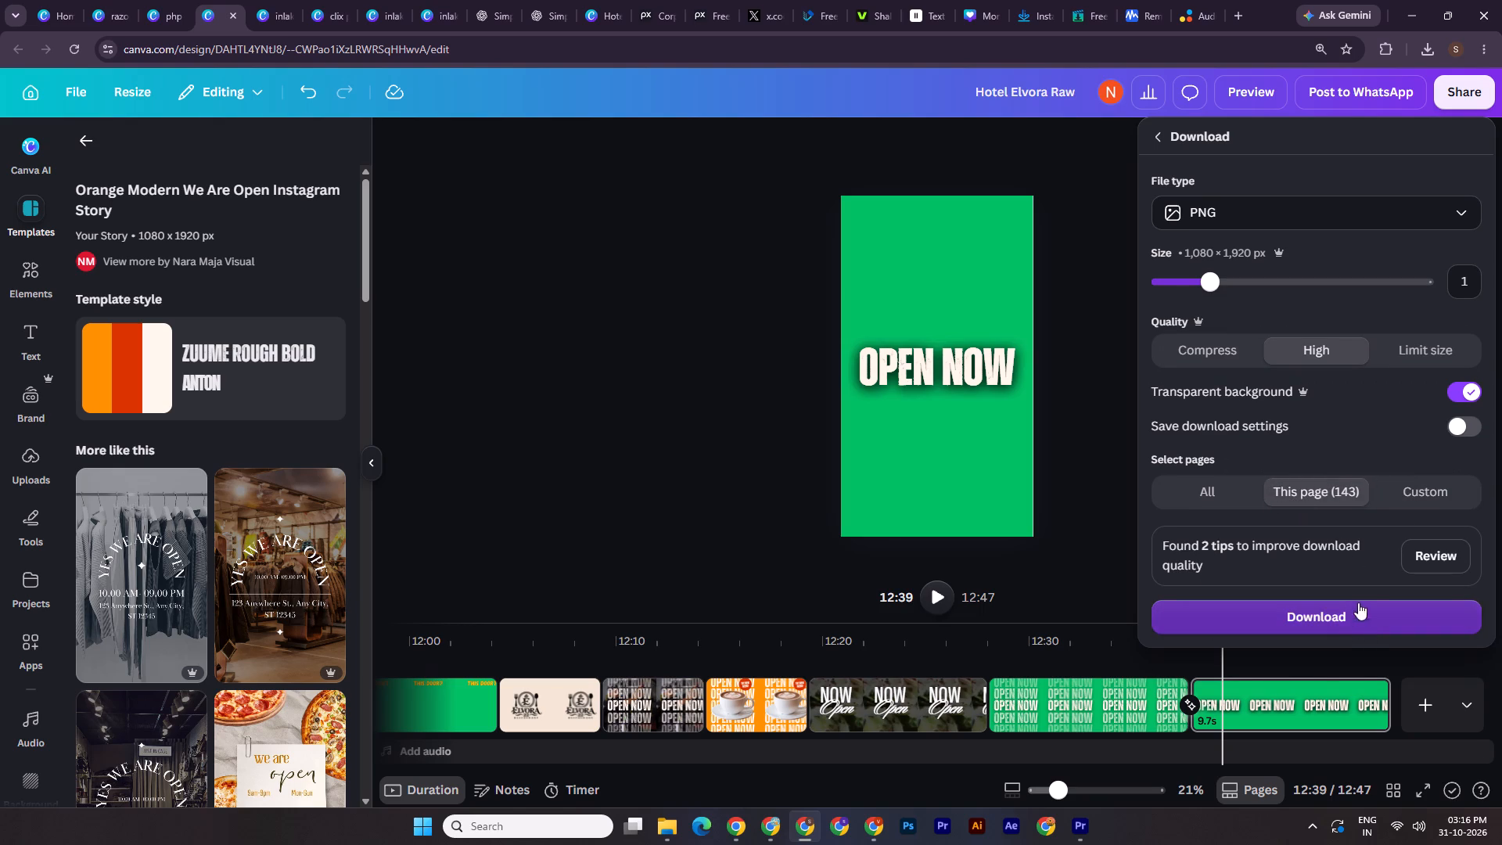
click(1432, 471)
click(1430, 483)
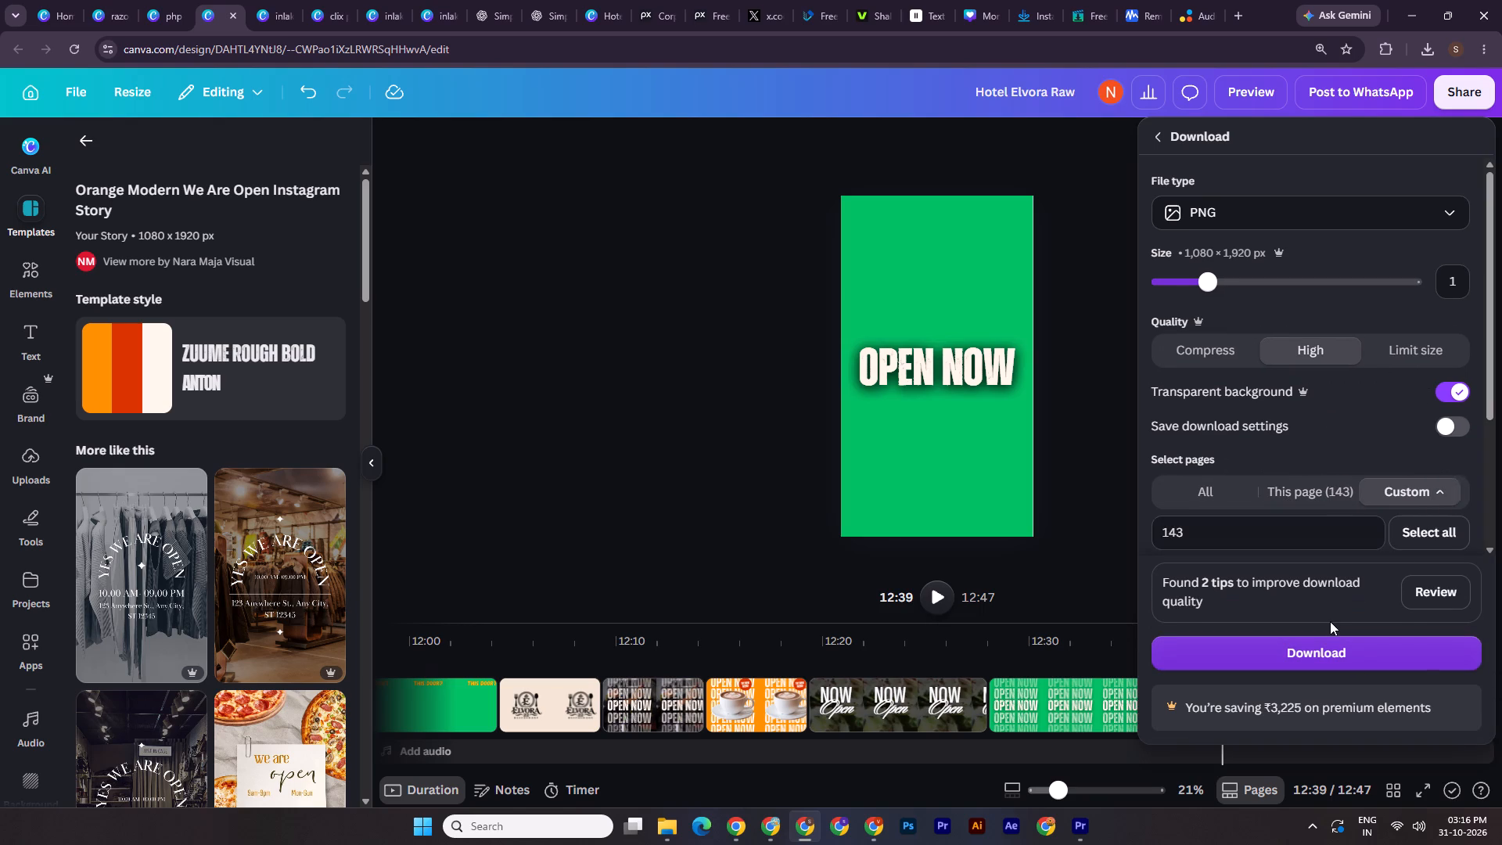
scroll(1328, 620, down, 18)
scroll(1453, 508, down, 16)
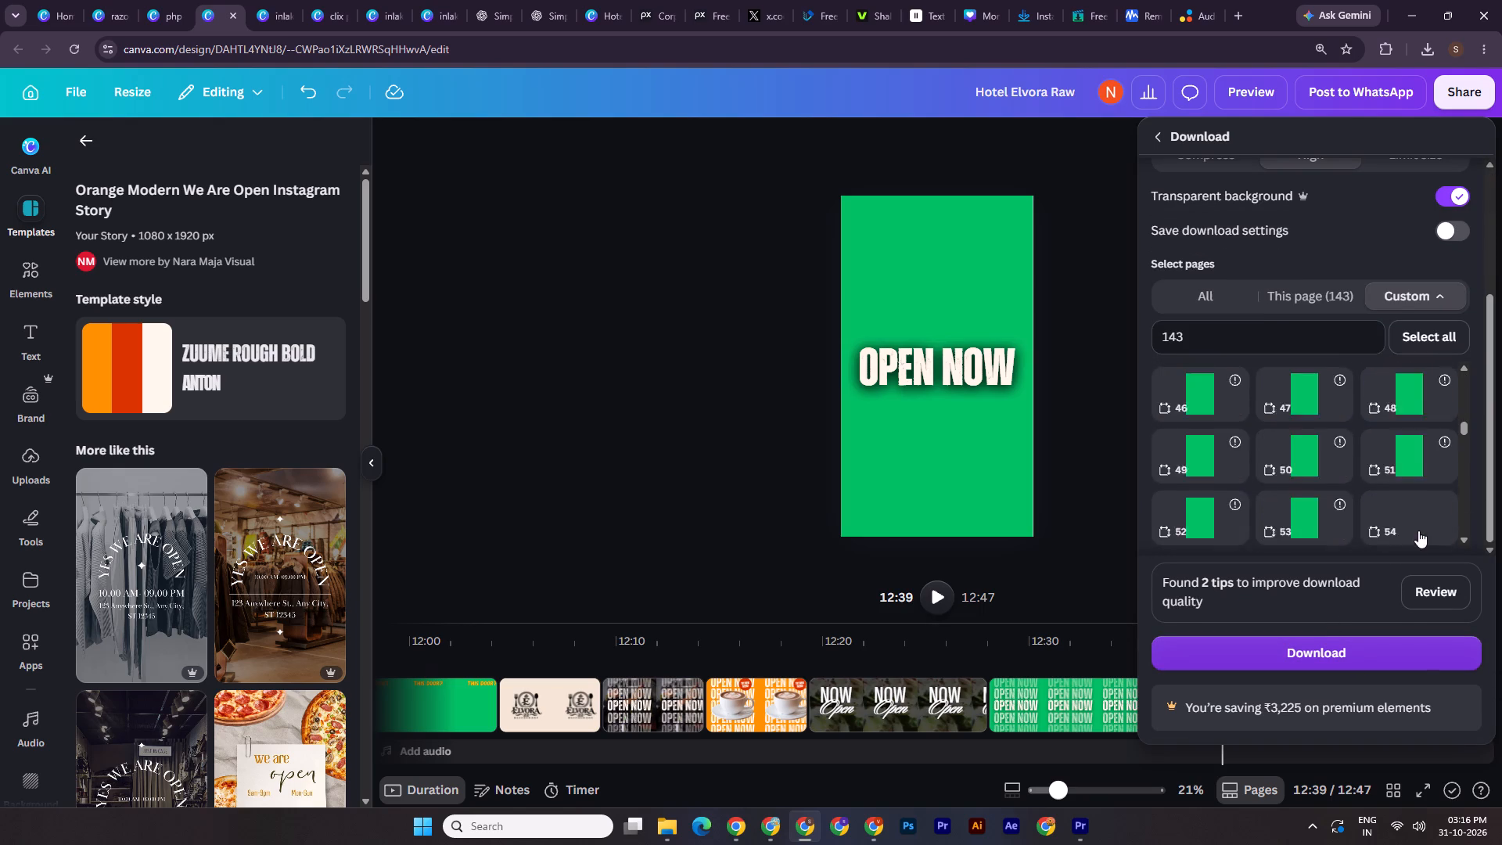
scroll(1418, 530, down, 20)
scroll(1418, 530, down, 13)
click(1197, 483)
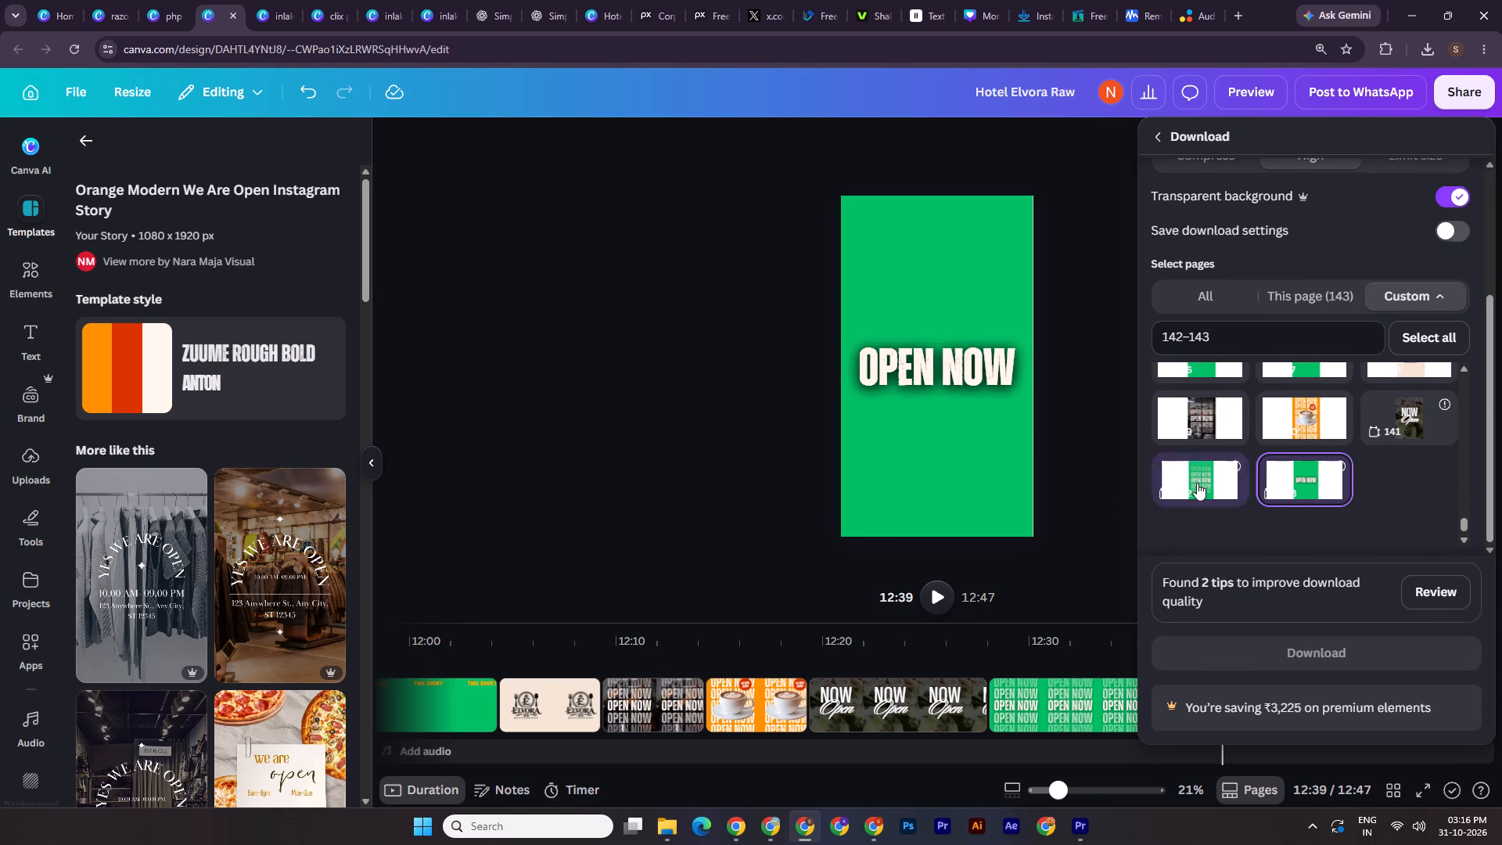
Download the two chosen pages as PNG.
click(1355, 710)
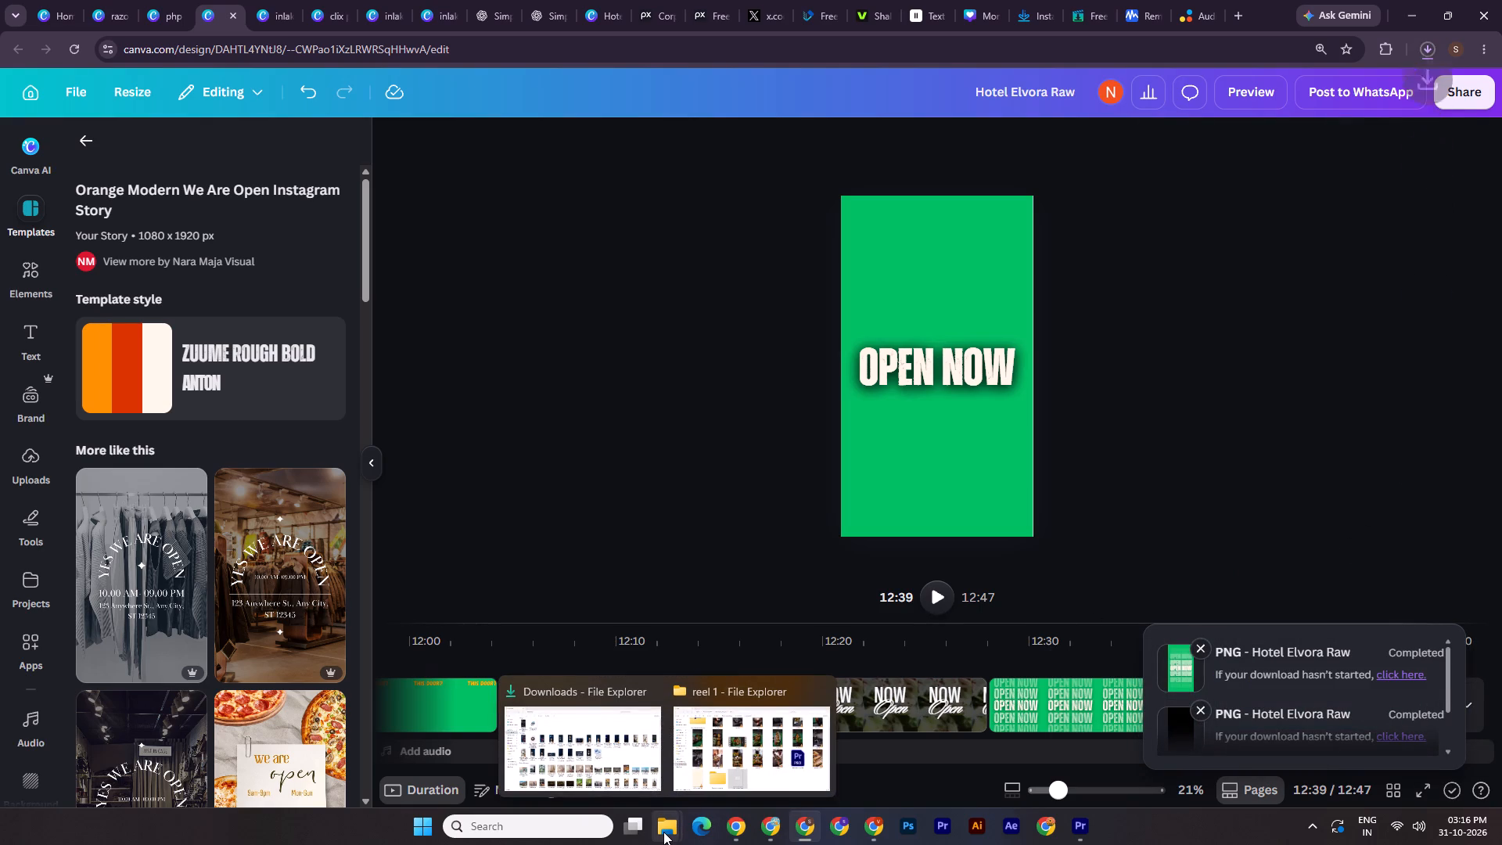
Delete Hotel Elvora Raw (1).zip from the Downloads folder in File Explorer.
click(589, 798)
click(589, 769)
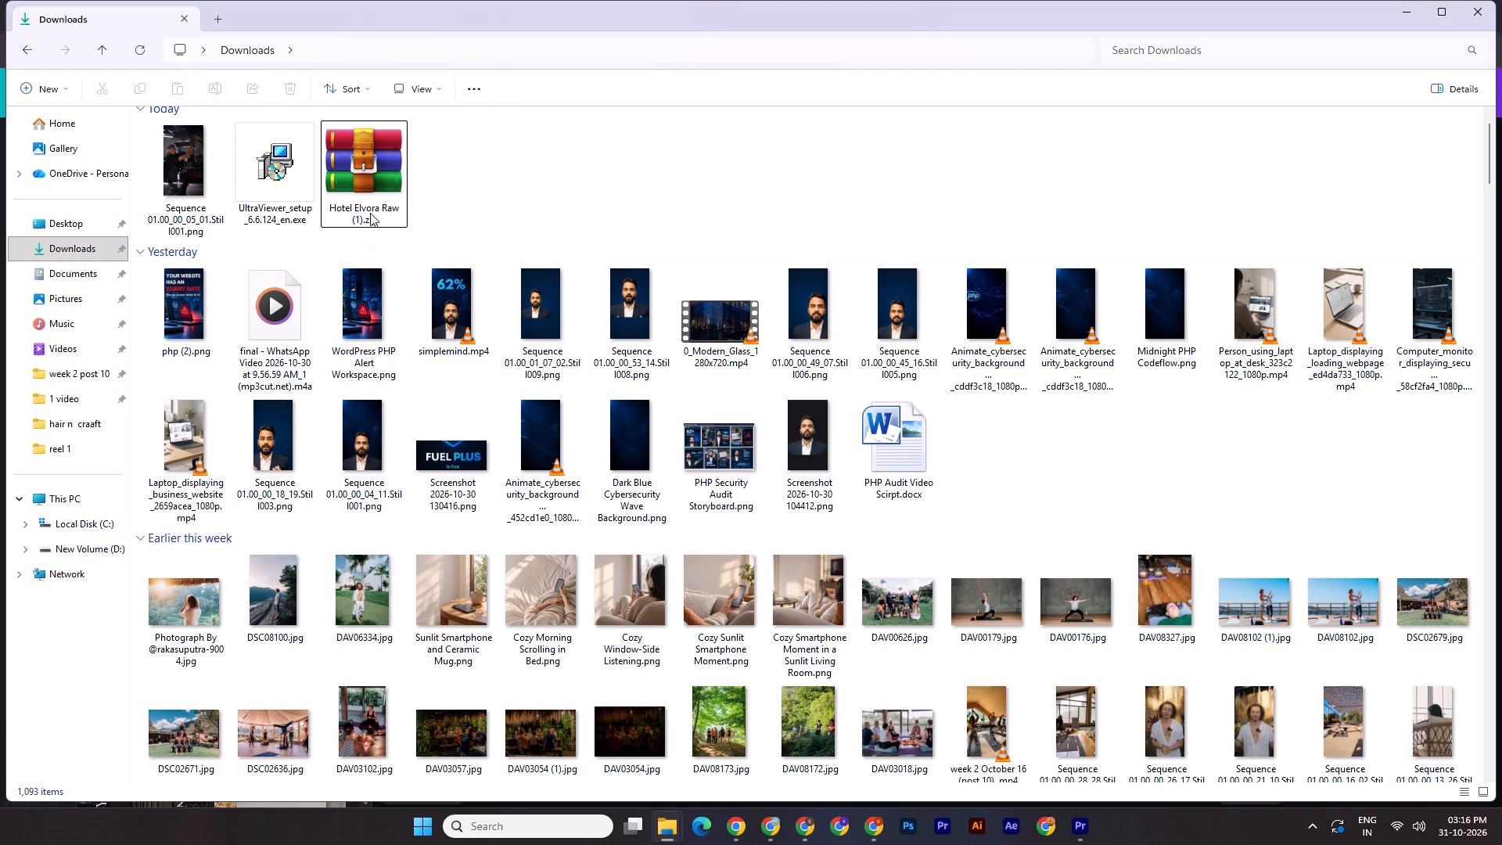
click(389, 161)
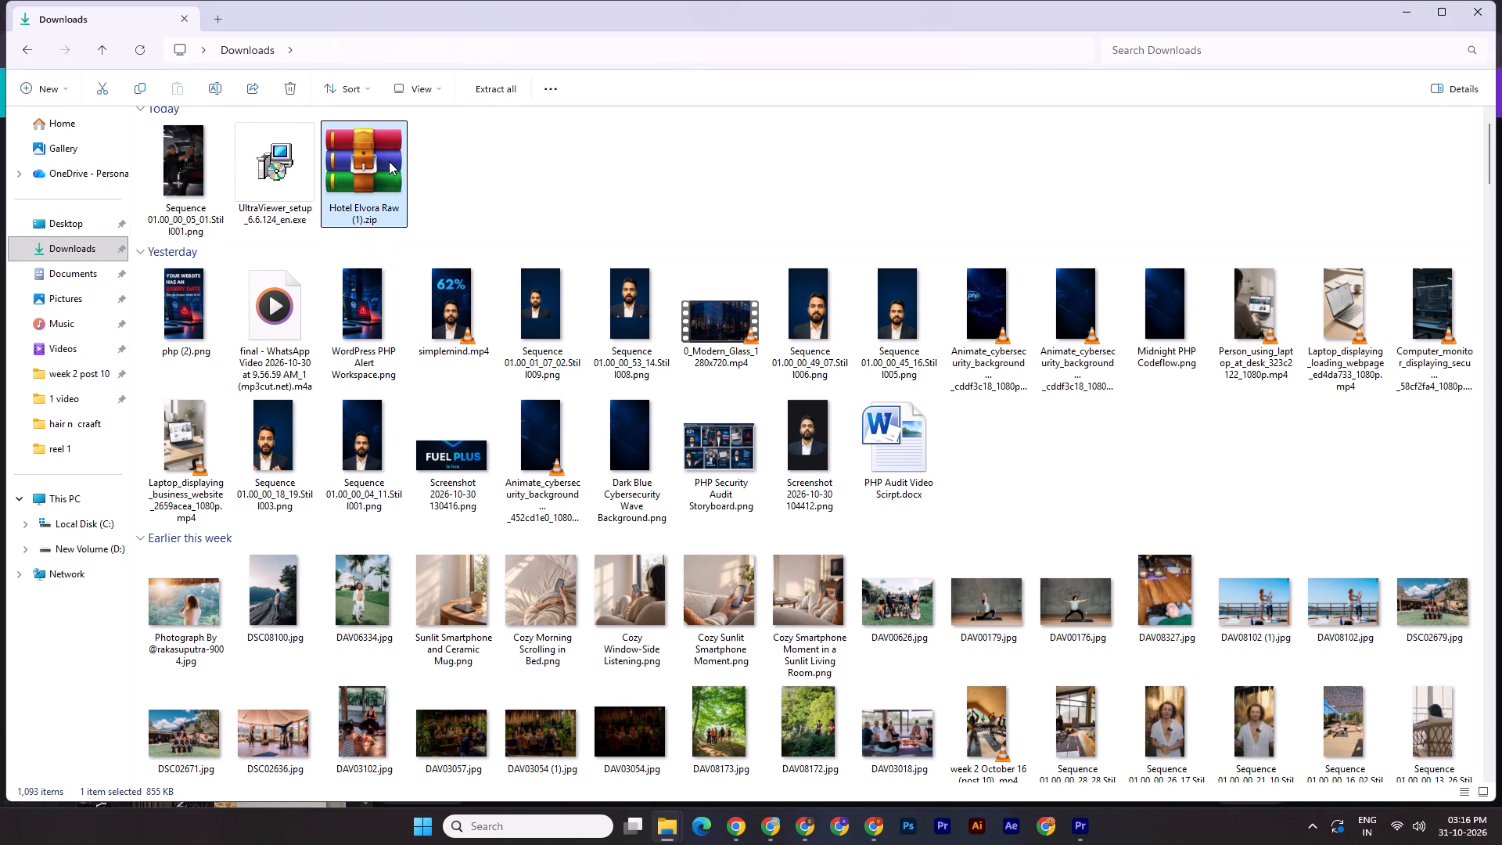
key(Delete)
Back in Canva, download pages 142–143 as an MP4 Video.
click(798, 828)
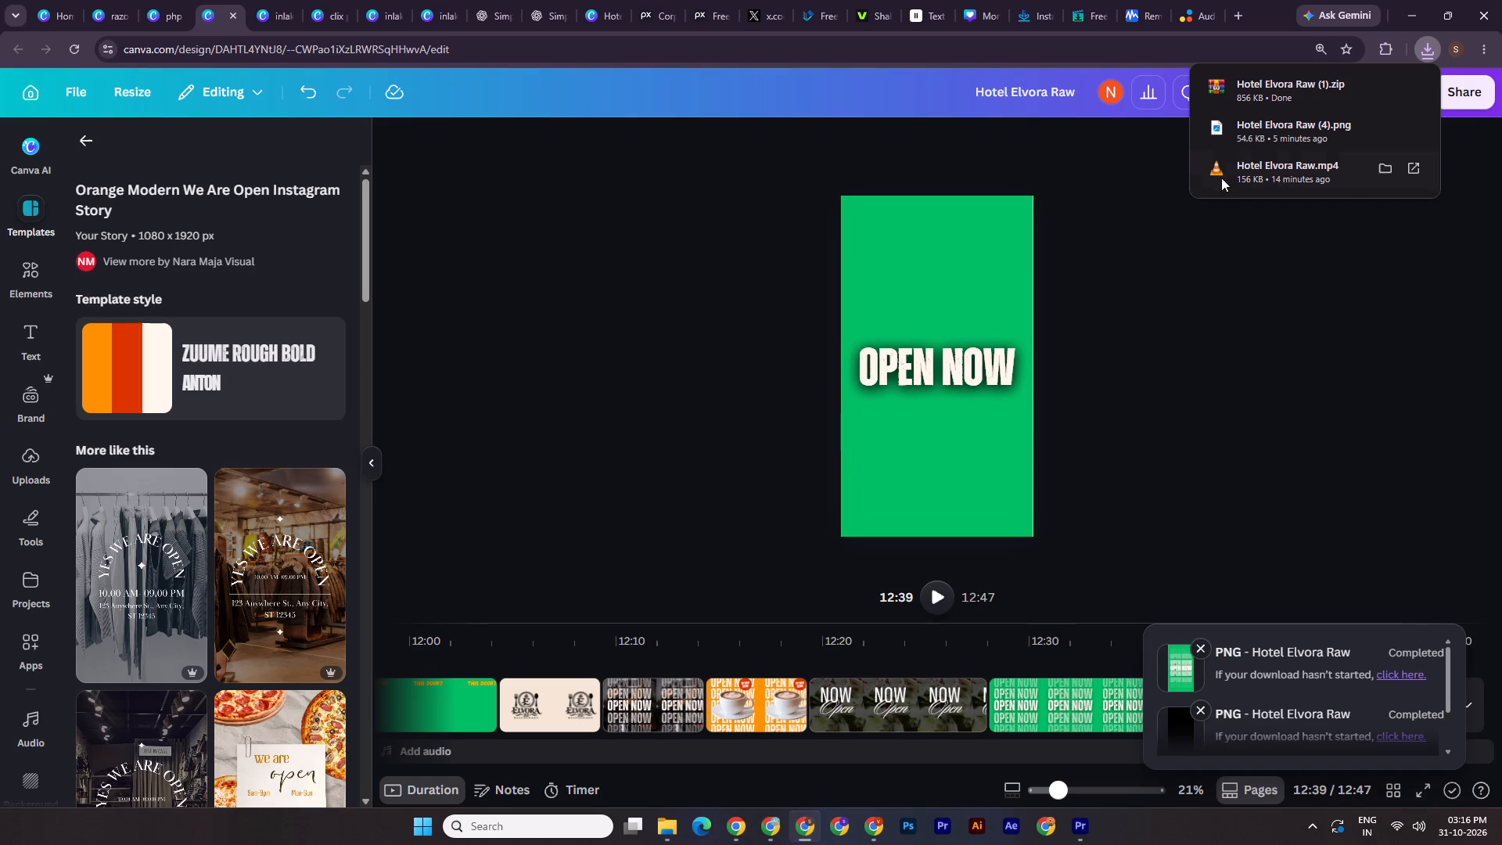
click(1475, 100)
click(1215, 510)
click(1342, 207)
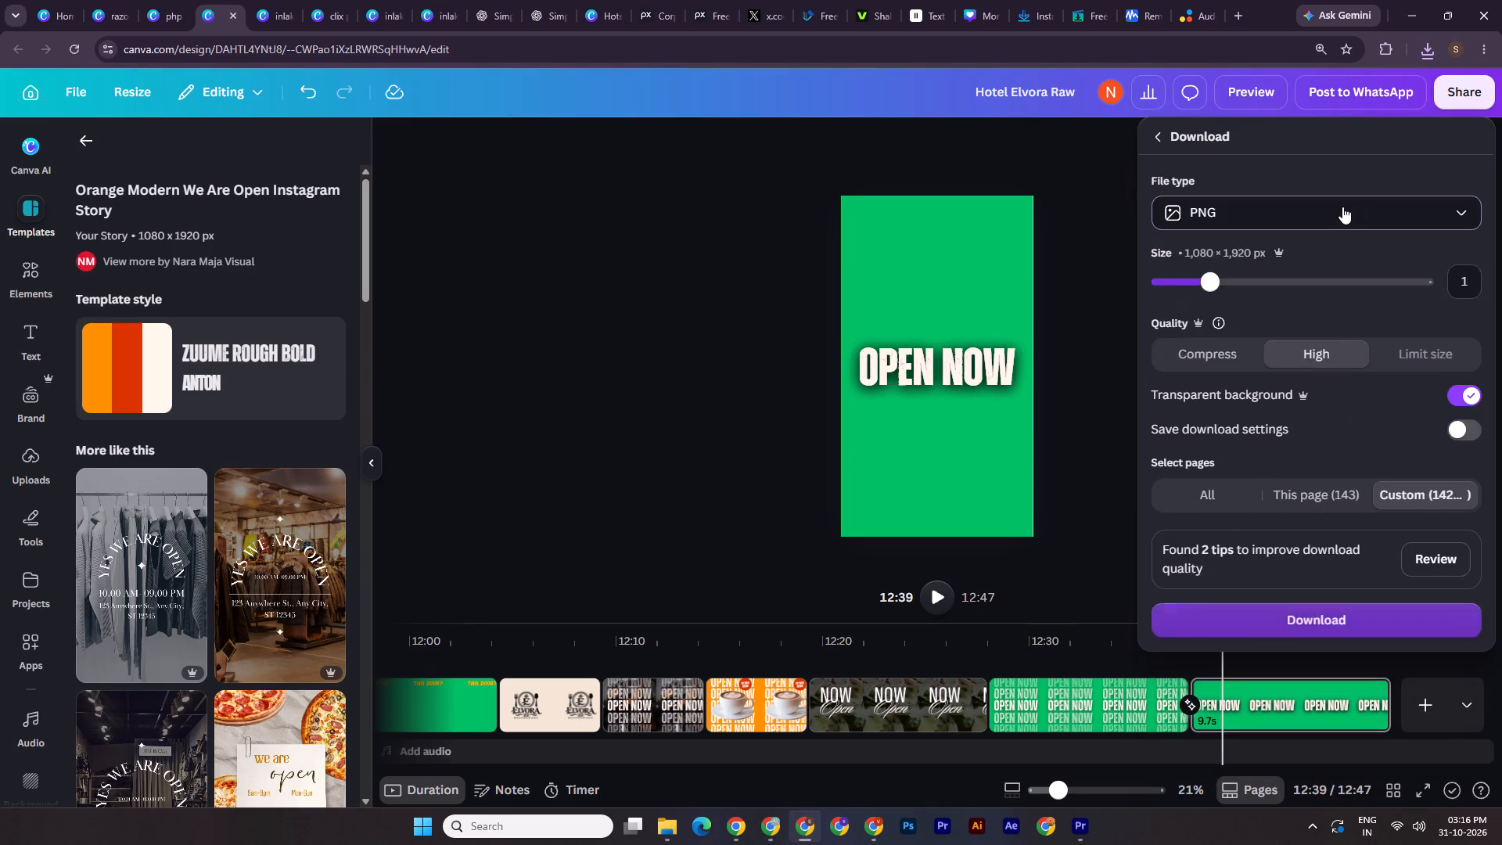
click(1253, 459)
click(1327, 403)
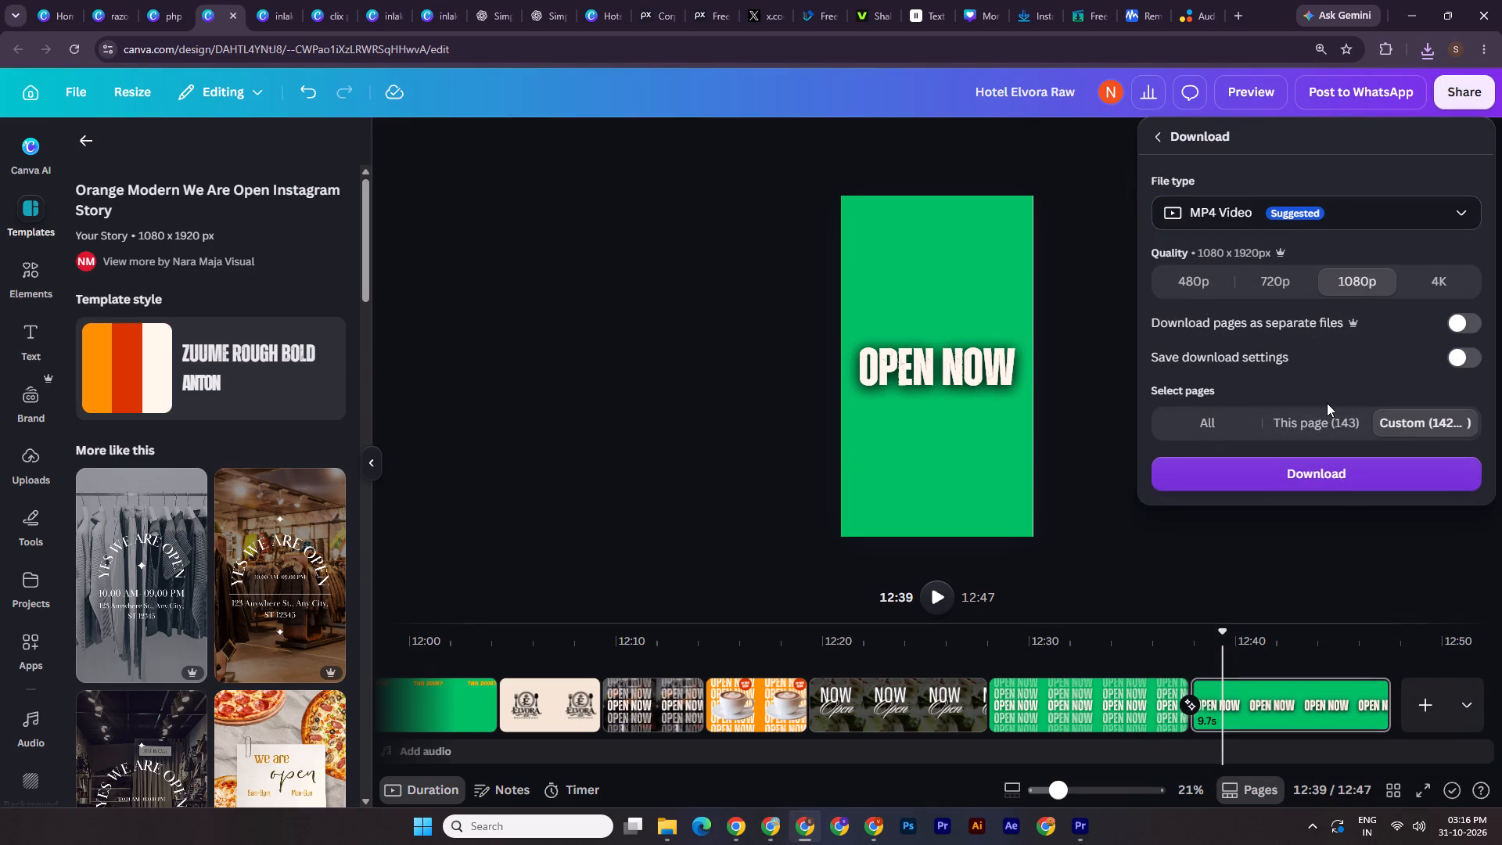
click(1349, 467)
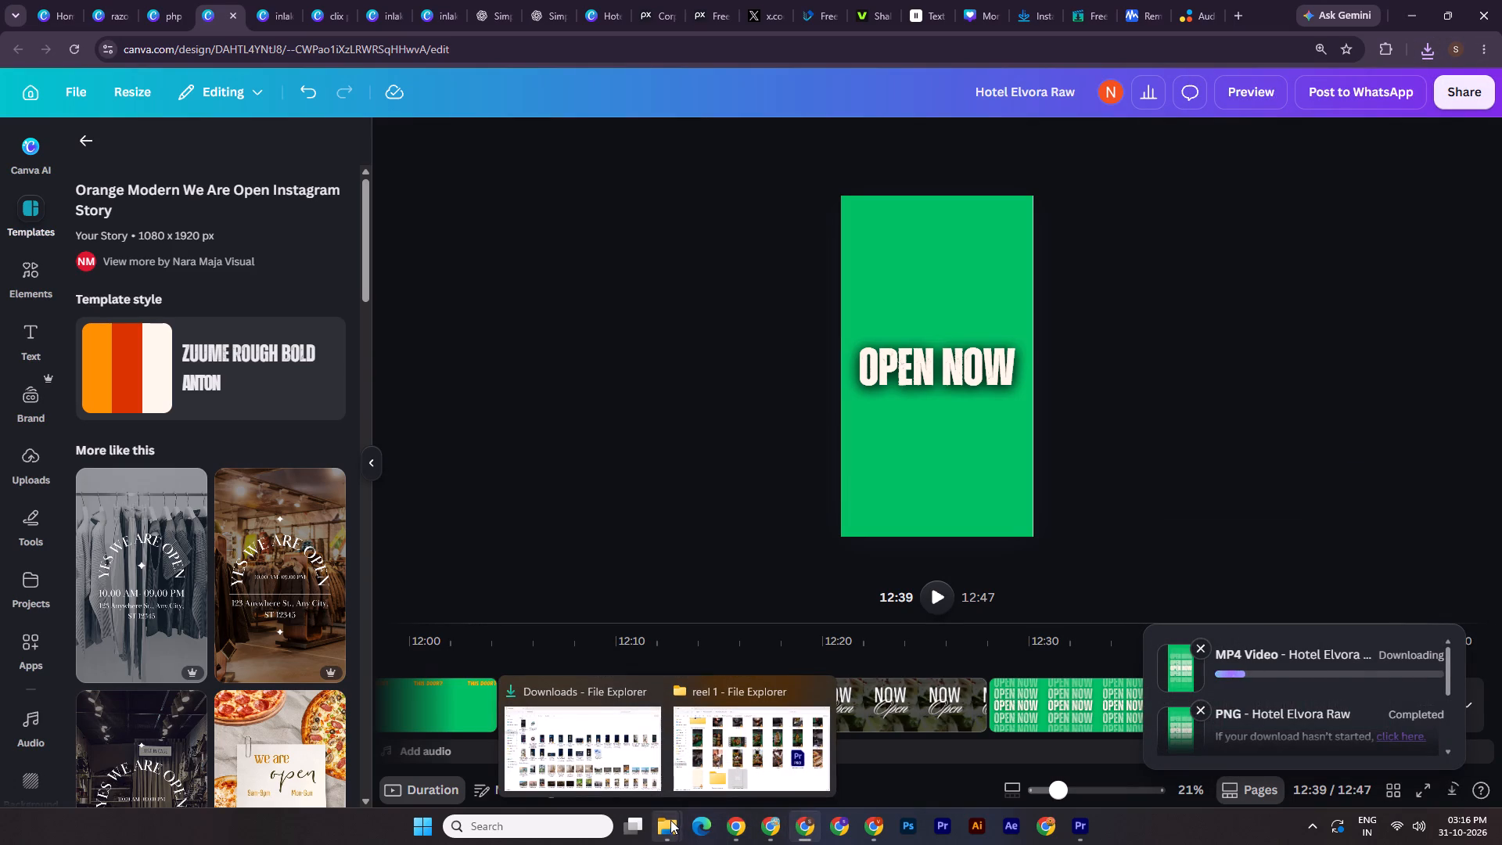
In the Downloads folder, rename the new green-screen video as Hotel Elvora Raw_2.mp4.
click(576, 757)
click(354, 214)
click(356, 221)
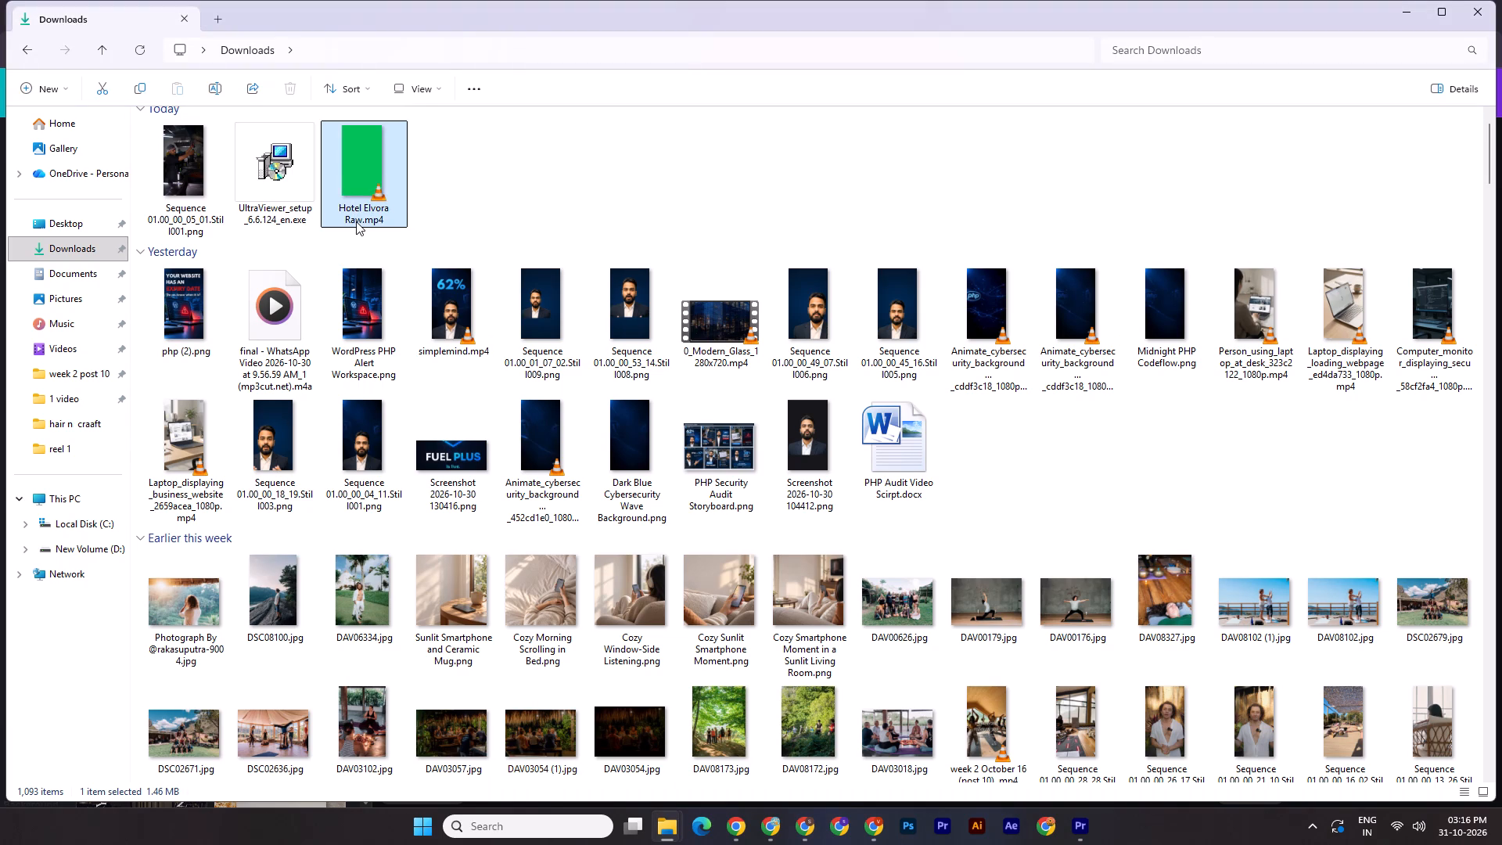
click(358, 221)
key(Right)
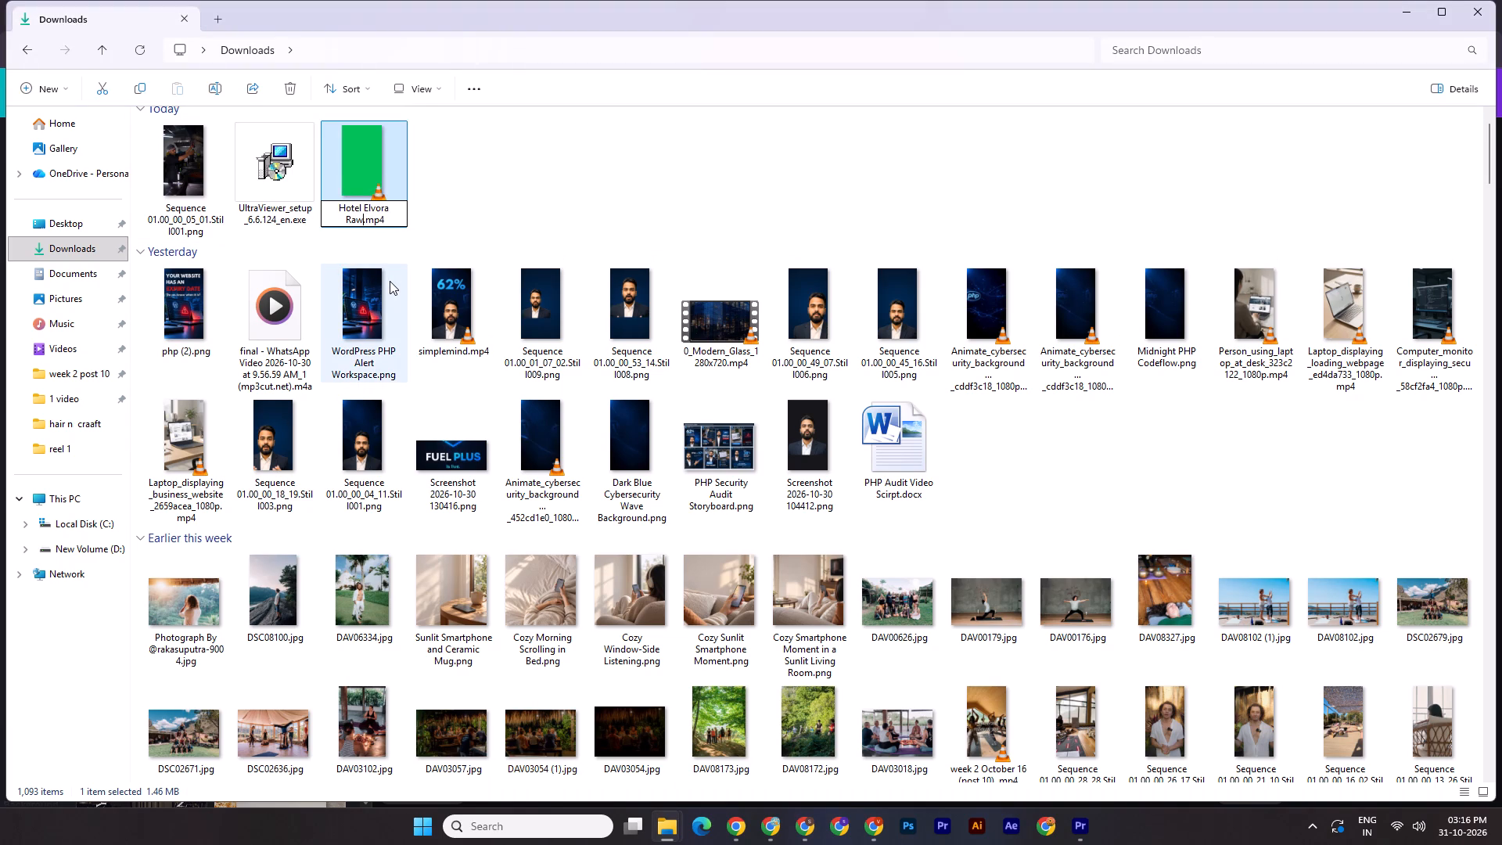
text(_2)
key(Return)
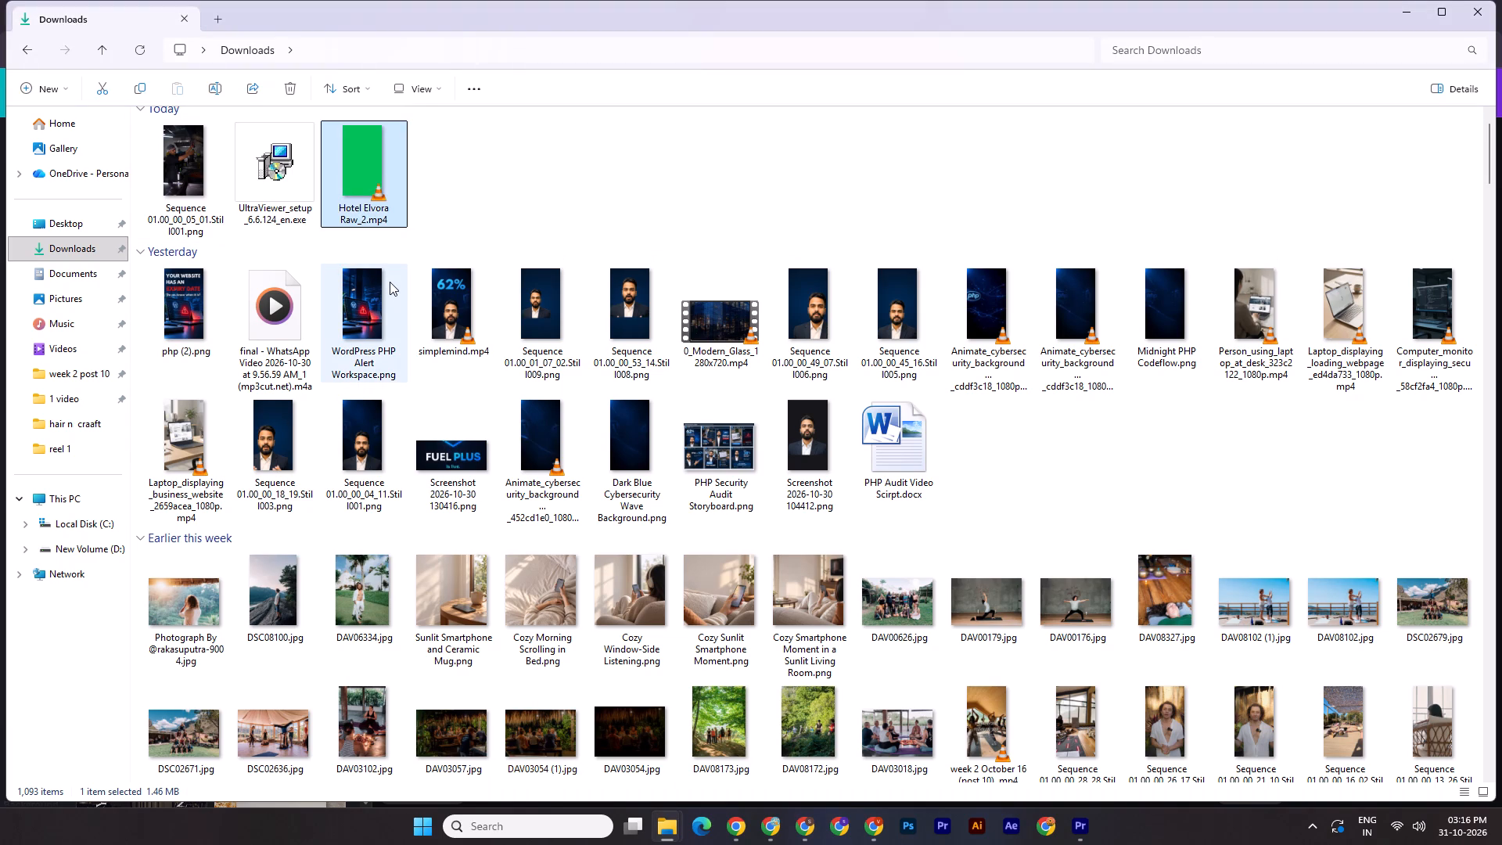
Move Hotel Elvora Raw_2.mp4 from Downloads into the reel 1 project folder.
key(ctrl+x)
click(663, 836)
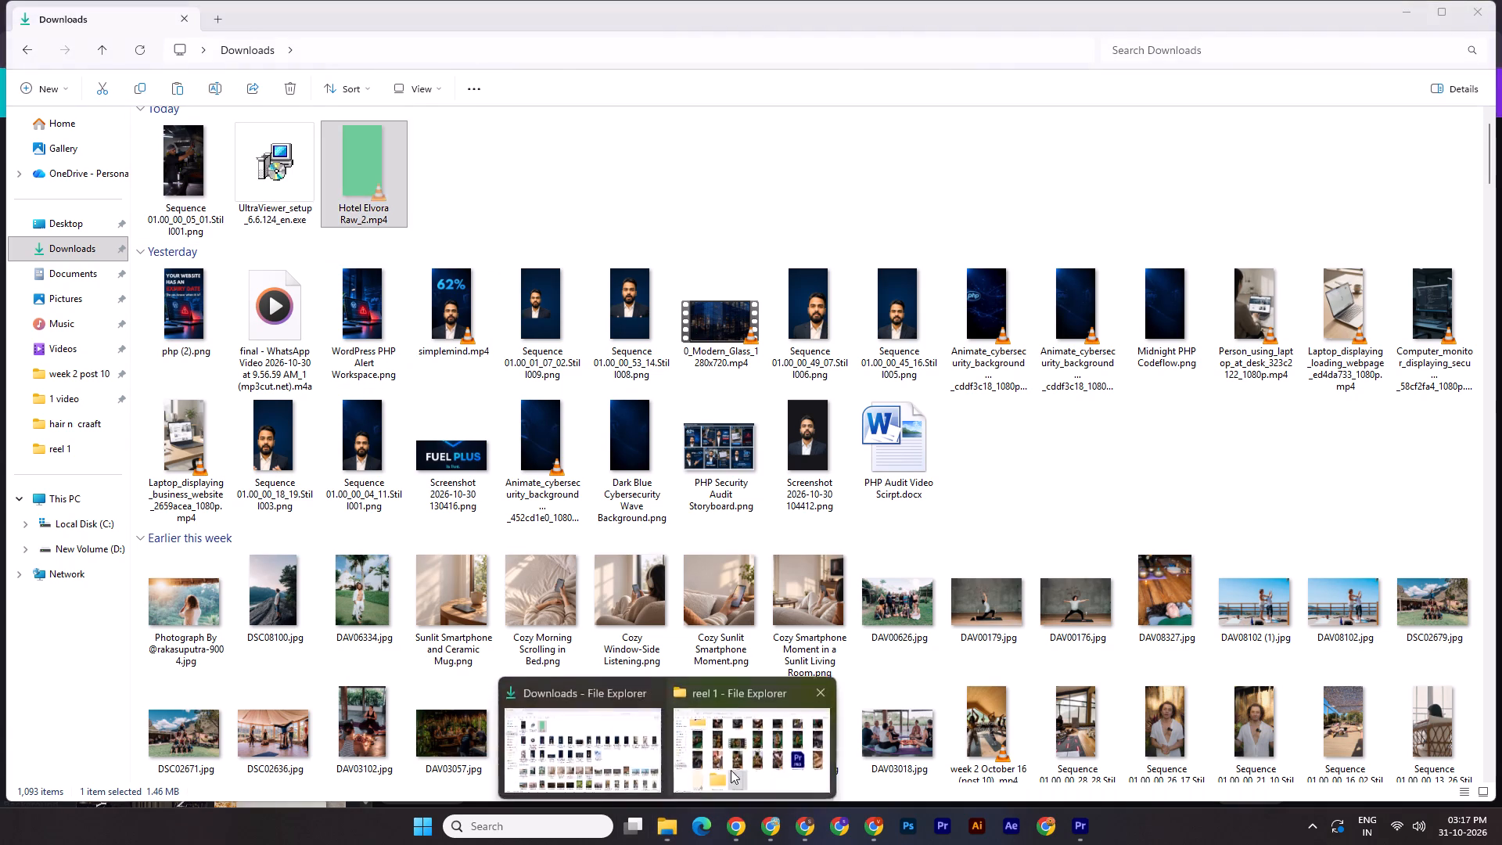
click(731, 770)
key(ctrl+v)
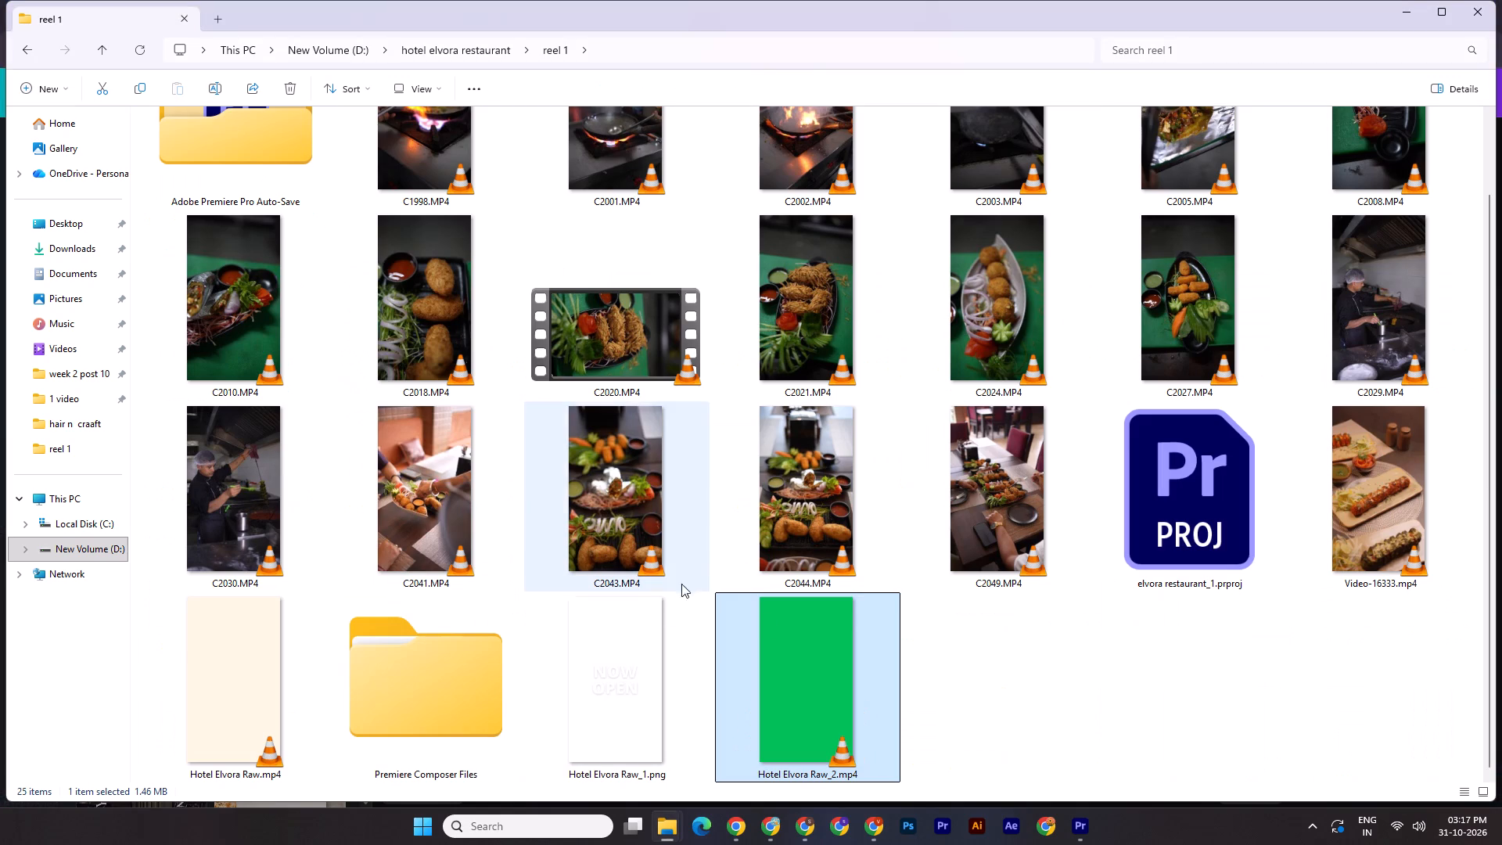
Bring Hotel Elvora Raw_2.mp4 into Premiere Pro, placing it on track V3 near the end of Sequence 01, and enlarge the timeline area.
drag(801, 651, 1091, 635)
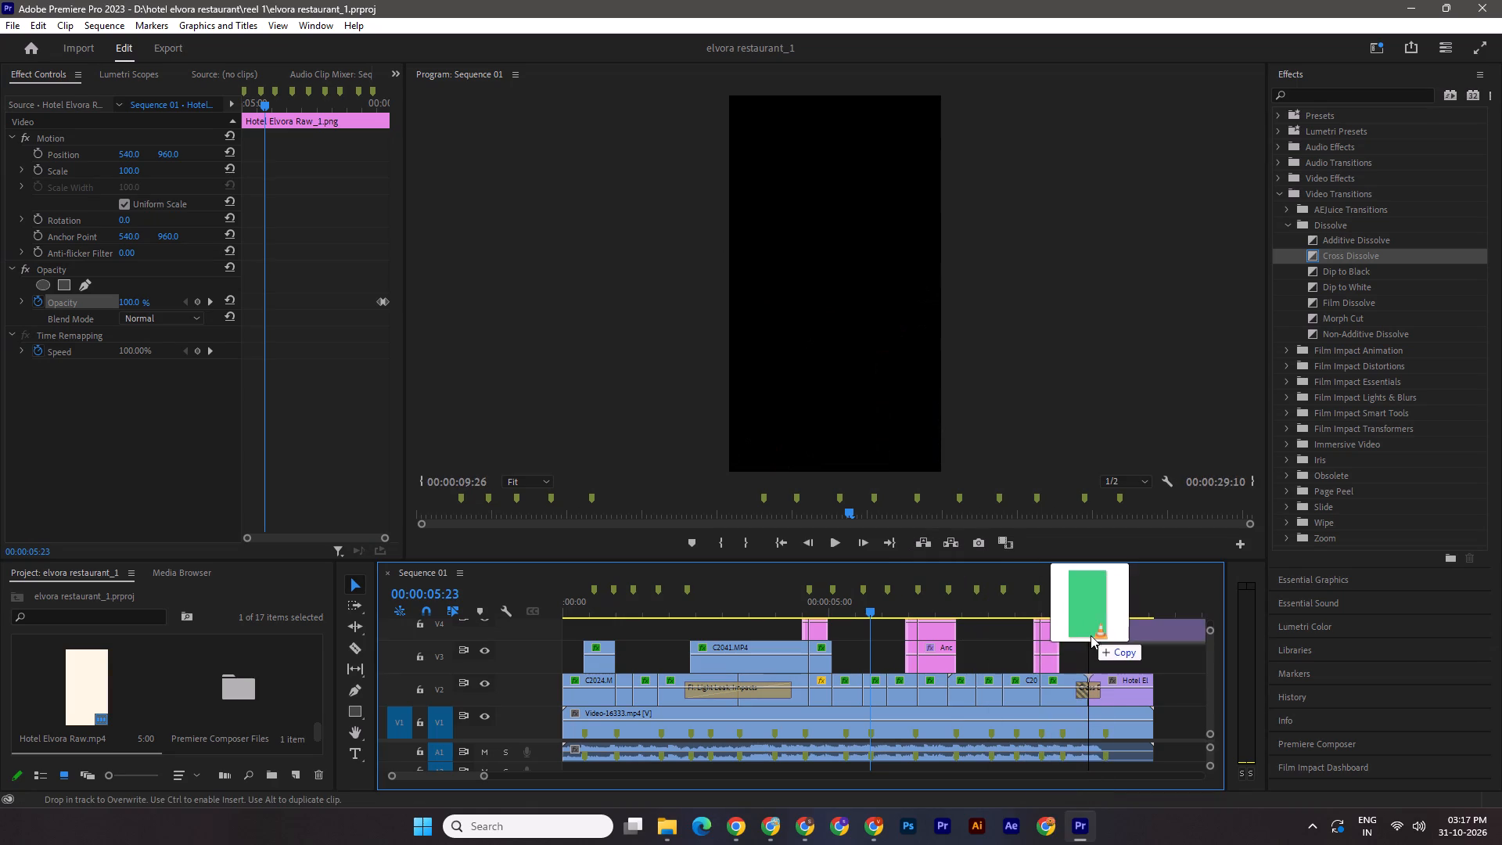
drag(1091, 635, 1091, 645)
drag(1001, 559, 968, 395)
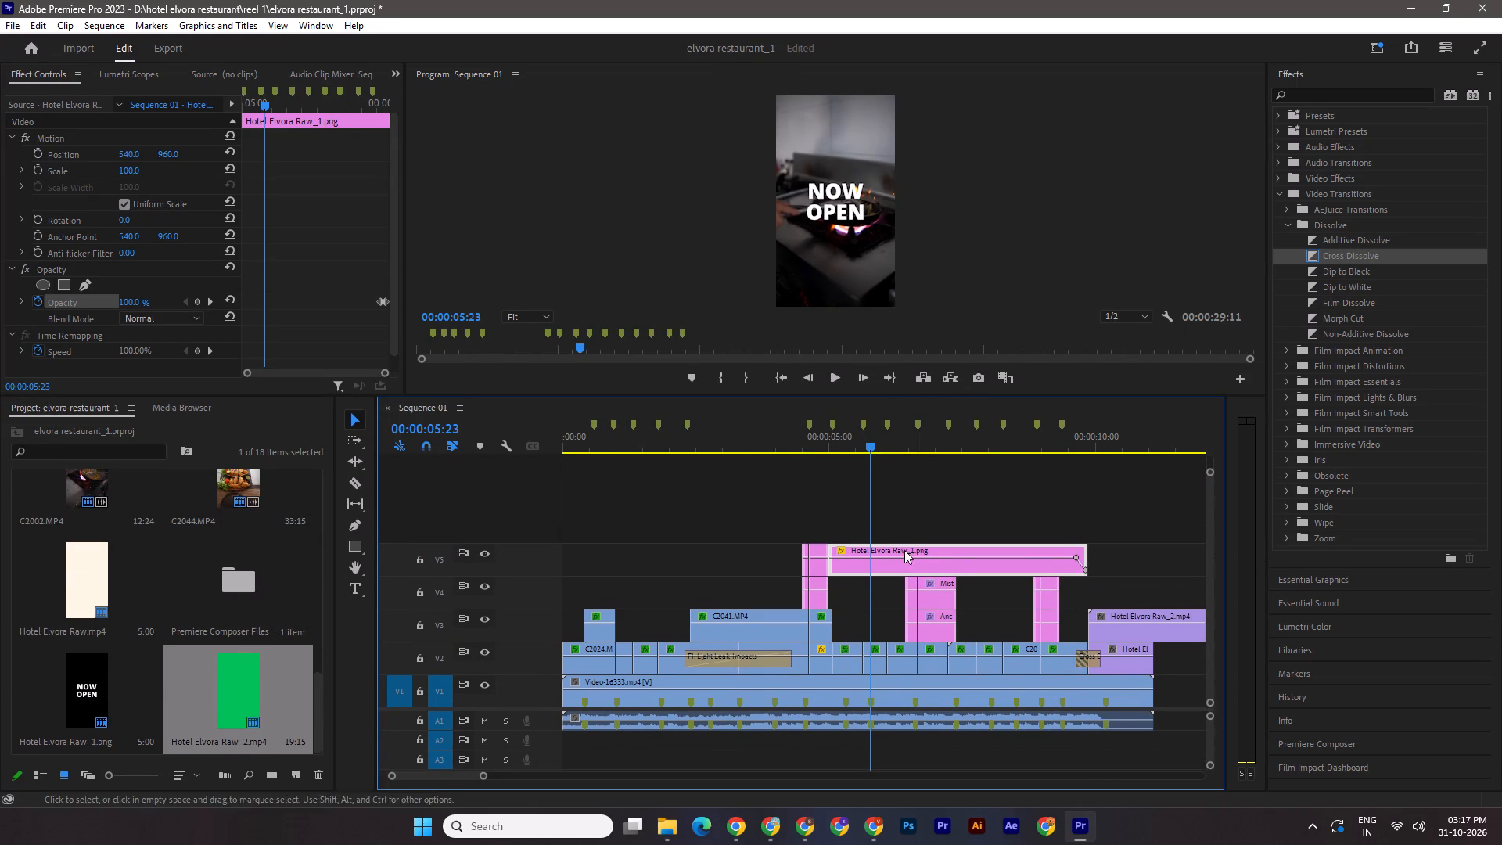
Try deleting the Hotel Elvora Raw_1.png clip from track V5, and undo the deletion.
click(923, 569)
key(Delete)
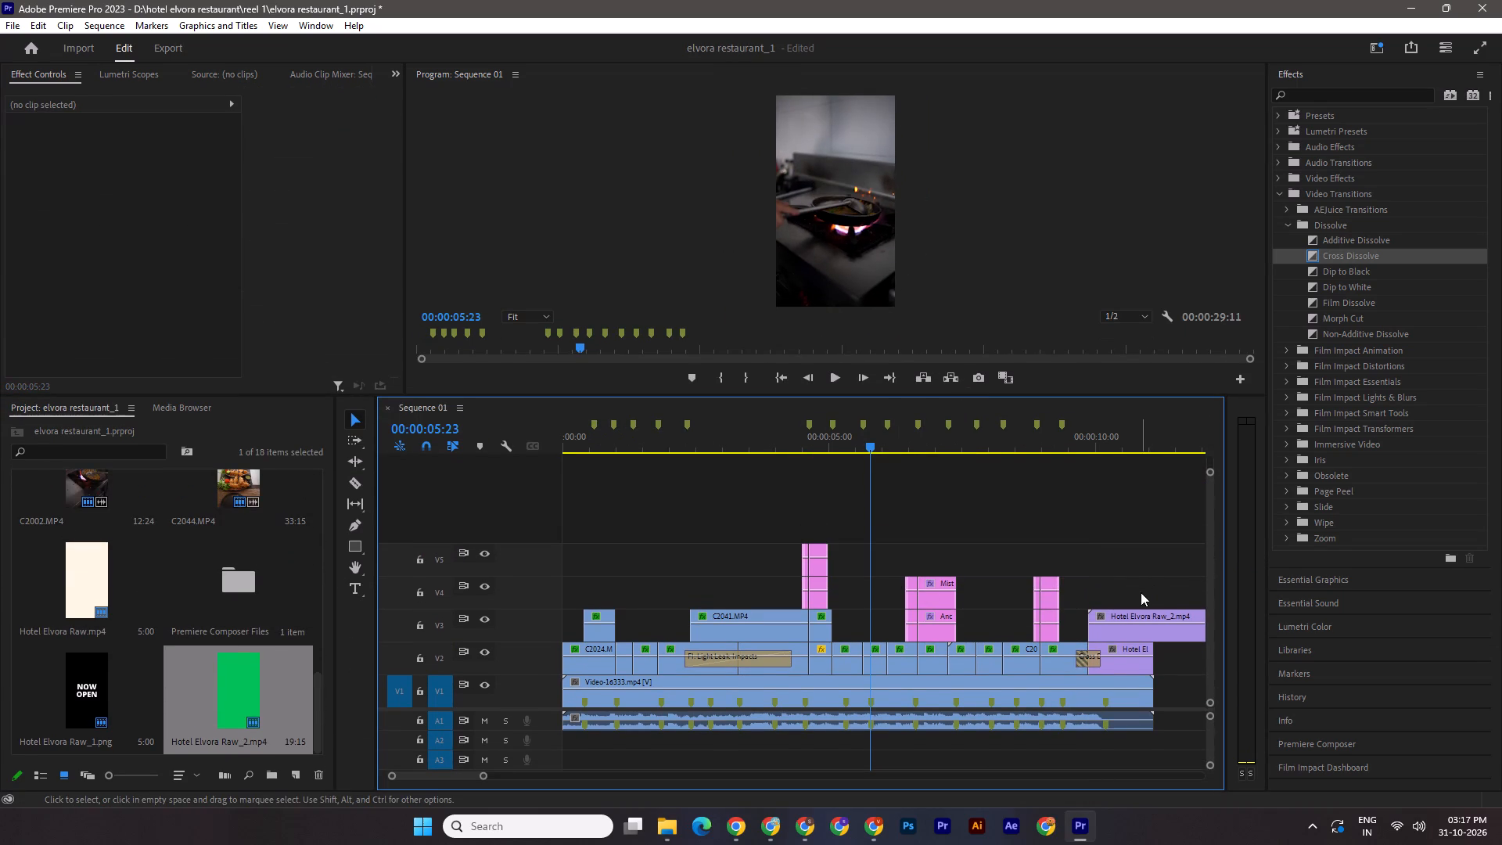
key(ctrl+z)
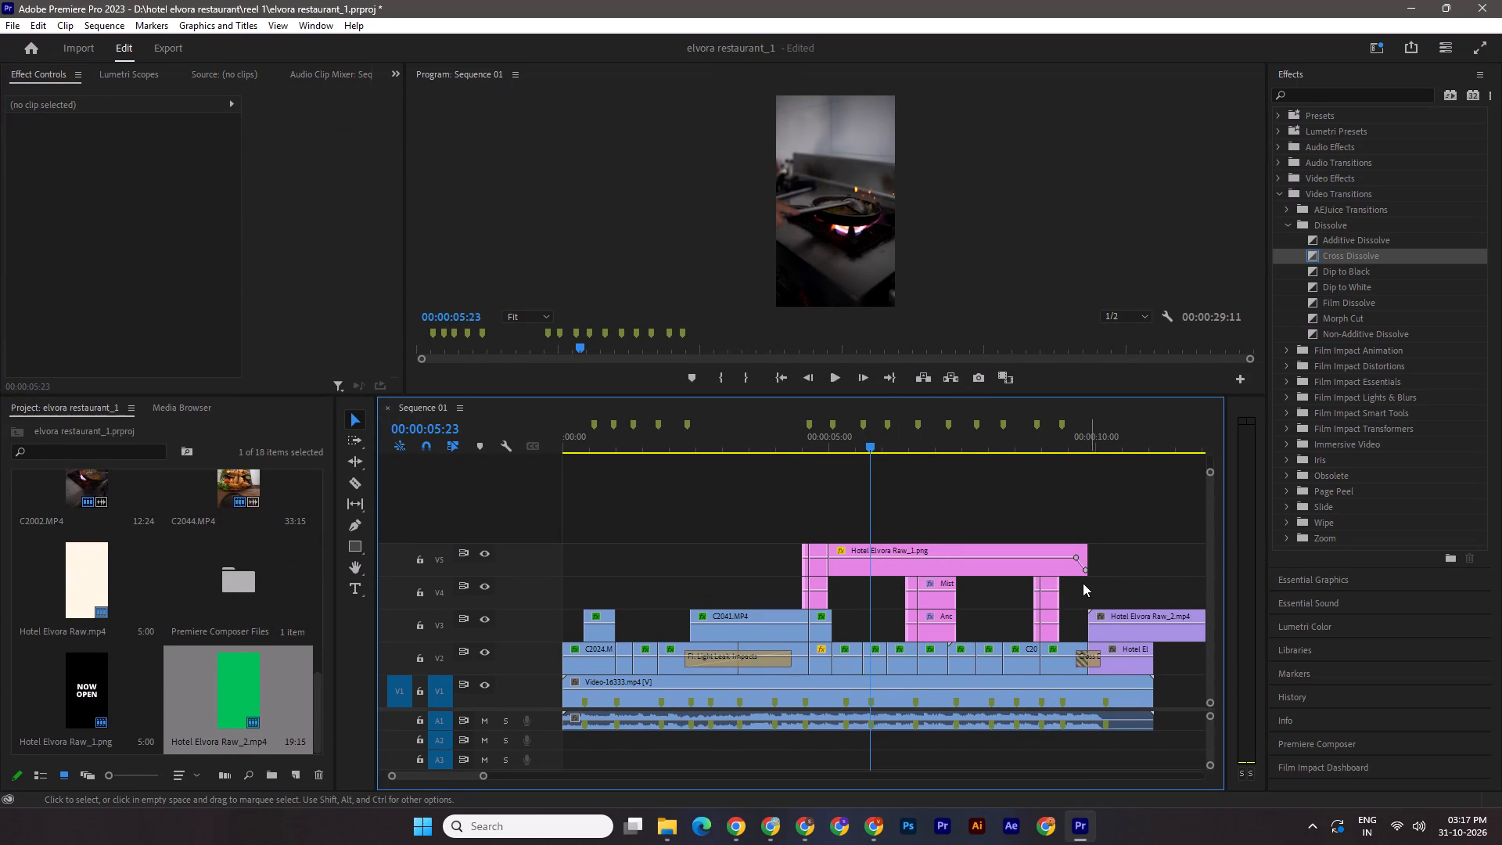
Move the Hotel Elvora Raw_1.png clip up to track V6 and hide that track.
shift+drag(908, 548, 909, 520)
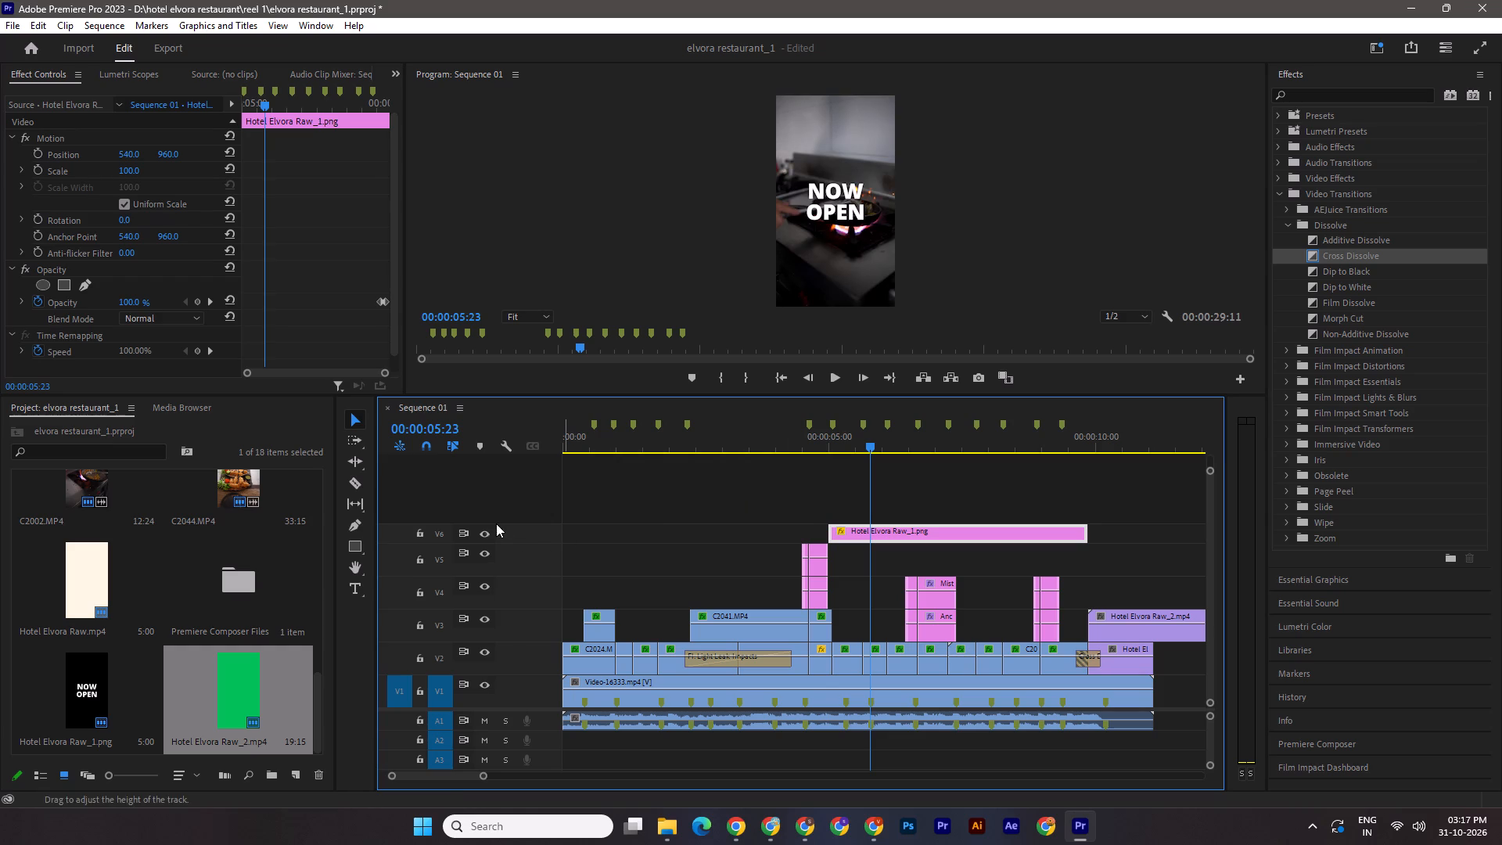
click(488, 536)
Move the Hotel Elvora Raw_2.mp4 clip to track V5, aligning its start with the Hotel Elvora Raw_1.png clip.
drag(1123, 635, 893, 559)
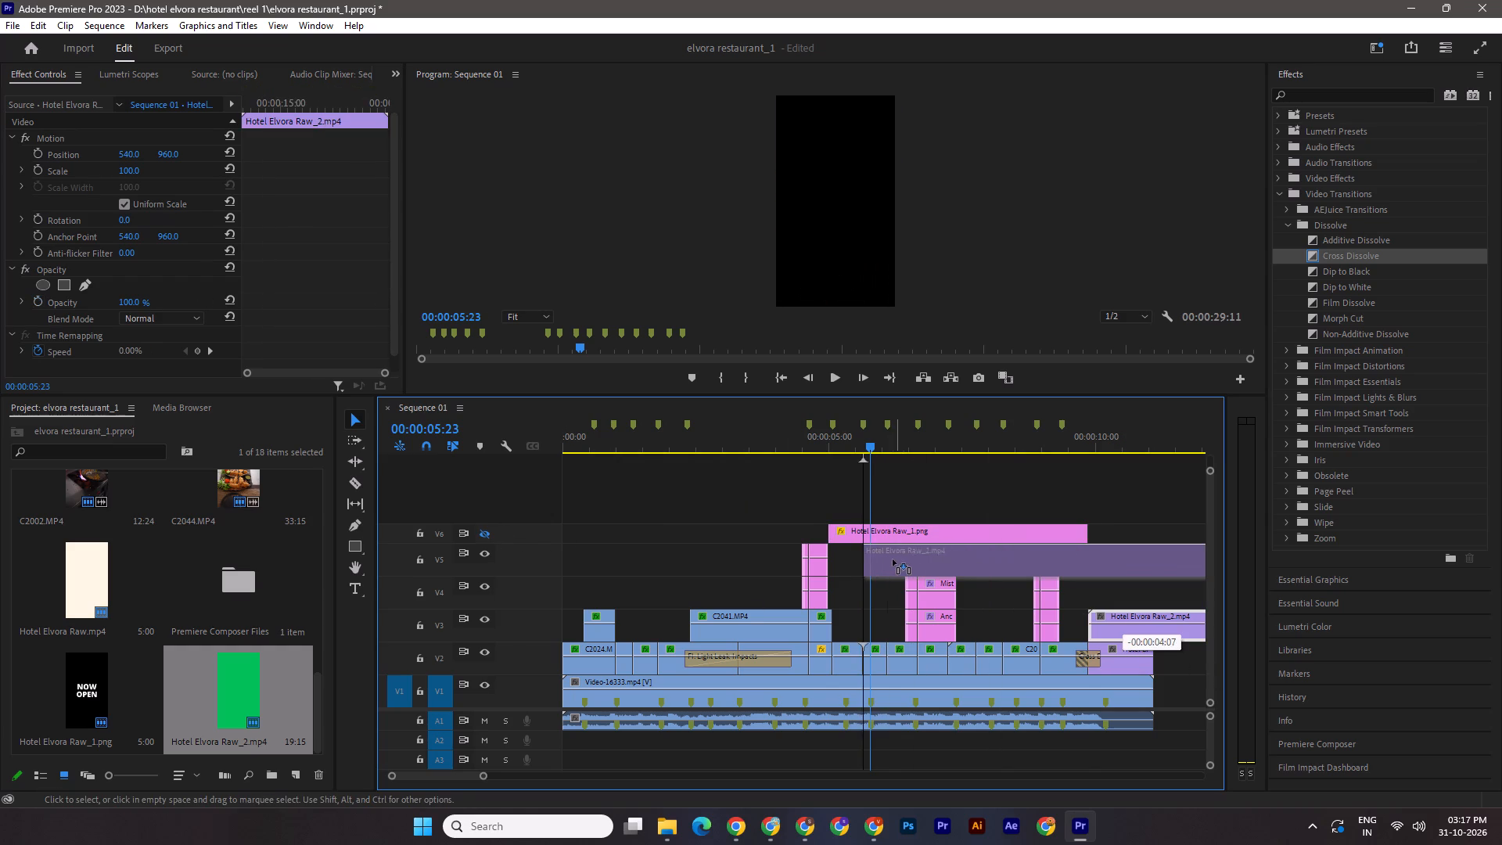
drag(893, 559, 861, 559)
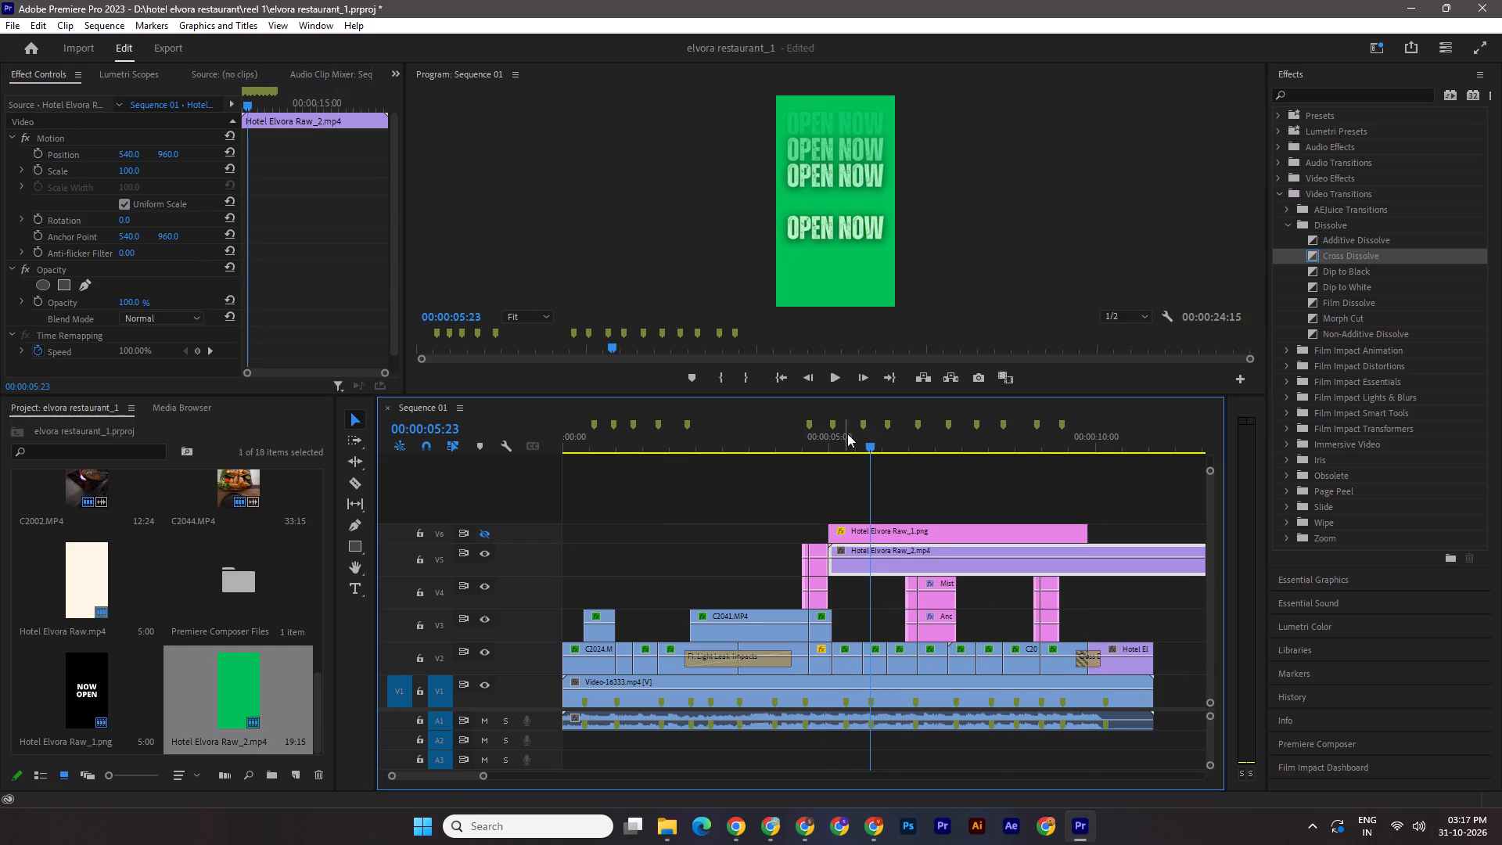
Split the Hotel Elvora Raw_2.mp4 clip on track V5 at 00:00:06:13, where all OPEN NOW lines are spread out.
drag(873, 443, 857, 448)
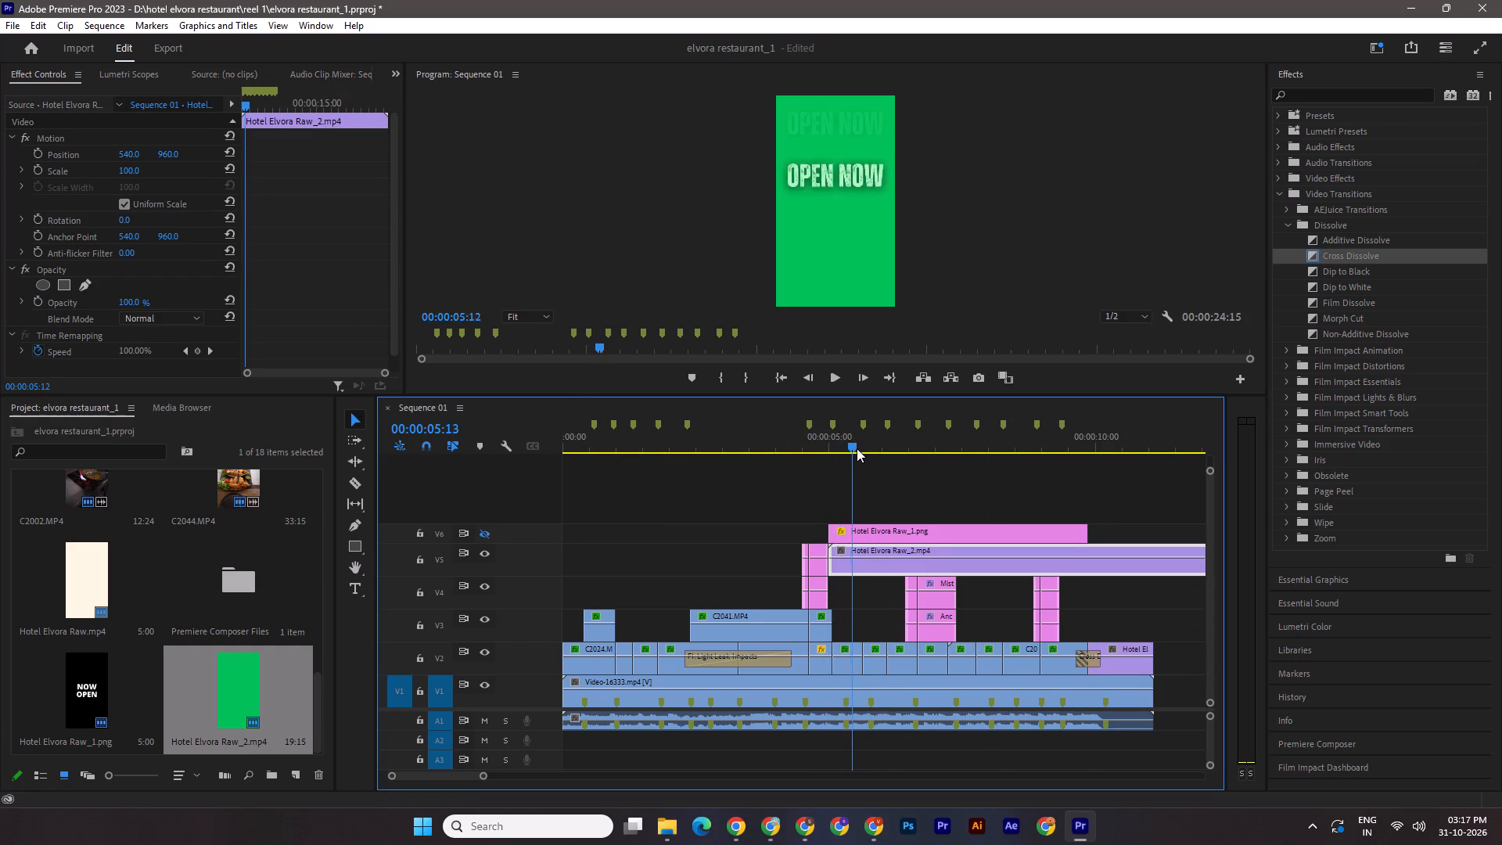
drag(857, 448, 912, 463)
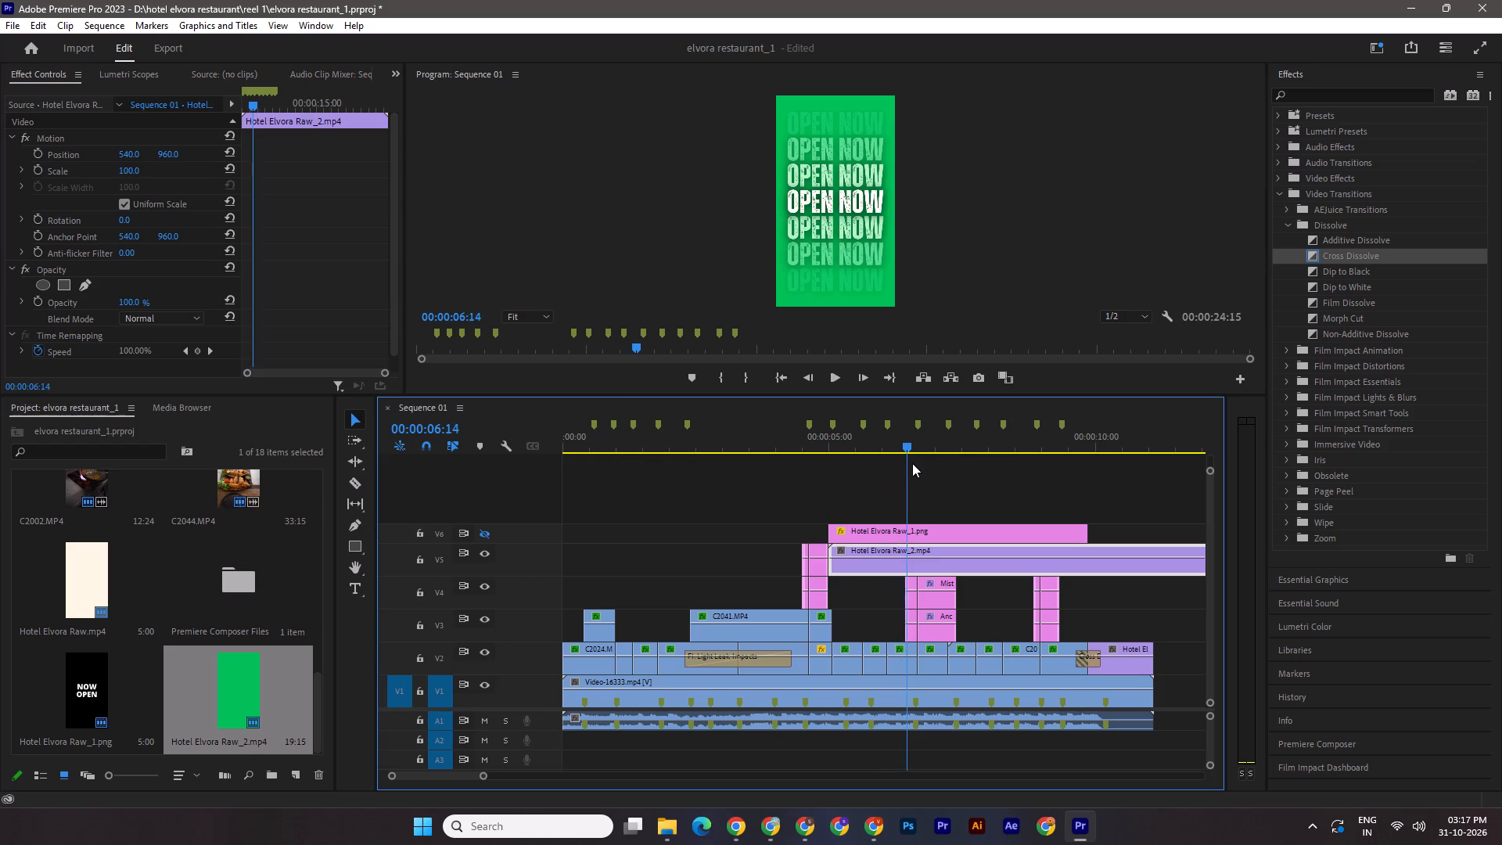
drag(912, 463, 913, 466)
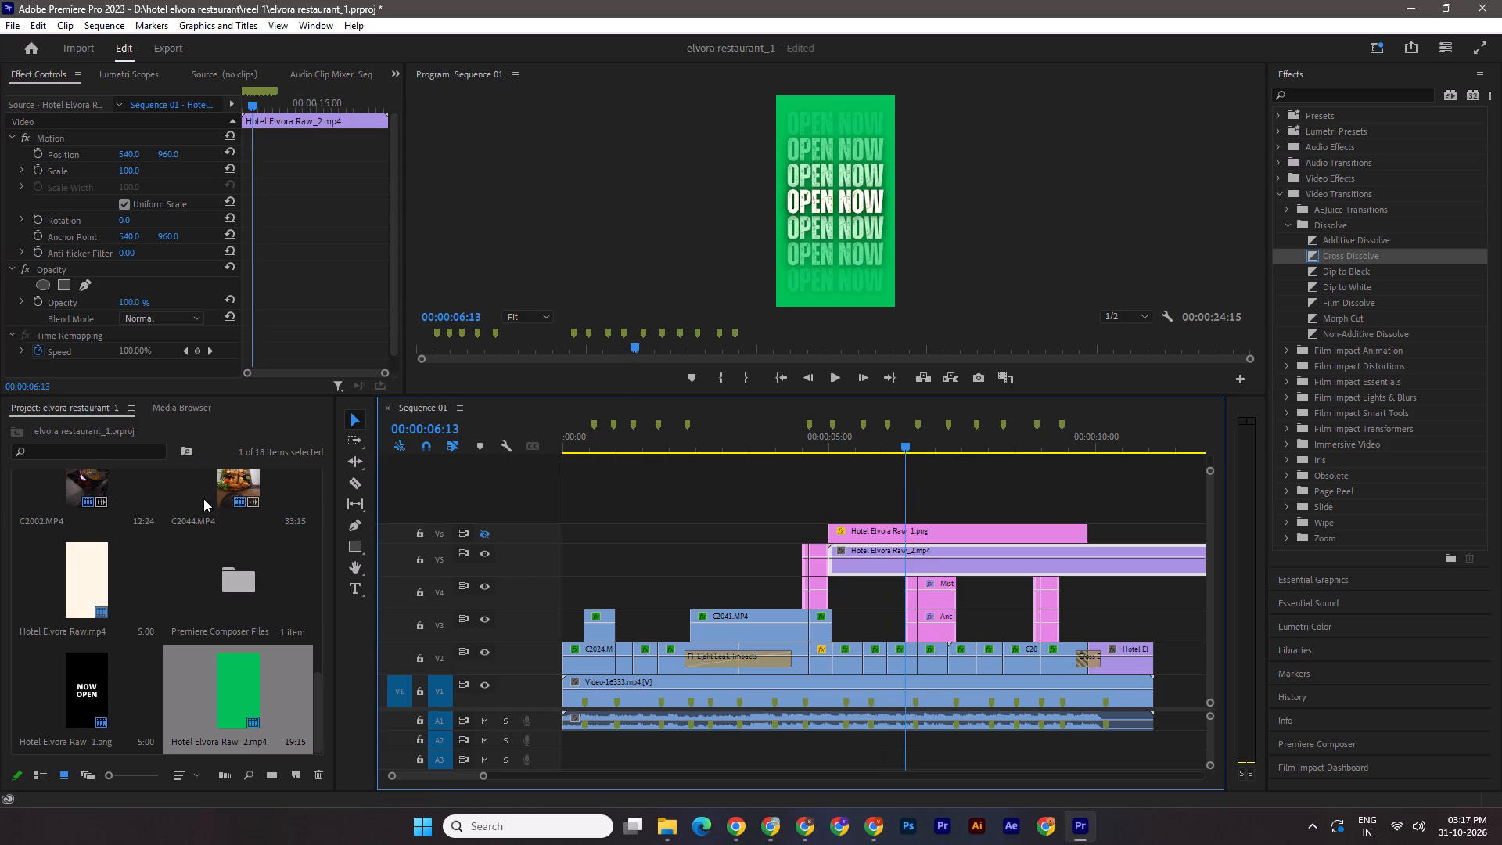
click(357, 485)
click(906, 556)
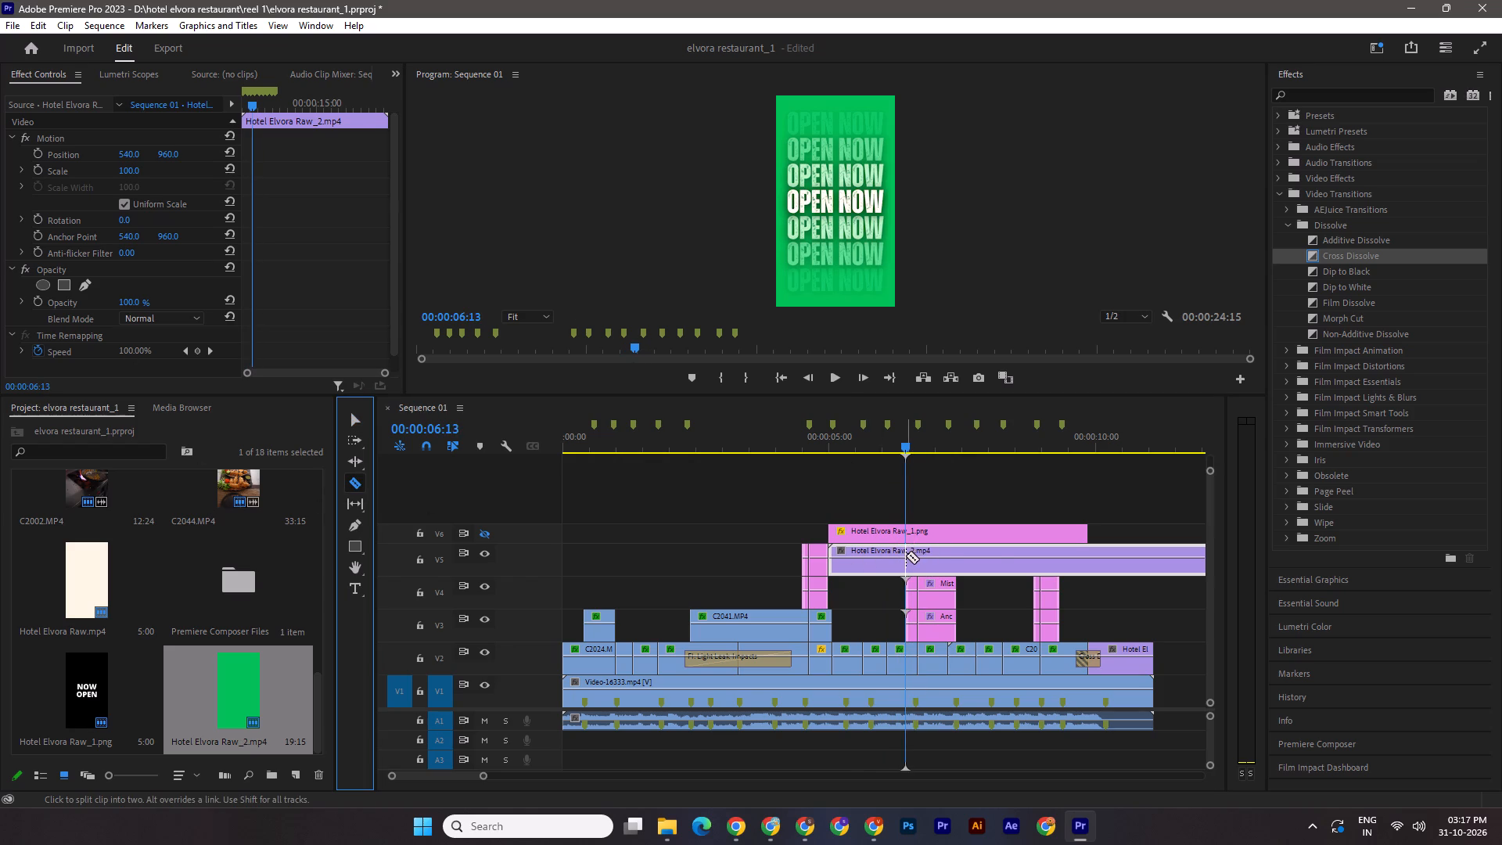
Trim the start of the second Hotel Elvora Raw_2.mp4 segment on track V5 to 00:00:13:25, where all OPEN NOW lines are spread out.
click(349, 422)
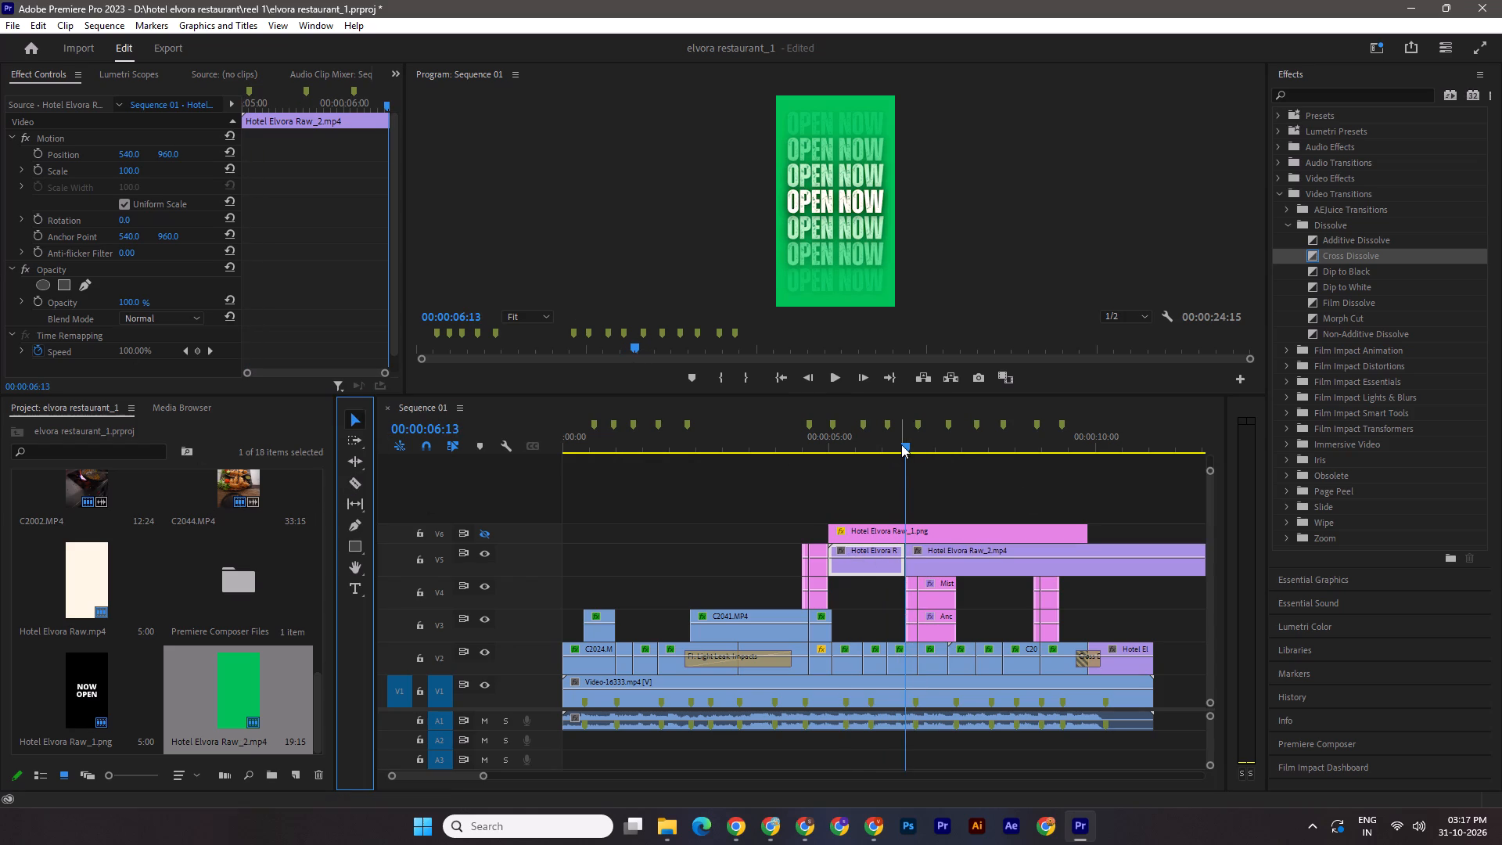
drag(901, 444, 1159, 480)
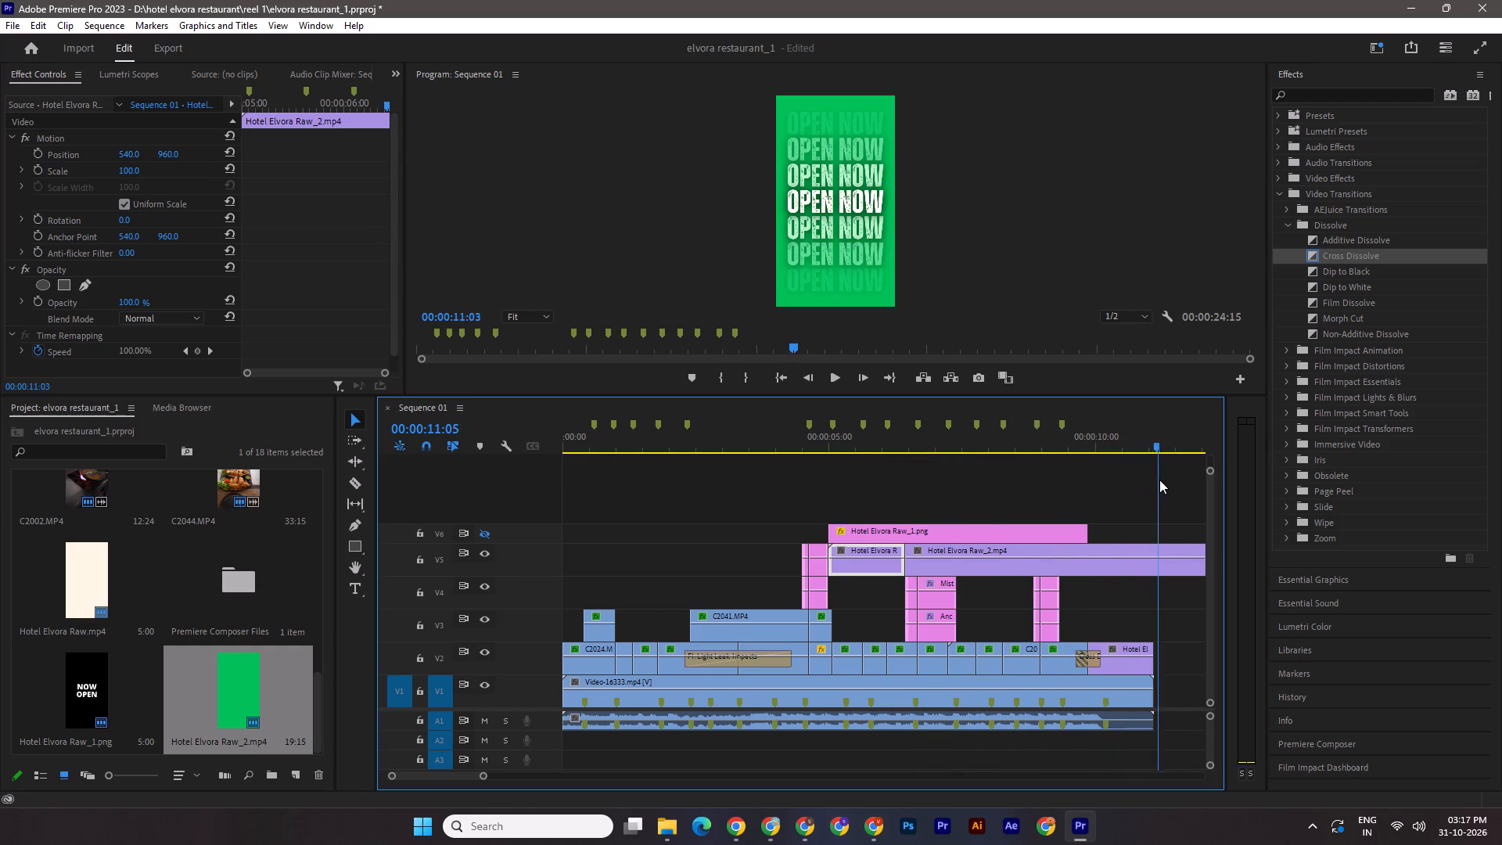
drag(1159, 480, 1177, 480)
drag(480, 776, 519, 780)
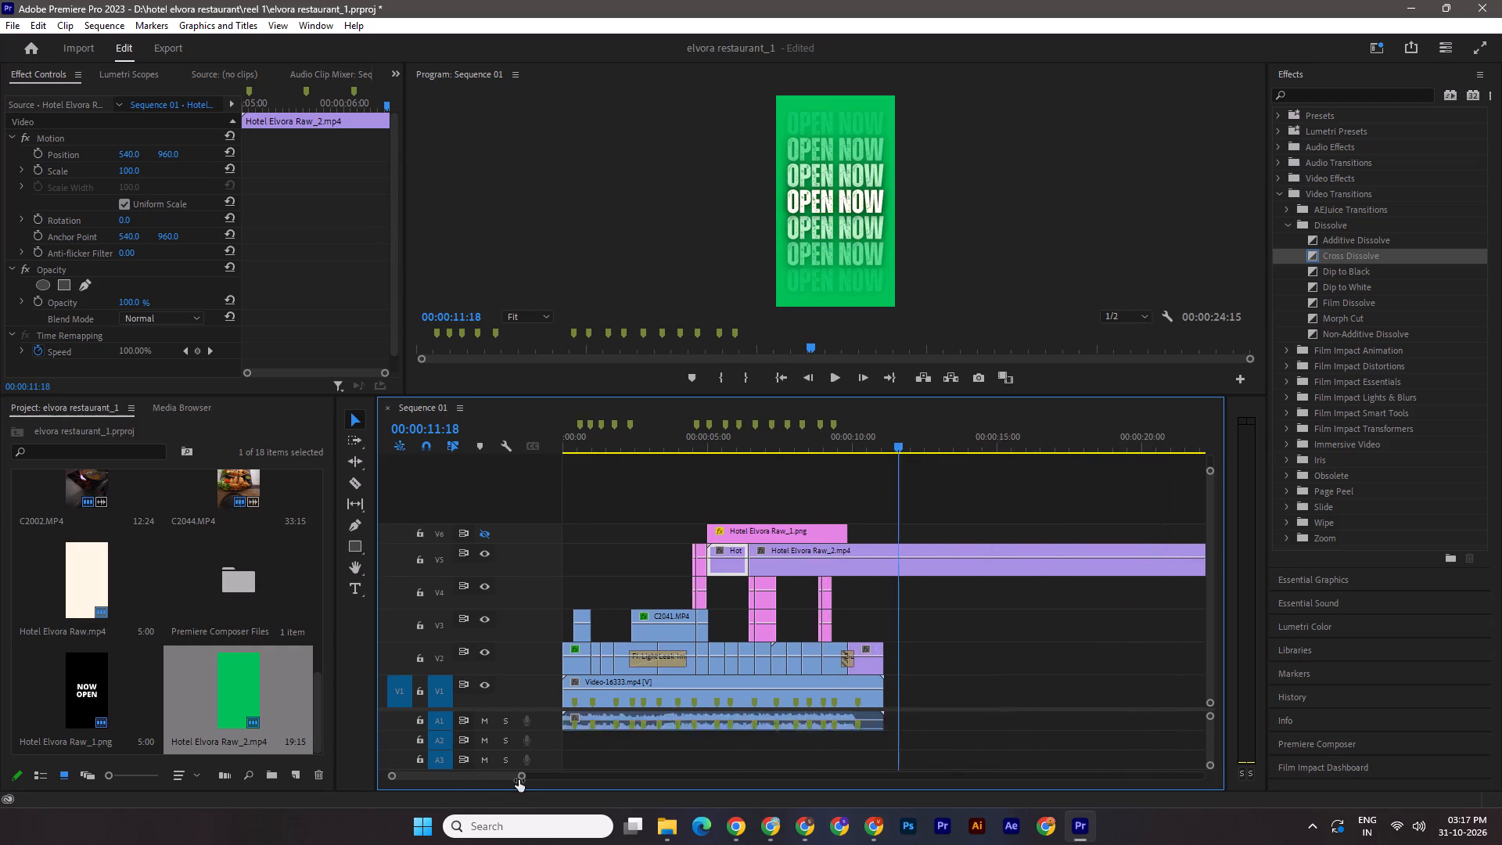
drag(519, 780, 548, 782)
drag(796, 443, 899, 451)
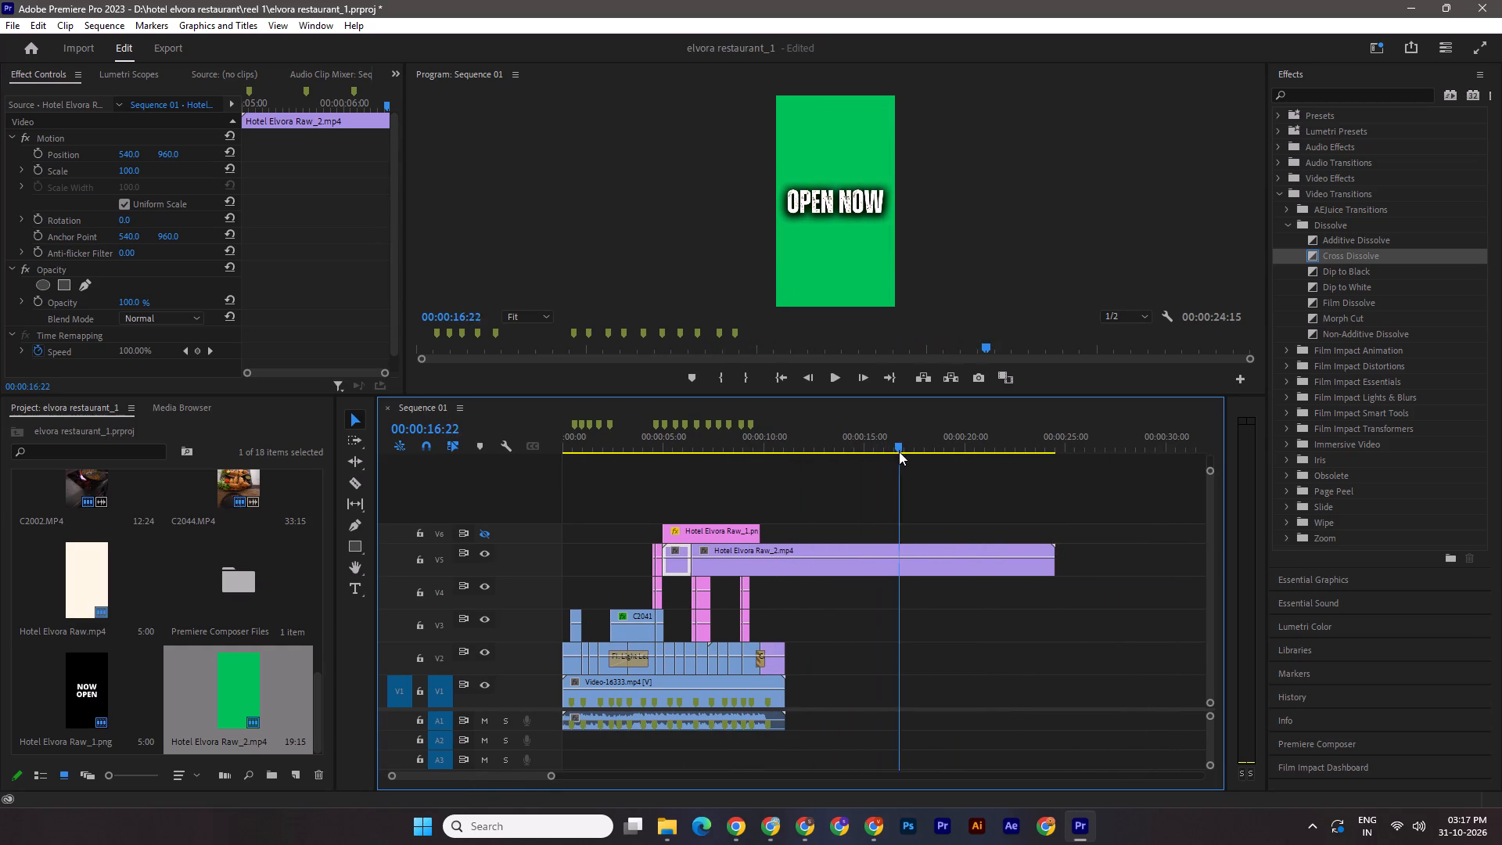
drag(899, 451, 847, 454)
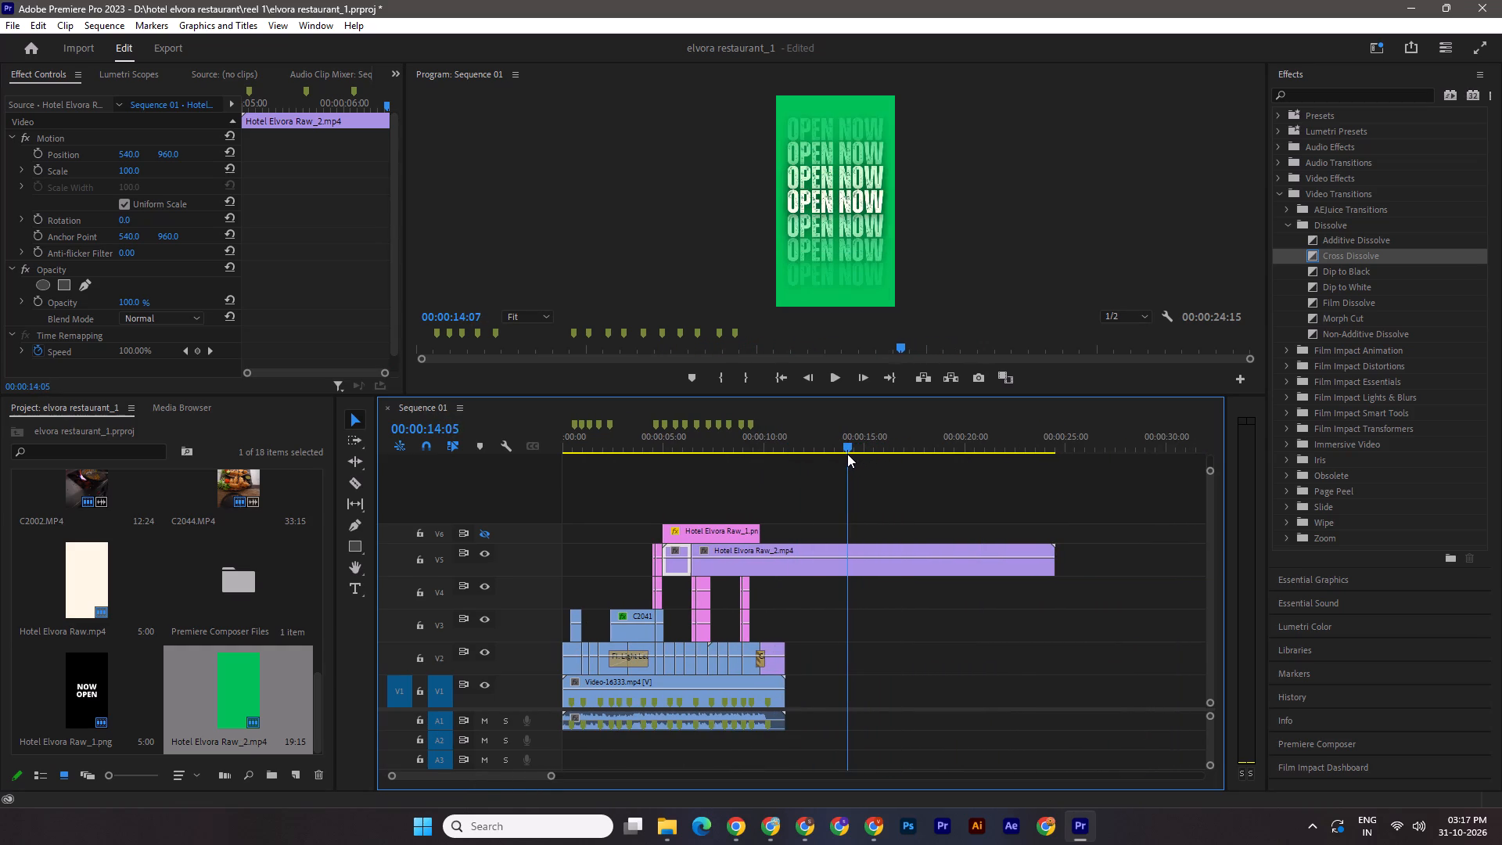
drag(847, 454, 841, 453)
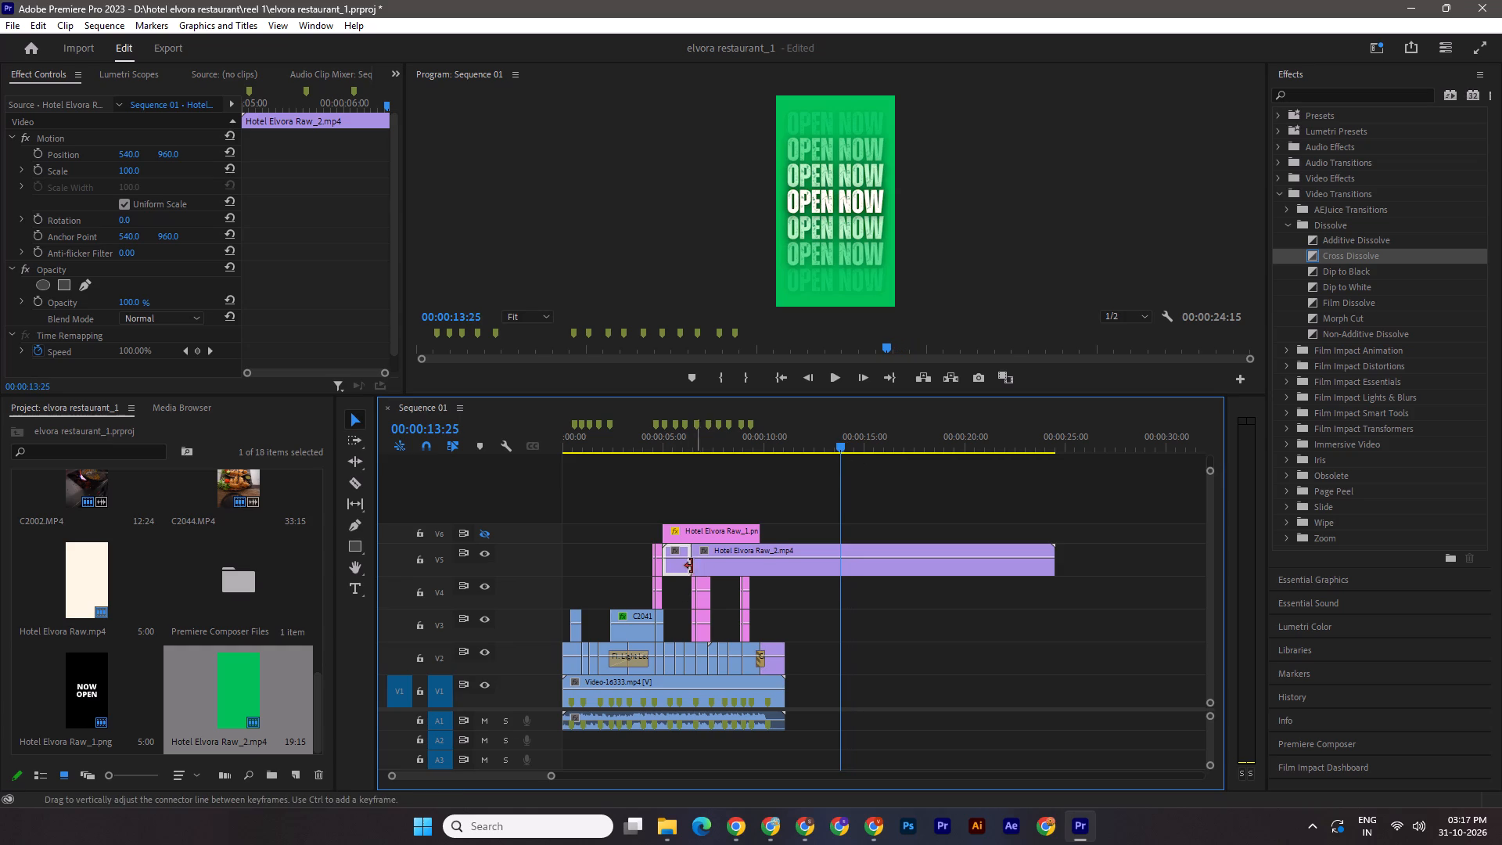
drag(695, 570, 850, 577)
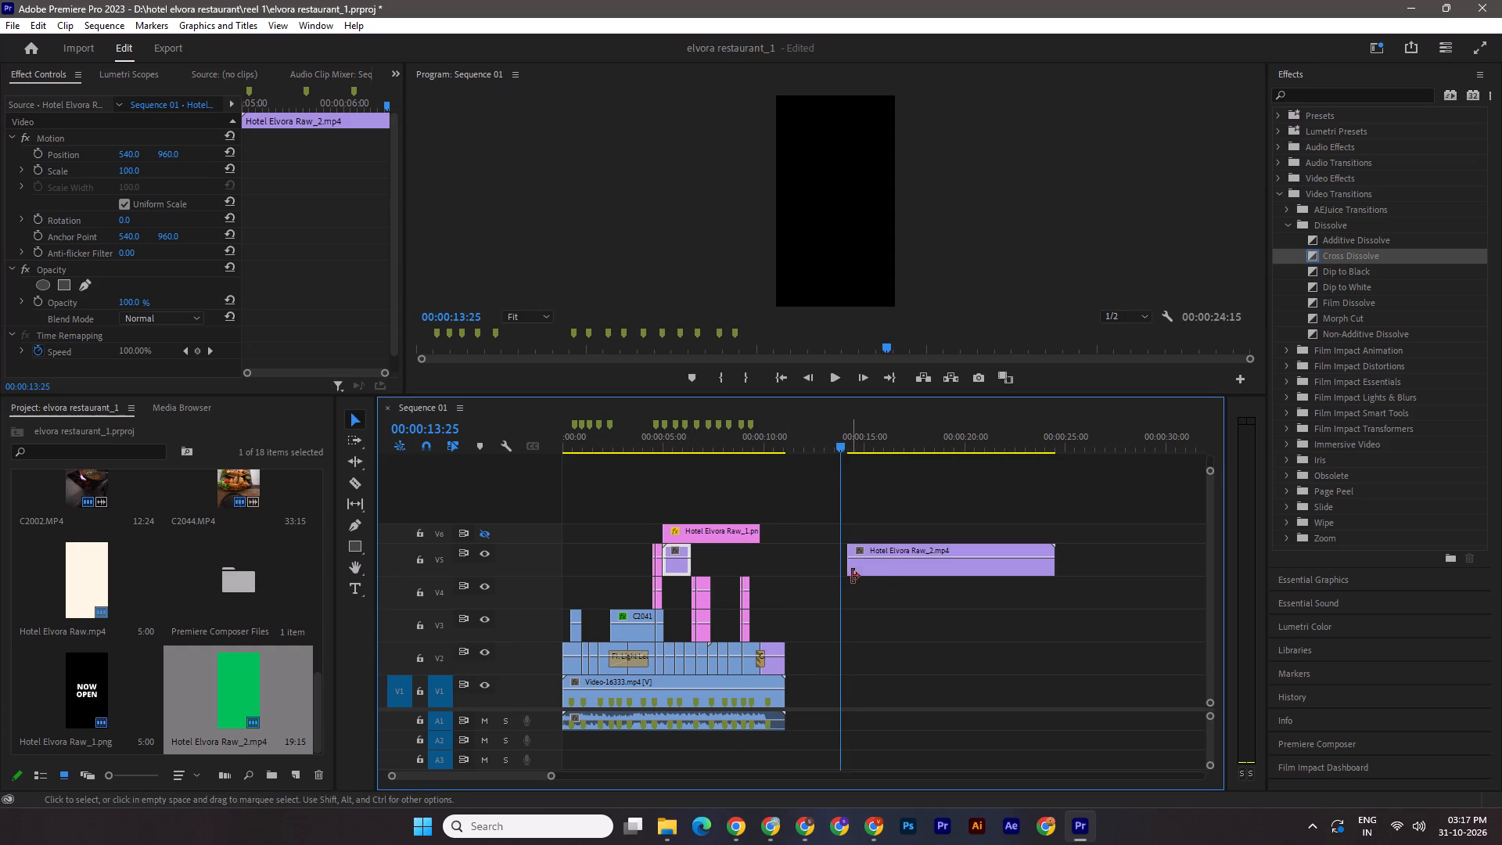
click(850, 566)
Move the trimmed second Hotel Elvora Raw_2.mp4 segment on V5 back so it directly follows the first segment.
drag(864, 570, 737, 570)
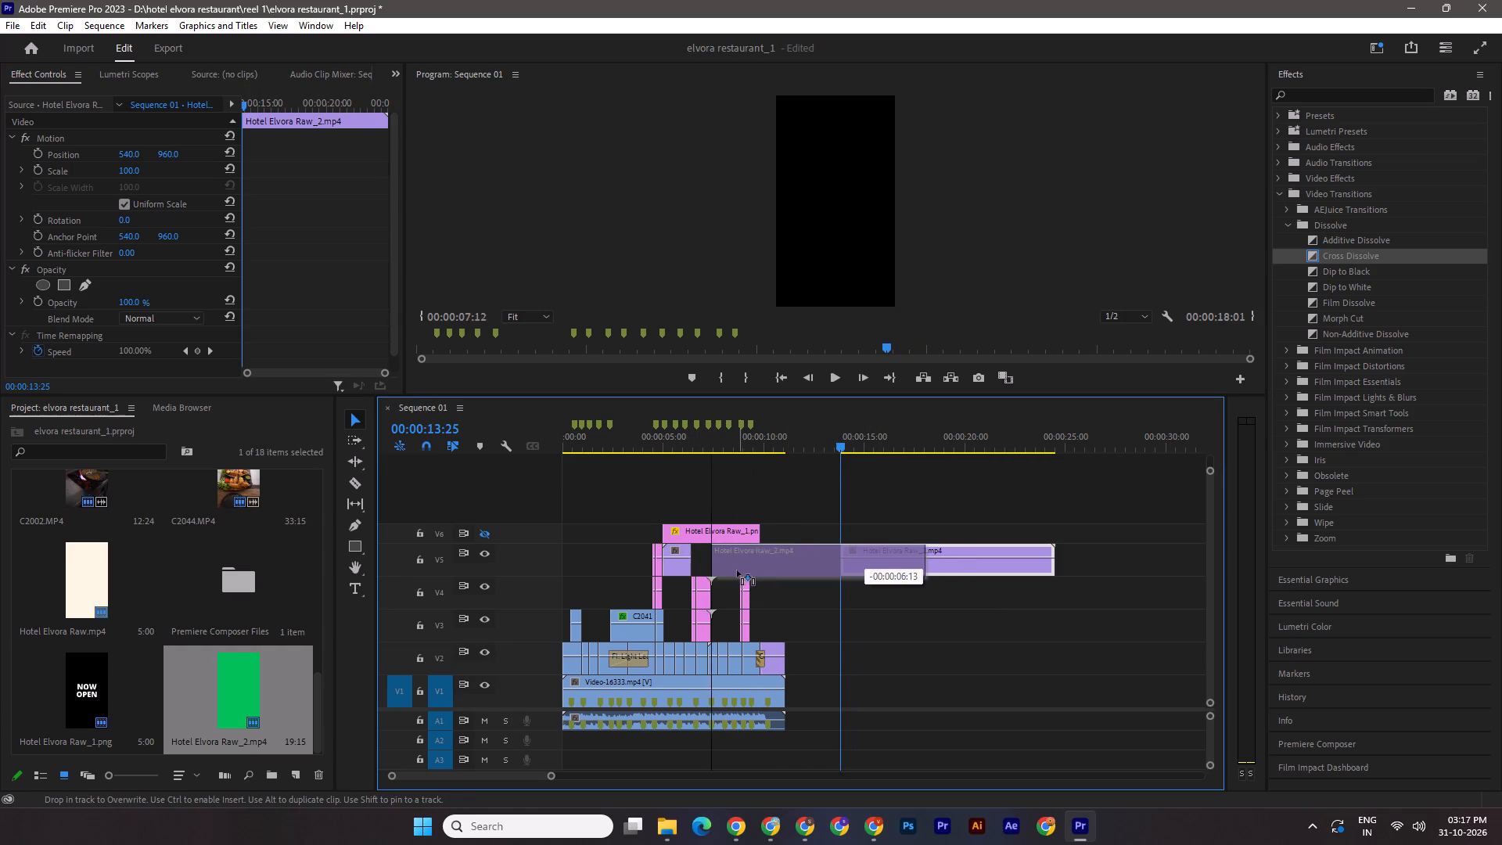
drag(737, 570, 715, 570)
Trim the end of the second Hotel Elvora Raw_2.mp4 segment to 00:00:09:26, matching the end of the Hotel Elvora Raw_1.png clip.
drag(843, 441, 787, 443)
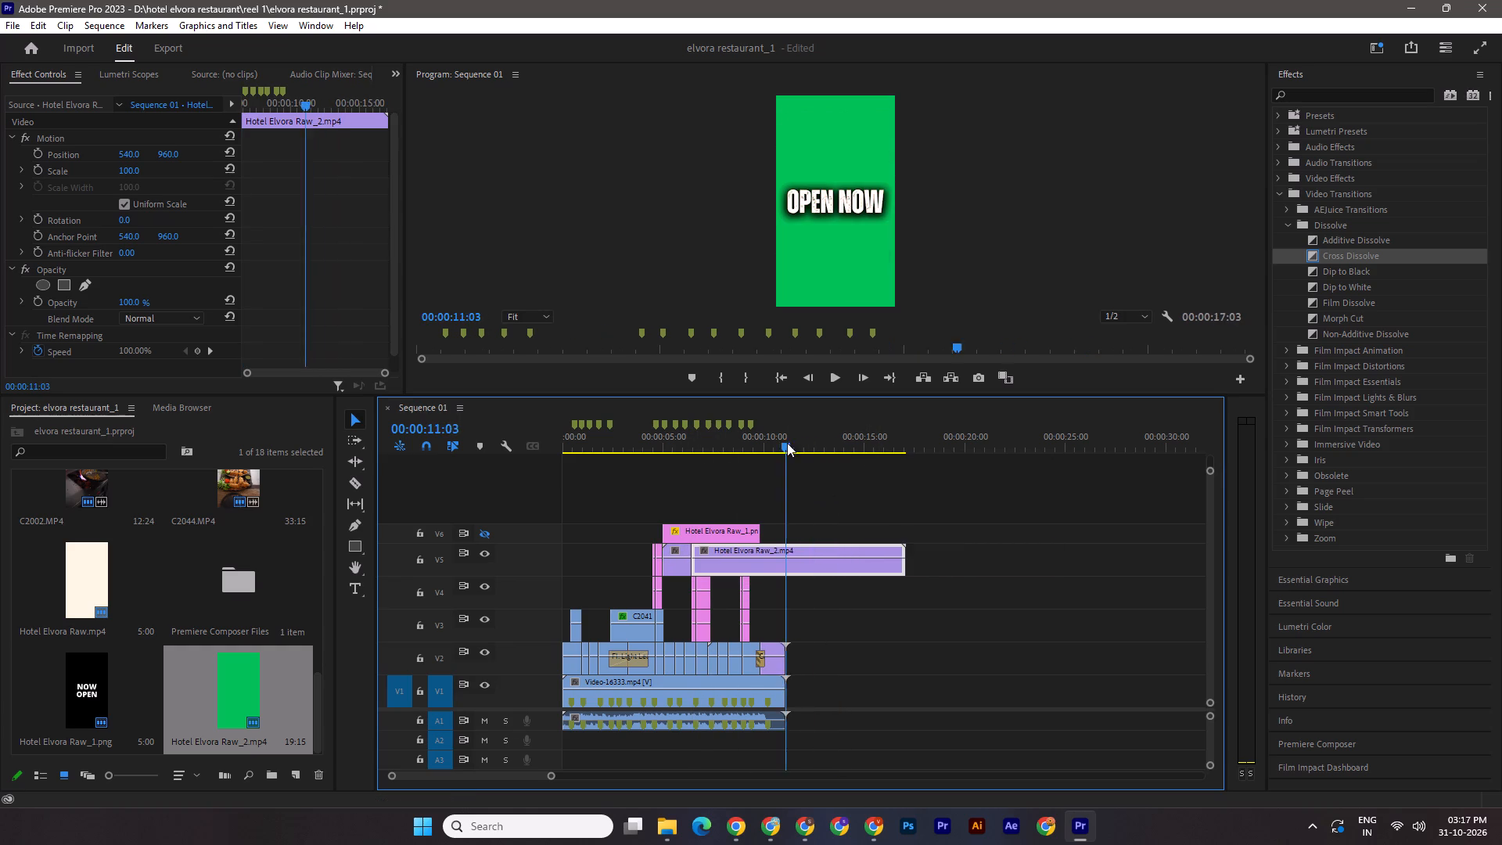
drag(787, 443, 763, 443)
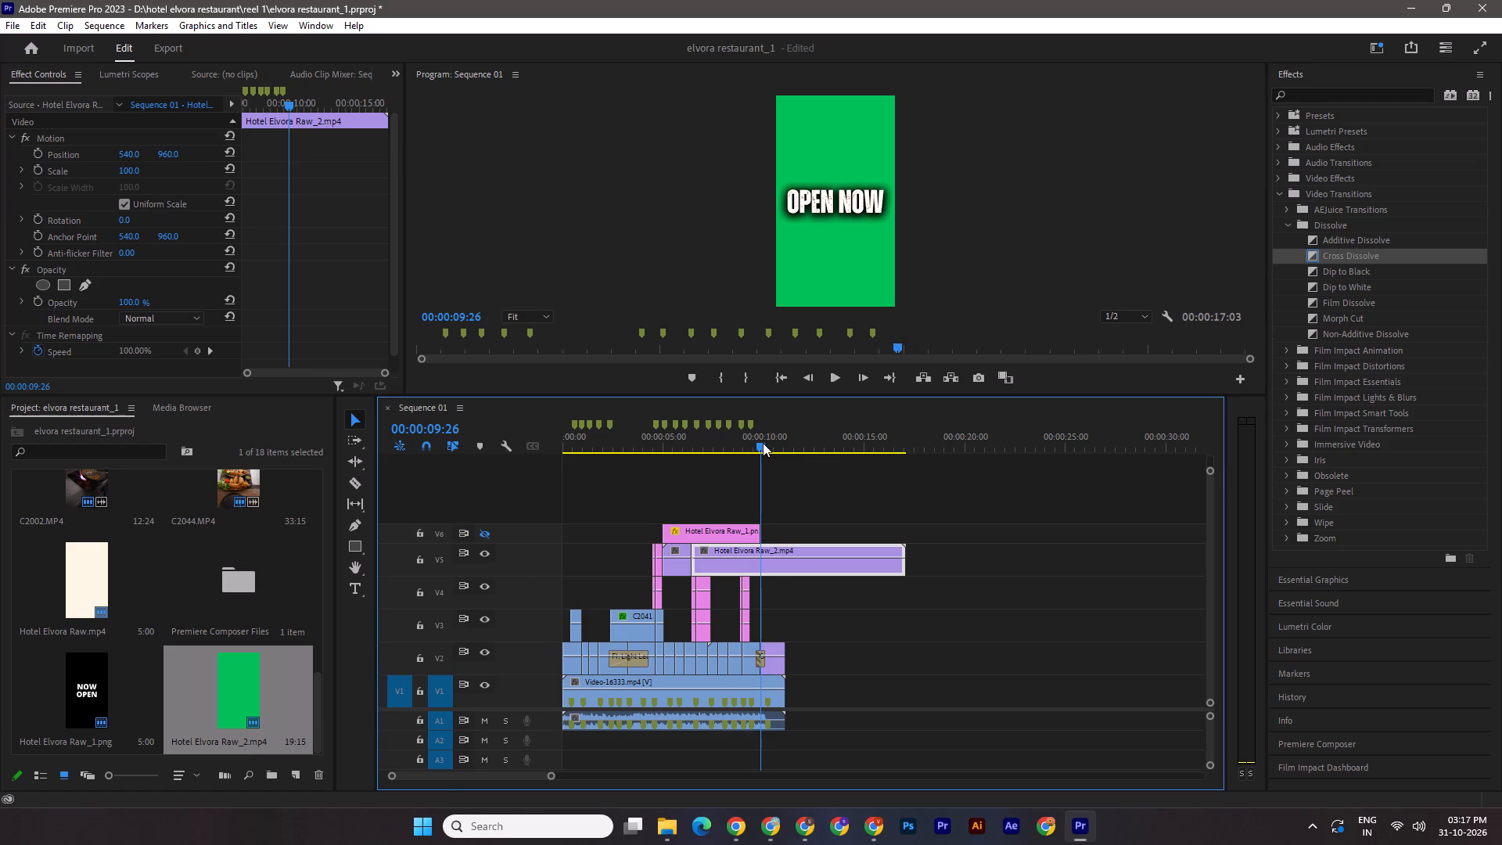
drag(911, 574, 765, 570)
Fade out the second Hotel Elvora Raw_2.mp4 segment with opacity keyframes from 100% at 00:00:09:19 to 0% at 00:00:09:23.
drag(548, 776, 492, 765)
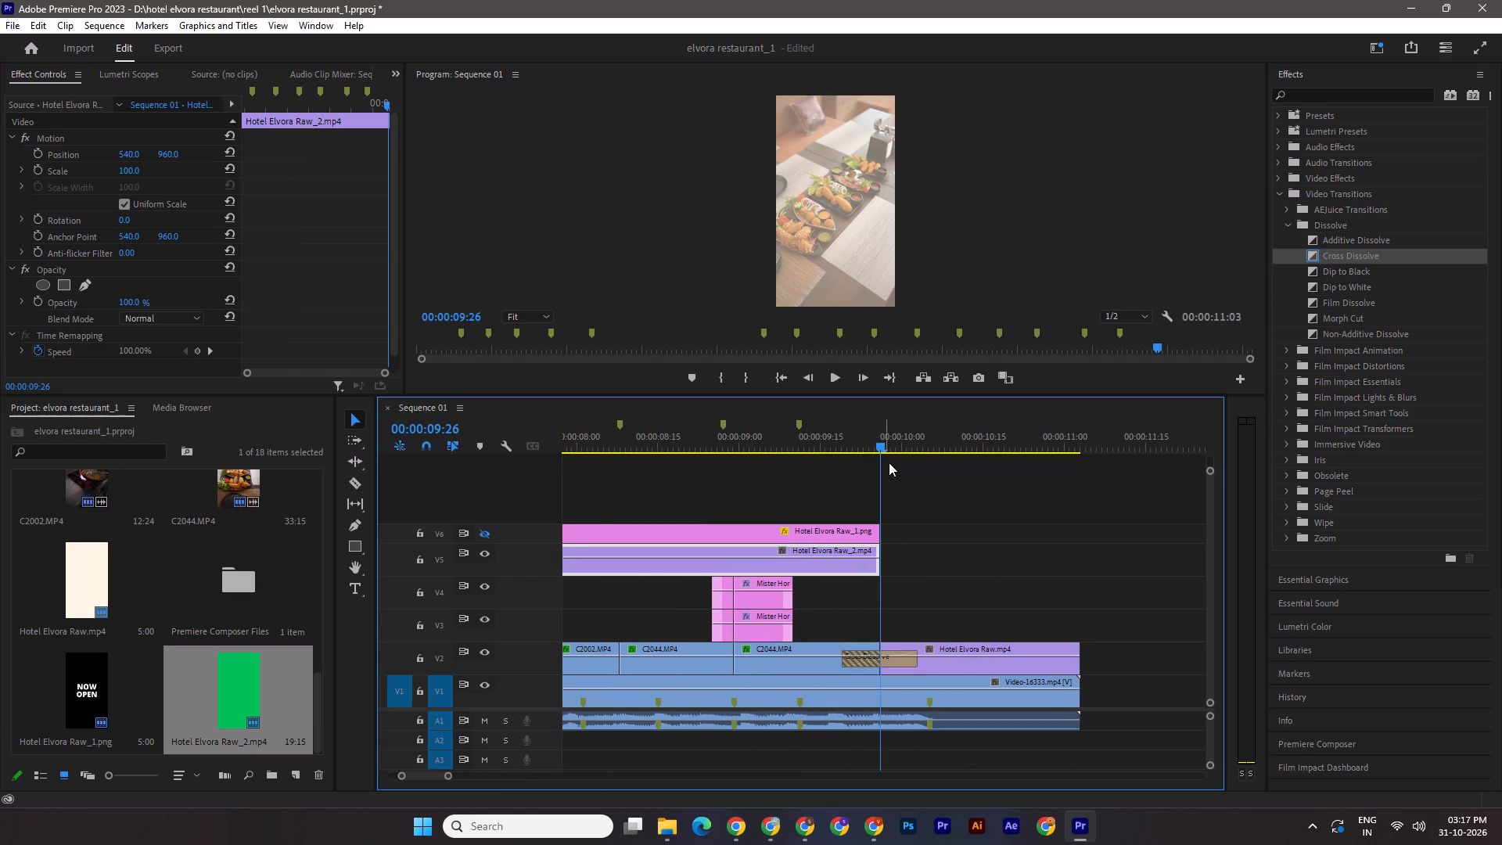
shift+drag(879, 443, 843, 445)
click(818, 554)
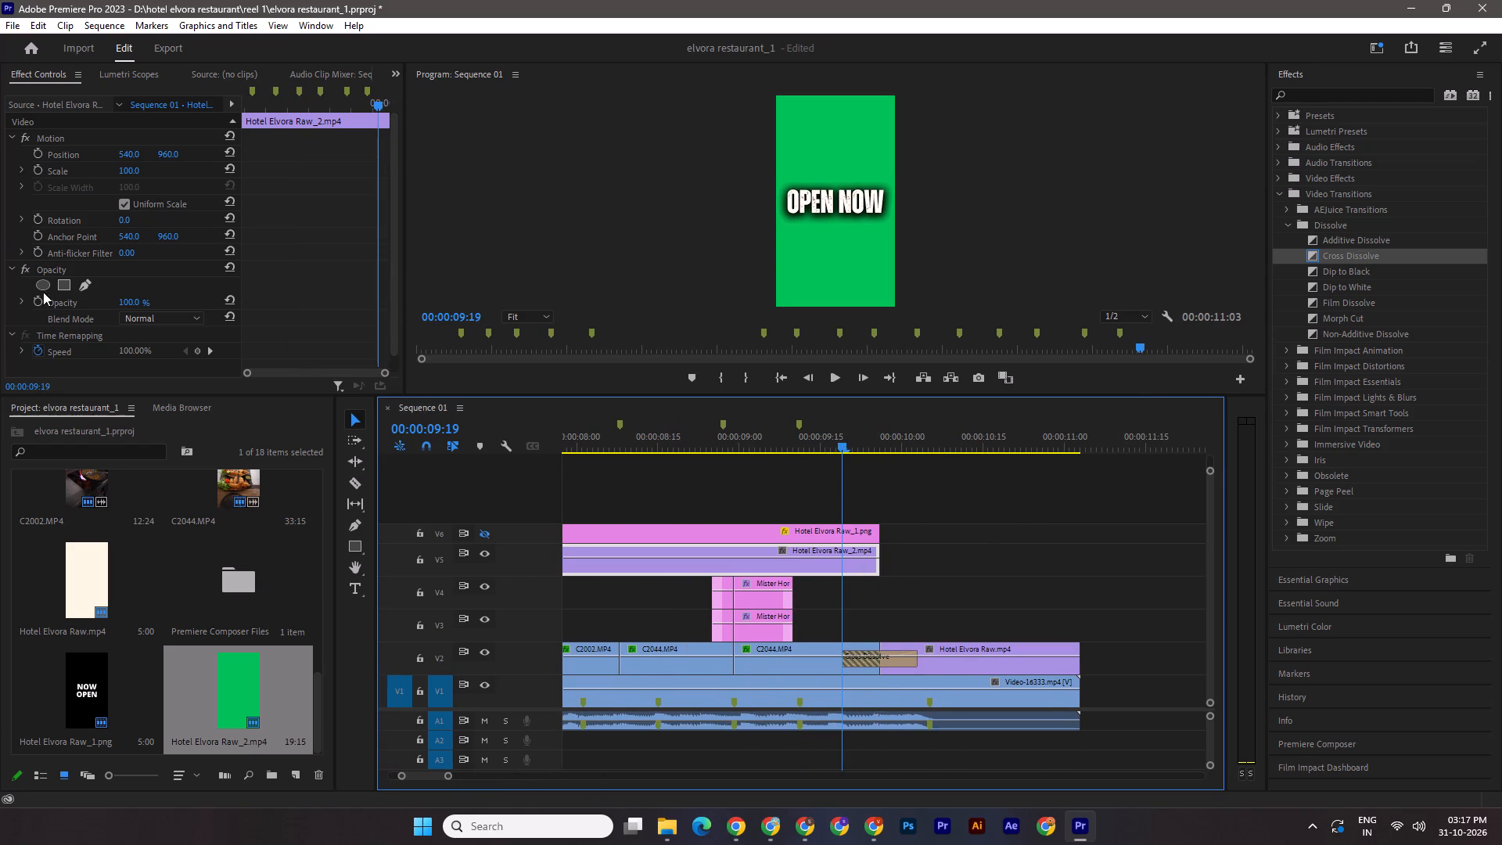
click(33, 304)
drag(843, 447, 866, 452)
drag(140, 299, 11, 299)
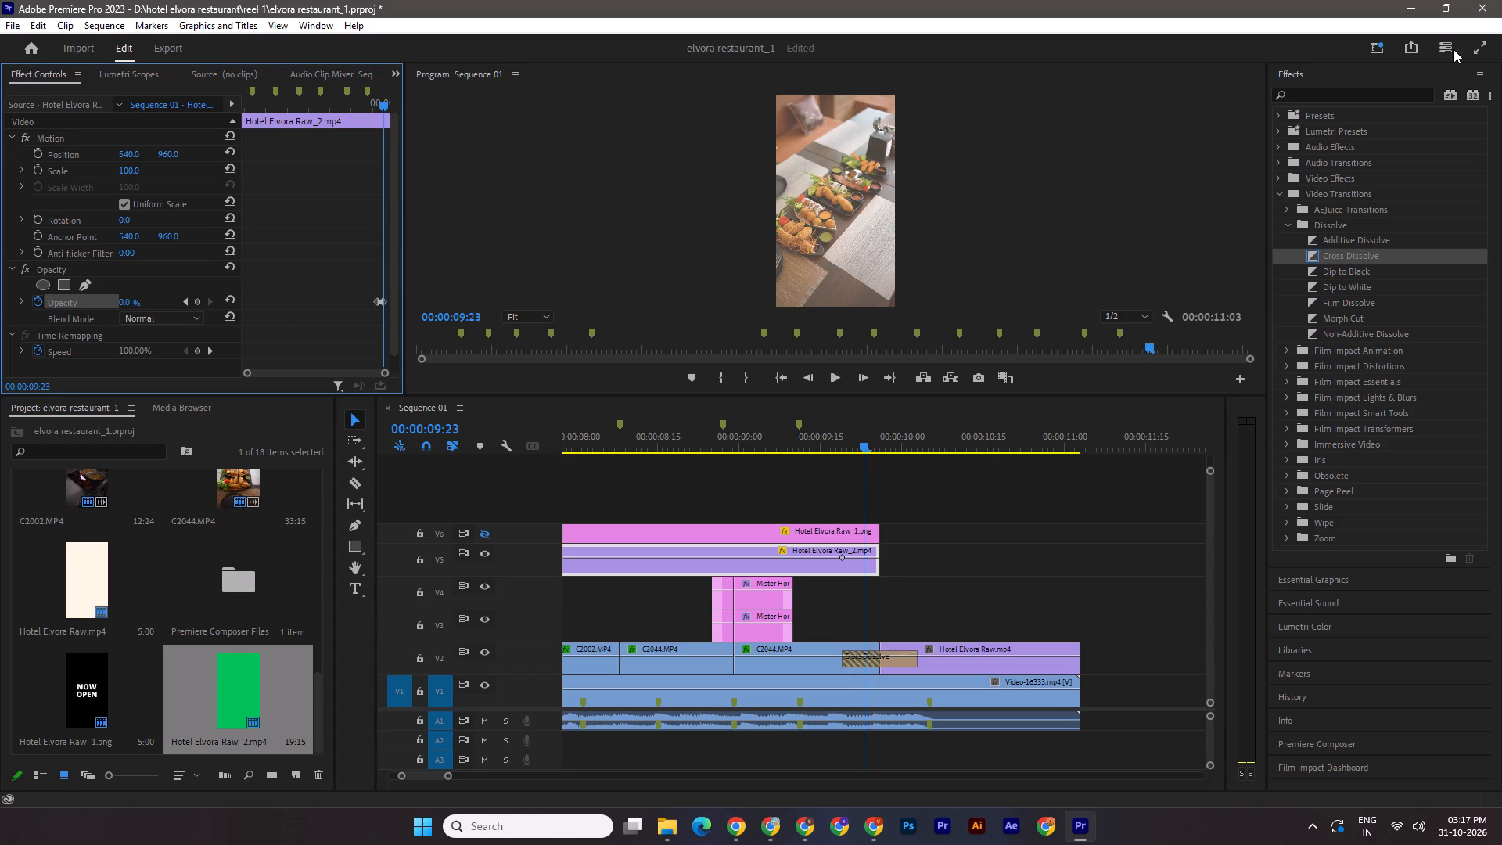
Apply the Ultra Key effect to the second Hotel Elvora Raw_2.mp4 segment and sample its green background as the key color.
click(1366, 96)
text(ultr)
drag(1349, 210, 1240, 264)
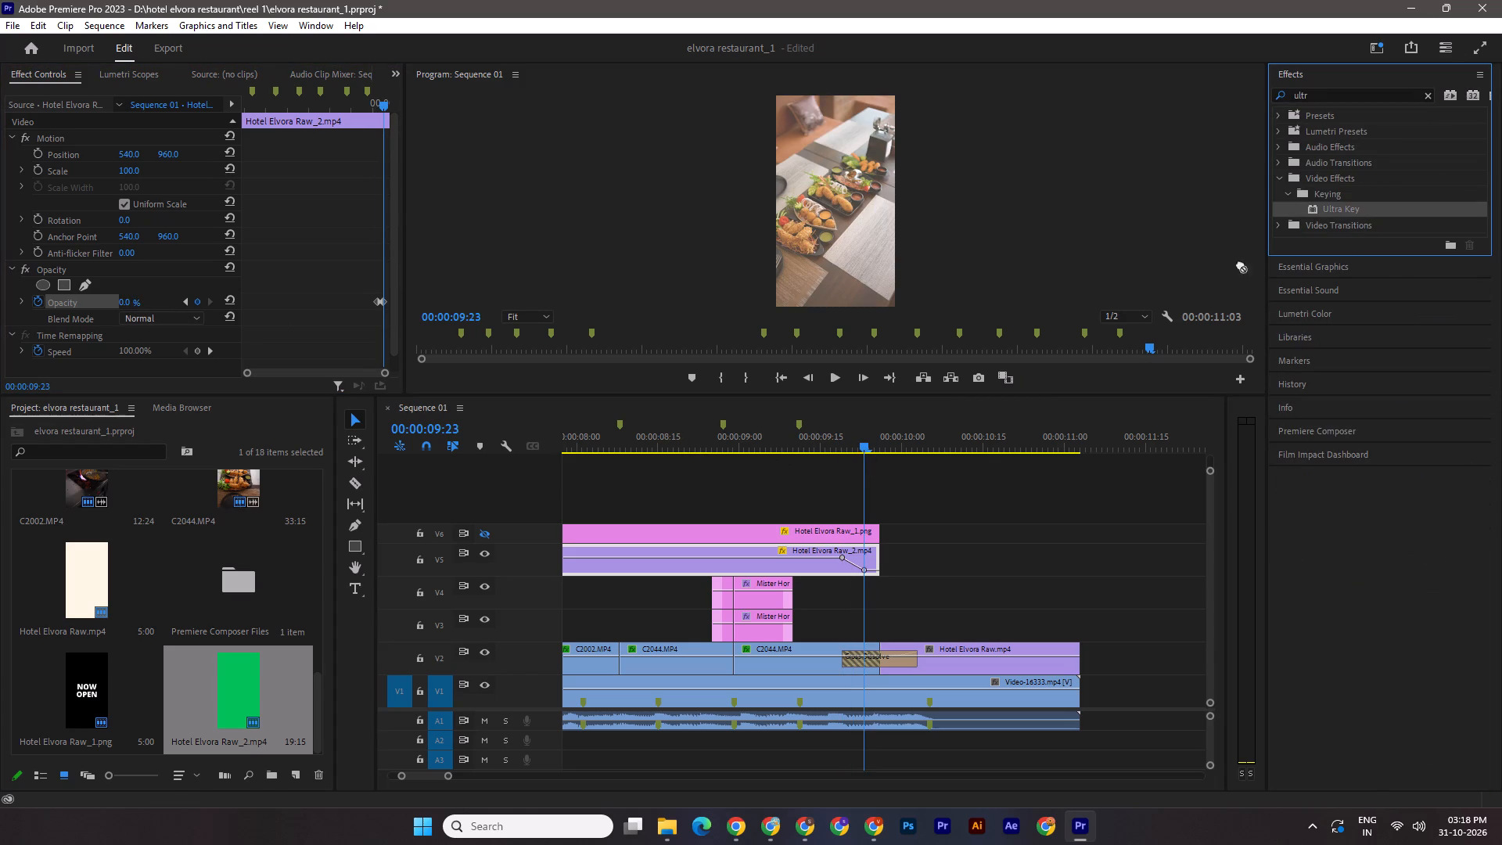
drag(1240, 264, 782, 563)
scroll(173, 292, down, 1)
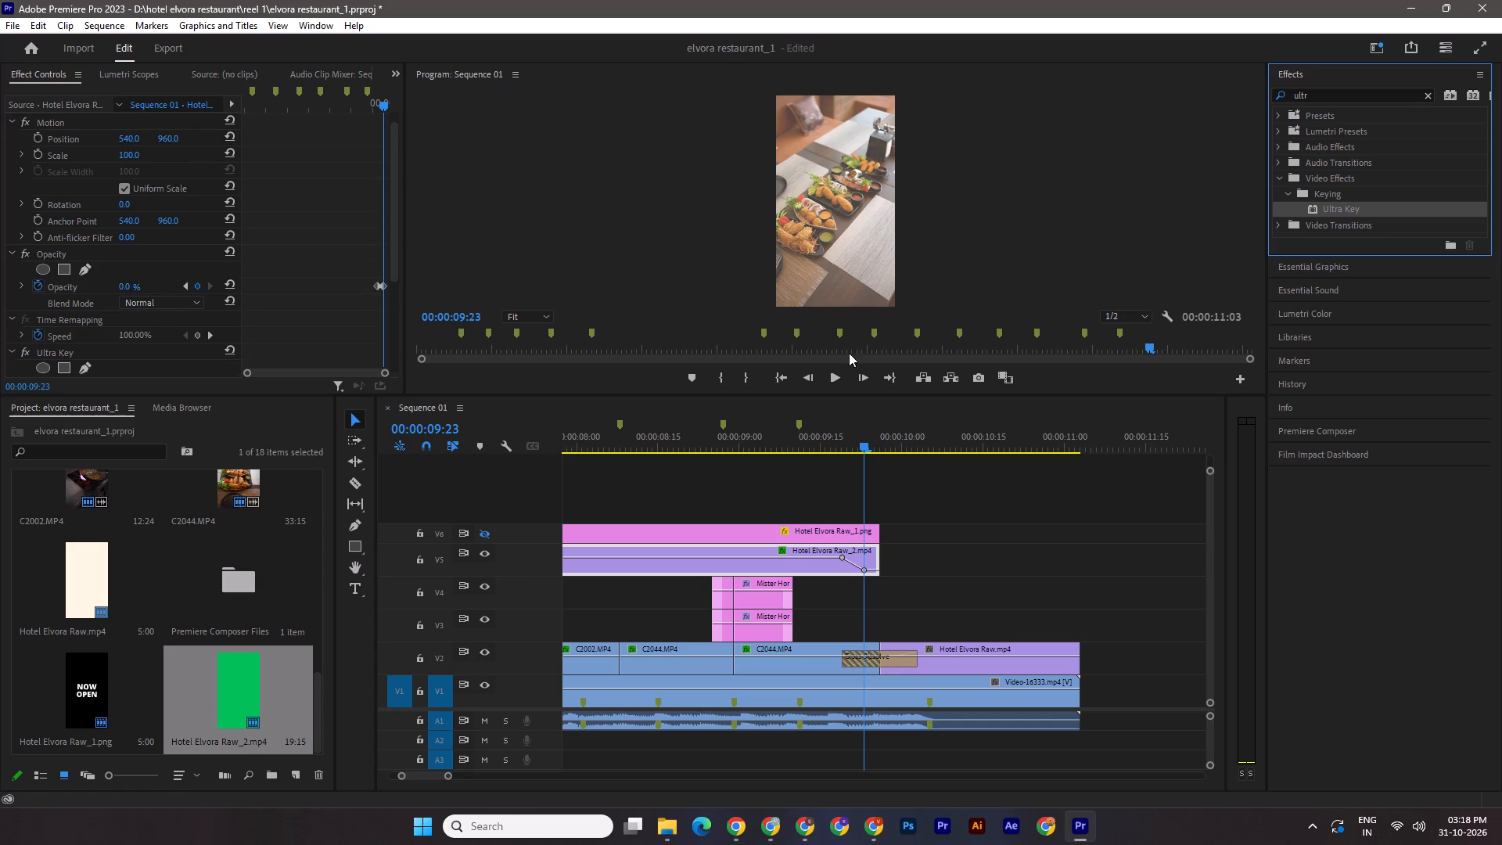
drag(869, 433, 770, 433)
scroll(104, 323, down, 7)
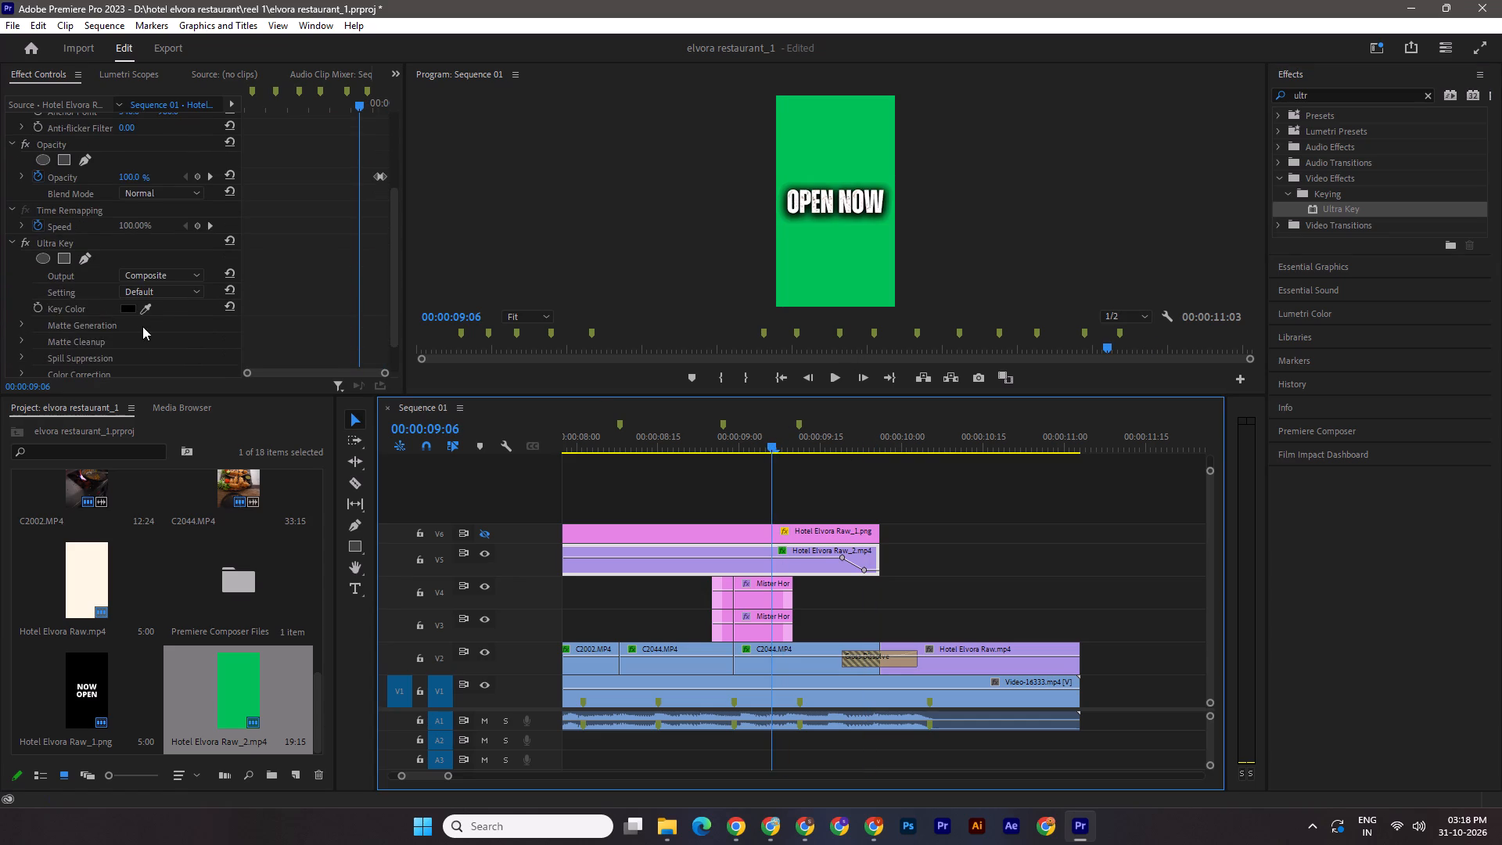
click(144, 309)
click(874, 149)
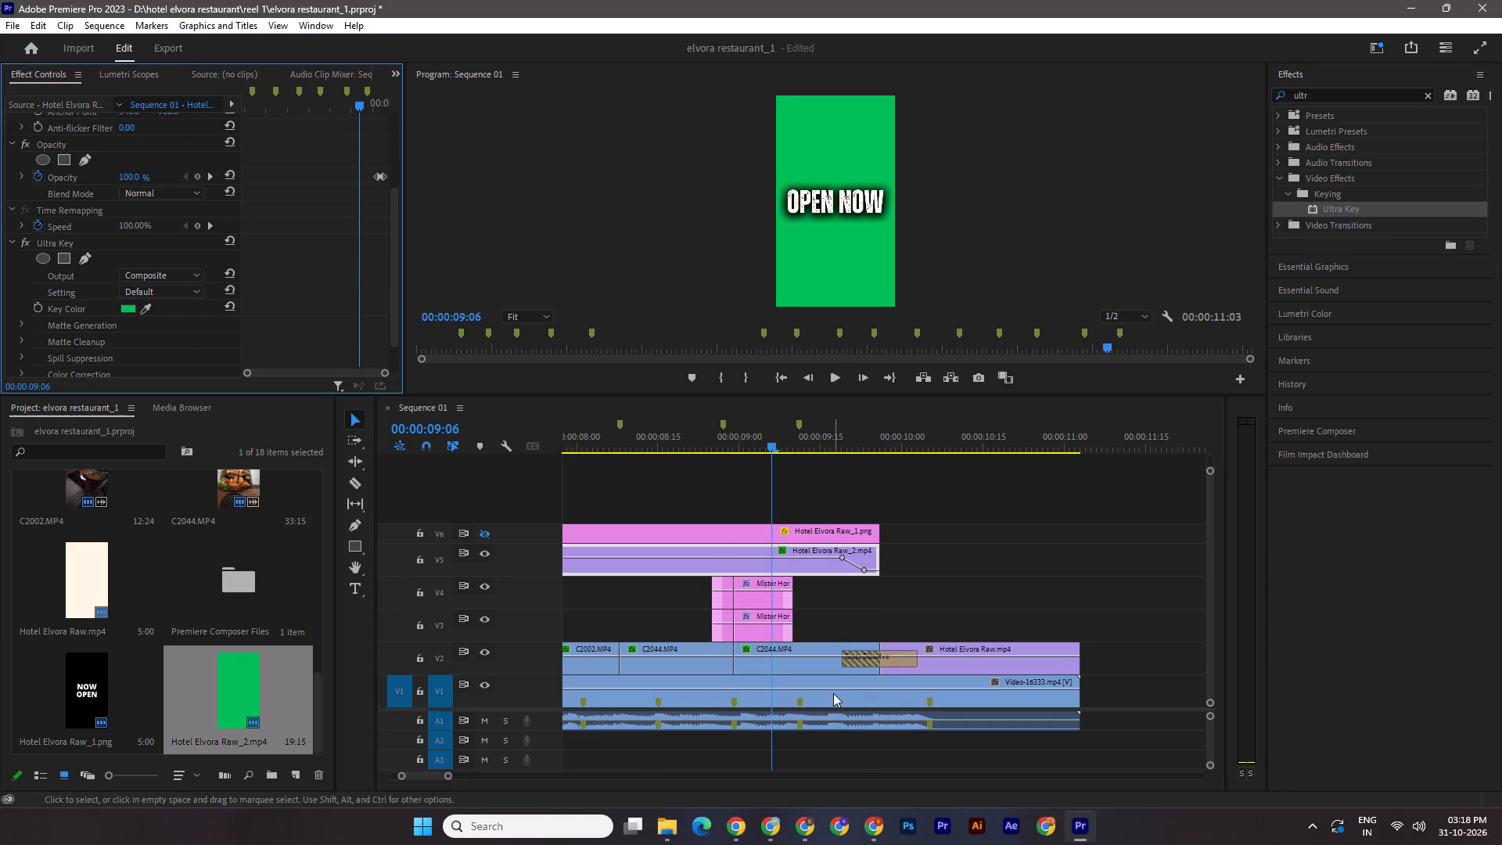
Apply Ultra Key to the first Hotel Elvora Raw_2.mp4 segment on V5 and sample its green background as the key color.
click(426, 775)
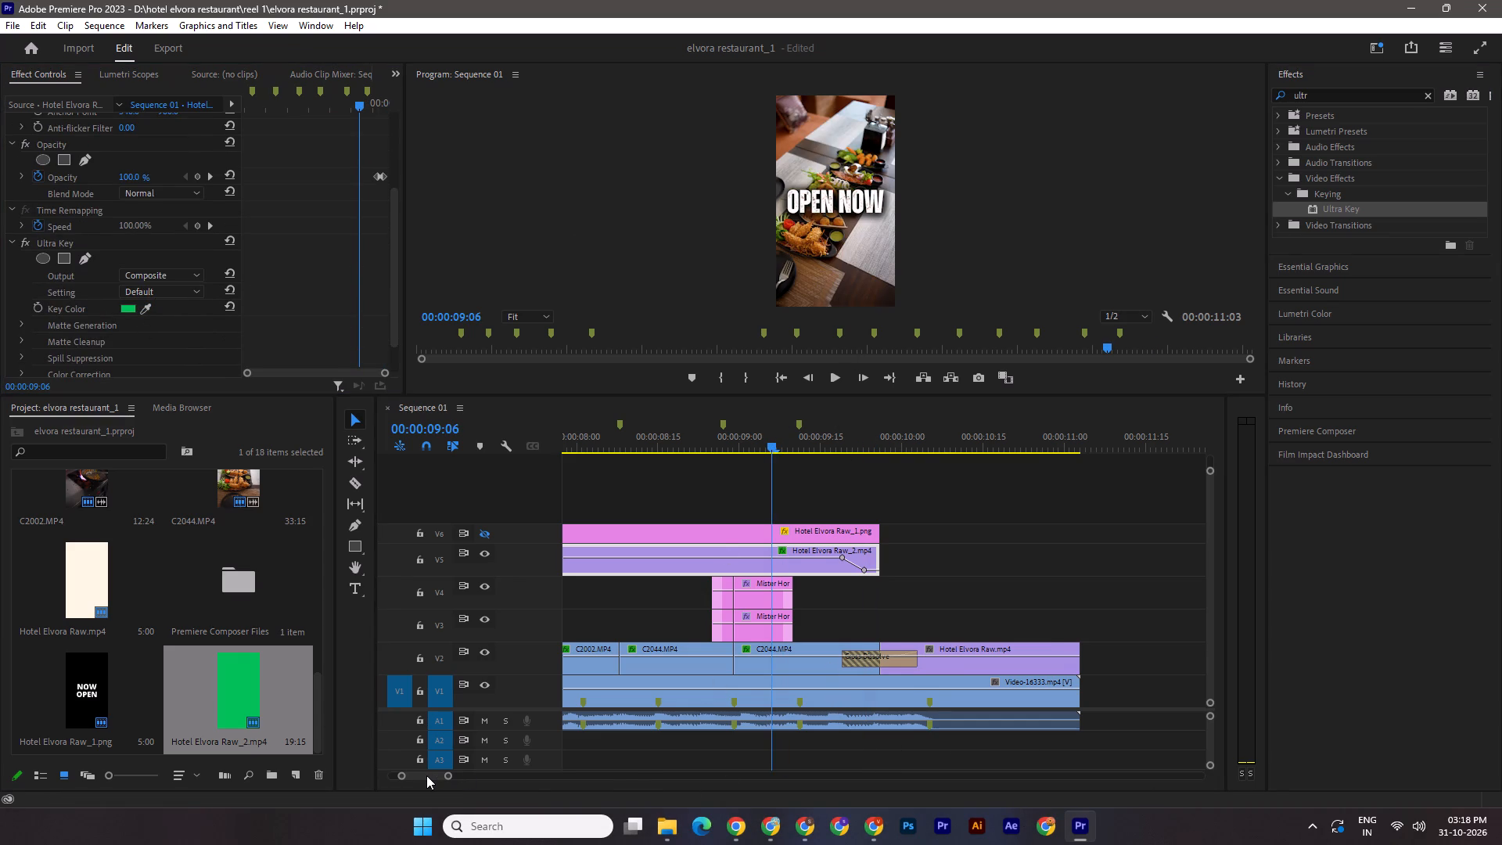
click(1039, 448)
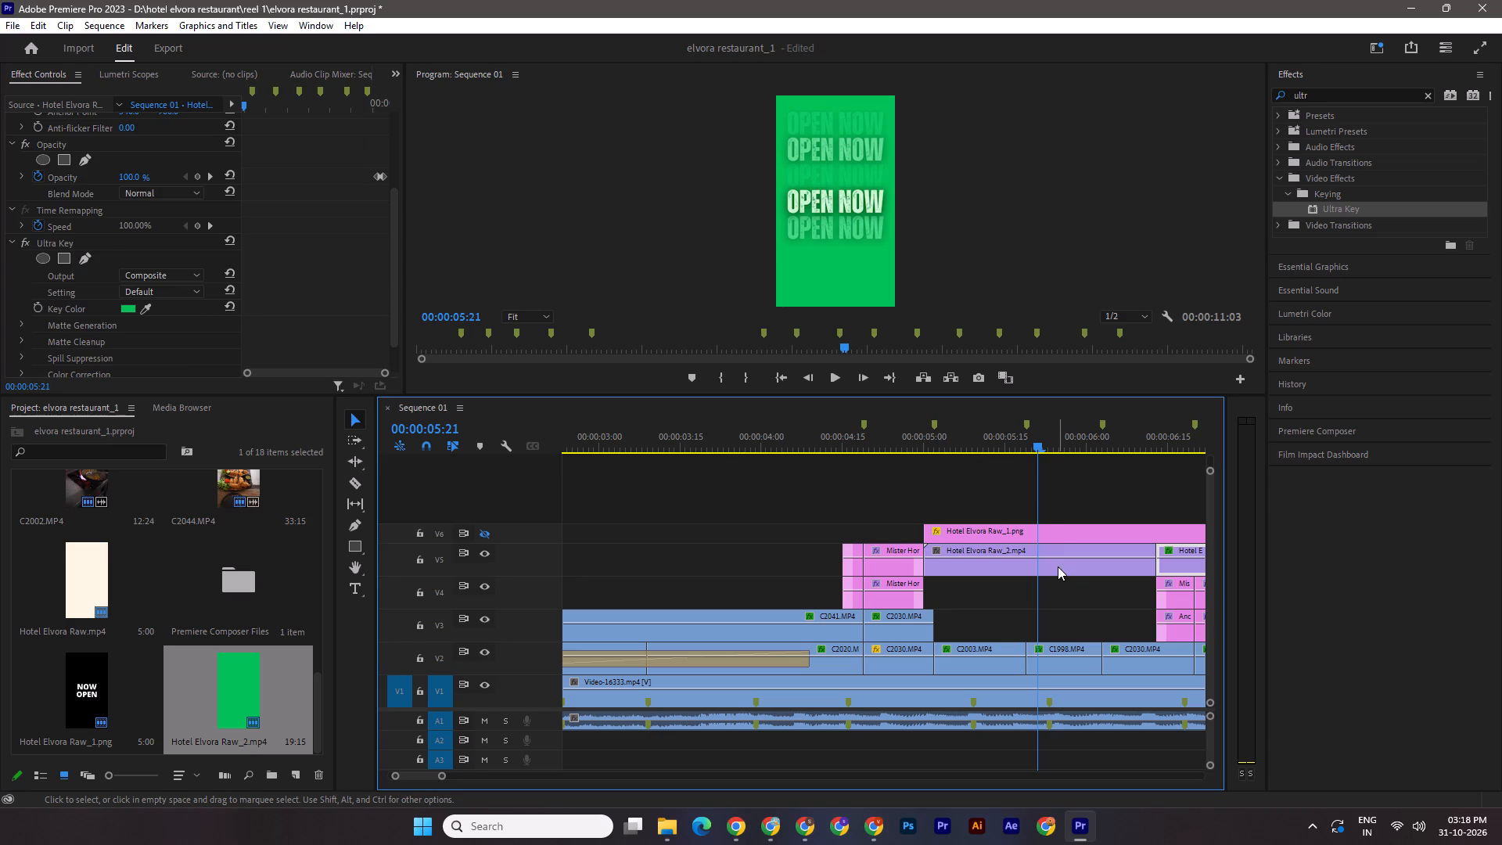
click(1058, 566)
scroll(189, 290, down, 5)
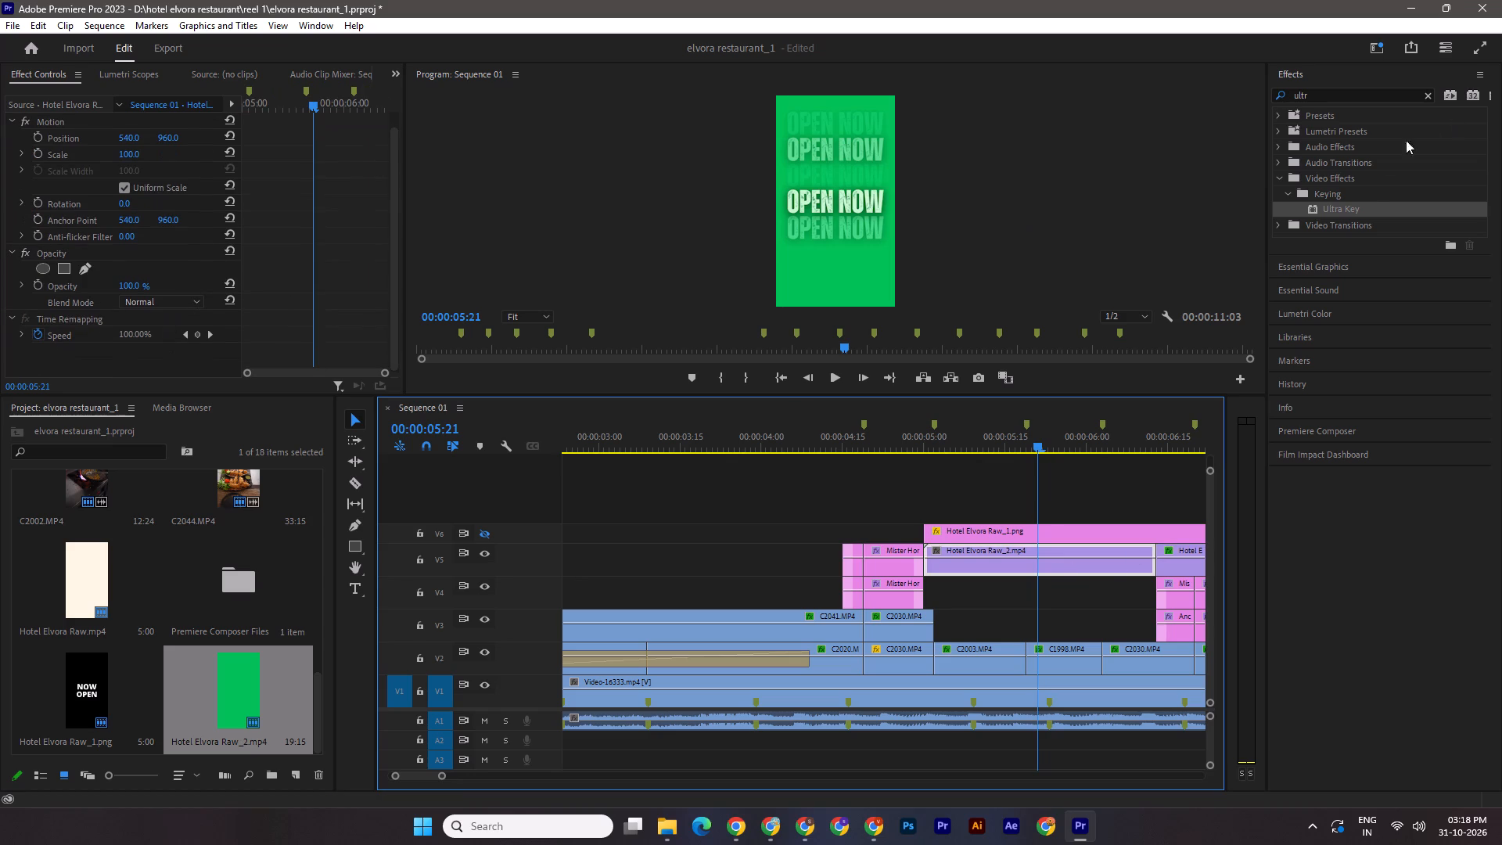
drag(1355, 207, 1022, 554)
scroll(131, 354, down, 5)
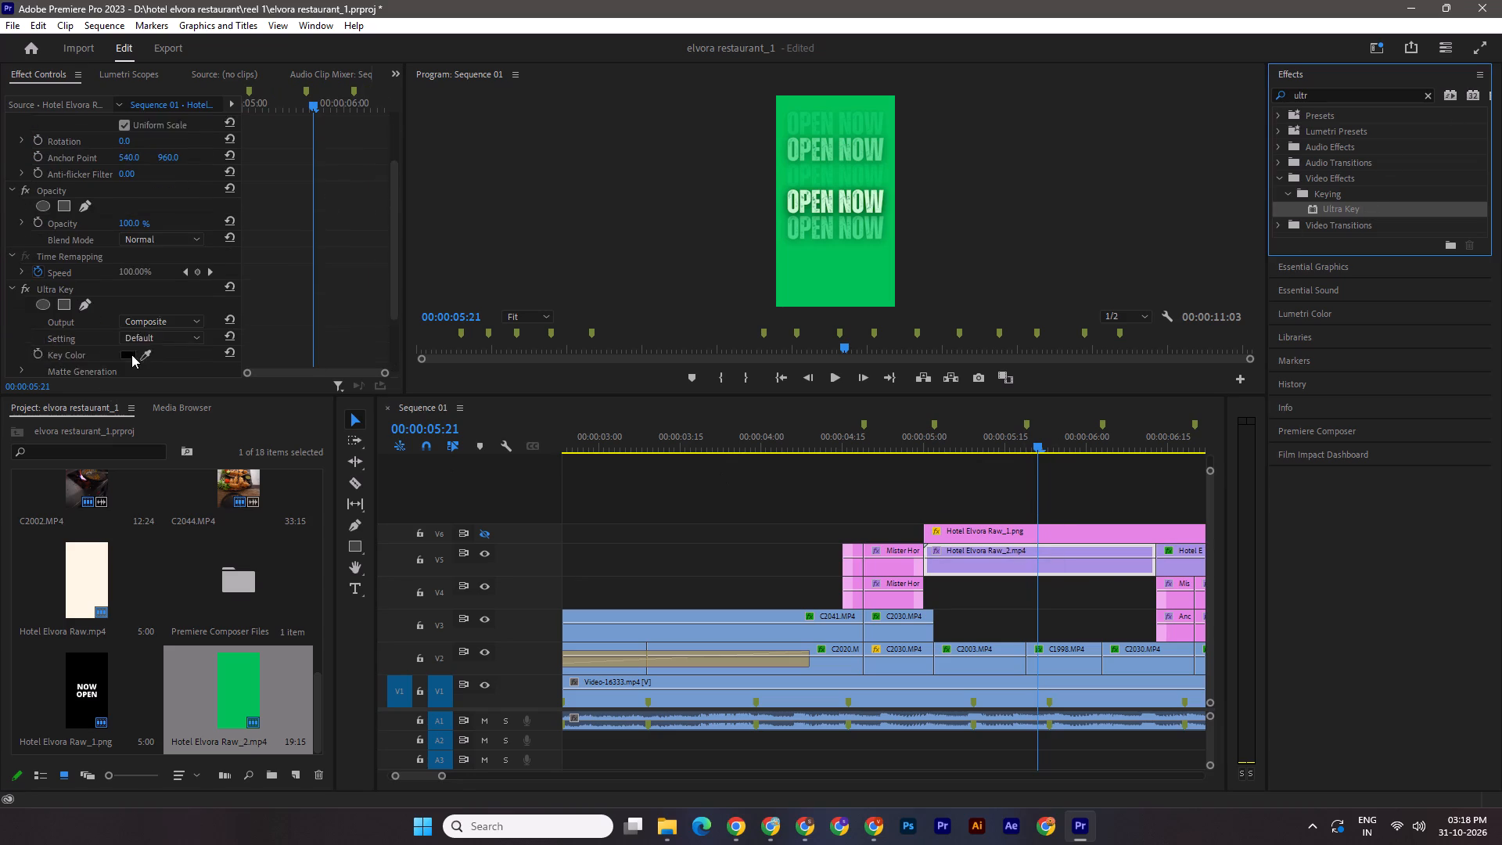
click(142, 342)
click(876, 100)
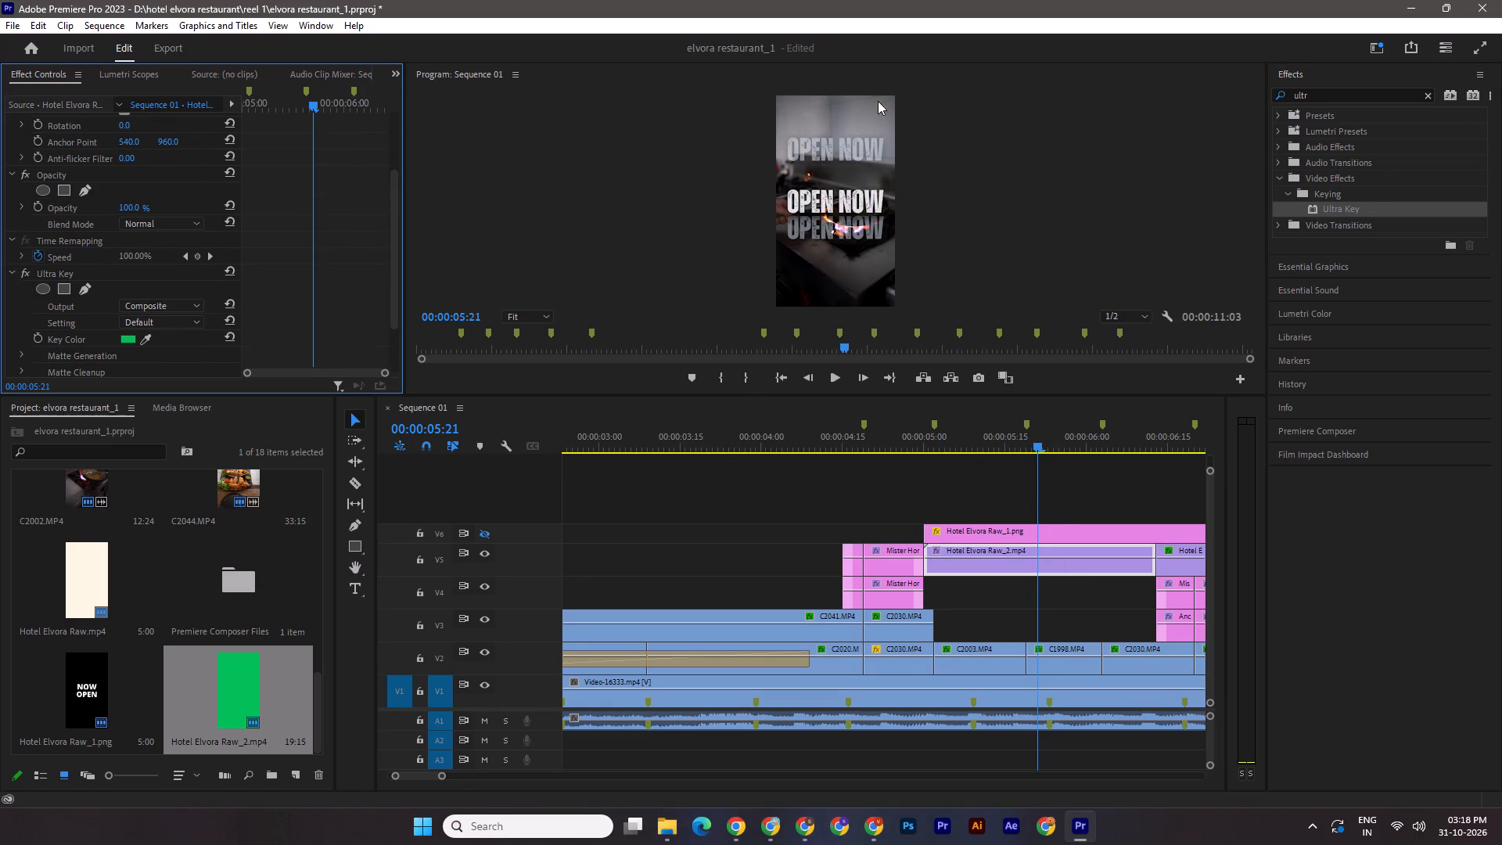
Save the project with the keyed OPEN NOW overlay and return the playhead to the start of the sequence.
key(ctrl+s)
drag(1040, 444, 932, 455)
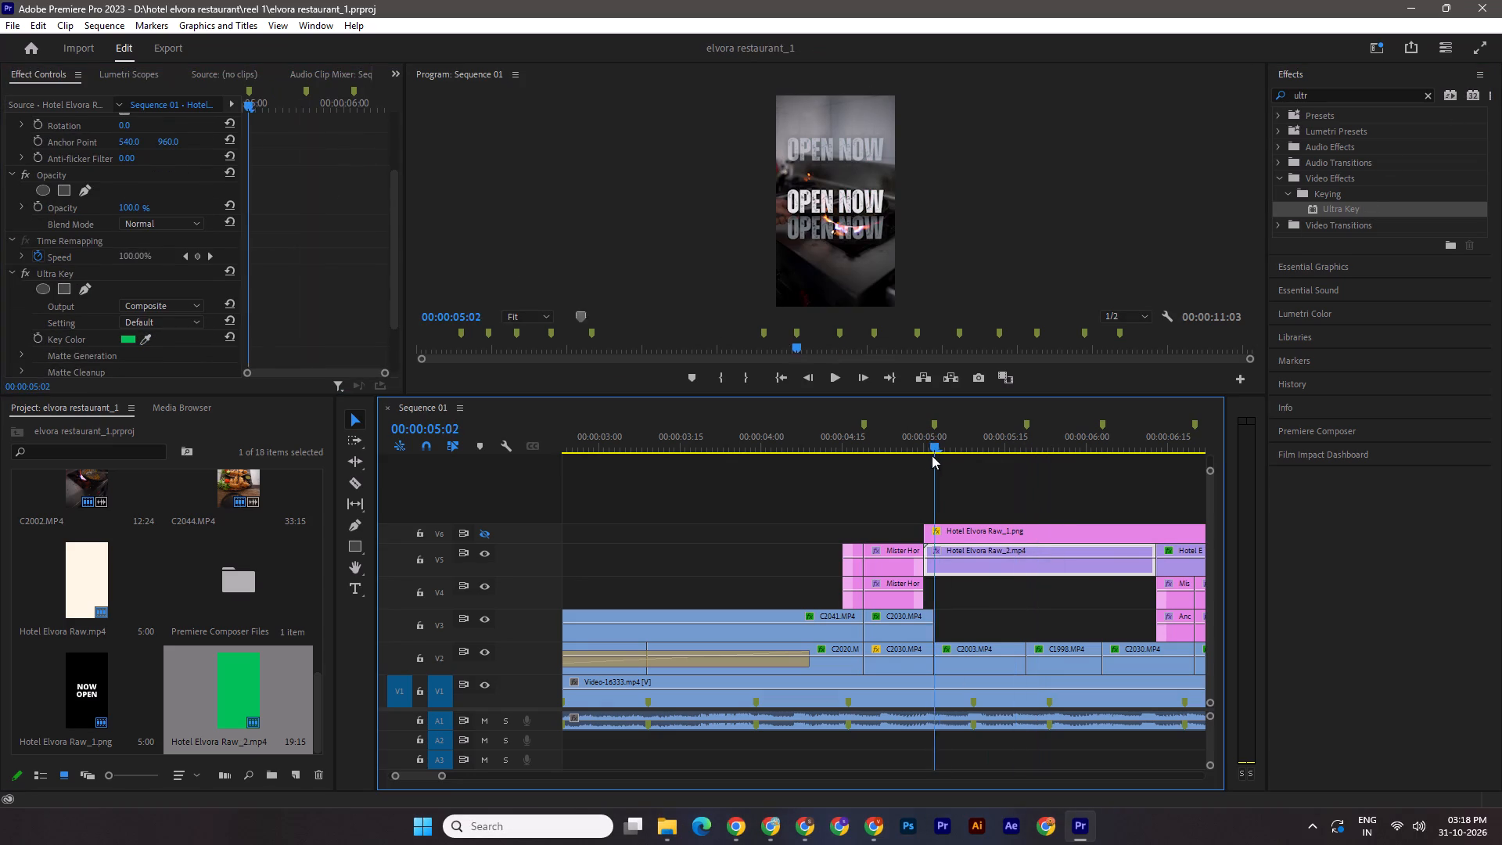
drag(932, 455, 917, 461)
key(ctrl+s)
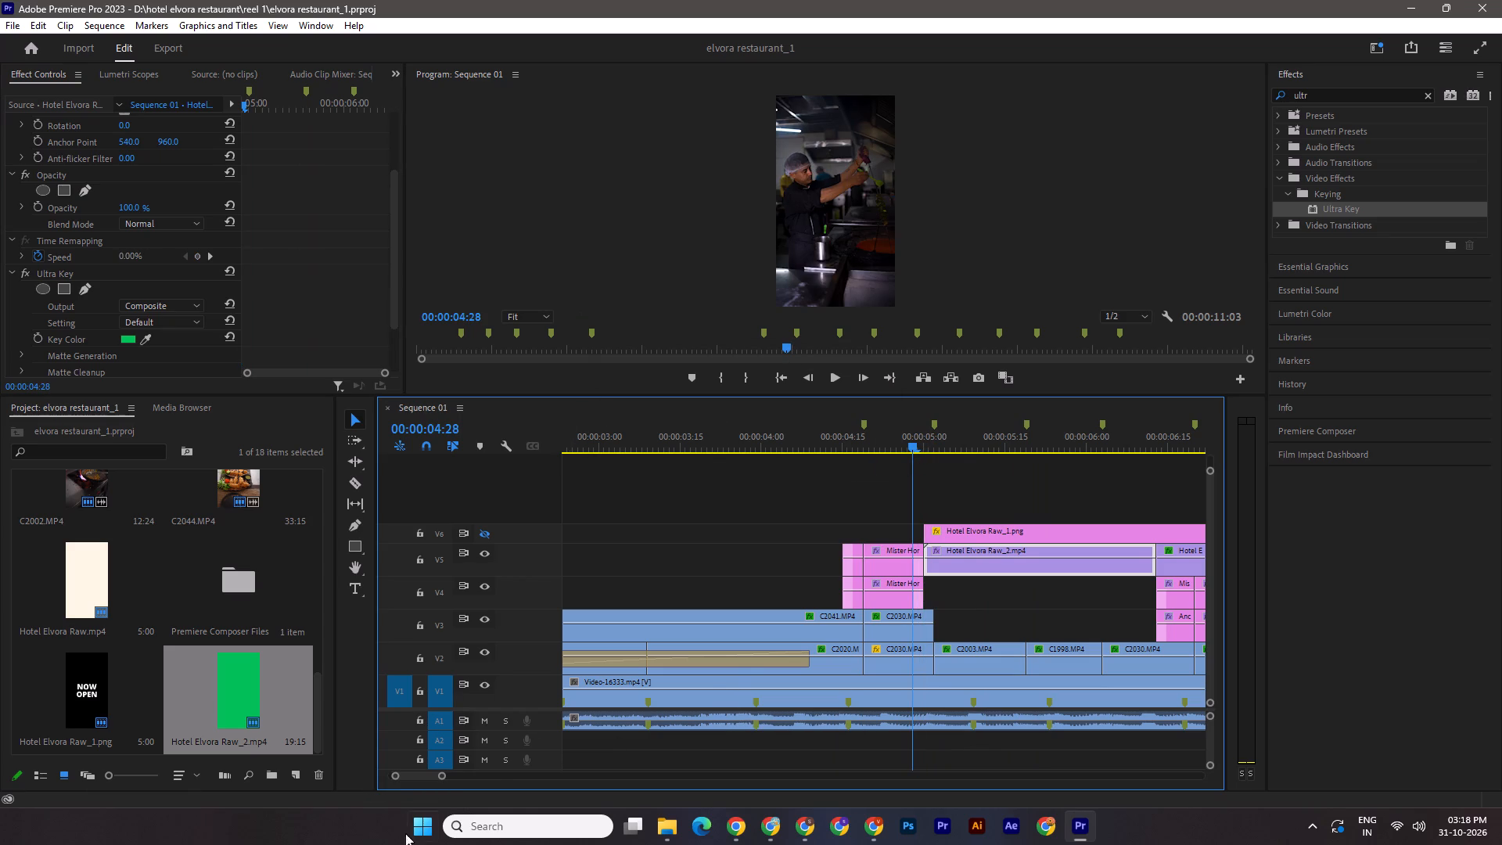
drag(443, 775, 541, 783)
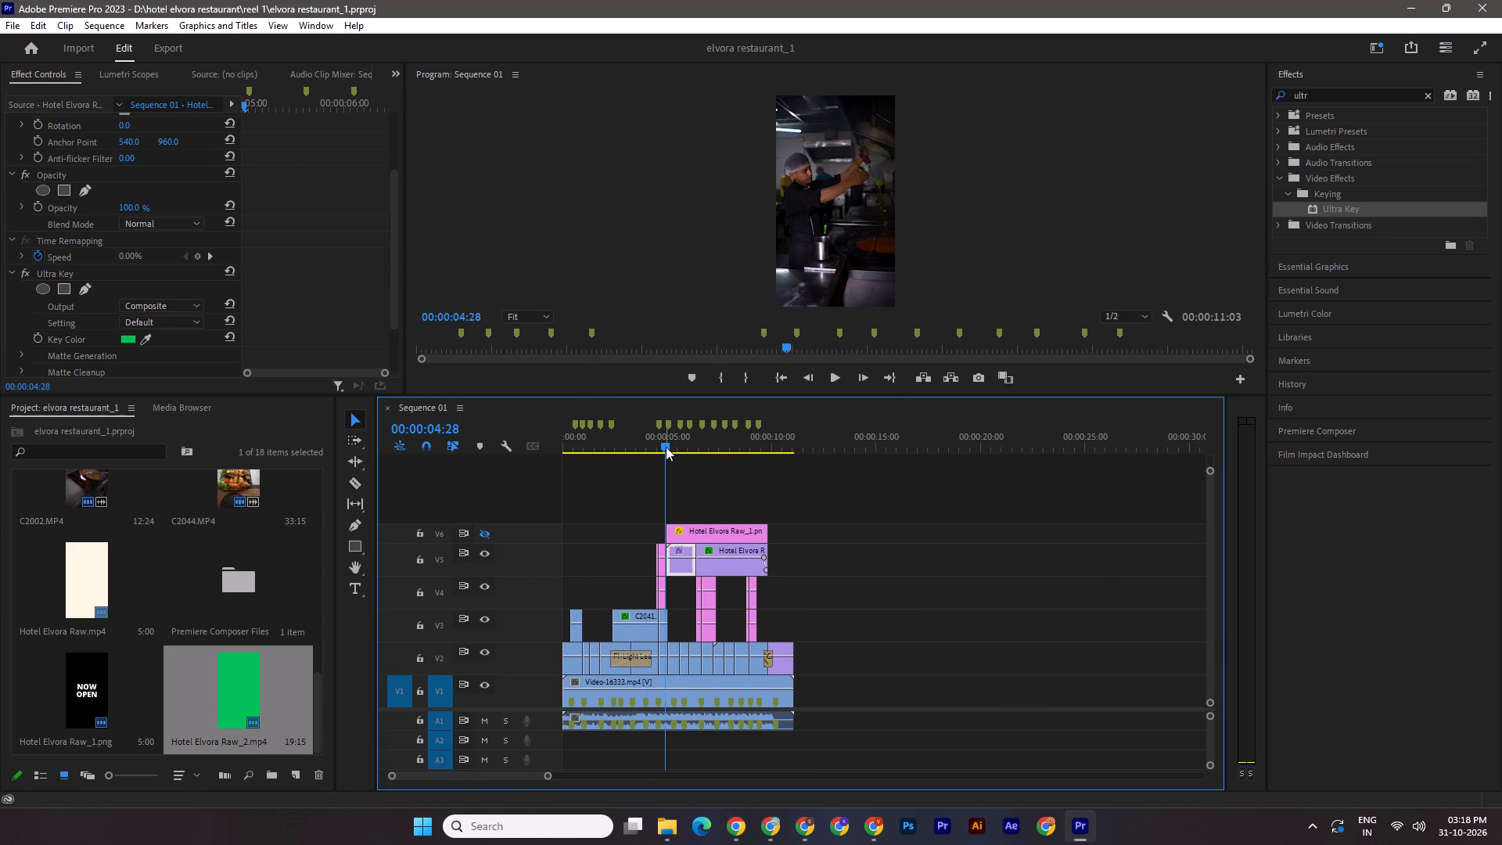
drag(666, 447, 479, 444)
key(ctrl+s)
Play the reel in an enlarged preview and scrub through the OPEN NOW overlay to check its animation and keying over the footage.
key(space)
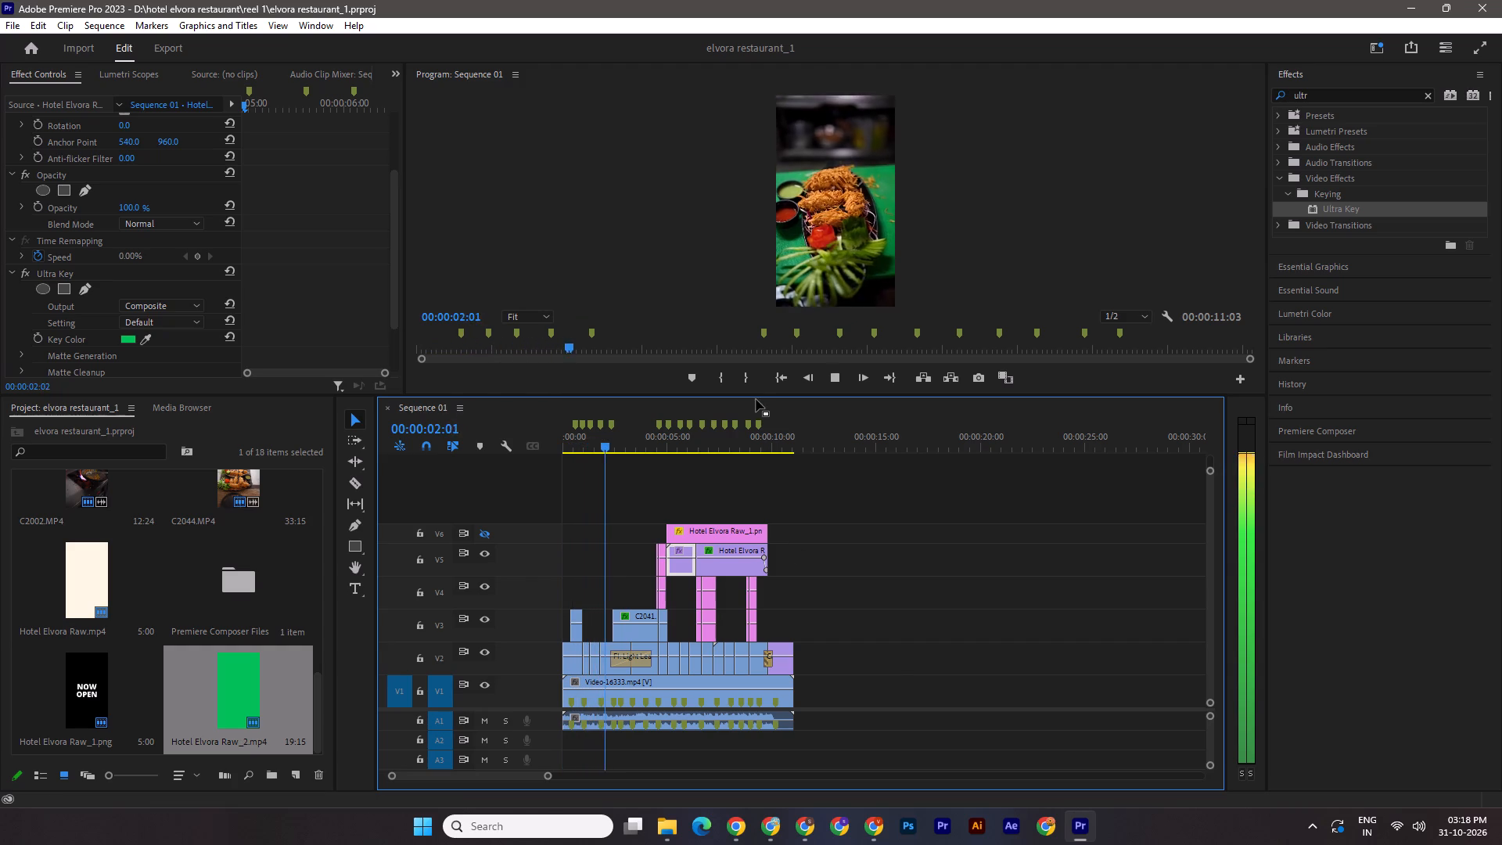
drag(756, 395, 787, 674)
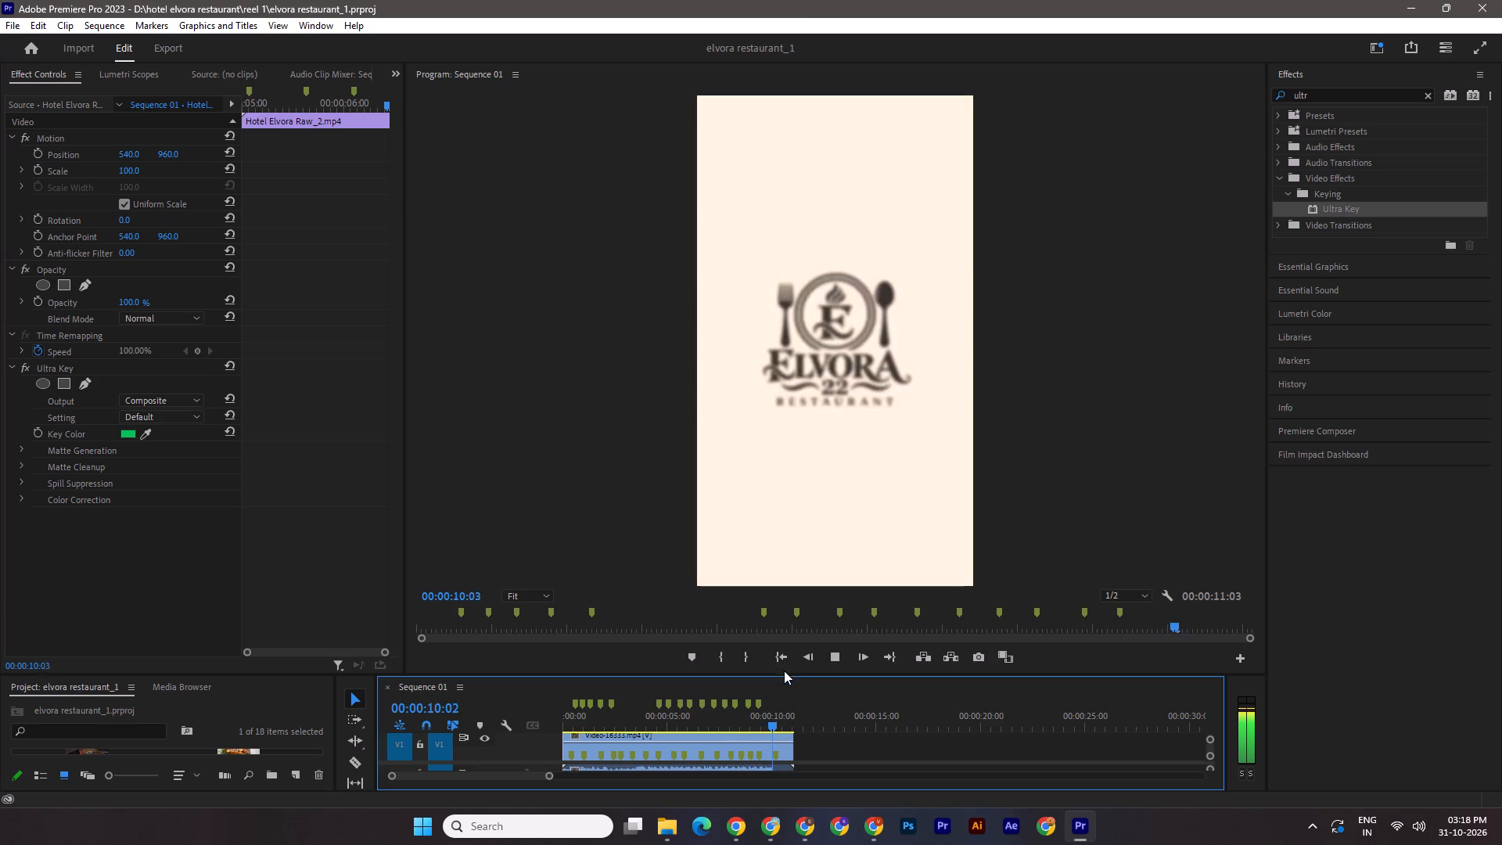
drag(783, 674, 807, 466)
drag(793, 515, 694, 514)
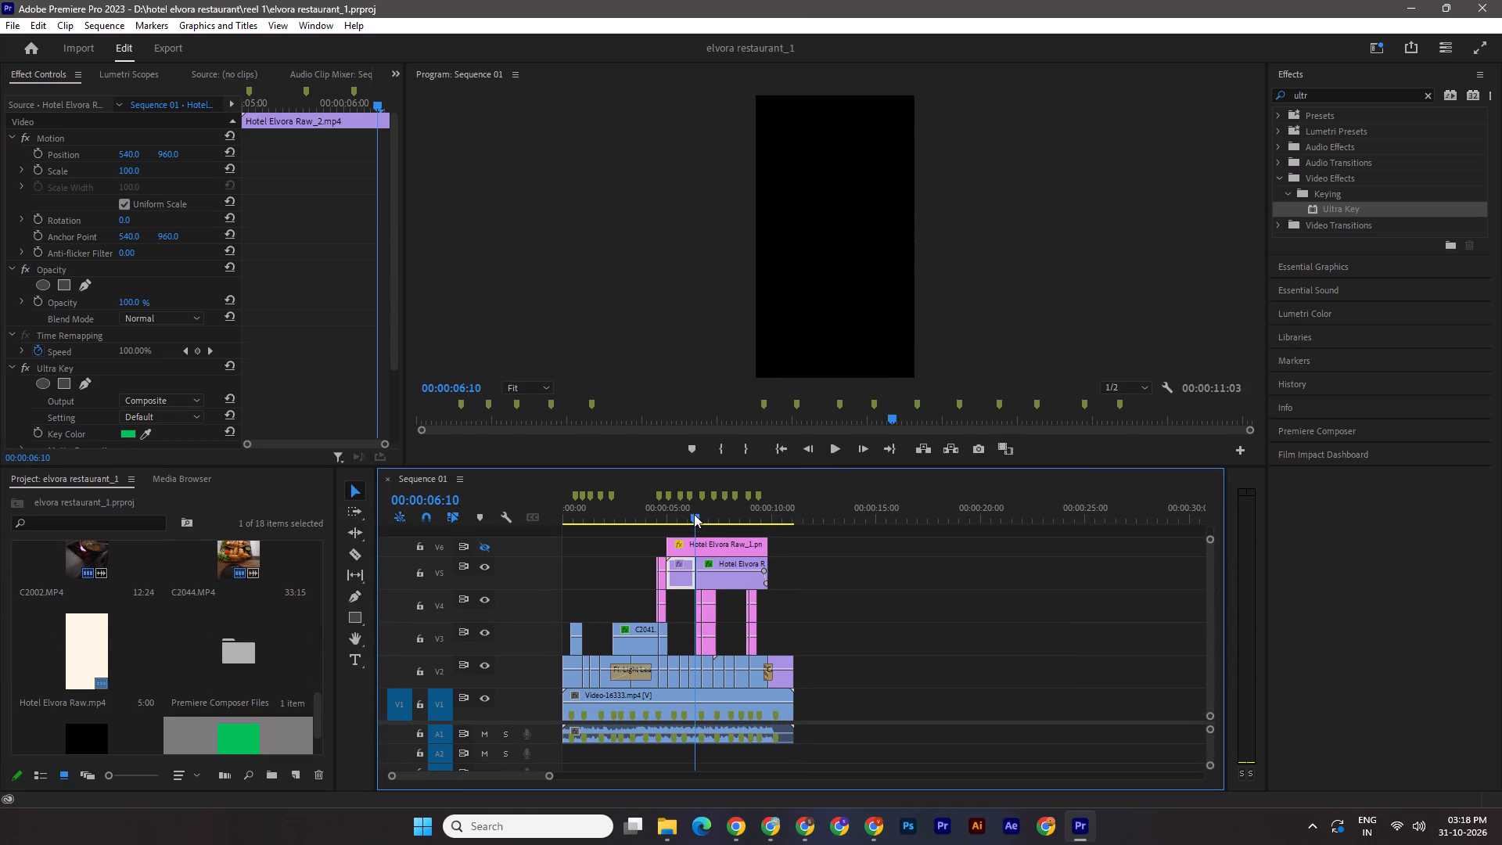
drag(694, 514, 669, 520)
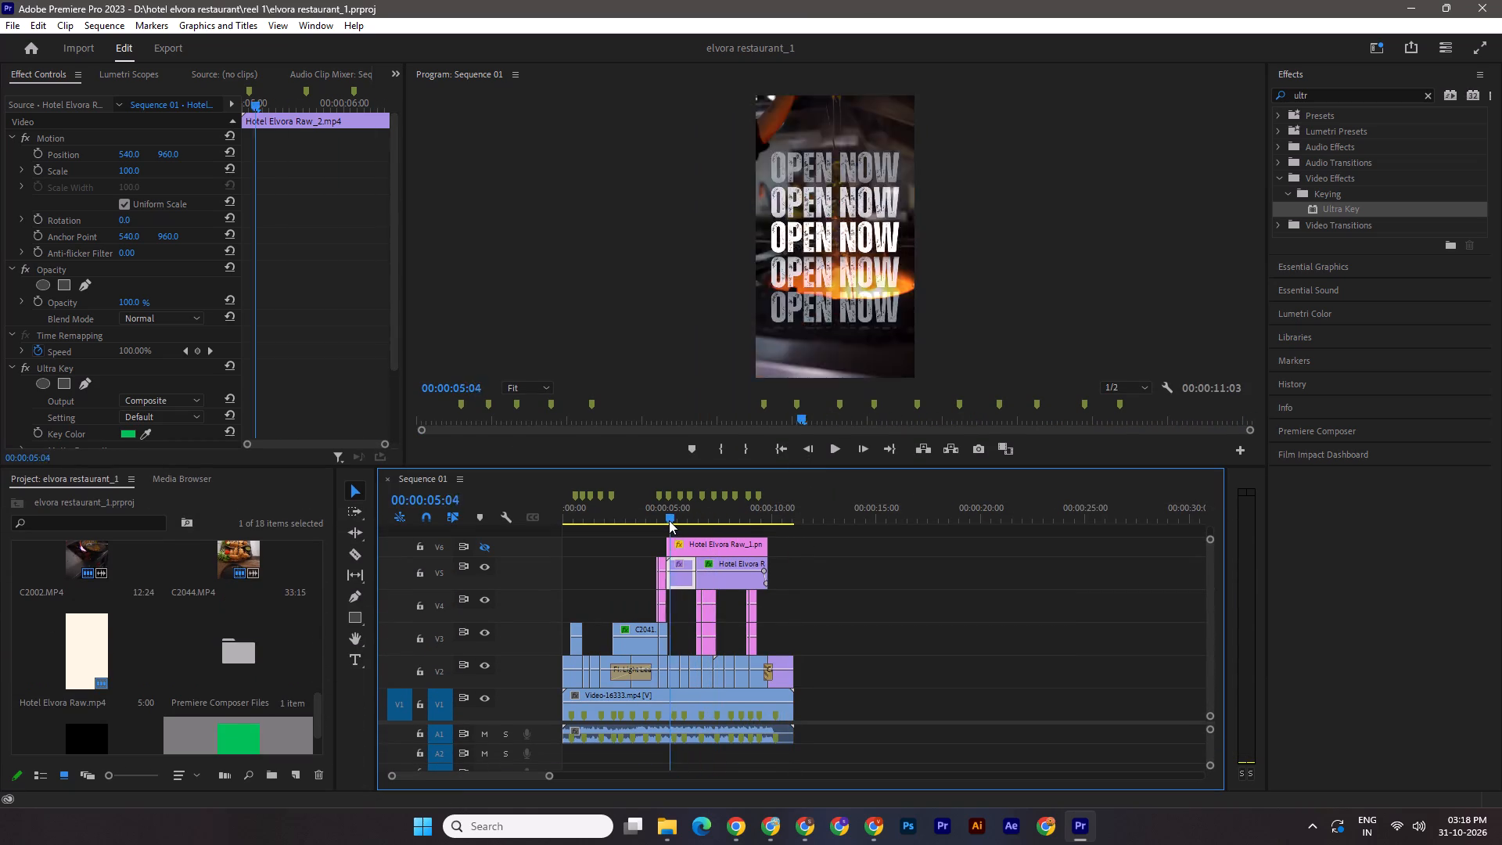
drag(669, 520, 666, 524)
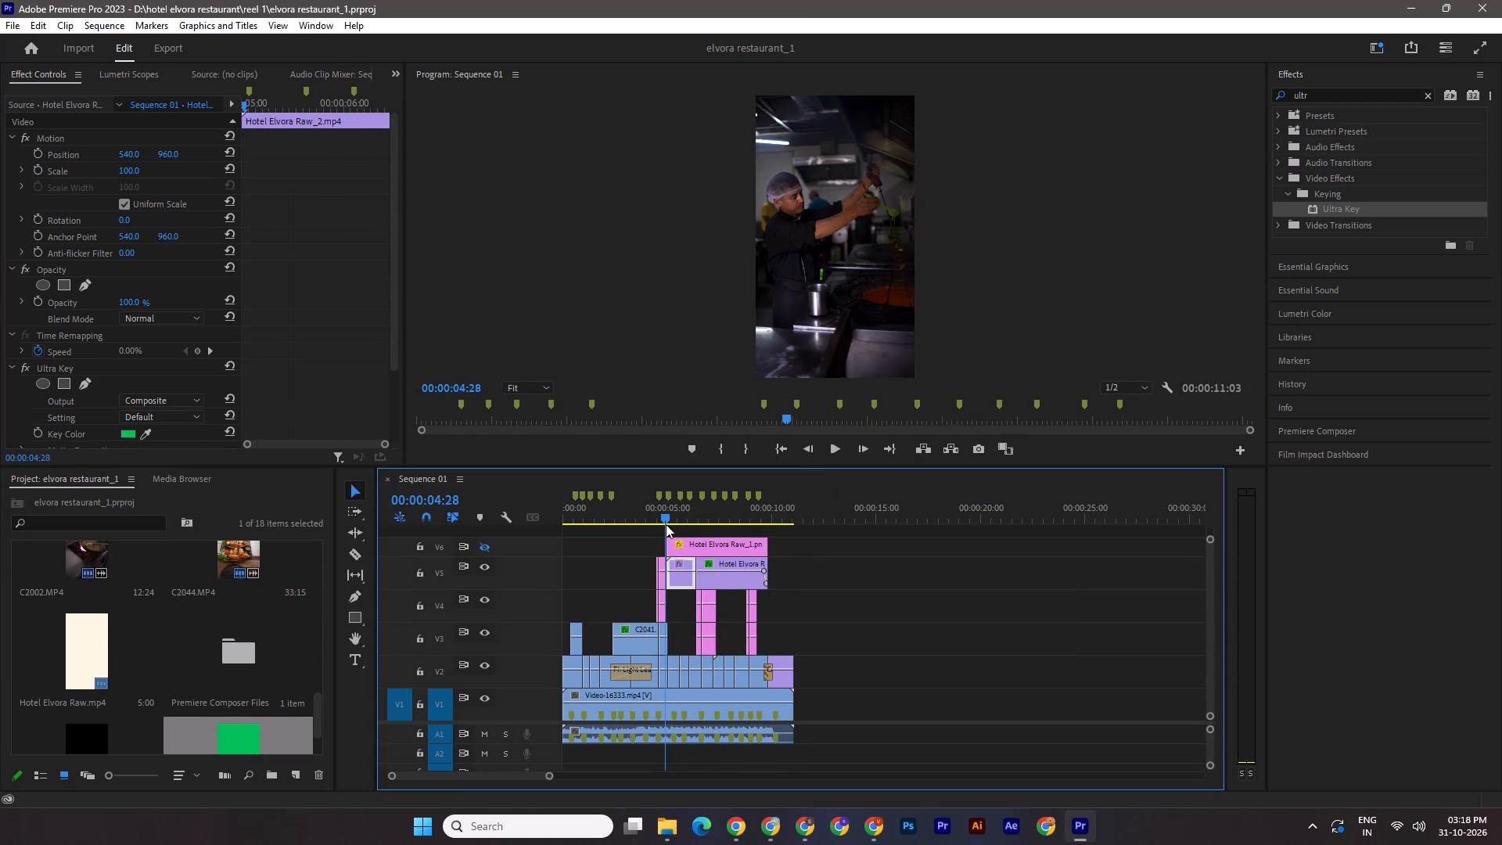
drag(666, 524, 680, 524)
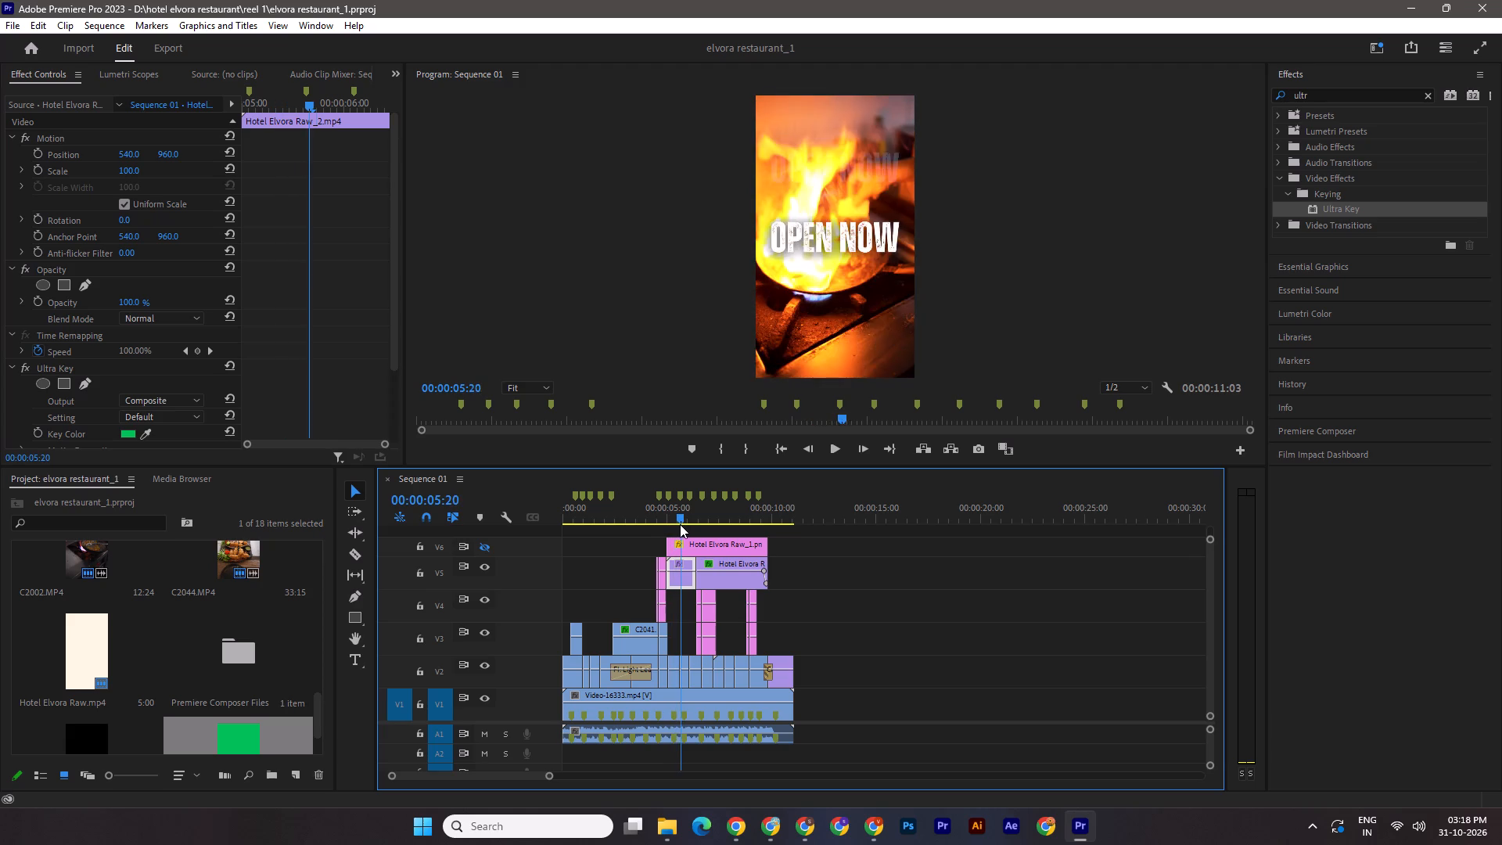
drag(680, 524, 689, 527)
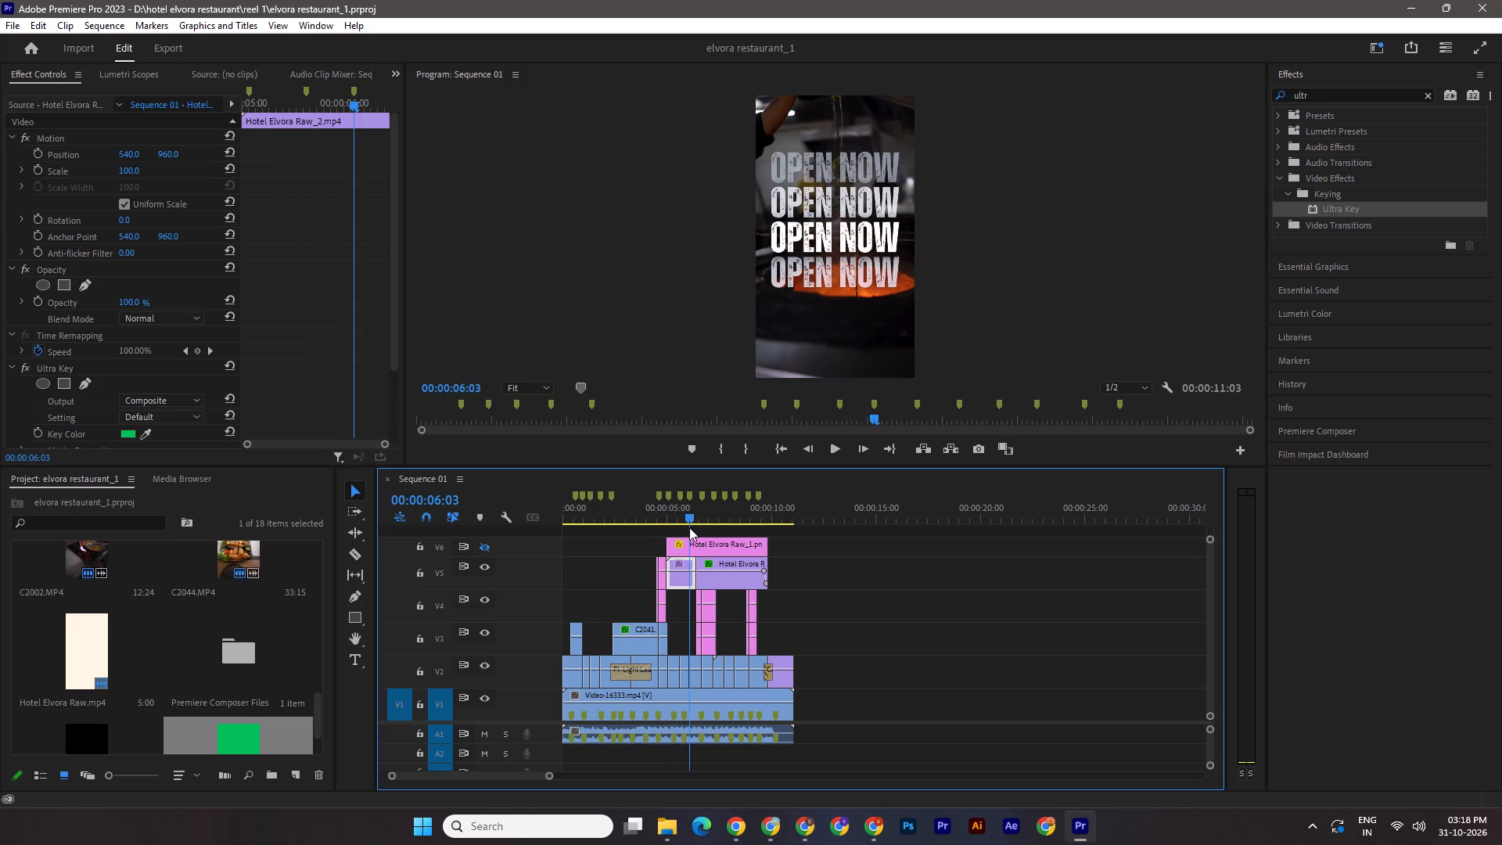
drag(689, 527, 692, 528)
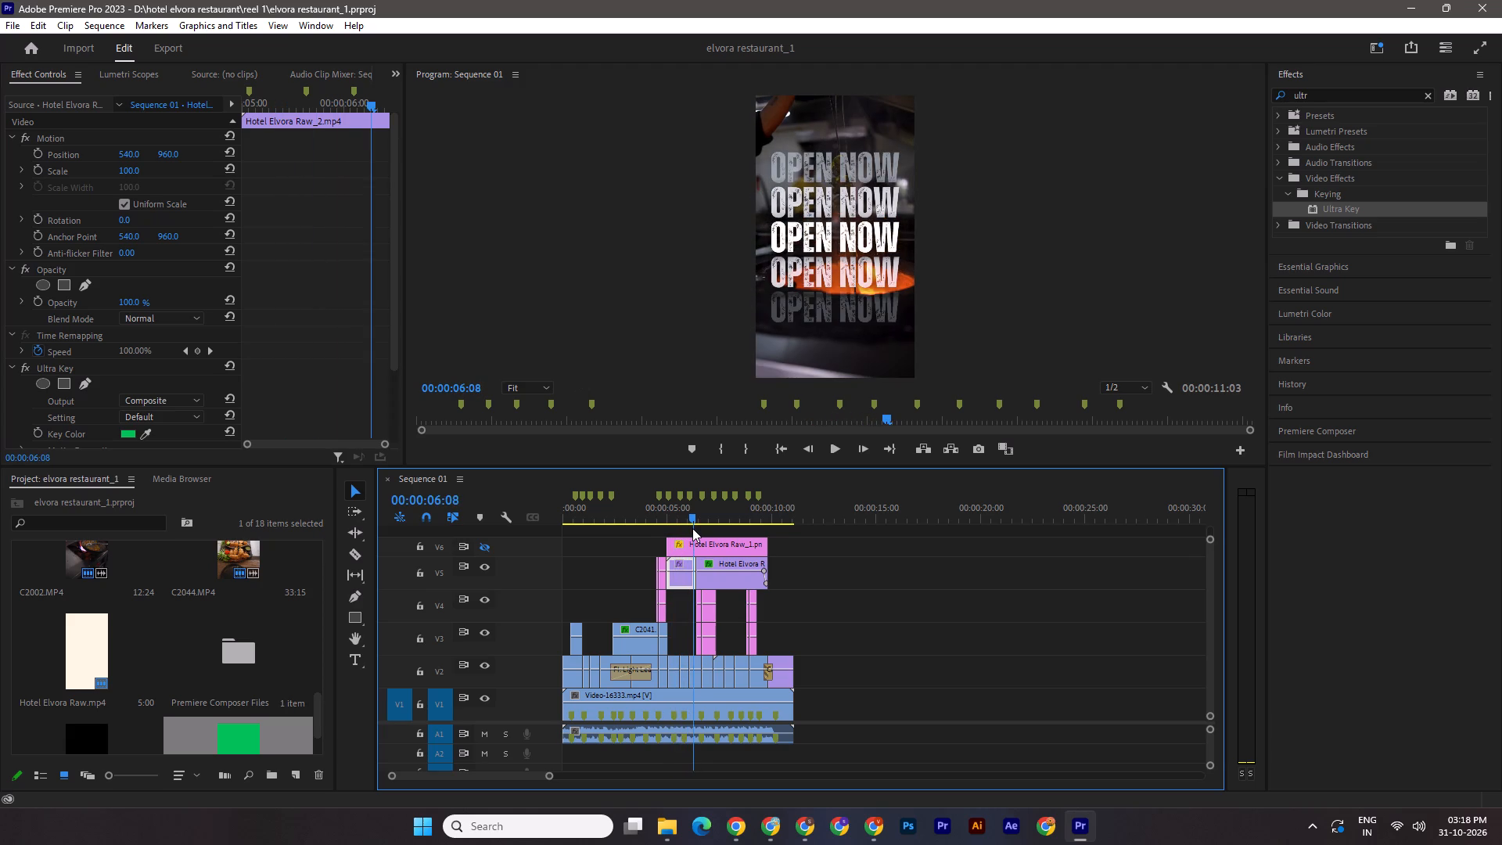
drag(692, 528, 724, 534)
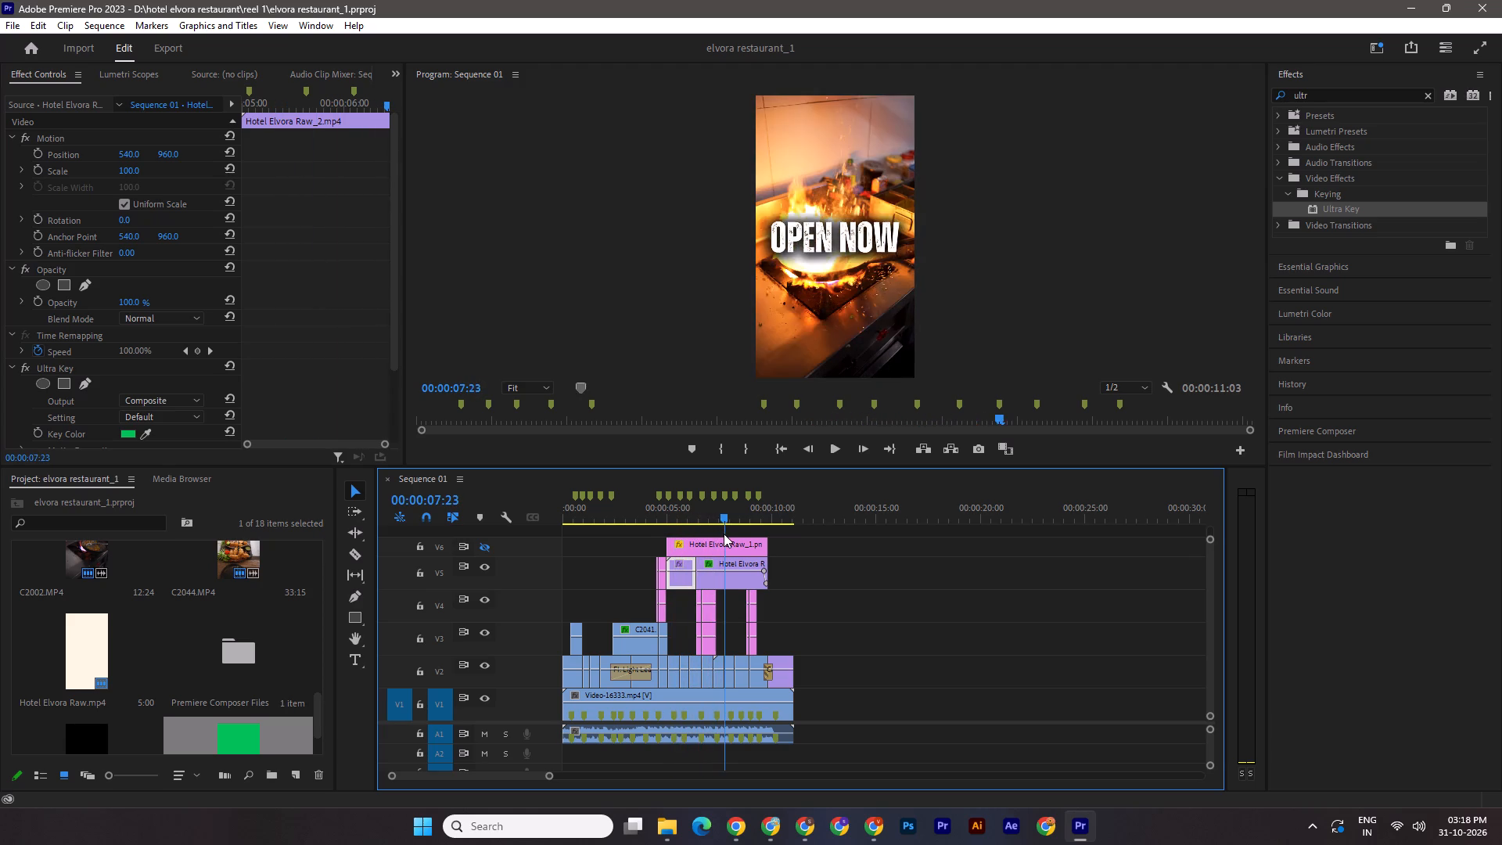
drag(724, 534, 518, 538)
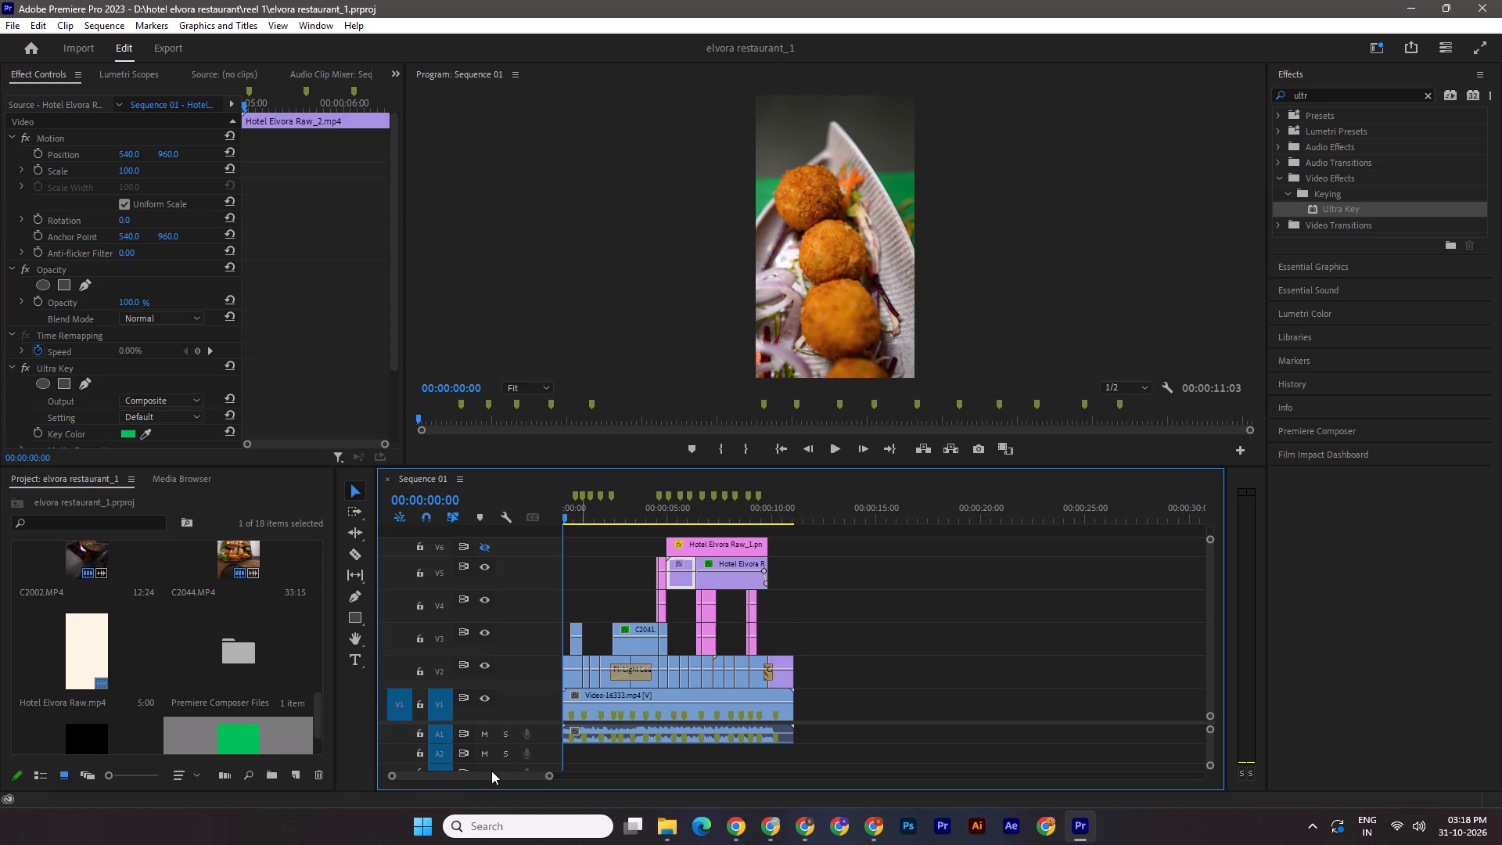
Switch to the Pixabay page in Chrome and search its sound effects for flicker.
key(space)
key(space)
click(812, 819)
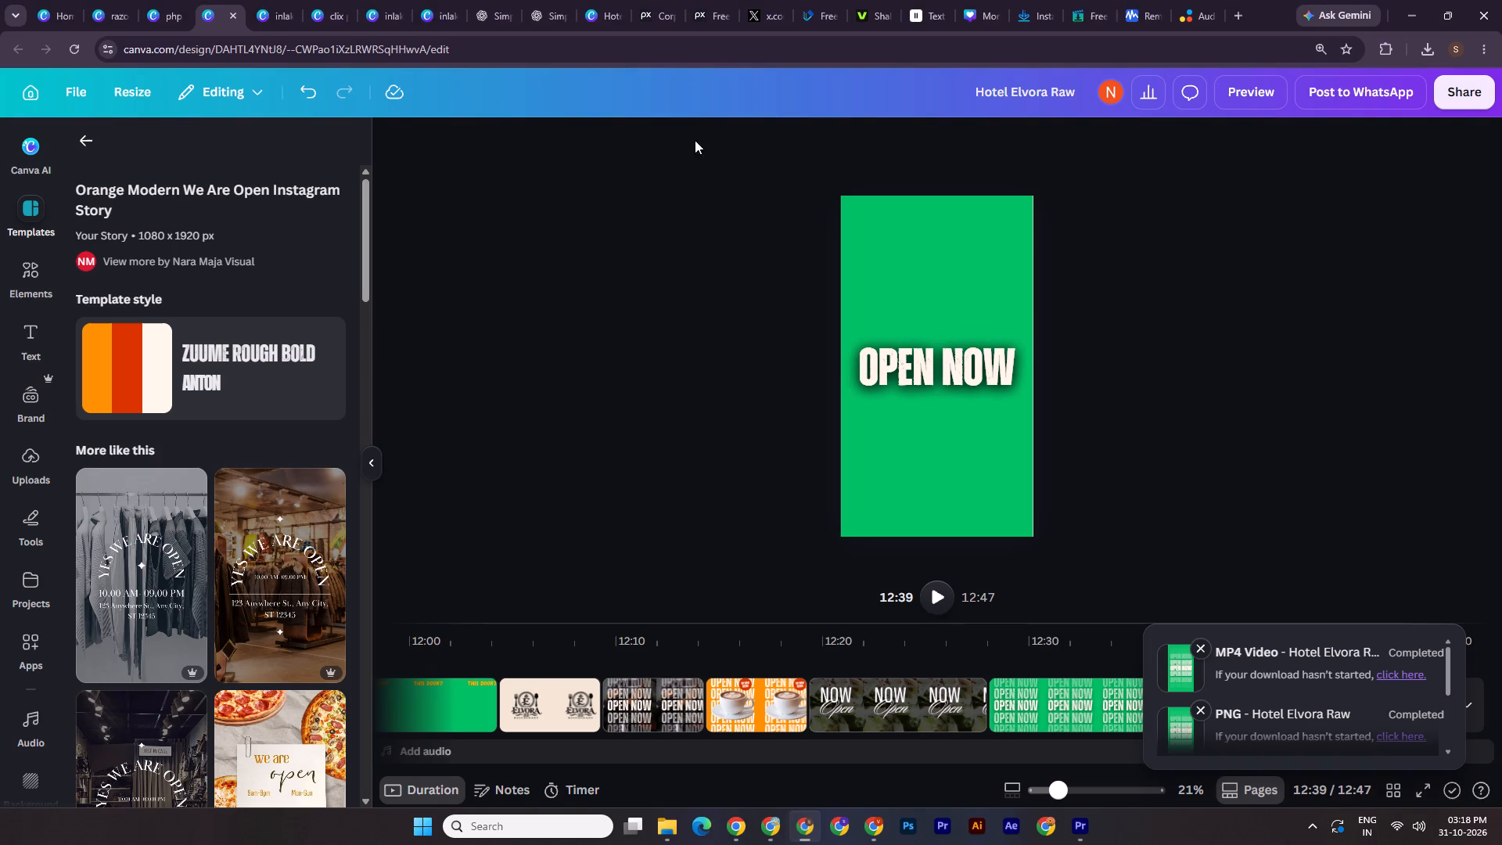
click(706, 0)
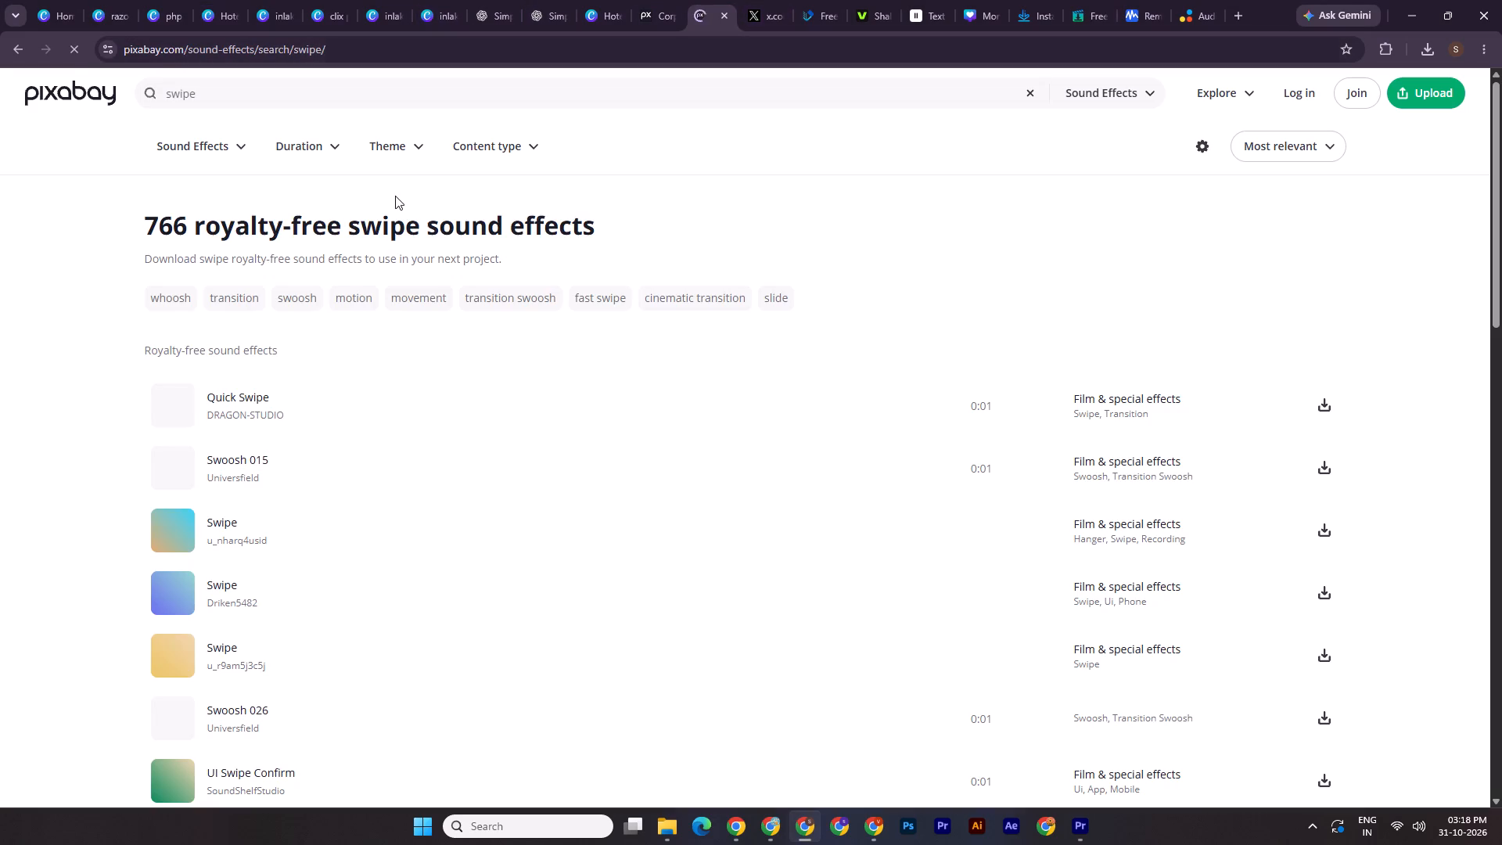
triple_click(323, 100)
text(flicker)
key(Return)
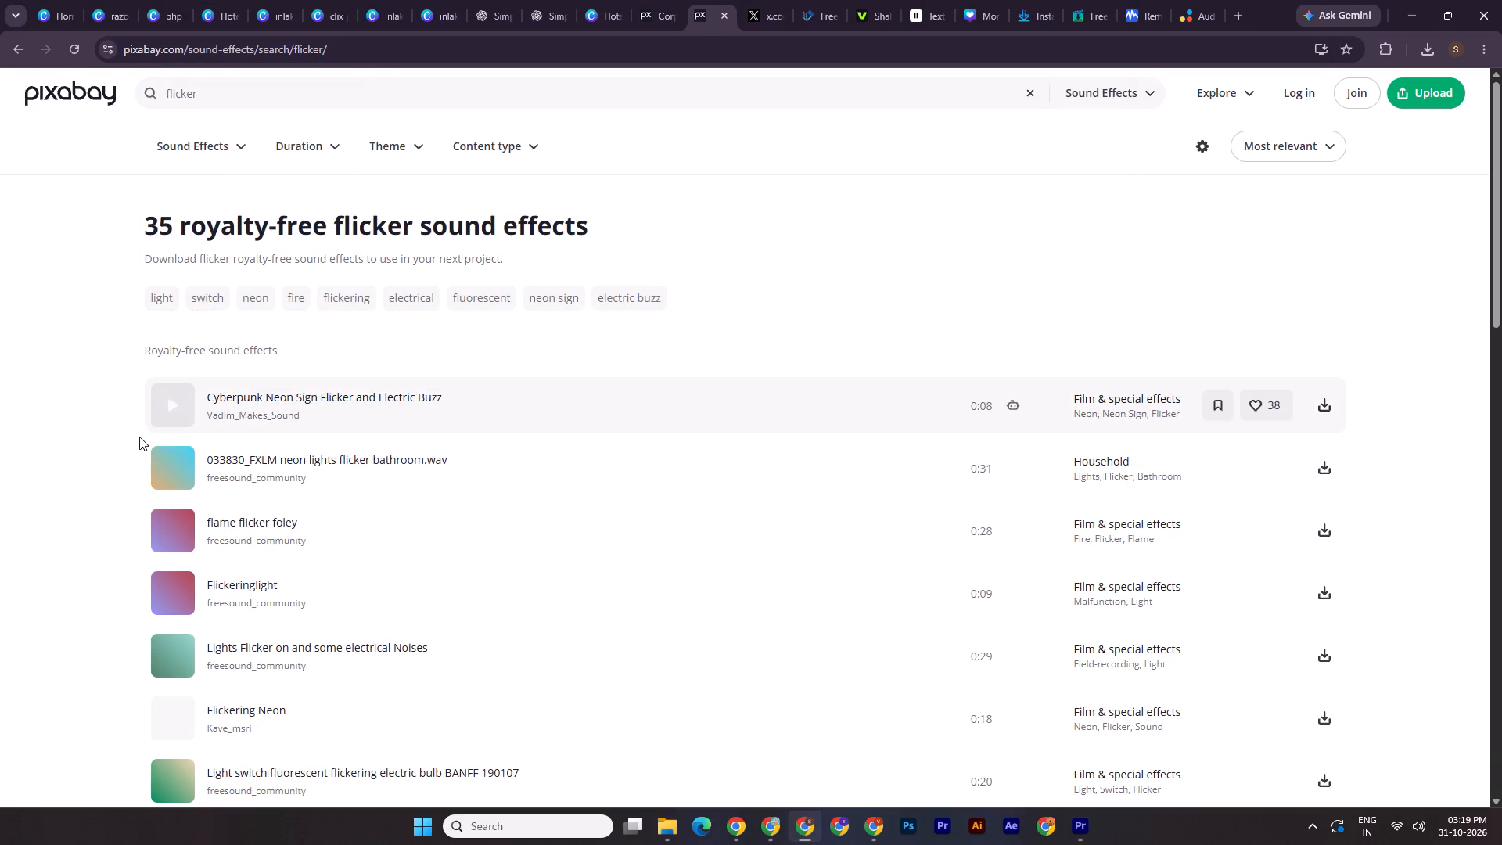
Audition the first five flicker sound effects, from Cyberpunk Neon Sign Flicker and Electric Buzz to Lights Flicker on and some electrical Noises.
click(174, 405)
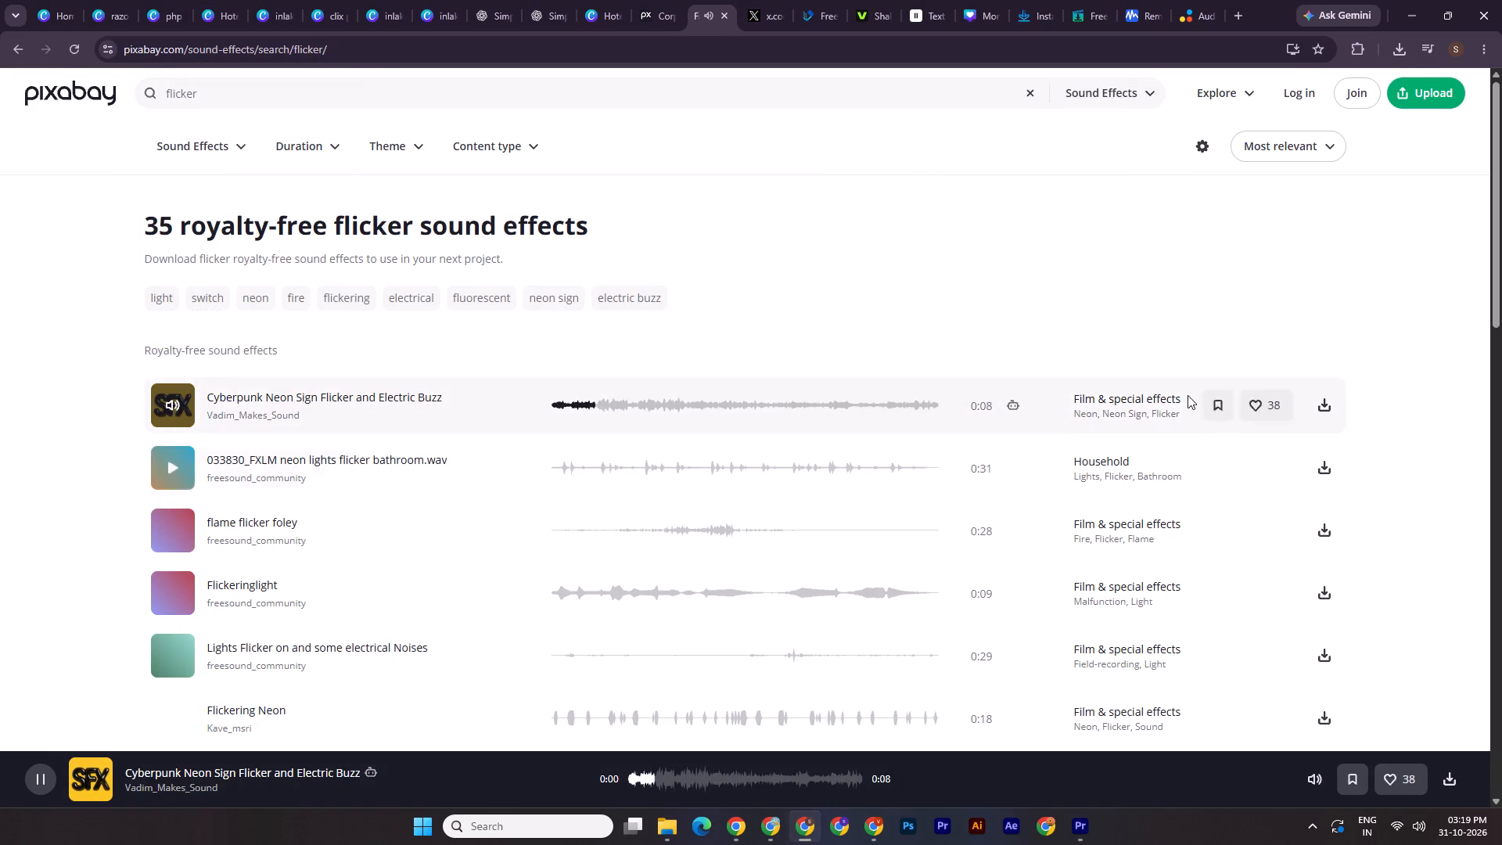
click(168, 472)
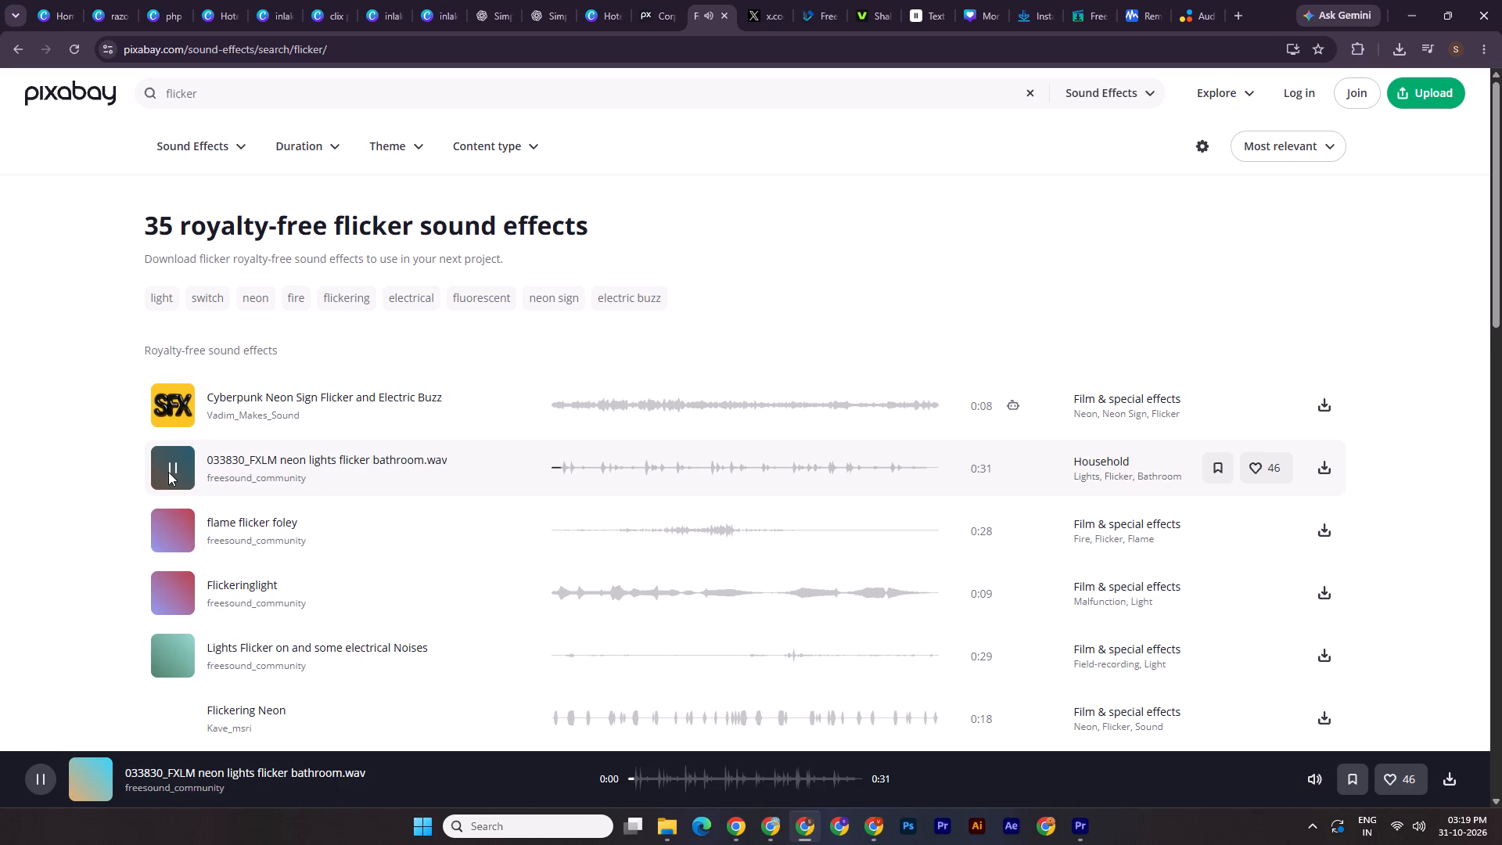
click(166, 540)
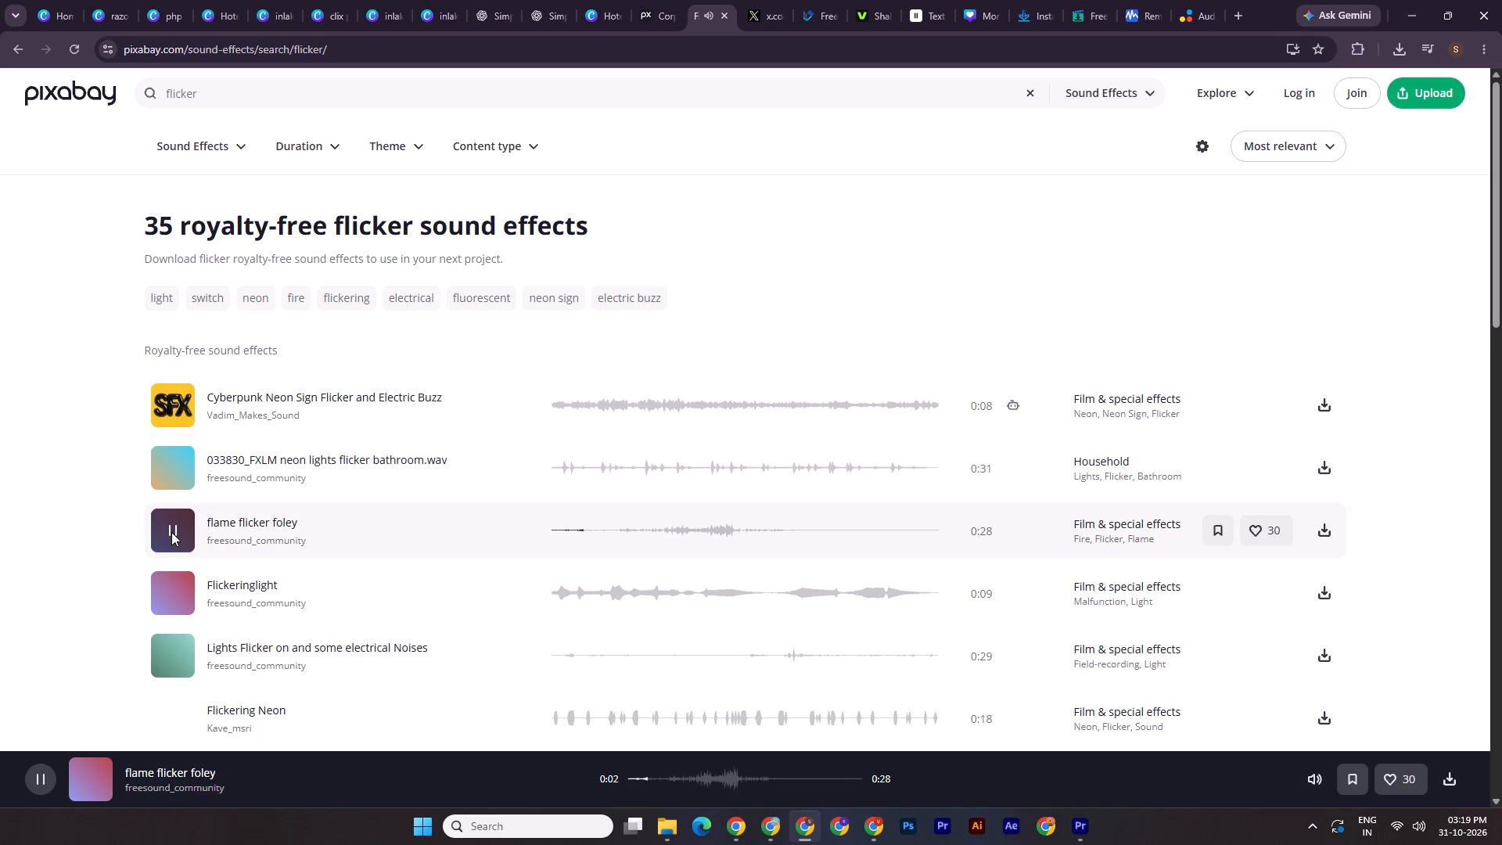
click(652, 533)
click(668, 544)
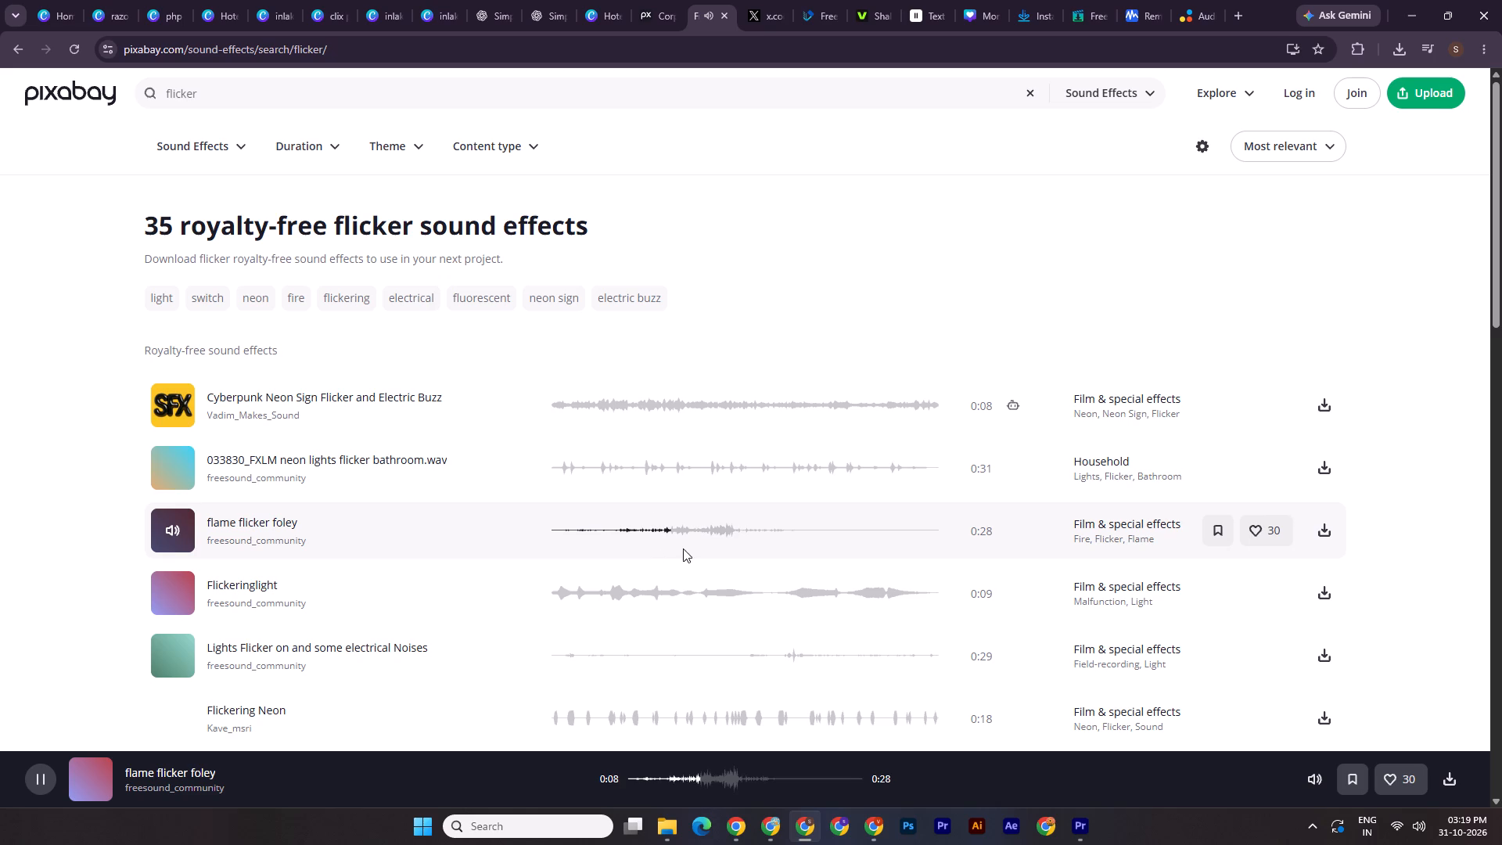
click(681, 543)
click(711, 541)
click(174, 592)
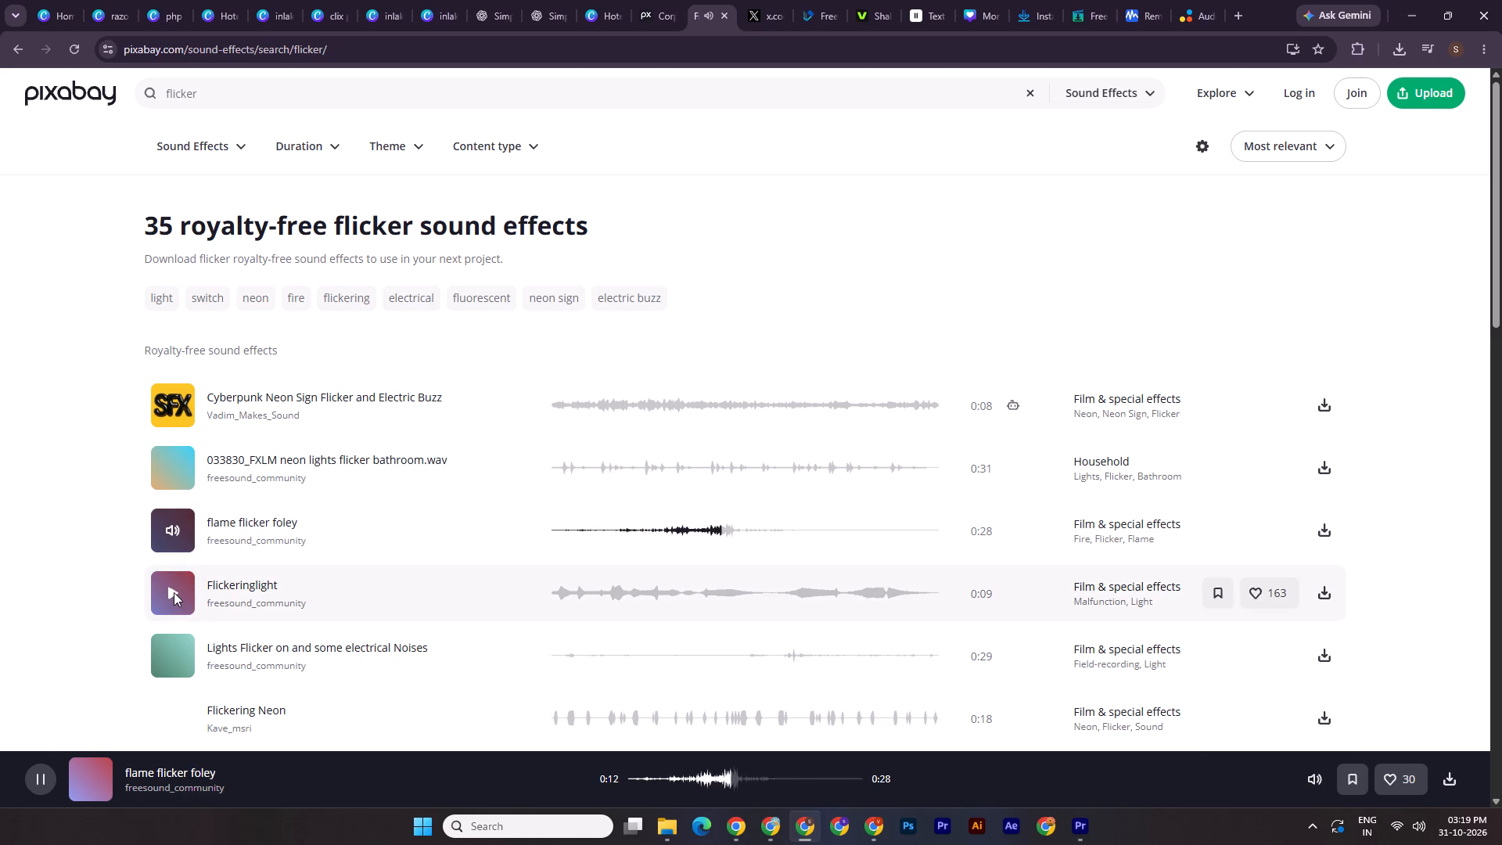
click(174, 663)
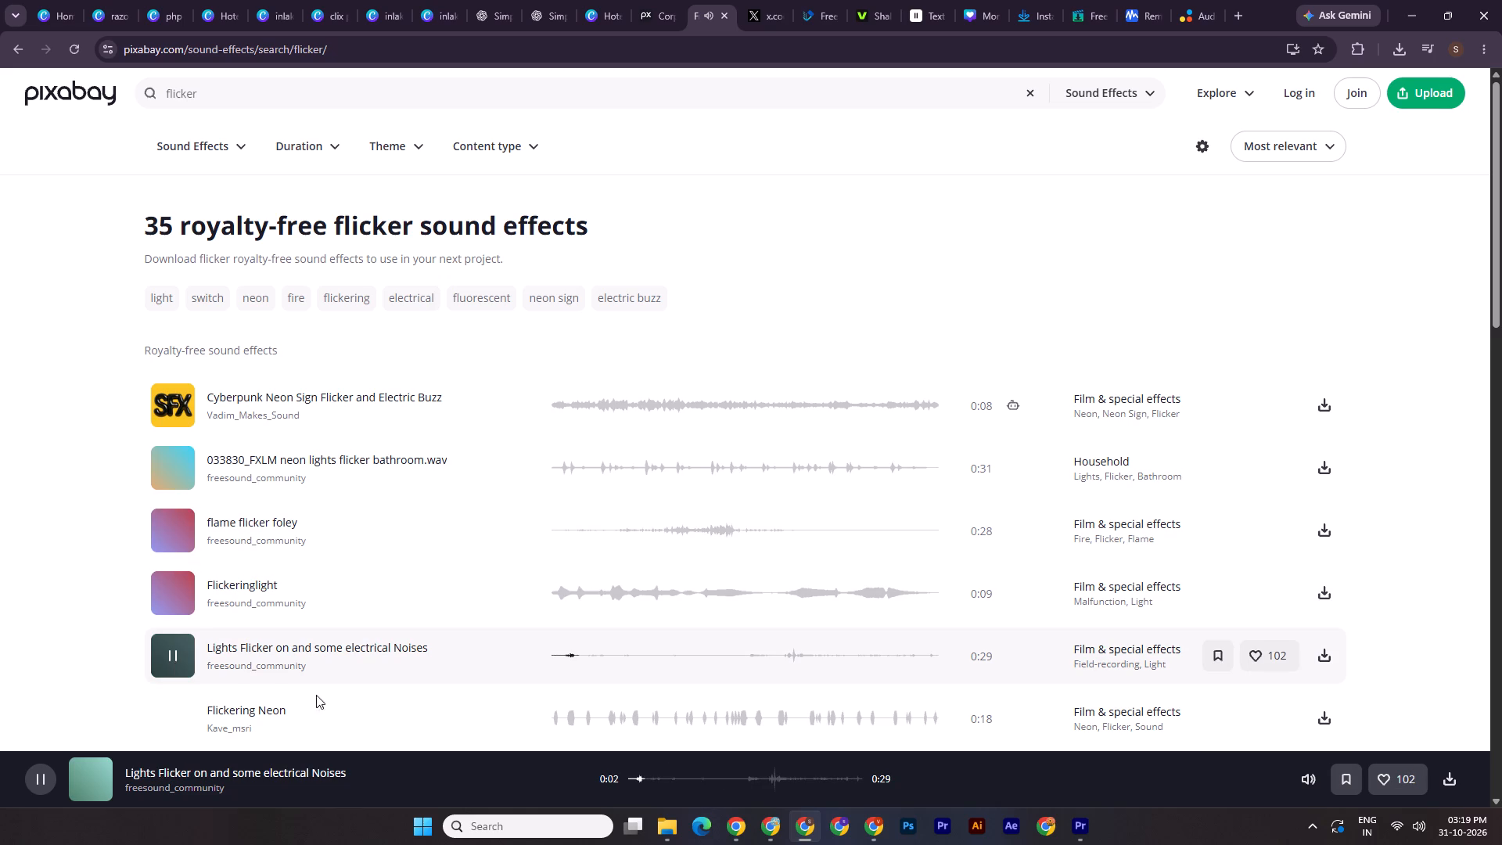
click(762, 654)
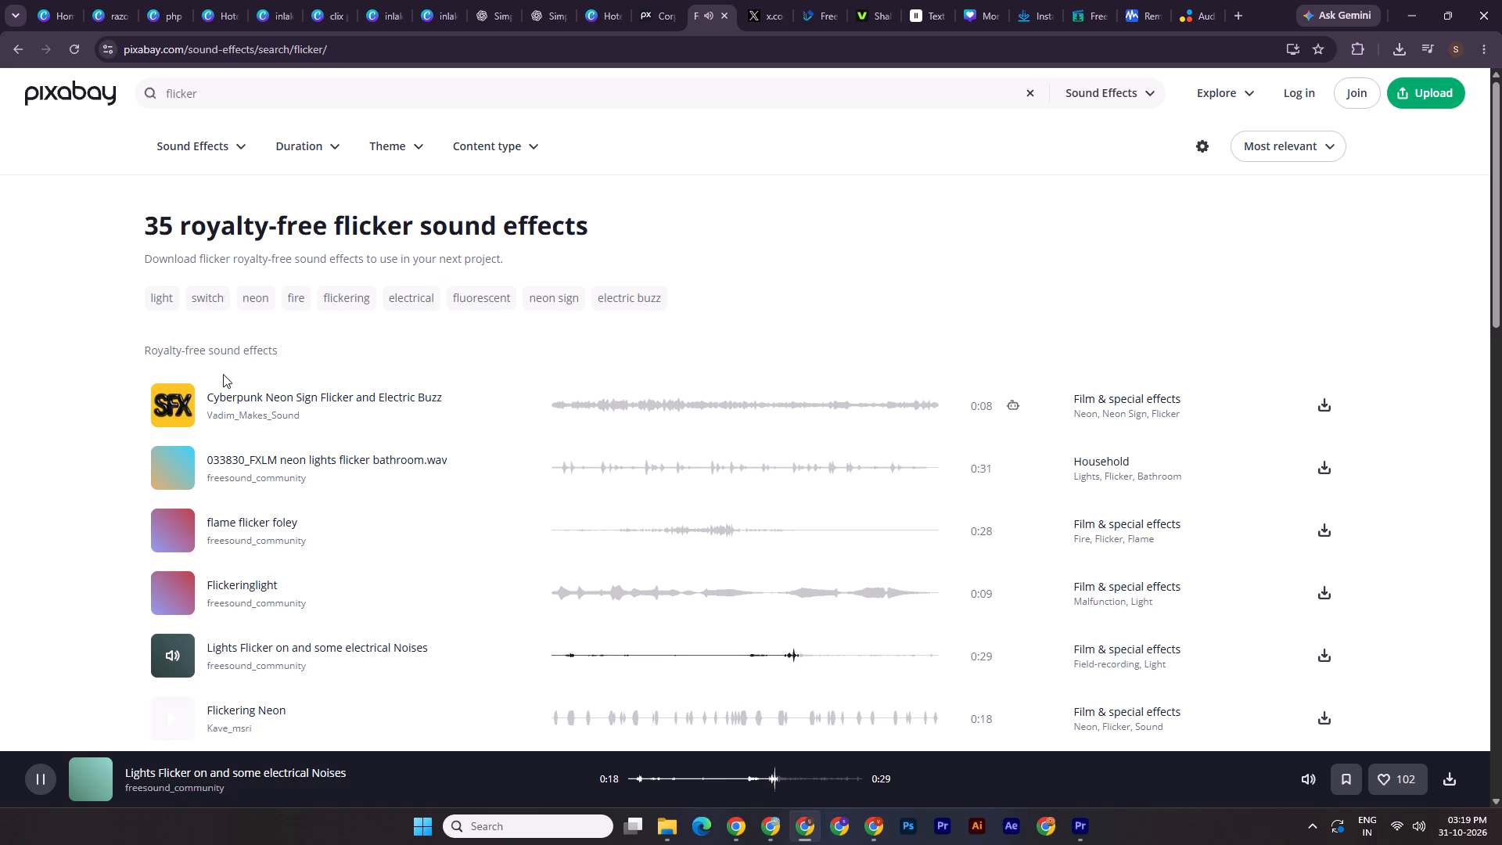
Download the Cyberpunk Neon Sign Flicker and Electric Buzz sound effect and stop the preview playback.
click(1331, 404)
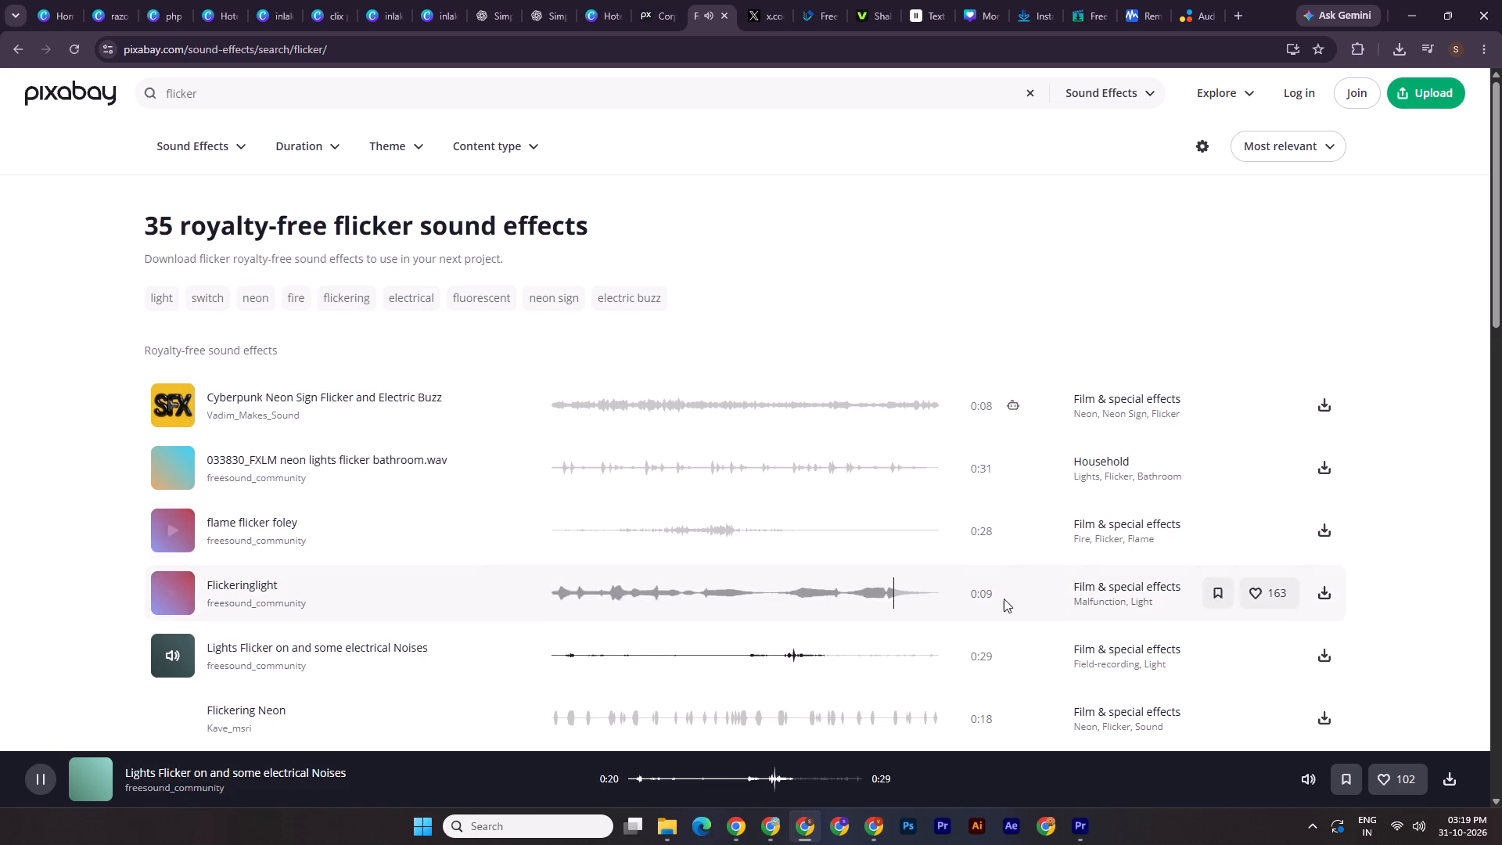
click(176, 649)
click(192, 705)
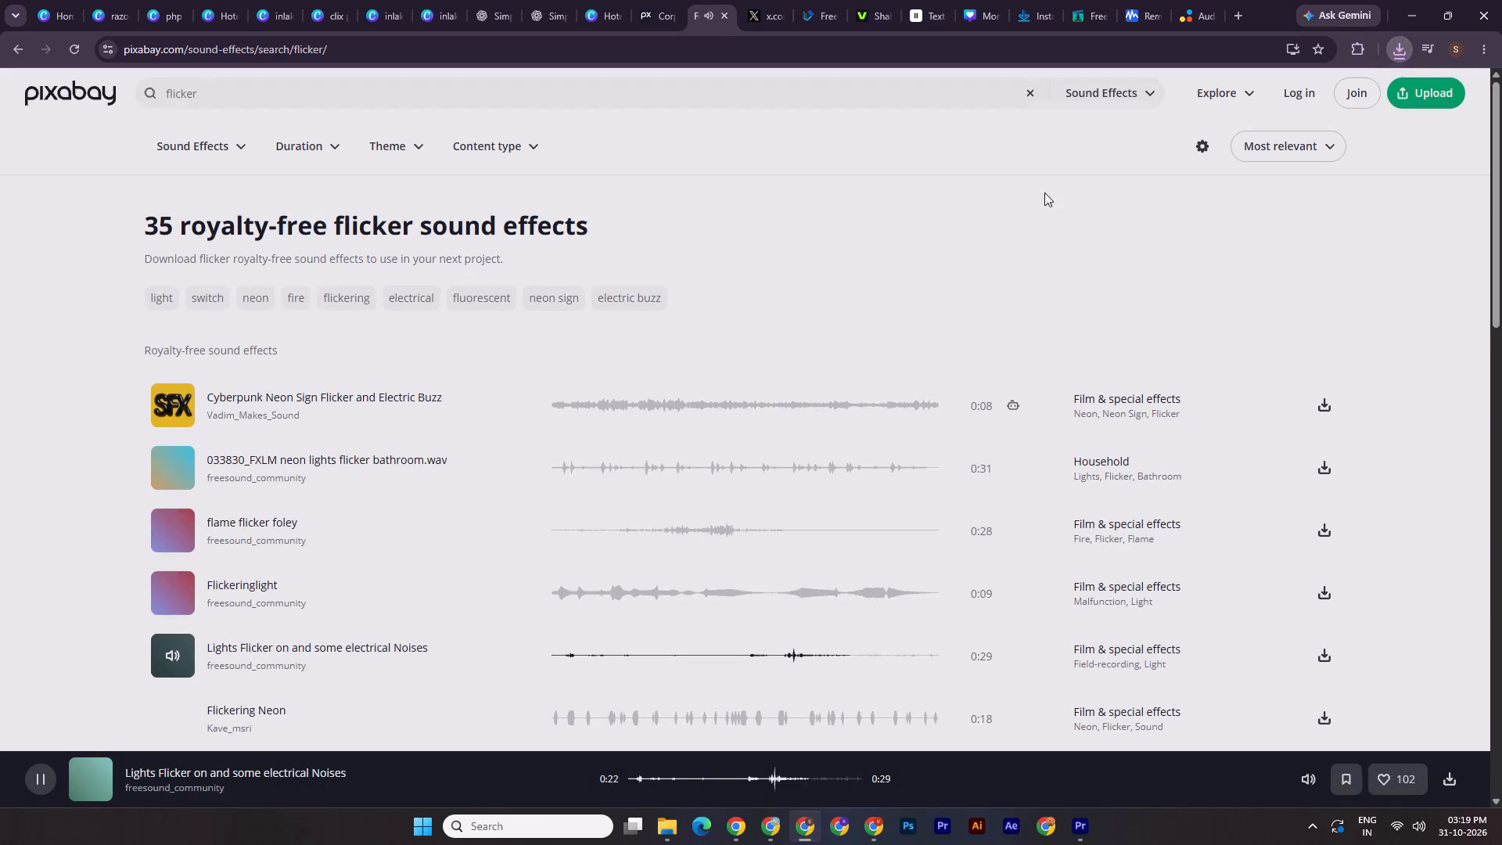
click(175, 646)
Move the downloaded neon flicker audio file from Downloads into the project's reel 1 folder in File Explorer.
click(666, 832)
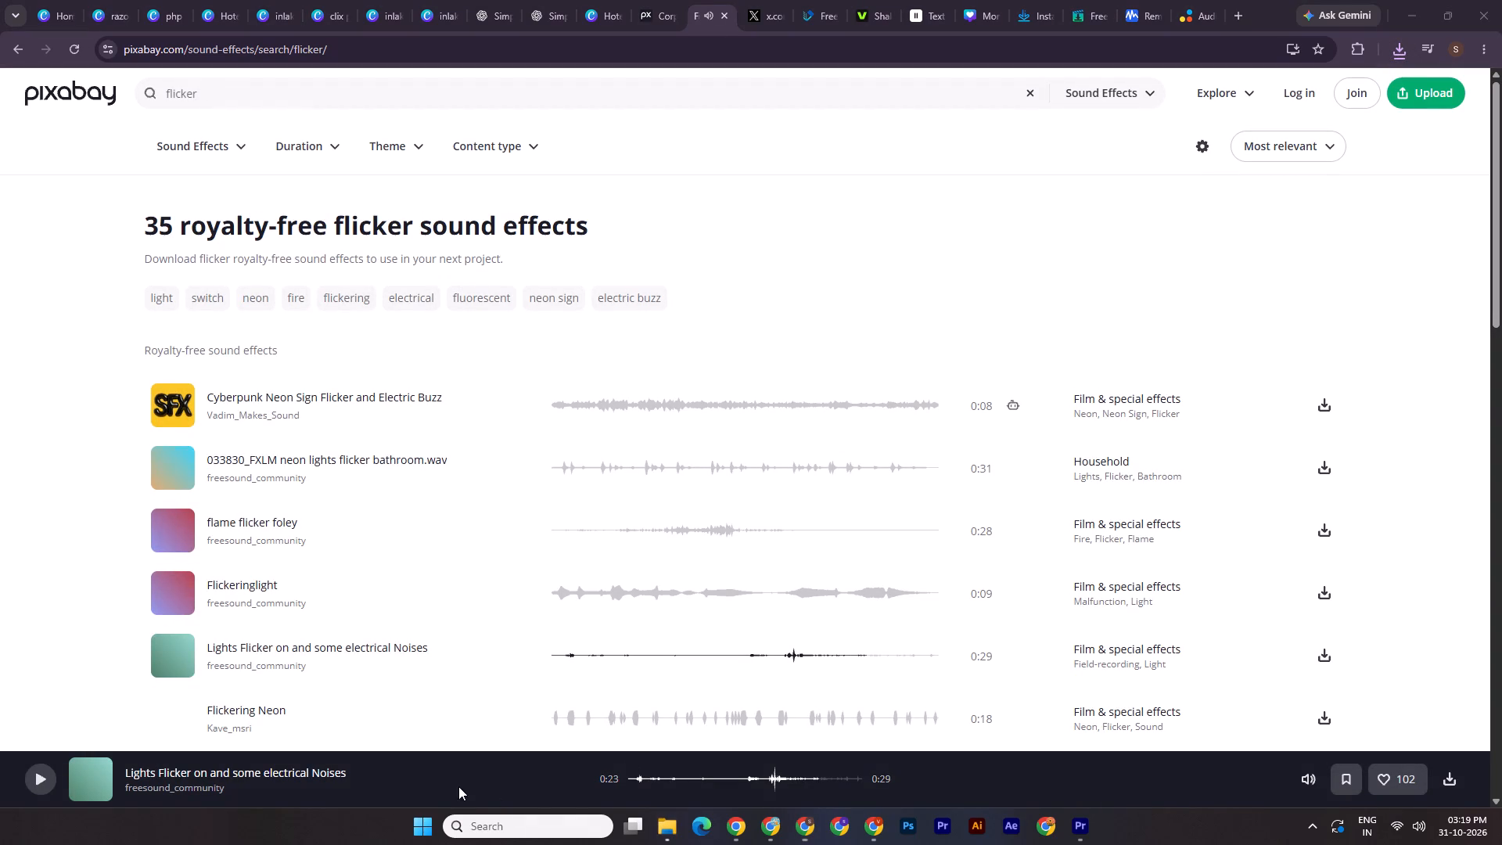
click(661, 828)
click(553, 785)
click(386, 163)
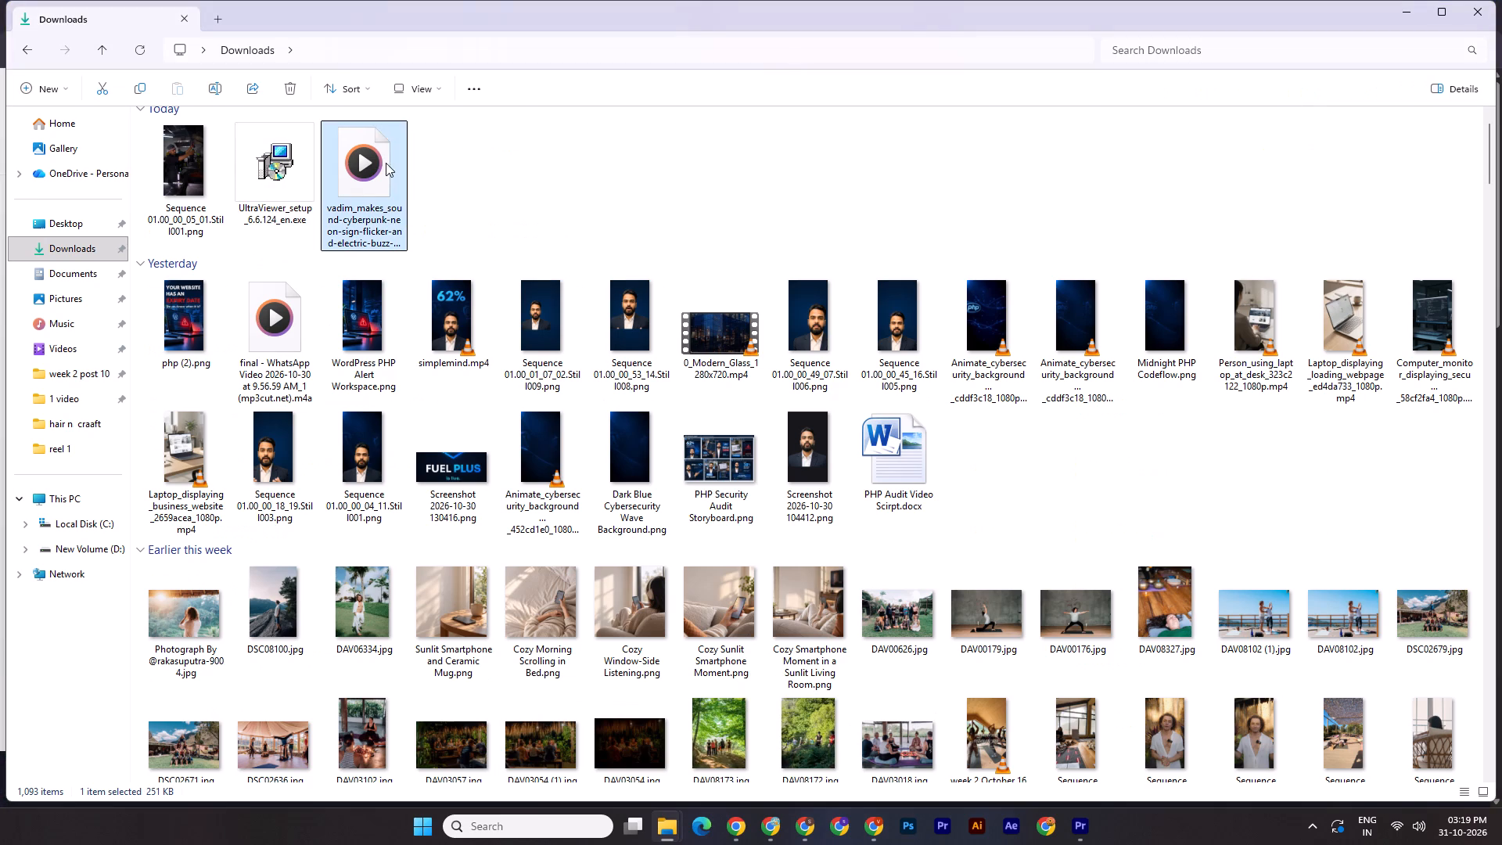
key(ctrl+x)
click(670, 826)
click(782, 774)
key(ctrl+v)
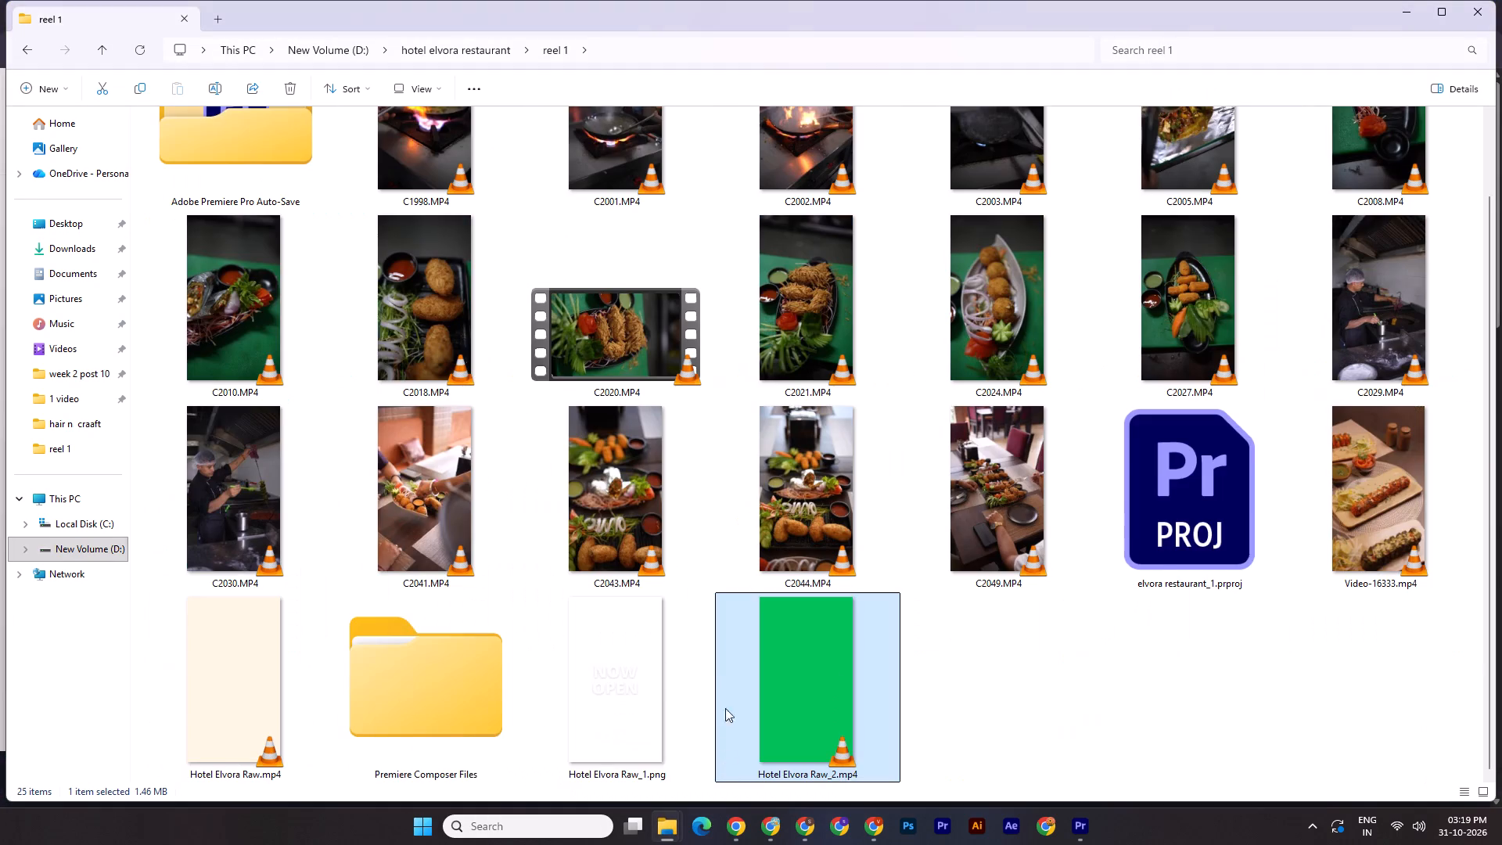
Add the neon flicker sound to Premiere Pro's Sequence 01 on track A2, starting with the OPEN NOW overlay at about 00:00:05.
drag(992, 714, 830, 736)
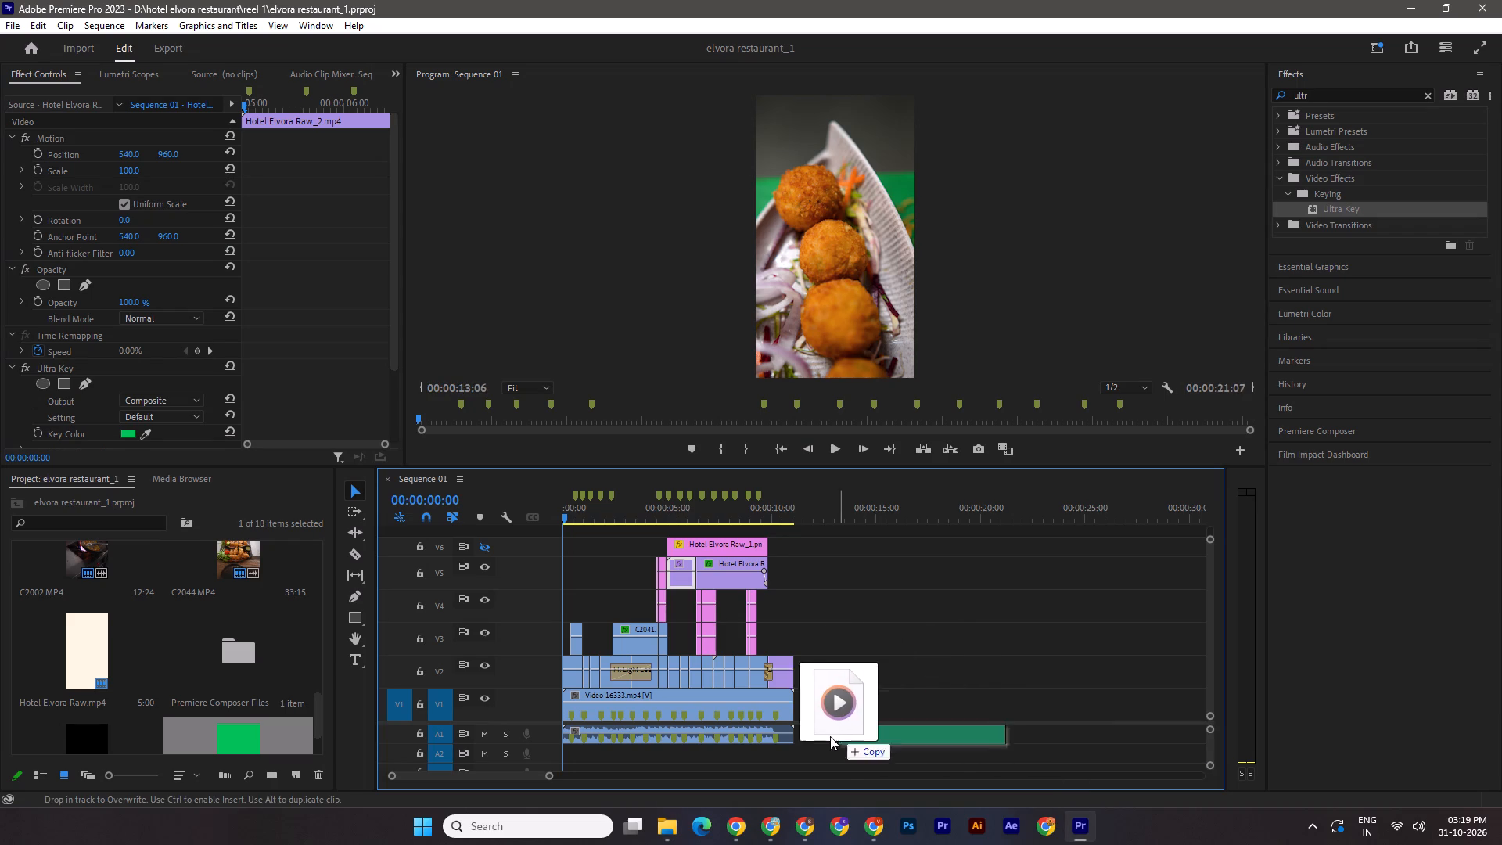
drag(830, 736, 667, 757)
Play the OPEN NOW section with the flicker sound and trim the sound clip's end to 00:00:06:14.
drag(559, 512, 595, 518)
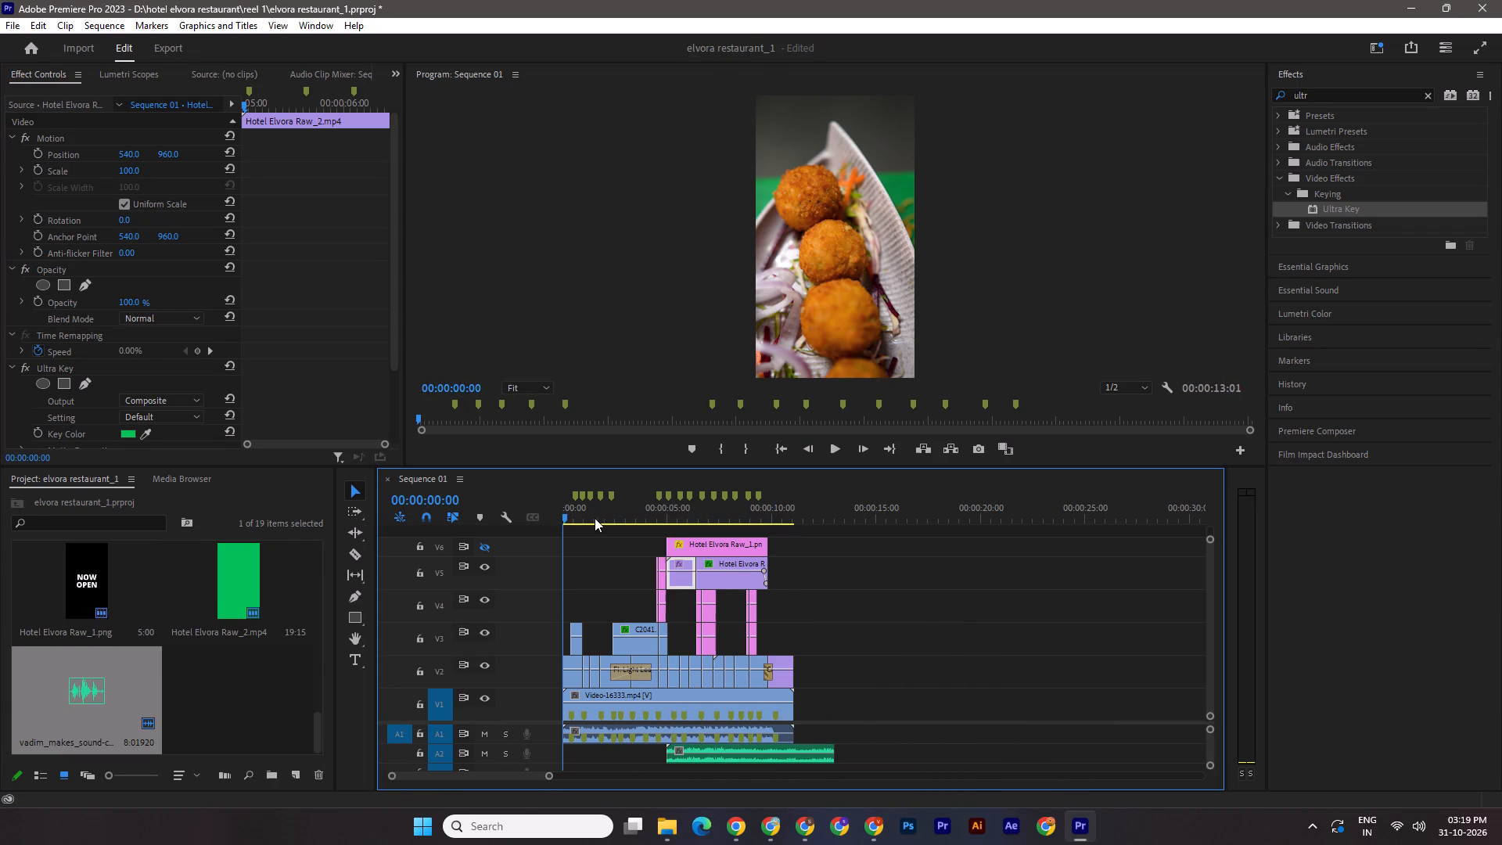
drag(595, 518, 594, 517)
drag(568, 515, 656, 527)
key(space)
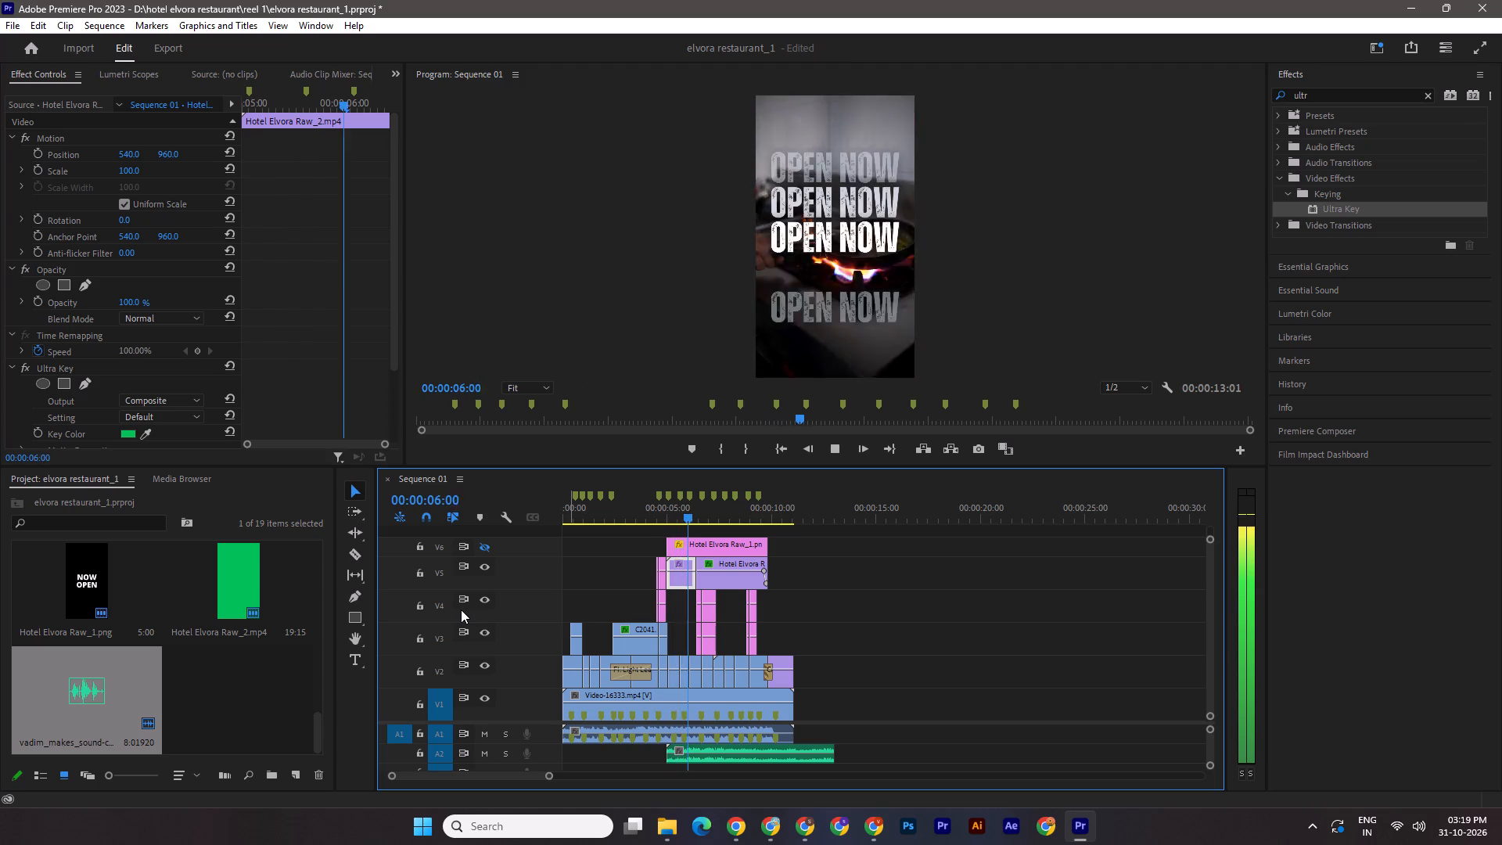
key(space)
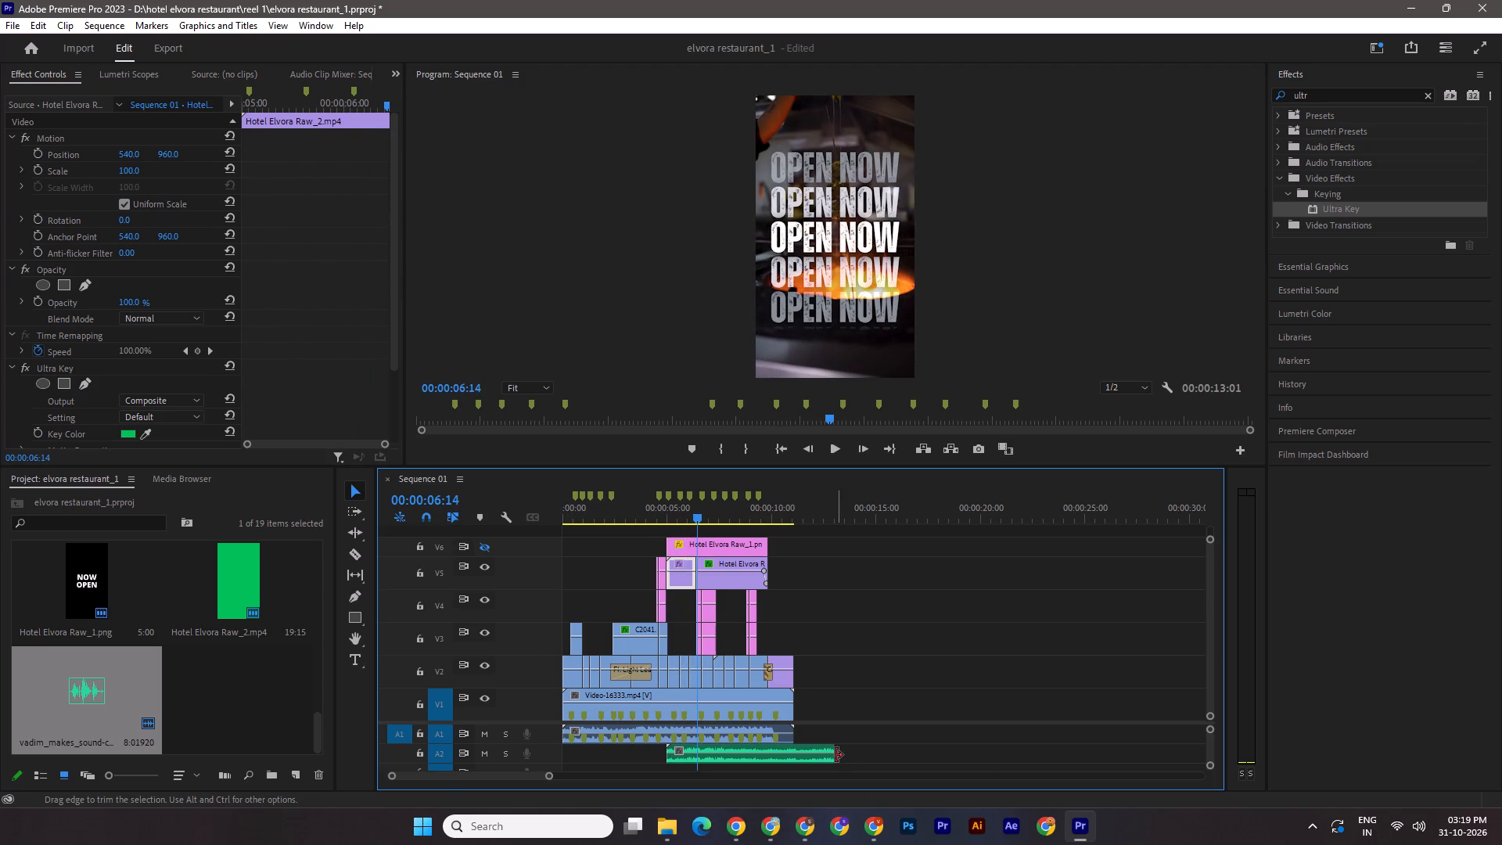
drag(835, 753, 695, 750)
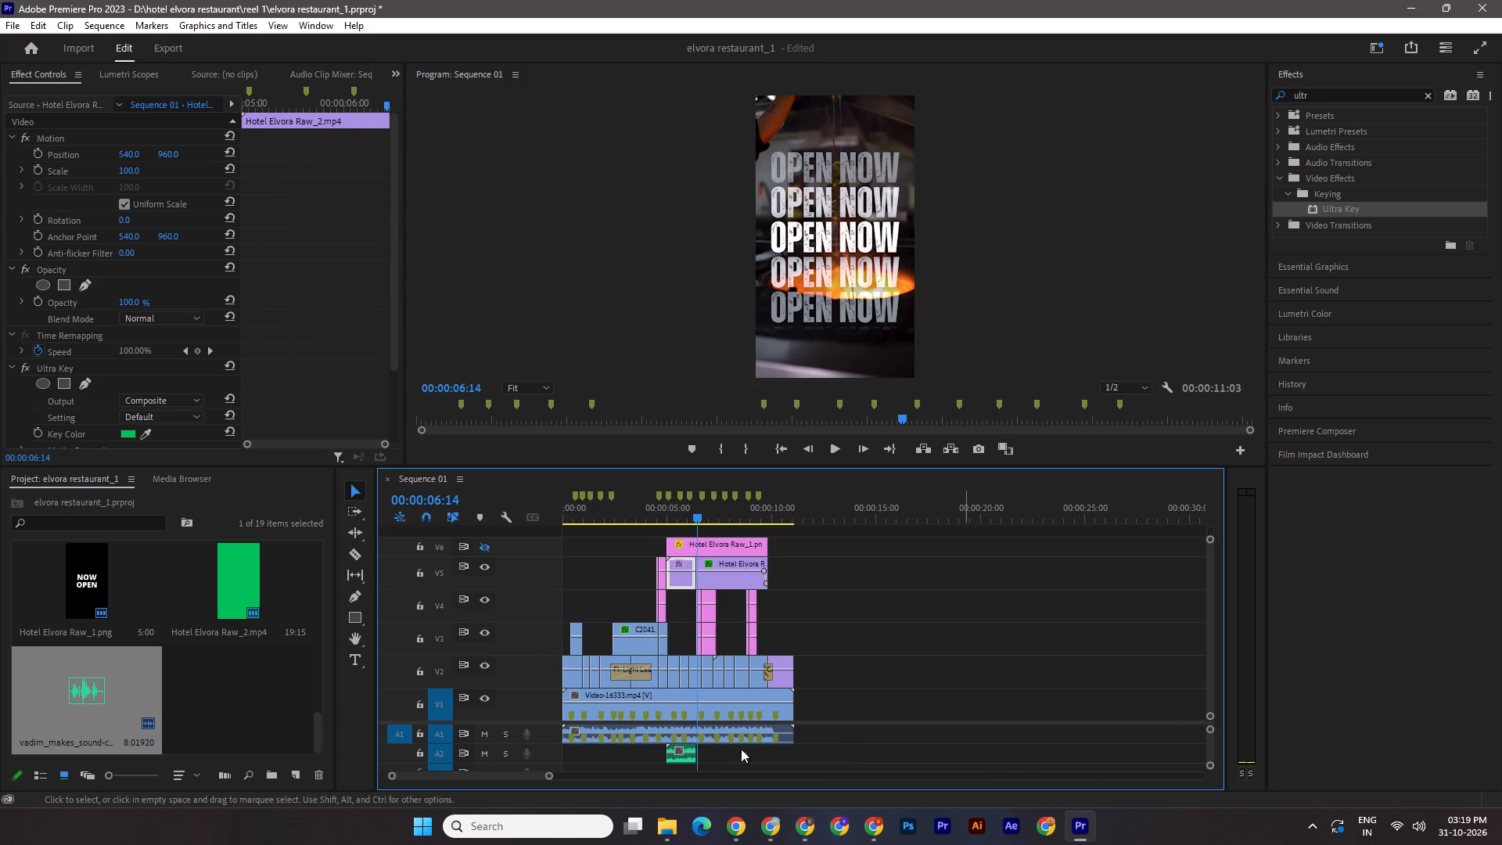
Enlarge the audio tracks, lower the flicker clip's volume on A2, play the section to check it, and save the project.
drag(508, 721, 535, 627)
drag(1209, 762, 1208, 753)
drag(681, 724, 678, 740)
click(646, 511)
key(space)
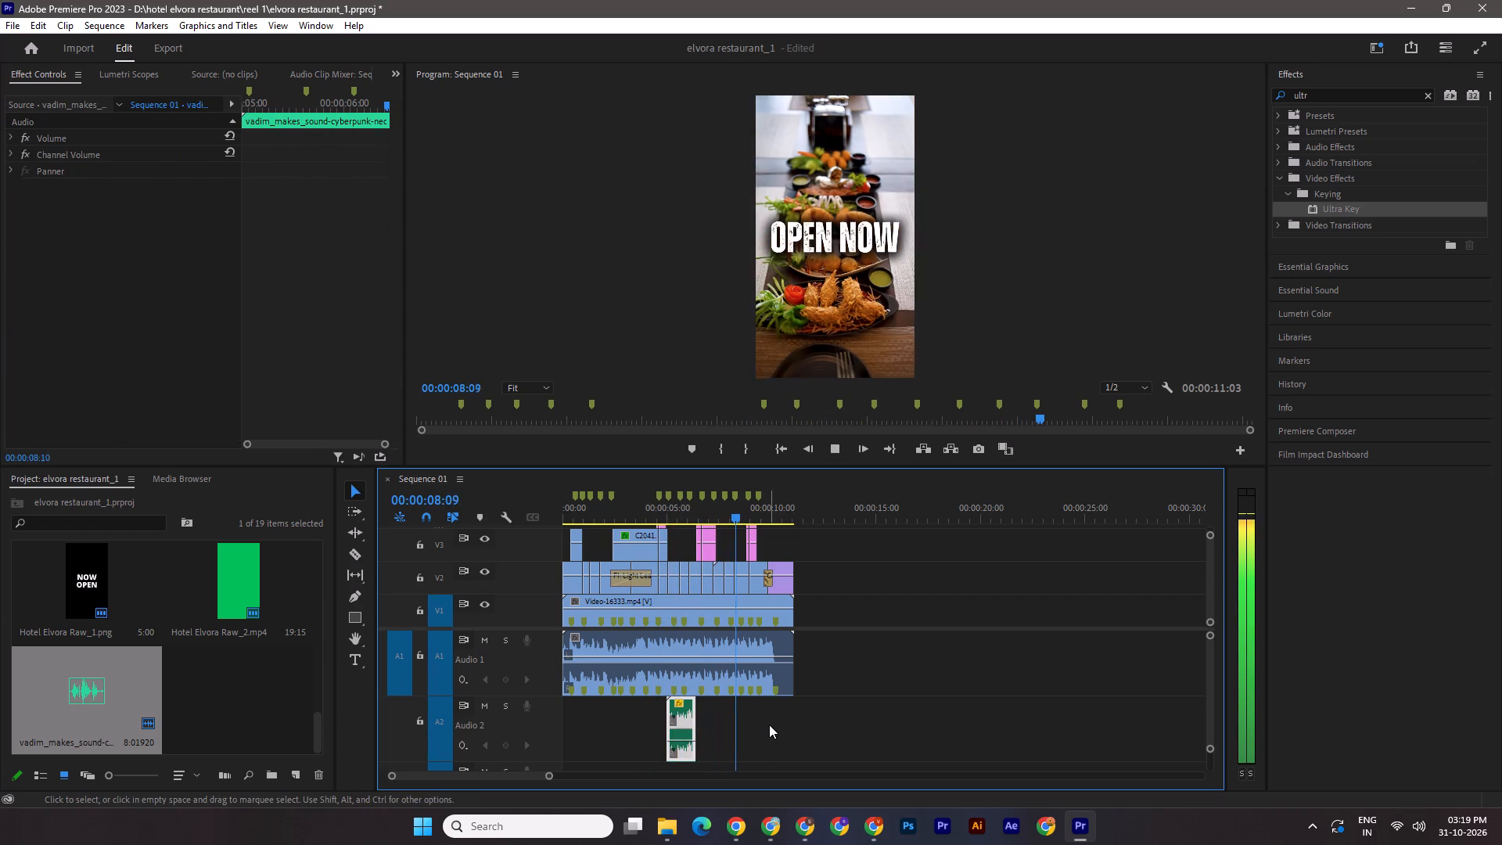
key(space)
key(ctrl+s)
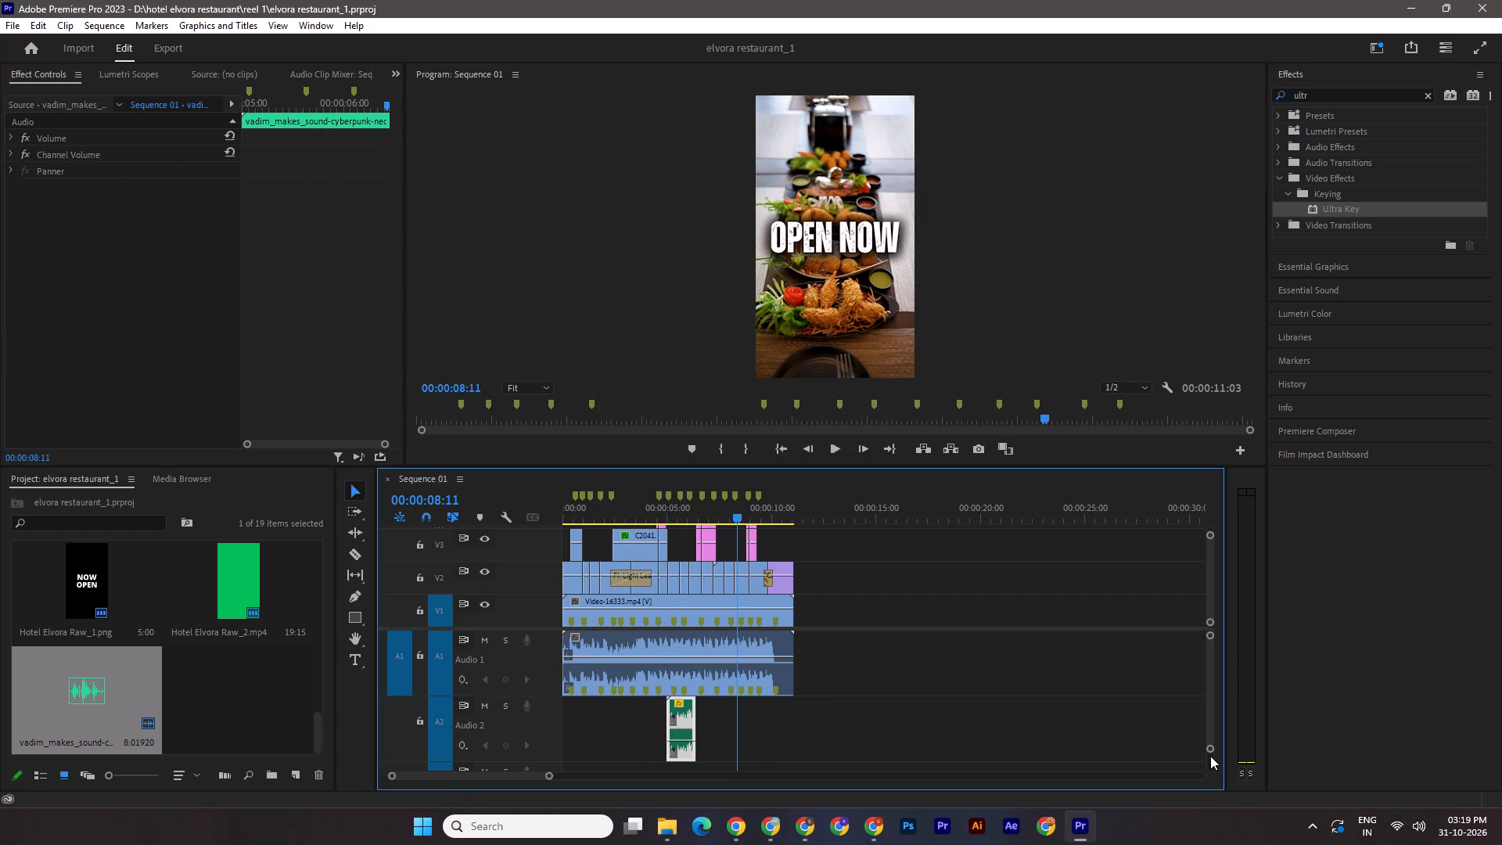
Restore the compact track layout and play the whole reel from the start in an enlarged preview.
click(1208, 753)
drag(1208, 750, 1211, 766)
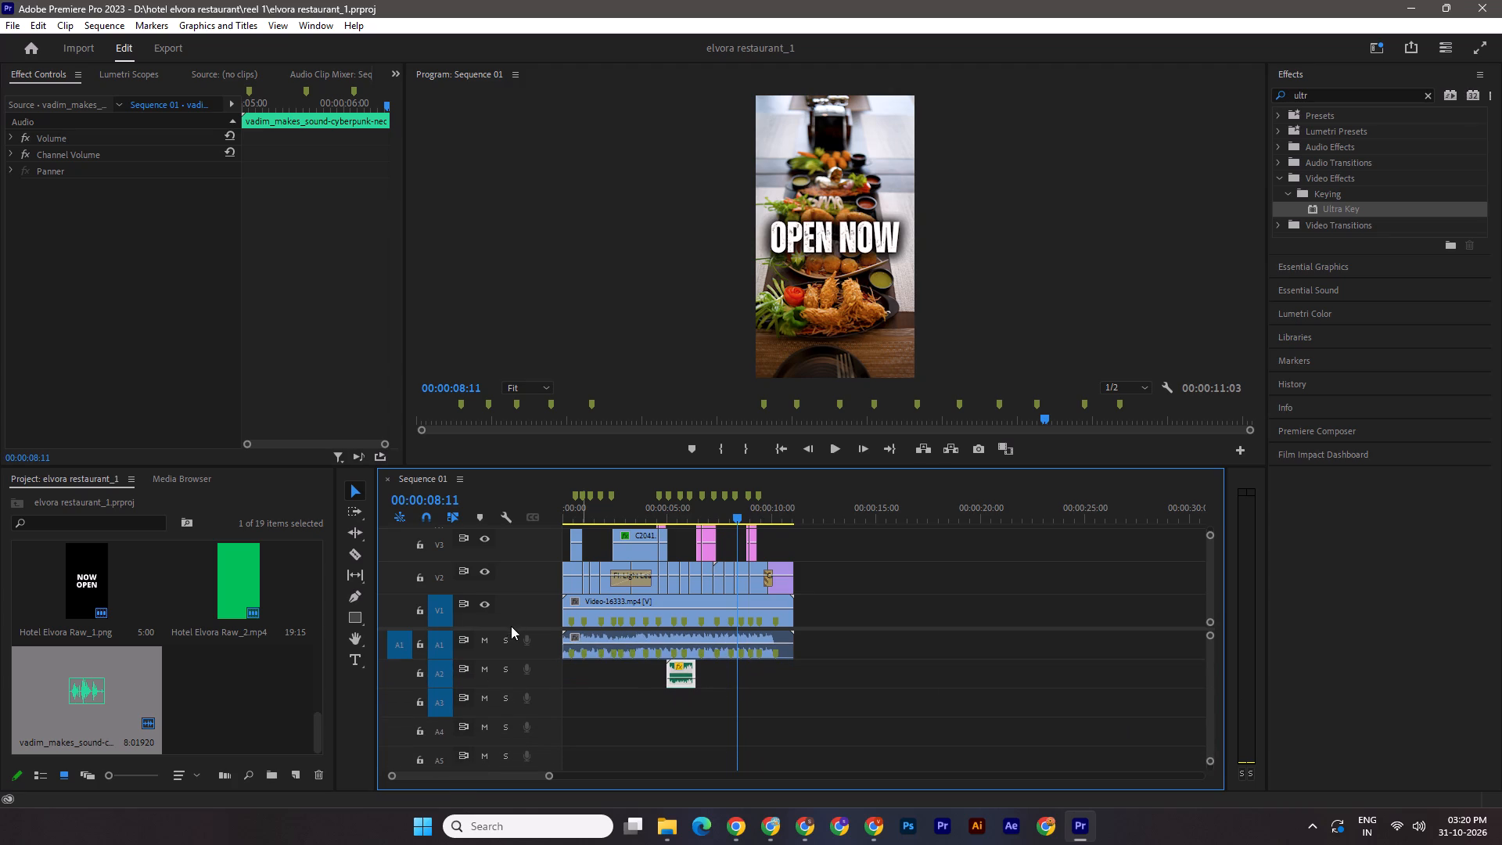
drag(512, 628, 519, 715)
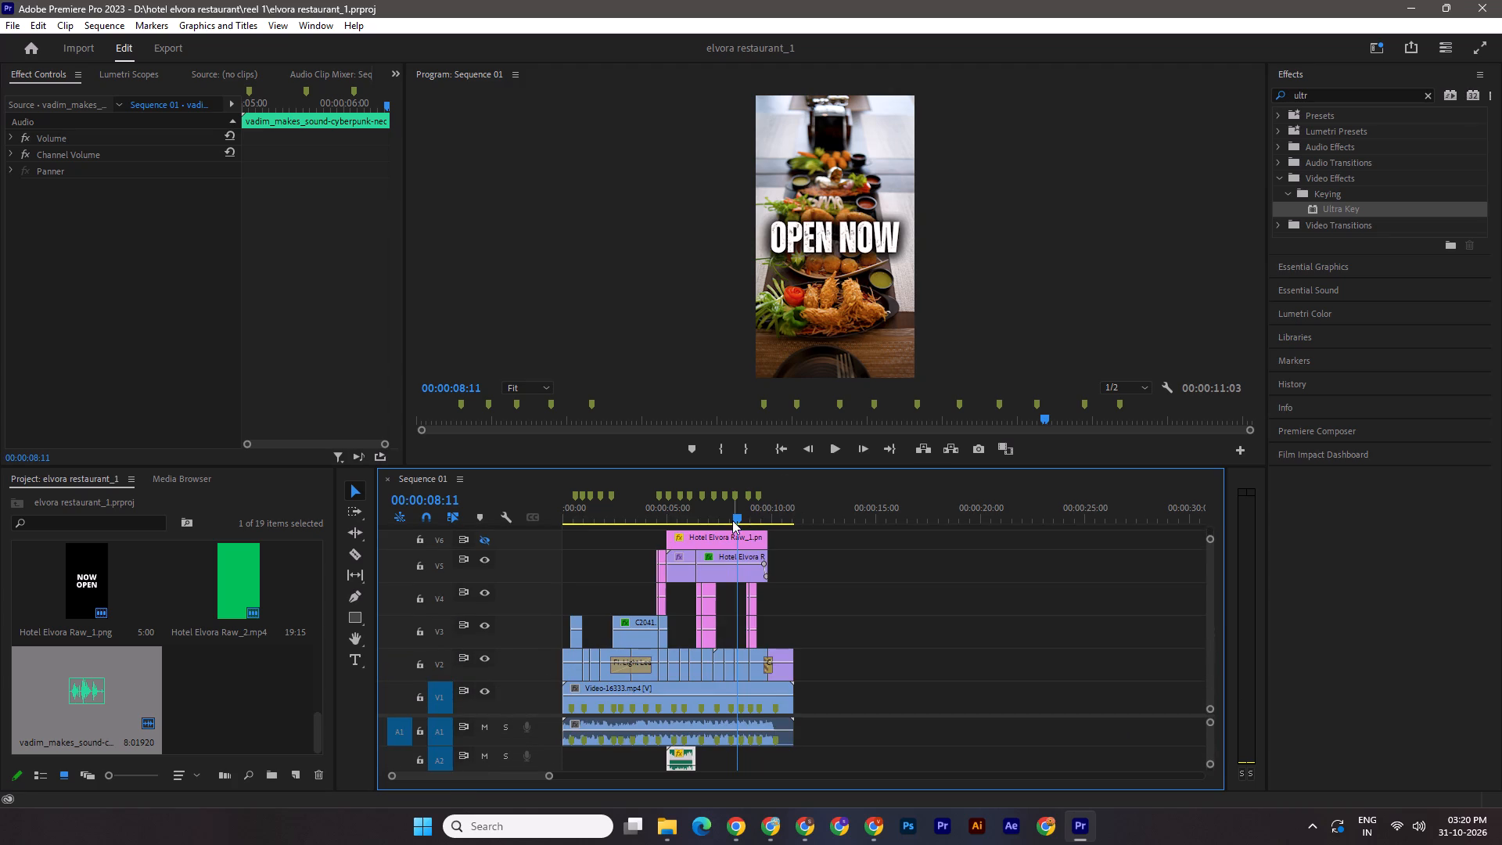
drag(732, 520, 415, 551)
drag(728, 466, 730, 479)
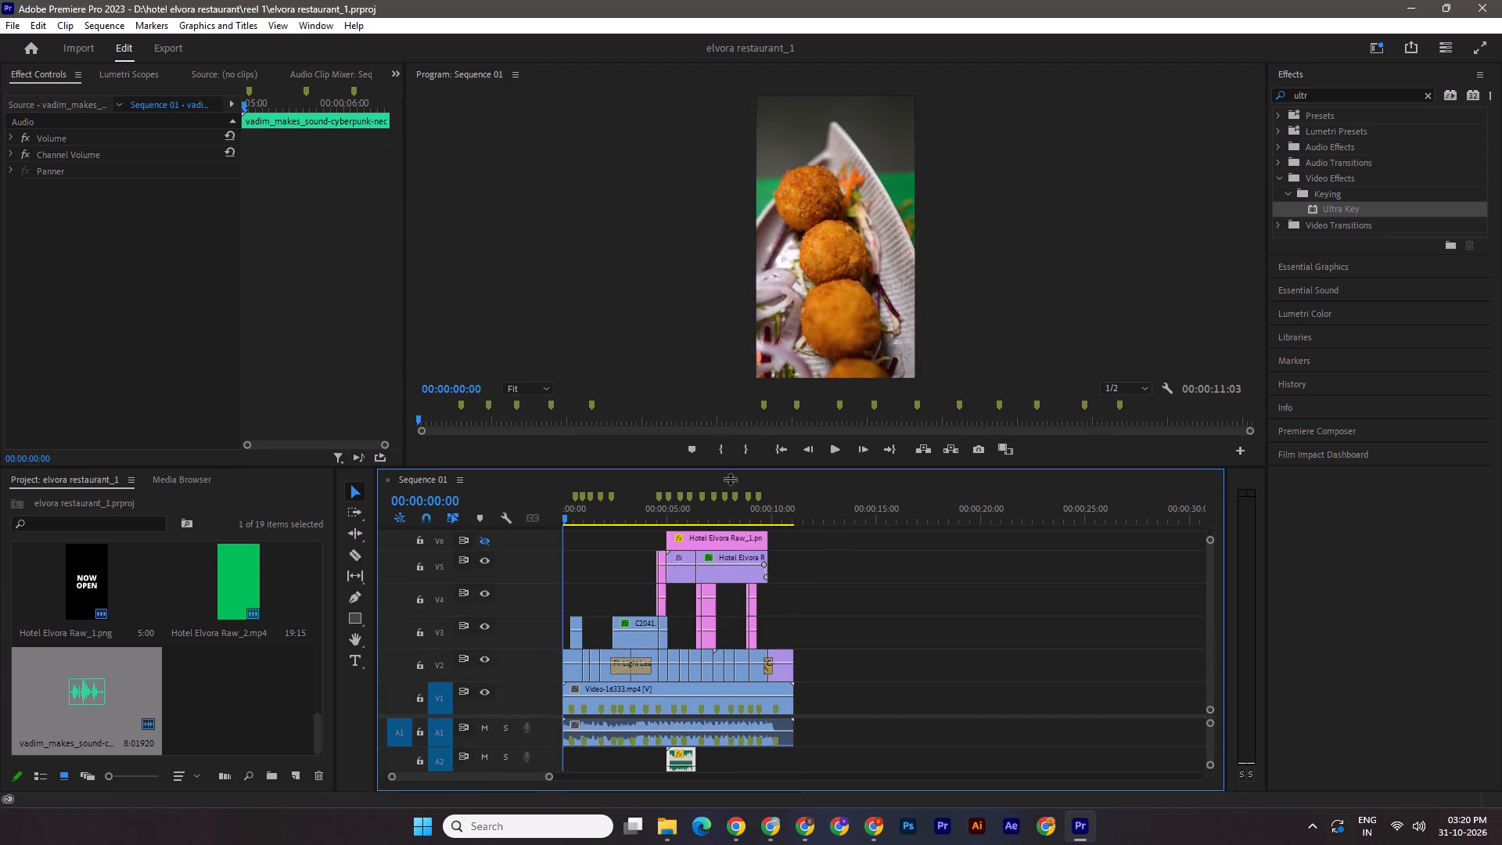
drag(730, 479, 713, 720)
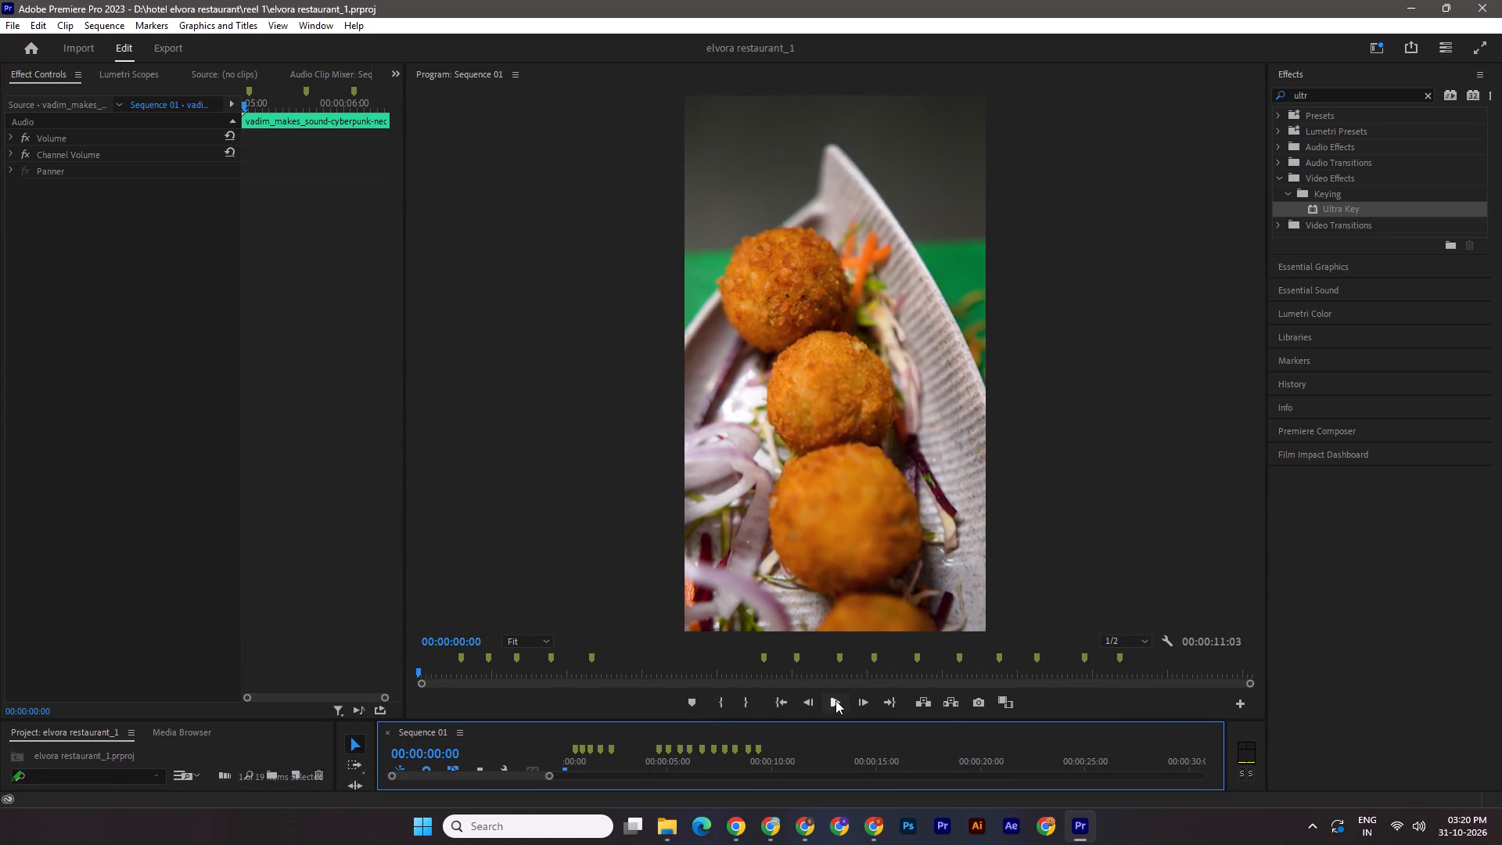
click(835, 700)
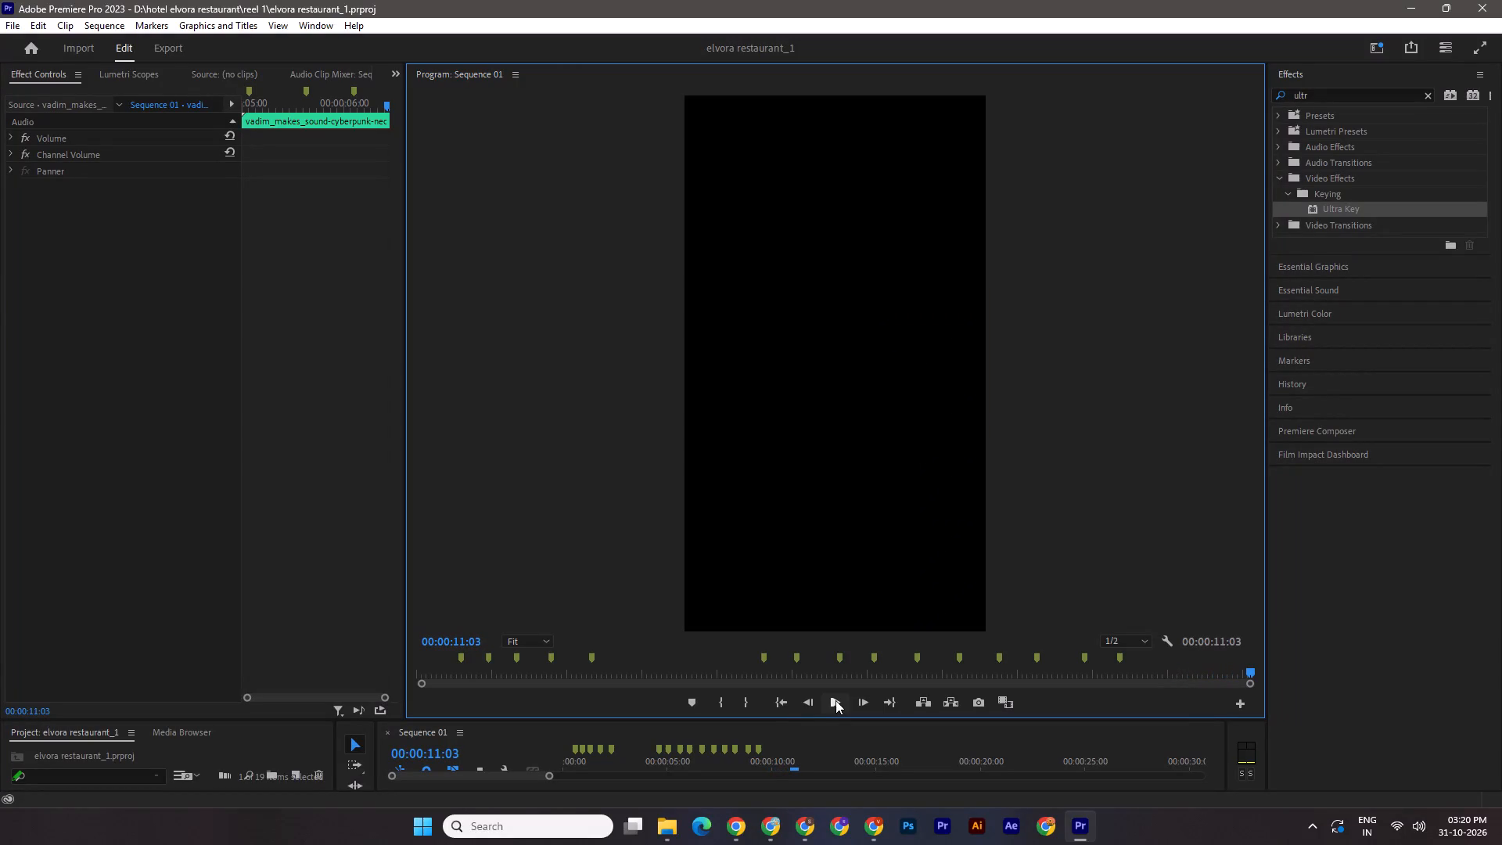
Export Sequence 01_1.mp4 to Downloads as H.264, matching the source, with Render at Maximum Depth and Use Maximum Render Quality enabled.
click(171, 50)
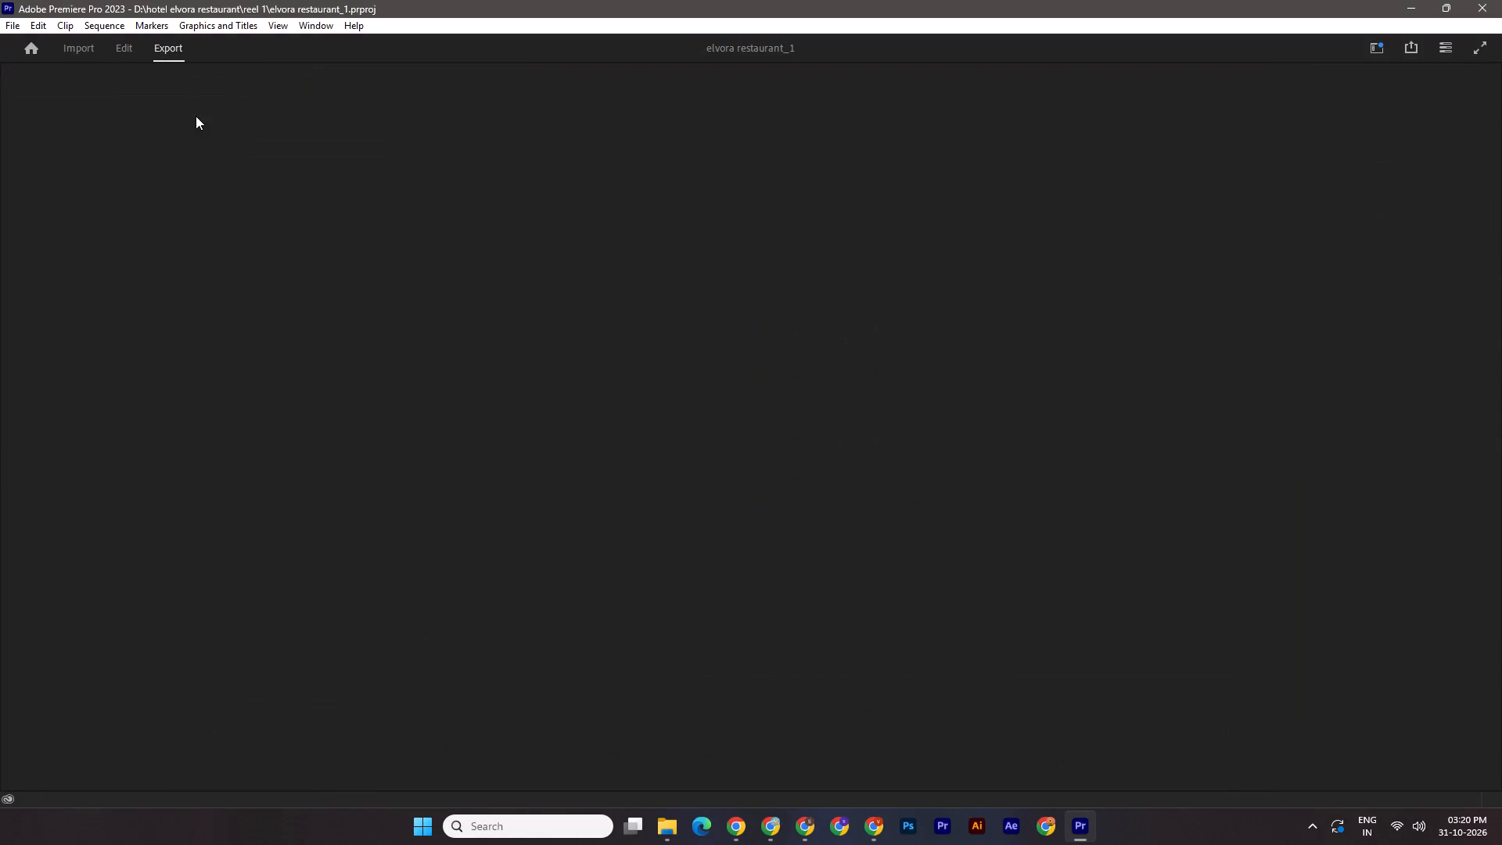
click(261, 272)
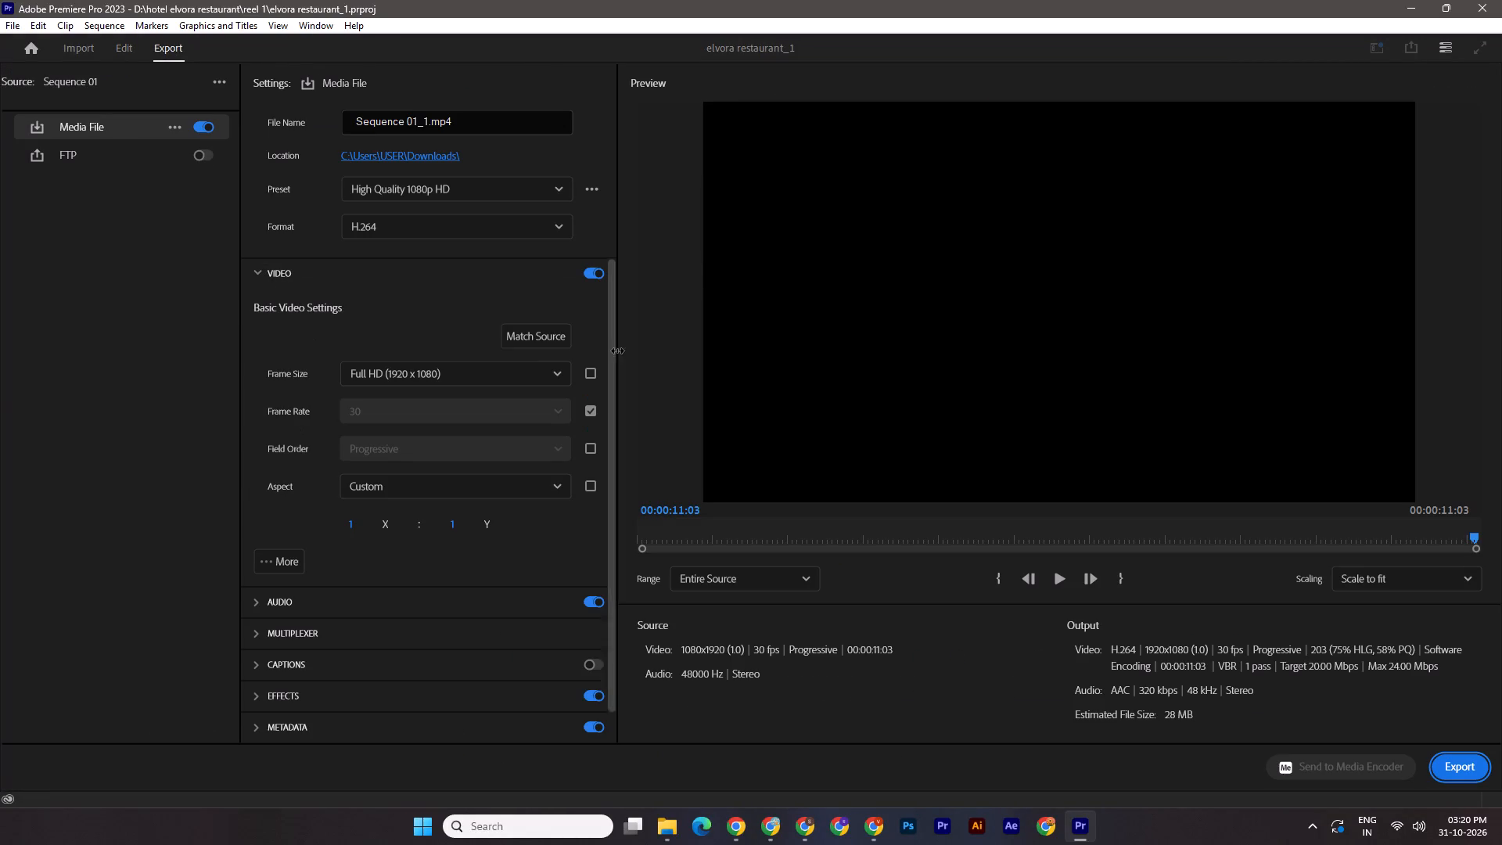
click(541, 342)
click(282, 531)
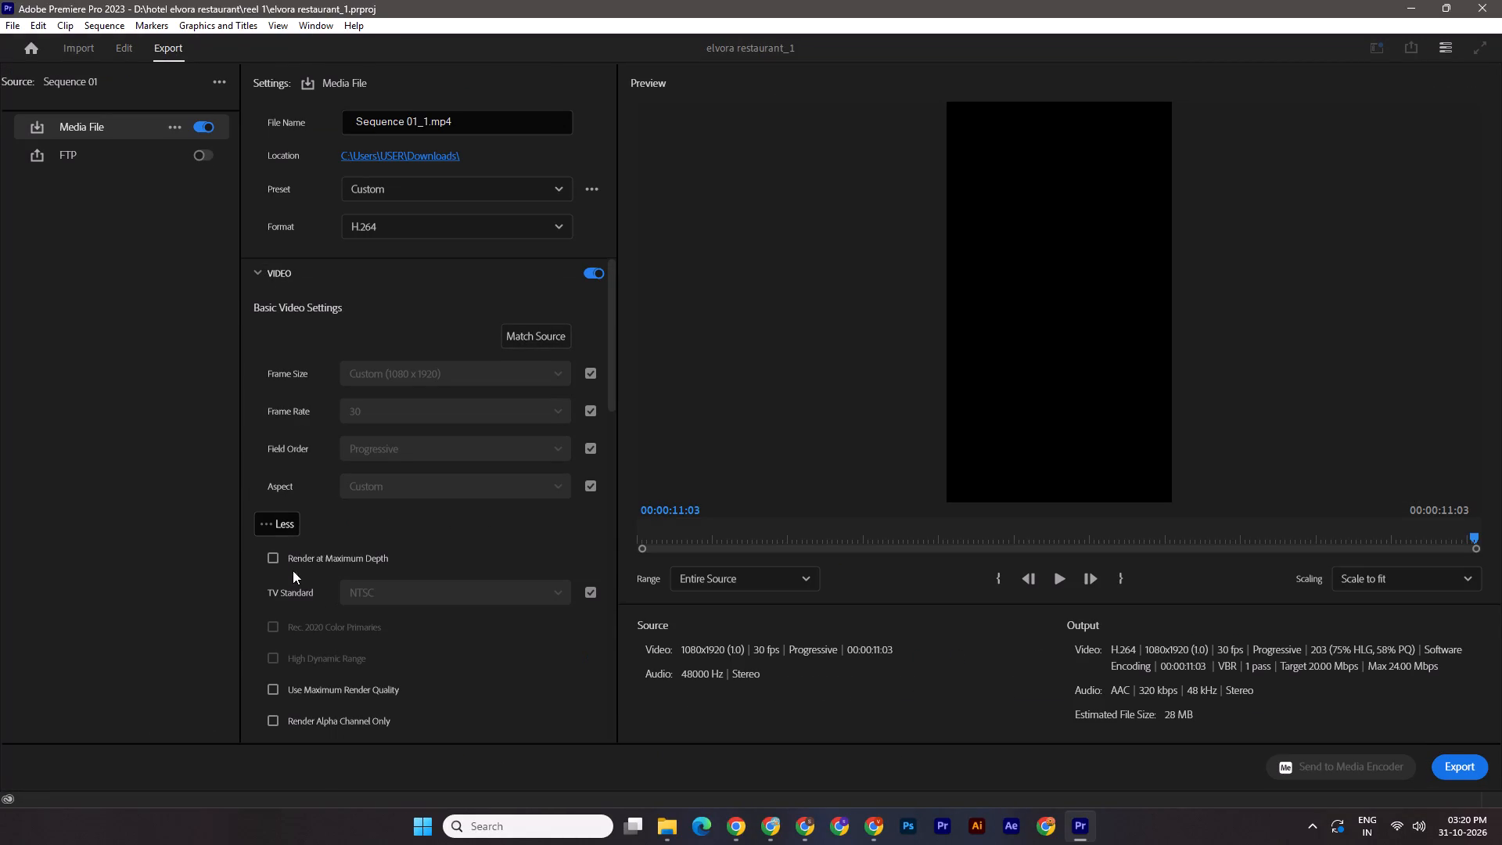
click(295, 558)
click(311, 692)
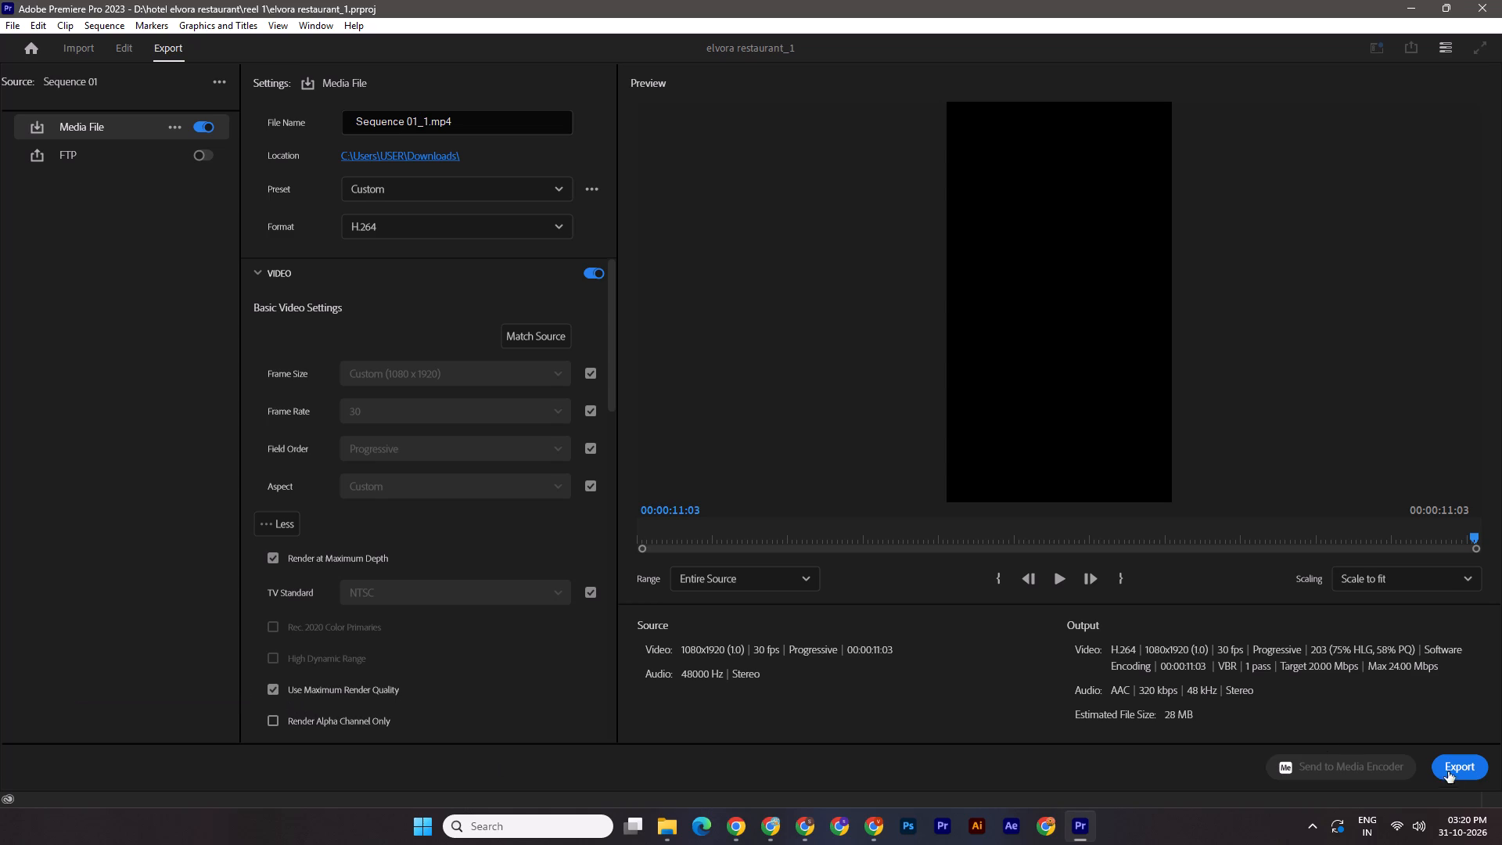
click(1453, 765)
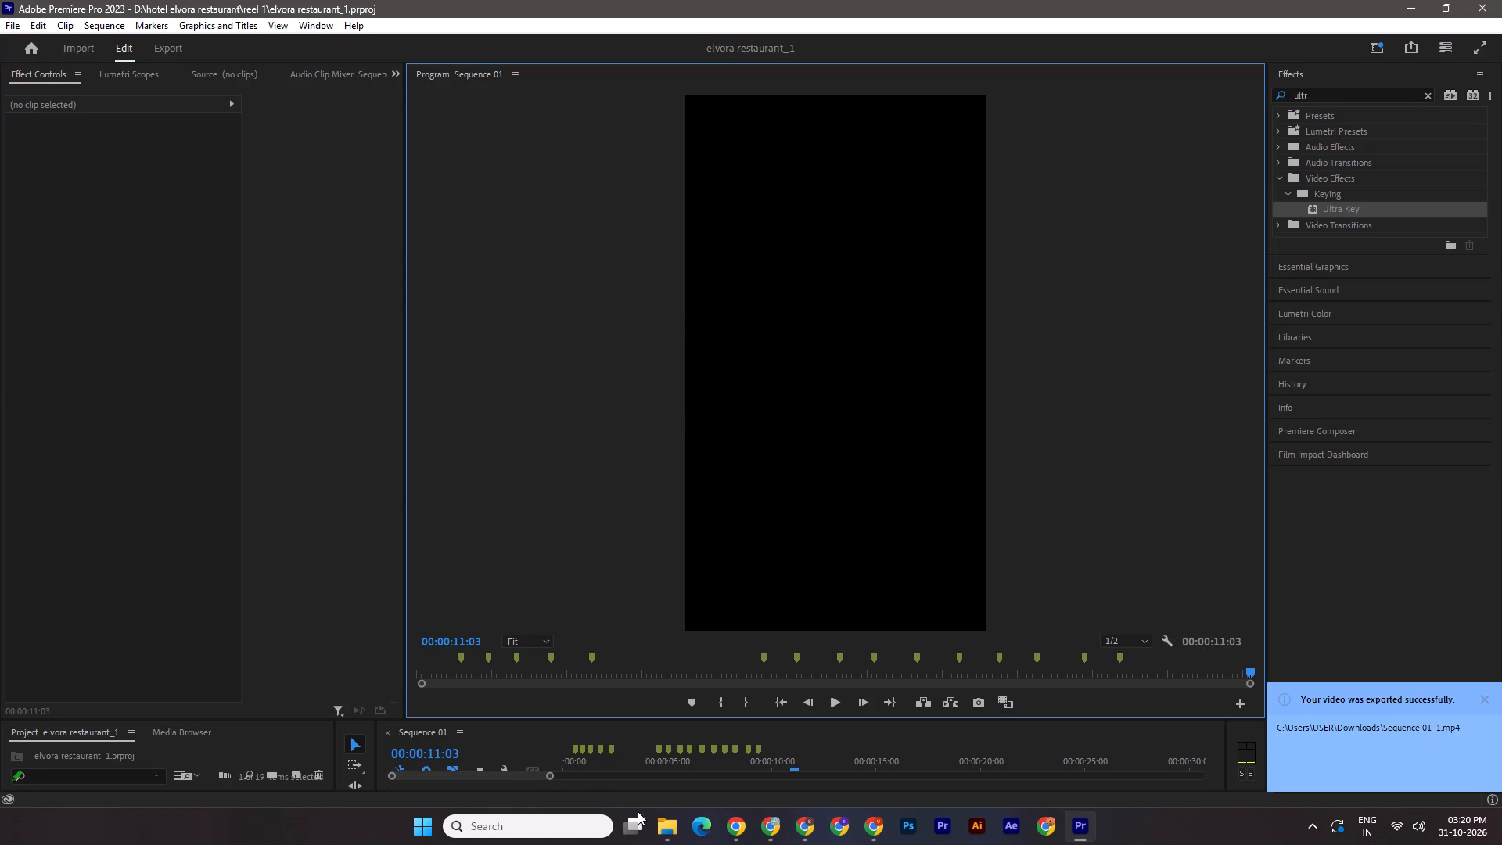
Open the exported Sequence 01_1.mp4 from the Downloads folder to review it in the media player.
click(658, 822)
click(566, 773)
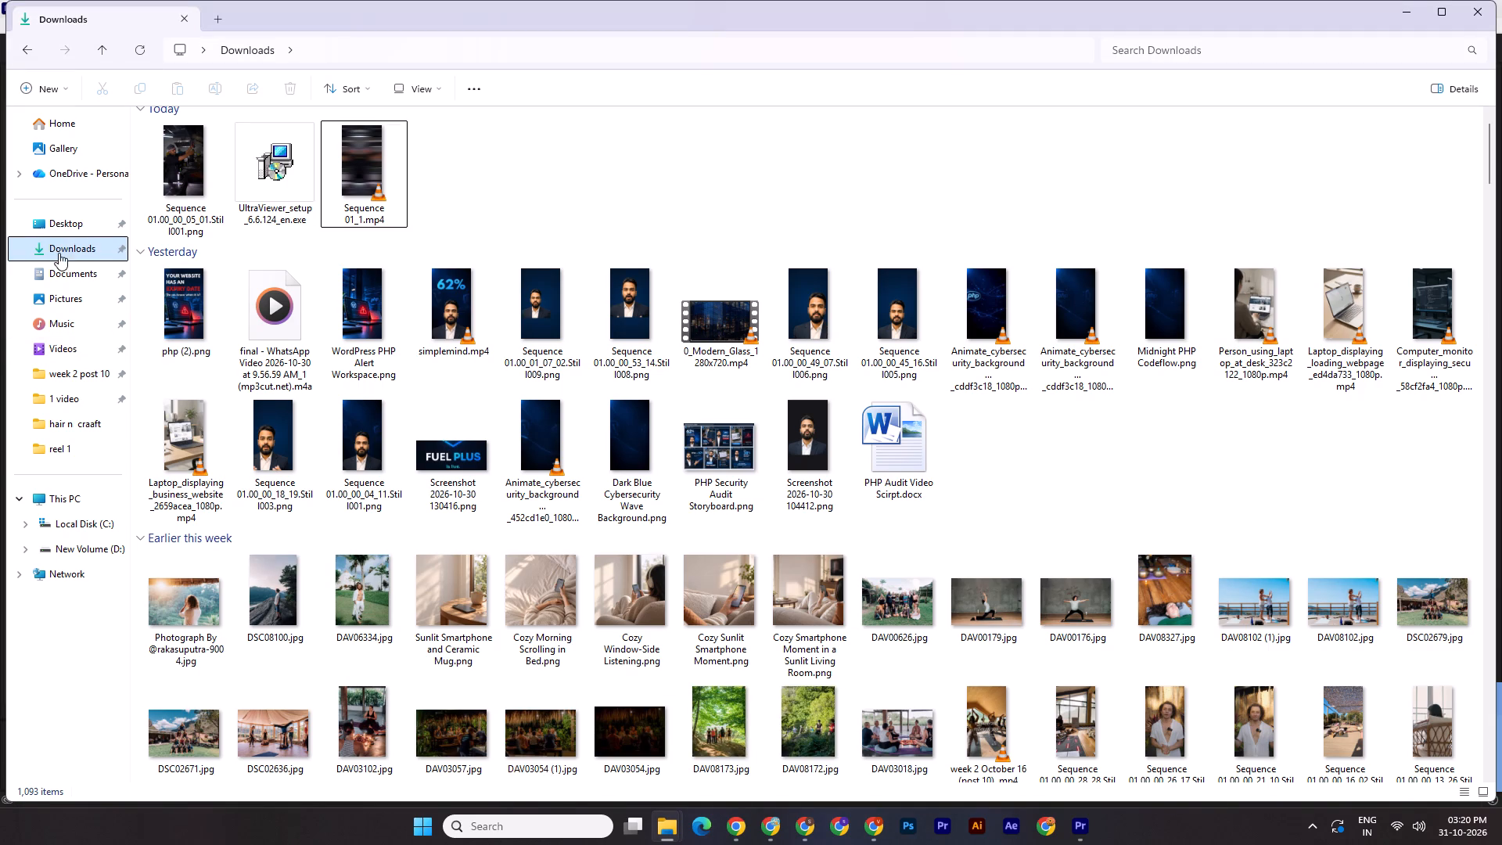
click(57, 249)
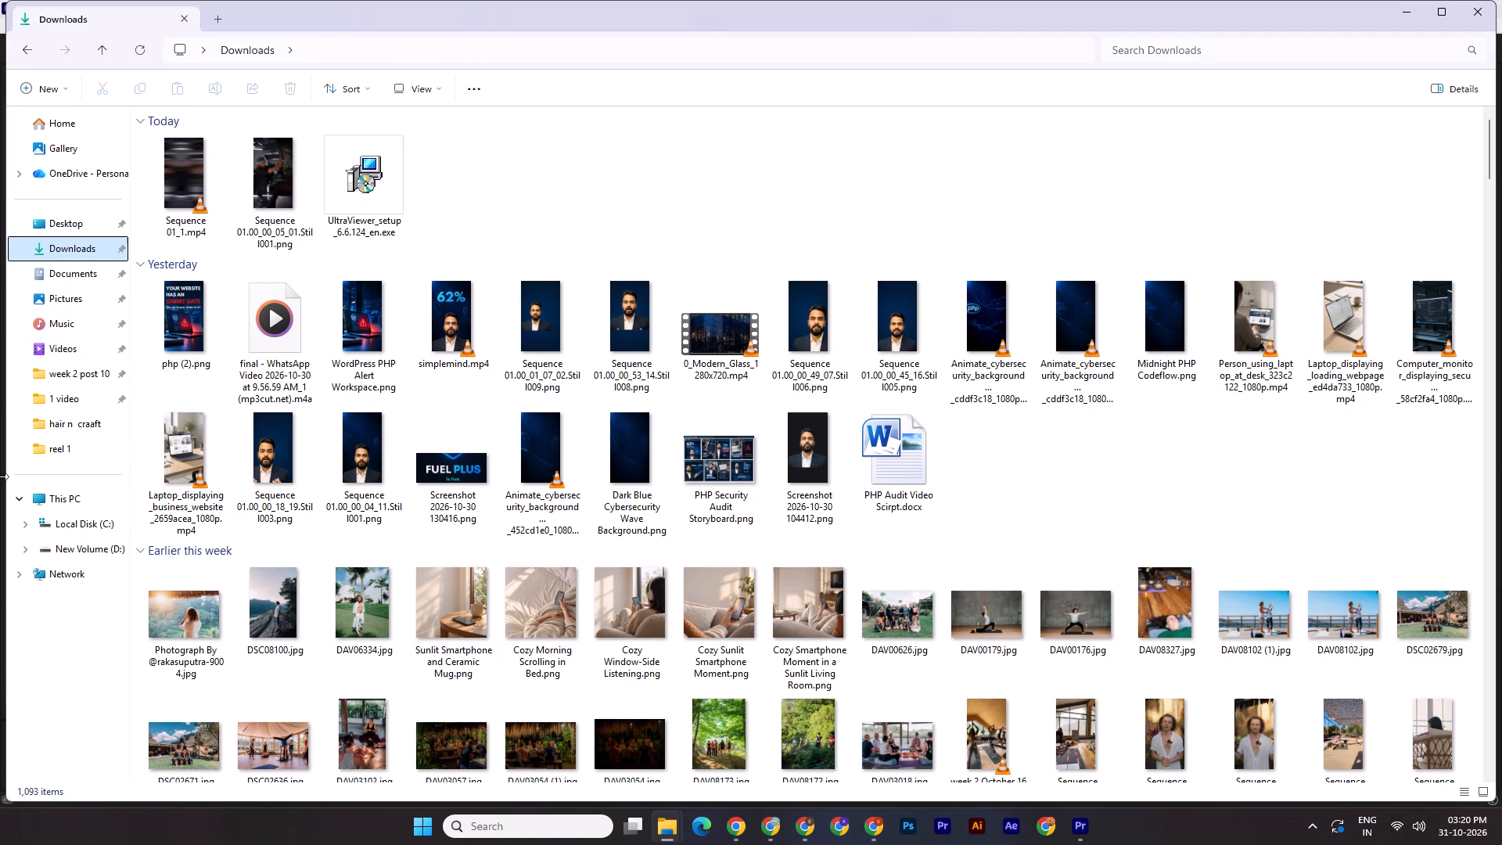
double_click(188, 189)
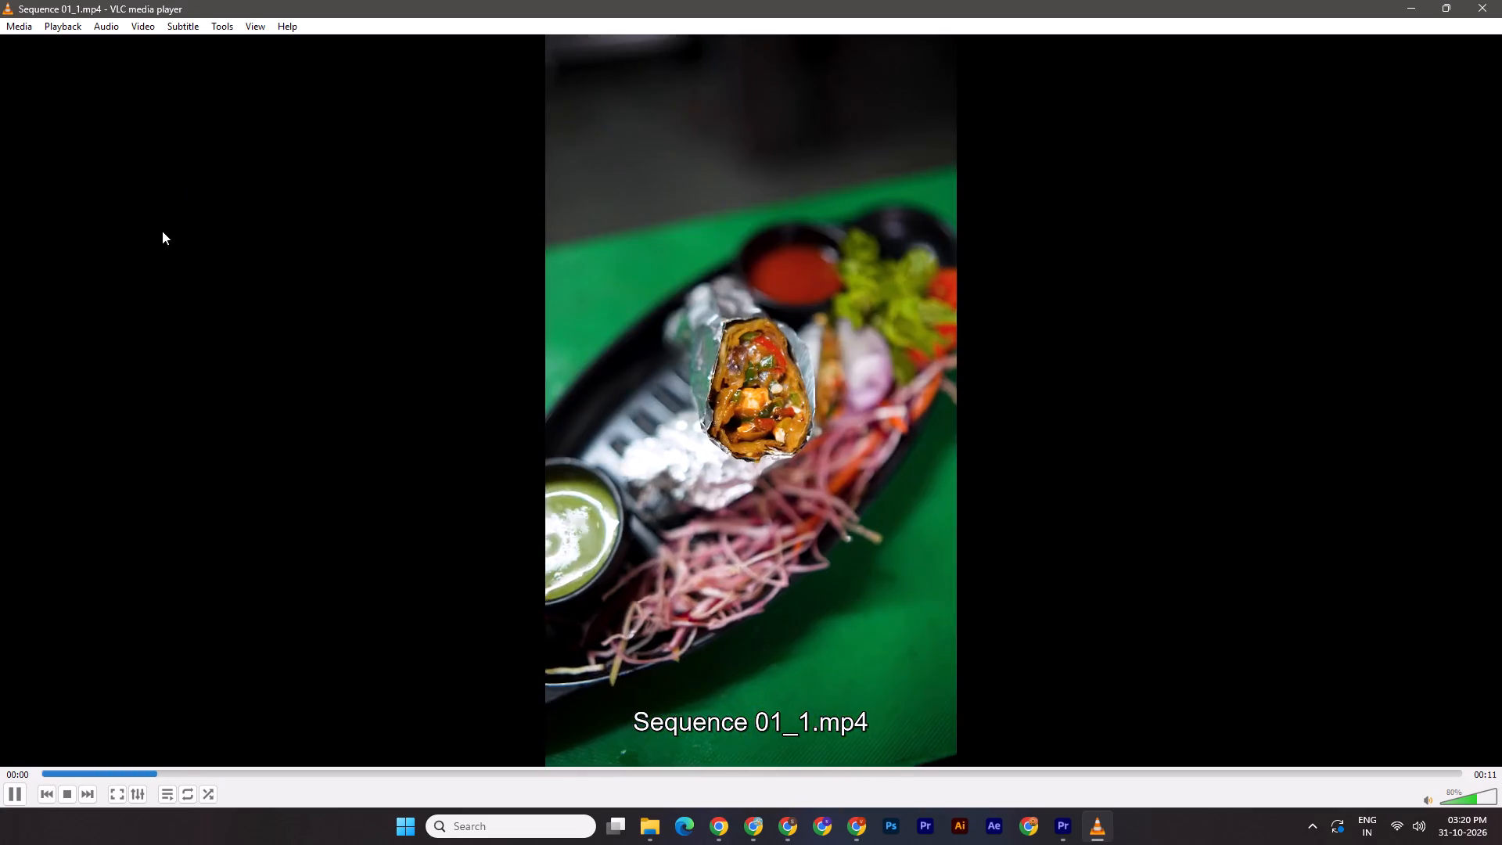
Replay the exported reel from the start to review it, and close the media player.
drag(56, 769, 16, 770)
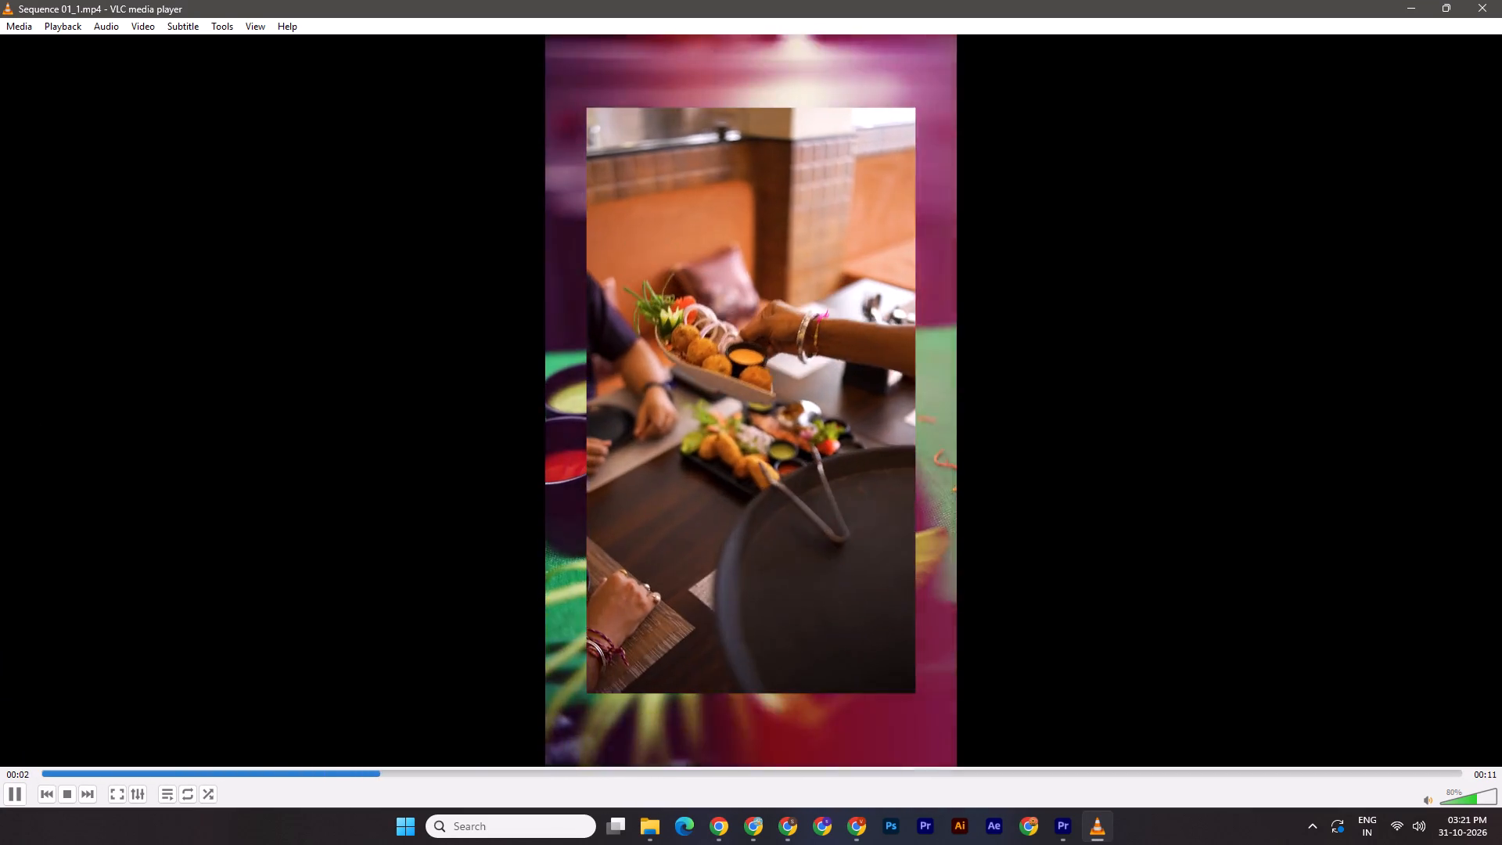
drag(52, 778, 0, 778)
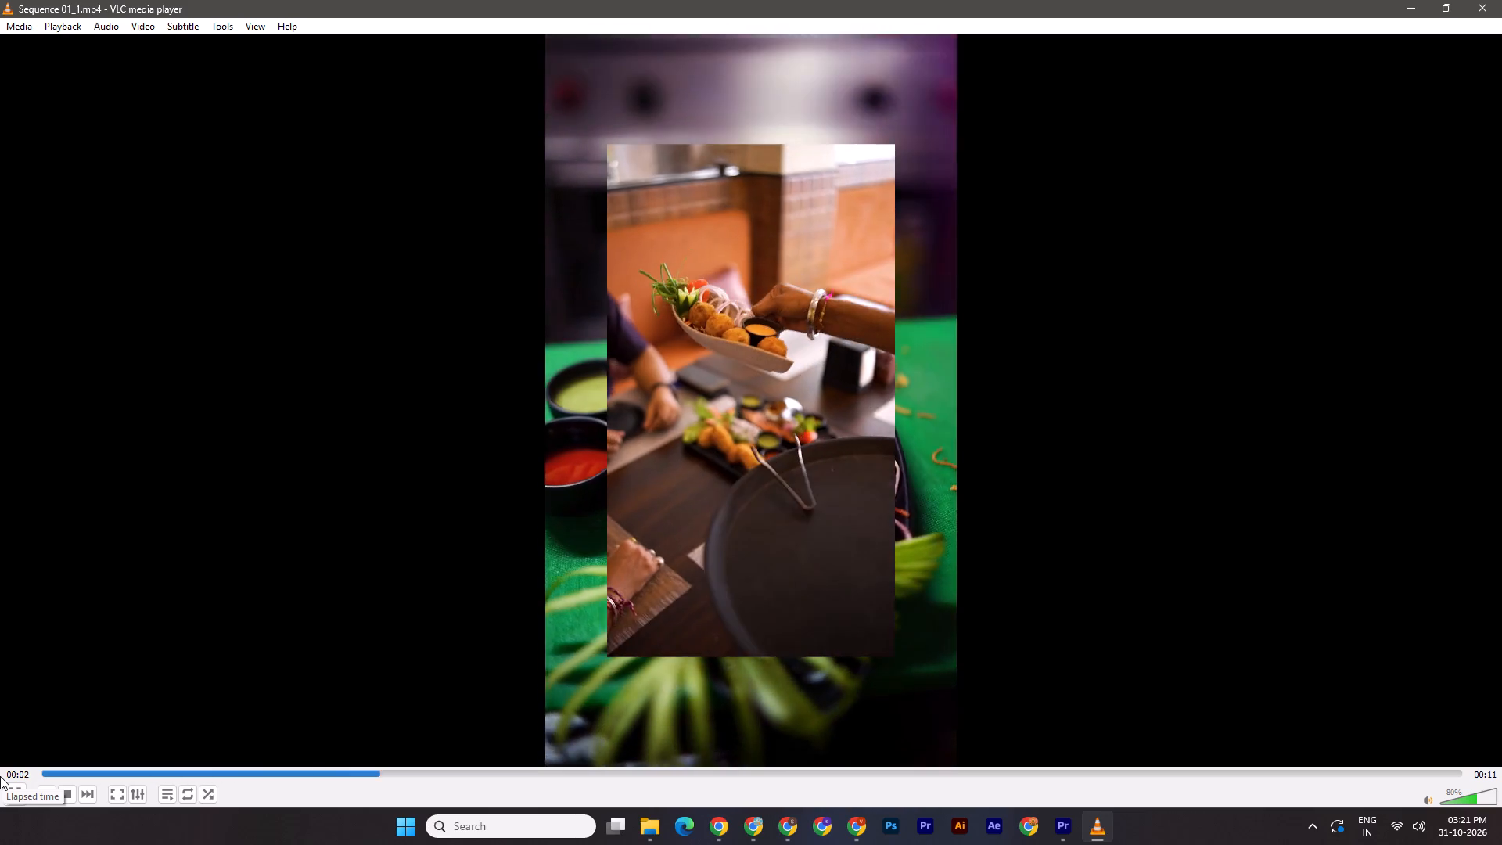
click(1499, 0)
Delete the exported Sequence 01_1.mp4 from the Downloads folder.
key(Delete)
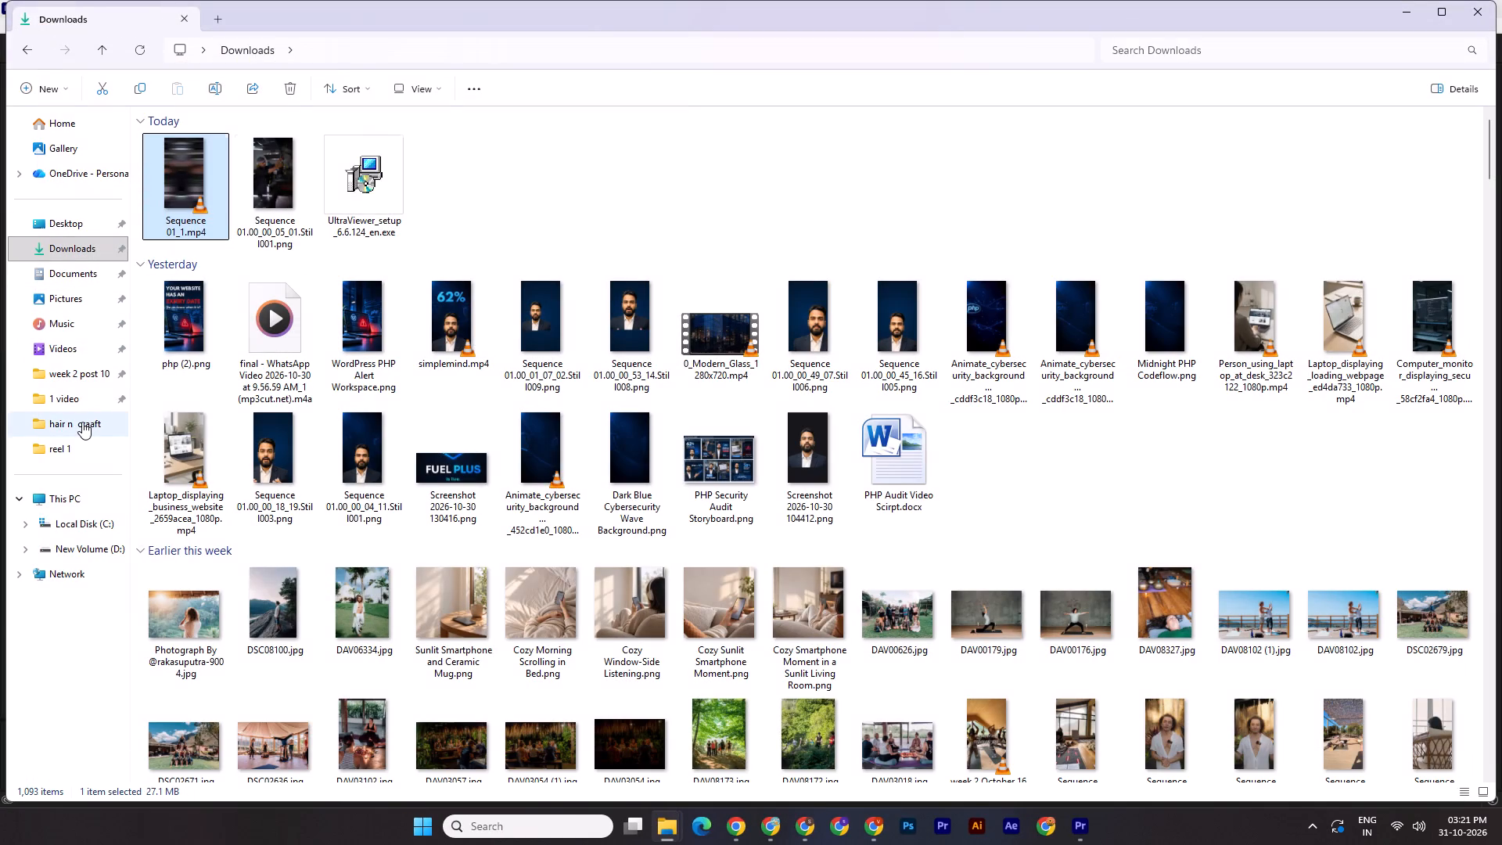
Return to Premiere Pro, enlarge the timeline area, and import Video-16333.mp4 from the reel 1 folder into the project.
click(1073, 826)
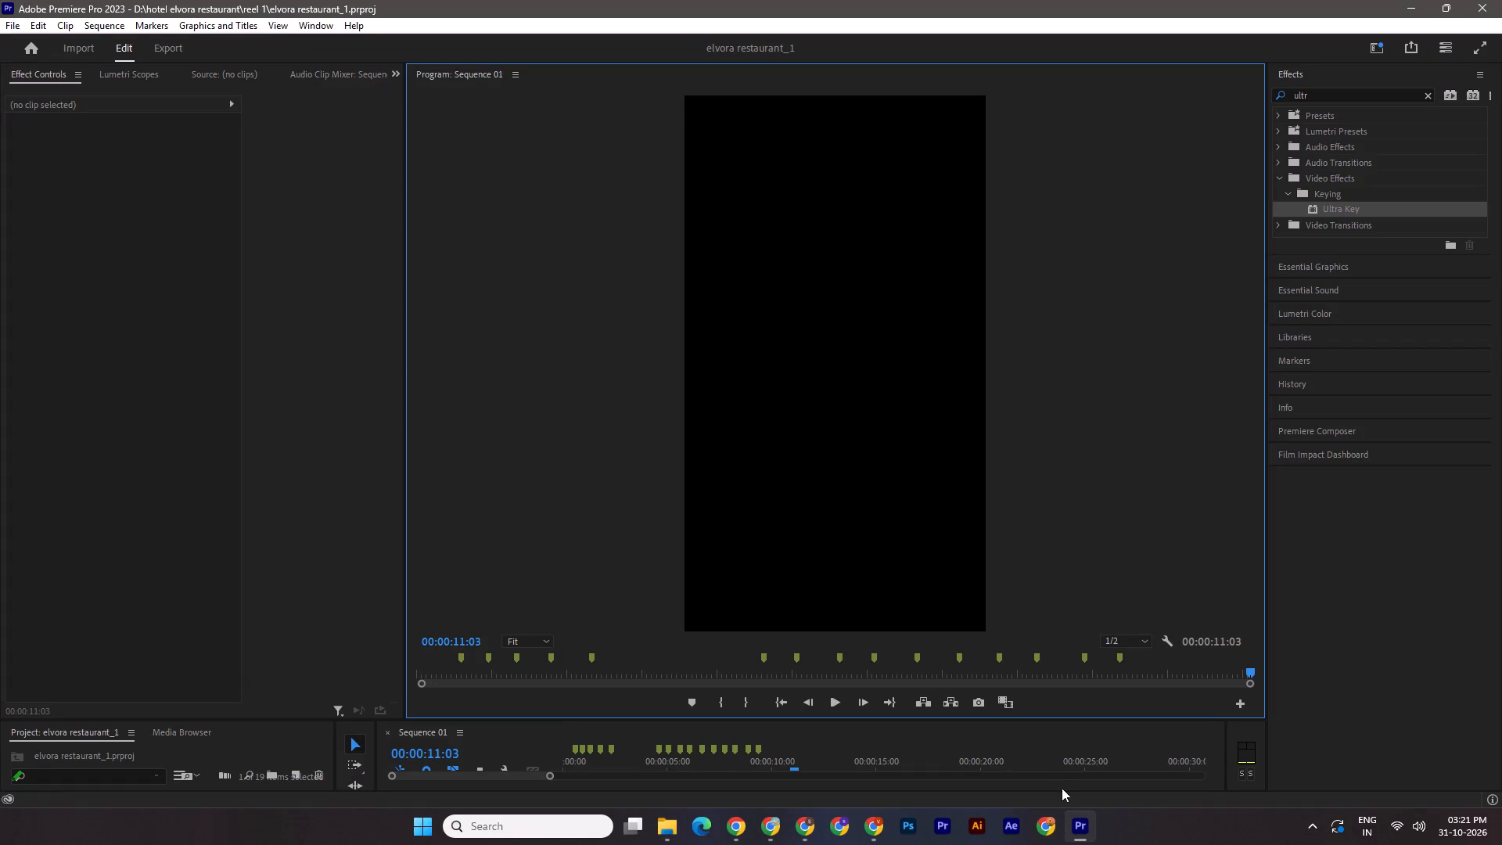
drag(588, 720, 570, 490)
click(1210, 766)
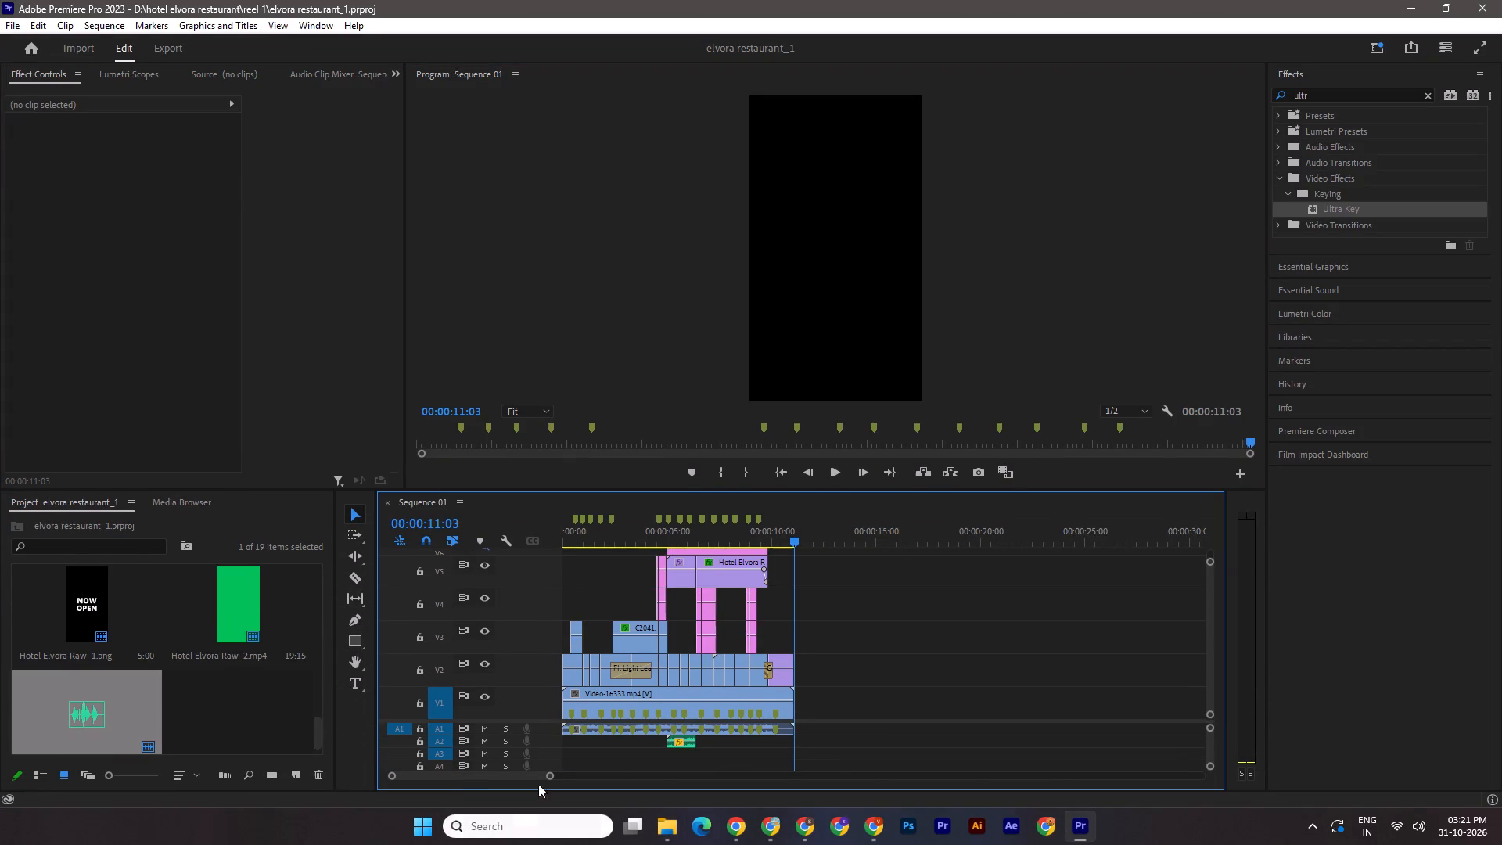
click(672, 825)
click(710, 785)
scroll(451, 398, up, 5)
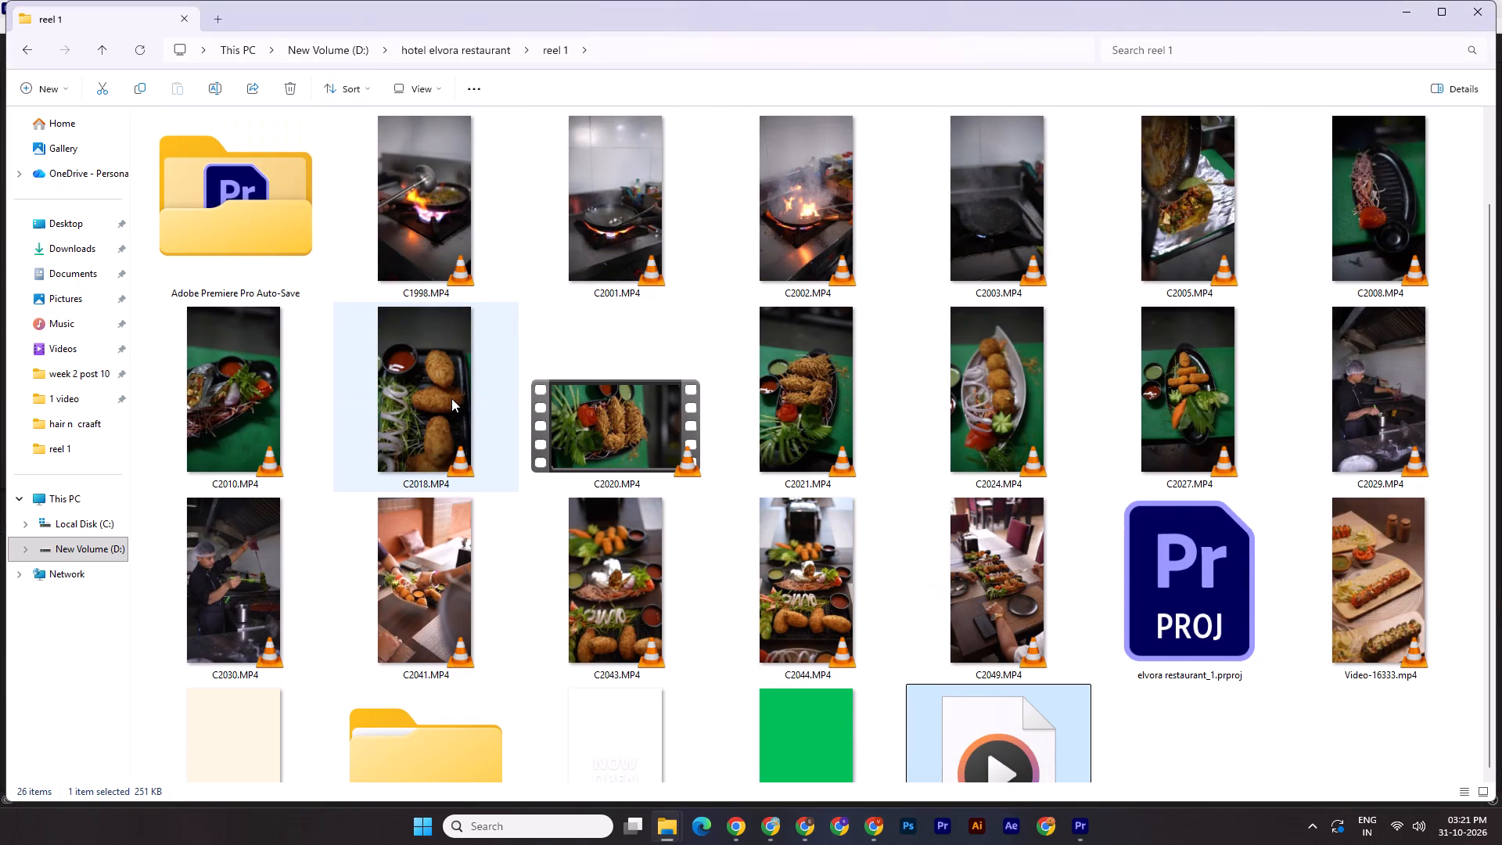
drag(1376, 566, 1062, 828)
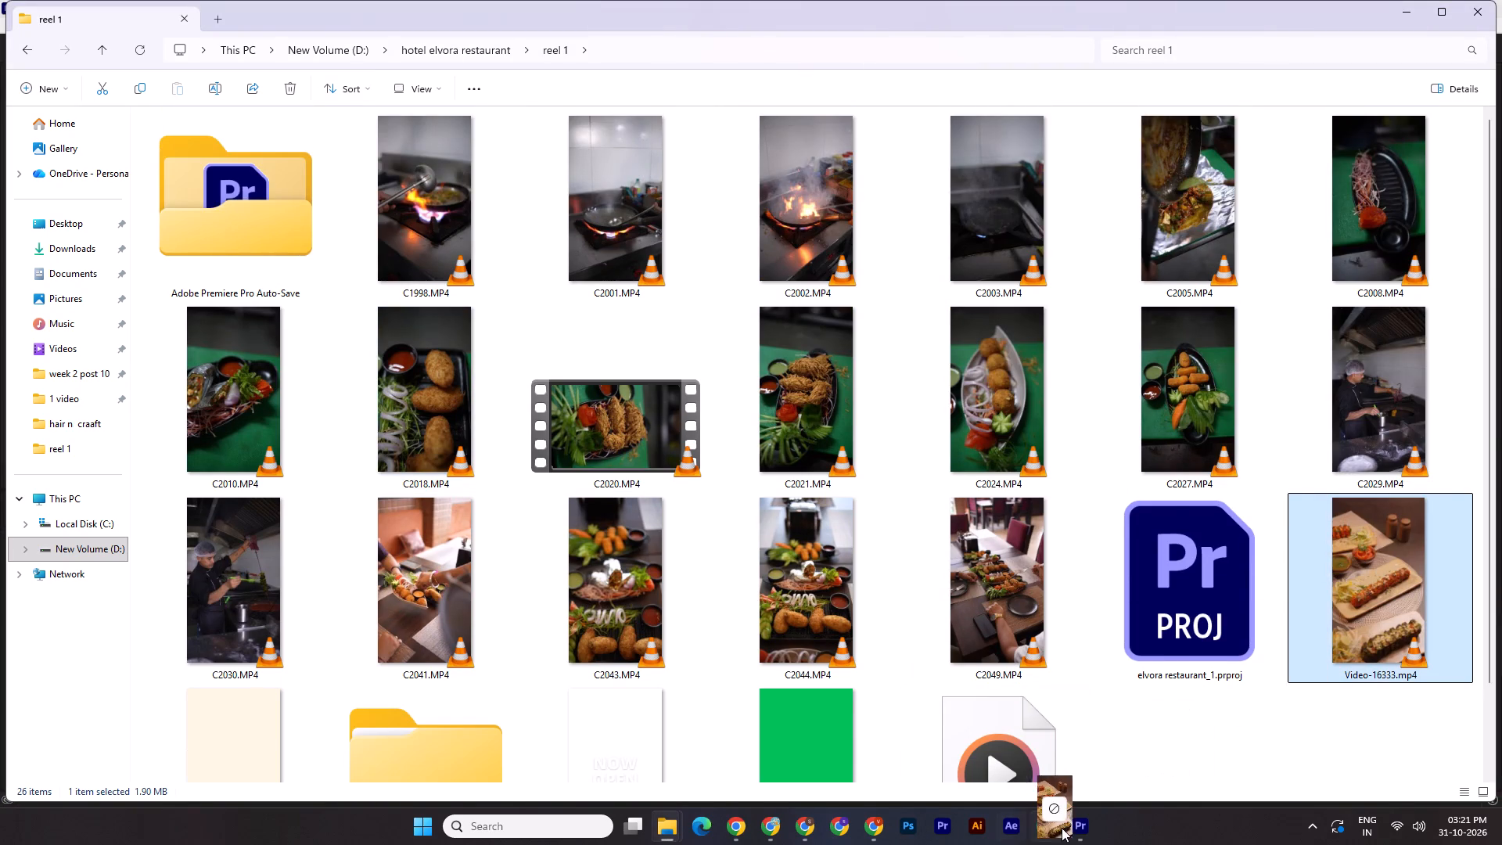
drag(1062, 828, 174, 741)
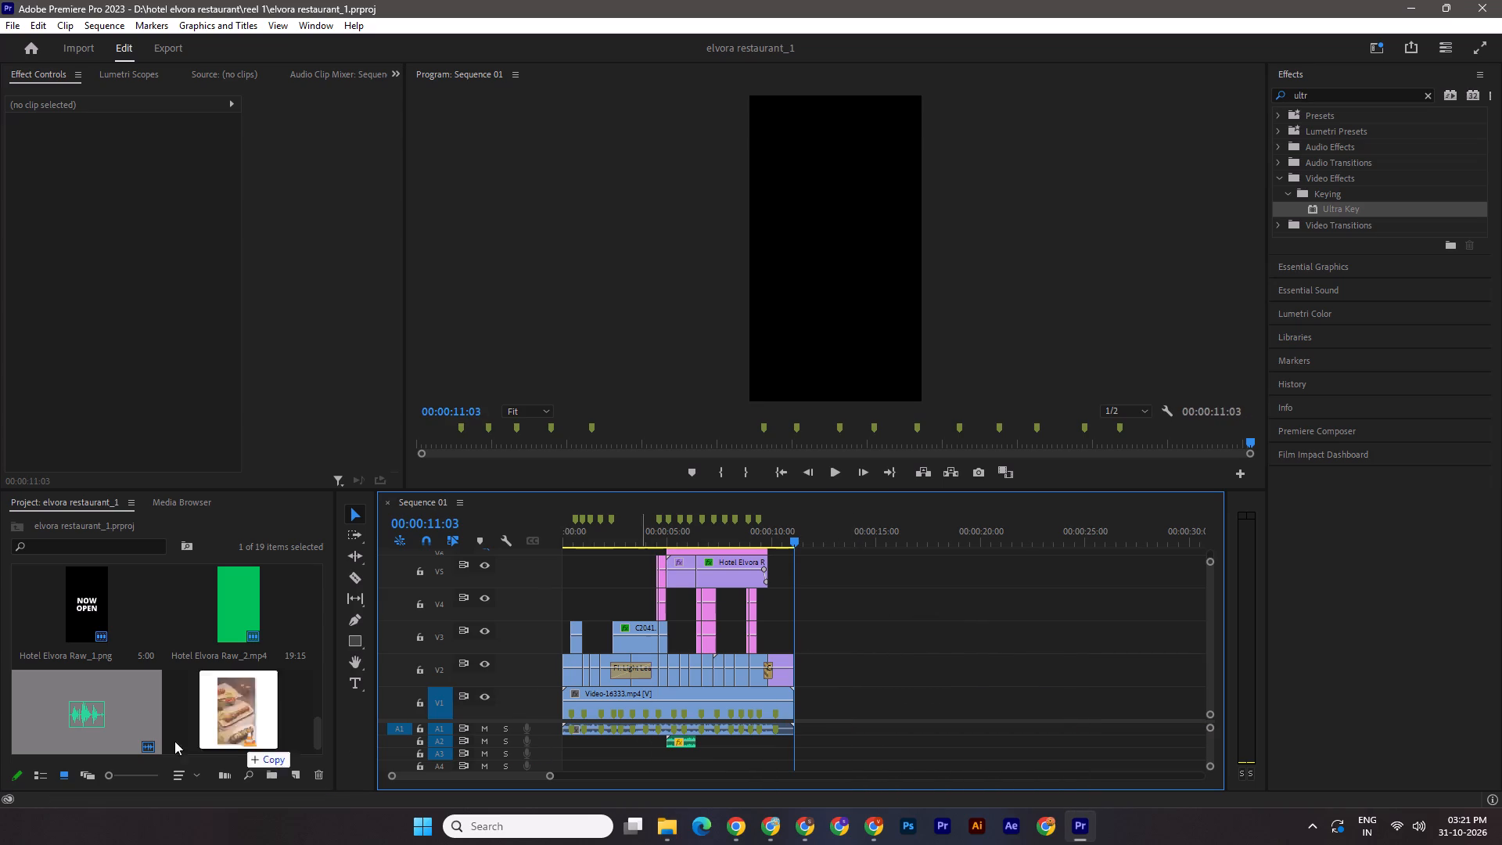
drag(174, 741, 265, 699)
Place Video-16333.mp4 in the empty timeline area past the sequence's end, unlink it, and delete its video part.
drag(222, 683, 850, 686)
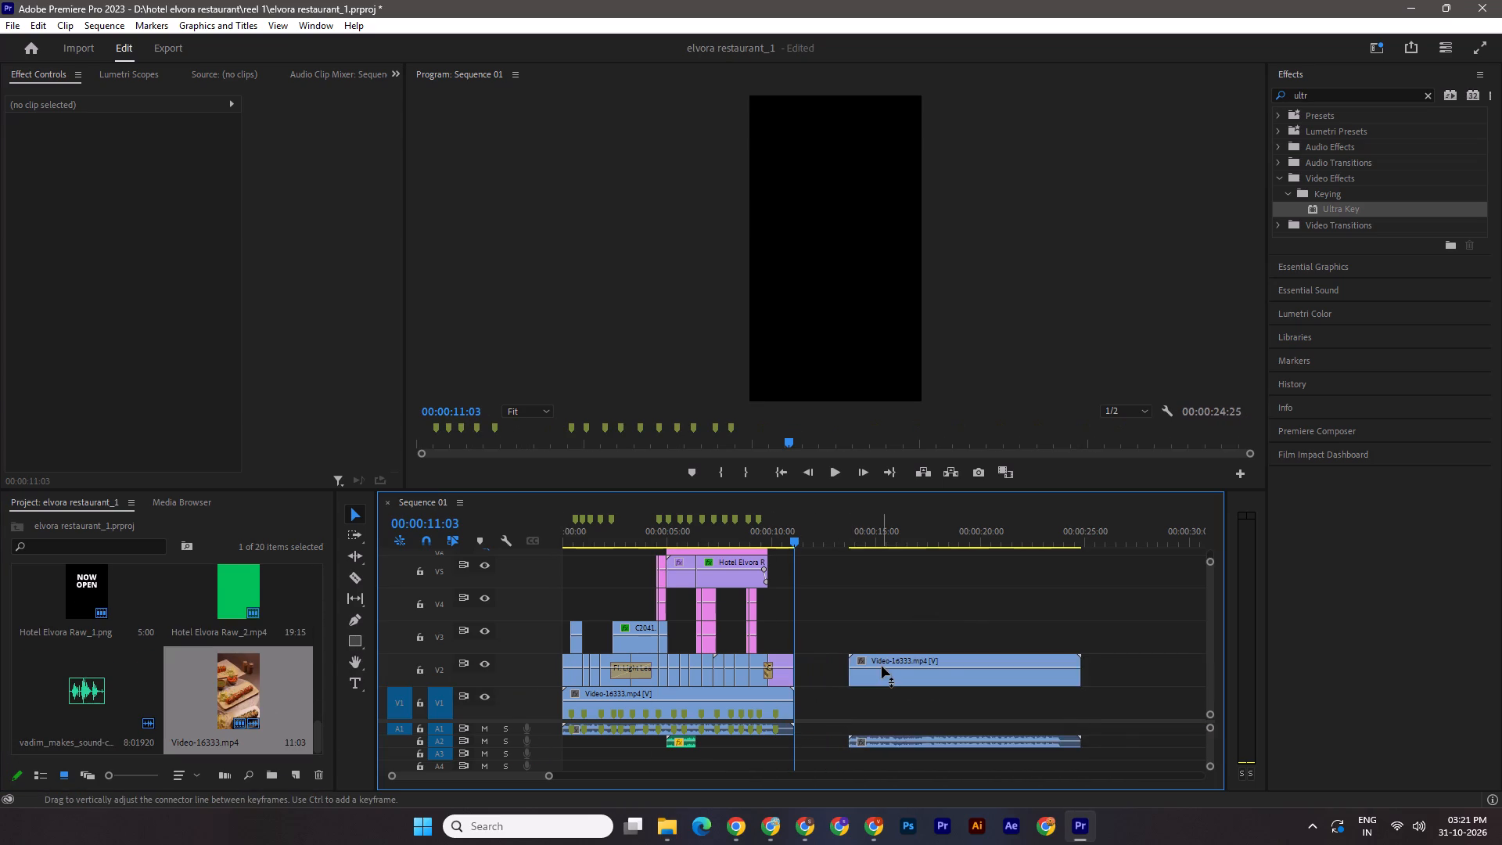
click(882, 666)
right_click(882, 666)
click(941, 300)
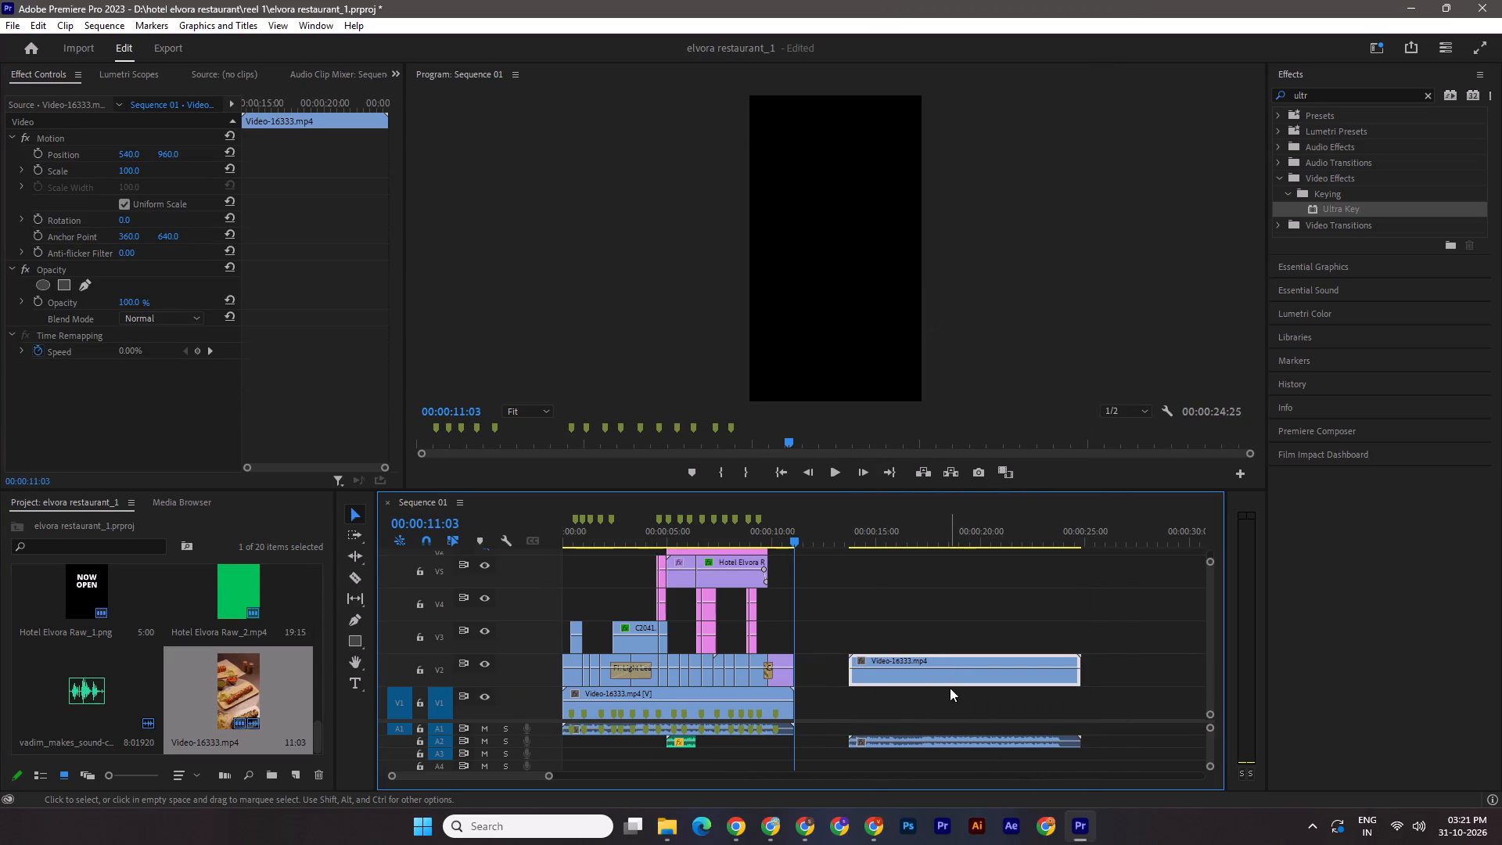
click(952, 676)
key(Delete)
Move the remaining Video-16333.mp4 audio to the start of track A3 and mute track A1.
drag(893, 741, 676, 756)
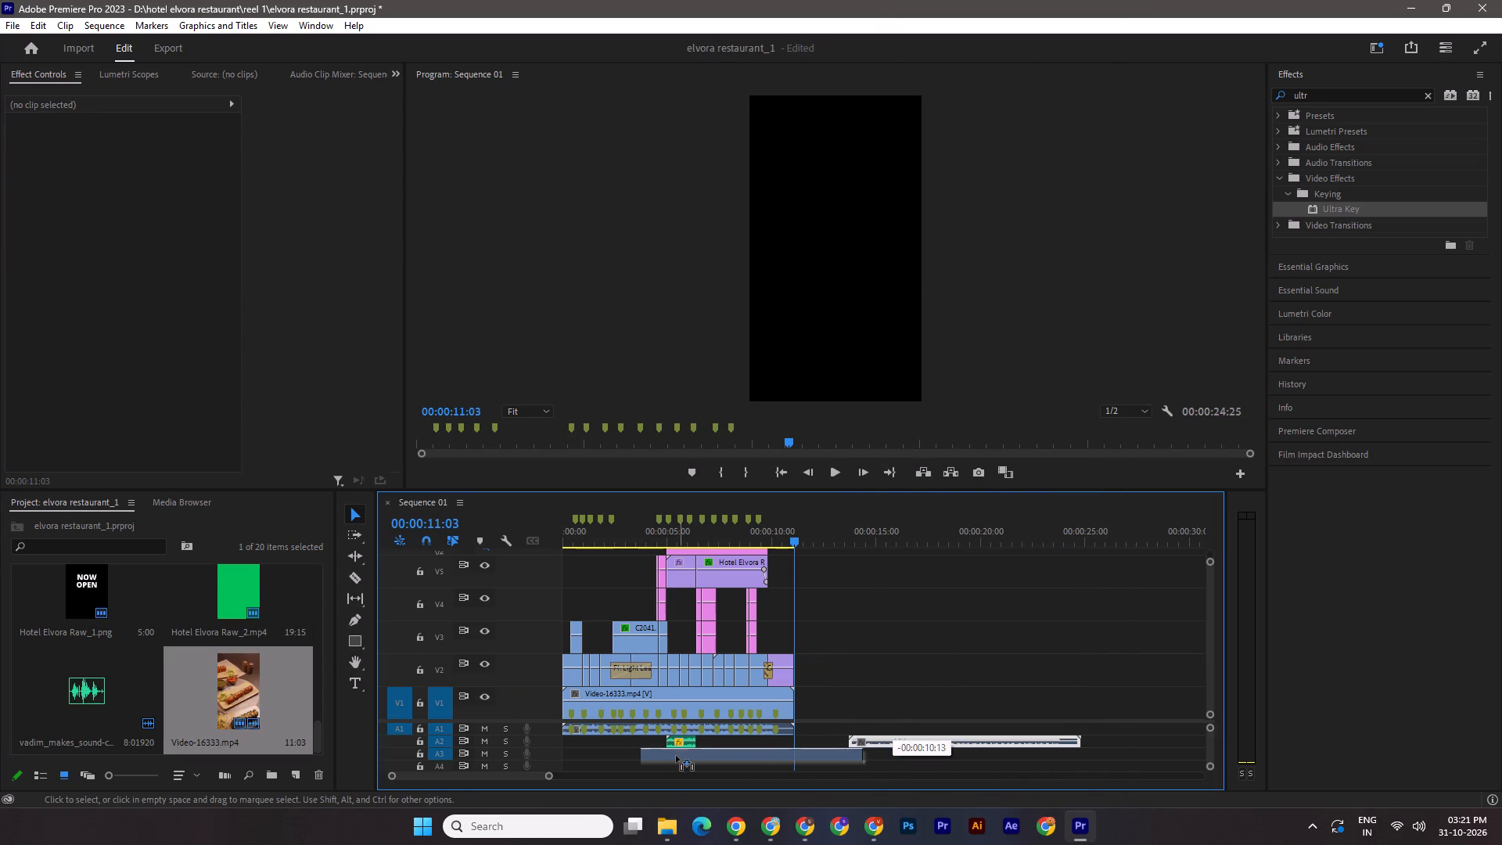
drag(676, 756, 582, 754)
click(483, 728)
Save the project and play the reel from the start to check the replaced audio.
drag(611, 540, 527, 539)
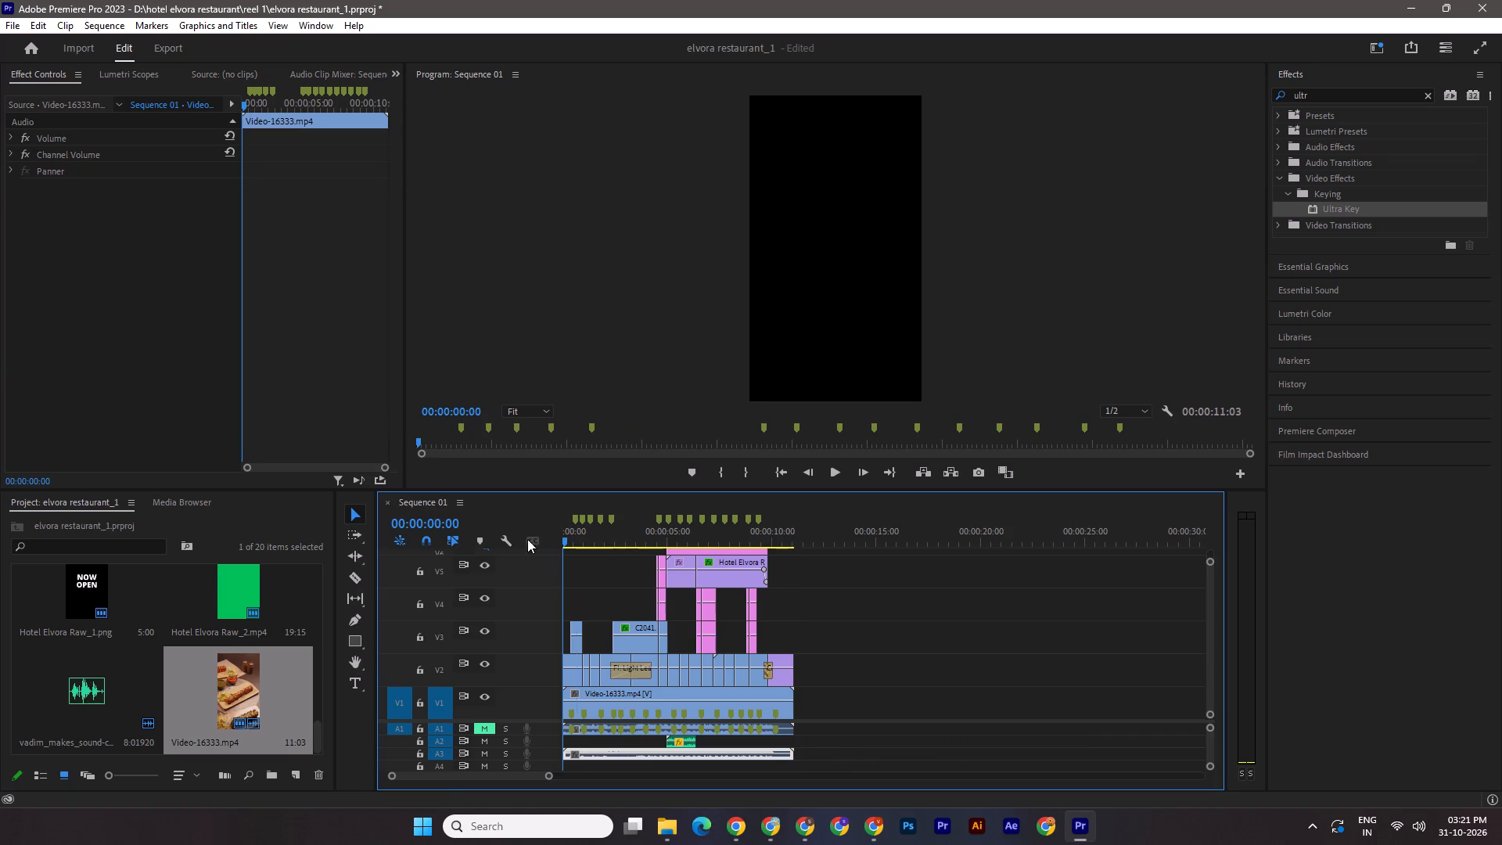
drag(527, 539, 483, 548)
key(ctrl+s)
key(space)
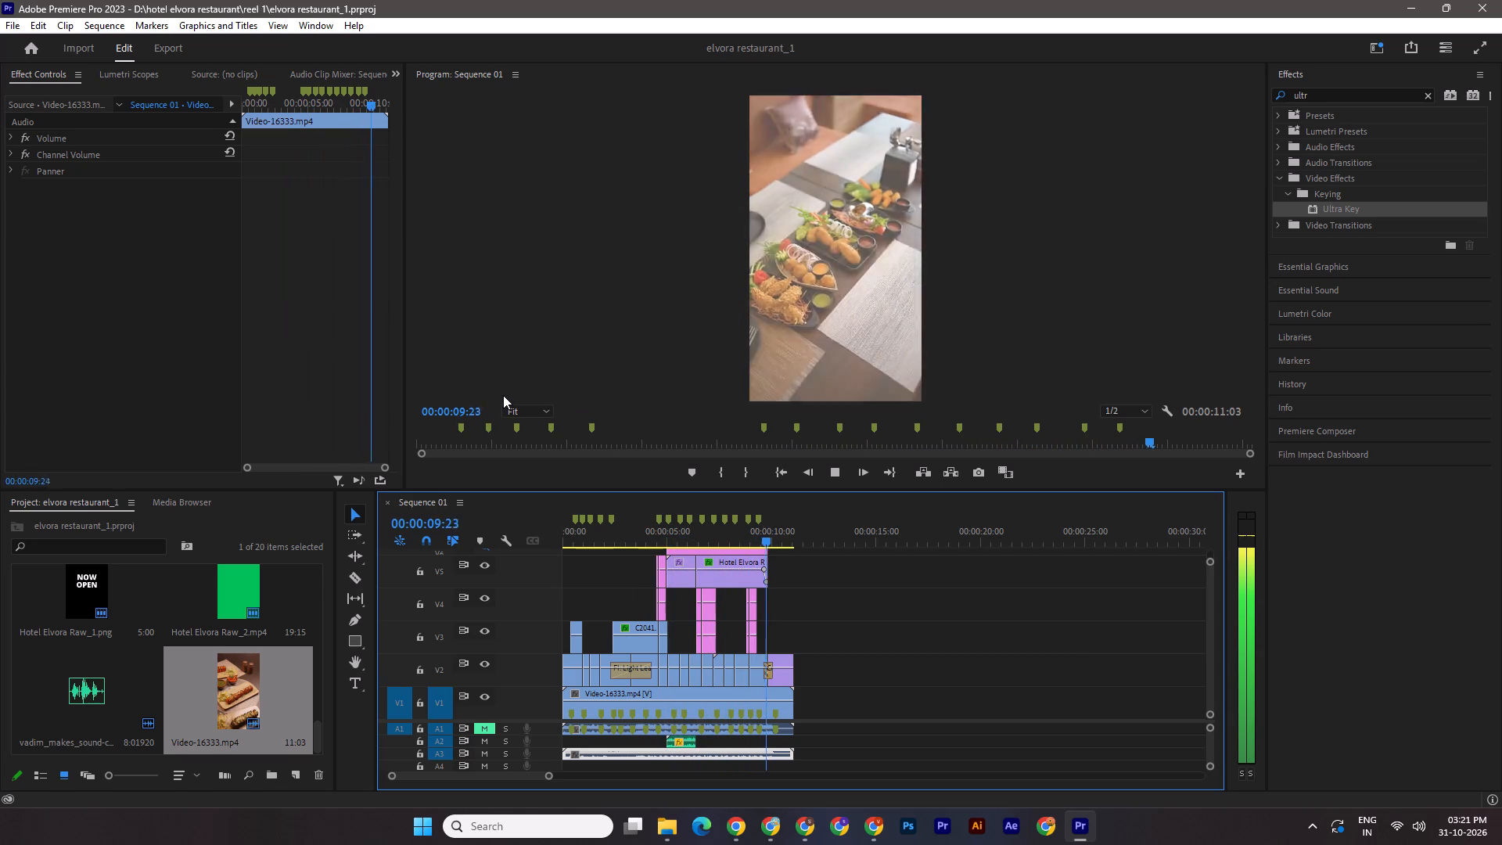
key(space)
Export the sequence again to the Downloads folder as Sequence 01_1.mp4.
click(174, 52)
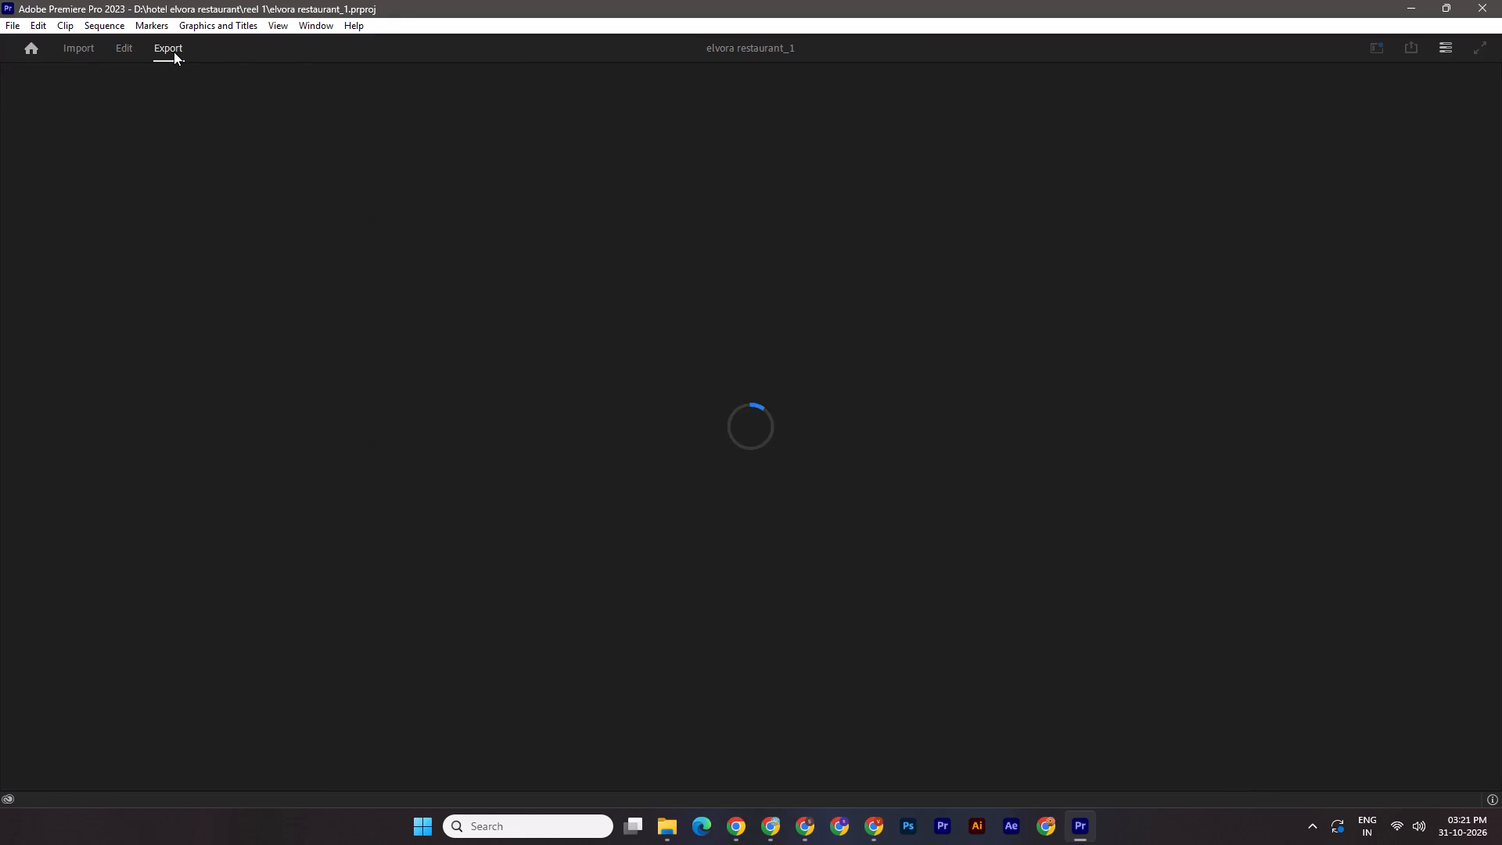
click(1447, 764)
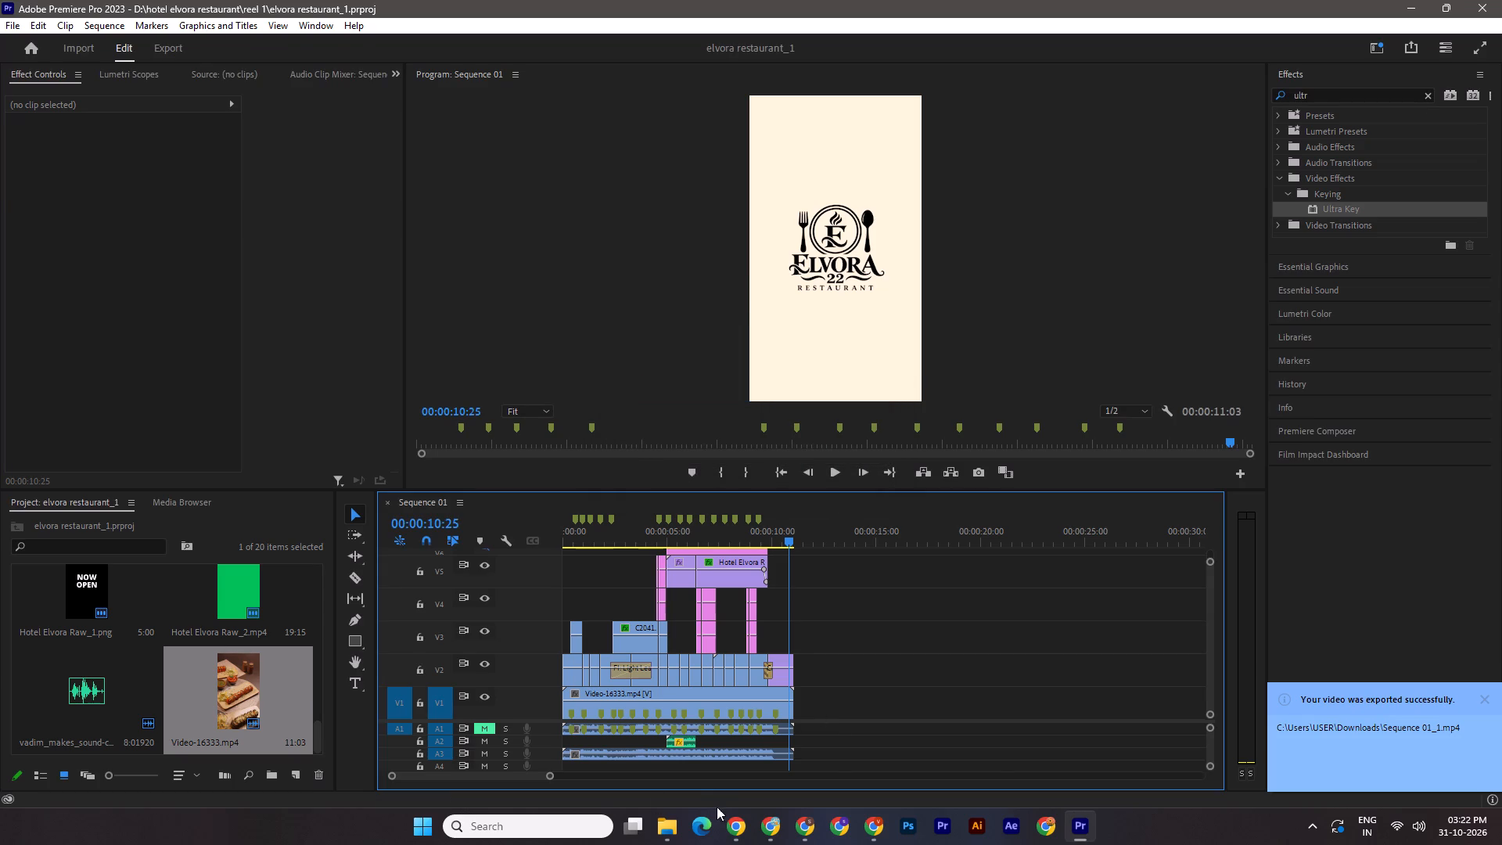
Open the new Sequence 01_1.mp4 from Downloads in the media player and replay it from the start.
click(674, 825)
click(571, 774)
click(71, 251)
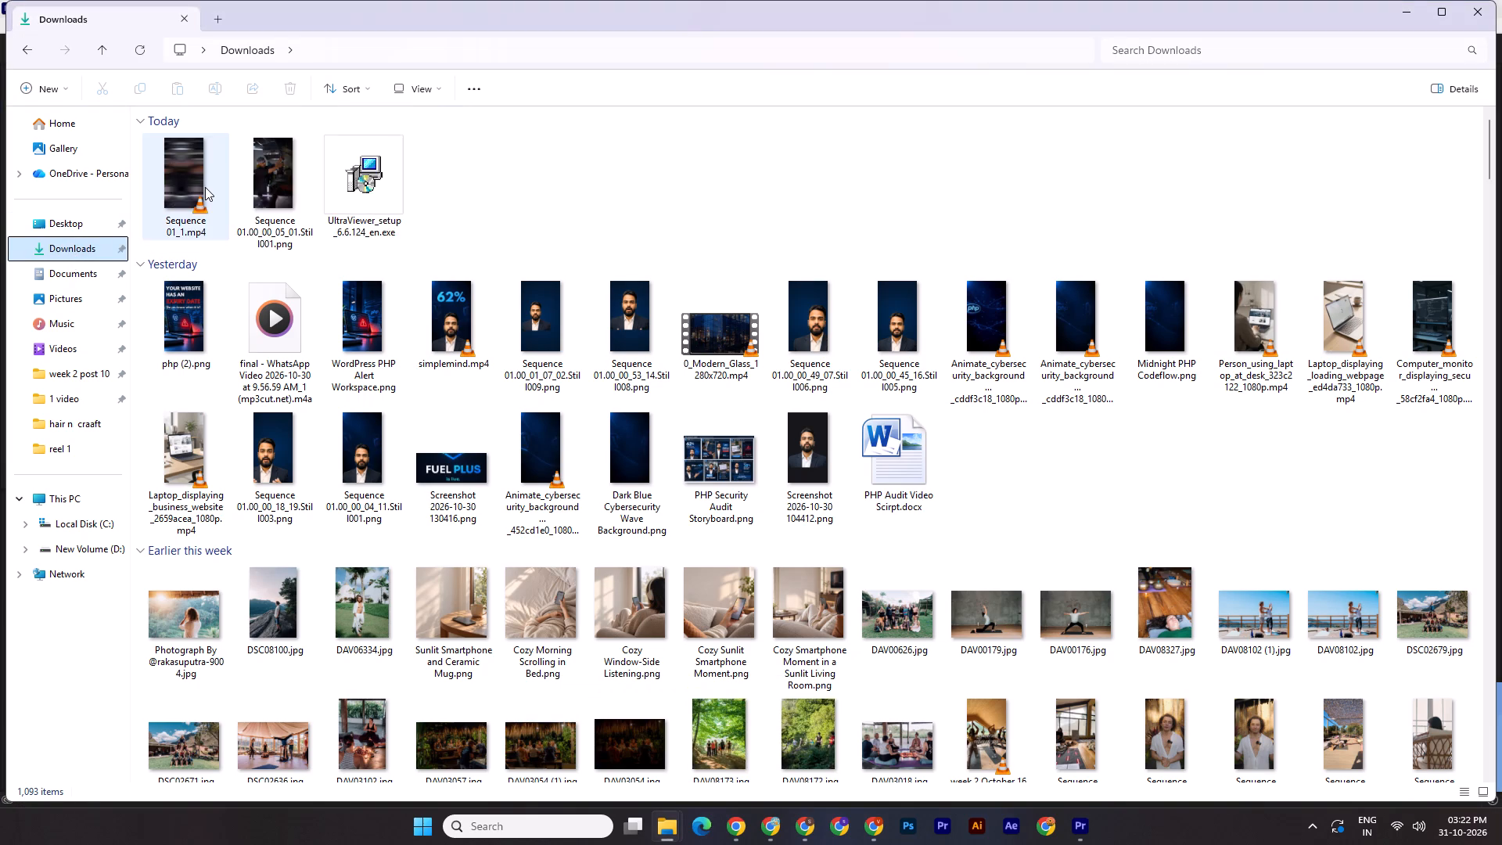
double_click(205, 187)
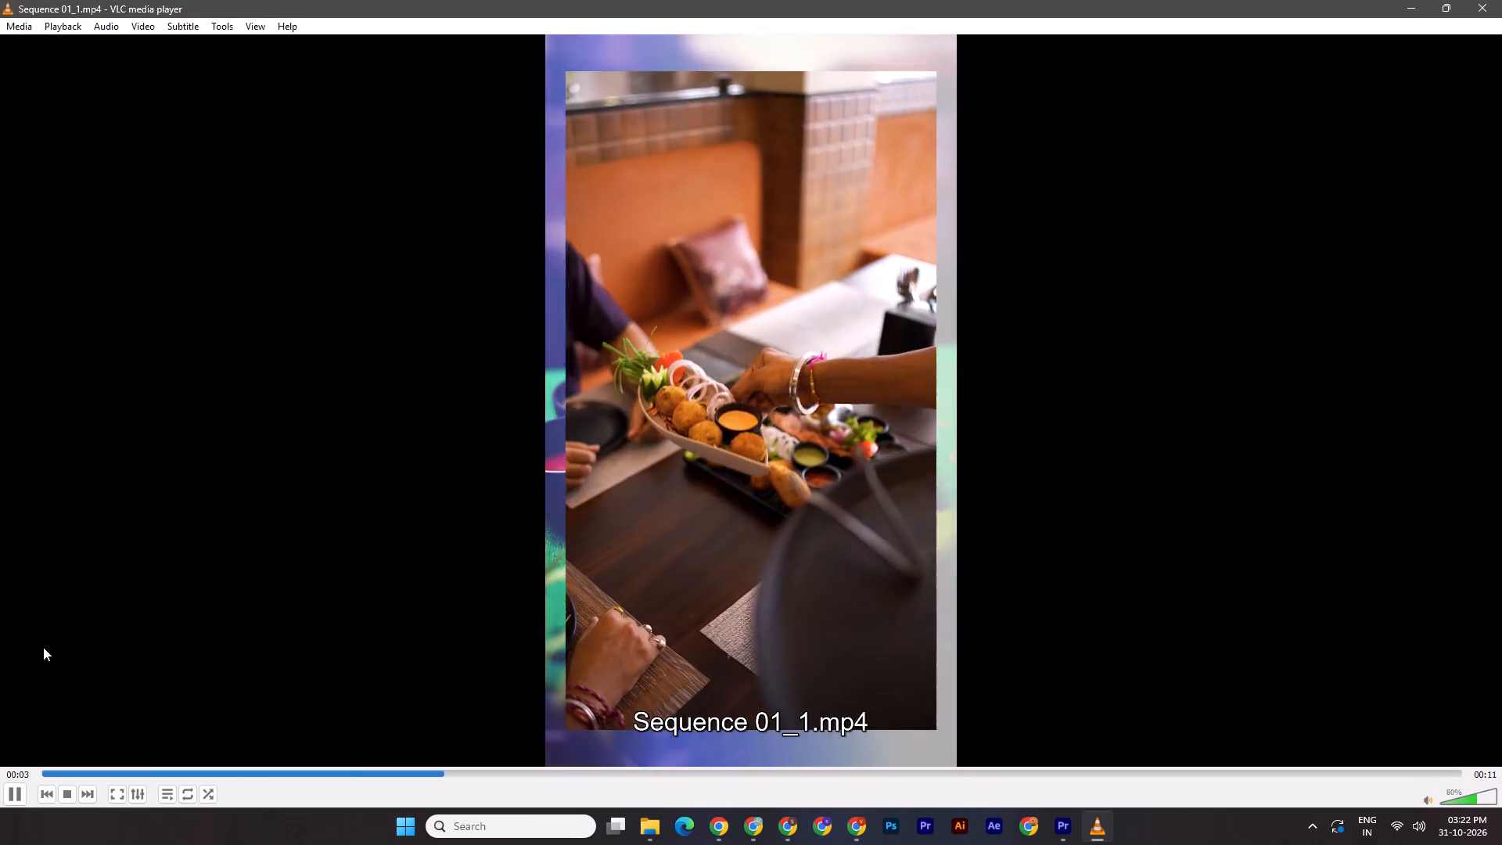
click(41, 776)
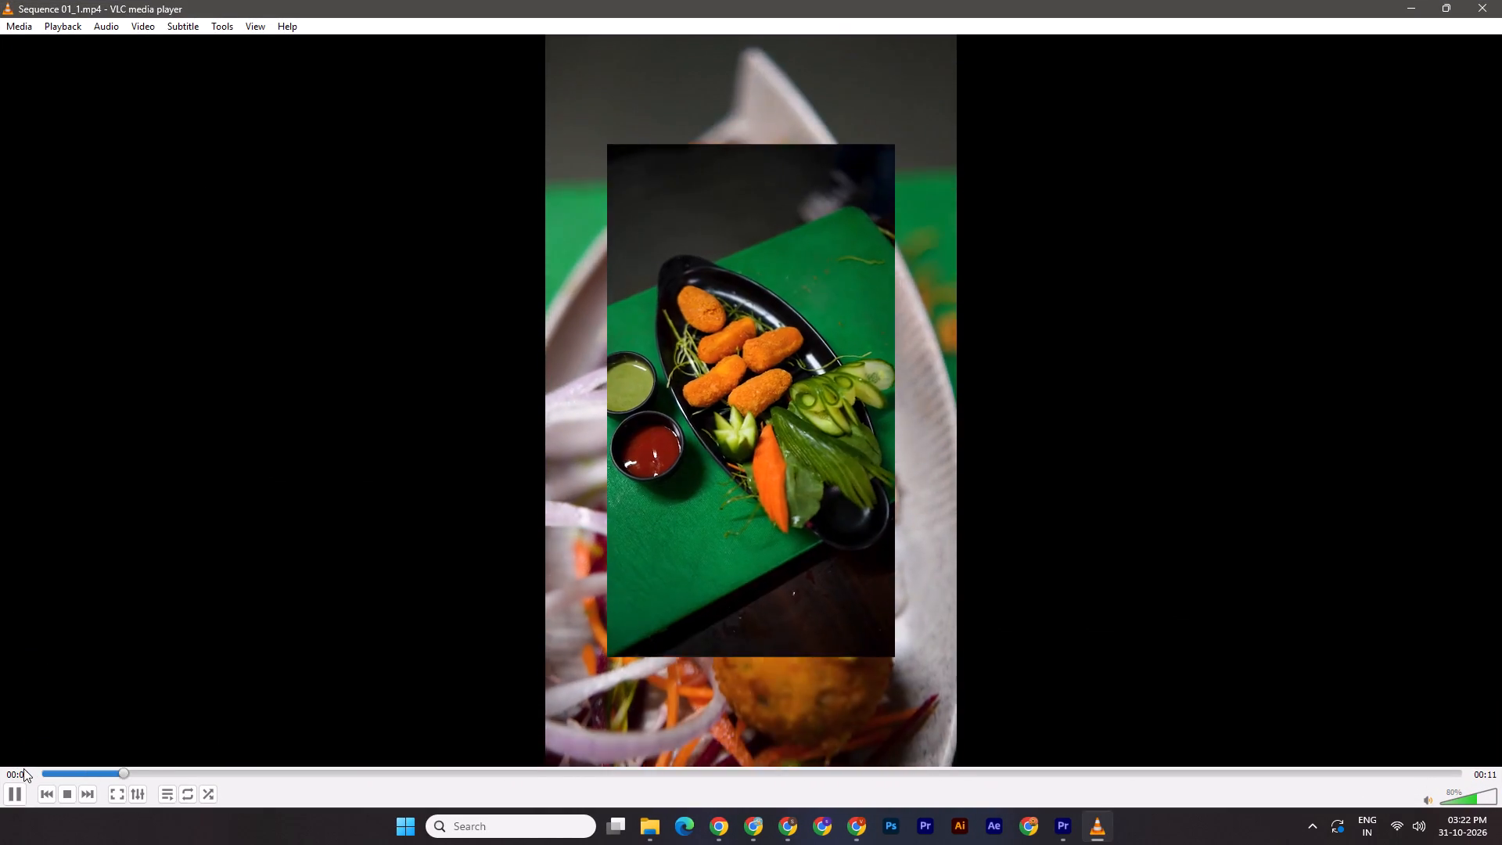
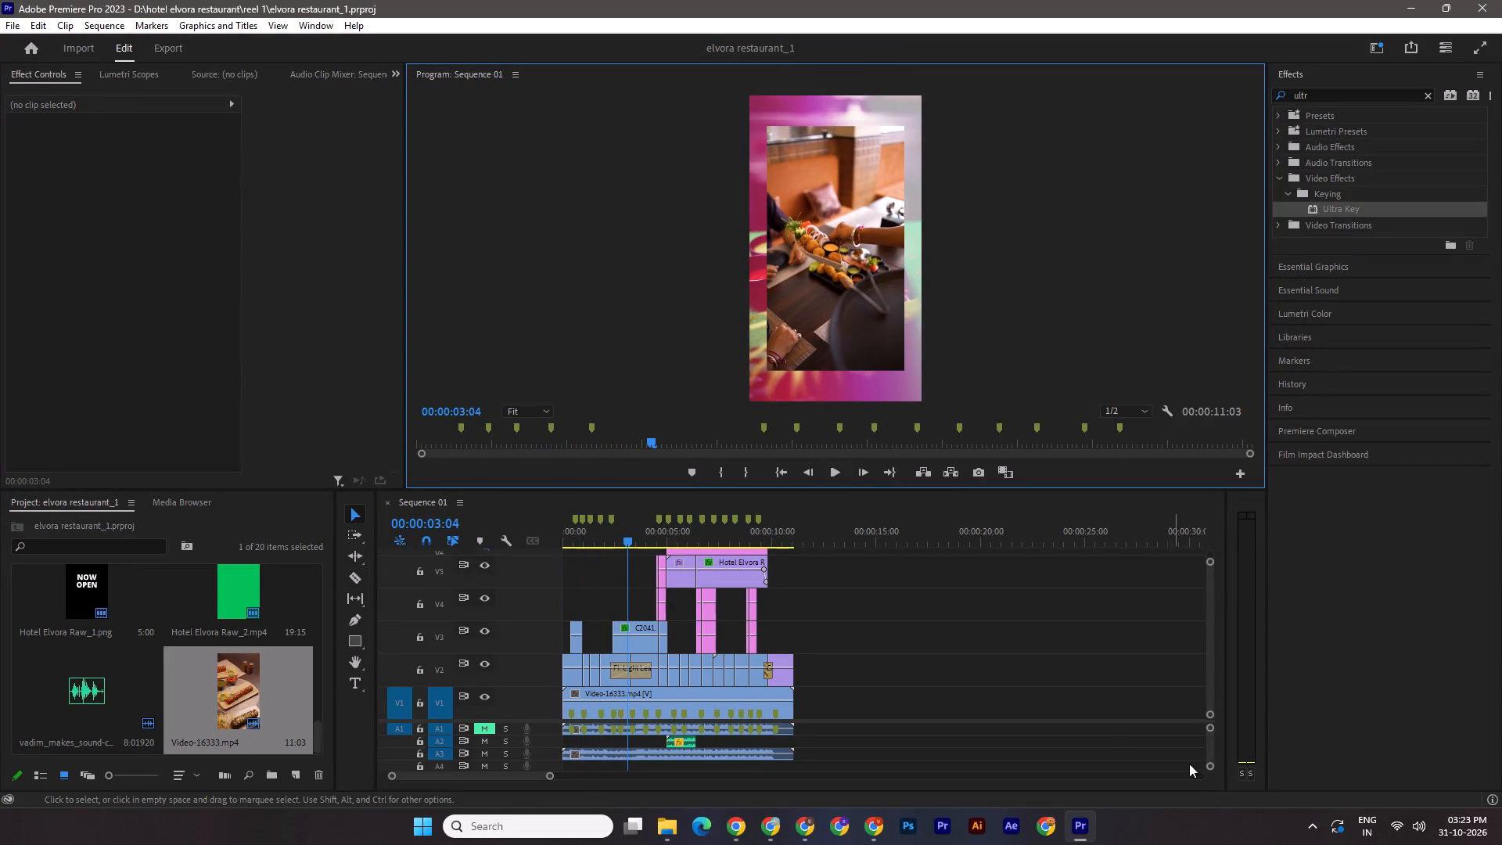
Return the playhead to the sequence start and export the entire sequence as H.264 file Sequence 01_16.mp4 to Downloads, keeping Render at Maximum Depth on.
drag(1206, 740, 1208, 727)
drag(623, 533, 501, 533)
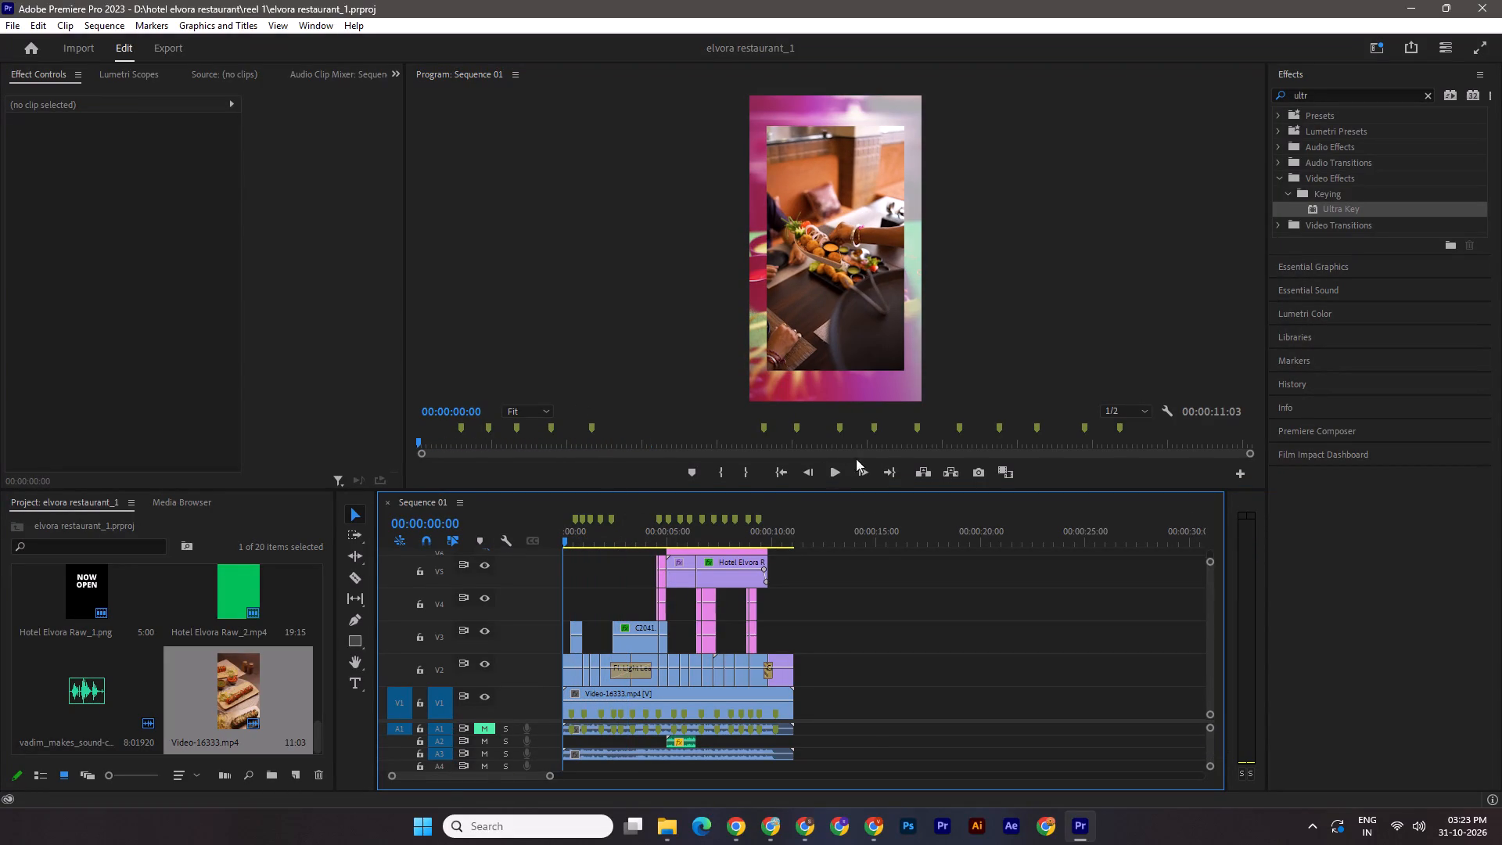
click(160, 46)
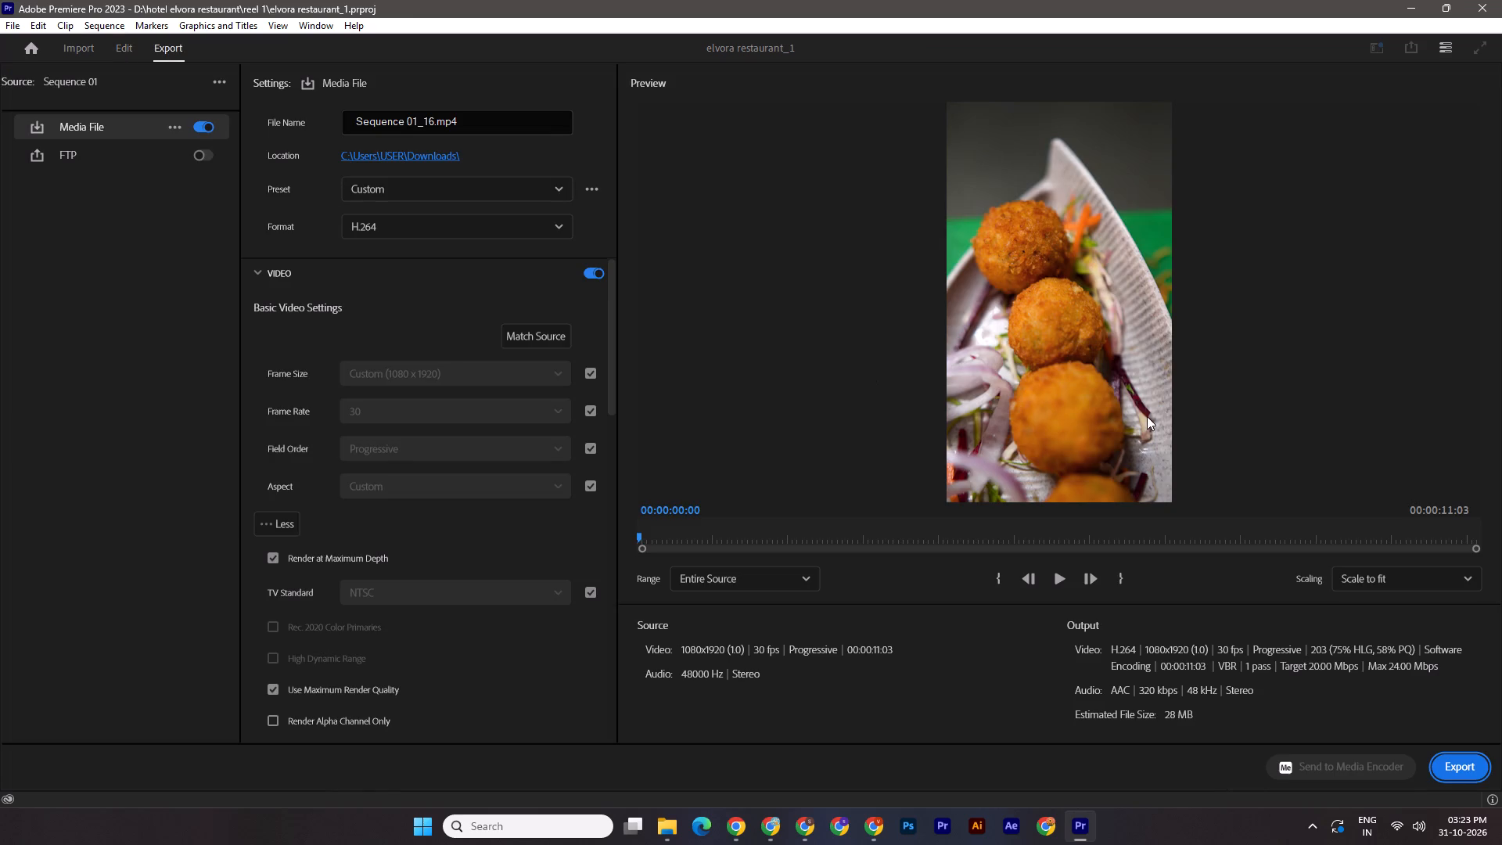
click(270, 561)
click(270, 561)
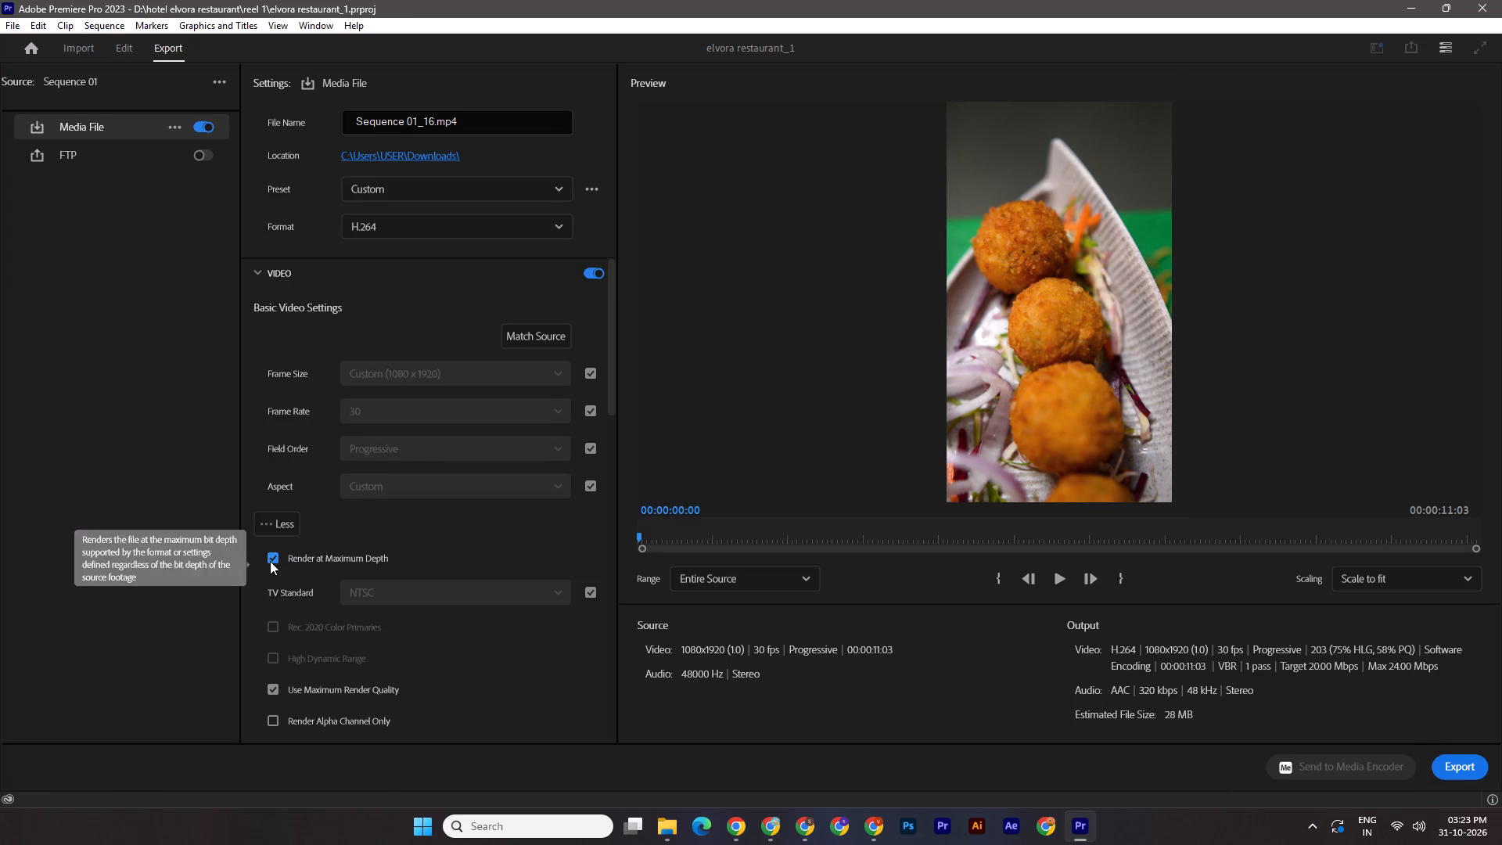
click(1458, 769)
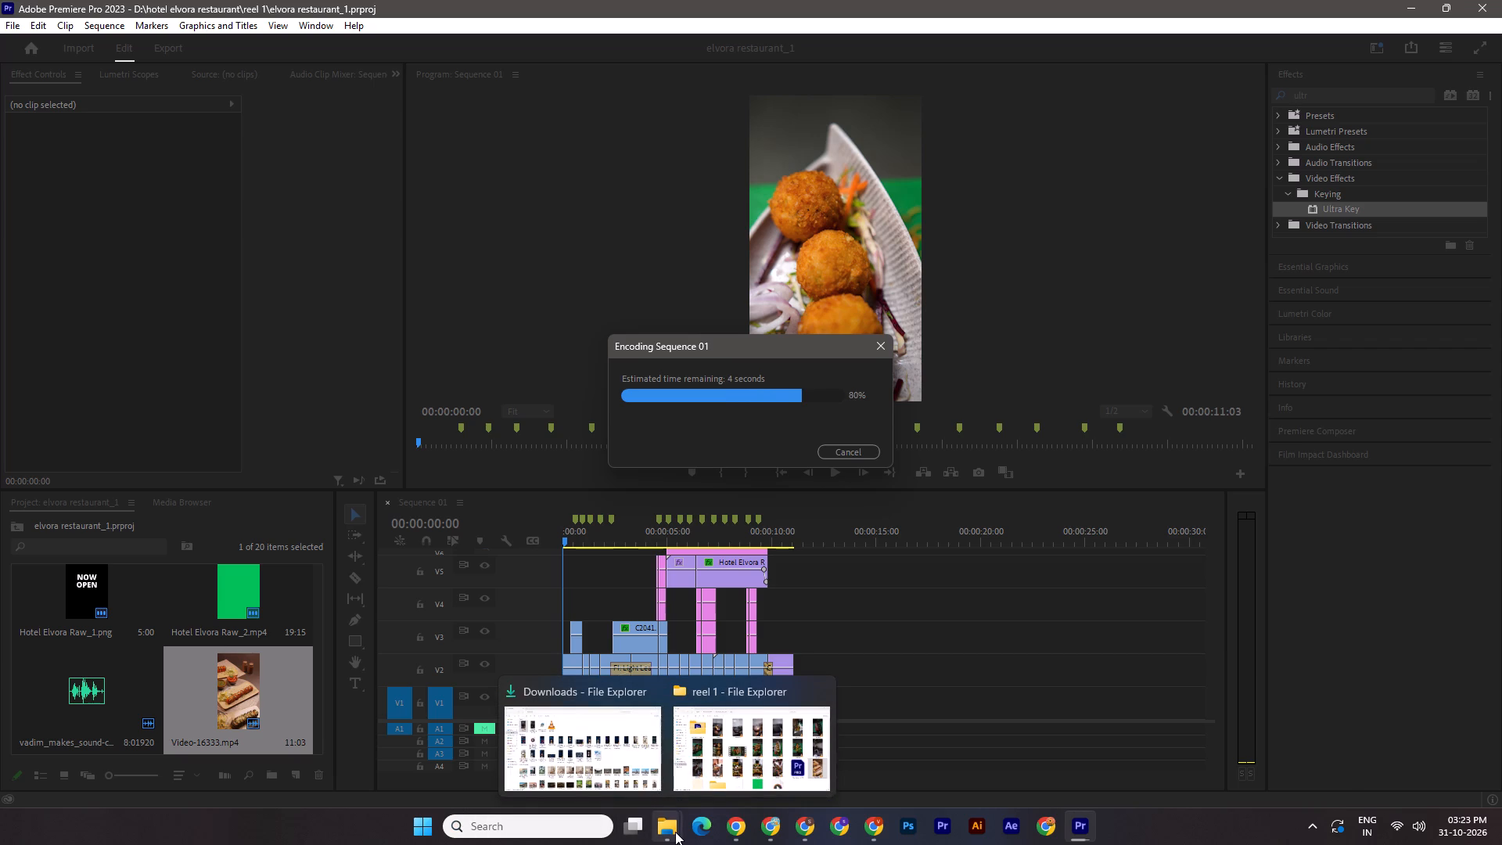
Switch to the Downloads folder in File Explorer and open the exported Sequence 01_16.mp4 for playback.
click(596, 755)
double_click(477, 195)
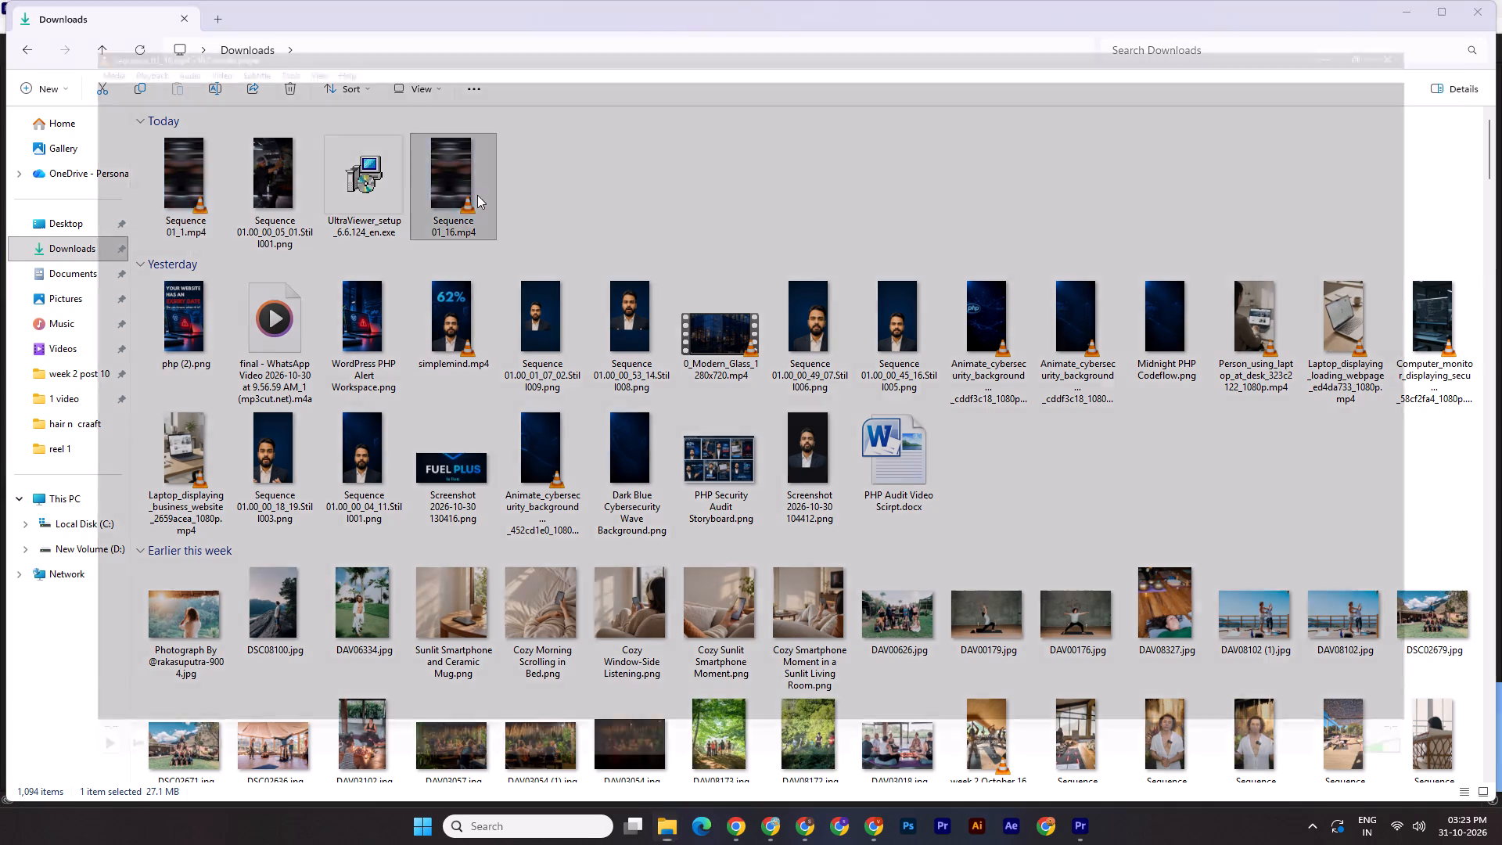